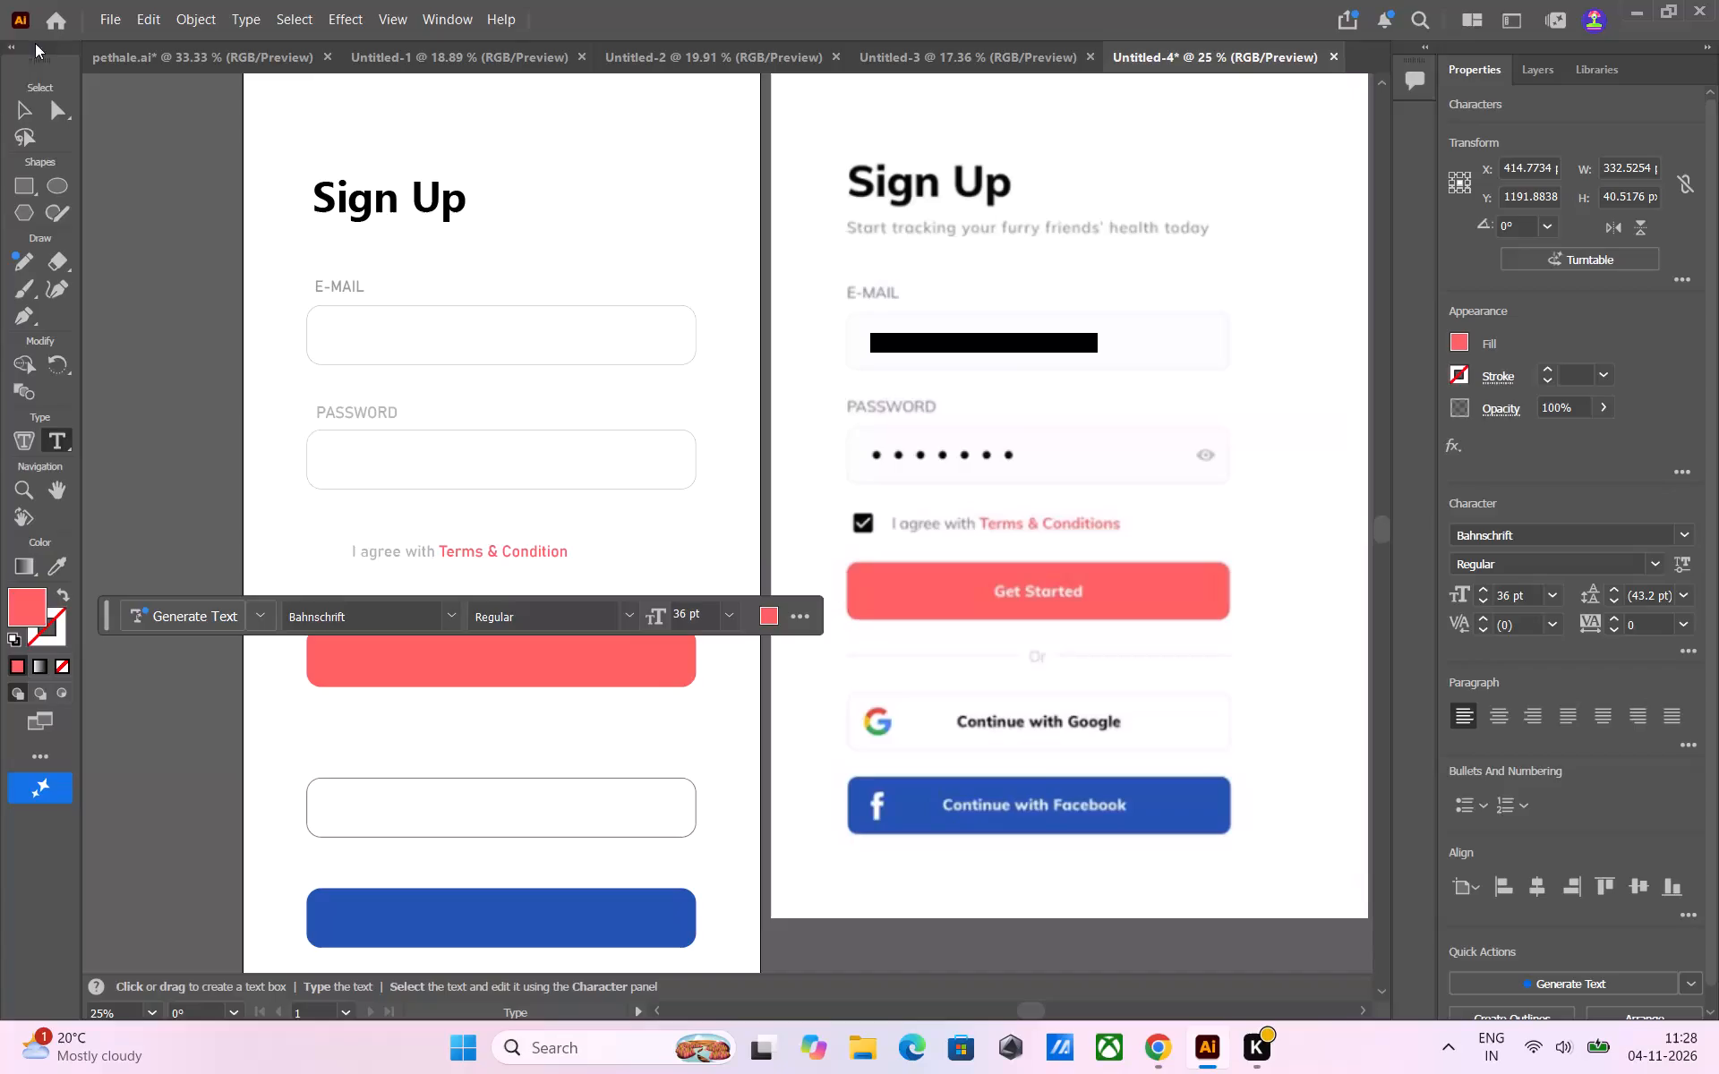
# Correct the end of the agreement line below the password field so it reads "Terms & Conditions".
pyautogui.click(32, 106)
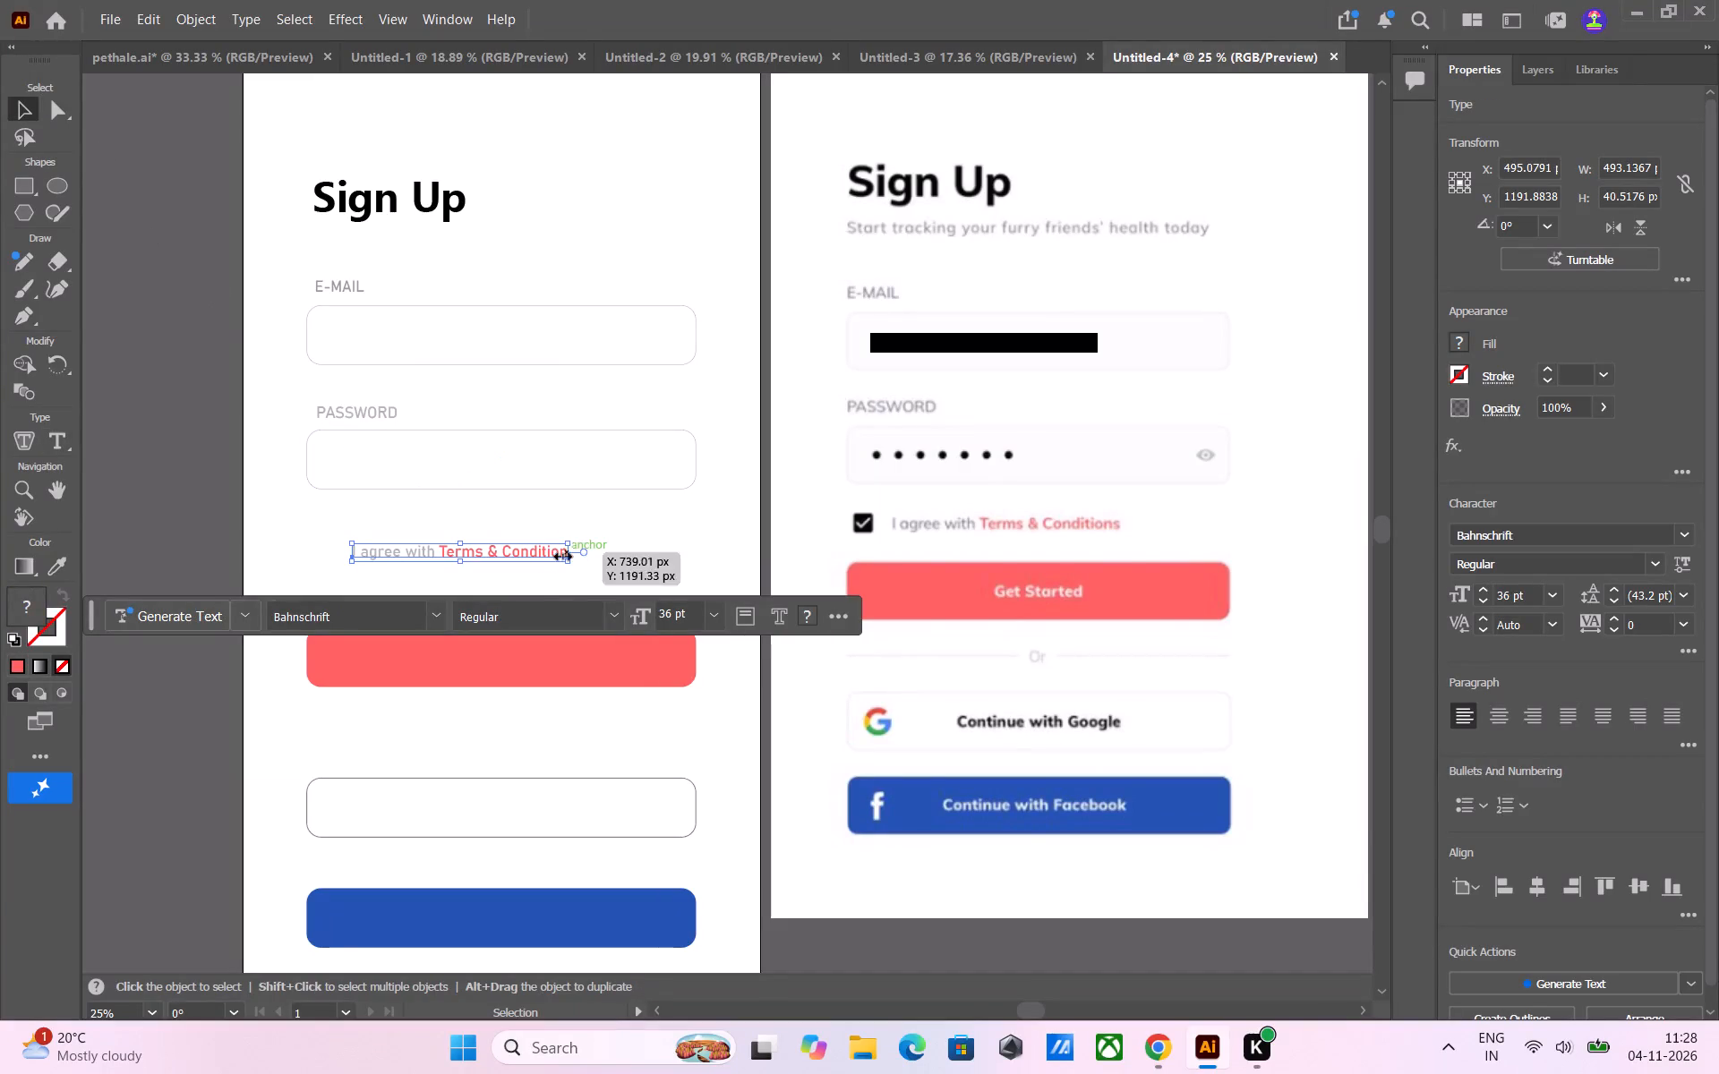
pyautogui.click(558, 553)
pyautogui.doubleClick(558, 552)
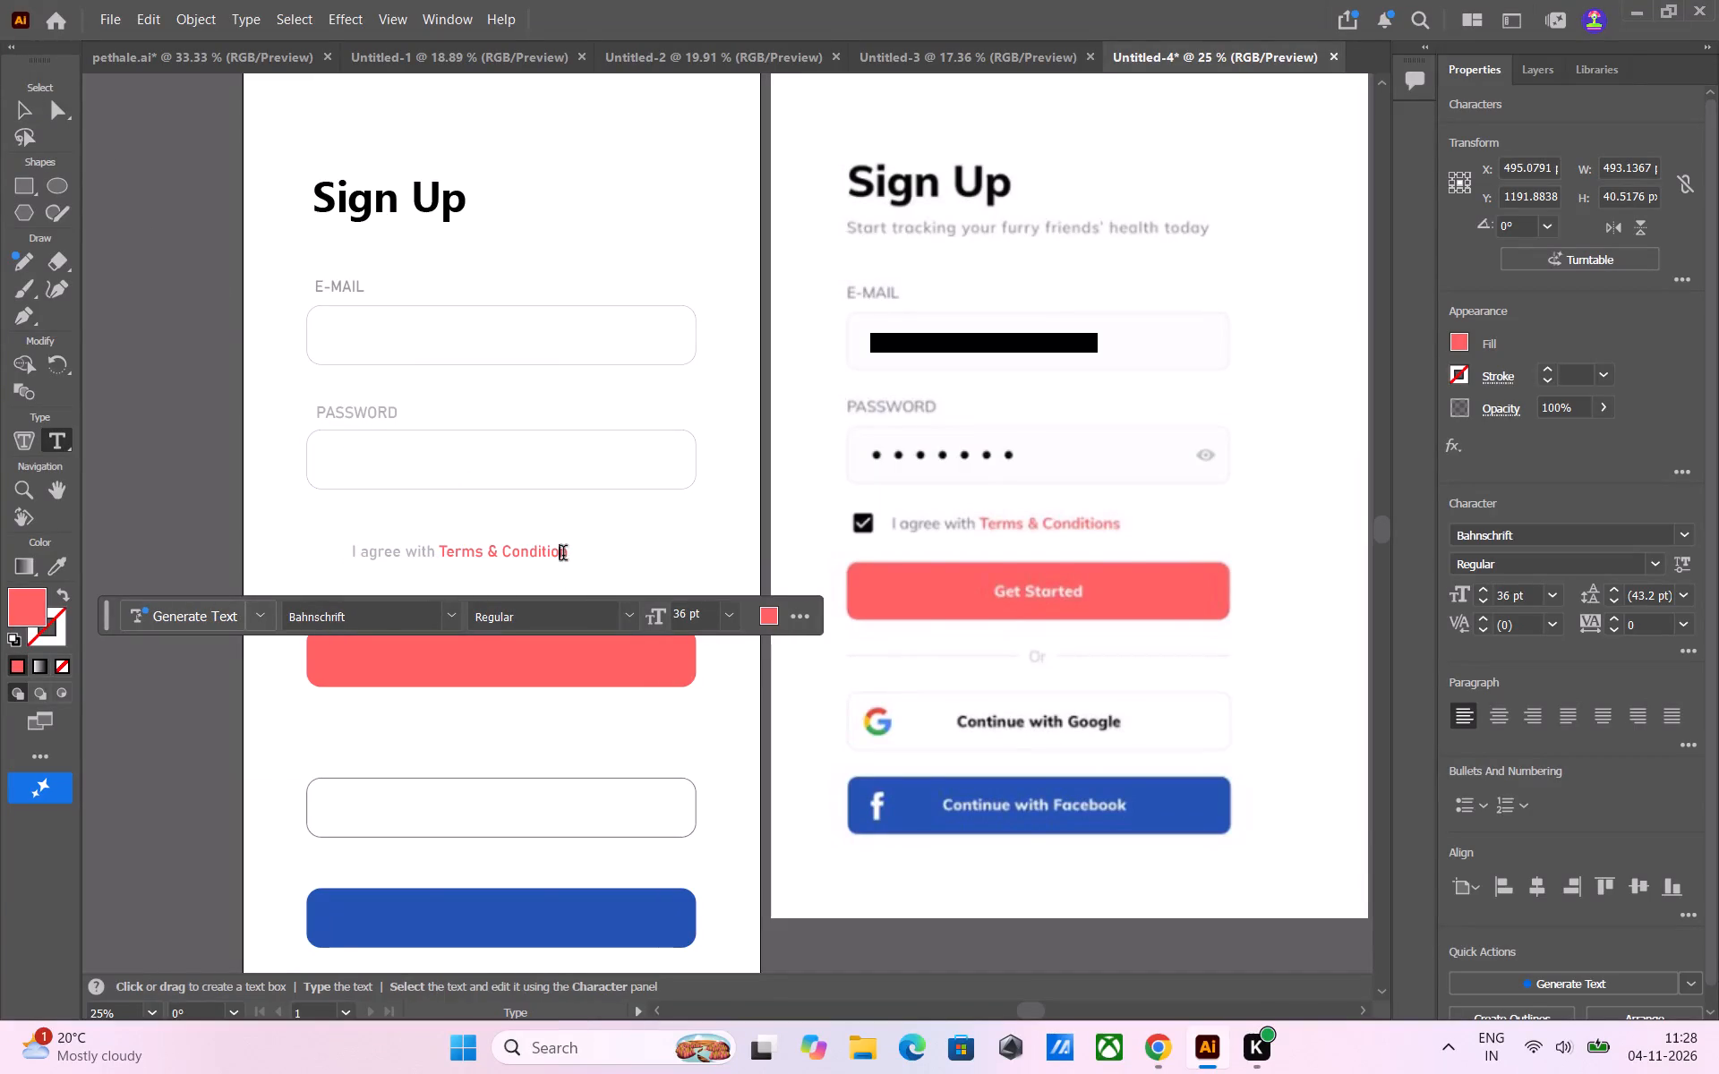
pyautogui.click(568, 558)
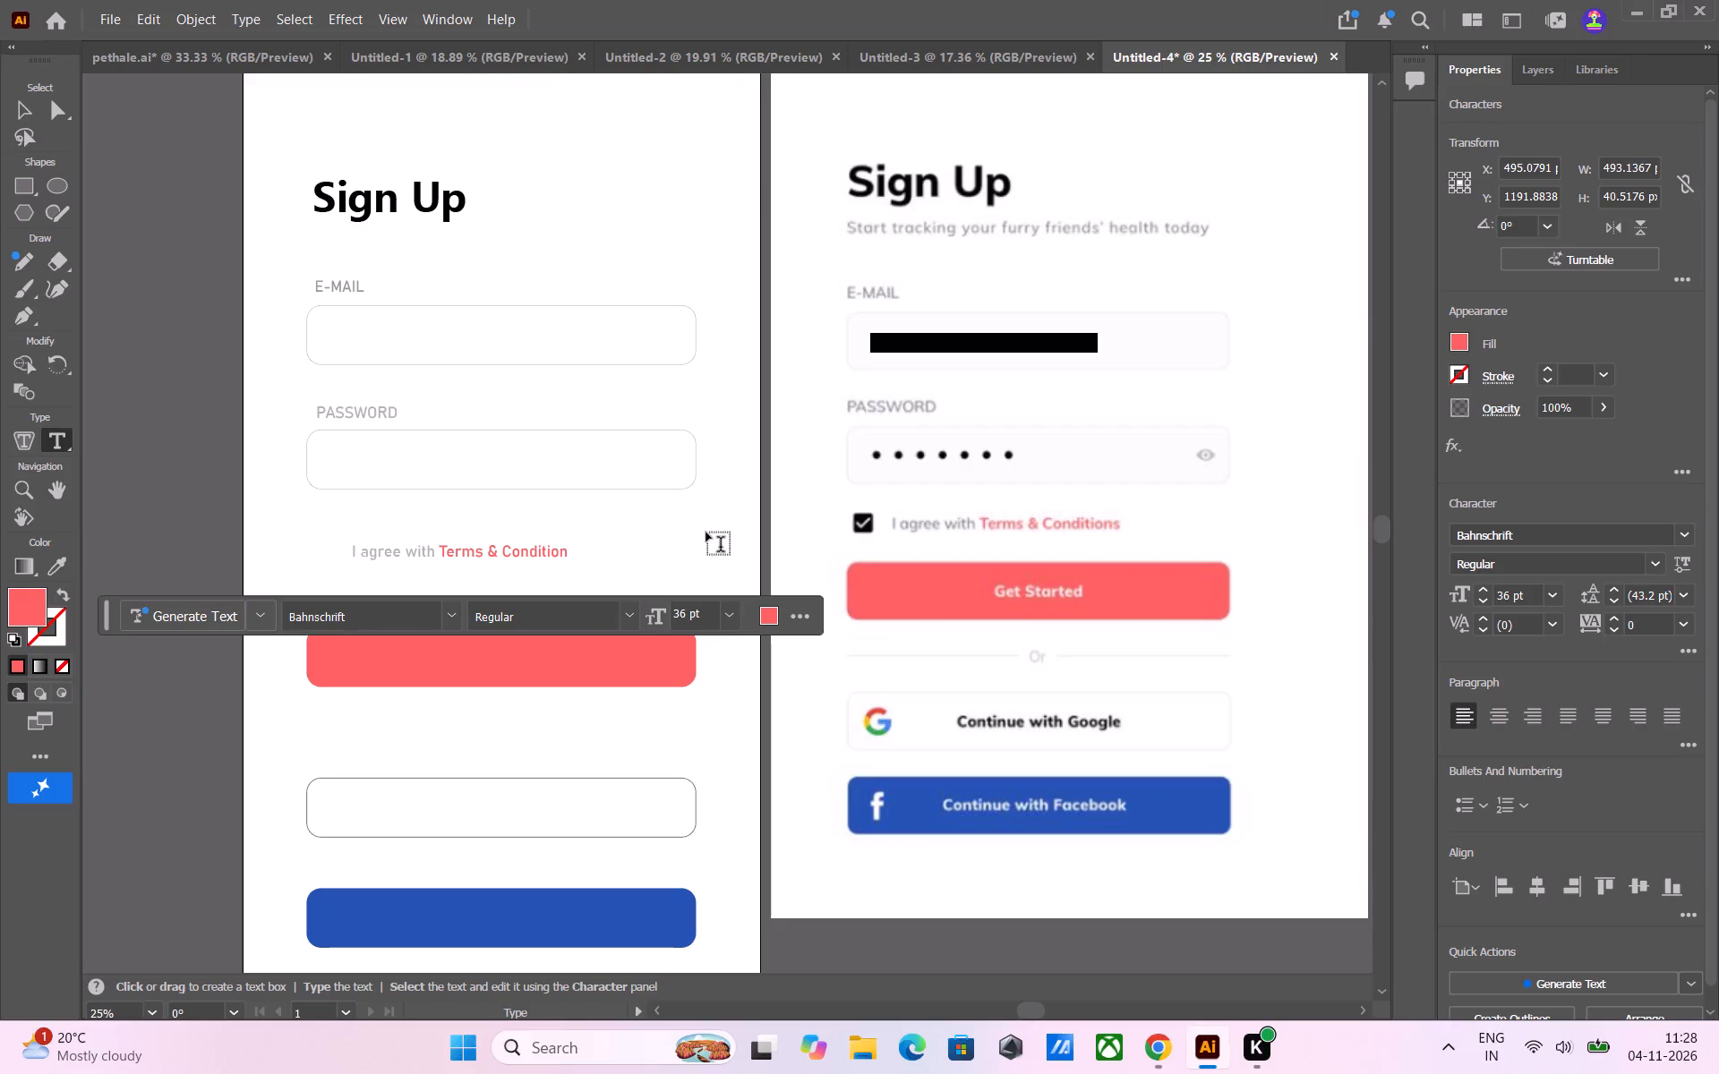
pyautogui.press('space')
pyautogui.press('BackSpace')
pyautogui.press('s')
pyautogui.click(17, 104)
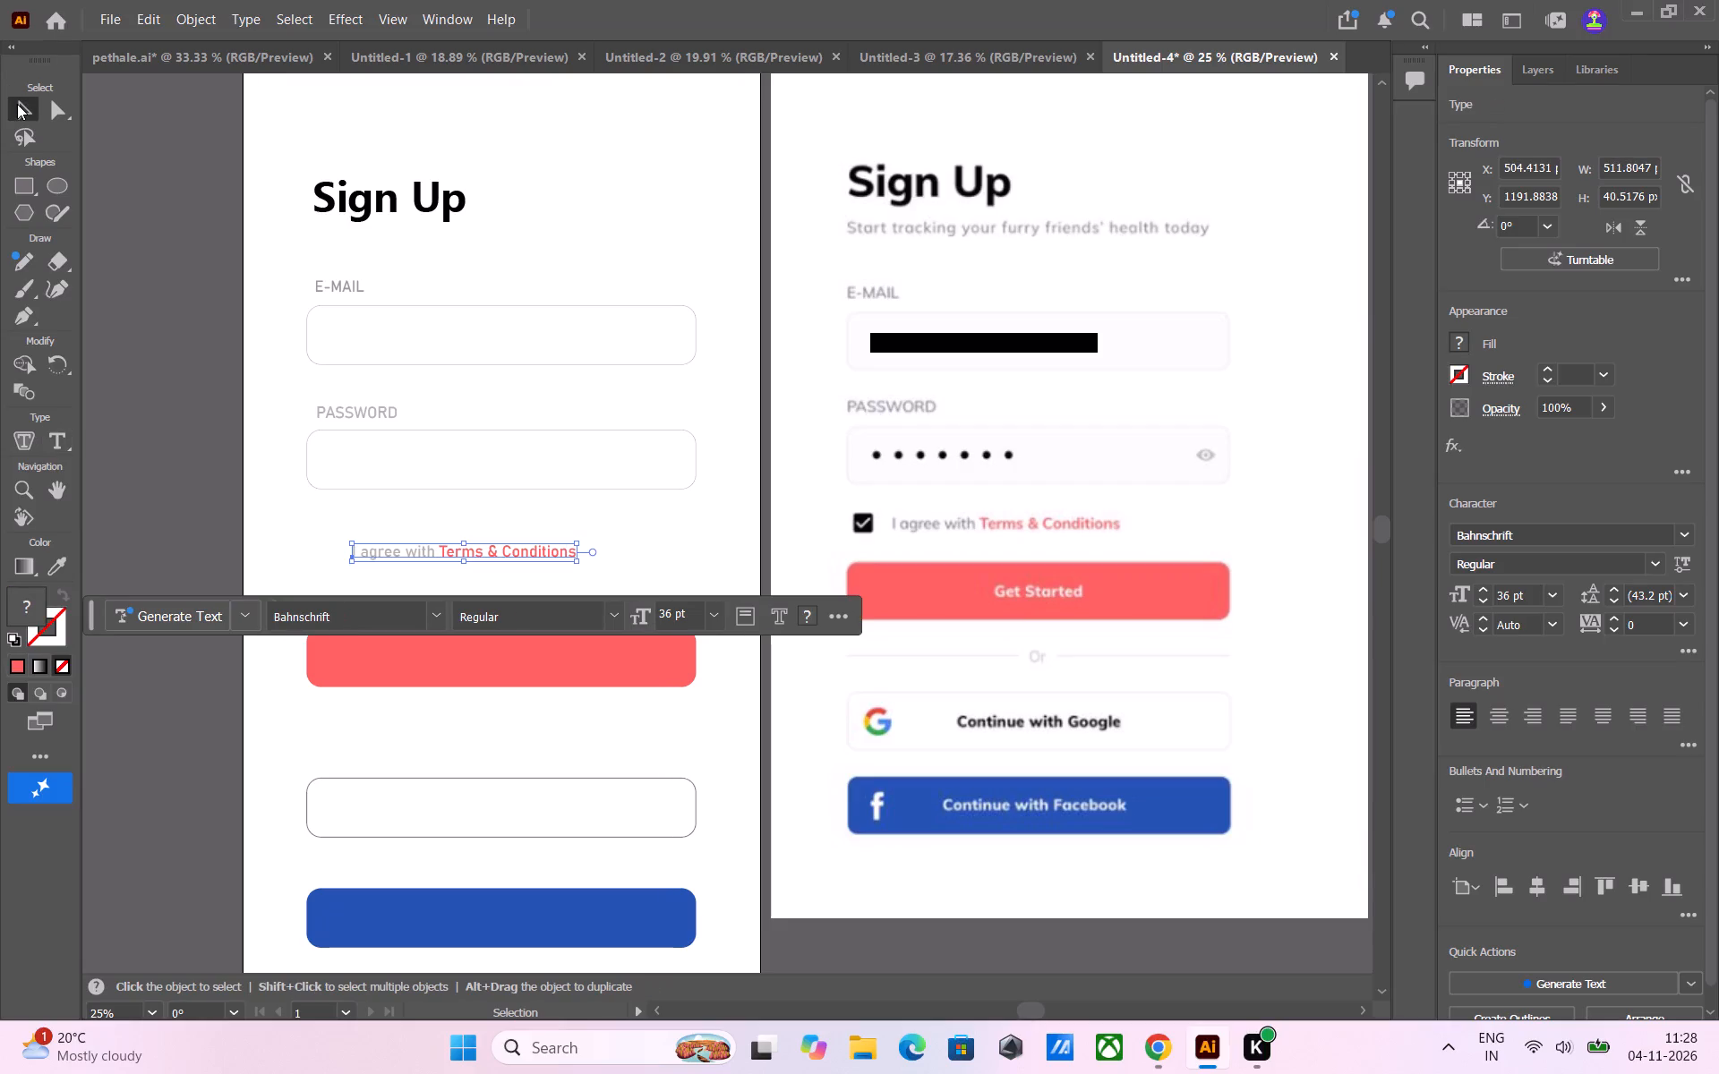
pyautogui.click(123, 295)
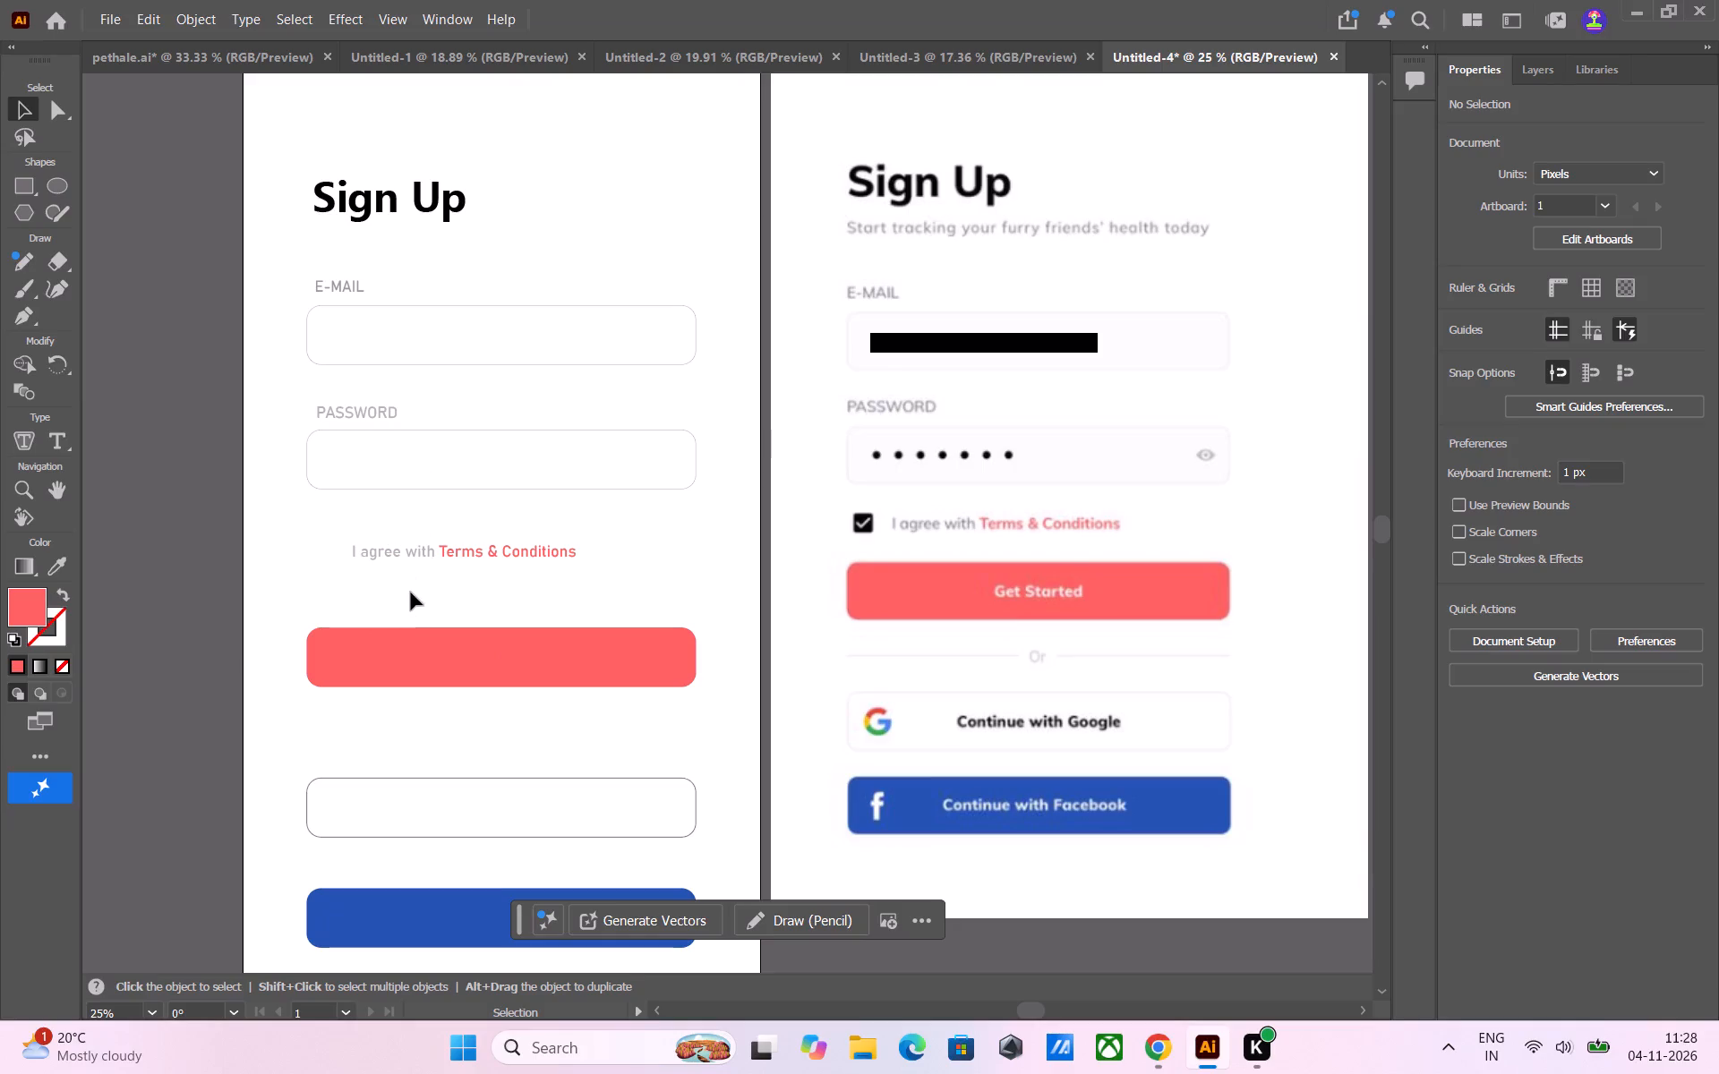
# Shift the "I agree with Terms & Conditions" line slightly left, keeping its height between the password field and the coral button.
pyautogui.moveTo(408, 550); pyautogui.dragTo(412, 549)
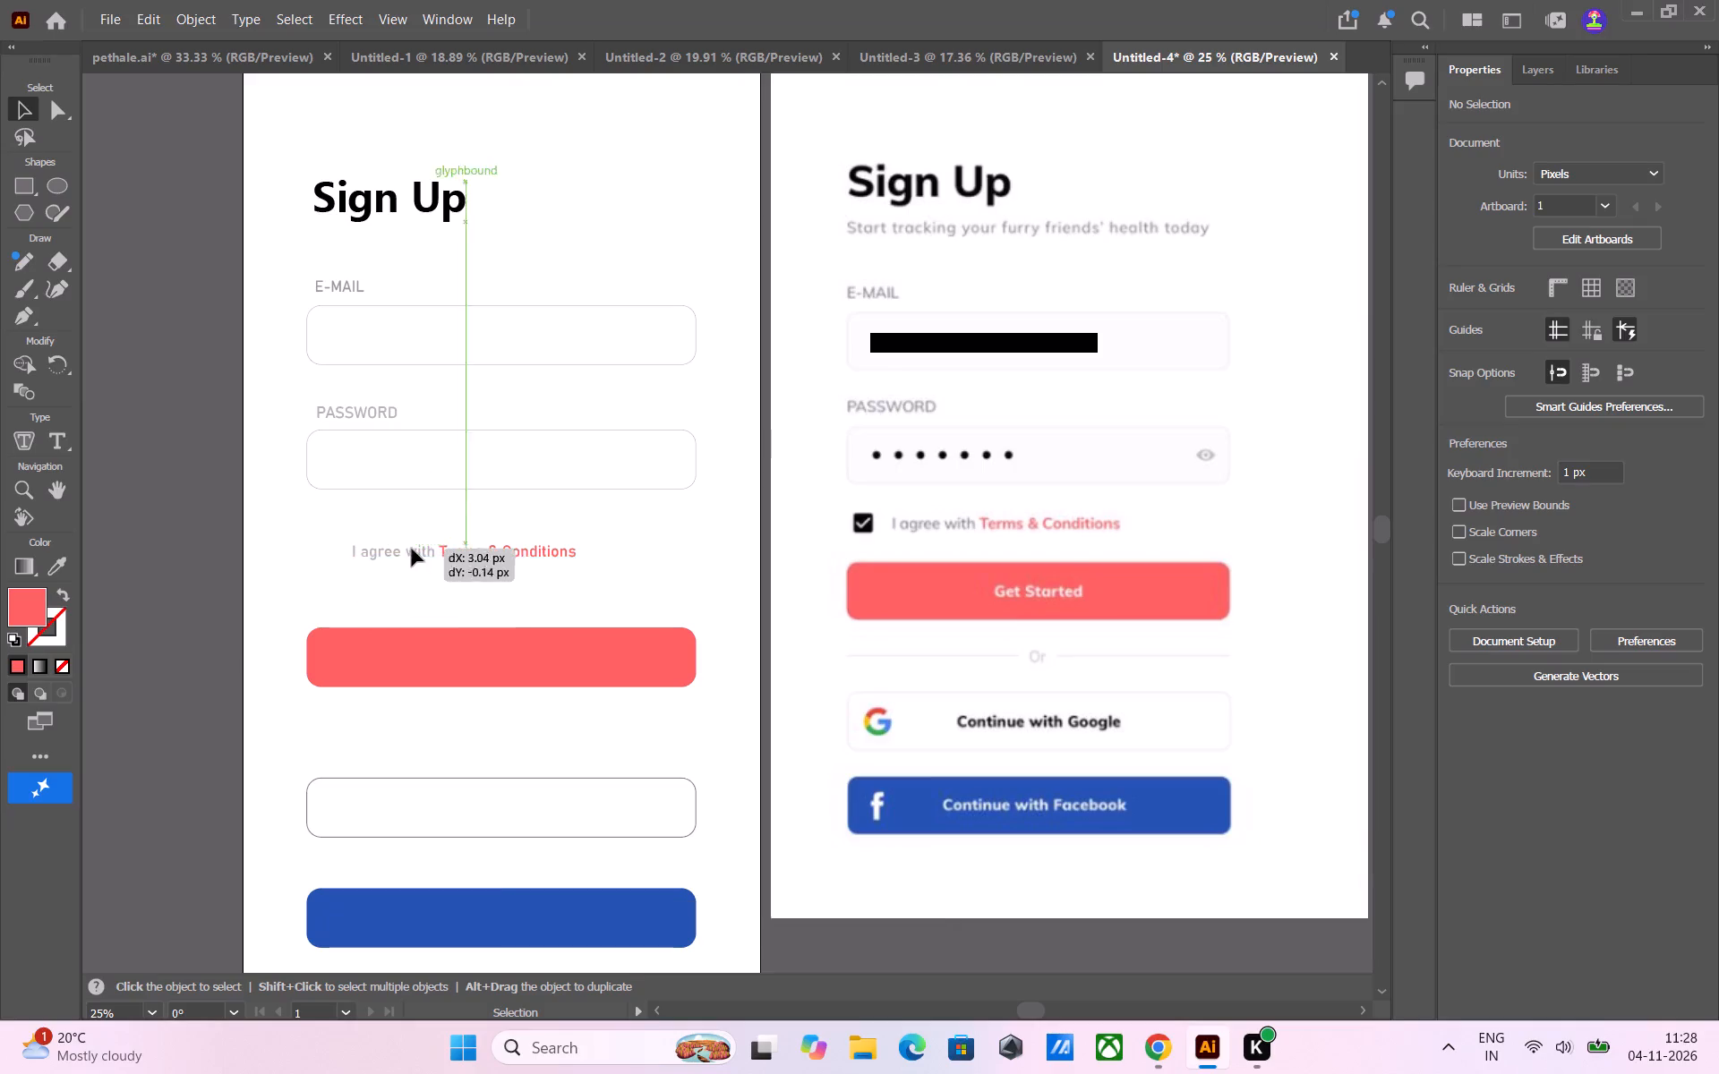
pyautogui.moveTo(412, 549); pyautogui.dragTo(419, 572)
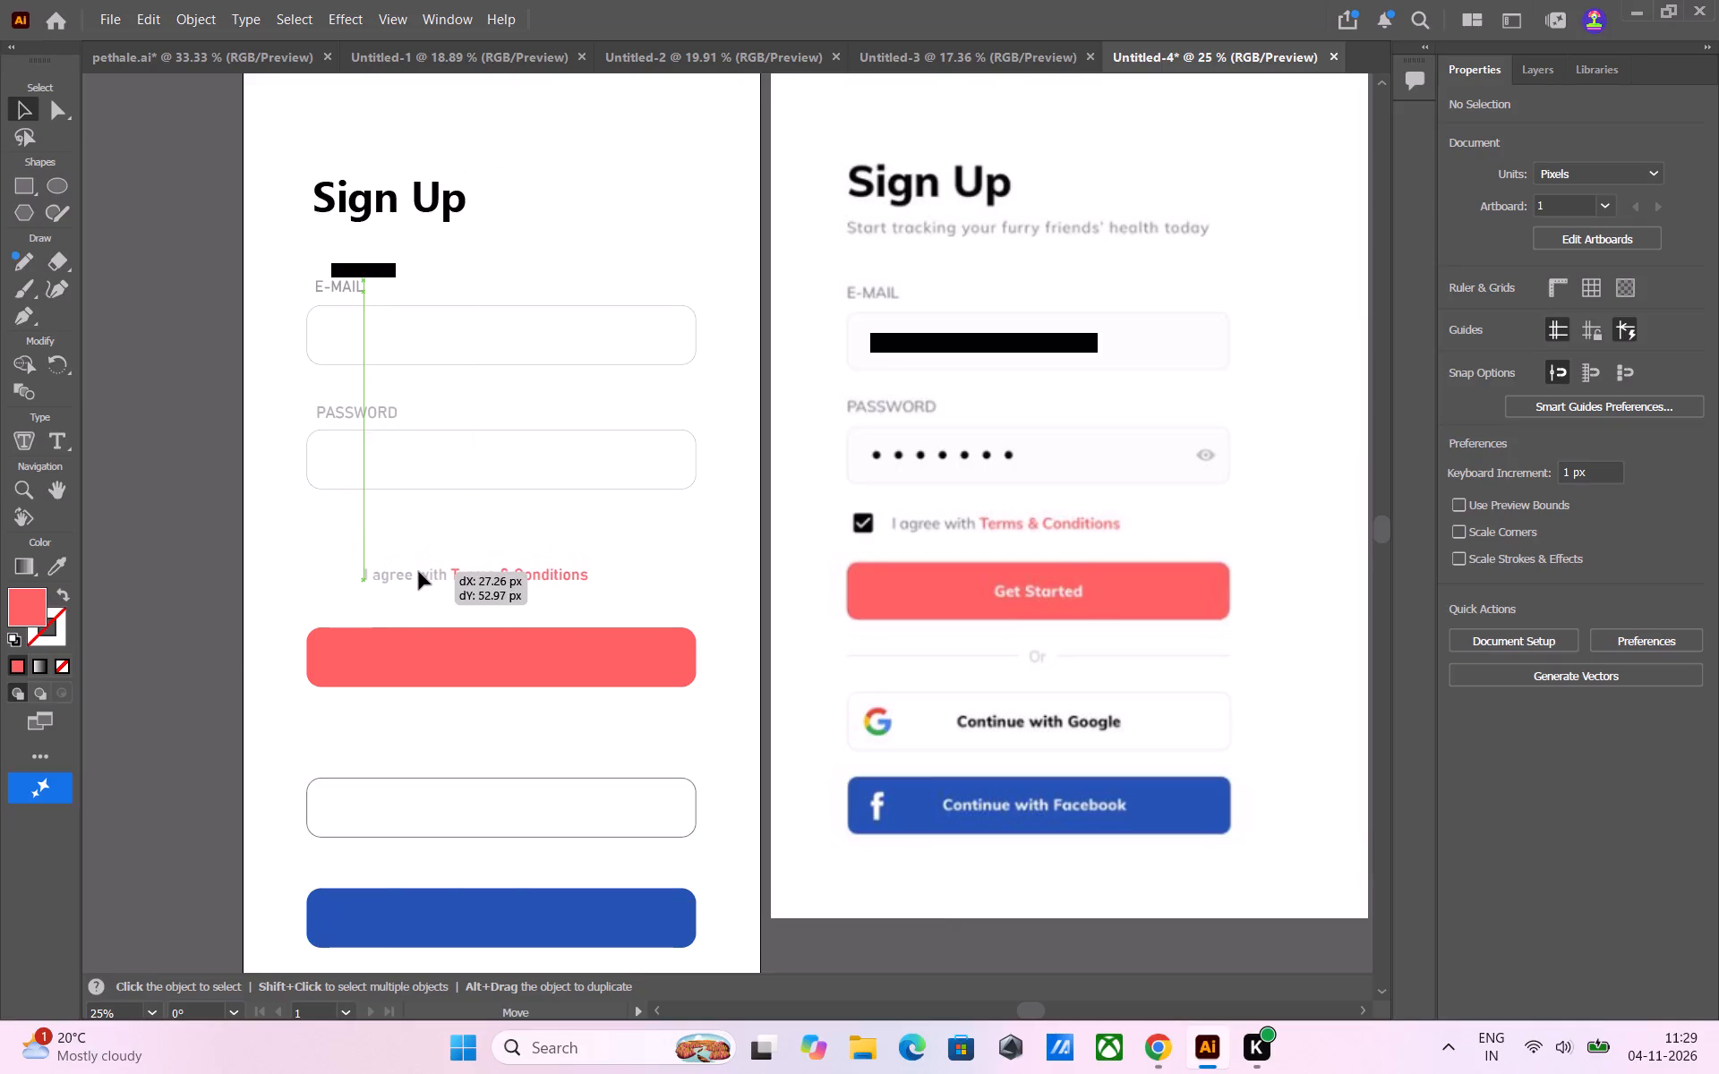
pyautogui.moveTo(419, 572); pyautogui.dragTo(418, 574)
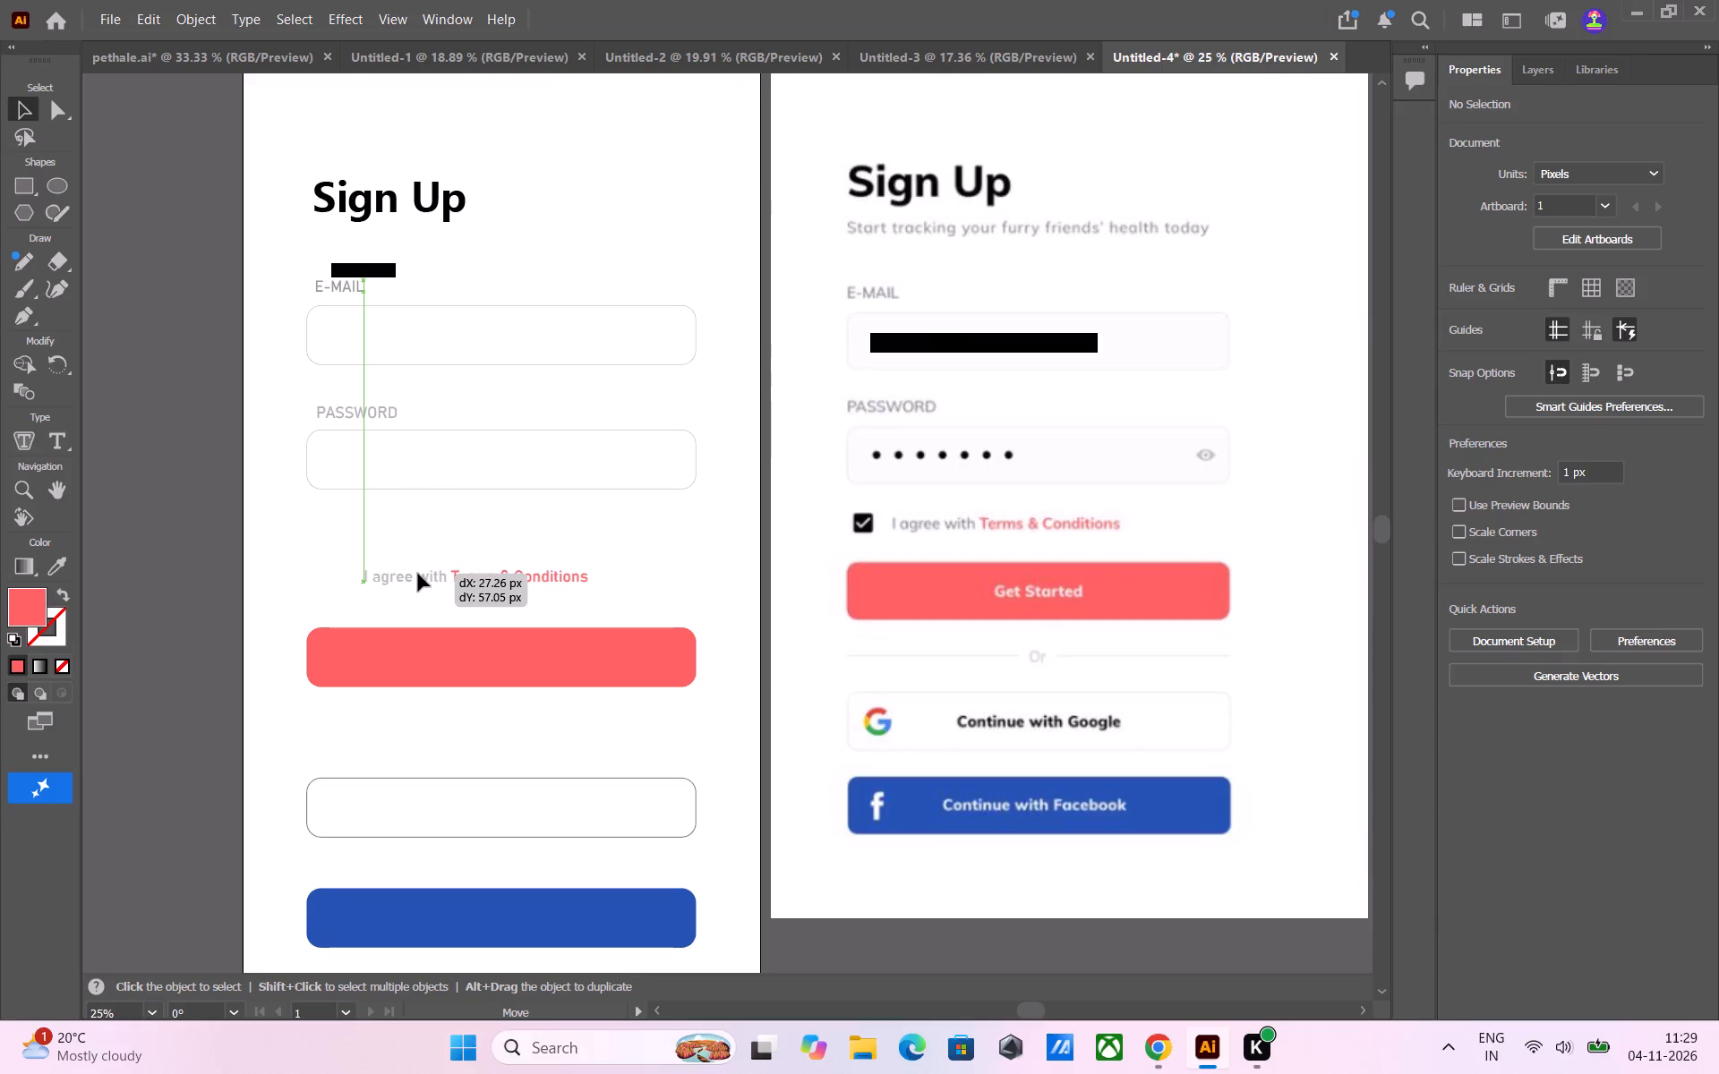
pyautogui.moveTo(418, 574); pyautogui.dragTo(418, 578)
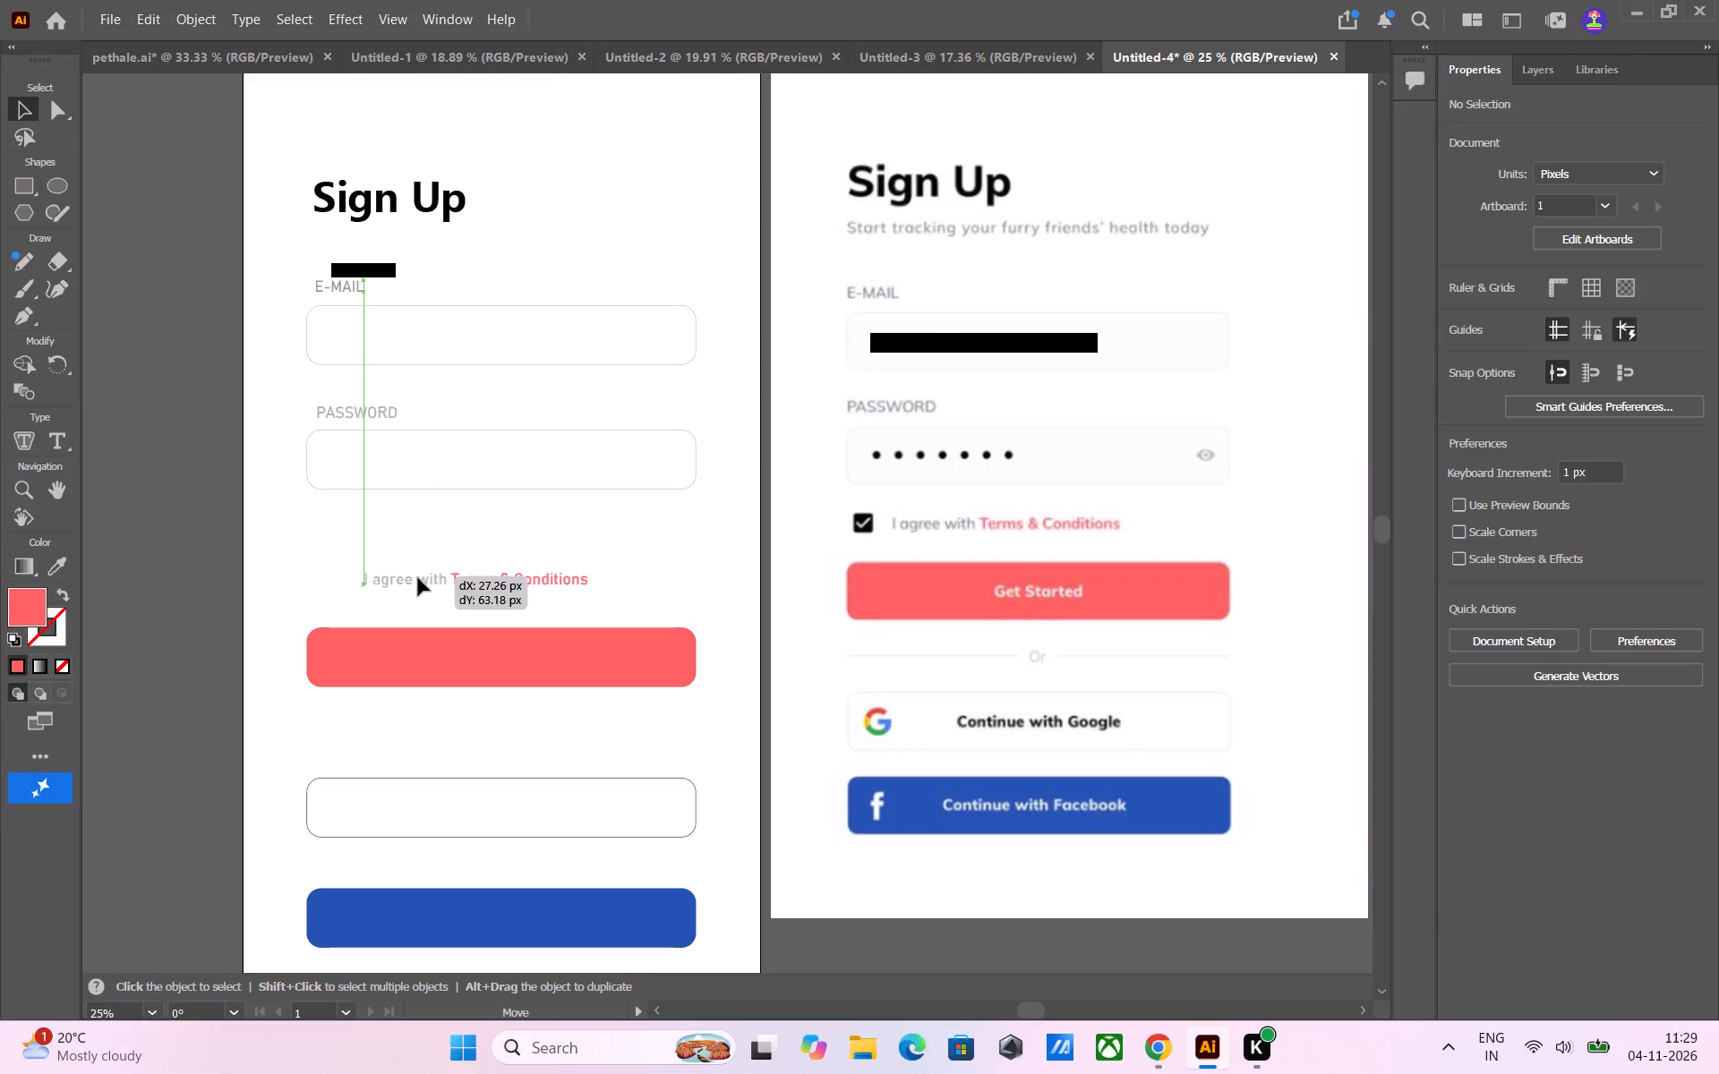
pyautogui.moveTo(418, 578); pyautogui.dragTo(417, 569)
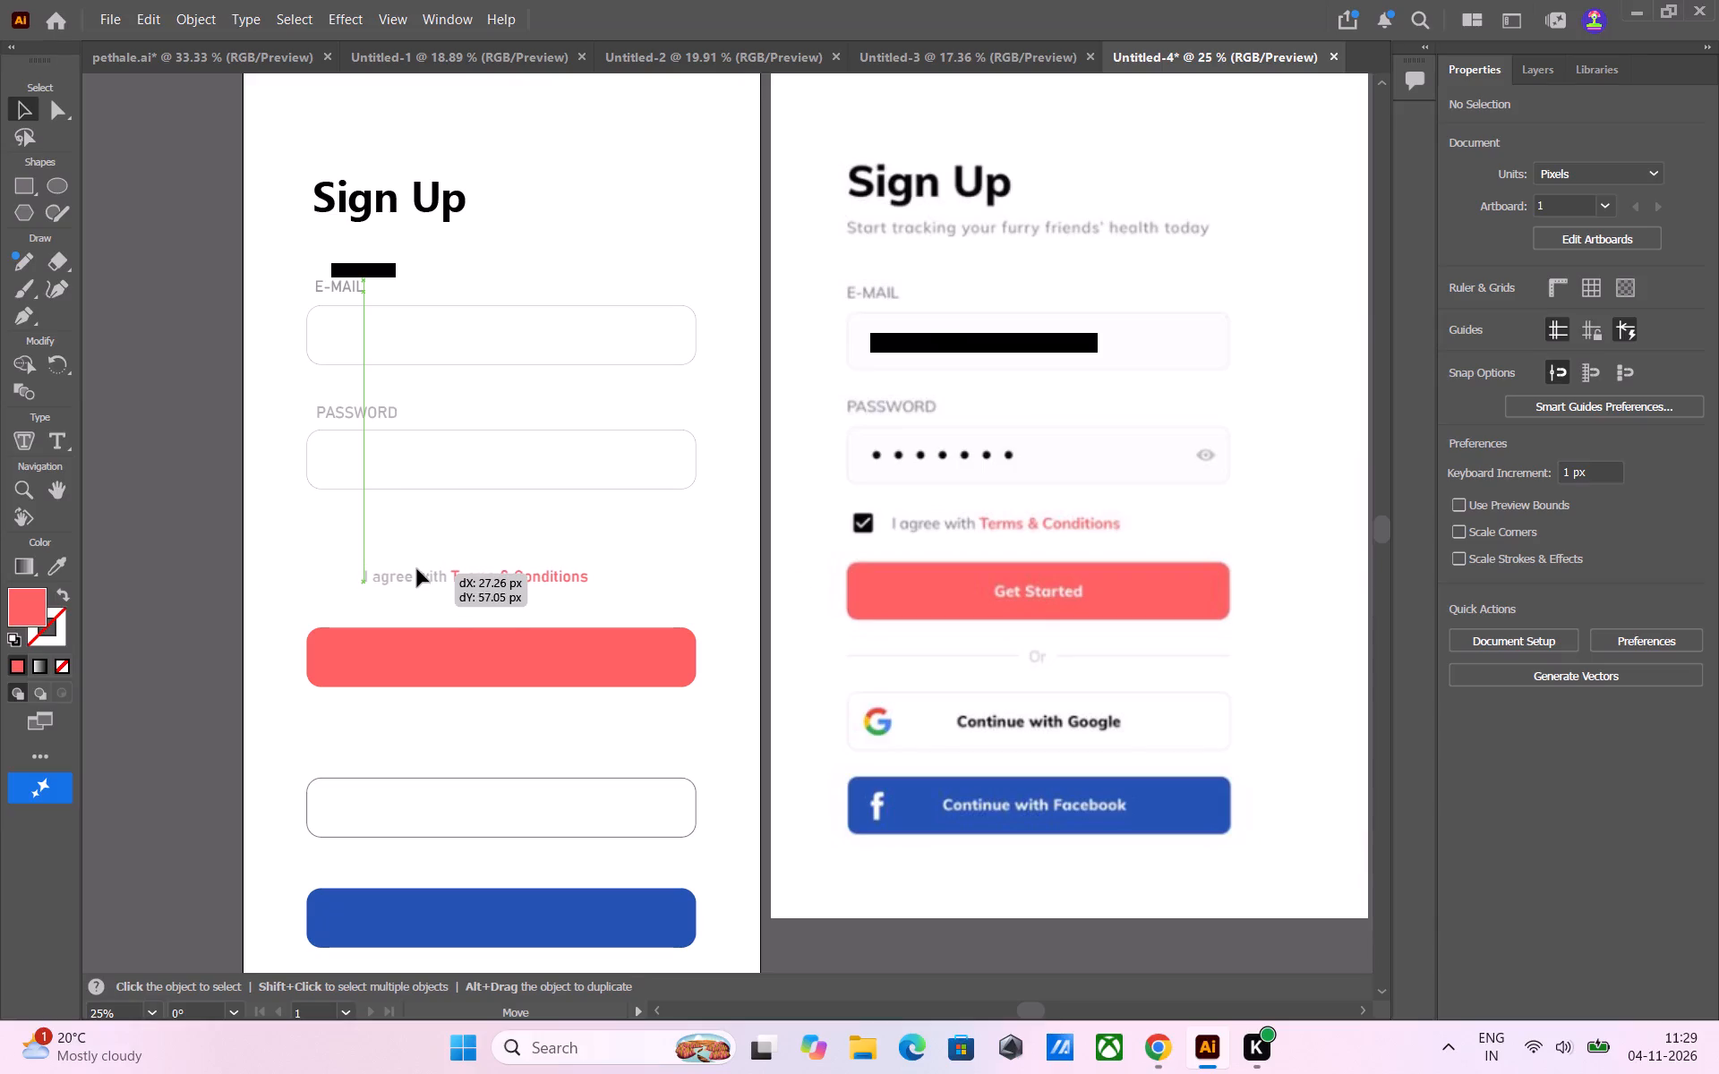
pyautogui.moveTo(417, 569); pyautogui.dragTo(410, 551)
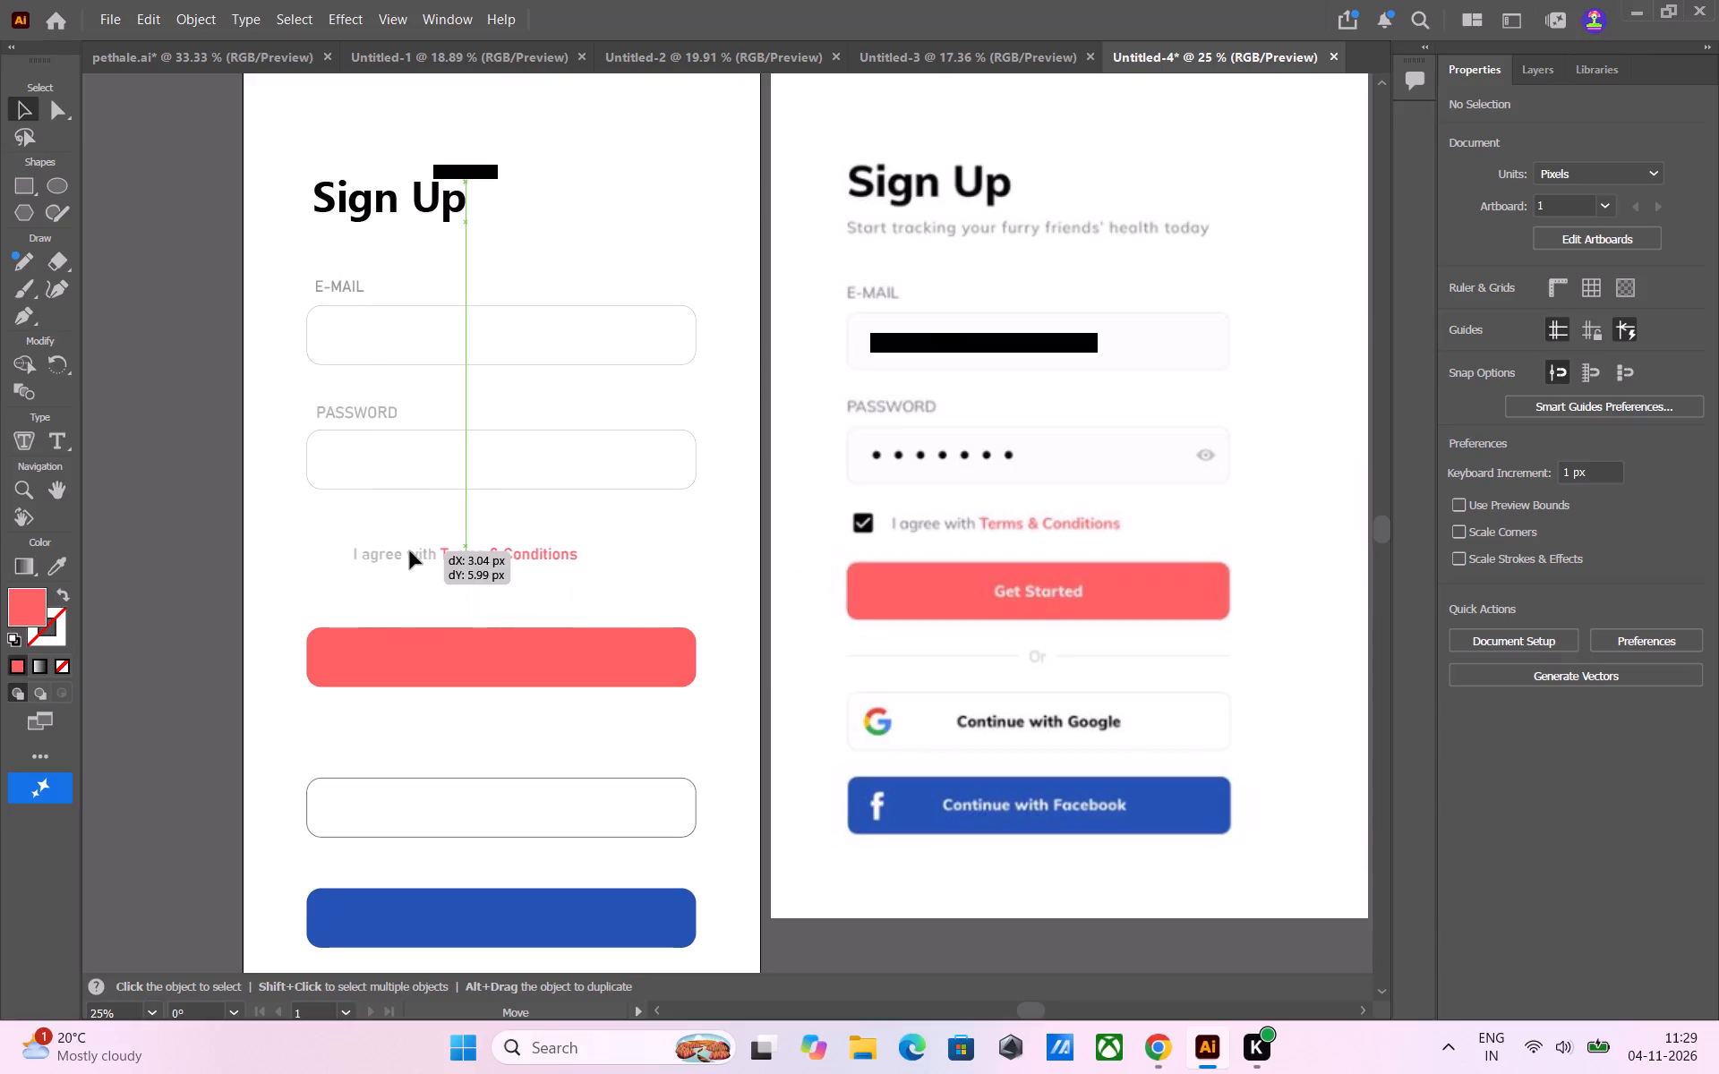
pyautogui.moveTo(410, 551); pyautogui.dragTo(372, 546)
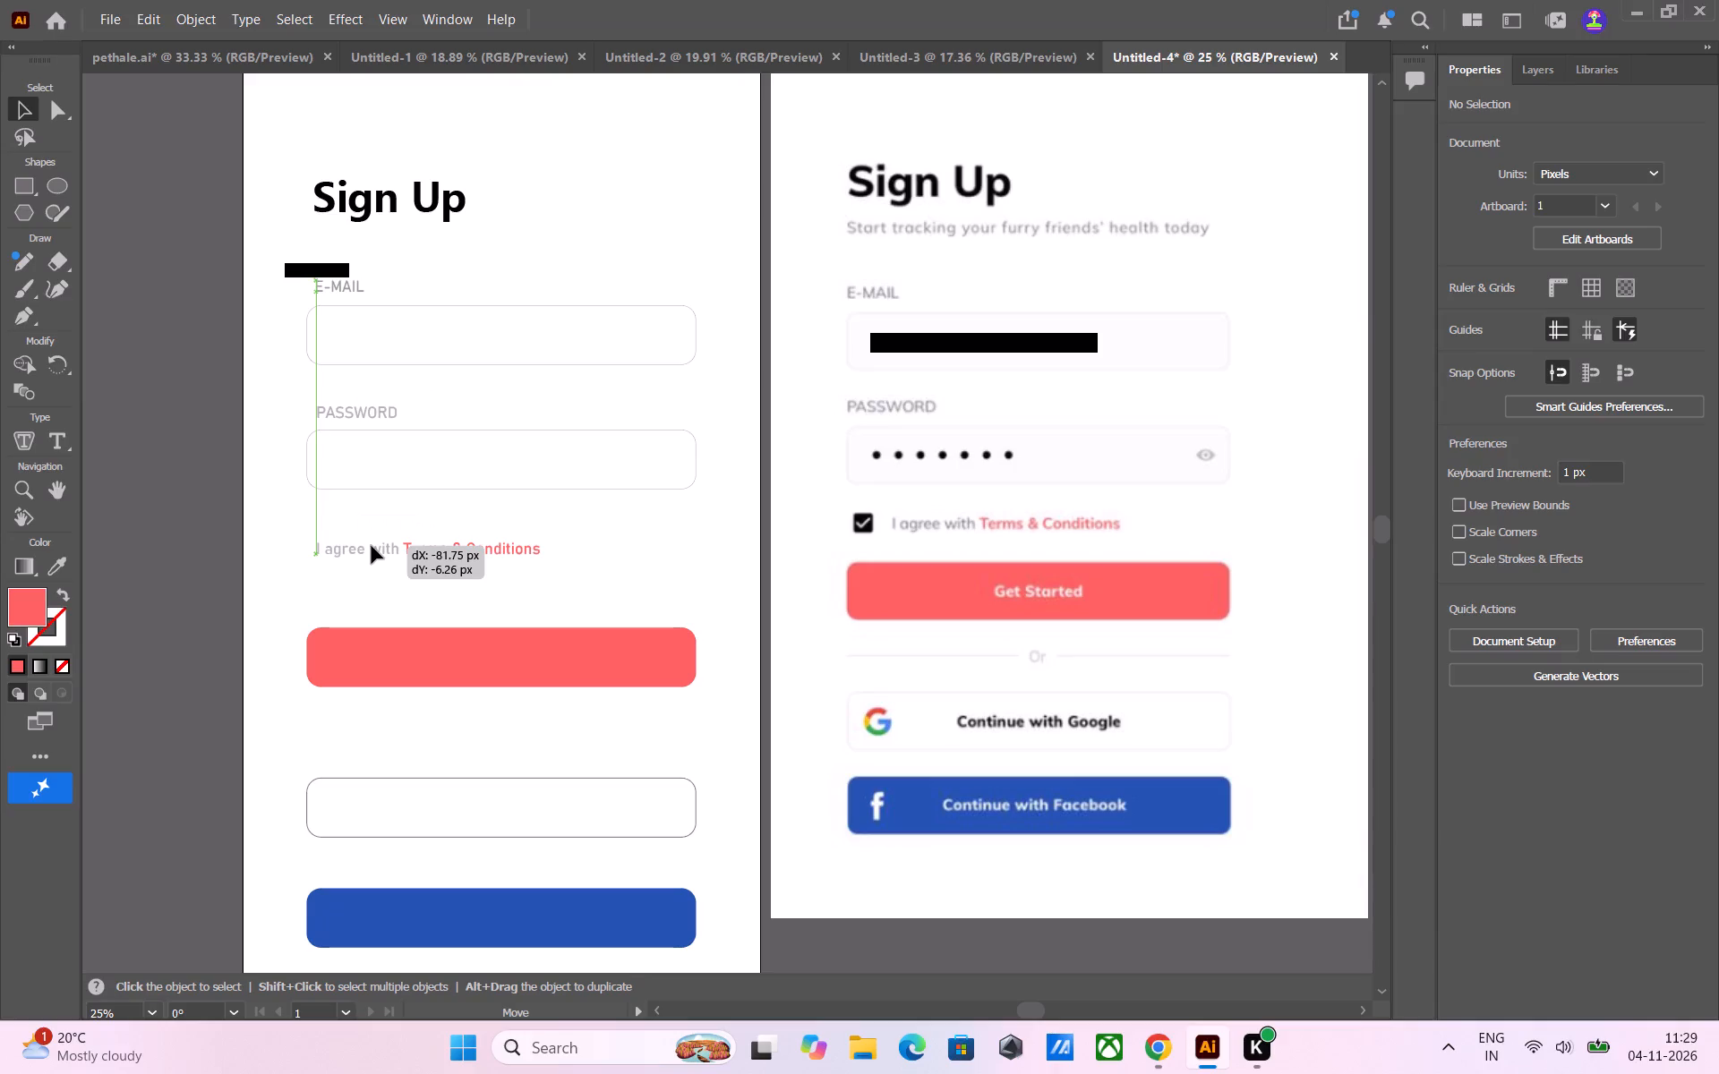
pyautogui.moveTo(372, 546); pyautogui.dragTo(384, 551)
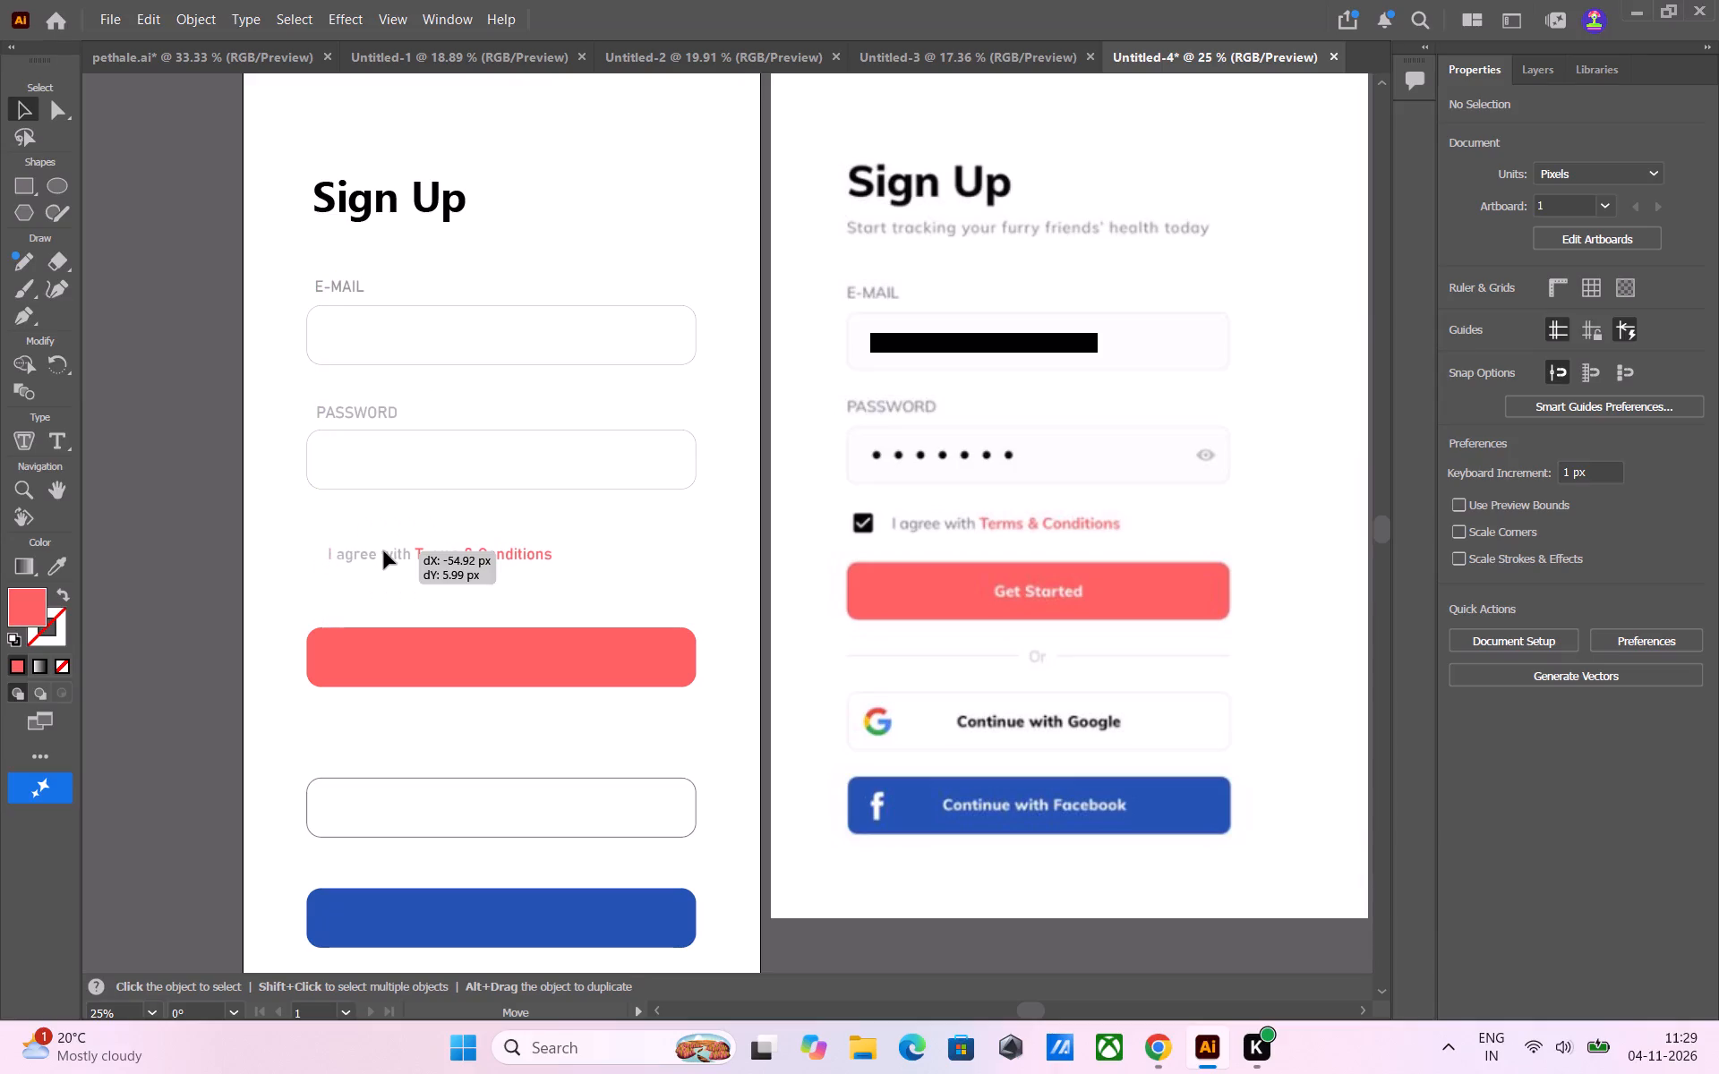
pyautogui.moveTo(384, 551); pyautogui.dragTo(379, 550)
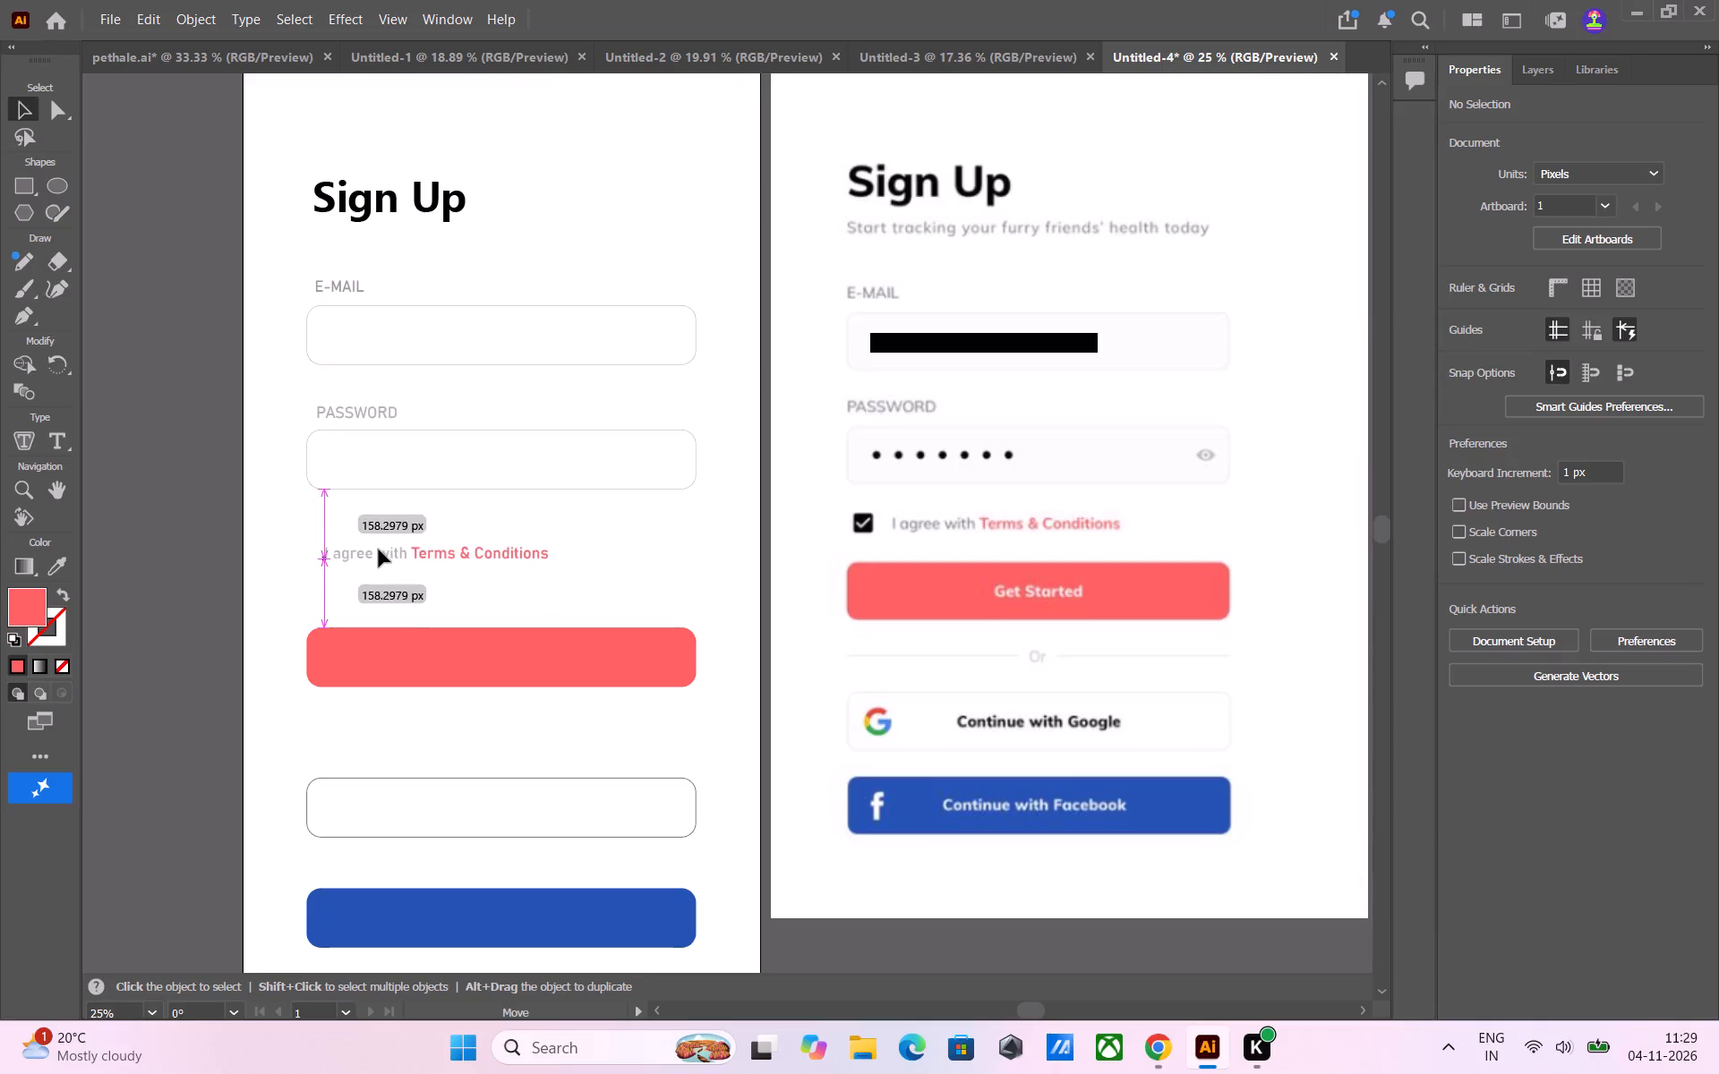
pyautogui.moveTo(379, 550); pyautogui.dragTo(388, 549)
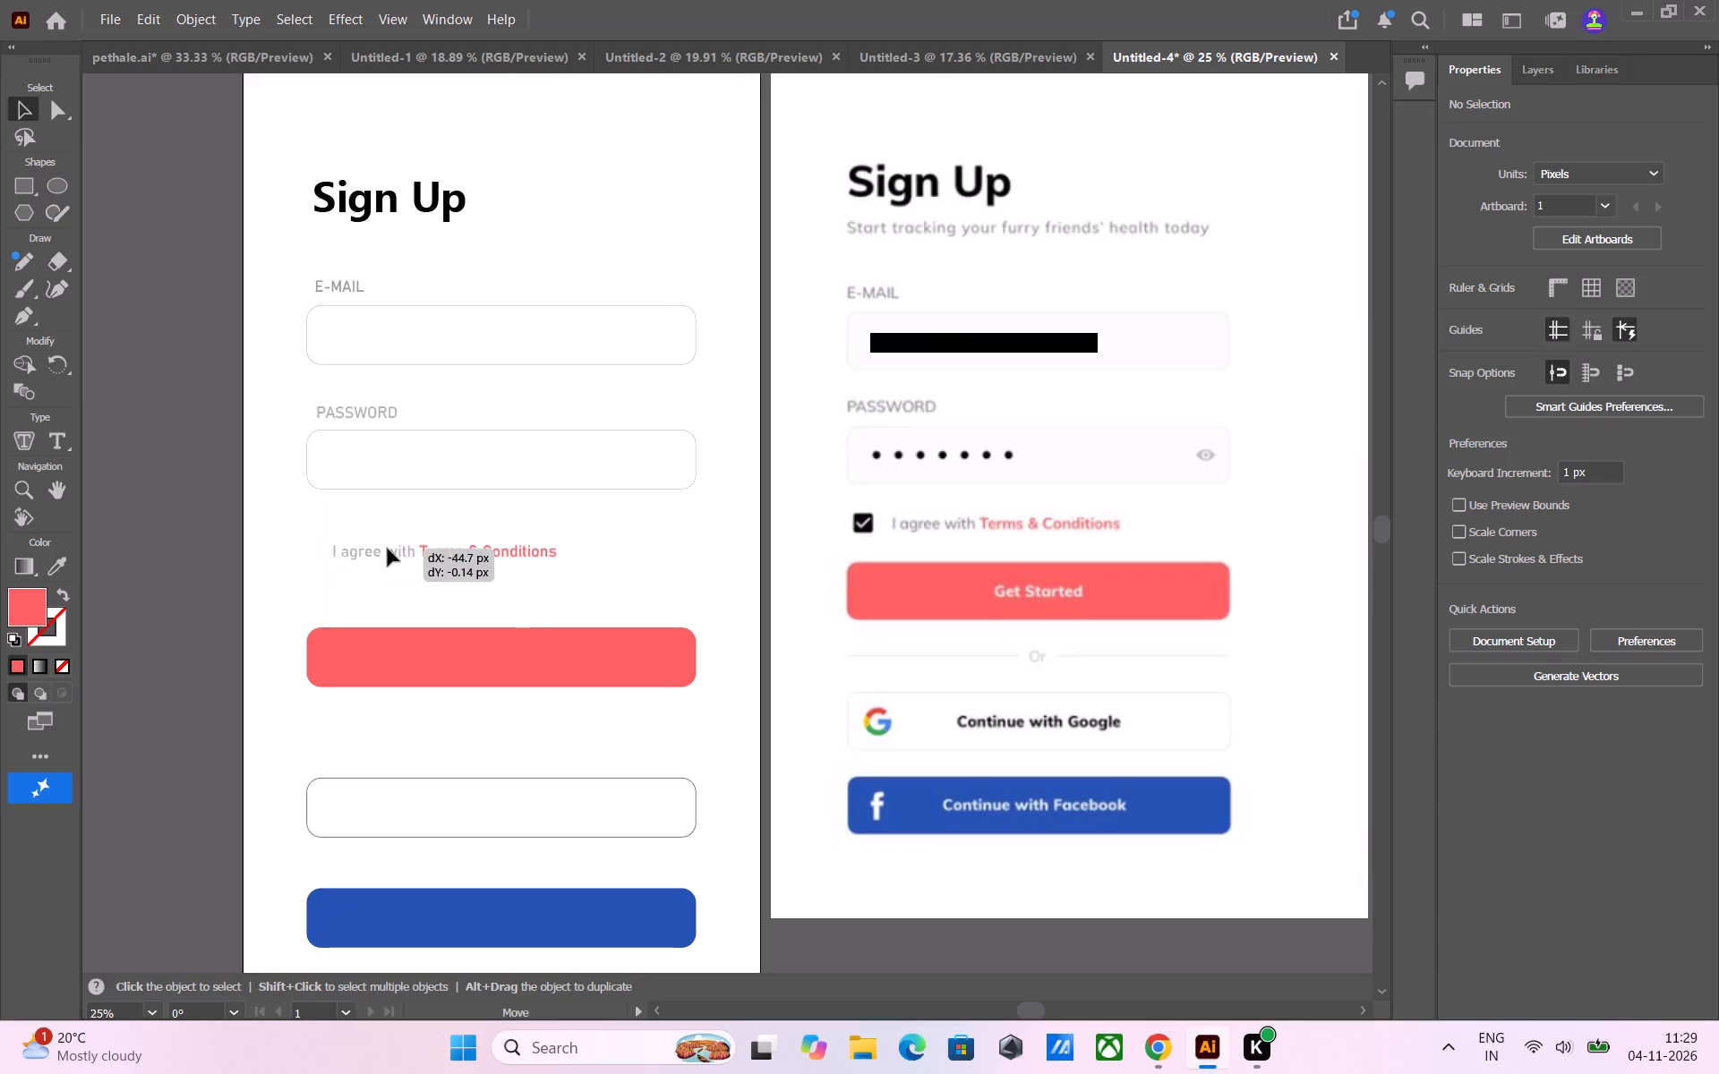
pyautogui.moveTo(388, 549); pyautogui.dragTo(392, 549)
pyautogui.click(227, 522)
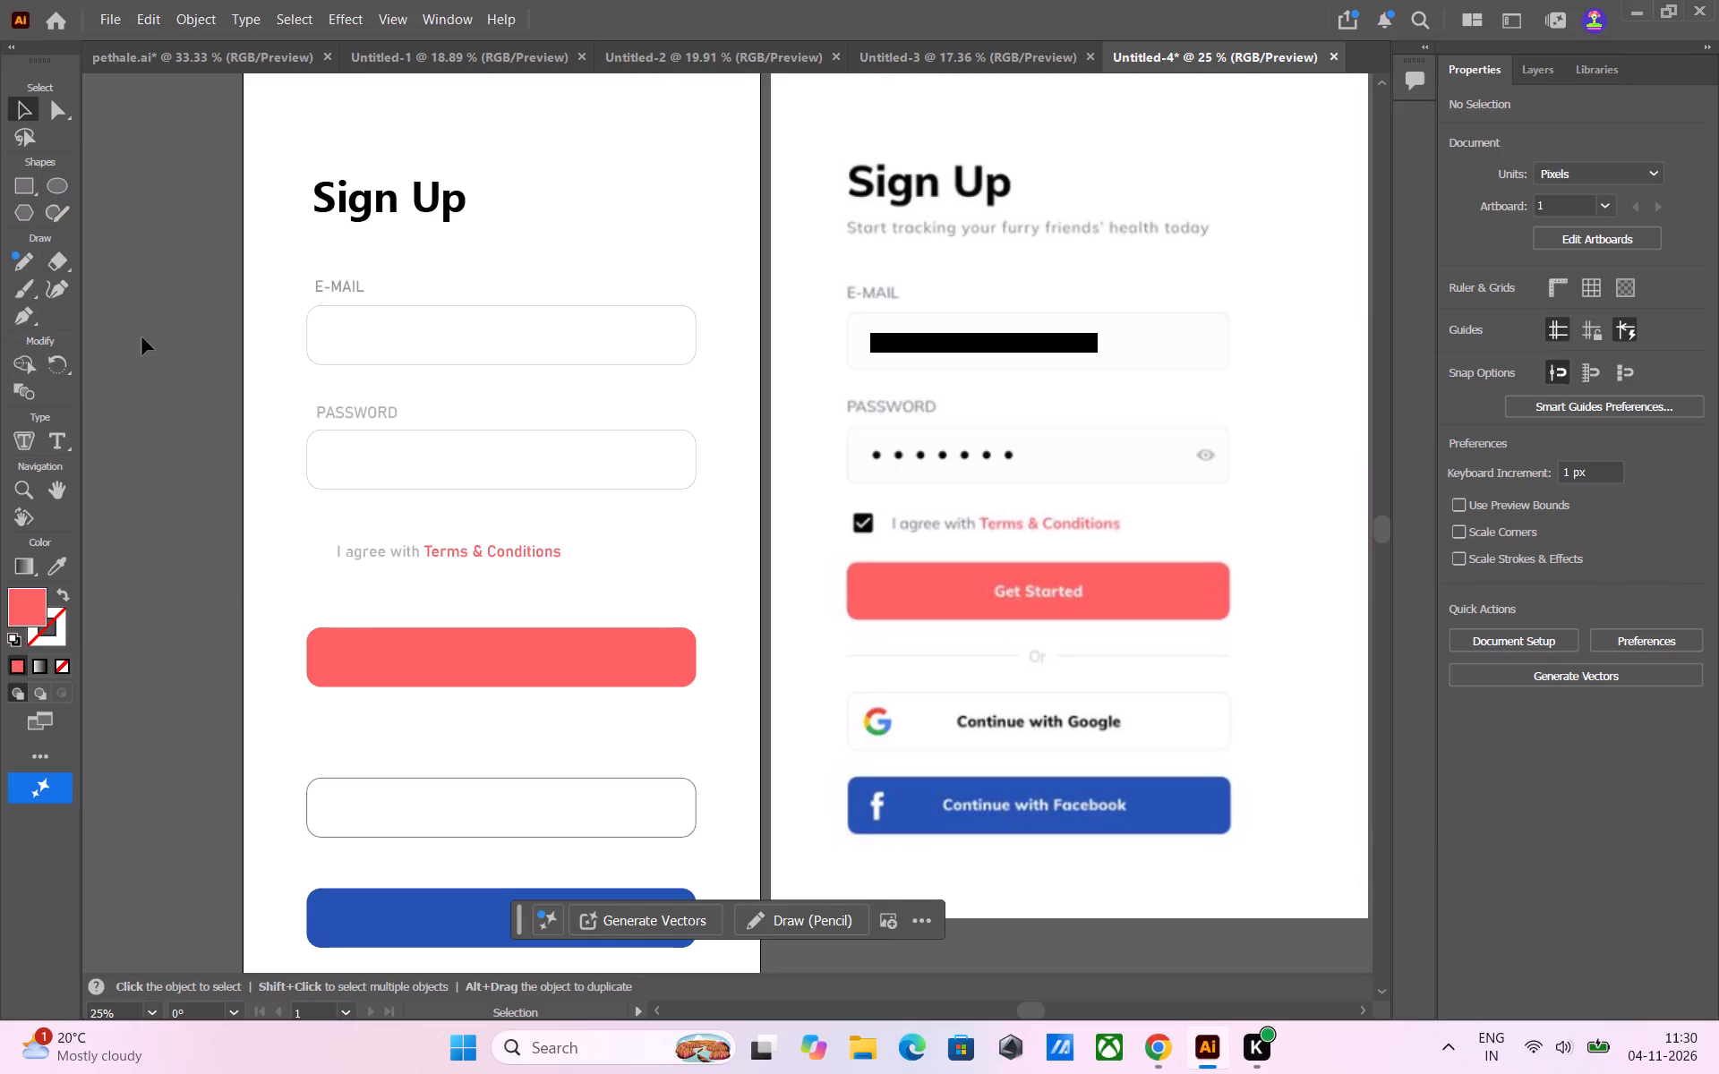
# Add the text "Get Started" in white on the coral button.
pyautogui.press('t')
pyautogui.click(442, 648)
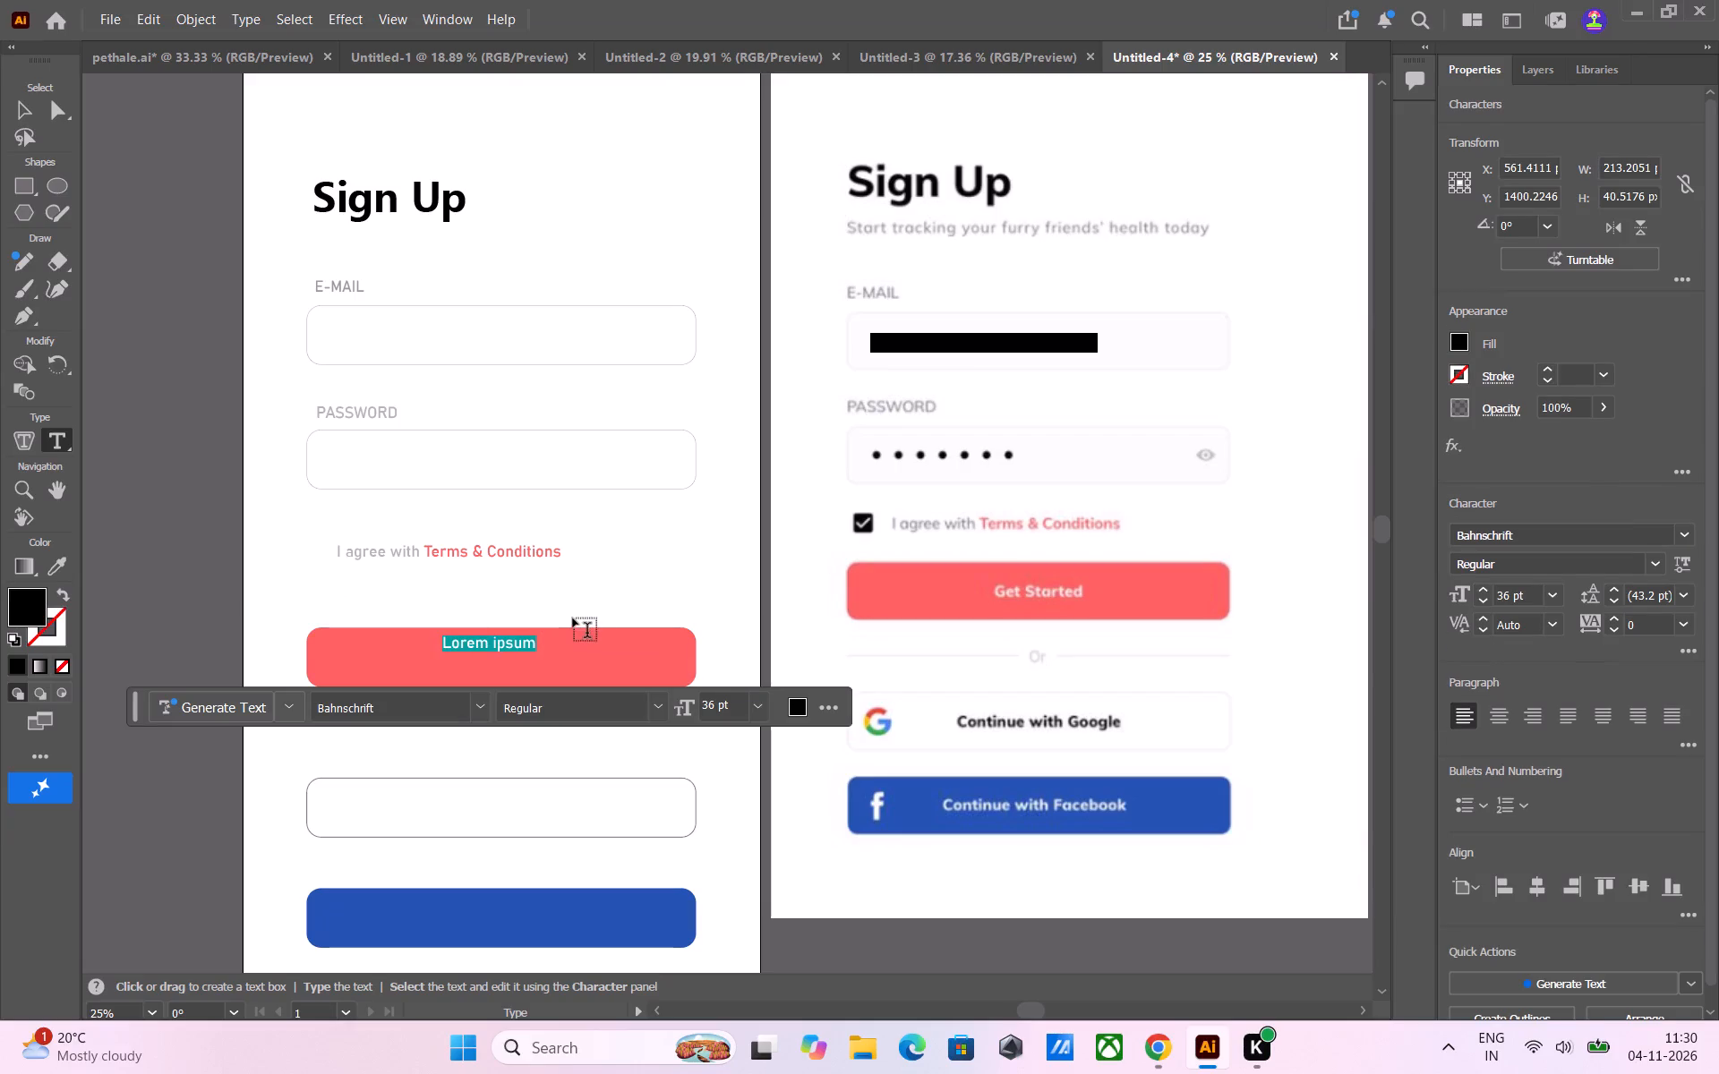
pyautogui.click(795, 705)
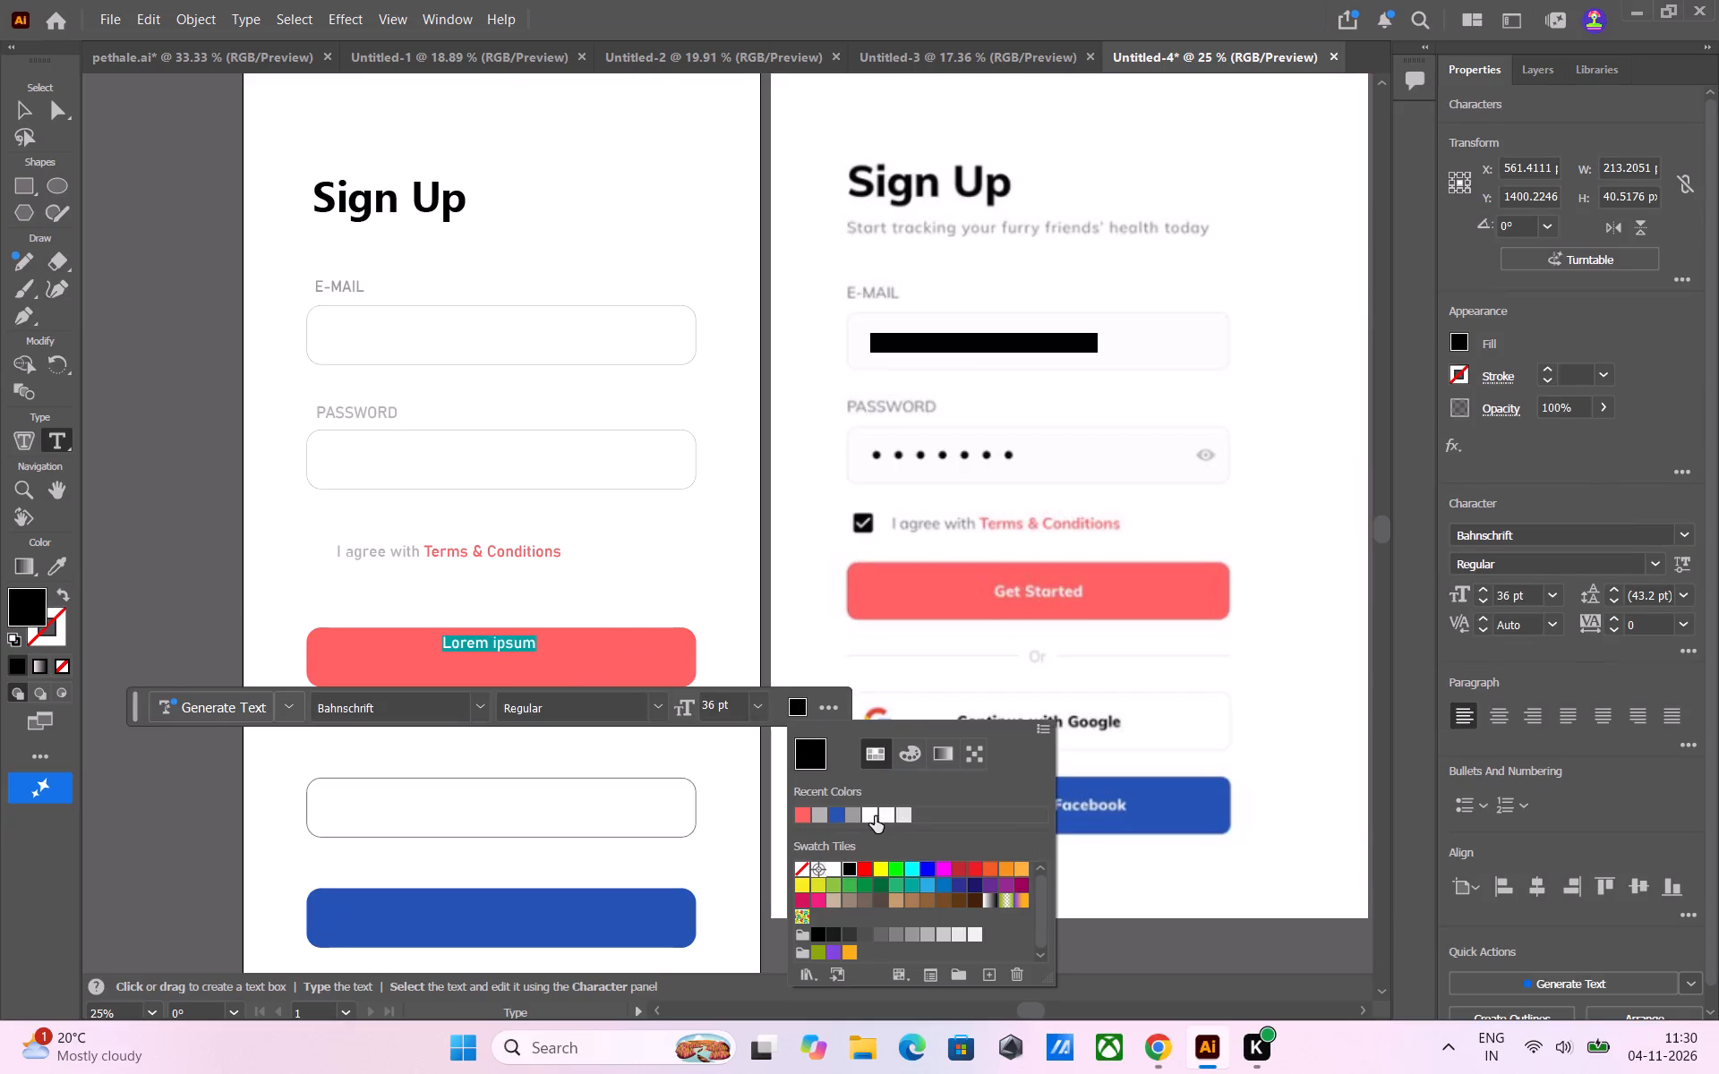
pyautogui.click(874, 816)
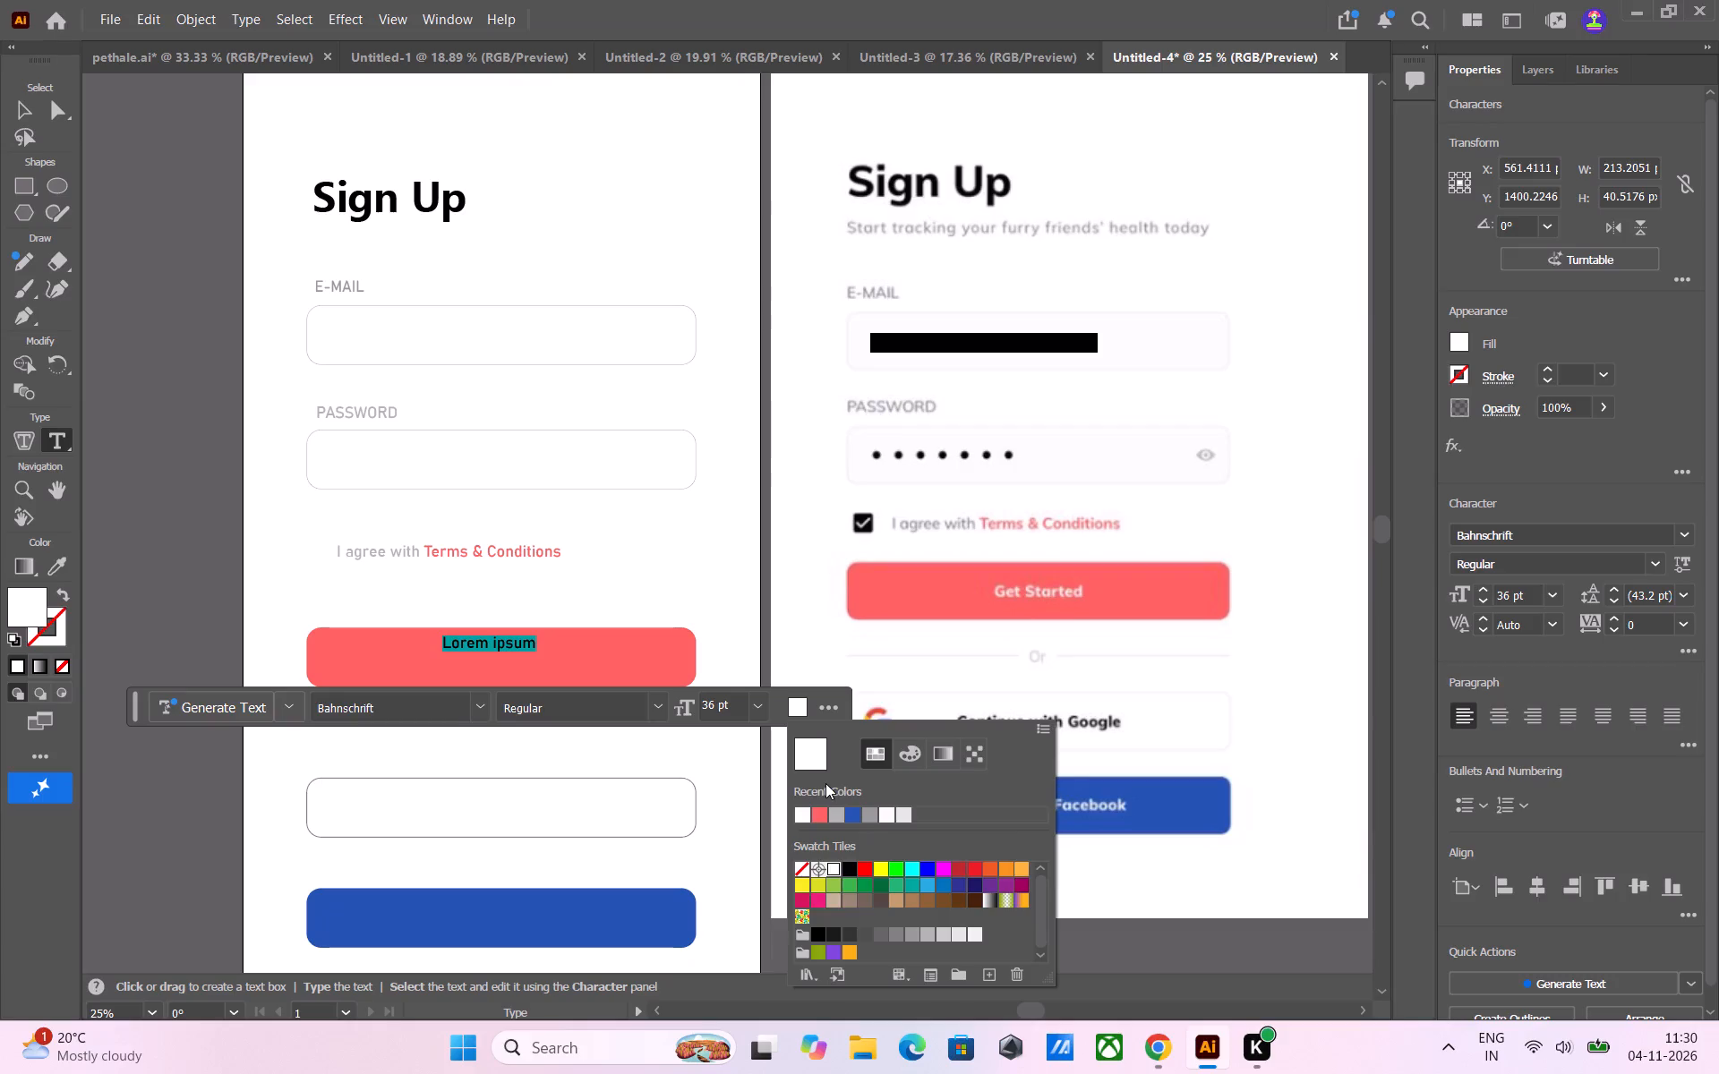
pyautogui.write('et')
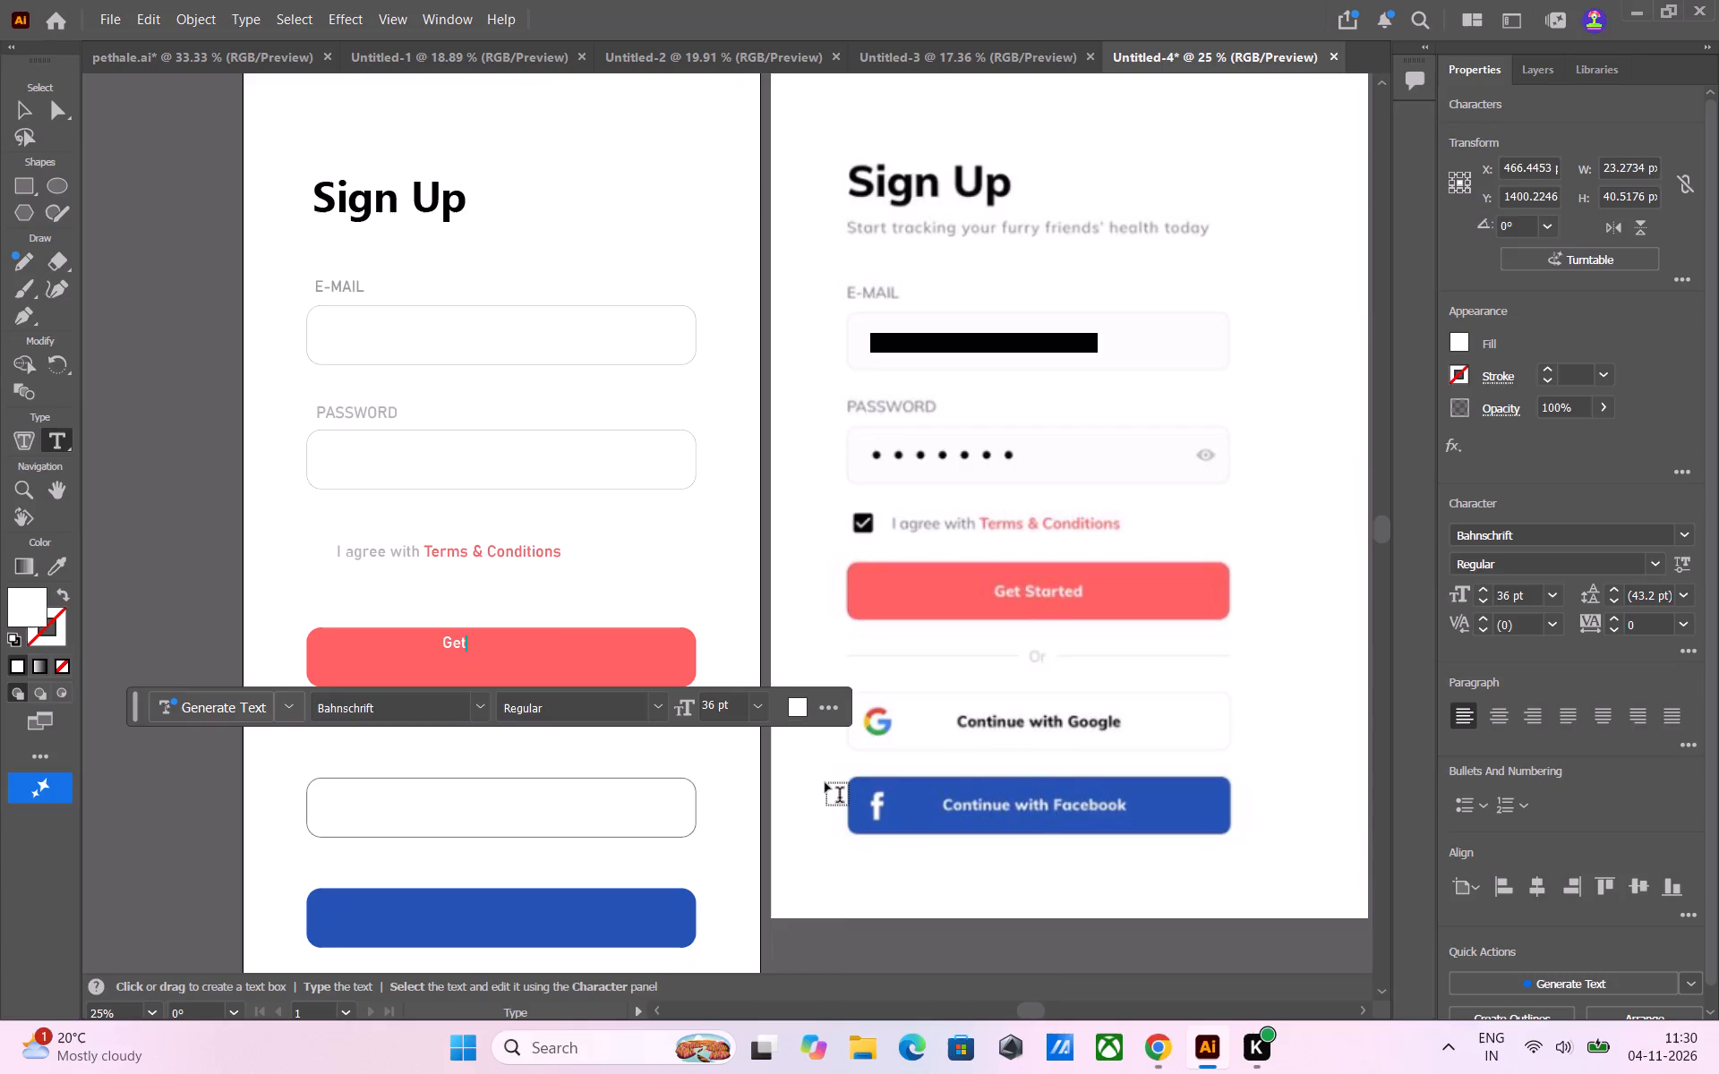
pyautogui.press('space')
pyautogui.press('t')
pyautogui.write('ar')
pyautogui.write('ted')
# Move the "Get Started" label to the middle of the coral button.
pyautogui.click(28, 117)
pyautogui.moveTo(492, 642); pyautogui.dragTo(476, 654)
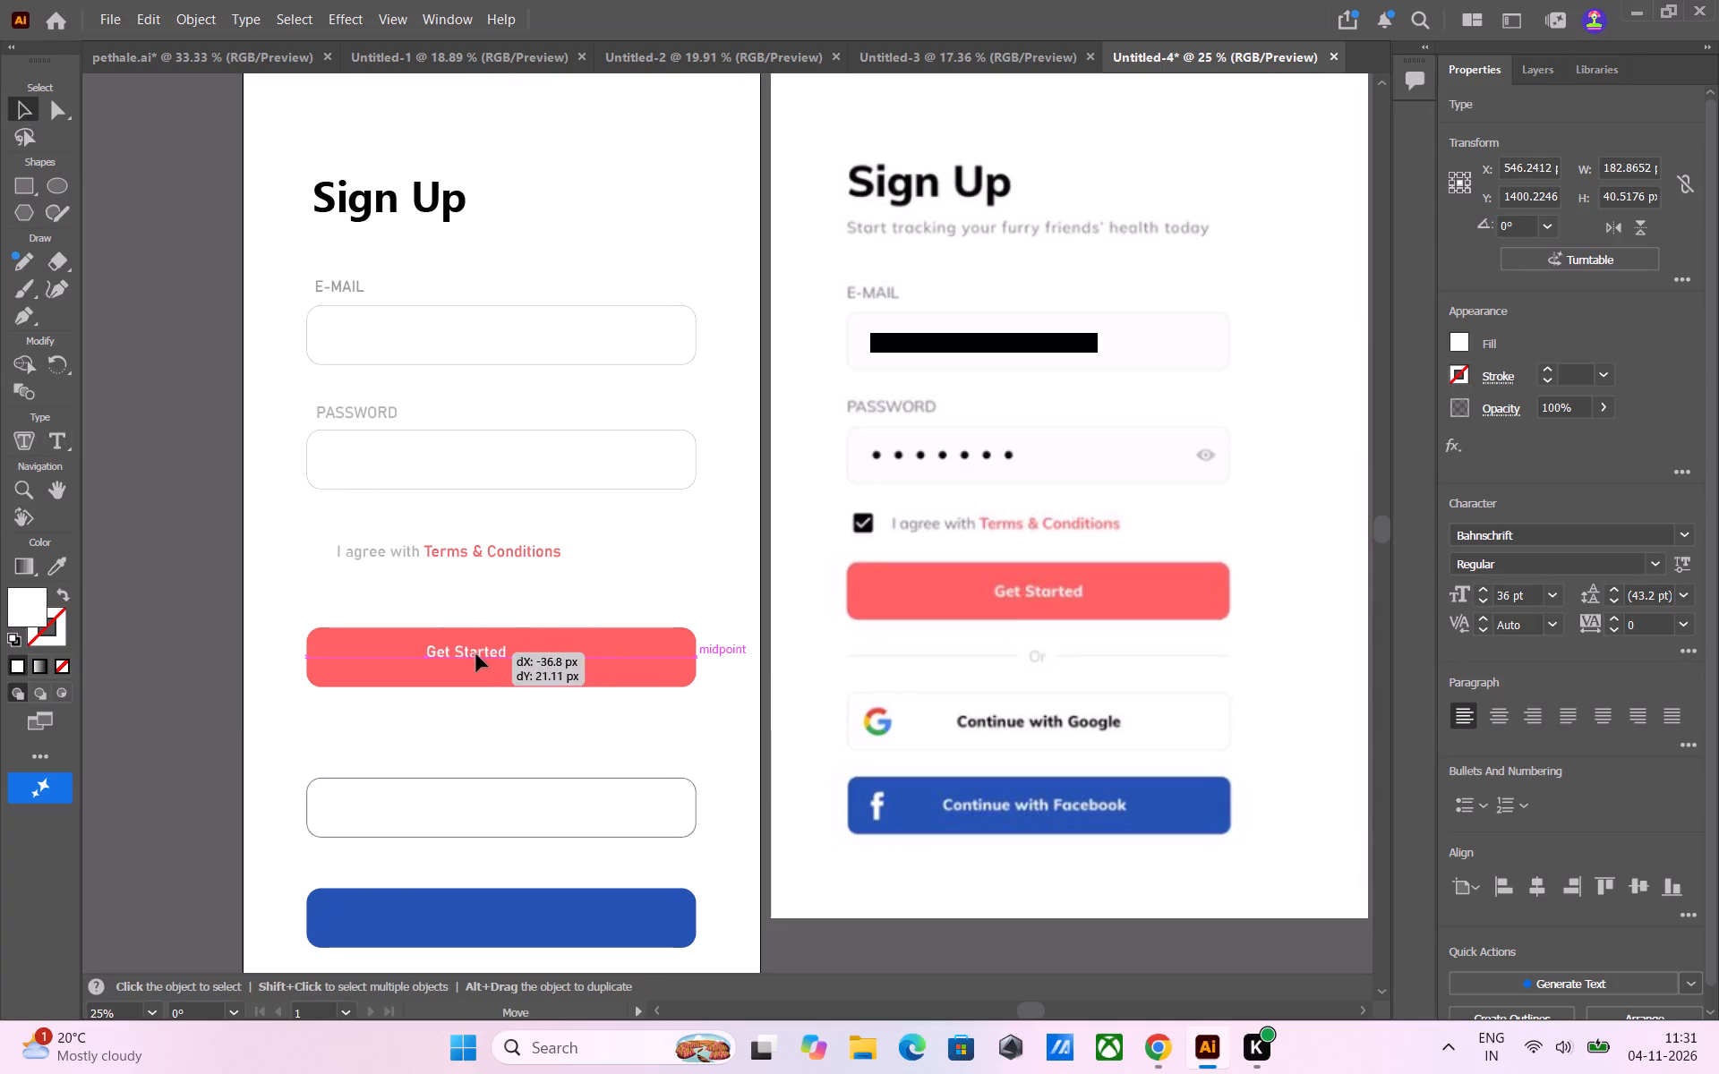
pyautogui.moveTo(476, 654); pyautogui.dragTo(503, 653)
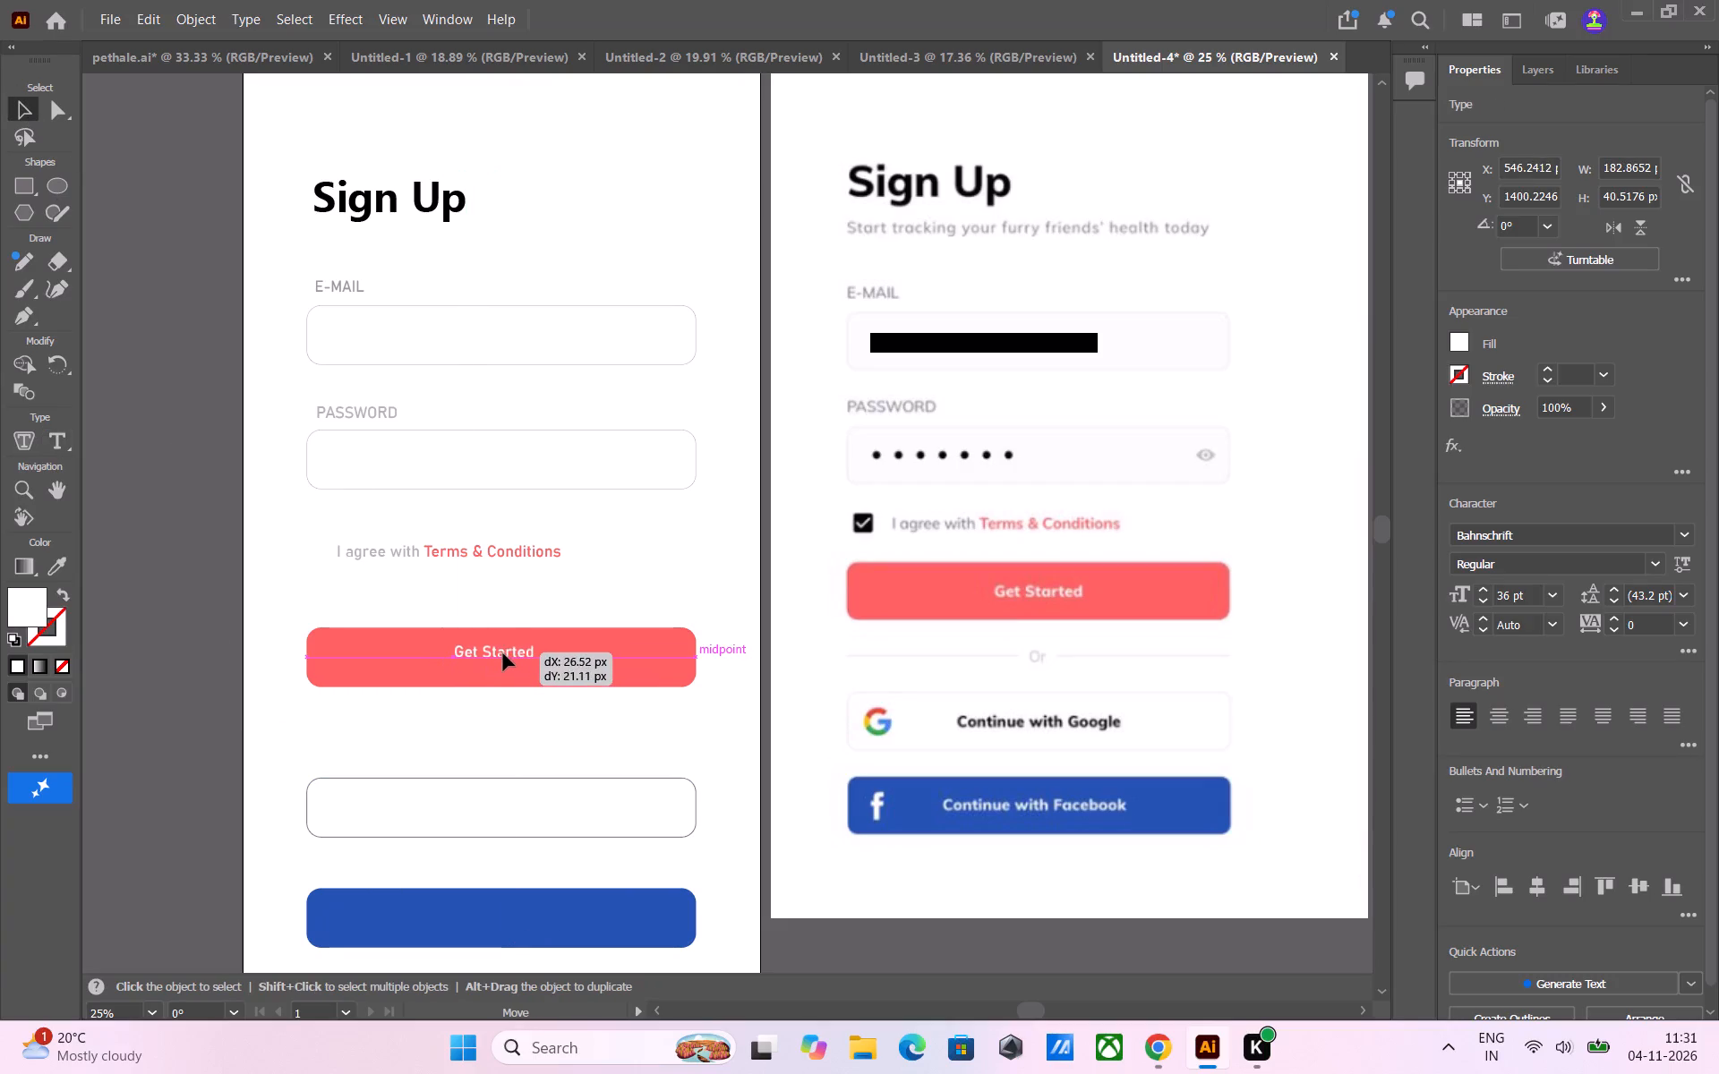
pyautogui.moveTo(503, 653); pyautogui.dragTo(532, 656)
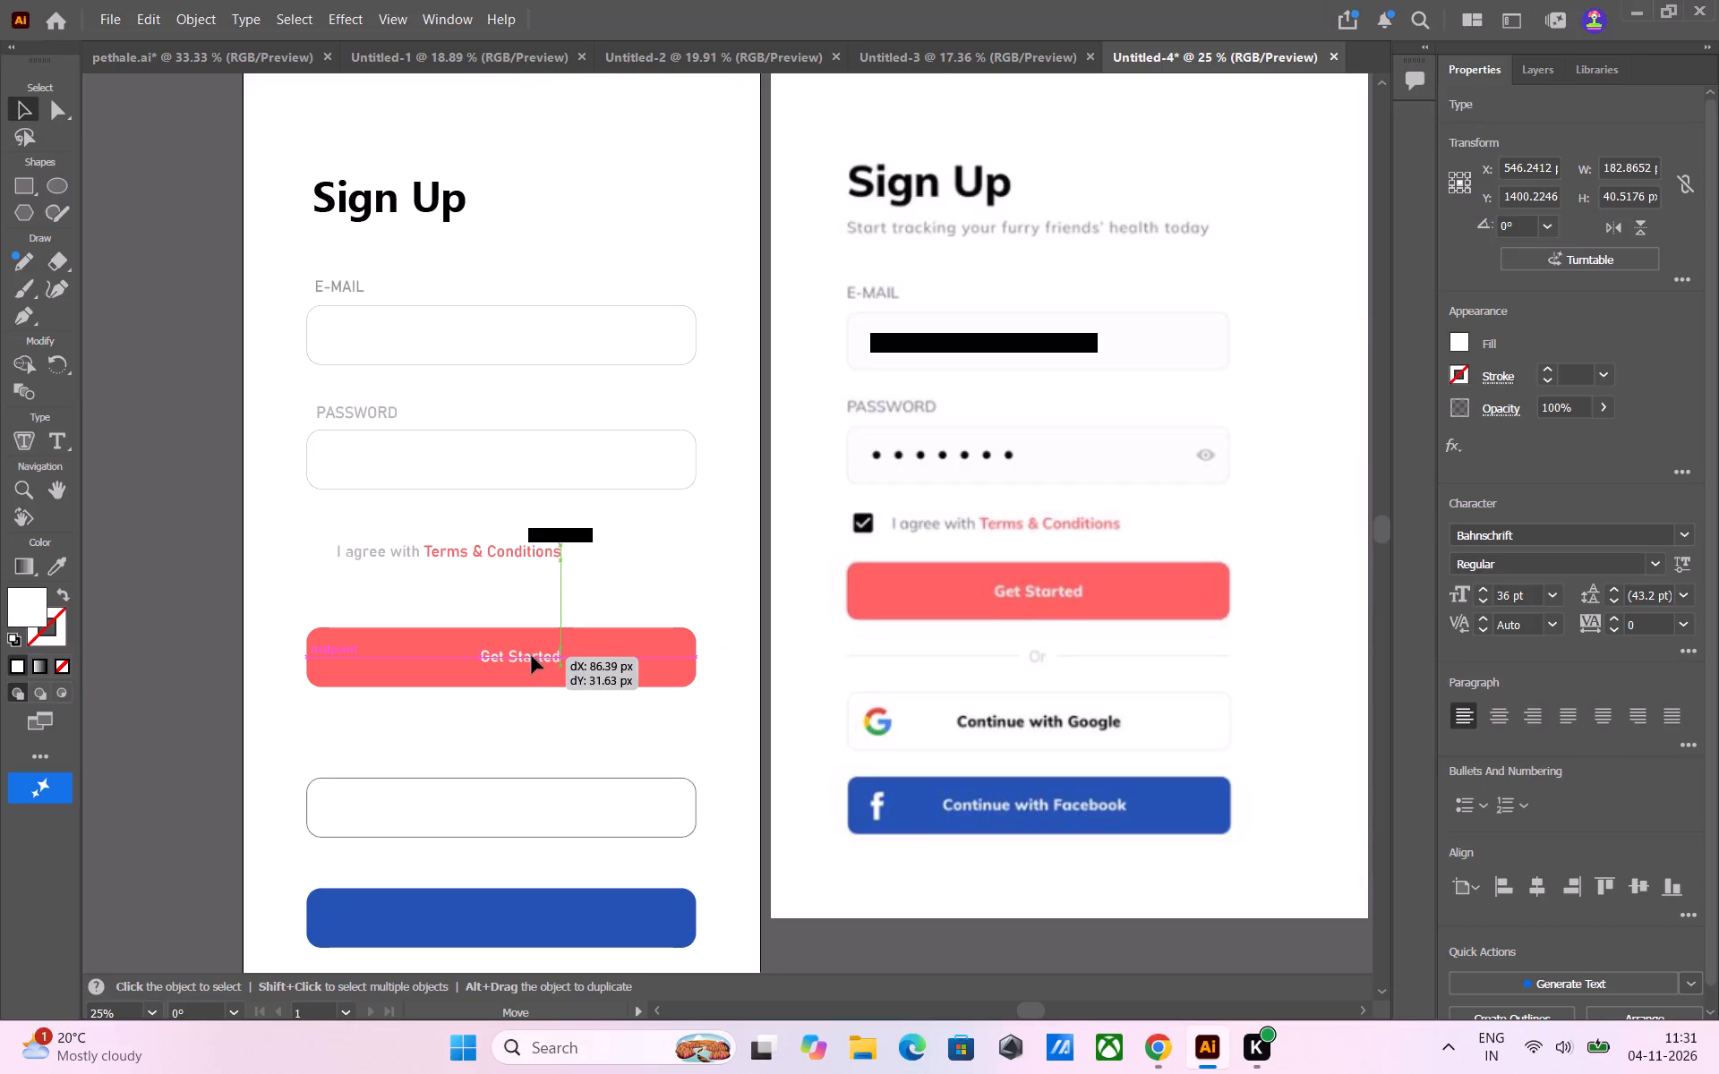
pyautogui.moveTo(532, 656); pyautogui.dragTo(522, 654)
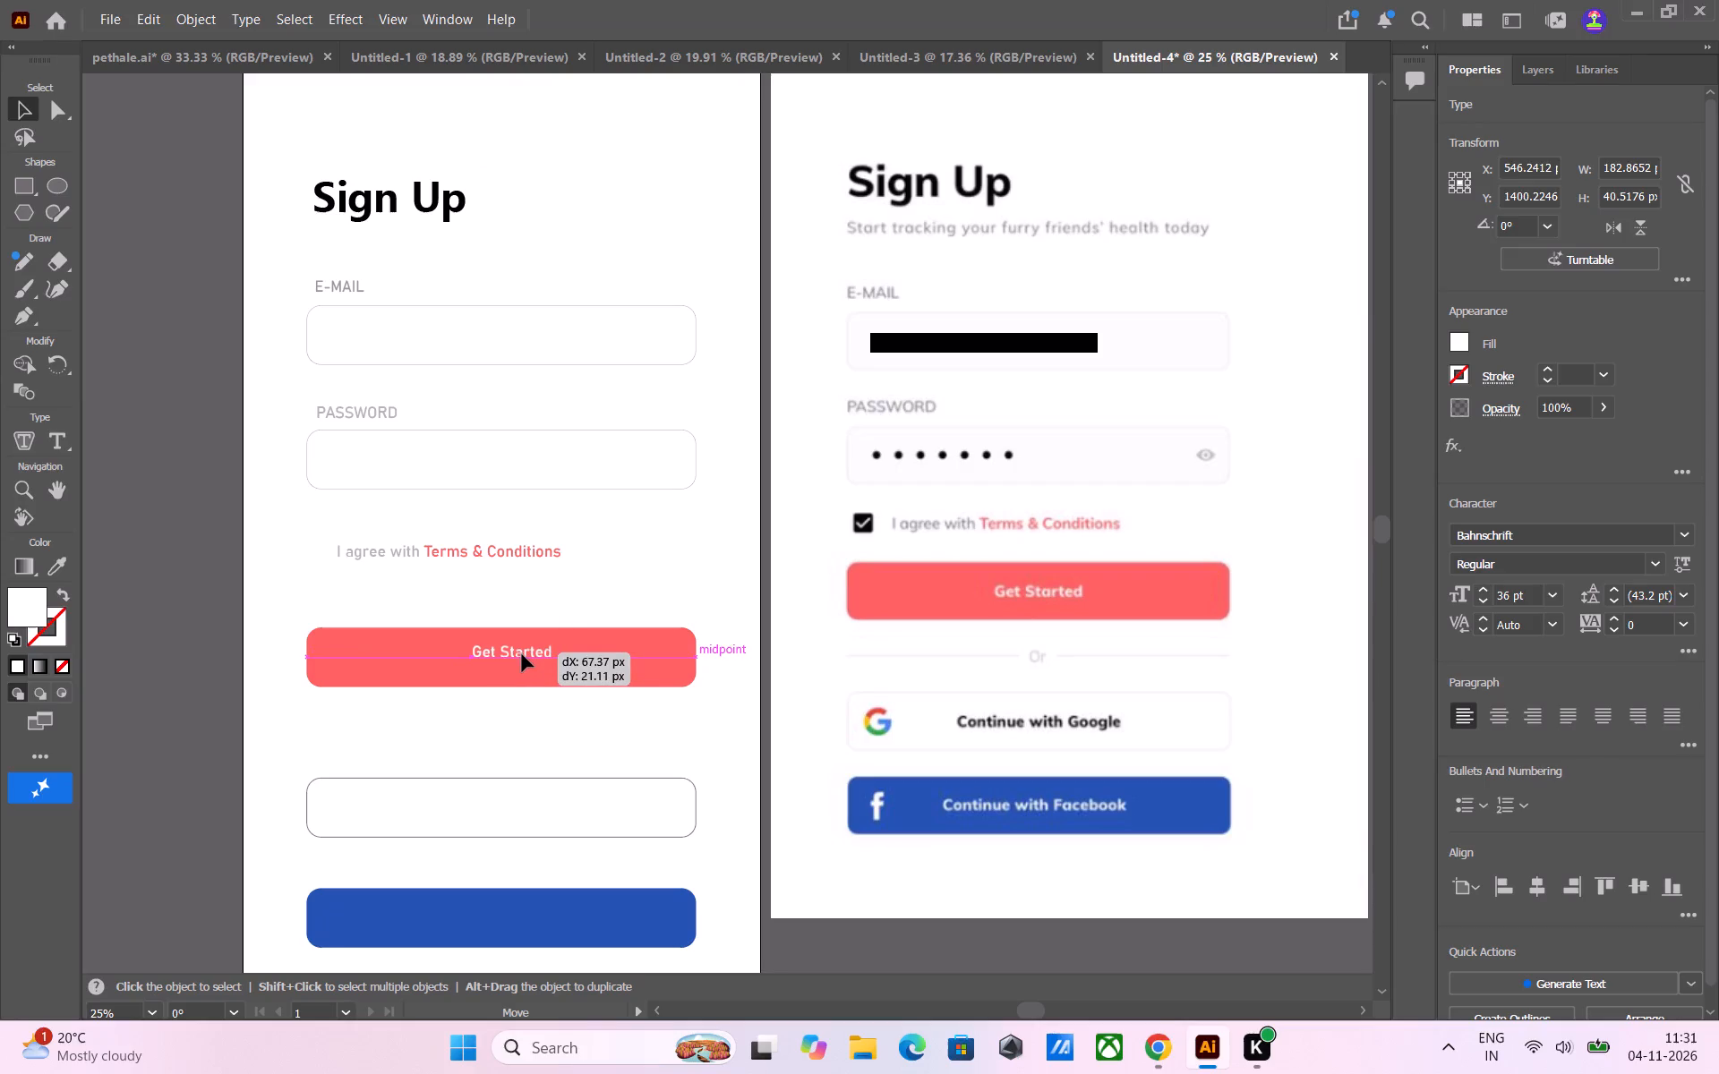
pyautogui.moveTo(522, 654); pyautogui.dragTo(518, 661)
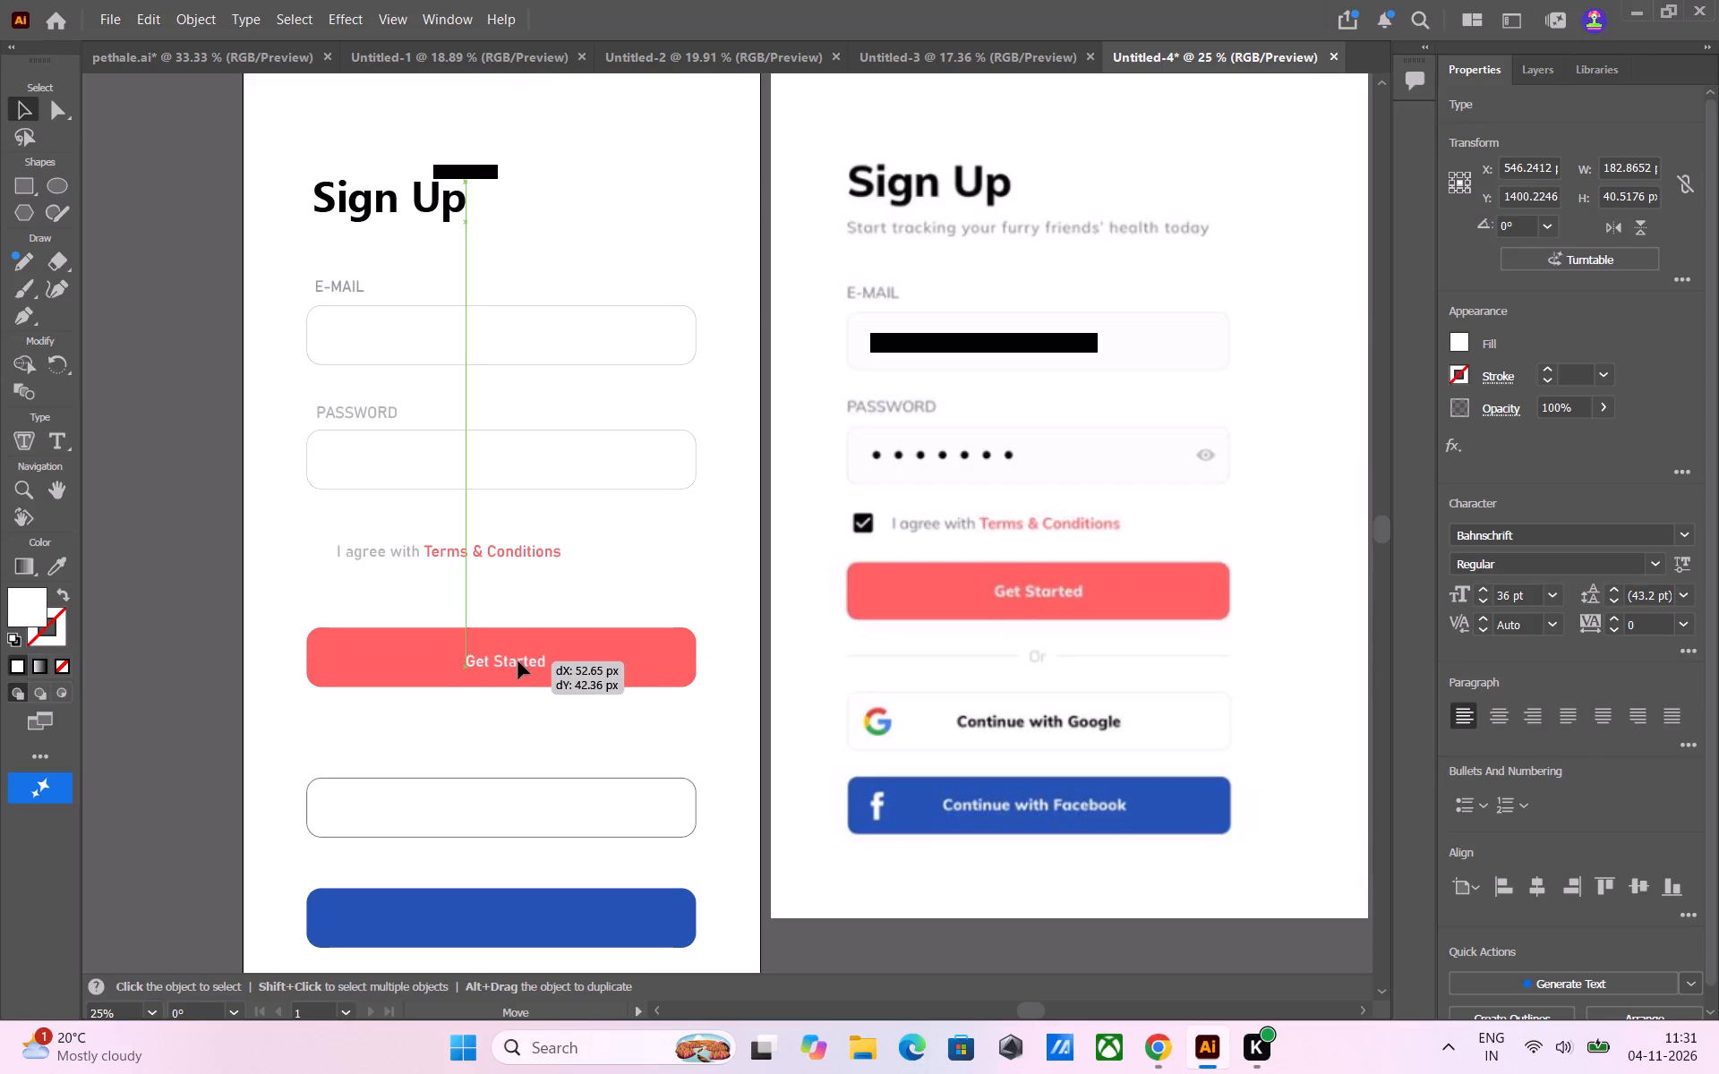
pyautogui.moveTo(518, 661); pyautogui.dragTo(517, 658)
pyautogui.click(167, 589)
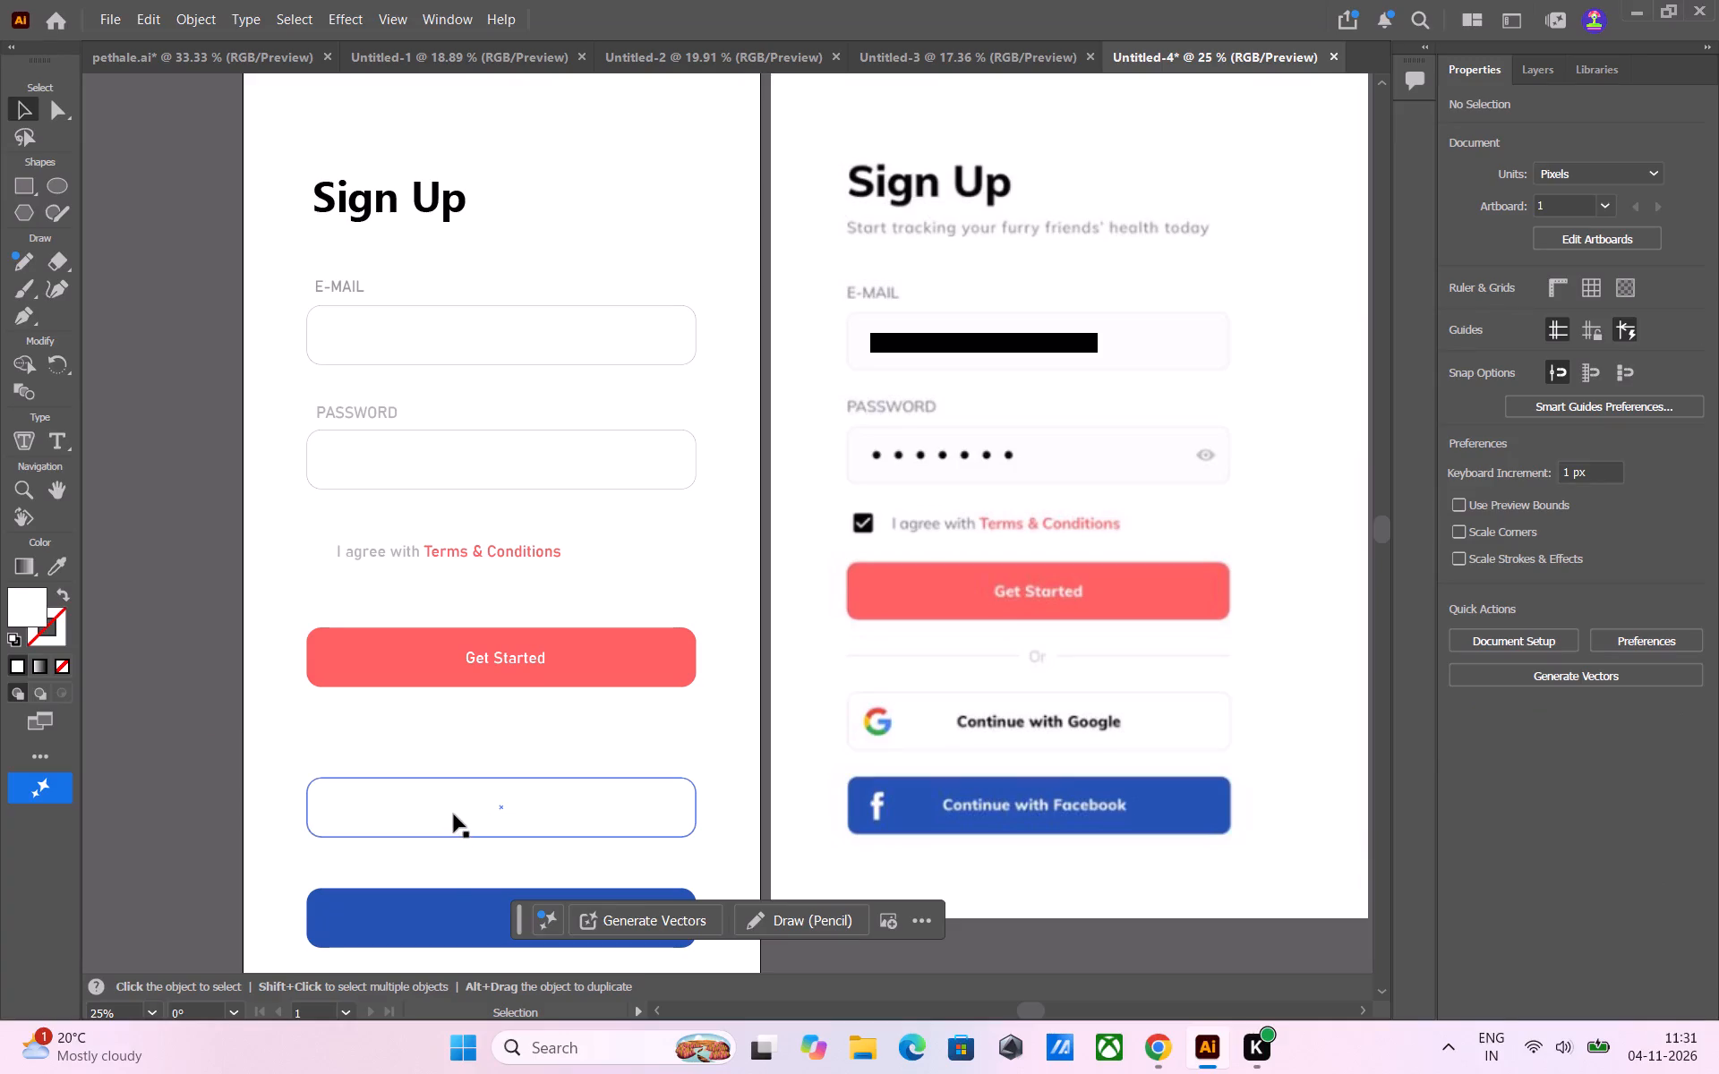
# Add the text "Or" between the "Get Started" button and the empty outlined button.
pyautogui.scroll(-4, 454, 814)
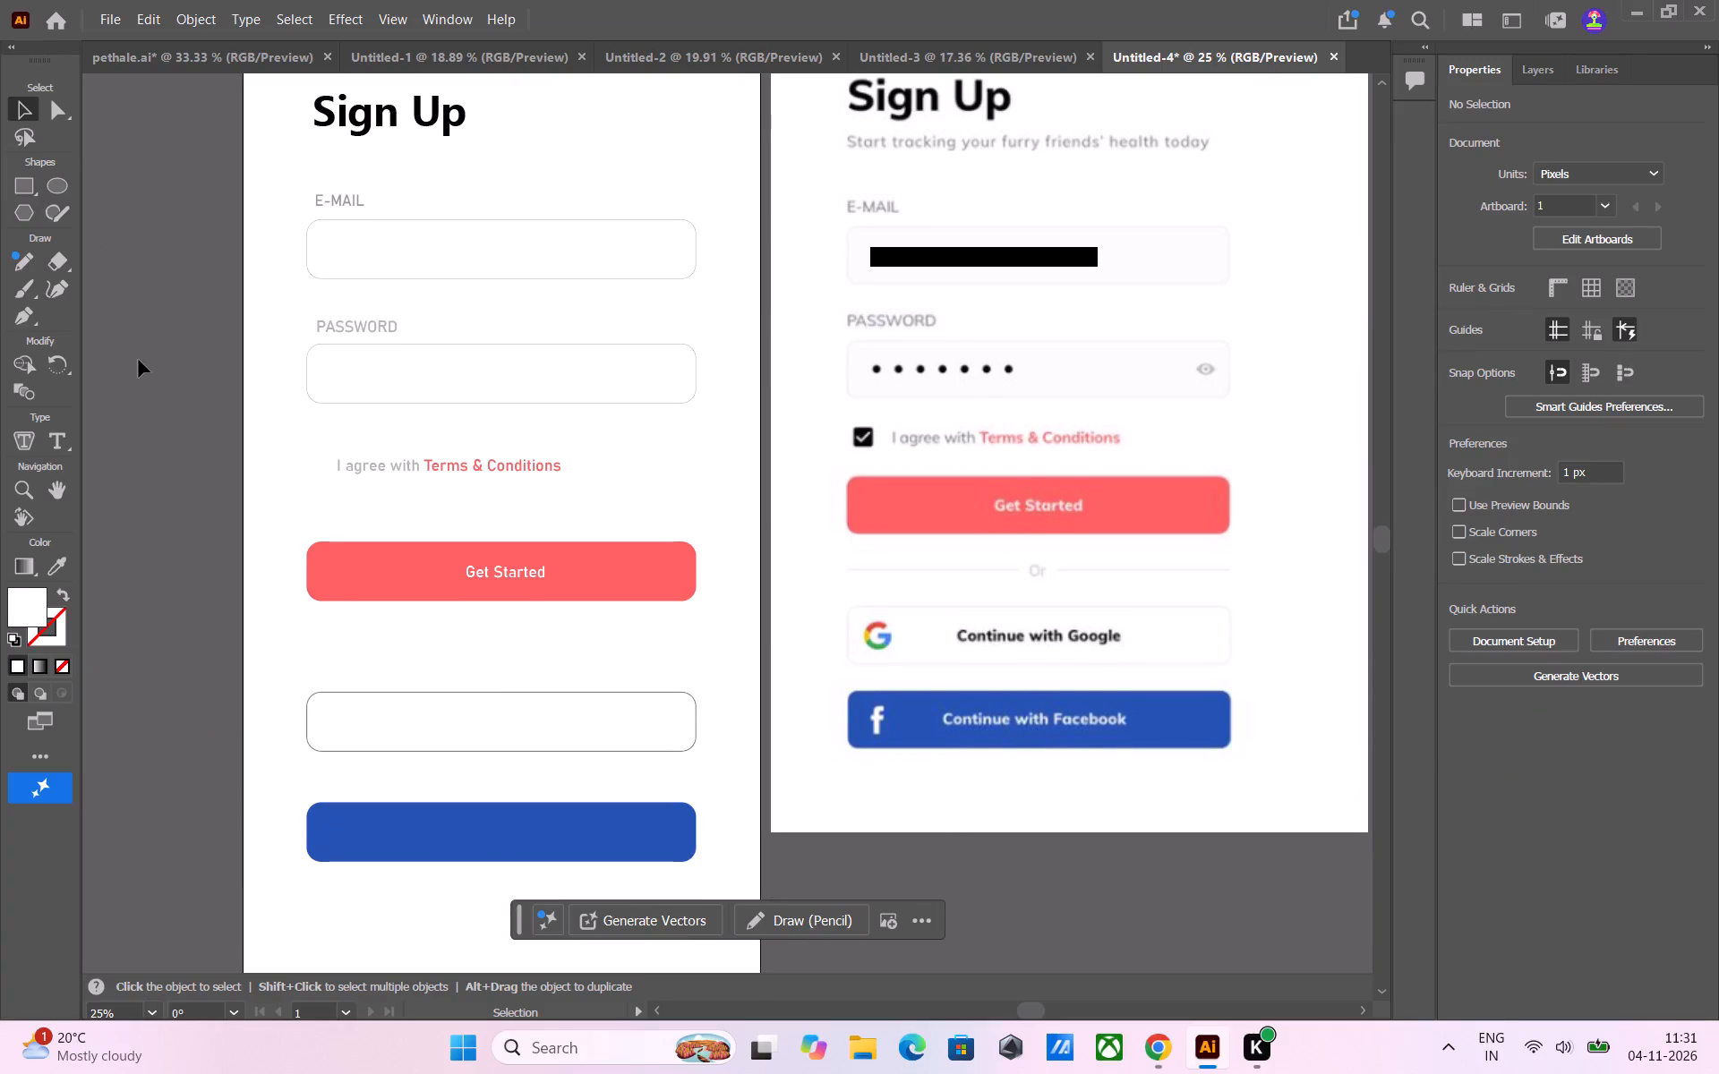
pyautogui.press('t')
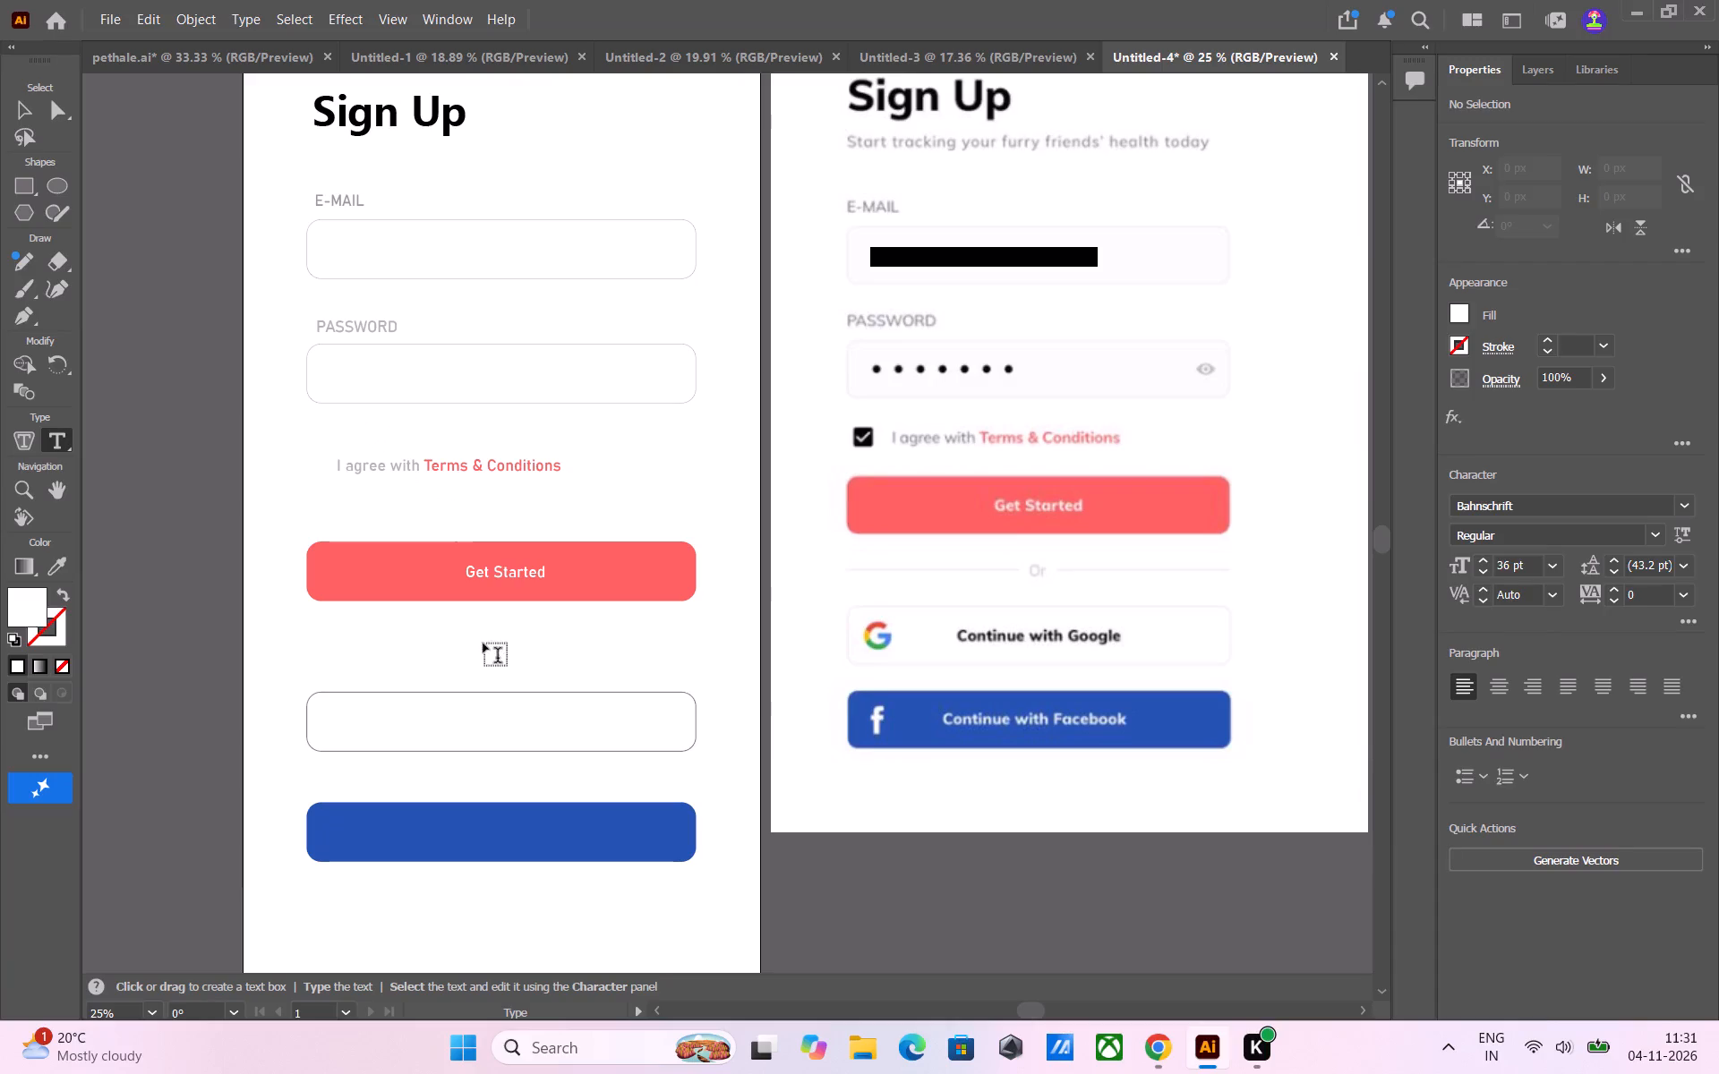
pyautogui.click(483, 643)
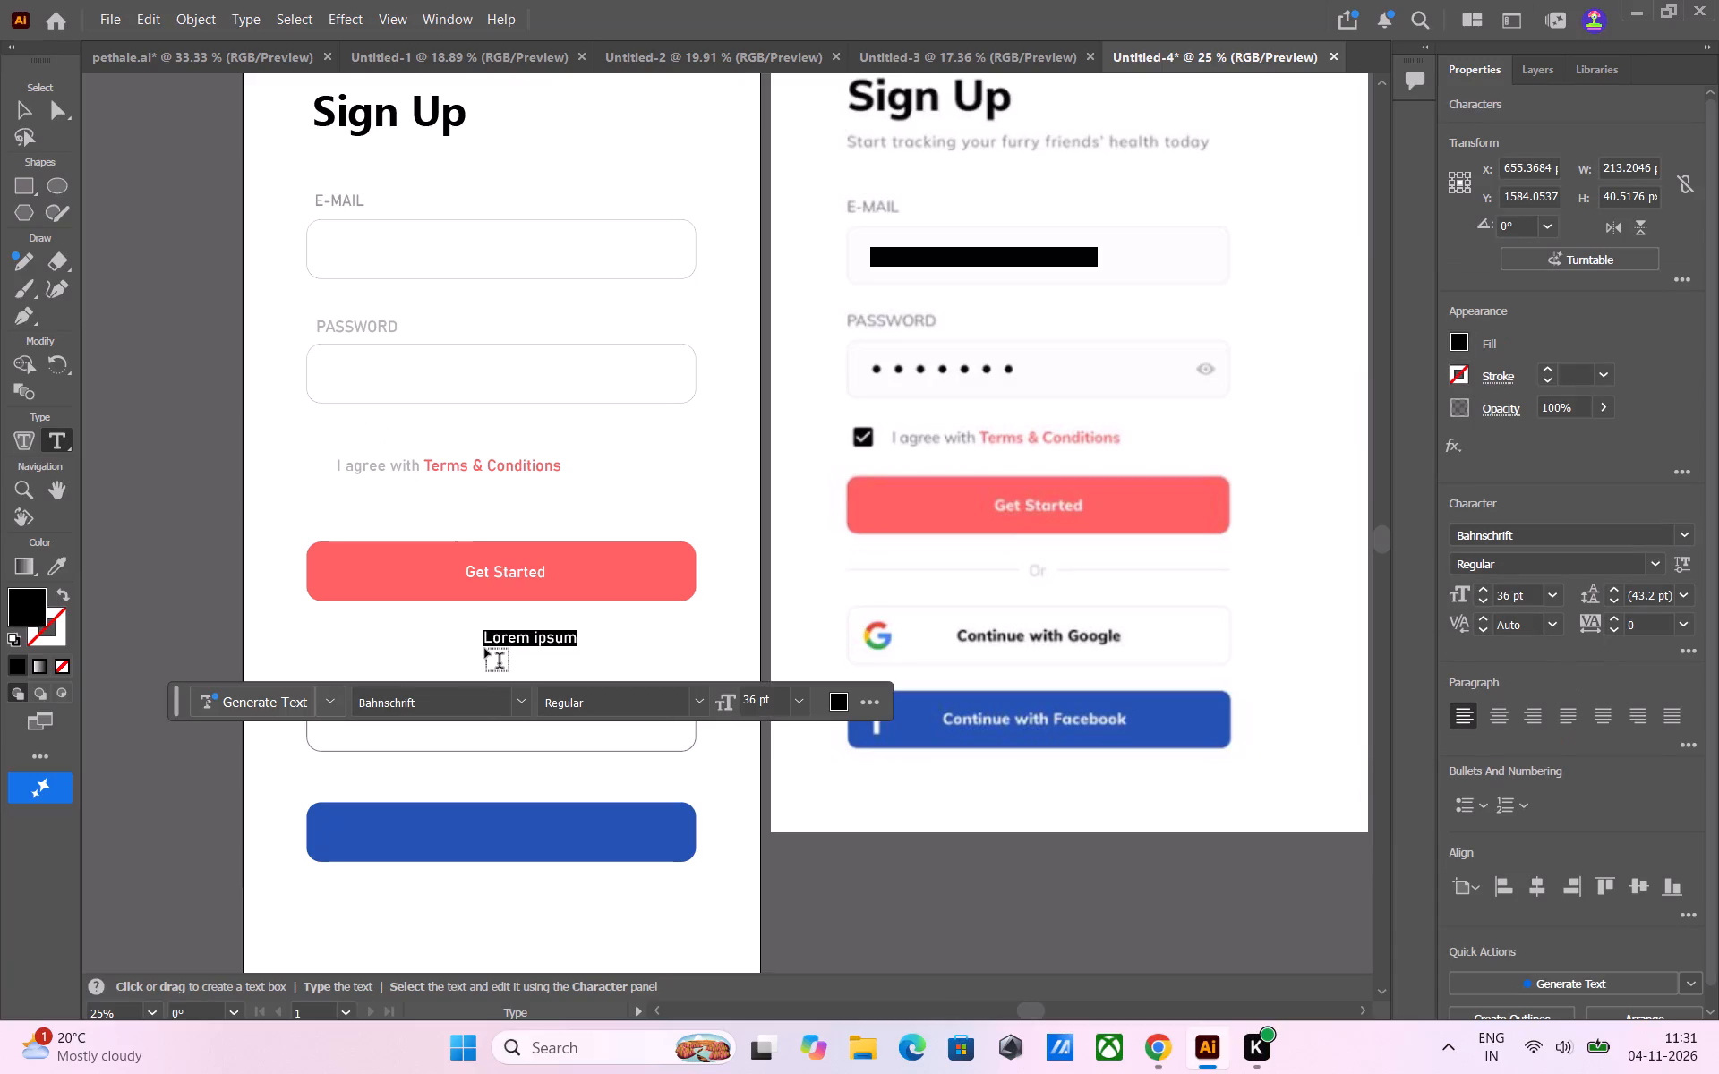
pyautogui.press('r')
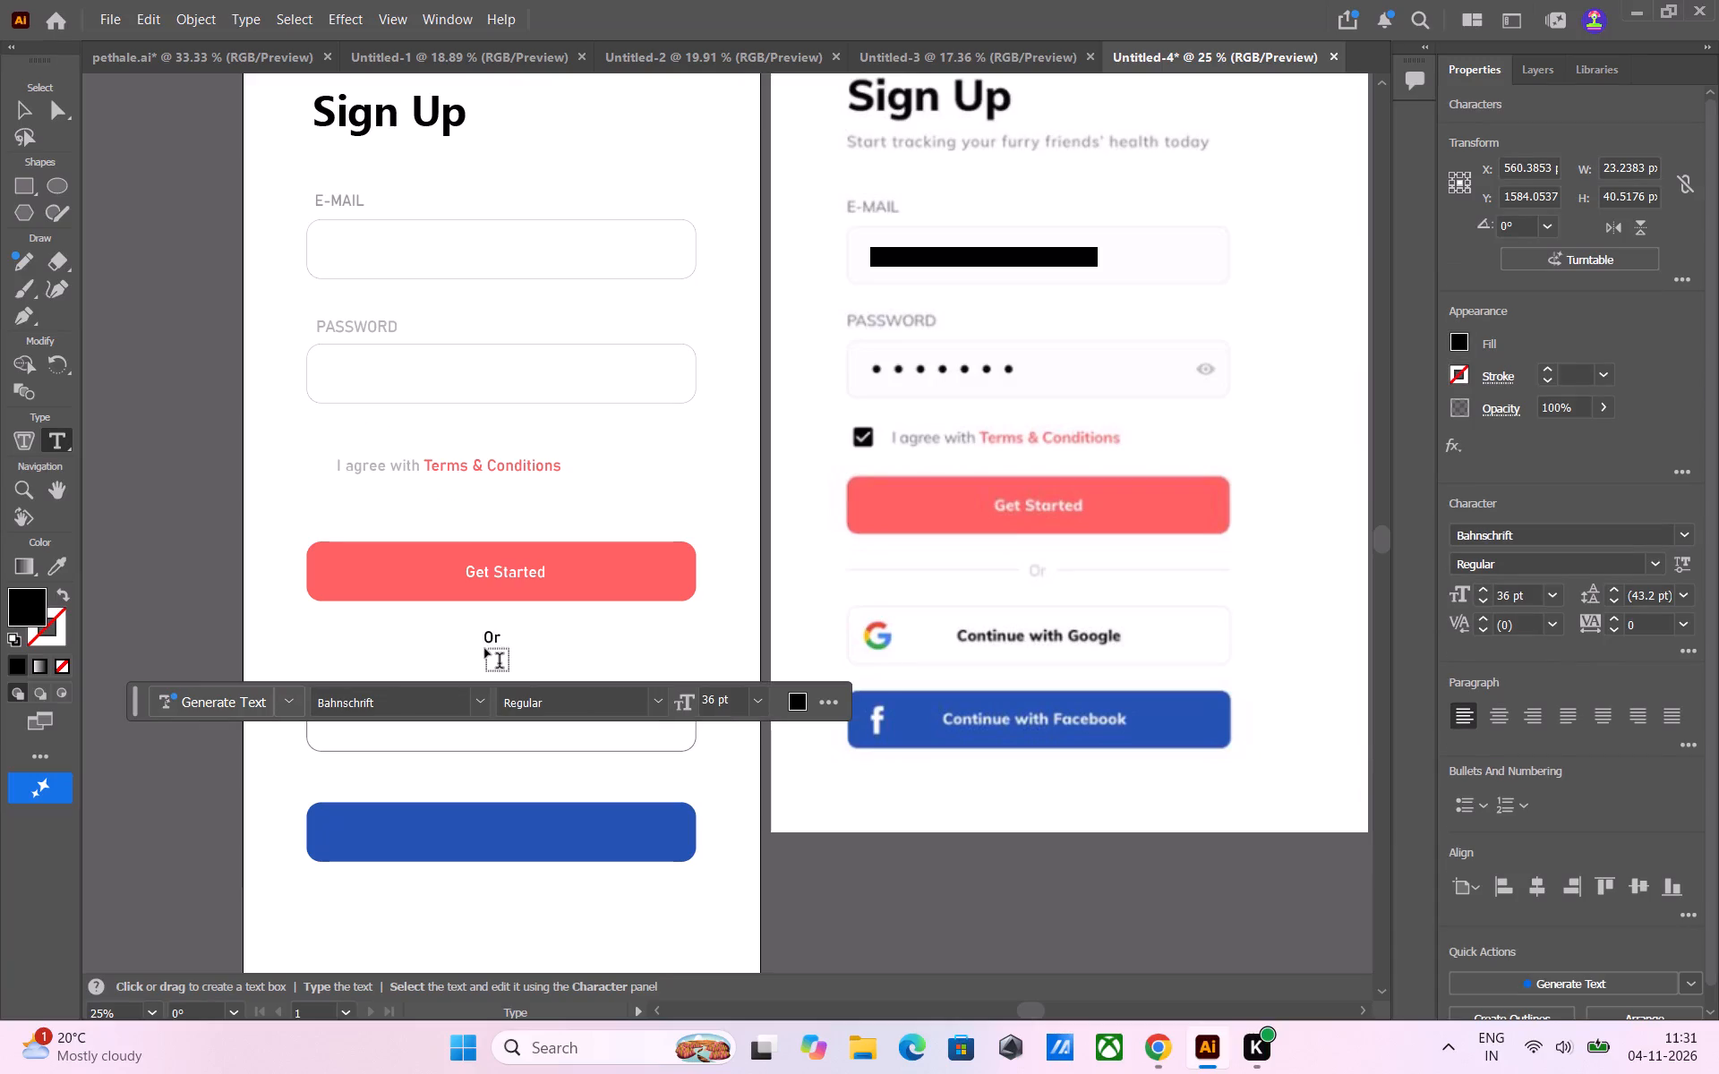
# Re-enter the "Or" text between the coral and outlined buttons in light grey instead of black.
pyautogui.press('BackSpace')
pyautogui.press('BackSpace')
pyautogui.click(795, 694)
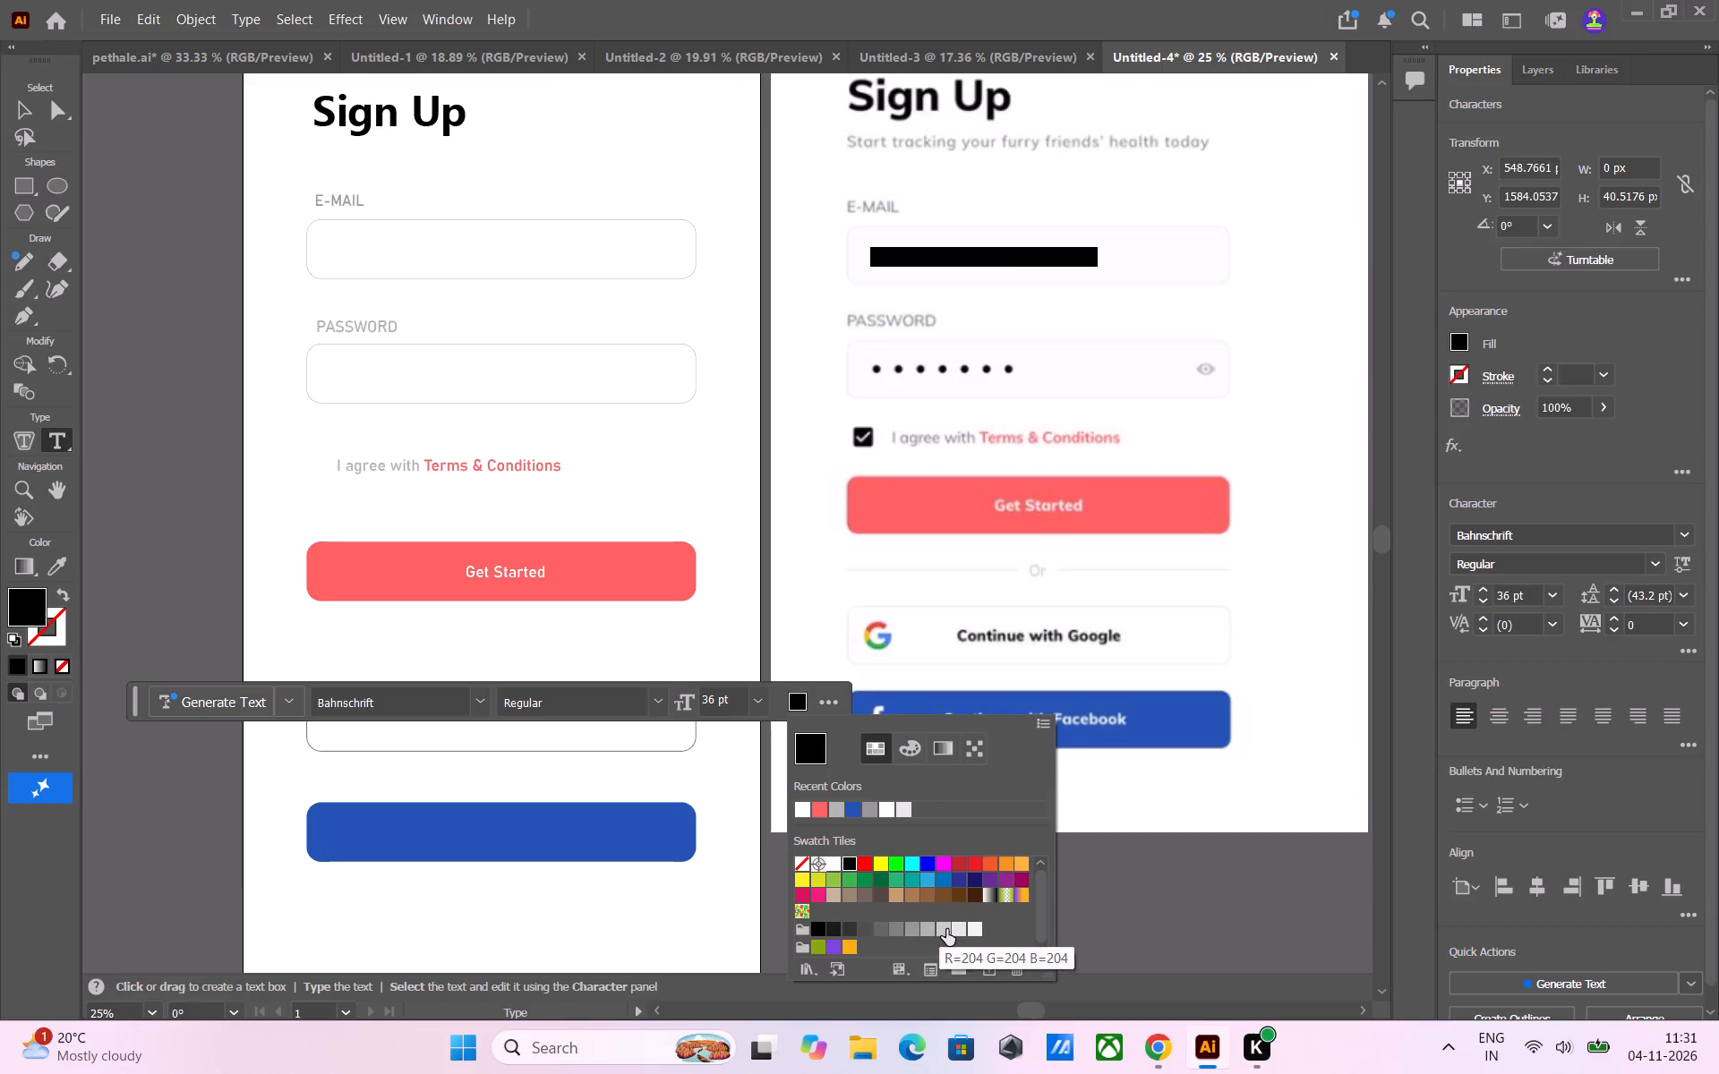
pyautogui.click(927, 931)
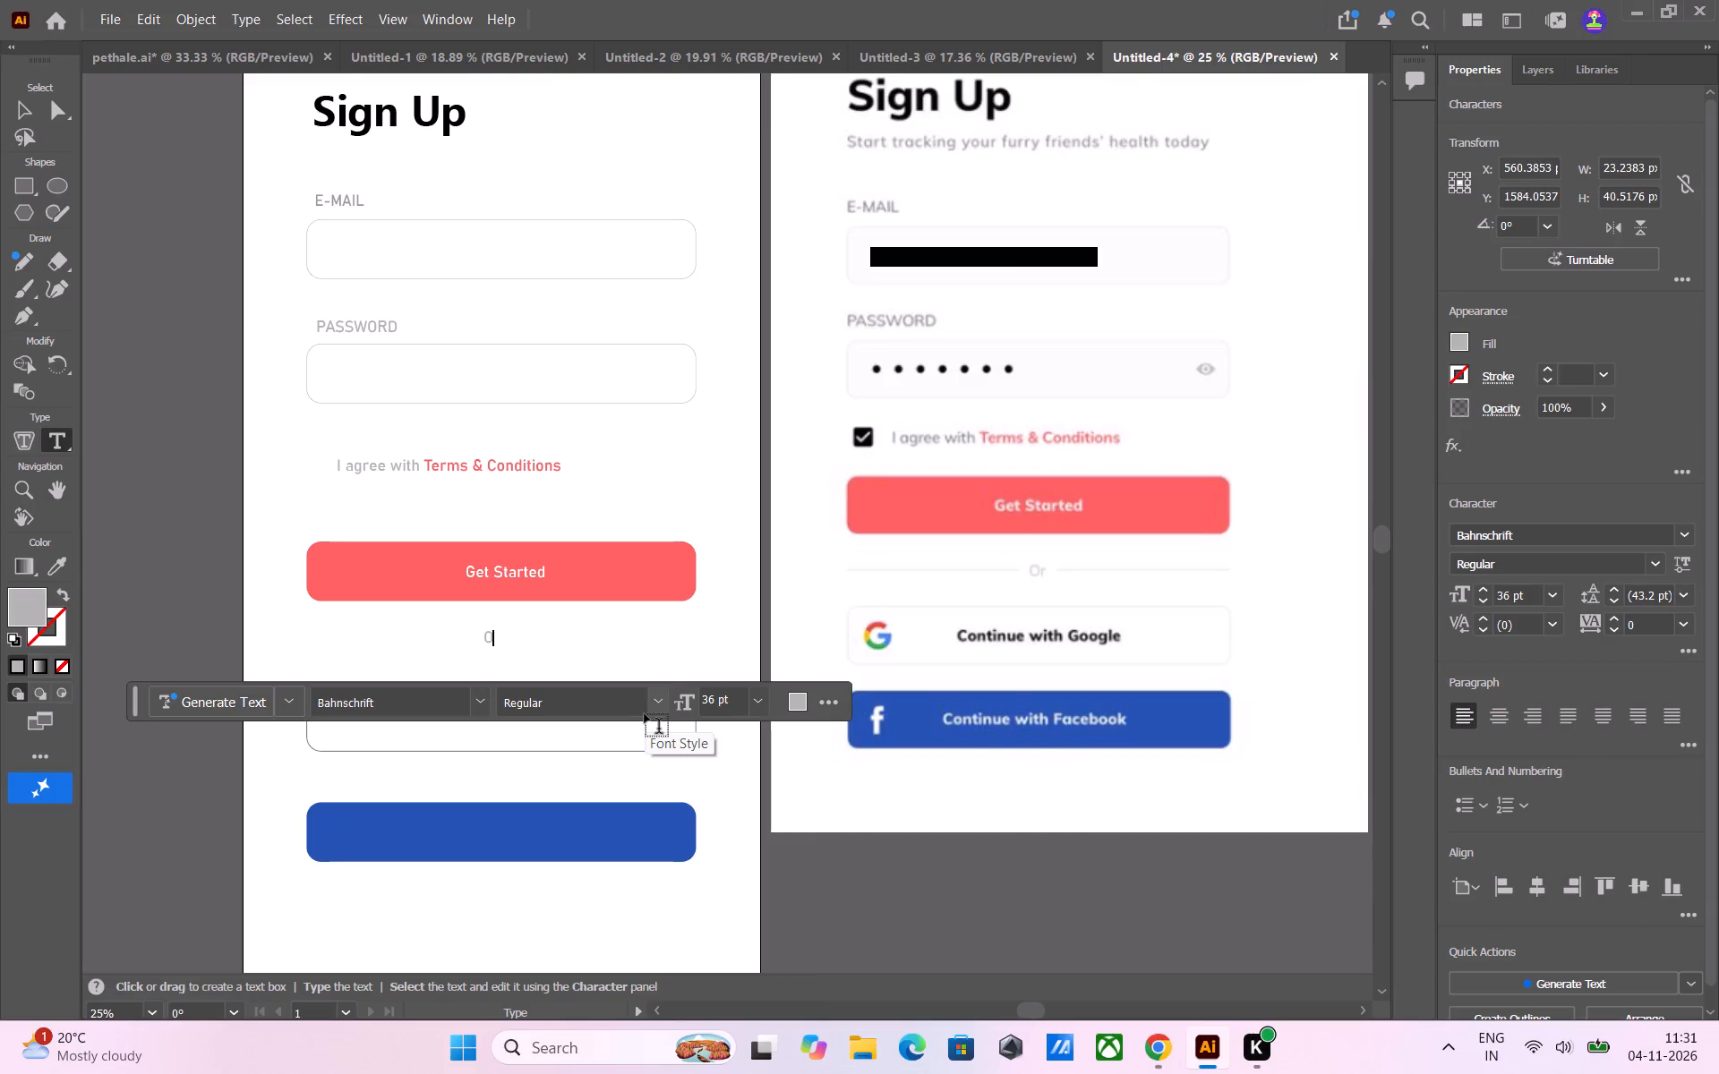
pyautogui.press('r')
# Move the grey "Or" label slightly down and to the left, between the coral button and the outlined button.
pyautogui.click(17, 112)
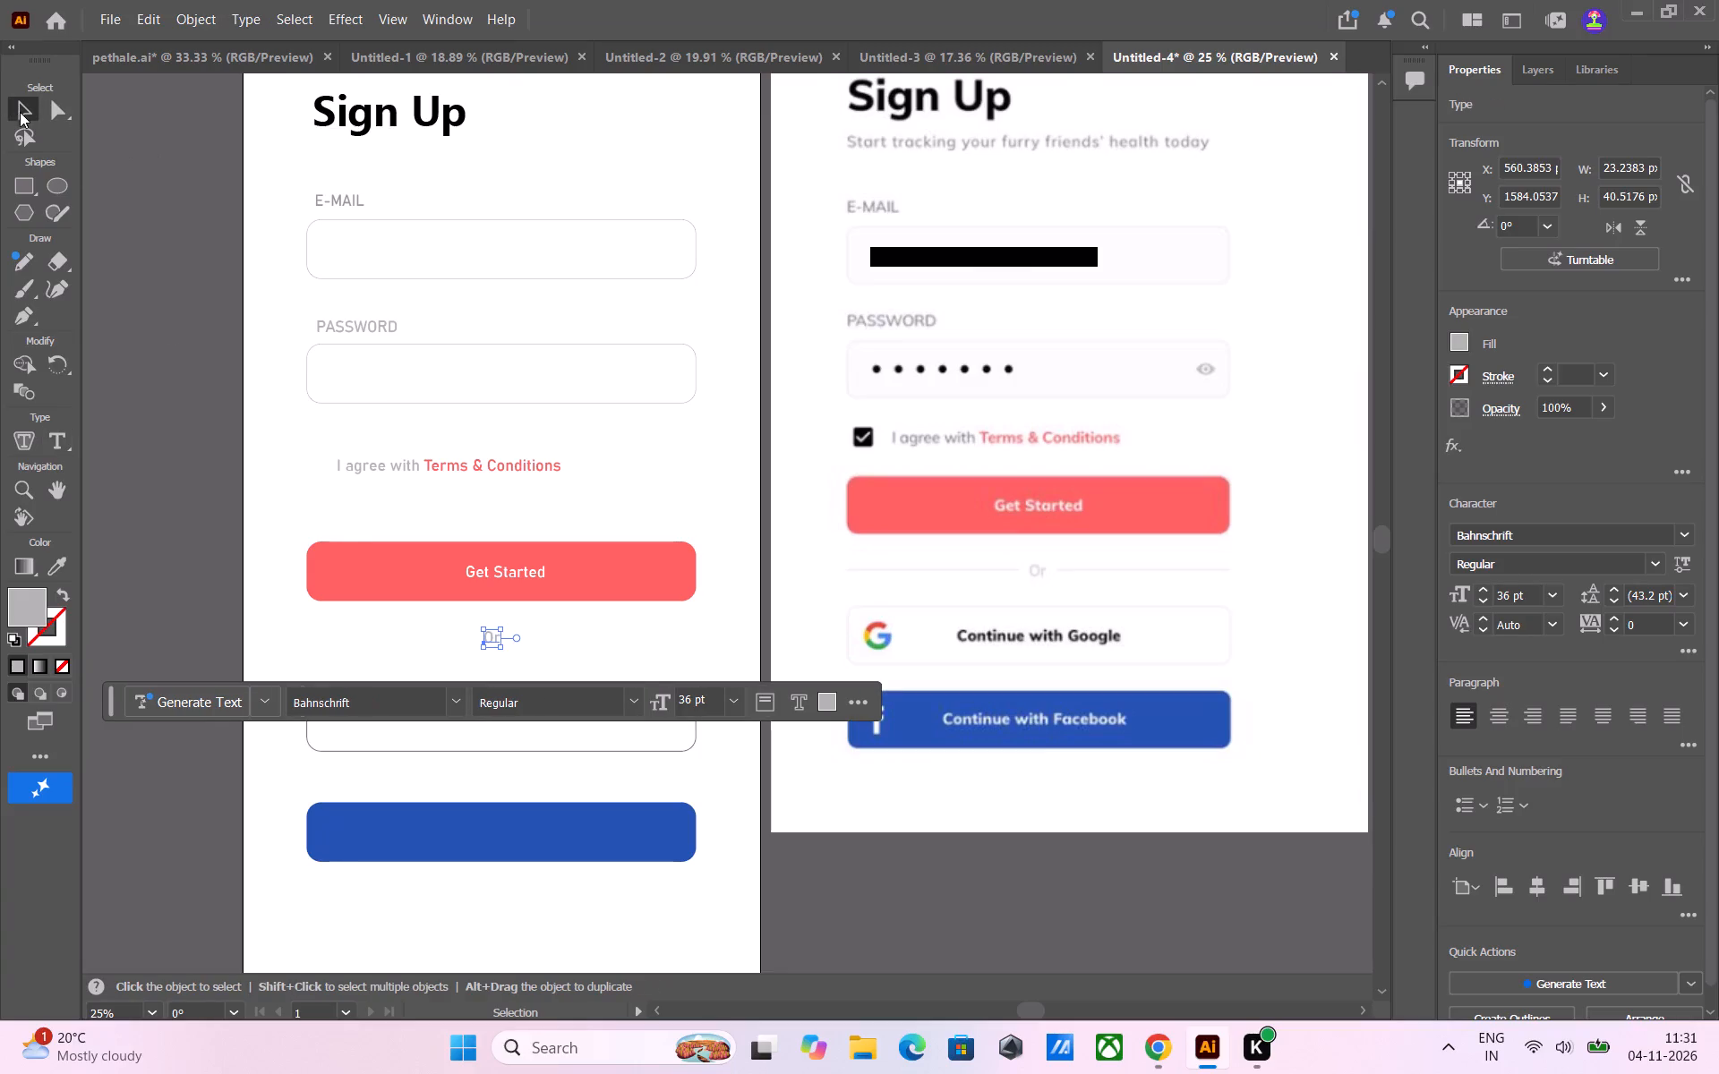
pyautogui.click(167, 498)
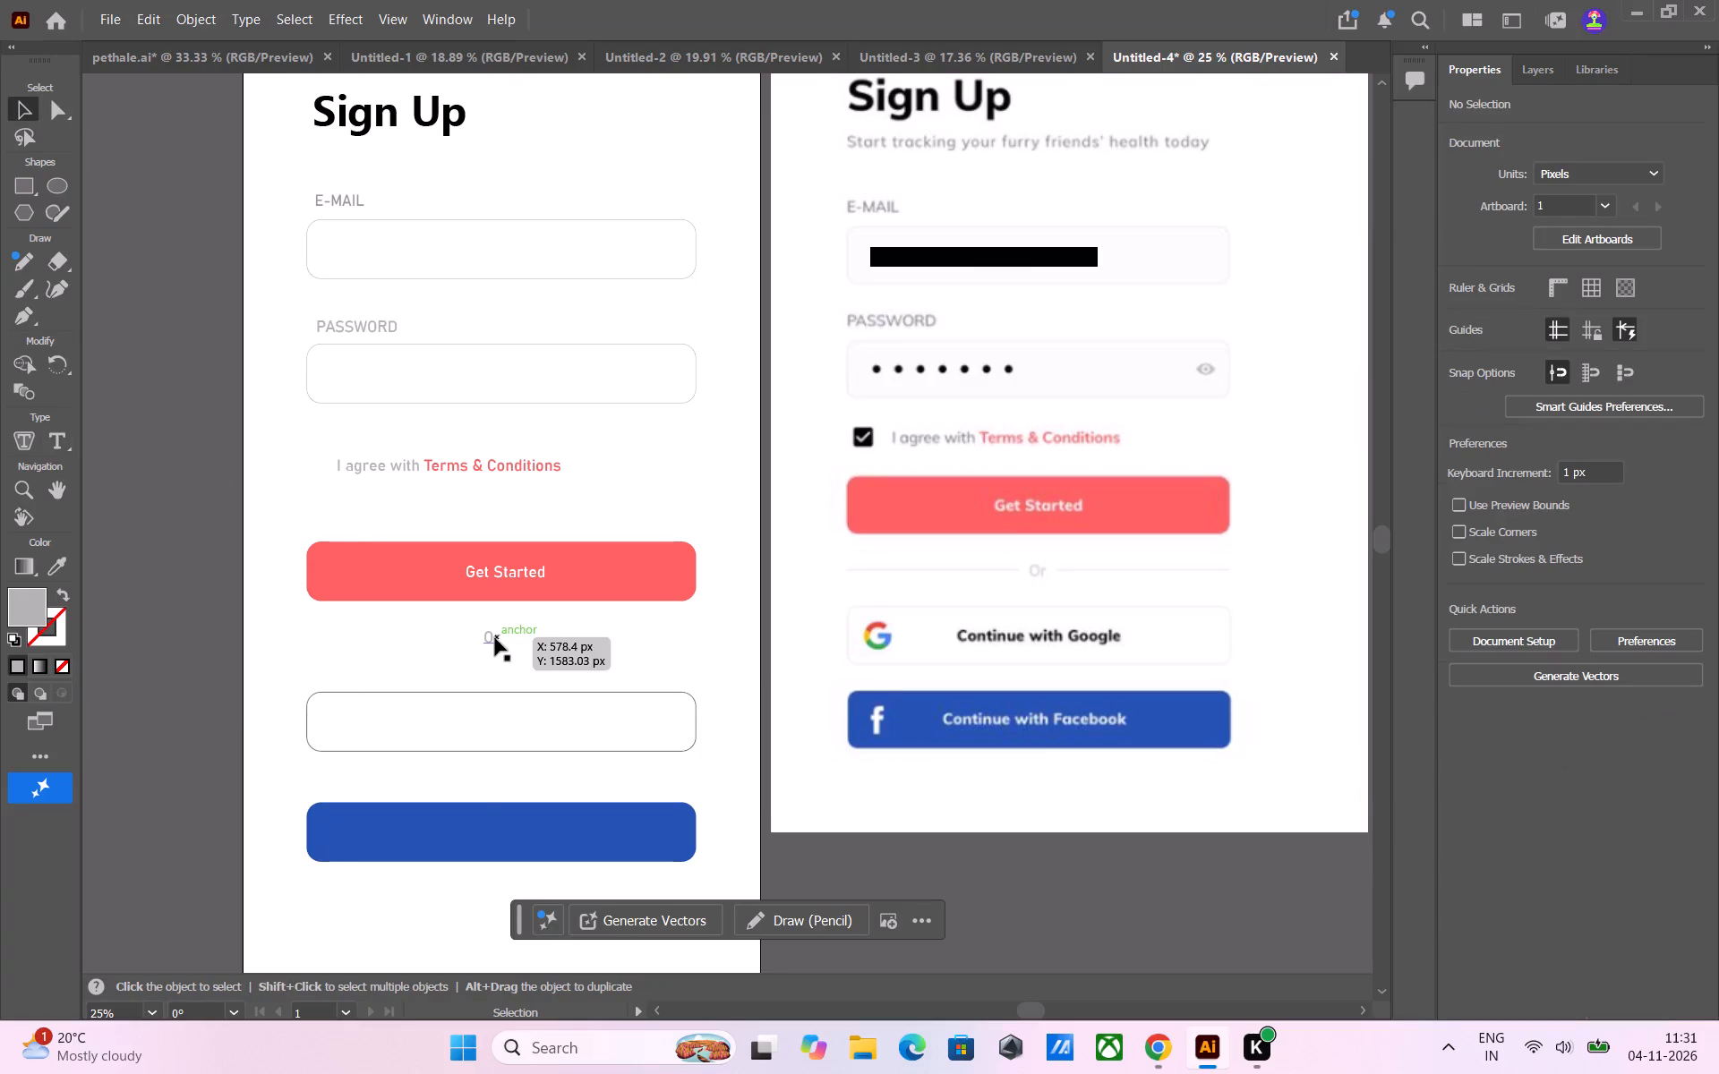
pyautogui.moveTo(494, 637); pyautogui.dragTo(488, 648)
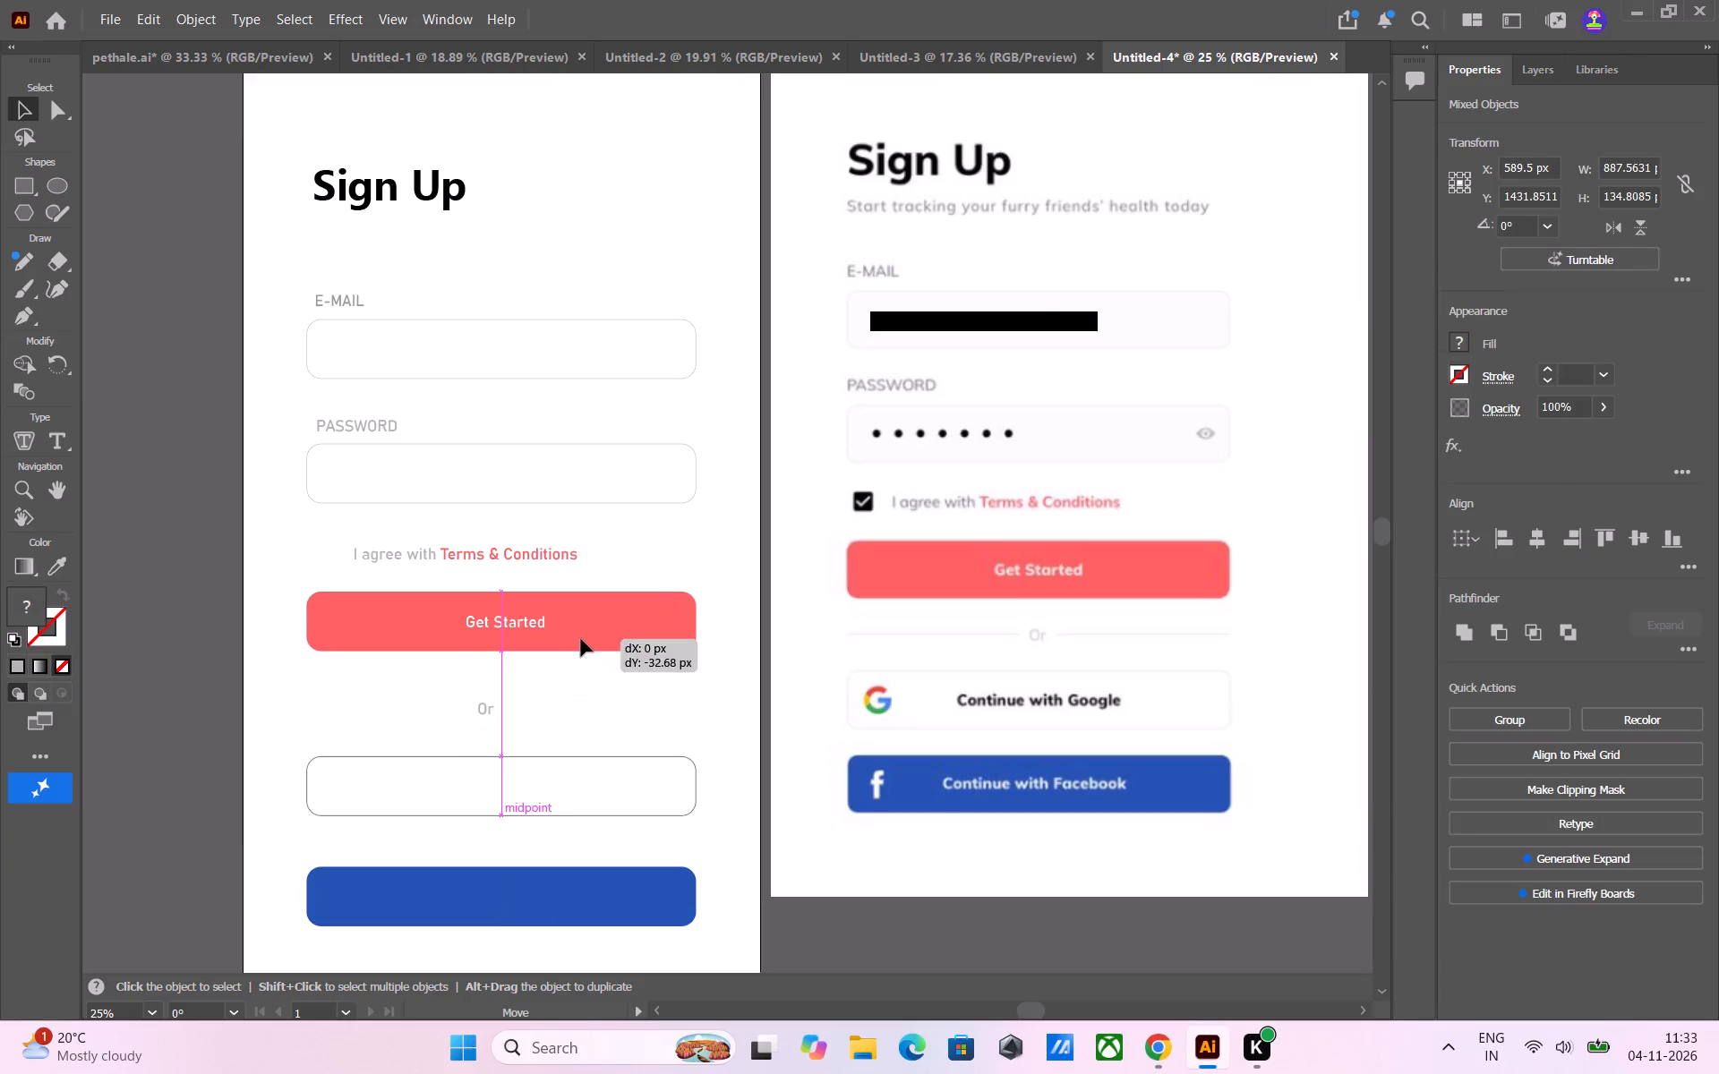
# Move the coral button together with its "Get Started" label straight up about 20 px, closer to the Terms & Conditions line.
pyautogui.moveTo(581, 639); pyautogui.dragTo(583, 636)
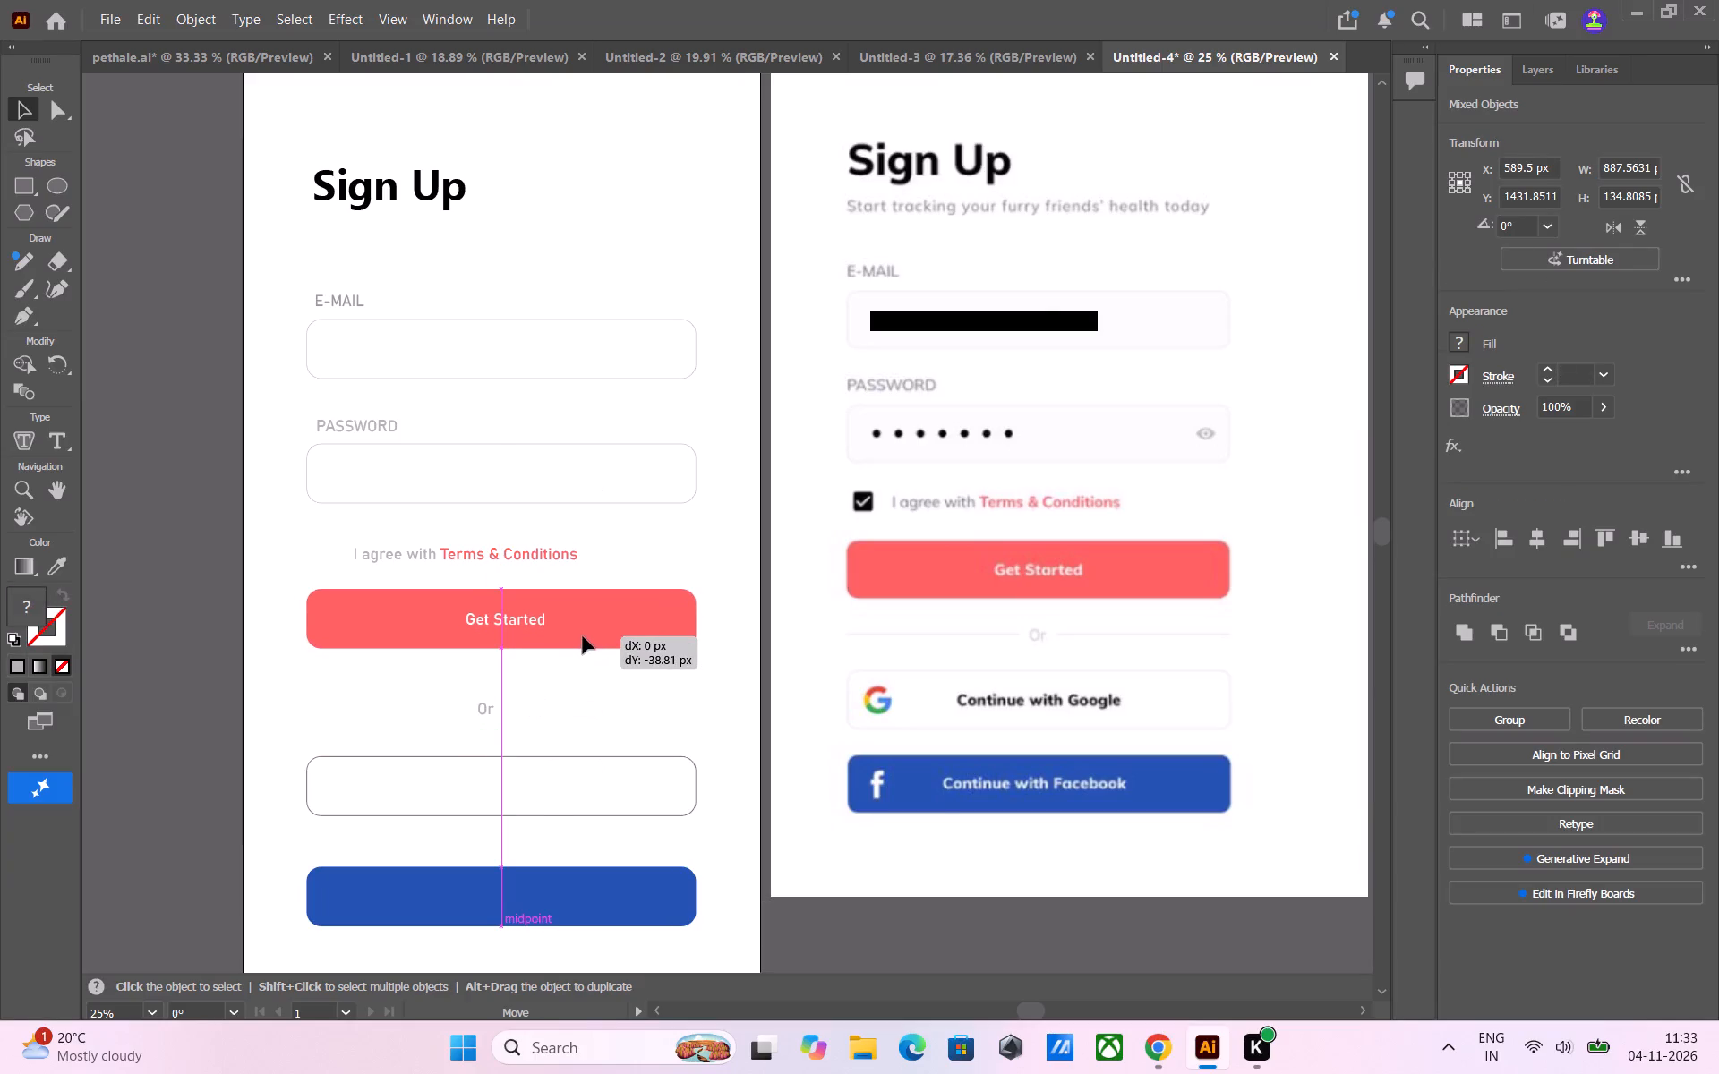
pyautogui.moveTo(583, 636); pyautogui.dragTo(582, 555)
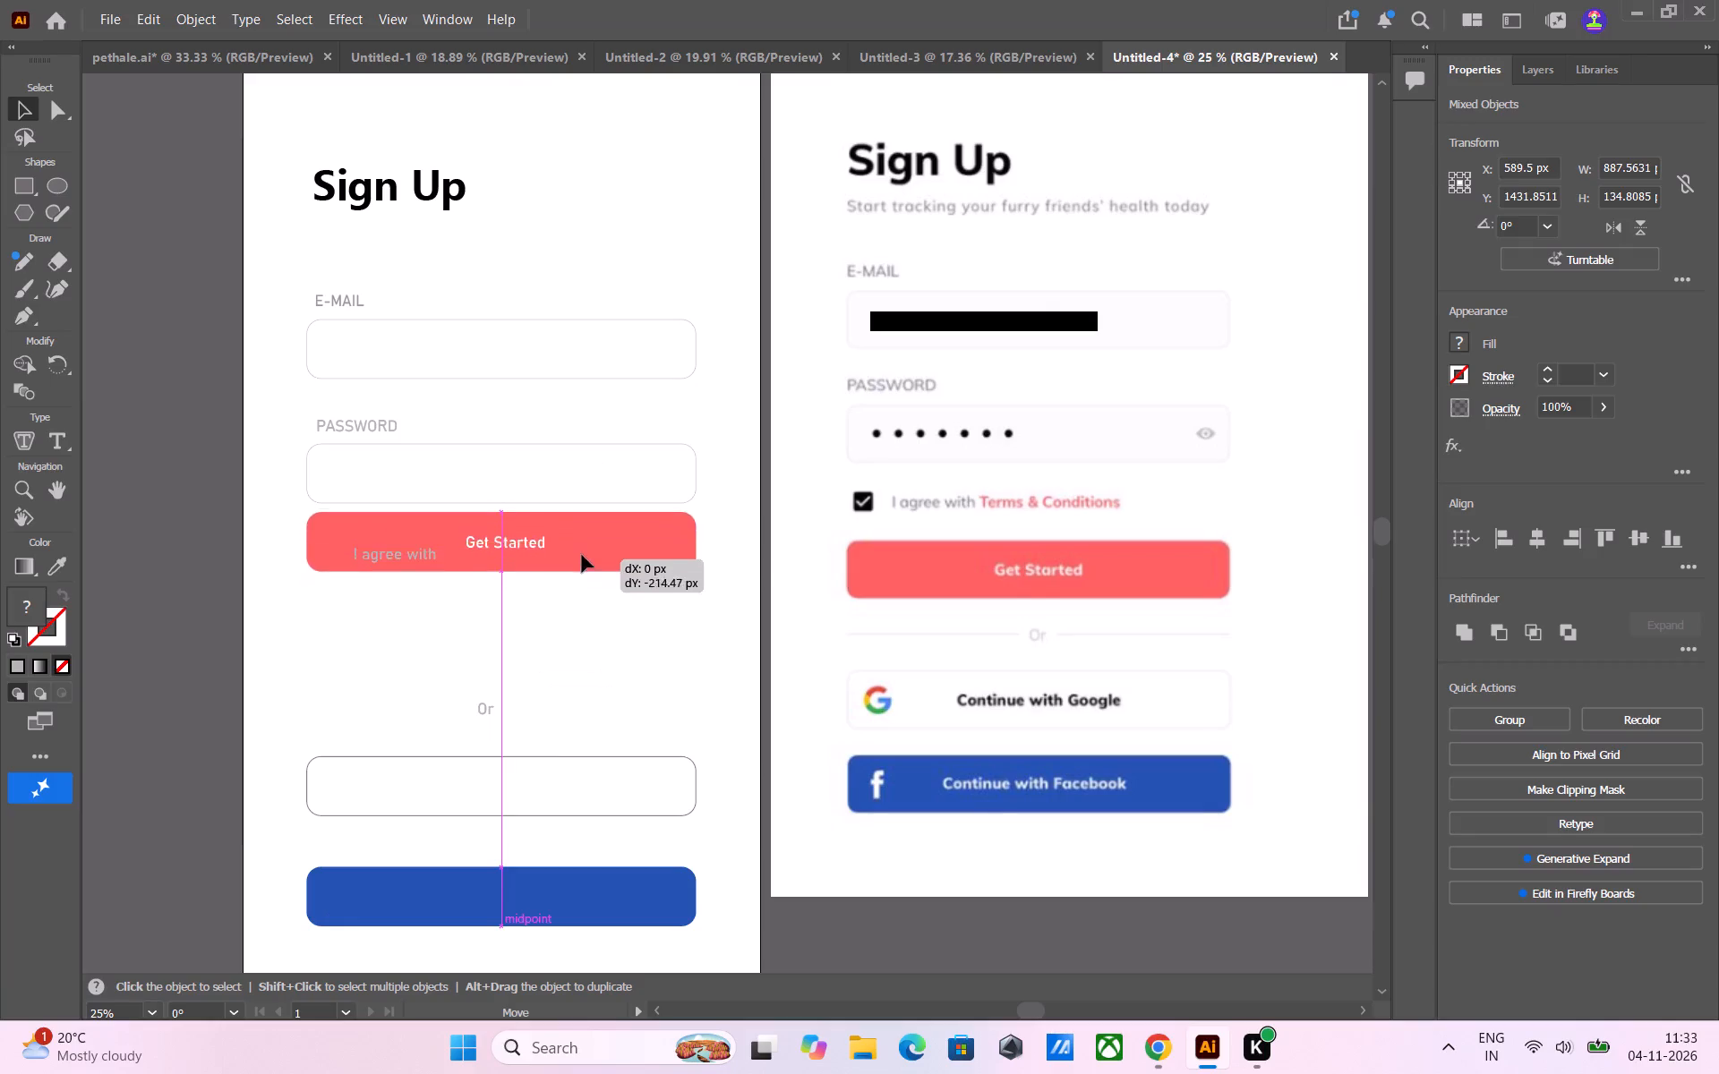
pyautogui.moveTo(582, 555); pyautogui.dragTo(583, 449)
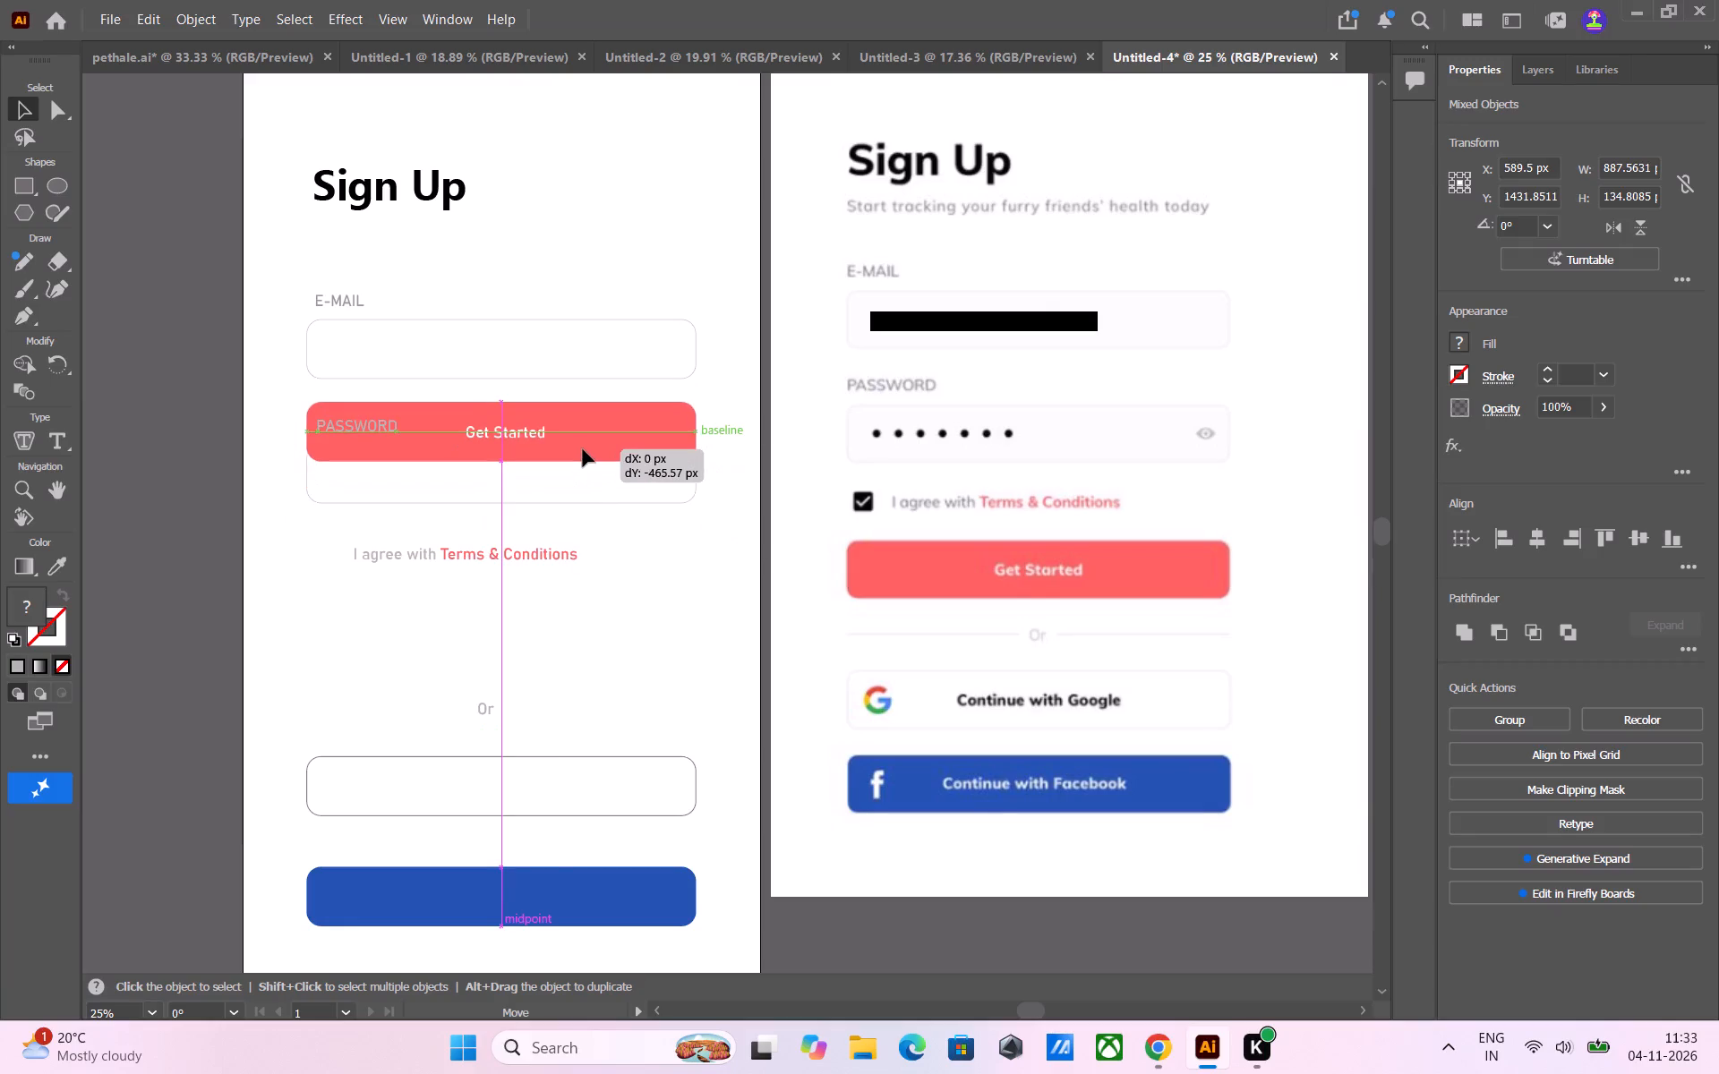
pyautogui.moveTo(583, 449); pyautogui.dragTo(601, 460)
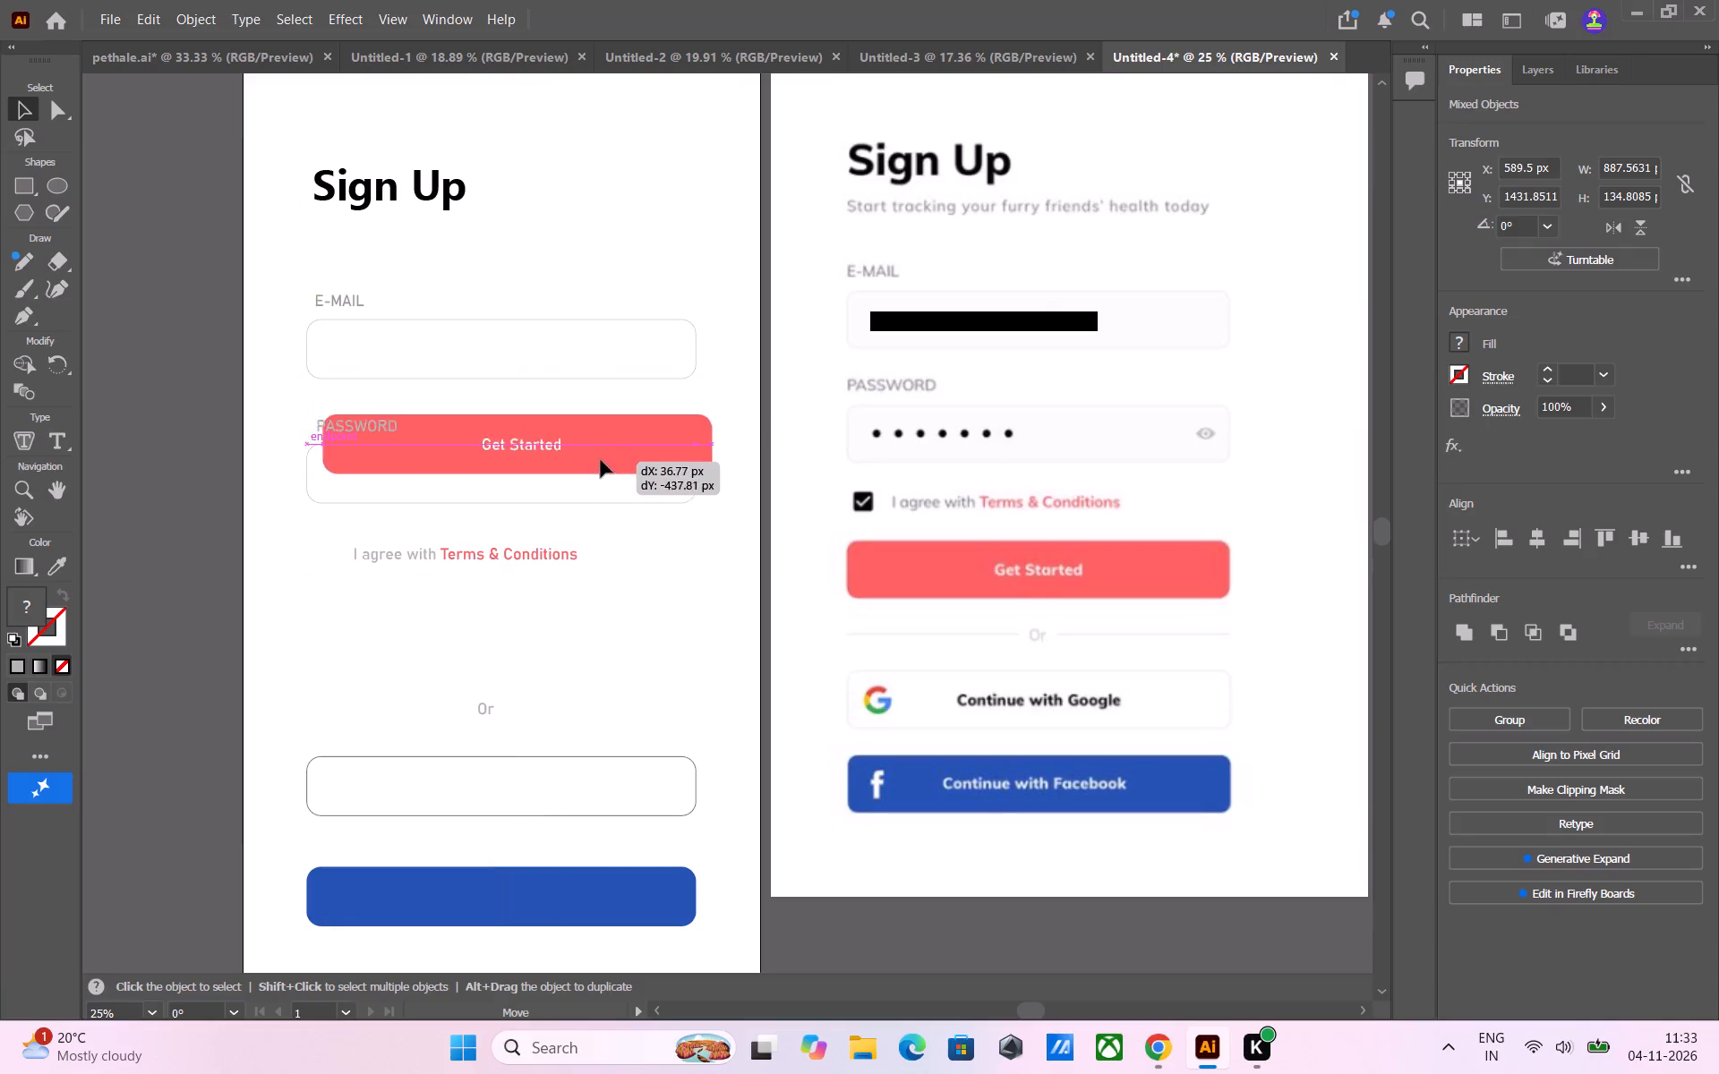
pyautogui.moveTo(601, 460); pyautogui.dragTo(587, 541)
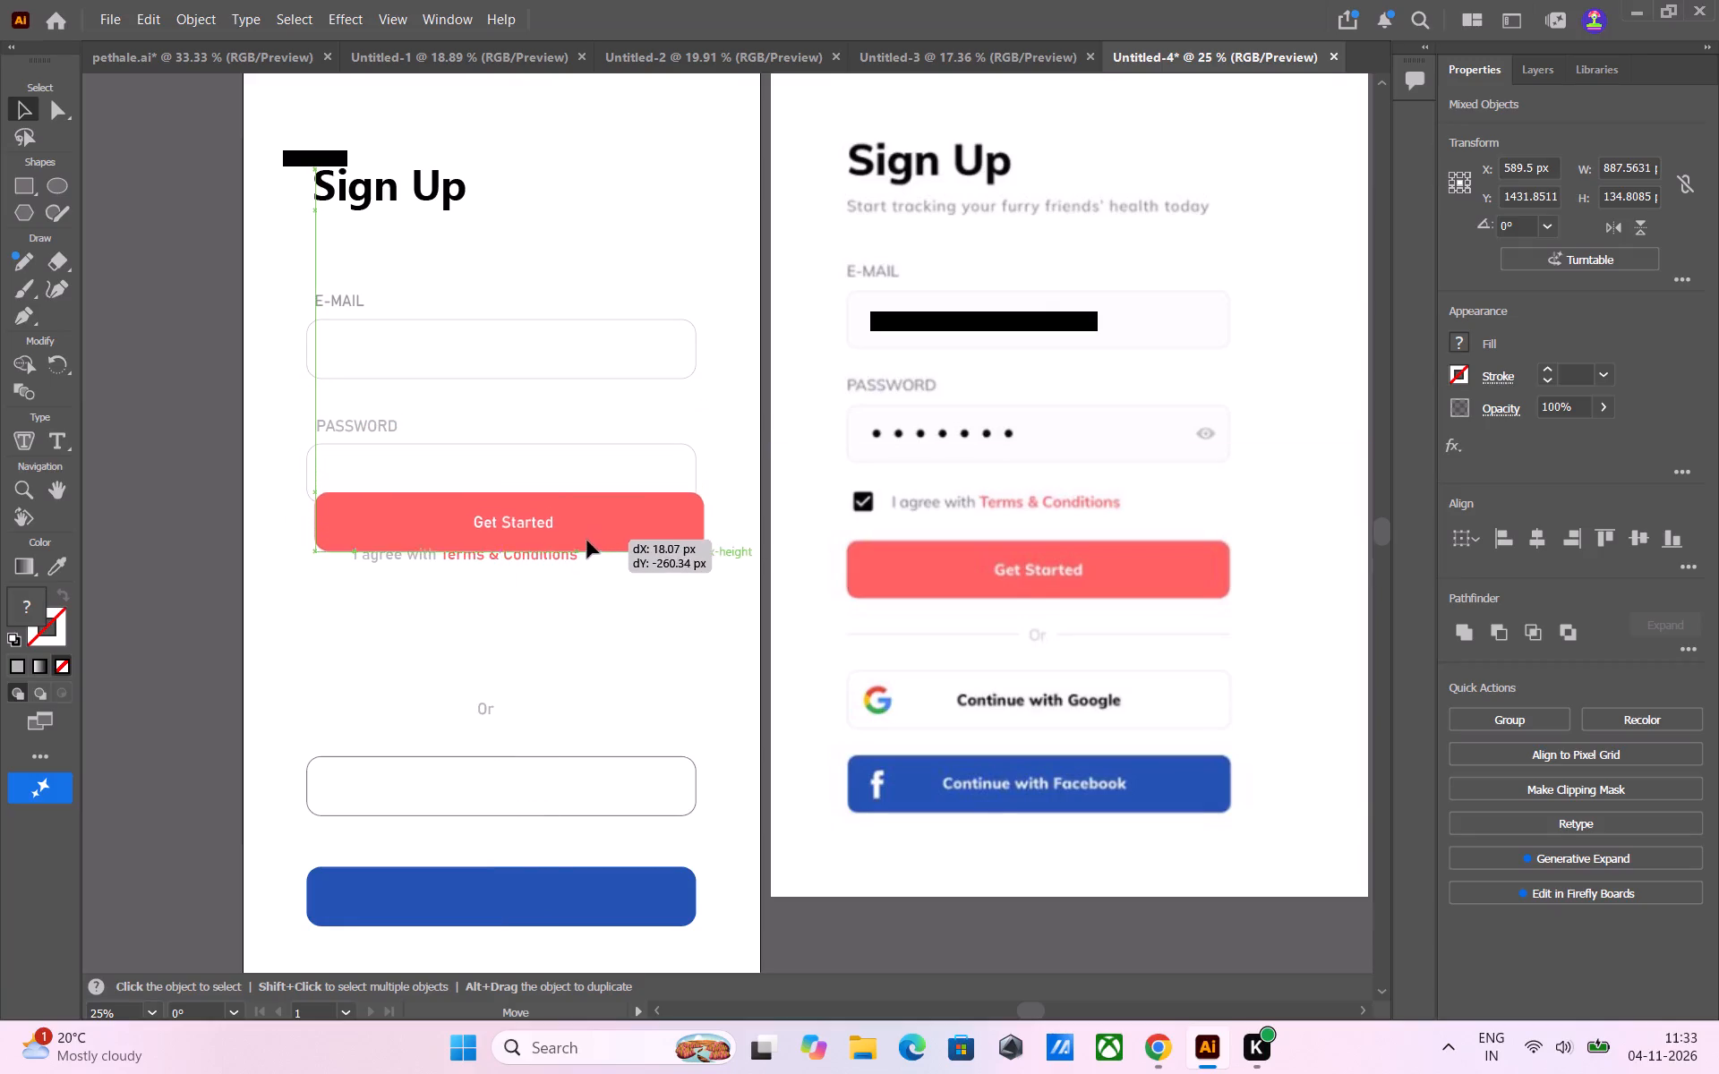
pyautogui.moveTo(587, 541); pyautogui.dragTo(586, 596)
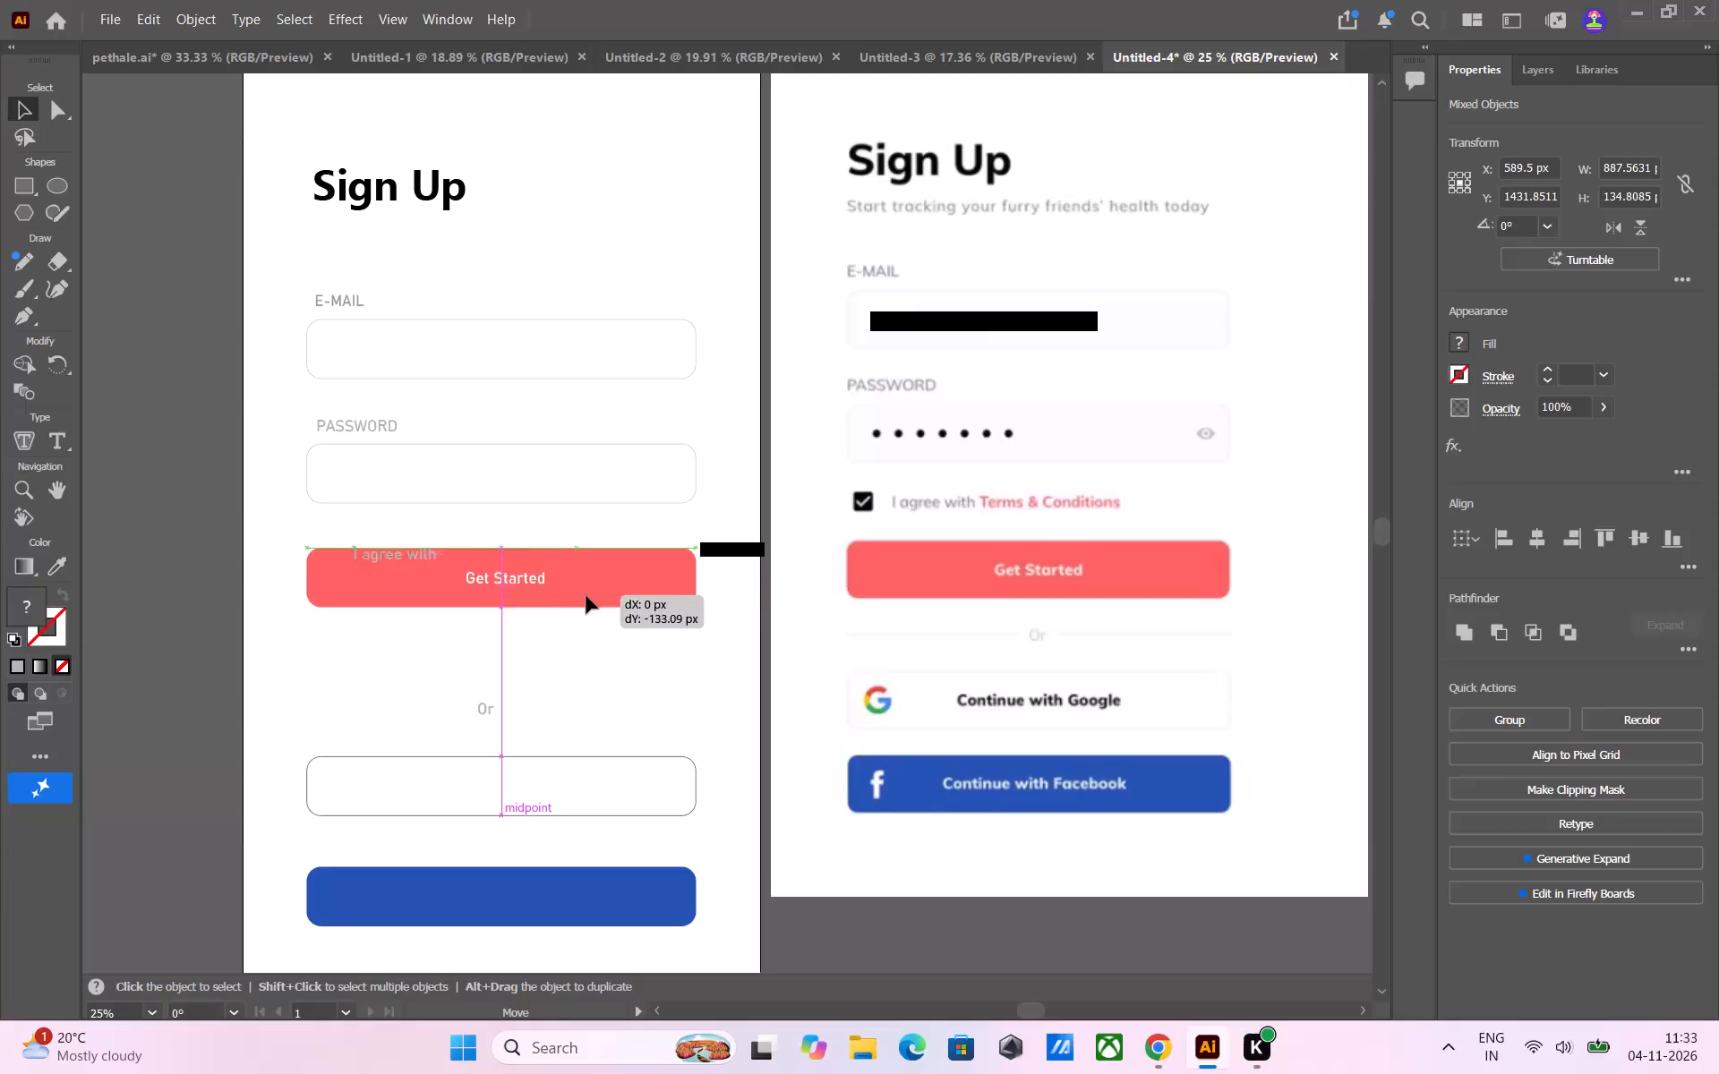
pyautogui.moveTo(586, 596); pyautogui.dragTo(586, 627)
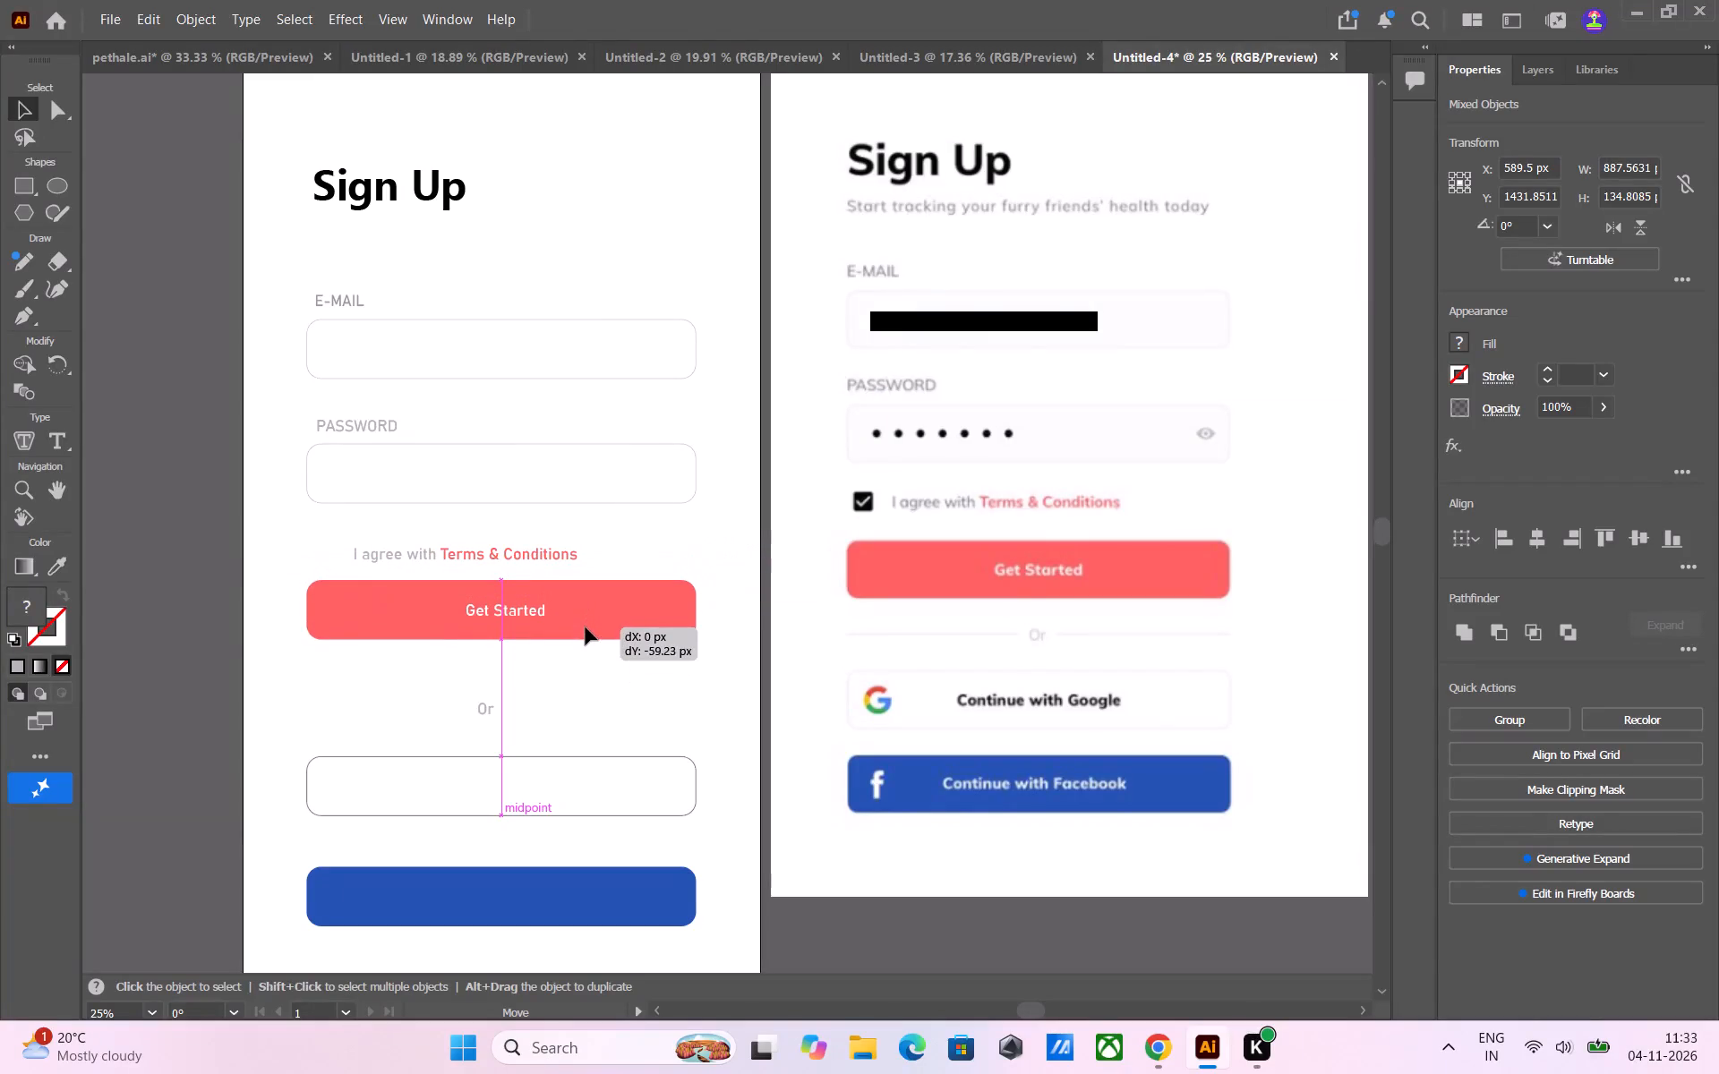
pyautogui.moveTo(586, 627); pyautogui.dragTo(586, 644)
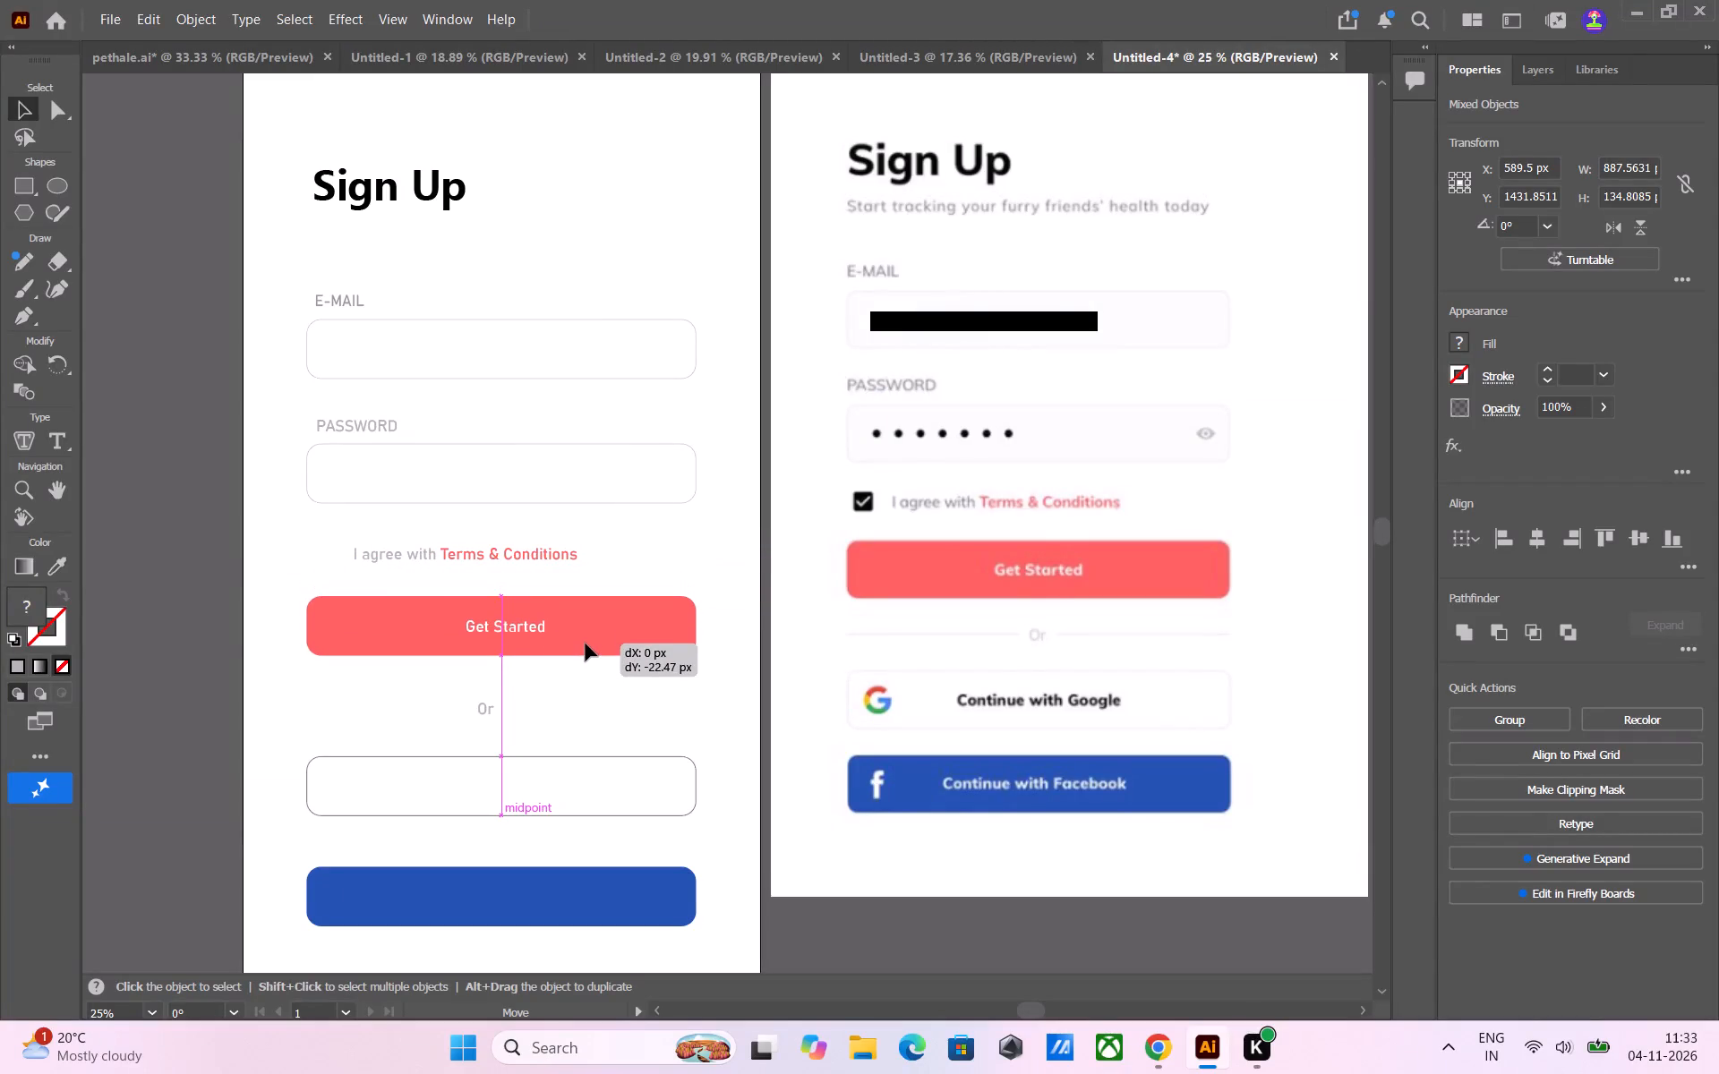
pyautogui.moveTo(586, 644); pyautogui.dragTo(586, 642)
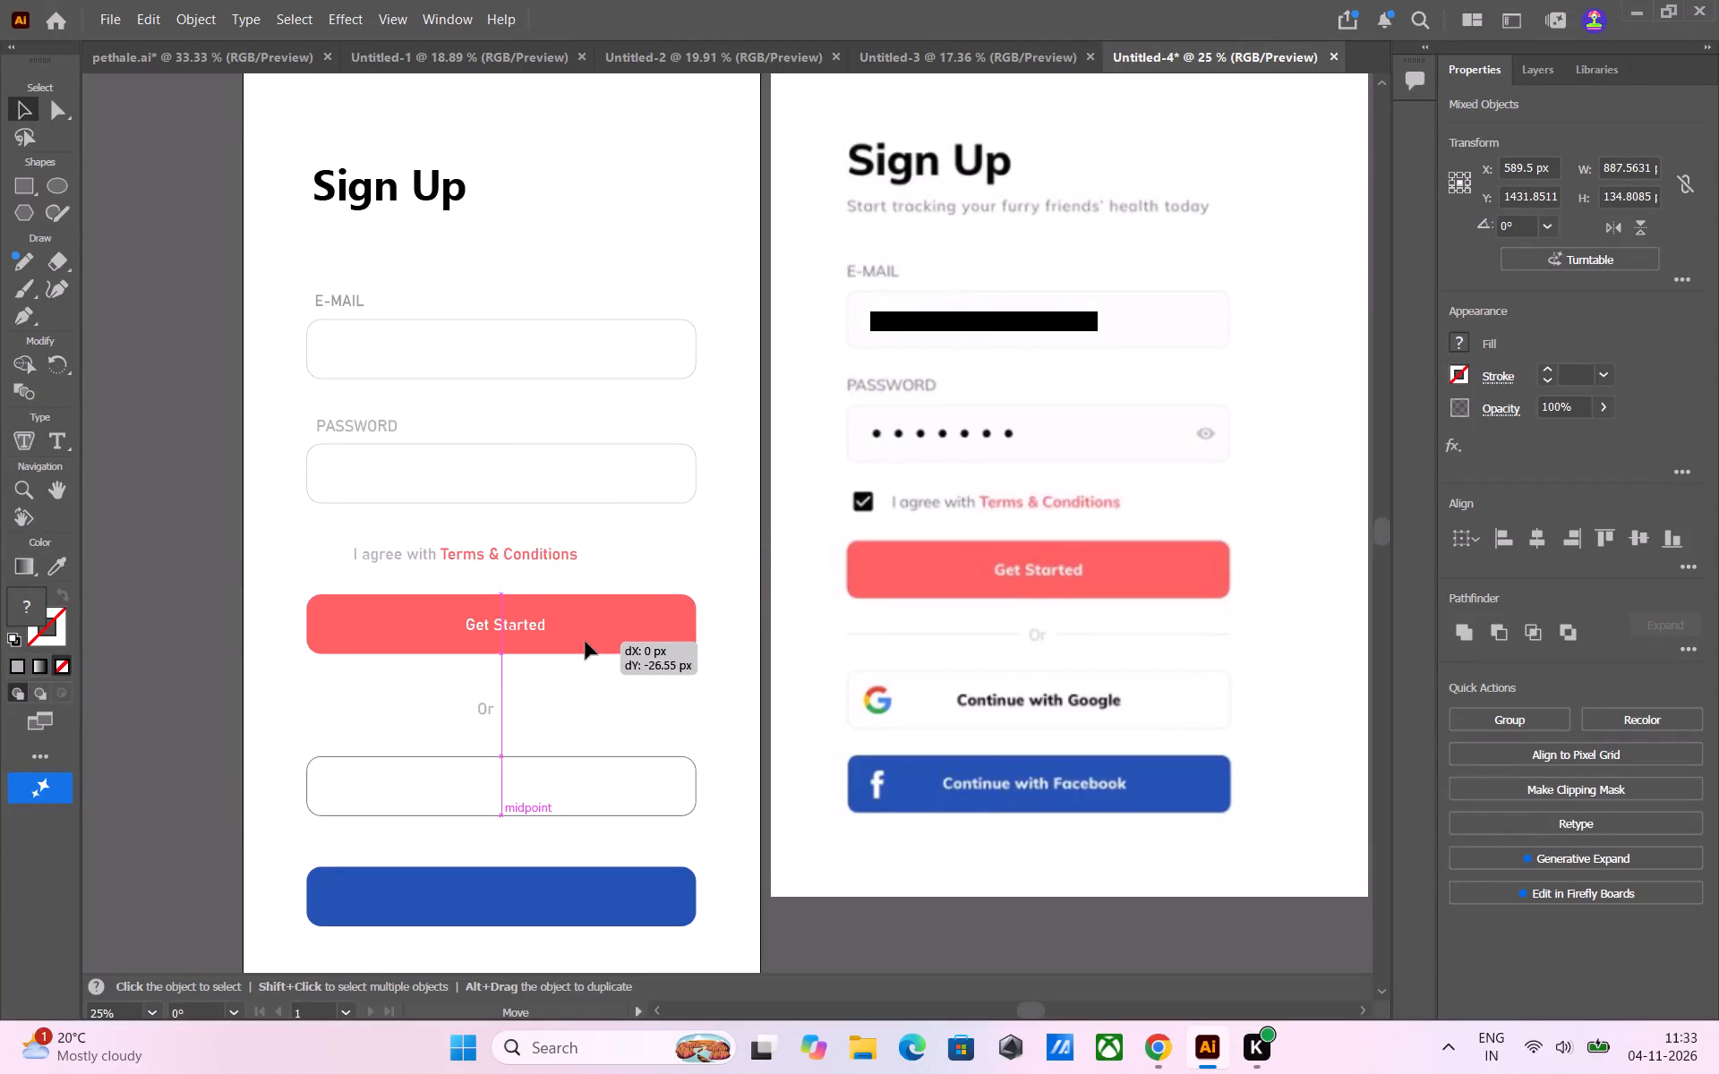
pyautogui.moveTo(586, 642); pyautogui.dragTo(586, 643)
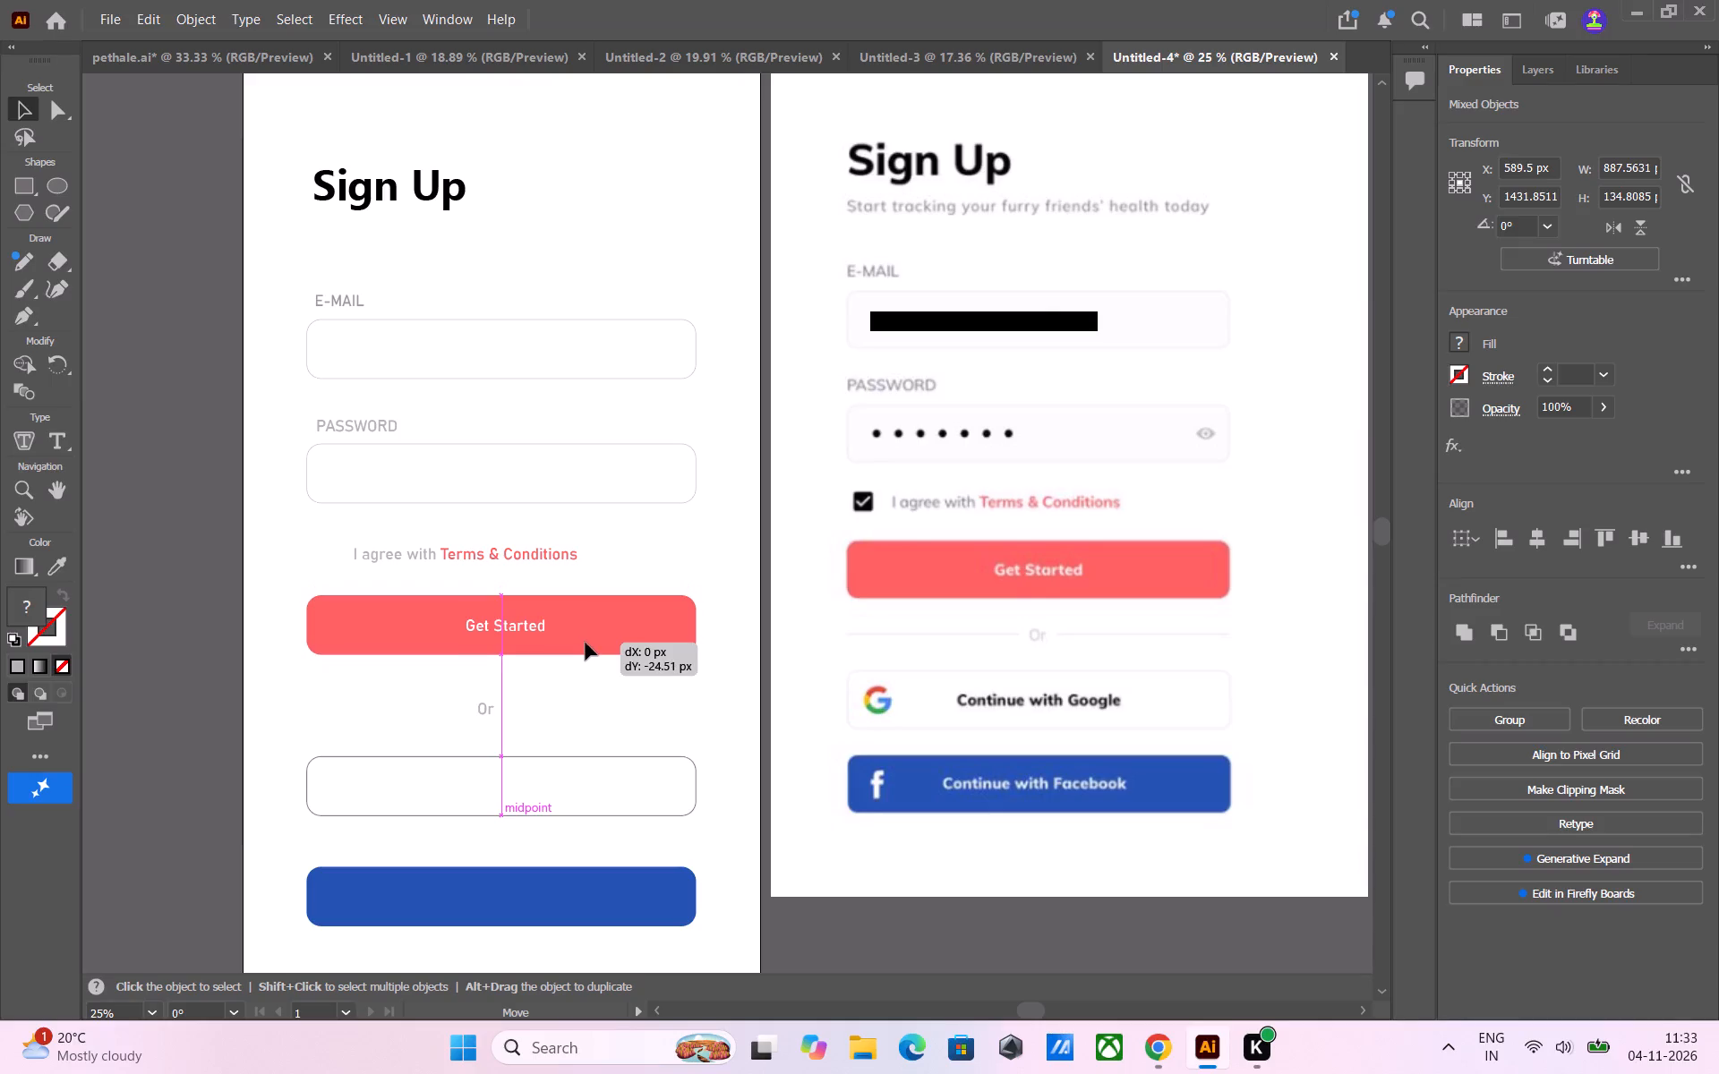
pyautogui.moveTo(586, 643); pyautogui.dragTo(586, 644)
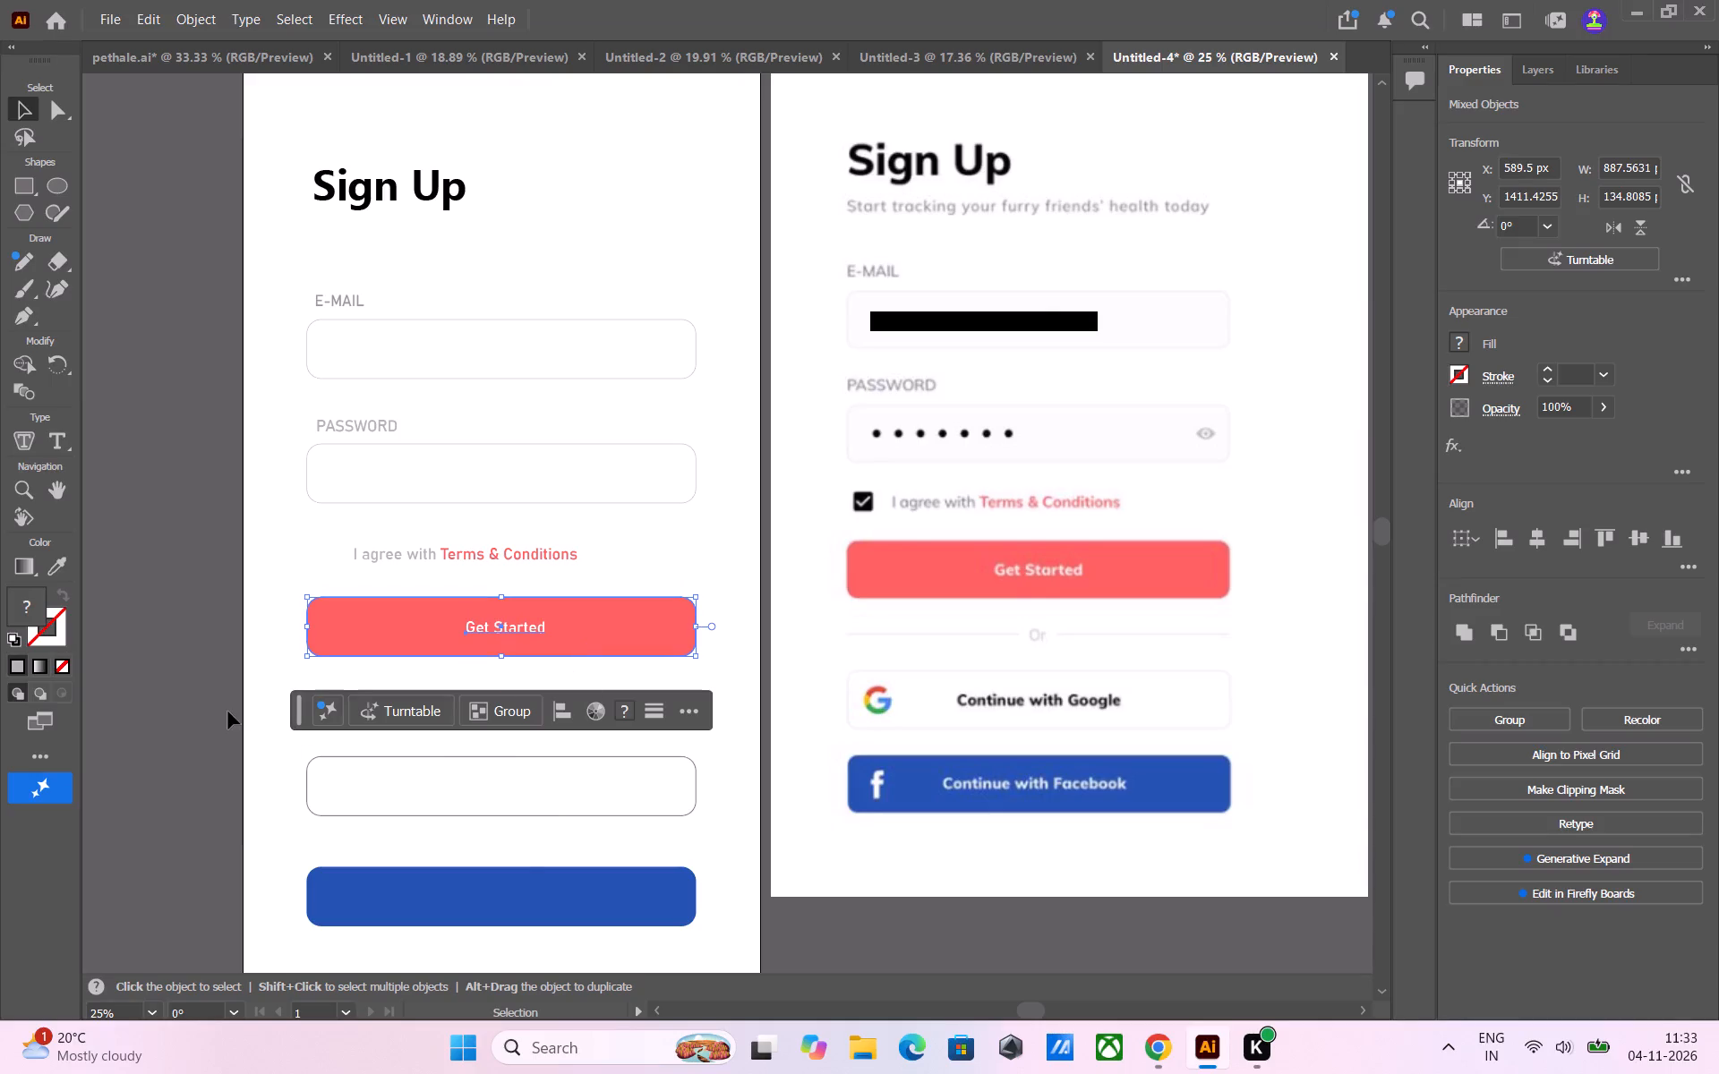
pyautogui.click(227, 711)
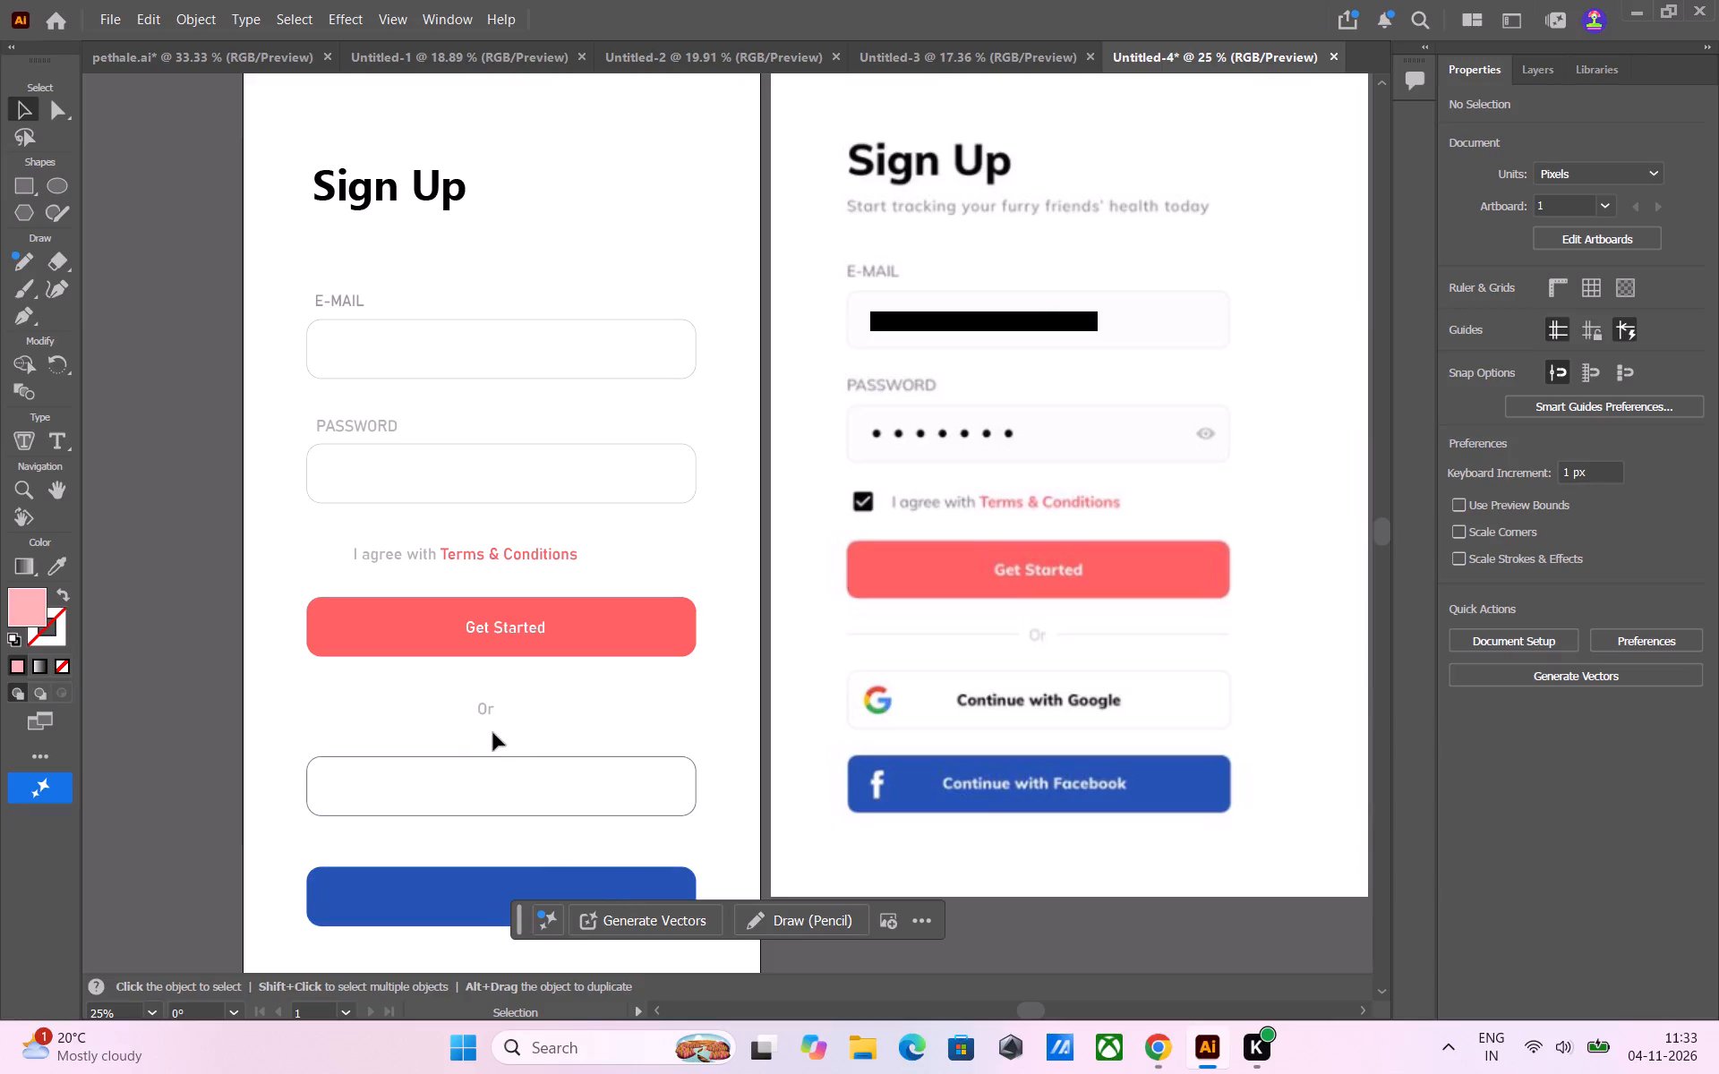
# Move the "Or" label slightly up and to the right, near the centre line of the buttons, between "Get Started" and the outlined button.
pyautogui.click(487, 711)
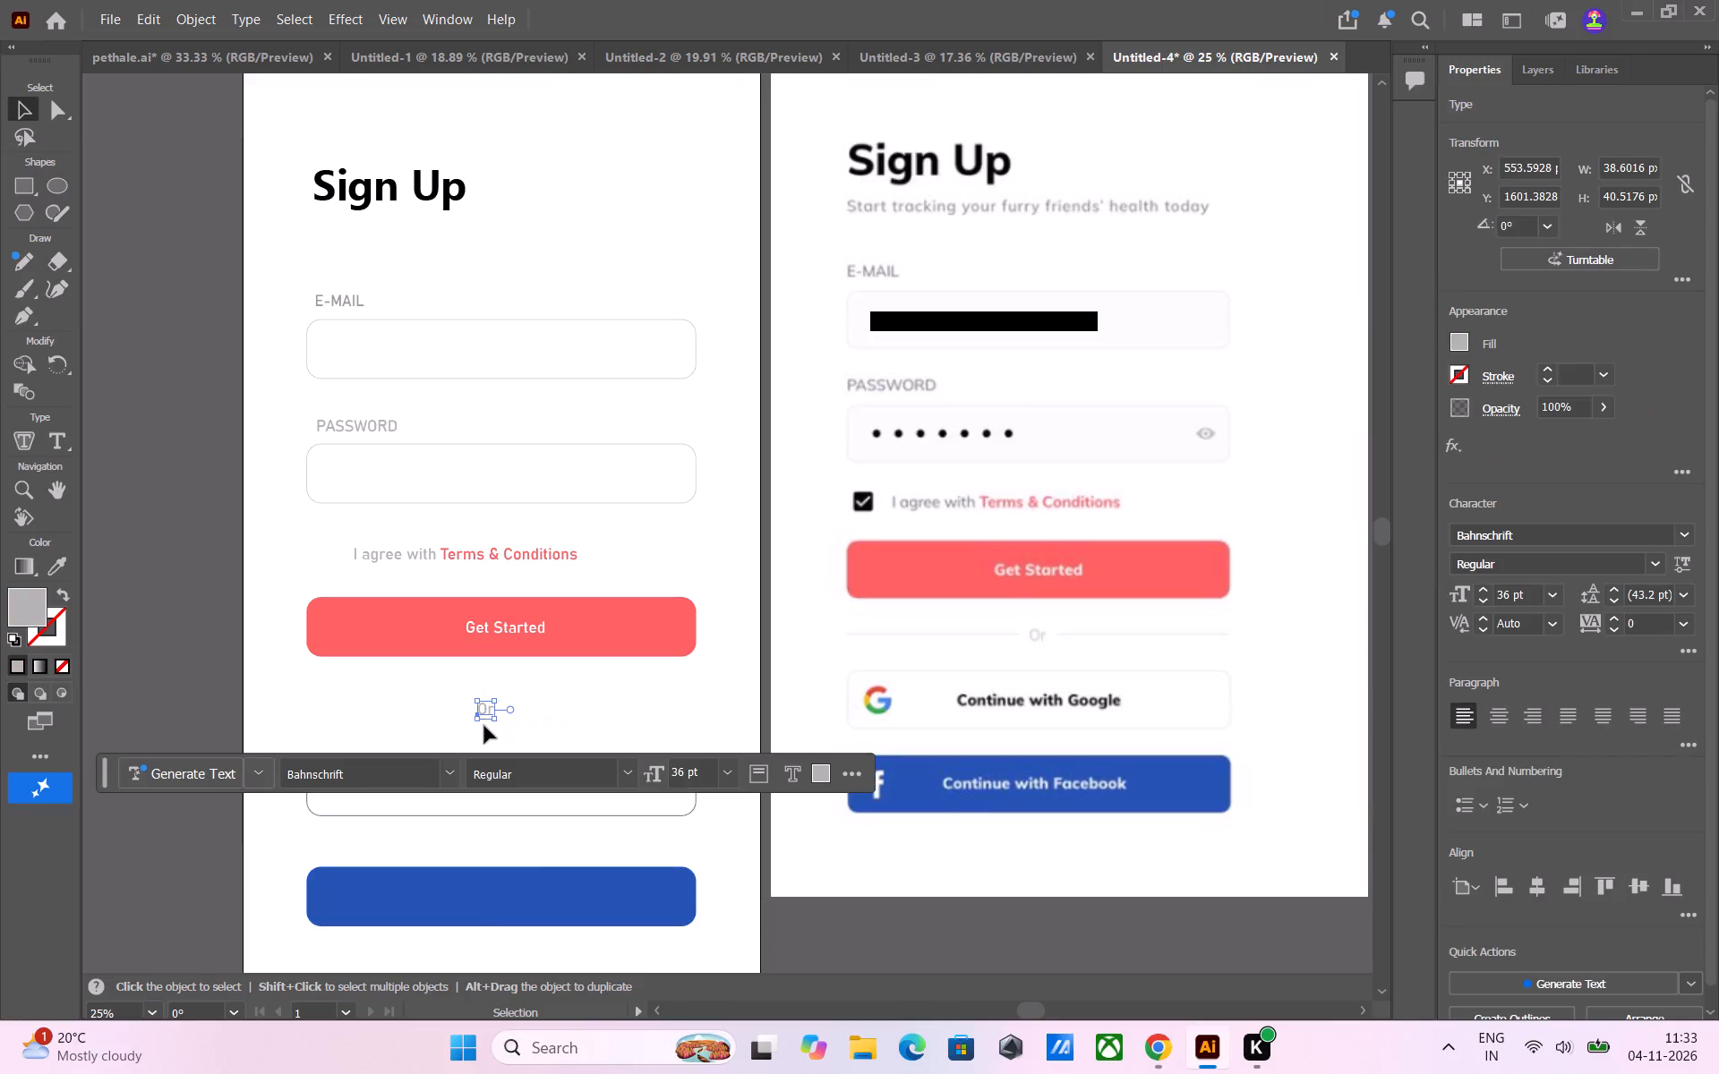
pyautogui.moveTo(488, 709); pyautogui.dragTo(490, 701)
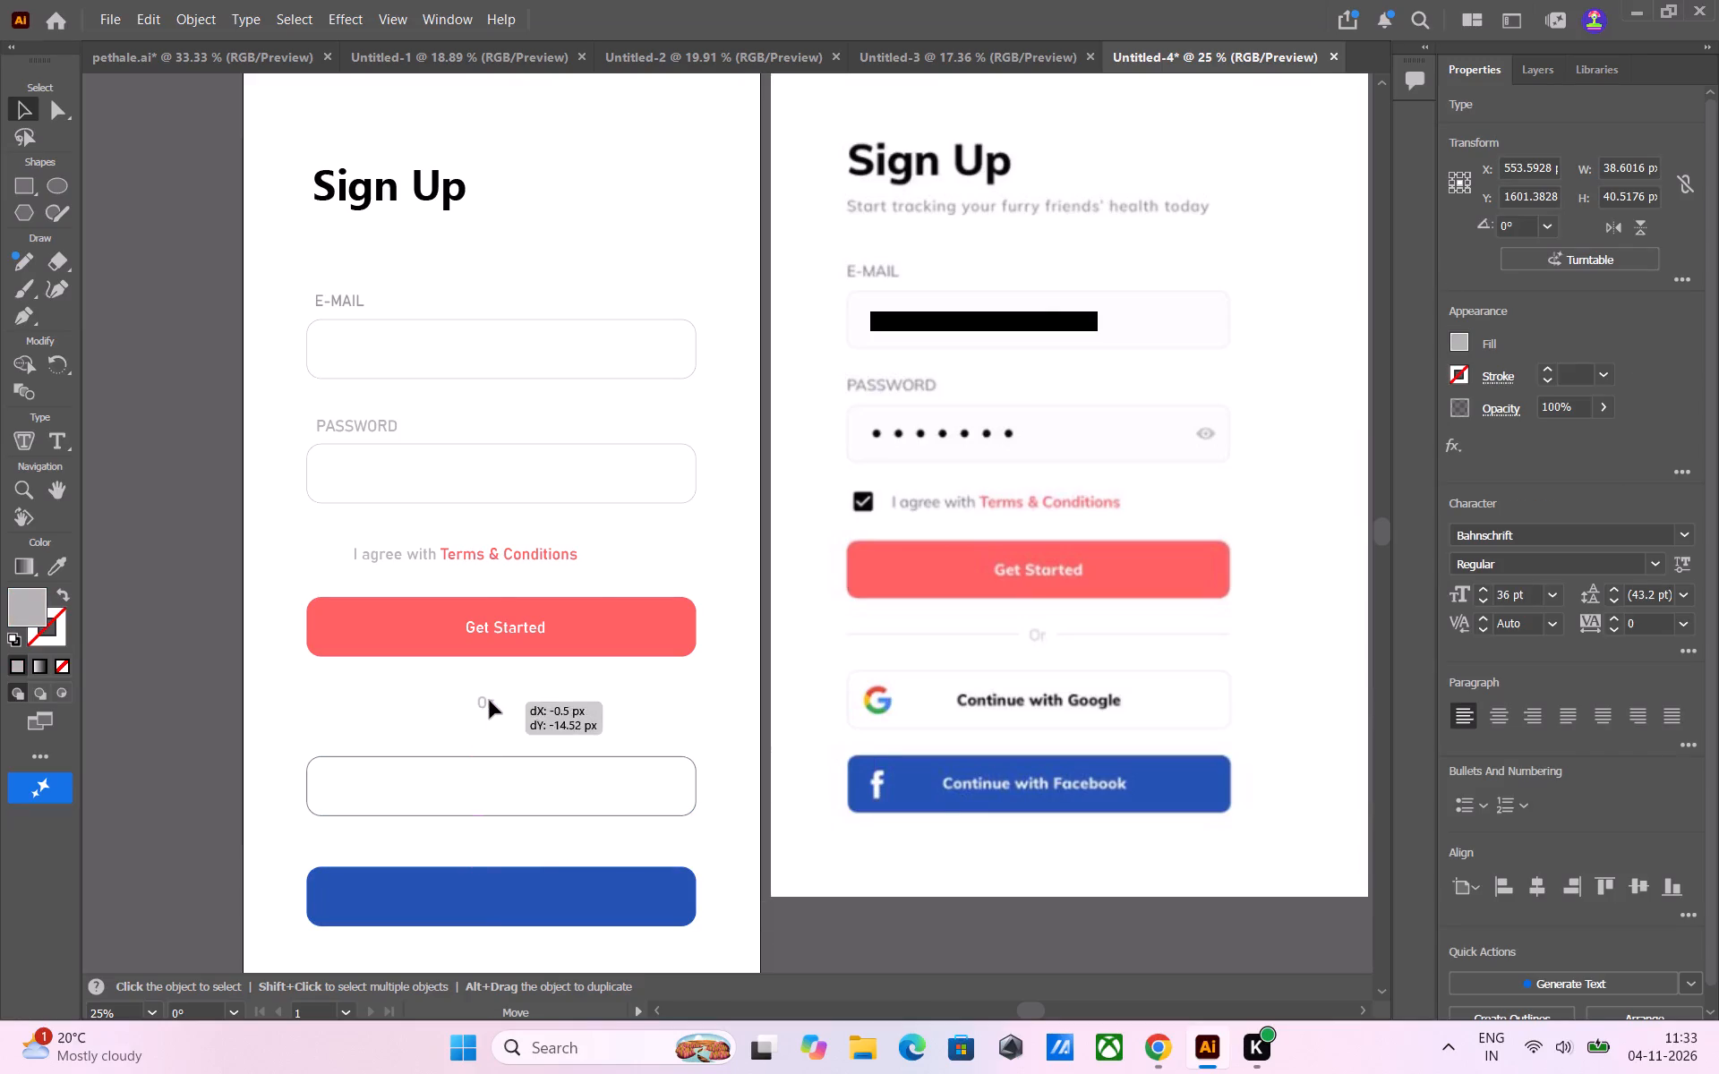
pyautogui.moveTo(490, 701); pyautogui.dragTo(490, 683)
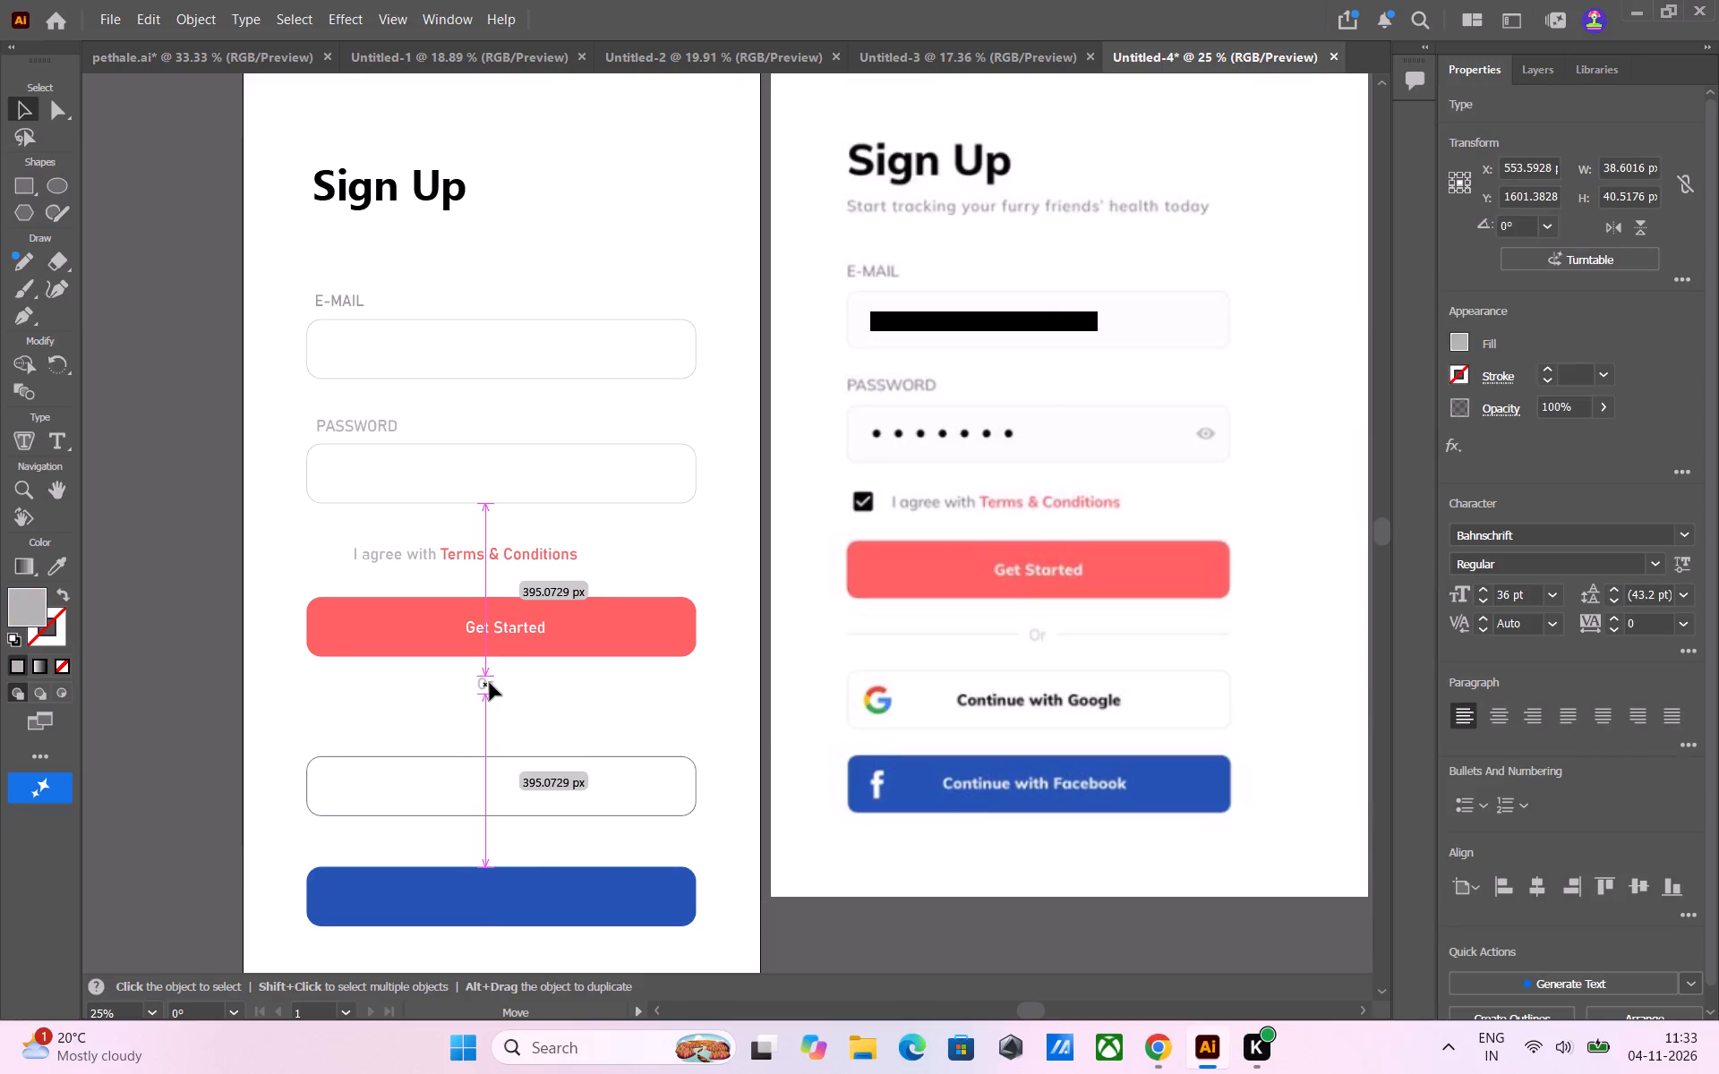
pyautogui.moveTo(490, 683); pyautogui.dragTo(486, 557)
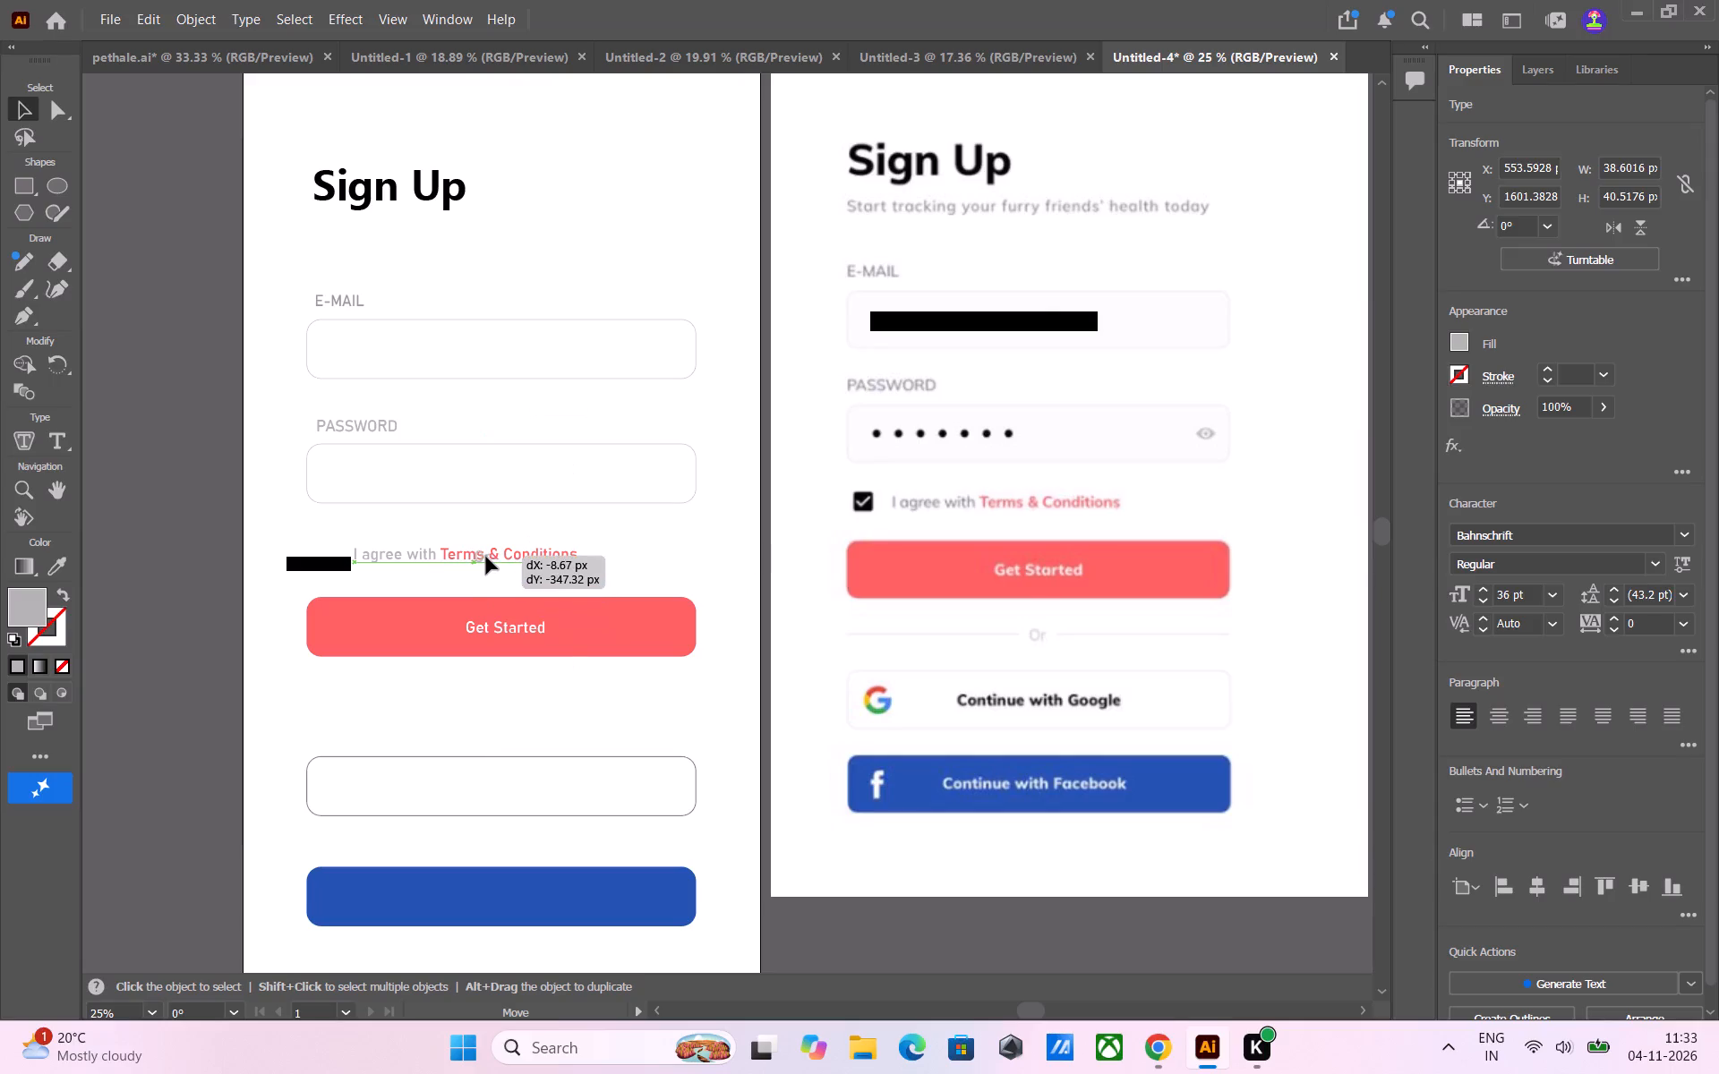
pyautogui.moveTo(486, 557); pyautogui.dragTo(487, 543)
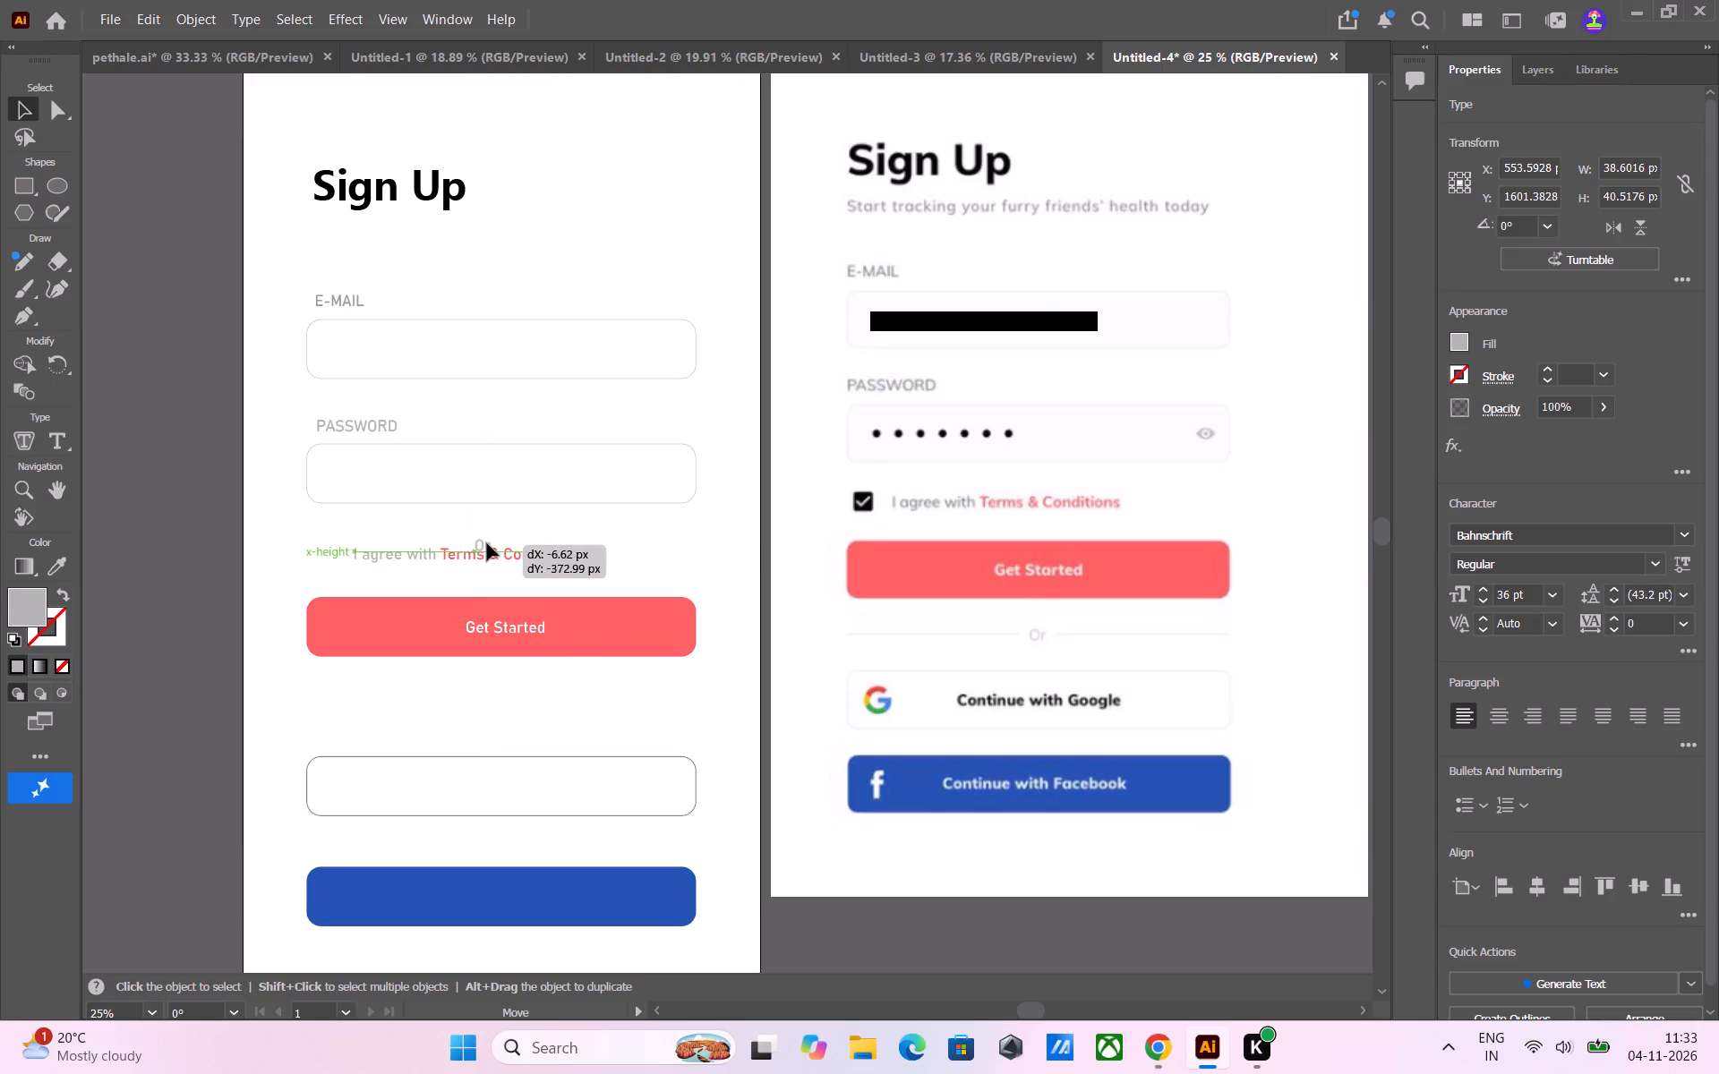
pyautogui.moveTo(487, 543); pyautogui.dragTo(496, 658)
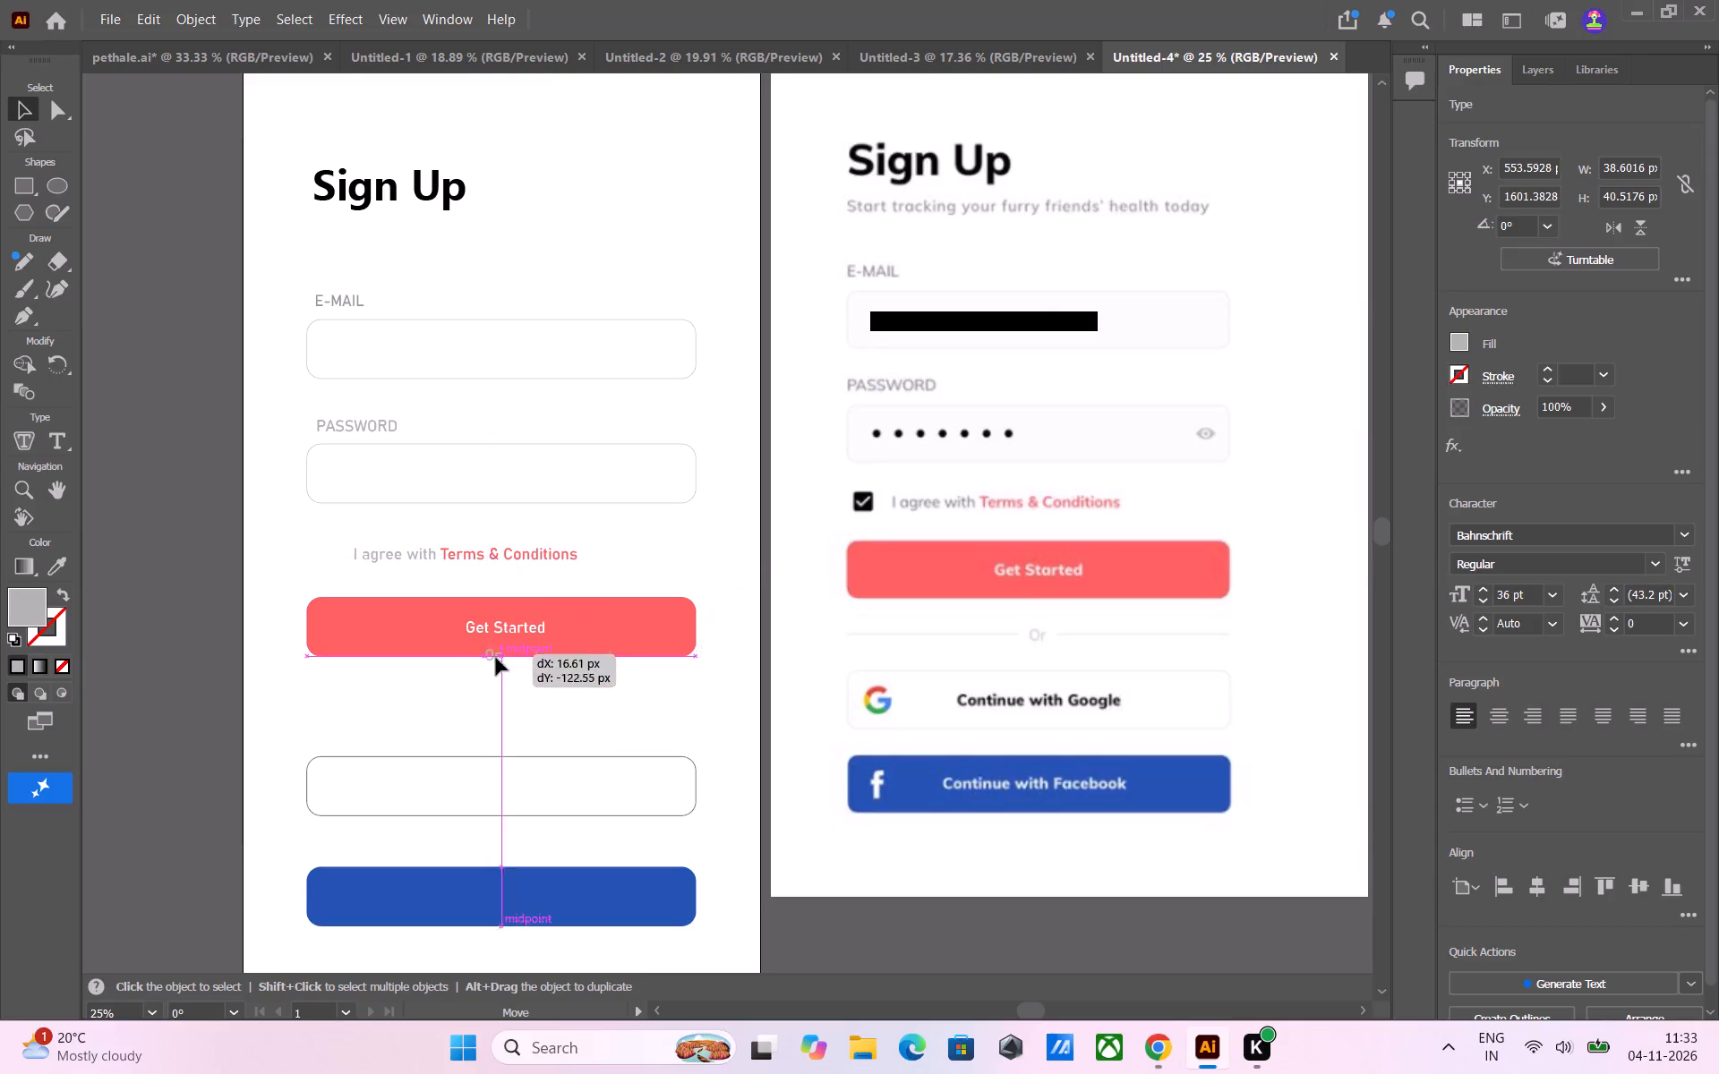
pyautogui.moveTo(496, 658); pyautogui.dragTo(500, 697)
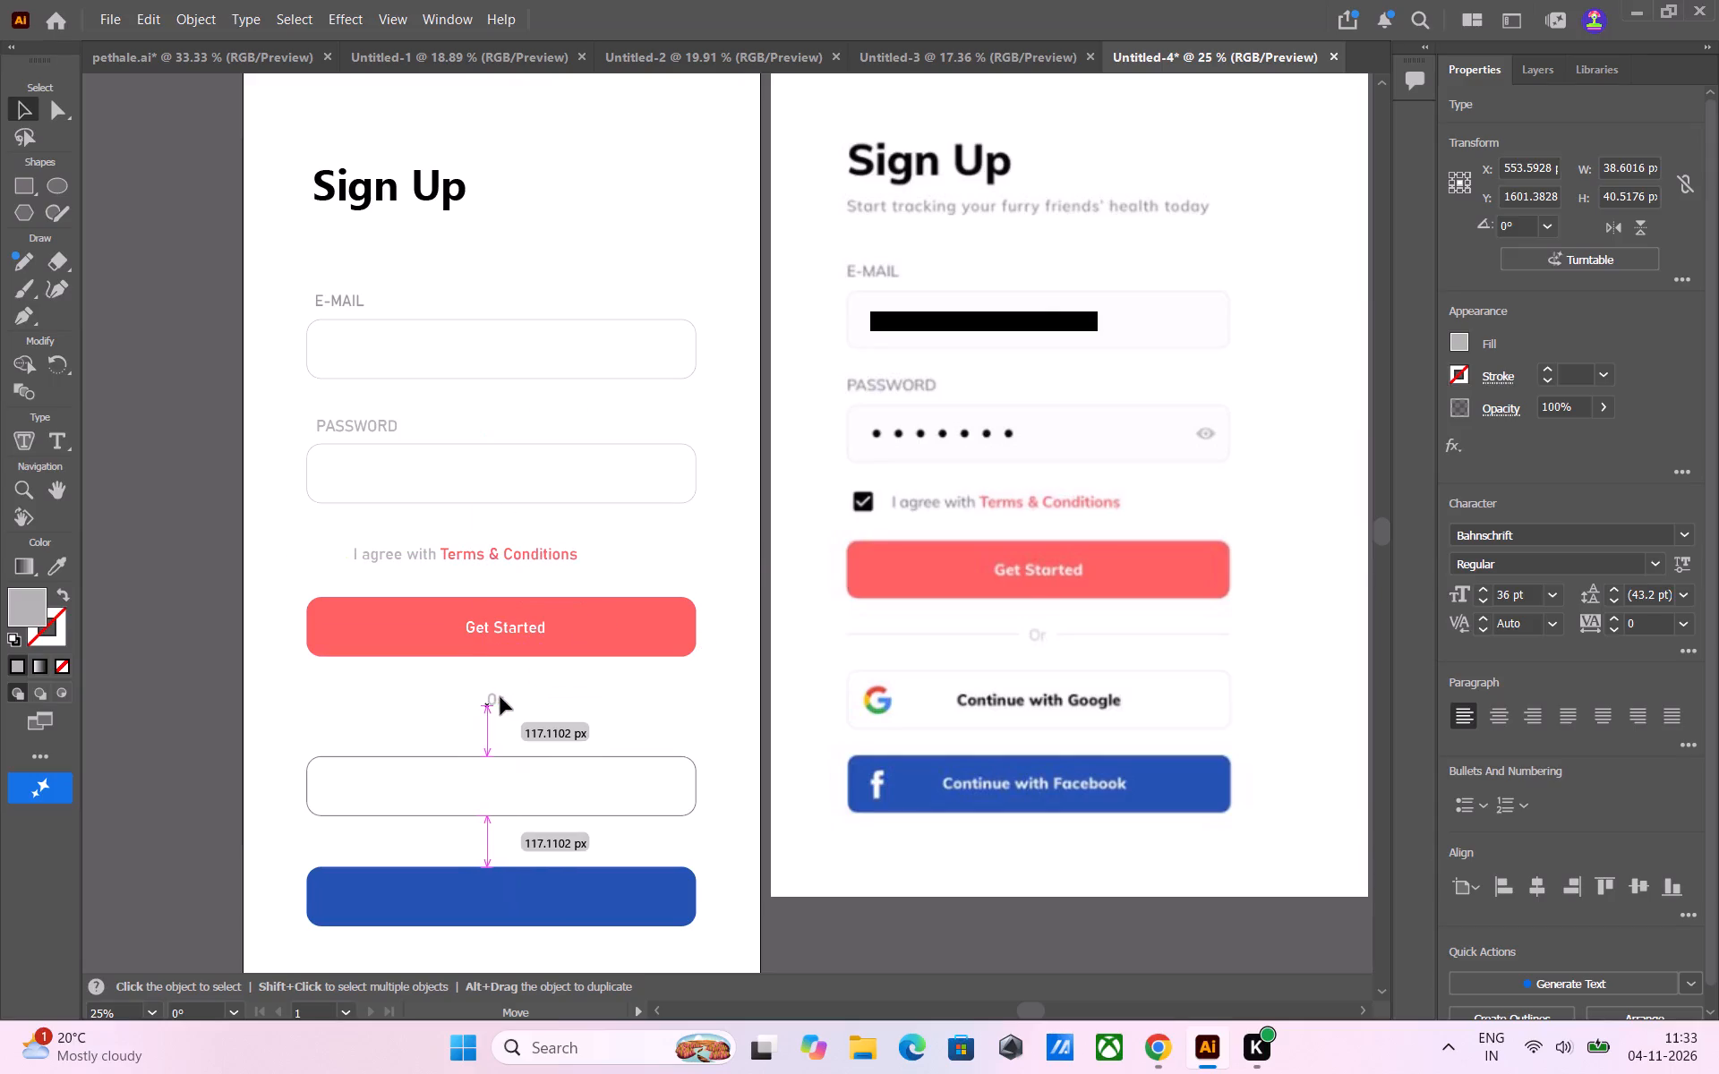
pyautogui.moveTo(500, 697); pyautogui.dragTo(500, 687)
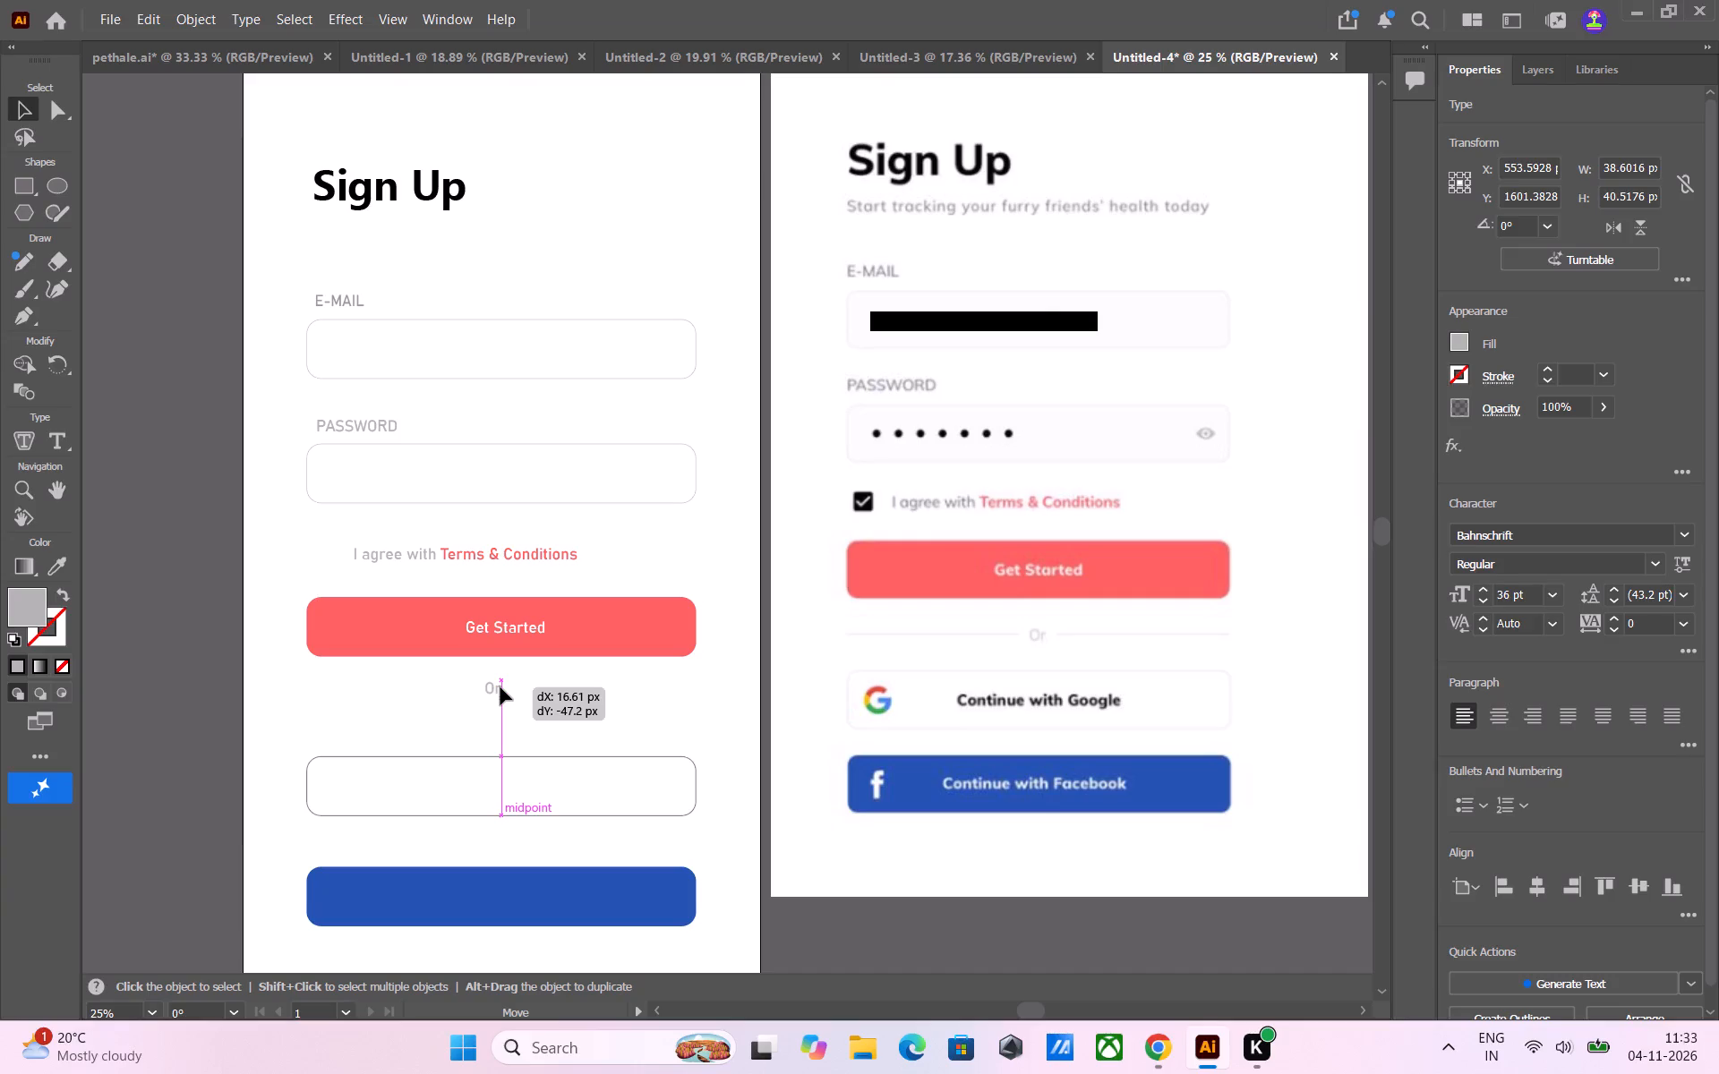
pyautogui.moveTo(500, 687); pyautogui.dragTo(500, 695)
pyautogui.click(218, 694)
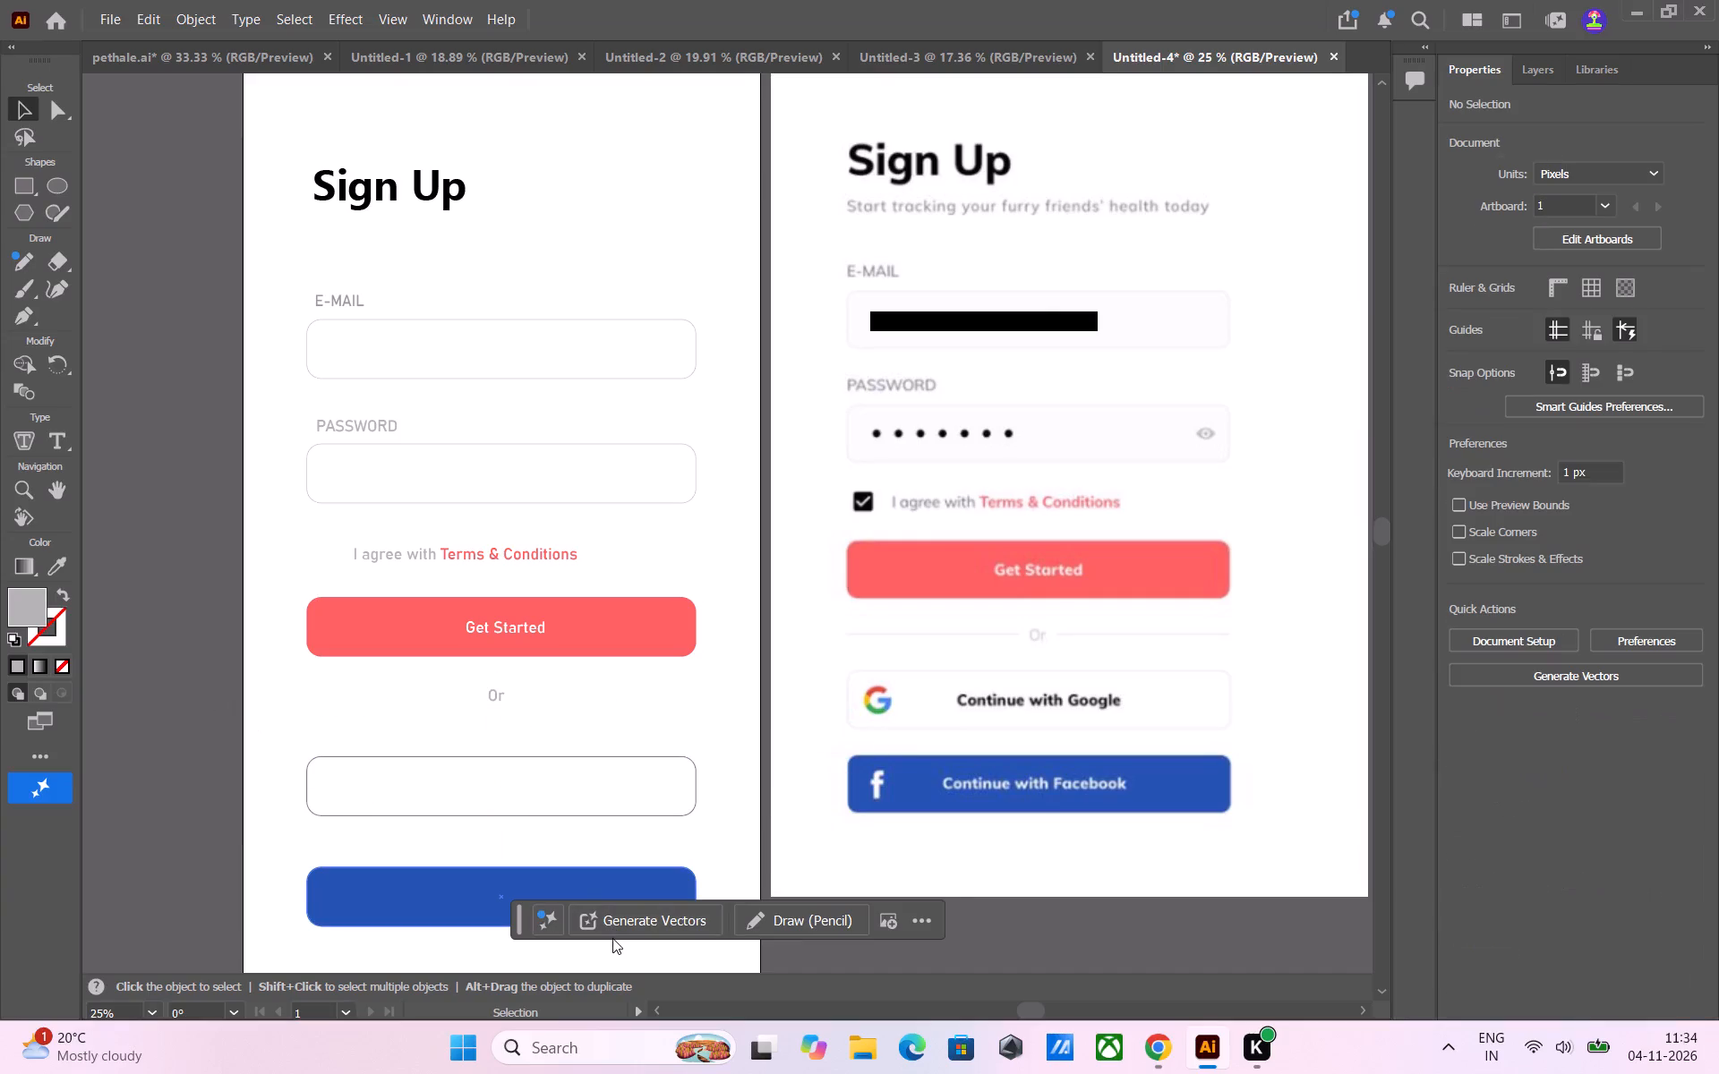
# Nudge the grey "Or" label down 6 px, between the coral "Get Started" button and the outlined button.
pyautogui.click(502, 699)
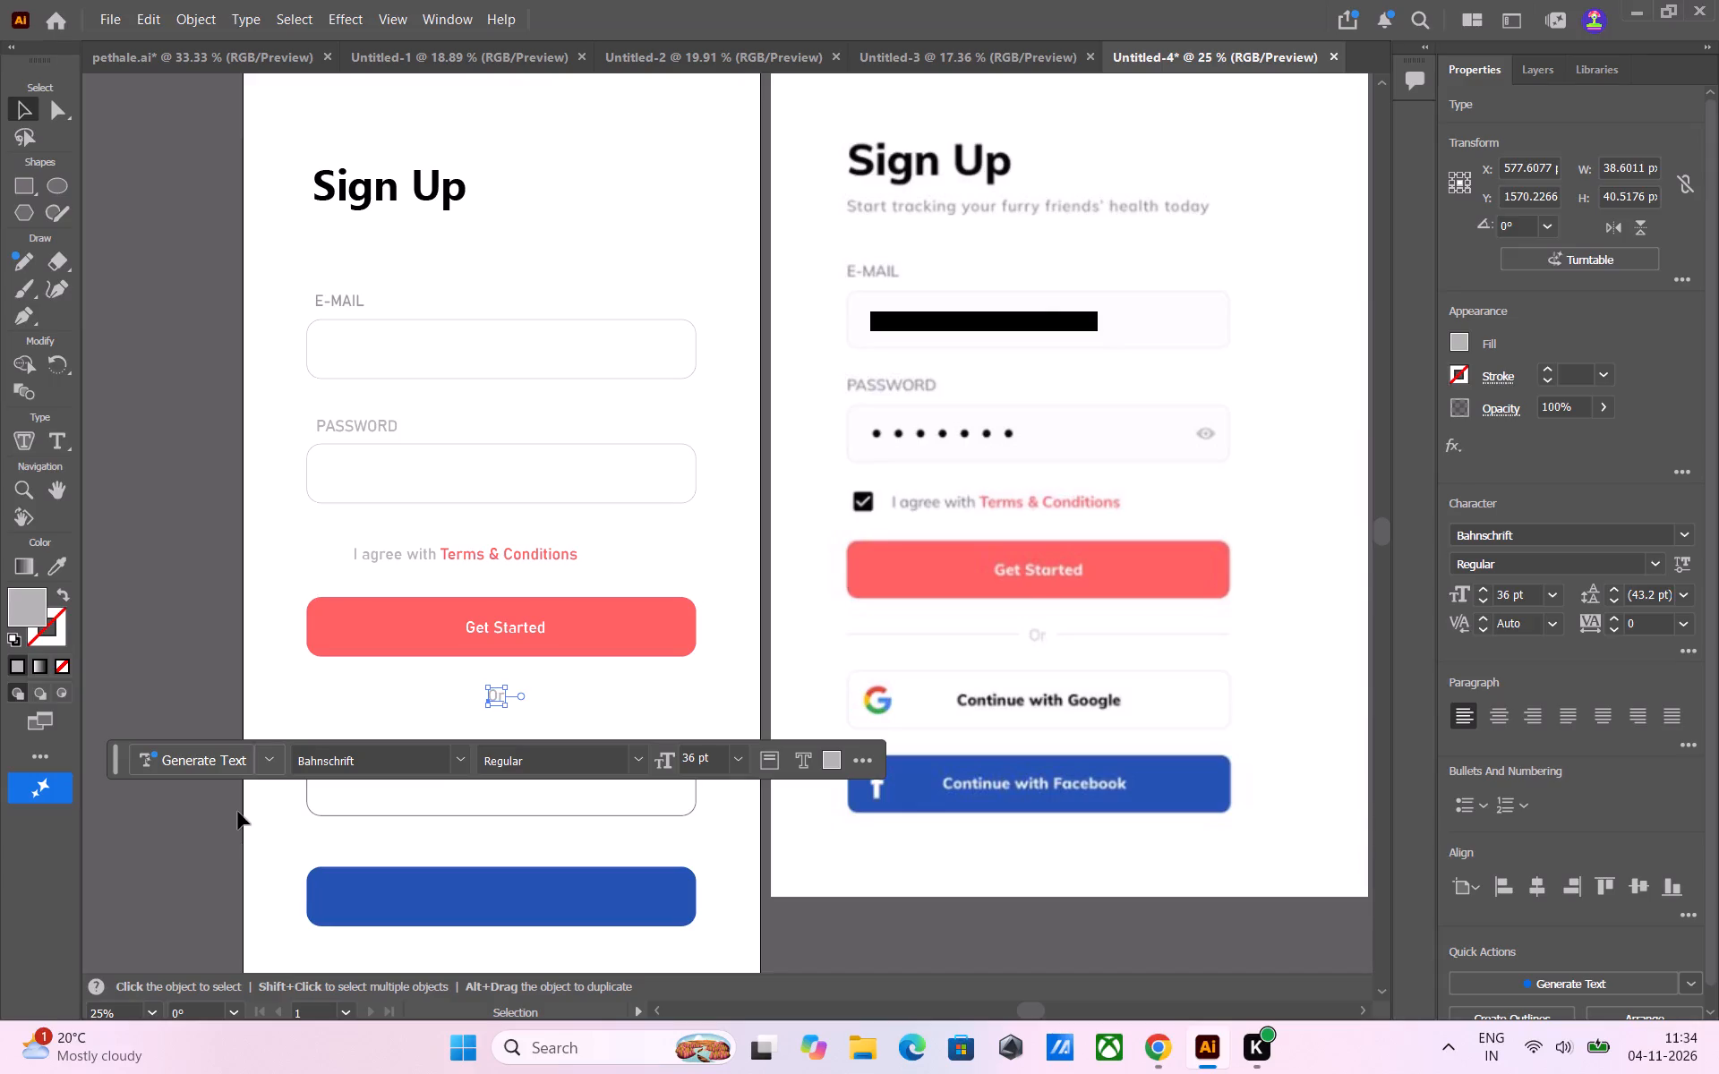
pyautogui.press('Down')
pyautogui.press('Down')
pyautogui.press('Down')
pyautogui.press('Down')
pyautogui.press('Down')
pyautogui.press('Down')
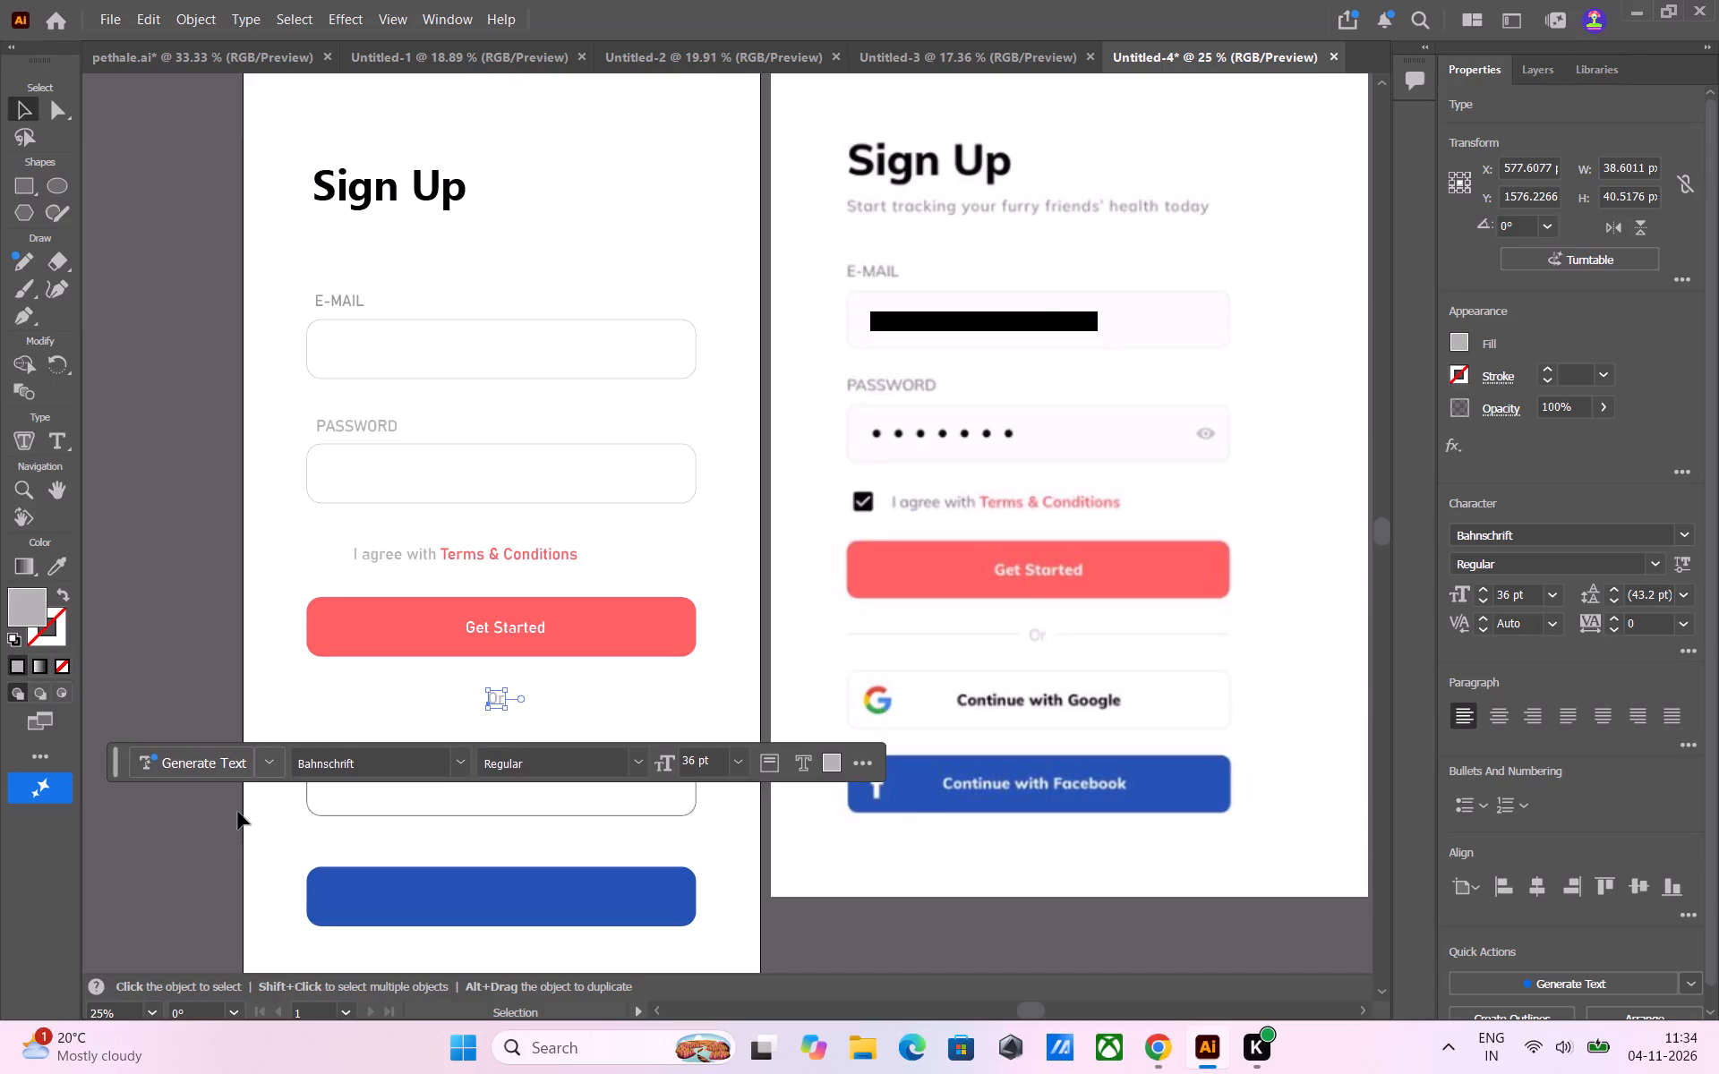
pyautogui.click(189, 624)
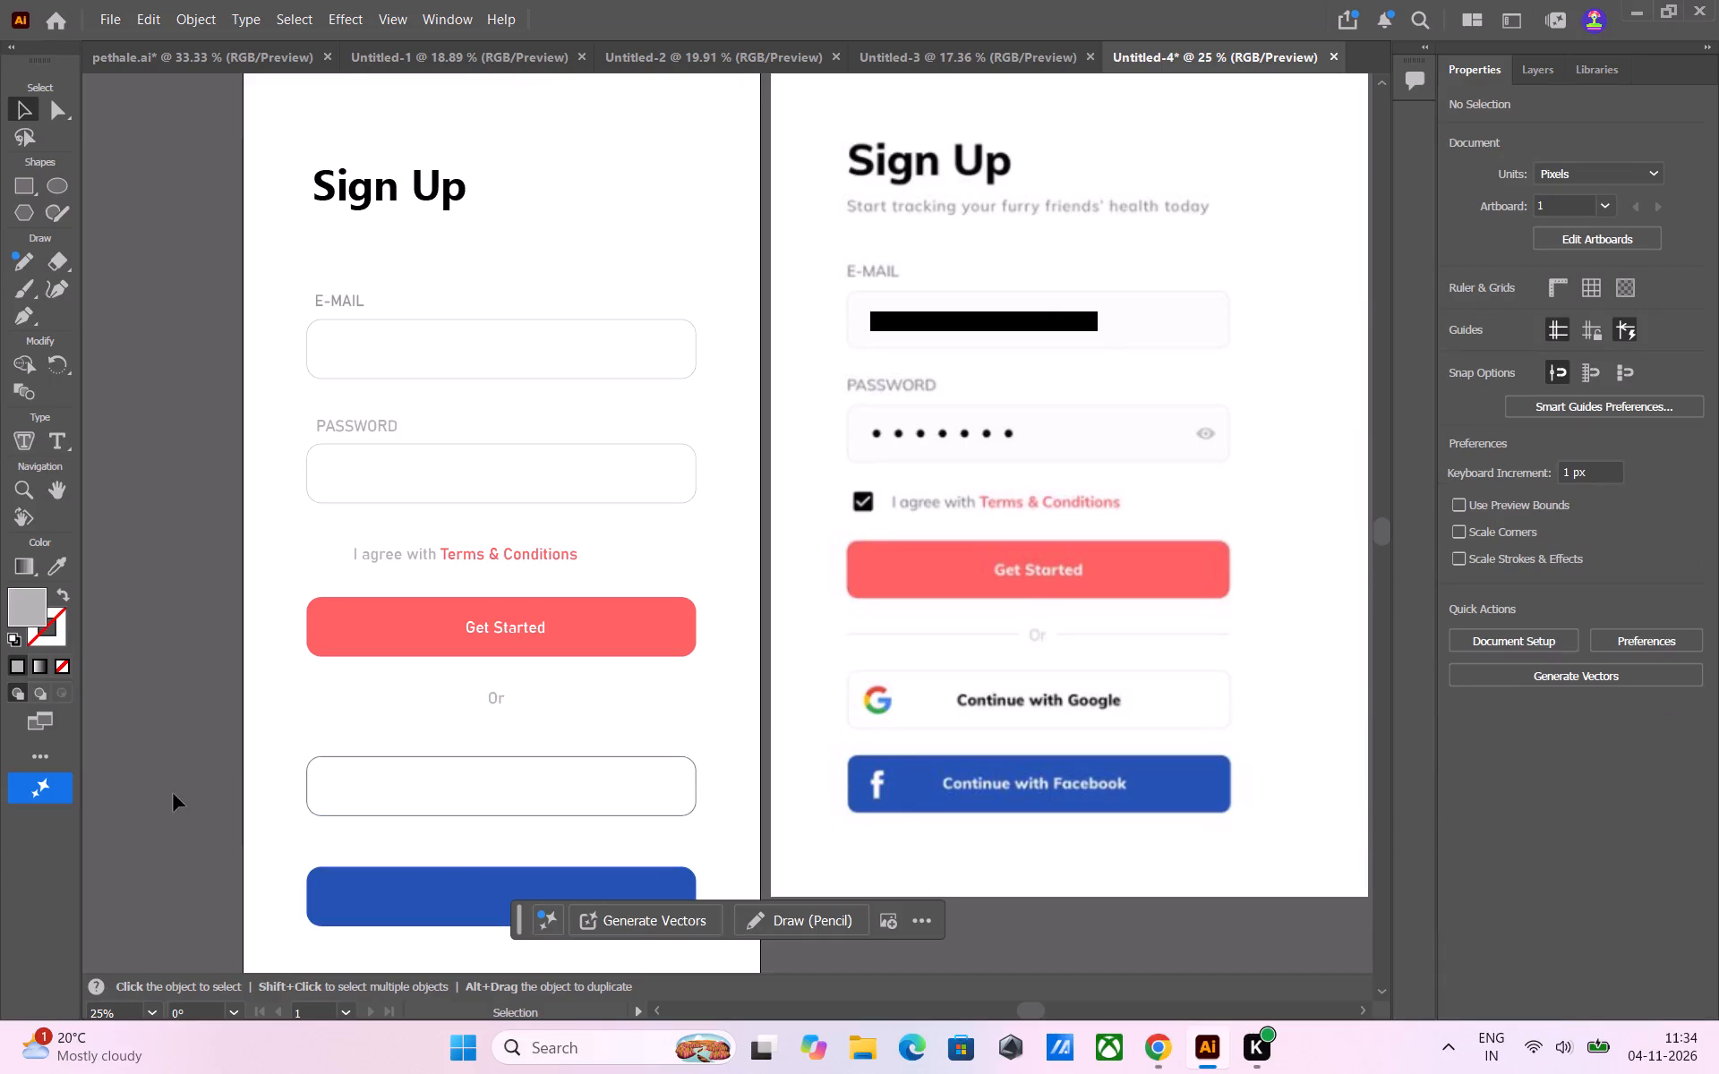
# Move the empty outlined button straight up to sit just below the "Or" label, keeping it aligned with the coral and blue buttons.
pyautogui.scroll(-11, 479, 821)
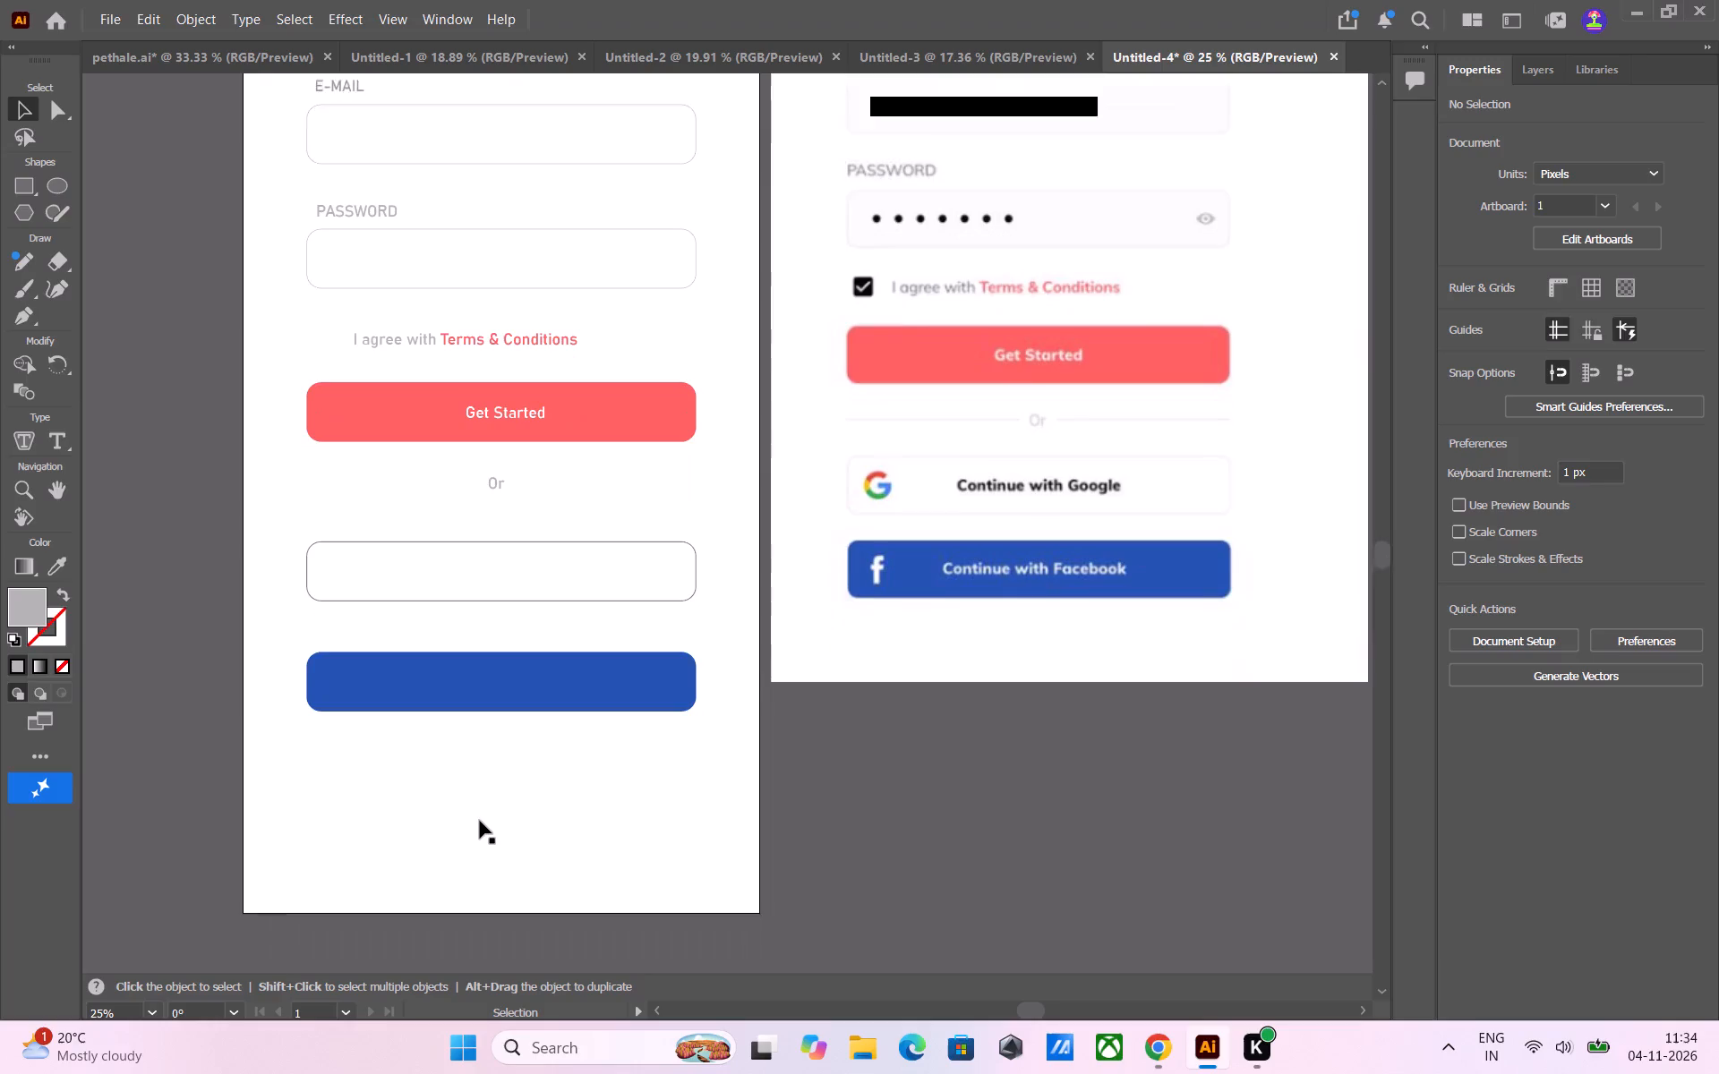
pyautogui.scroll(-2, 480, 821)
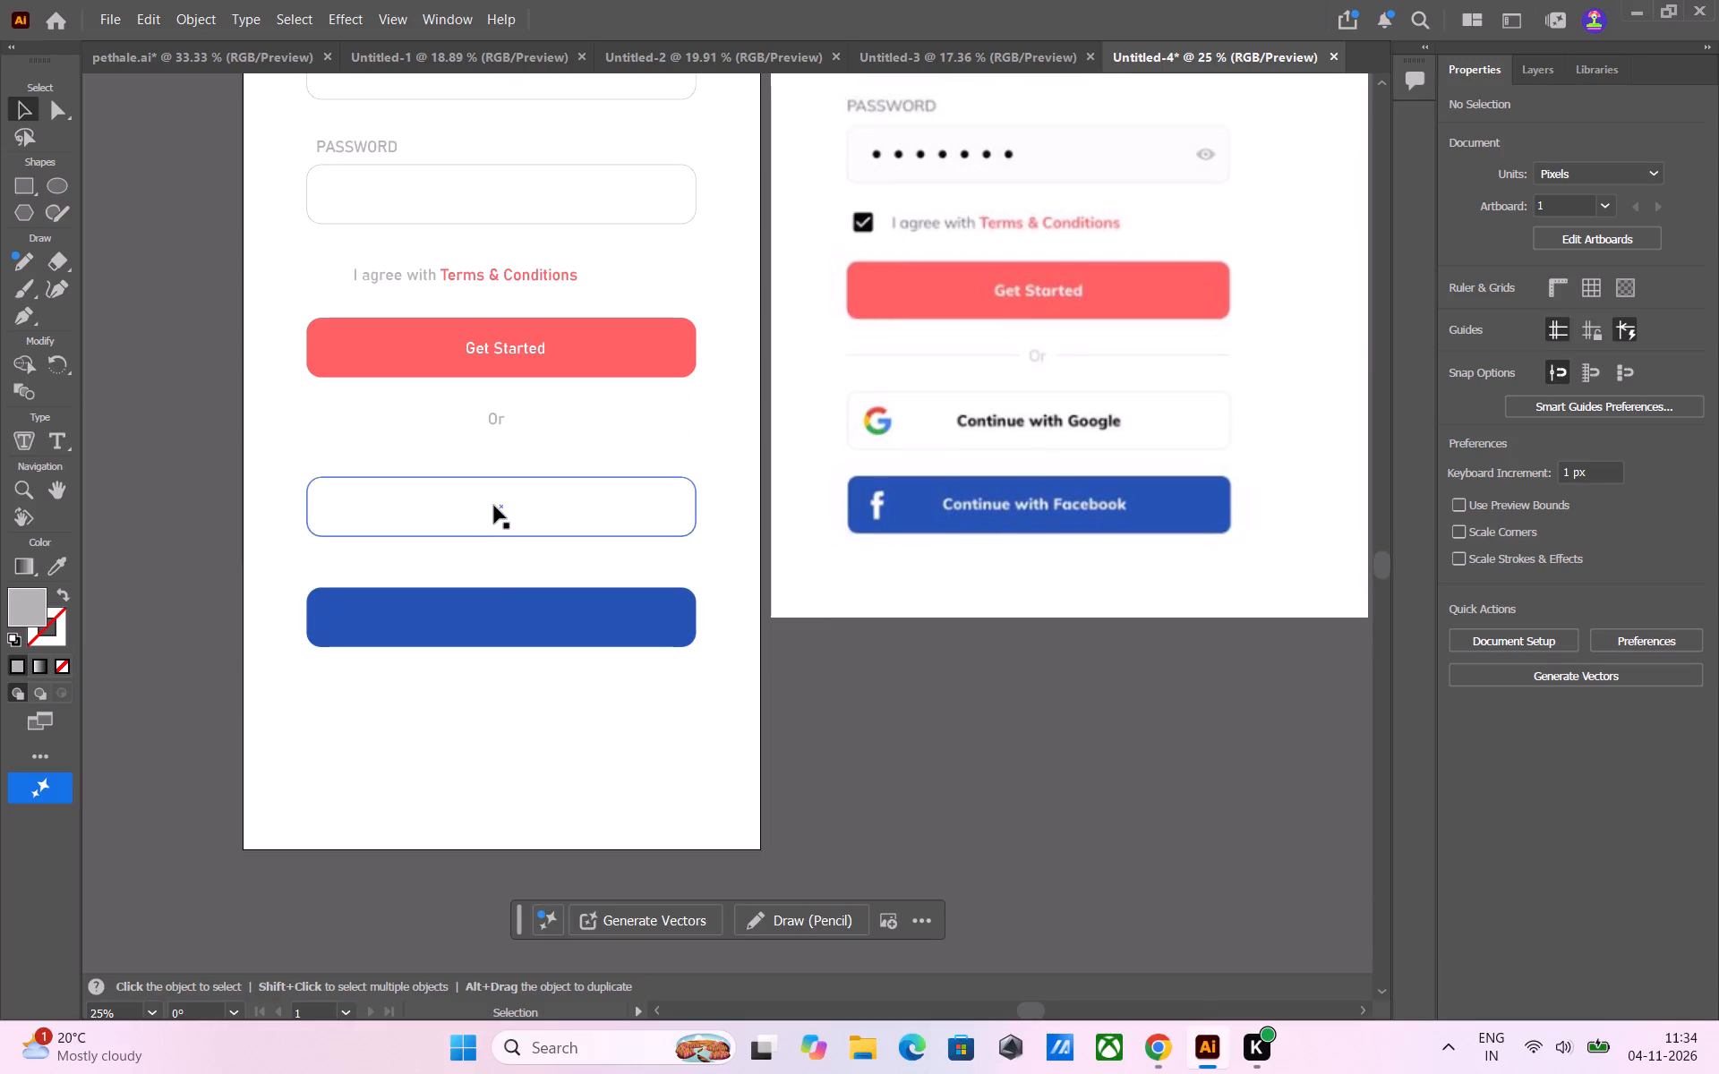
pyautogui.moveTo(495, 505); pyautogui.dragTo(495, 485)
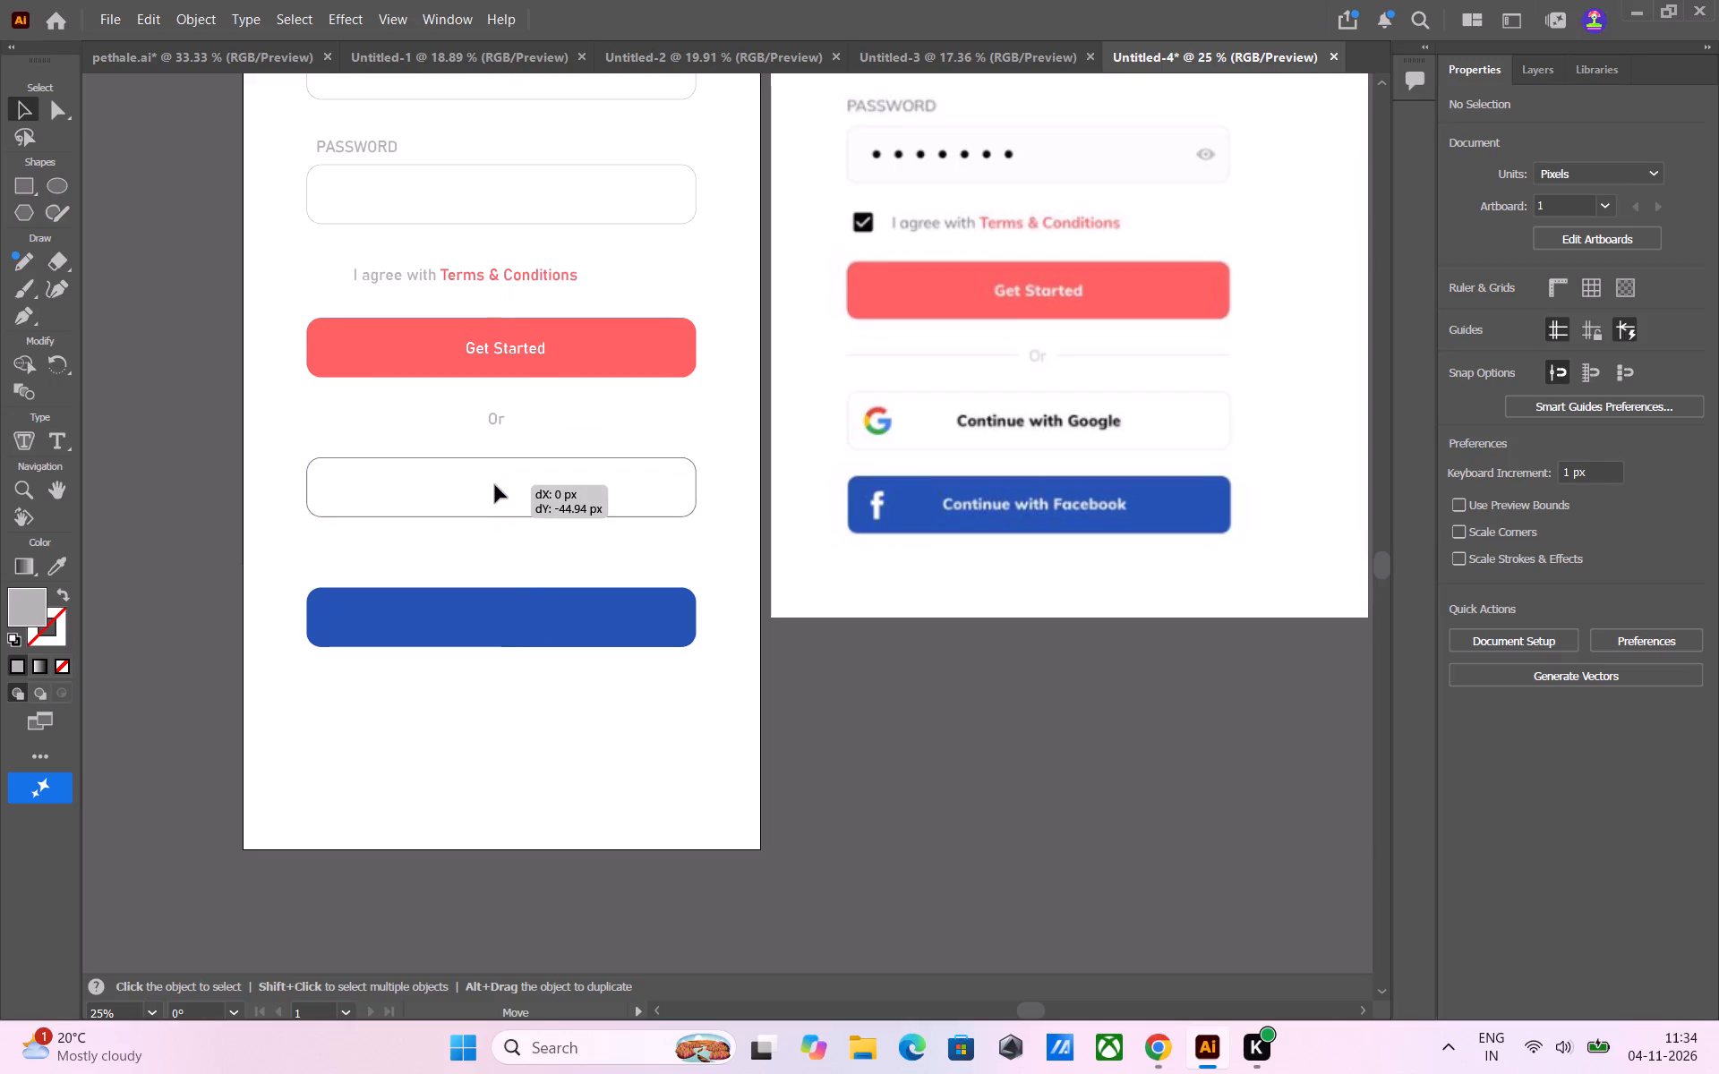
pyautogui.moveTo(495, 485); pyautogui.dragTo(495, 484)
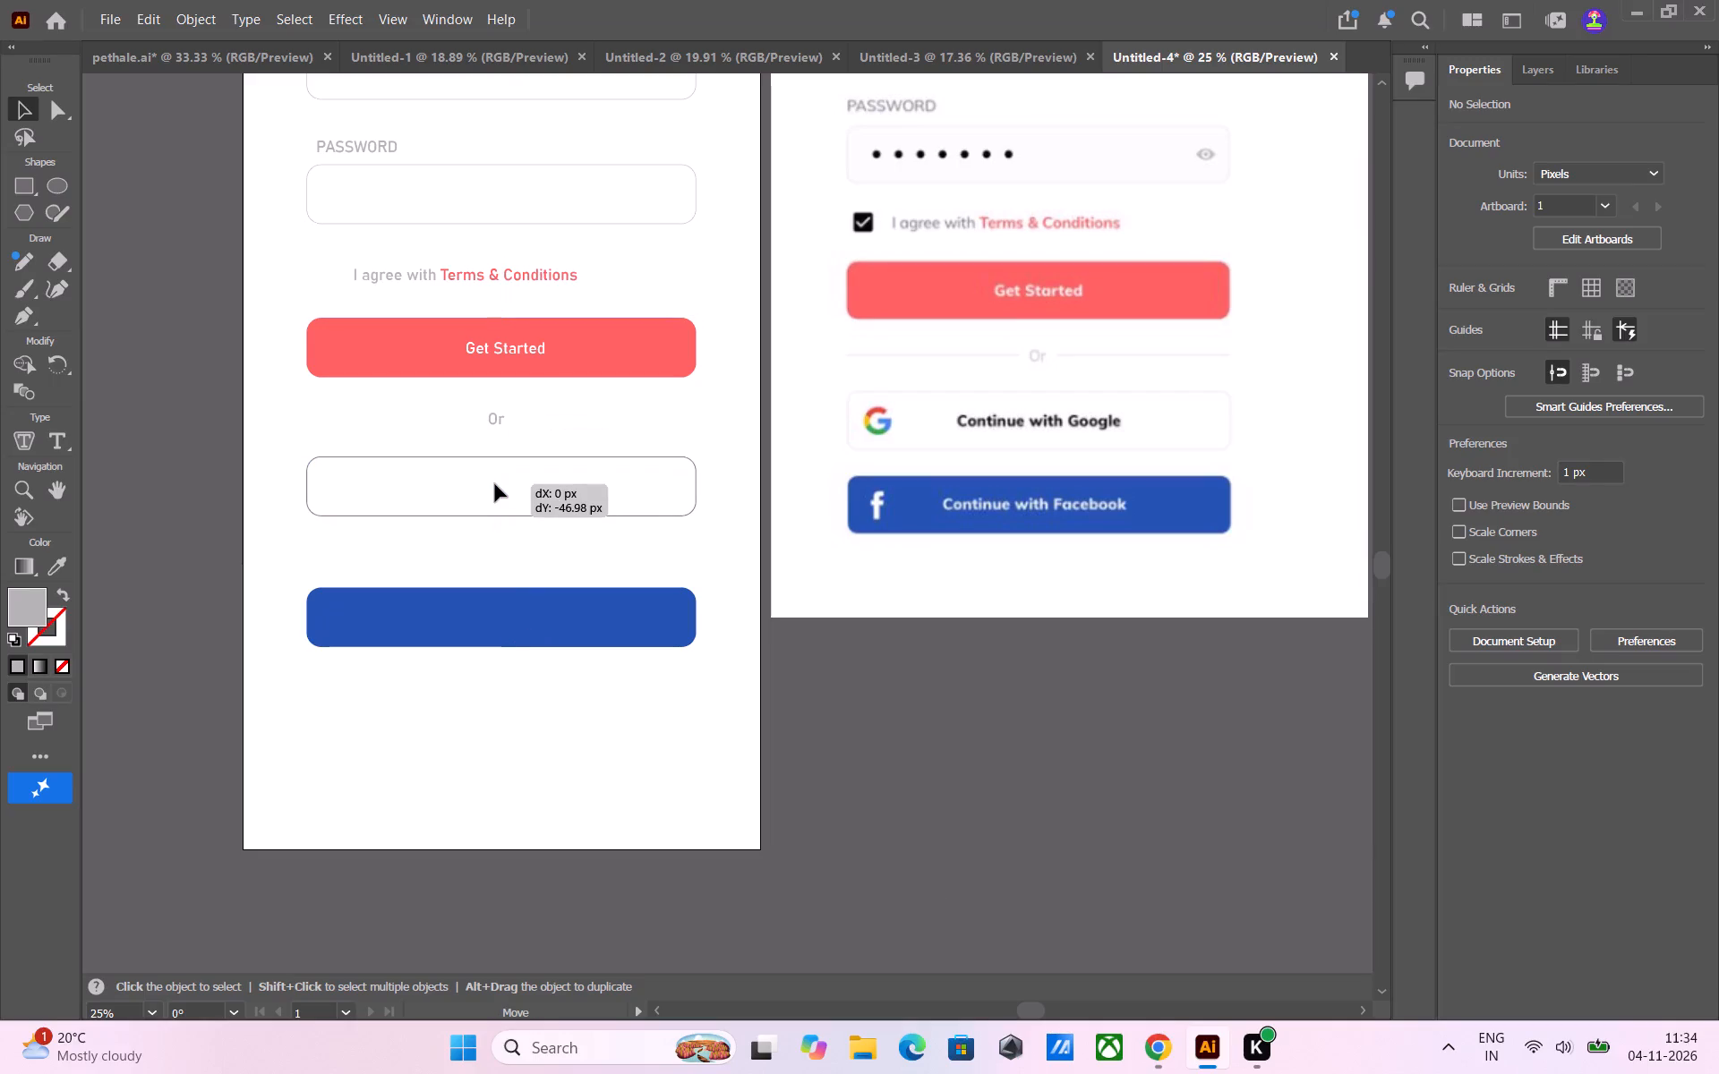
pyautogui.moveTo(495, 484); pyautogui.dragTo(507, 483)
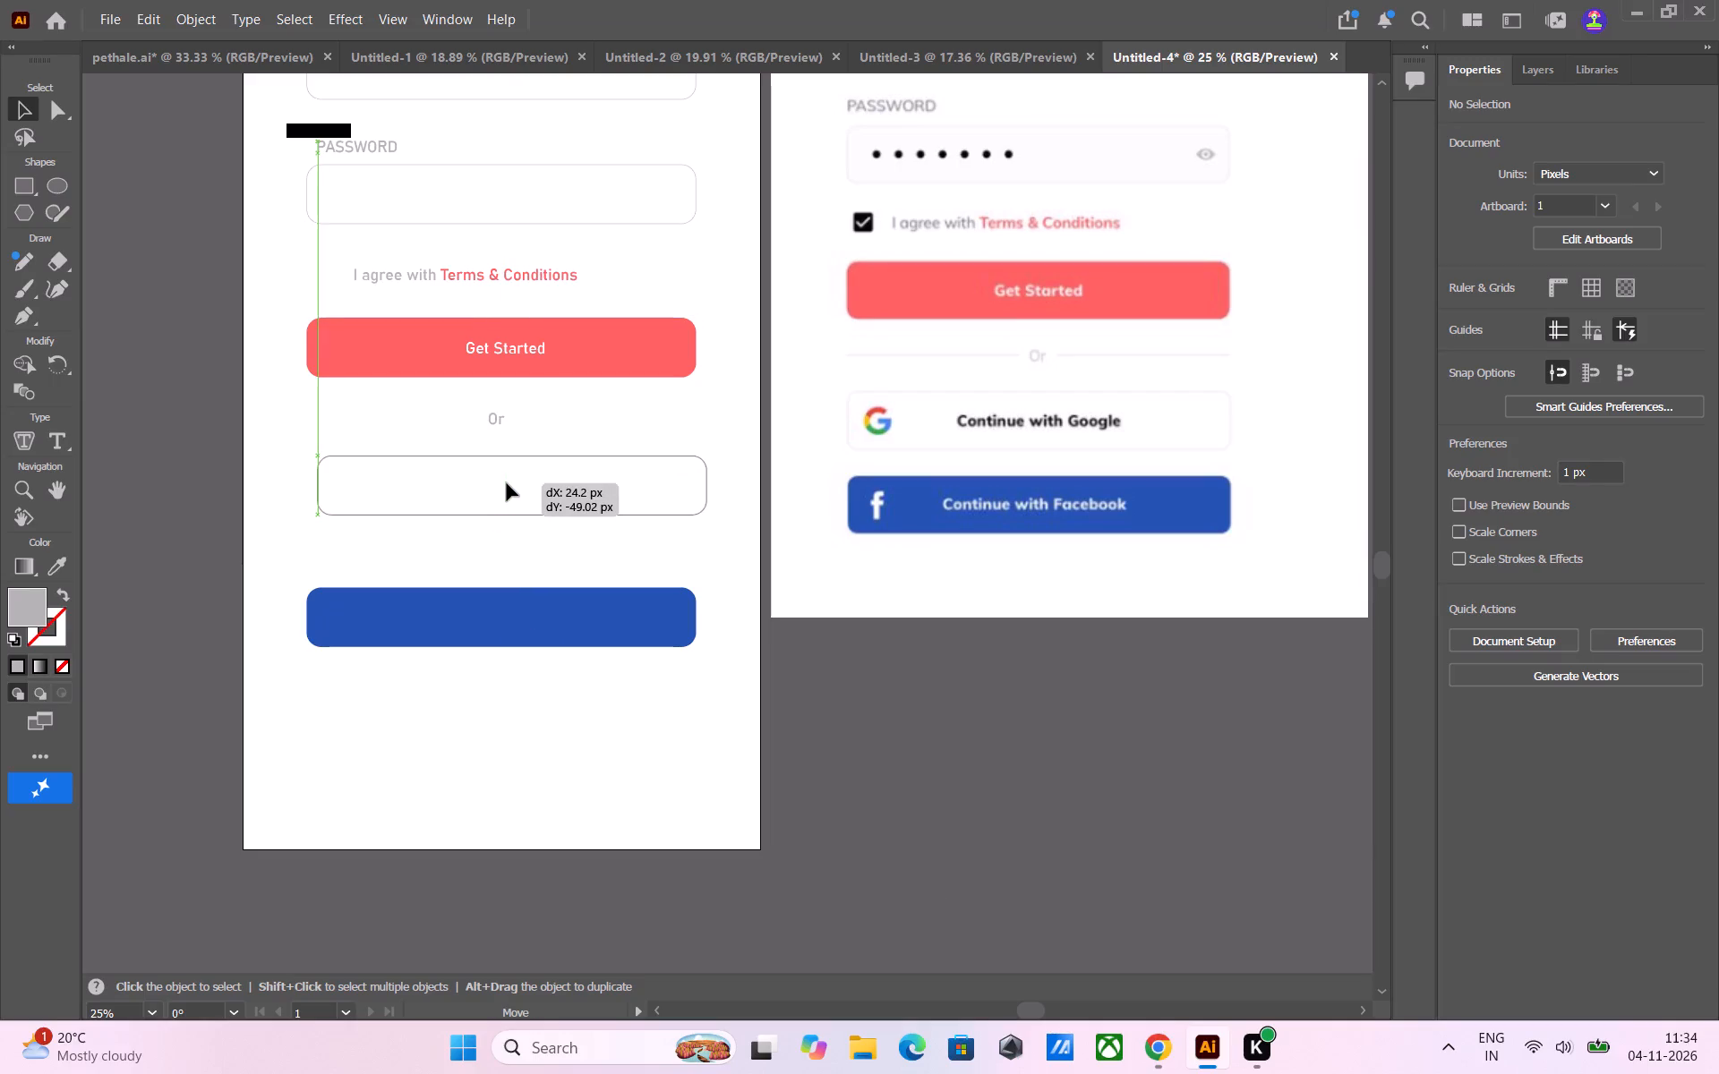
pyautogui.moveTo(507, 483); pyautogui.dragTo(482, 440)
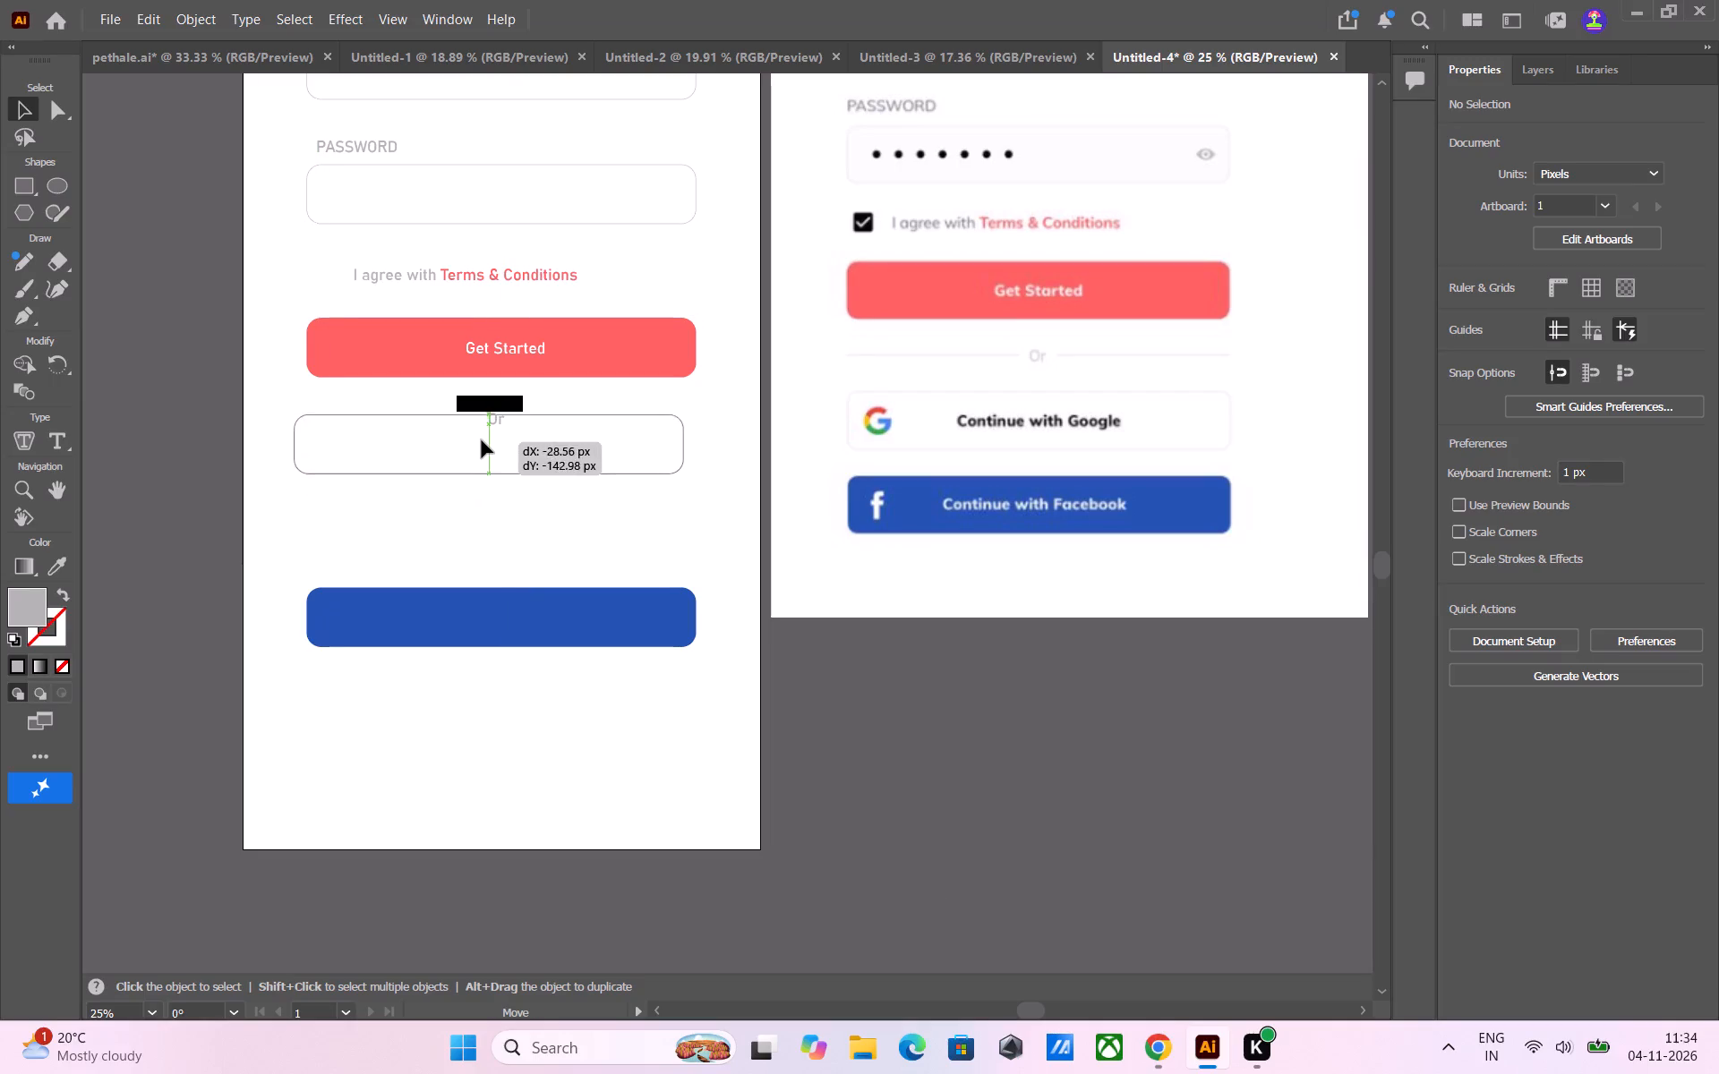
pyautogui.moveTo(482, 440); pyautogui.dragTo(485, 345)
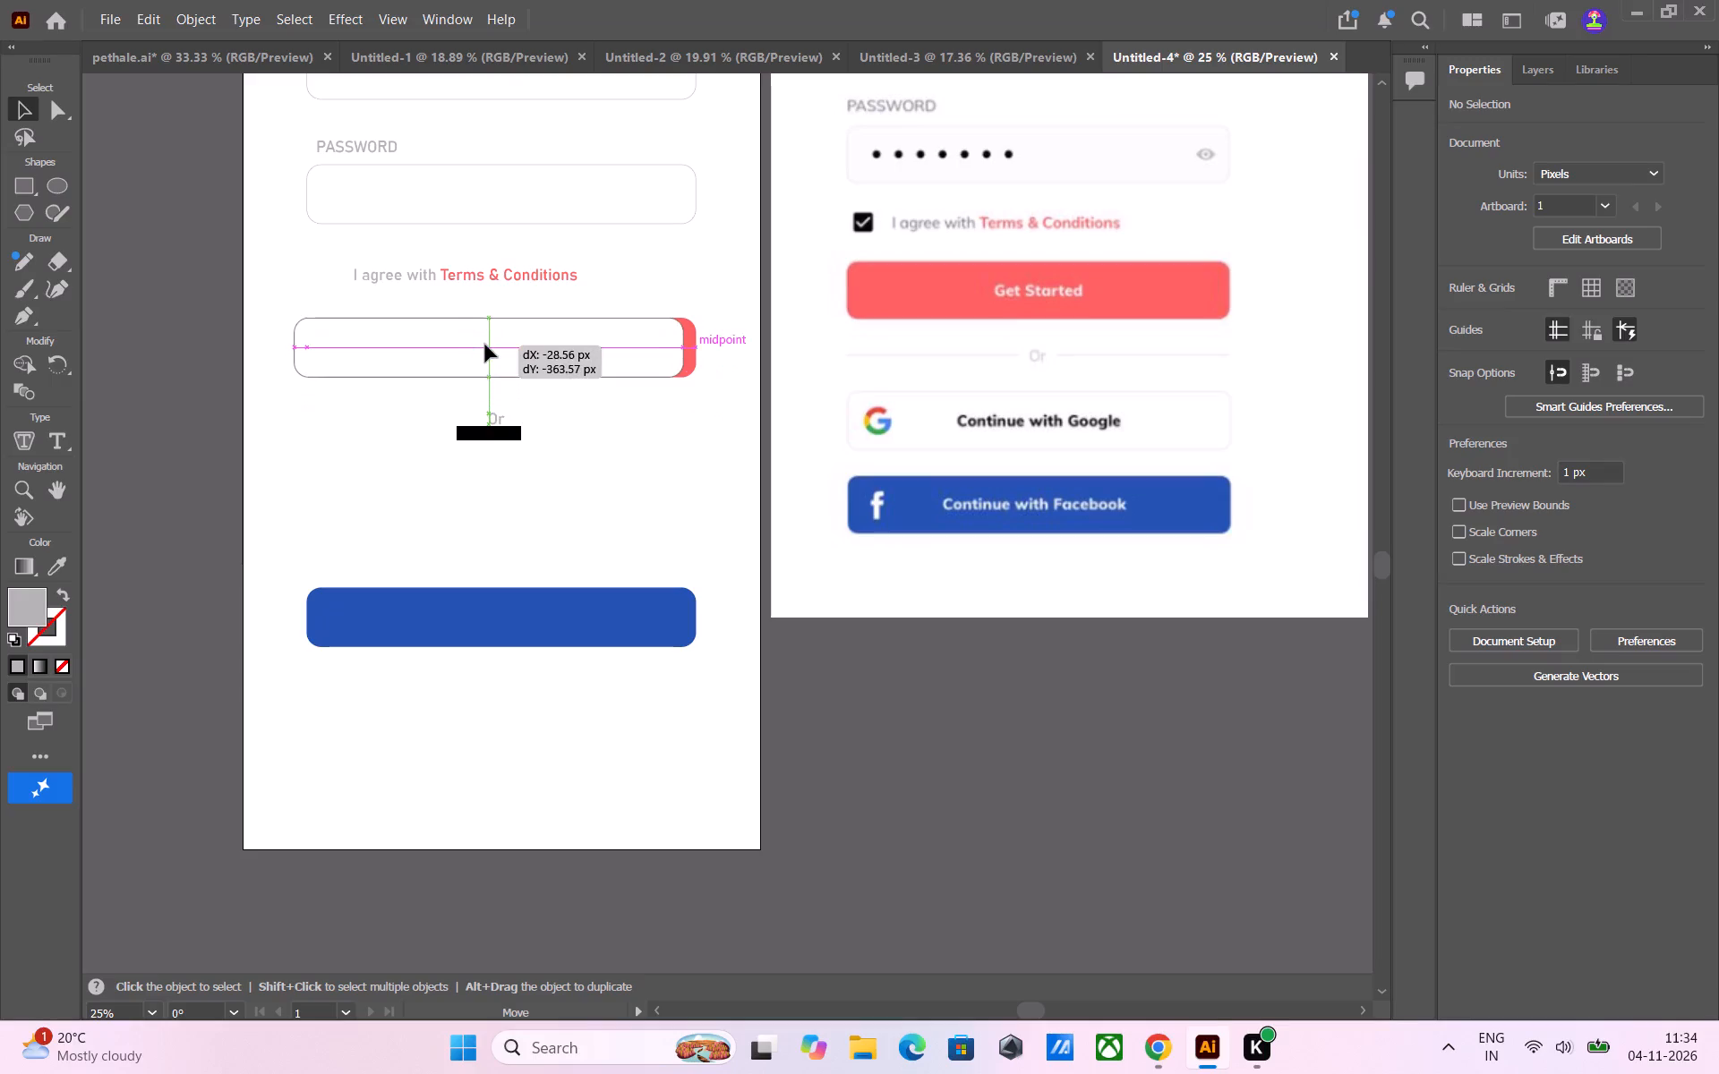
pyautogui.moveTo(485, 345); pyautogui.dragTo(493, 342)
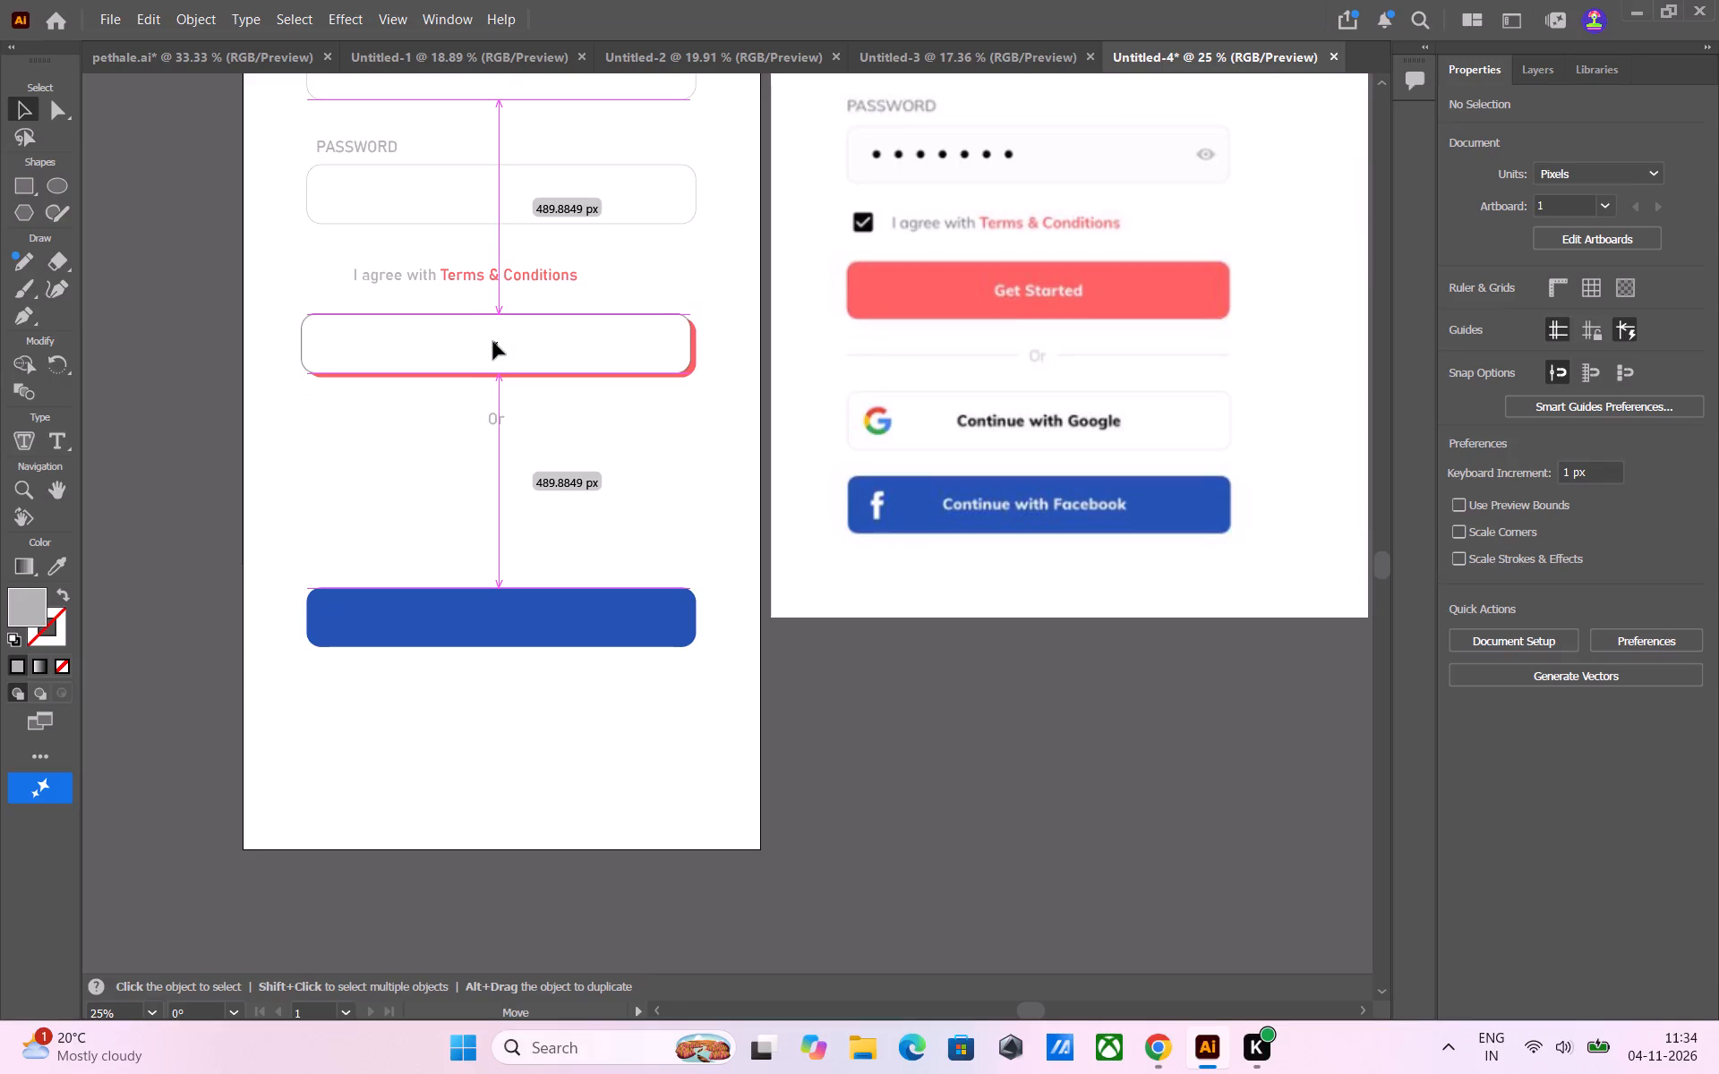
pyautogui.moveTo(493, 342); pyautogui.dragTo(493, 349)
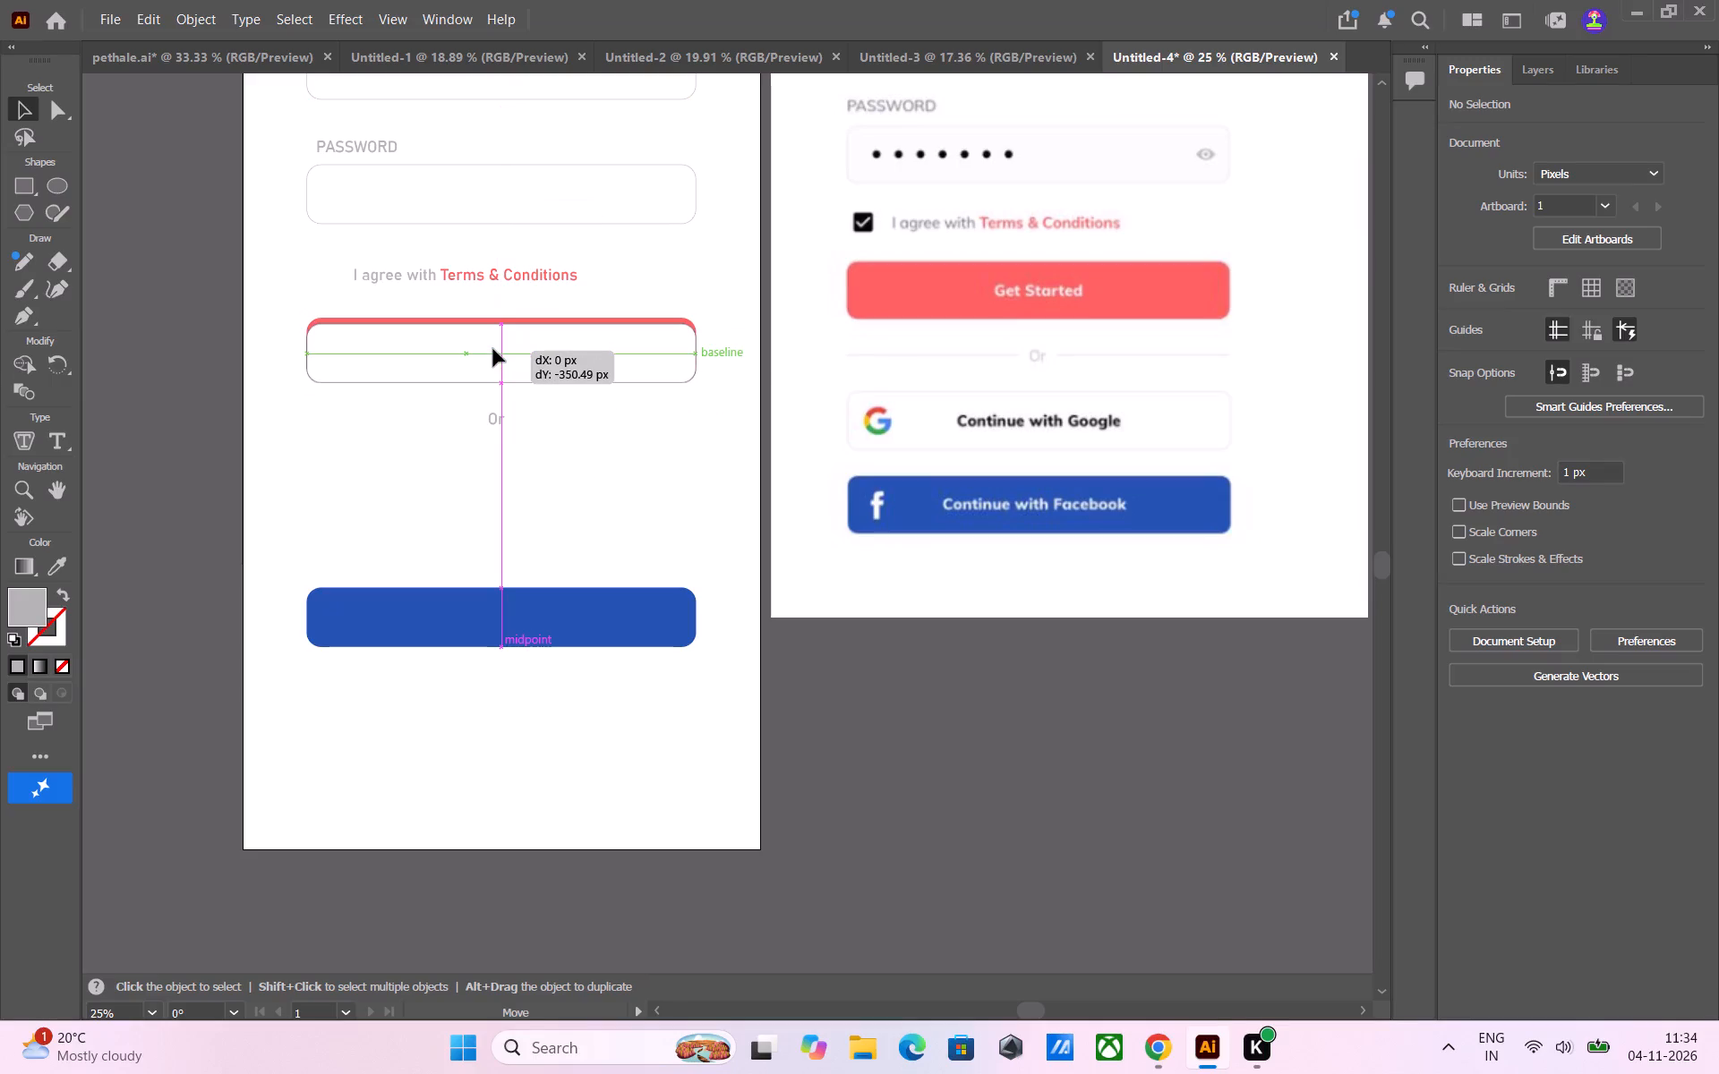
pyautogui.moveTo(493, 349); pyautogui.dragTo(498, 422)
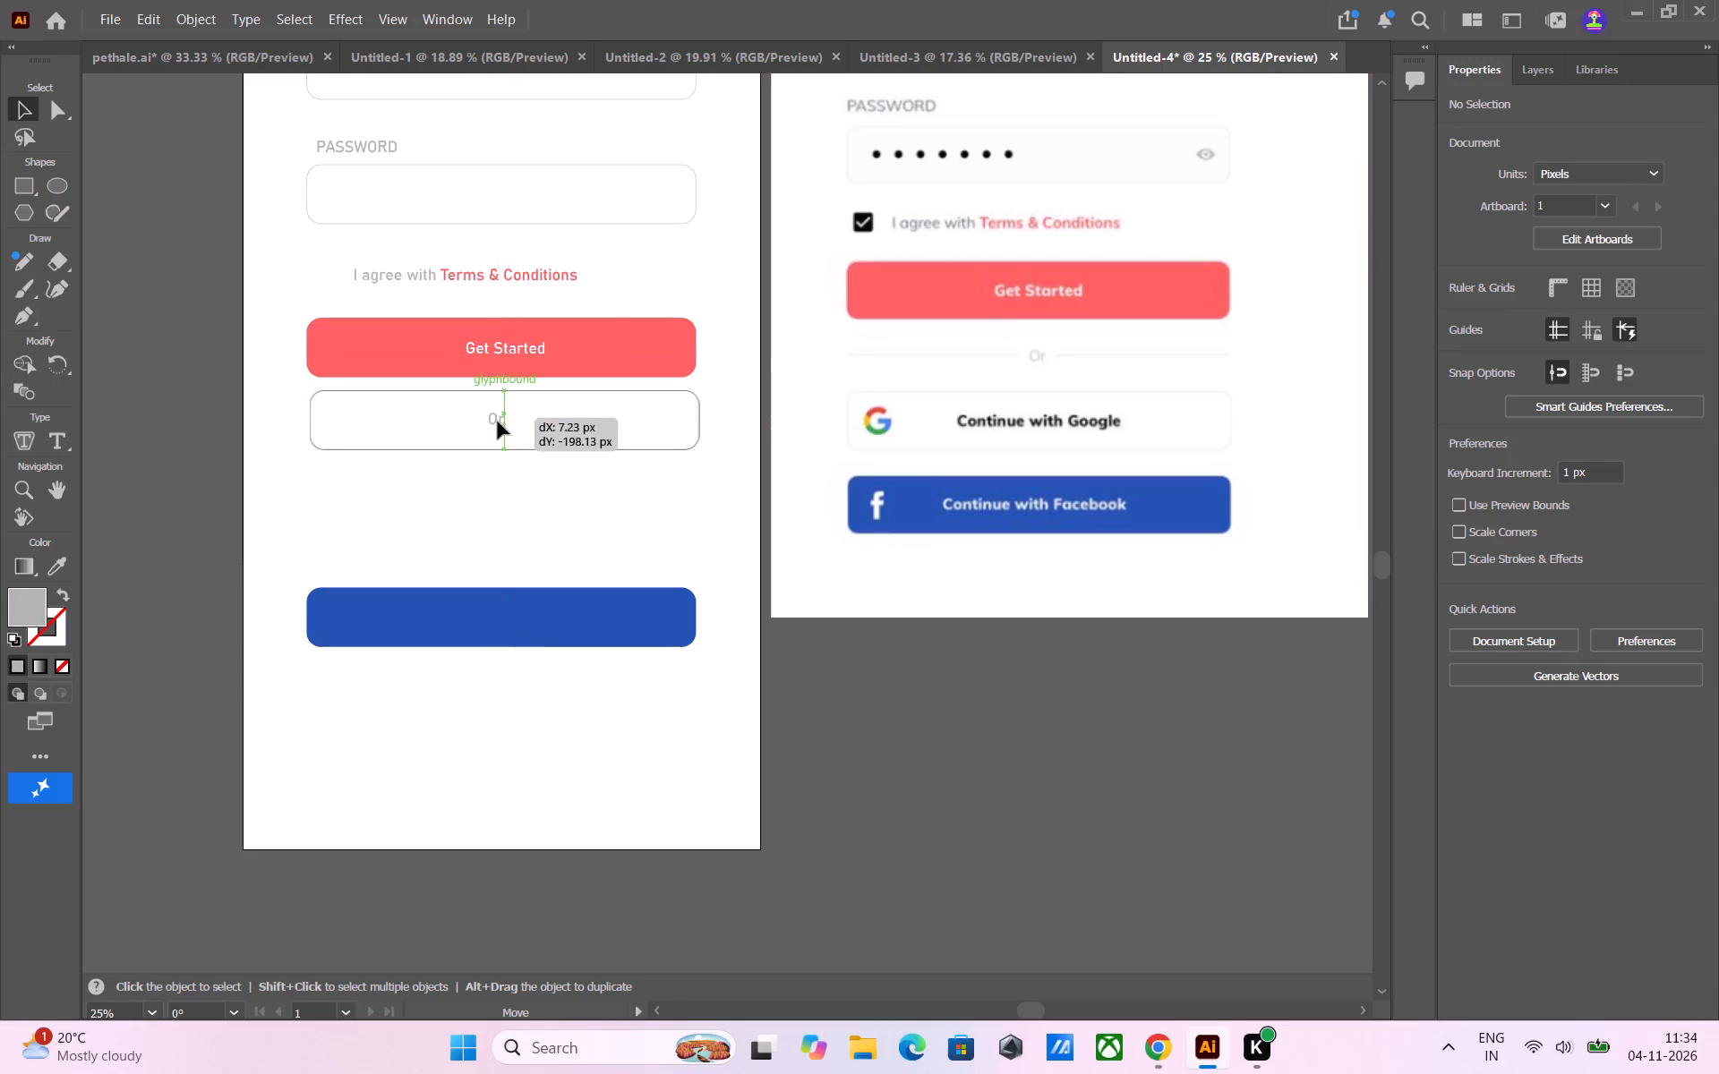
pyautogui.moveTo(498, 422); pyautogui.dragTo(495, 458)
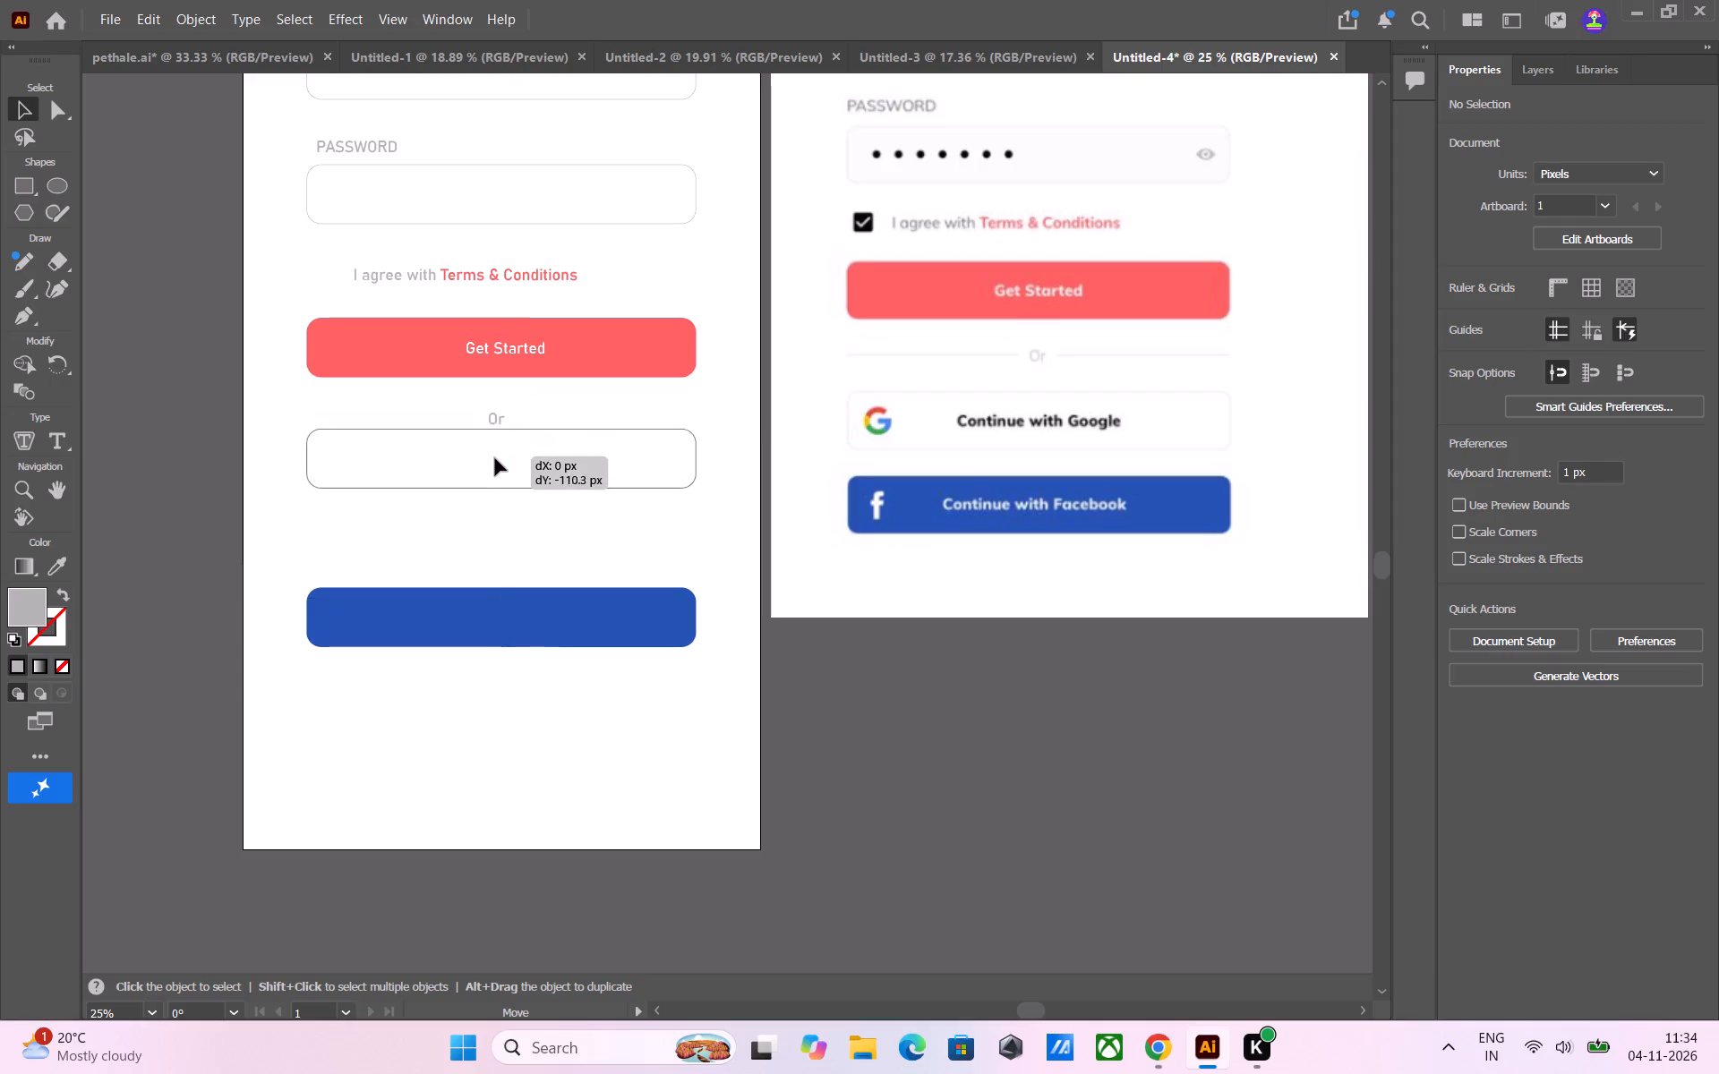
pyautogui.moveTo(495, 458); pyautogui.dragTo(494, 478)
pyautogui.click(859, 737)
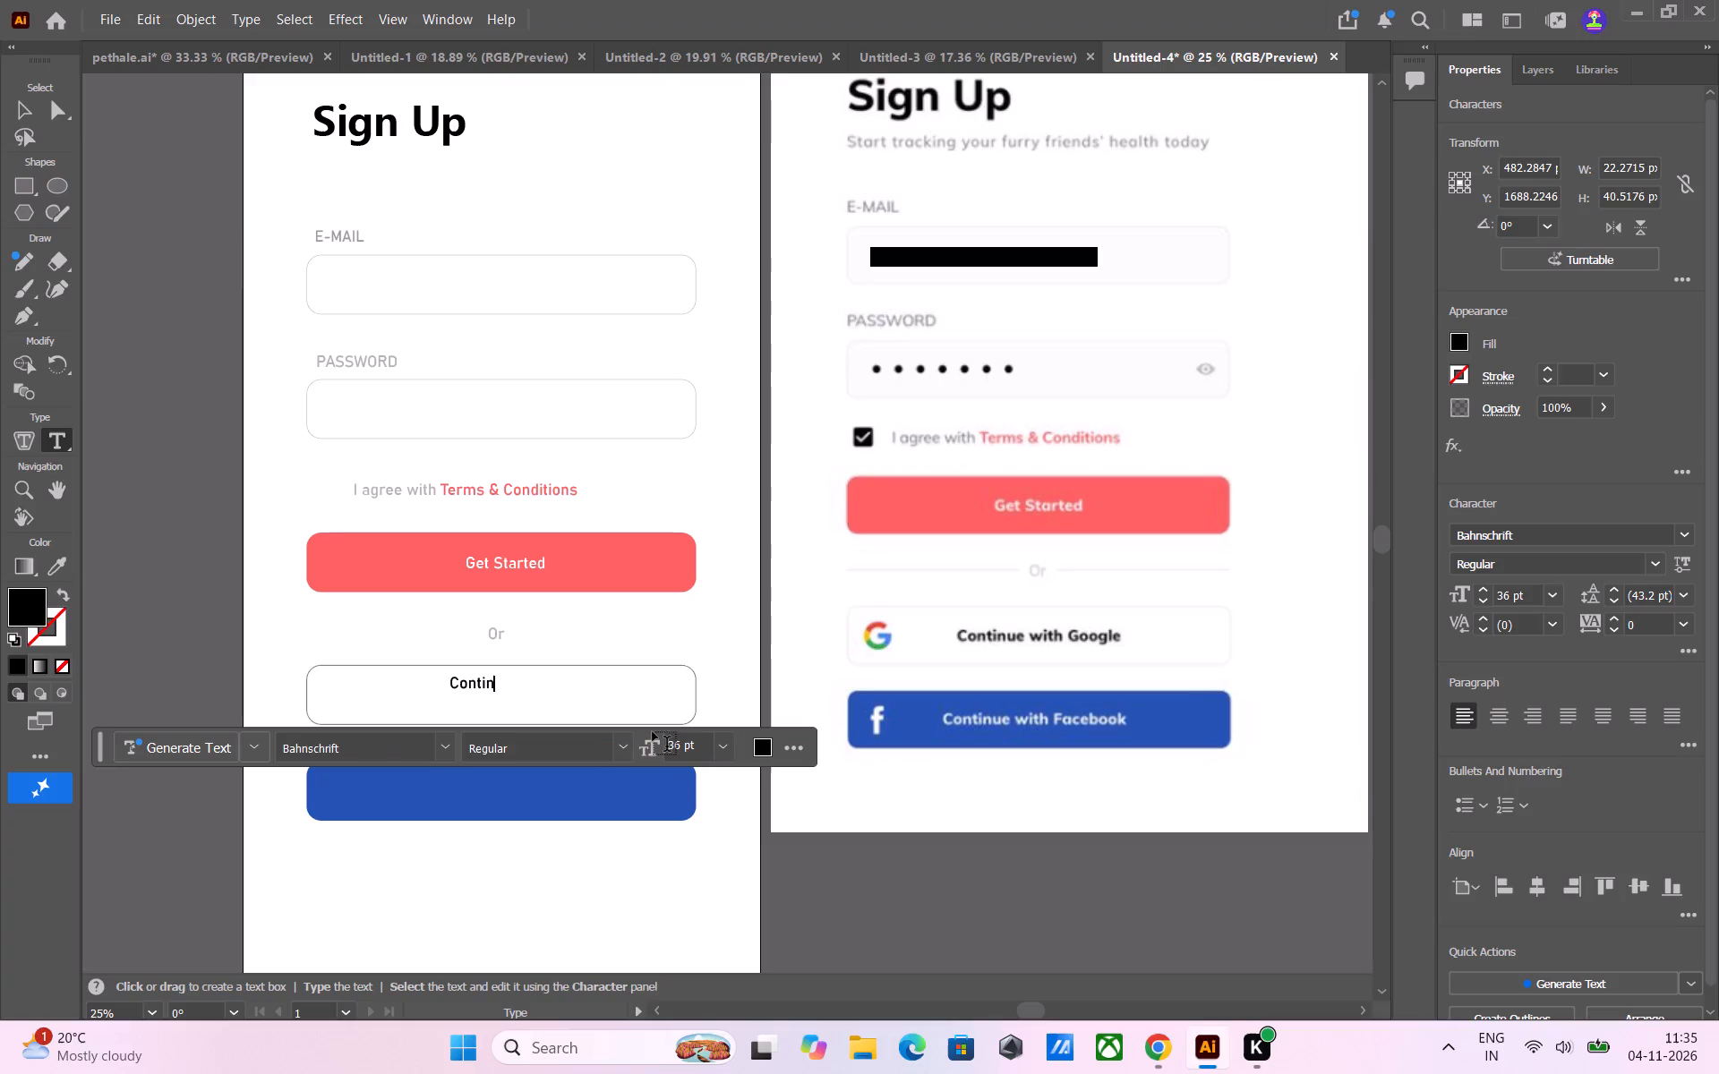
pyautogui.write('ue')
pyautogui.press('space')
pyautogui.press('w')
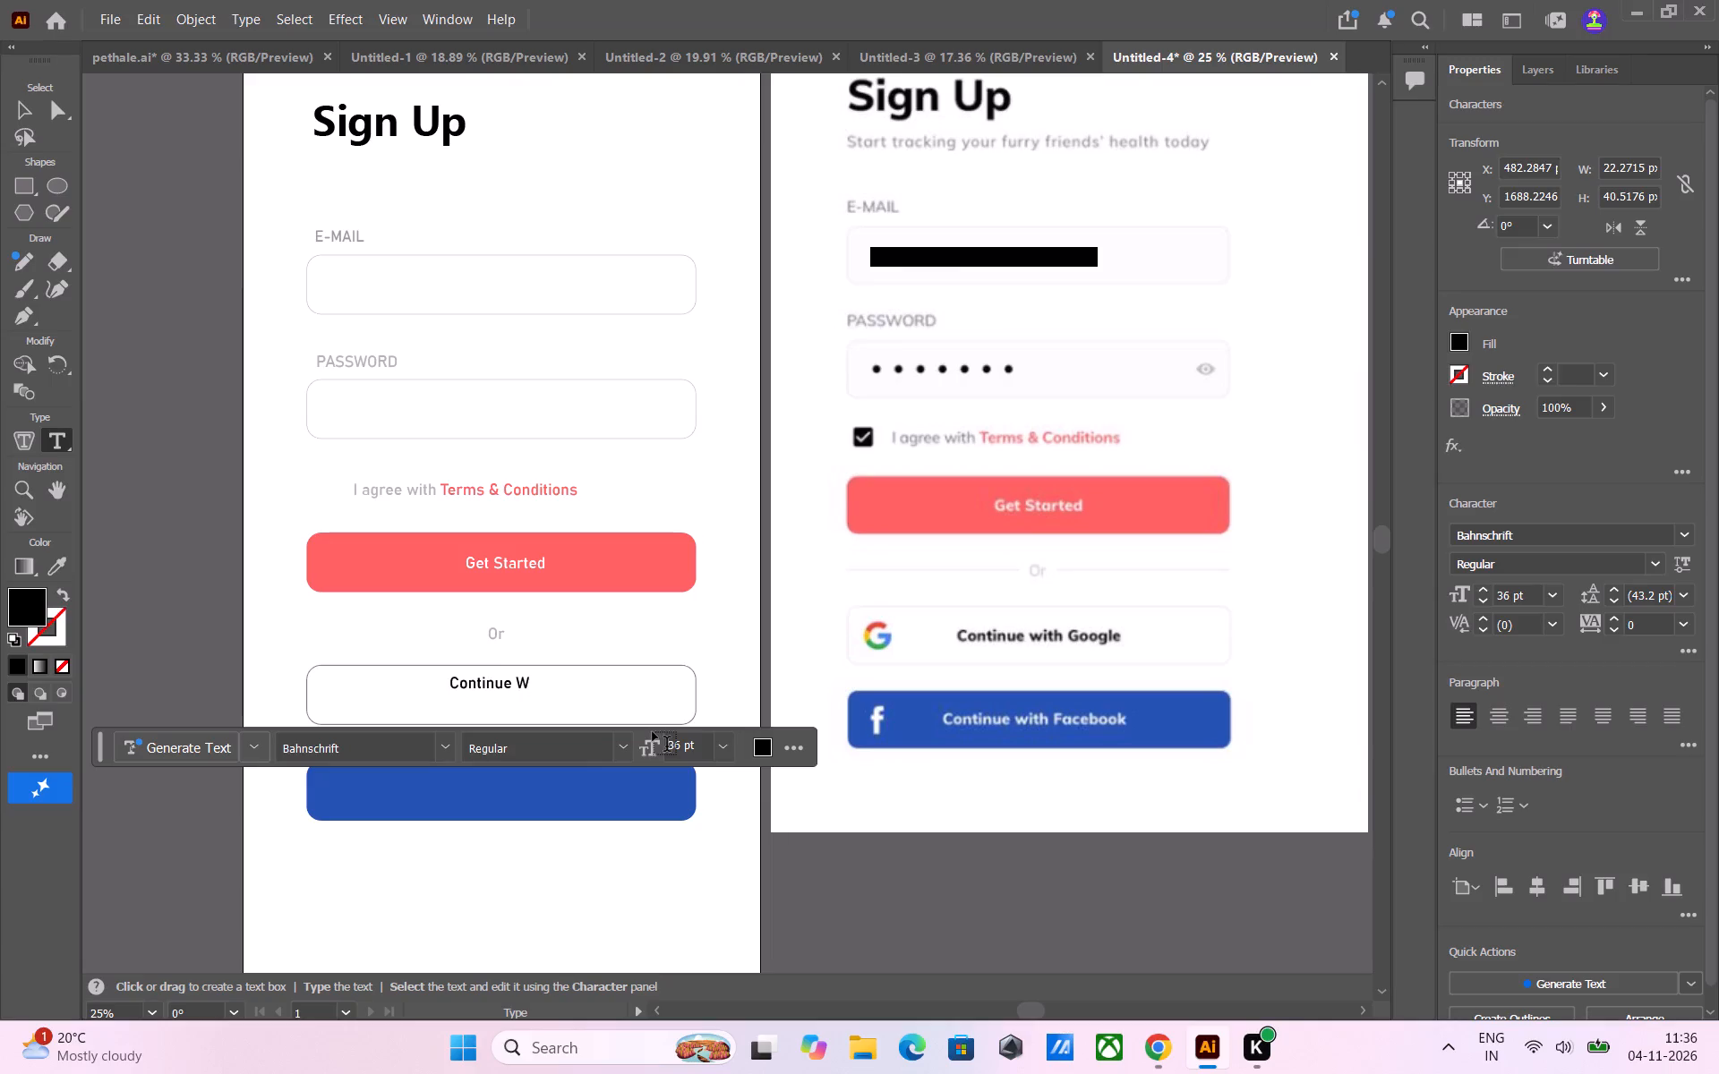
pyautogui.press('BackSpace')
pyautogui.press('w')
pyautogui.press('i')
pyautogui.write('th')
pyautogui.press('space')
pyautogui.write('oo')
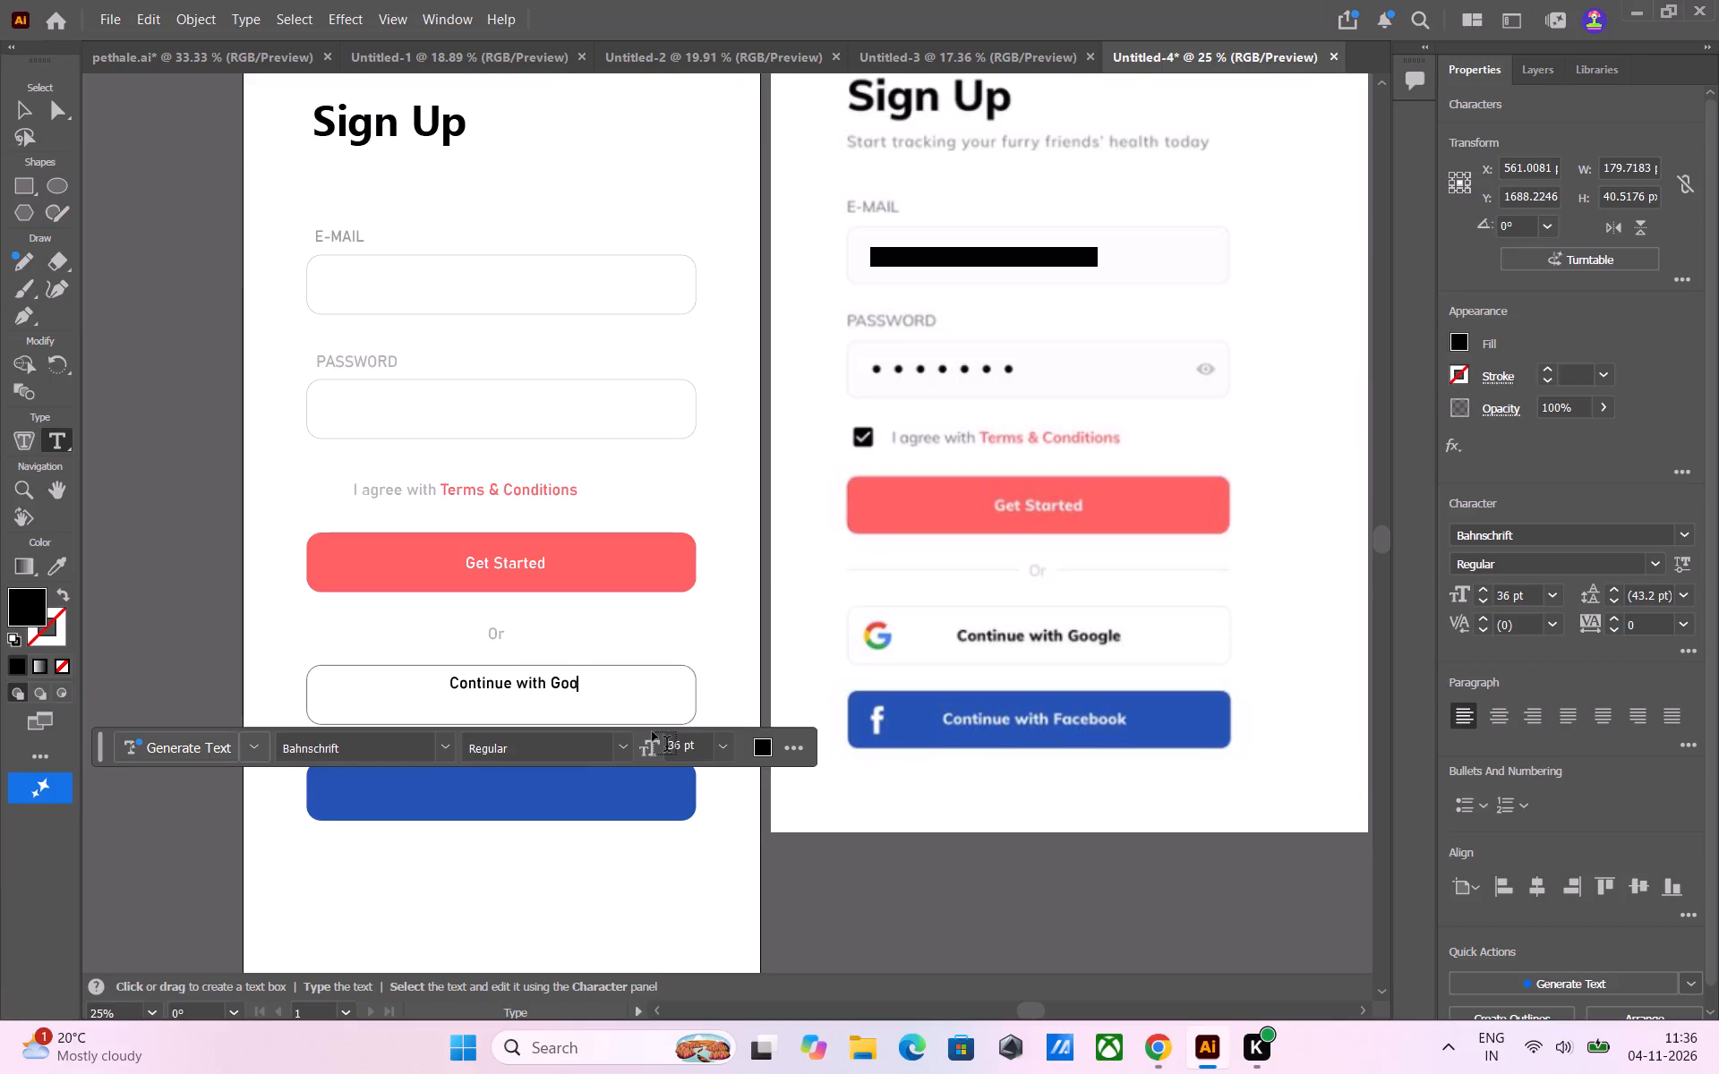
pyautogui.write('gle')
# Move the "Continue with Google" label down and to the left, centring it in the outlined button at about X 589.5, Y 1714 px.
pyautogui.click(21, 107)
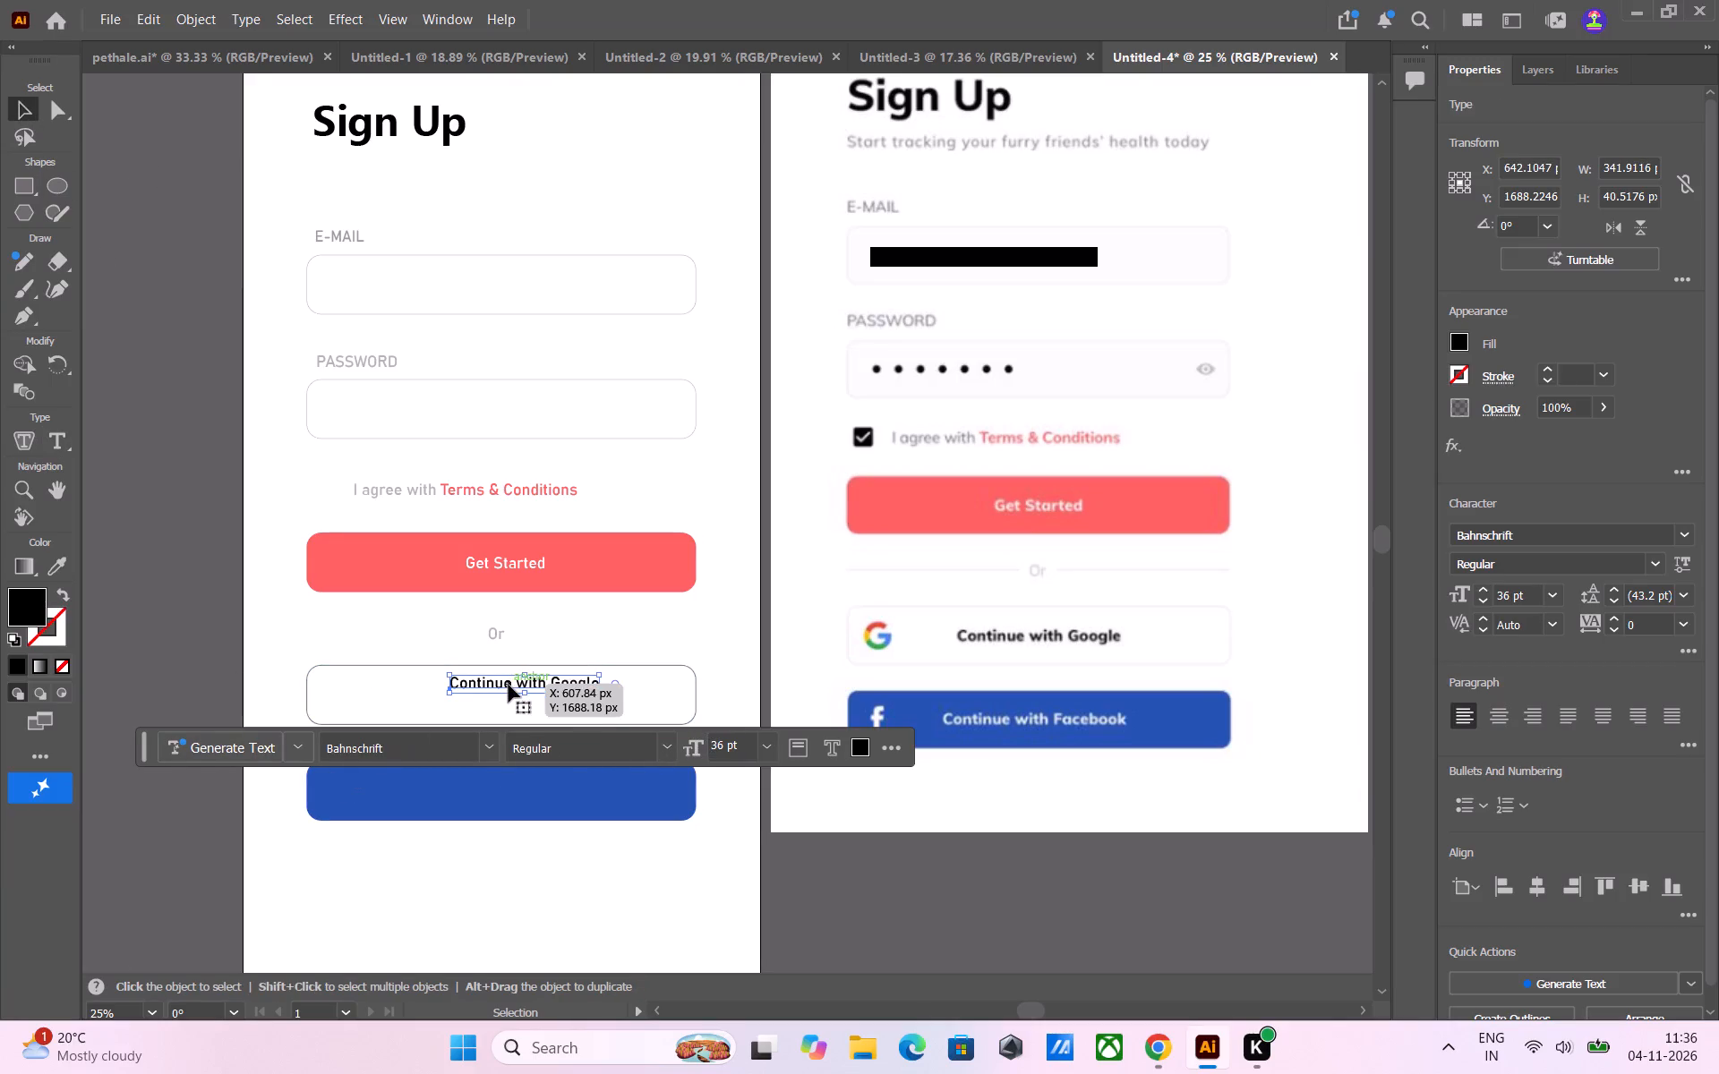
pyautogui.moveTo(509, 685); pyautogui.dragTo(486, 697)
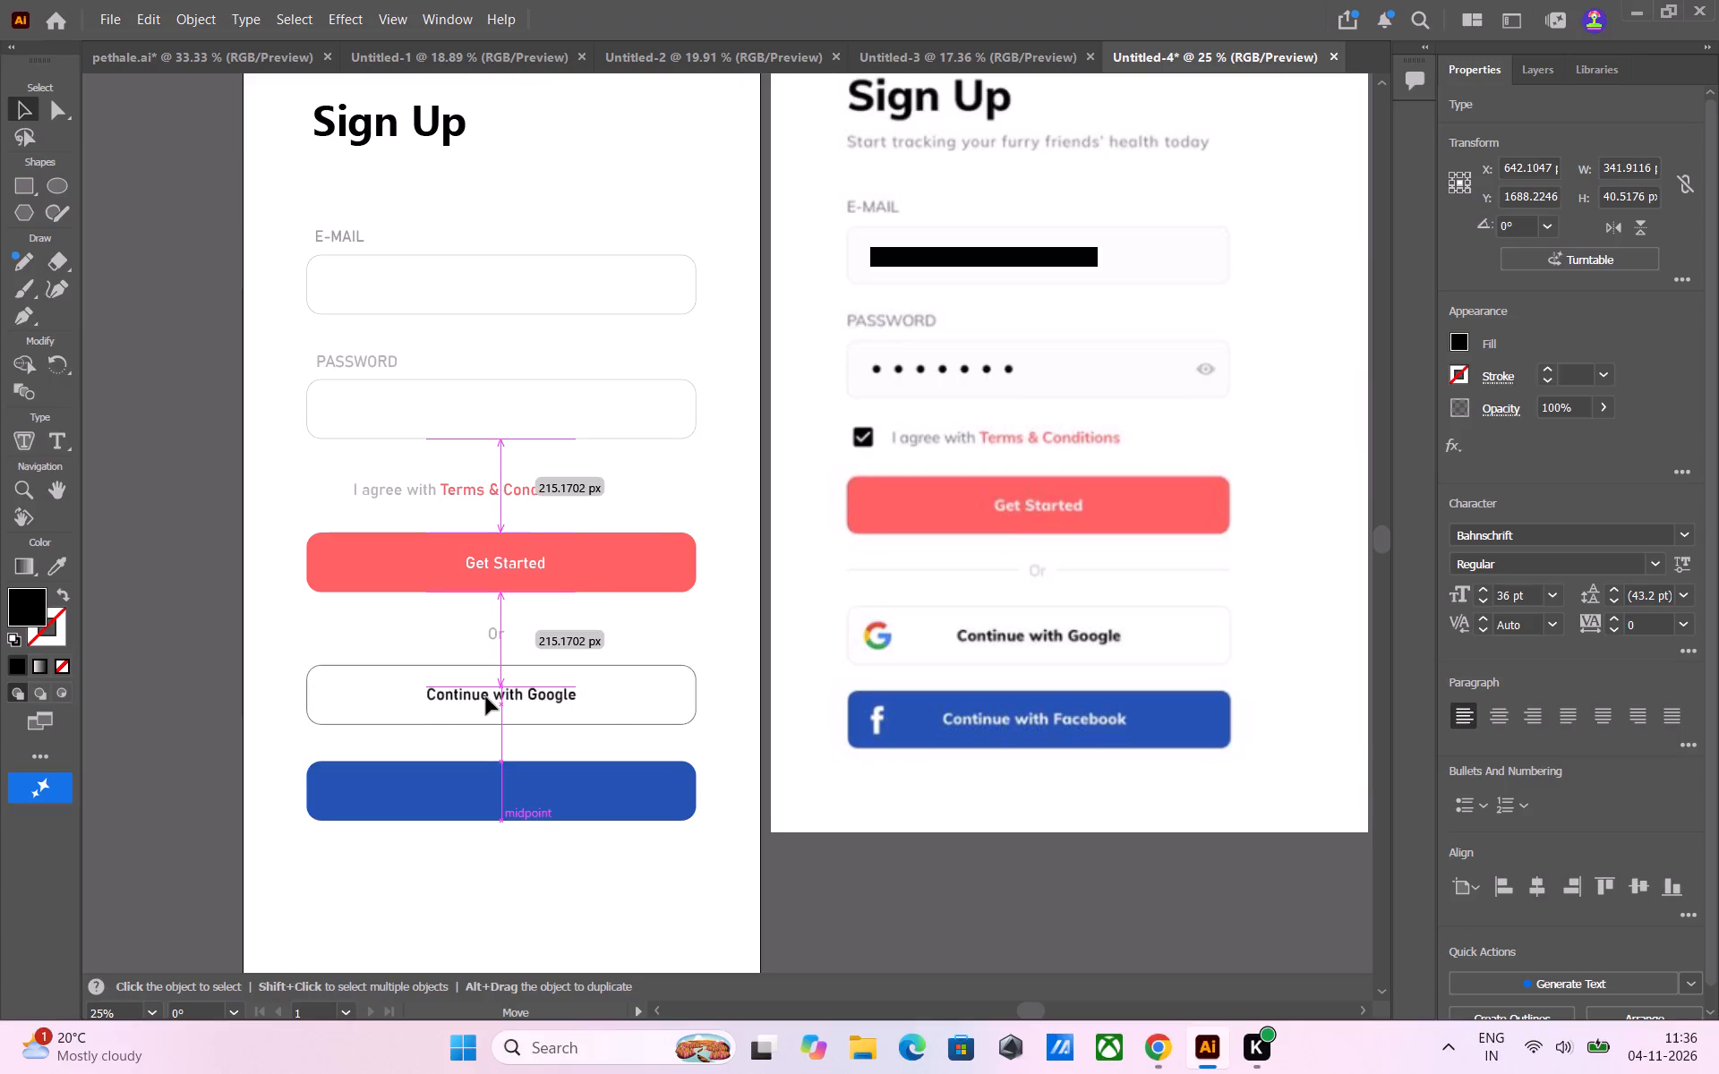
pyautogui.moveTo(486, 697); pyautogui.dragTo(487, 697)
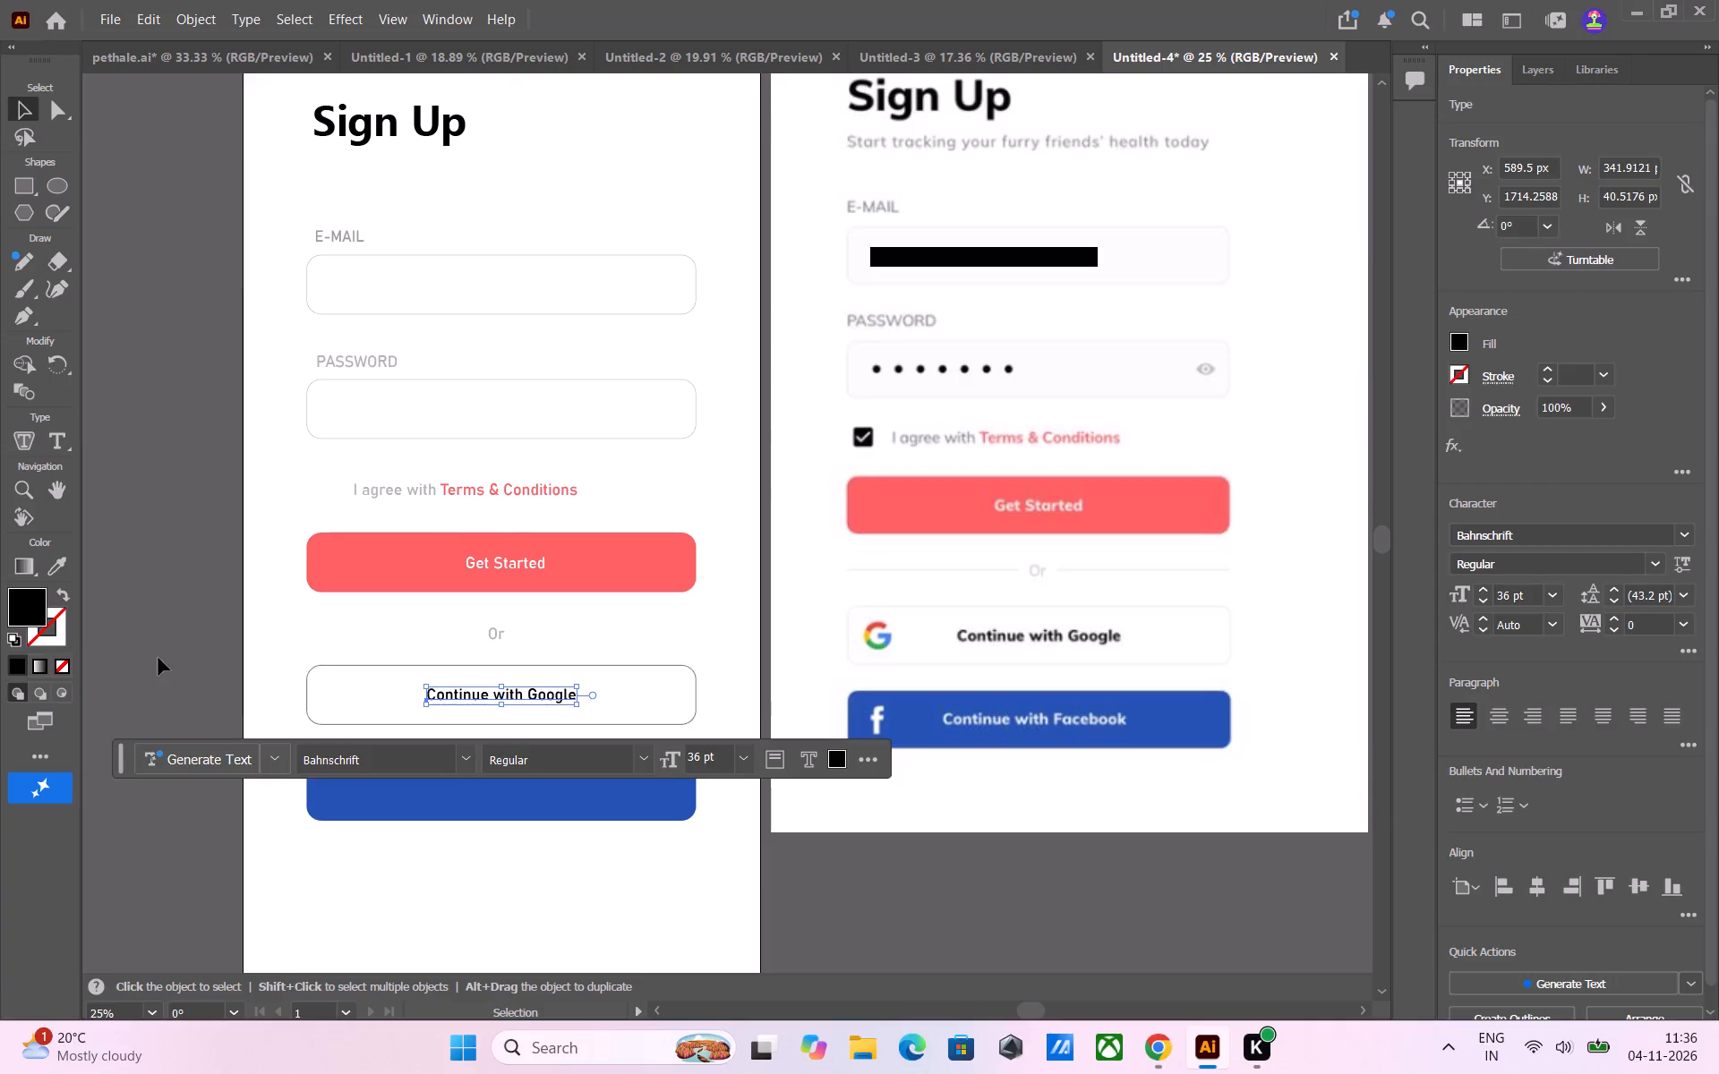
pyautogui.click(158, 658)
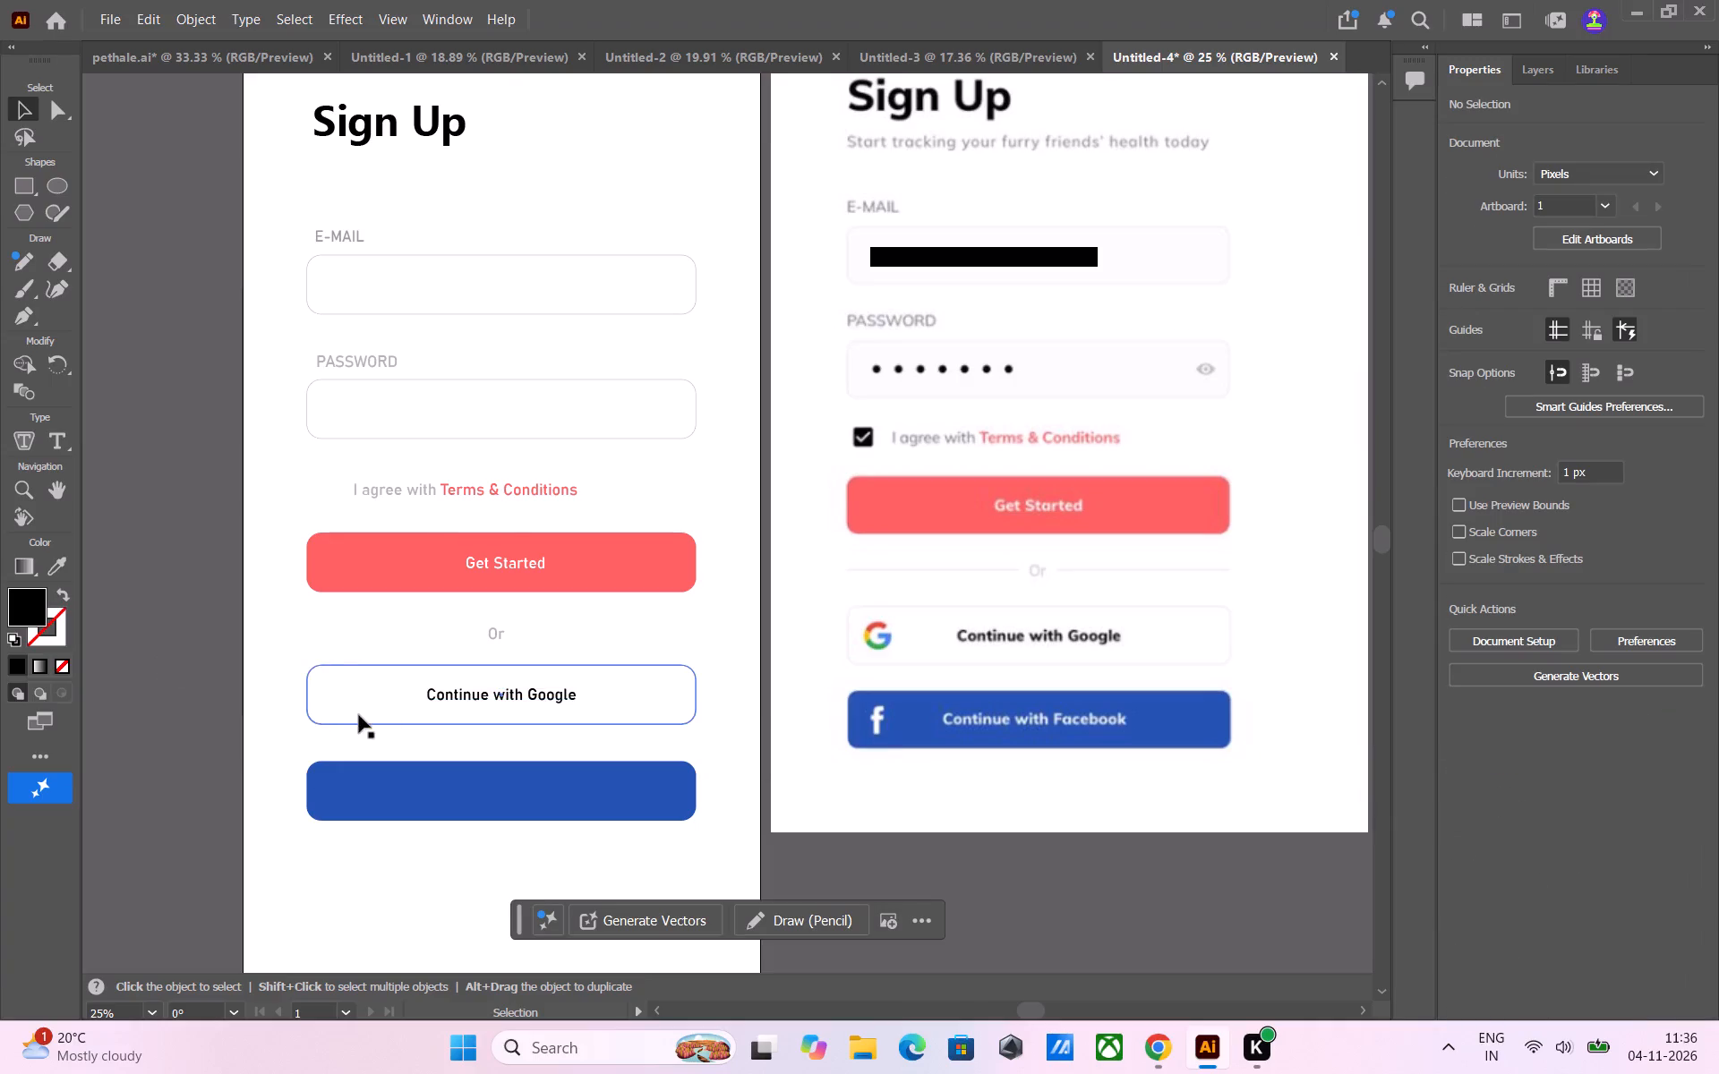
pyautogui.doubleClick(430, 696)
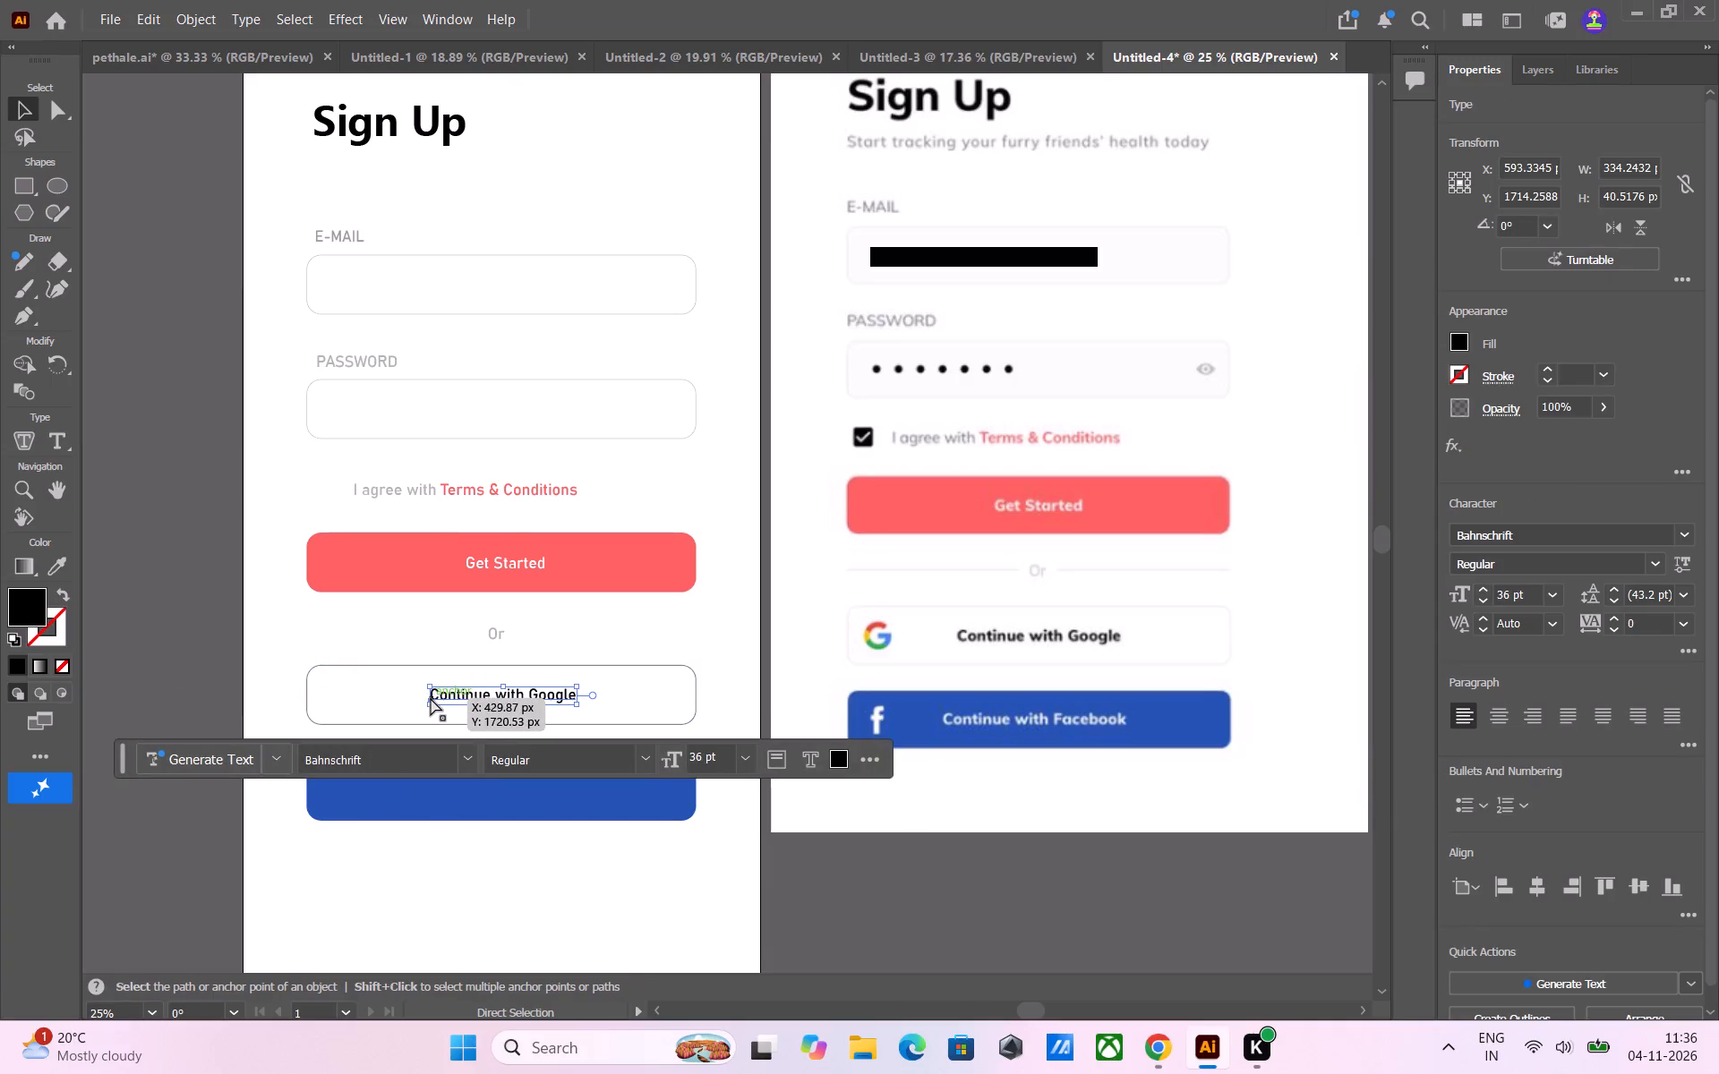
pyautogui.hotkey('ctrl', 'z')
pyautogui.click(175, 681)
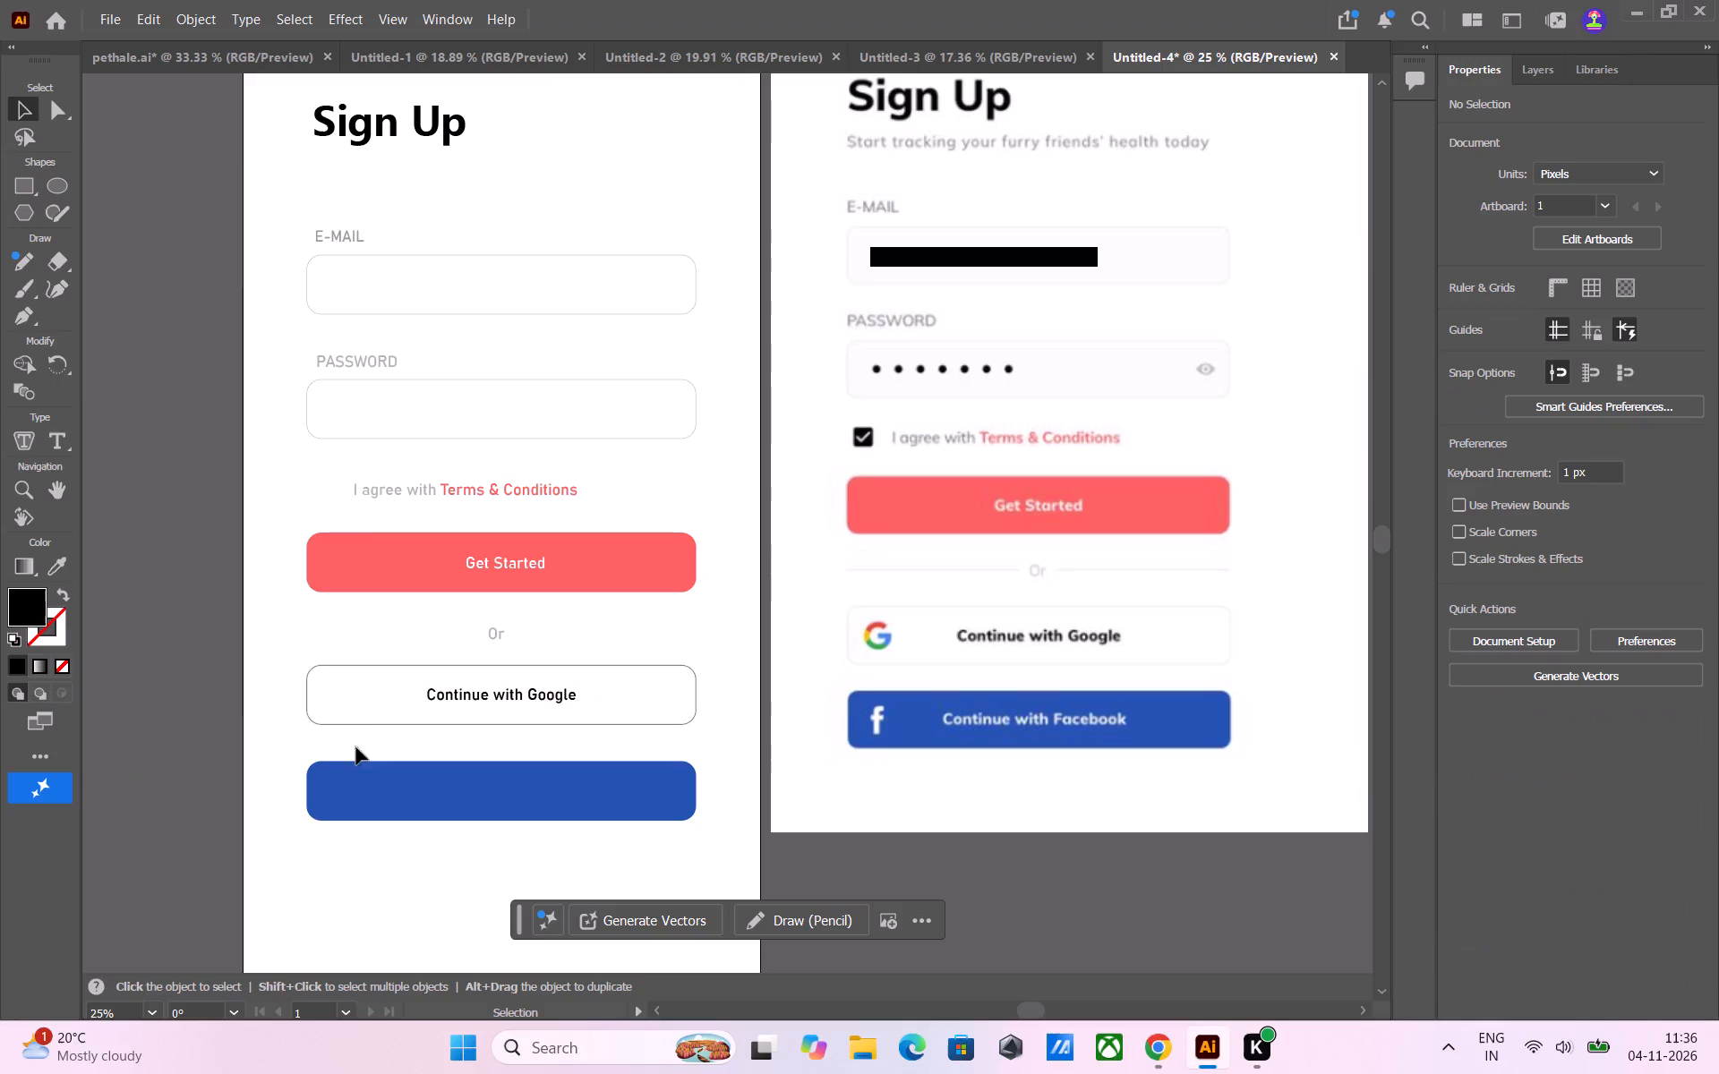
# Add a white 36 pt Bahnschrift text label reading "Continue with Facebook" on the blue button.
pyautogui.press('t')
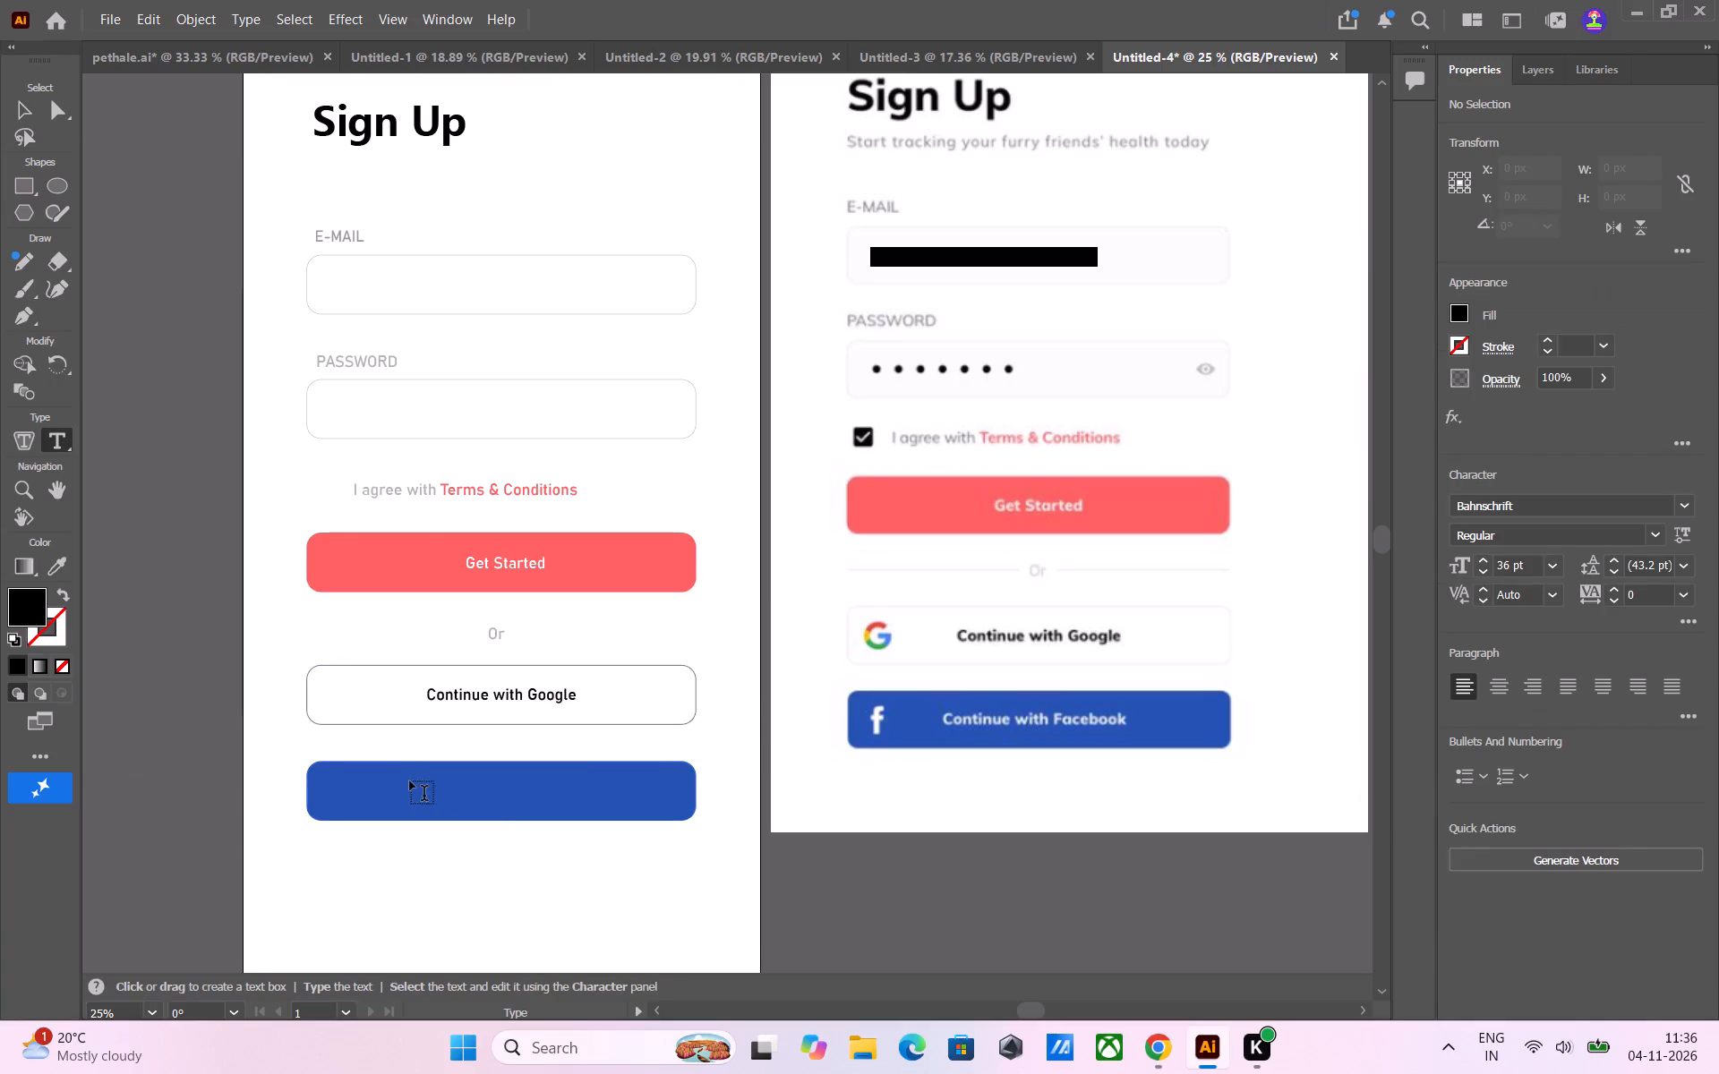
pyautogui.click(423, 783)
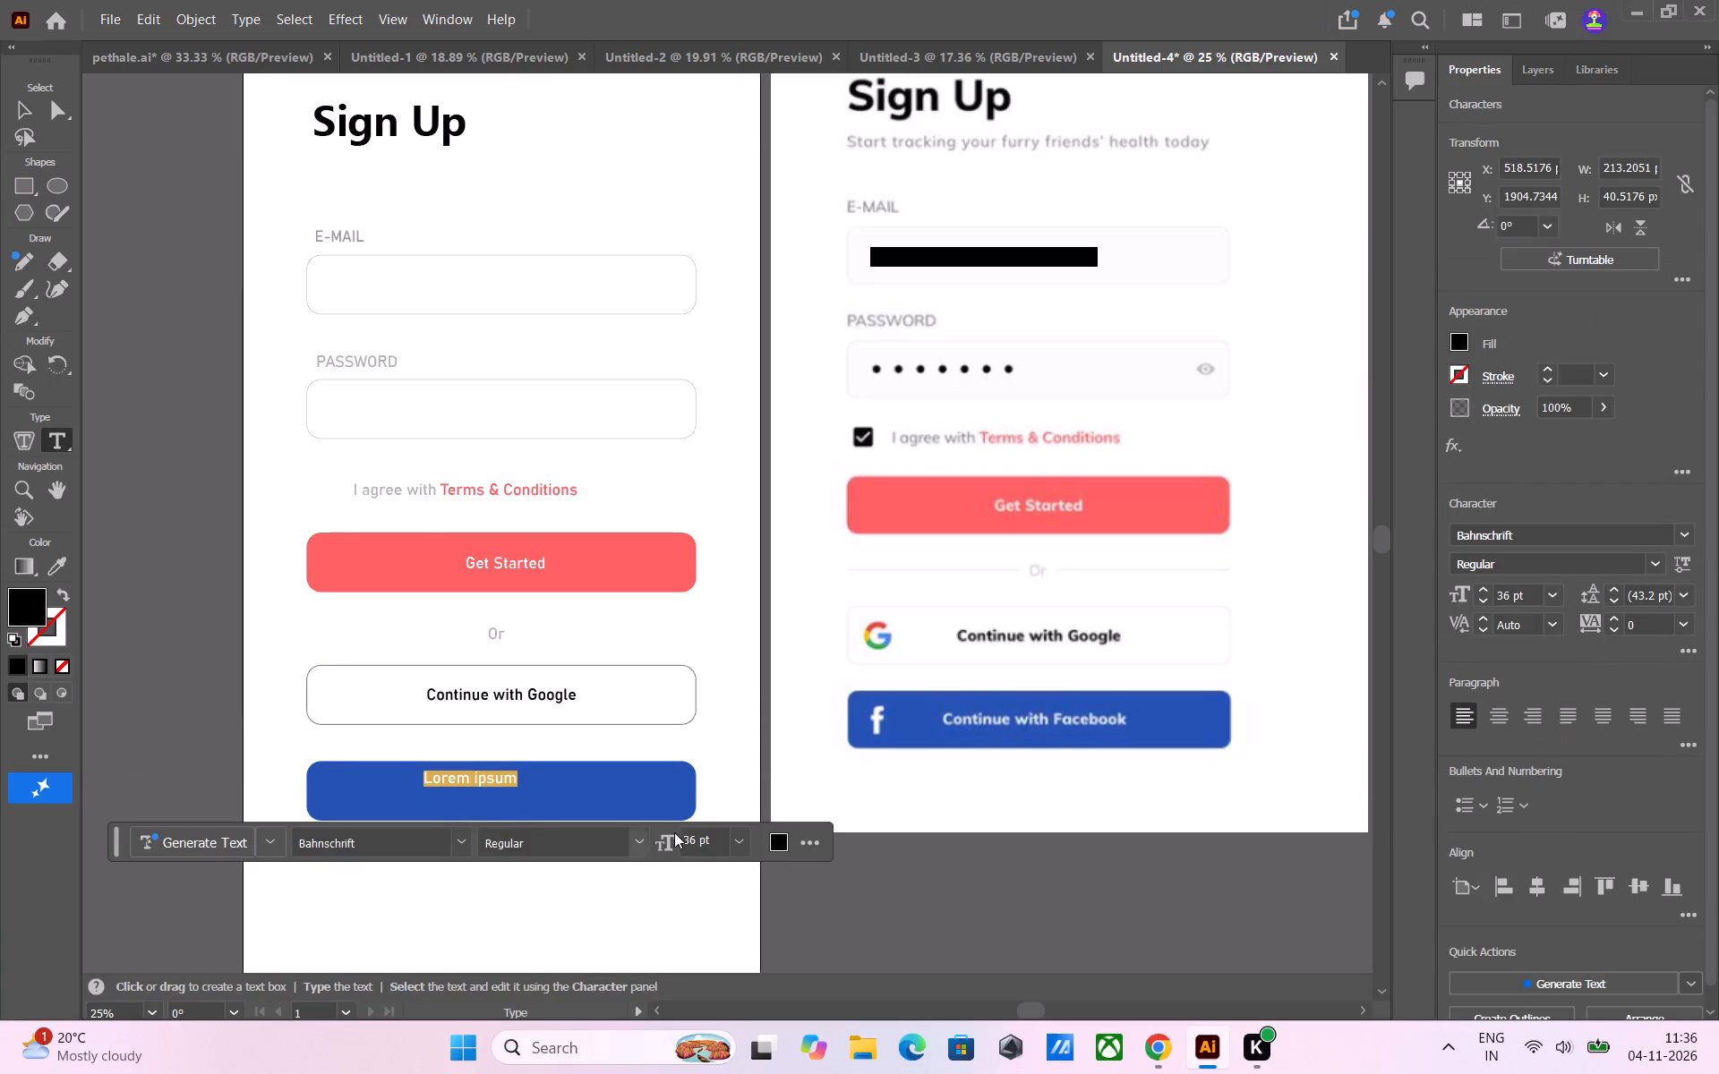
pyautogui.click(781, 841)
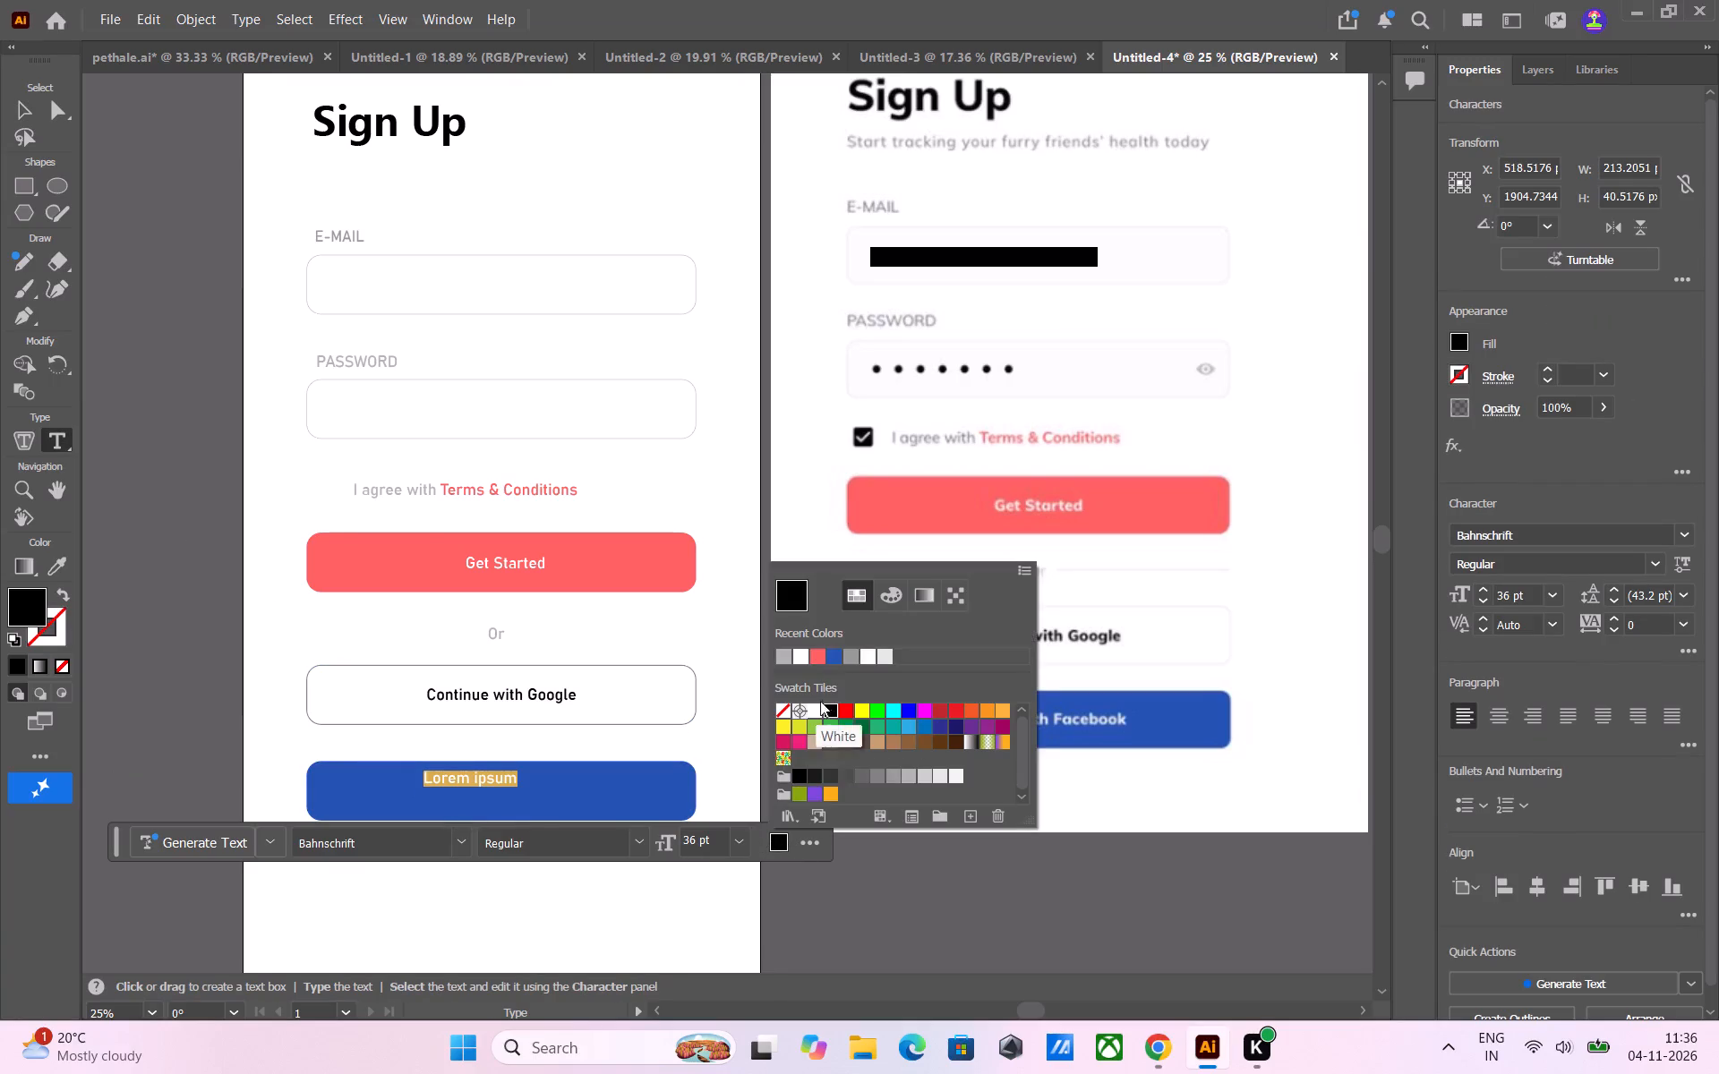
pyautogui.click(865, 658)
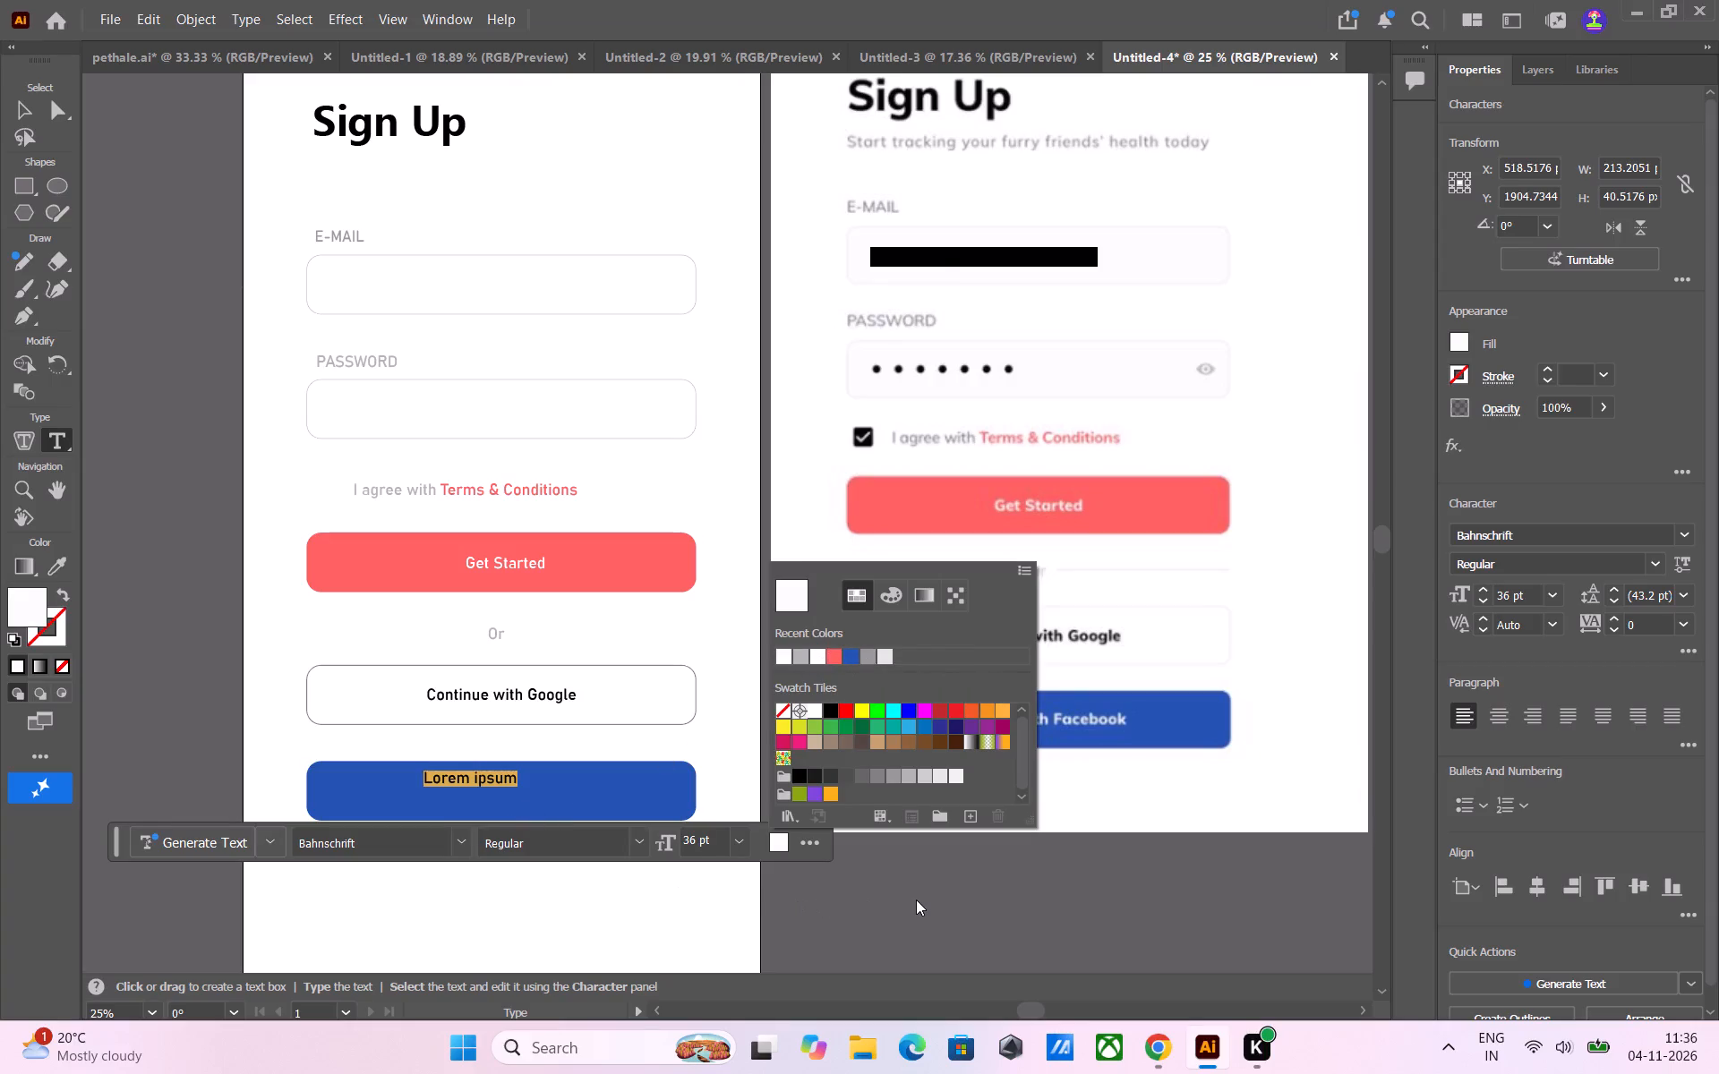
pyautogui.press('c')
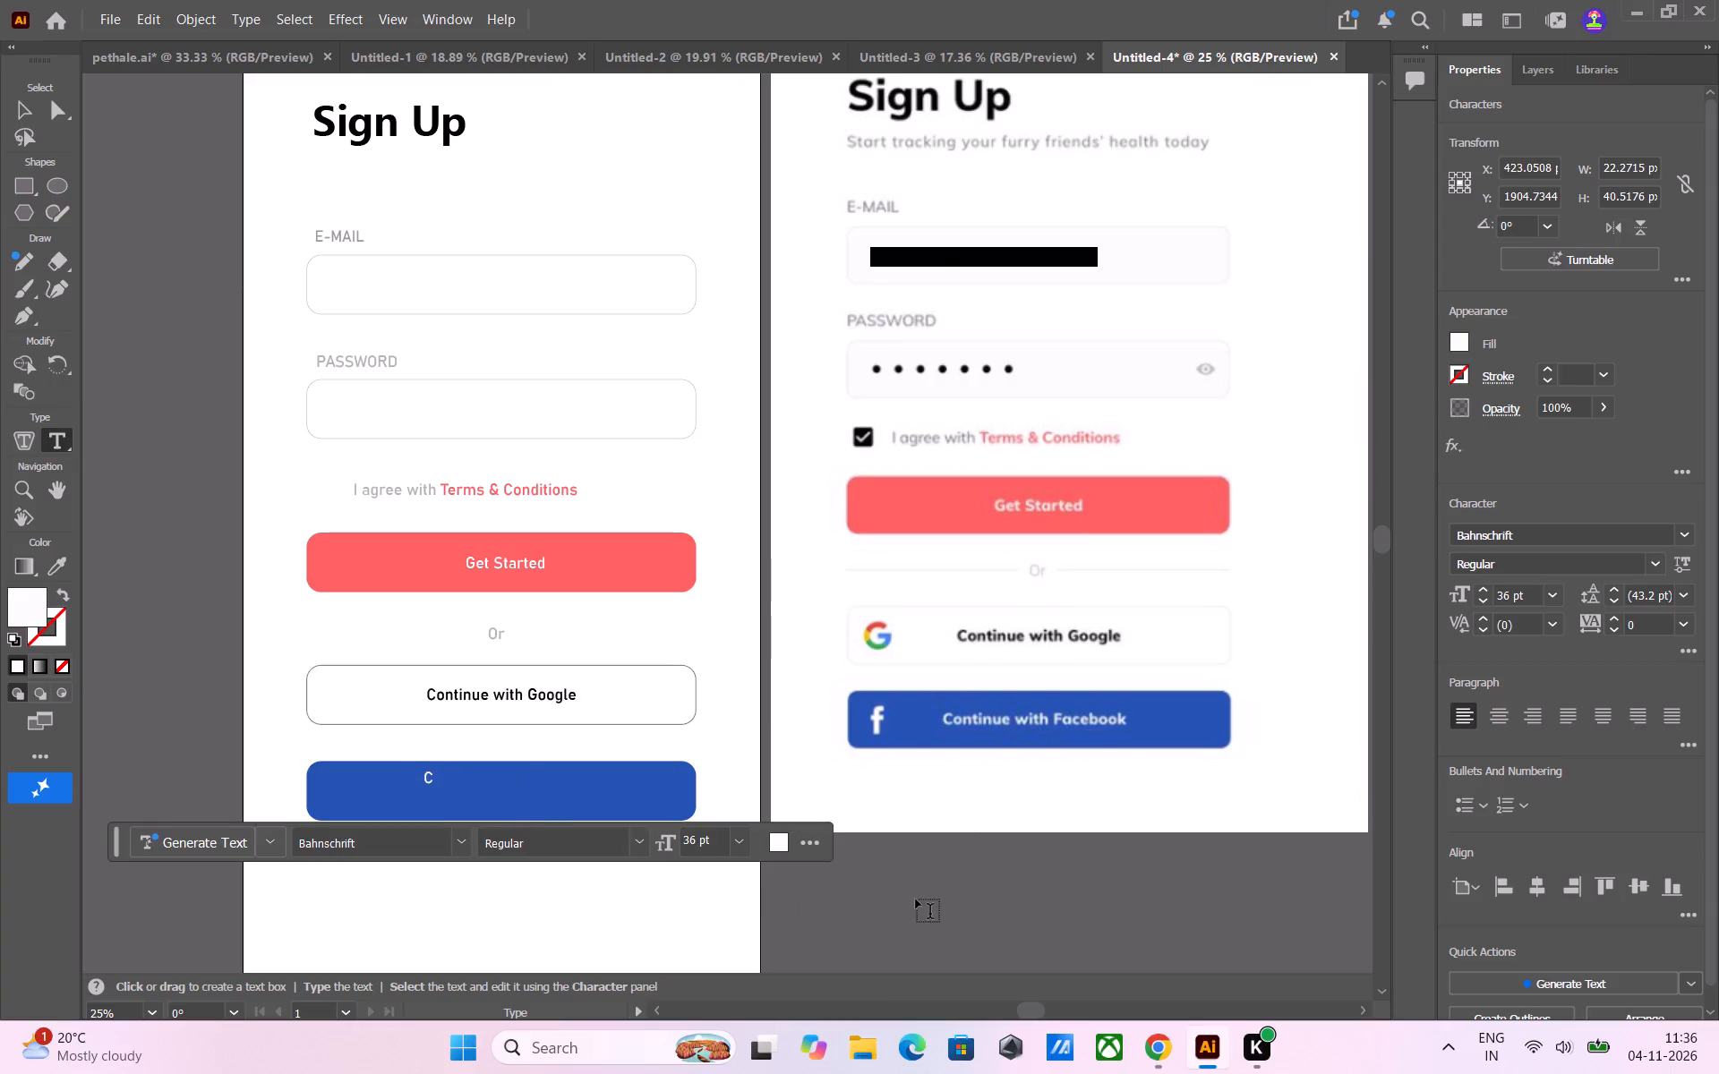
pyautogui.write('on')
pyautogui.write('ti')
pyautogui.write('nu')
pyautogui.press('e')
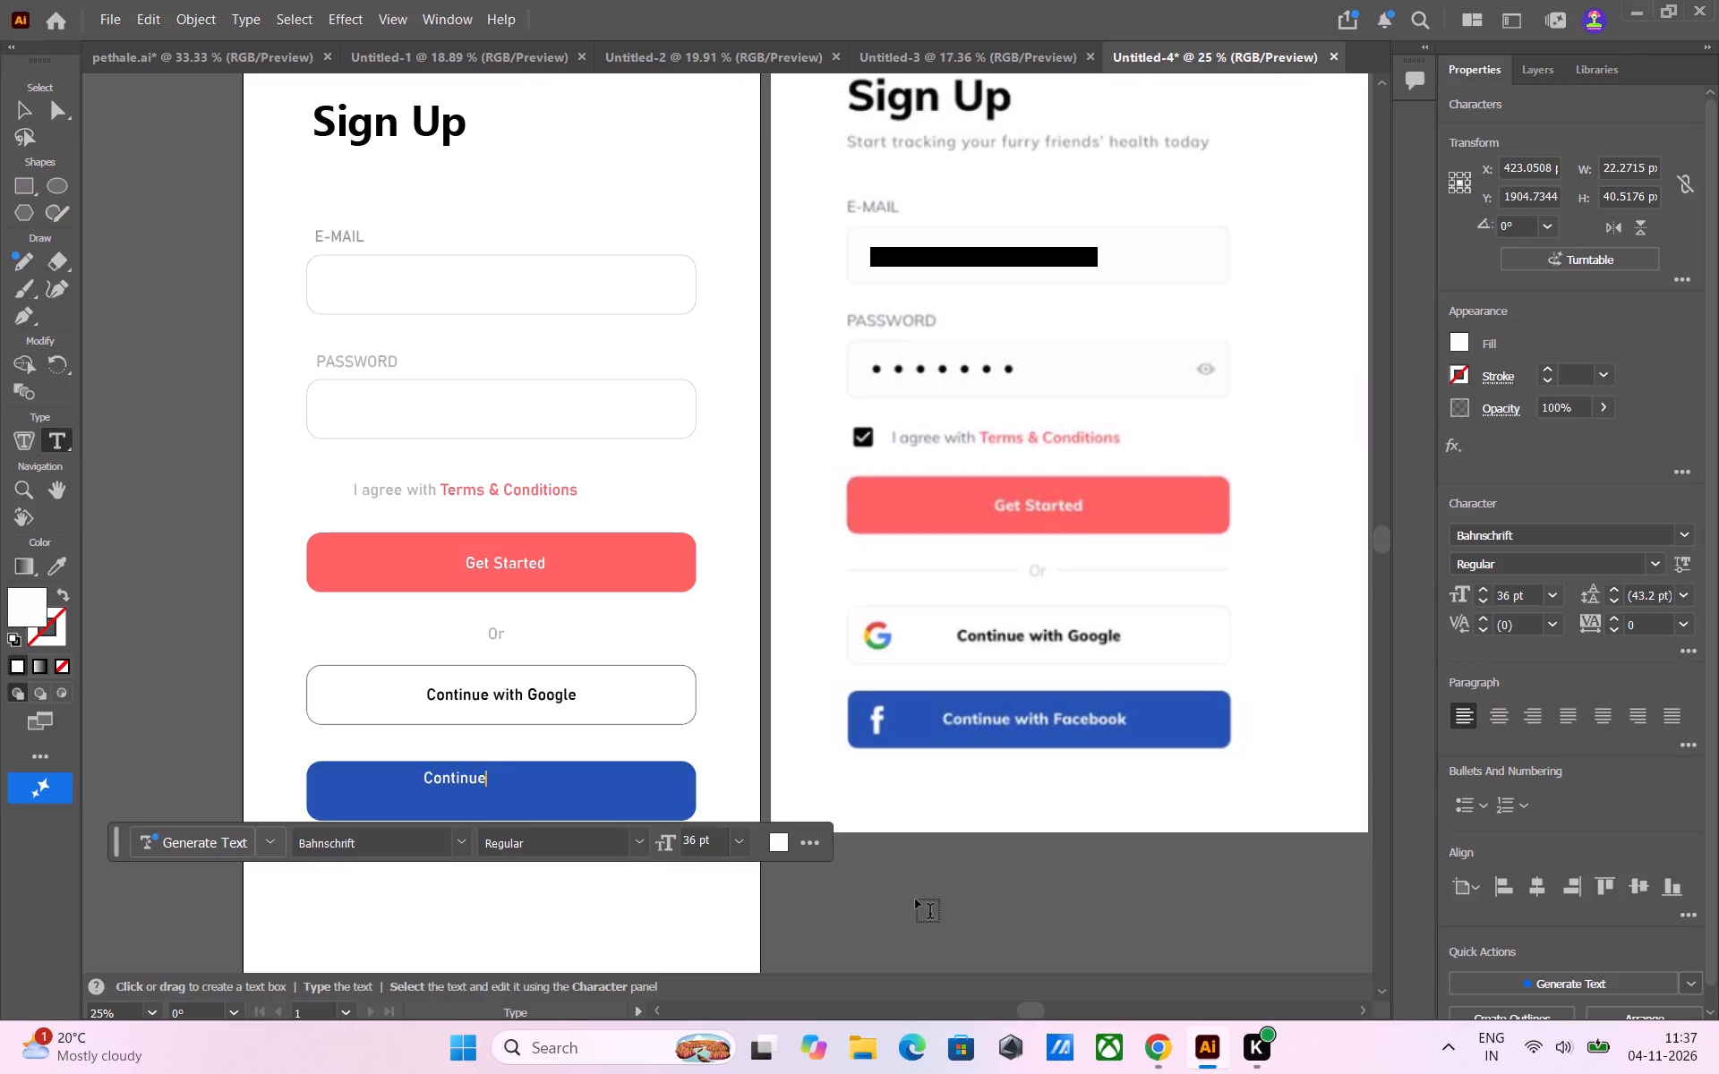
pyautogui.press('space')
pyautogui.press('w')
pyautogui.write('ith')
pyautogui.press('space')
# Complete the white 36 pt label on the blue button so it reads "Continue with Facebook".
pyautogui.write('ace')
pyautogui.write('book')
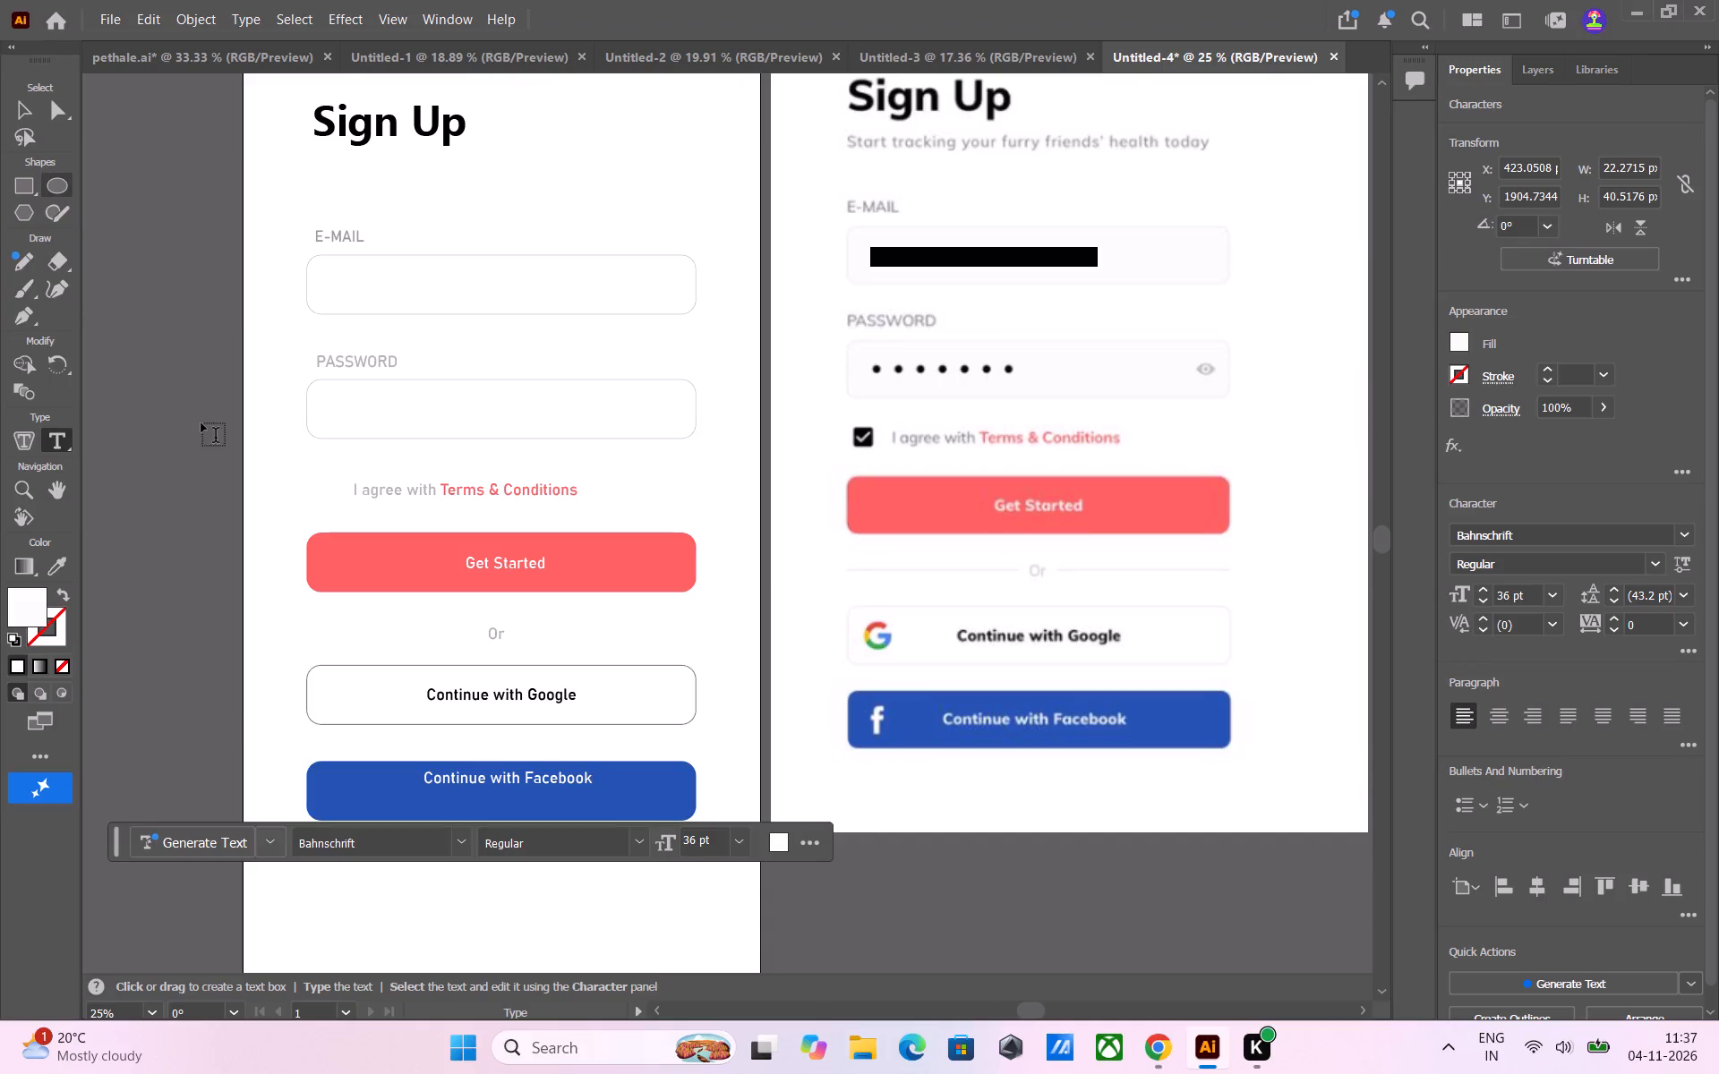
# Move the "Continue with Facebook" label down and slightly left, centring it in the blue button at about X 596, Y 1937 px.
pyautogui.click(29, 110)
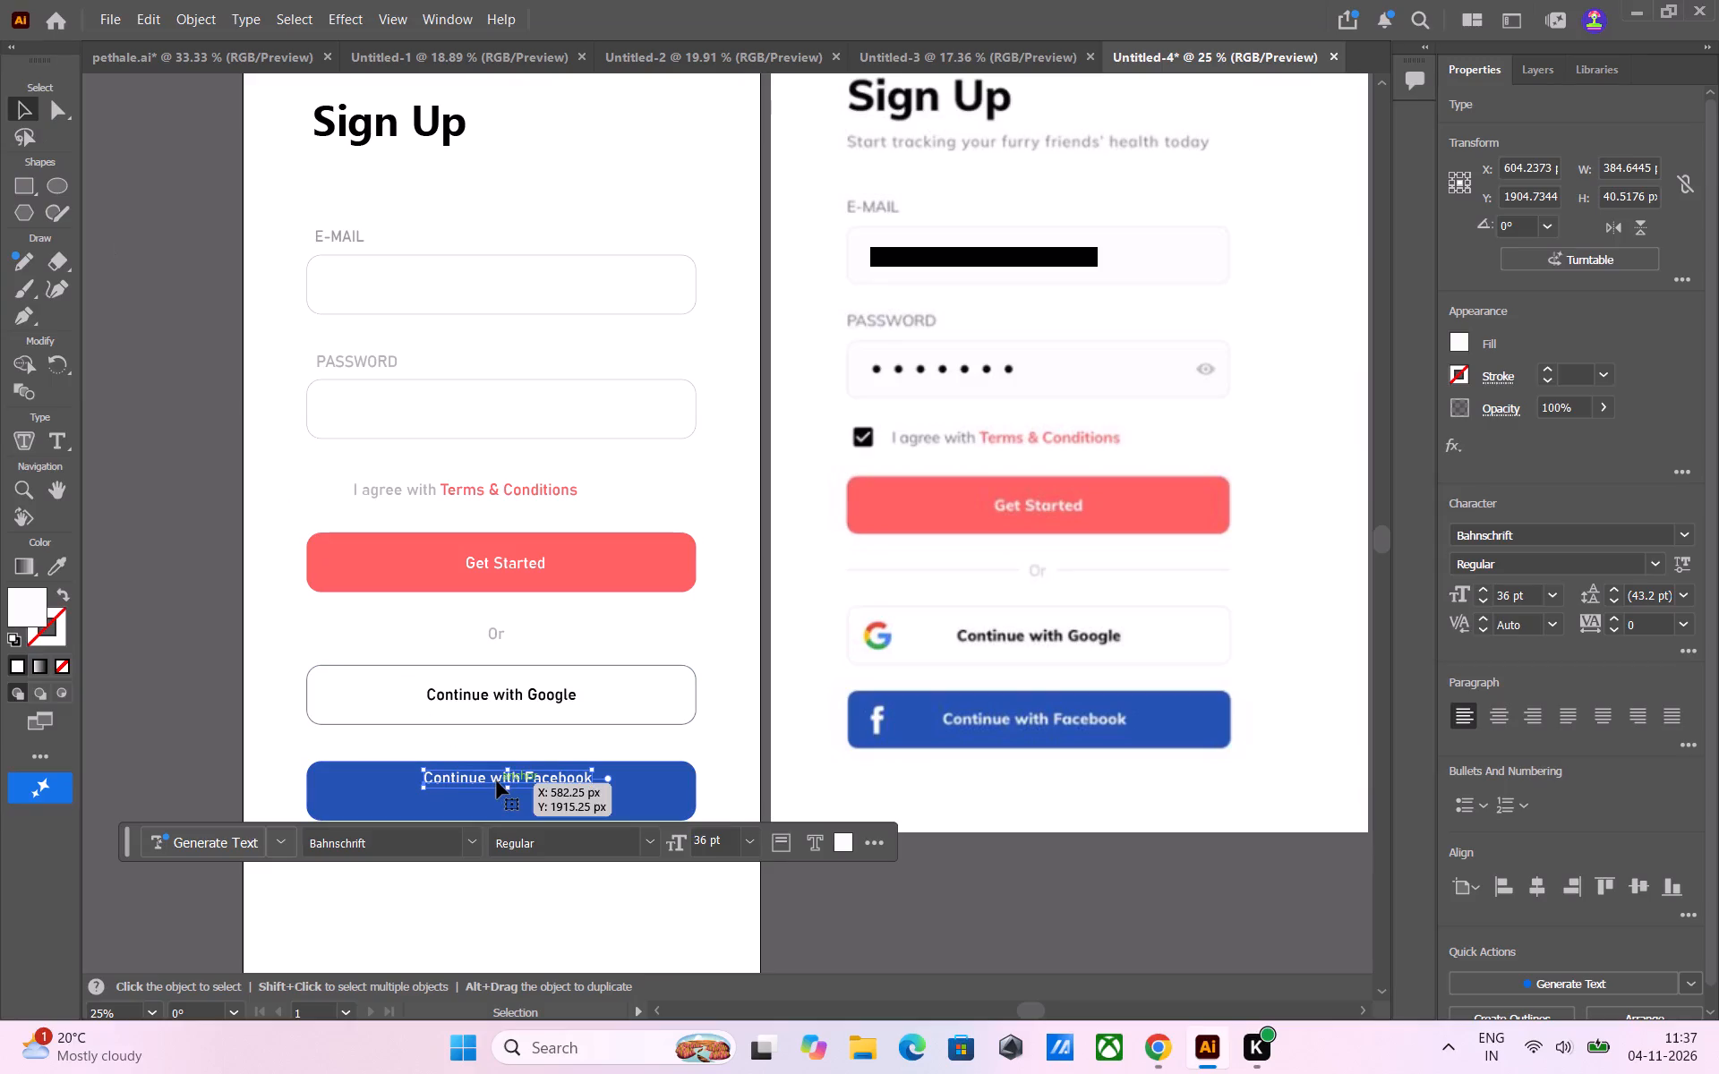
pyautogui.moveTo(497, 781); pyautogui.dragTo(492, 795)
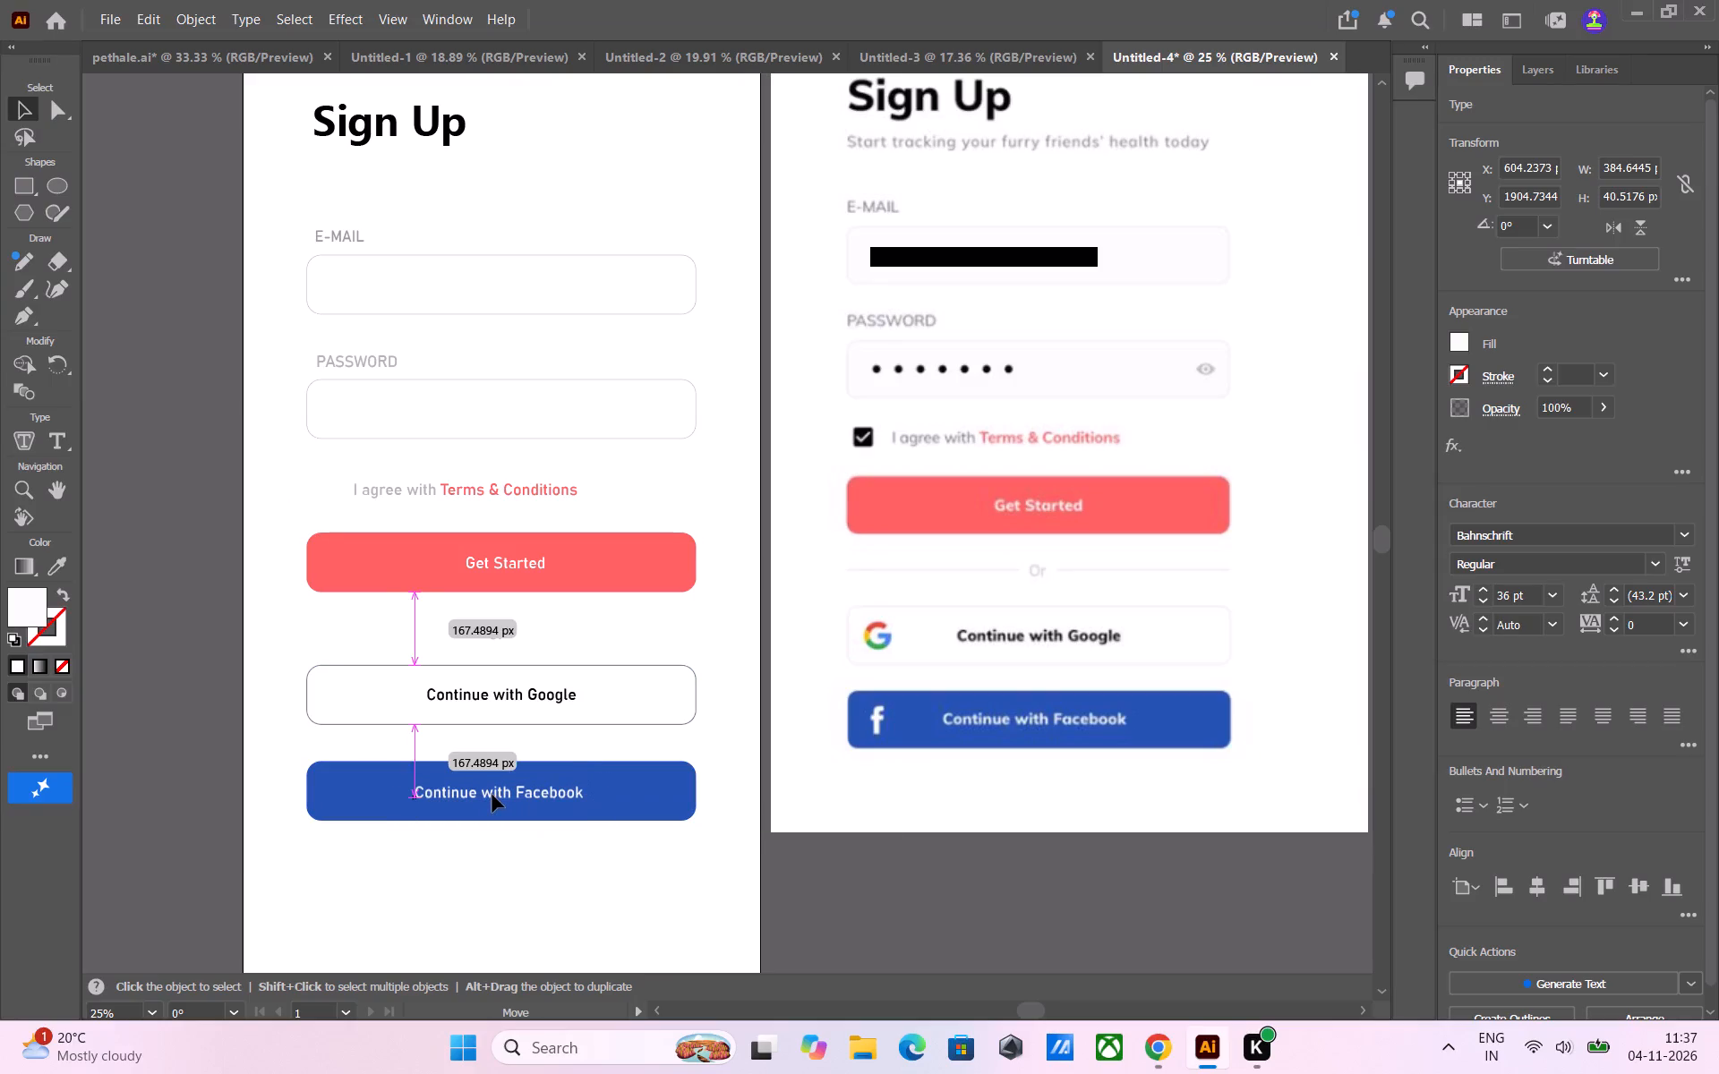
pyautogui.moveTo(492, 795); pyautogui.dragTo(501, 796)
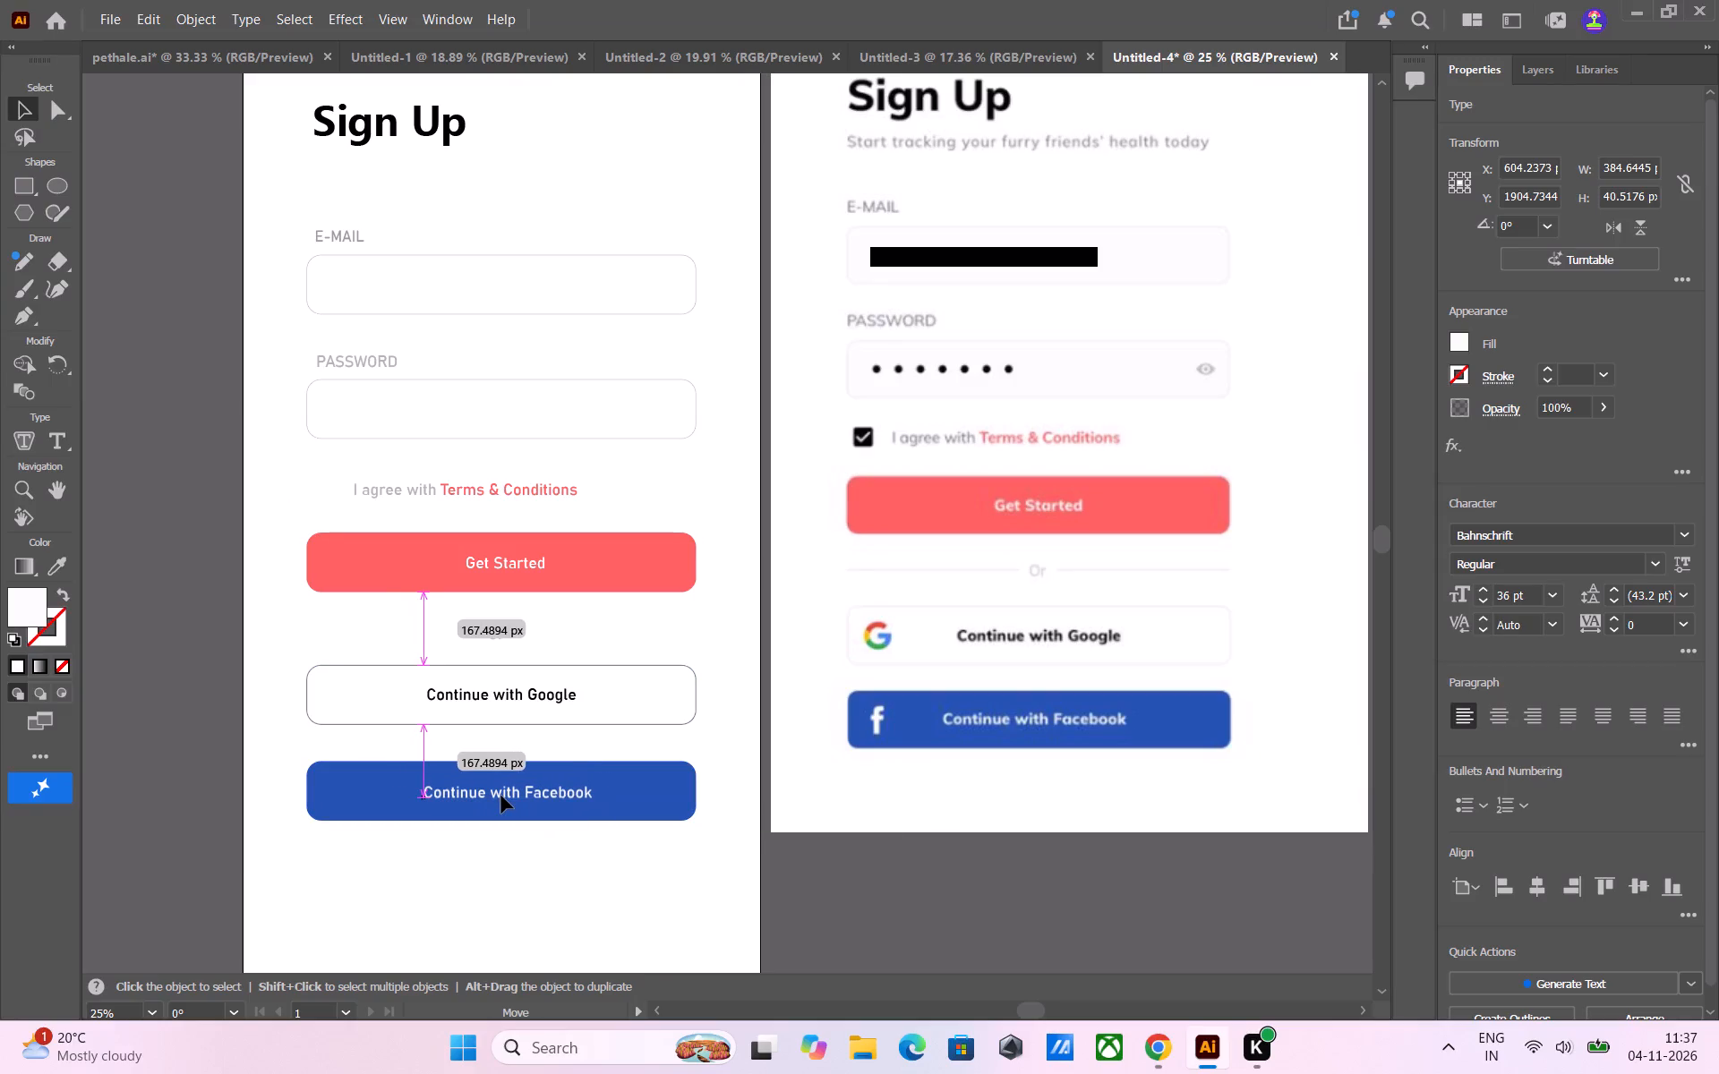
pyautogui.moveTo(501, 796); pyautogui.dragTo(495, 788)
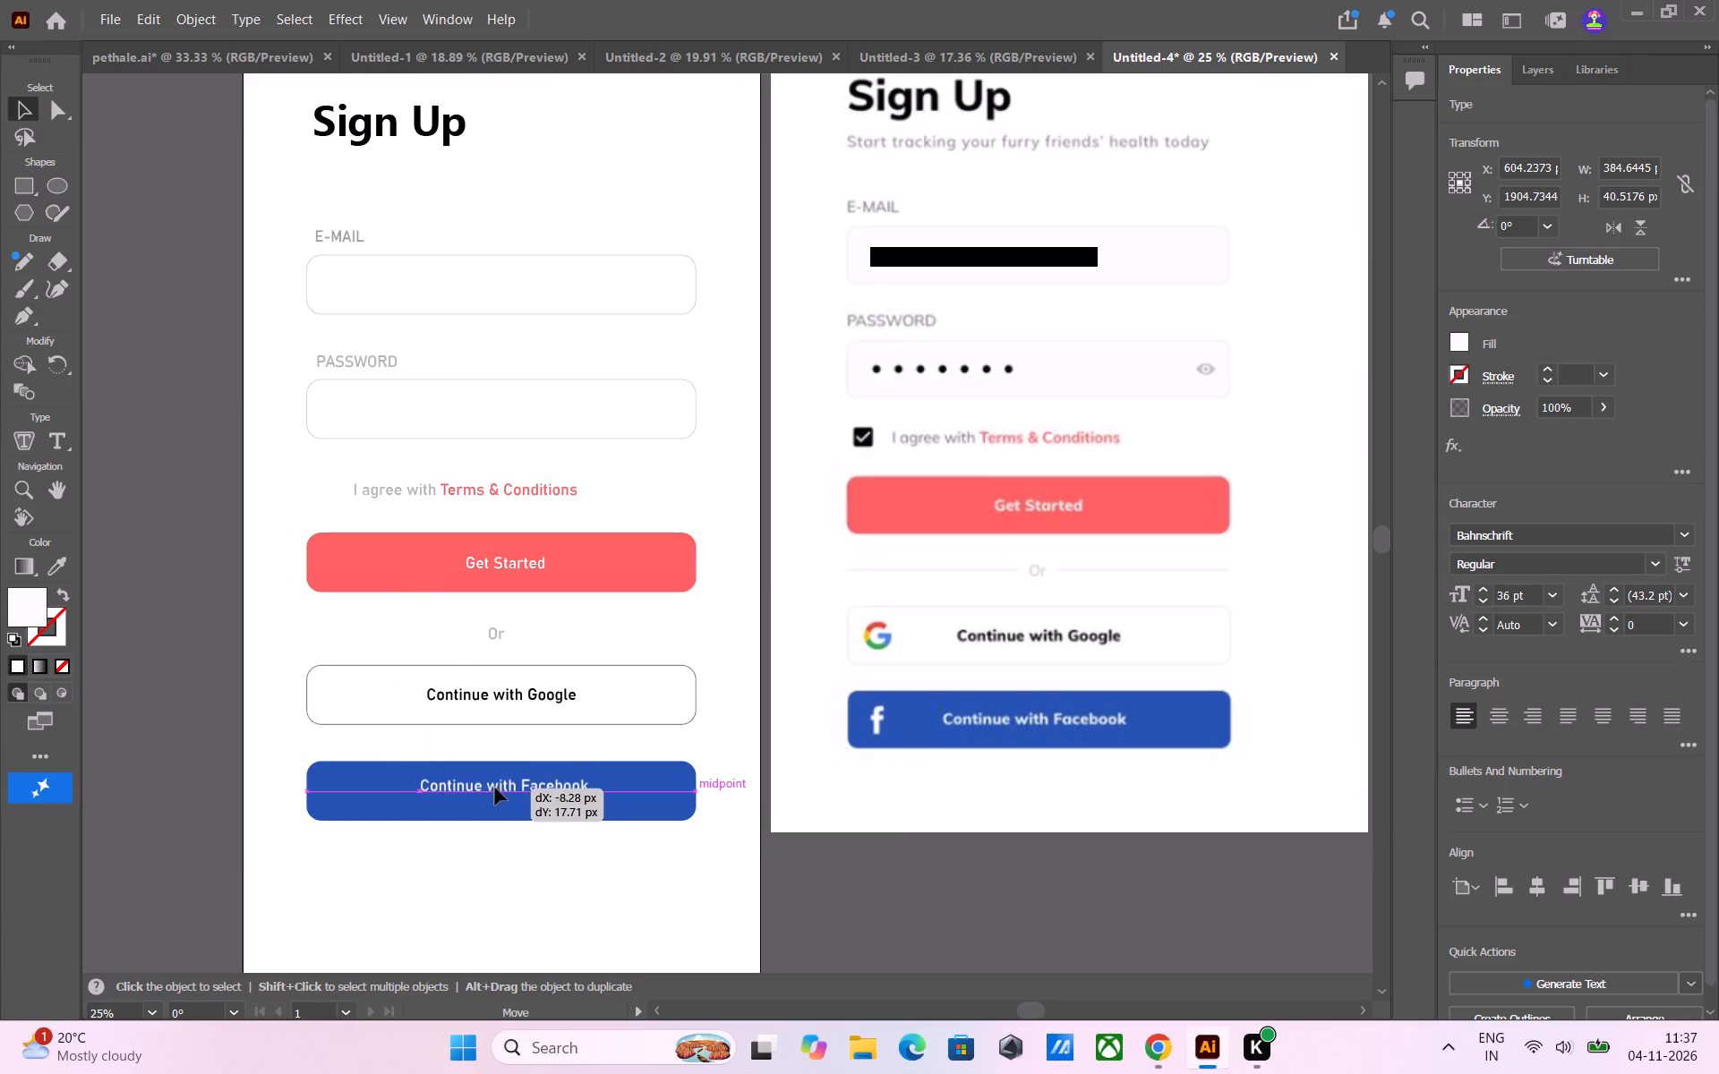
pyautogui.moveTo(495, 788); pyautogui.dragTo(476, 796)
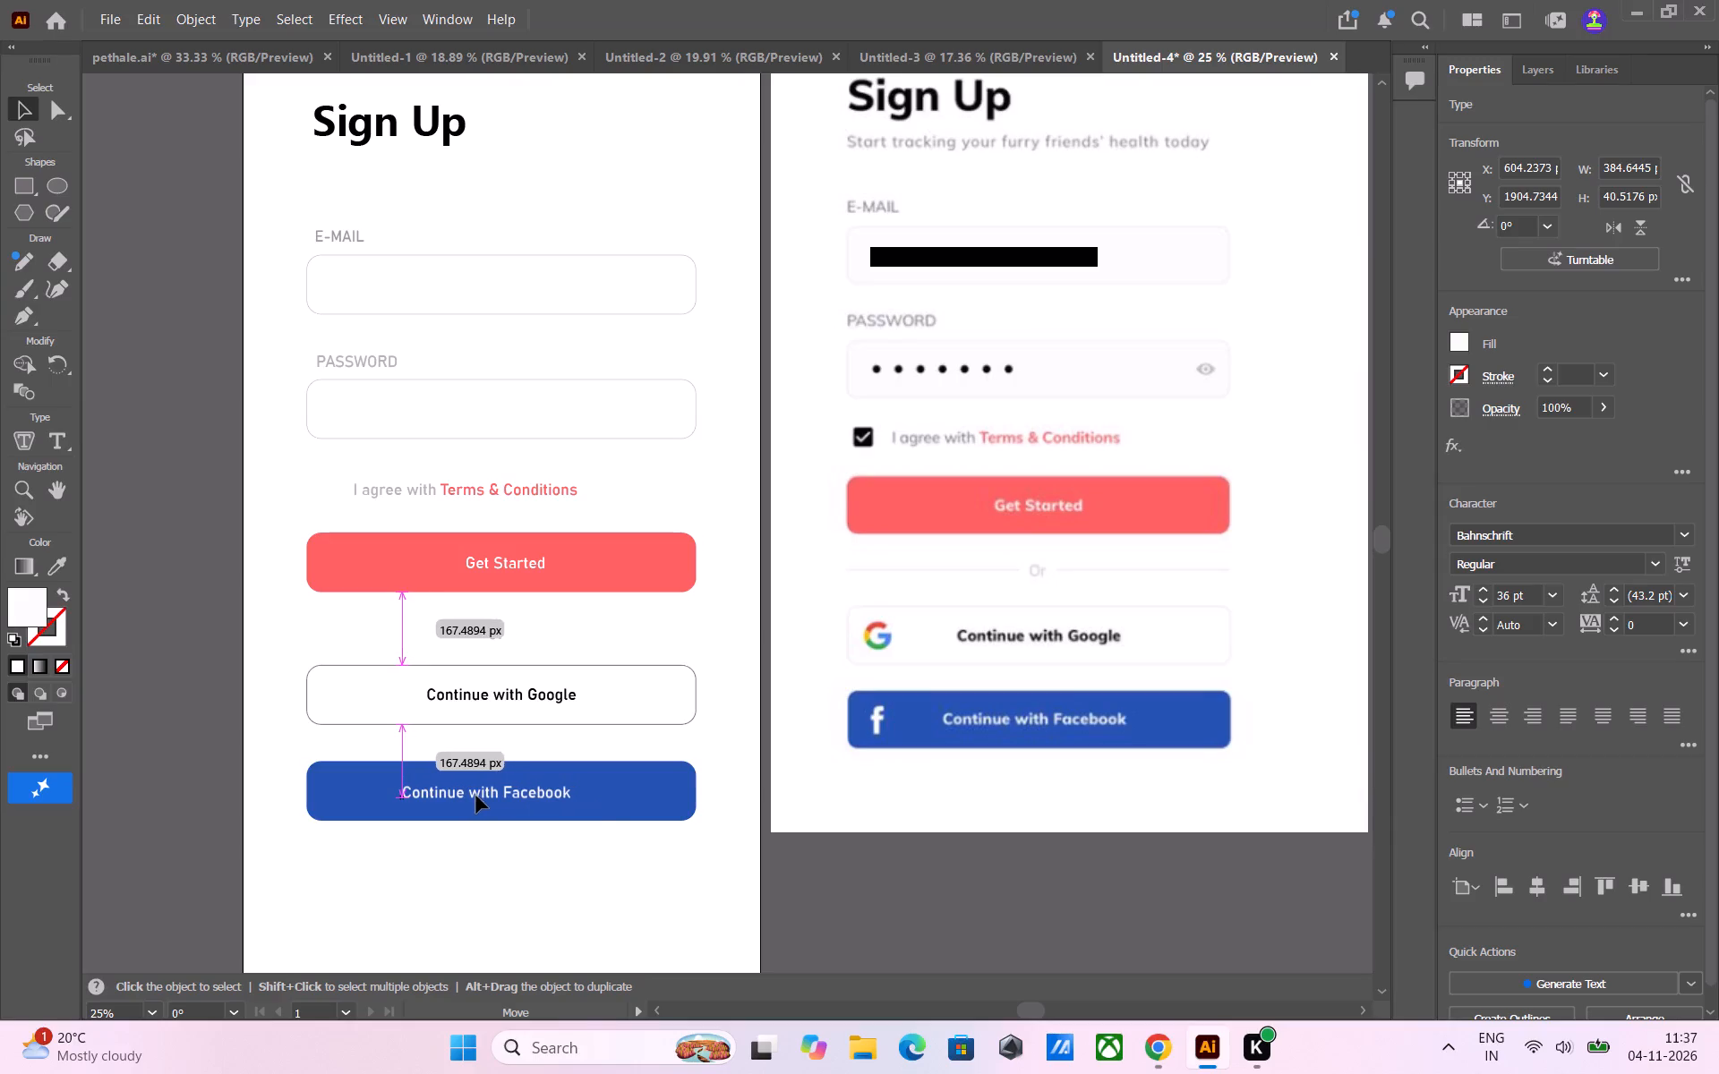
pyautogui.moveTo(476, 796); pyautogui.dragTo(516, 797)
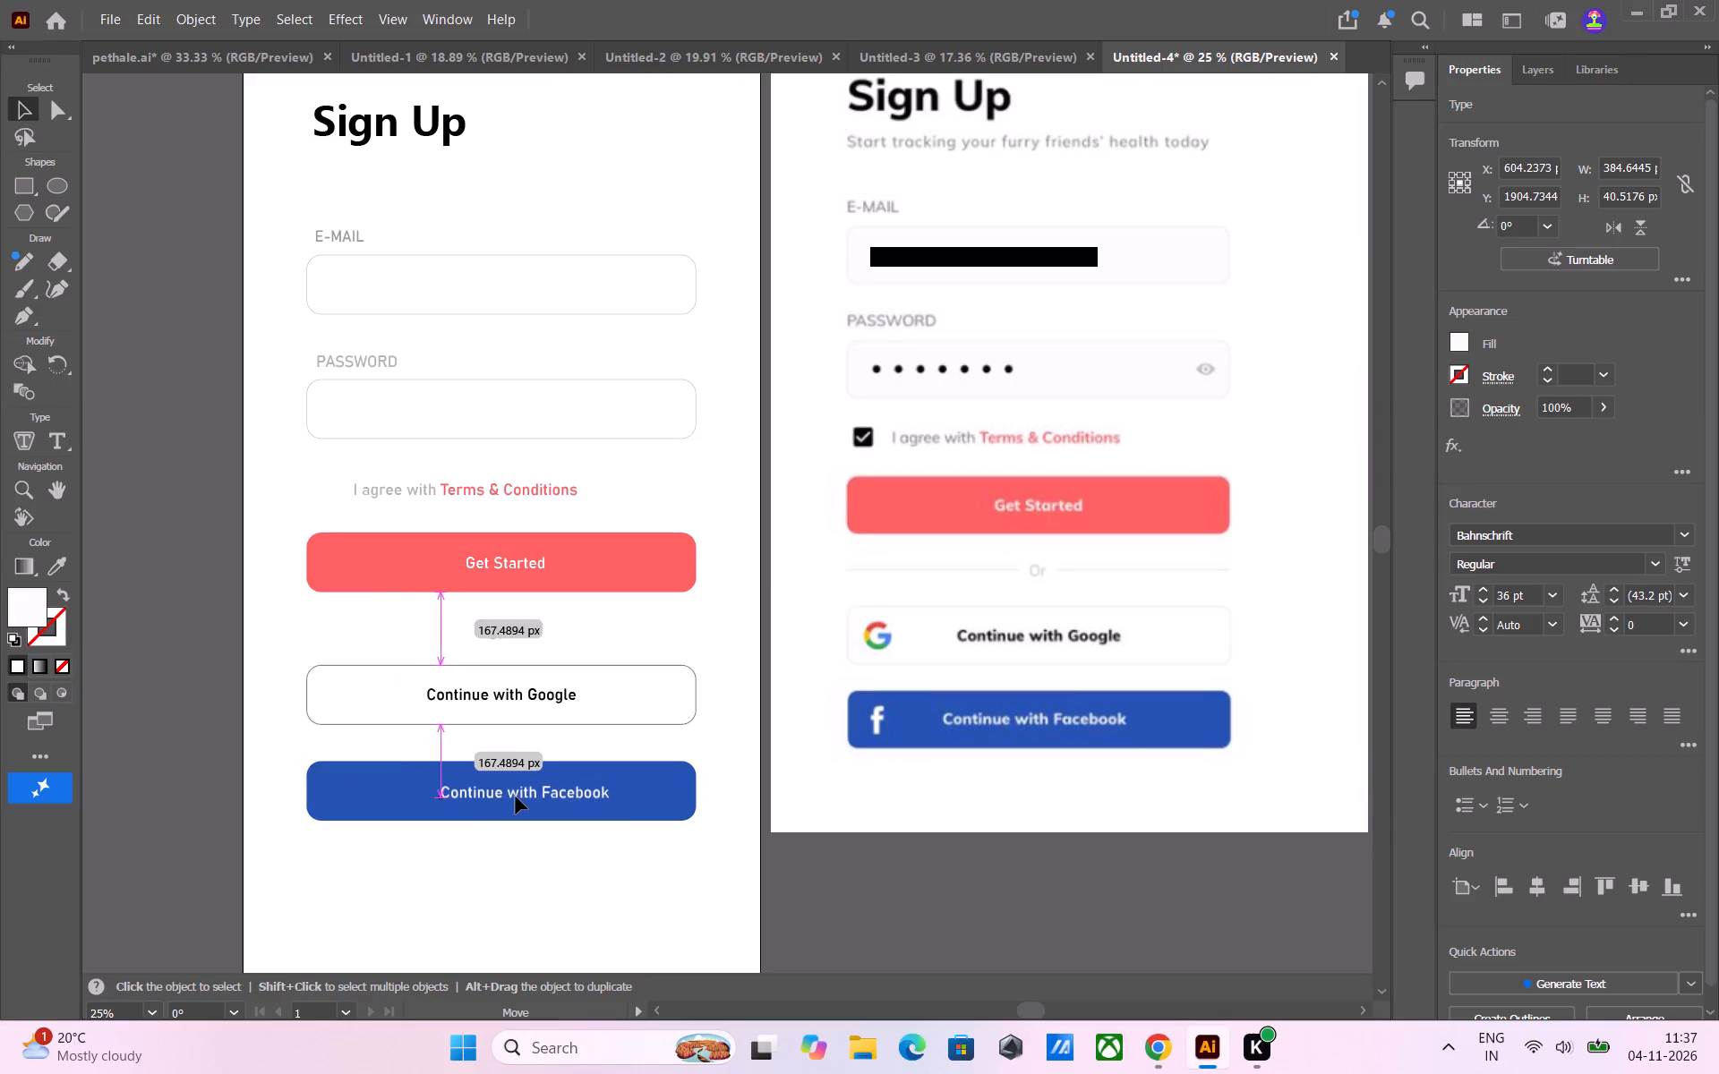
pyautogui.moveTo(516, 797); pyautogui.dragTo(498, 798)
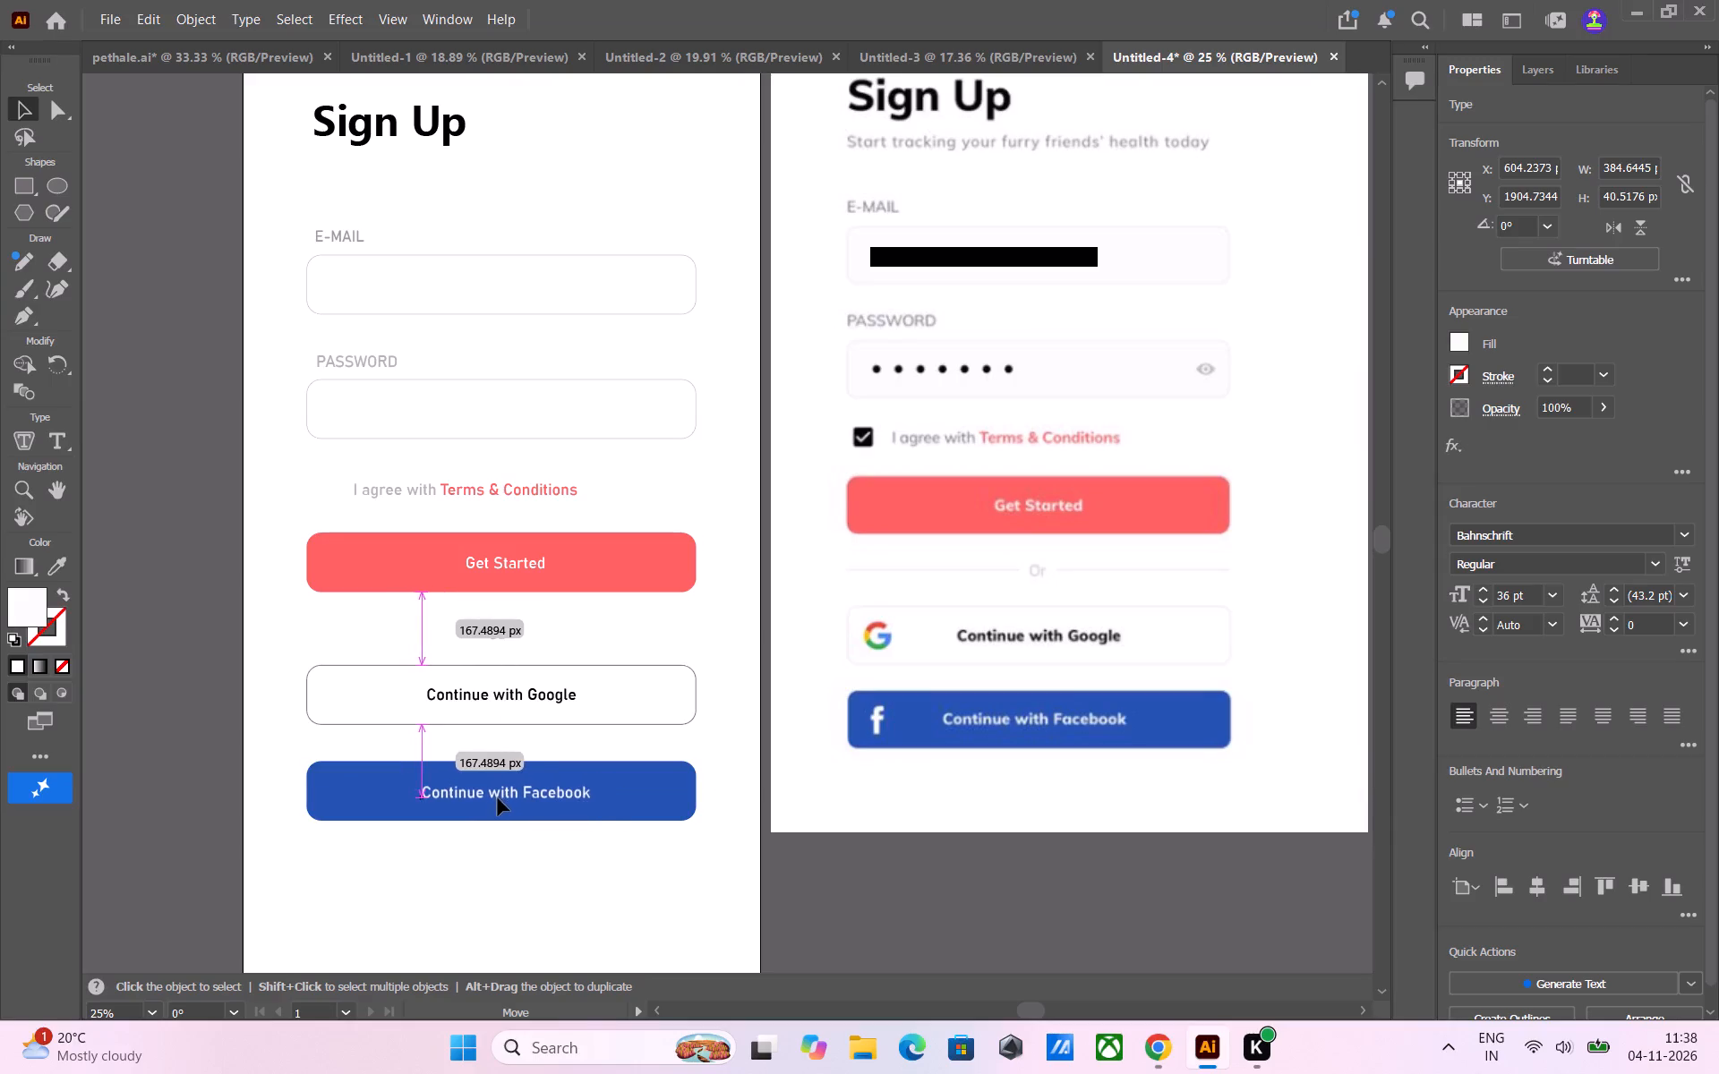
pyautogui.moveTo(498, 798); pyautogui.dragTo(499, 797)
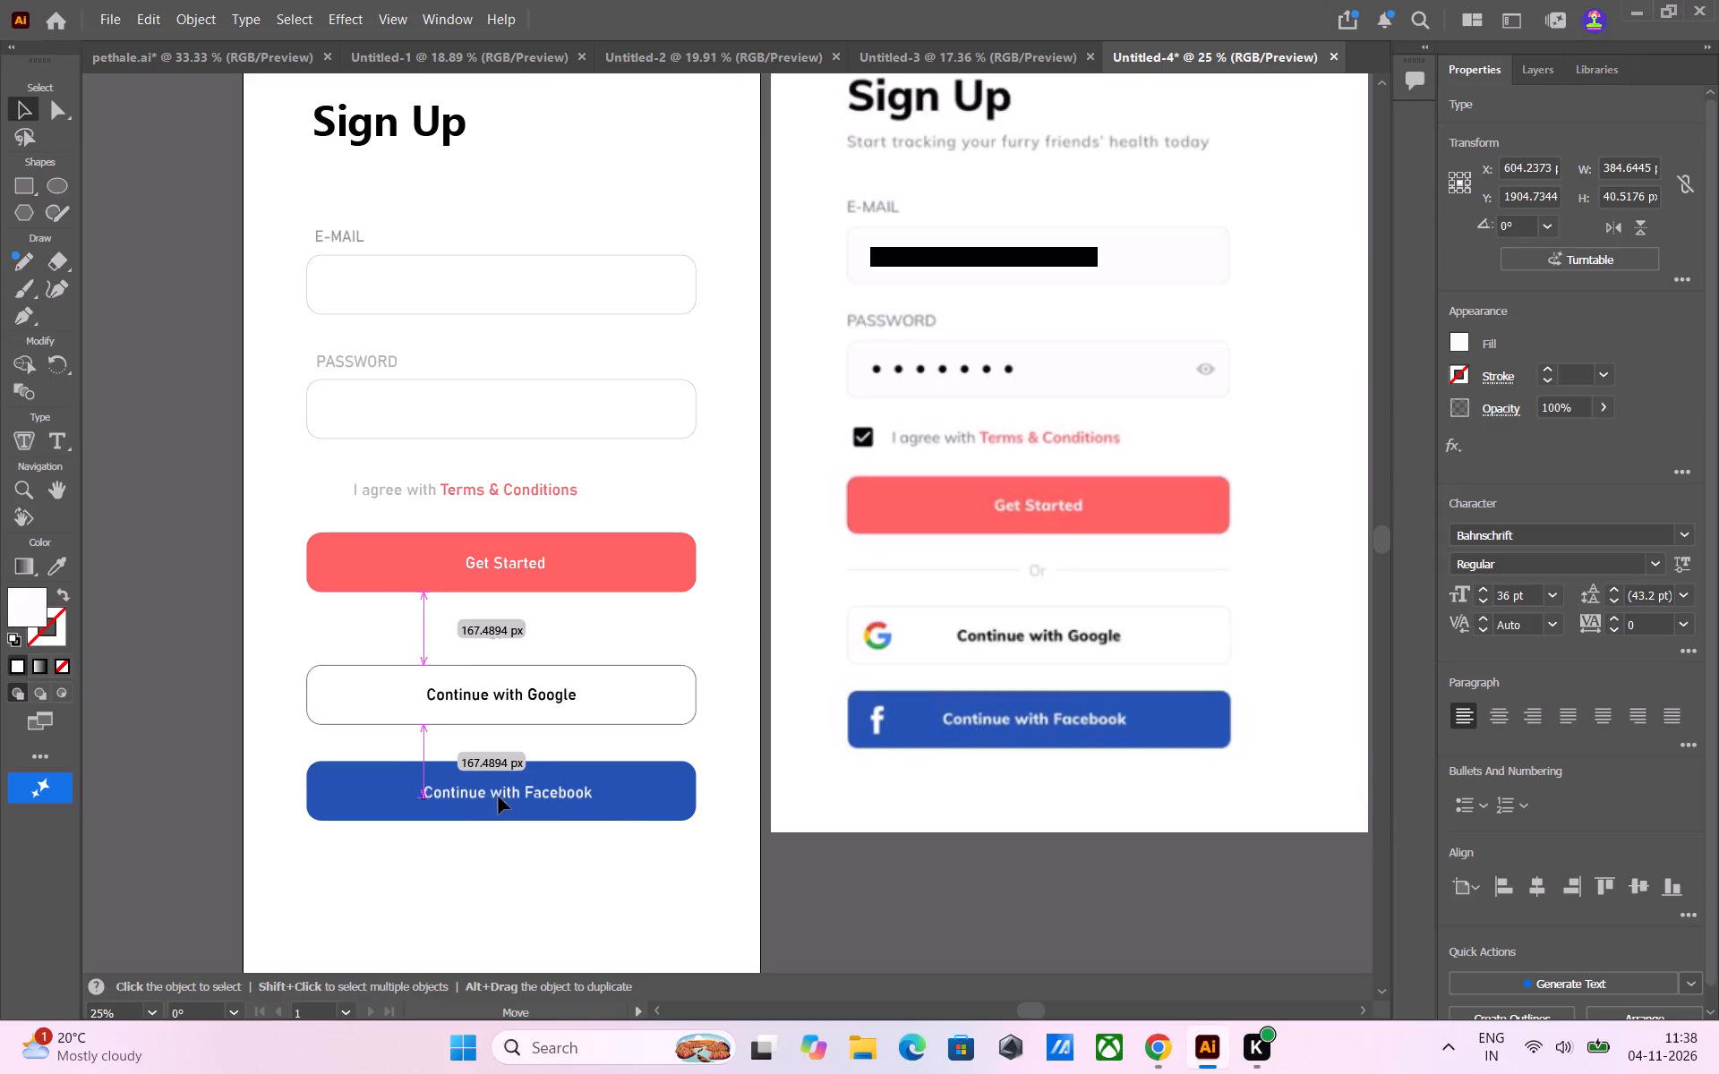
pyautogui.moveTo(499, 797); pyautogui.dragTo(497, 792)
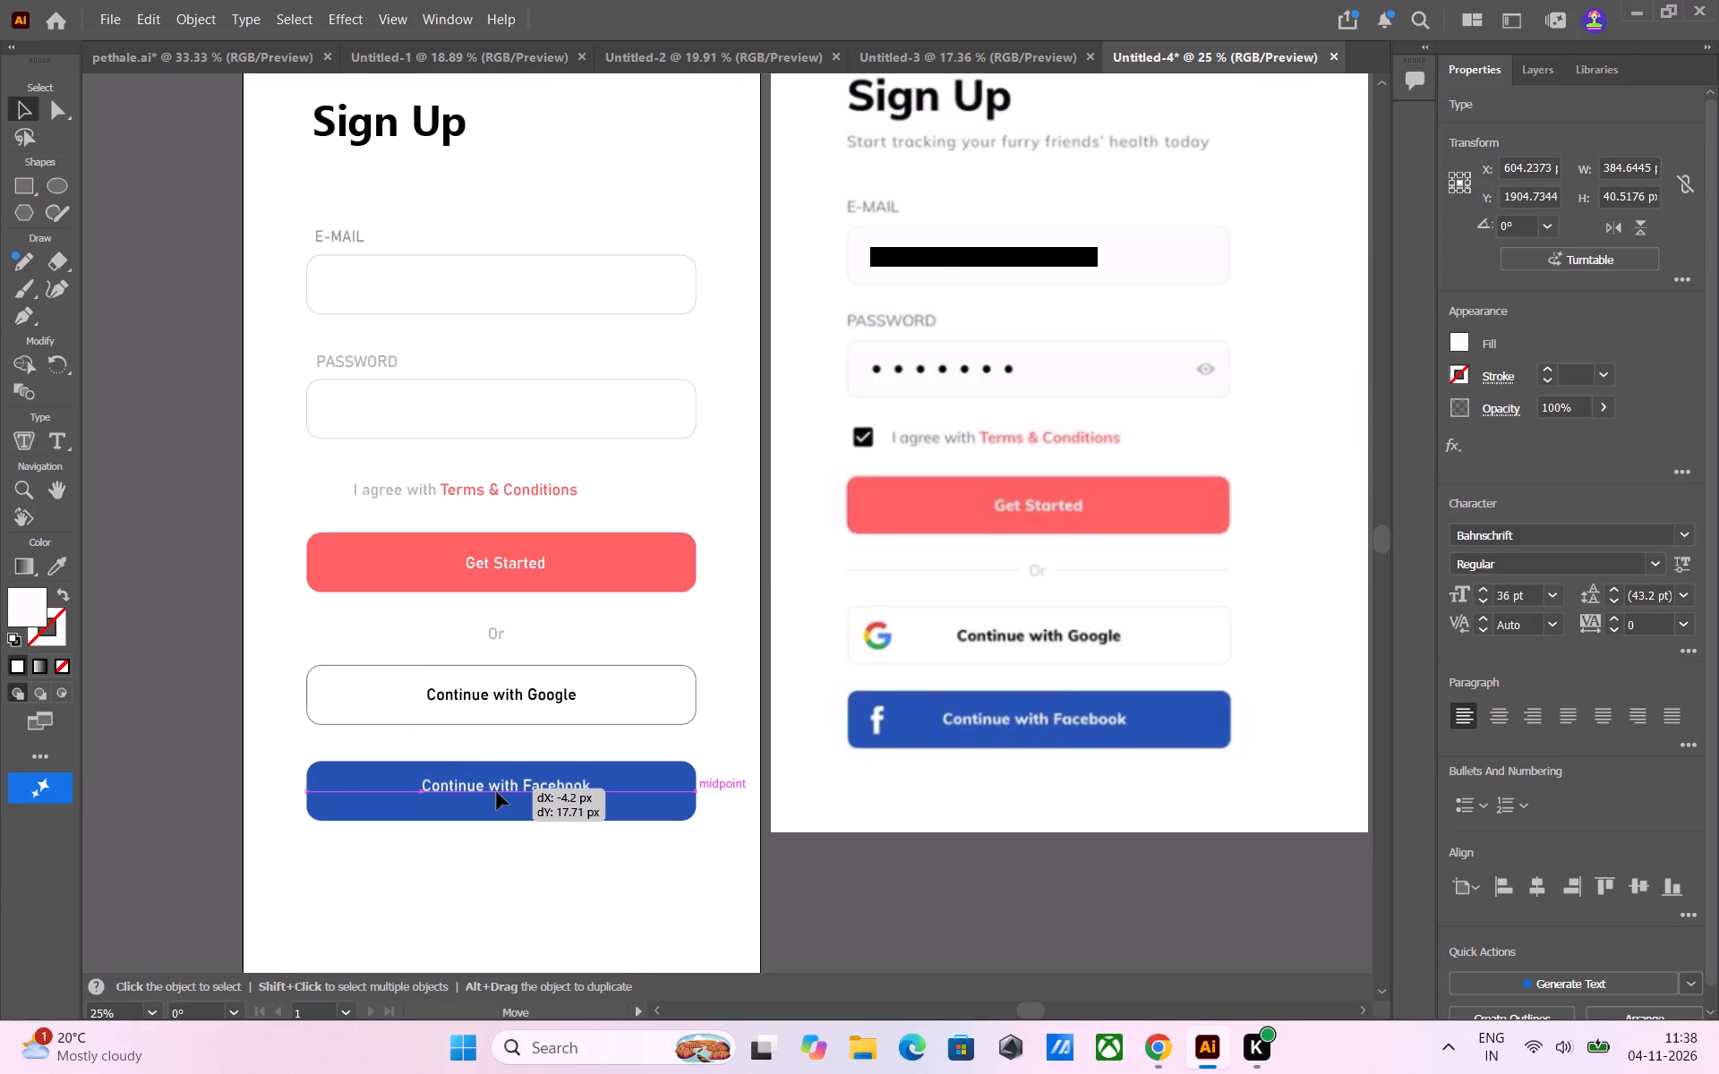
pyautogui.moveTo(497, 792); pyautogui.dragTo(499, 792)
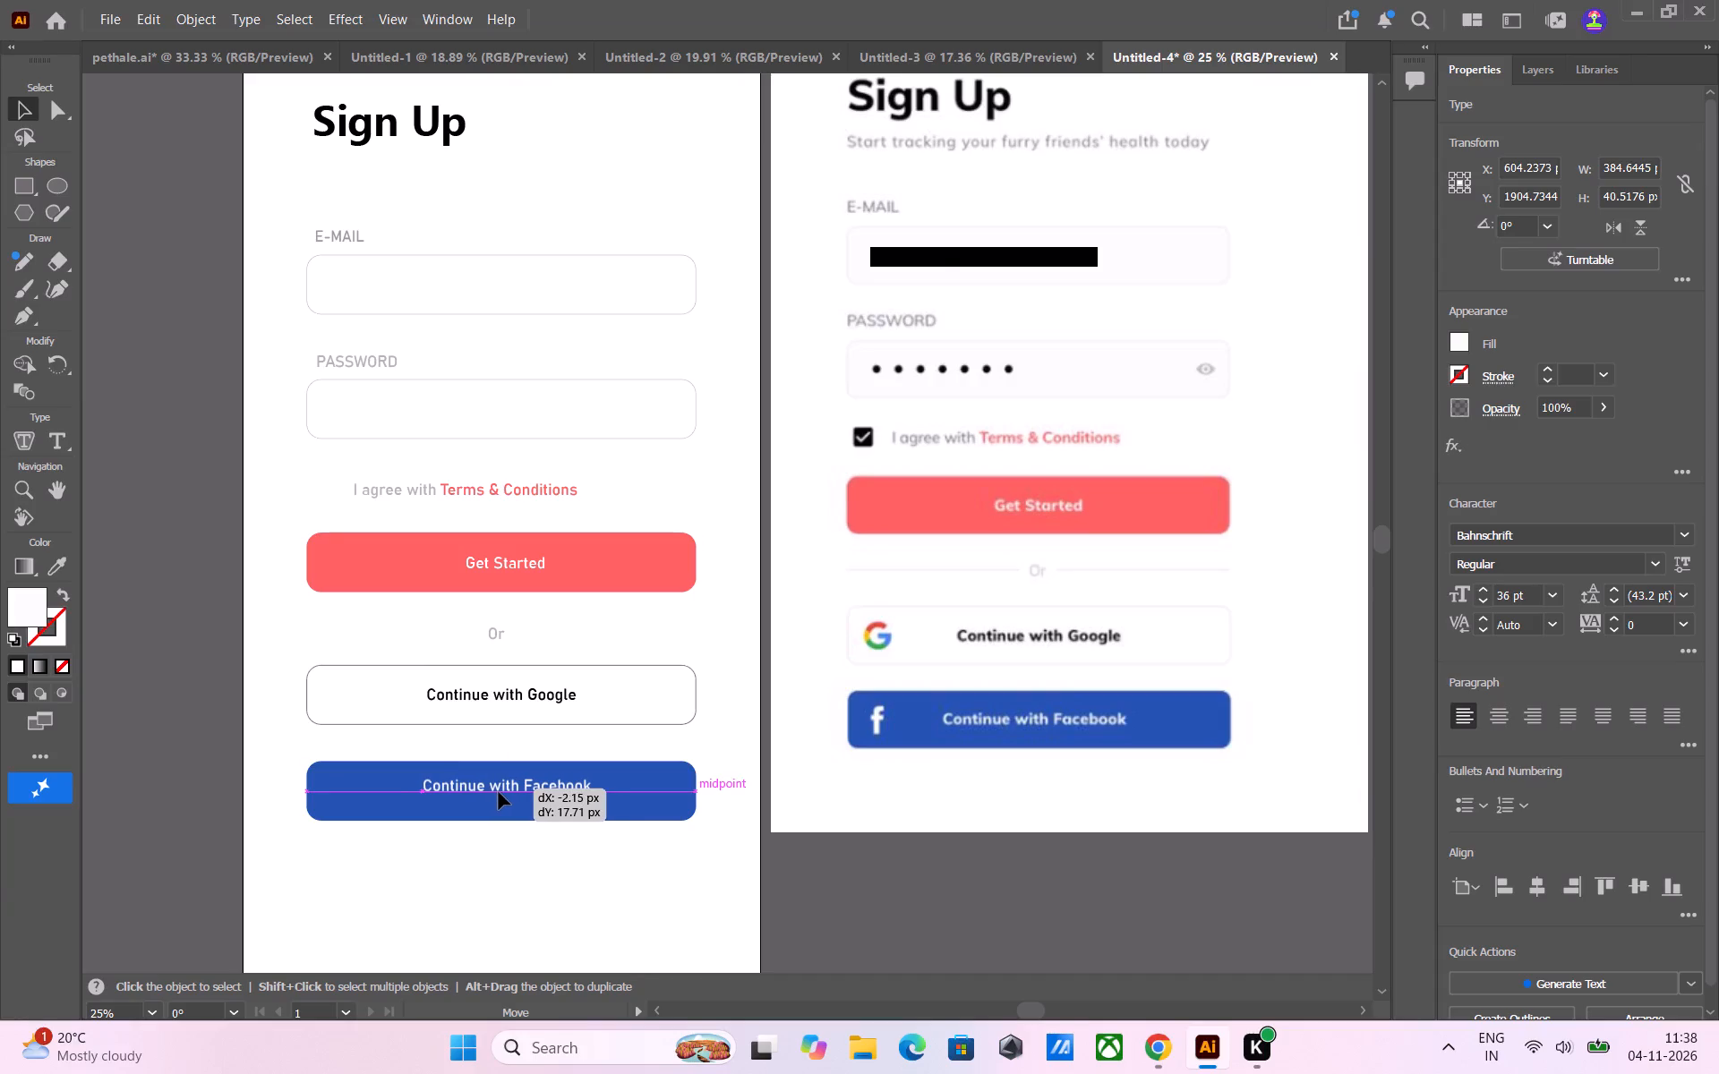
pyautogui.moveTo(499, 792); pyautogui.dragTo(489, 790)
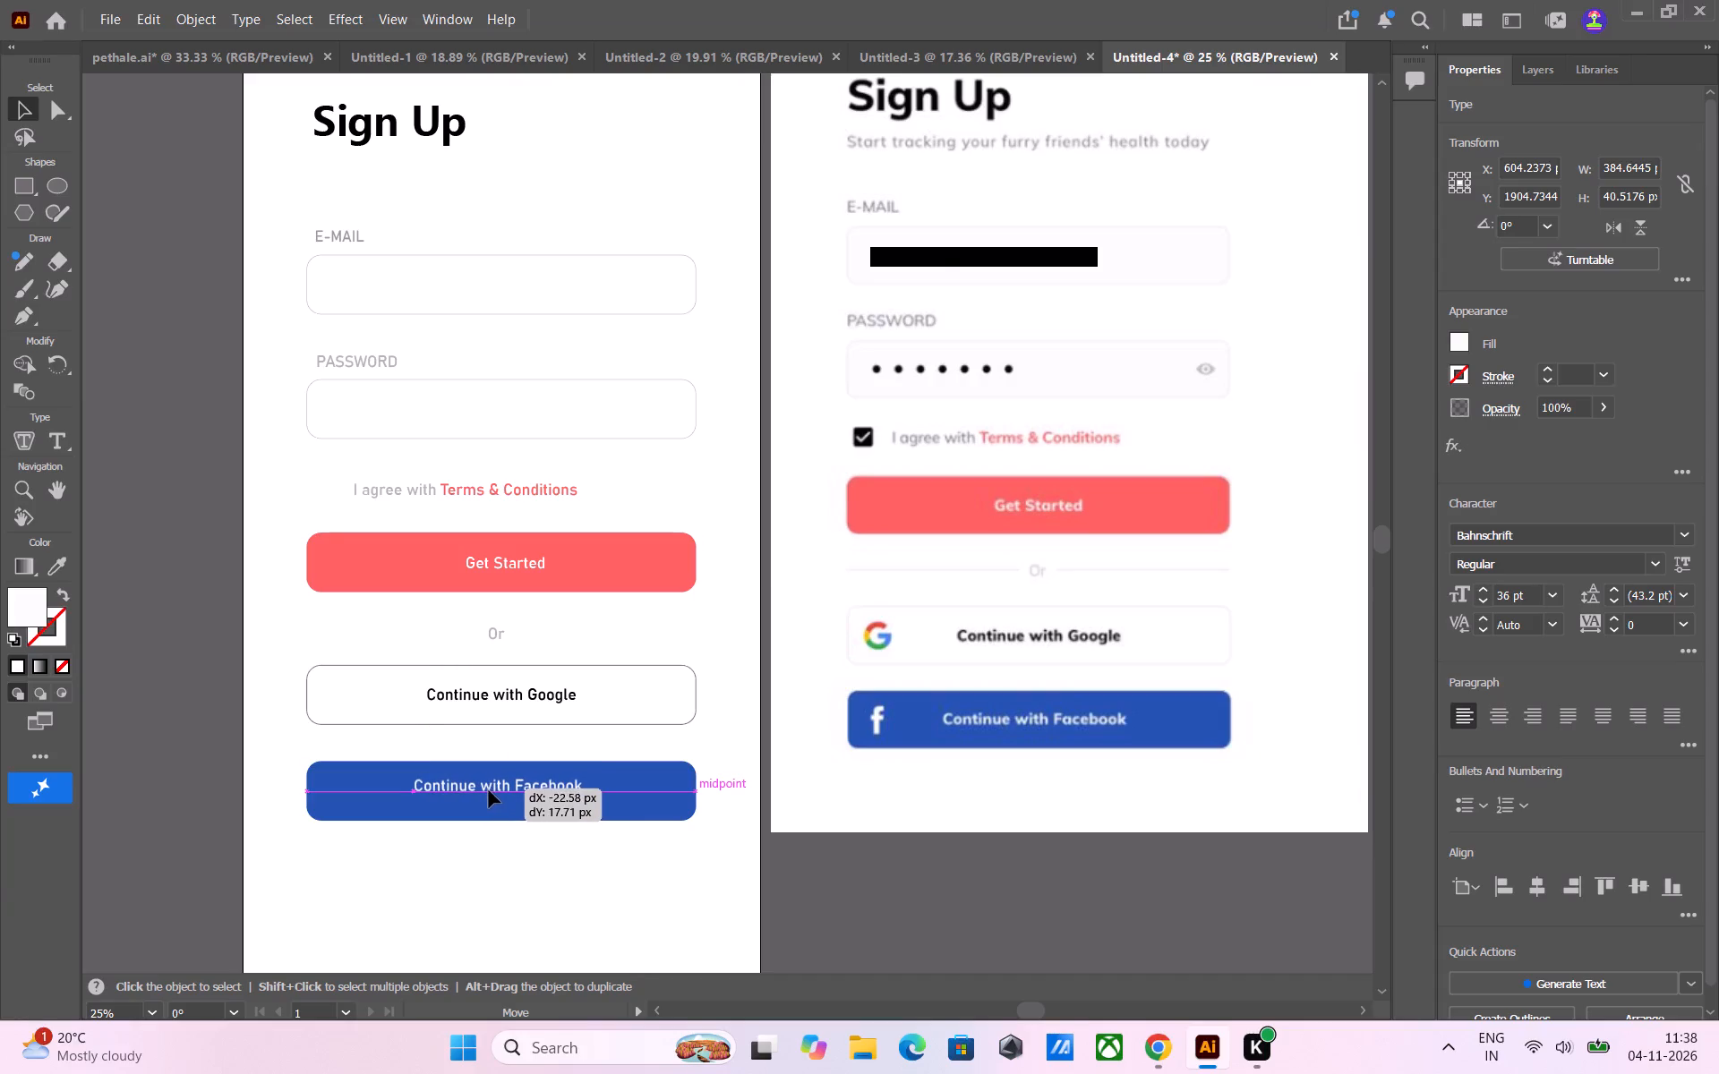
pyautogui.moveTo(489, 790); pyautogui.dragTo(504, 796)
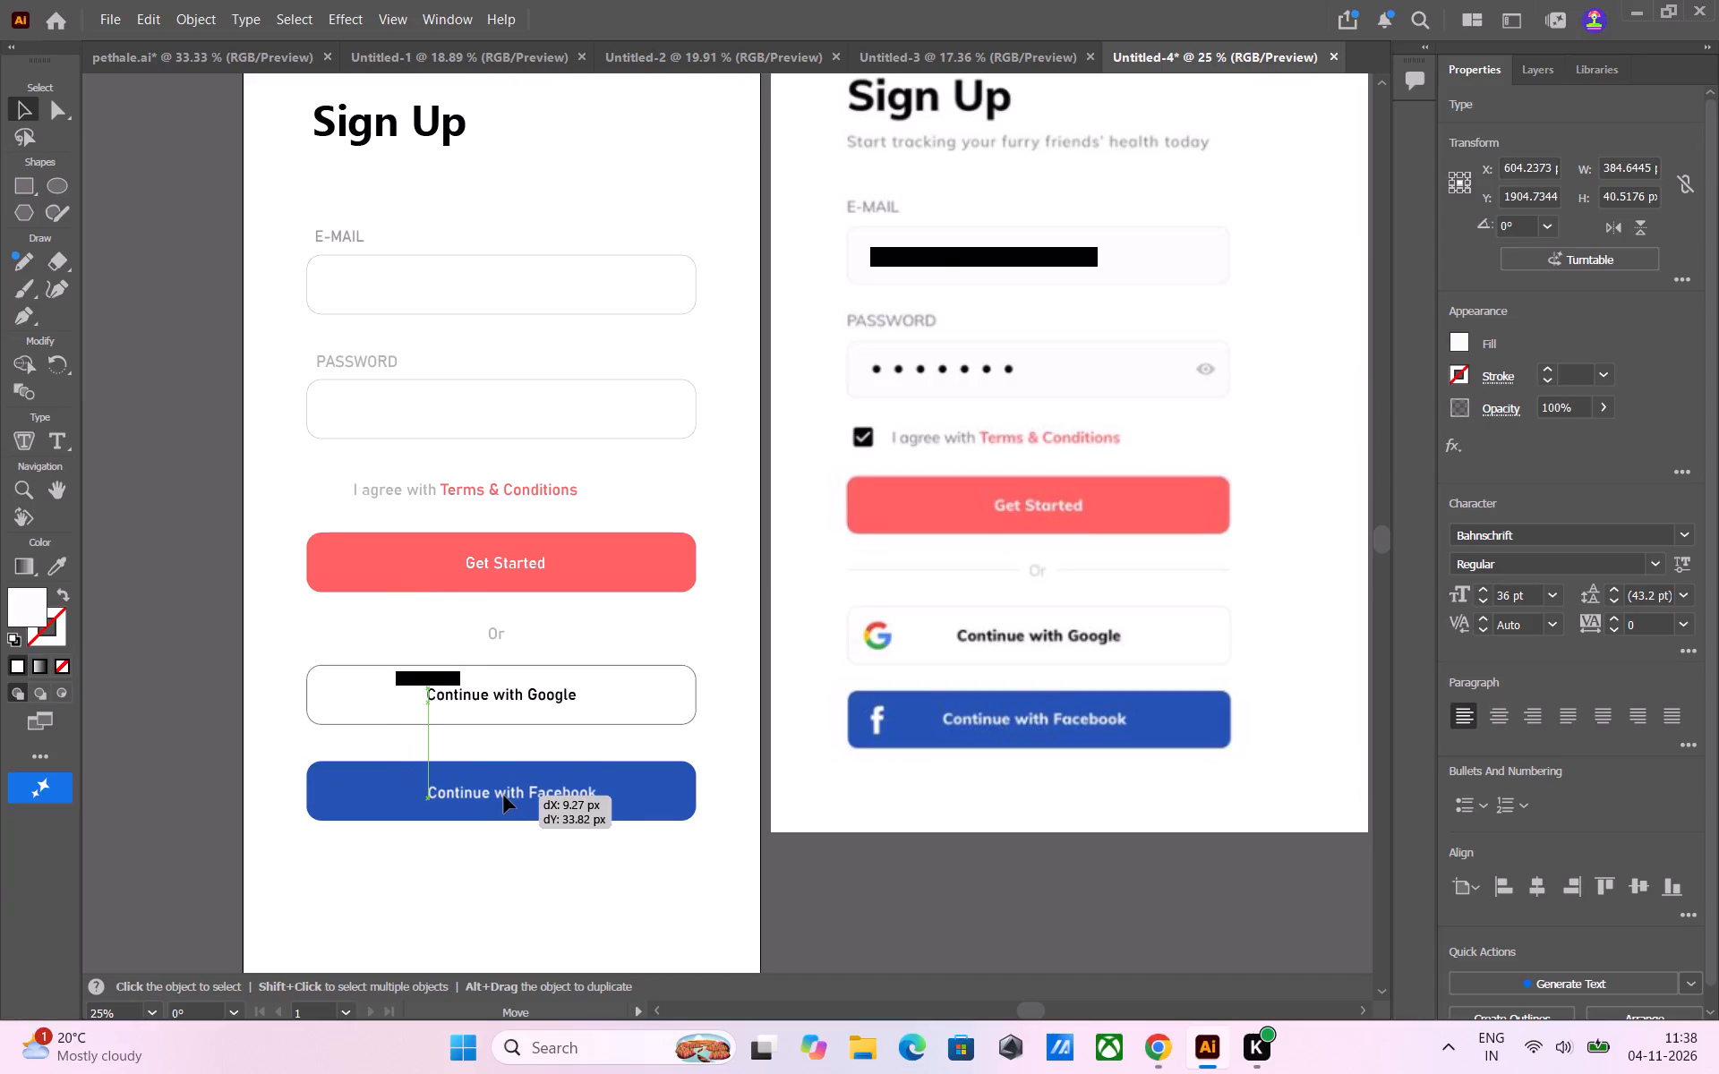
pyautogui.moveTo(504, 796); pyautogui.dragTo(467, 785)
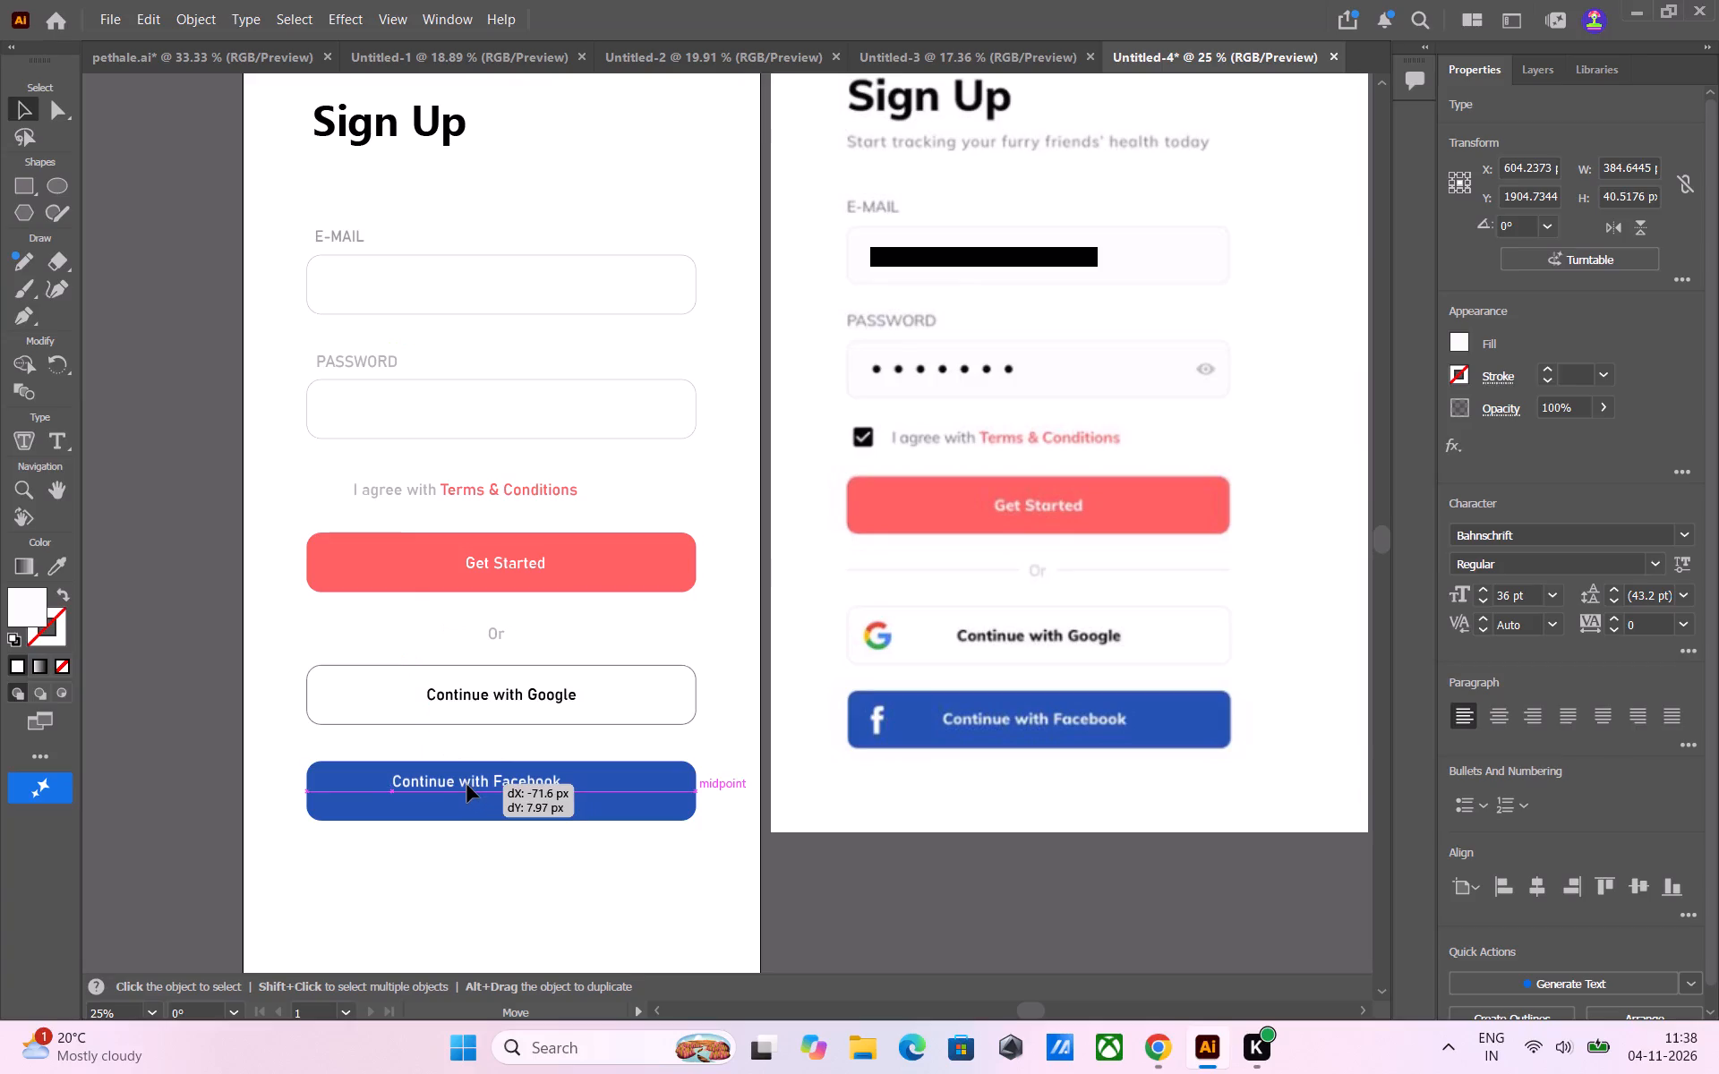
pyautogui.moveTo(467, 785); pyautogui.dragTo(490, 795)
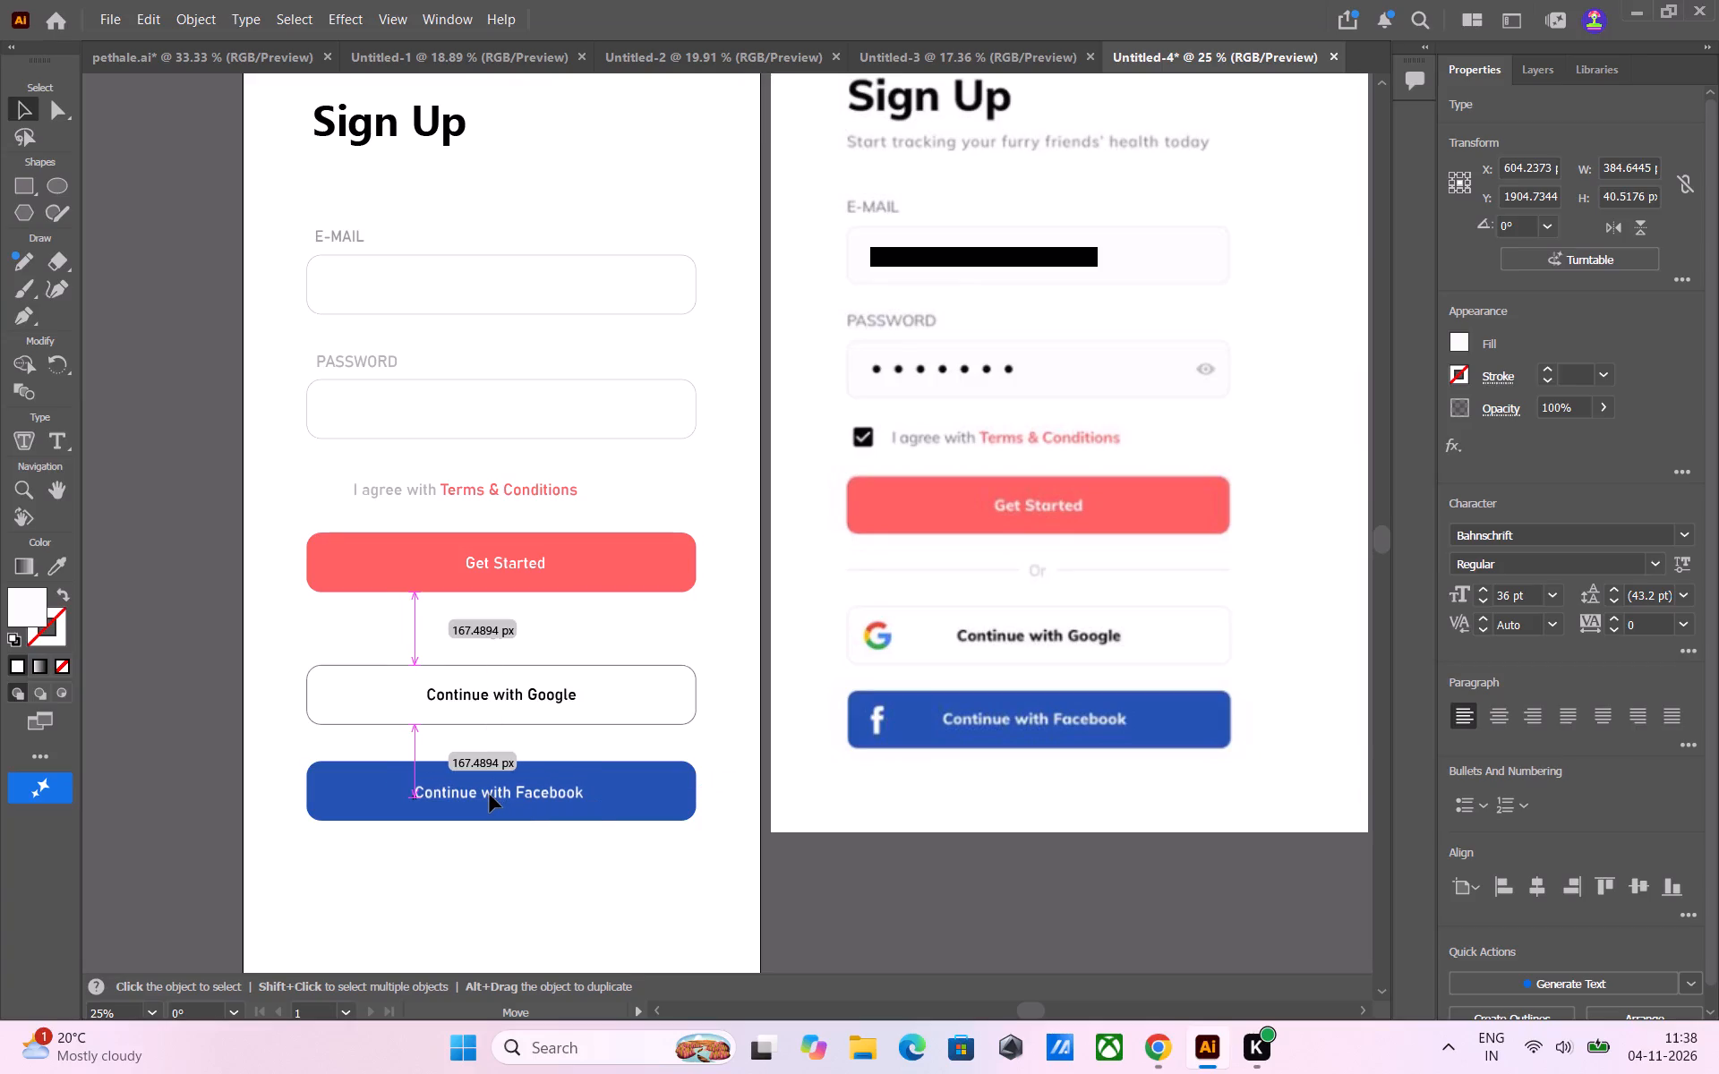
pyautogui.moveTo(490, 795); pyautogui.dragTo(493, 795)
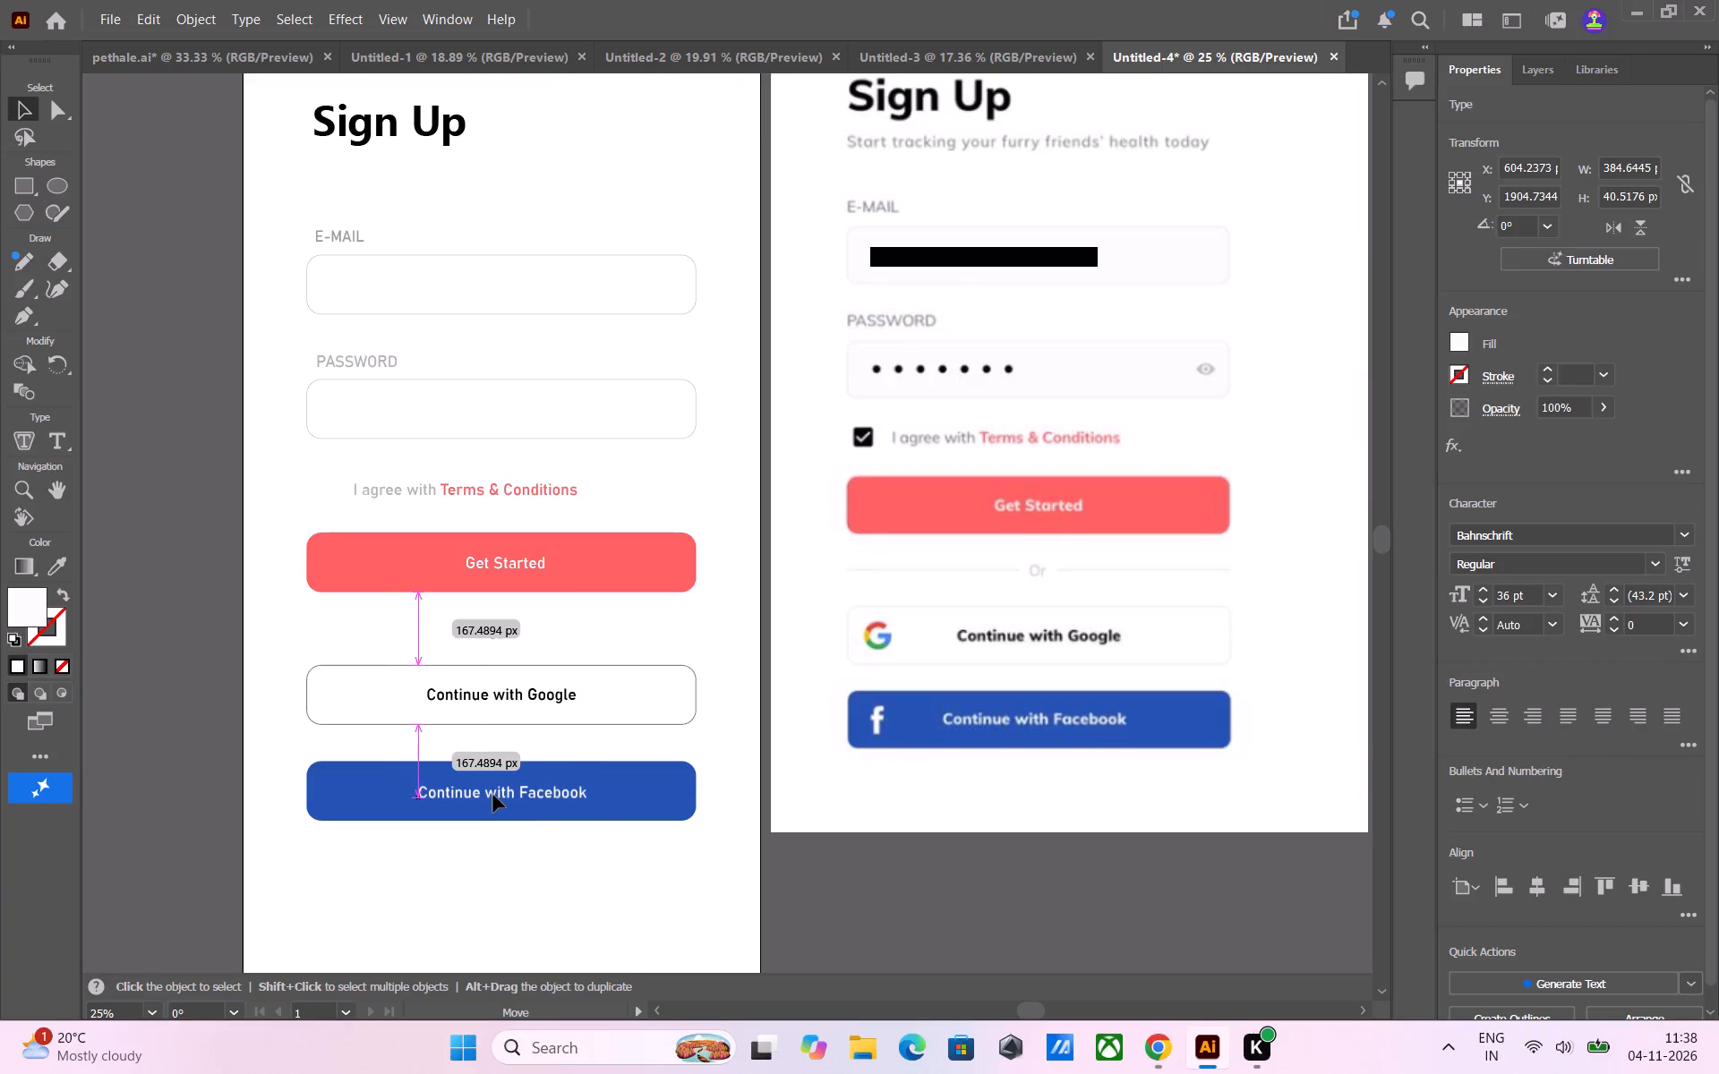
pyautogui.moveTo(493, 795); pyautogui.dragTo(500, 795)
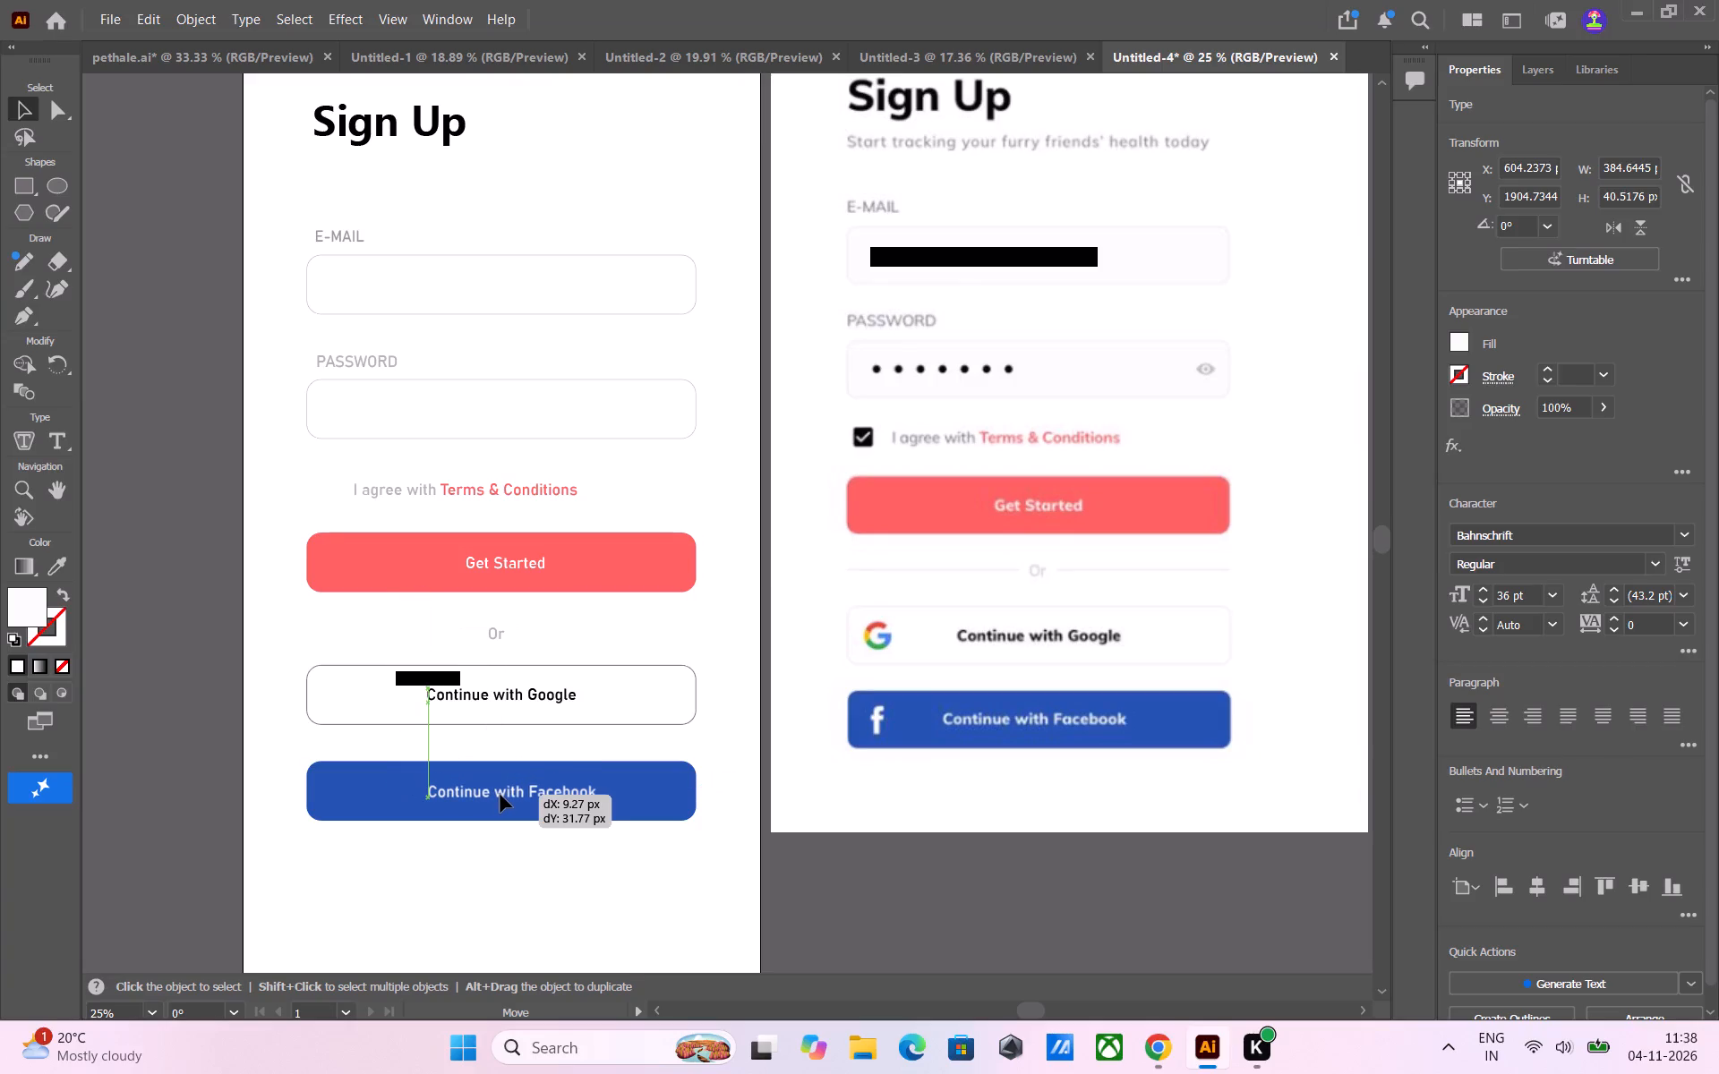
pyautogui.moveTo(500, 795); pyautogui.dragTo(496, 795)
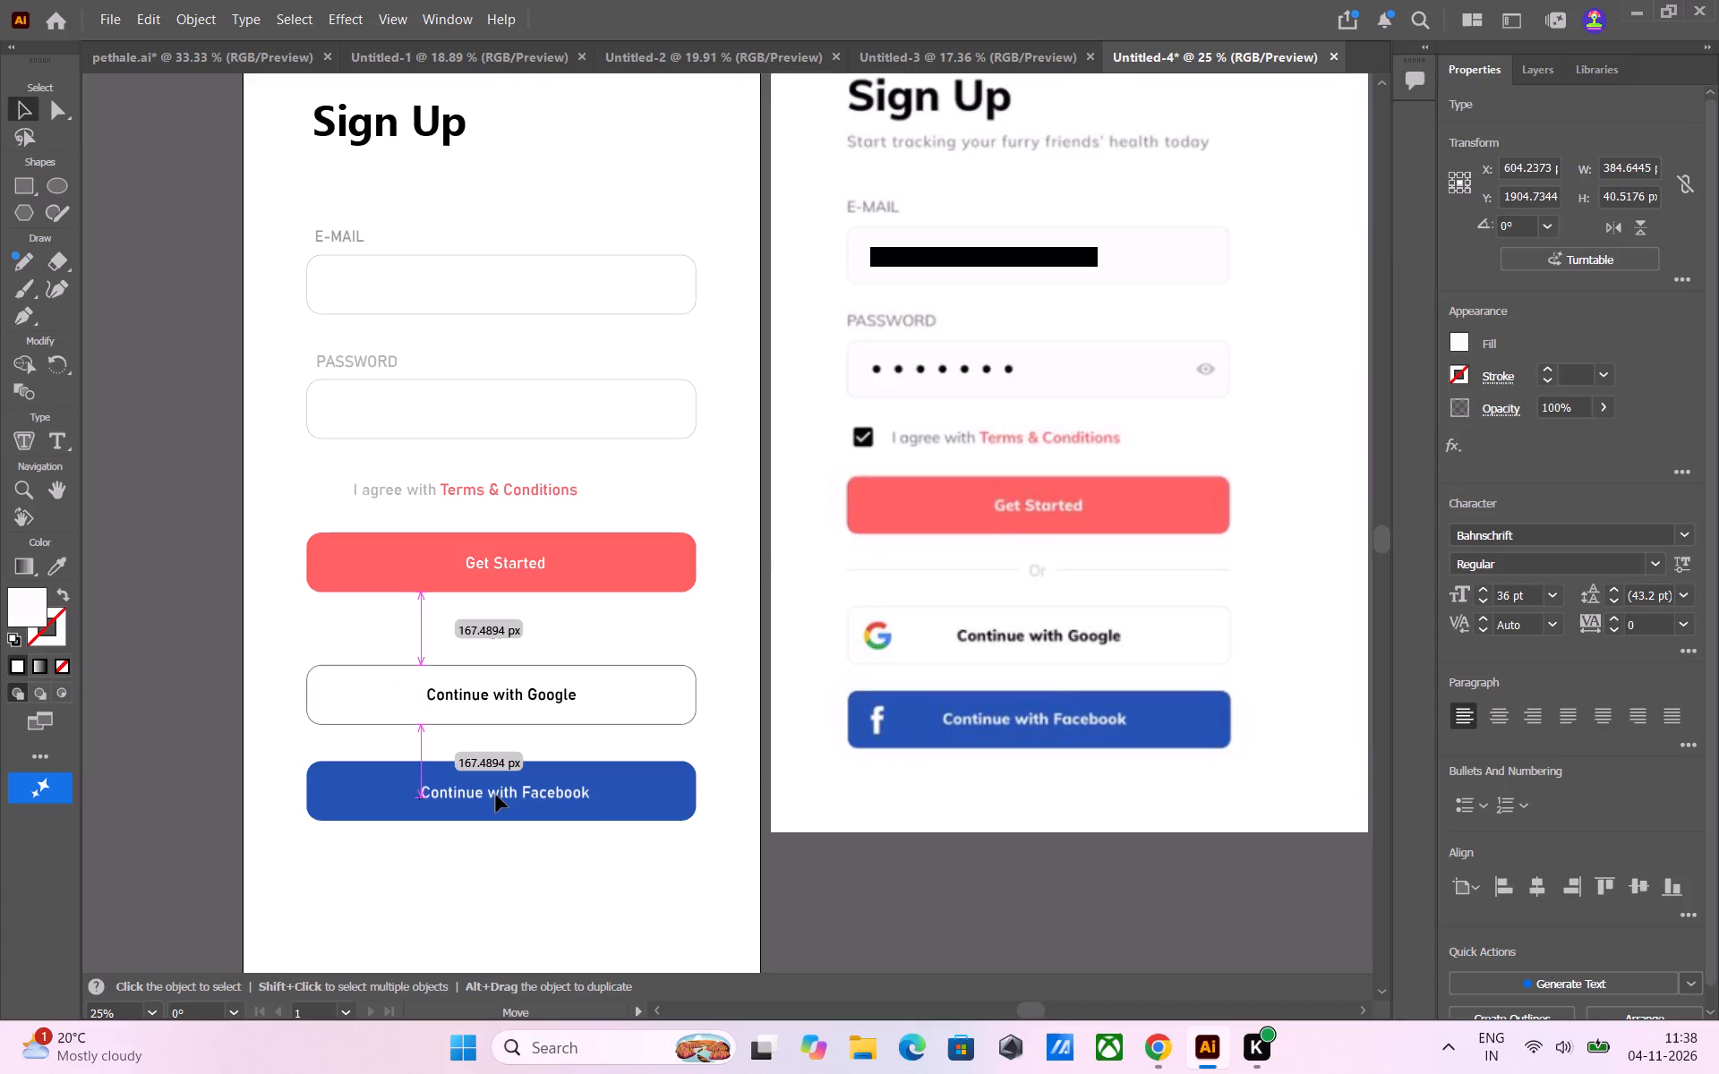
pyautogui.moveTo(496, 795); pyautogui.dragTo(495, 795)
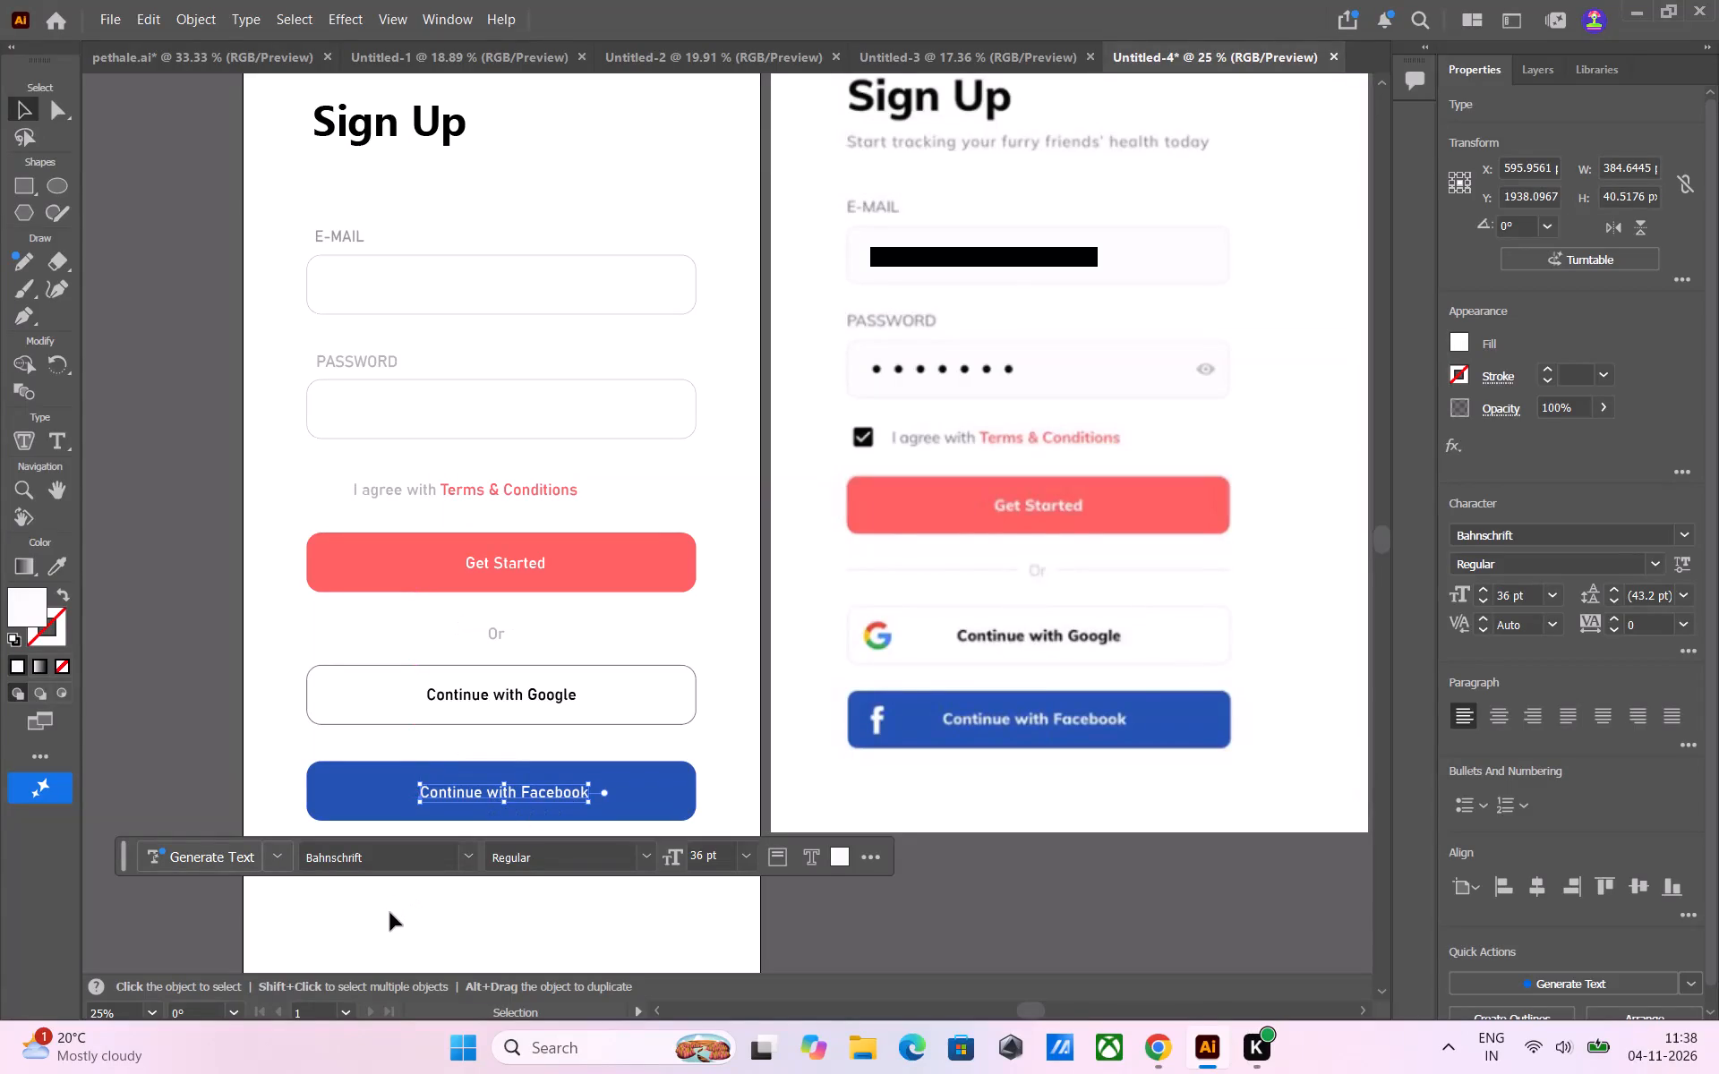
pyautogui.press('Up')
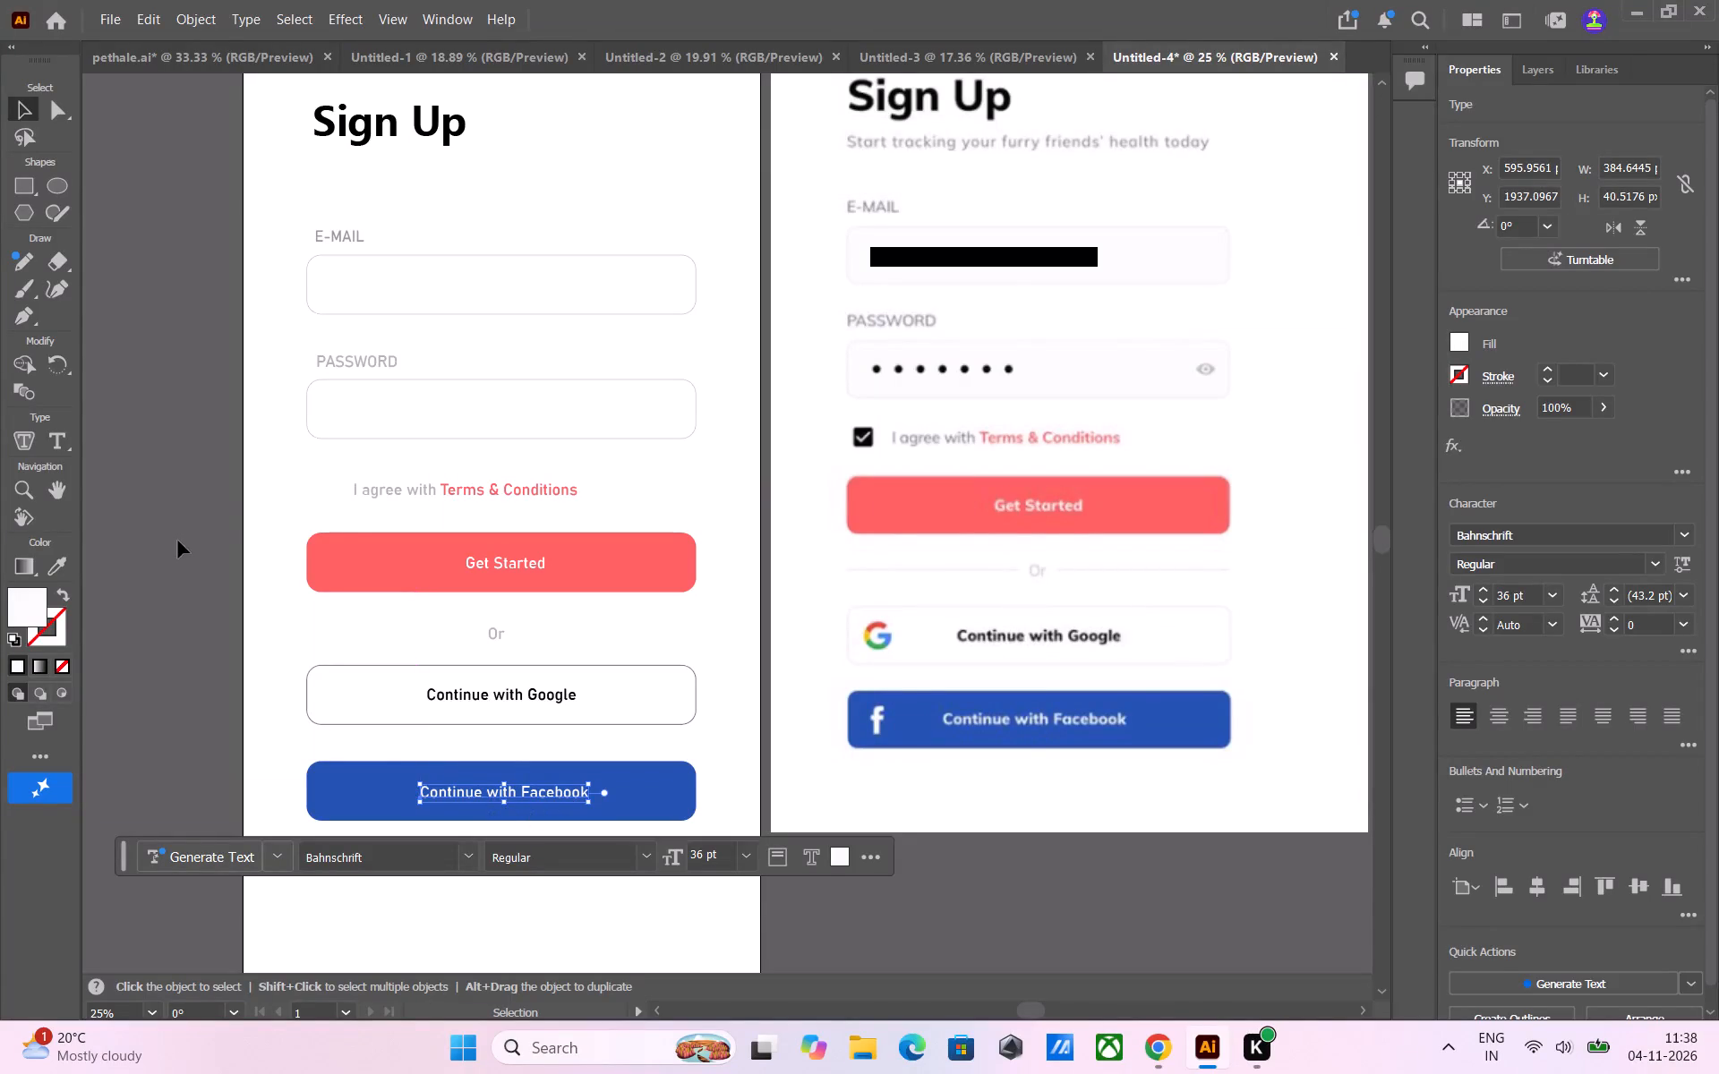
pyautogui.click(178, 542)
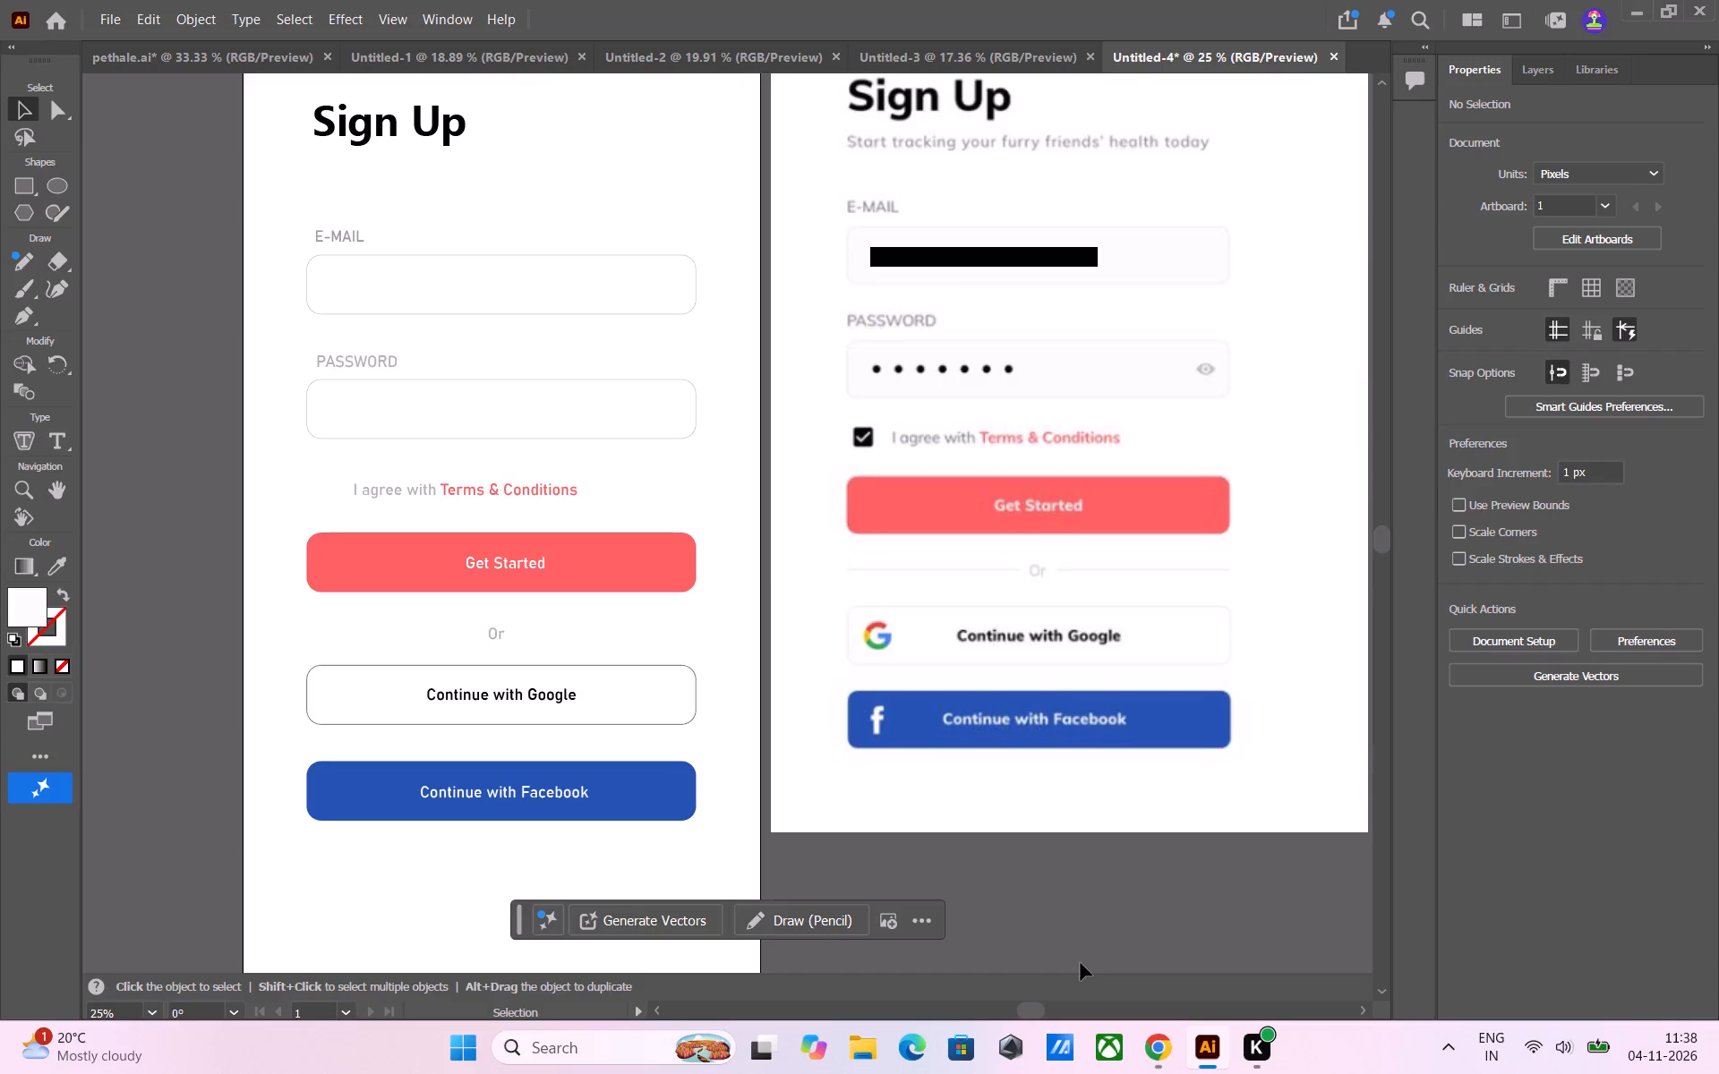
# Switch to the Chrome browser window.
pyautogui.click(1164, 1058)
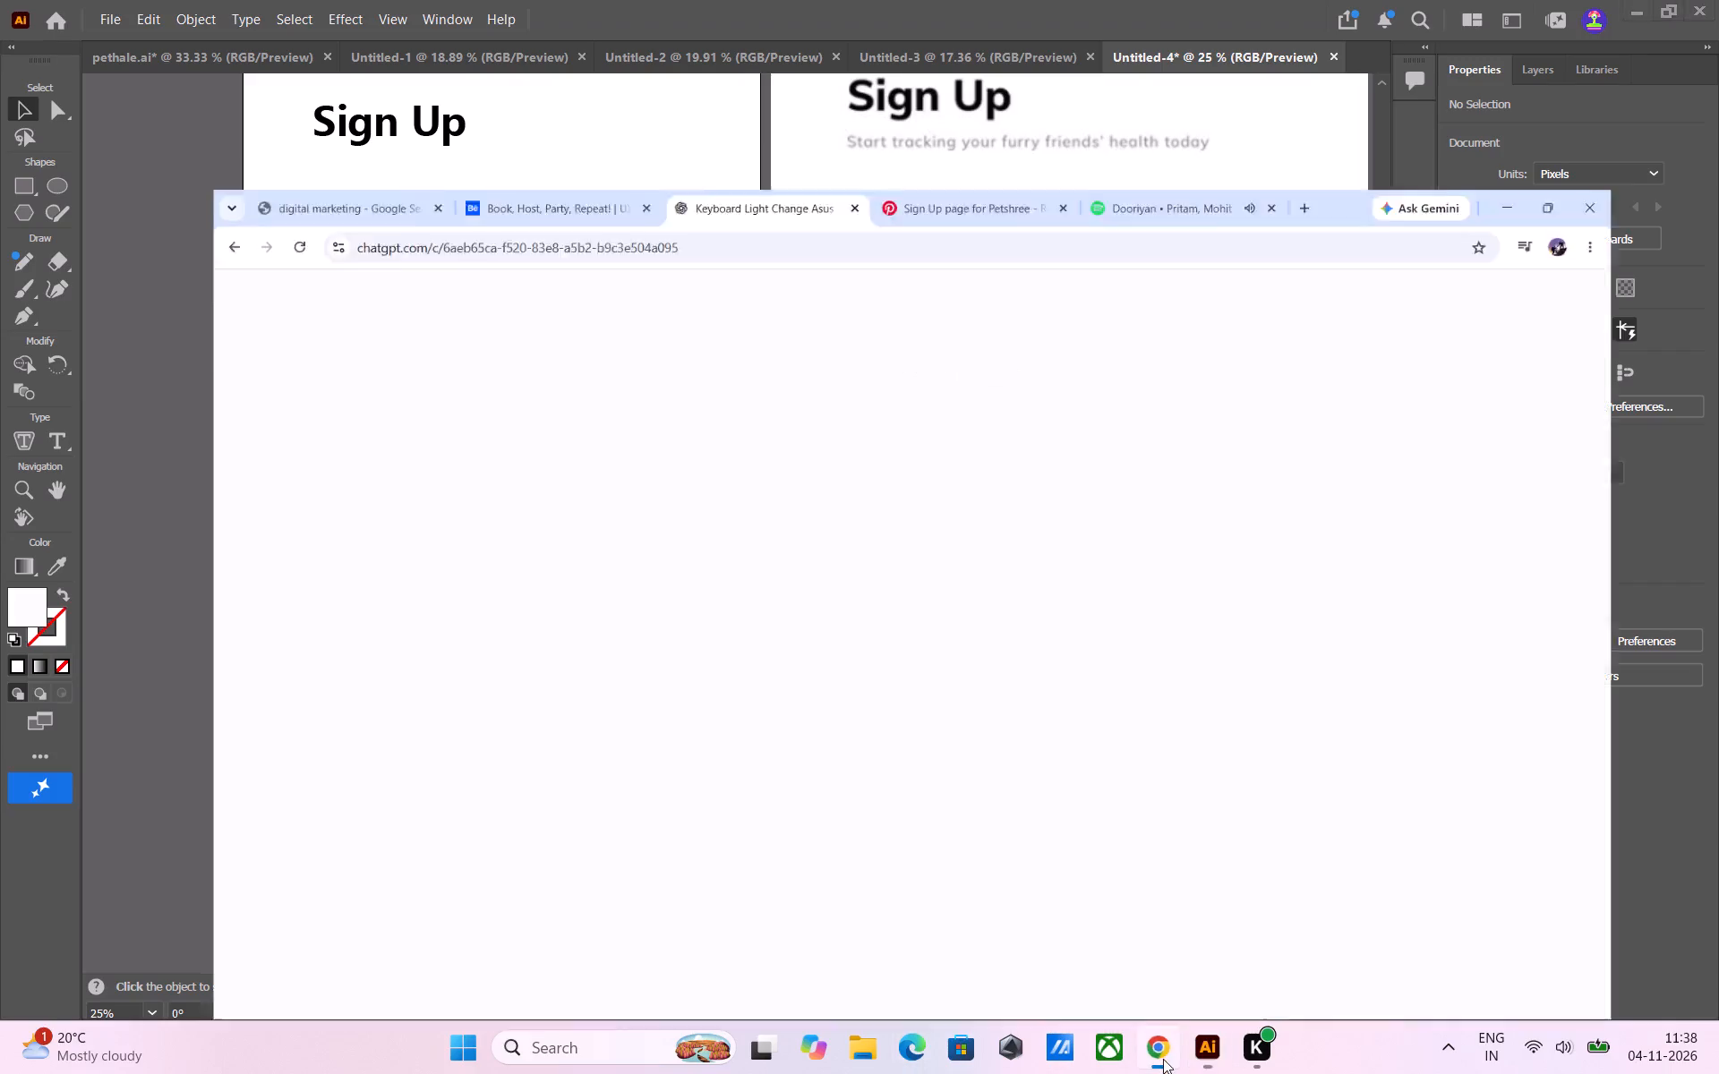
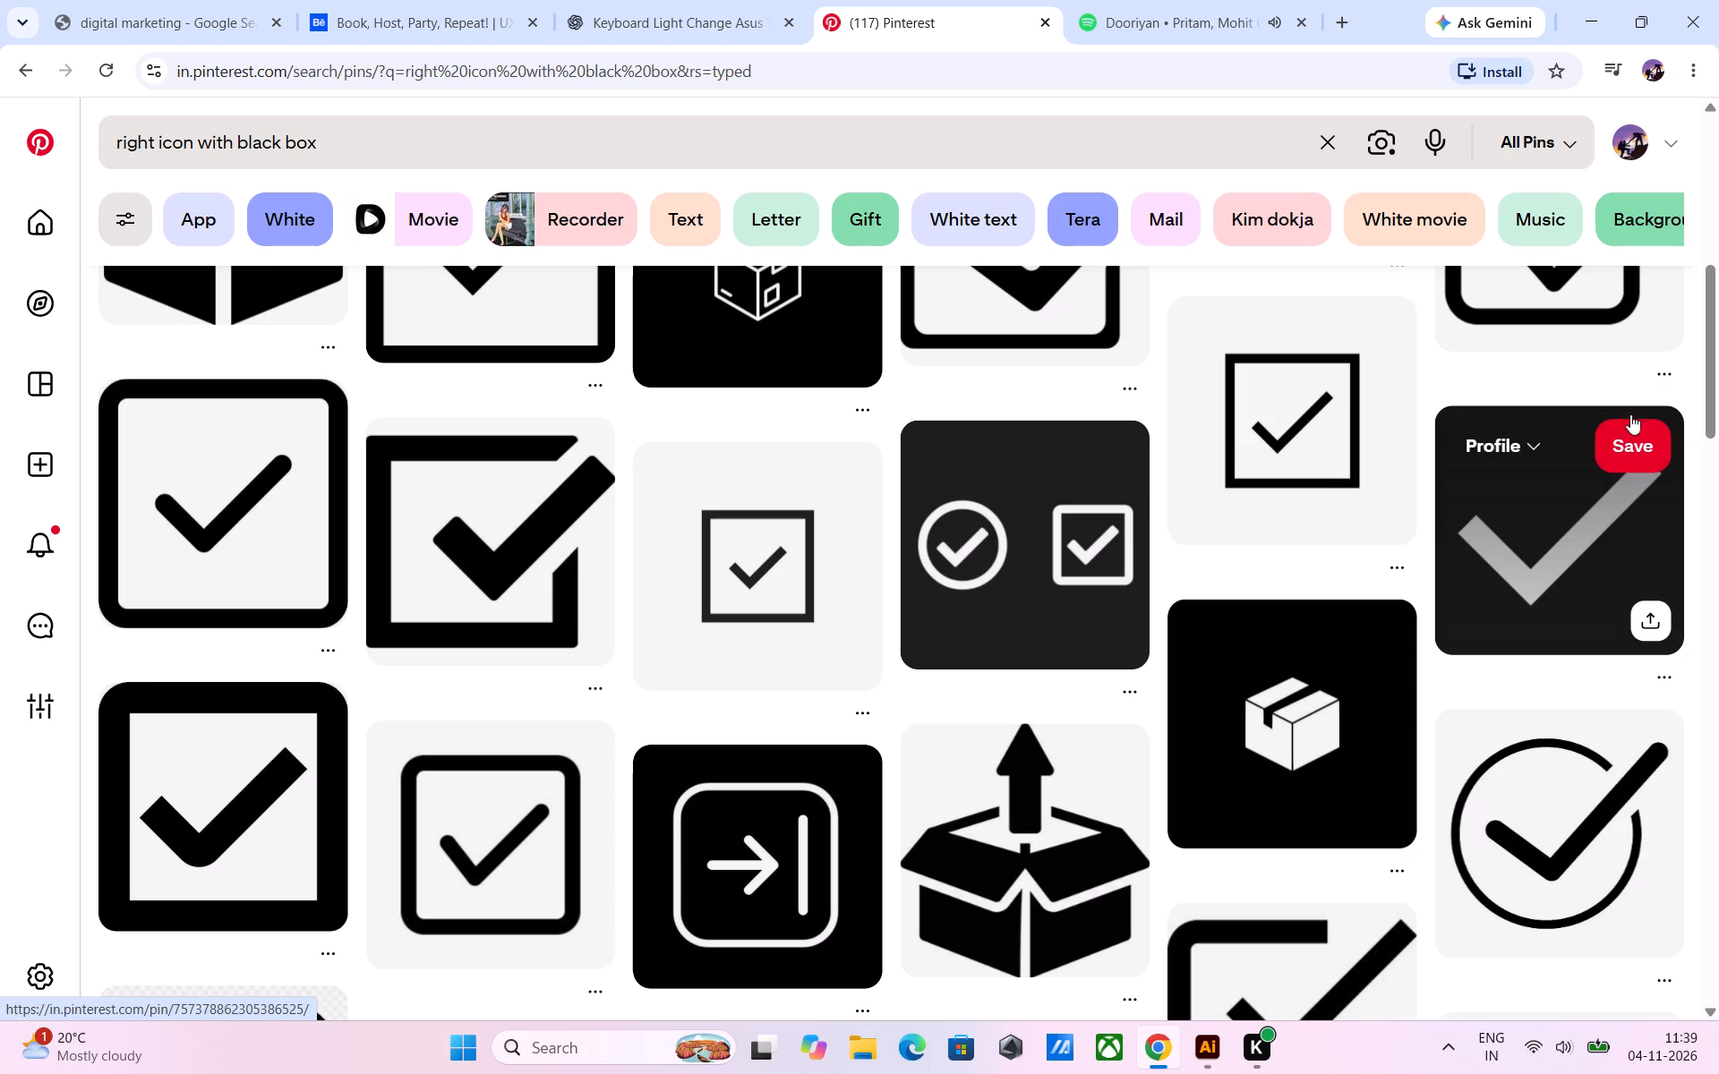
# Transfer the light check mark on a black background from the Pinterest results towards the Illustrator document.
pyautogui.moveTo(1595, 570); pyautogui.dragTo(1253, 1073)
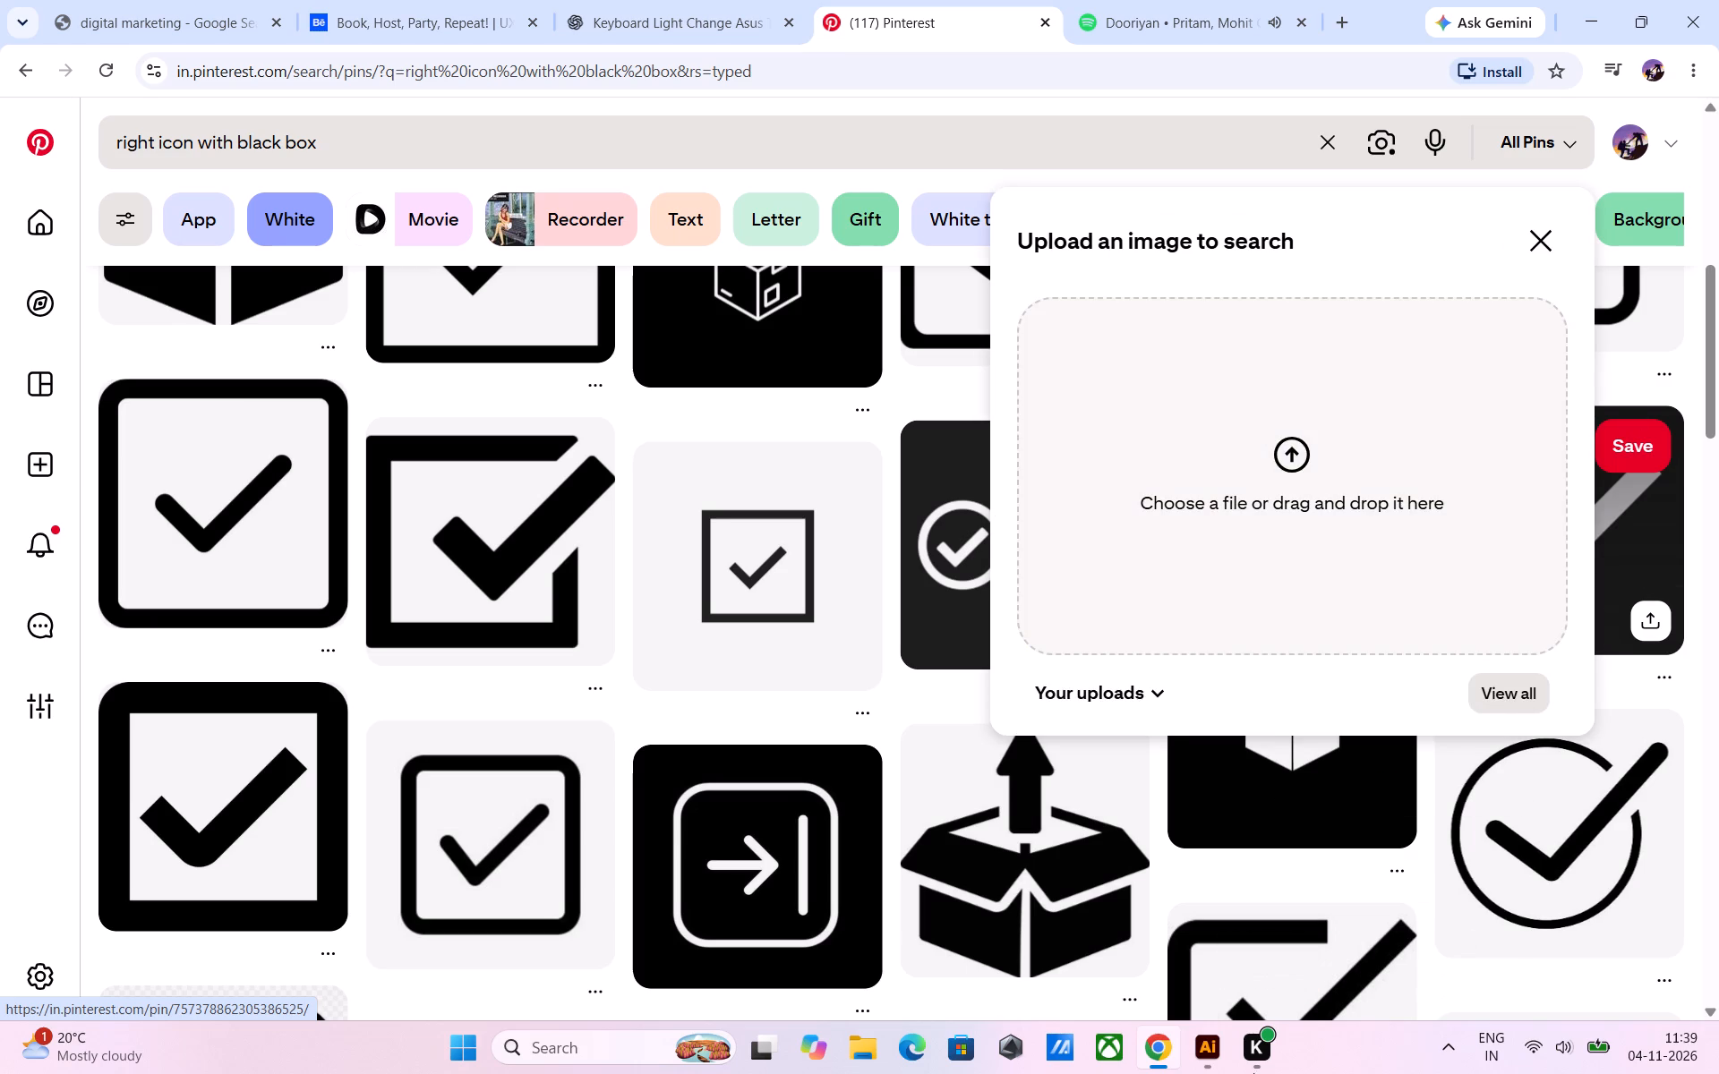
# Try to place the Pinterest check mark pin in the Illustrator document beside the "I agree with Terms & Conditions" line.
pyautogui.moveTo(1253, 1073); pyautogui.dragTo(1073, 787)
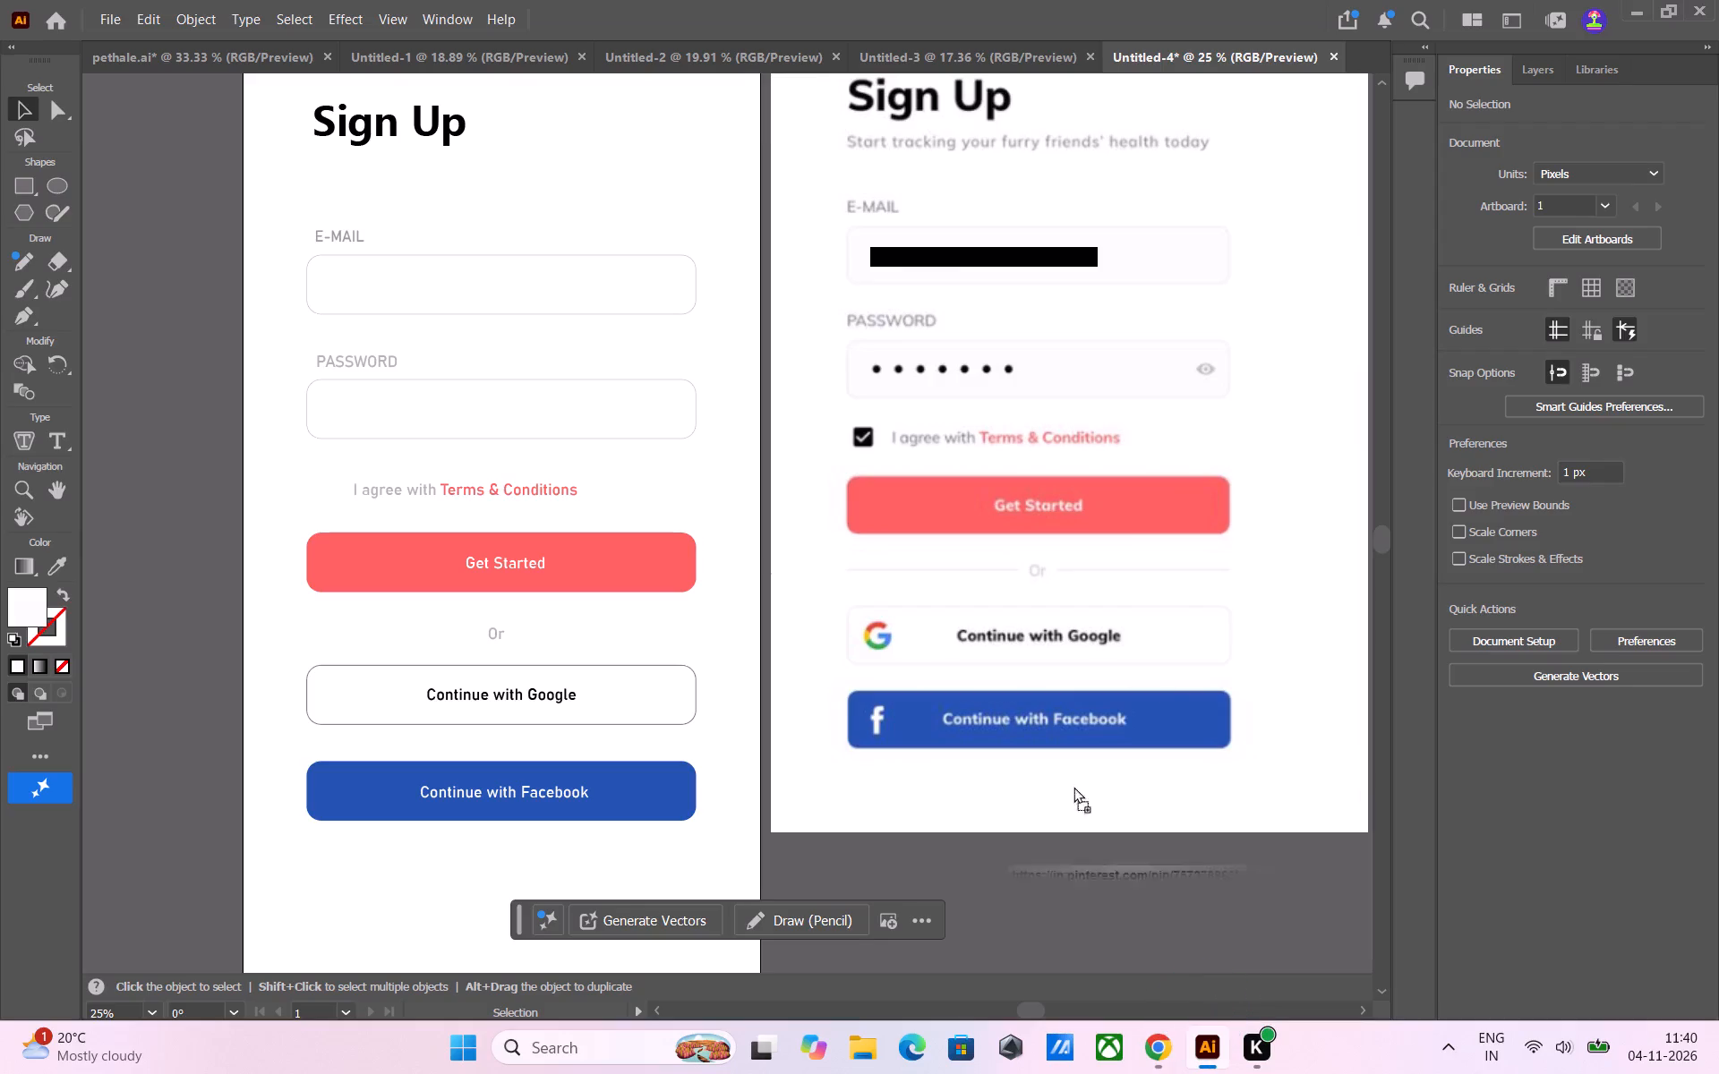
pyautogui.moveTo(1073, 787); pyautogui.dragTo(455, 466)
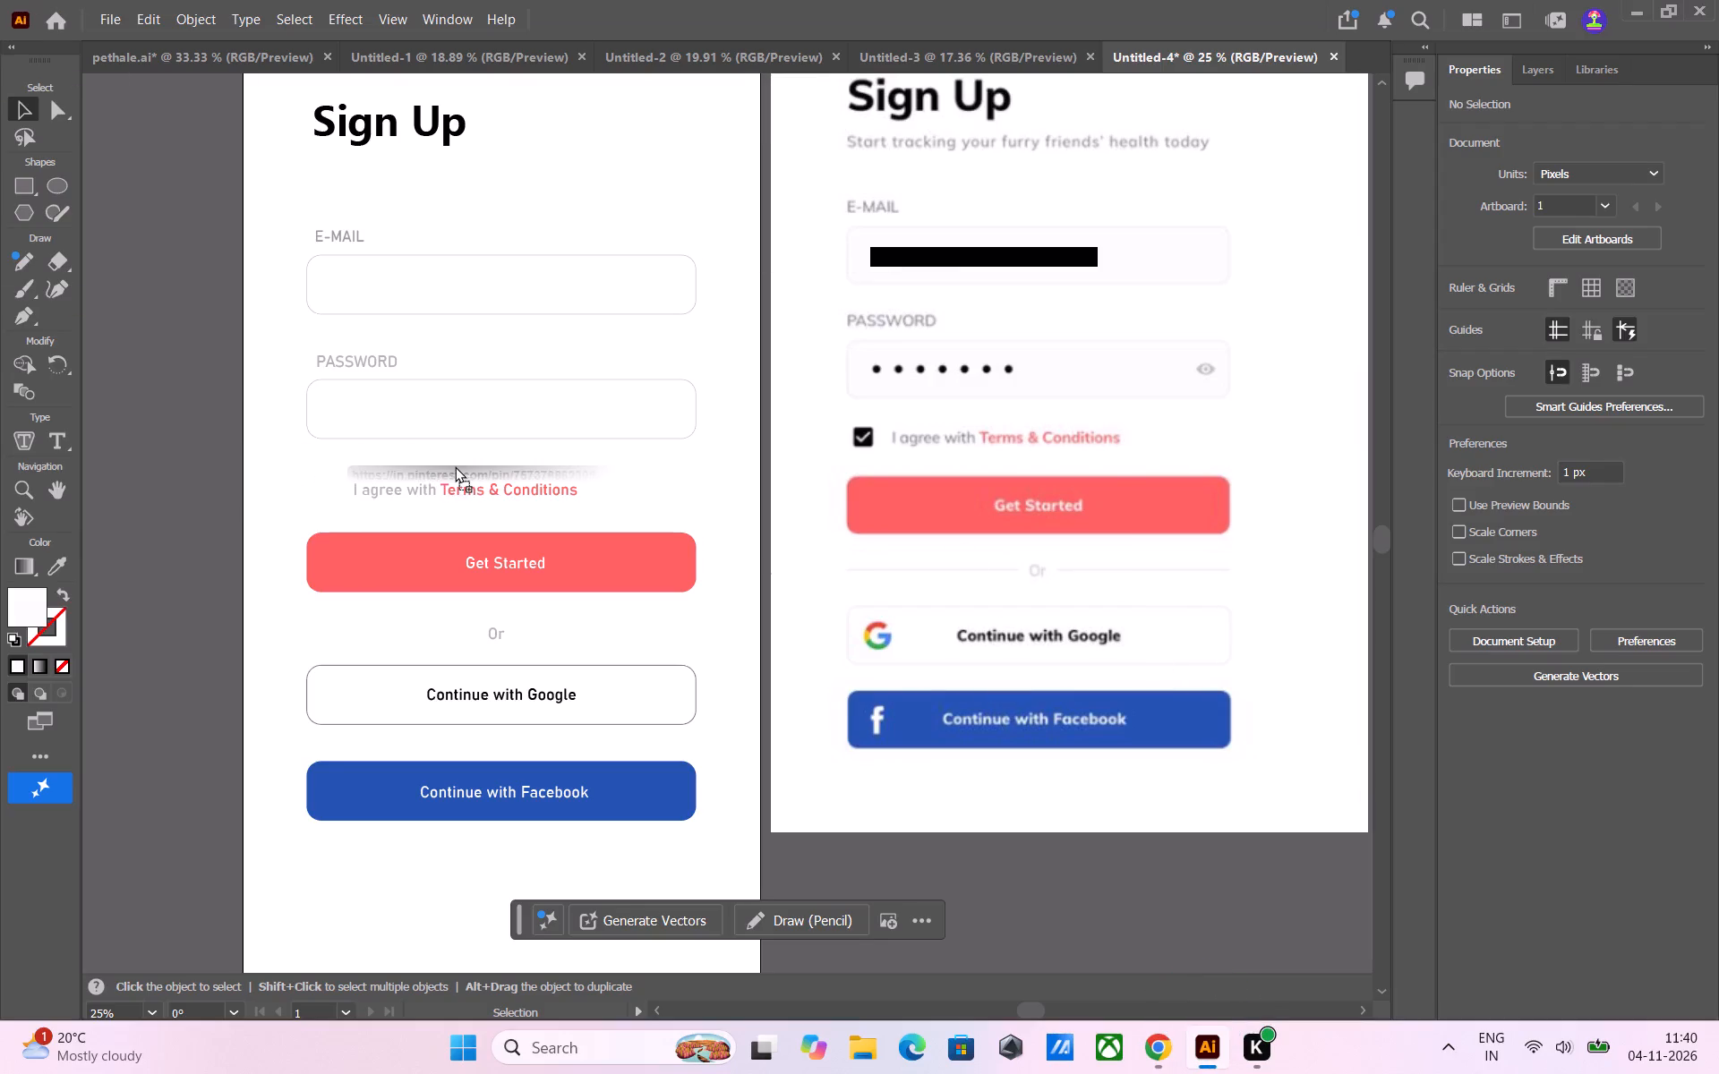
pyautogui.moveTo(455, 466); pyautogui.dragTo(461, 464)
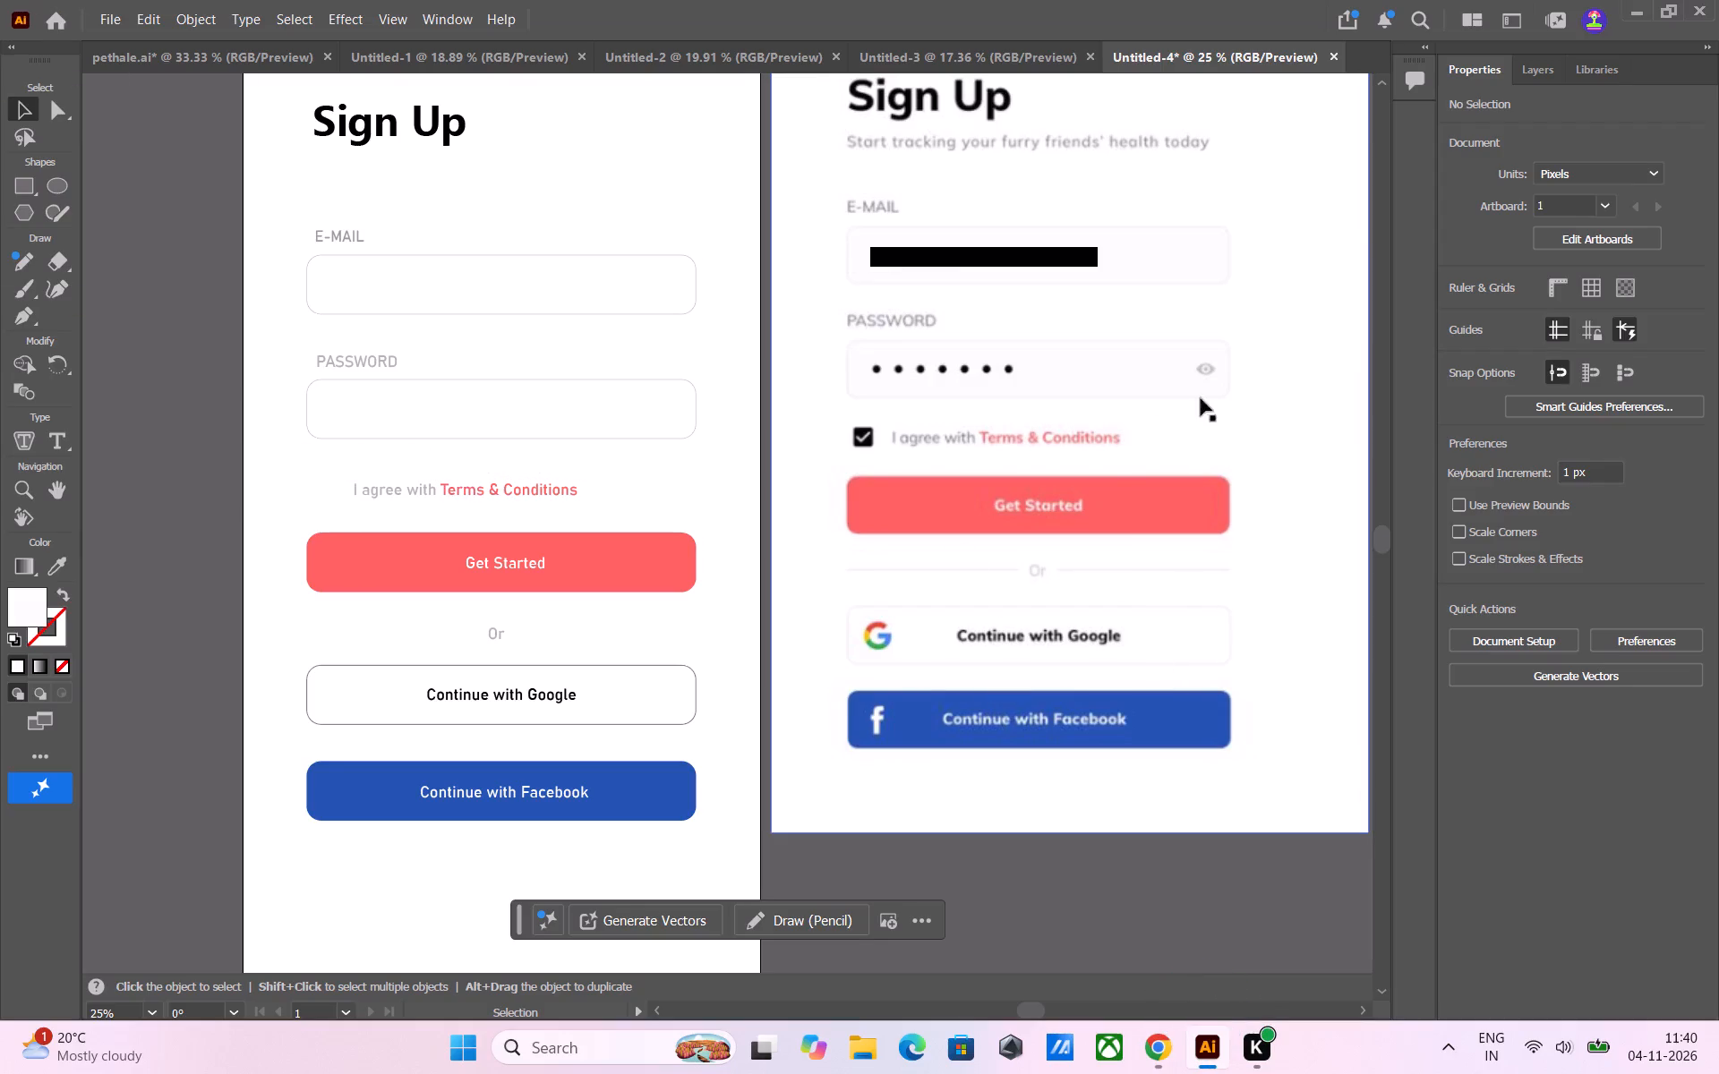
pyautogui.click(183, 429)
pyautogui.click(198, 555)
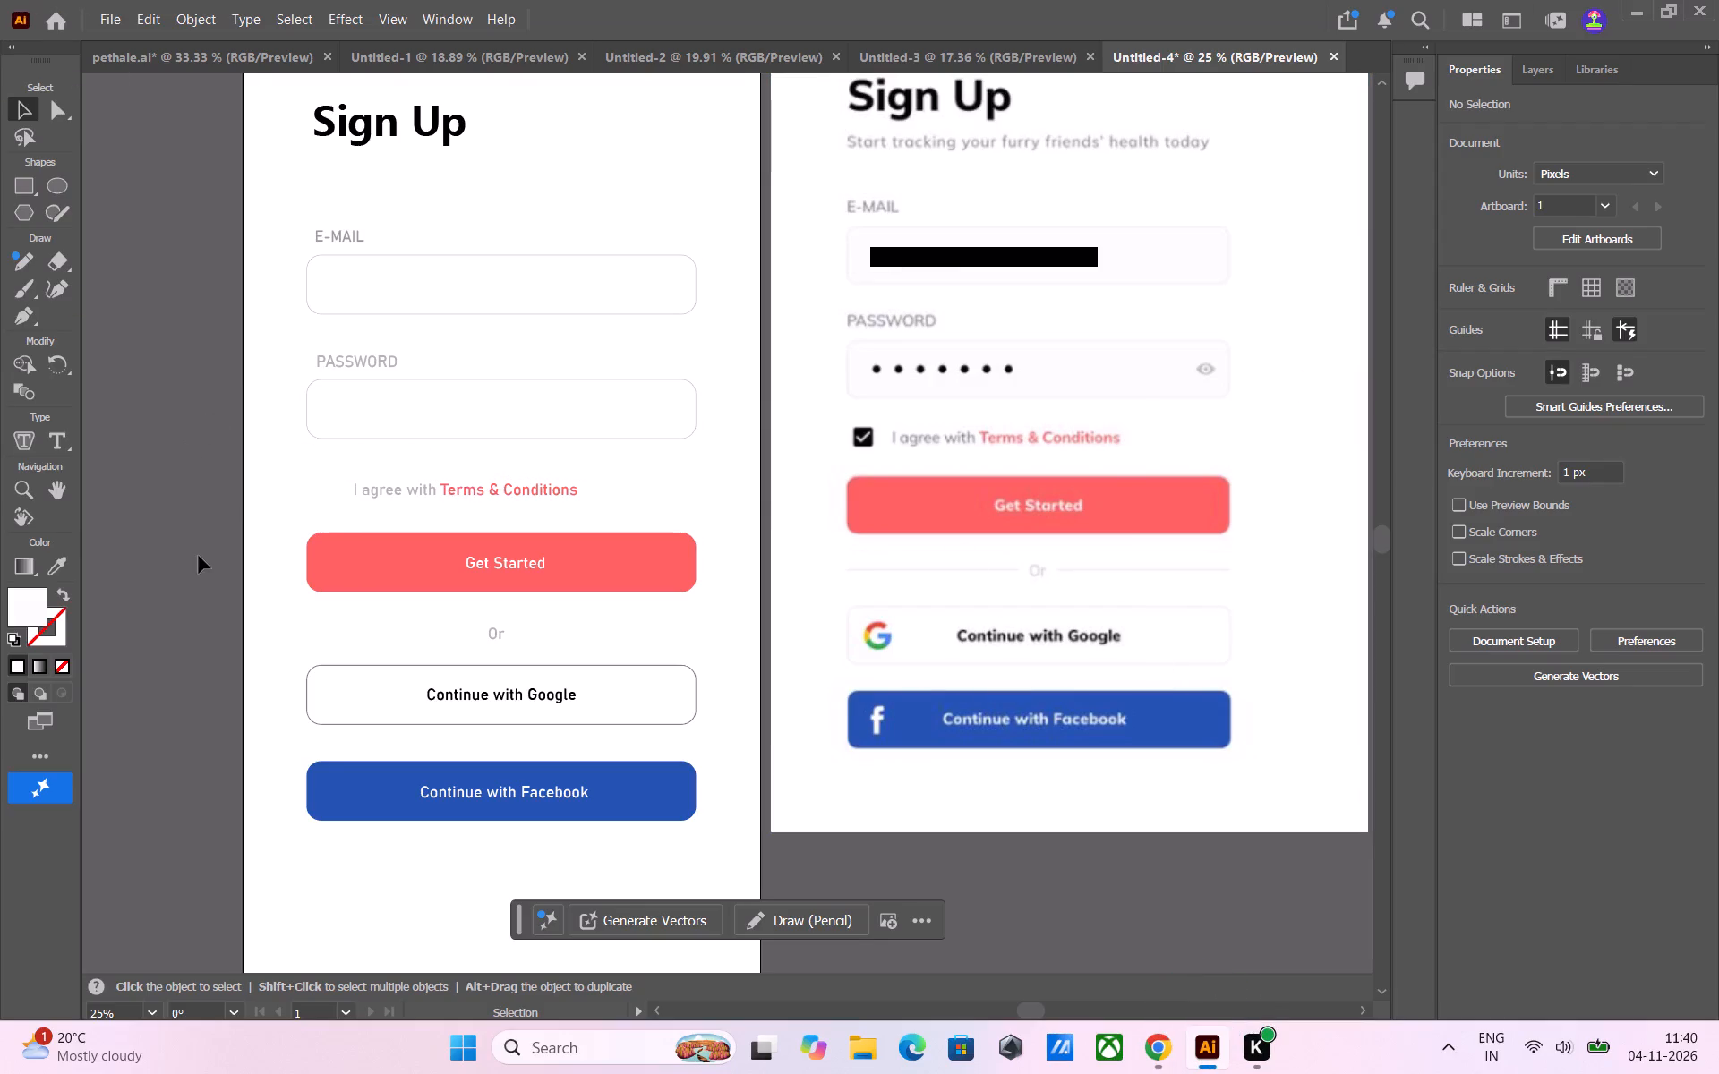
# Switch to Chrome and save the light check mark on black pin to the Pinterest profile.
pyautogui.click(1165, 1042)
pyautogui.click(1629, 440)
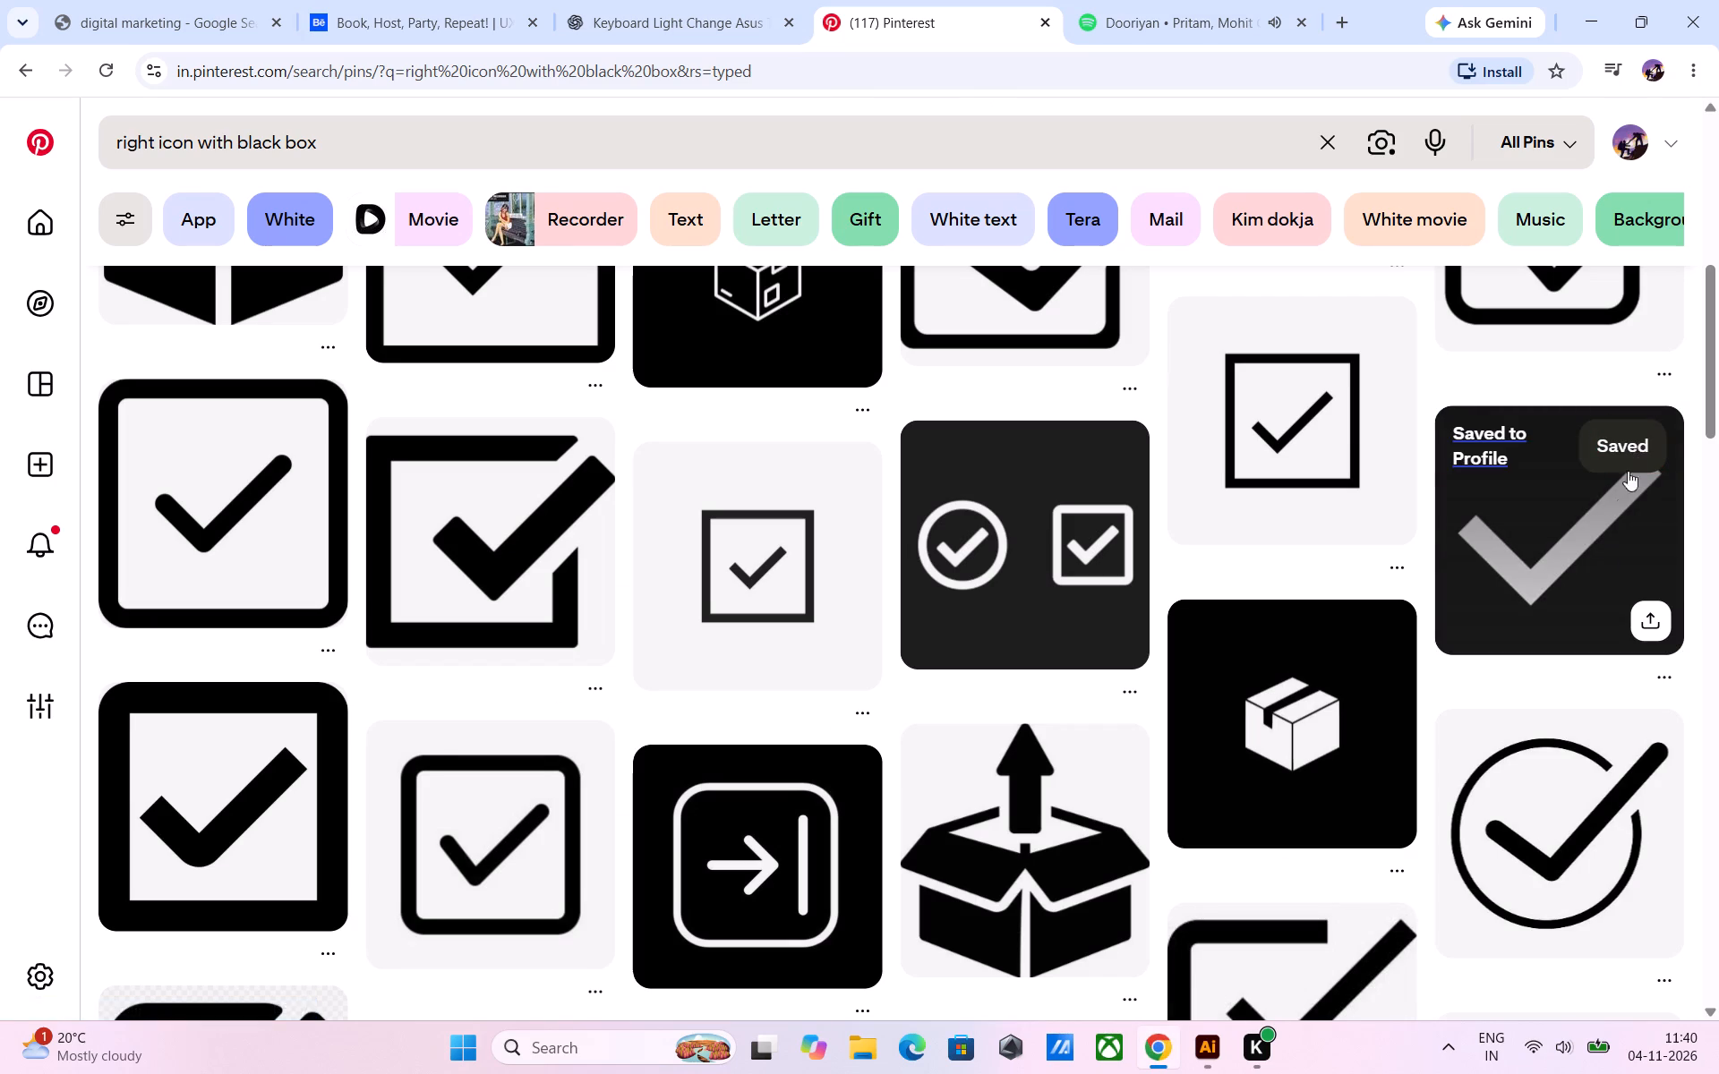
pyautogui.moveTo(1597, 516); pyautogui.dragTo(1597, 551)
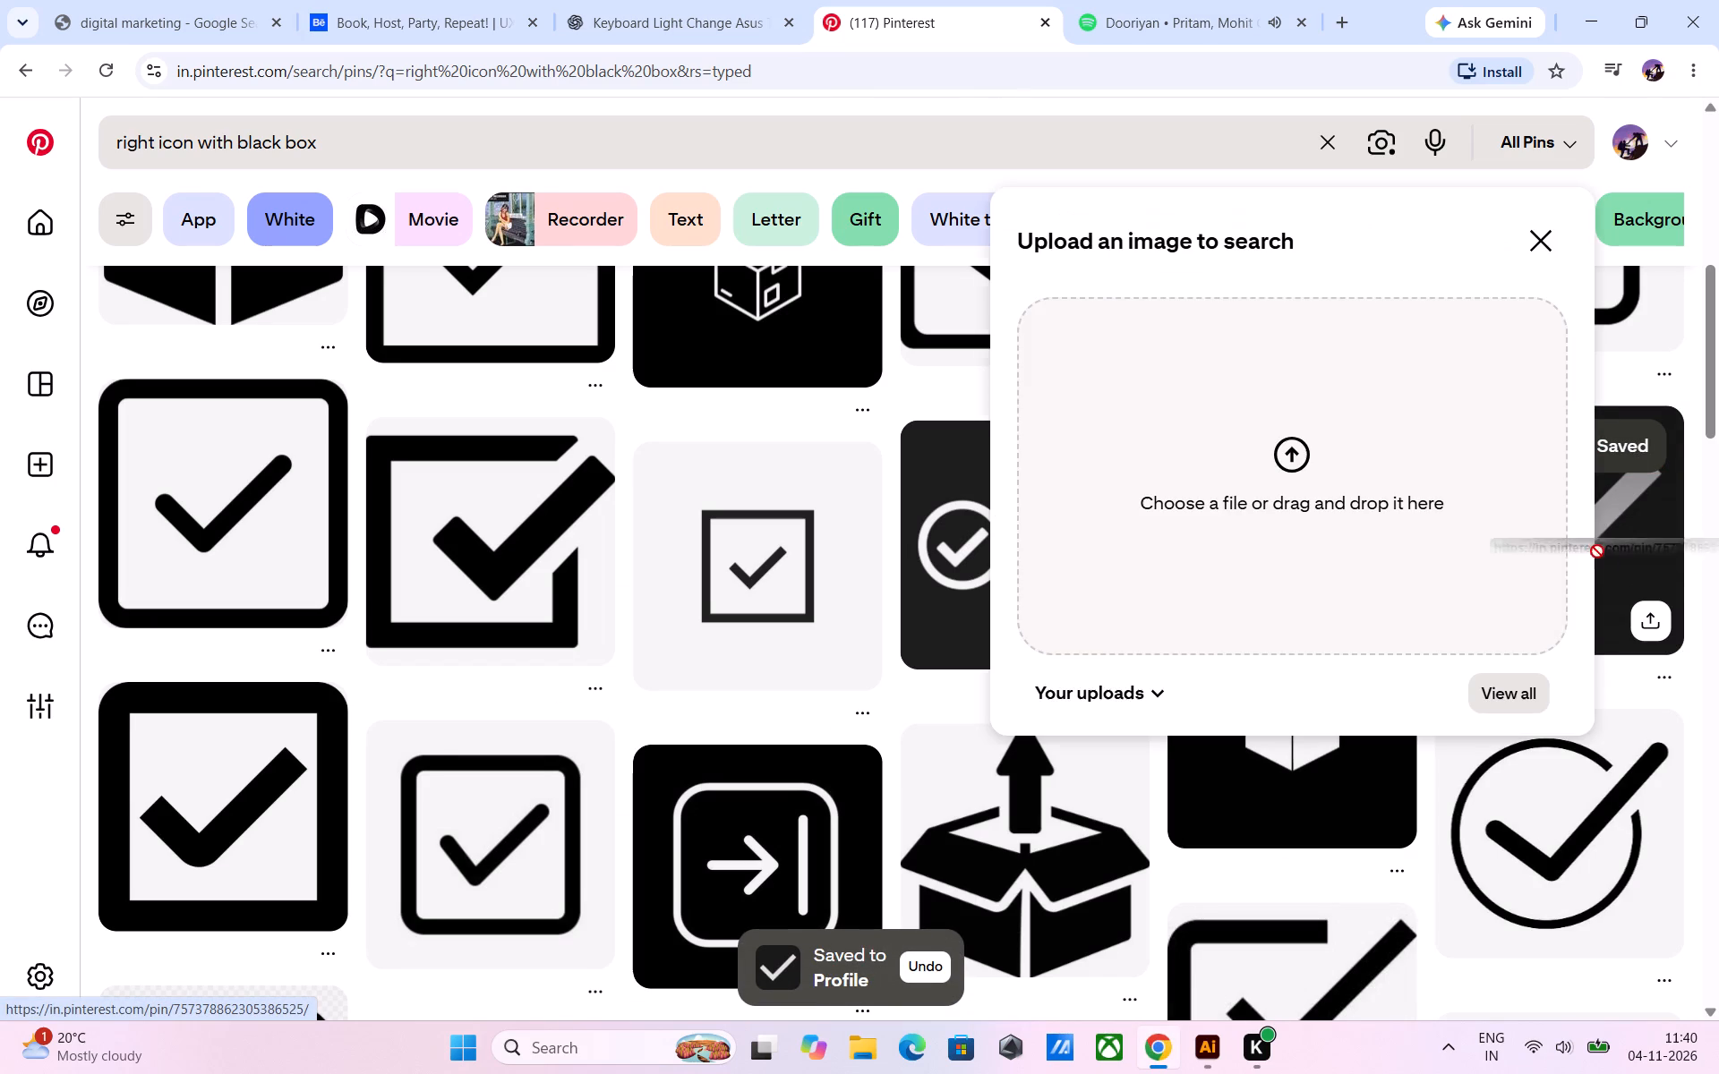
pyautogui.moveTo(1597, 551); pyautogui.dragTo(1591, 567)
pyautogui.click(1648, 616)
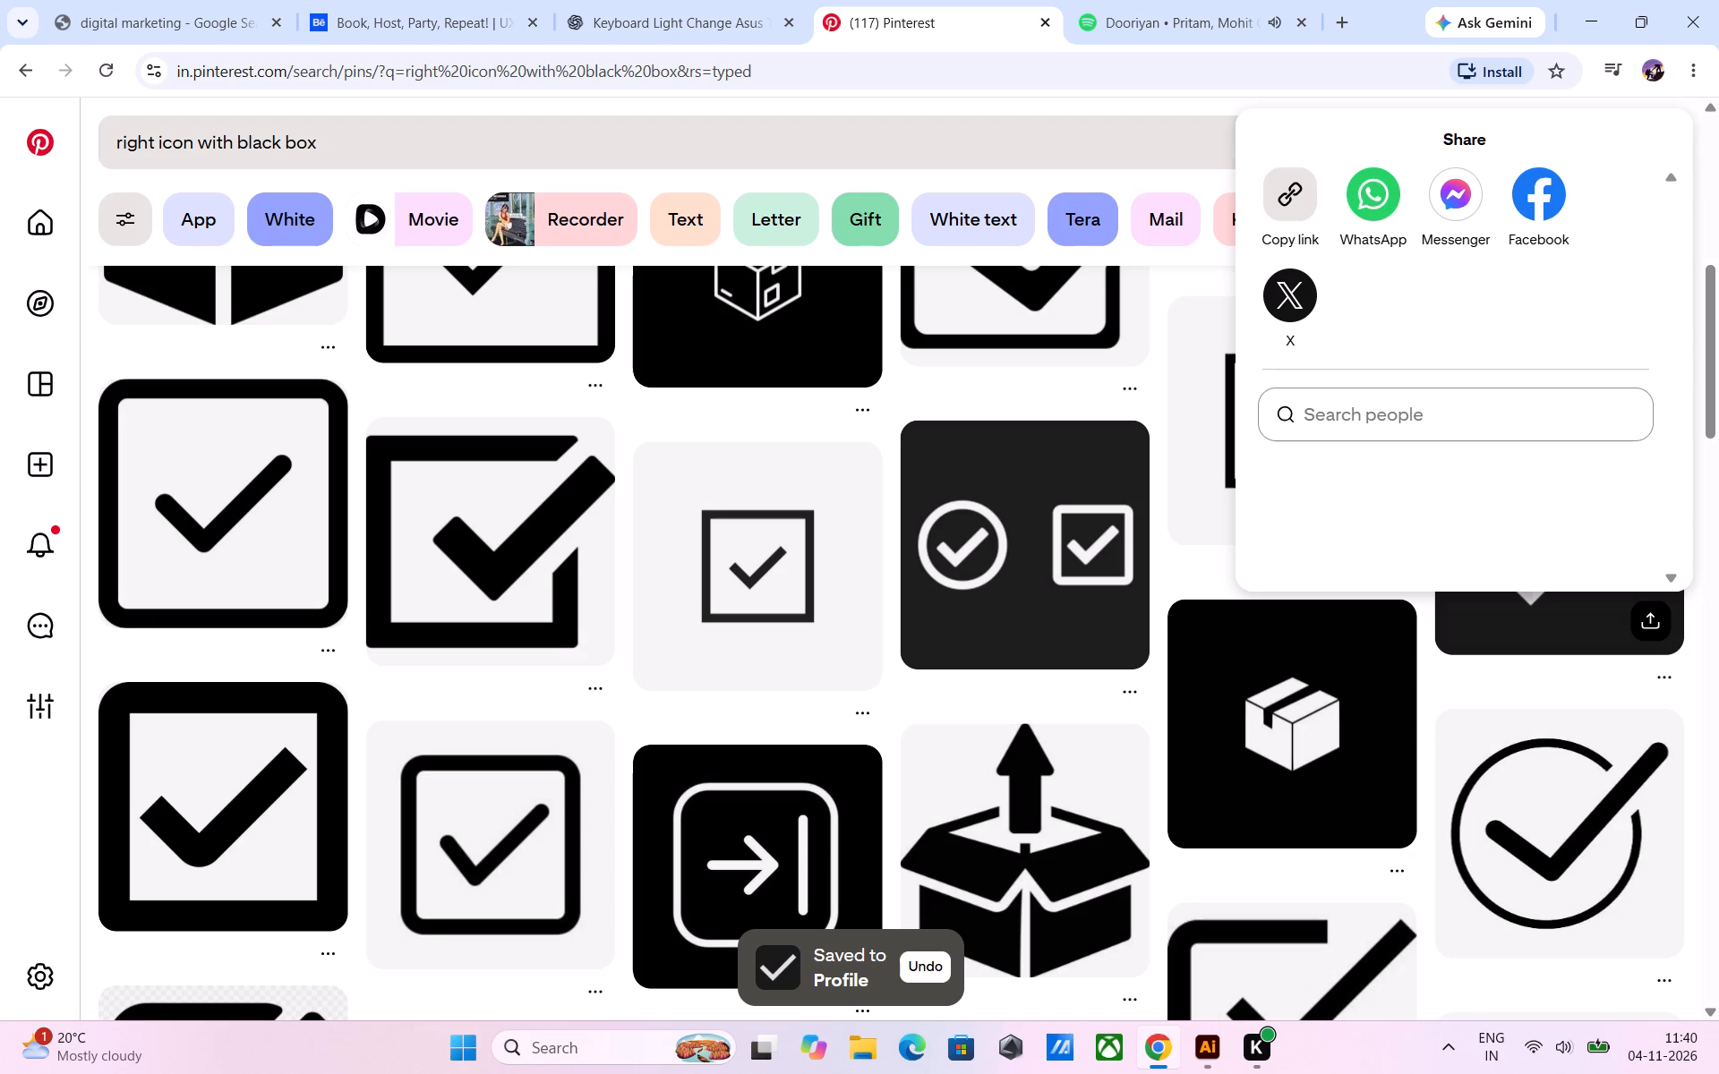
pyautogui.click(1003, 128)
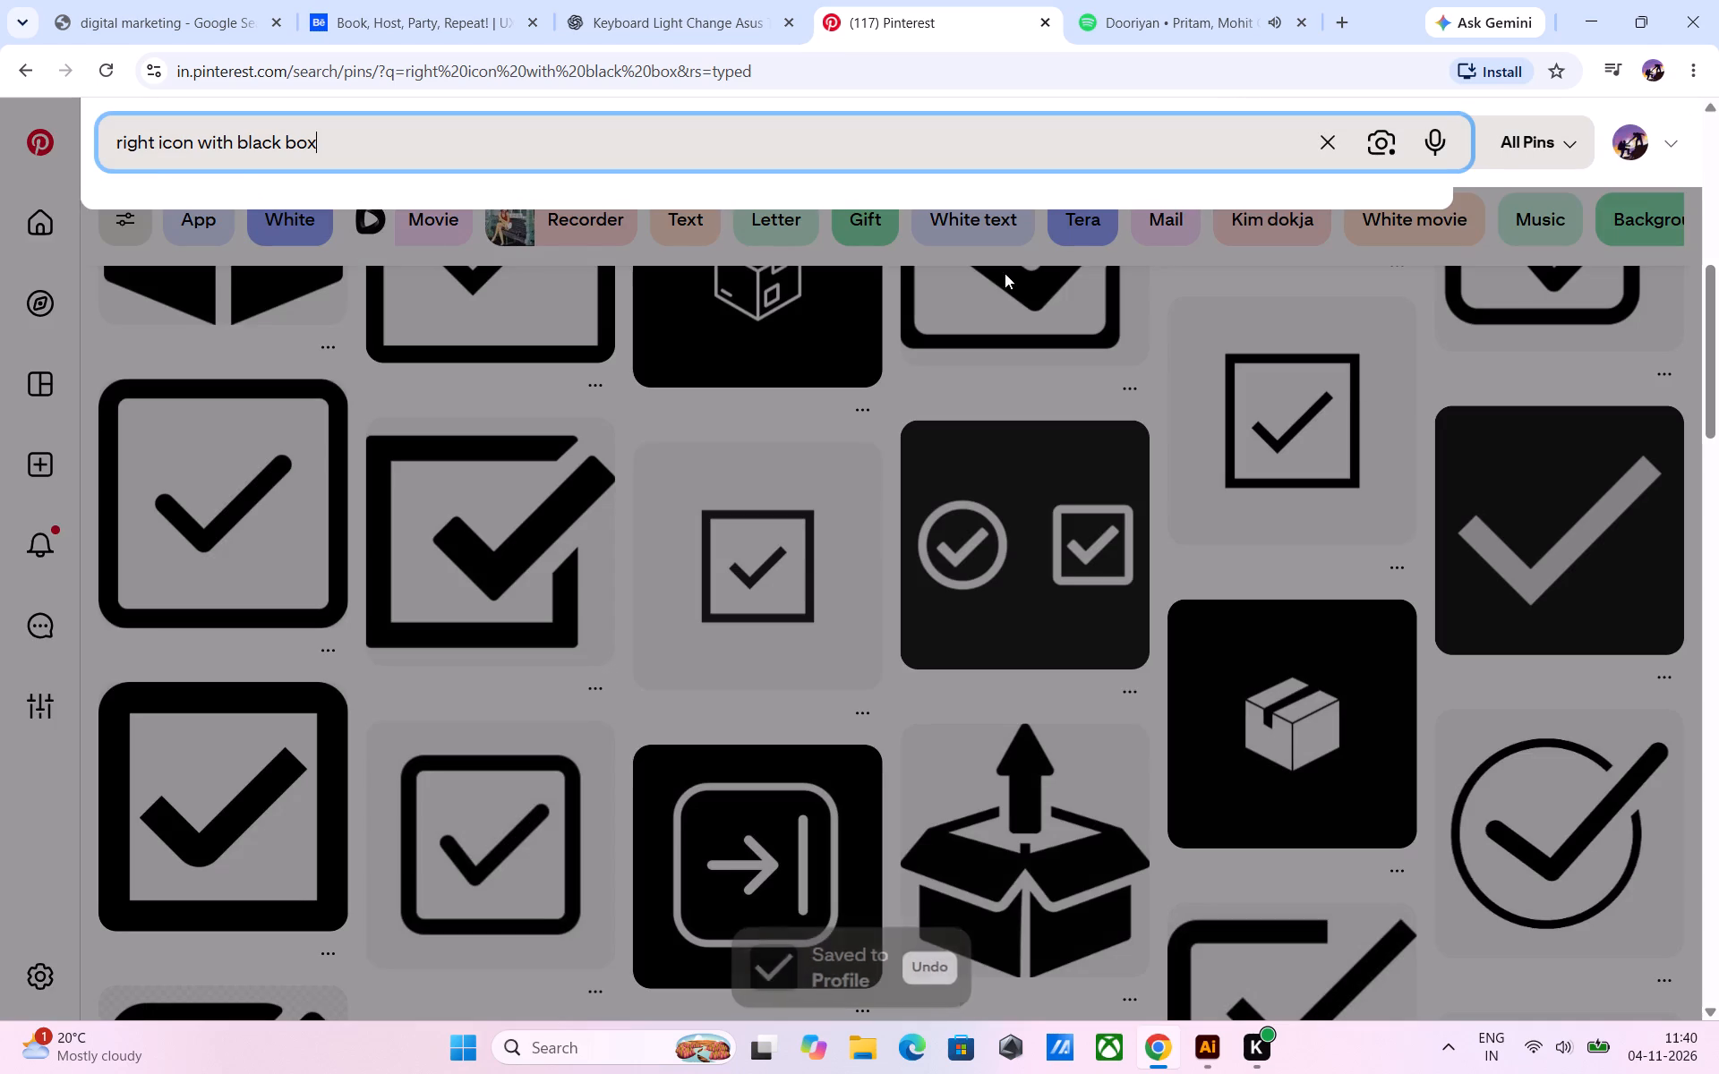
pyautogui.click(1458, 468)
# Open the pin page of the light check mark on a black background.
pyautogui.click(1530, 514)
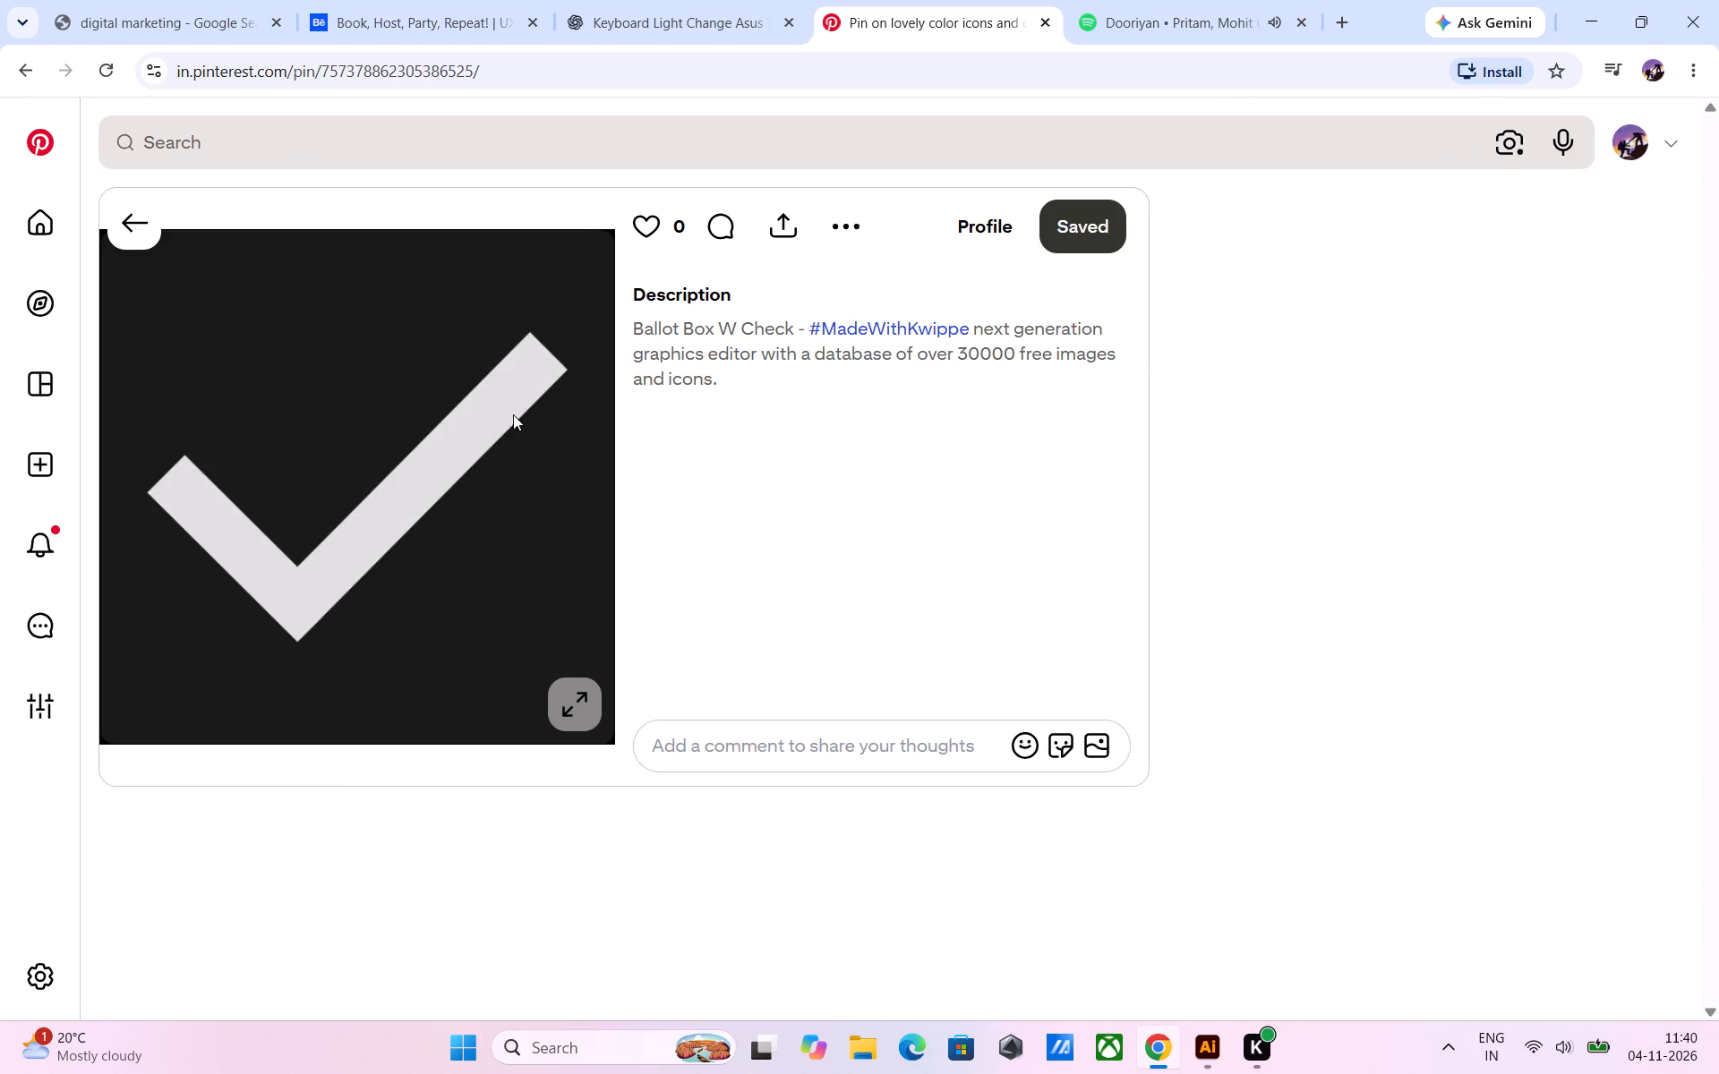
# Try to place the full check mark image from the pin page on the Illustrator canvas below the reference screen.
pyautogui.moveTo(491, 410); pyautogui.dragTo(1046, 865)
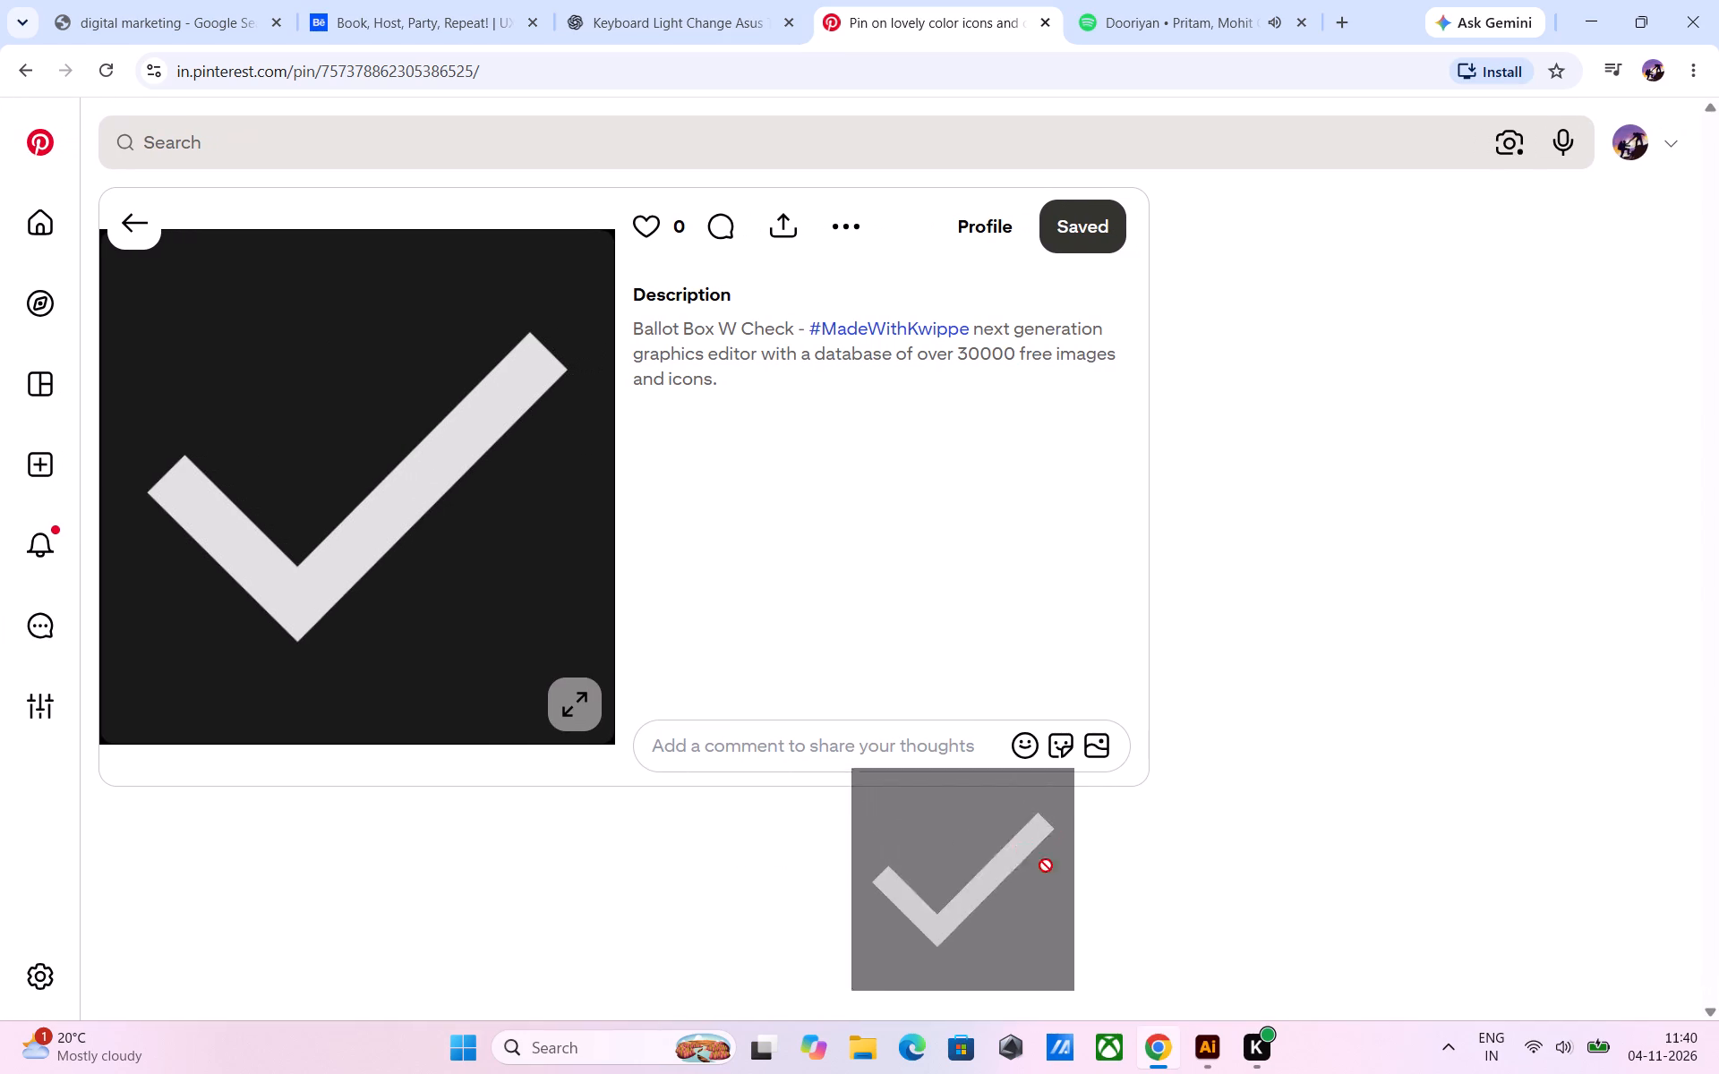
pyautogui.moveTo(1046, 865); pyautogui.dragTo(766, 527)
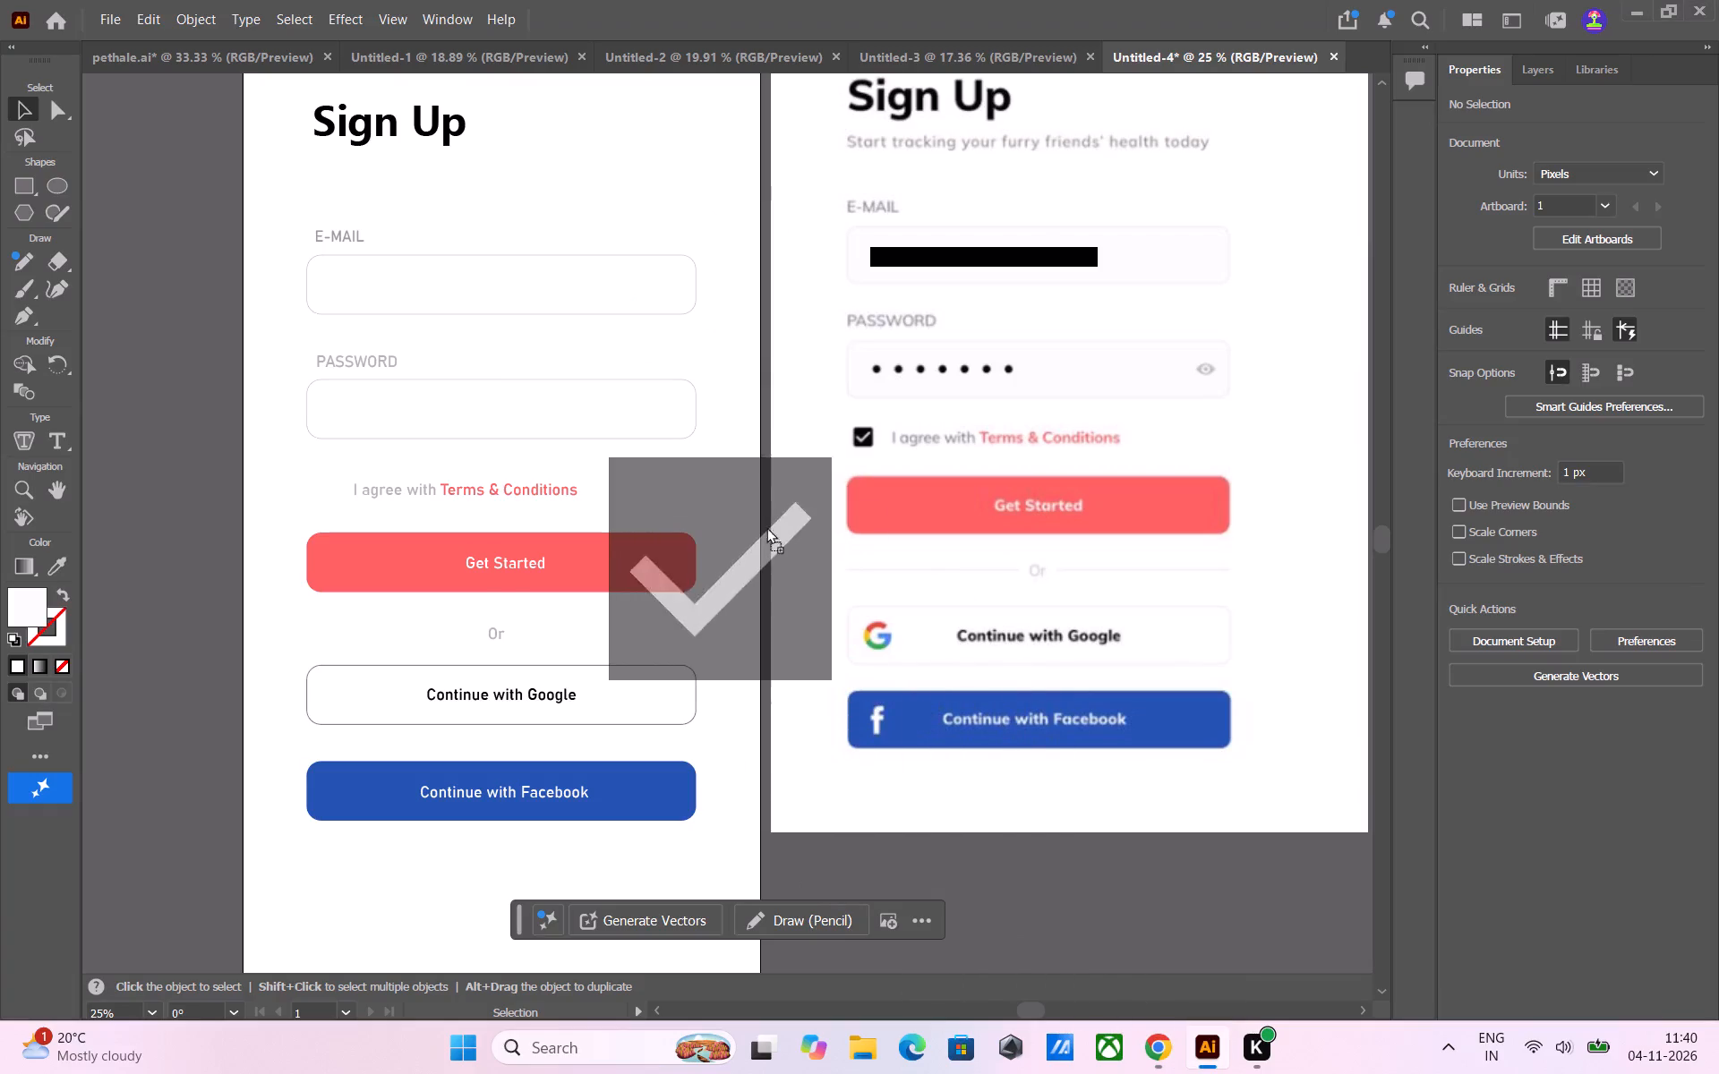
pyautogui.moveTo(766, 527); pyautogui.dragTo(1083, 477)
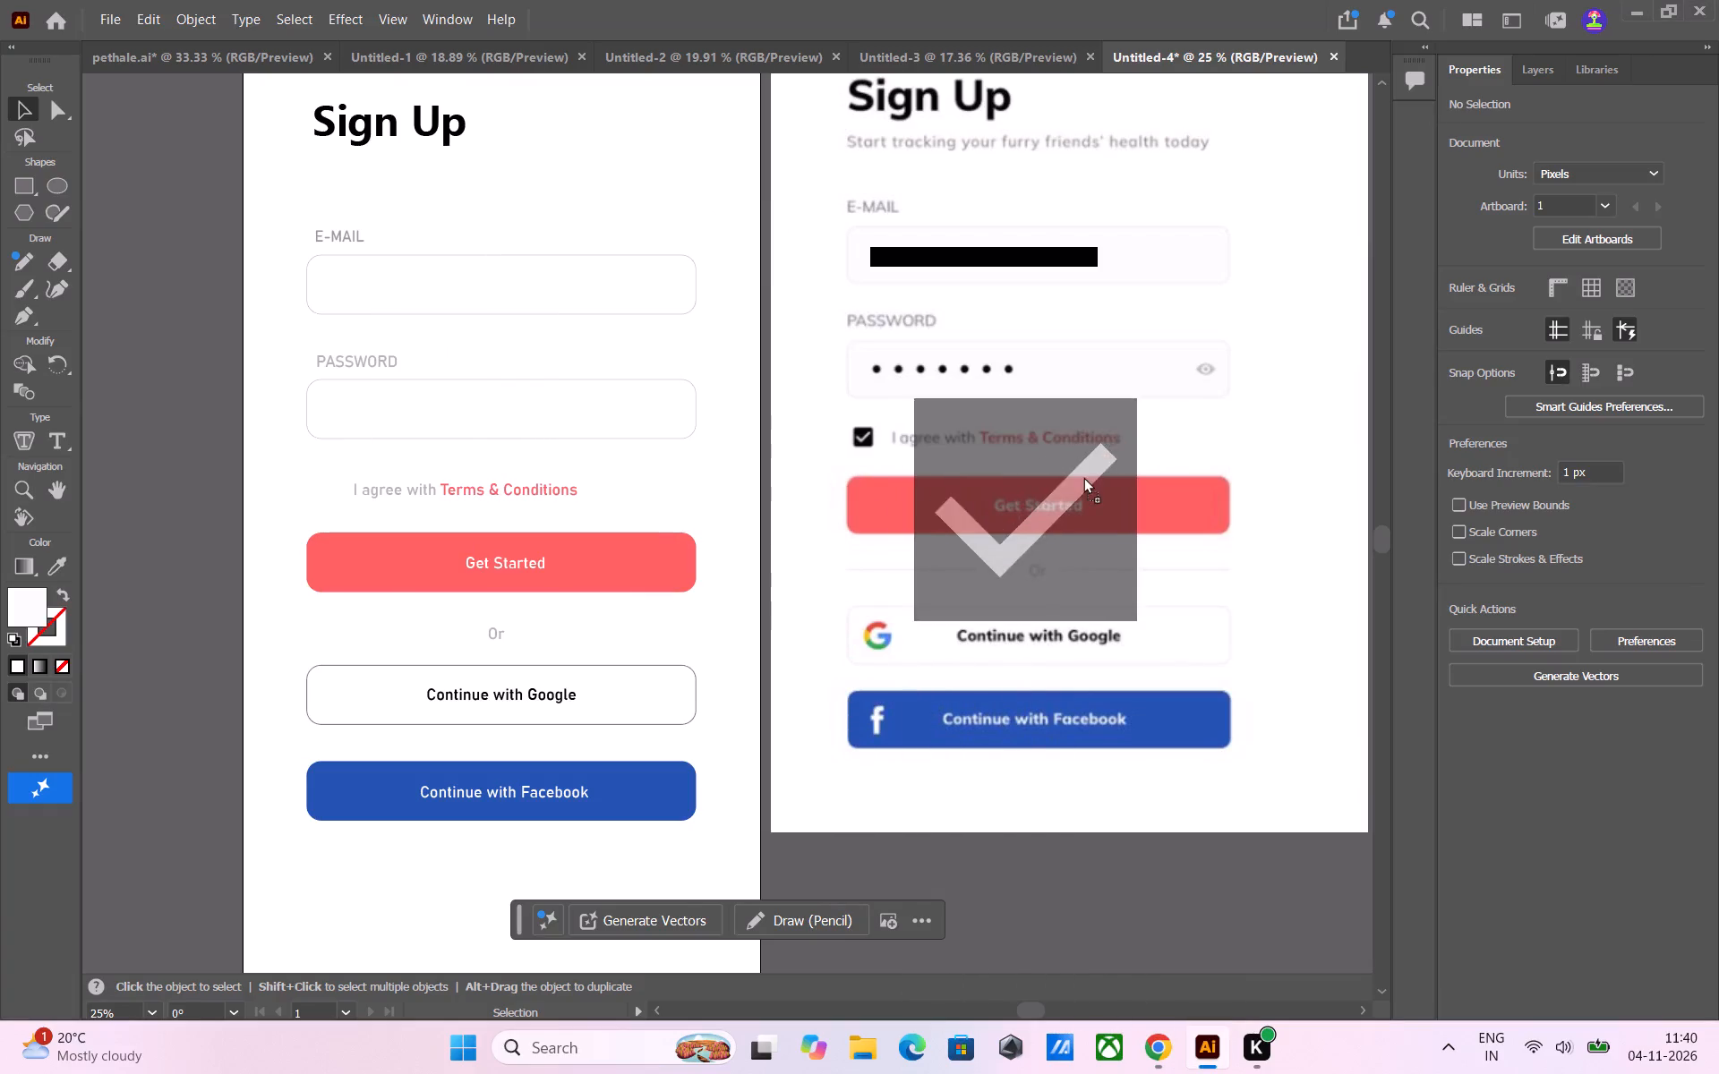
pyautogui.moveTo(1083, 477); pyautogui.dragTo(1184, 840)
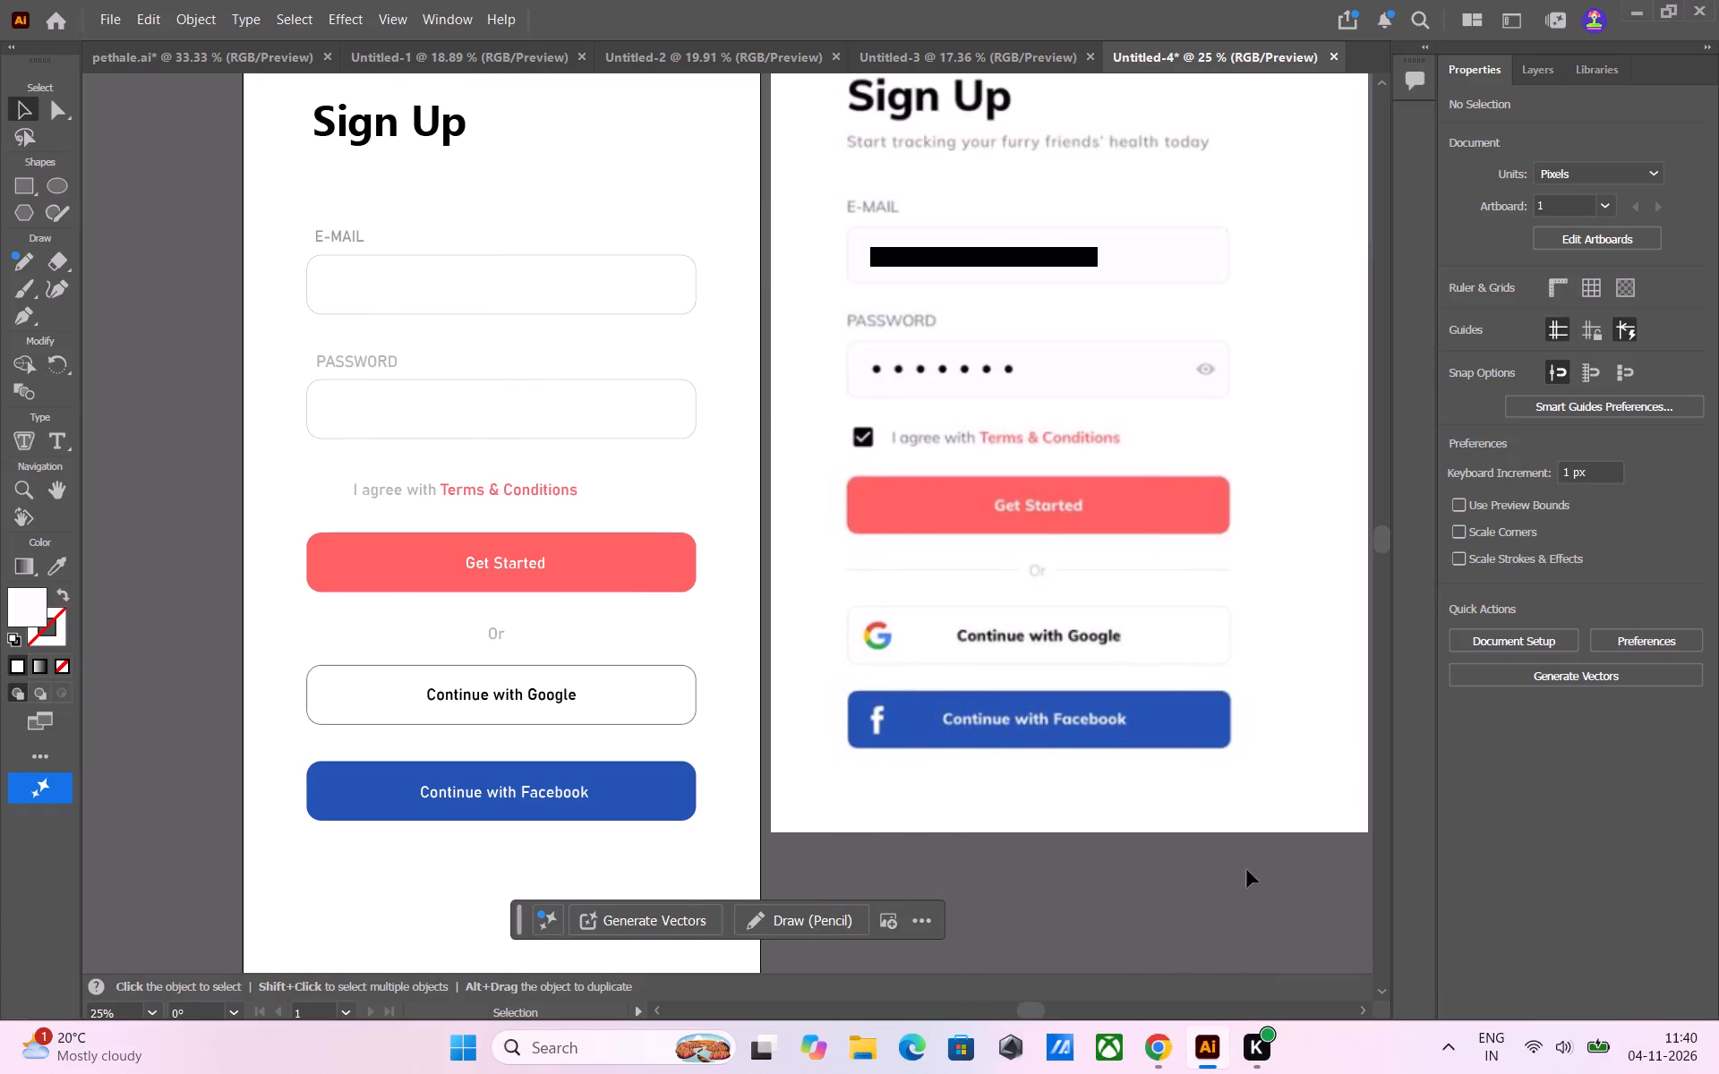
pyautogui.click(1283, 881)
# Search the canvas around the artboard and the reference screen for the transferred check mark image.
pyautogui.scroll(3, 1244, 848)
pyautogui.scroll(-4, 1244, 848)
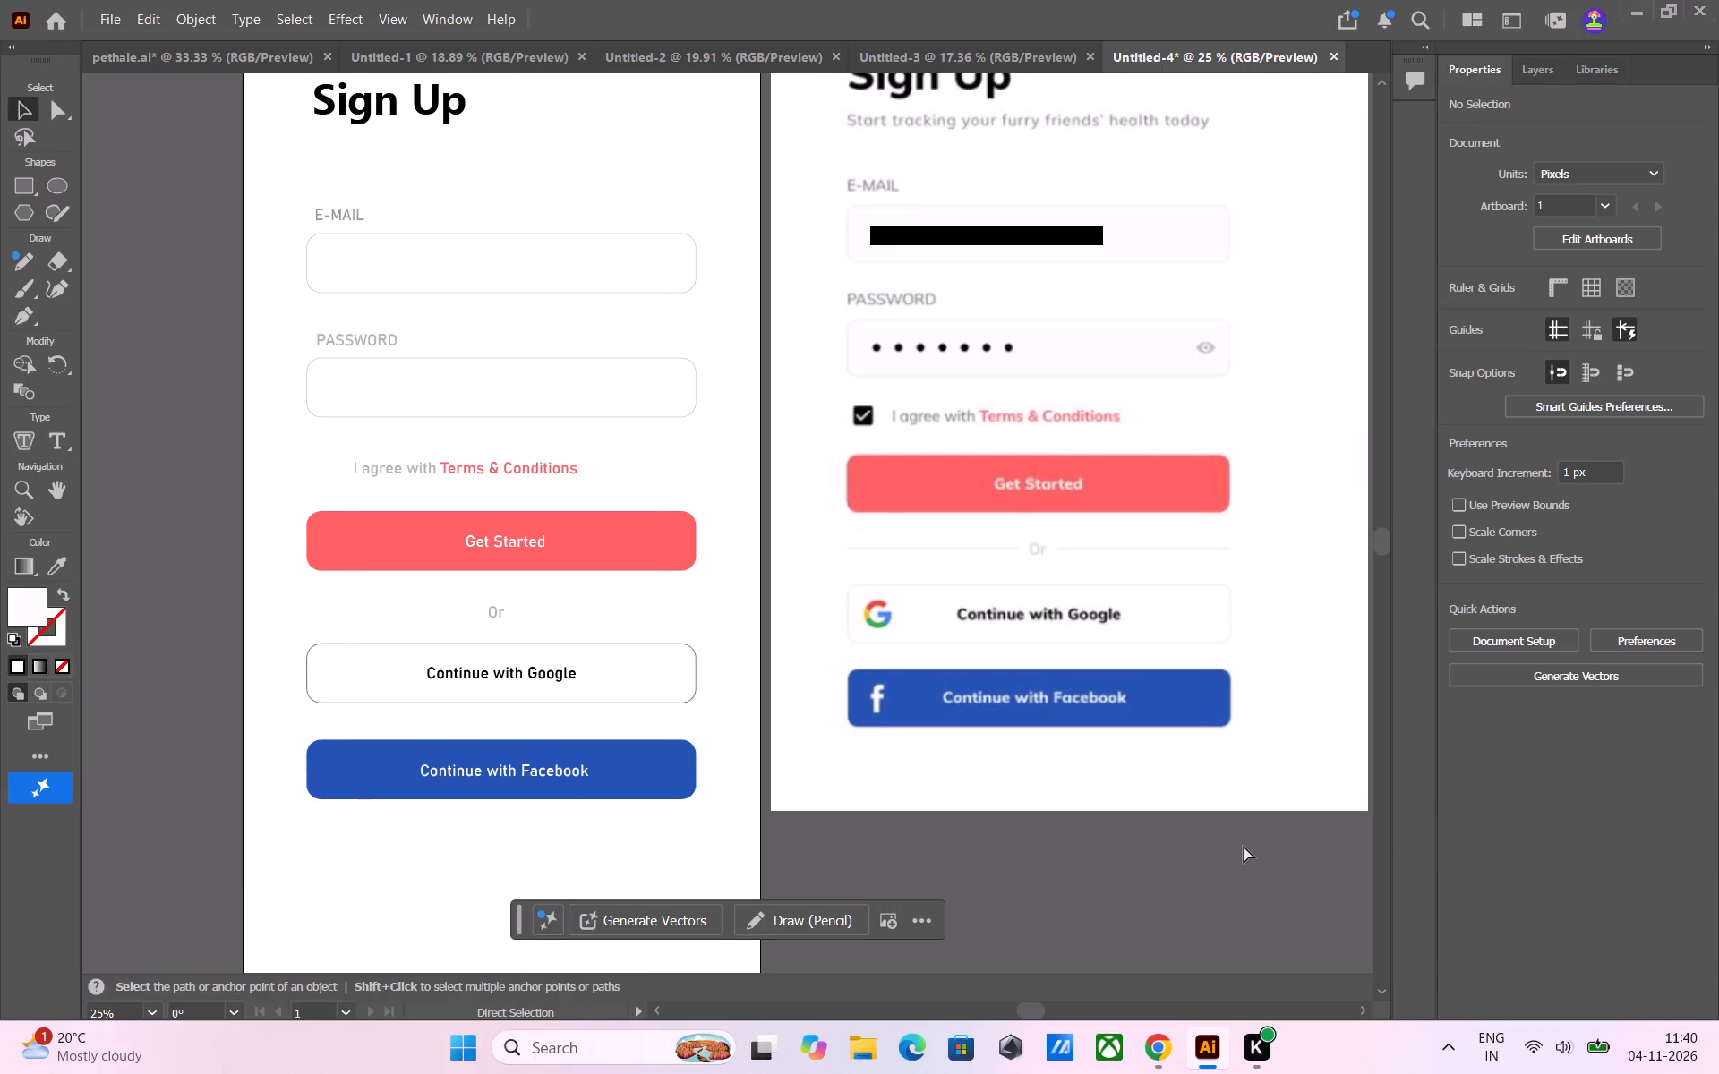
pyautogui.keyDown('ctrl'); pyautogui.scroll(3, 1244, 846); pyautogui.keyUp('ctrl')
pyautogui.keyDown('ctrl'); pyautogui.scroll(-4, 1244, 846); pyautogui.keyUp('ctrl')
pyautogui.keyDown('alt'); pyautogui.scroll(4, 1244, 846); pyautogui.keyUp('alt')
pyautogui.keyDown('alt'); pyautogui.scroll(-5, 1244, 846); pyautogui.keyUp('alt')
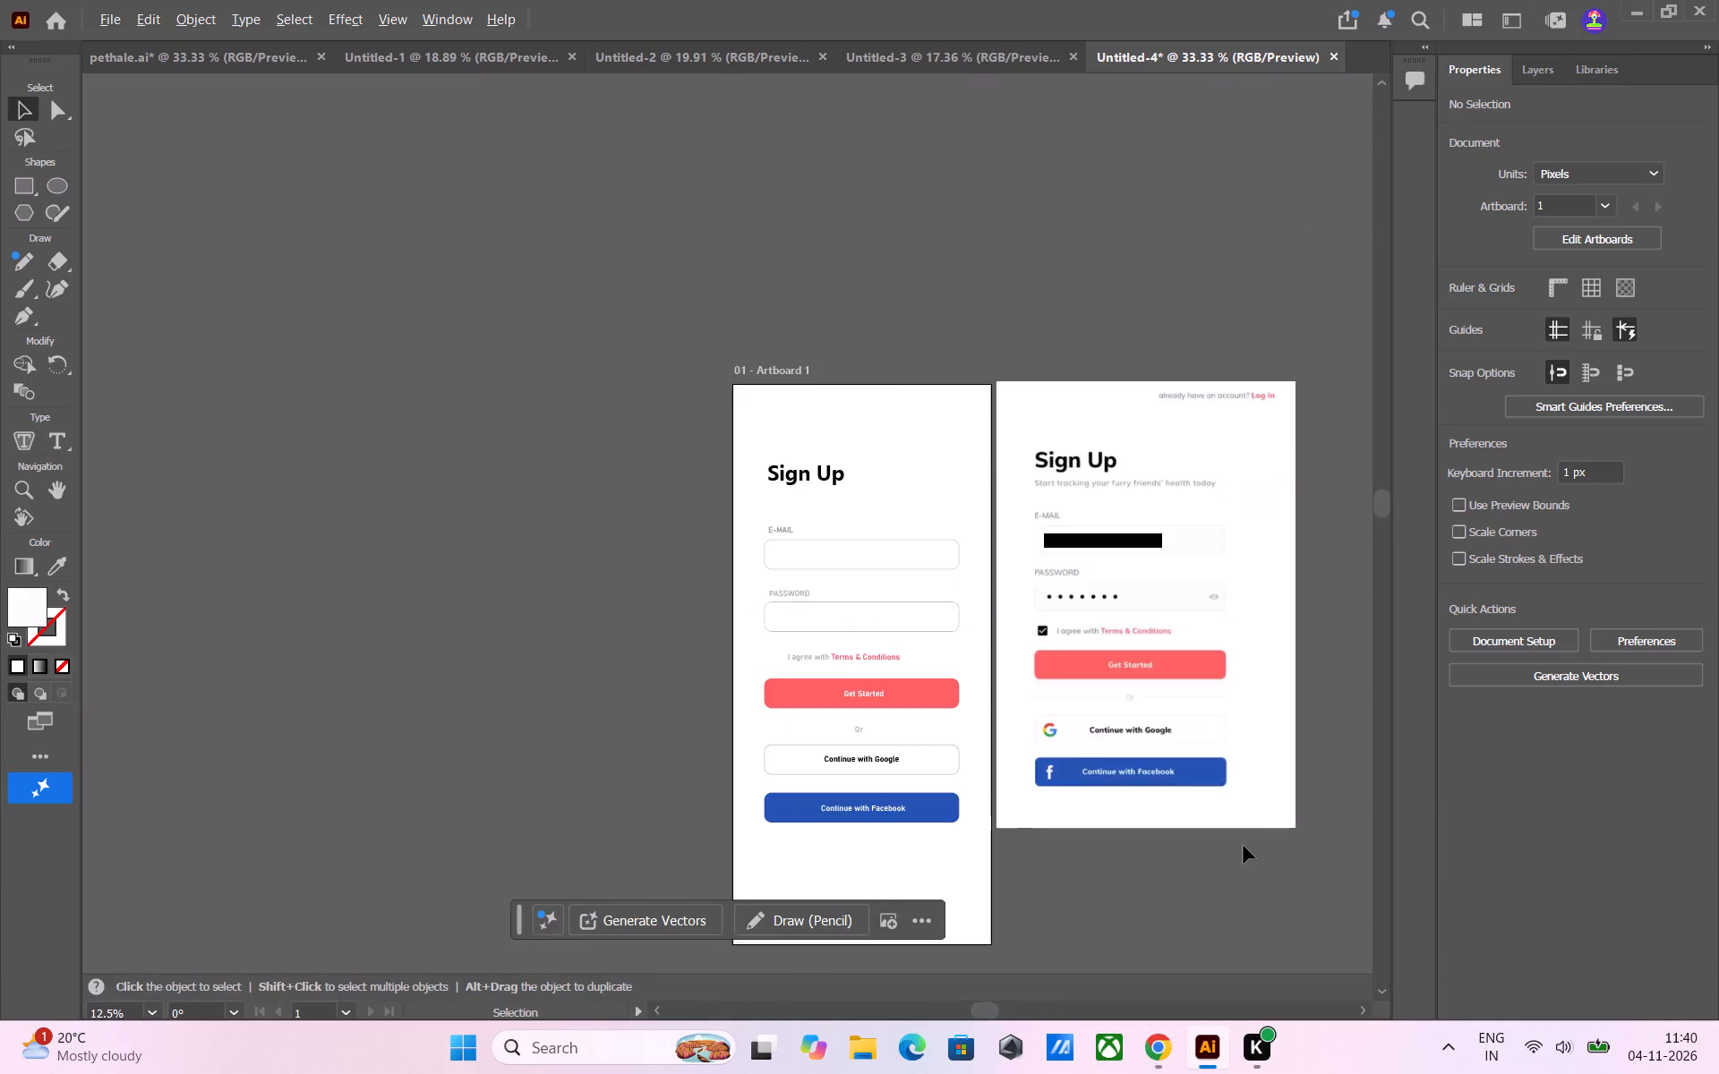
pyautogui.keyDown('alt'); pyautogui.scroll(-4, 1247, 834); pyautogui.keyUp('alt')
pyautogui.keyDown('alt'); pyautogui.scroll(3, 1247, 834); pyautogui.keyUp('alt')
pyautogui.doubleClick(233, 233)
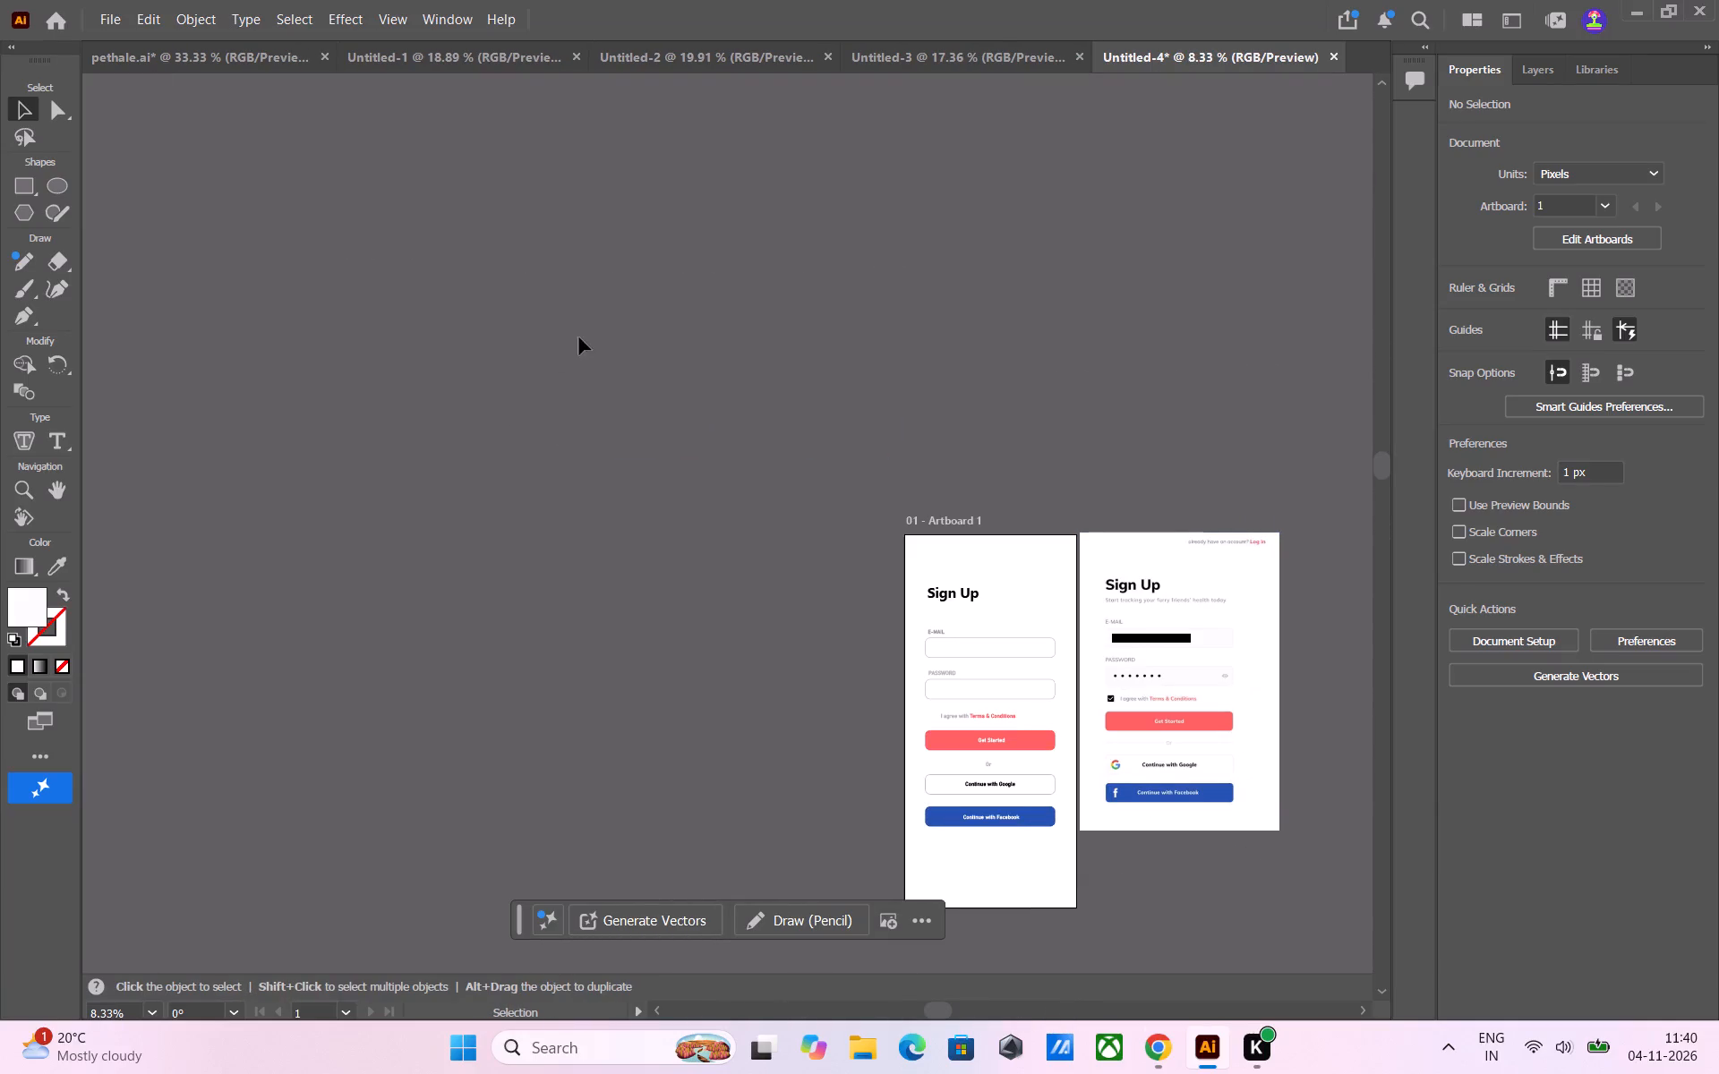
pyautogui.moveTo(662, 307); pyautogui.dragTo(586, 582)
pyautogui.doubleClick(716, 506)
pyautogui.moveTo(713, 497); pyautogui.dragTo(1145, 836)
pyautogui.moveTo(1145, 836); pyautogui.dragTo(1279, 937)
pyautogui.click(514, 571)
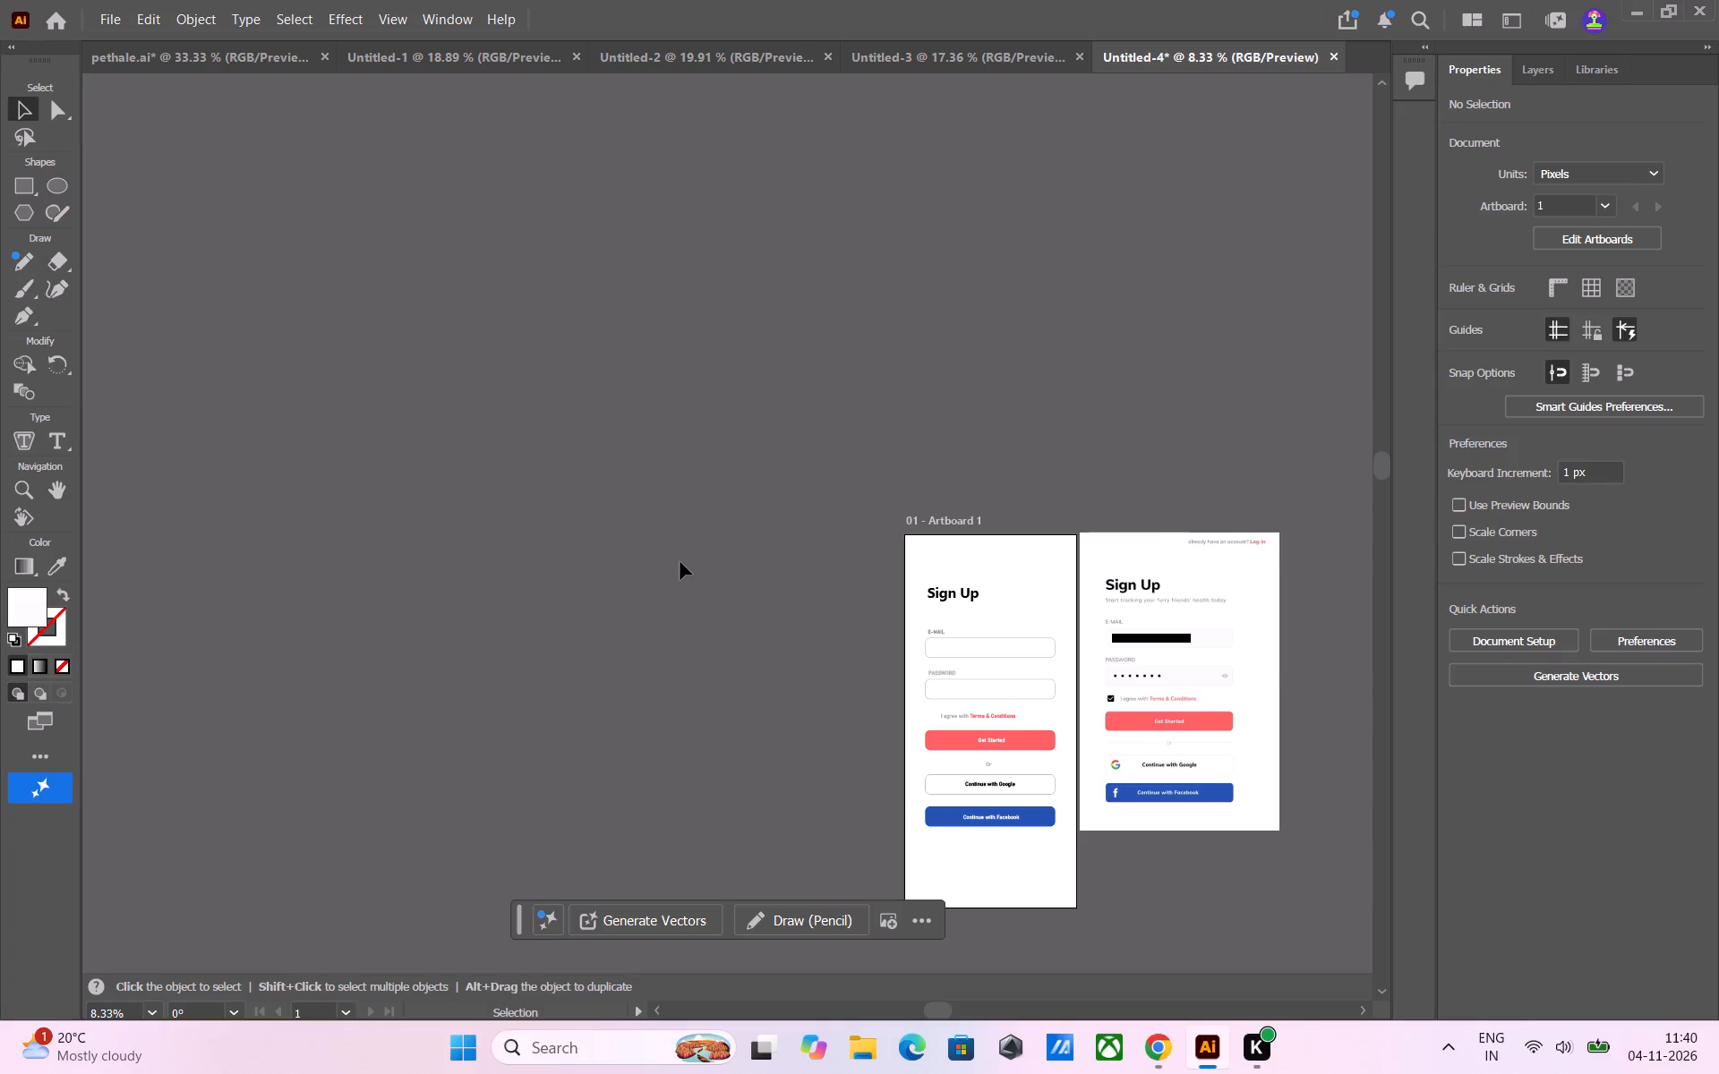
# Switch back to Chrome and transfer the check mark image from the pin page towards the Illustrator document.
pyautogui.click(1167, 1053)
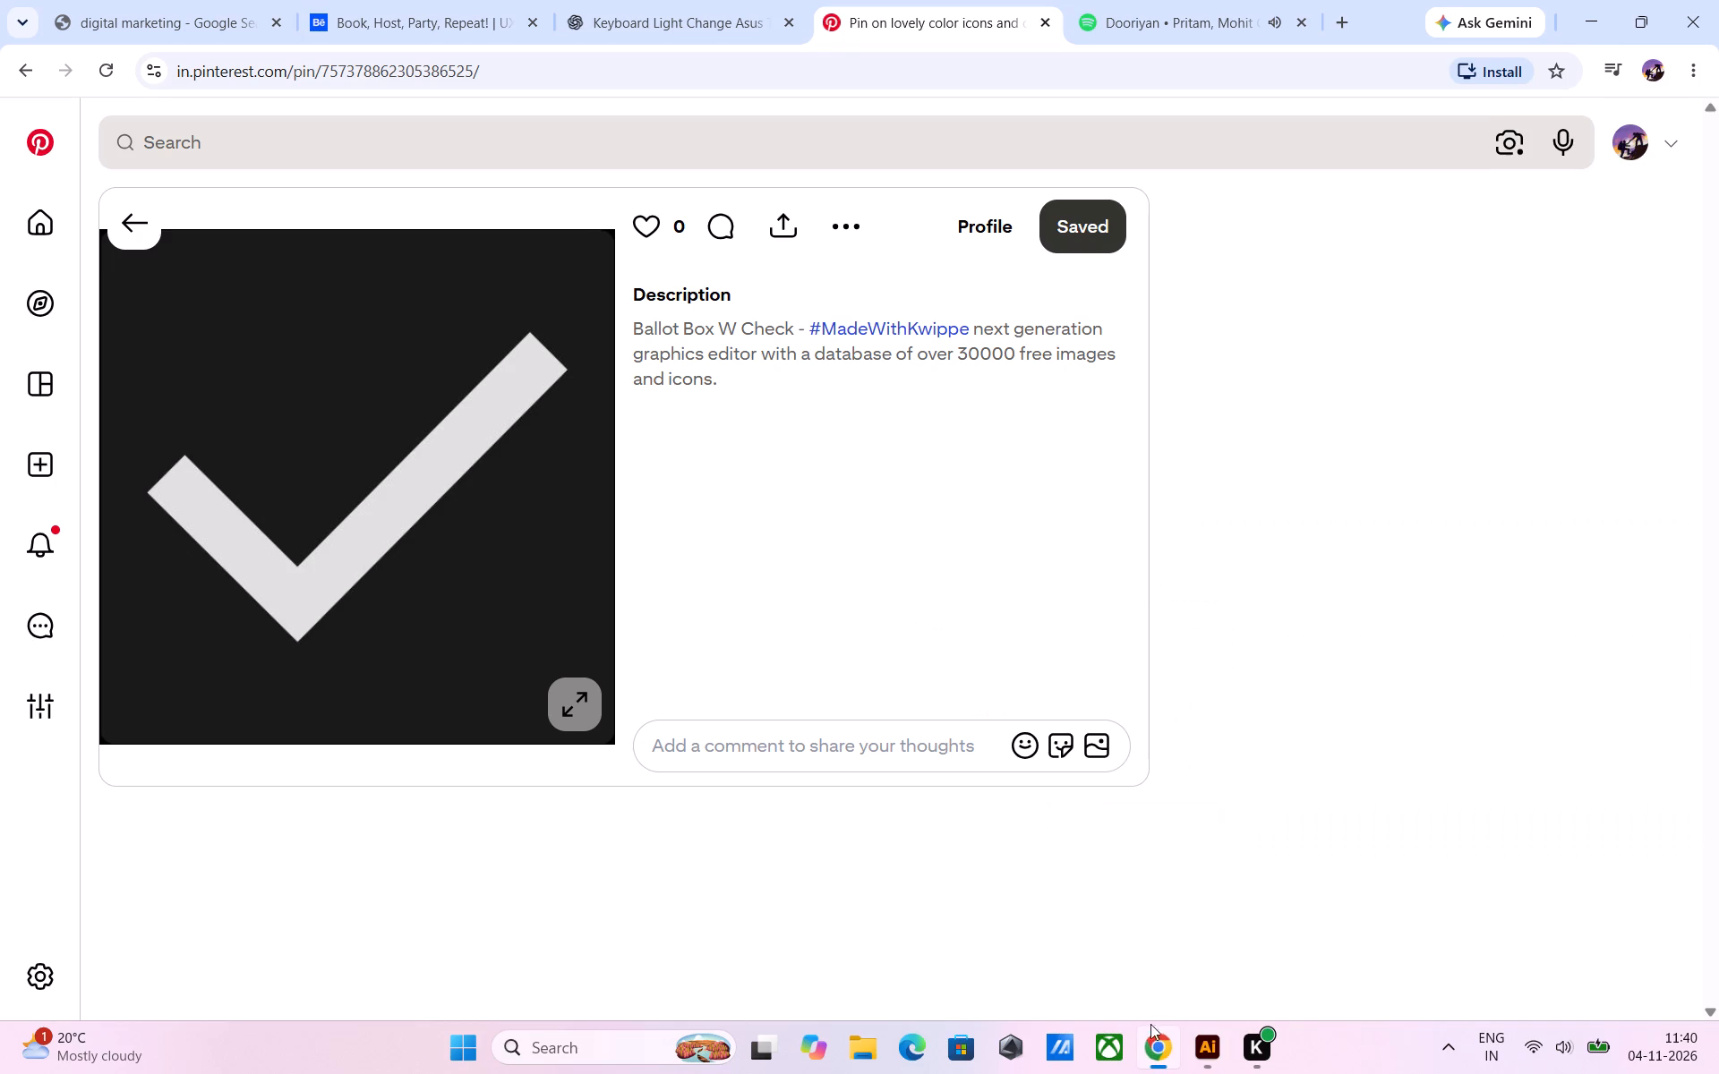
pyautogui.click(403, 542)
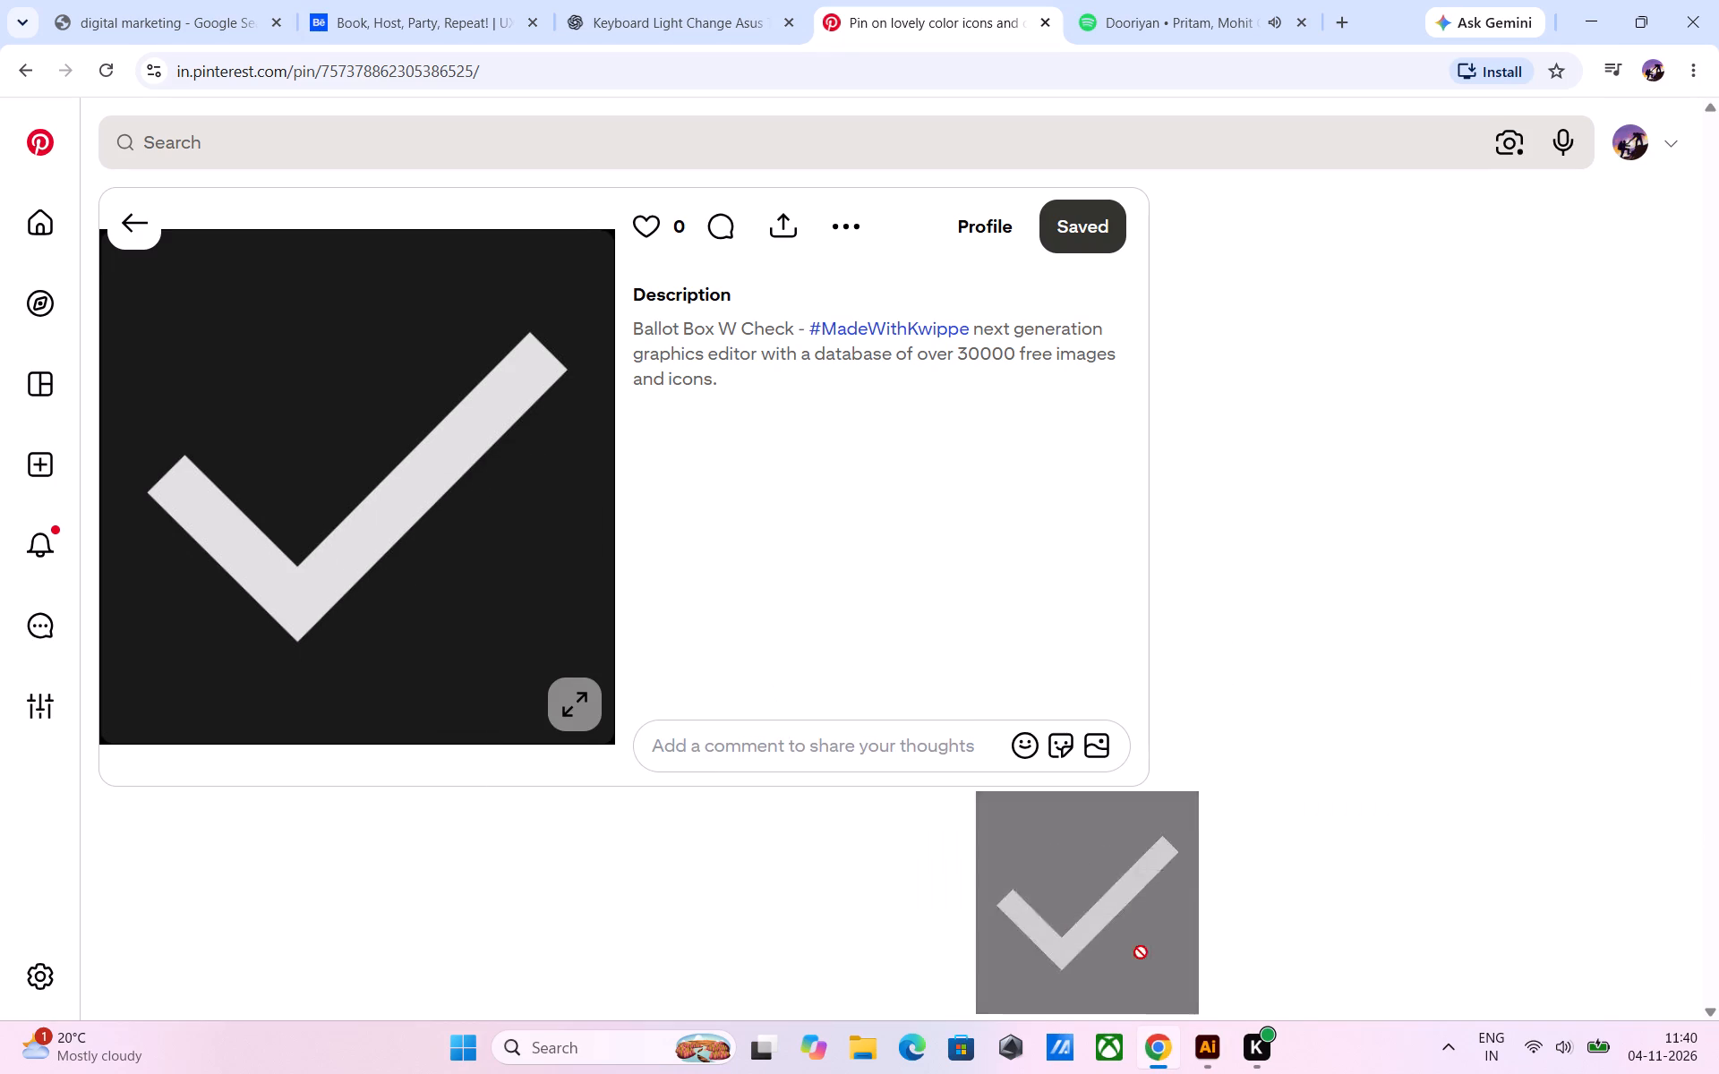
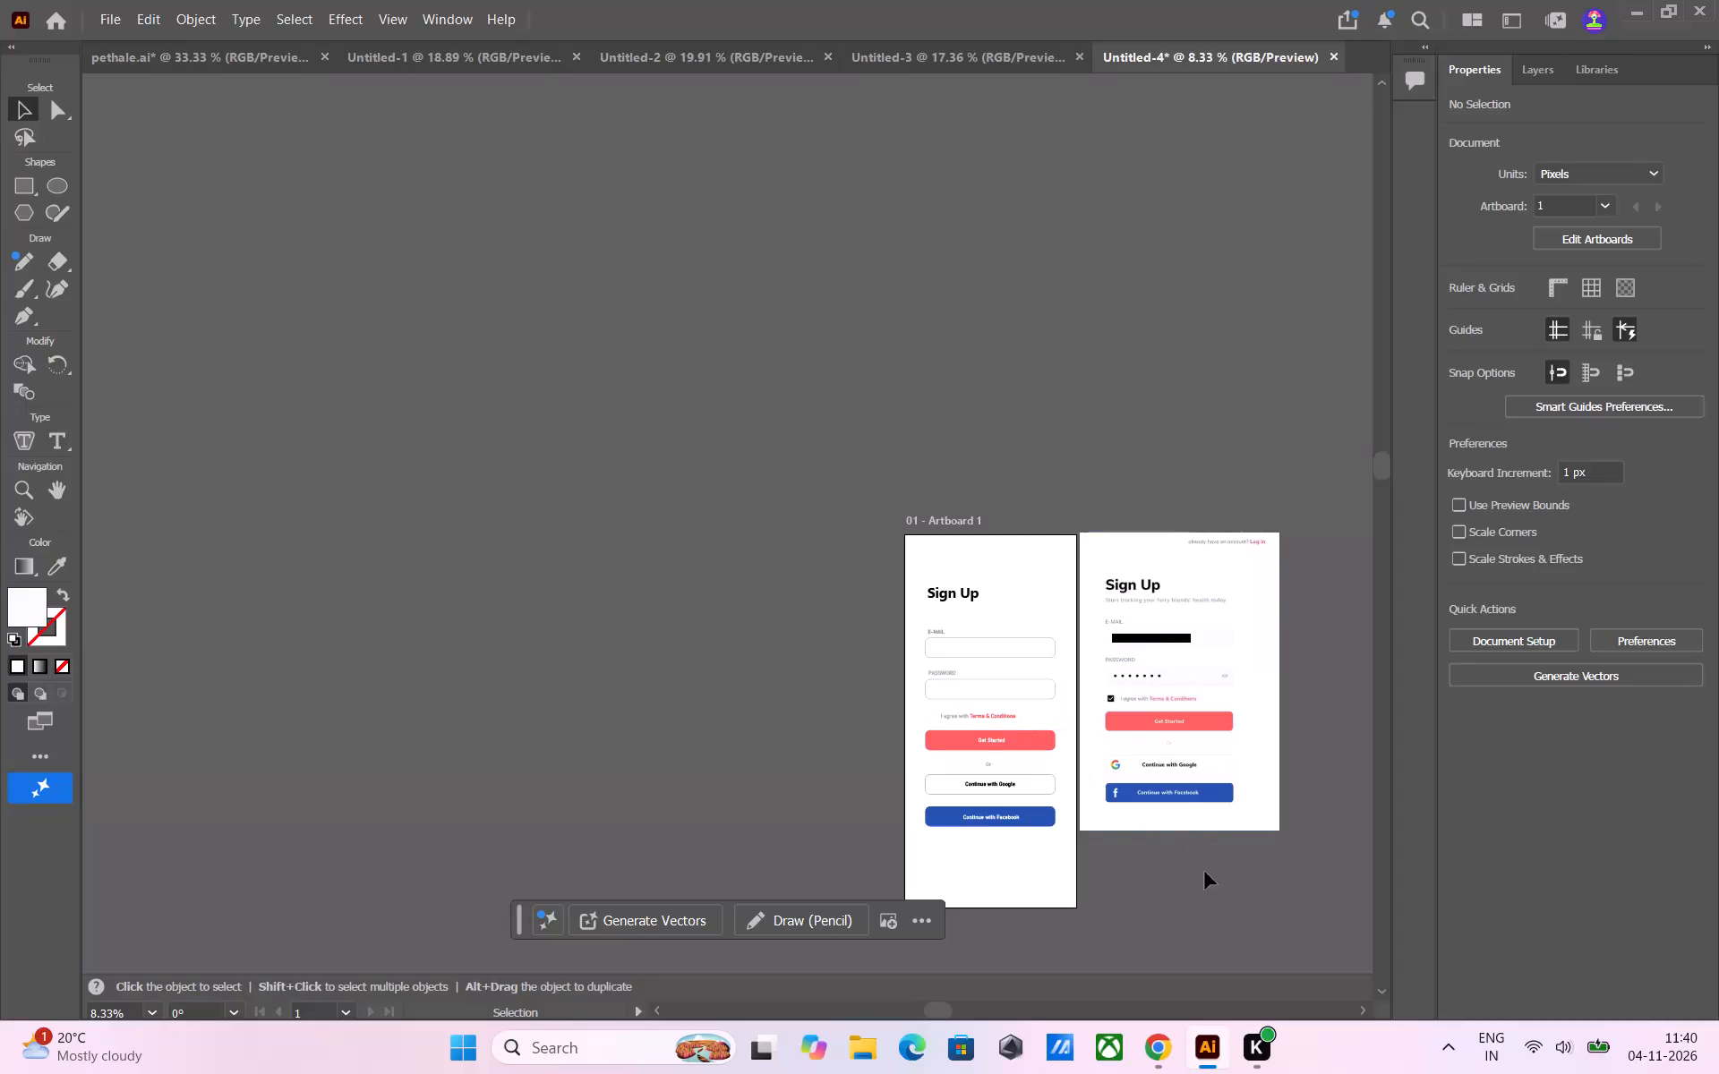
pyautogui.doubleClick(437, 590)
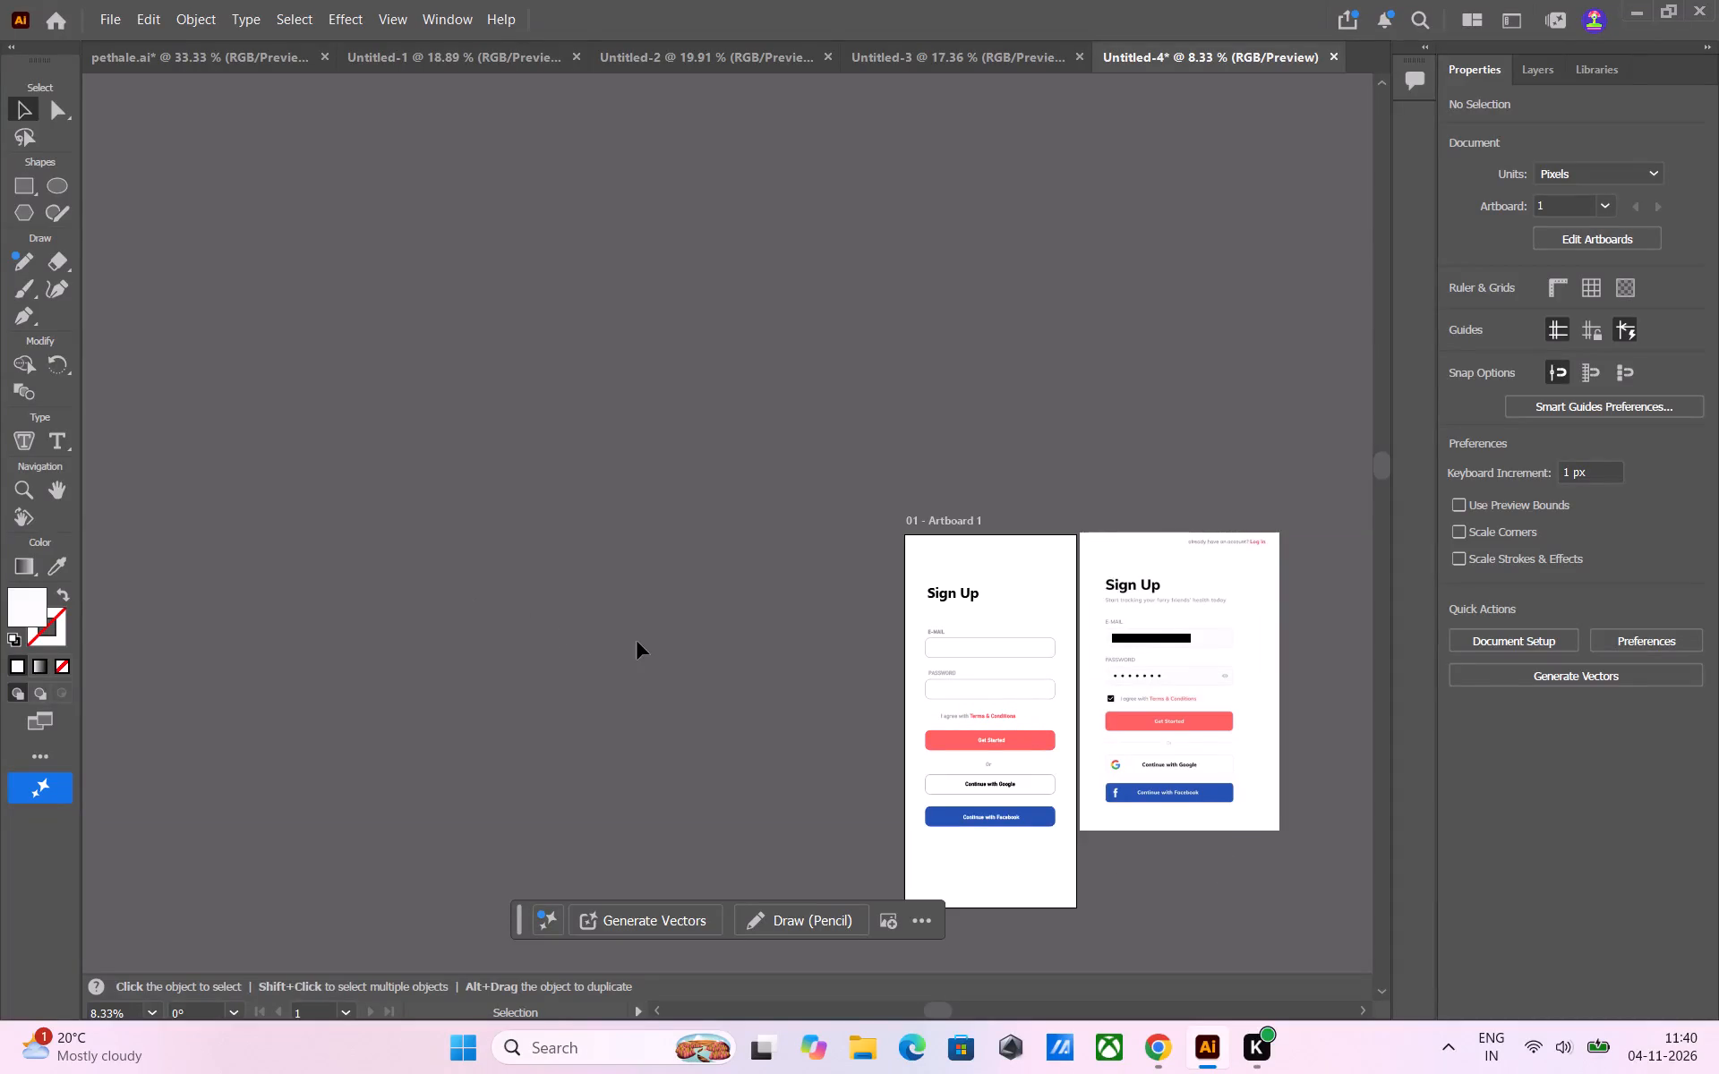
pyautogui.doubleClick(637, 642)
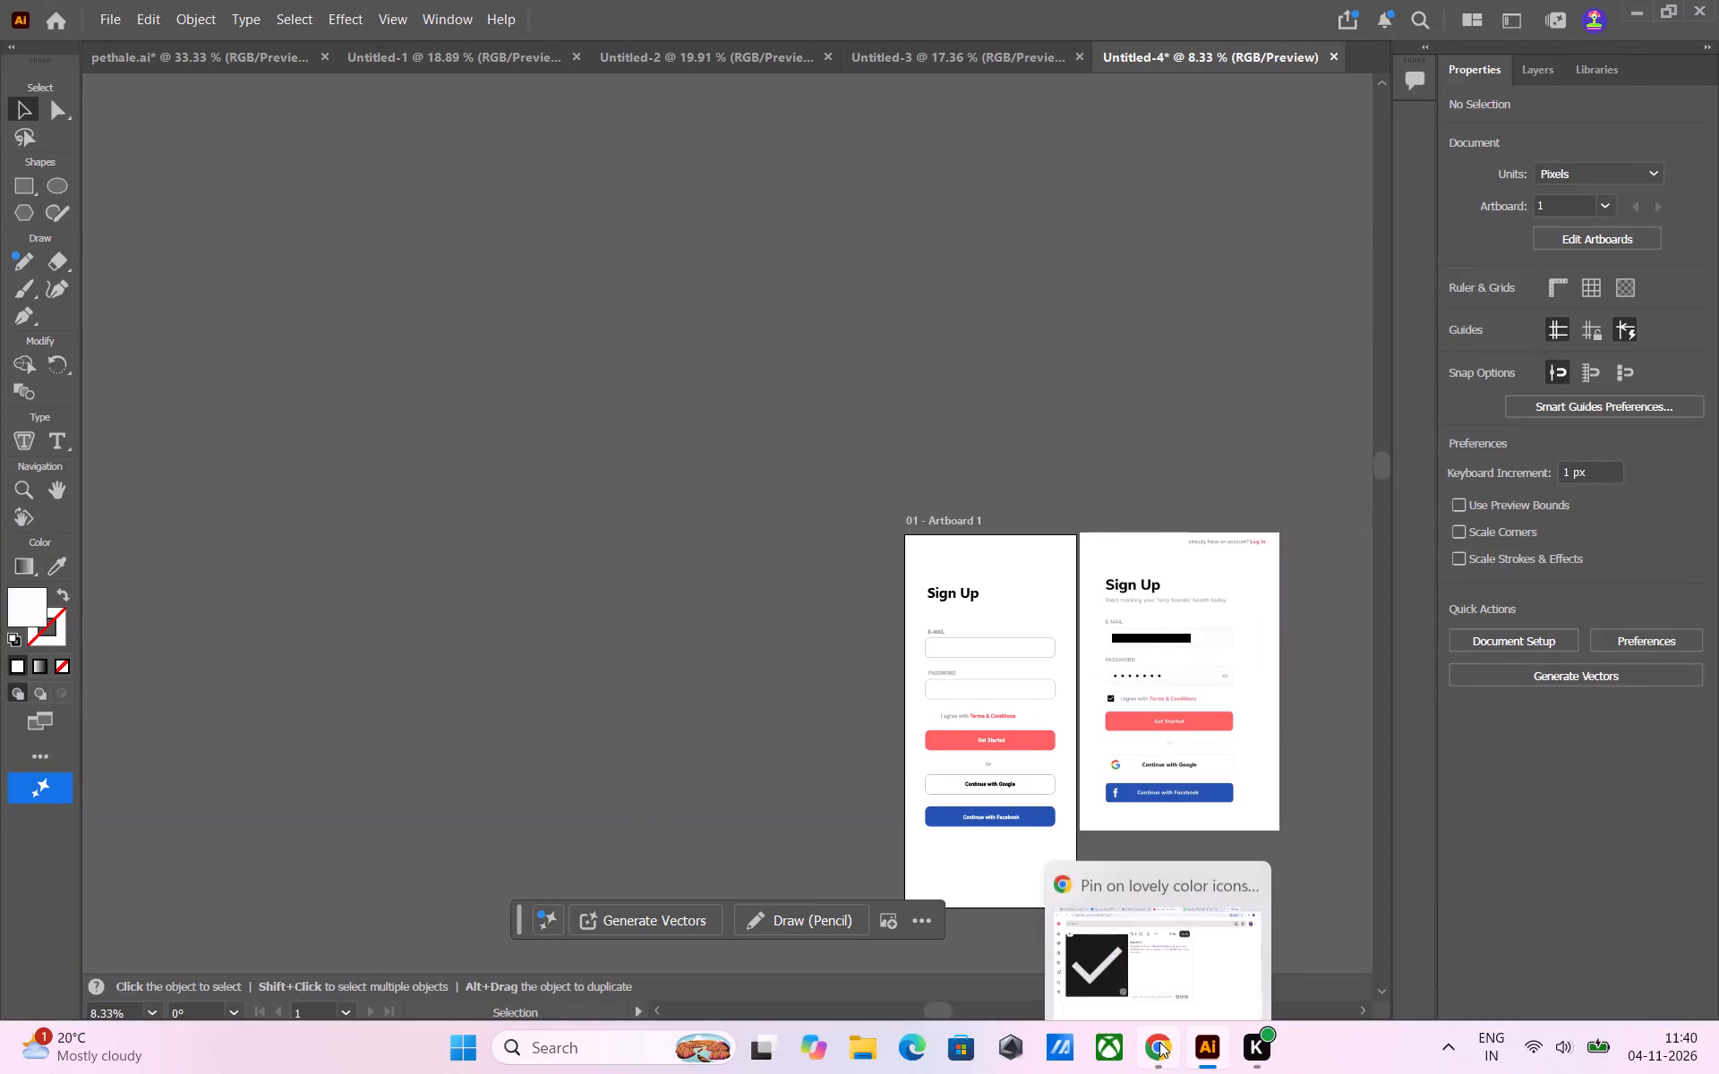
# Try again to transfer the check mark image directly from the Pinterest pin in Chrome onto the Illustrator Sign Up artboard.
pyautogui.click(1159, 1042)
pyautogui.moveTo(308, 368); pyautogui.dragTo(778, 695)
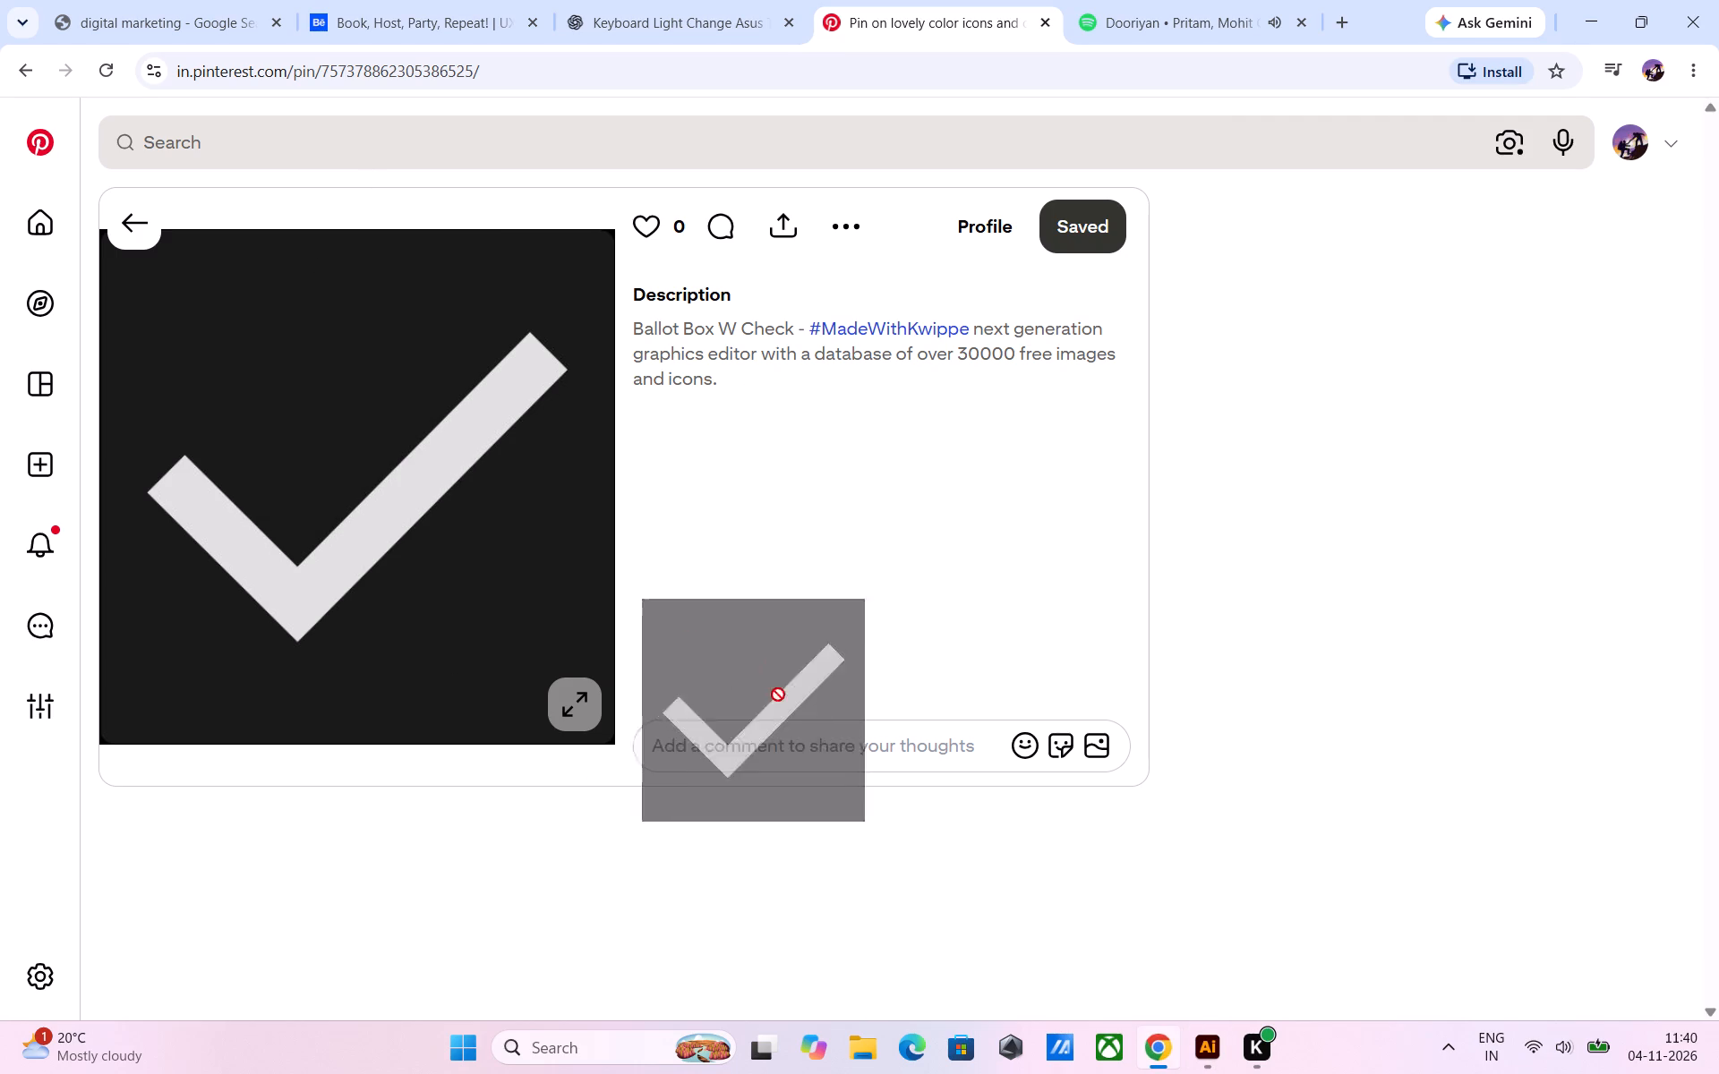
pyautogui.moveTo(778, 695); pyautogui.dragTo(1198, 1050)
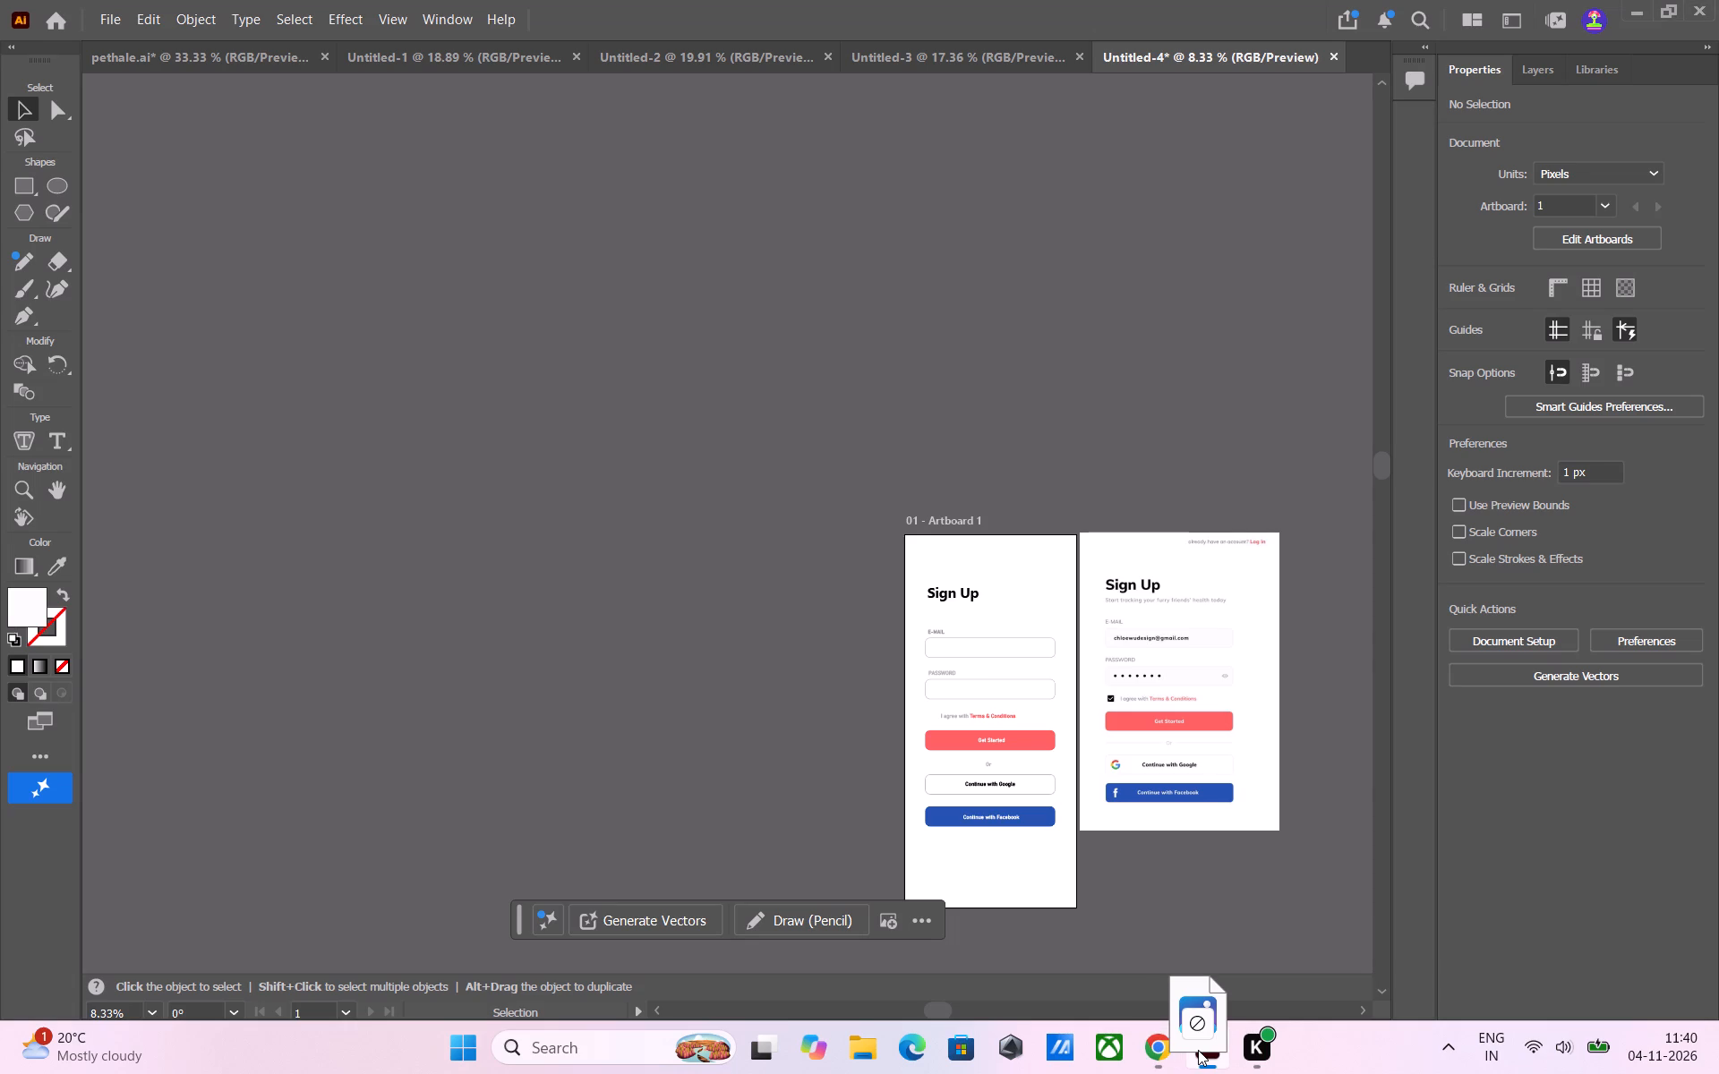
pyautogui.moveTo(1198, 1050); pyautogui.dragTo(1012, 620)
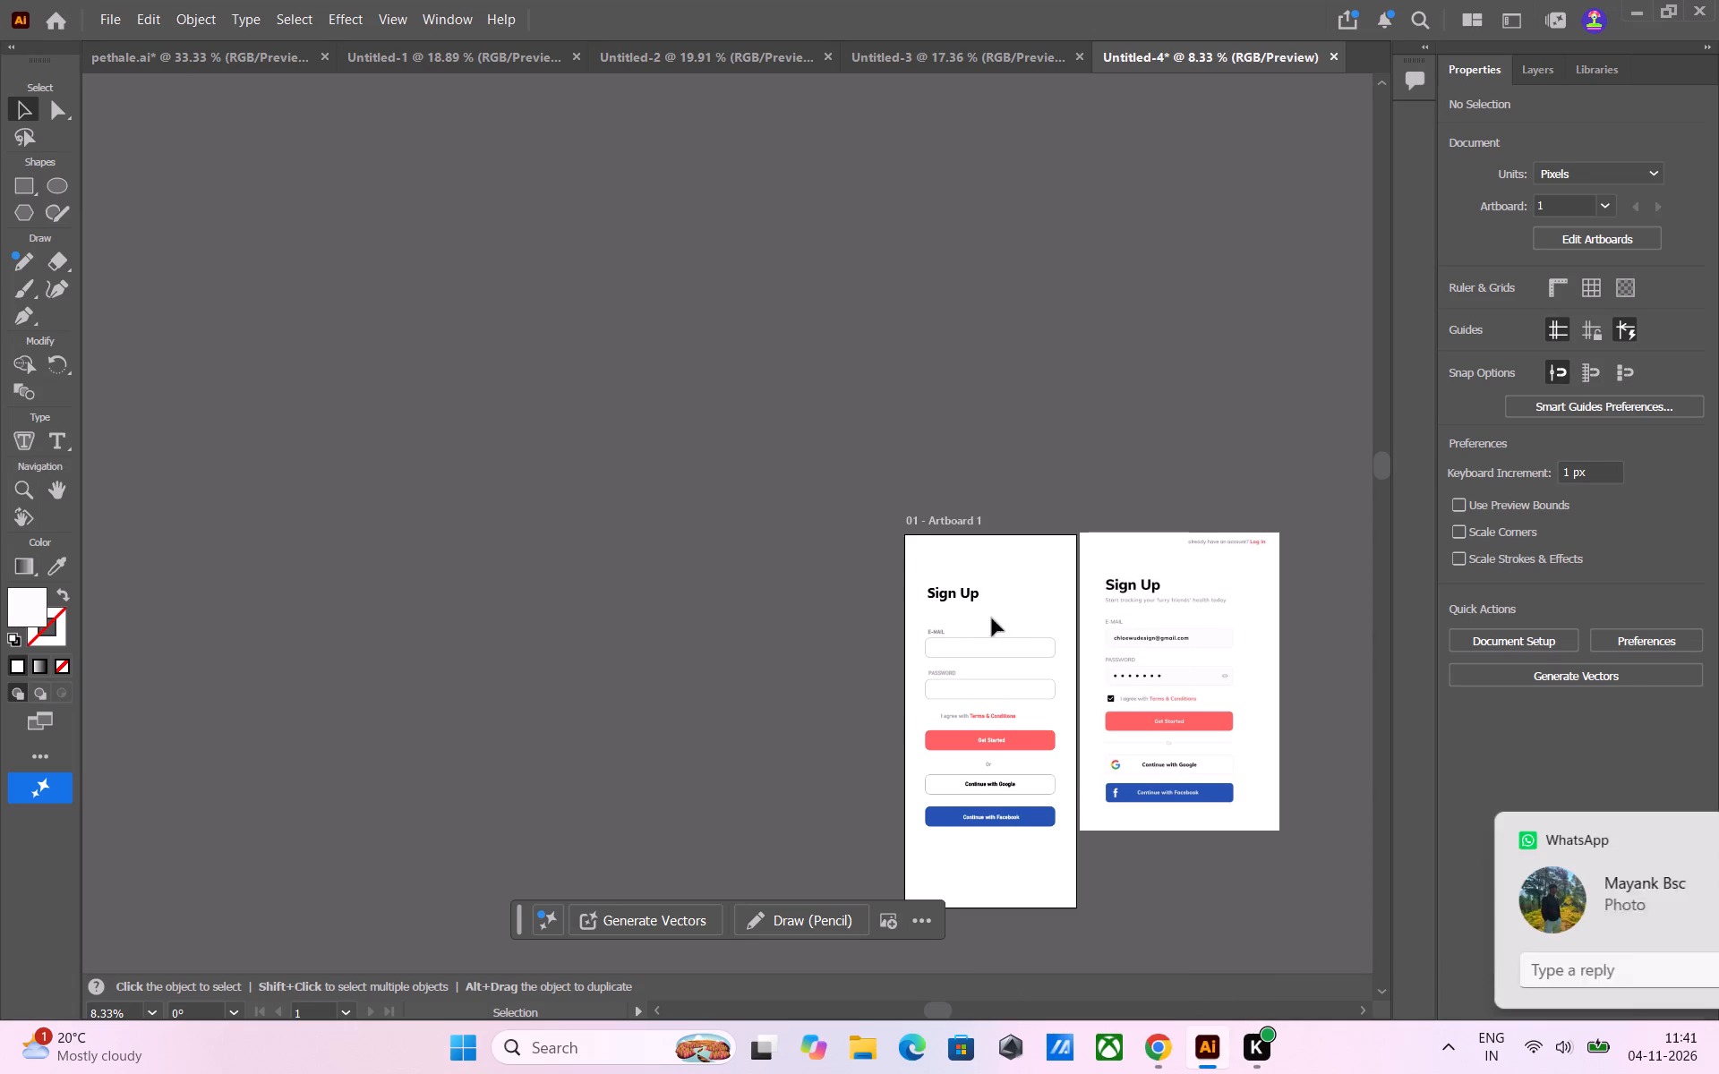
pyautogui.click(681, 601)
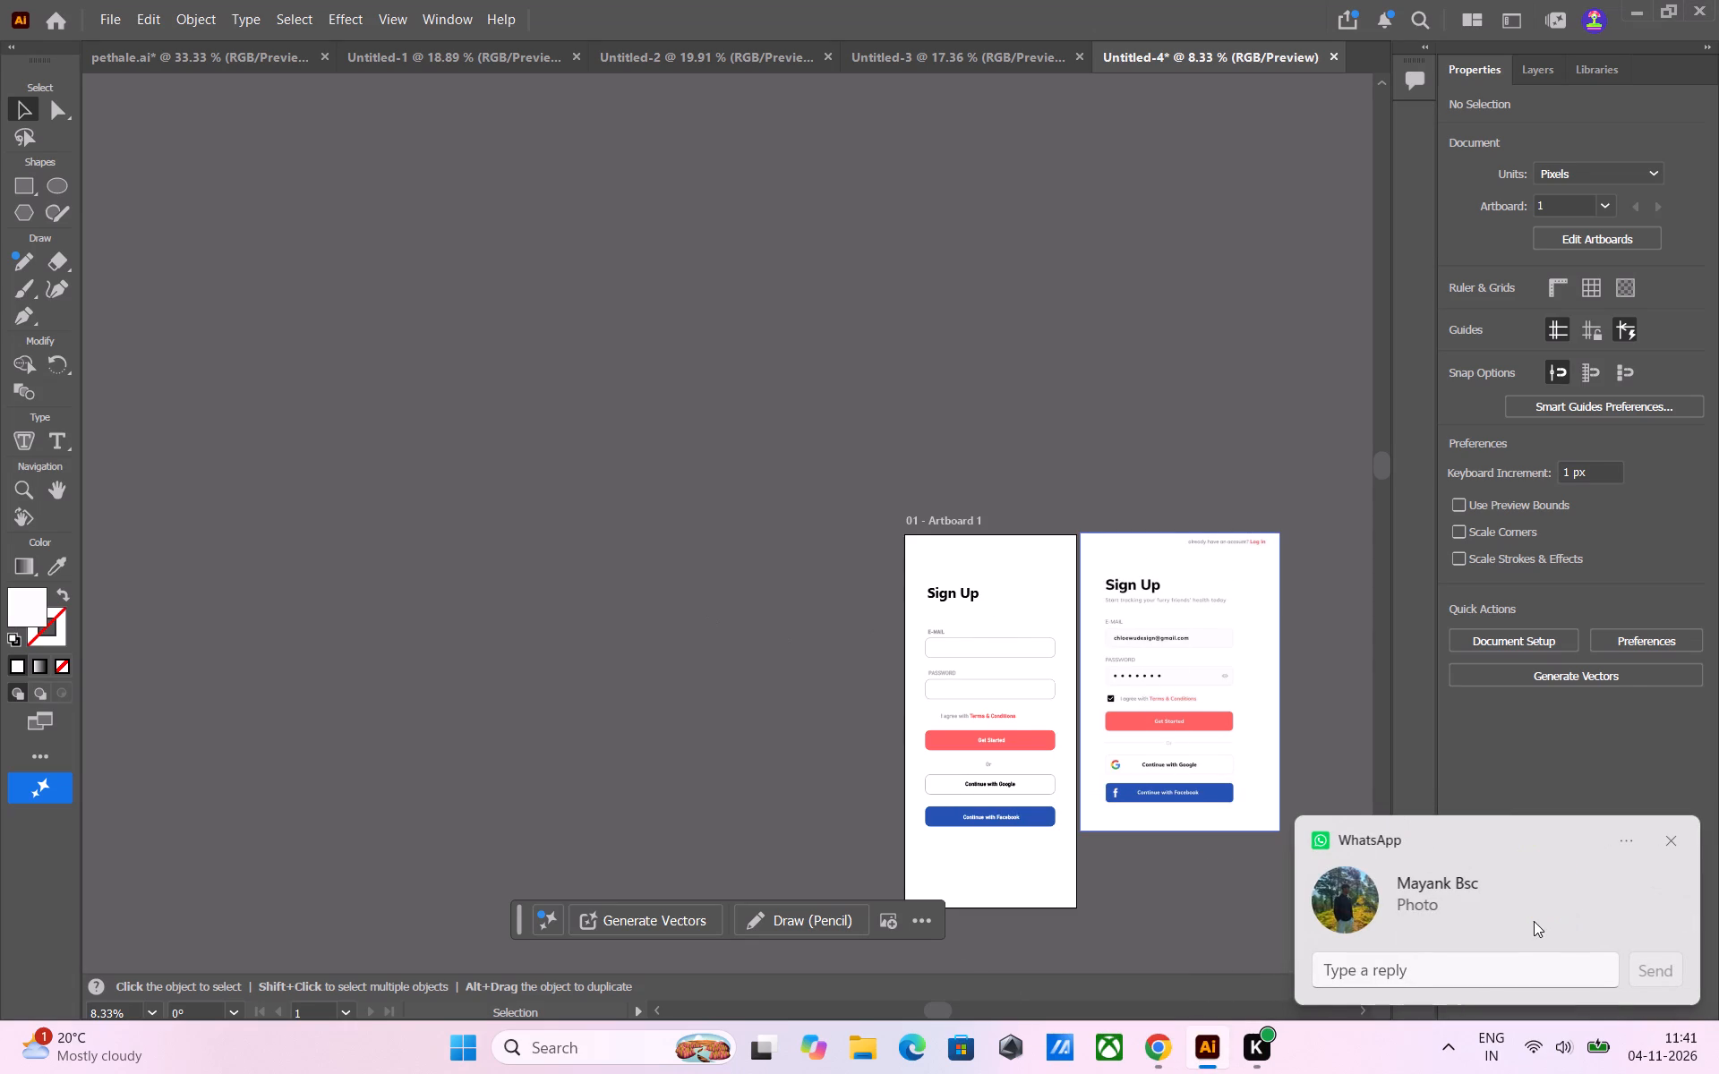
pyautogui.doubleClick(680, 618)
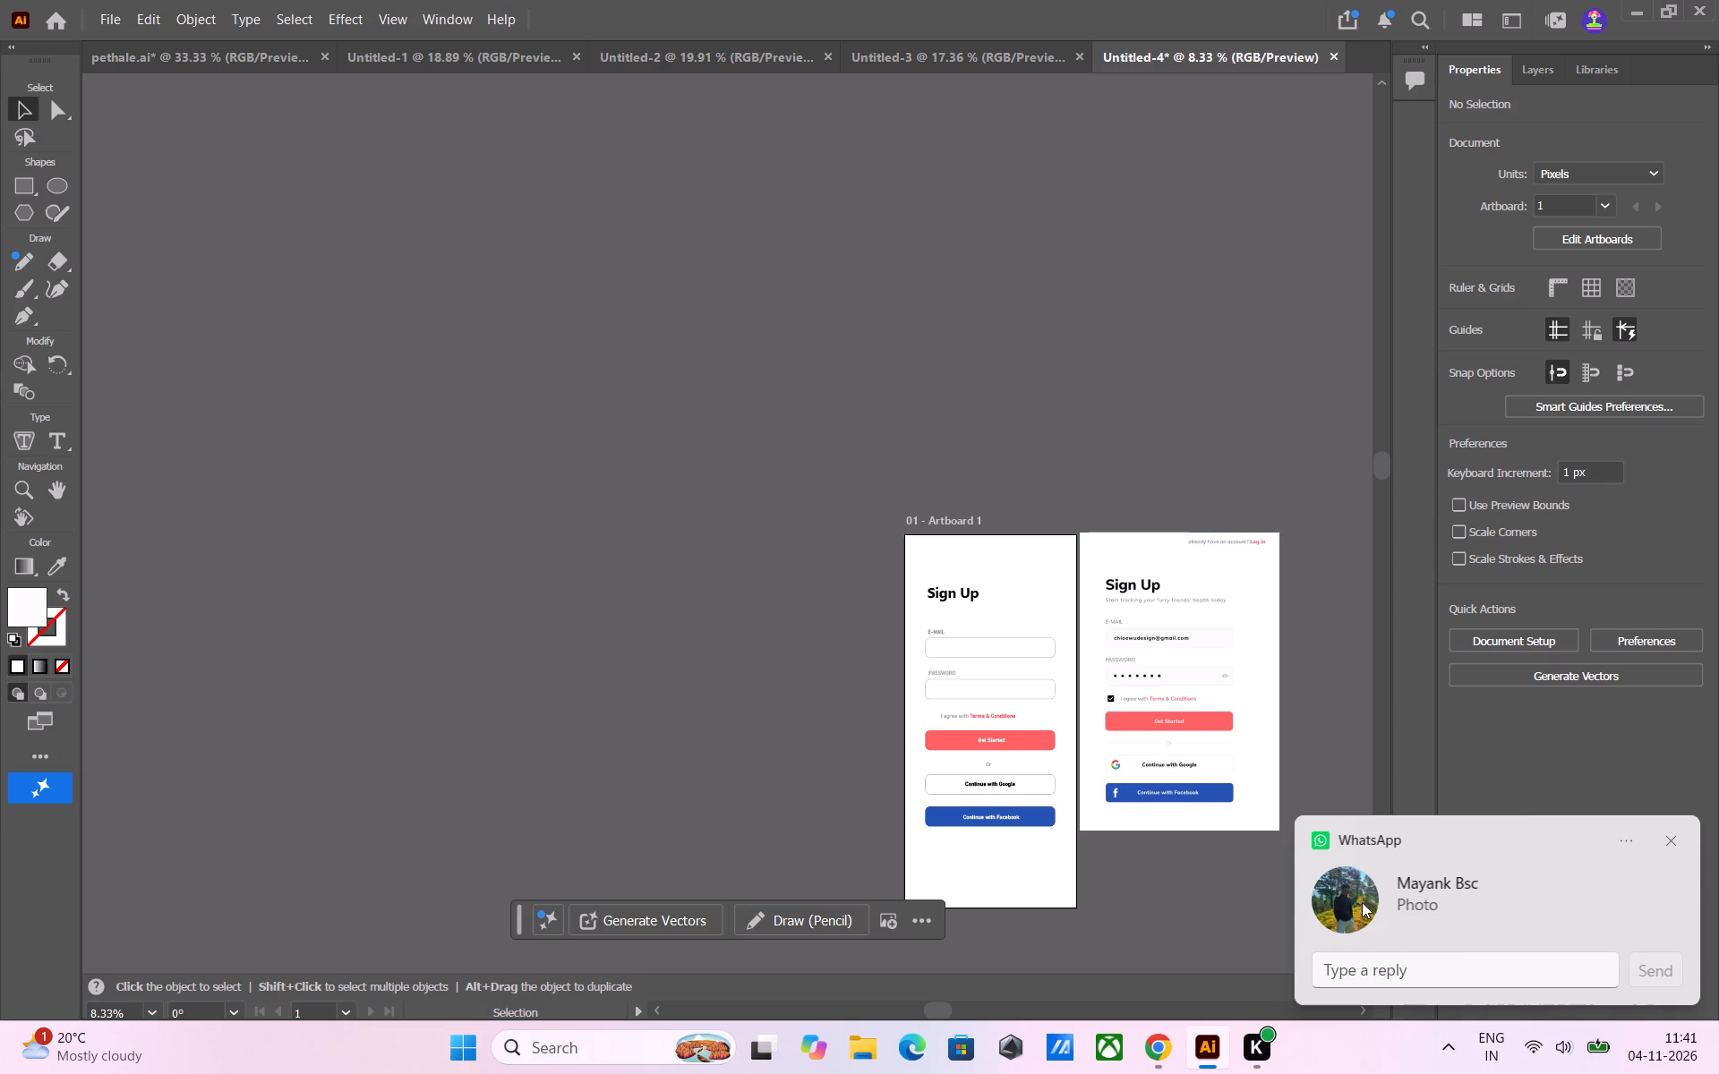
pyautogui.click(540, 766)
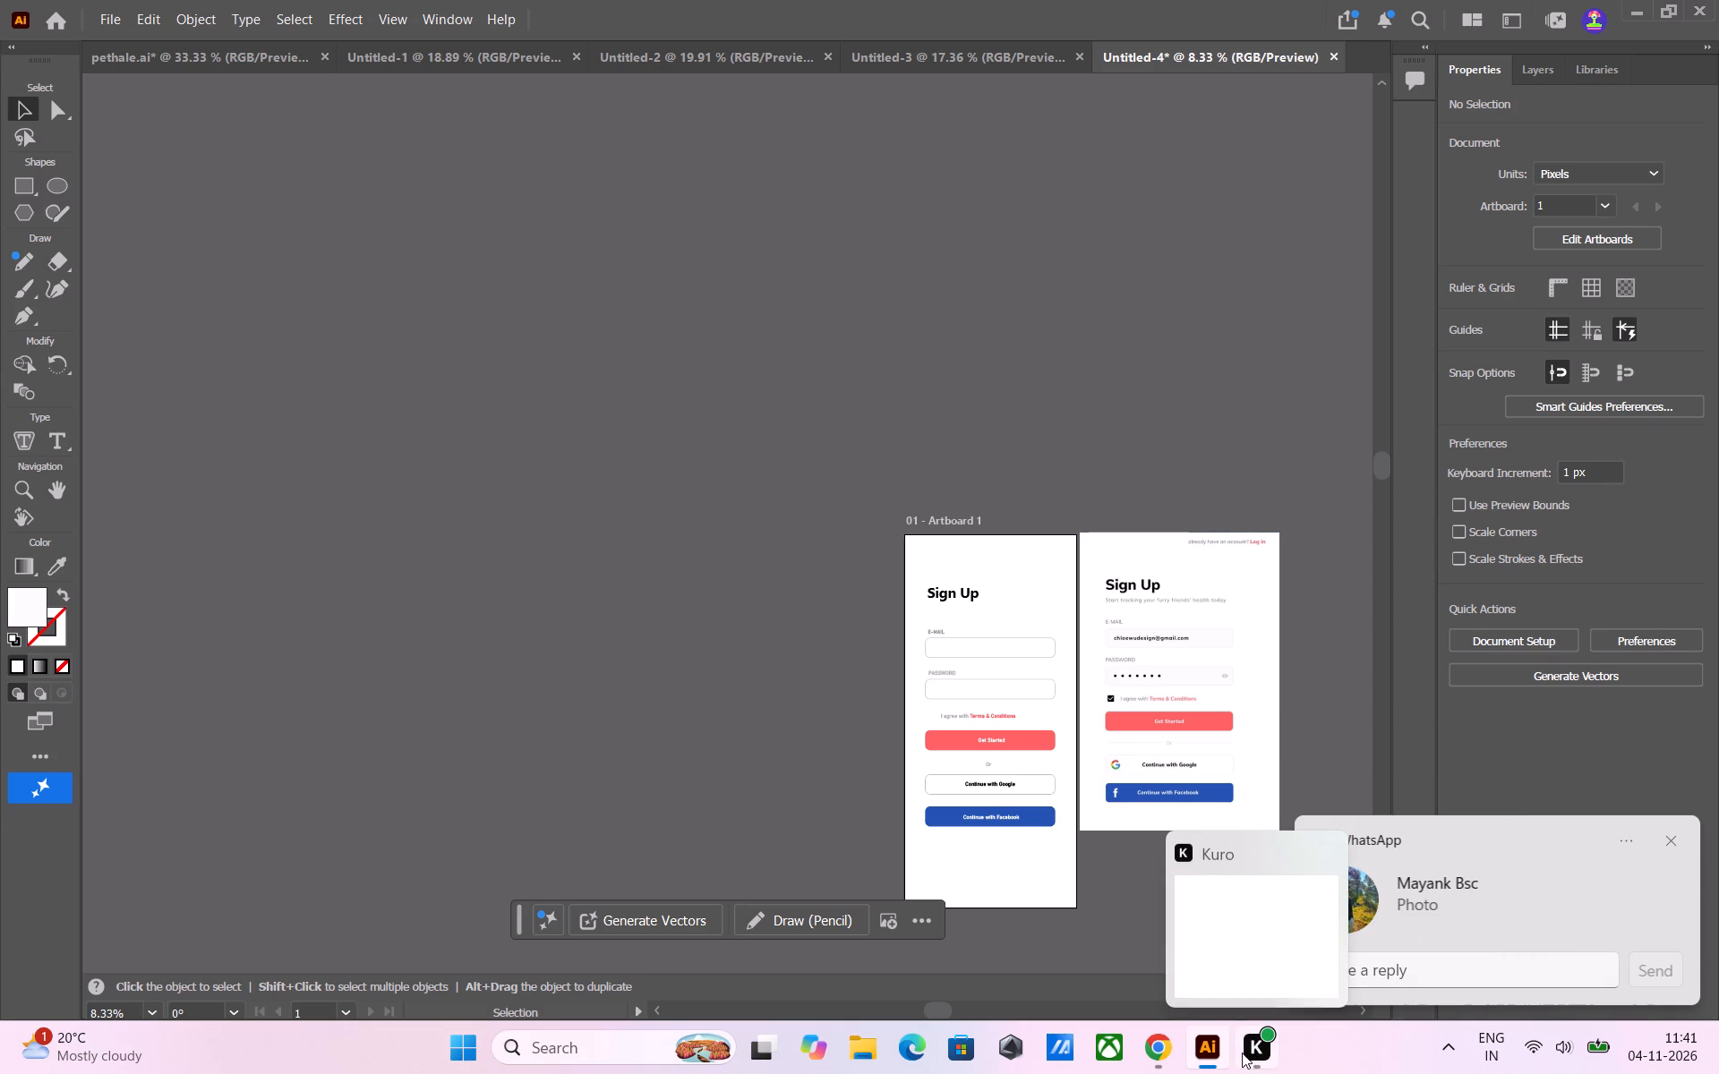
# Switch to Chrome and download the light check mark image from its Pinterest pin.
pyautogui.click(1167, 1043)
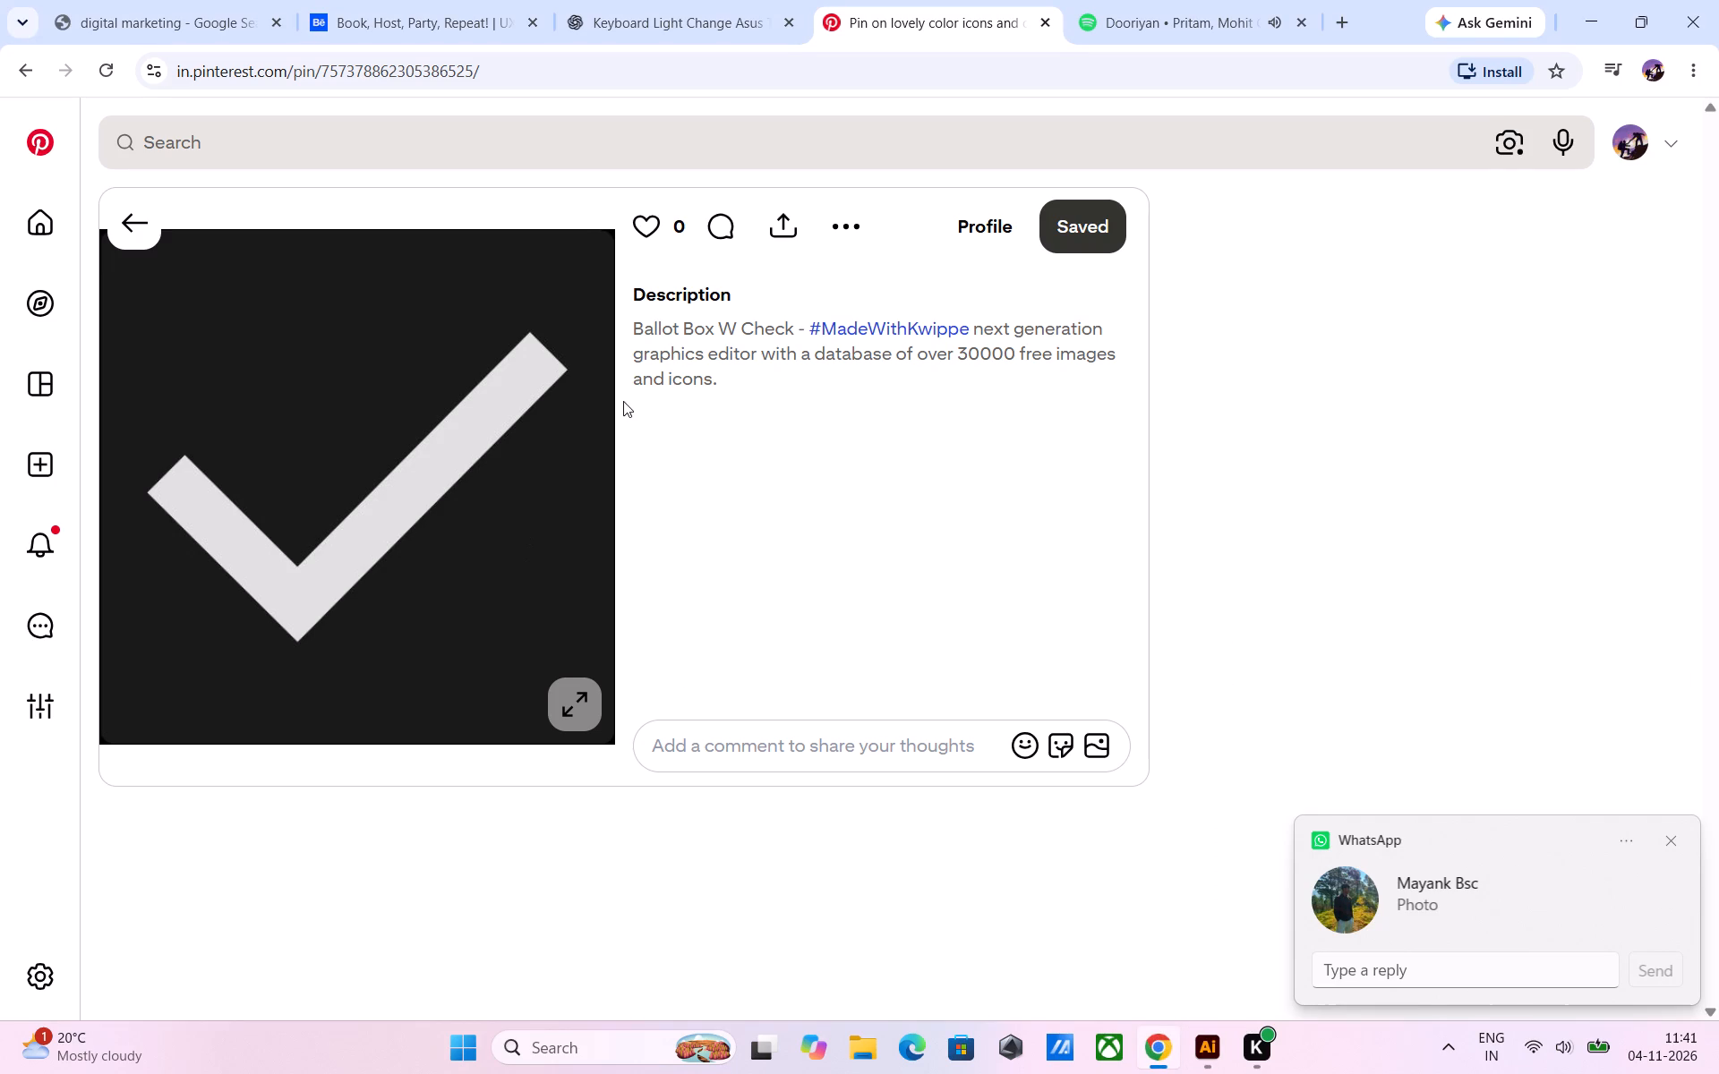
pyautogui.click(788, 216)
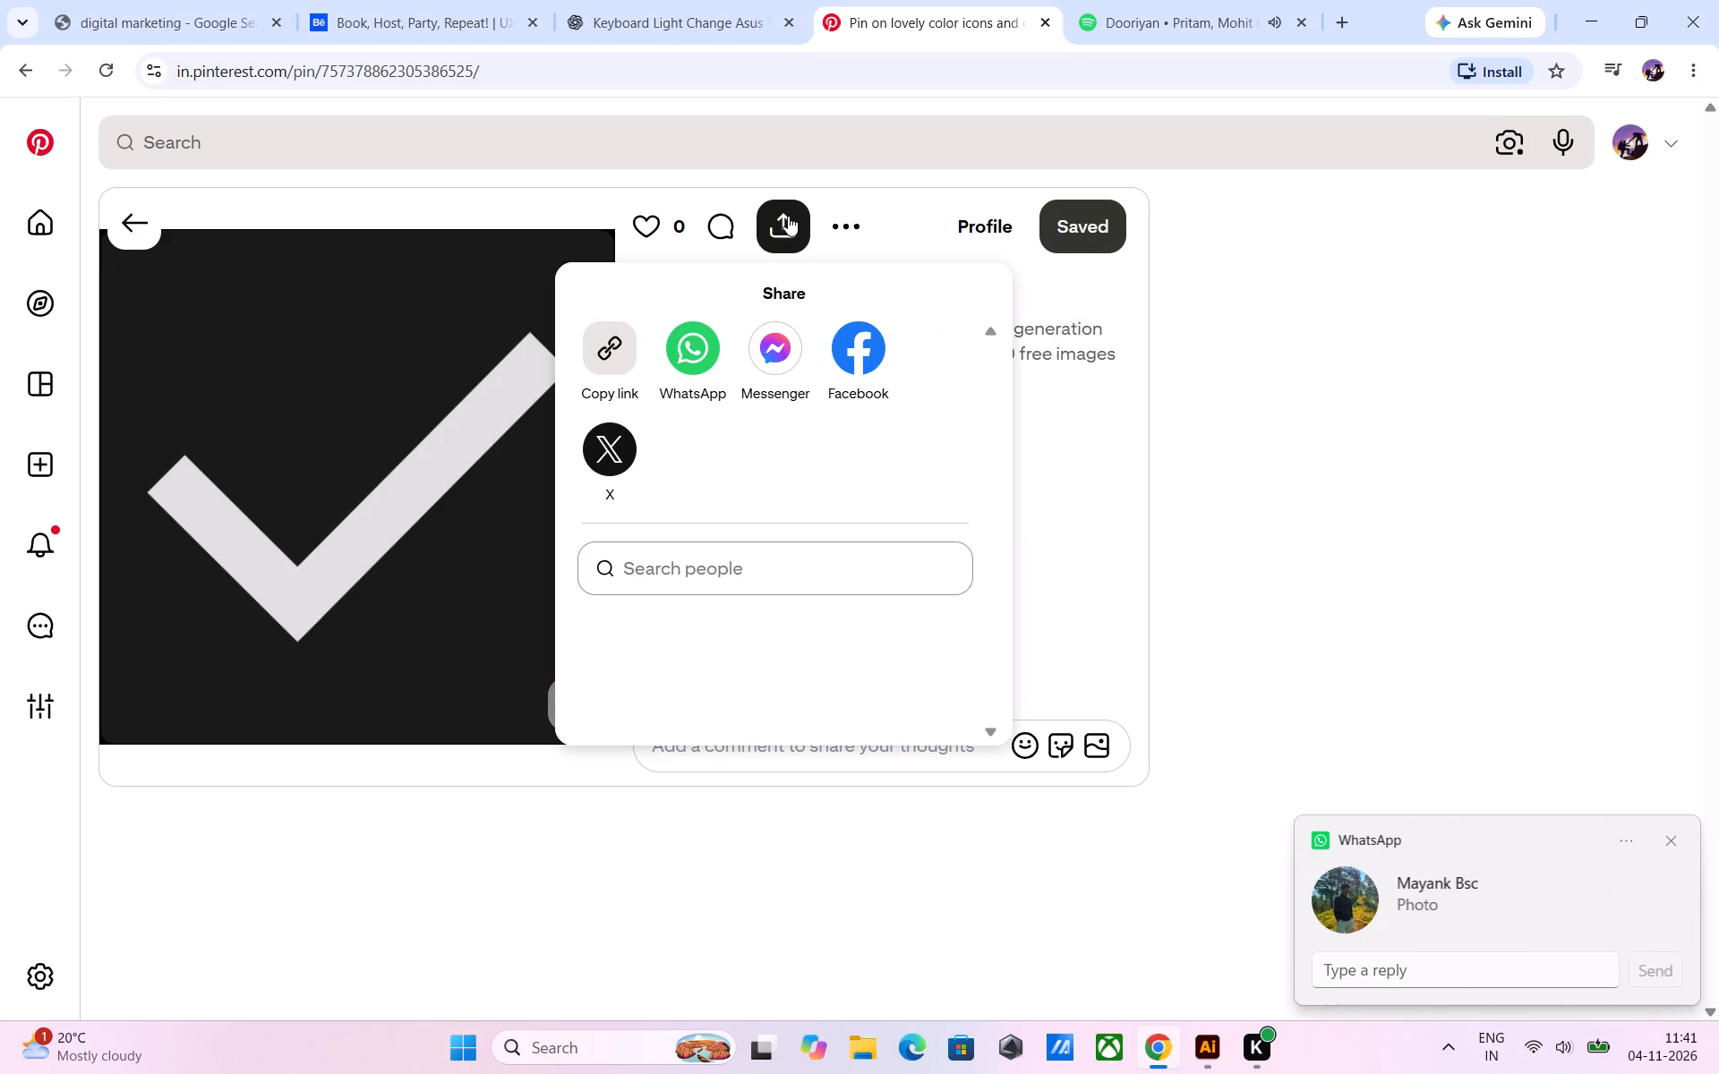
pyautogui.click(788, 216)
pyautogui.click(841, 230)
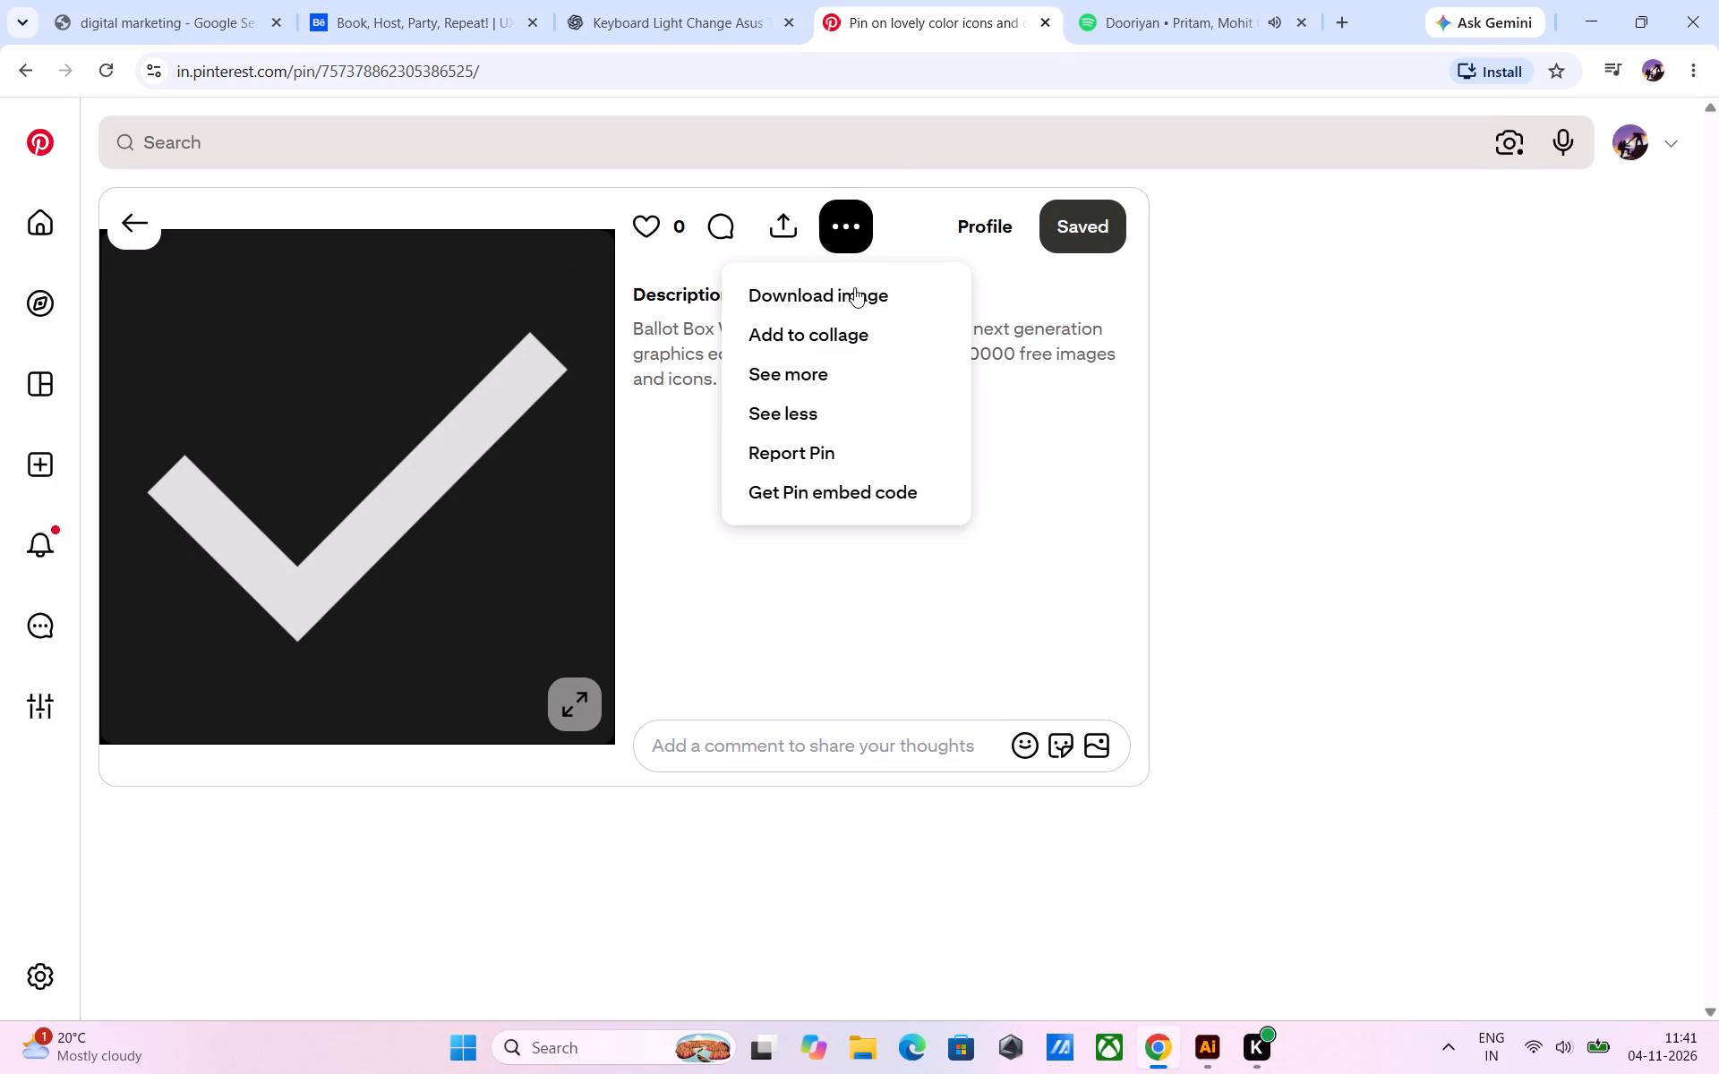
pyautogui.click(856, 295)
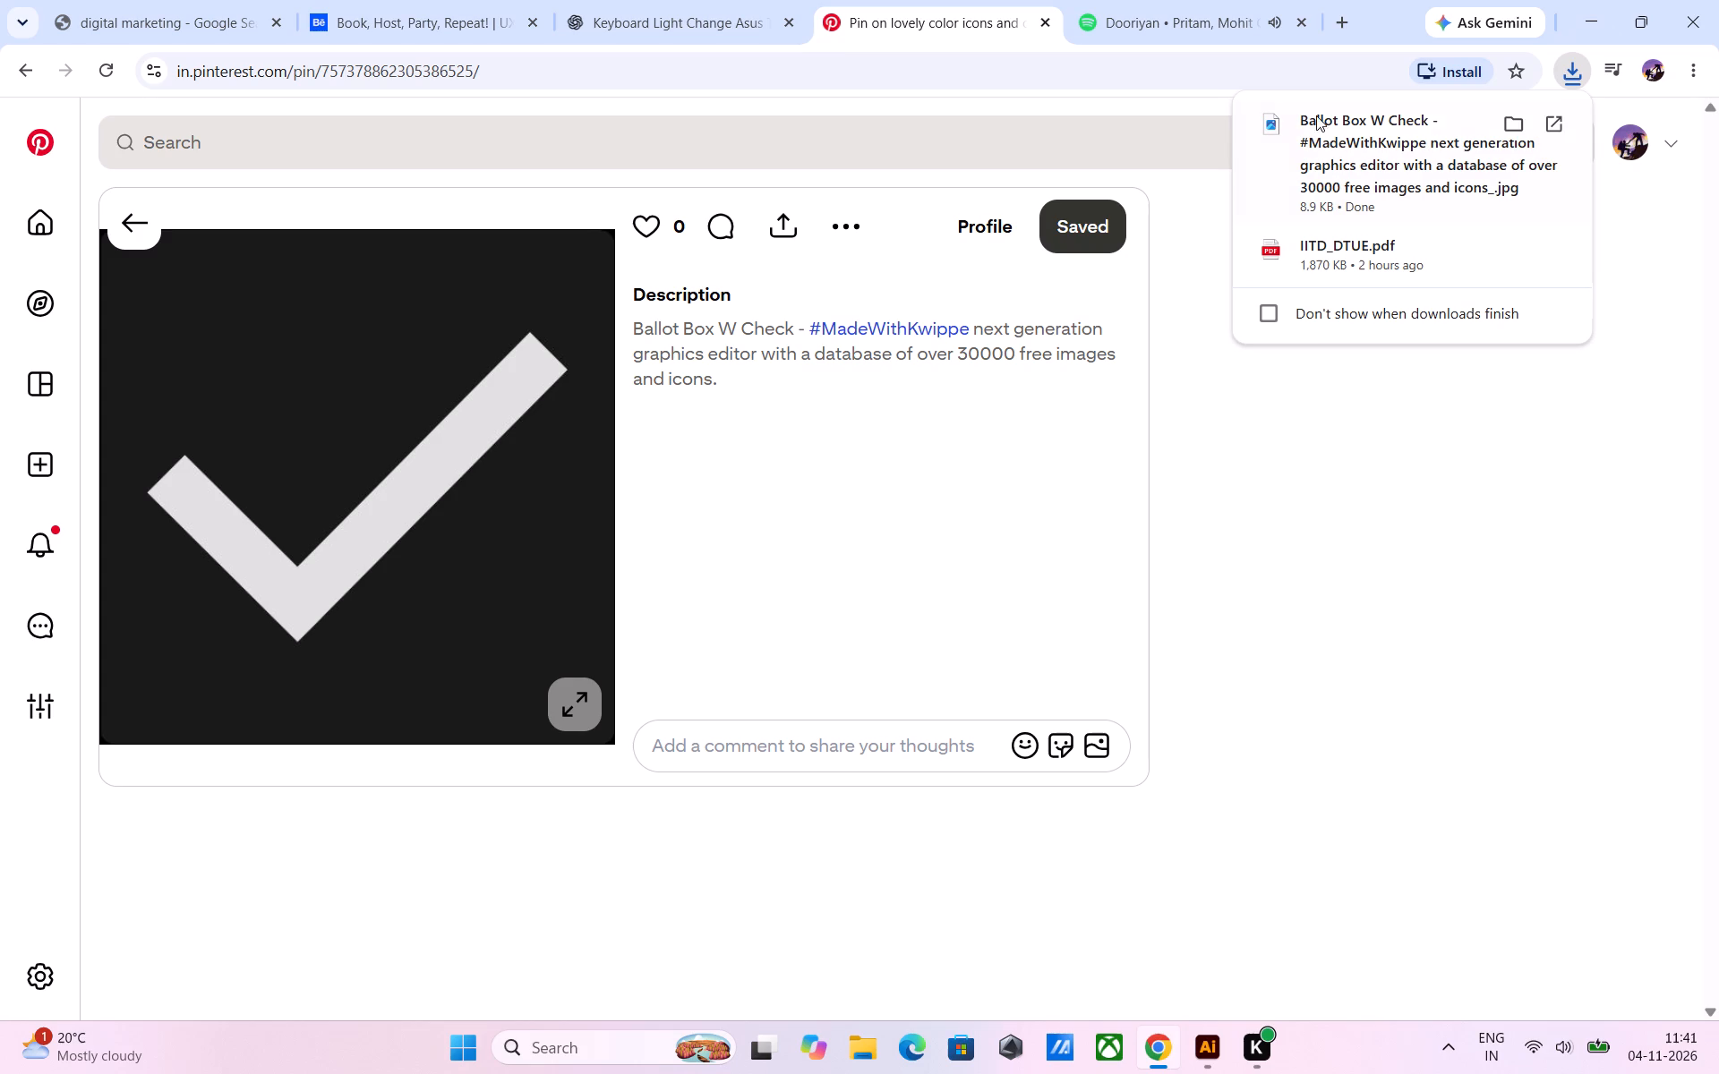
# Transfer the downloaded "Ballot Box W Check" JPG file from Chrome's downloads towards the Illustrator document.
pyautogui.click(1387, 132)
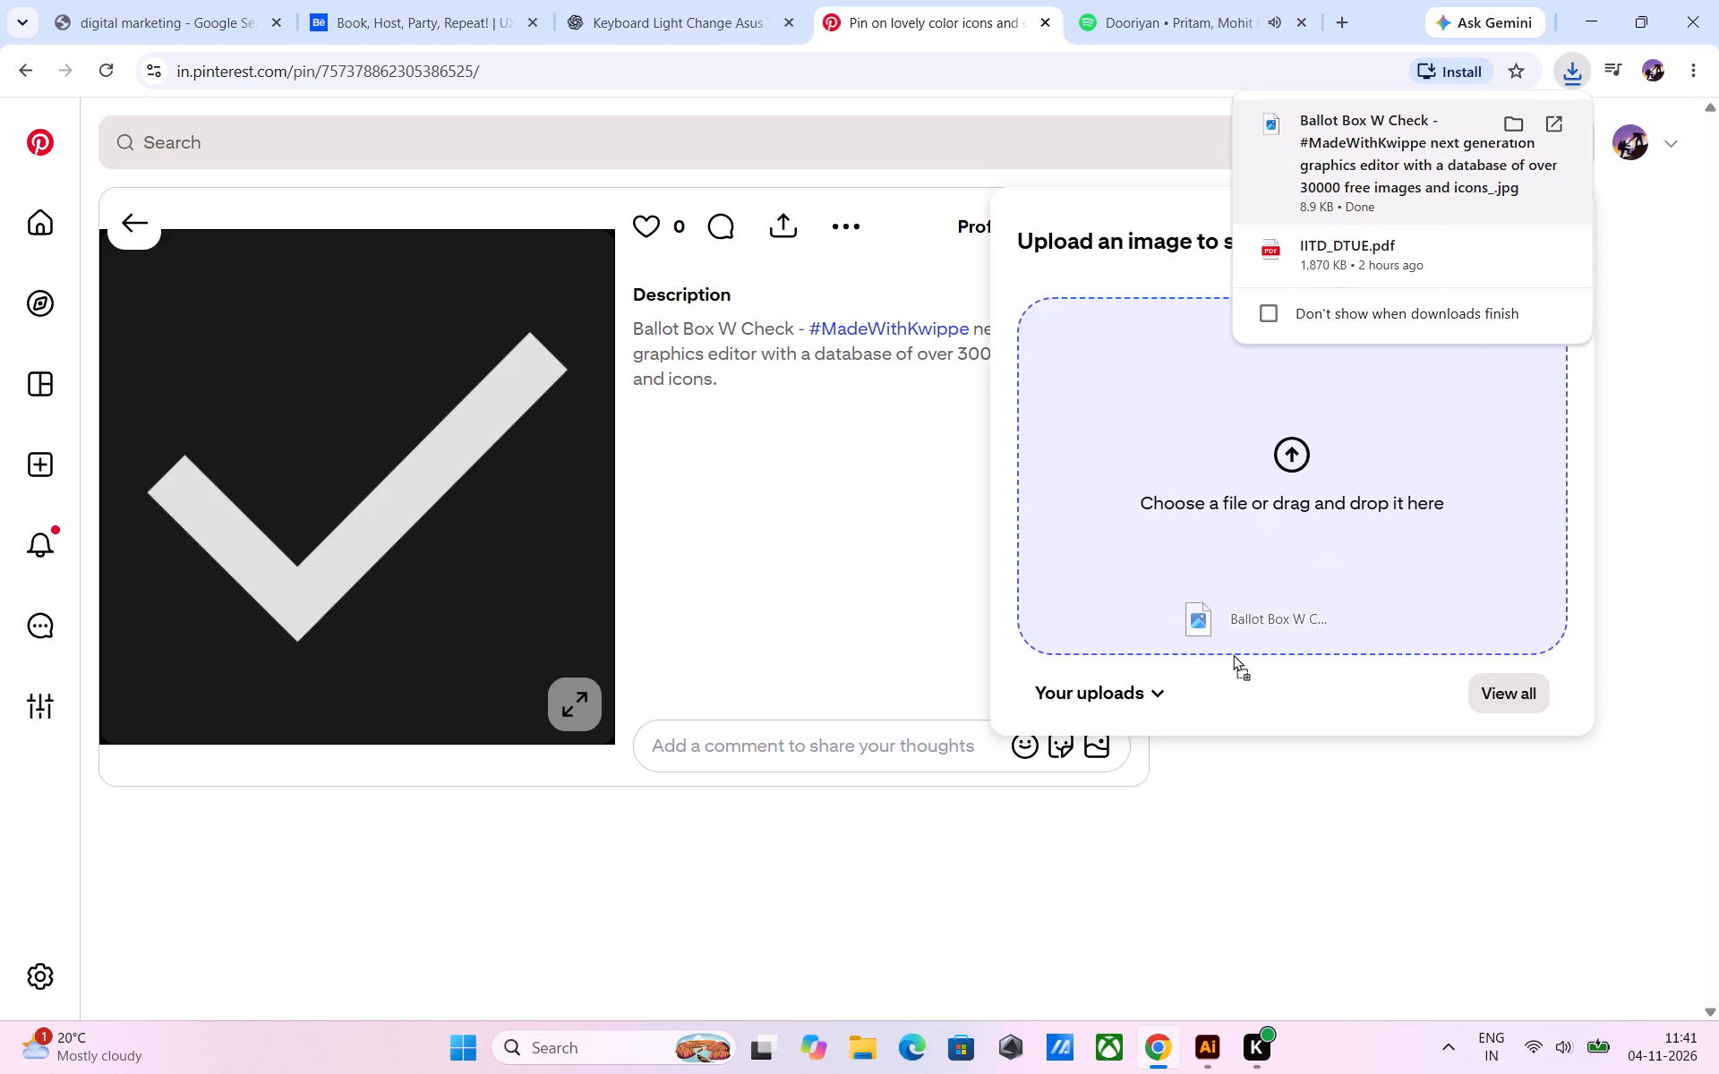
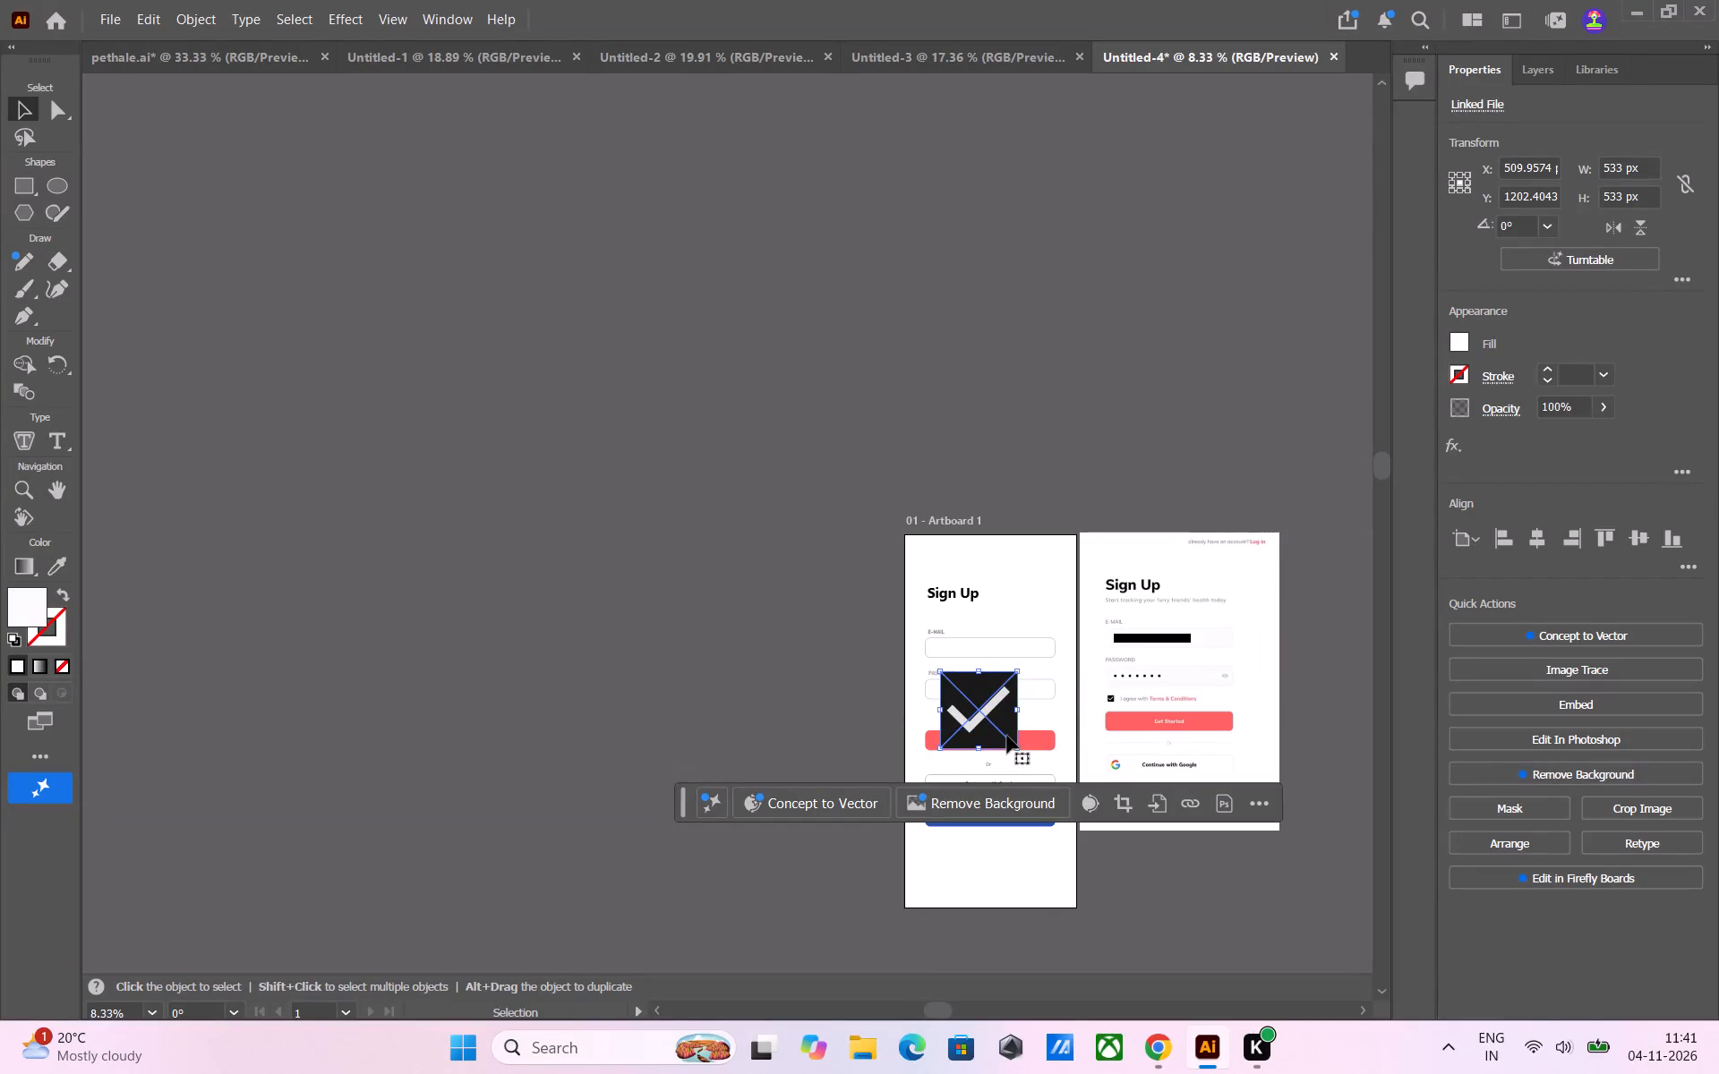
# Scale the check-mark image down to about 48 px square and place it just before the "I agree with Terms & Conditions" text.
pyautogui.keyDown('alt'); pyautogui.scroll(5, 1007, 733); pyautogui.keyUp('alt')
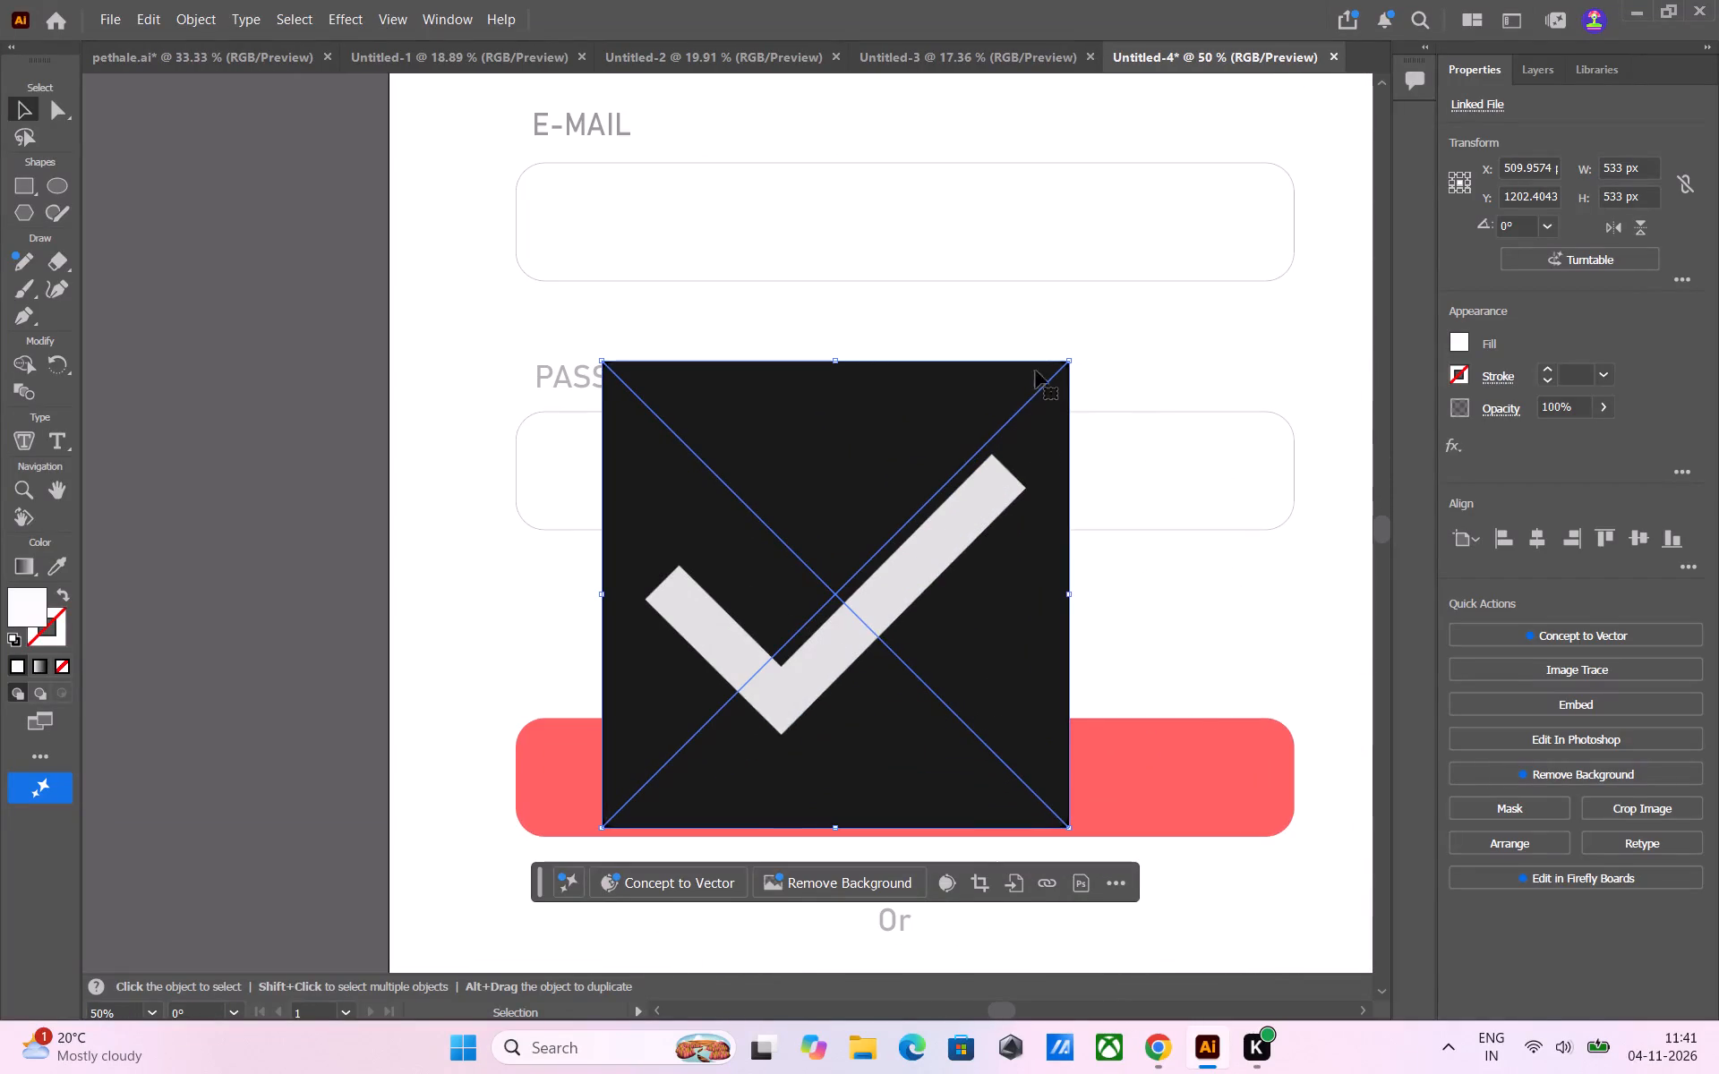
pyautogui.moveTo(1064, 362); pyautogui.dragTo(1031, 434)
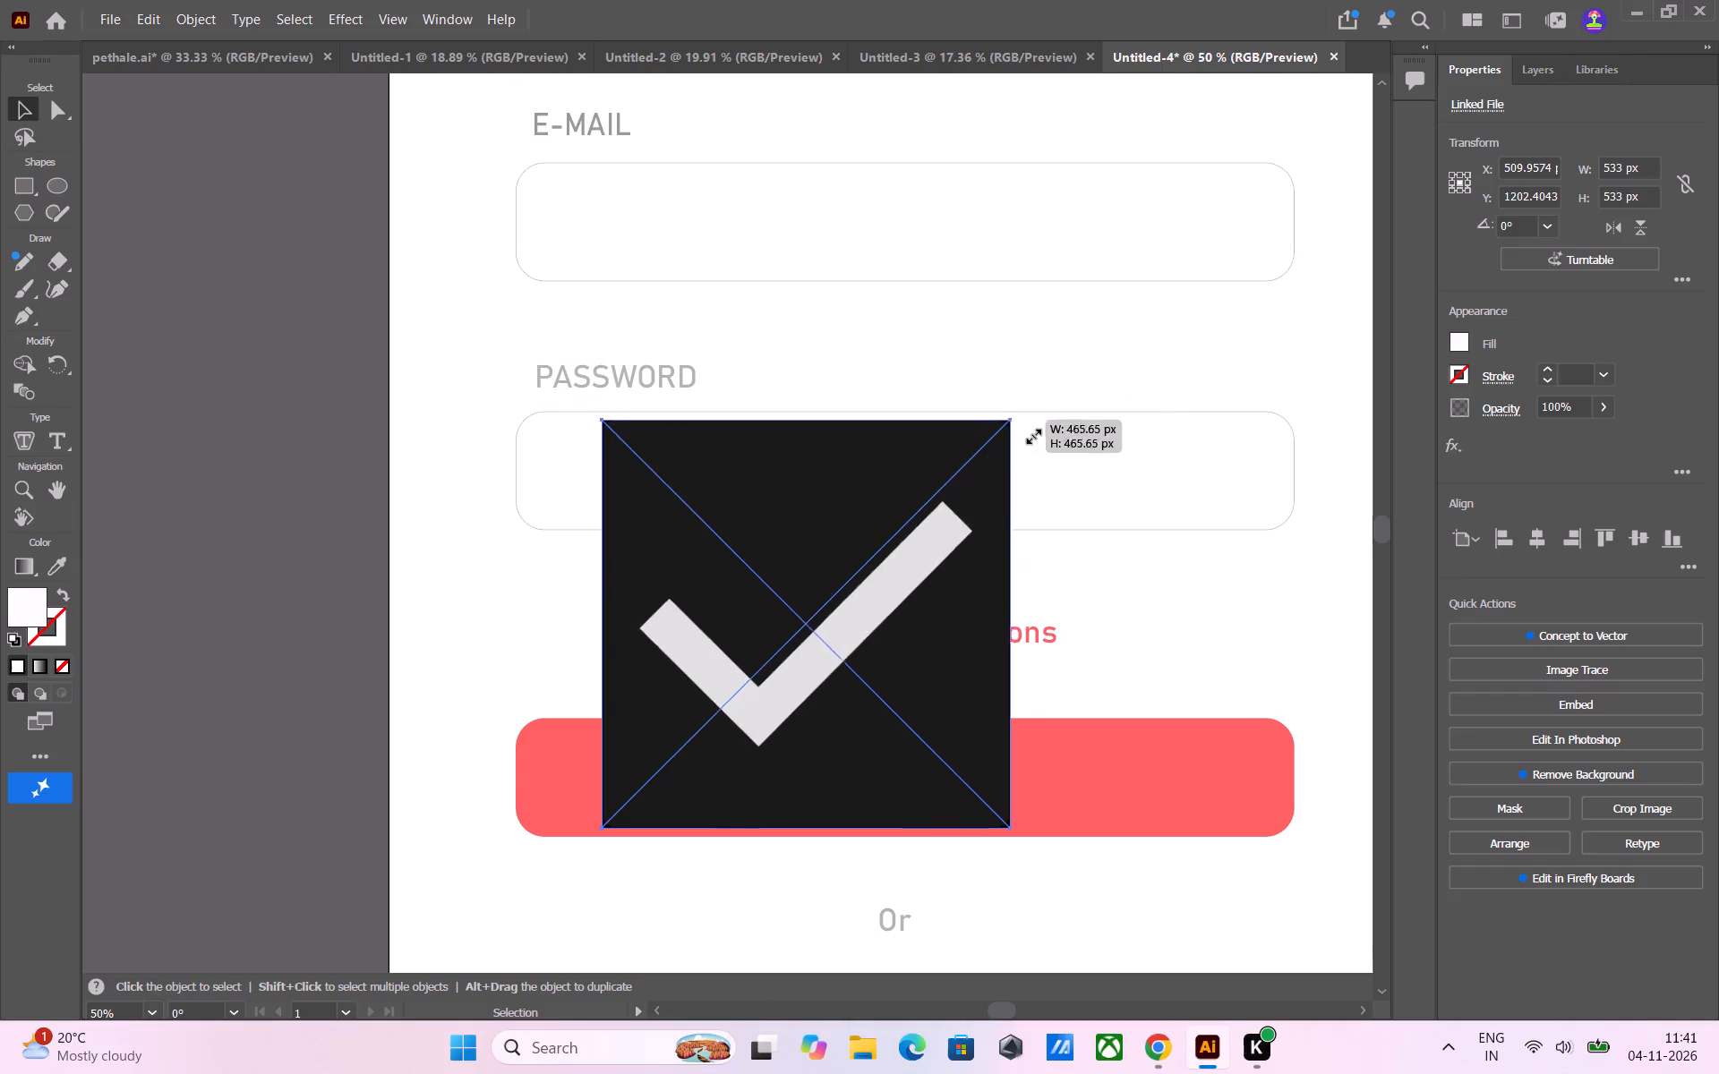
pyautogui.moveTo(1031, 434); pyautogui.dragTo(765, 784)
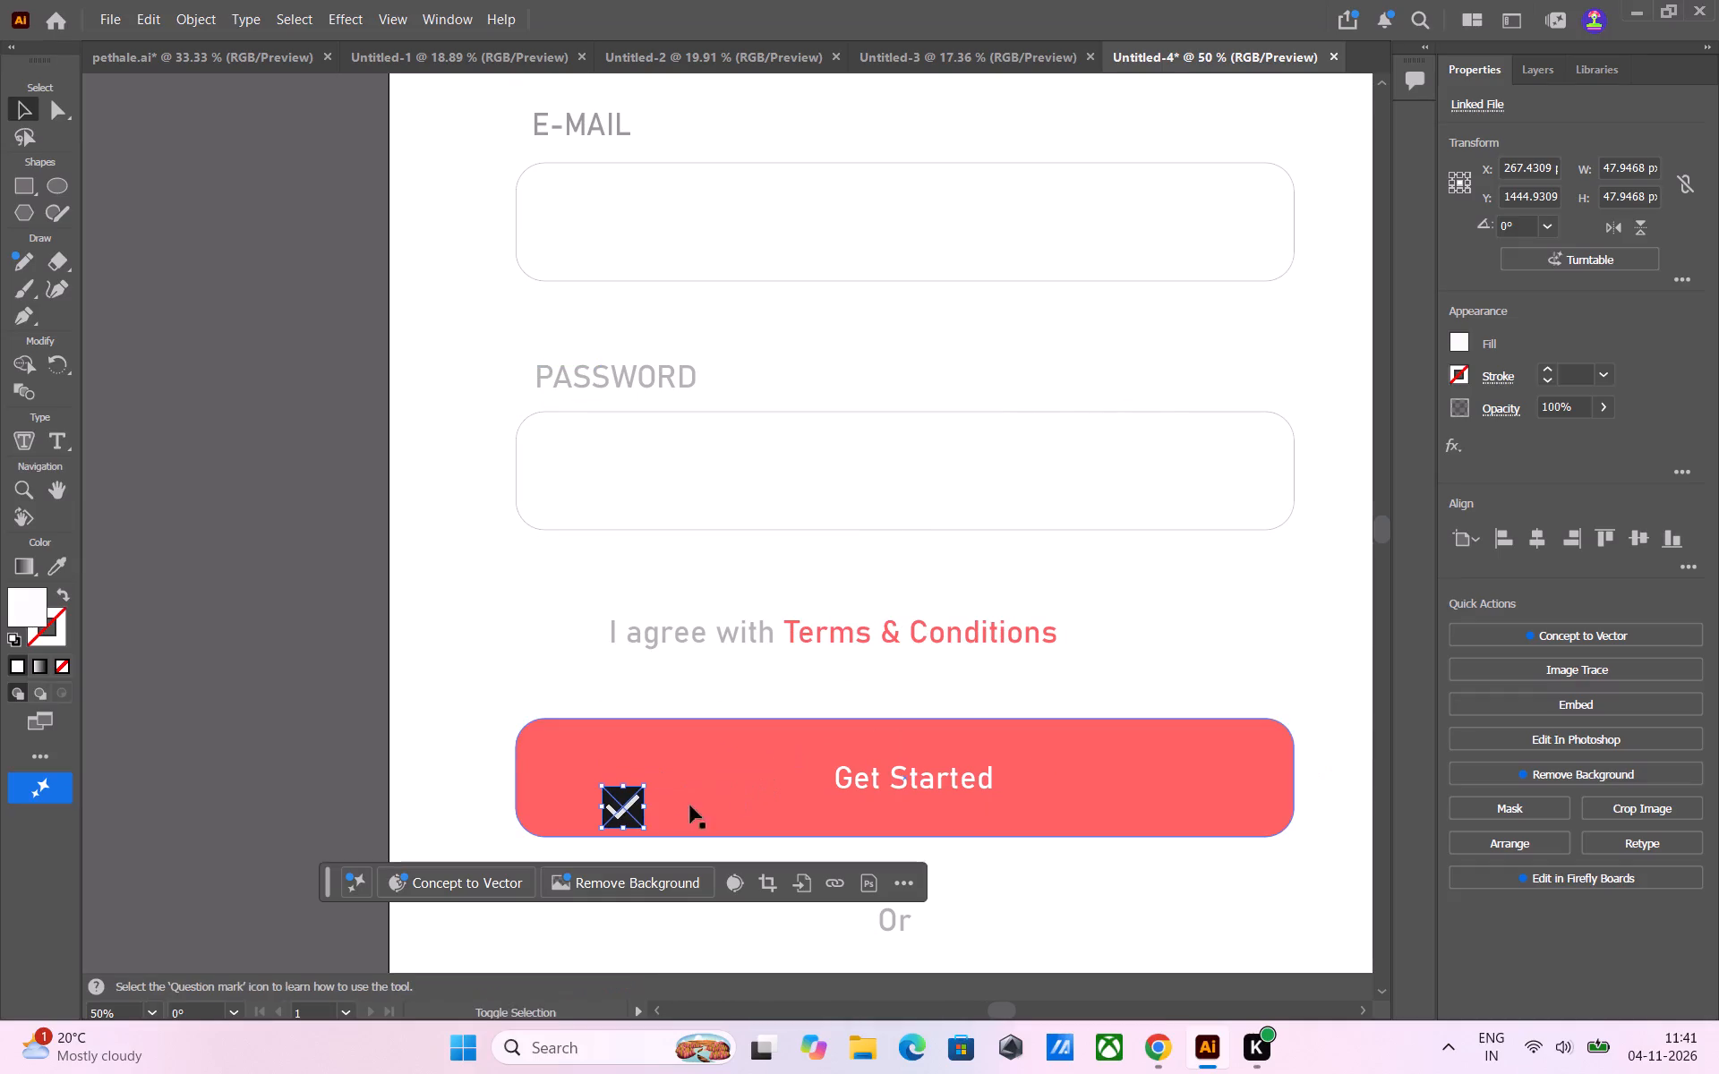
pyautogui.moveTo(622, 805); pyautogui.dragTo(574, 647)
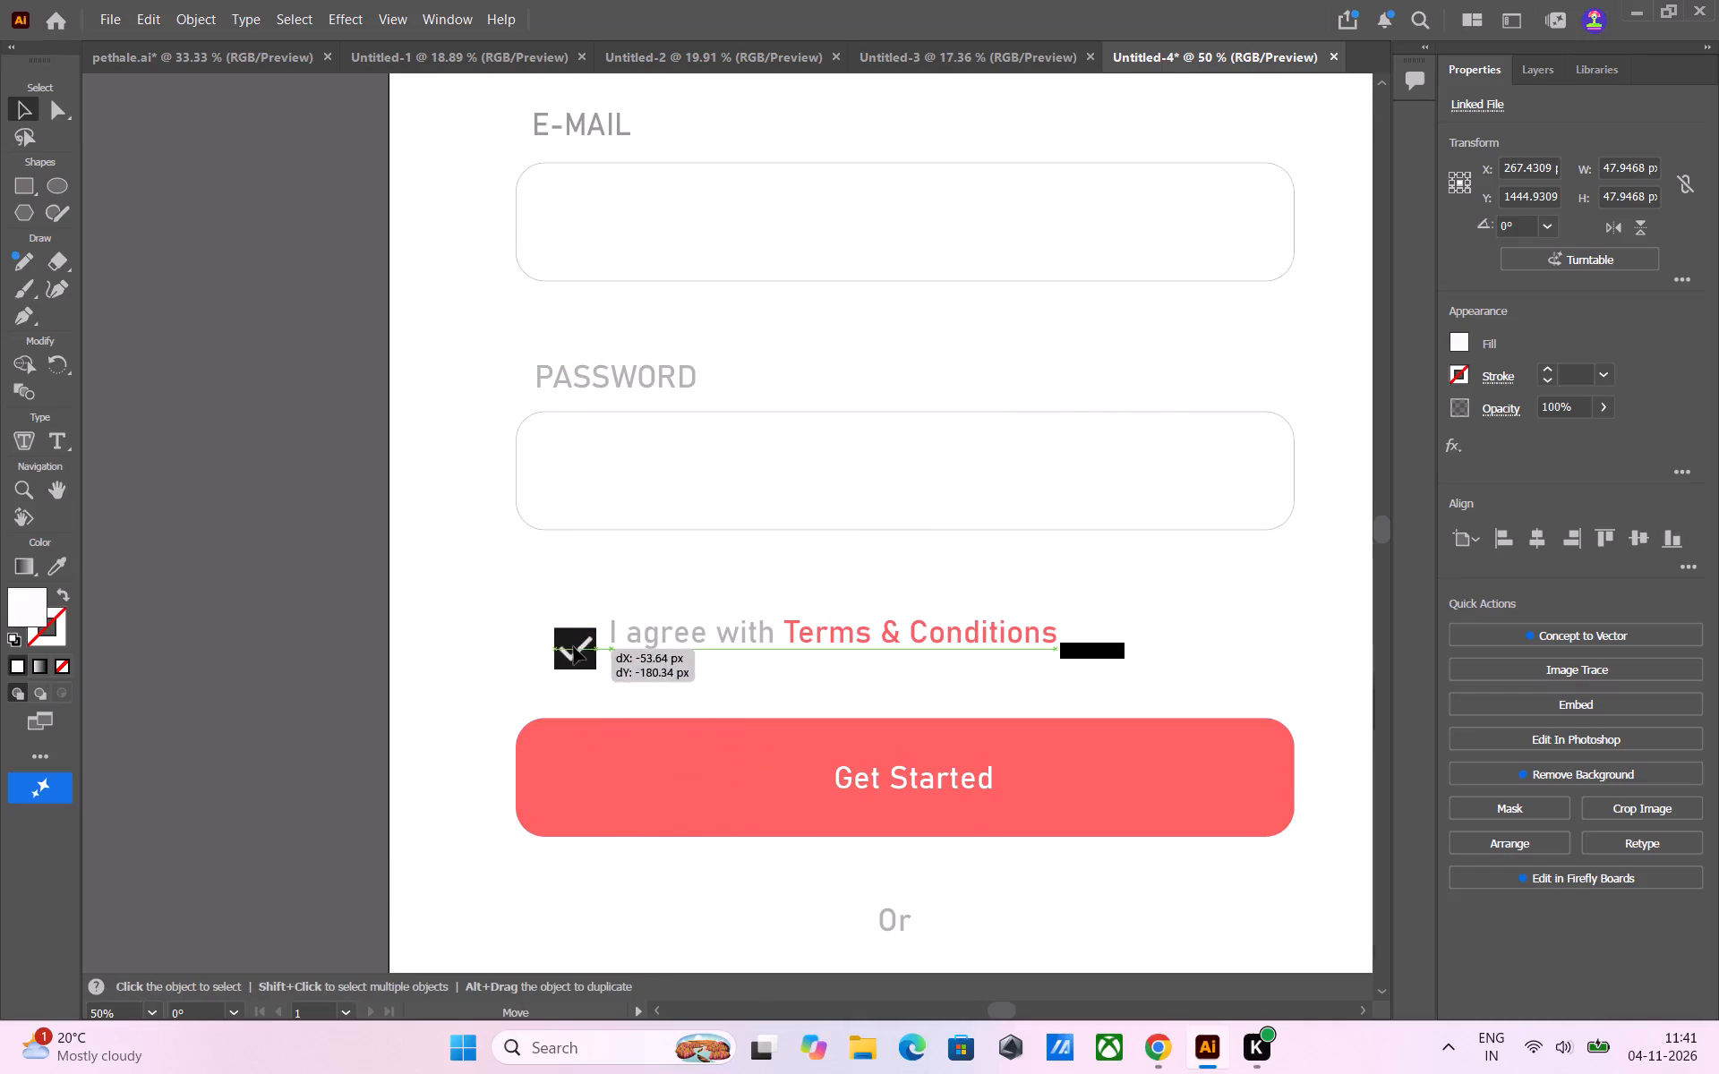
pyautogui.moveTo(574, 647); pyautogui.dragTo(568, 642)
# Raise the check-mark image about 5 px towards the agreement line's text height and shrink it to about 28 px square.
pyautogui.keyDown('alt'); pyautogui.scroll(2, 736, 651); pyautogui.keyUp('alt')
pyautogui.keyDown('alt'); pyautogui.scroll(-2, 736, 651); pyautogui.keyUp('alt')
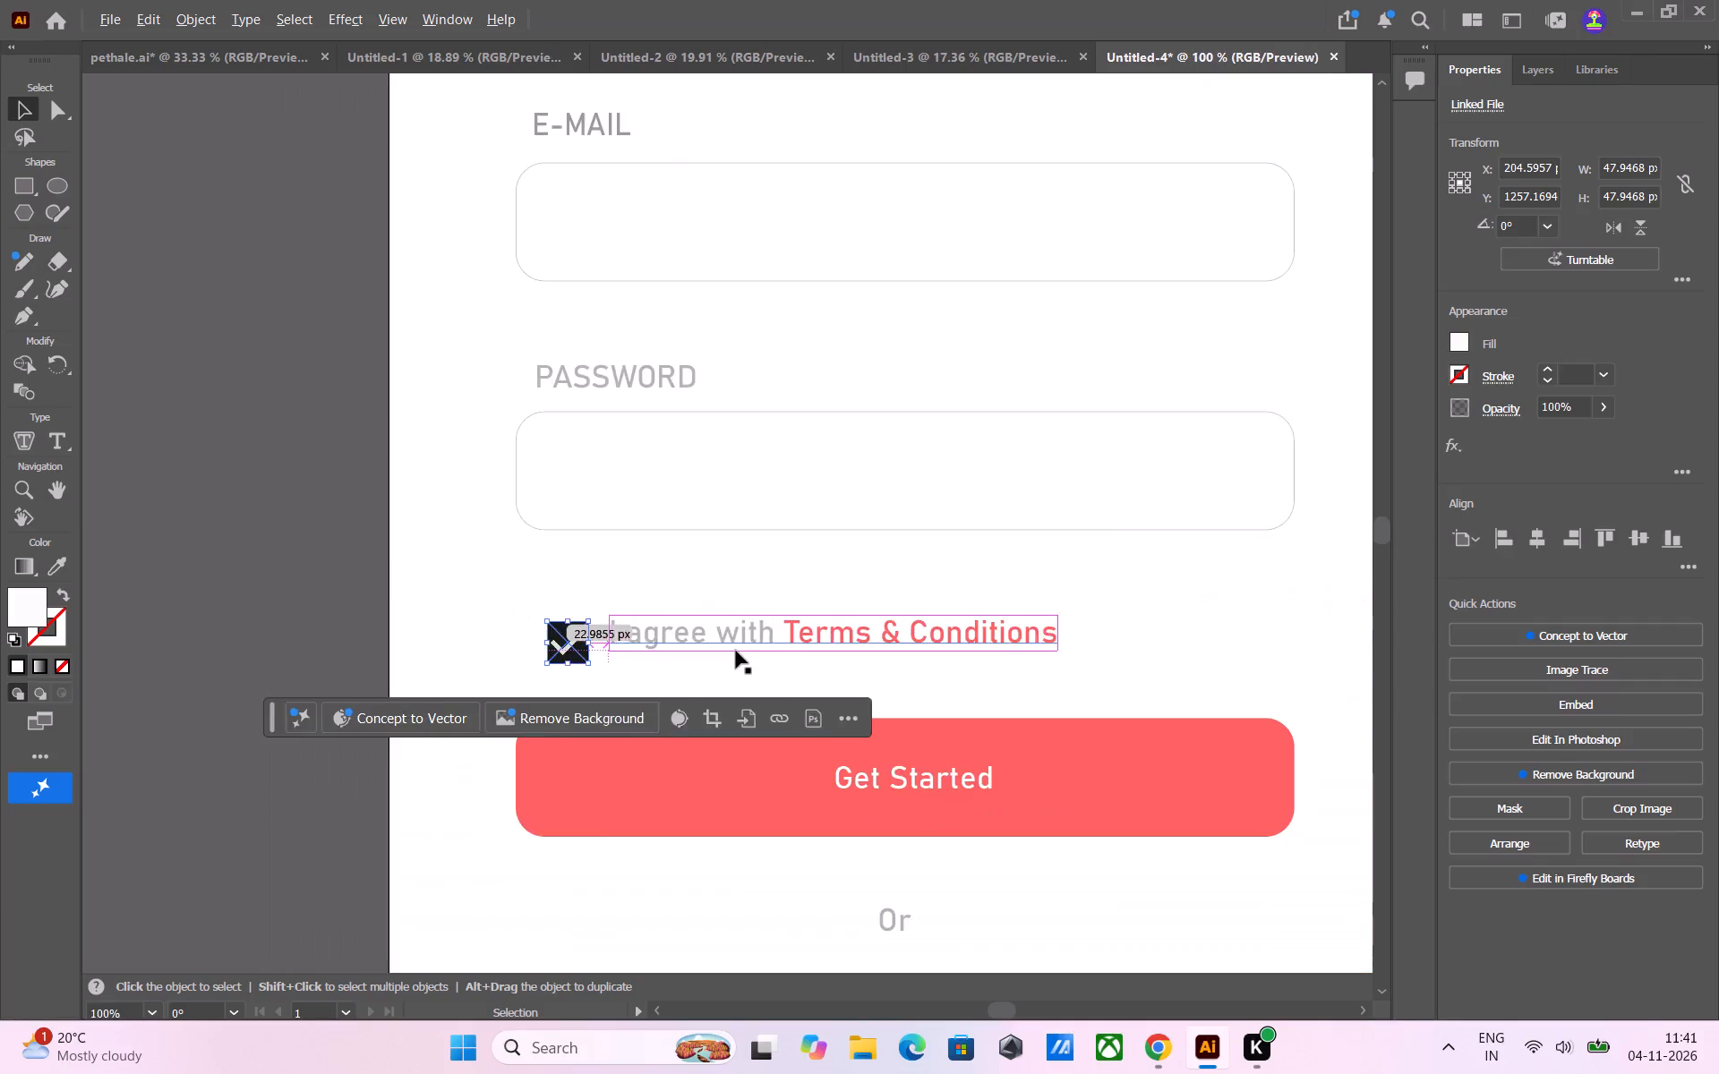
pyautogui.keyDown('alt'); pyautogui.scroll(-2, 736, 651); pyautogui.keyUp('alt')
pyautogui.moveTo(1038, 625); pyautogui.dragTo(946, 628, button='middle')
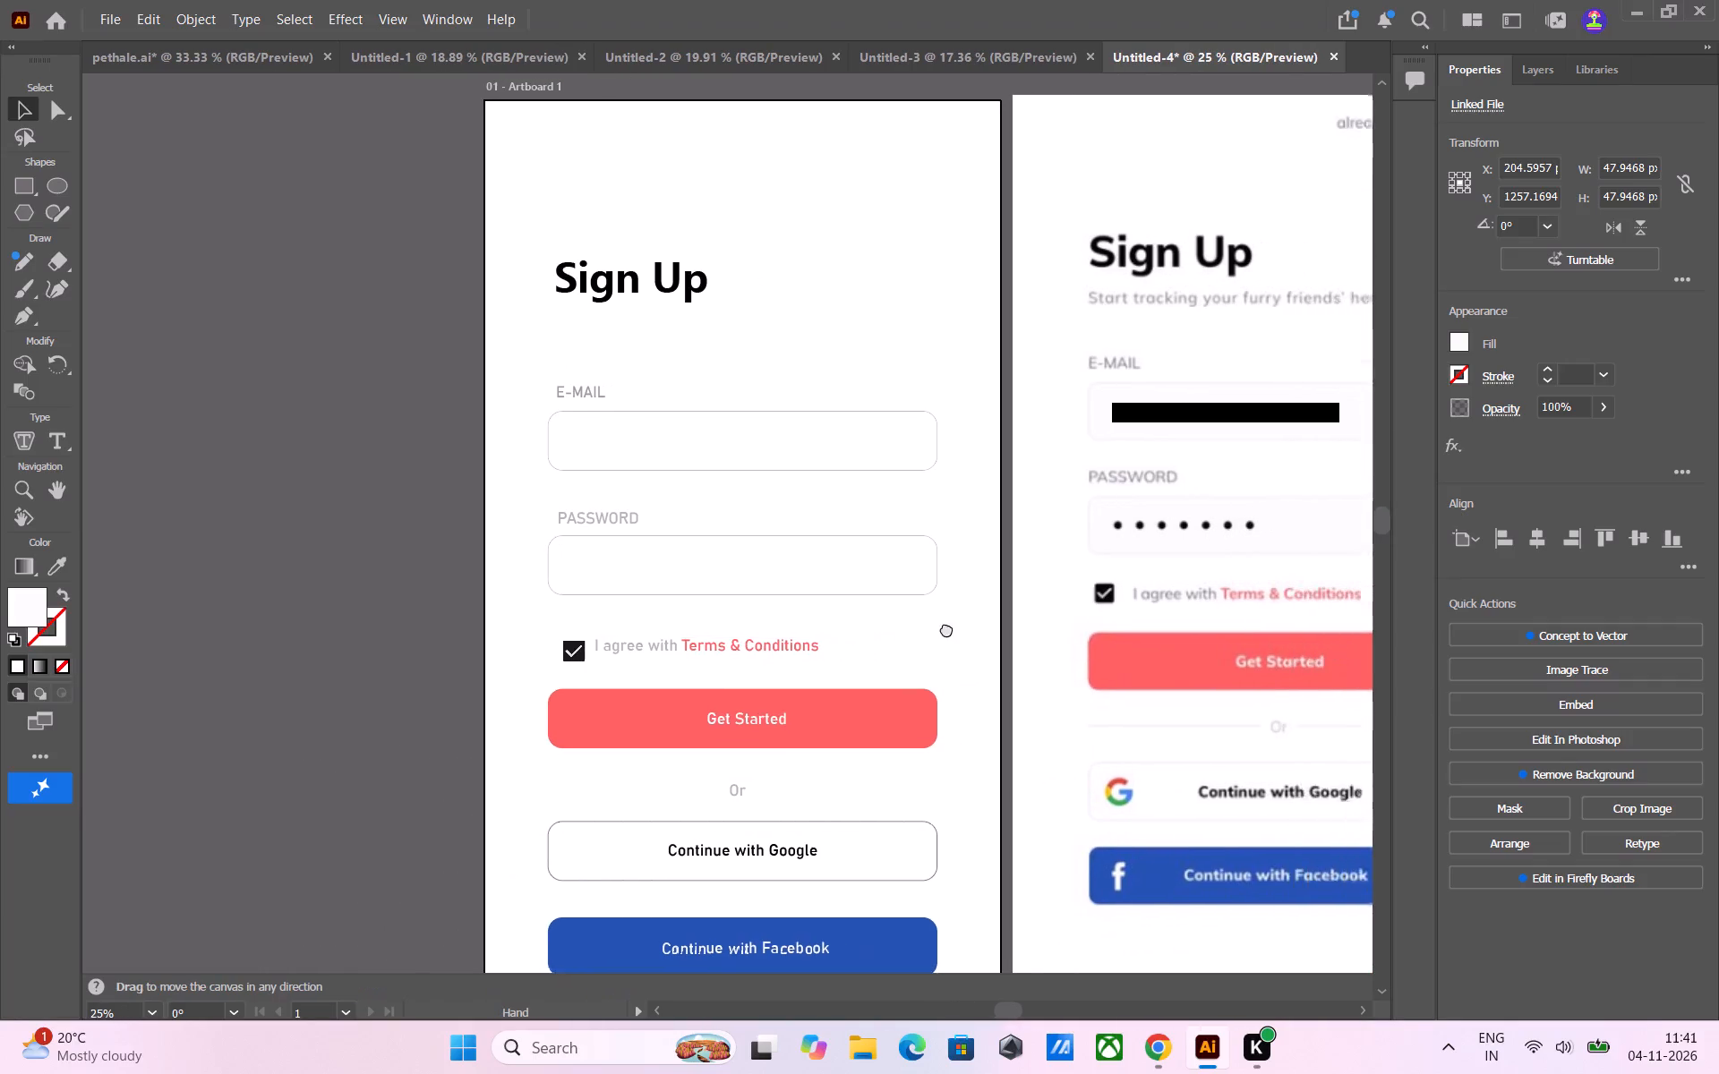
pyautogui.moveTo(946, 628); pyautogui.dragTo(820, 591, button='middle')
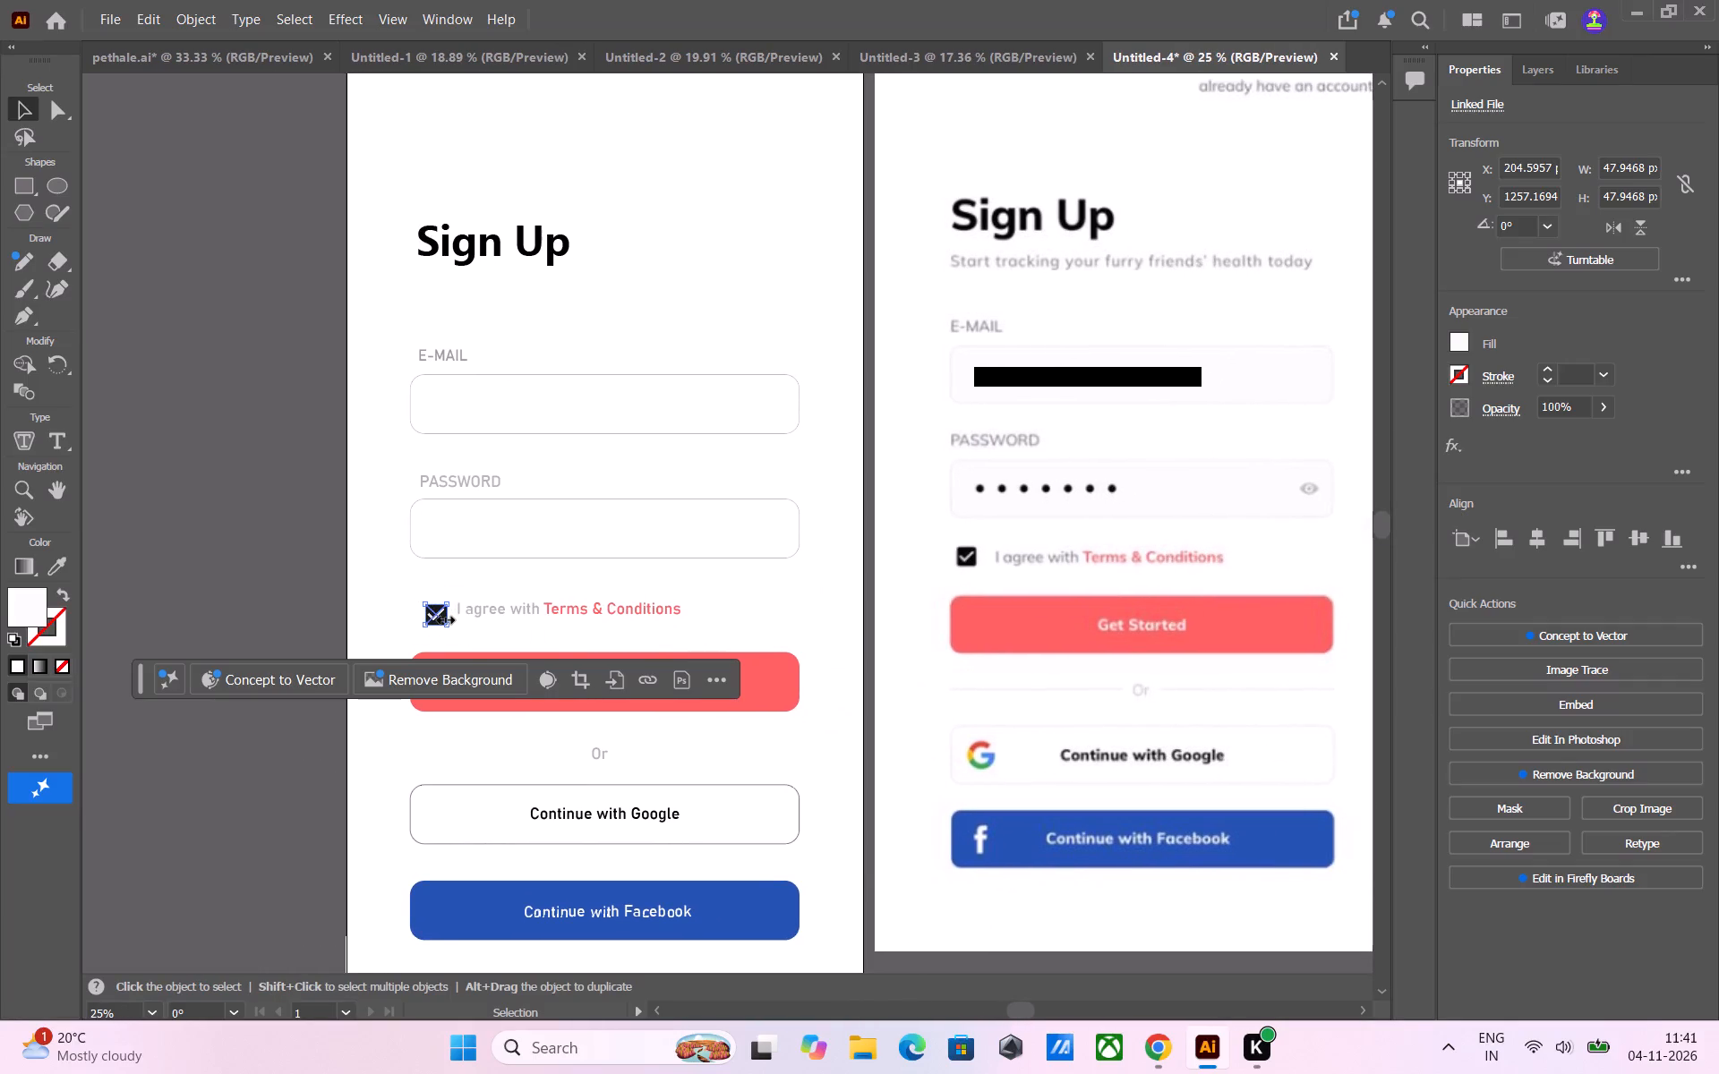
pyautogui.keyDown('ctrl'); pyautogui.scroll(-4, 443, 618); pyautogui.keyUp('ctrl')
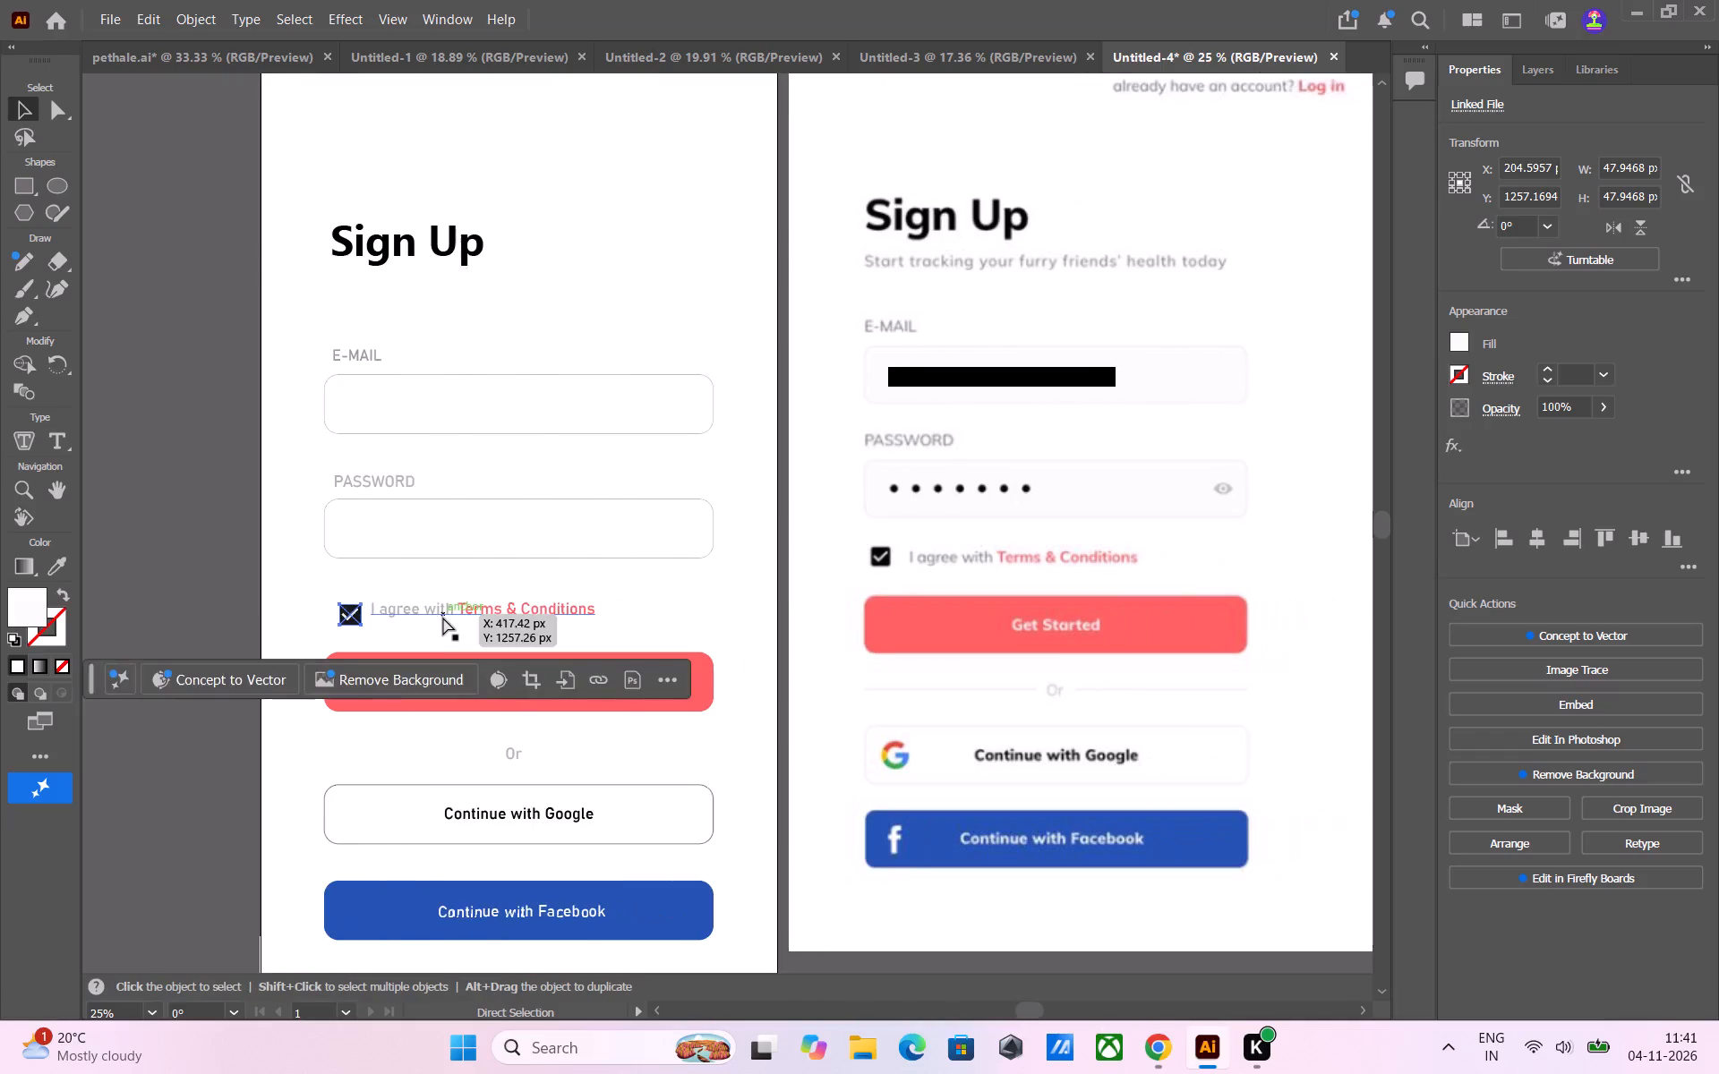
pyautogui.keyDown('ctrl'); pyautogui.scroll(3, 443, 618); pyautogui.keyUp('ctrl')
pyautogui.keyDown('alt'); pyautogui.scroll(-5, 443, 618); pyautogui.keyUp('alt')
pyautogui.keyDown('alt'); pyautogui.scroll(6, 443, 618); pyautogui.keyUp('alt')
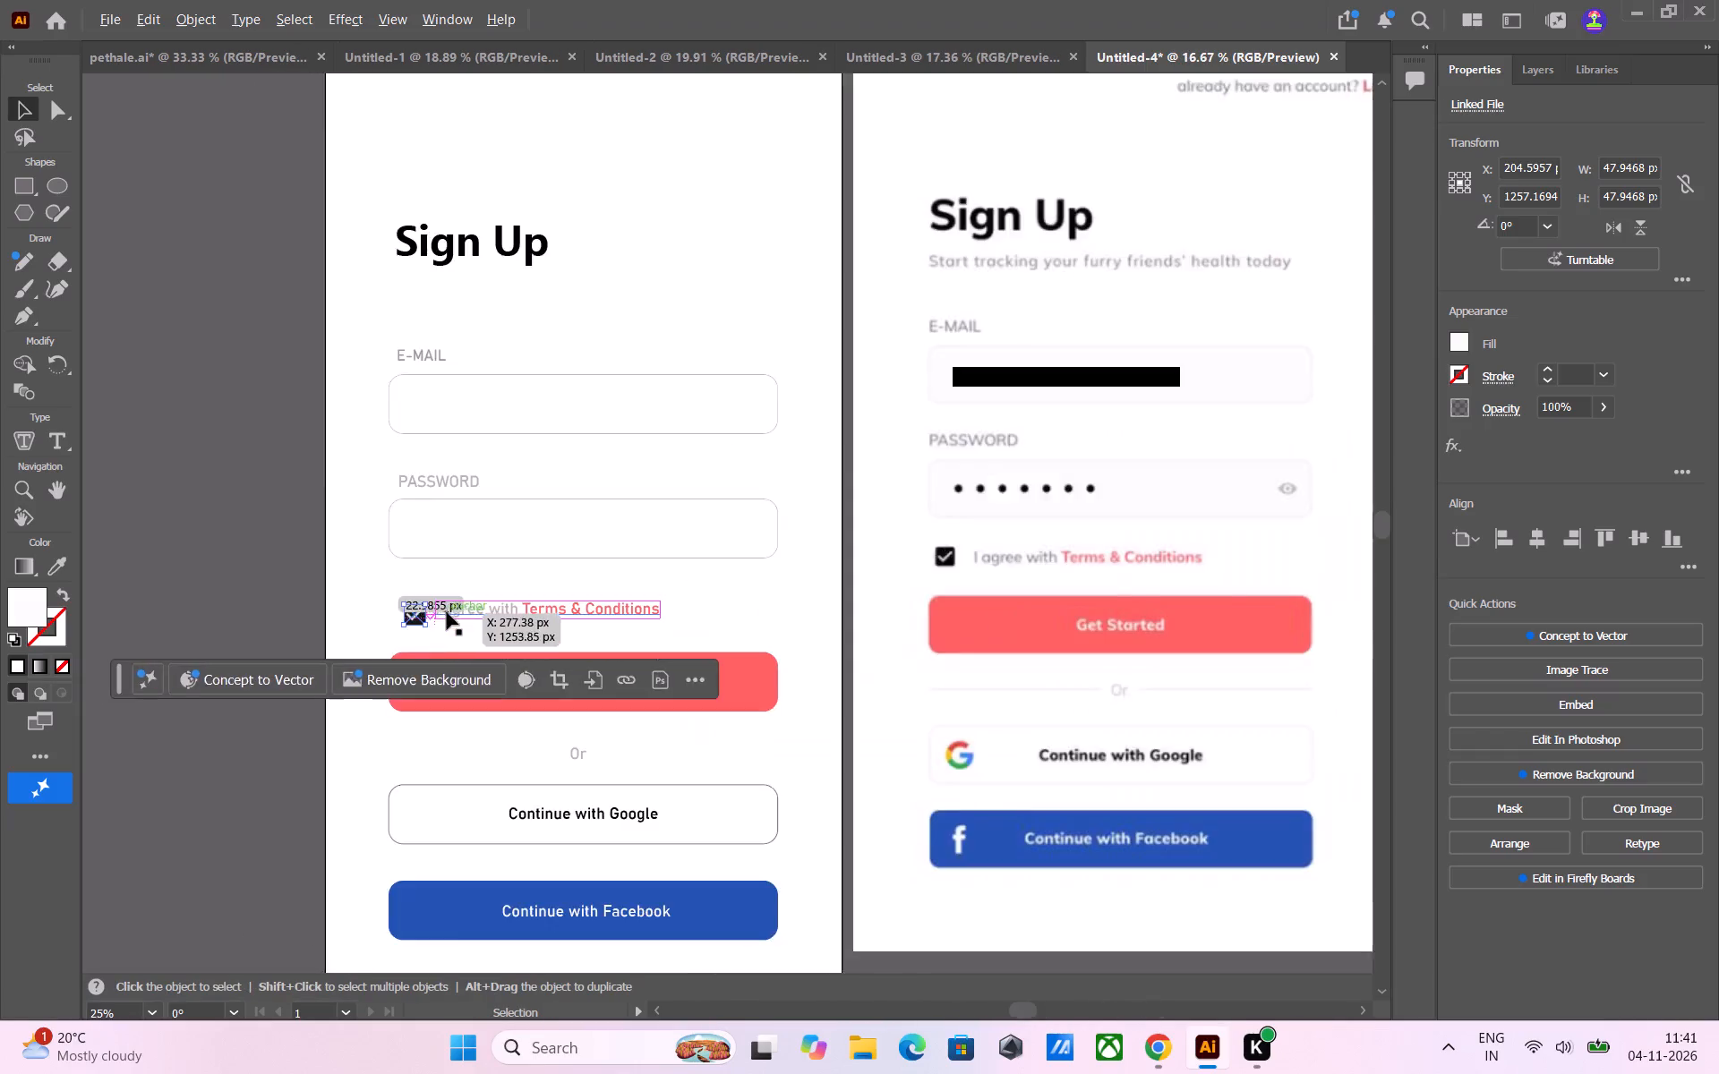
pyautogui.keyDown('alt'); pyautogui.scroll(7, 447, 612); pyautogui.keyUp('alt')
pyautogui.click(355, 448)
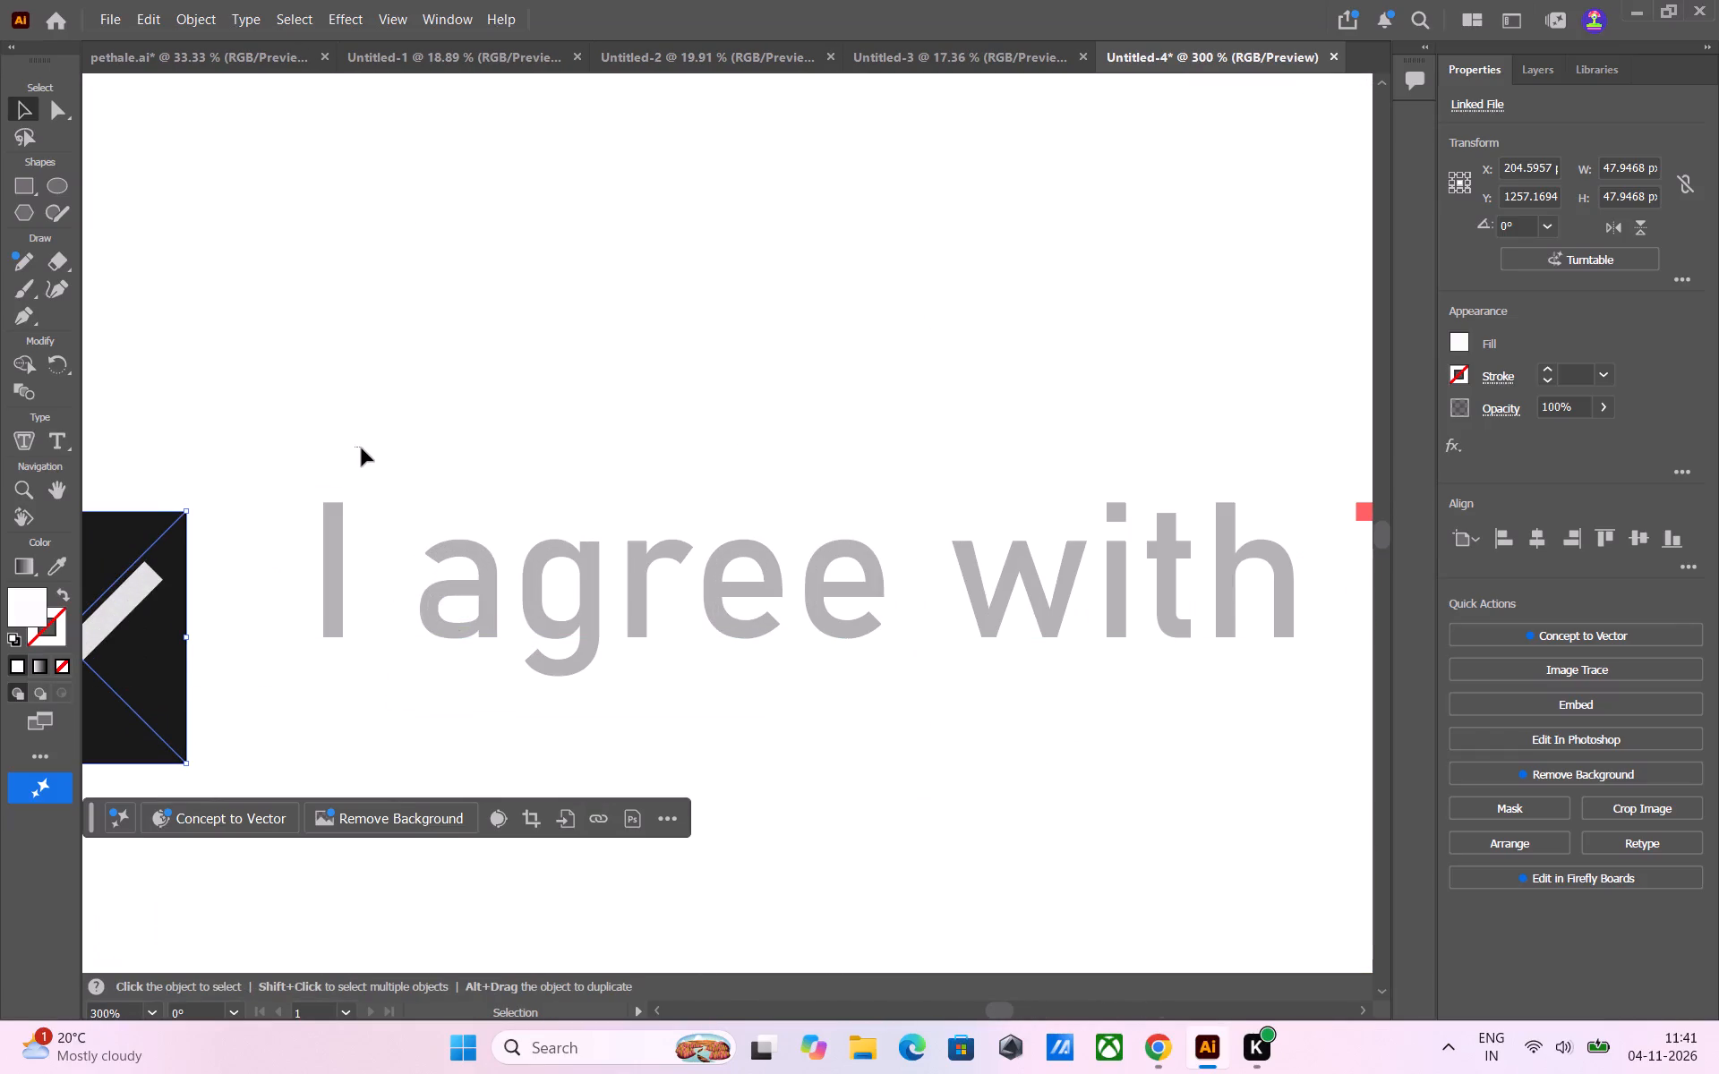
pyautogui.moveTo(361, 447); pyautogui.dragTo(725, 375, button='middle')
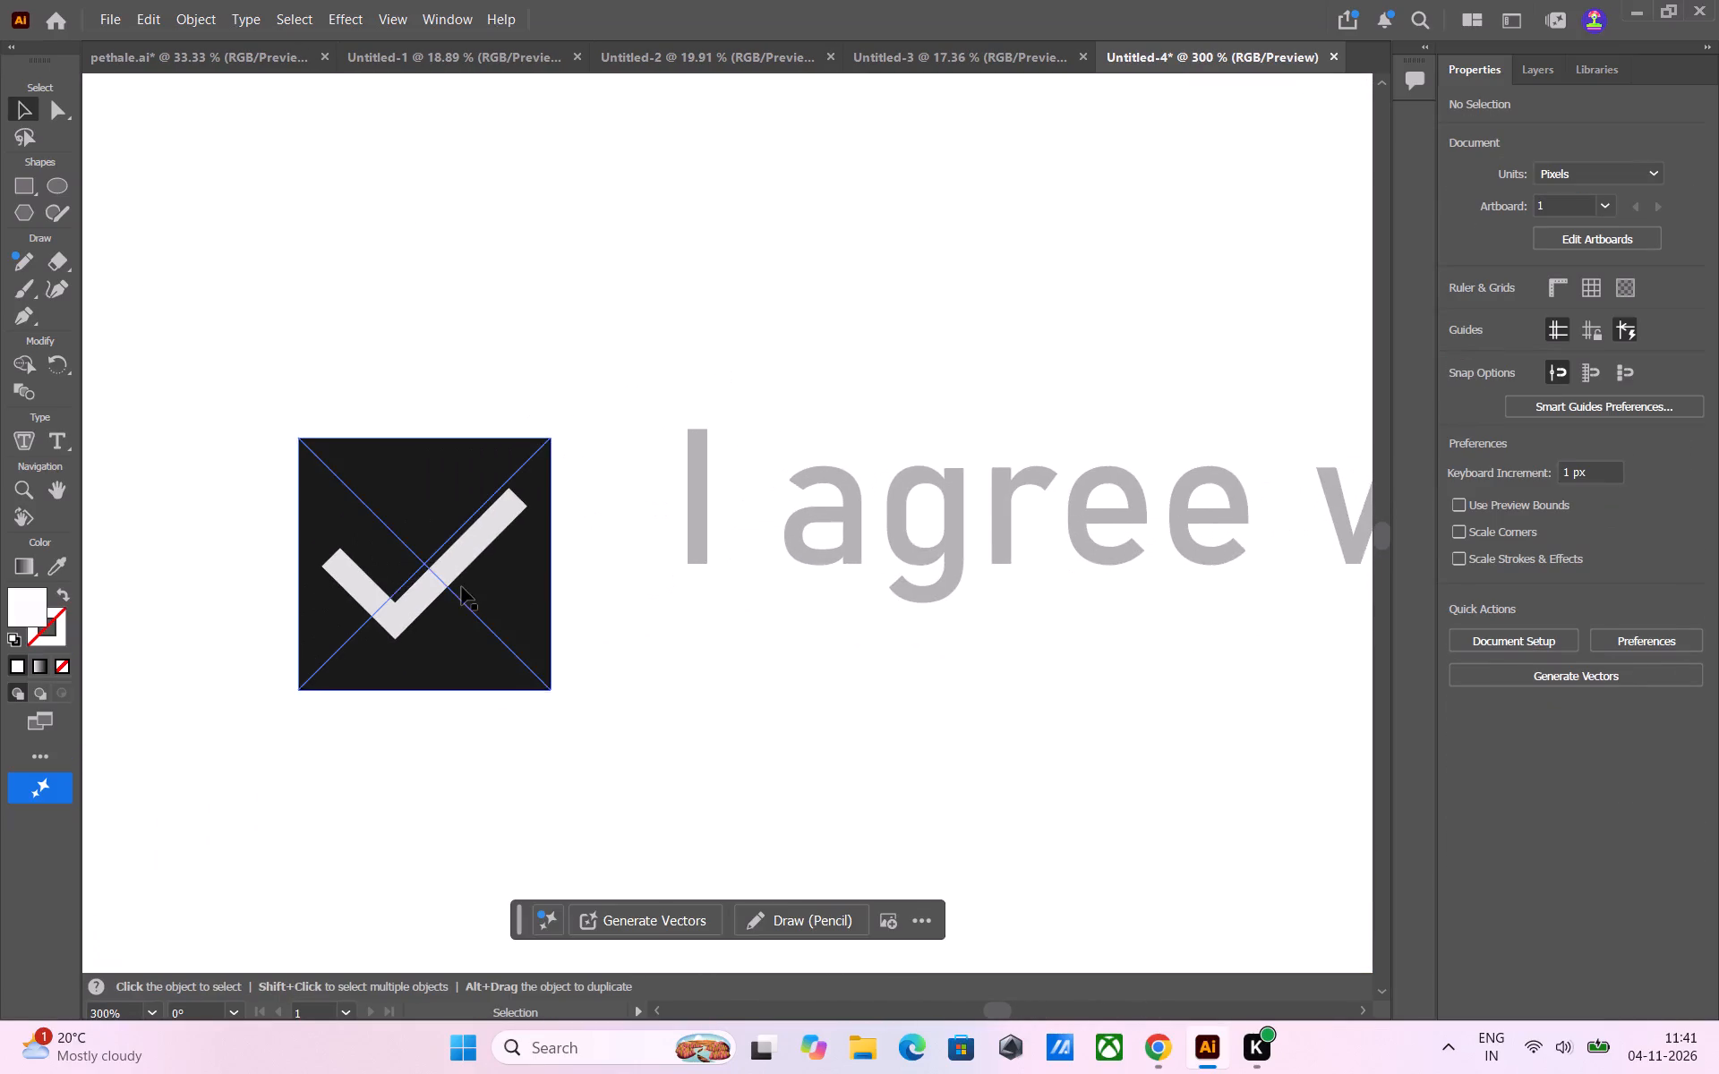
pyautogui.moveTo(461, 587); pyautogui.dragTo(463, 559)
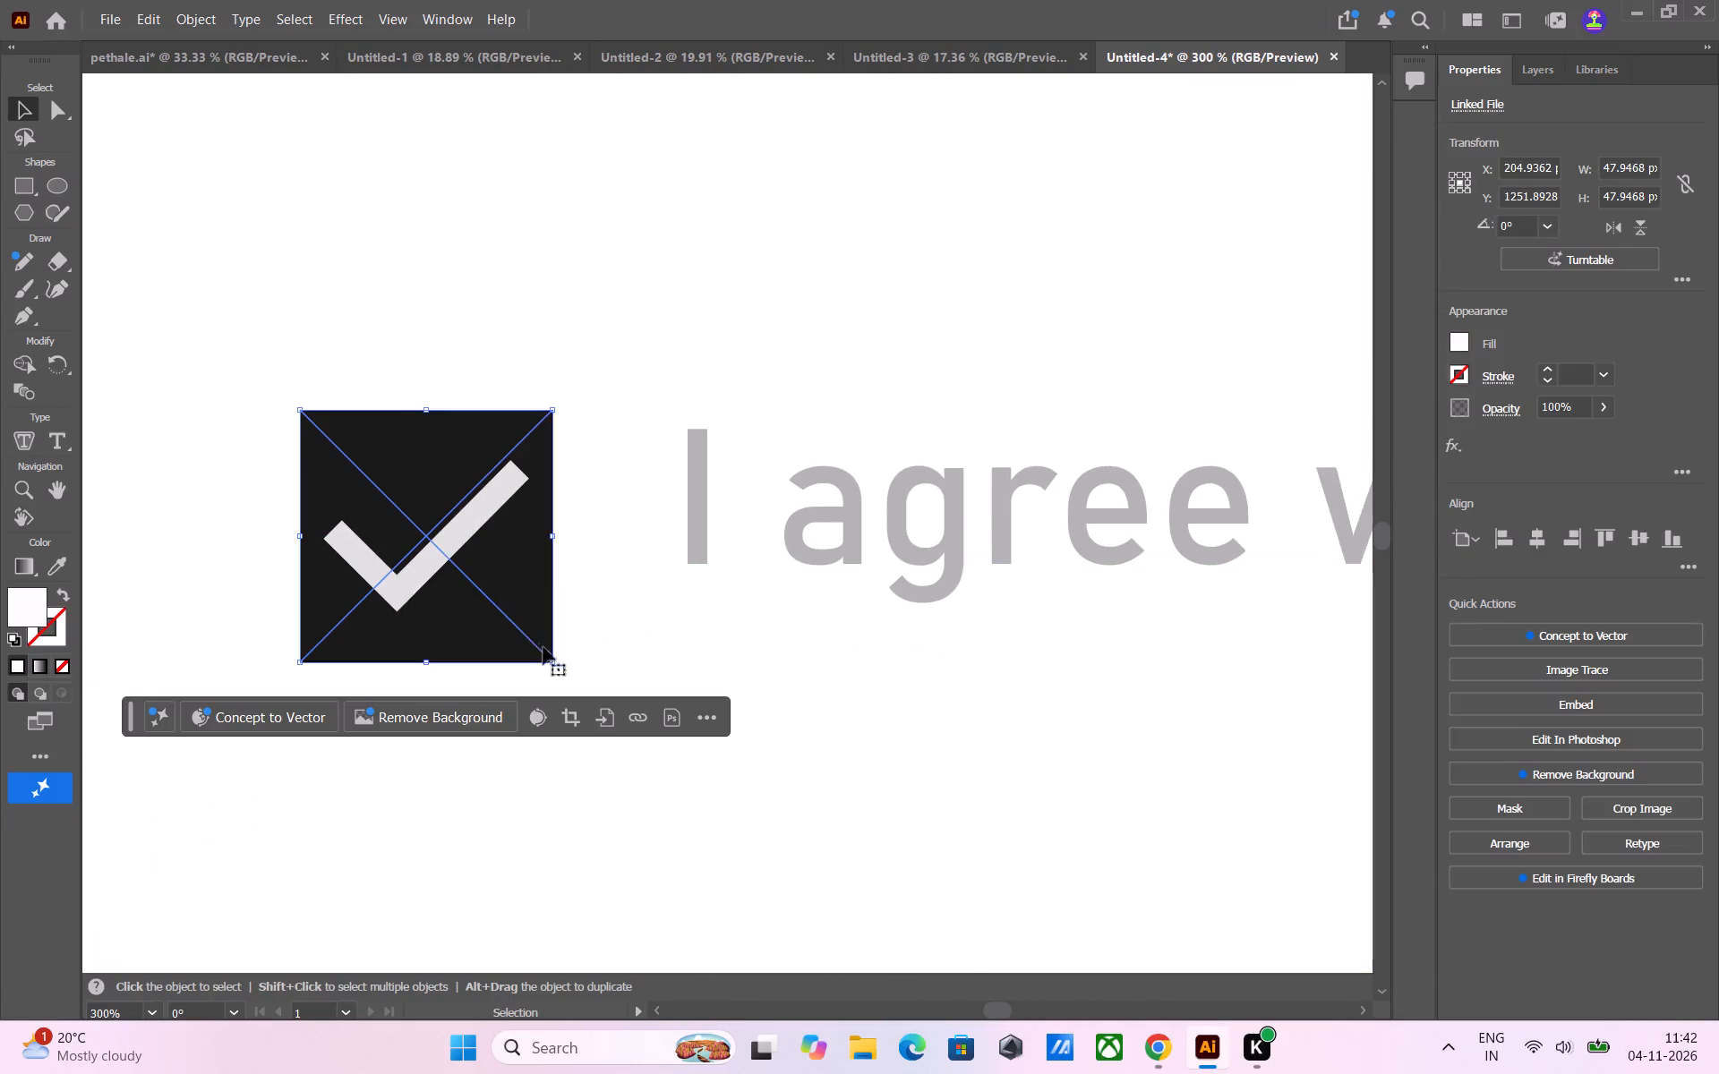
pyautogui.moveTo(555, 660); pyautogui.dragTo(523, 595)
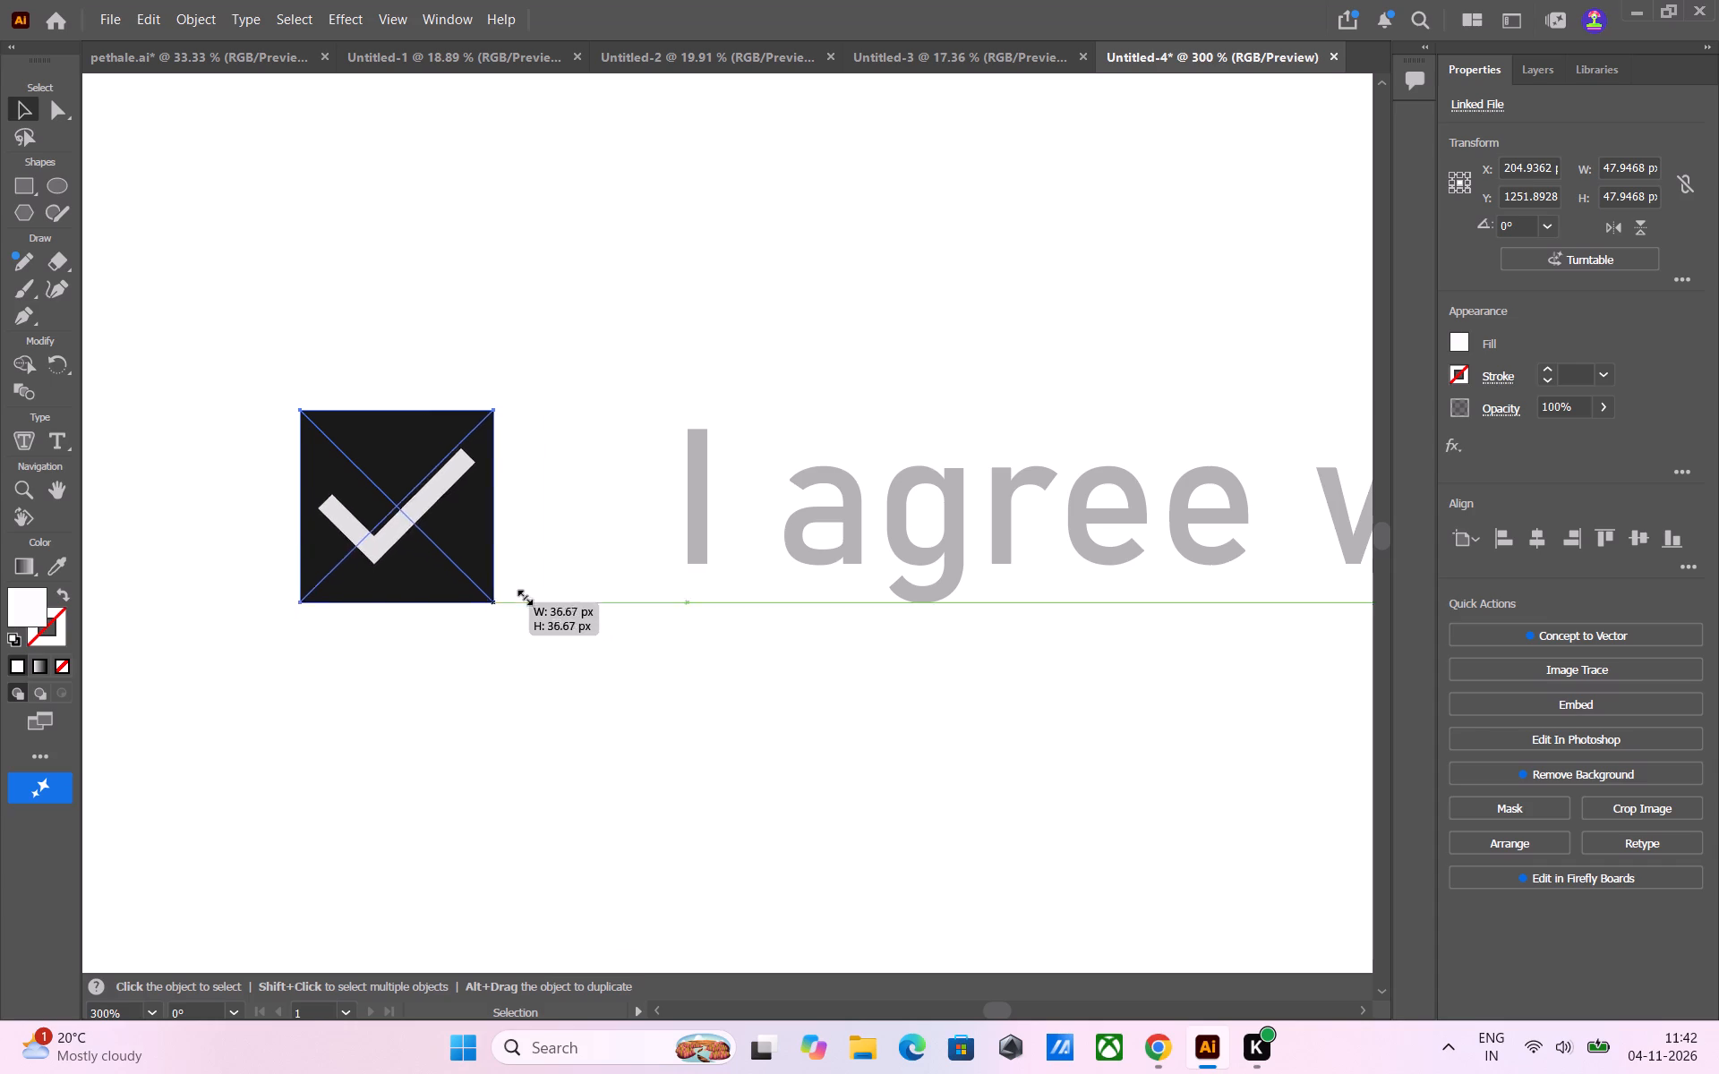
pyautogui.moveTo(523, 595); pyautogui.dragTo(483, 556)
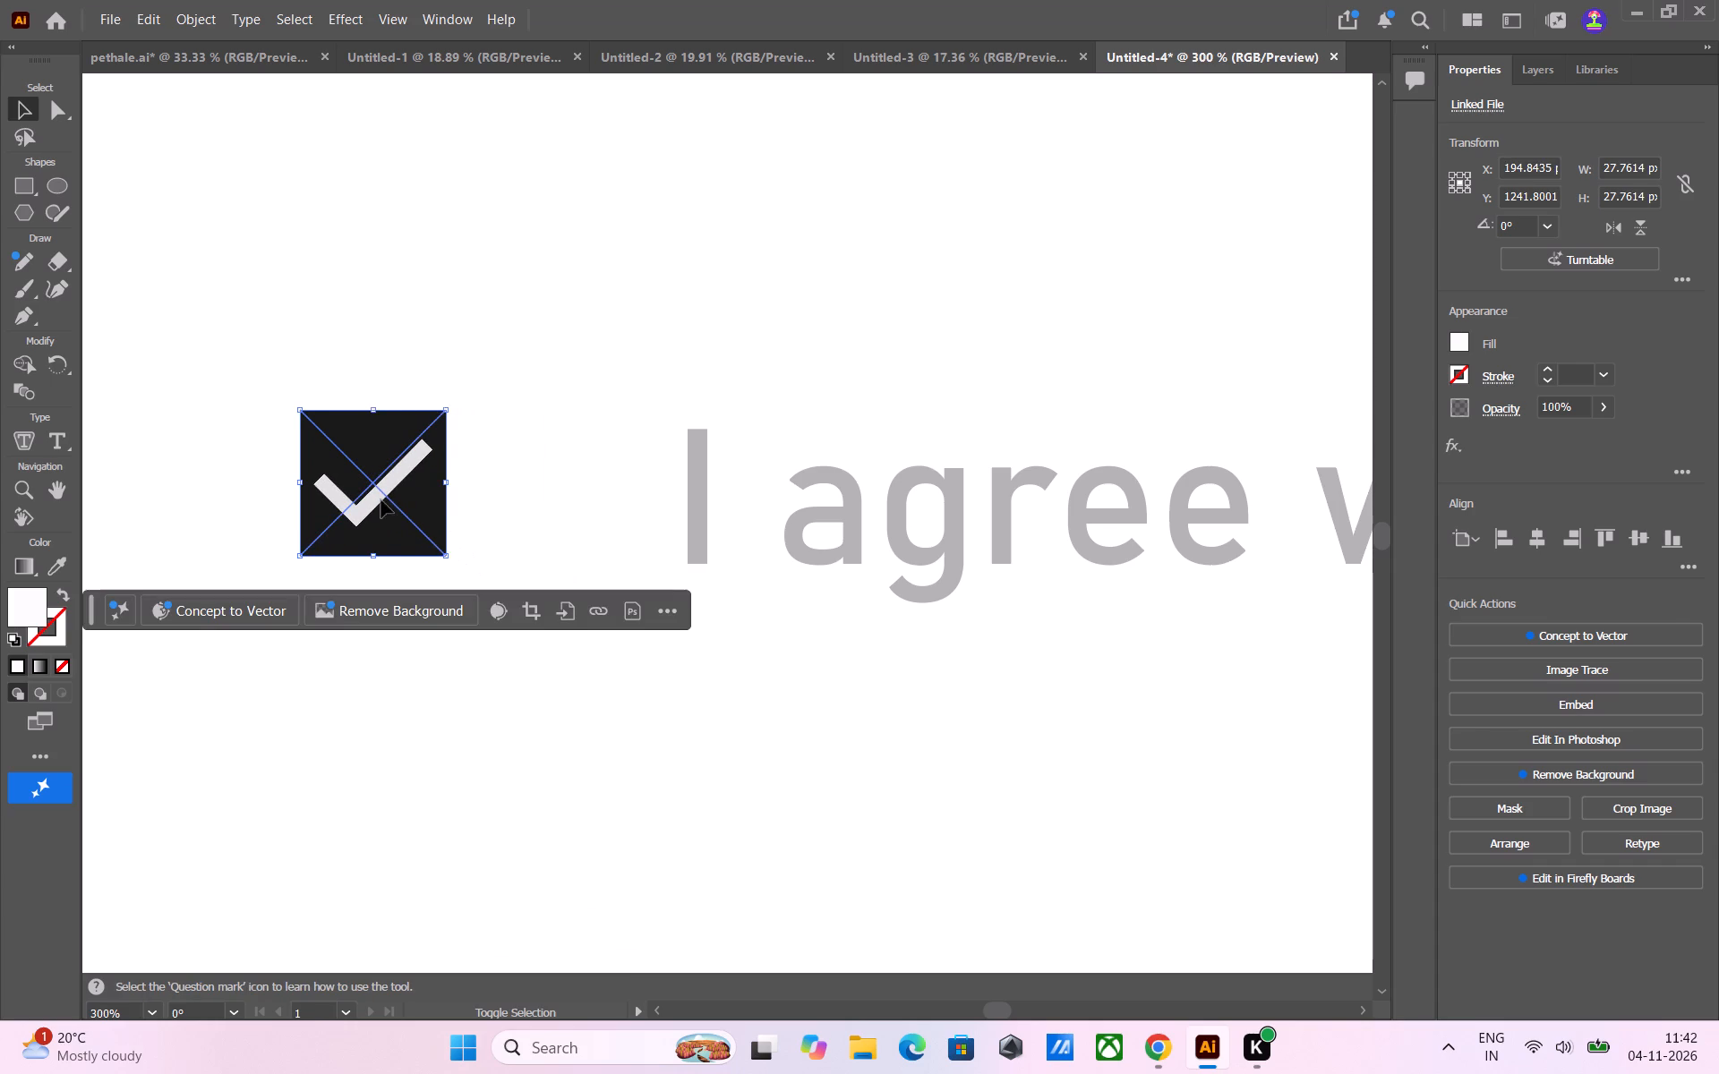
# Move the check-mark image closer to the "I agree with" text, level with its letters, and size it to about 26.5 px square.
pyautogui.keyDown('shift'); pyautogui.moveTo(380, 496); pyautogui.dragTo(440, 529); pyautogui.keyUp('shift')
pyautogui.moveTo(391, 490); pyautogui.dragTo(458, 524)
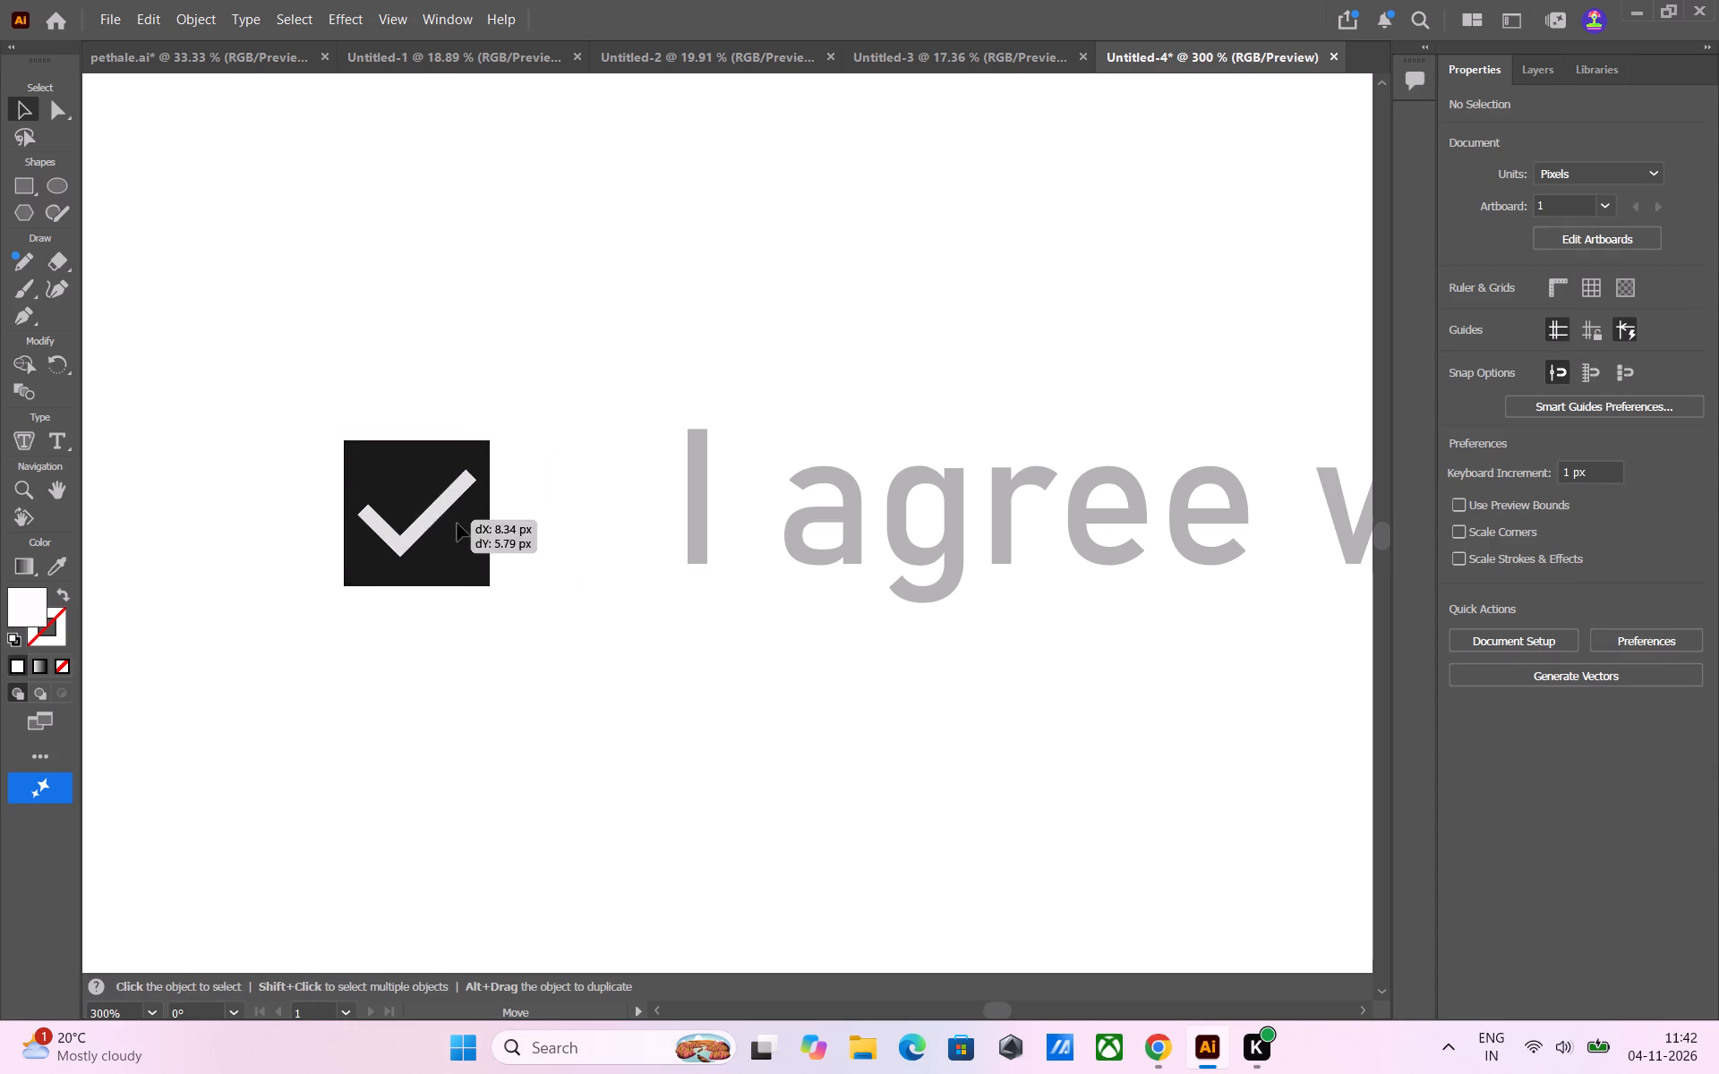
pyautogui.moveTo(458, 524); pyautogui.dragTo(616, 510)
pyautogui.click(671, 575)
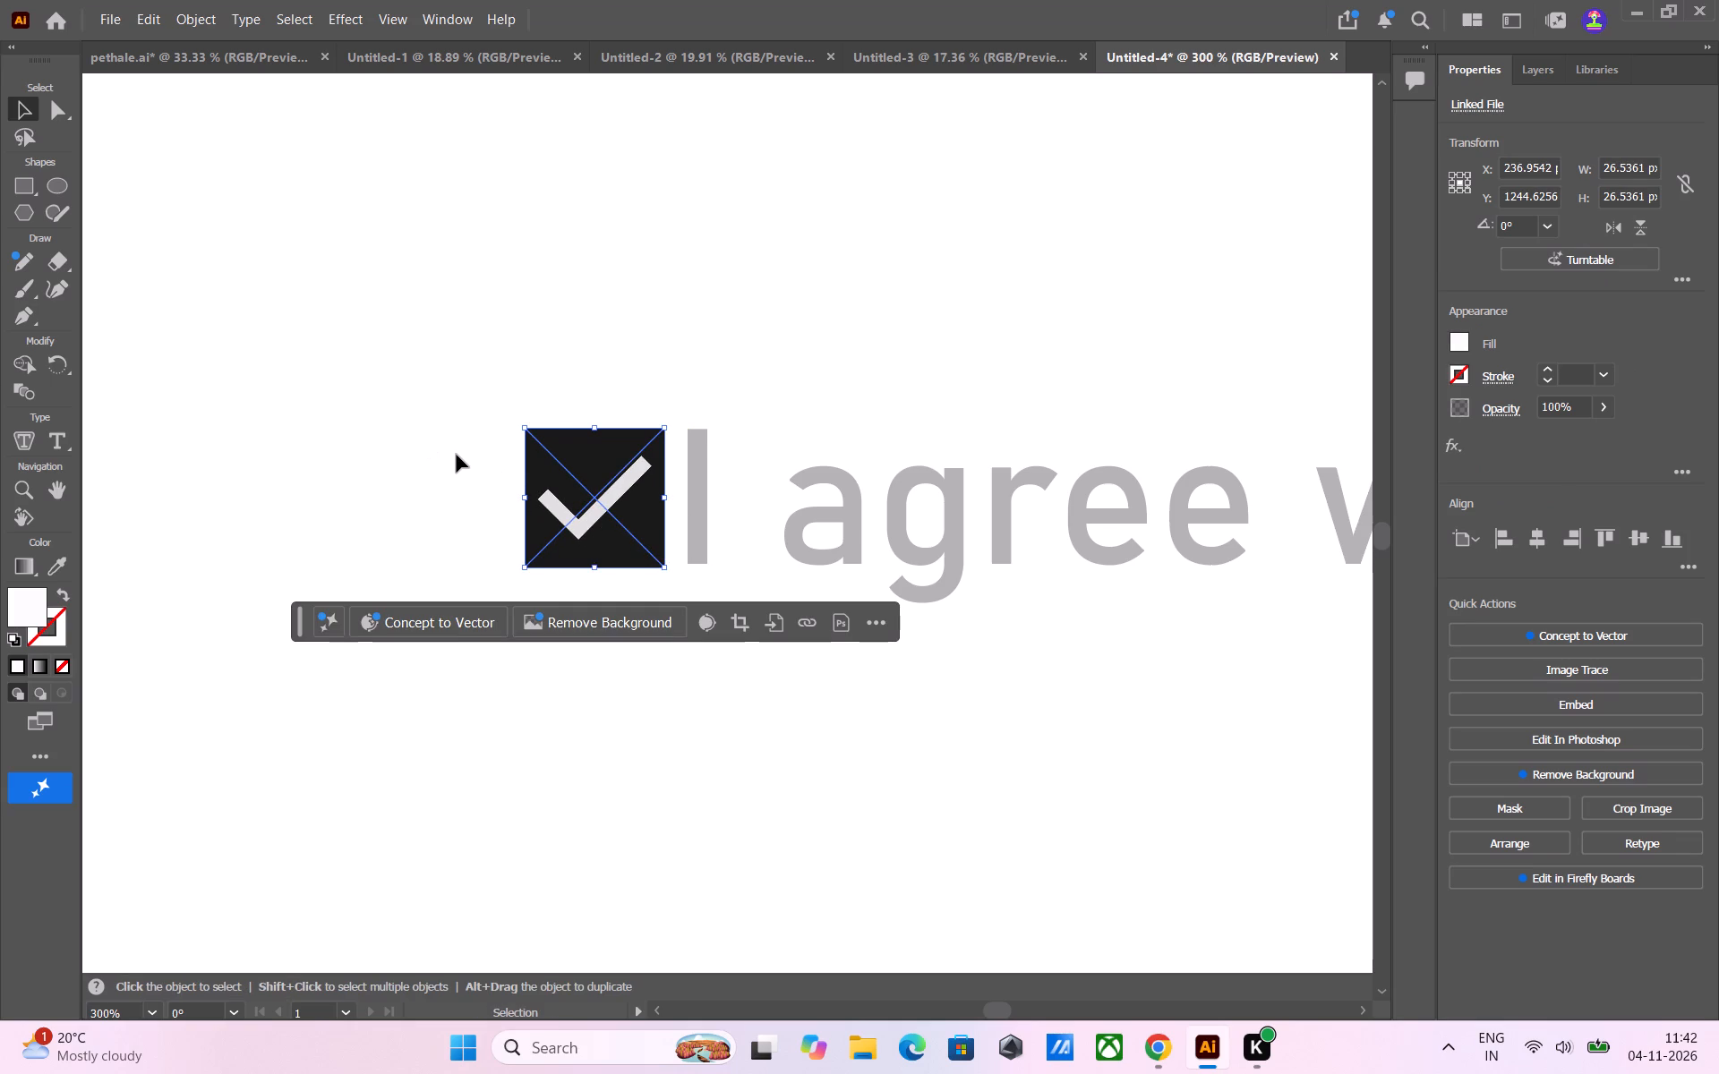
pyautogui.moveTo(594, 494); pyautogui.dragTo(513, 493)
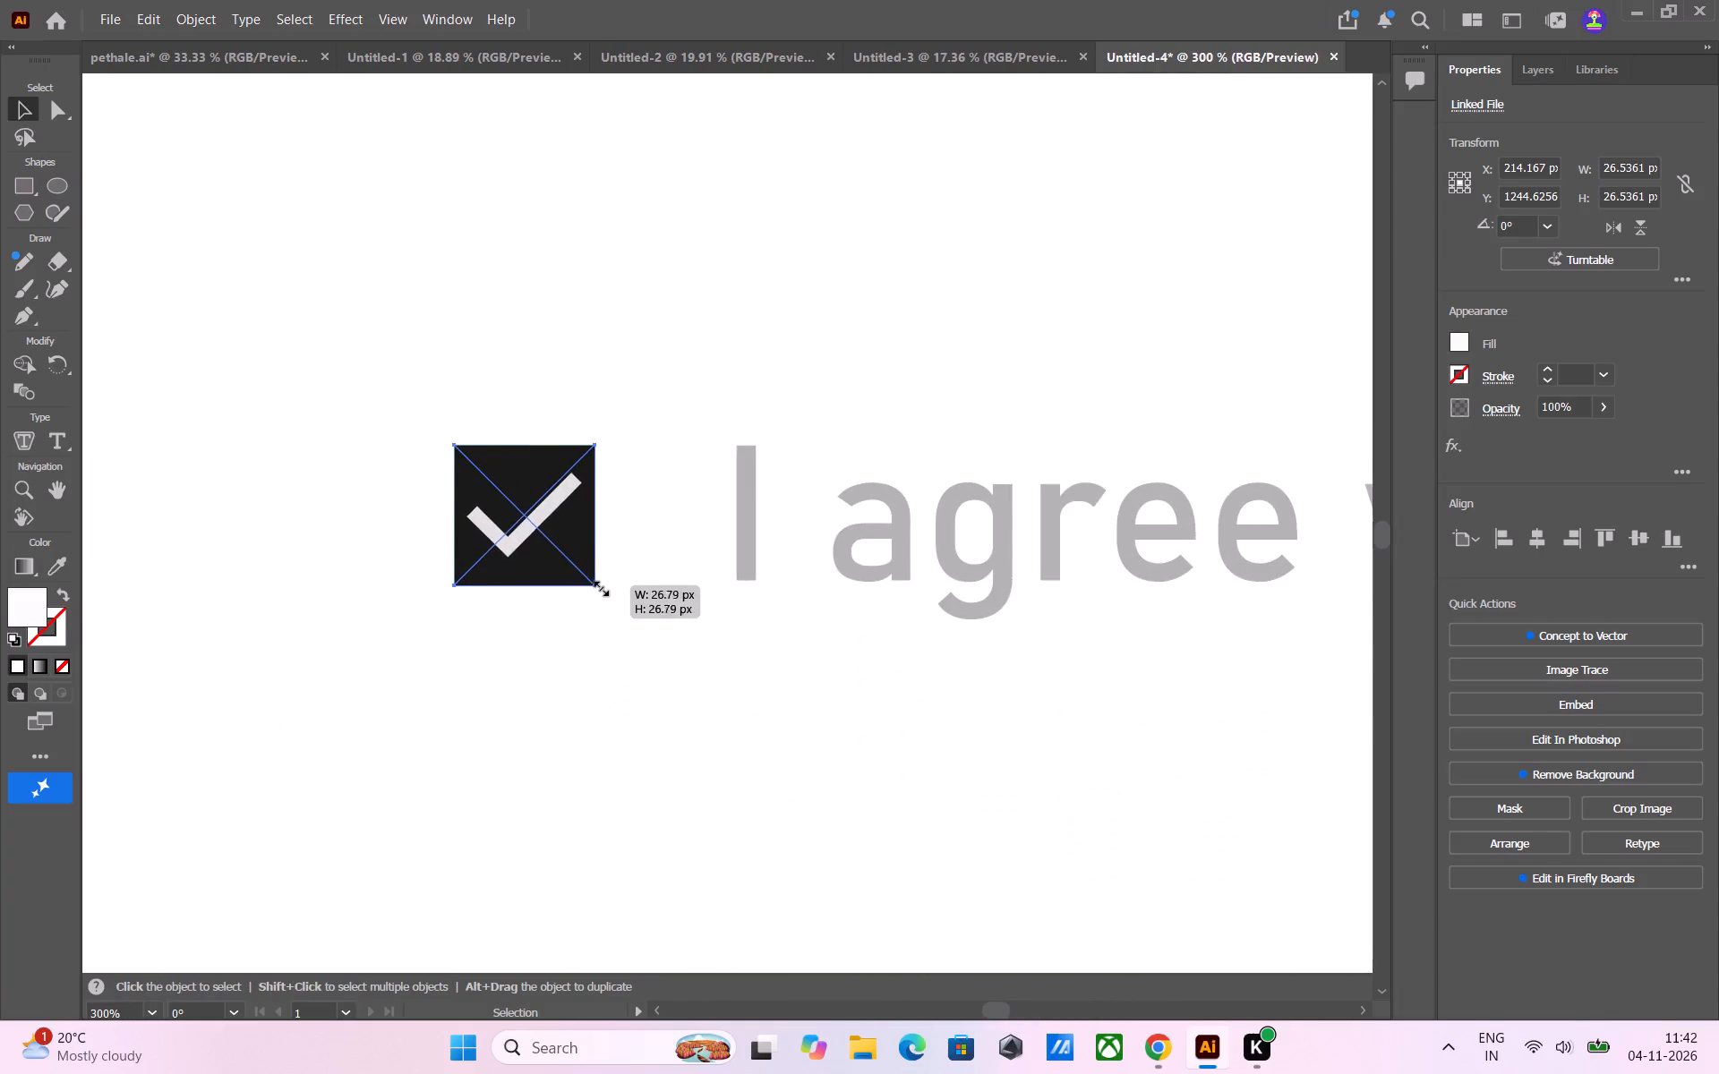
# Enlarge the check-mark image to about 31 px square and shift it about 29 px farther away from the "I agree with" text.
pyautogui.moveTo(599, 586); pyautogui.dragTo(611, 603)
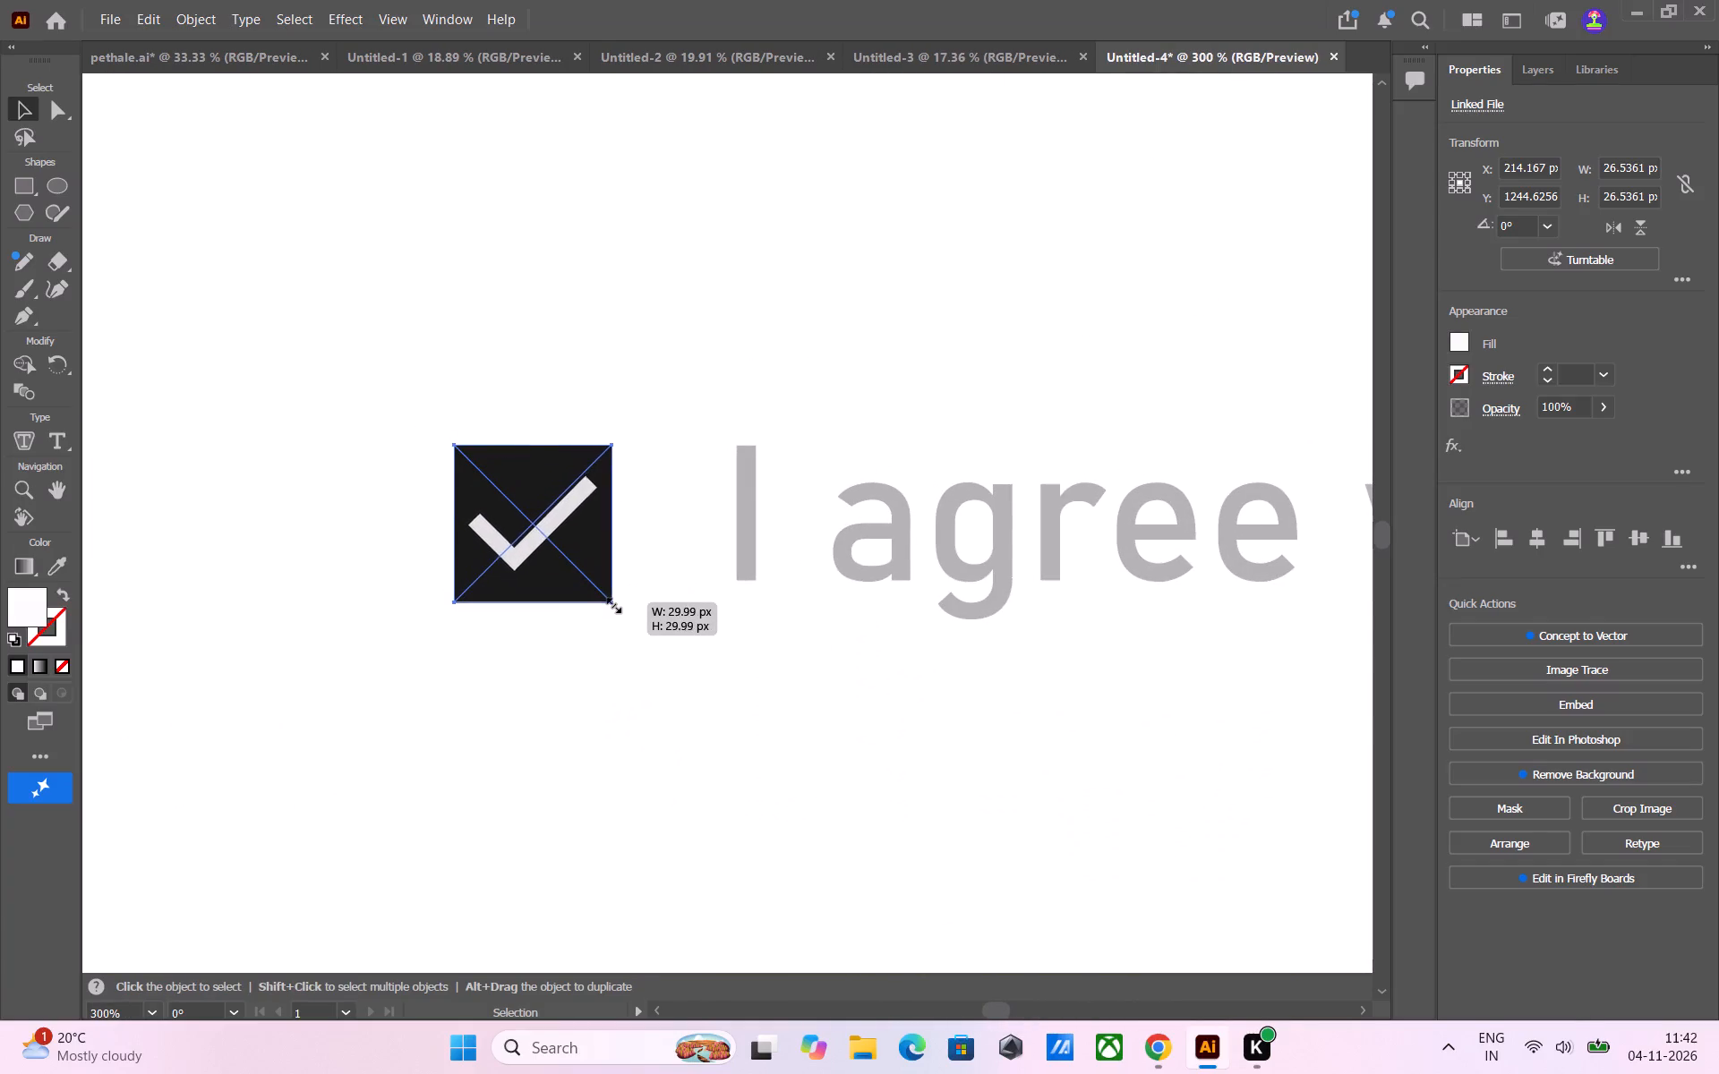
pyautogui.moveTo(611, 603); pyautogui.dragTo(618, 607)
pyautogui.moveTo(534, 539); pyautogui.dragTo(561, 538)
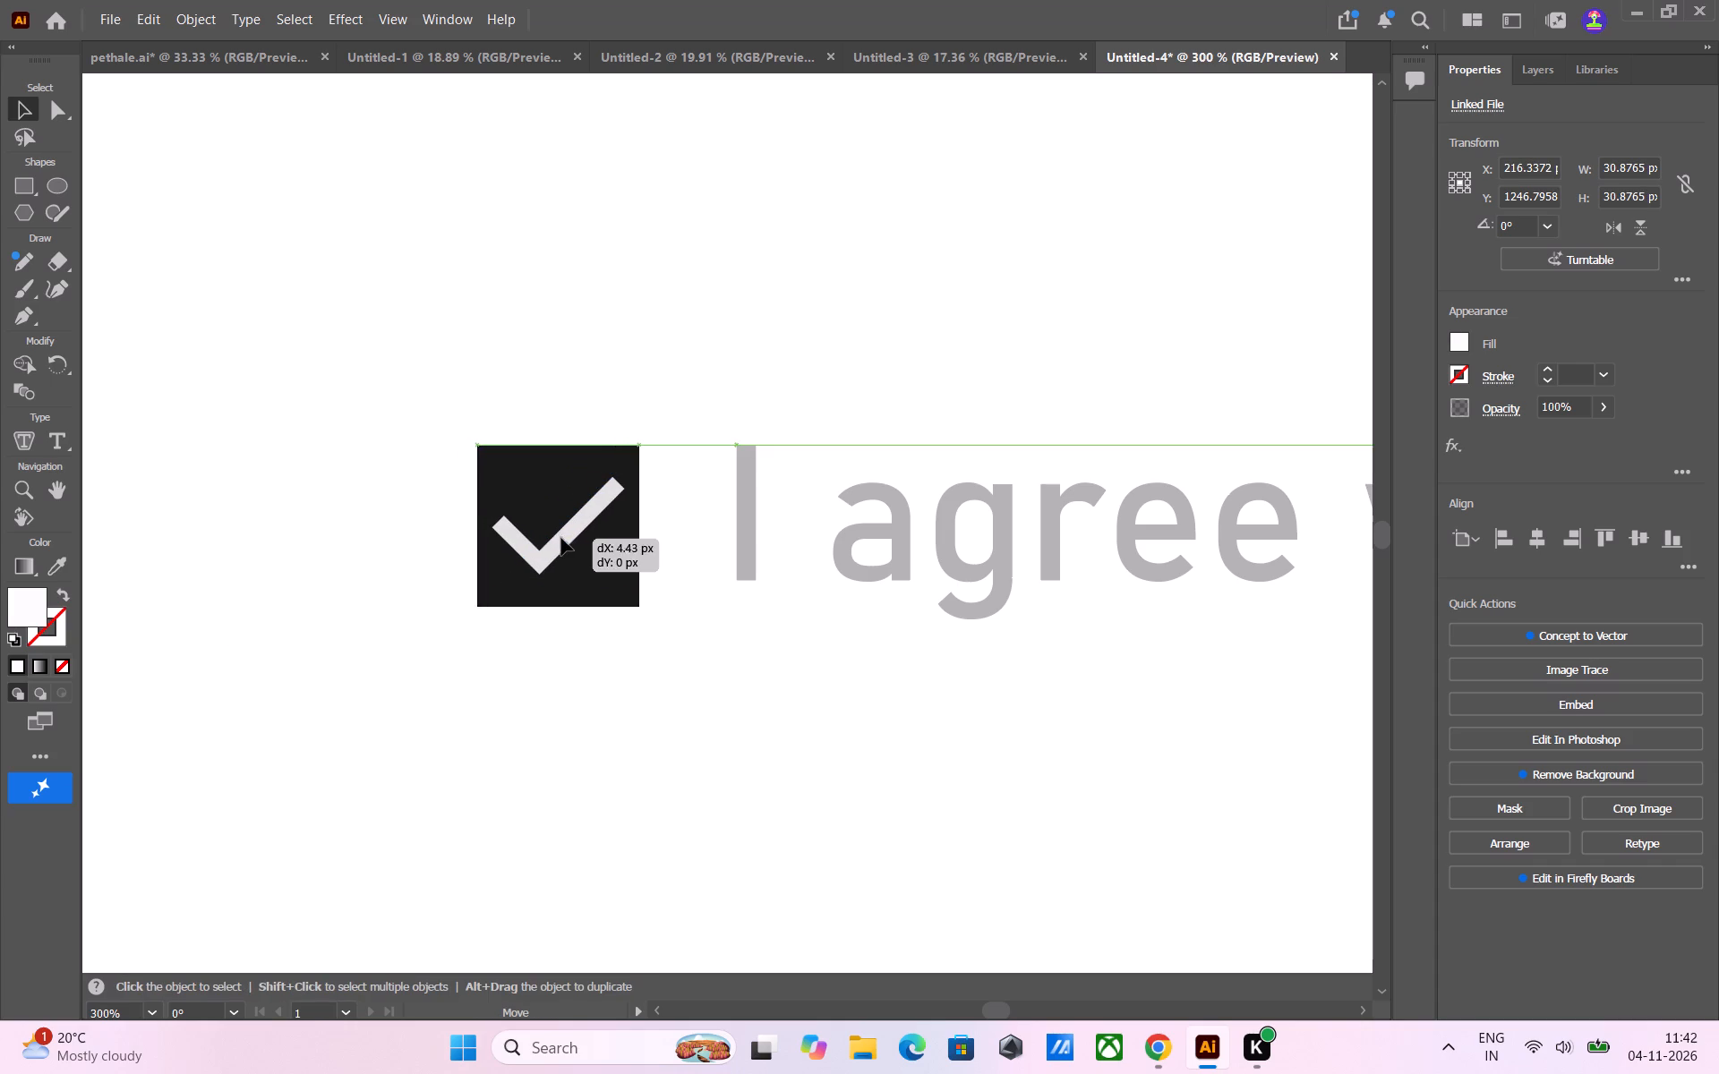
pyautogui.moveTo(561, 538); pyautogui.dragTo(569, 532)
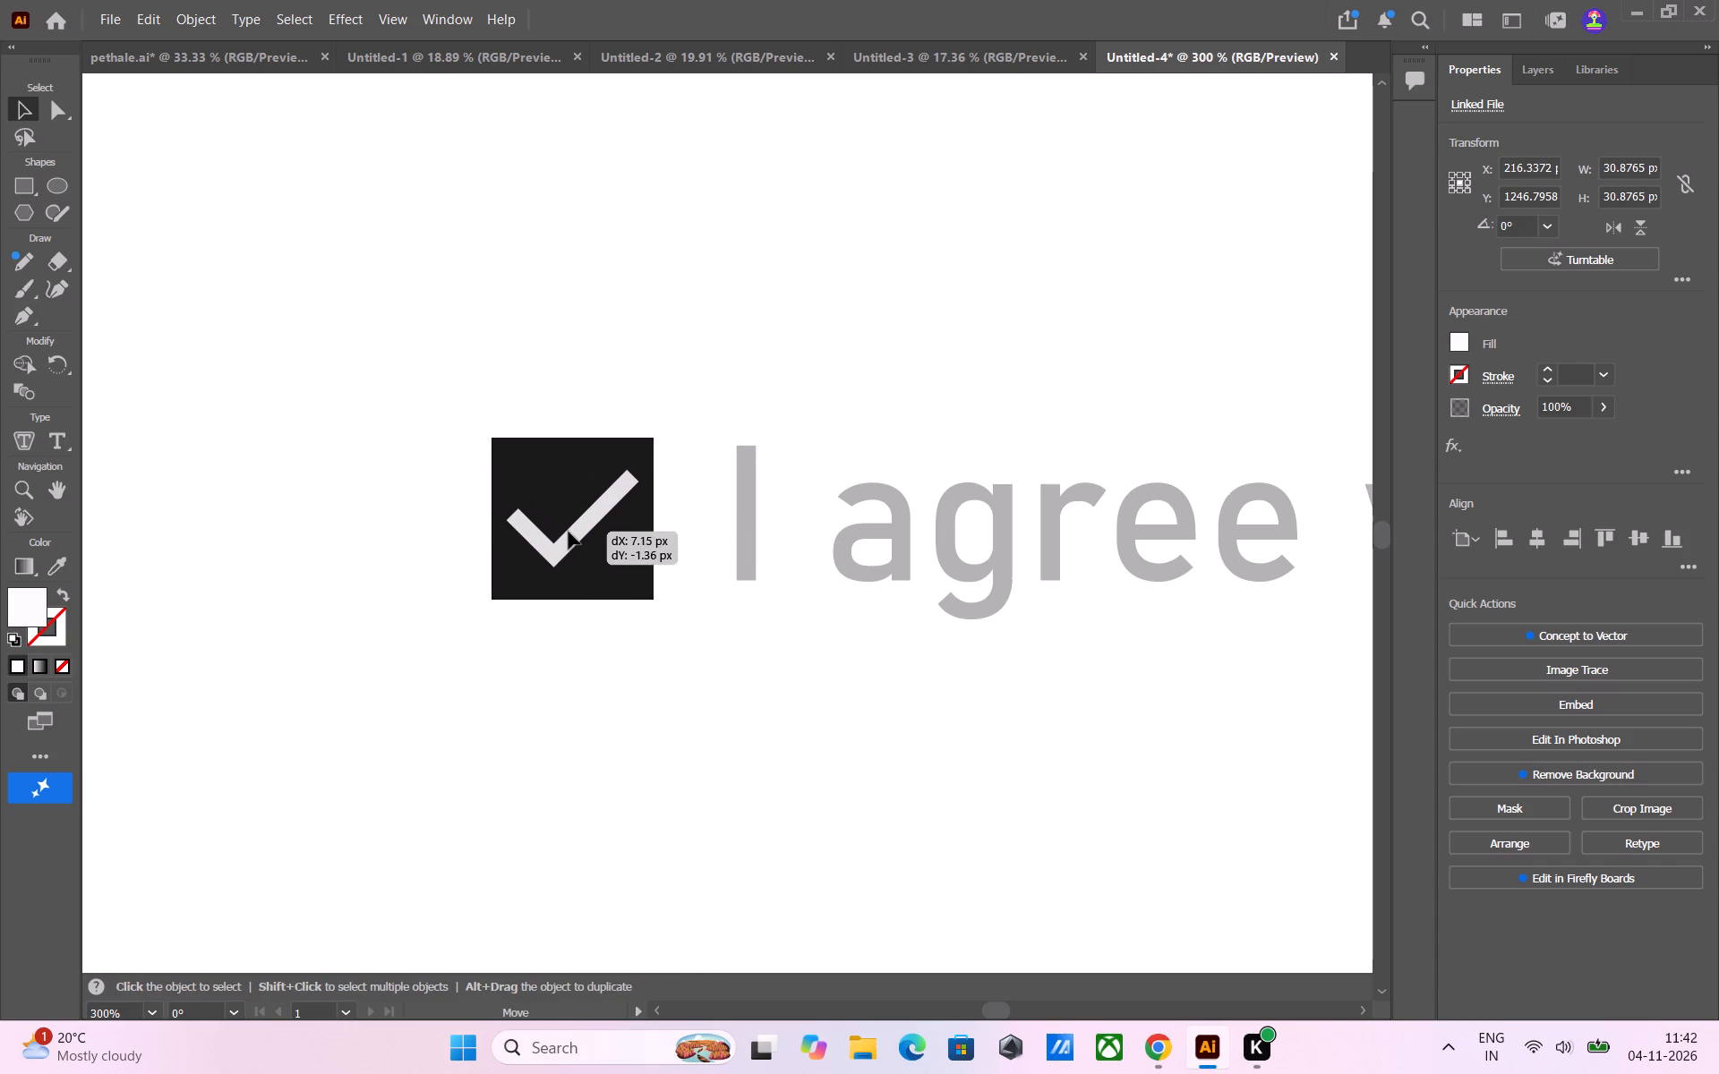
pyautogui.moveTo(569, 532); pyautogui.dragTo(464, 533)
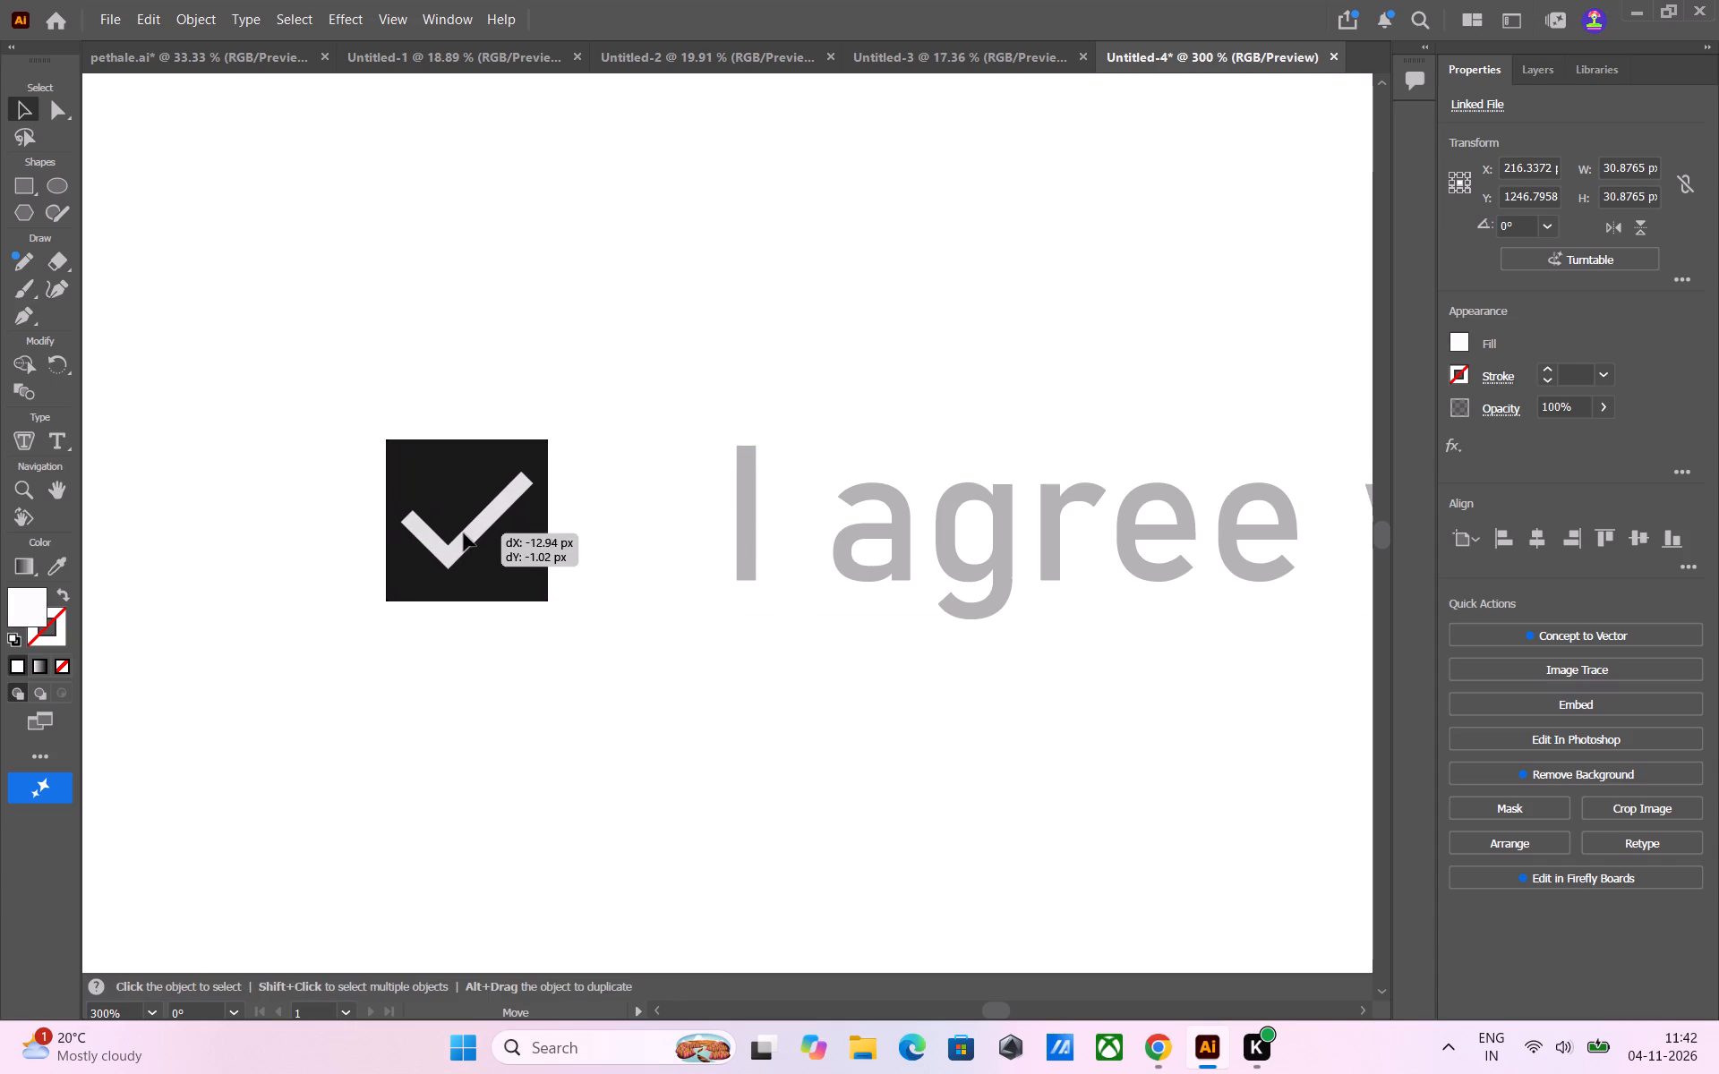
pyautogui.moveTo(464, 533); pyautogui.dragTo(401, 541)
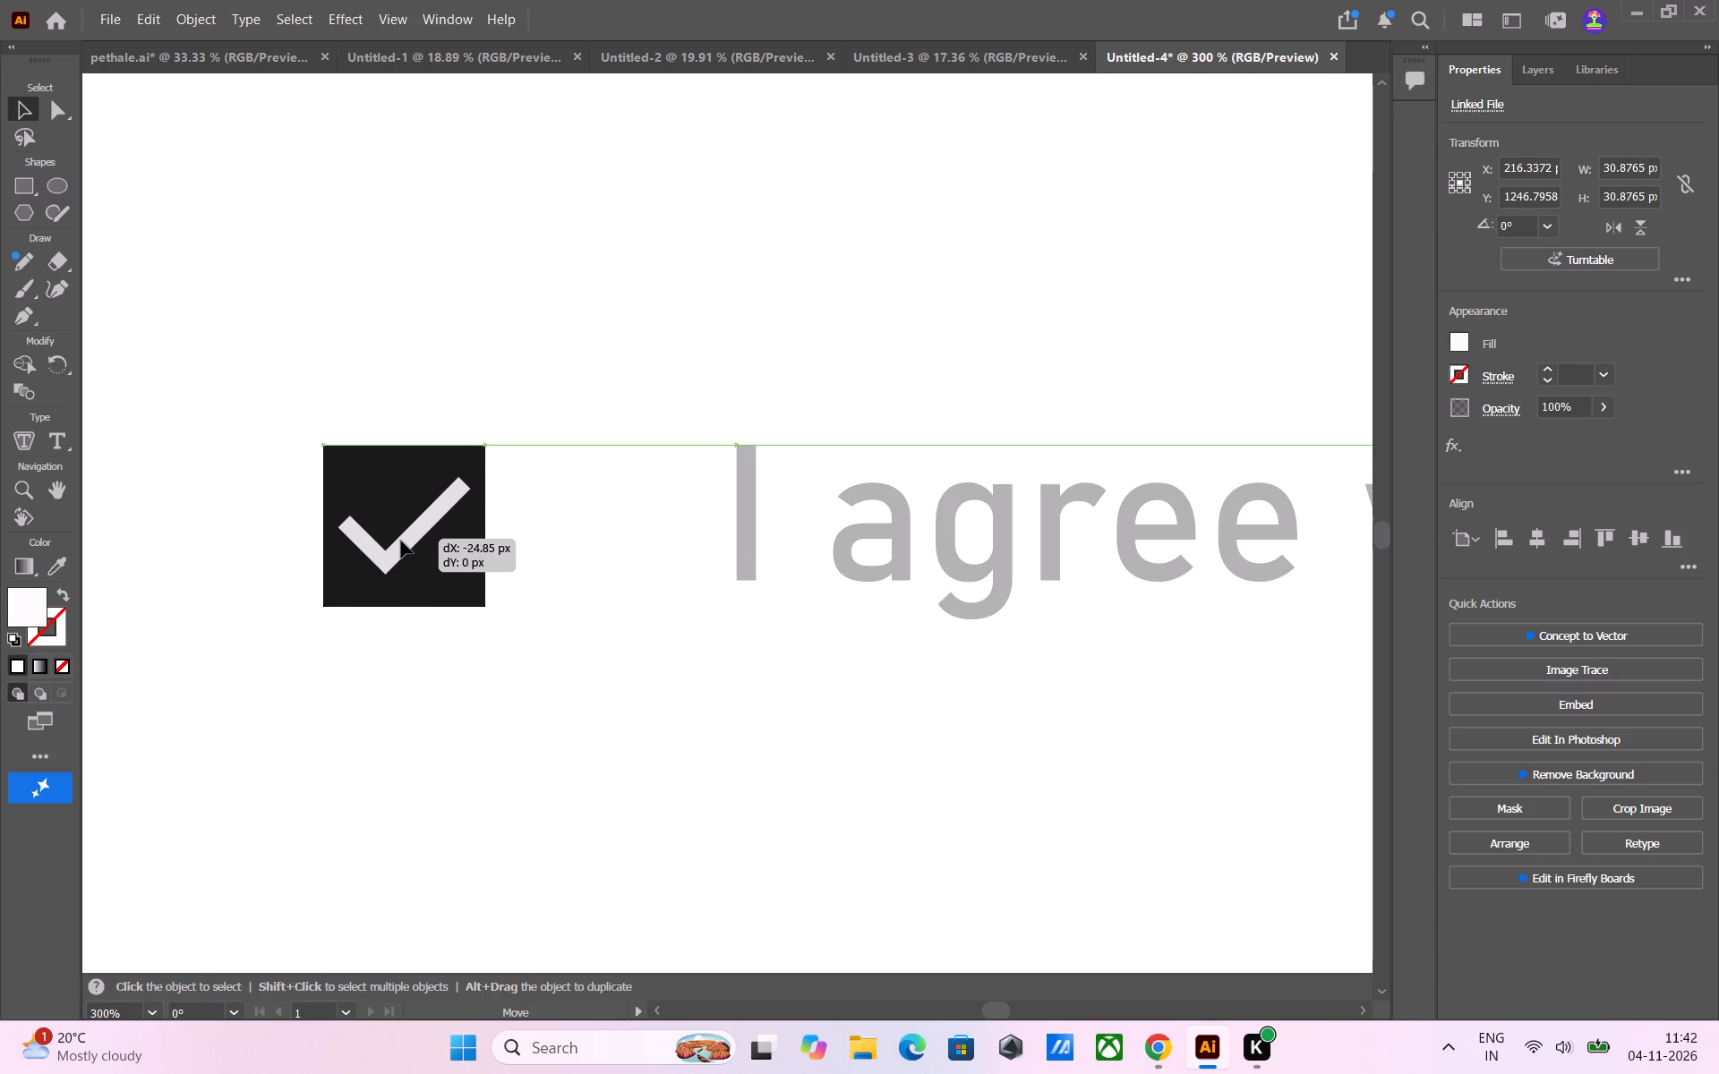
pyautogui.moveTo(401, 541); pyautogui.dragTo(385, 535)
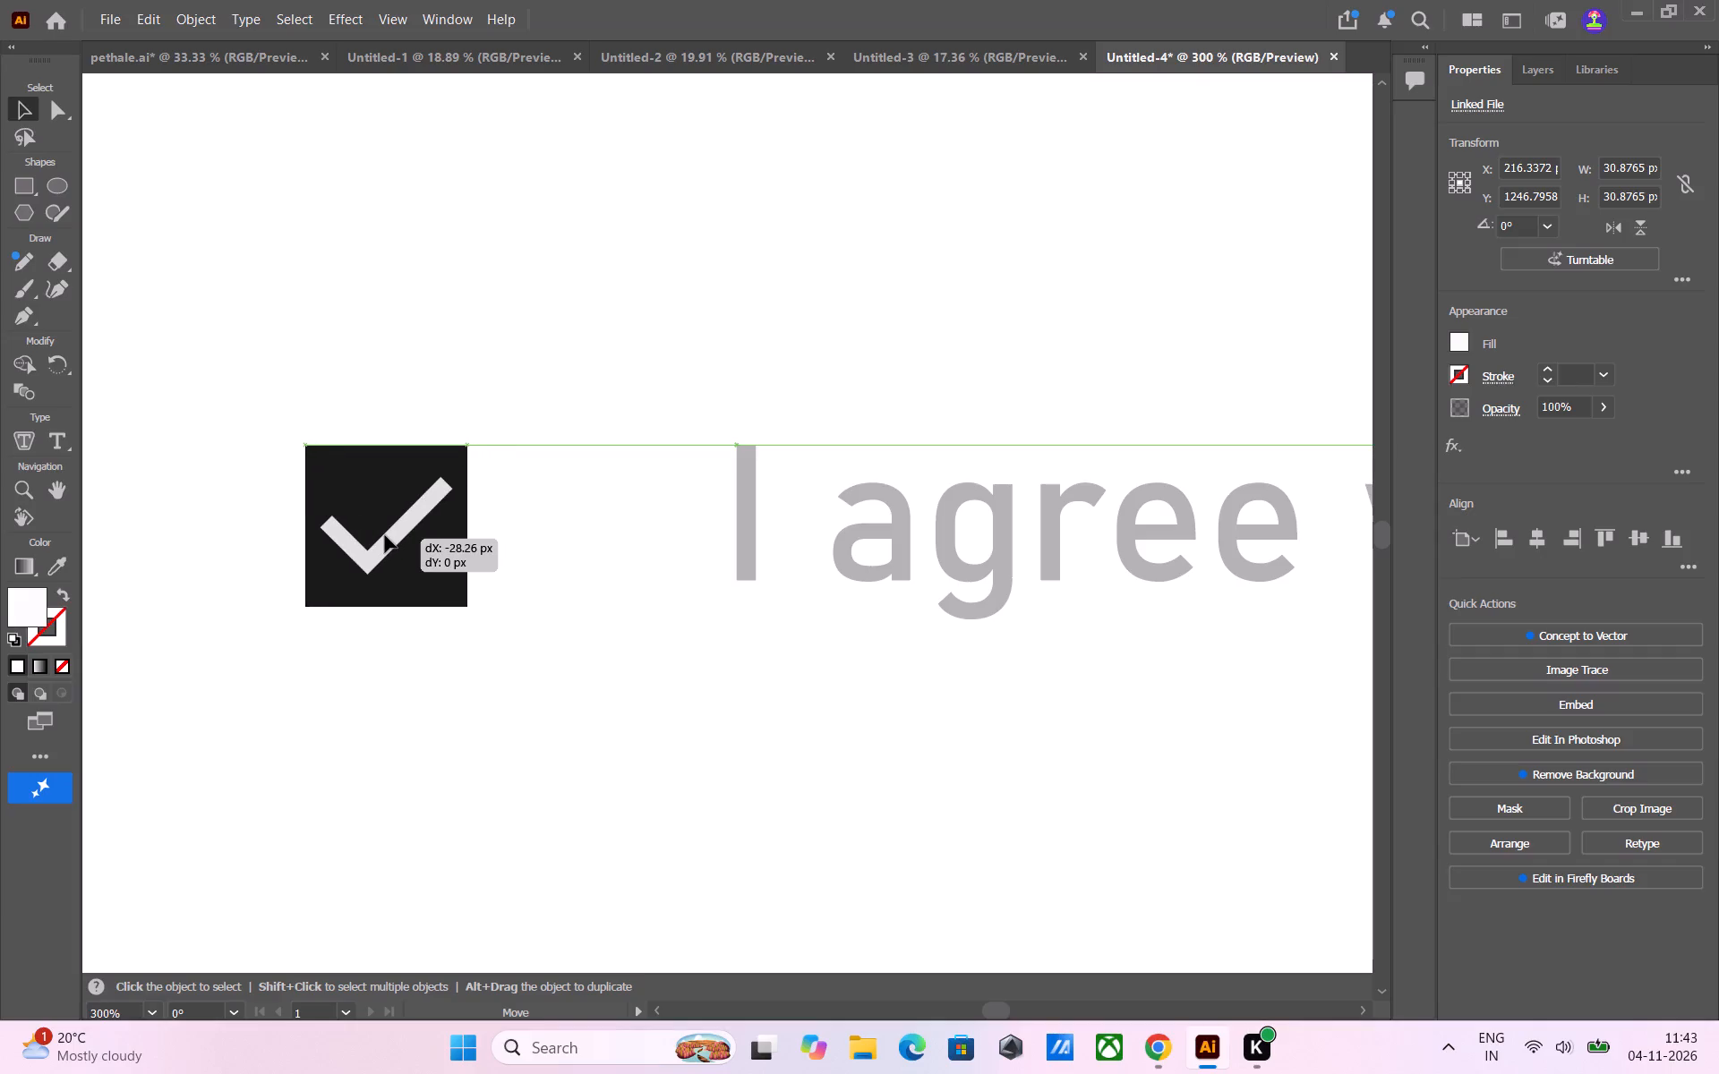
pyautogui.moveTo(385, 535); pyautogui.dragTo(381, 532)
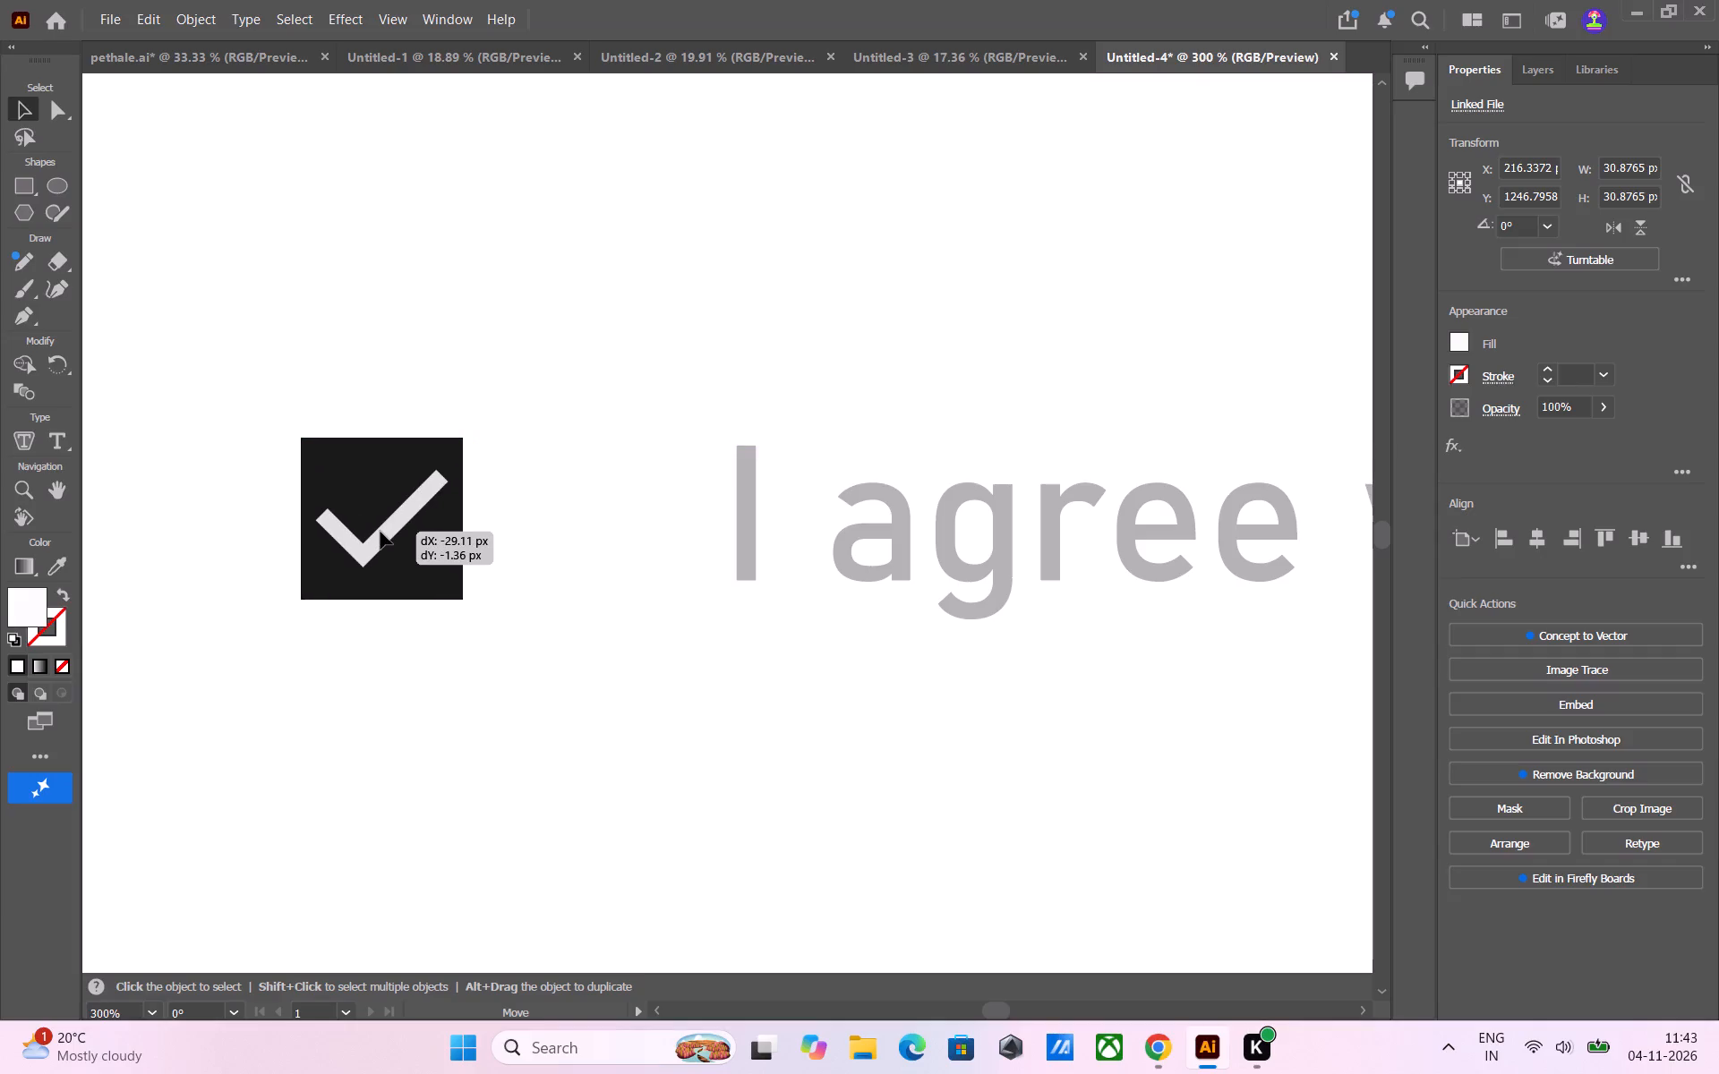
# Nudge the check-mark image up very slightly, keeping its distance from the "I agree with" text.
pyautogui.moveTo(381, 532); pyautogui.dragTo(381, 530)
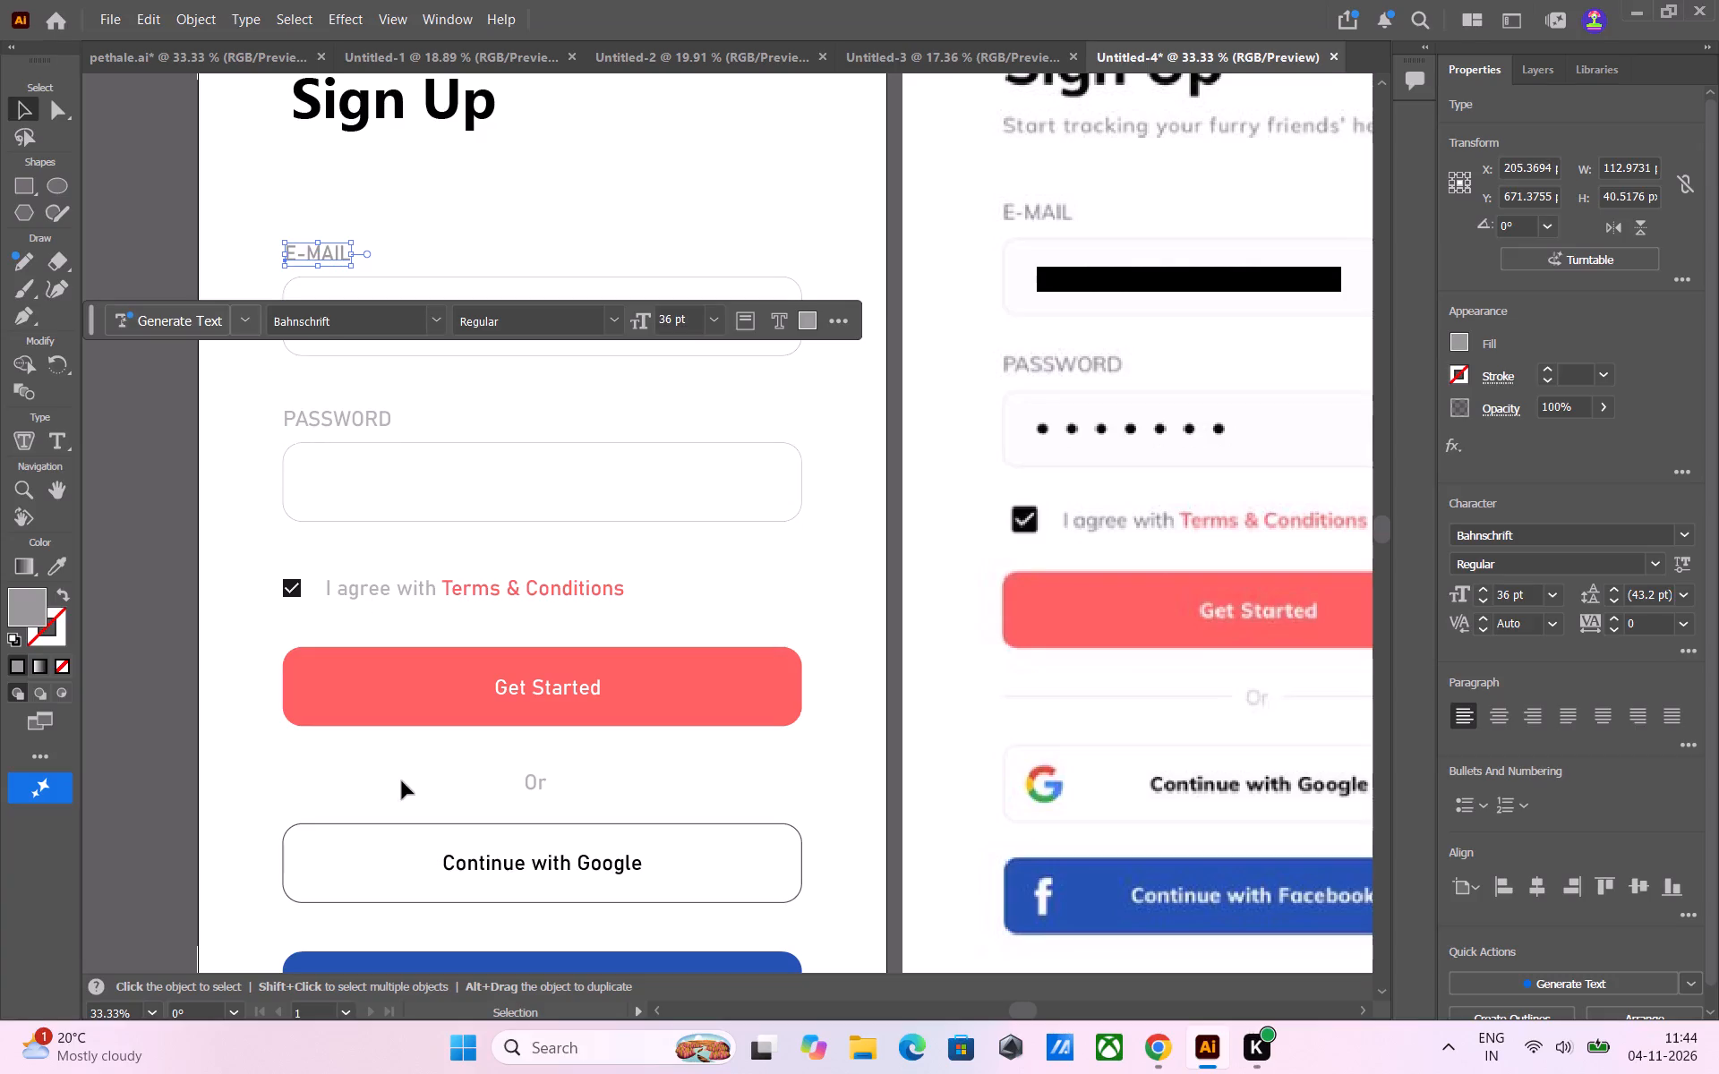
# Deselect the E-MAIL label, check the lower sign-in buttons against the reference, and open the Windows Start menu.
pyautogui.click(124, 754)
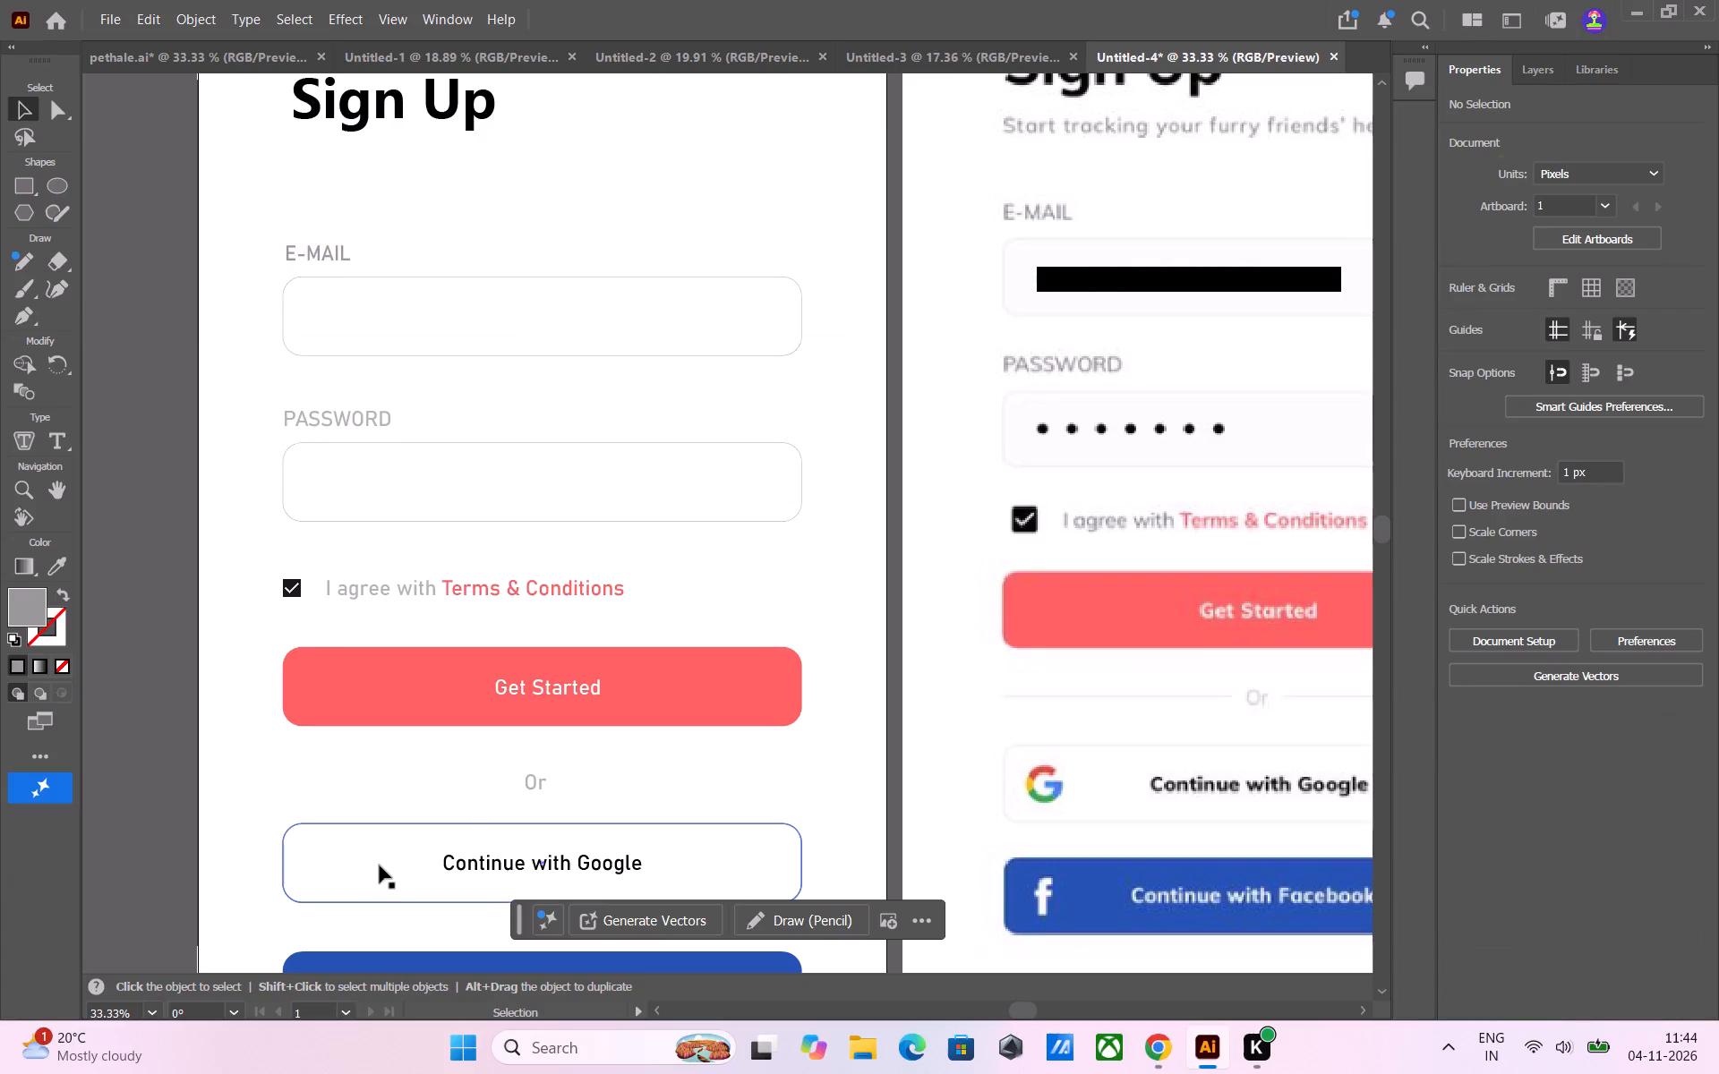
pyautogui.scroll(-2, 465, 808)
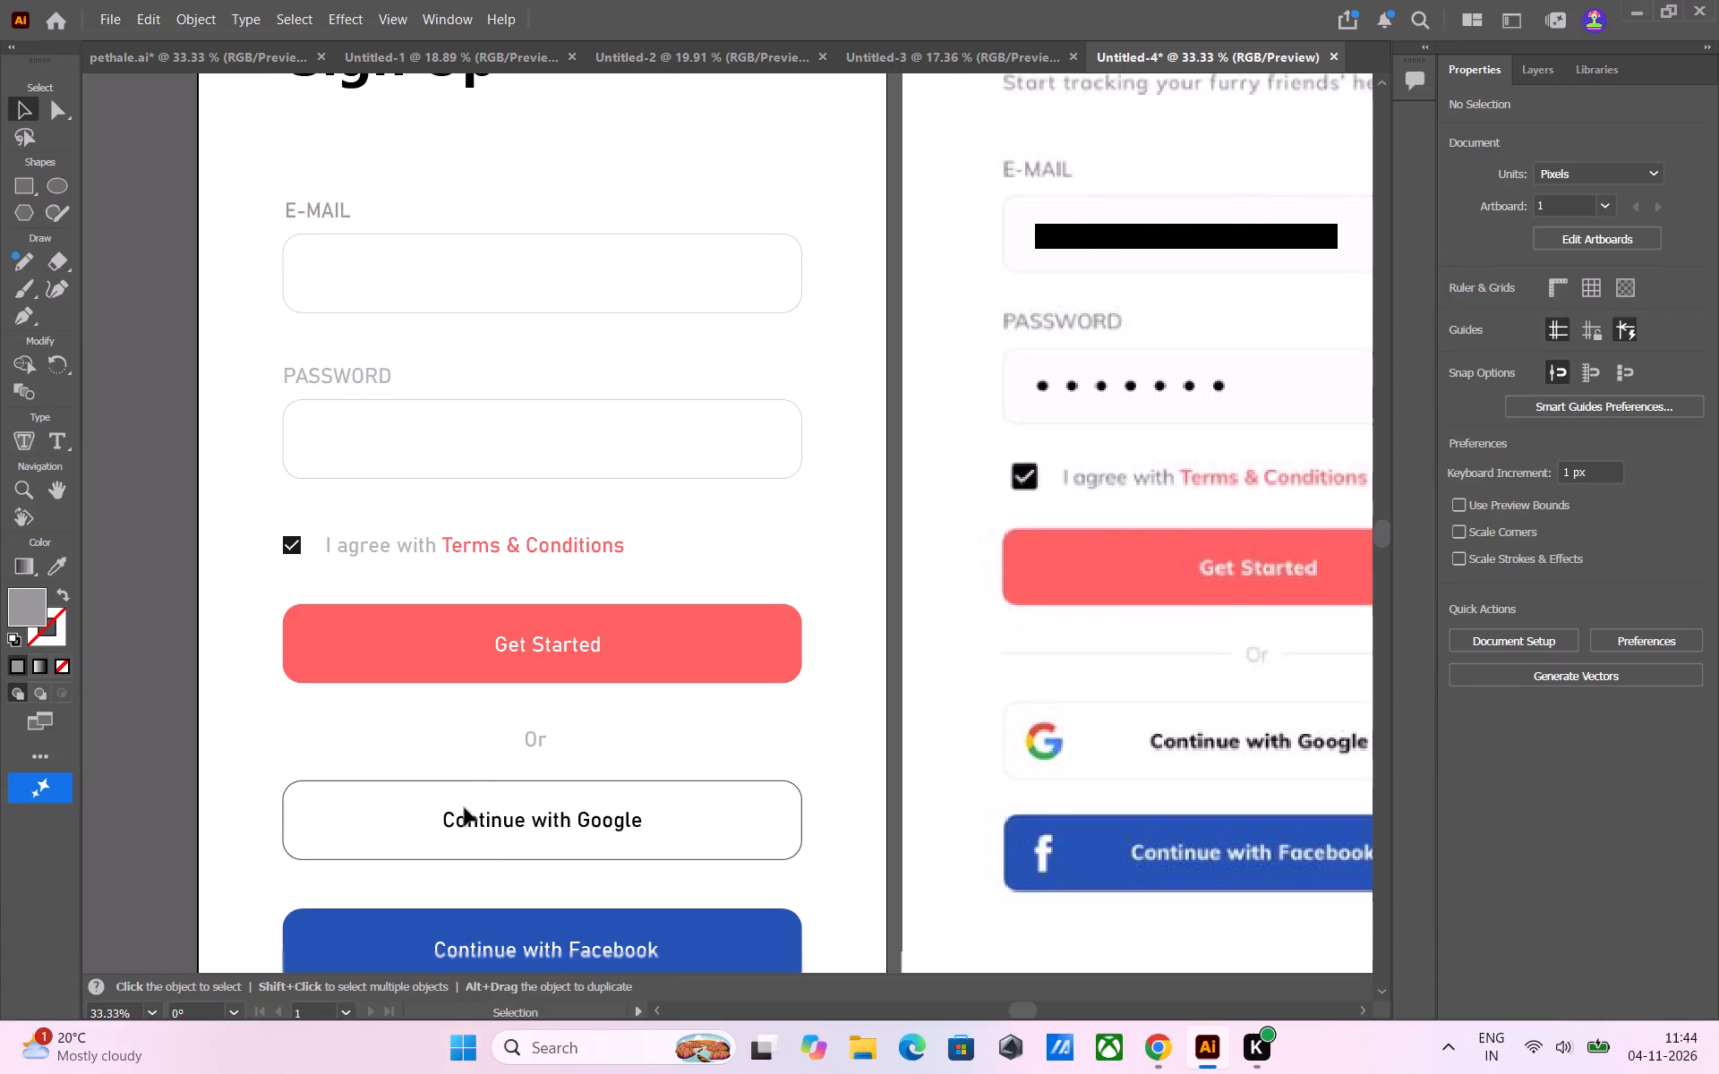
pyautogui.scroll(-1, 465, 808)
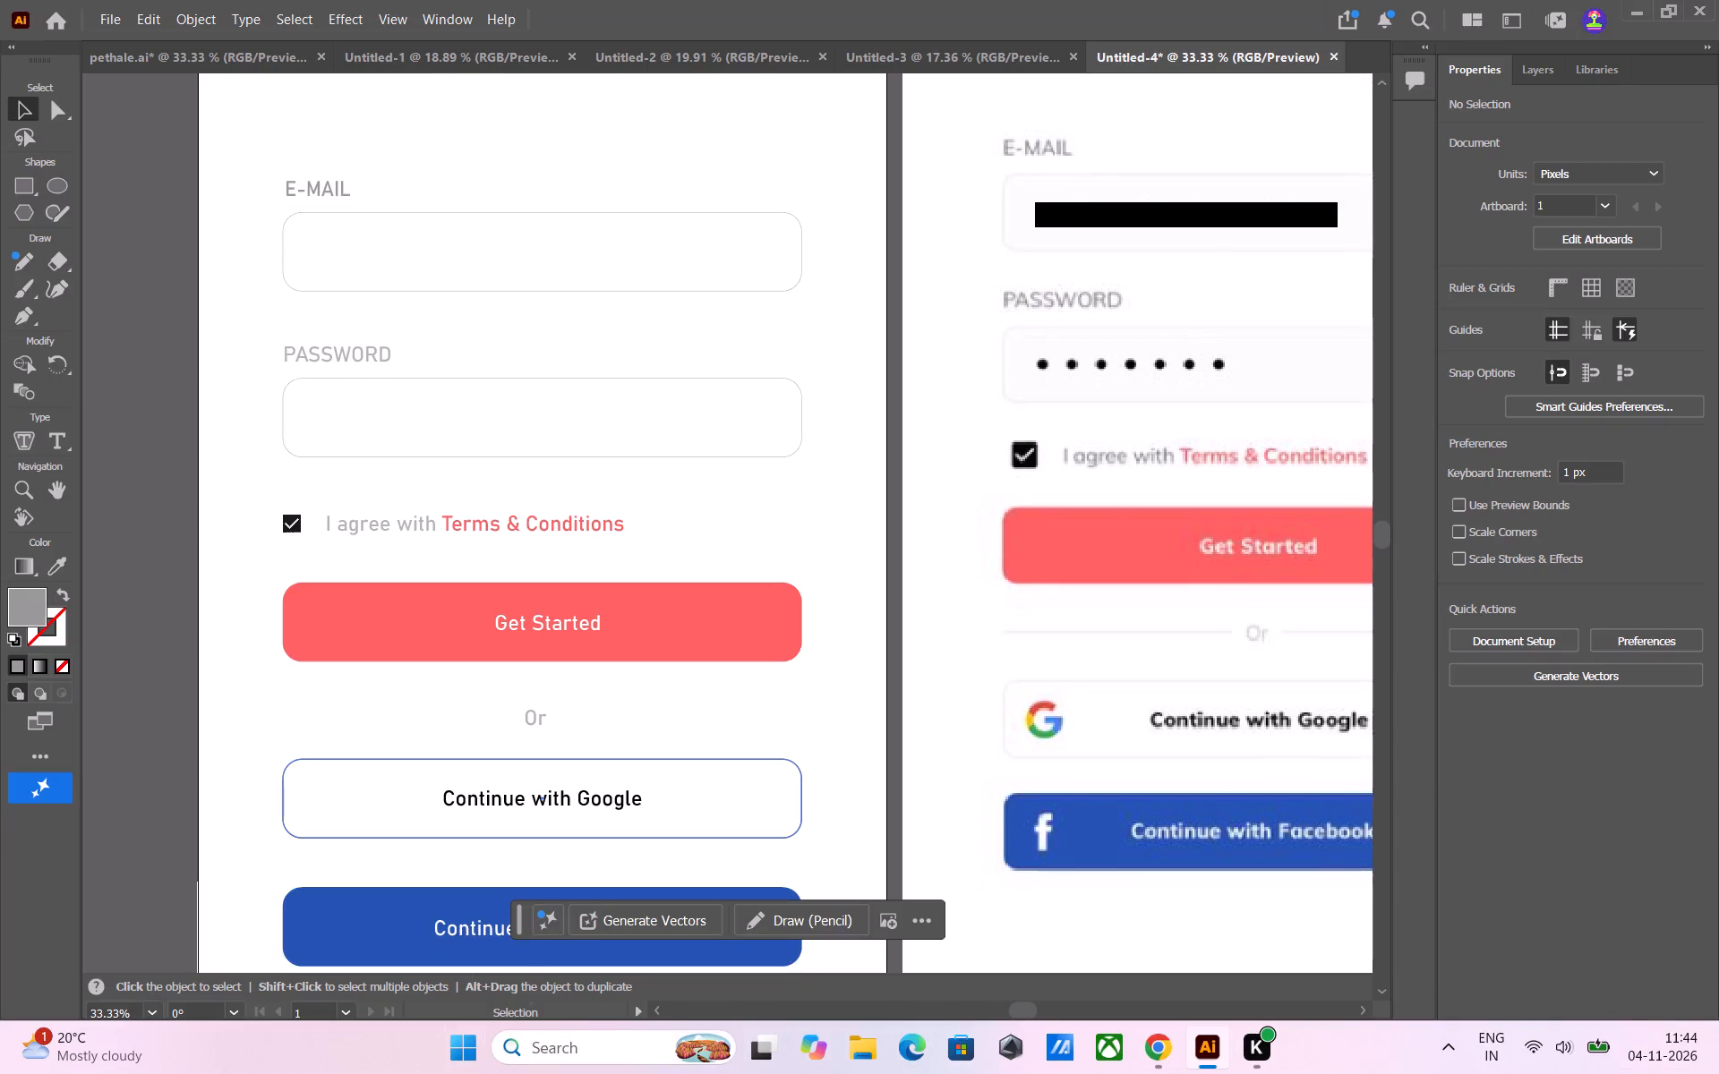
pyautogui.click(480, 1046)
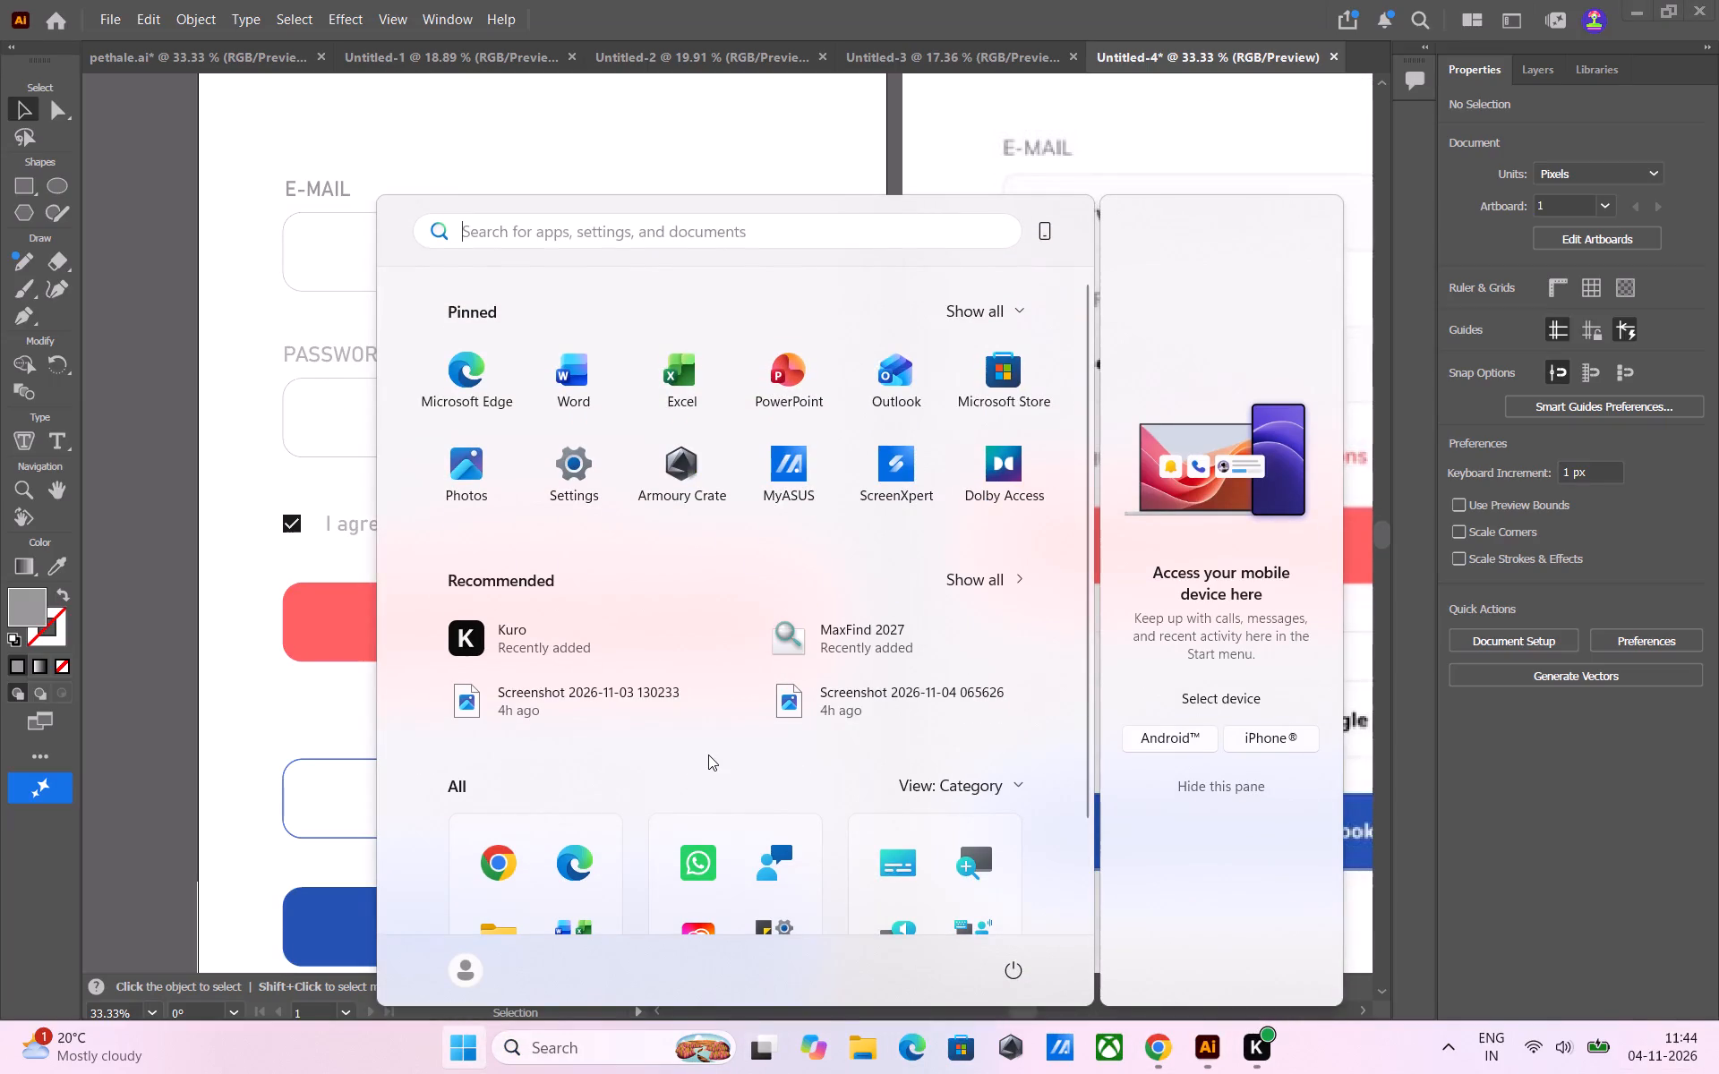
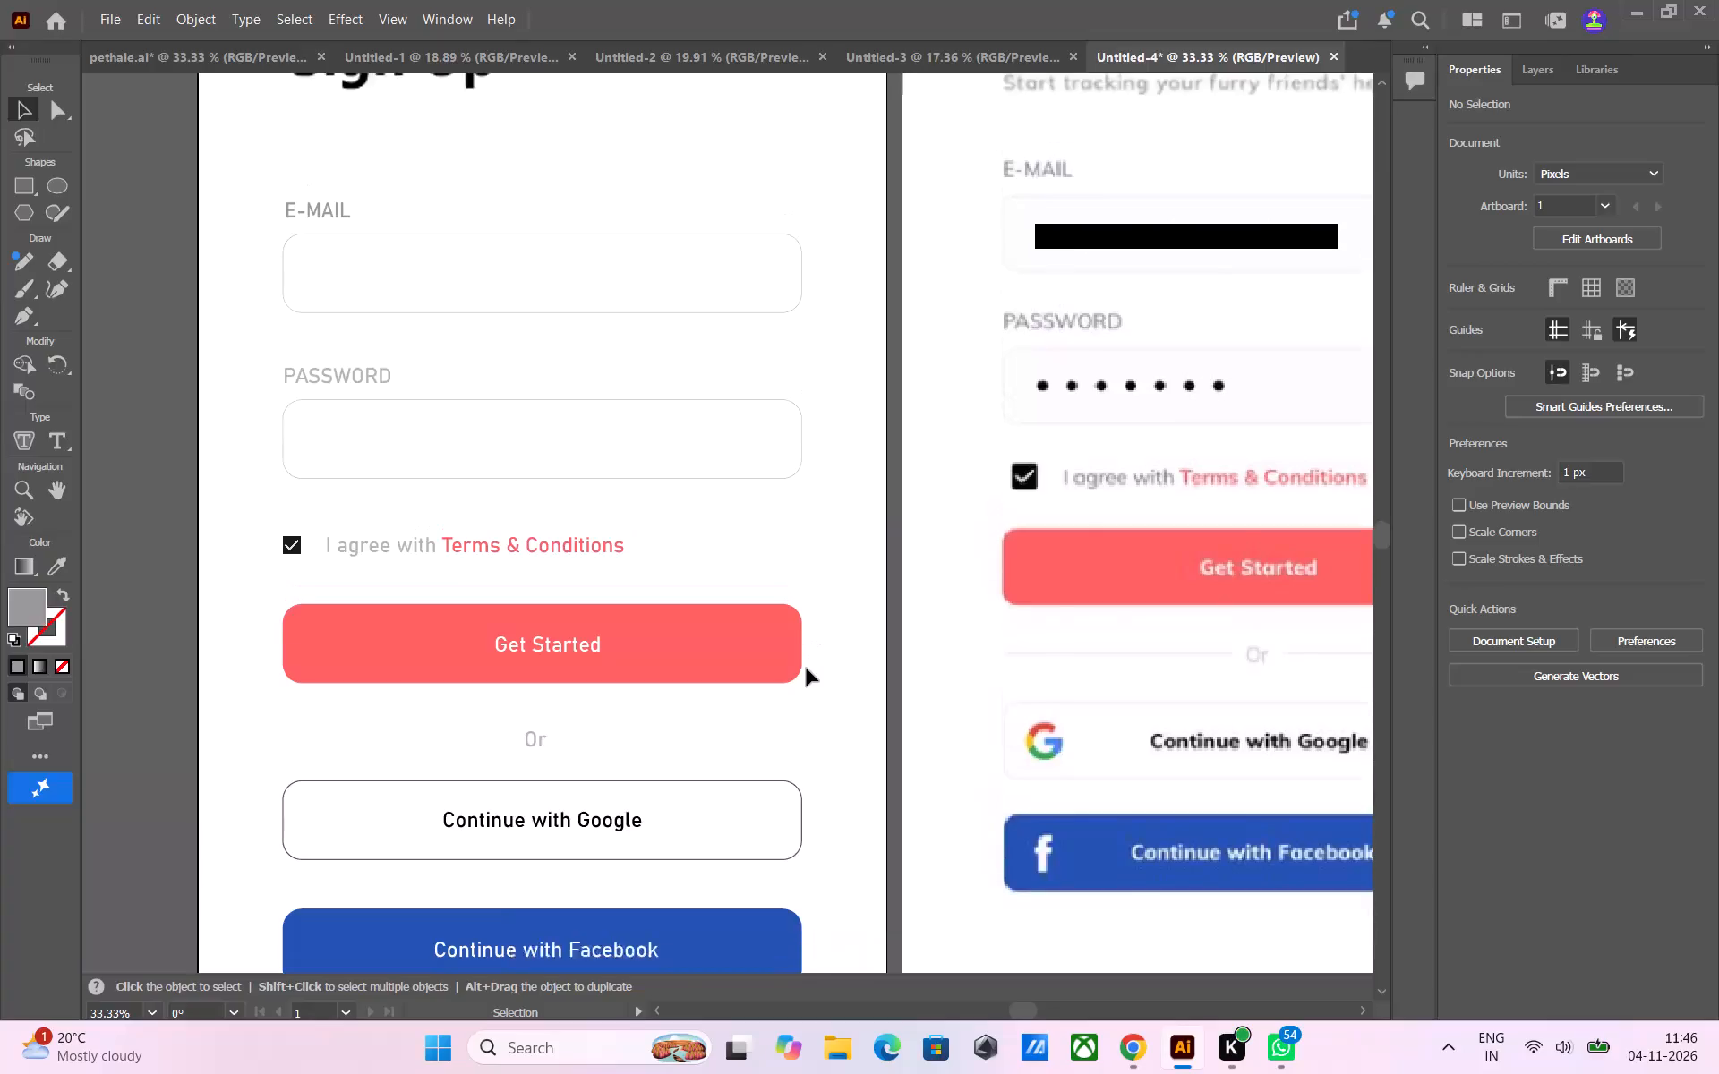
# Compare the recreated Sign Up screen with the reference, from the heading down to the Continue with Facebook button.
pyautogui.scroll(9, 807, 669)
pyautogui.scroll(-6, 810, 678)
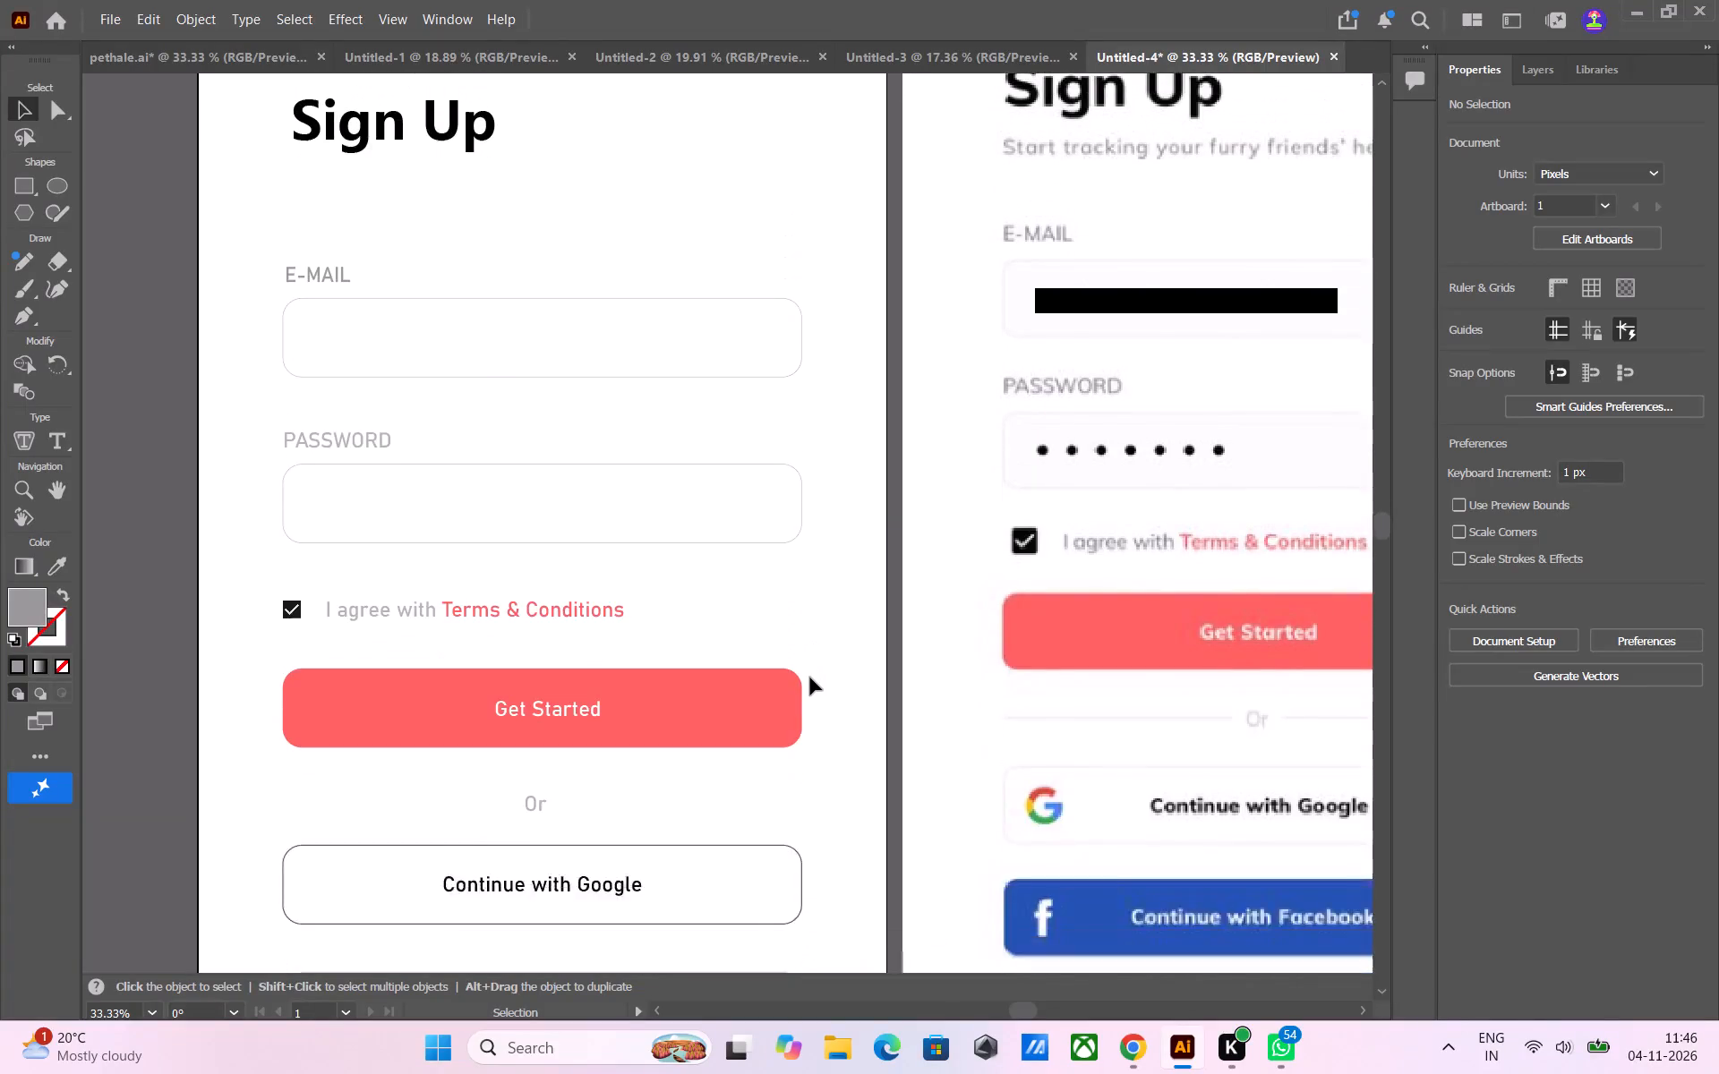
pyautogui.scroll(6, 810, 678)
pyautogui.scroll(-20, 810, 678)
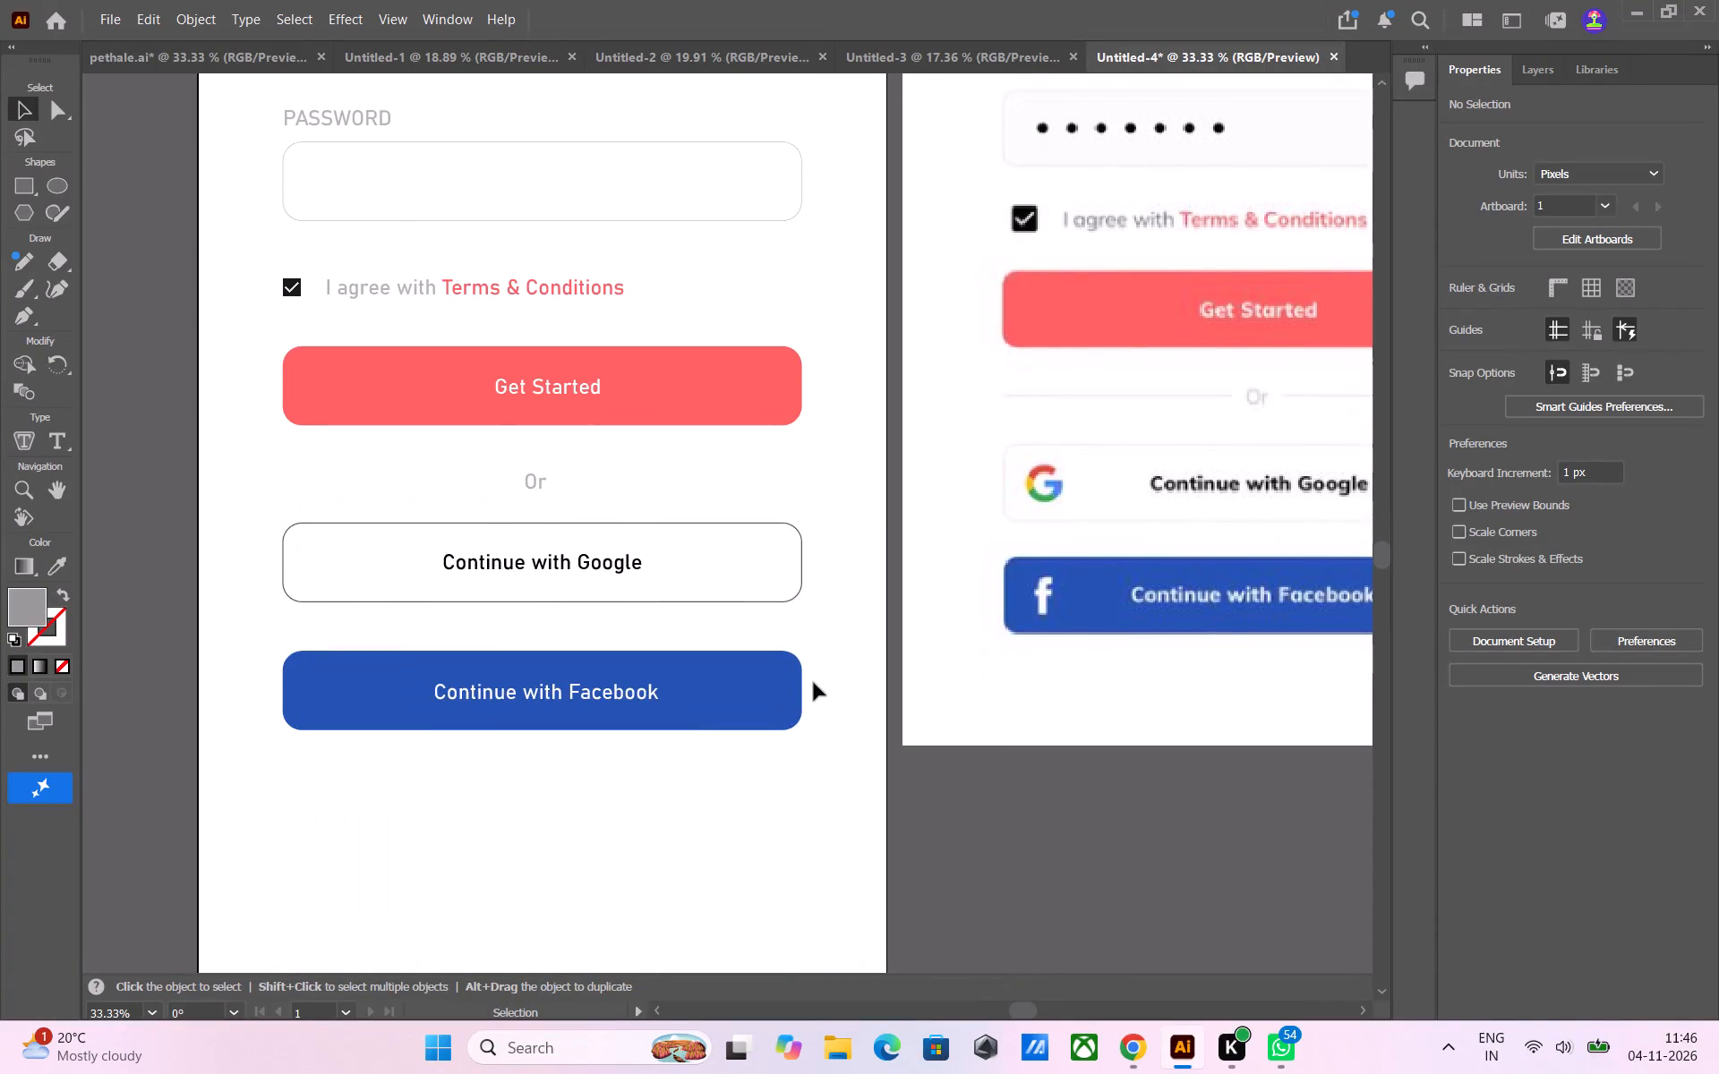
pyautogui.scroll(-1, 814, 683)
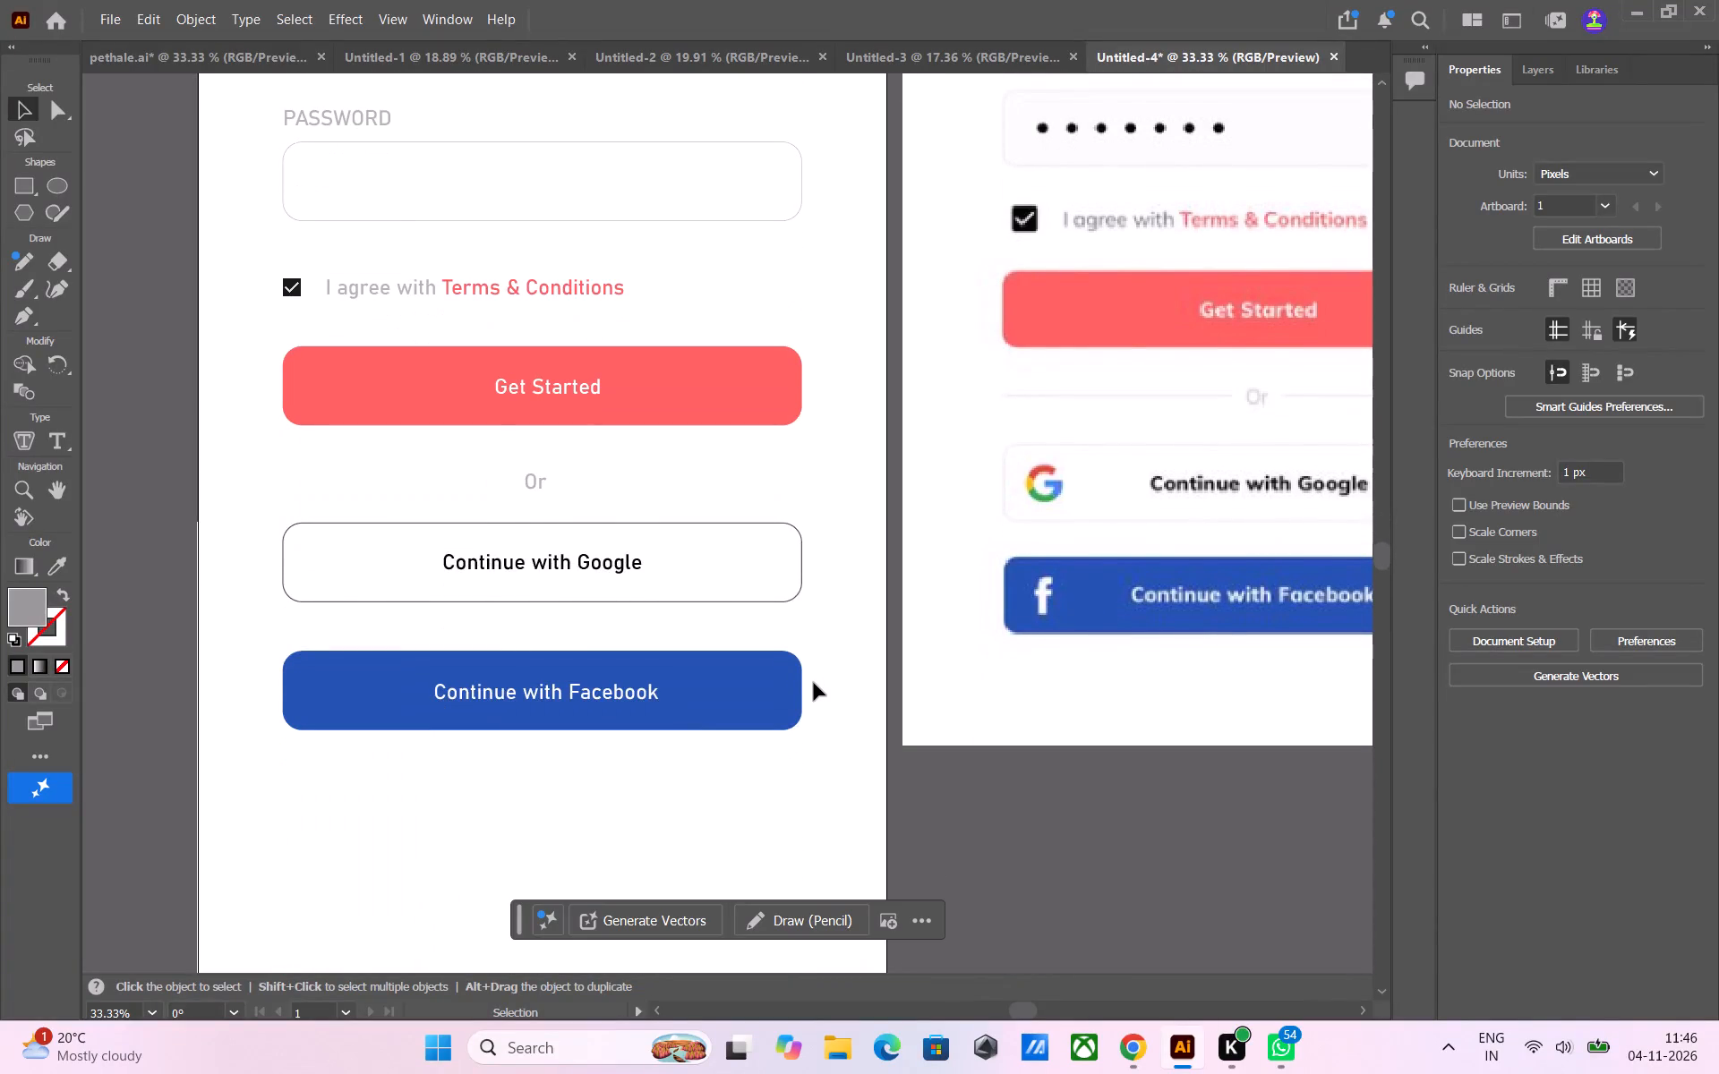
# Switch to Chrome and start a new search on Pinterest.
pyautogui.click(1133, 1043)
pyautogui.click(296, 145)
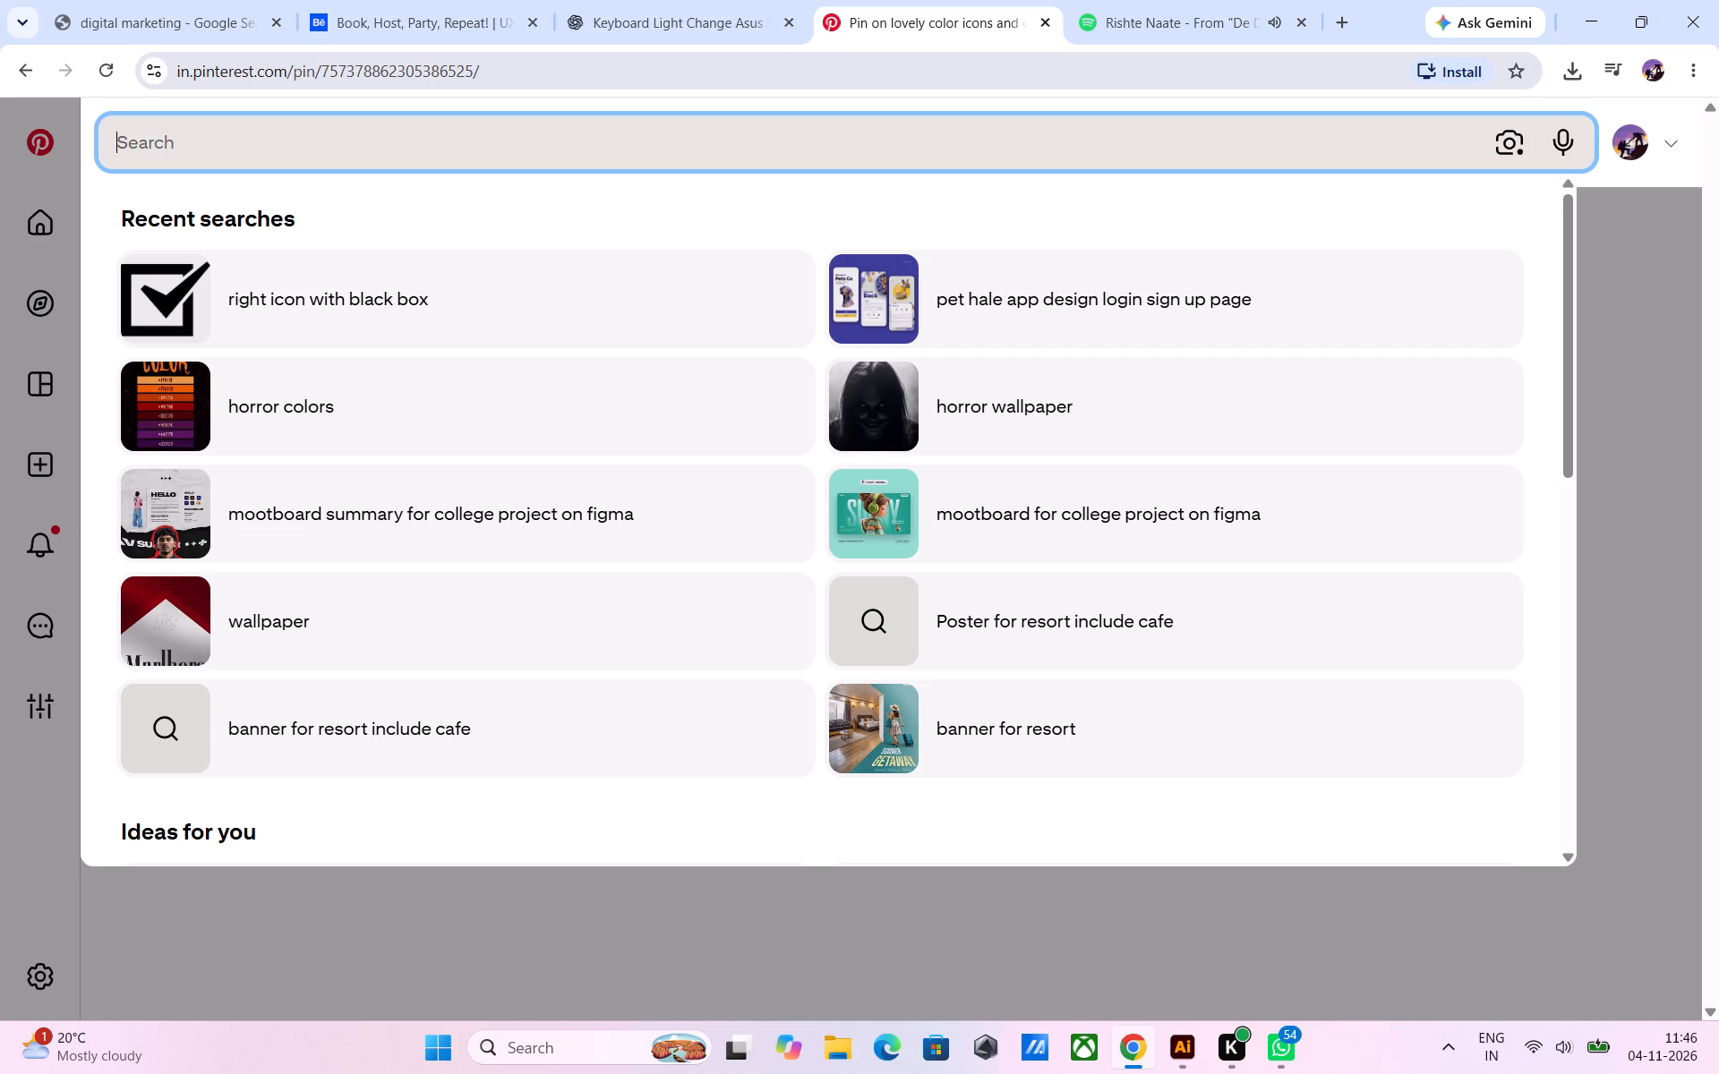
# Search Pinterest for "google picture icon".
pyautogui.press('g')
pyautogui.write('oo')
pyautogui.write('gle')
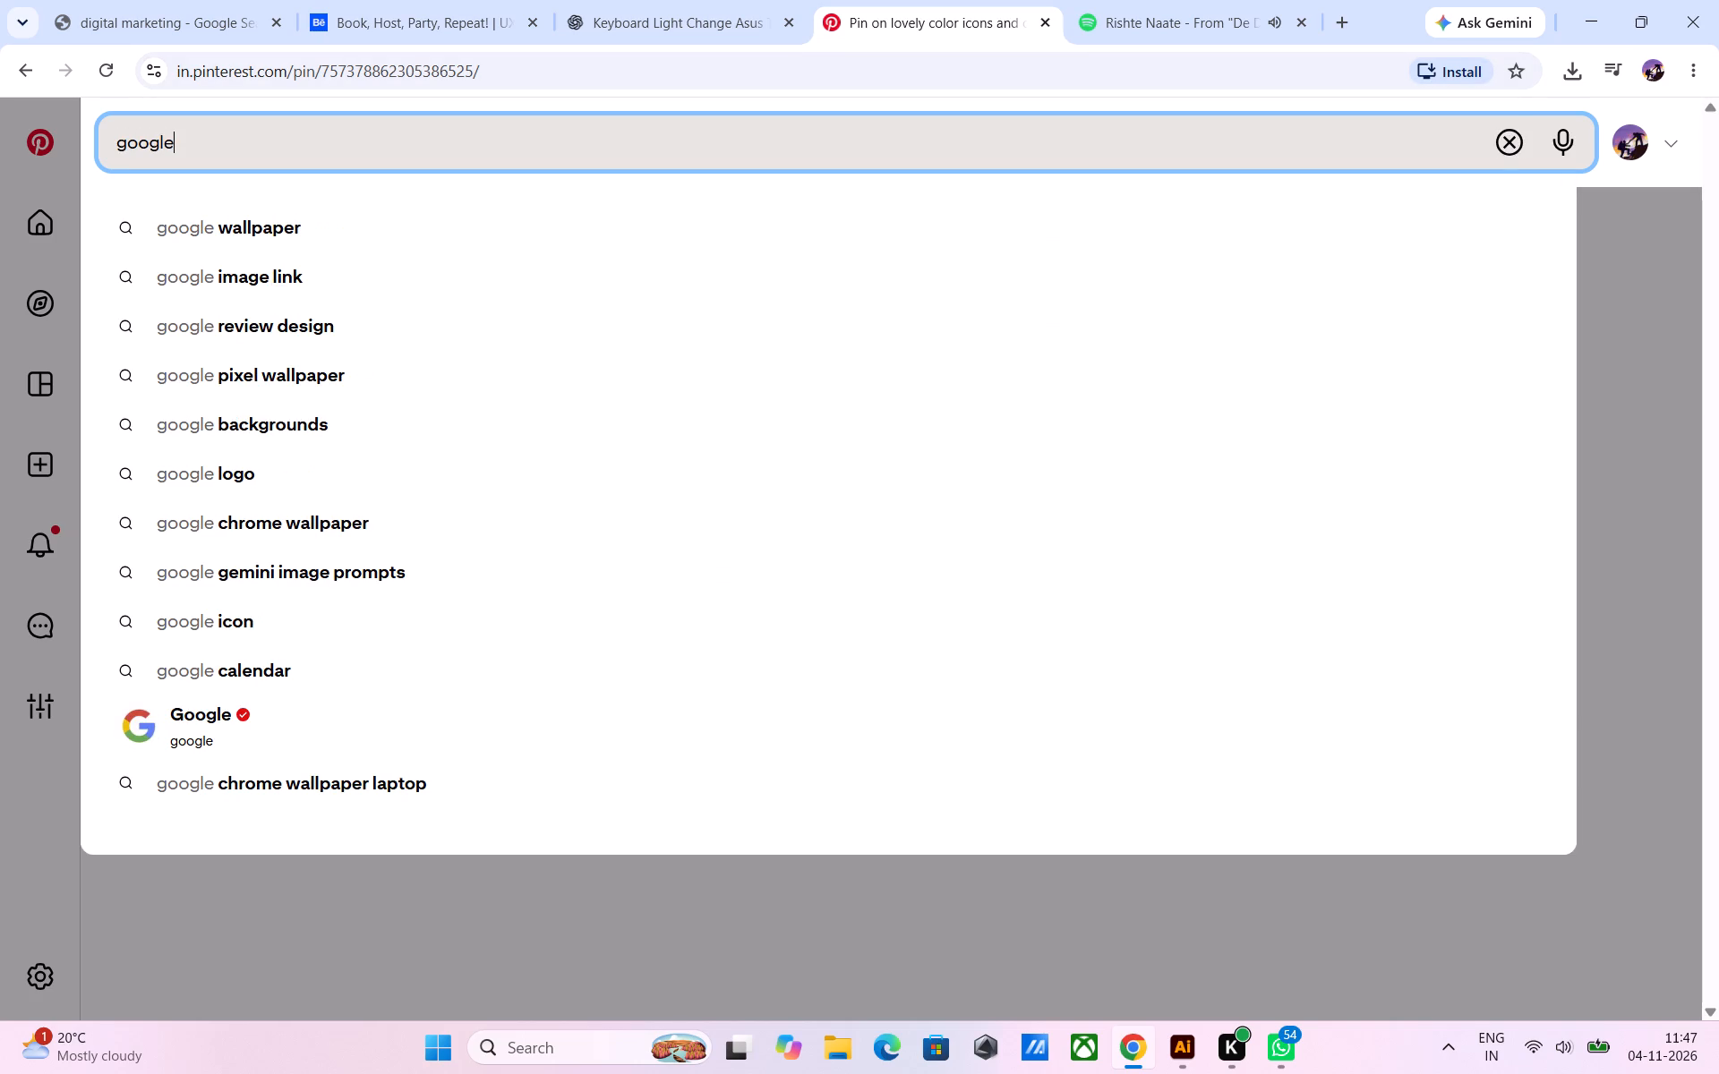
pyautogui.press('space')
pyautogui.write('pic')
pyautogui.press('space')
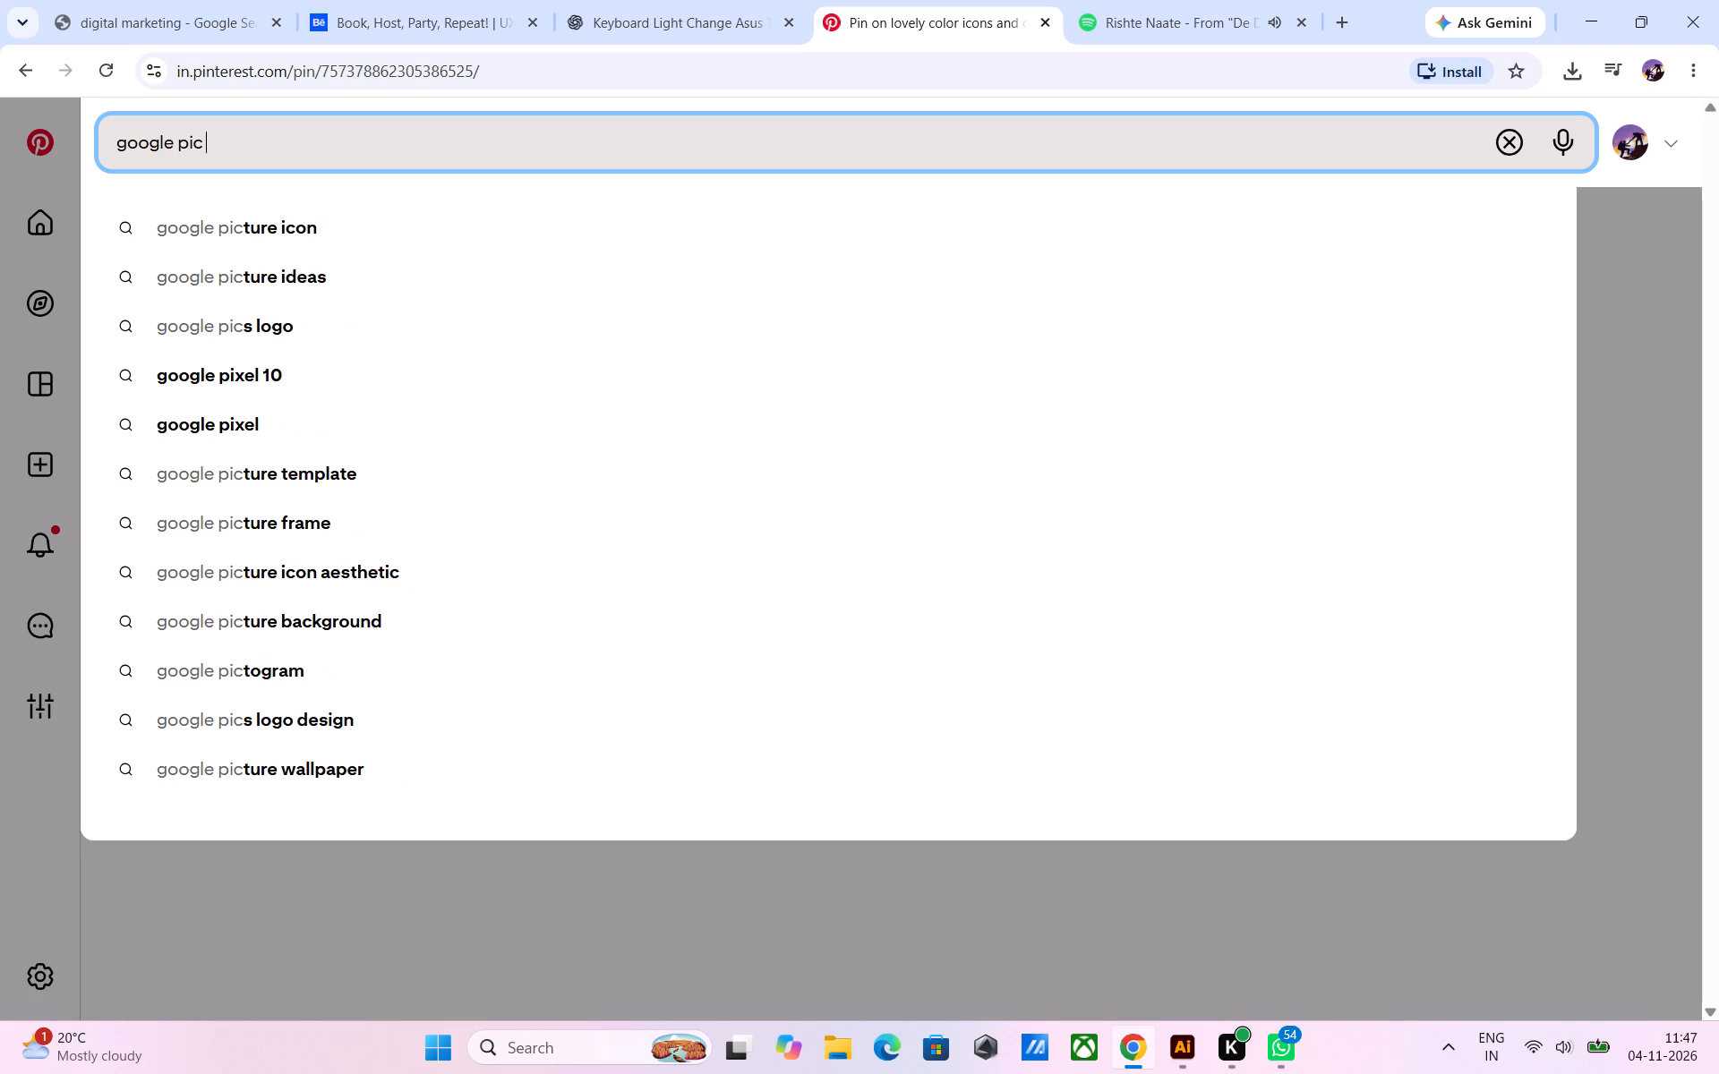
pyautogui.click(266, 222)
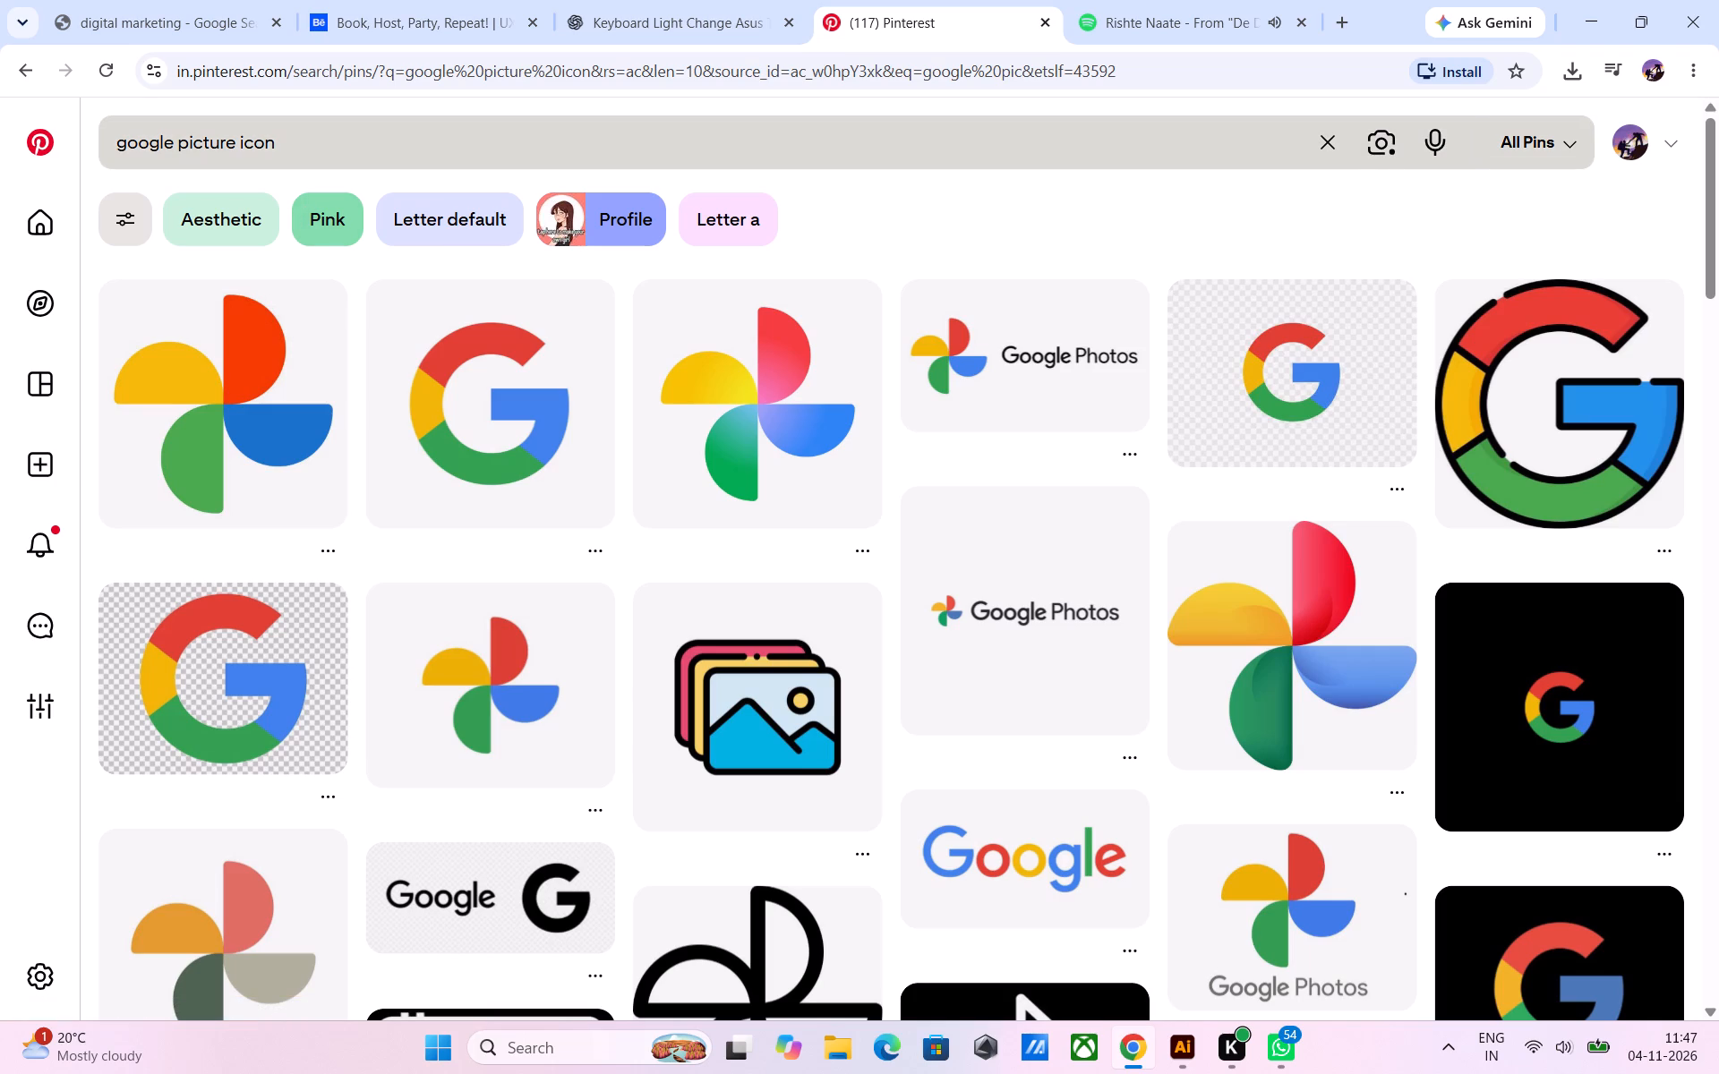
# Refine the image search to "google picture icon in png".
pyautogui.click(286, 141)
pyautogui.press('space')
pyautogui.write('in png')
pyautogui.press('space')
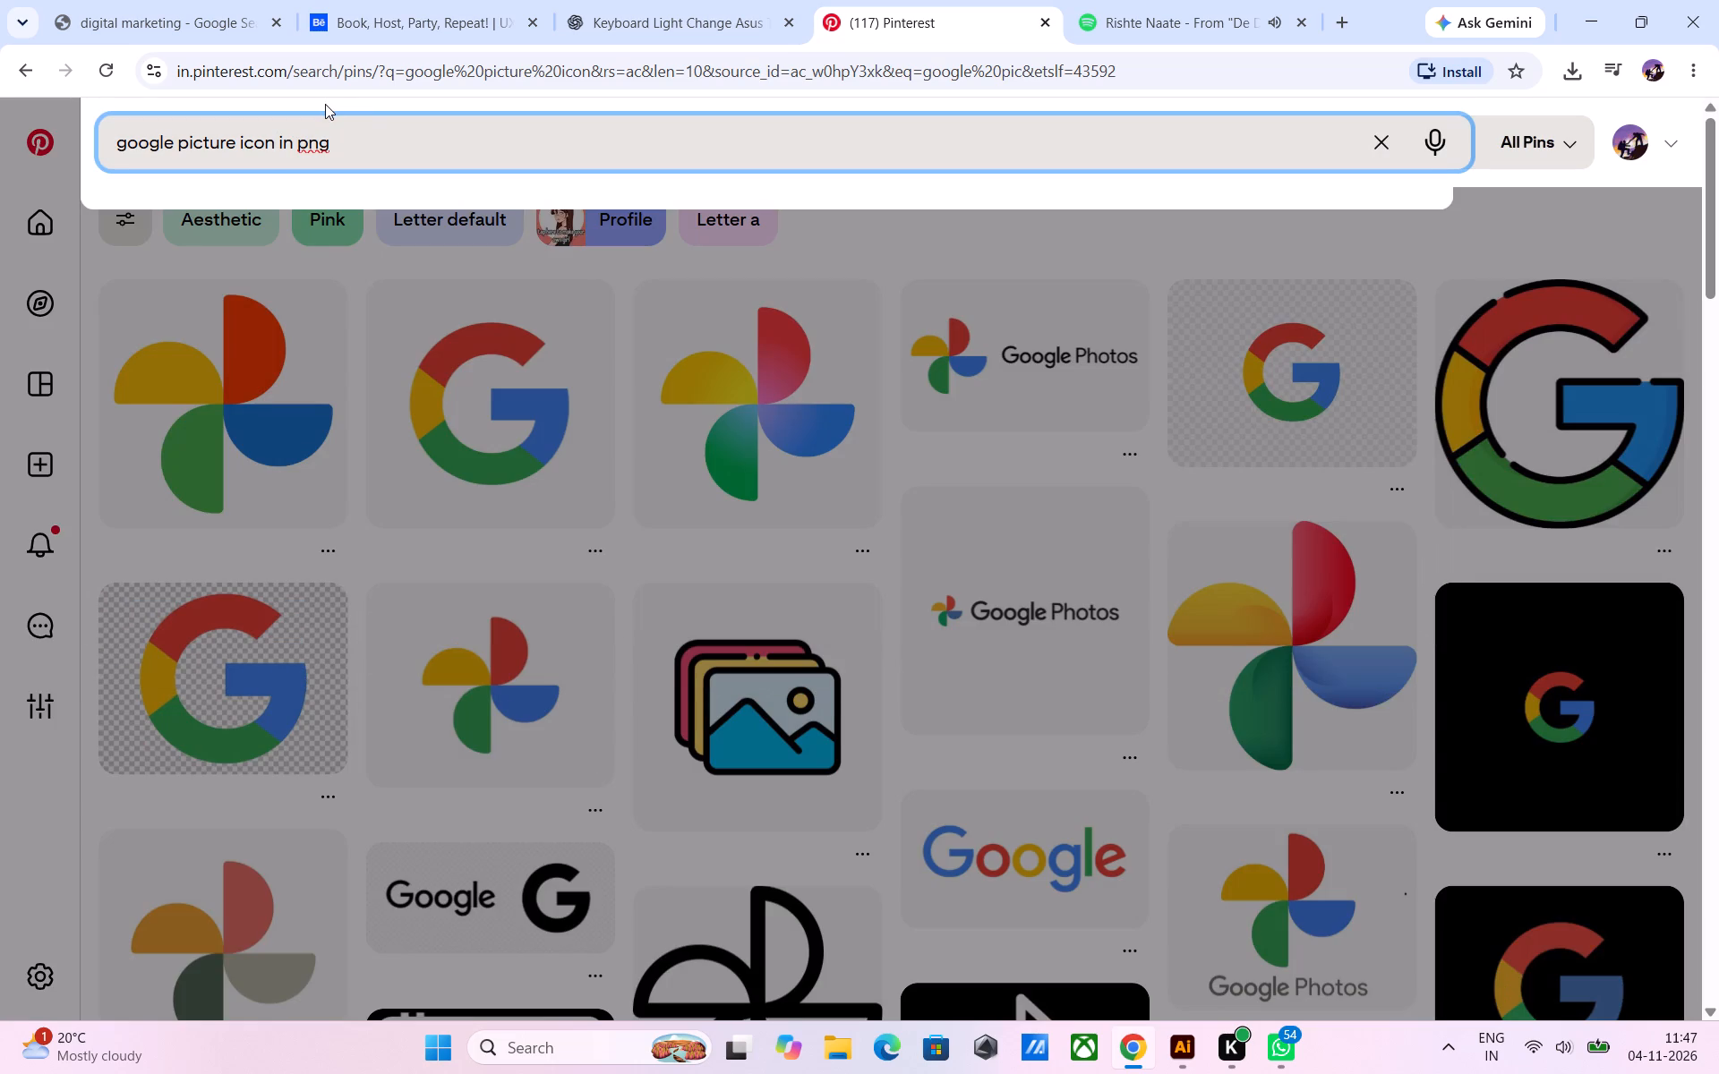
pyautogui.press('Return')
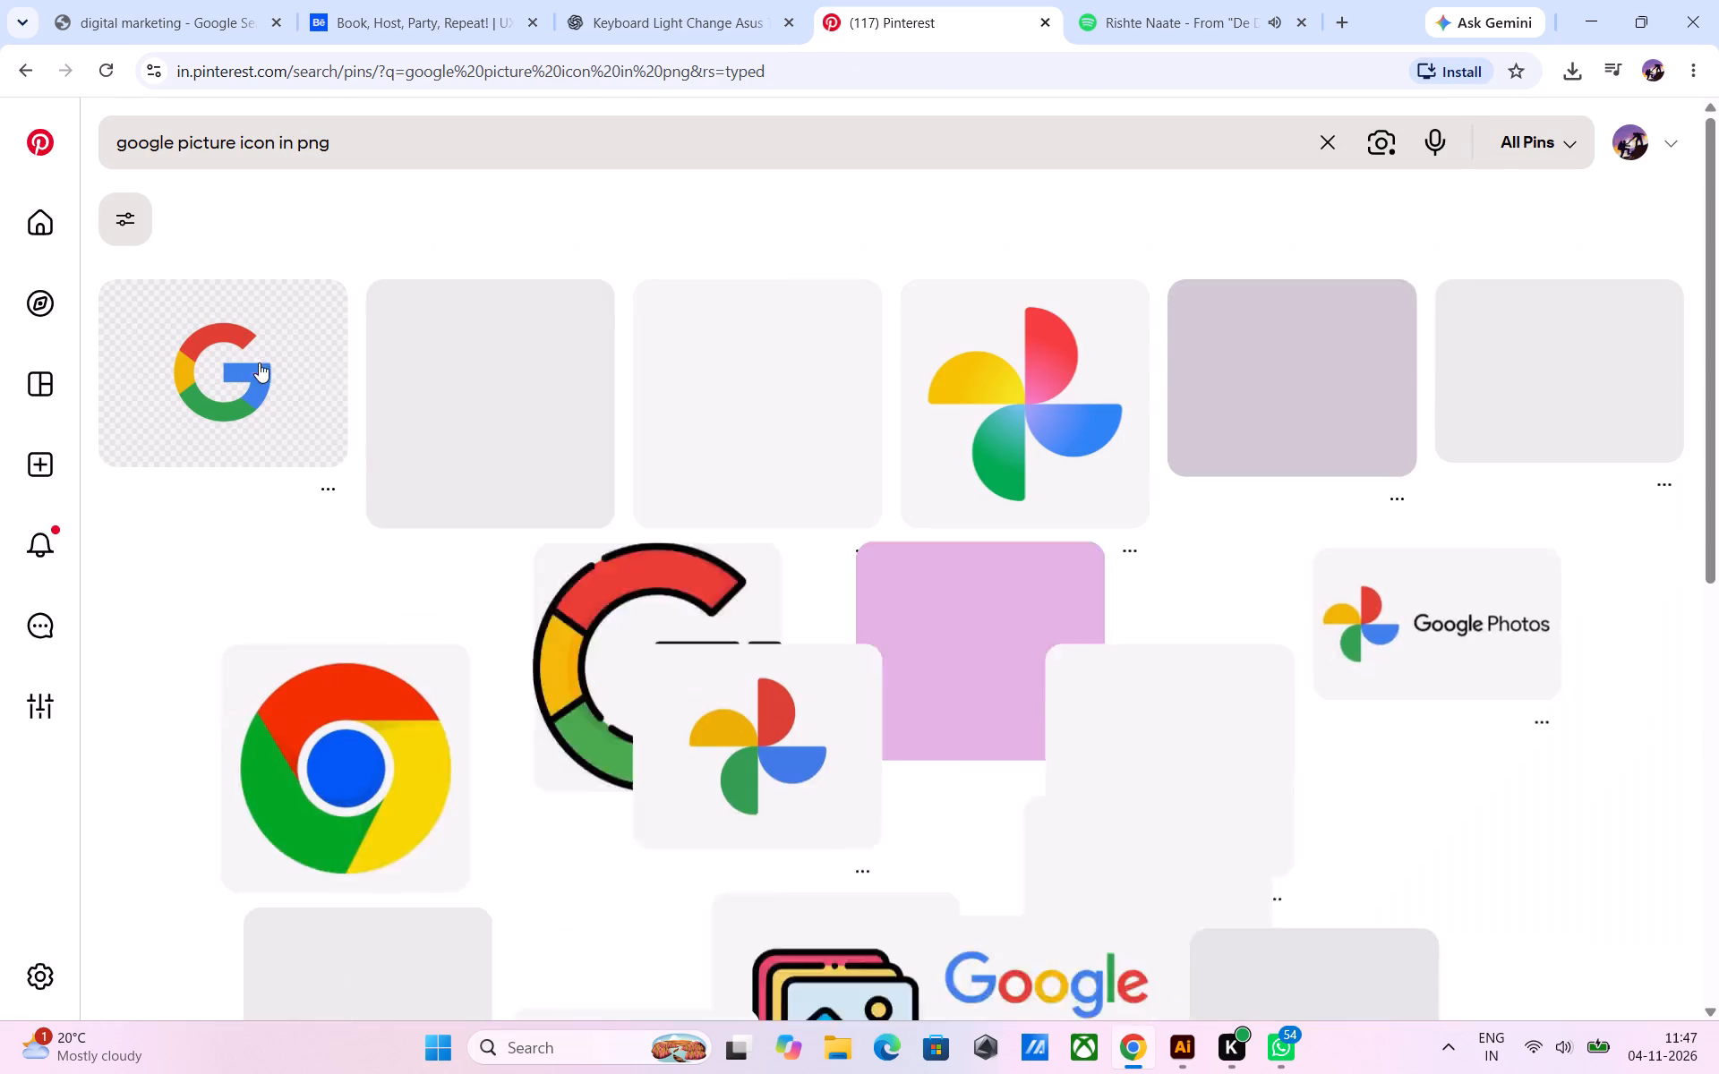
# Browse the results for a Google logo and try to grab the coloured G image with the grey "Google" wordmark beneath it.
pyautogui.moveTo(261, 395); pyautogui.dragTo(312, 418)
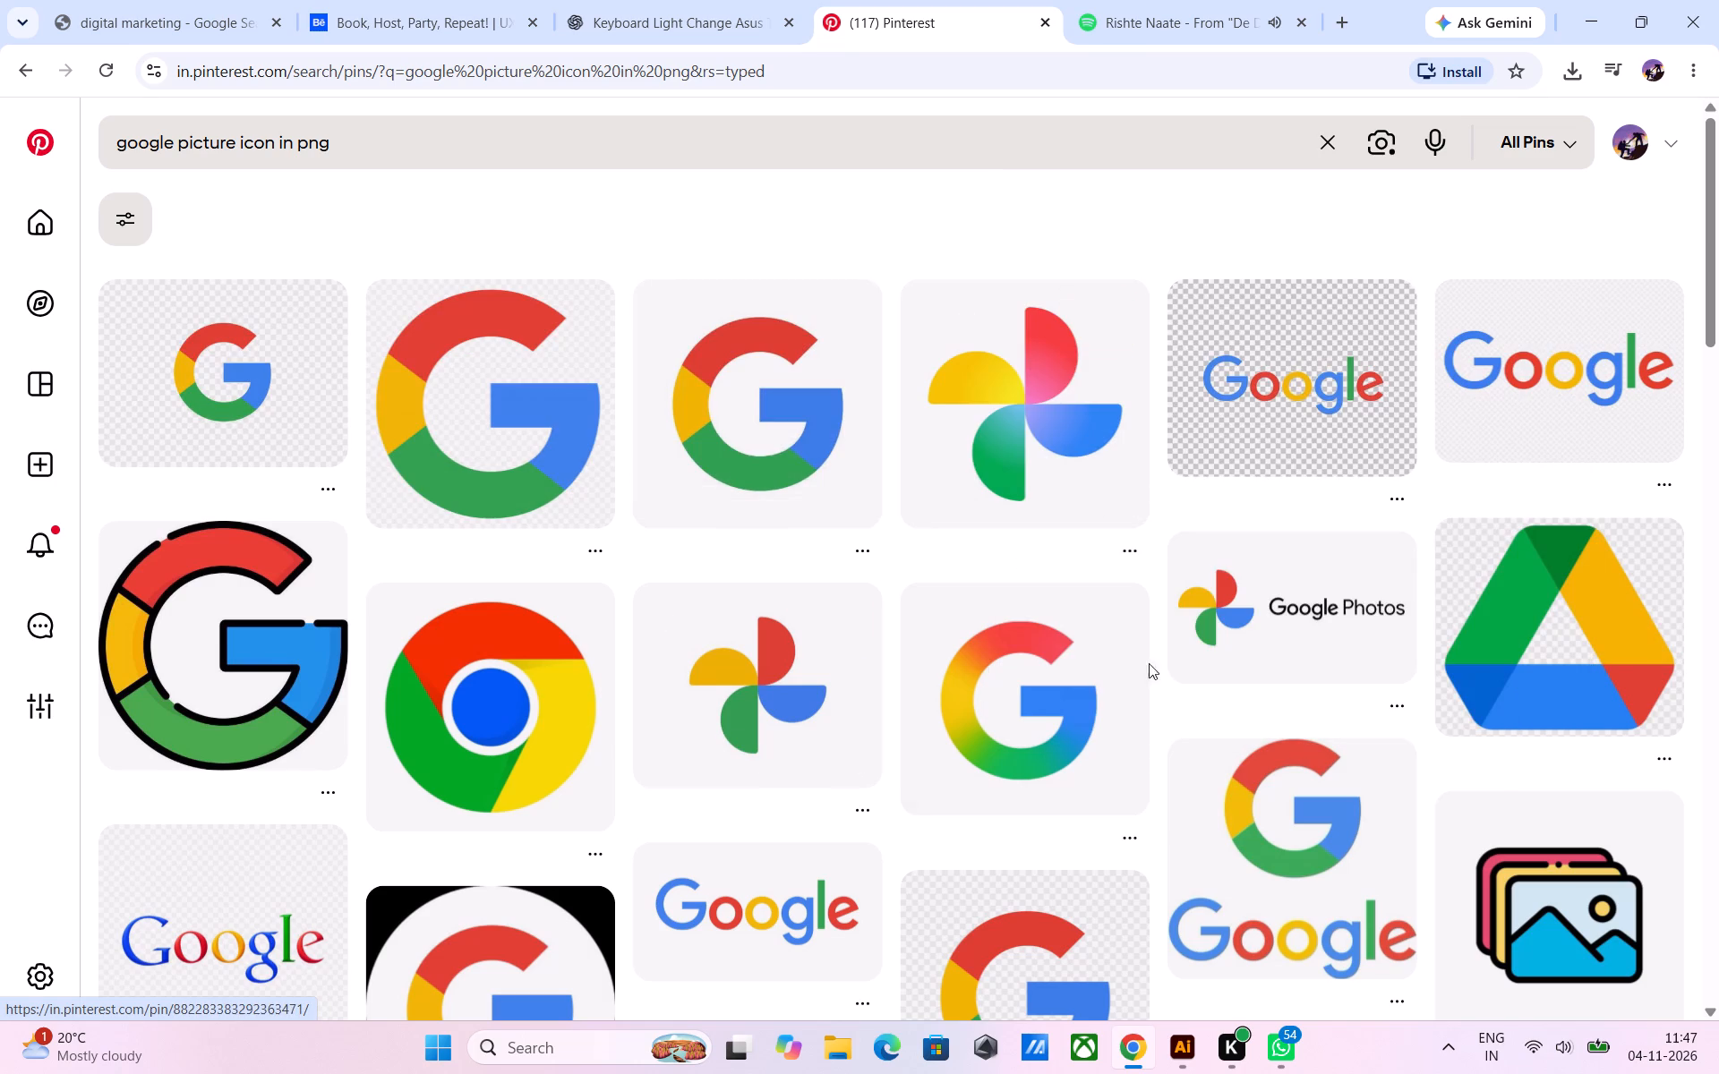
pyautogui.scroll(-3, 1341, 559)
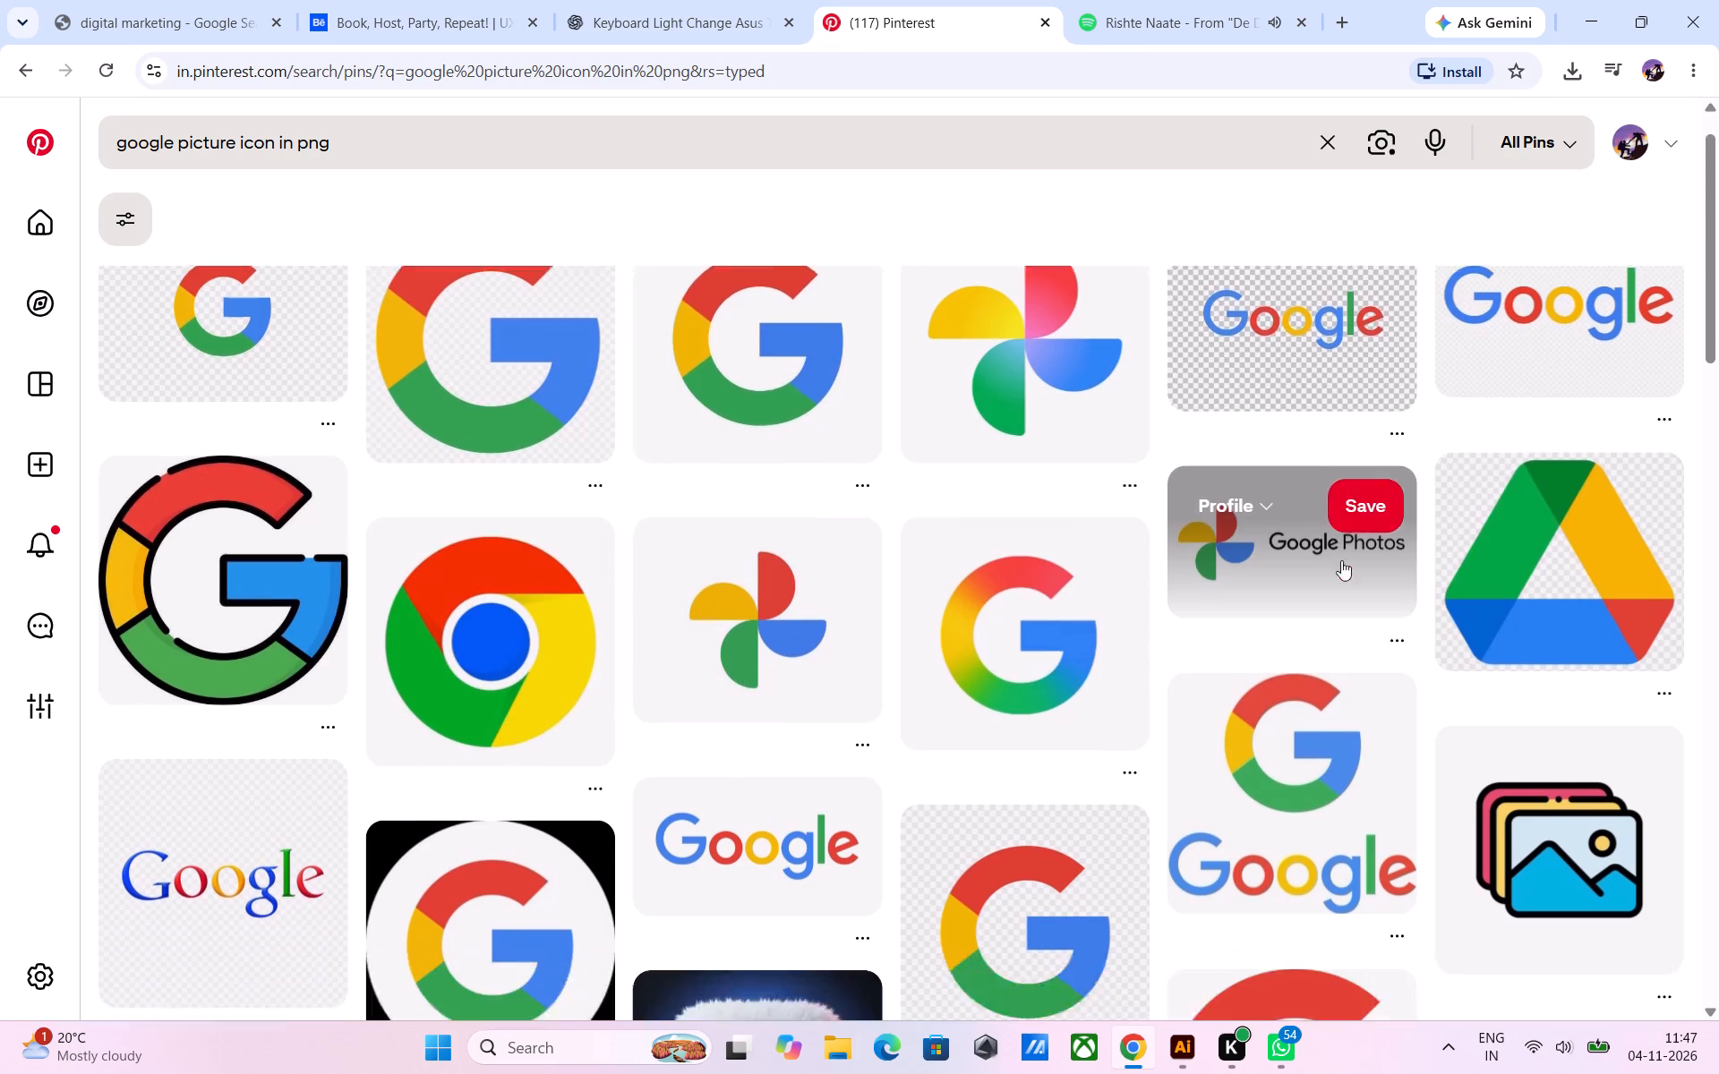
pyautogui.scroll(-3, 1341, 561)
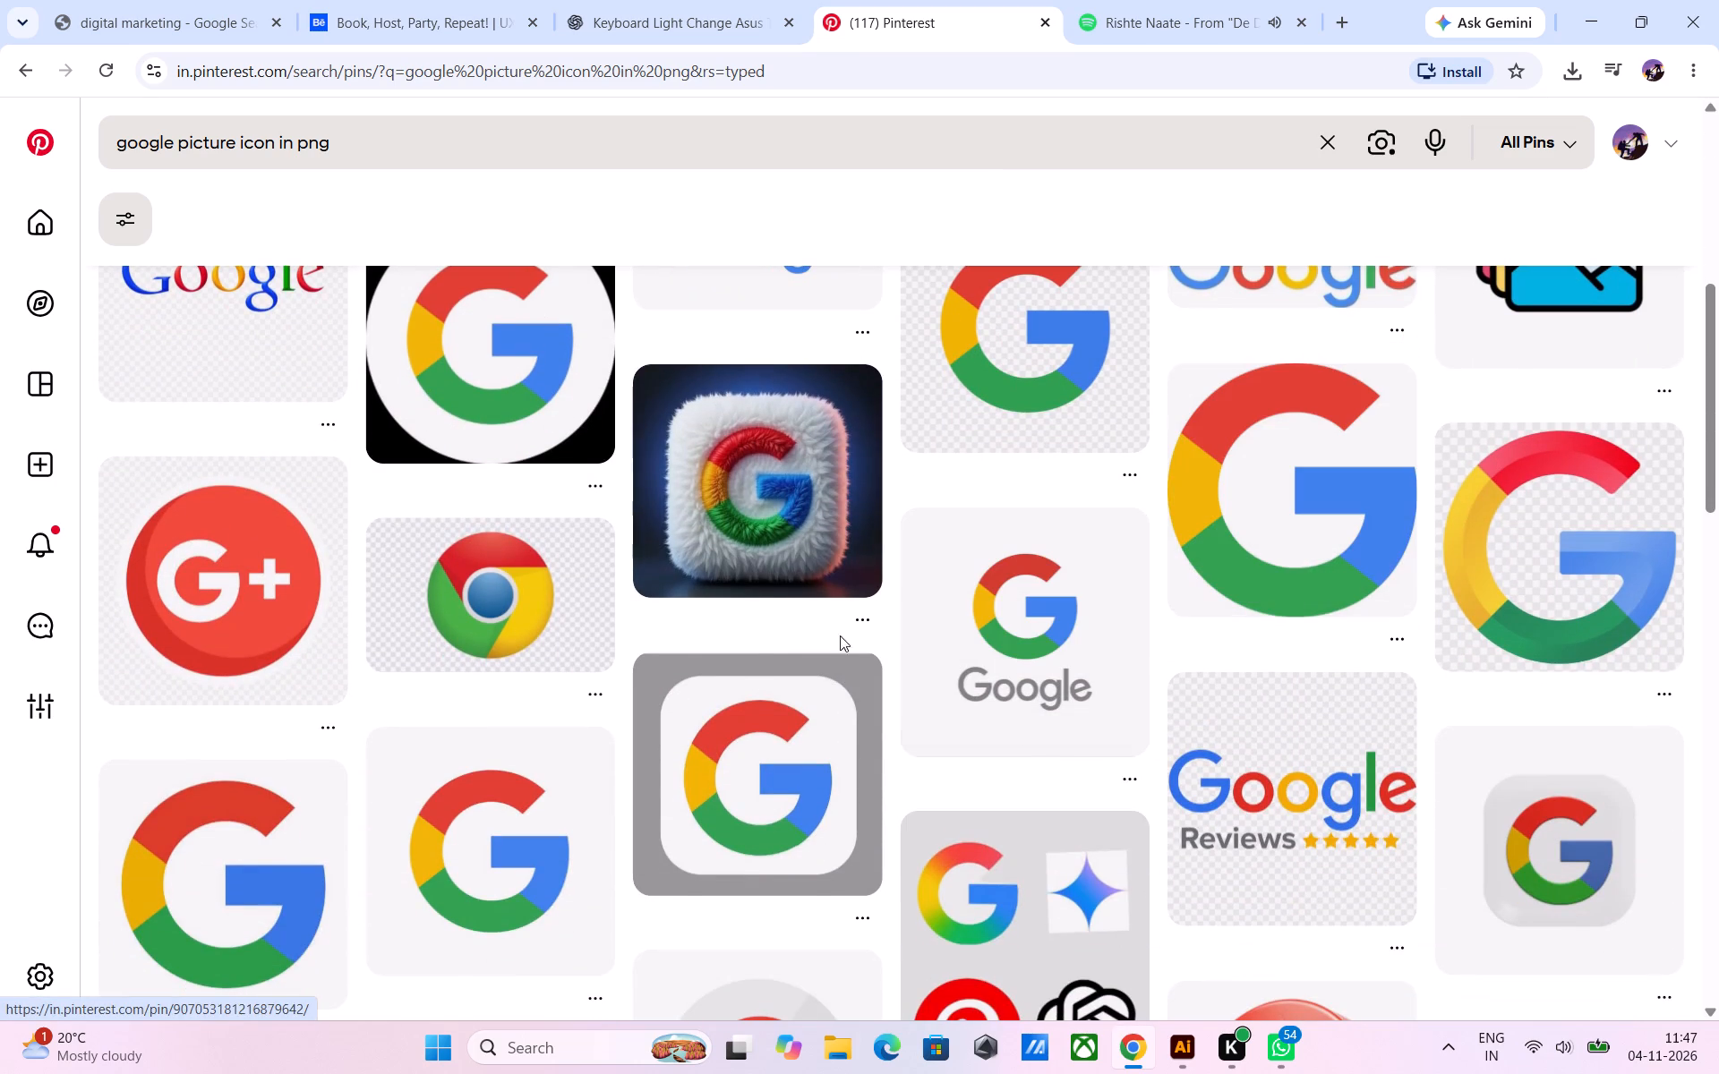
pyautogui.moveTo(1001, 610); pyautogui.dragTo(982, 646)
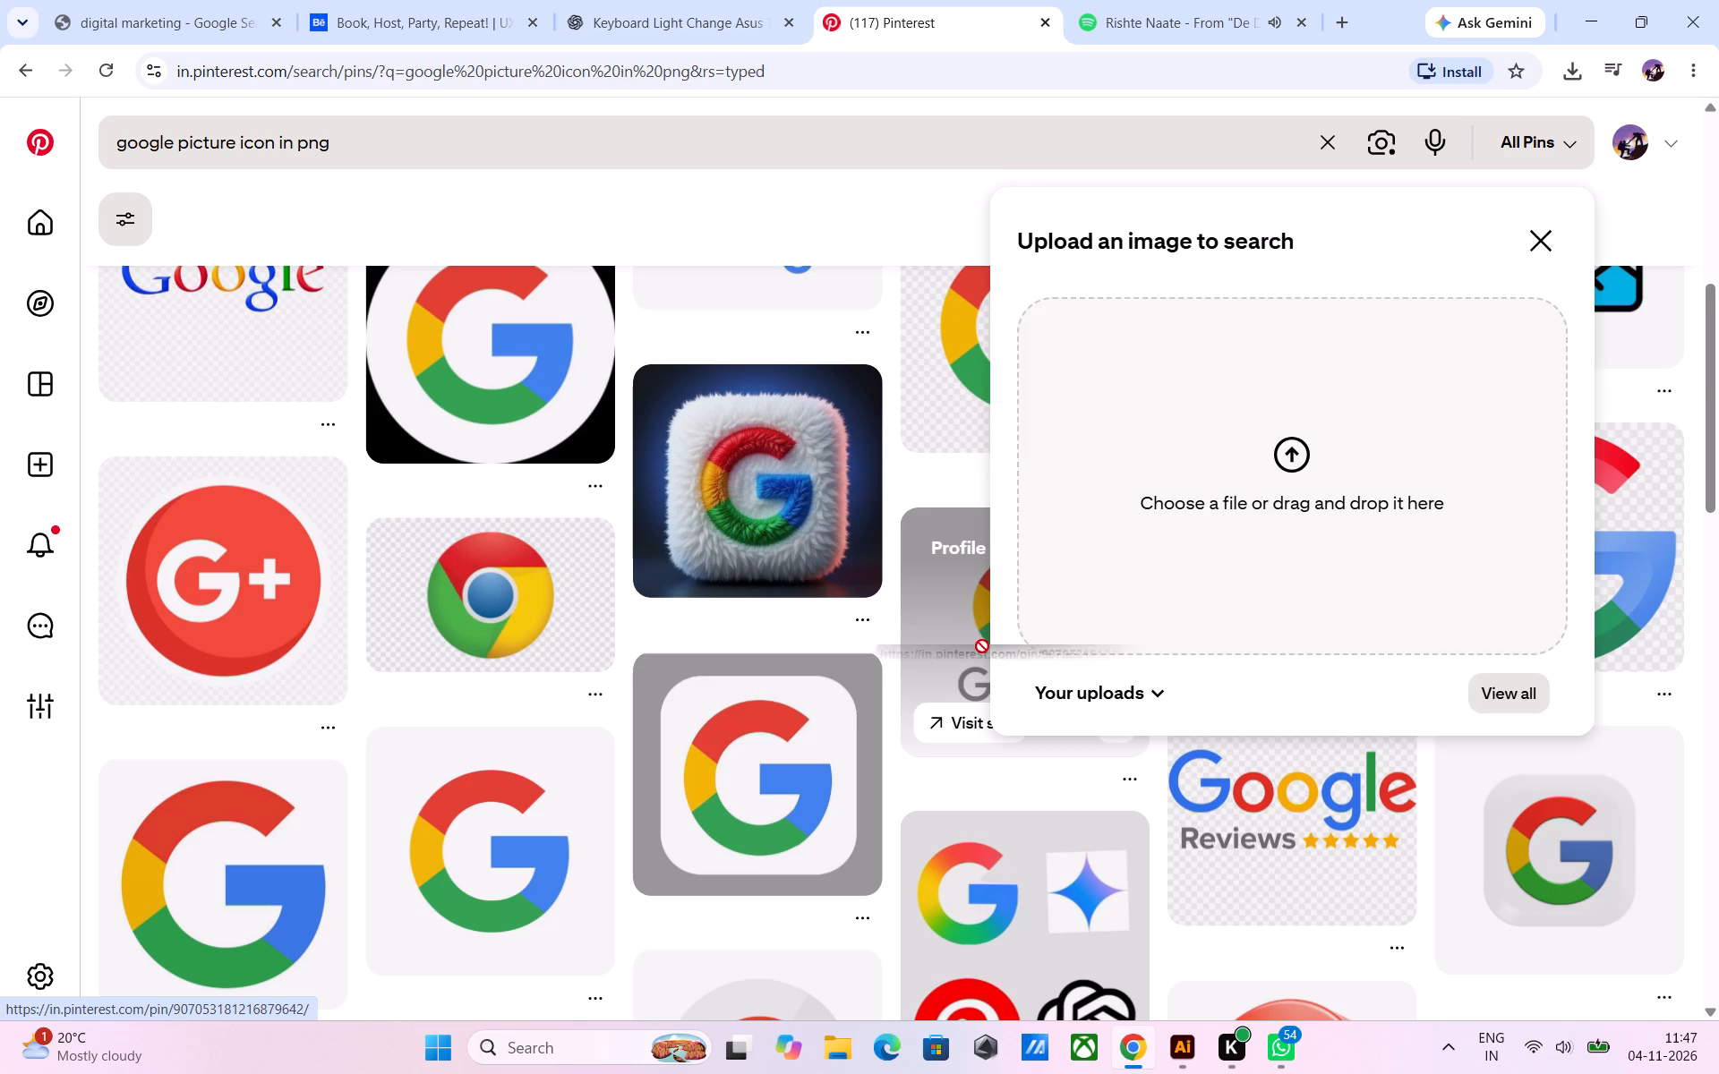
pyautogui.moveTo(982, 646); pyautogui.dragTo(980, 651)
pyautogui.moveTo(997, 611); pyautogui.dragTo(1007, 646)
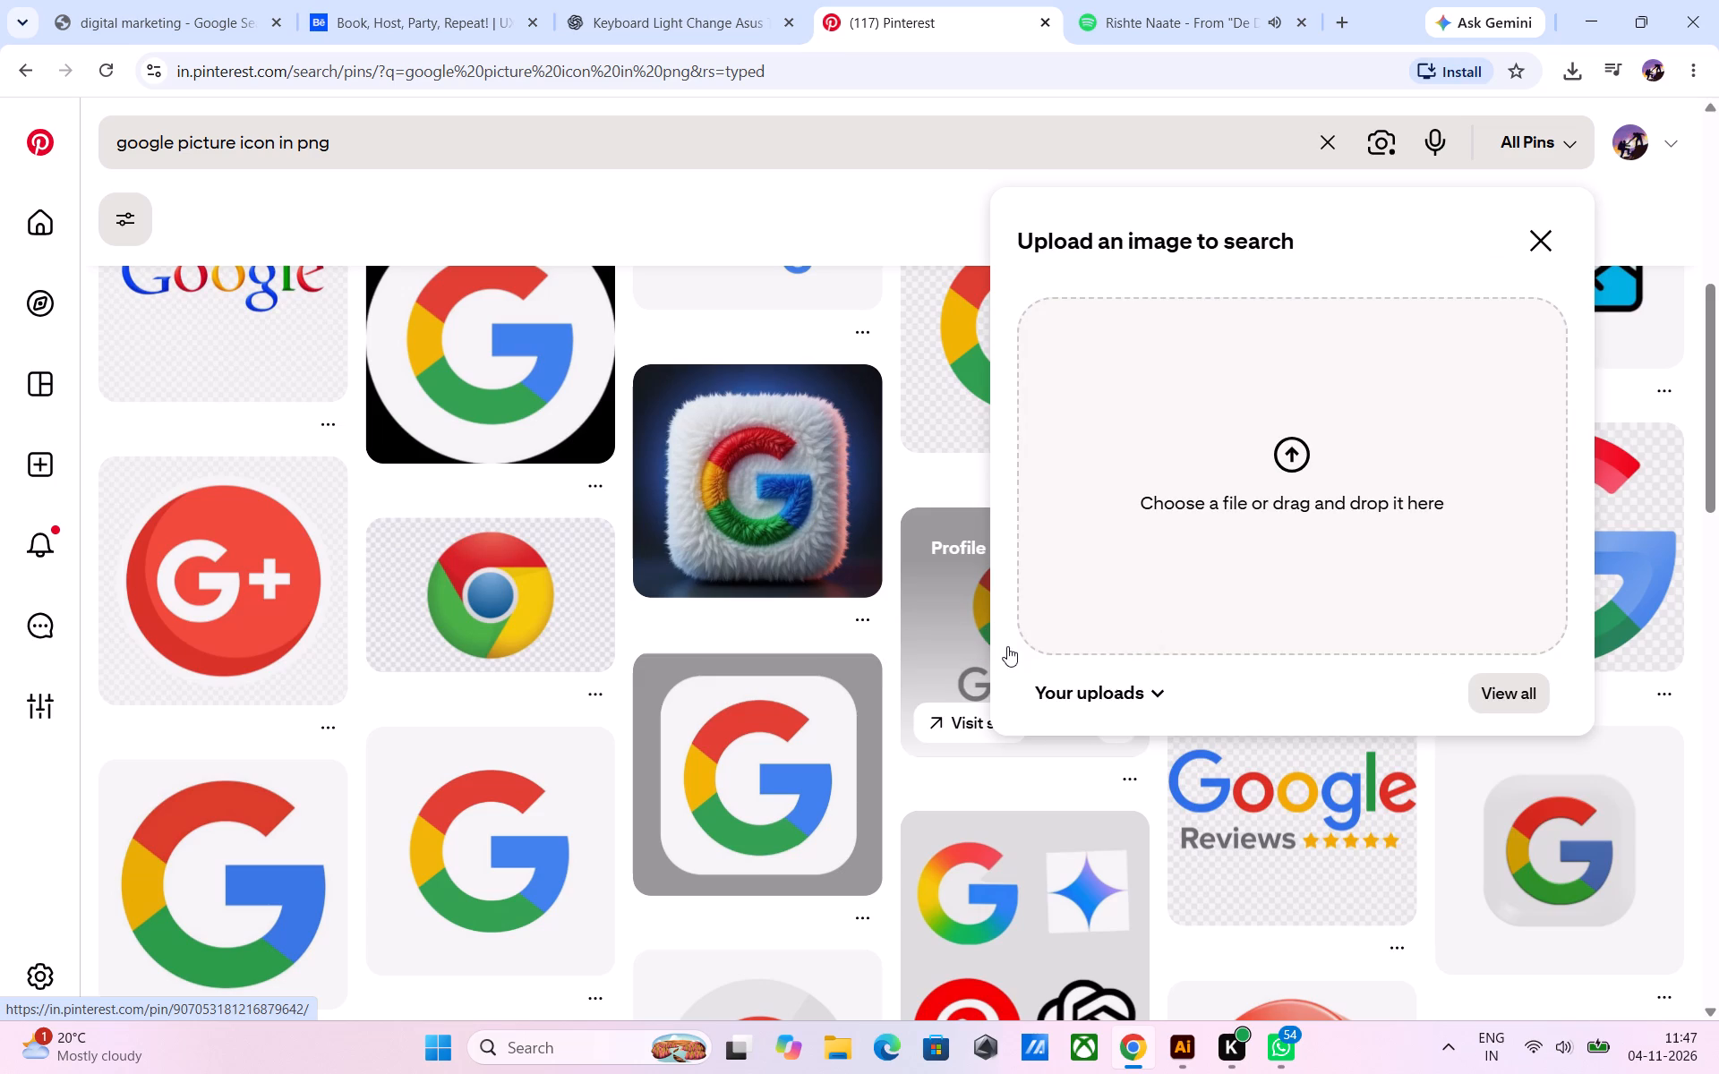
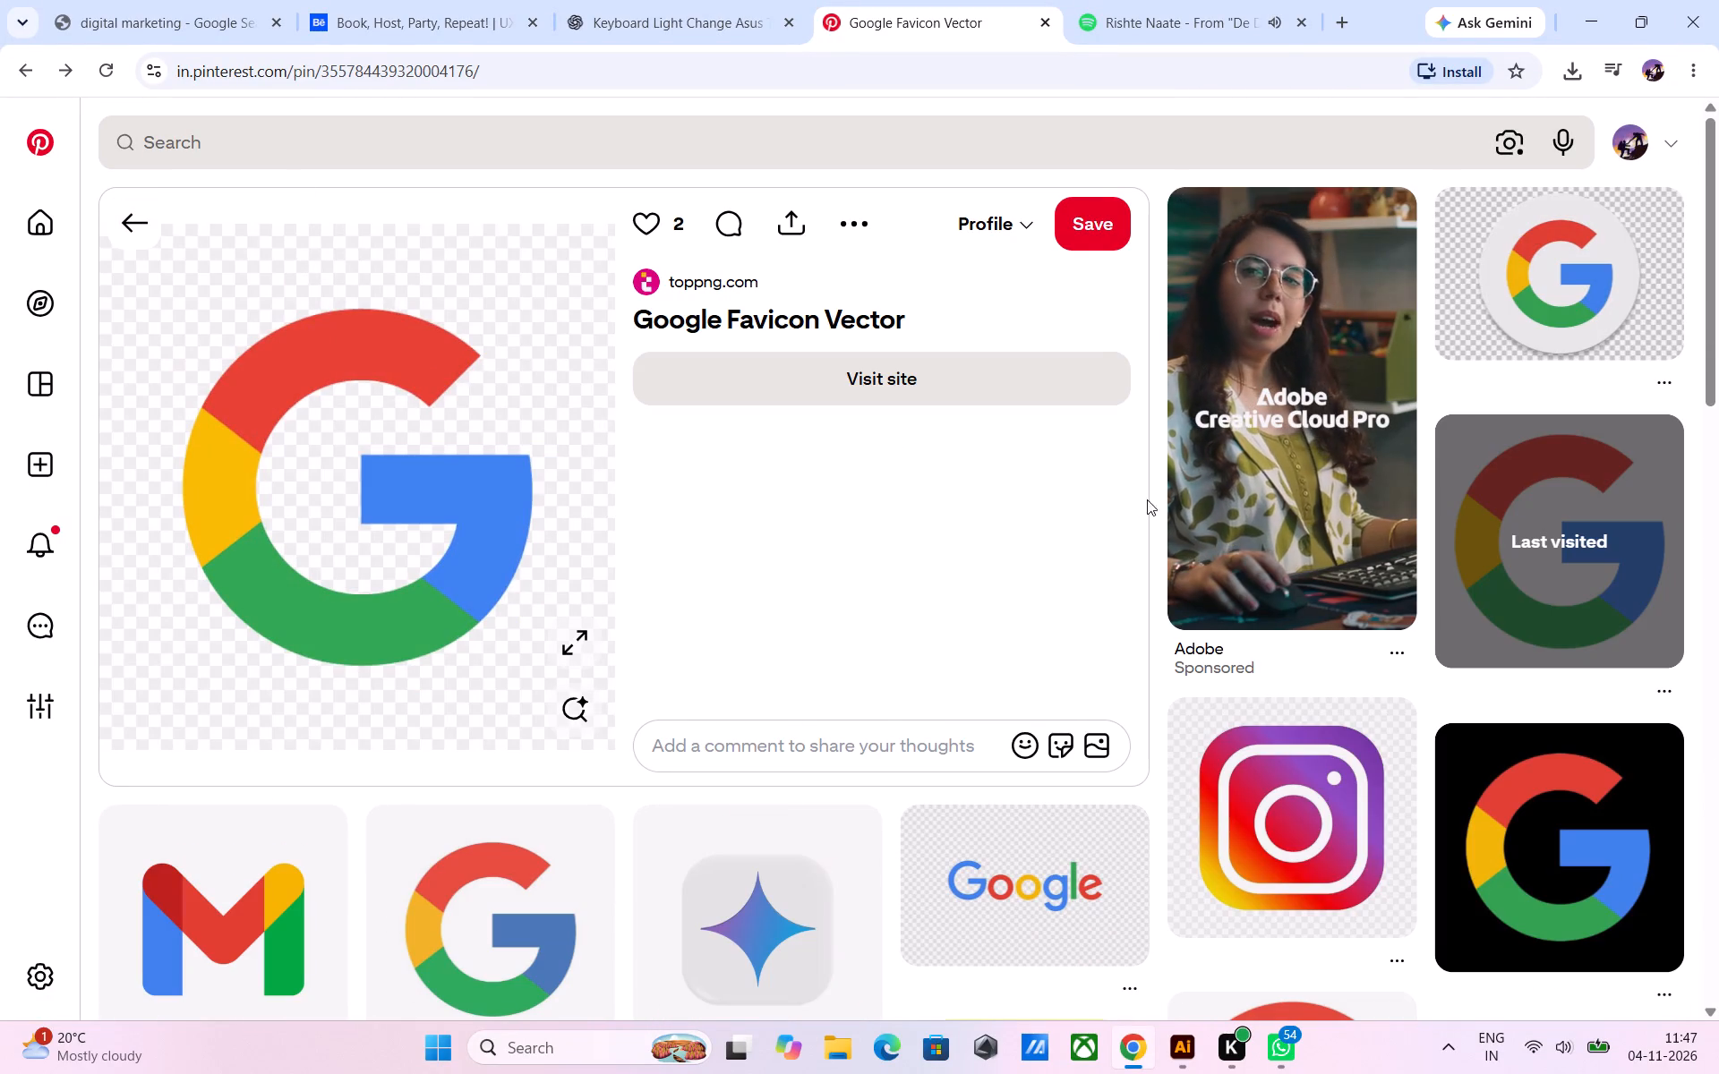
# Open the plain four-colour Google G logo among the related Pinterest results and download its image.
pyautogui.scroll(-2, 700, 570)
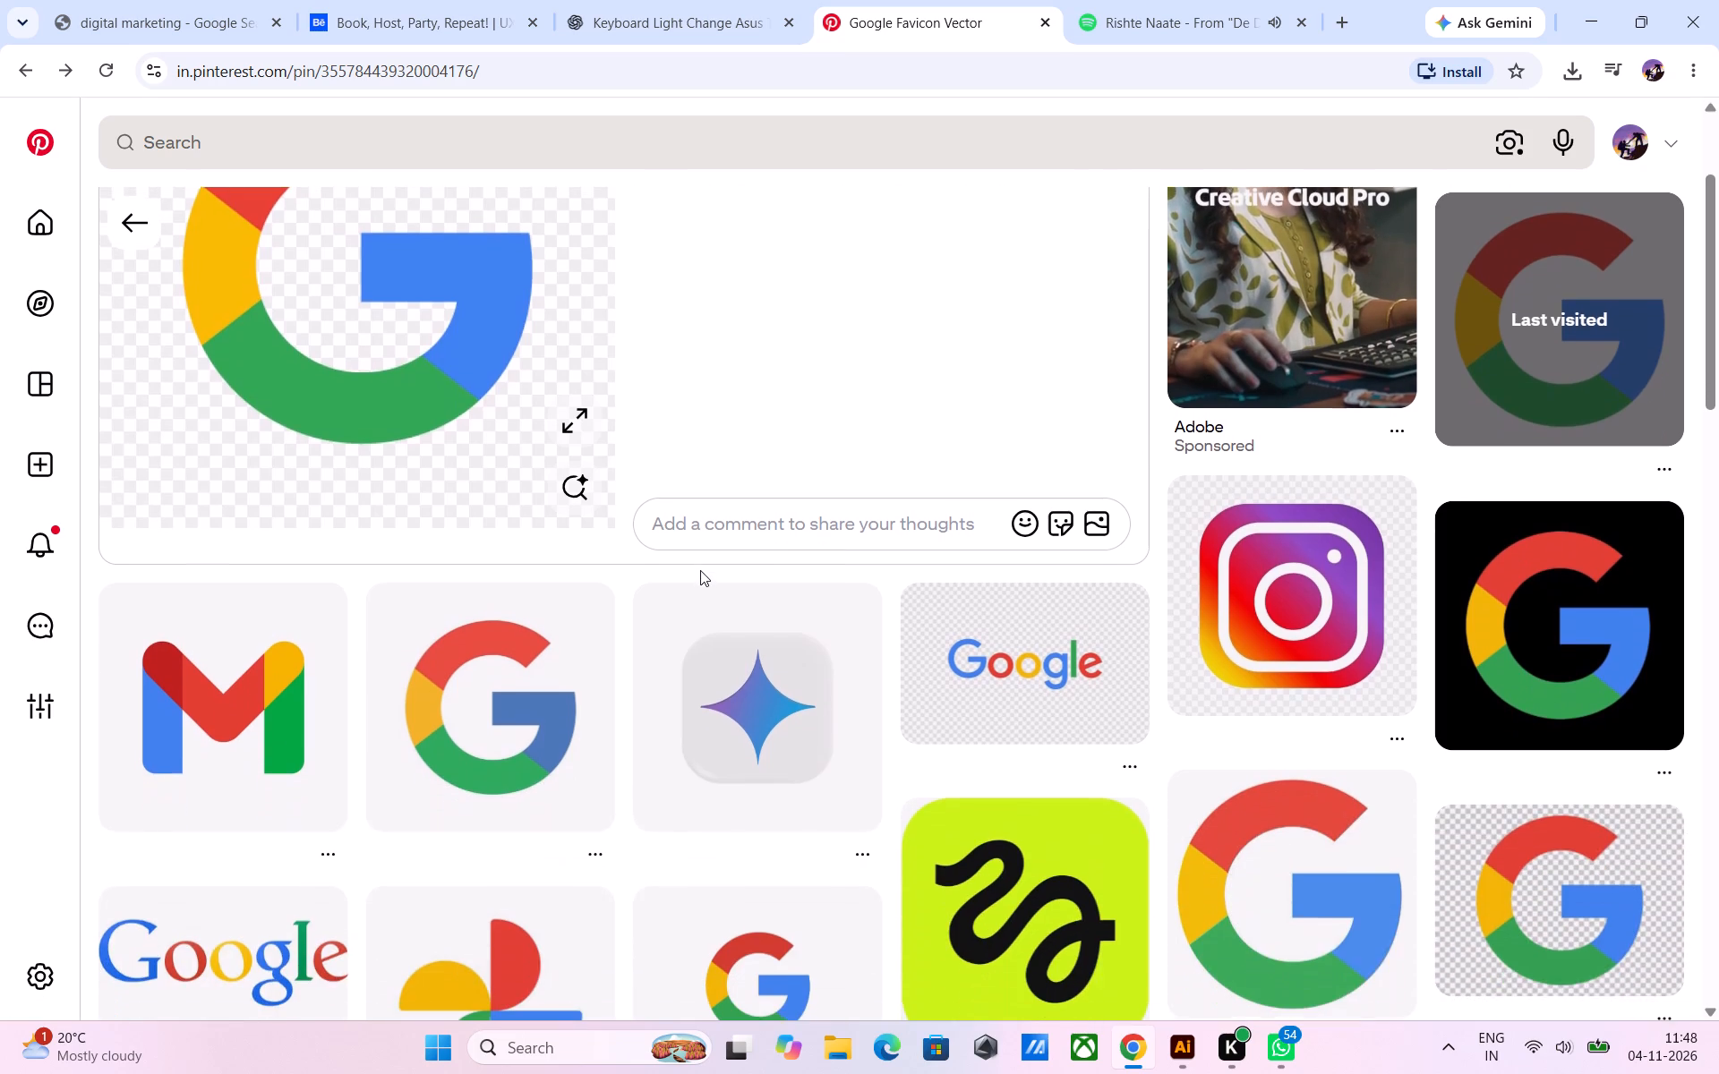
pyautogui.click(1525, 309)
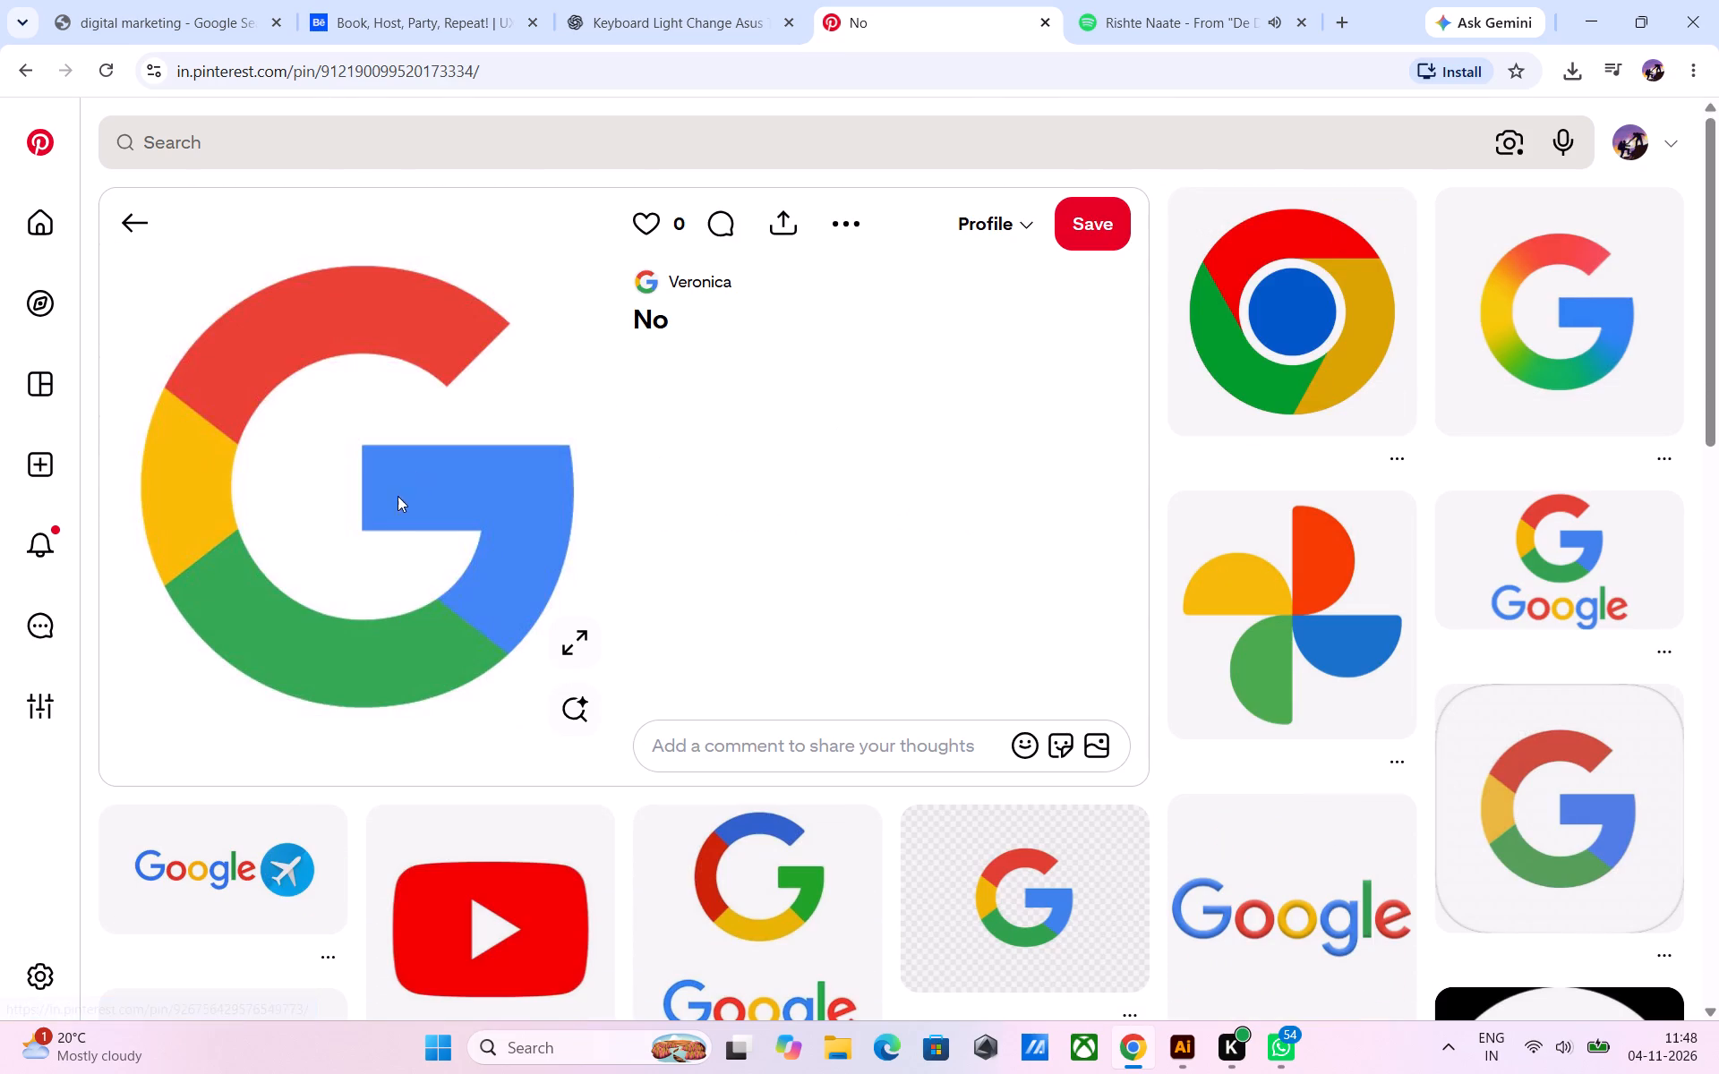
pyautogui.click(853, 221)
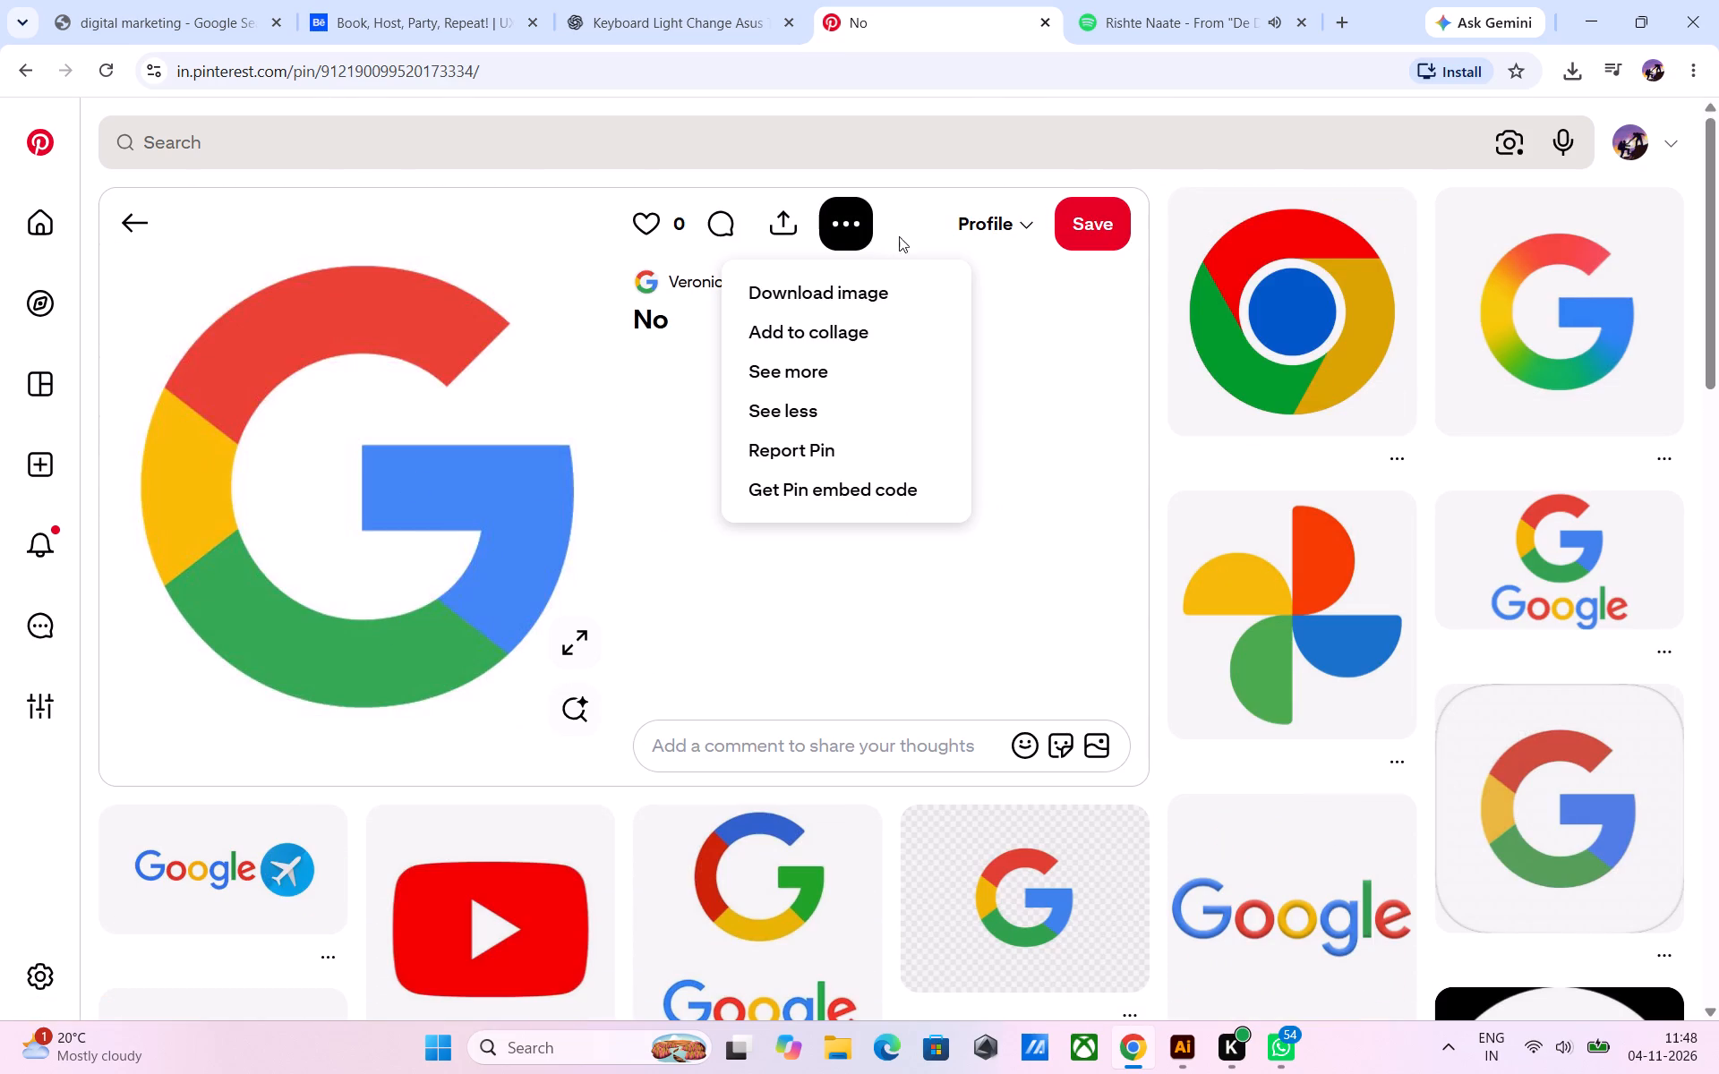
pyautogui.click(892, 296)
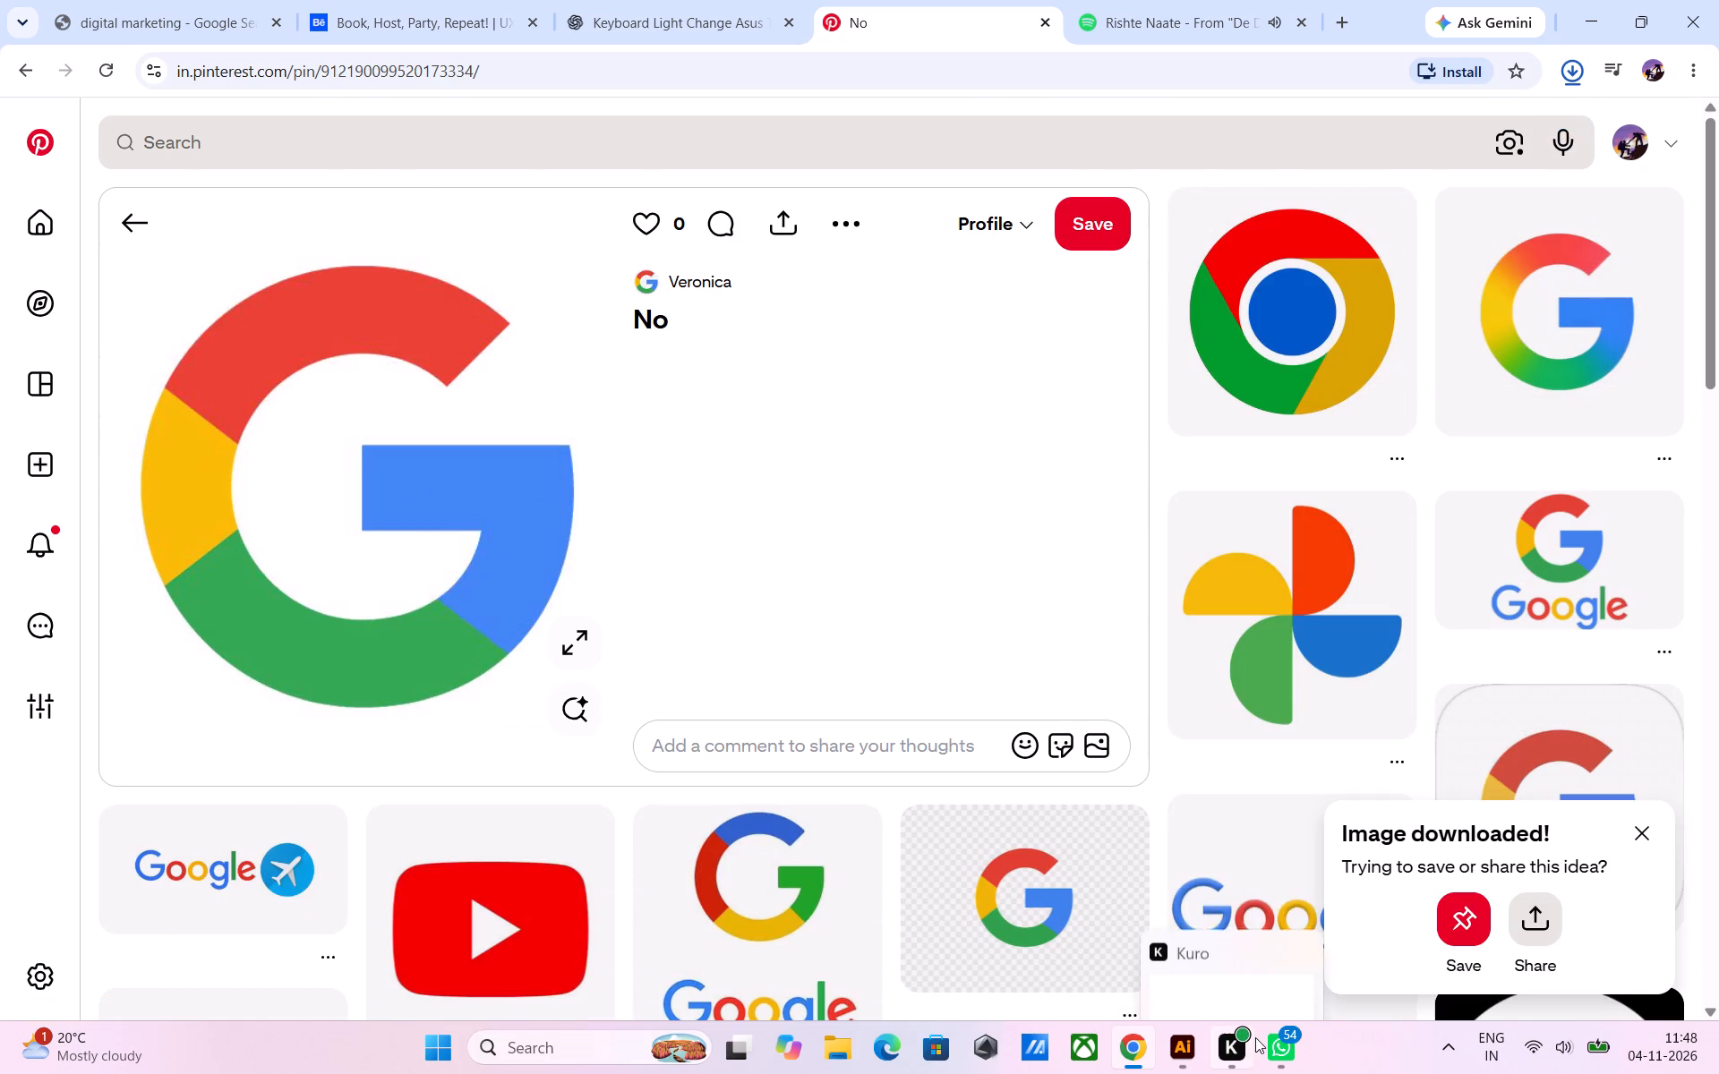
# Bring the downloaded four-colour Google G image from the browser into the Illustrator Sign Up artboard, over the Continue with Google button.
pyautogui.click(1187, 1048)
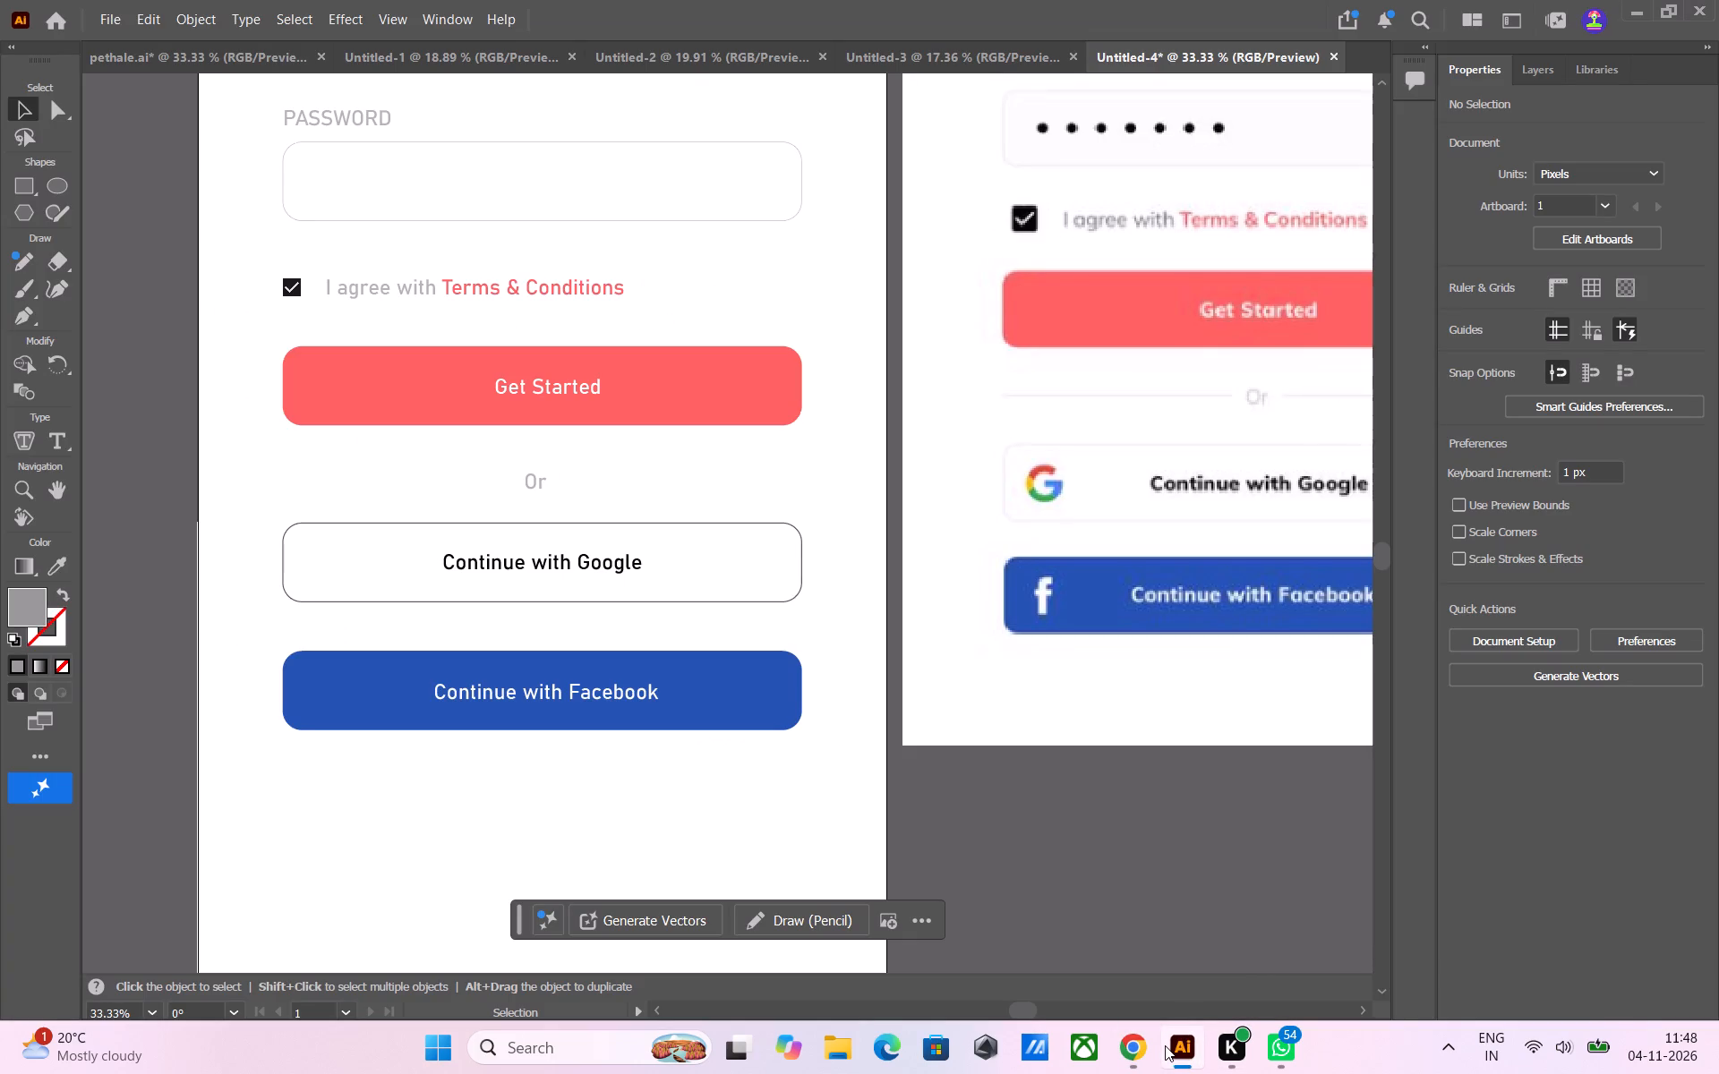
pyautogui.click(1137, 1047)
pyautogui.moveTo(1375, 126); pyautogui.dragTo(1181, 1054)
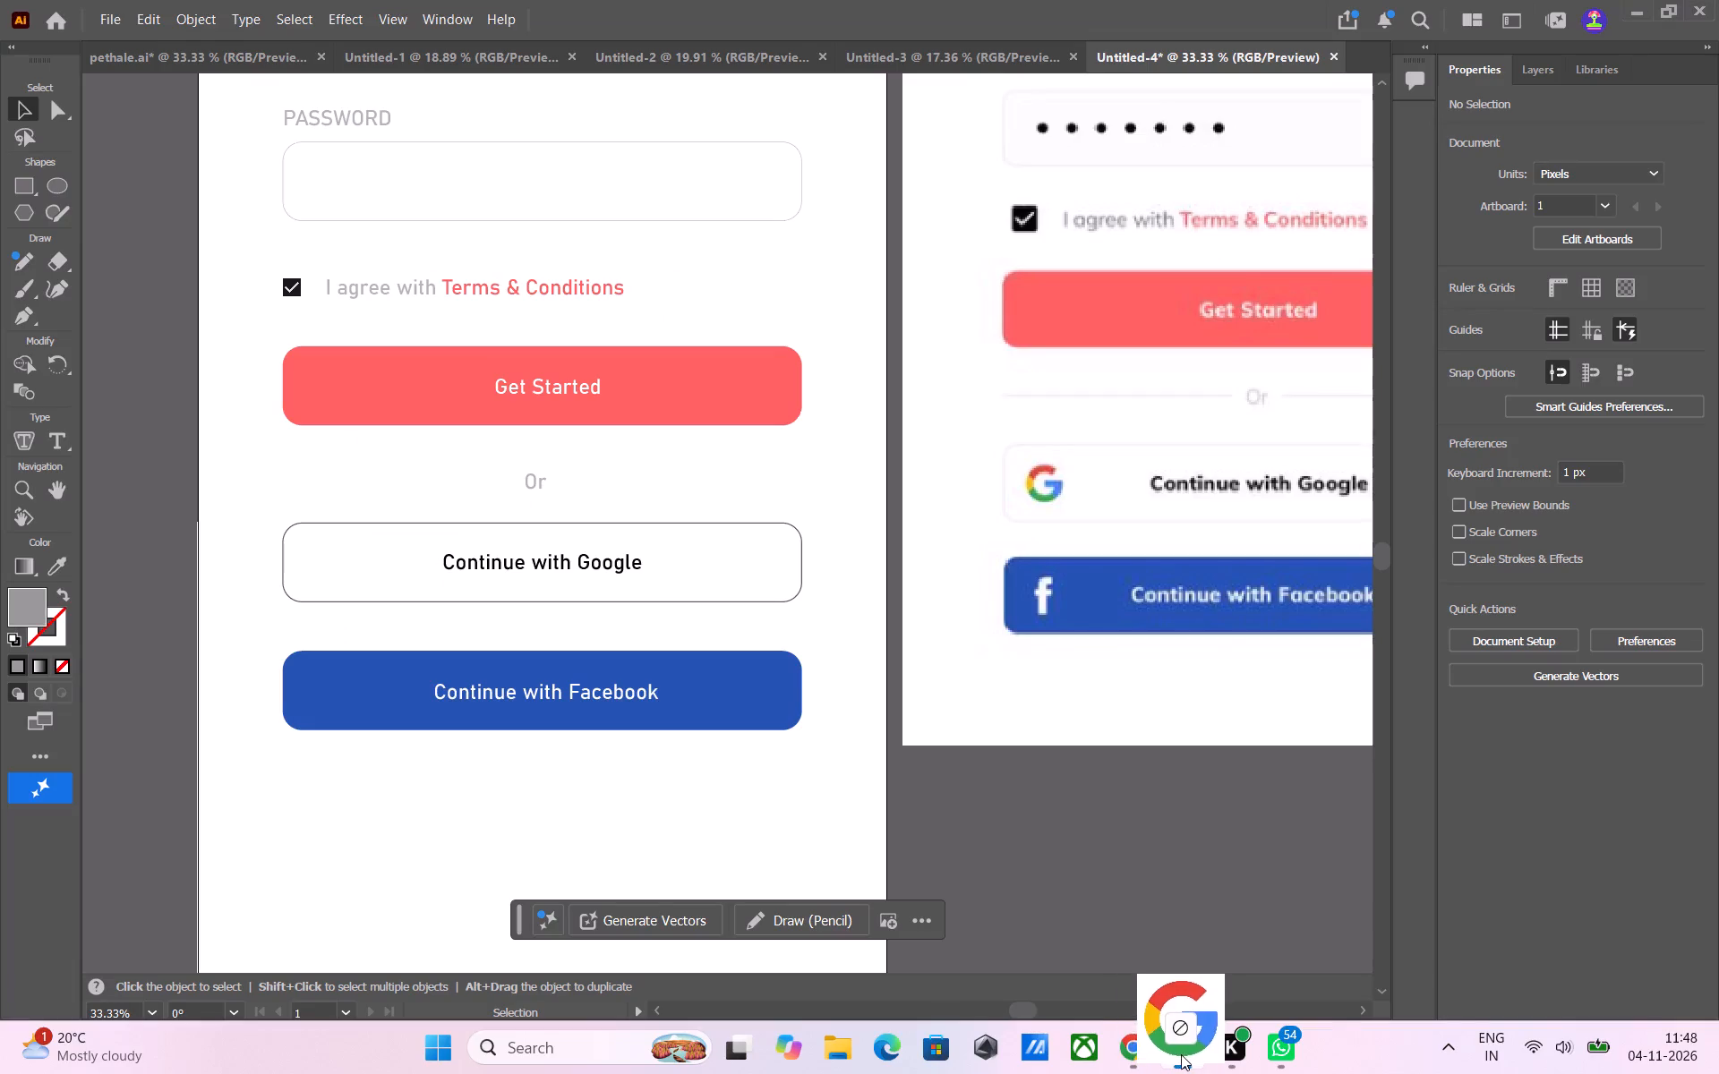
pyautogui.moveTo(1181, 1054); pyautogui.dragTo(354, 557)
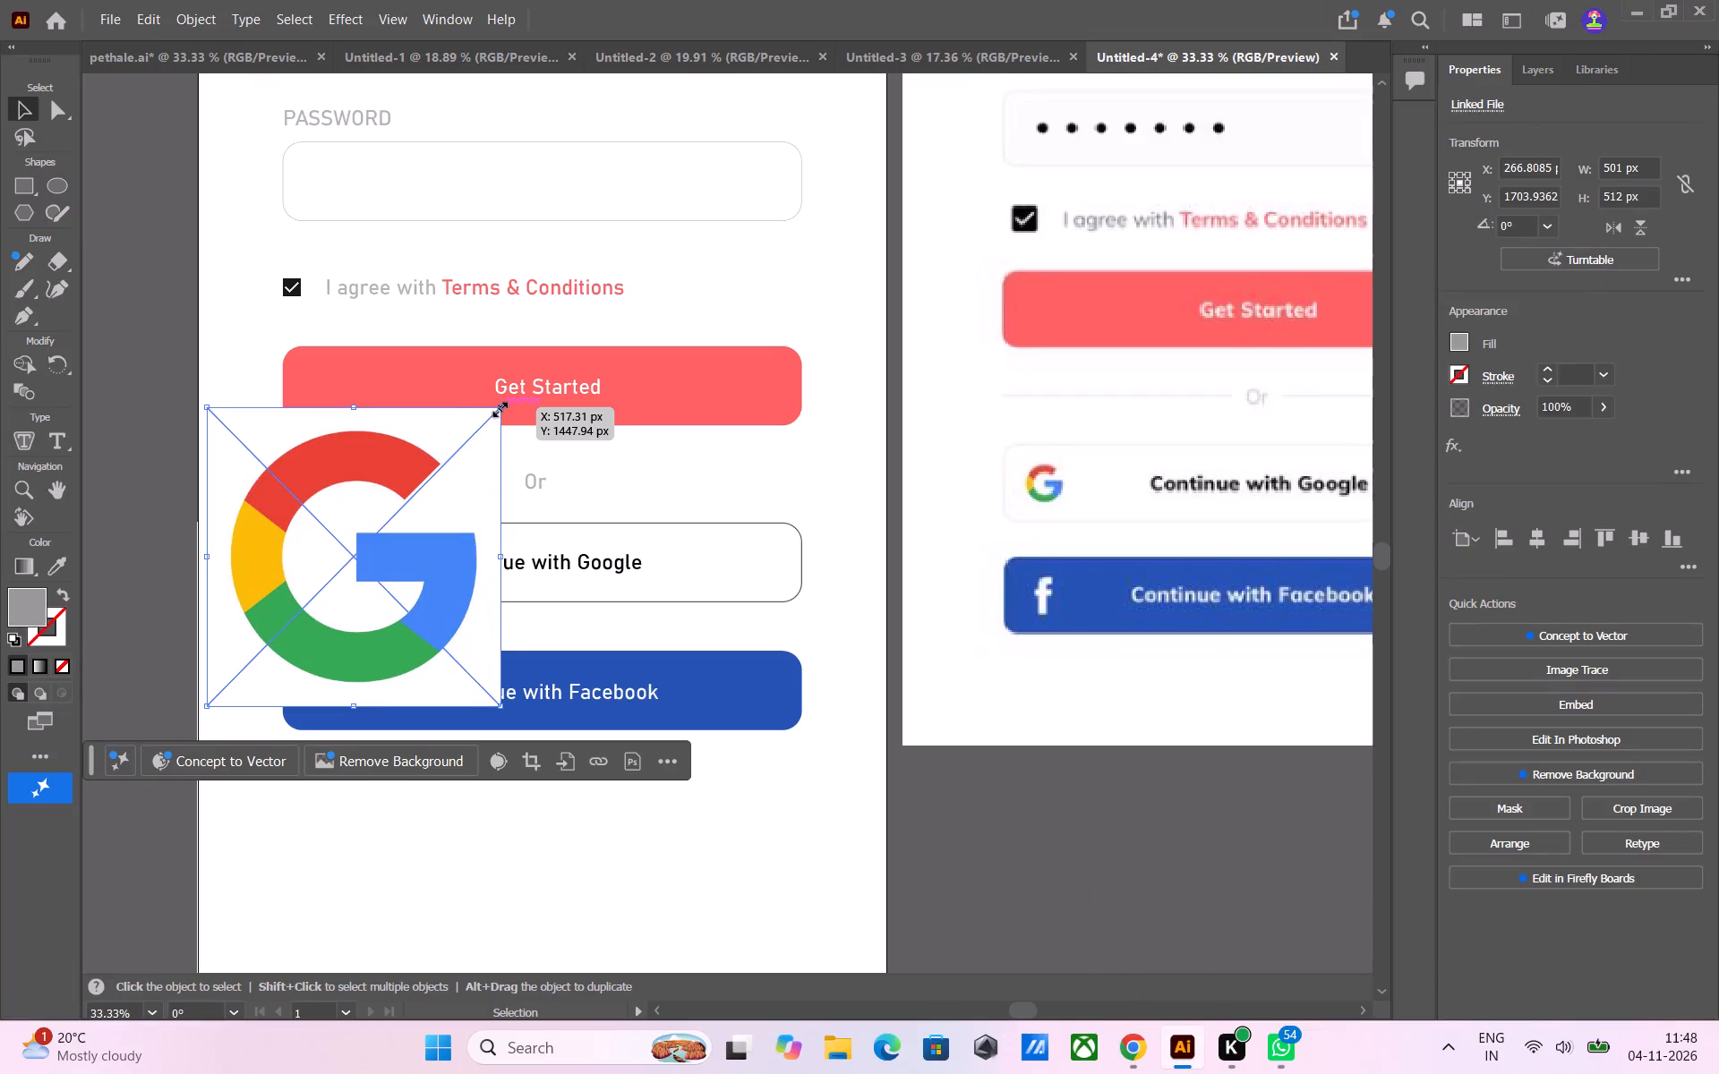
# Scale the placed Google G image down proportionally to about 129 by 132 px.
pyautogui.keyDown('shift'); pyautogui.moveTo(498, 407); pyautogui.dragTo(369, 584); pyautogui.keyUp('shift')
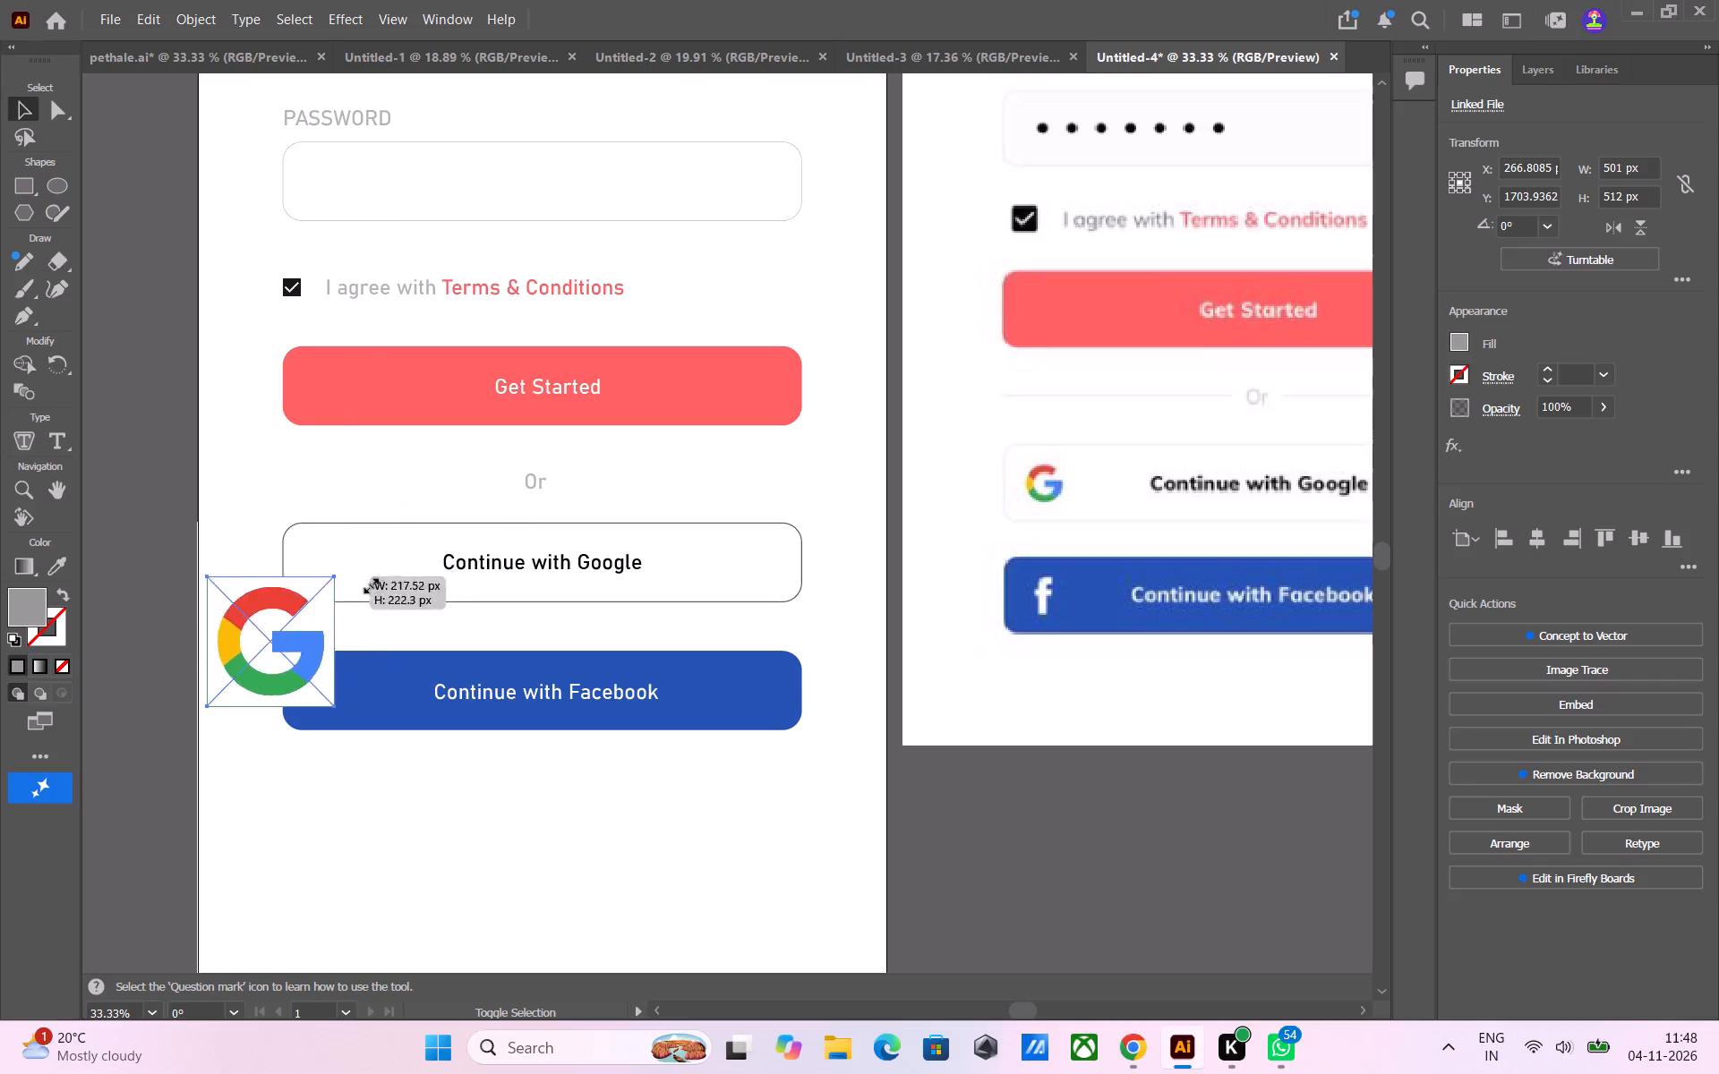
pyautogui.keyDown('shift'); pyautogui.moveTo(369, 584); pyautogui.dragTo(326, 630); pyautogui.keyUp('shift')
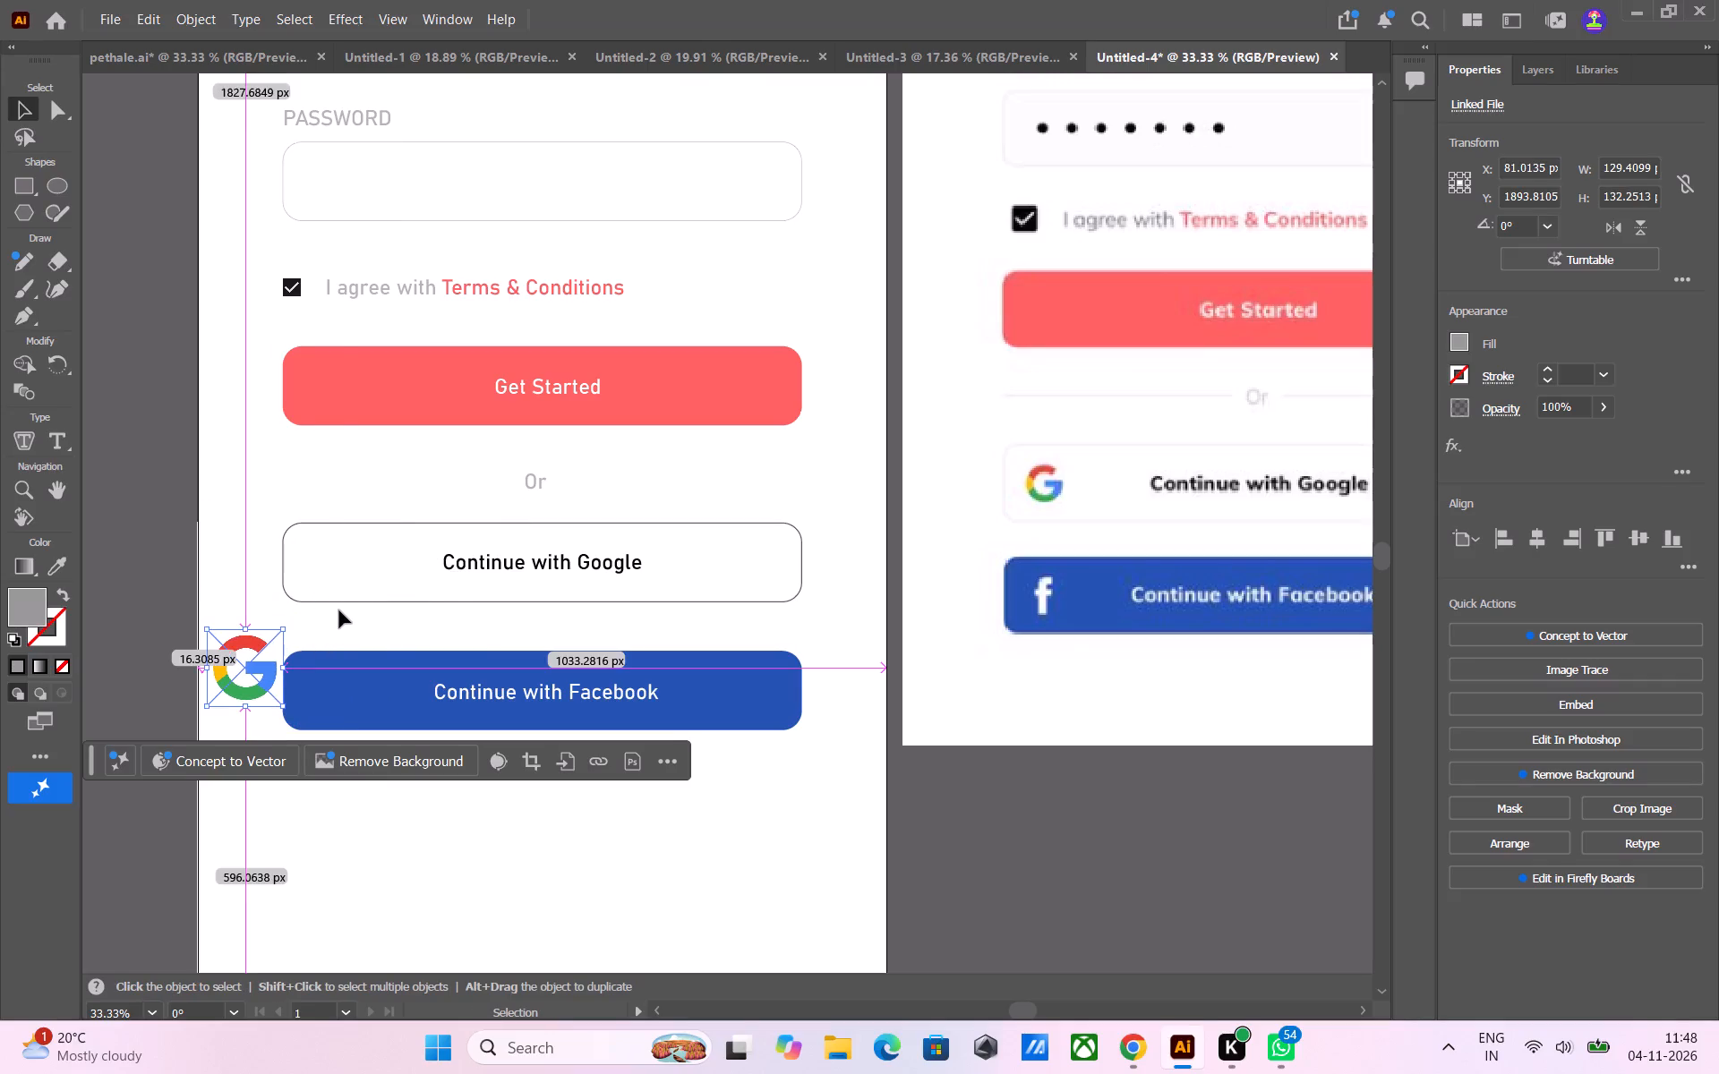
# Move the Google G logo inside the left end of the Continue with Google button, vertically centred before the label.
pyautogui.keyDown('alt'); pyautogui.scroll(-3, 339, 610); pyautogui.keyUp('alt')
pyautogui.keyDown('alt'); pyautogui.scroll(8, 339, 610); pyautogui.keyUp('alt')
pyautogui.keyDown('alt'); pyautogui.scroll(-2, 340, 590); pyautogui.keyUp('alt')
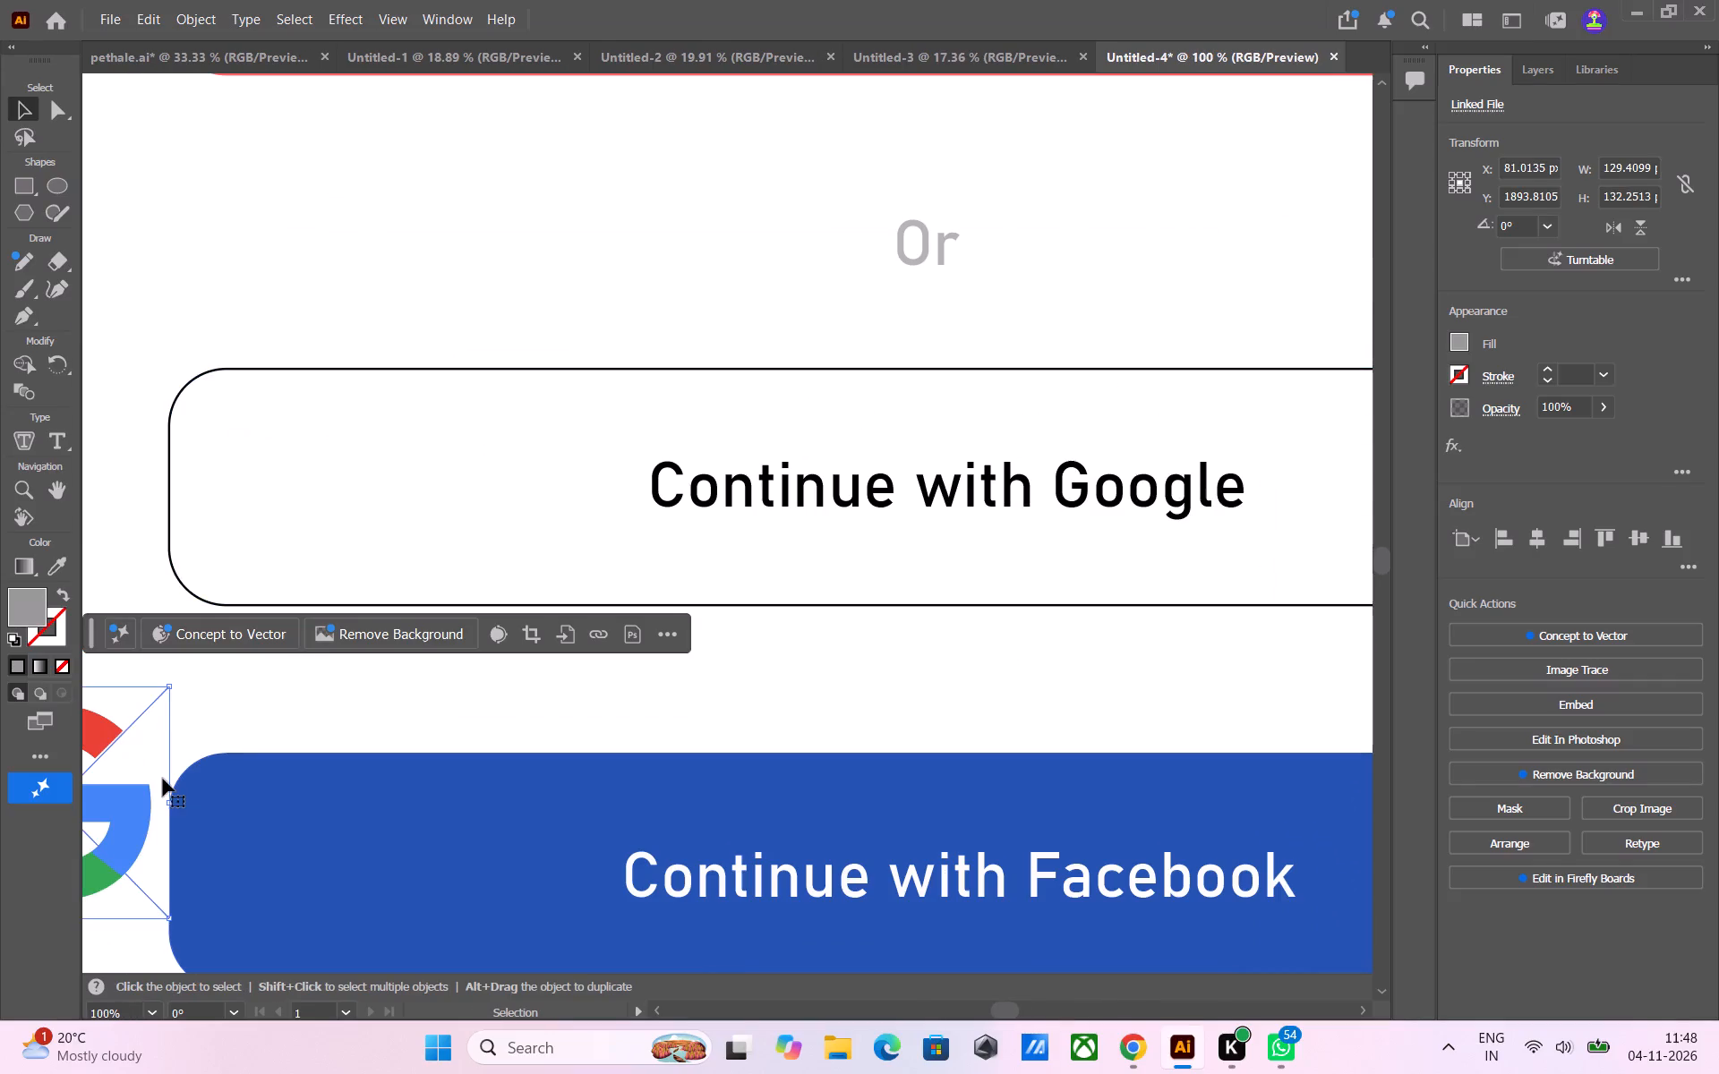
pyautogui.moveTo(110, 761); pyautogui.dragTo(381, 443)
pyautogui.keyDown('alt'); pyautogui.scroll(1, 408, 442); pyautogui.keyUp('alt')
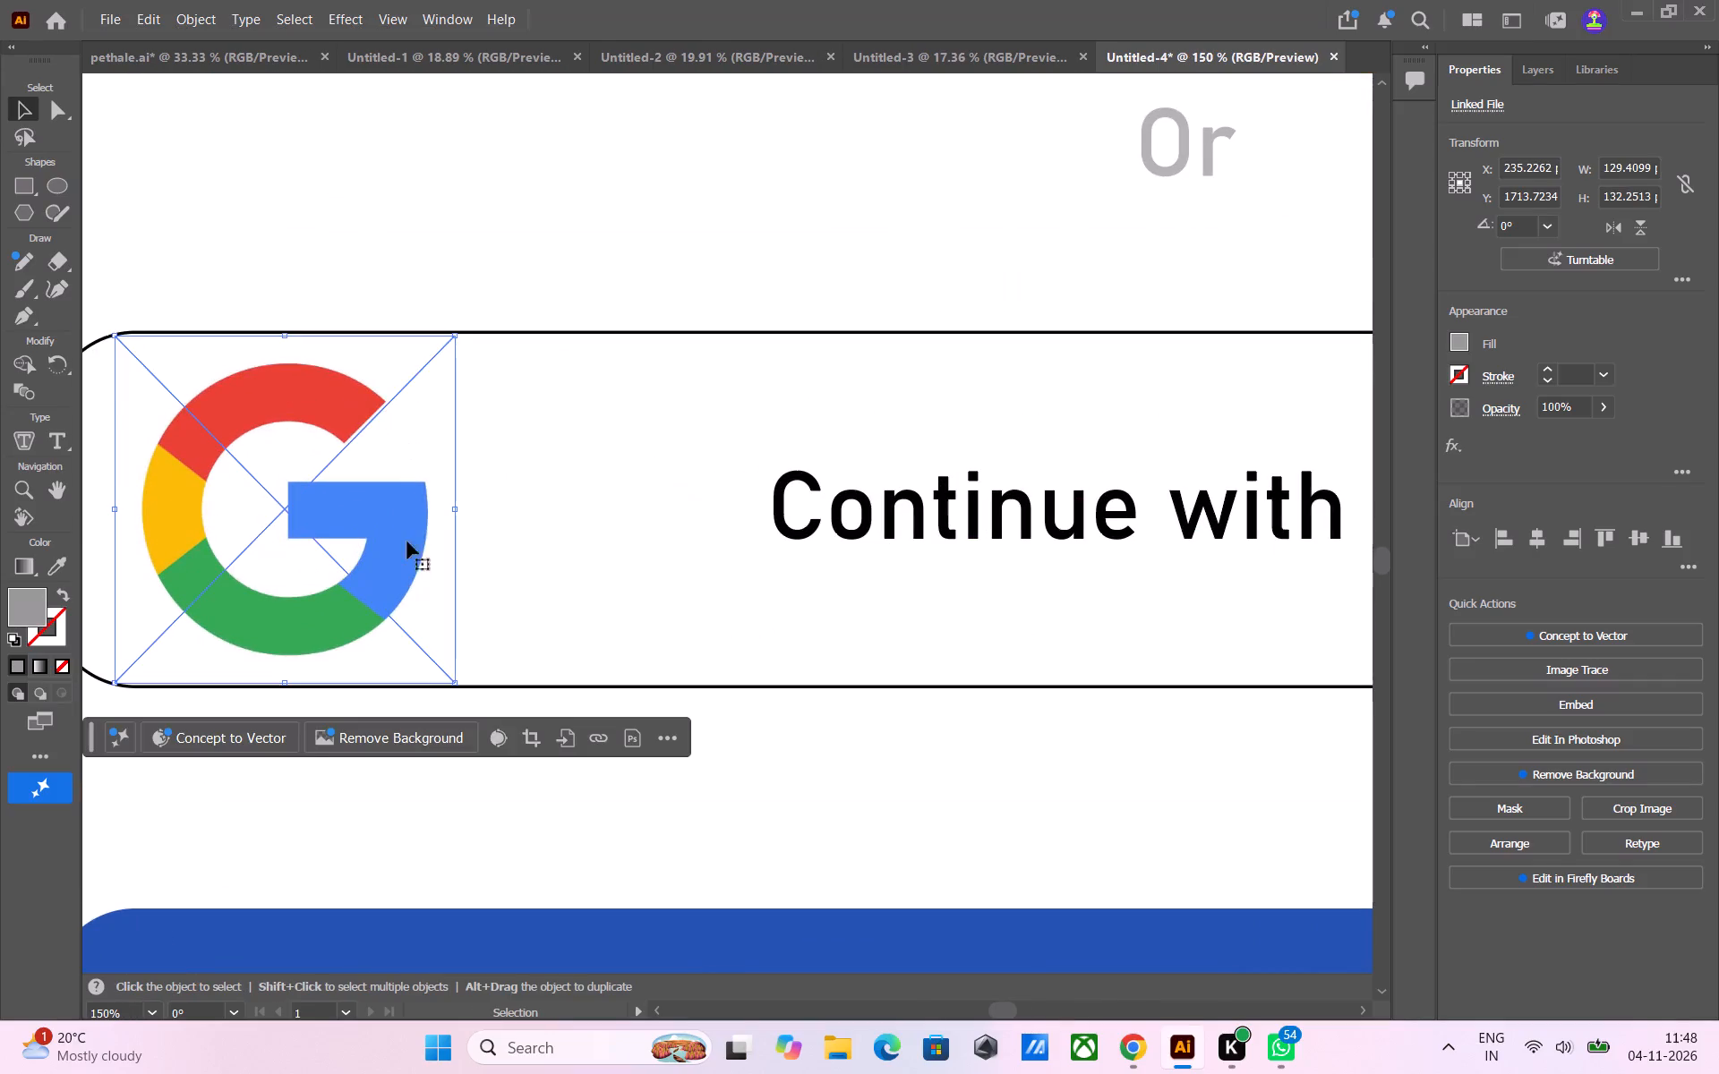
pyautogui.moveTo(363, 557); pyautogui.dragTo(378, 553)
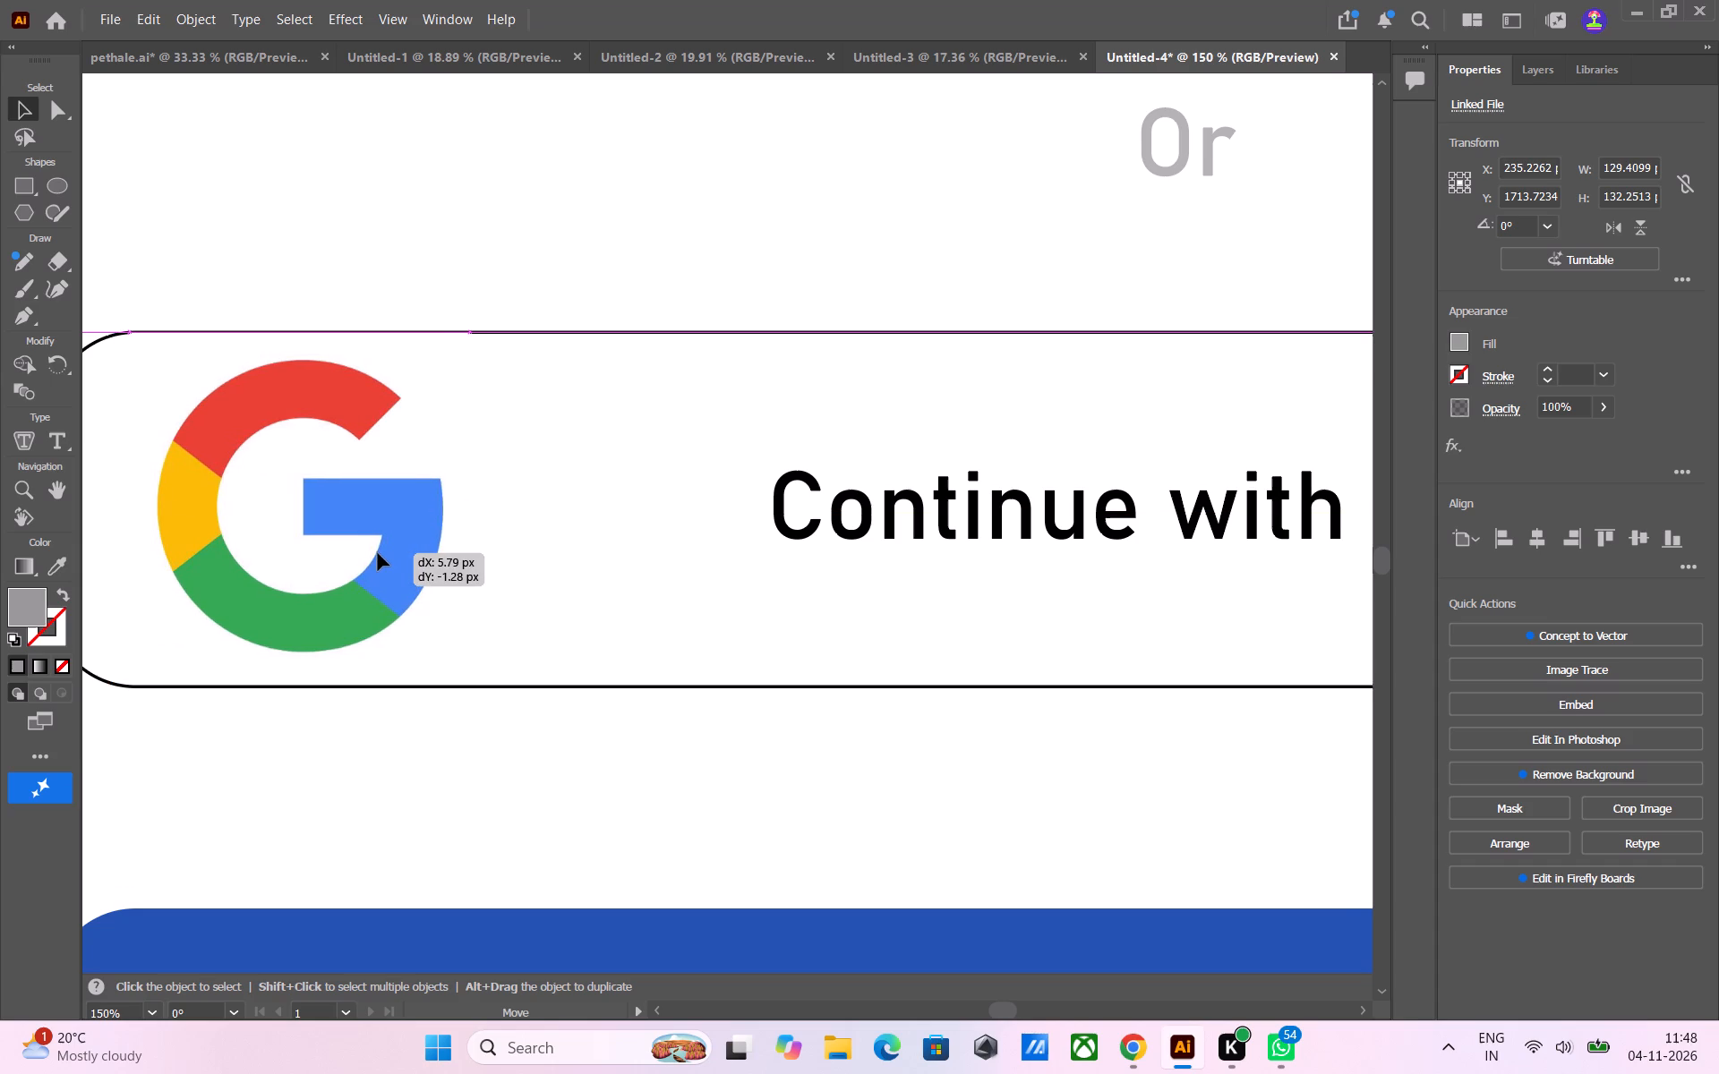
pyautogui.moveTo(378, 553); pyautogui.dragTo(382, 557)
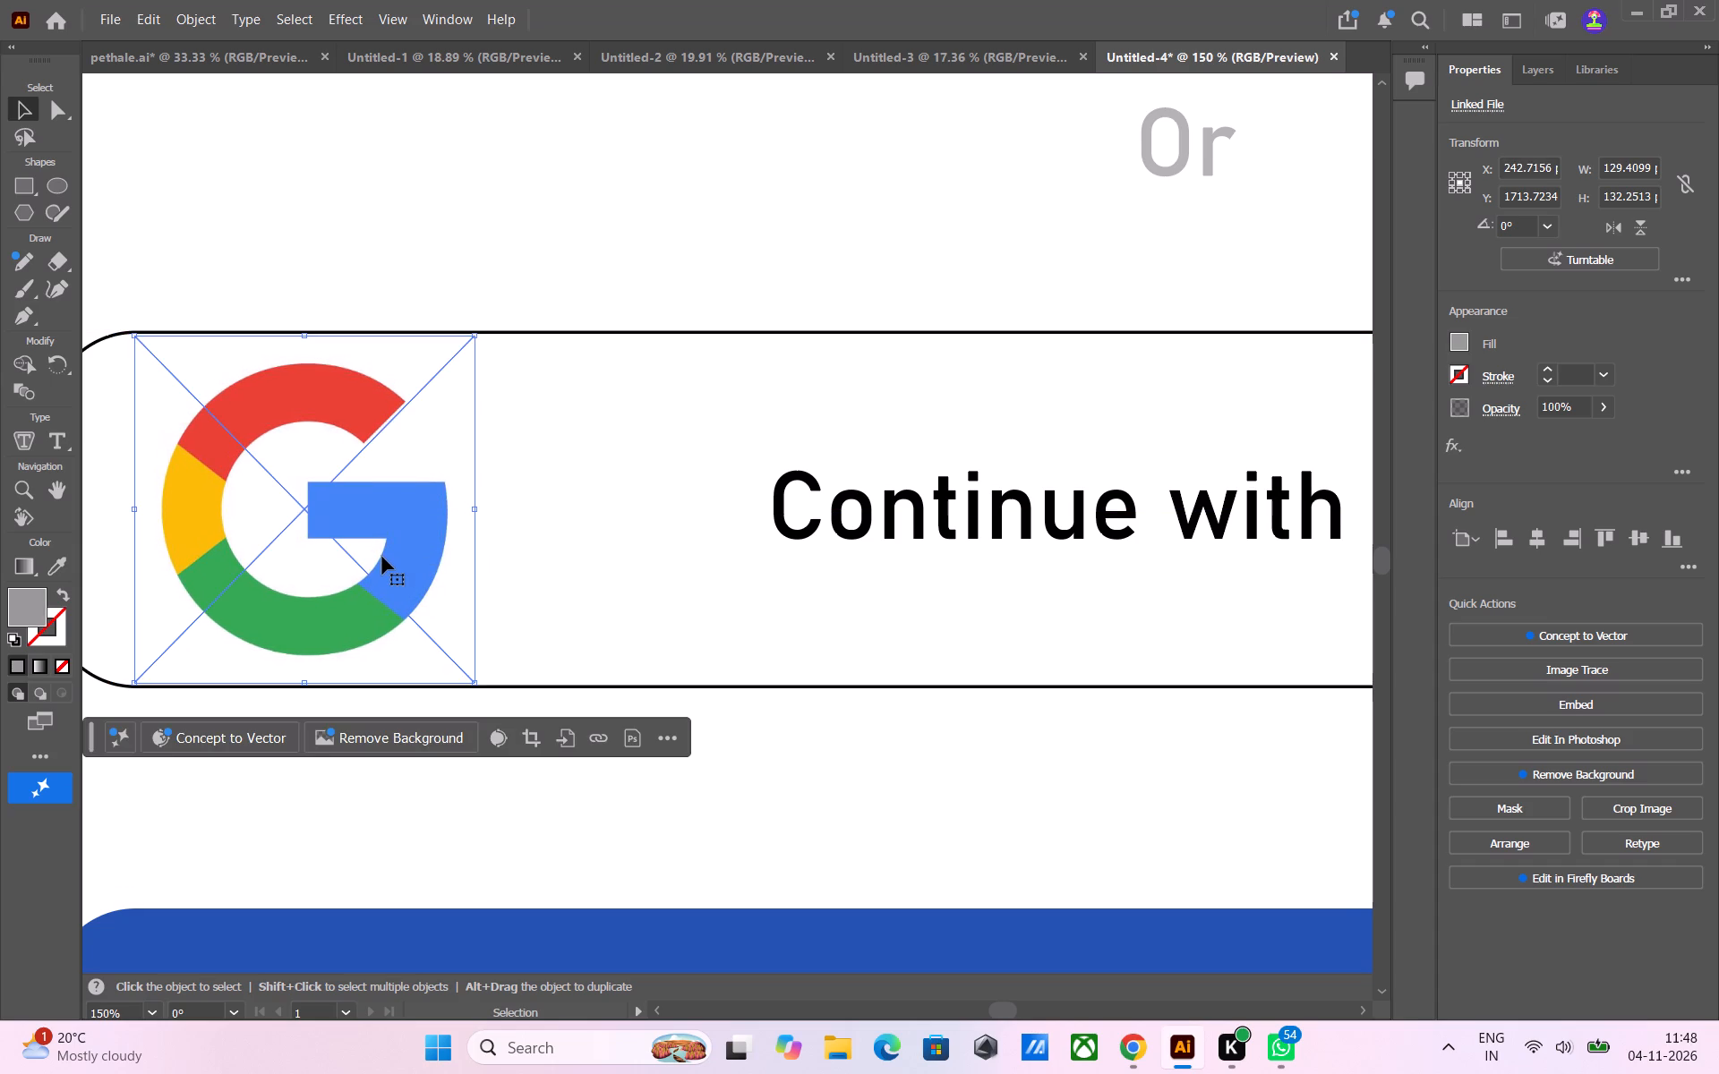
pyautogui.click(580, 238)
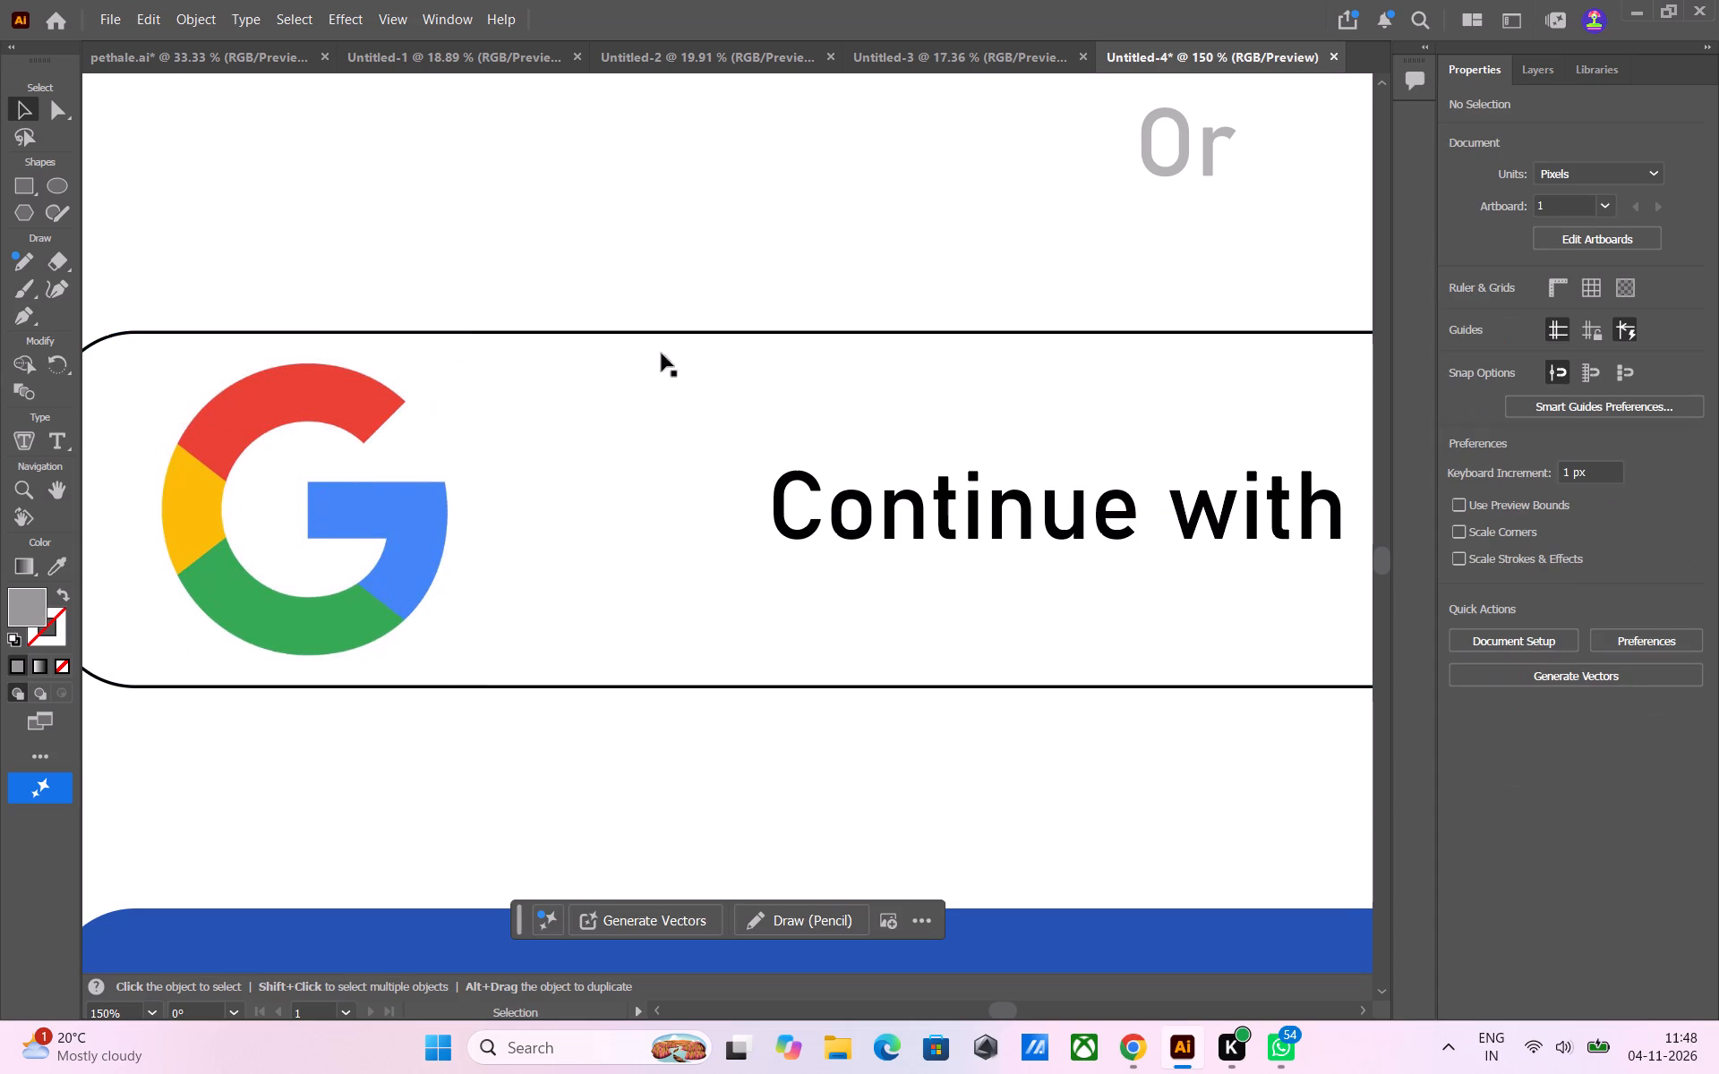
# Shrink the Google G logo in the Continue with Google button proportionally to about 97 by 99 px.
pyautogui.keyDown('alt'); pyautogui.scroll(3, 699, 473); pyautogui.keyUp('alt')
pyautogui.keyDown('alt'); pyautogui.scroll(-6, 699, 473); pyautogui.keyUp('alt')
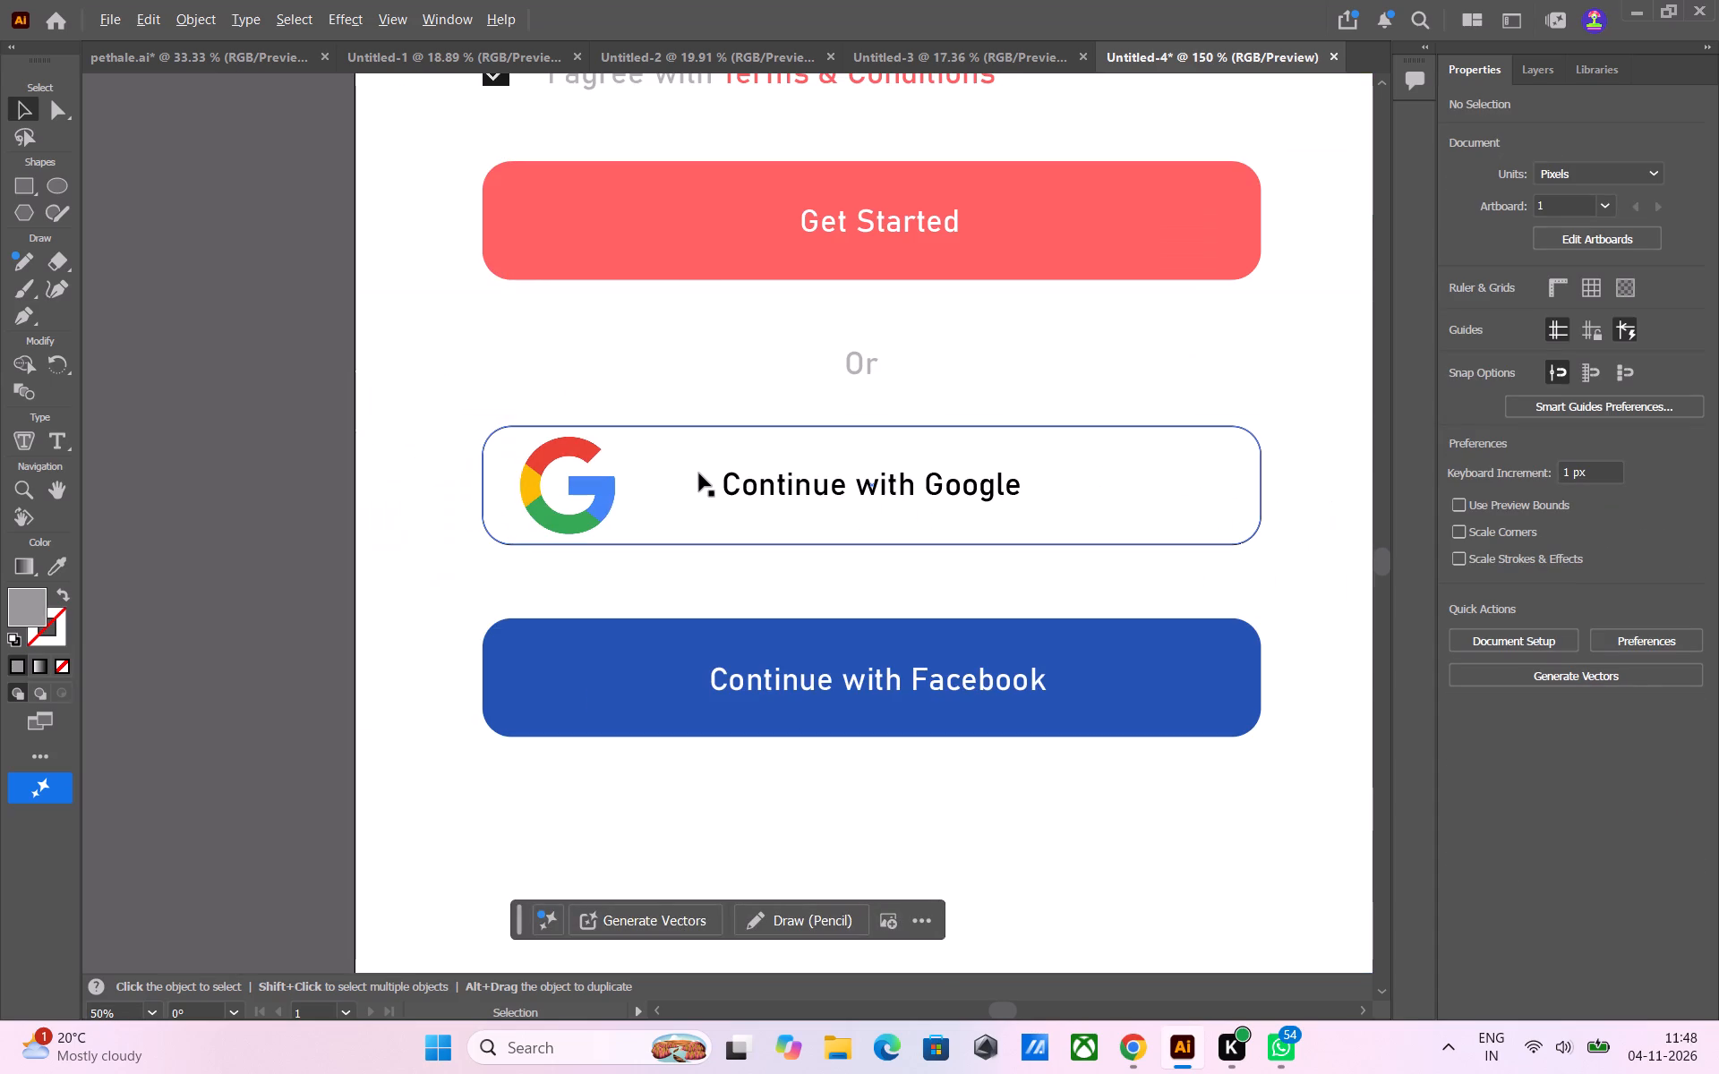
pyautogui.moveTo(1234, 590); pyautogui.dragTo(976, 587, button='middle')
pyautogui.click(299, 491)
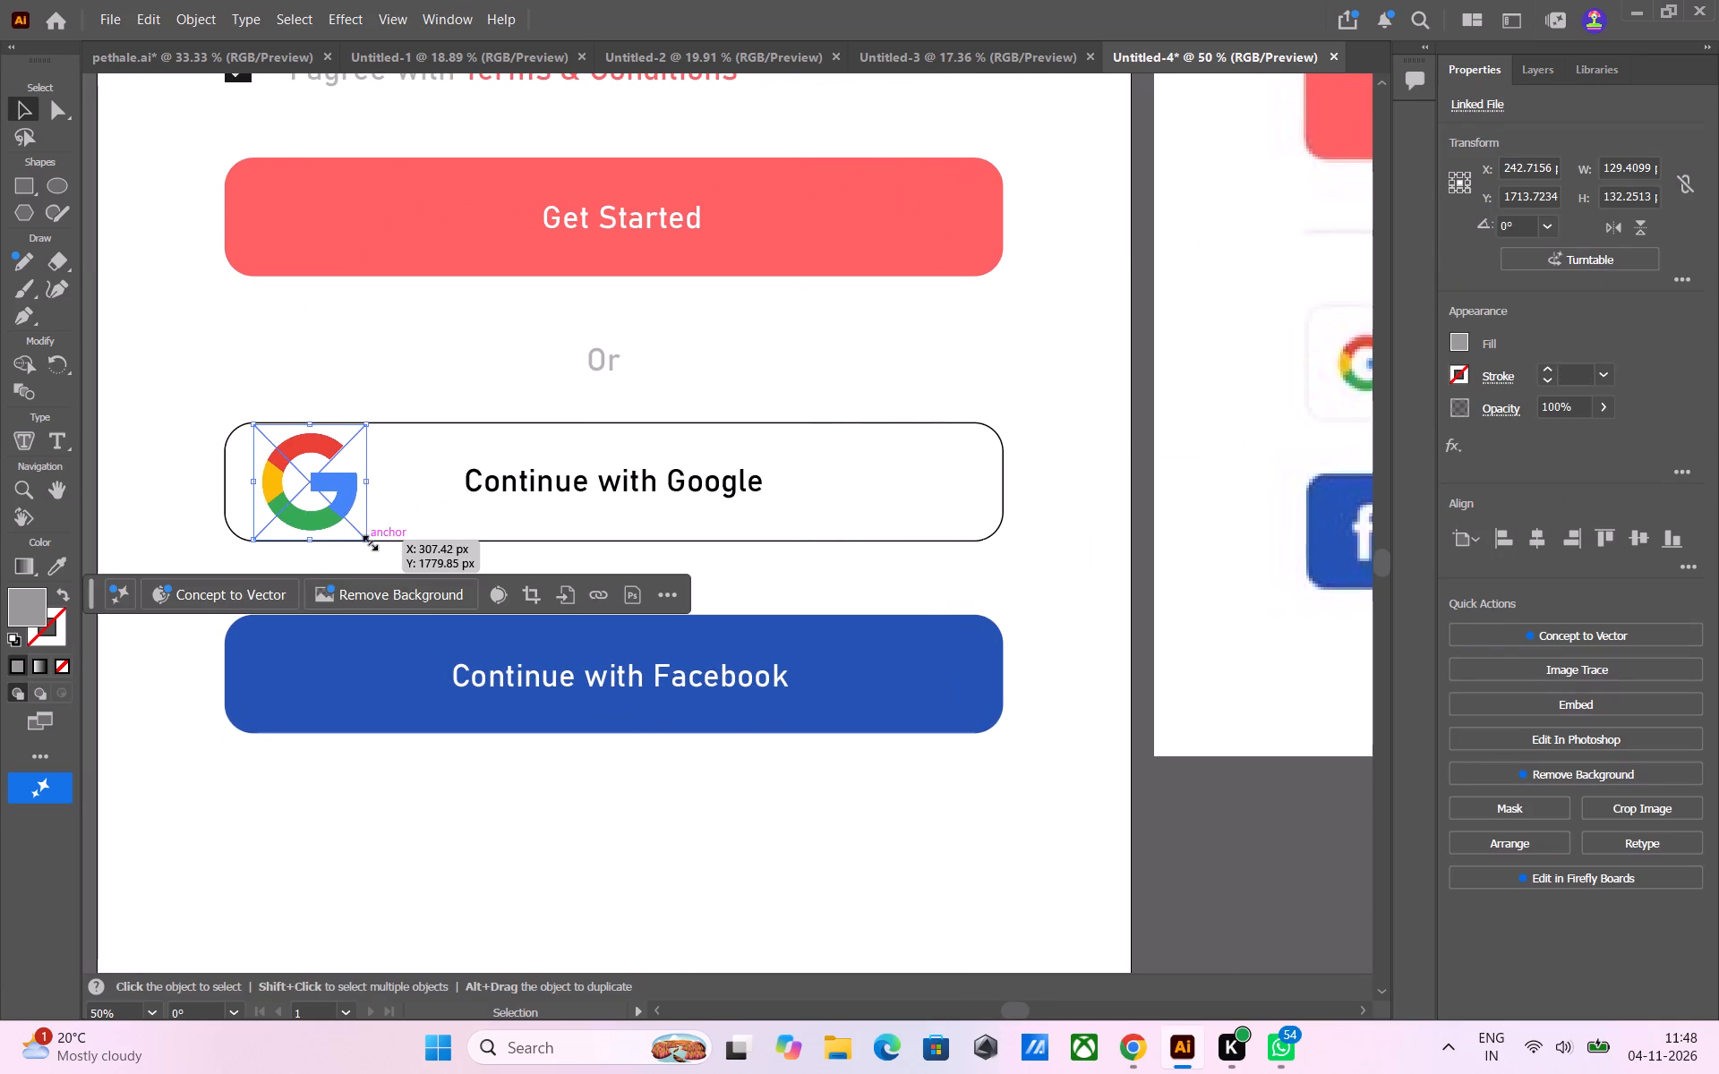
pyautogui.moveTo(368, 541); pyautogui.dragTo(363, 536)
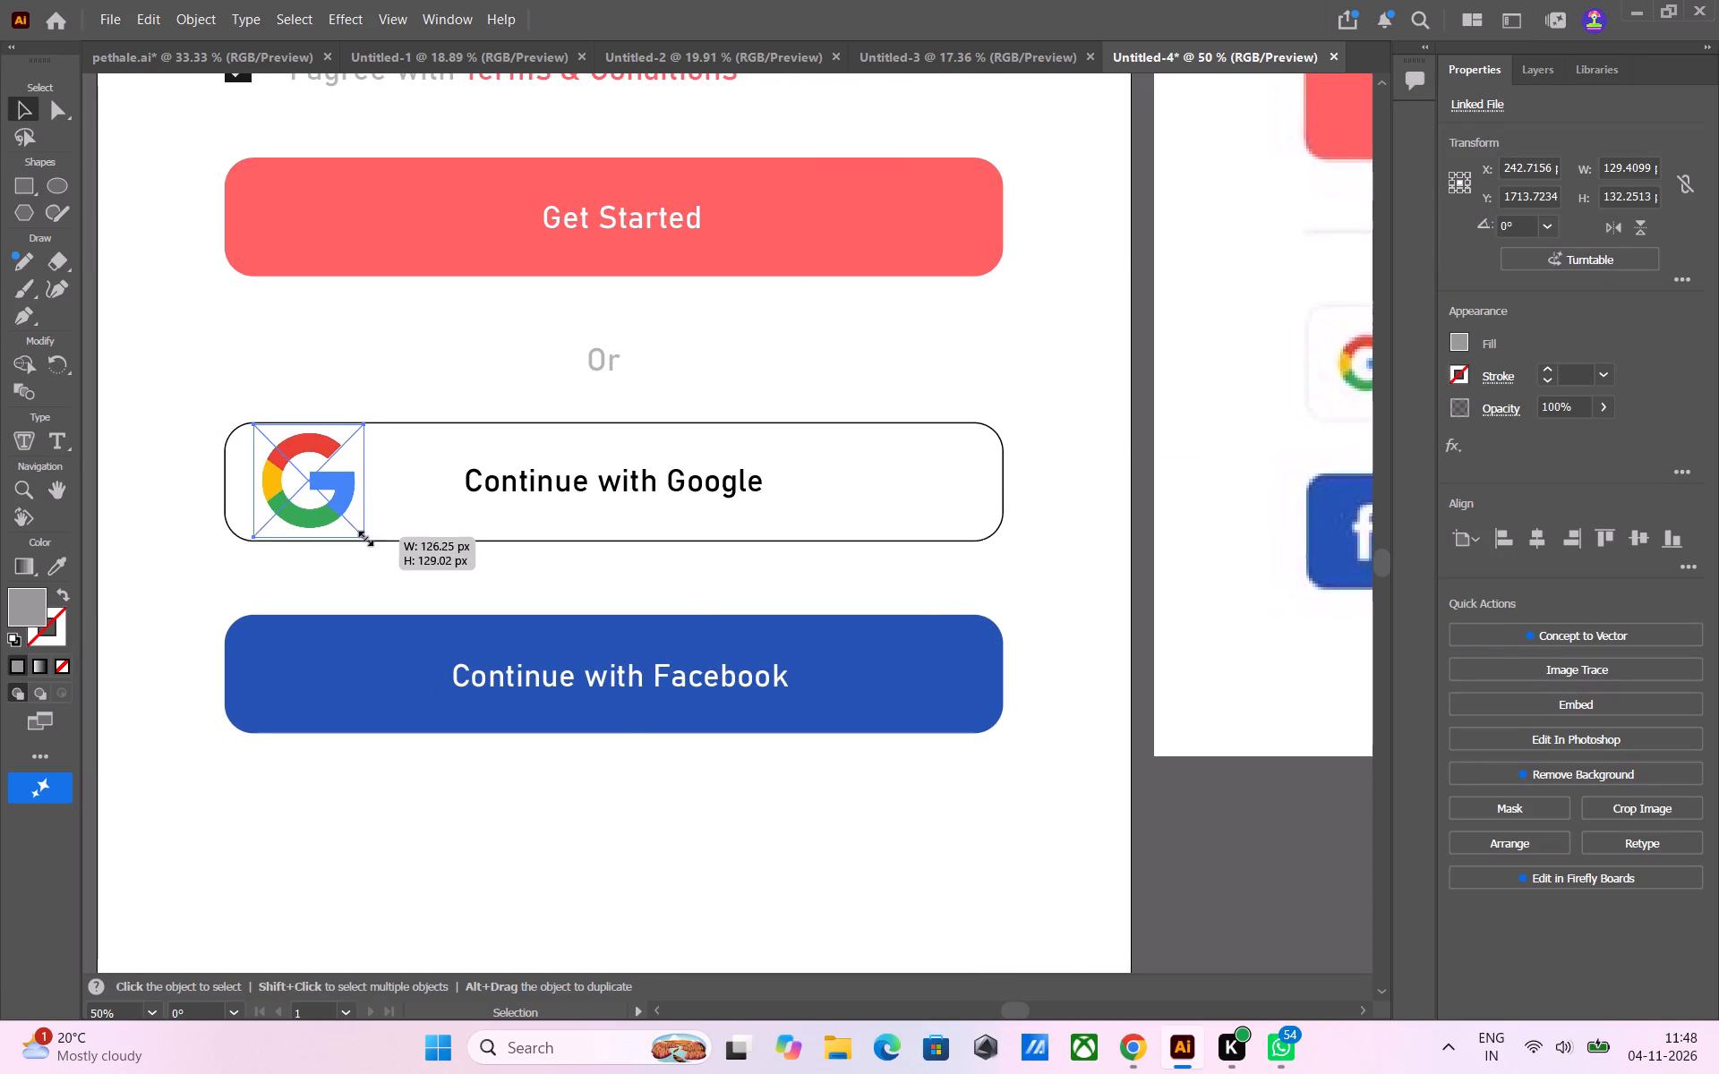
pyautogui.moveTo(363, 536); pyautogui.dragTo(343, 526)
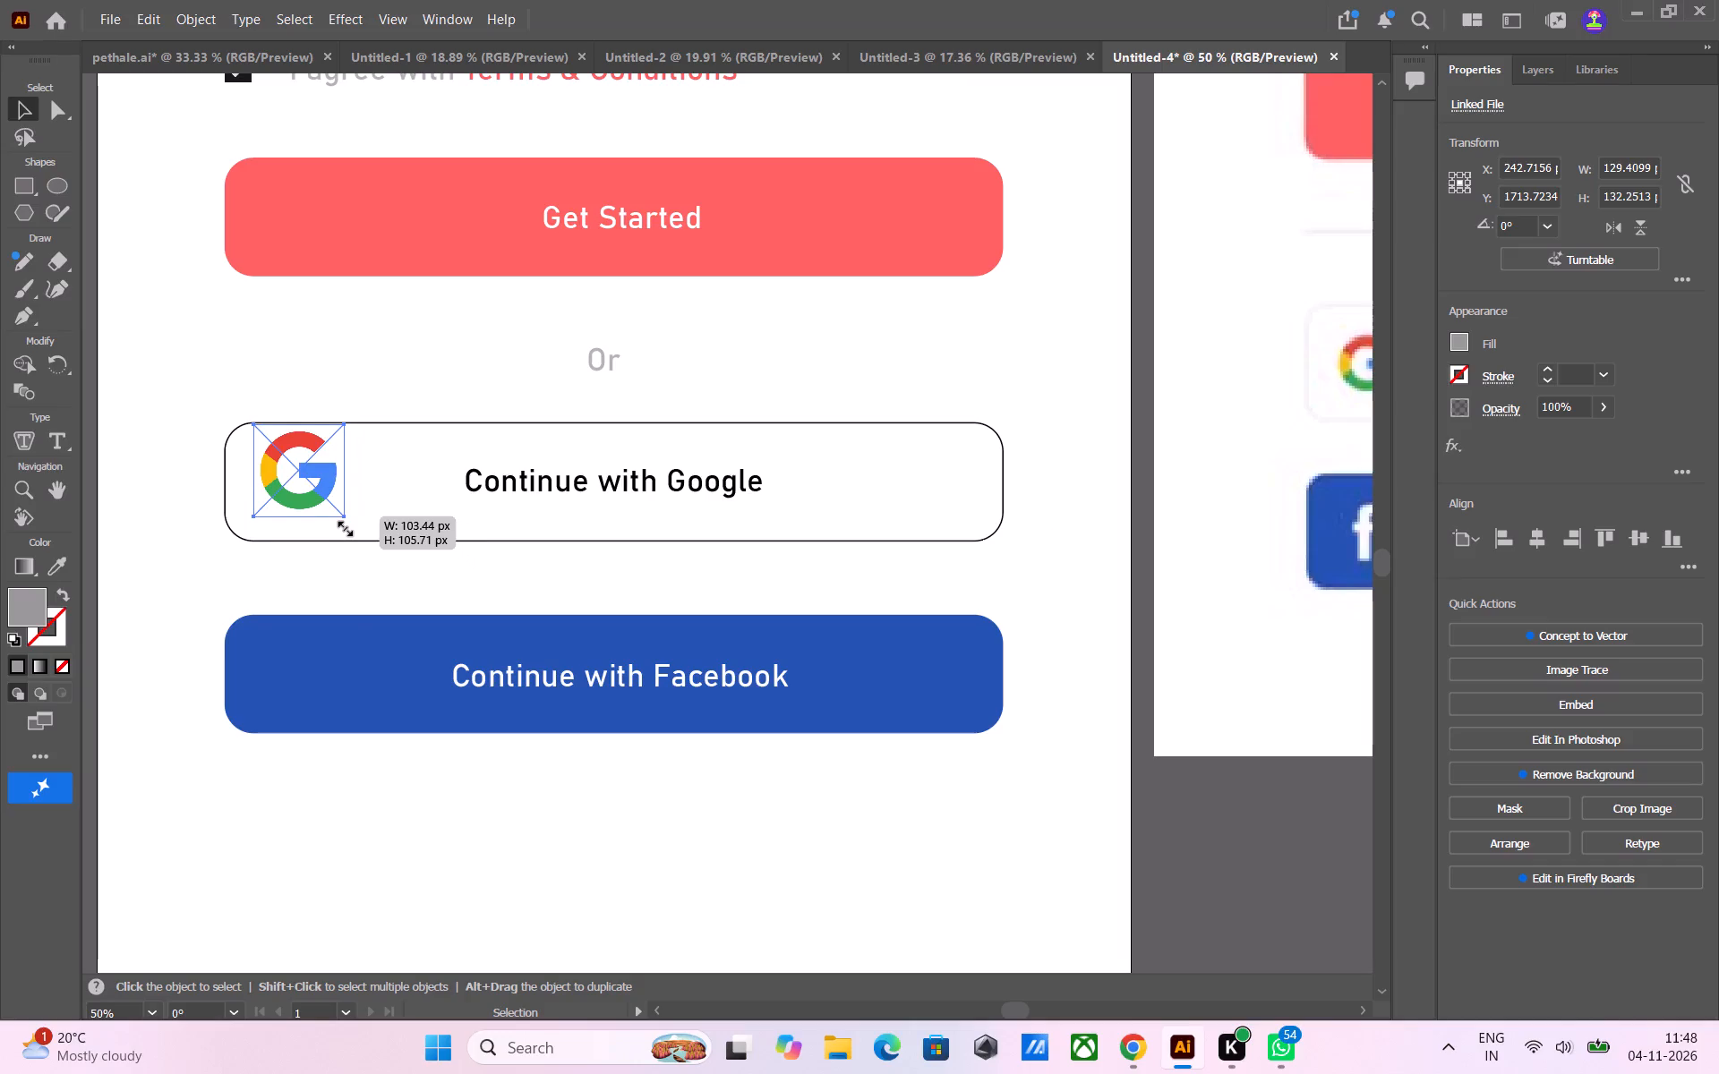
pyautogui.moveTo(343, 526); pyautogui.dragTo(338, 523)
# Move the G logo beside the reference screen's Google icon for comparison and scale it down to about 86 × 88 px.
pyautogui.moveTo(285, 474); pyautogui.dragTo(859, 517)
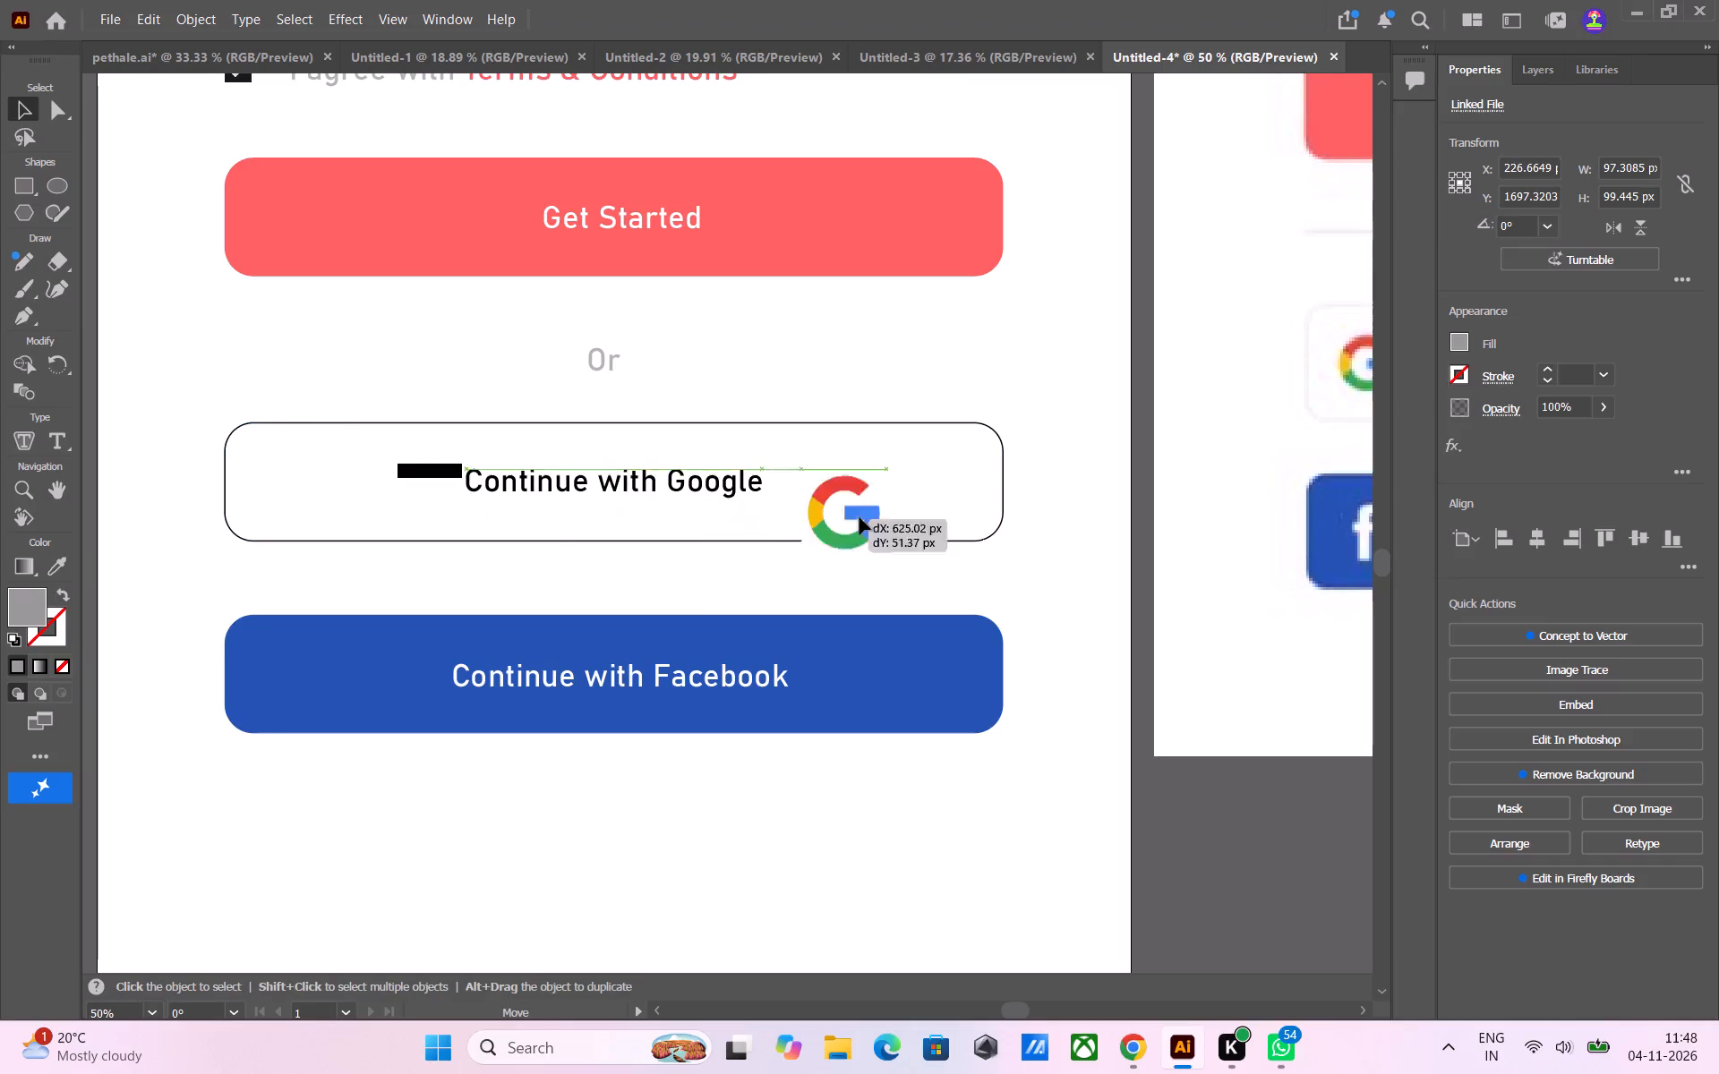
pyautogui.moveTo(859, 517); pyautogui.dragTo(1347, 368)
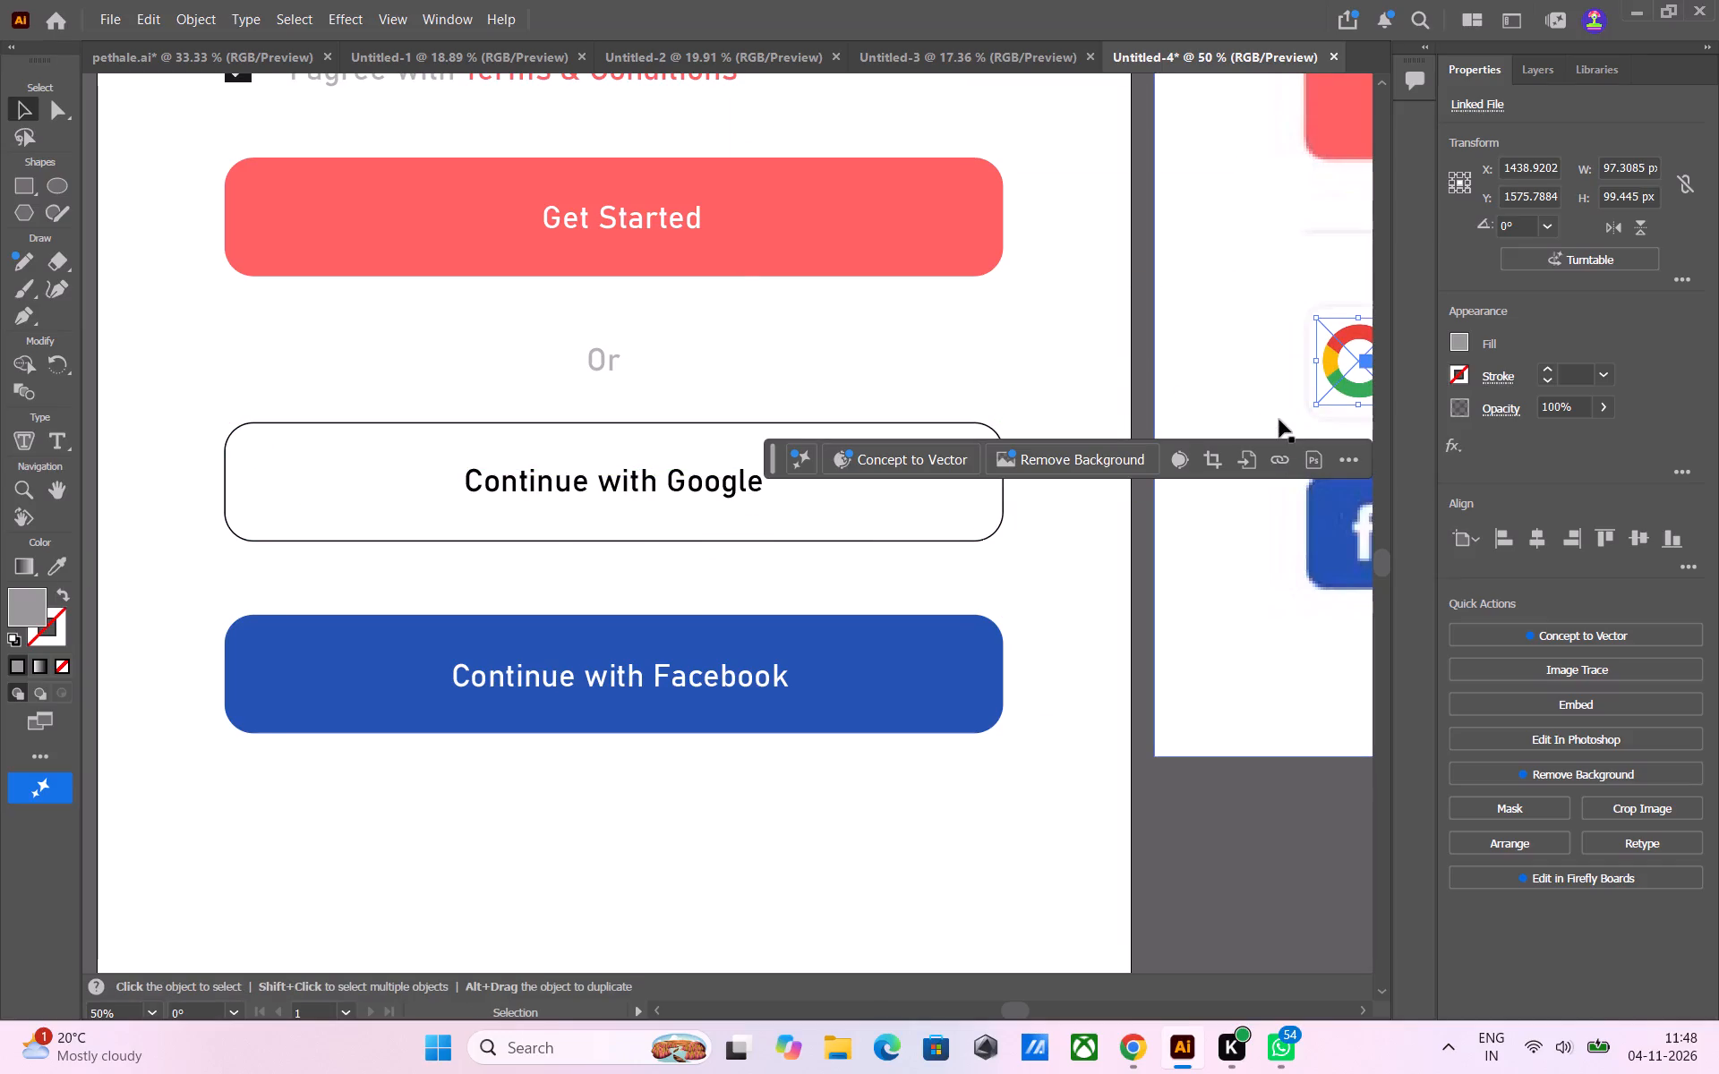
pyautogui.moveTo(1279, 419); pyautogui.dragTo(756, 478, button='middle')
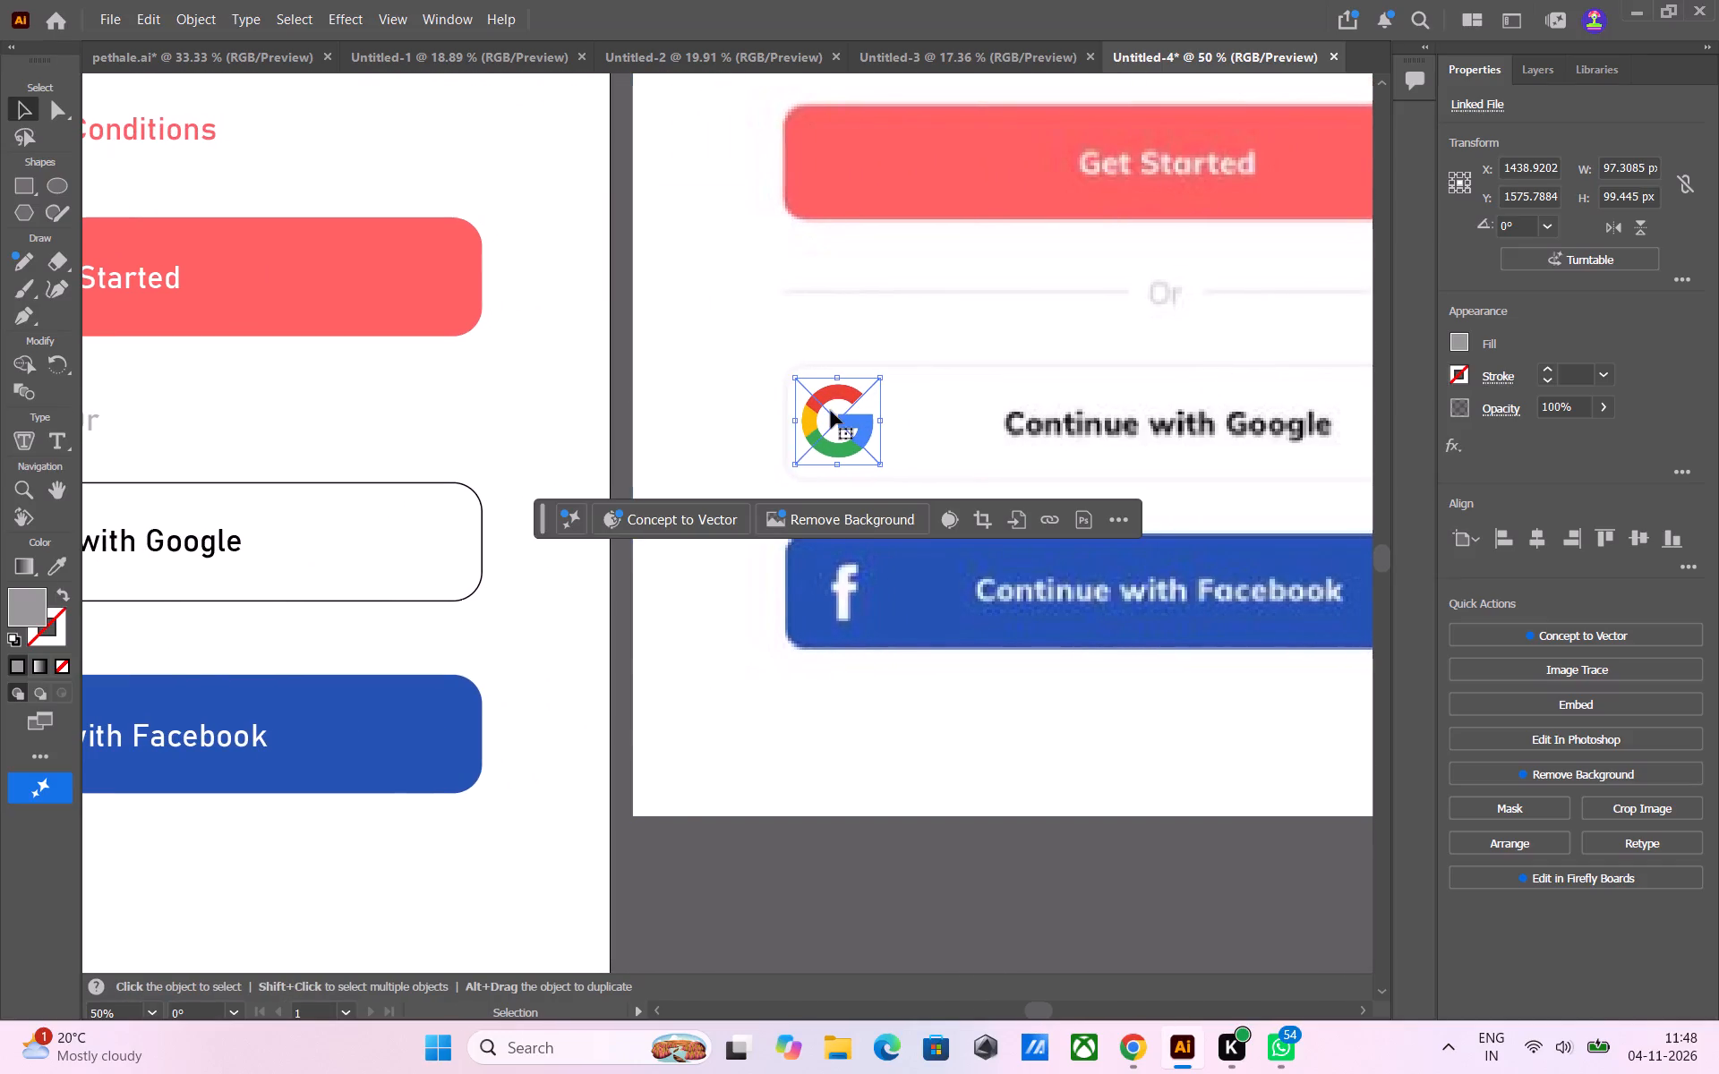
pyautogui.moveTo(830, 413); pyautogui.dragTo(911, 416)
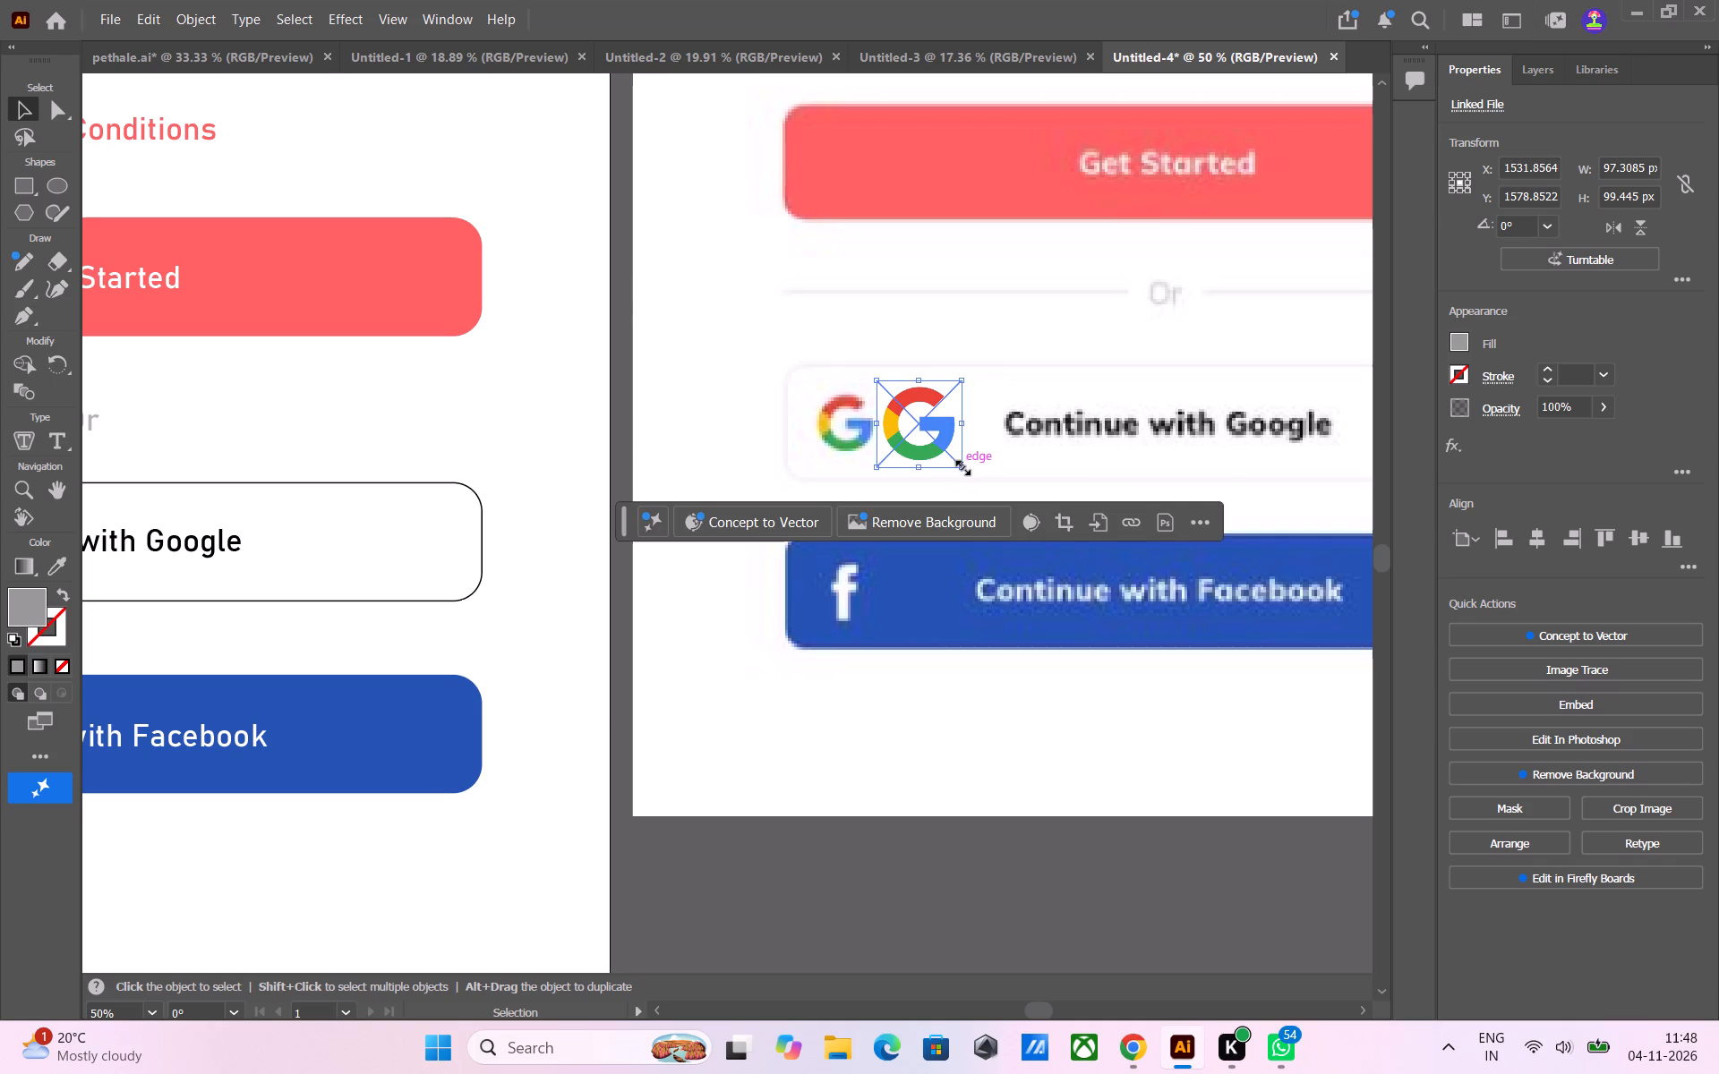
pyautogui.click(959, 468)
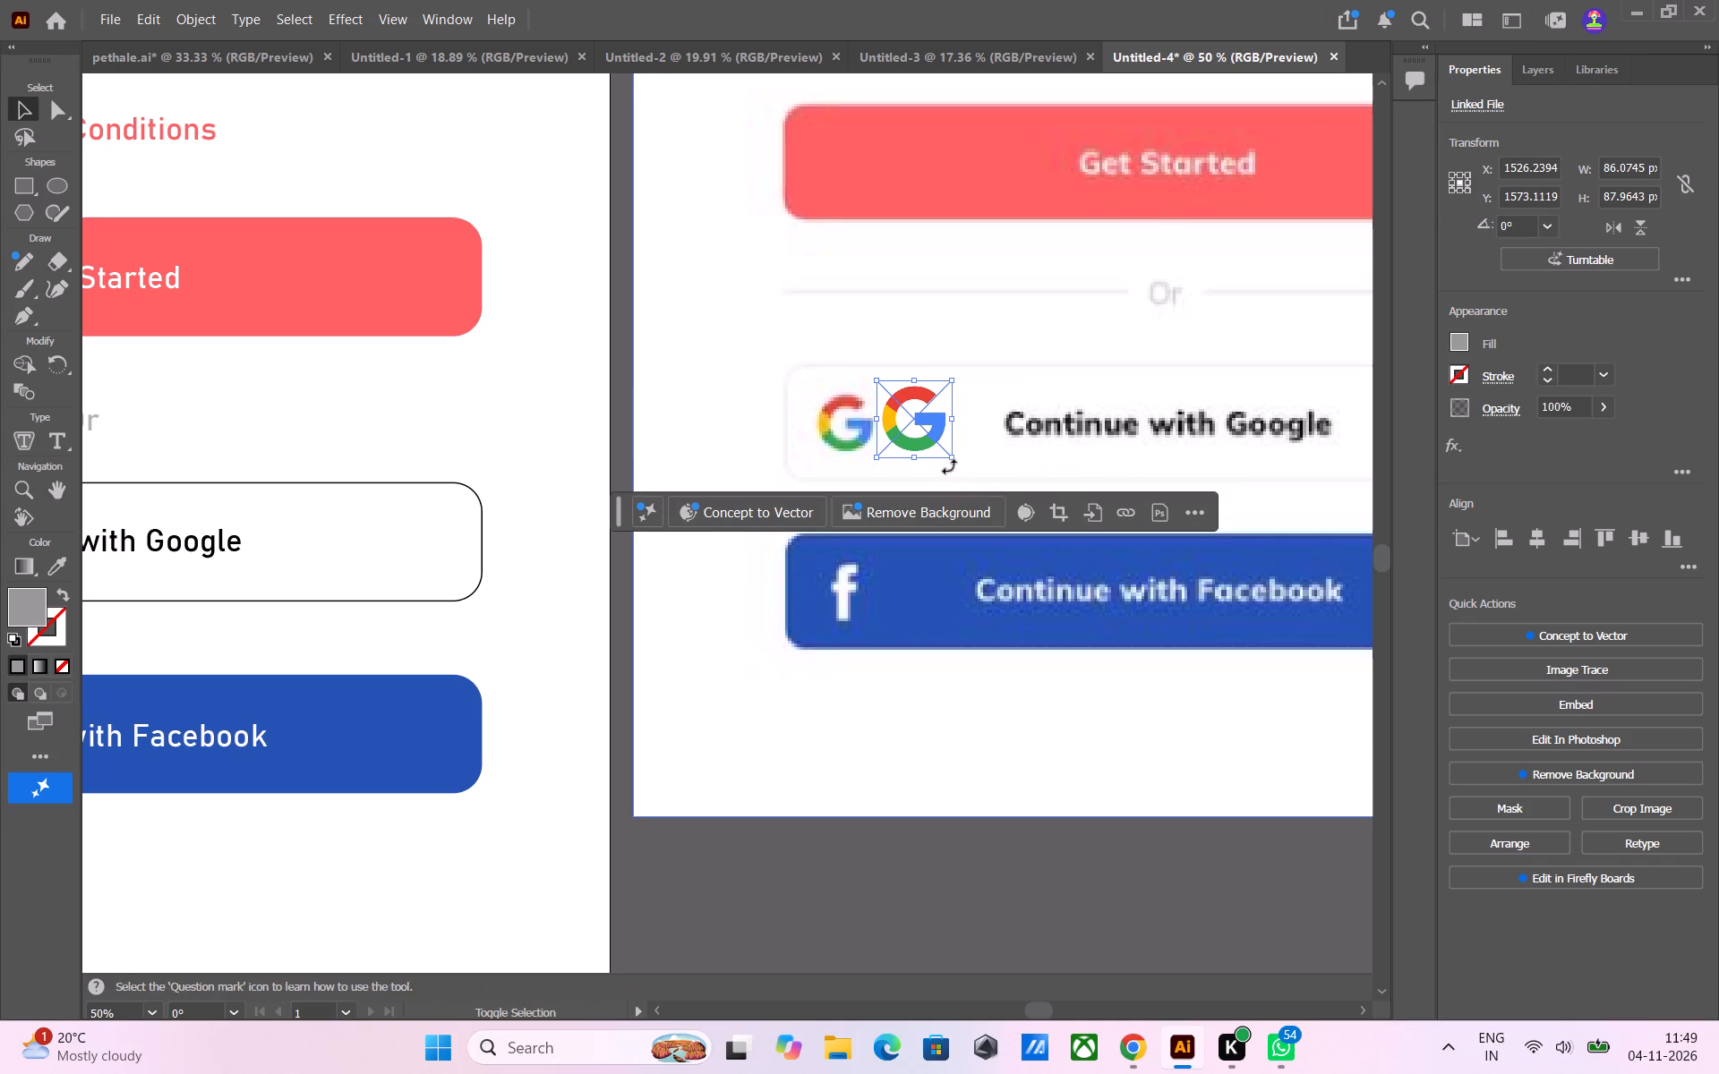
# Move the G logo back into the artboard's Continue with Google button, left of the text and vertically centred, and deselect it.
pyautogui.moveTo(917, 427); pyautogui.dragTo(221, 567)
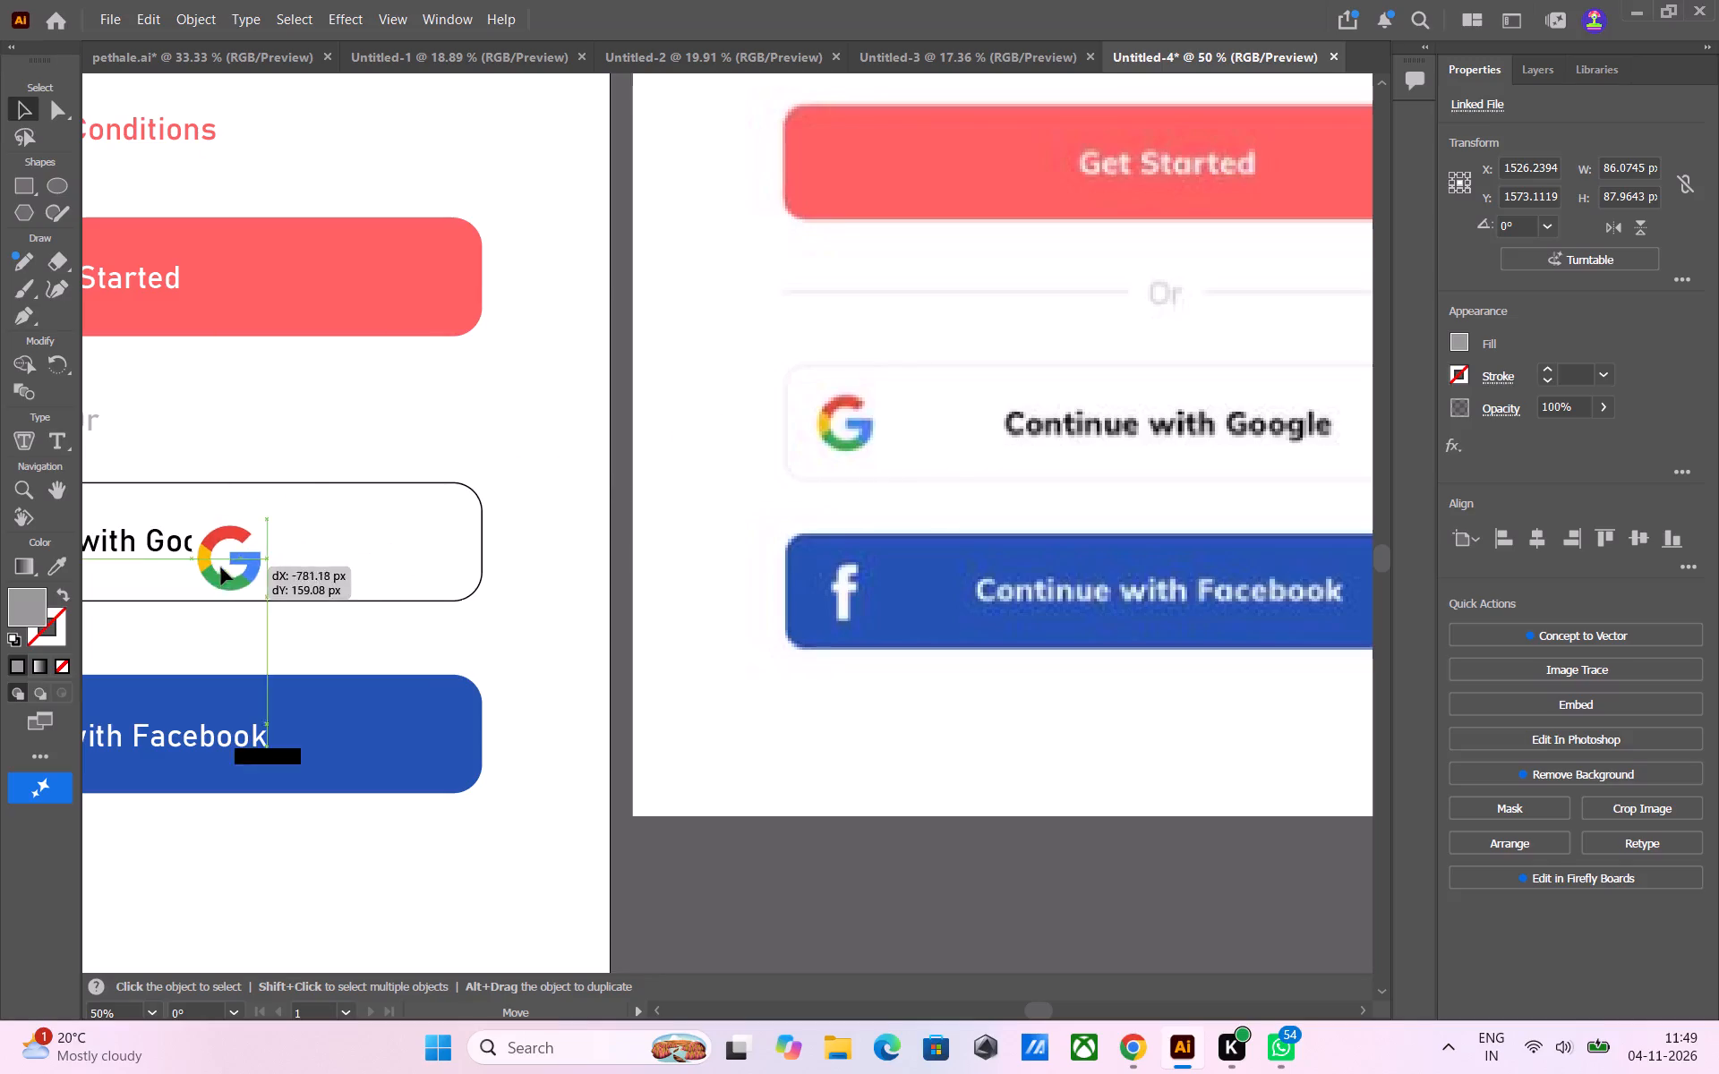
pyautogui.moveTo(221, 567); pyautogui.dragTo(253, 548)
pyautogui.moveTo(499, 489); pyautogui.dragTo(940, 501, button='middle')
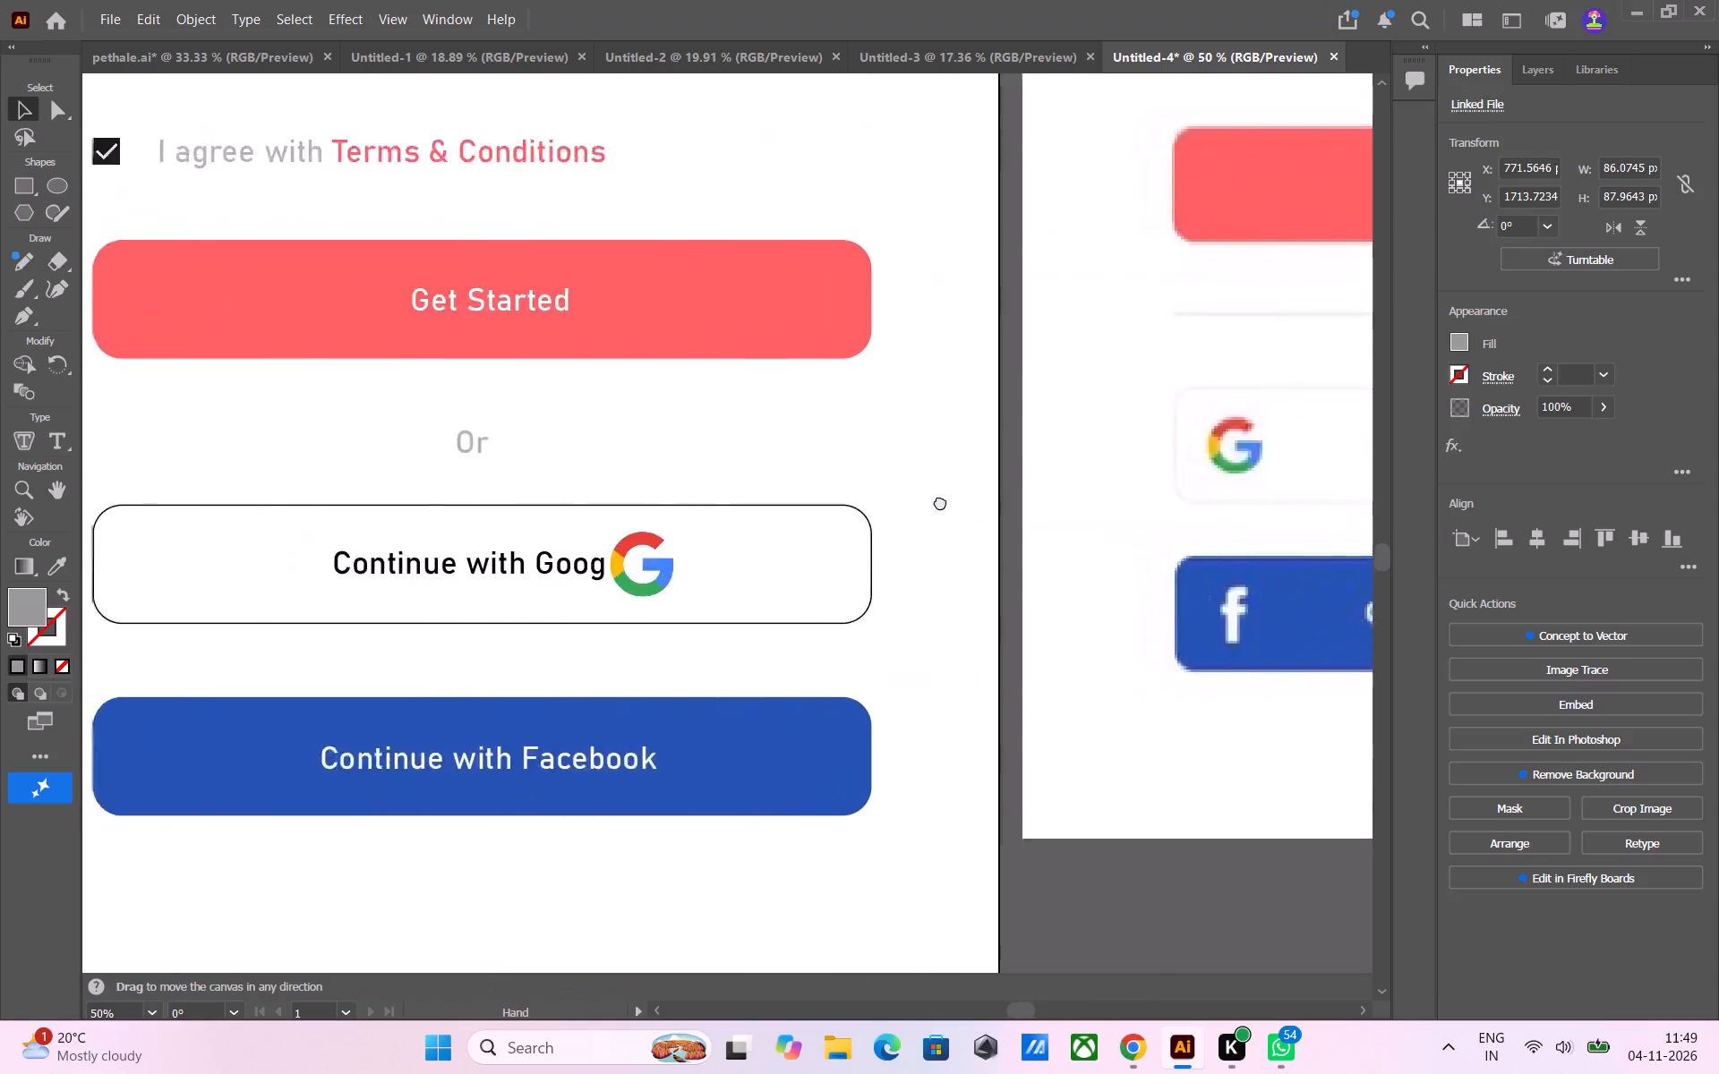
pyautogui.moveTo(940, 501); pyautogui.dragTo(1174, 487, button='middle')
pyautogui.moveTo(930, 548); pyautogui.dragTo(920, 548)
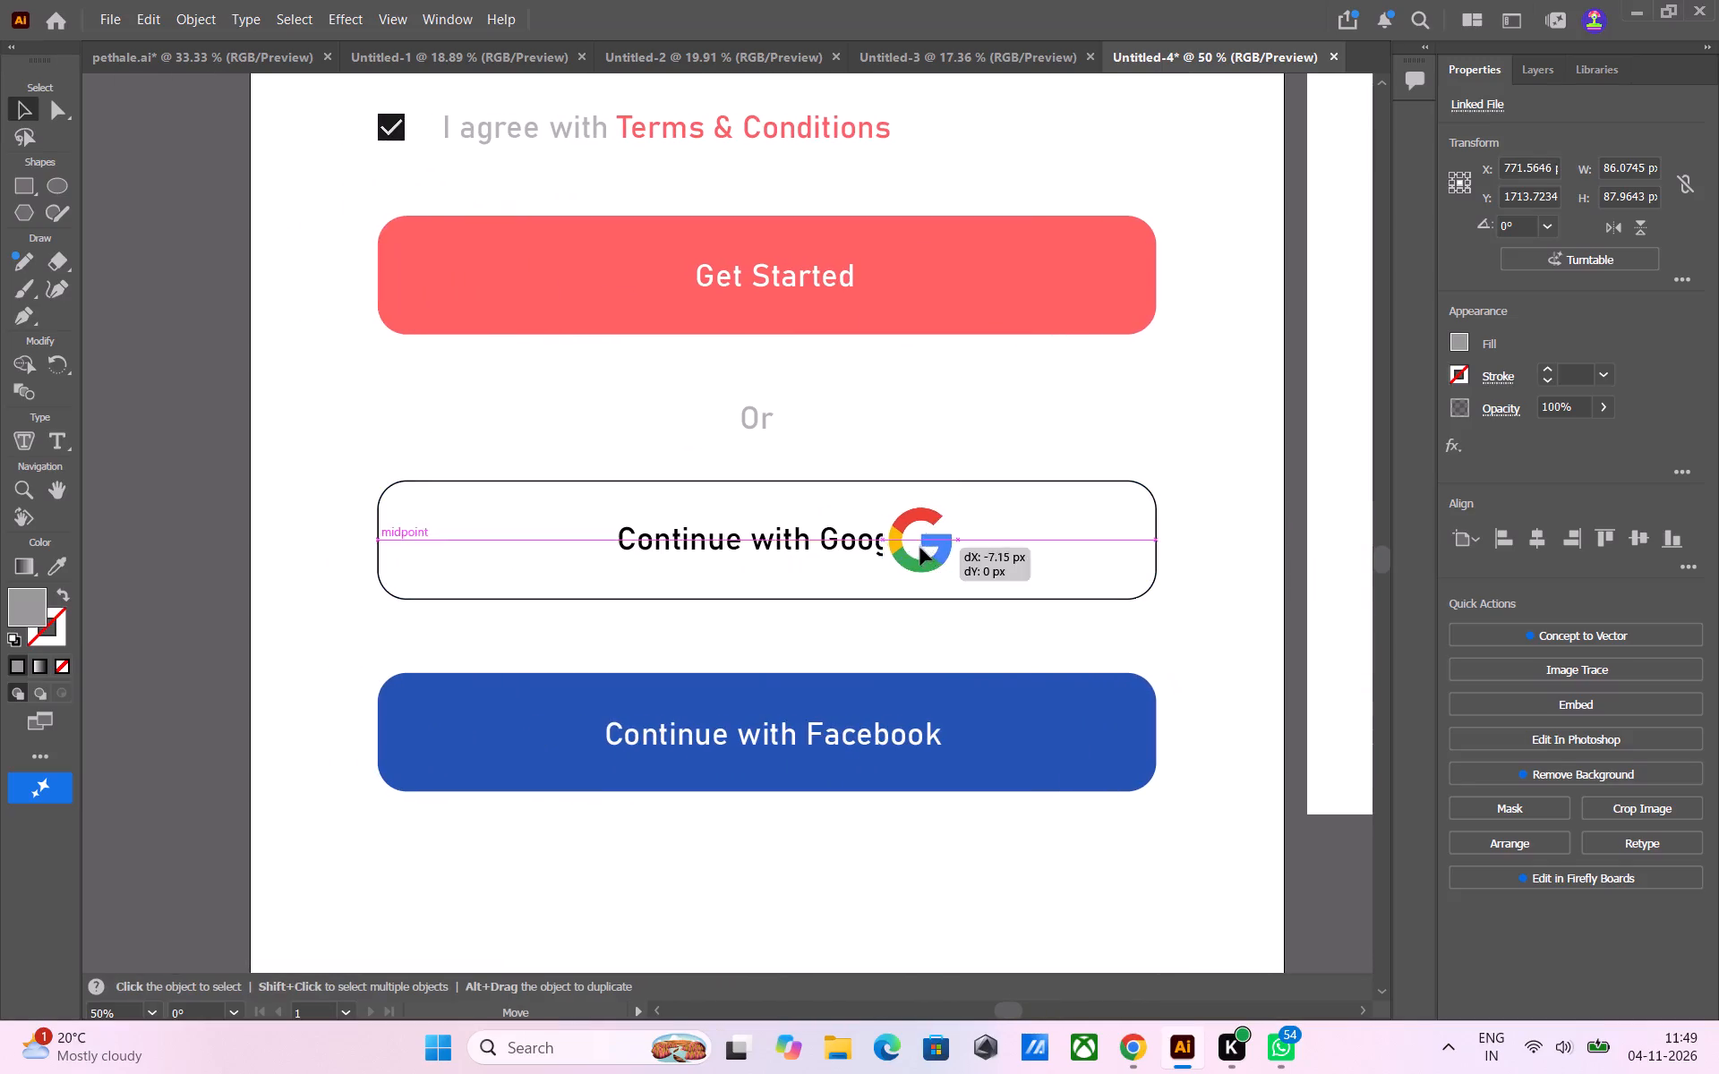
pyautogui.moveTo(920, 548); pyautogui.dragTo(463, 543)
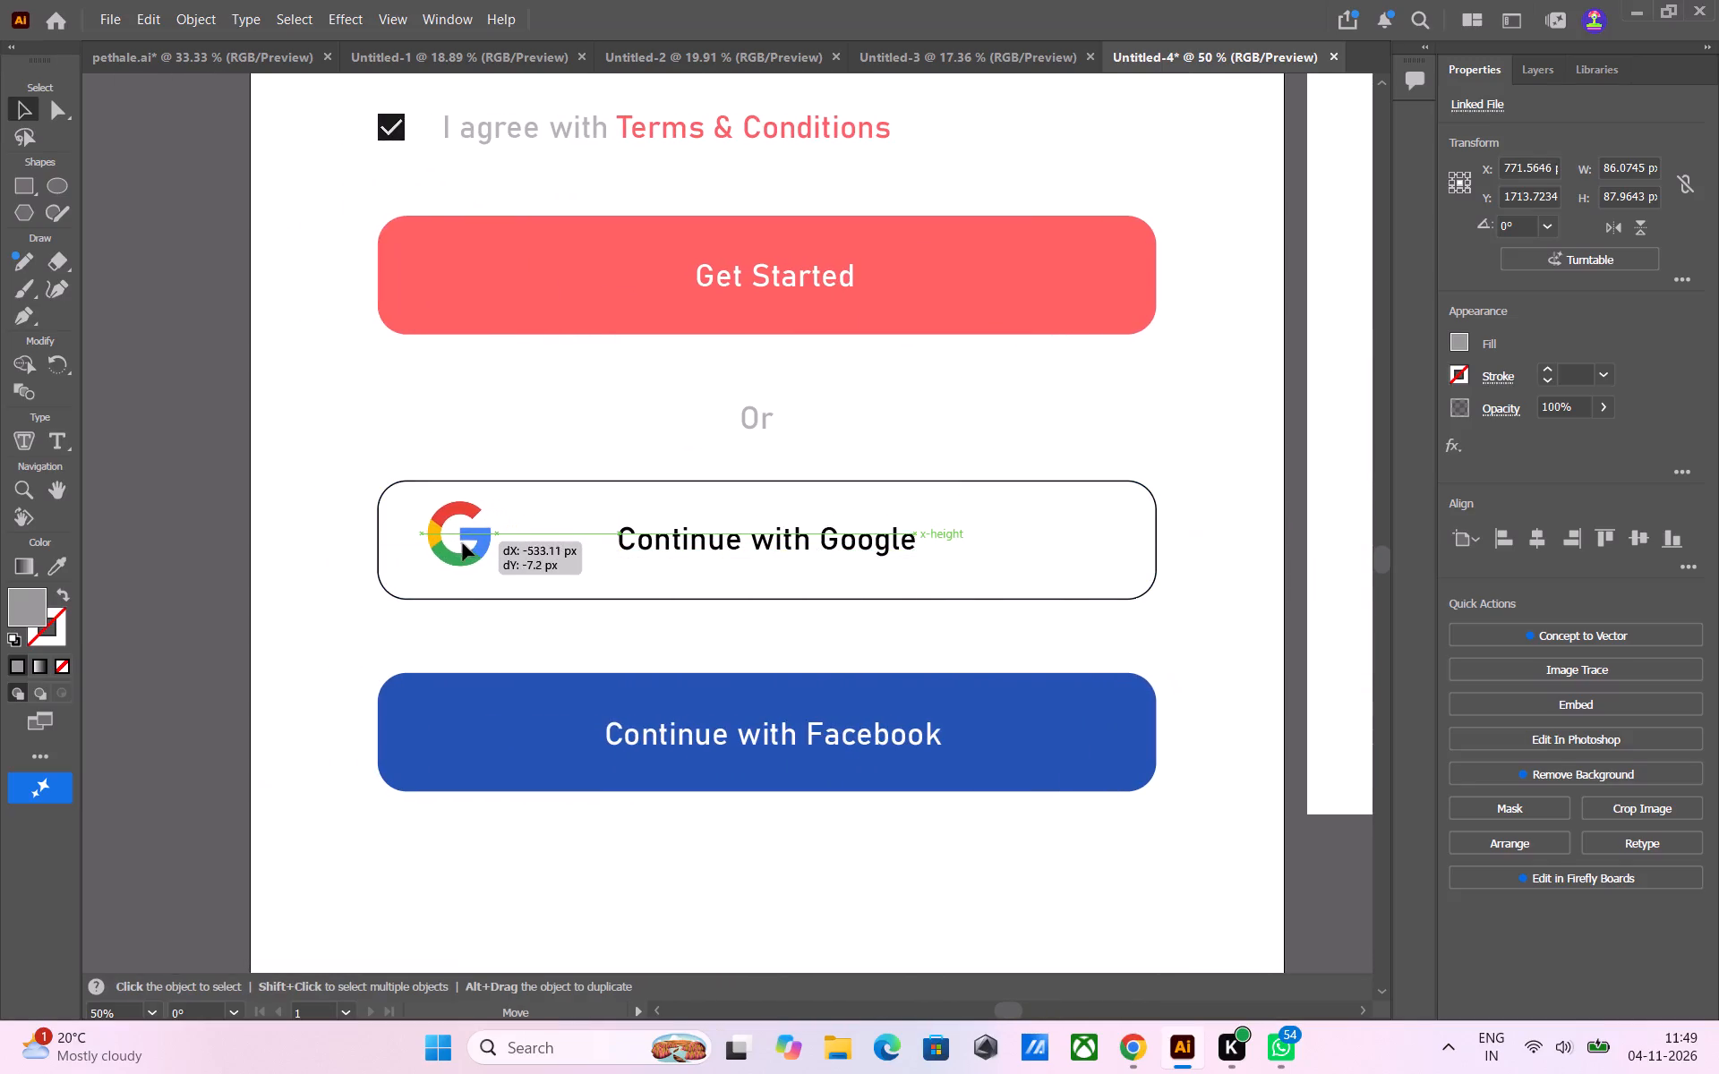
pyautogui.moveTo(463, 543); pyautogui.dragTo(450, 547)
pyautogui.click(156, 532)
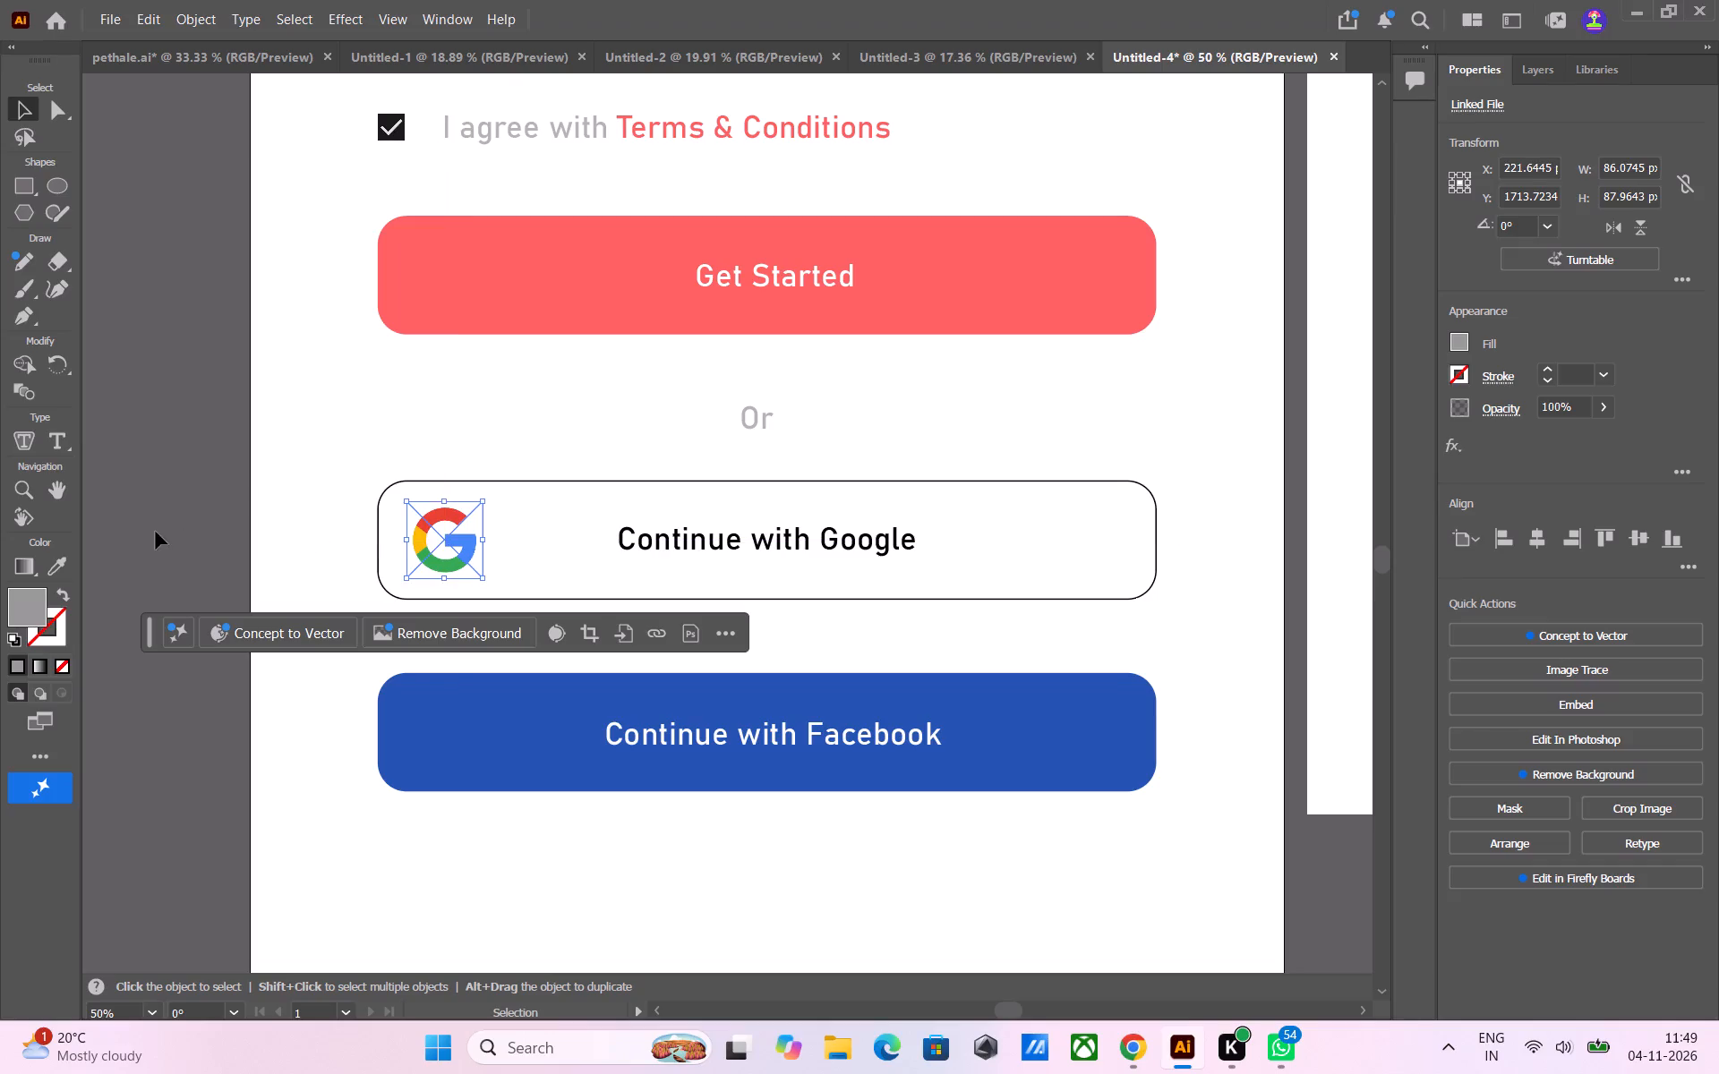
# Deselect the artwork, switch to the Pinterest page in Chrome and search for "facebook icon".
pyautogui.keyDown('alt'); pyautogui.scroll(-3, 729, 565); pyautogui.keyUp('alt')
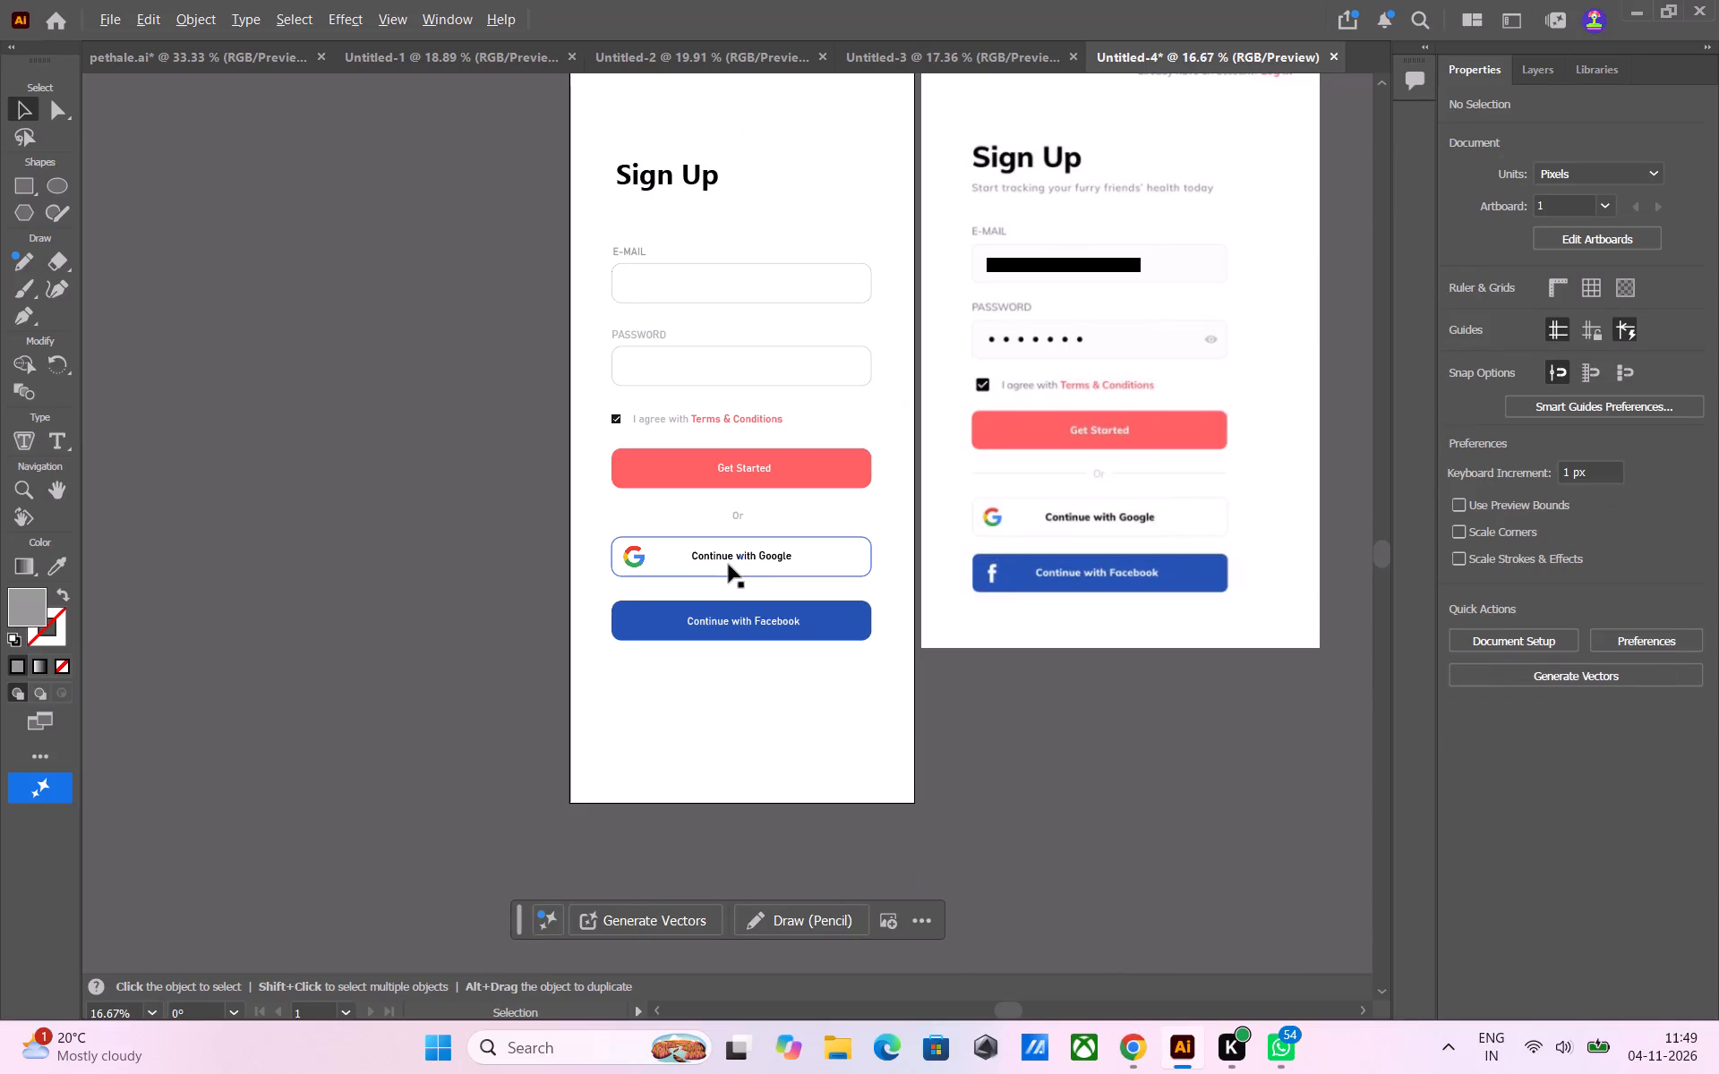
pyautogui.click(241, 528)
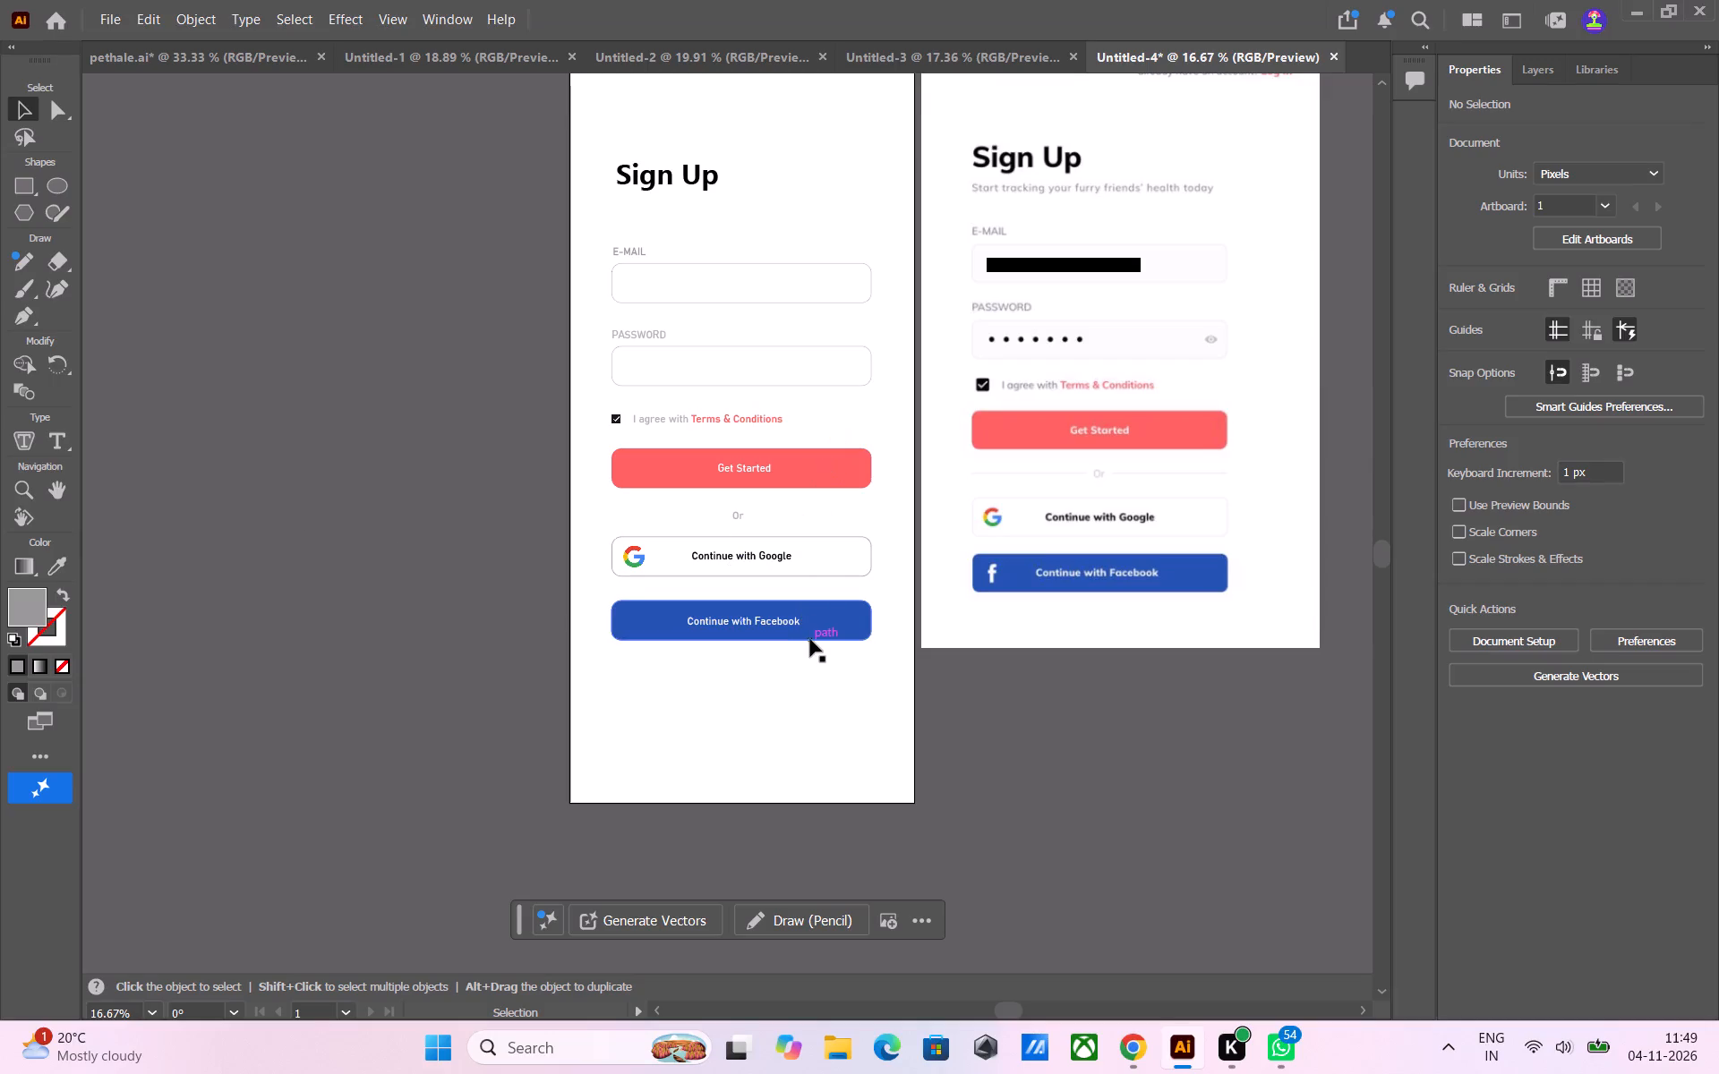
pyautogui.click(1129, 1046)
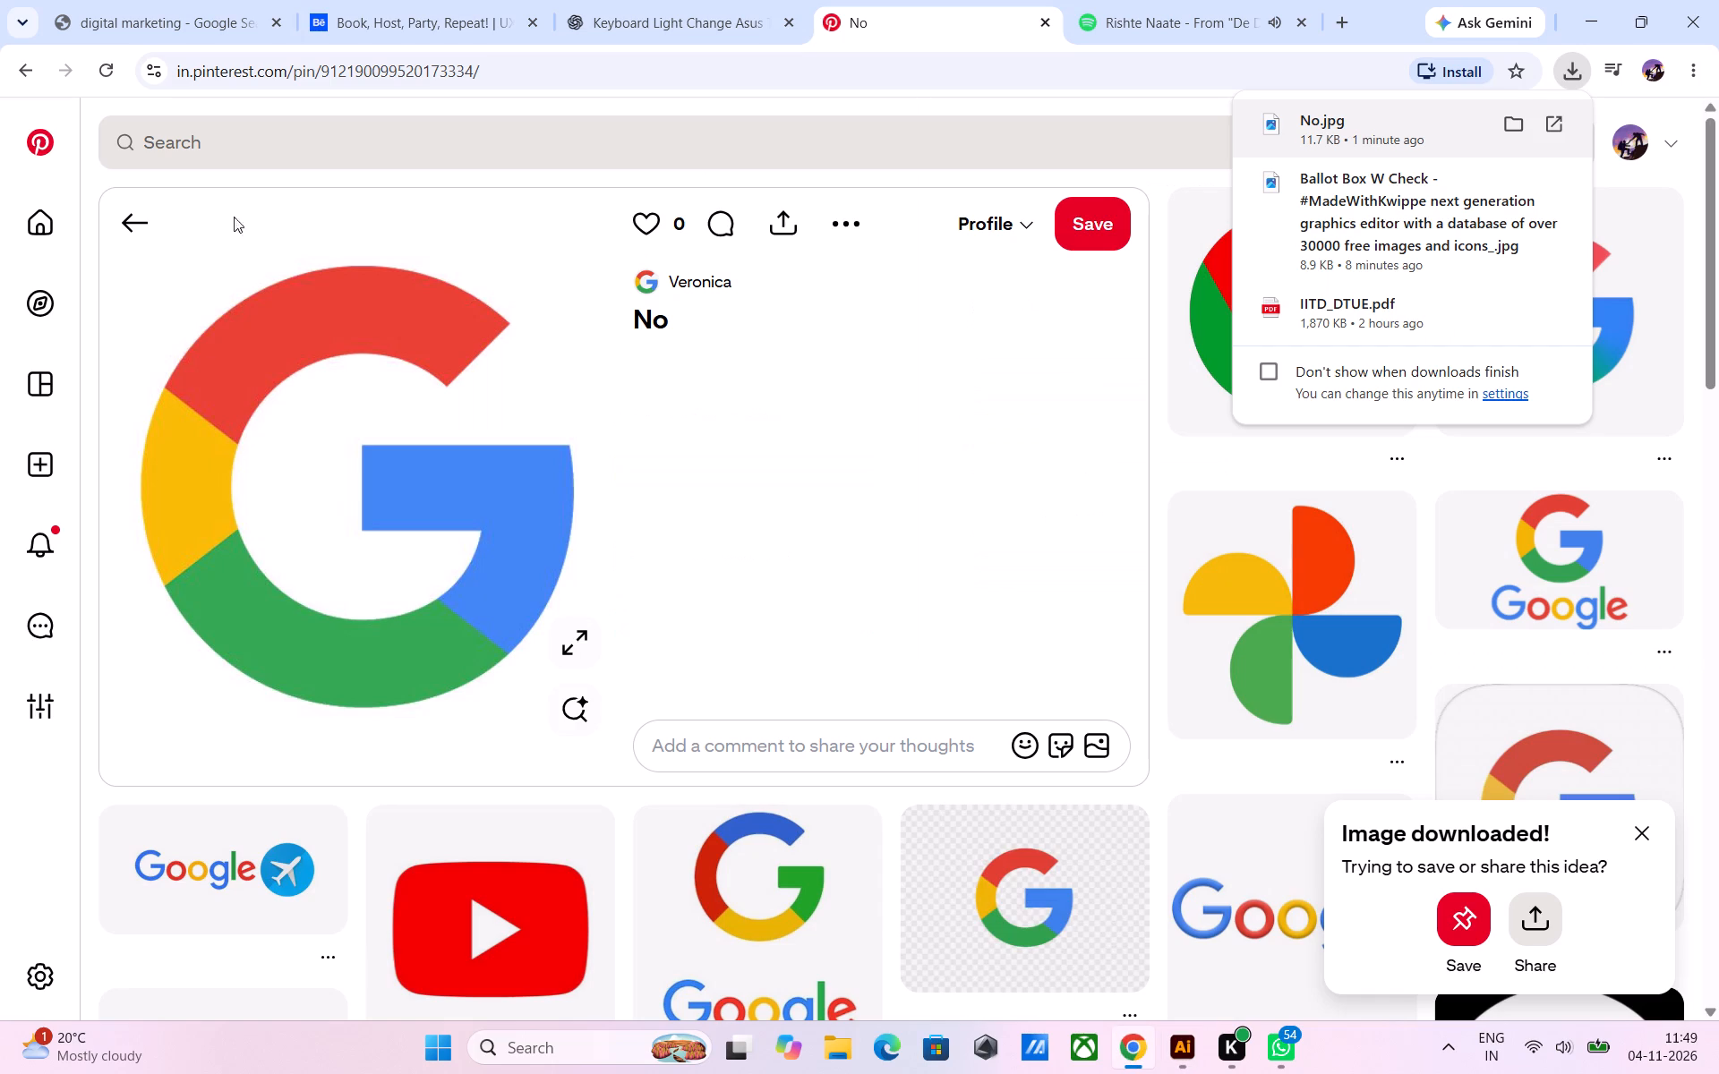
pyautogui.click(295, 140)
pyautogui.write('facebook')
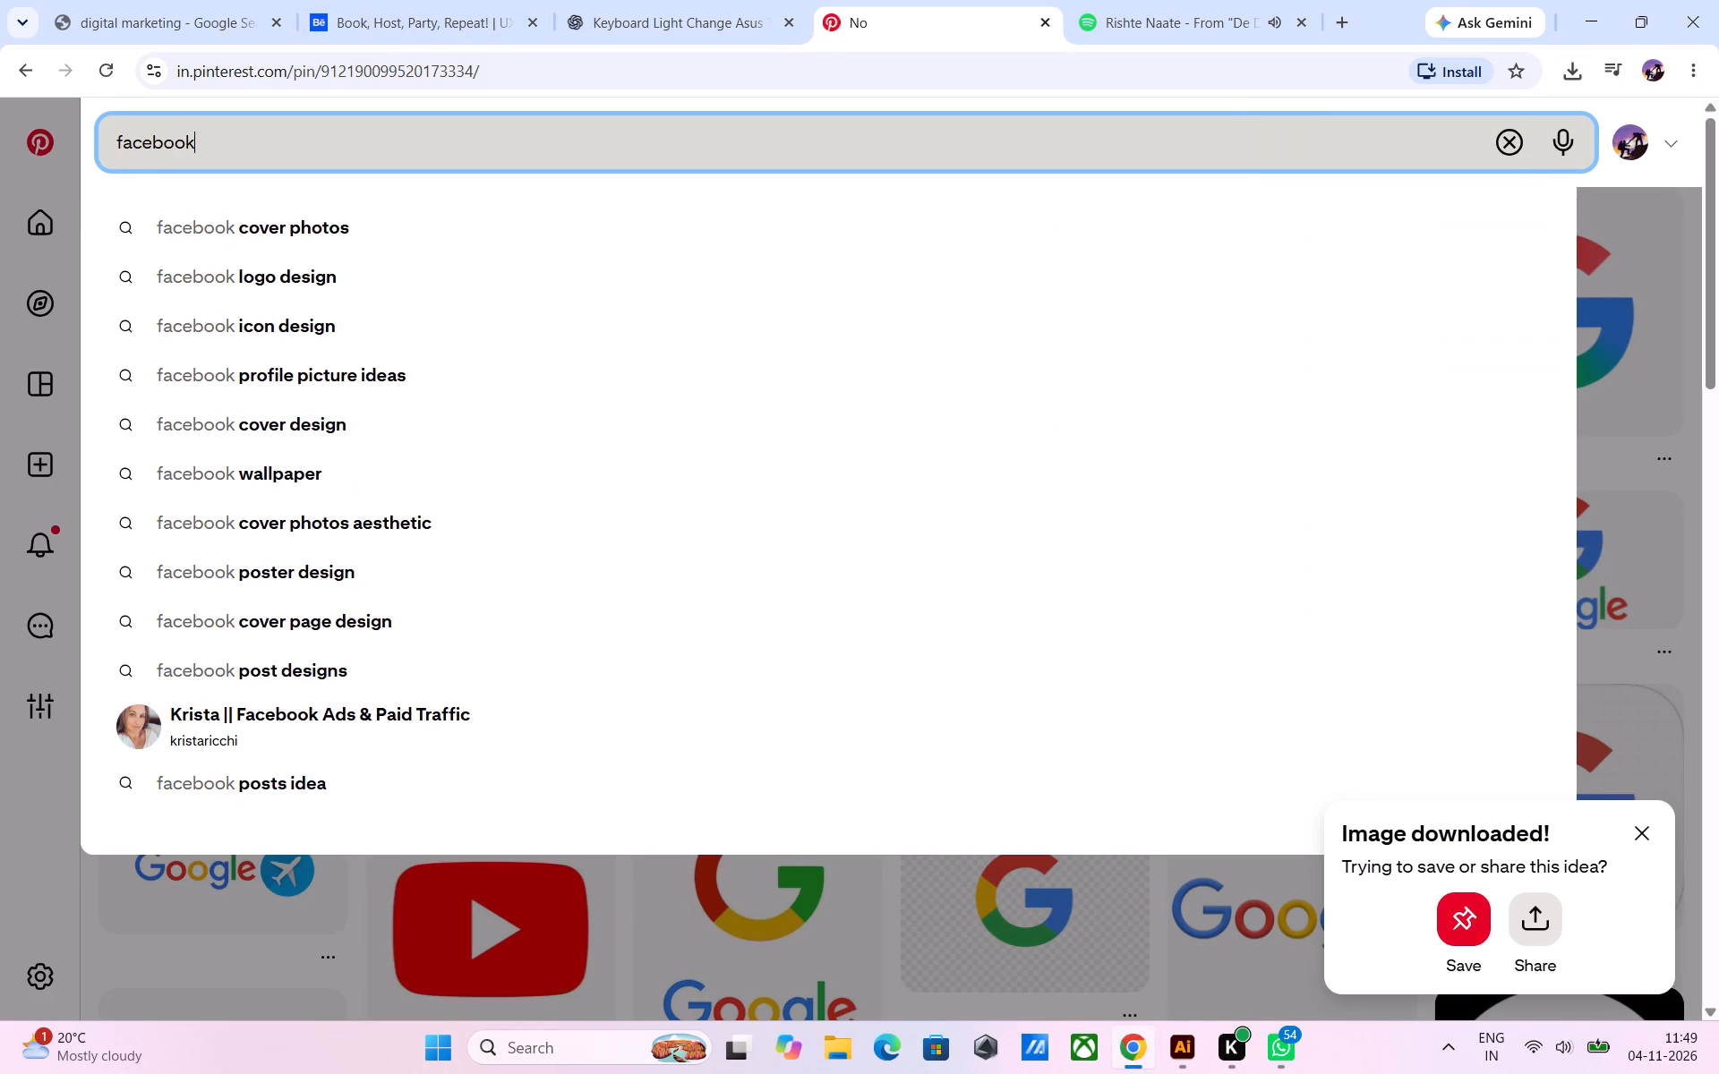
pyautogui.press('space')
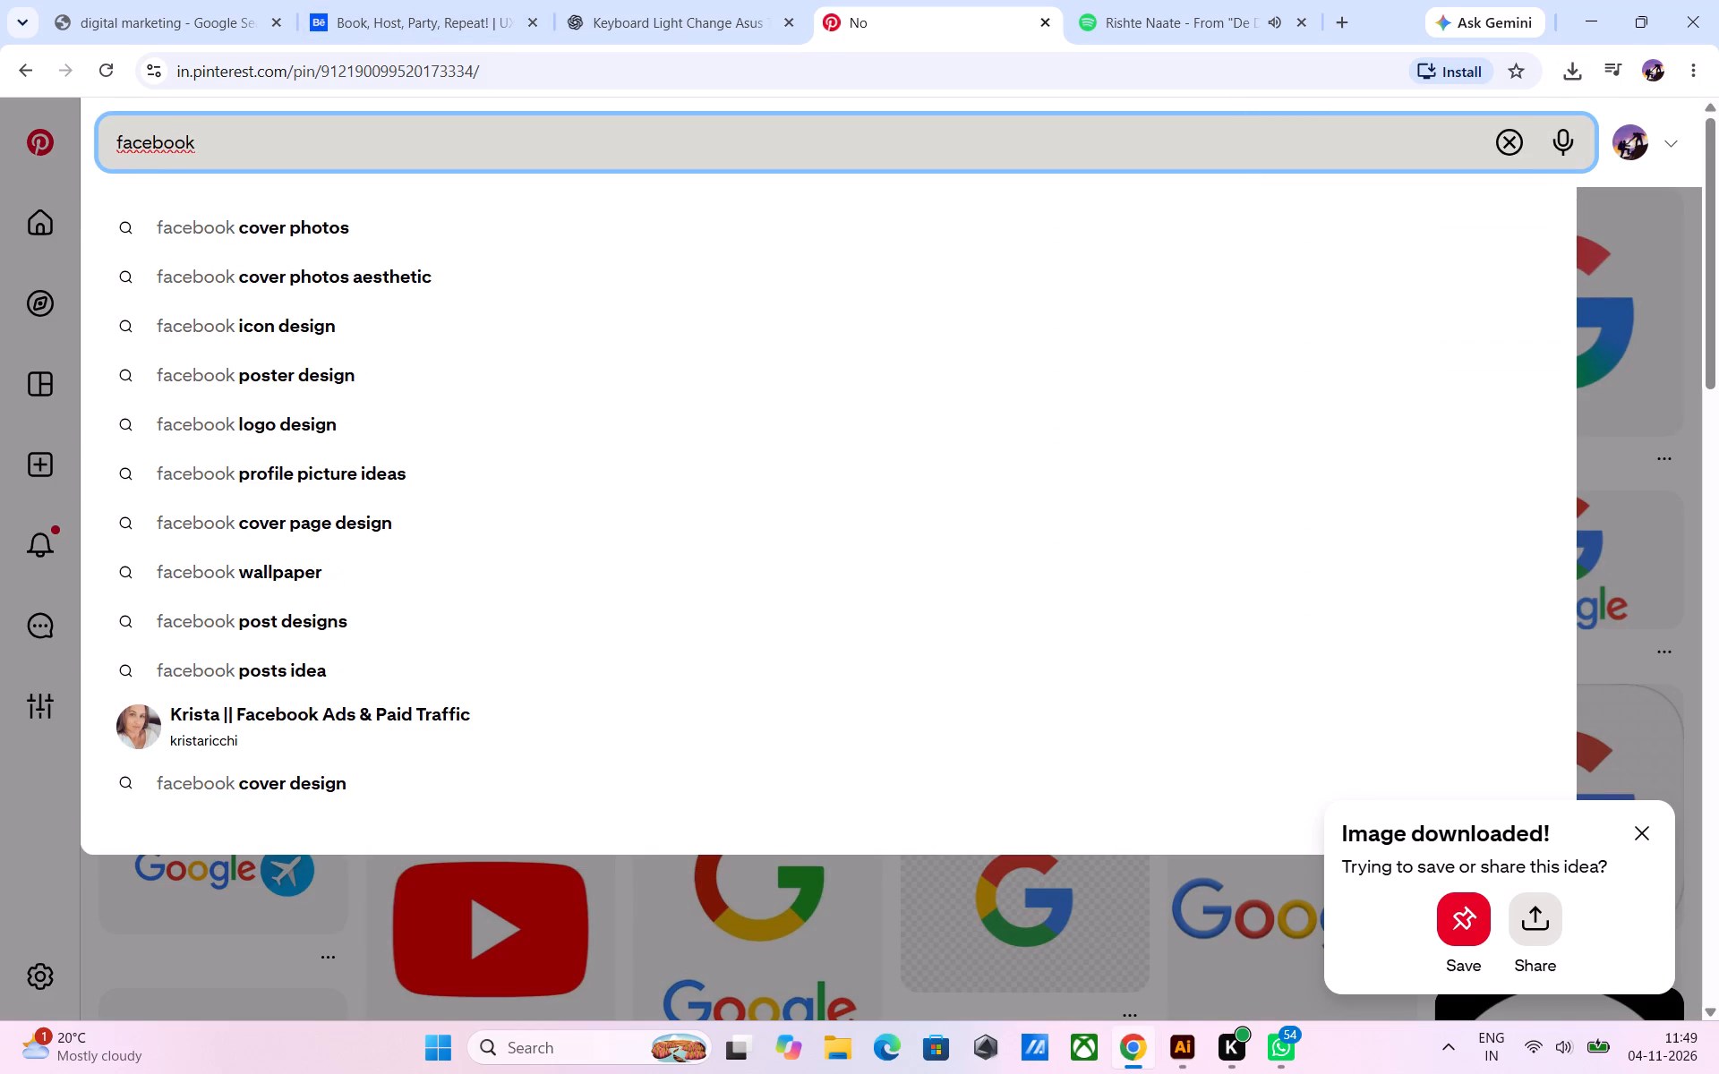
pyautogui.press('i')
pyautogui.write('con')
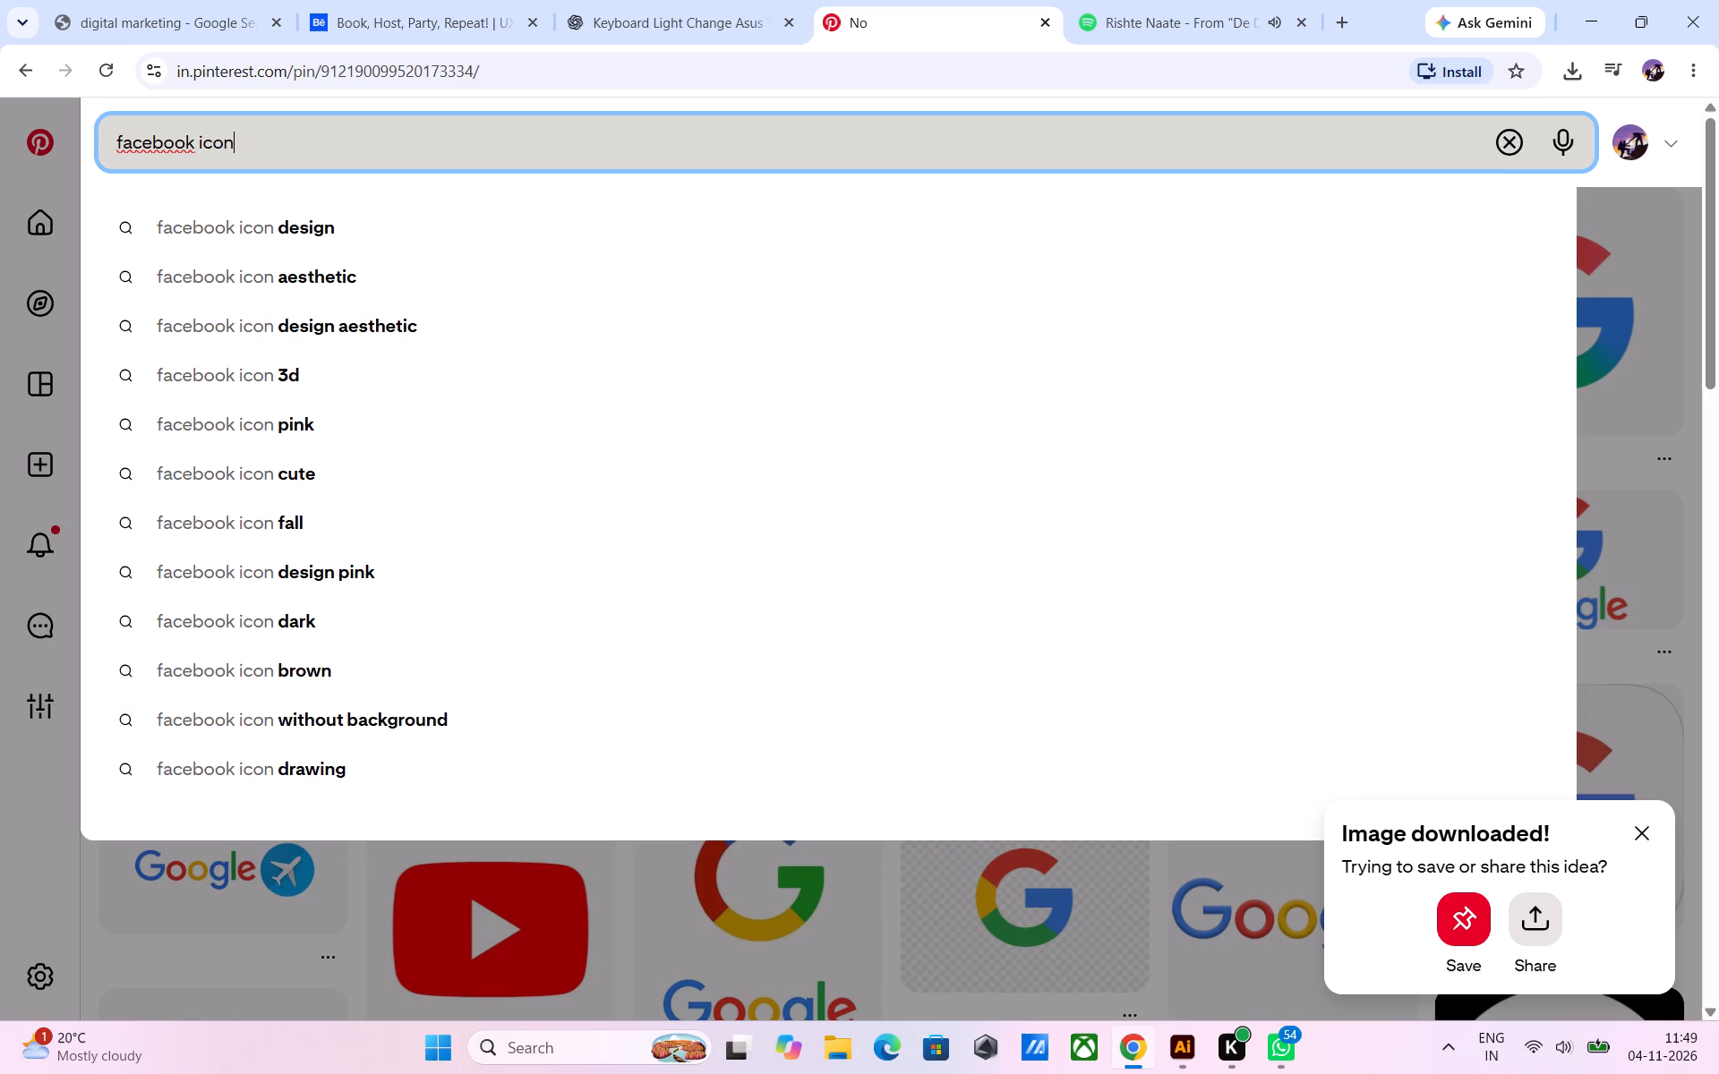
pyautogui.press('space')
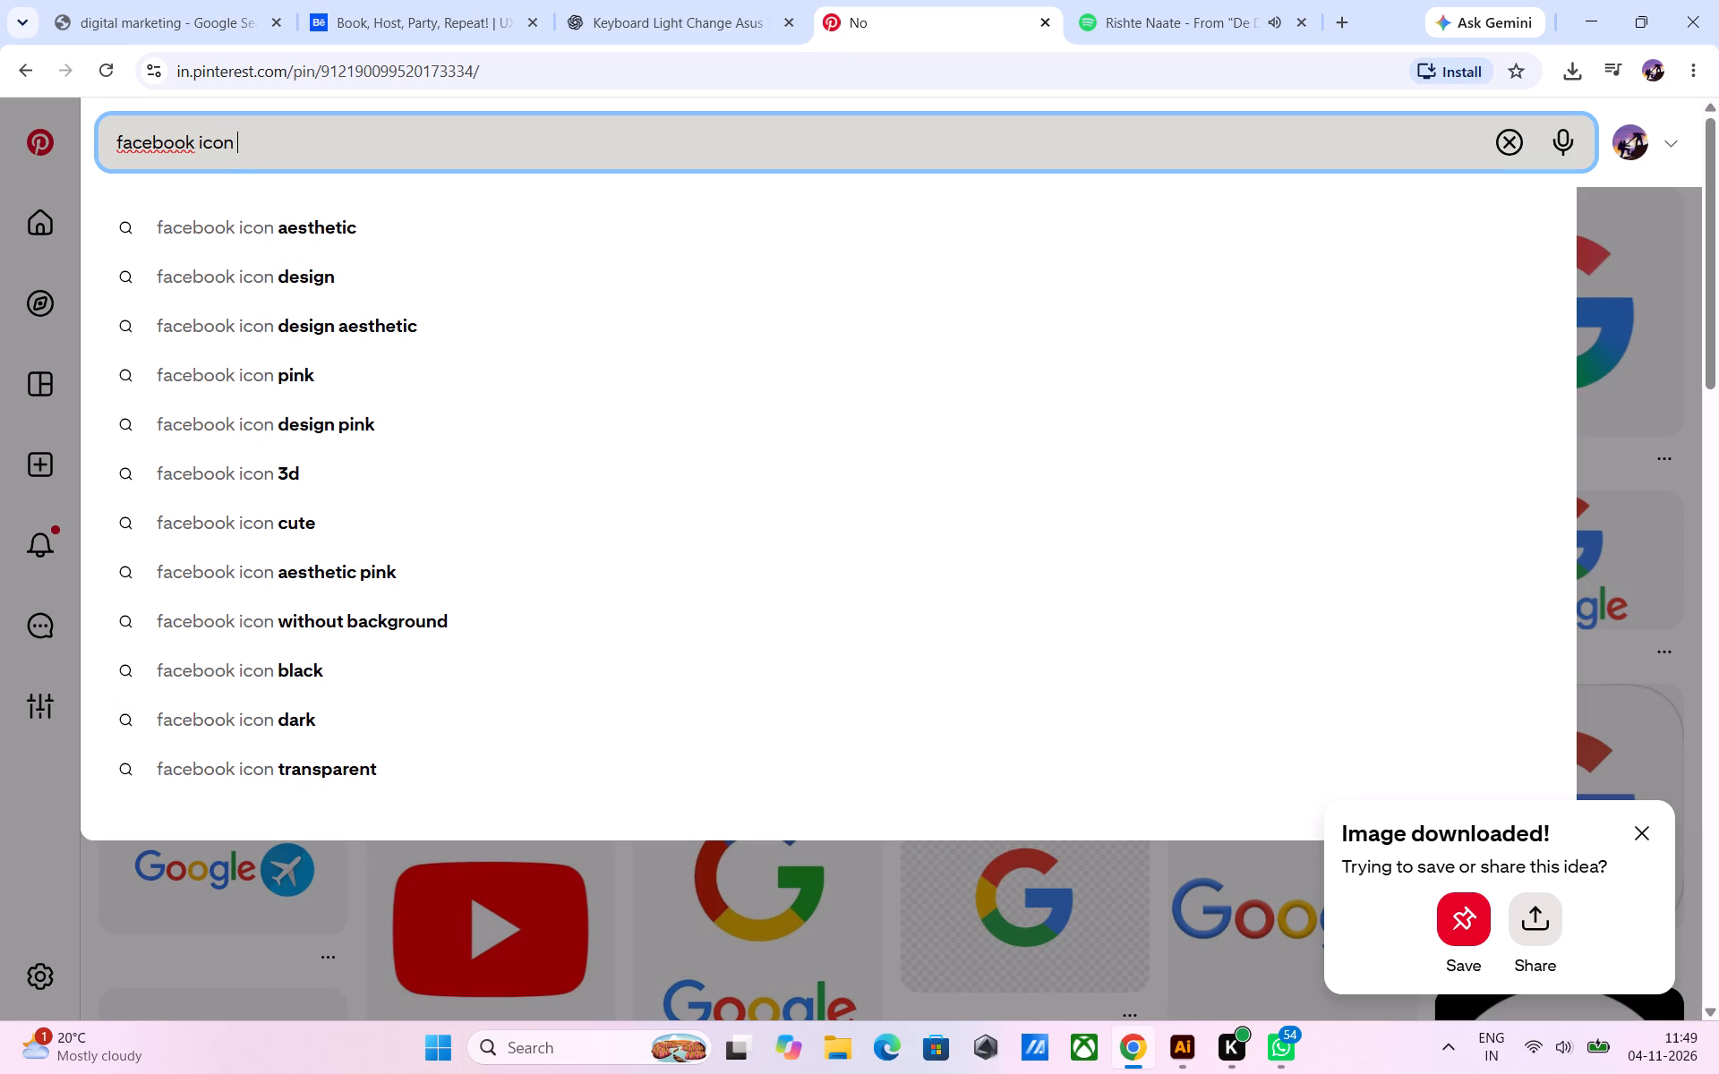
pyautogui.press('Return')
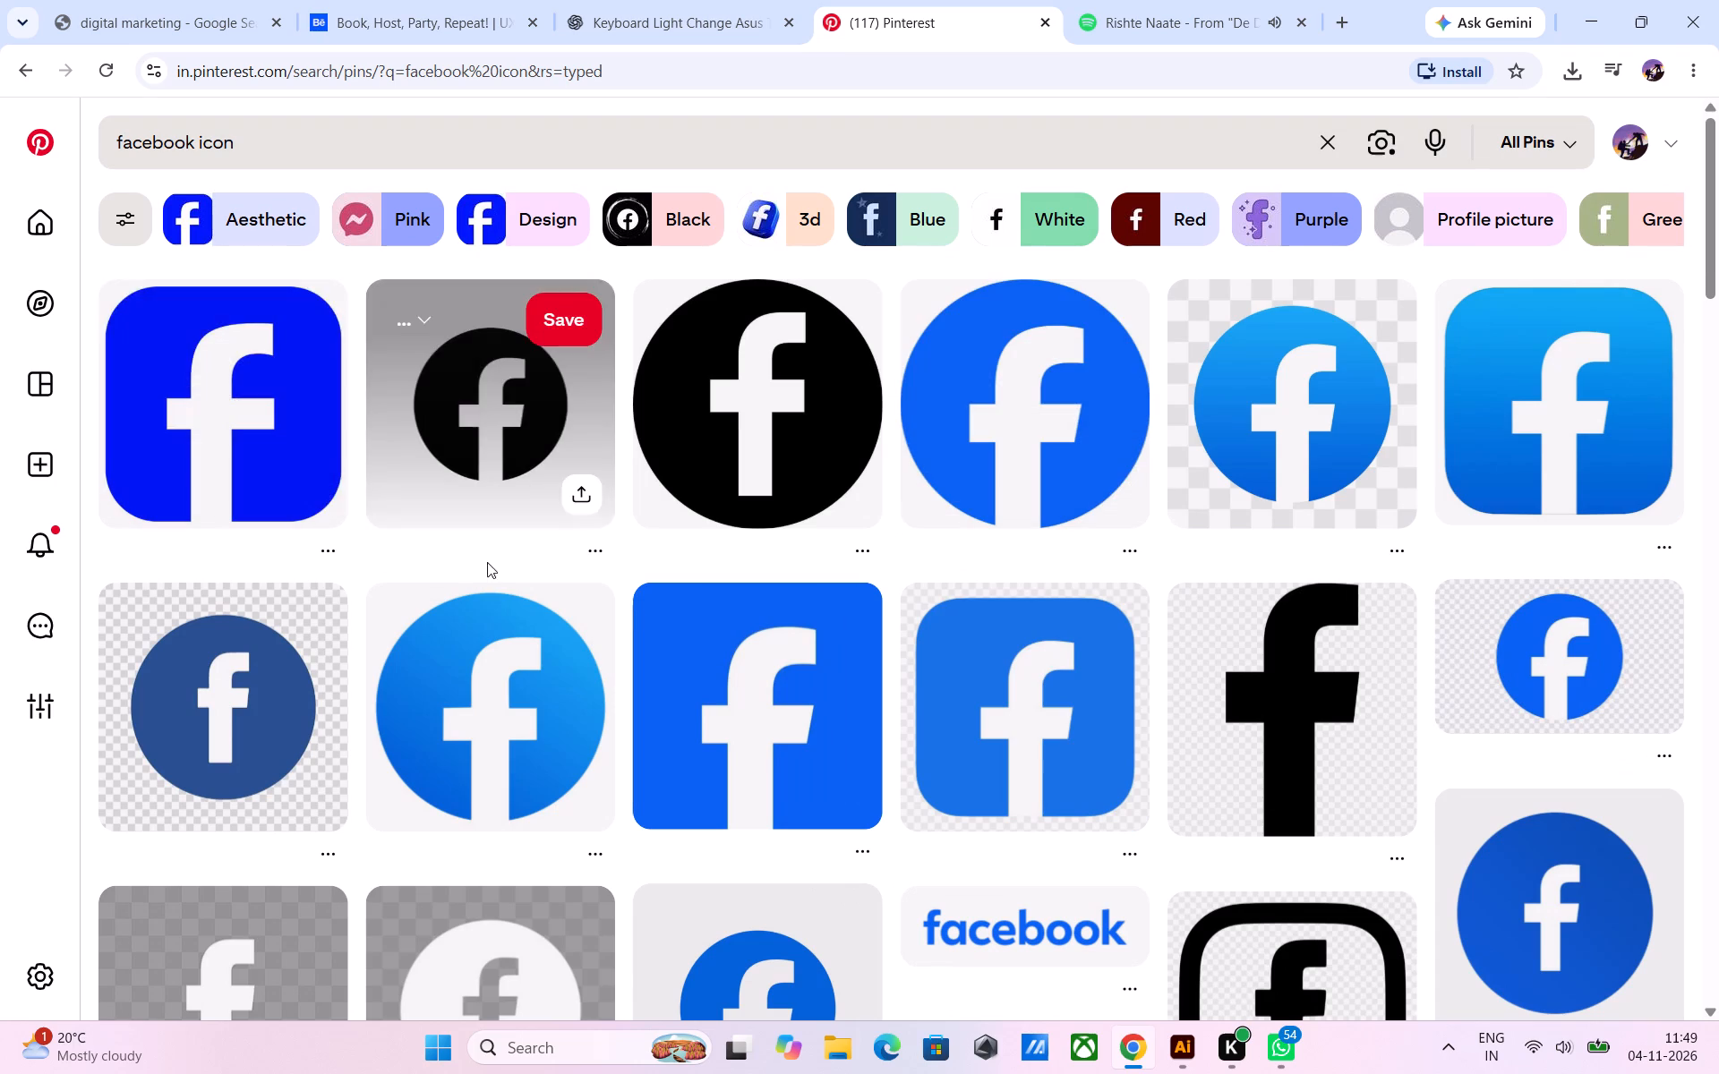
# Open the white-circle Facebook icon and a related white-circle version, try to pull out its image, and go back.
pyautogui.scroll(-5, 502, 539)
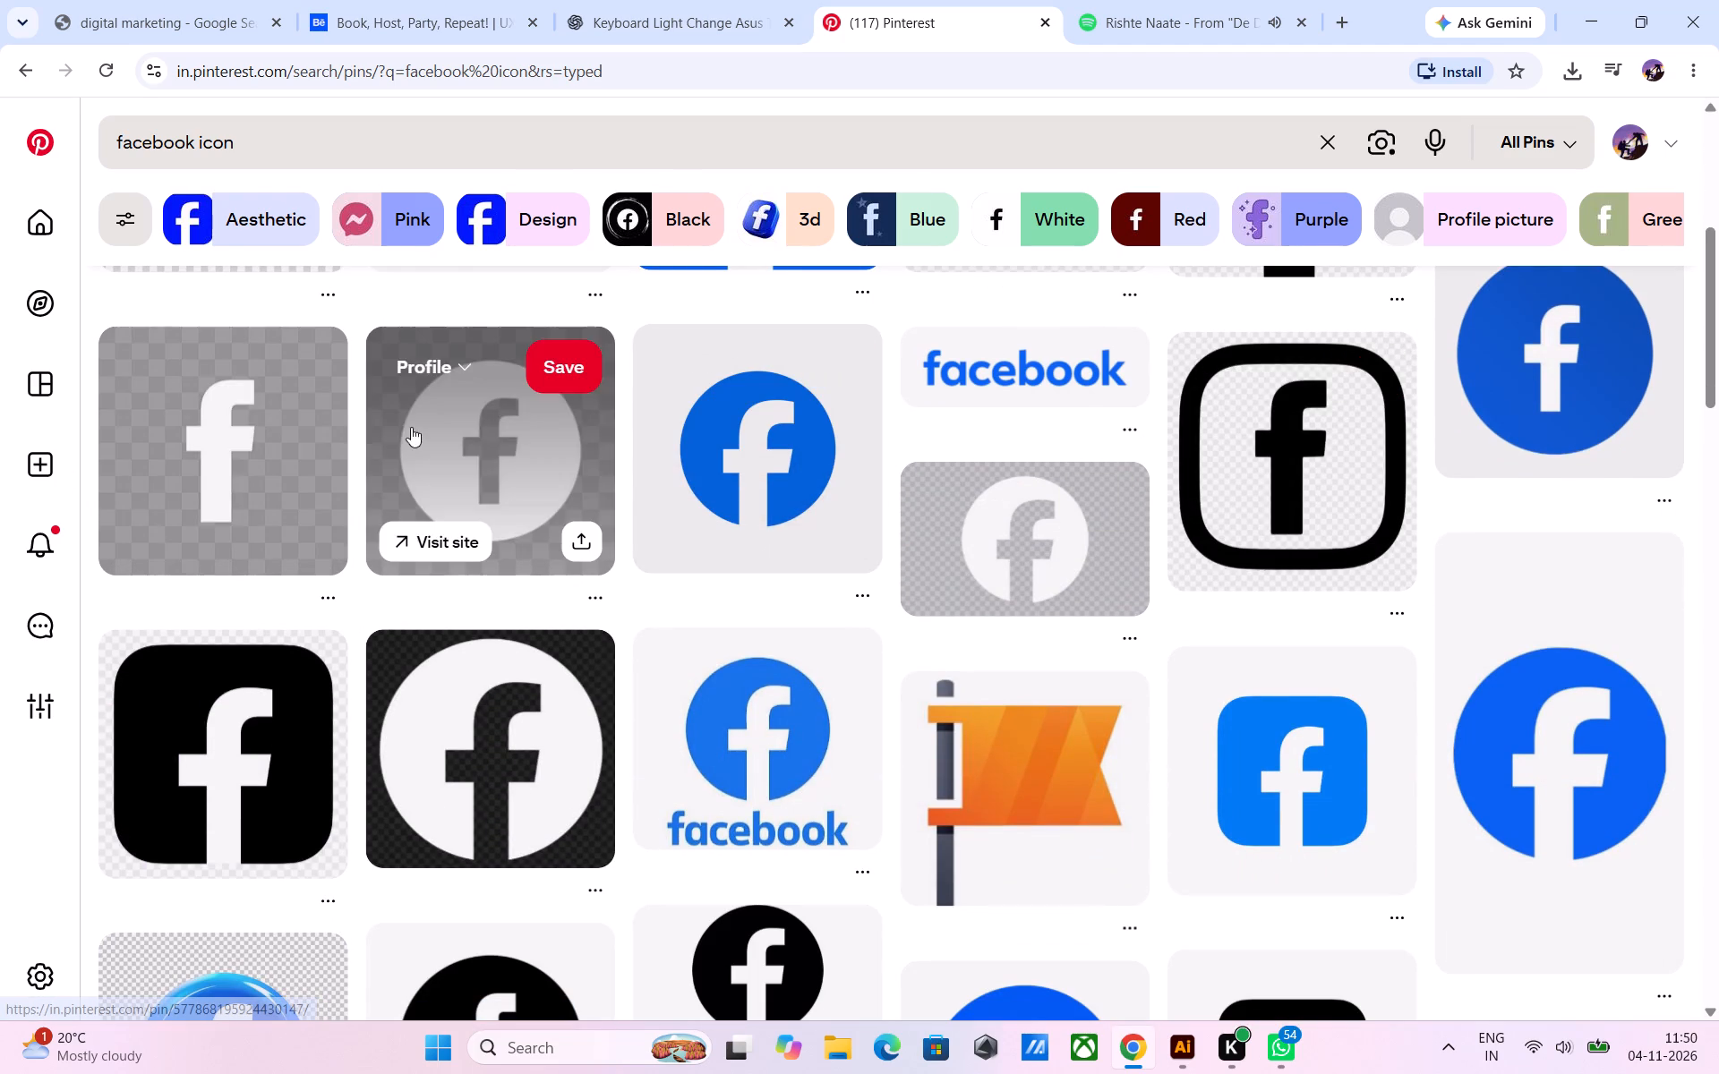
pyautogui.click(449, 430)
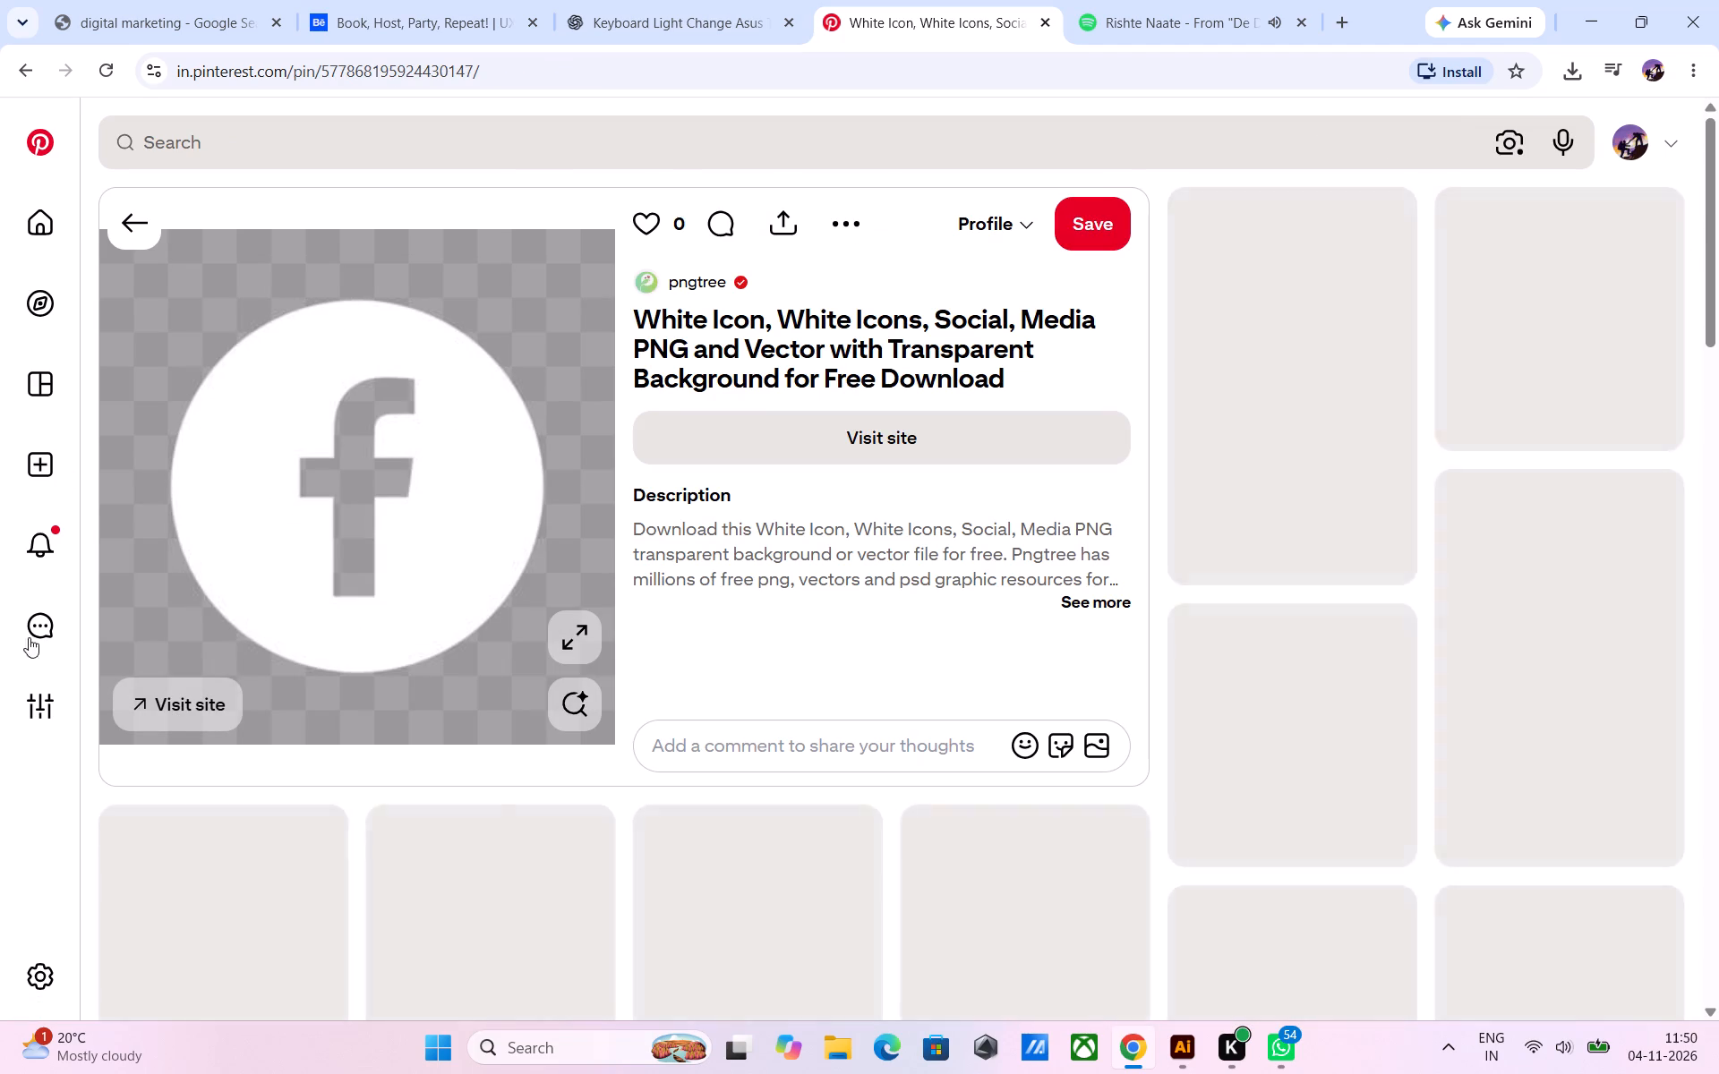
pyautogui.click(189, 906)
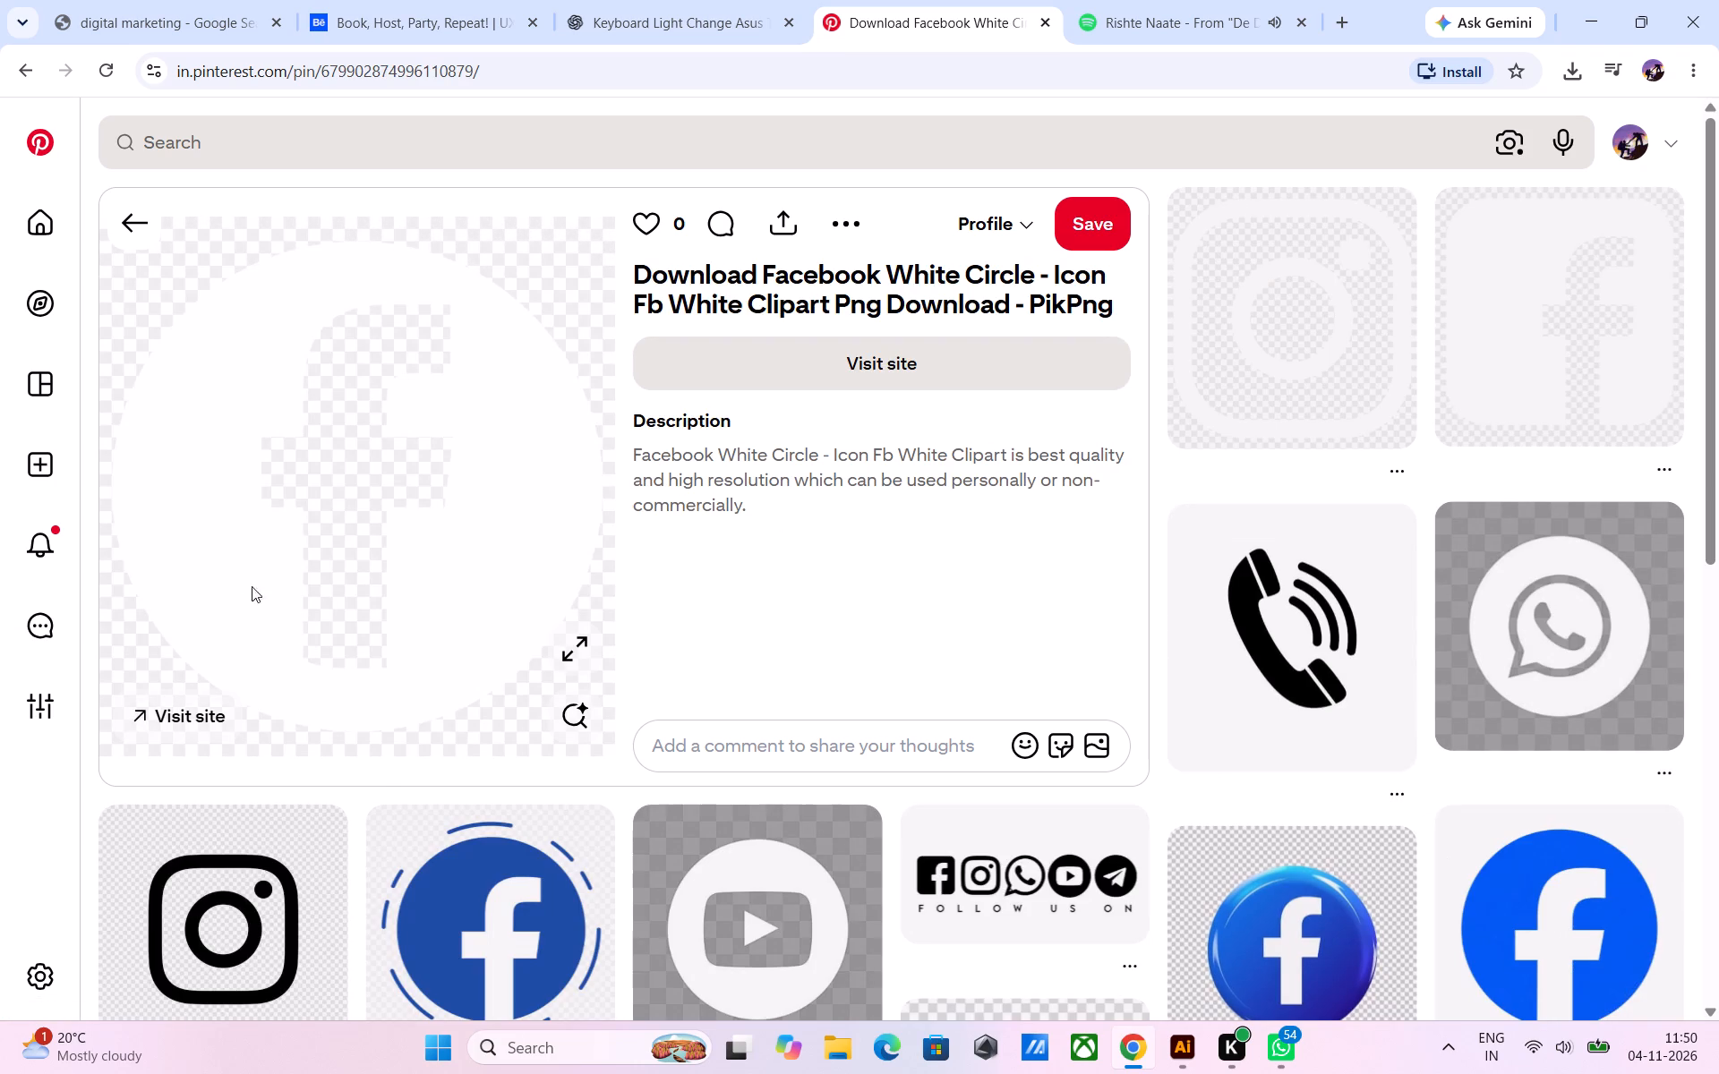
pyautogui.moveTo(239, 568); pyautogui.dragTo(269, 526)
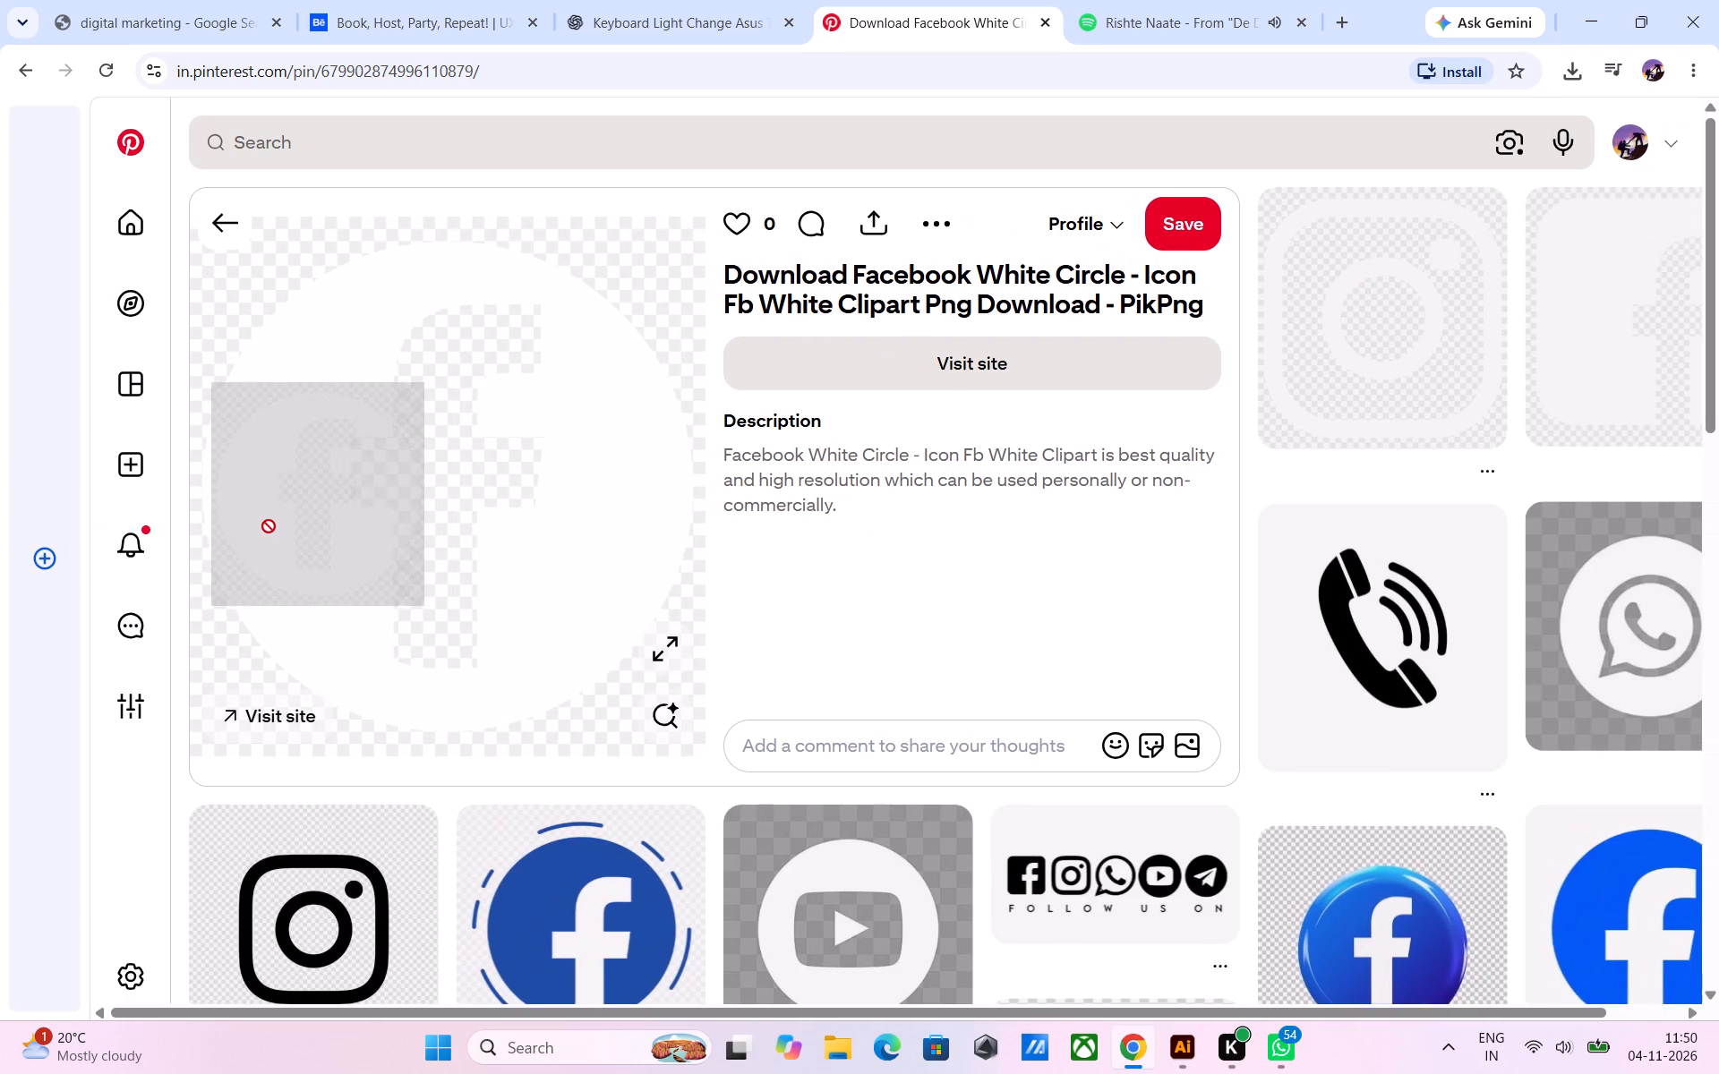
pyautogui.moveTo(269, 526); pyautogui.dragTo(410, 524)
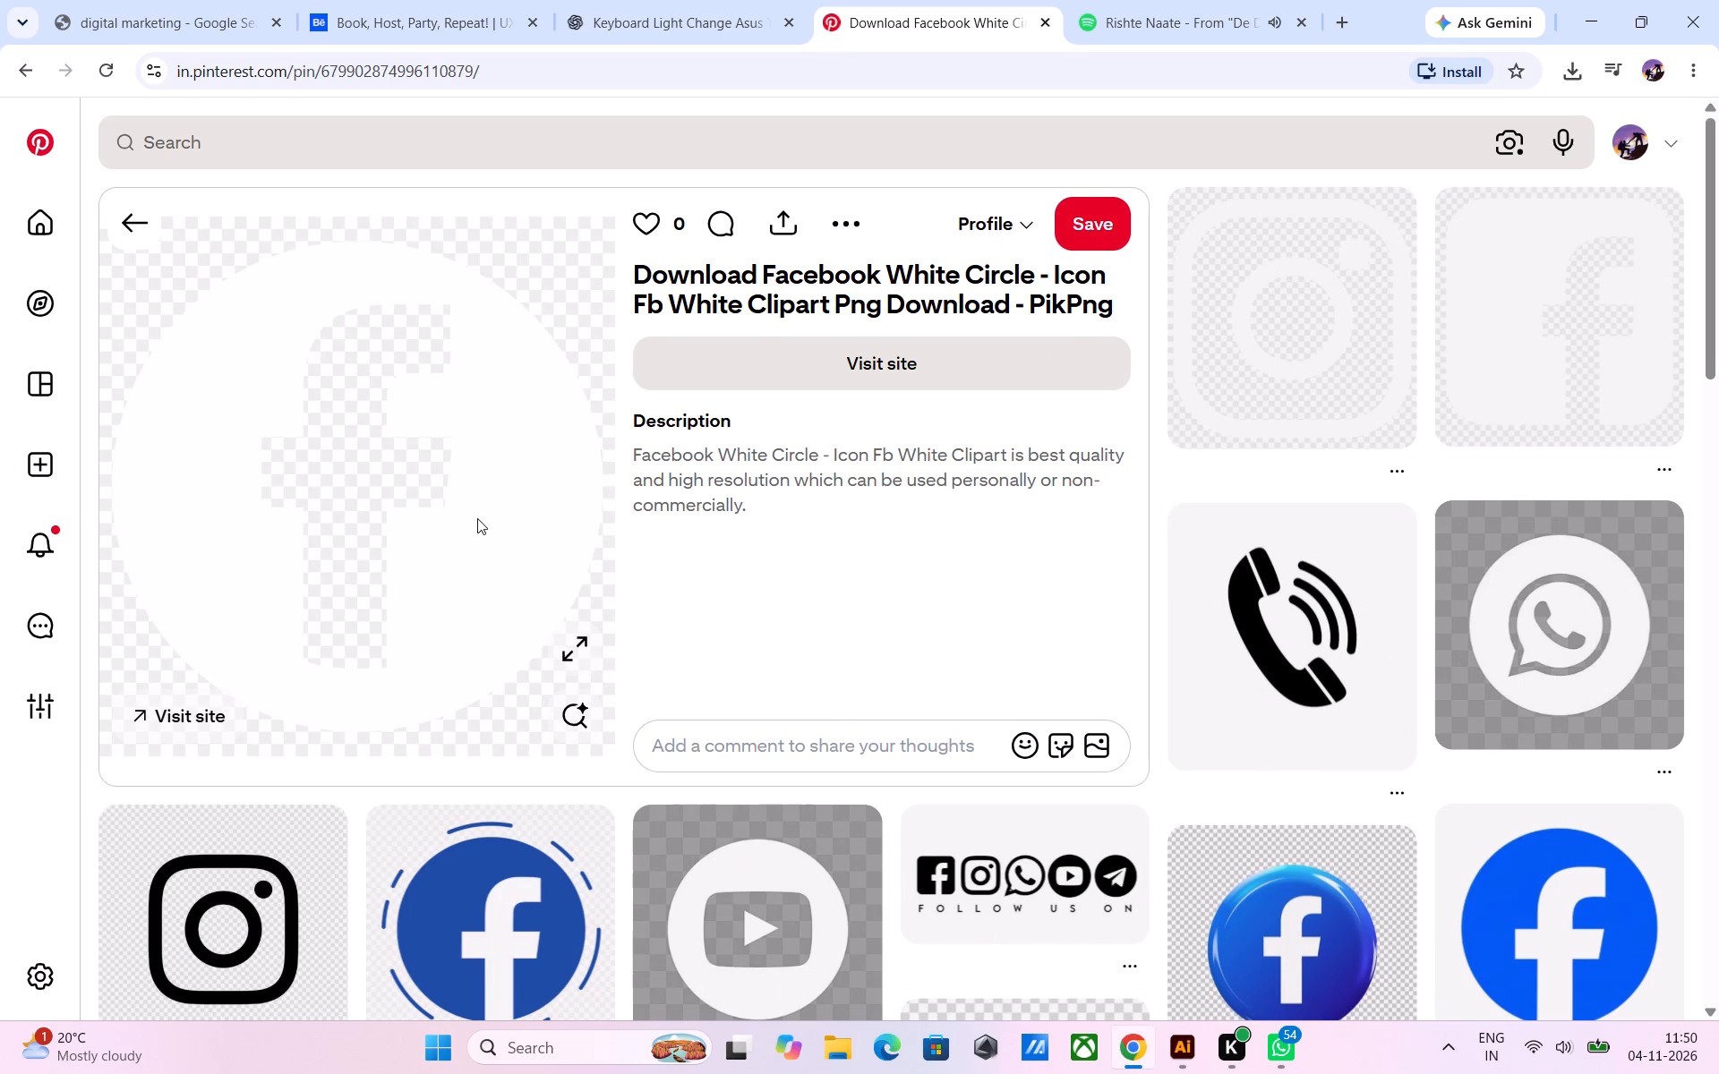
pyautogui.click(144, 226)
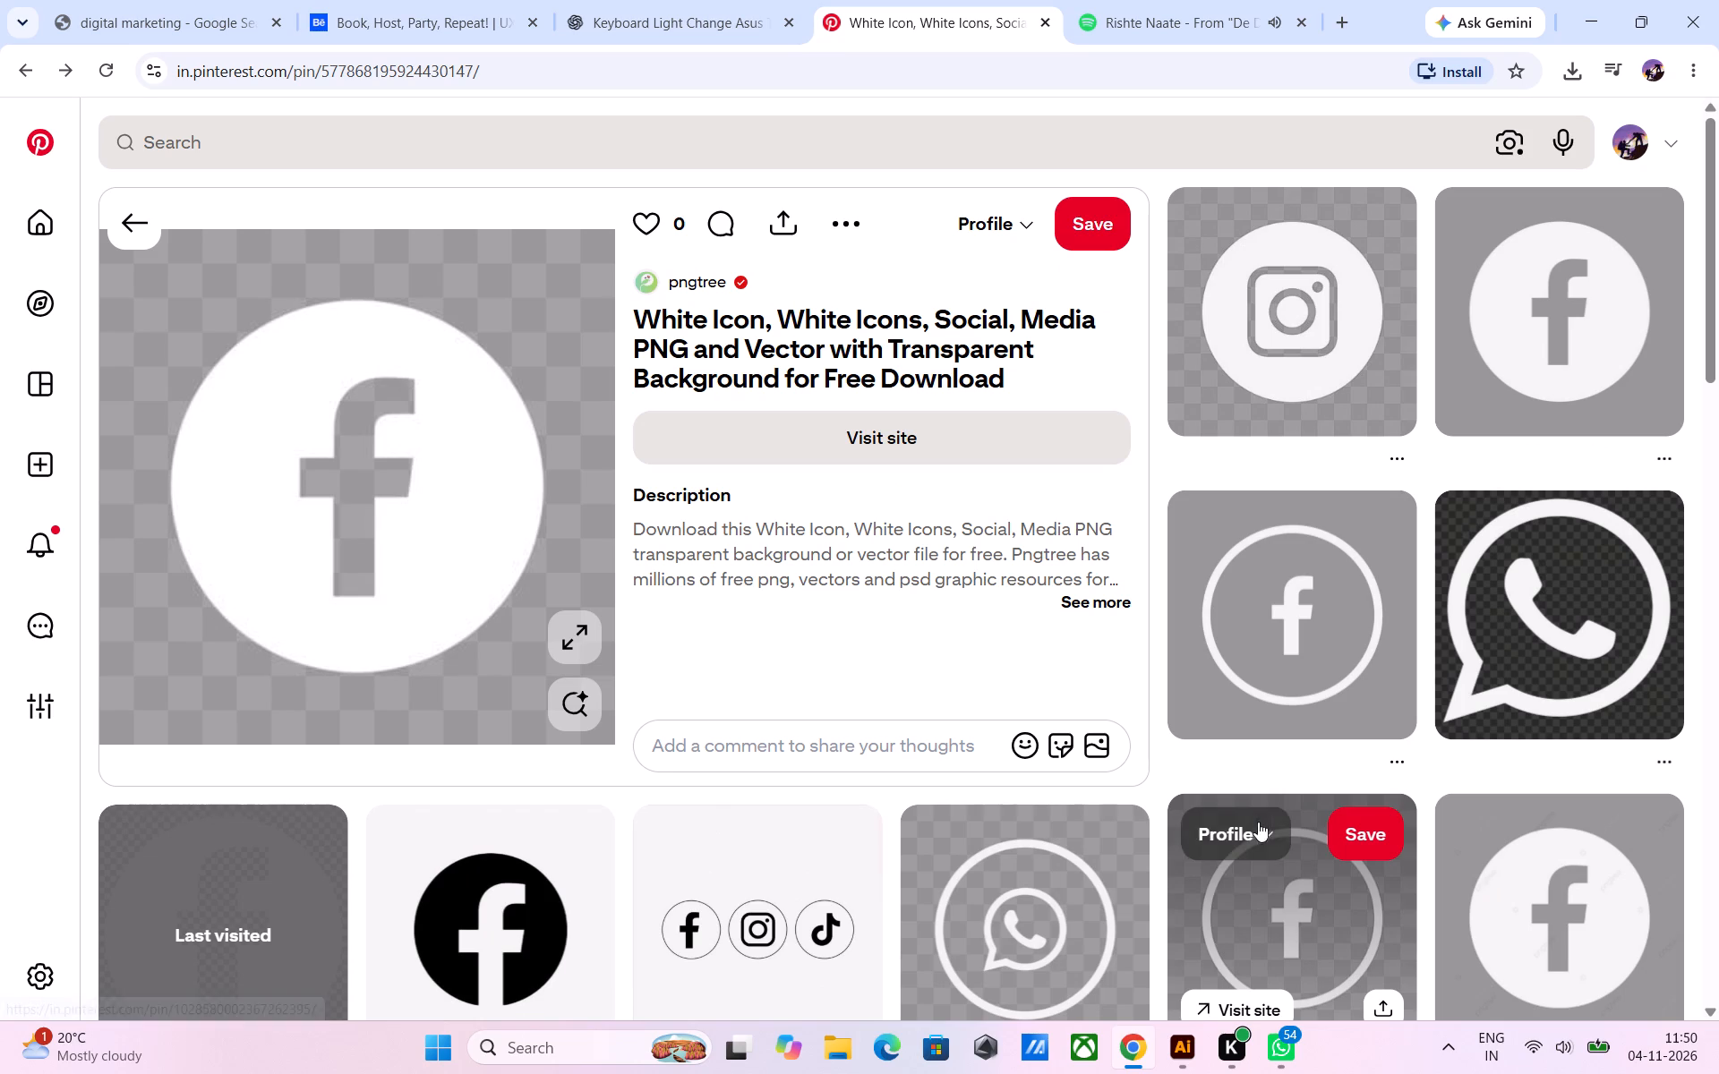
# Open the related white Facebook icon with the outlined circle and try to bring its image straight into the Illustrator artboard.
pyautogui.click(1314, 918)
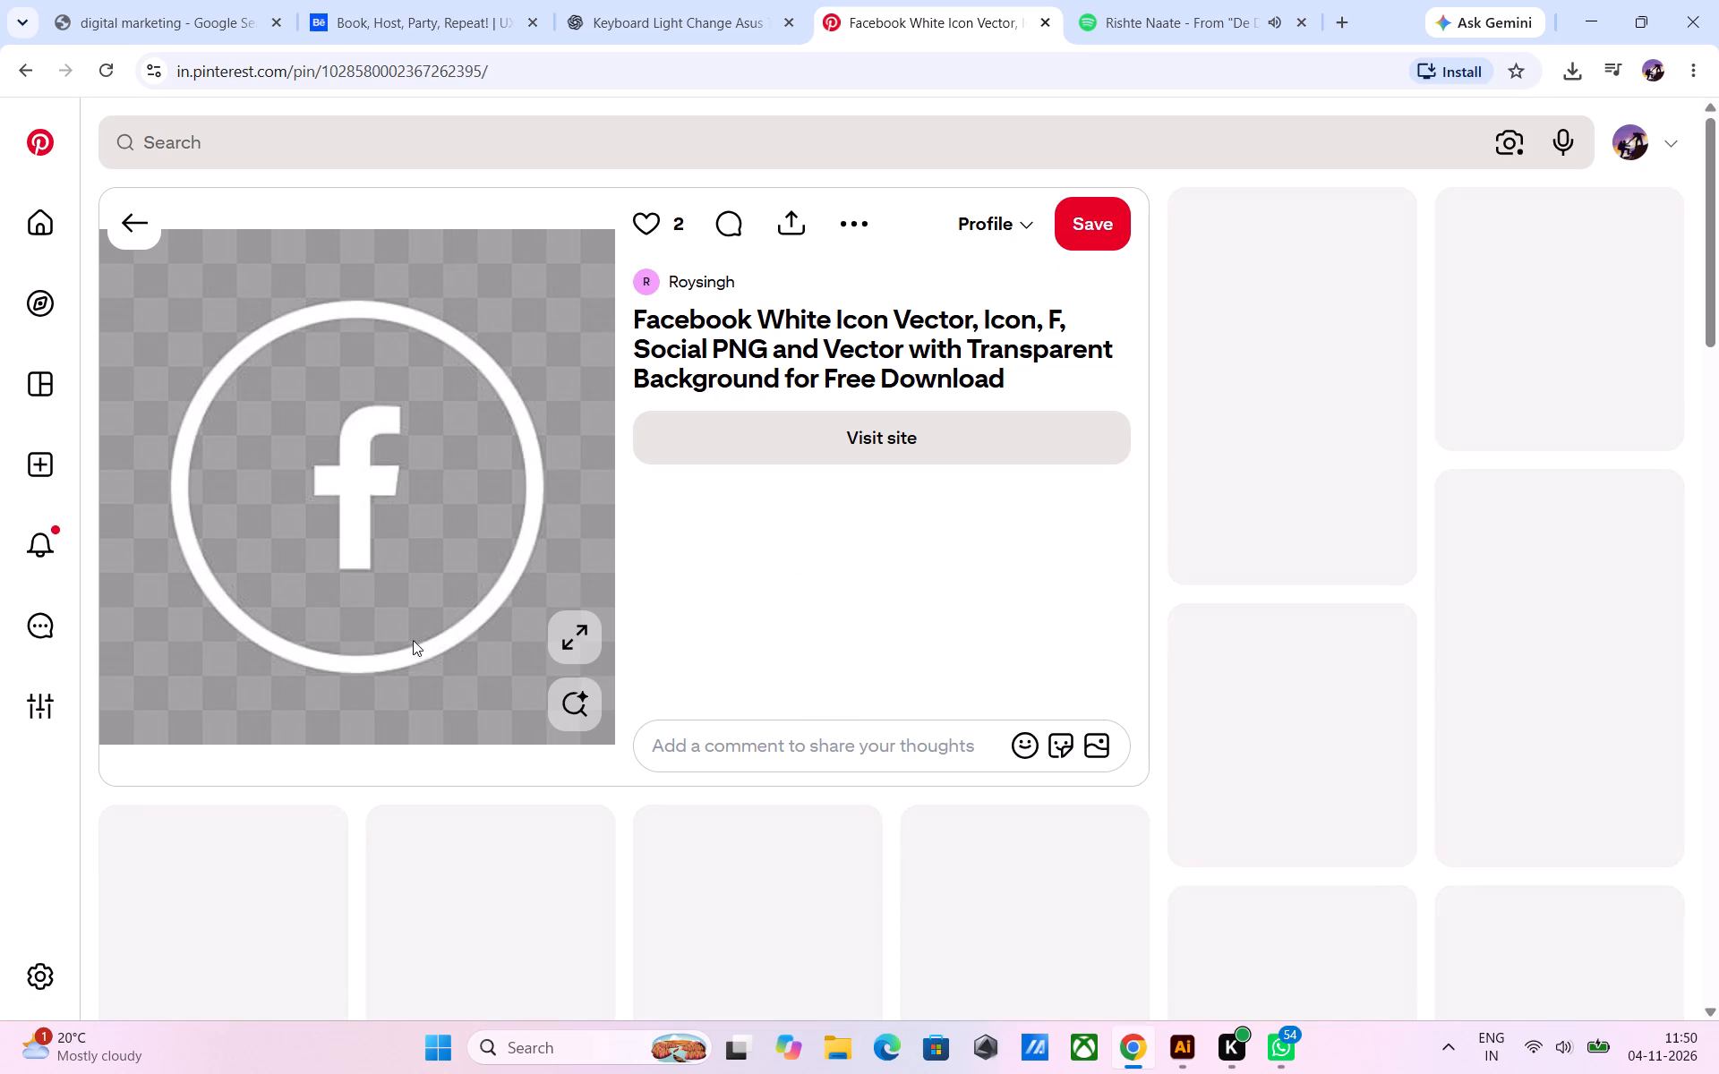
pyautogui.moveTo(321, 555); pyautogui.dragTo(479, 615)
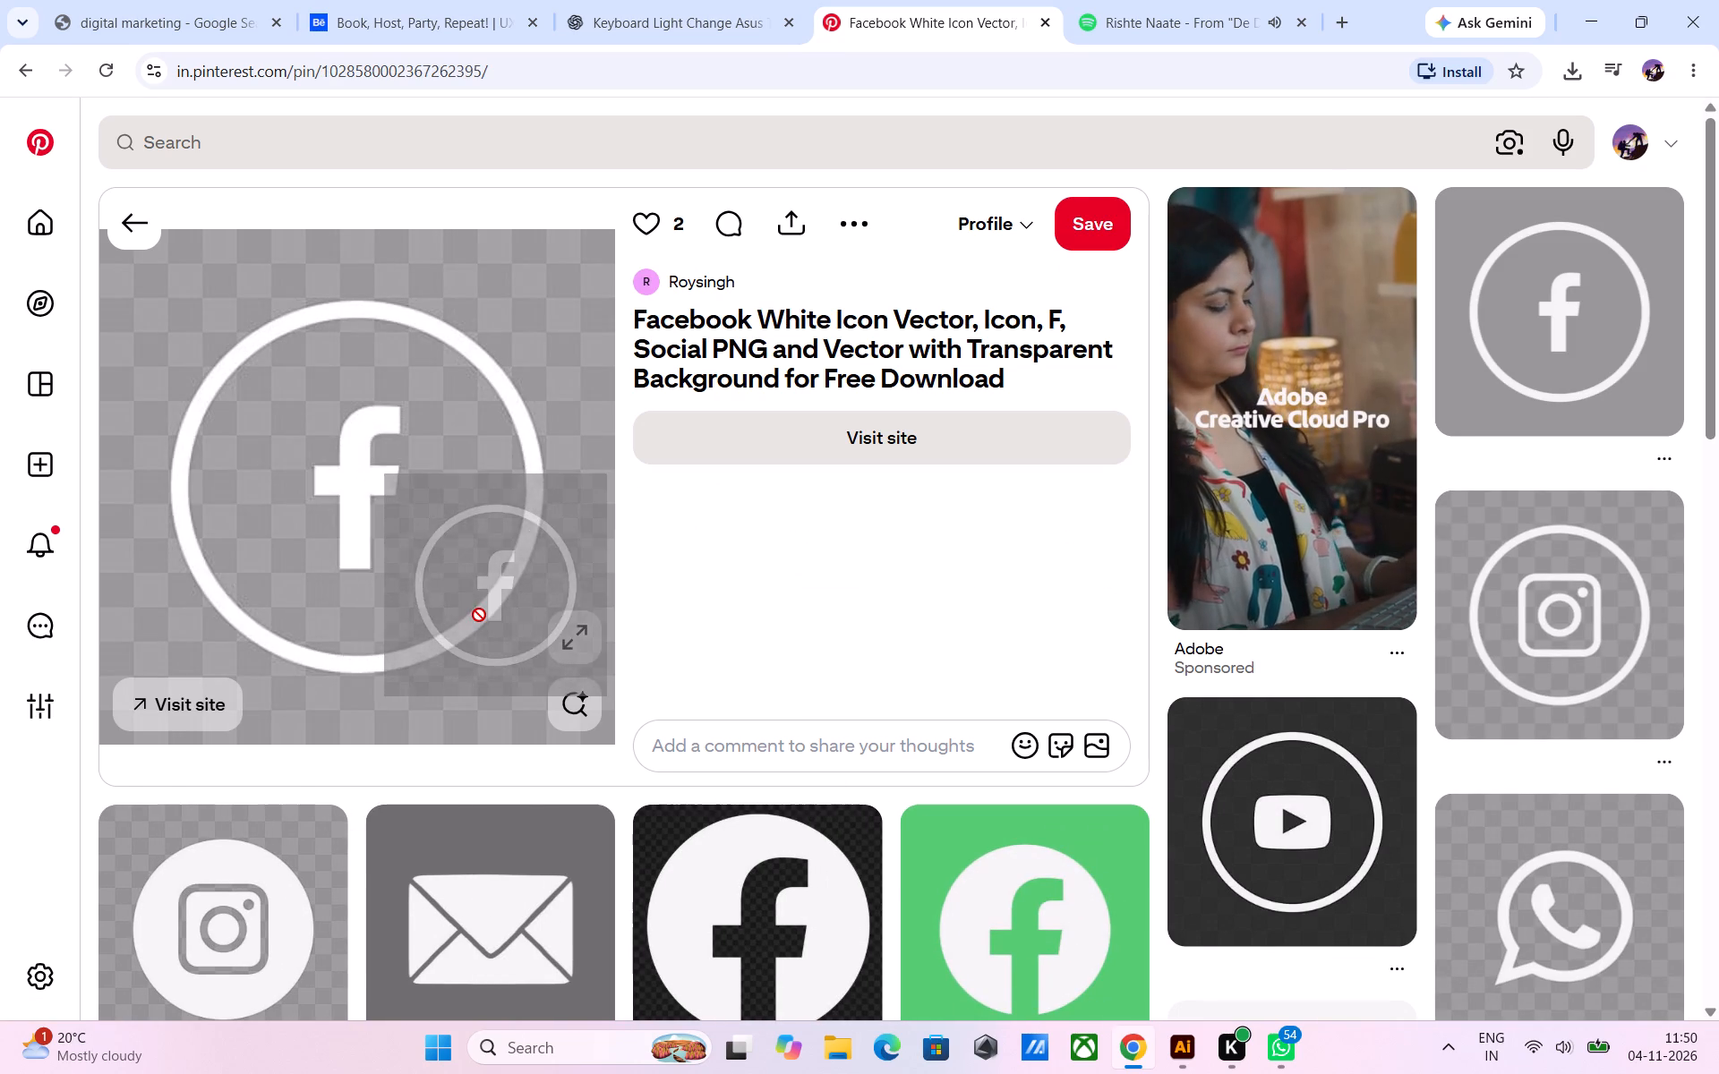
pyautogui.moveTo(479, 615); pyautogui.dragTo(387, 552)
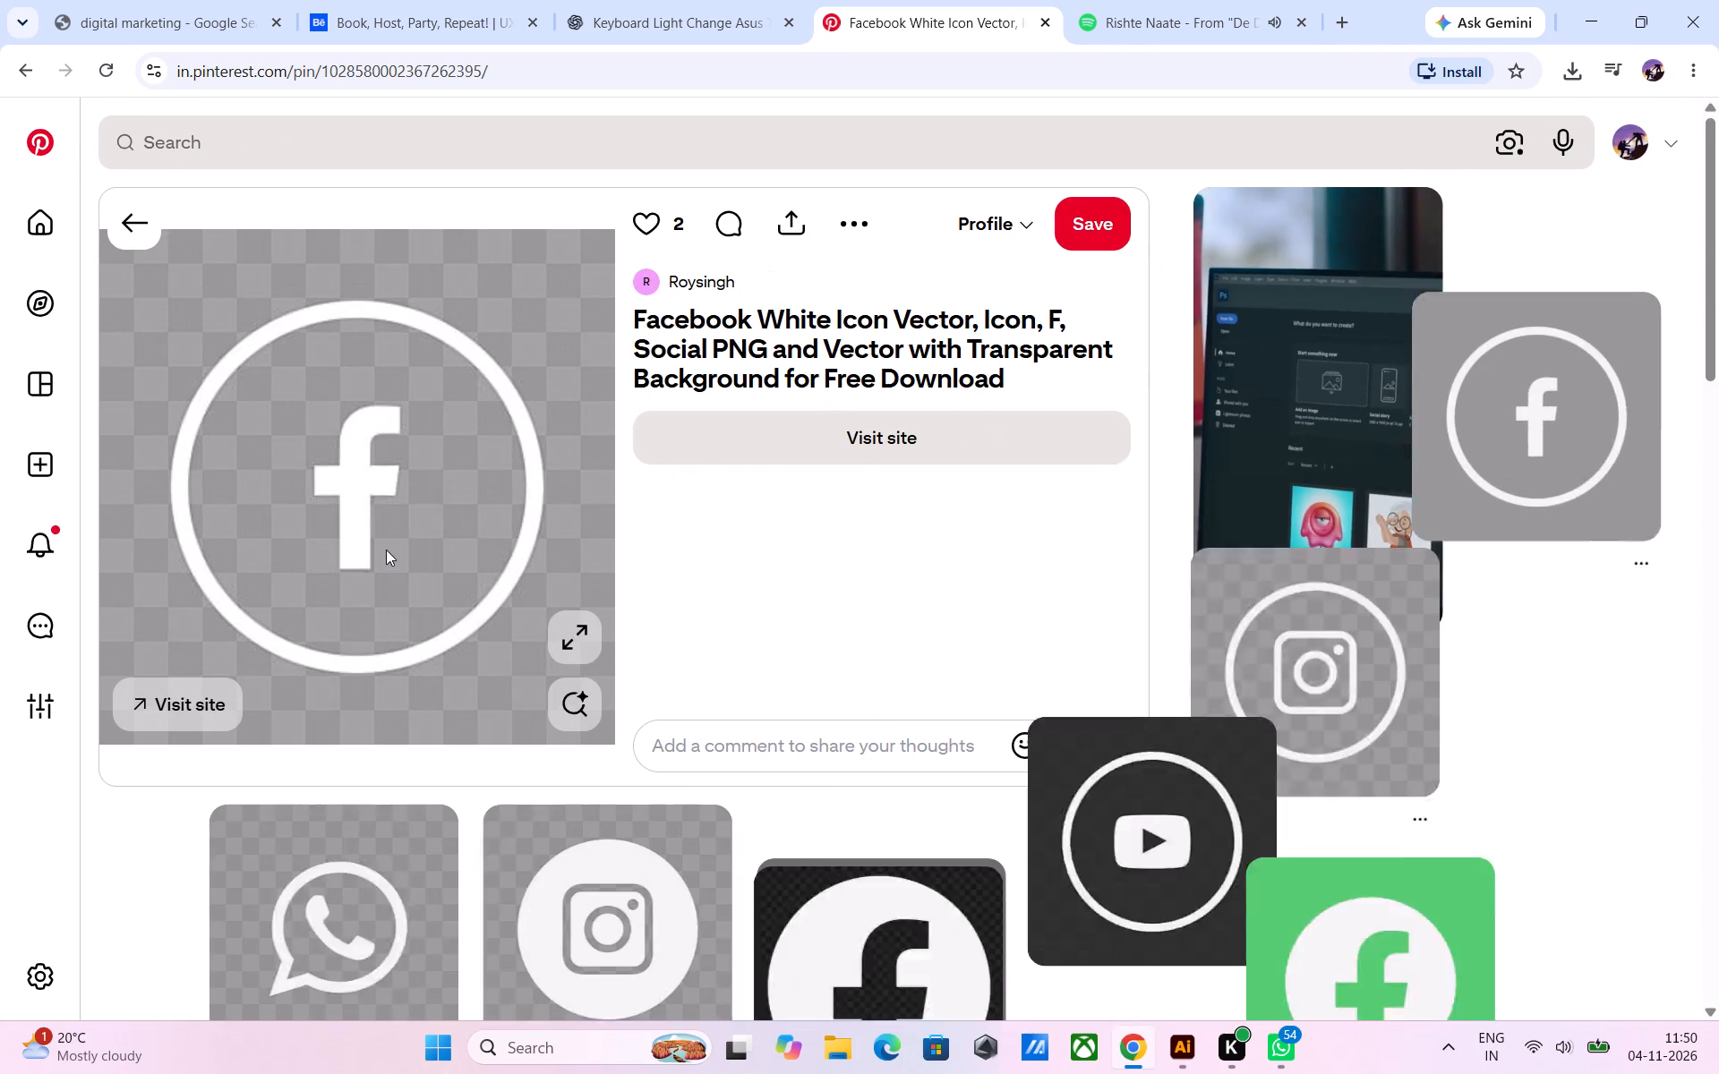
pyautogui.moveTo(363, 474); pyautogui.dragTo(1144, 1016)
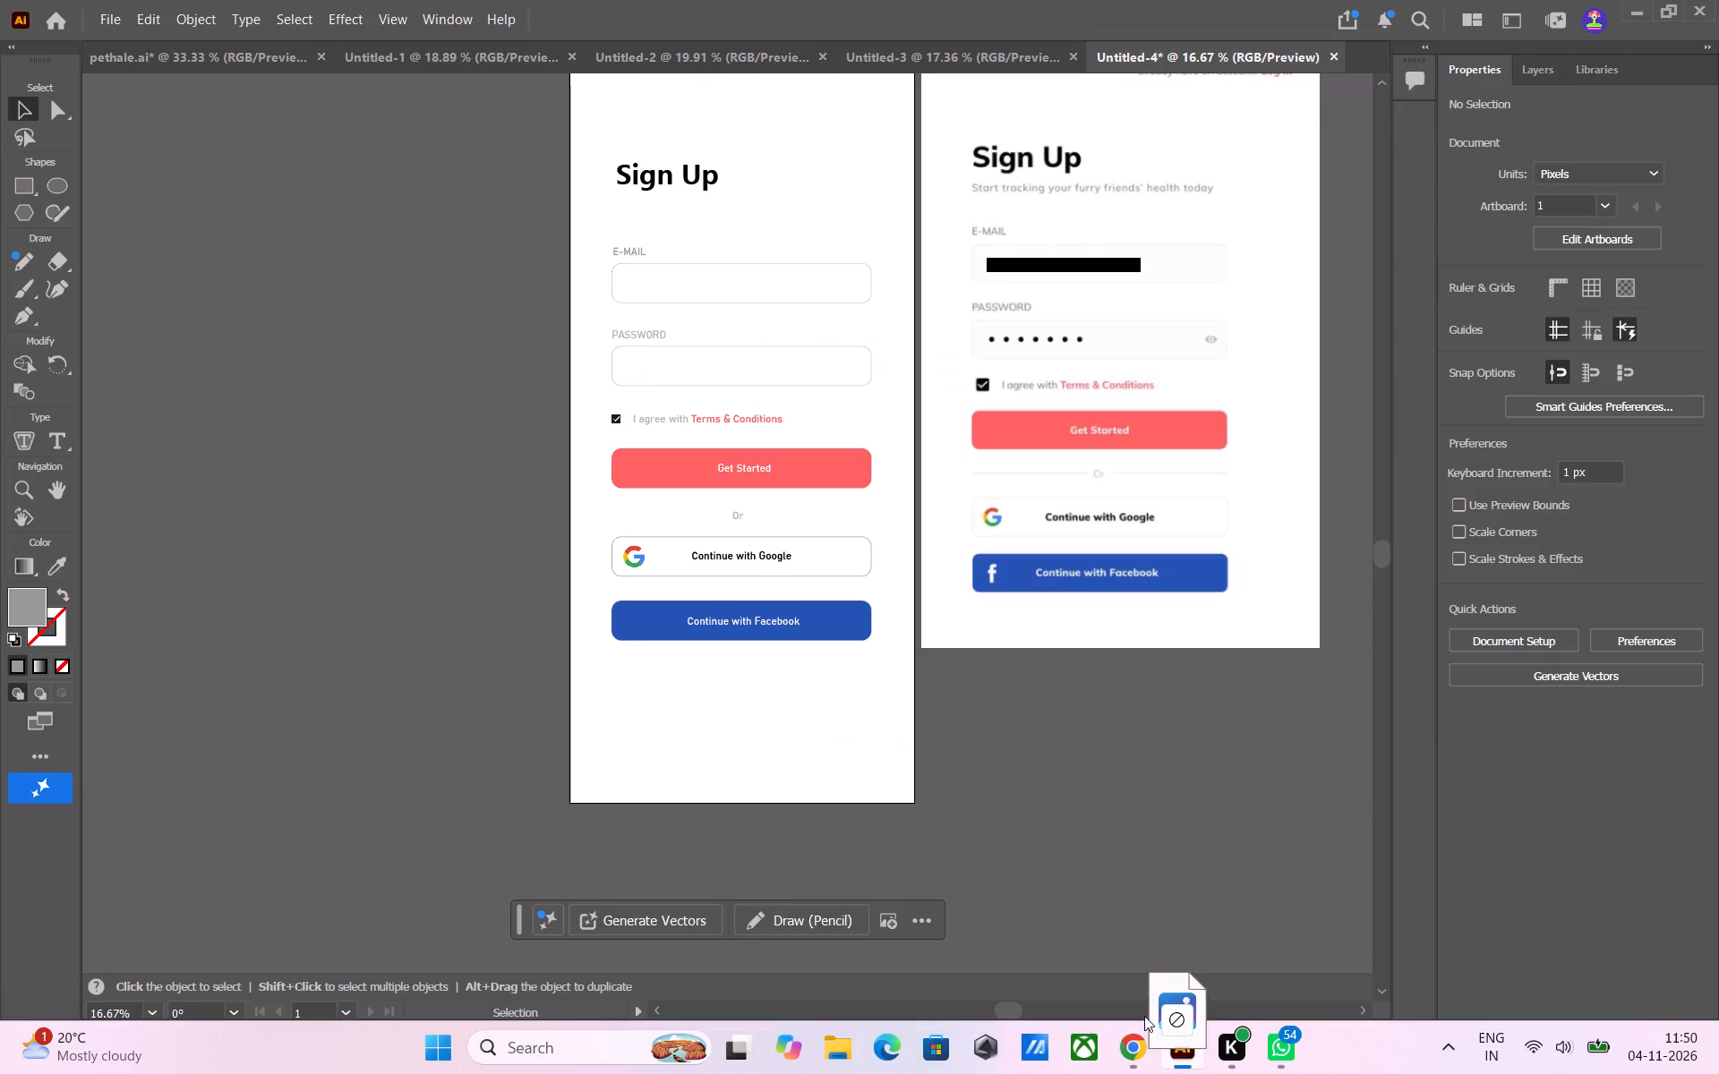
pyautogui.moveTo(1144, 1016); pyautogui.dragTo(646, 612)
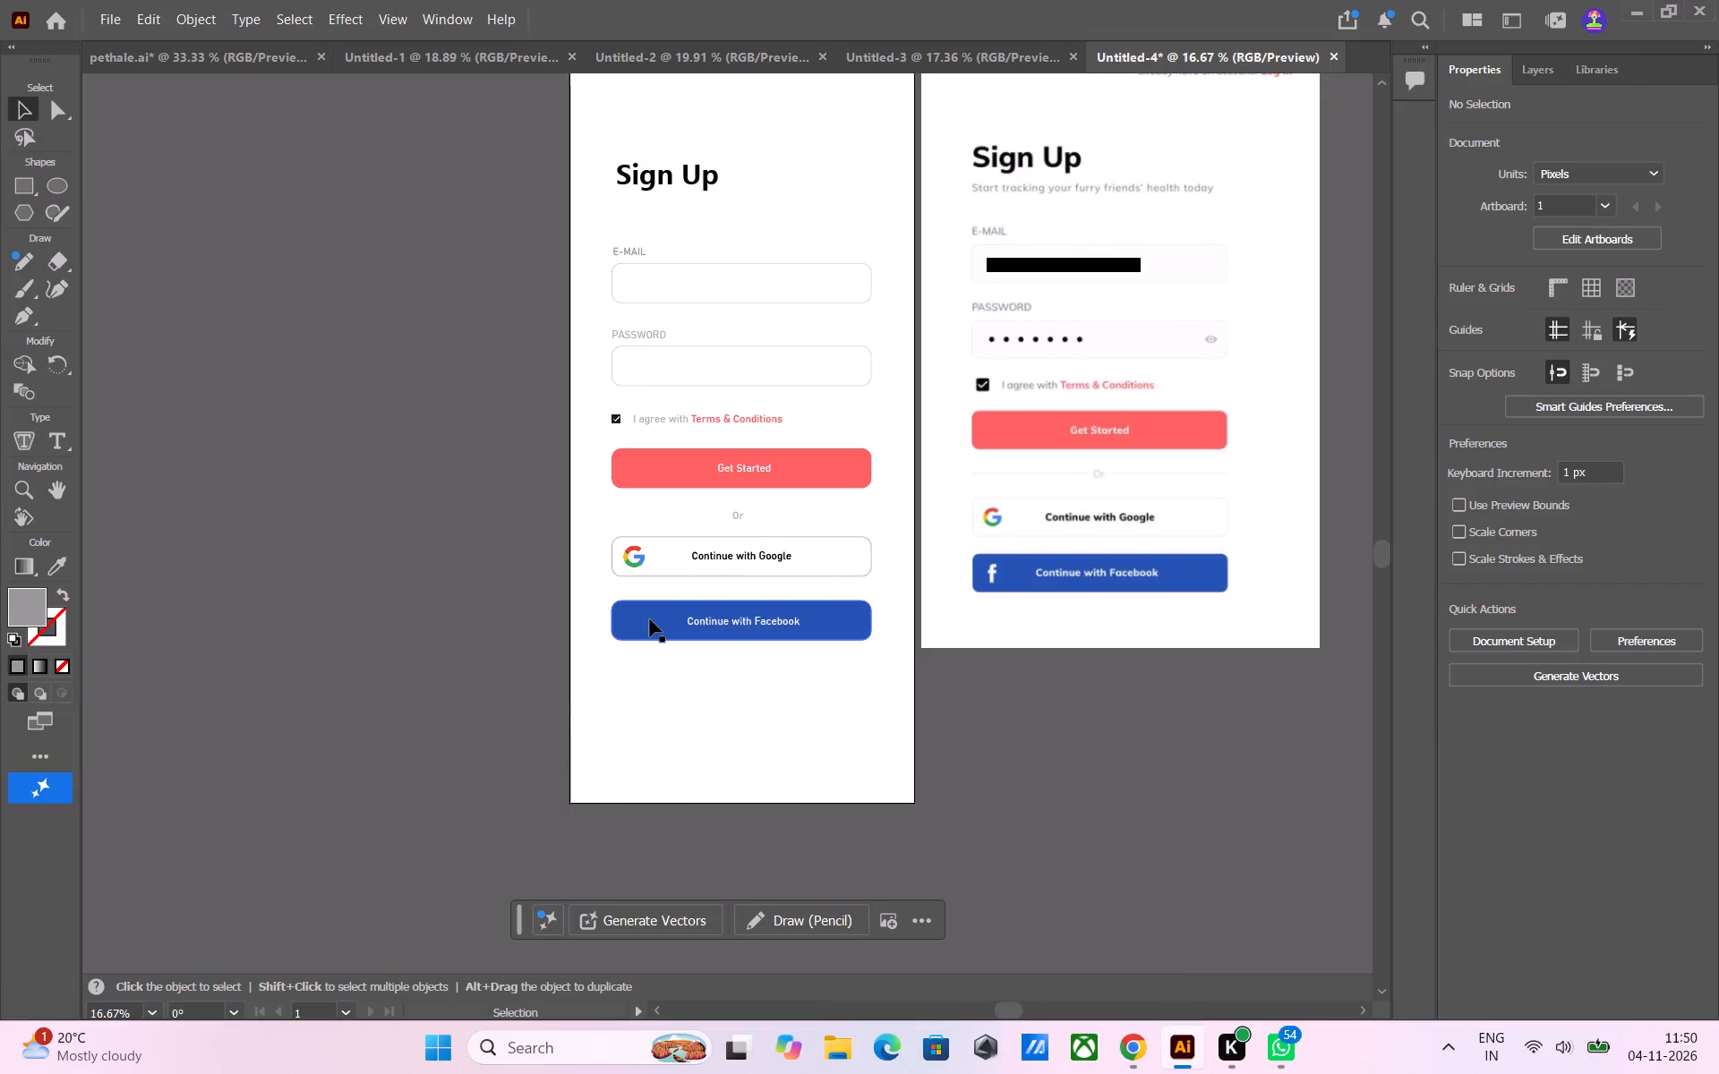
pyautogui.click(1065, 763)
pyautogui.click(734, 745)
# Return to Pinterest's facebook icon results, open the plain blue square logo with the white f, and download its image.
pyautogui.click(1142, 1048)
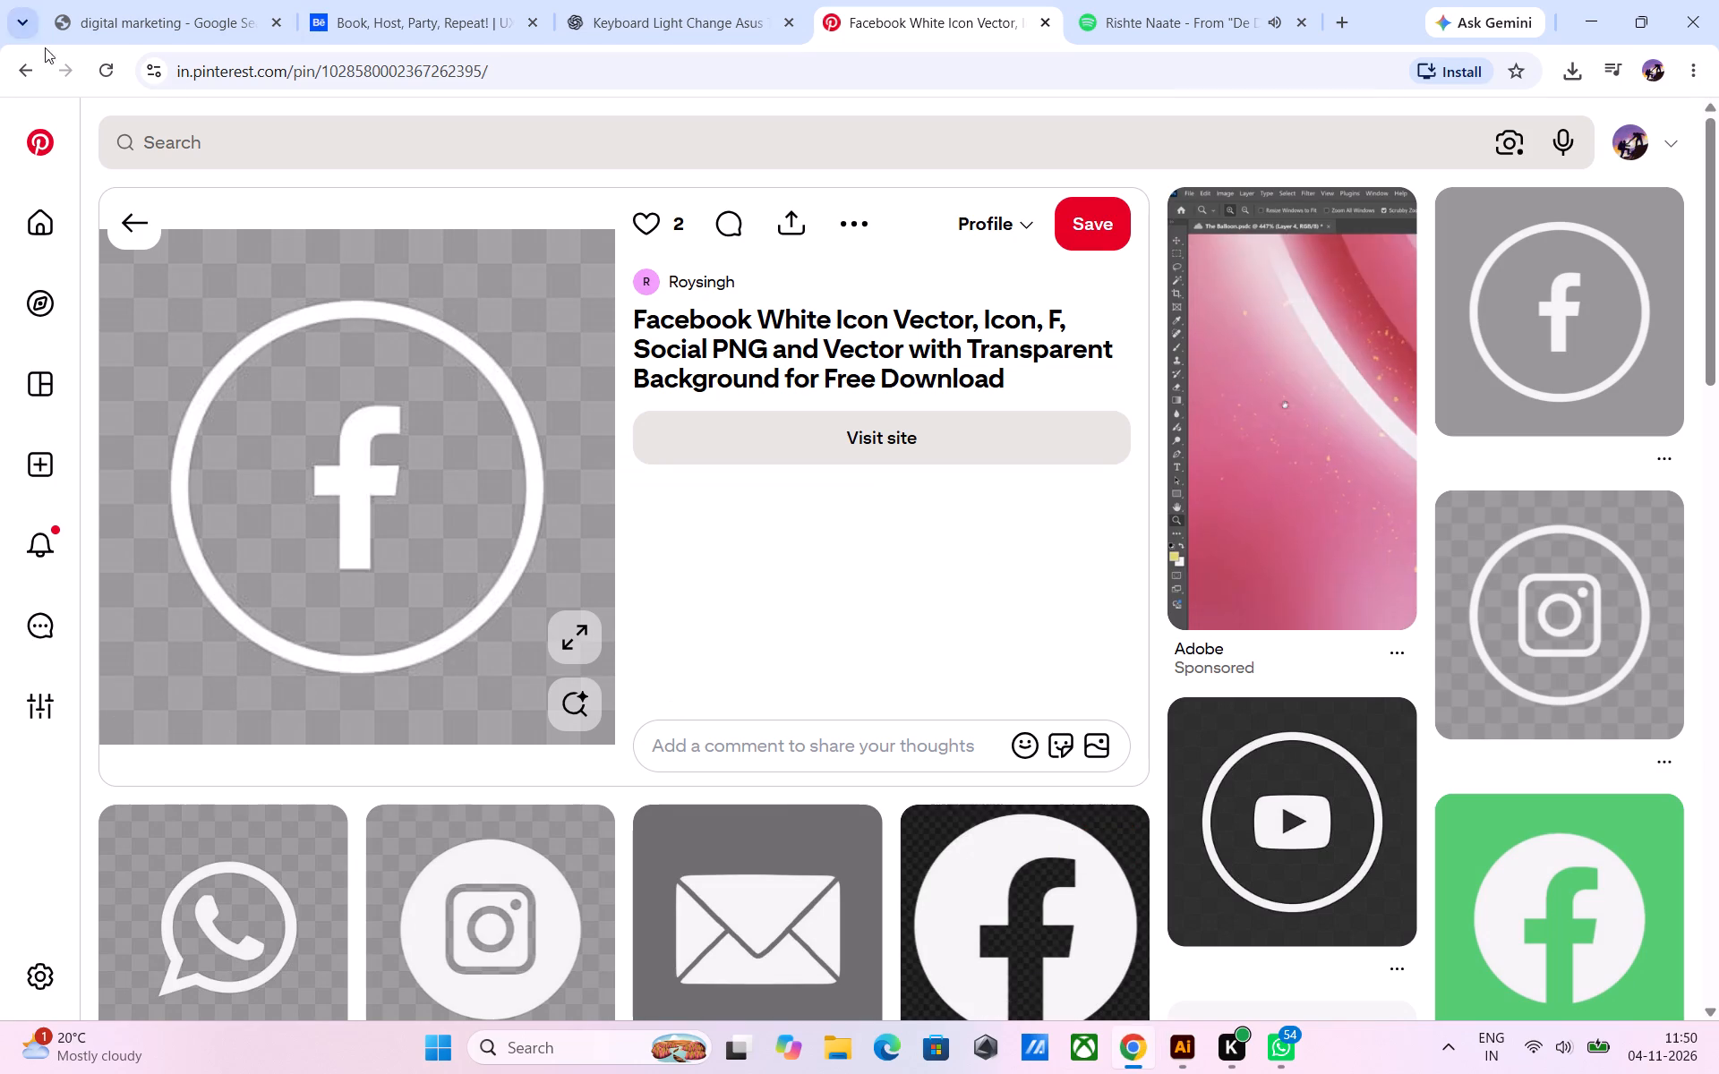
pyautogui.click(148, 226)
pyautogui.click(148, 226)
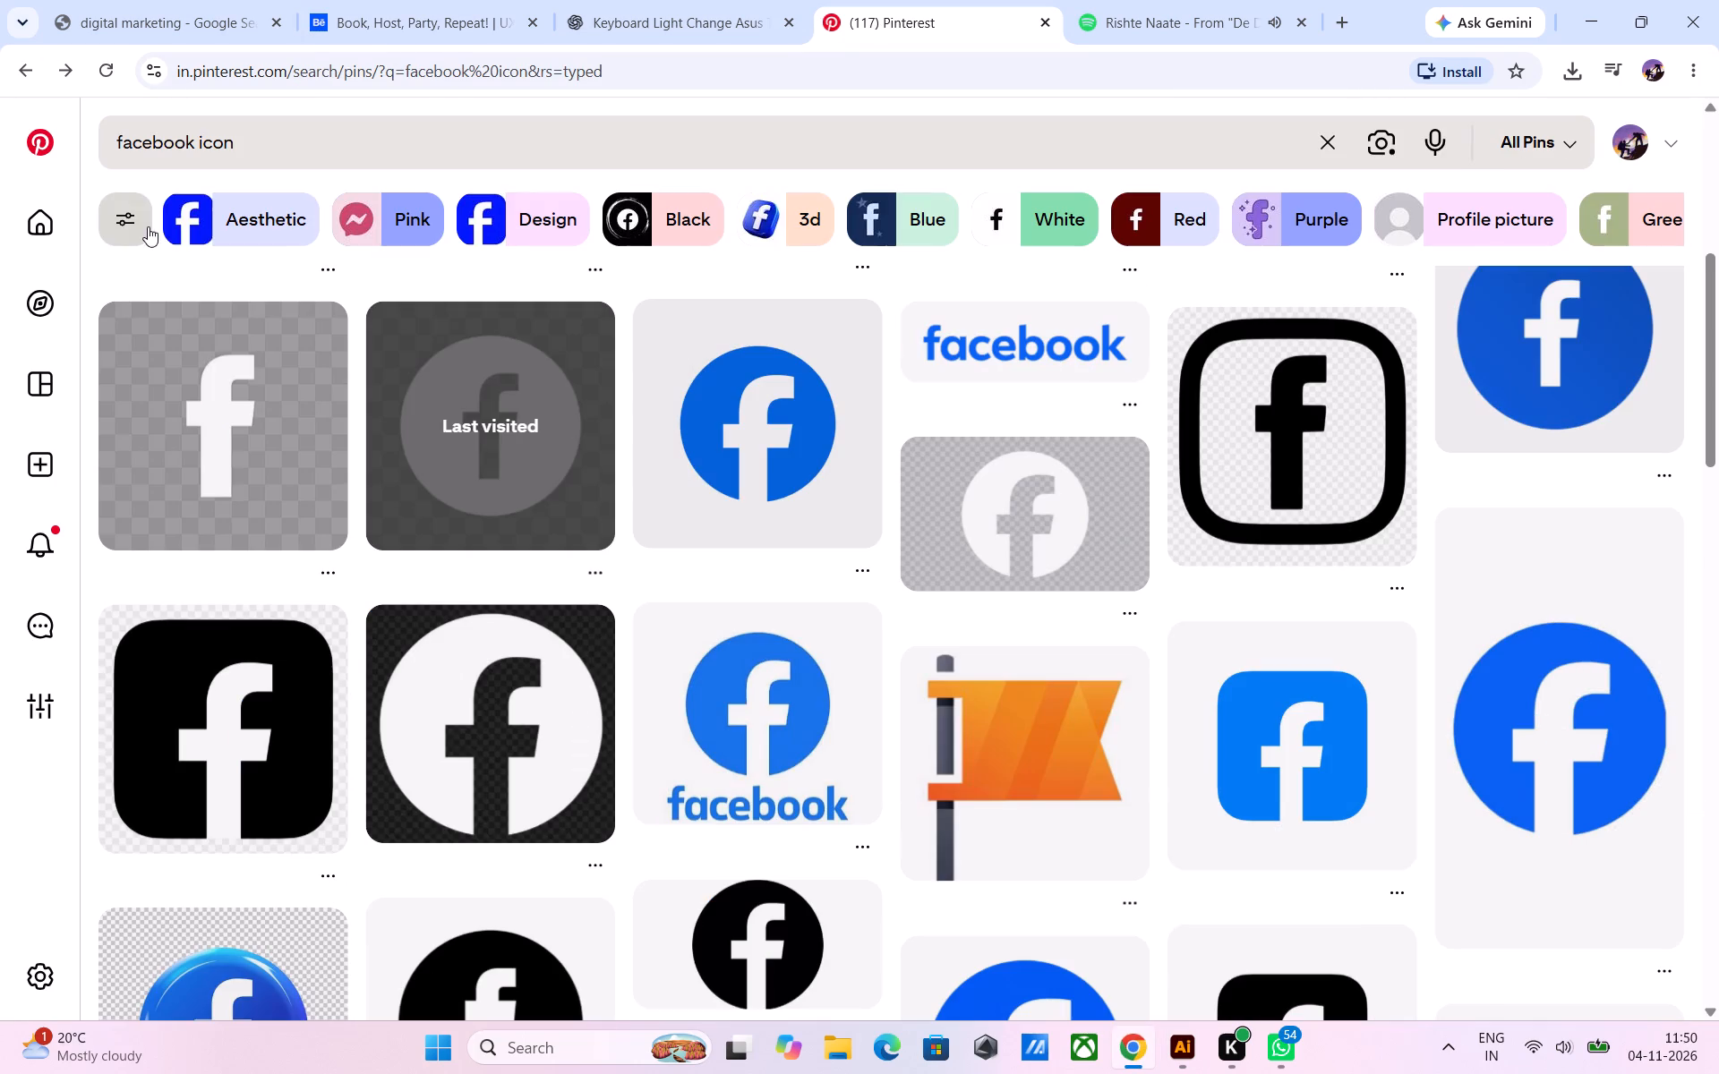
pyautogui.scroll(-5, 680, 532)
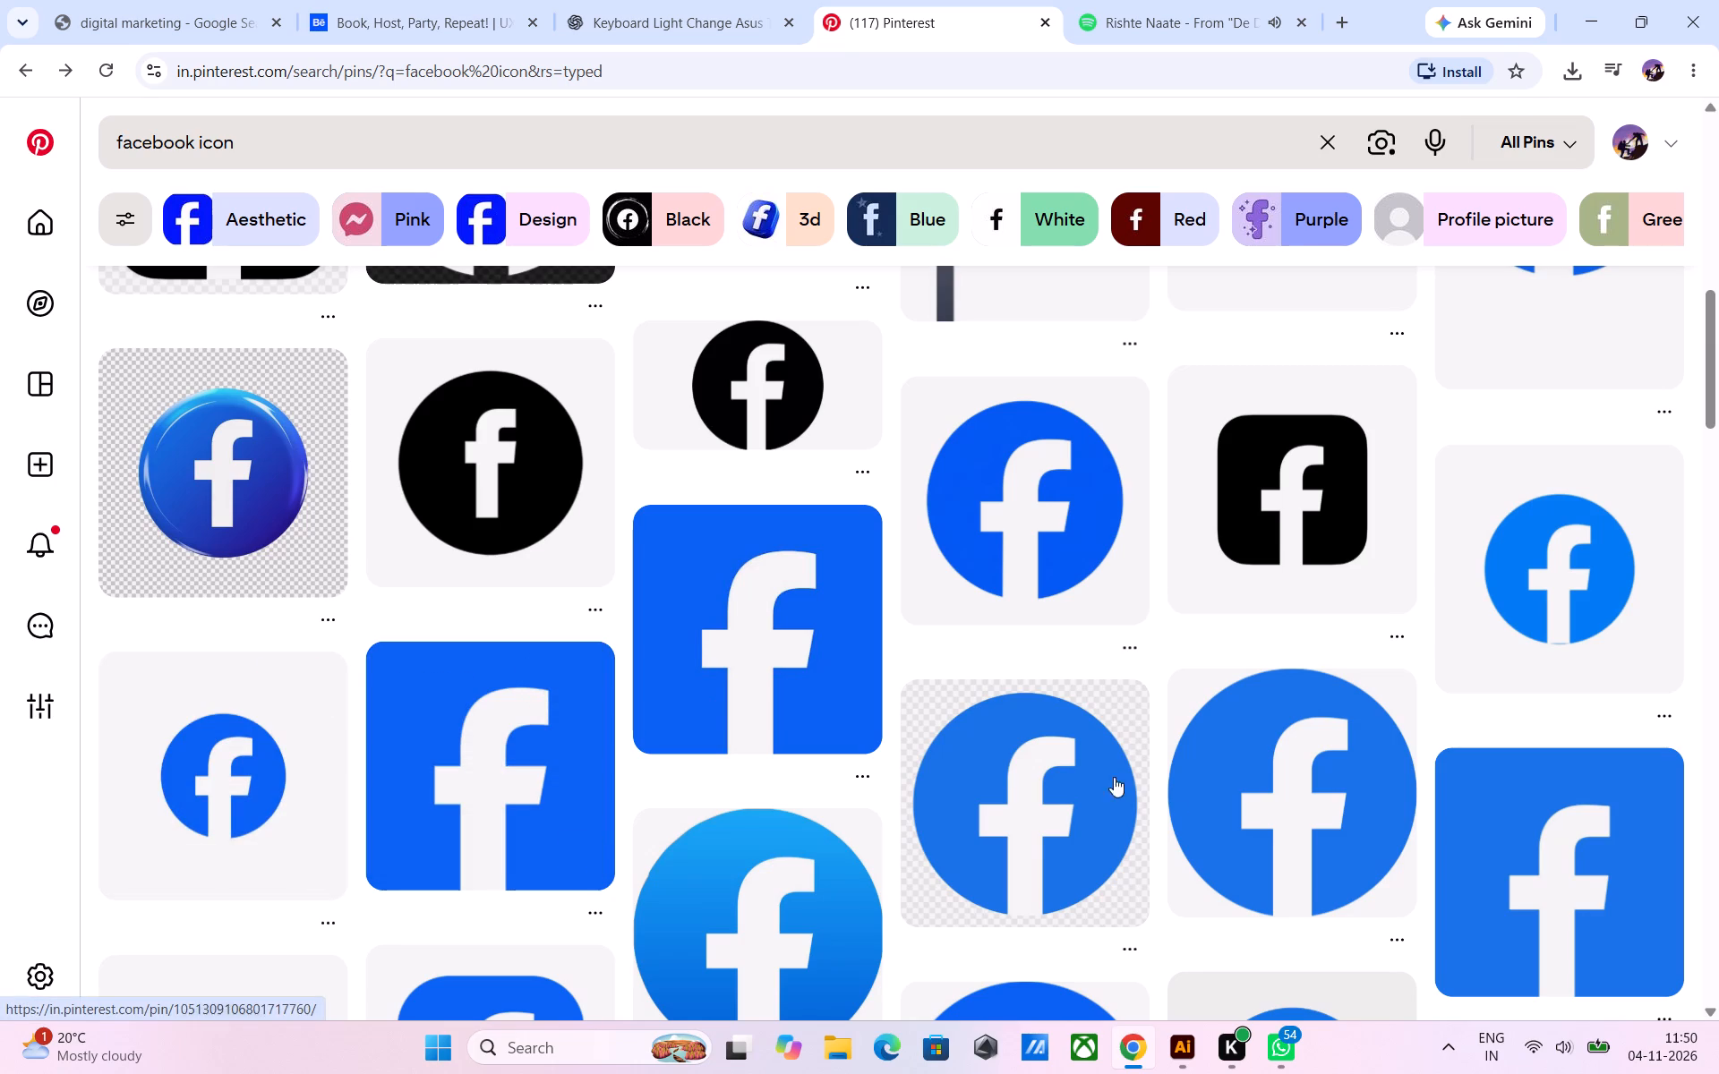
pyautogui.scroll(-2, 871, 791)
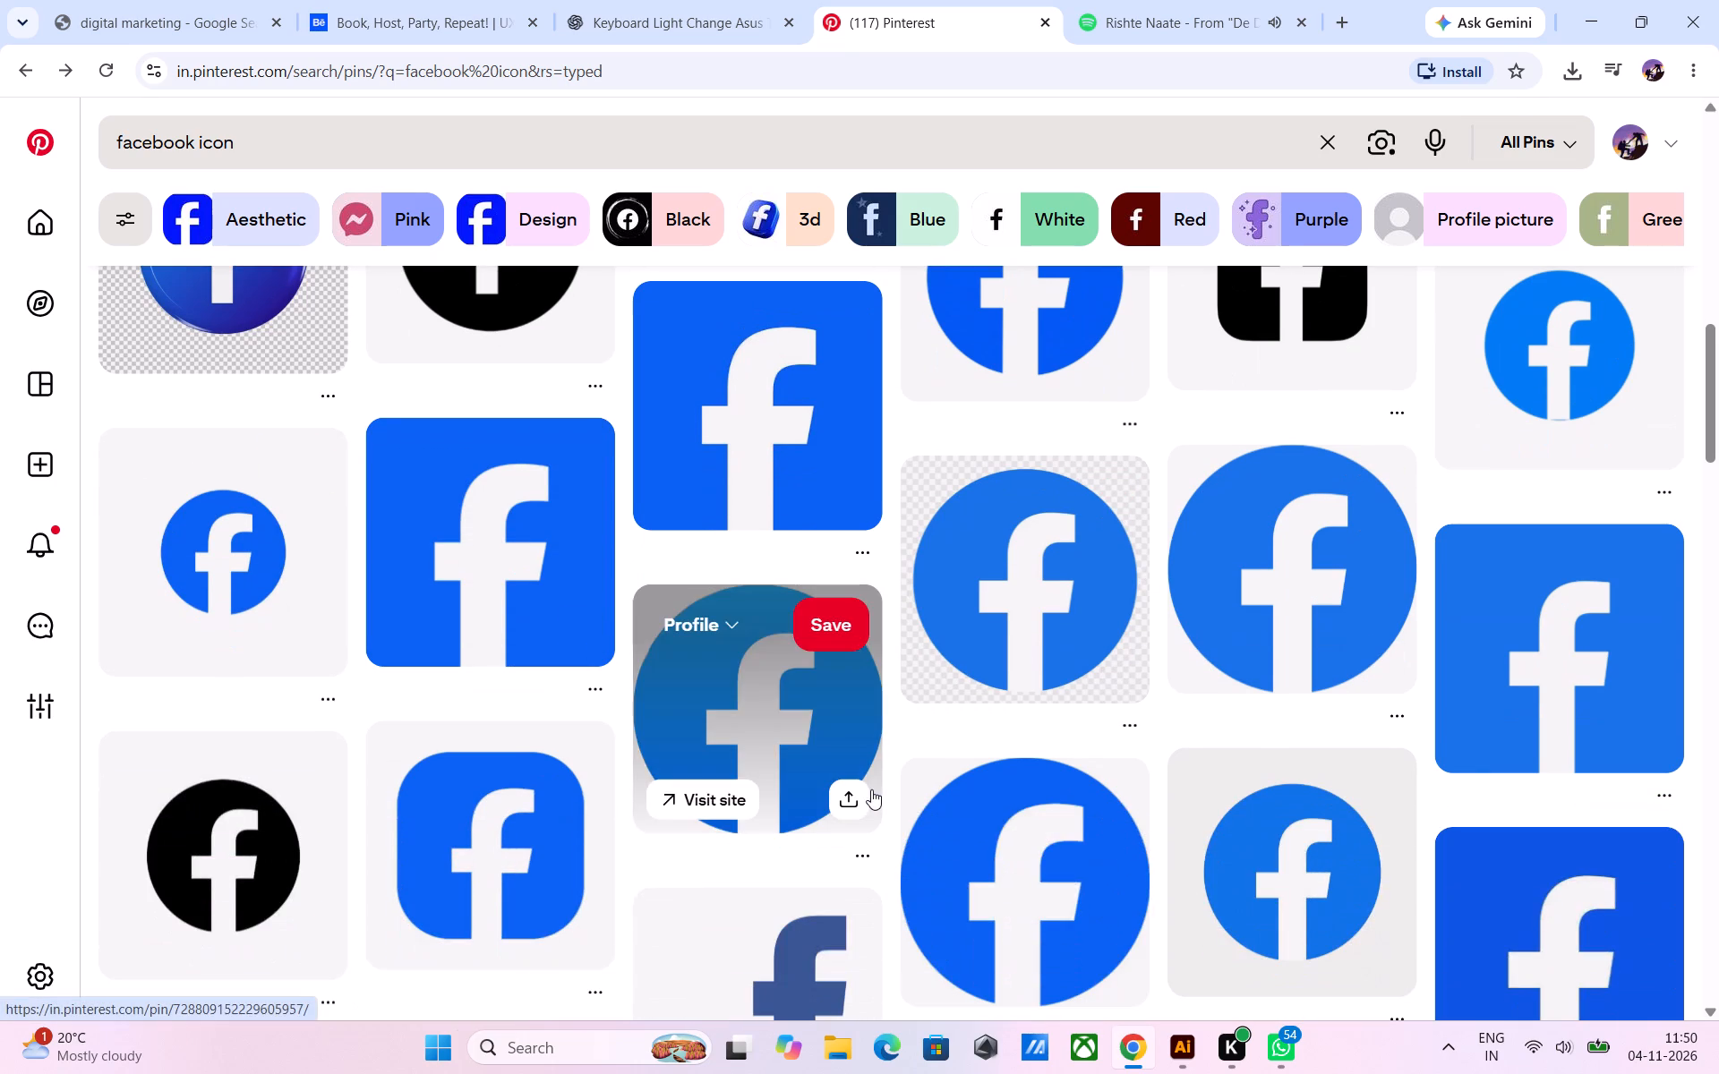
pyautogui.scroll(-3, 1022, 716)
pyautogui.scroll(2, 1031, 715)
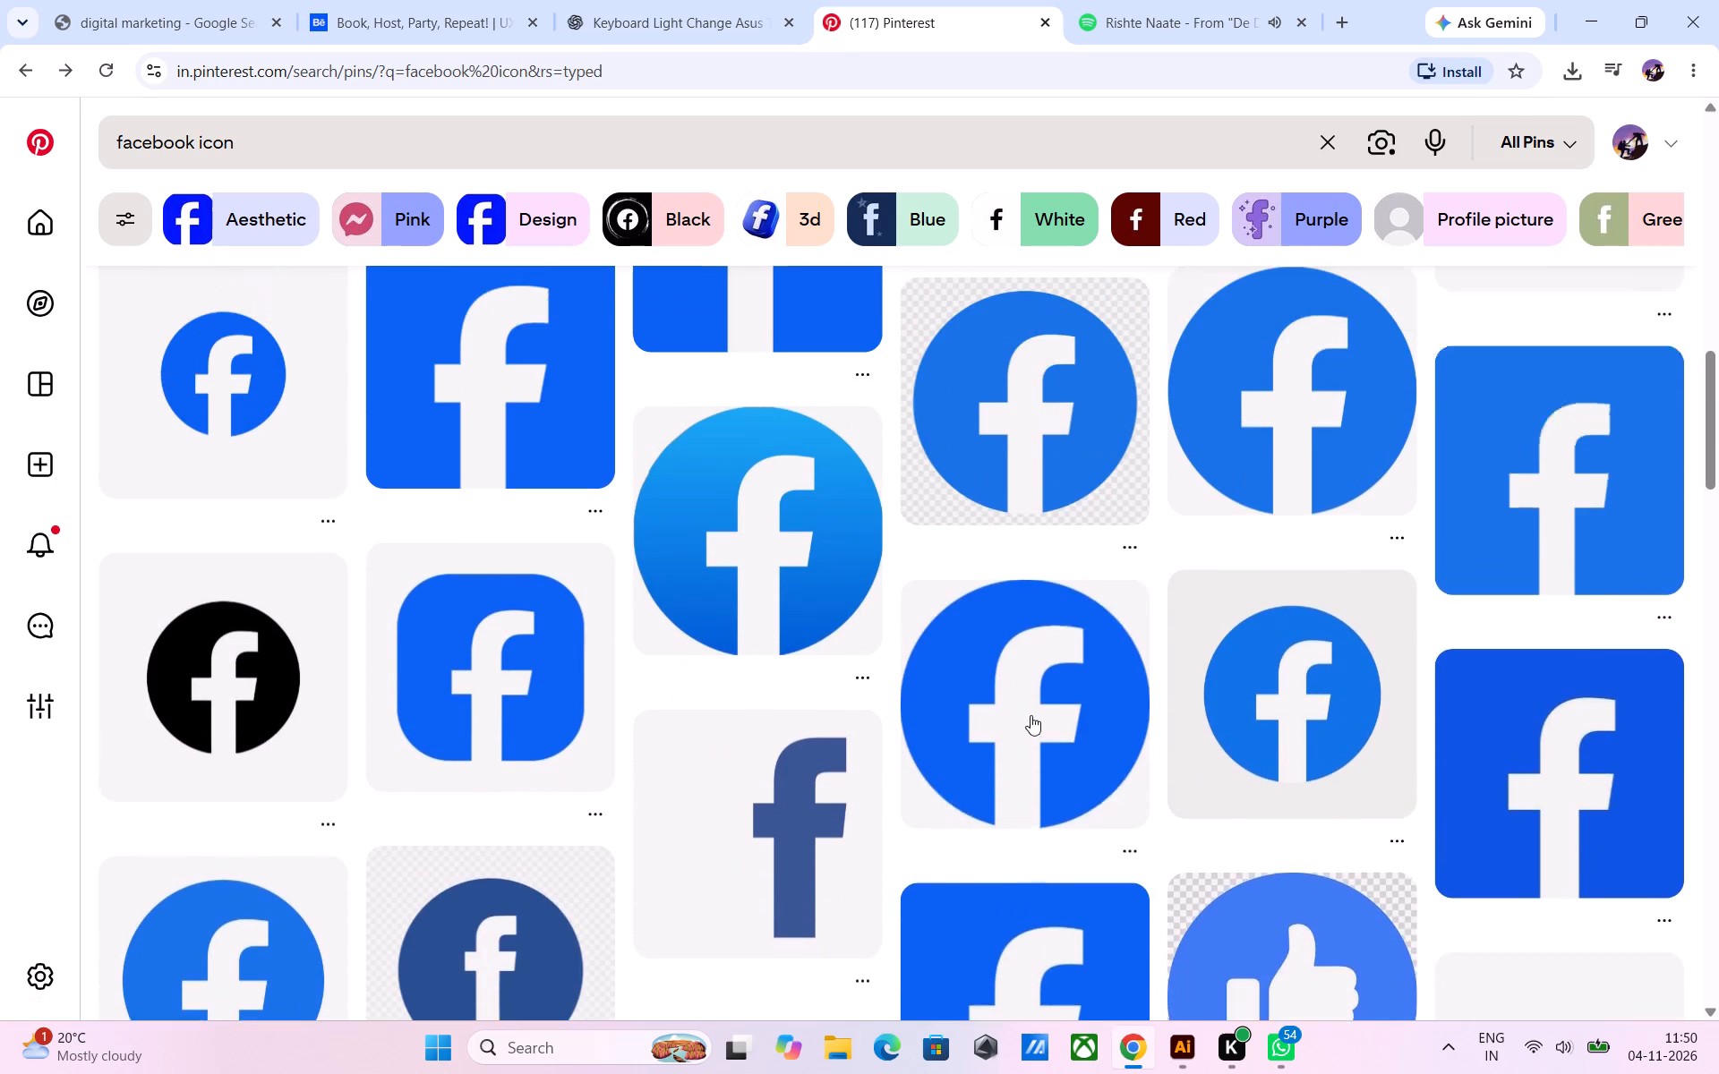
pyautogui.scroll(2, 1620, 607)
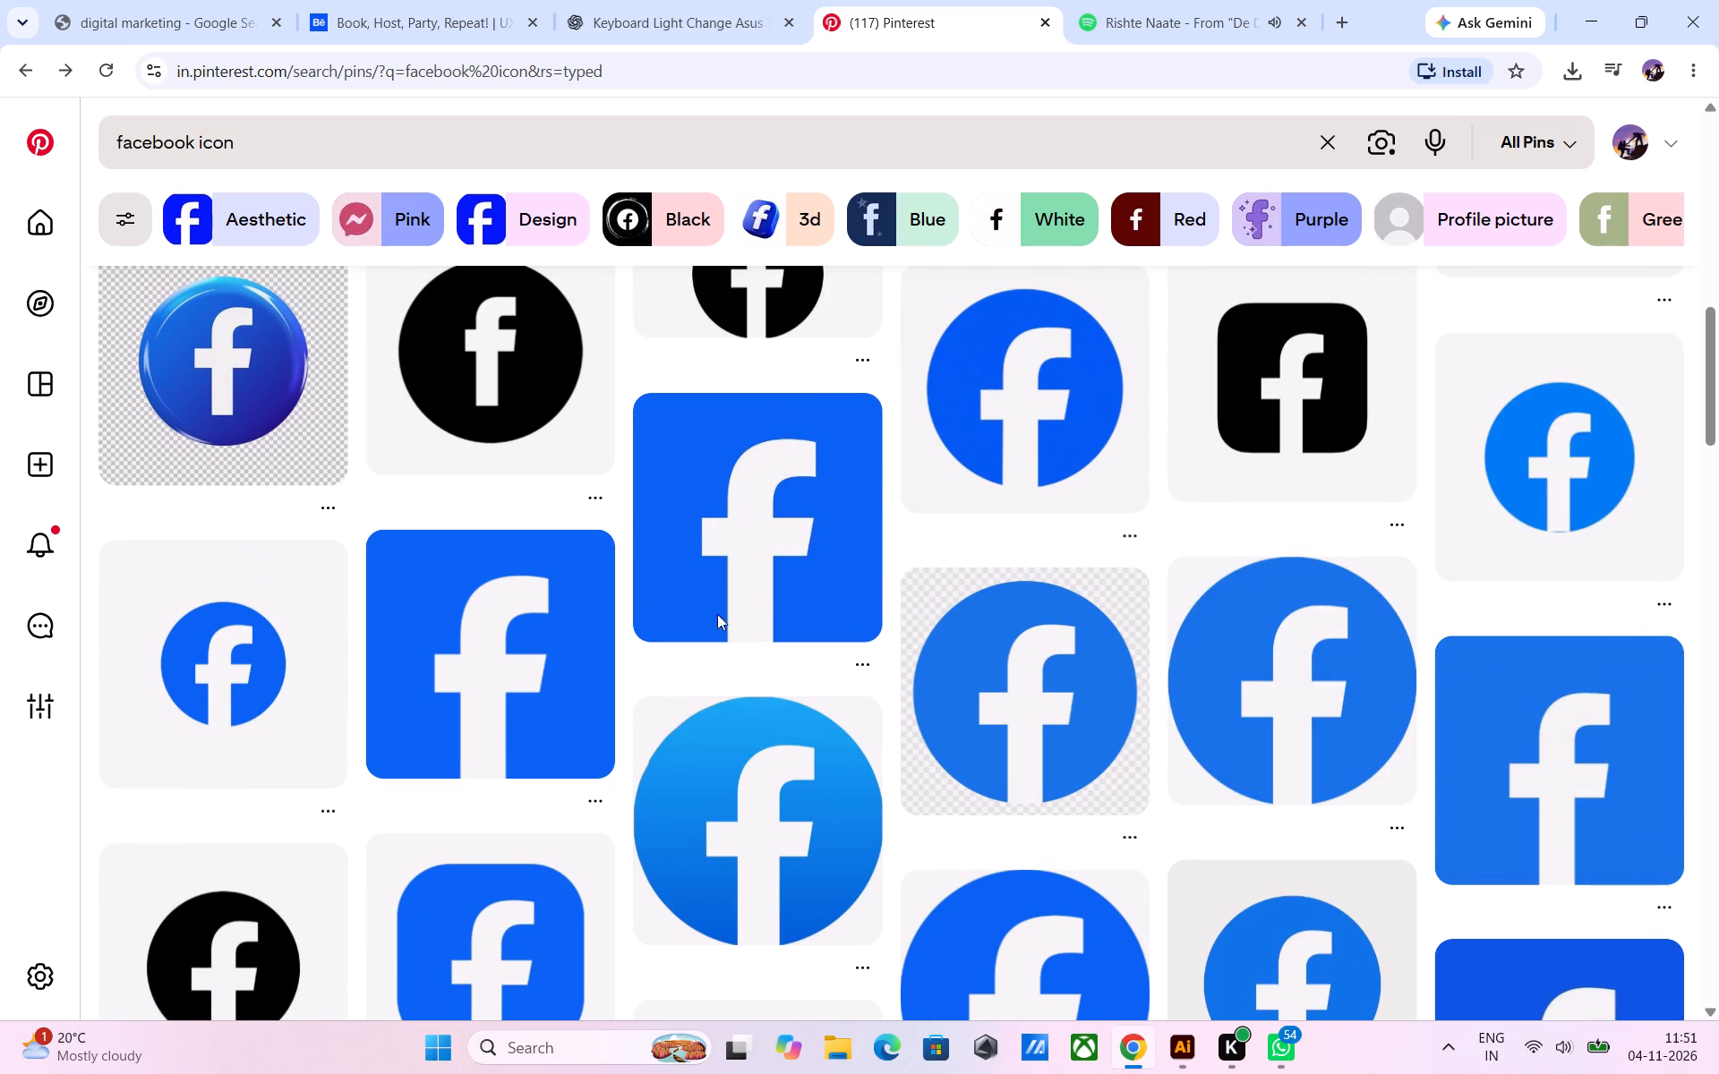
pyautogui.click(713, 566)
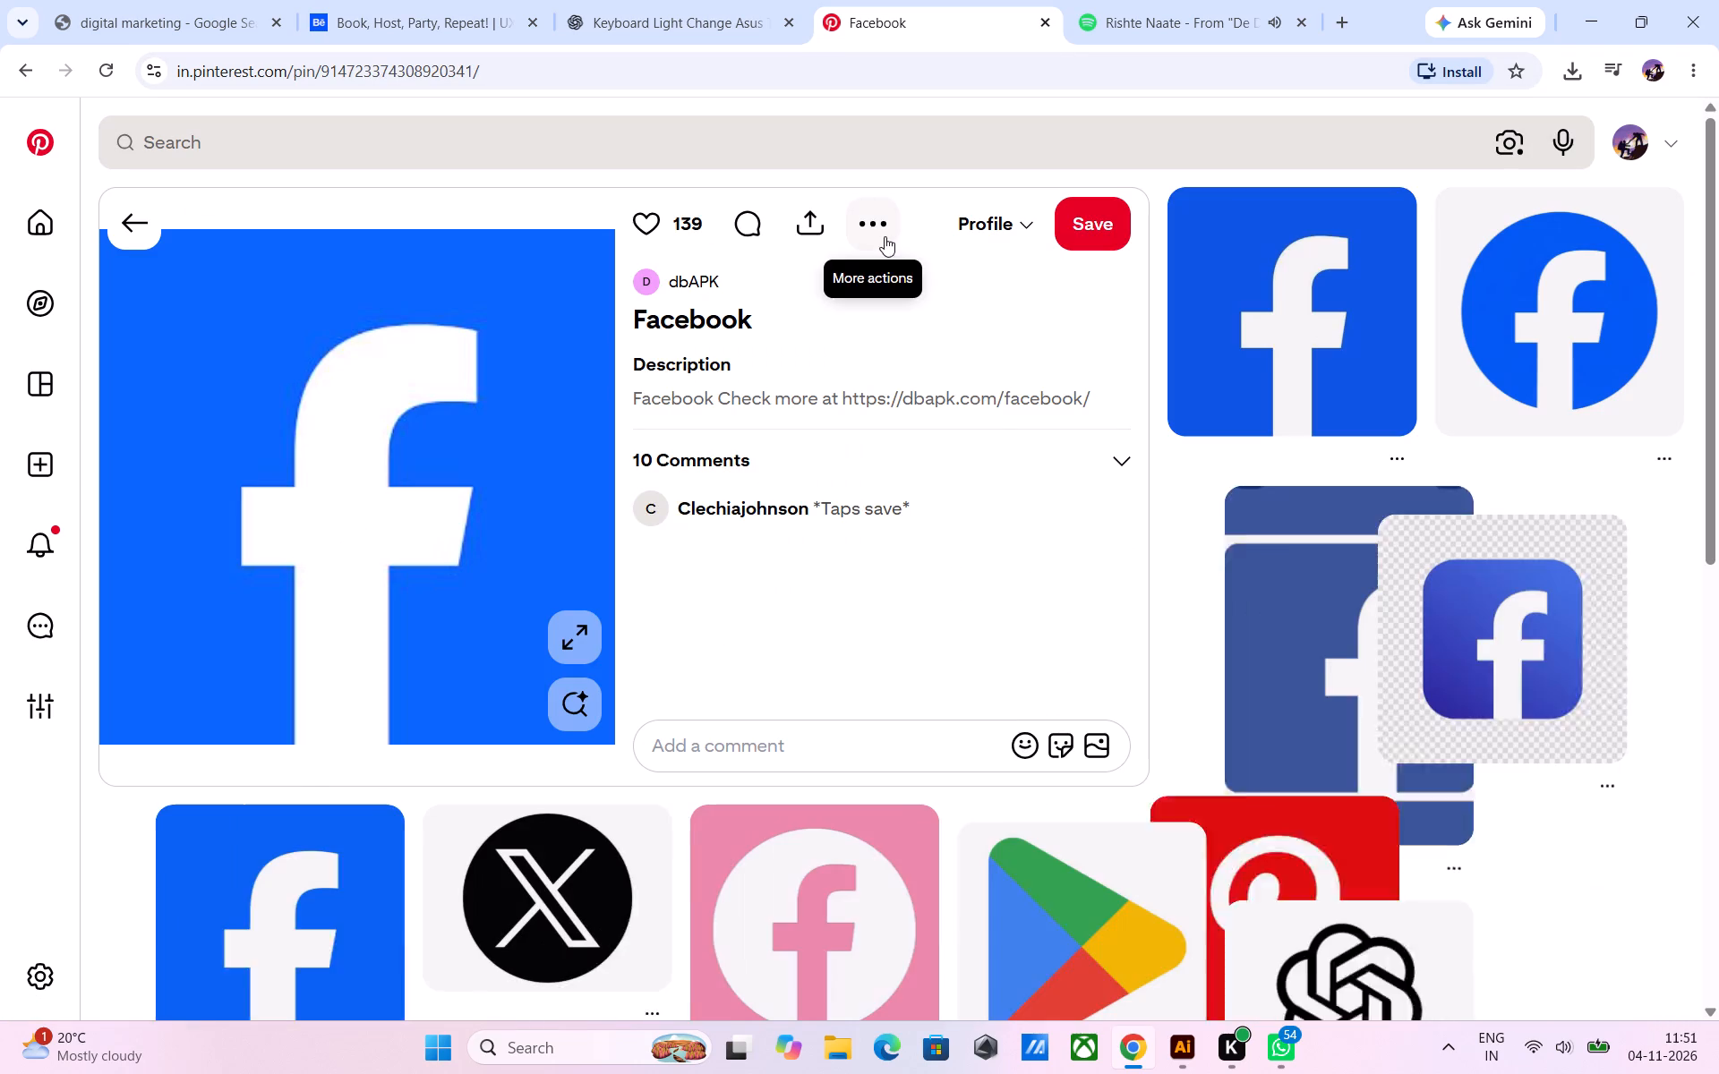
pyautogui.click(878, 229)
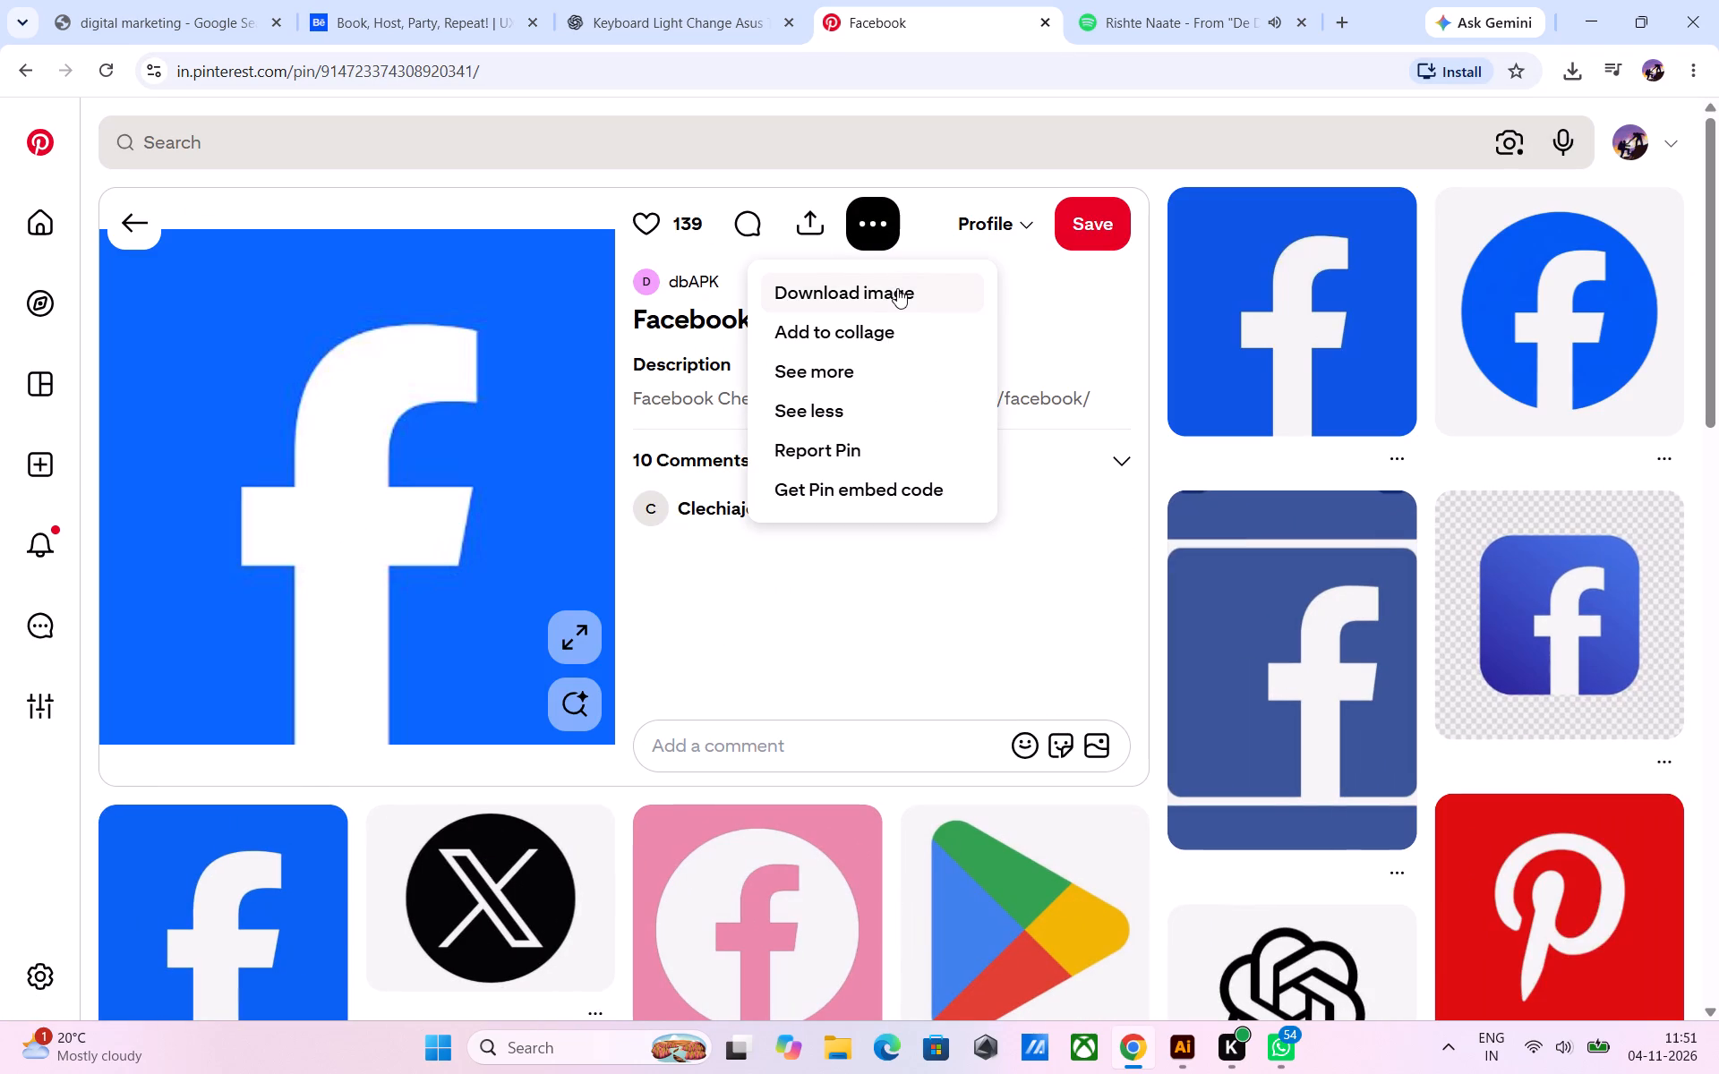
pyautogui.click(875, 296)
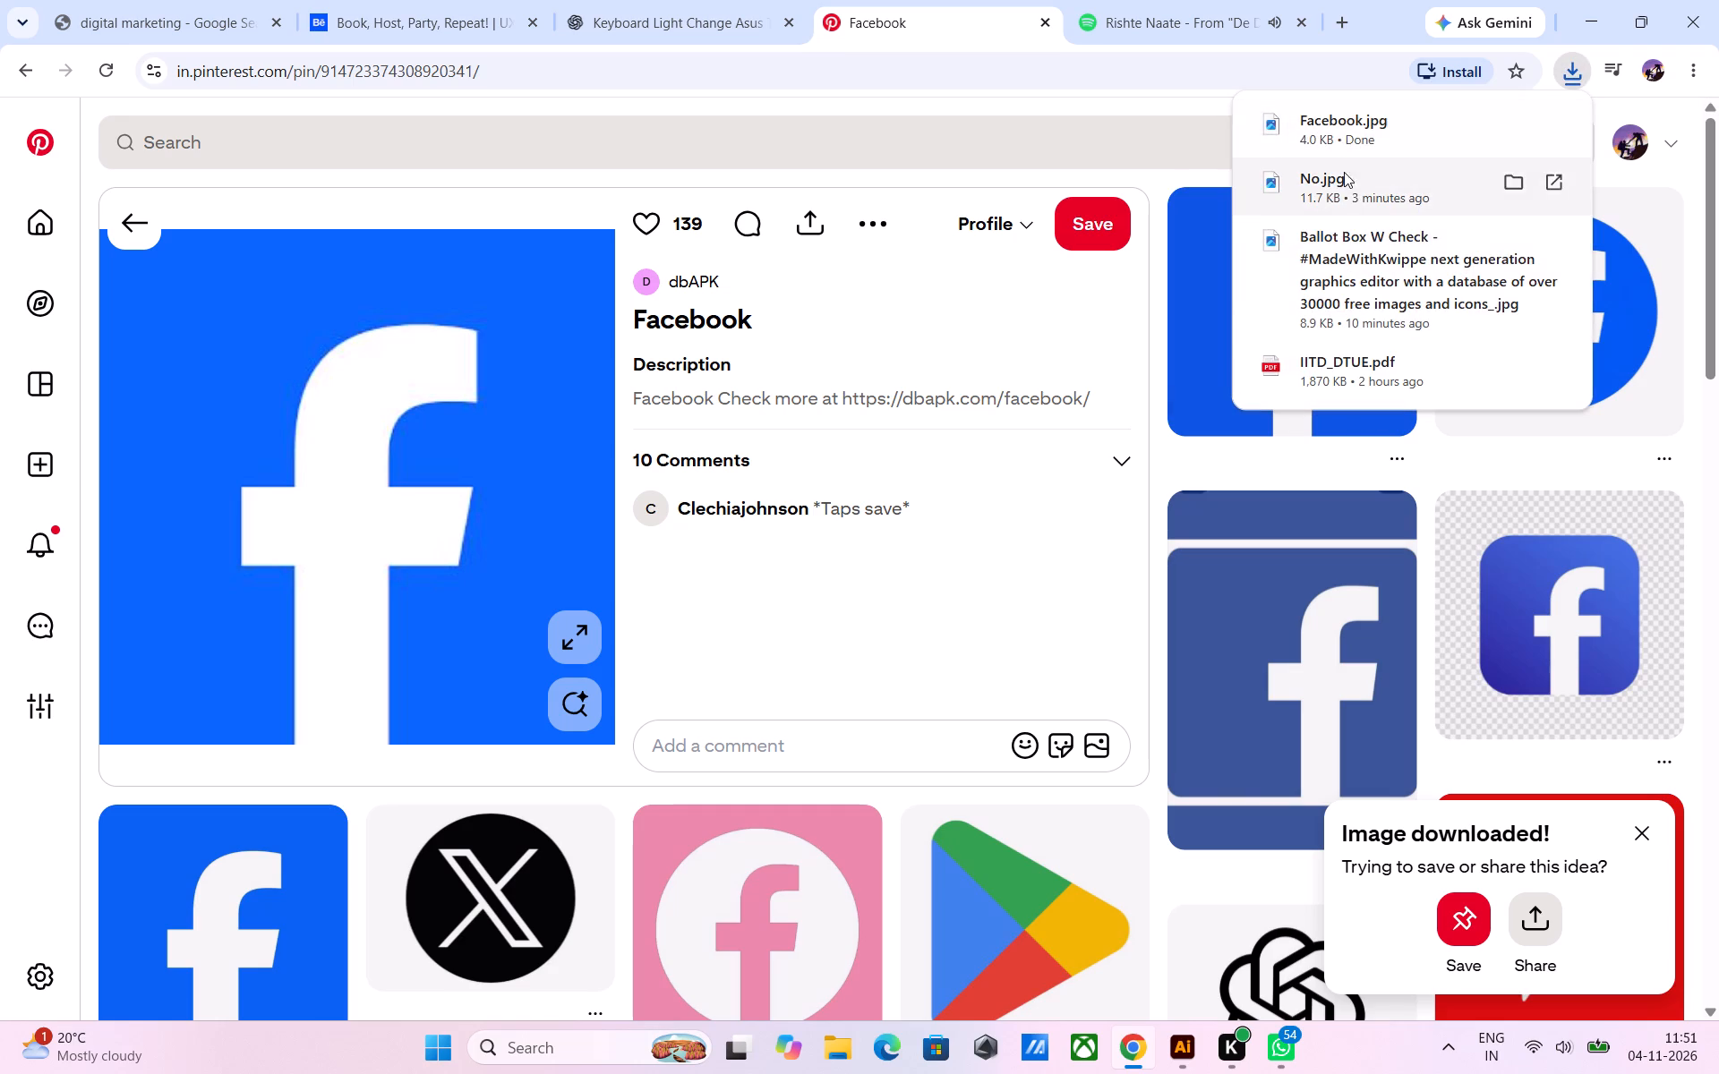
# Place the downloaded Facebook.jpg in the Illustrator artboard, over the left end of the Continue with Facebook button.
pyautogui.moveTo(1346, 125); pyautogui.dragTo(1290, 1022)
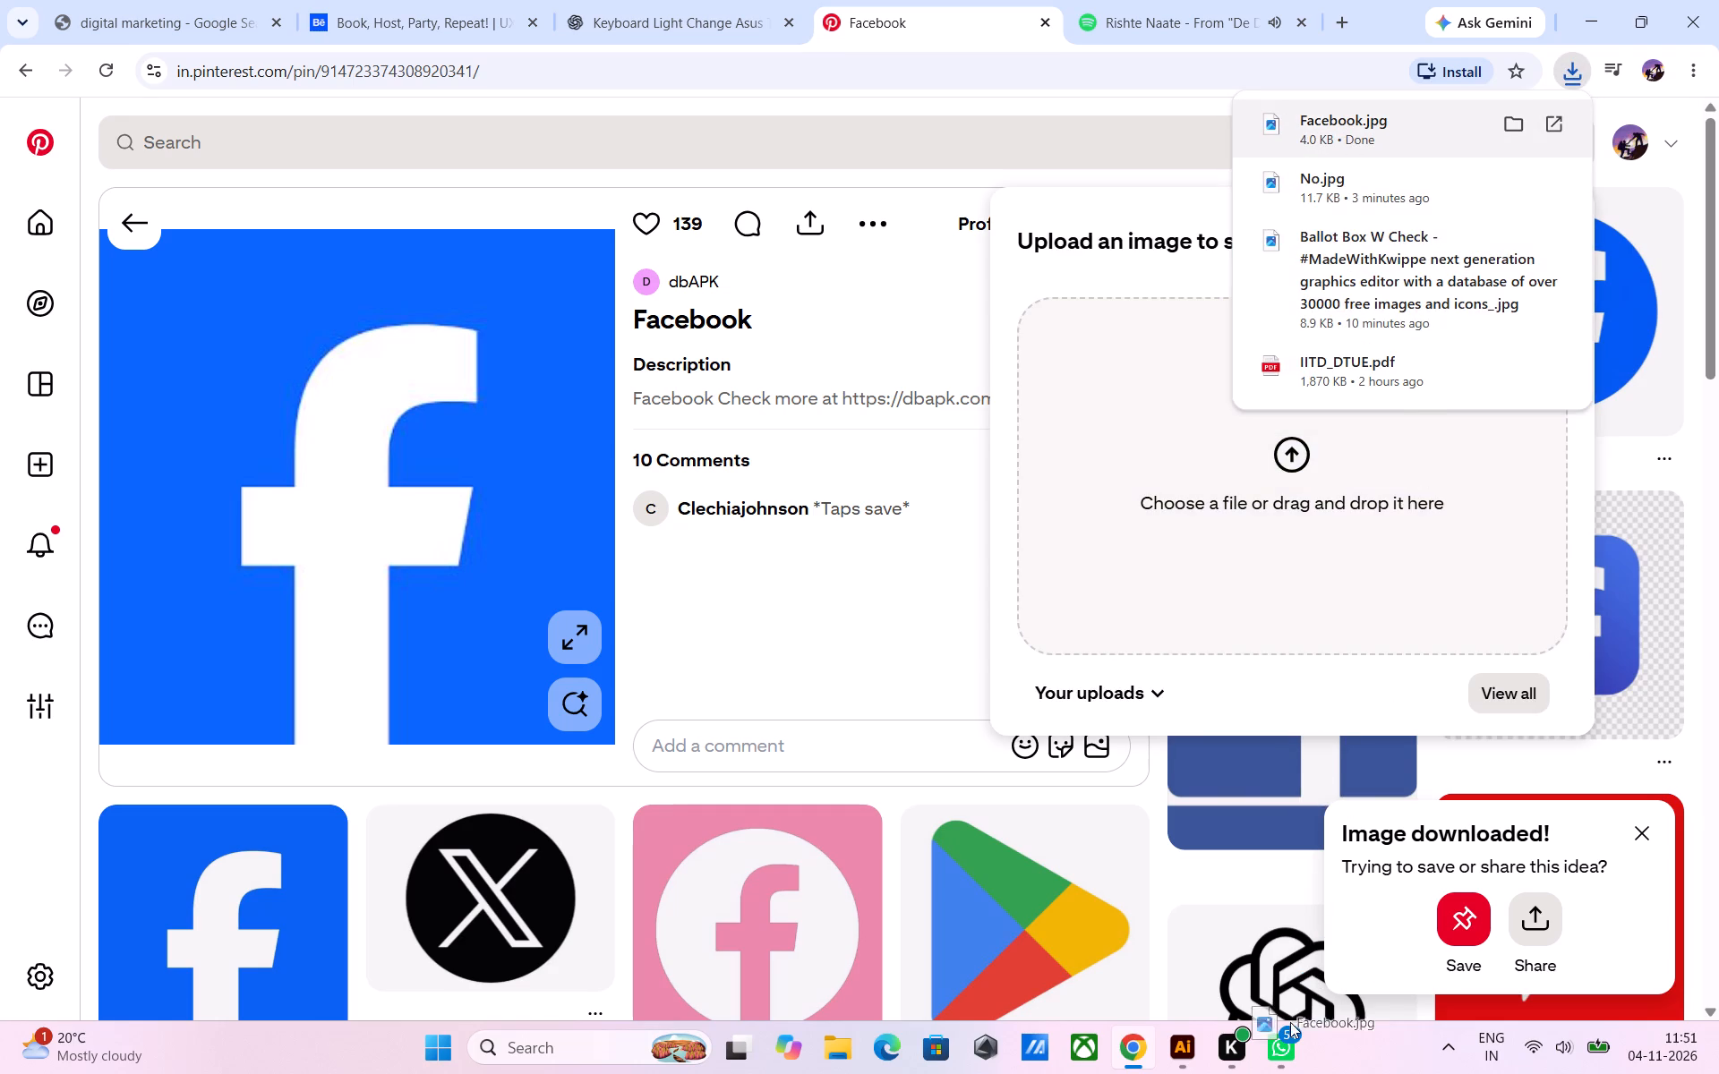
pyautogui.moveTo(1290, 1022); pyautogui.dragTo(752, 591)
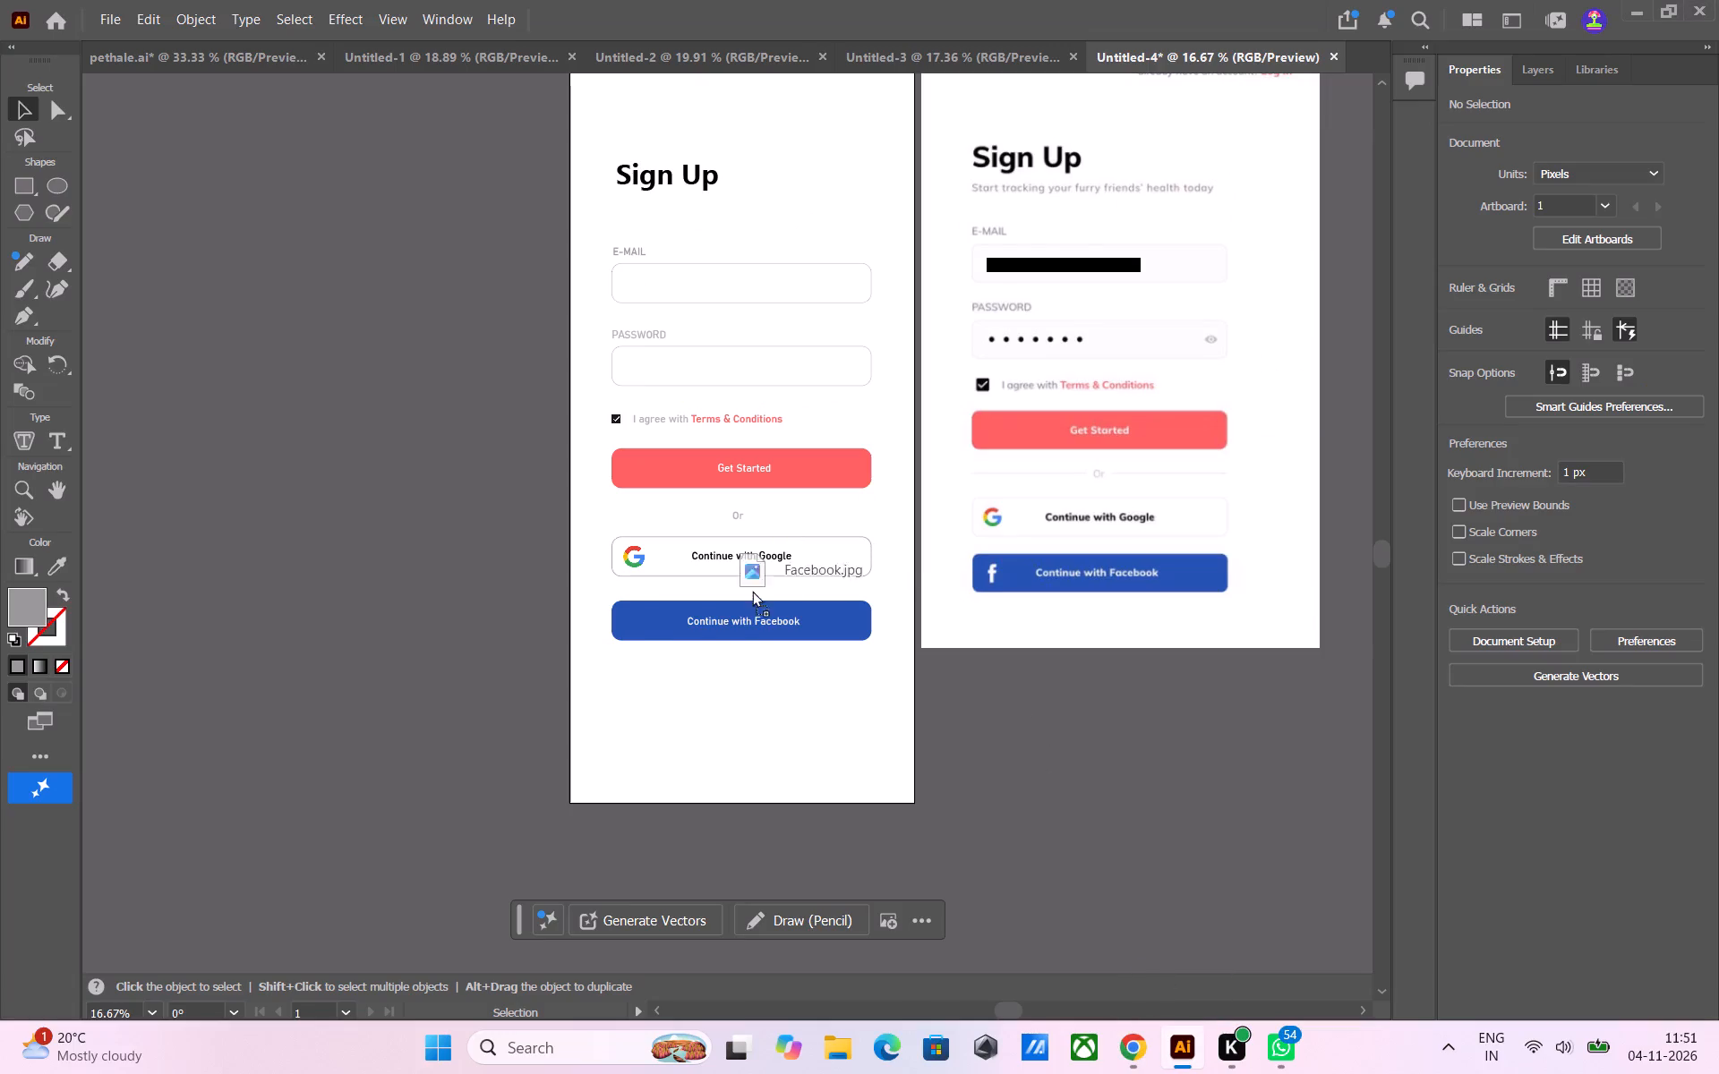
pyautogui.moveTo(752, 591); pyautogui.dragTo(658, 625)
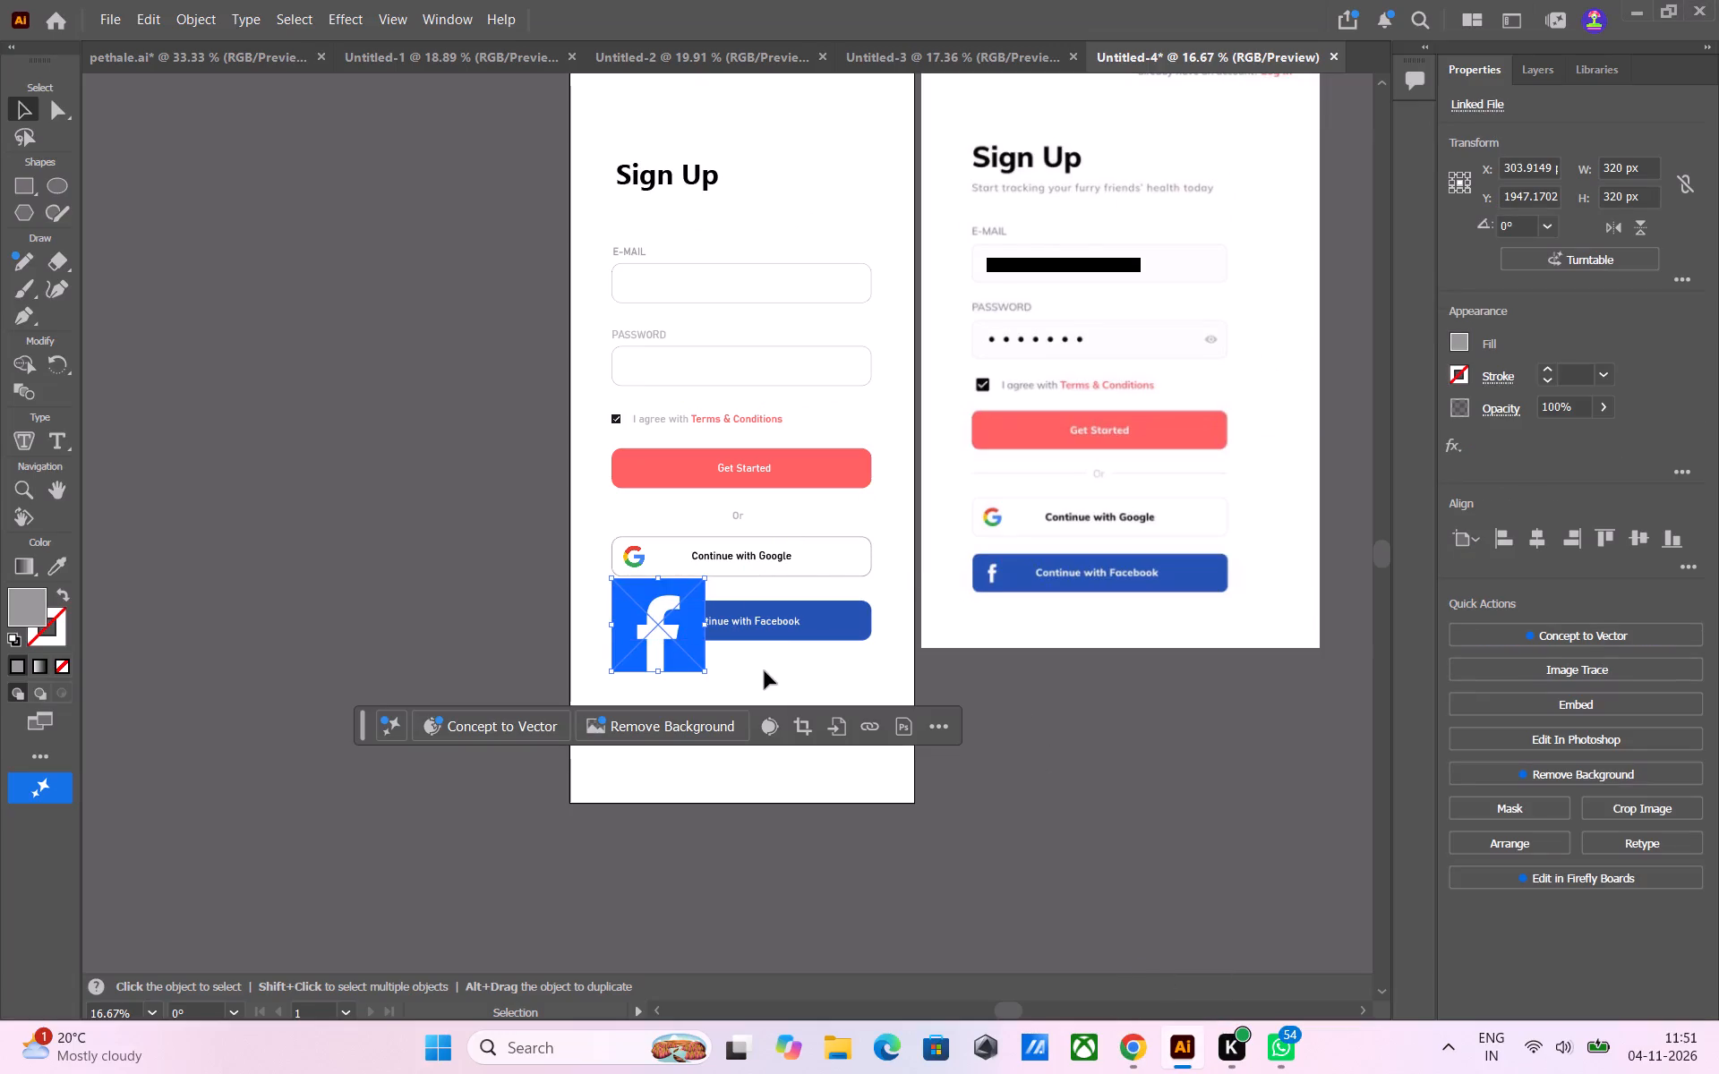
# Isolate the placed Facebook image and move it clear of the button, just below Continue with Facebook.
pyautogui.keyDown('alt'); pyautogui.scroll(-2, 764, 671); pyautogui.keyUp('alt')
pyautogui.keyDown('alt'); pyautogui.scroll(3, 764, 671); pyautogui.keyUp('alt')
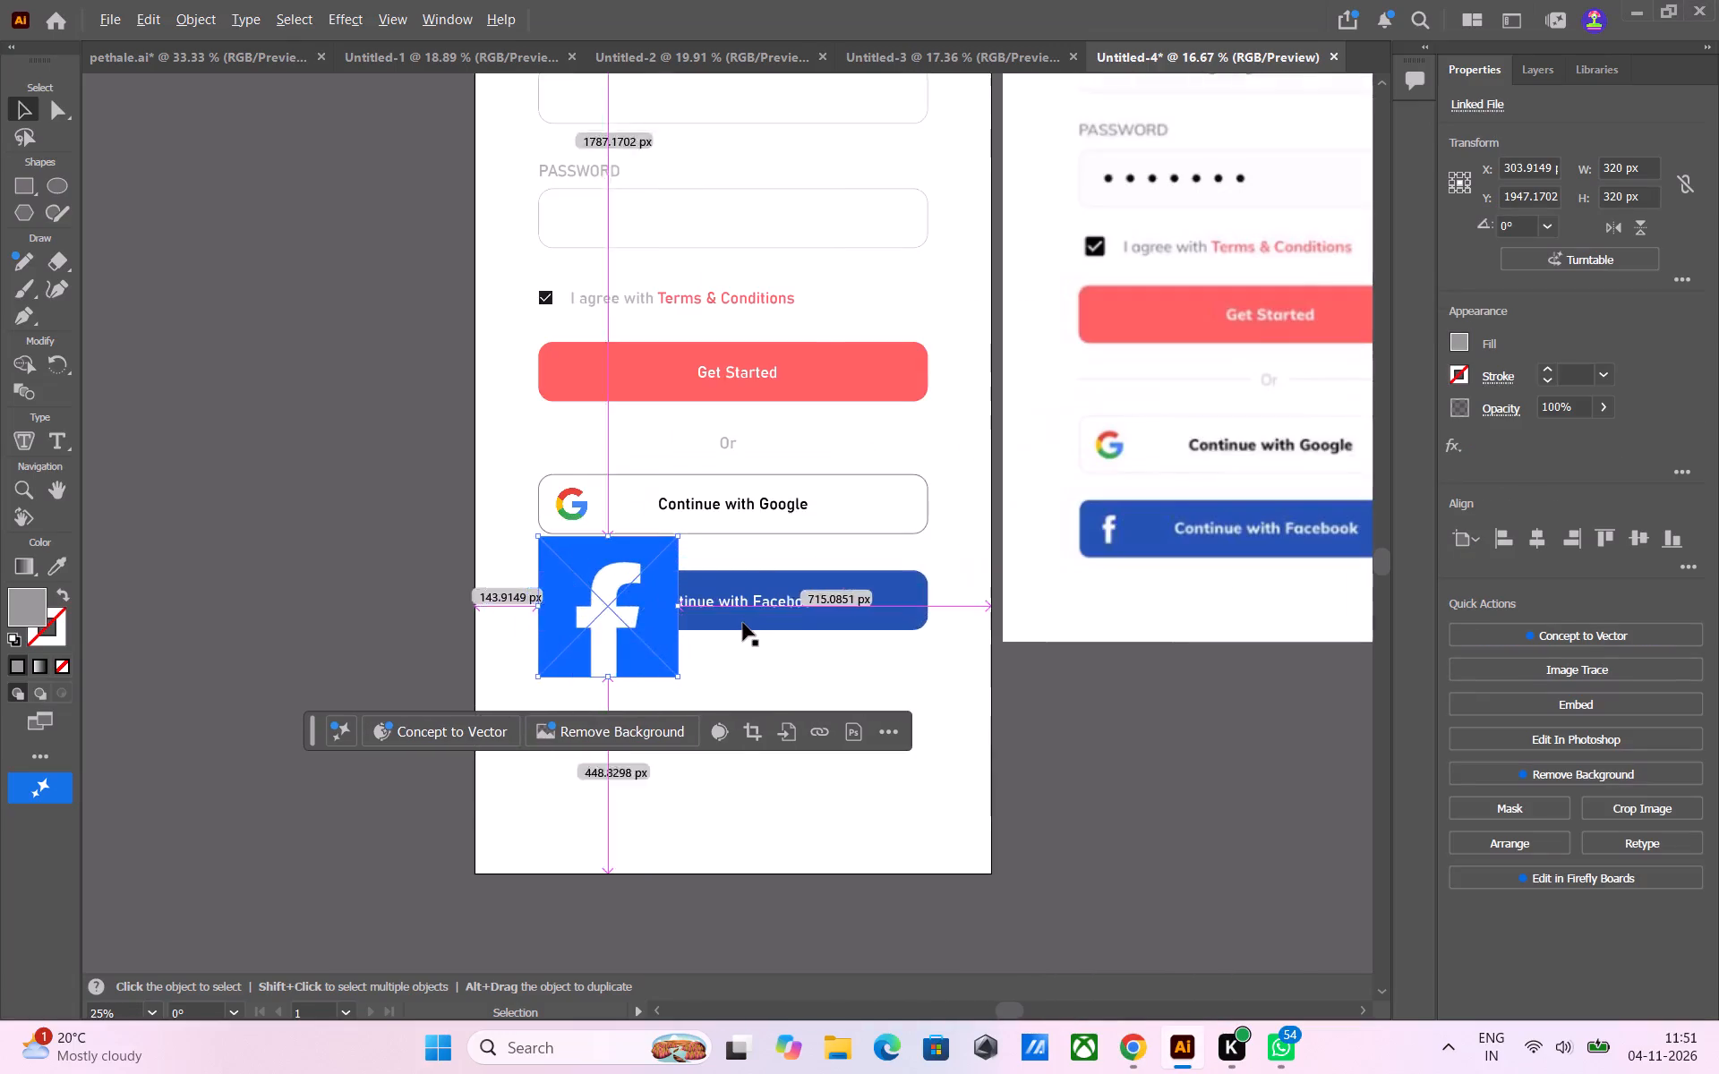
pyautogui.keyDown('alt'); pyautogui.scroll(3, 743, 627); pyautogui.keyUp('alt')
pyautogui.click(550, 665)
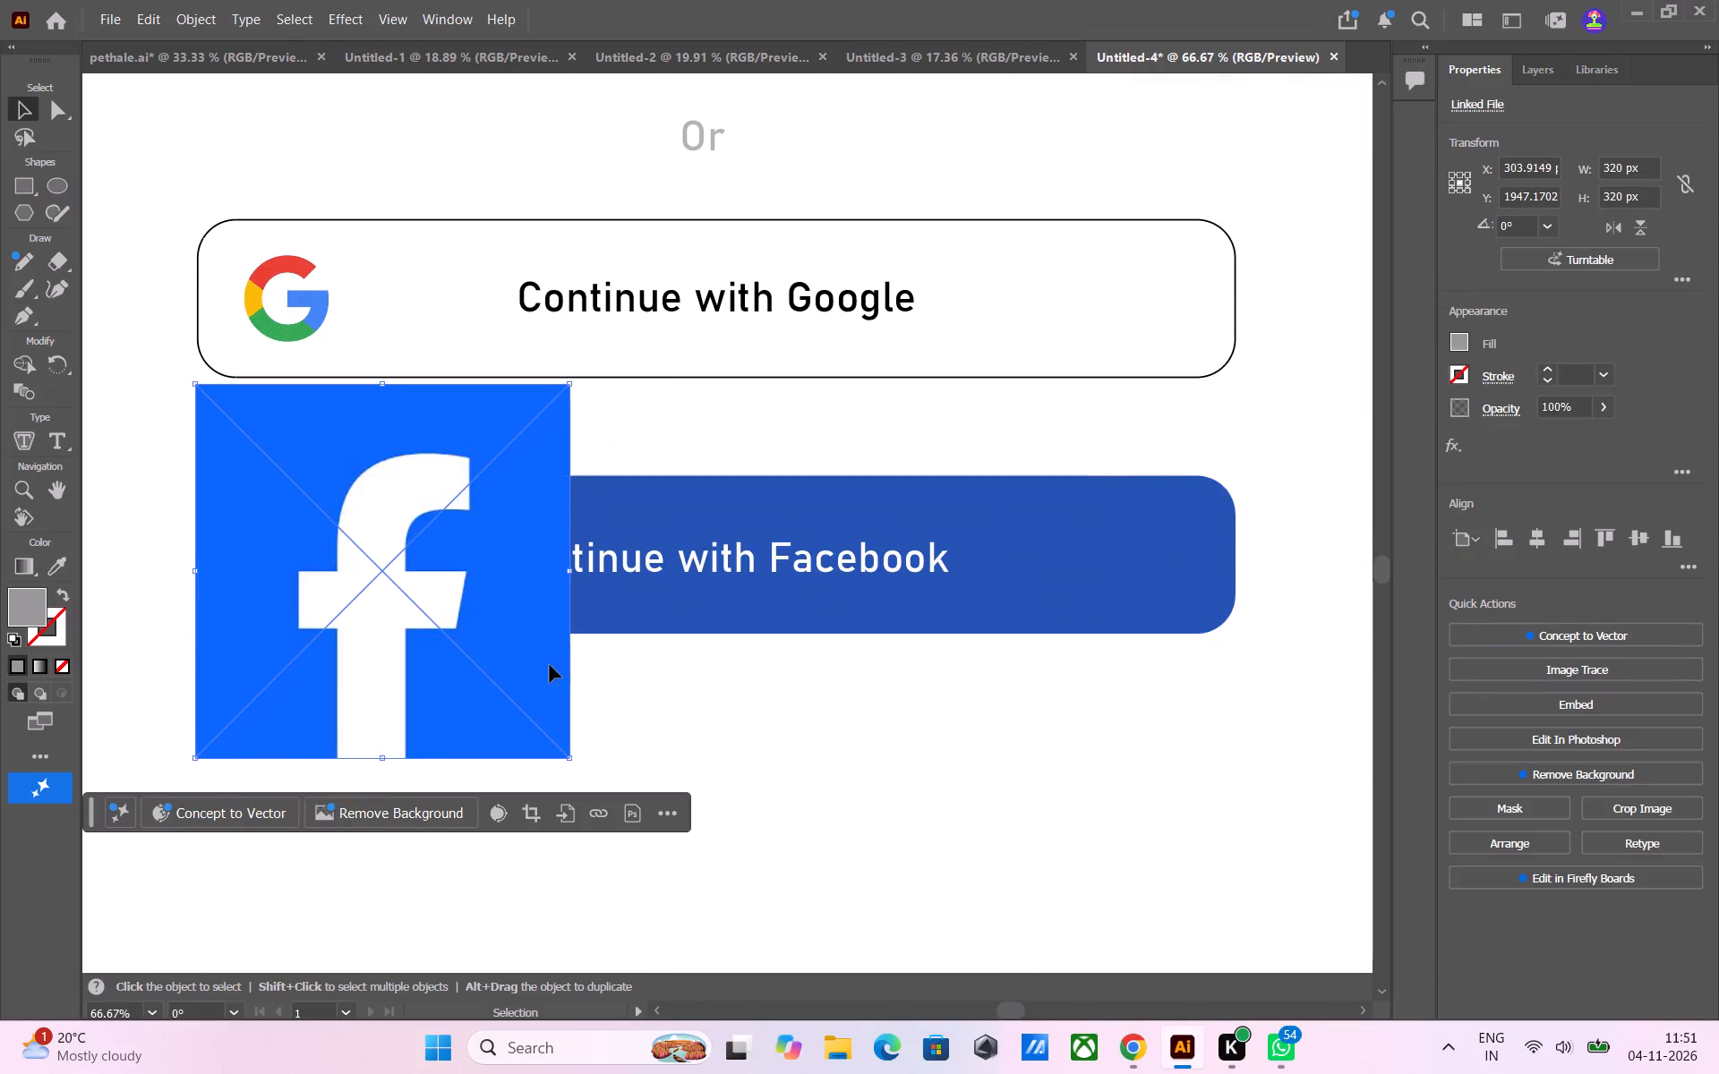
pyautogui.doubleClick(529, 670)
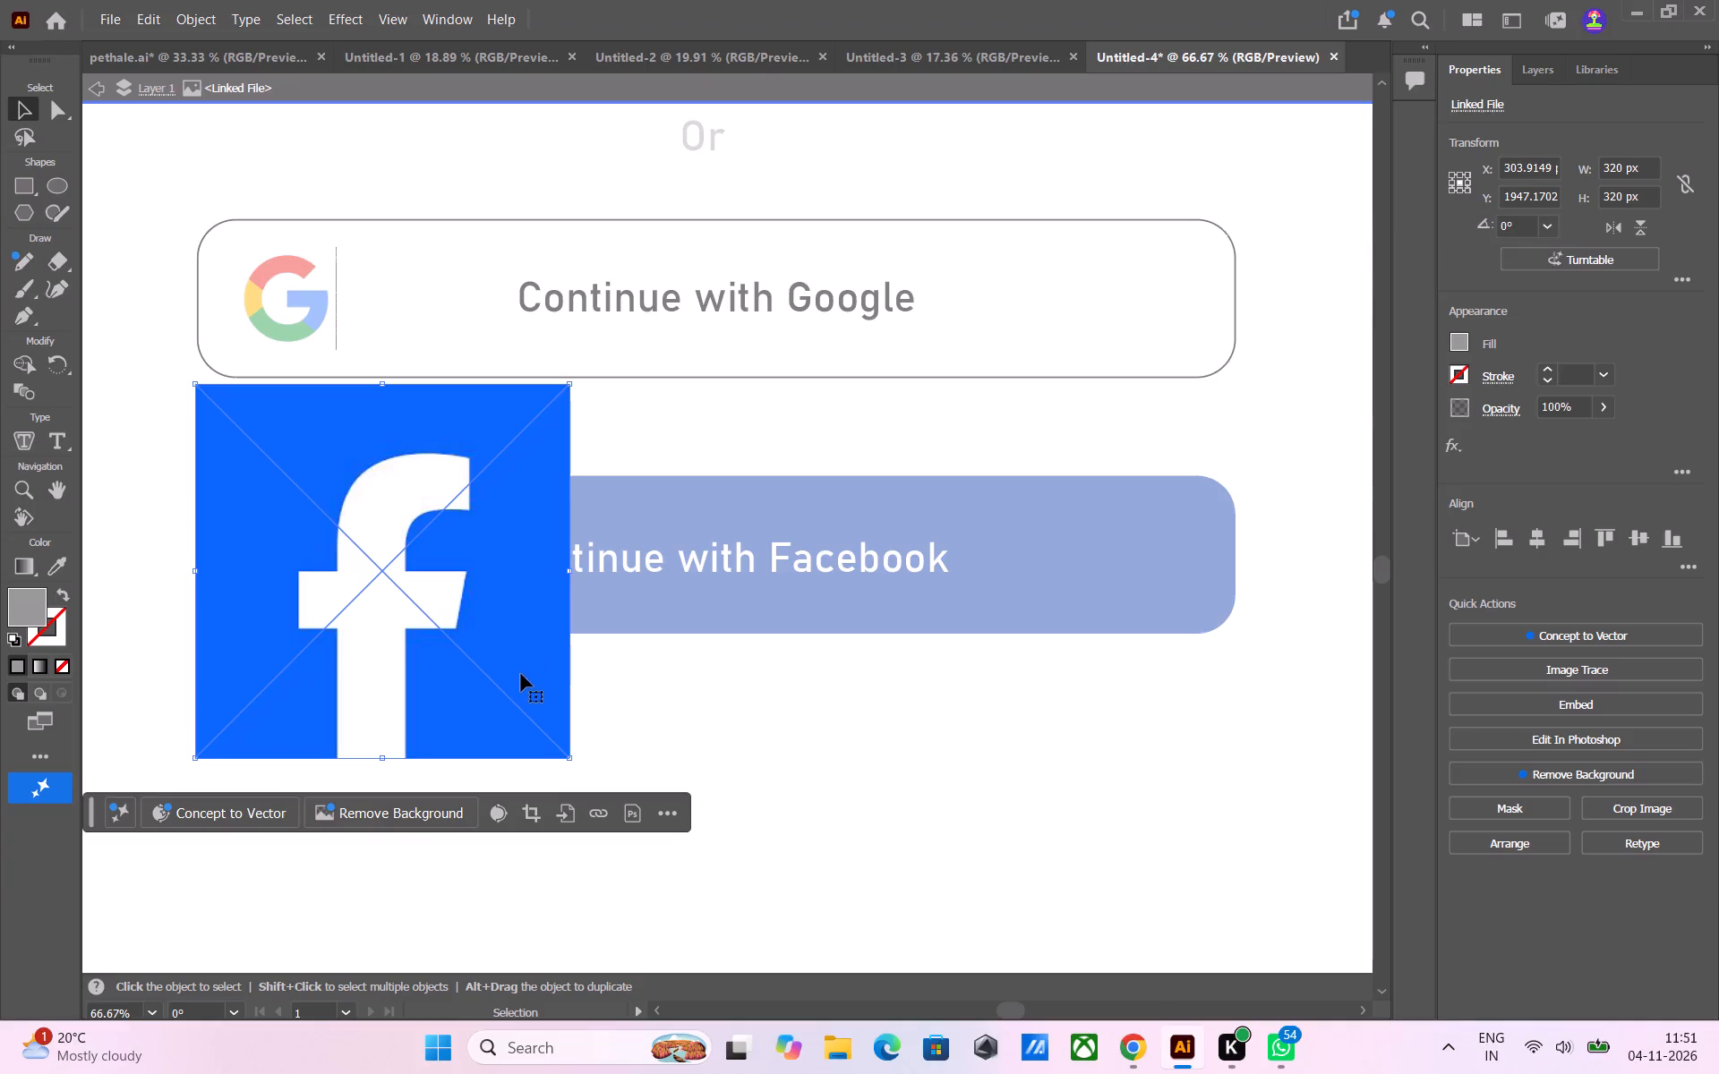
pyautogui.click(521, 674)
pyautogui.moveTo(276, 549); pyautogui.dragTo(395, 845)
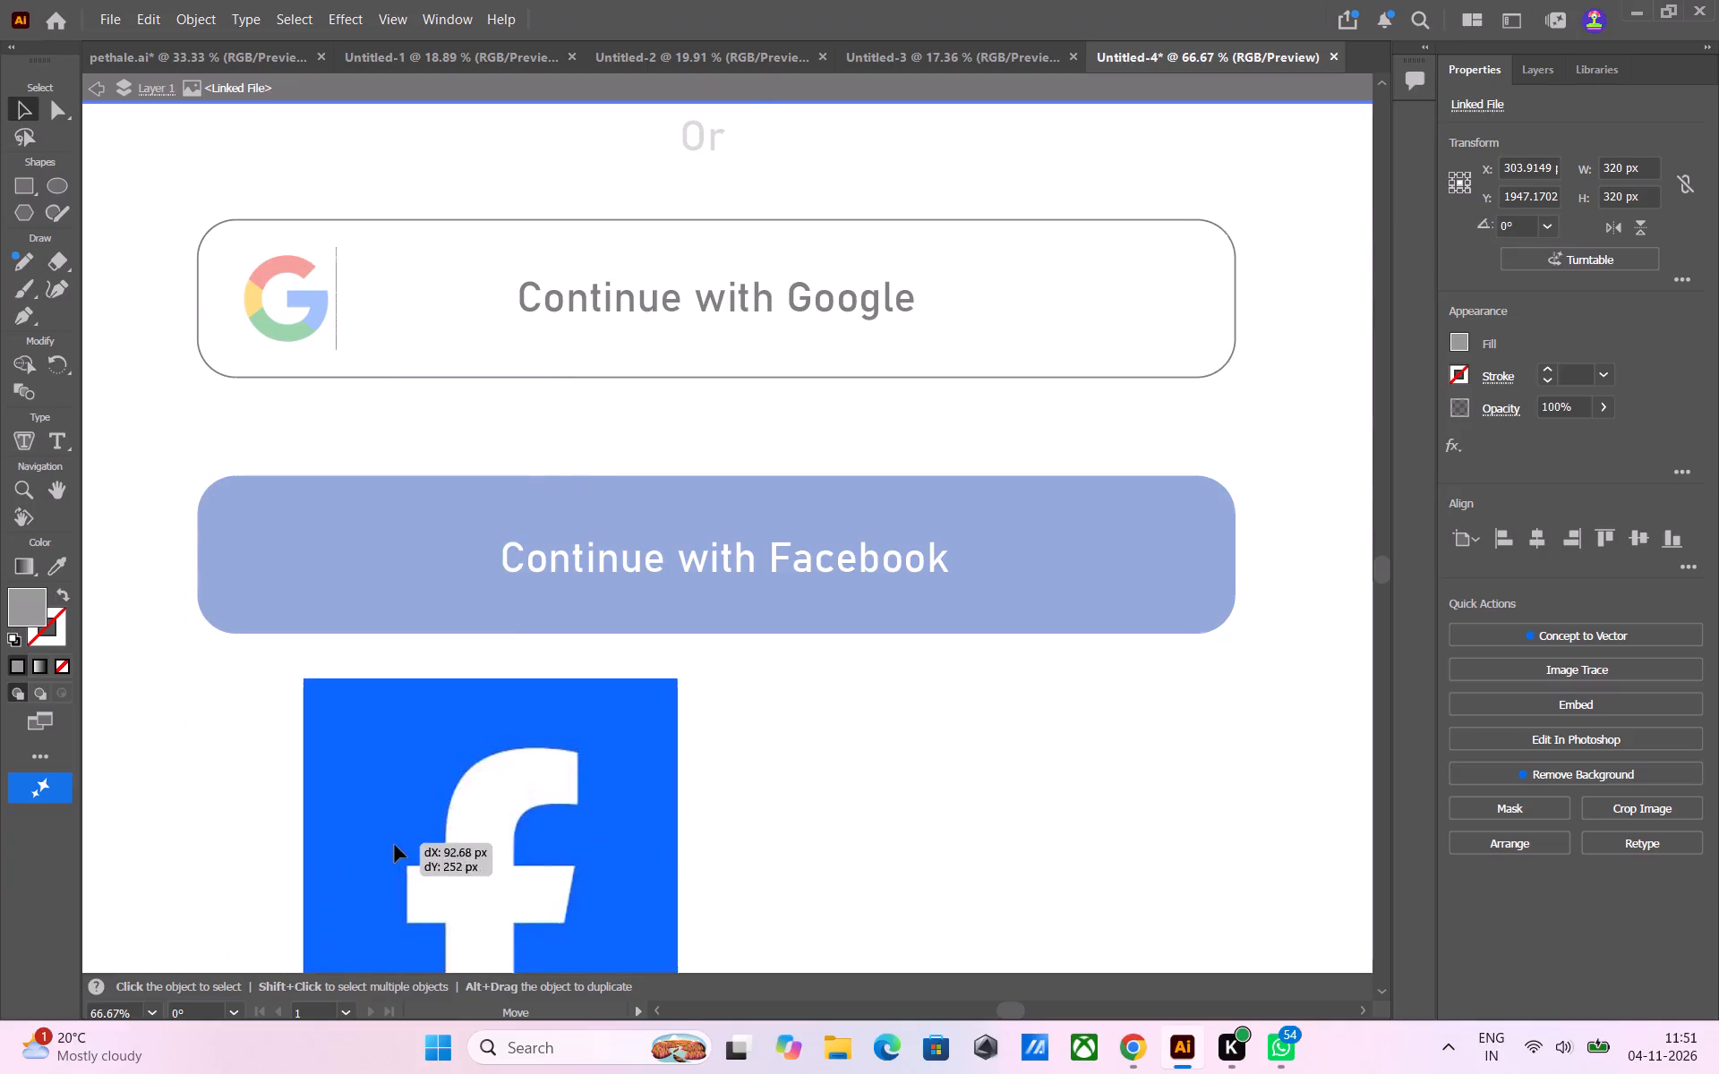
pyautogui.moveTo(395, 845); pyautogui.dragTo(432, 814)
pyautogui.scroll(-3, 854, 710)
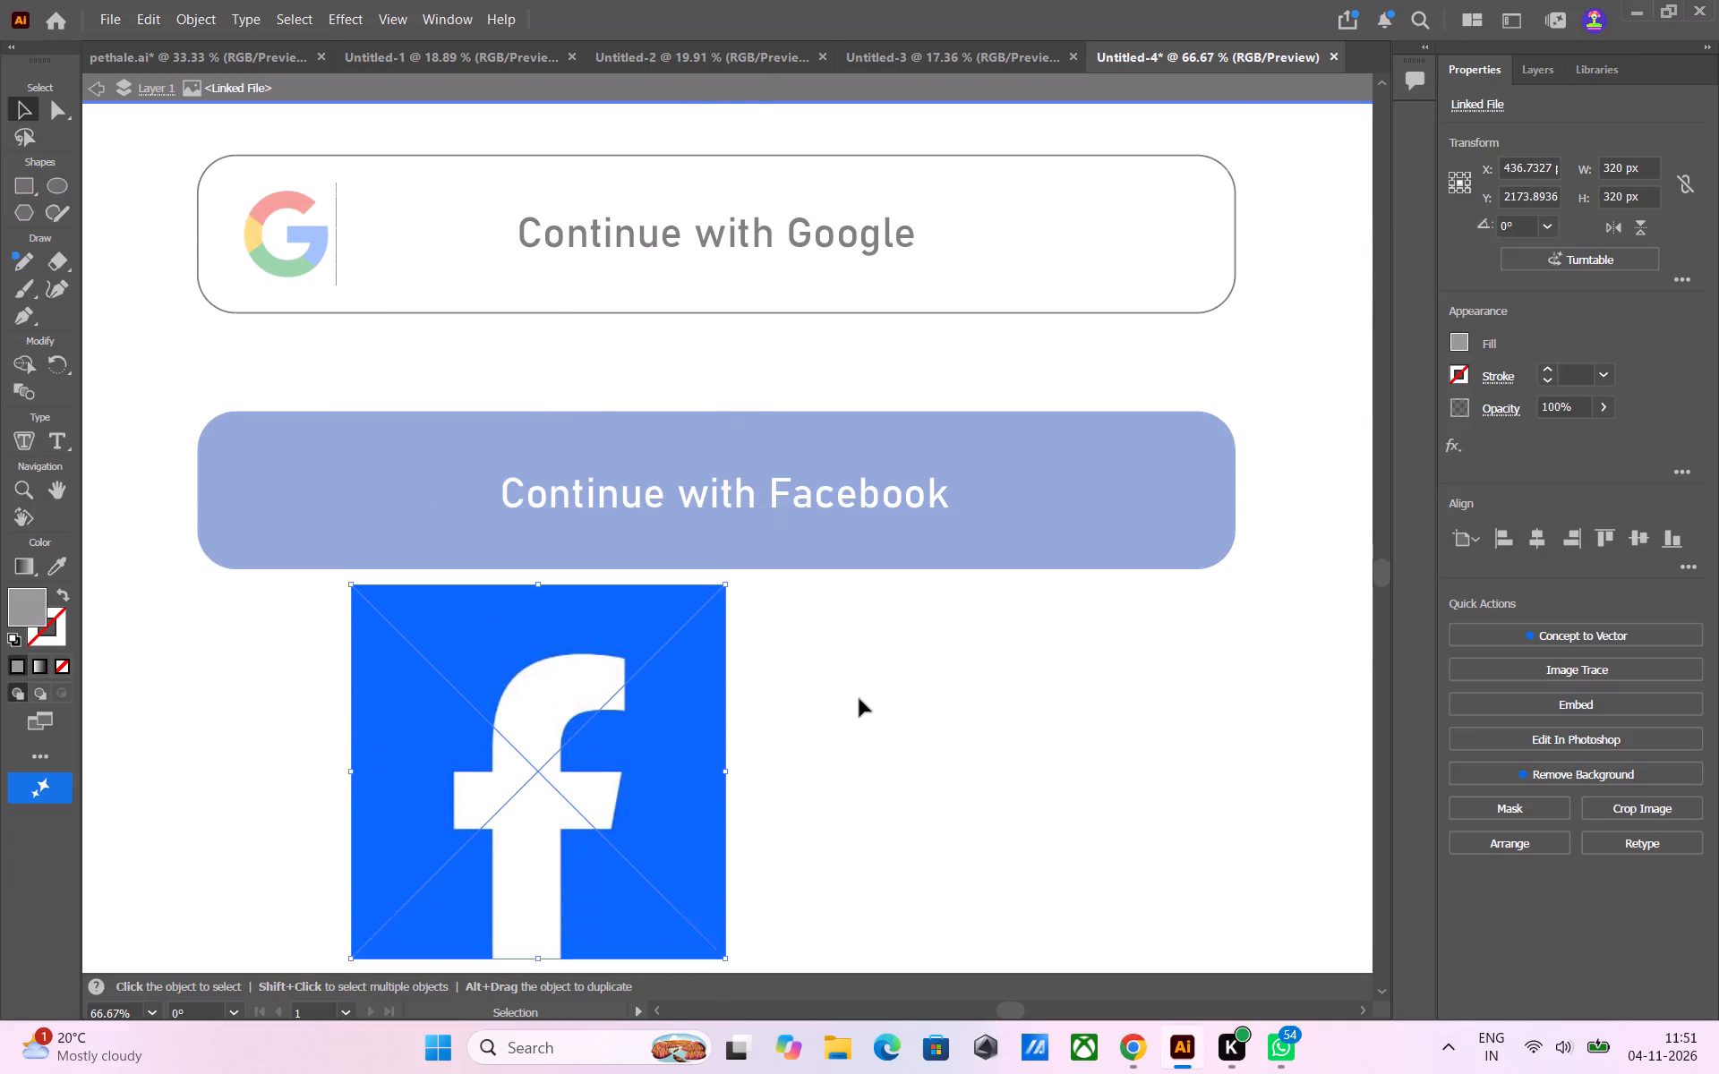
pyautogui.scroll(-4, 859, 699)
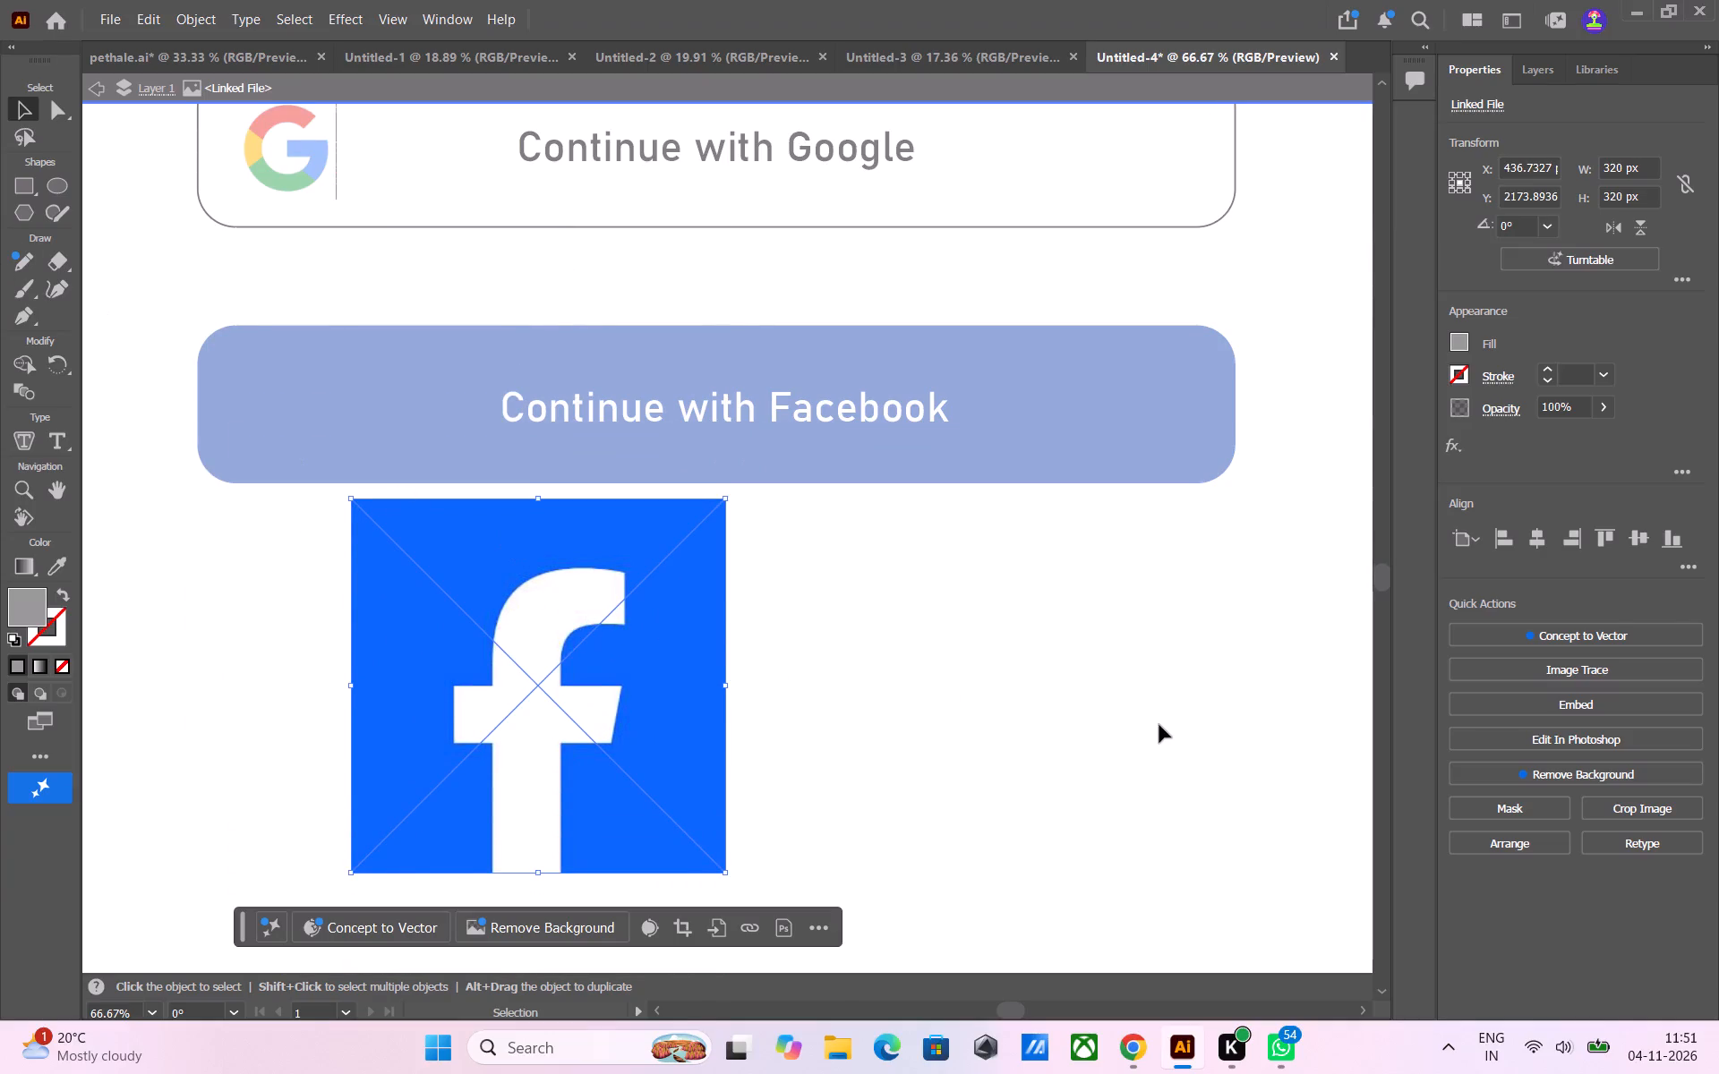
pyautogui.click(1149, 723)
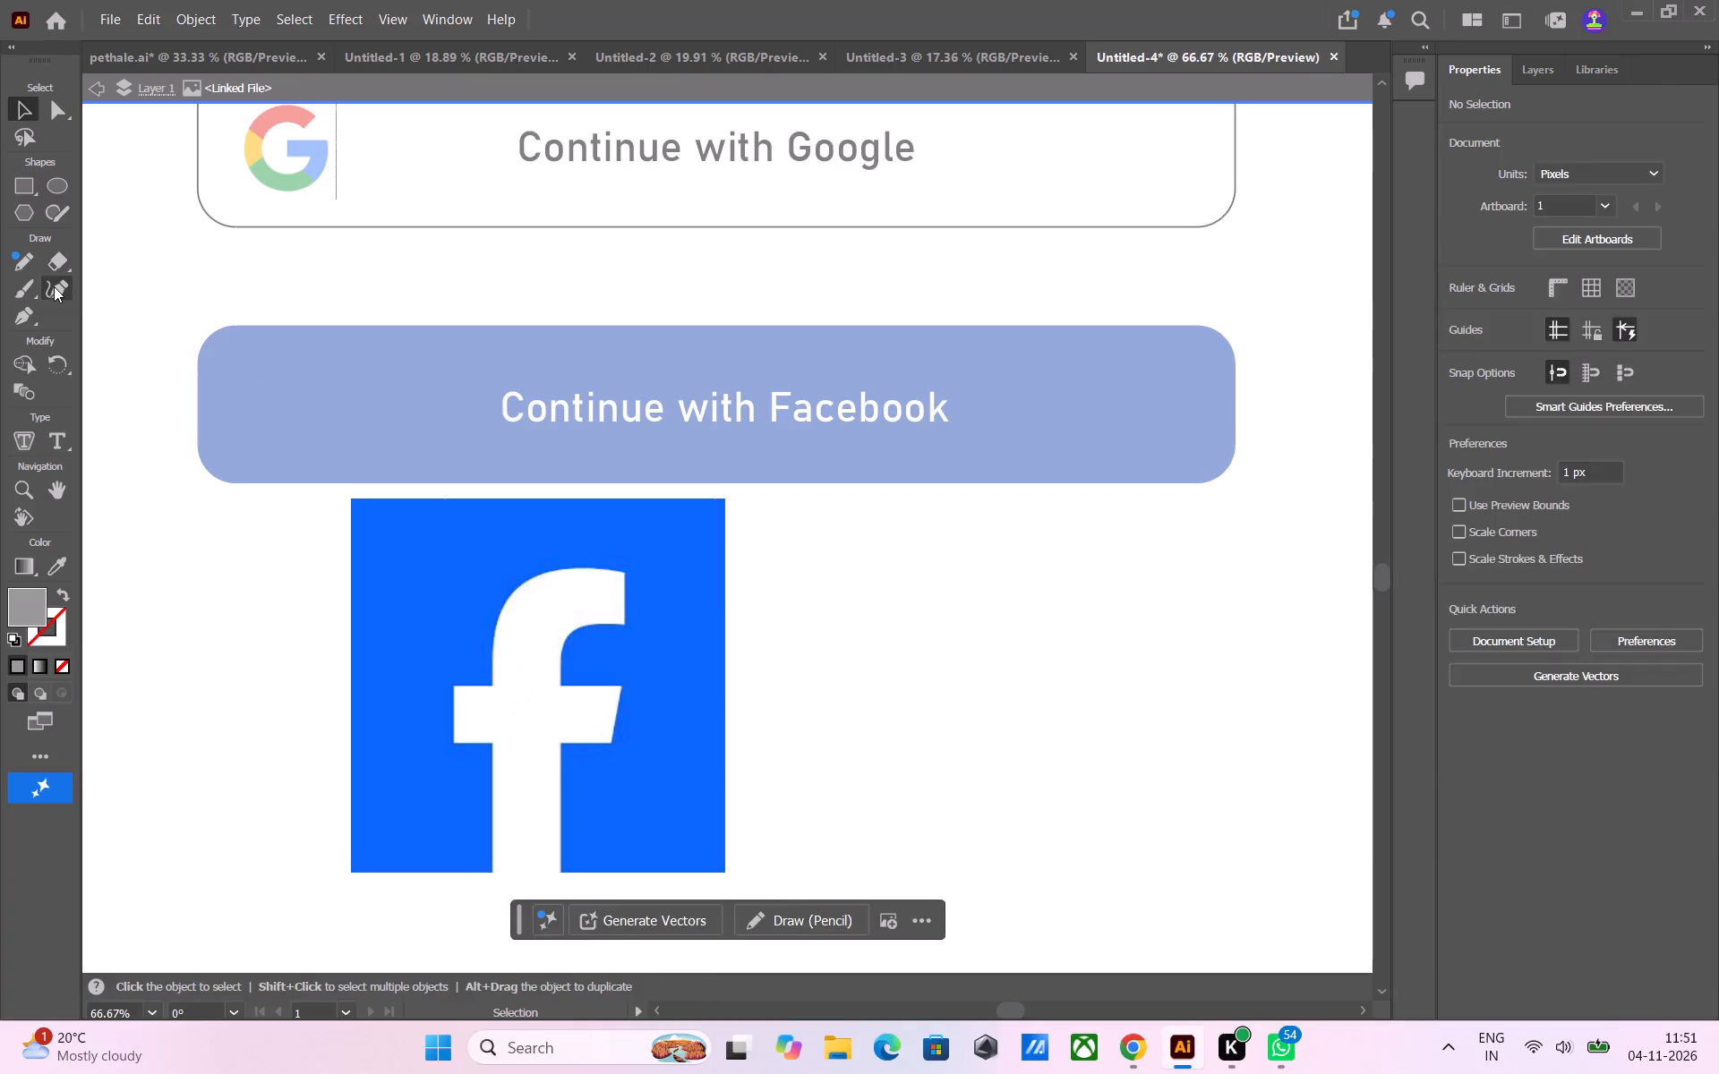
# Start tracing the white f of the Facebook logo with the Pen tool, anchoring the two corners of its upper arm's straight end.
pyautogui.click(54, 286)
pyautogui.click(28, 316)
pyautogui.rightClick(26, 317)
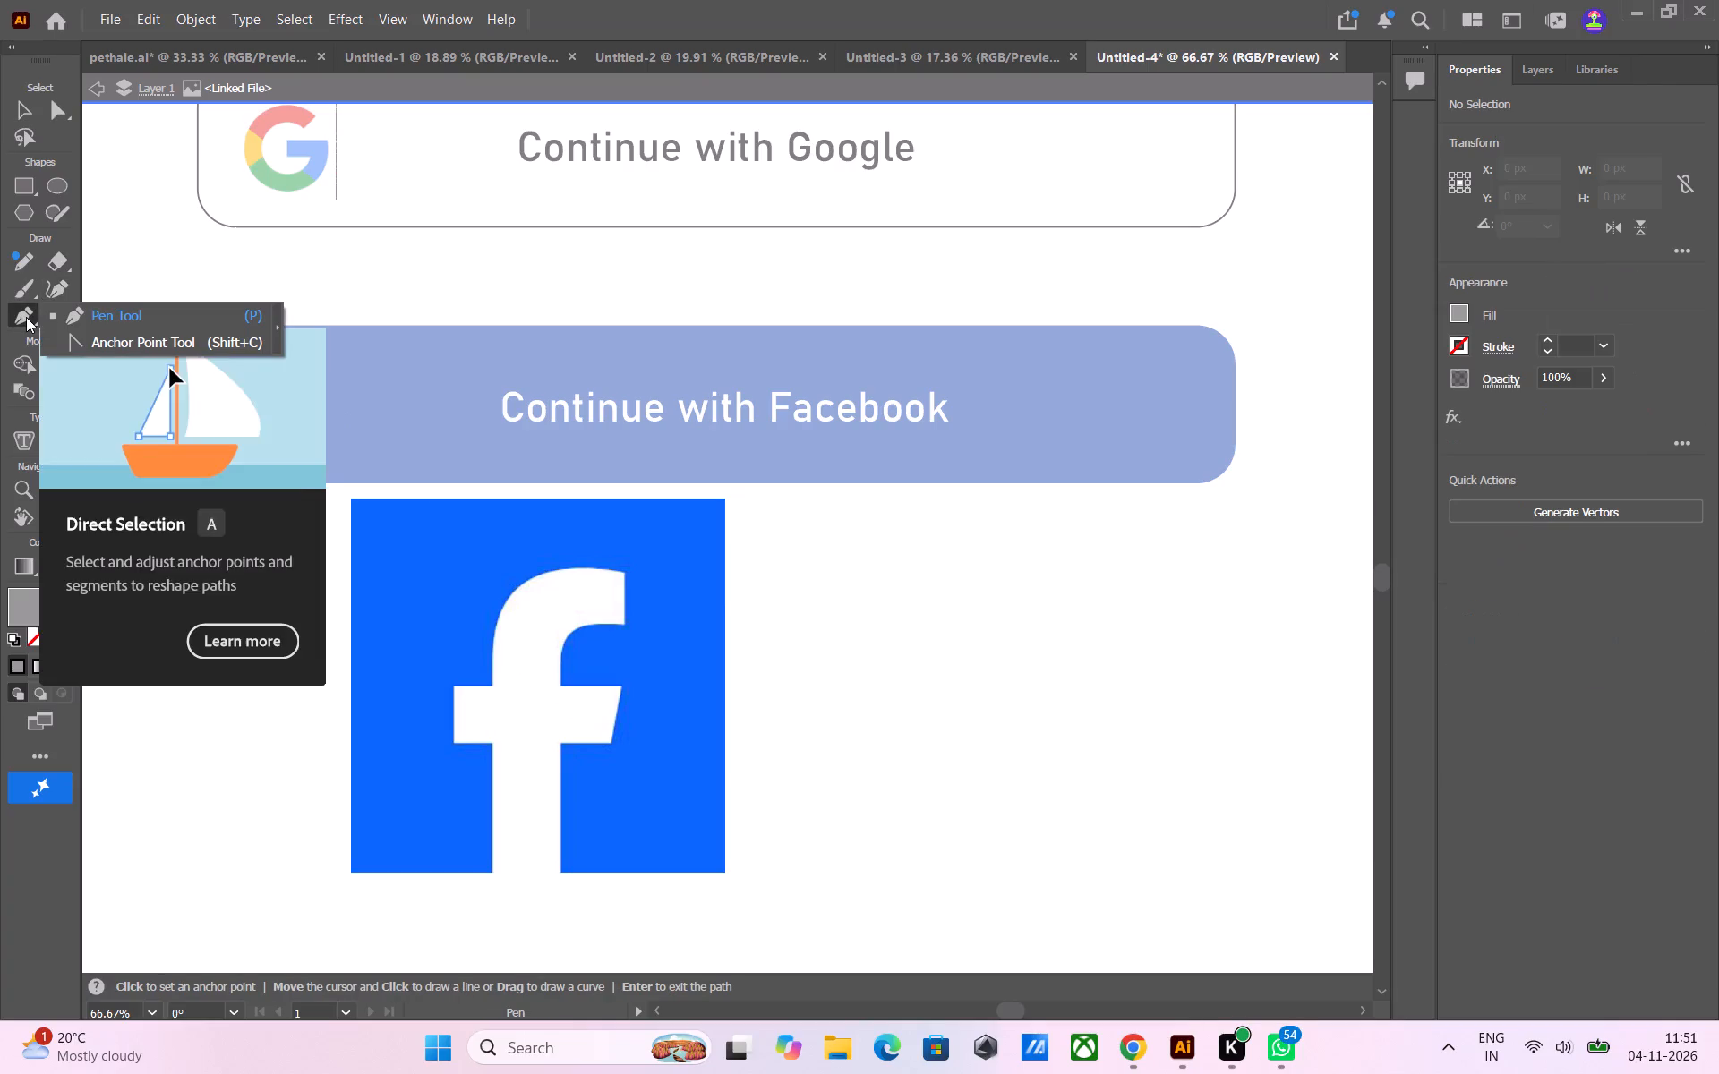
pyautogui.click(91, 311)
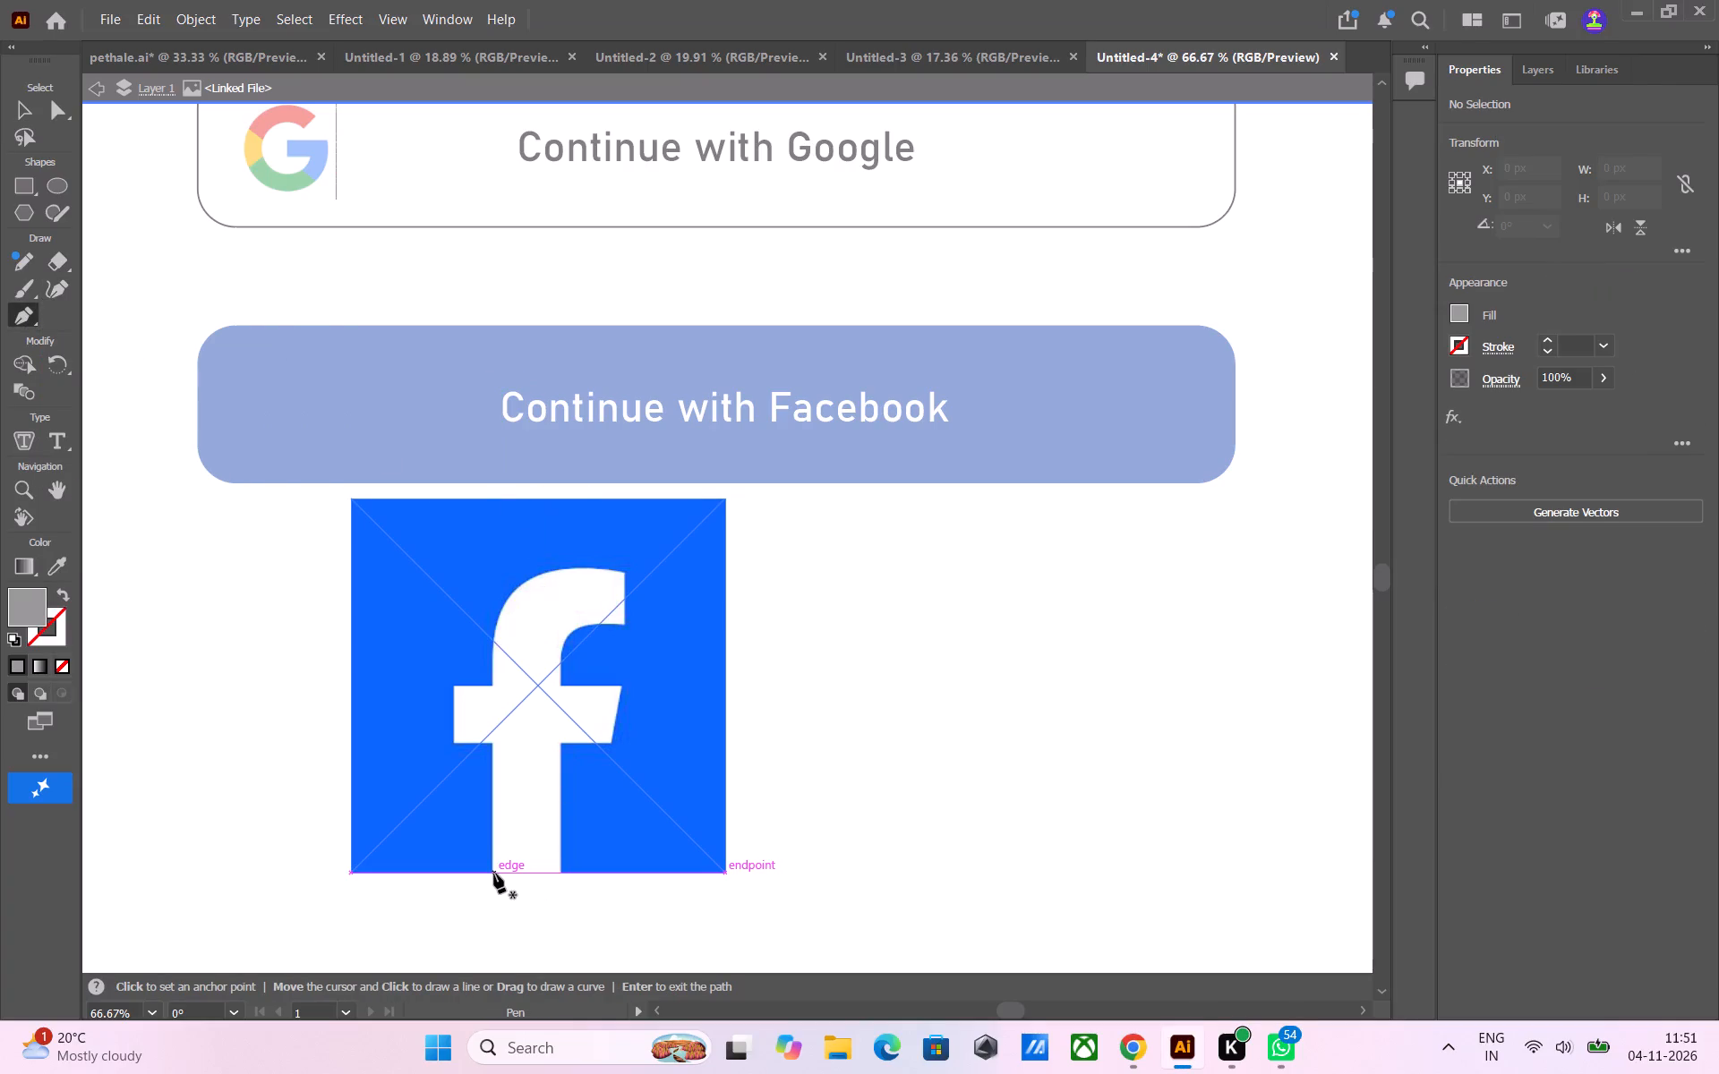
pyautogui.keyDown('alt'); pyautogui.scroll(-4, 494, 874); pyautogui.keyUp('alt')
pyautogui.keyDown('alt'); pyautogui.scroll(8, 494, 874); pyautogui.keyUp('alt')
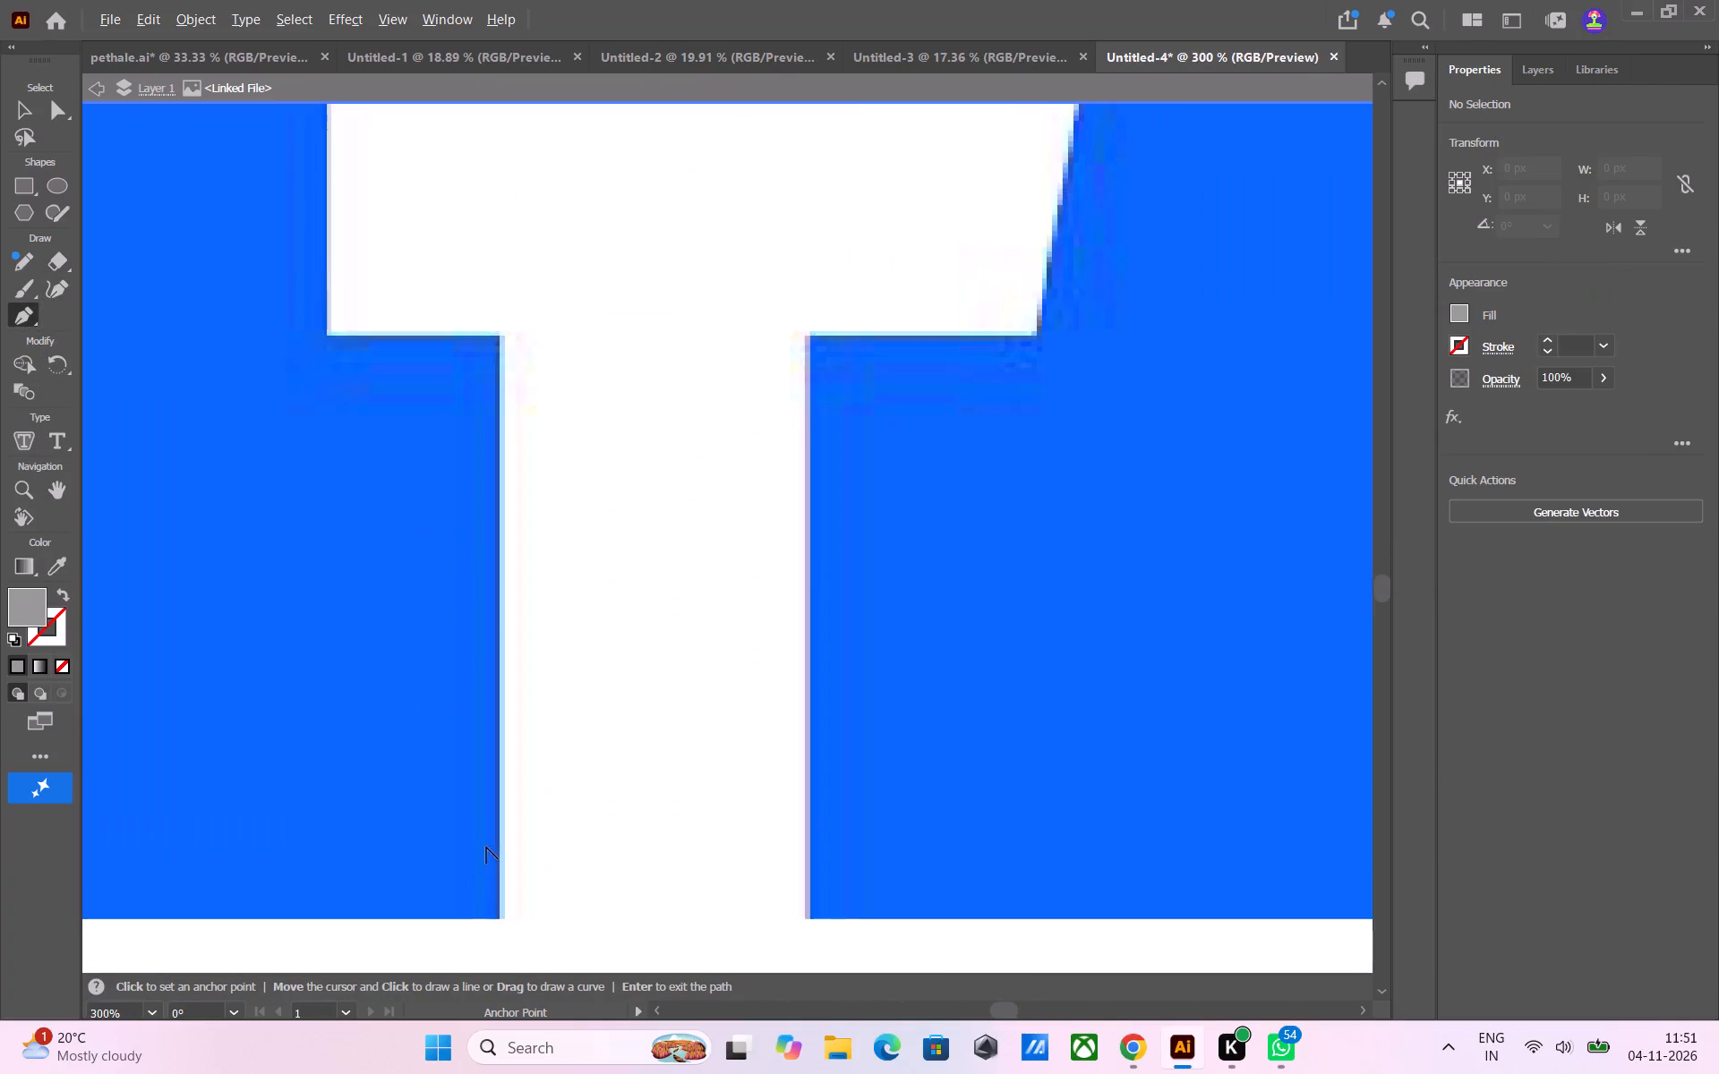
pyautogui.moveTo(637, 279); pyautogui.dragTo(581, 972, button='middle')
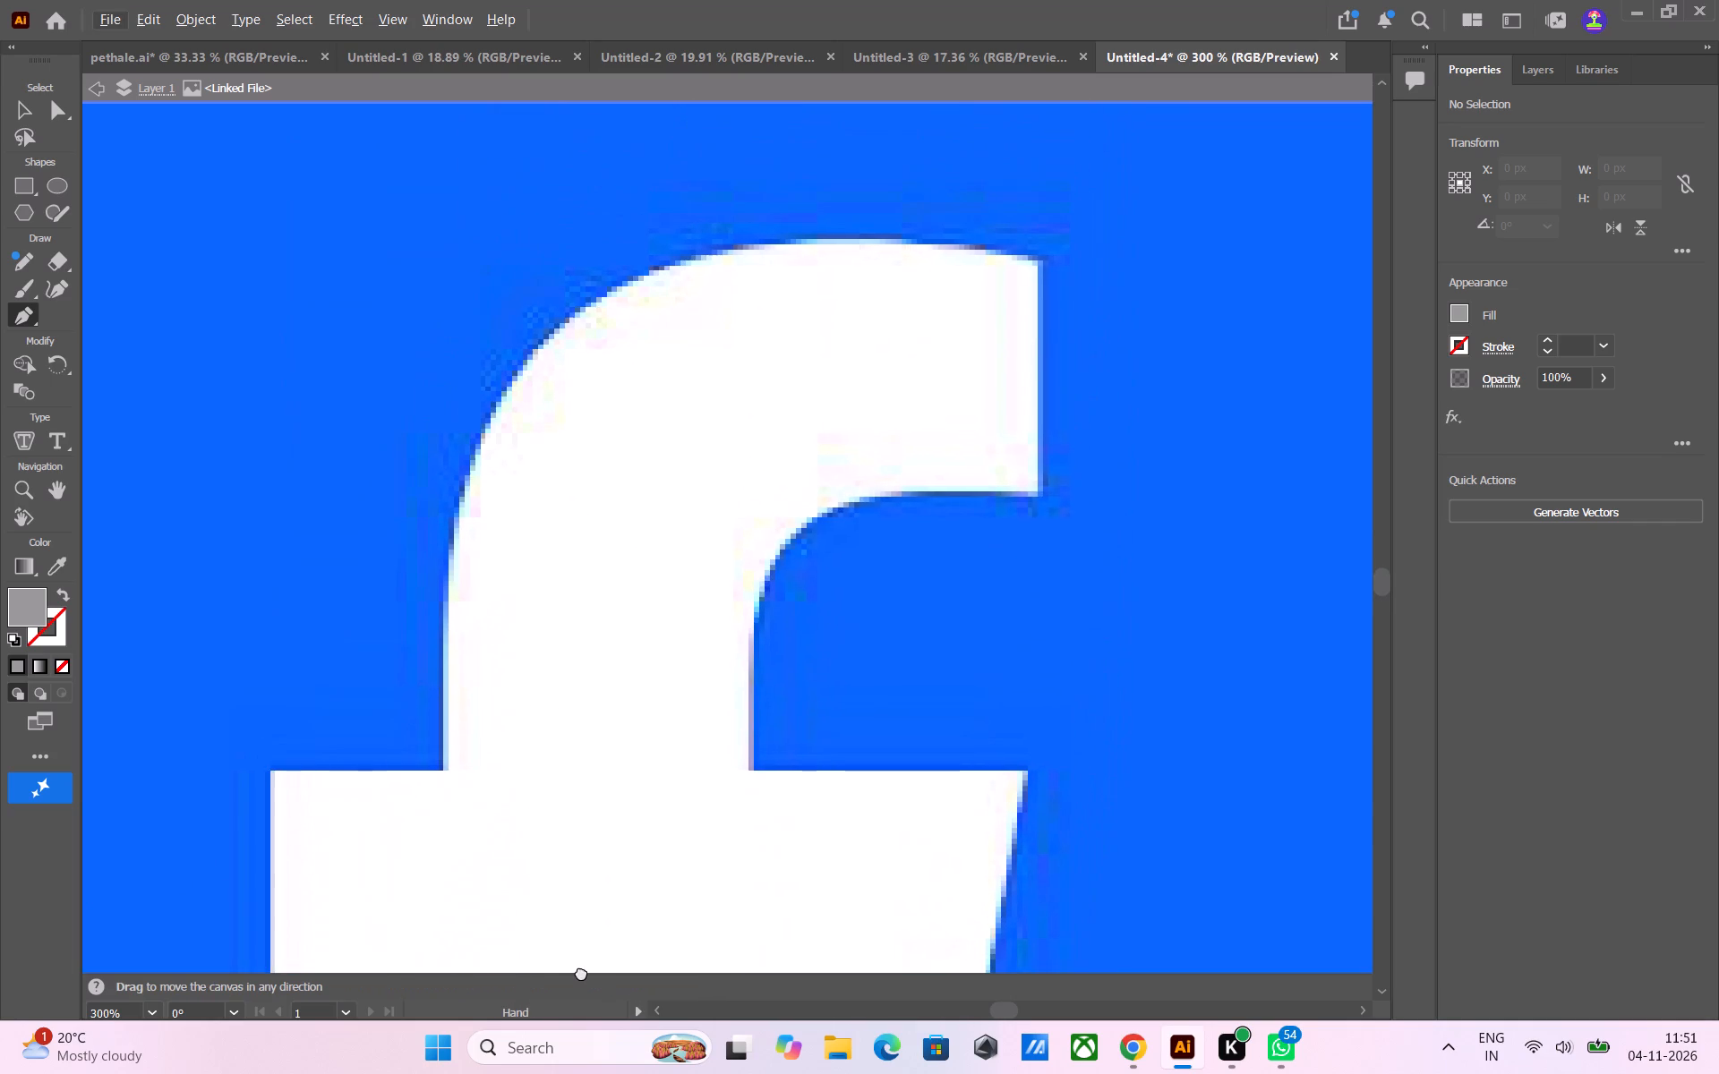
pyautogui.moveTo(581, 972); pyautogui.dragTo(583, 947, button='middle')
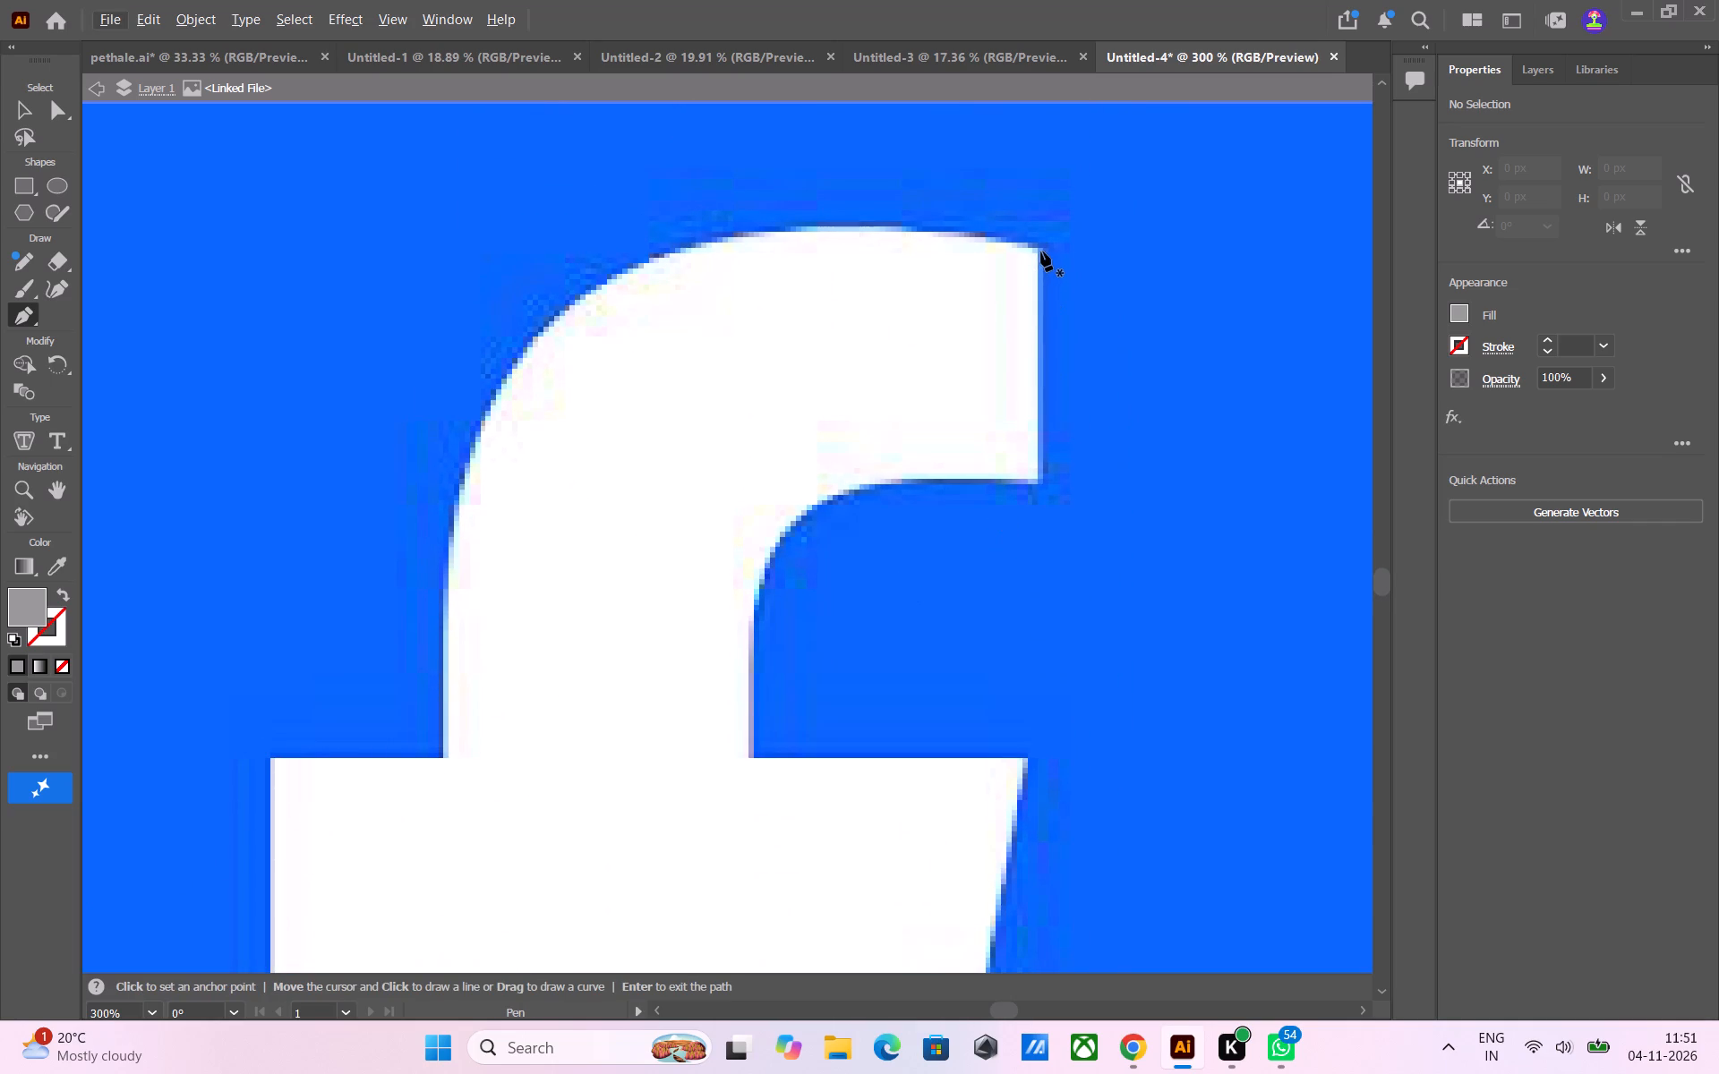
pyautogui.click(1041, 250)
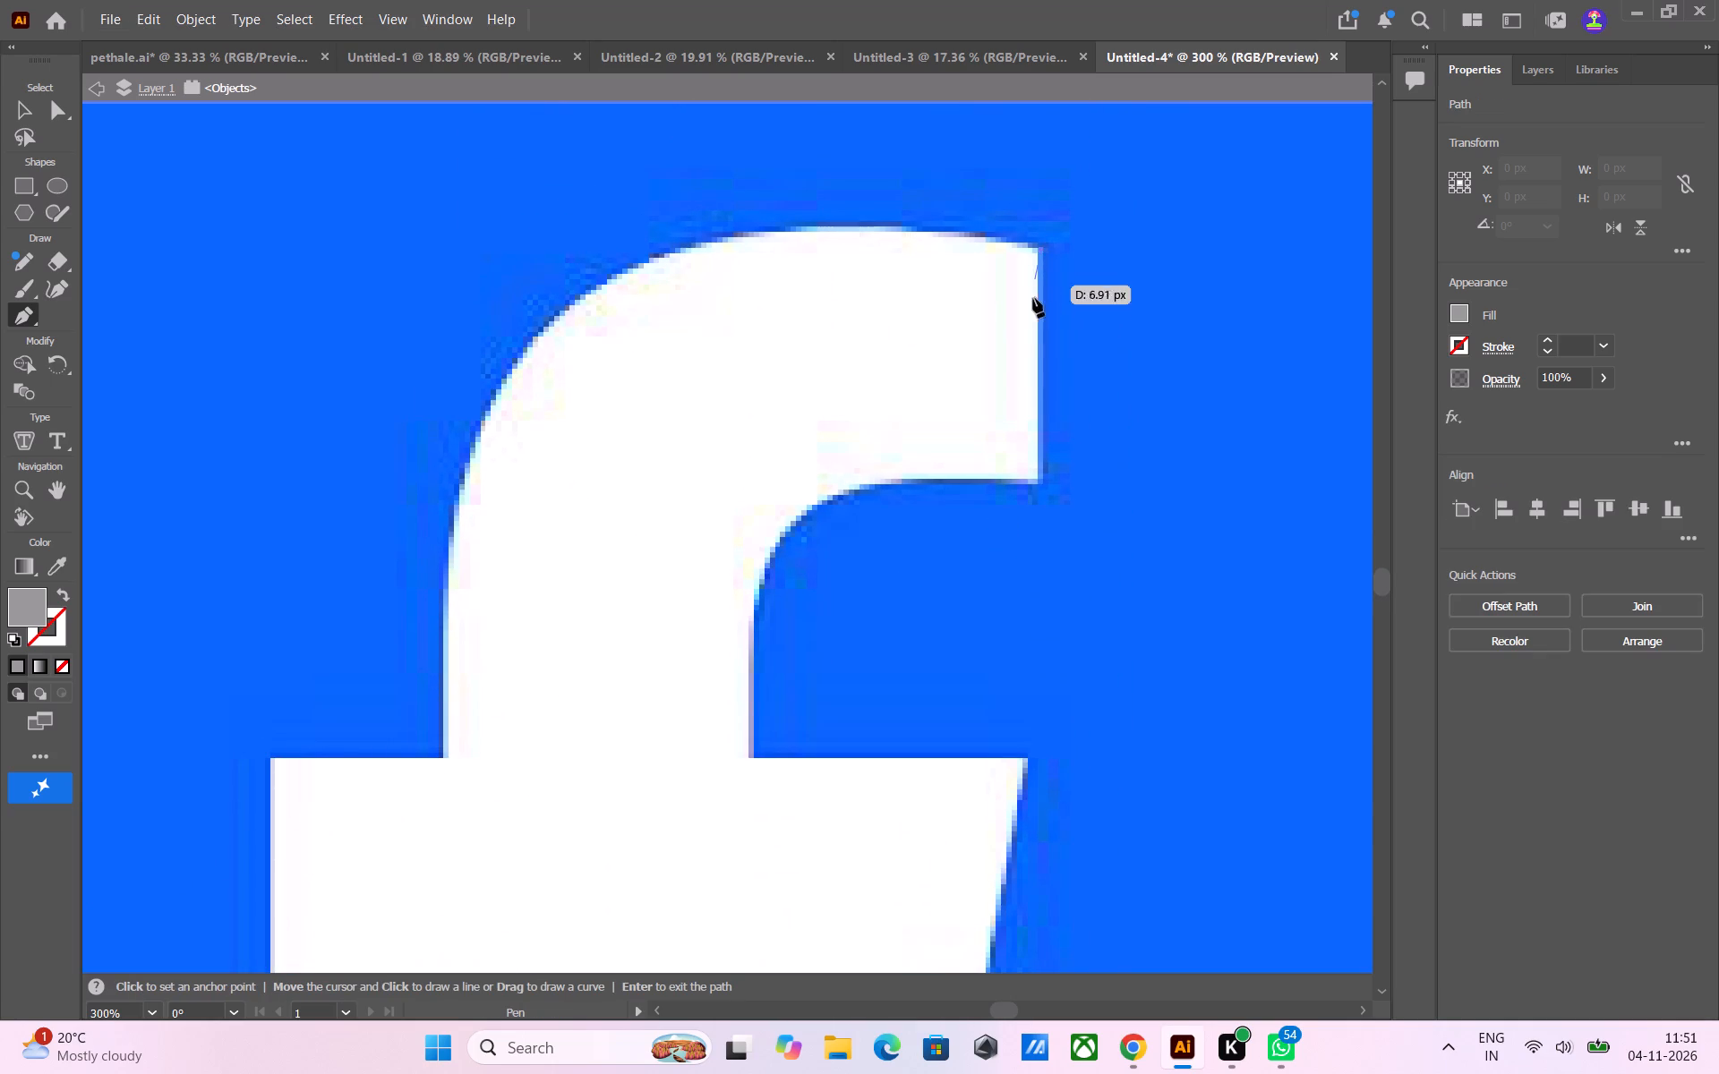
pyautogui.click(1041, 485)
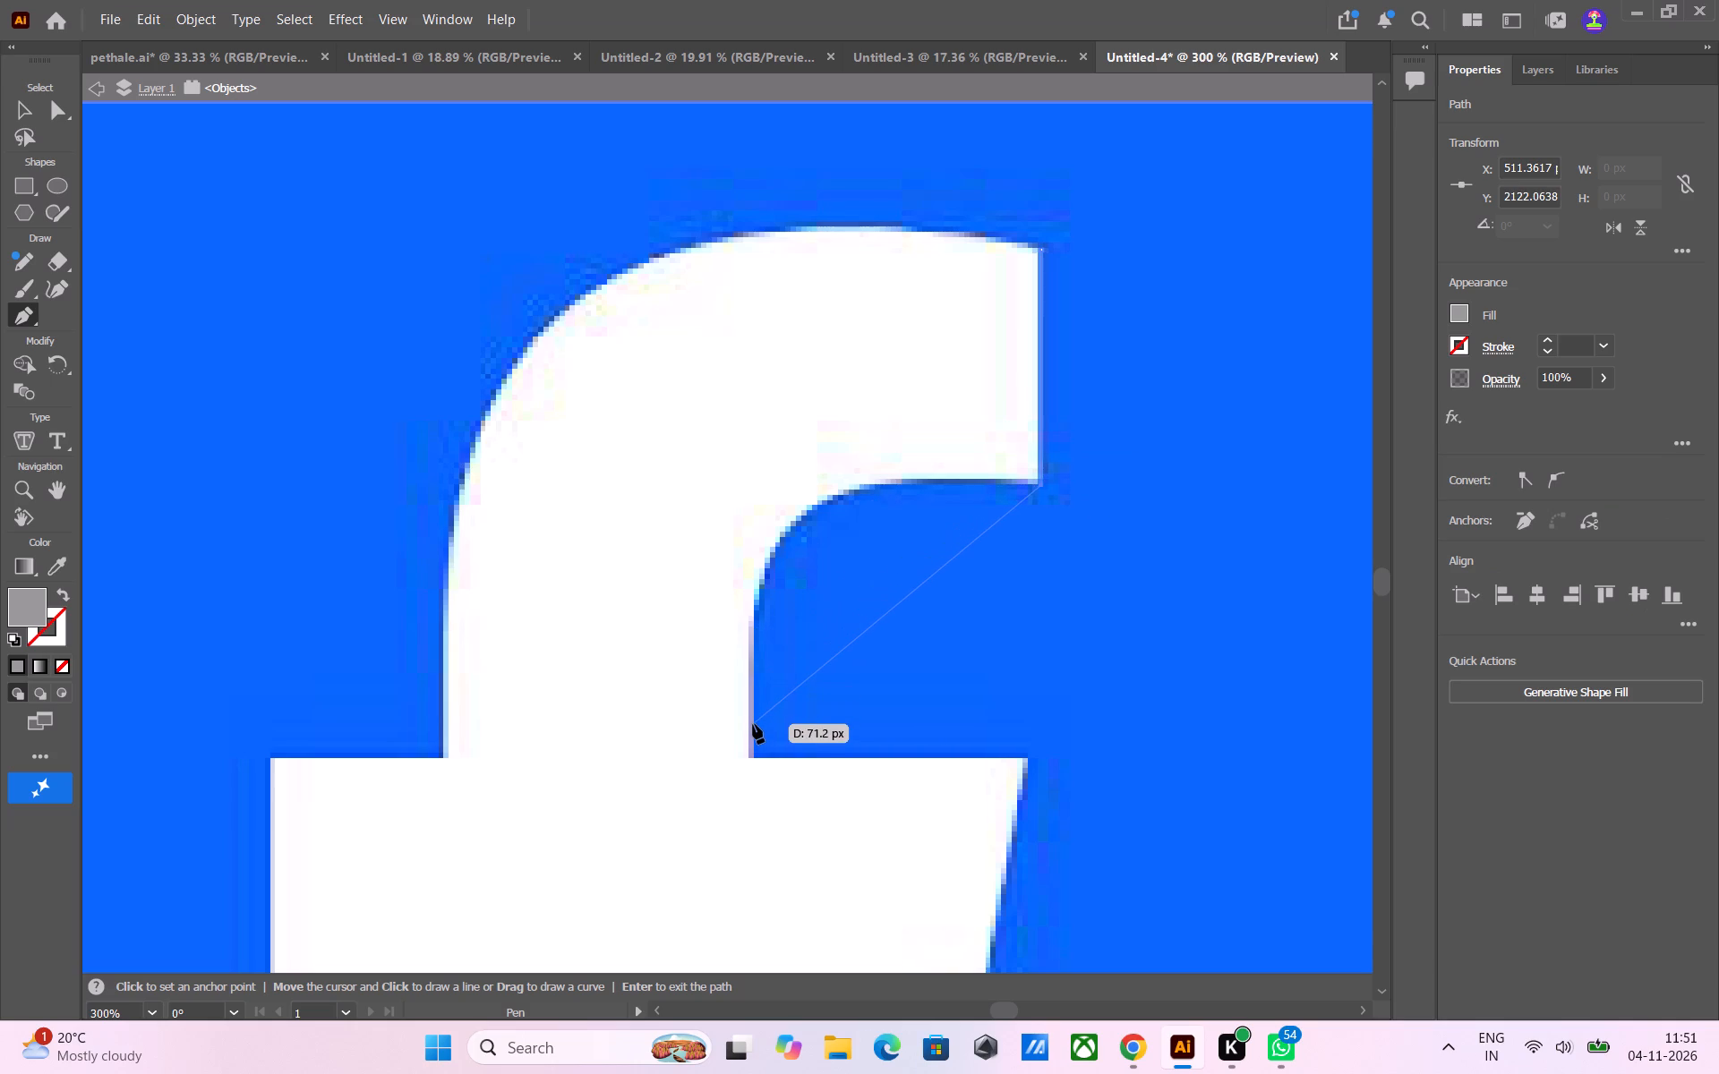
# Trace the Facebook f with the Pen tool from the hook's inner edge around the right end of the crossbar.
pyautogui.click(754, 644)
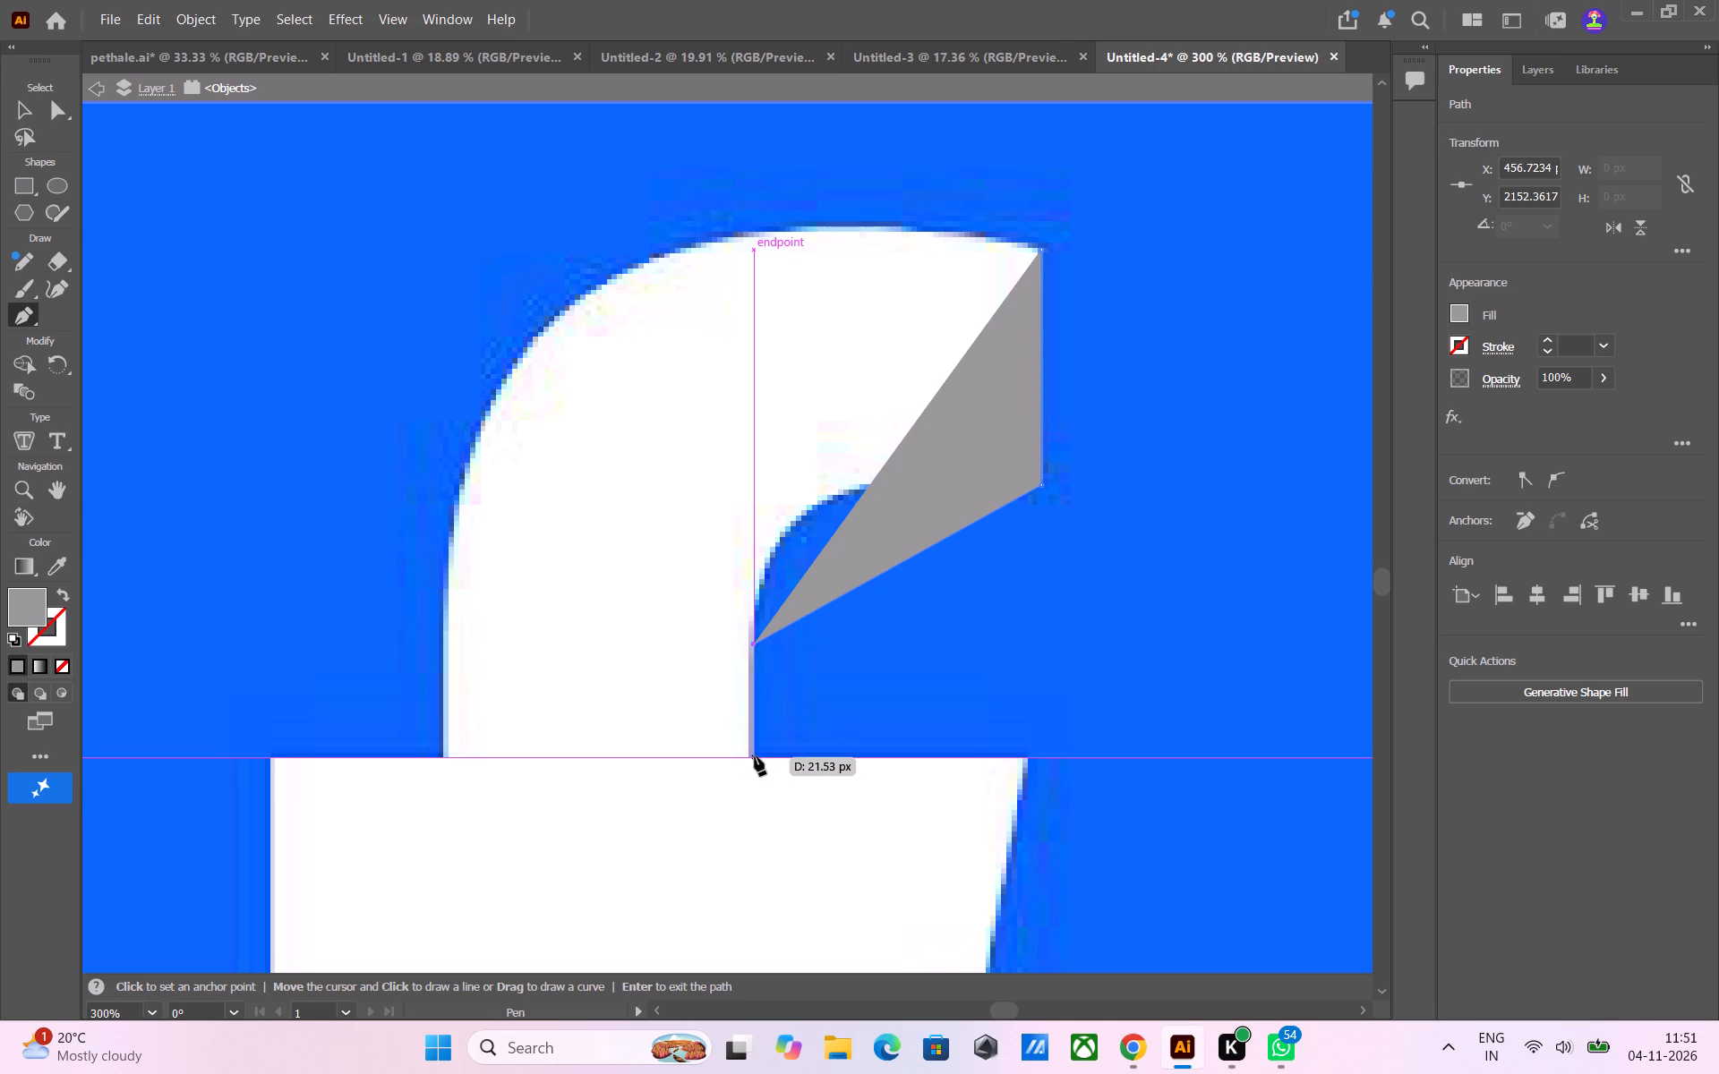
pyautogui.click(755, 756)
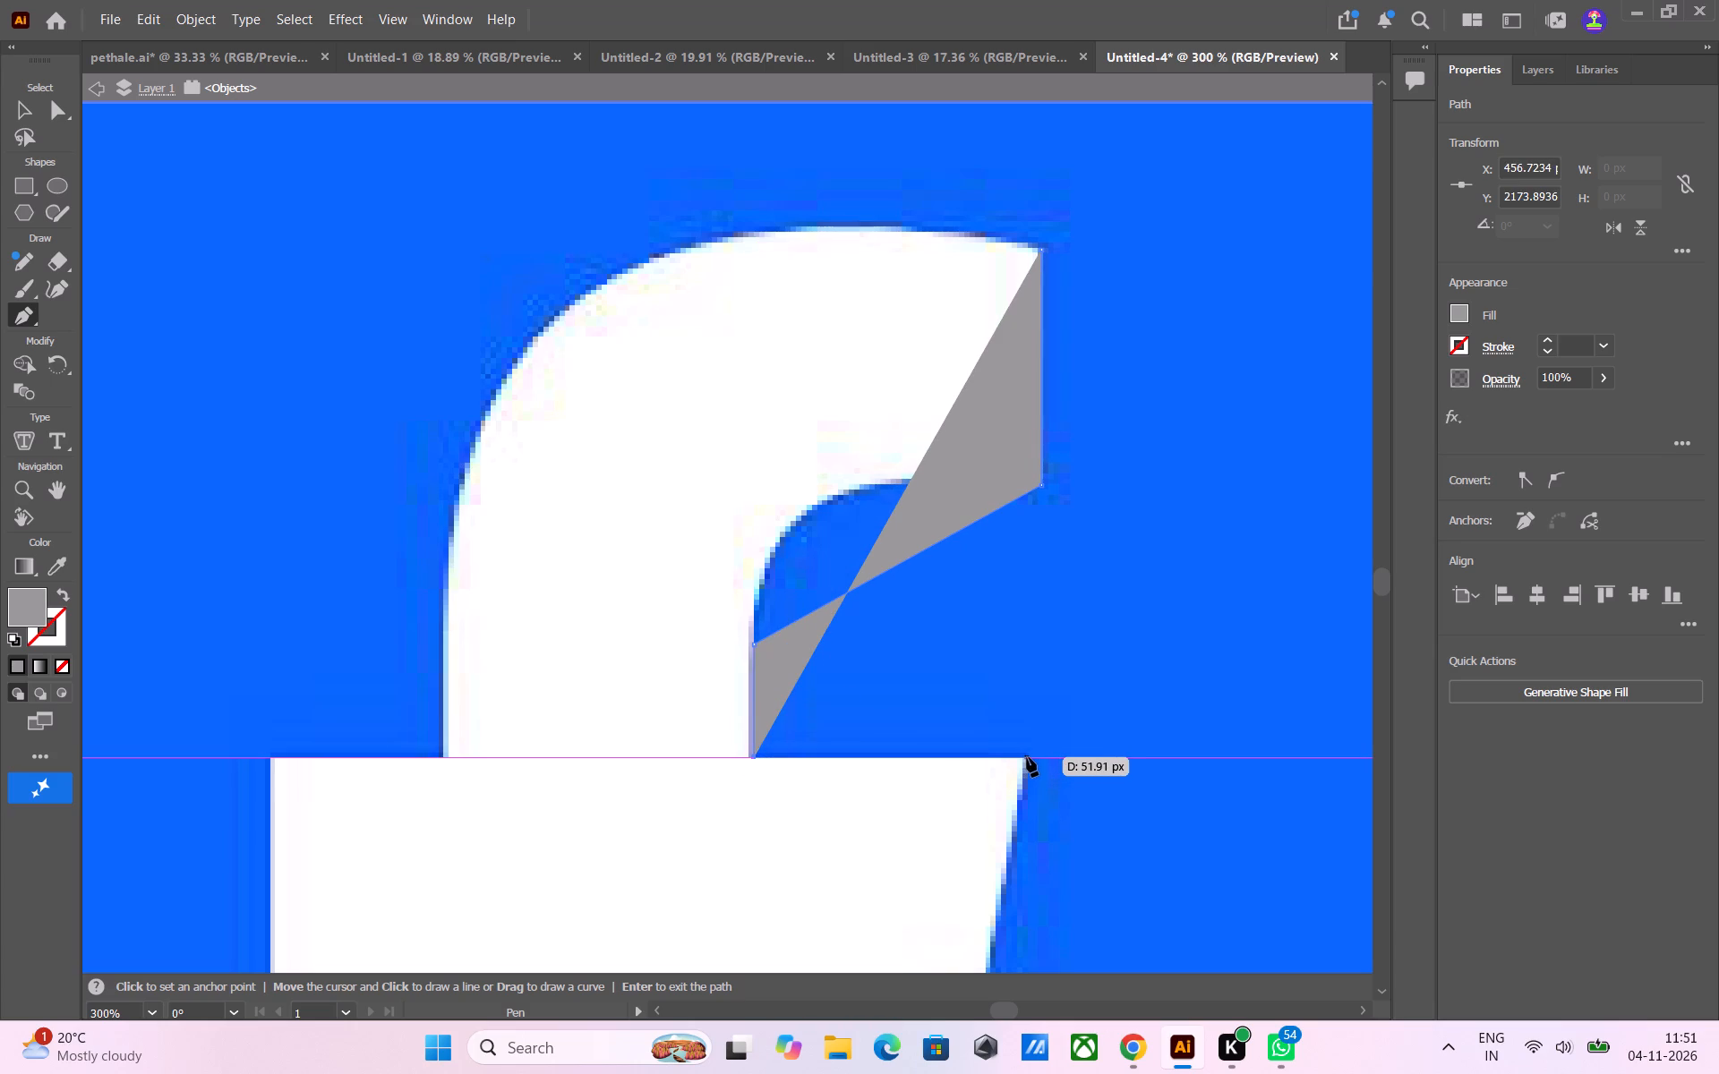
pyautogui.click(1028, 757)
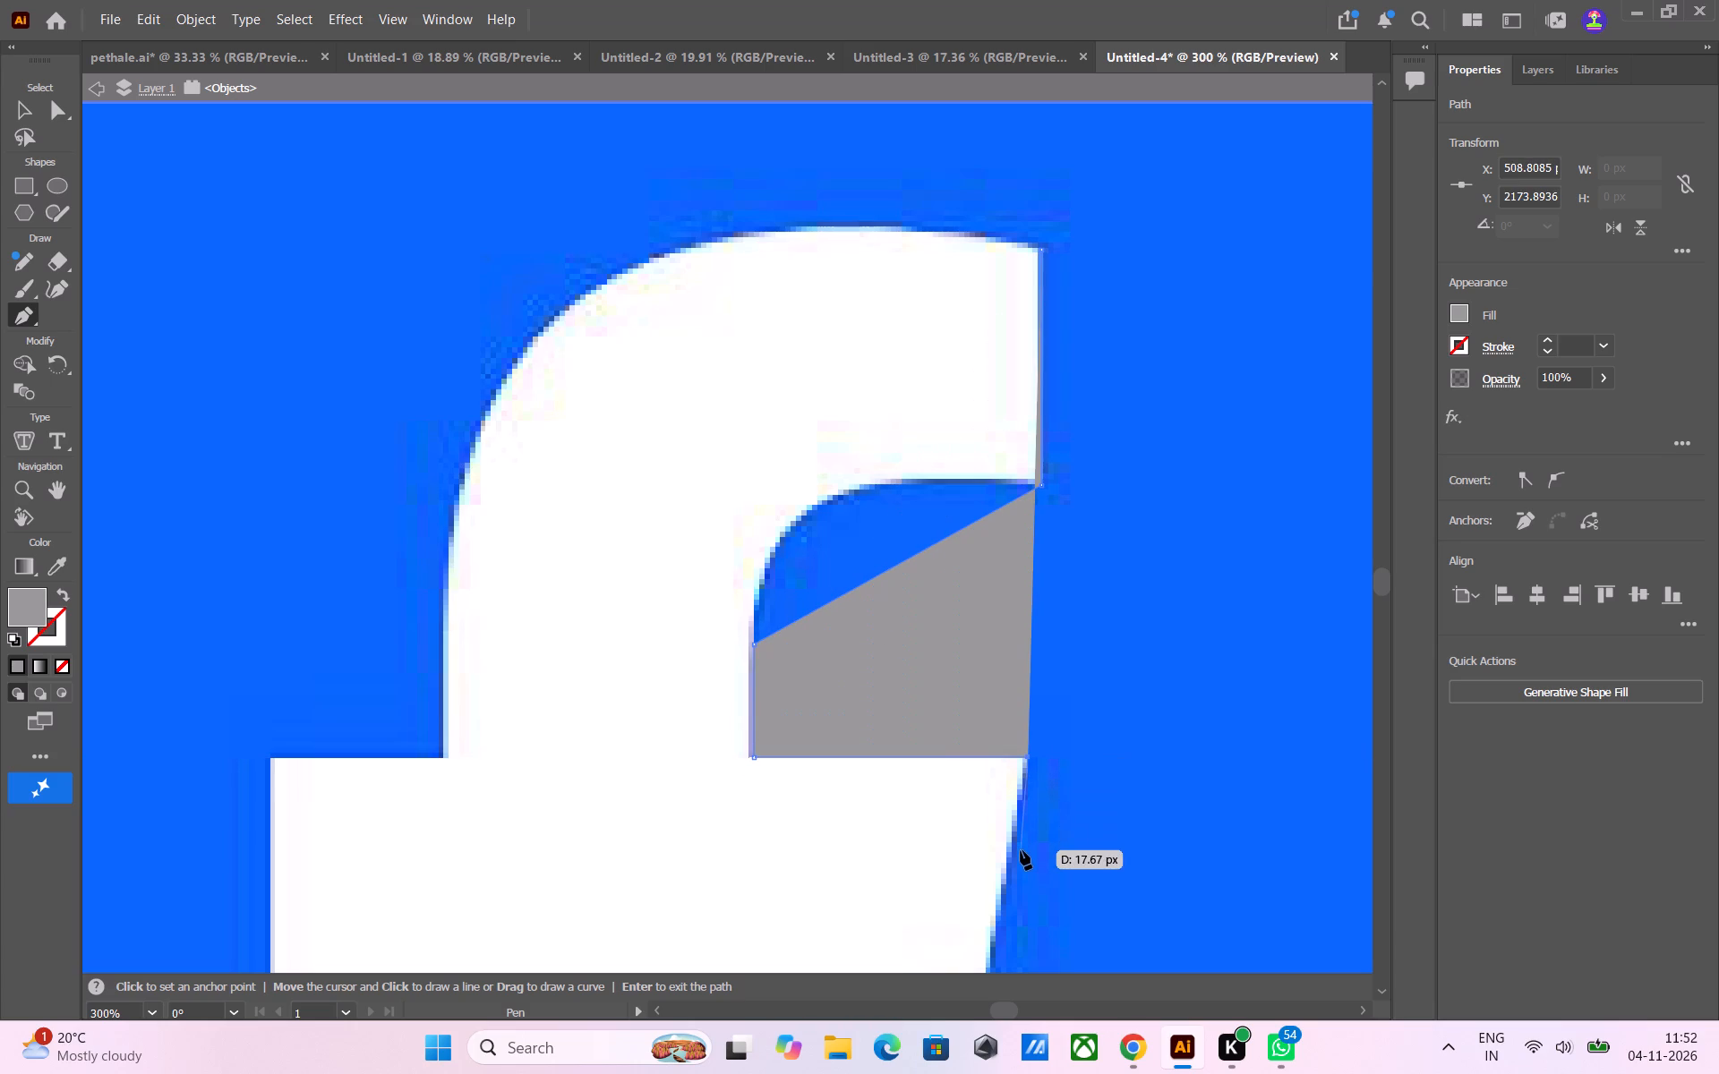
pyautogui.click(61, 639)
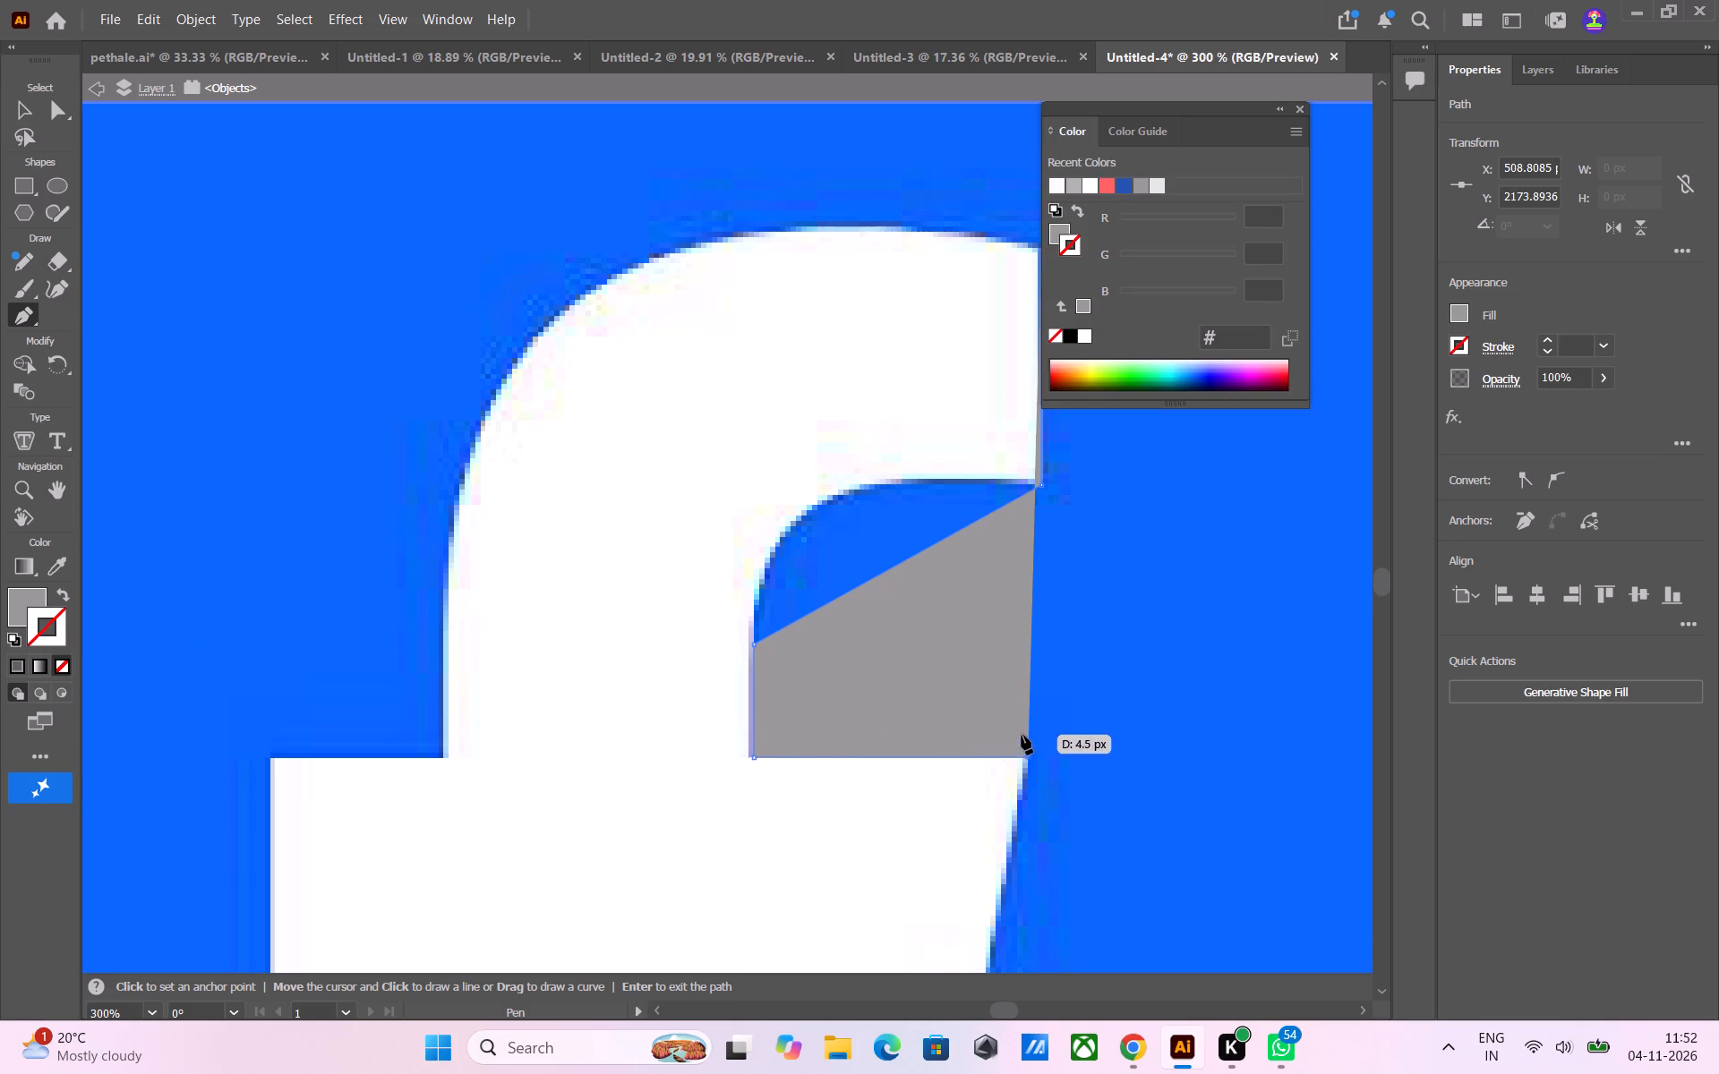
pyautogui.scroll(-5, 1007, 764)
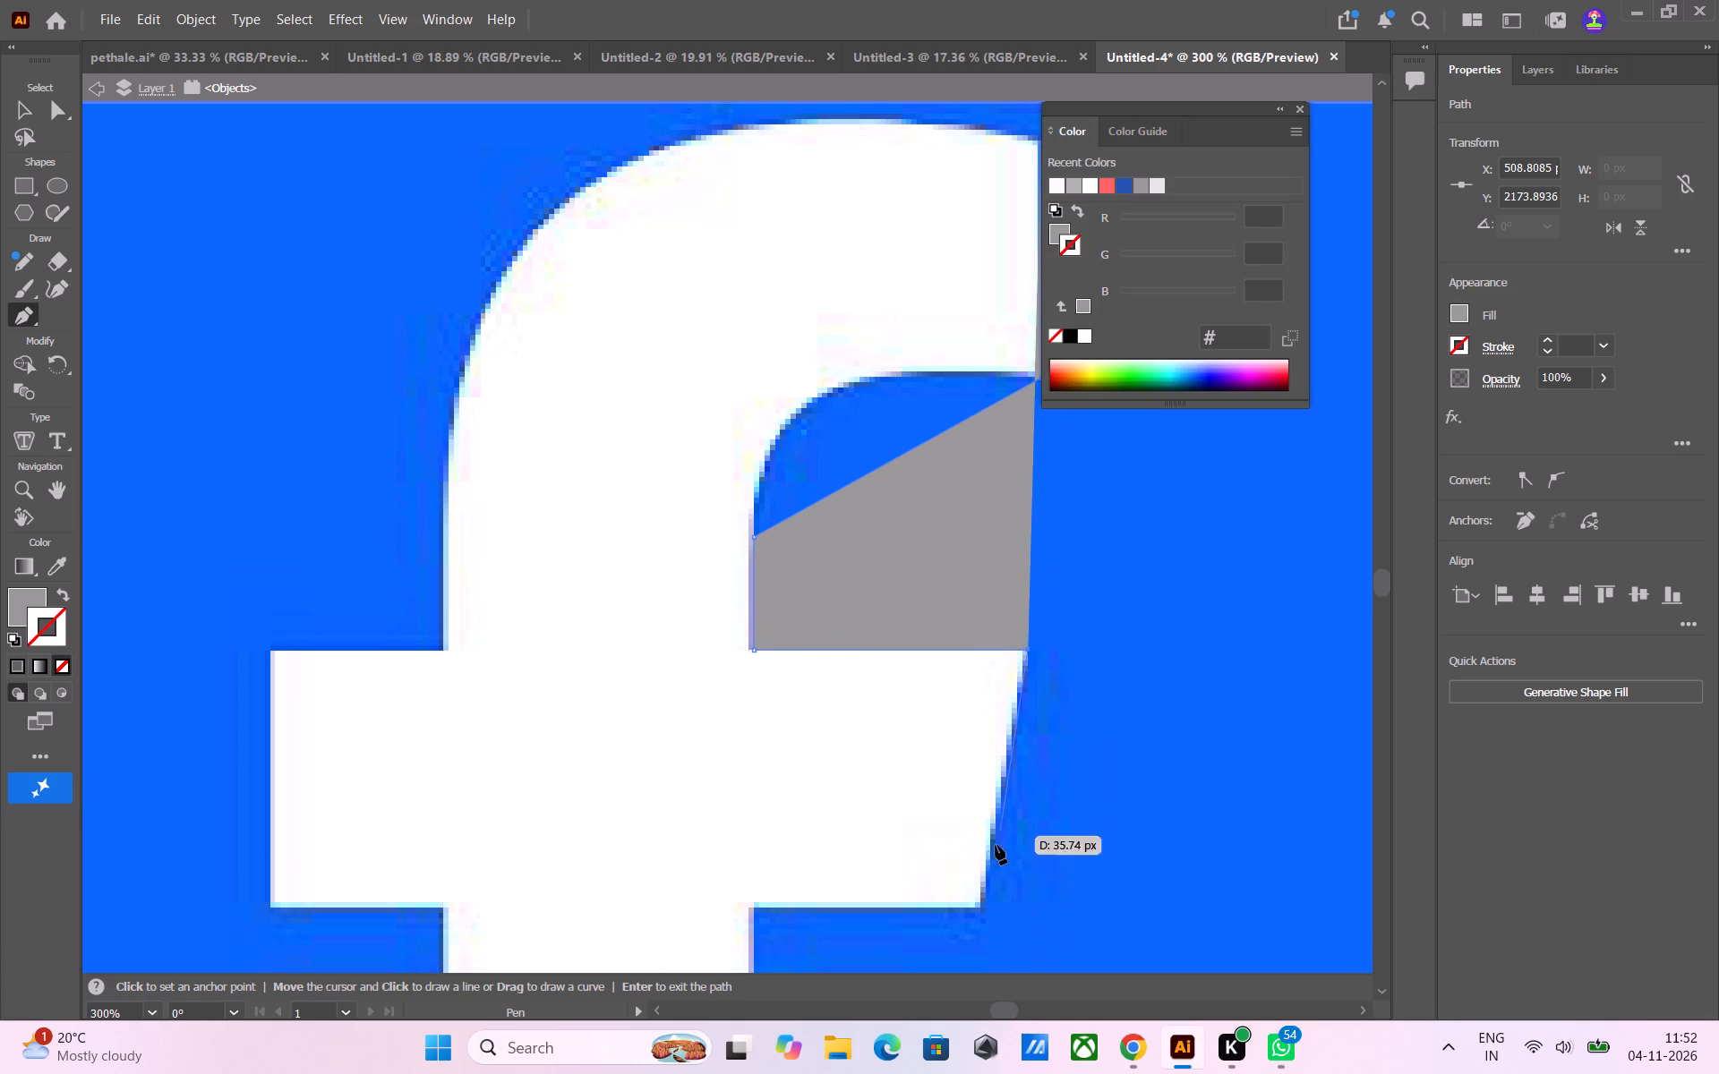
pyautogui.click(982, 910)
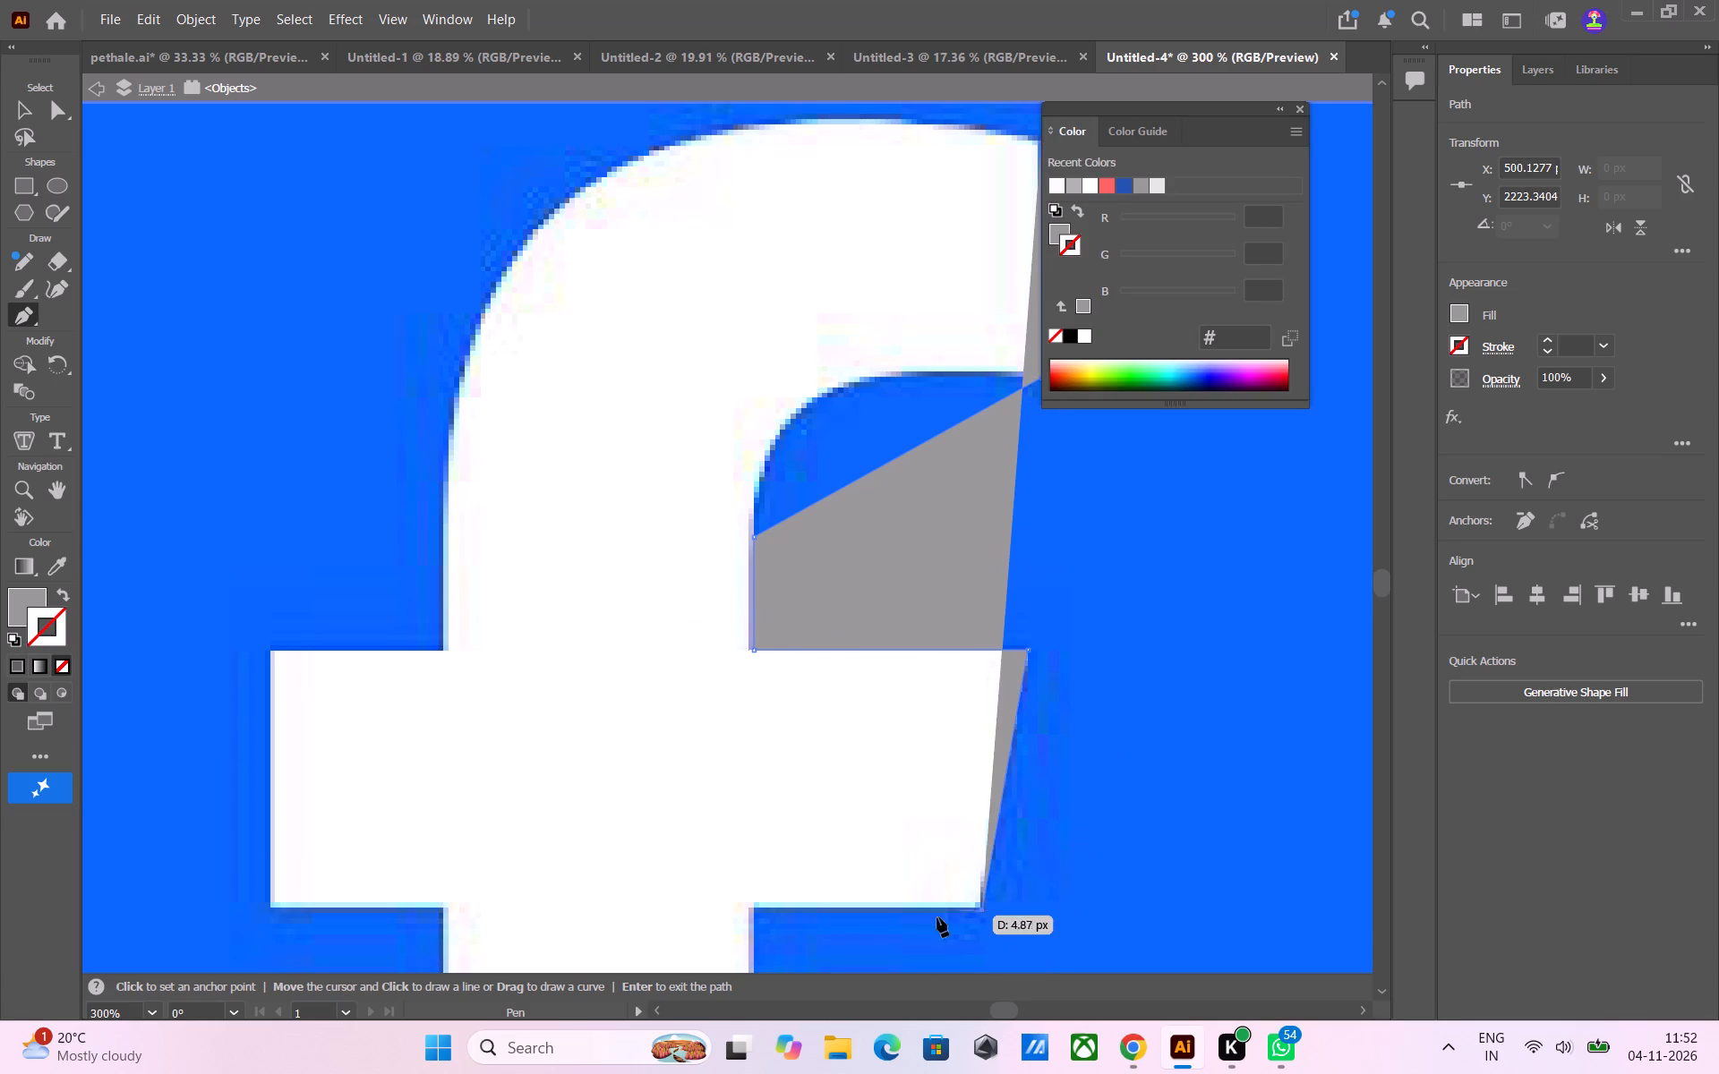
pyautogui.click(752, 907)
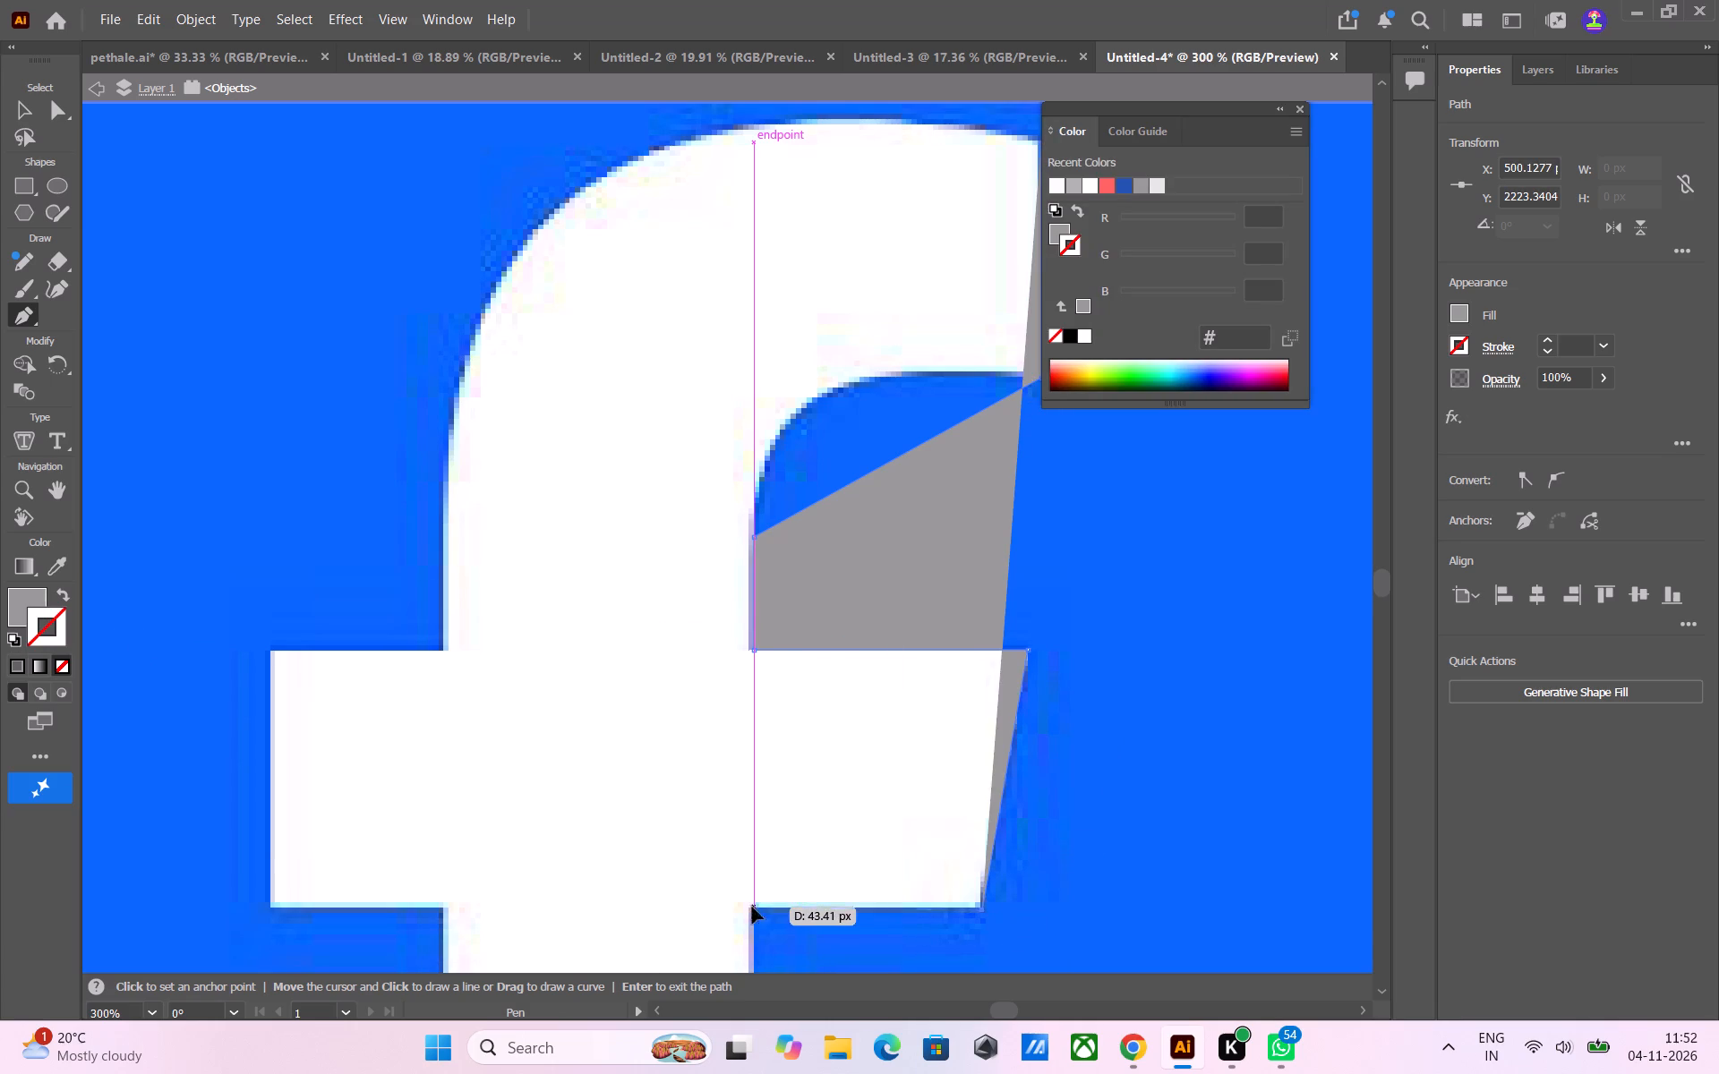
# Continue the Pen path down the f stem's right edge, across its bottom and back up to the crossbar's underside.
pyautogui.scroll(-8, 785, 827)
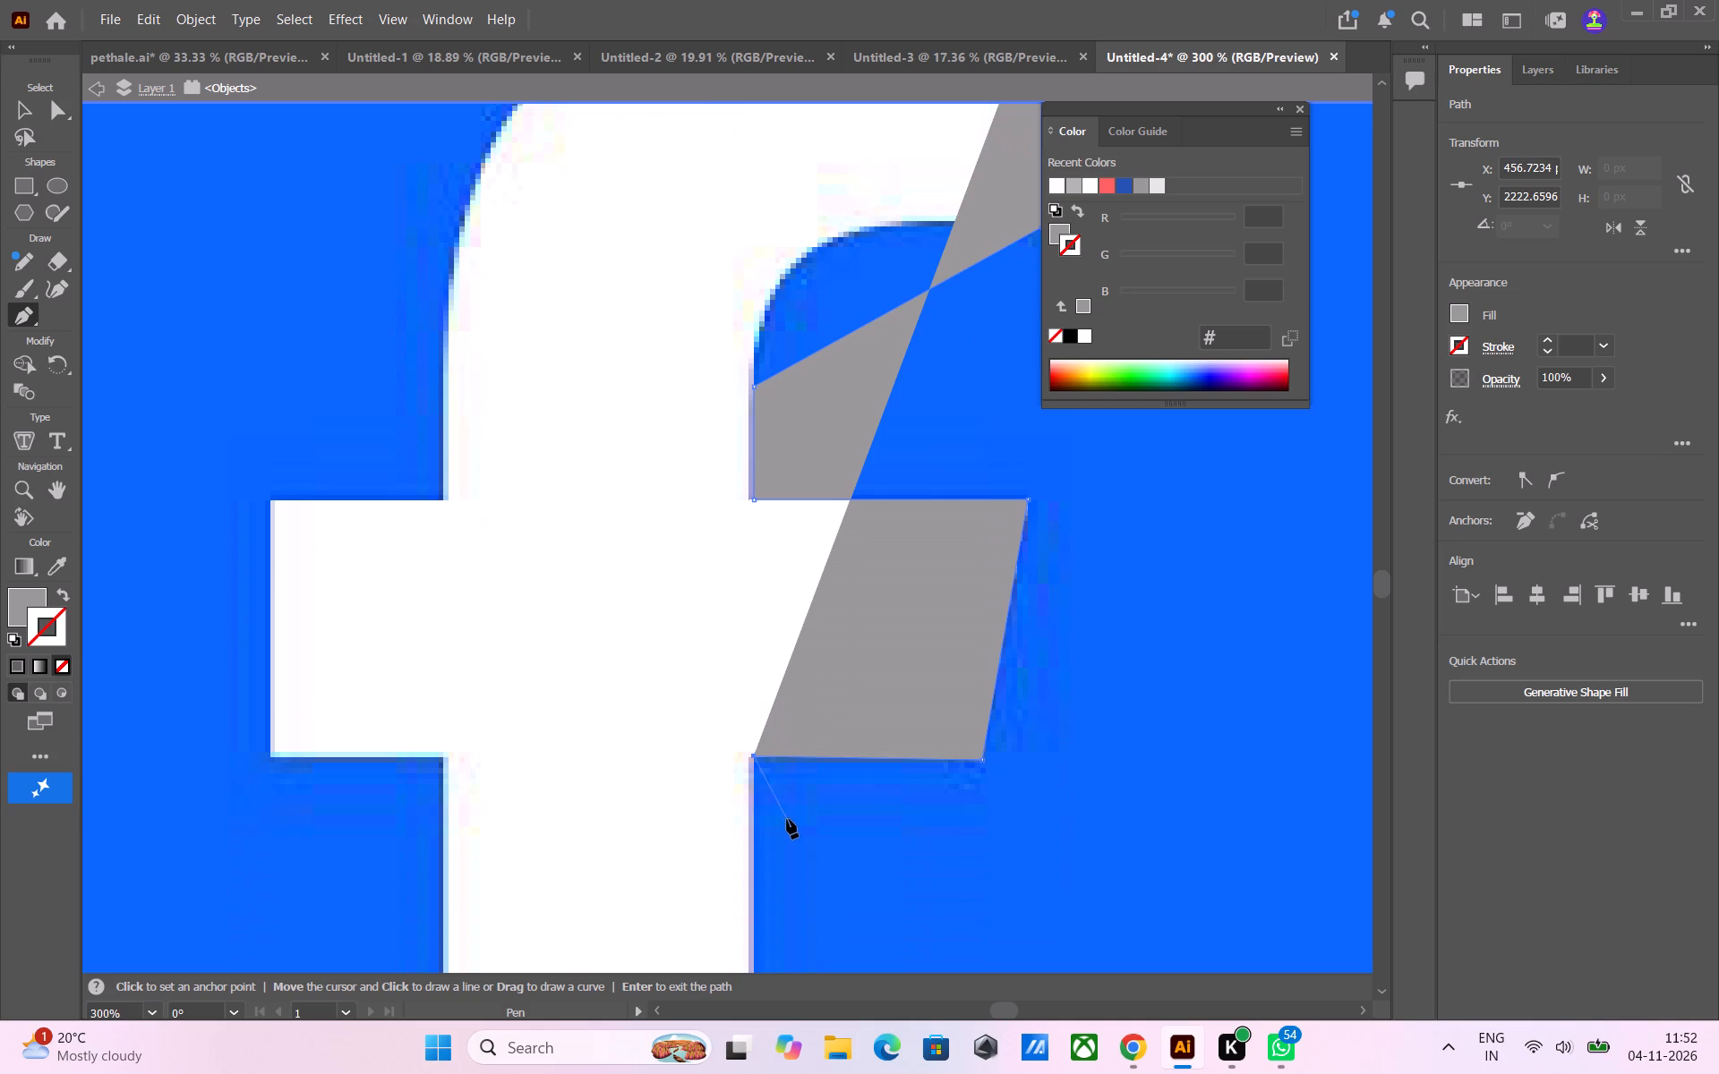
pyautogui.scroll(-15, 787, 819)
pyautogui.scroll(-9, 788, 801)
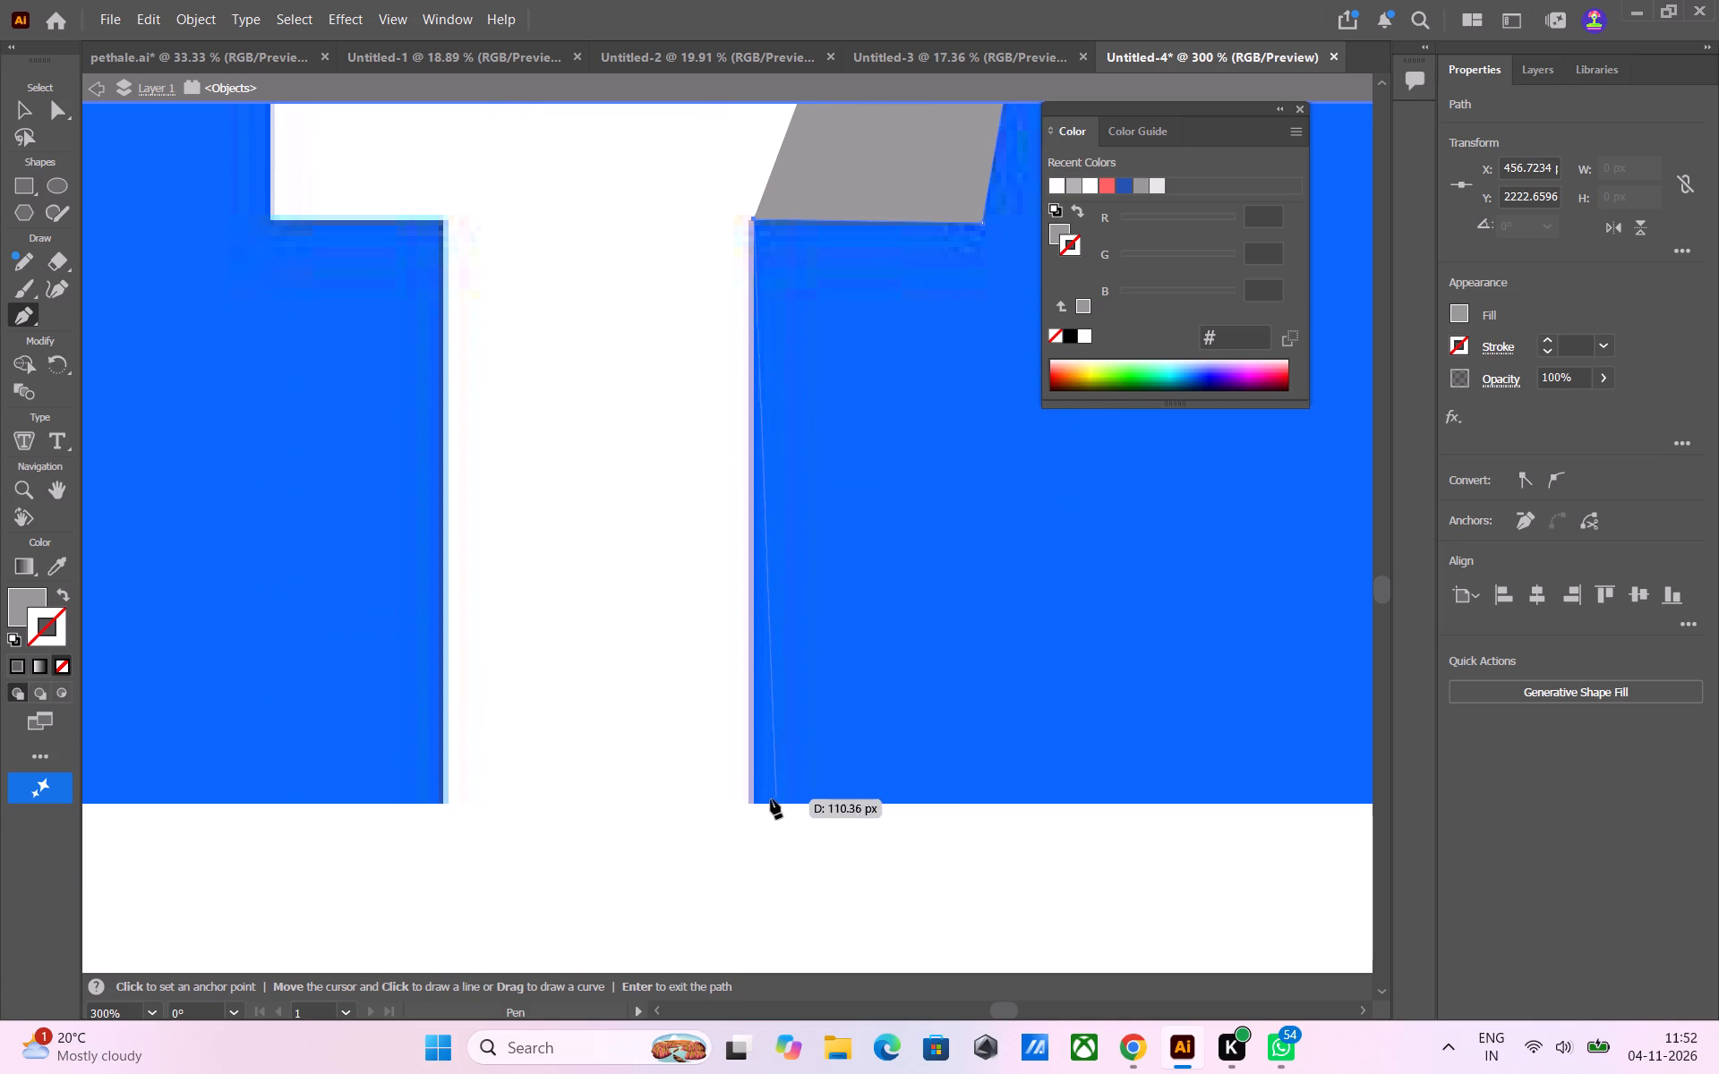
pyautogui.click(755, 804)
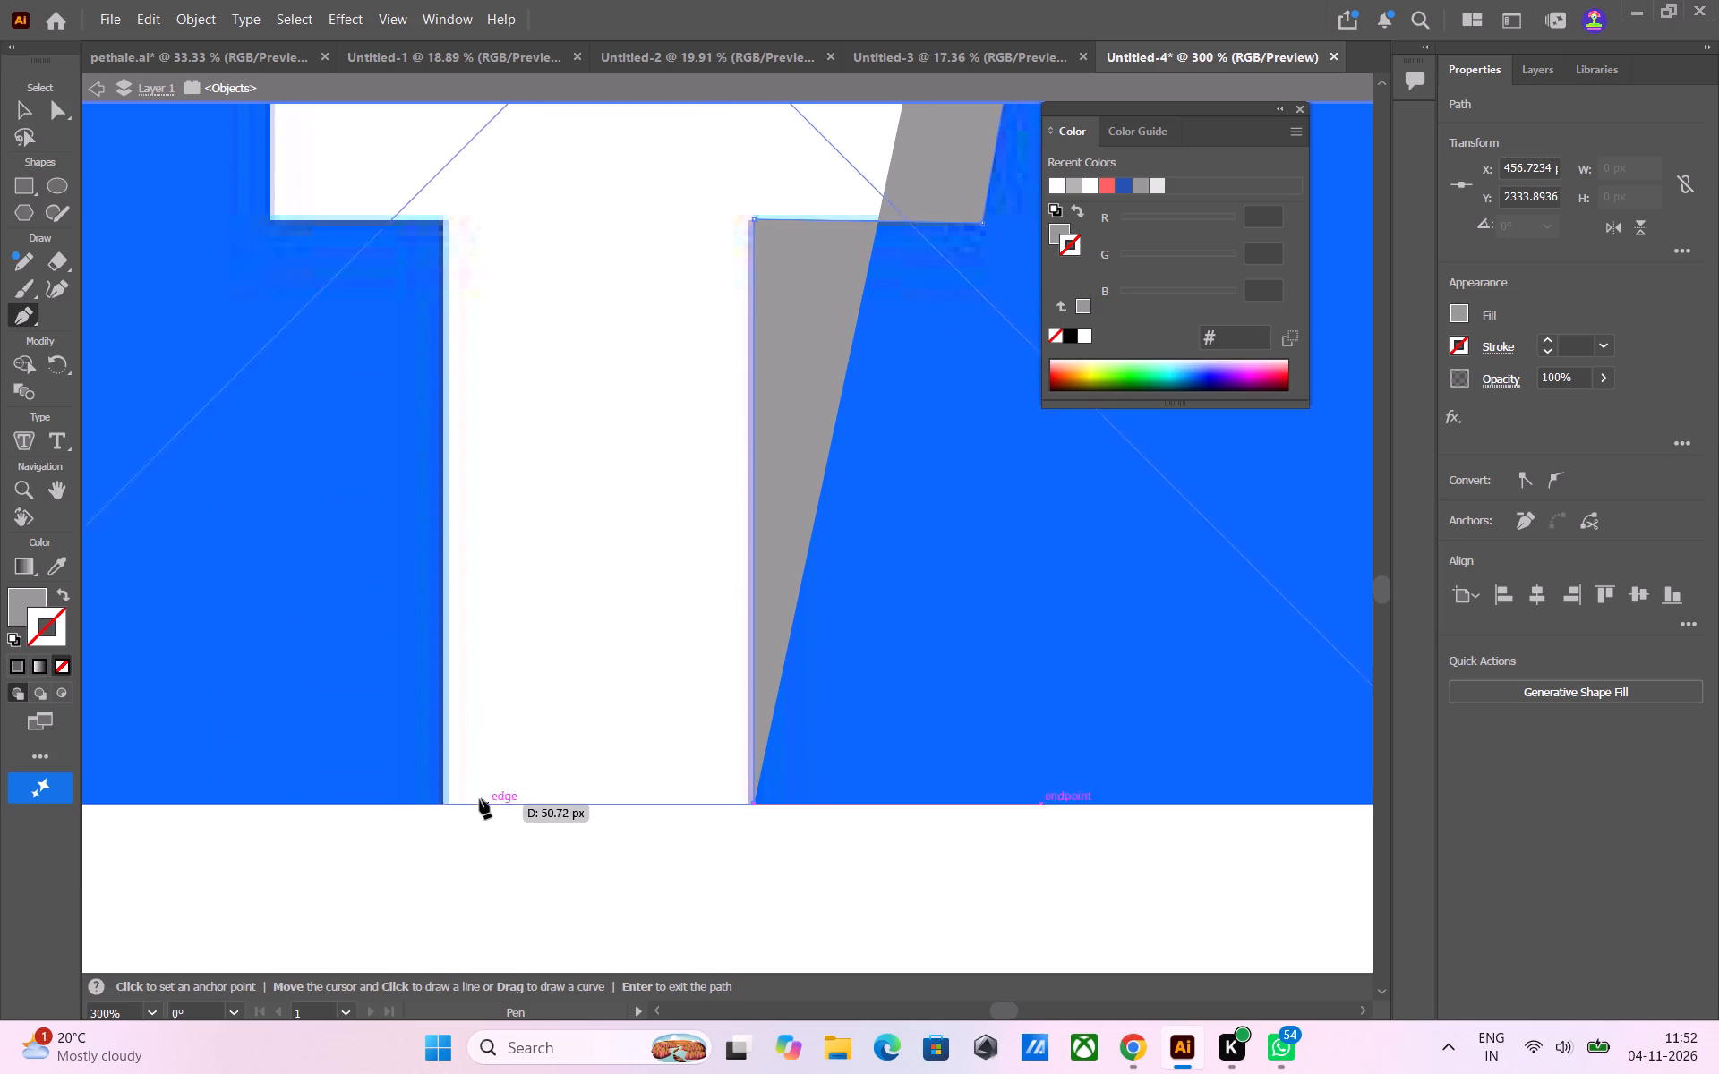
pyautogui.click(444, 805)
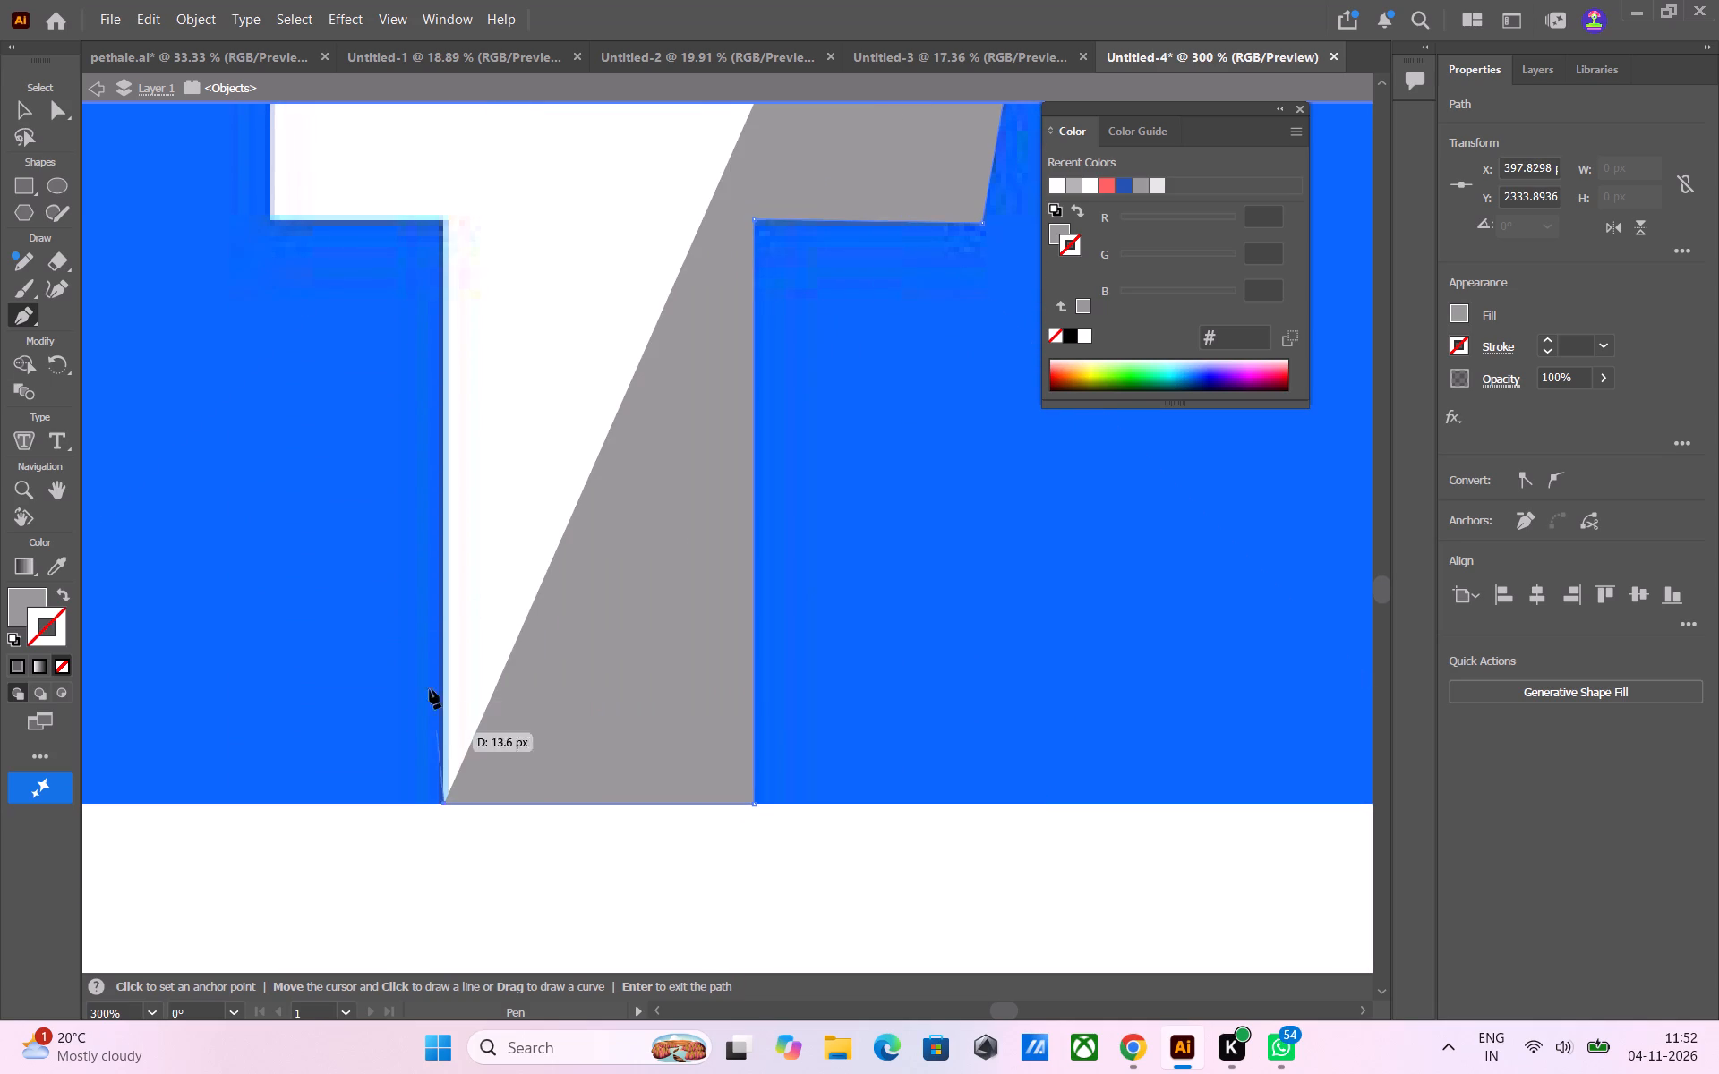
pyautogui.scroll(-1, 444, 405)
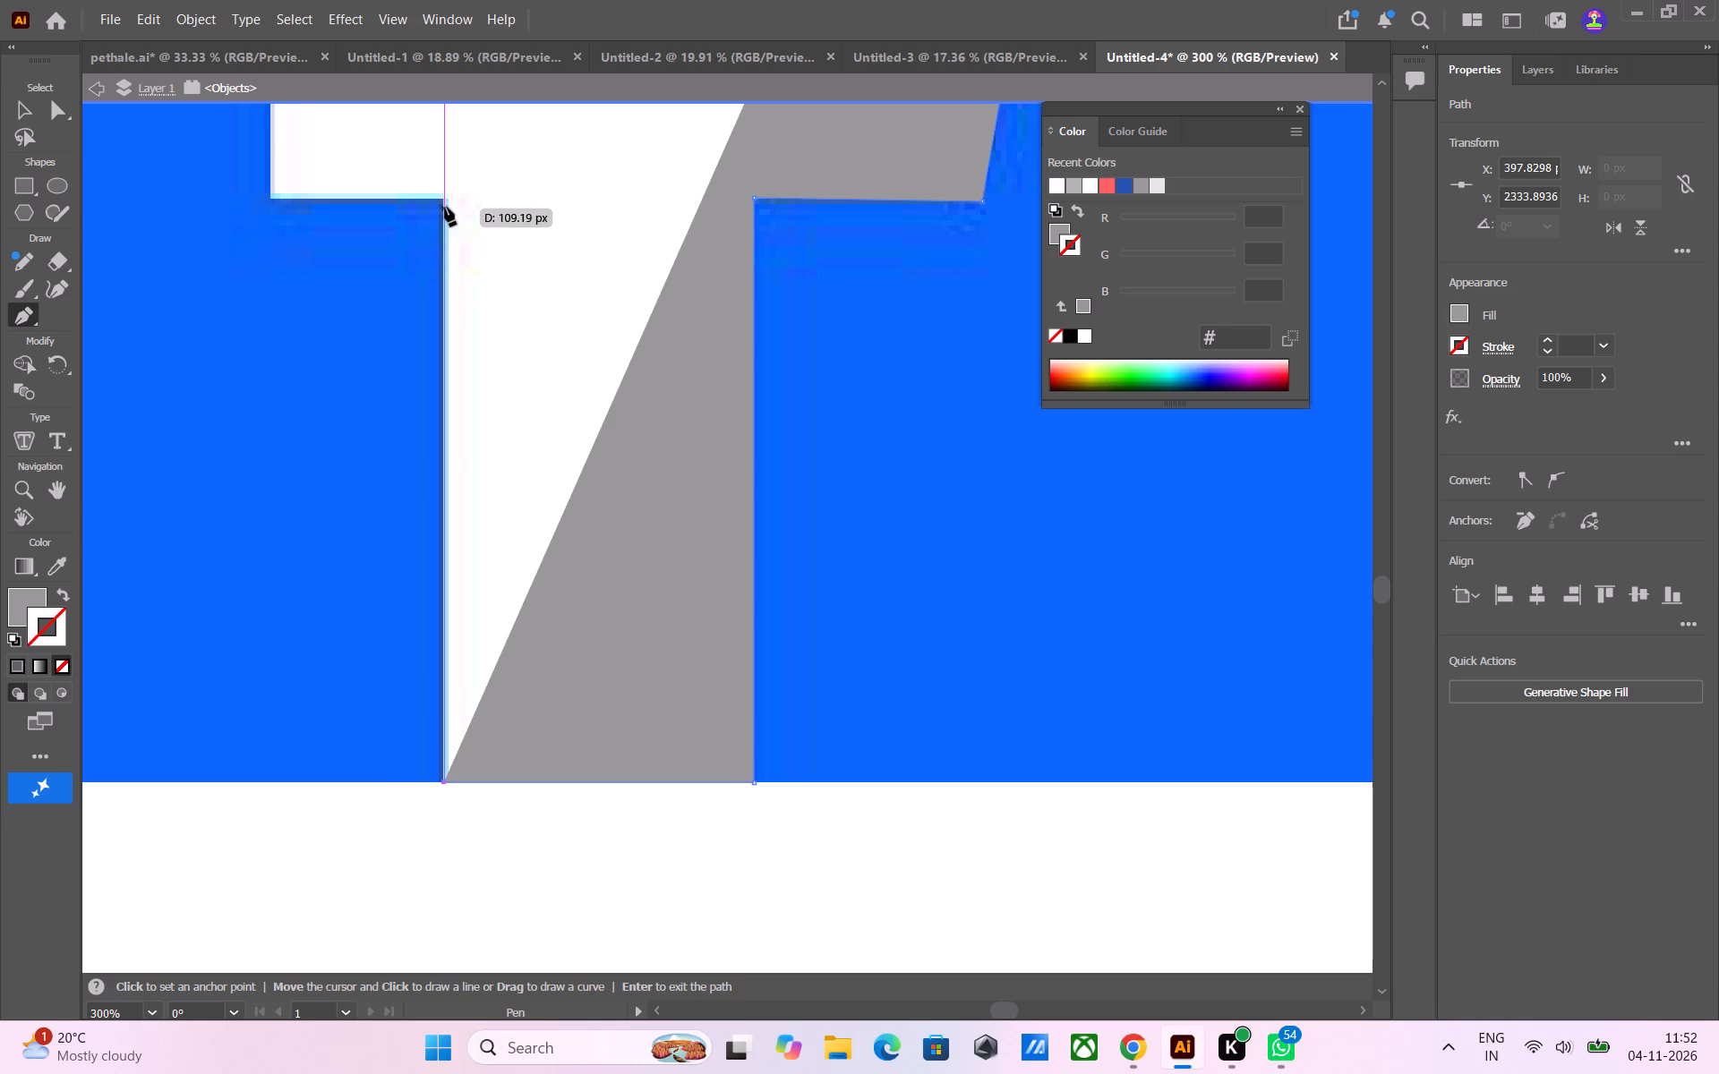
pyautogui.click(445, 200)
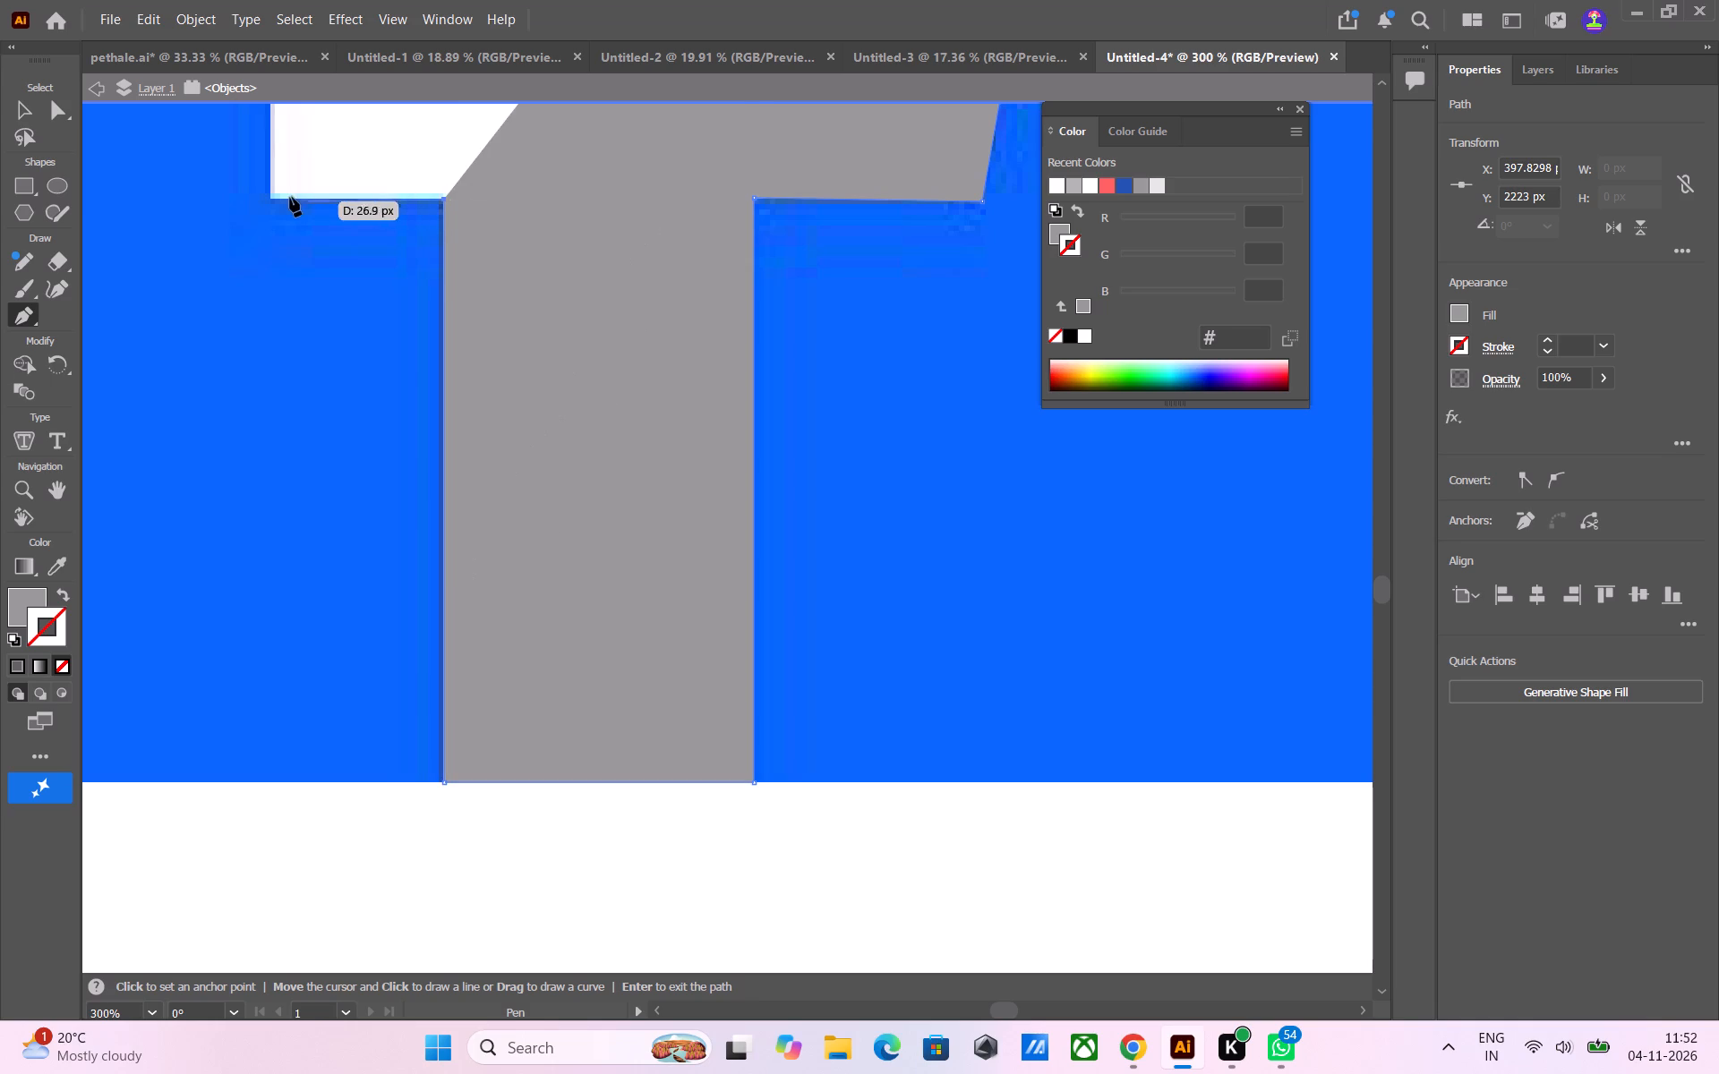
# Trace the crossbar's left end with the Pen tool, from its lower corner to its upper corner.
pyautogui.click(272, 199)
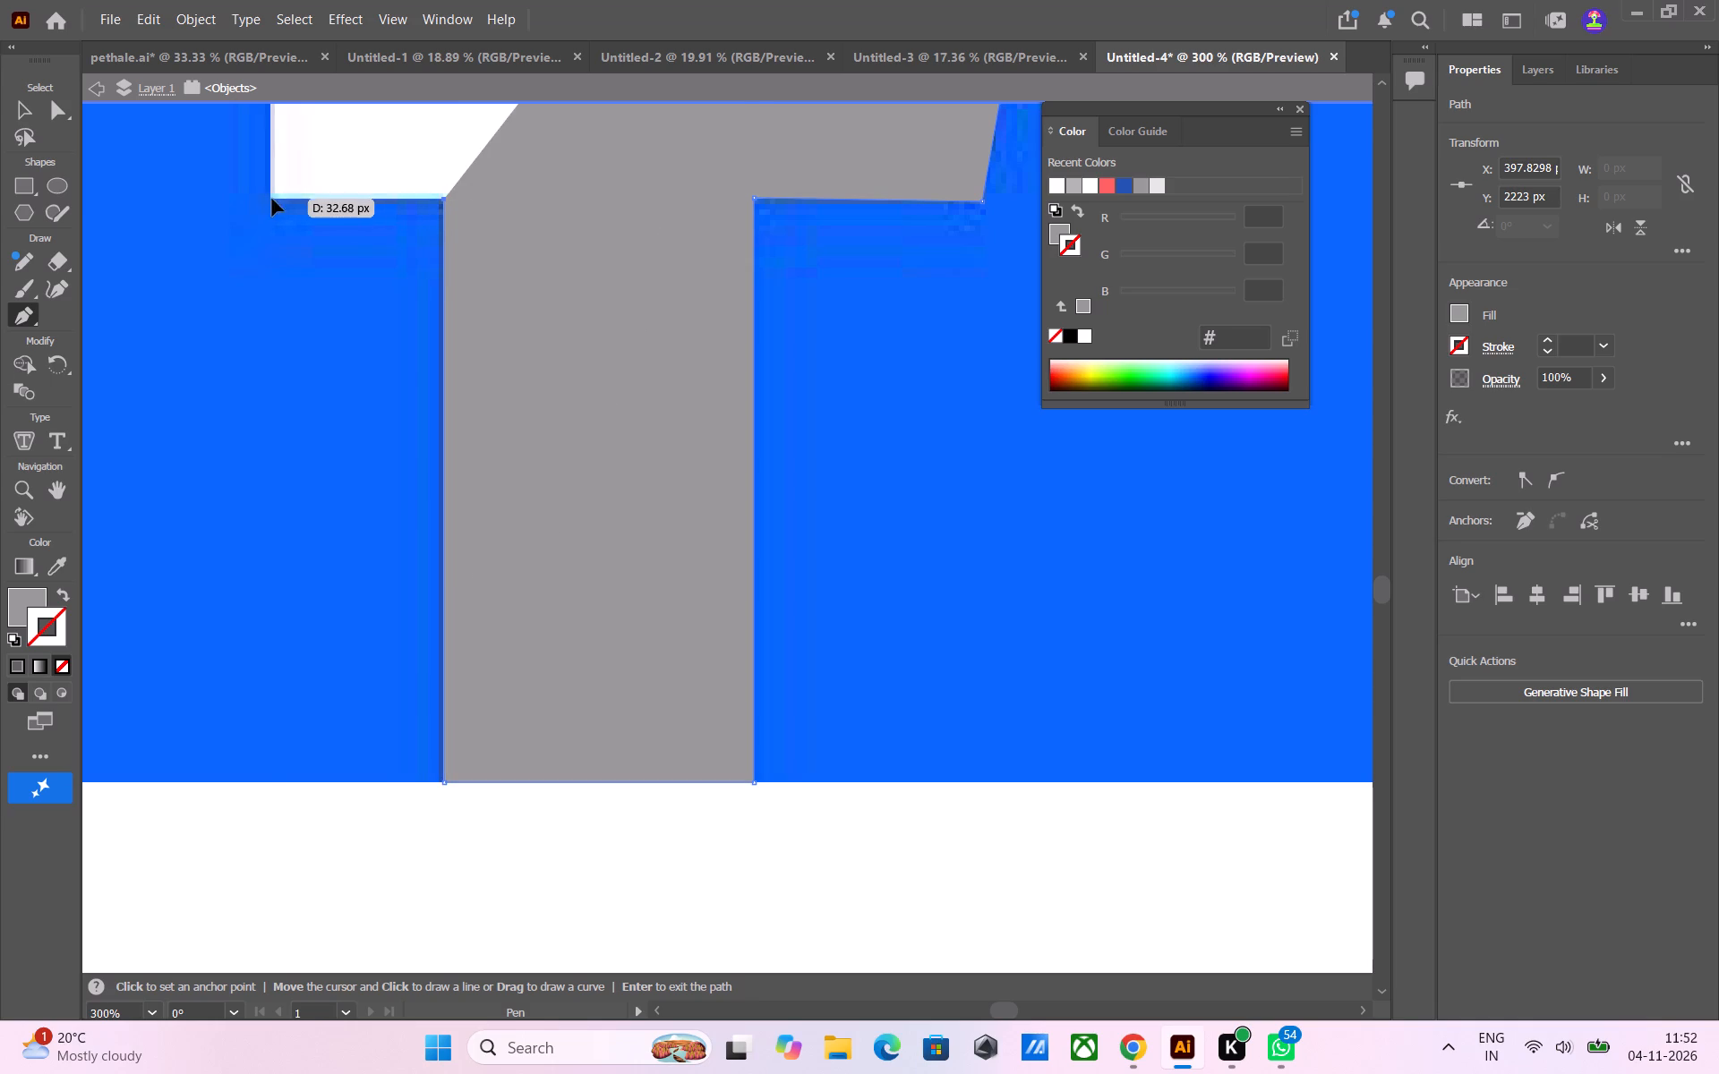
pyautogui.scroll(-5, 331, 170)
pyautogui.scroll(13, 331, 170)
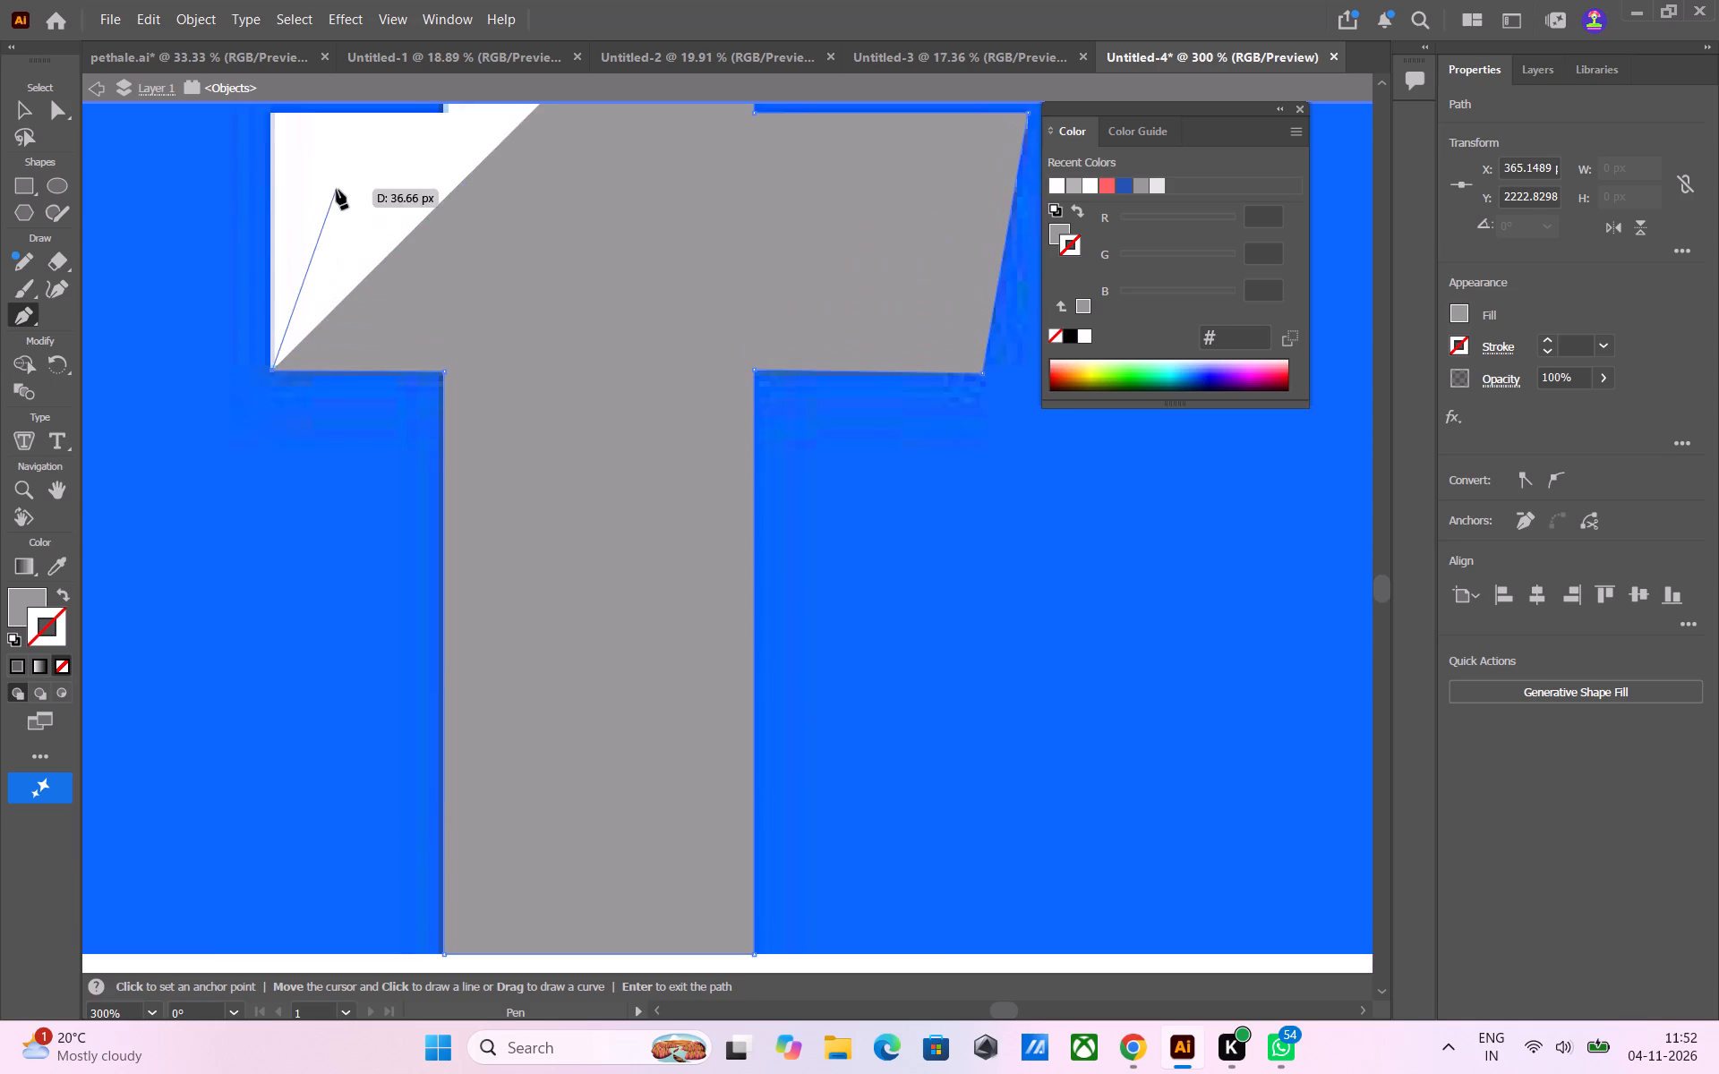
pyautogui.scroll(6, 337, 190)
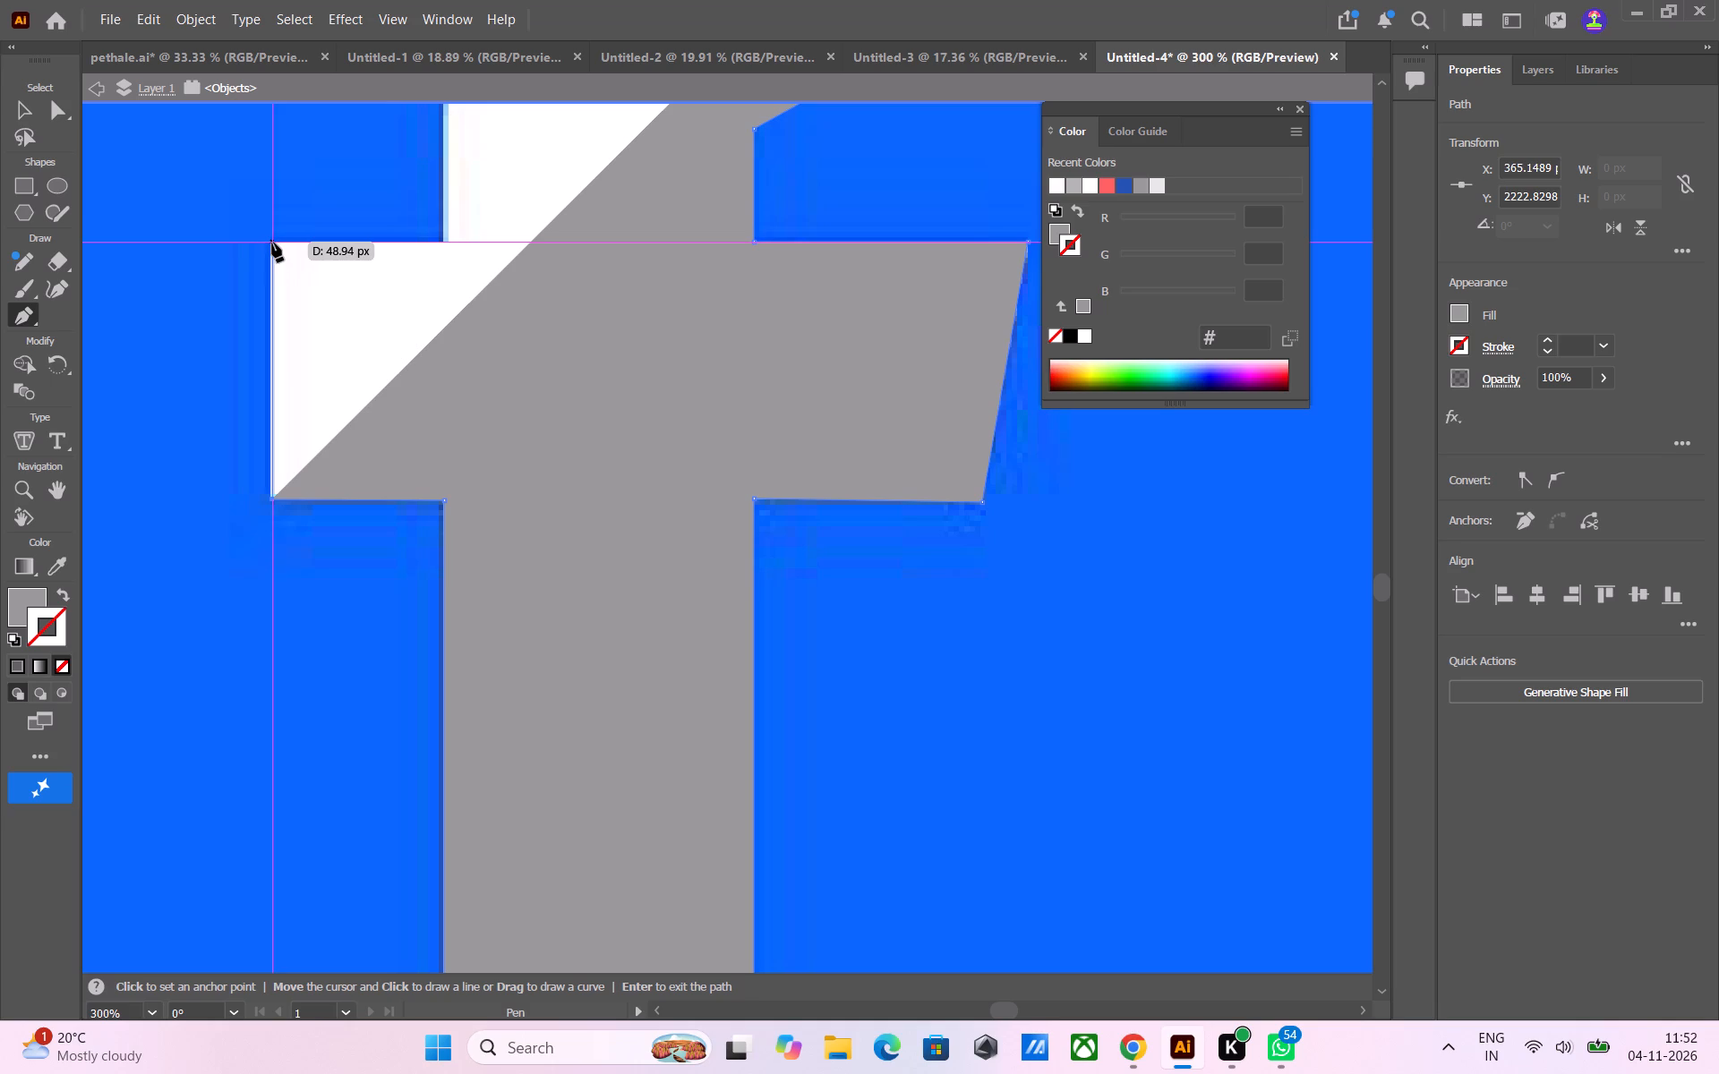
pyautogui.click(272, 243)
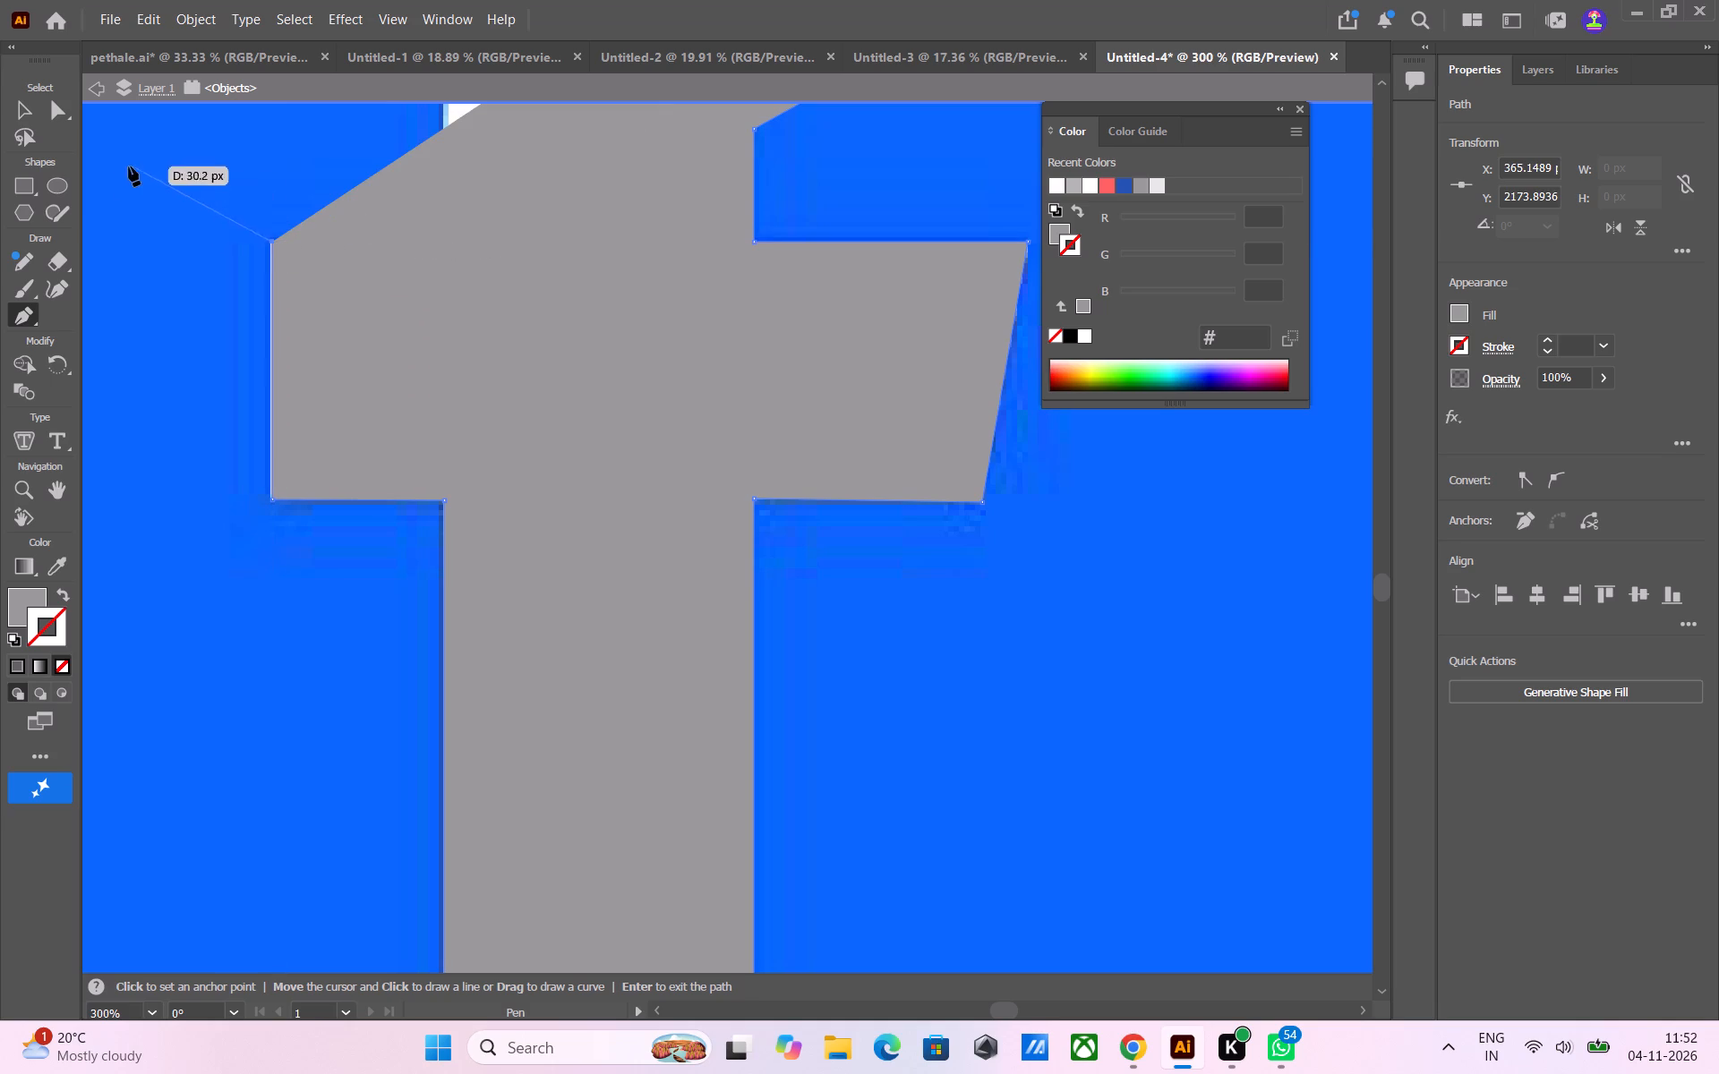
# Remove the grey fill from the f path so the reference shows through.
pyautogui.click(57, 669)
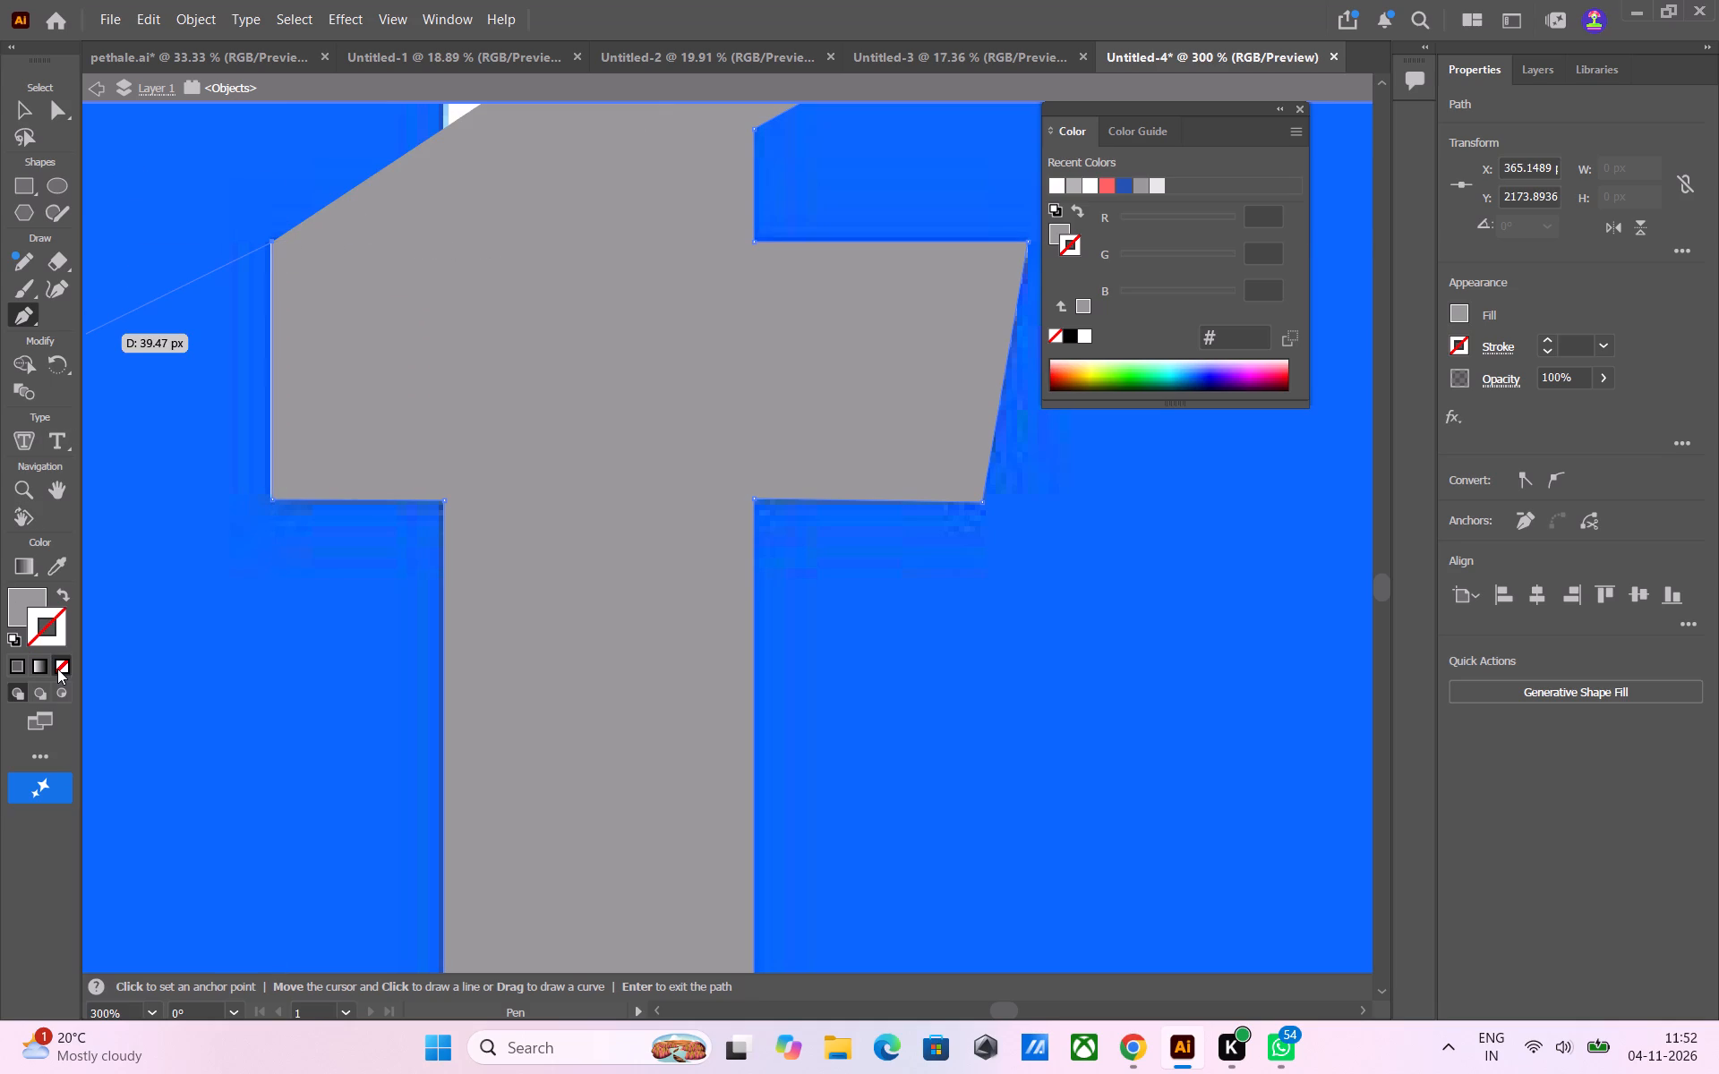
pyautogui.doubleClick(62, 668)
pyautogui.click(30, 592)
pyautogui.click(62, 662)
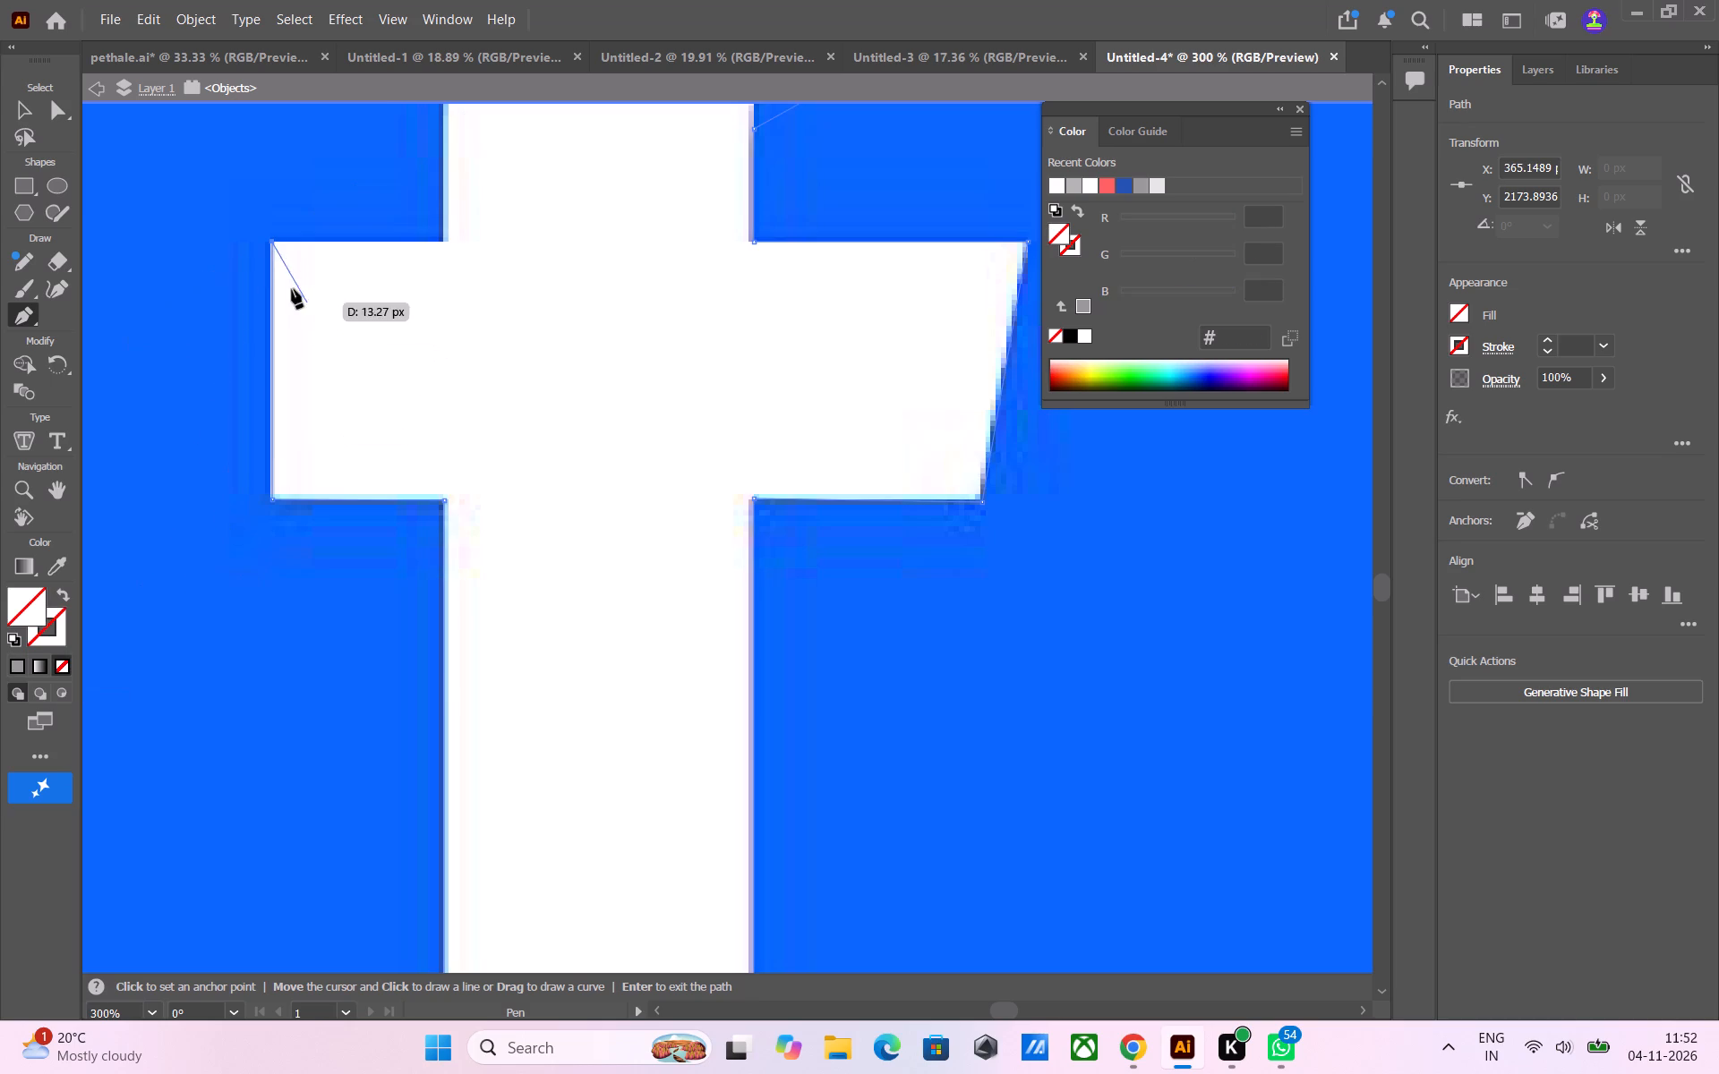
# Trace from the crossbar's top up the f's outer edge and over the hook, closing the path at the hook's upper end corner.
pyautogui.click(442, 240)
pyautogui.scroll(12, 453, 229)
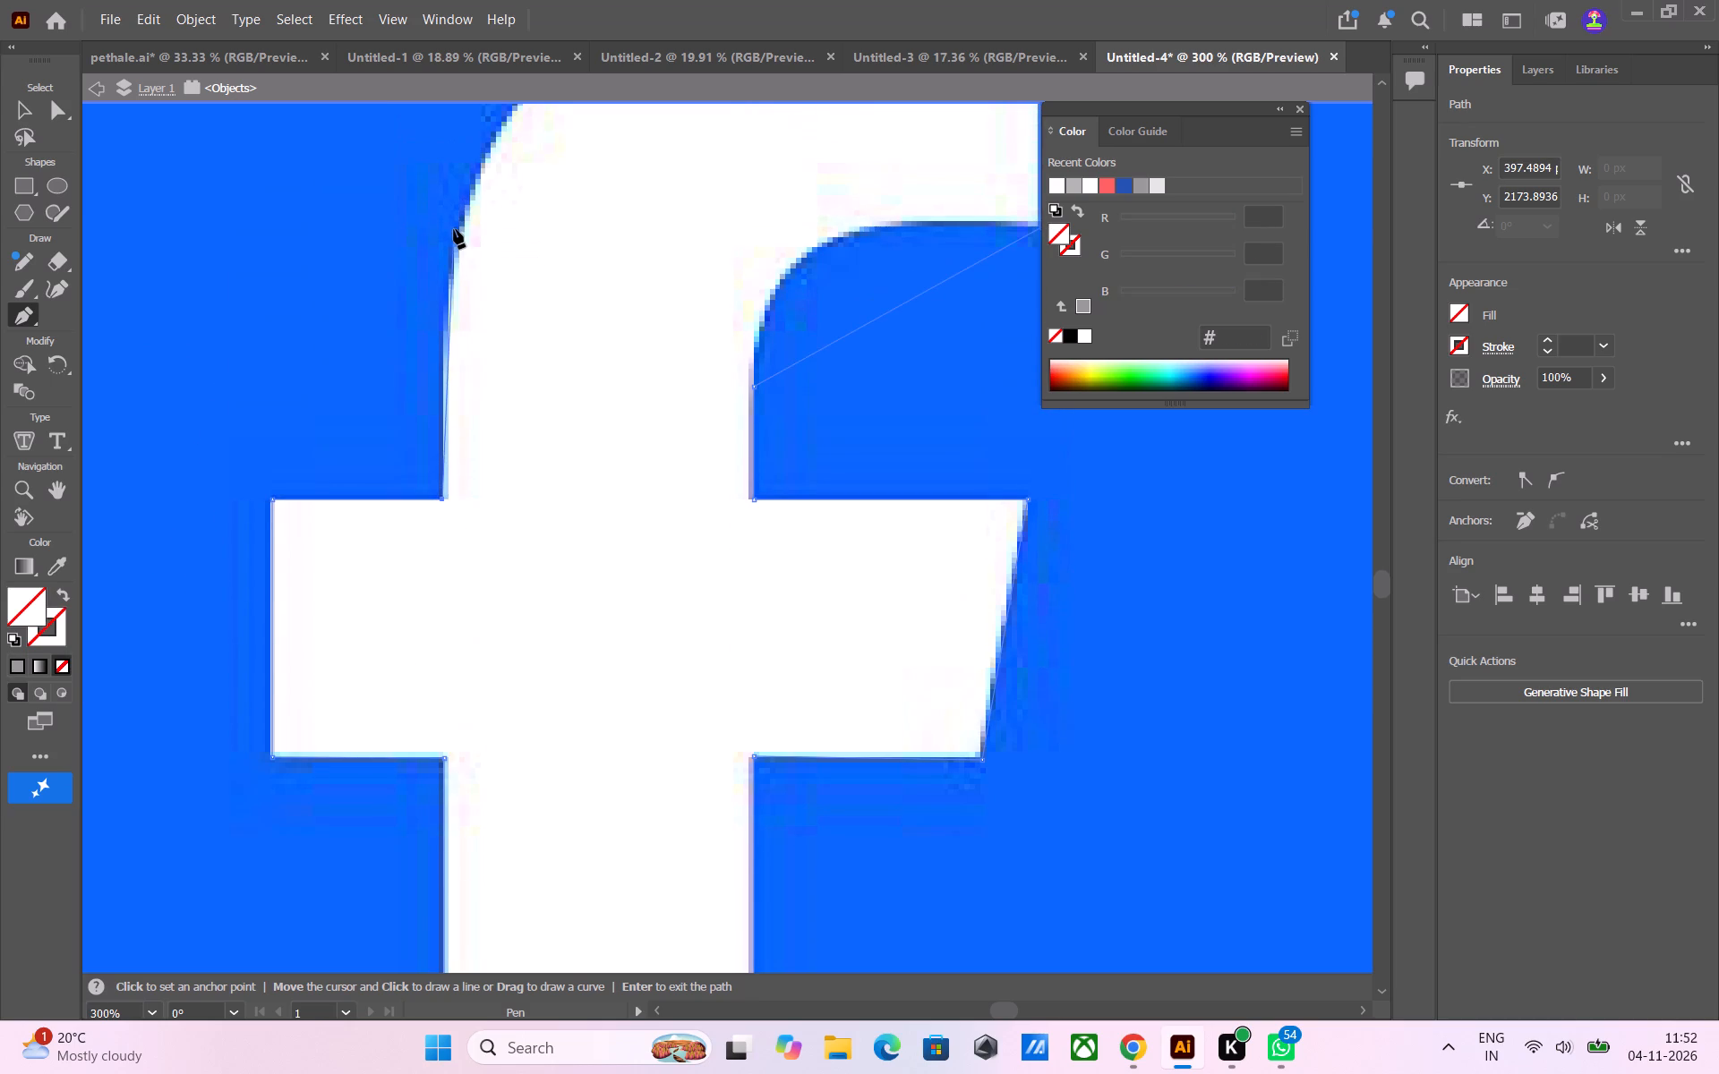
pyautogui.scroll(5, 454, 229)
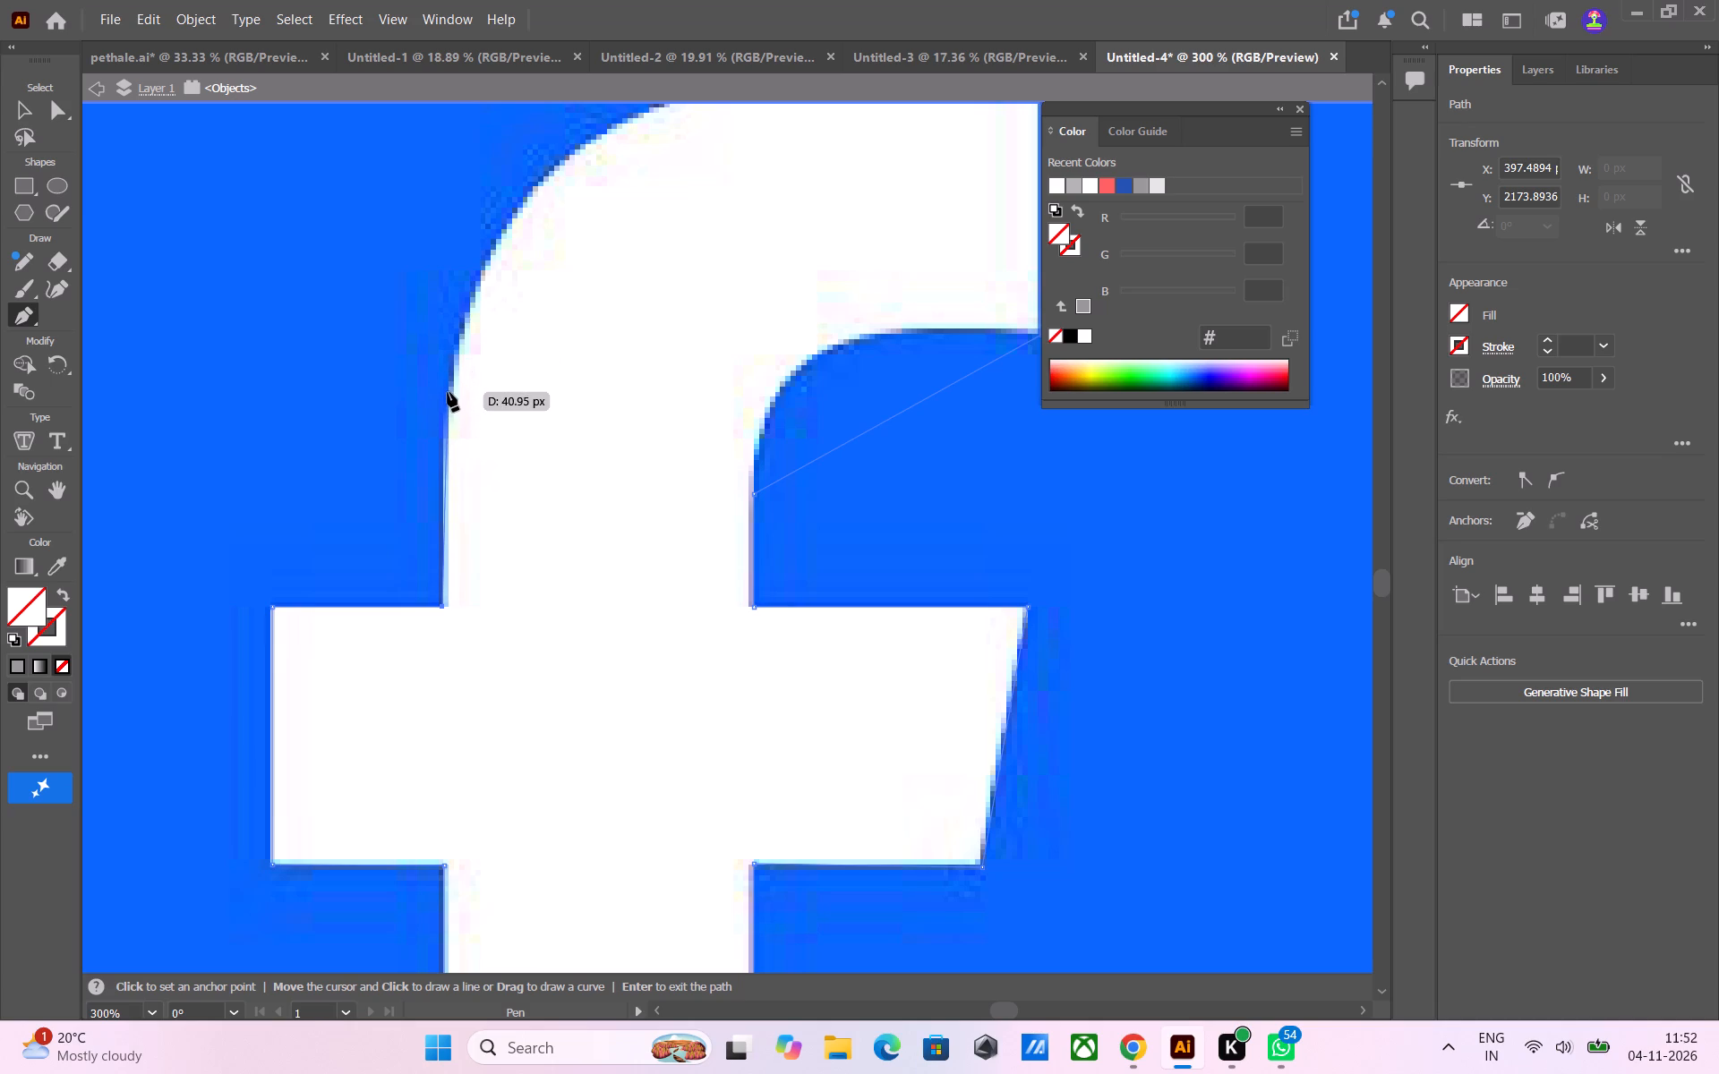
pyautogui.click(448, 392)
pyautogui.scroll(1, 654, 145)
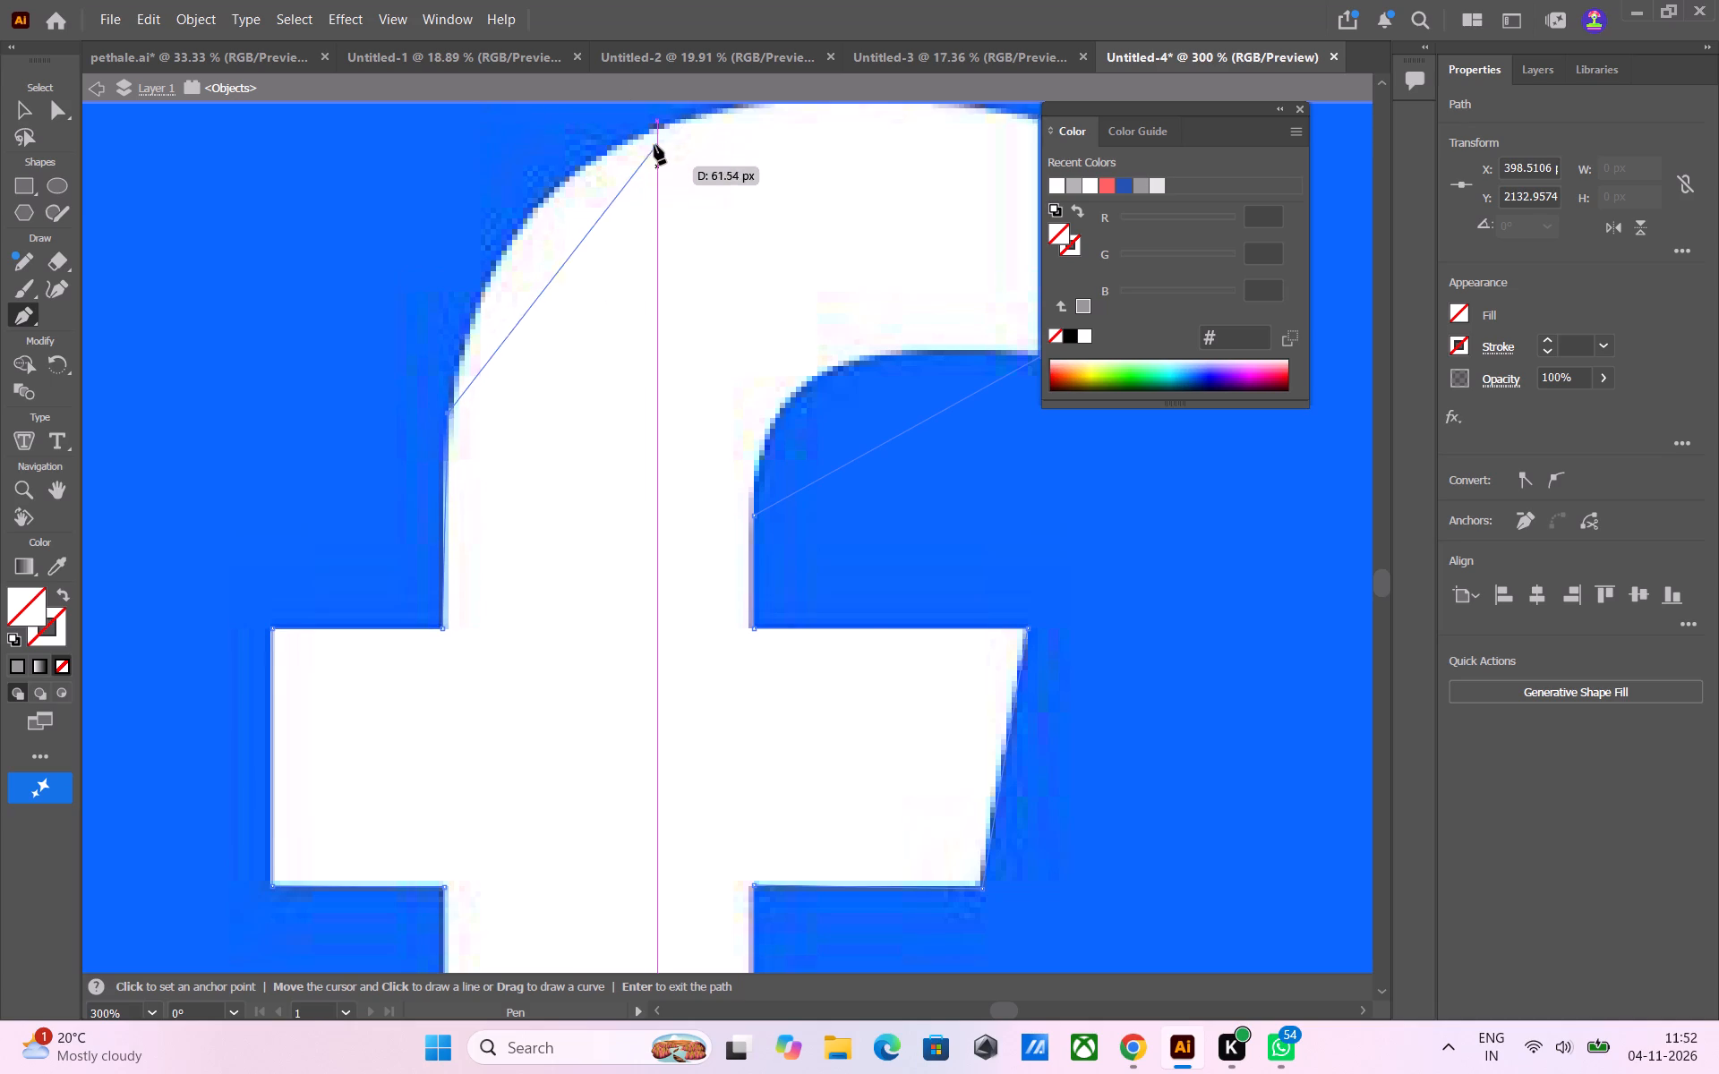
pyautogui.scroll(4, 654, 145)
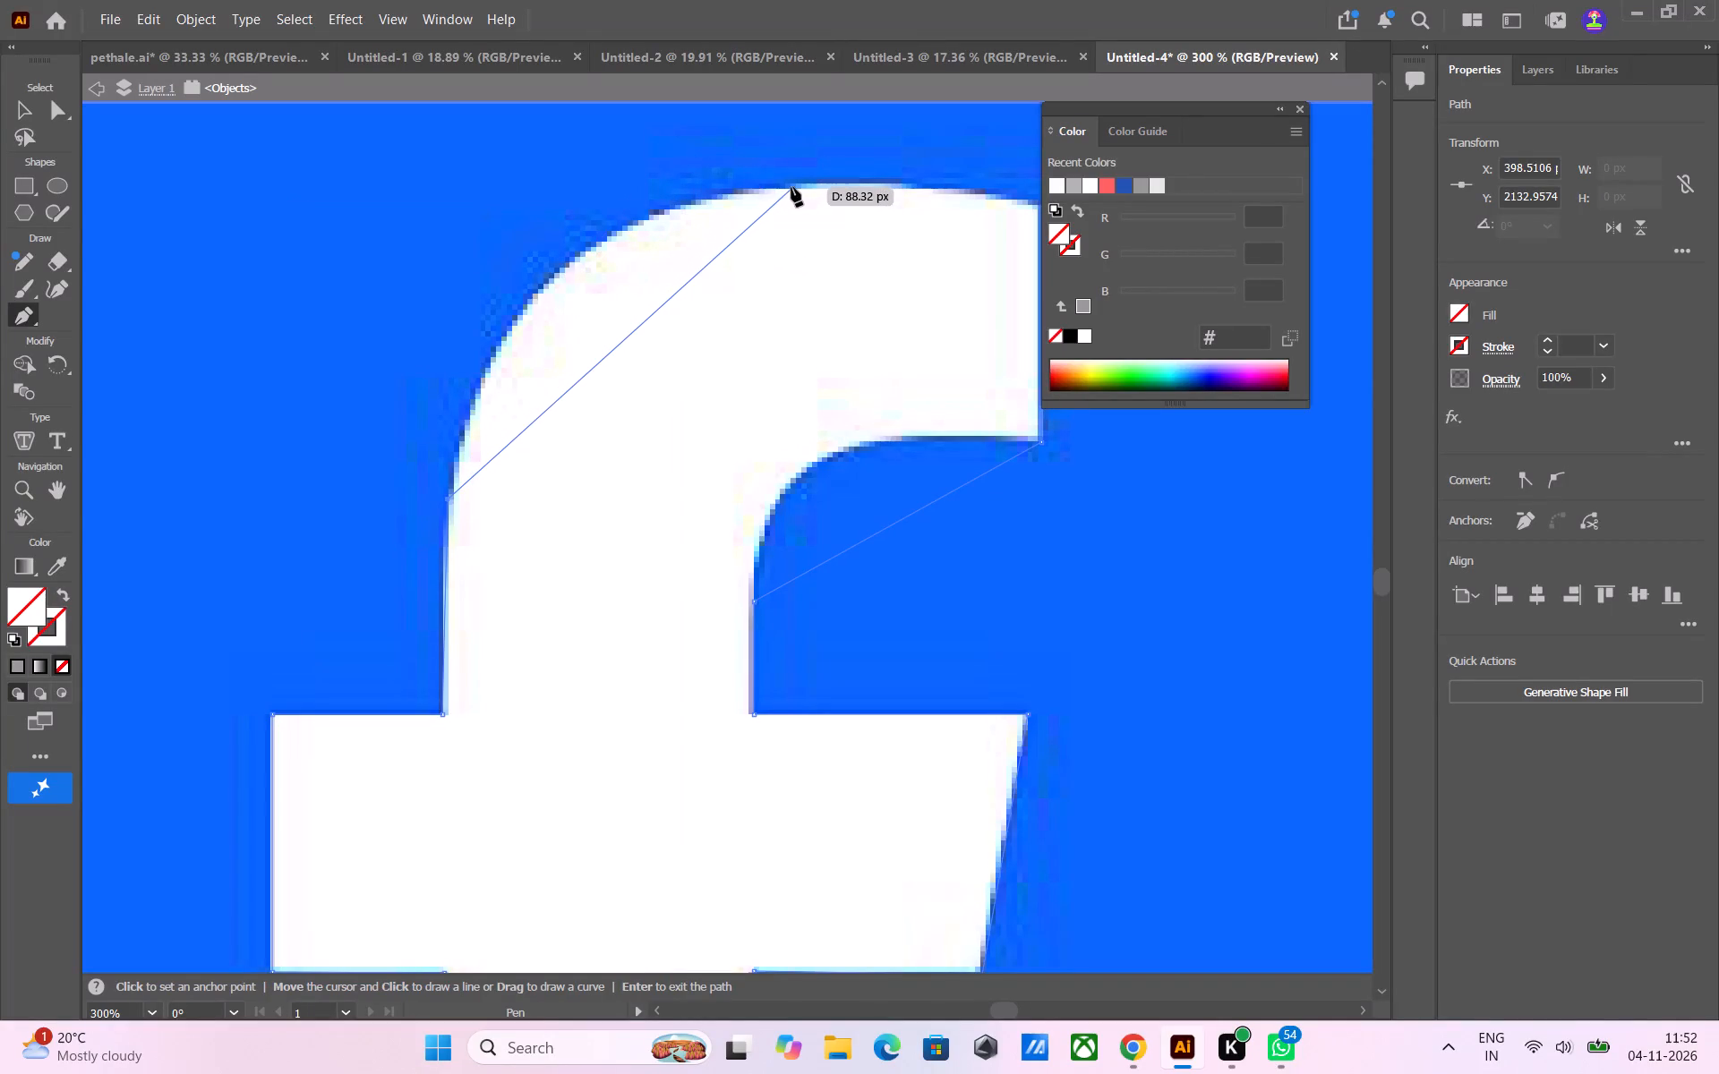
pyautogui.click(792, 187)
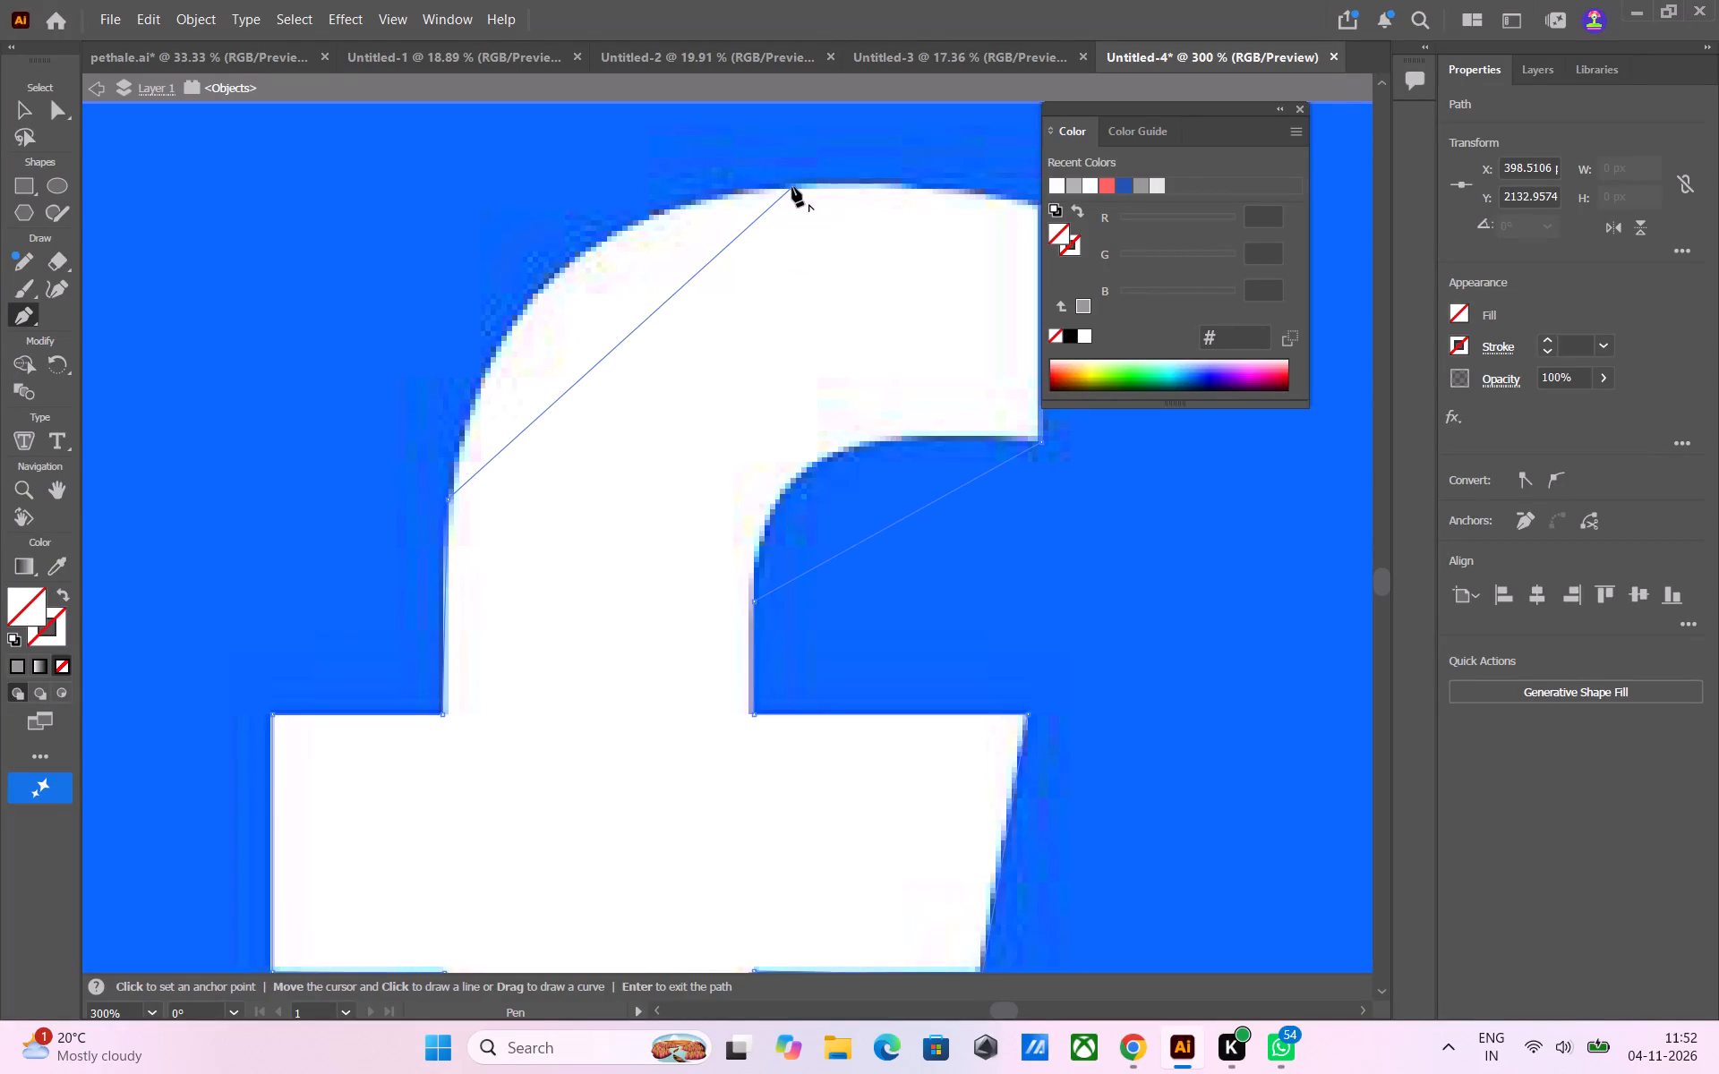
pyautogui.scroll(2, 1002, 208)
pyautogui.scroll(-1, 1003, 209)
pyautogui.moveTo(1006, 231); pyautogui.dragTo(811, 232, button='middle')
pyautogui.click(845, 230)
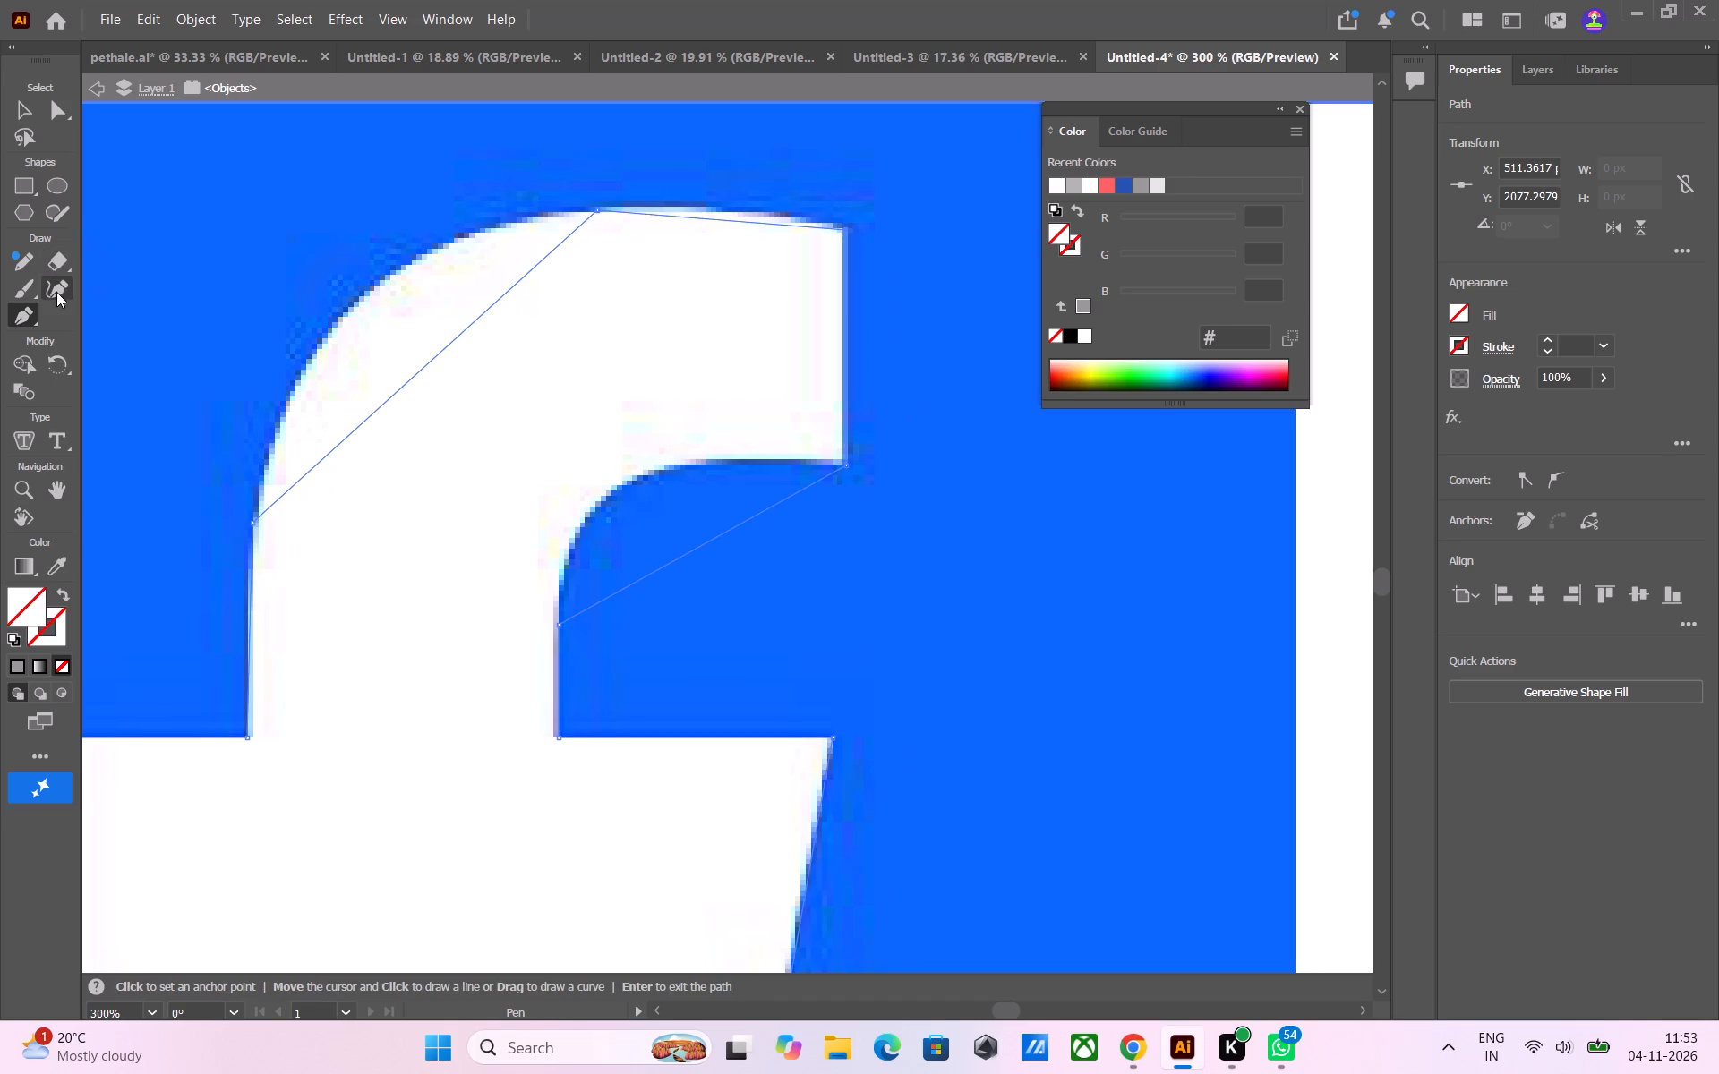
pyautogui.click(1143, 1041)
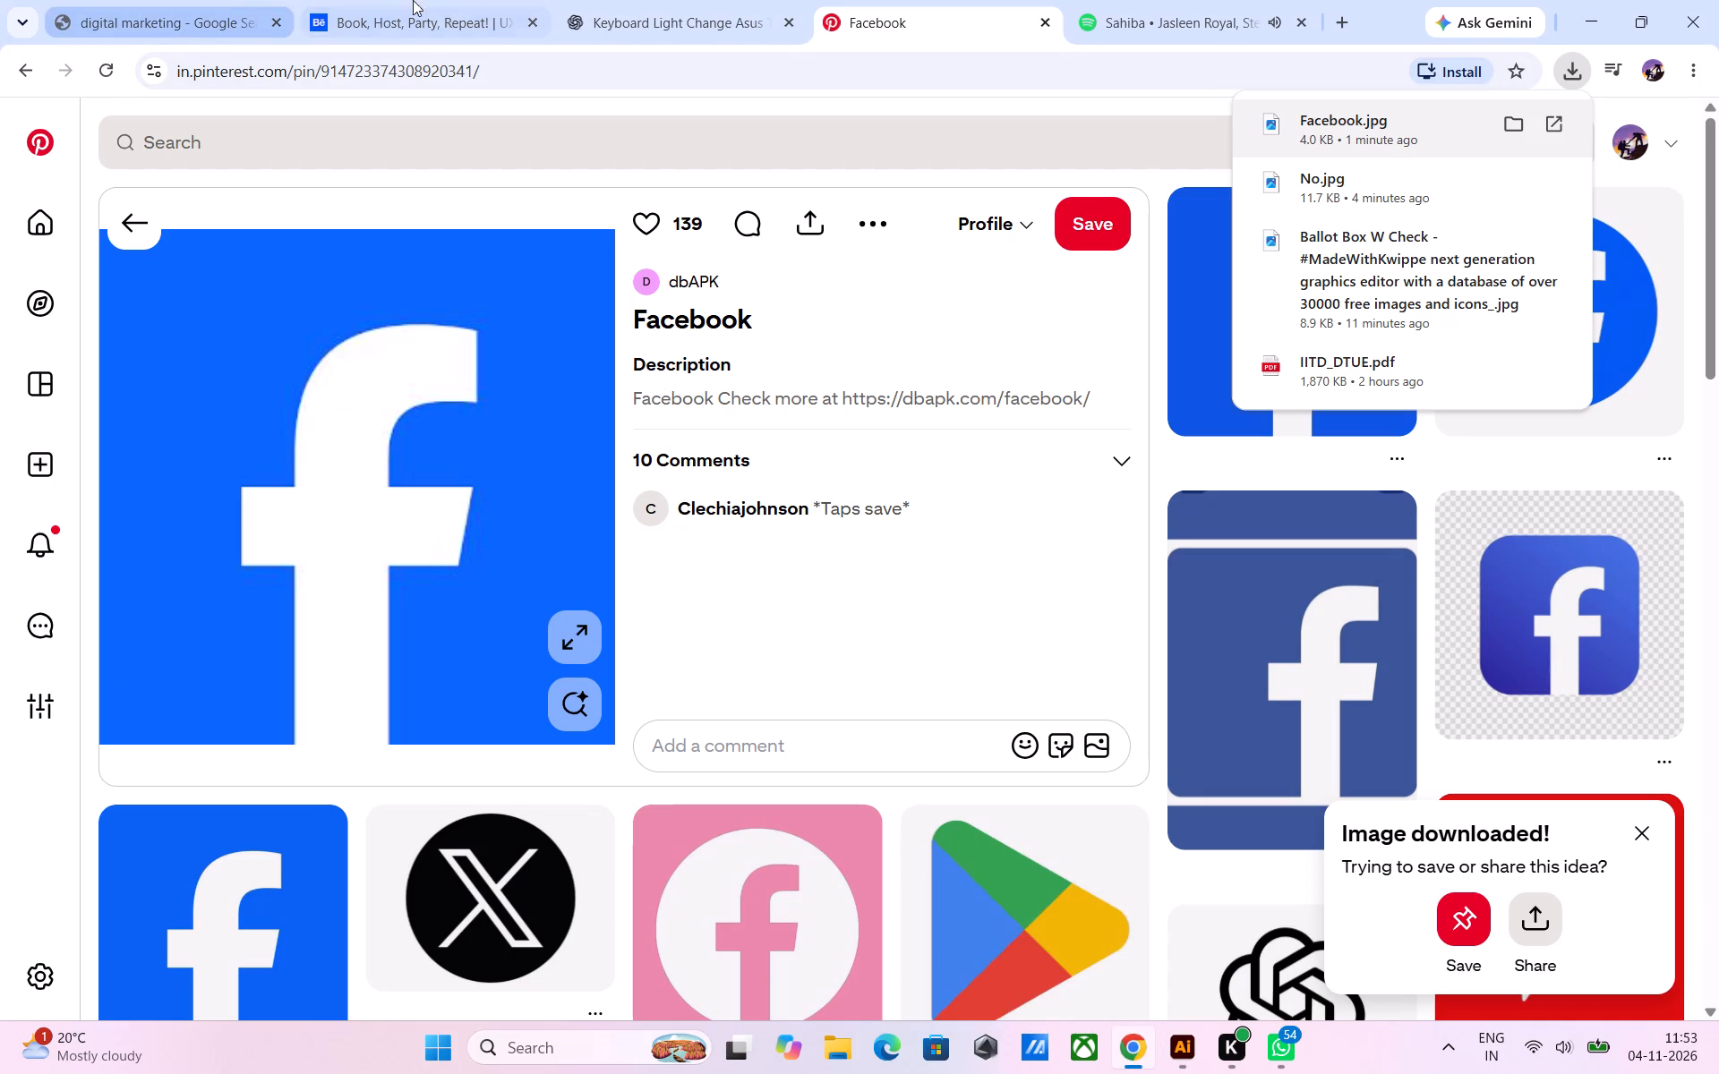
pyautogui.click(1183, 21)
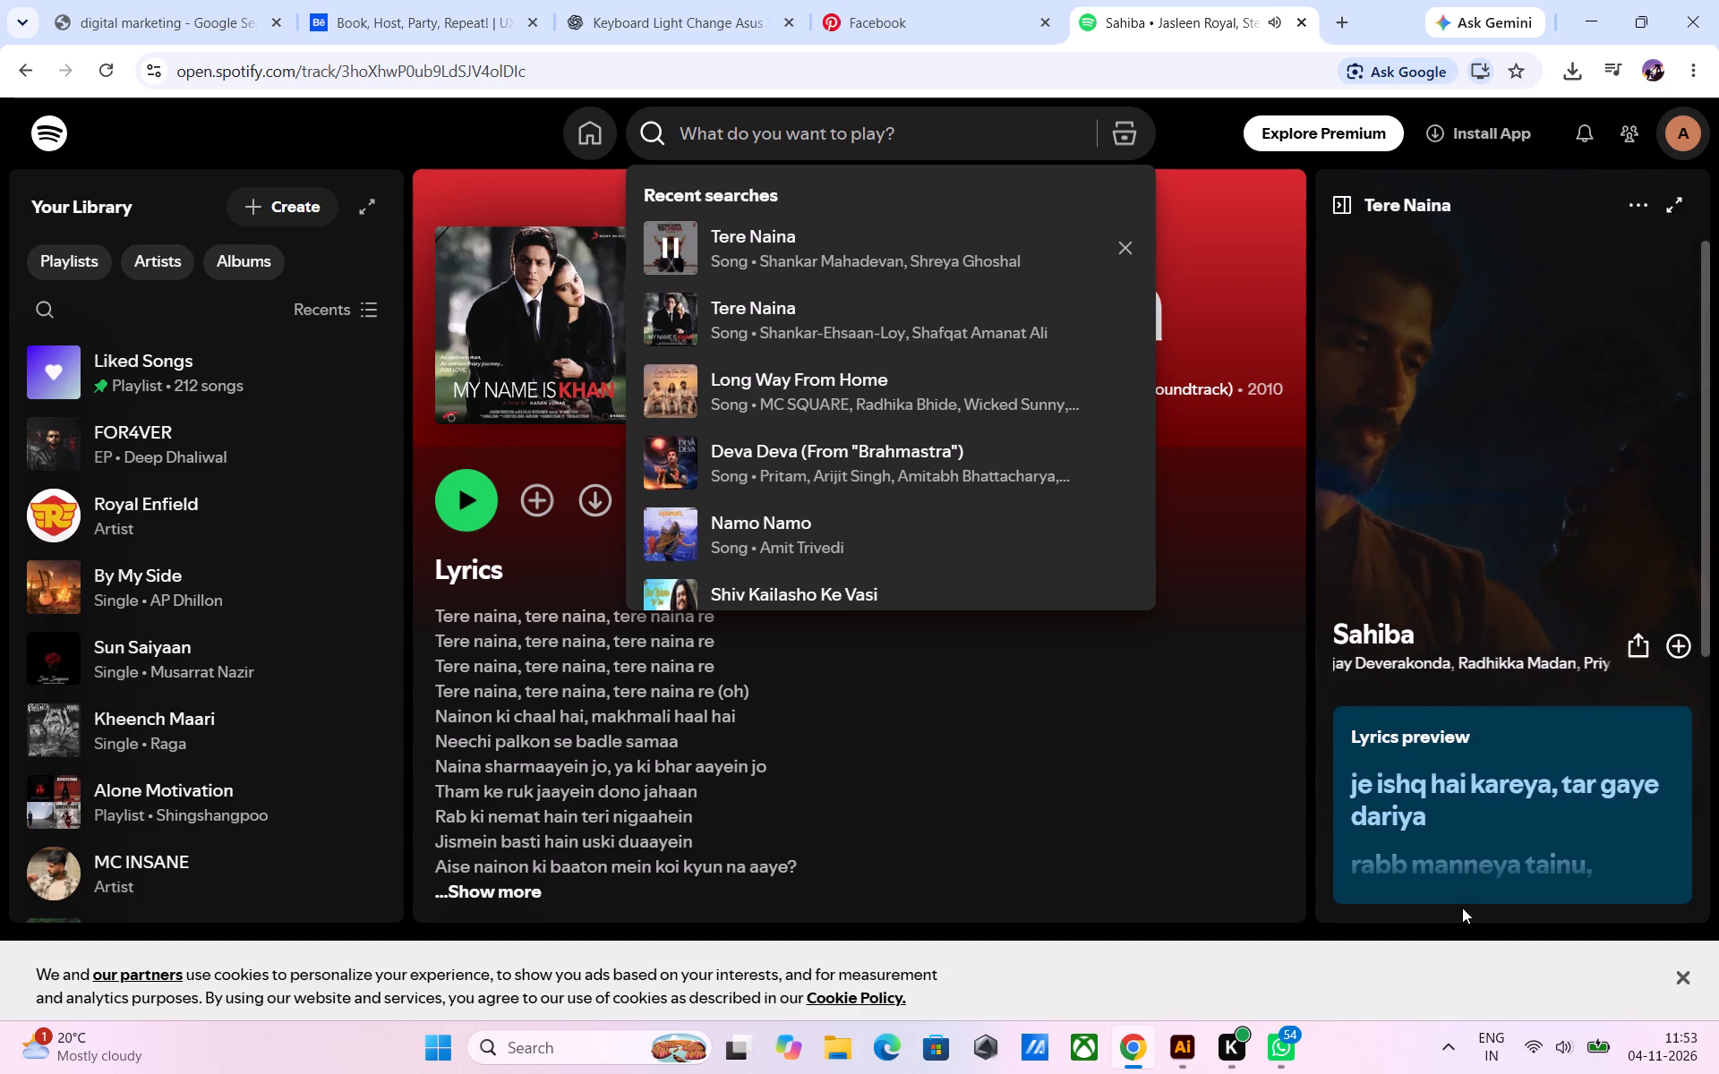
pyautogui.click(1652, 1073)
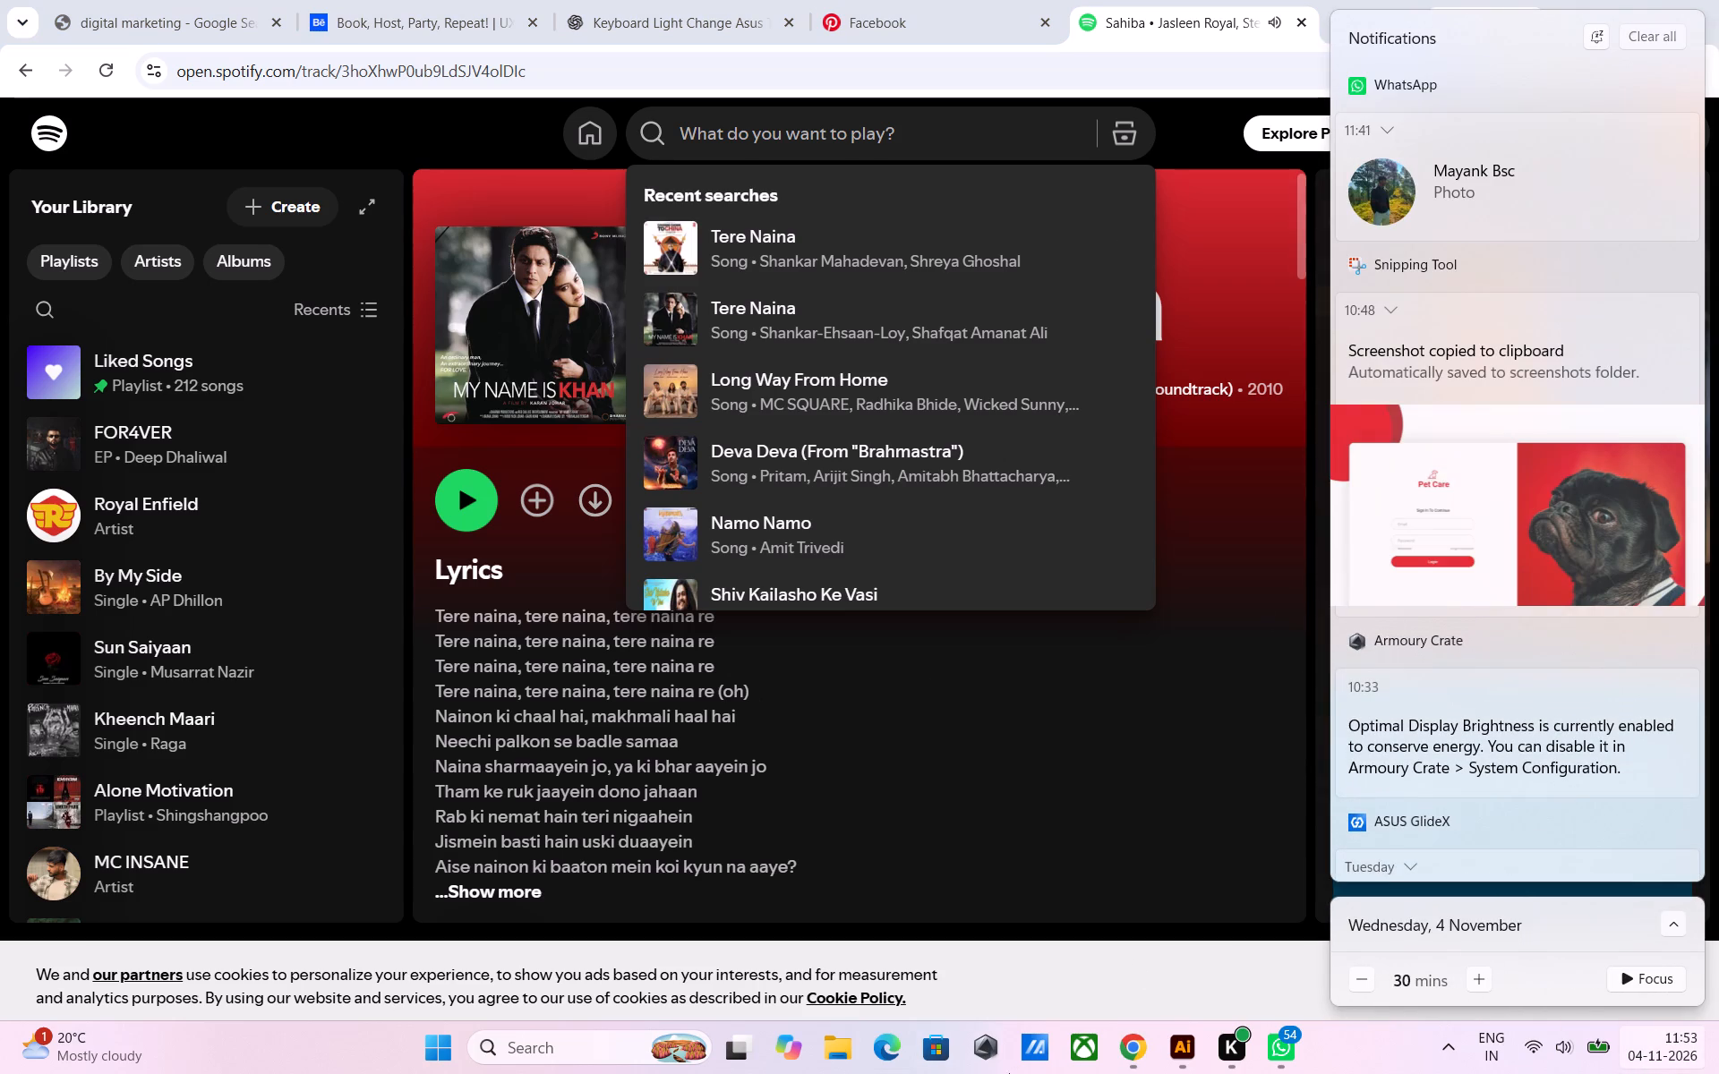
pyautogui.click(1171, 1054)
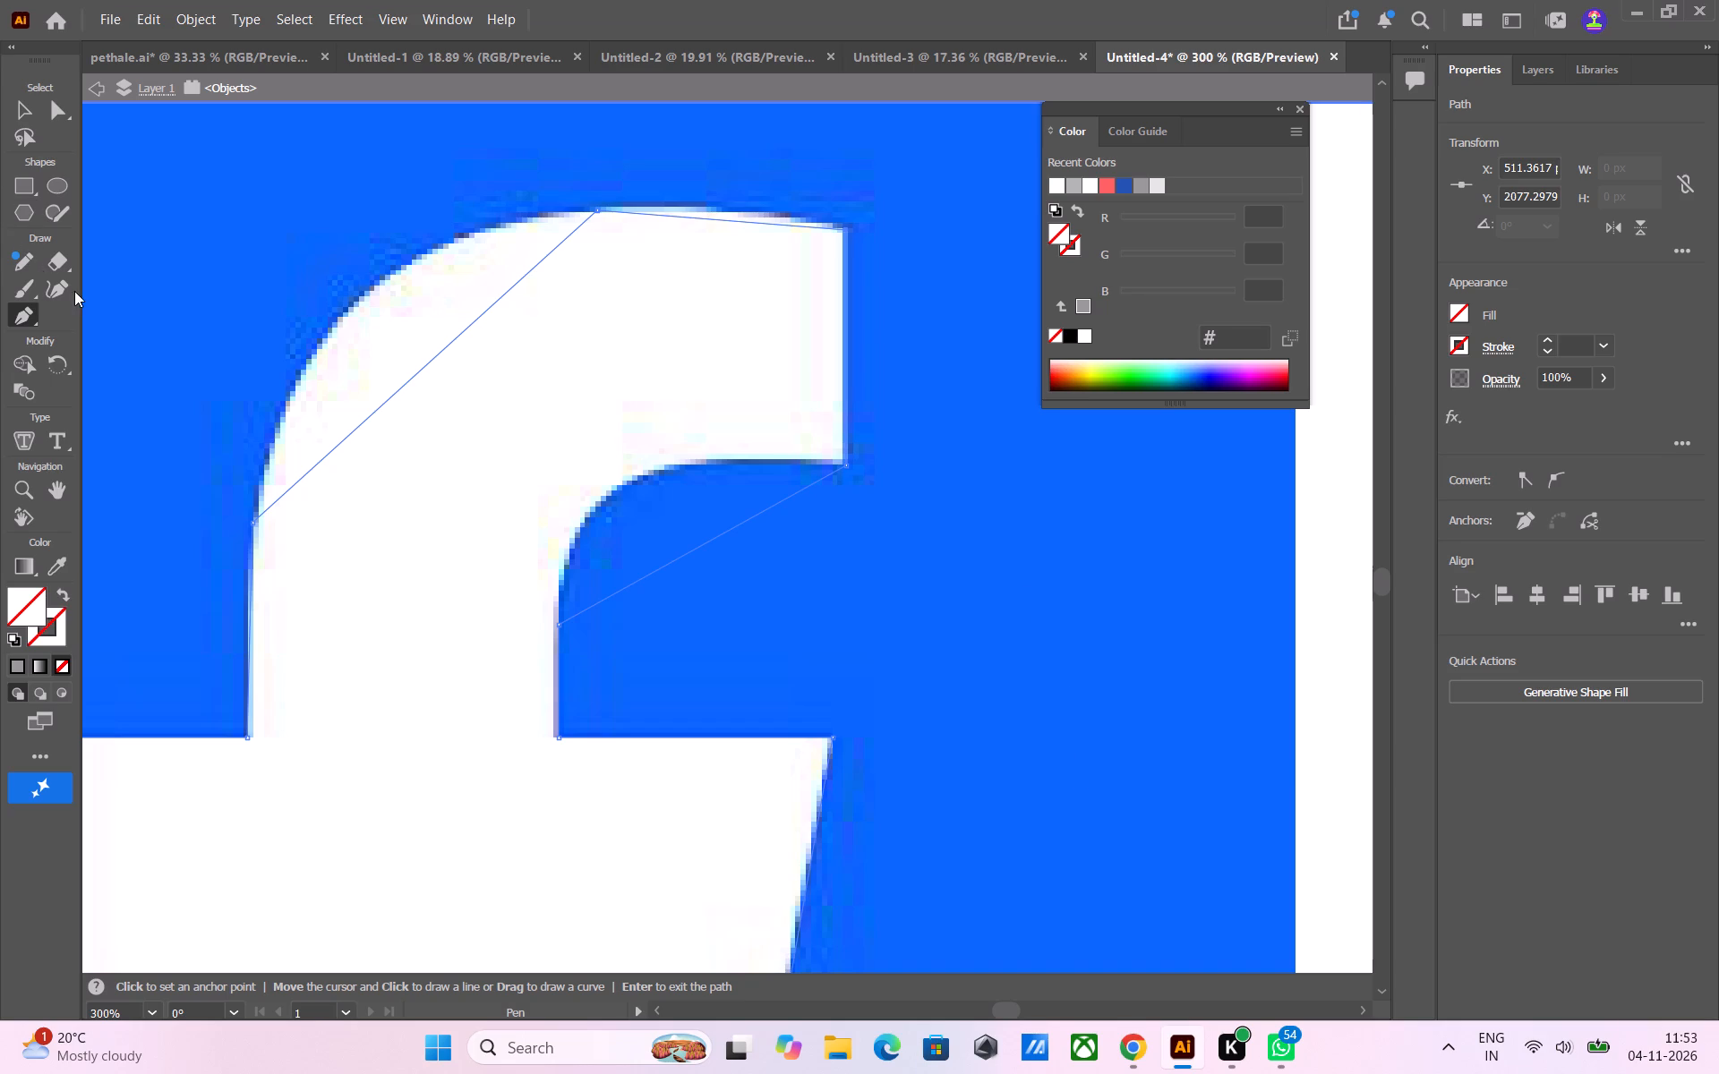
# Bend the hook's straight inner segment with the Curvature tool, adding two points to follow the f's inner curve.
pyautogui.click(55, 284)
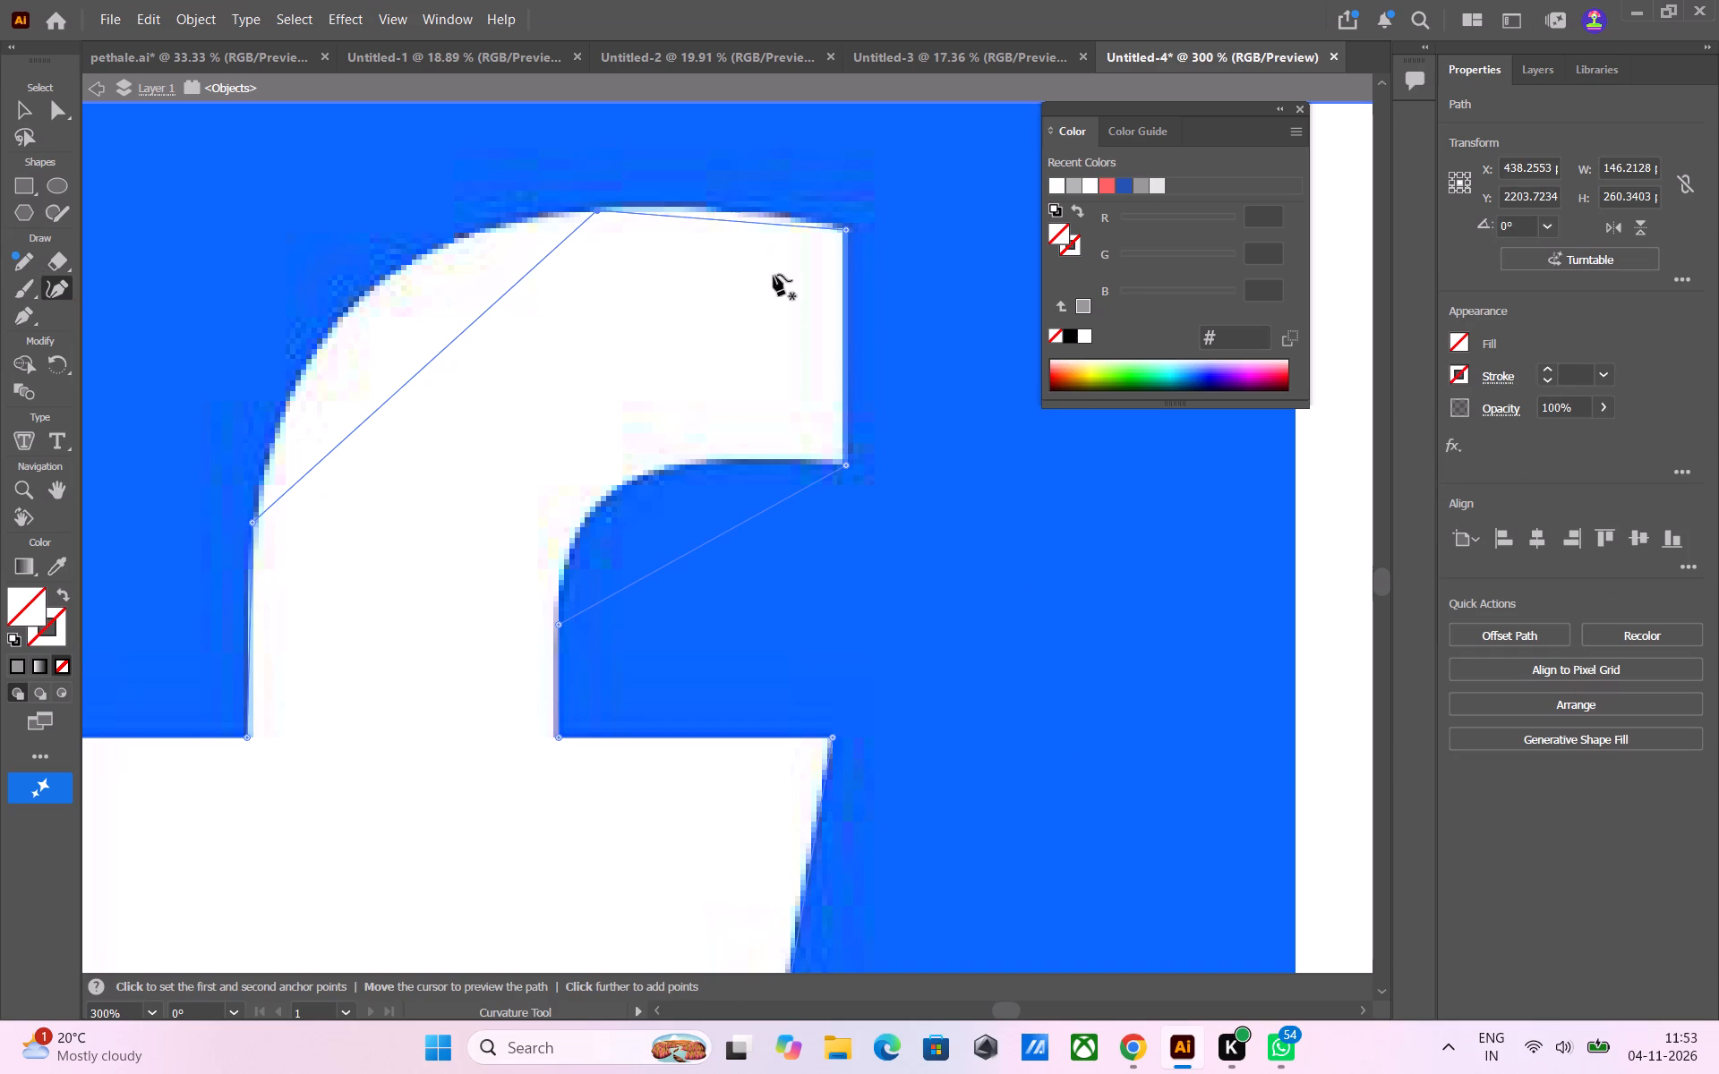
pyautogui.moveTo(698, 548); pyautogui.dragTo(697, 546)
pyautogui.moveTo(697, 546); pyautogui.dragTo(588, 522)
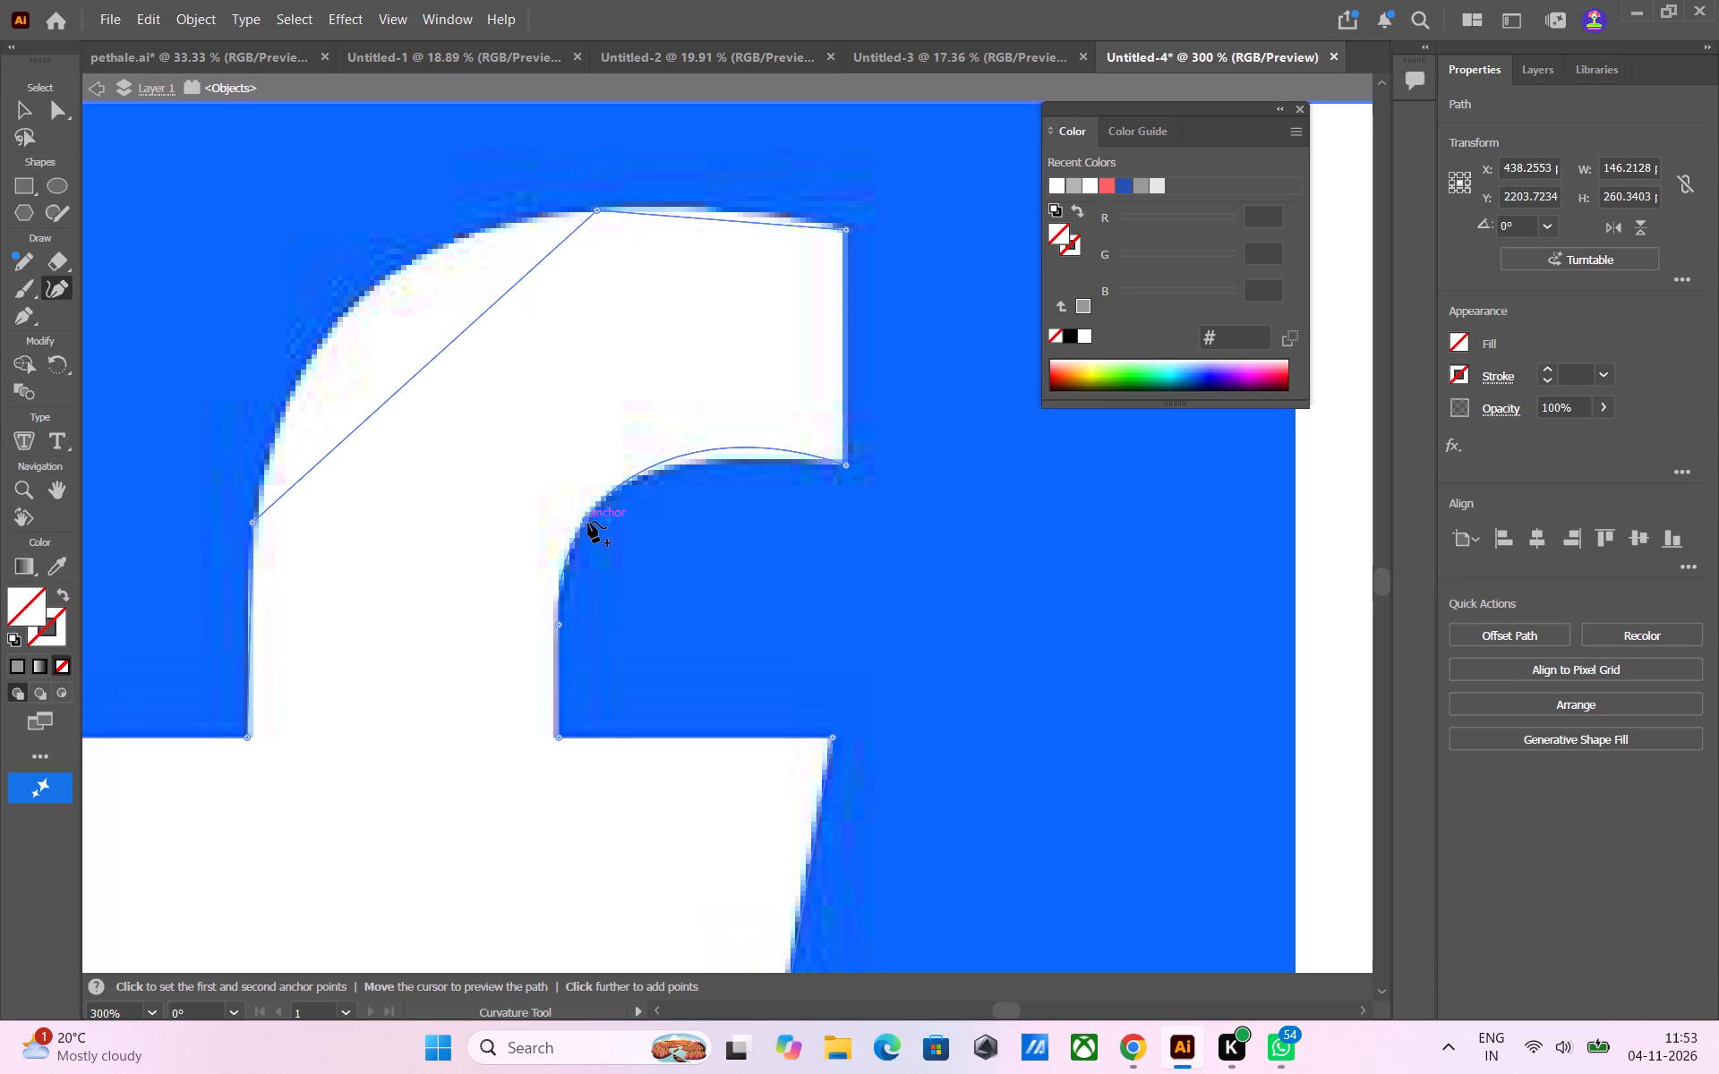
pyautogui.moveTo(588, 522); pyautogui.dragTo(590, 526)
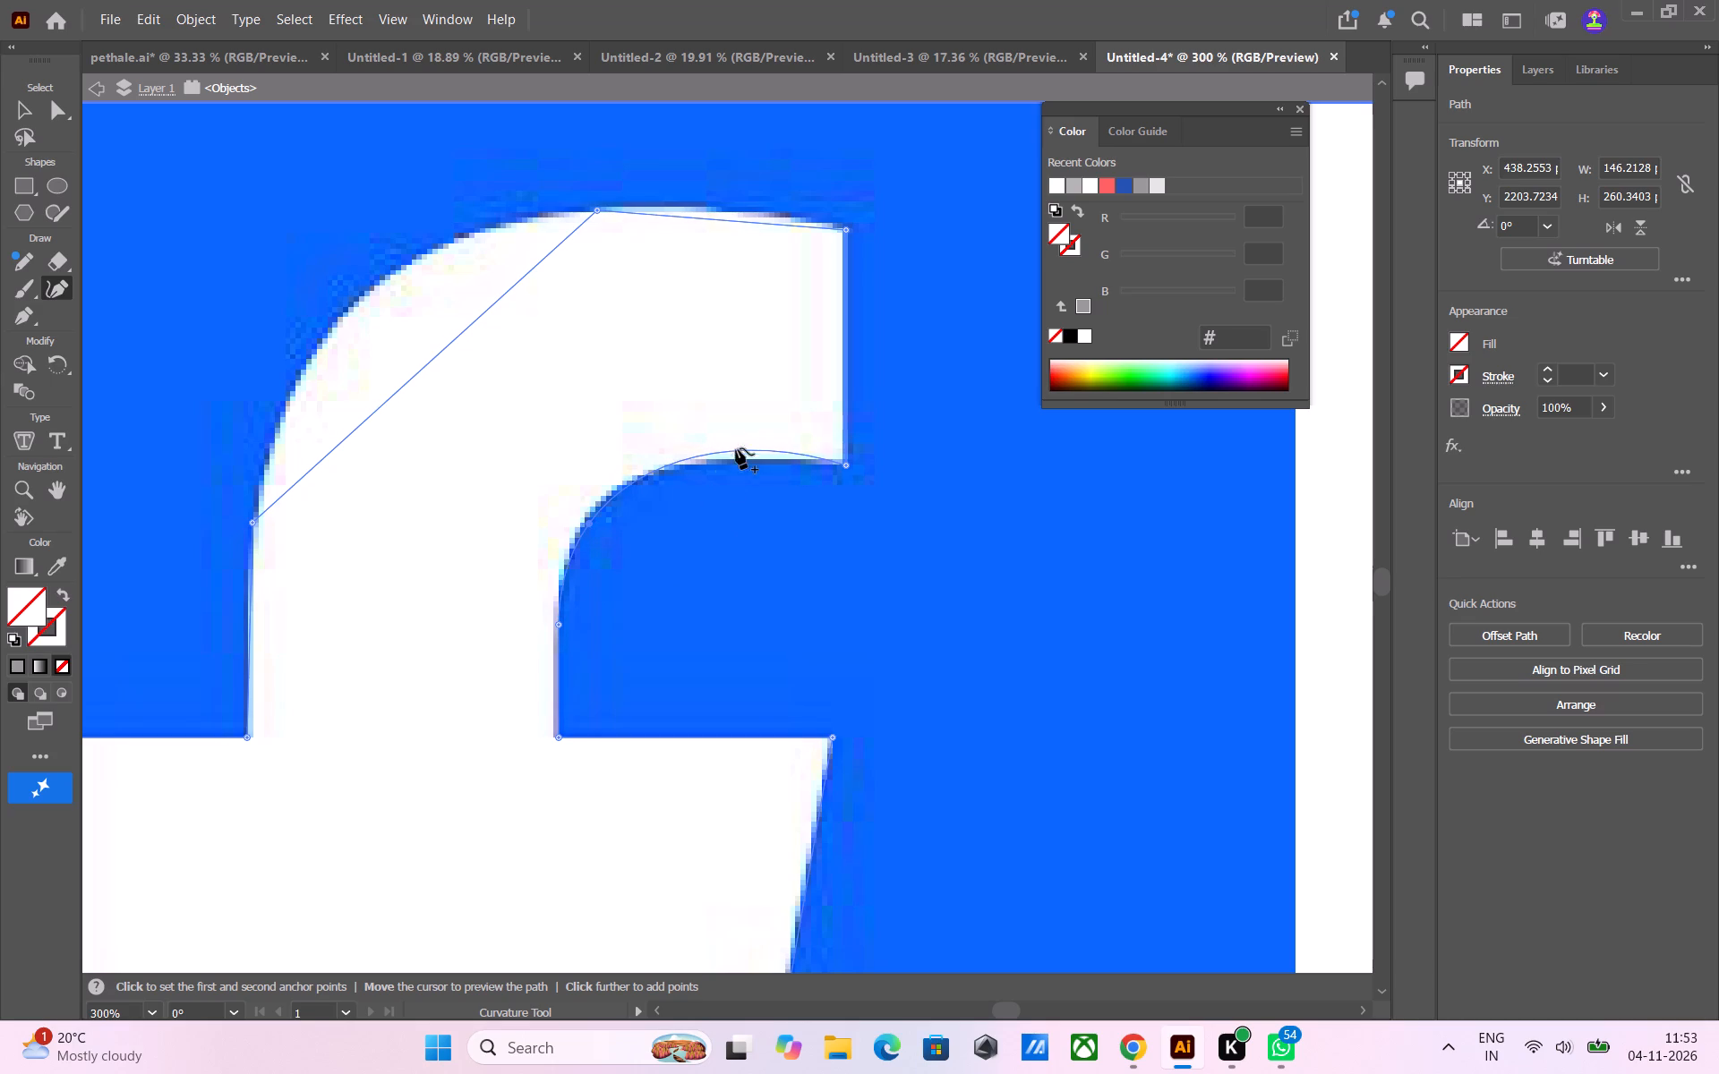
pyautogui.moveTo(741, 447); pyautogui.dragTo(664, 483)
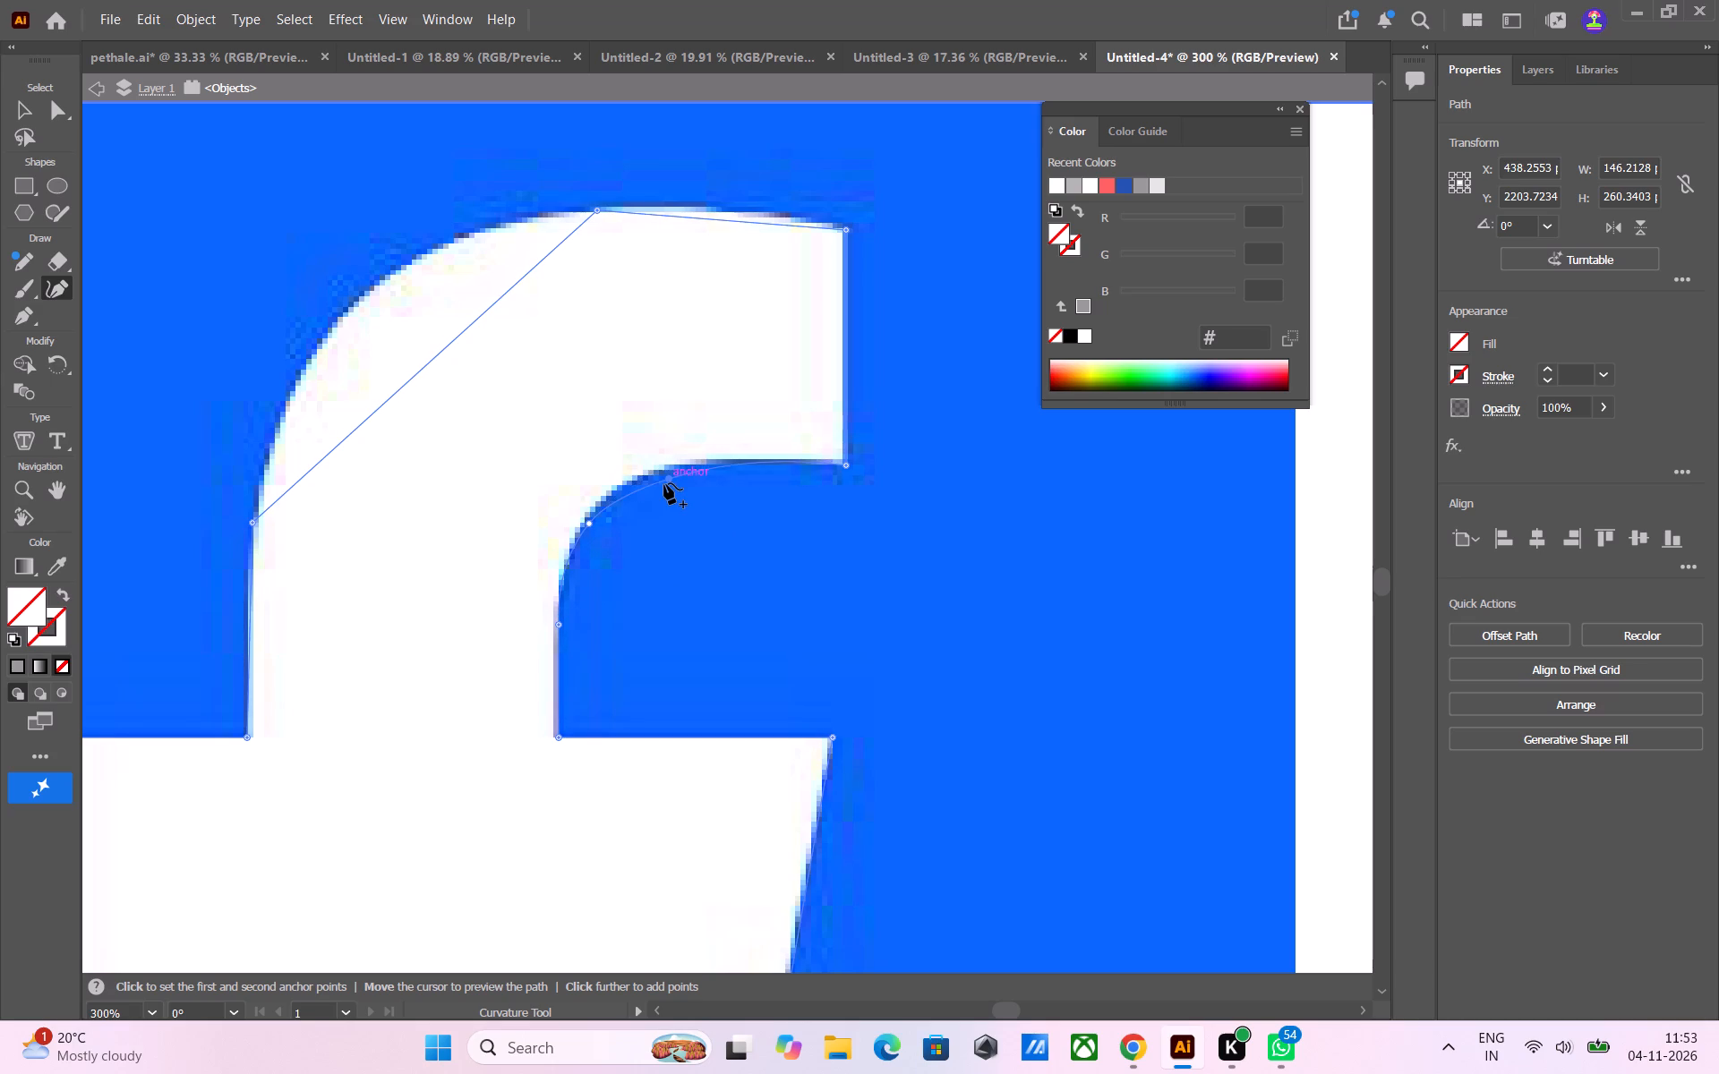
pyautogui.moveTo(664, 483); pyautogui.dragTo(650, 480)
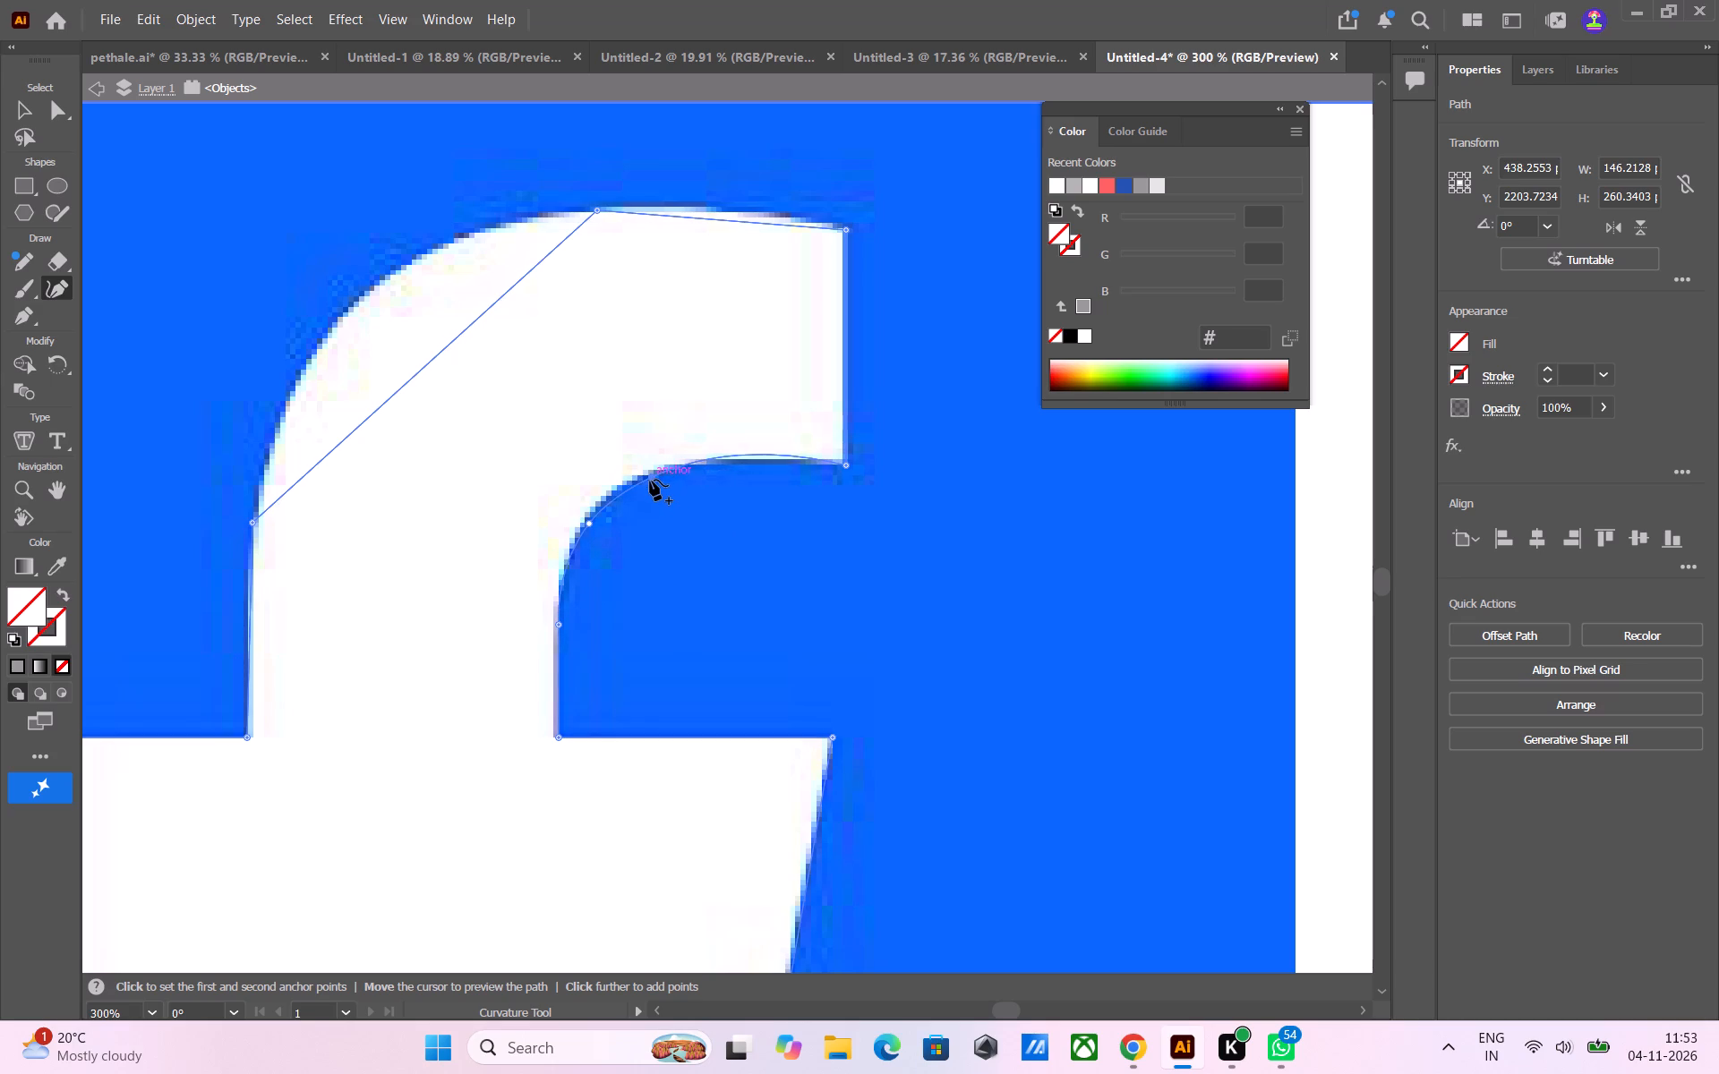
pyautogui.moveTo(650, 480); pyautogui.dragTo(649, 482)
# Curve the hook's outer side and top edge with the Curvature tool and shift the top anchor to match the f's outline.
pyautogui.moveTo(418, 376); pyautogui.dragTo(337, 317)
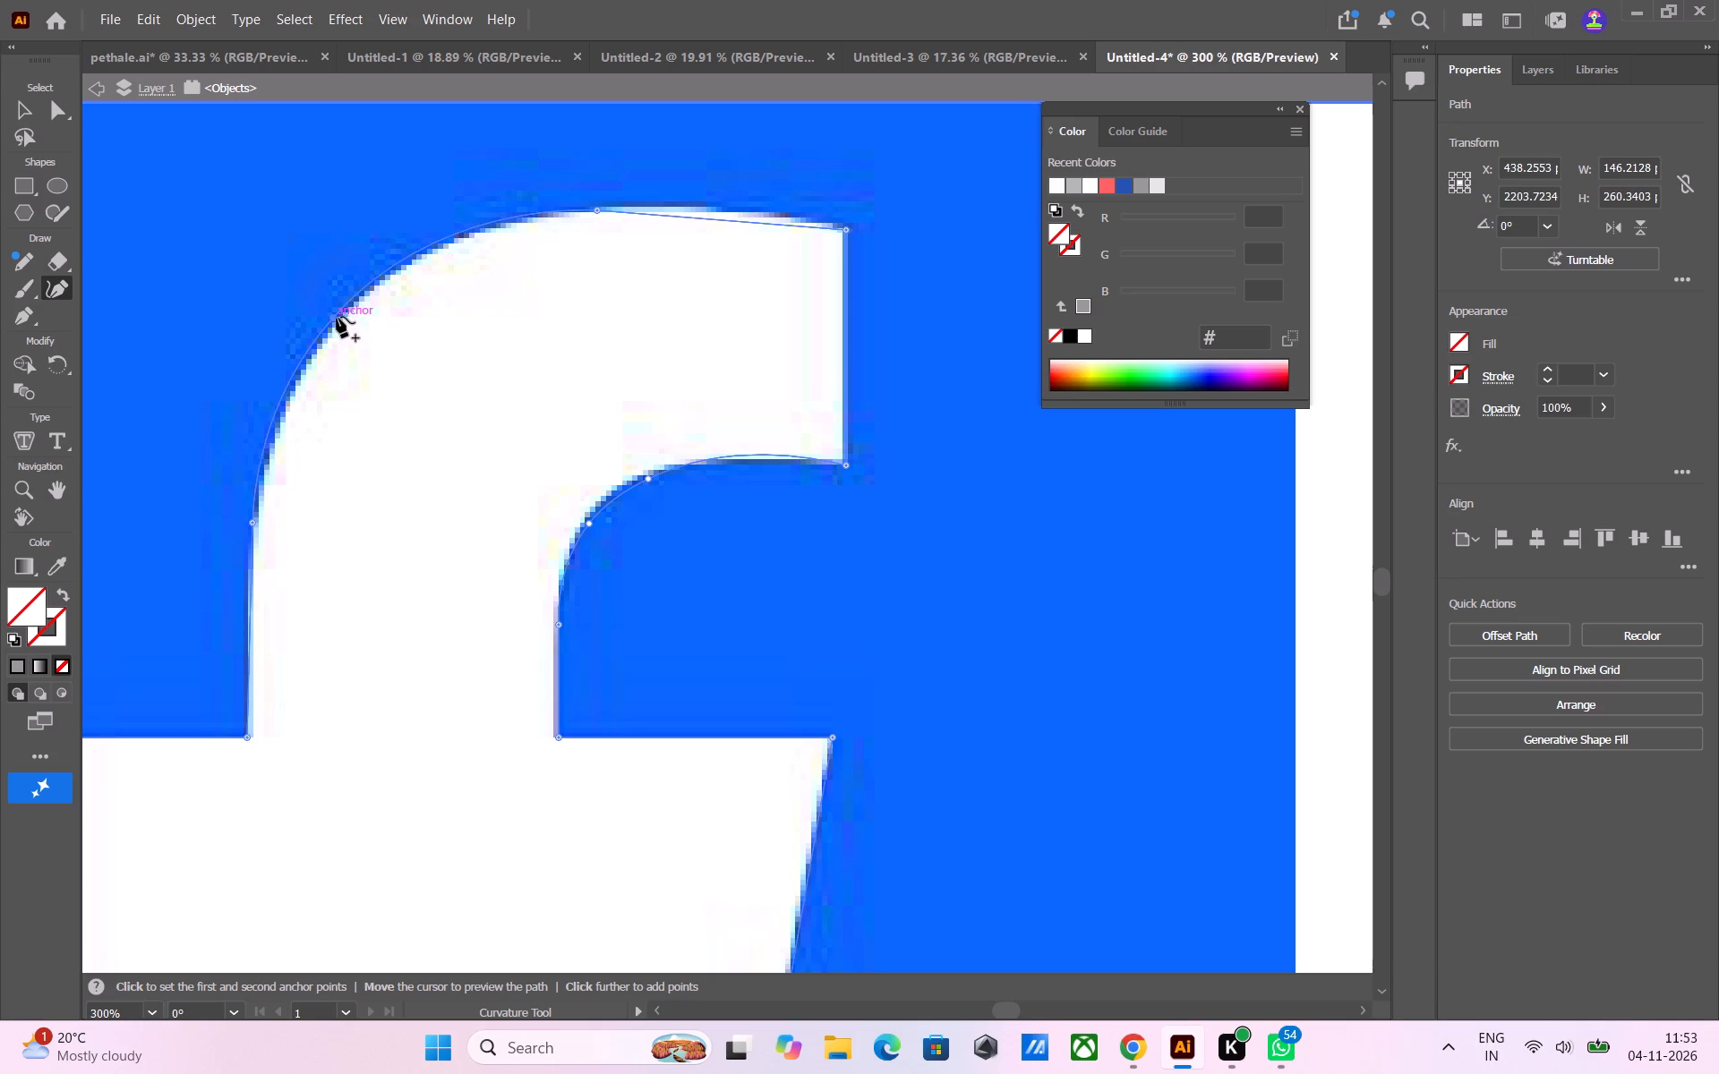
pyautogui.moveTo(337, 317); pyautogui.dragTo(338, 319)
pyautogui.moveTo(731, 220); pyautogui.dragTo(736, 217)
pyautogui.moveTo(736, 217); pyautogui.dragTo(740, 210)
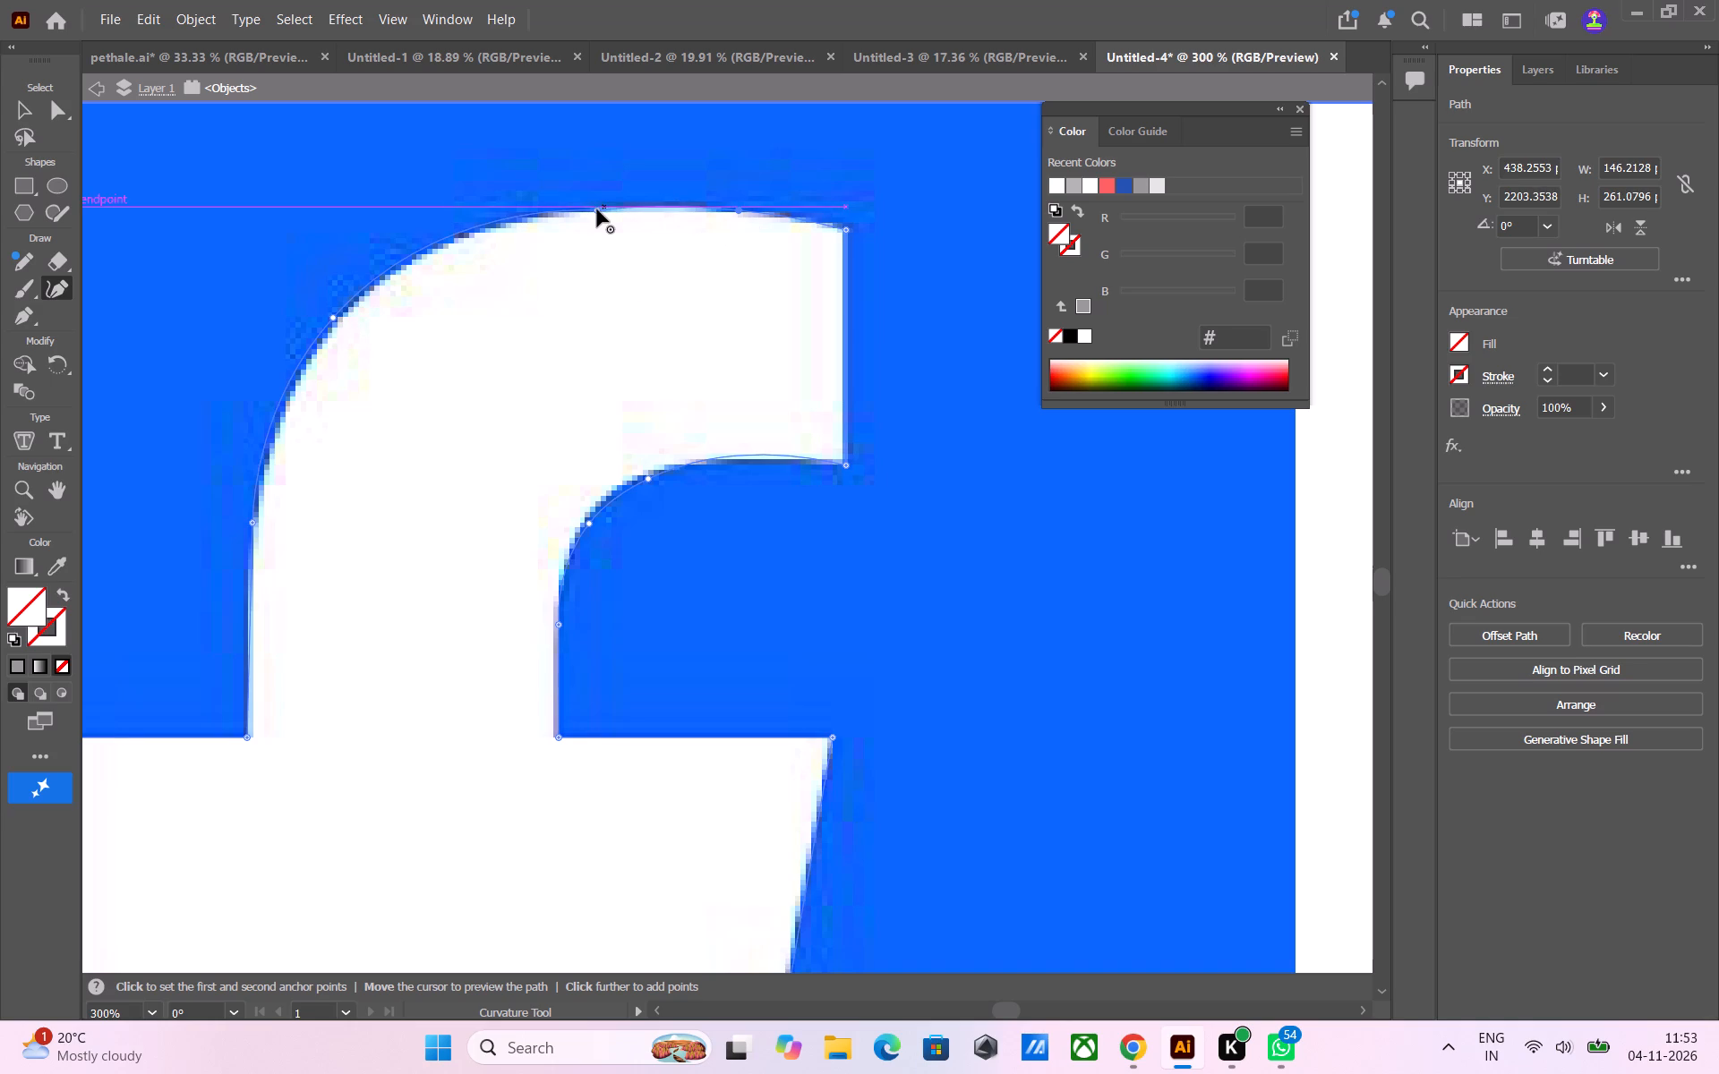
pyautogui.moveTo(597, 209); pyautogui.dragTo(624, 209)
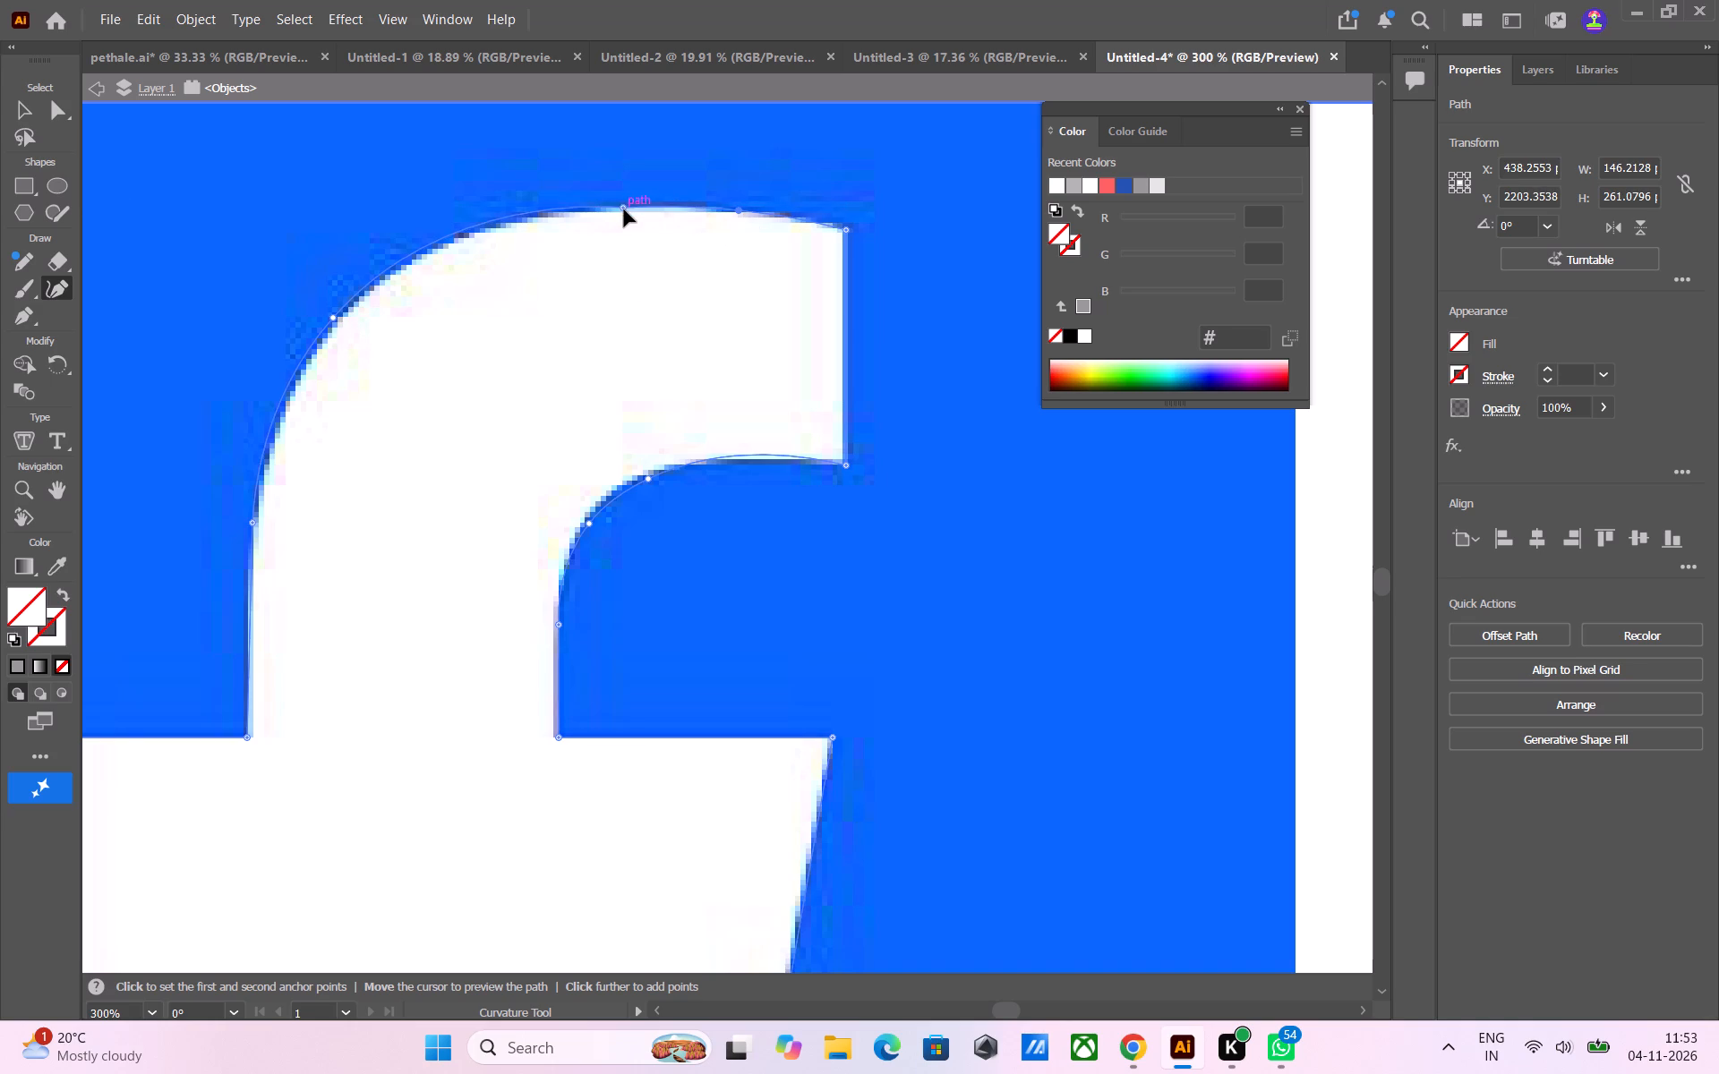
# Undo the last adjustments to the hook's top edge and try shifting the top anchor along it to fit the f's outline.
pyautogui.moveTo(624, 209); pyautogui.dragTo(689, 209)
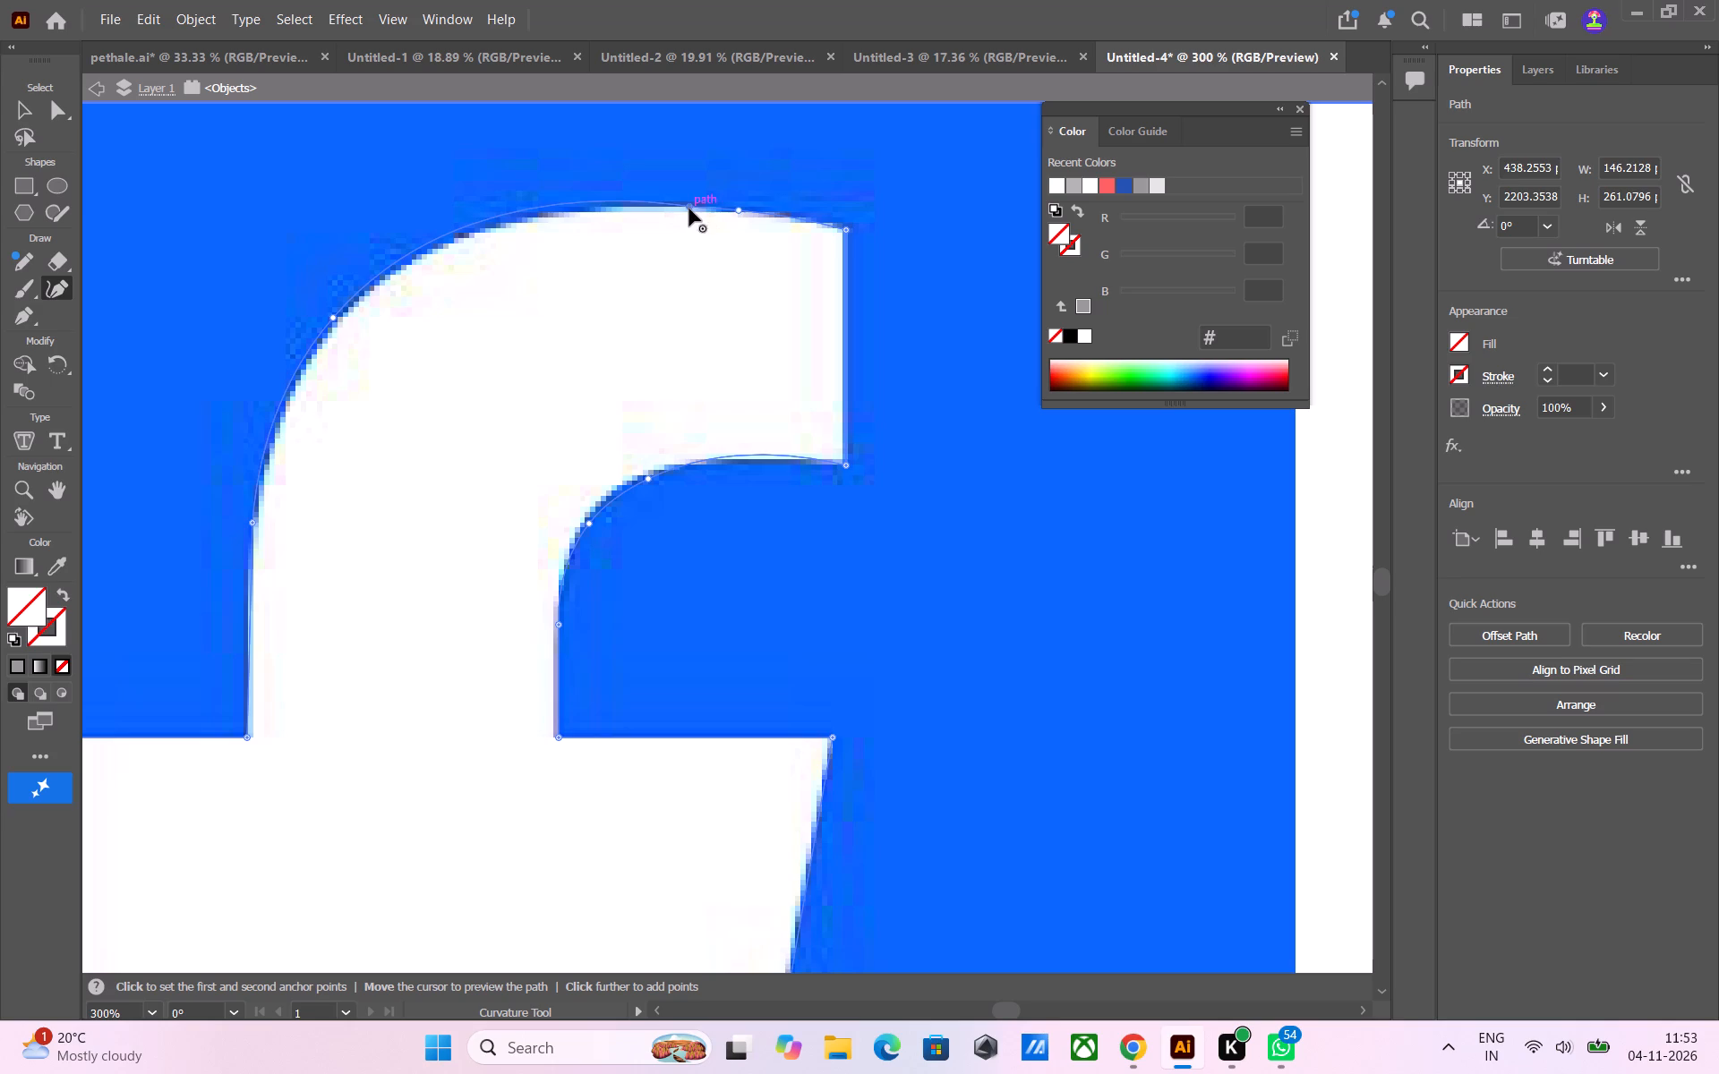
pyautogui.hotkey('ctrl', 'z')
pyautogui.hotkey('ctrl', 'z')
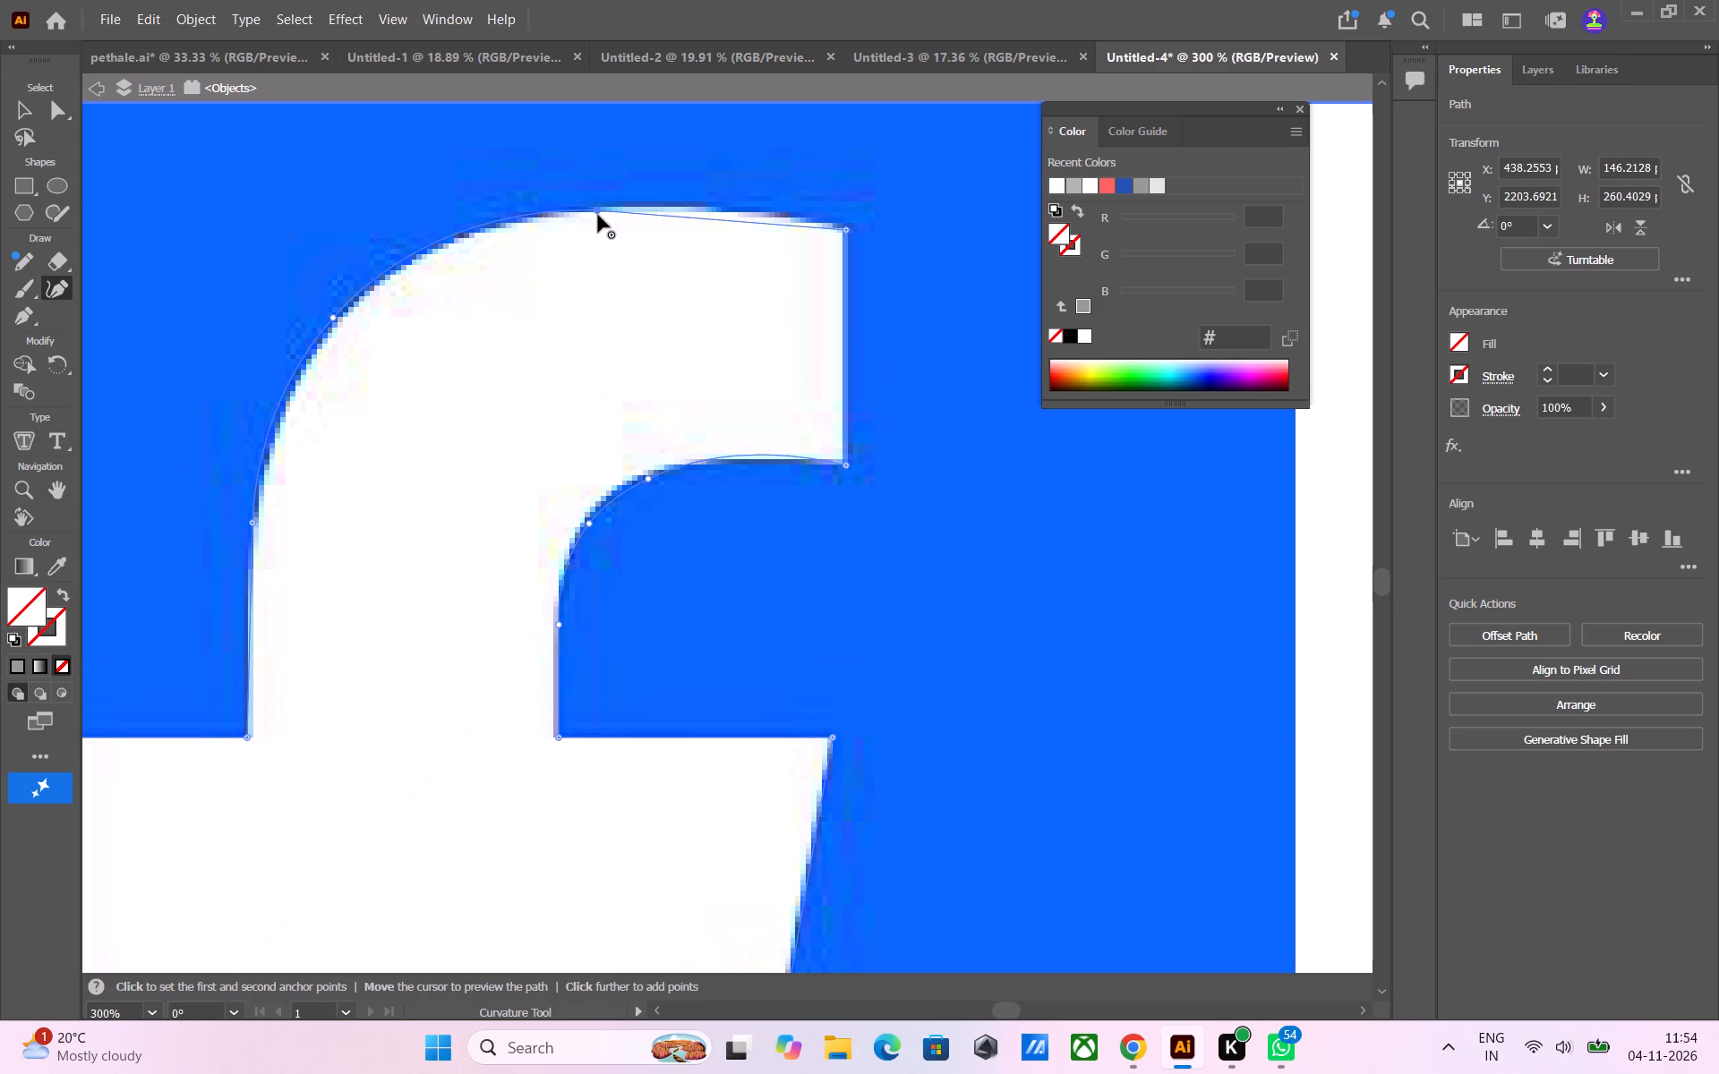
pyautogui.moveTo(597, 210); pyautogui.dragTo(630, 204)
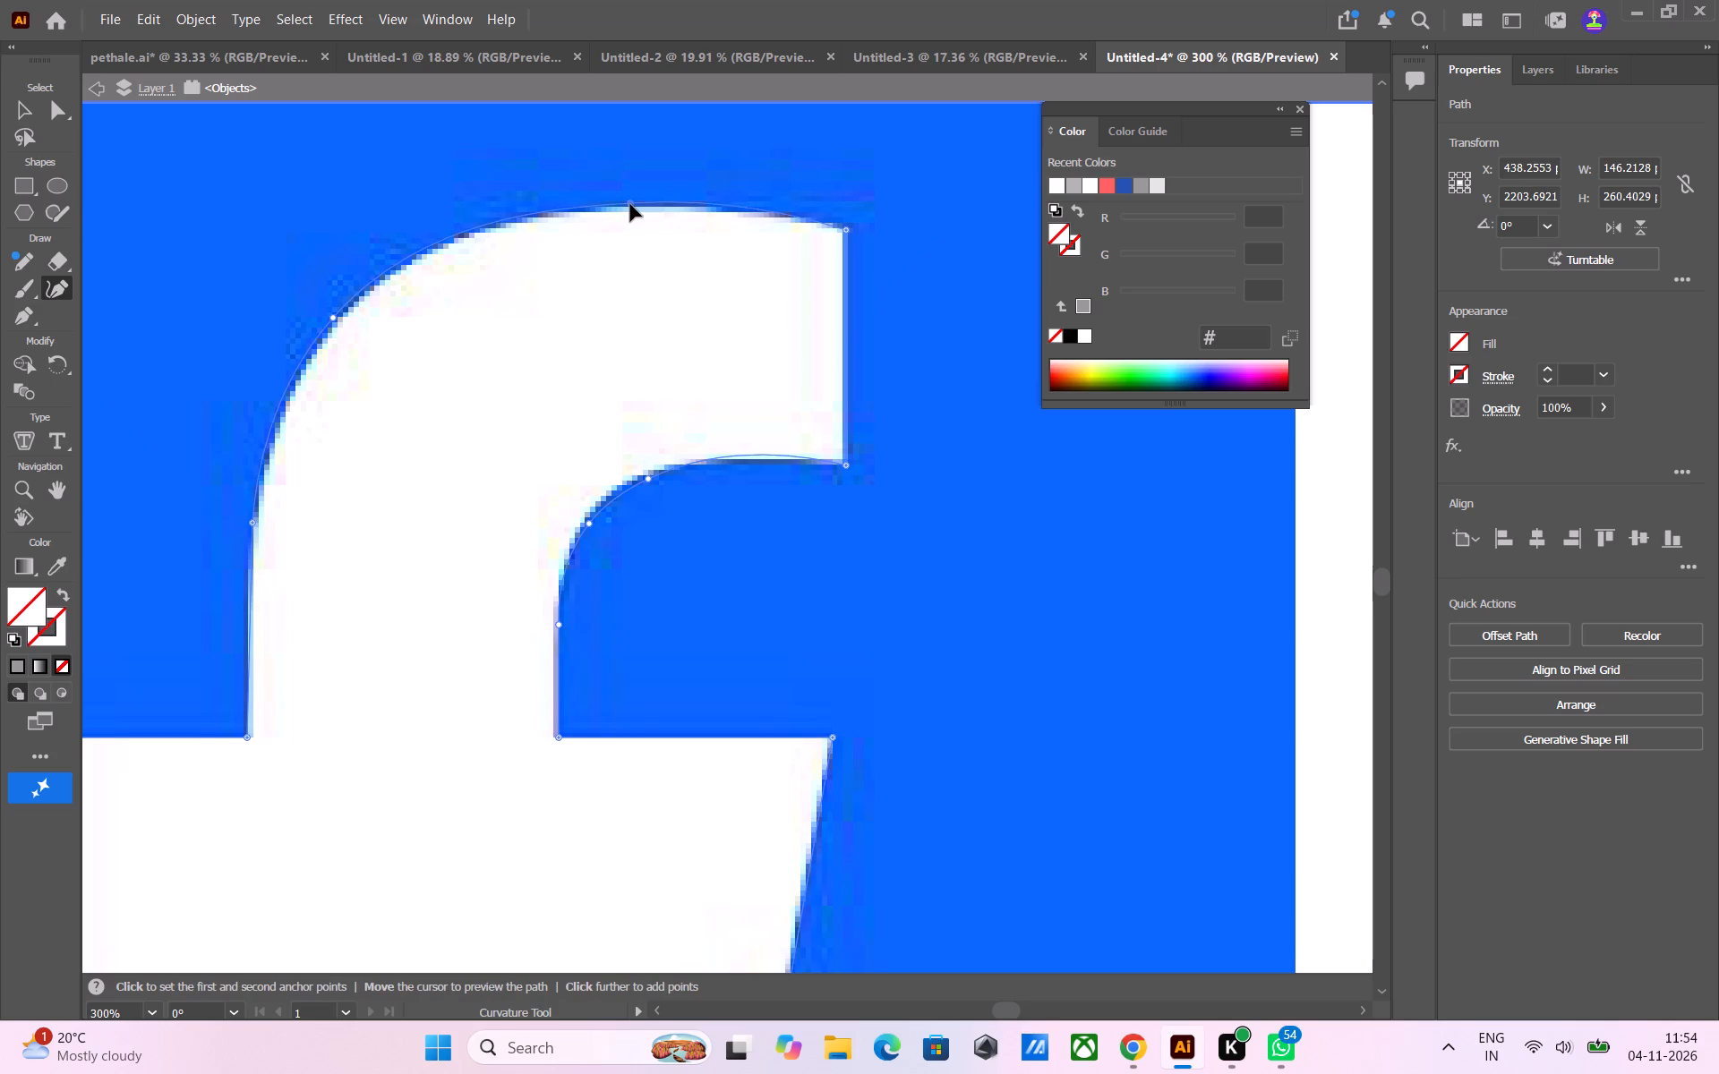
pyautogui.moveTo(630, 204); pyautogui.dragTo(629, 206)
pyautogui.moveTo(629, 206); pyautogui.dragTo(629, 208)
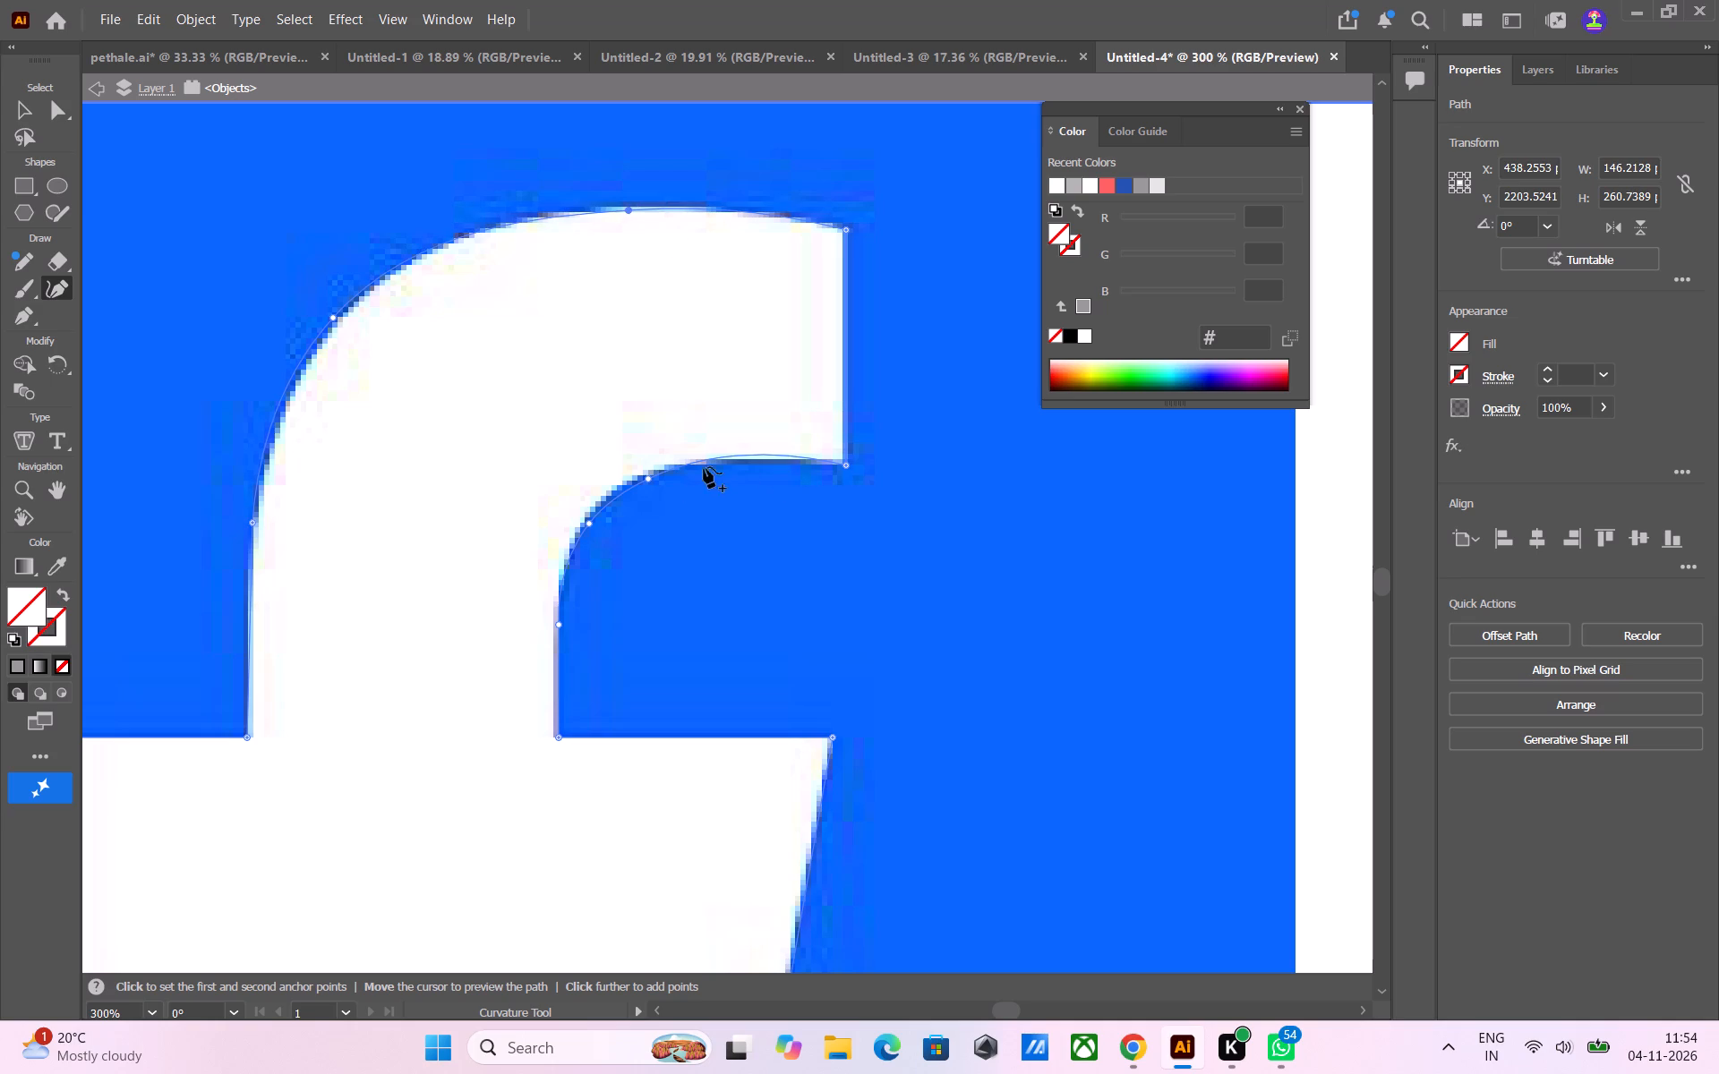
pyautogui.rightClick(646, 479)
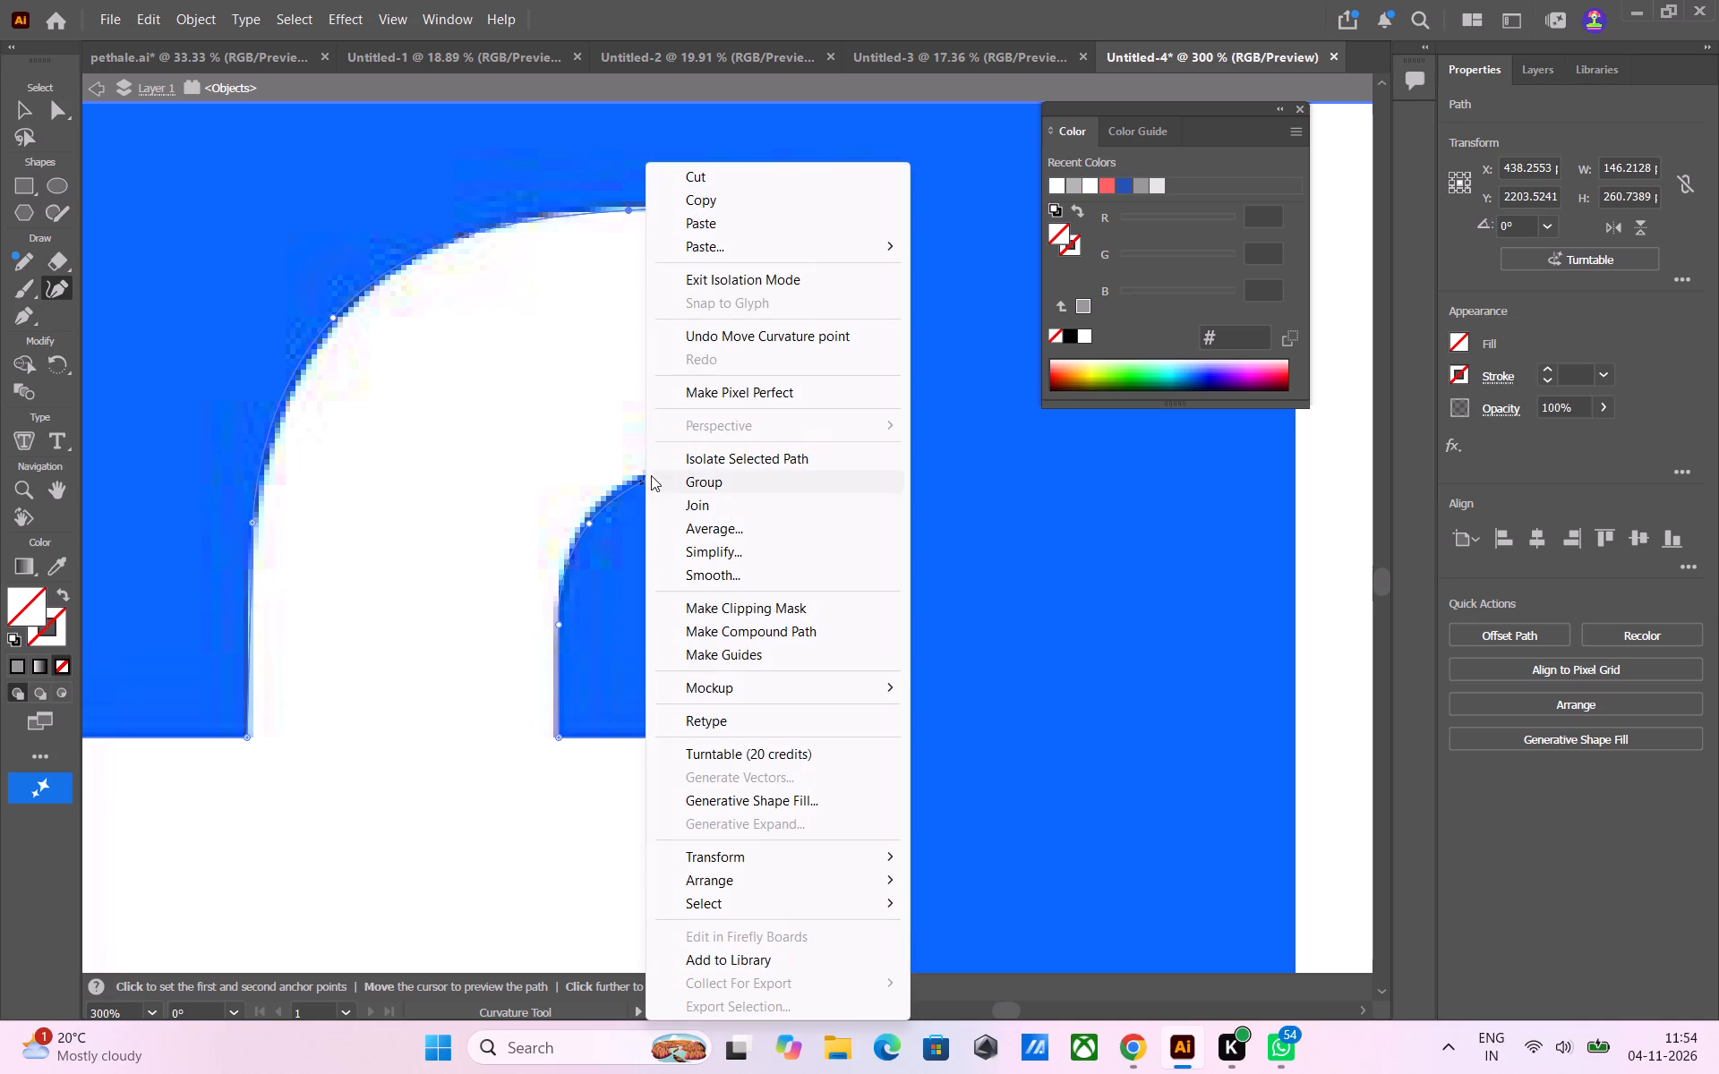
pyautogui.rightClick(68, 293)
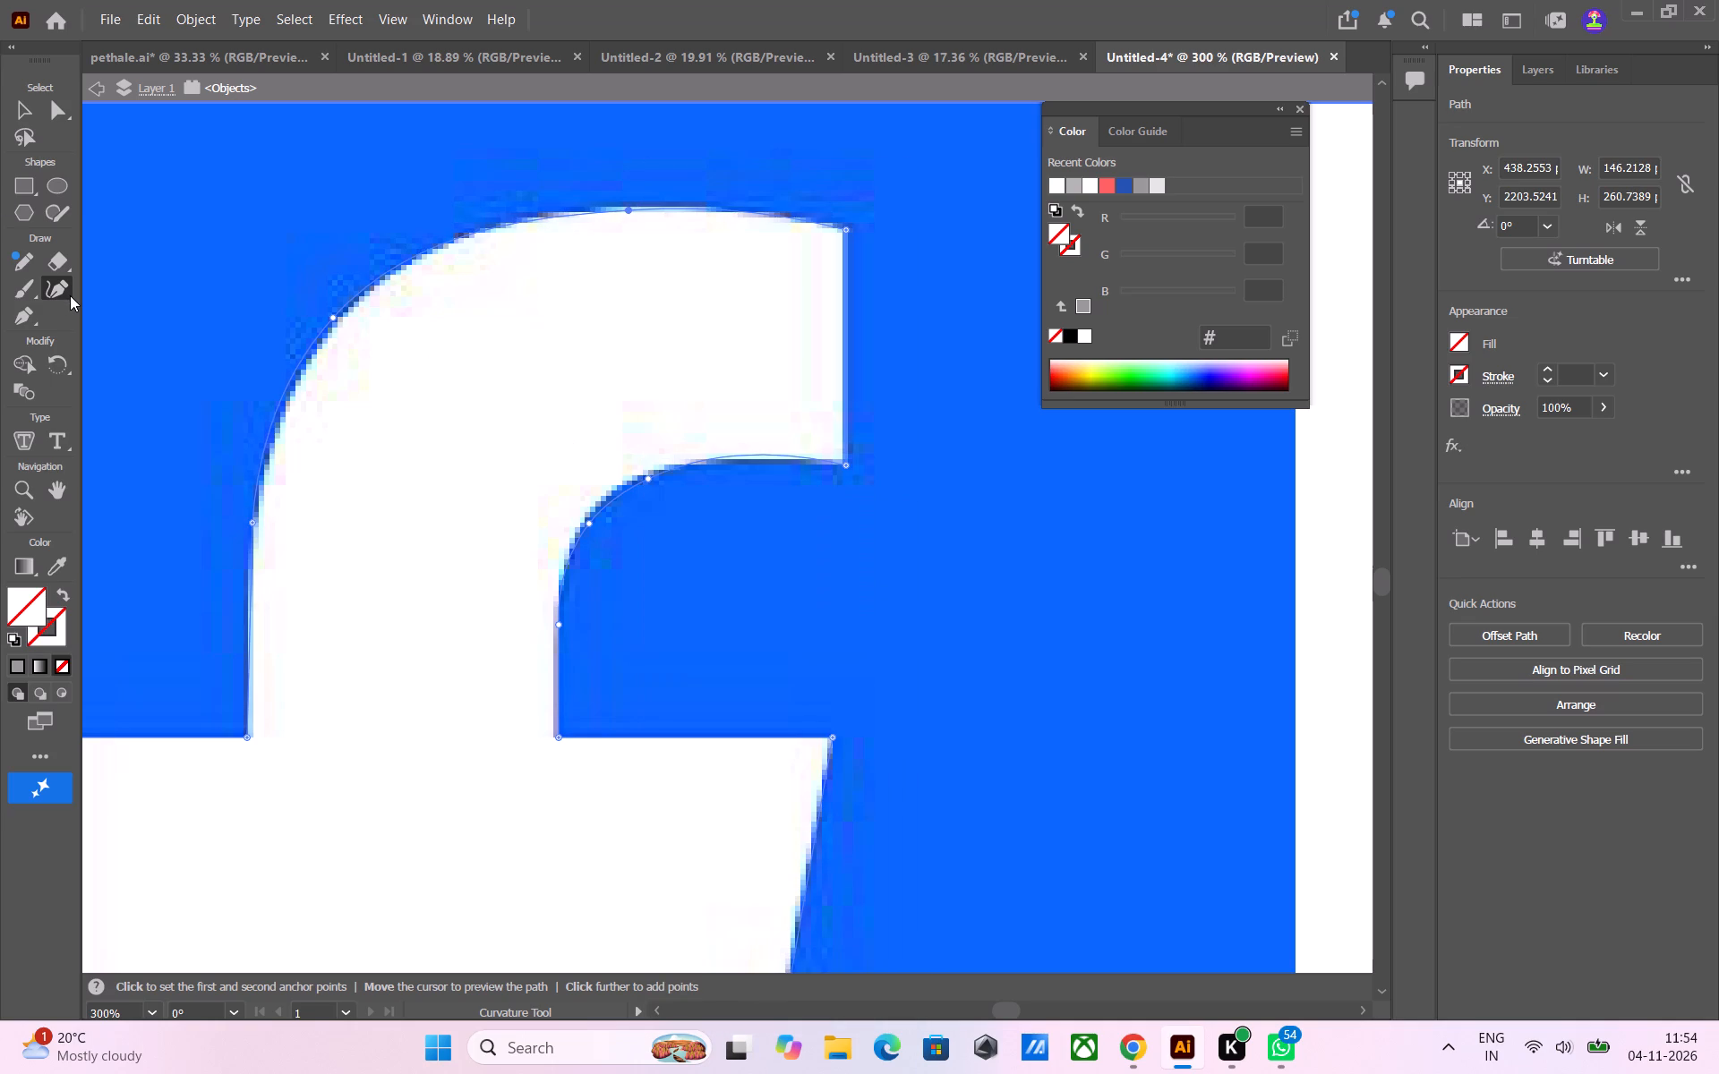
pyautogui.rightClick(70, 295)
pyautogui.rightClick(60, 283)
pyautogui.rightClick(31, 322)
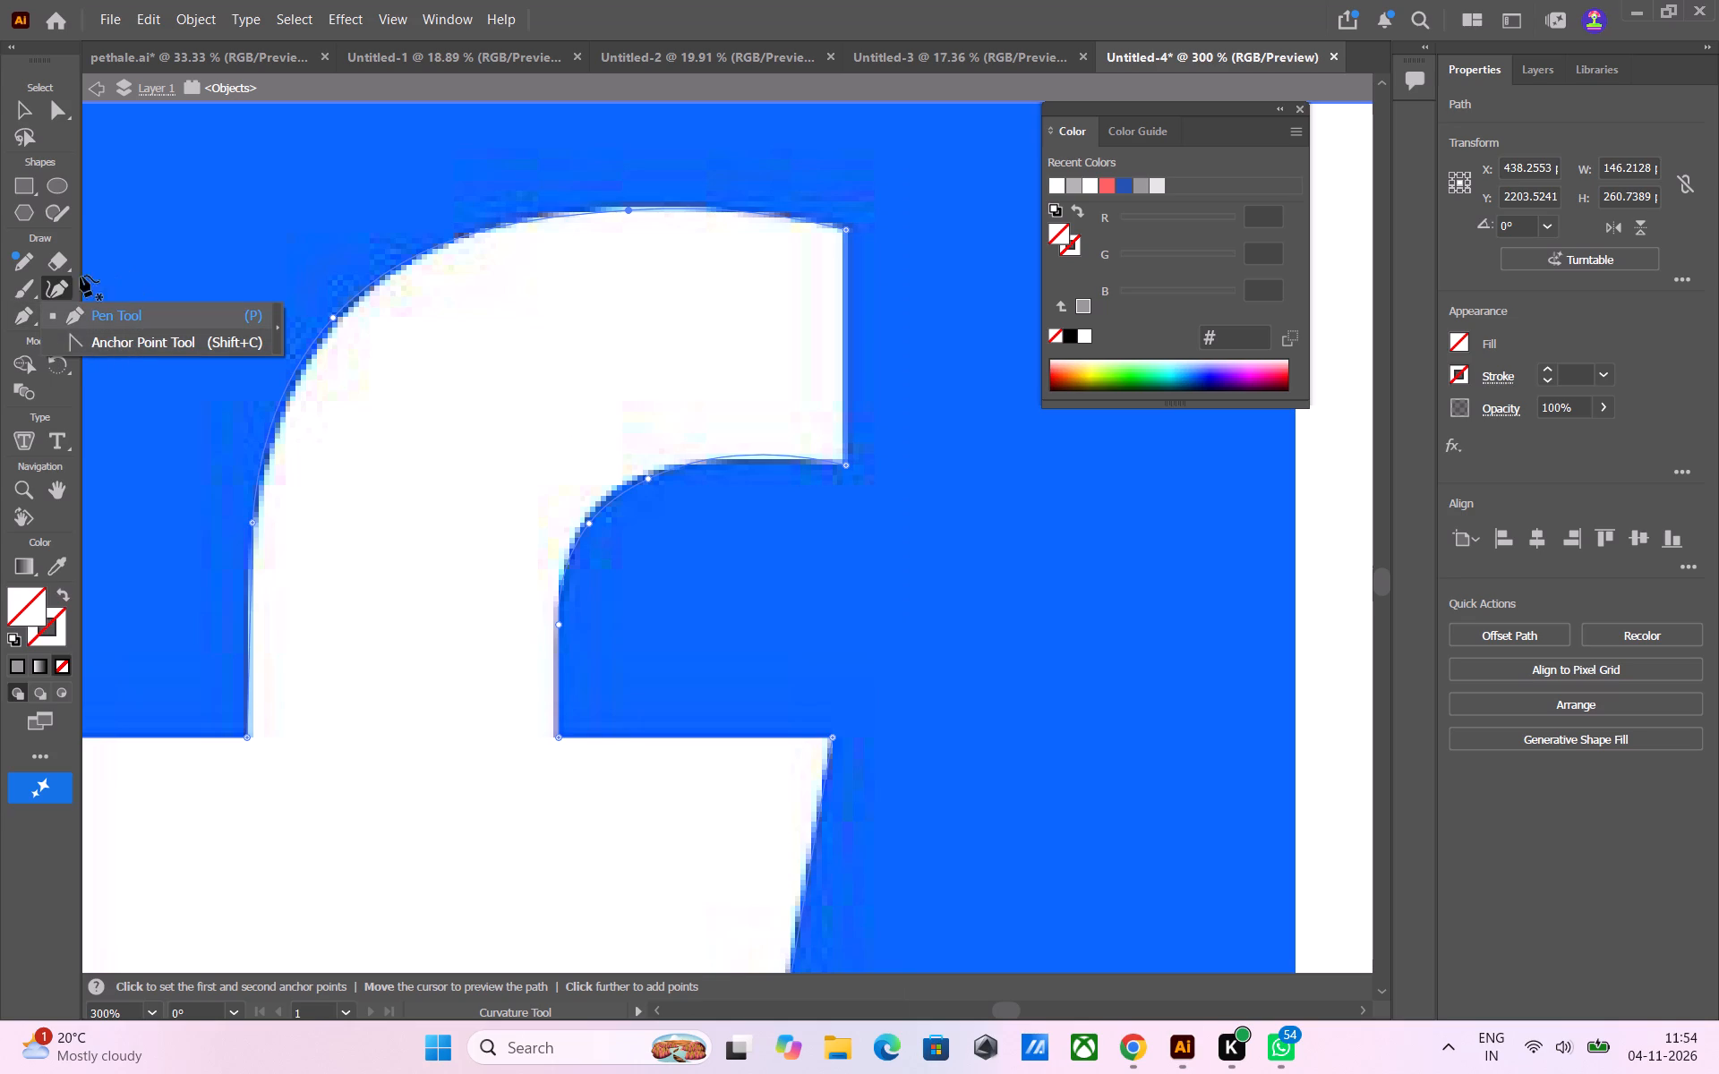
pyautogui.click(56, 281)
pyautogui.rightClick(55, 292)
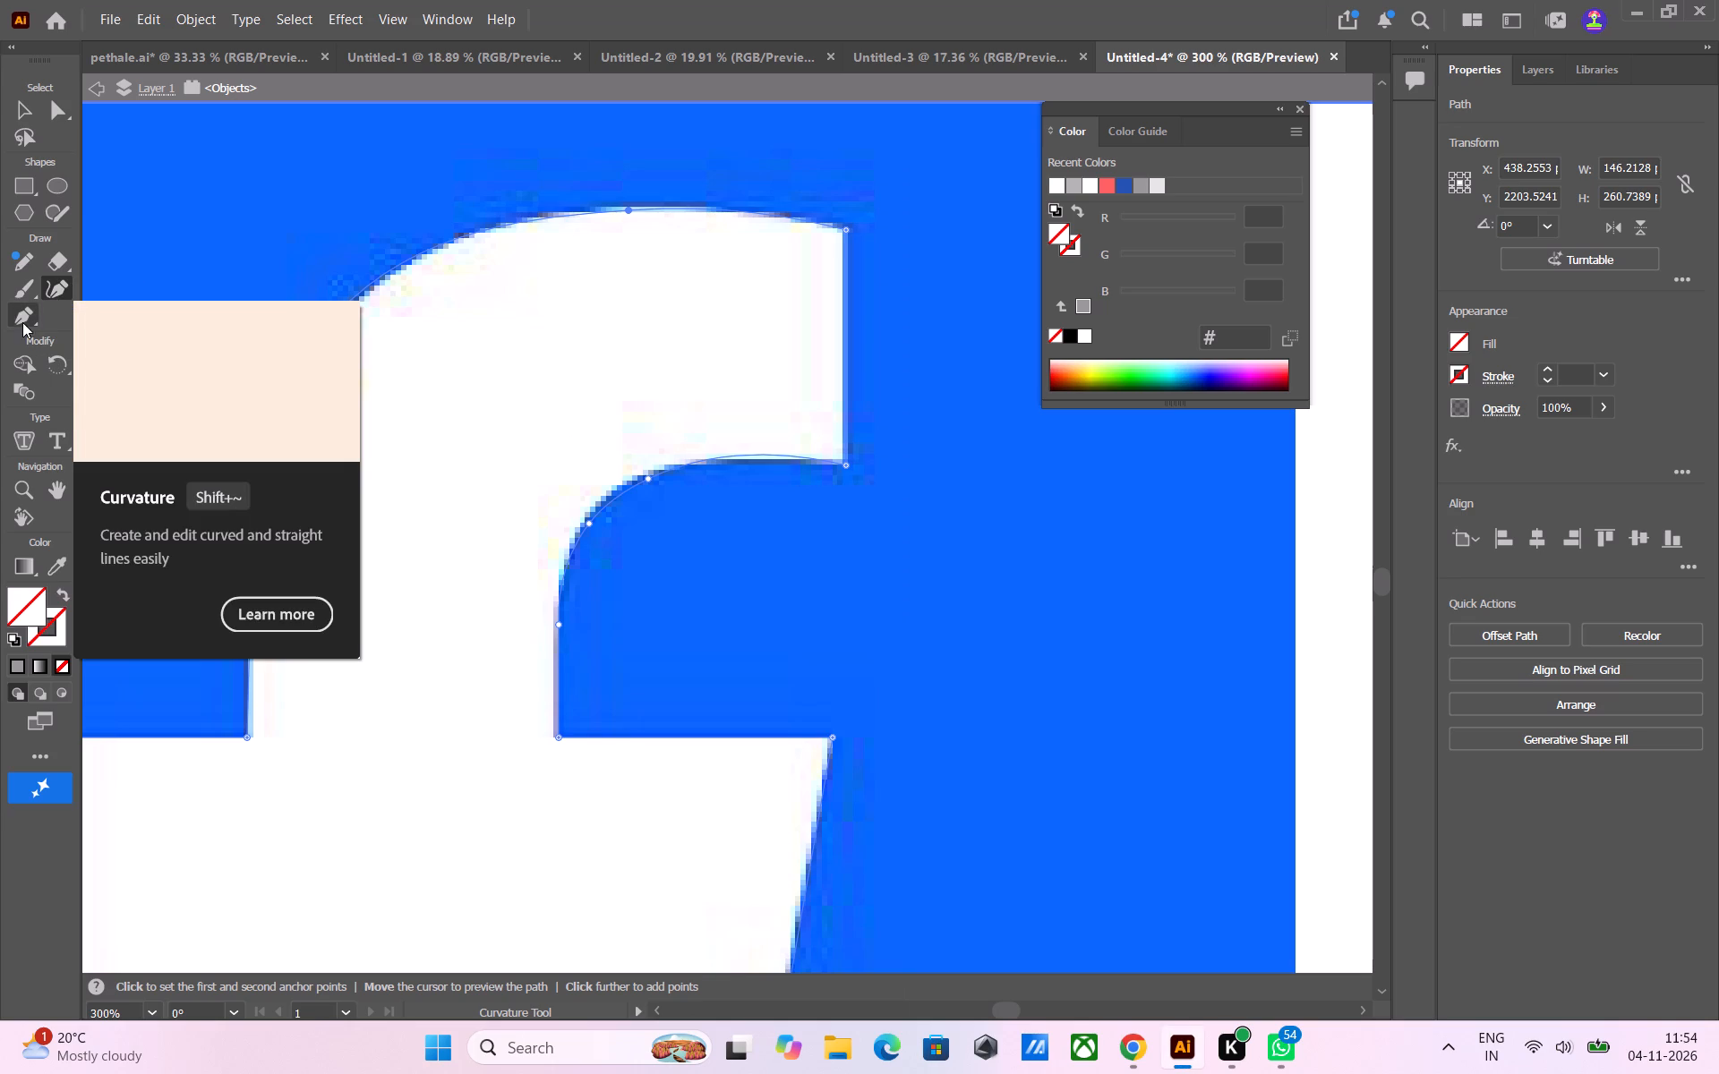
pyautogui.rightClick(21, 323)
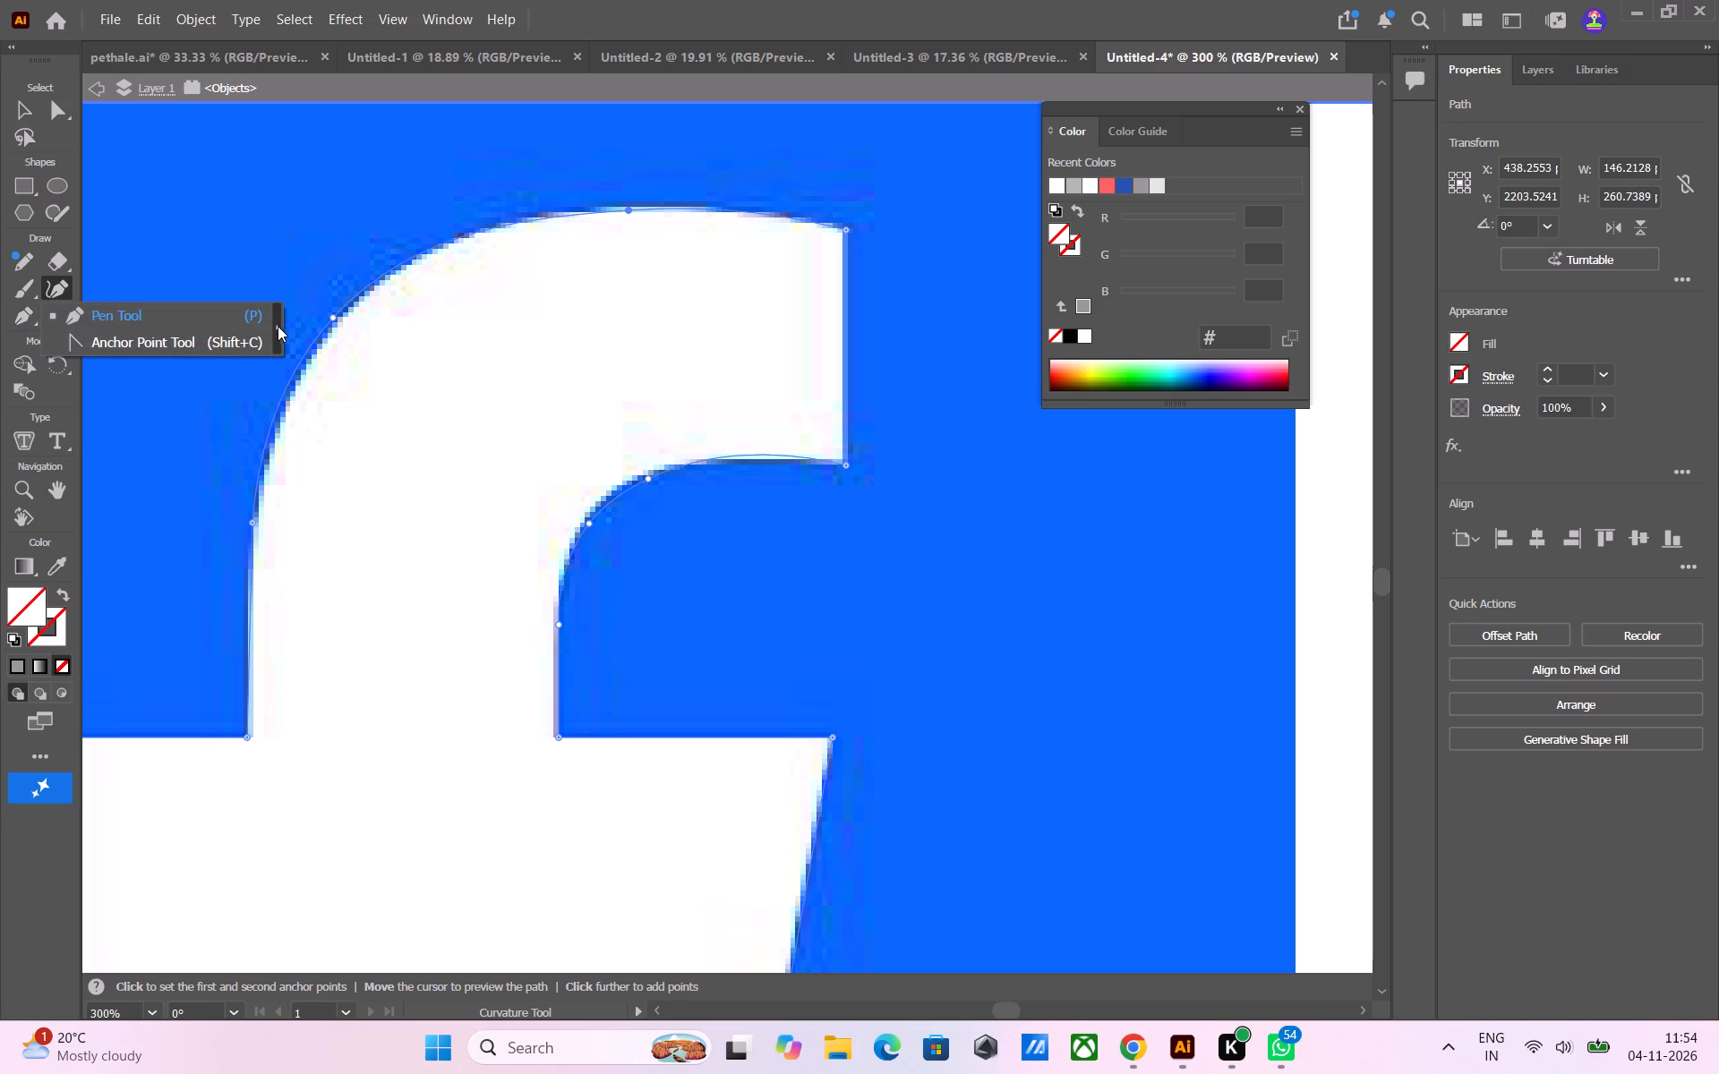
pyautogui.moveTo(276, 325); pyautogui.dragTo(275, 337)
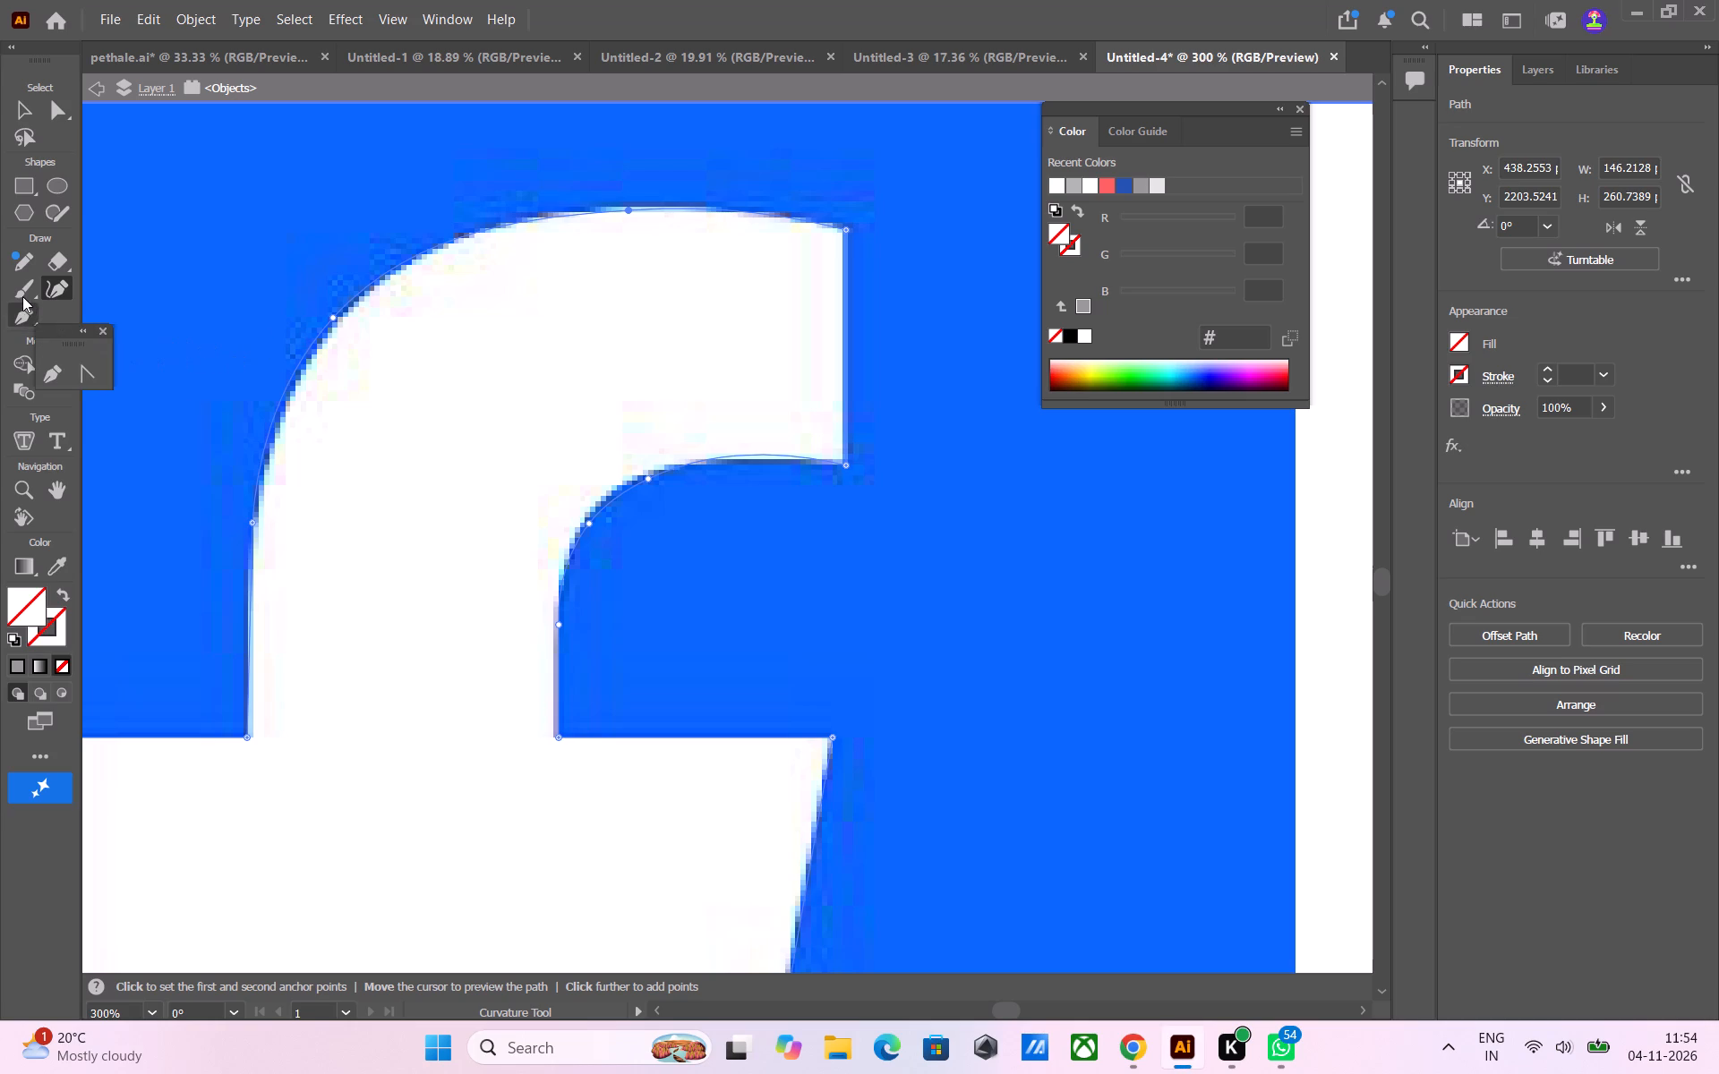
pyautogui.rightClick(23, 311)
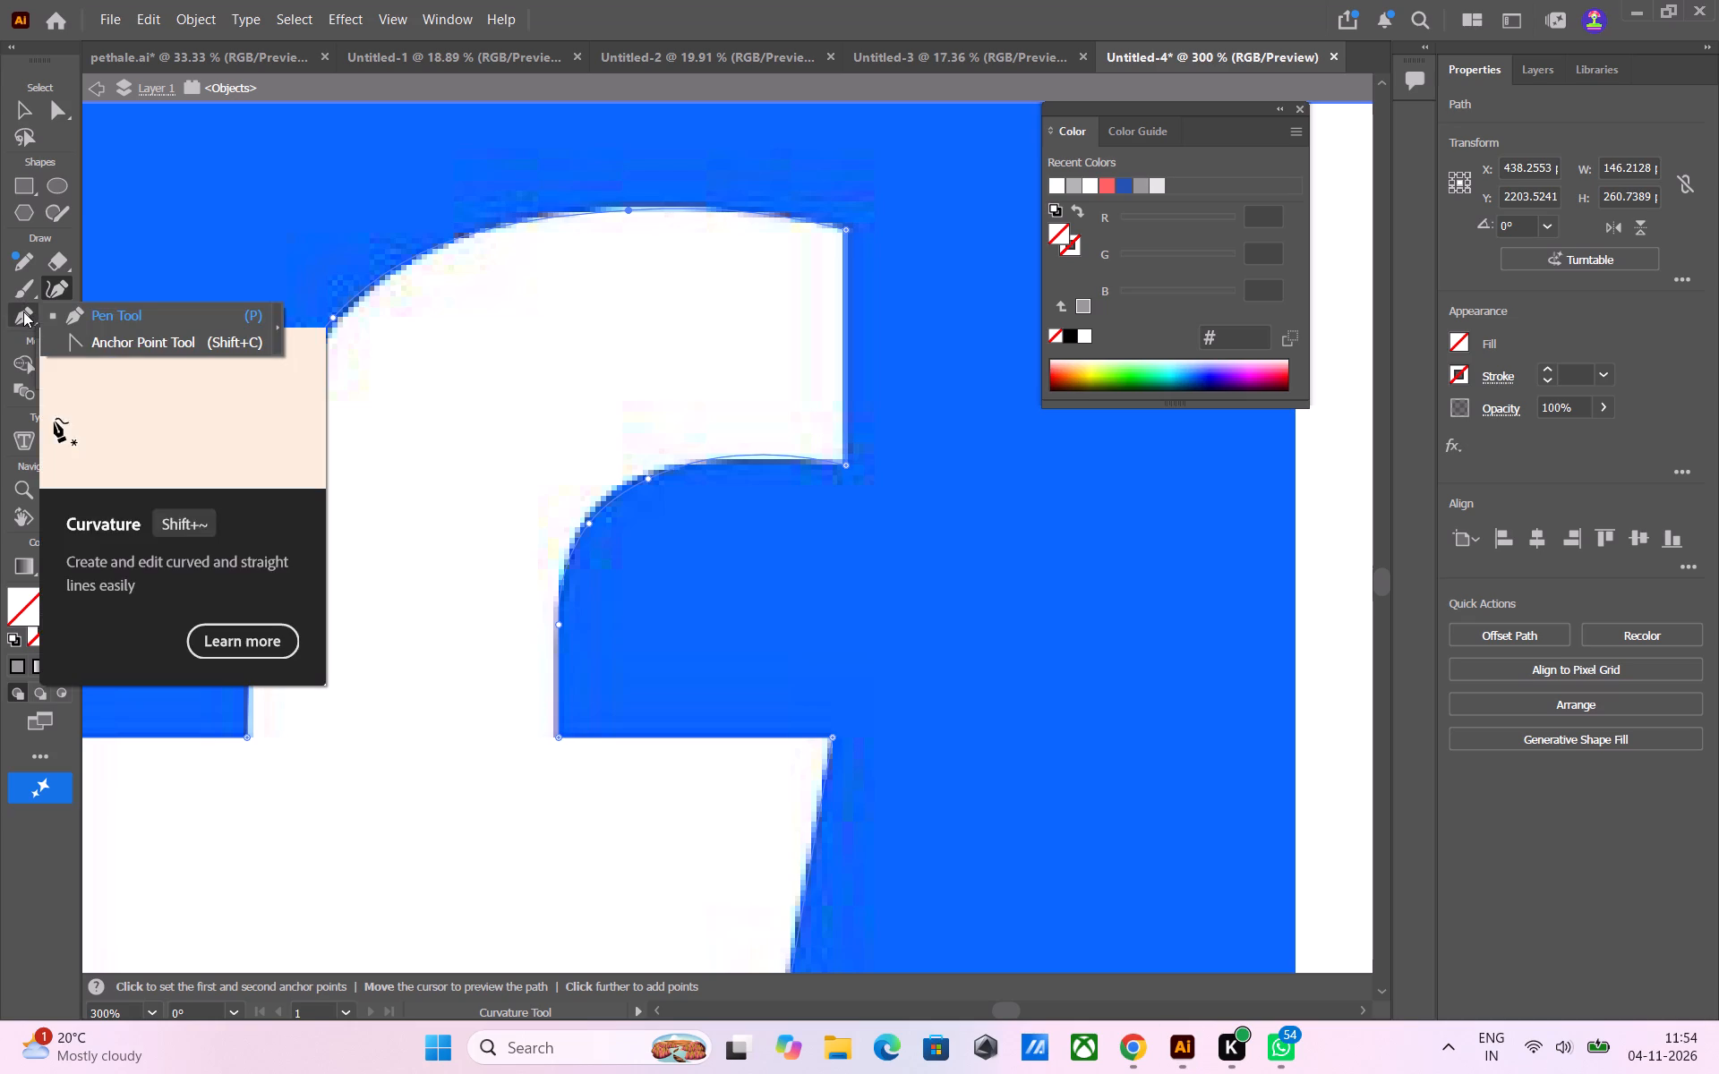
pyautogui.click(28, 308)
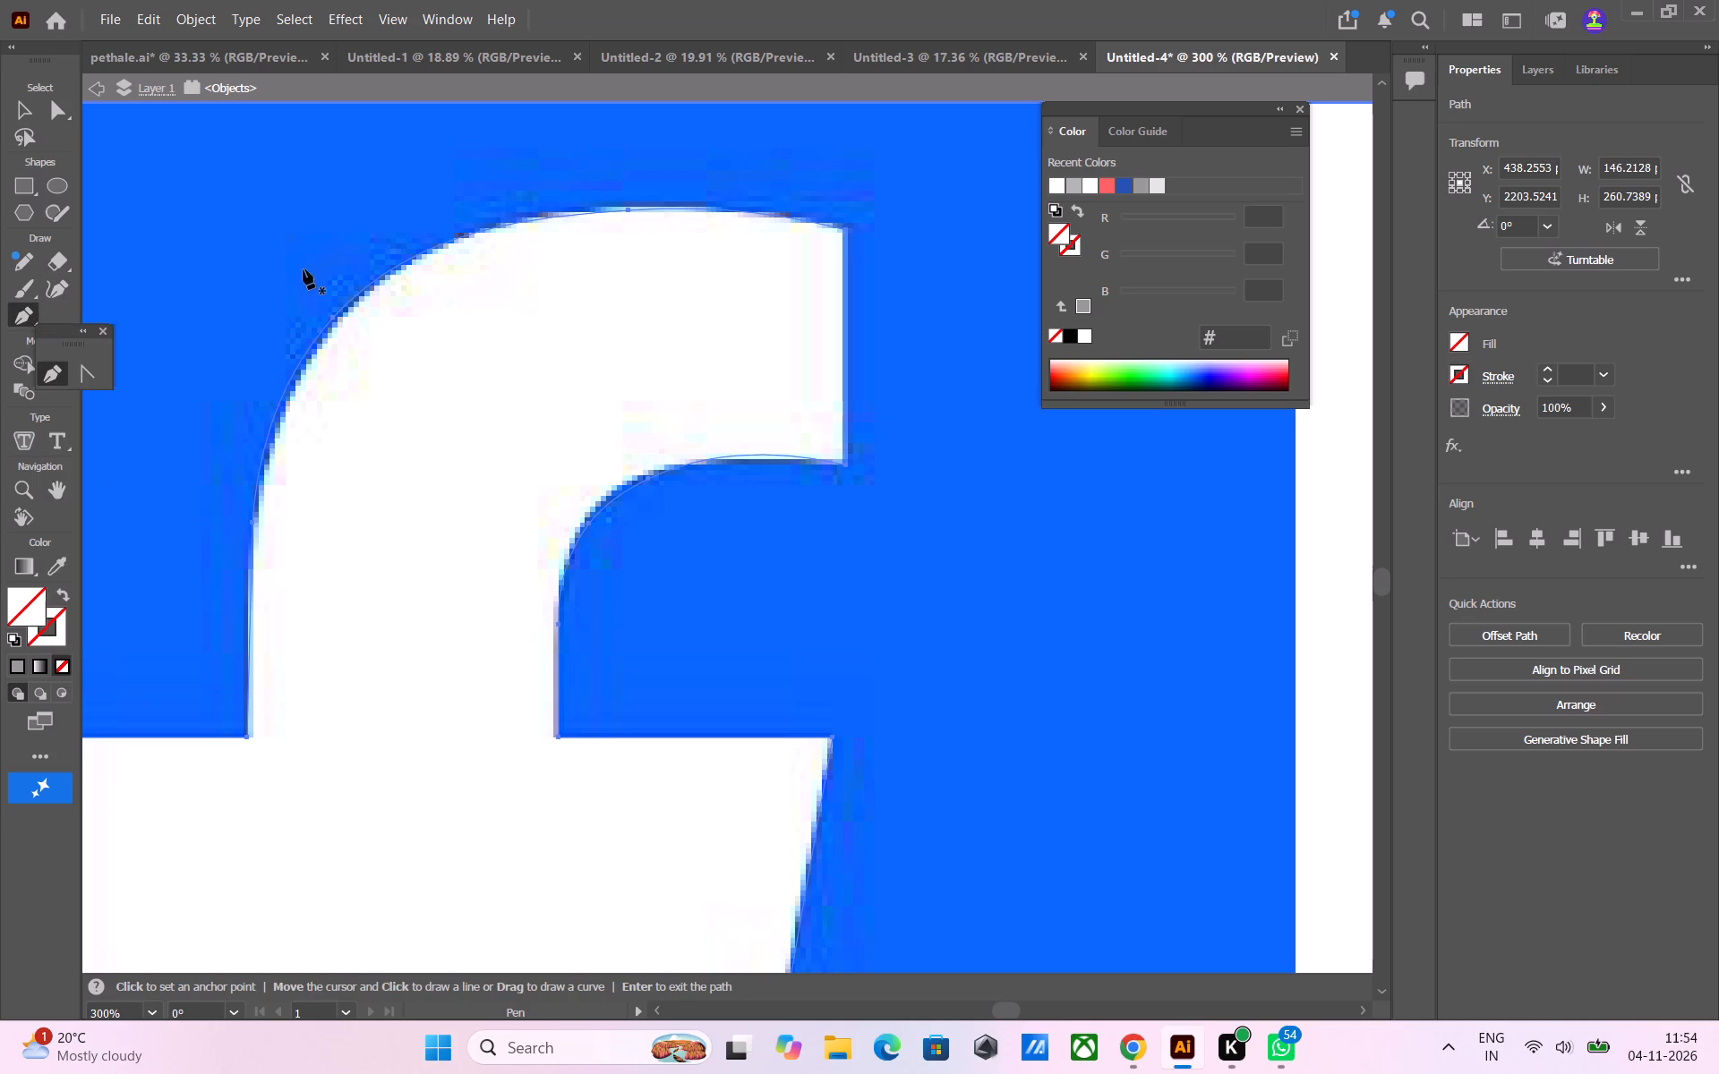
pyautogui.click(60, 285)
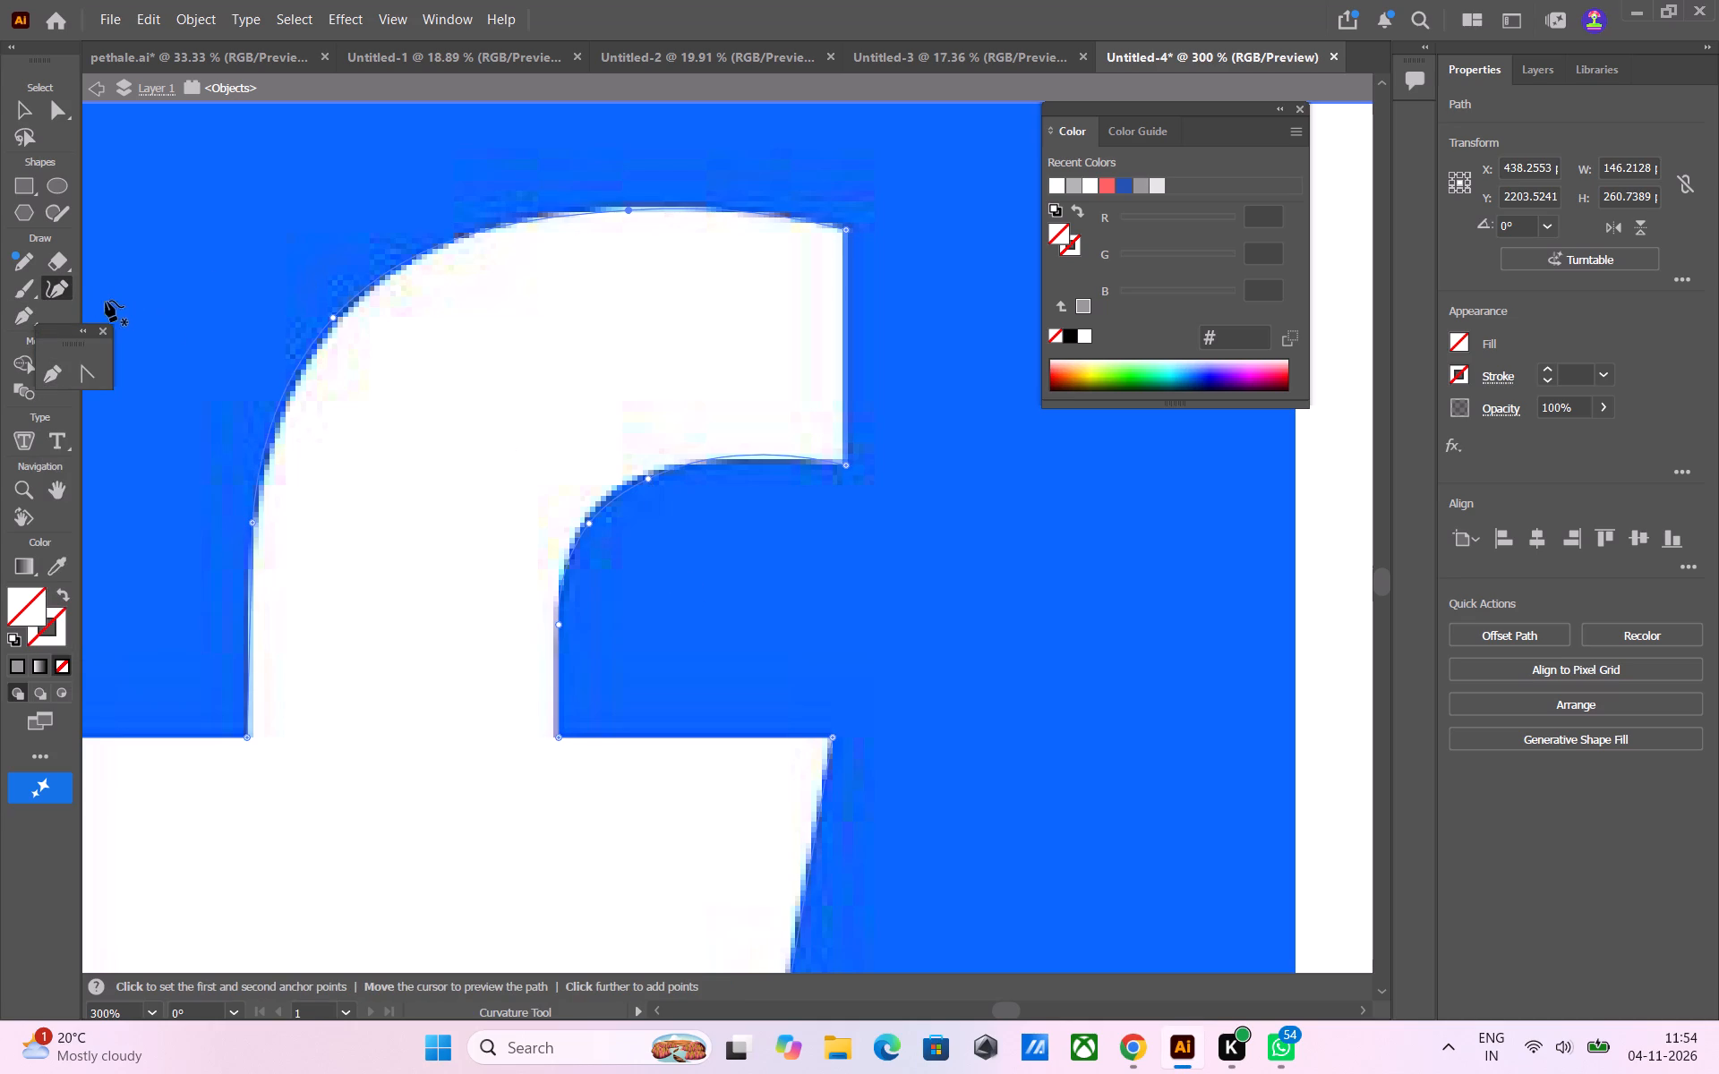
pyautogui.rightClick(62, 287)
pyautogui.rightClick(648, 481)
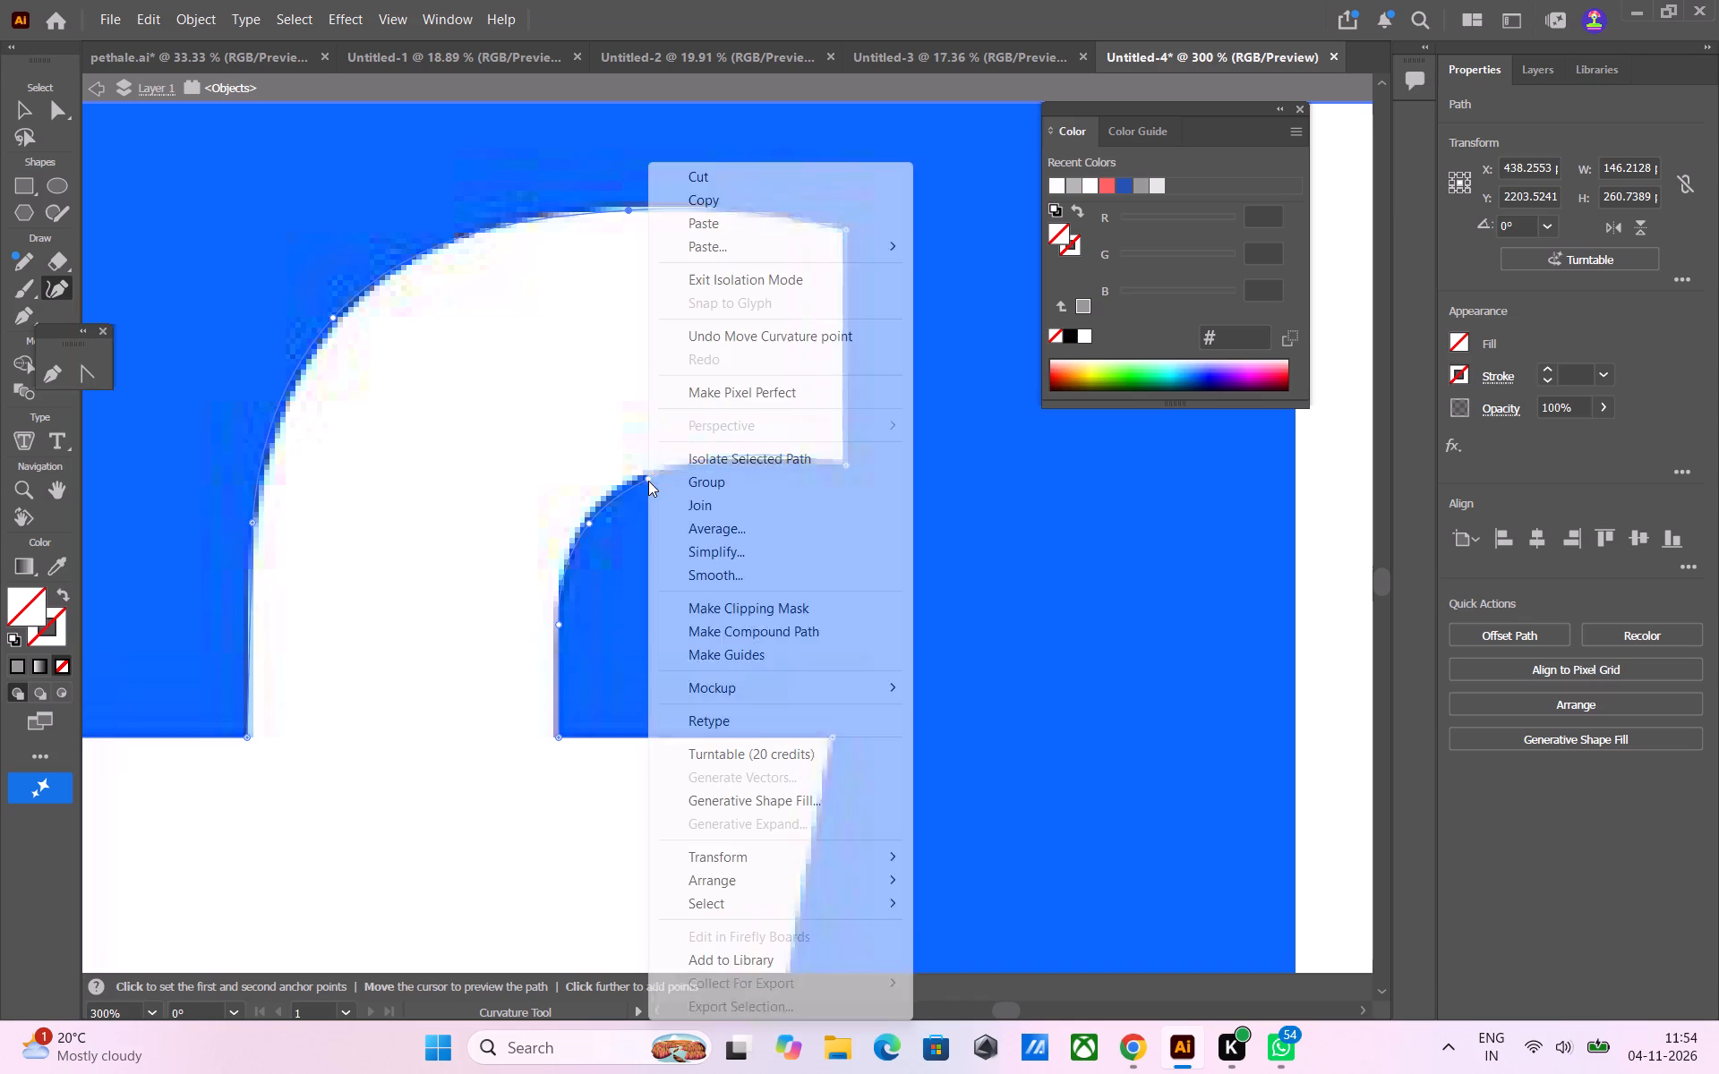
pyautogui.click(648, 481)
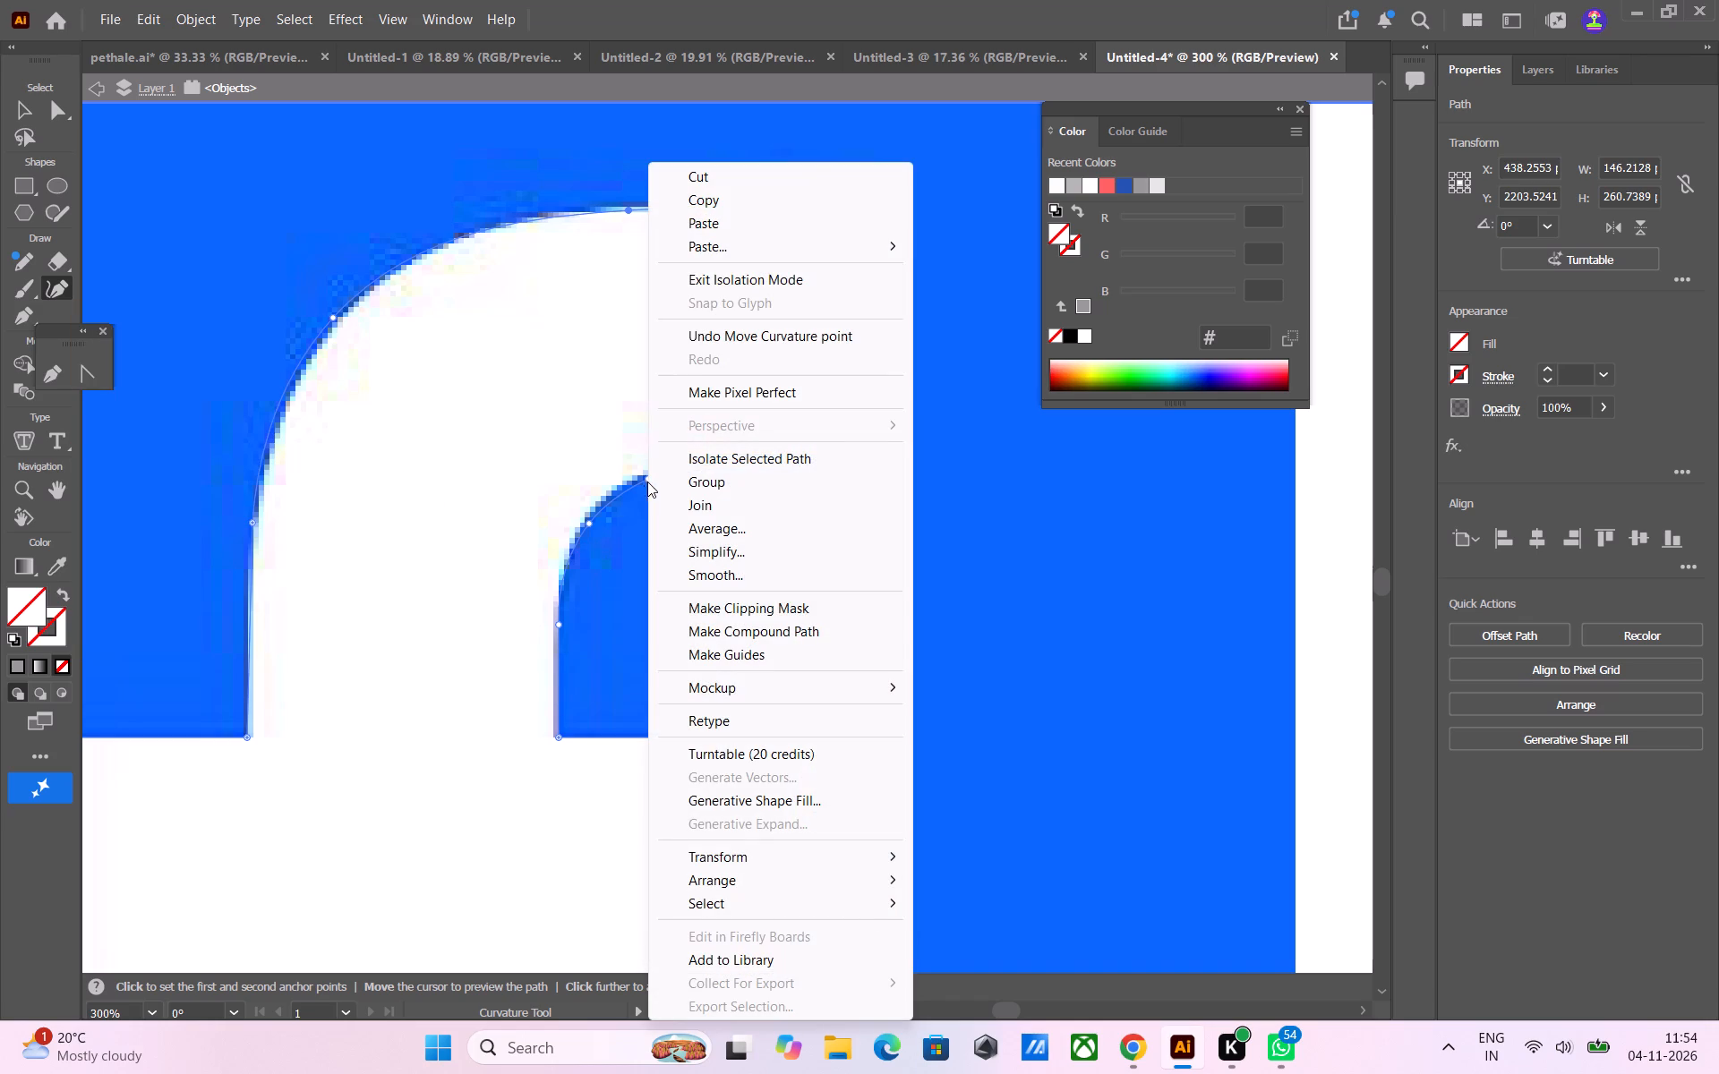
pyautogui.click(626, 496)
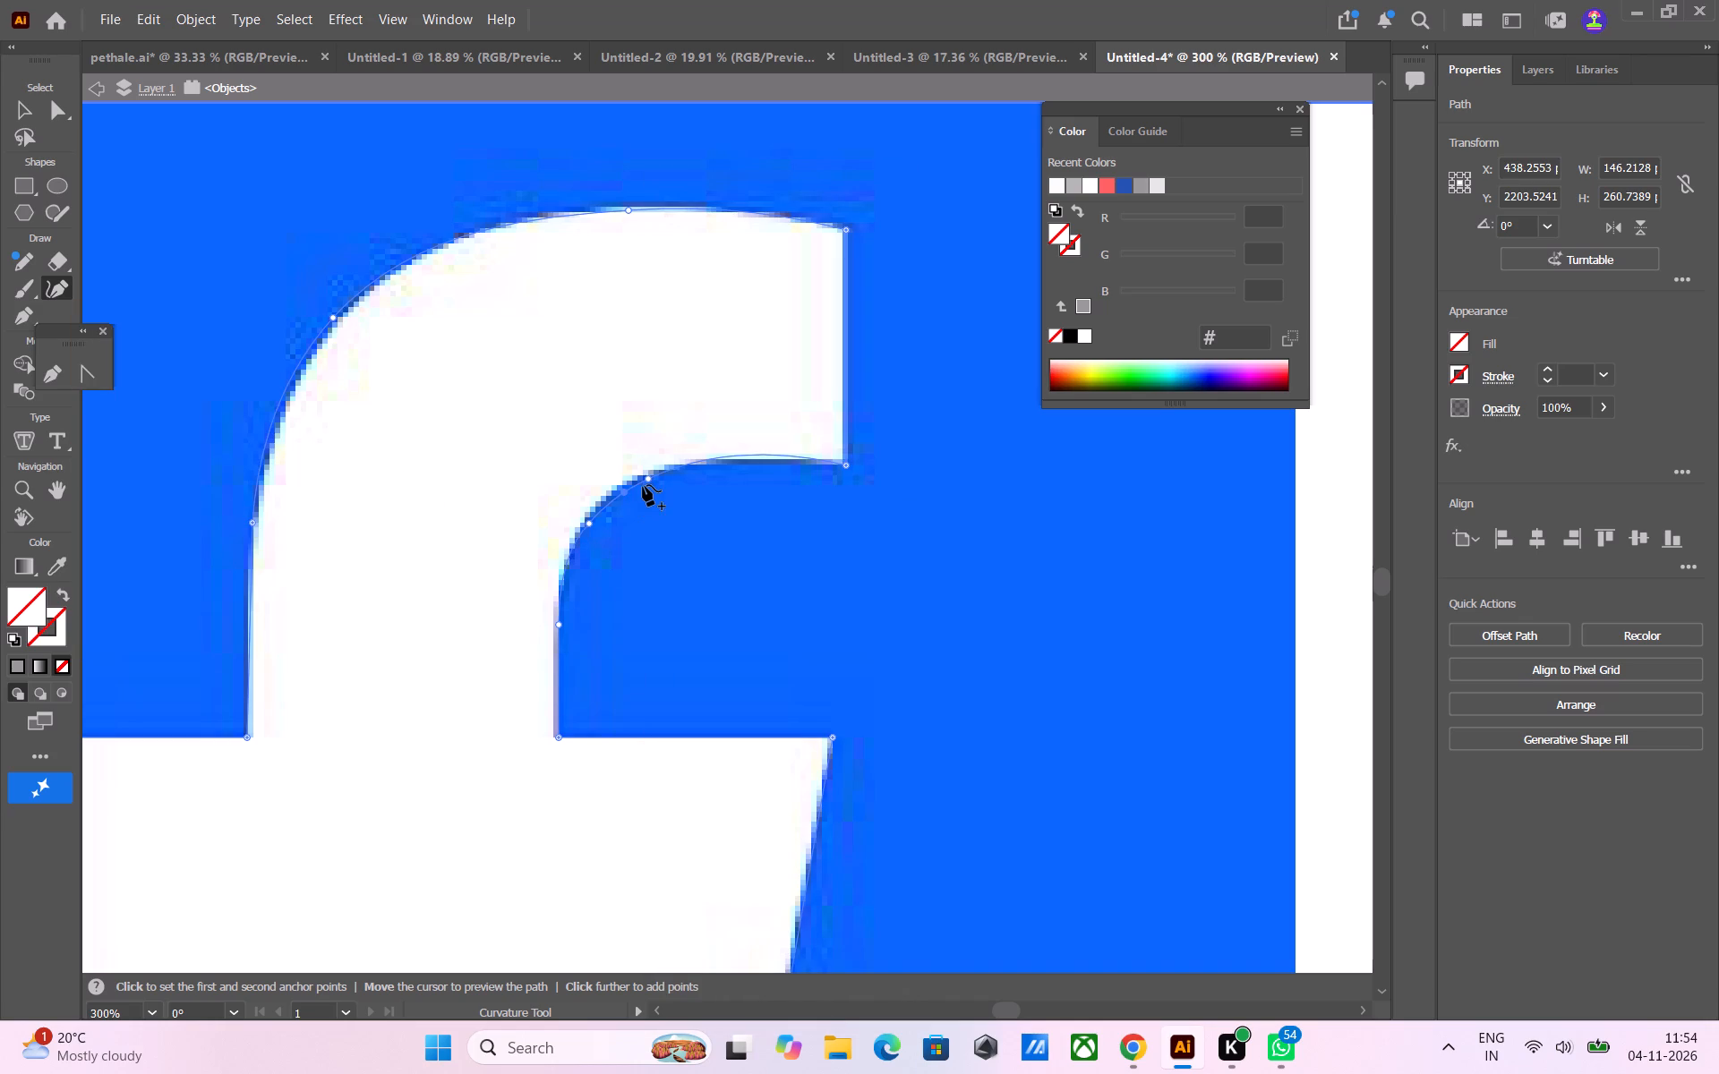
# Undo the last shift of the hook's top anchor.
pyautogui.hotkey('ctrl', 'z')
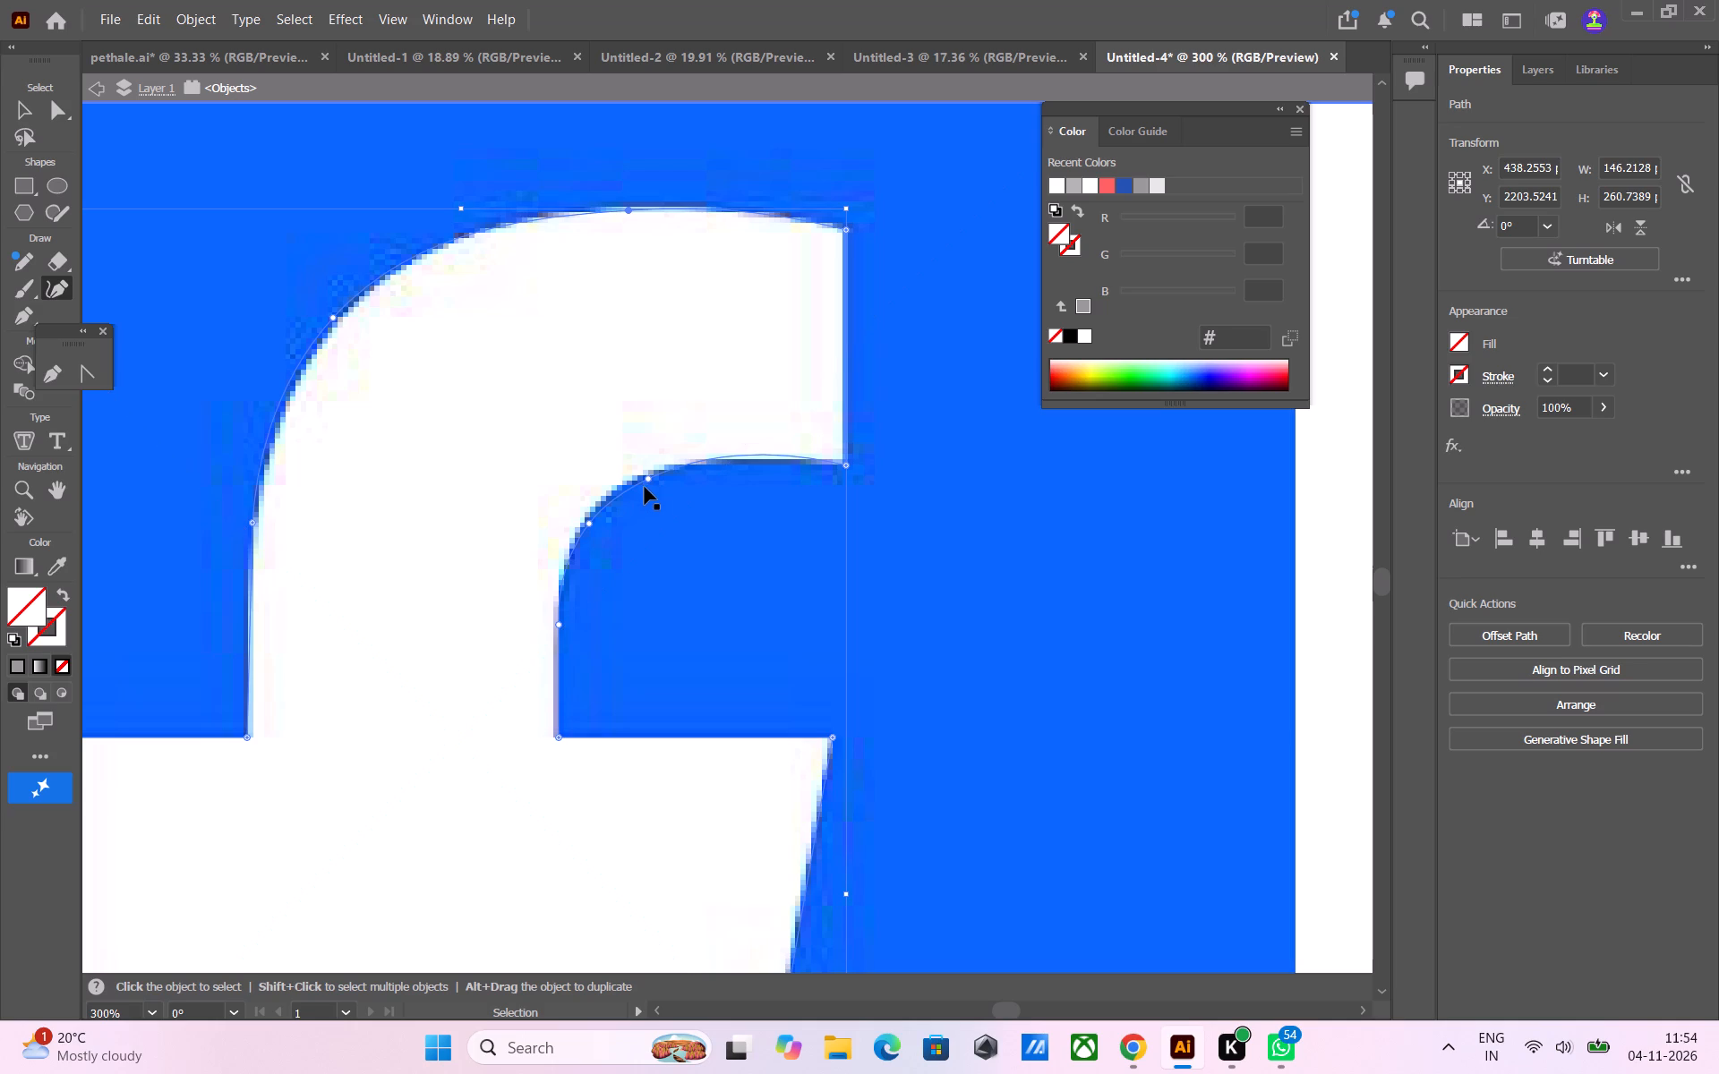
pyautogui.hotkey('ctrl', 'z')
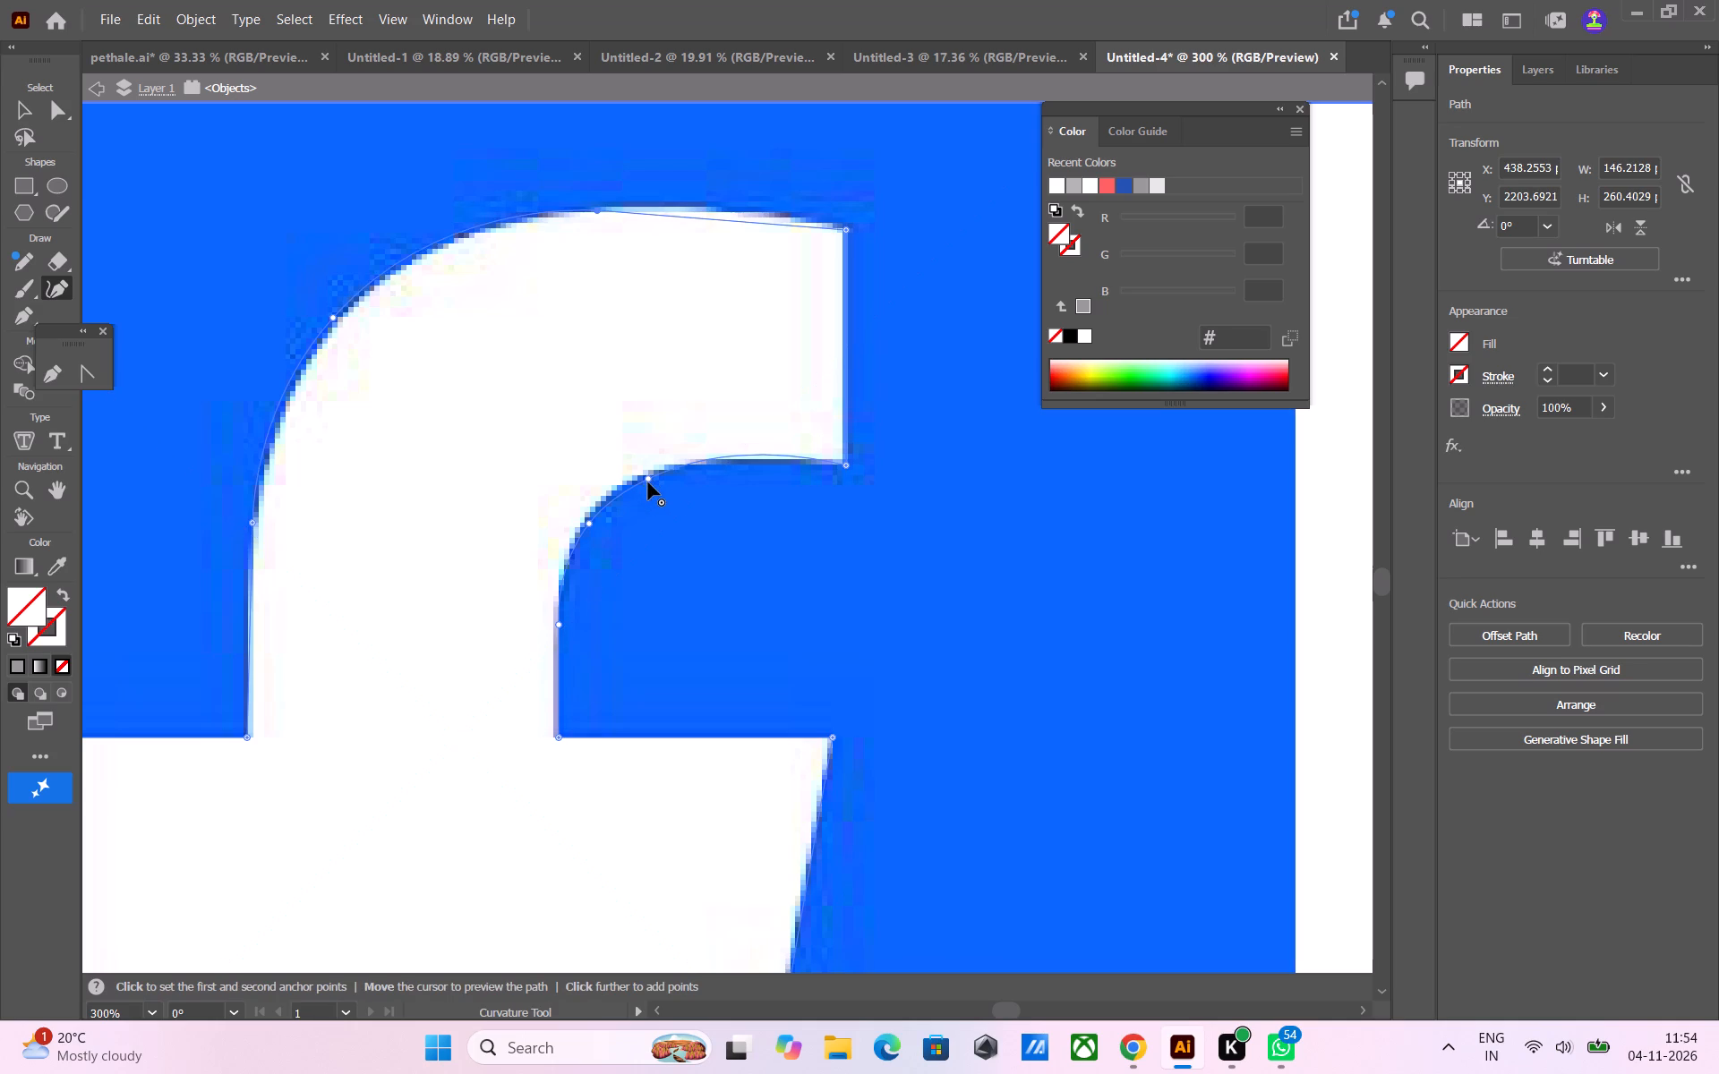
# Delete the upper point on the hook's inner curve and shift the adjacent point to fit the f's inner edge.
pyautogui.click(648, 482)
pyautogui.press('Delete')
pyautogui.moveTo(589, 523); pyautogui.dragTo(589, 517)
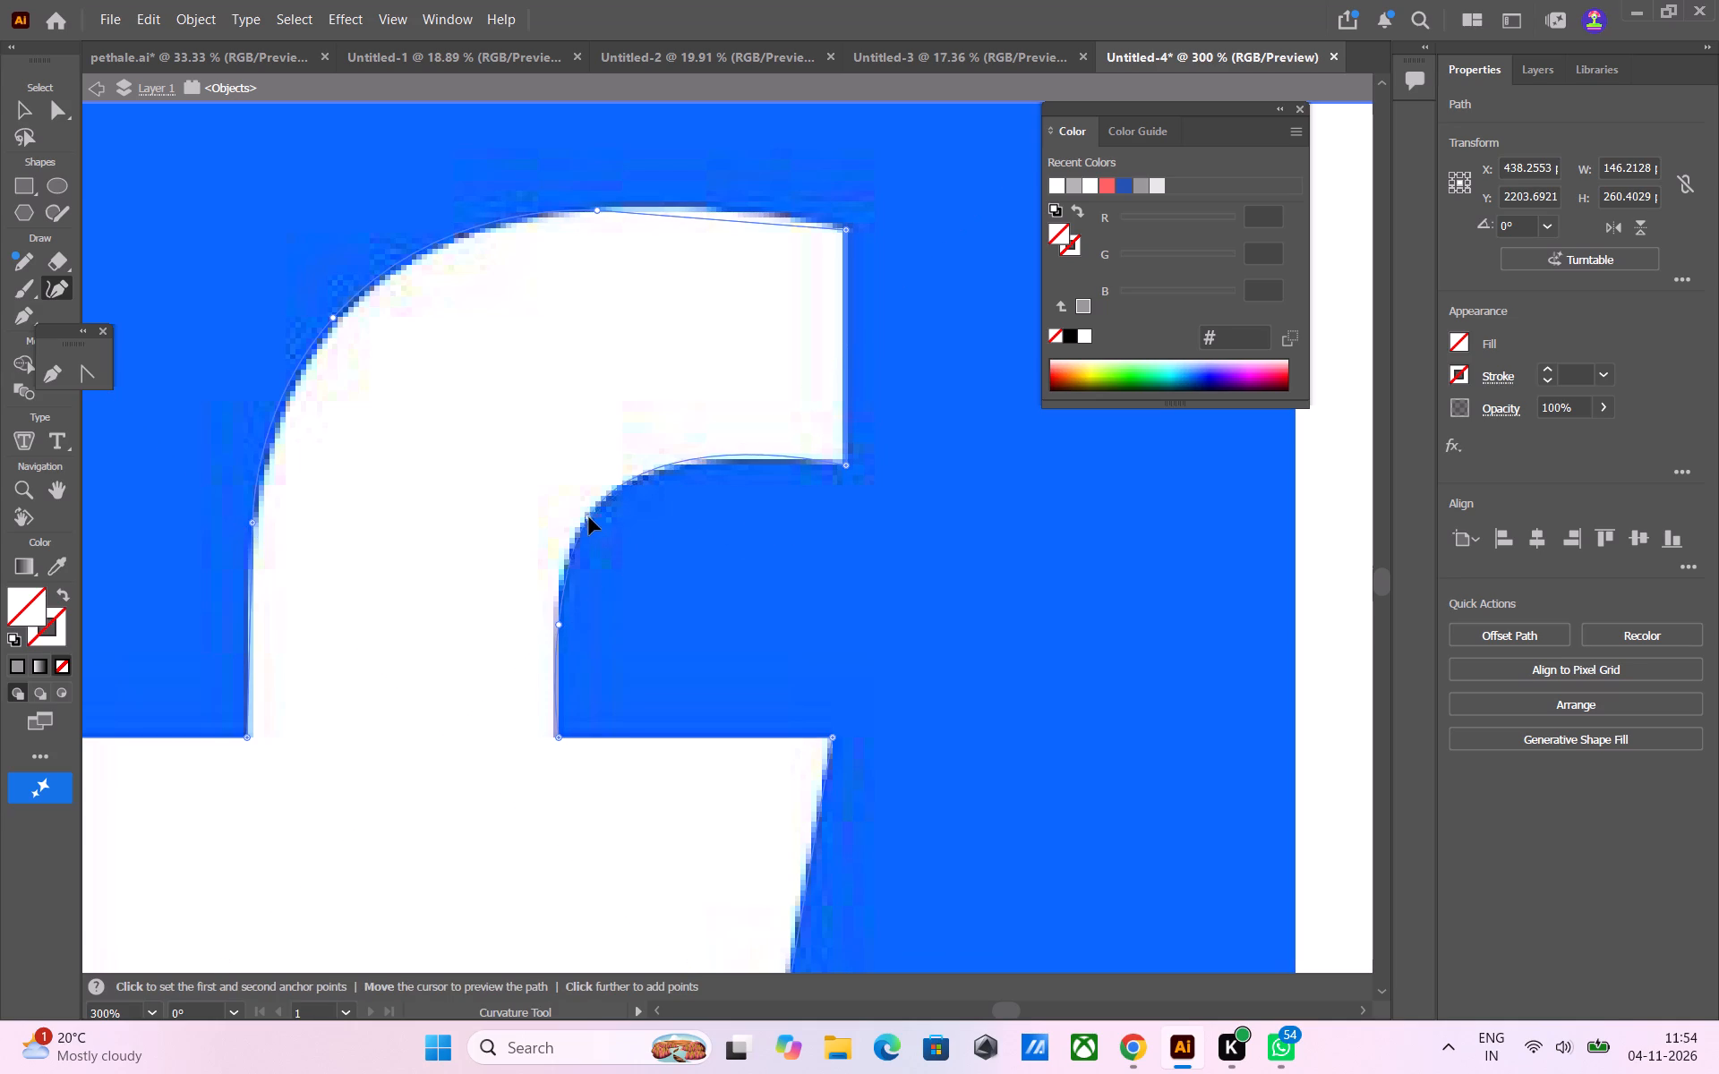
pyautogui.moveTo(589, 517); pyautogui.dragTo(580, 527)
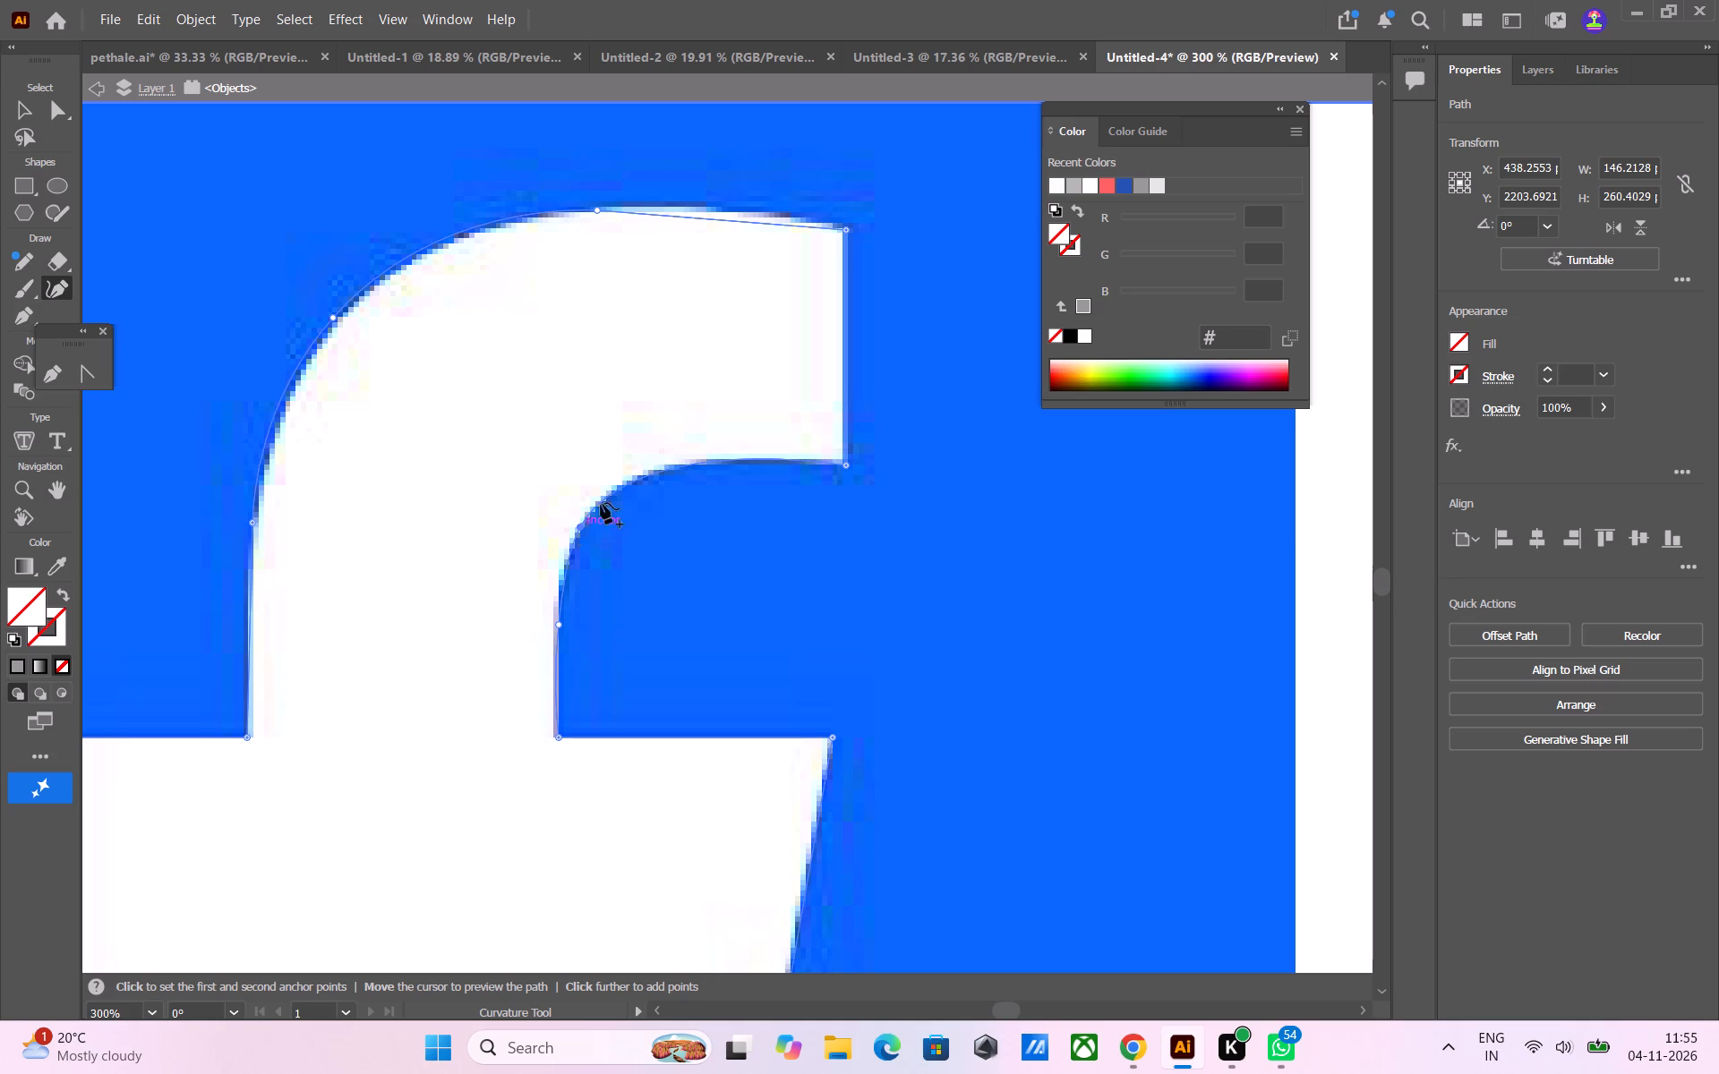
# Bend the hook's straight top edge with an added Curvature point and shift the outer-side anchor onto the f's outline.
pyautogui.moveTo(741, 218); pyautogui.dragTo(741, 216)
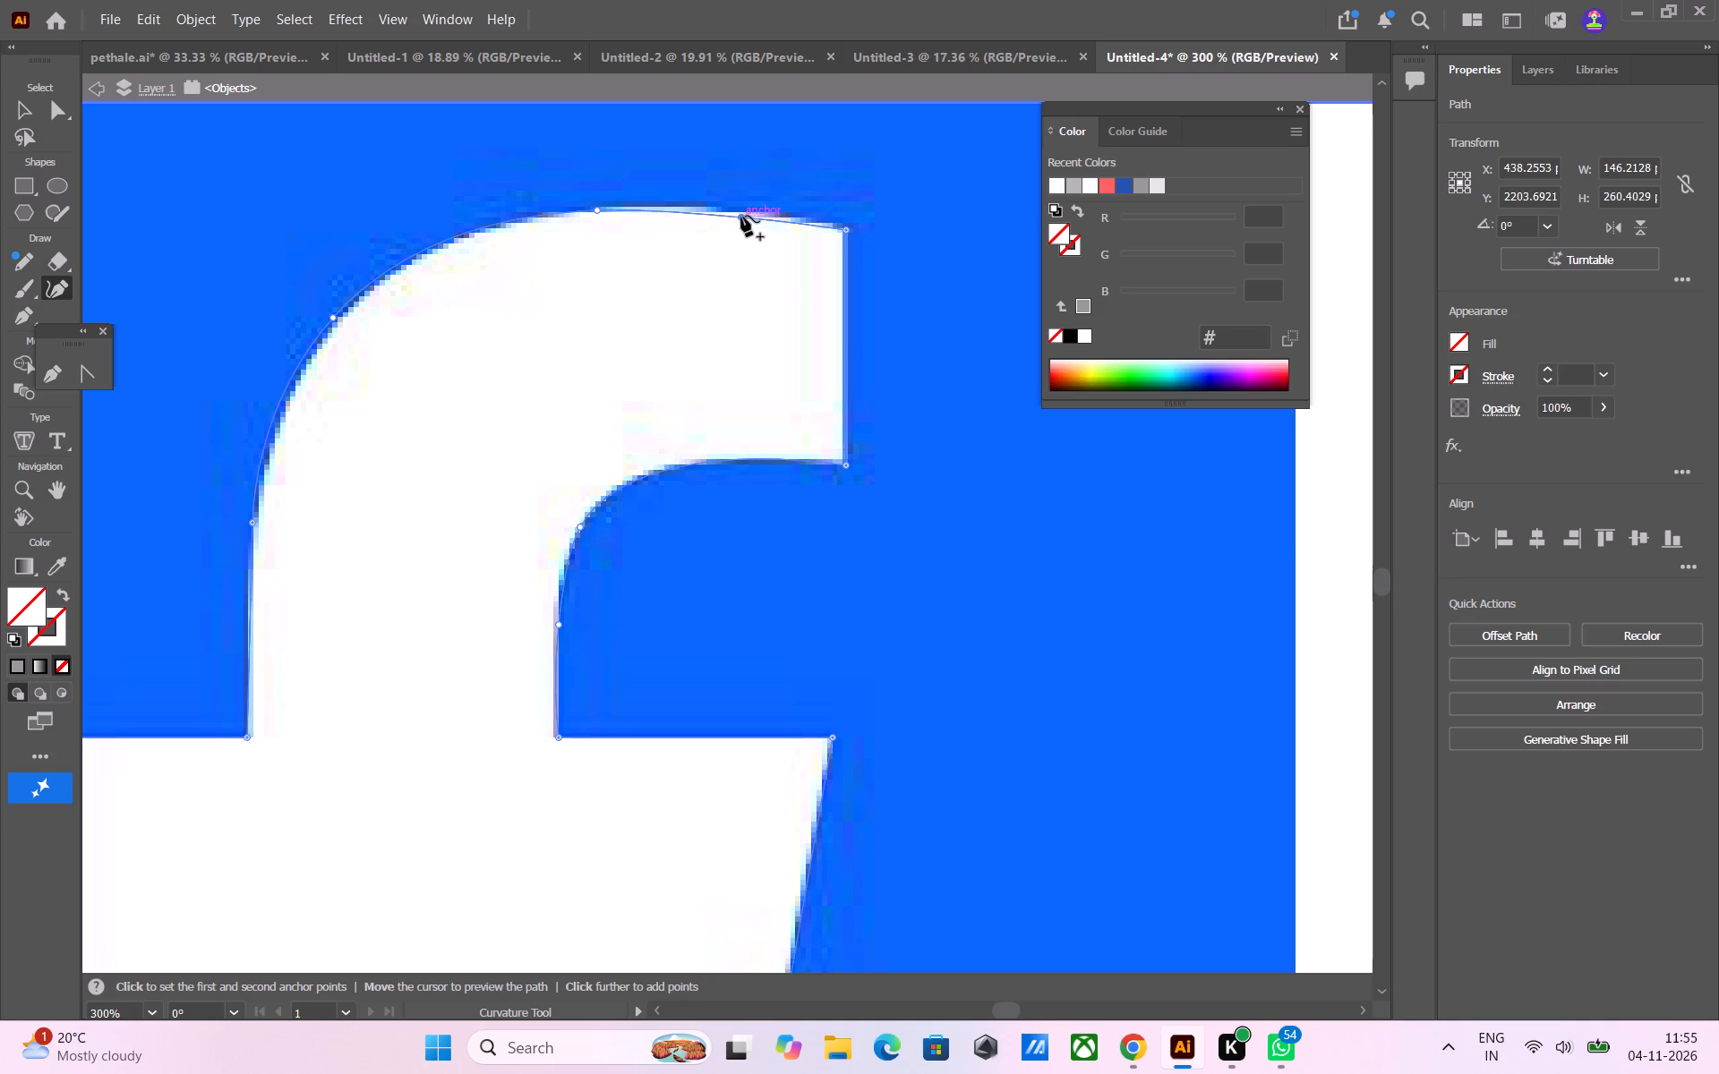
pyautogui.moveTo(741, 216); pyautogui.dragTo(759, 213)
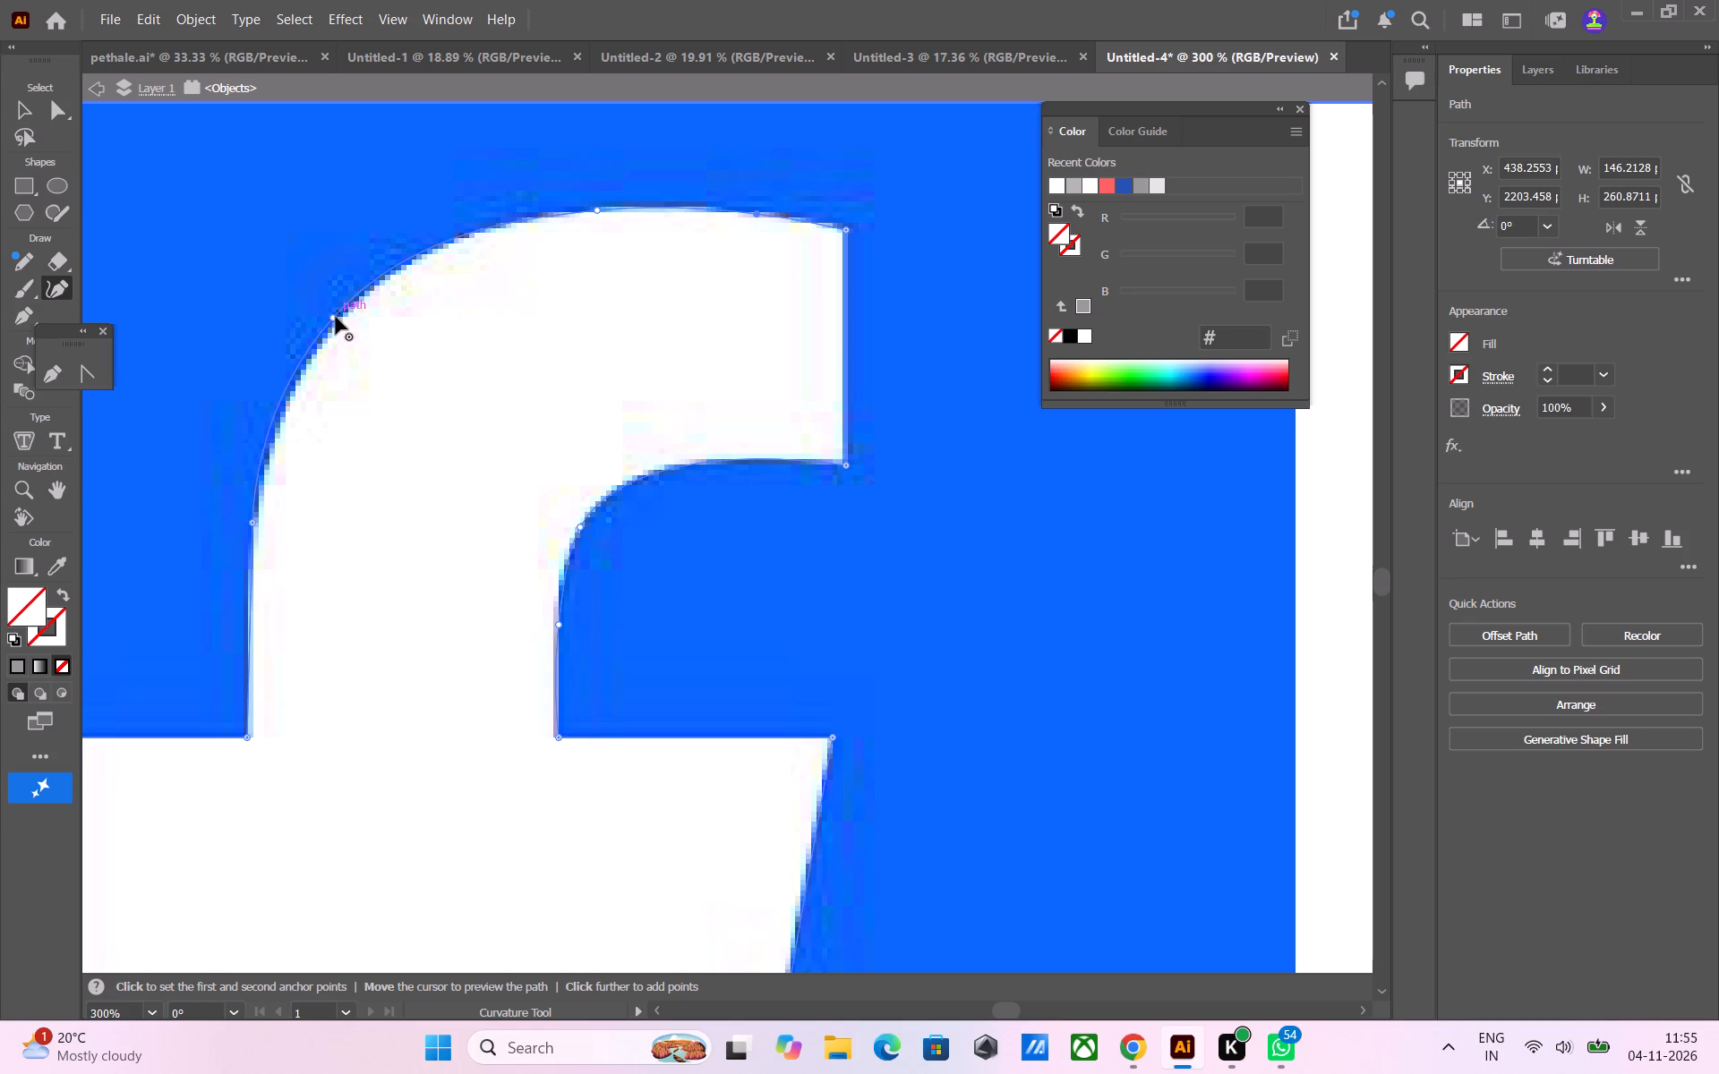
pyautogui.moveTo(335, 318); pyautogui.dragTo(326, 333)
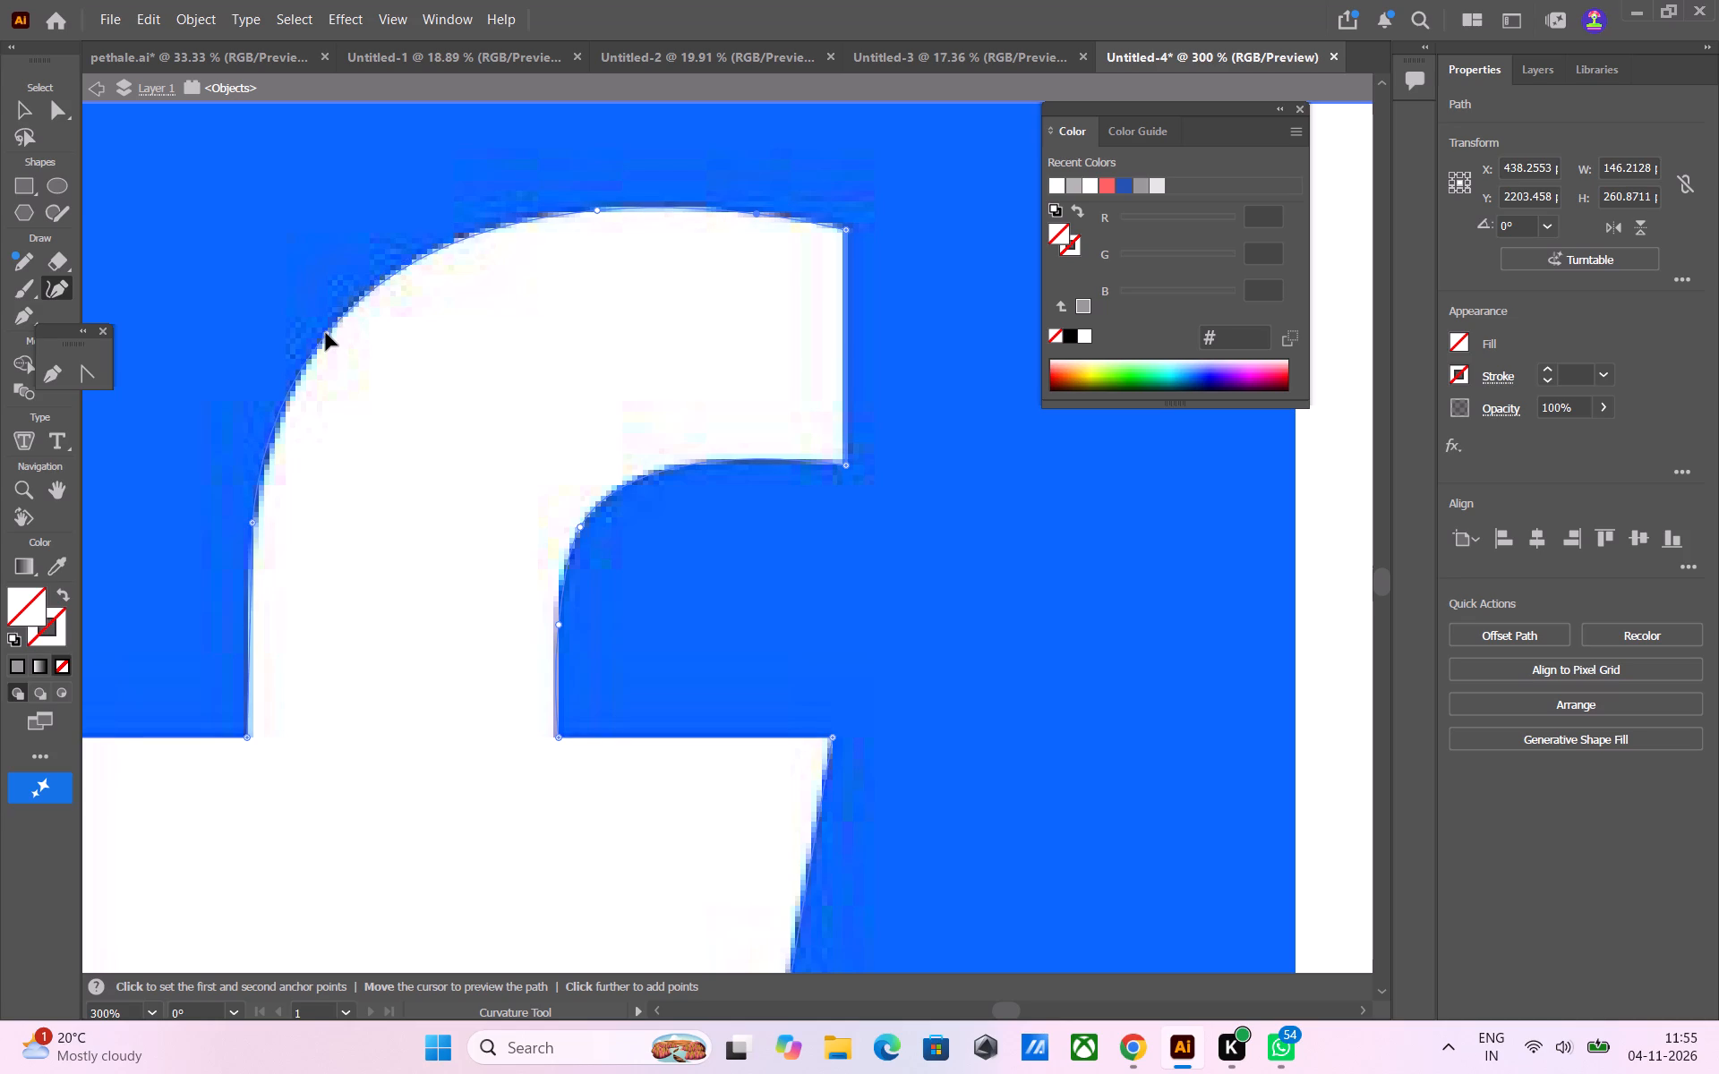
pyautogui.moveTo(326, 333); pyautogui.dragTo(324, 328)
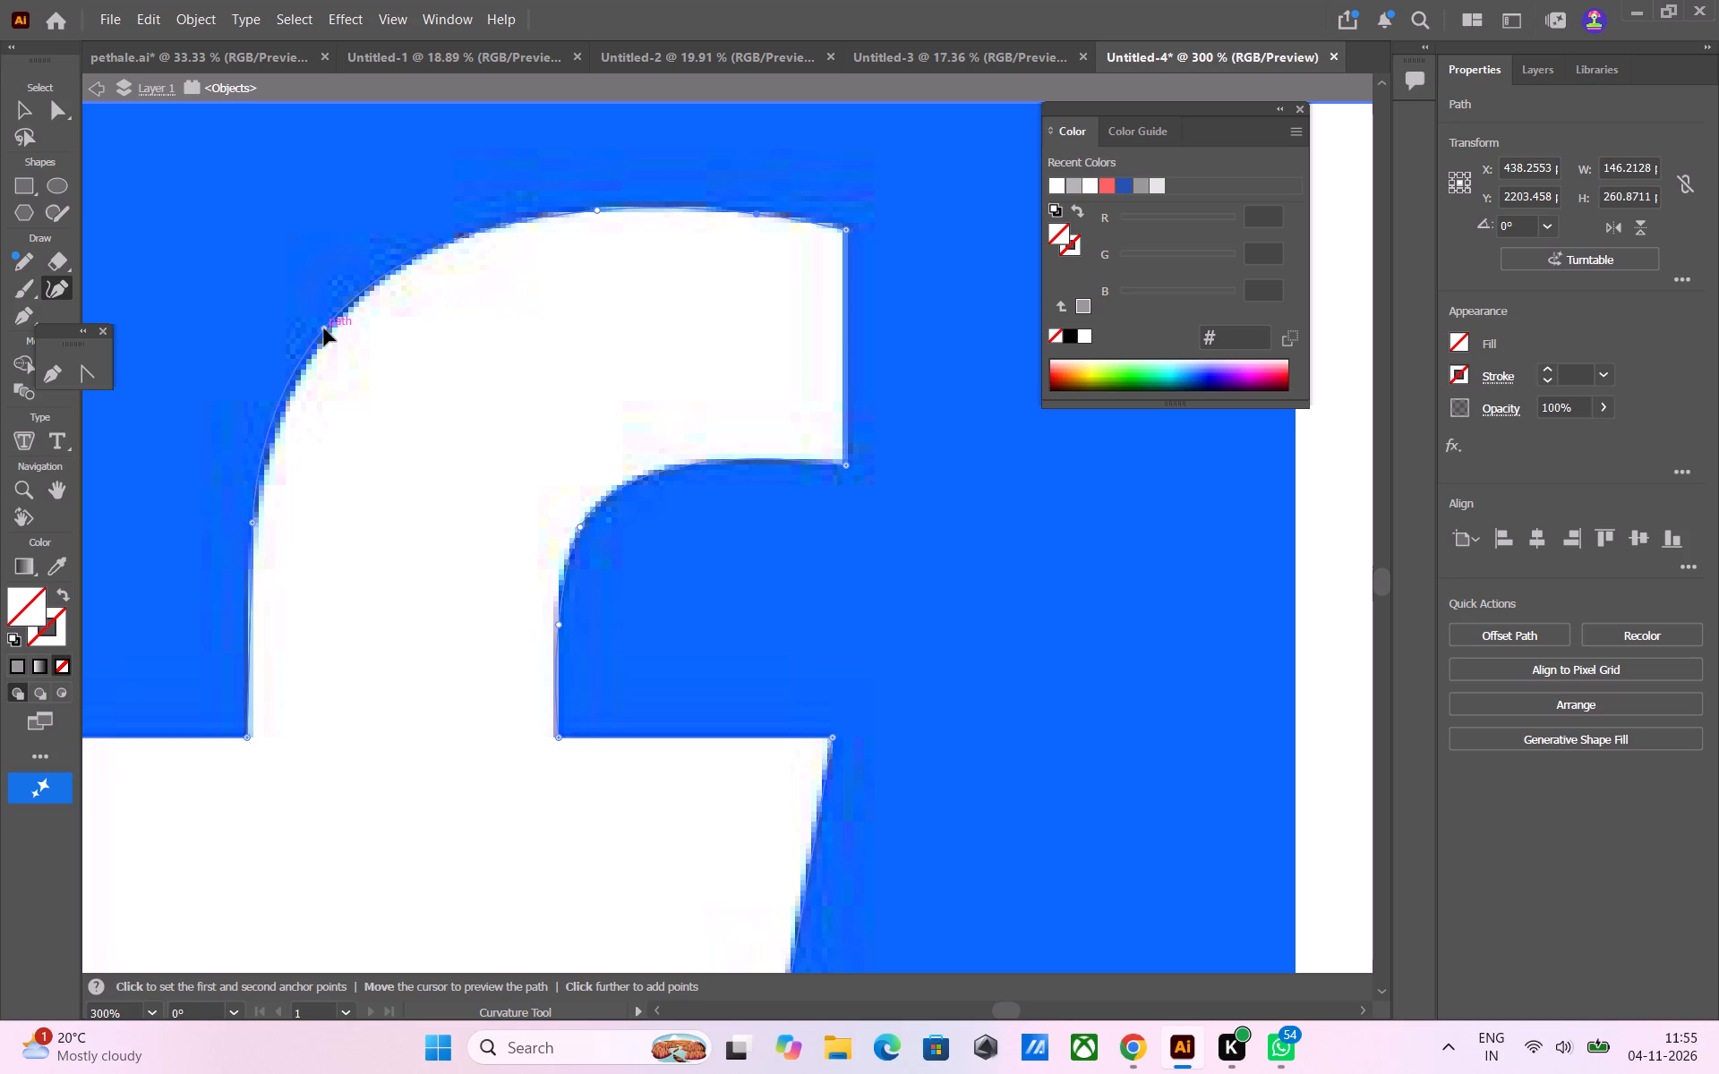
pyautogui.moveTo(324, 328); pyautogui.dragTo(325, 327)
# Delete the hook's top anchor after trying other positions, and move the outer-side anchor slightly down along the f's outline.
pyautogui.moveTo(595, 210); pyautogui.dragTo(534, 213)
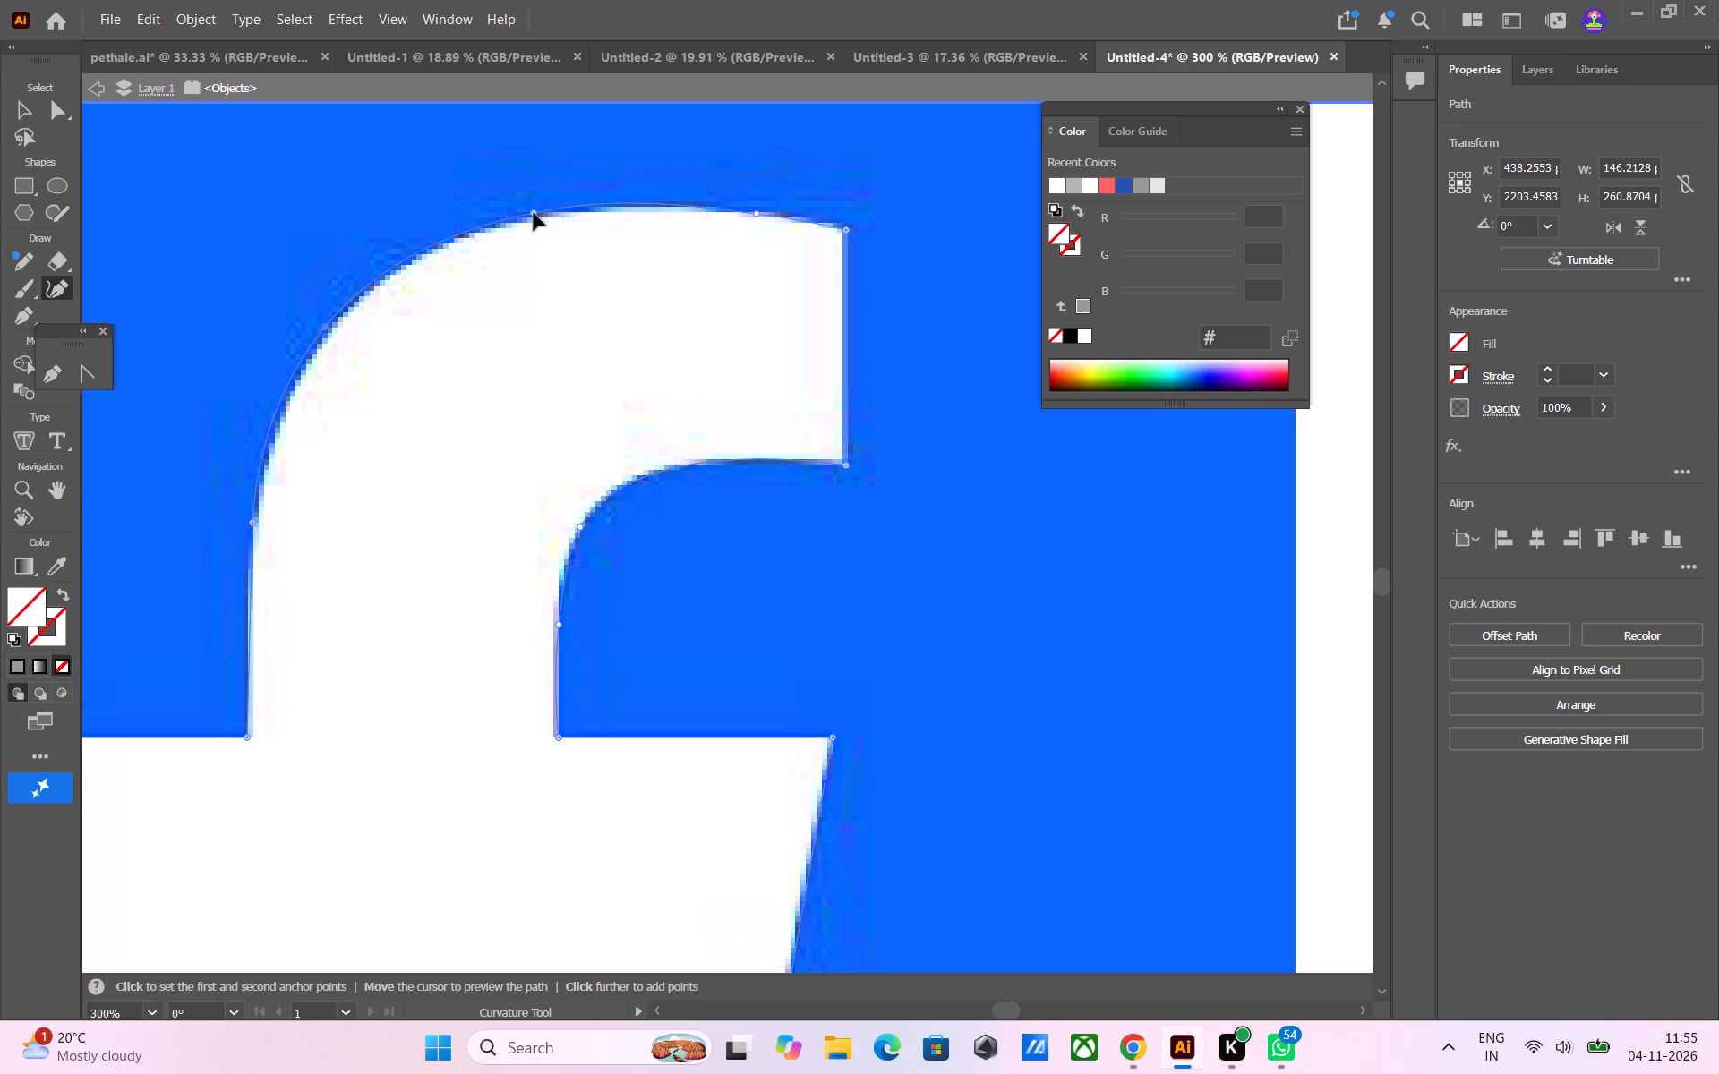
pyautogui.moveTo(534, 213); pyautogui.dragTo(535, 198)
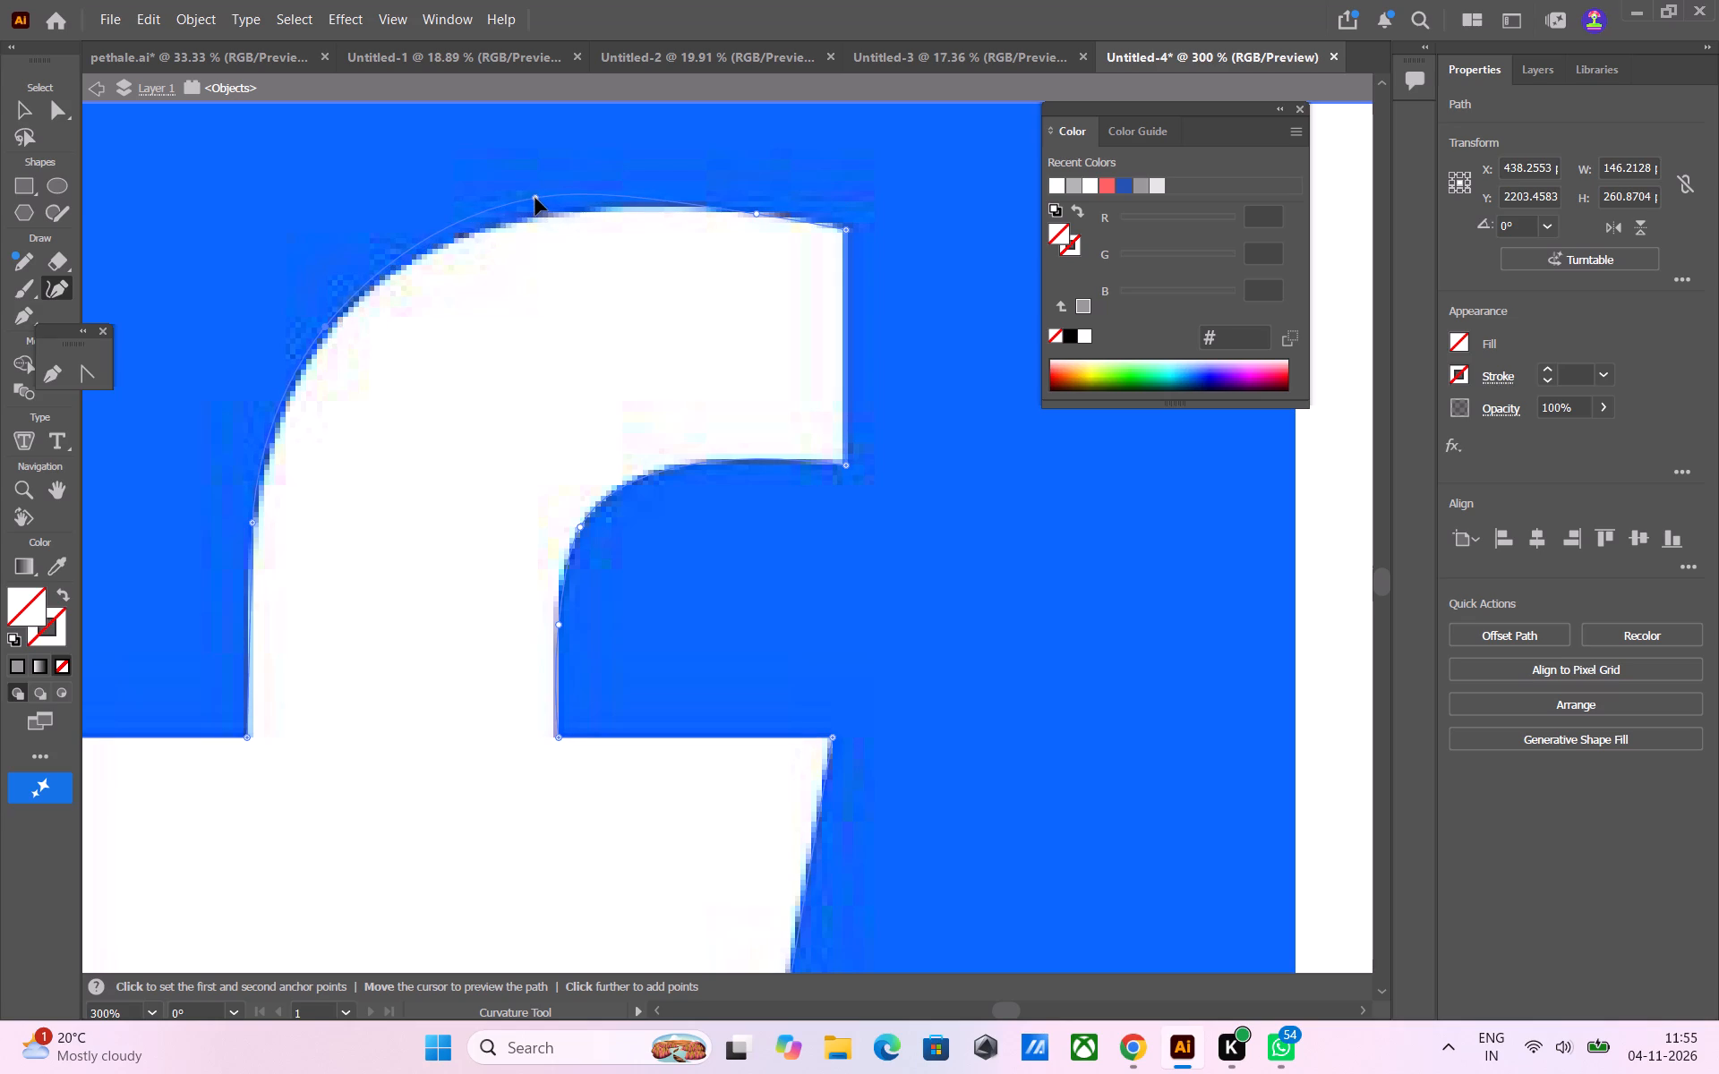
pyautogui.moveTo(535, 198); pyautogui.dragTo(568, 217)
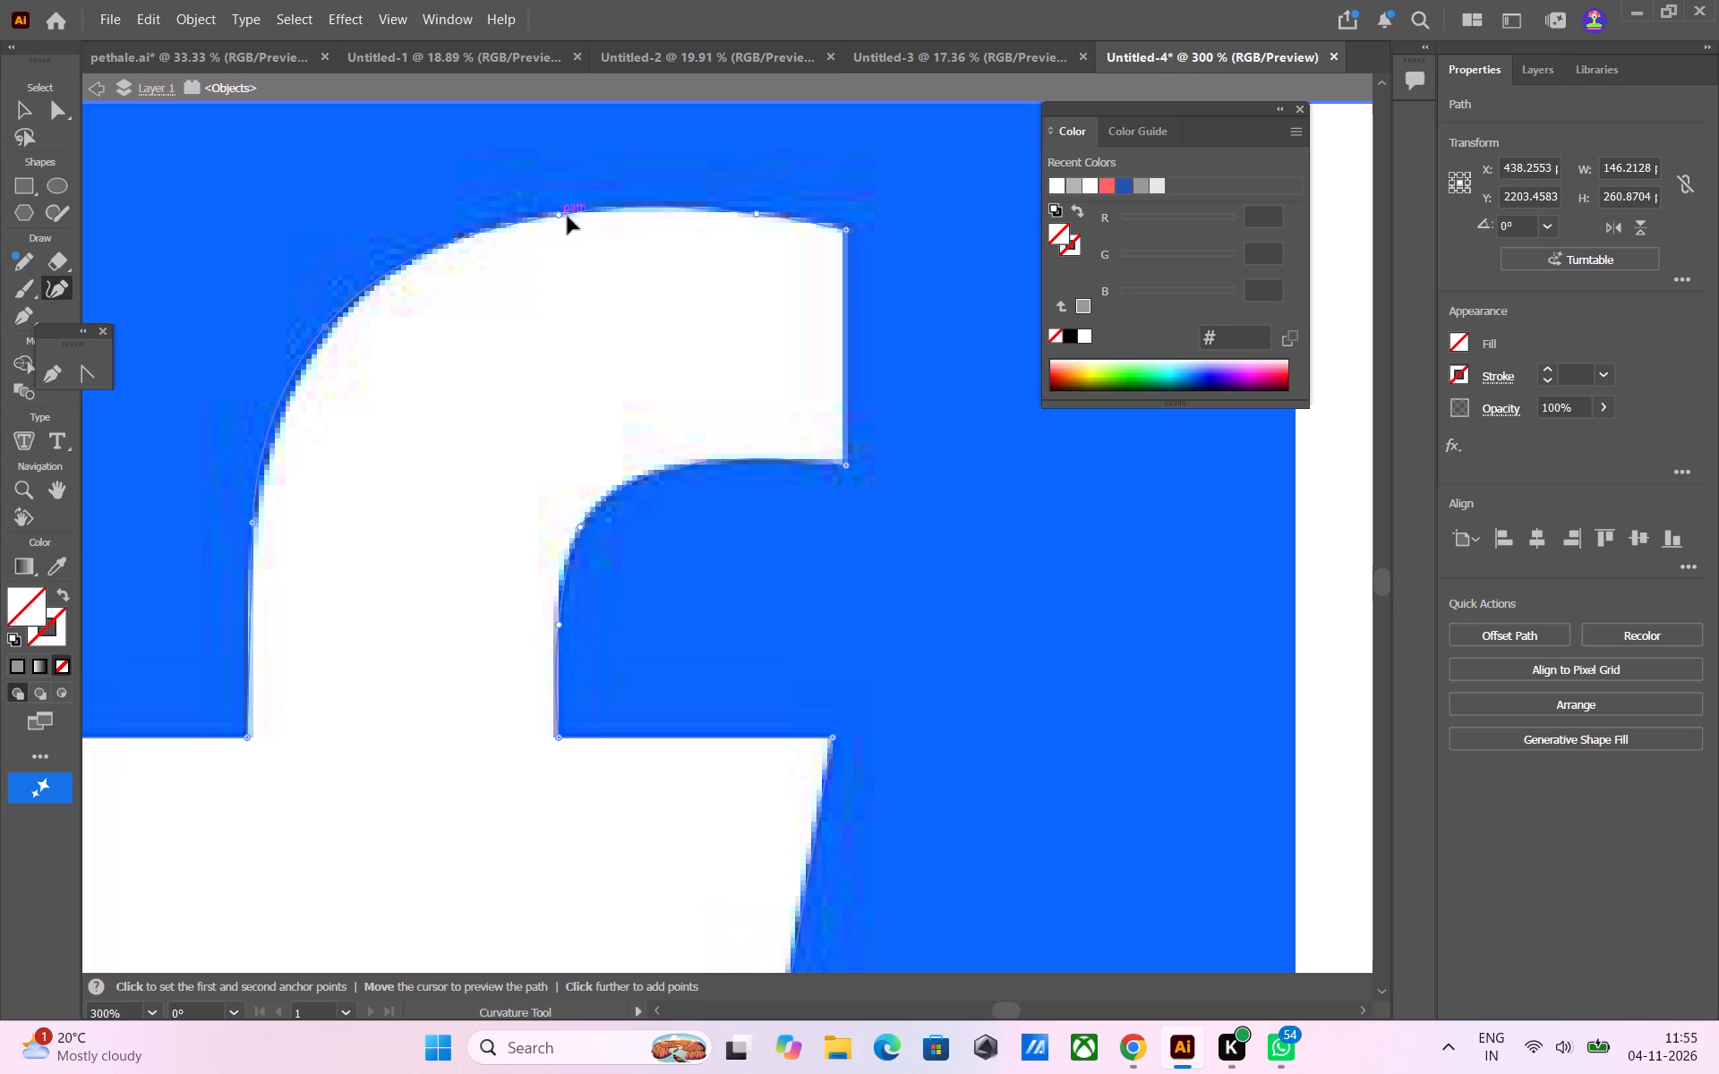
pyautogui.moveTo(568, 217); pyautogui.dragTo(658, 229)
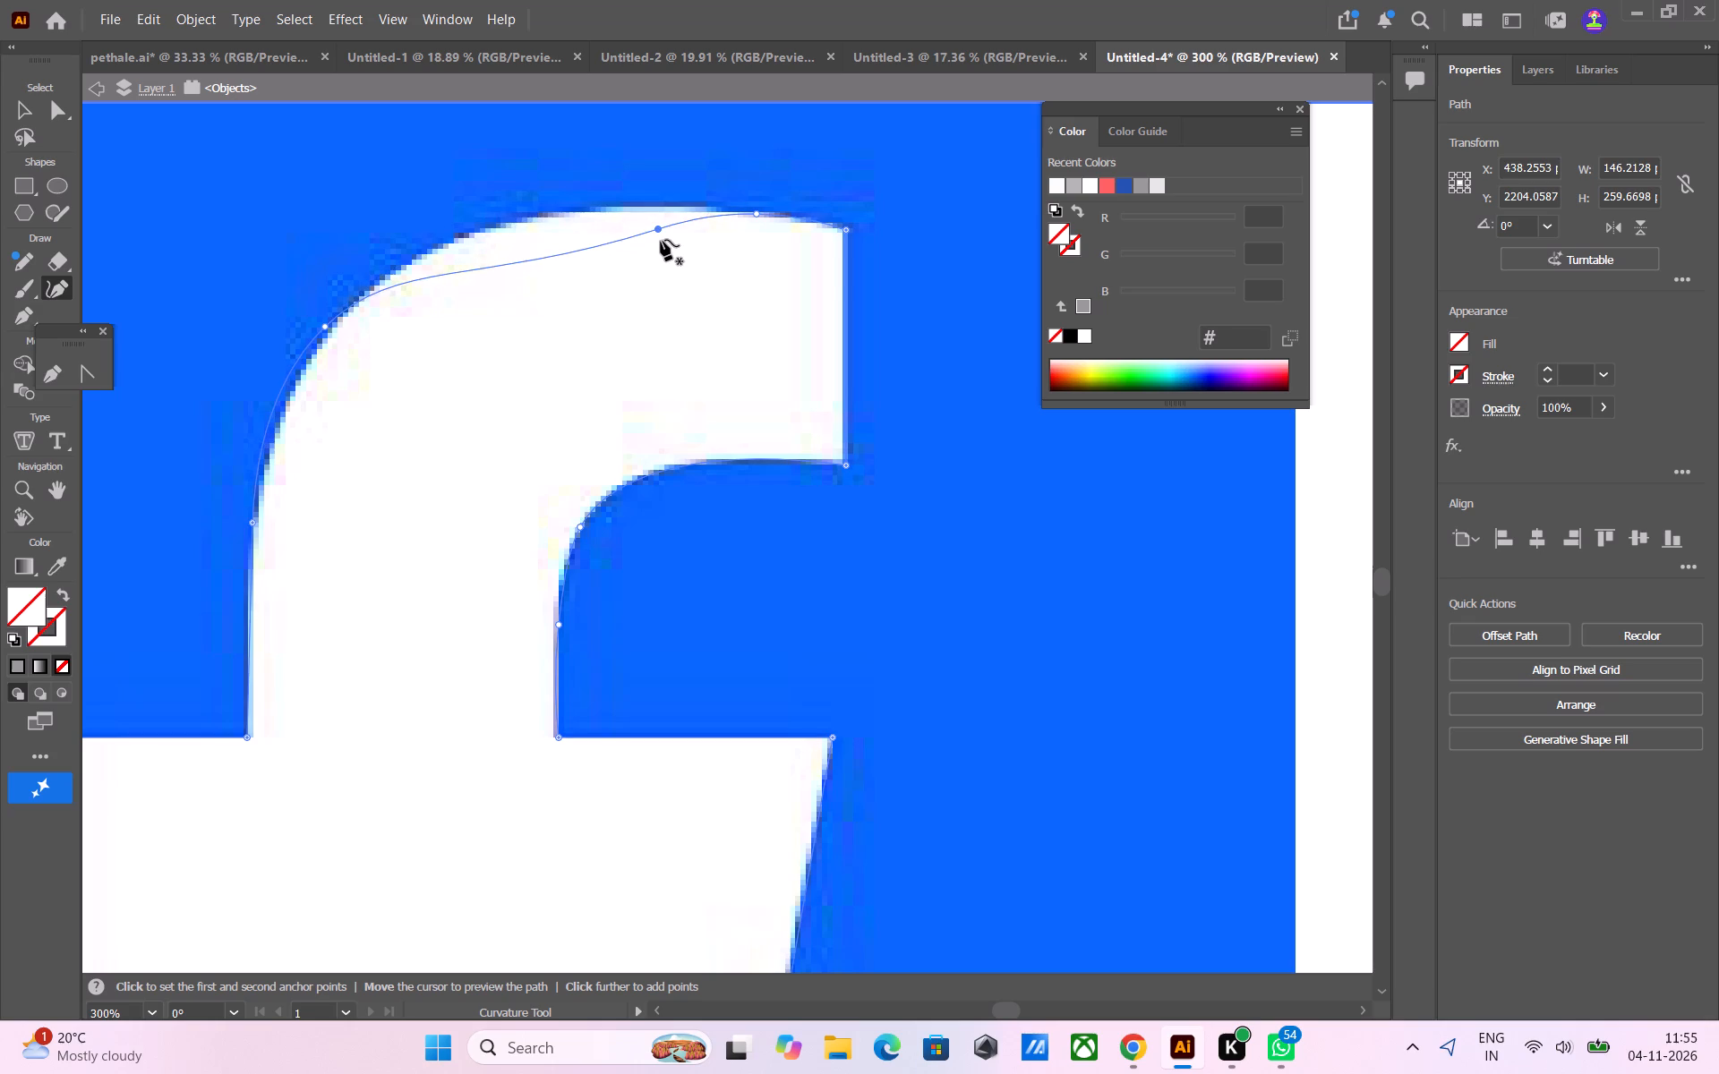
pyautogui.press('Delete')
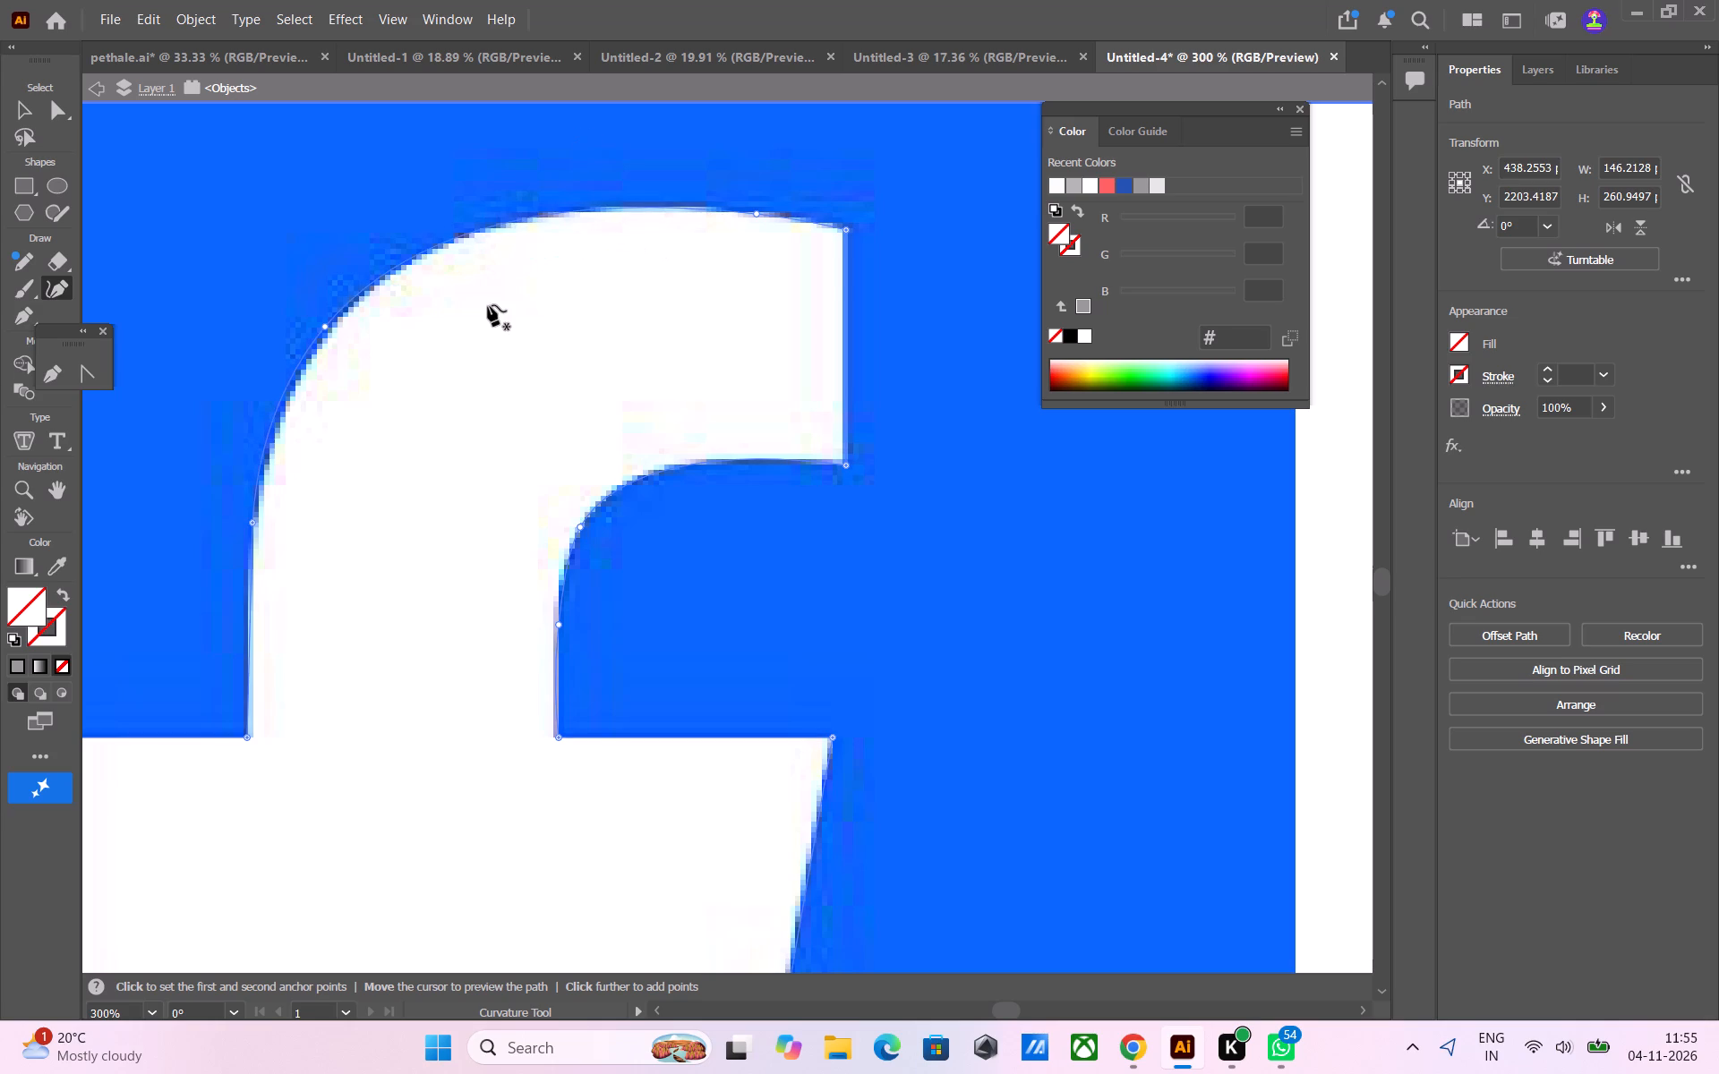
pyautogui.moveTo(325, 328); pyautogui.dragTo(325, 328)
pyautogui.moveTo(325, 328); pyautogui.dragTo(315, 342)
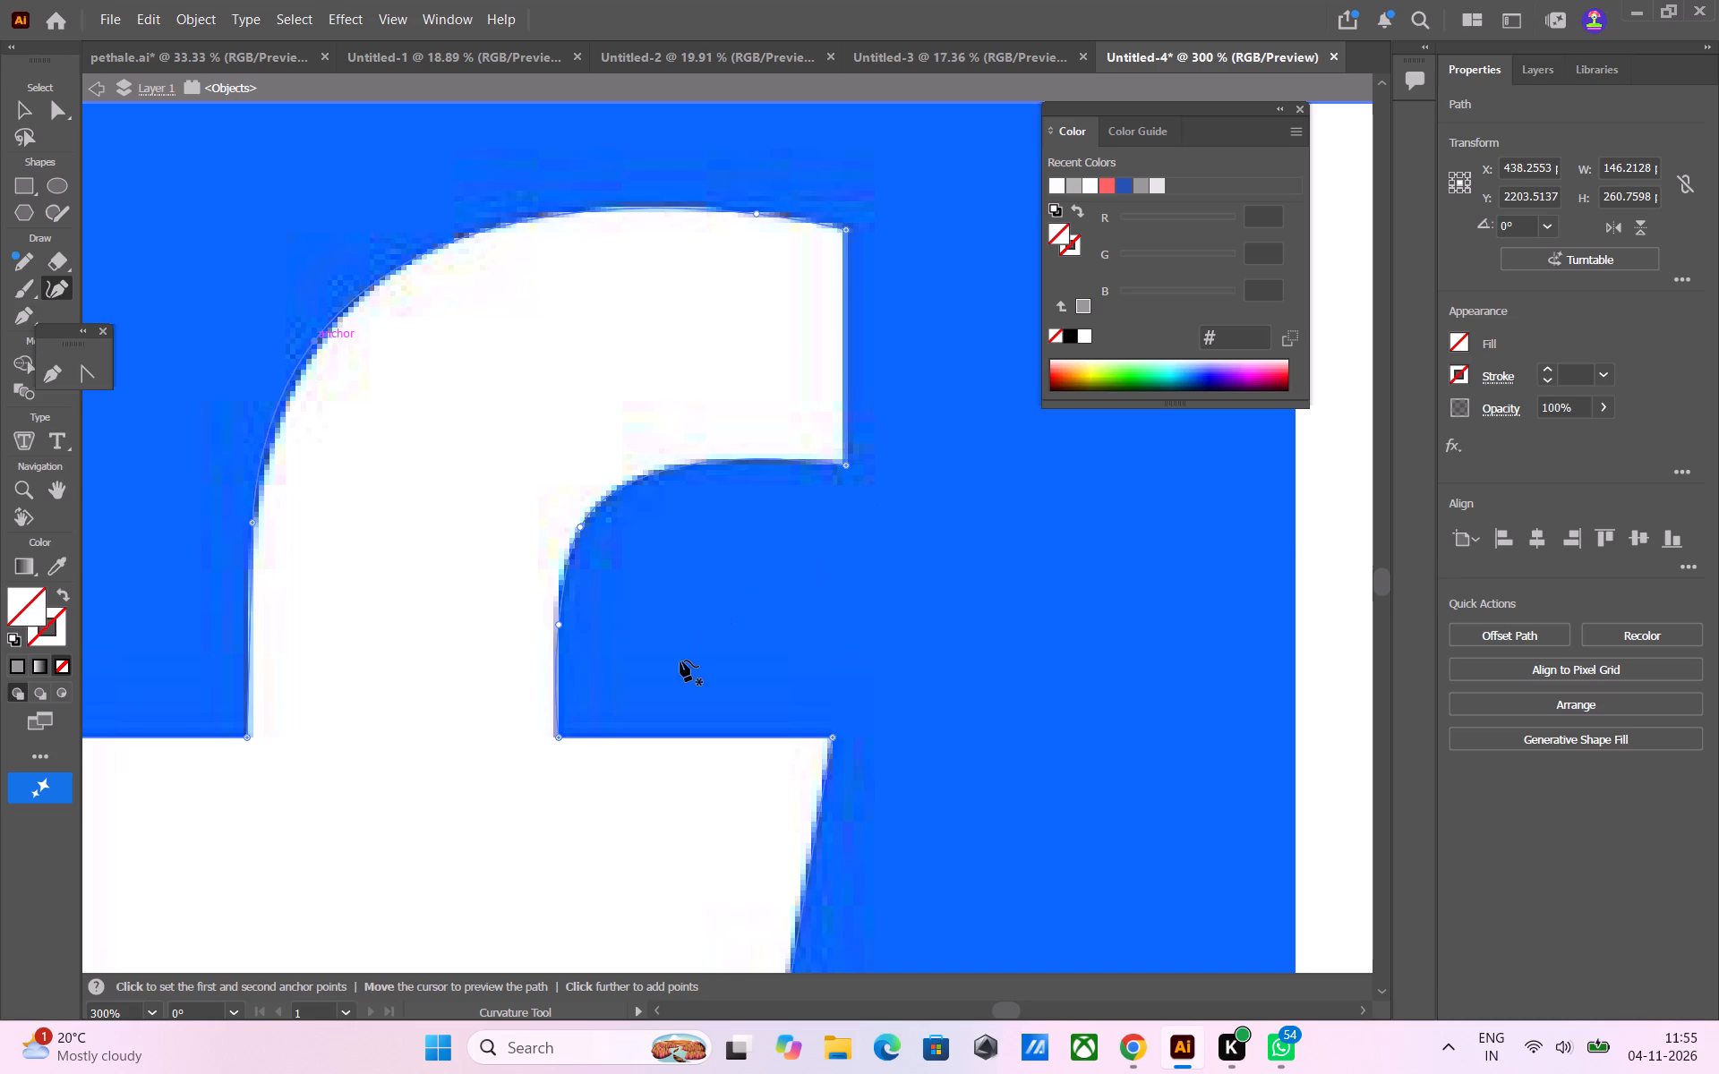
# Examine the traced path against the f's hook, crossbar and stem in the Facebook image.
pyautogui.scroll(-11, 680, 661)
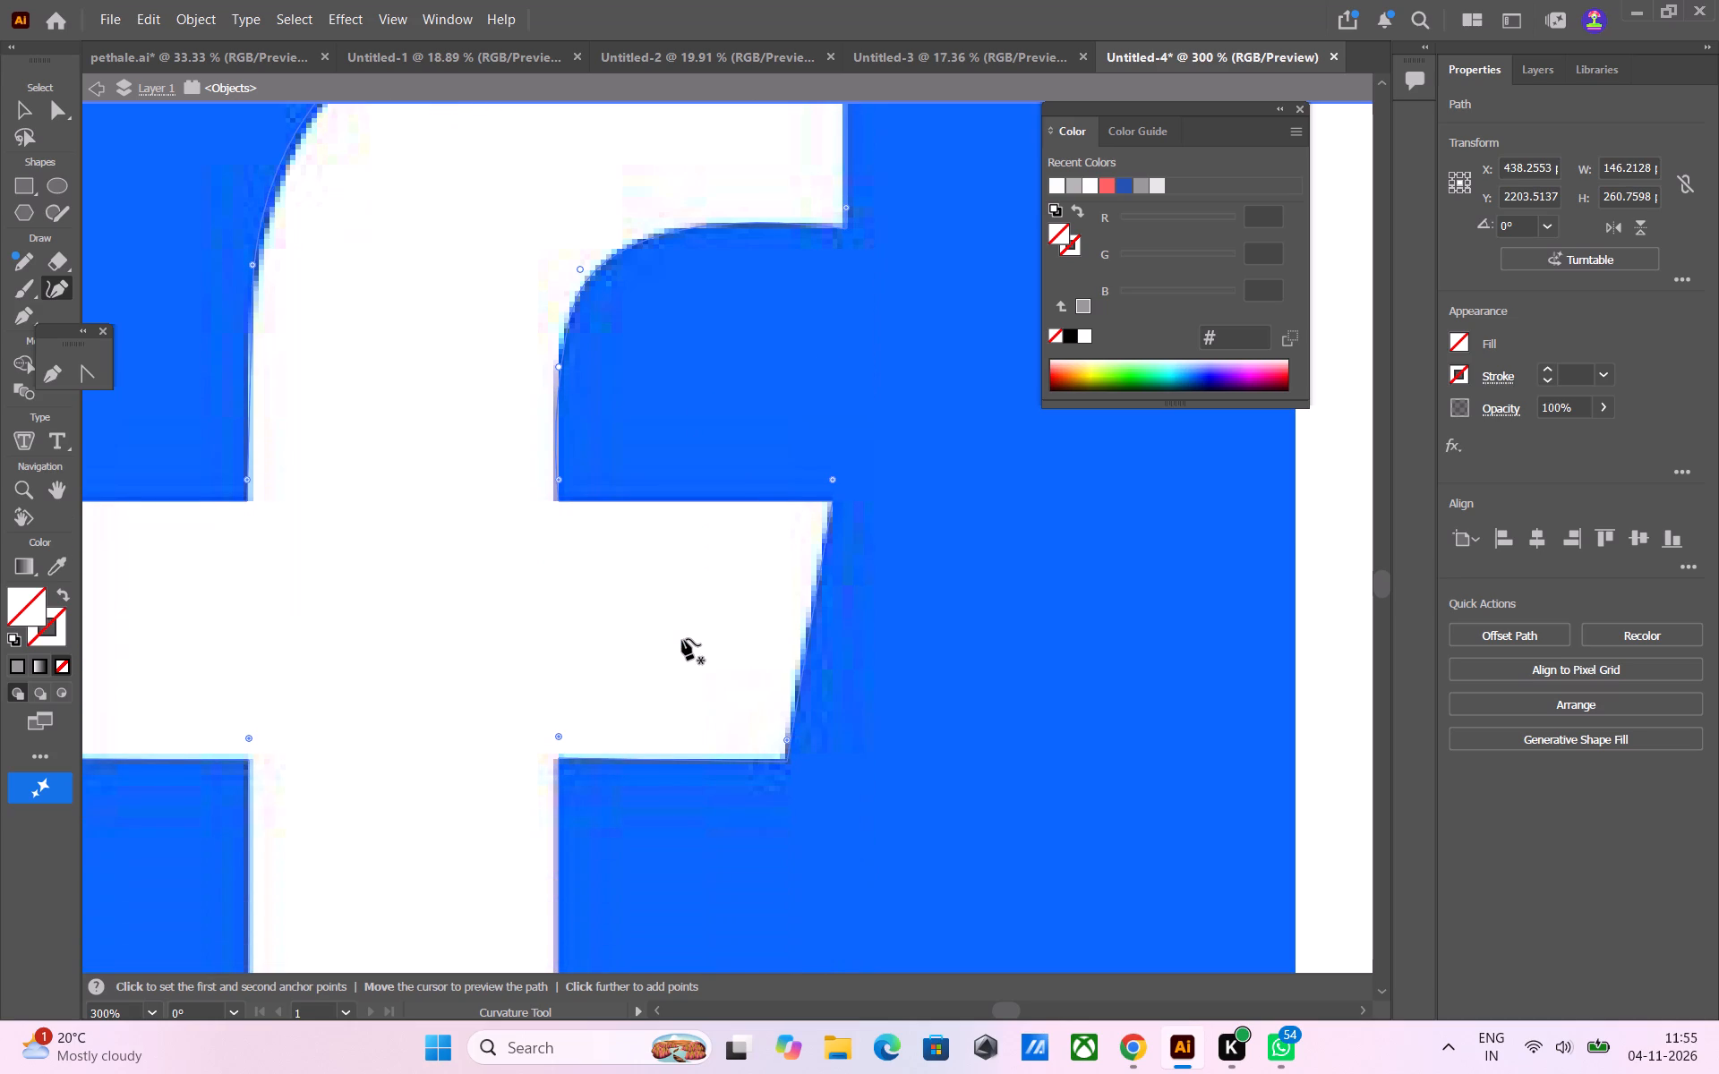
pyautogui.scroll(-14, 682, 639)
pyautogui.scroll(-7, 691, 609)
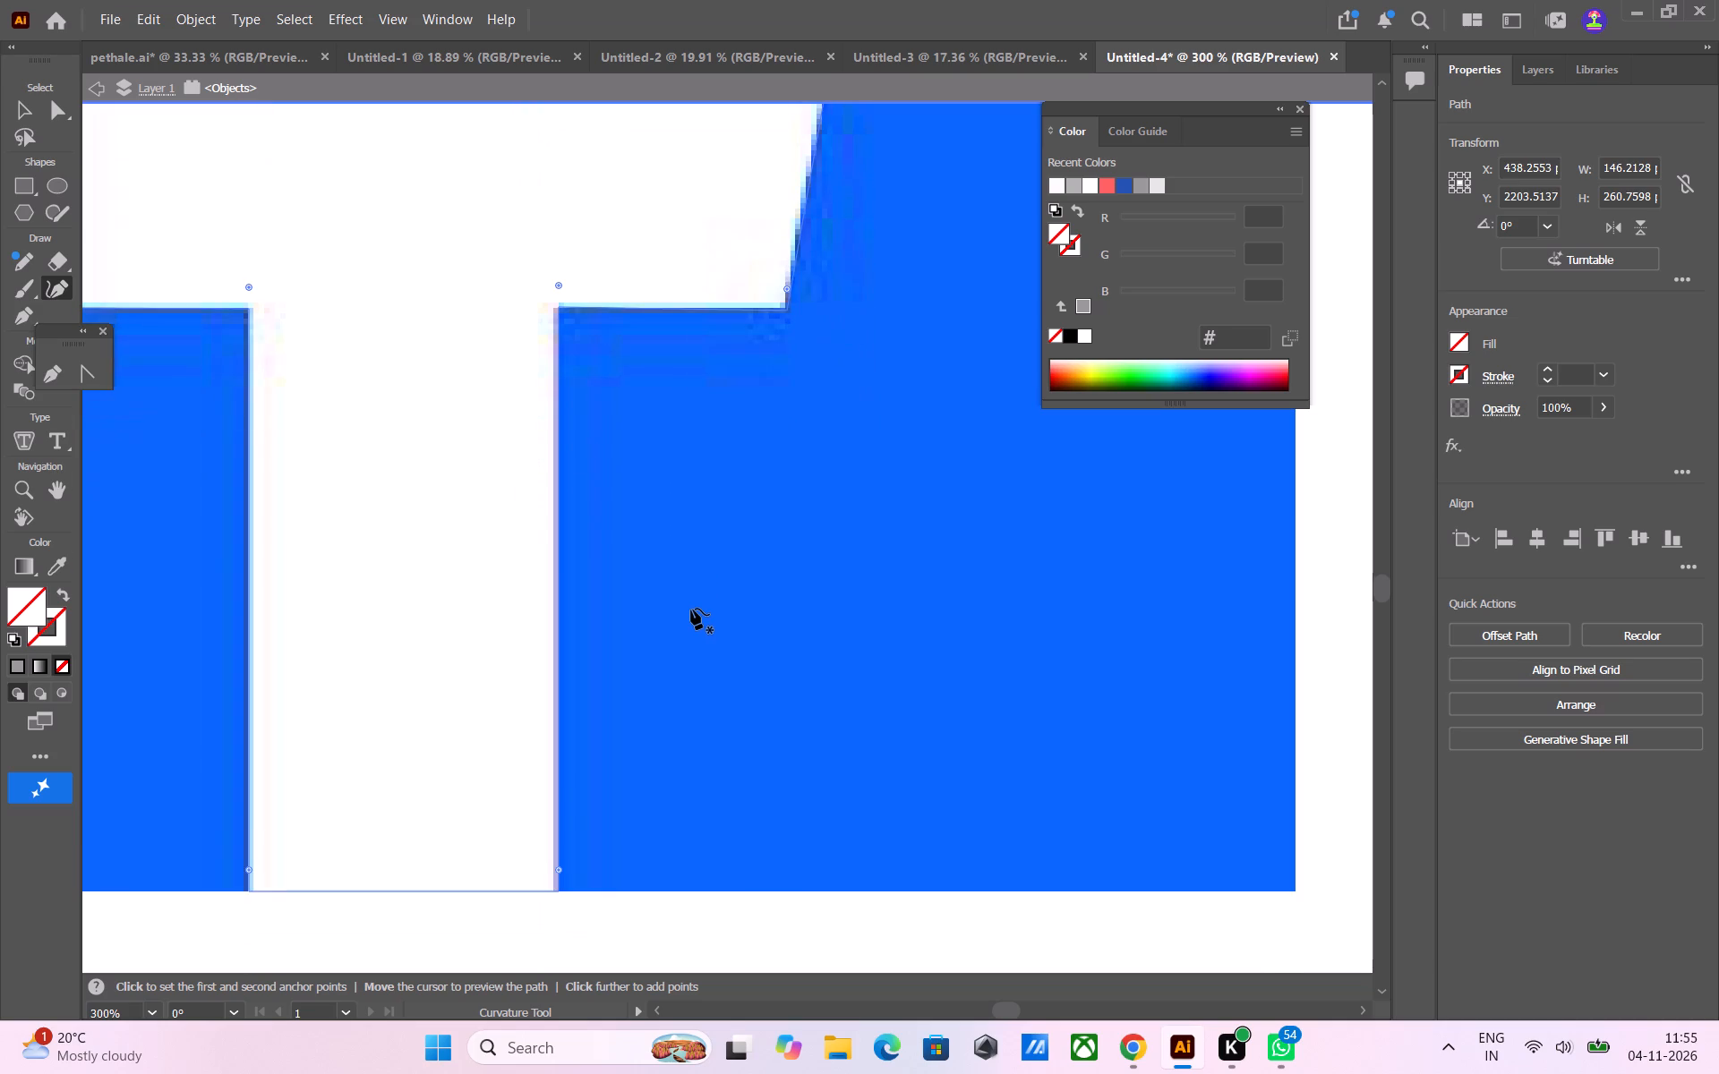
pyautogui.scroll(12, 691, 609)
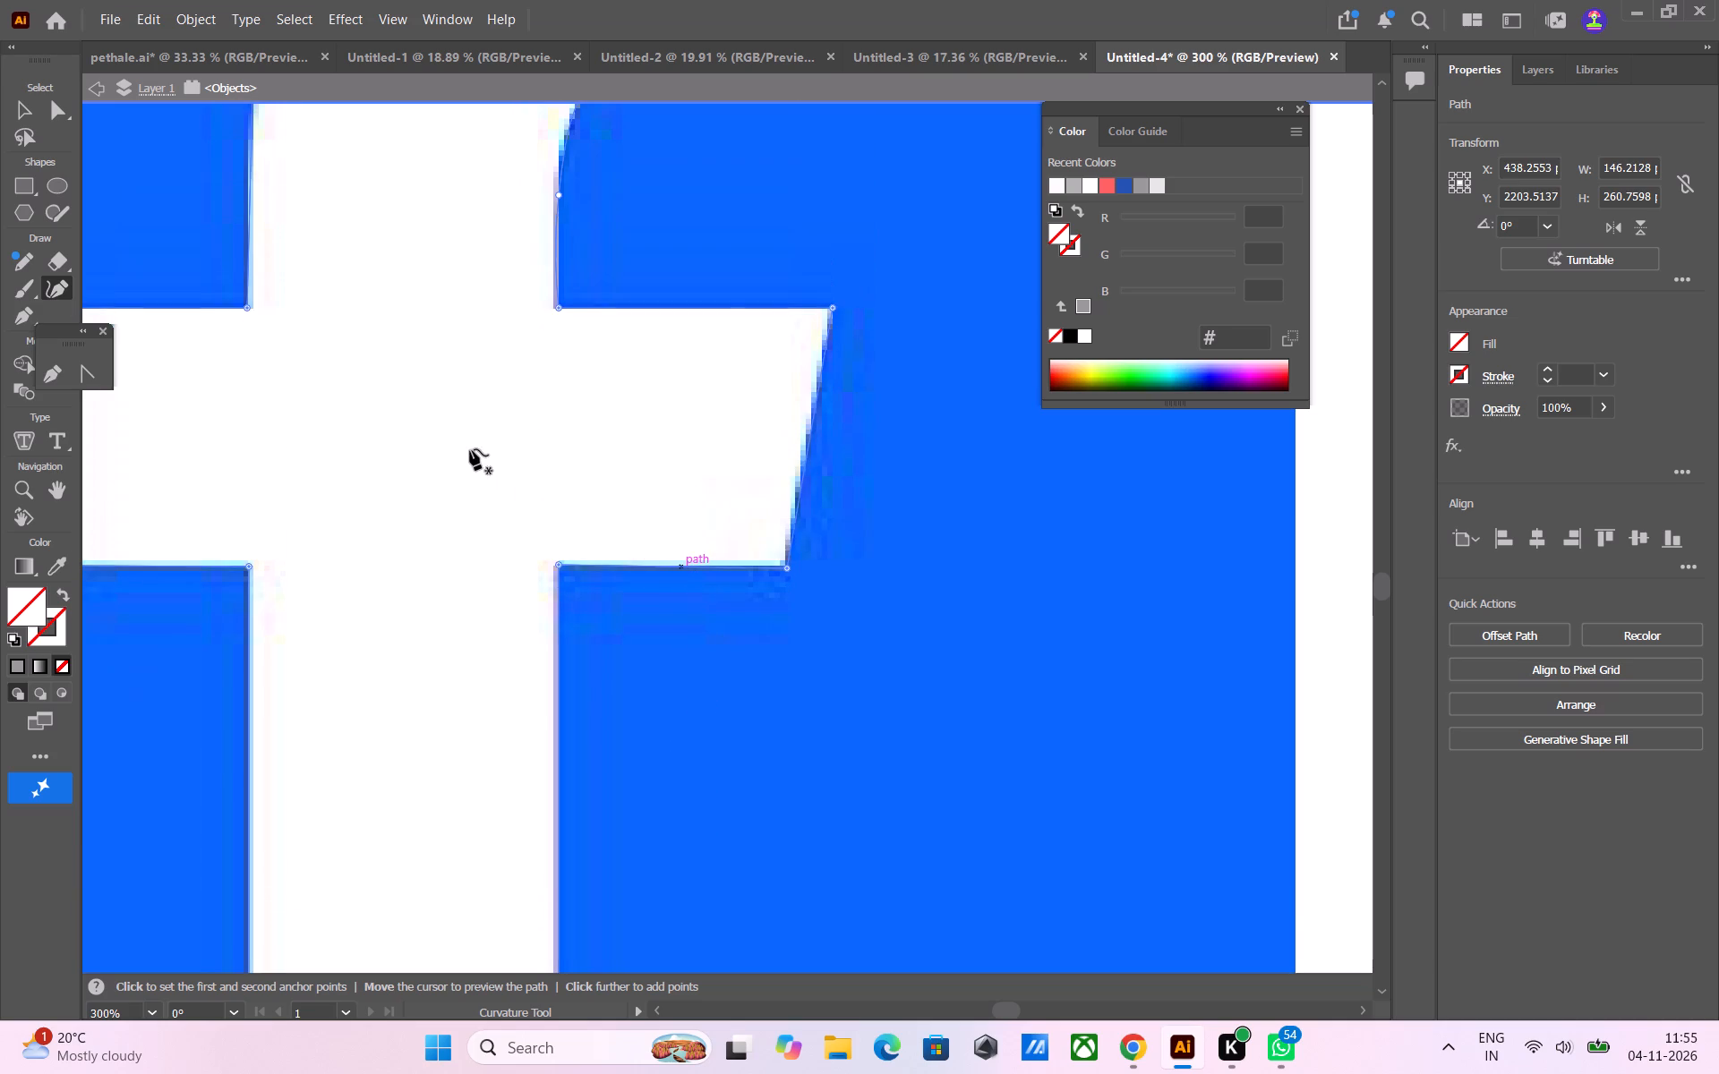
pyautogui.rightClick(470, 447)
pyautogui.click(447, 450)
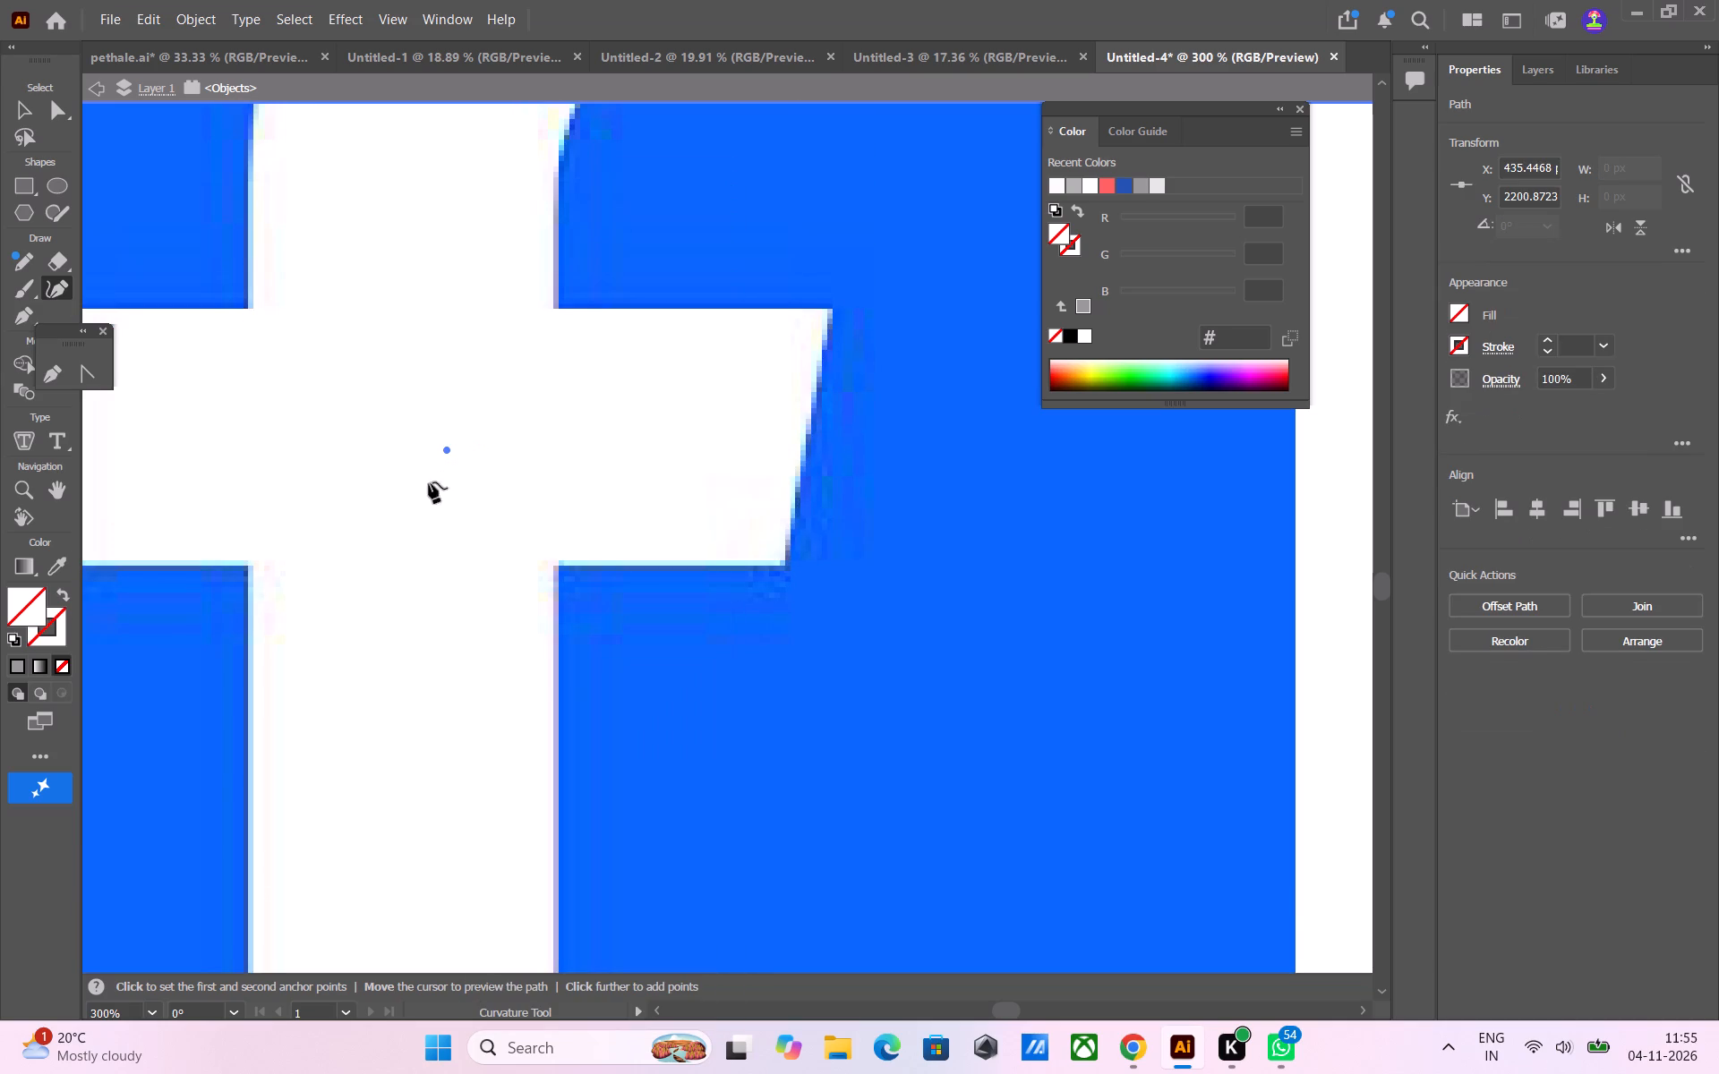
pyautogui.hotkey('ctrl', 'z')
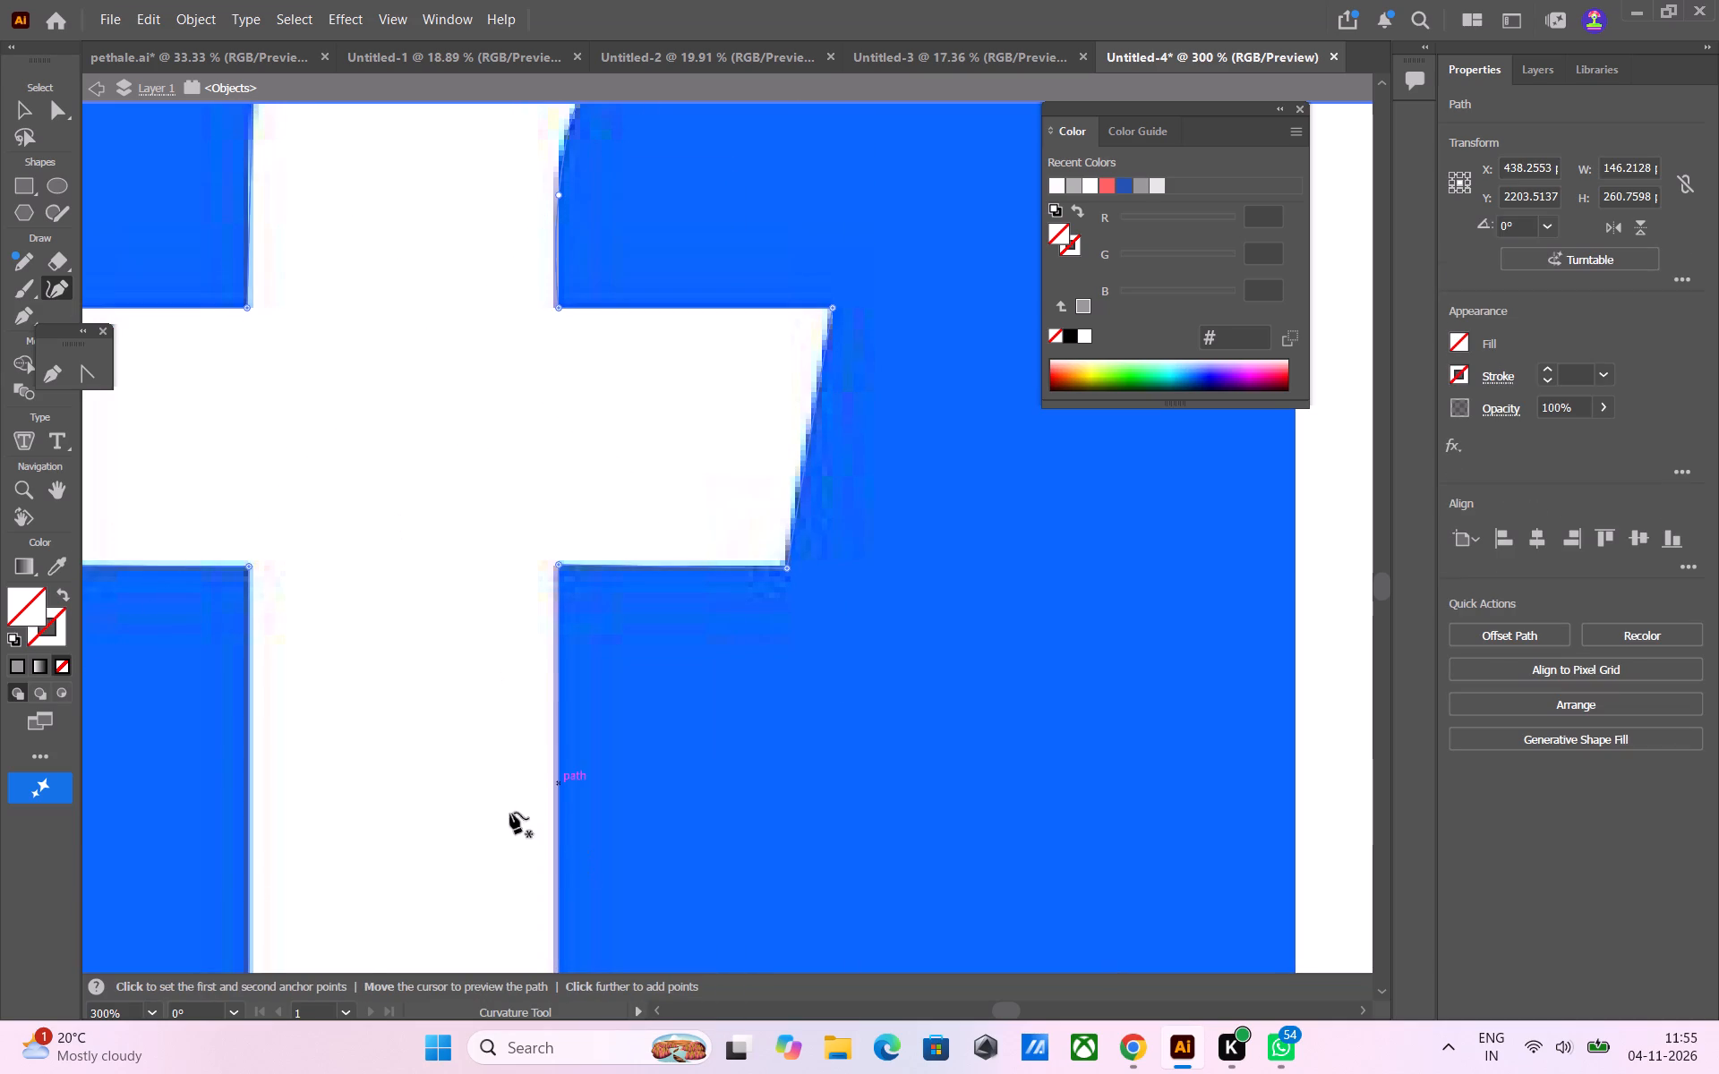
# Move the Facebook image off the traced f path, and shift the path clear to the image's left.
pyautogui.moveTo(410, 486); pyautogui.dragTo(663, 526, button='middle')
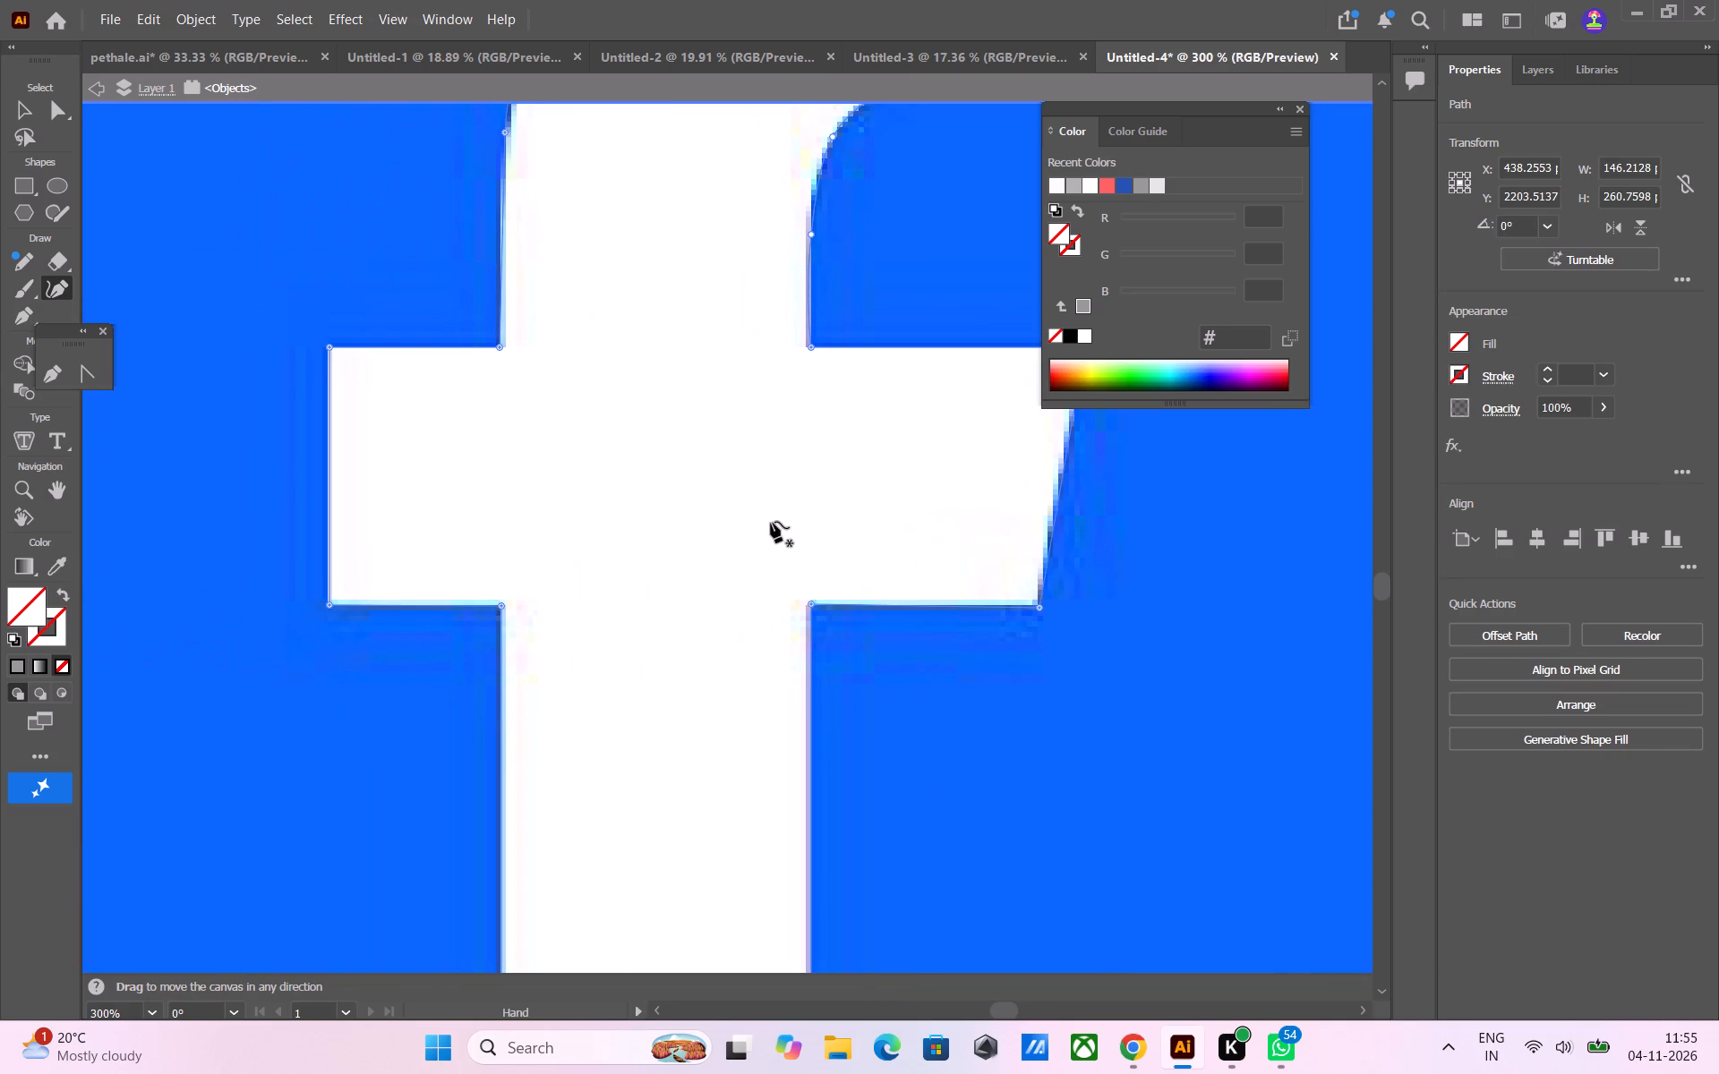
pyautogui.moveTo(771, 522); pyautogui.dragTo(560, 831, button='middle')
pyautogui.scroll(1, 771, 522)
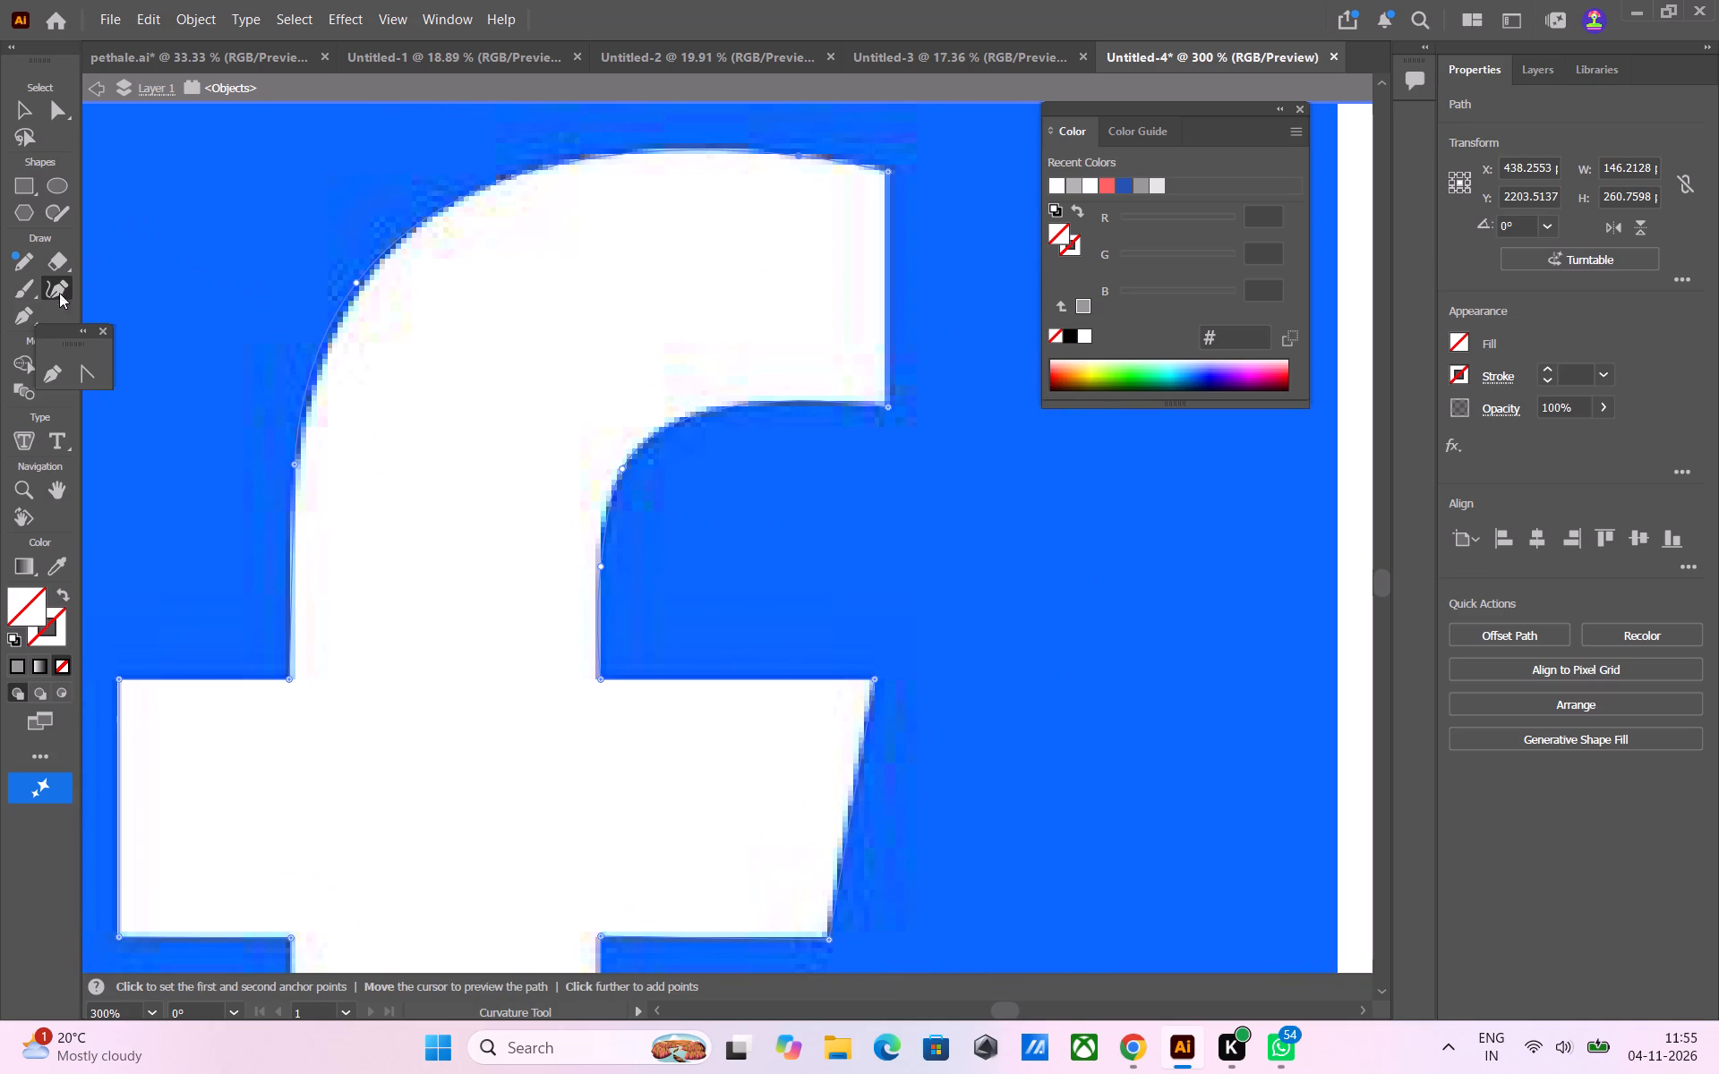
pyautogui.click(24, 115)
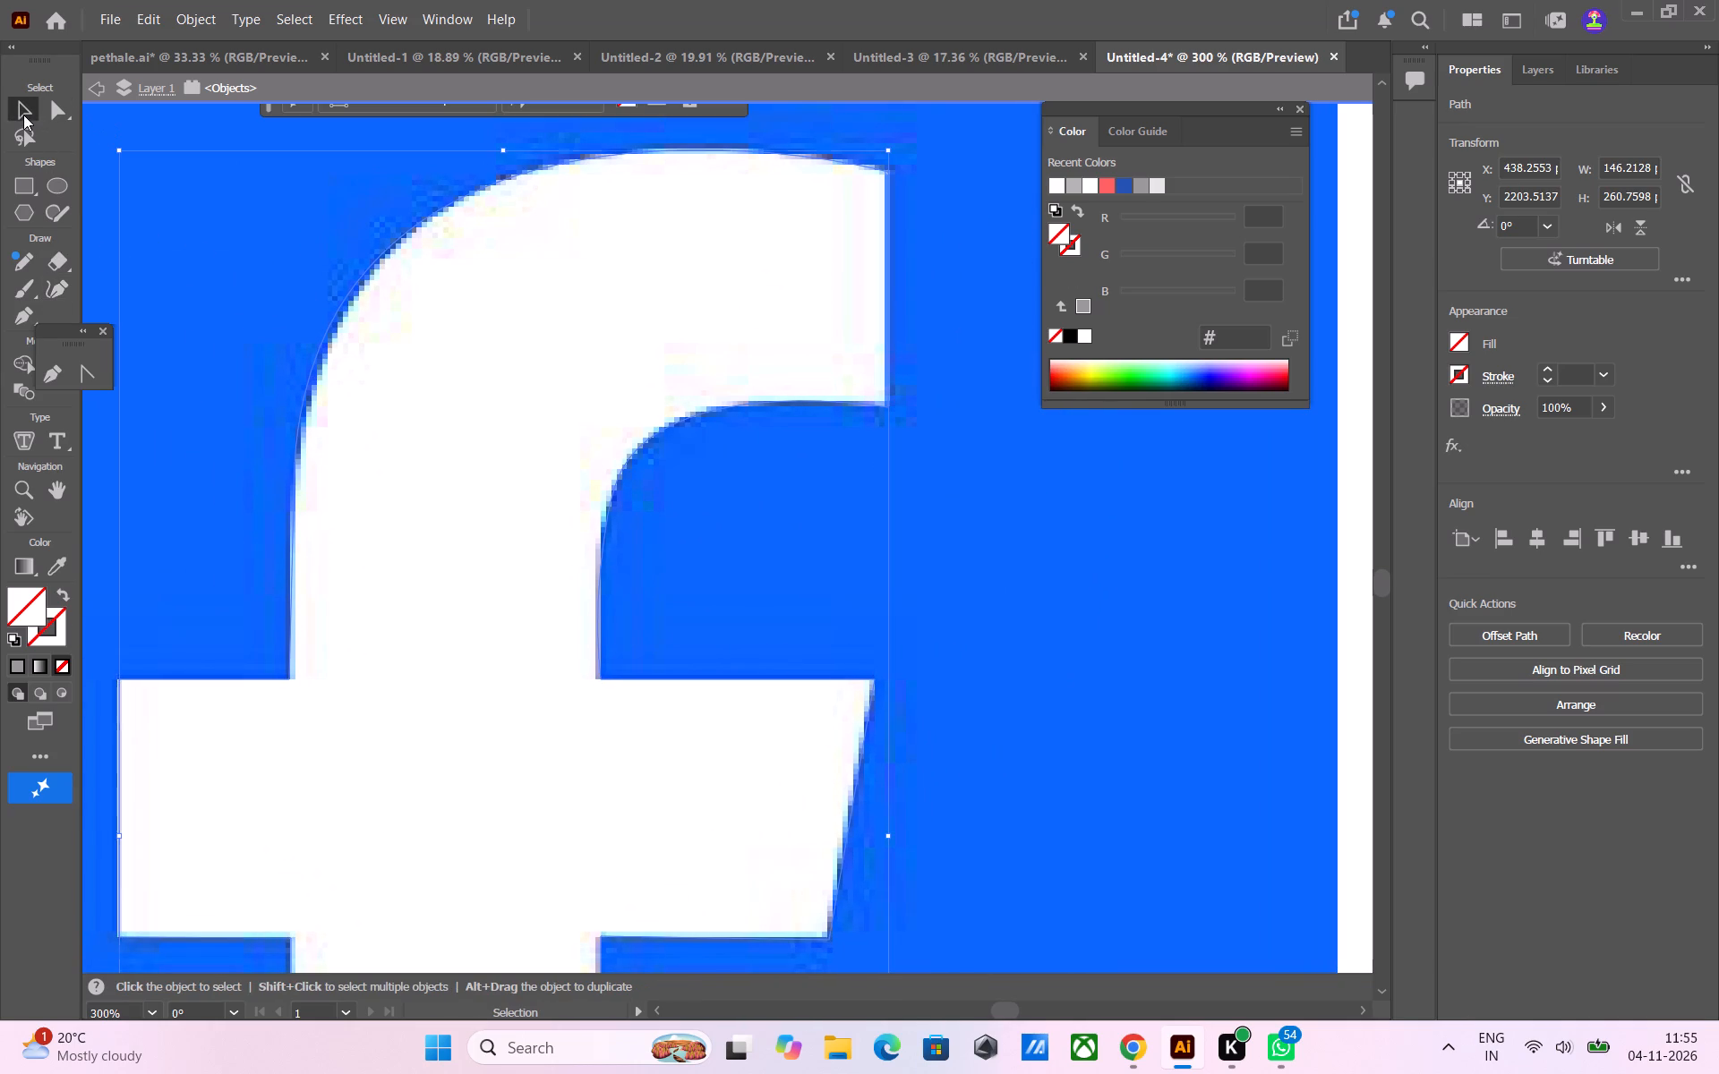
pyautogui.scroll(1, 1013, 505)
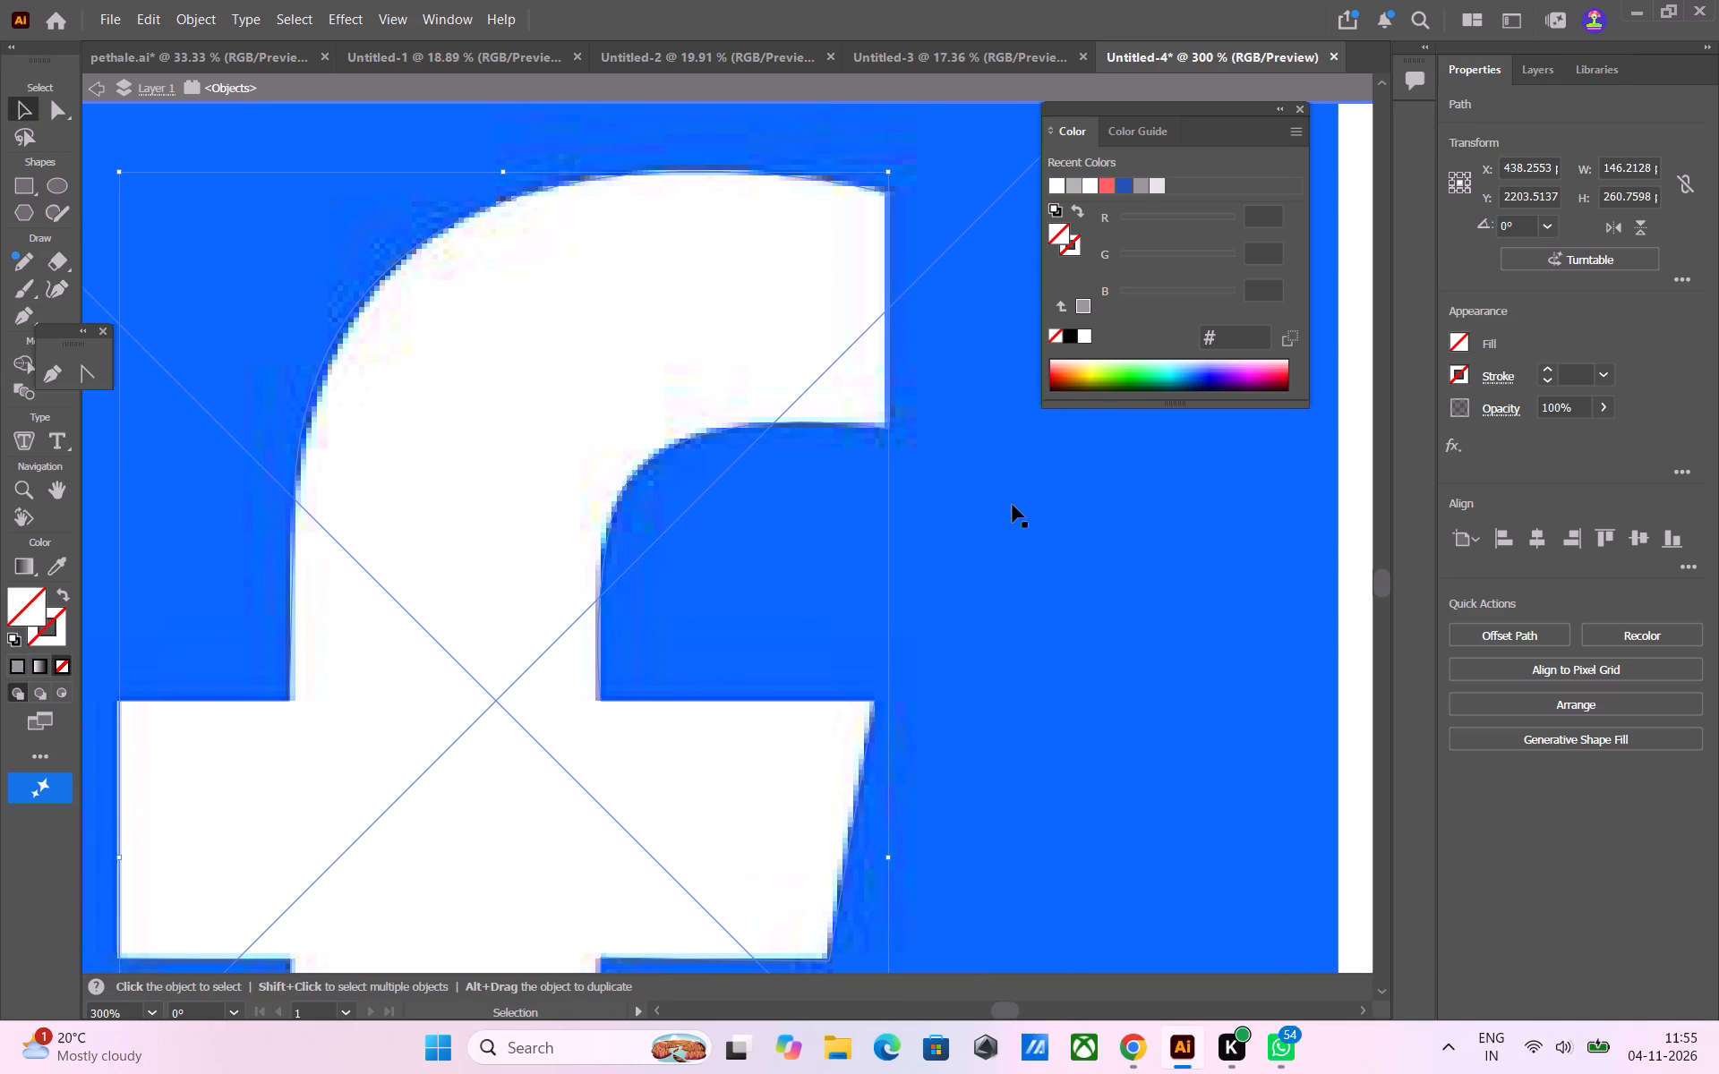
pyautogui.scroll(-1, 1013, 505)
pyautogui.keyDown('alt'); pyautogui.scroll(-4, 1013, 505); pyautogui.keyUp('alt')
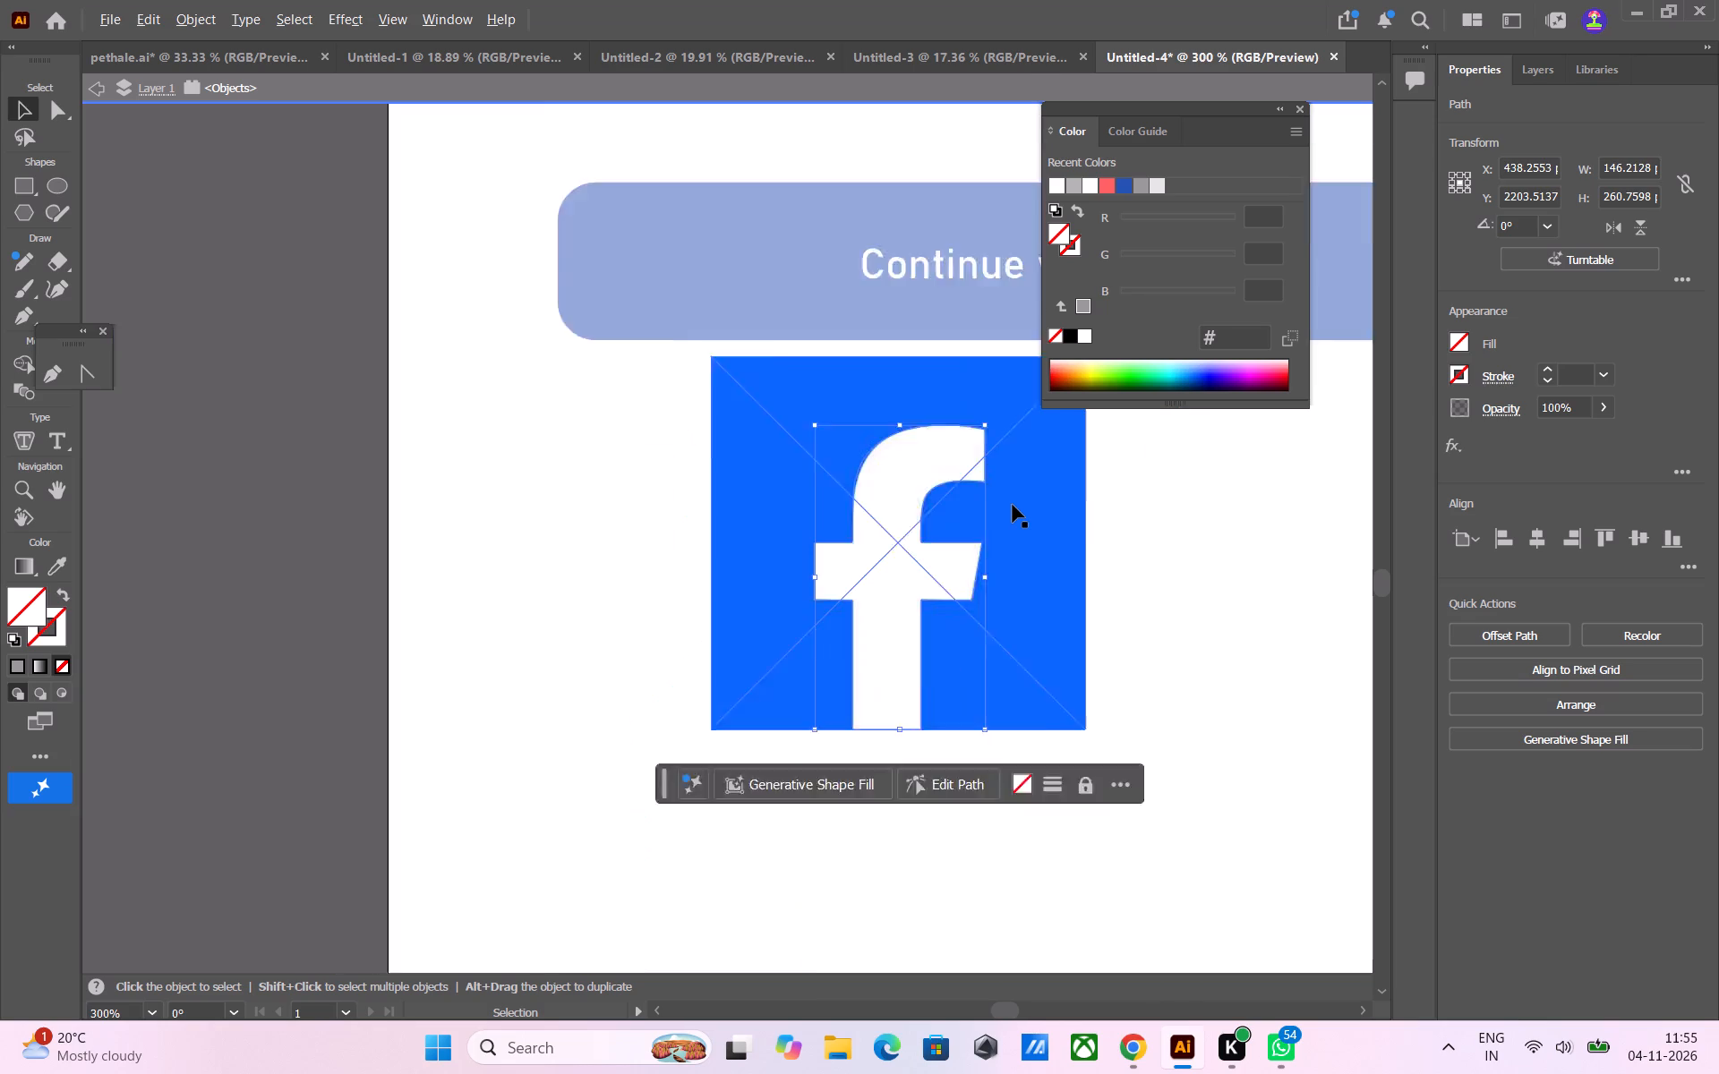
pyautogui.keyDown('alt'); pyautogui.scroll(-1, 1013, 505); pyautogui.keyUp('alt')
pyautogui.moveTo(917, 541); pyautogui.dragTo(960, 606)
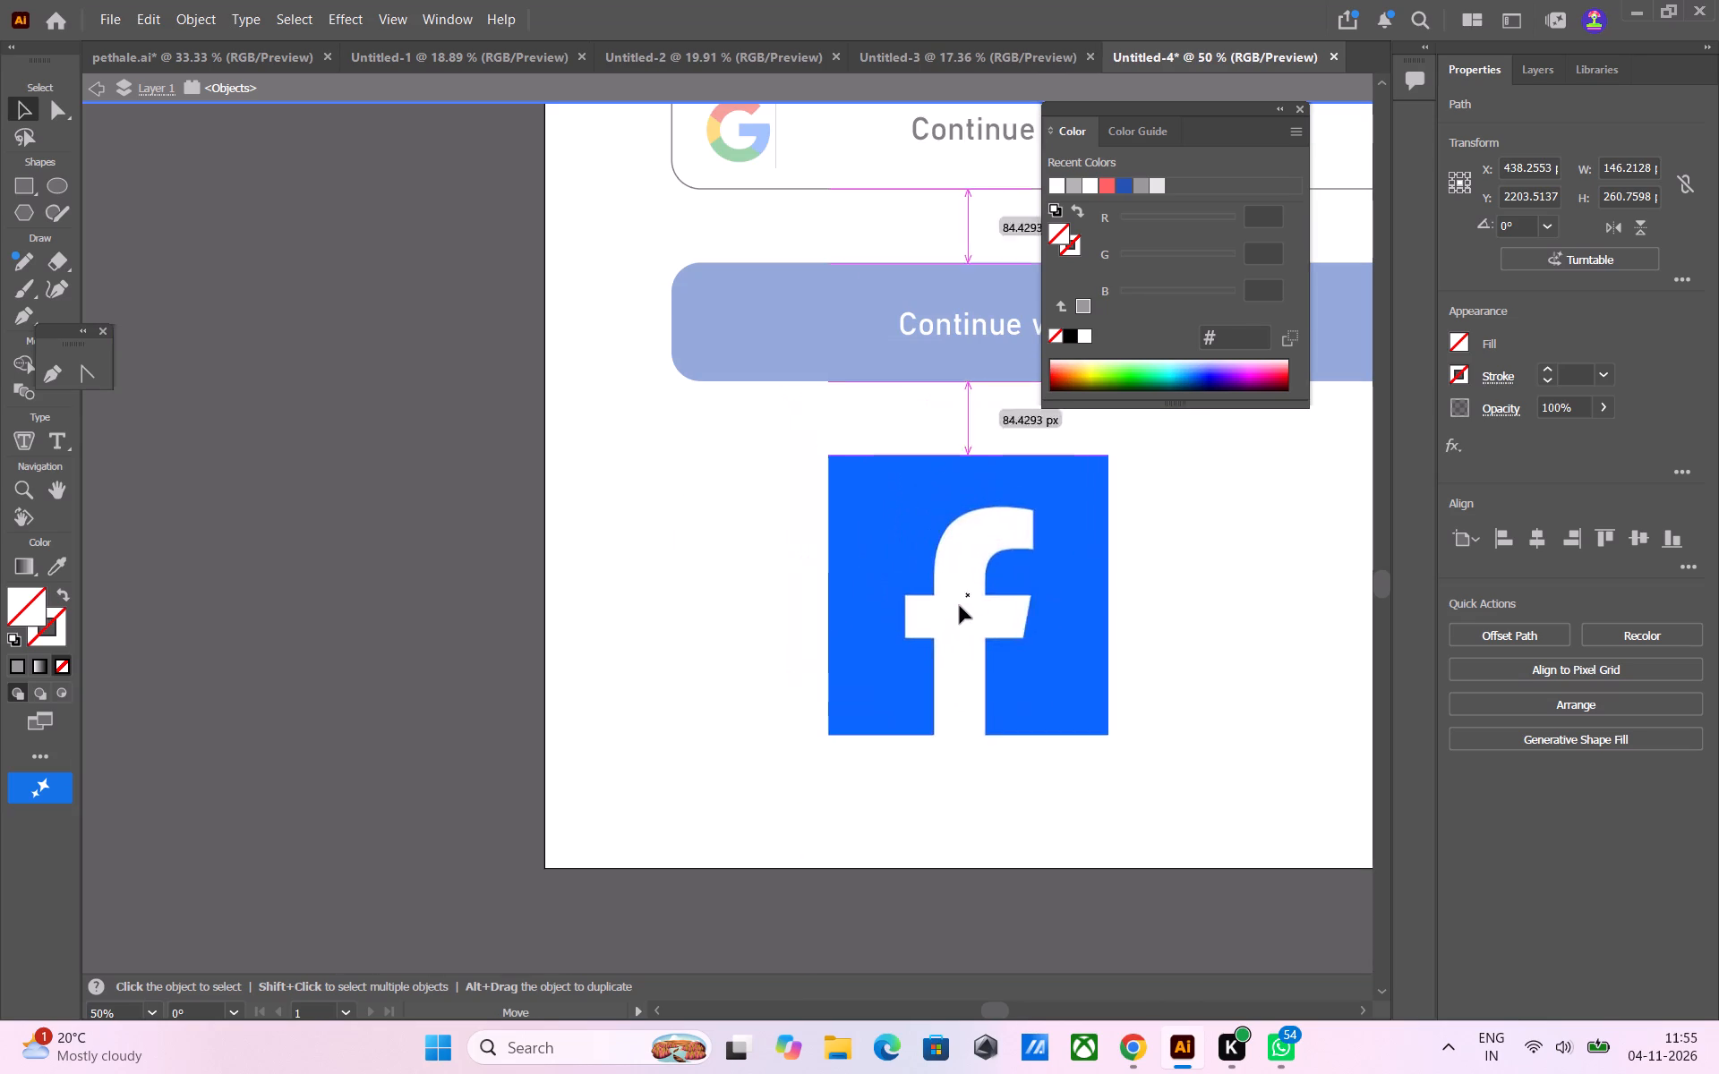
pyautogui.moveTo(960, 606); pyautogui.dragTo(1108, 670)
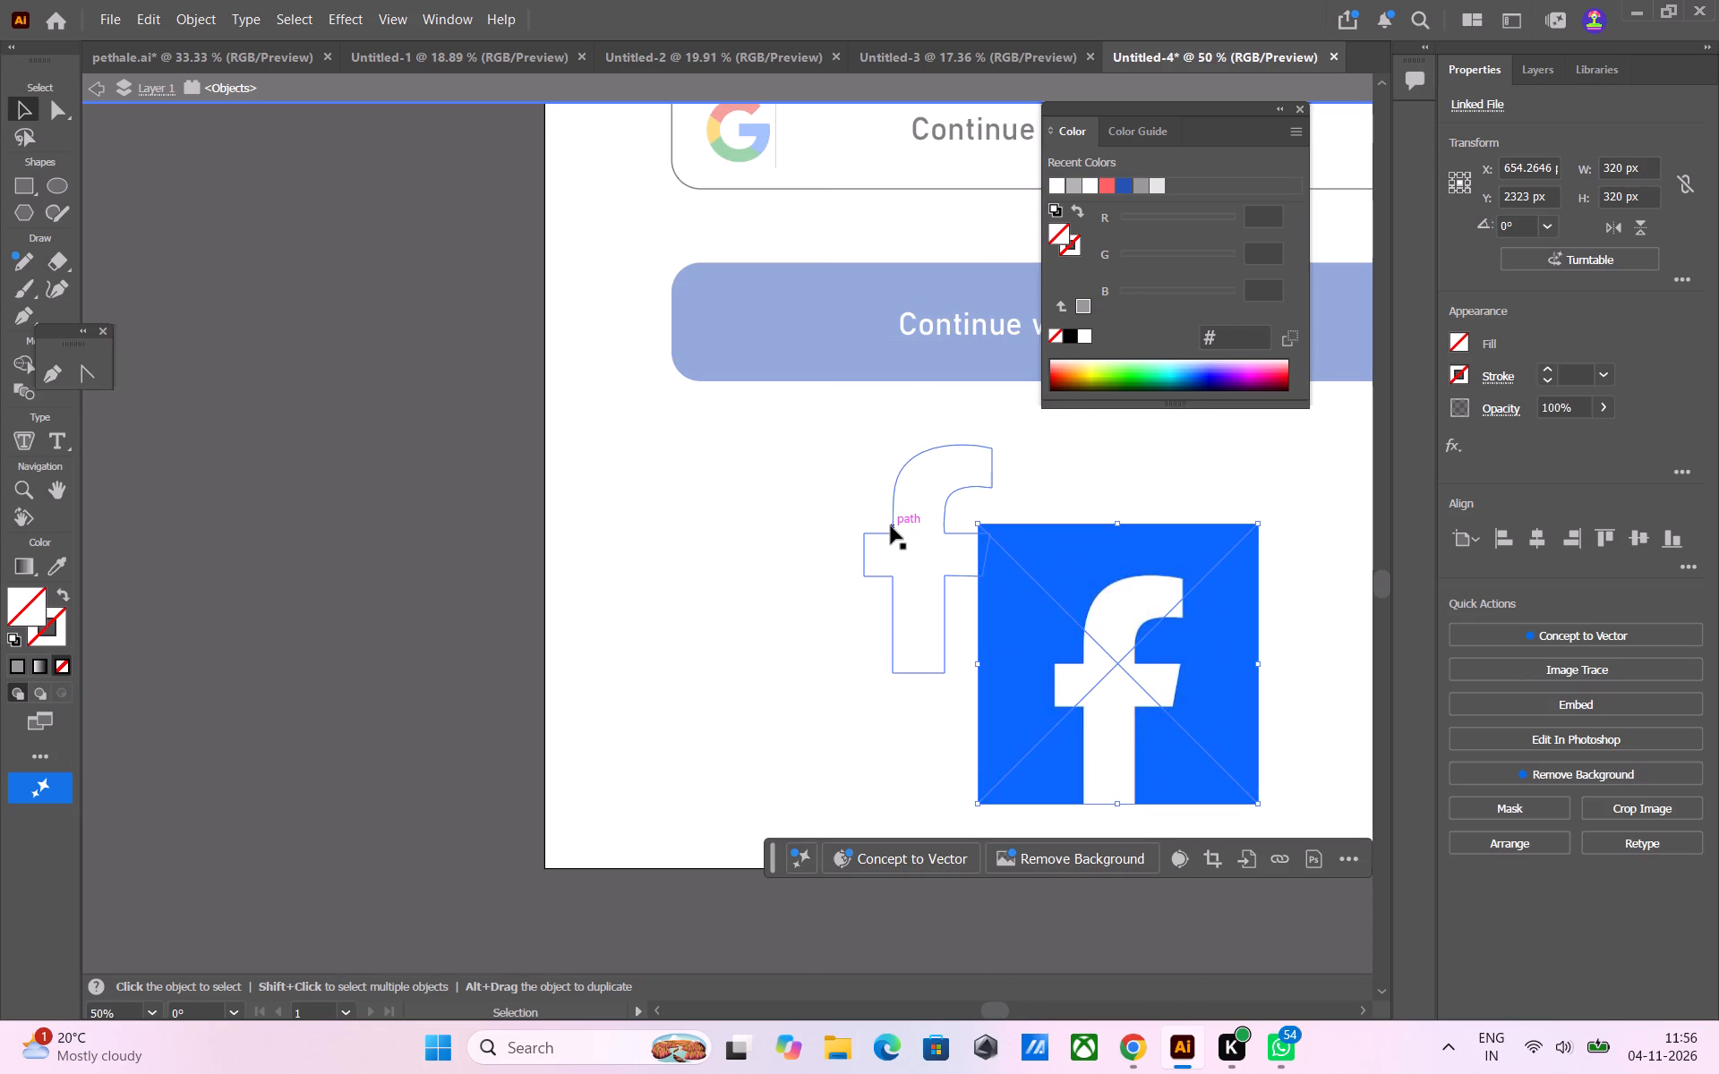
pyautogui.moveTo(891, 526); pyautogui.dragTo(814, 541)
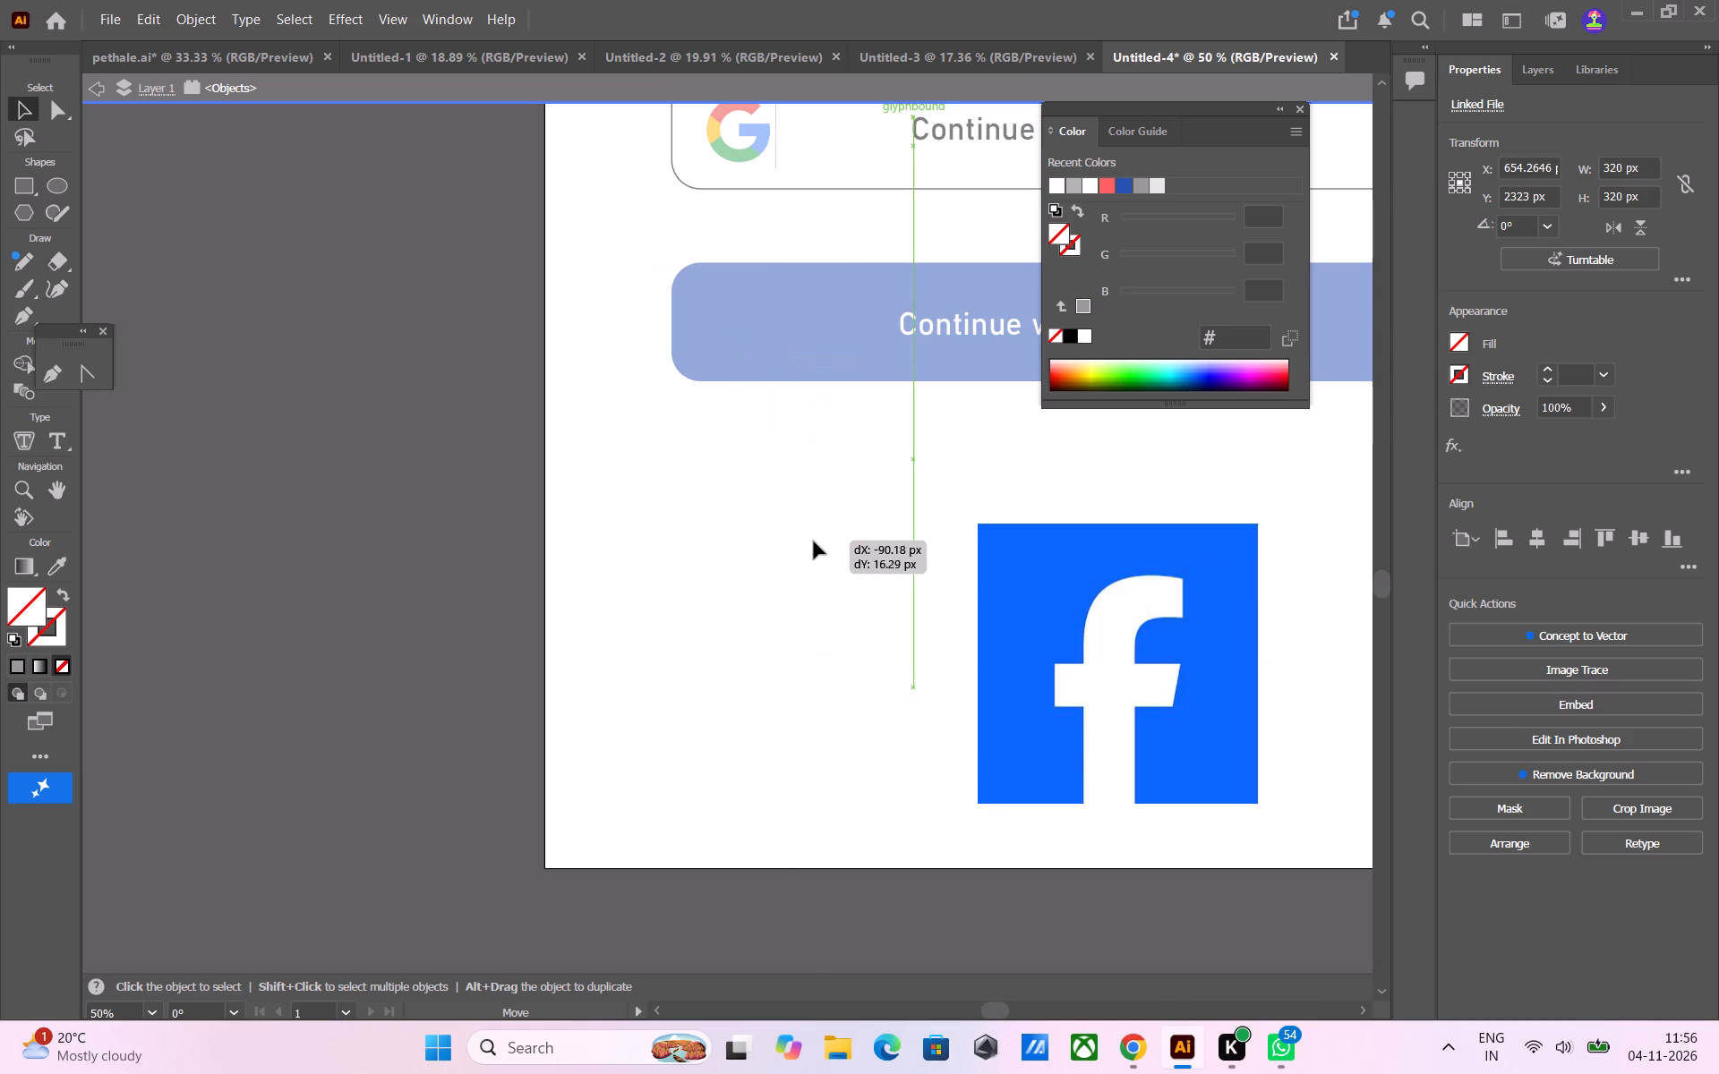
pyautogui.moveTo(814, 541); pyautogui.dragTo(820, 541)
# Select the traced f together with the Facebook image and fill the f with off-white #F9F9F9.
pyautogui.click(861, 528)
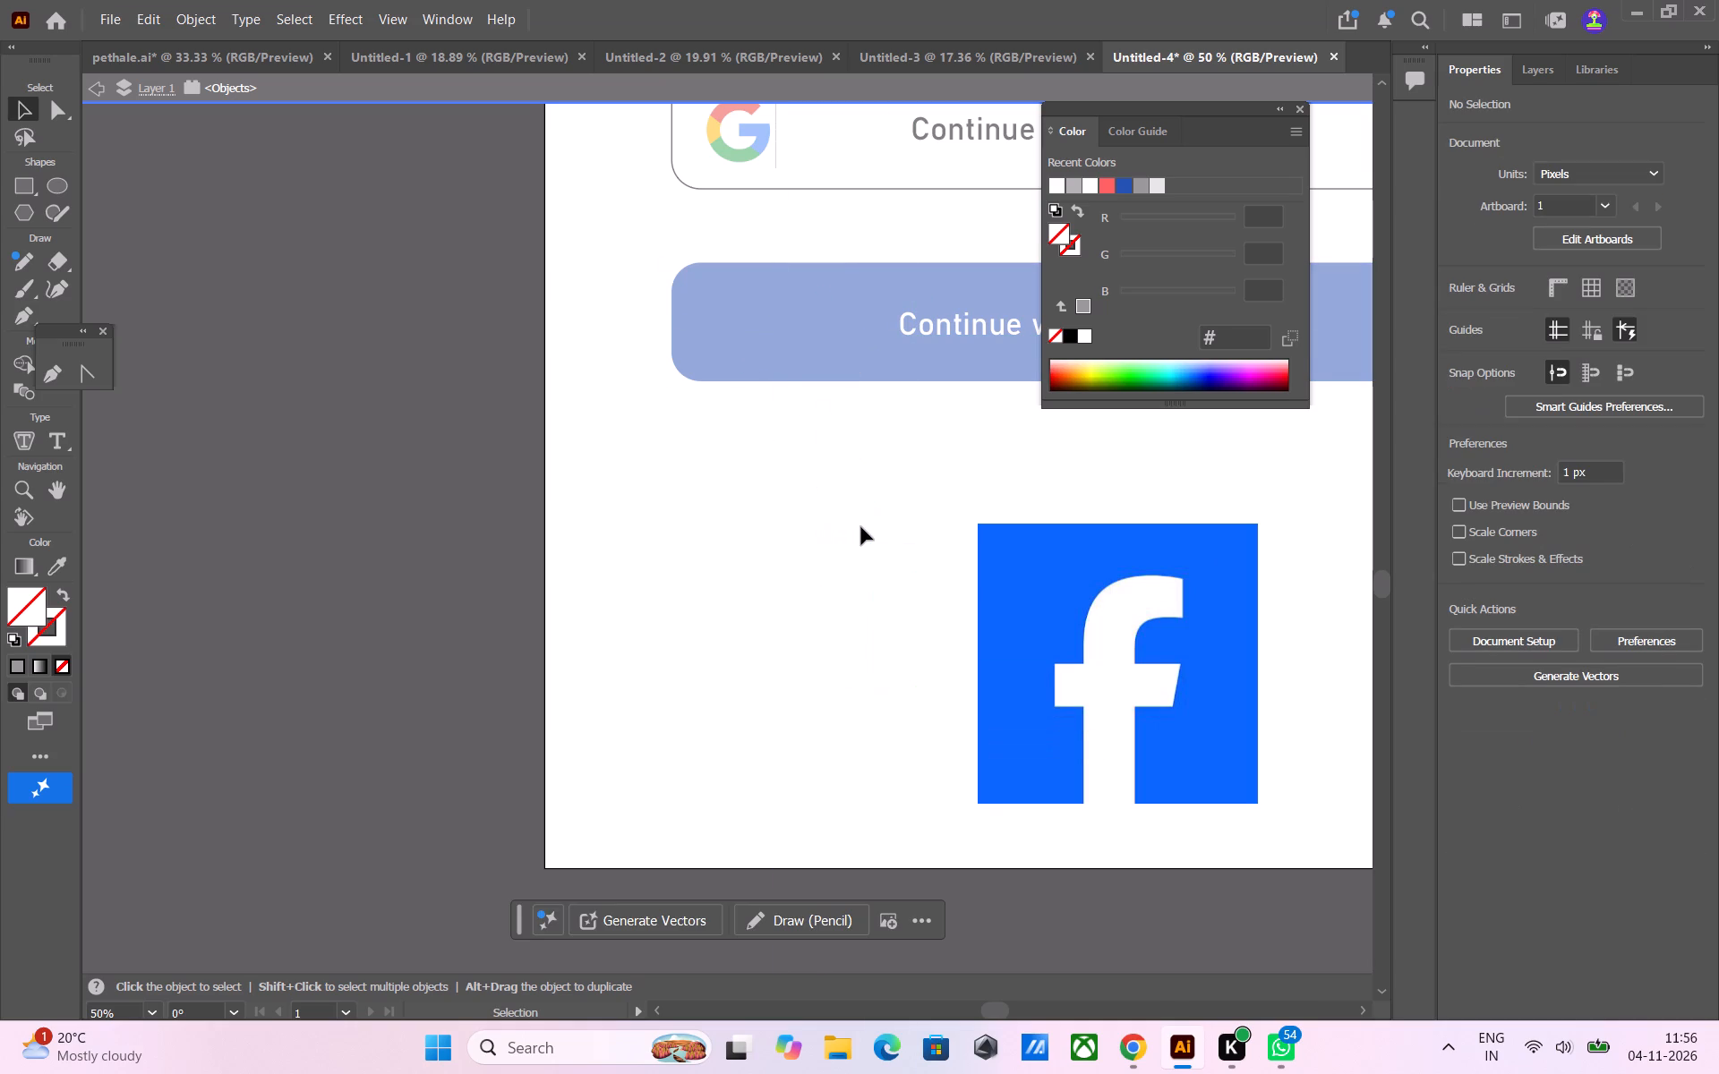
pyautogui.click(861, 527)
pyautogui.click(798, 527)
pyautogui.moveTo(735, 410); pyautogui.dragTo(870, 534)
pyautogui.moveTo(870, 534); pyautogui.dragTo(981, 619)
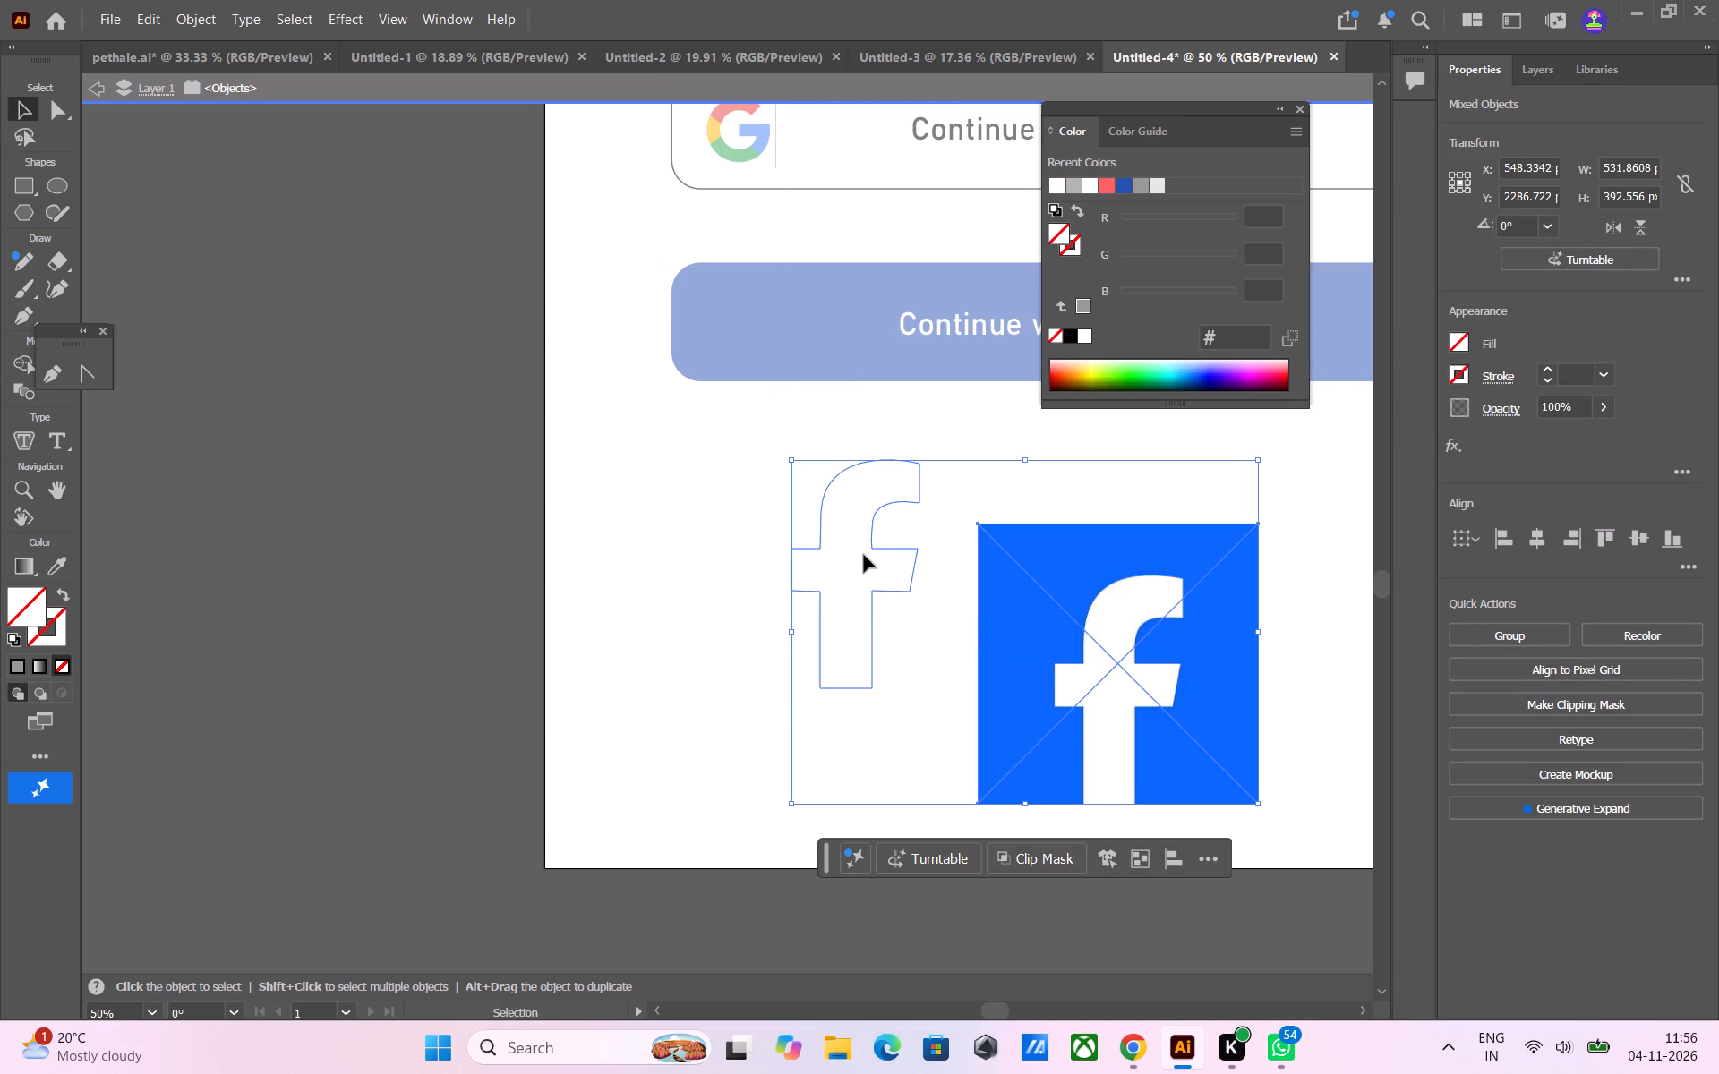
pyautogui.doubleClick(39, 613)
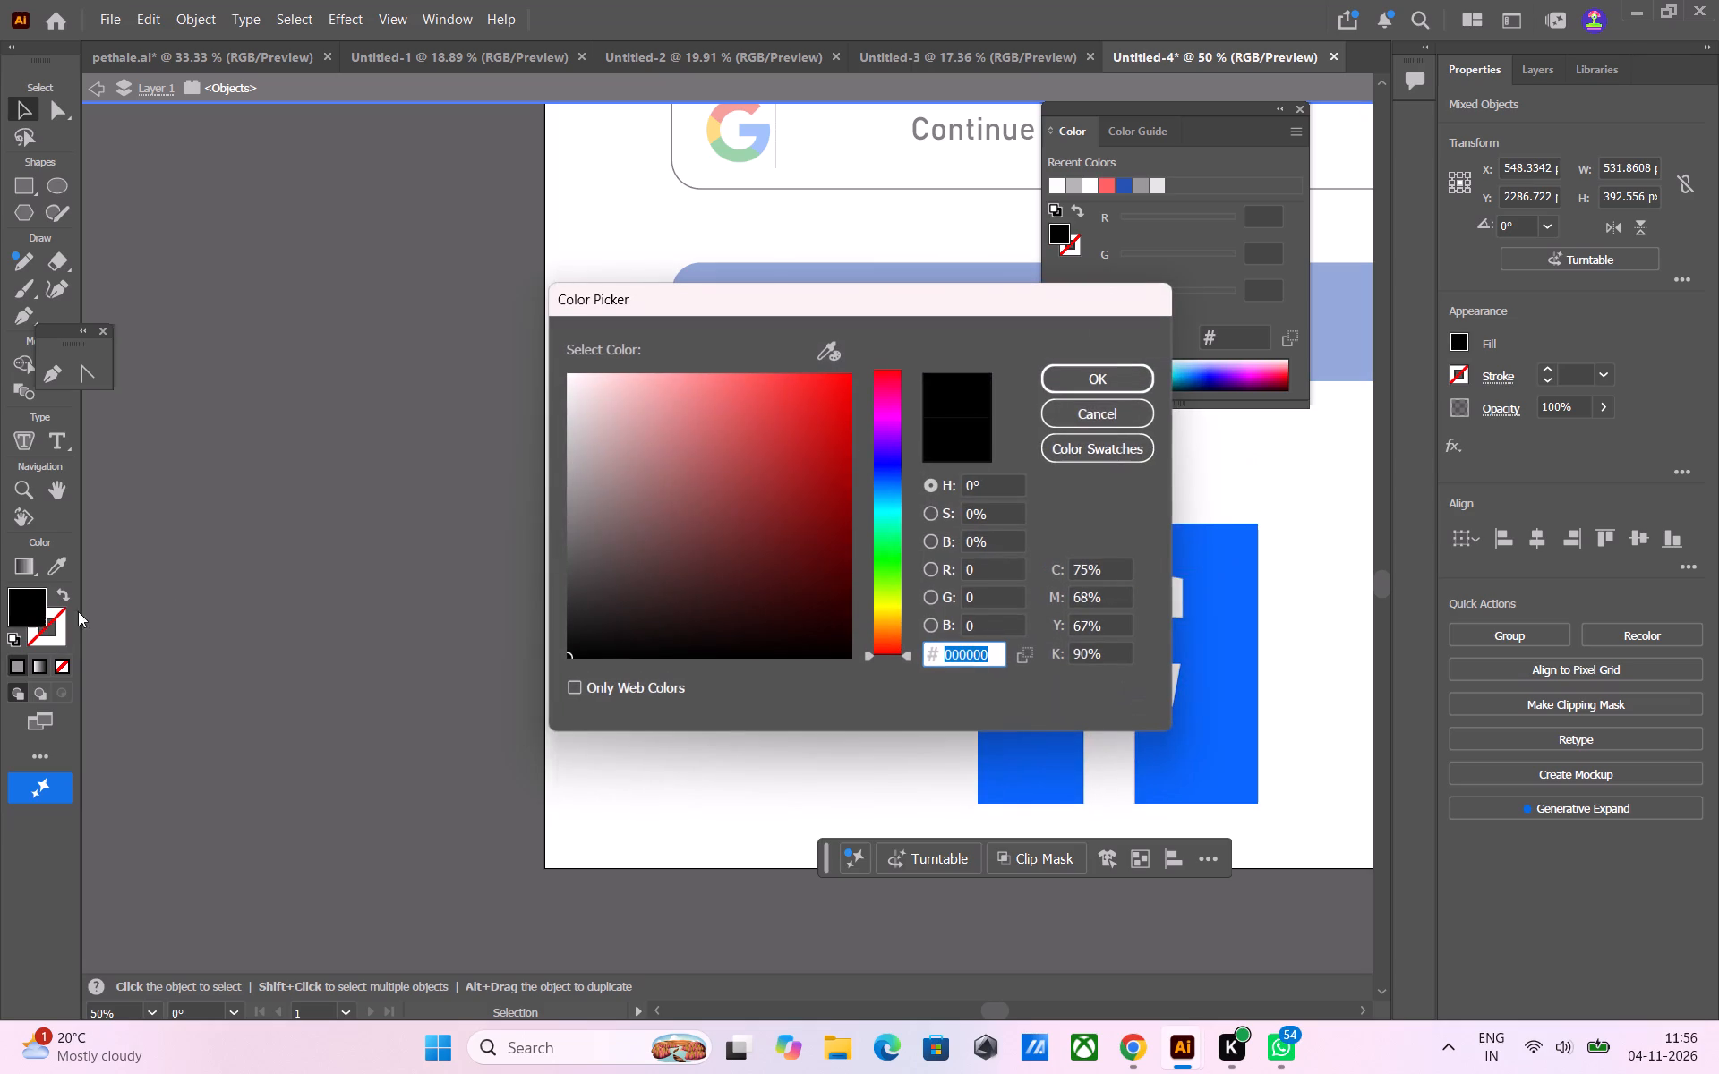
pyautogui.moveTo(600, 453); pyautogui.dragTo(568, 379)
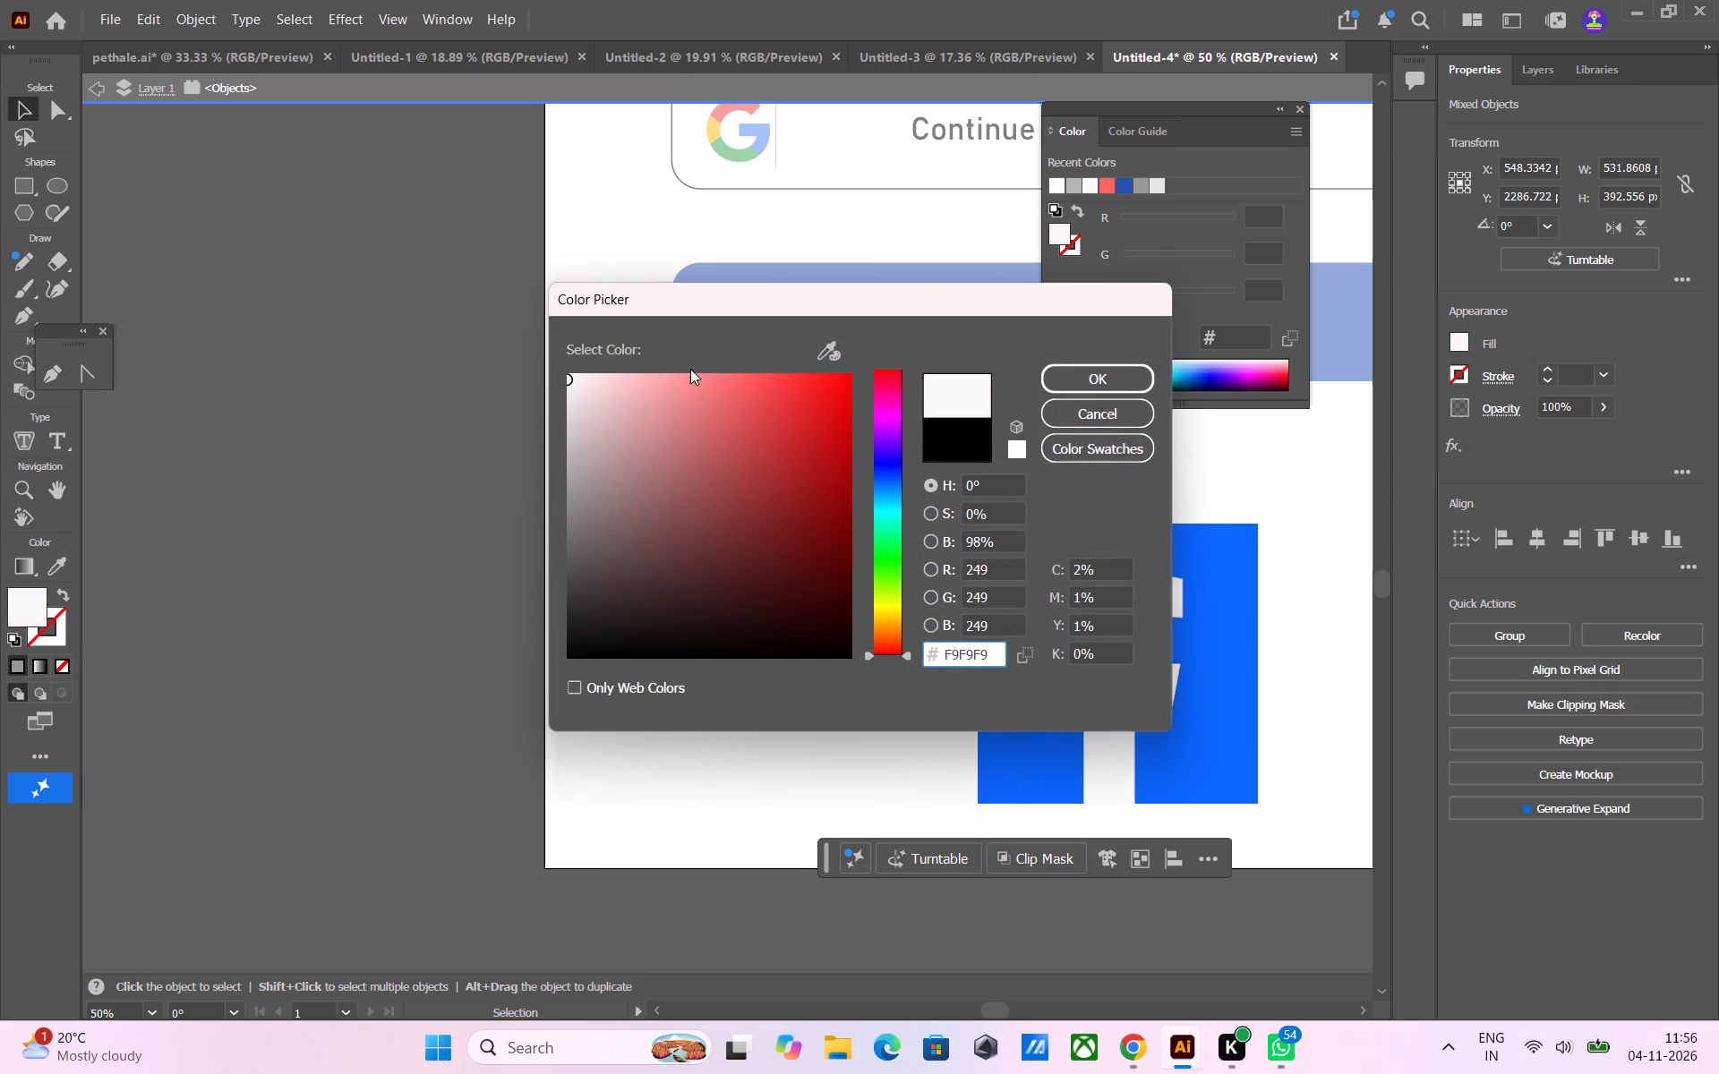
pyautogui.click(1125, 378)
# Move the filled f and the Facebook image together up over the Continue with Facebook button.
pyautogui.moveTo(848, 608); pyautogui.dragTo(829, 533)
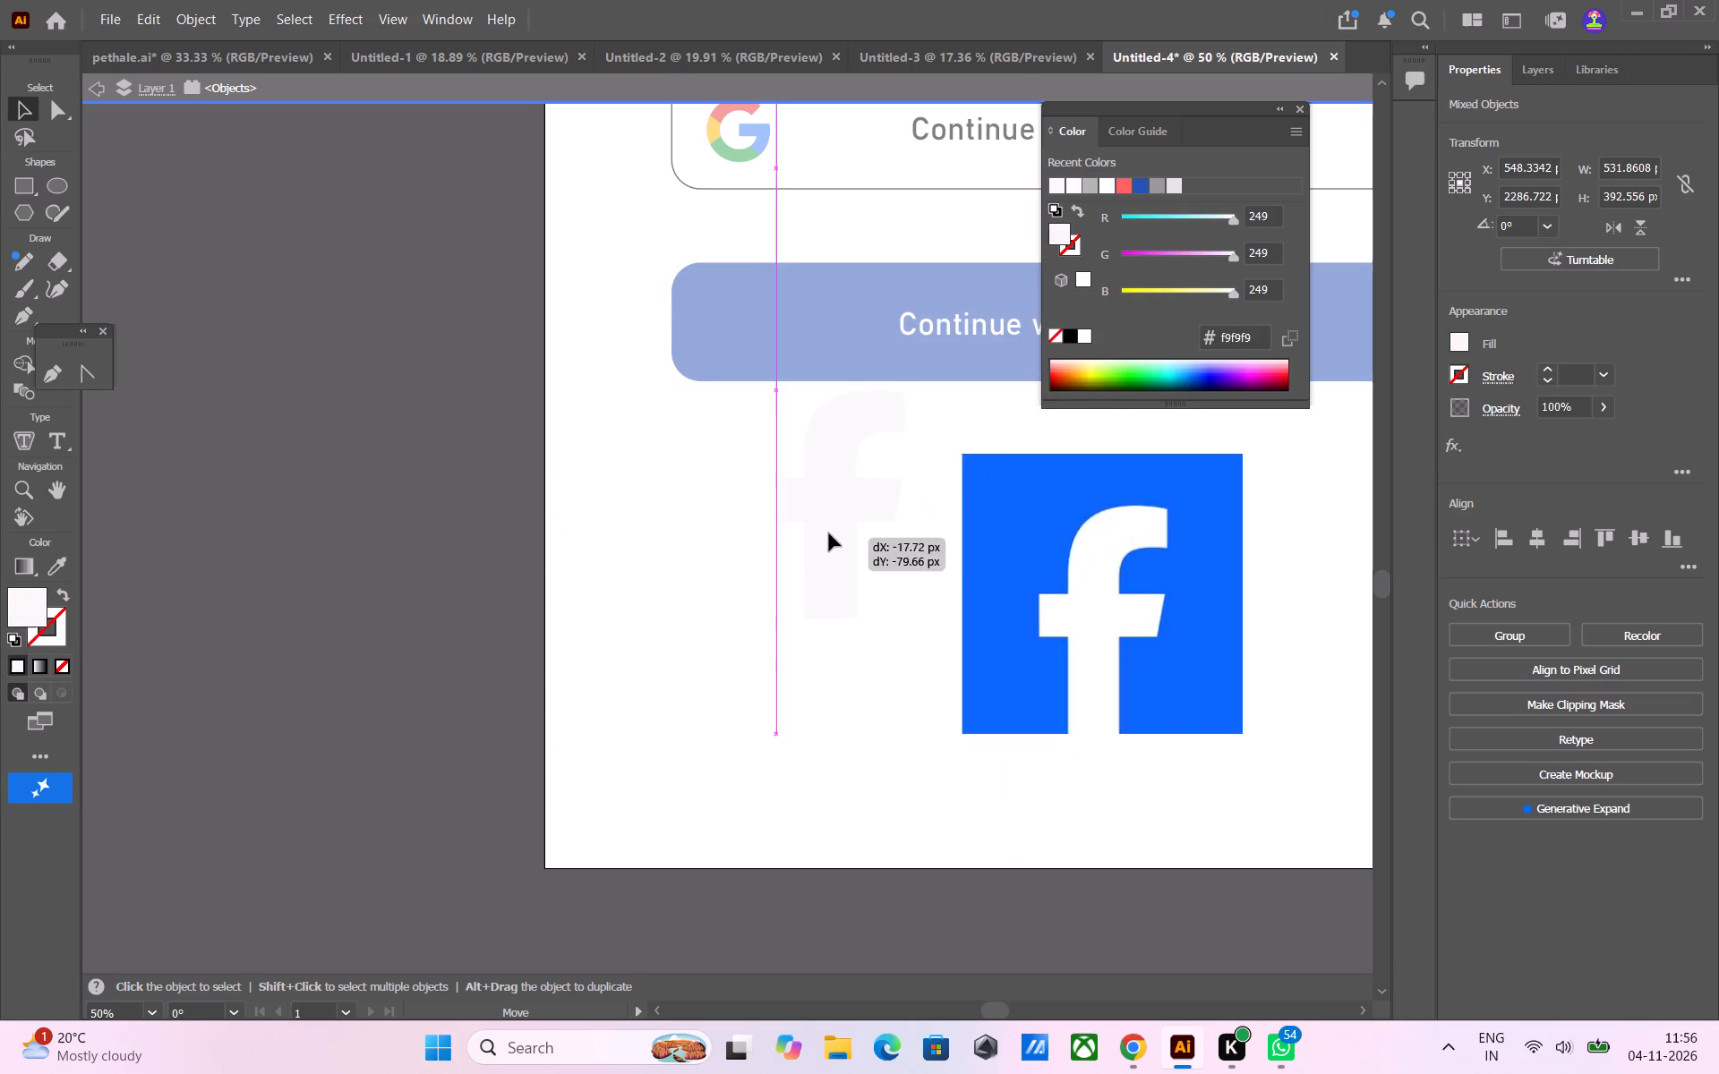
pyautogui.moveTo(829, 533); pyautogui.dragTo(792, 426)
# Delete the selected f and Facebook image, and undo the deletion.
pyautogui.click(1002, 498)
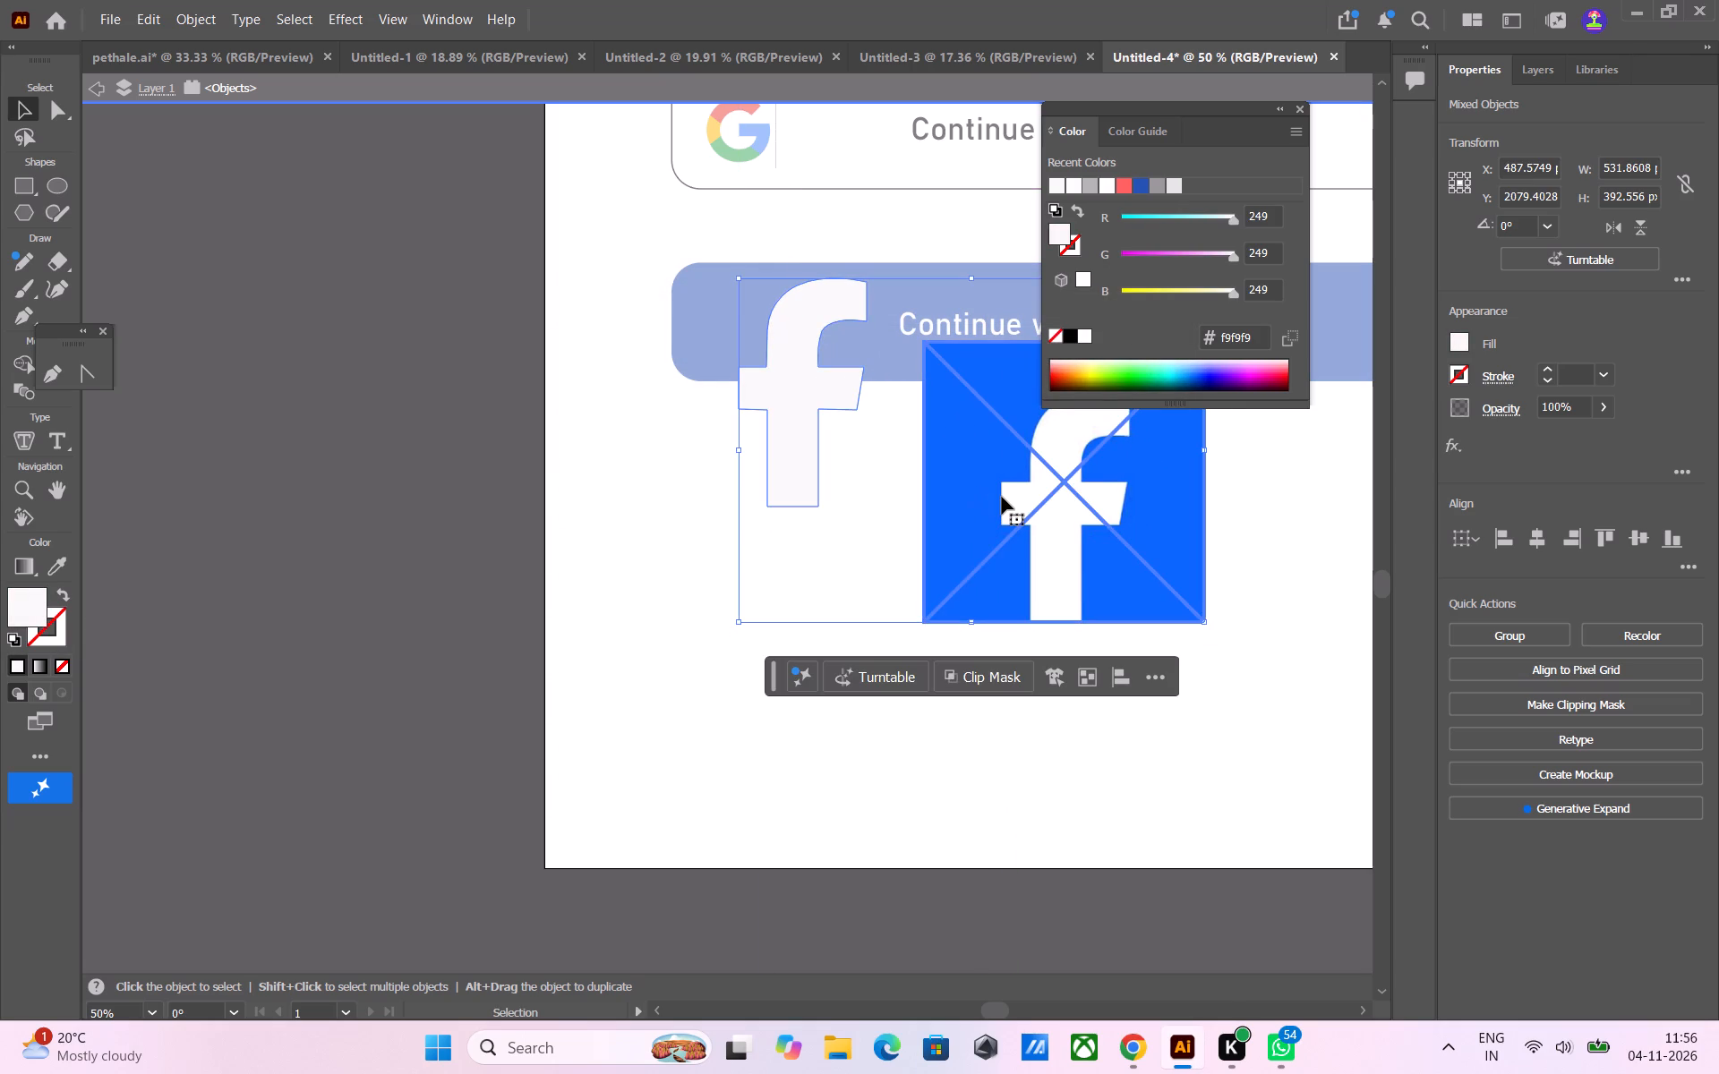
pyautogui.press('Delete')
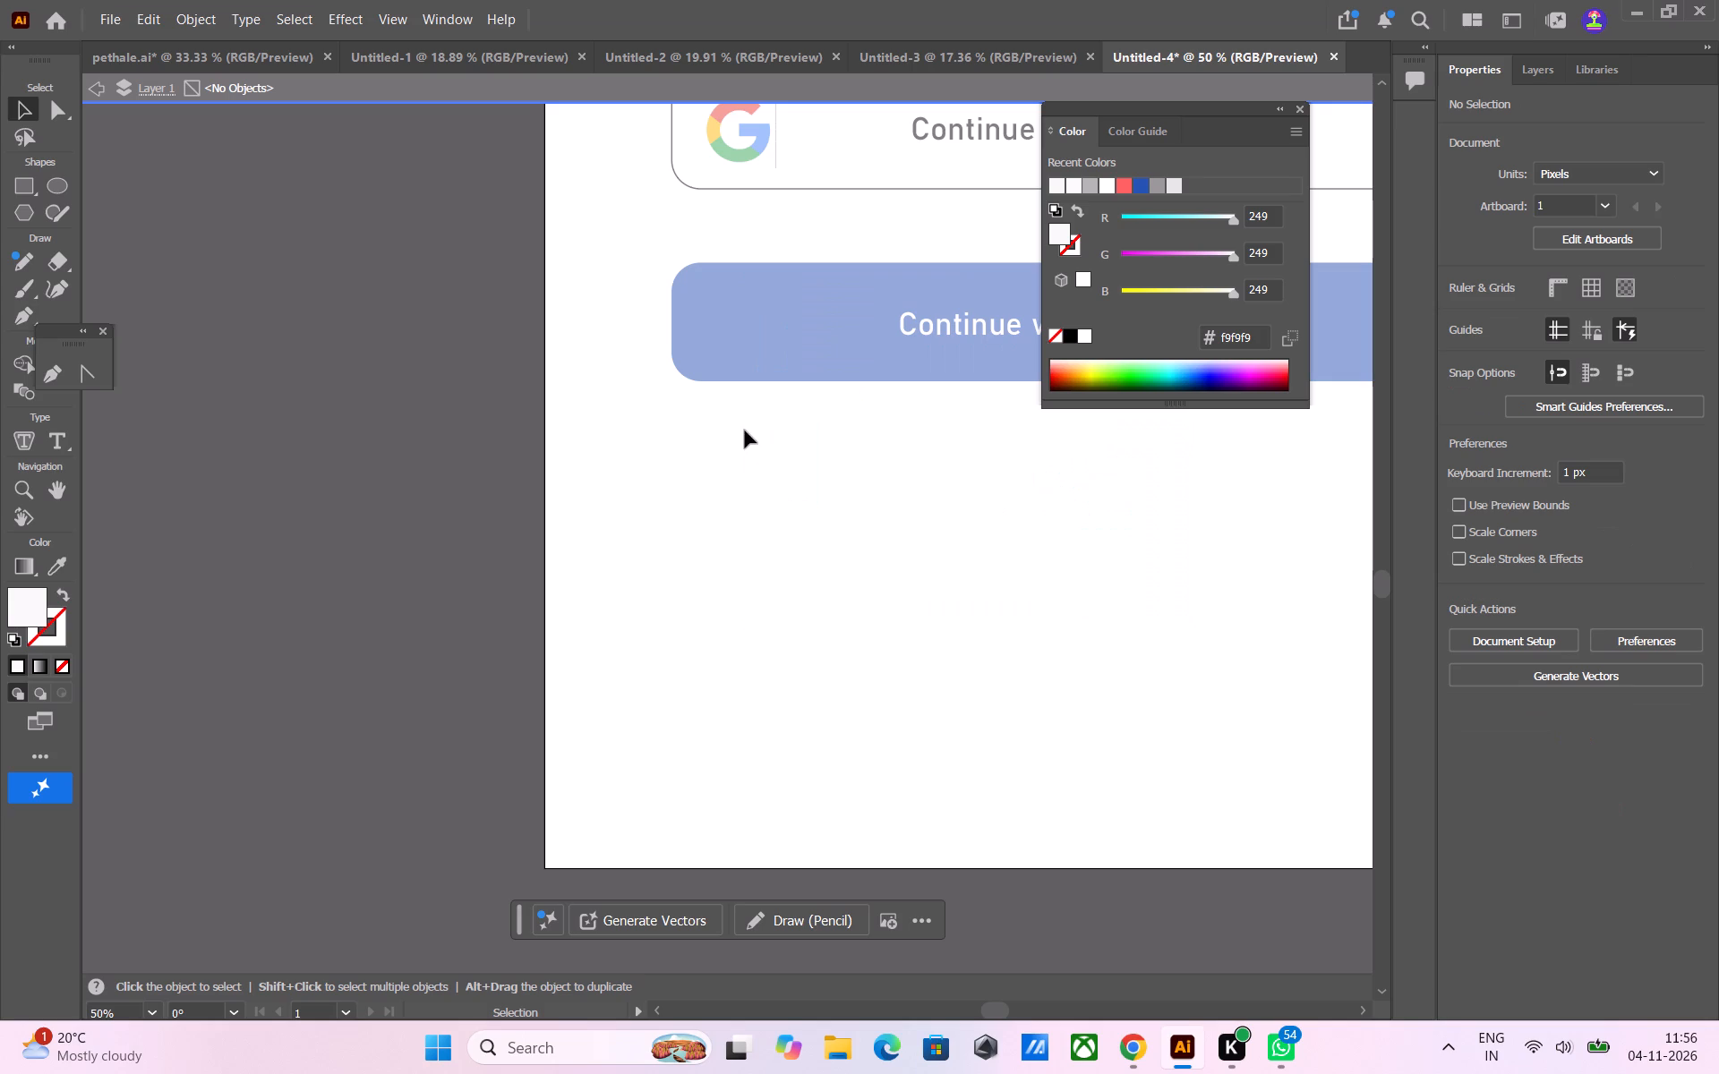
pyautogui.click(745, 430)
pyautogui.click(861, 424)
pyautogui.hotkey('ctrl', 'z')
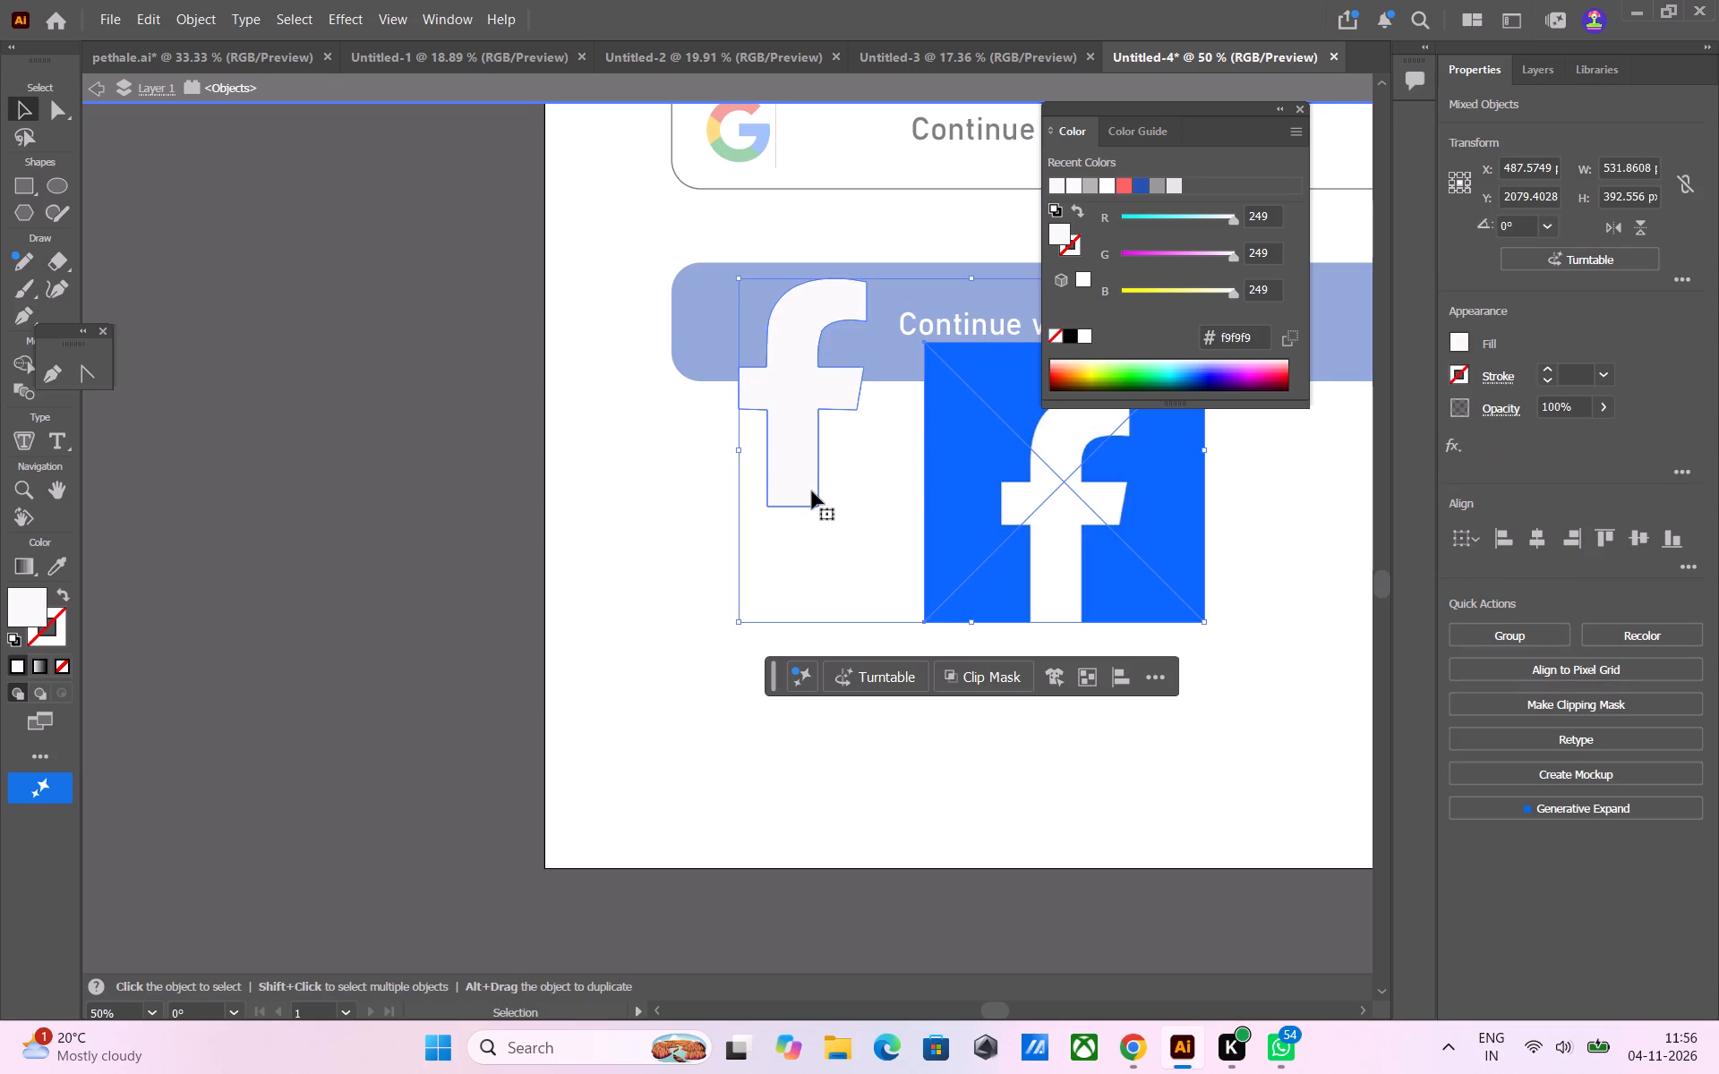
# Move the f and image back below the Facebook button, and pull the f alone to the artboard's left edge.
pyautogui.click(811, 491)
pyautogui.moveTo(811, 491); pyautogui.dragTo(789, 603)
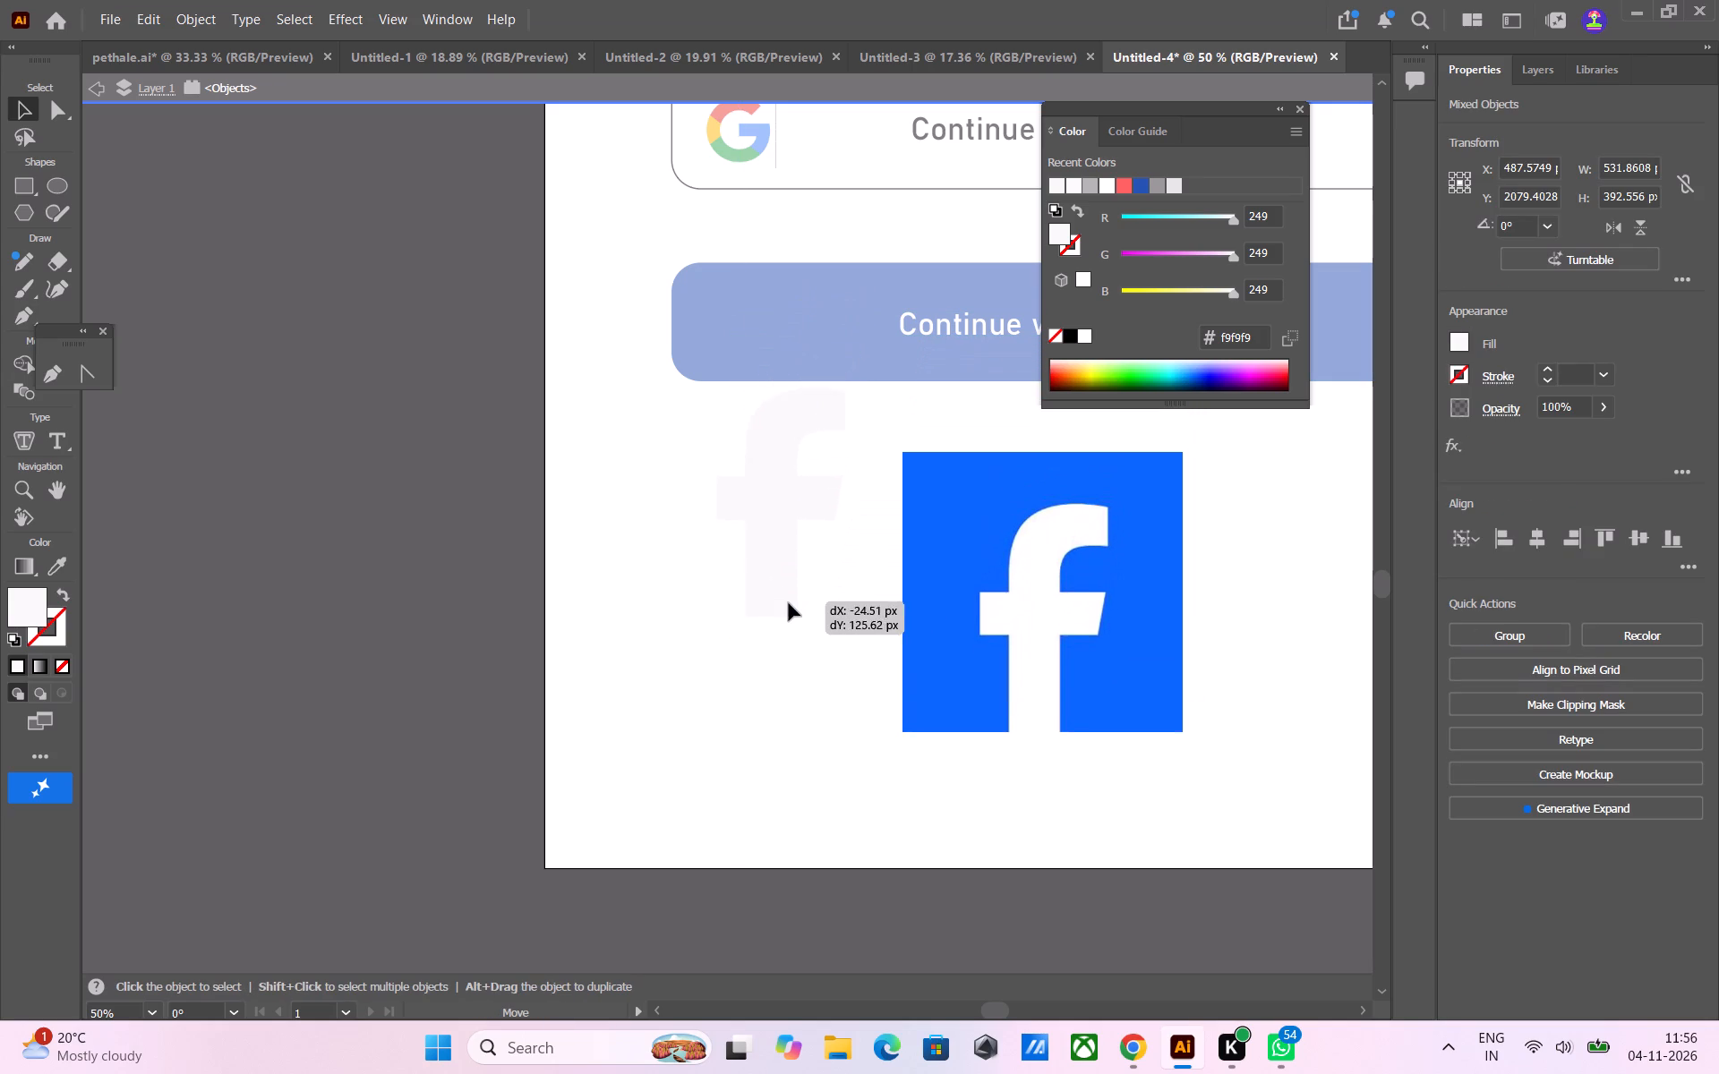
pyautogui.moveTo(789, 603); pyautogui.dragTo(788, 604)
pyautogui.click(806, 530)
pyautogui.click(806, 530)
pyautogui.click(803, 526)
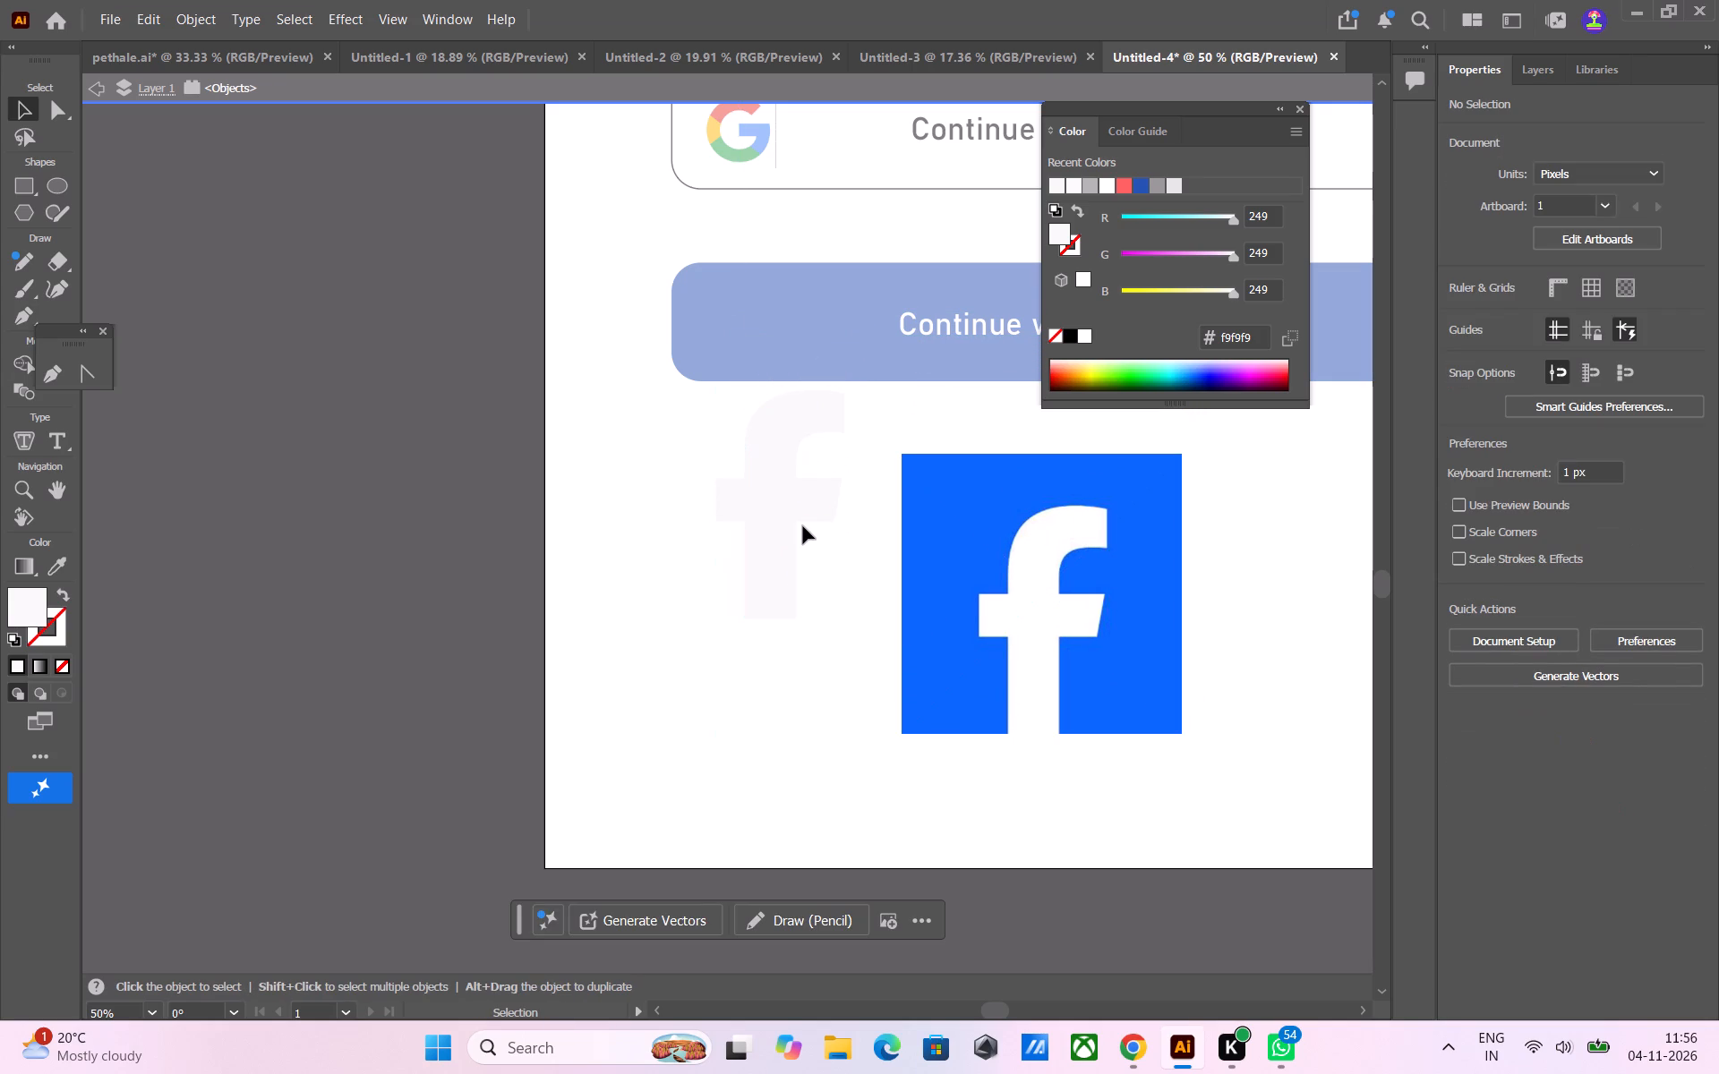
pyautogui.moveTo(791, 526); pyautogui.dragTo(619, 320)
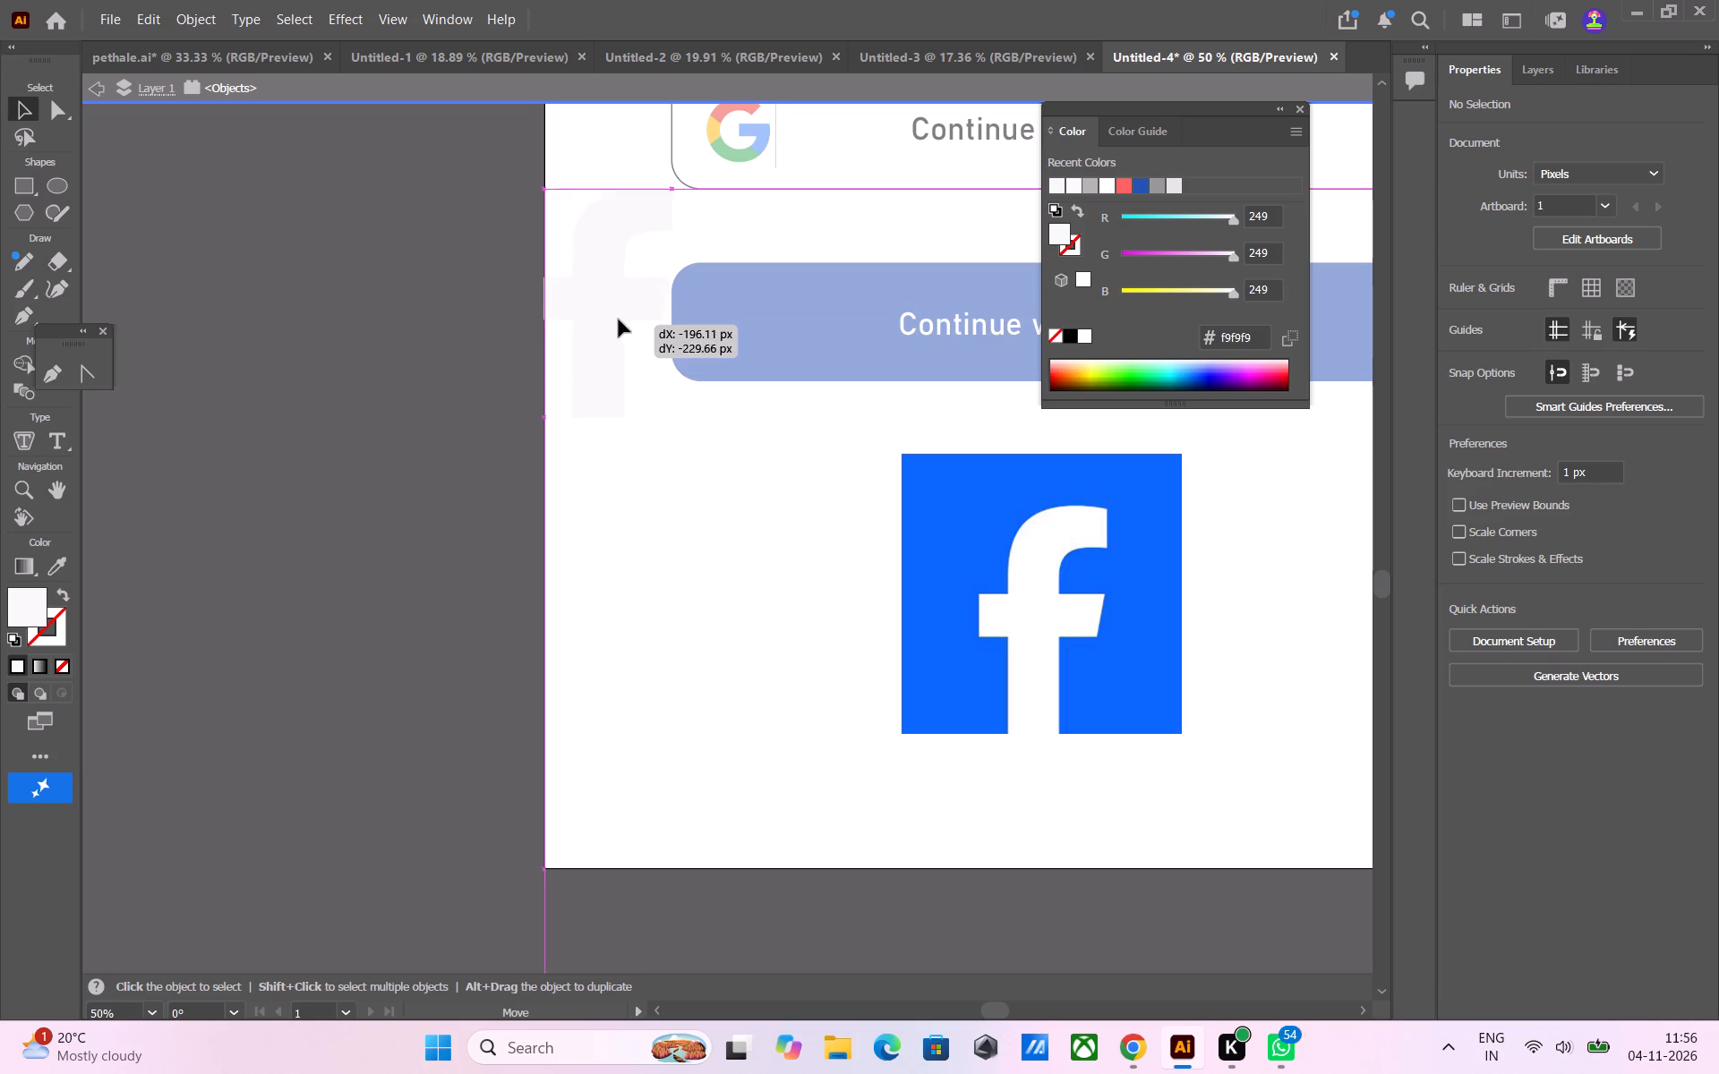
pyautogui.moveTo(619, 320); pyautogui.dragTo(620, 312)
# Delete the Facebook reference image.
pyautogui.click(1057, 535)
pyautogui.click(1057, 535)
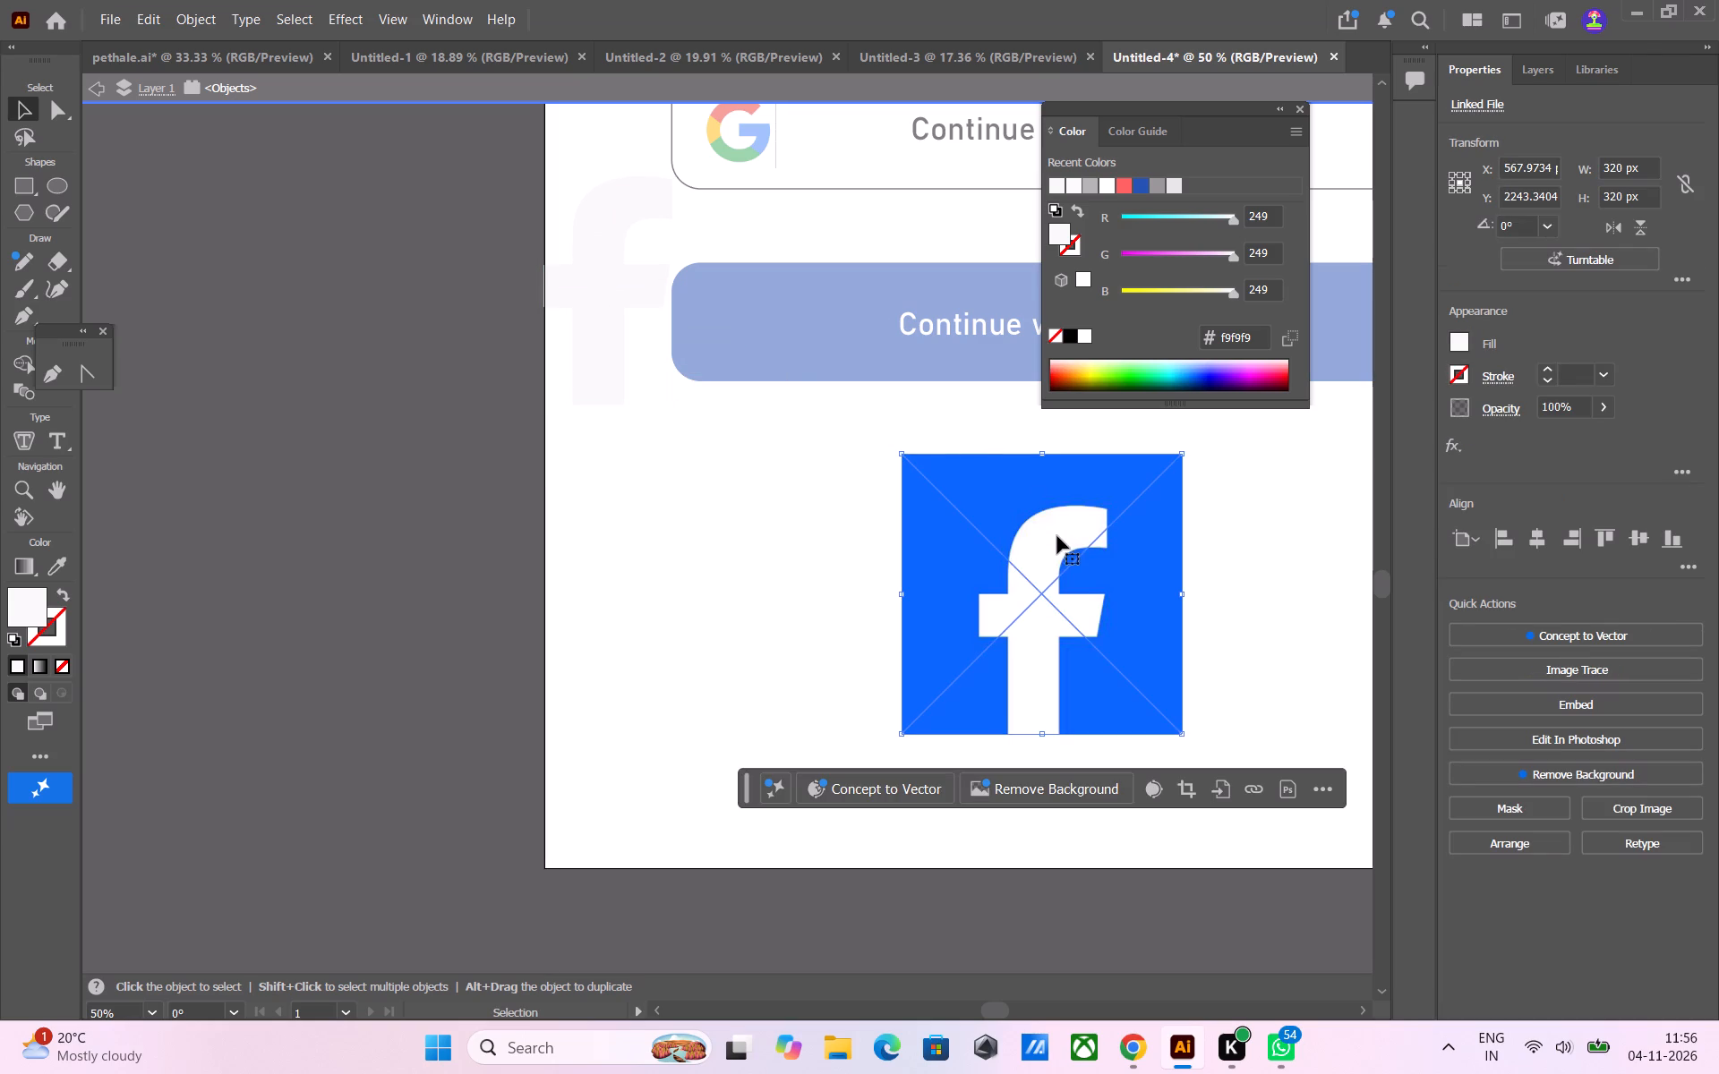
pyautogui.press('Delete')
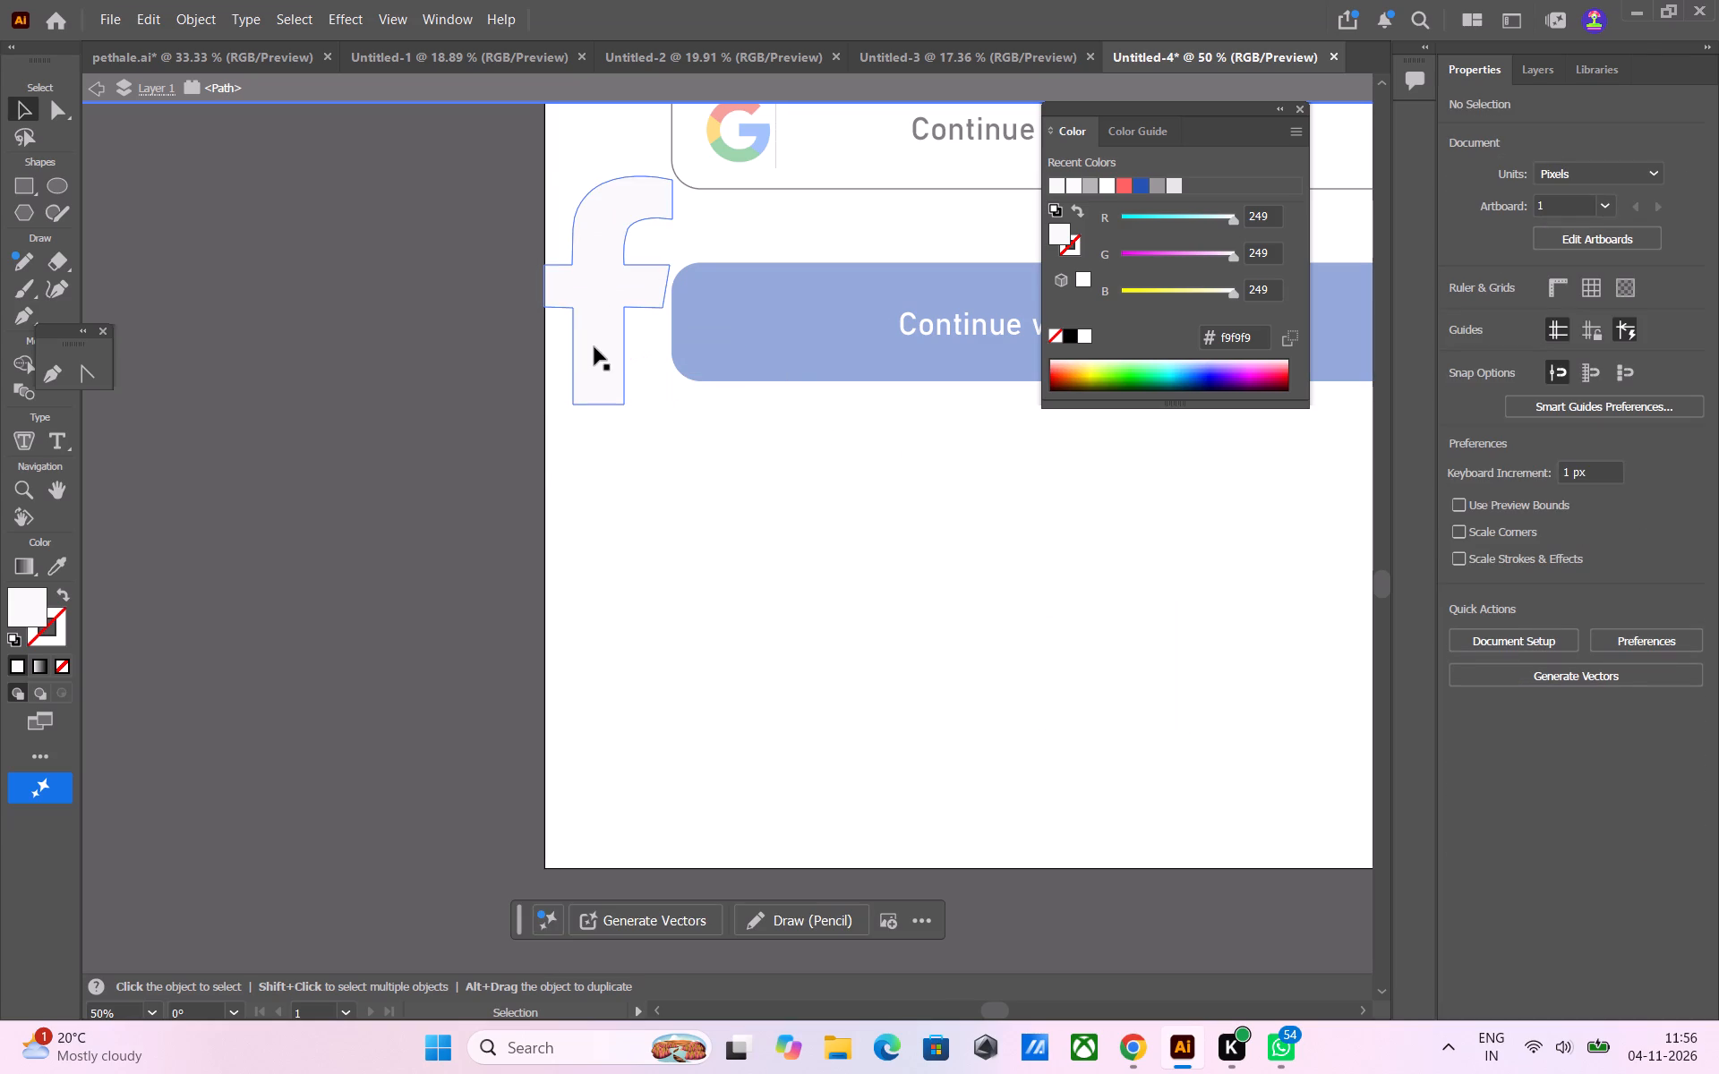
# Move the f over the left end of the Continue with Facebook button and deselect it.
pyautogui.click(594, 347)
pyautogui.moveTo(596, 332); pyautogui.dragTo(760, 430)
pyautogui.click(1029, 674)
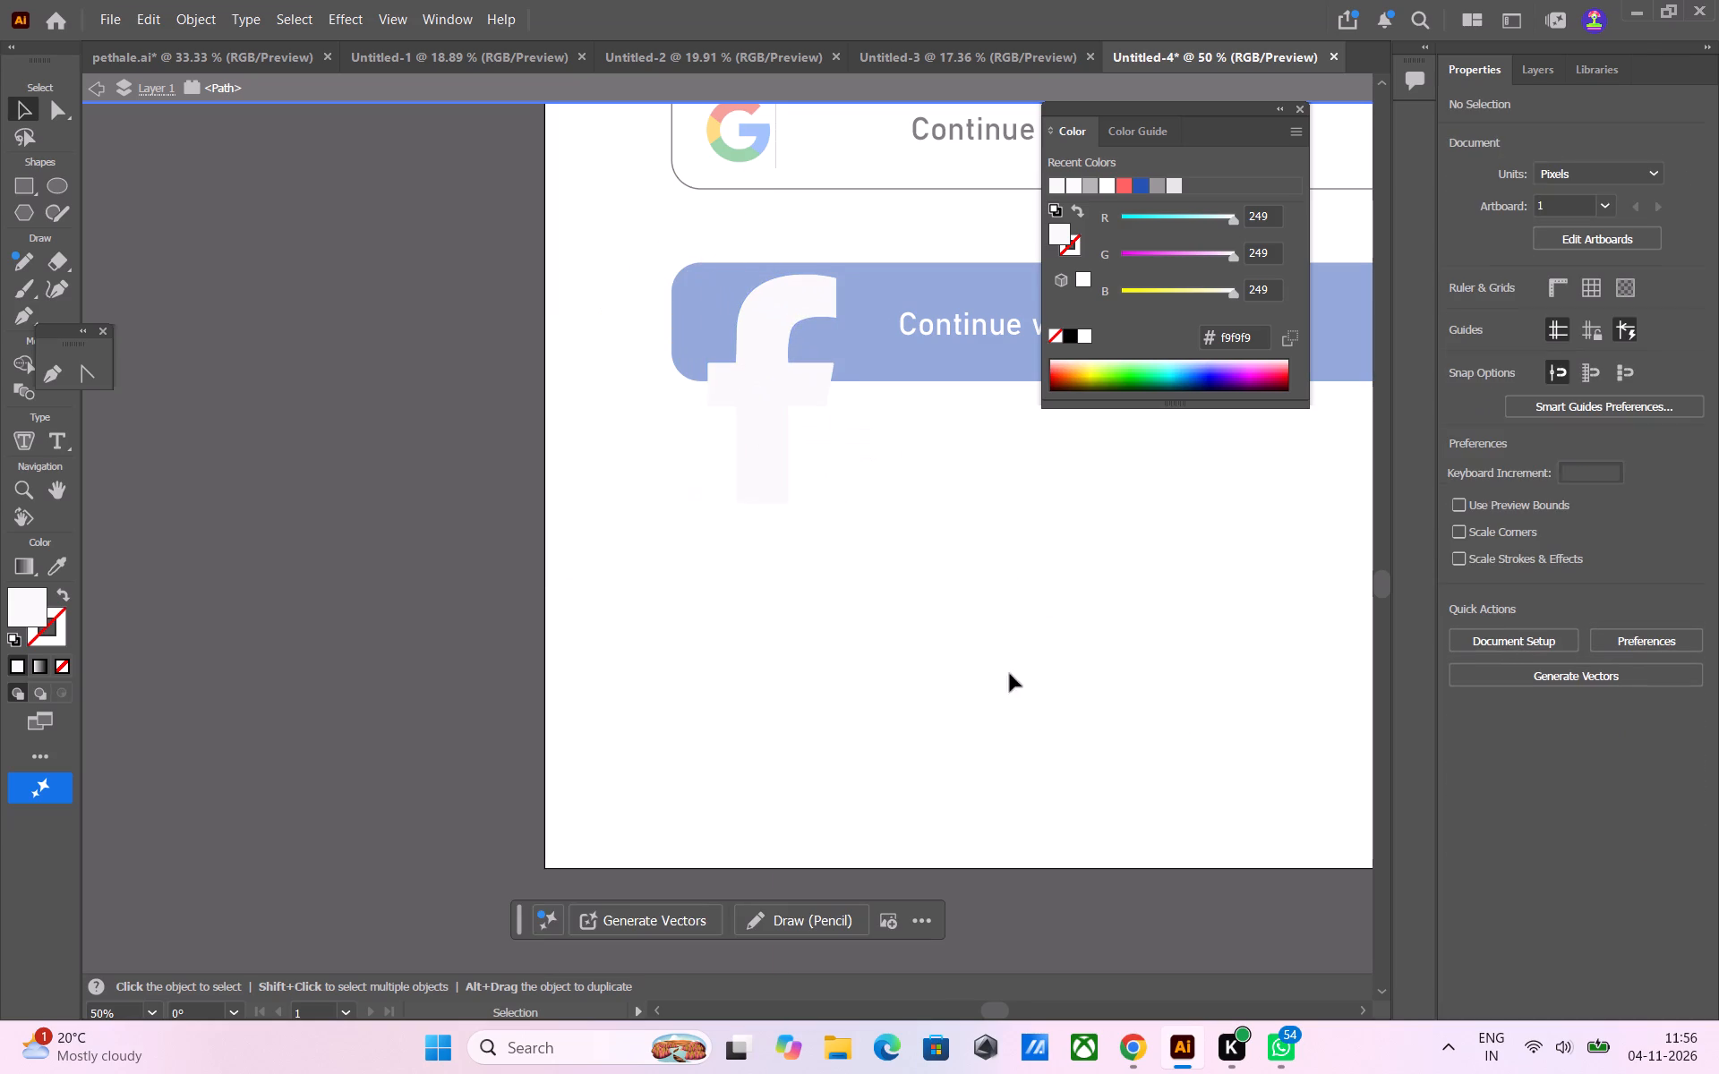
pyautogui.click(410, 649)
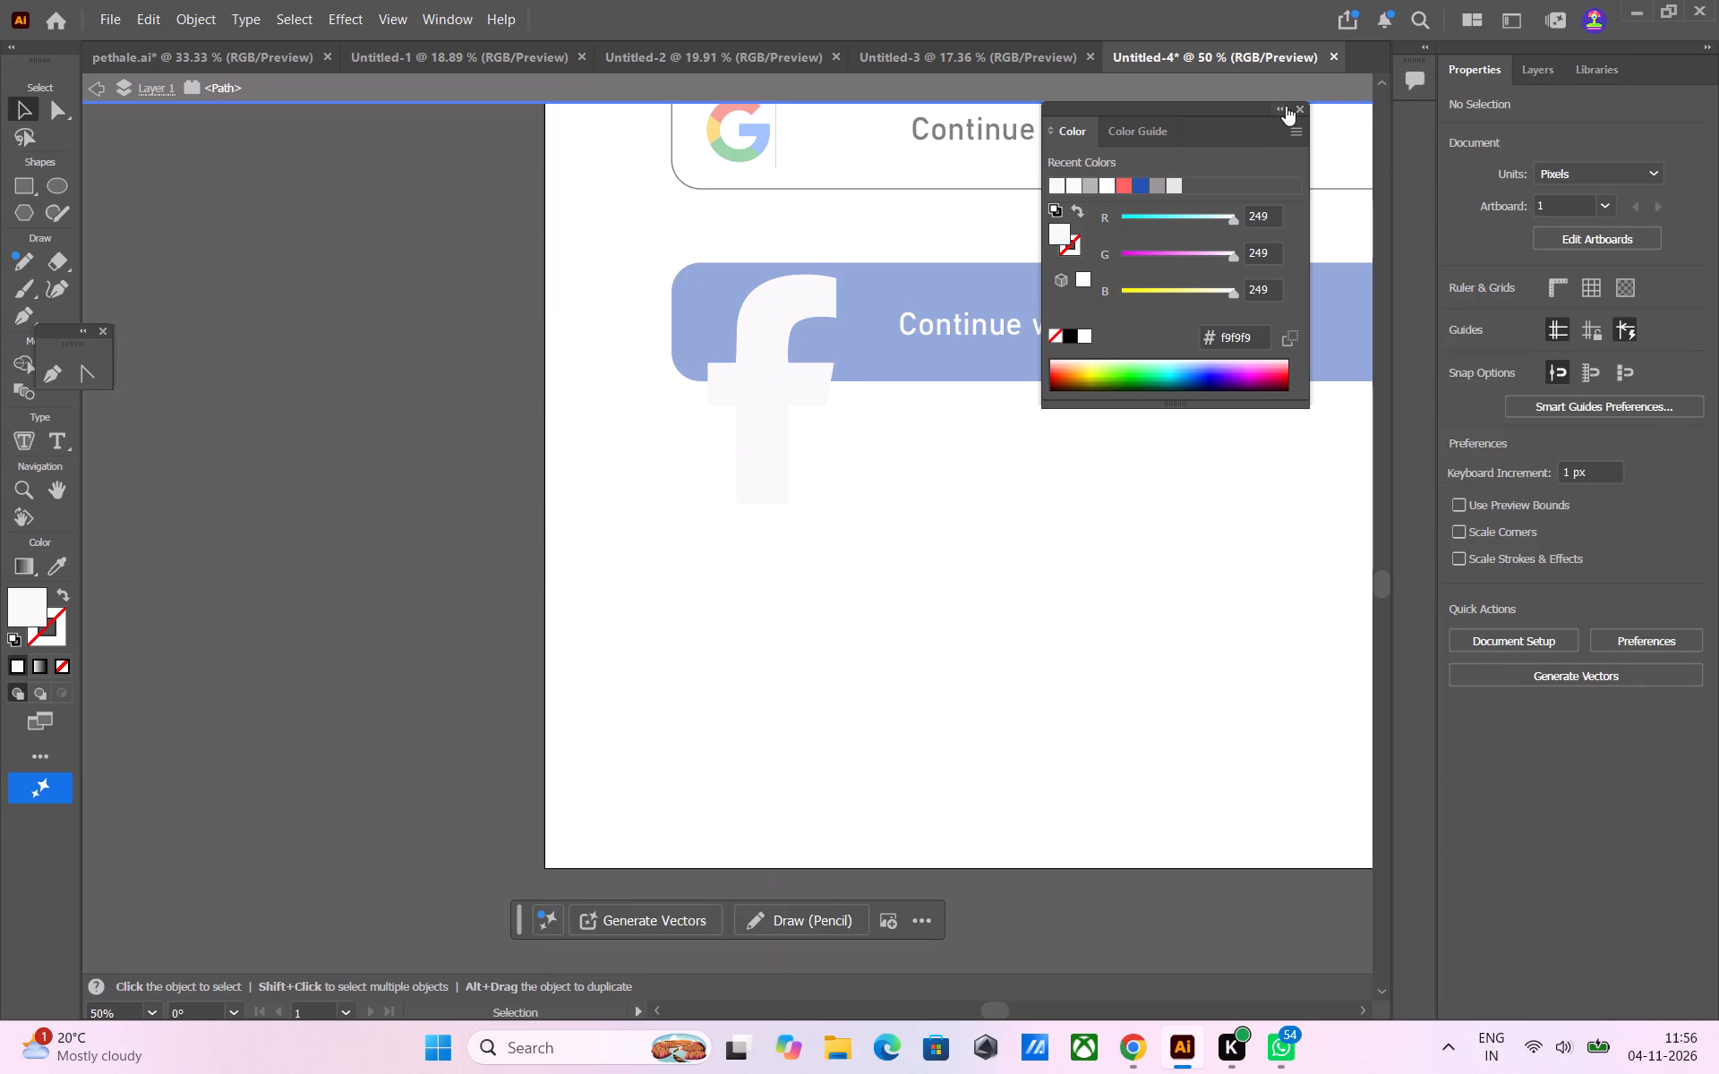
pyautogui.click(1297, 106)
# Exit isolation mode back to the full Sign Up artboard.
pyautogui.scroll(5, 680, 482)
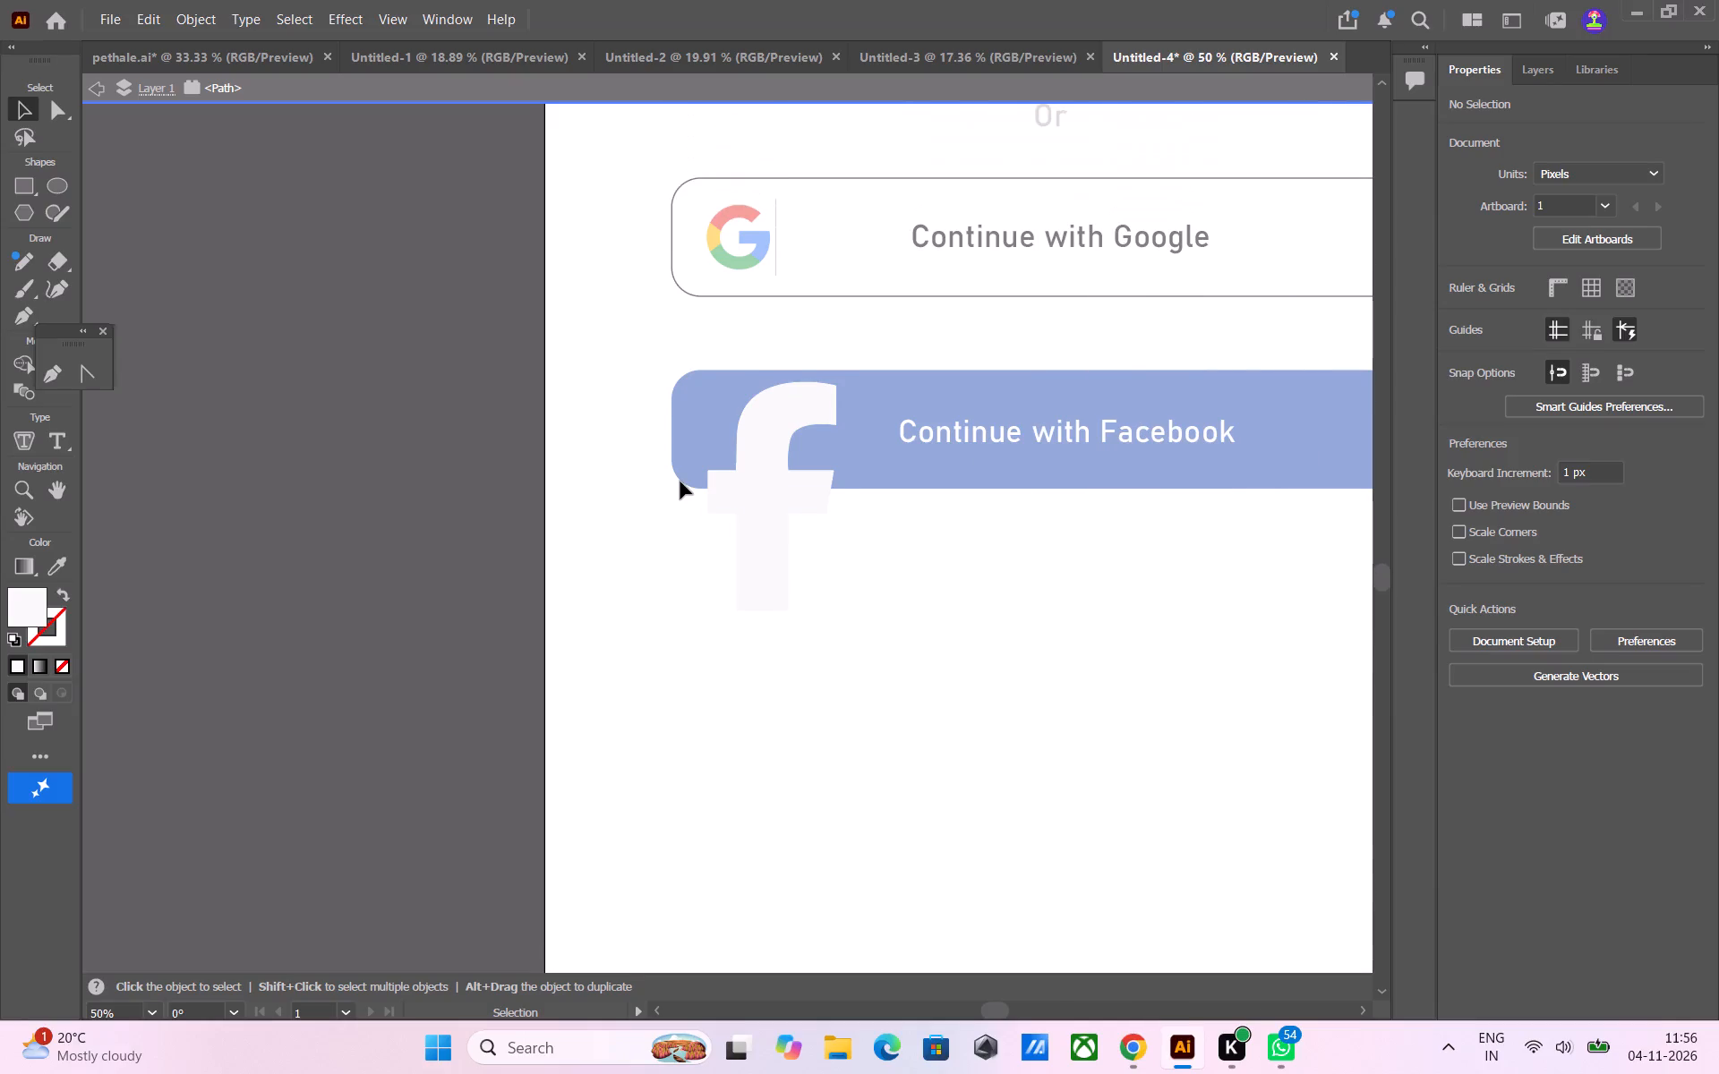
pyautogui.scroll(11, 686, 488)
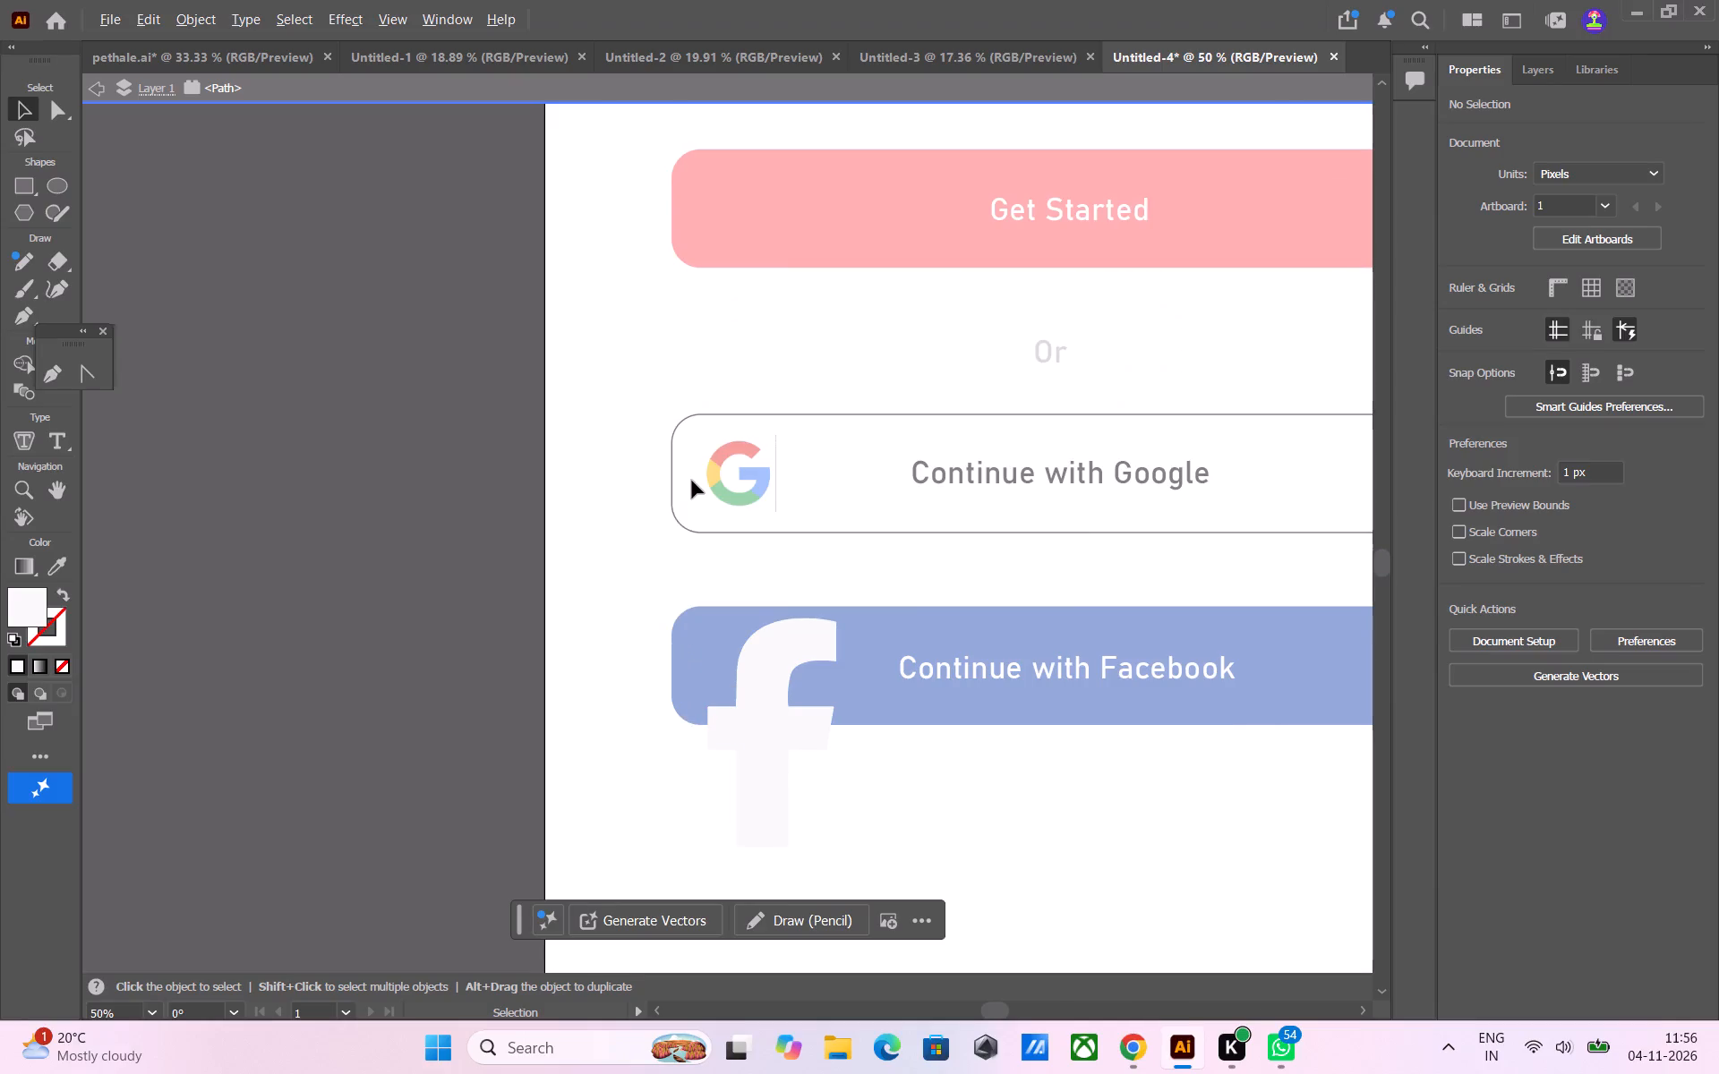
pyautogui.keyDown('alt'); pyautogui.scroll(-4, 692, 481); pyautogui.keyUp('alt')
pyautogui.click(540, 473)
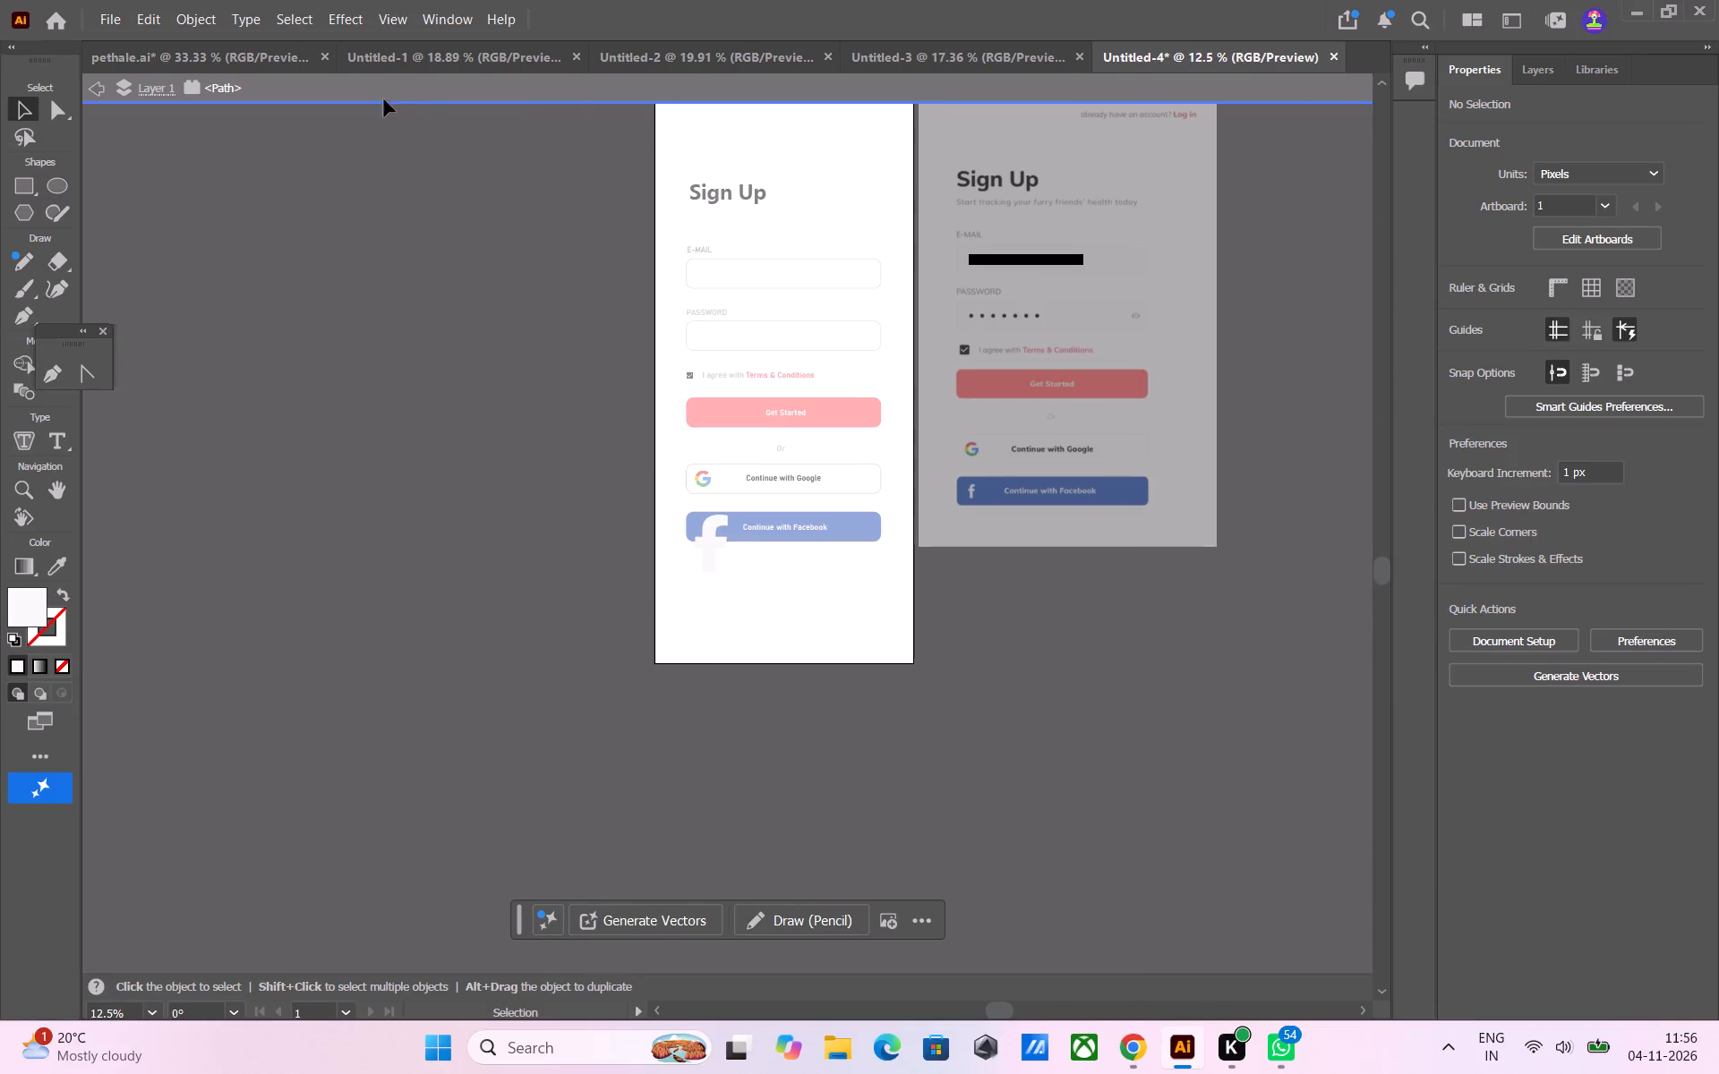
pyautogui.click(388, 105)
pyautogui.click(355, 94)
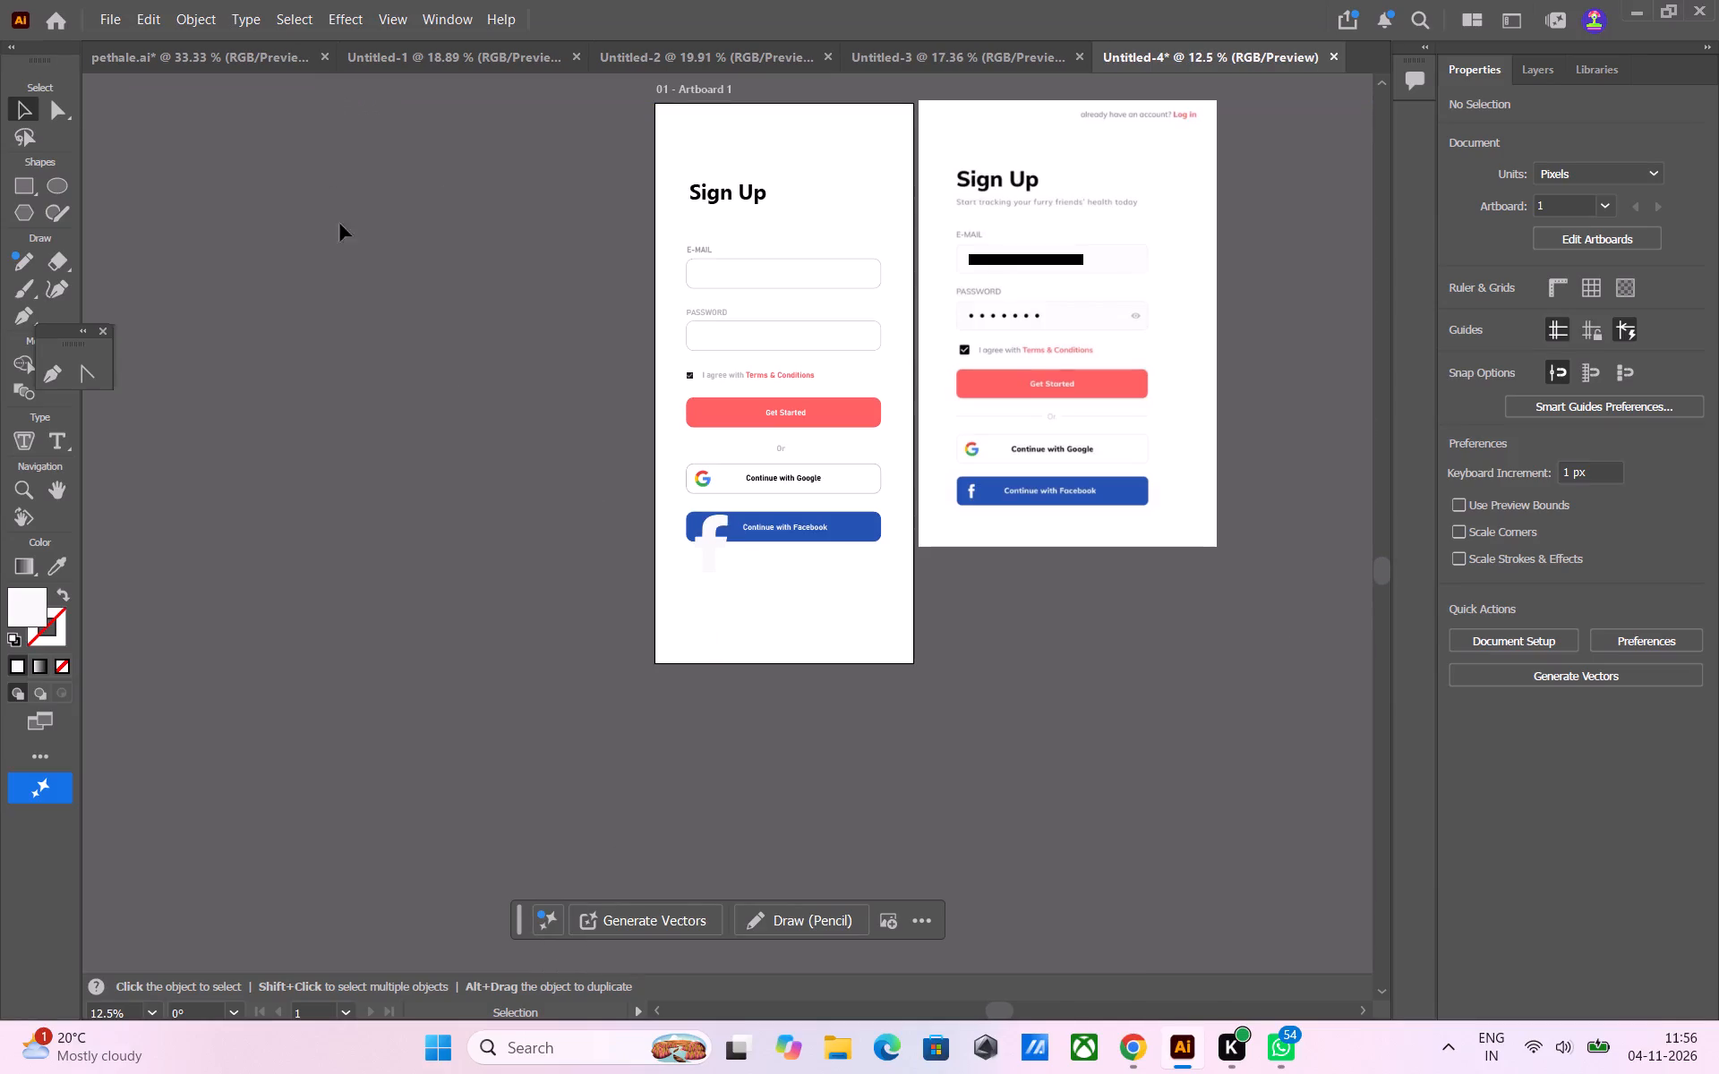
# Scale the f down proportionally to about 60 × 107 px so it fits inside the Facebook button.
pyautogui.keyDown('alt'); pyautogui.scroll(-4, 764, 583); pyautogui.keyUp('alt')
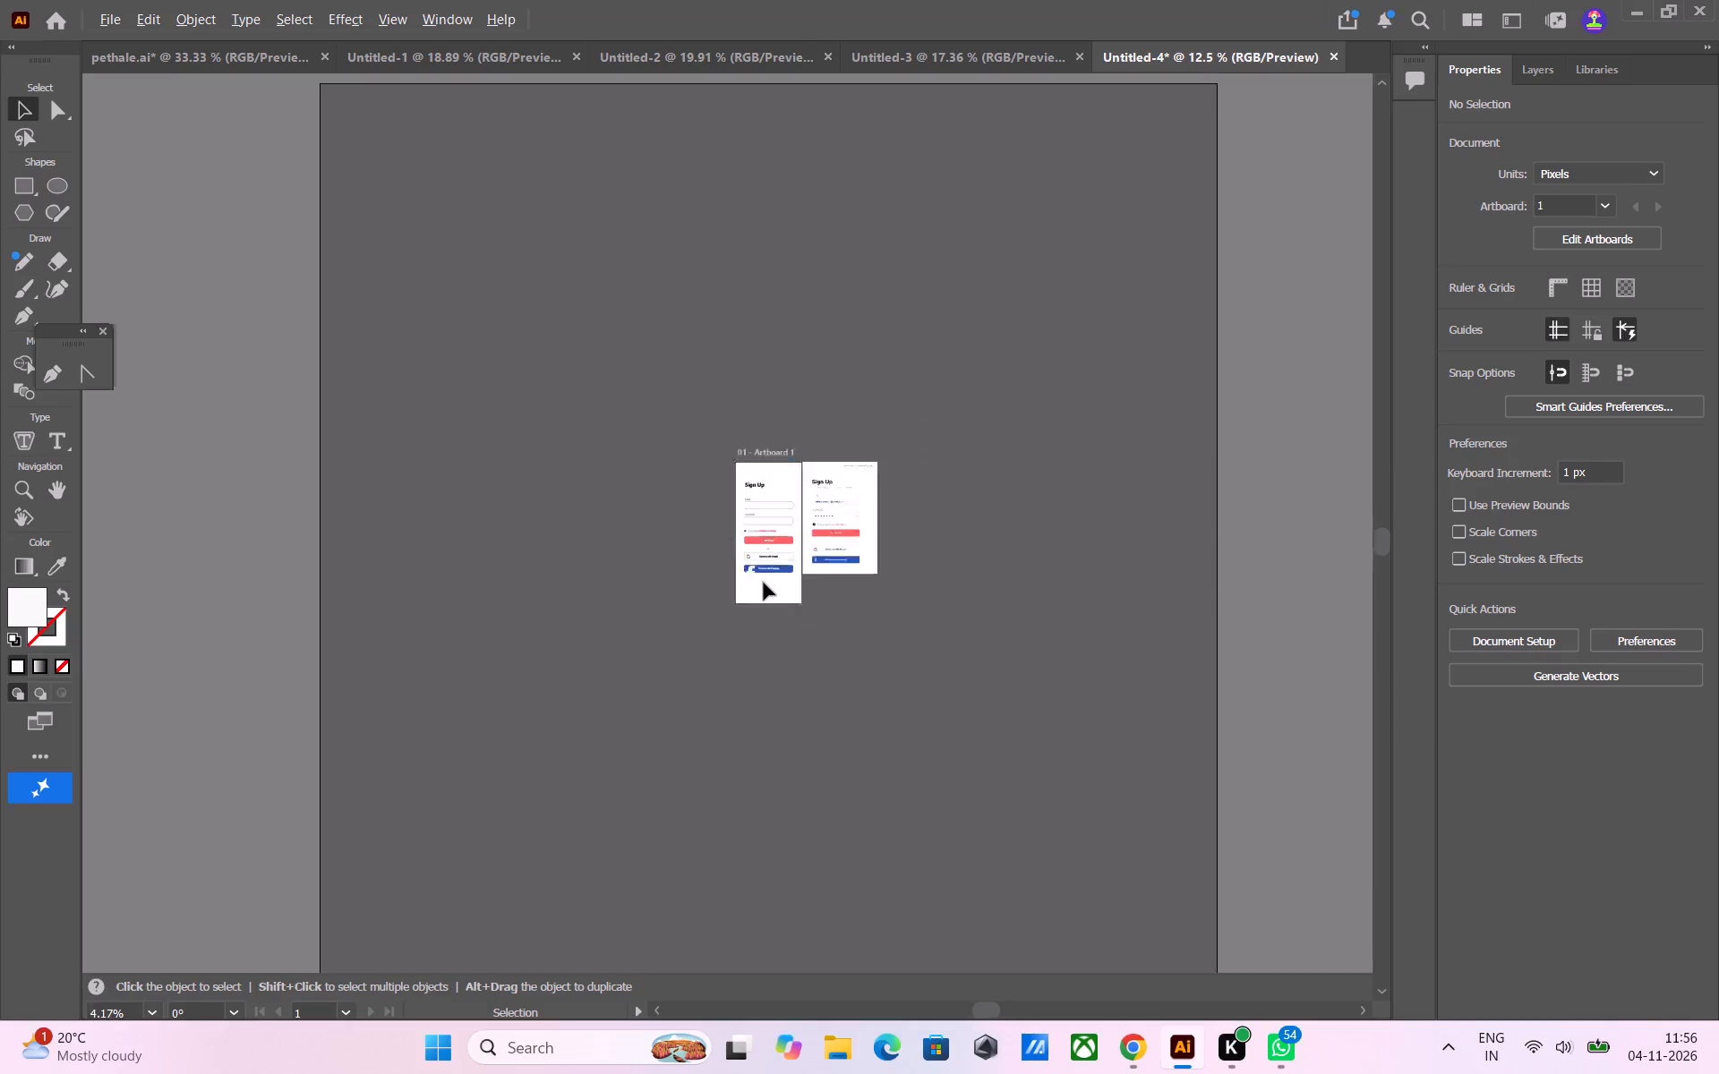
pyautogui.keyDown('alt'); pyautogui.scroll(10, 764, 583); pyautogui.keyUp('alt')
pyautogui.moveTo(533, 398); pyautogui.dragTo(569, 712, button='middle')
pyautogui.click(323, 719)
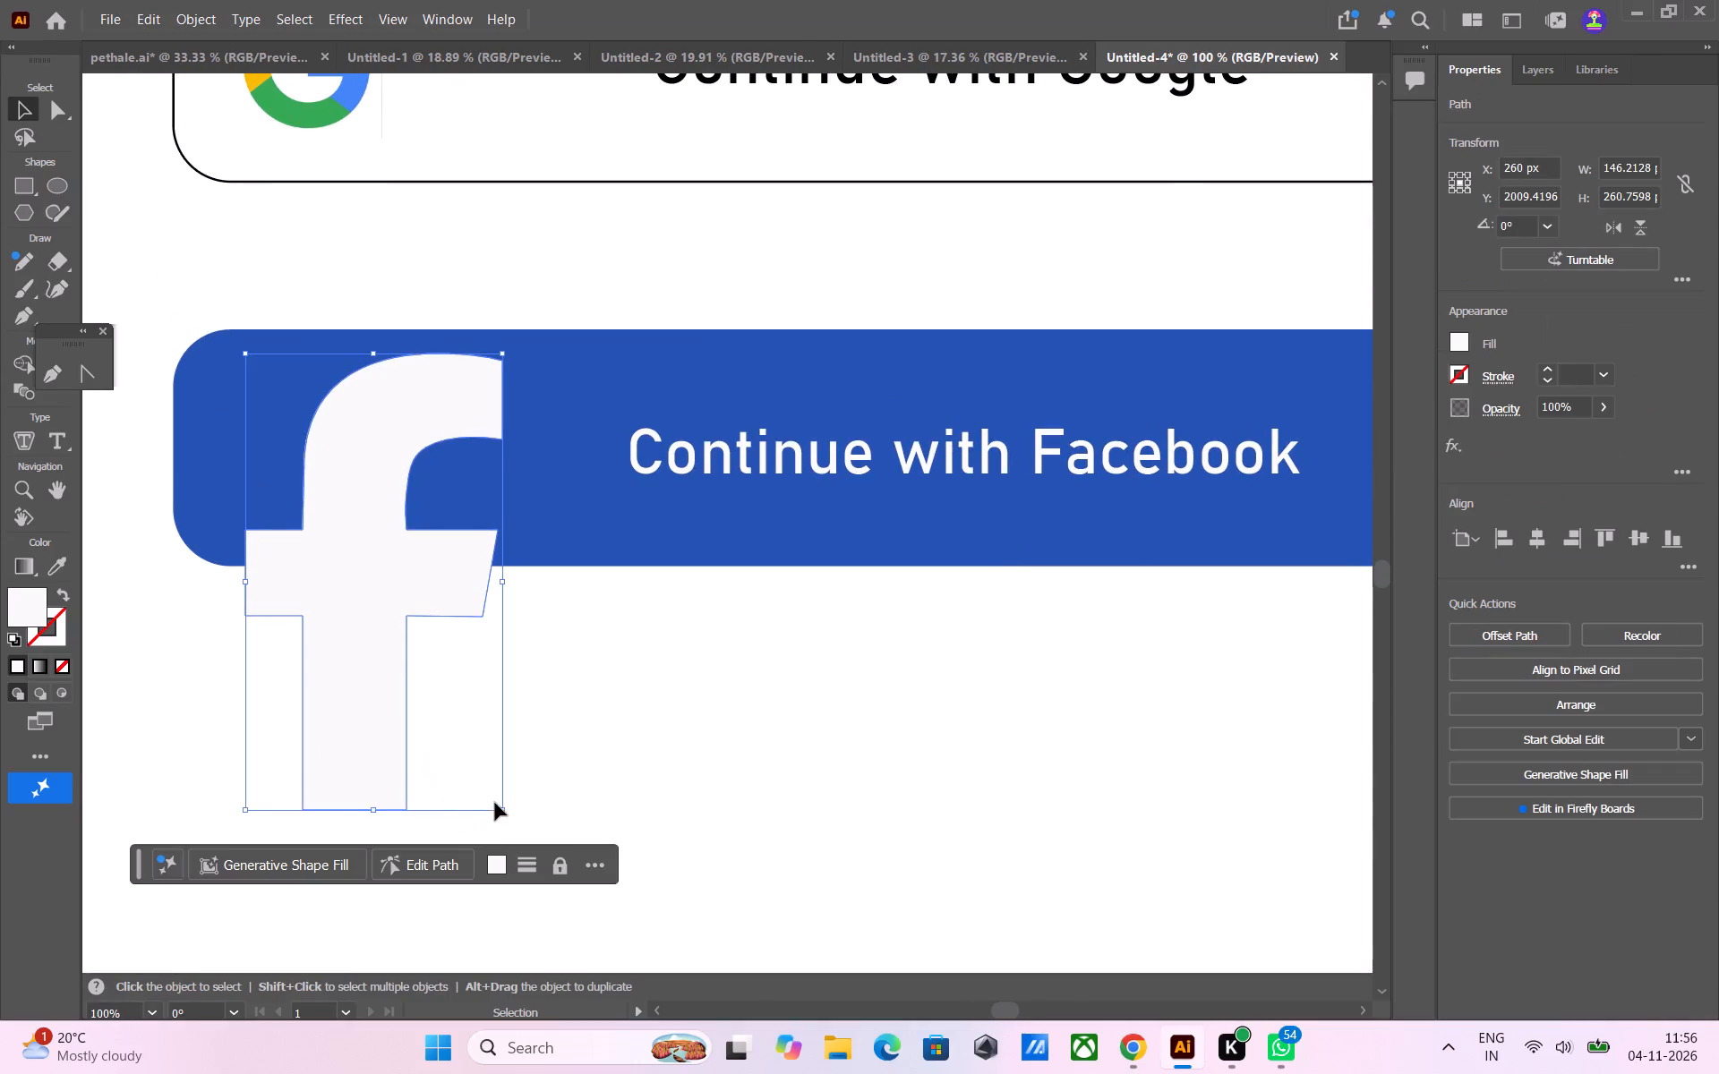
pyautogui.moveTo(500, 806); pyautogui.dragTo(368, 592)
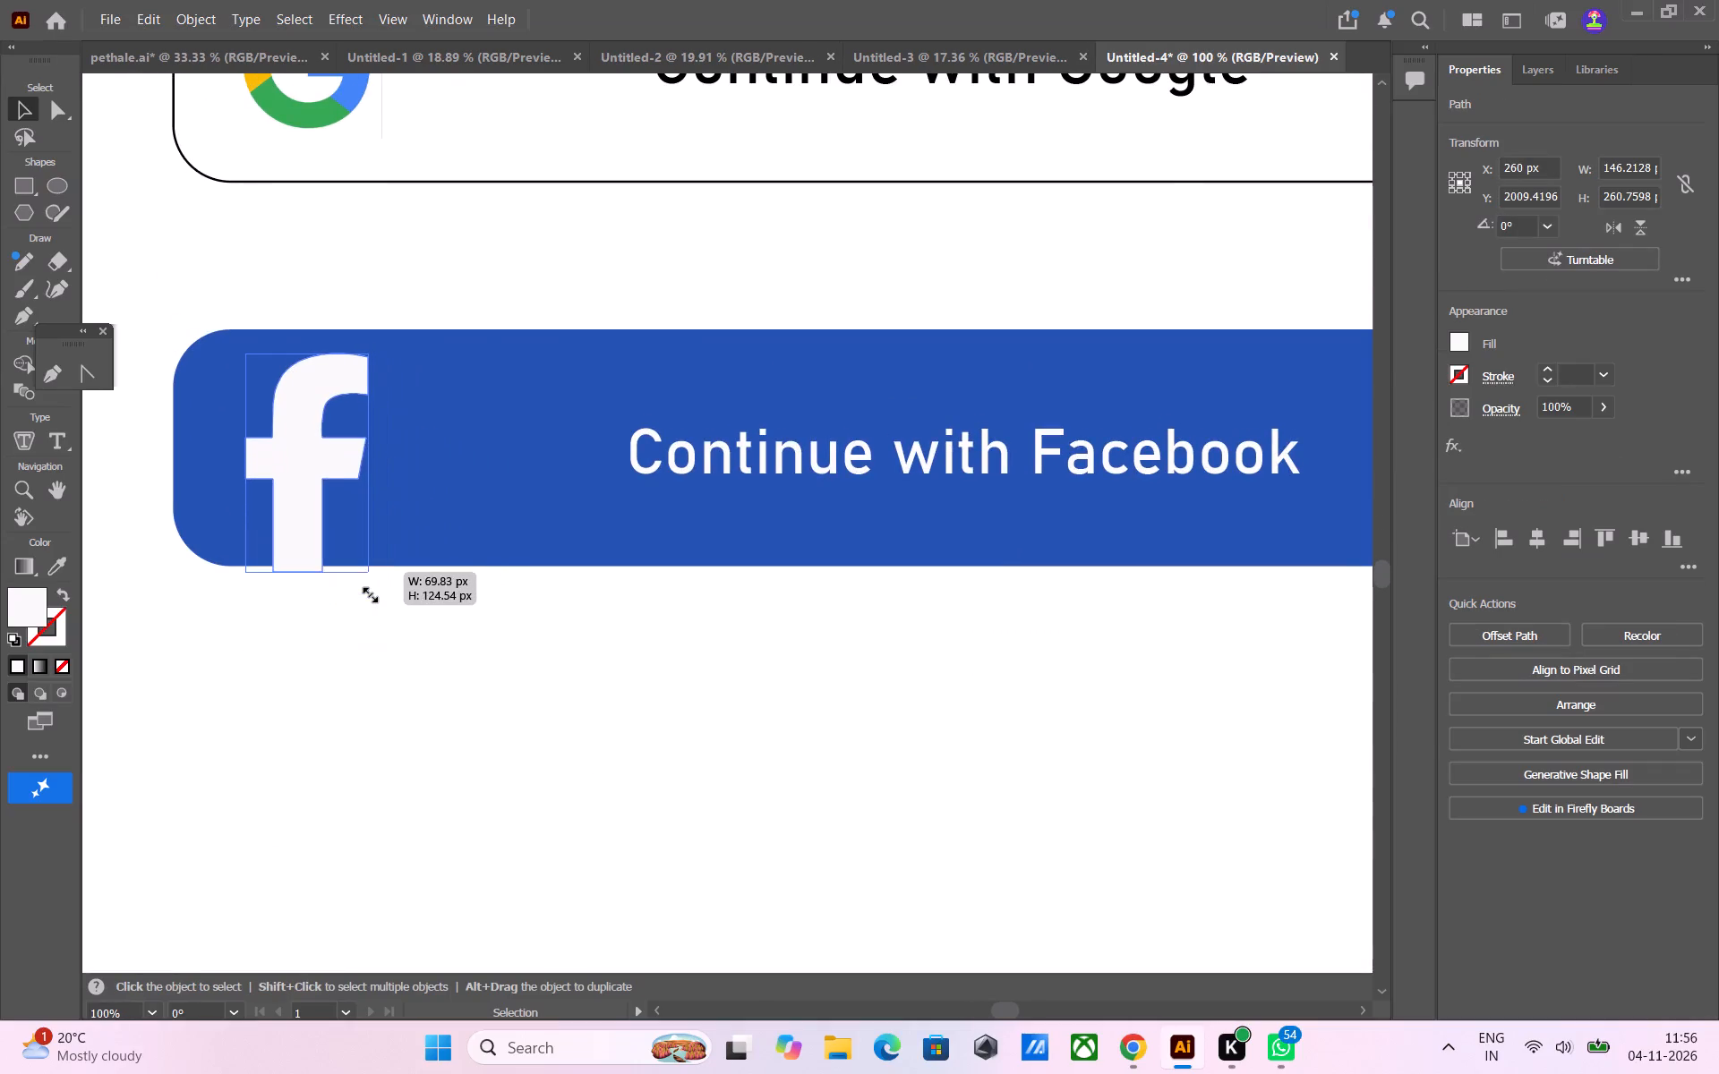
pyautogui.moveTo(368, 592); pyautogui.dragTo(351, 574)
# Activate the Curvature tool to refine the curves of the f's hook.
pyautogui.keyDown('alt'); pyautogui.scroll(-5, 305, 411); pyautogui.keyUp('alt')
pyautogui.keyDown('alt'); pyautogui.scroll(13, 305, 411); pyautogui.keyUp('alt')
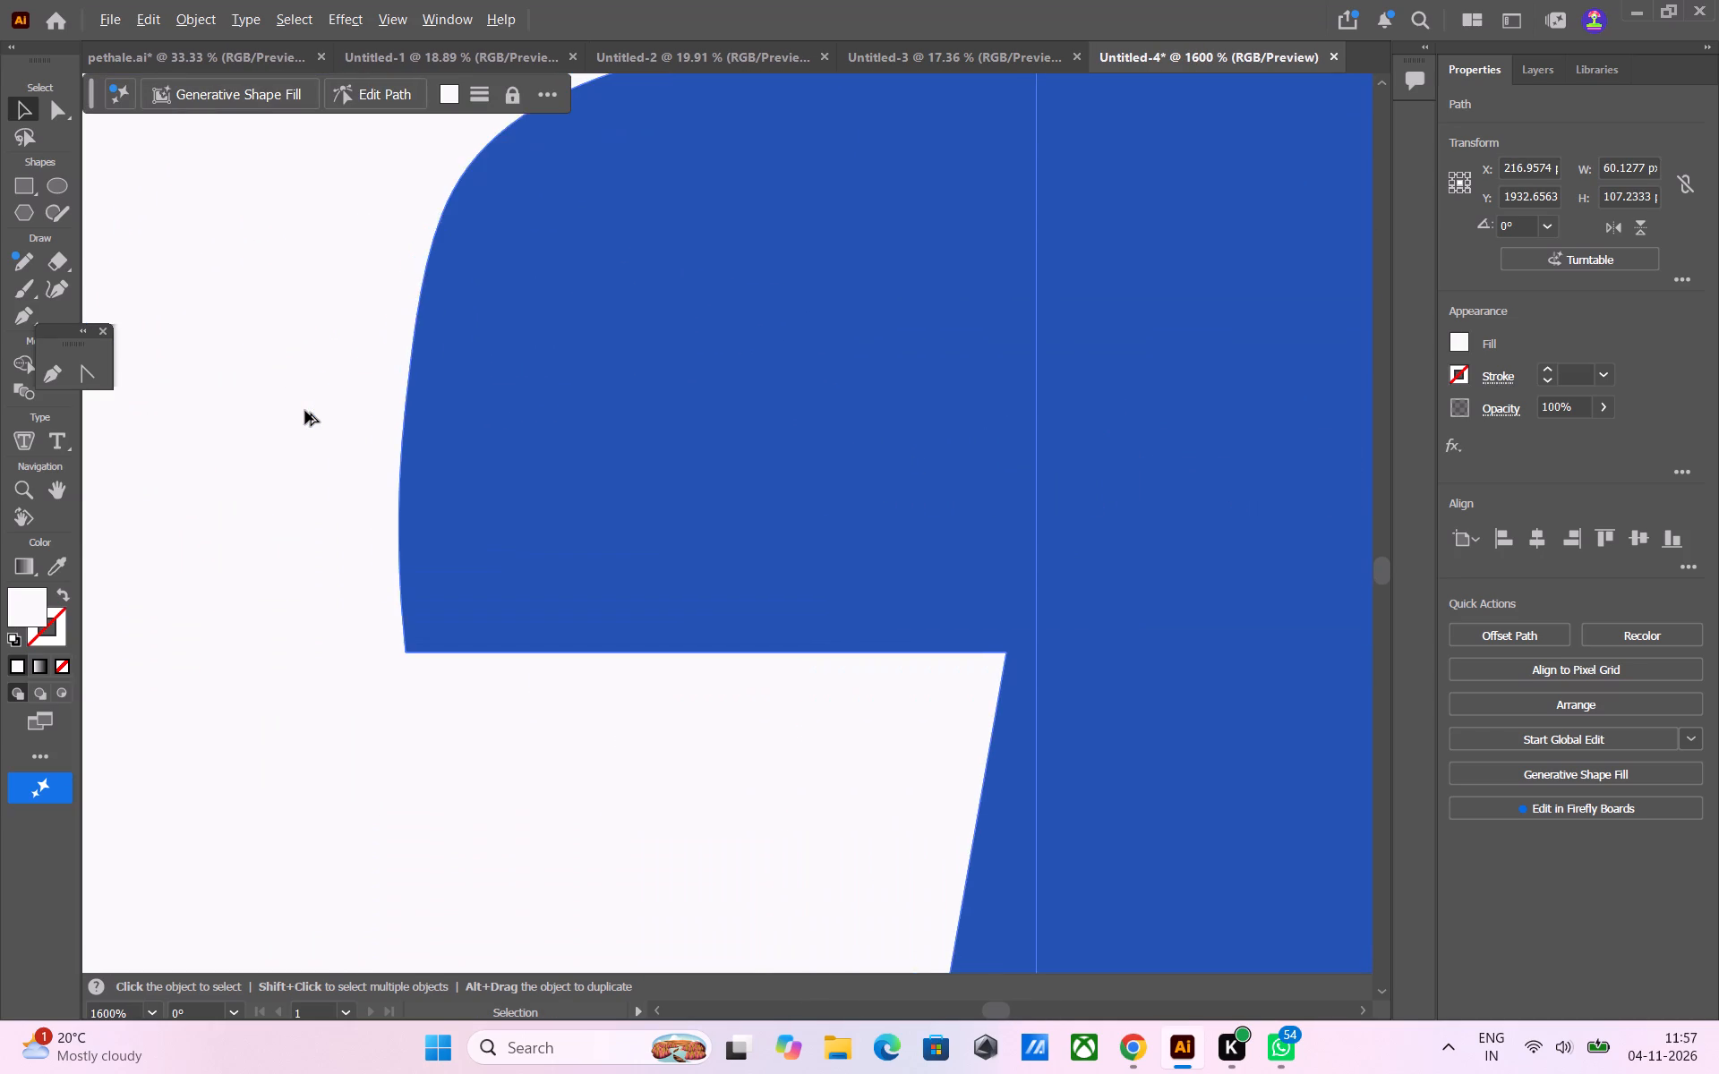
pyautogui.keyDown('alt'); pyautogui.scroll(-1, 305, 411); pyautogui.keyUp('alt')
pyautogui.click(64, 290)
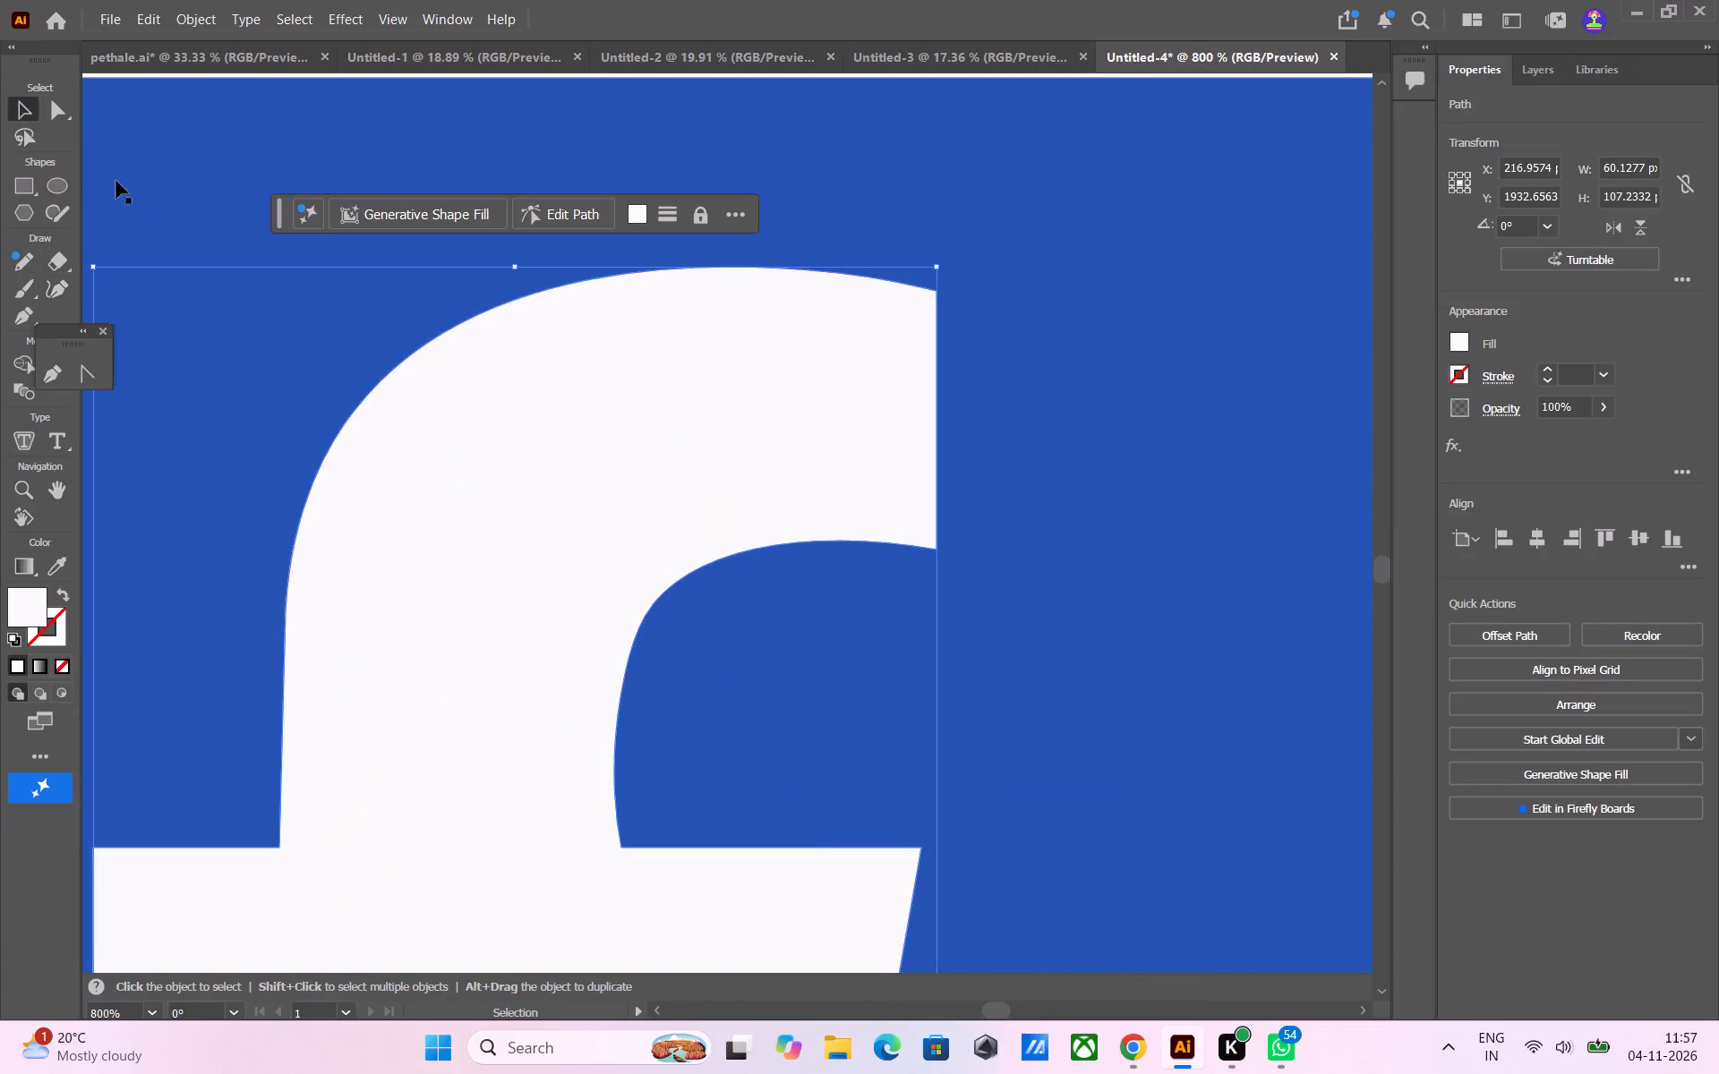
# Move the anchor on the hook's outer curve slightly down and inward using the Curvature tool to reshape the f's shoulder.
pyautogui.click(48, 286)
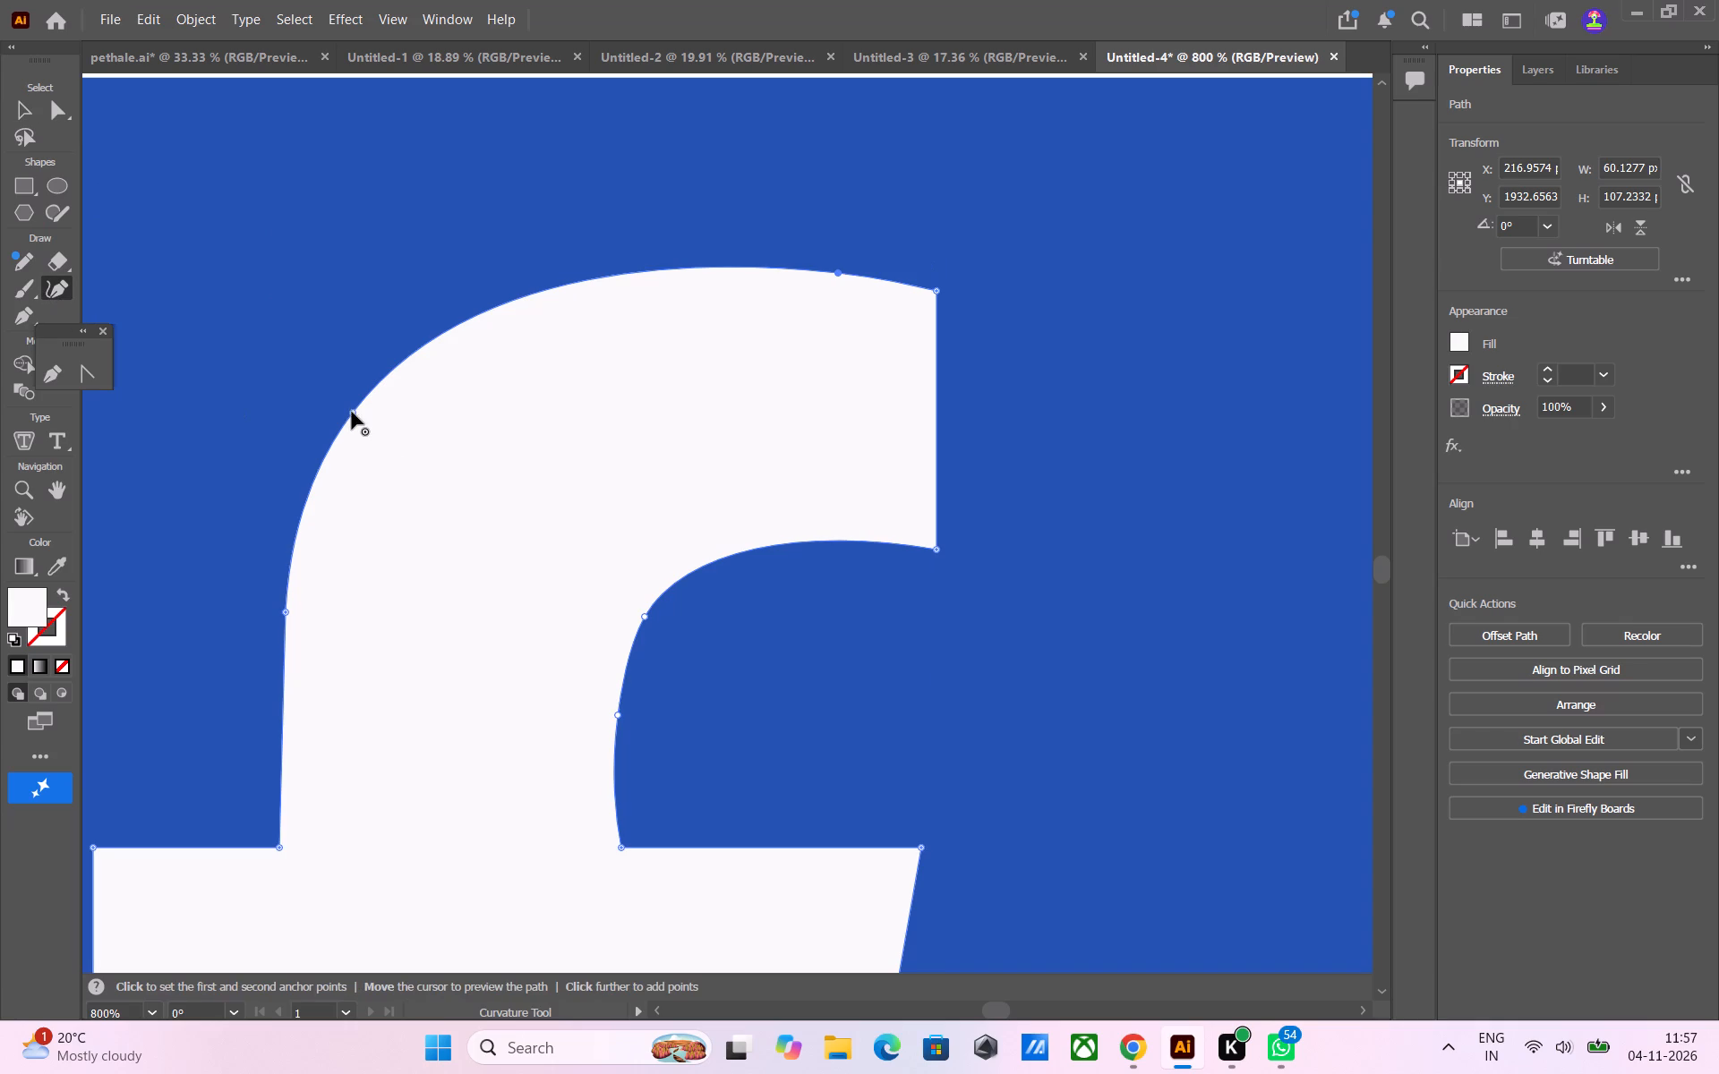
pyautogui.moveTo(352, 412); pyautogui.dragTo(357, 432)
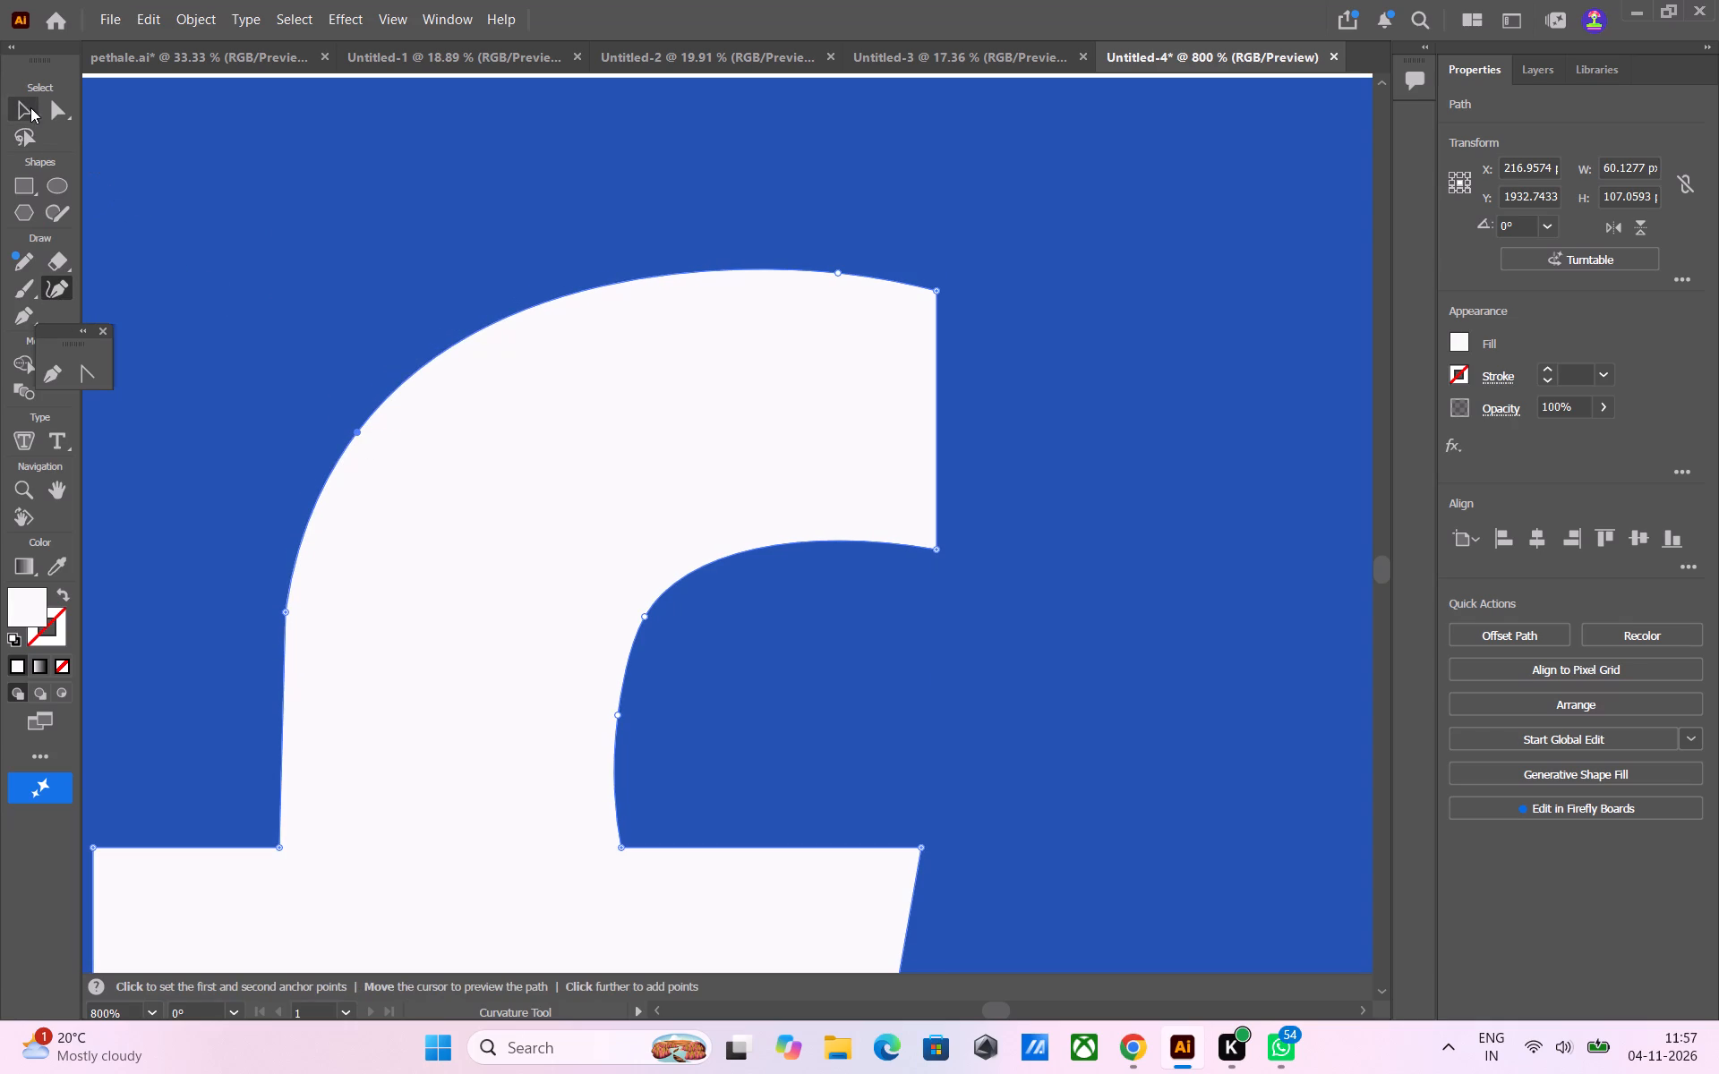
pyautogui.click(29, 108)
pyautogui.click(1219, 436)
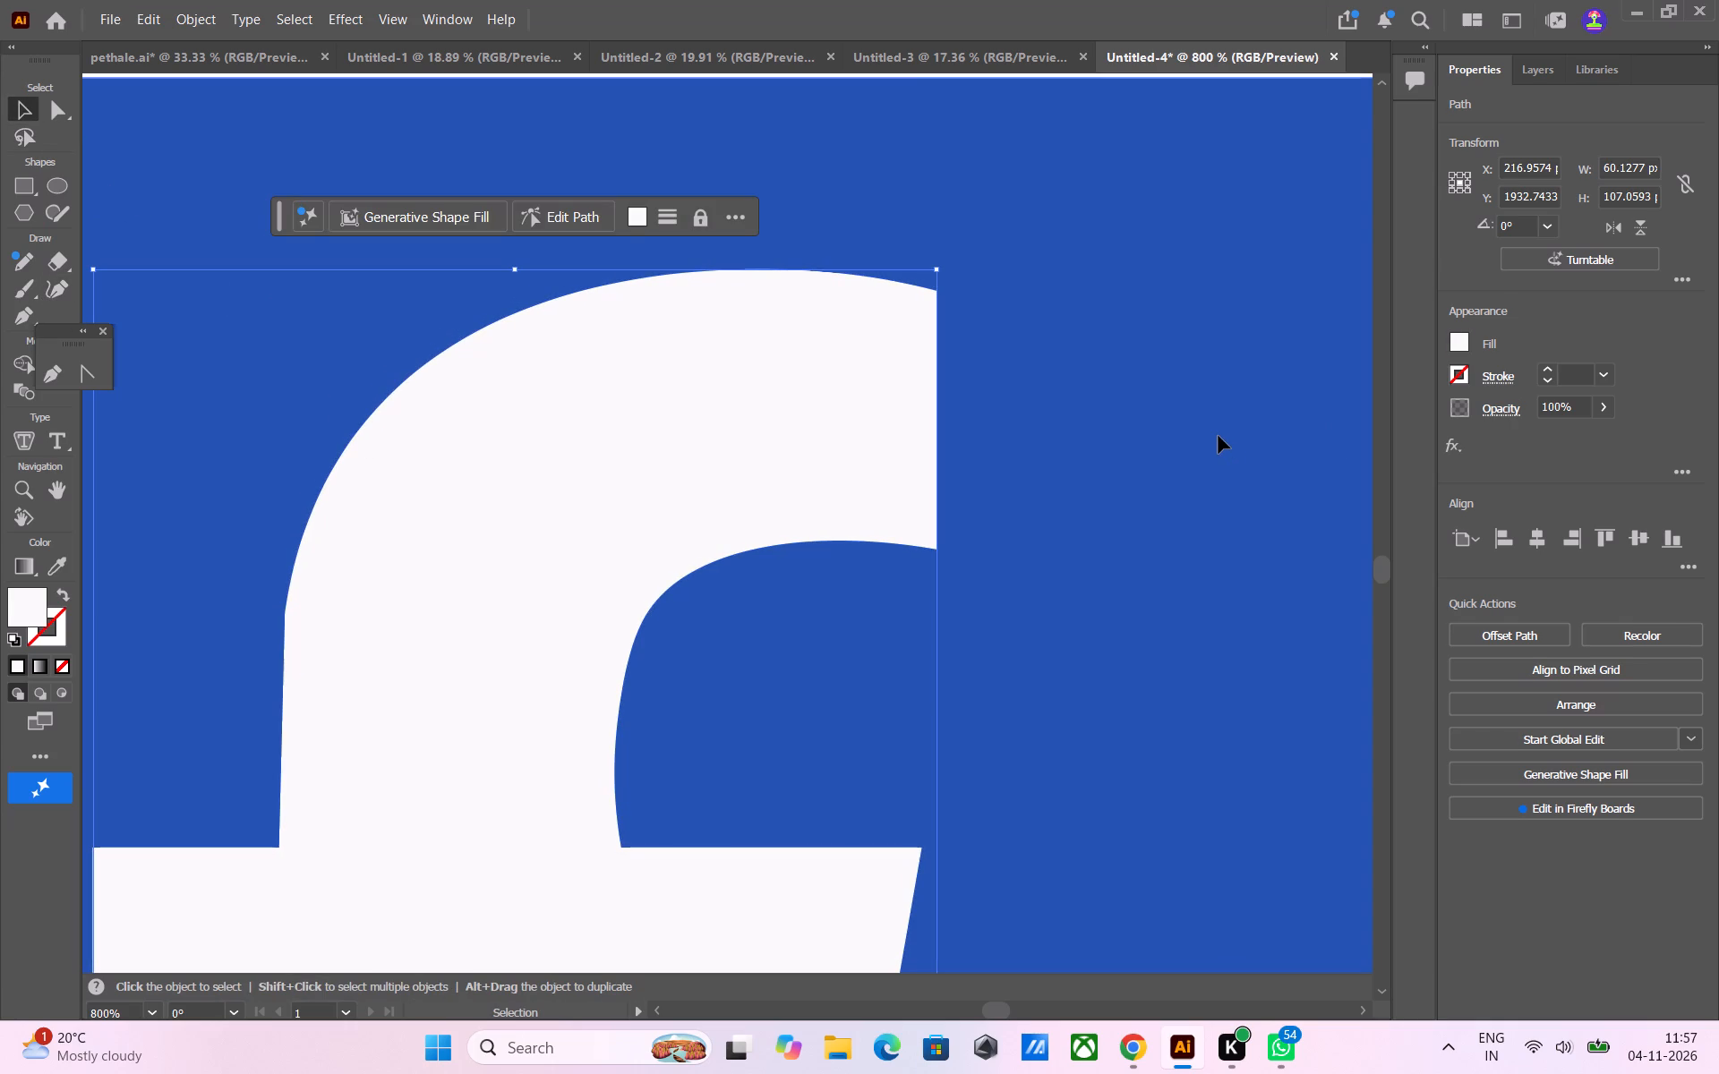
# Examine the refined f at overview scale within the Facebook button, alongside the Google button above it.
pyautogui.keyDown('alt'); pyautogui.scroll(5, 1183, 485); pyautogui.keyUp('alt')
pyautogui.keyDown('alt'); pyautogui.scroll(-7, 1183, 485); pyautogui.keyUp('alt')
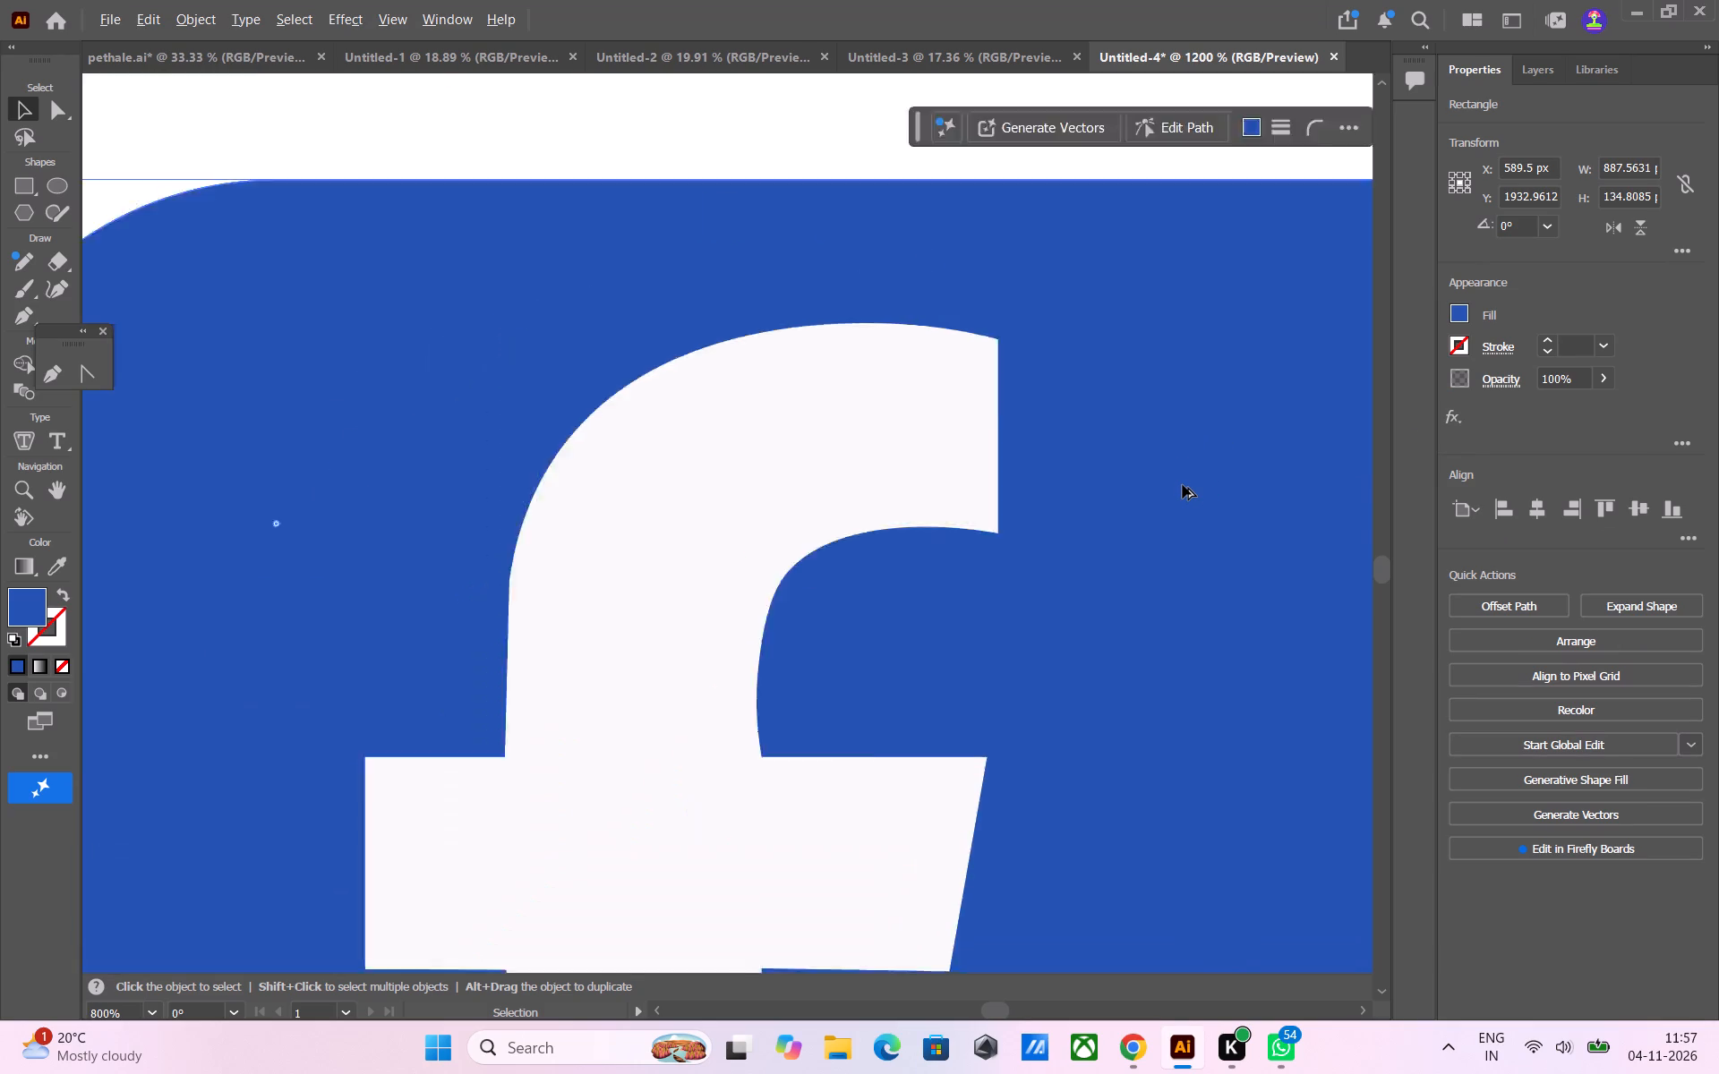
pyautogui.keyDown('alt'); pyautogui.scroll(-5, 1183, 485); pyautogui.keyUp('alt')
pyautogui.scroll(-1, 1245, 601)
pyautogui.moveTo(1245, 601); pyautogui.dragTo(1146, 599, button='middle')
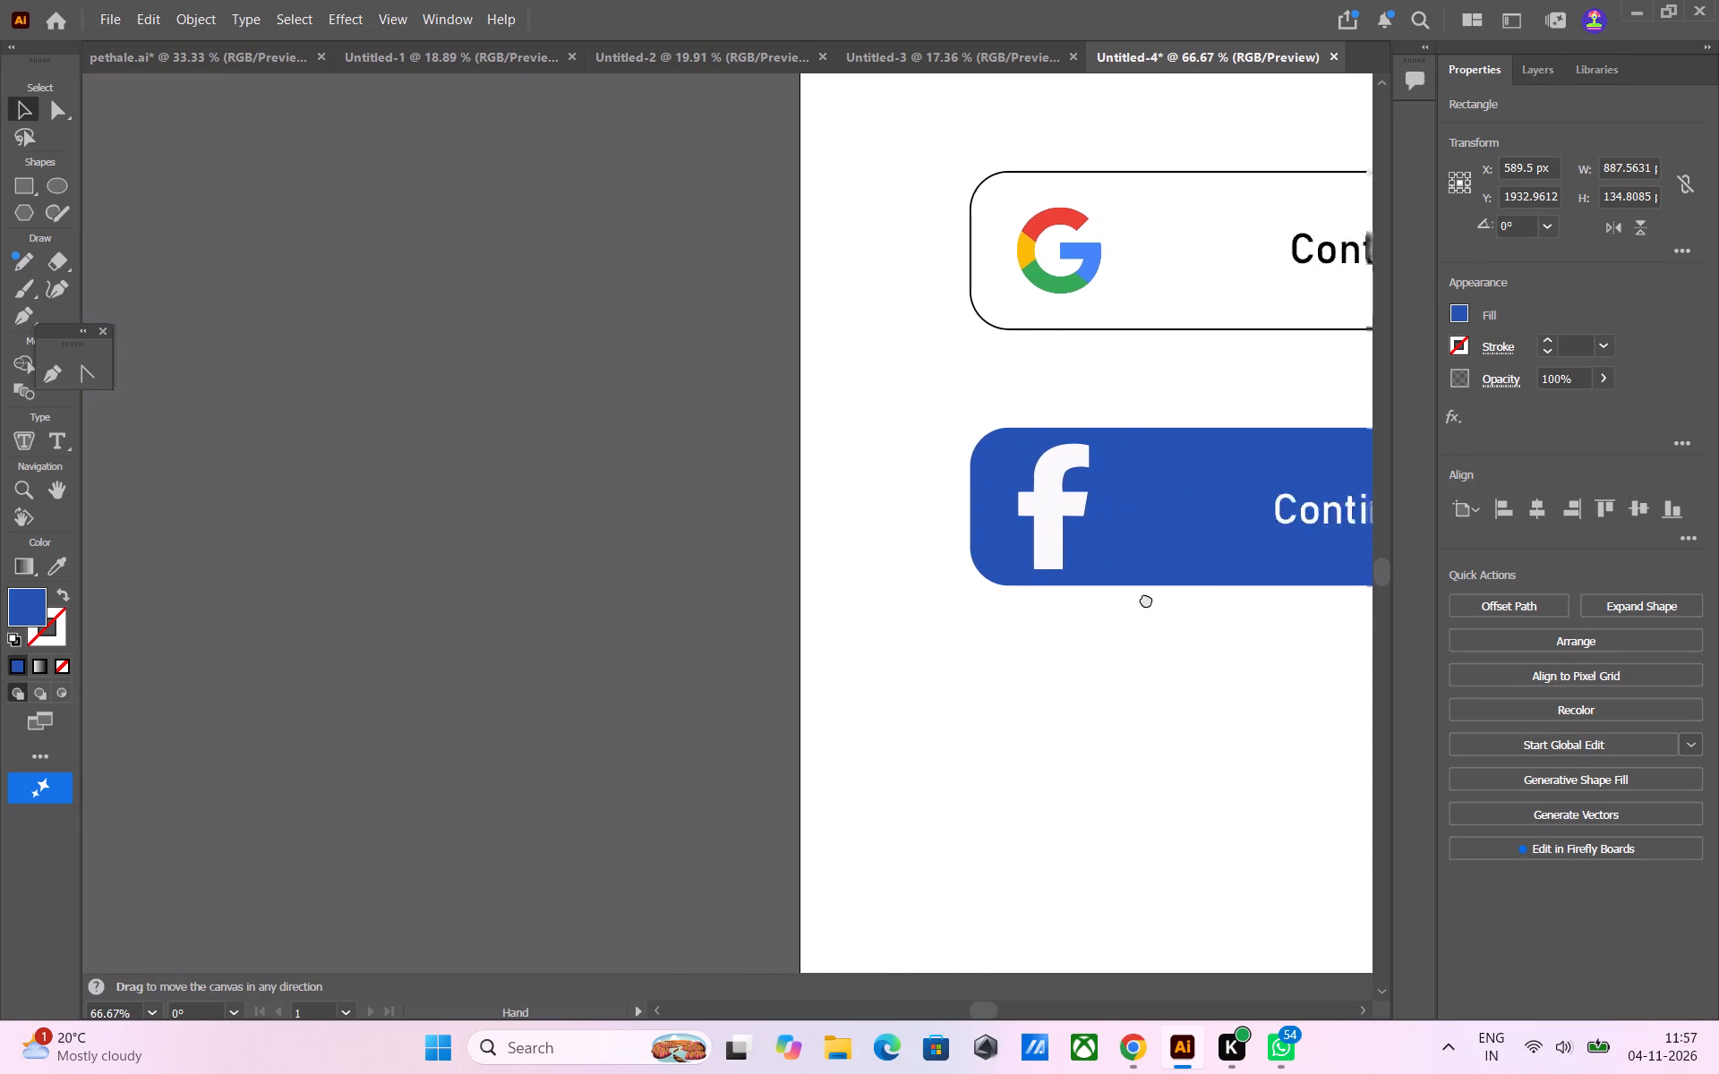
pyautogui.moveTo(1146, 599); pyautogui.dragTo(667, 626, button='middle')
pyautogui.moveTo(1189, 570); pyautogui.dragTo(596, 545, button='middle')
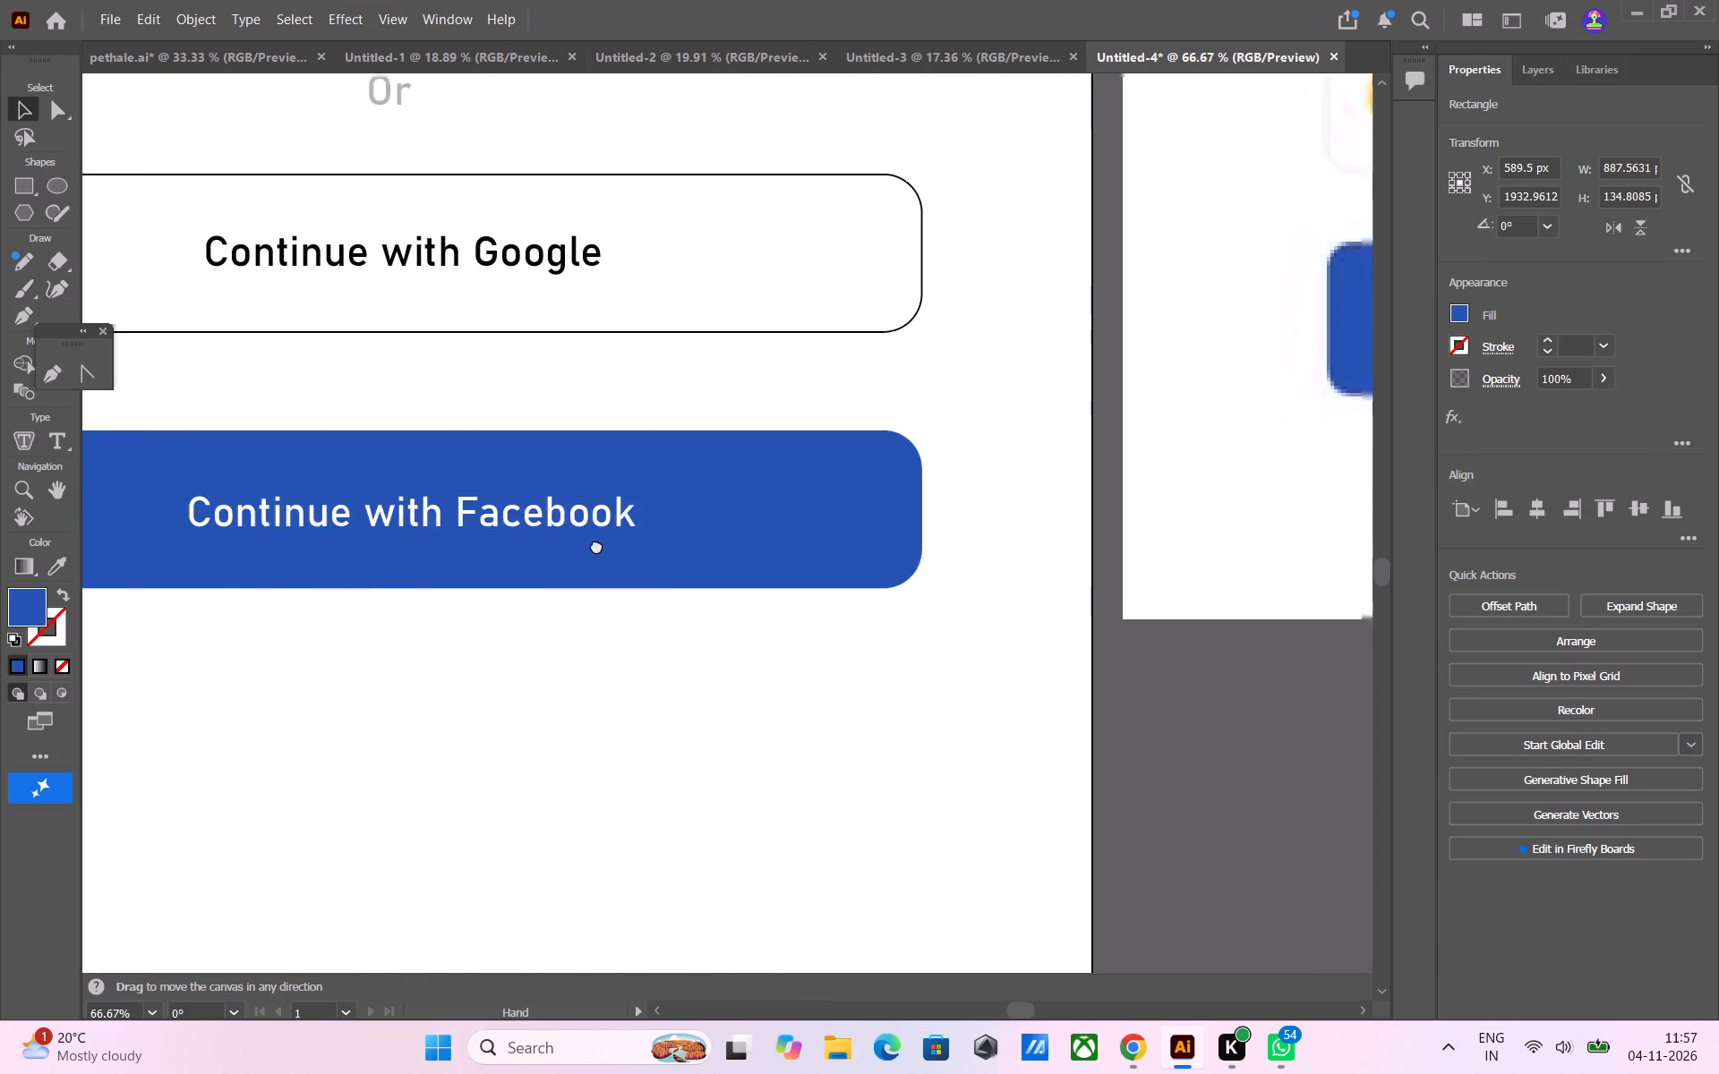
pyautogui.moveTo(596, 545); pyautogui.dragTo(756, 535, button='middle')
pyautogui.moveTo(1296, 516); pyautogui.dragTo(1429, 547, button='middle')
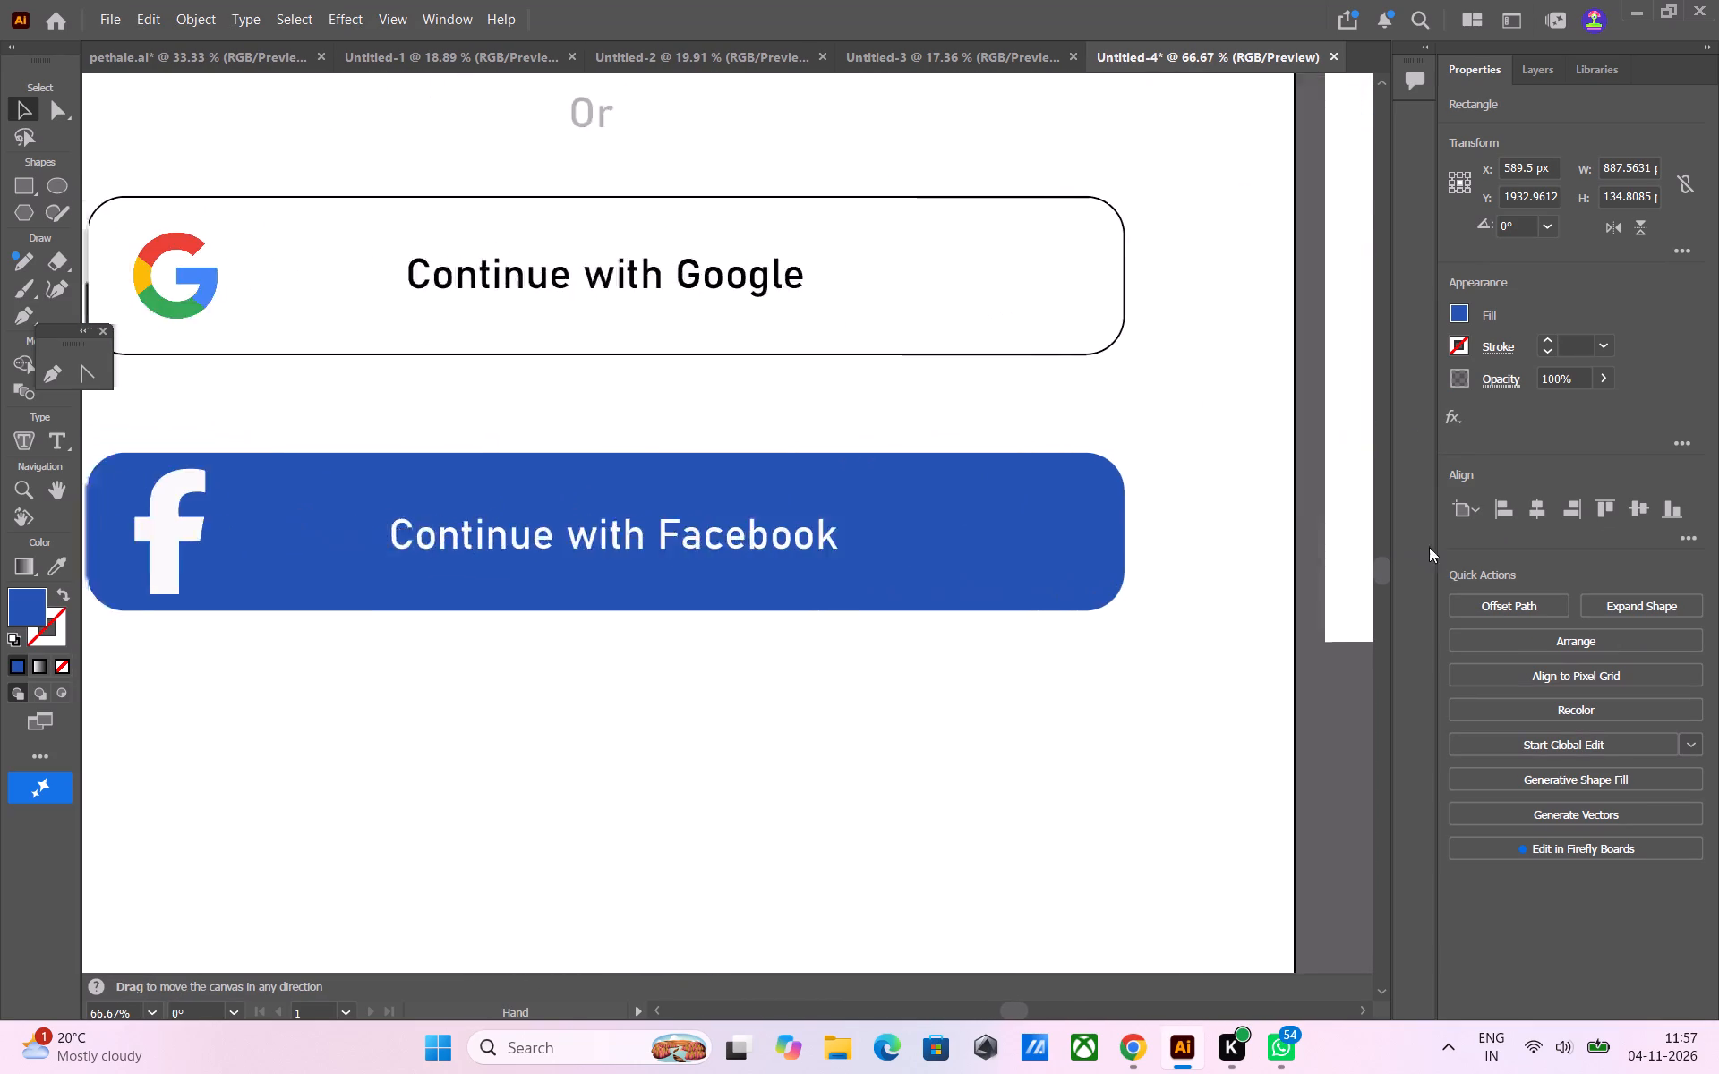
pyautogui.moveTo(1429, 547); pyautogui.dragTo(1557, 552, button='middle')
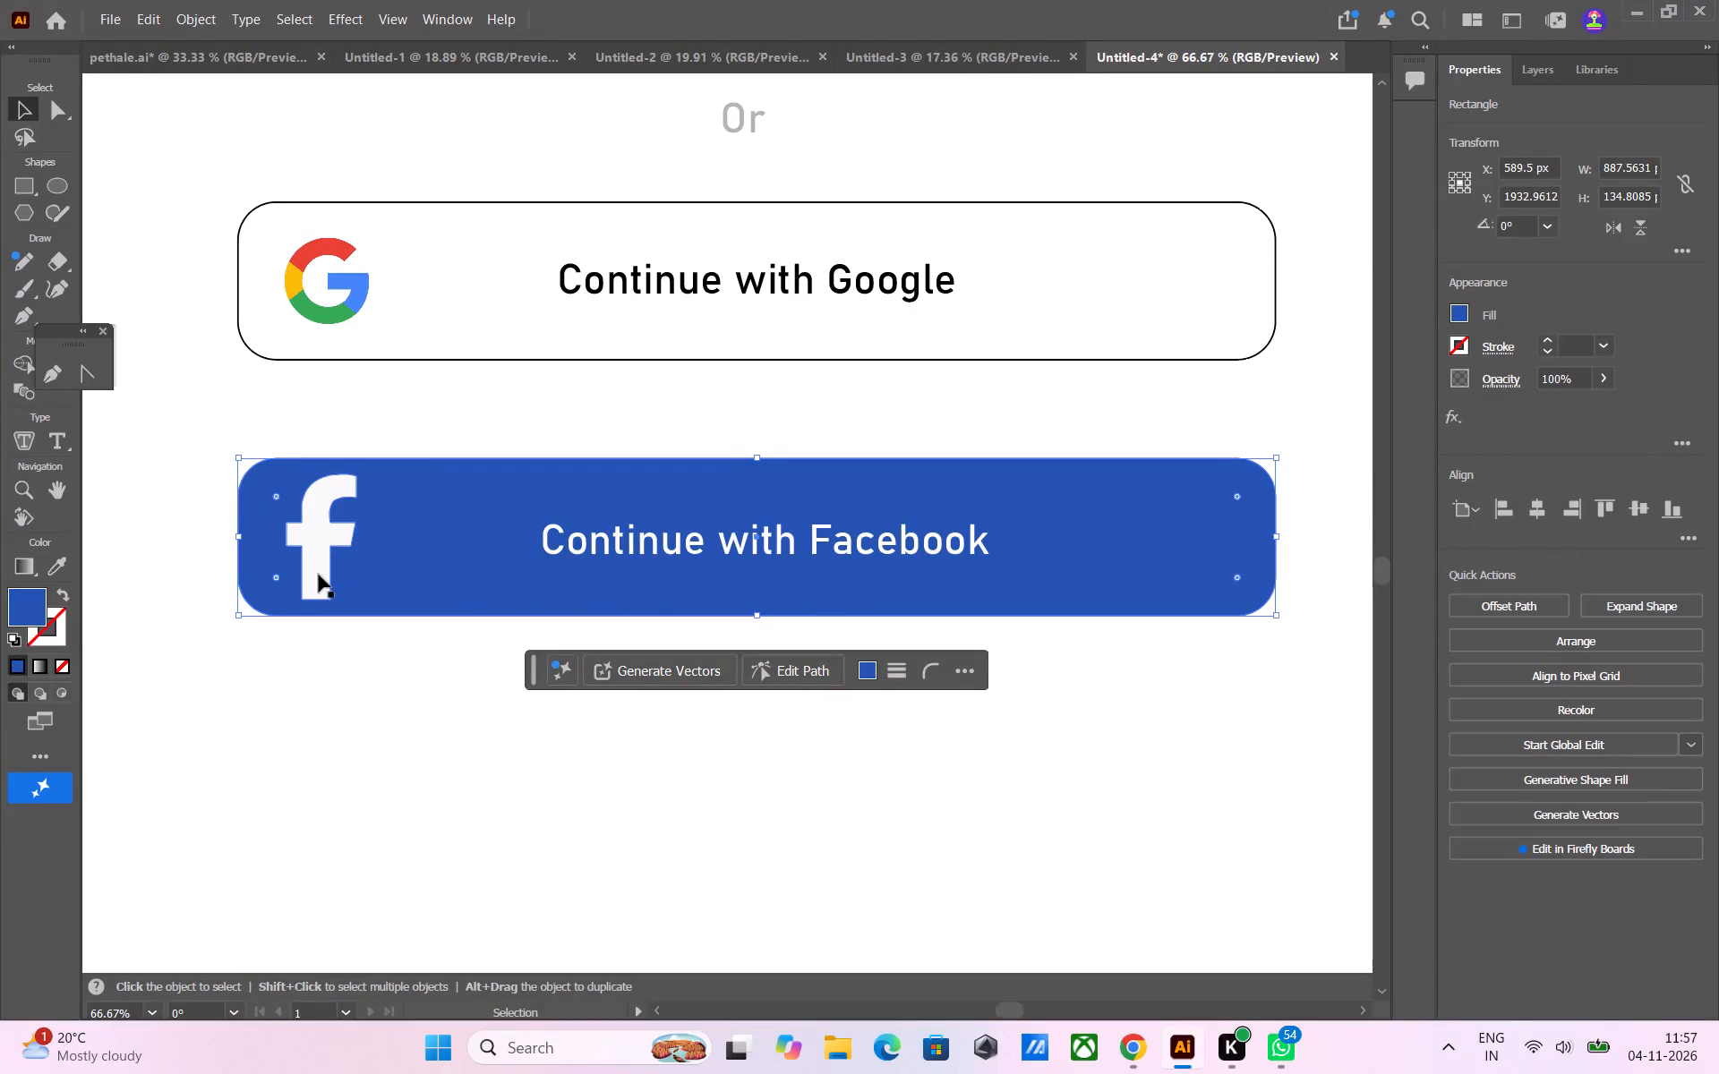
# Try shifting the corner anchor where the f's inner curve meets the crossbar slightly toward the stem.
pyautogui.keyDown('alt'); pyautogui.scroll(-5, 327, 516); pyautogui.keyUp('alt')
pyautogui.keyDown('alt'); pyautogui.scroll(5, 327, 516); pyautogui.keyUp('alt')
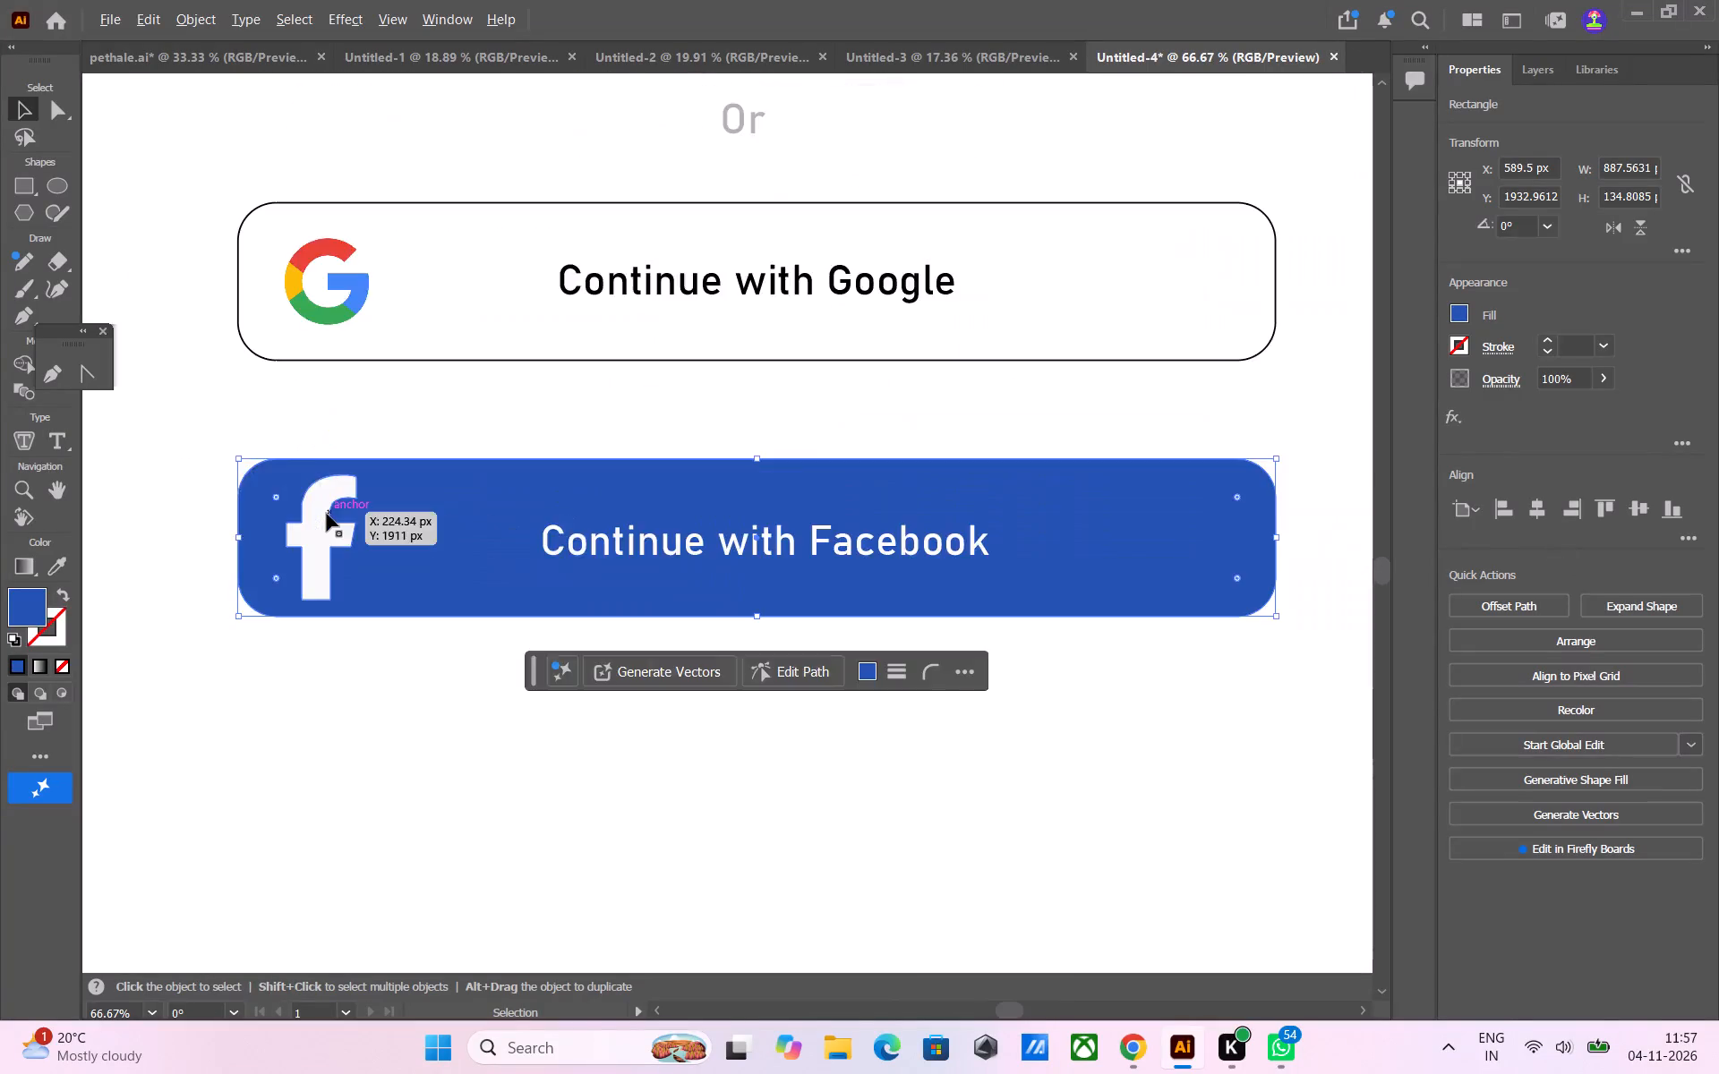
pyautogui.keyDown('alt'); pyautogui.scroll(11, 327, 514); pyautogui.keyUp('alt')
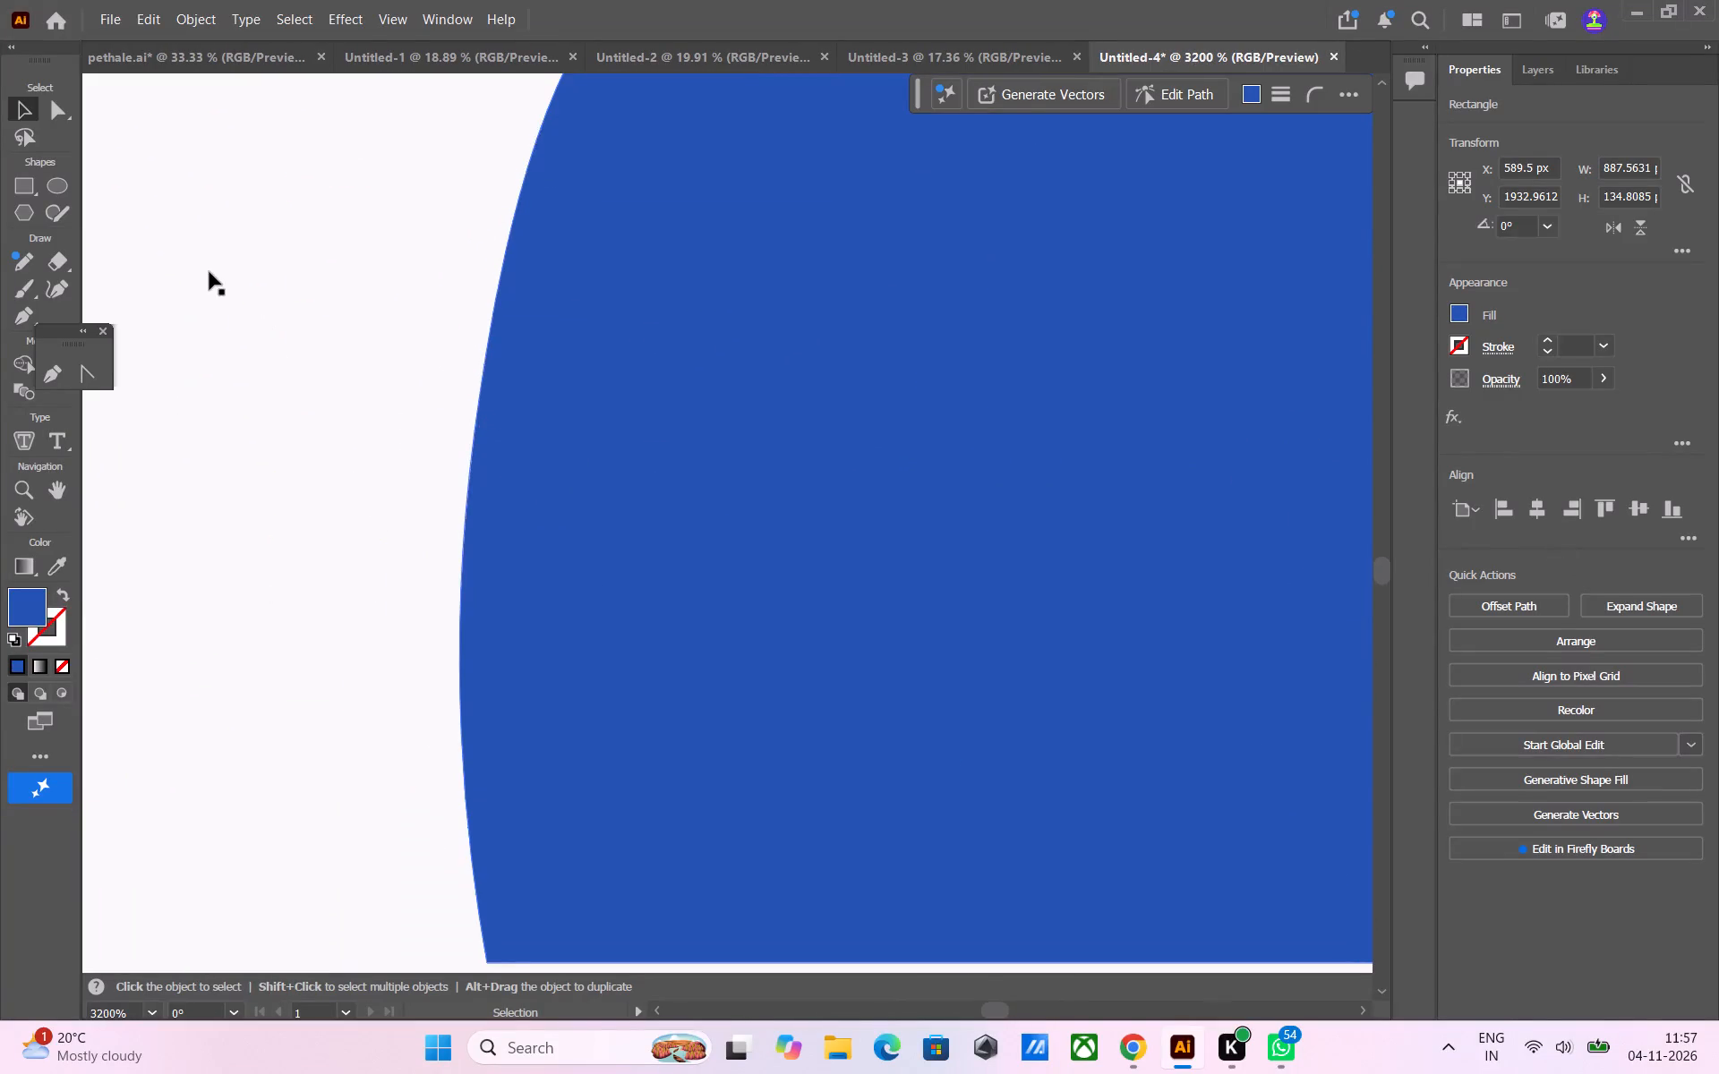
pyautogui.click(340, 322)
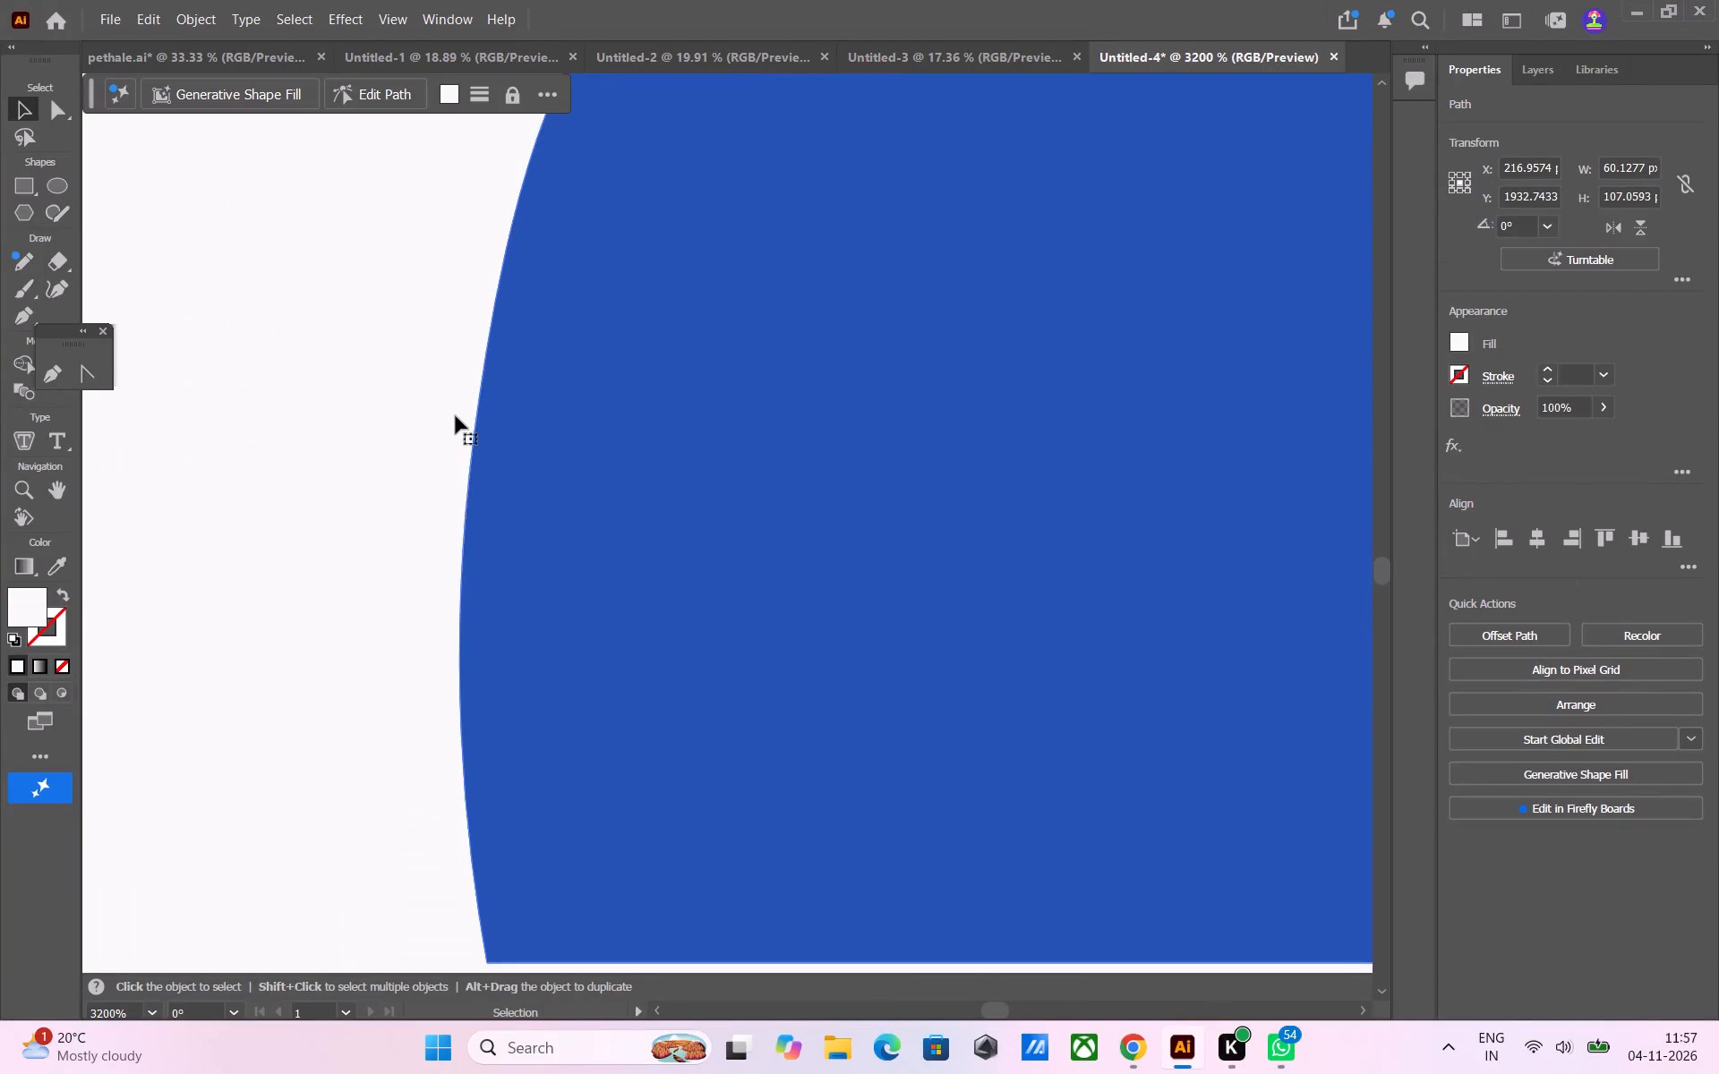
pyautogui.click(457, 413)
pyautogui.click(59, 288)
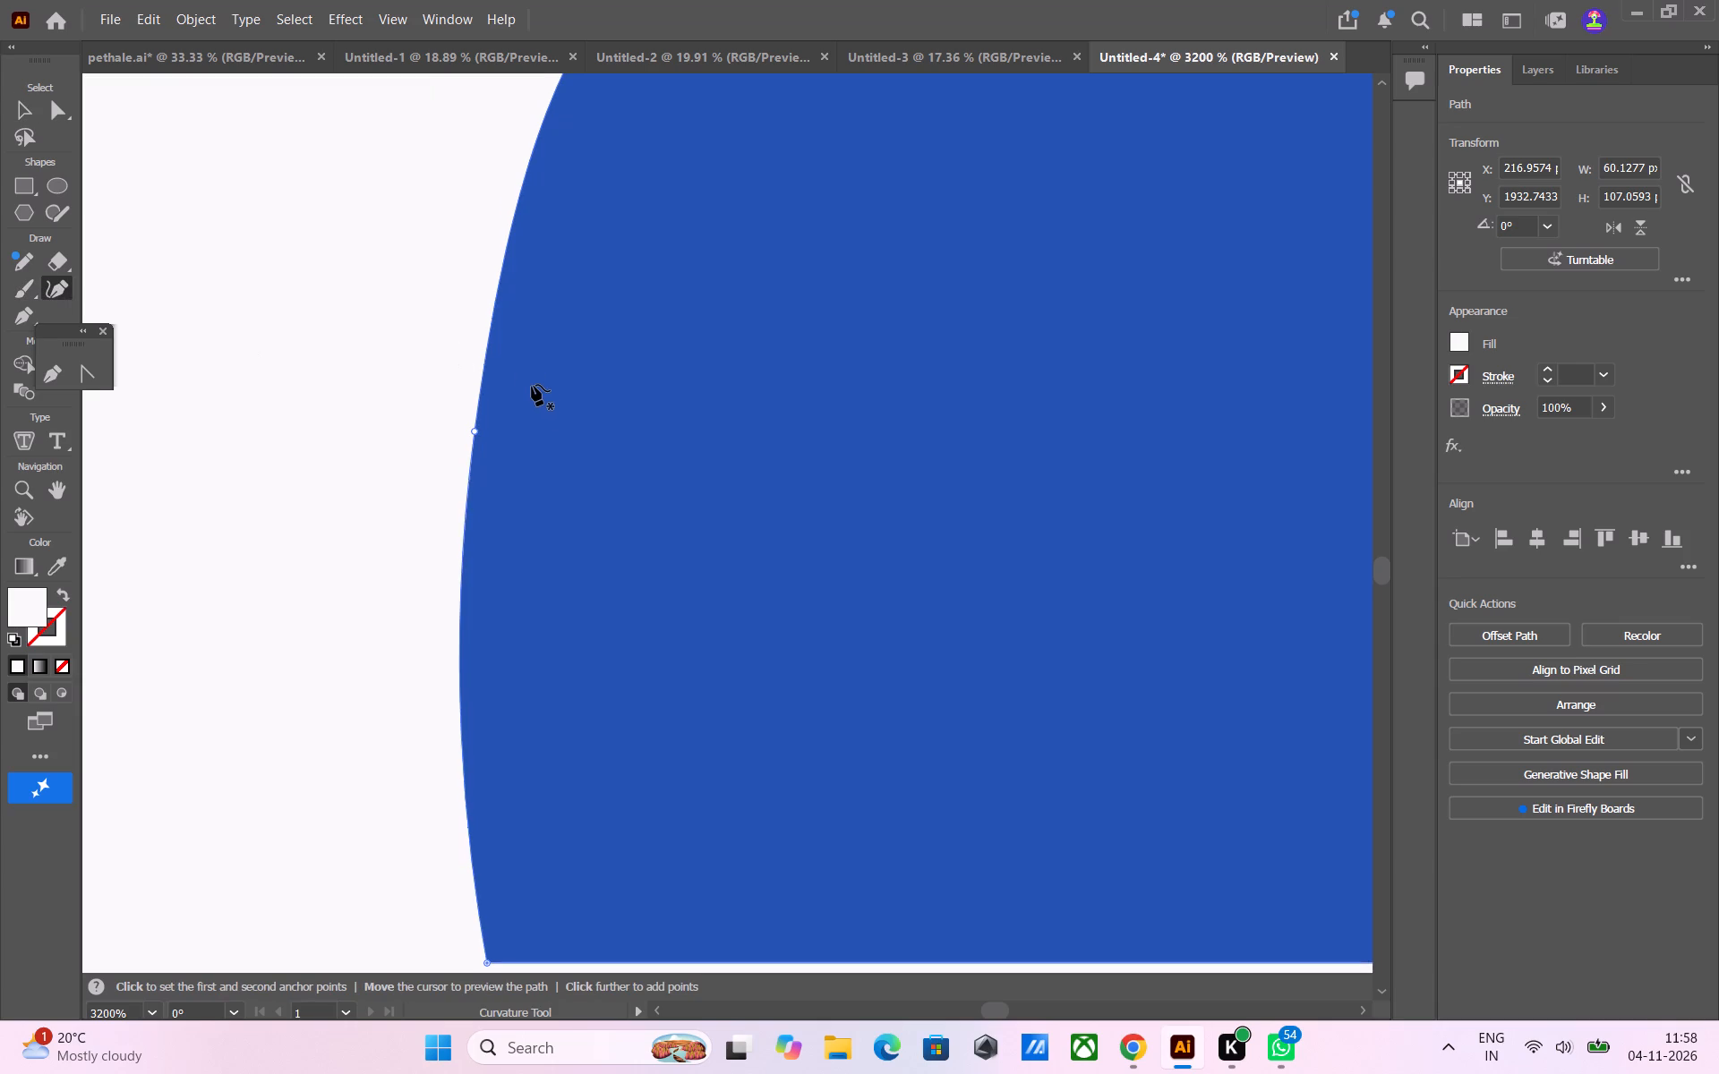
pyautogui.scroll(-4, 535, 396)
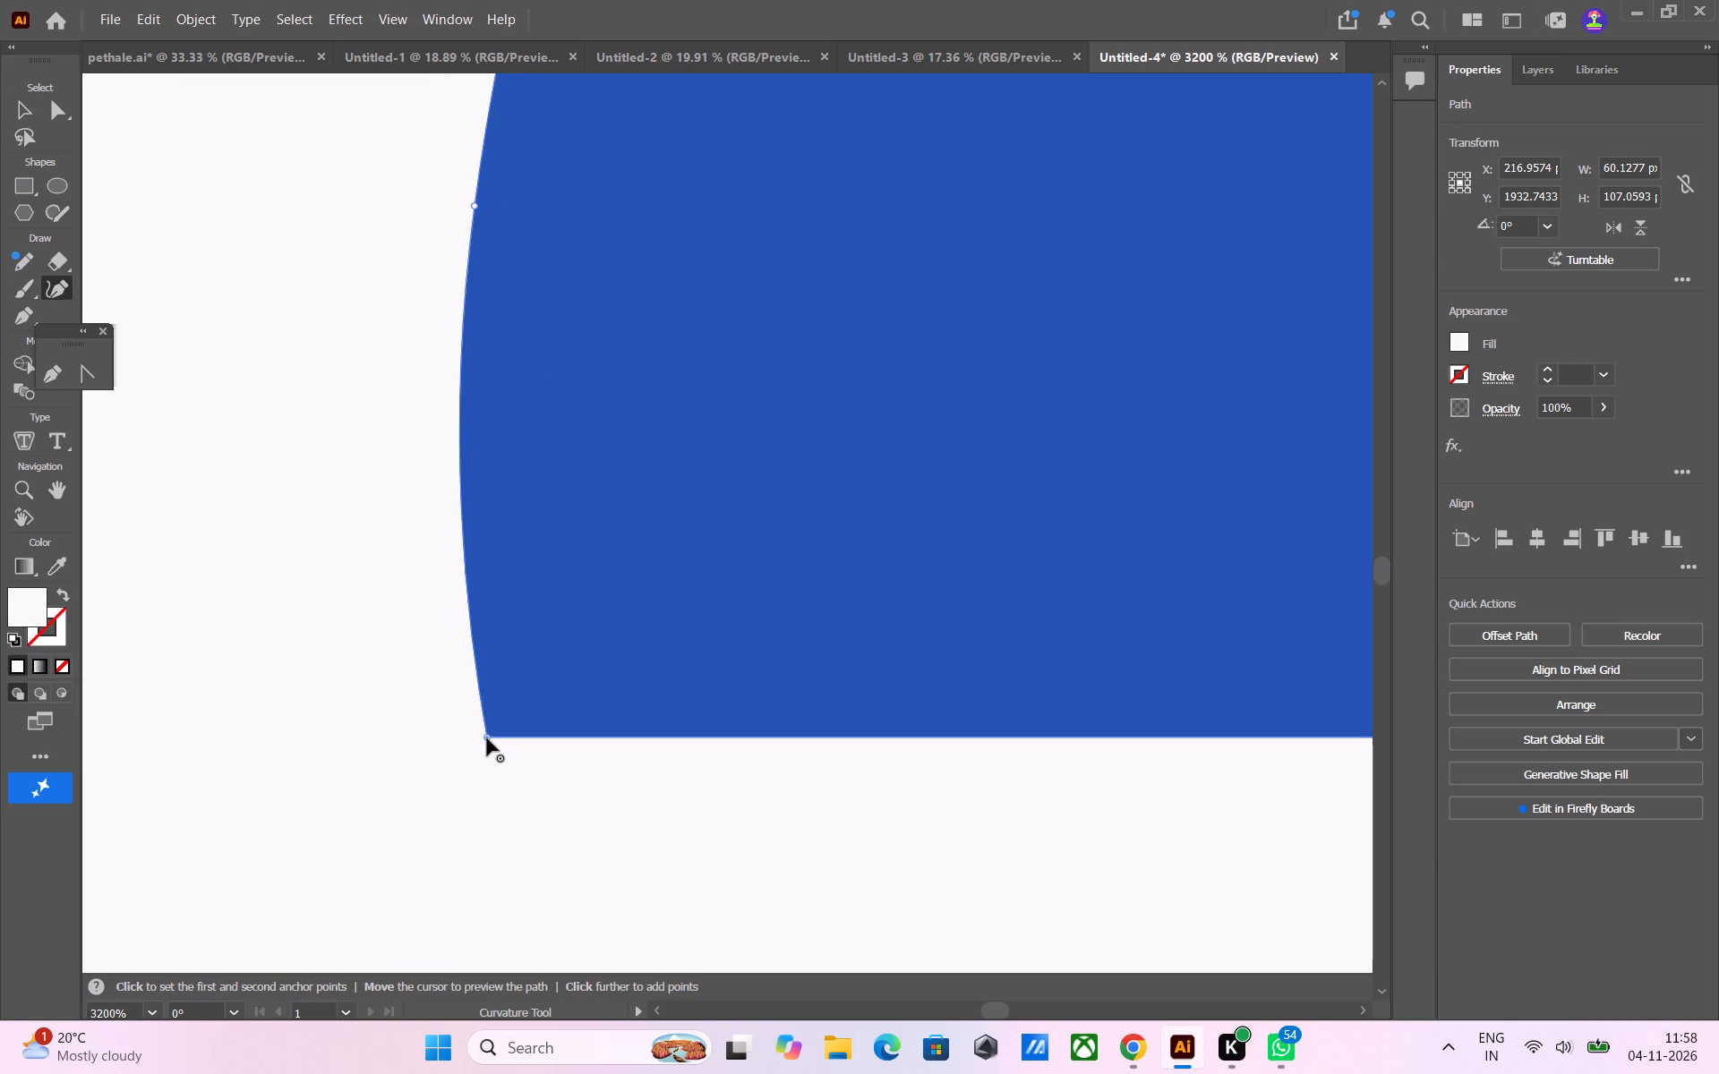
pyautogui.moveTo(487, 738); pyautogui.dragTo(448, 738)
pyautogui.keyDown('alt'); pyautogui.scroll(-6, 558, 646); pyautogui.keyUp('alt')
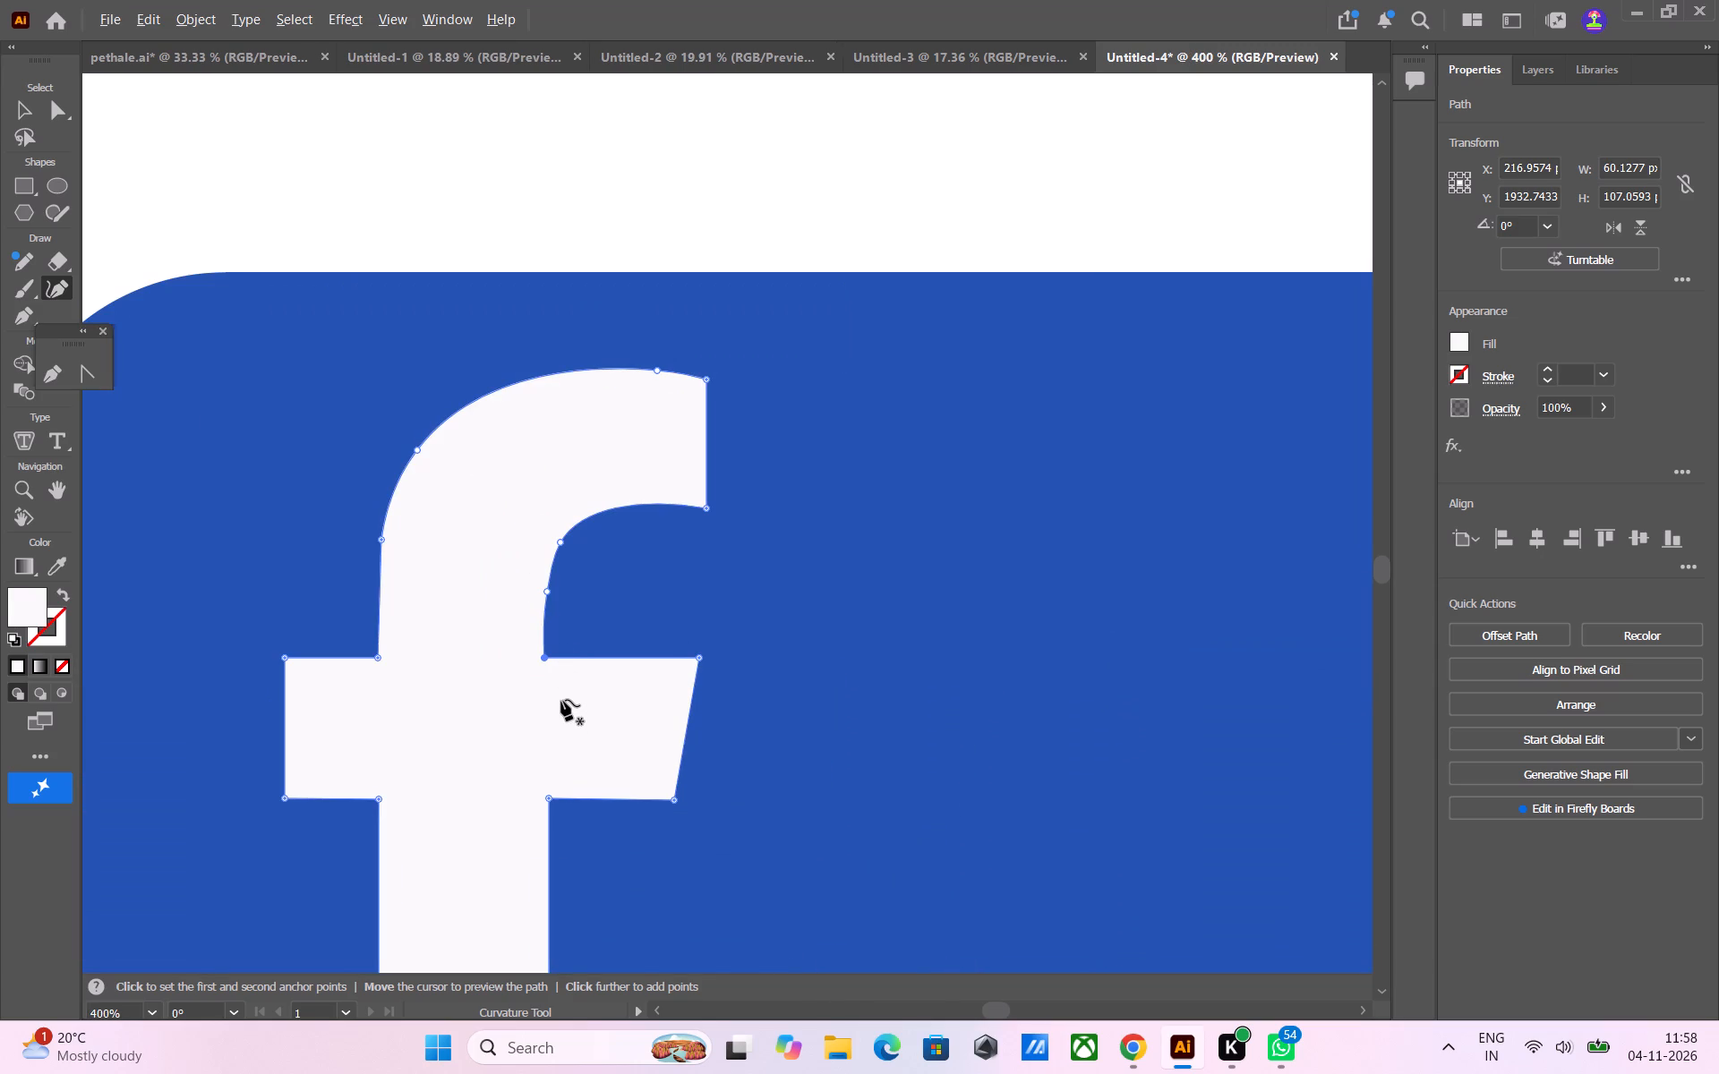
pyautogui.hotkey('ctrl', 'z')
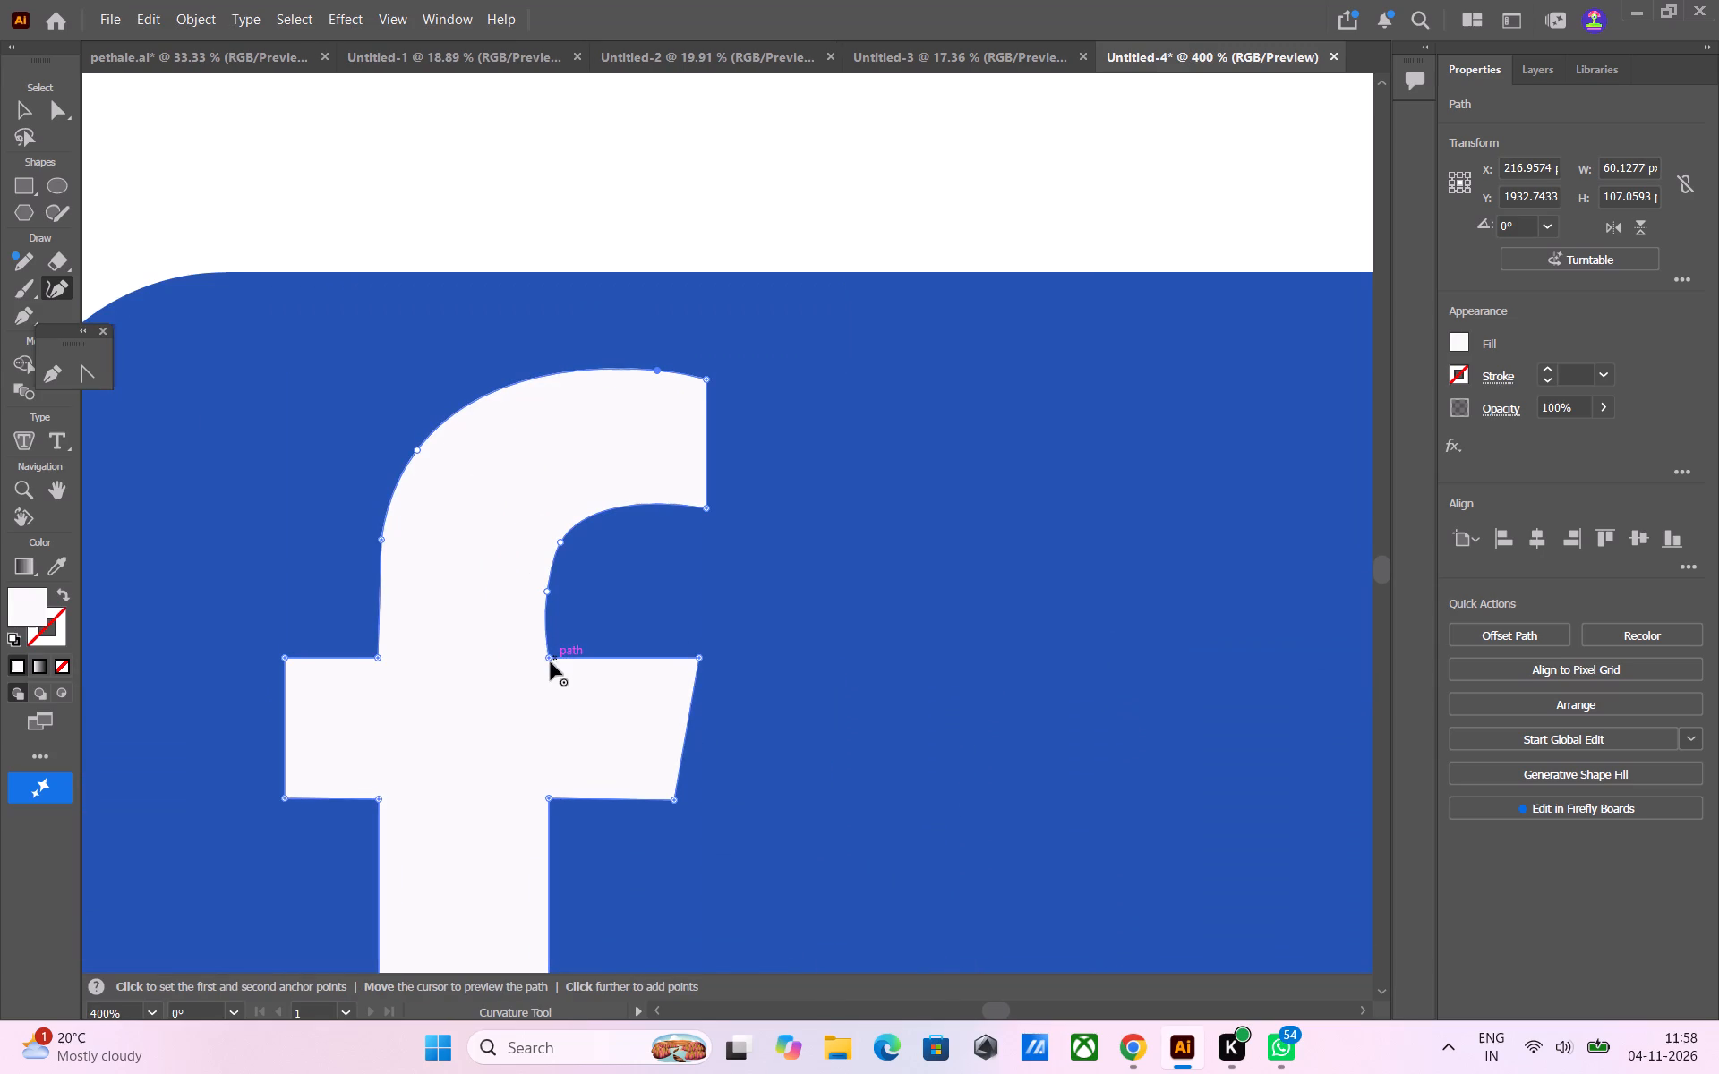
# Shift the lower point on the hook's inner curve slightly into the f's stem to round the inner edge.
pyautogui.moveTo(550, 594); pyautogui.dragTo(548, 594)
pyautogui.moveTo(548, 594); pyautogui.dragTo(525, 590)
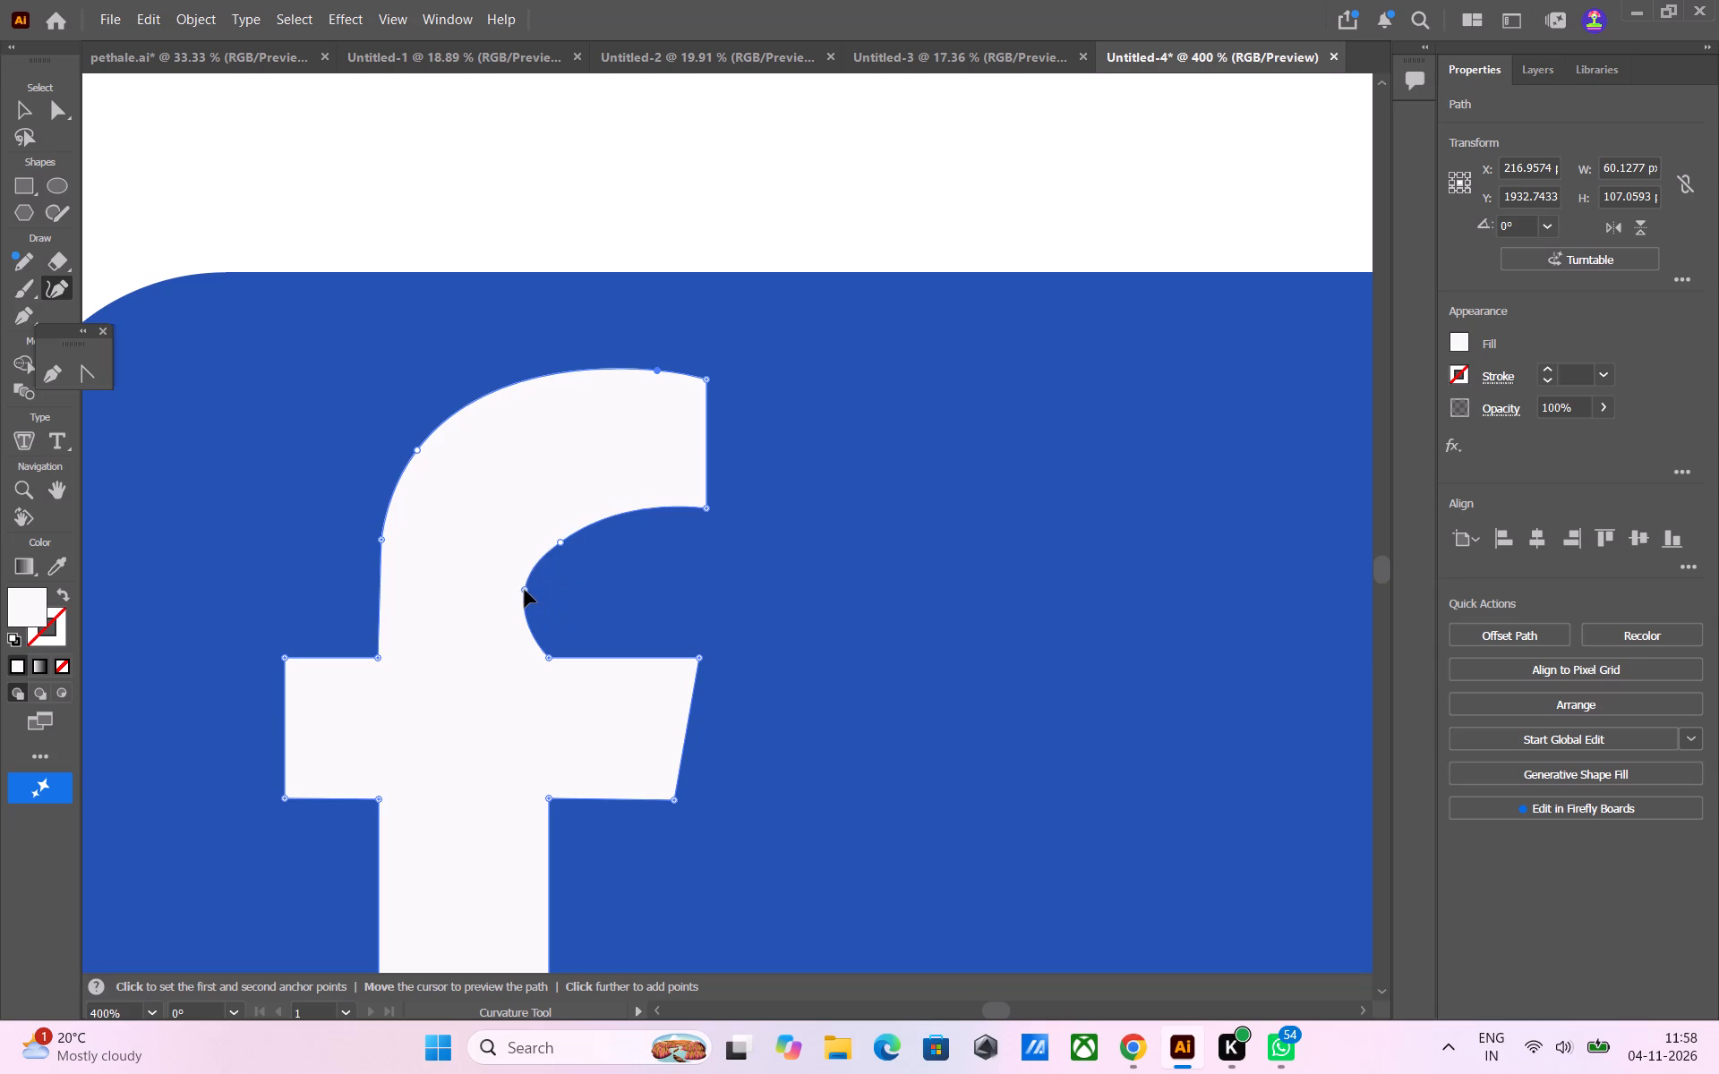
pyautogui.moveTo(525, 590); pyautogui.dragTo(535, 593)
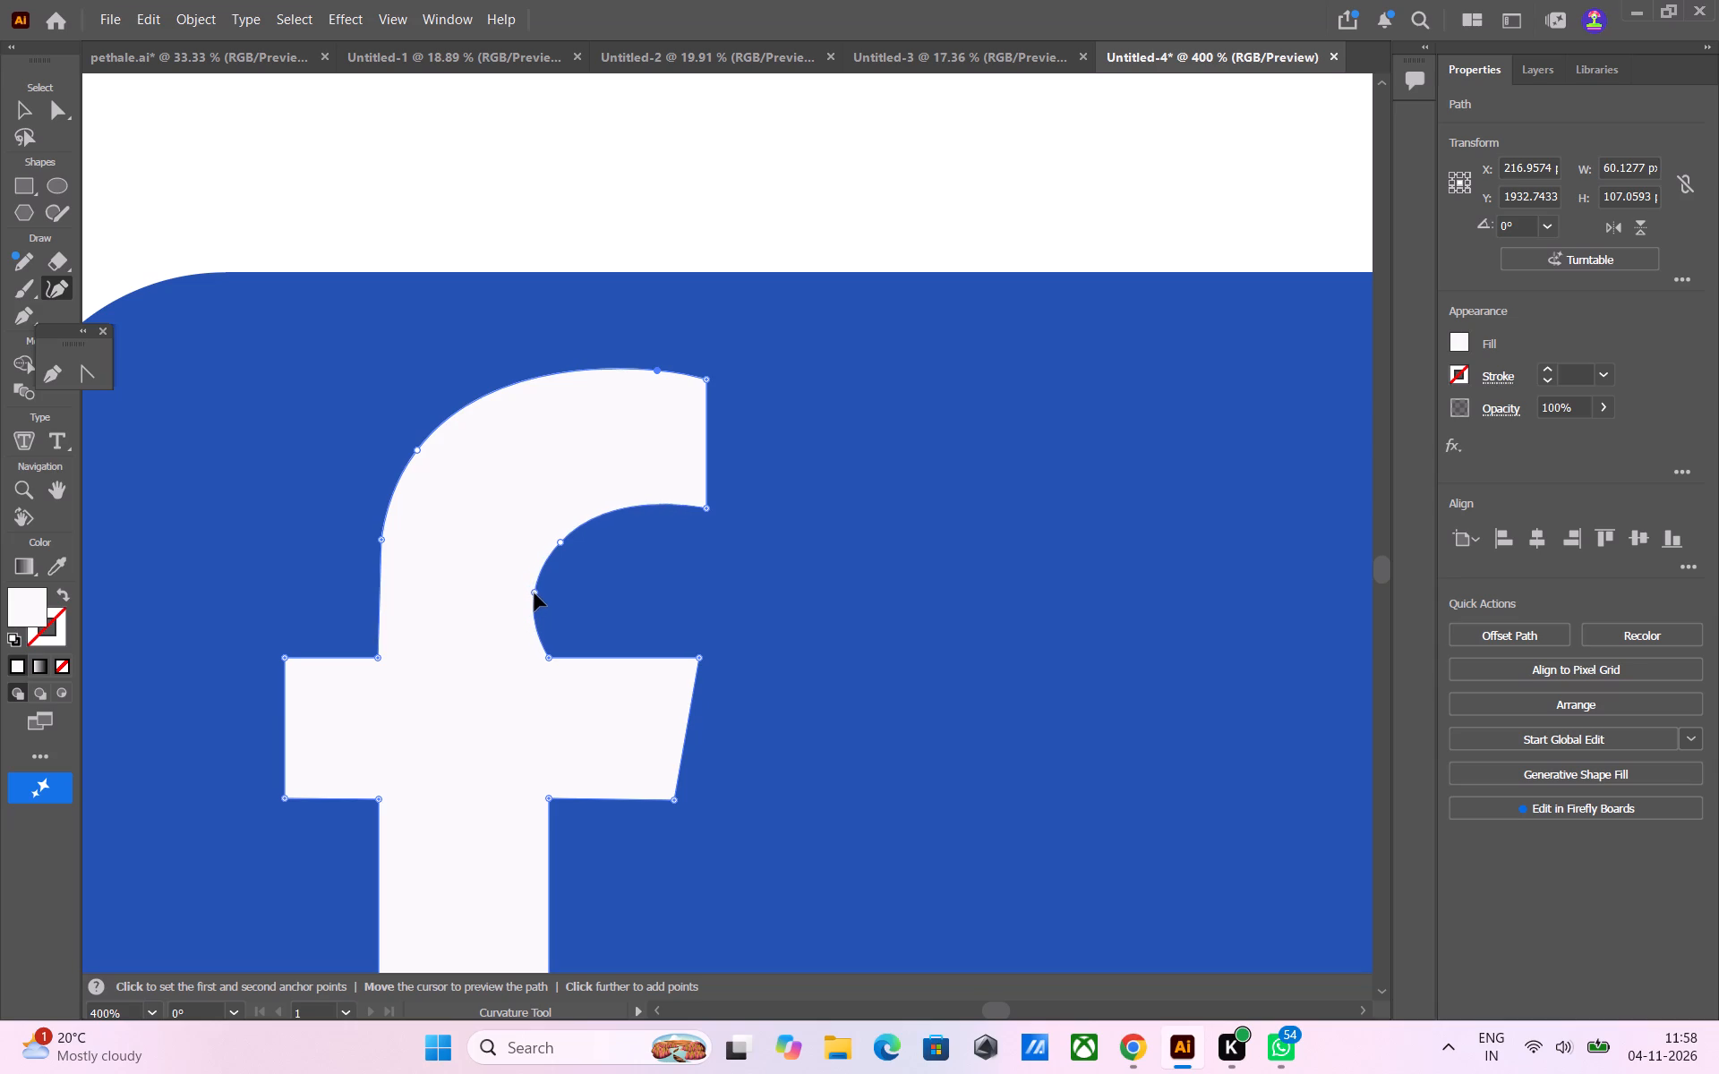
pyautogui.moveTo(535, 593); pyautogui.dragTo(535, 595)
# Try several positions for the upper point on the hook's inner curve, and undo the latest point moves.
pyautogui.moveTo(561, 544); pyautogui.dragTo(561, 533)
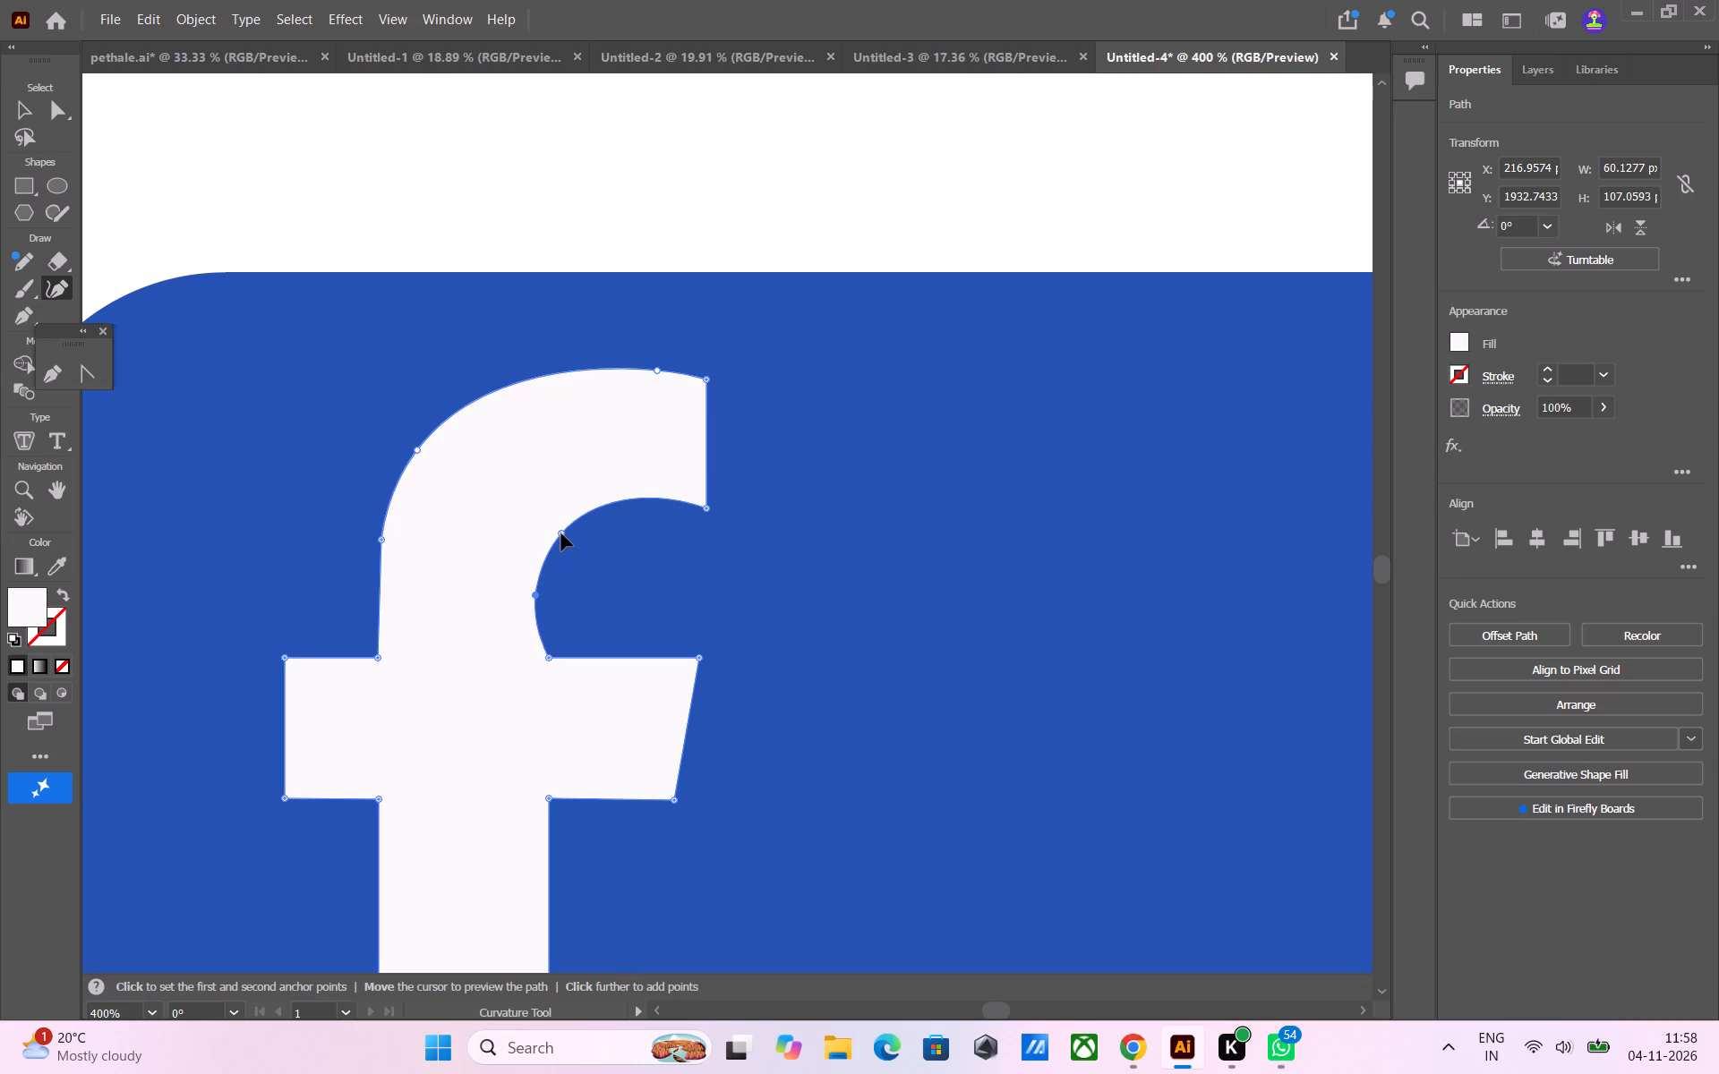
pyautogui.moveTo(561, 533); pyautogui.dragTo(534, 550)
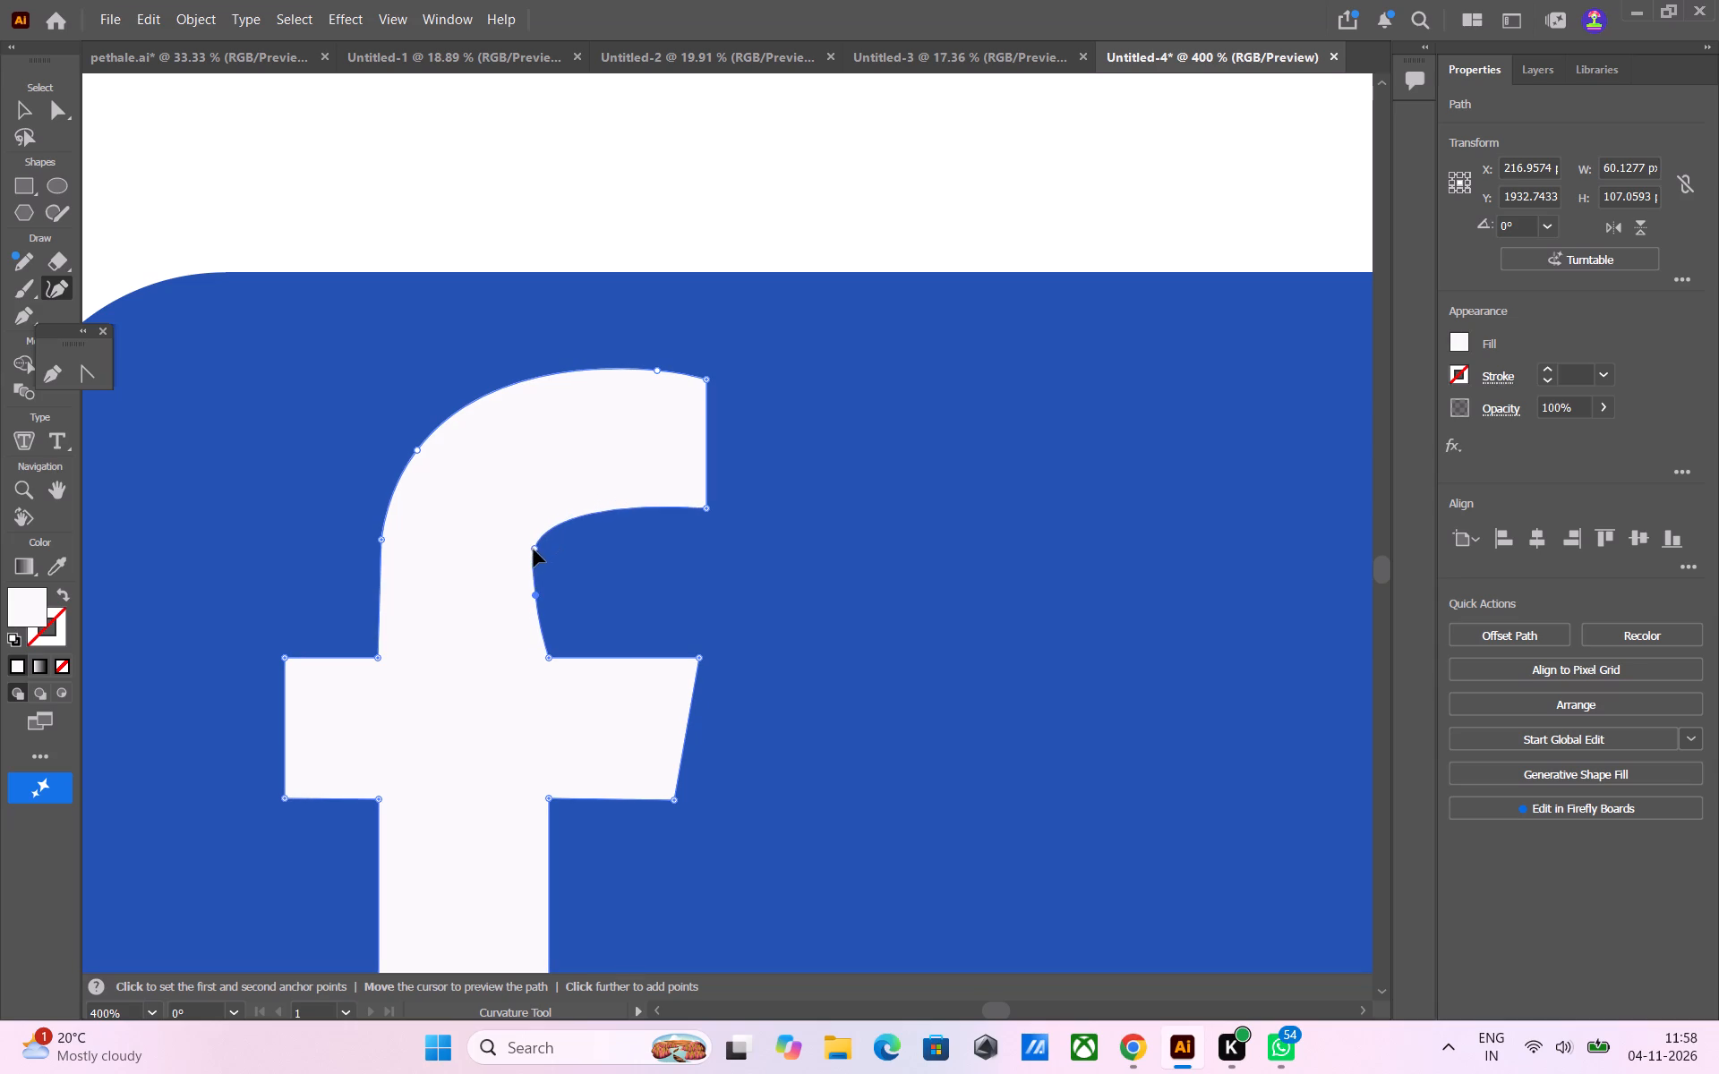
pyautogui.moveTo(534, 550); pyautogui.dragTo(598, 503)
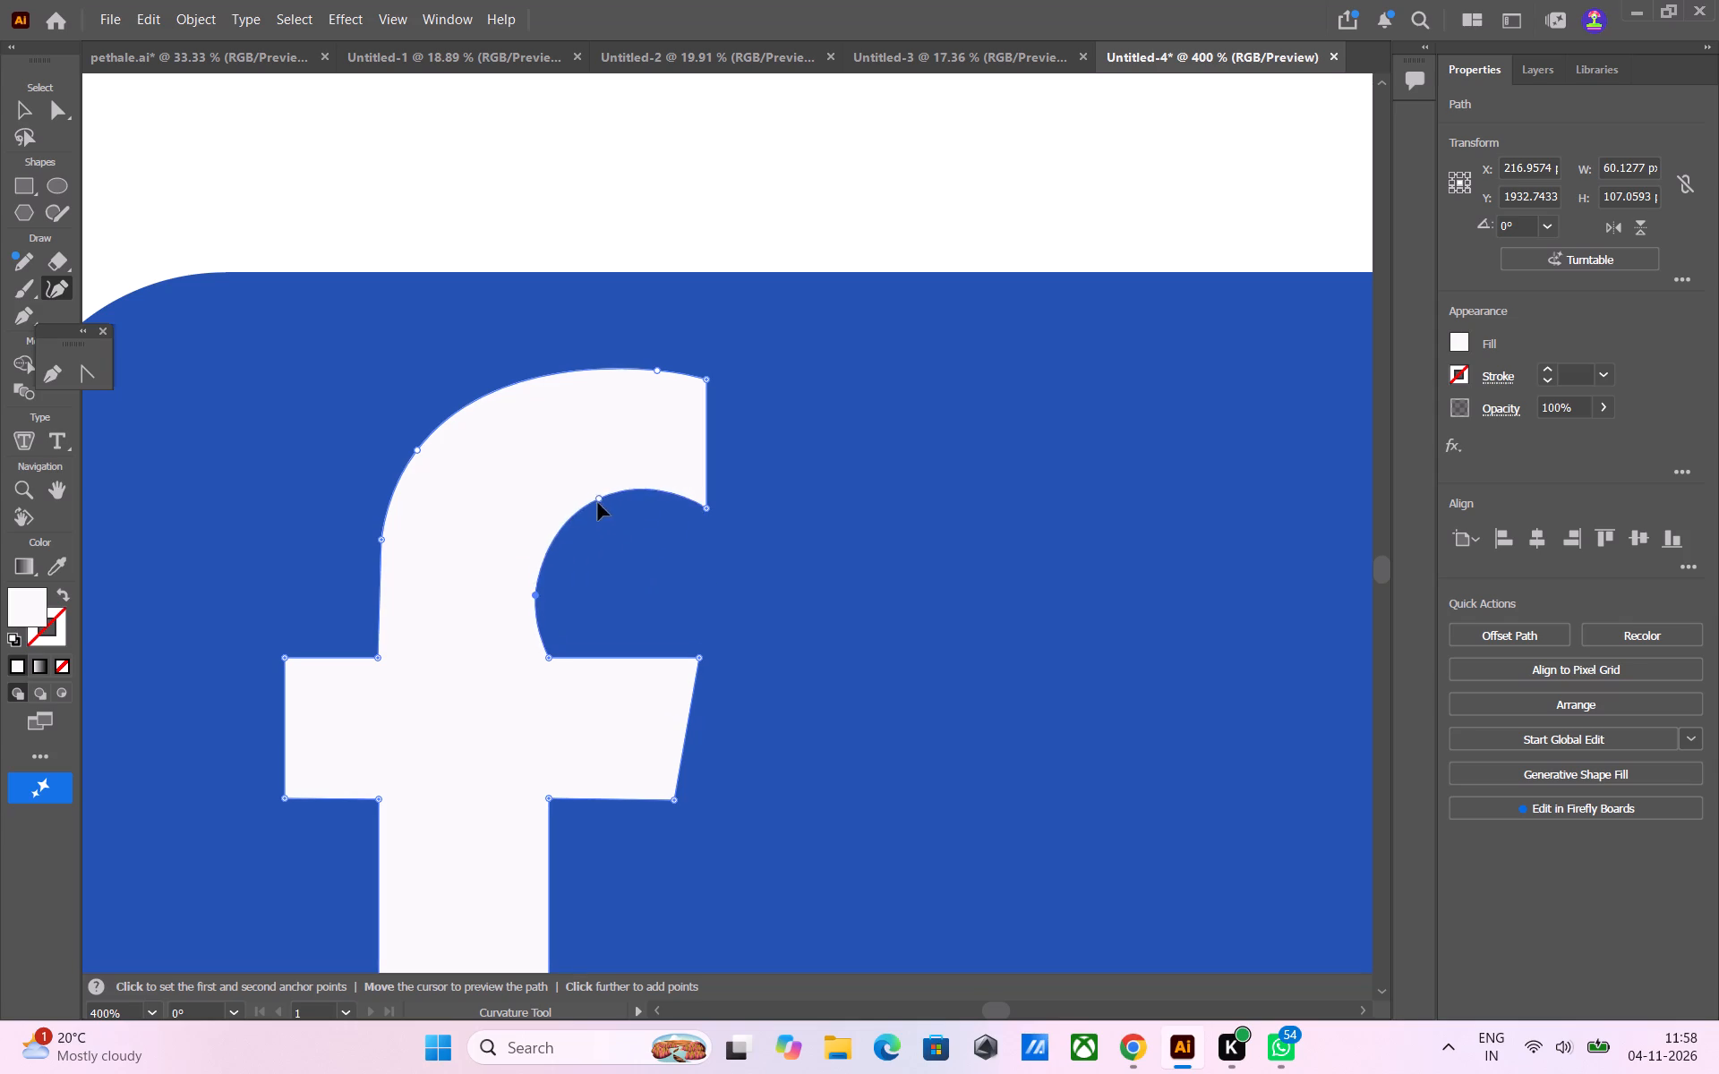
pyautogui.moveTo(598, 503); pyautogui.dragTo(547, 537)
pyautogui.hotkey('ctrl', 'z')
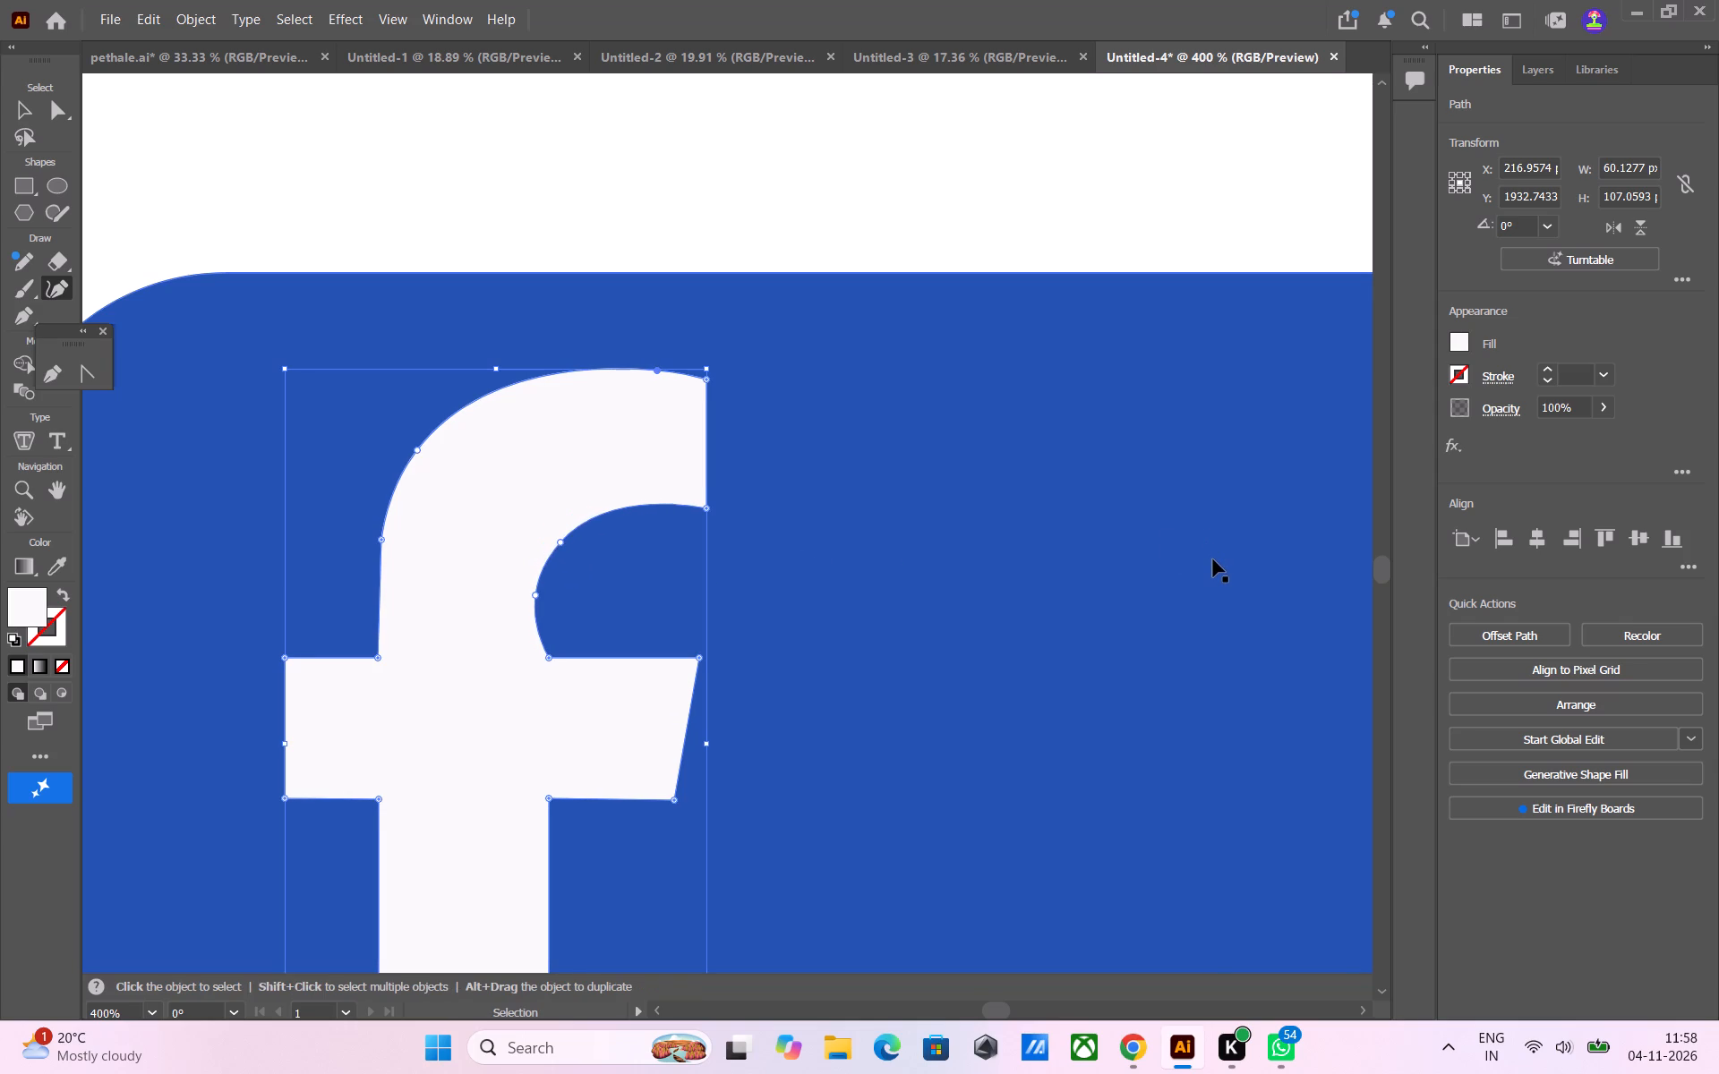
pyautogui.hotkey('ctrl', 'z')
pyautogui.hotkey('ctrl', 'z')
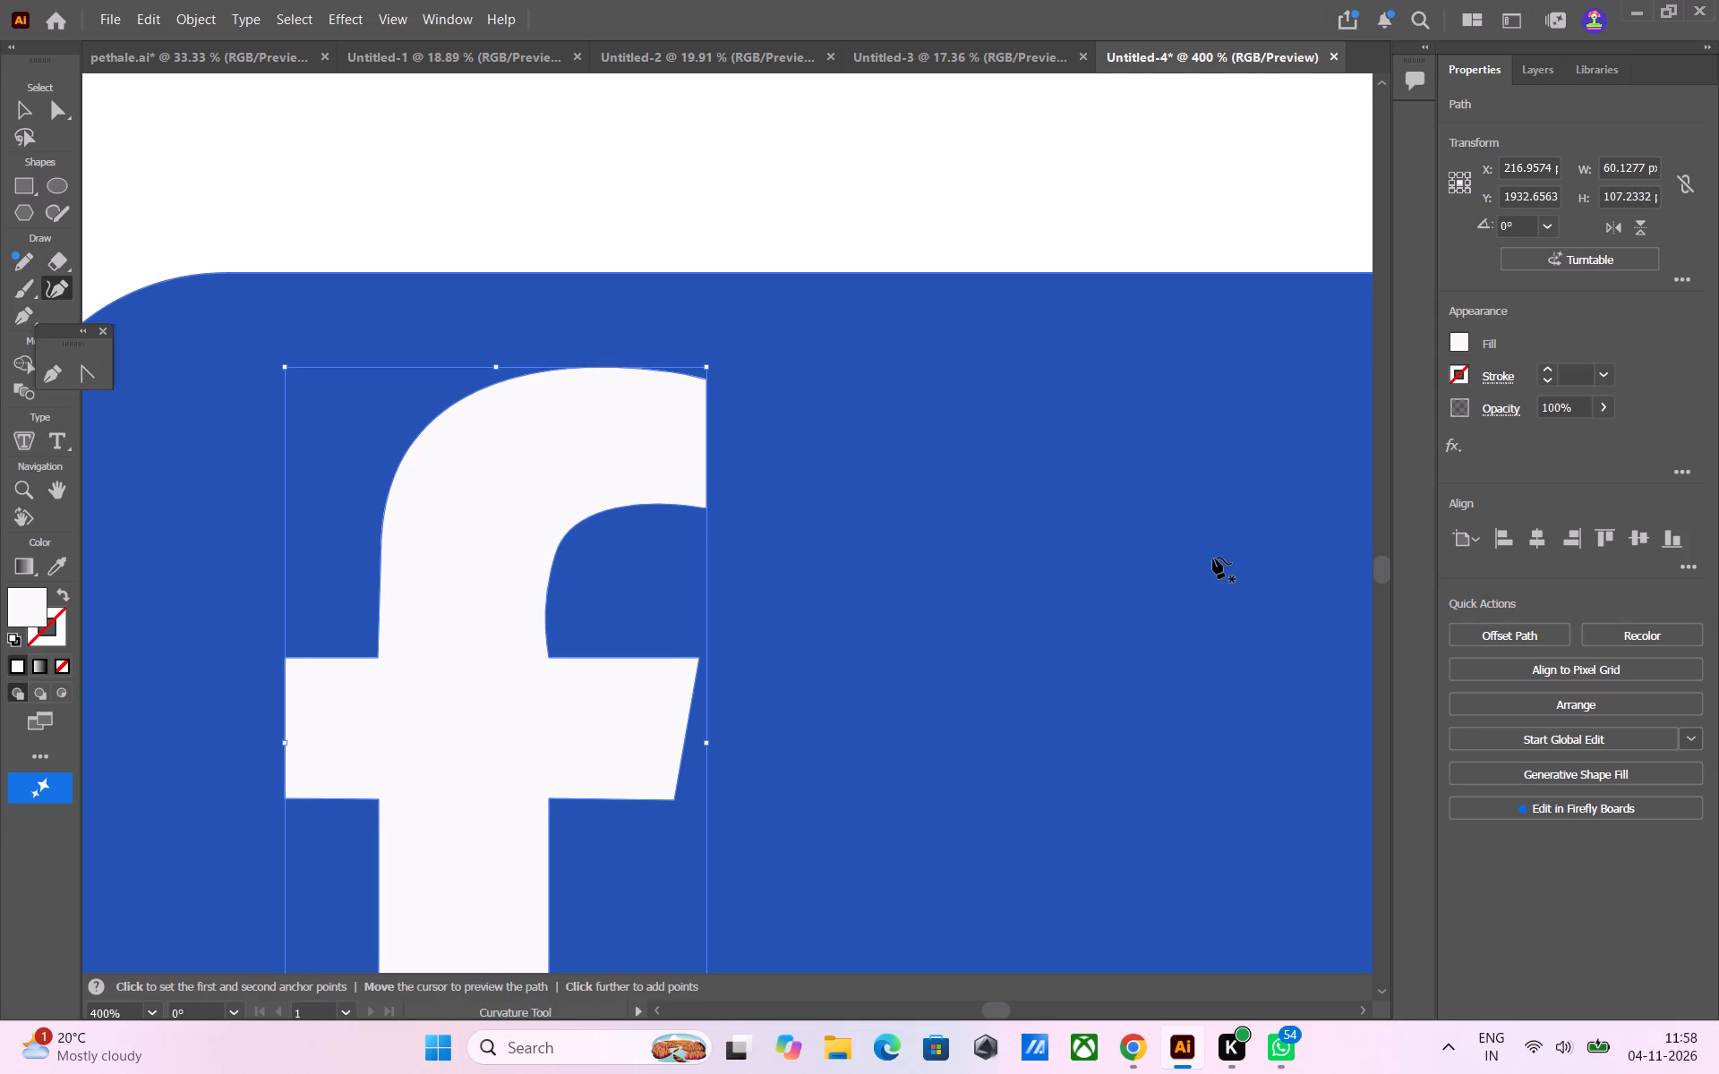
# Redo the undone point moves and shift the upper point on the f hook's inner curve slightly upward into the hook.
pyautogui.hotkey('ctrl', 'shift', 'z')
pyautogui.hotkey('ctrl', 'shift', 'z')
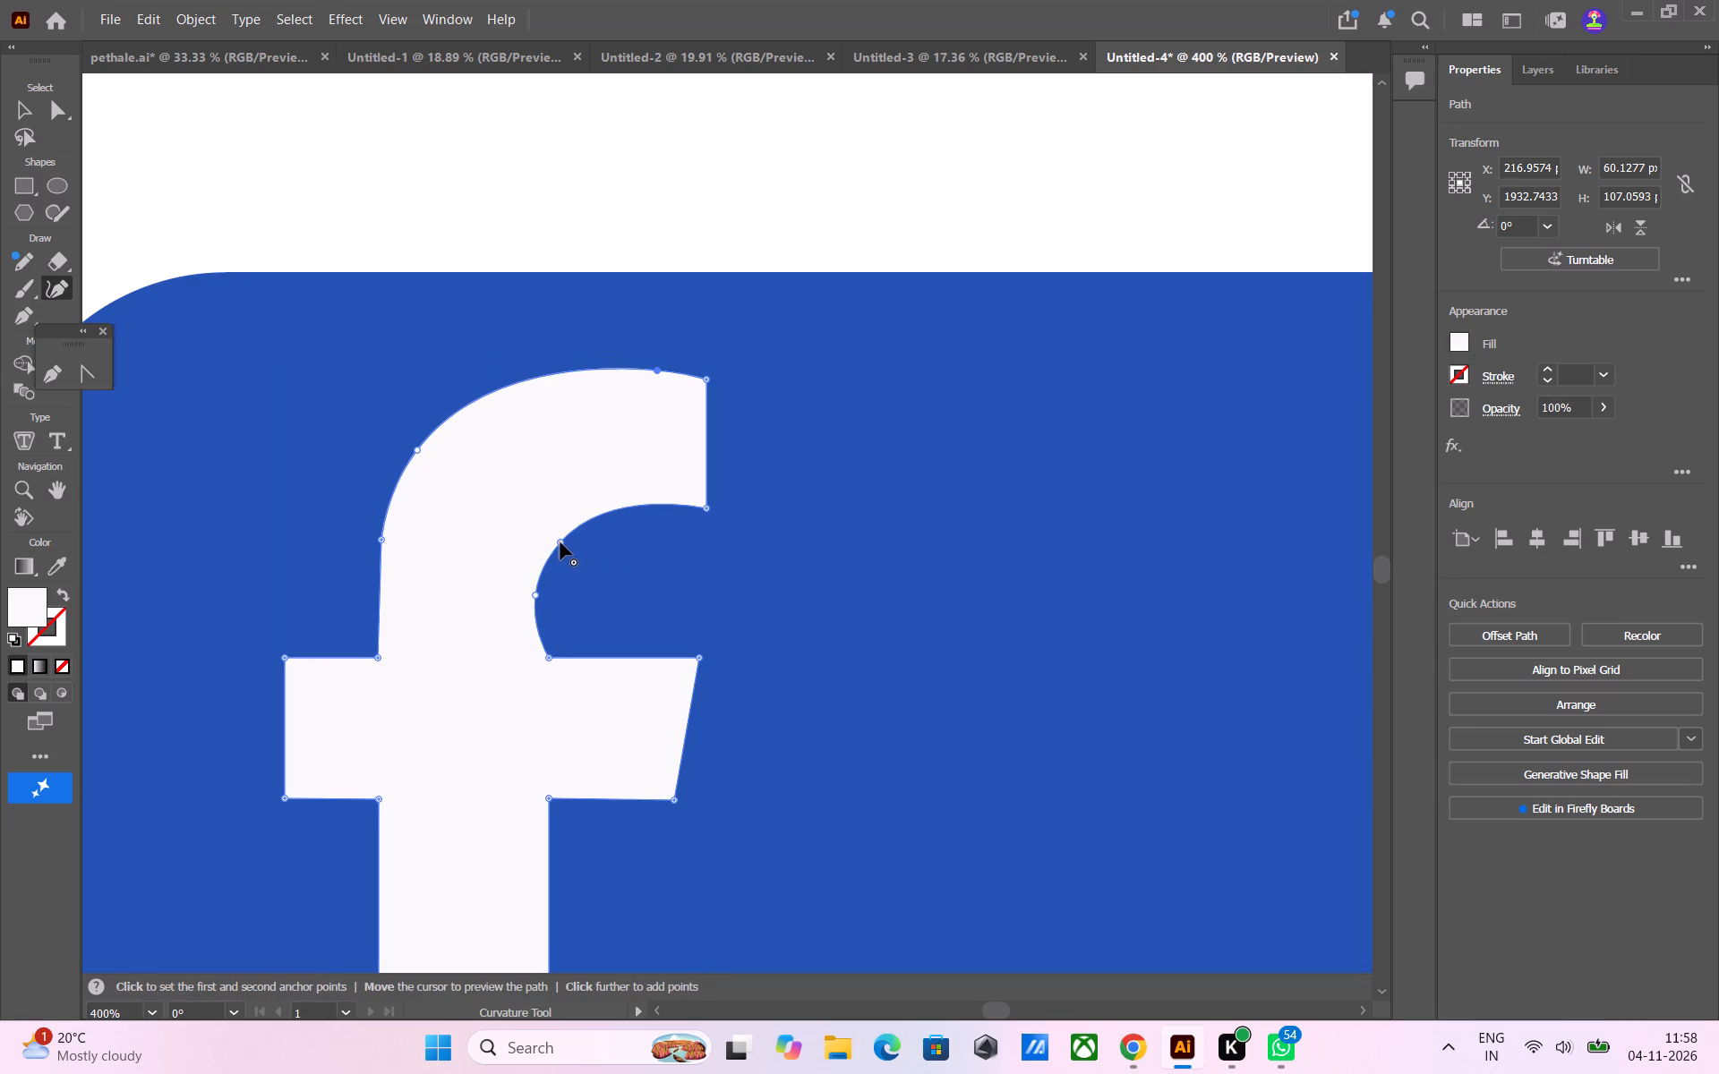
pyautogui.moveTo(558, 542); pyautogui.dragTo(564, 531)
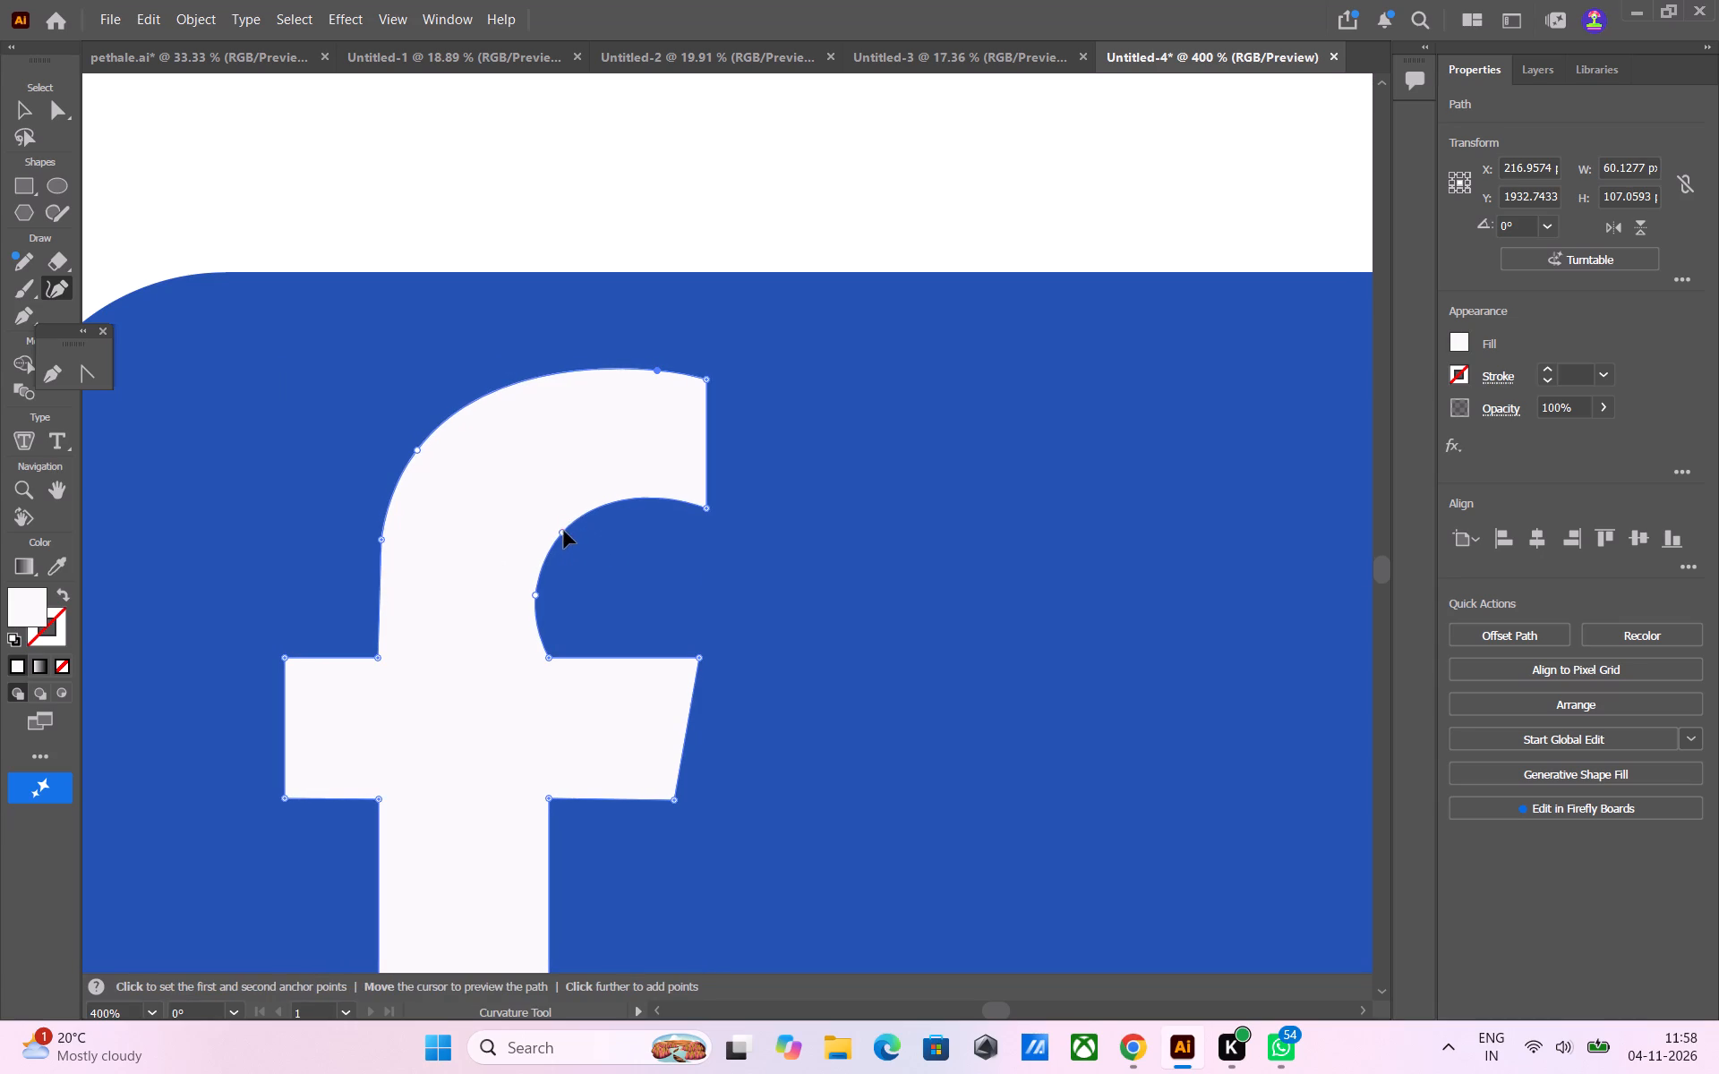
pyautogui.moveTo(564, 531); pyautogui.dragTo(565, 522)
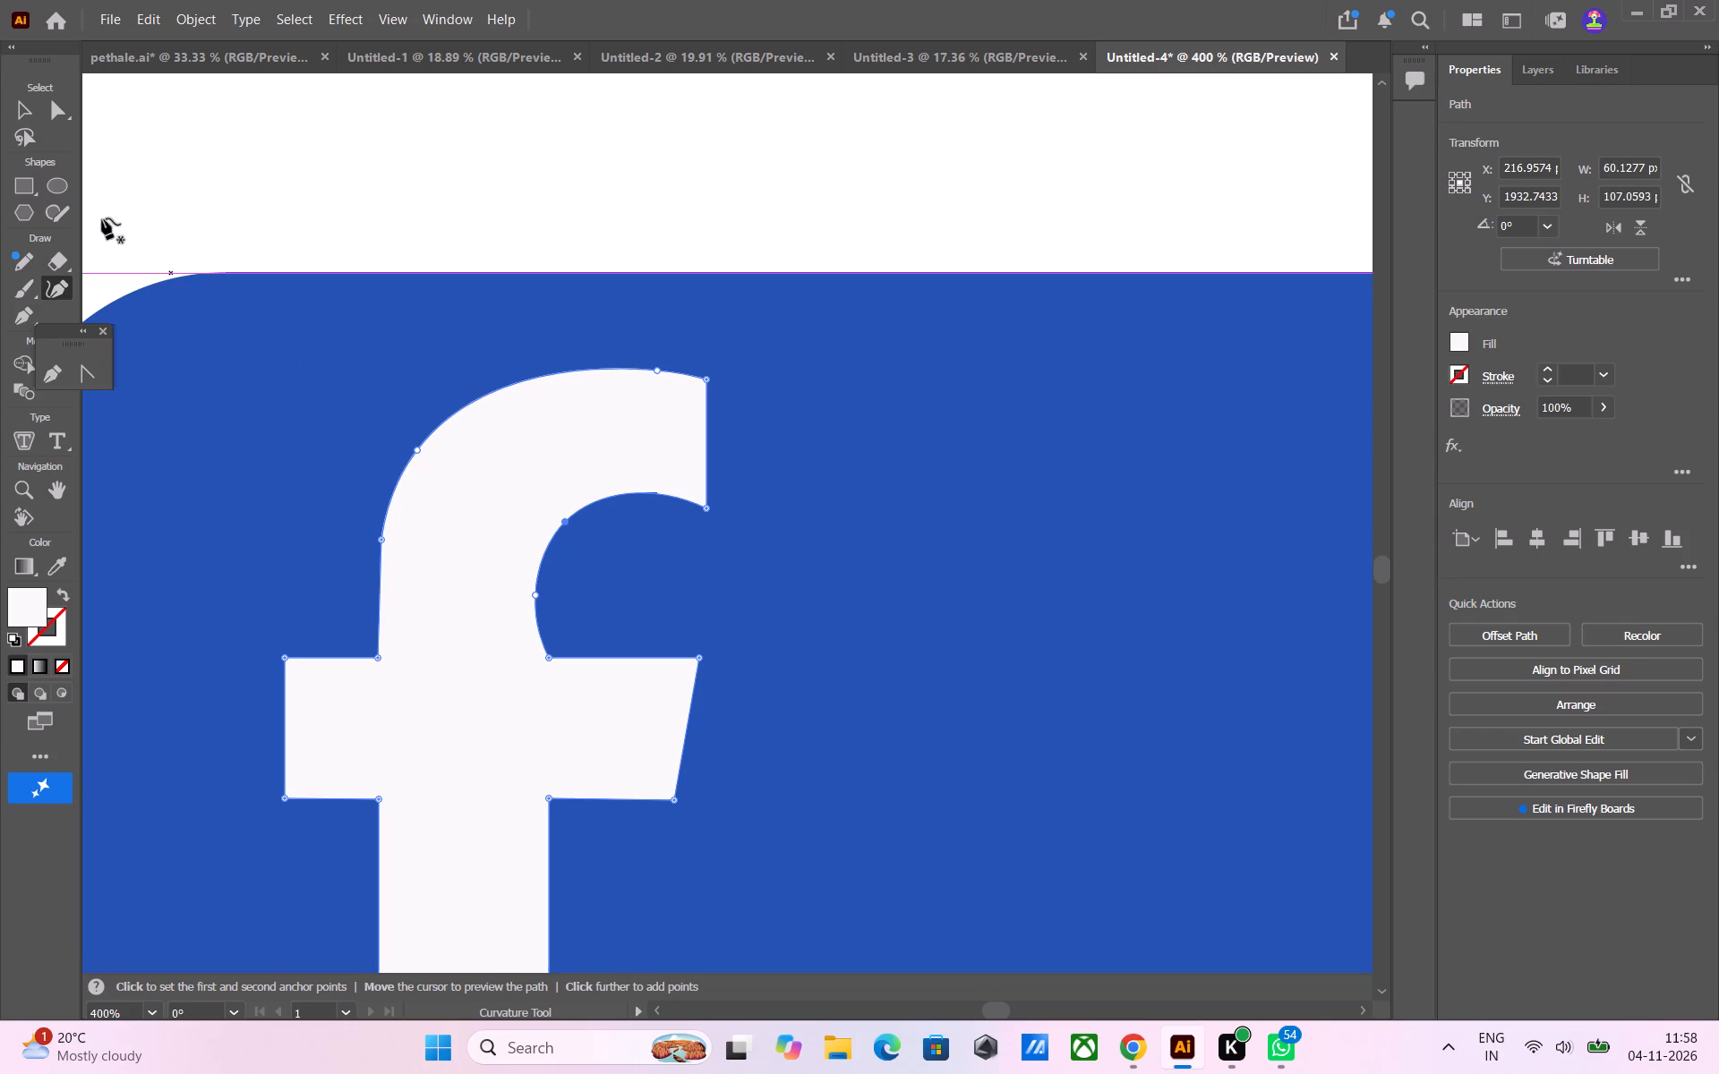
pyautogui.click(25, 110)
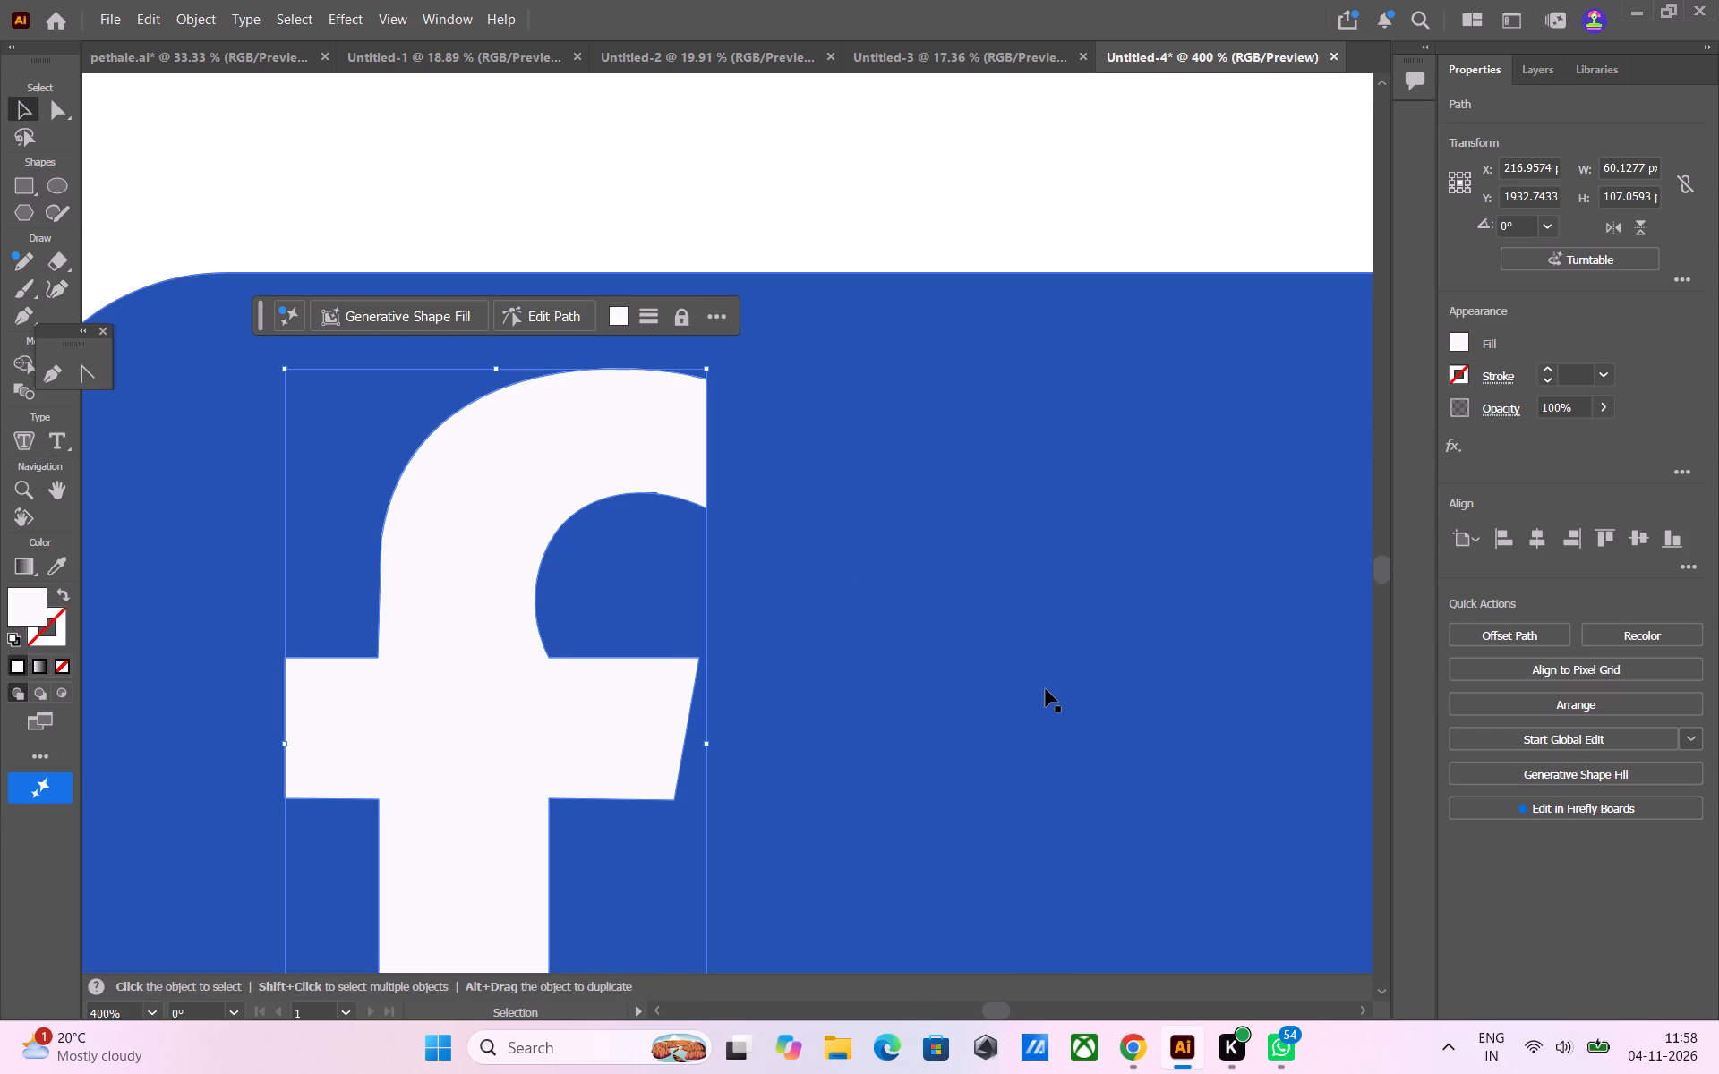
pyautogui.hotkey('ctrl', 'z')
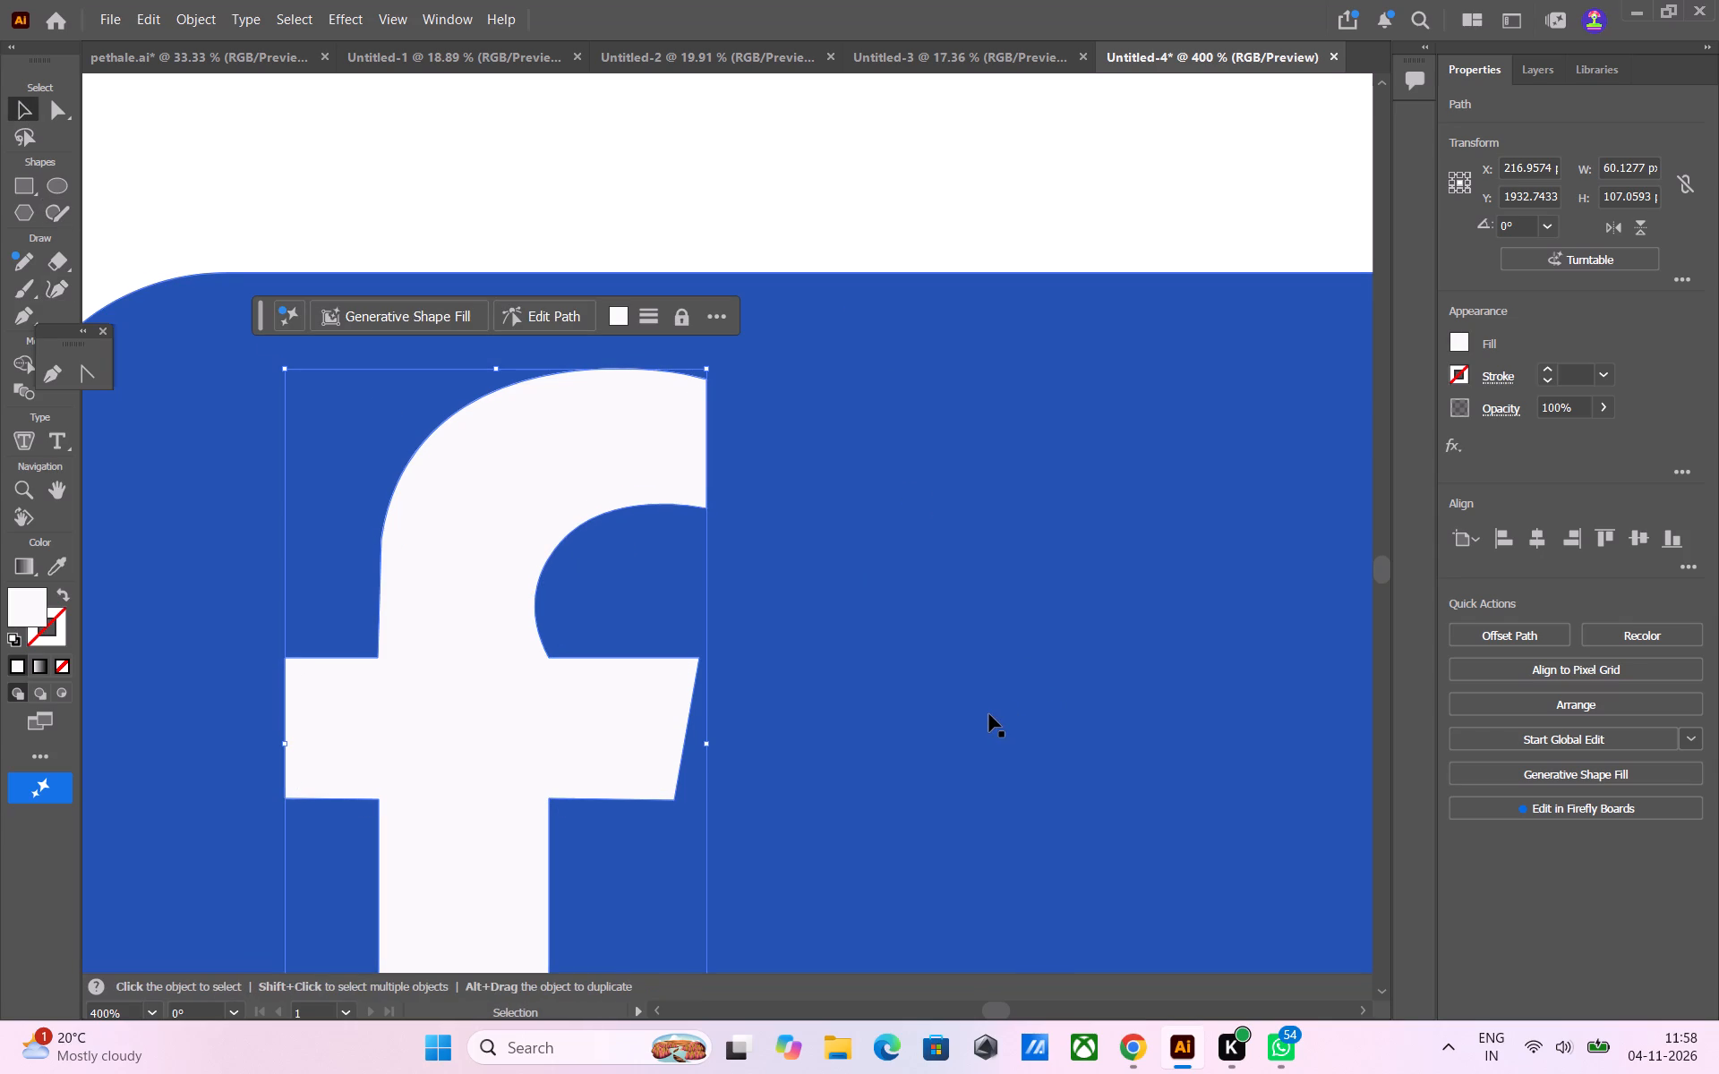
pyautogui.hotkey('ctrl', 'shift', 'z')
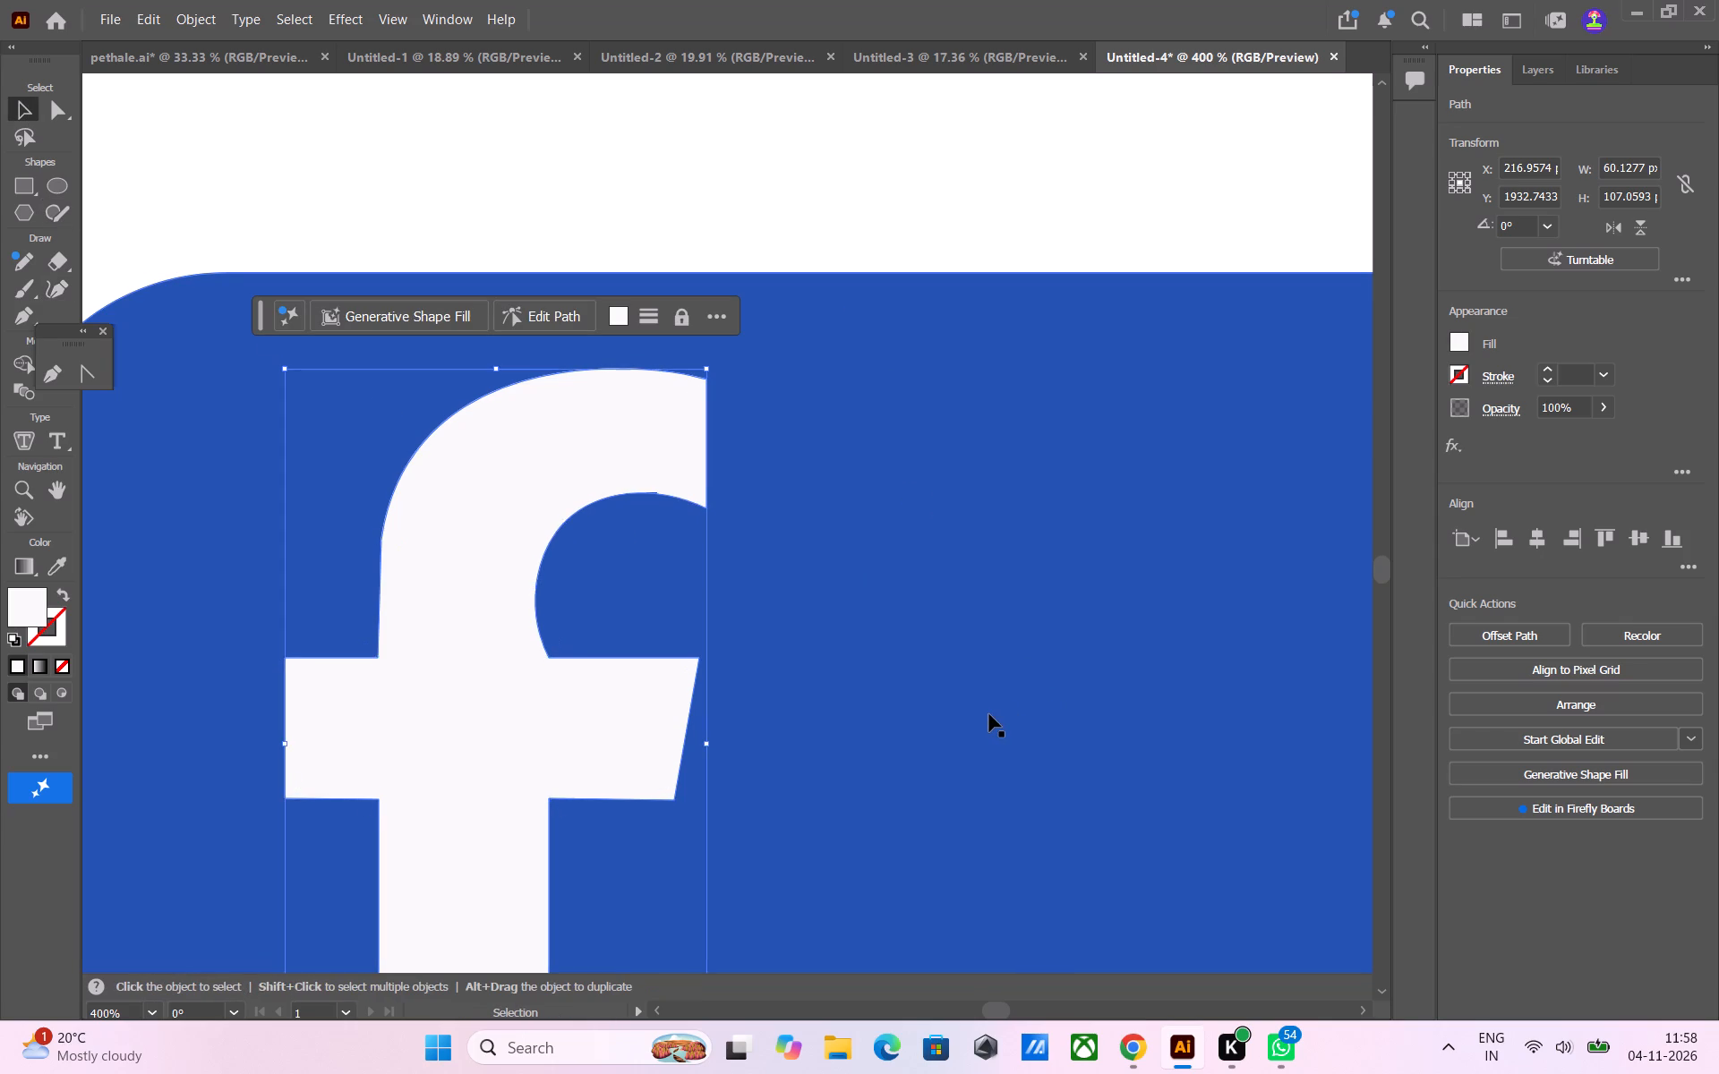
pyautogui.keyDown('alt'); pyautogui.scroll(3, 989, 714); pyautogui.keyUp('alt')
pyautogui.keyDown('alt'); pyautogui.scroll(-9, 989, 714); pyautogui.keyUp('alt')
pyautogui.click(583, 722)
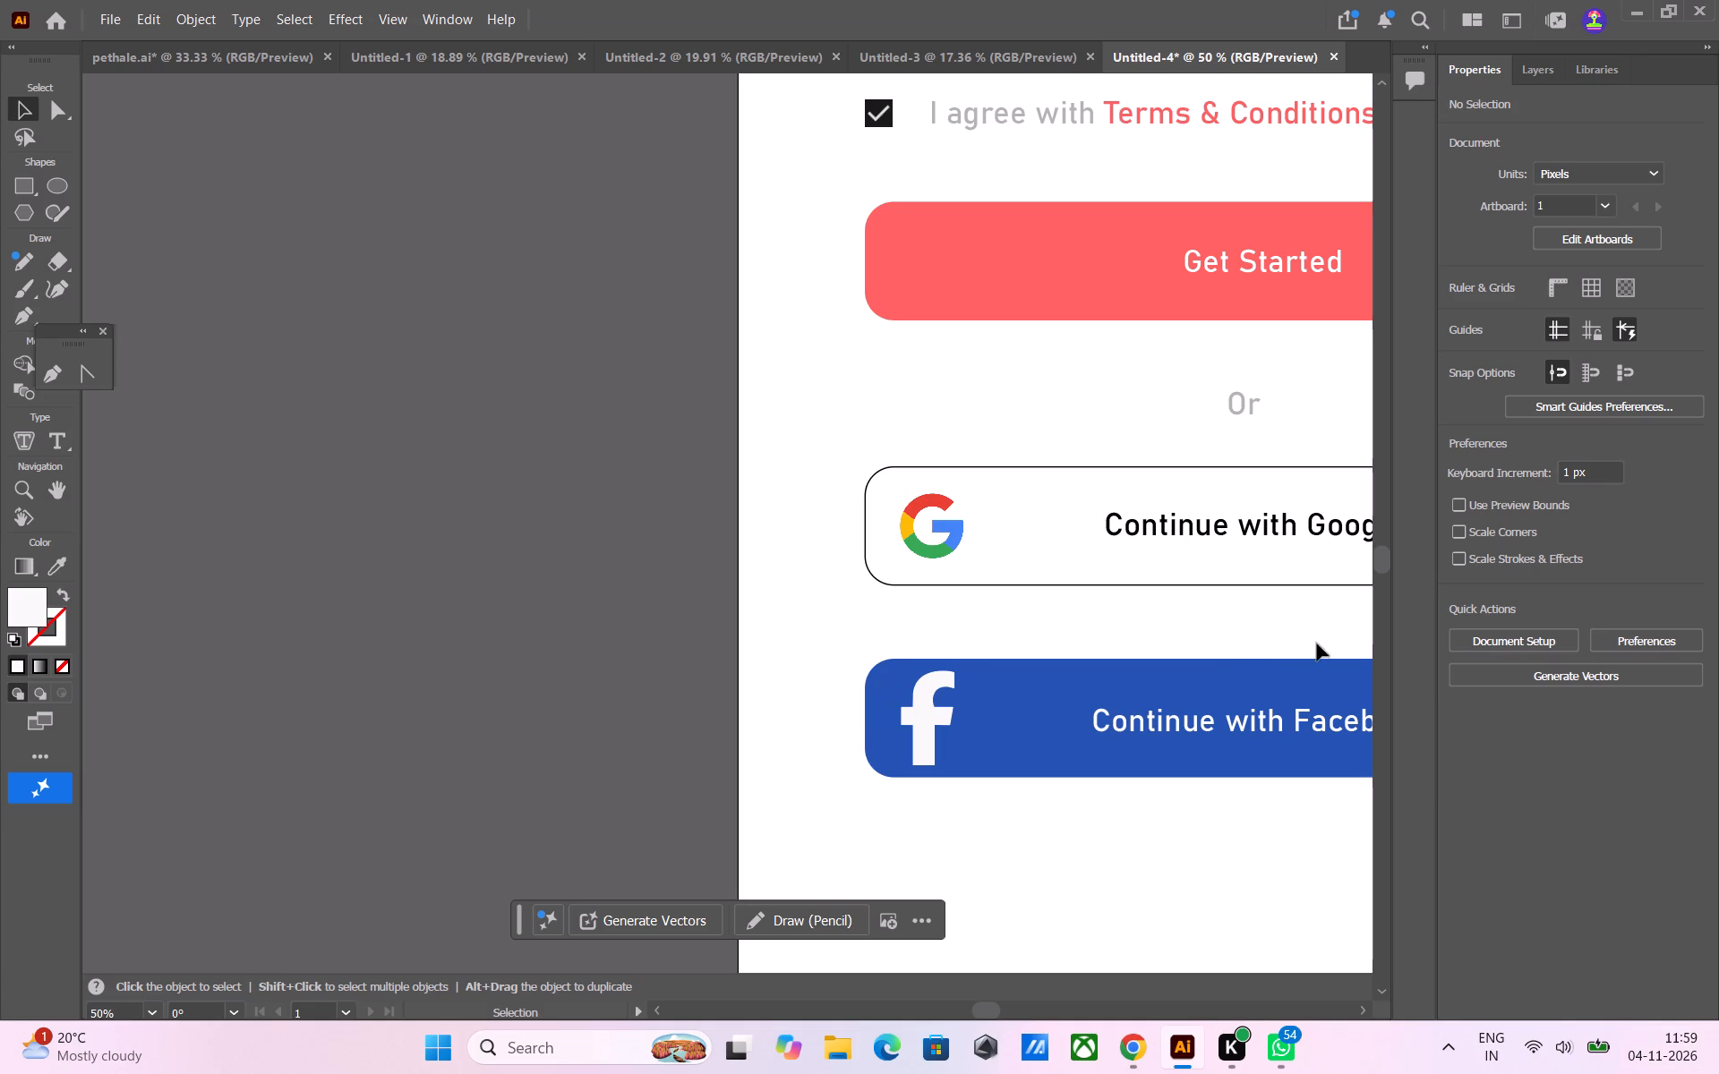
# Bring the downloaded Facebook.jpg from Chrome into the Illustrator artboard and place it in the empty area below the Facebook button.
pyautogui.moveTo(1182, 650); pyautogui.dragTo(415, 551, button='middle')
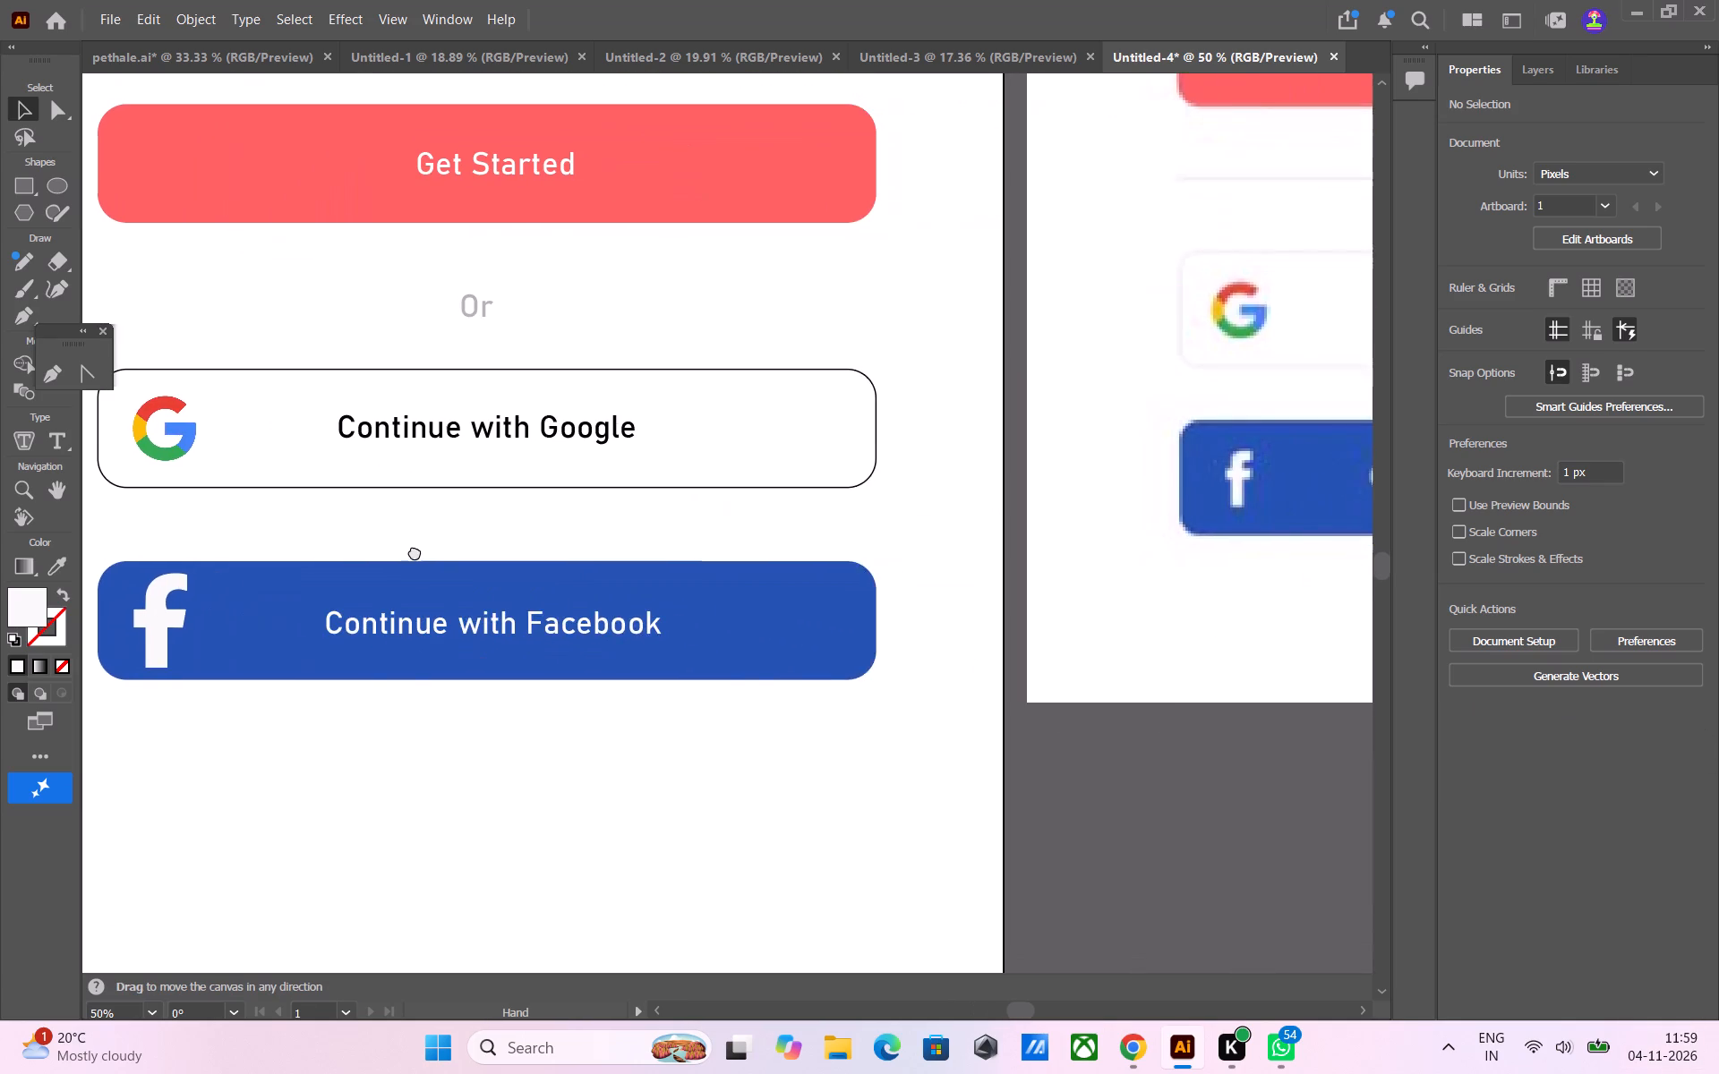
pyautogui.moveTo(415, 551); pyautogui.dragTo(496, 572, button='middle')
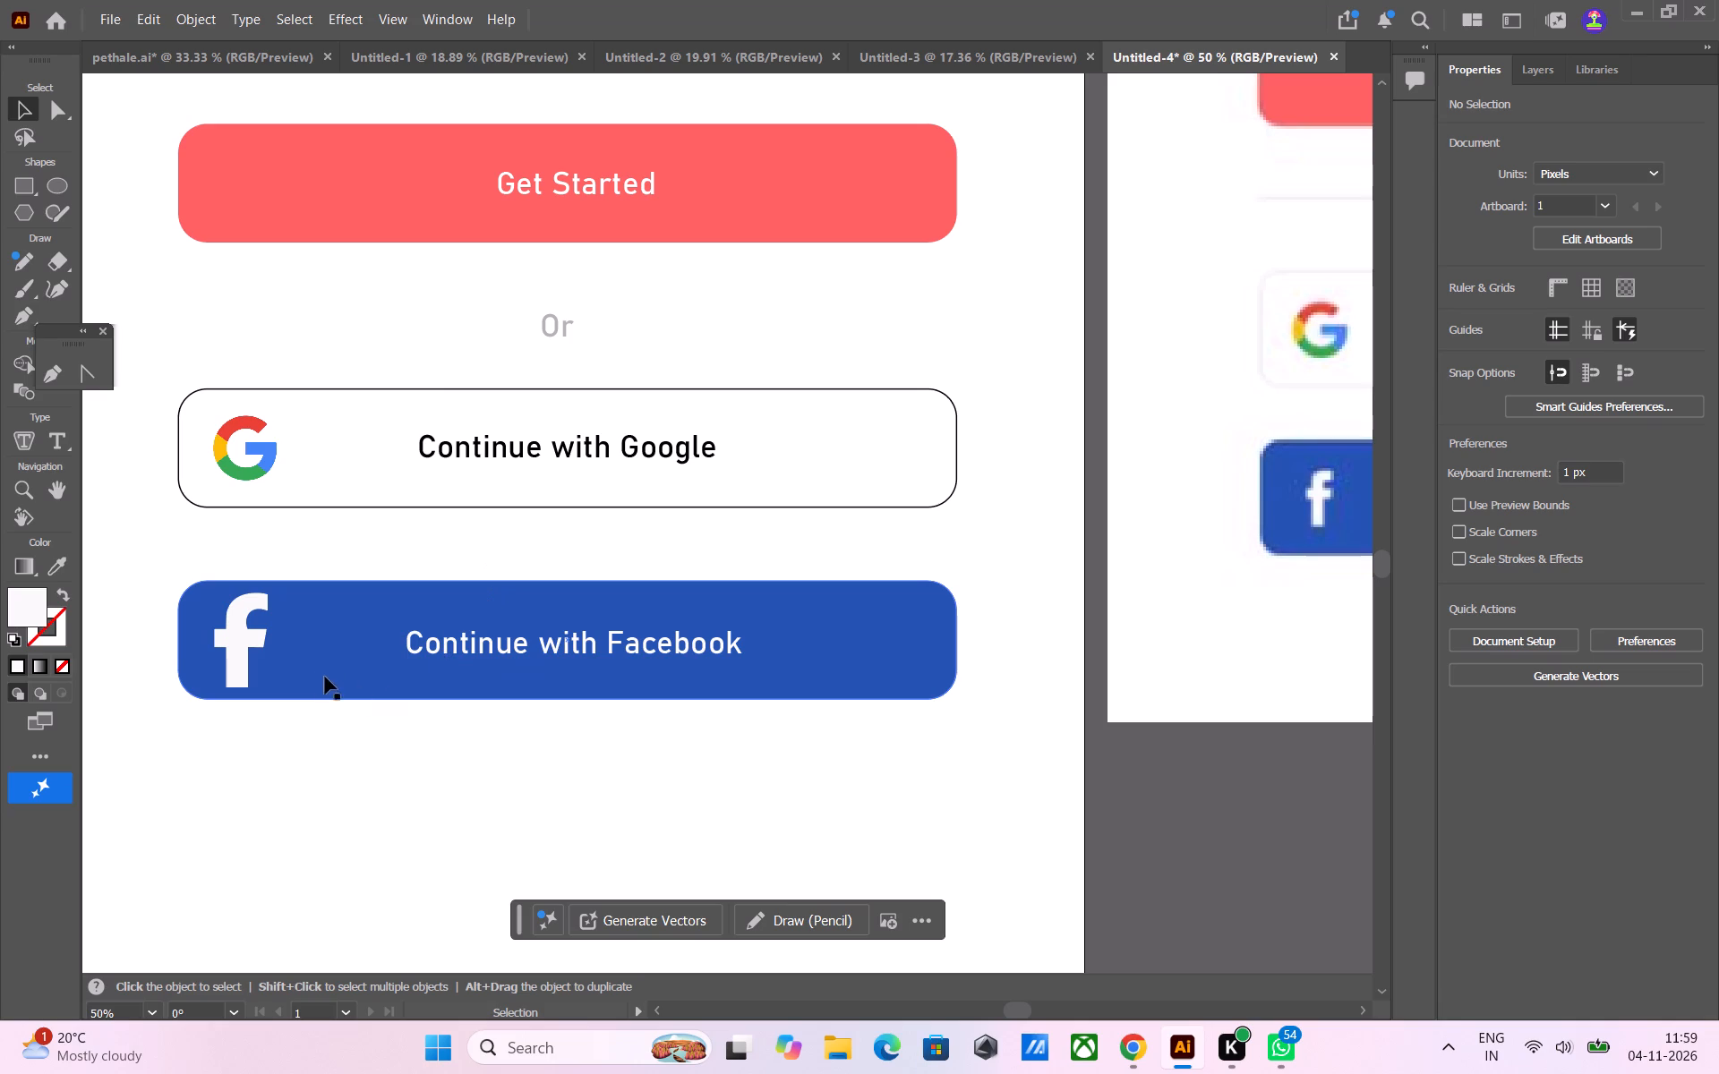
pyautogui.click(1133, 1052)
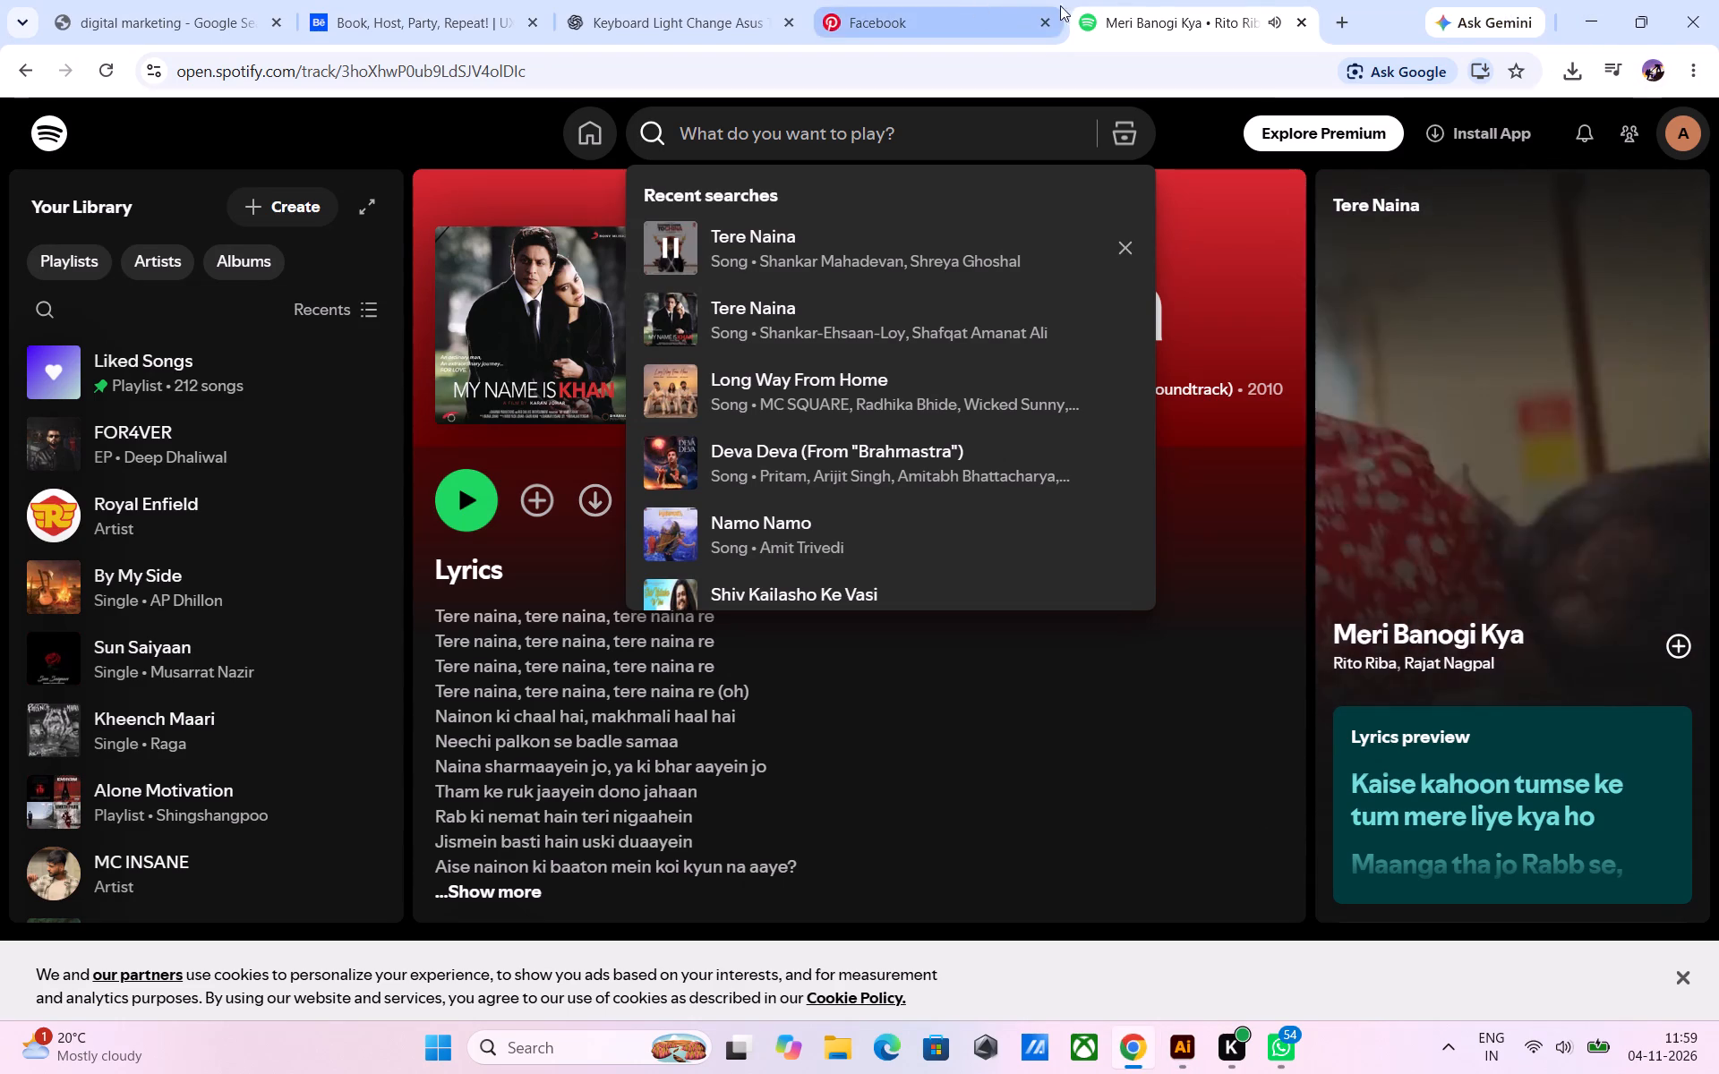
pyautogui.click(924, 21)
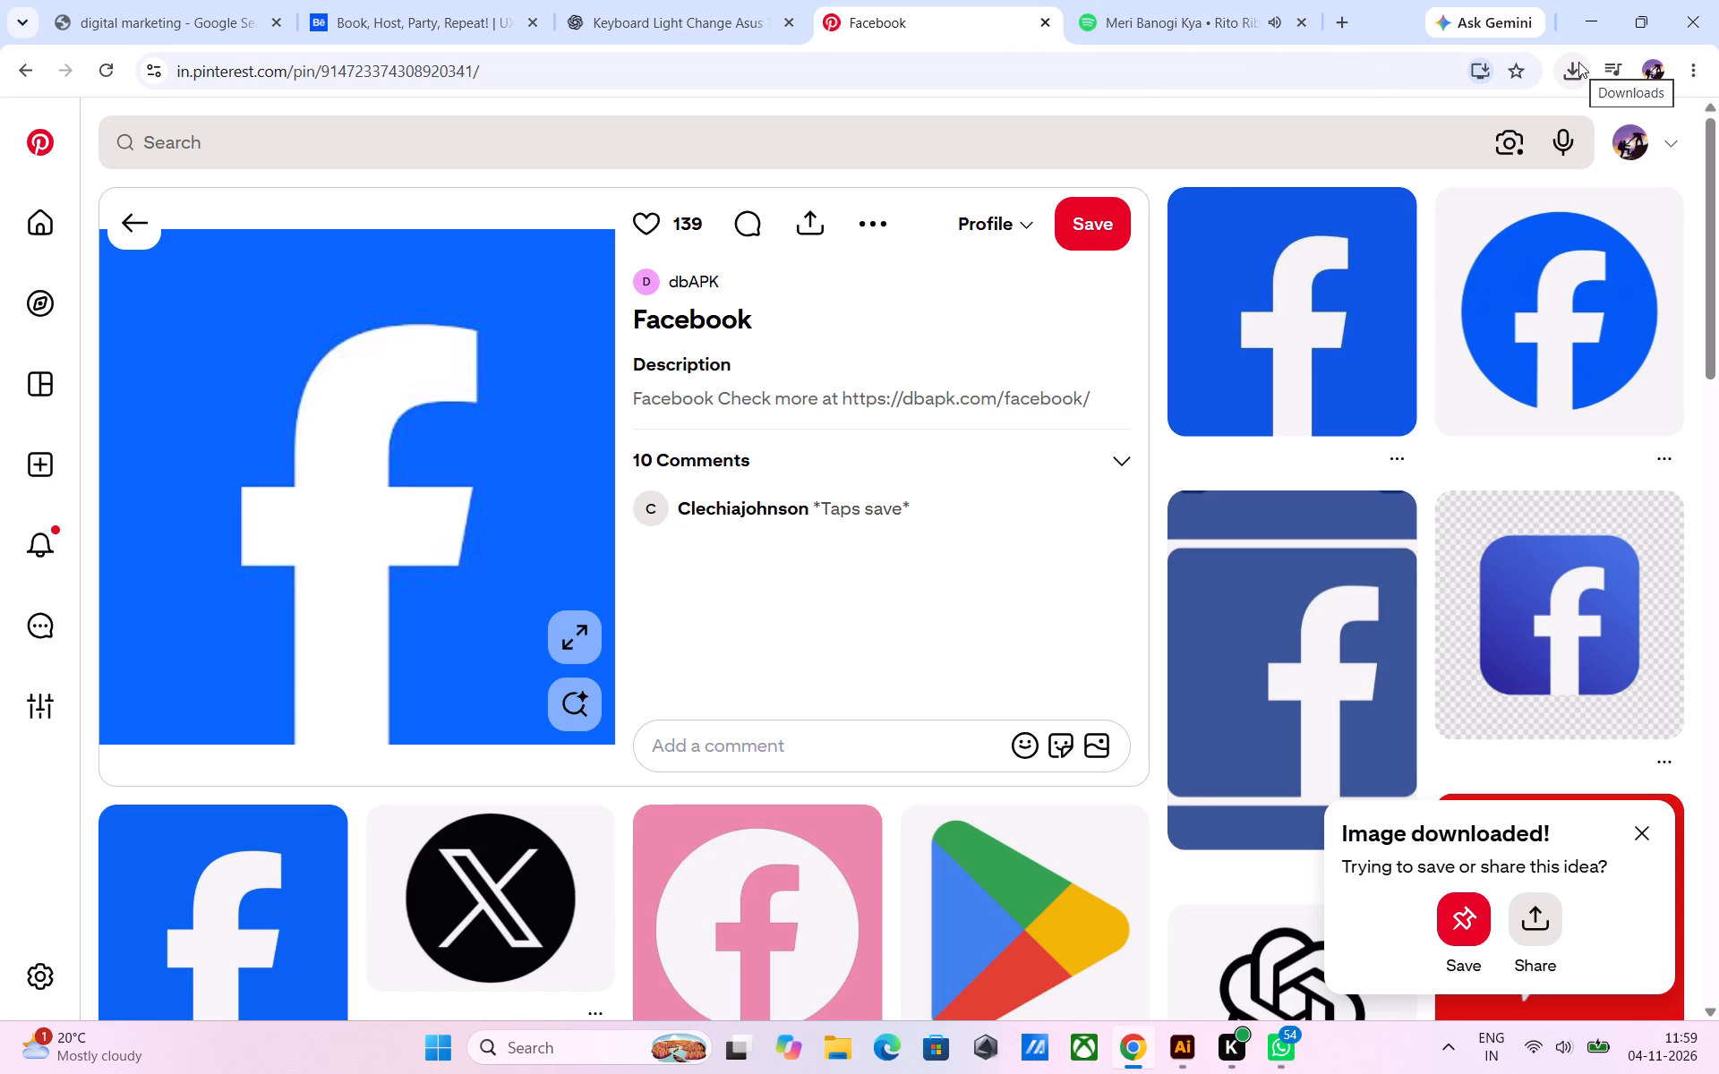
pyautogui.click(1578, 62)
pyautogui.moveTo(1377, 163); pyautogui.dragTo(1177, 1073)
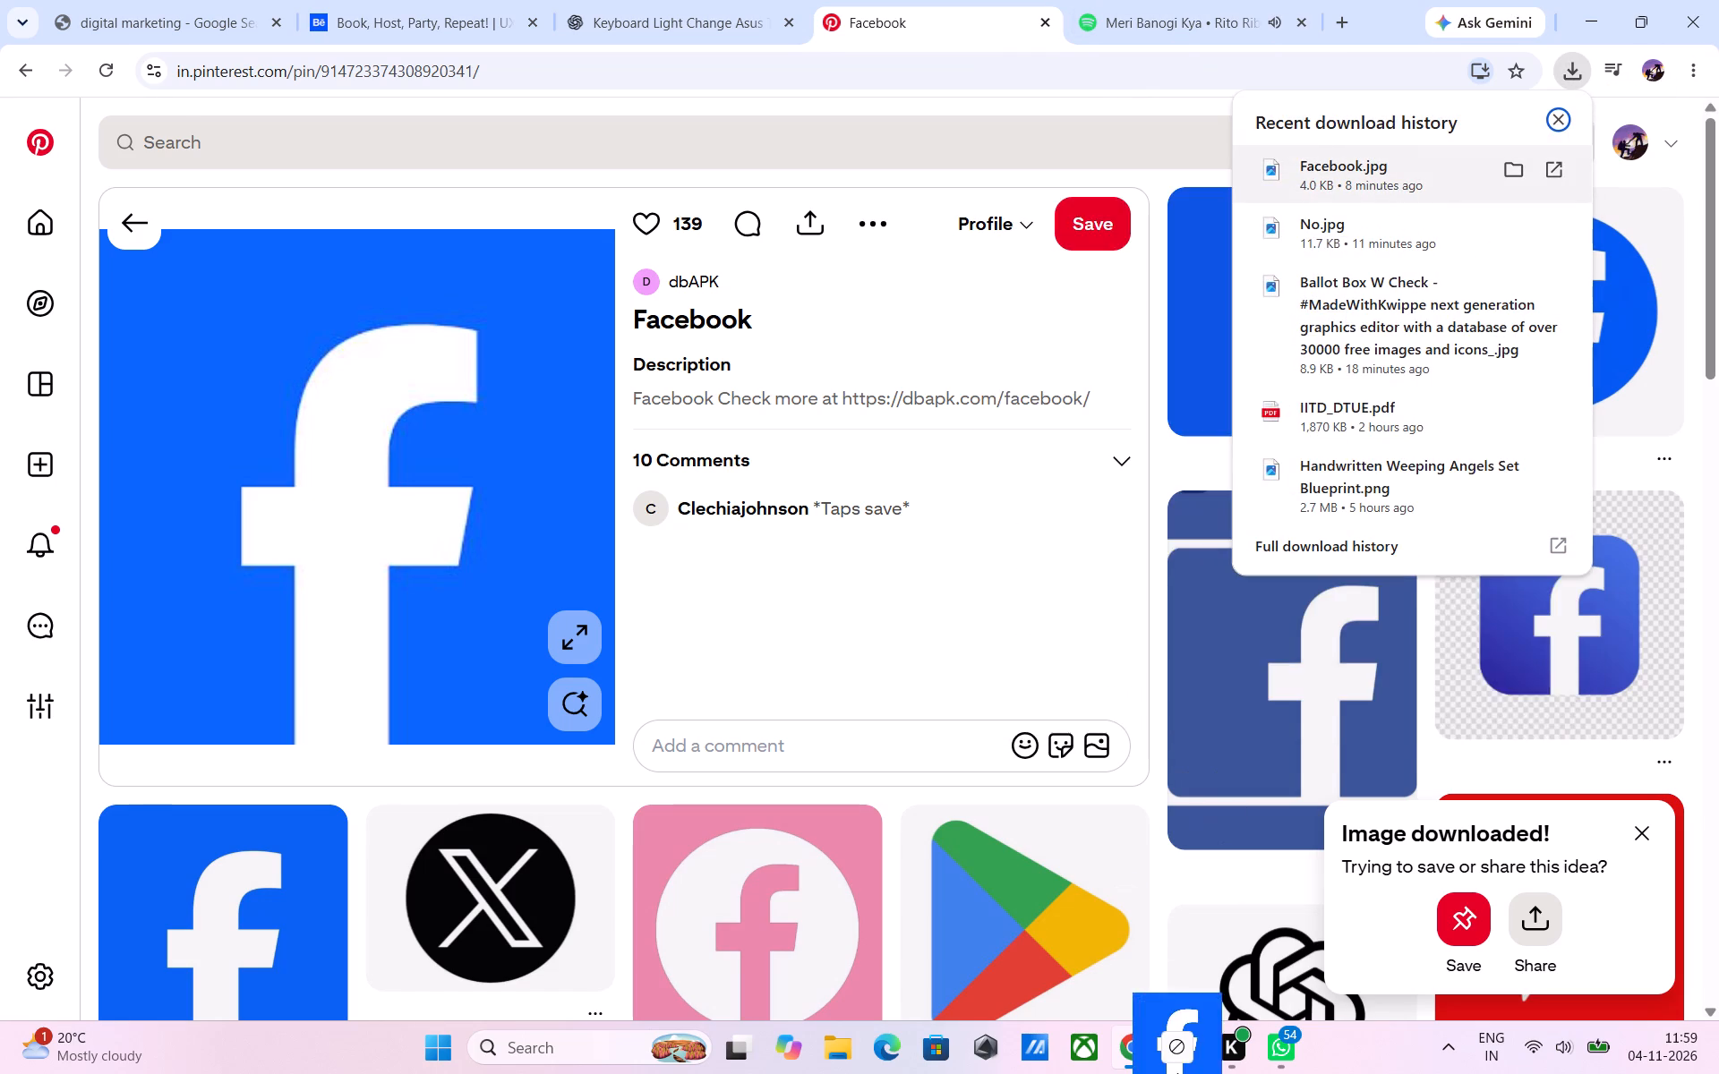
pyautogui.moveTo(1177, 1073); pyautogui.dragTo(345, 662)
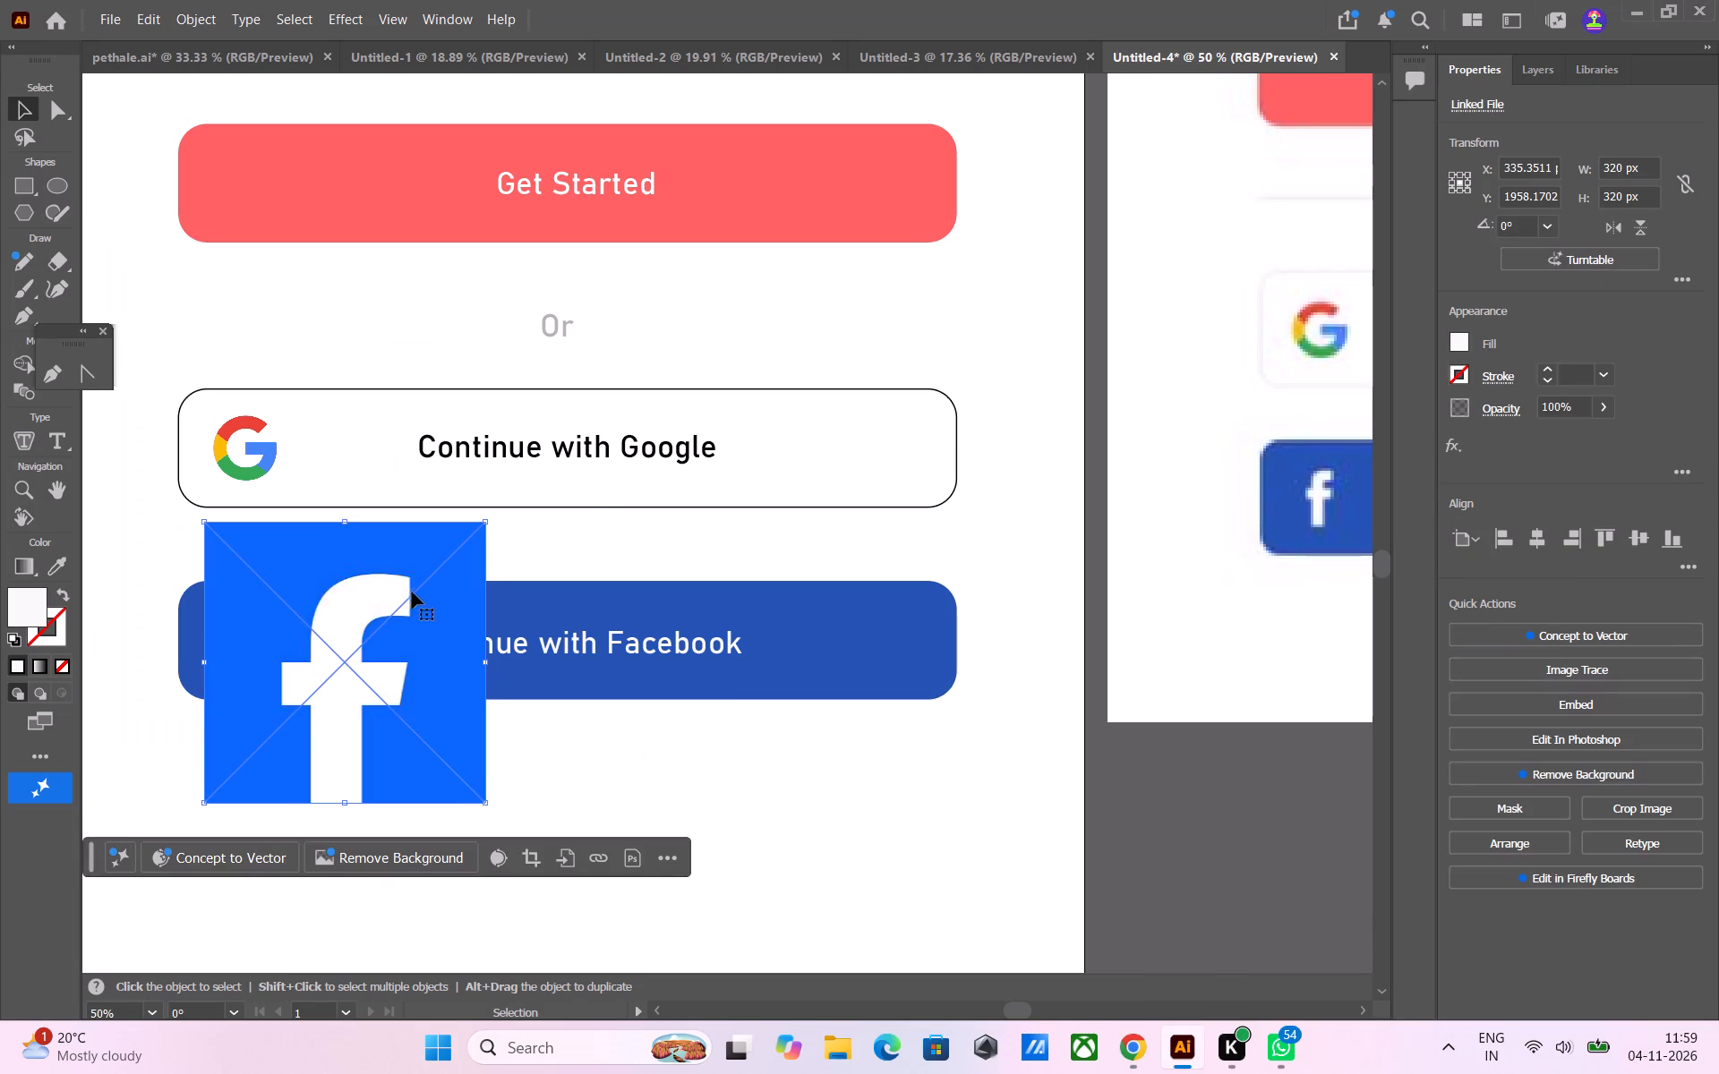
pyautogui.moveTo(403, 548); pyautogui.dragTo(841, 739)
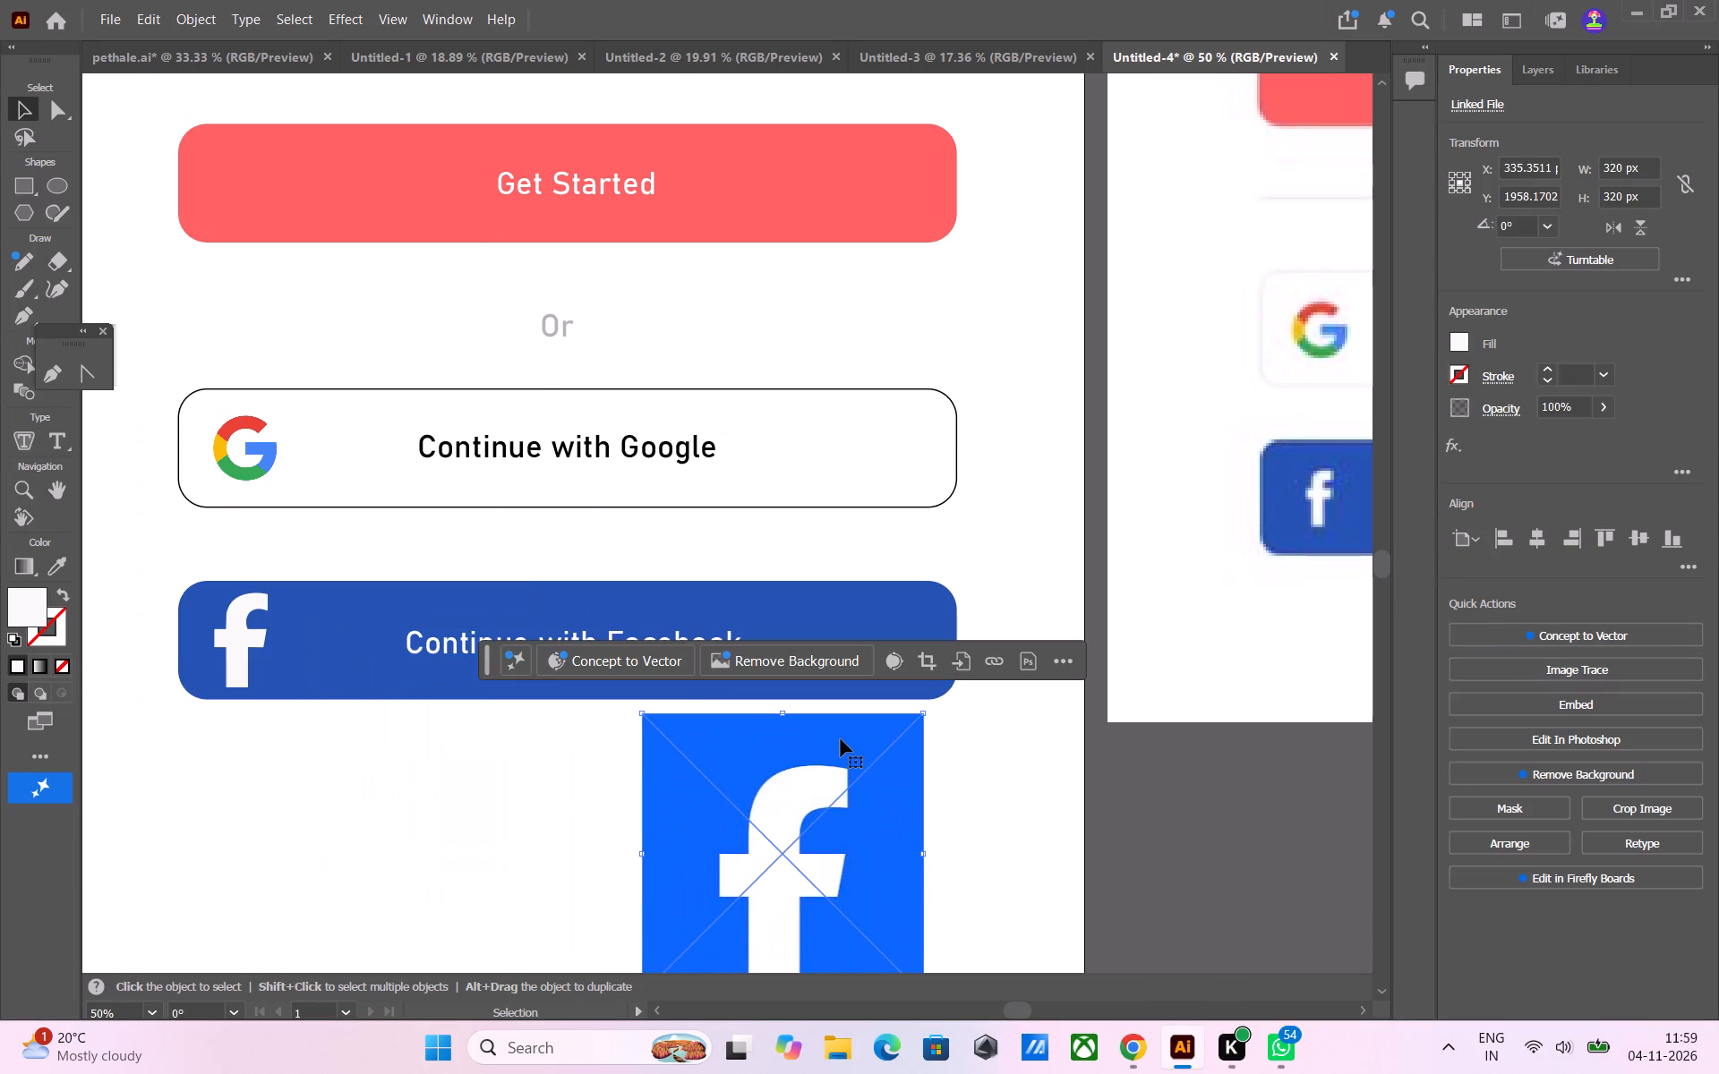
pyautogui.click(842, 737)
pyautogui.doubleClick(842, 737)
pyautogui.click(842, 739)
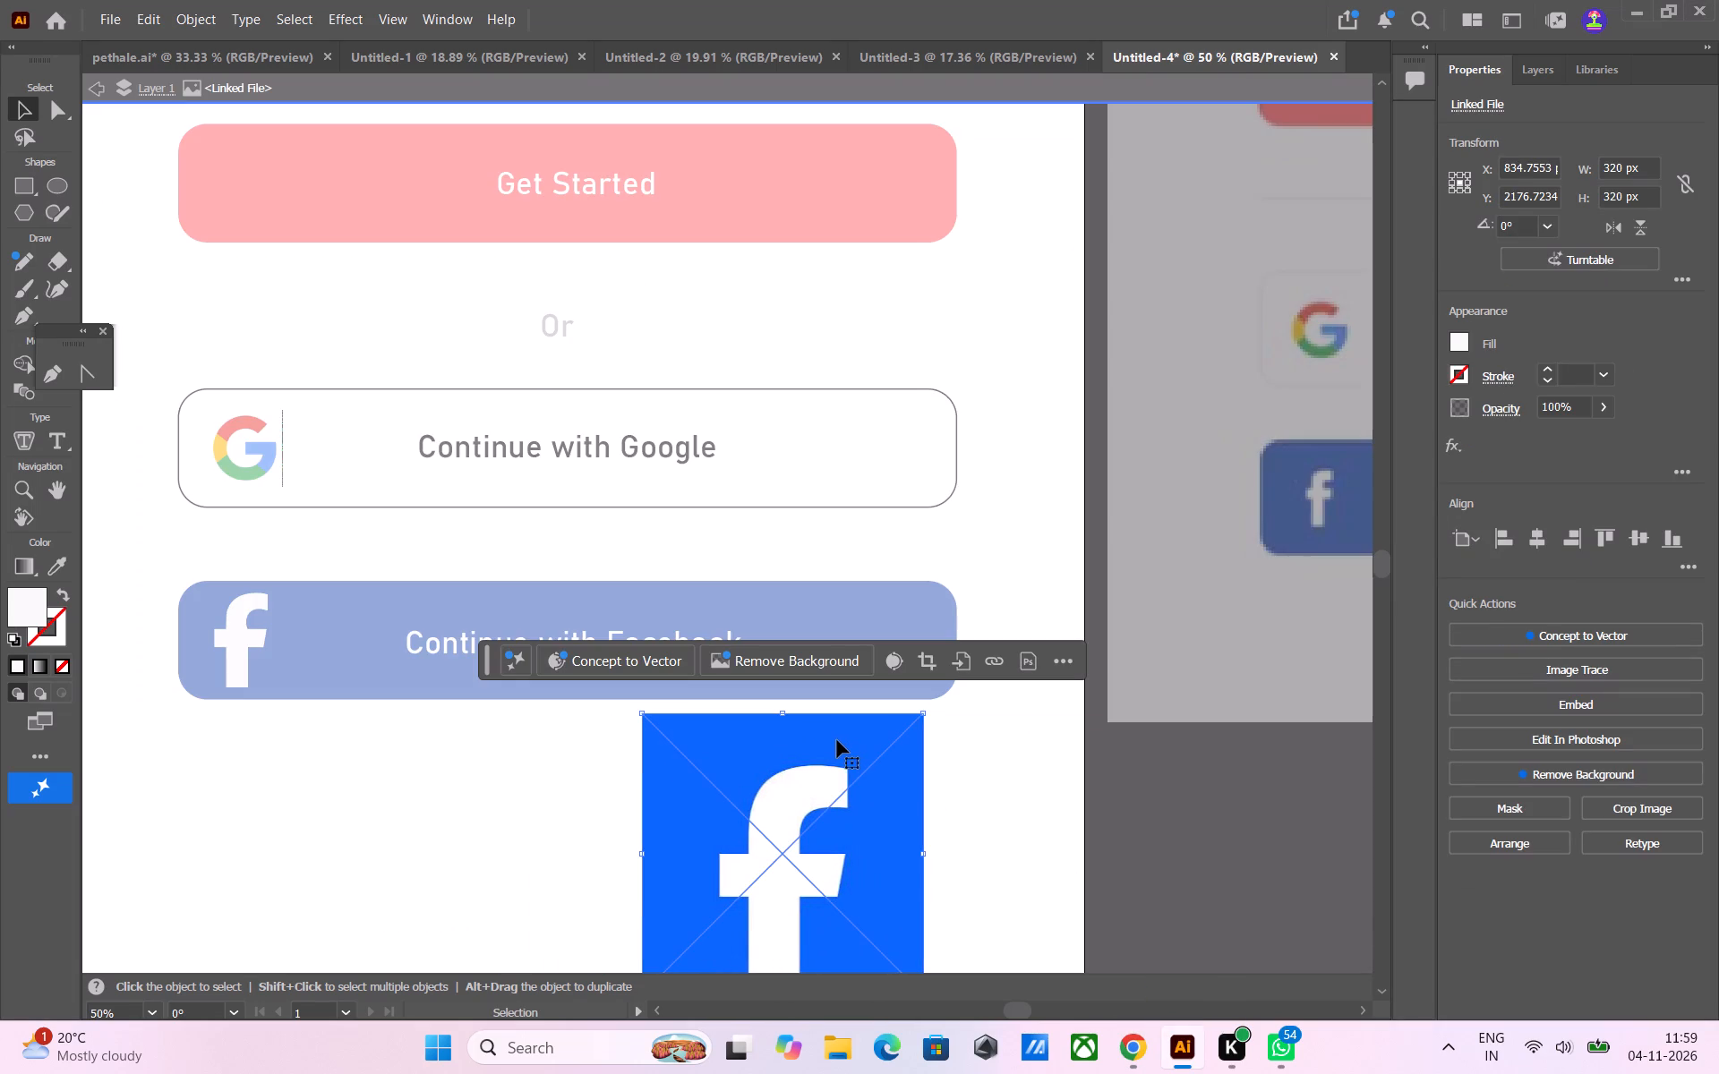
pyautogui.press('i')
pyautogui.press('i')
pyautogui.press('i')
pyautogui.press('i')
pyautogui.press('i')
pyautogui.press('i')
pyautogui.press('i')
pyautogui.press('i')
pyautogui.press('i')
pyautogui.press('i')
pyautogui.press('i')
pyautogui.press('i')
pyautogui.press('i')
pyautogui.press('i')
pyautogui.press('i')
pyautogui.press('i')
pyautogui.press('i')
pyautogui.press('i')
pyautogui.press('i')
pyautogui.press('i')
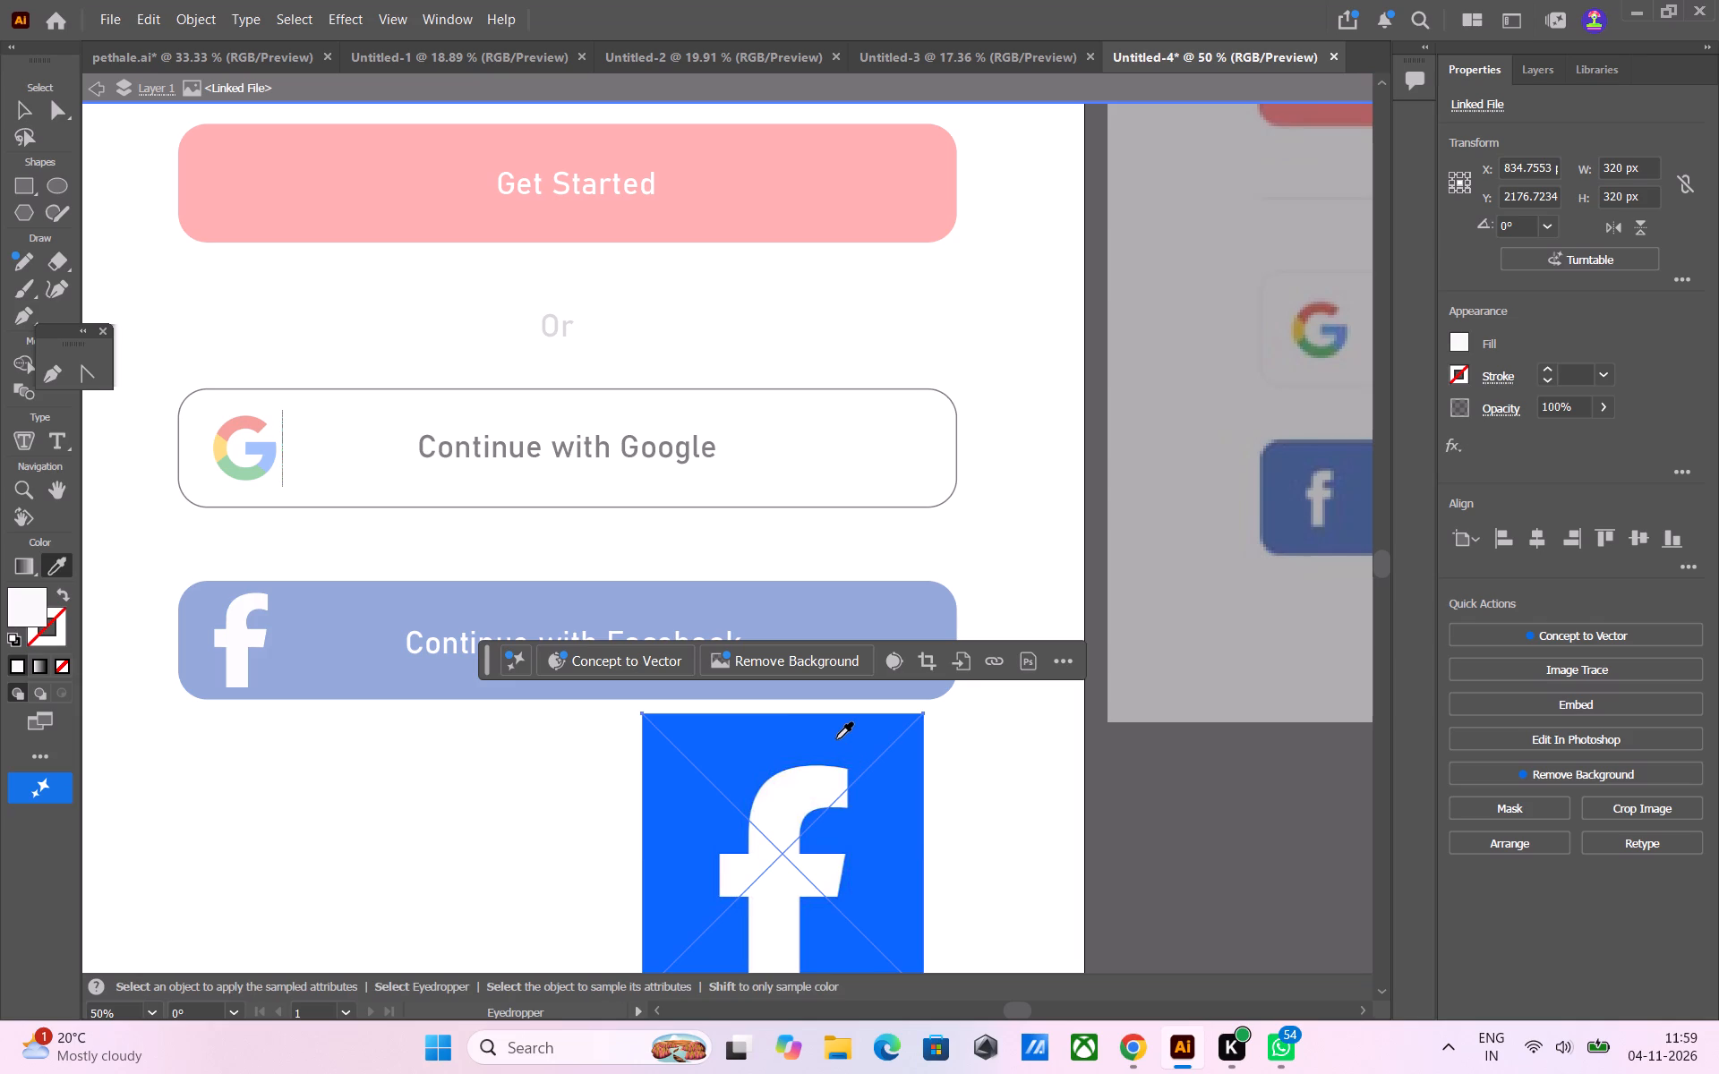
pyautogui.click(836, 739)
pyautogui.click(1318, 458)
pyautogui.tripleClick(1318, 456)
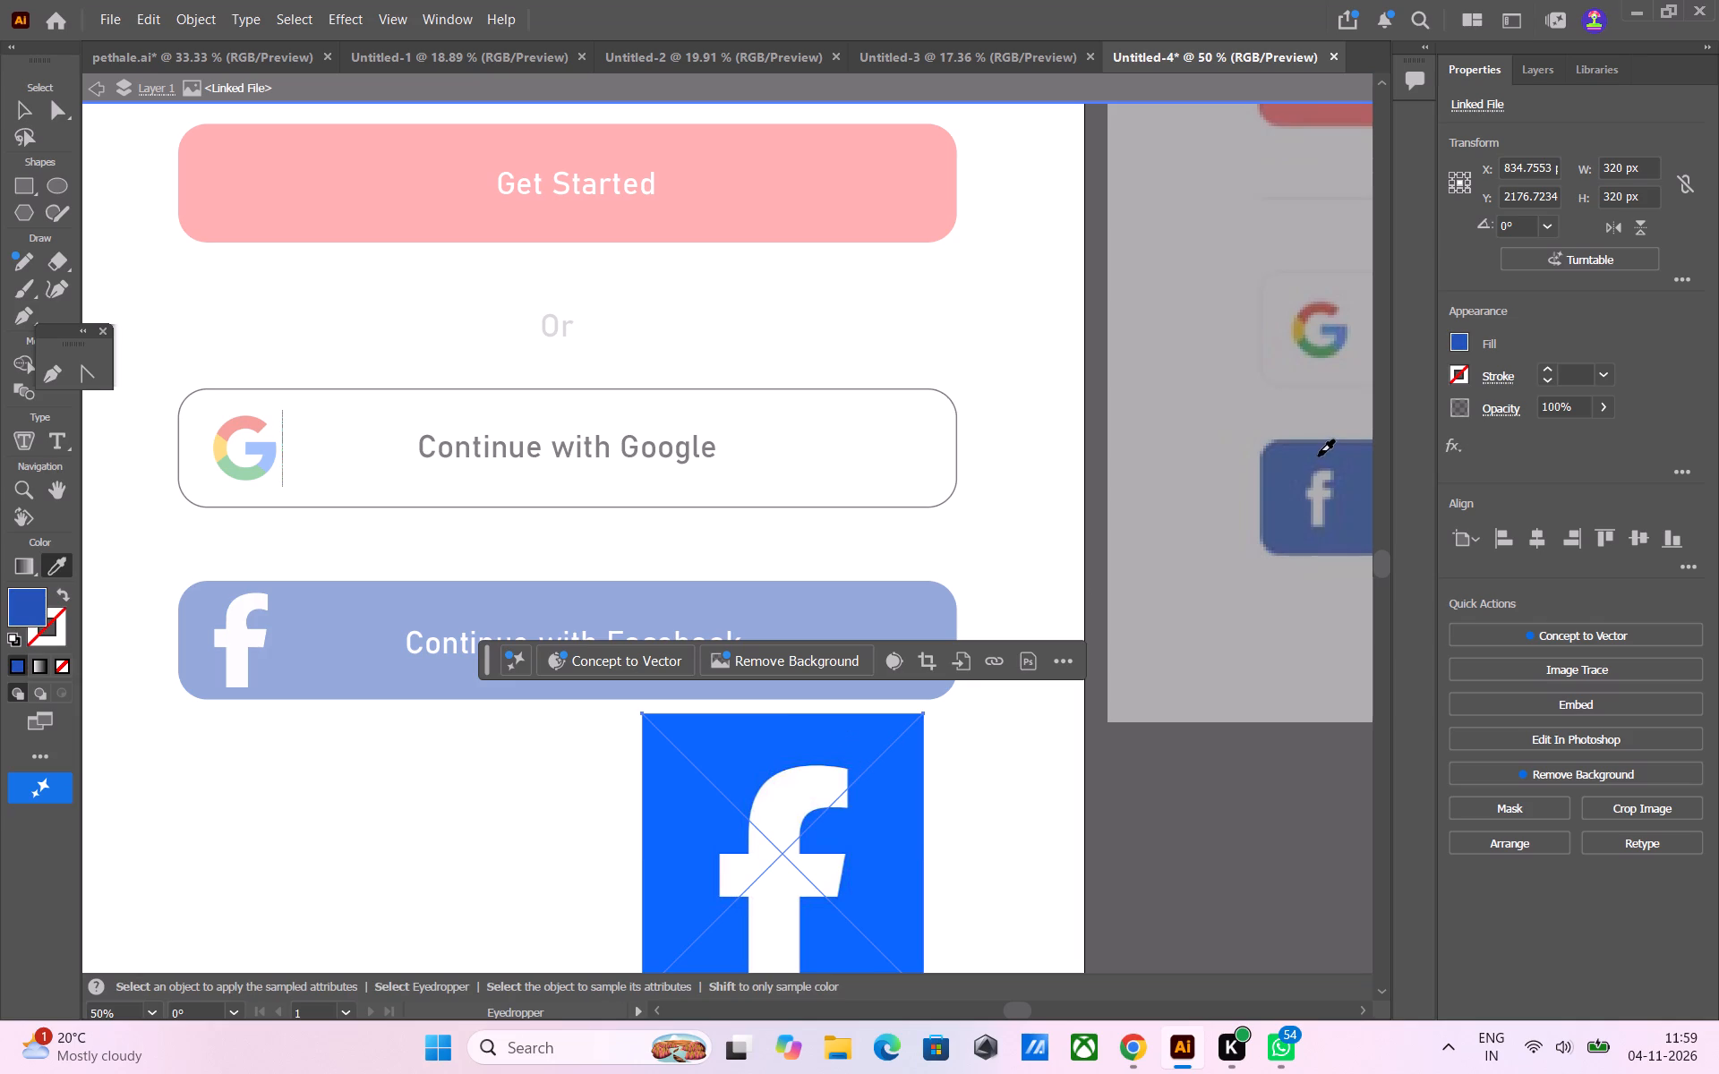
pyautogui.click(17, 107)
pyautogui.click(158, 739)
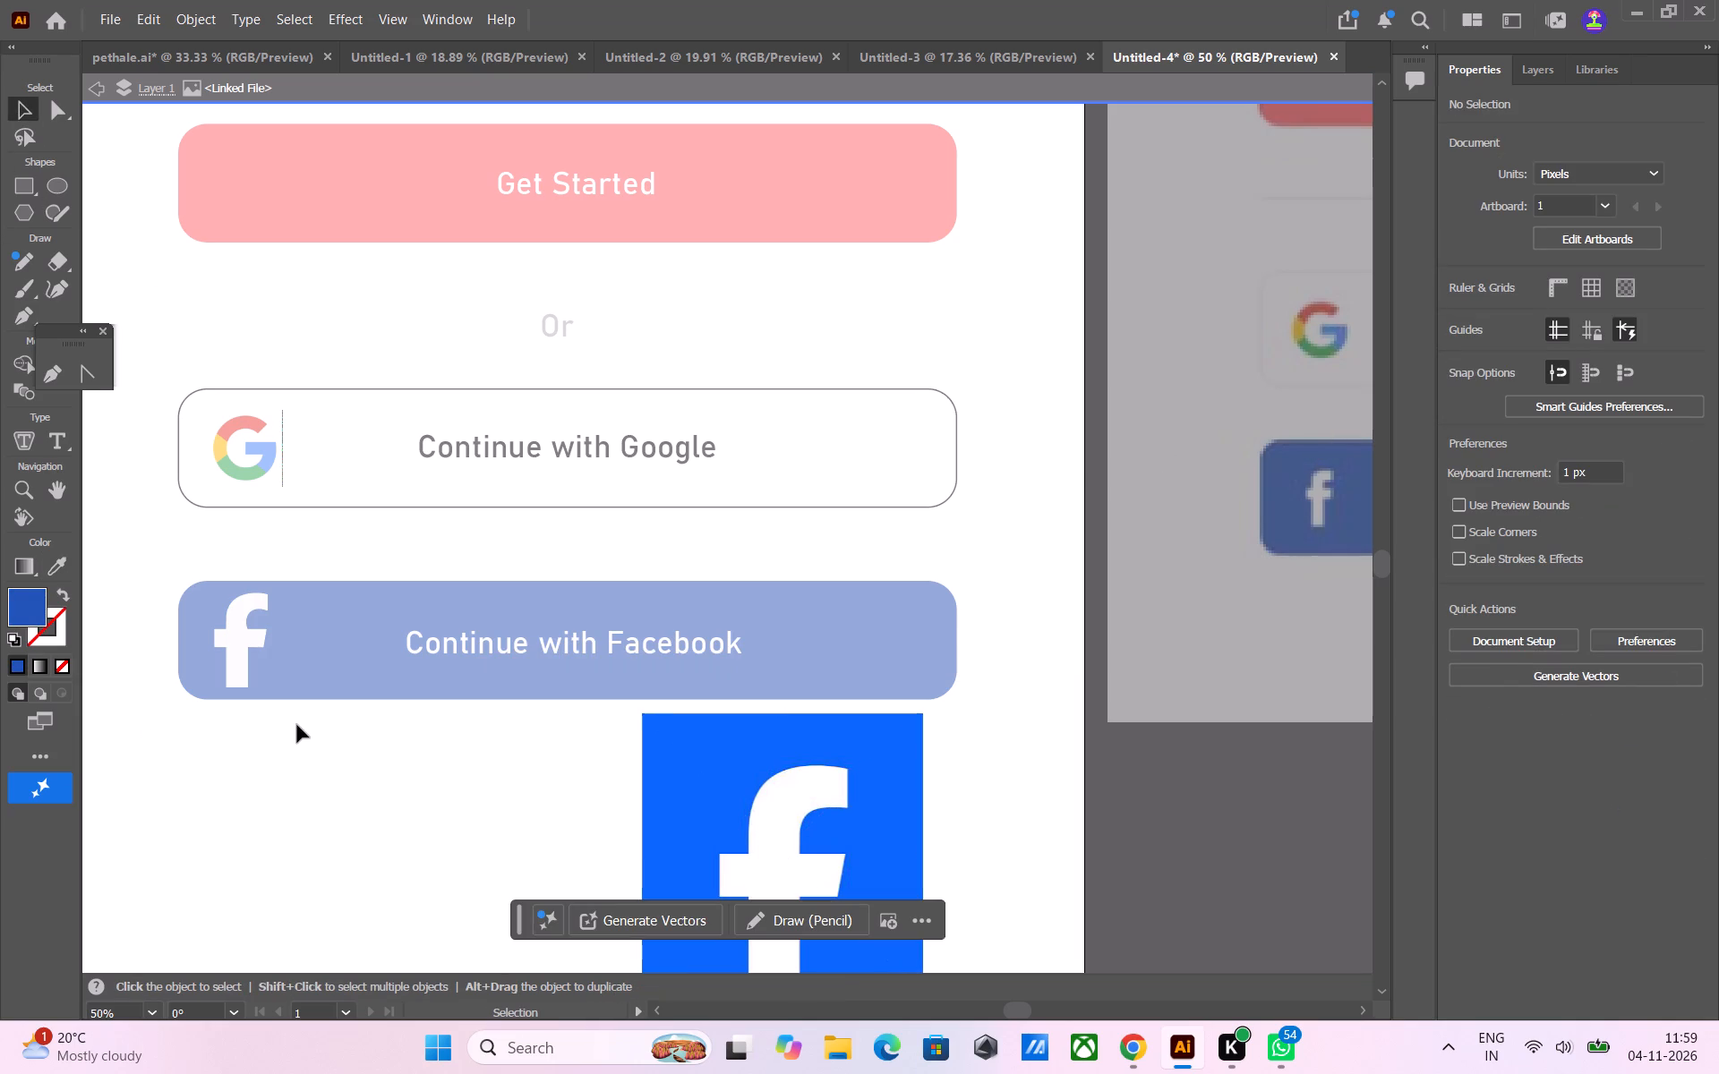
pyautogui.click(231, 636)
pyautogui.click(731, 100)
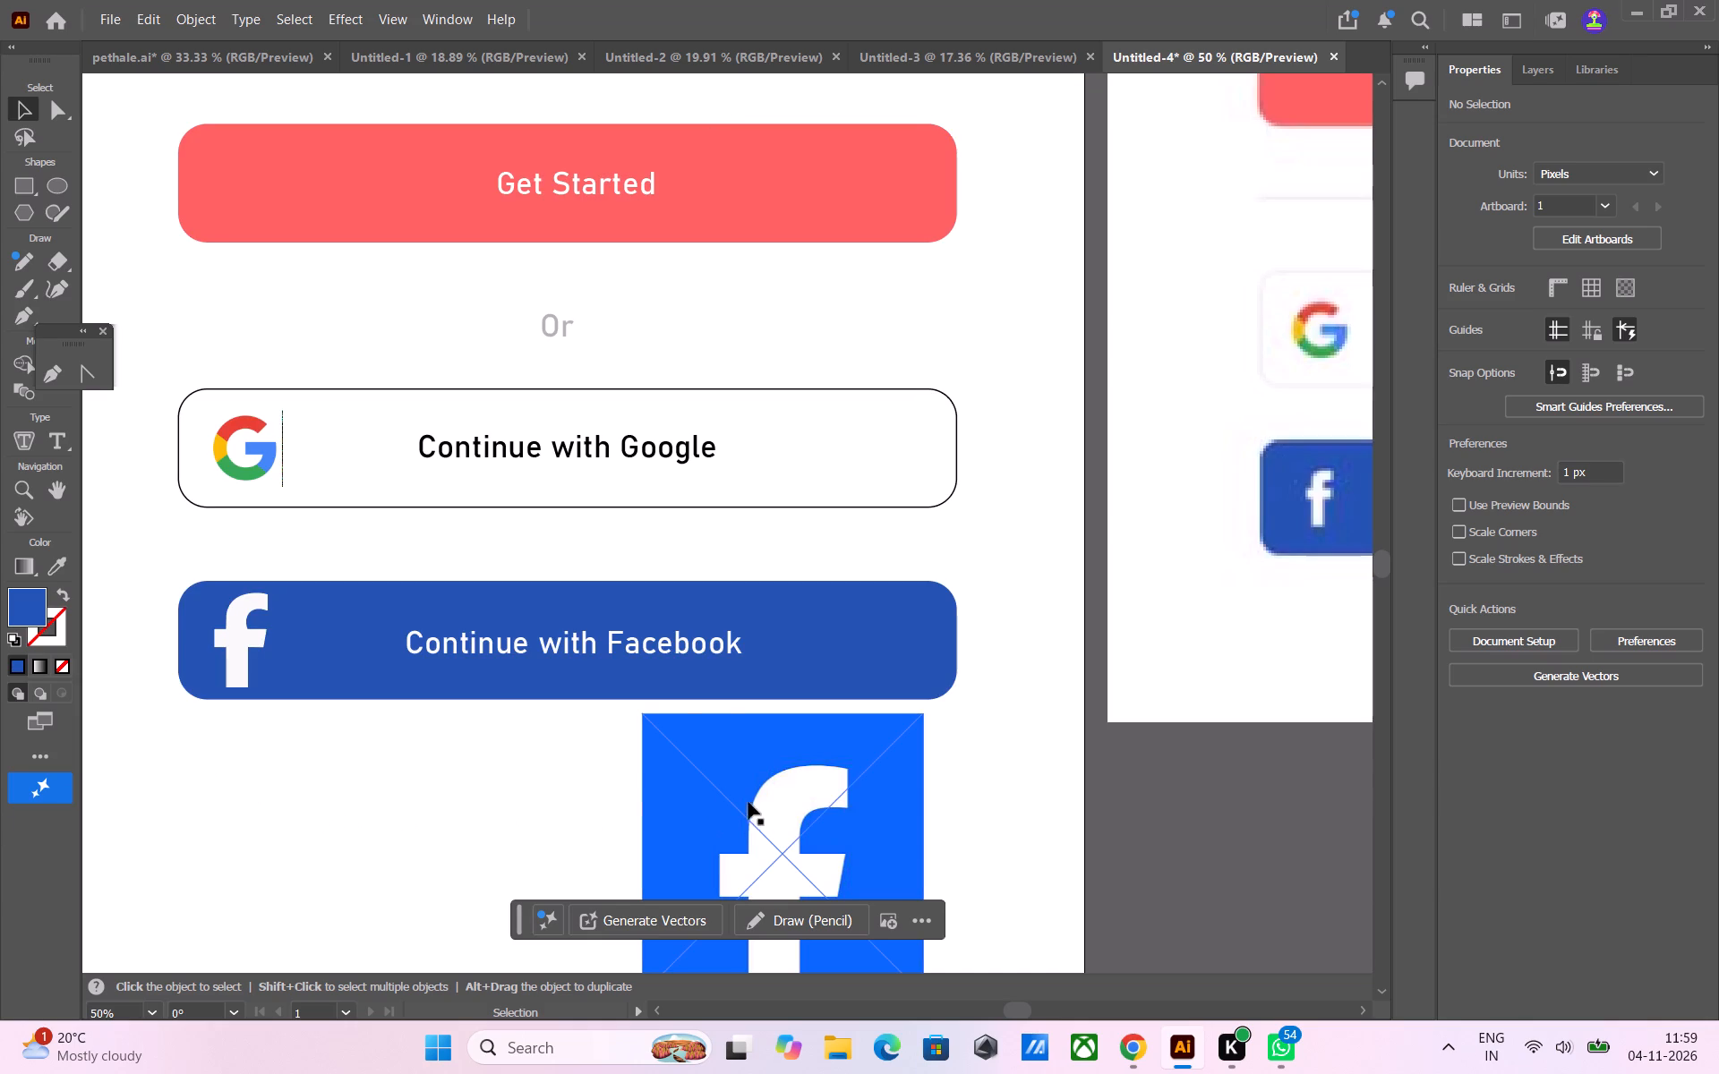
# Recolor the Continue with Facebook button's rectangle with the bright blue sampled from the placed Facebook logo image.
pyautogui.click(814, 669)
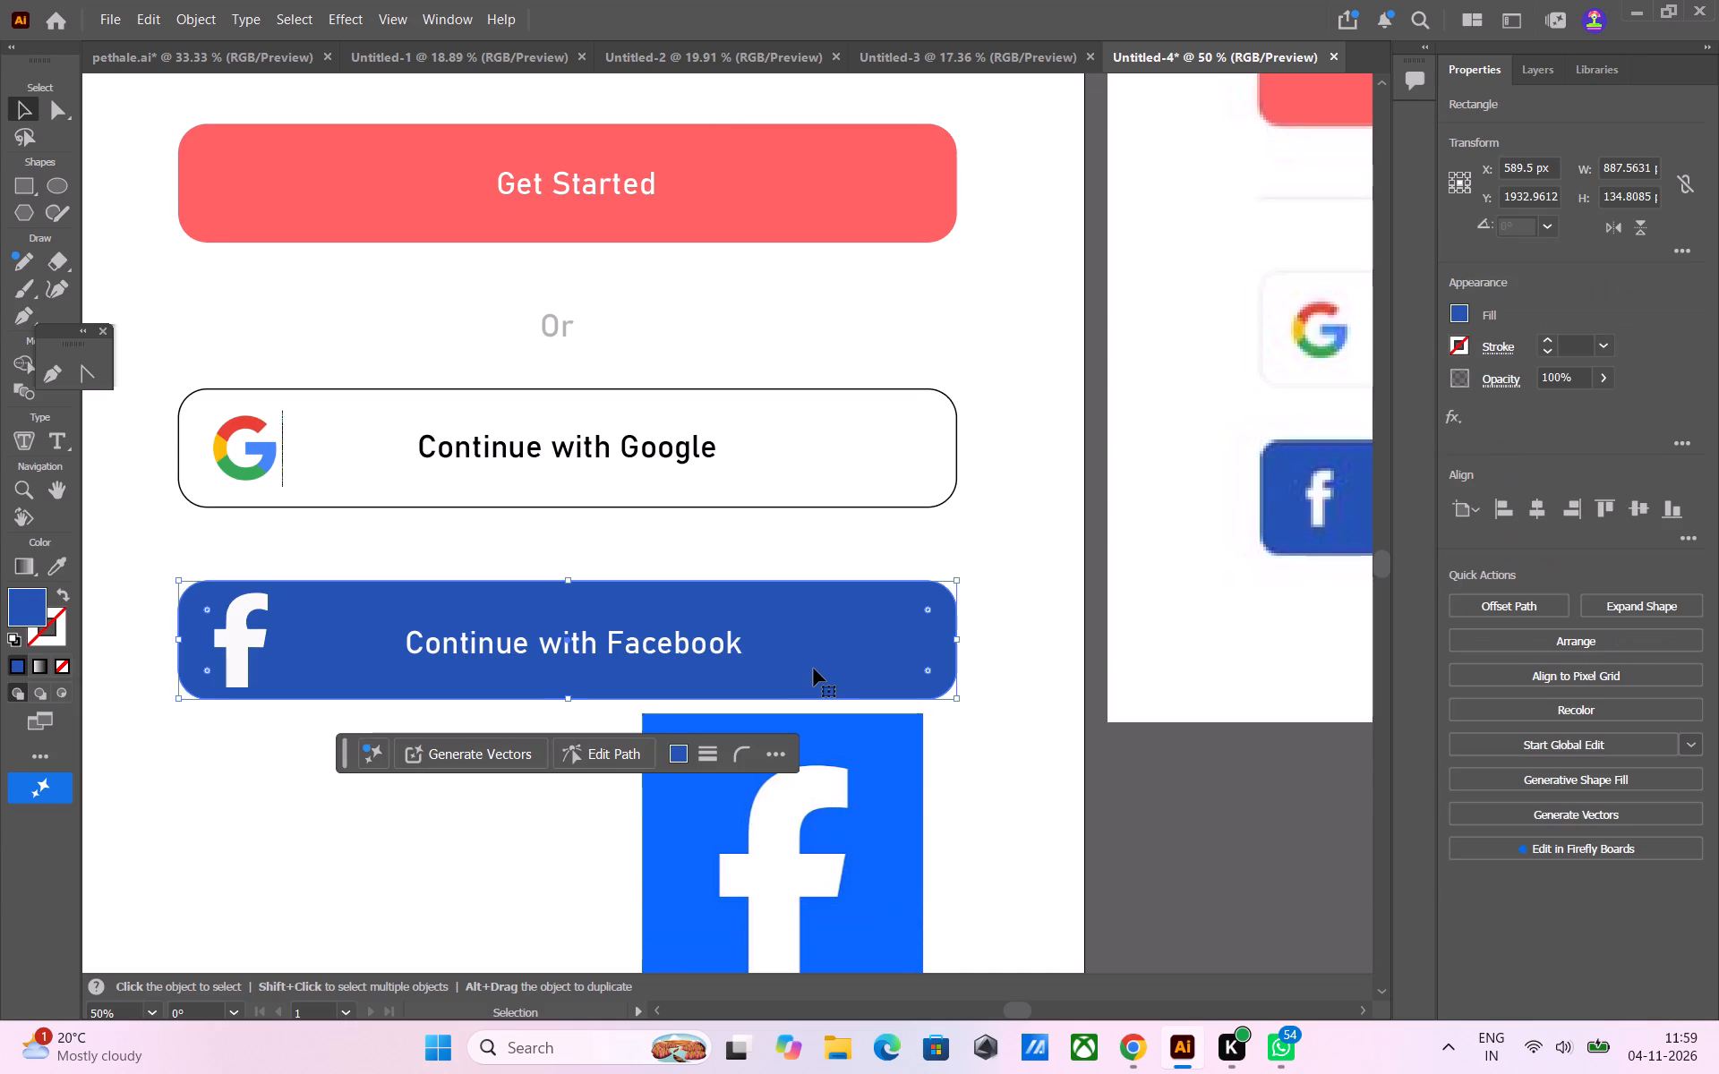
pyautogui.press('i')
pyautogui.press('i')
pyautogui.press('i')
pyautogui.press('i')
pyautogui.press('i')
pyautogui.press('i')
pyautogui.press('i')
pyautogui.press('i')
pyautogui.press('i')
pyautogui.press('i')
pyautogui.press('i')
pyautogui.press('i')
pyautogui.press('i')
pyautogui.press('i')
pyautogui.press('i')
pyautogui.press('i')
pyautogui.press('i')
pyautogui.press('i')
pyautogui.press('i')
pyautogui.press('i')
pyautogui.click(793, 745)
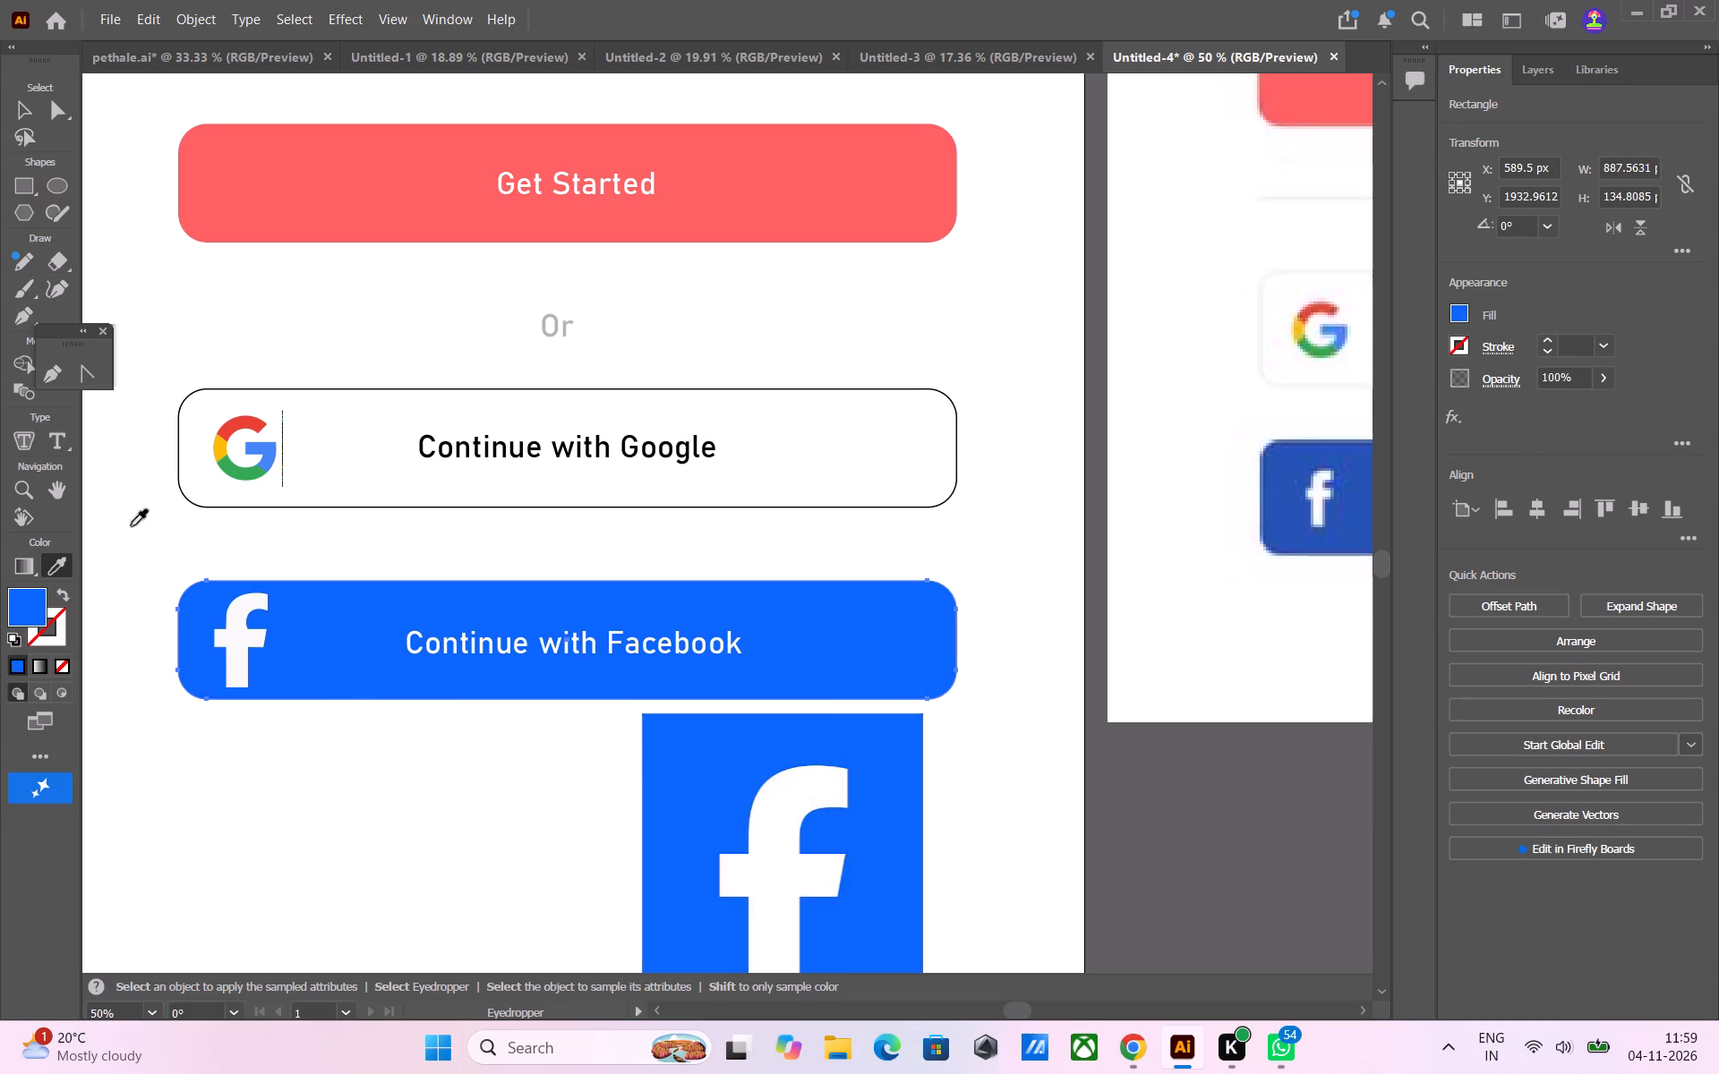
# Delete the hand-drawn off-white f from the Facebook button.
pyautogui.click(28, 111)
pyautogui.click(240, 661)
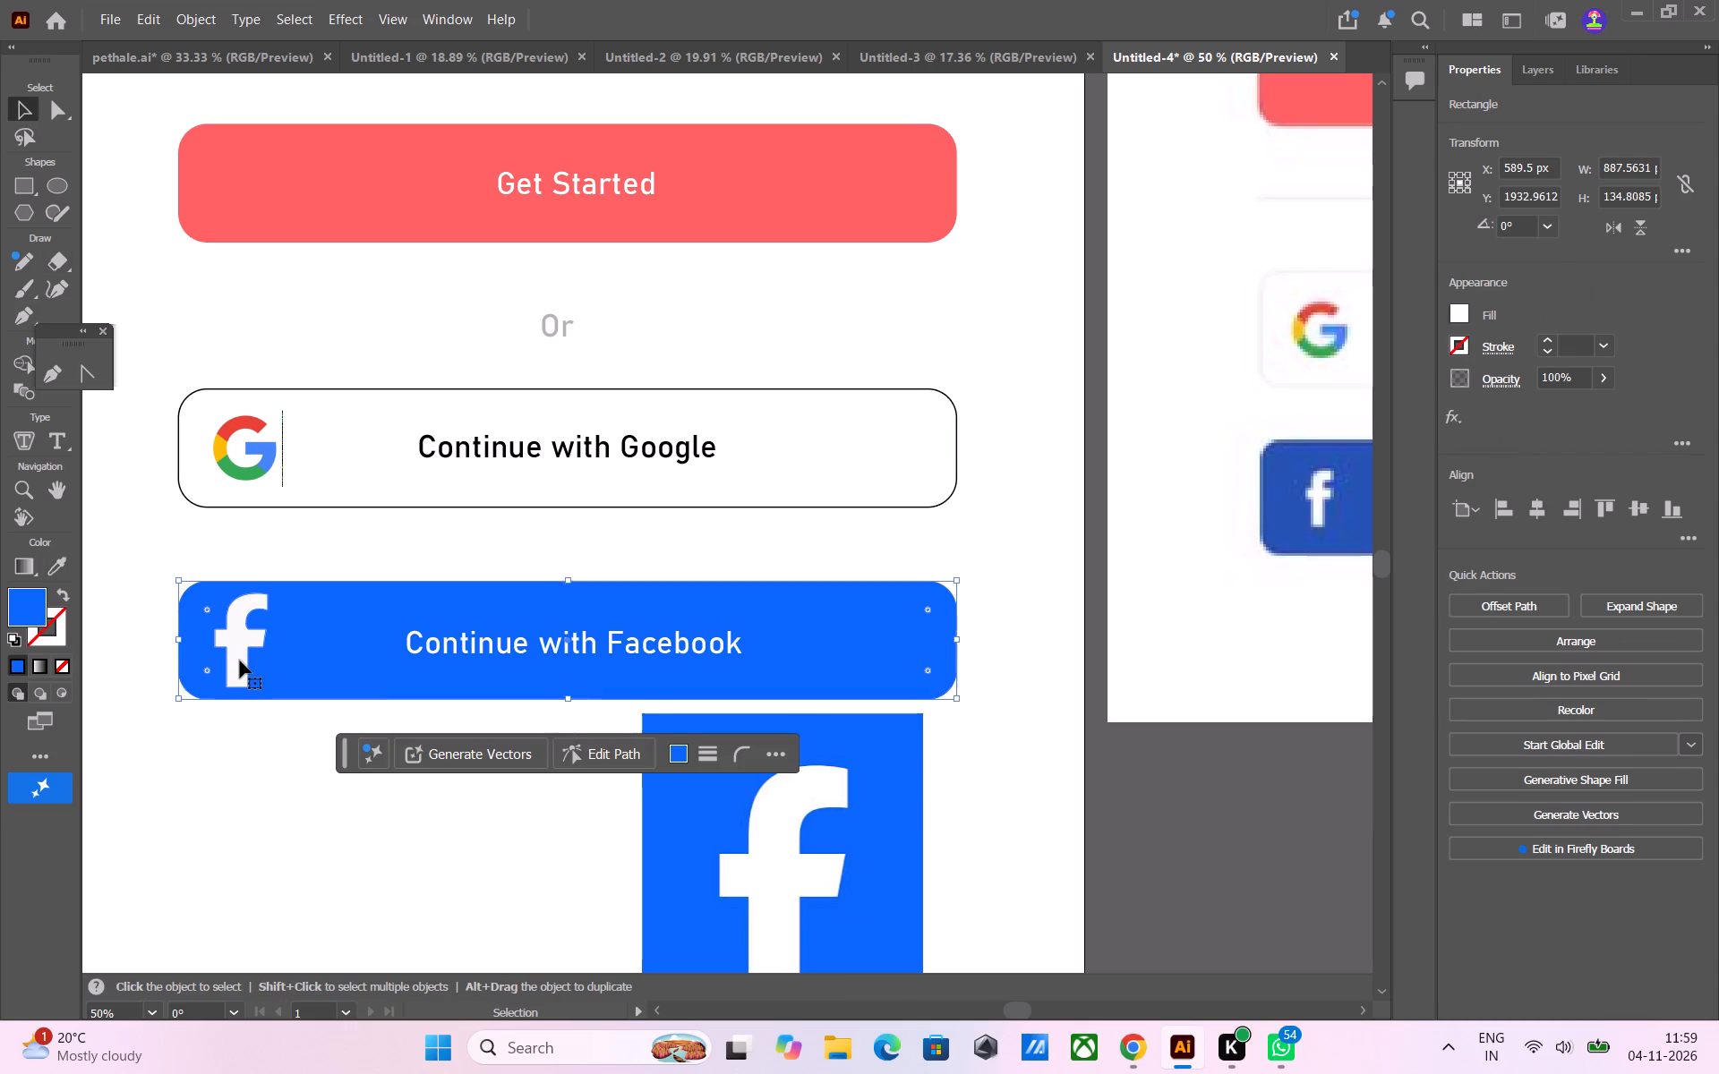
pyautogui.press('Delete')
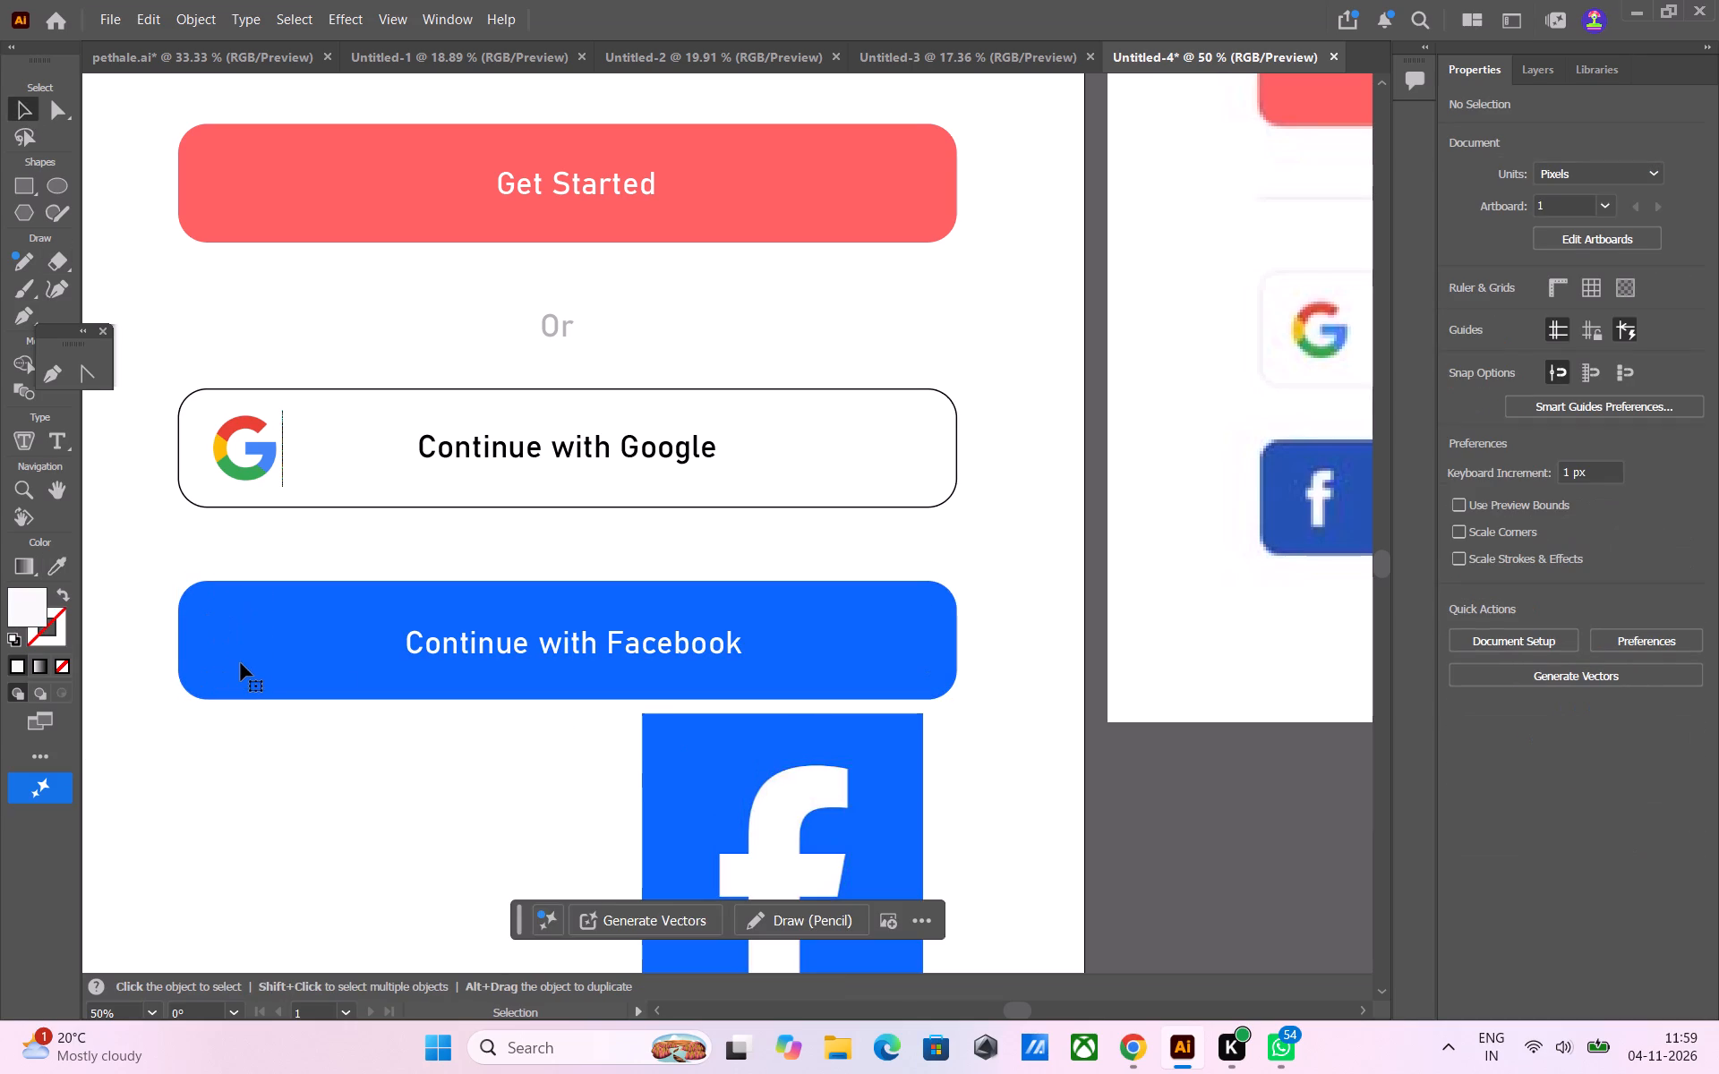
# Move the Facebook logo image over the left end of the Facebook button and scale it down proportionally to about 92 px.
pyautogui.moveTo(779, 819); pyautogui.dragTo(320, 661)
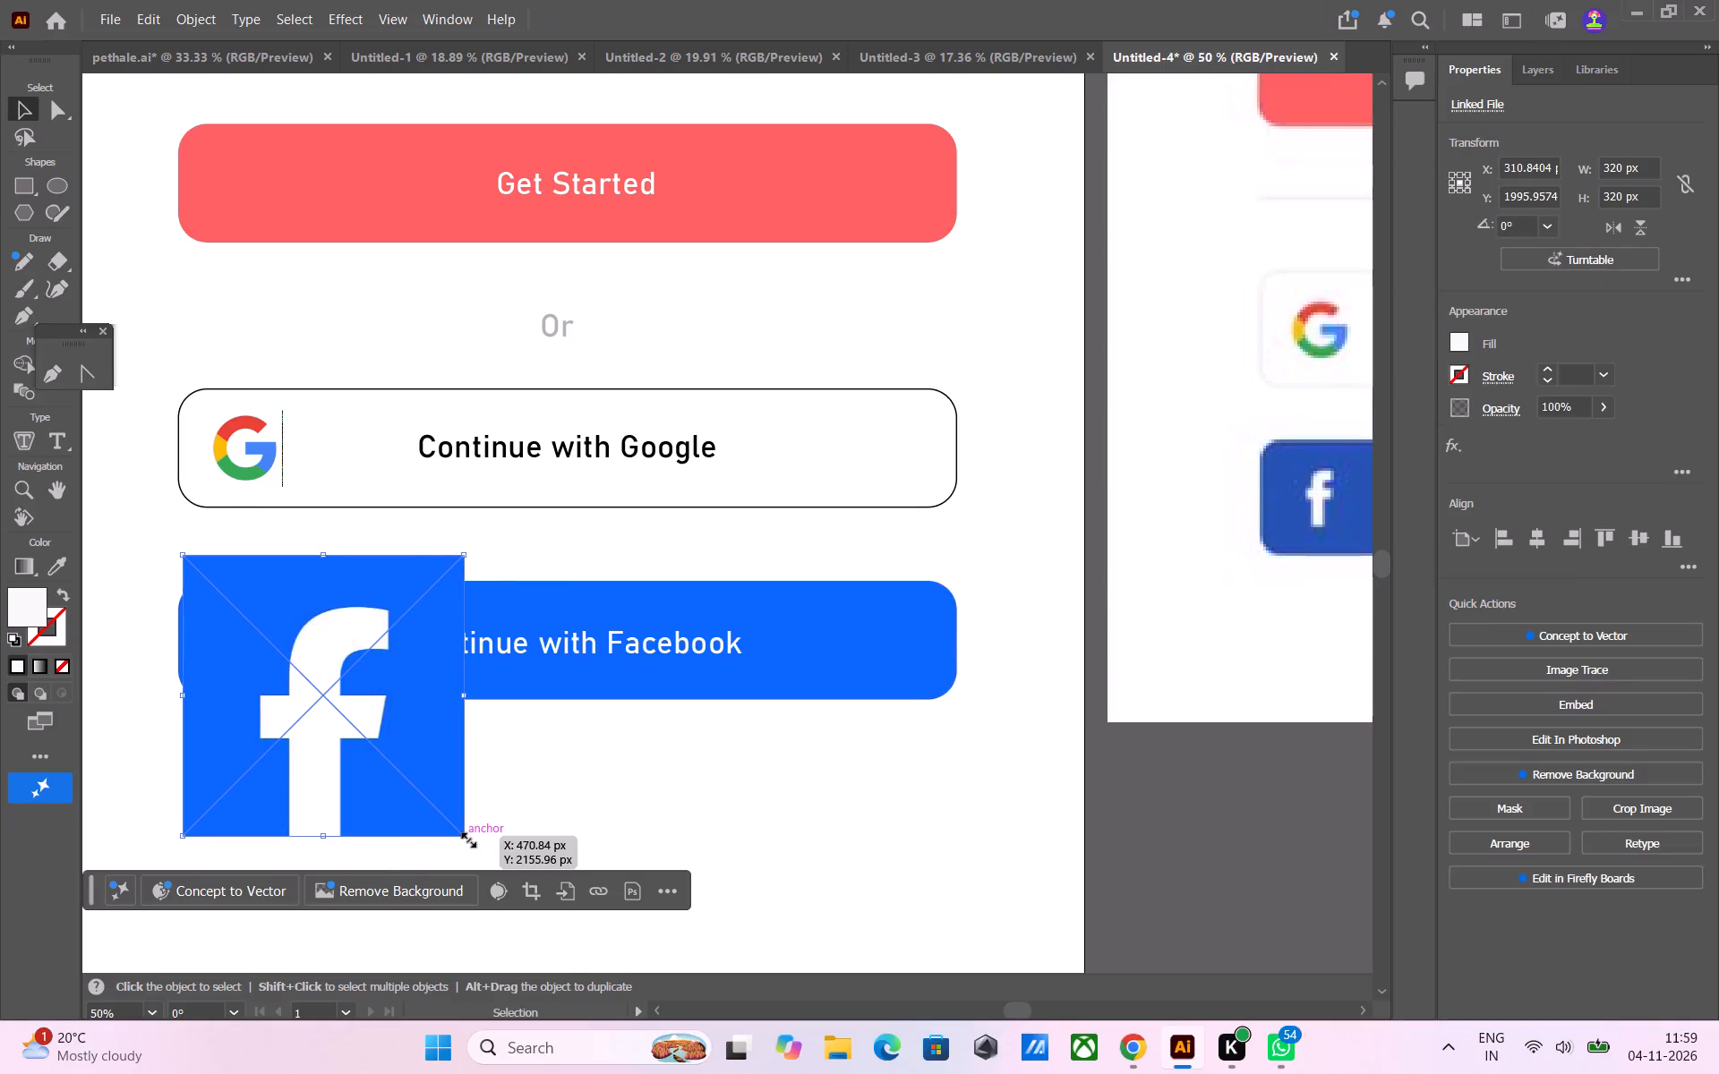
pyautogui.keyDown('shift'); pyautogui.moveTo(466, 838); pyautogui.dragTo(411, 783); pyautogui.keyUp('shift')
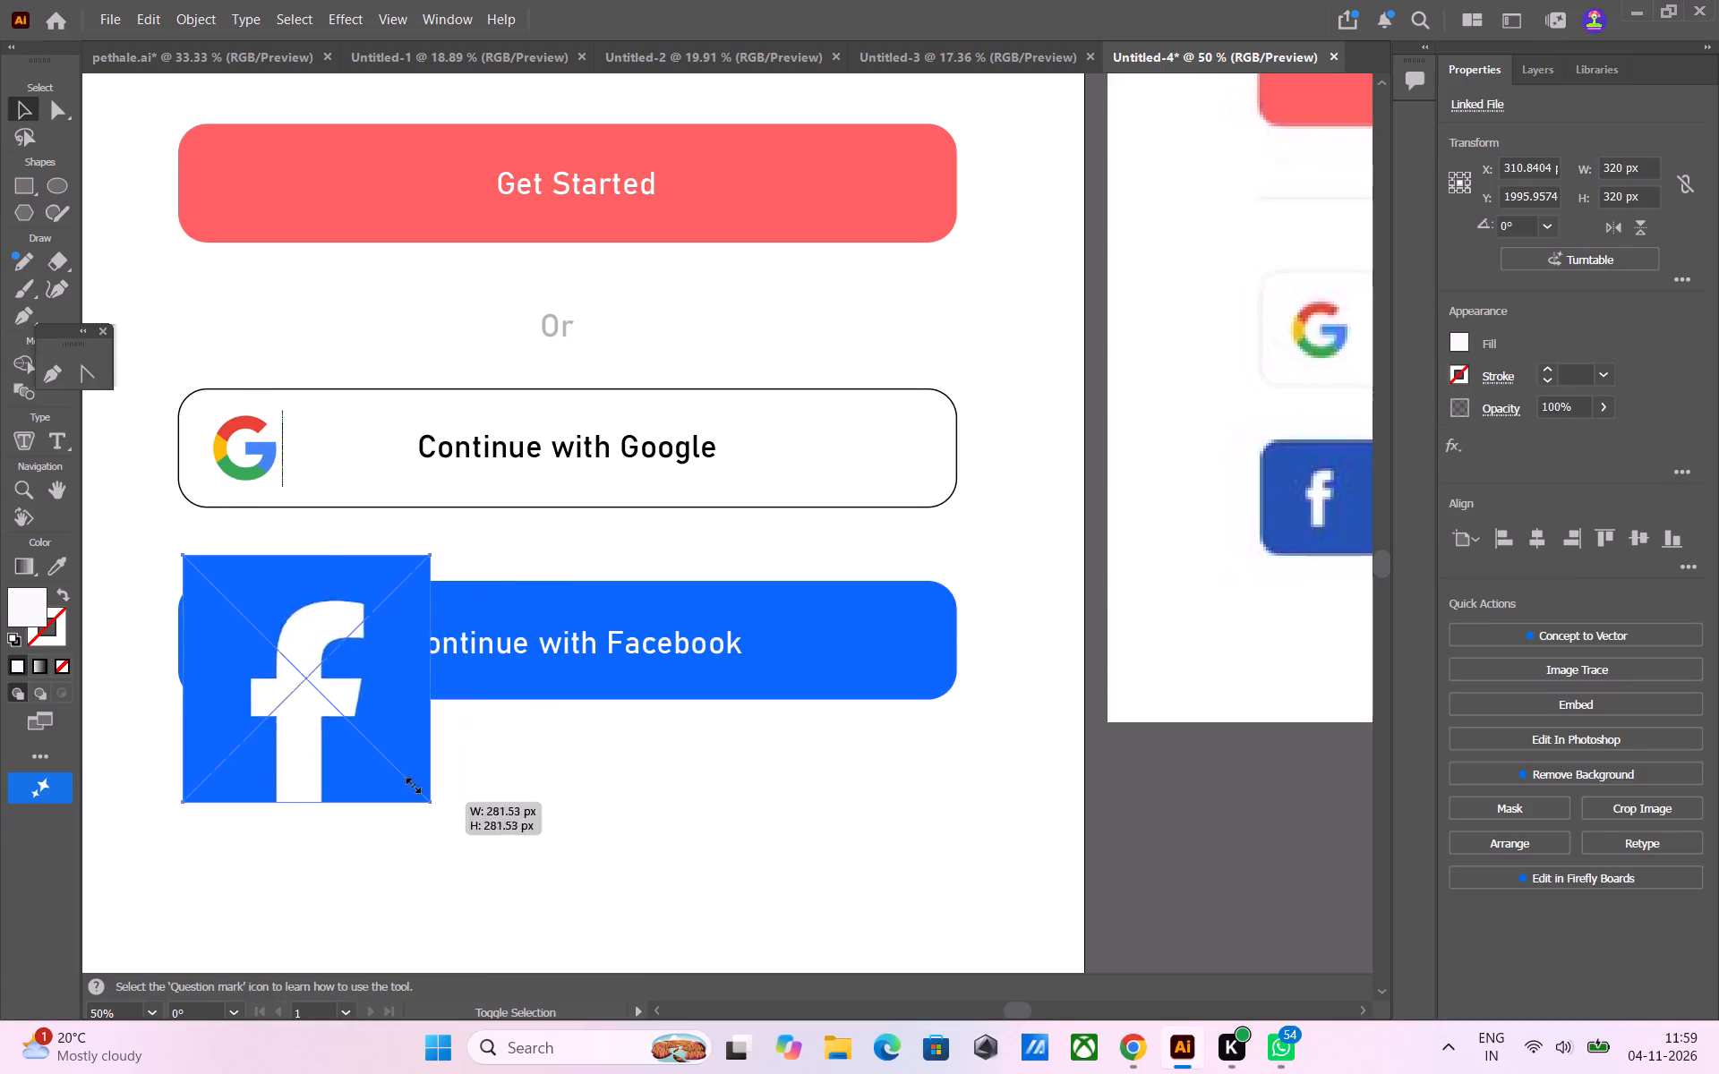
pyautogui.keyDown('shift'); pyautogui.moveTo(411, 783); pyautogui.dragTo(260, 674); pyautogui.keyUp('shift')
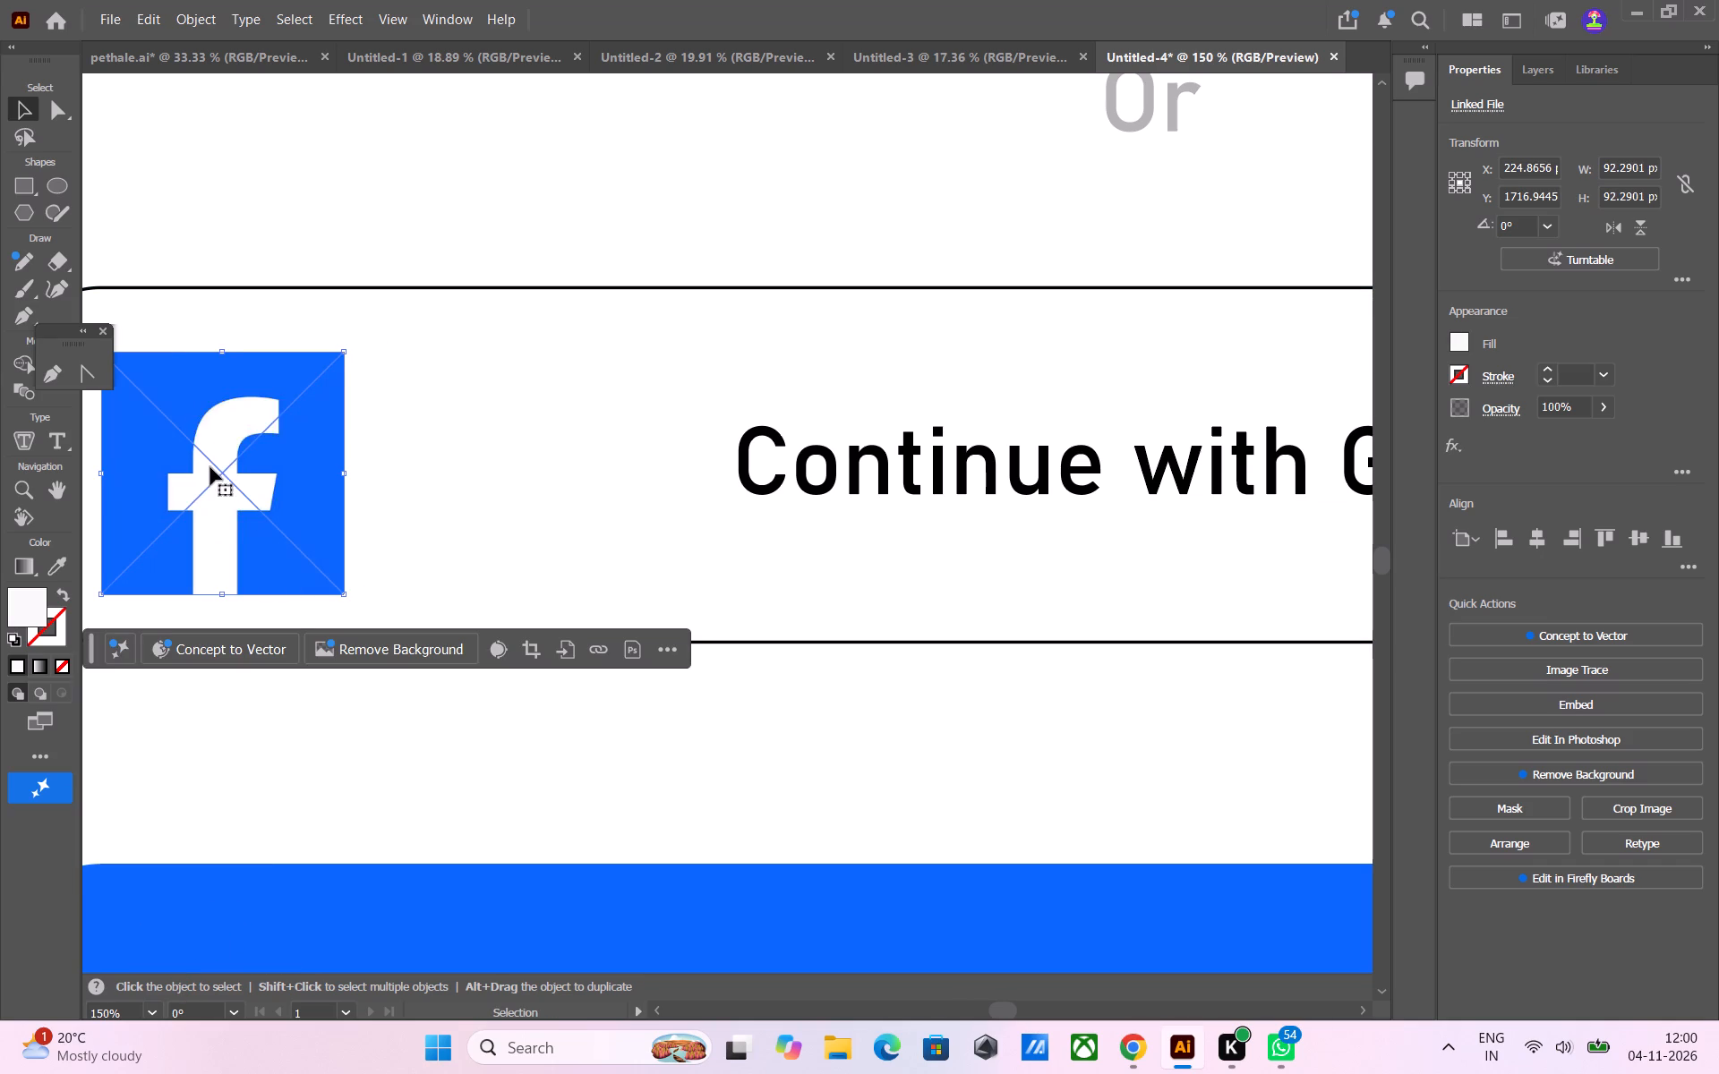
# Move the Facebook logo image down from the Google button's area to the left end of the blue Continue with Facebook button.
pyautogui.moveTo(210, 465); pyautogui.dragTo(211, 848)
pyautogui.scroll(-10, 477, 828)
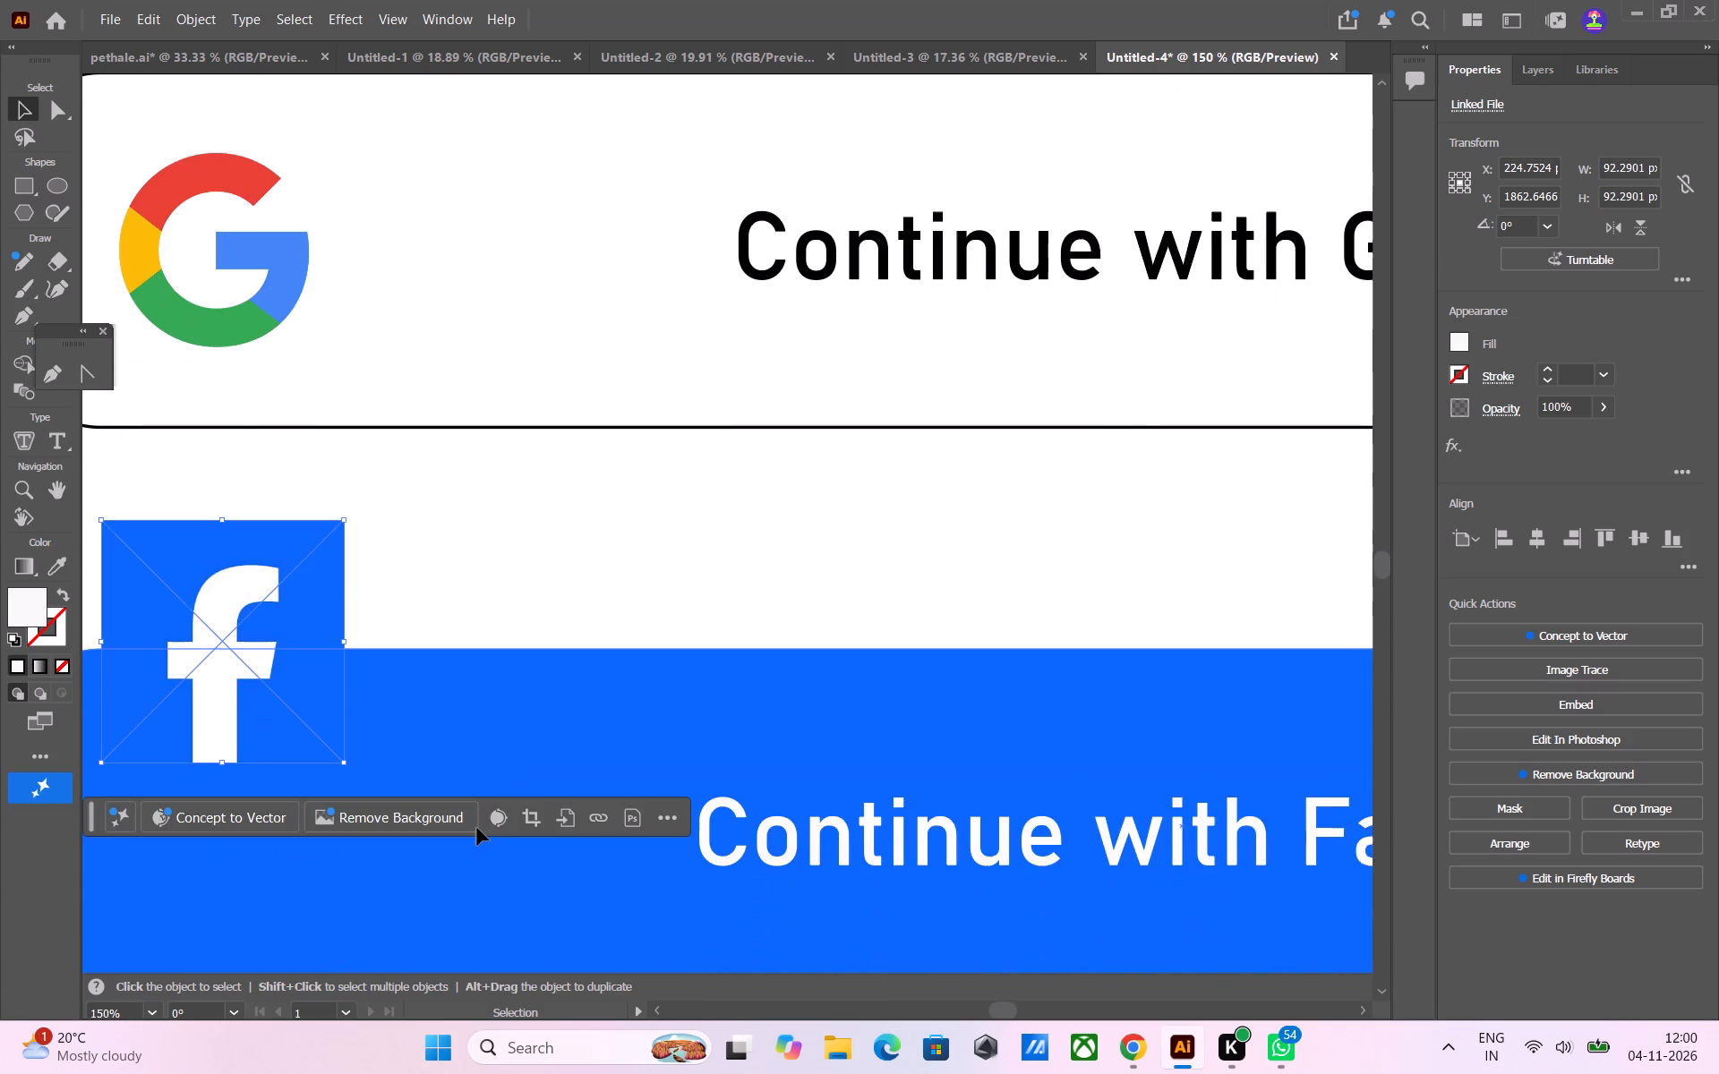
pyautogui.scroll(-5, 477, 828)
pyautogui.moveTo(364, 772); pyautogui.dragTo(526, 752, button='middle')
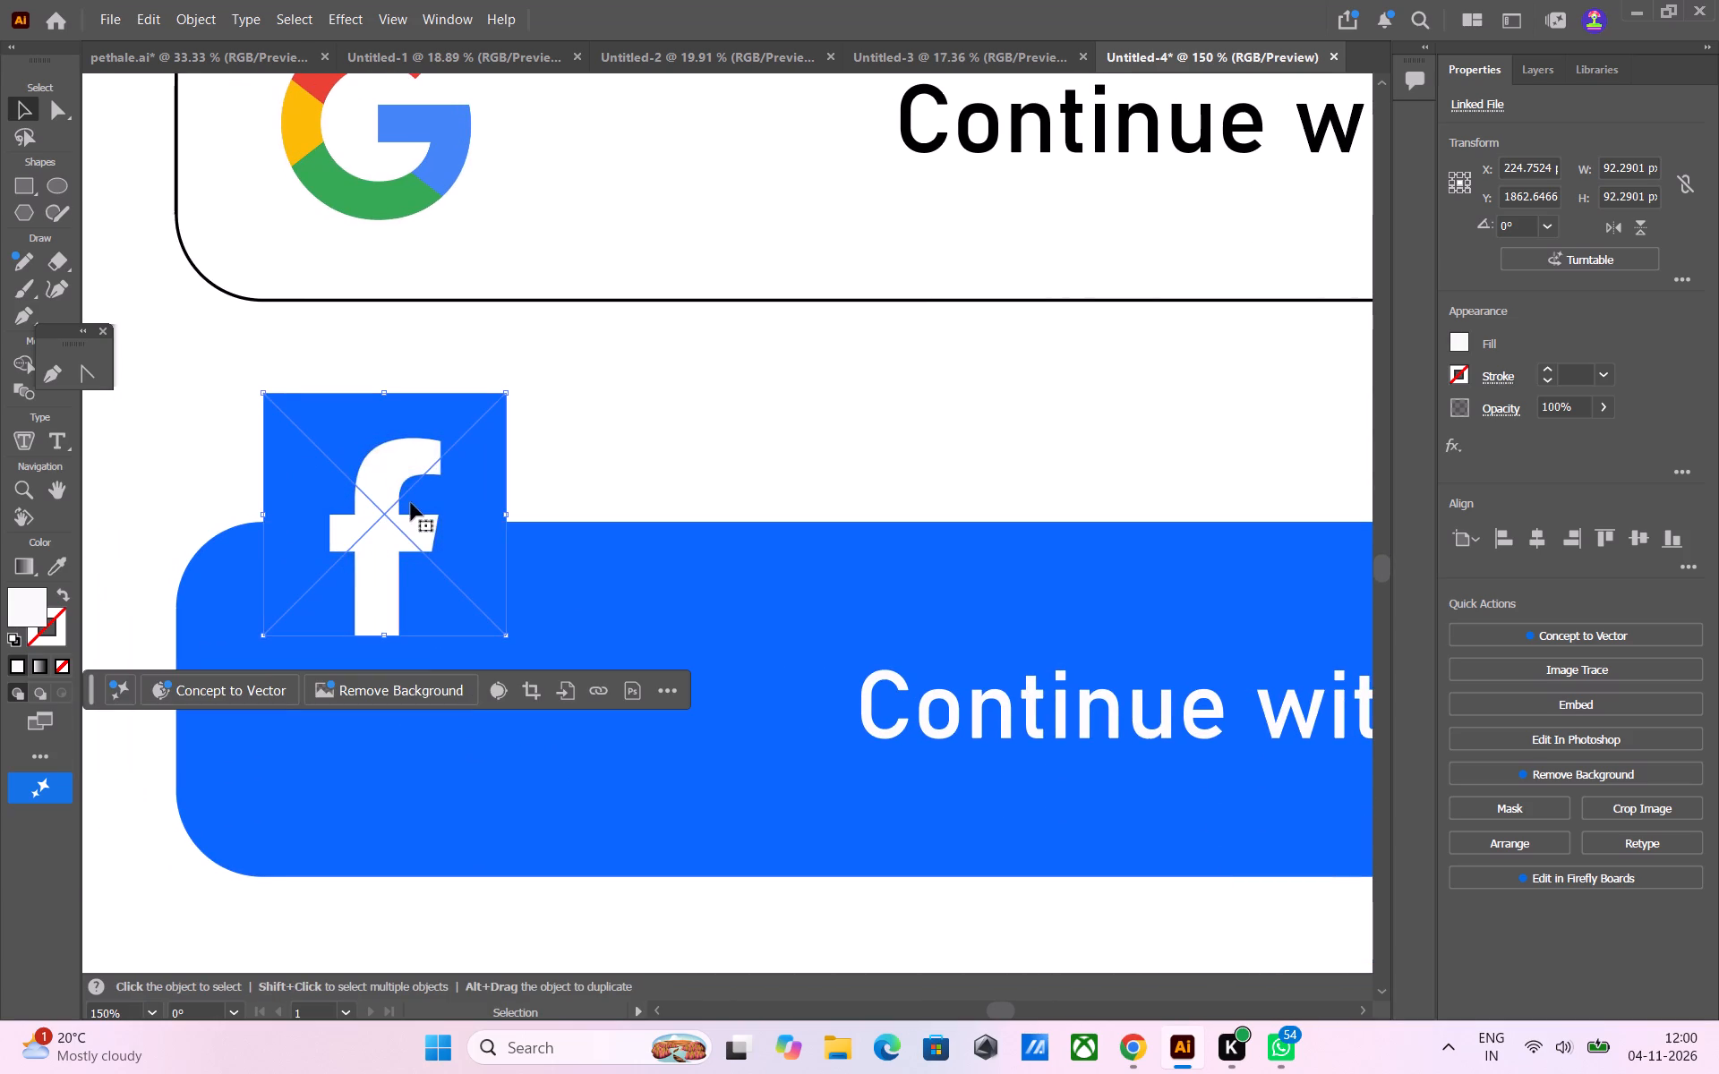
pyautogui.moveTo(378, 518); pyautogui.dragTo(381, 378)
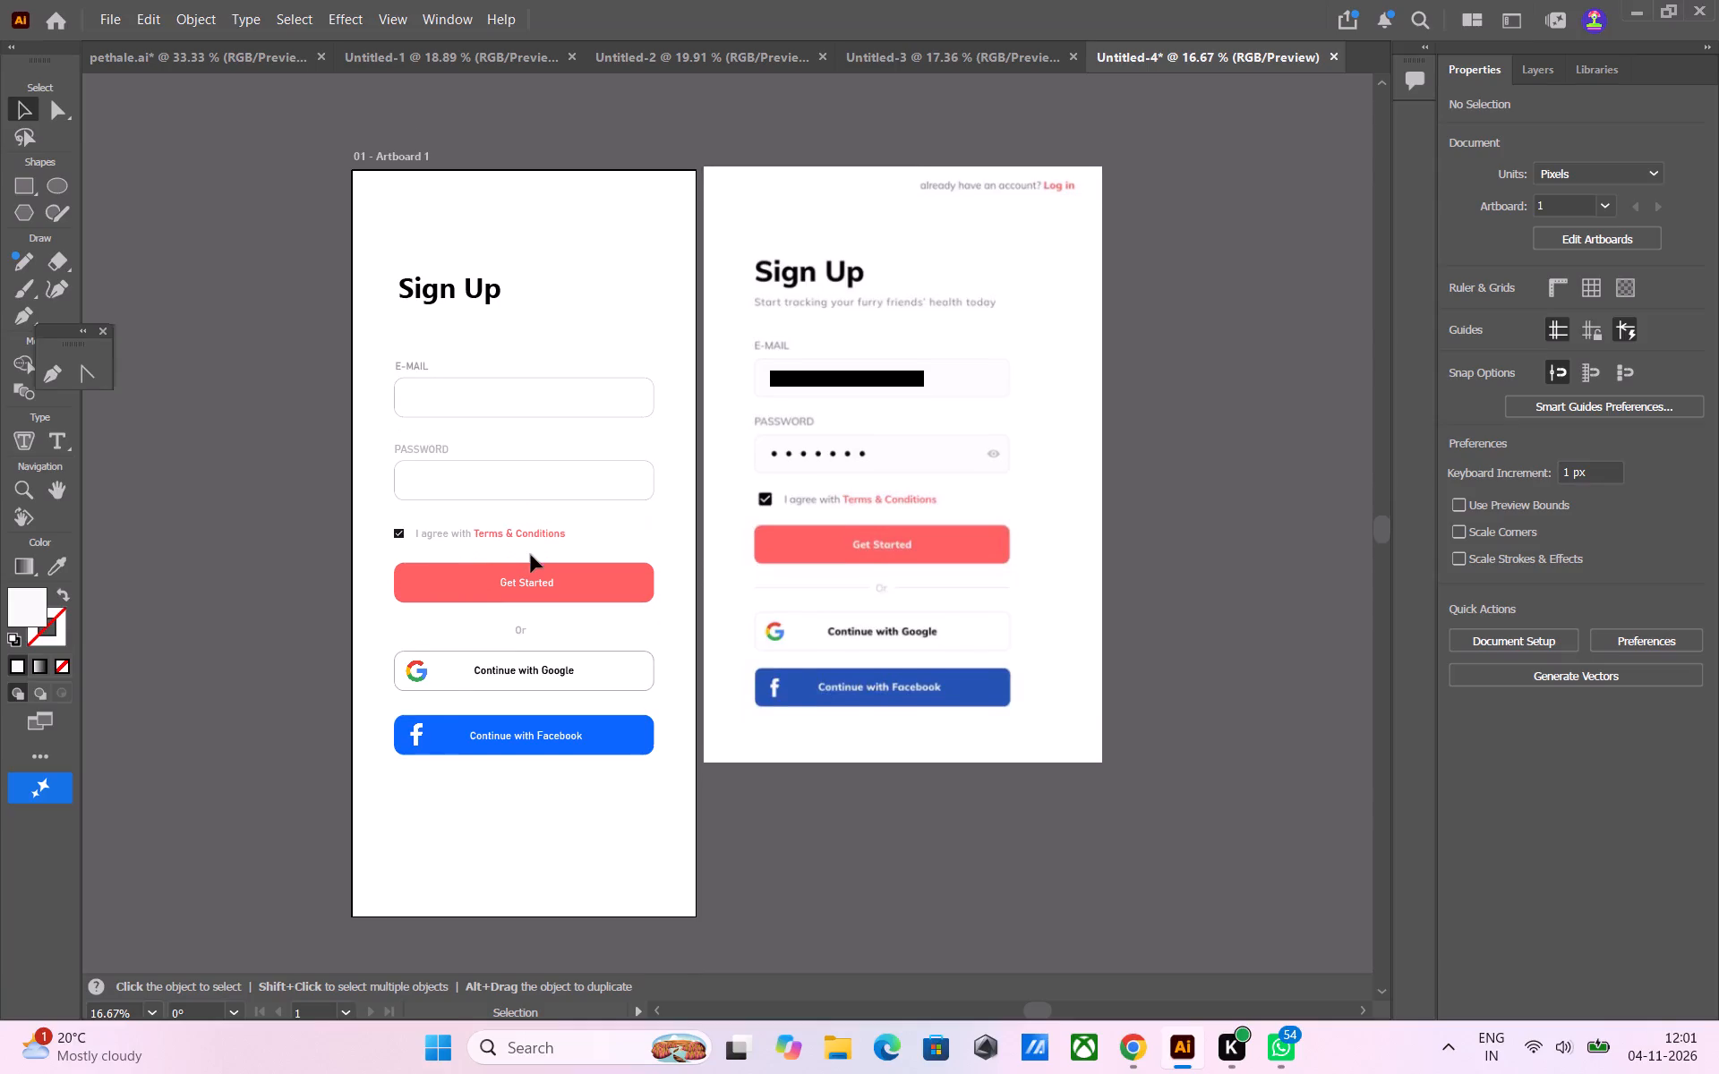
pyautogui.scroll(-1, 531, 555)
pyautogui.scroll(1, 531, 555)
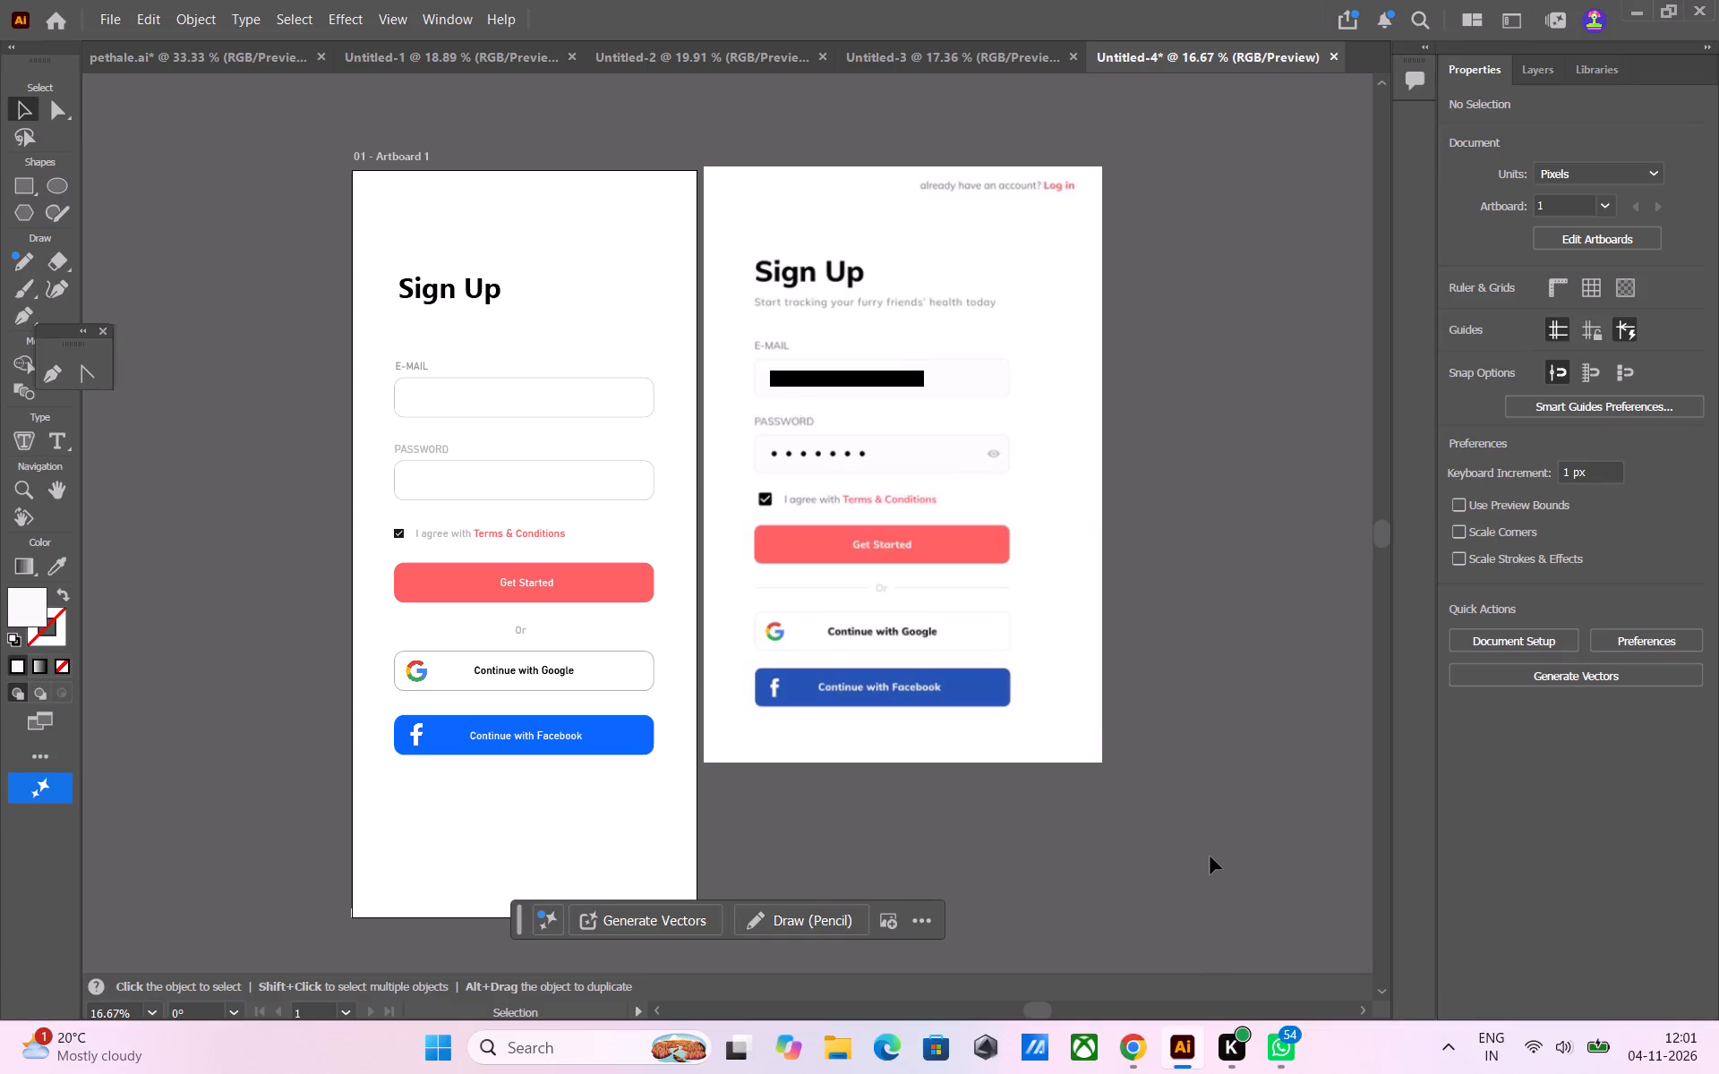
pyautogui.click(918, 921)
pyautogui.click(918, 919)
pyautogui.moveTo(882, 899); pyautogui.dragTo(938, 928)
# Capture a screen snip of the whole Sign Up artboard, leaving out the reference image beside it.
pyautogui.scroll(-2, 917, 873)
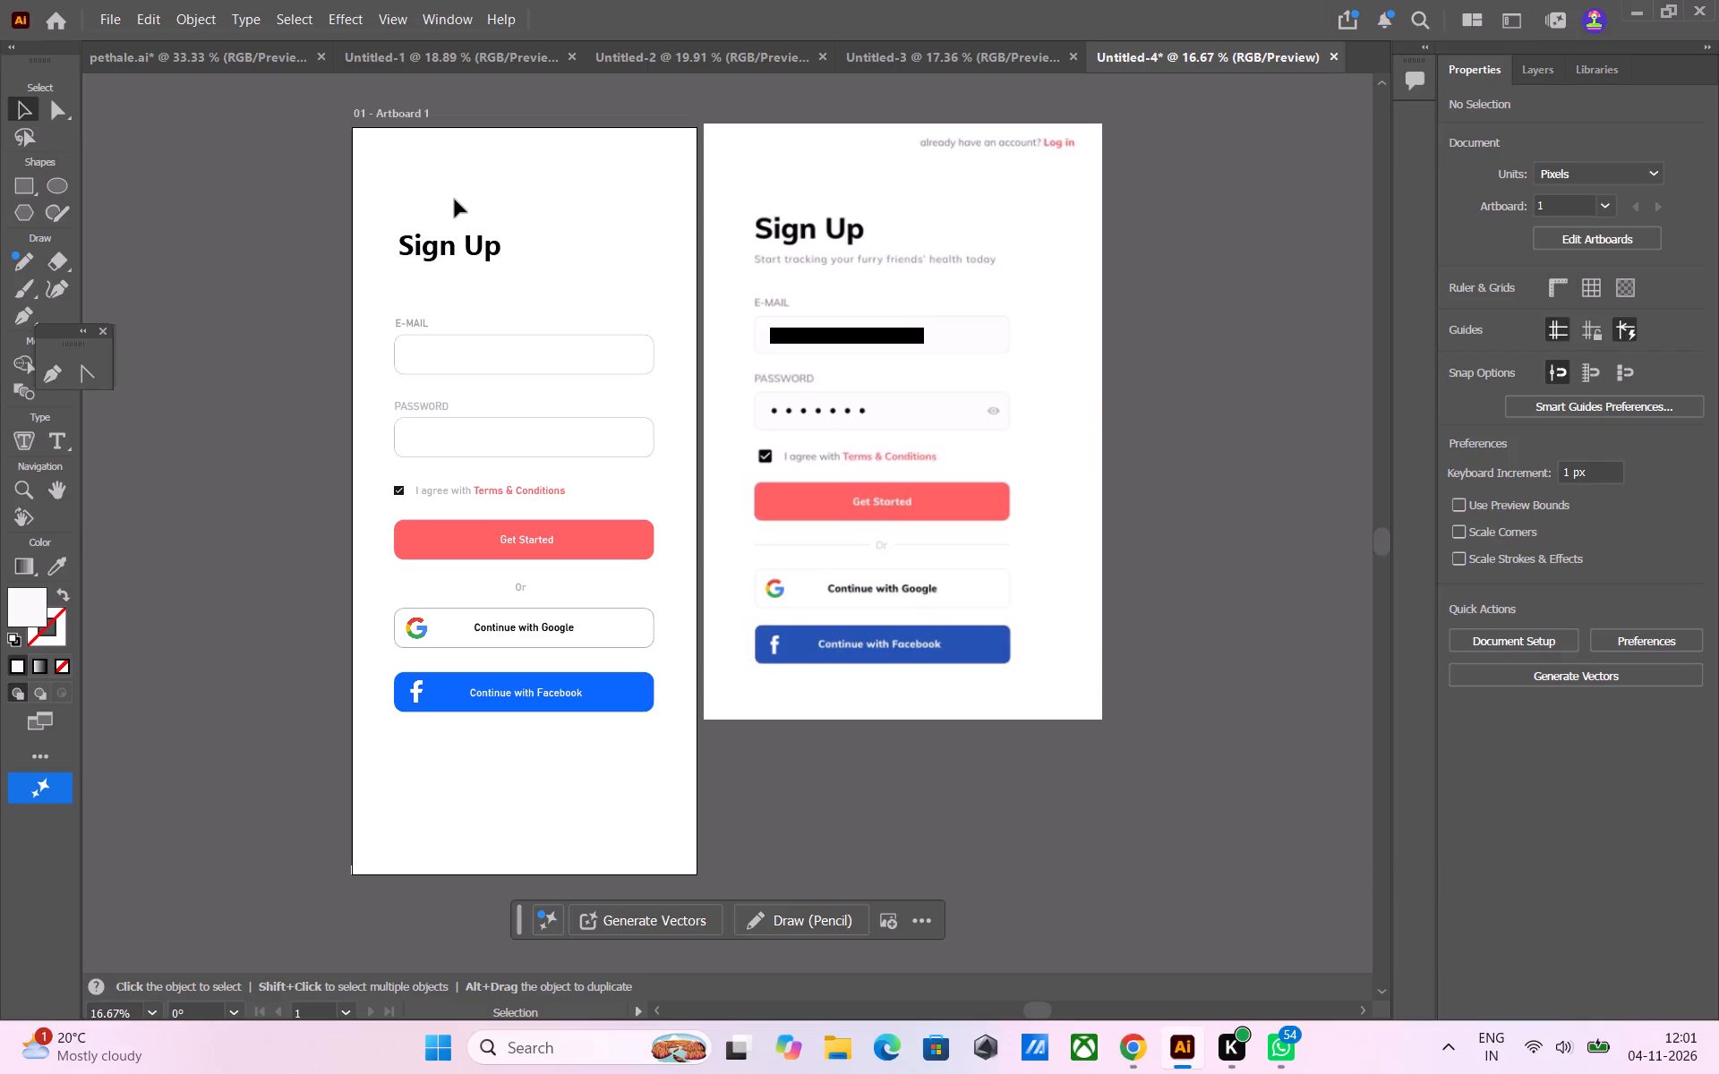
pyautogui.press('shift+super+s')
pyautogui.moveTo(349, 128); pyautogui.dragTo(349, 127)
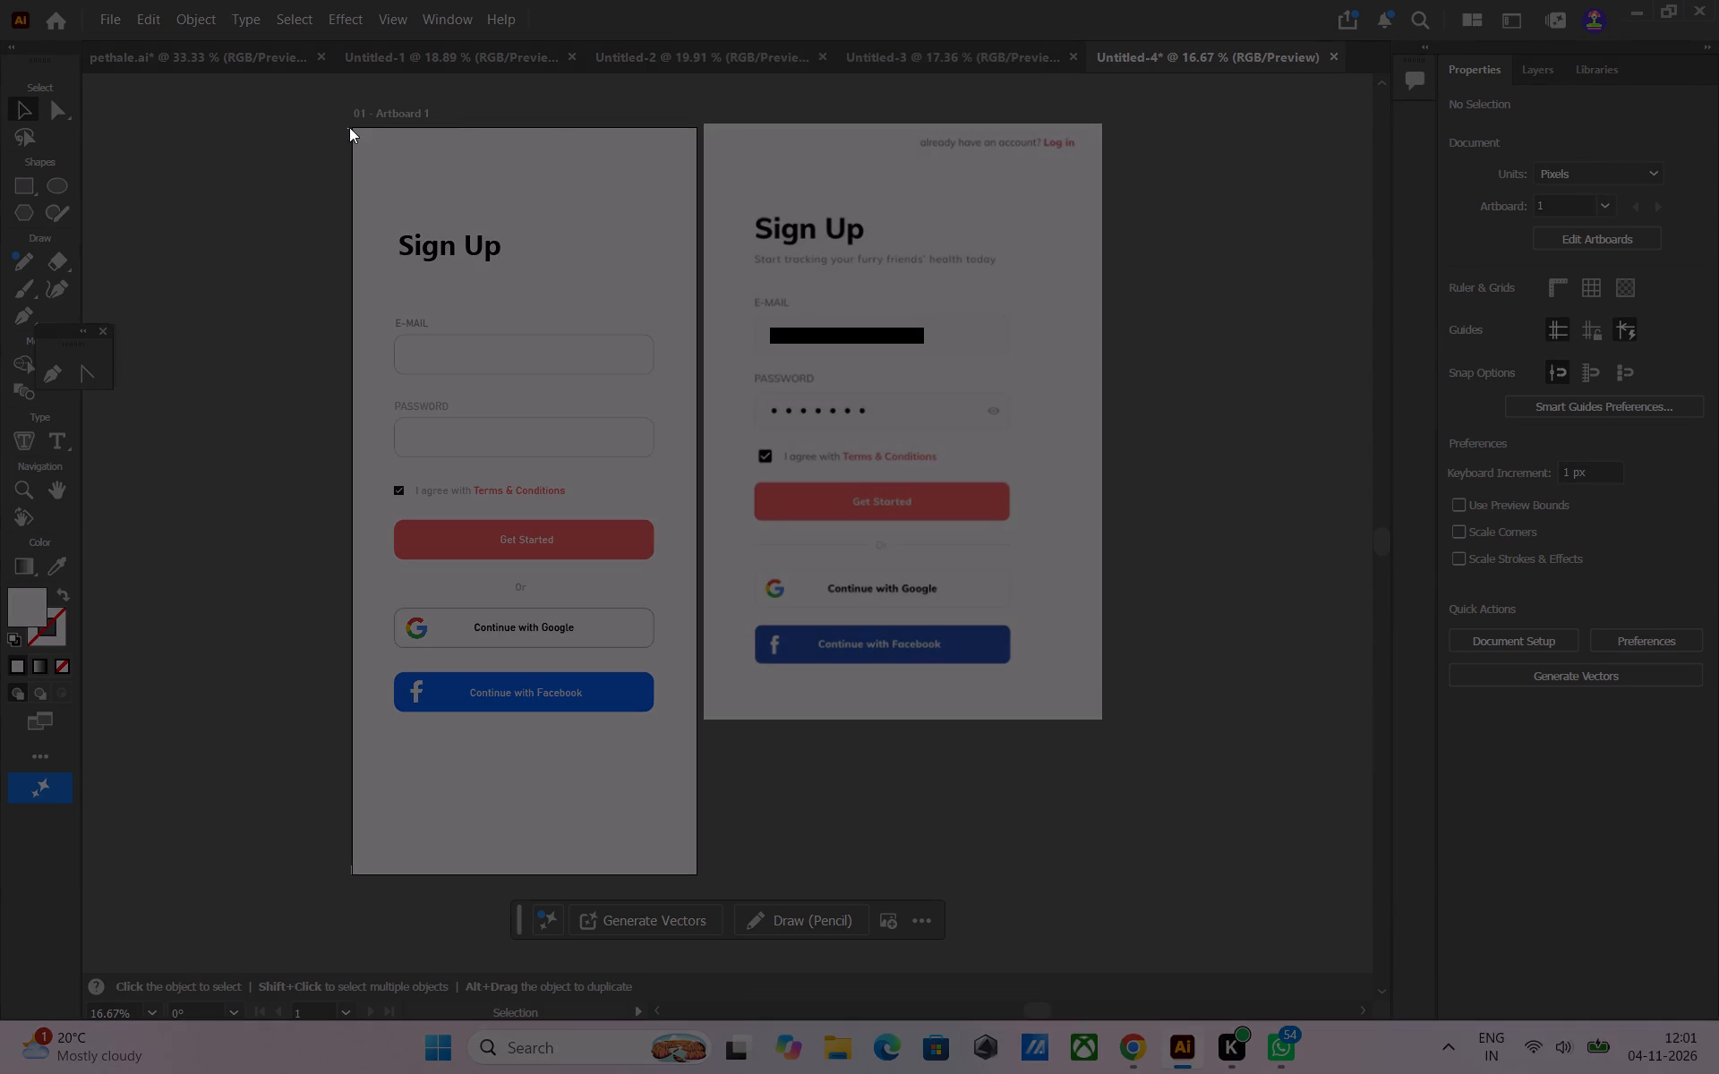
pyautogui.moveTo(349, 127); pyautogui.dragTo(727, 911)
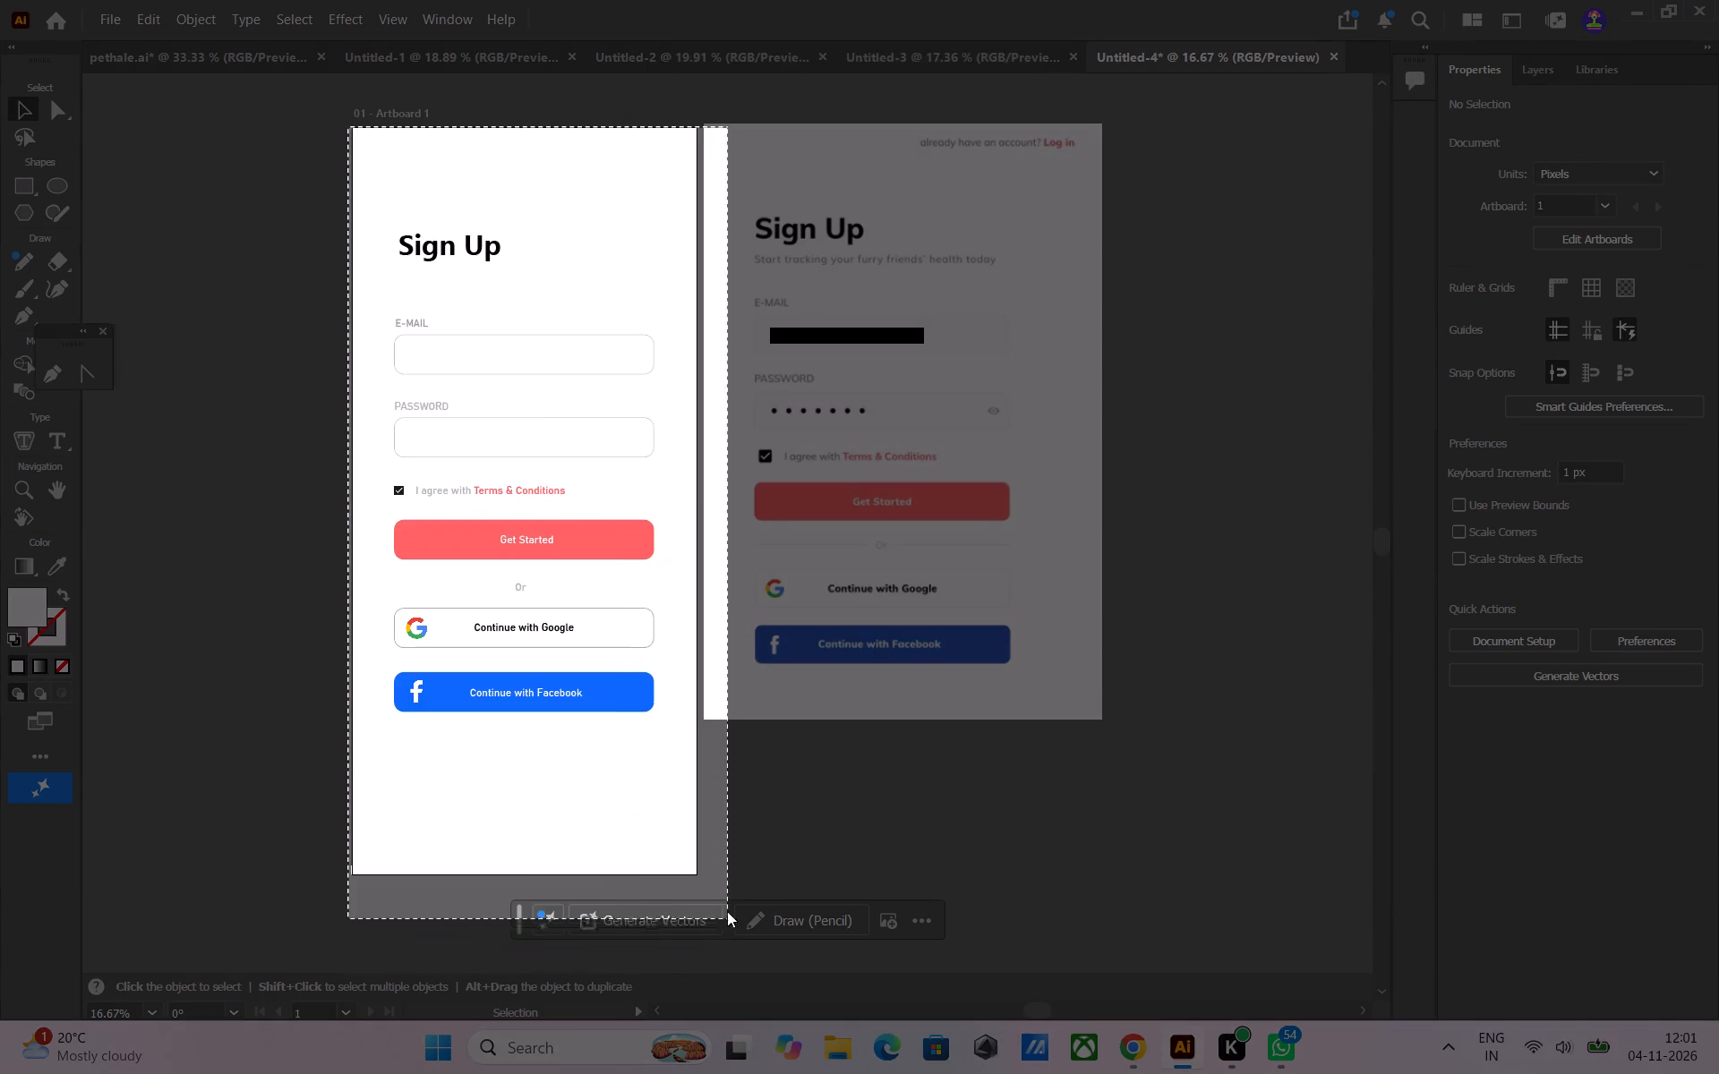
pyautogui.moveTo(727, 911); pyautogui.dragTo(699, 879)
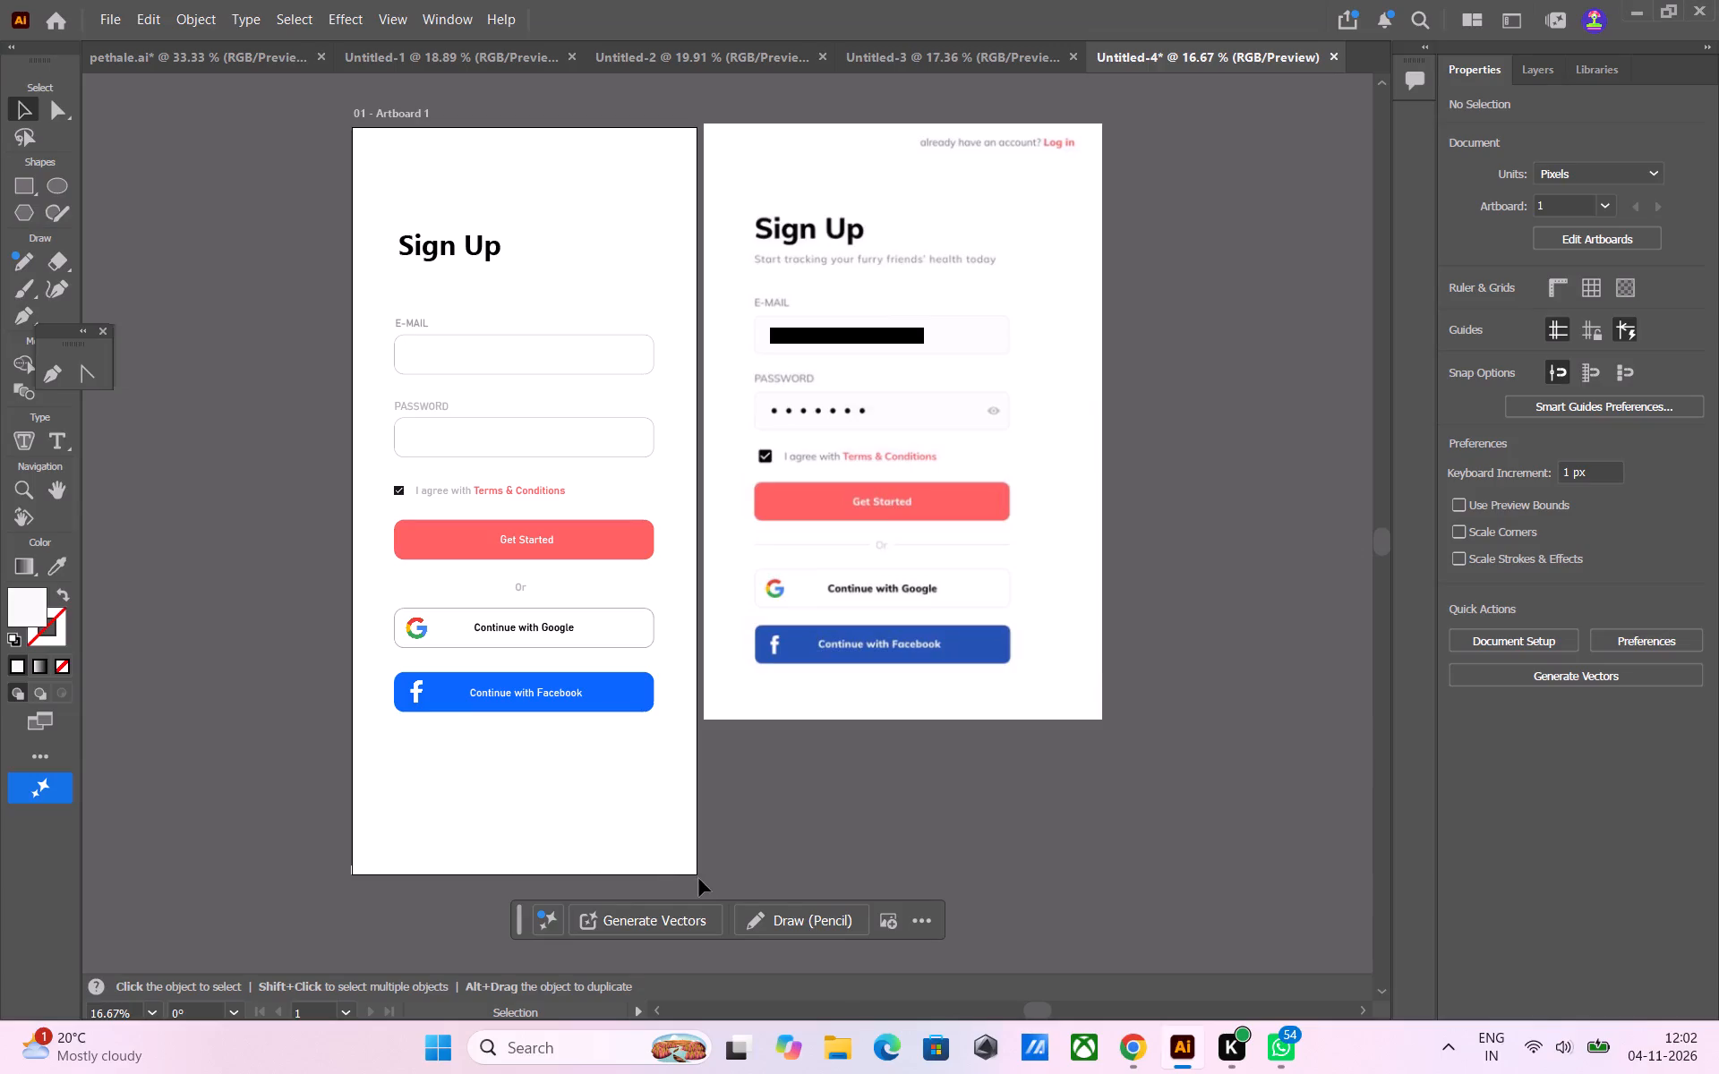
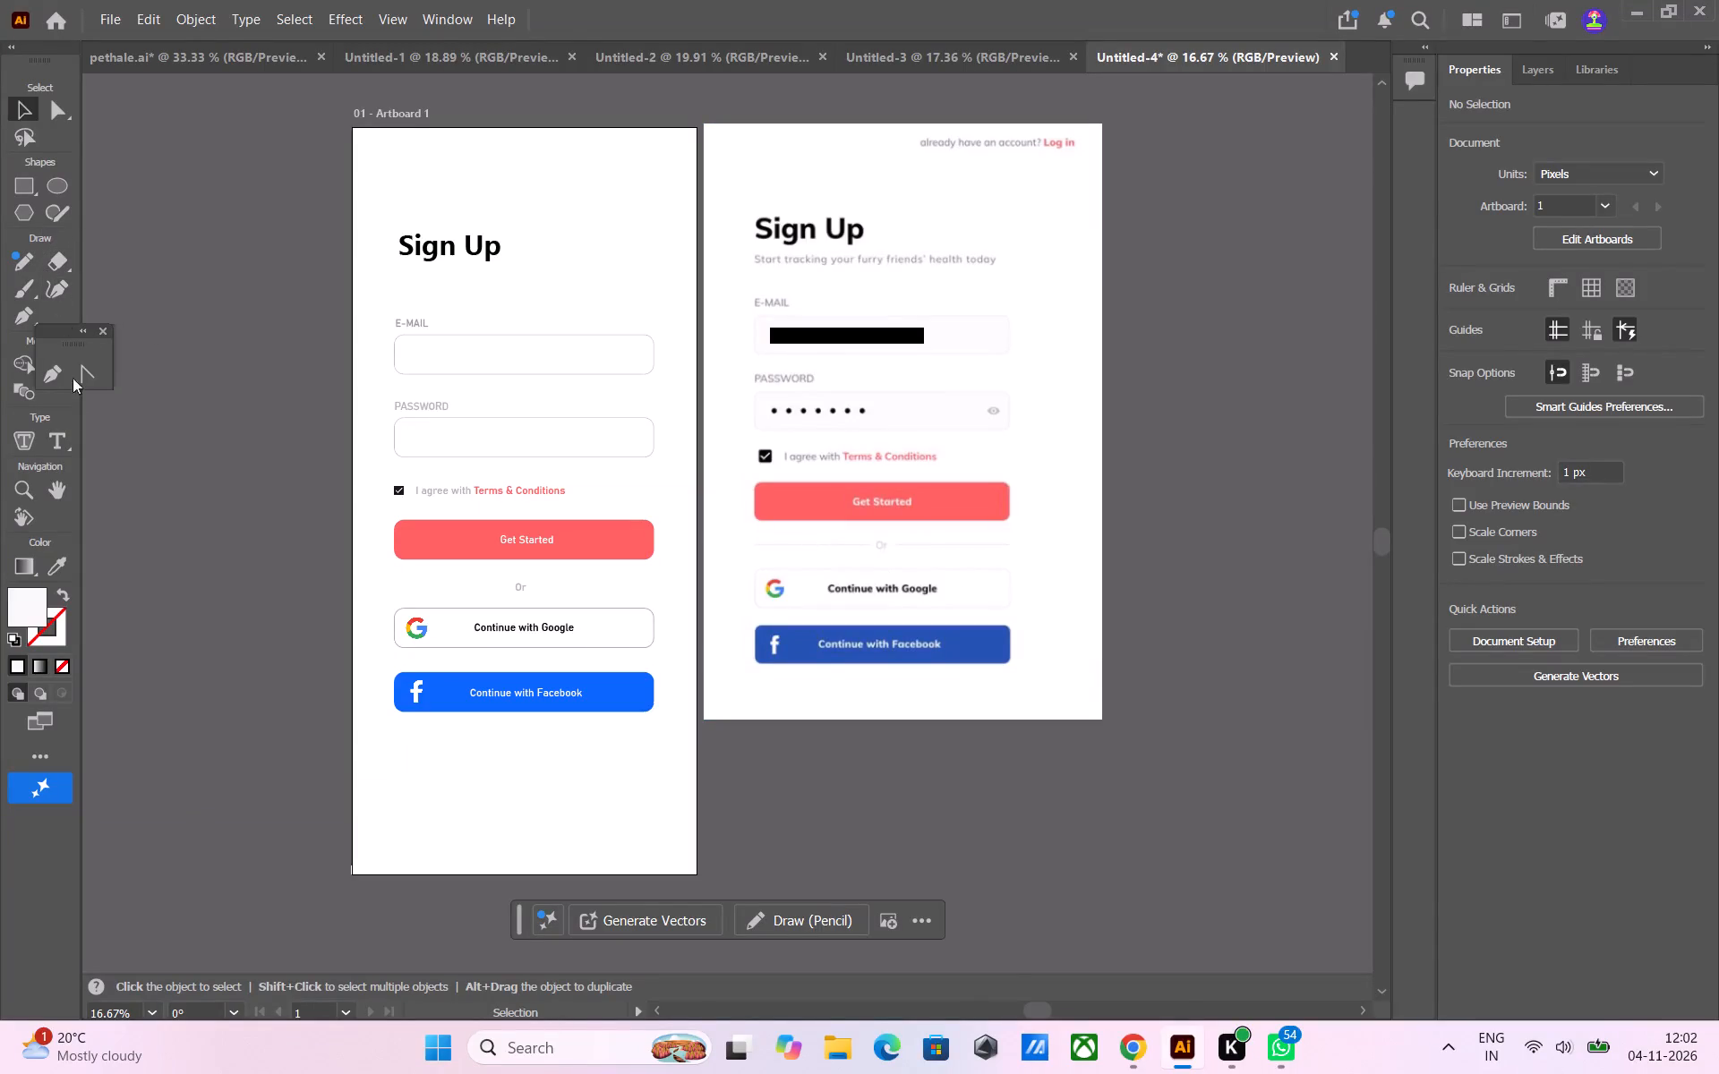
# Close the floating Pen tool palette.
pyautogui.click(24, 100)
pyautogui.click(136, 286)
pyautogui.click(99, 327)
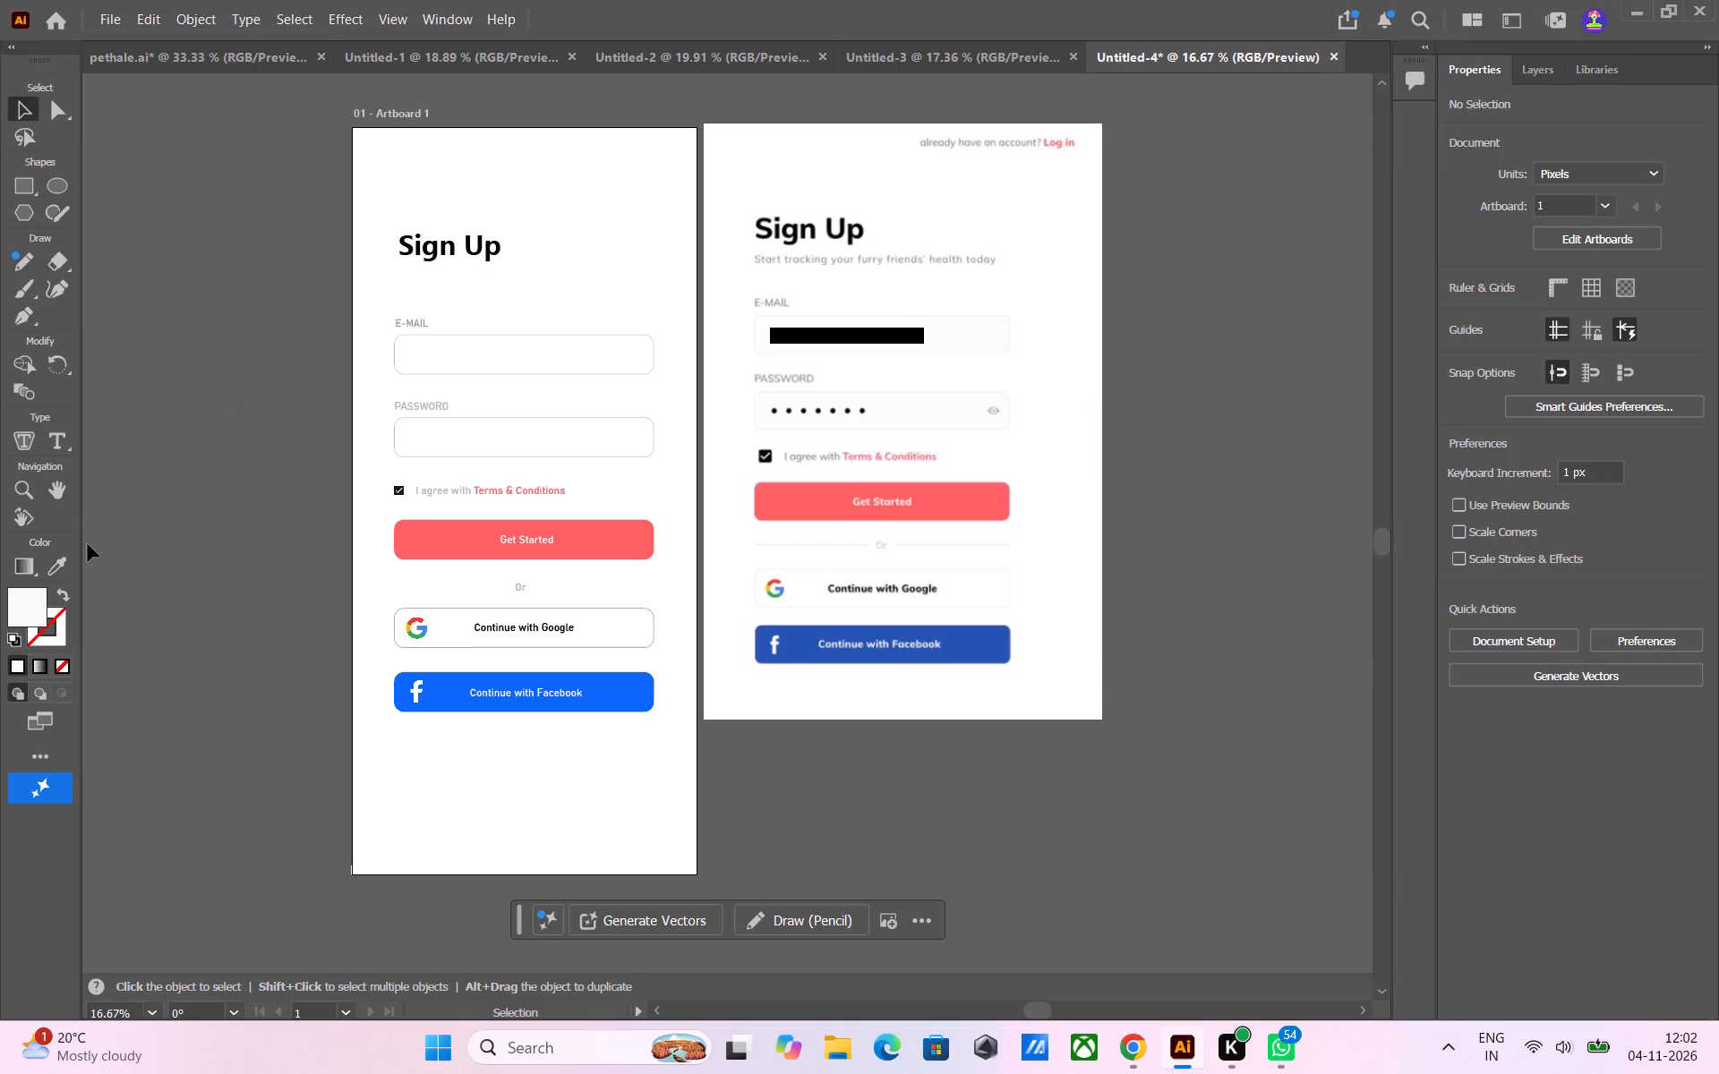
# Draw a horizontal line about 378 px long between the Get Started and Google buttons, from their left edge towards "Or".
pyautogui.click(33, 194)
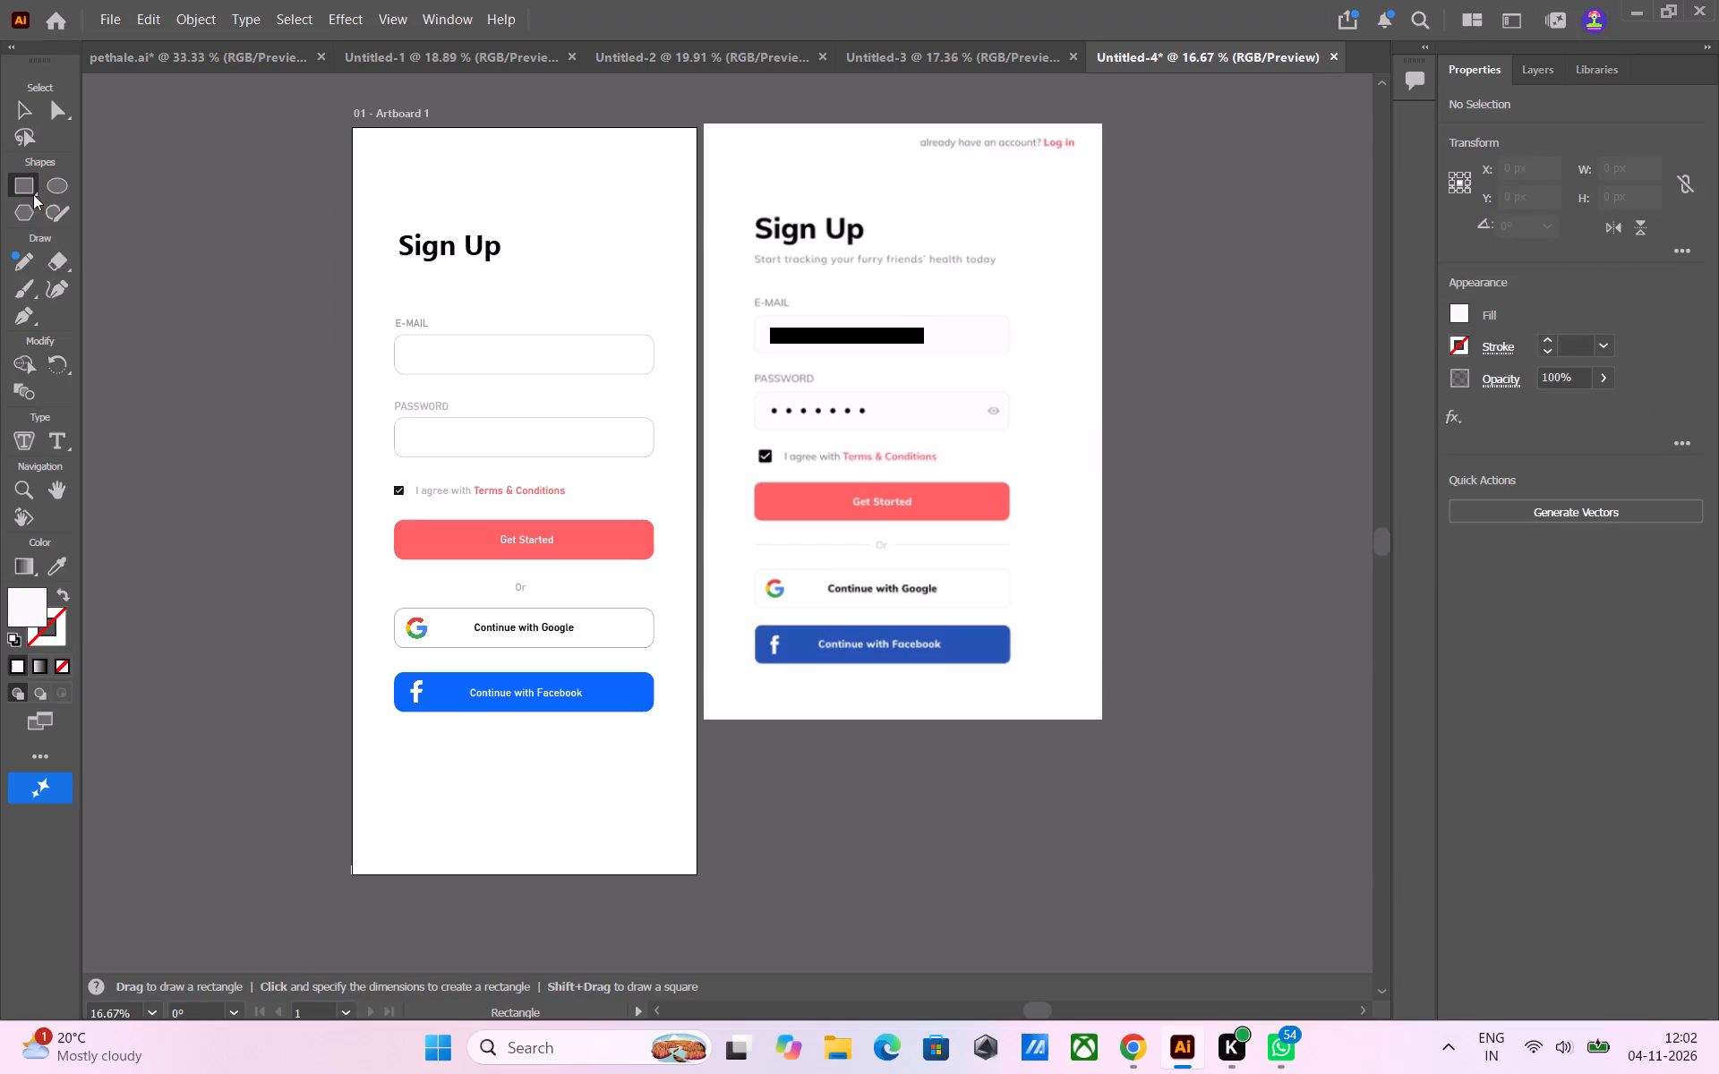
pyautogui.rightClick(33, 194)
pyautogui.click(85, 238)
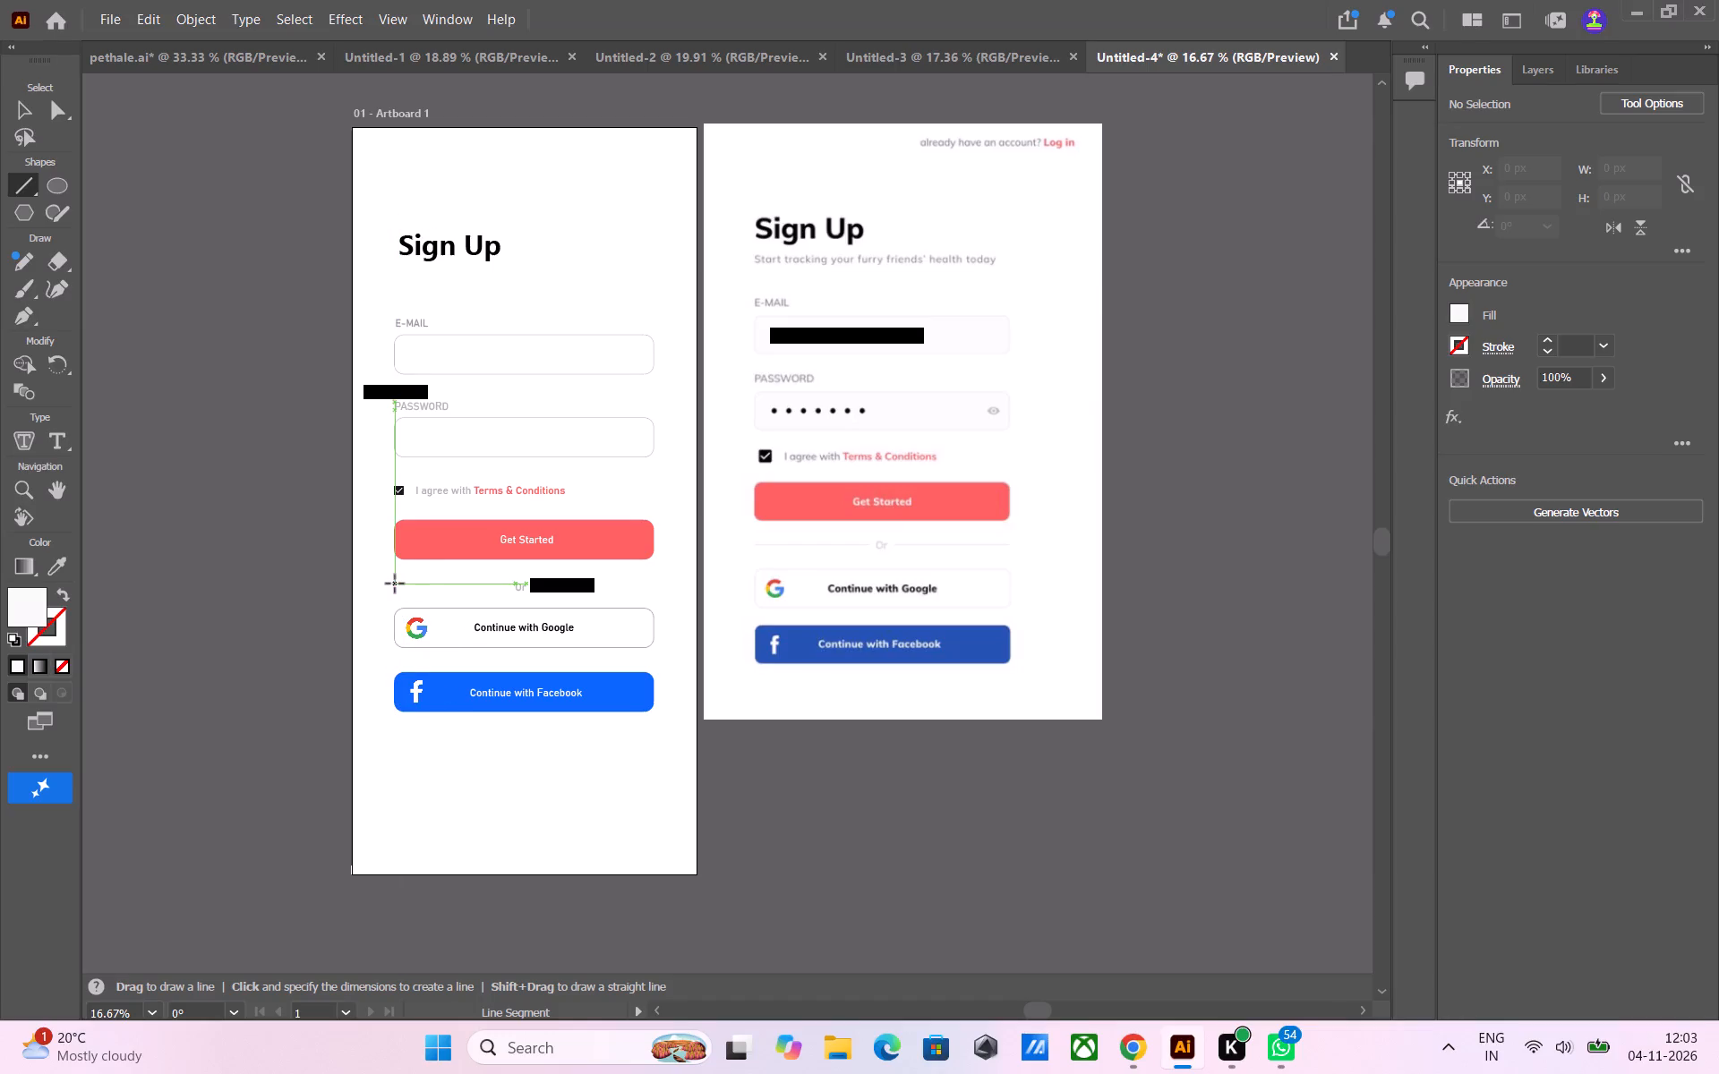
pyautogui.click(395, 584)
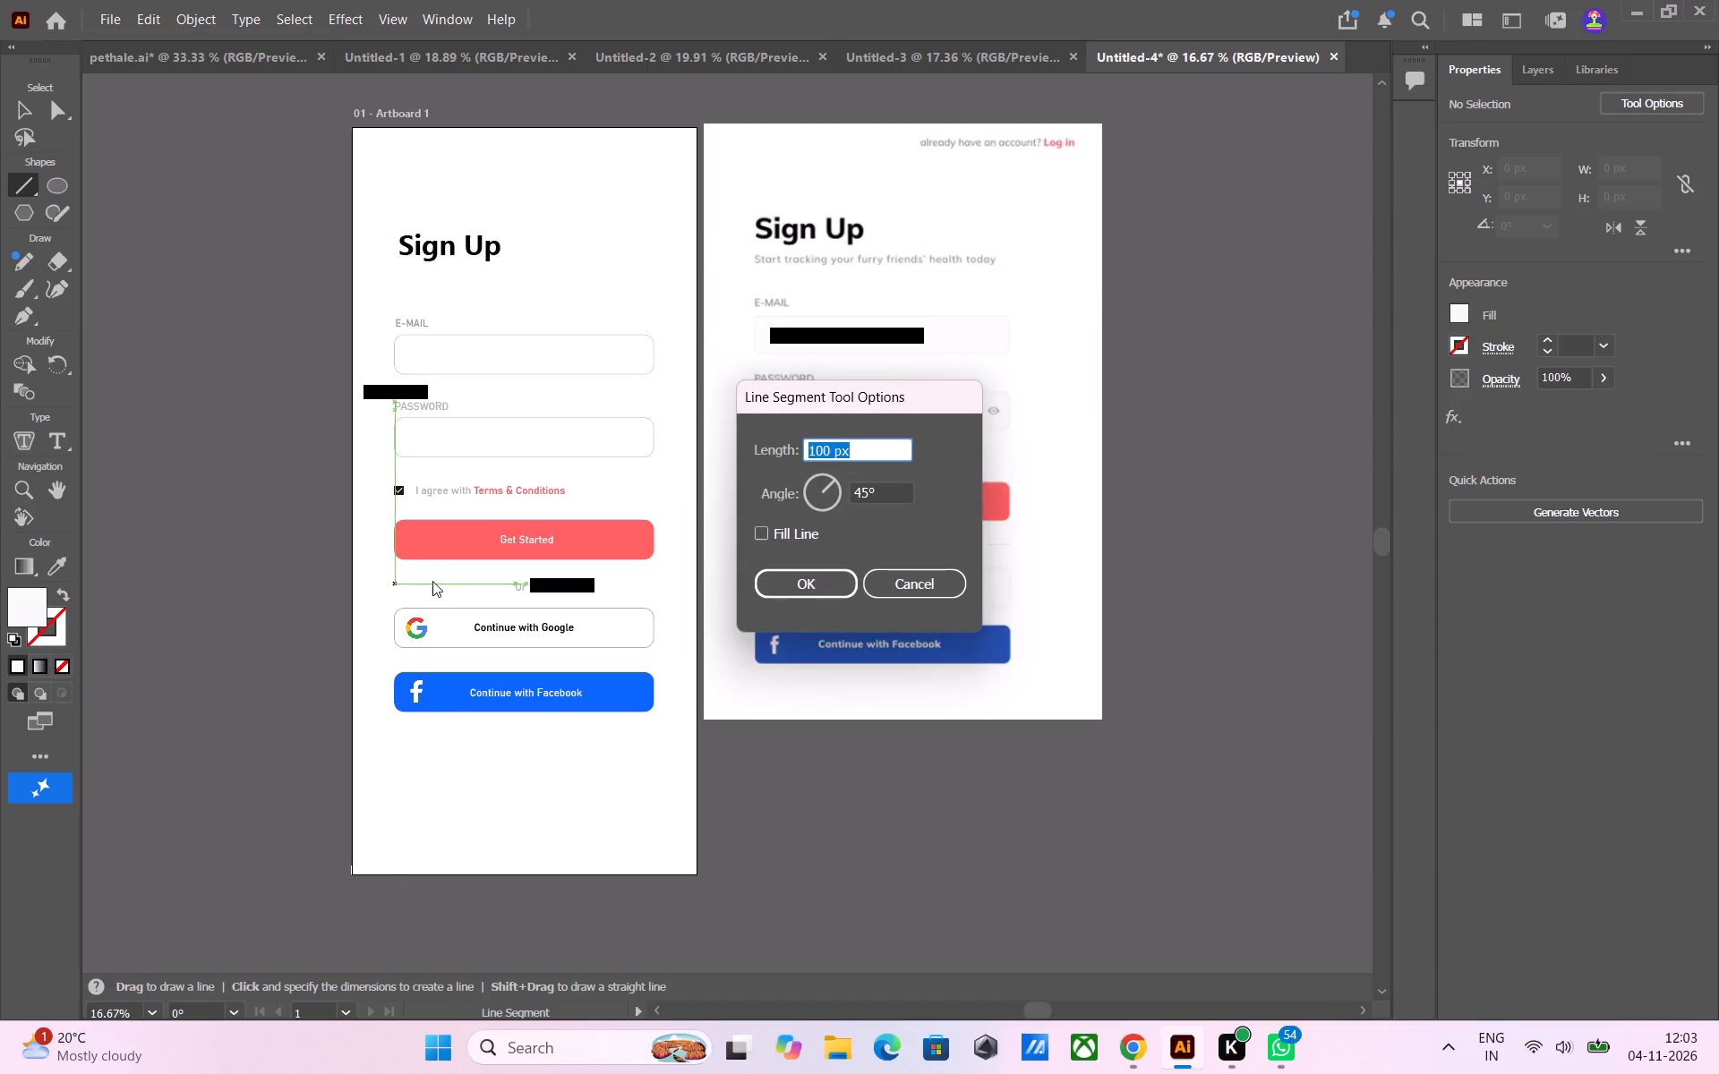
pyautogui.click(791, 581)
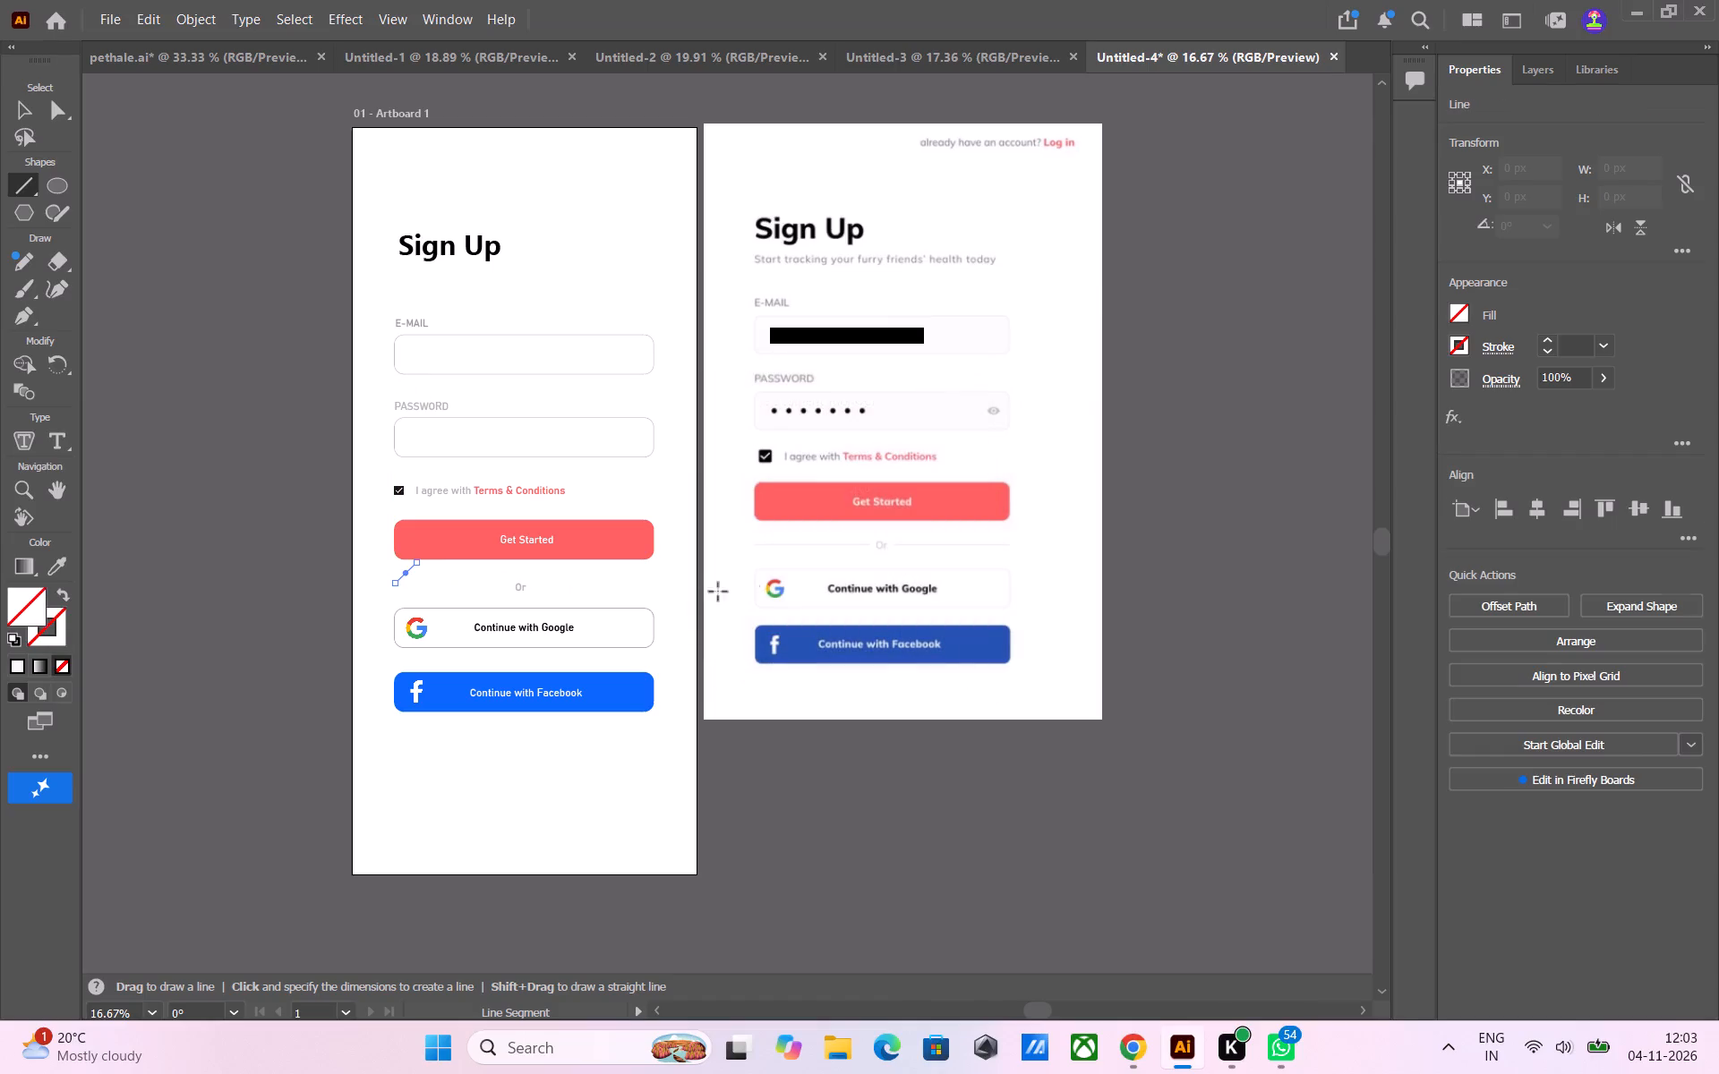
pyautogui.moveTo(417, 560); pyautogui.dragTo(428, 578)
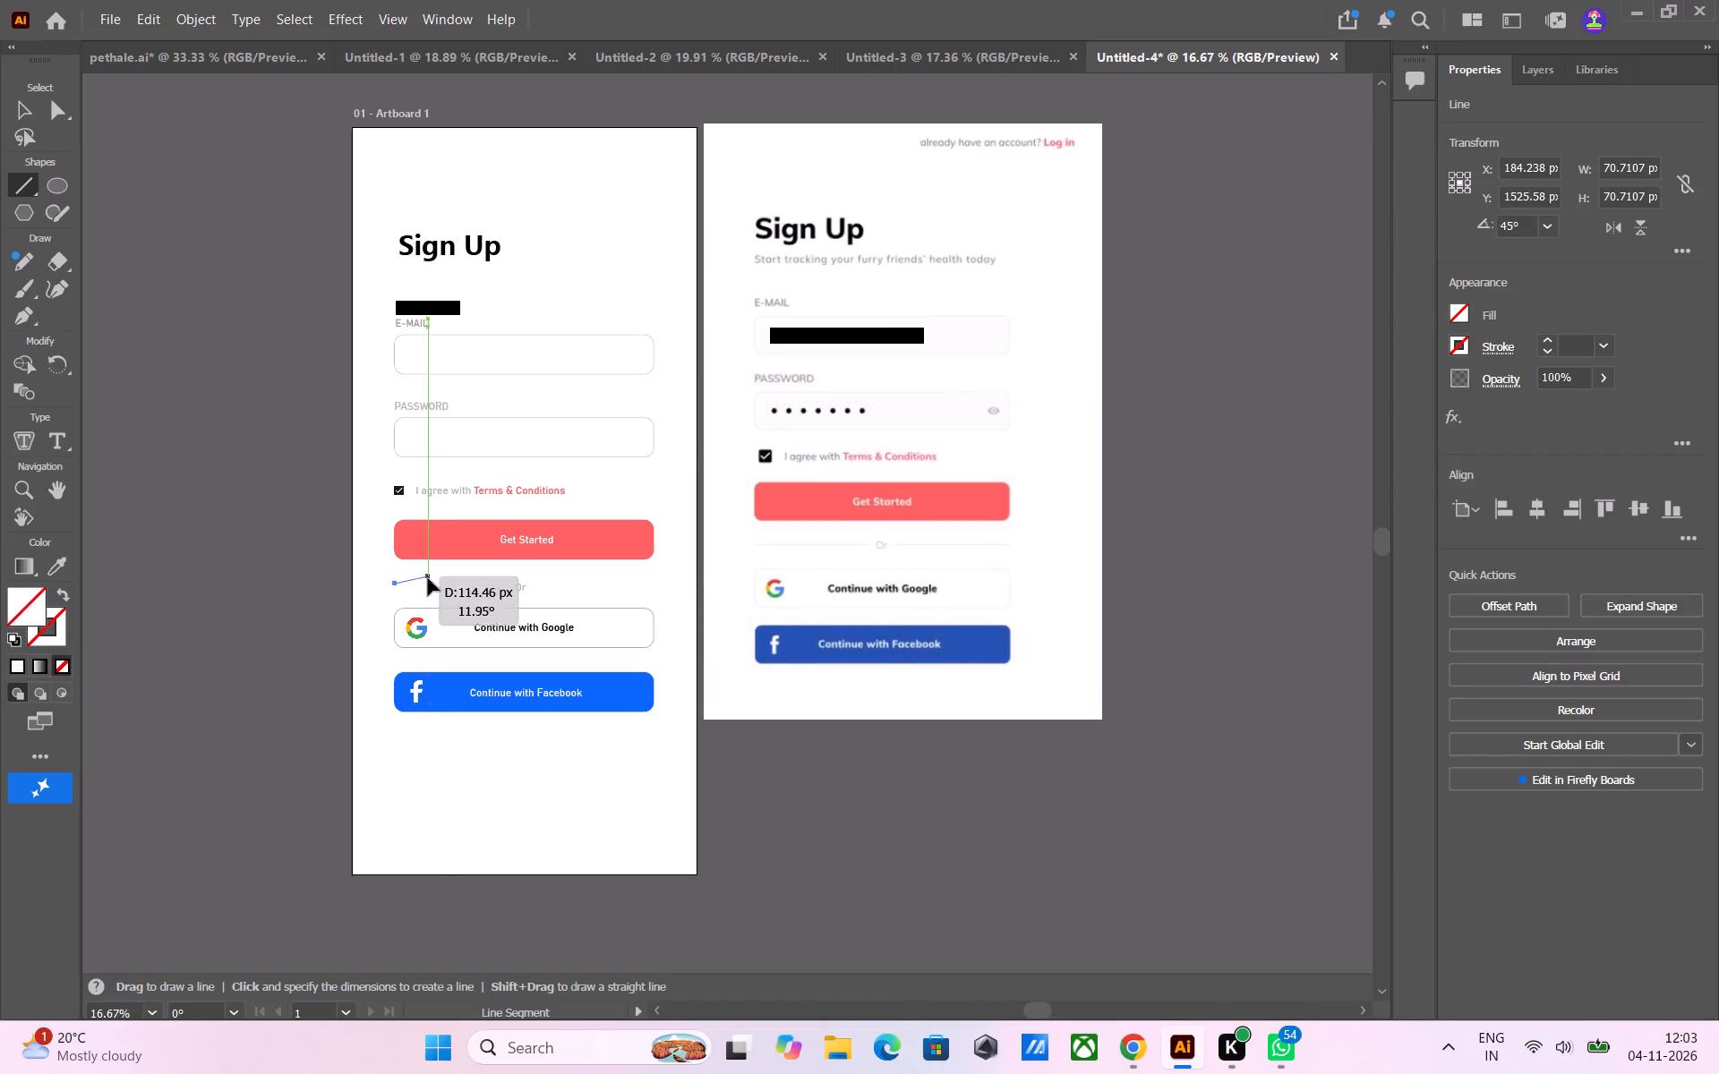
pyautogui.moveTo(428, 578); pyautogui.dragTo(506, 586)
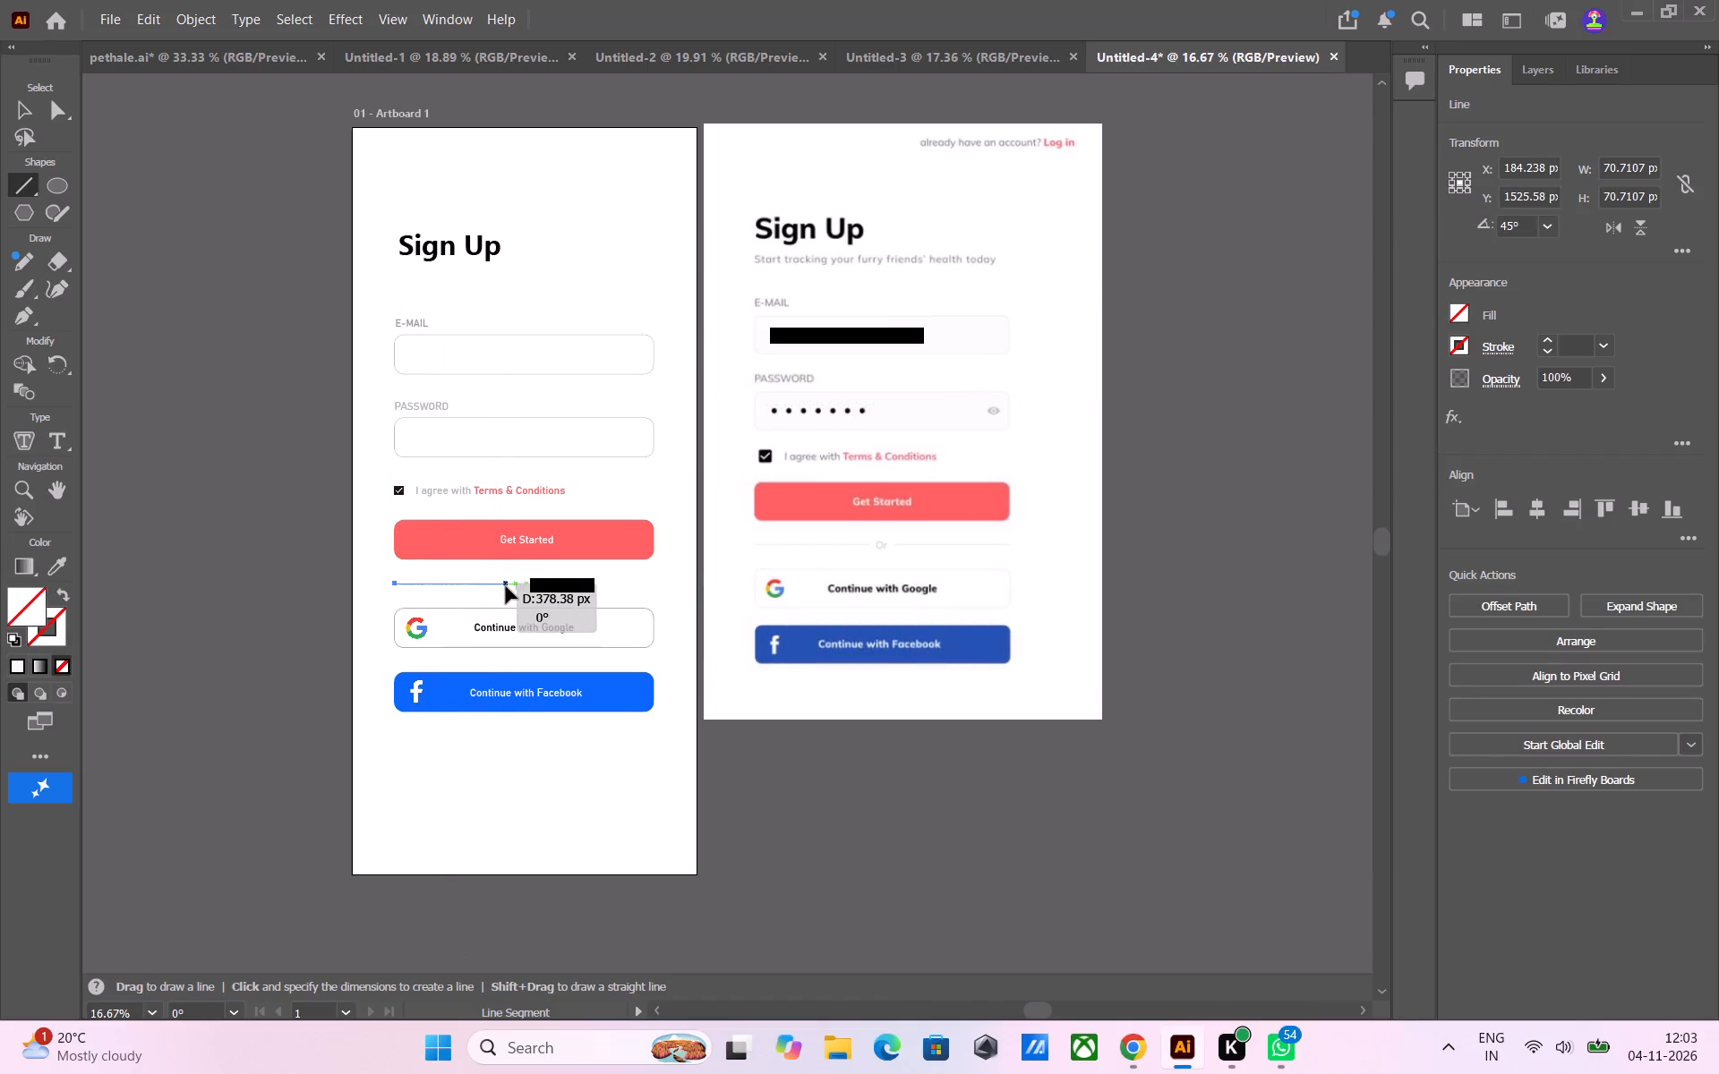
pyautogui.moveTo(506, 586); pyautogui.dragTo(509, 586)
pyautogui.moveTo(509, 586); pyautogui.dragTo(506, 584)
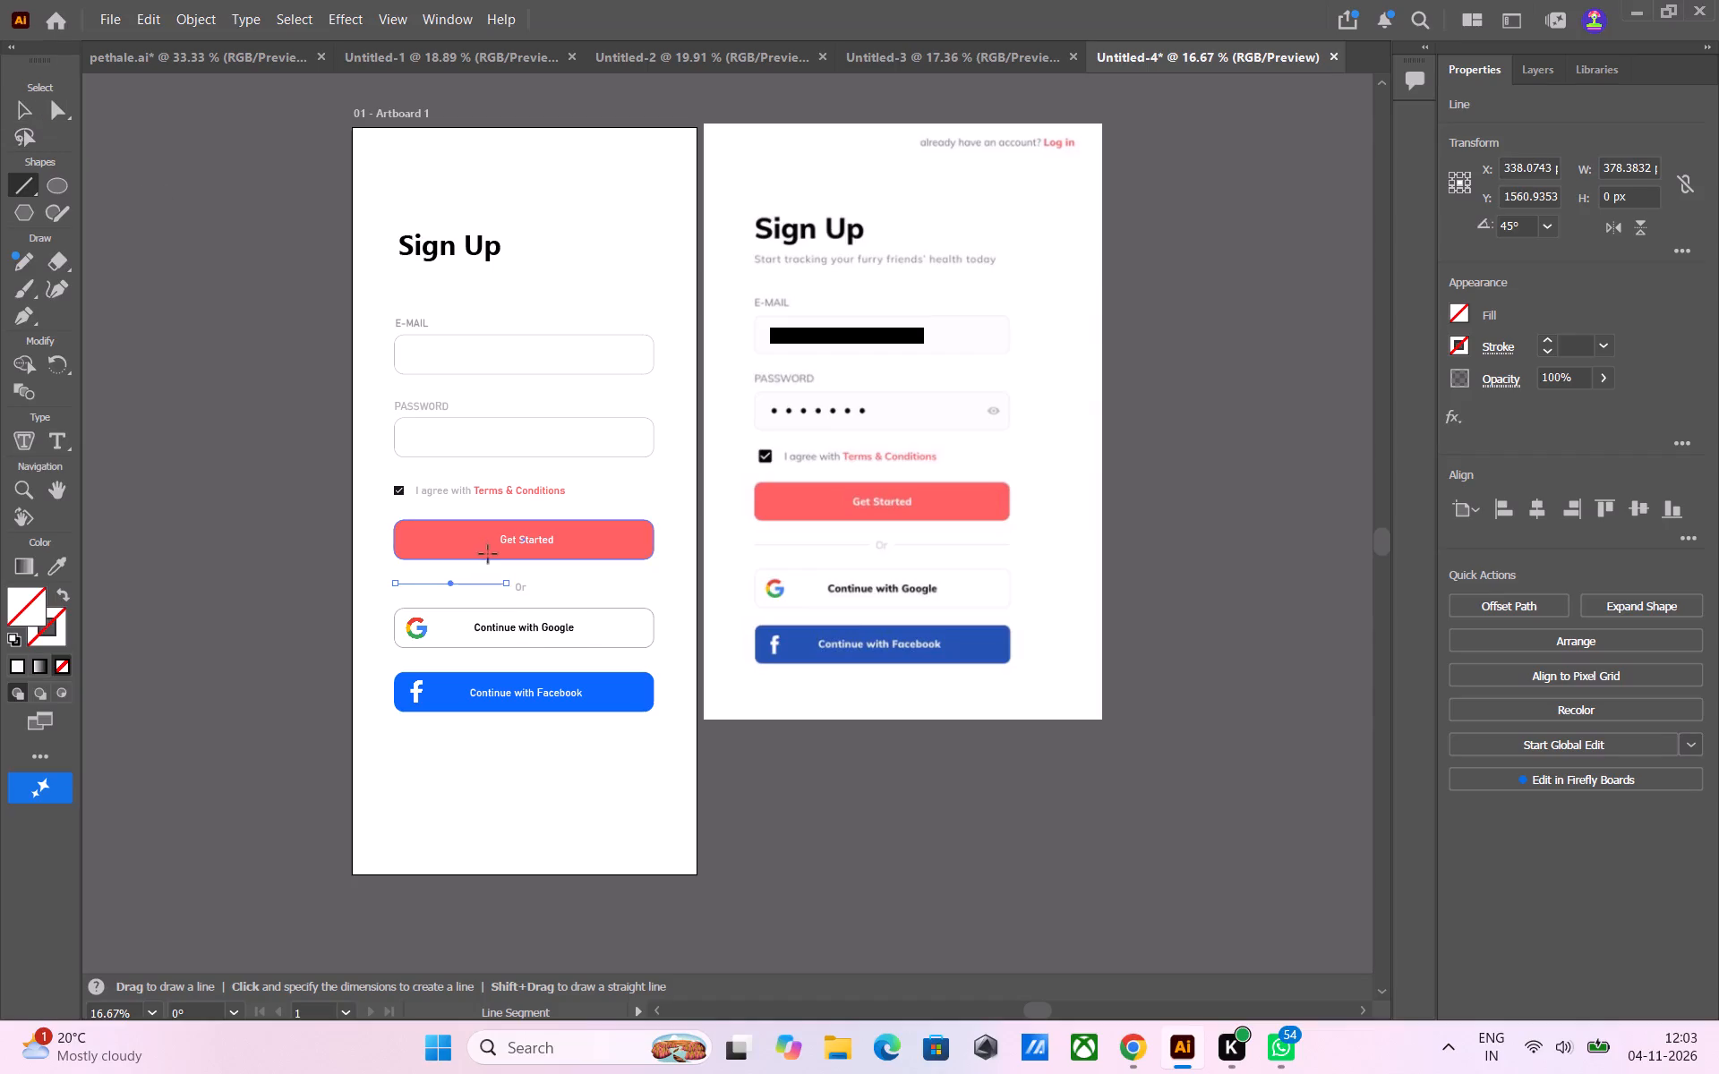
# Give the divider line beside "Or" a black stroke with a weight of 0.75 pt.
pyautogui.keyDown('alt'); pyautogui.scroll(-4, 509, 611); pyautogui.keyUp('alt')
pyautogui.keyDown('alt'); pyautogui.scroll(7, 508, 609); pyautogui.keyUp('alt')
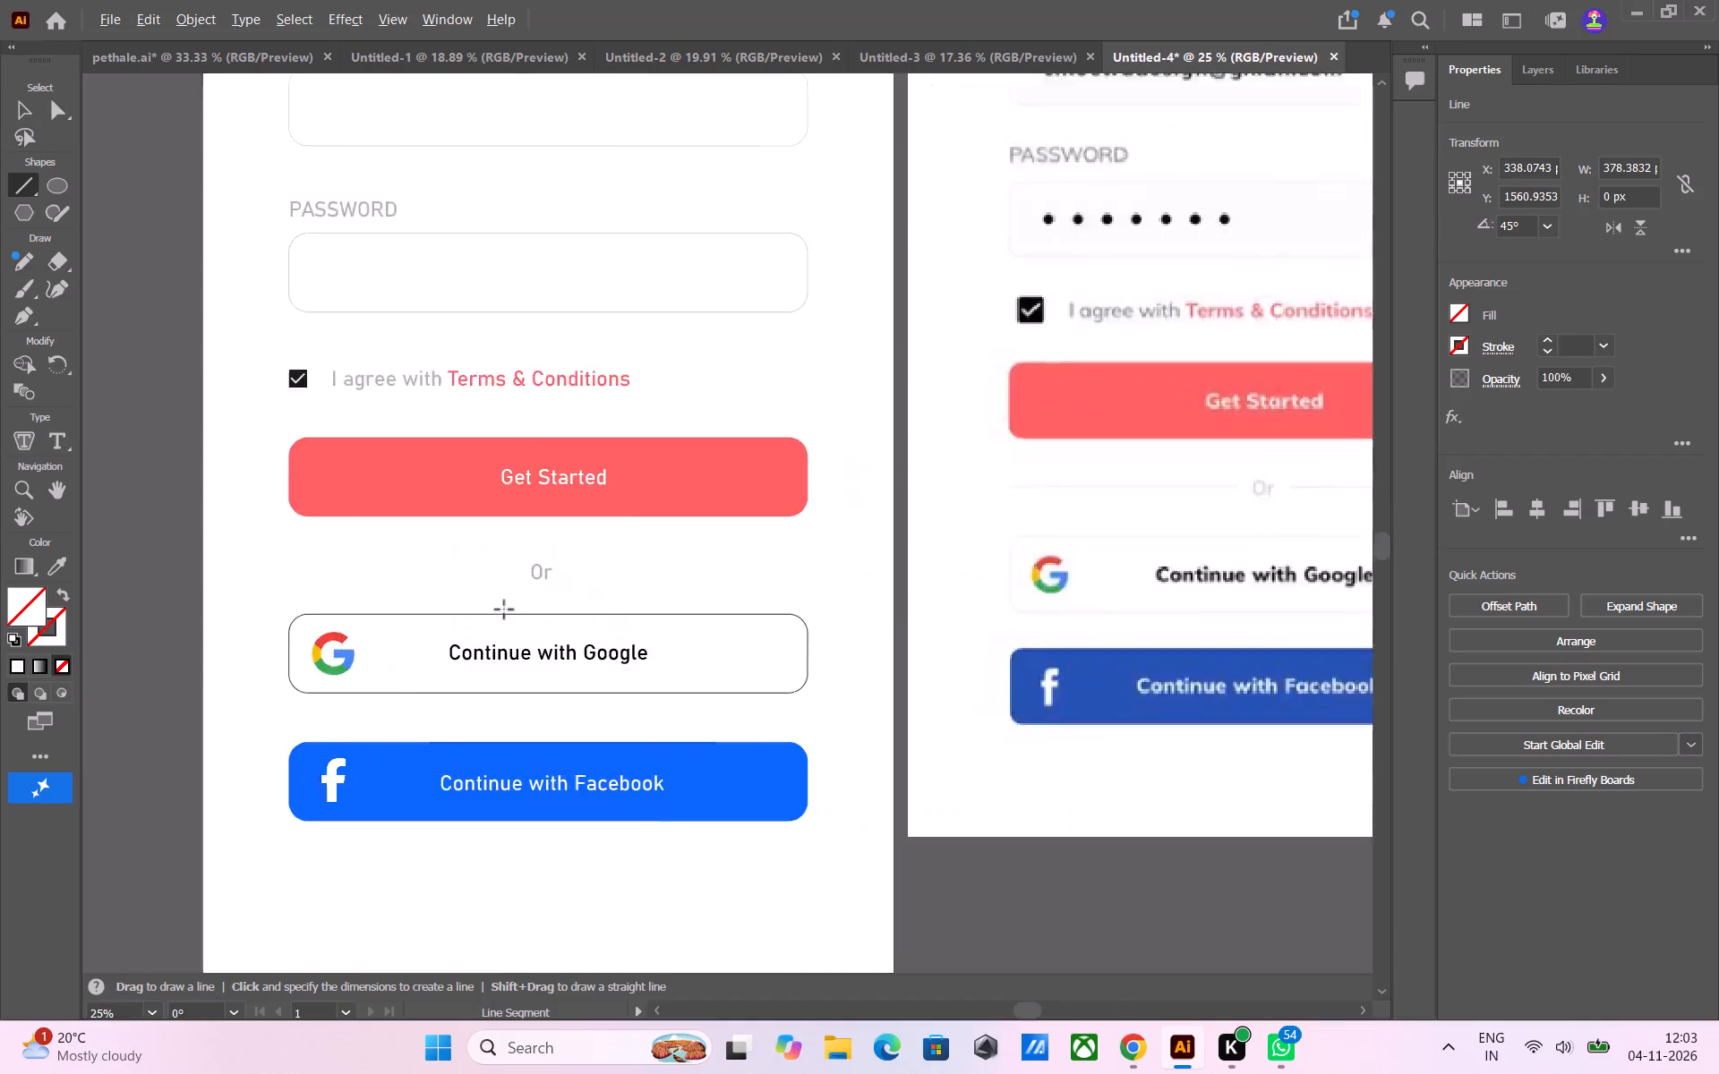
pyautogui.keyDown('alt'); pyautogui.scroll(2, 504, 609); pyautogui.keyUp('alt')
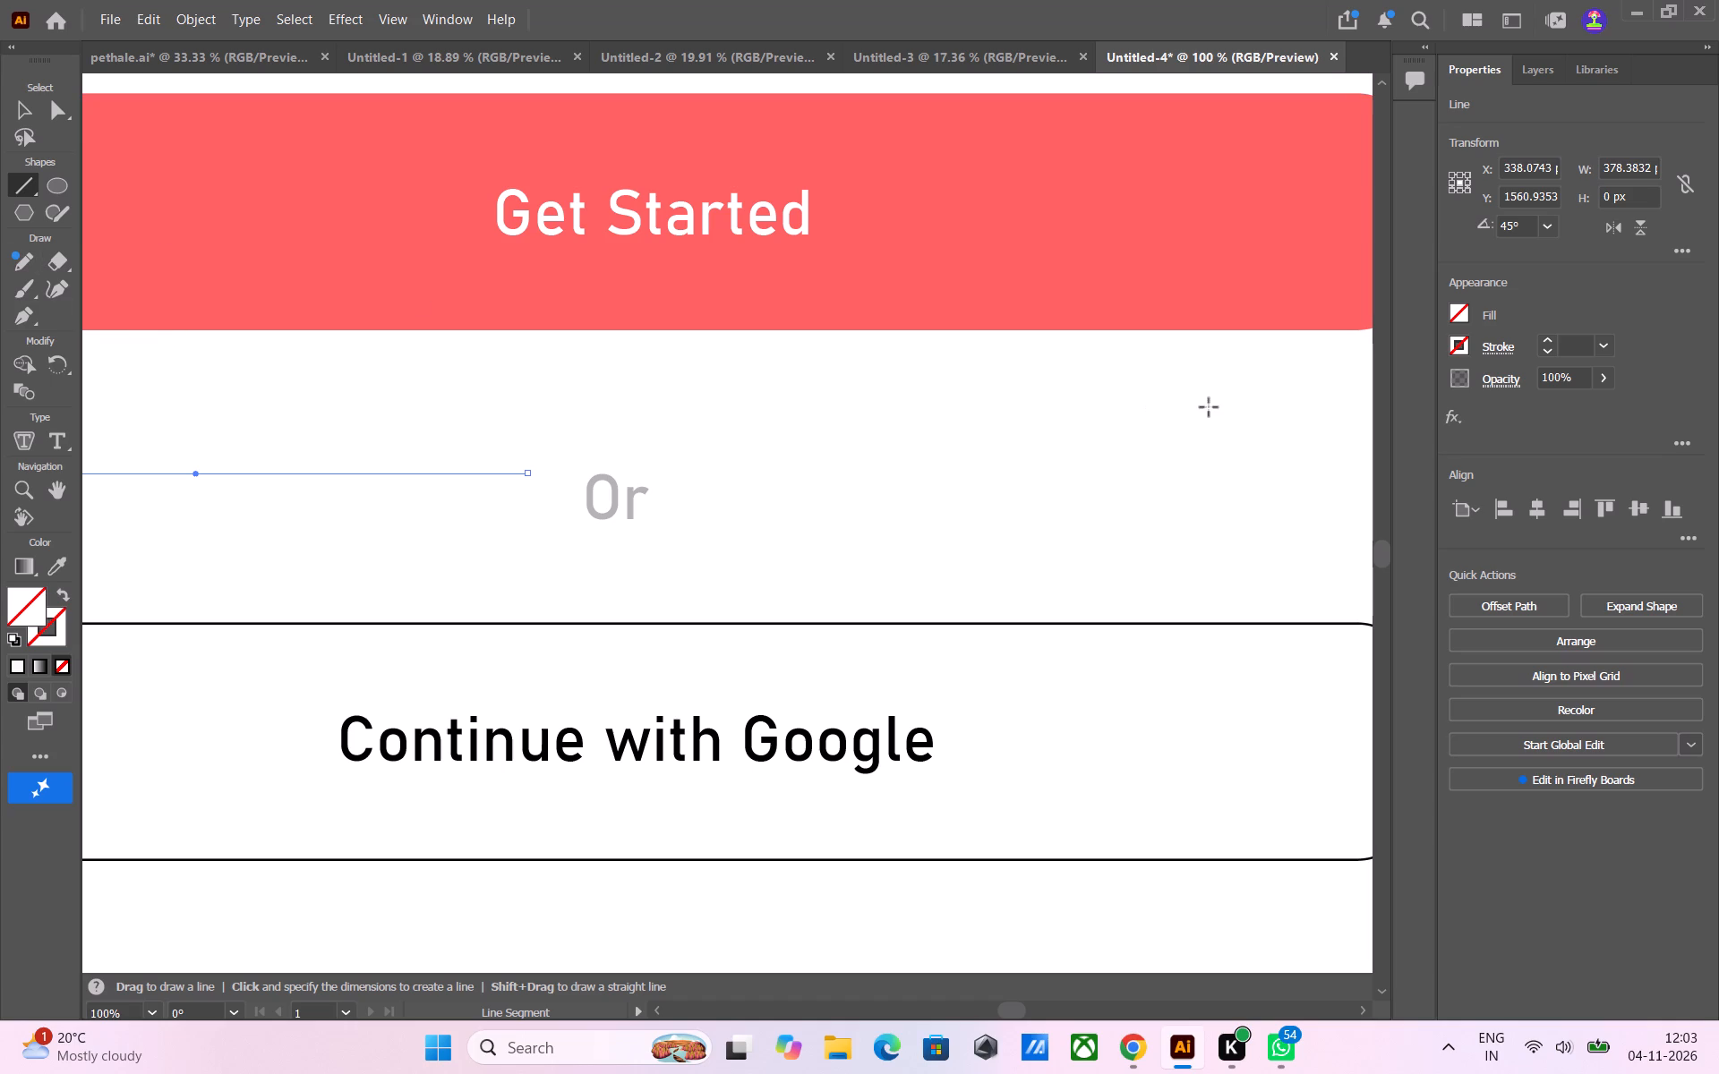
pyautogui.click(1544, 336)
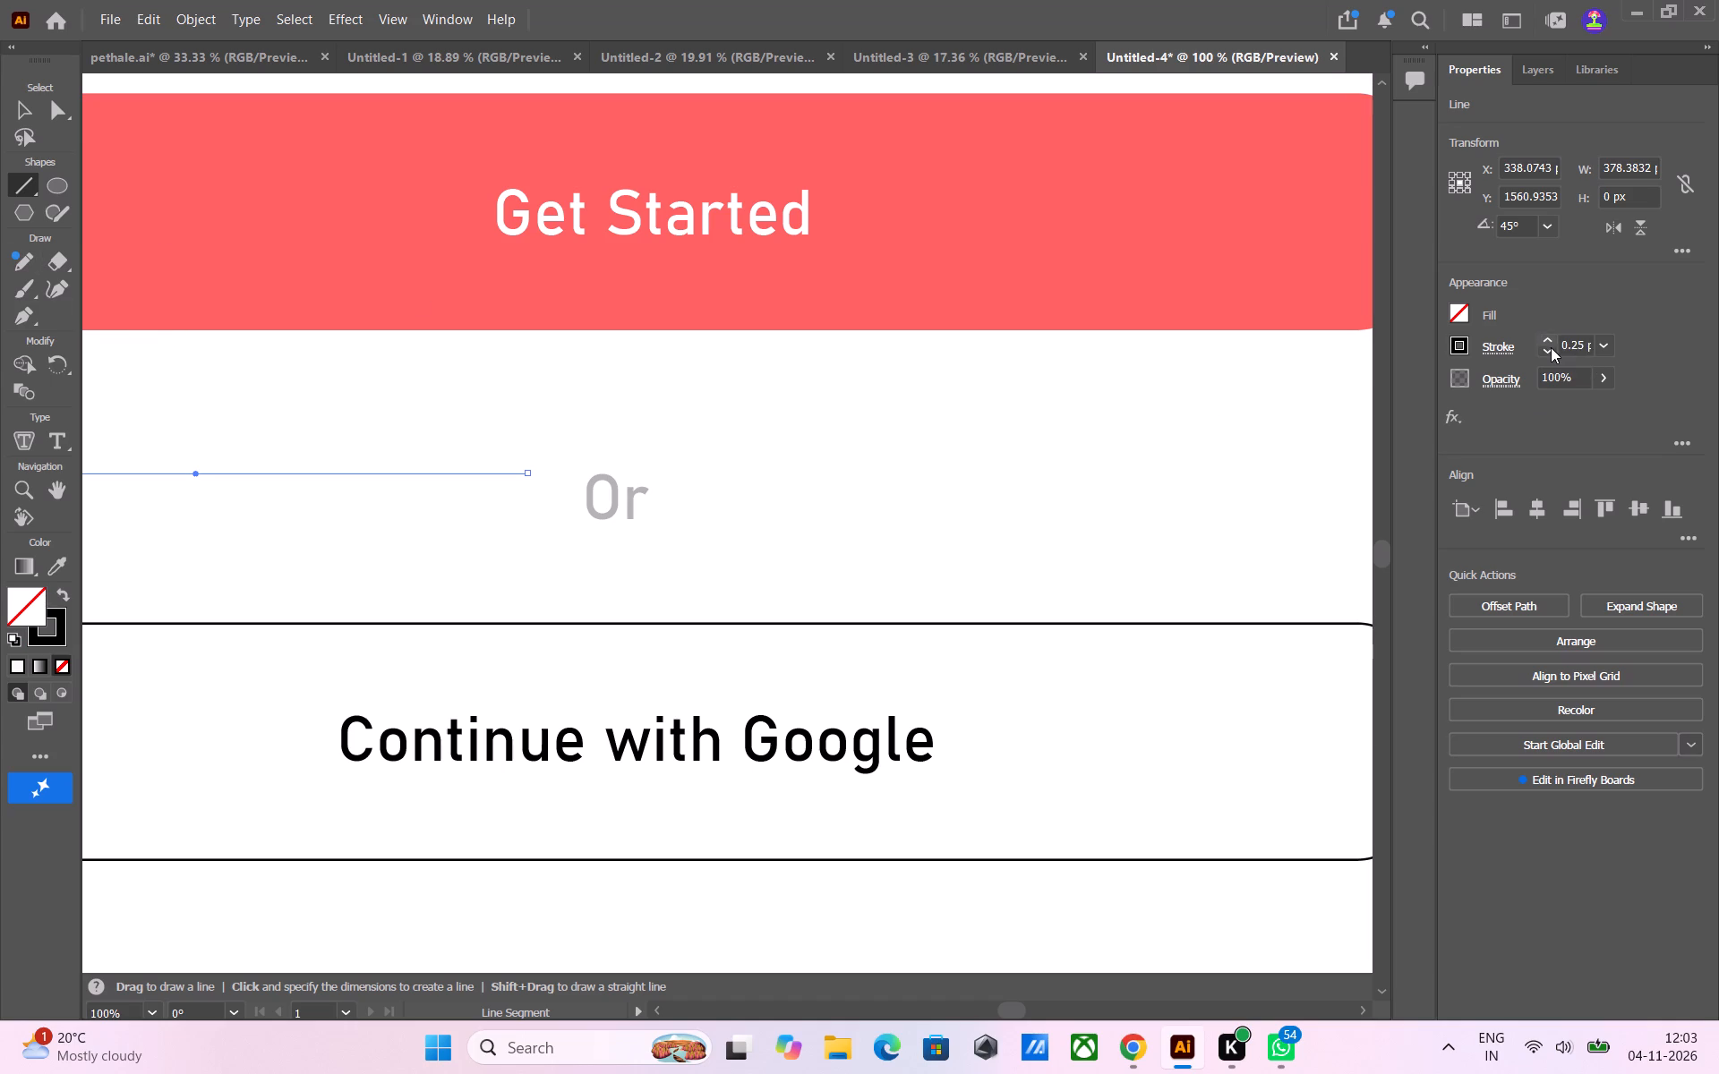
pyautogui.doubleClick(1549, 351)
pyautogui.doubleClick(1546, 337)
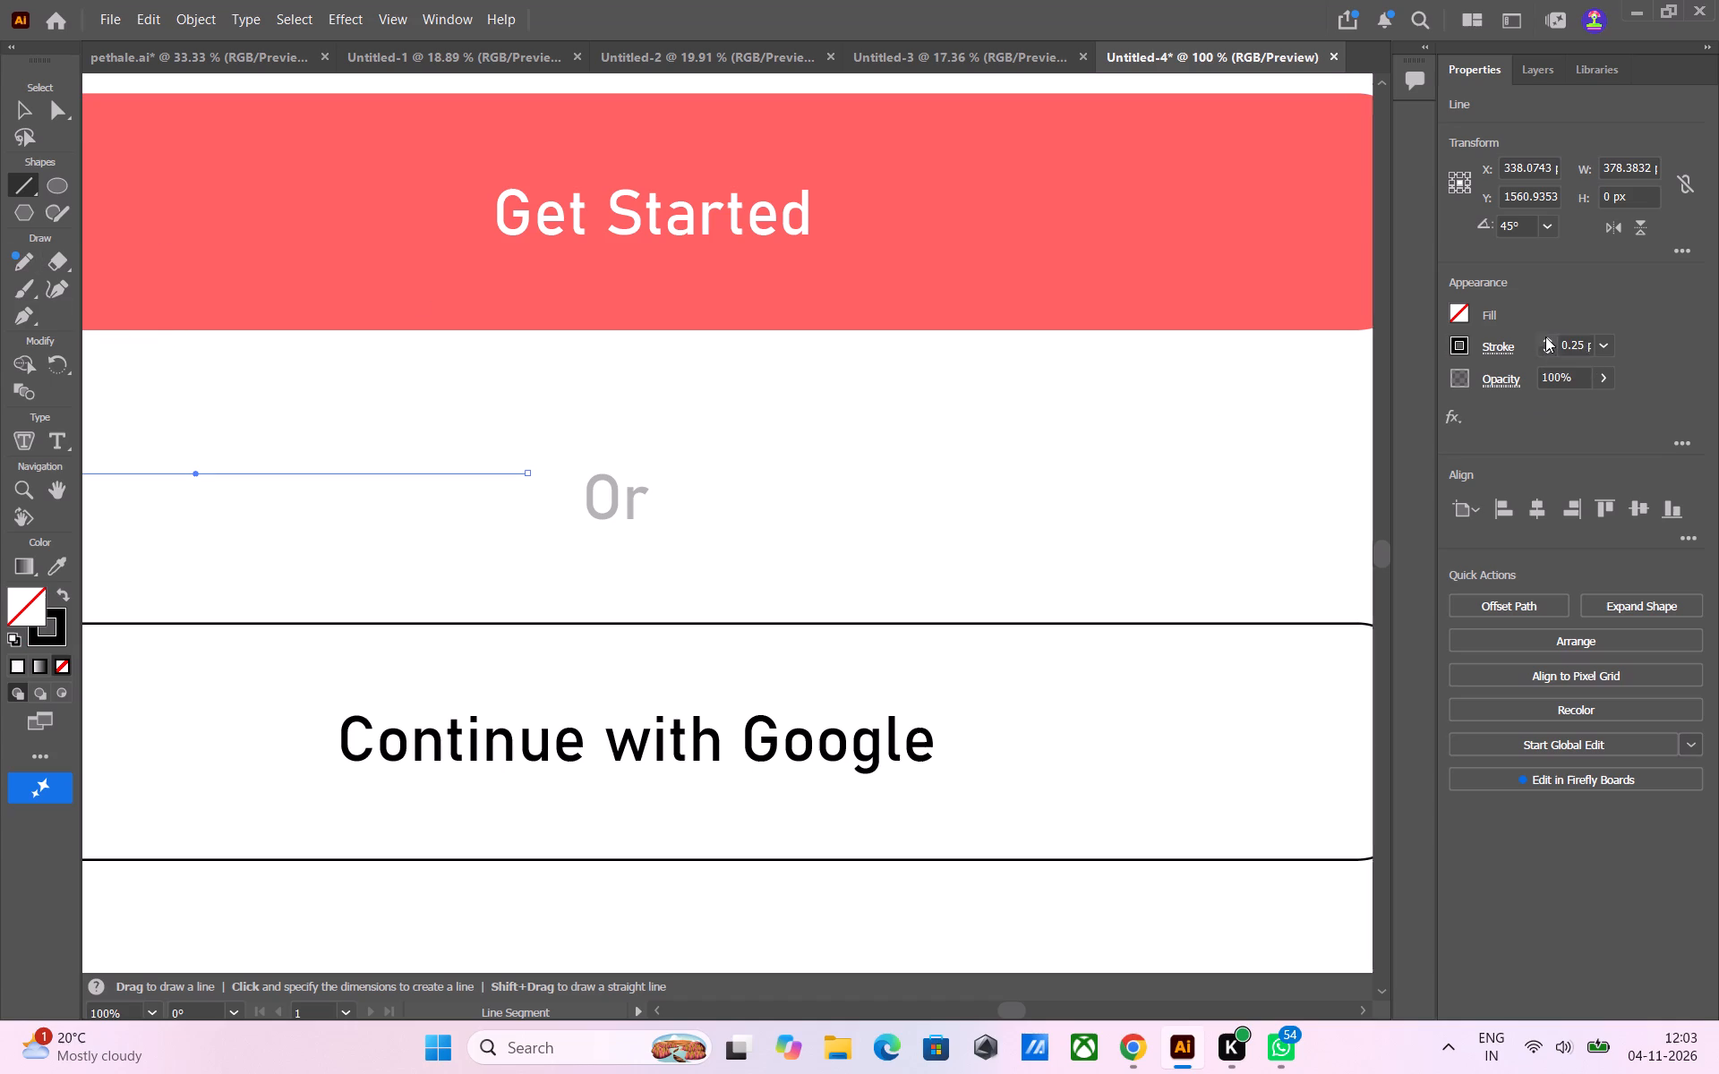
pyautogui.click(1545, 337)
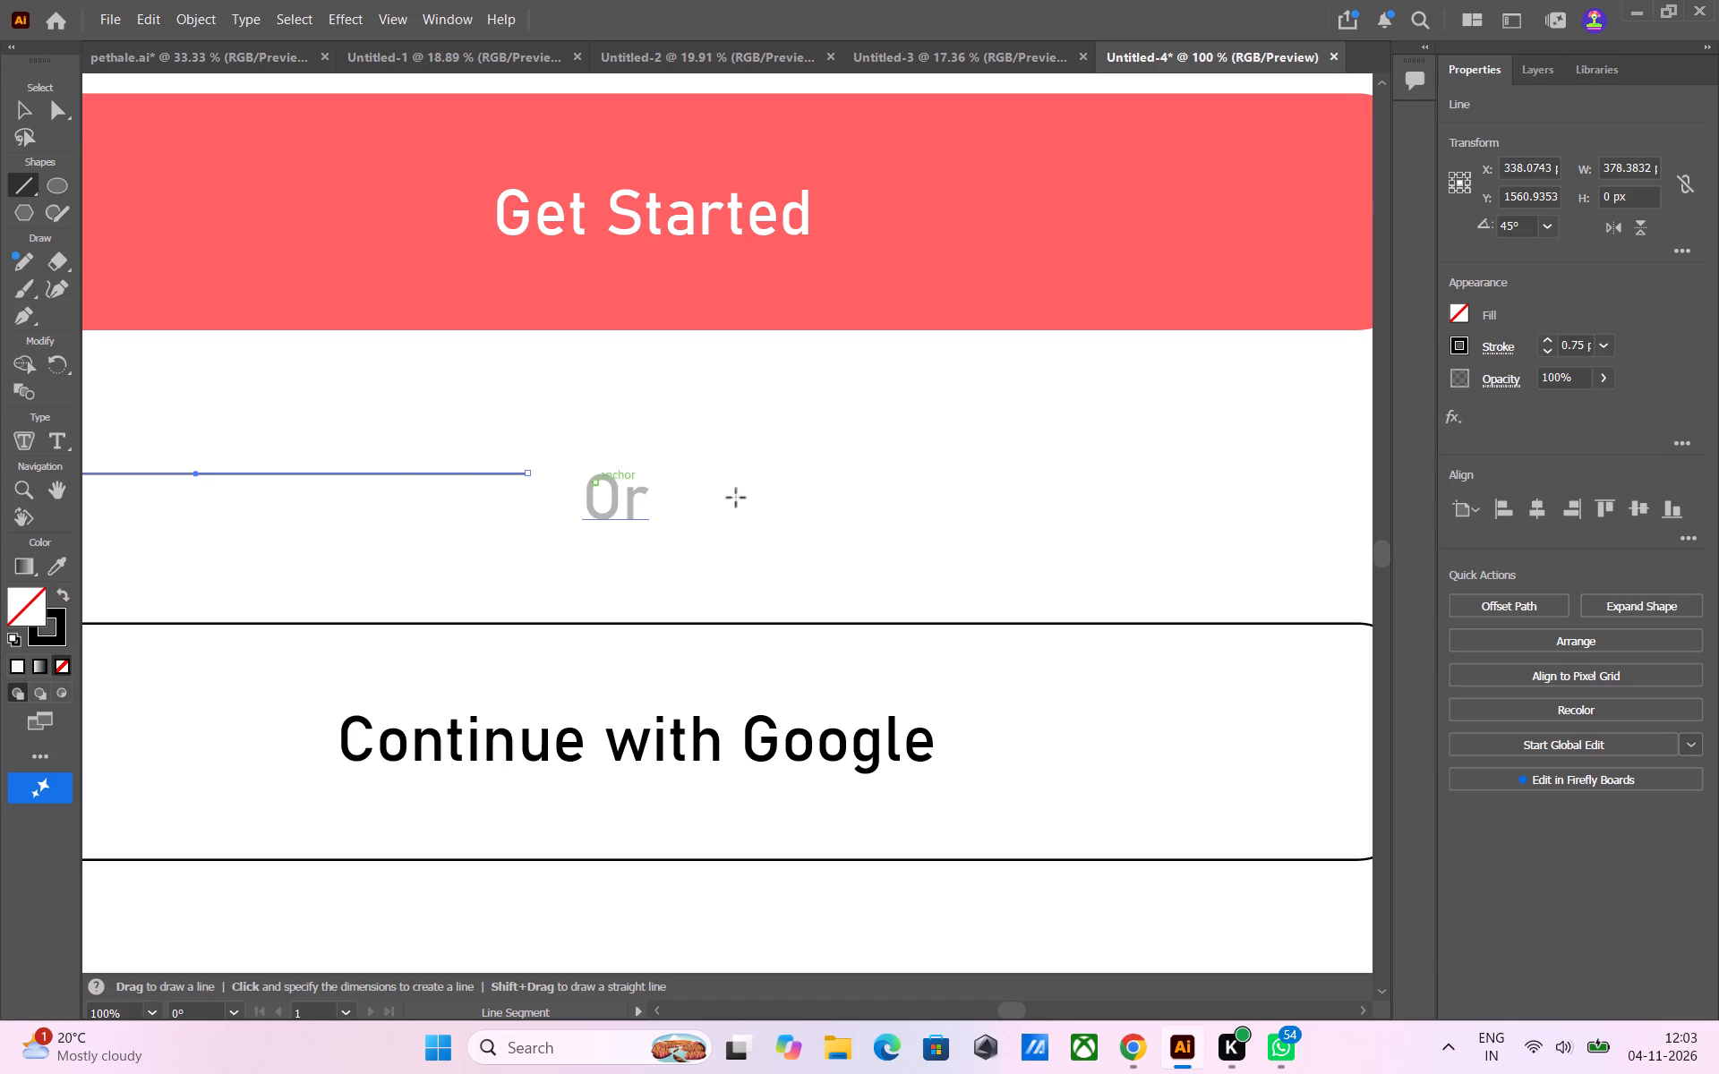
# Sample the grey of the "Or" text with the Eyedropper and apply it to the selected divider line.
pyautogui.moveTo(1219, 485); pyautogui.dragTo(0, 497, button='middle')
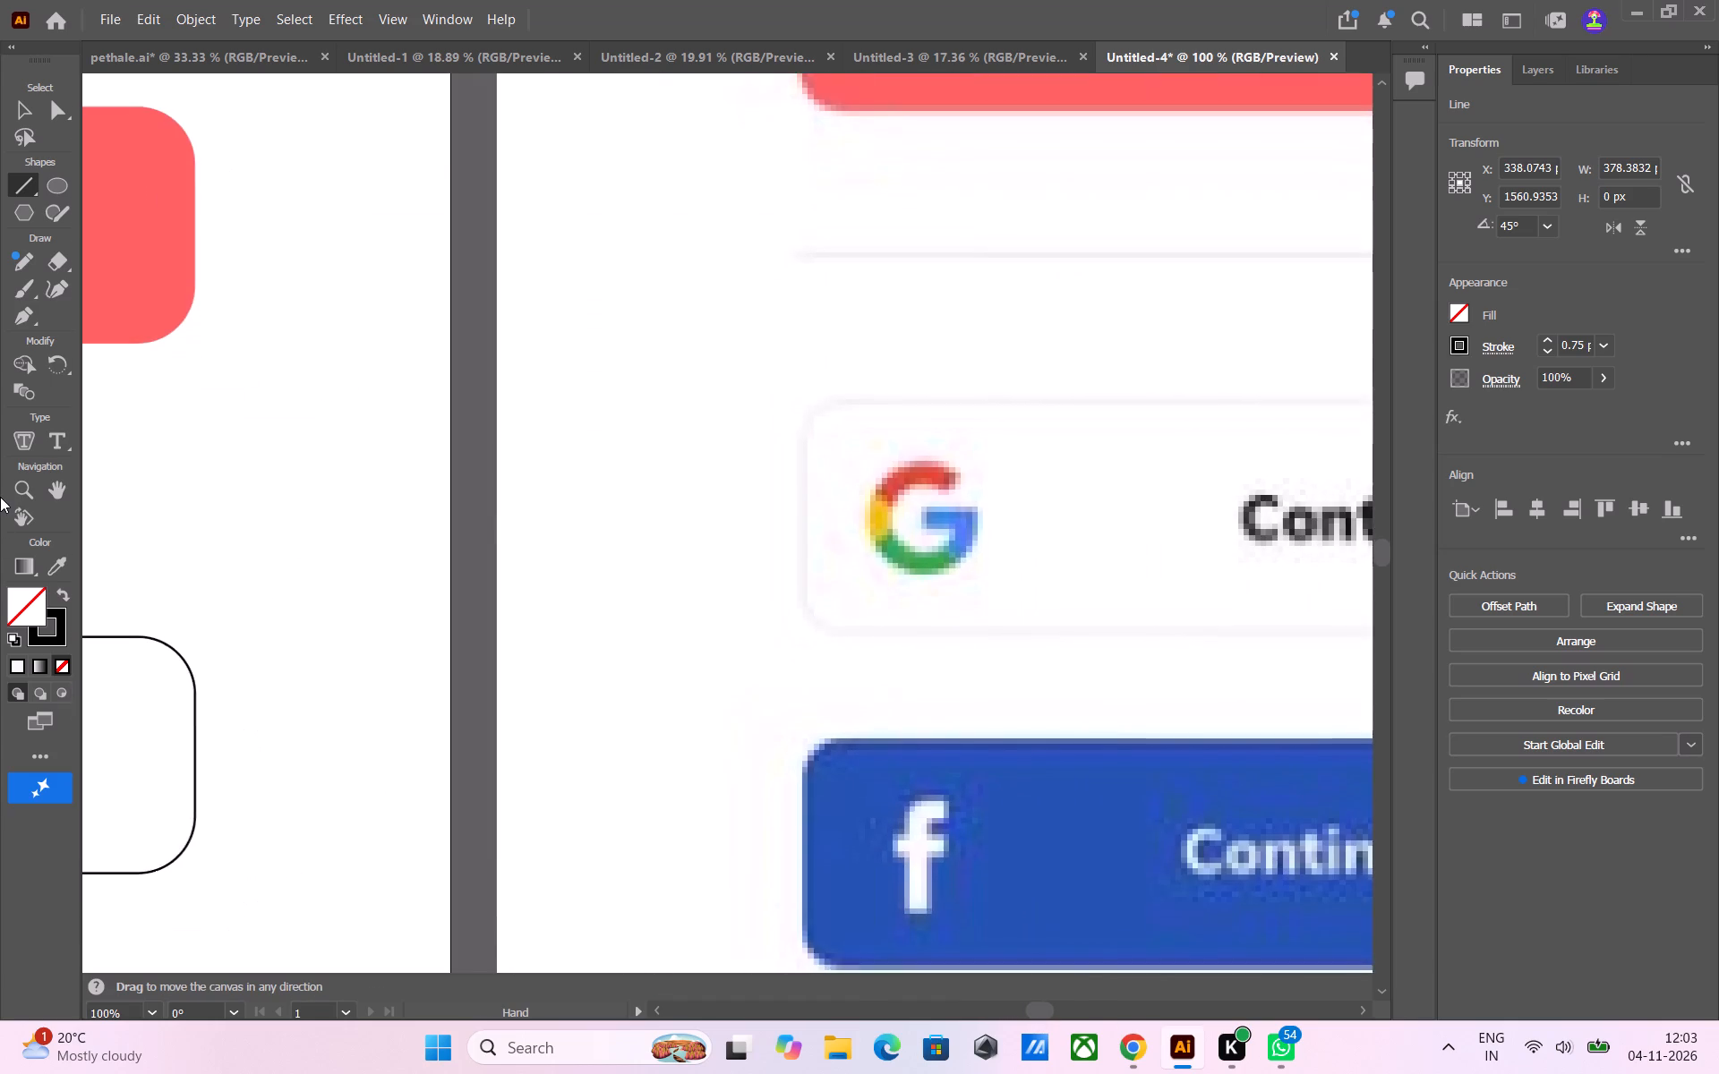
pyautogui.moveTo(0, 497); pyautogui.dragTo(1031, 540, button='middle')
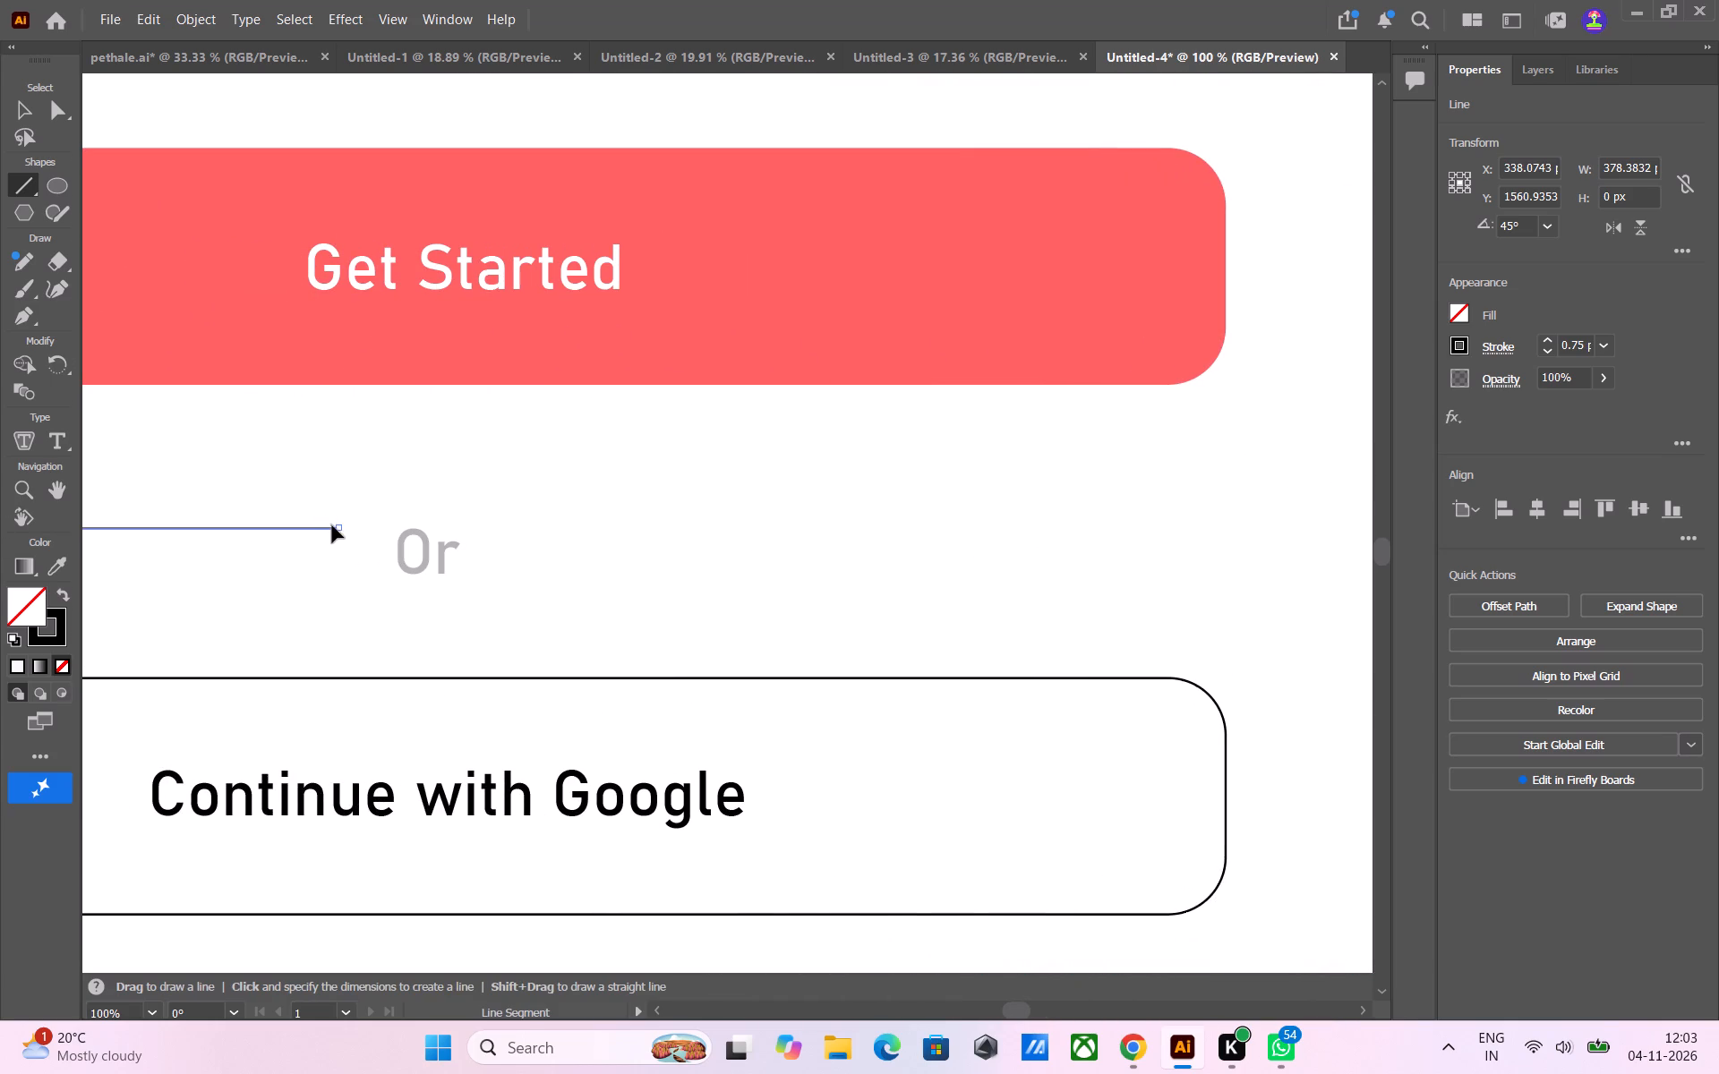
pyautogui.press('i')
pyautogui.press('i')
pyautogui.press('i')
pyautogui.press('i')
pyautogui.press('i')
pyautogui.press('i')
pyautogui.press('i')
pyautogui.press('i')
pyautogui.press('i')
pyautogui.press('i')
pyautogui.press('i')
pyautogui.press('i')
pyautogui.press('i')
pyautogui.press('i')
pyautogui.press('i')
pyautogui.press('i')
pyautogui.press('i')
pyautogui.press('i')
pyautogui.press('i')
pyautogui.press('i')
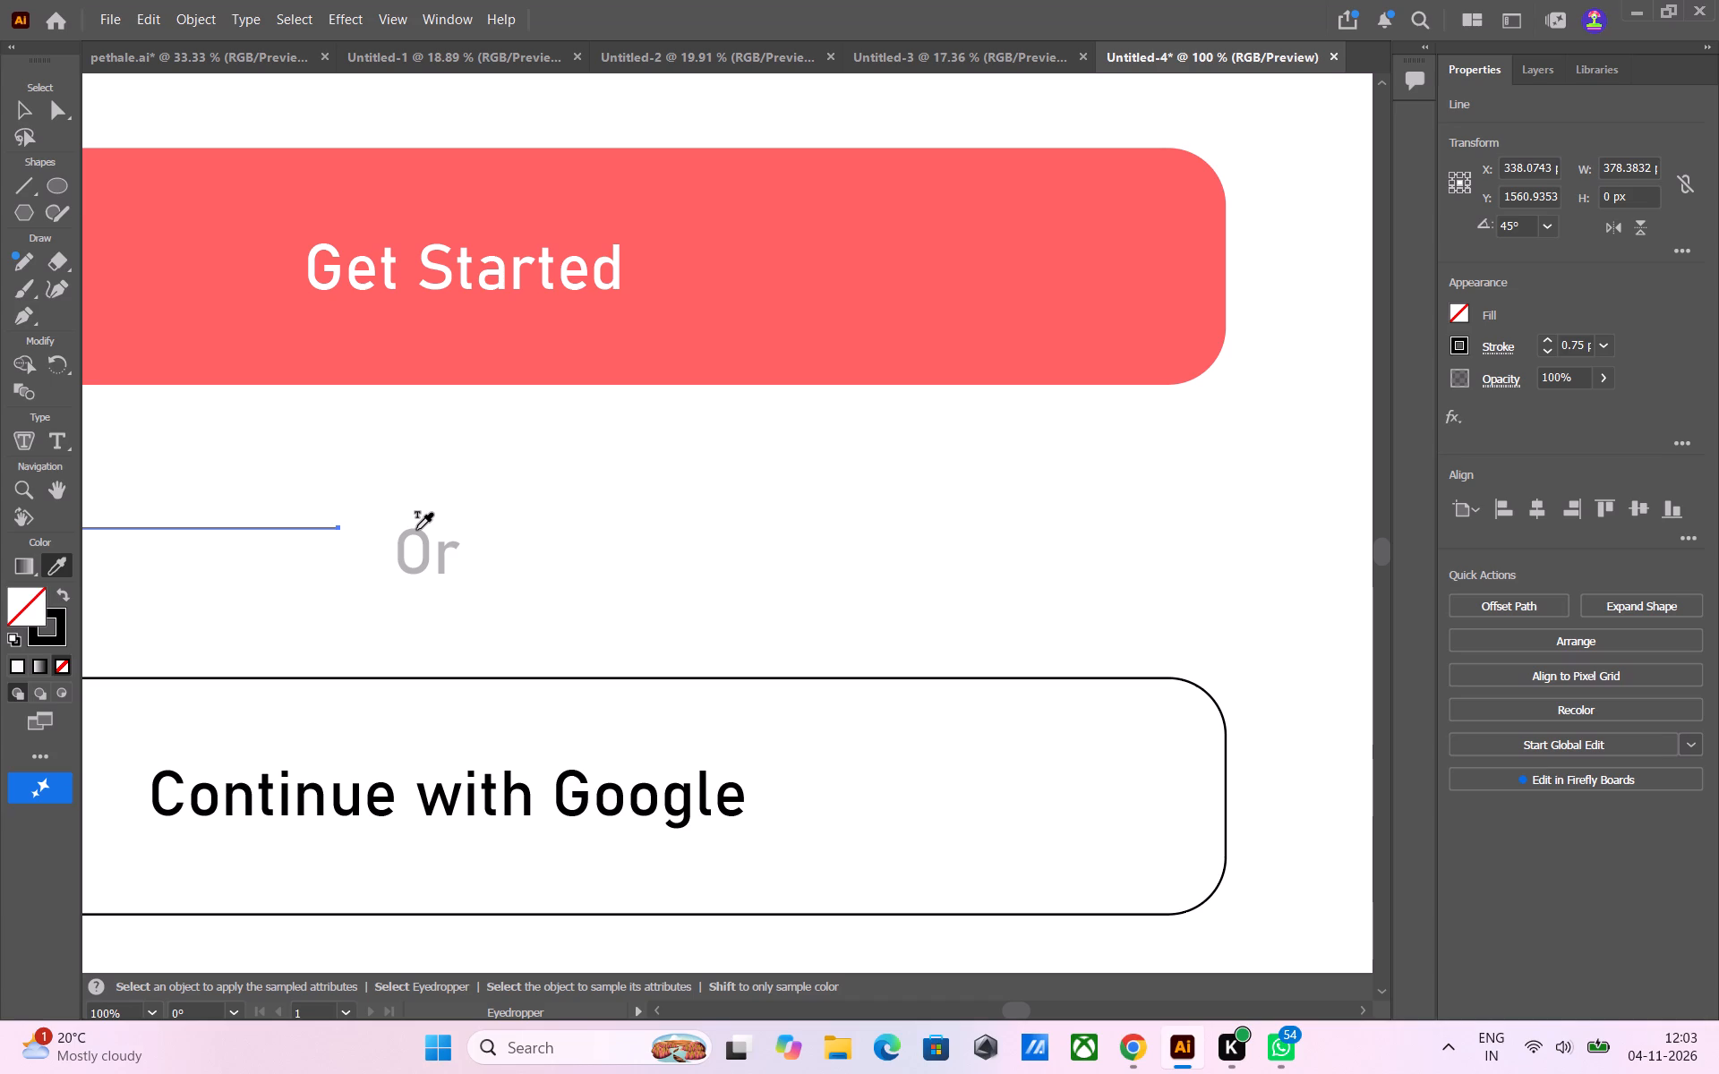
pyautogui.click(416, 530)
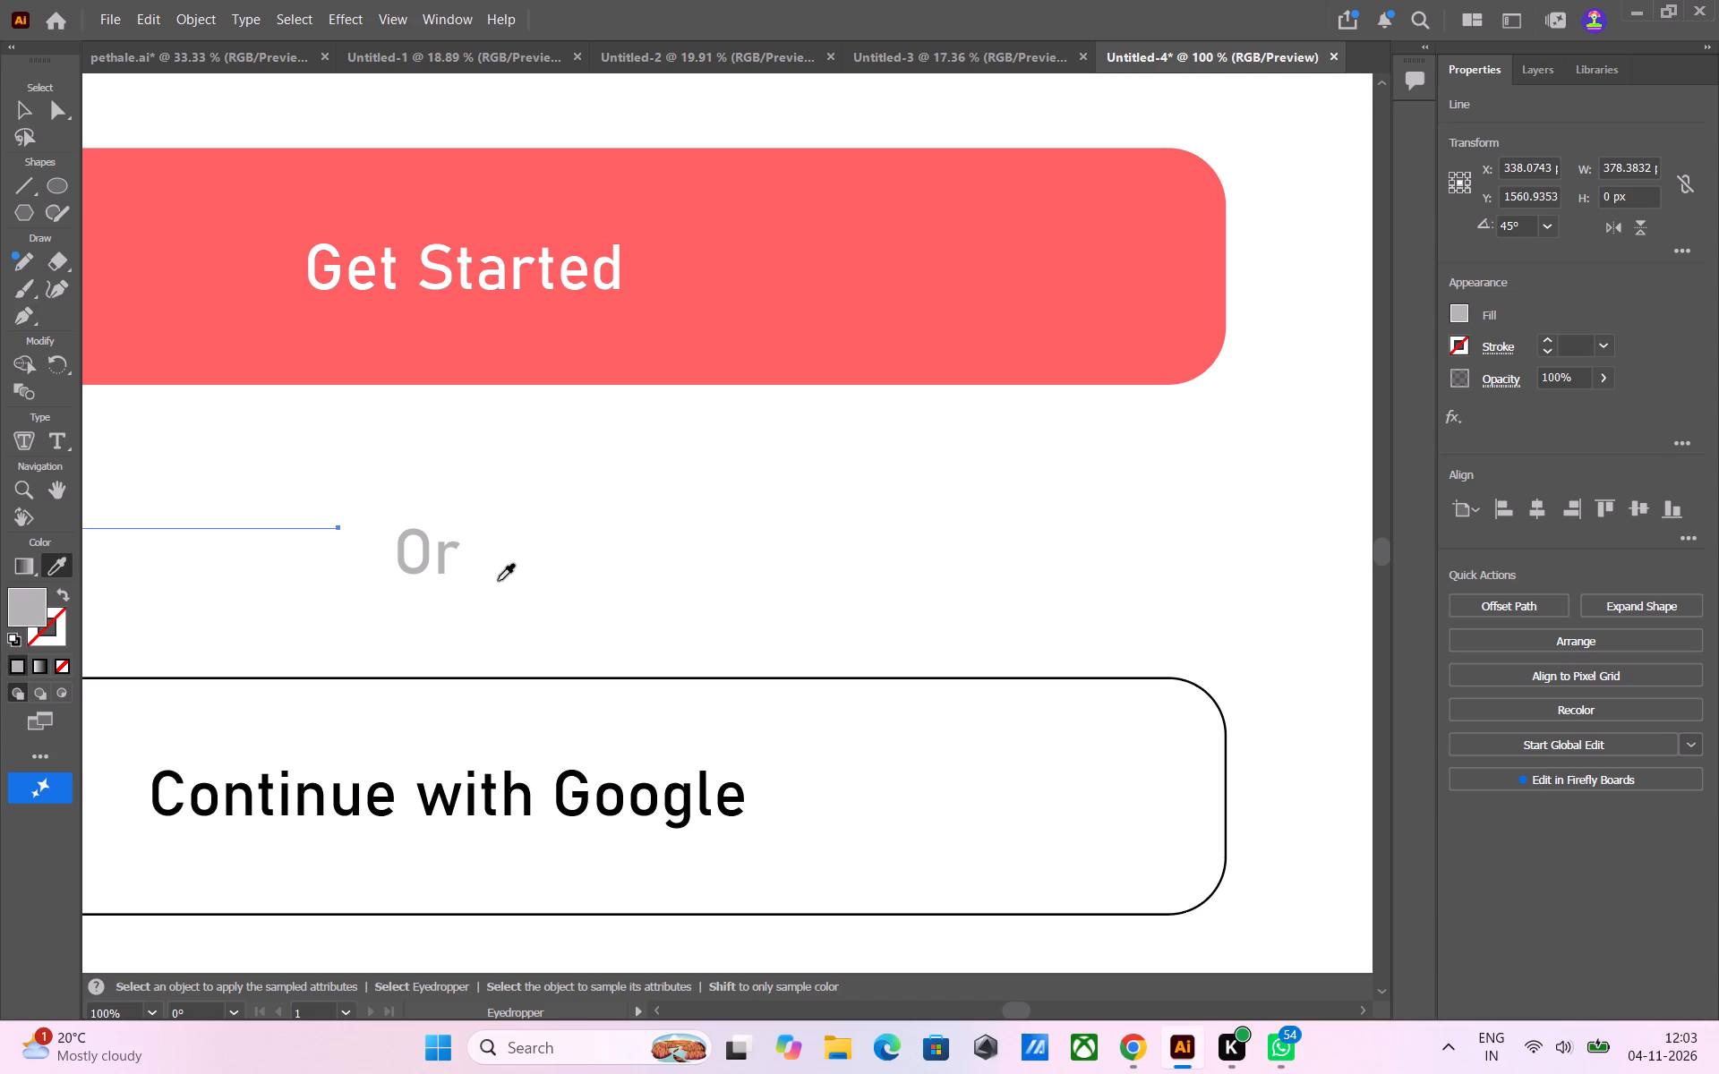
# Set the divider line's stroke weight to 0.5 pt.
pyautogui.click(1548, 337)
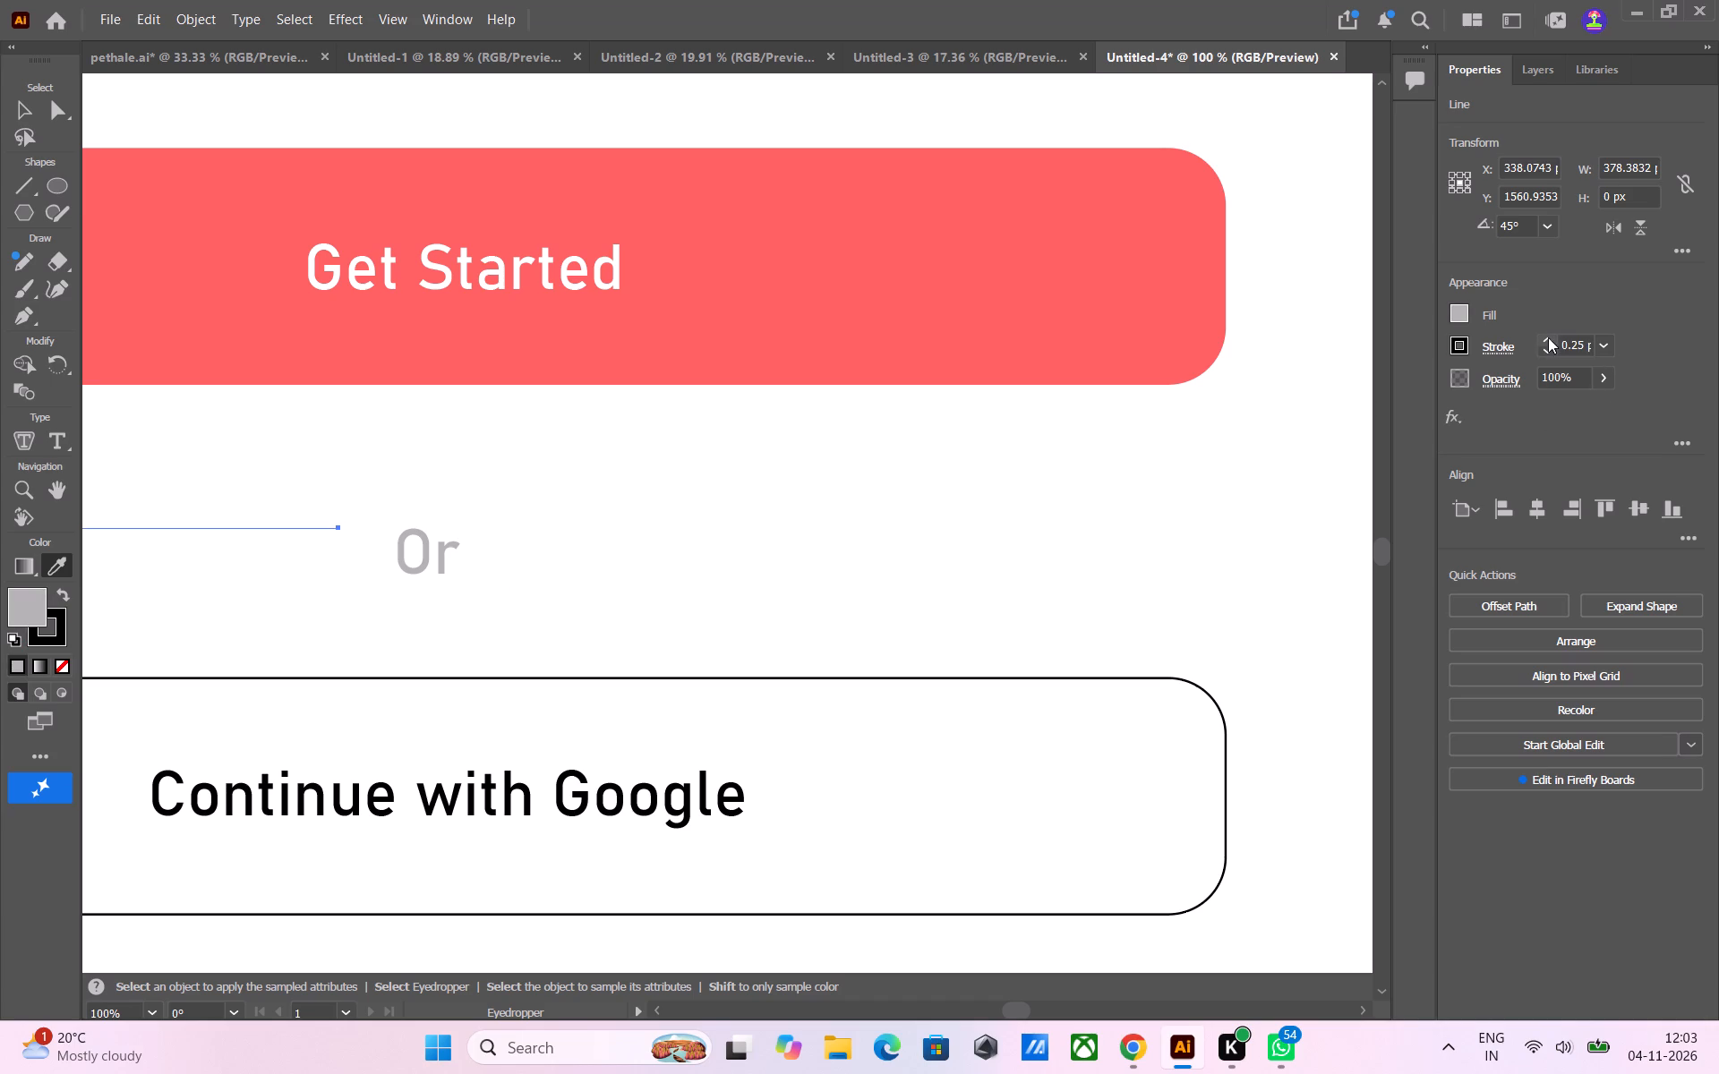
pyautogui.click(1548, 337)
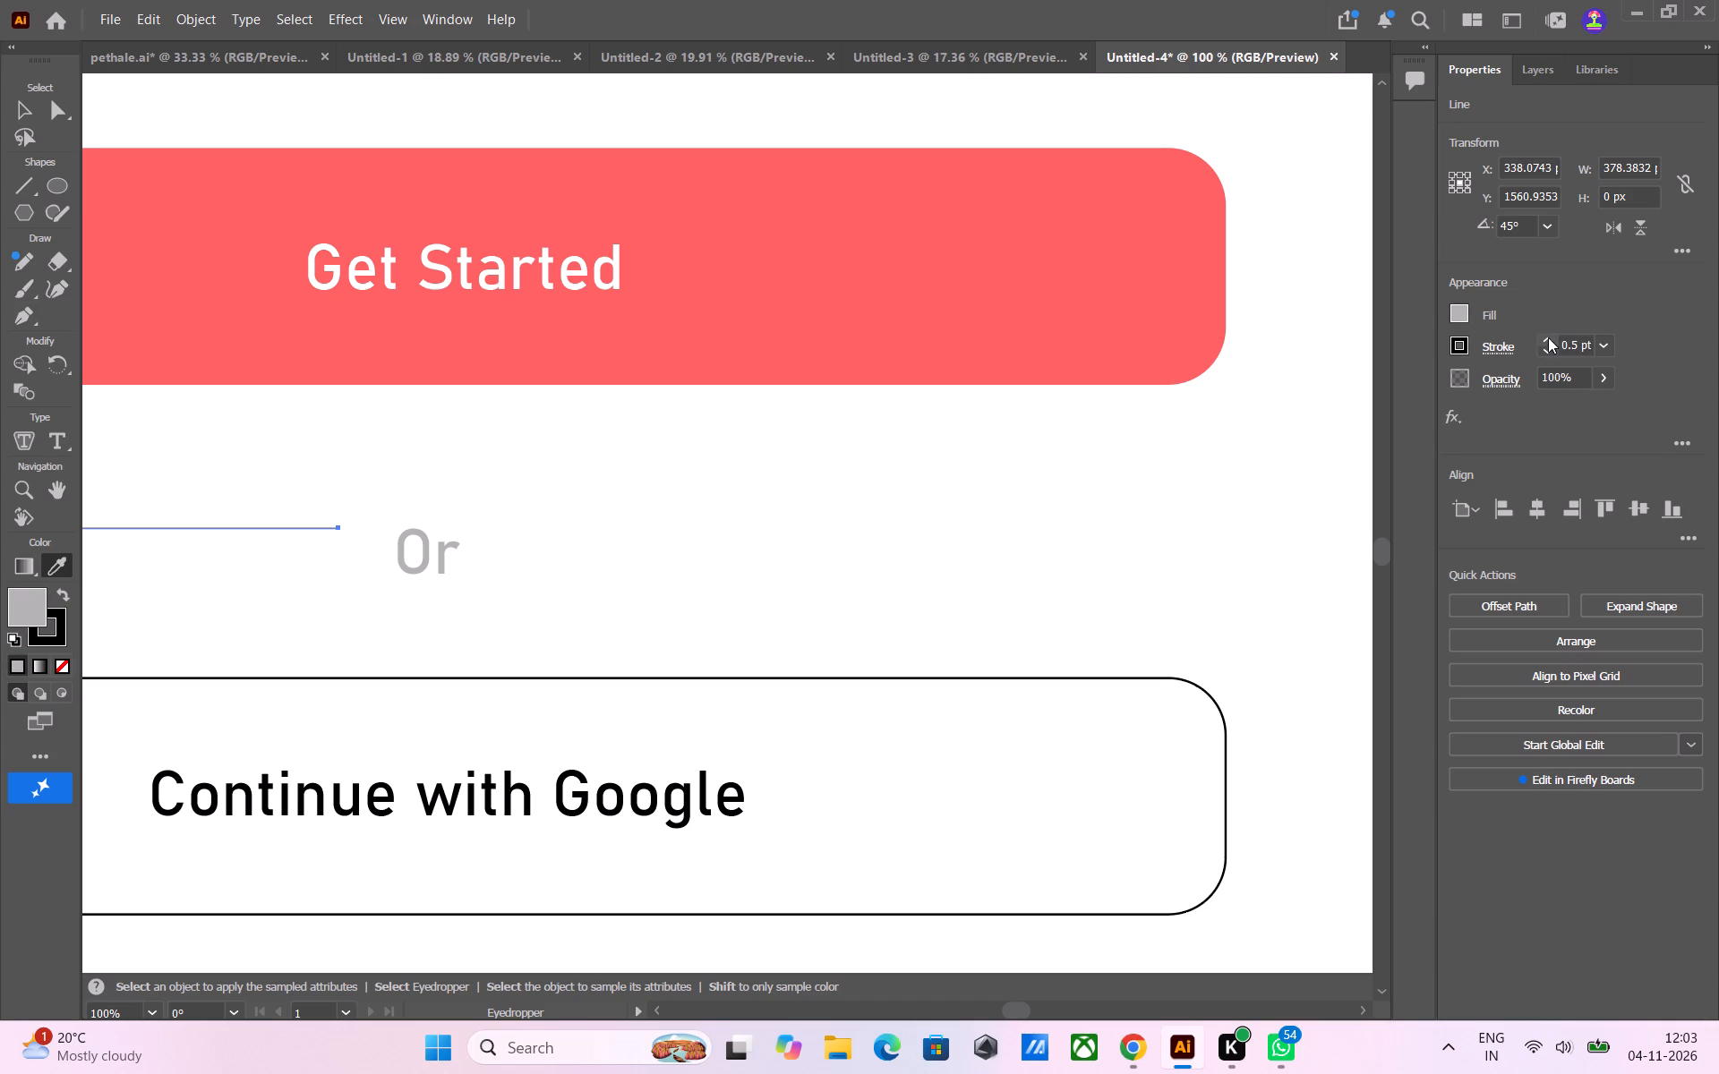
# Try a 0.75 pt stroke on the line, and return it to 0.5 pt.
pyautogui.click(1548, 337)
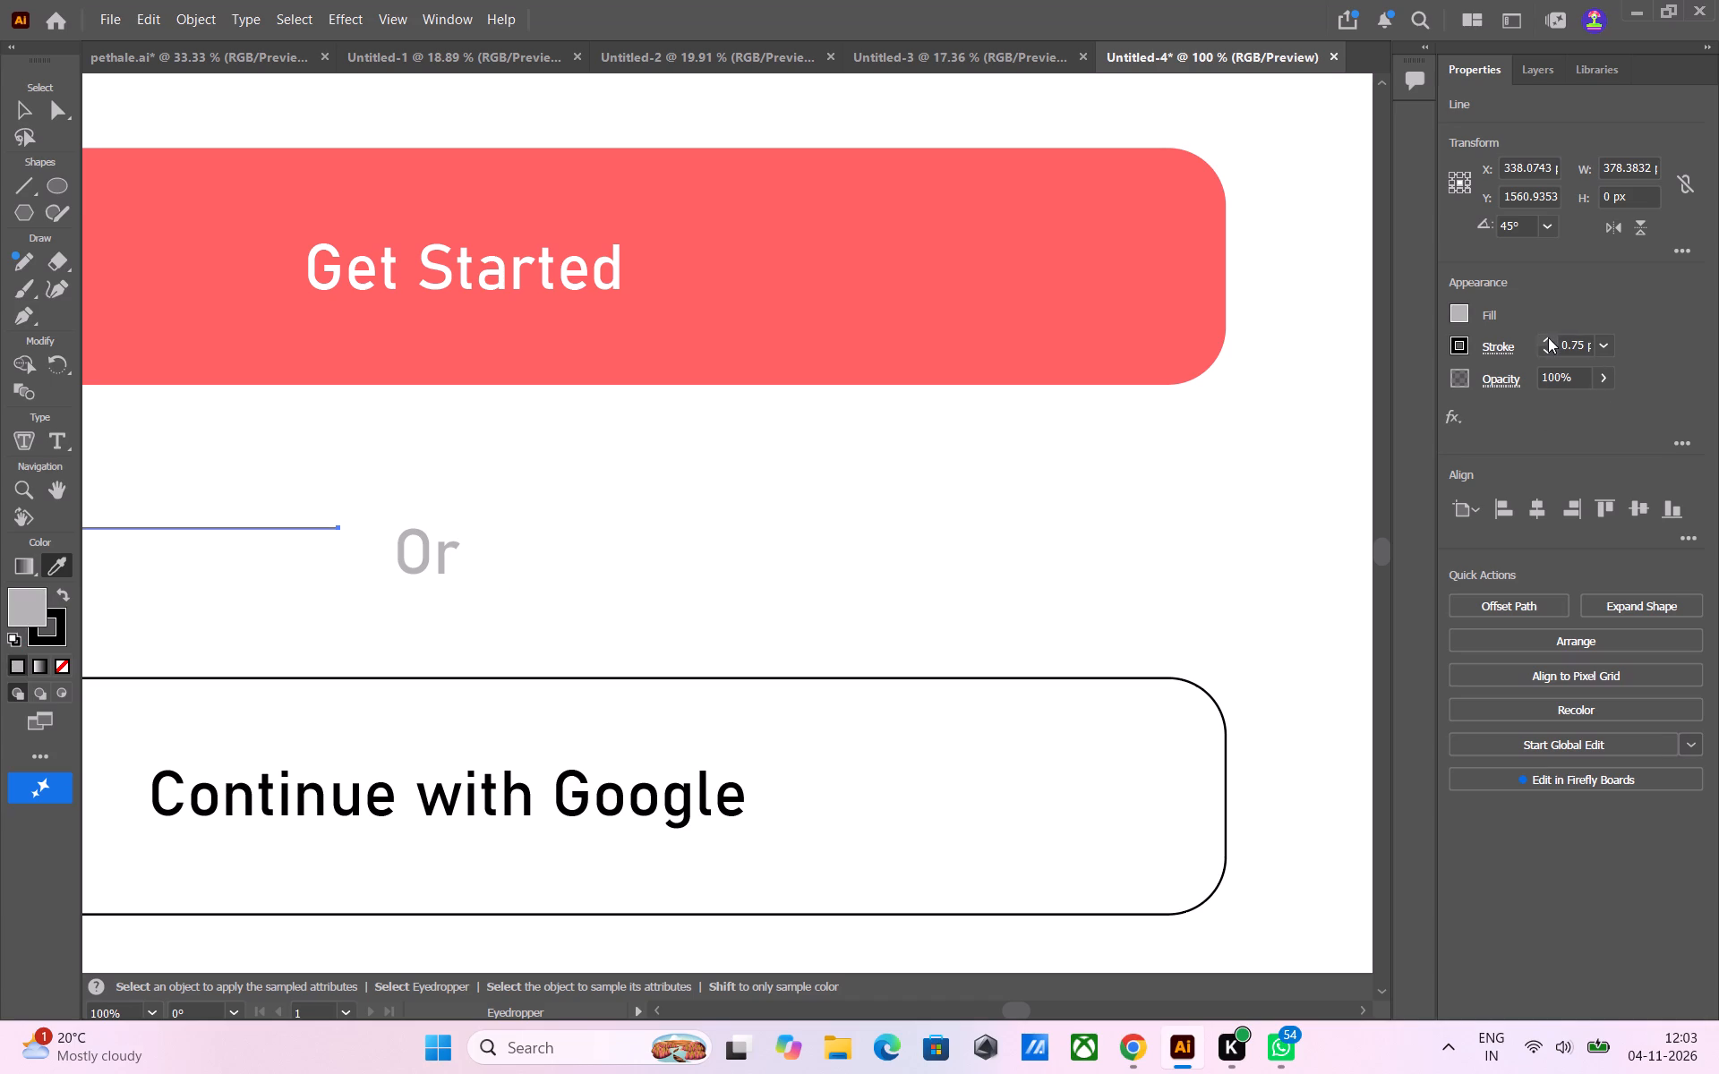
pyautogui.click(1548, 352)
# Move the line down to Y about 1574 px so it is level with the middle of the "Or" text.
pyautogui.click(14, 109)
pyautogui.click(775, 527)
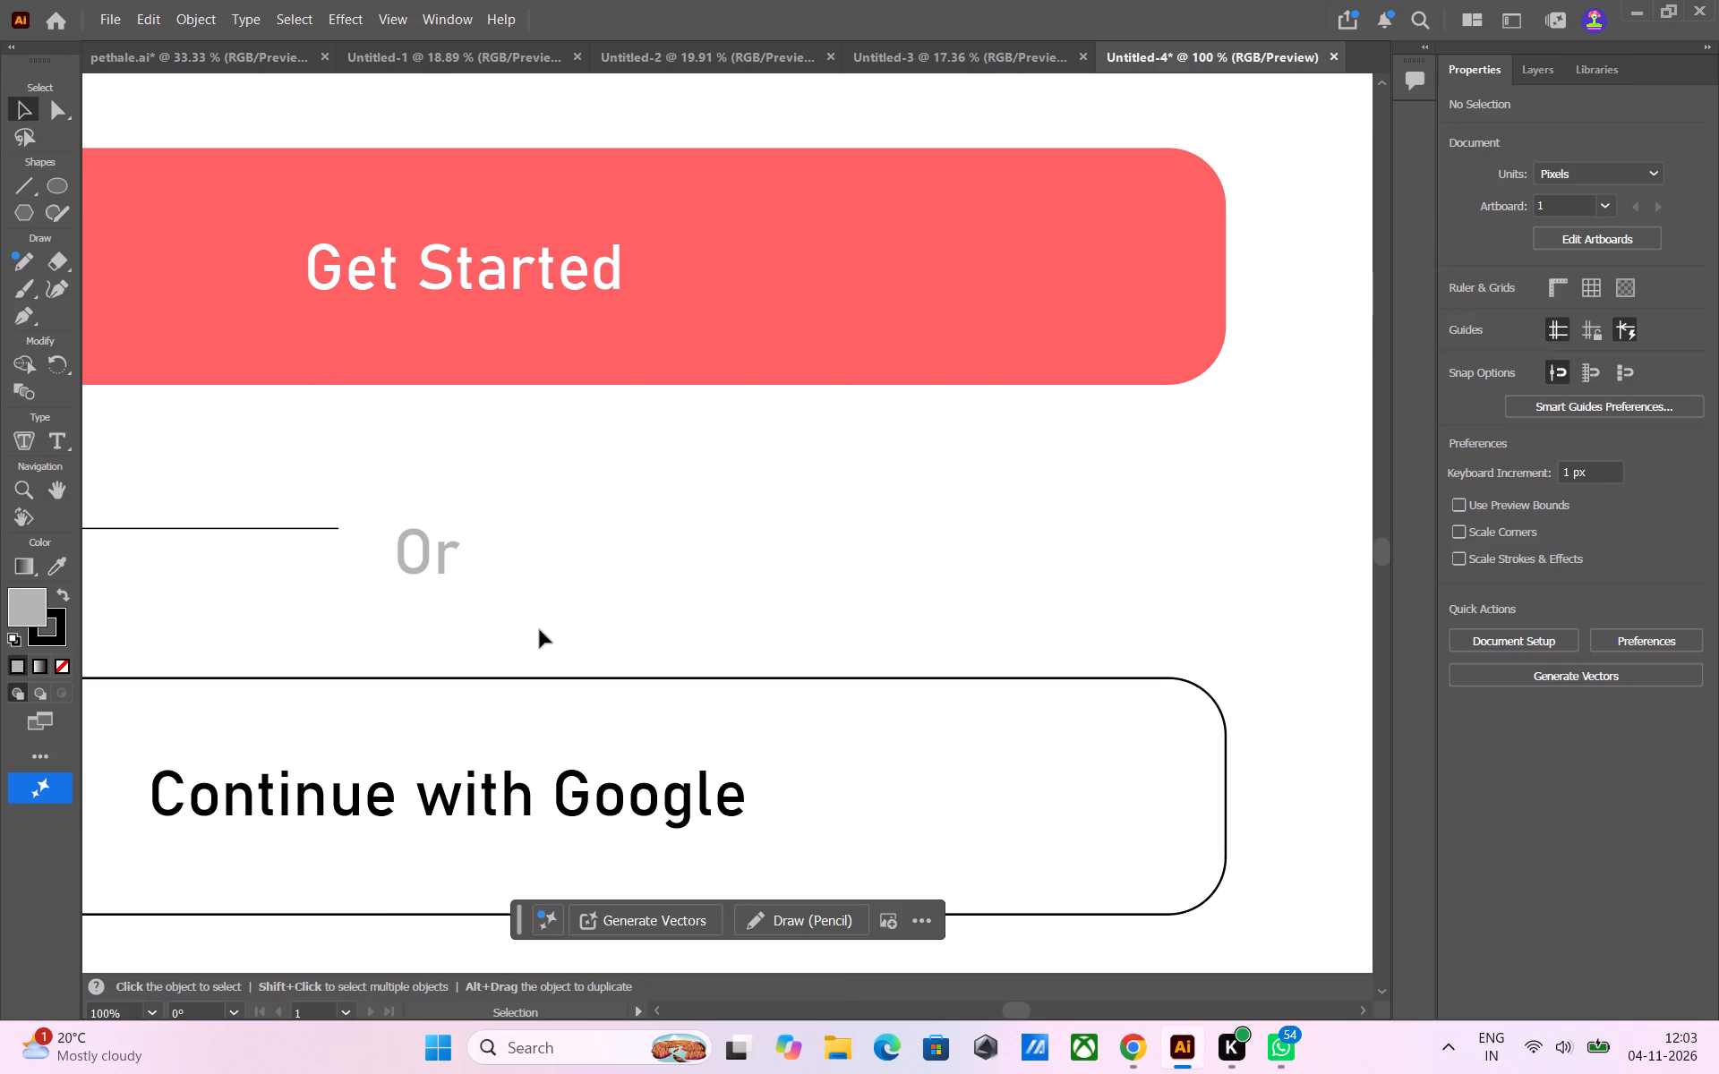
pyautogui.moveTo(540, 630); pyautogui.dragTo(1055, 713, button='middle')
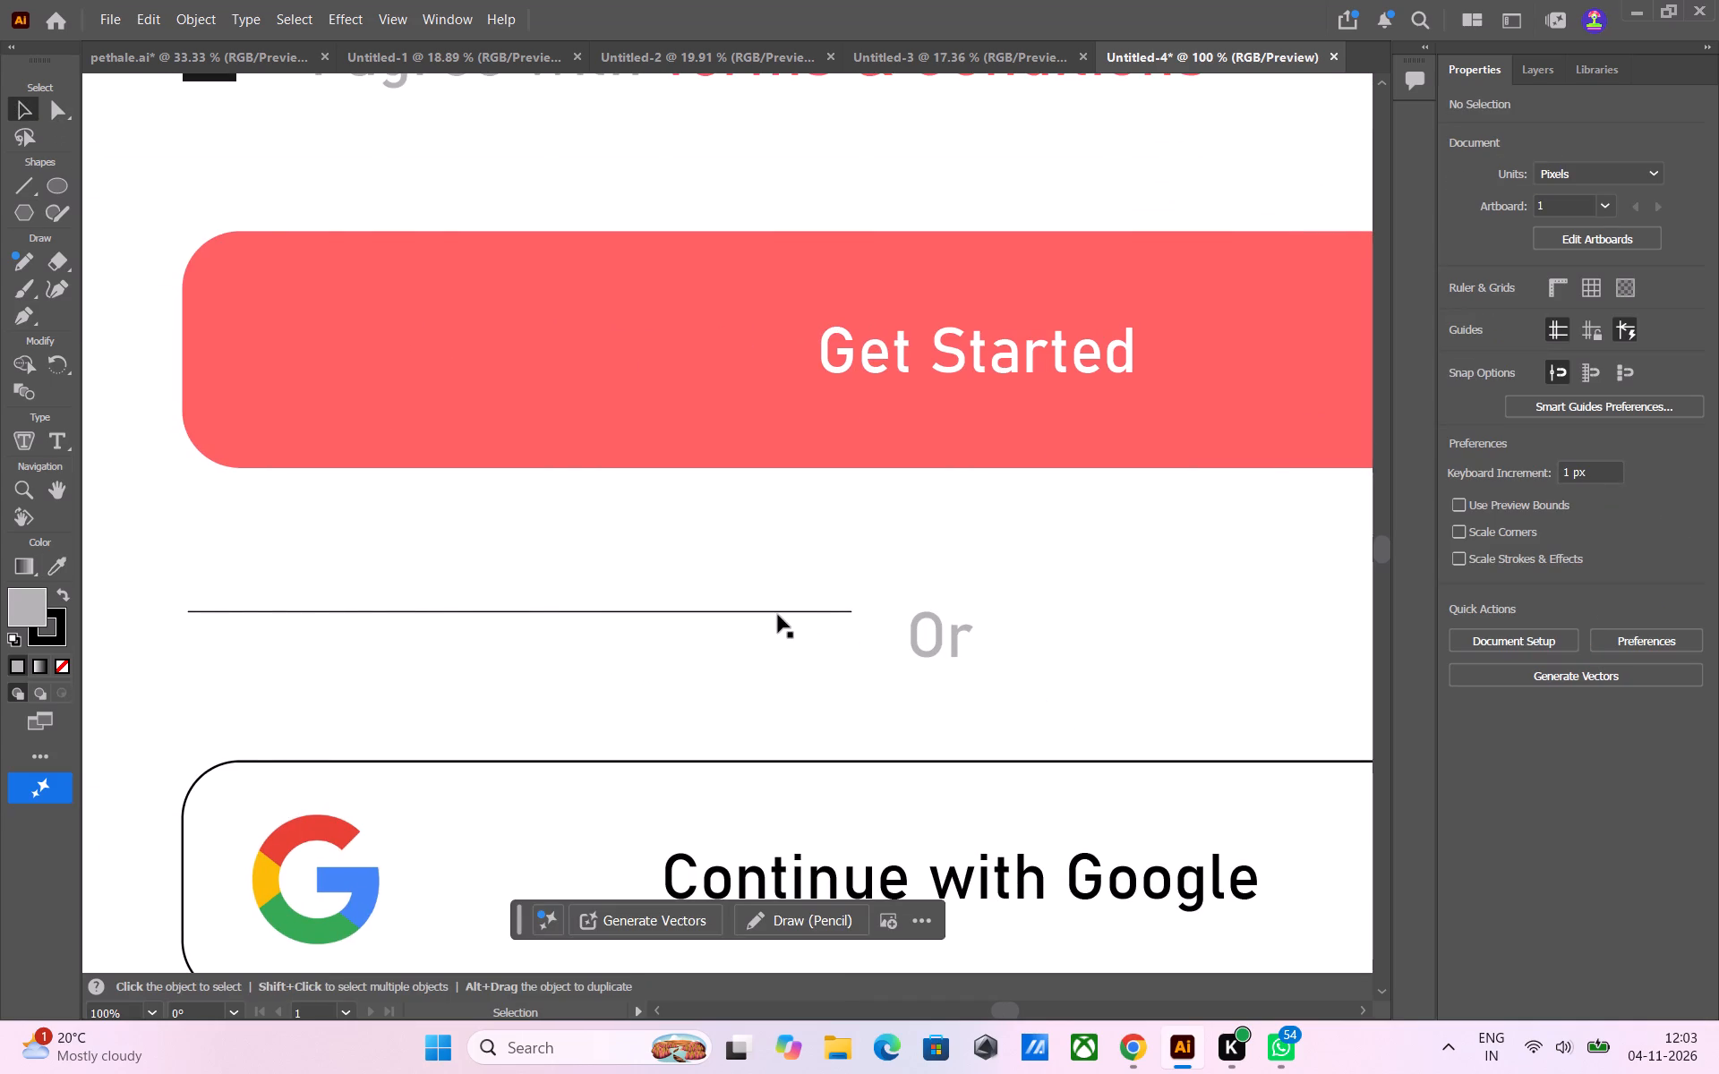
pyautogui.moveTo(775, 614); pyautogui.dragTo(775, 638)
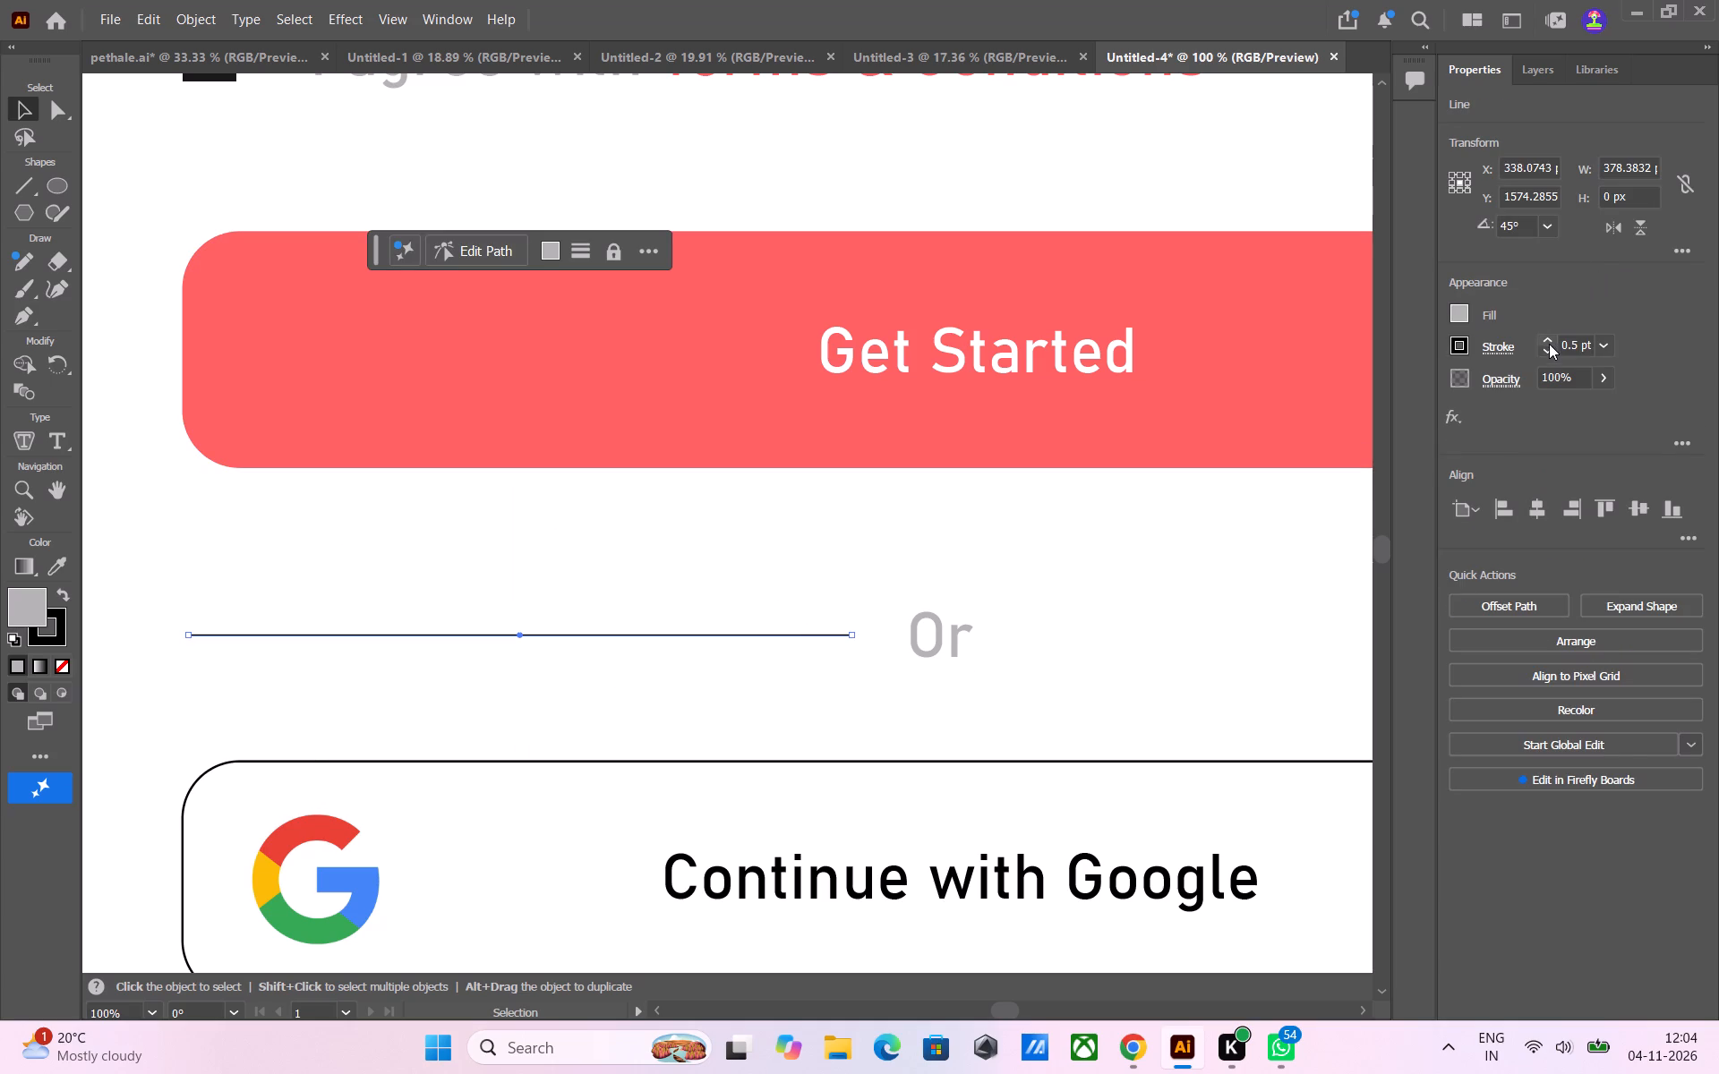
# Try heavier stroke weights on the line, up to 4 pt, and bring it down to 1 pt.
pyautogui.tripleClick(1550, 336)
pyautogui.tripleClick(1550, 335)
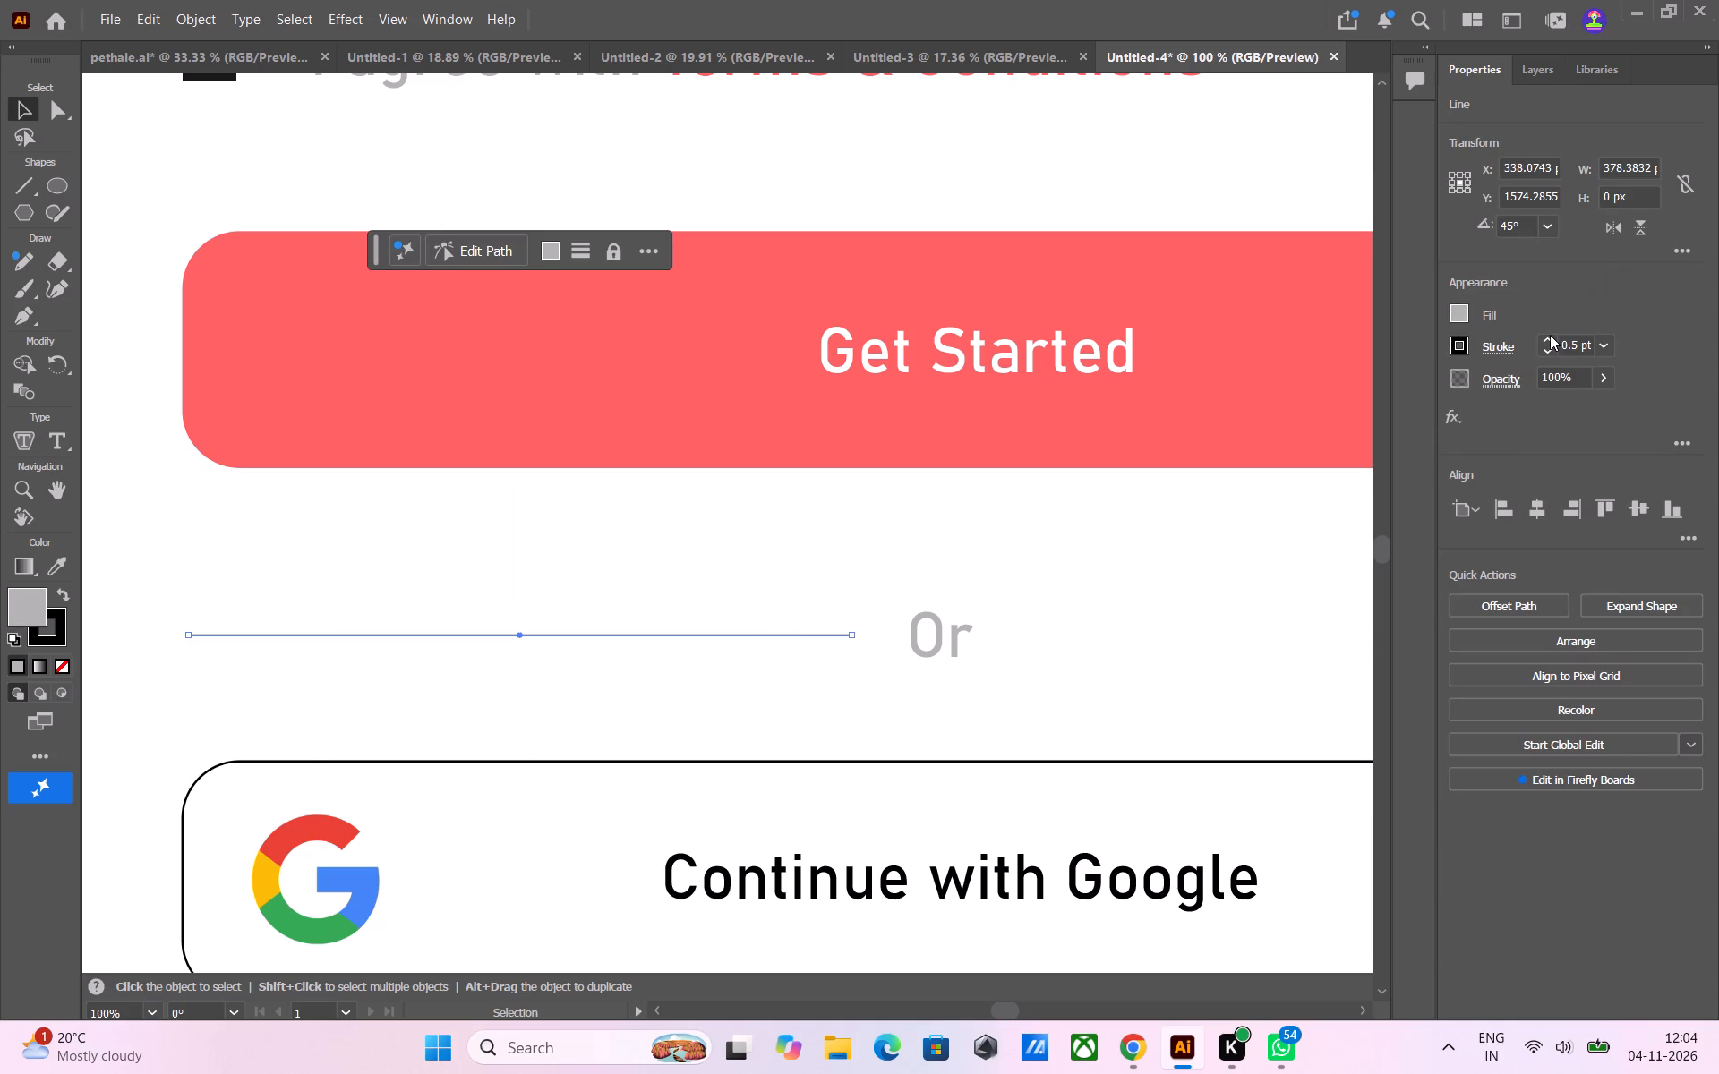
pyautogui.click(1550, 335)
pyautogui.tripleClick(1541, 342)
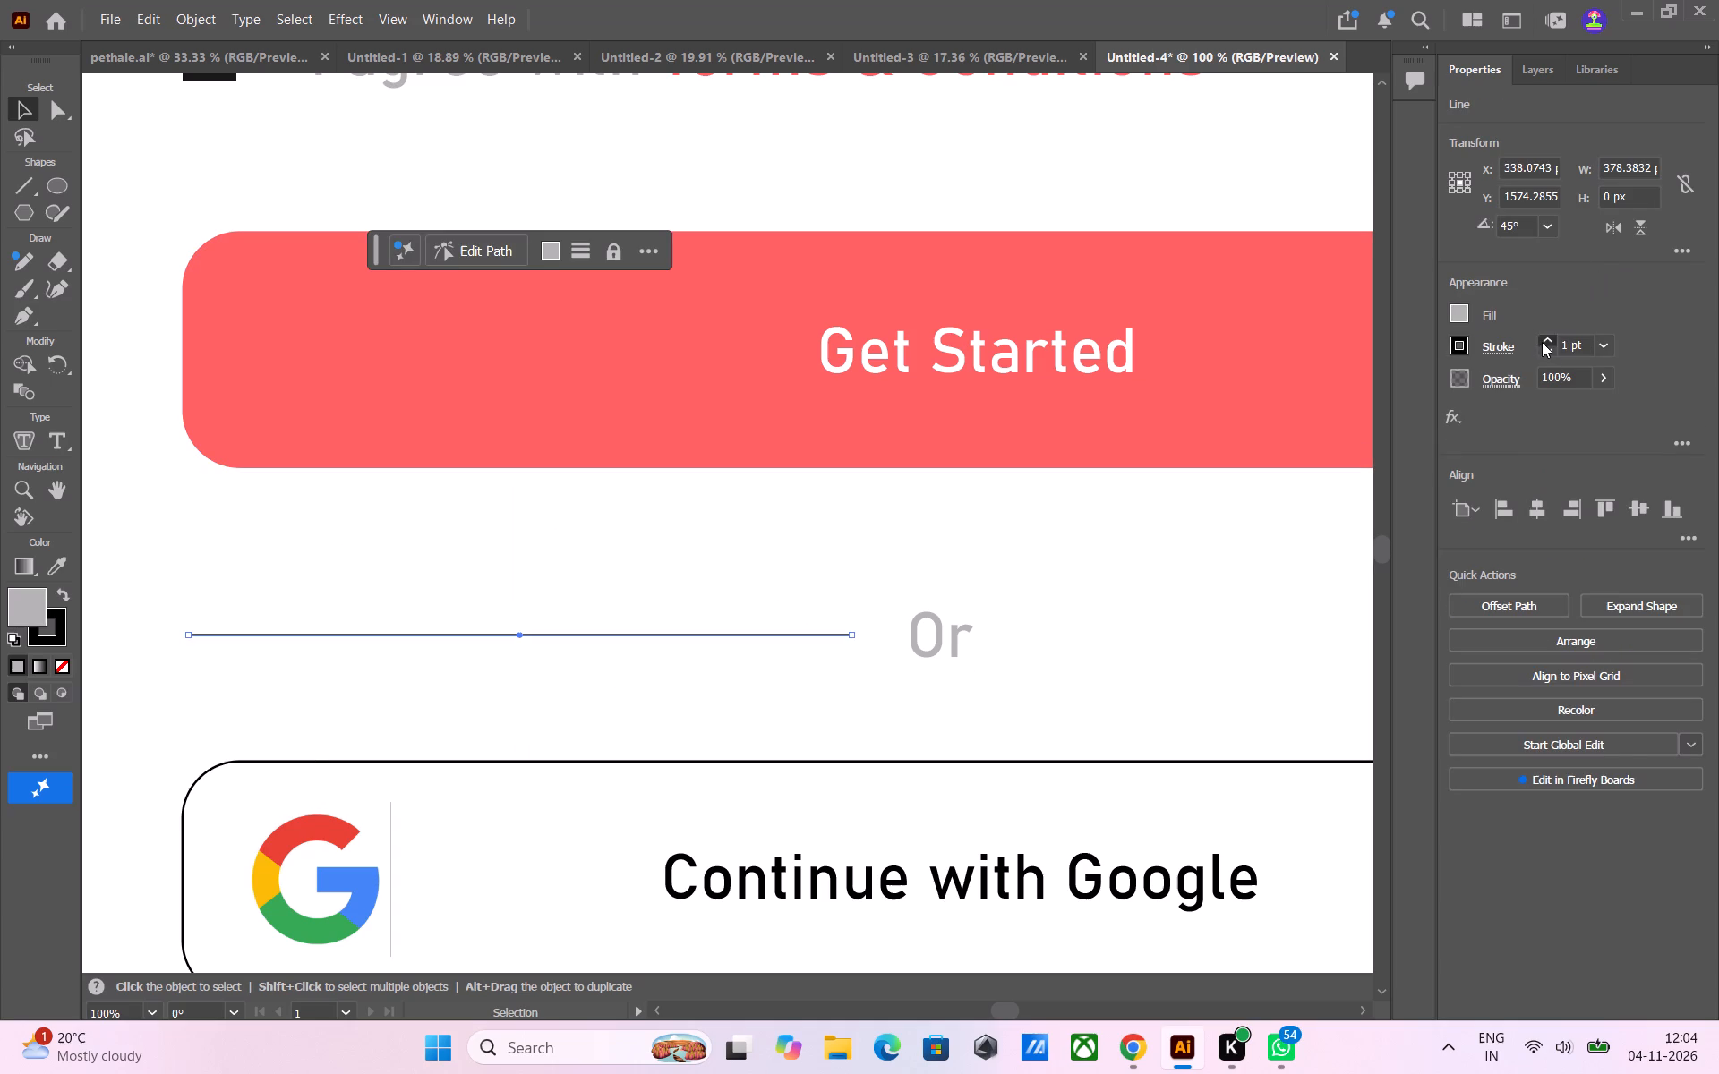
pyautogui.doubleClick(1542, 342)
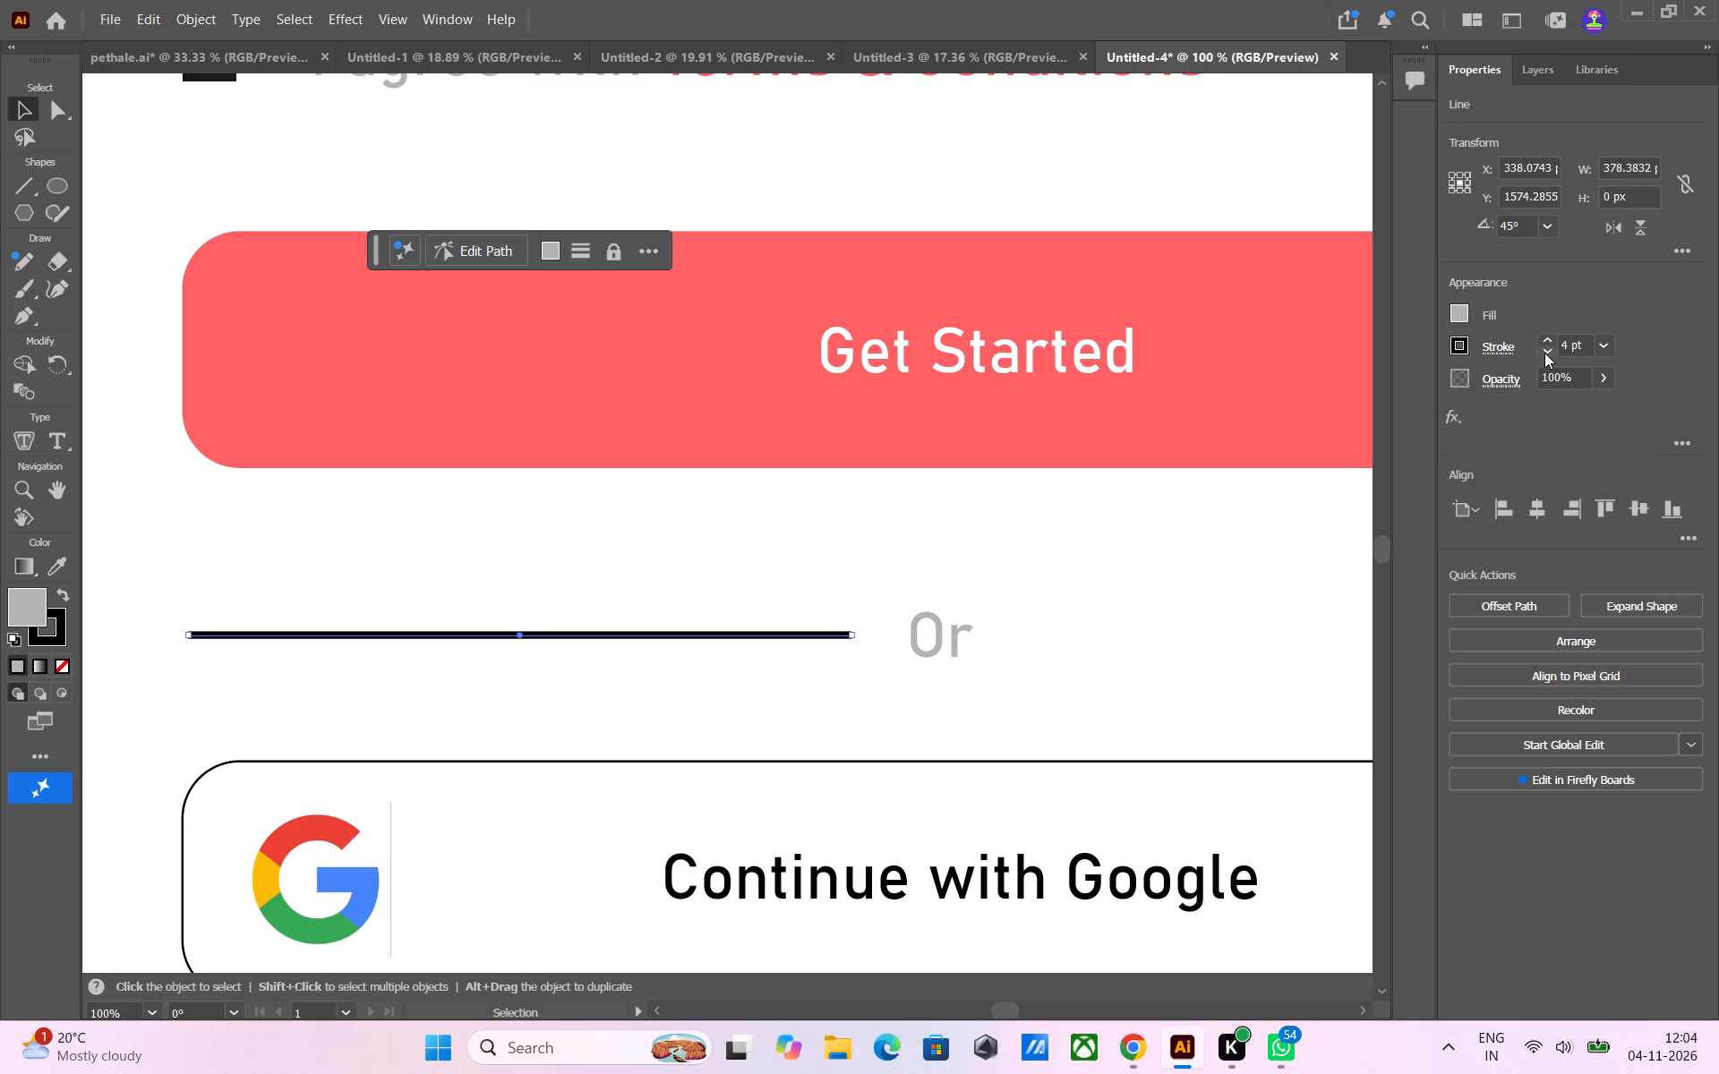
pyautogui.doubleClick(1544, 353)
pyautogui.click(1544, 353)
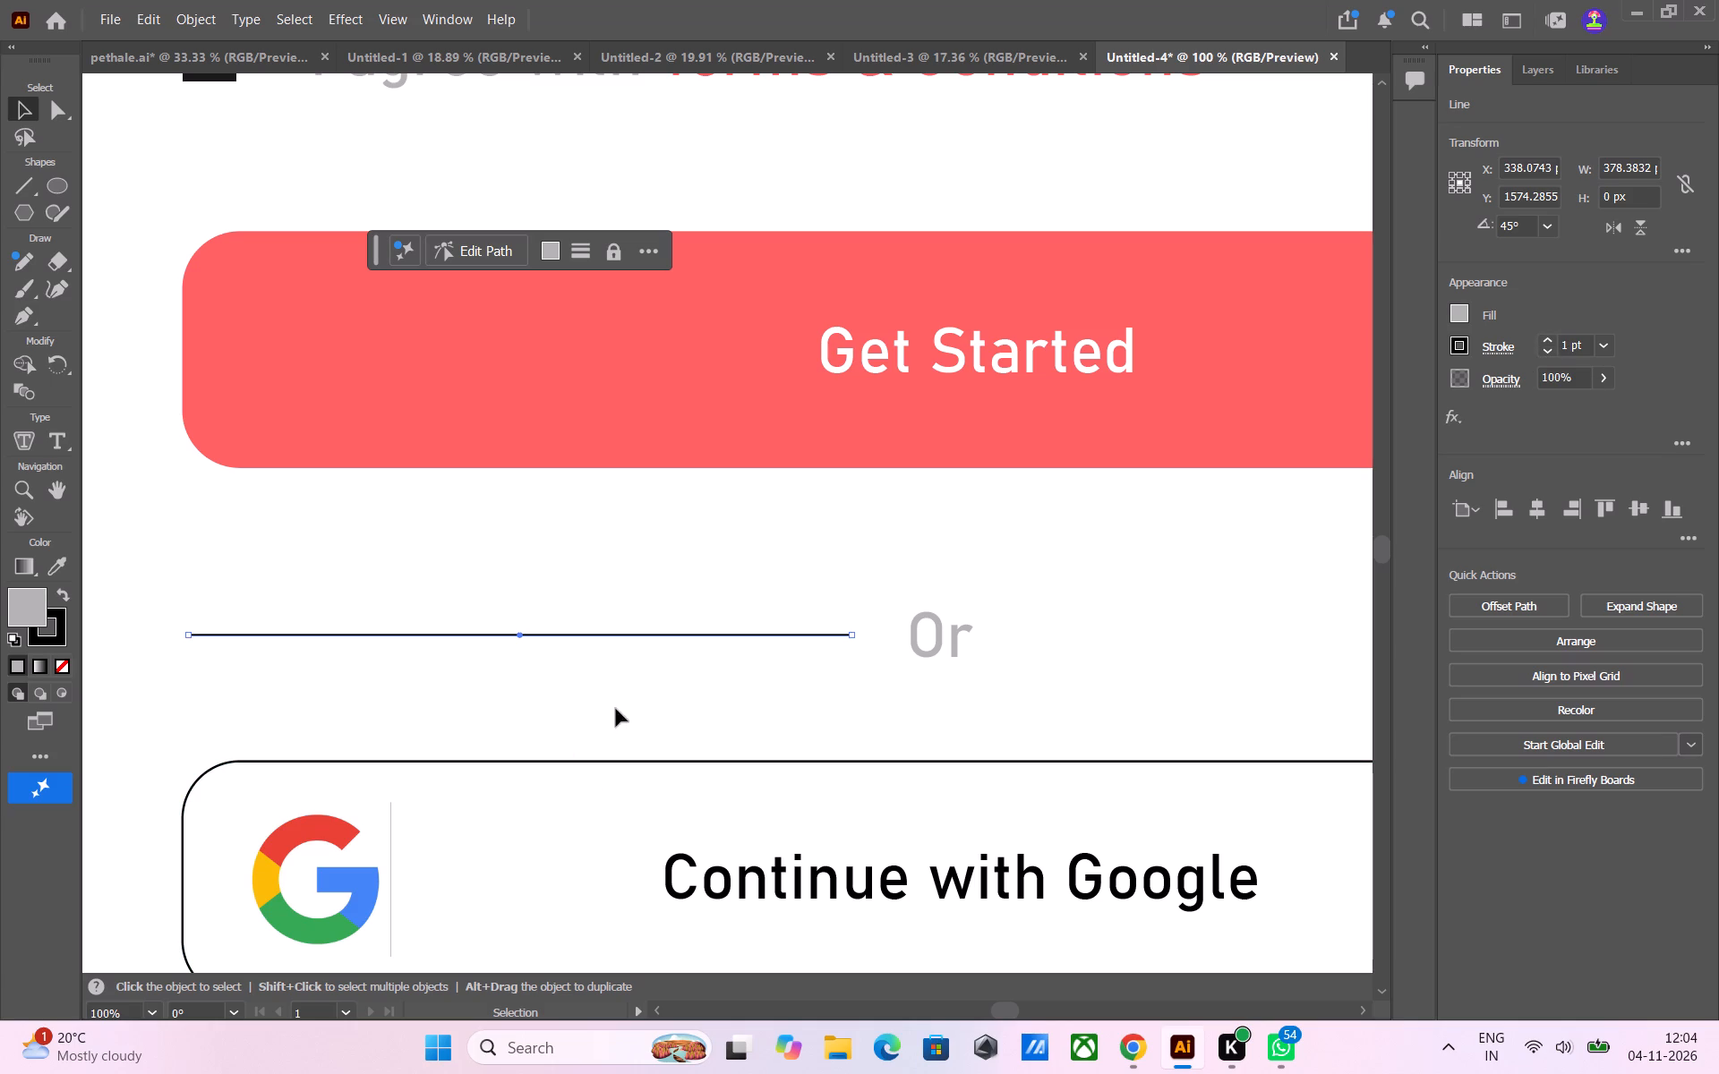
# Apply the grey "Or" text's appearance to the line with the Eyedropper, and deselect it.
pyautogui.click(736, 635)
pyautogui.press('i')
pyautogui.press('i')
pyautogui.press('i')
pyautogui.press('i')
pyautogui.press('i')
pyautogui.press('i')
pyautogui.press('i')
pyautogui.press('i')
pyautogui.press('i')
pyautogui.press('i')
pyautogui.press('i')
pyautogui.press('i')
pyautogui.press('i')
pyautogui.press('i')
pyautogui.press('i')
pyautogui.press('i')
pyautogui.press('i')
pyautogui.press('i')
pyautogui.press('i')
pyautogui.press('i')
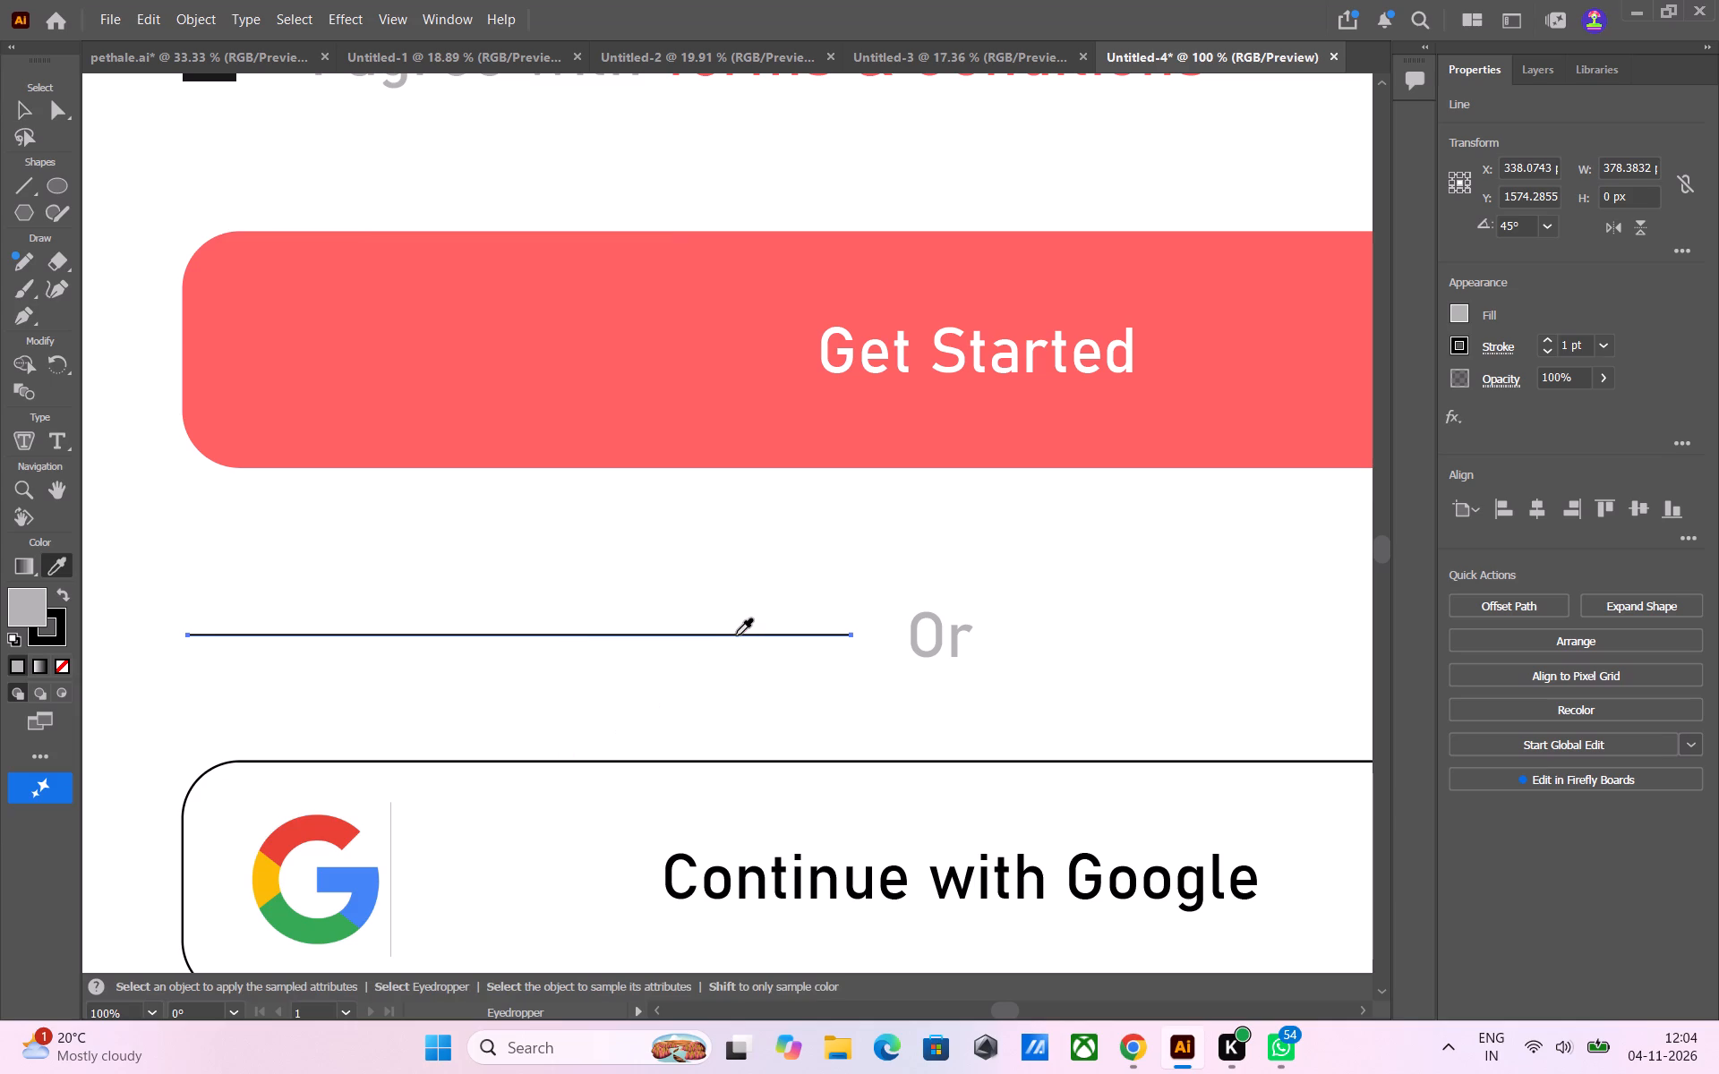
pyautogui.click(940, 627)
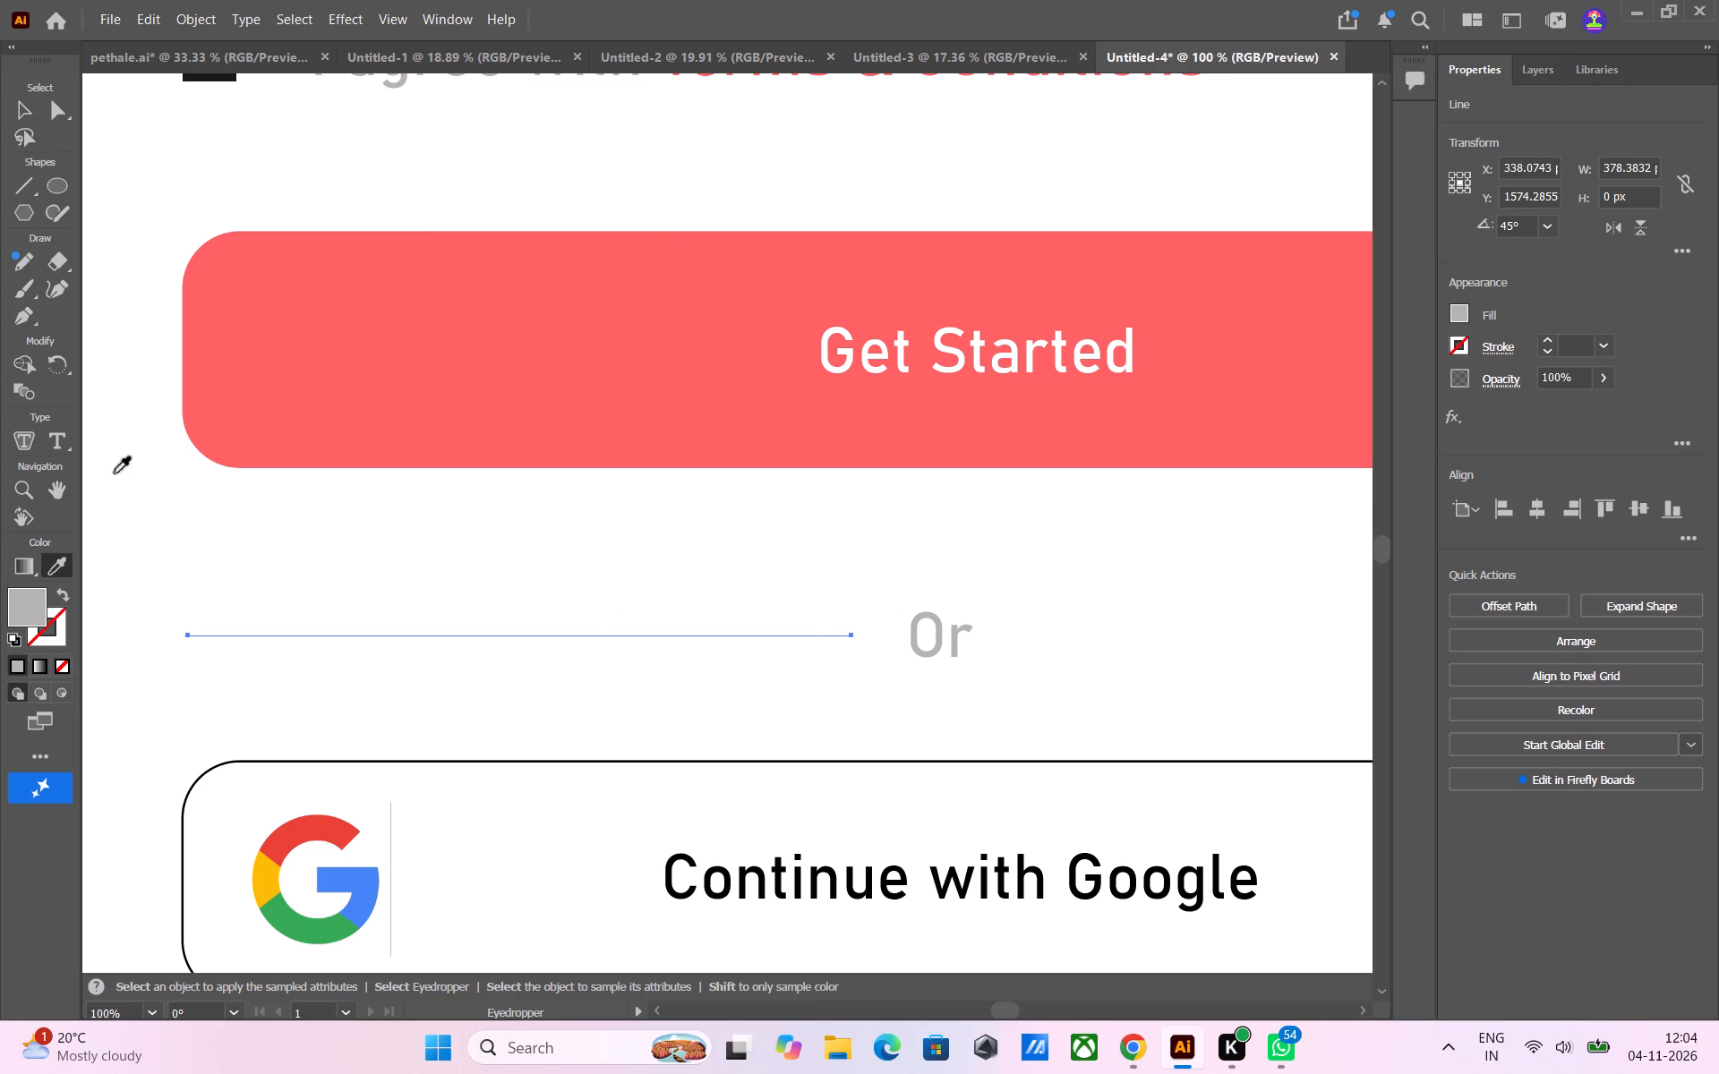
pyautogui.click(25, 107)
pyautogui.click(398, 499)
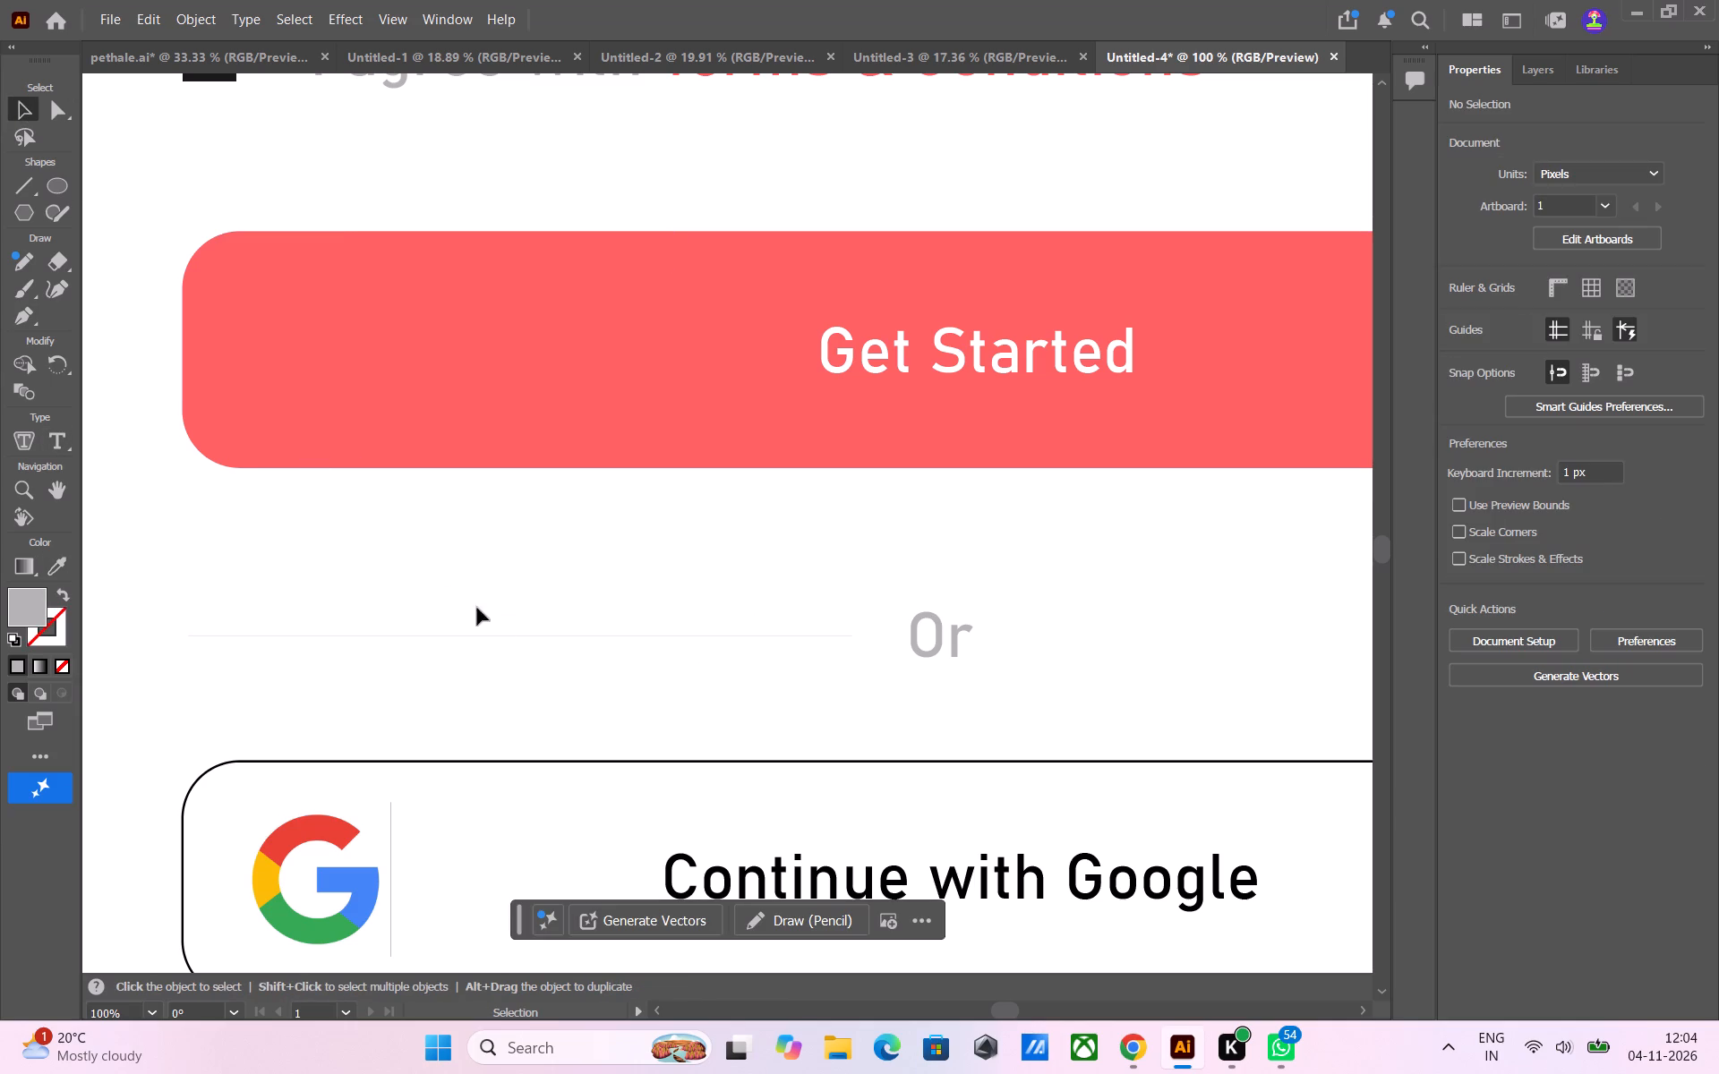
# Set the divider line's stroke weight to 0.25 pt.
pyautogui.click(587, 636)
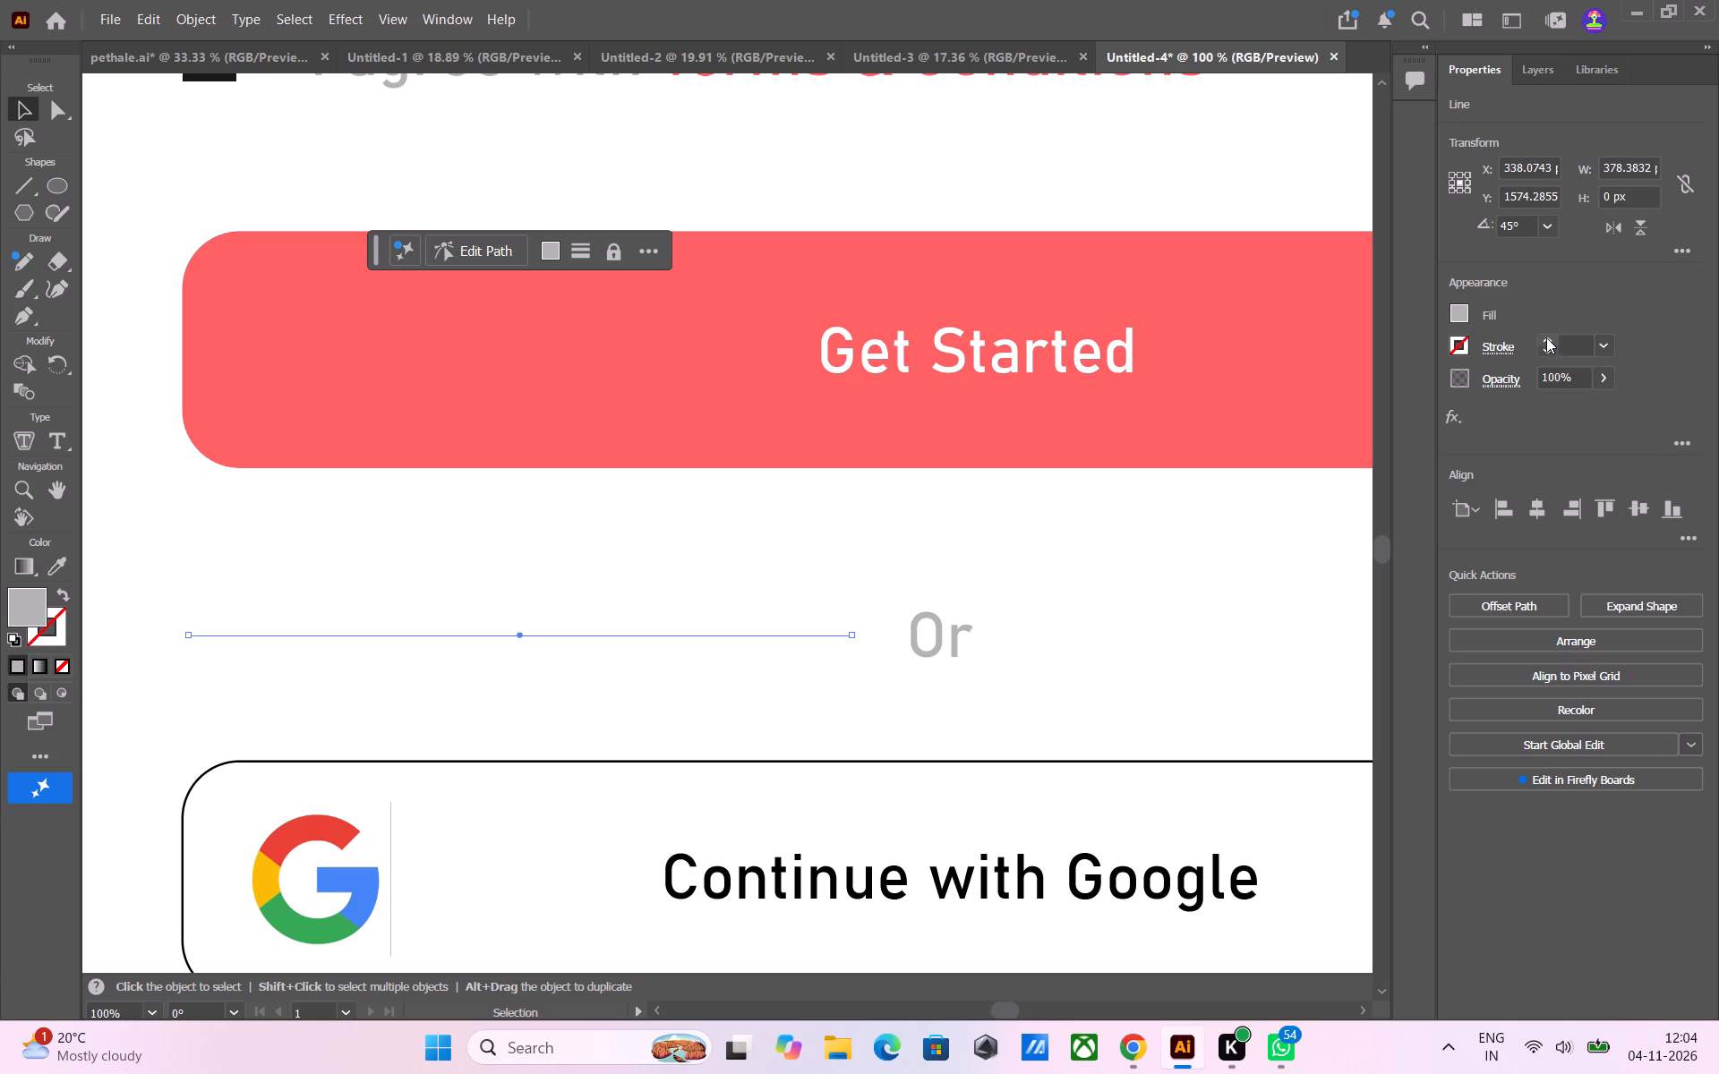
pyautogui.click(1546, 337)
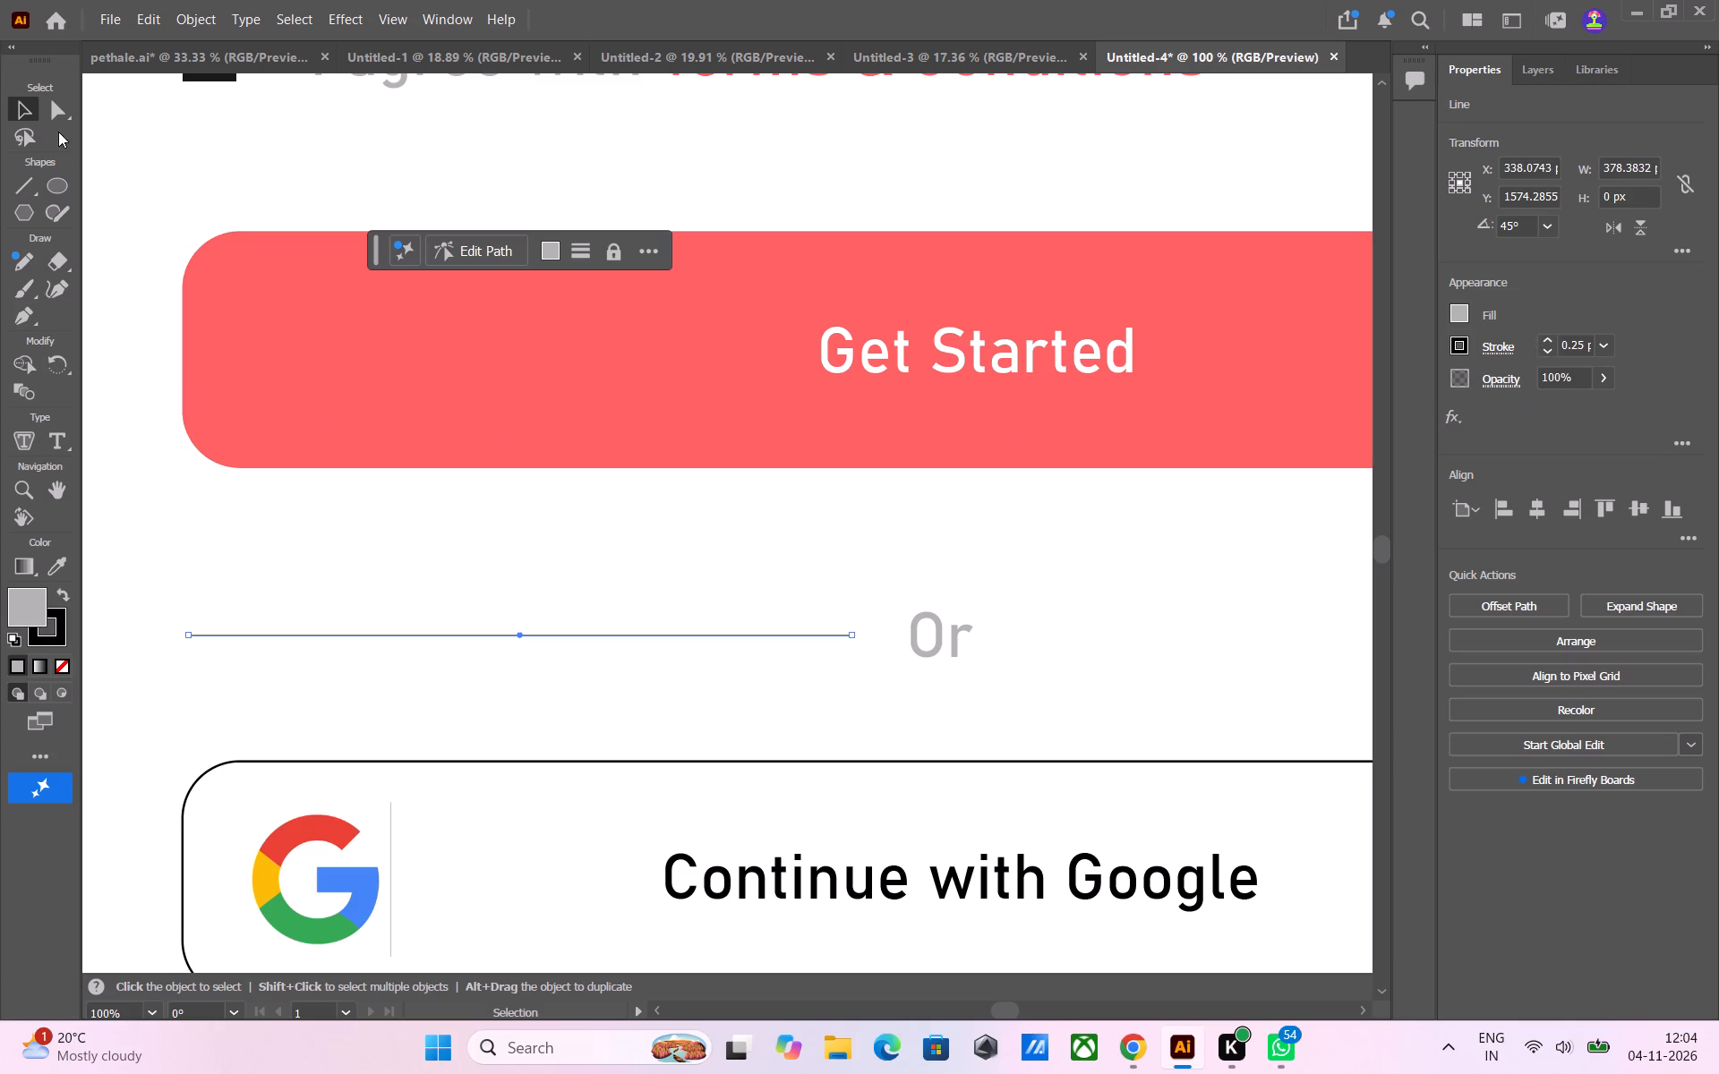
pyautogui.click(177, 150)
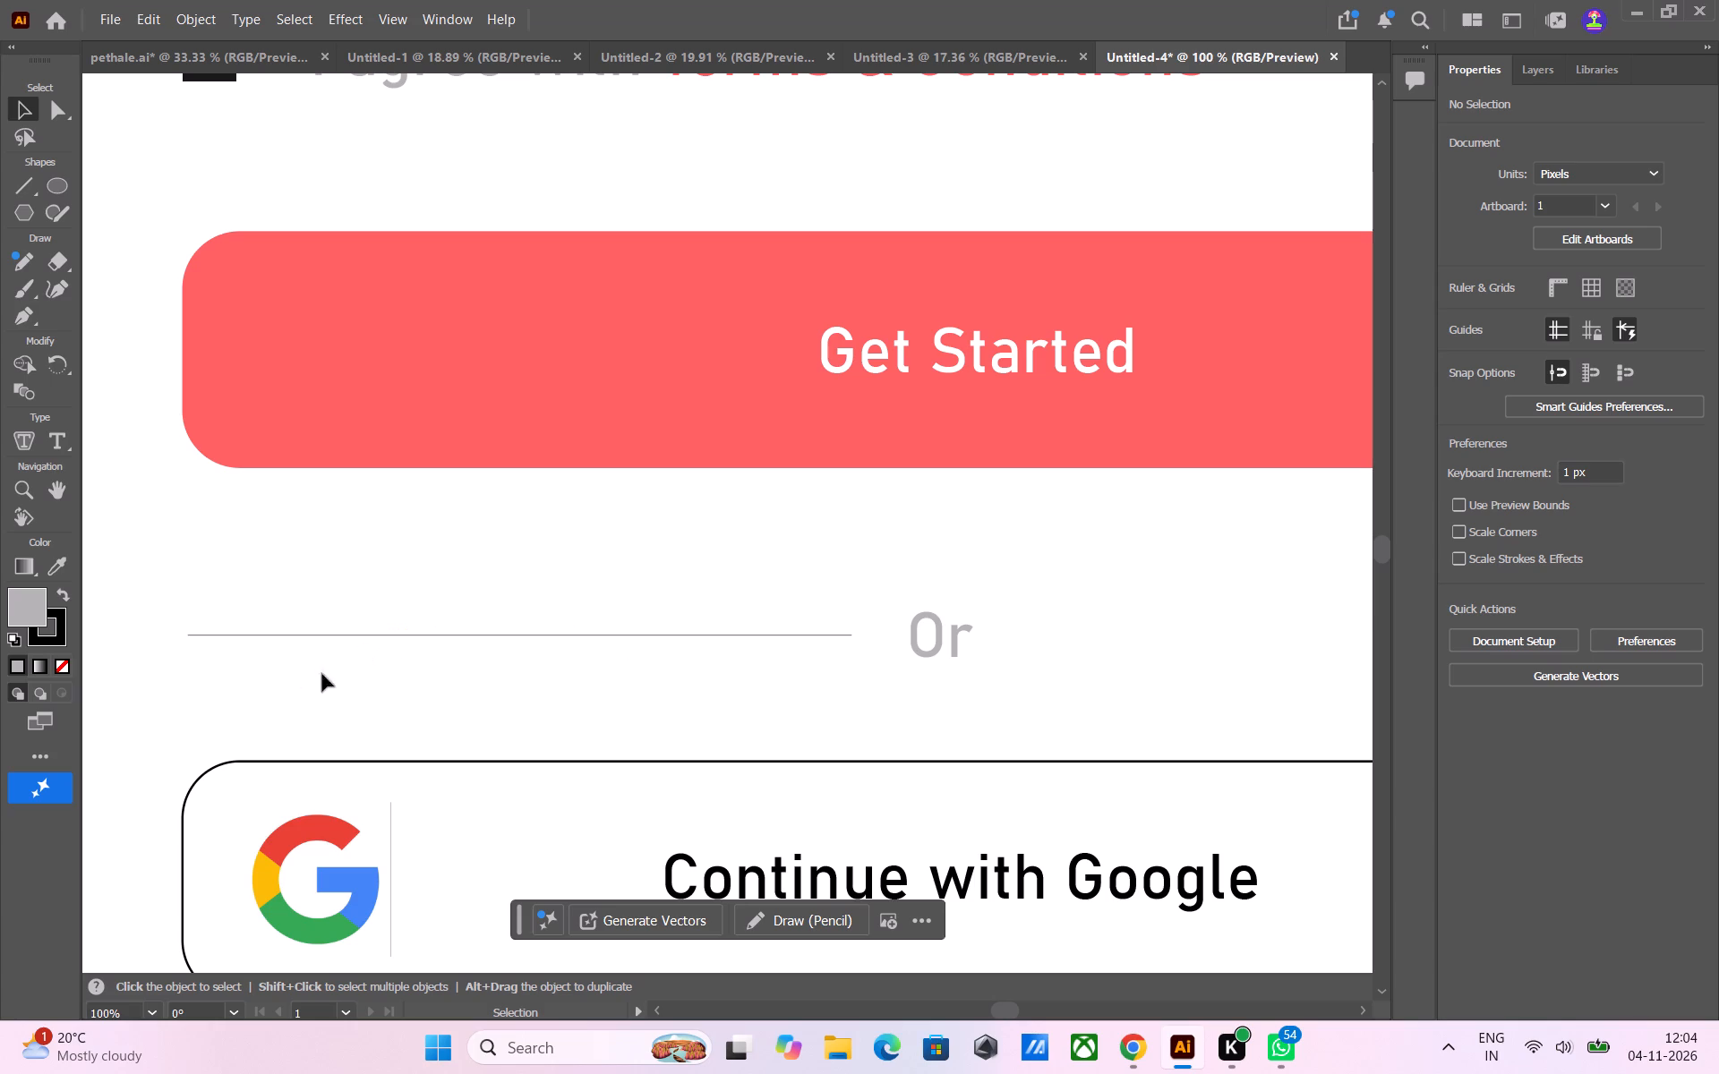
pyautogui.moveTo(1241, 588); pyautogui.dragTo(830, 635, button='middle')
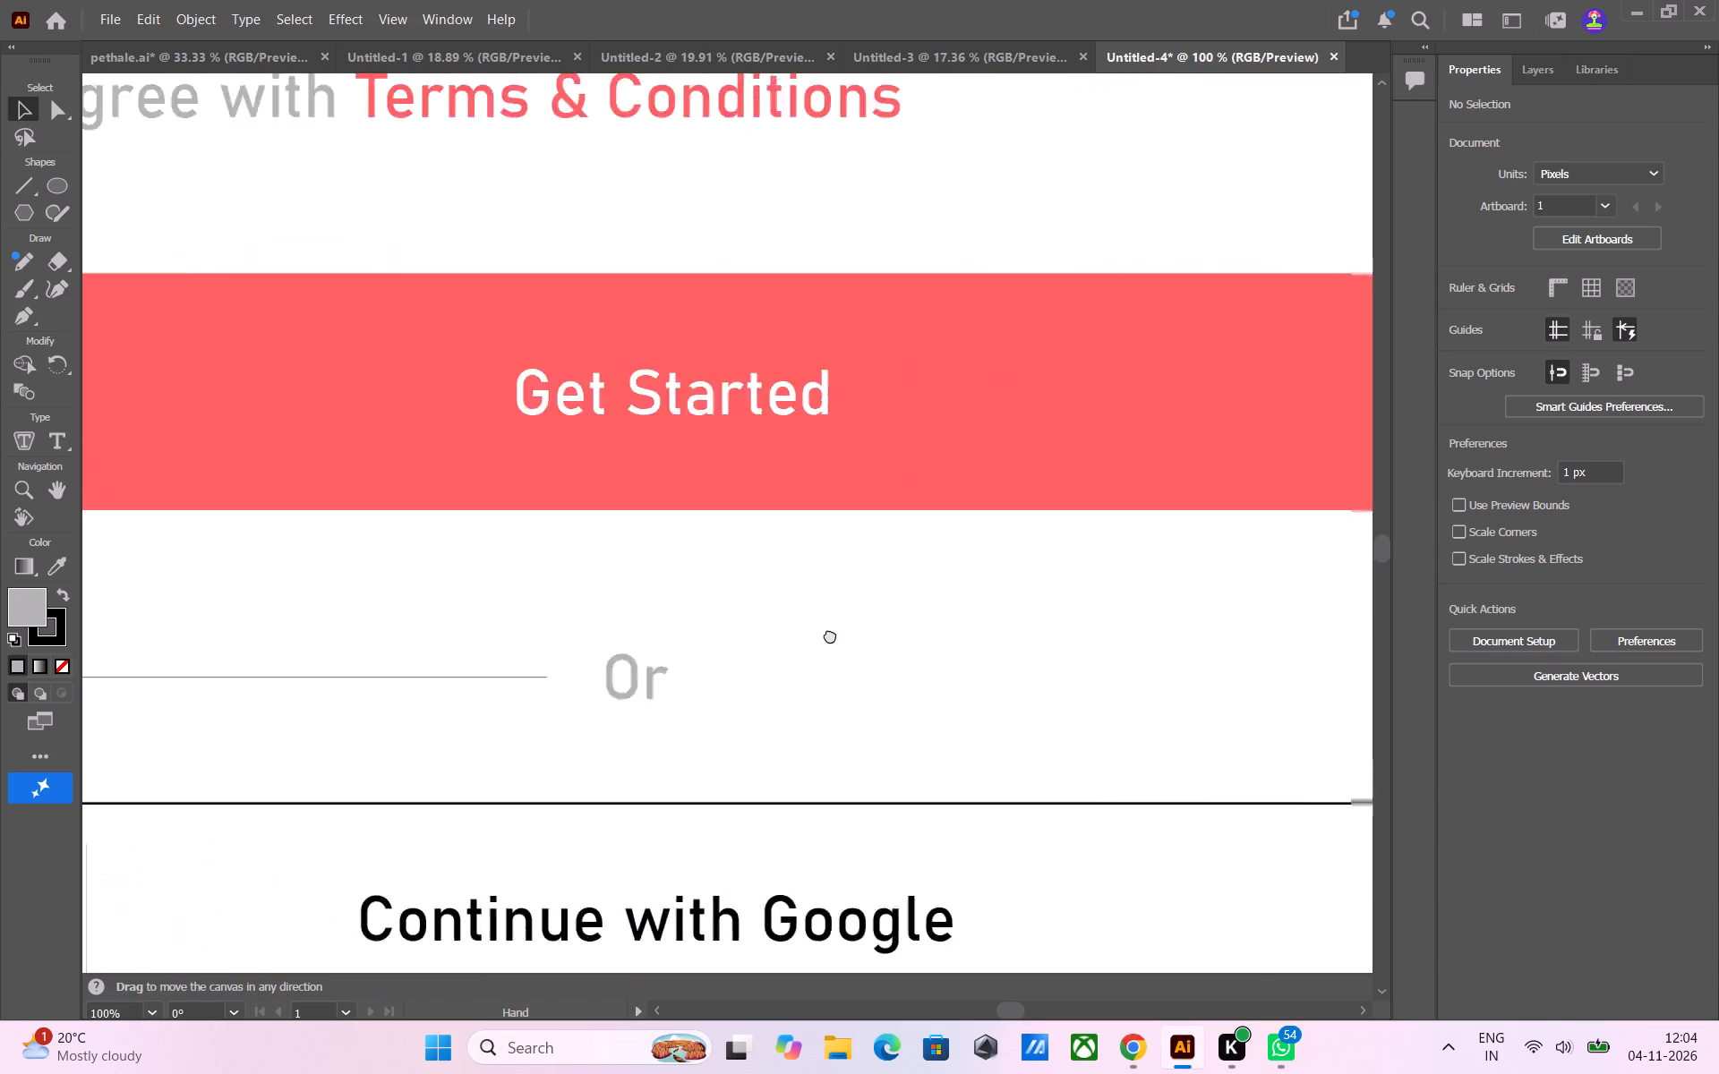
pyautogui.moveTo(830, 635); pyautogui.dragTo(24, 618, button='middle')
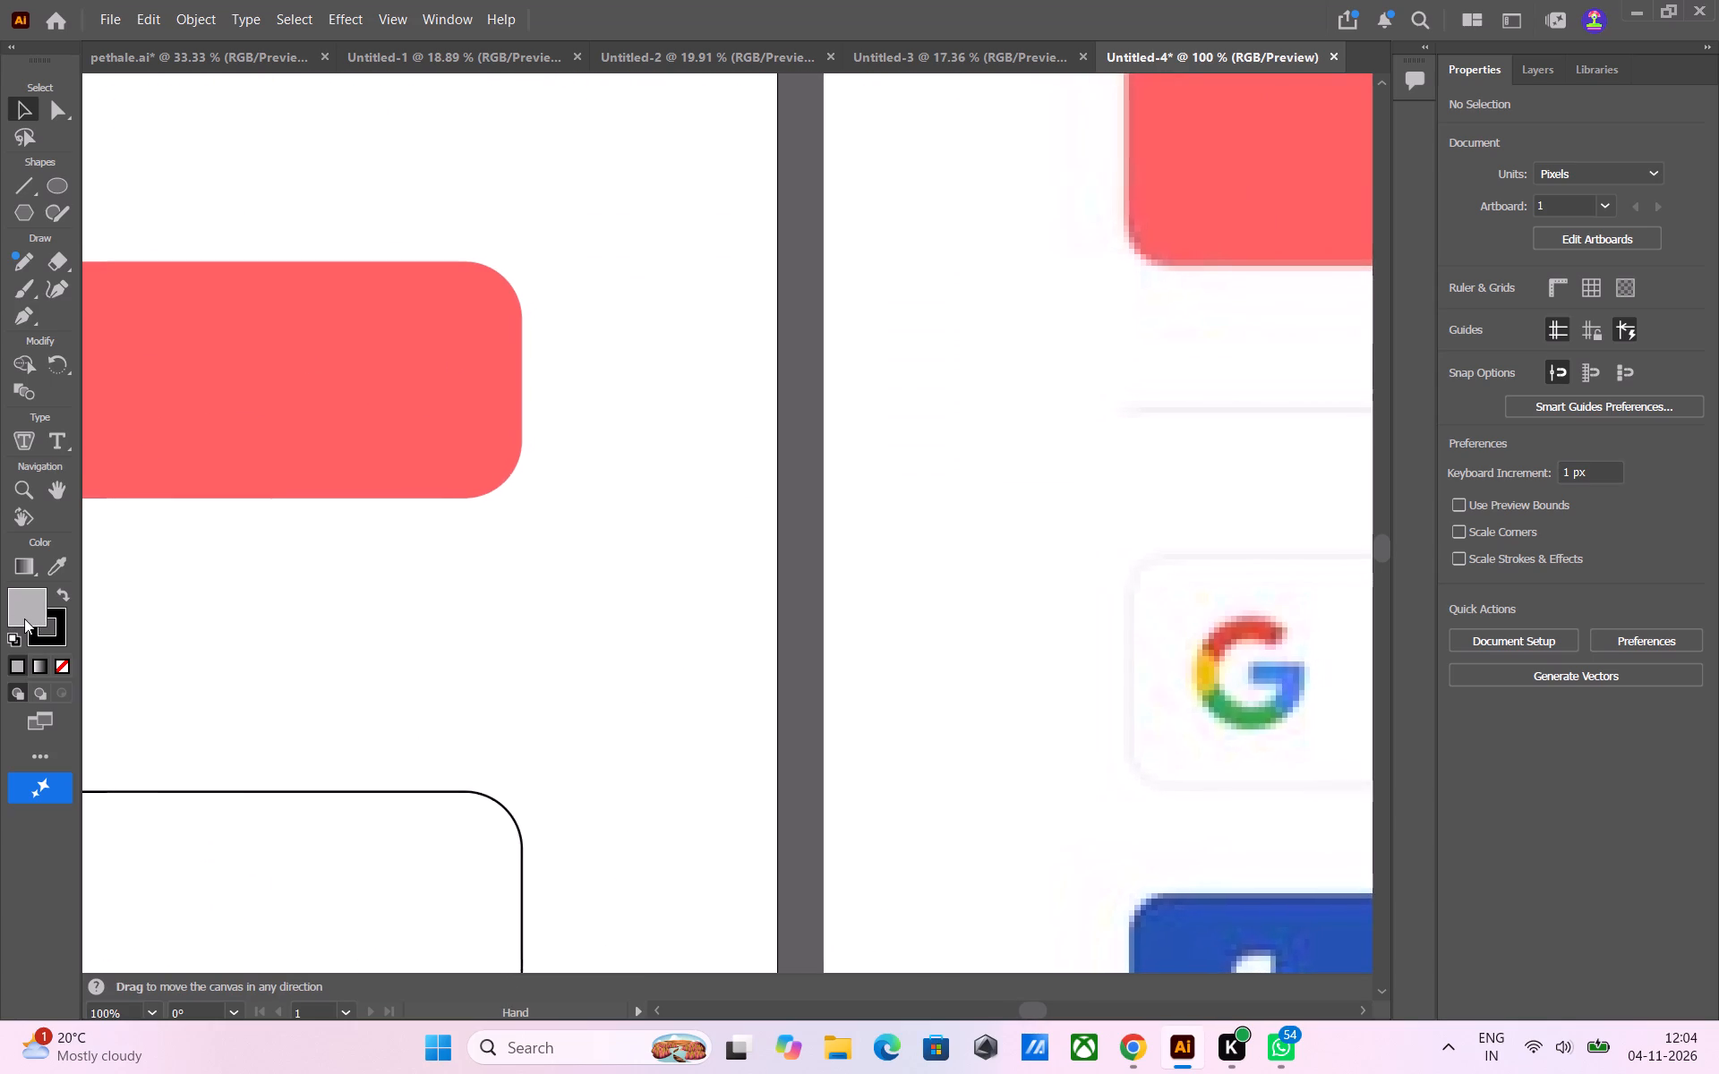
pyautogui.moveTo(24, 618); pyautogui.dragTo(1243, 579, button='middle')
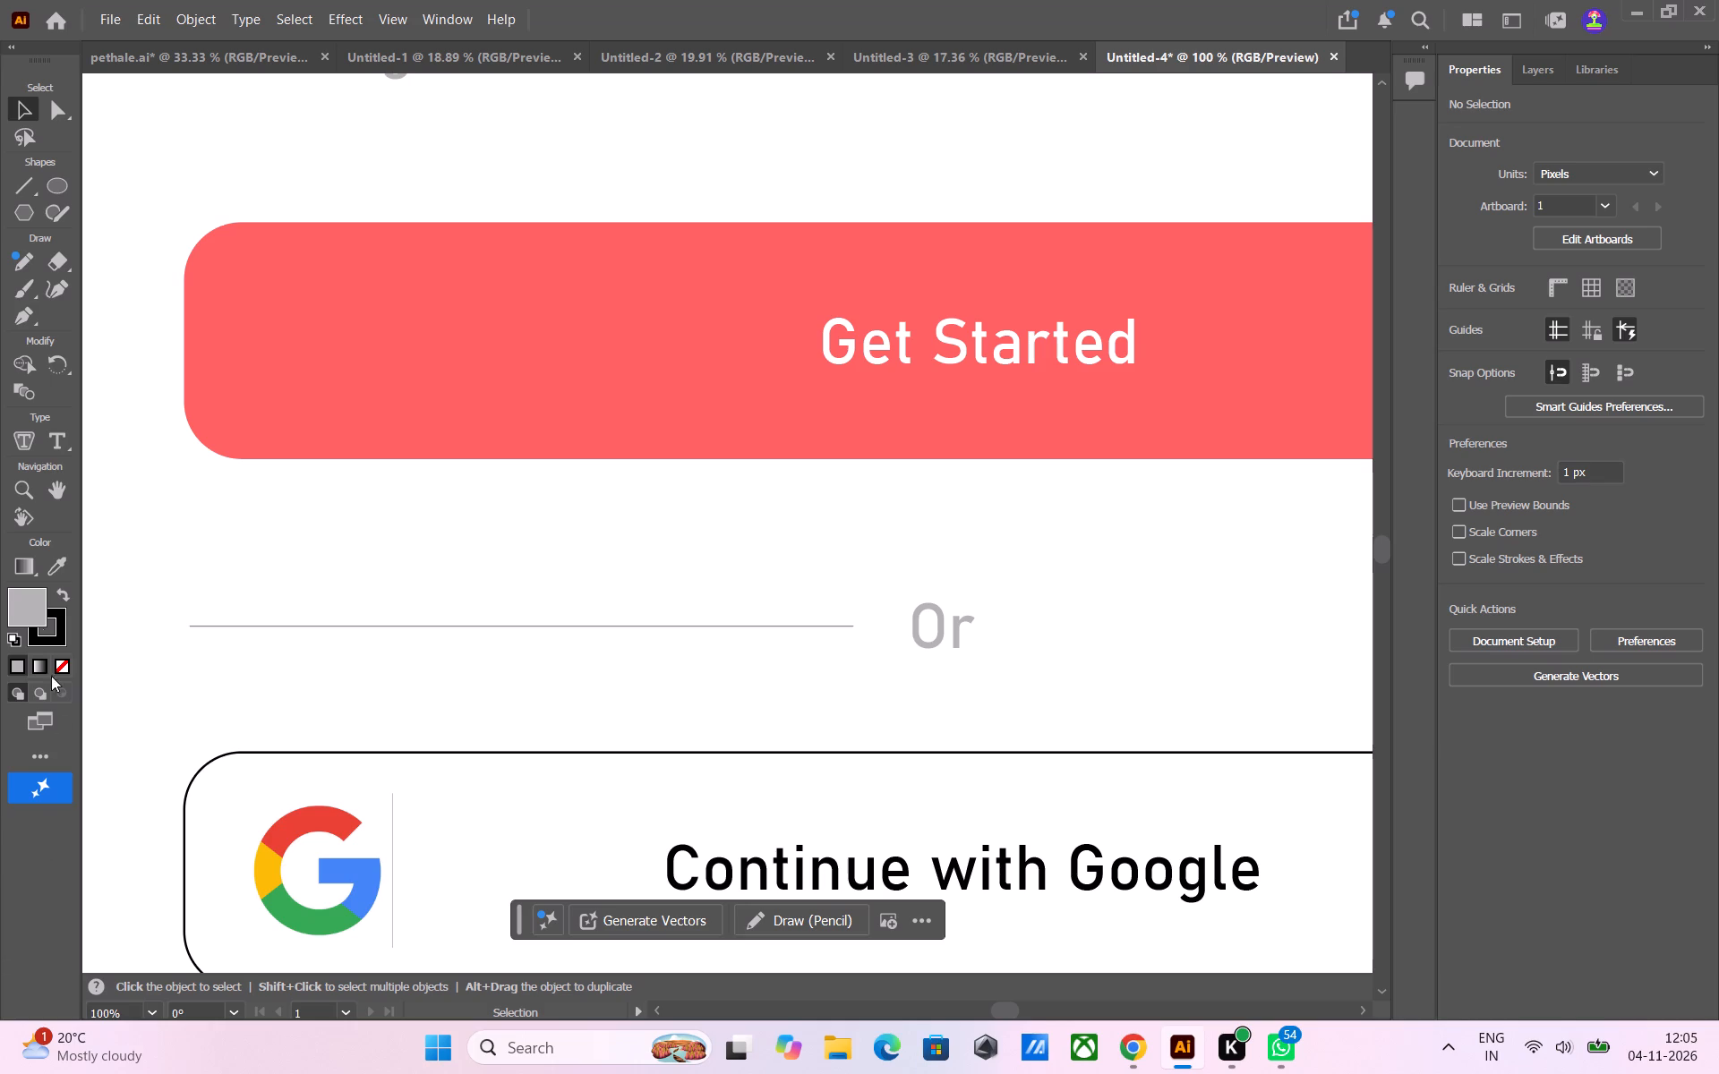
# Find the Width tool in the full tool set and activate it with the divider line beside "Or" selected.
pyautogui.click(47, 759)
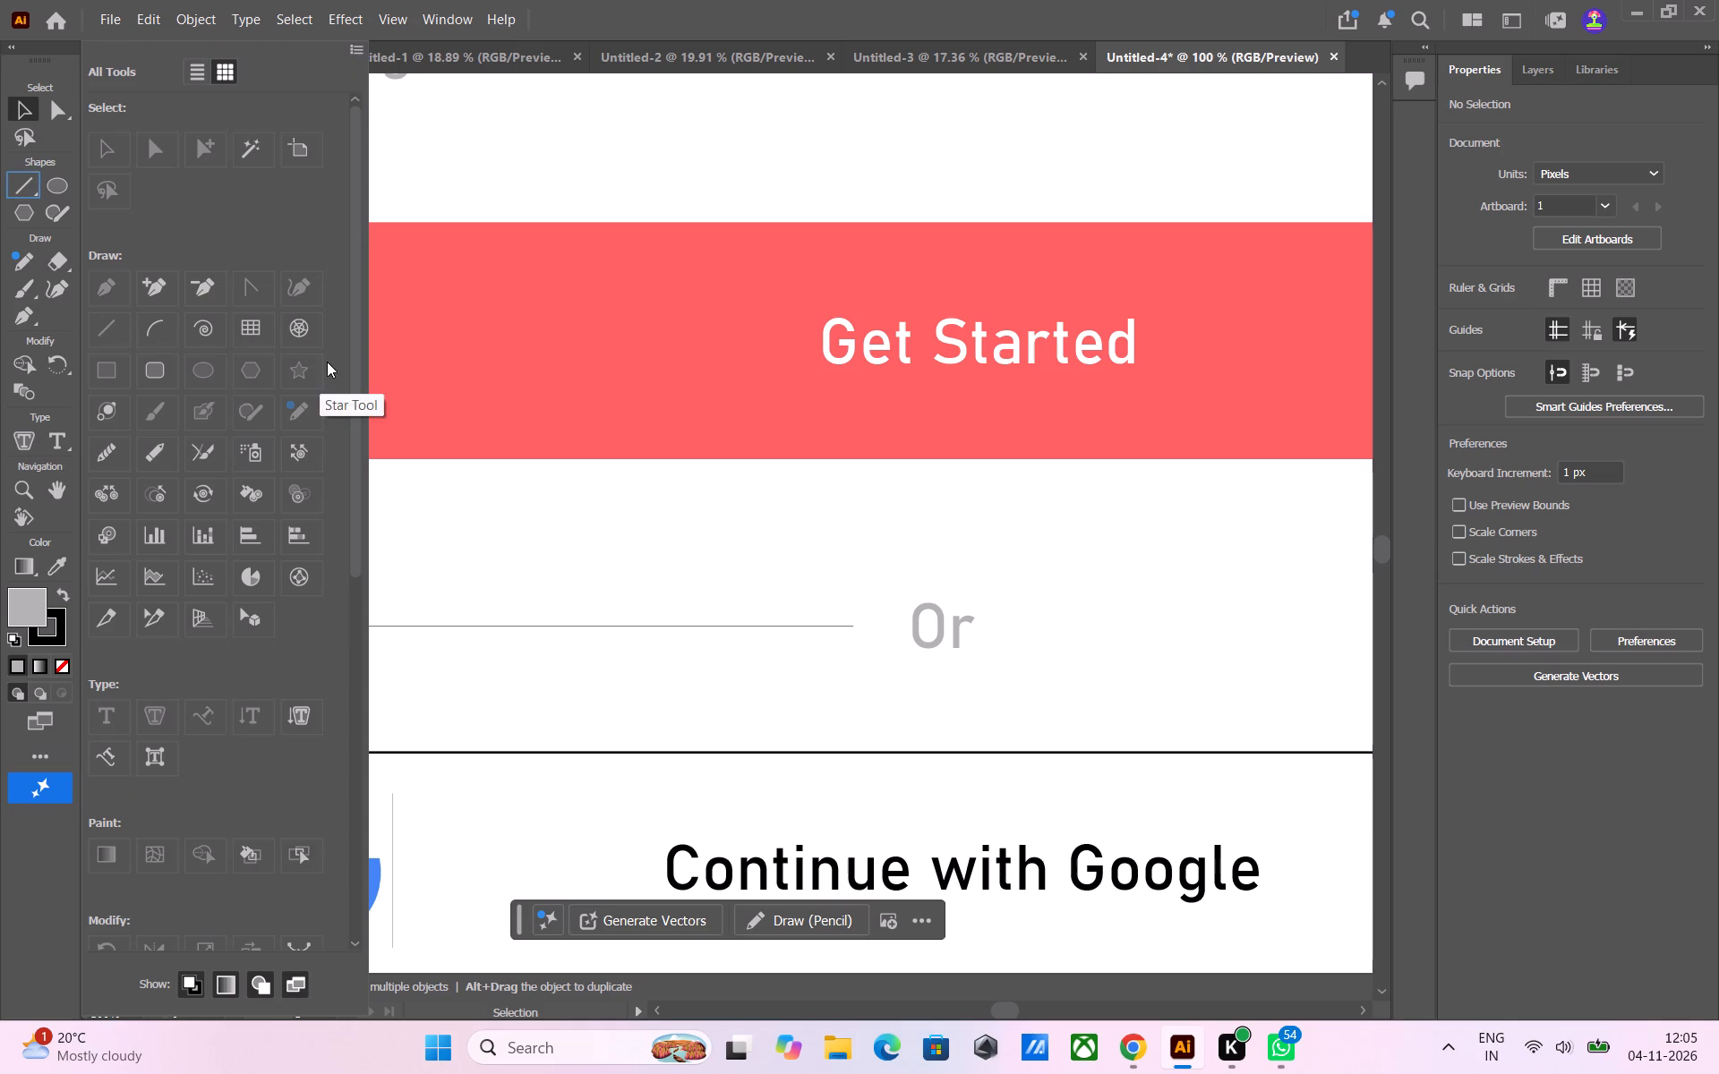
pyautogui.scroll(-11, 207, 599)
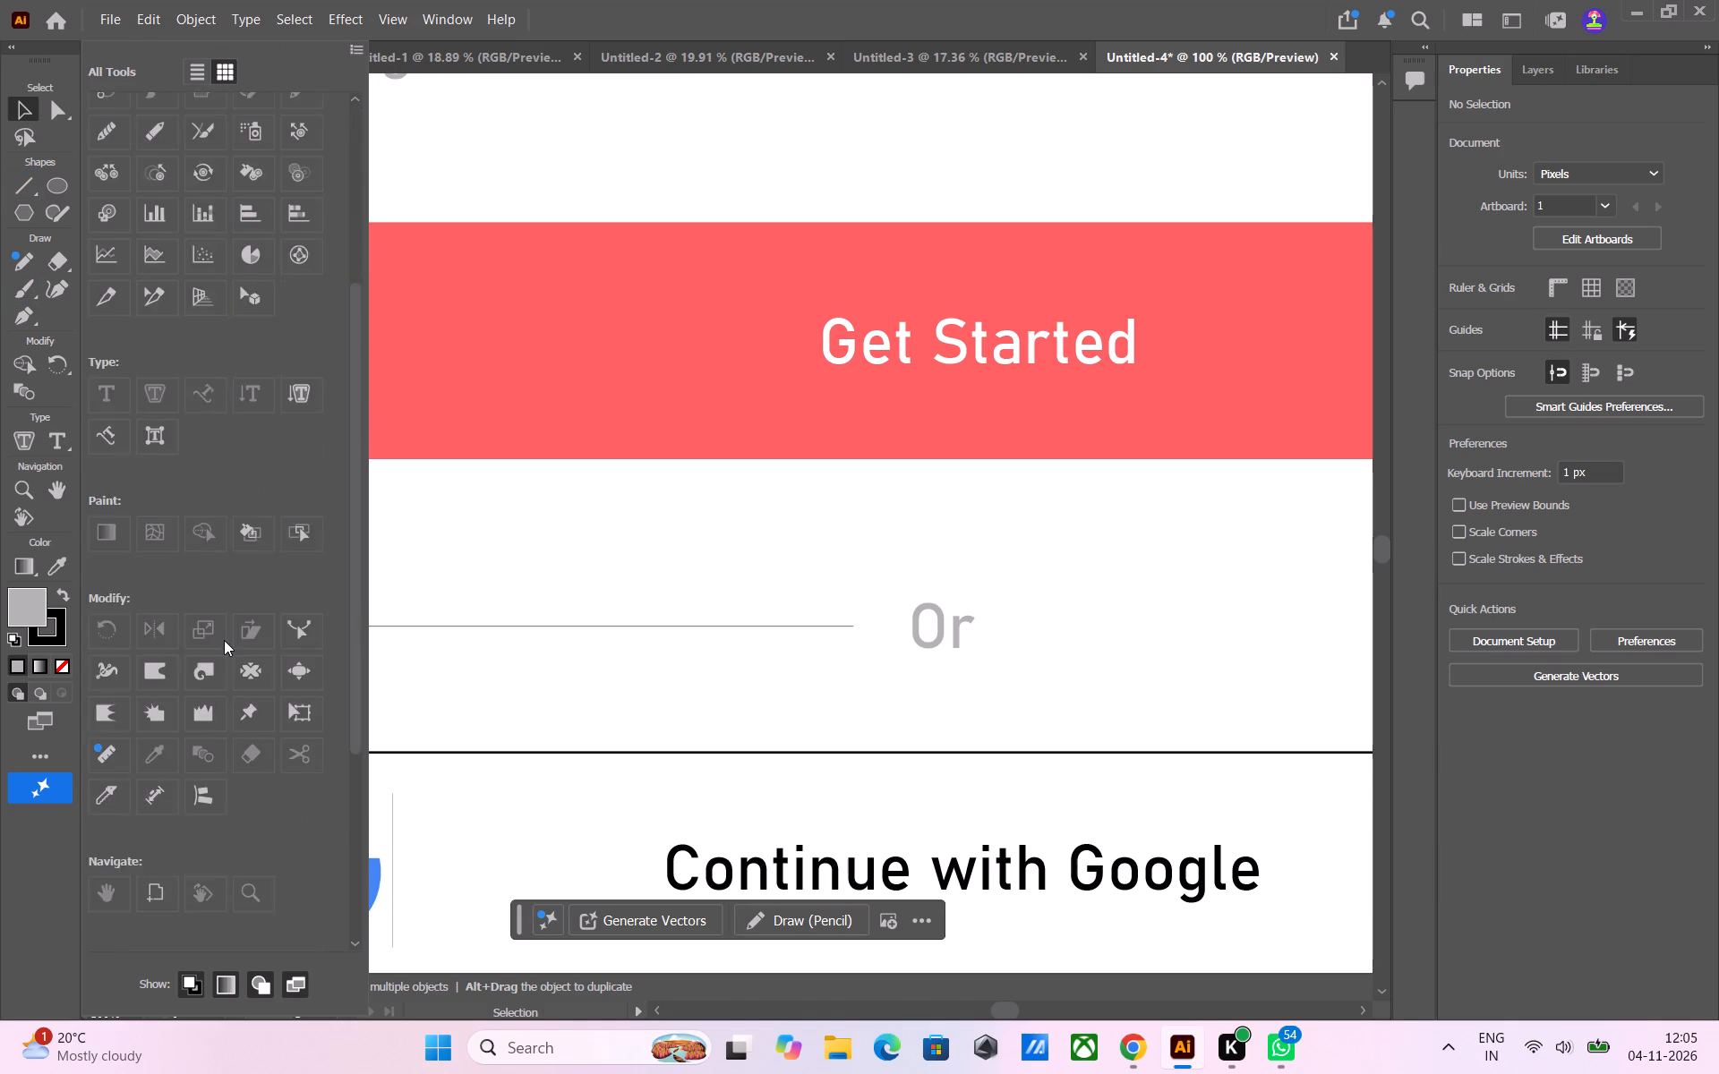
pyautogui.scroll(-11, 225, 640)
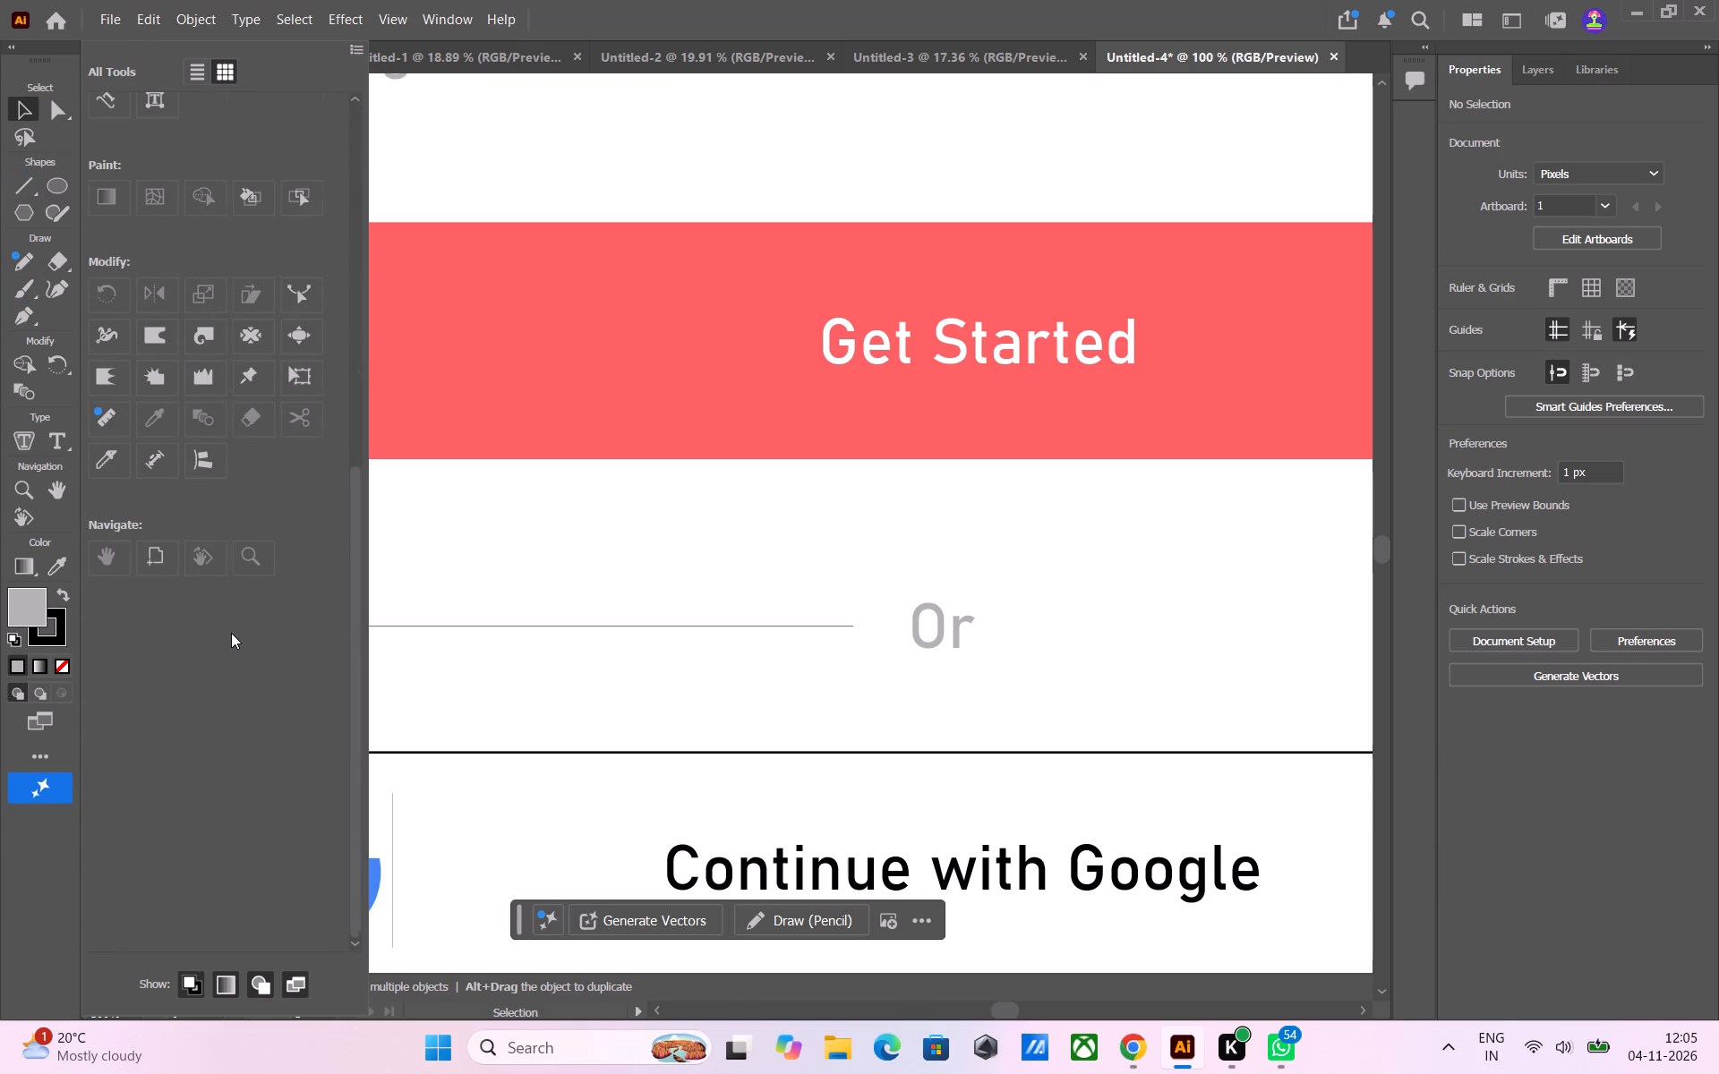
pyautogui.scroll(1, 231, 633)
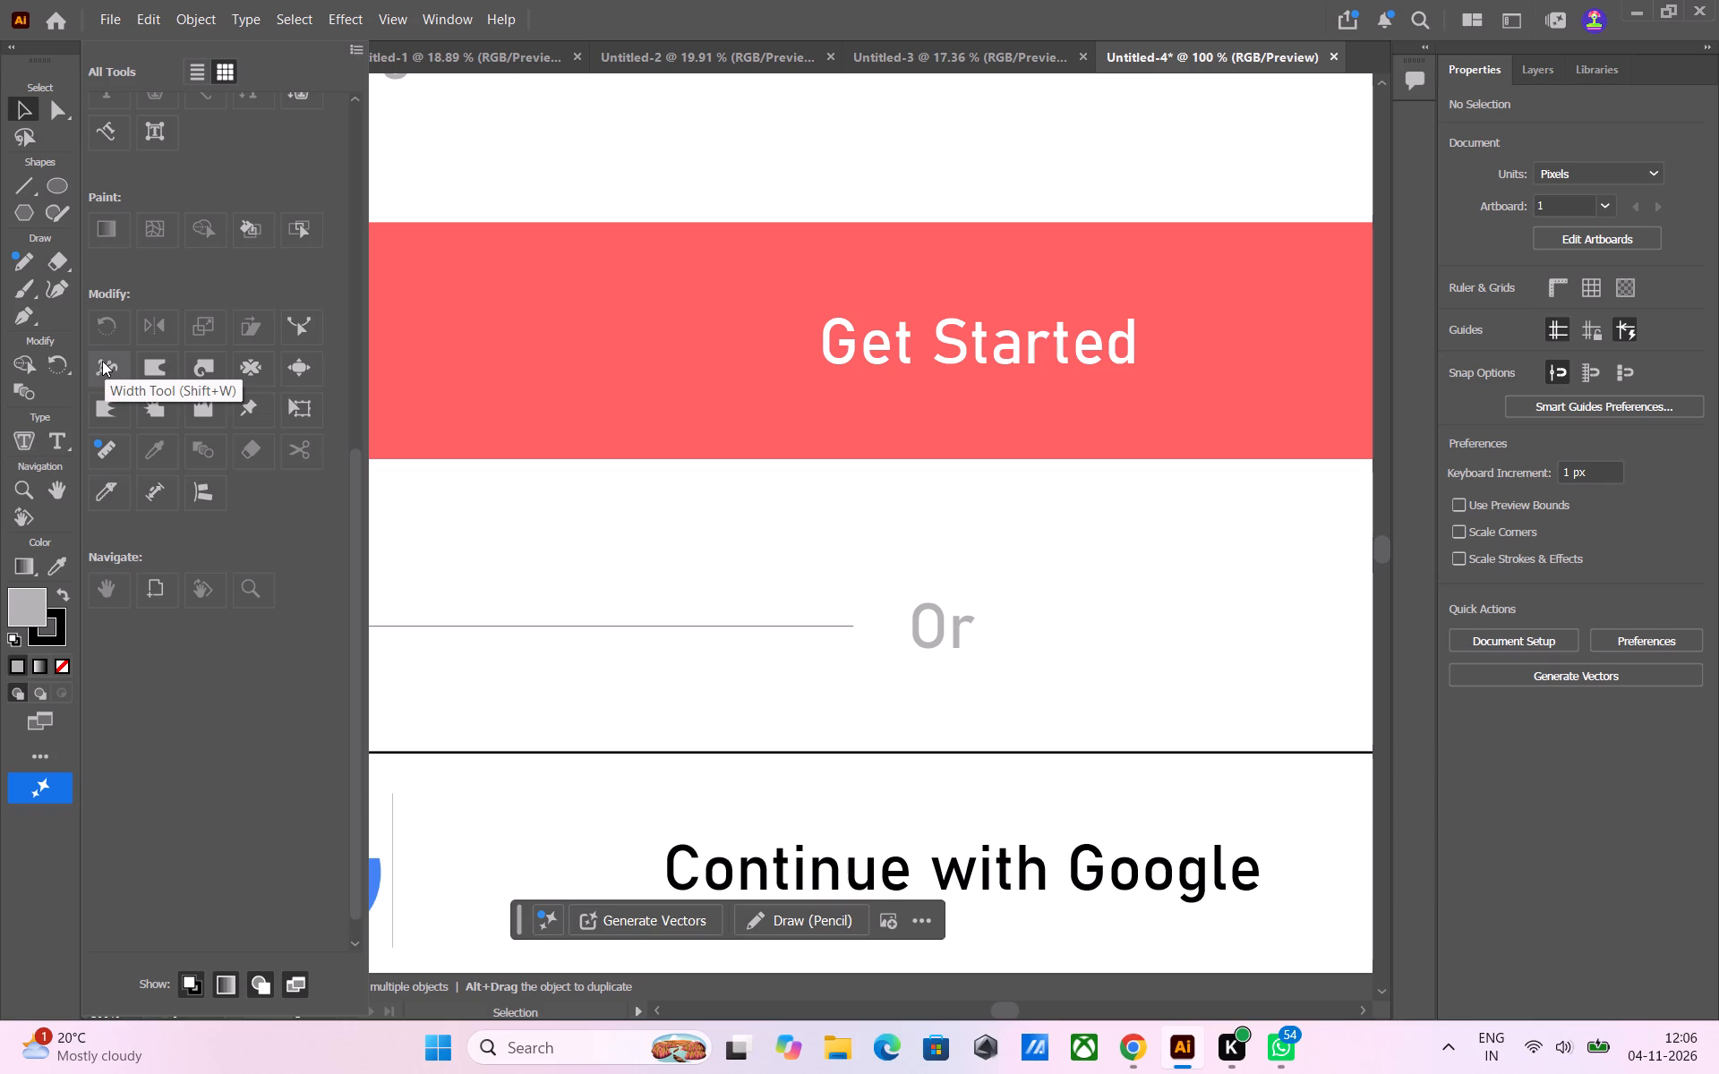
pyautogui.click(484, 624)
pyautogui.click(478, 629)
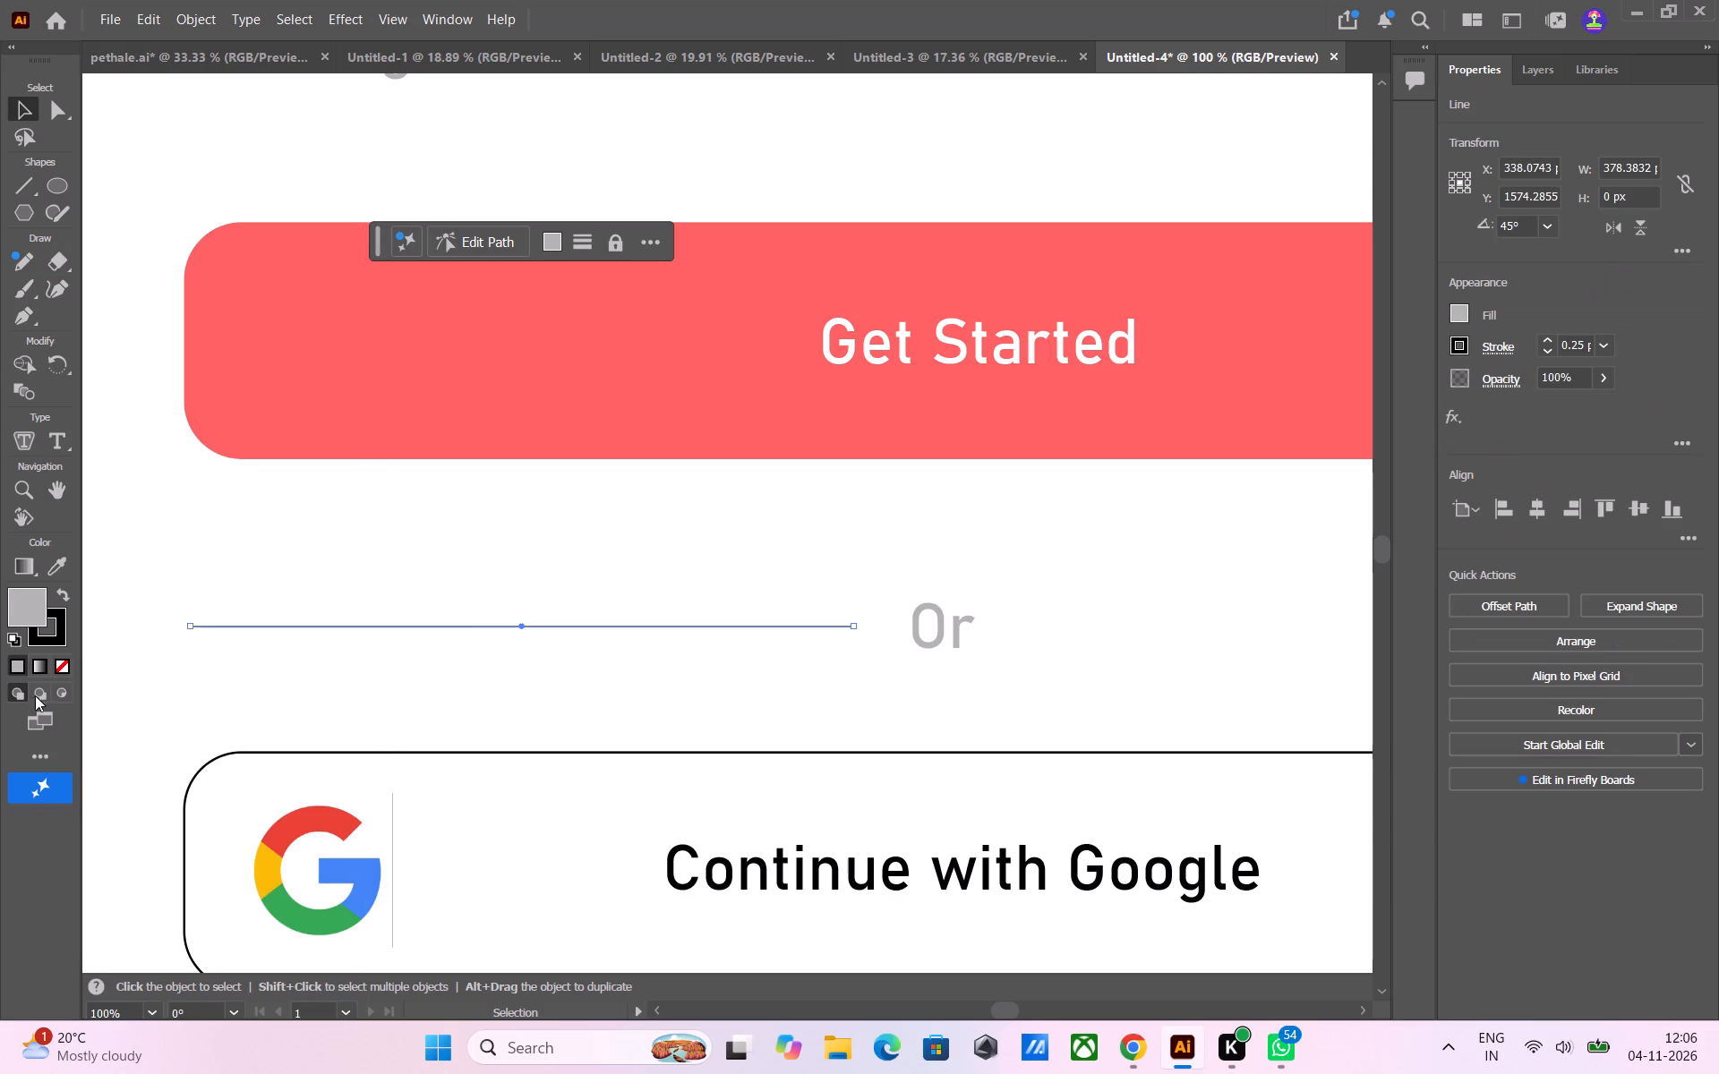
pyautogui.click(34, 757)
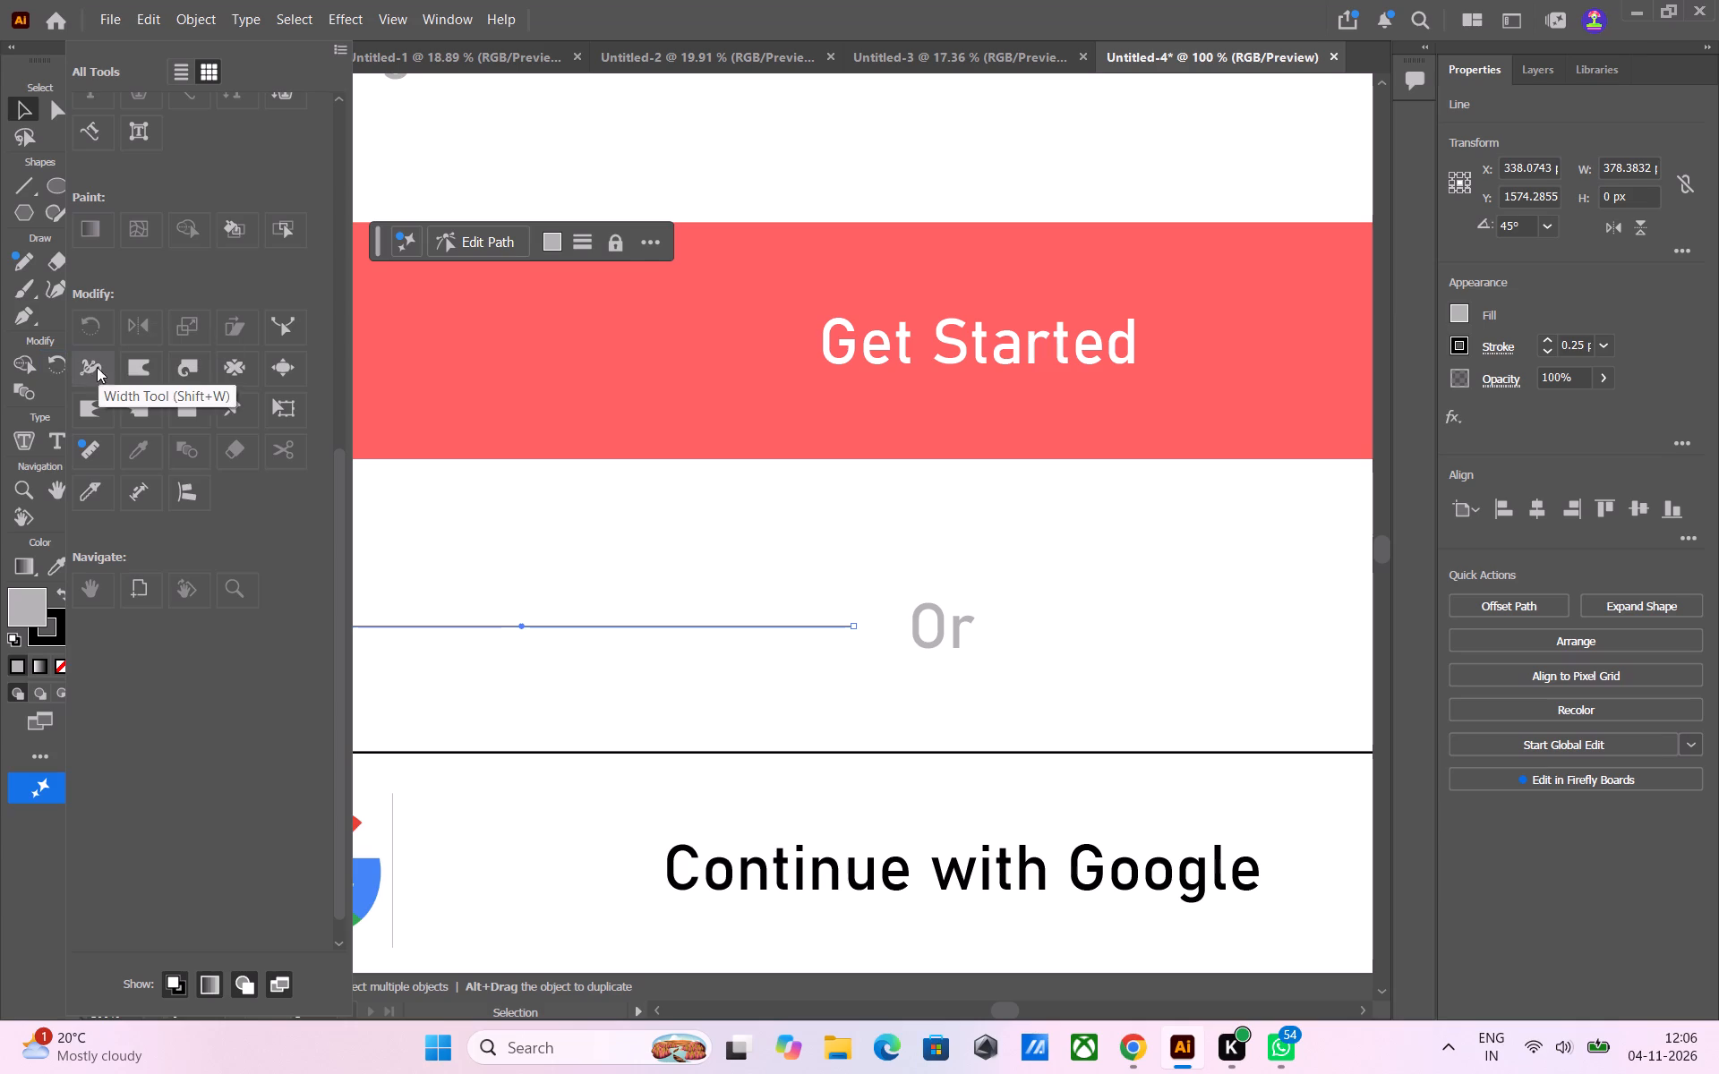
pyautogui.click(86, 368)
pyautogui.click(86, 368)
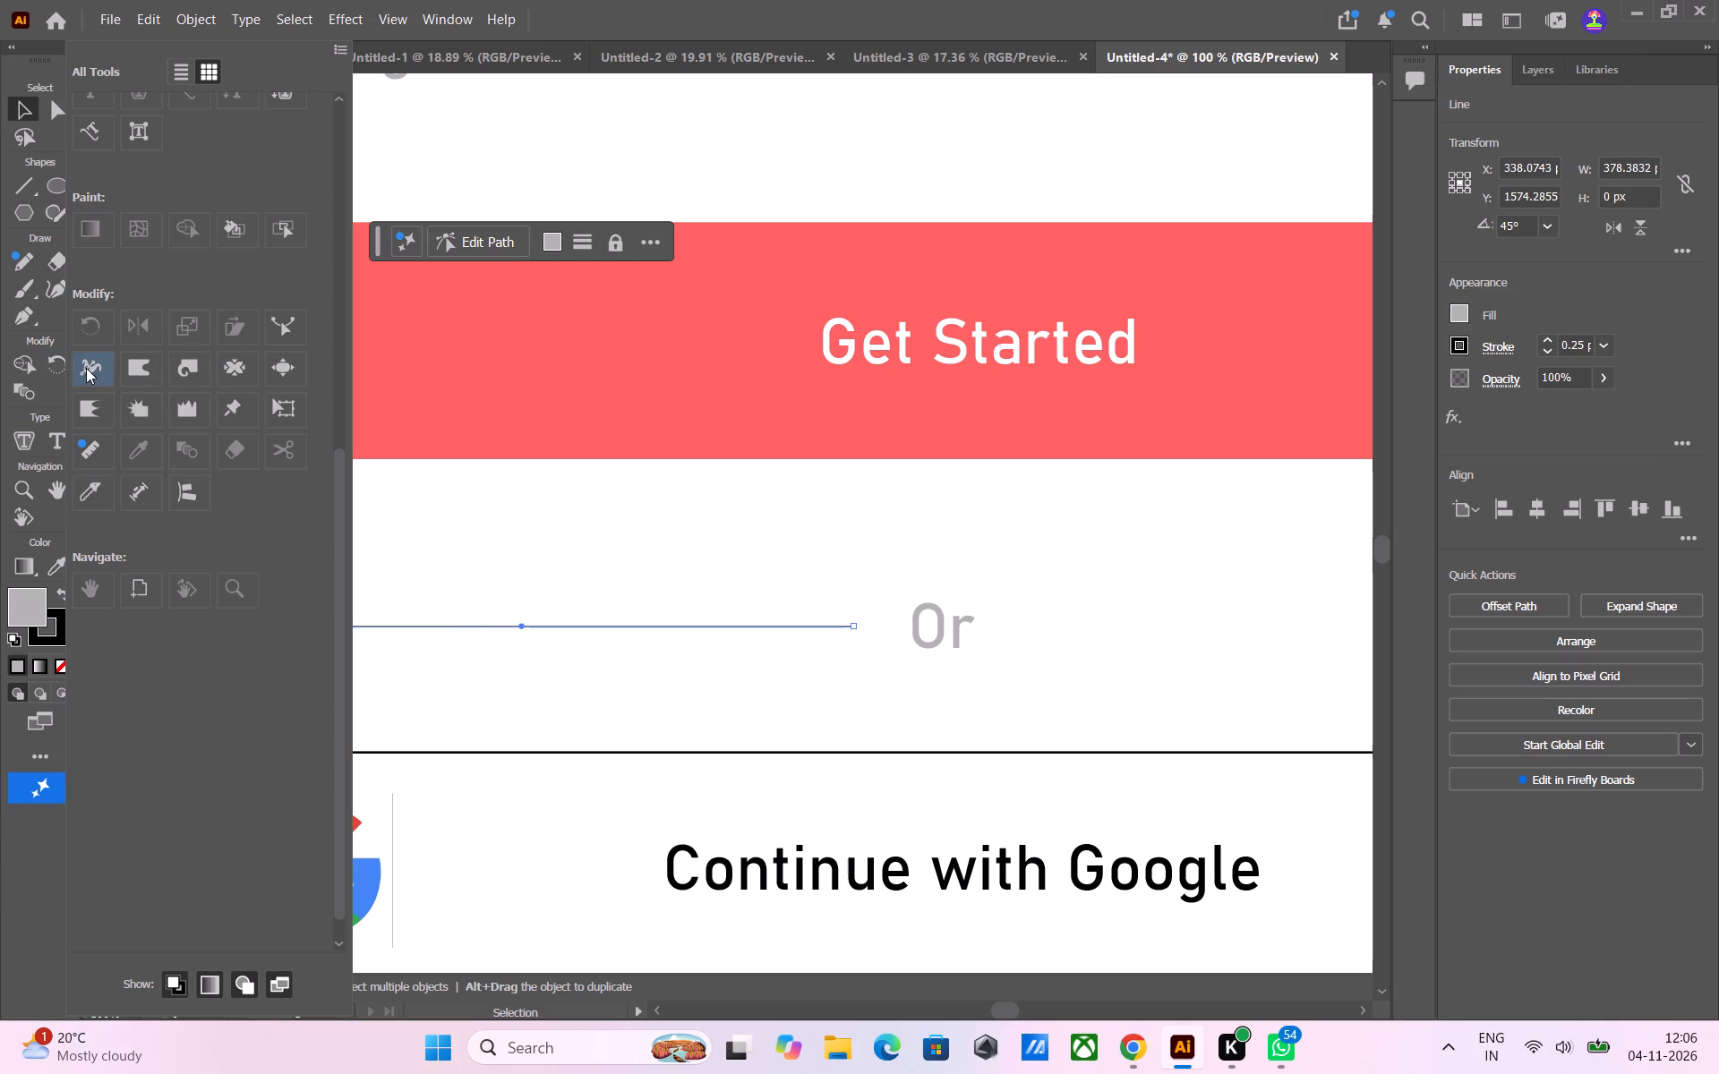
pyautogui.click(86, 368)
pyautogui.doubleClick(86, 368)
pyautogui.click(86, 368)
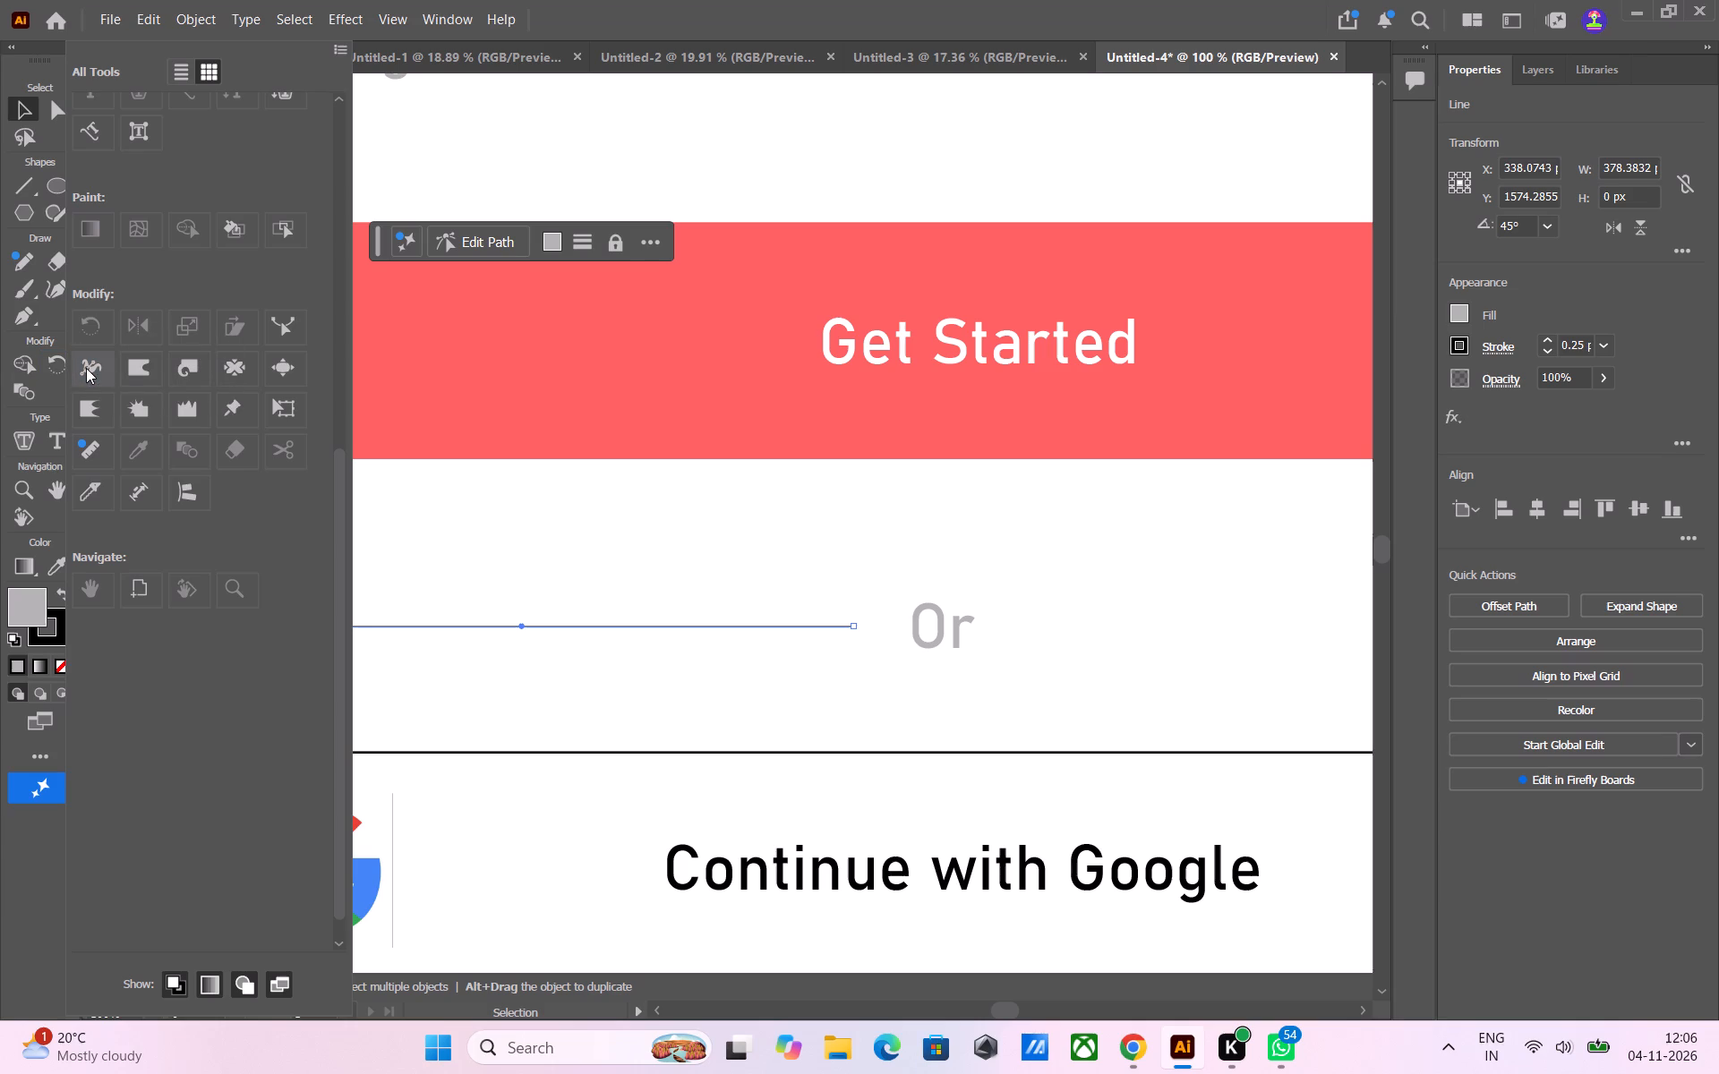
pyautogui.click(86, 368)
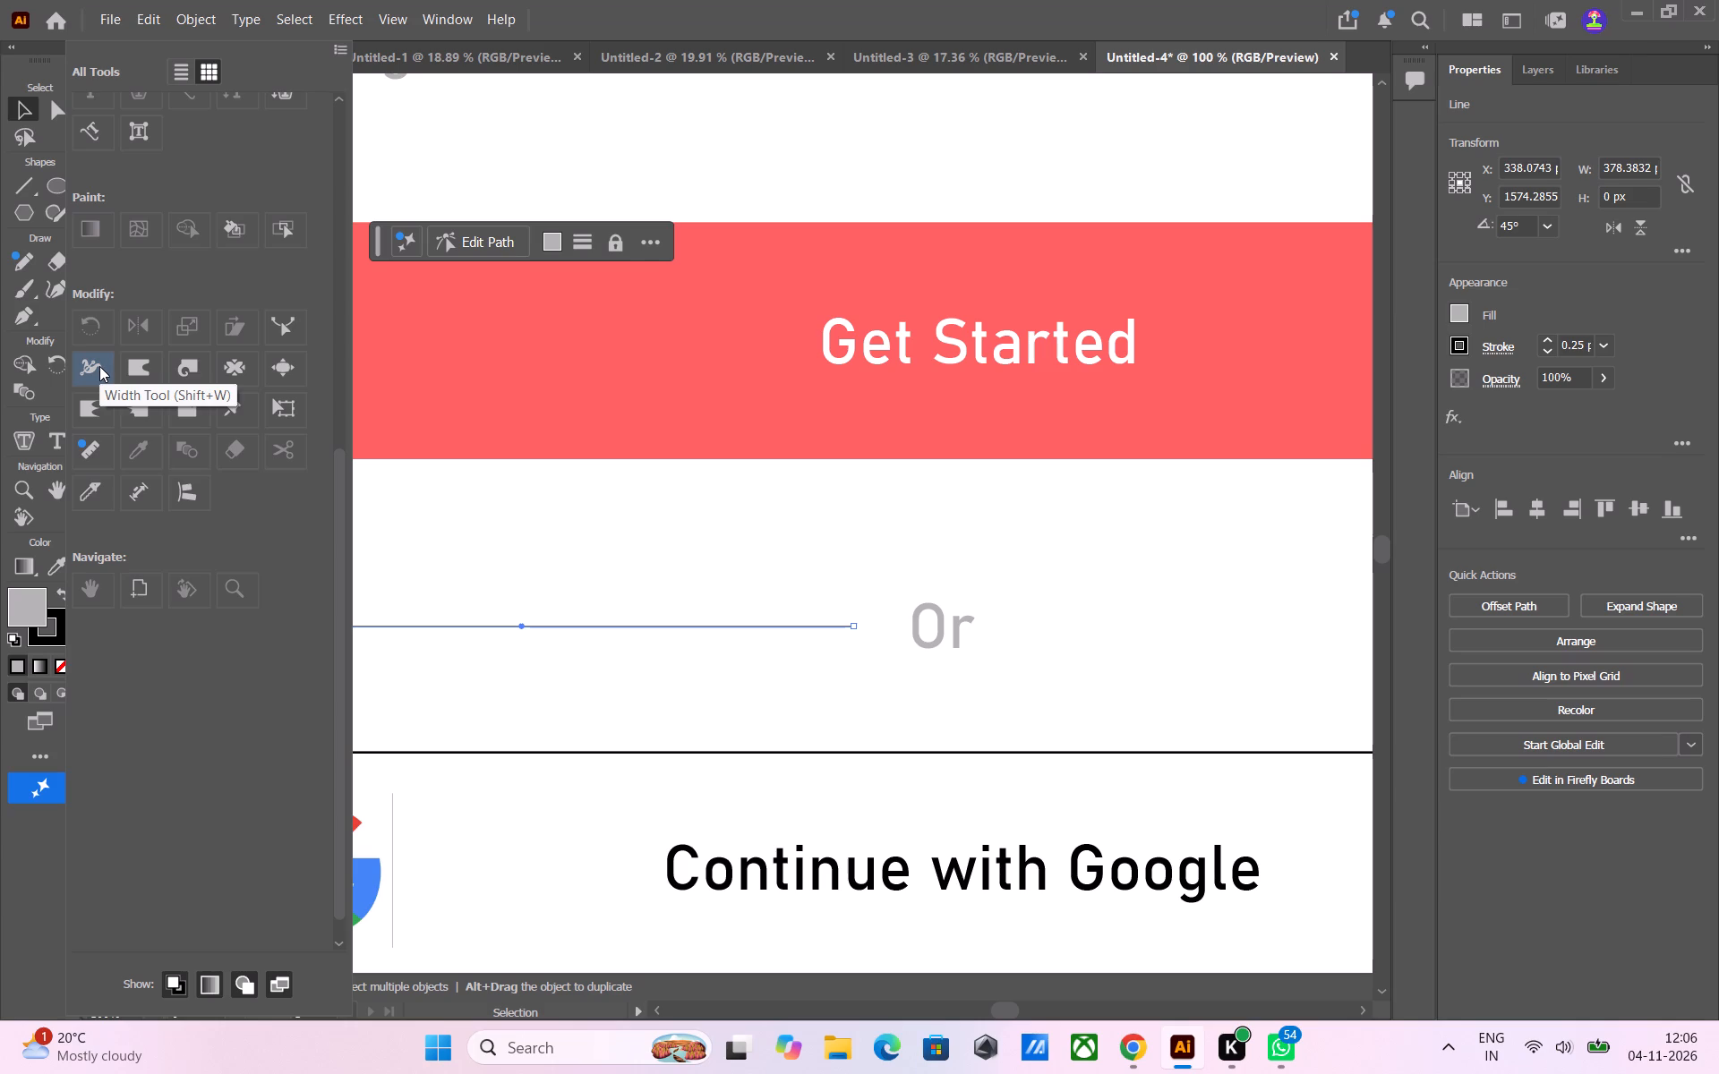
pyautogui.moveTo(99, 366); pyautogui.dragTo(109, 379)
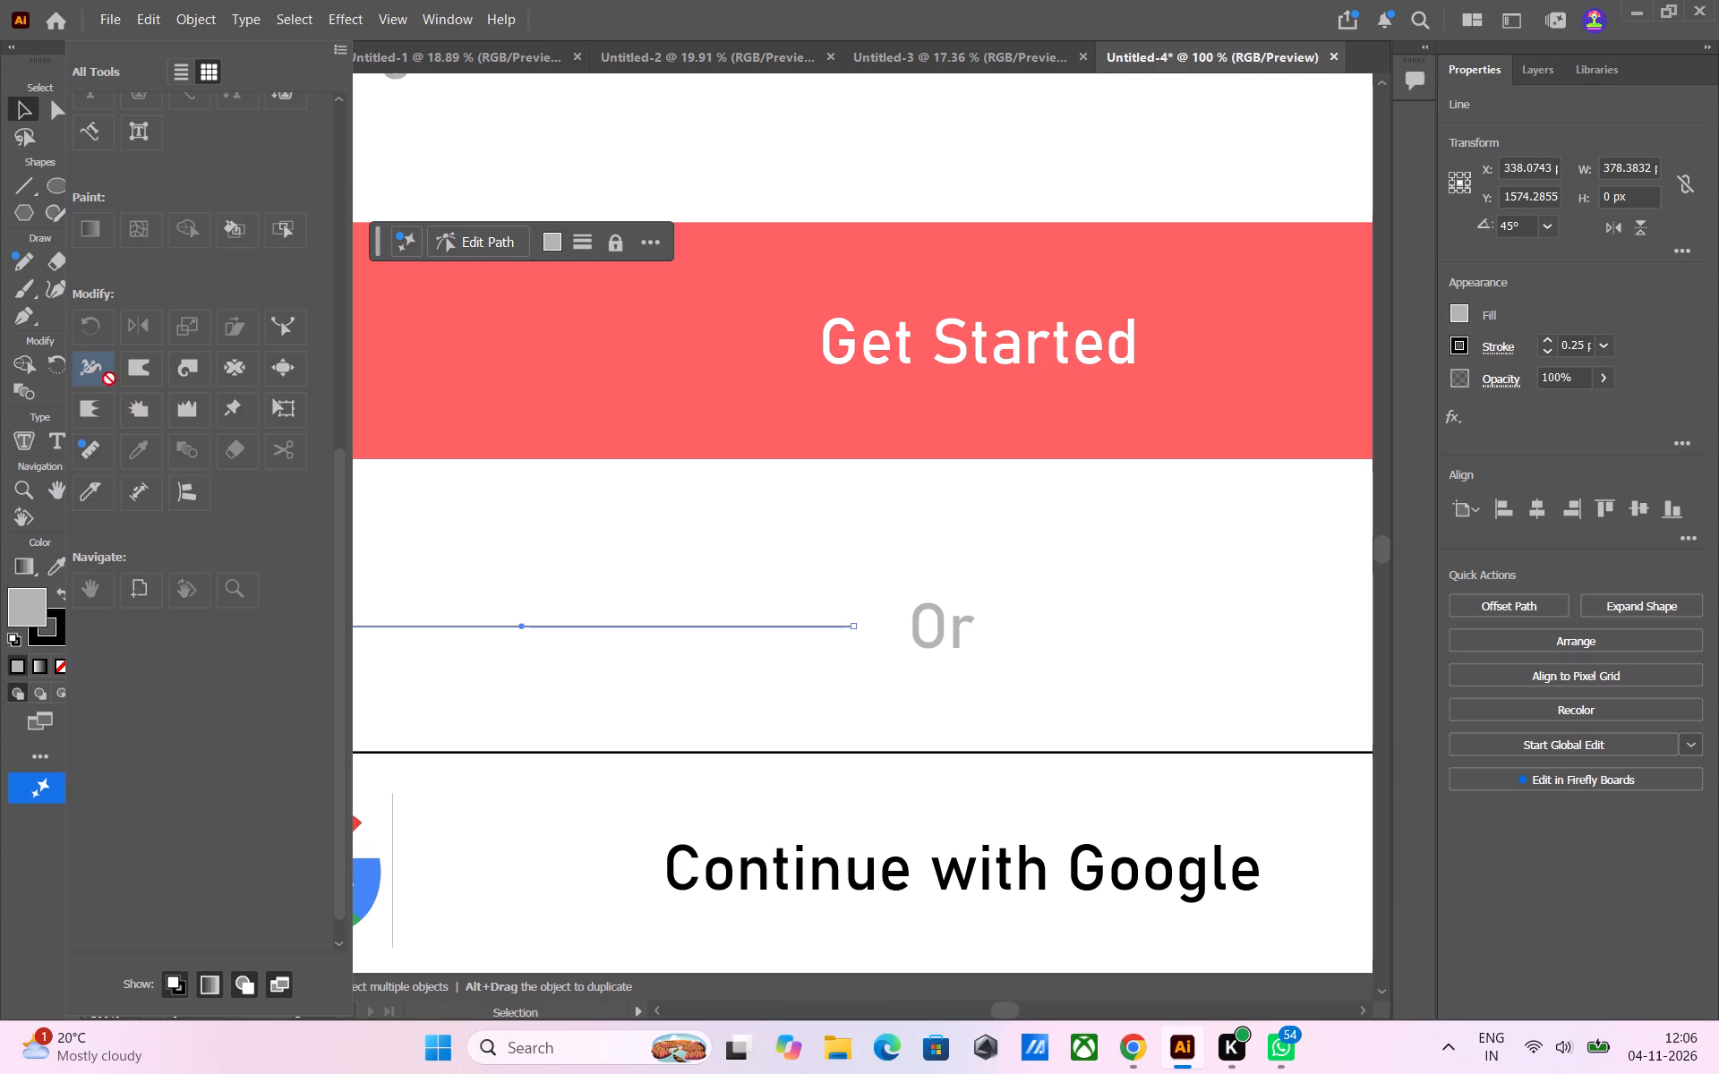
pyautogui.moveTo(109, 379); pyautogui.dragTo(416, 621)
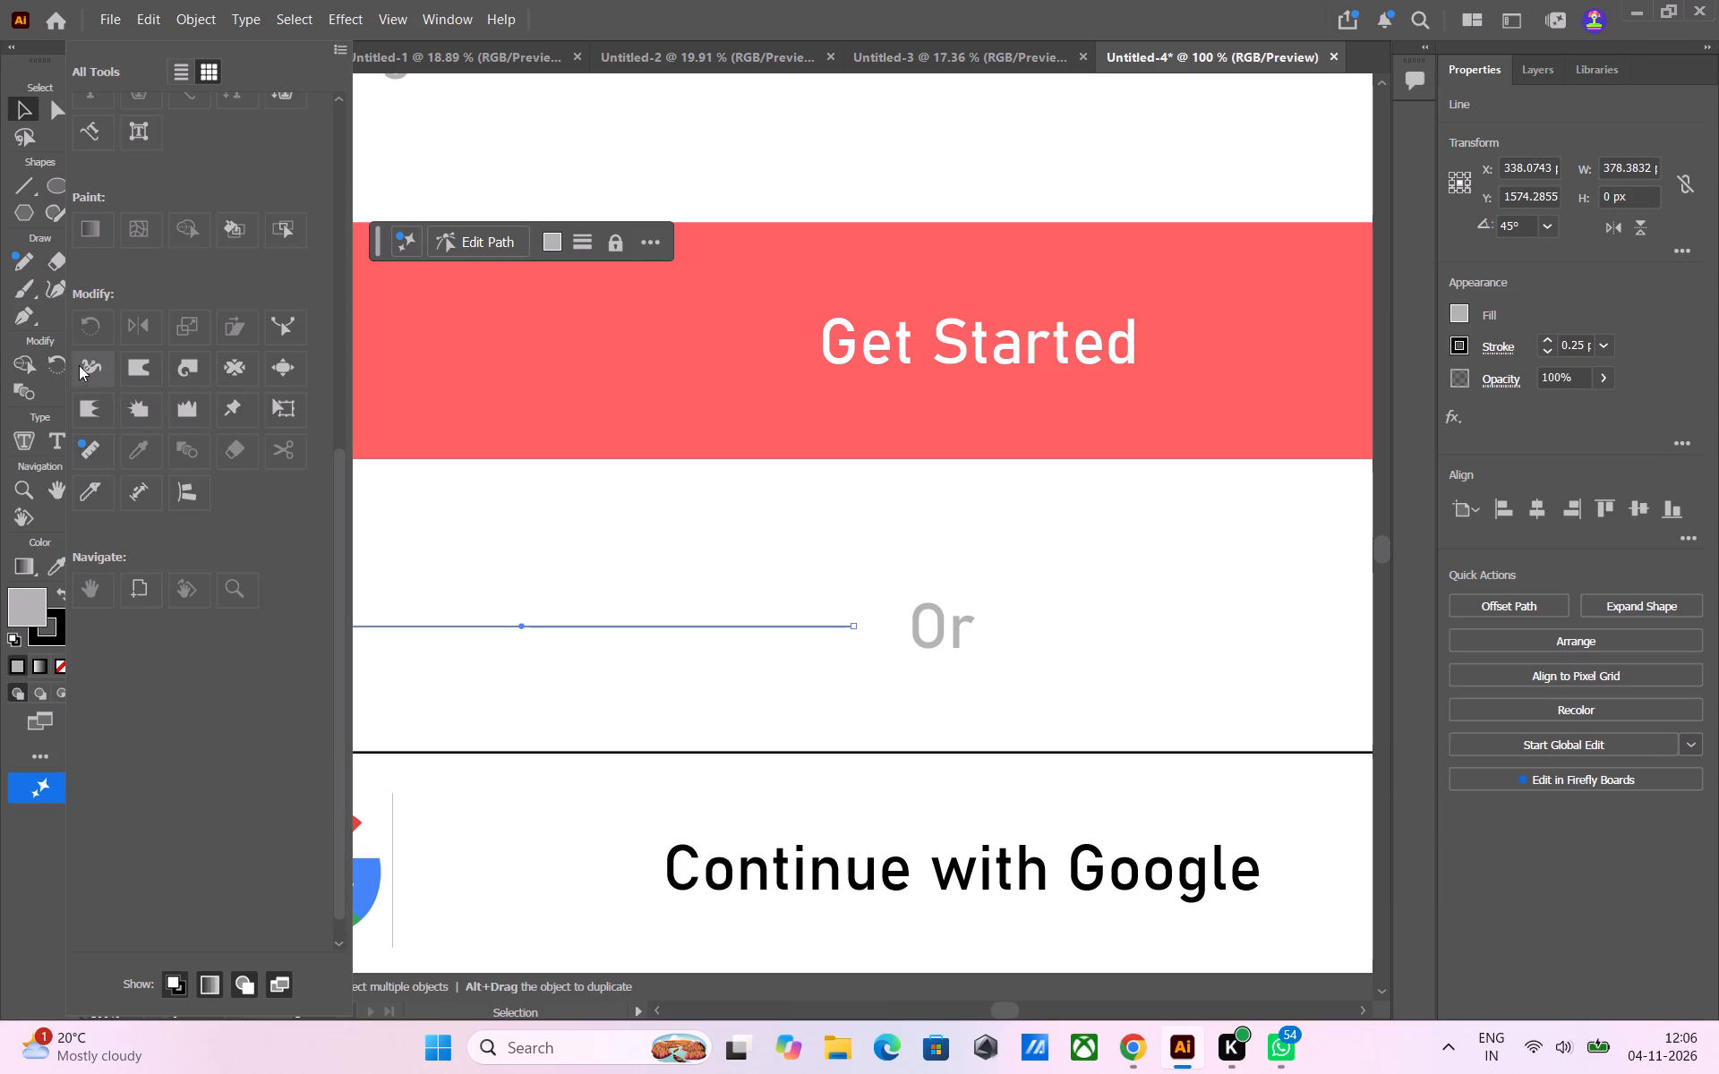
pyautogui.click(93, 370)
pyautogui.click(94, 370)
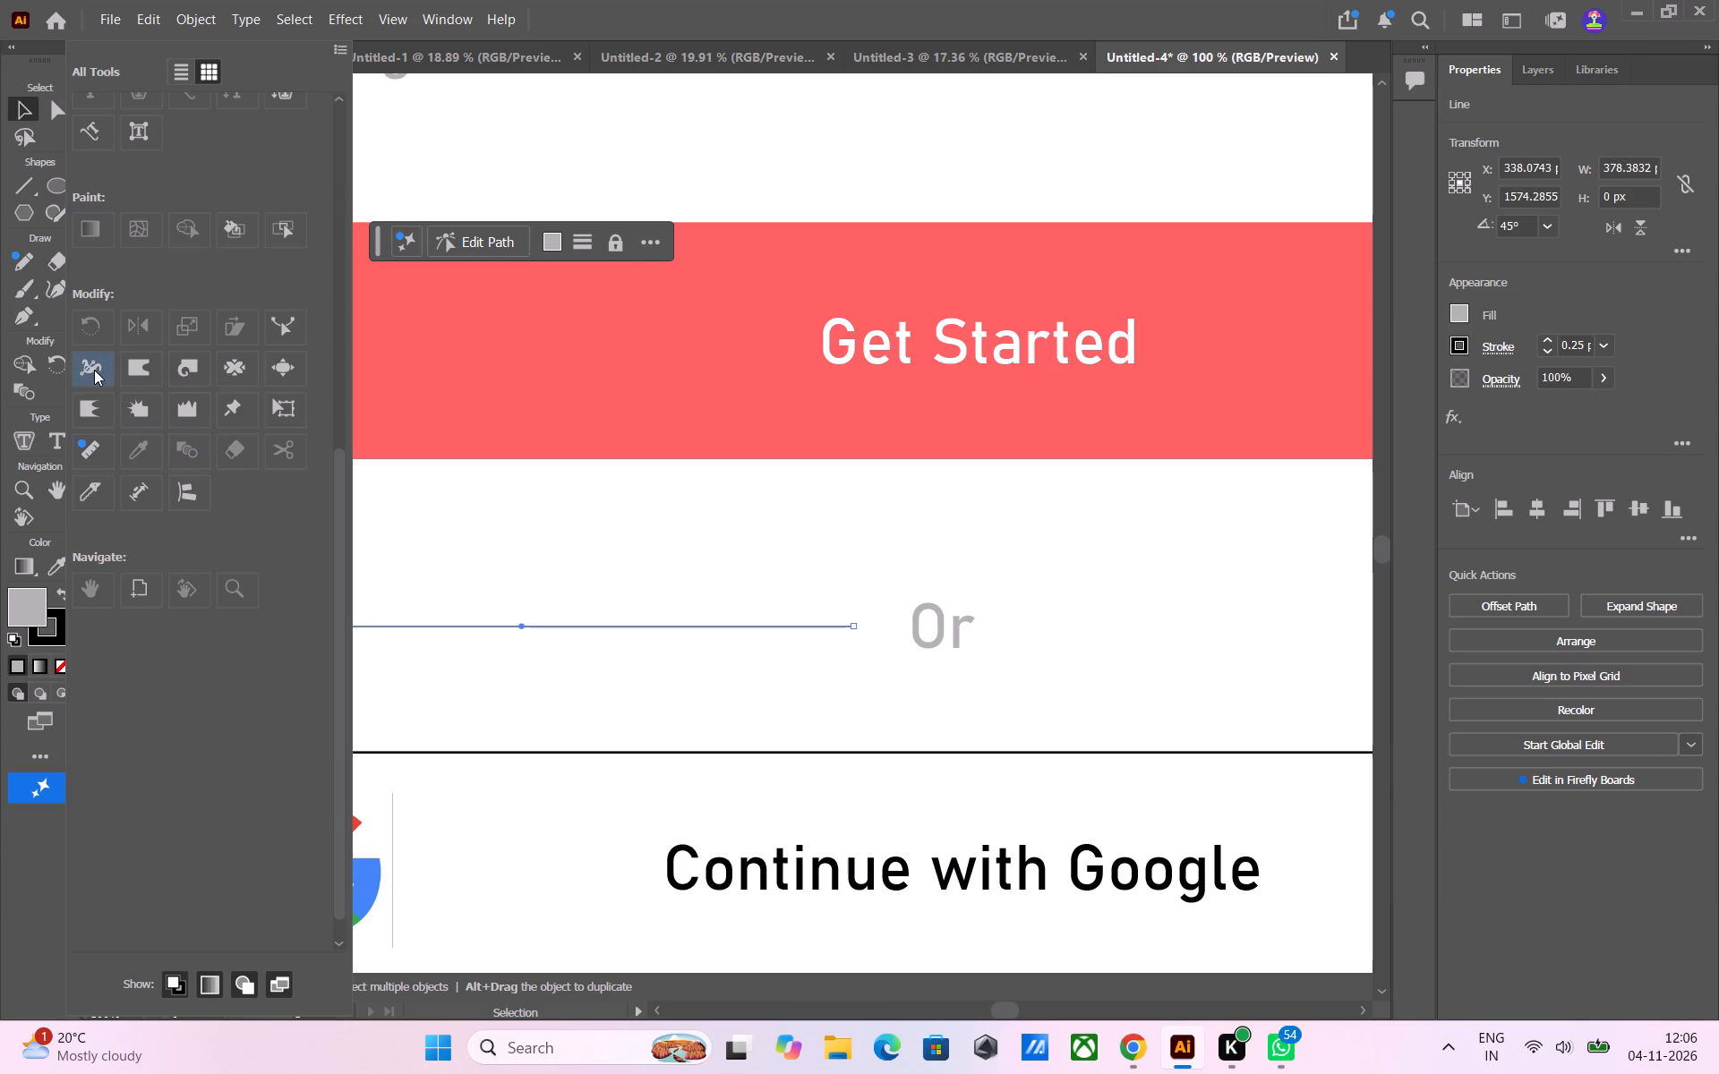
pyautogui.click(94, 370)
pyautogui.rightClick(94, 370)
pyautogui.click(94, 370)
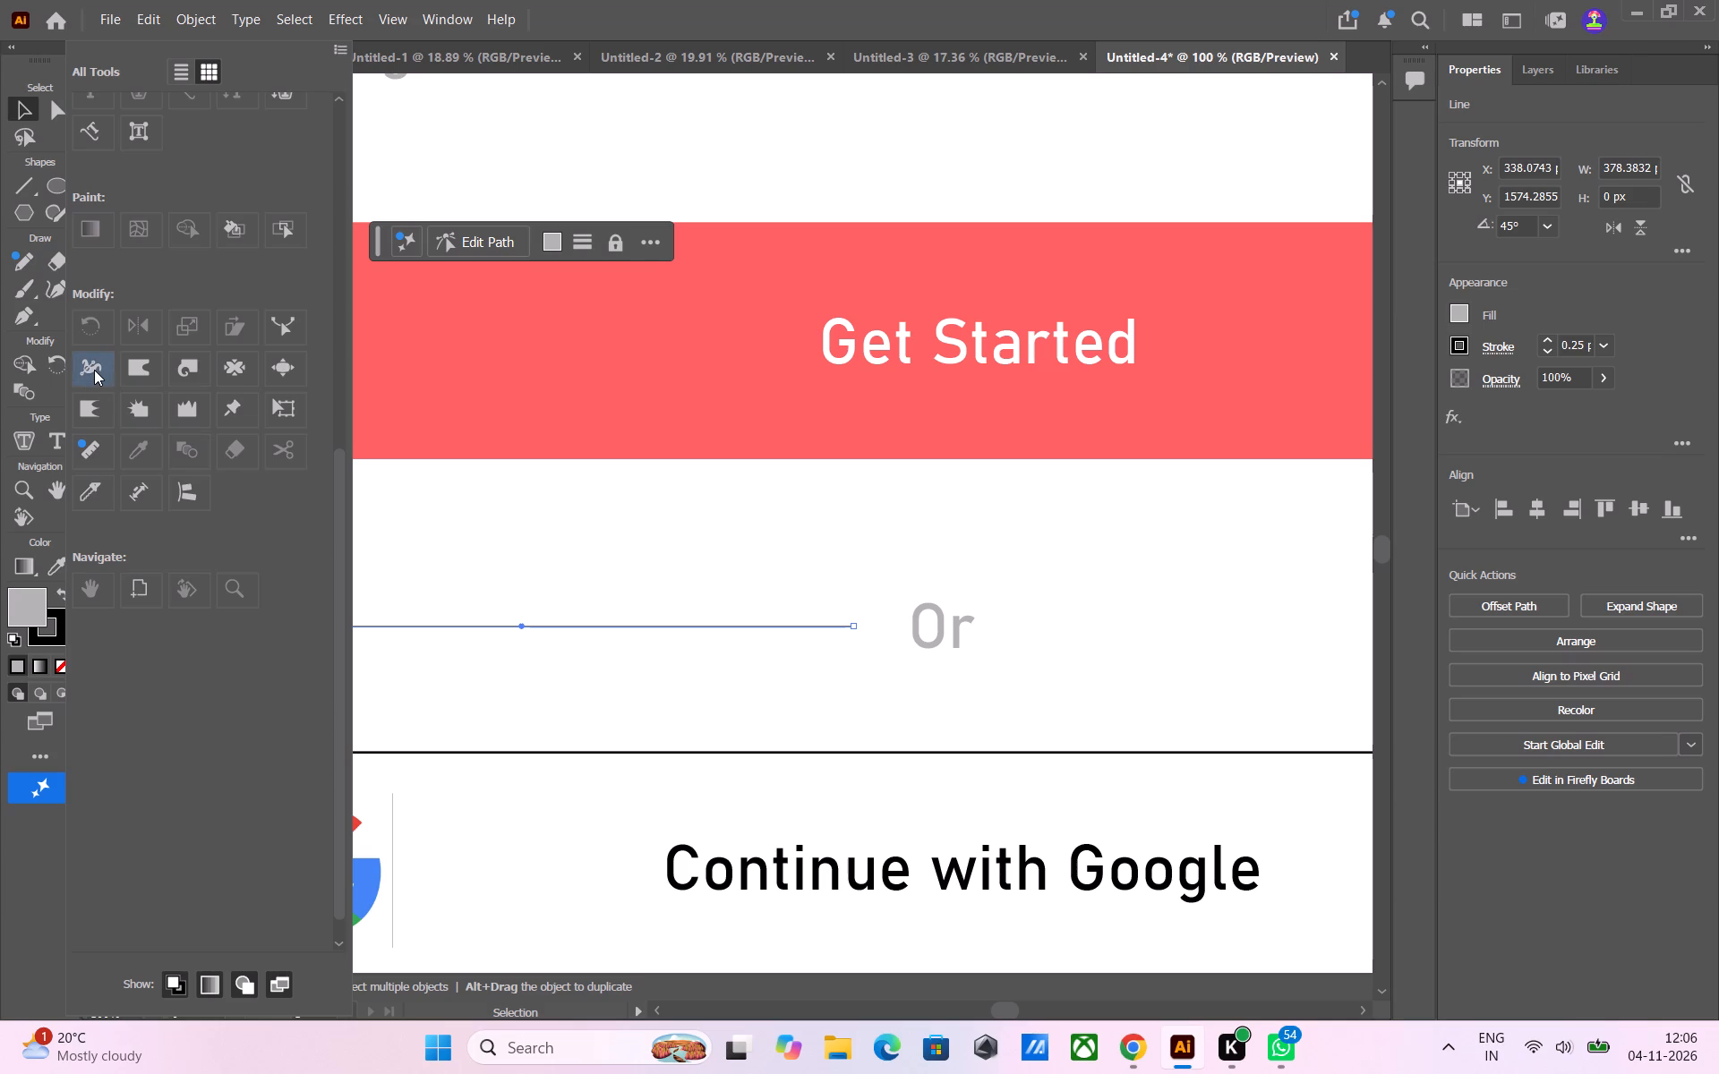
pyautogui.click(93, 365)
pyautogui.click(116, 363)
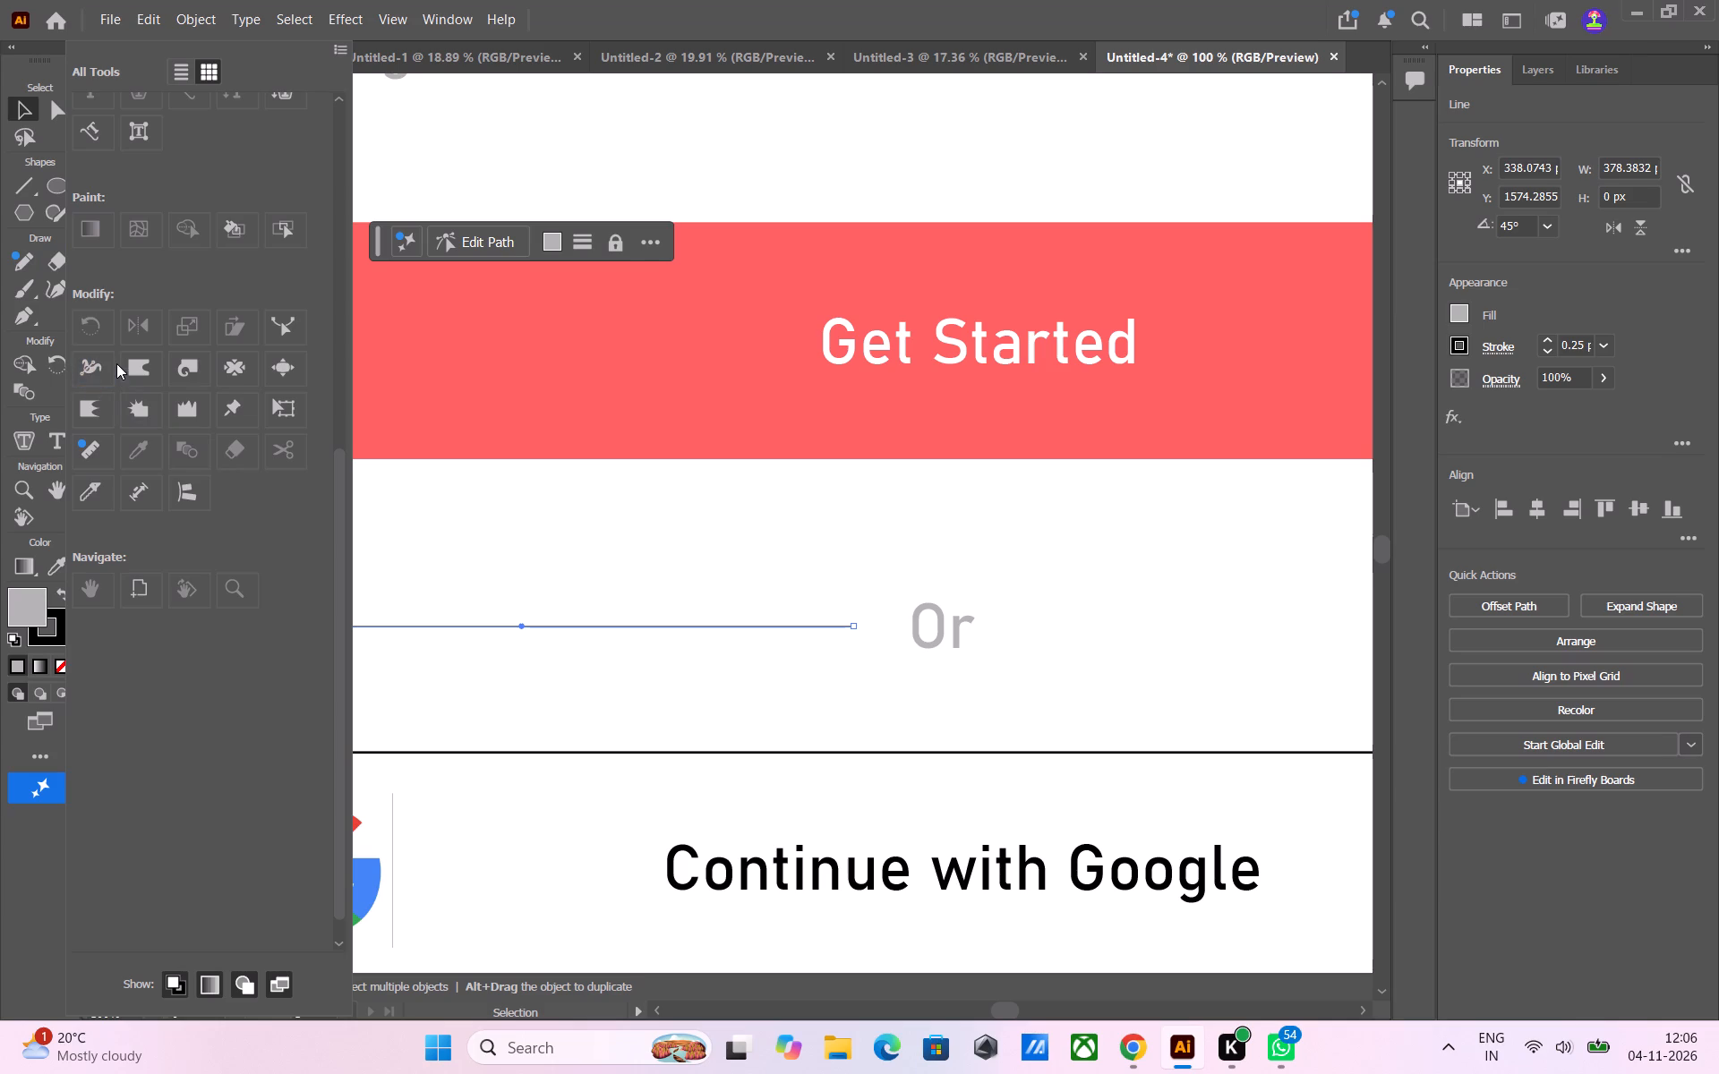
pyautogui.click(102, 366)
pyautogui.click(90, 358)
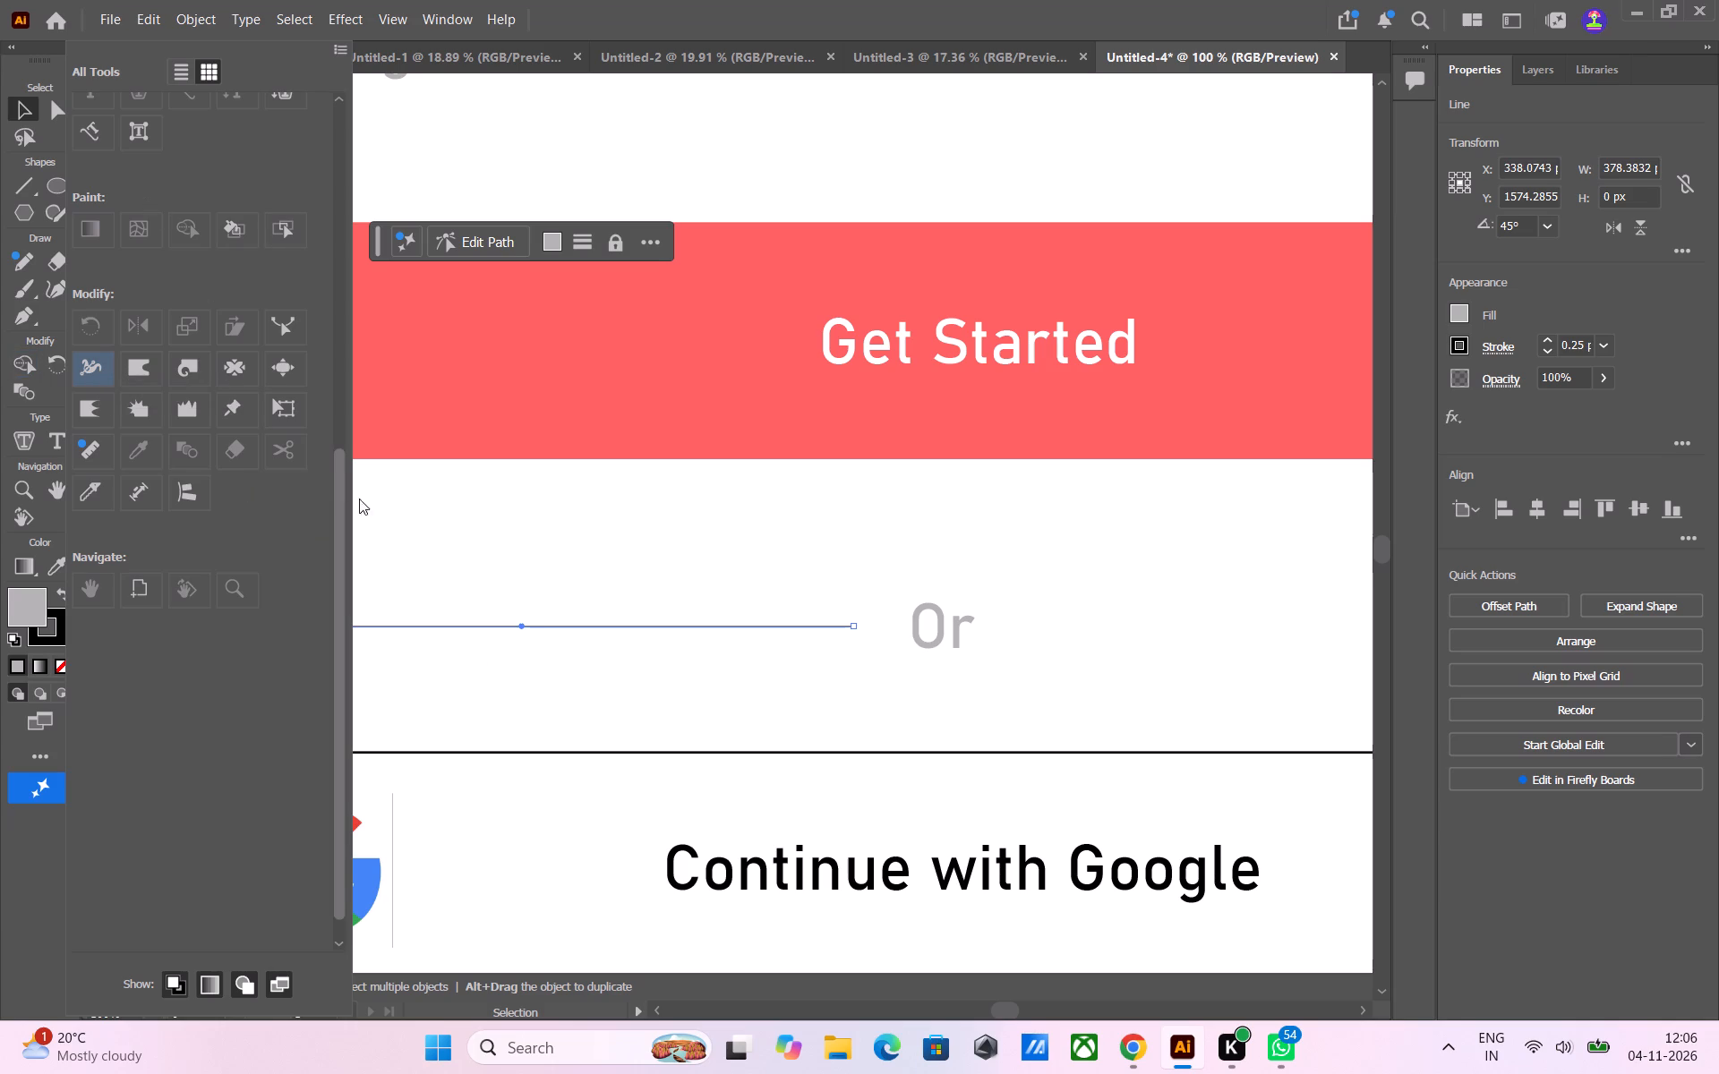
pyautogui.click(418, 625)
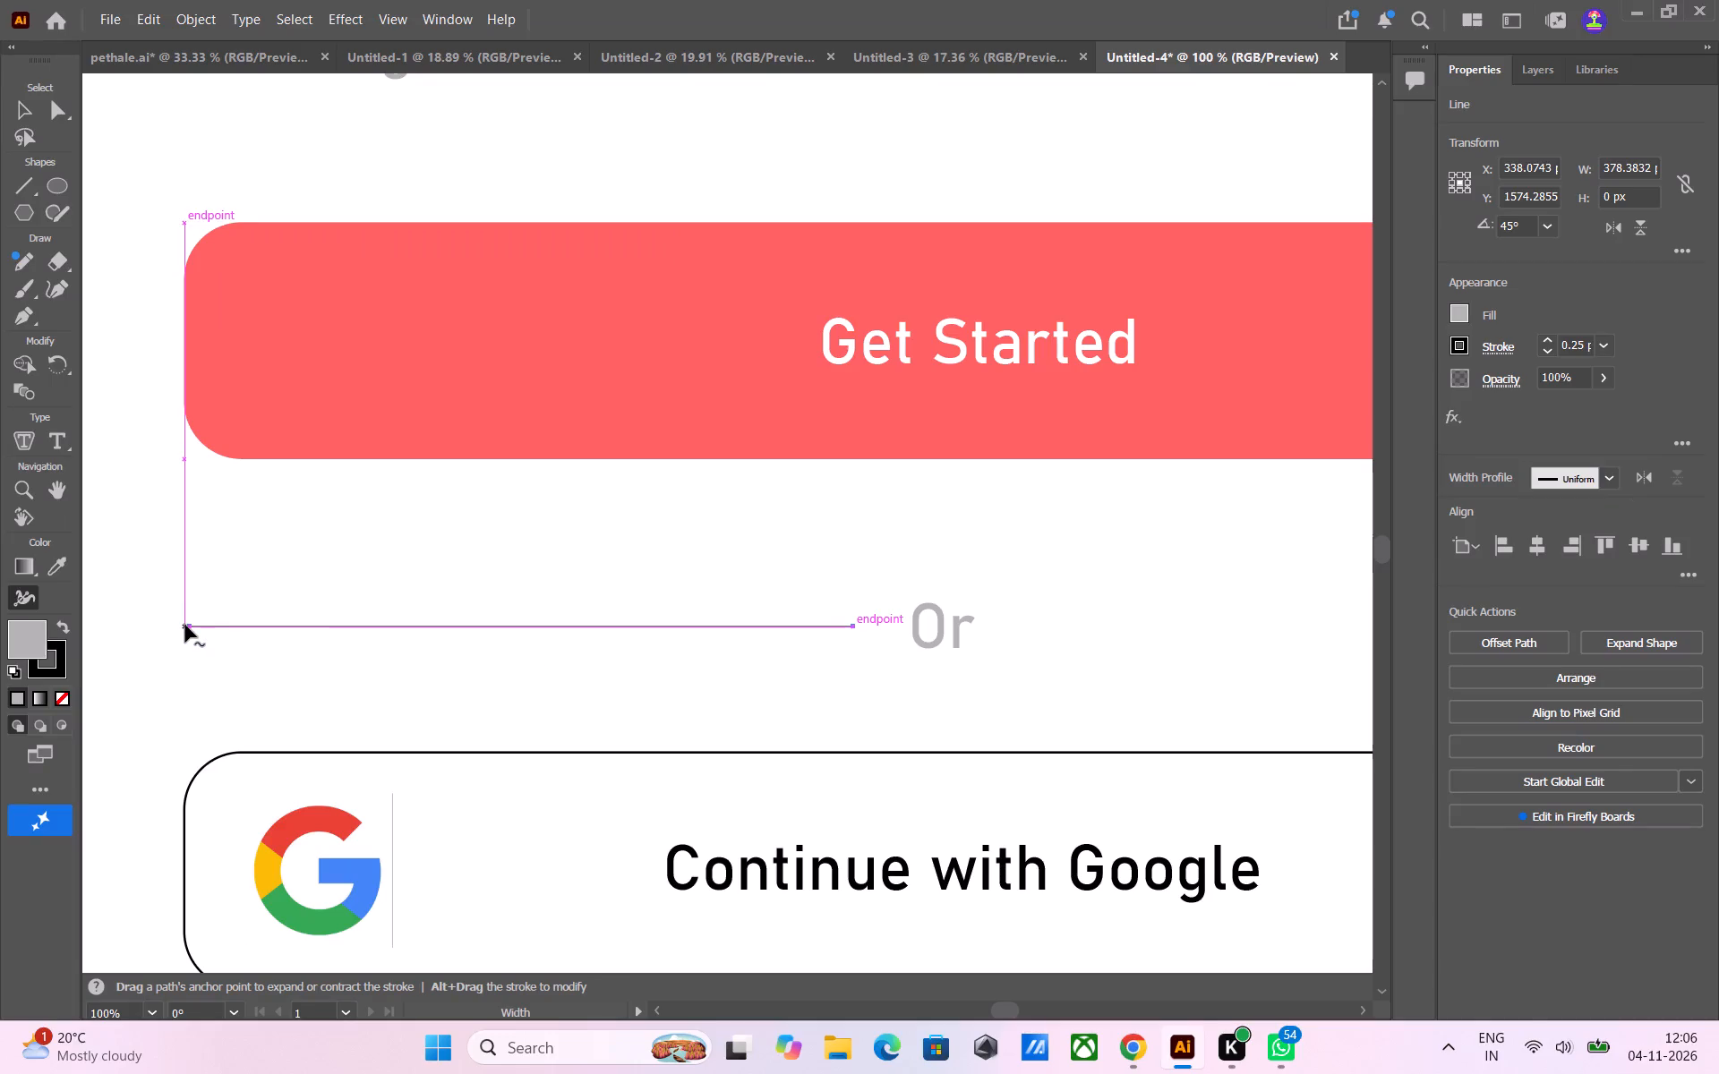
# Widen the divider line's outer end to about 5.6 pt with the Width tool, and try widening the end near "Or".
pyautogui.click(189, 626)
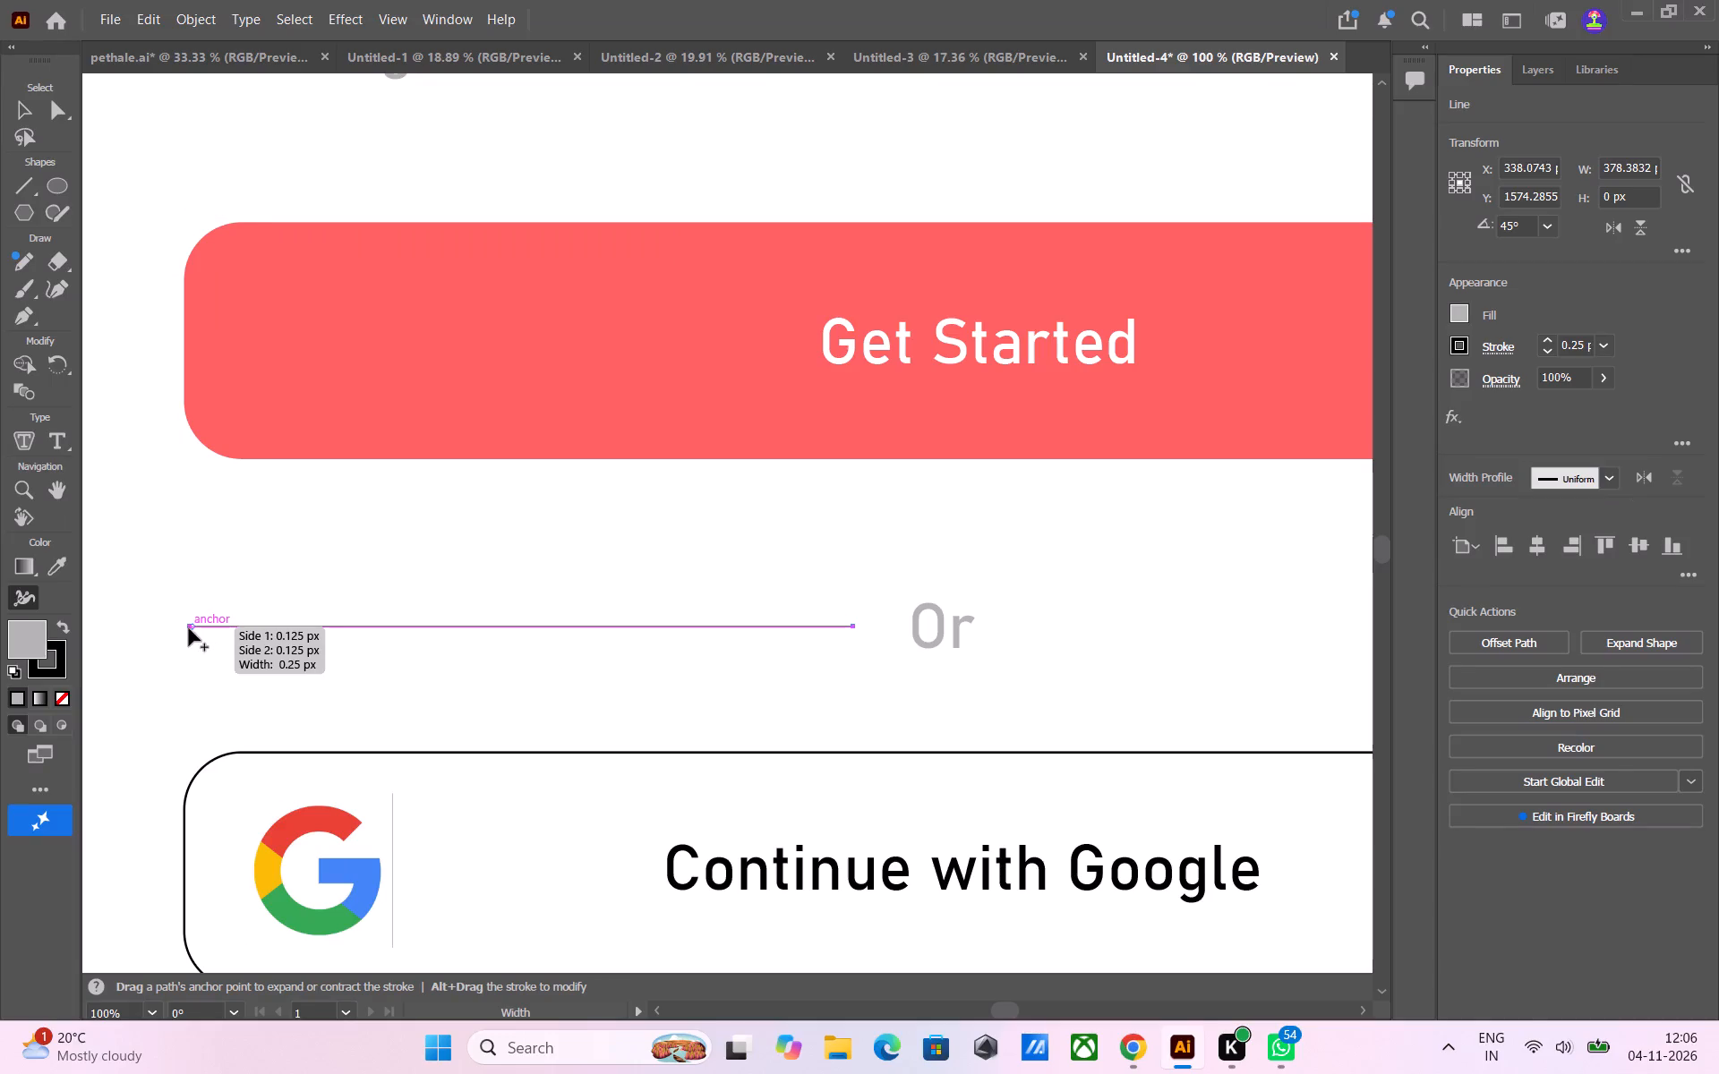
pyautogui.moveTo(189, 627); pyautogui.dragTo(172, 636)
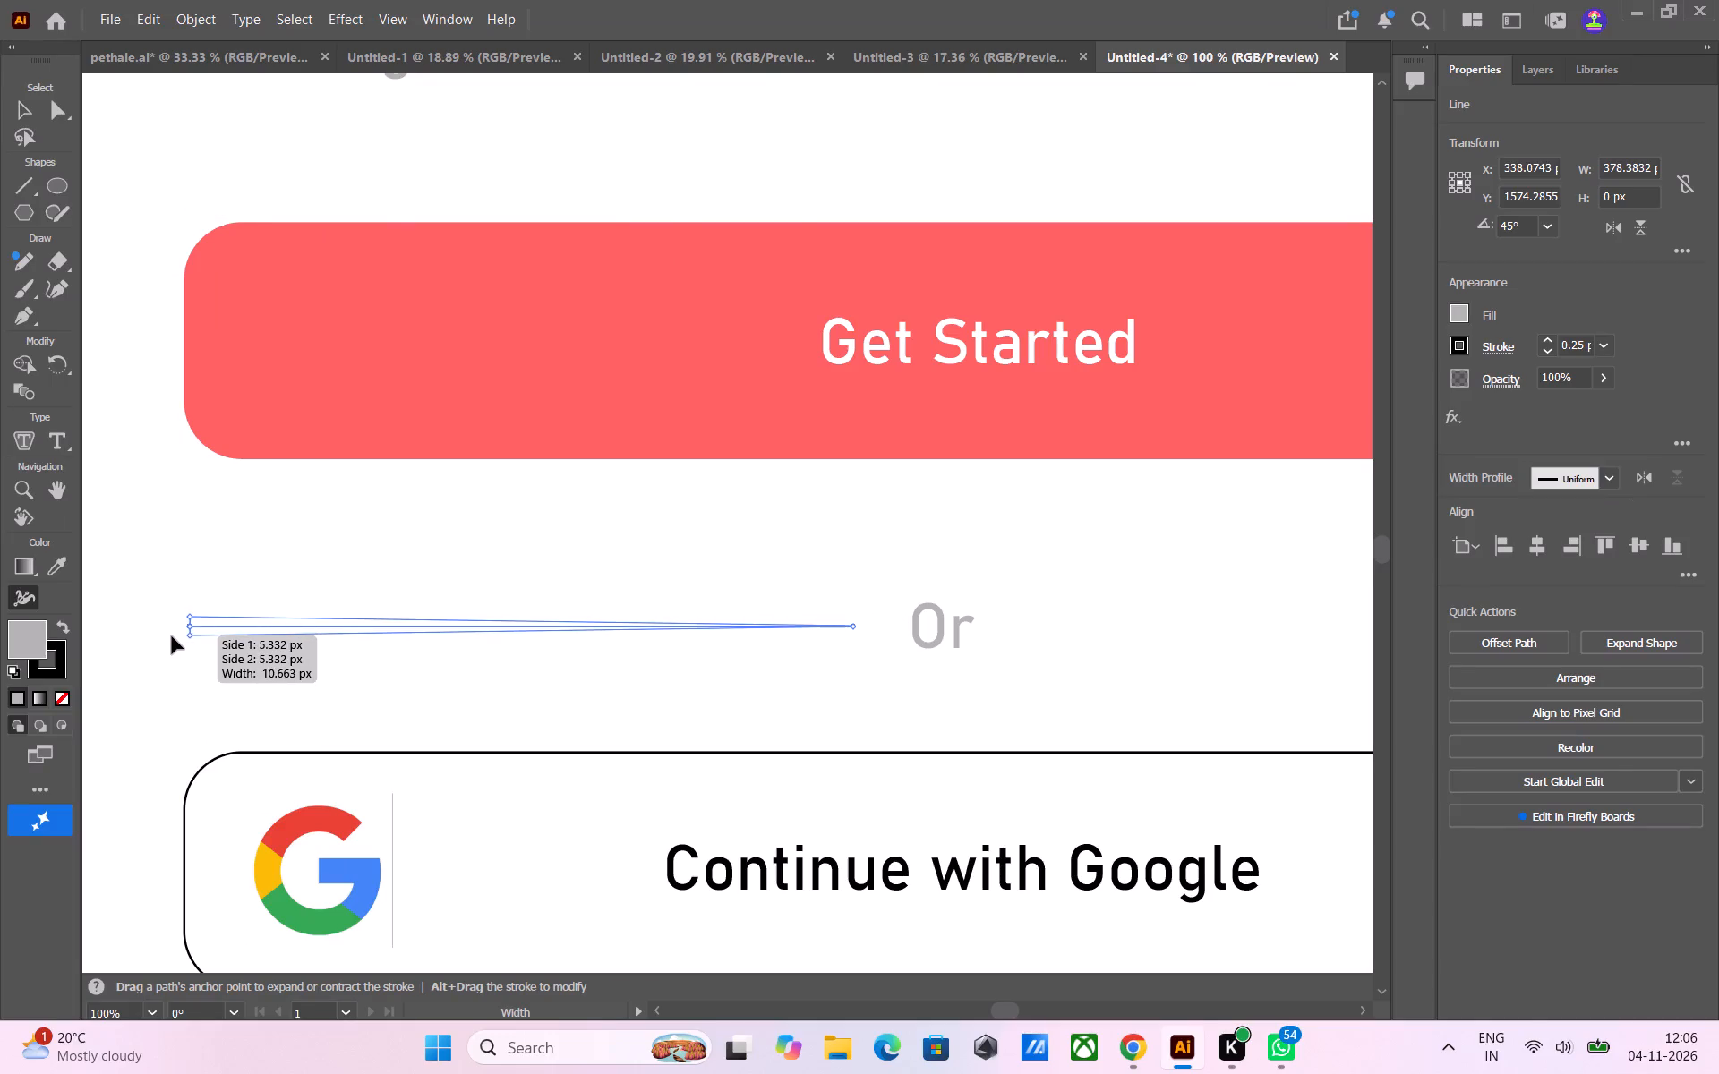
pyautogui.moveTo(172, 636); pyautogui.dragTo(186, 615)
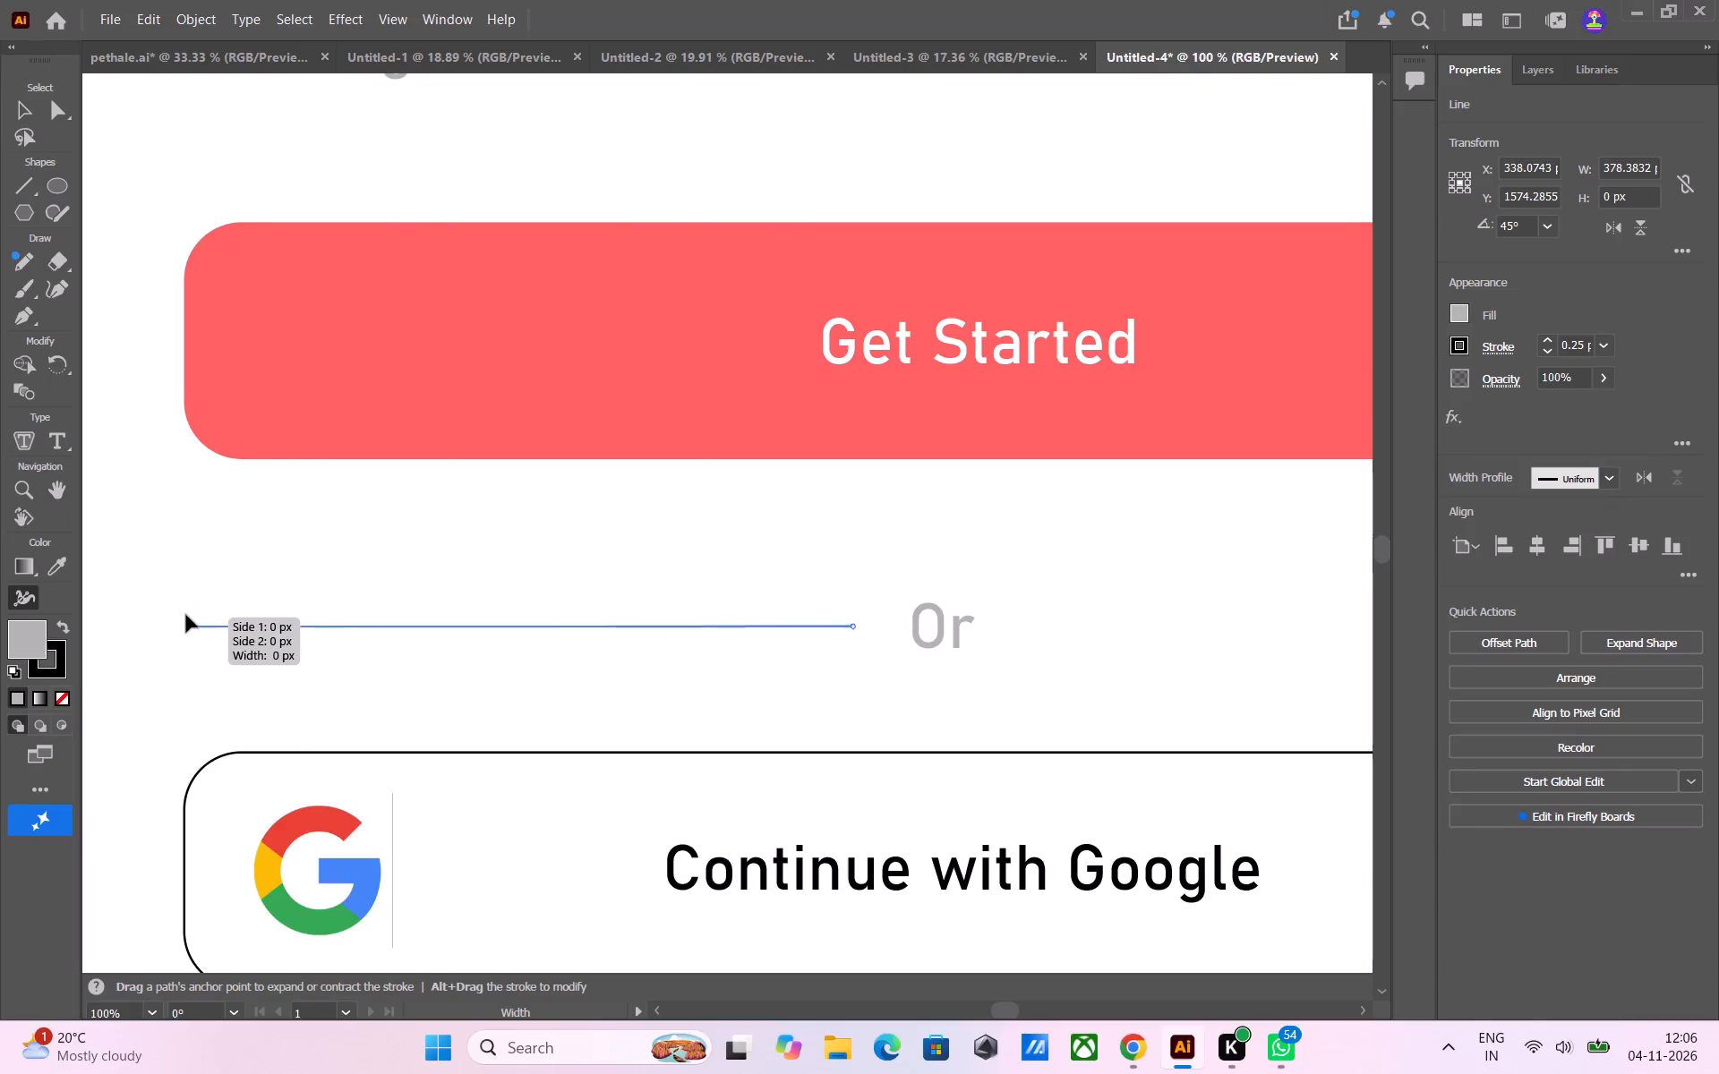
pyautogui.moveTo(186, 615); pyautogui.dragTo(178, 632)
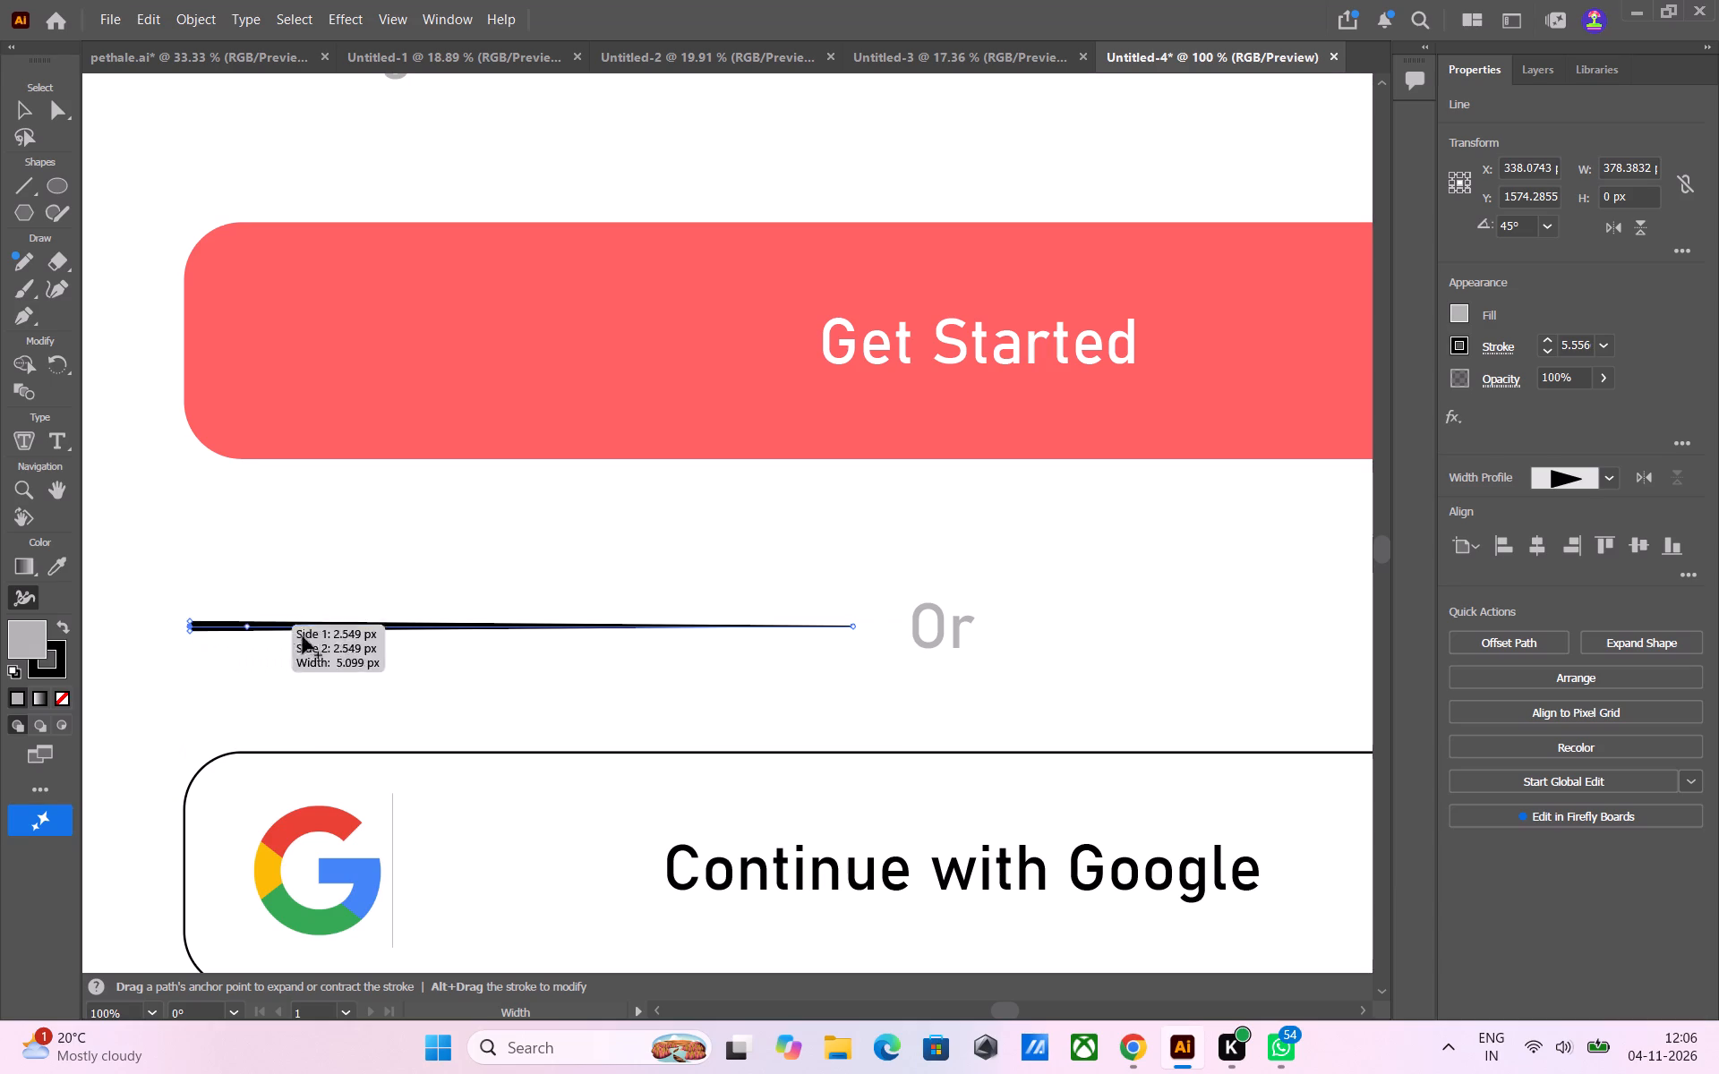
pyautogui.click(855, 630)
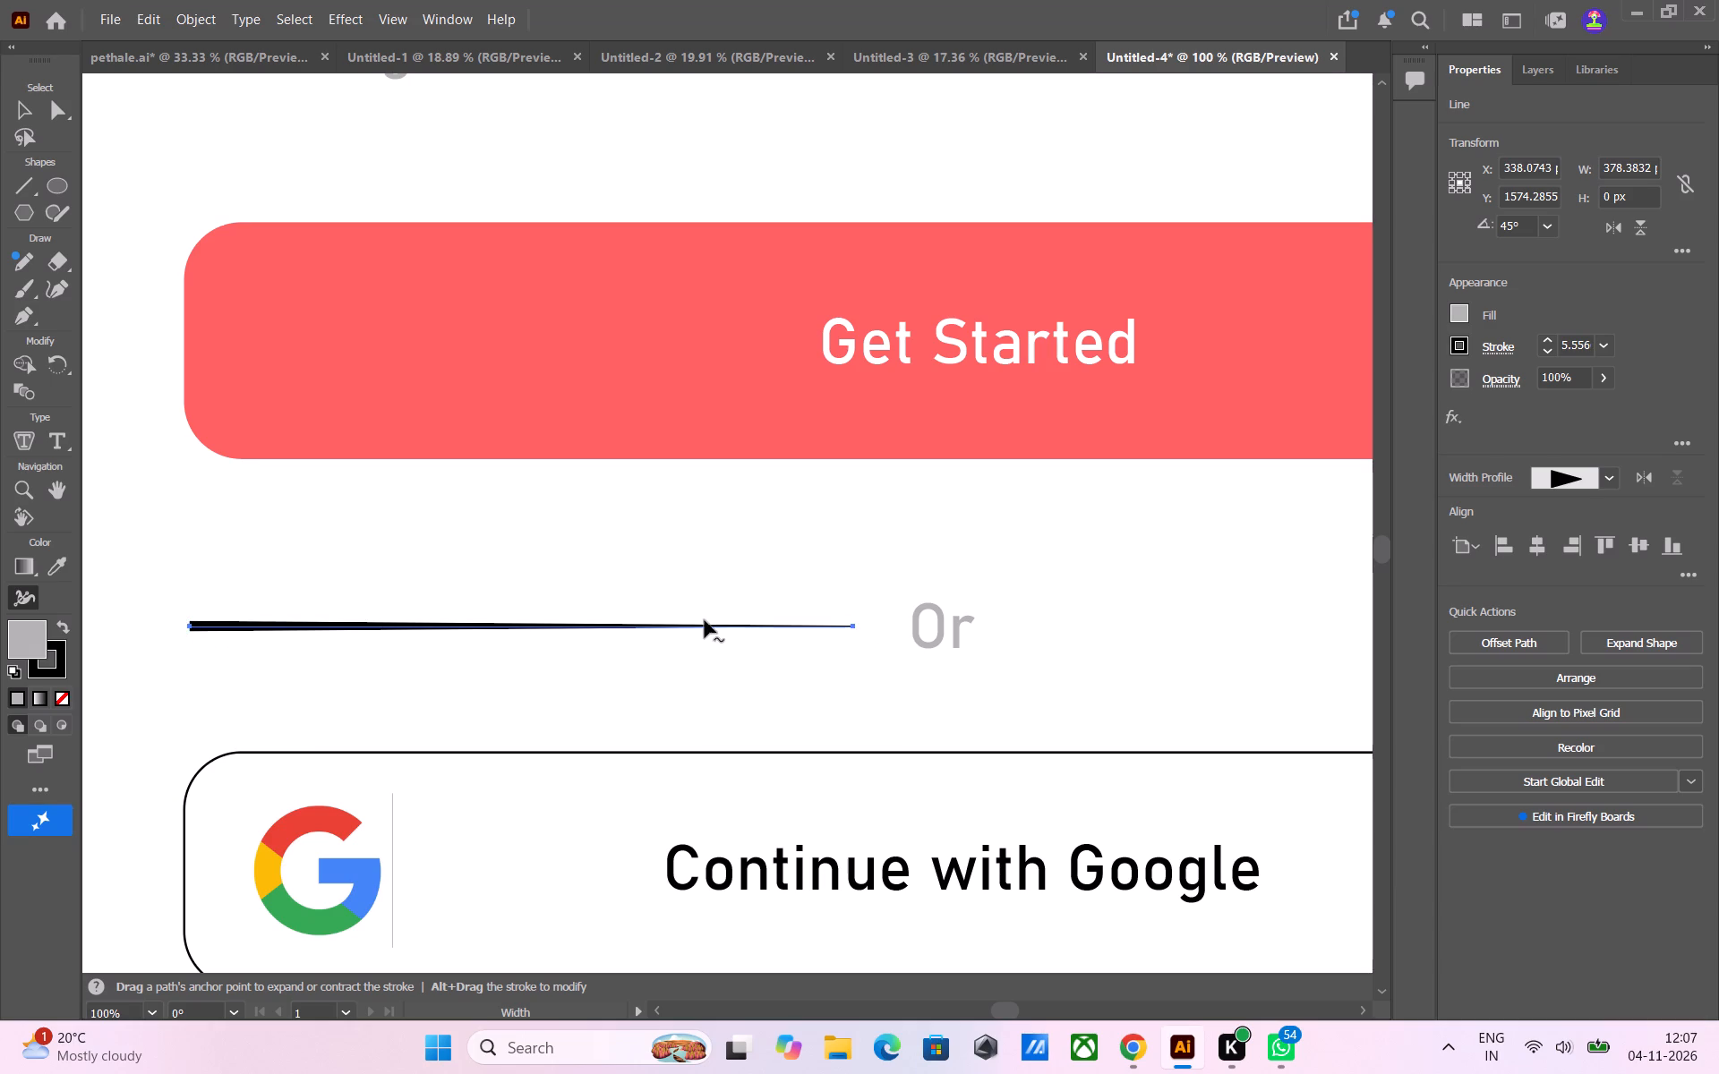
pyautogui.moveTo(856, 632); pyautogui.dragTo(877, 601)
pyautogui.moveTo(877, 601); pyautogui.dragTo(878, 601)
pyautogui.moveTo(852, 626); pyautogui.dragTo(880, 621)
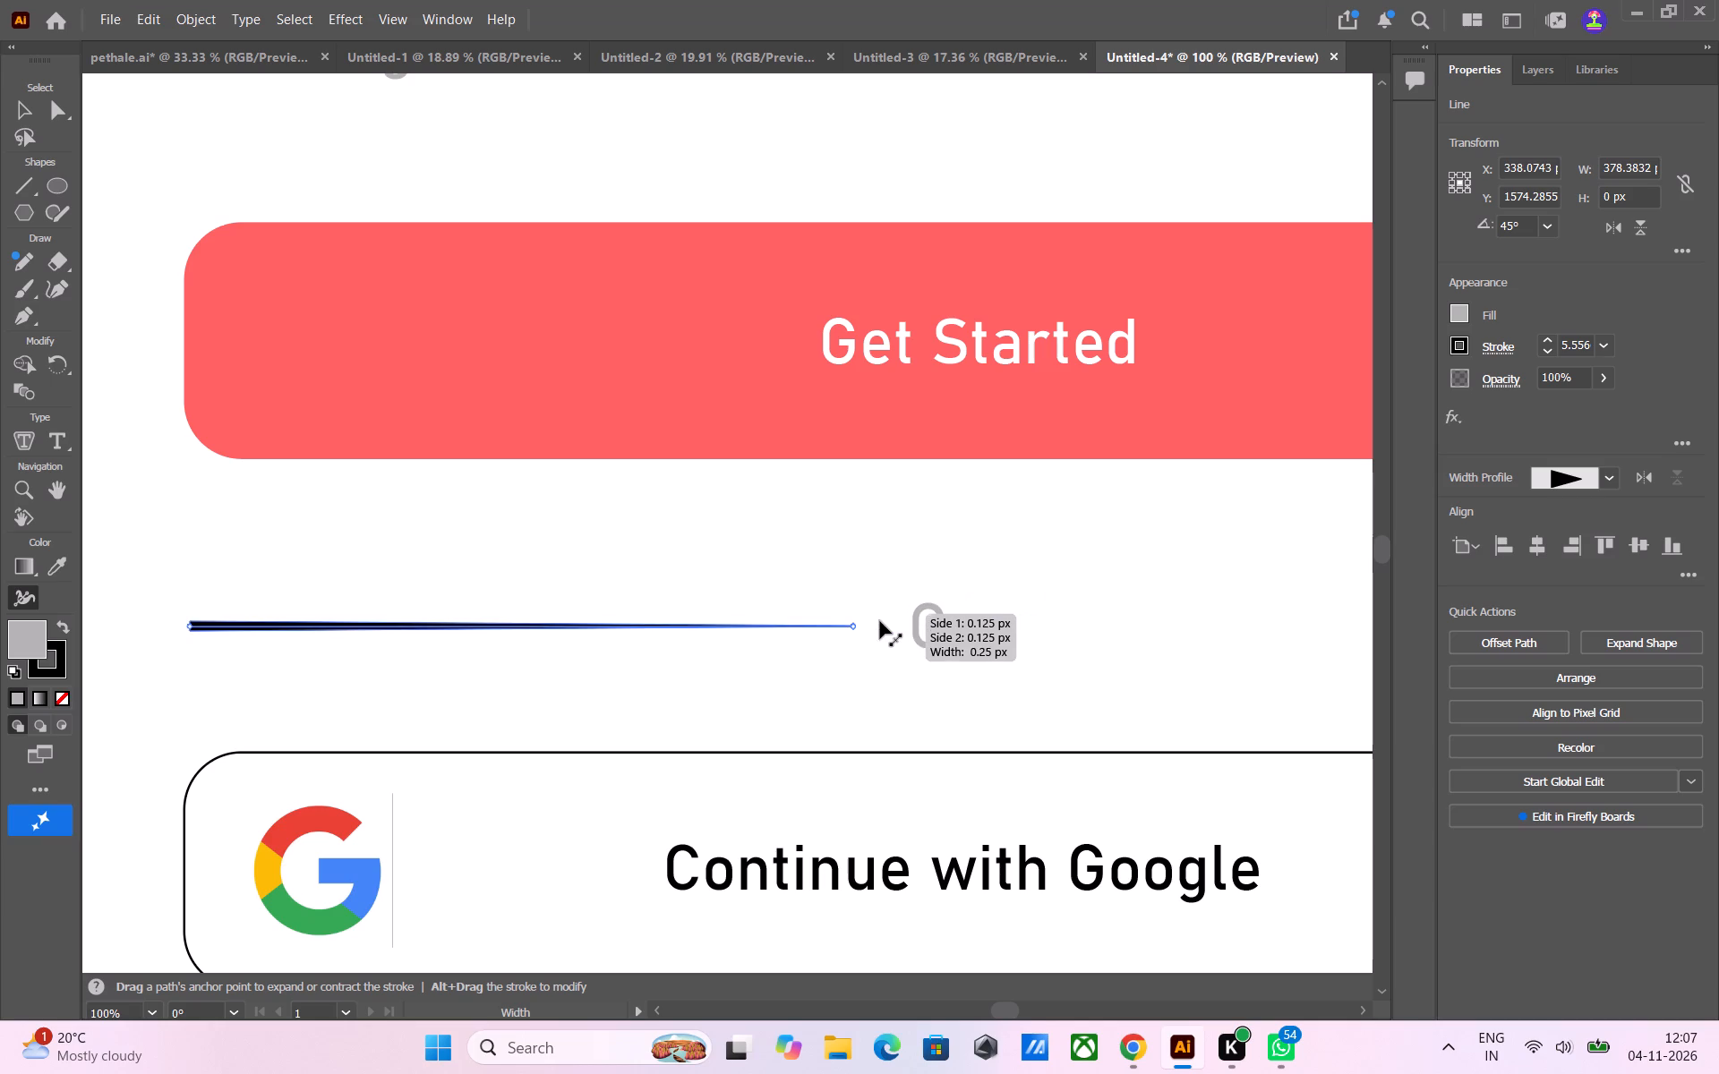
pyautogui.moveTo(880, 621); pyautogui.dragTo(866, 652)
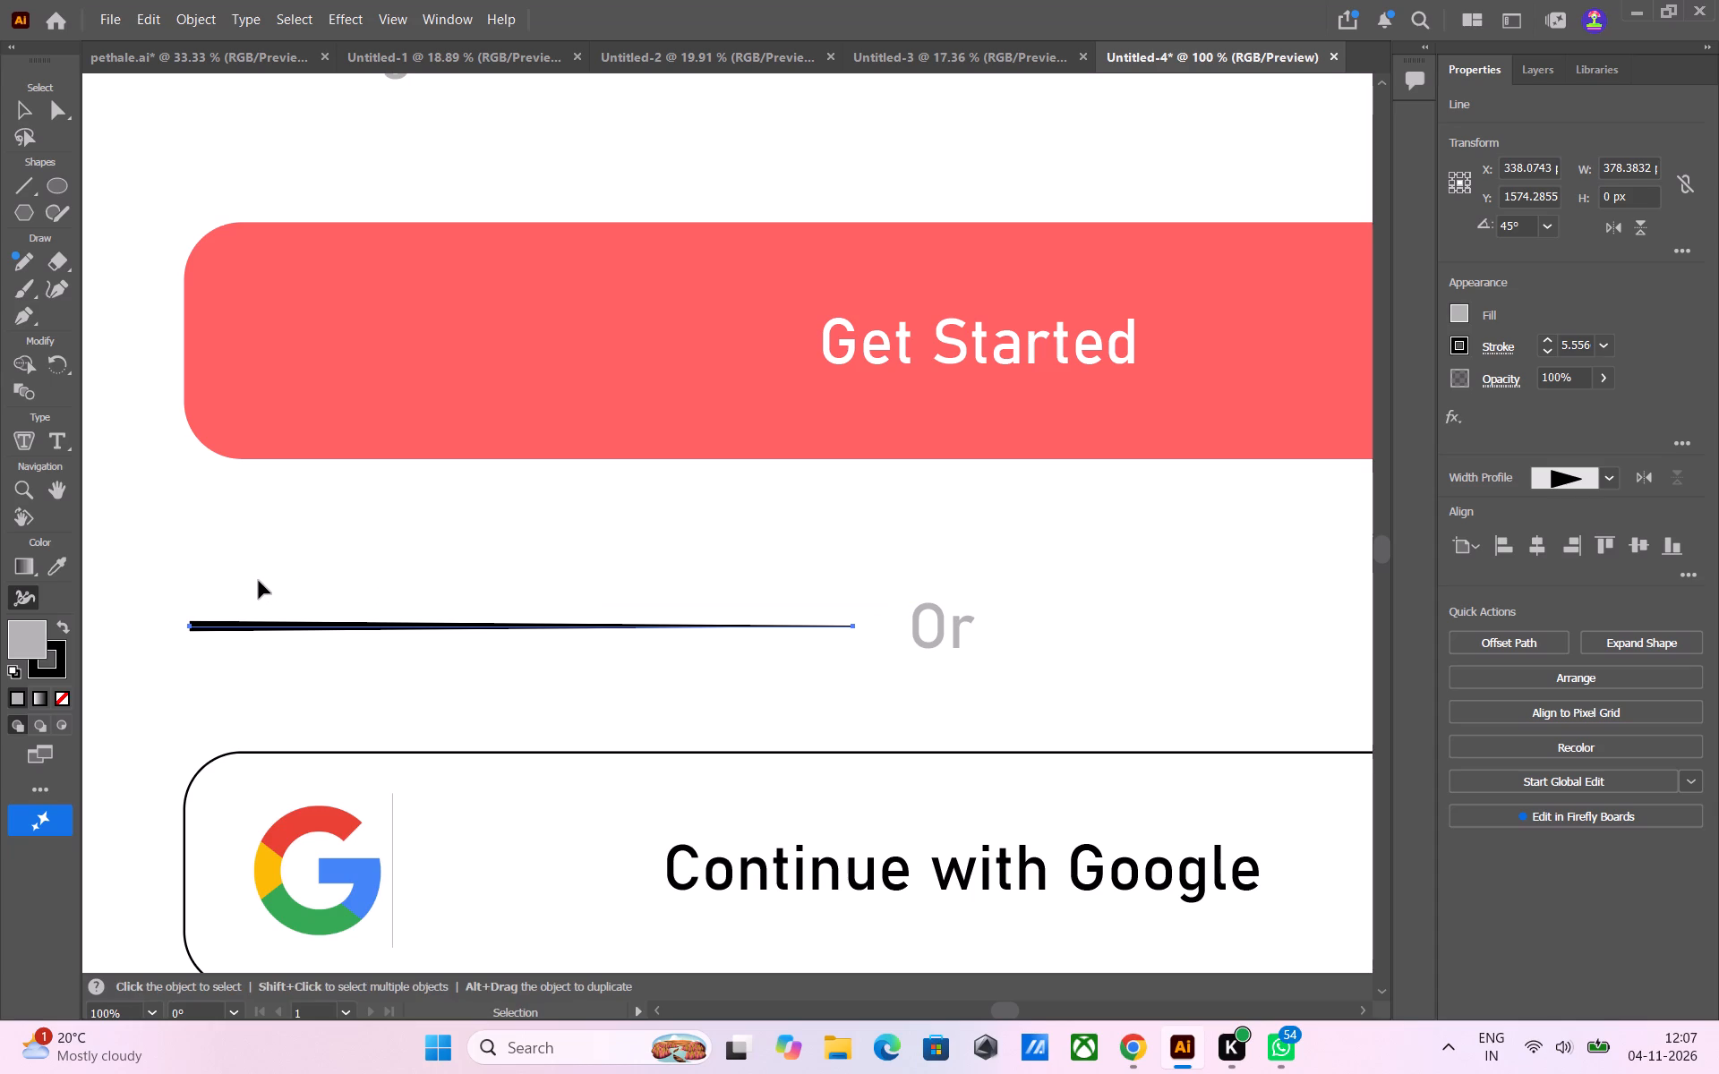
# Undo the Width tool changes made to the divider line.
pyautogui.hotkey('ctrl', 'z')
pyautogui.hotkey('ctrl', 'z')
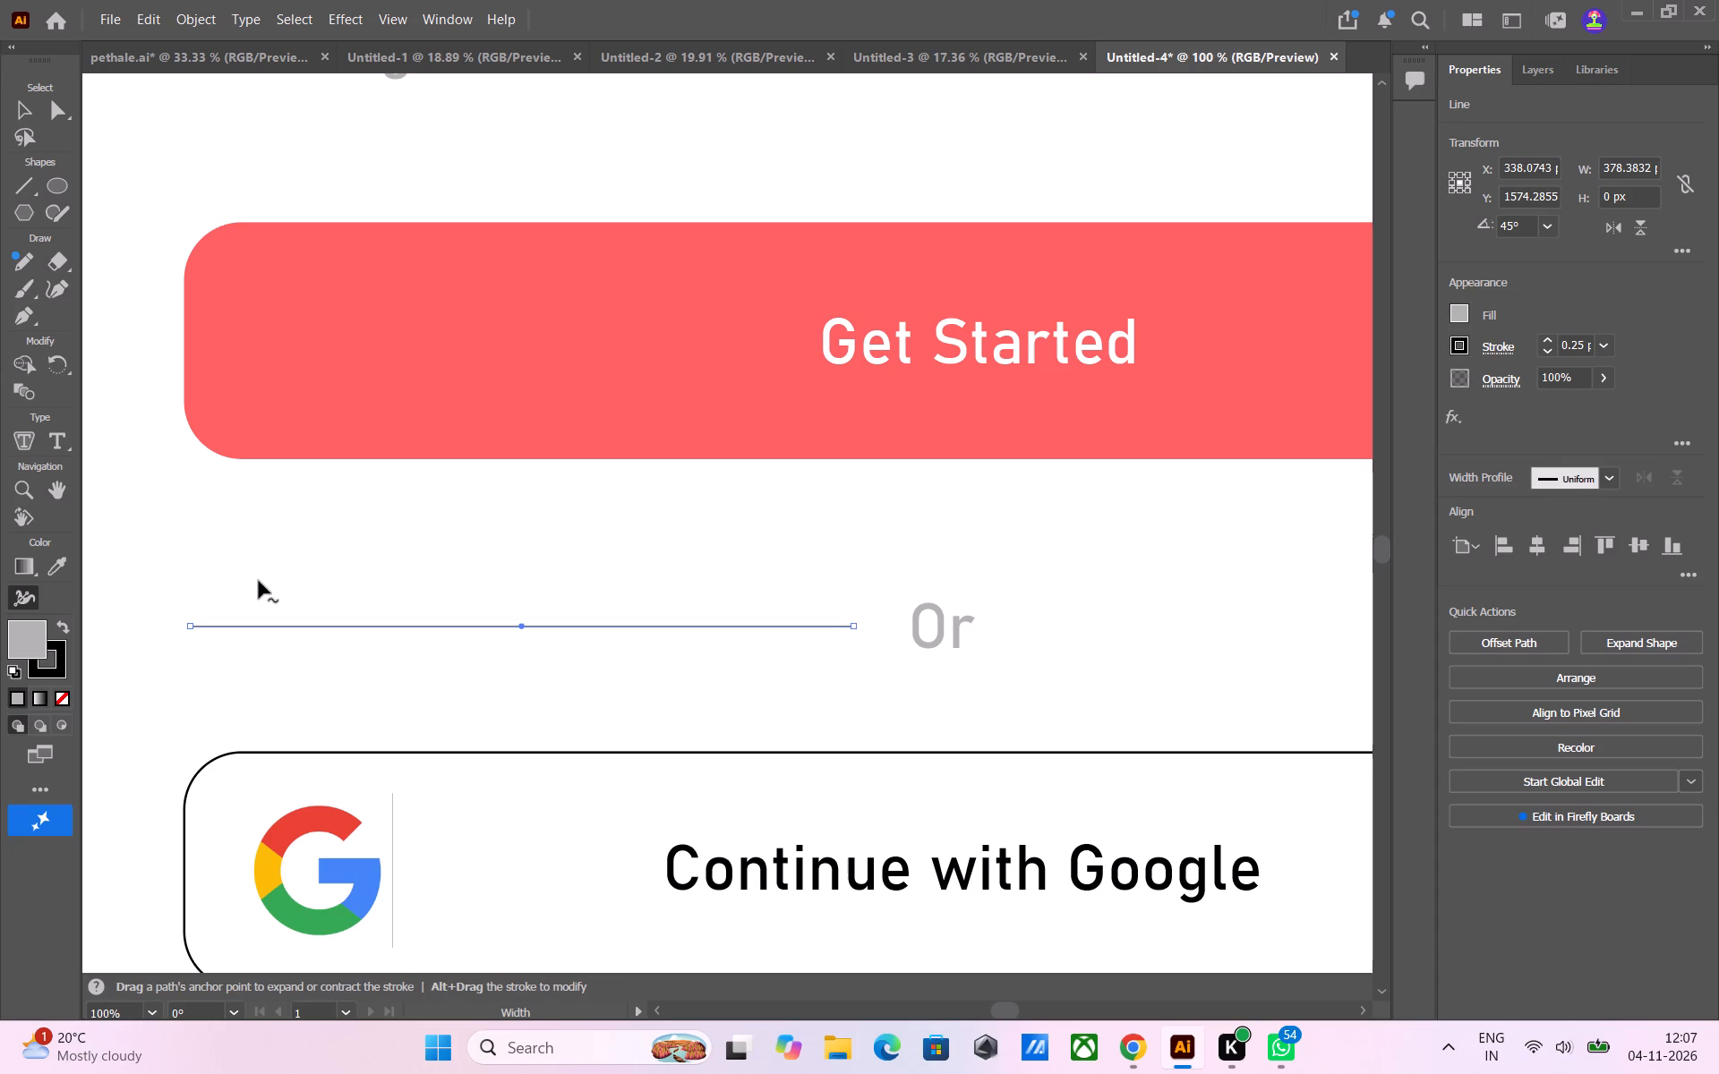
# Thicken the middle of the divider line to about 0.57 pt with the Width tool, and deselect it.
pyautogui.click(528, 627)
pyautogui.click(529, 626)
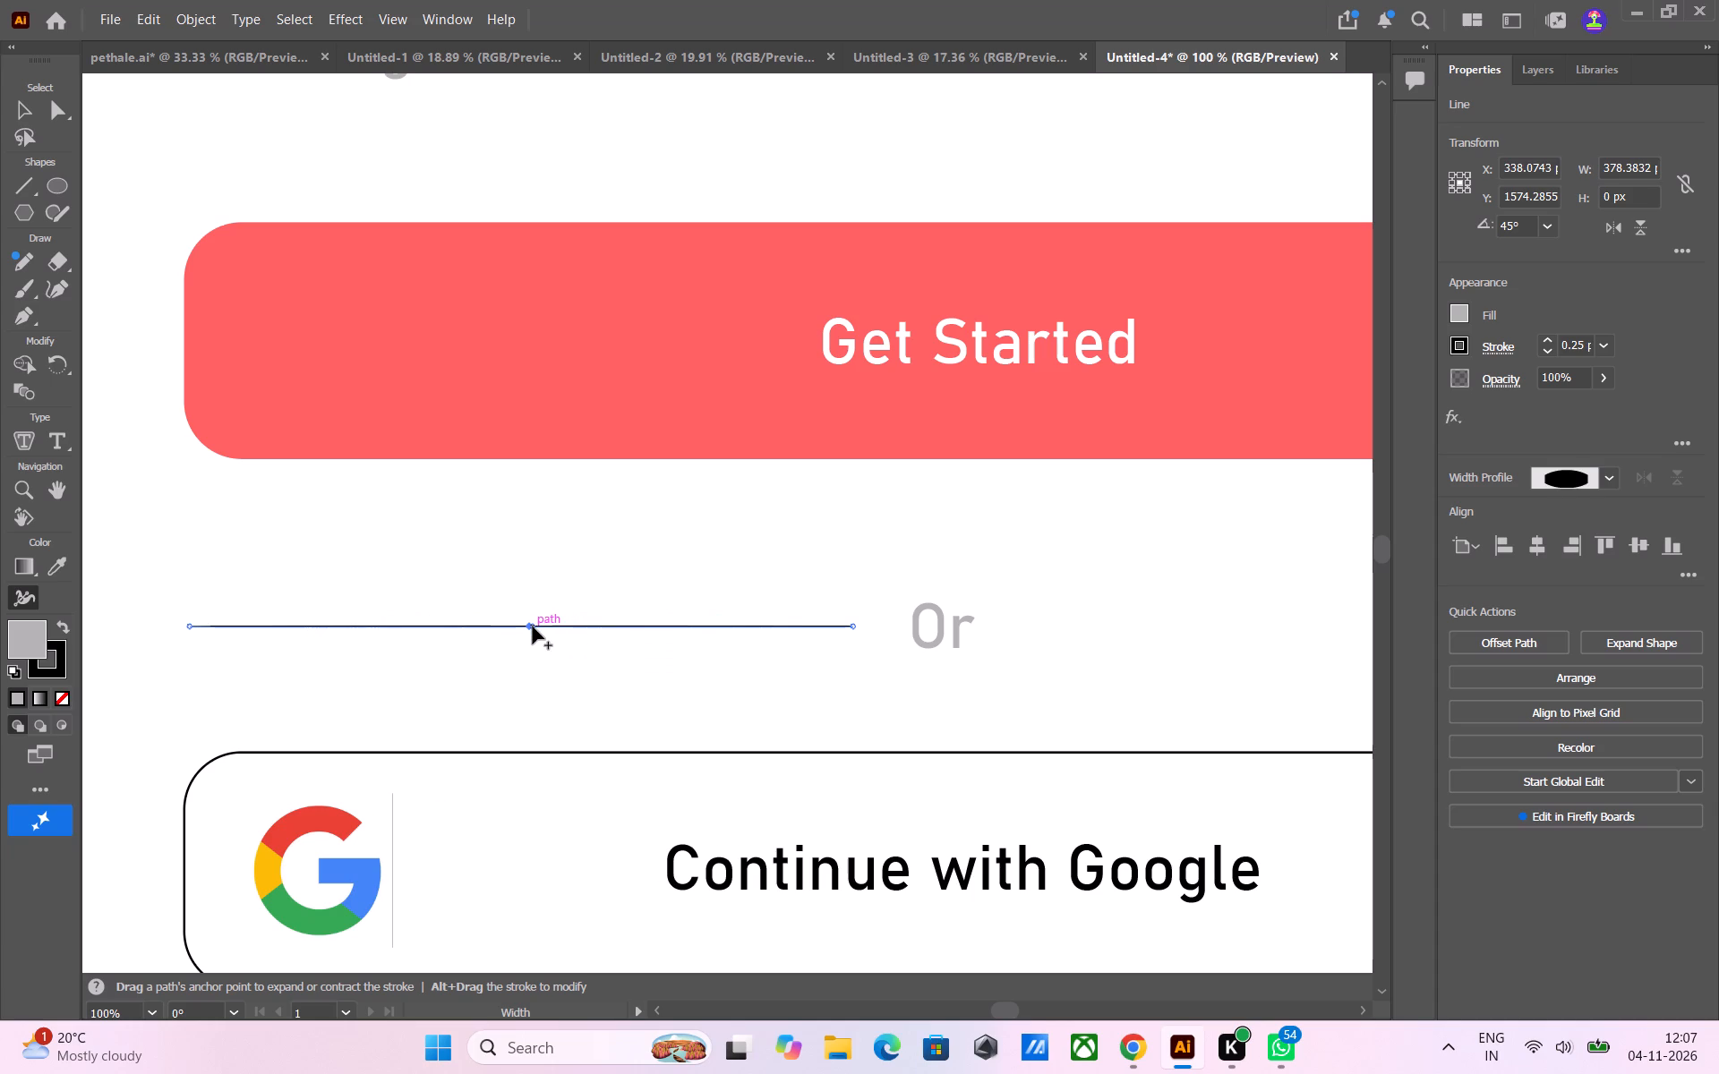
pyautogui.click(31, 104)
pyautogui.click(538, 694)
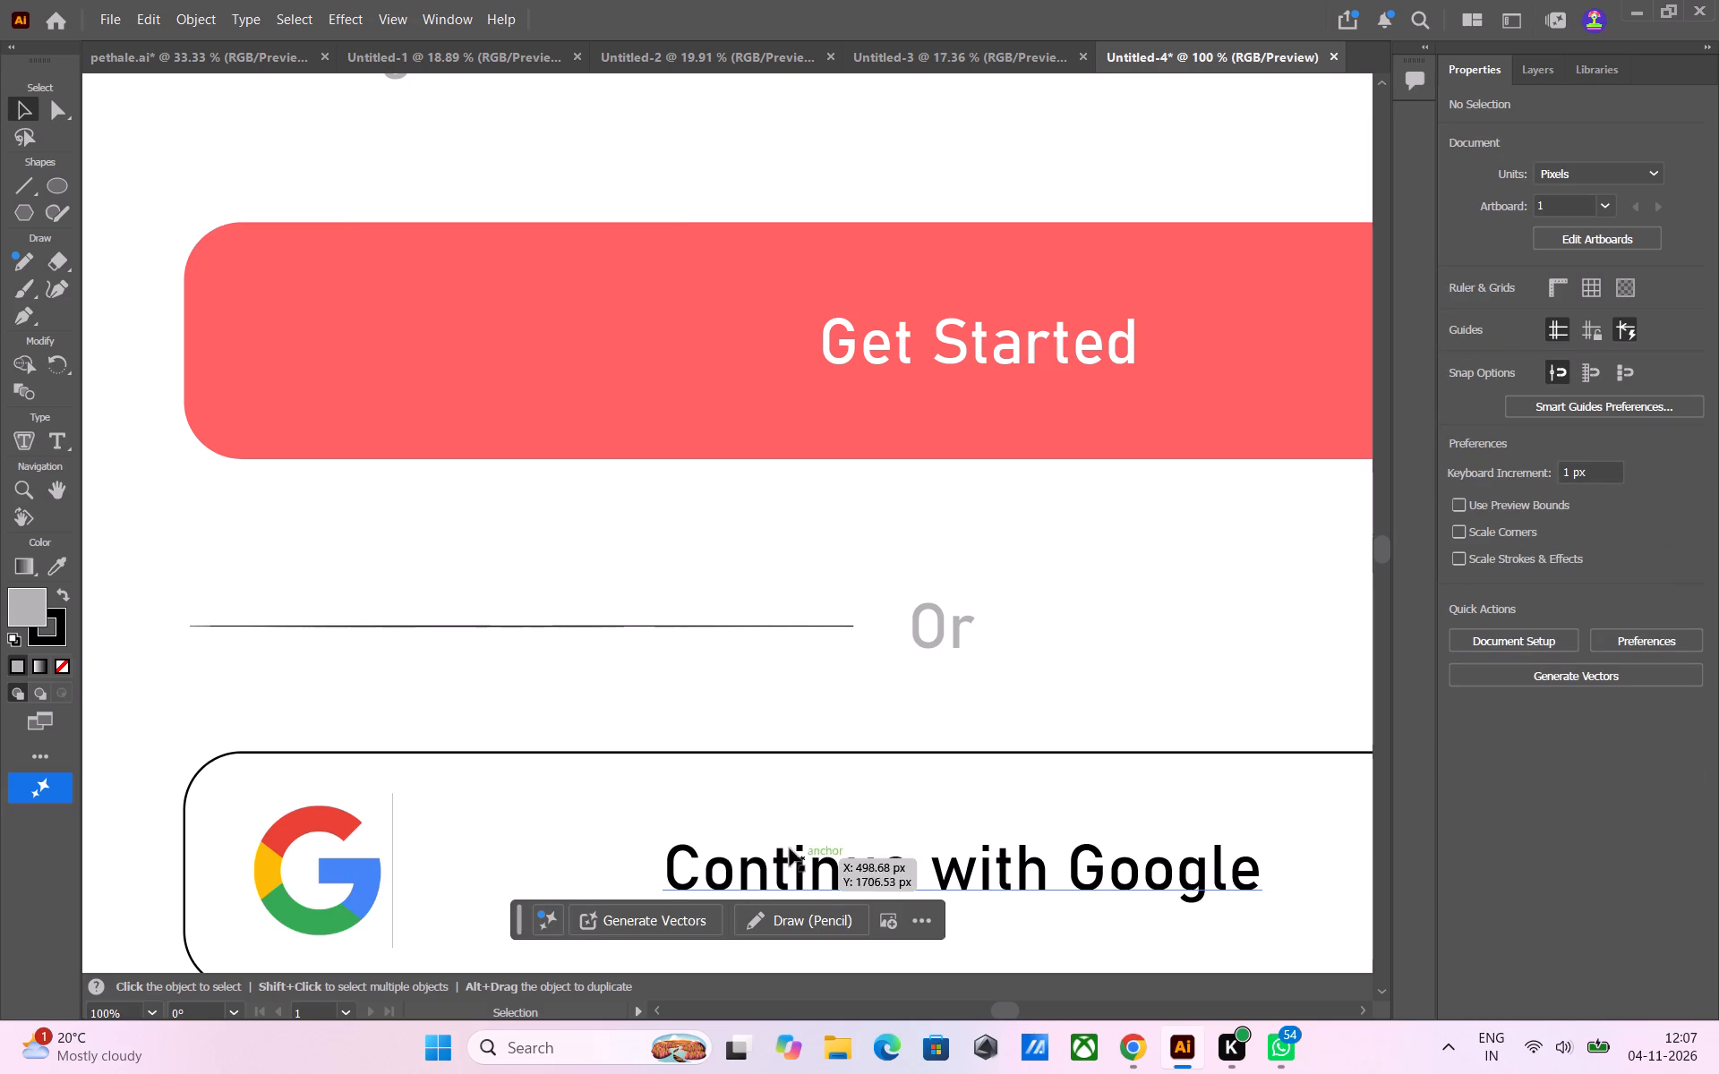
# Apply the grey "Or" text's appearance to the divider line with the Eyedropper, and deselect the line.
pyautogui.click(509, 625)
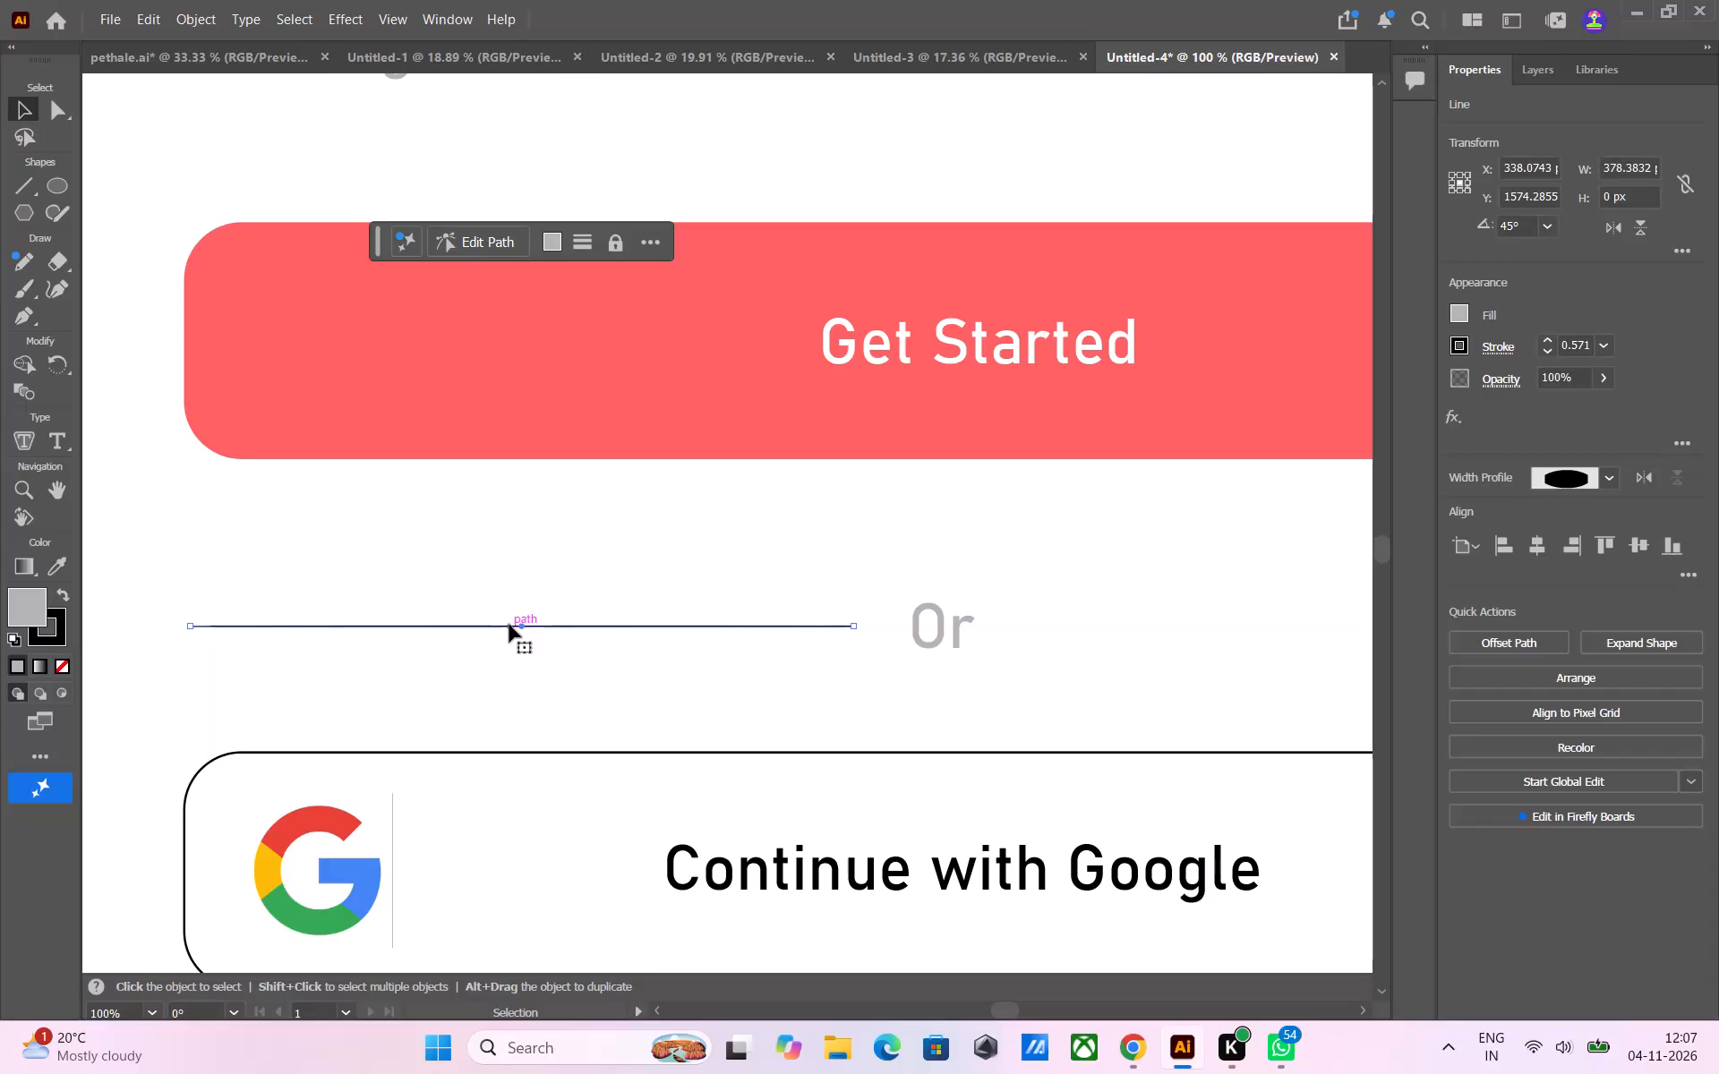
pyautogui.click(1566, 476)
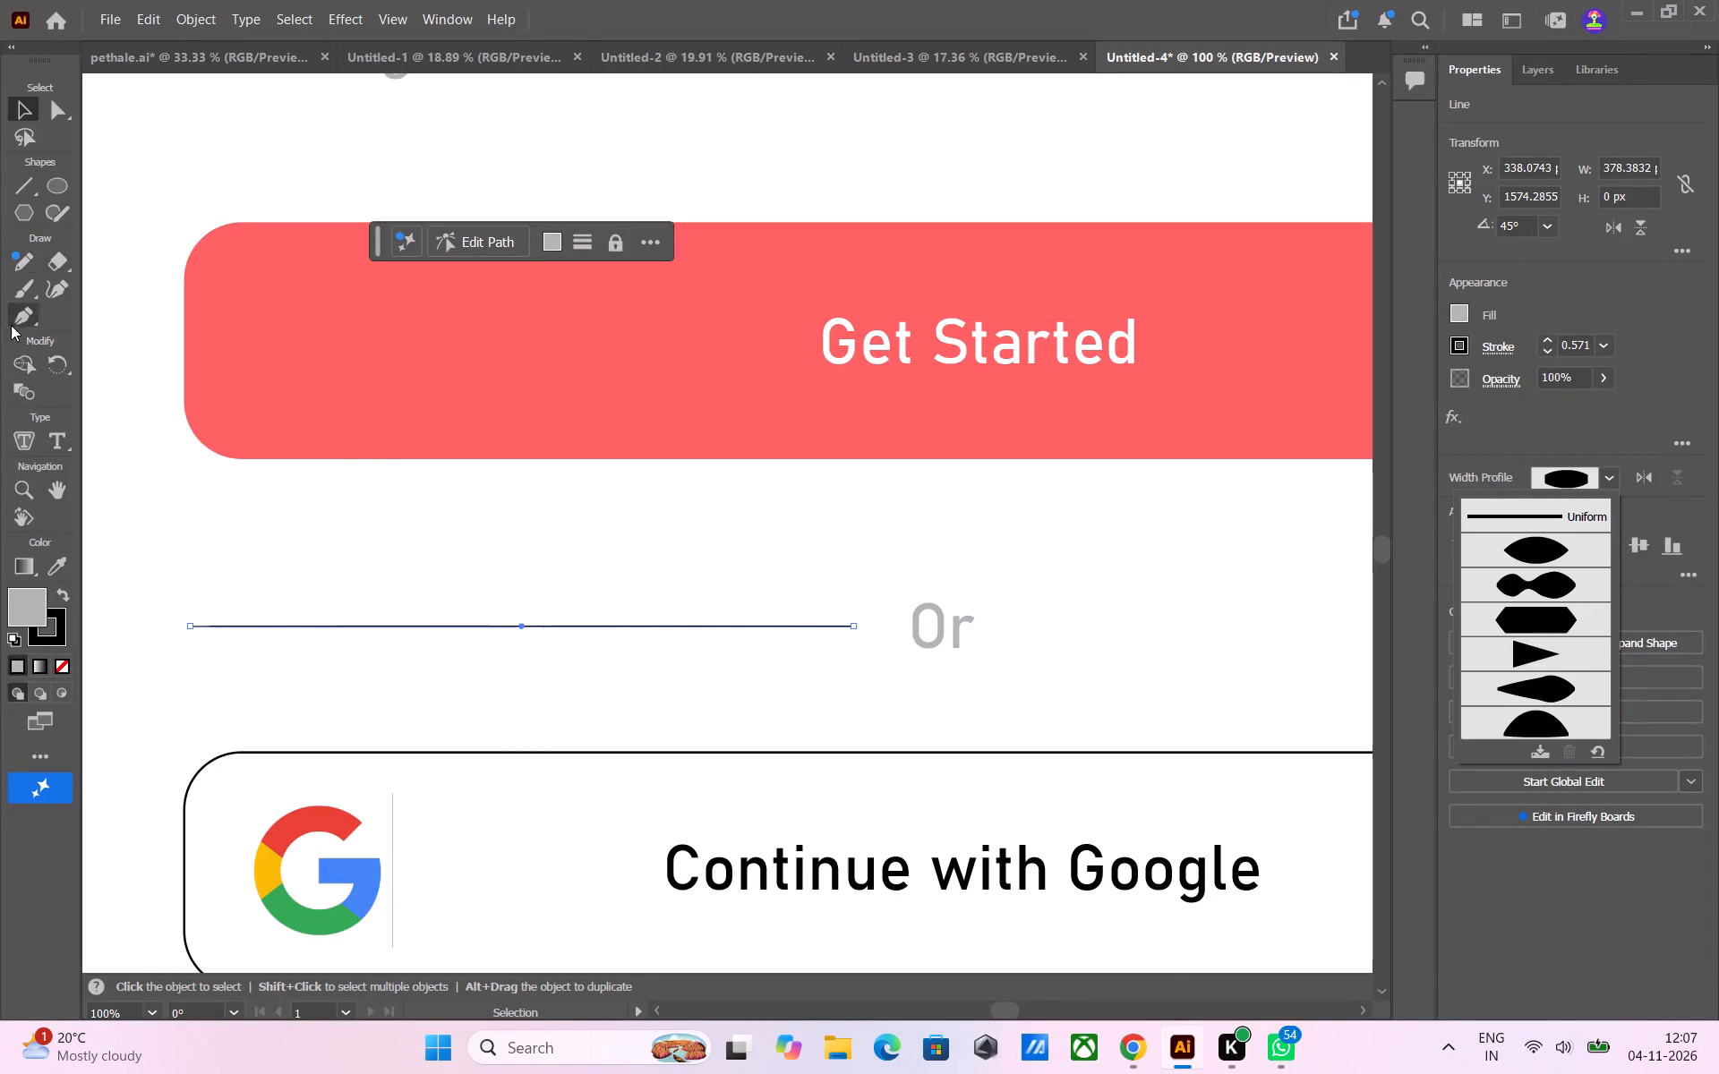
pyautogui.click(303, 623)
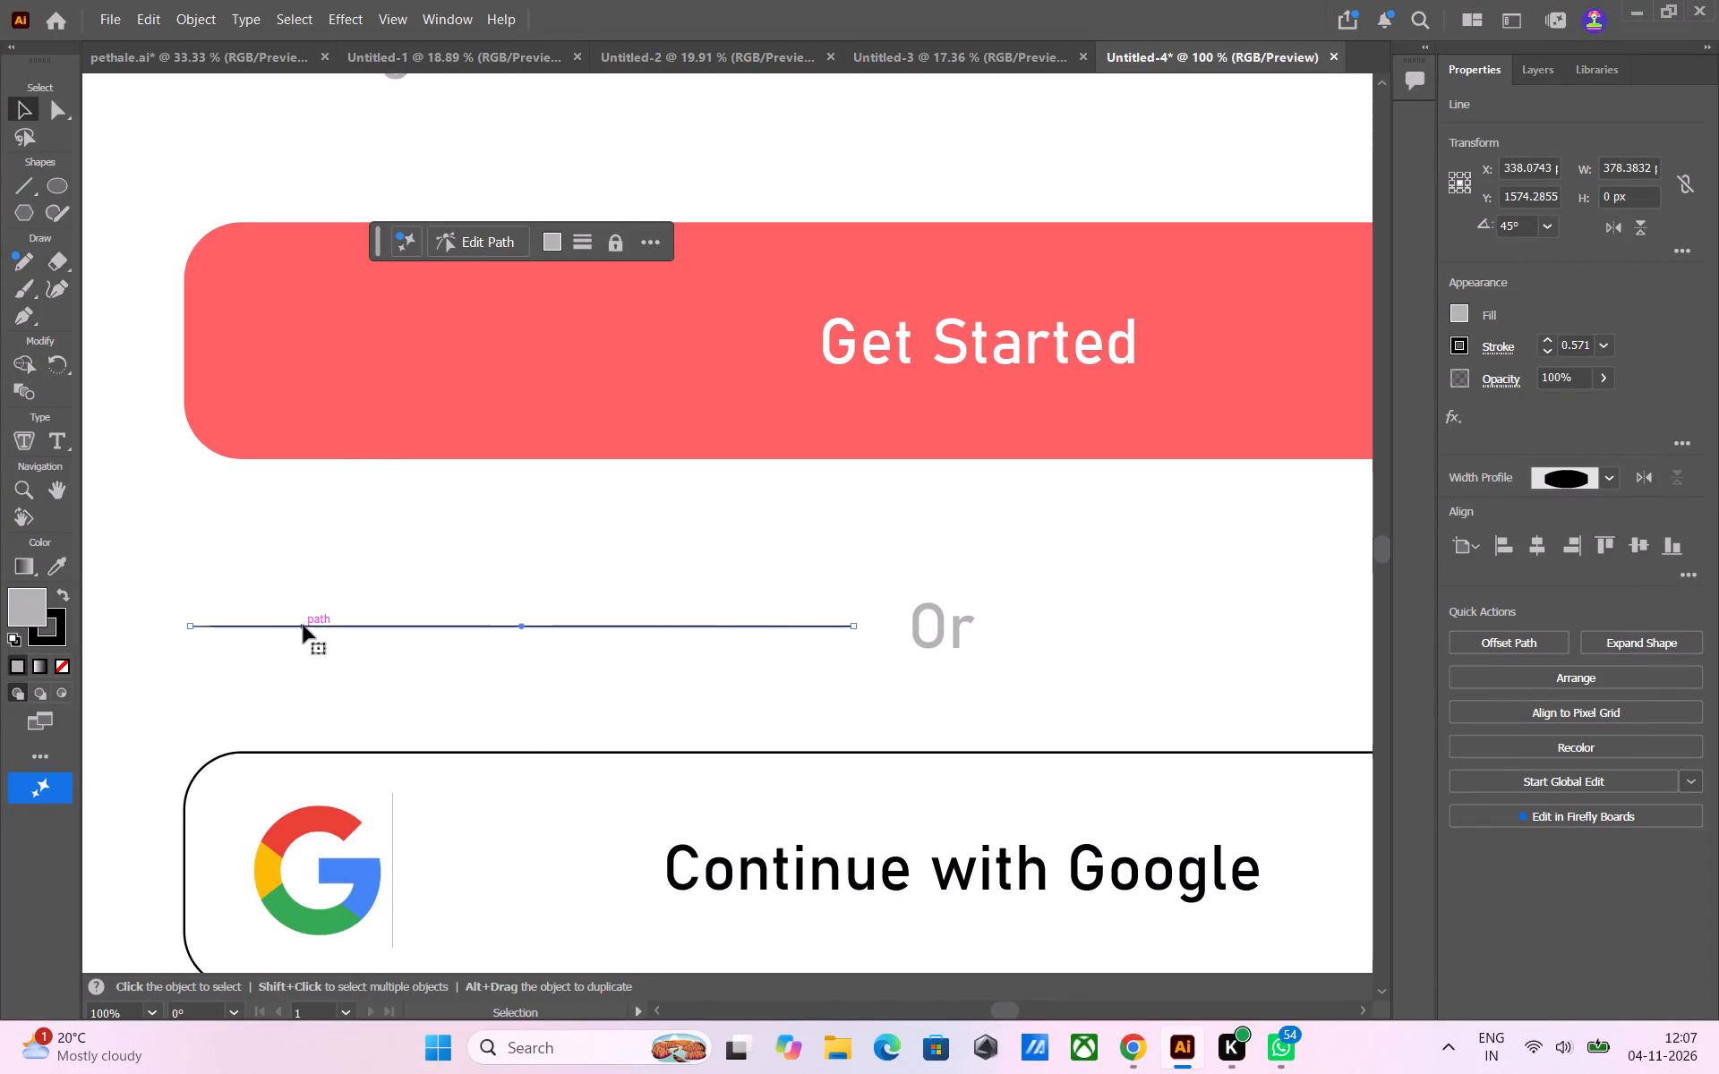
pyautogui.press('i')
pyautogui.press('i')
pyautogui.press('i')
pyautogui.press('i')
pyautogui.press('i')
pyautogui.press('i')
pyautogui.press('i')
pyautogui.press('i')
pyautogui.press('i')
pyautogui.press('i')
pyautogui.press('i')
pyautogui.press('i')
pyautogui.press('i')
pyautogui.press('i')
pyautogui.press('i')
pyautogui.press('i')
pyautogui.press('i')
pyautogui.press('i')
pyautogui.press('i')
pyautogui.press('i')
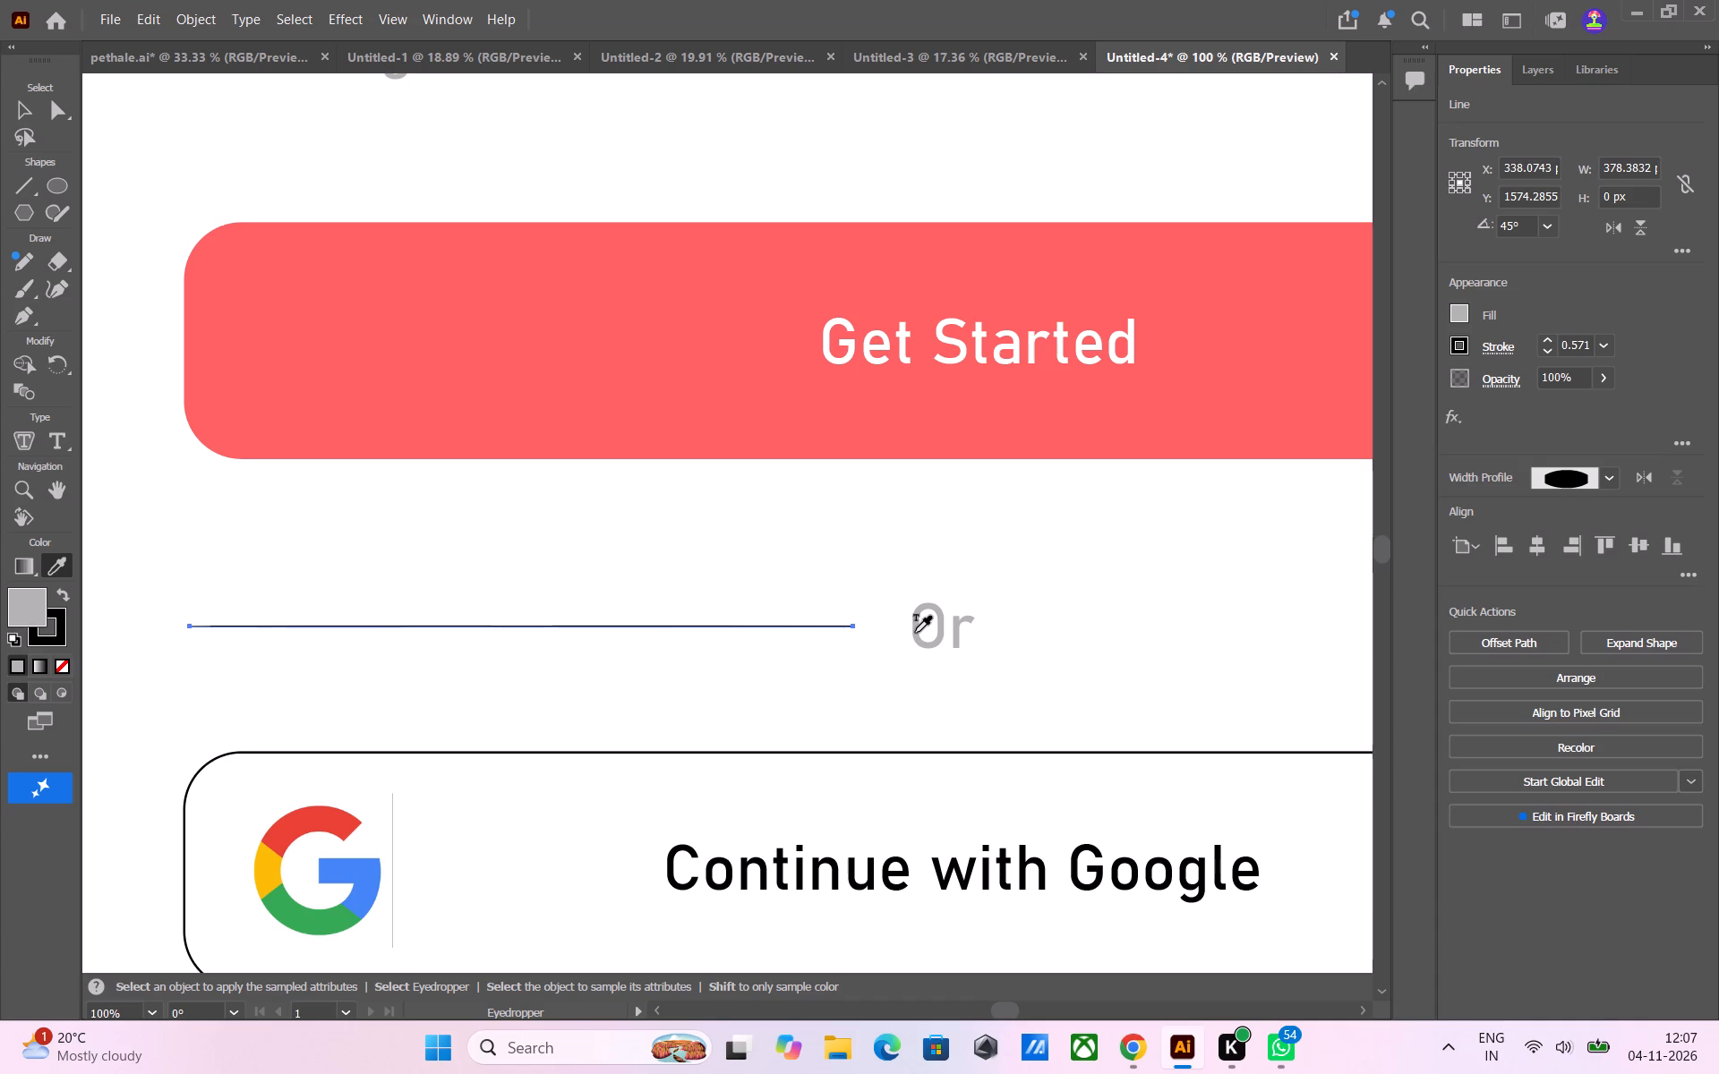
pyautogui.click(915, 633)
pyautogui.click(18, 103)
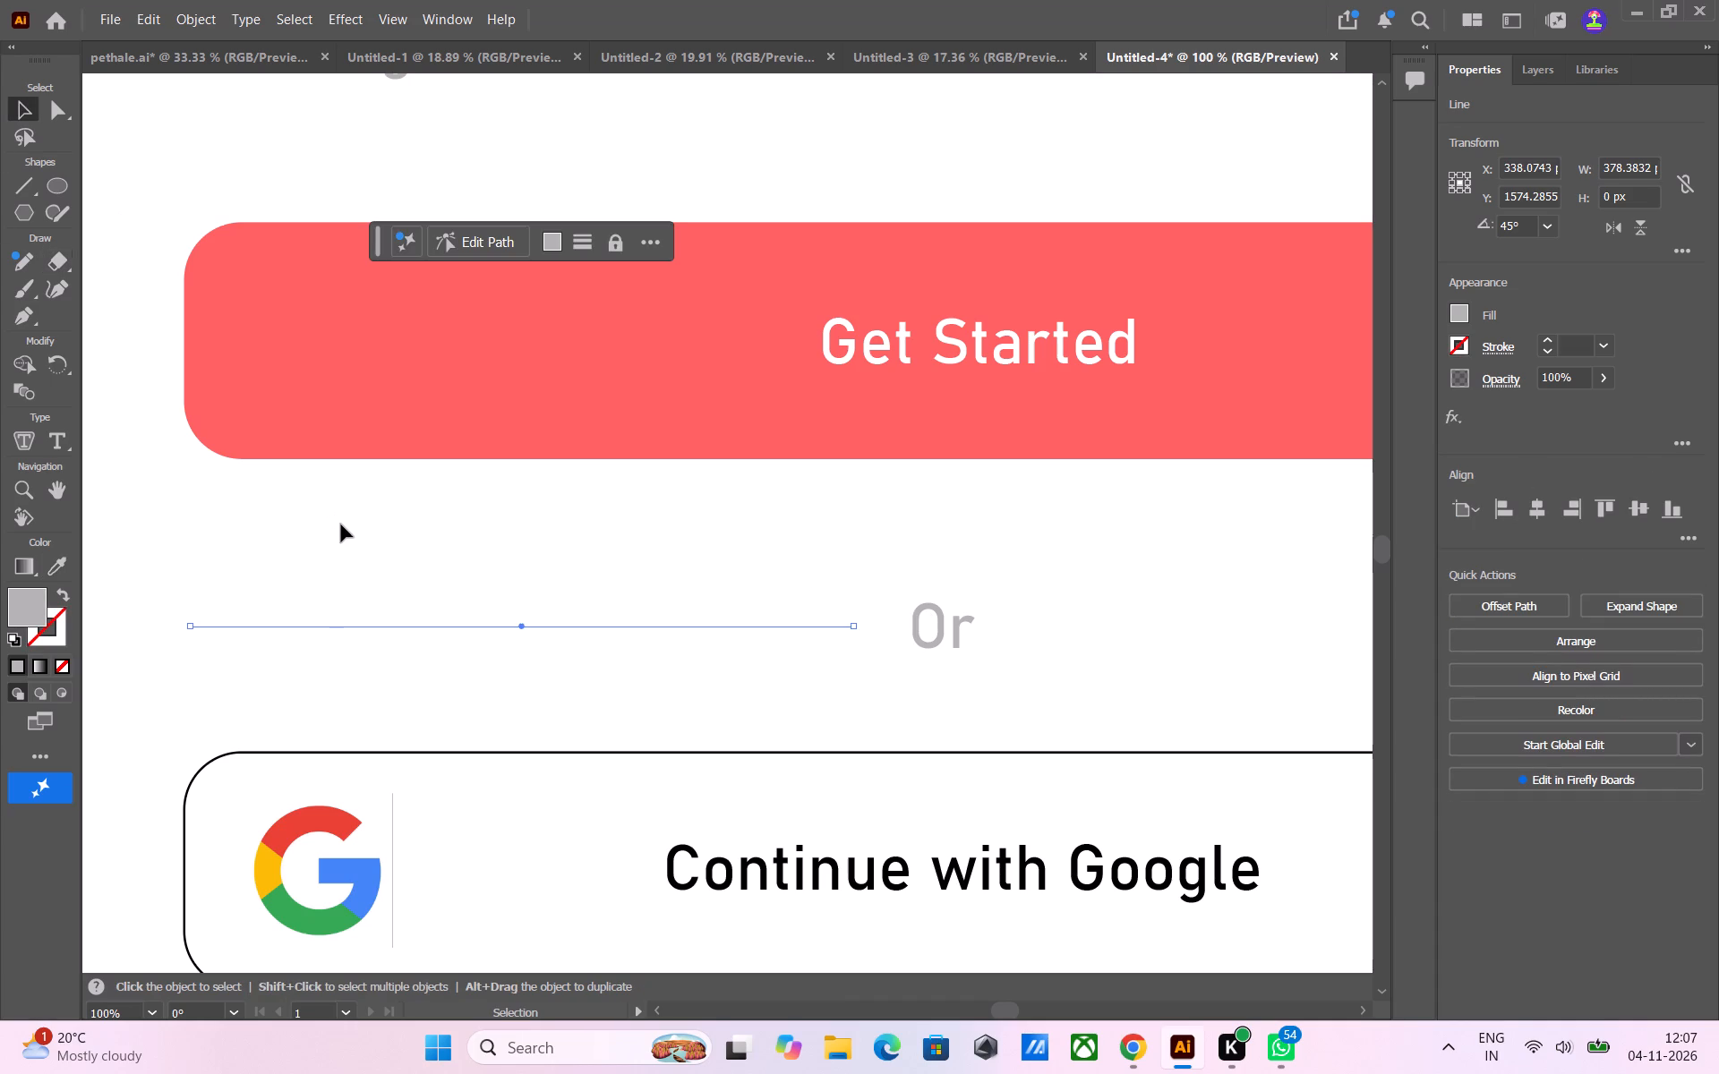
pyautogui.click(341, 525)
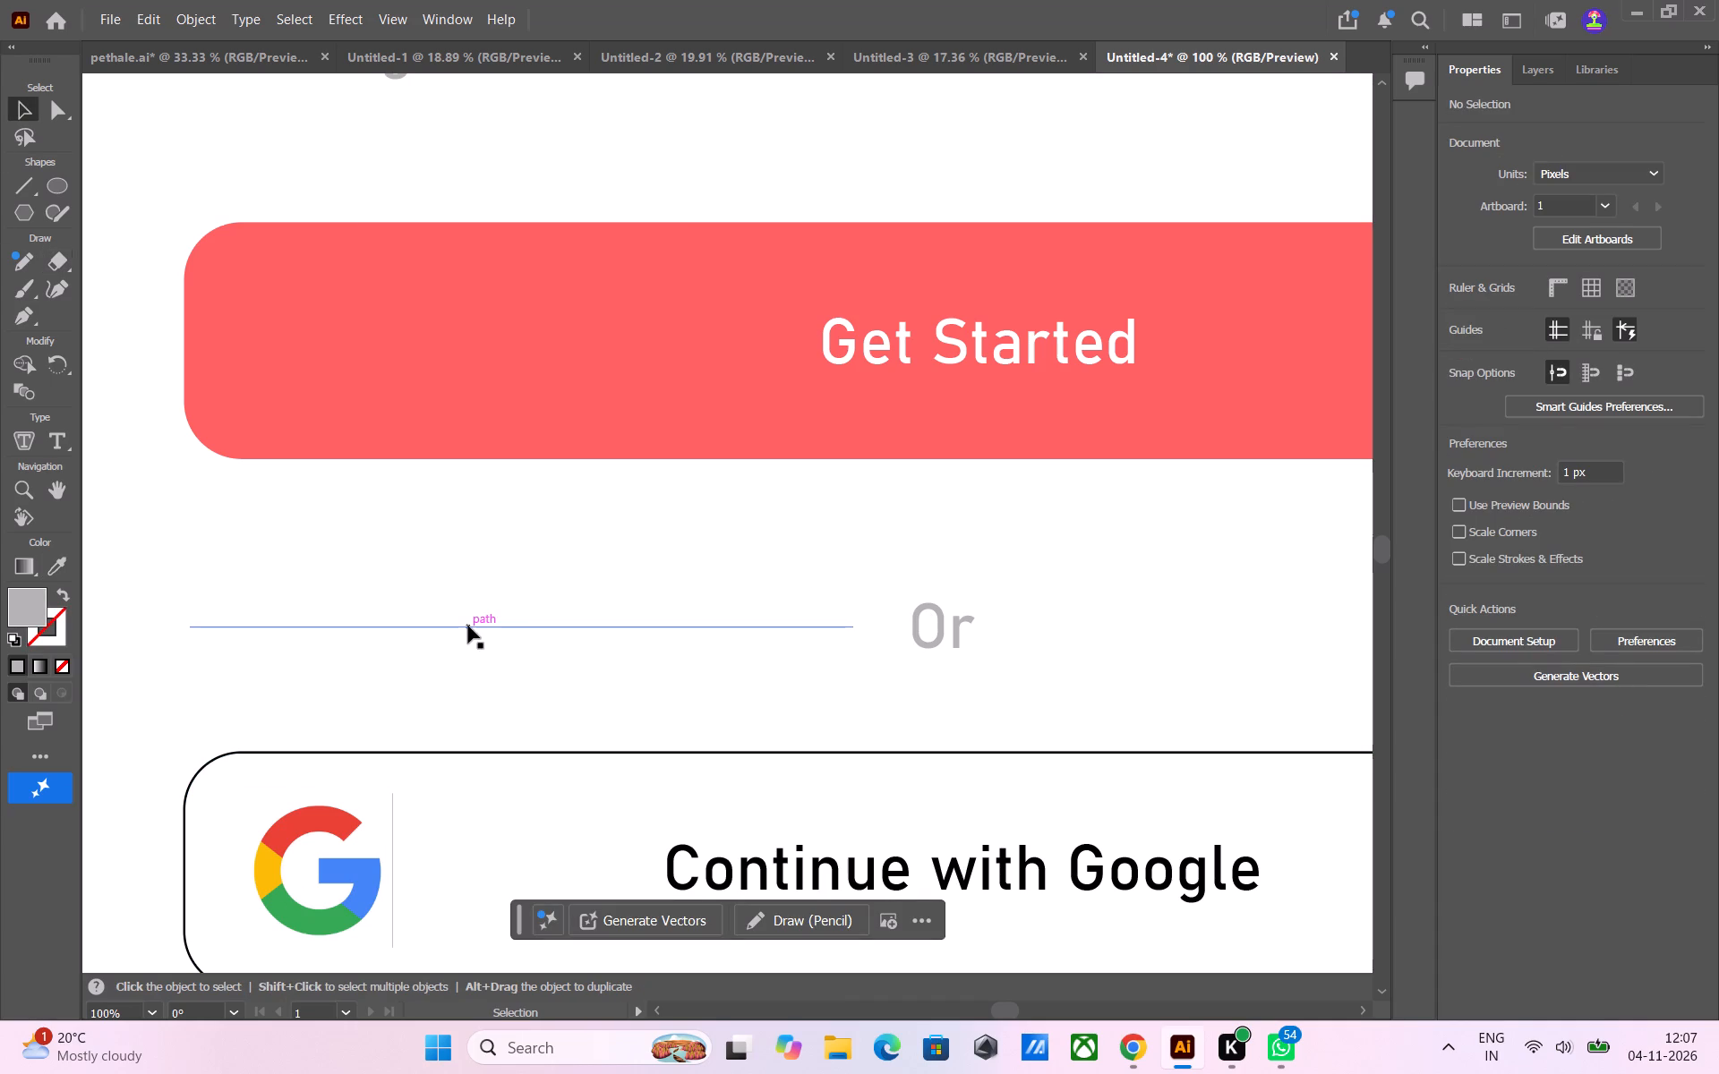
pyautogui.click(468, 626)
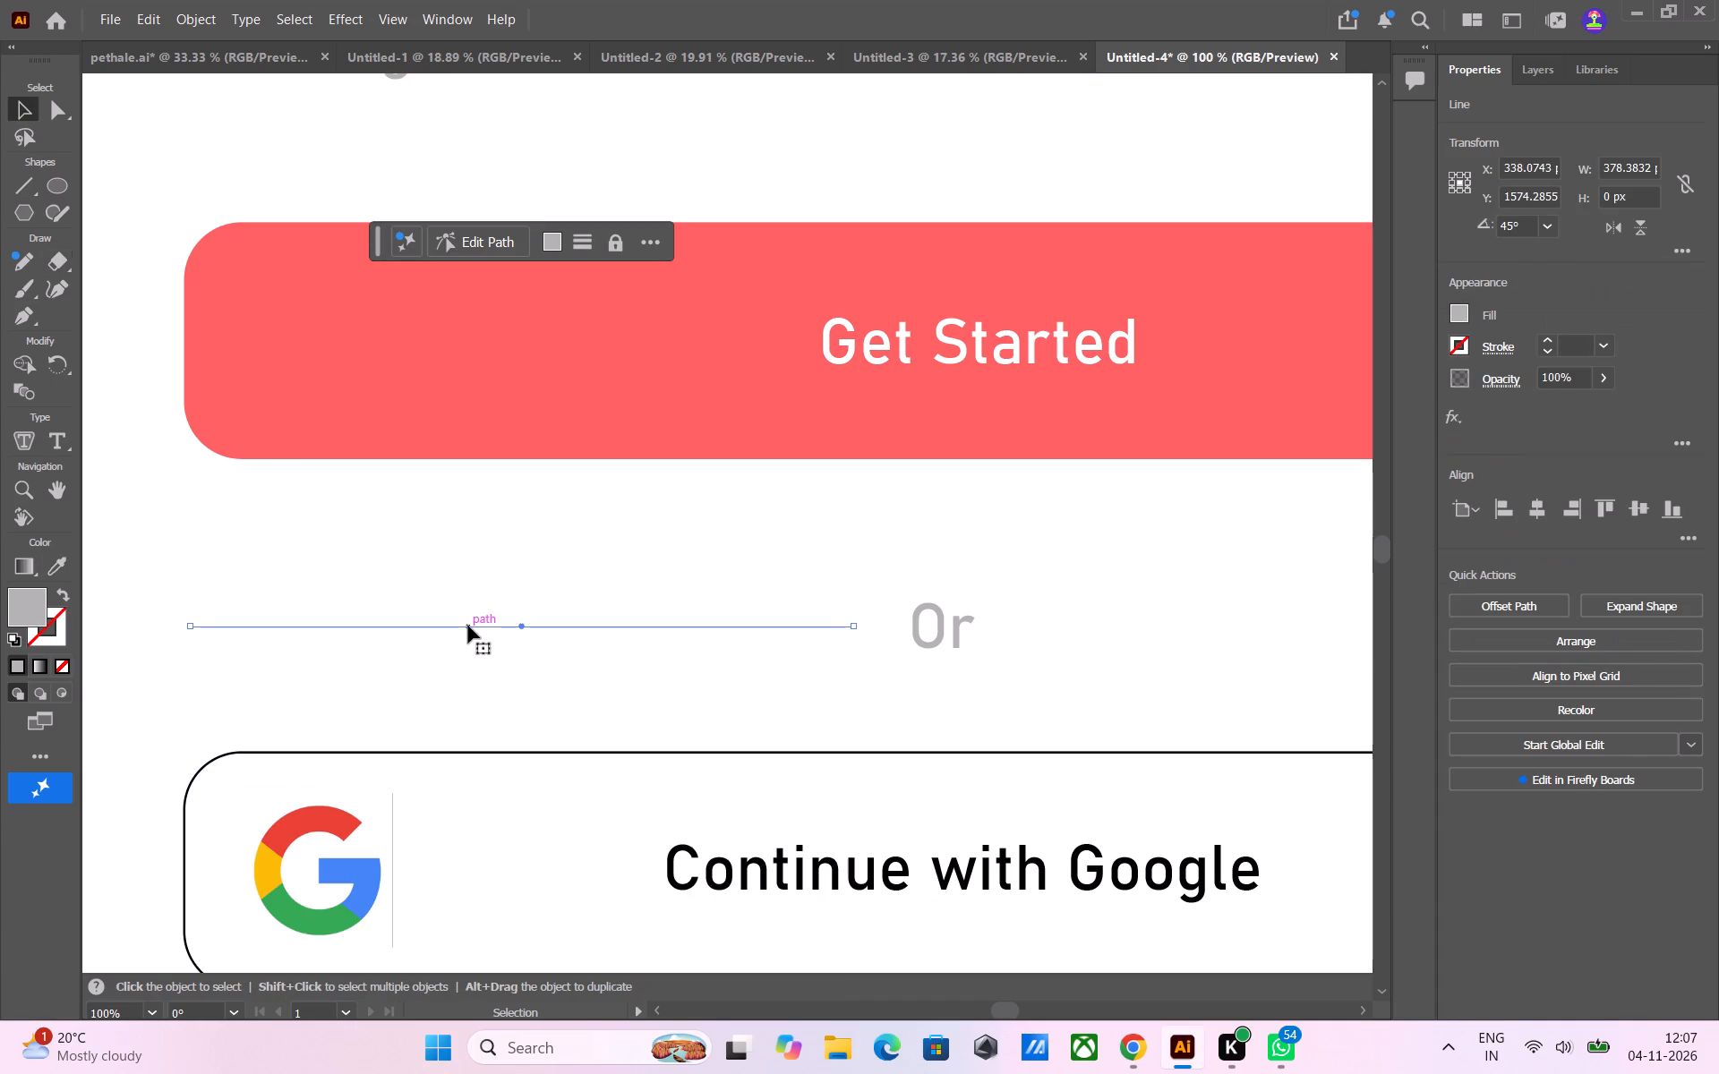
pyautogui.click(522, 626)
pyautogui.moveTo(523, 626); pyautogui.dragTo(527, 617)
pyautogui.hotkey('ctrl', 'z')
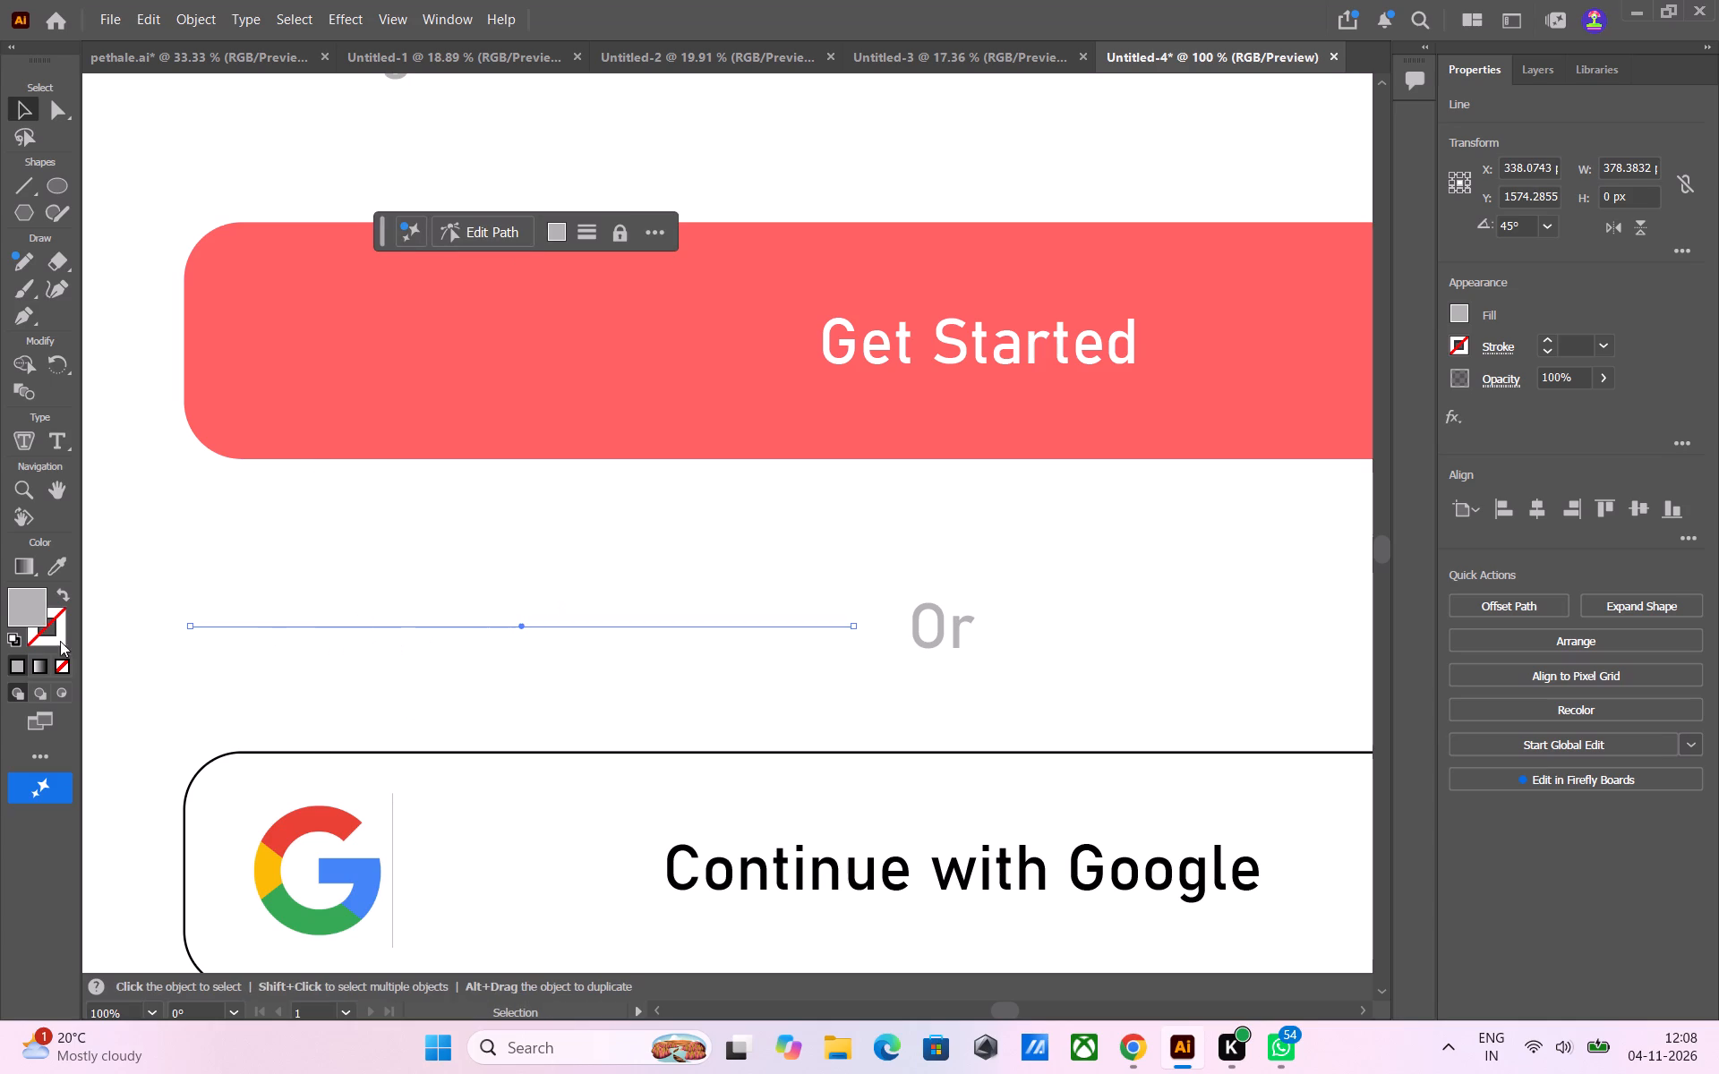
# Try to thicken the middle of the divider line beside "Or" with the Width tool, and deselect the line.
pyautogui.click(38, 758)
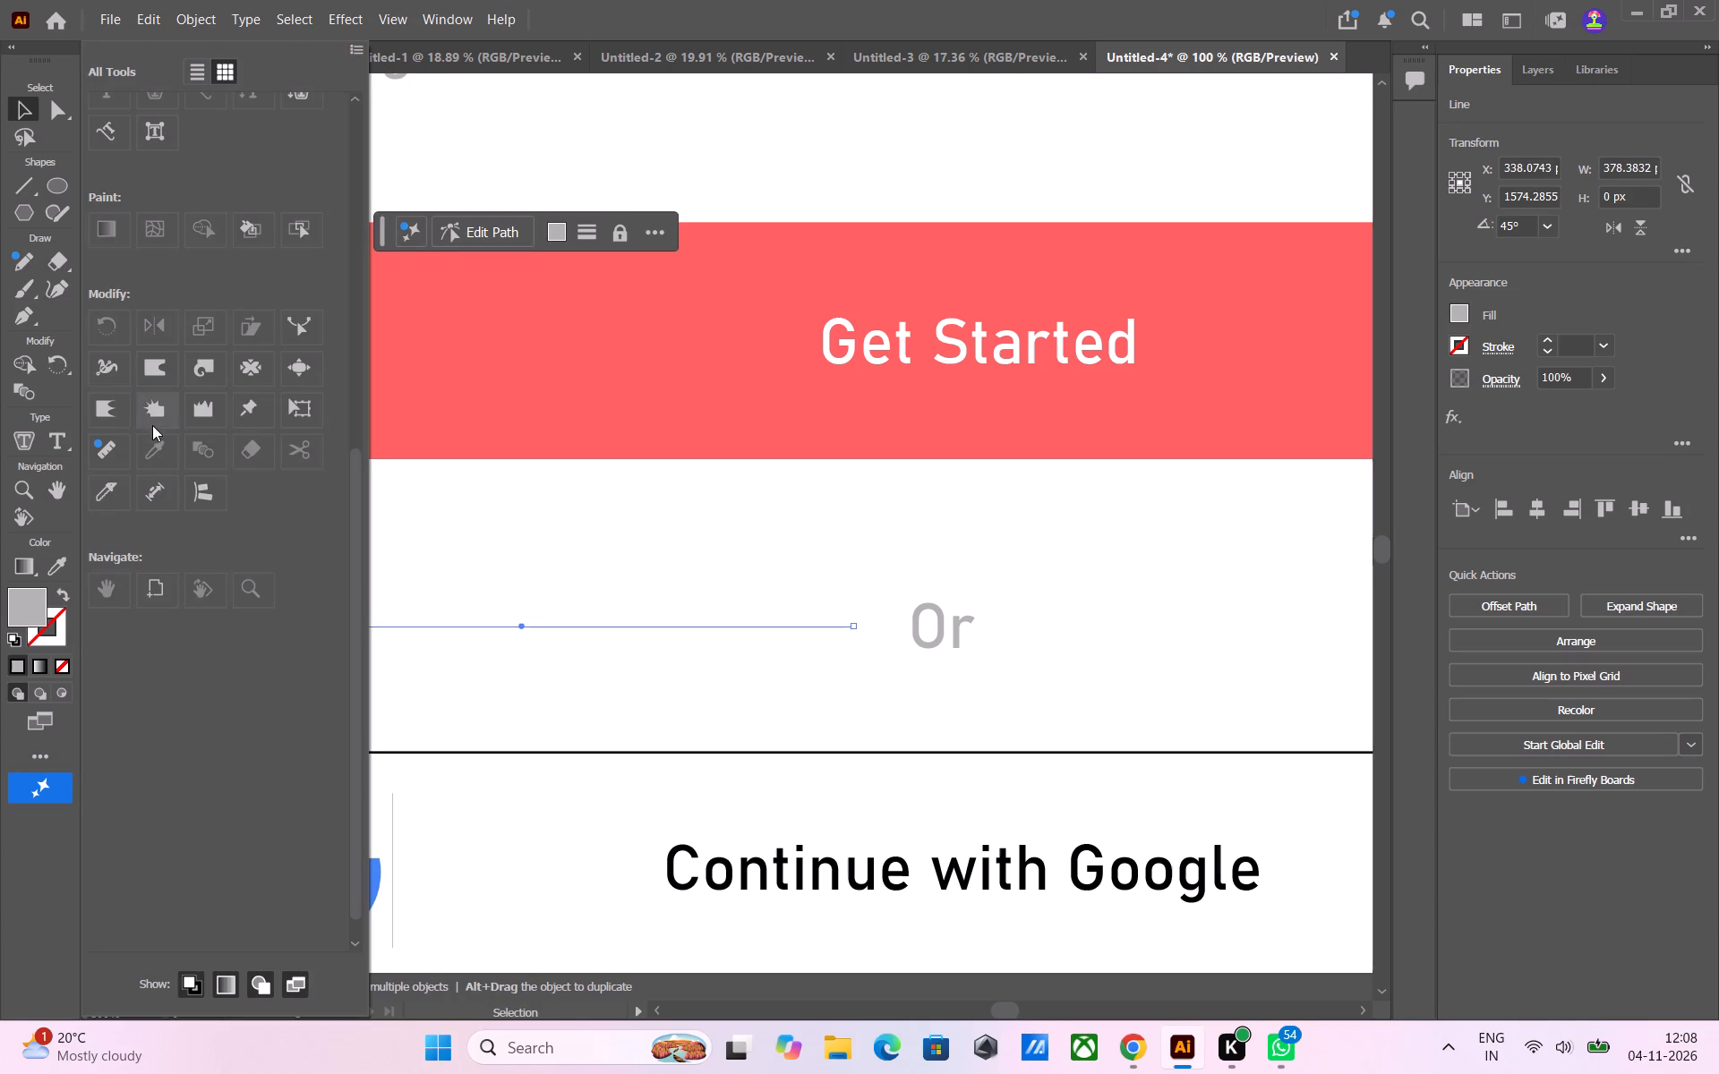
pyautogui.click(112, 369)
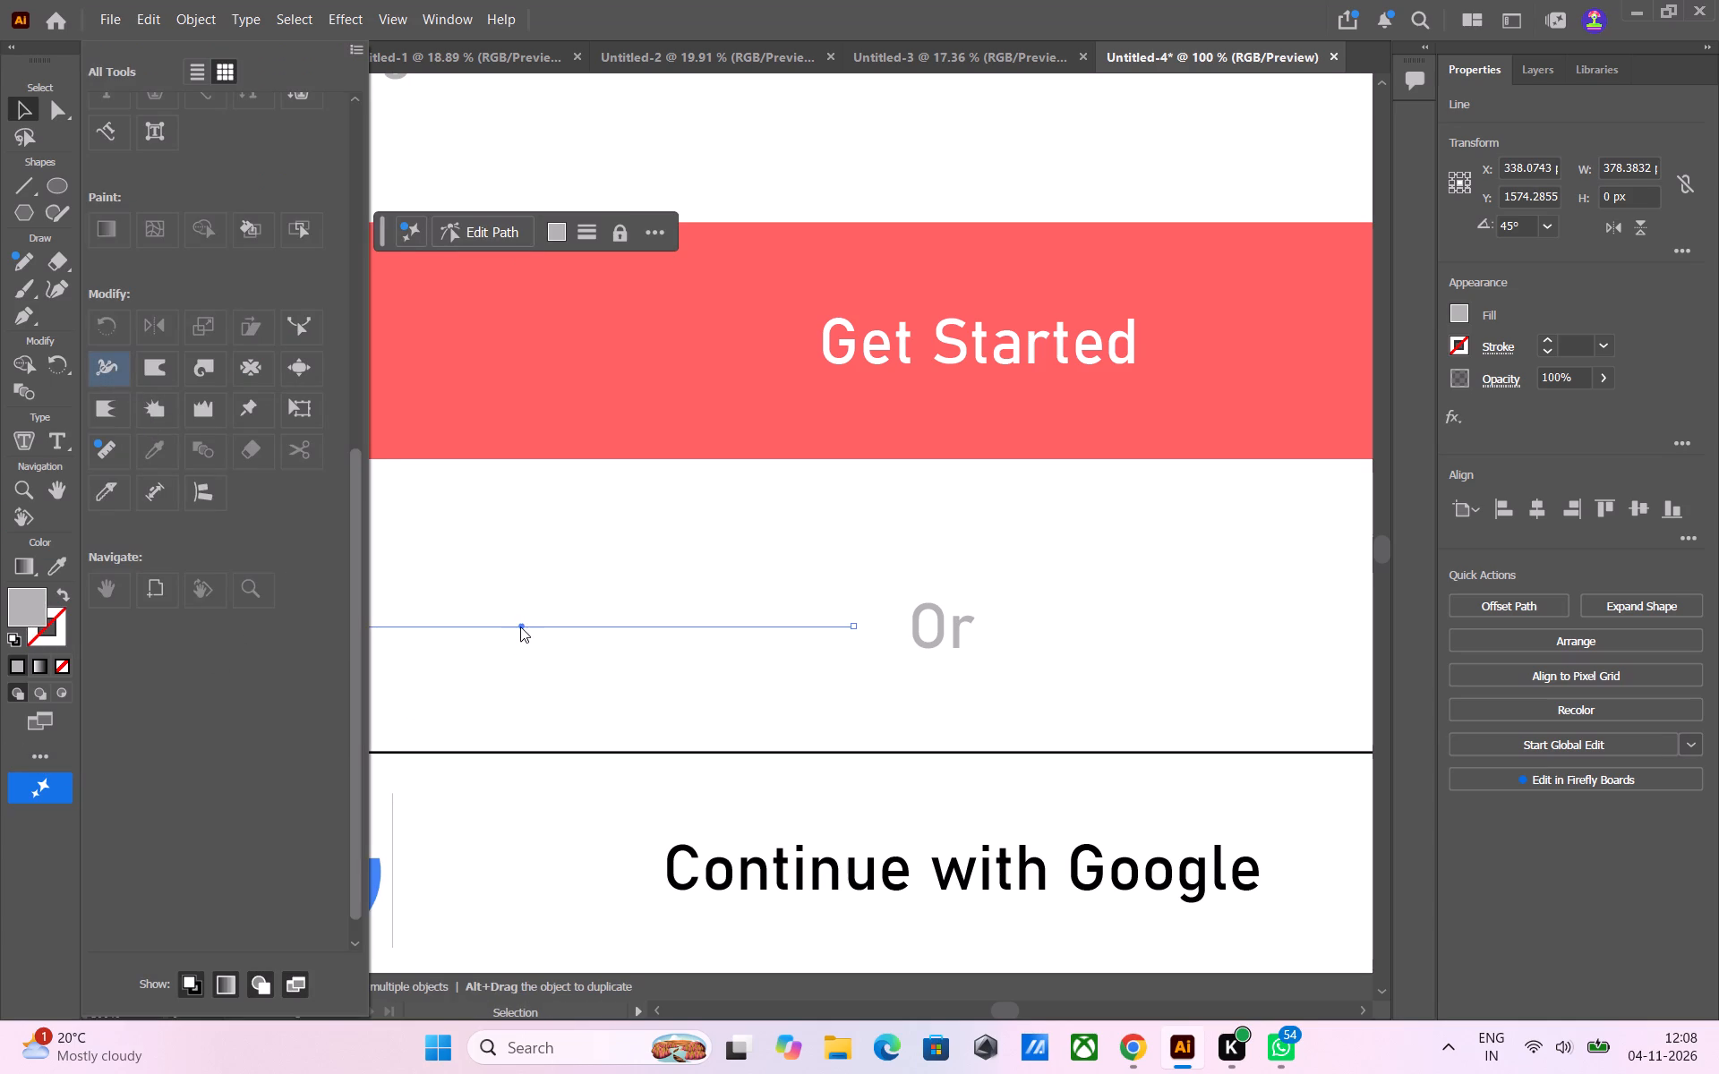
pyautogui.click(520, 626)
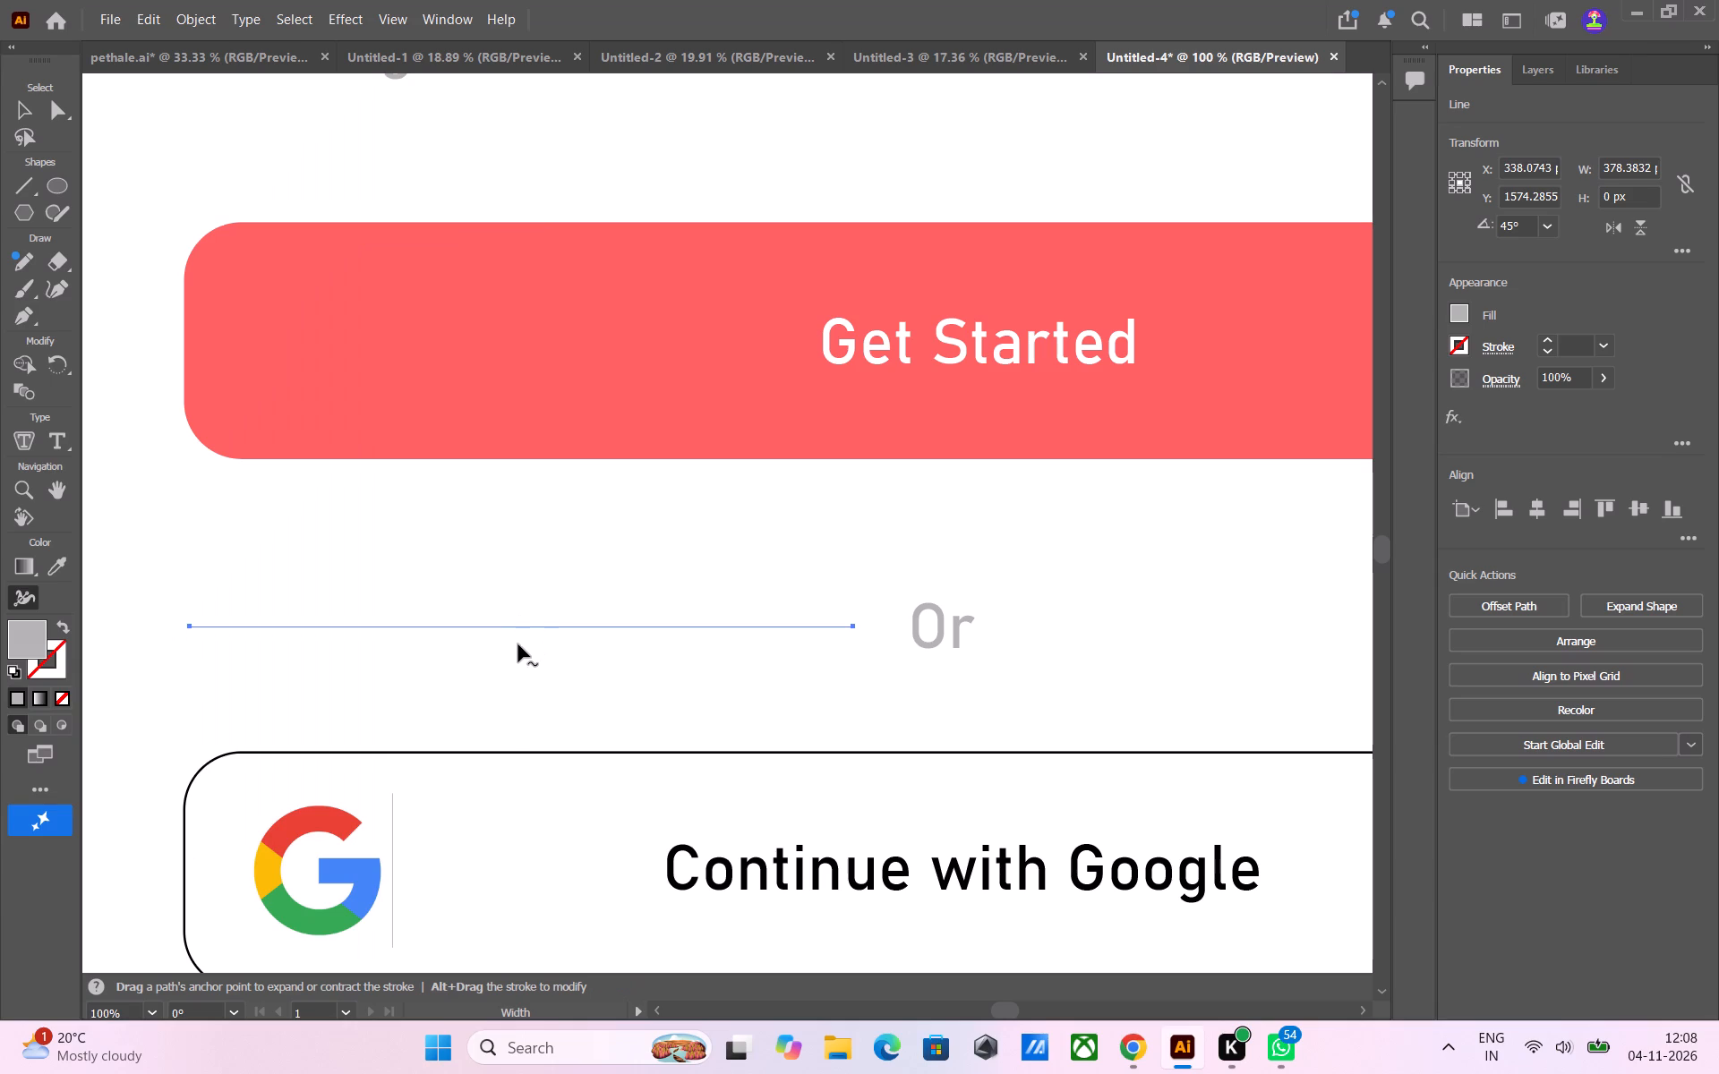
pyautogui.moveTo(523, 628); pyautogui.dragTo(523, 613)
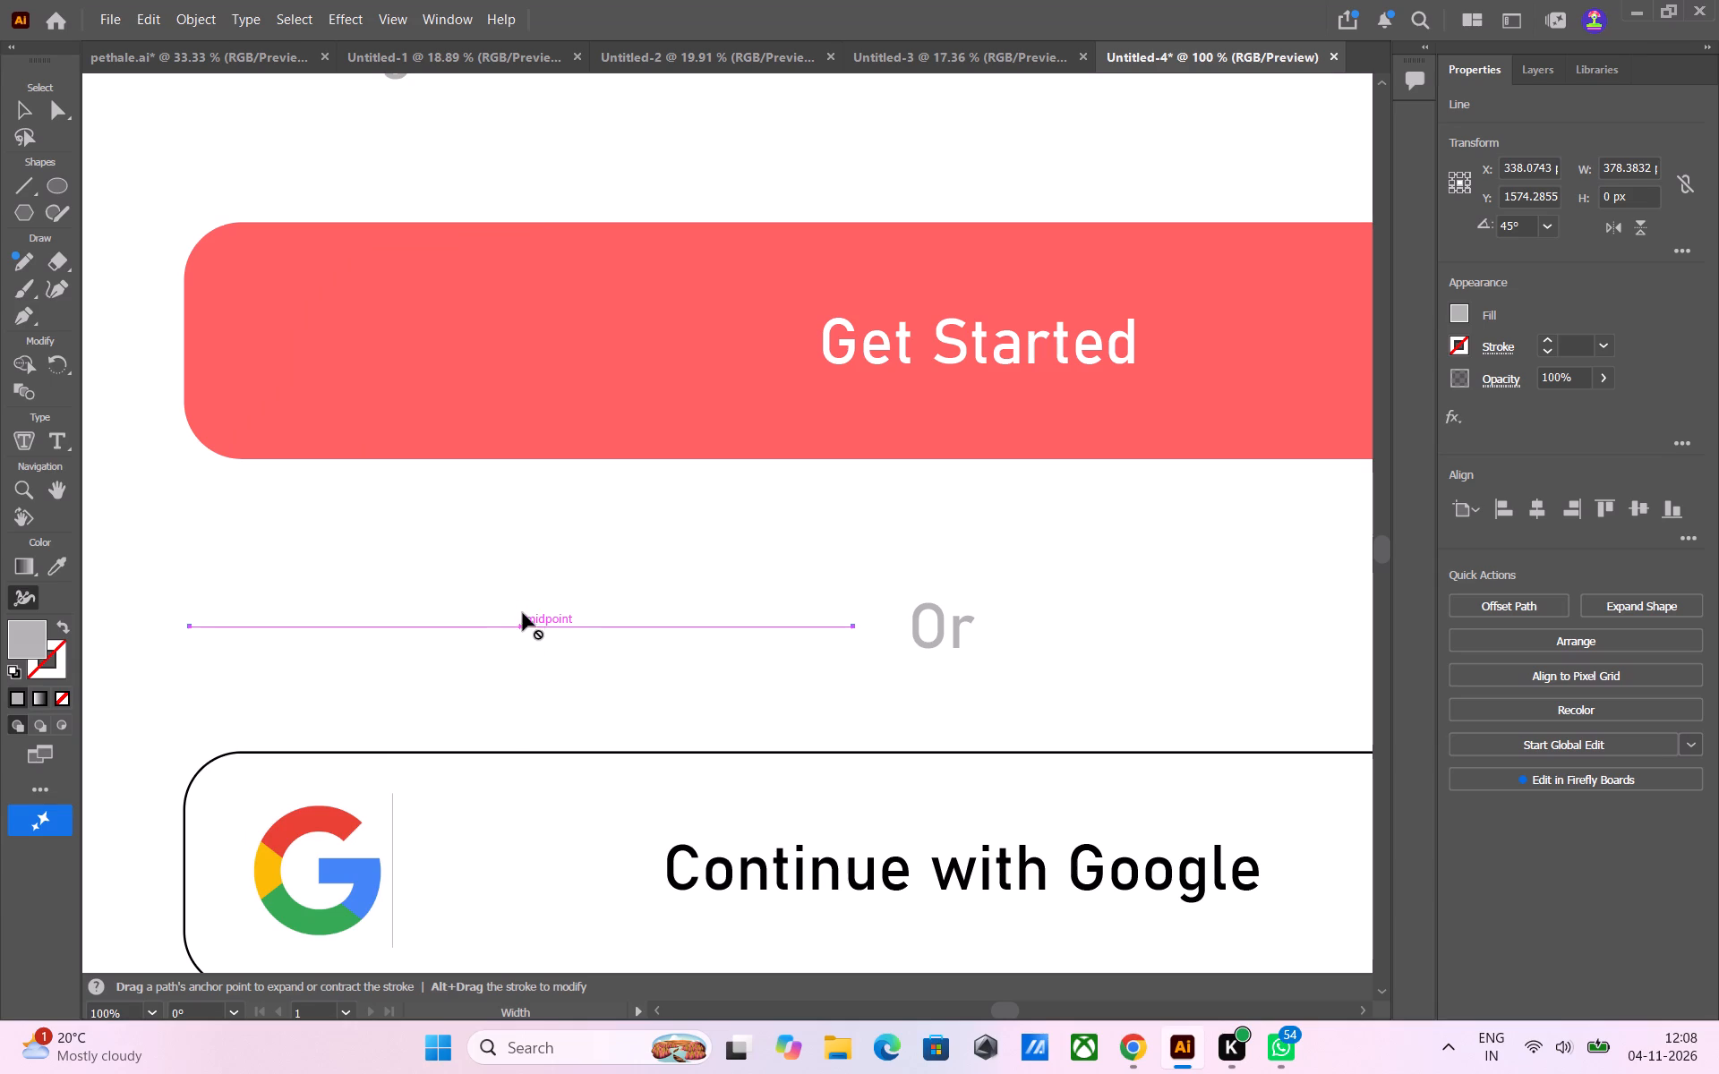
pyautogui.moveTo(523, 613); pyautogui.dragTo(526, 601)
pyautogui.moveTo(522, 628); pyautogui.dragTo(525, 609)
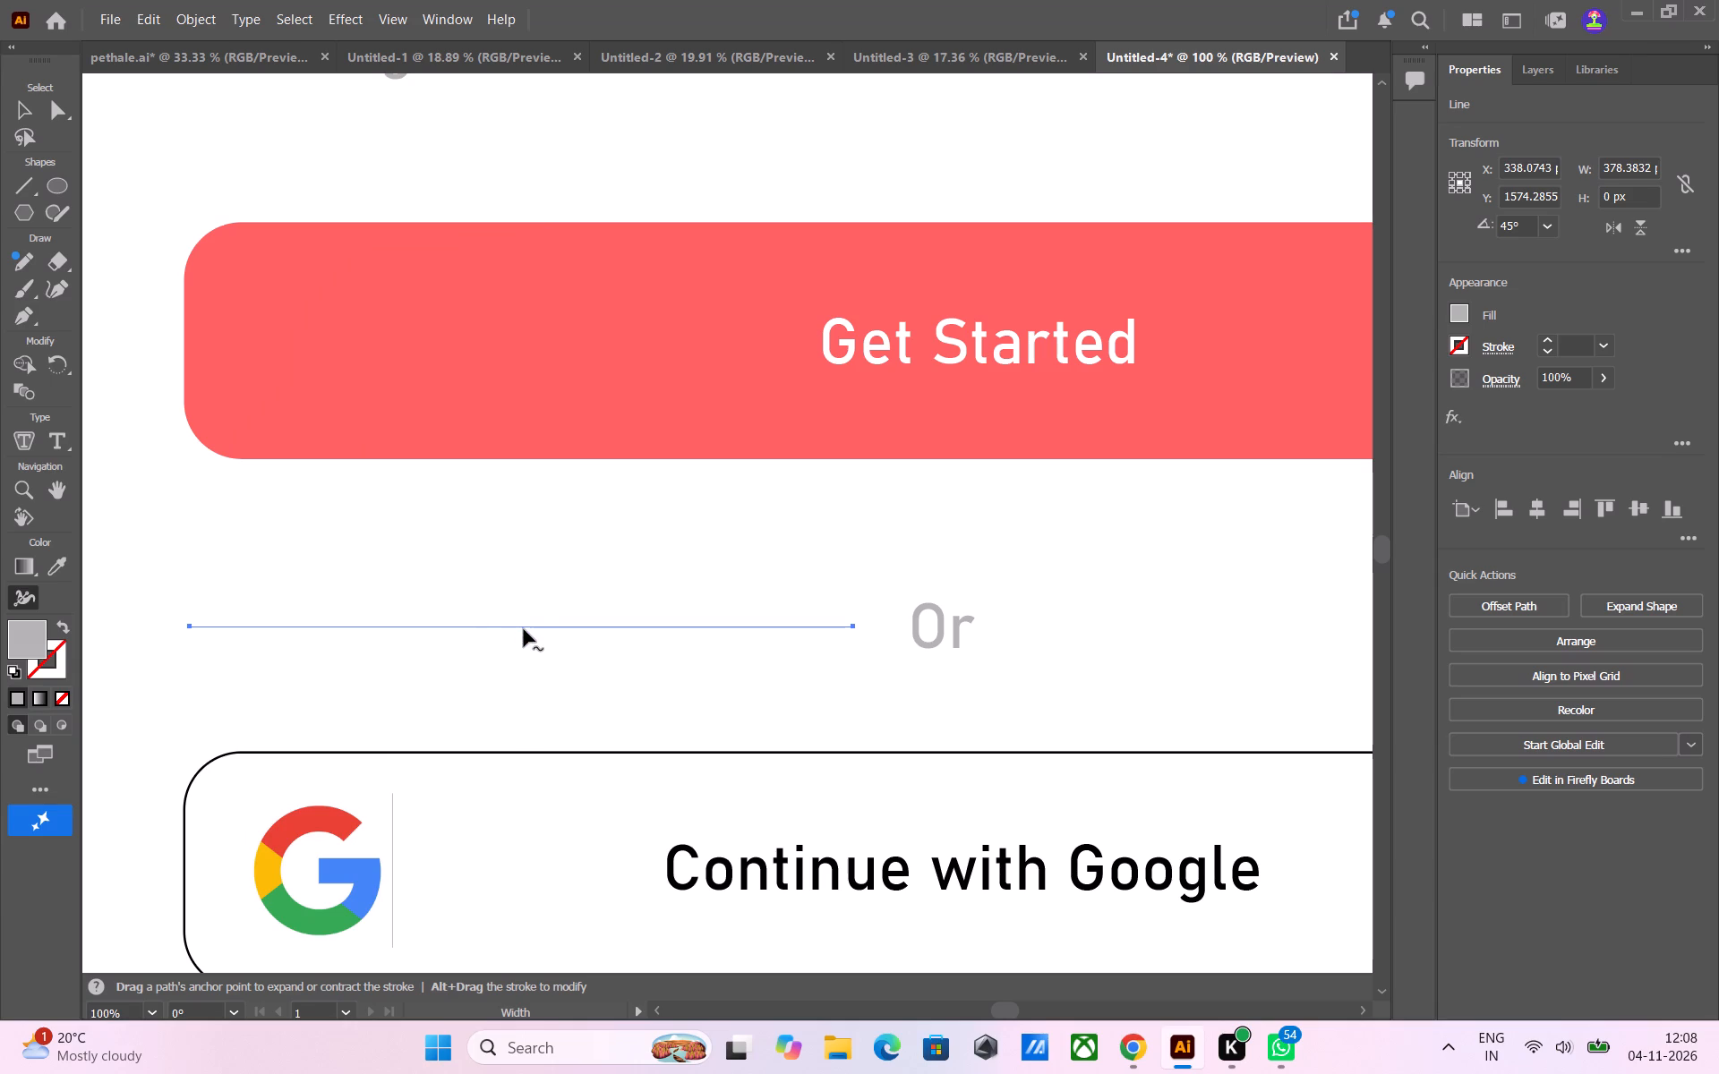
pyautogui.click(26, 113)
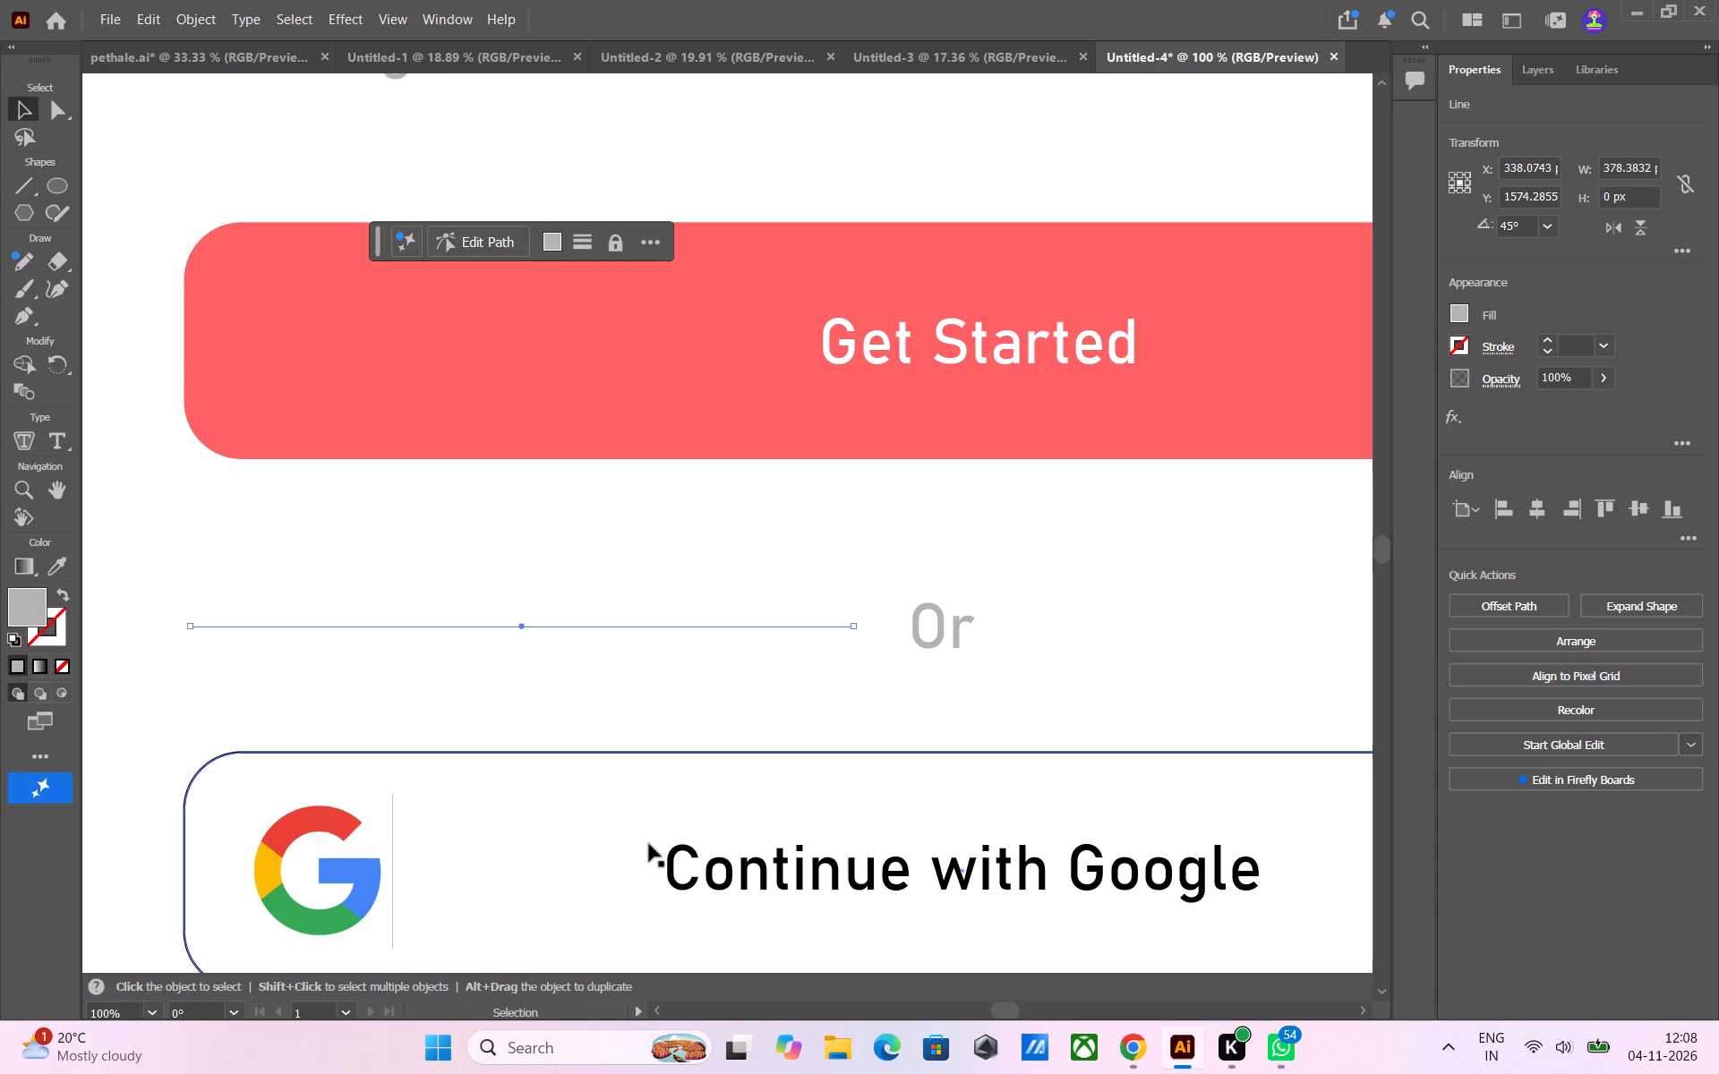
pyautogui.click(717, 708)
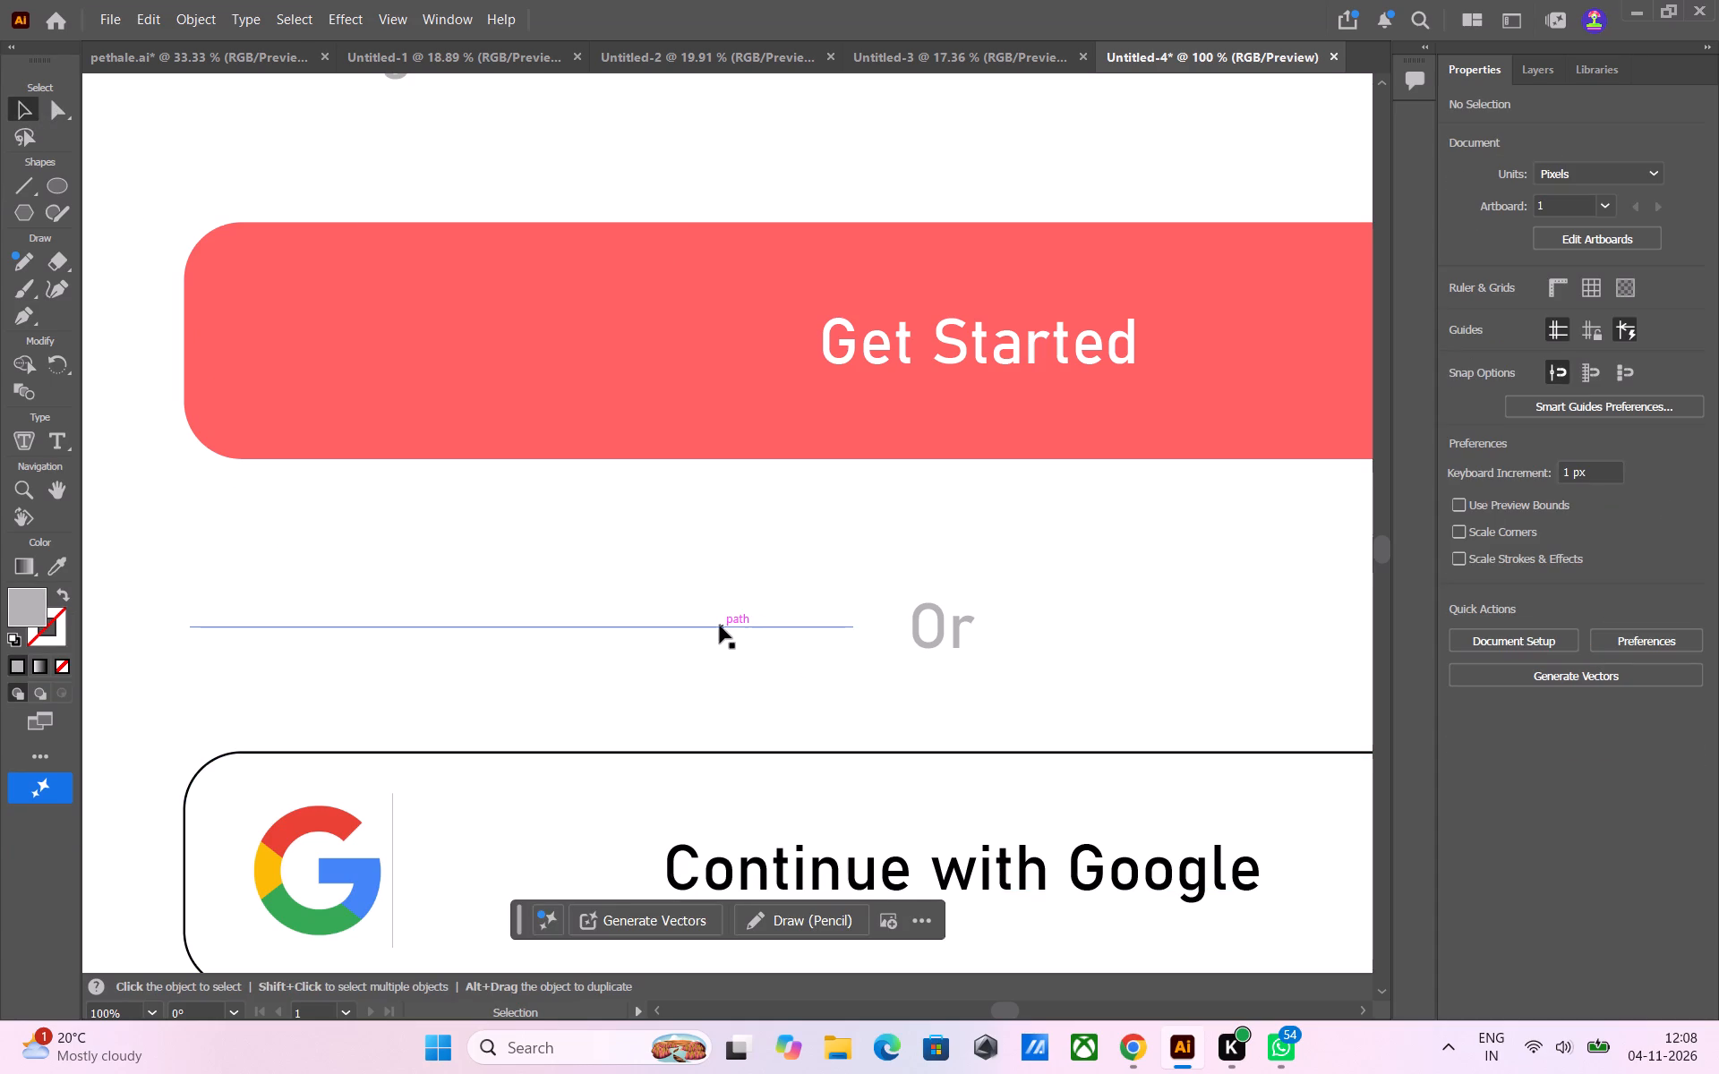
# Set the divider line's stroke weight to 0.25, and deselect the line.
pyautogui.click(718, 626)
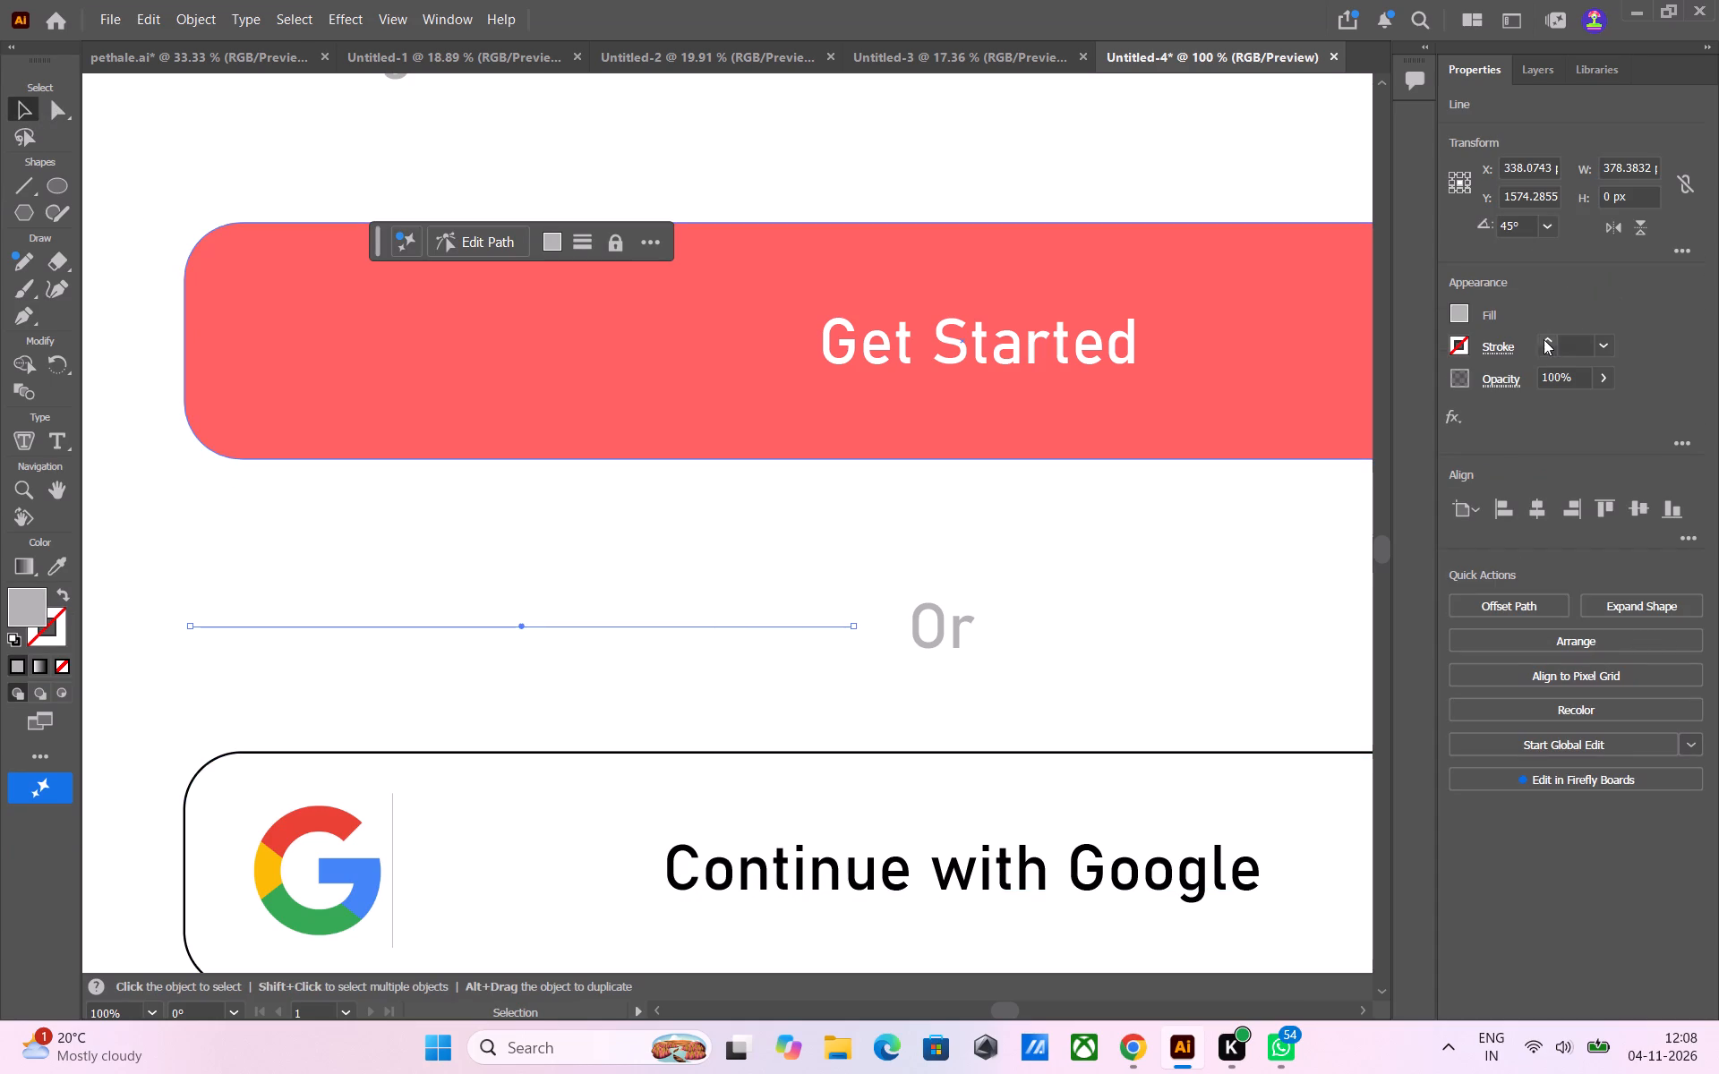
pyautogui.click(1544, 336)
pyautogui.tripleClick(1544, 335)
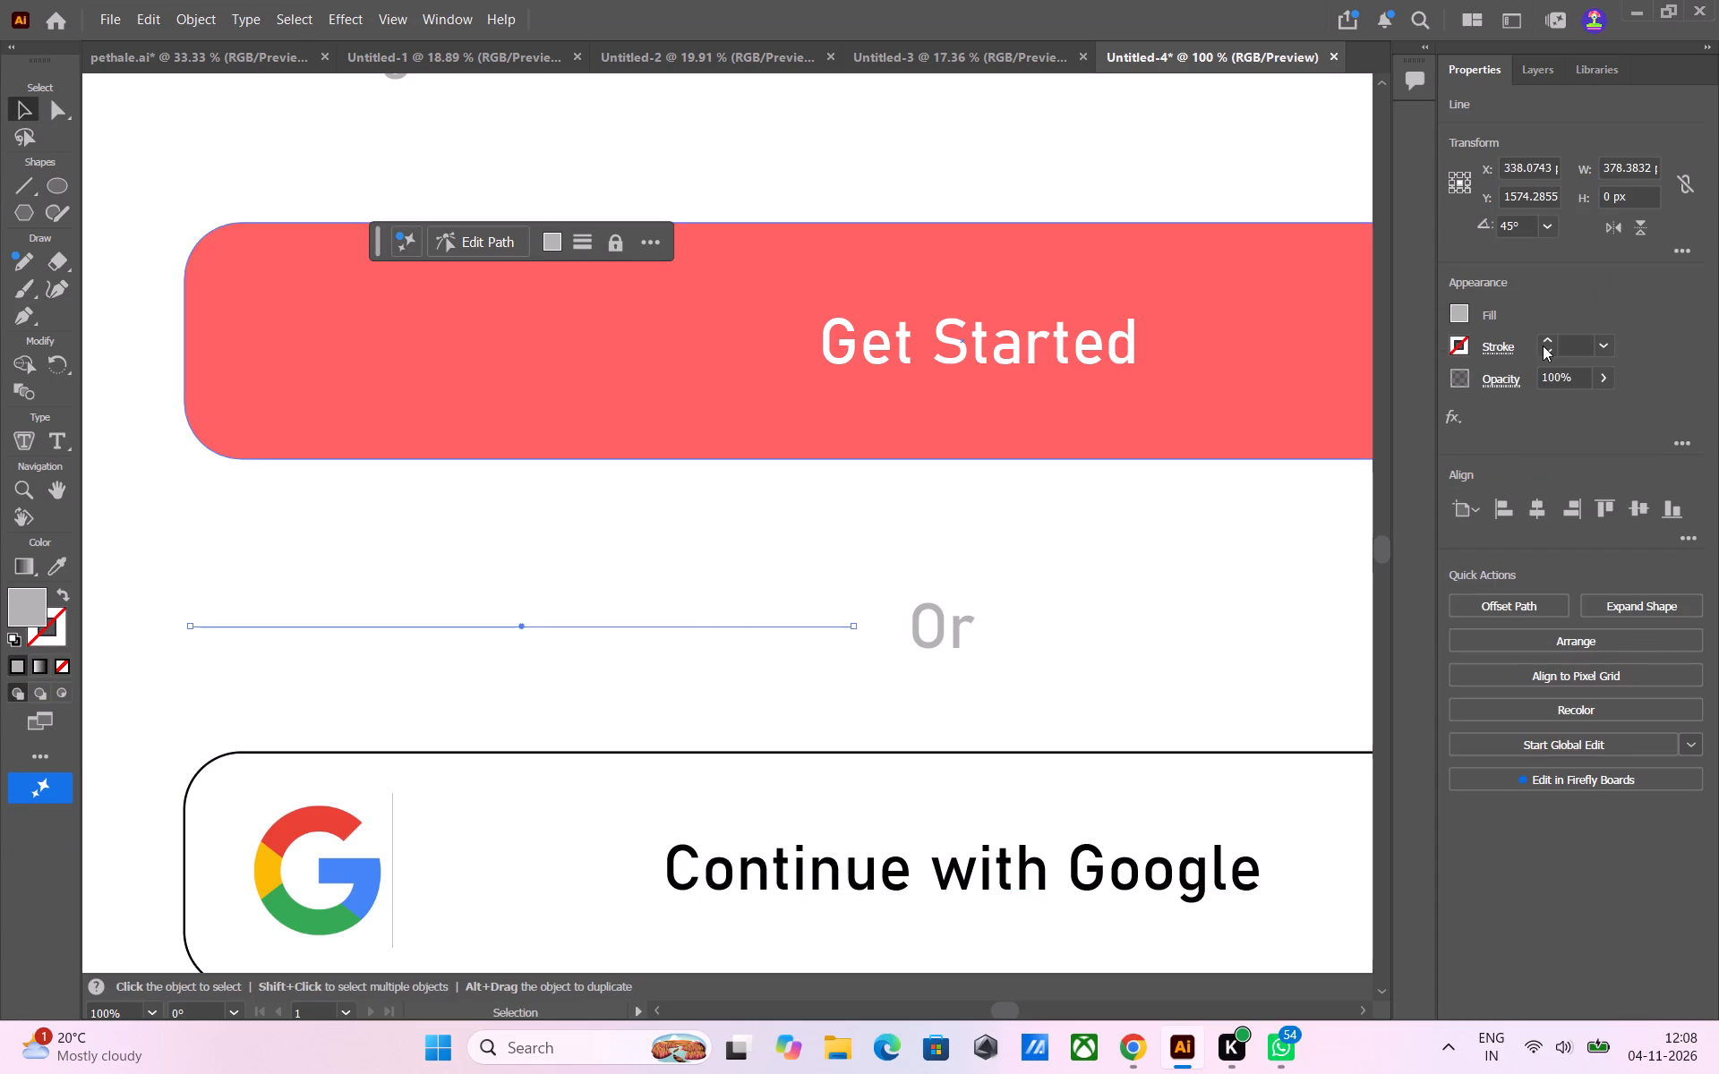
pyautogui.click(1544, 340)
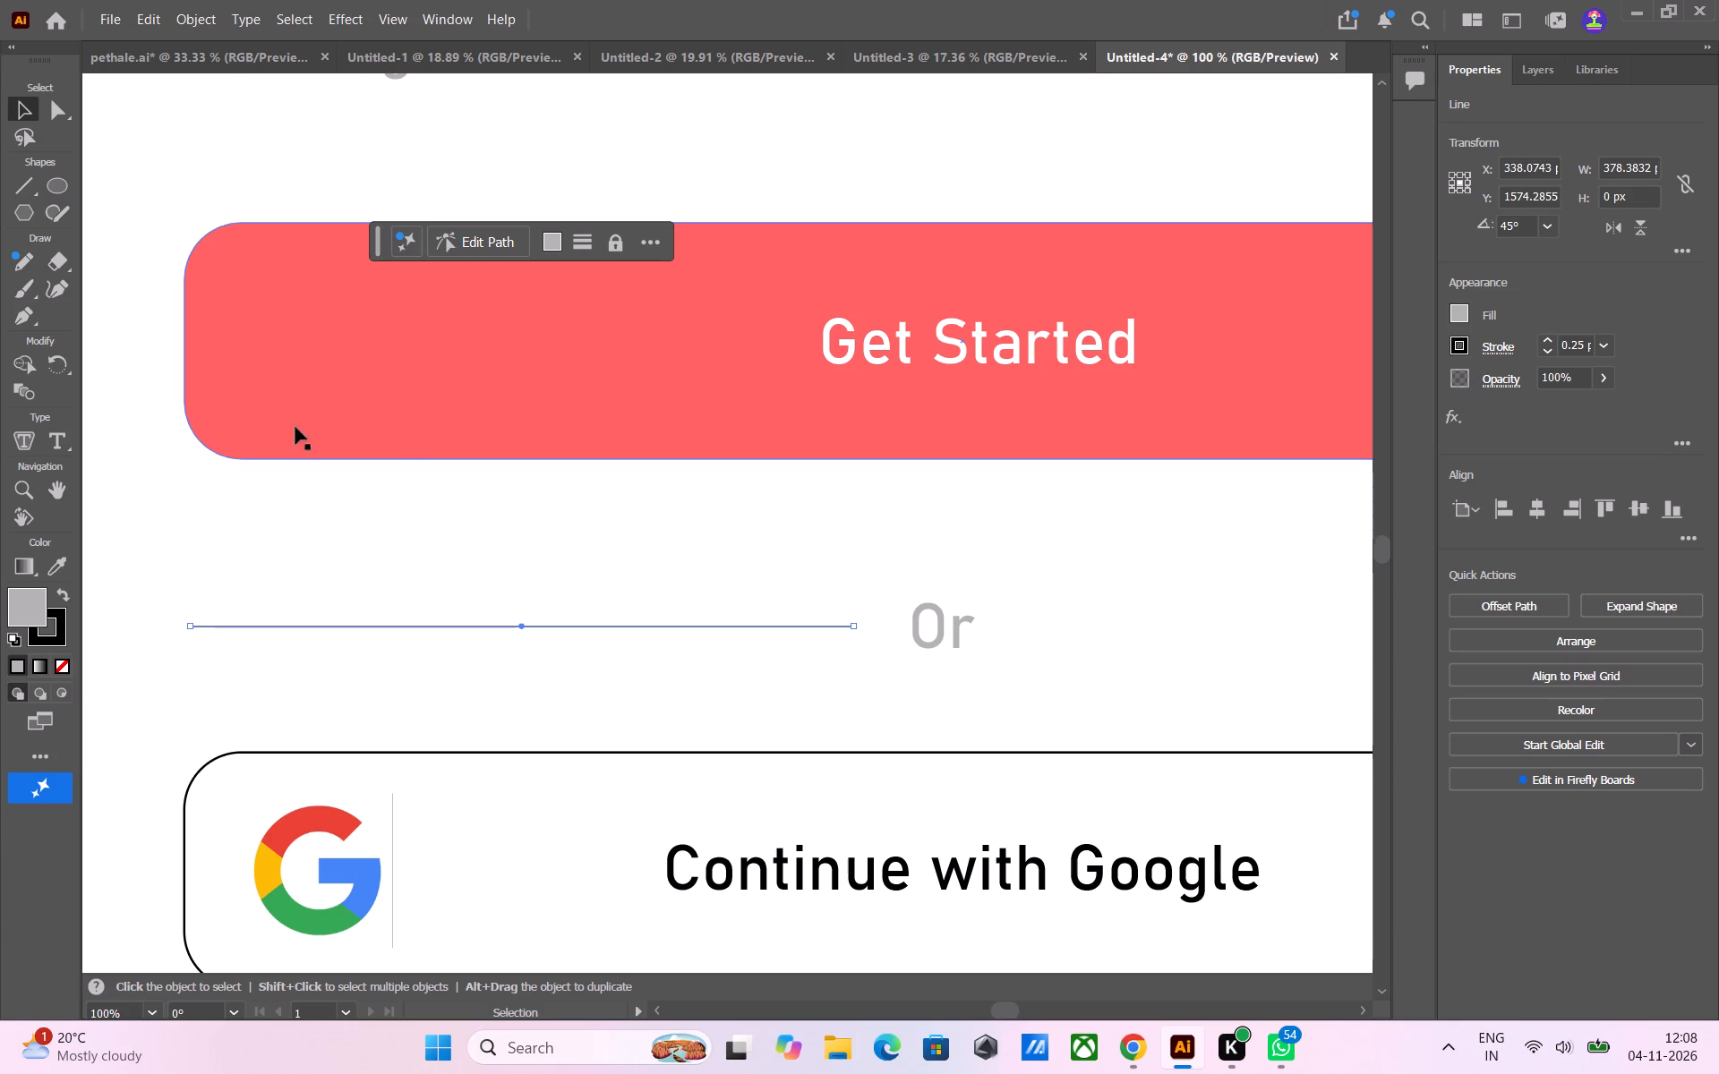
pyautogui.click(219, 493)
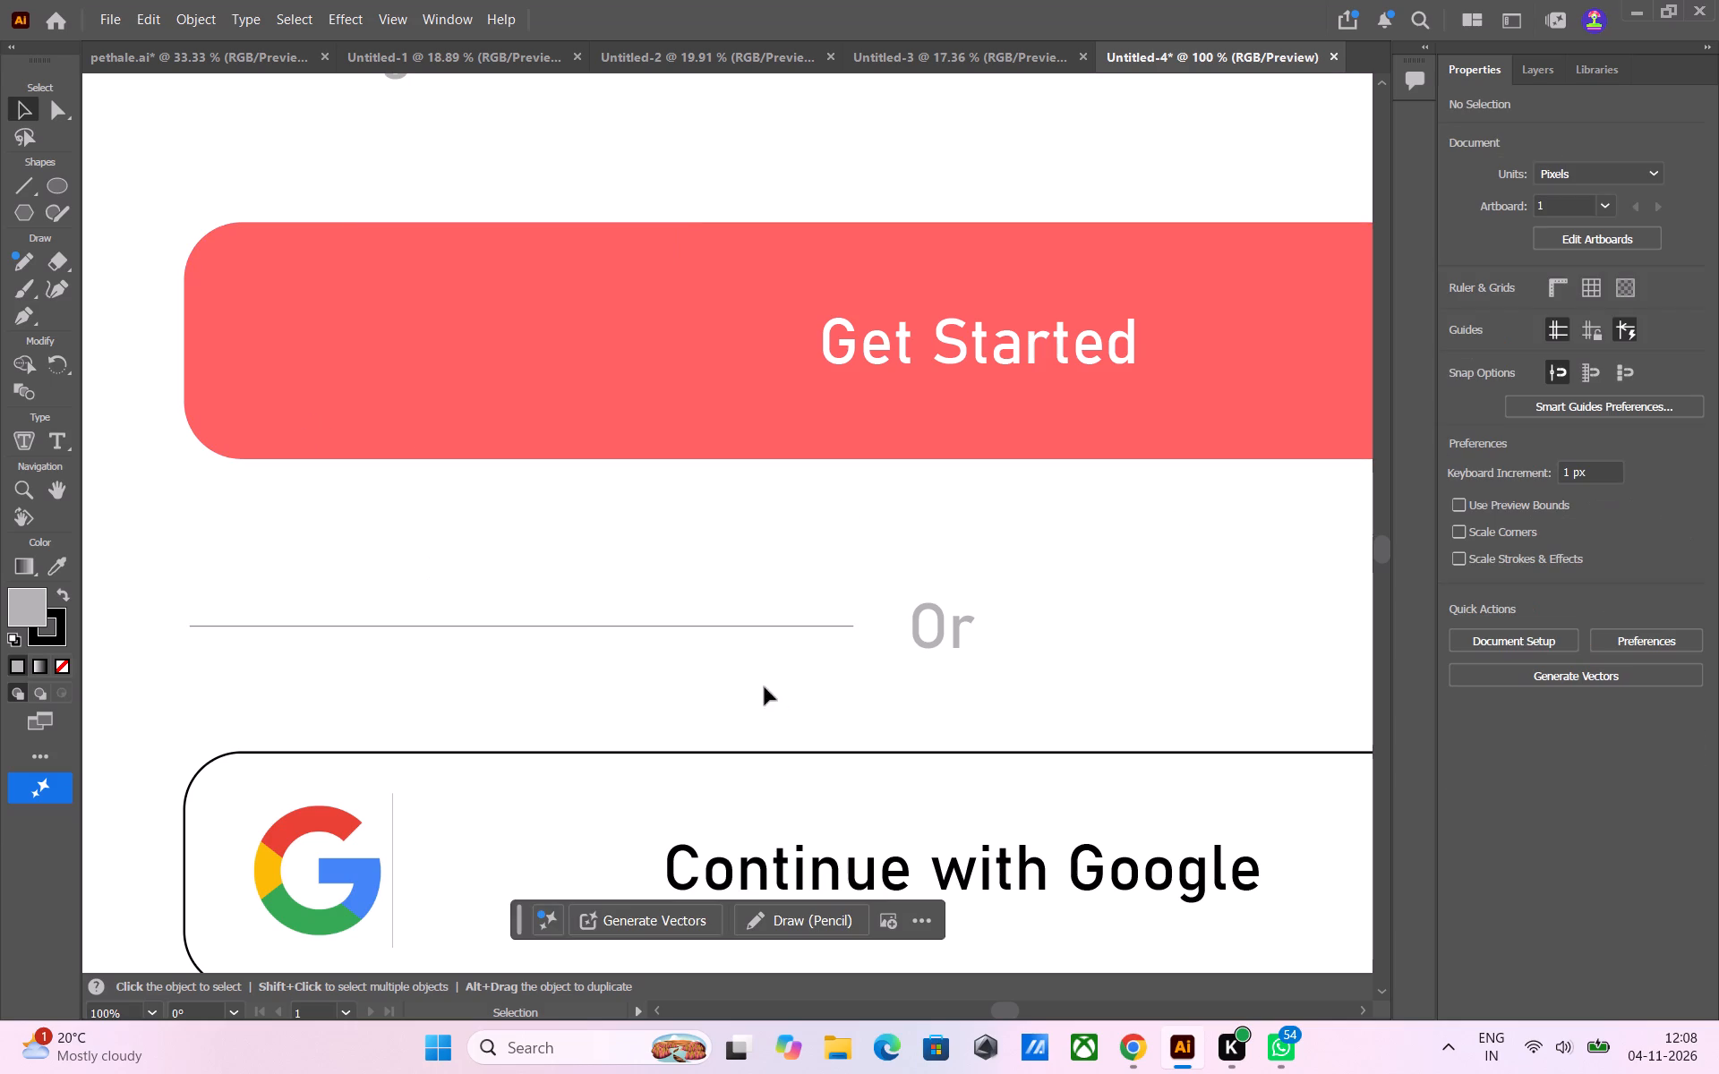
# Move the divider line horizontally about 14 px closer to "Or", keeping its height.
pyautogui.moveTo(587, 625); pyautogui.dragTo(617, 626)
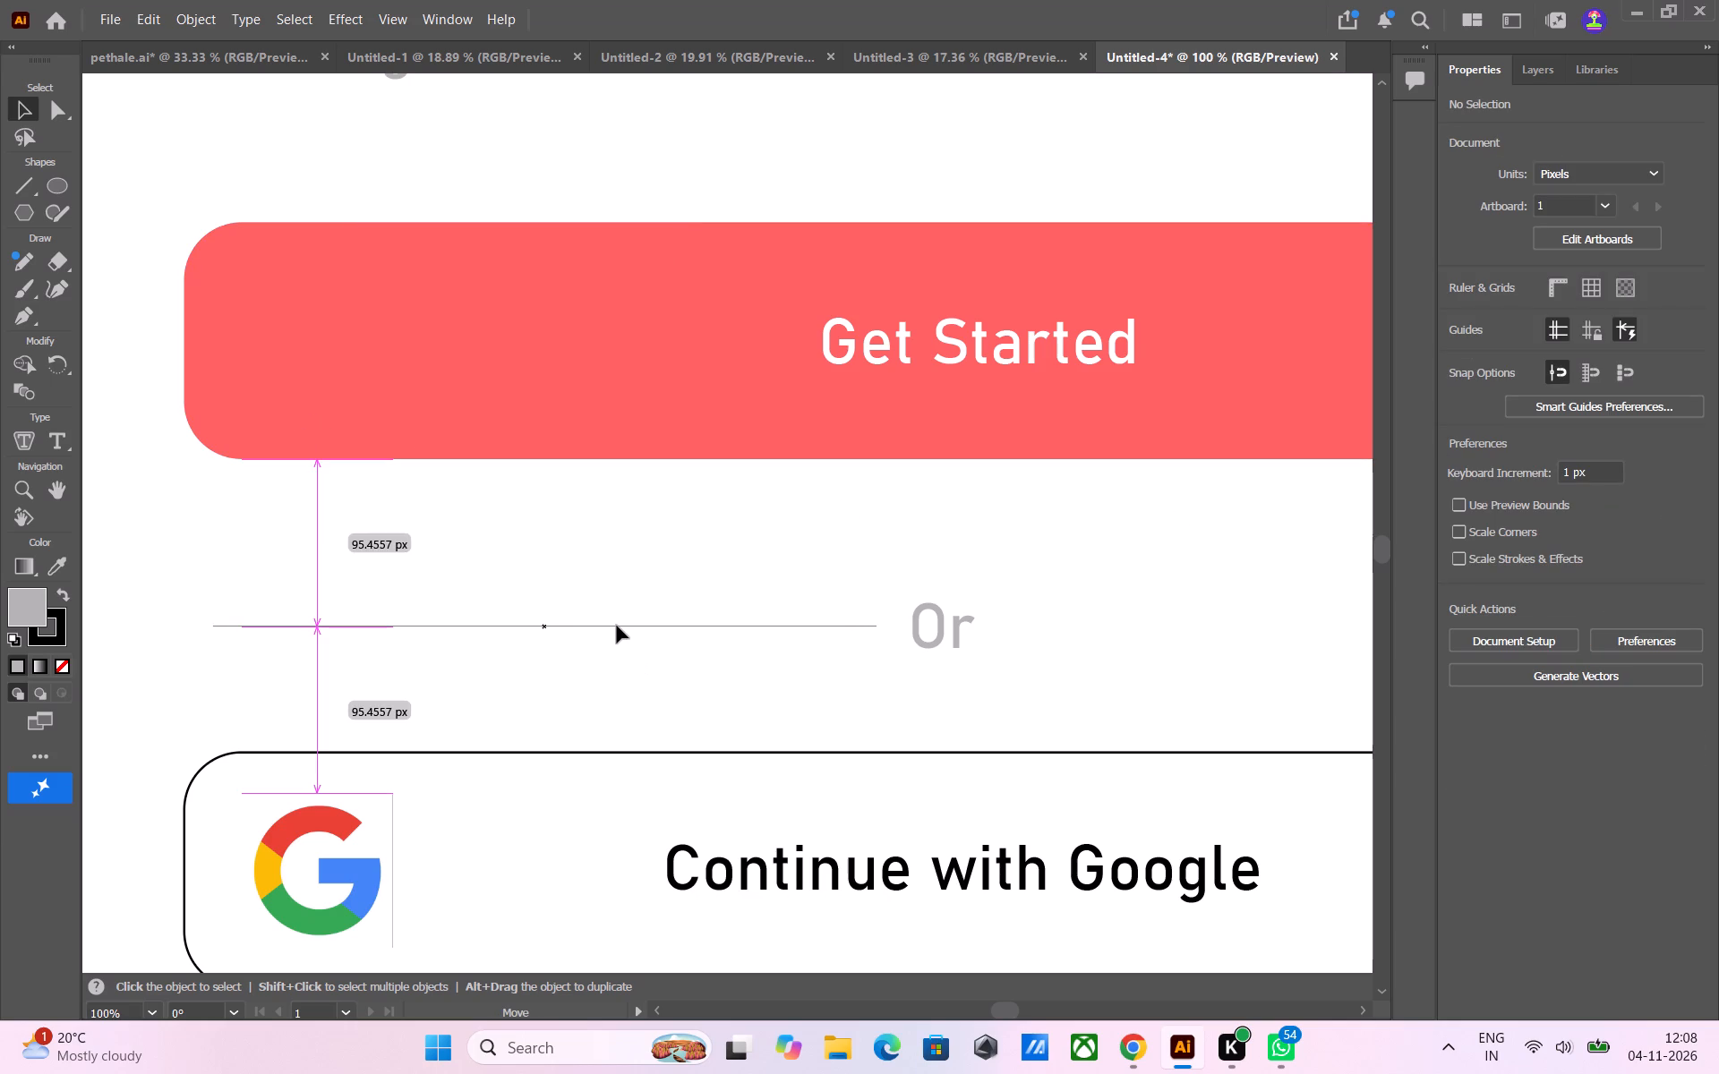
pyautogui.moveTo(617, 626); pyautogui.dragTo(580, 626)
pyautogui.moveTo(580, 626); pyautogui.dragTo(612, 626)
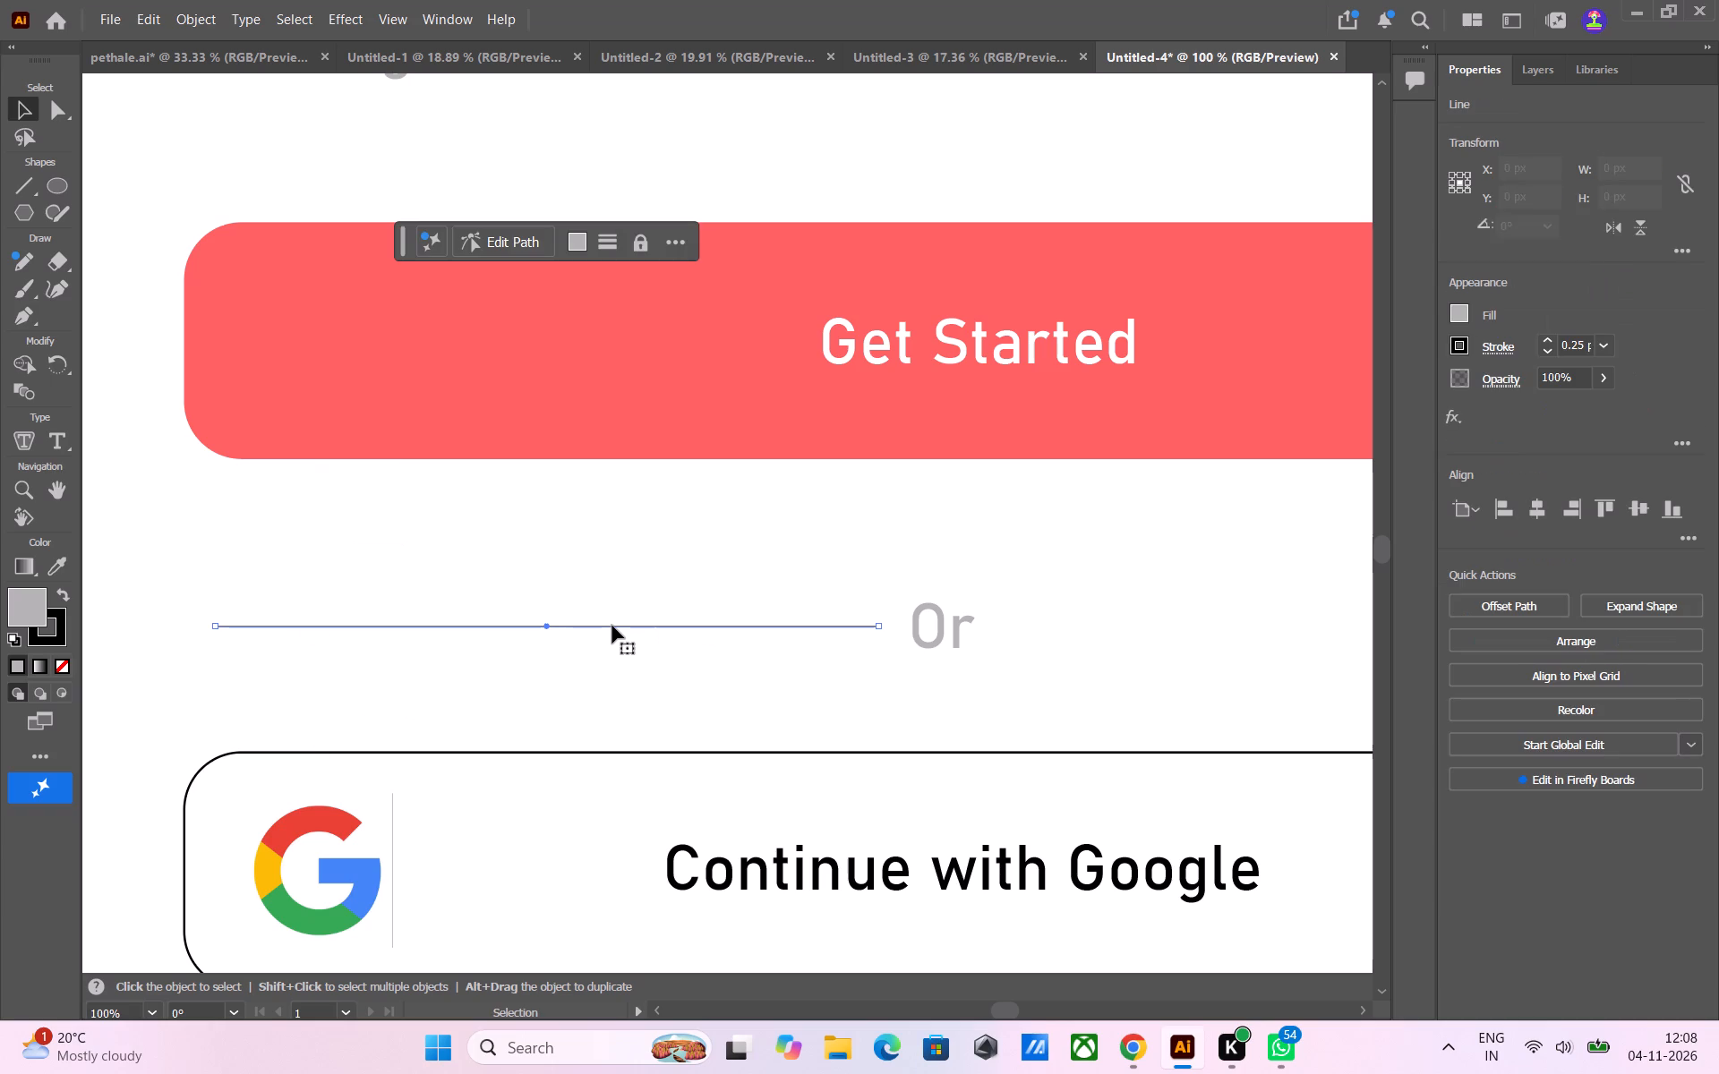
# Duplicate the divider line to the other side of "Or", level with the original and with a matching gap, and deselect it.
pyautogui.keyDown('alt'); pyautogui.moveTo(612, 626); pyautogui.dragTo(1446, 625); pyautogui.keyUp('alt')
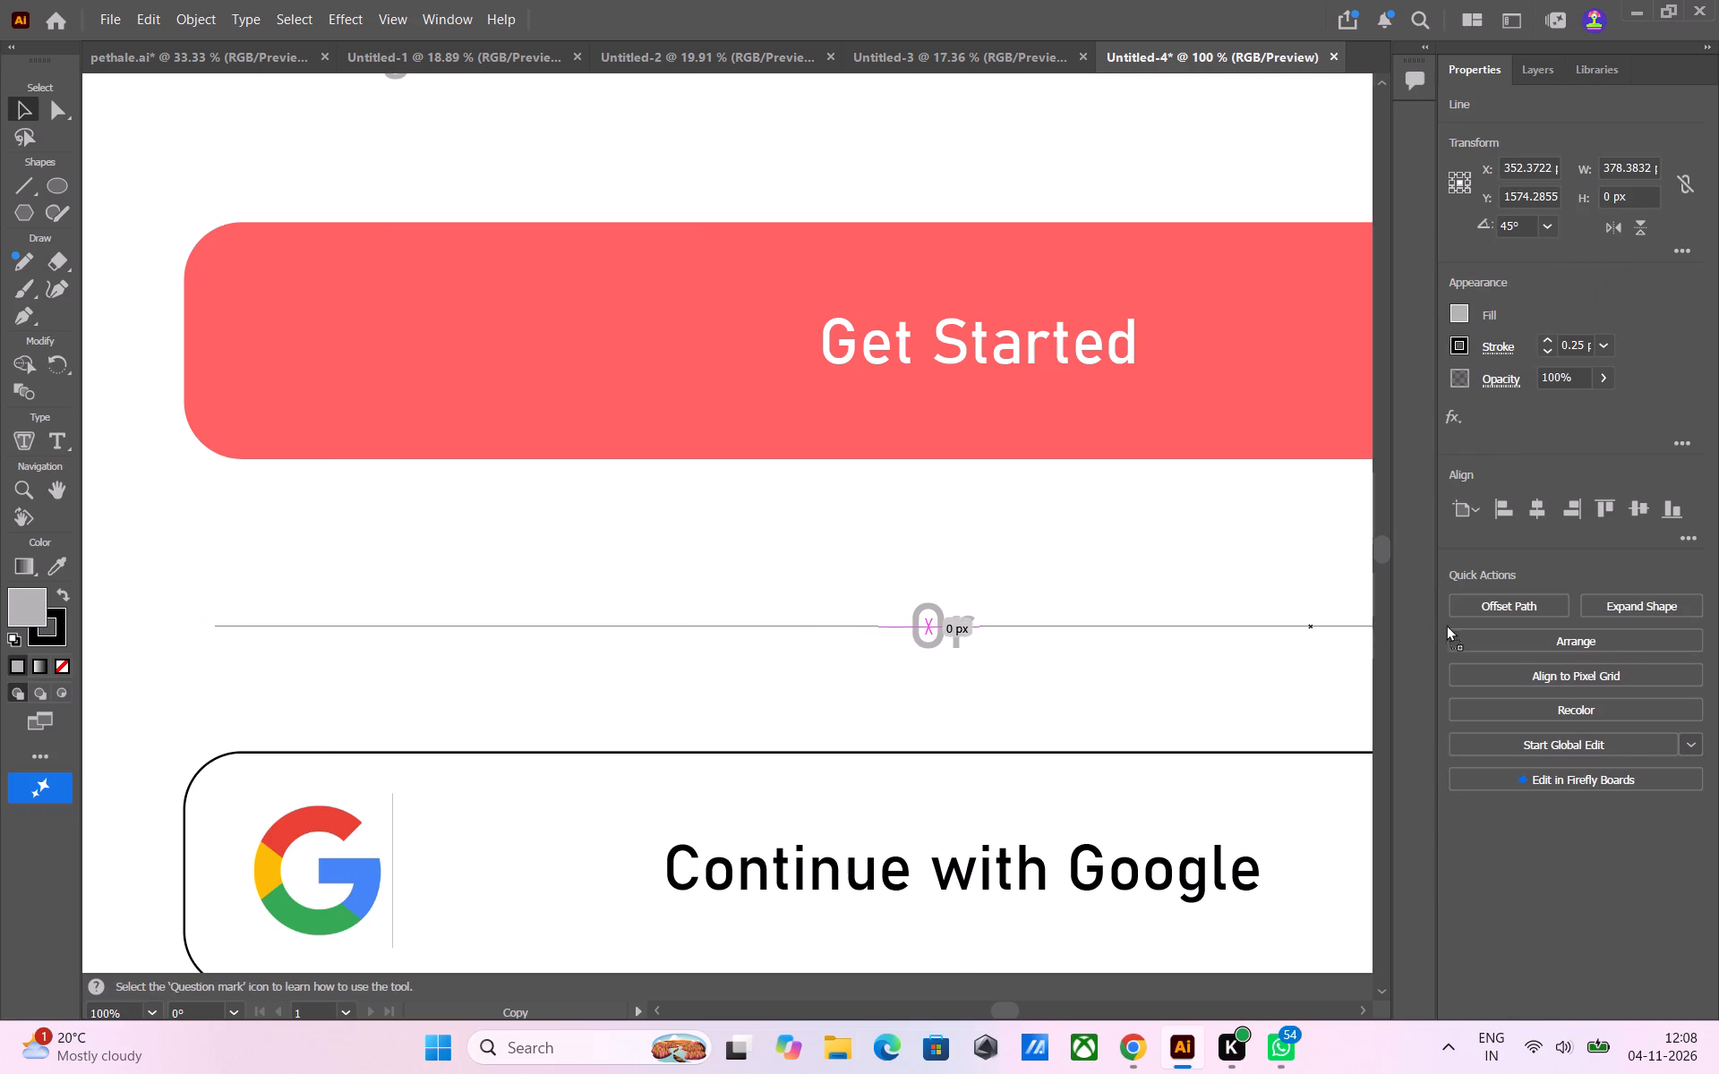
pyautogui.keyDown('alt'); pyautogui.moveTo(1446, 625); pyautogui.dragTo(1261, 625); pyautogui.keyUp('alt')
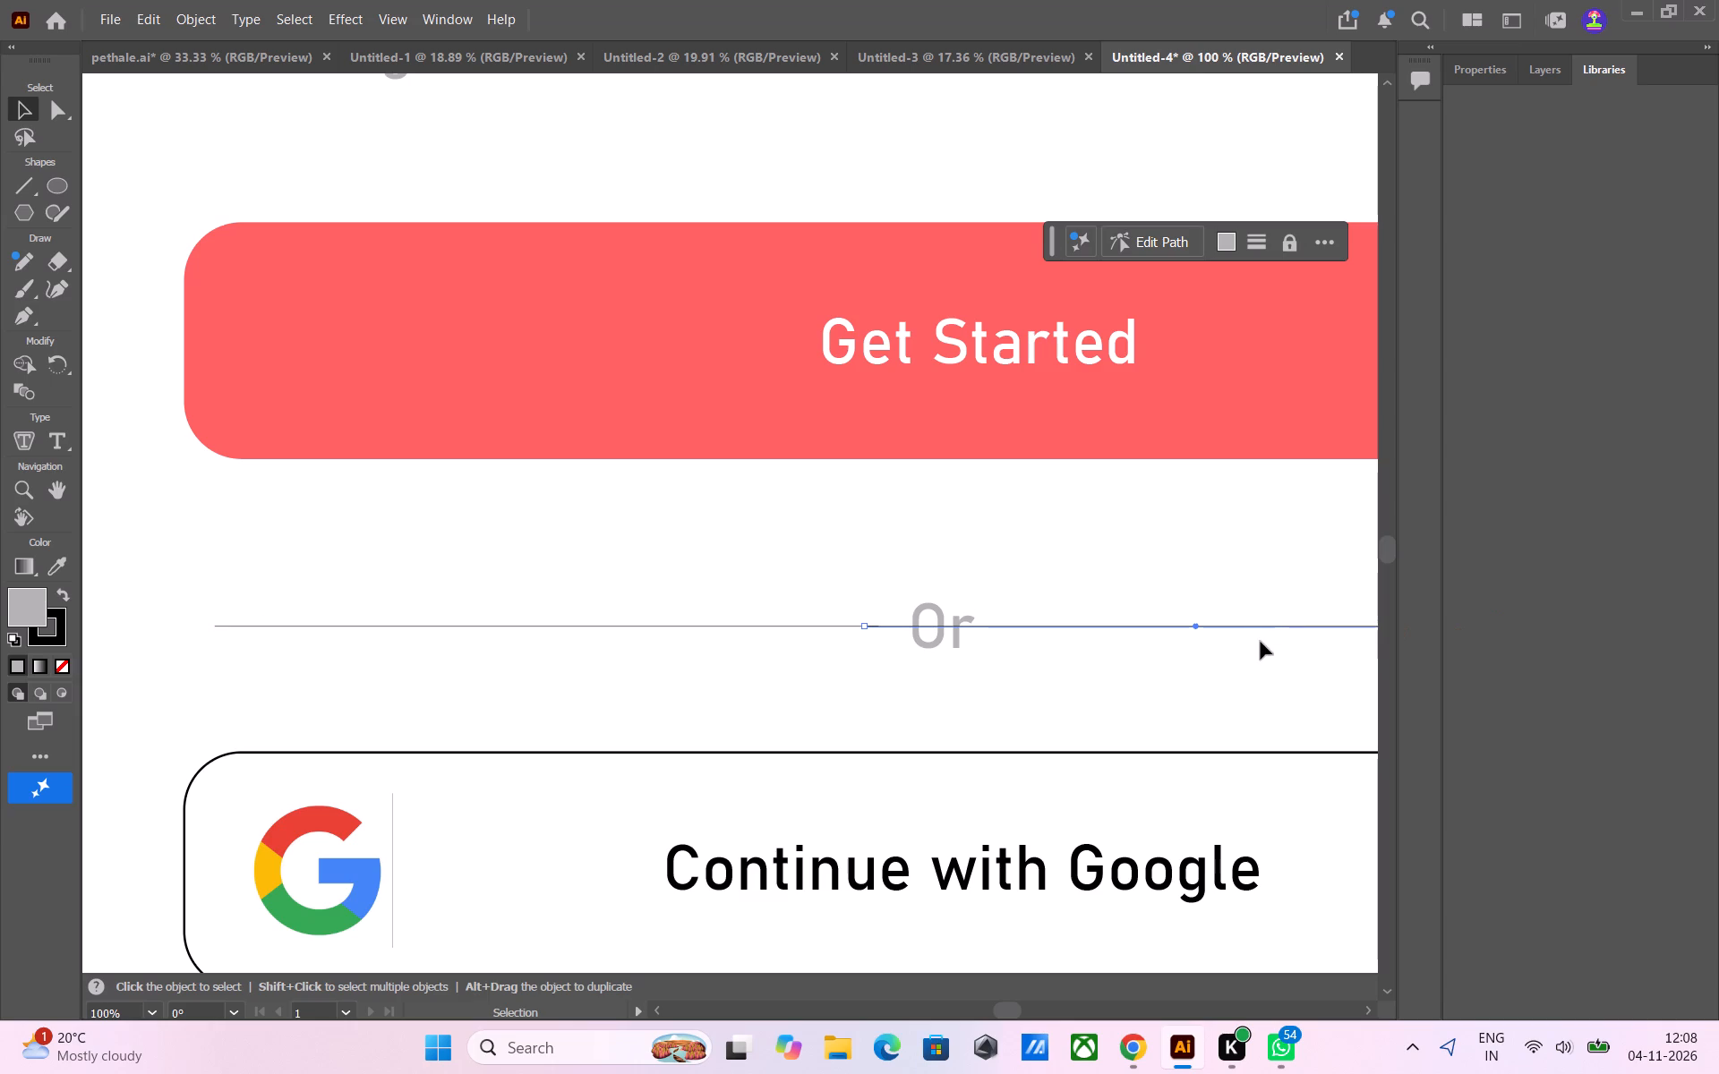
pyautogui.moveTo(1261, 642); pyautogui.dragTo(731, 738, button='middle')
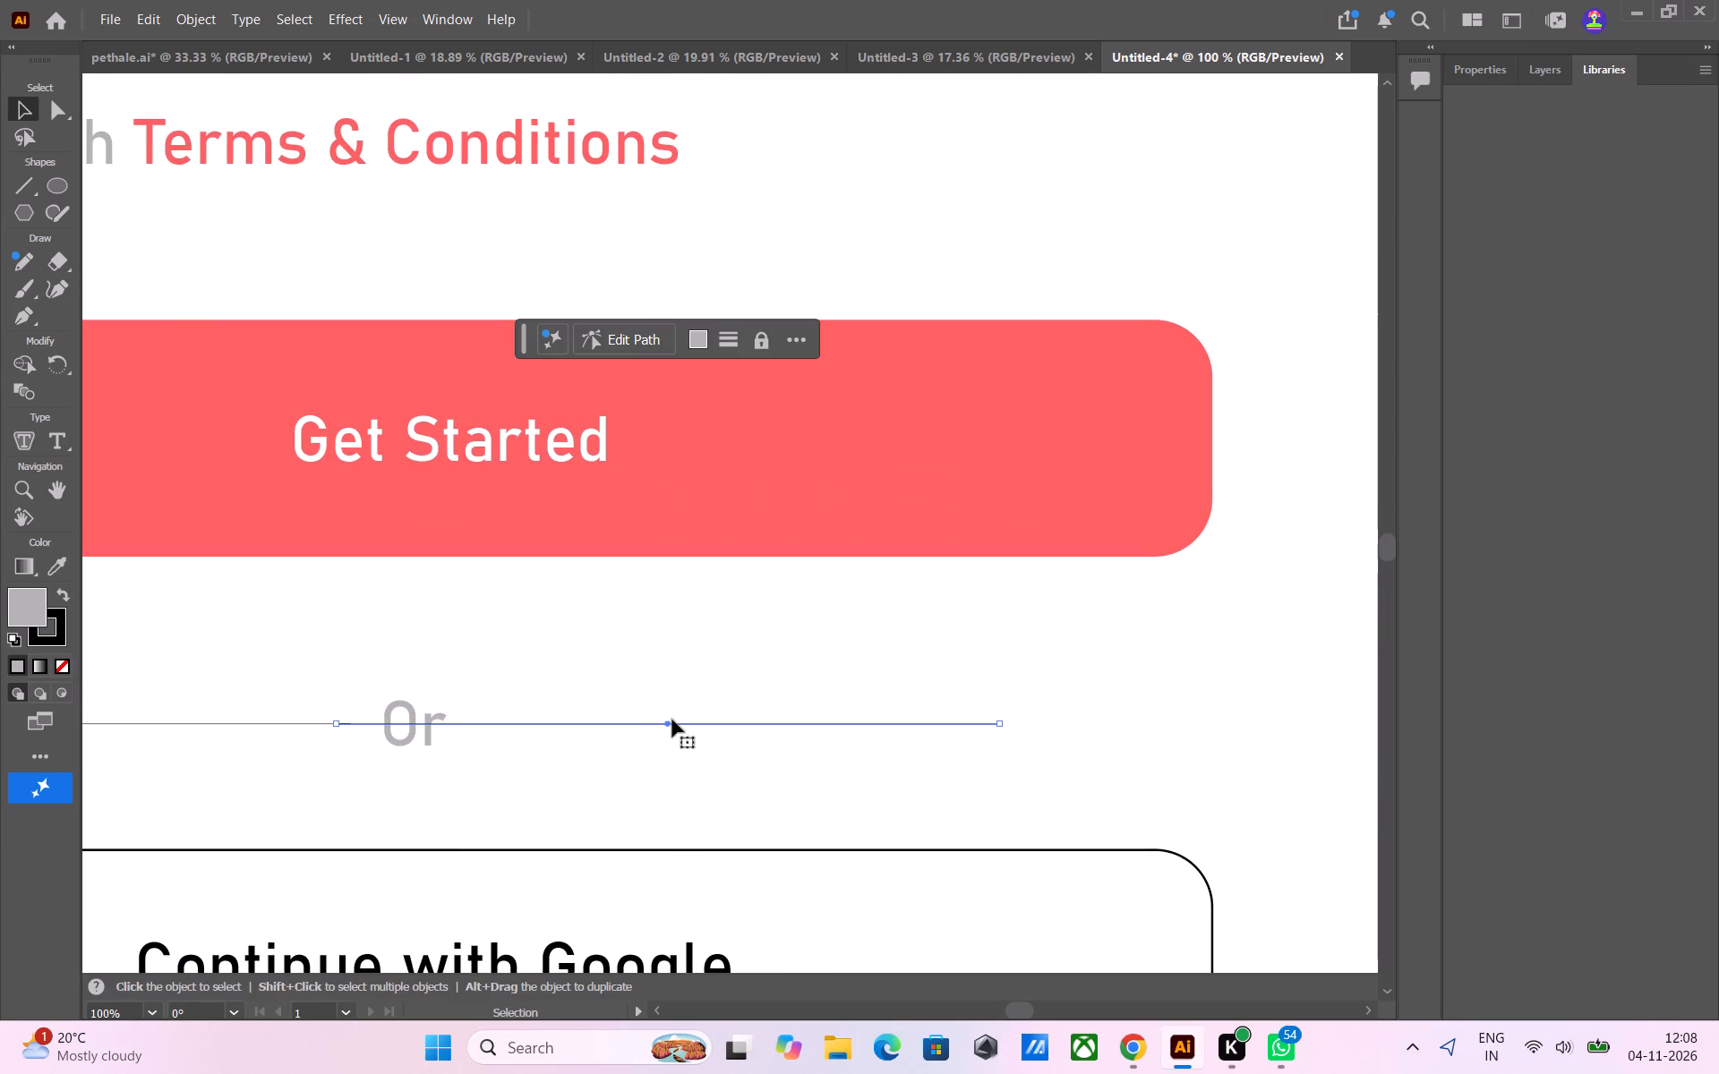
pyautogui.moveTo(686, 727); pyautogui.dragTo(802, 726)
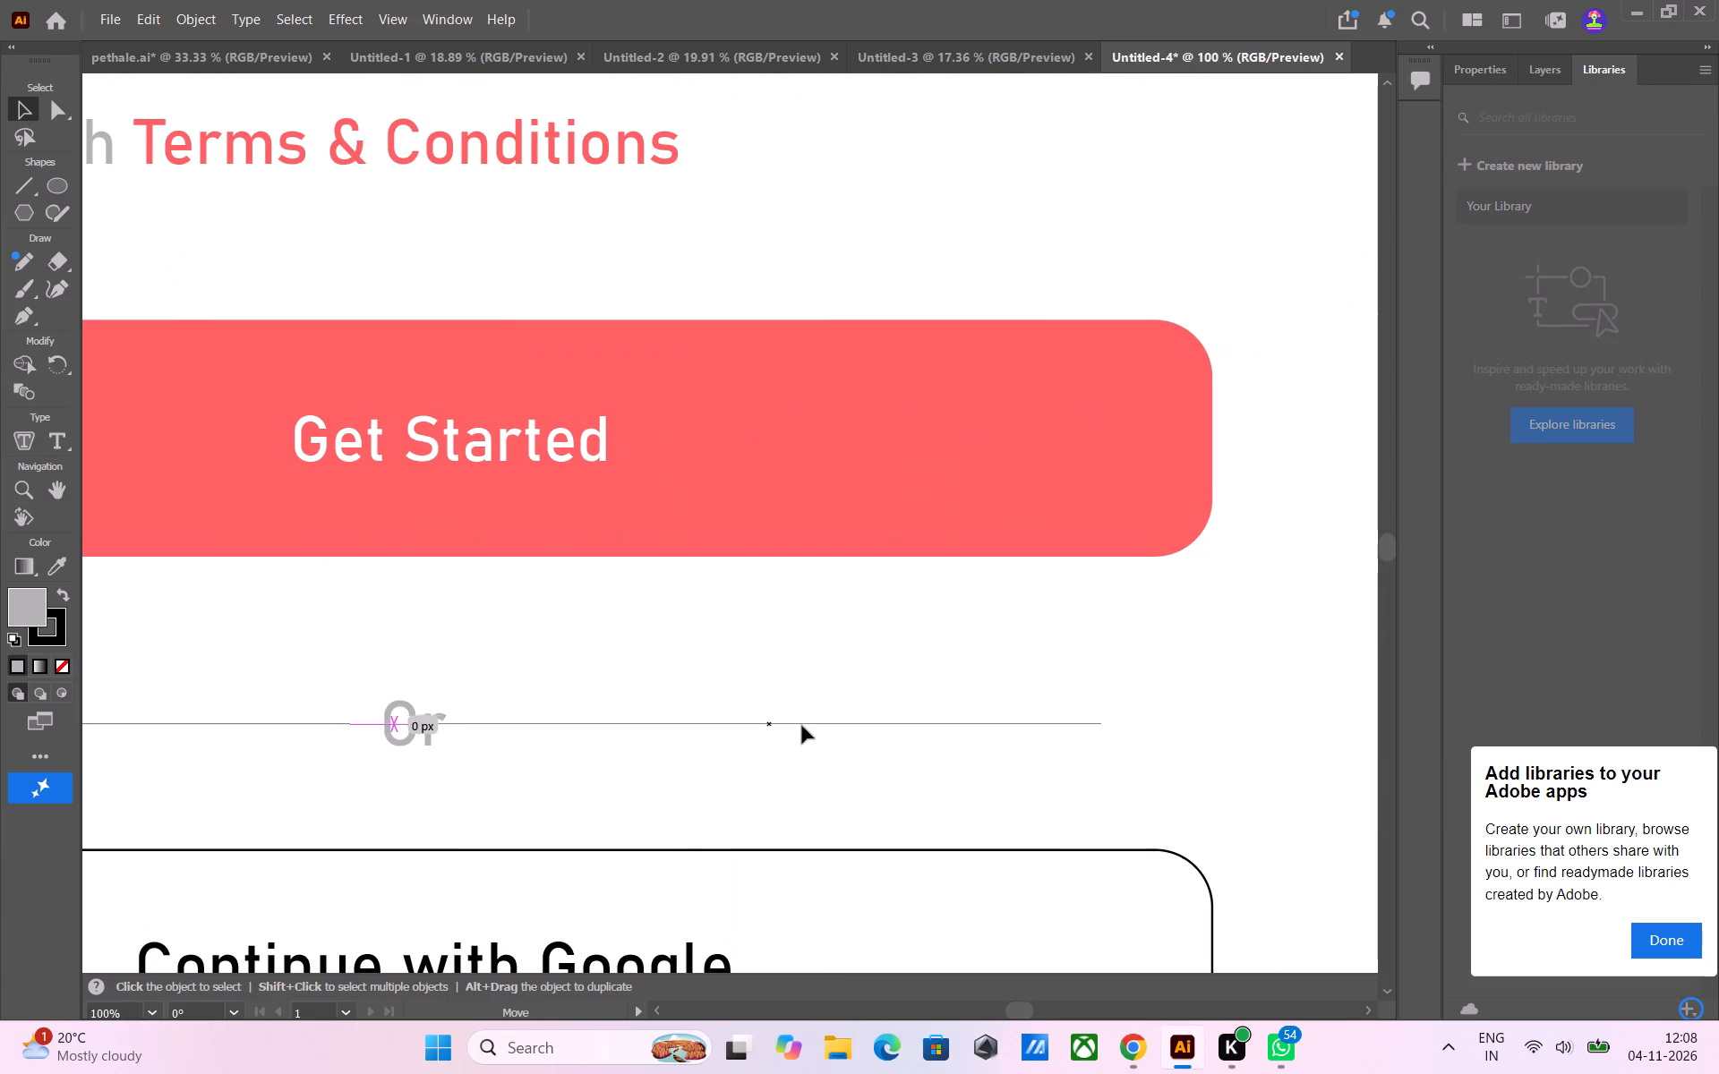
pyautogui.moveTo(802, 726); pyautogui.dragTo(910, 725)
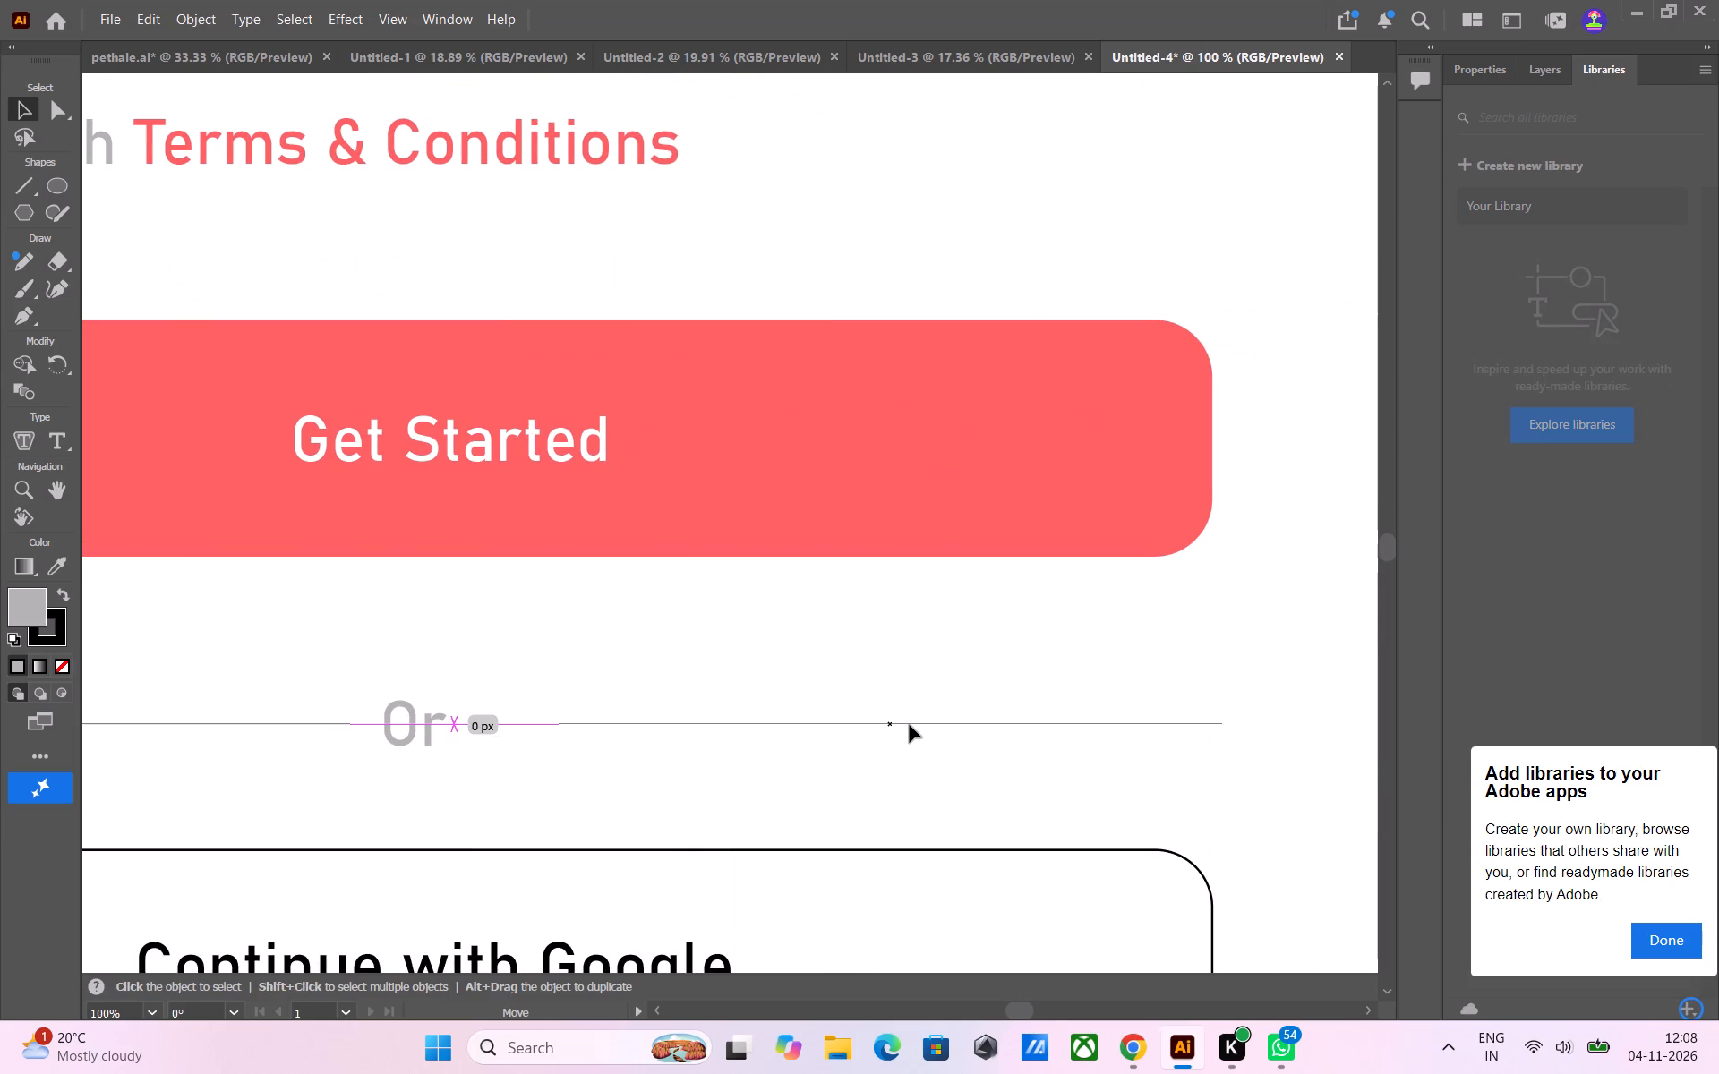
pyautogui.moveTo(910, 725); pyautogui.dragTo(864, 723)
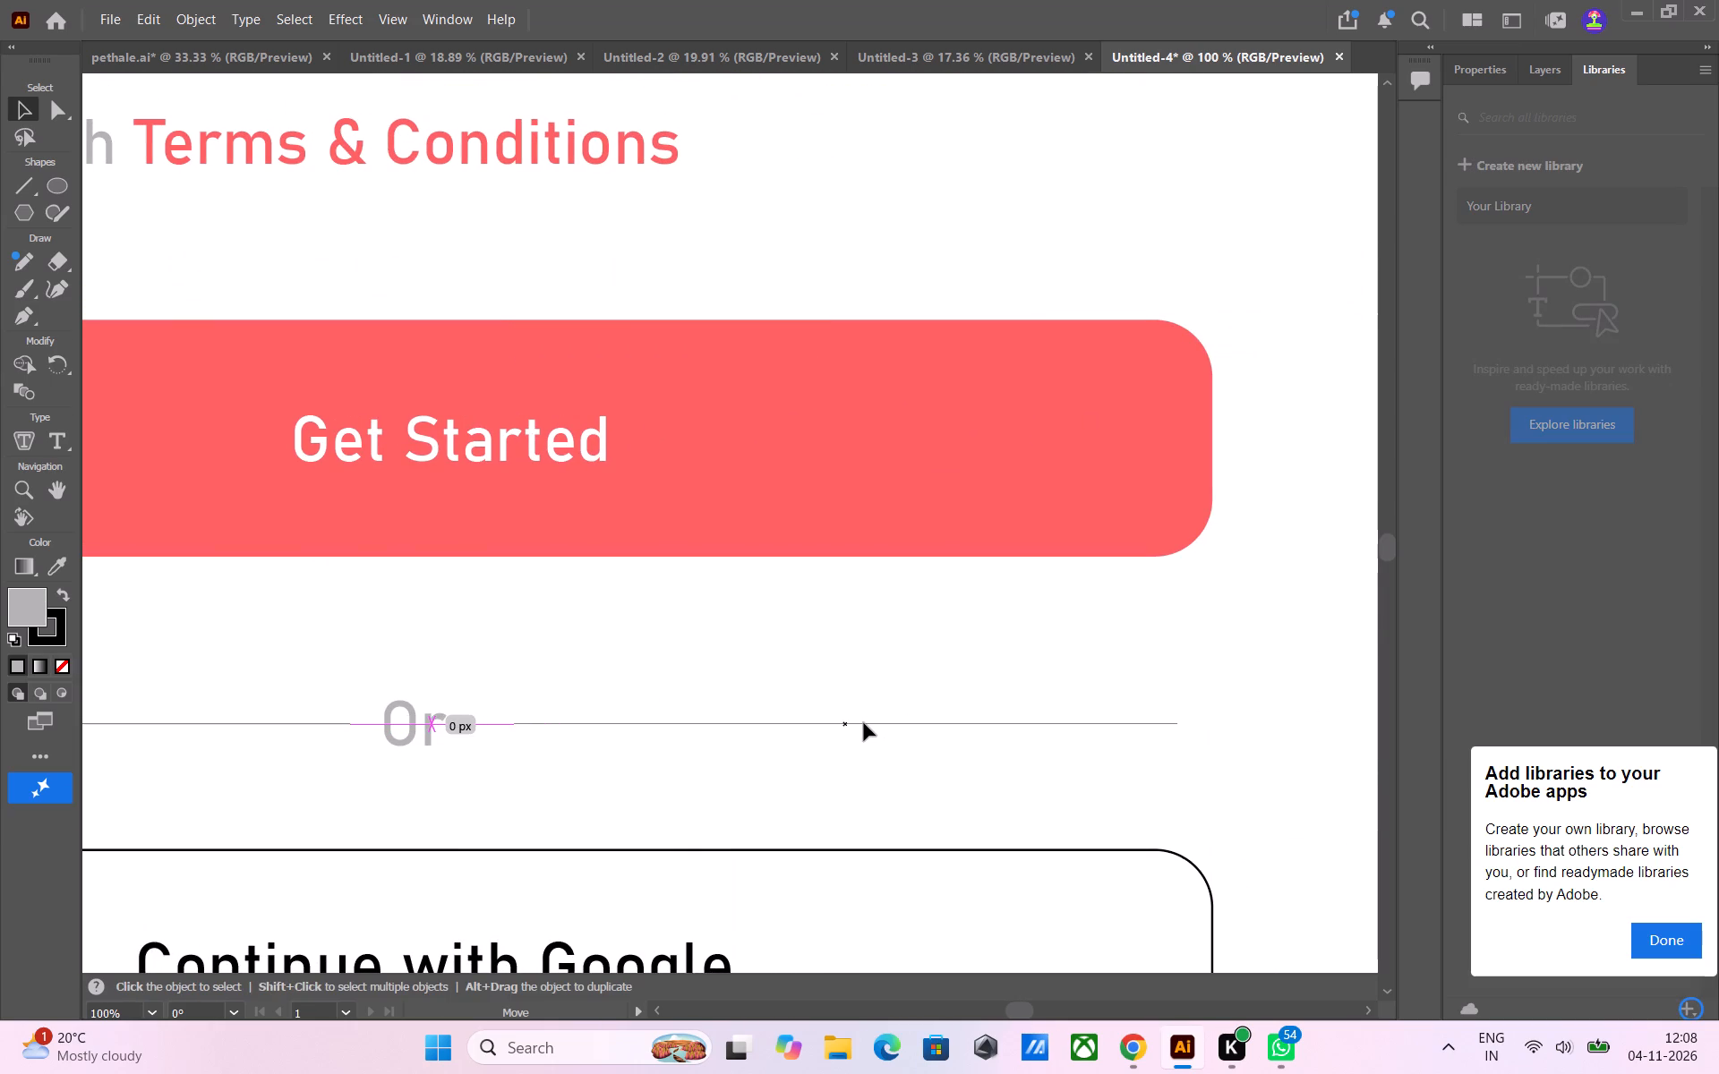
pyautogui.moveTo(864, 723); pyautogui.dragTo(843, 722)
pyautogui.moveTo(843, 722); pyautogui.dragTo(850, 722)
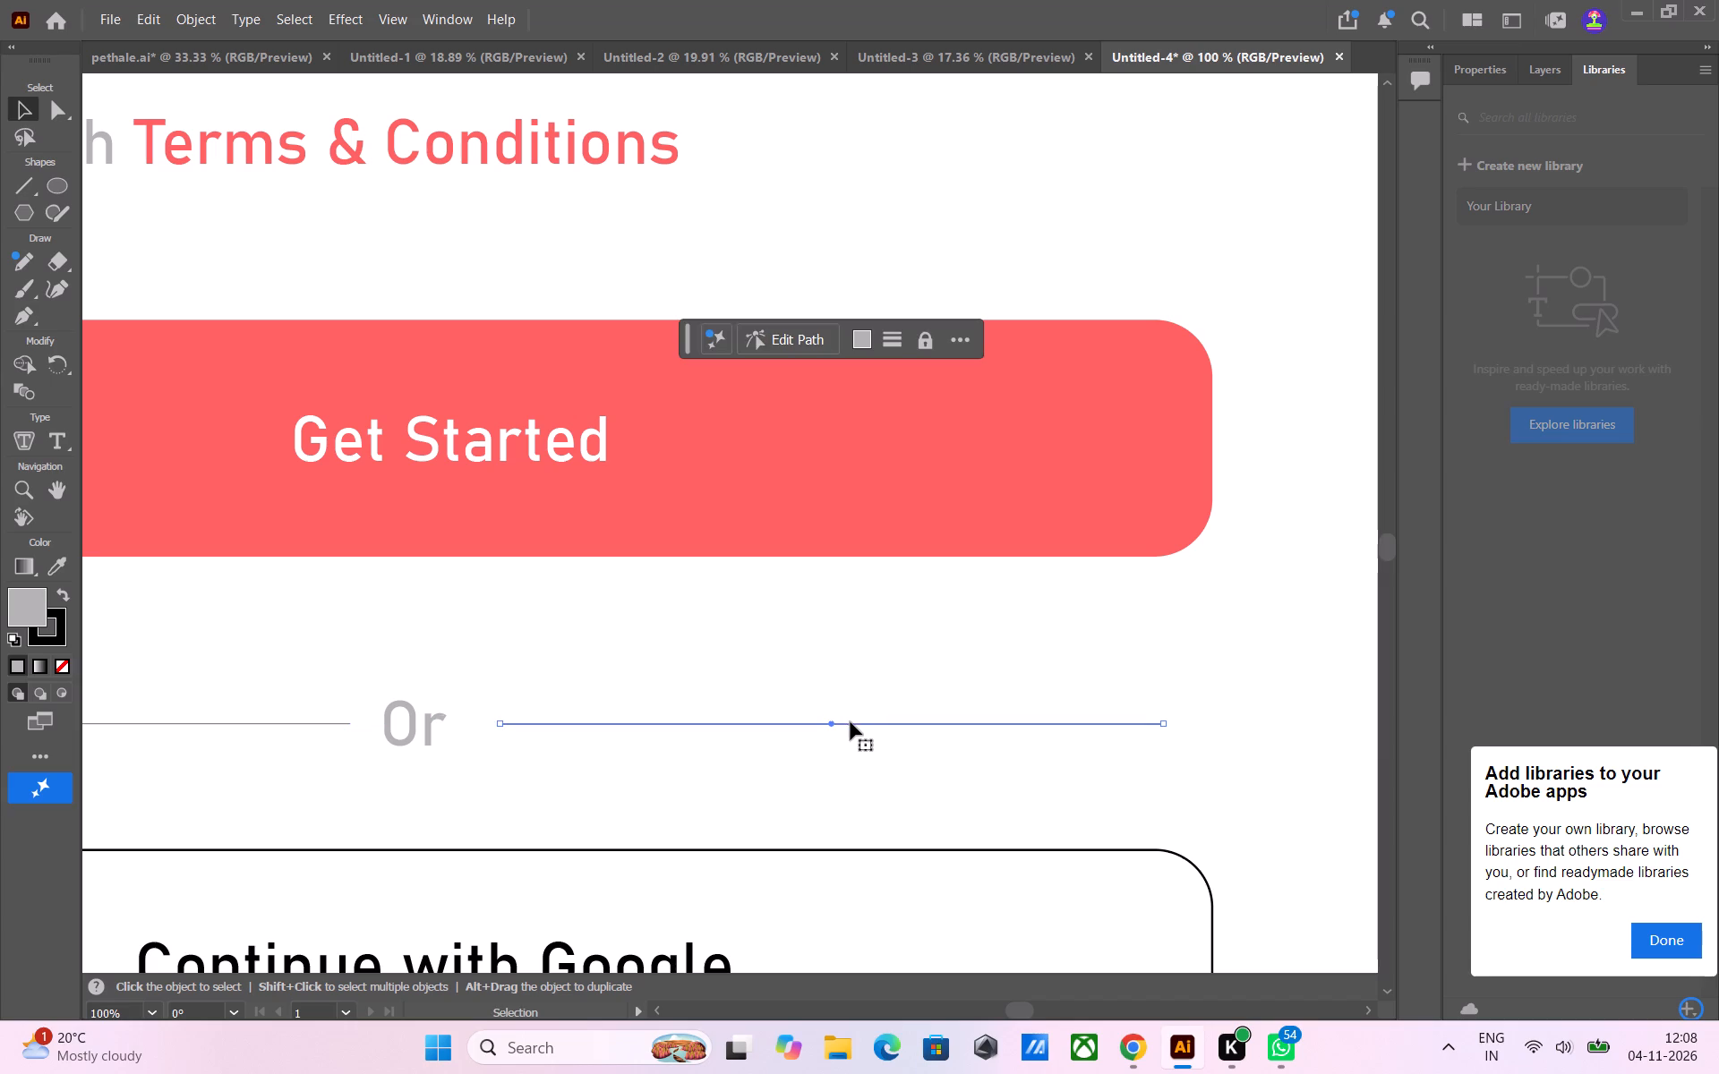
pyautogui.click(849, 784)
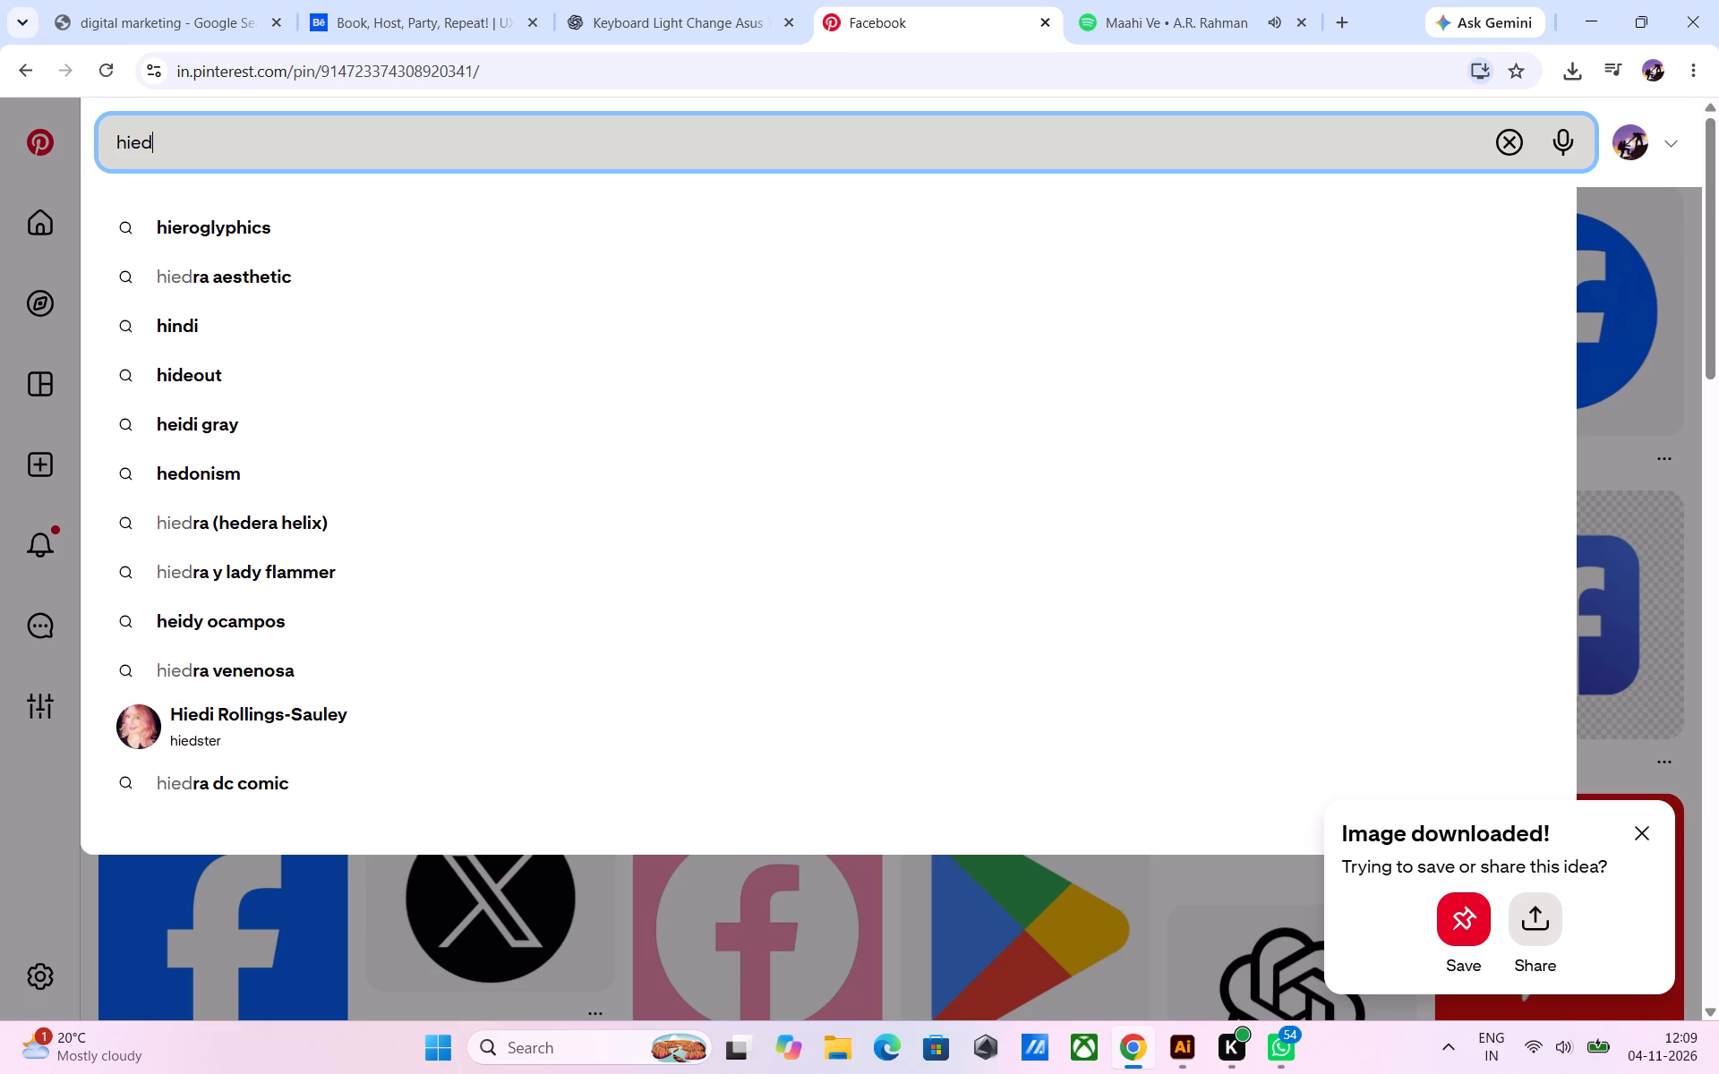
# Correct the misspelled Pinterest search query and extend it to read "hide icon with".
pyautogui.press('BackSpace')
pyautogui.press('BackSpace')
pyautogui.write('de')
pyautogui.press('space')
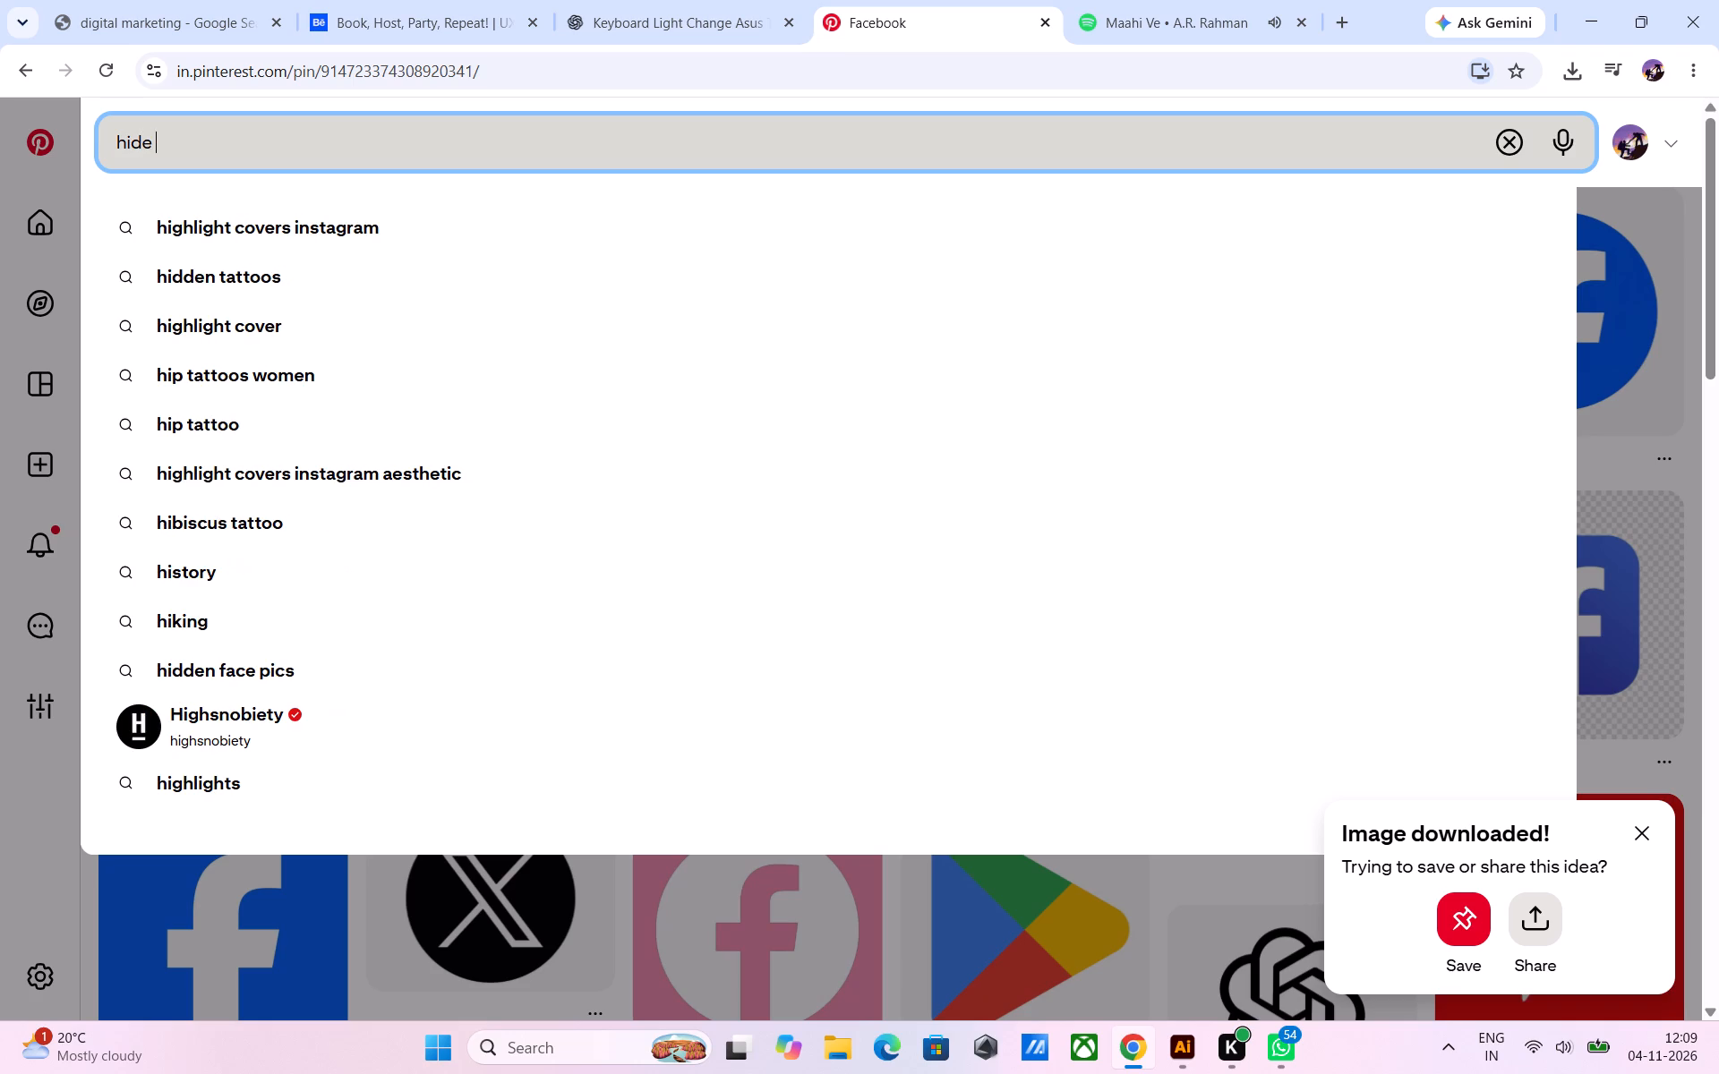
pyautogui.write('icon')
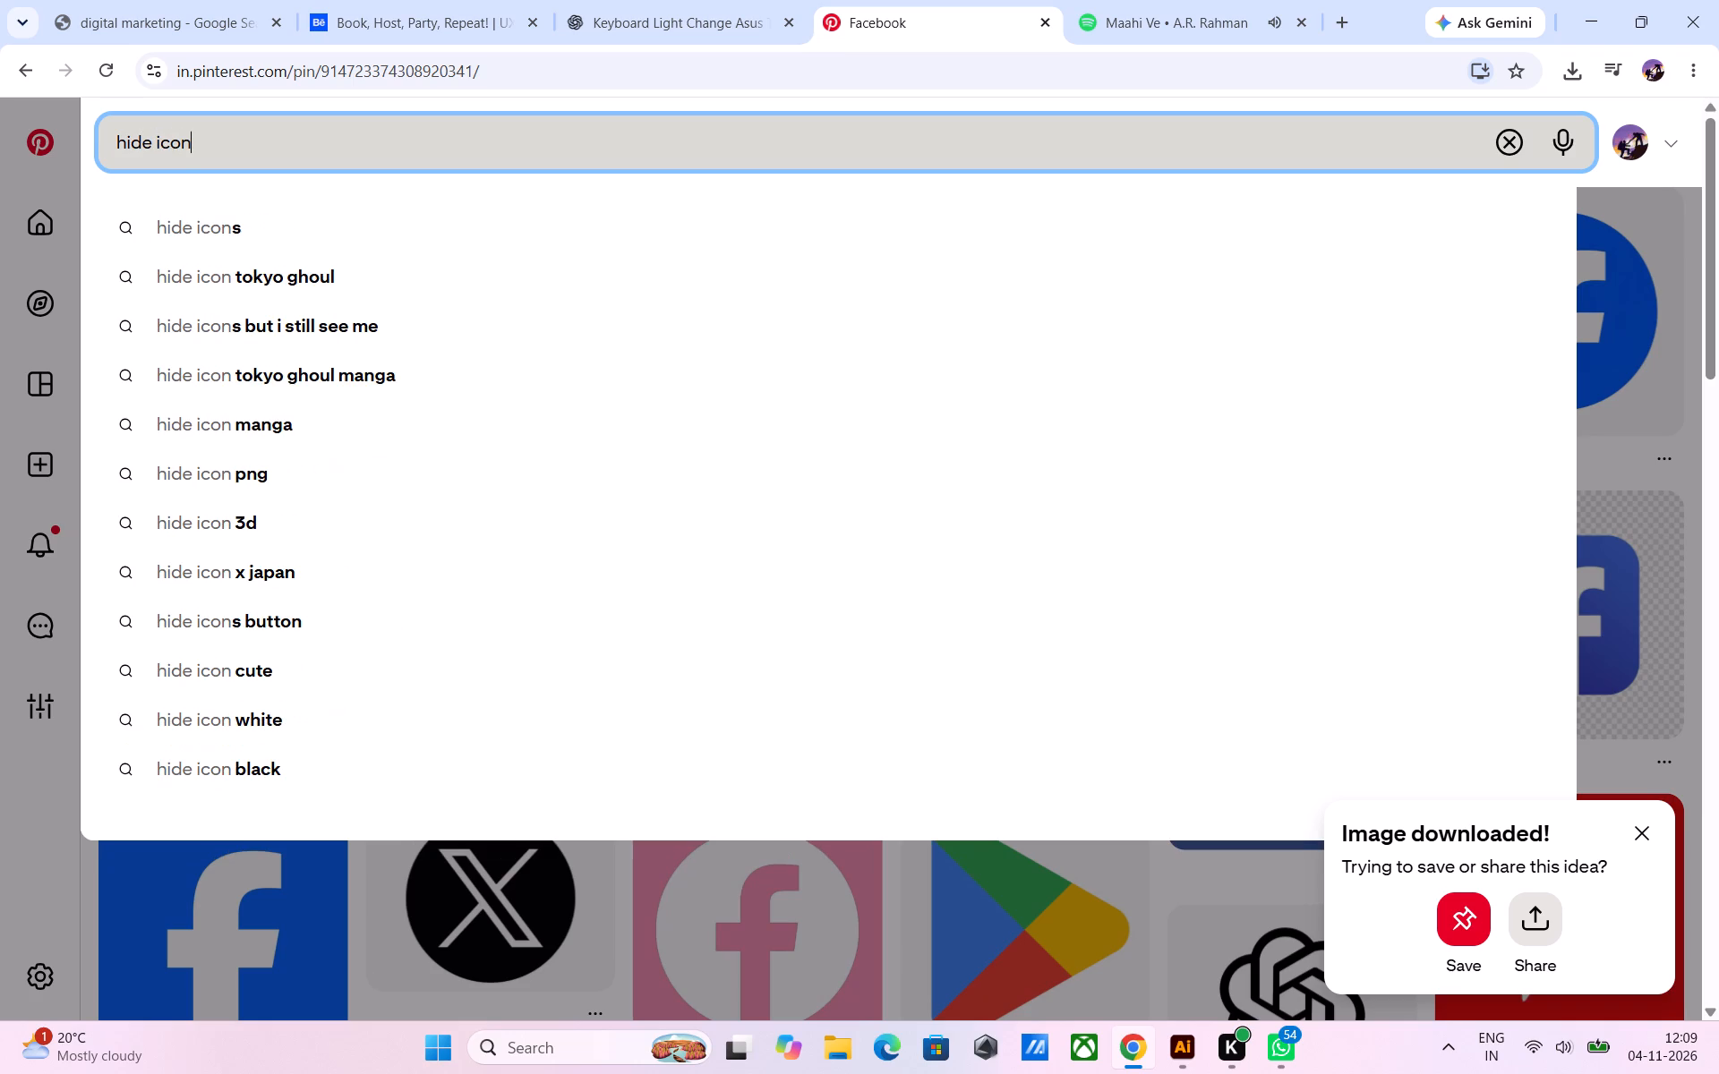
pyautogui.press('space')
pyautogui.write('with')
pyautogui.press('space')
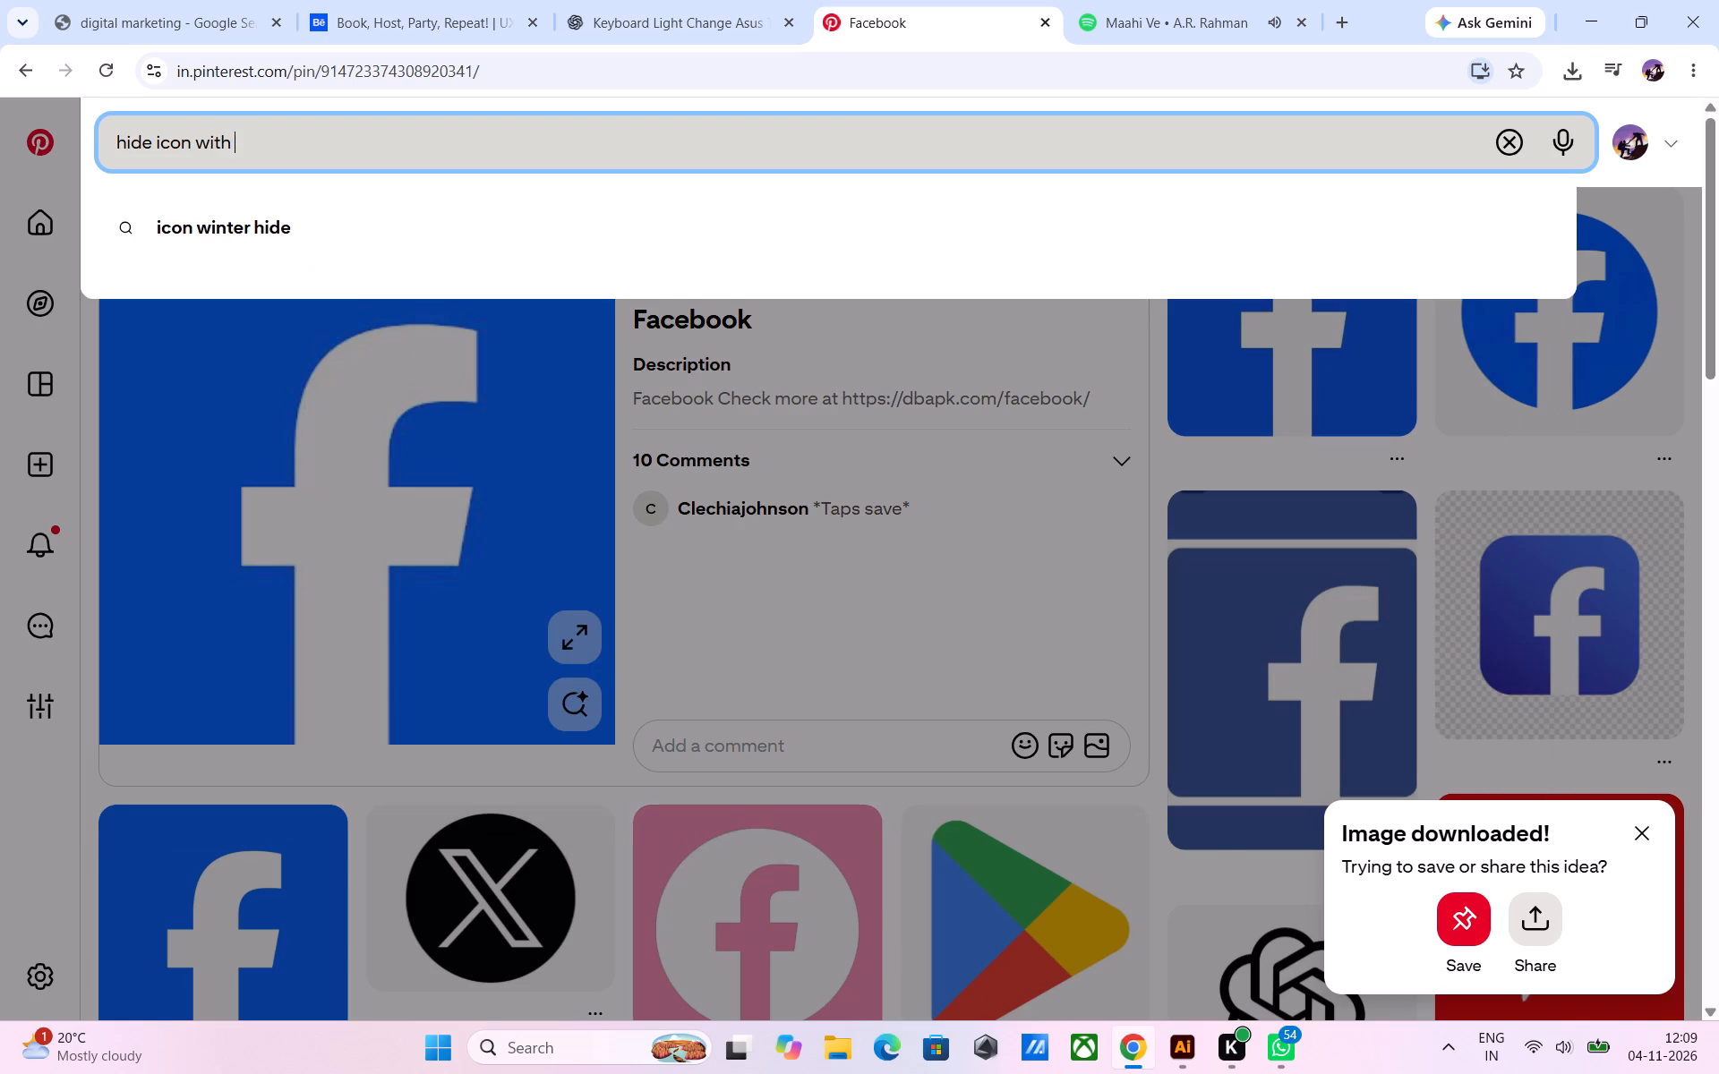
# In Chrome, search Pinterest for "hide icon with gree color".
pyautogui.write('gr')
pyautogui.write('ee')
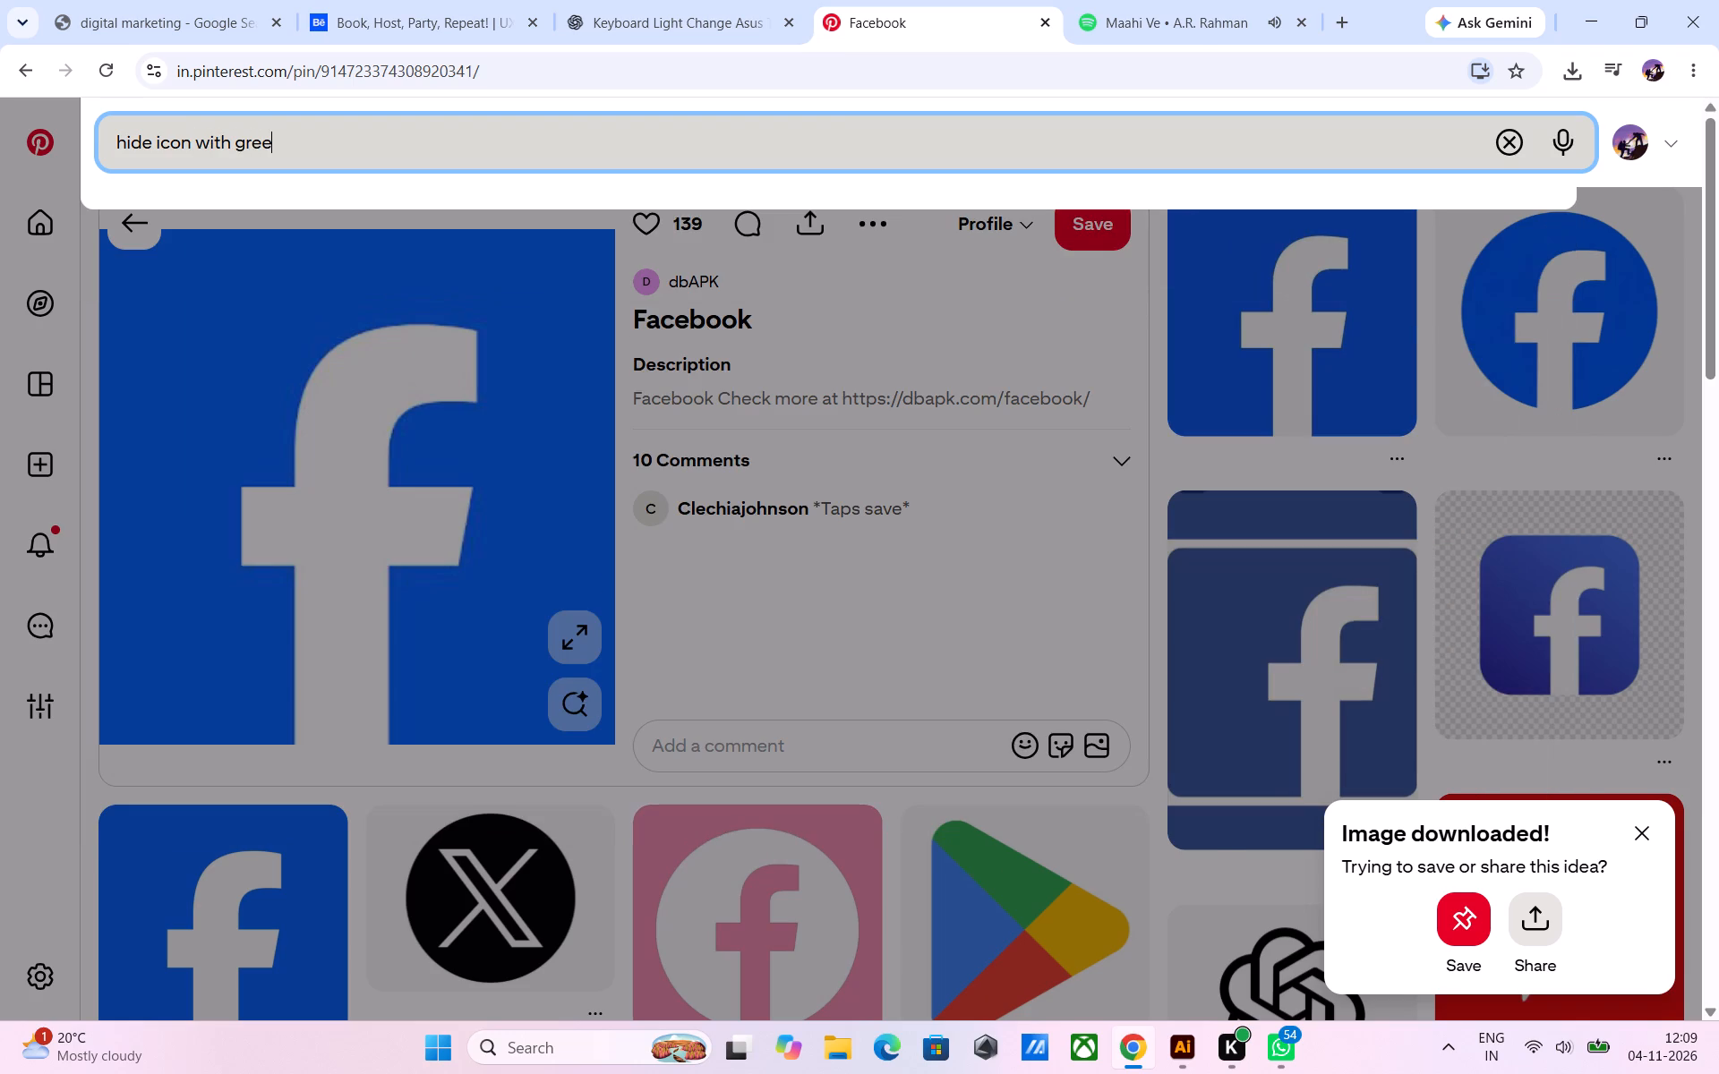
pyautogui.press('space')
pyautogui.write('color')
pyautogui.press('Return')
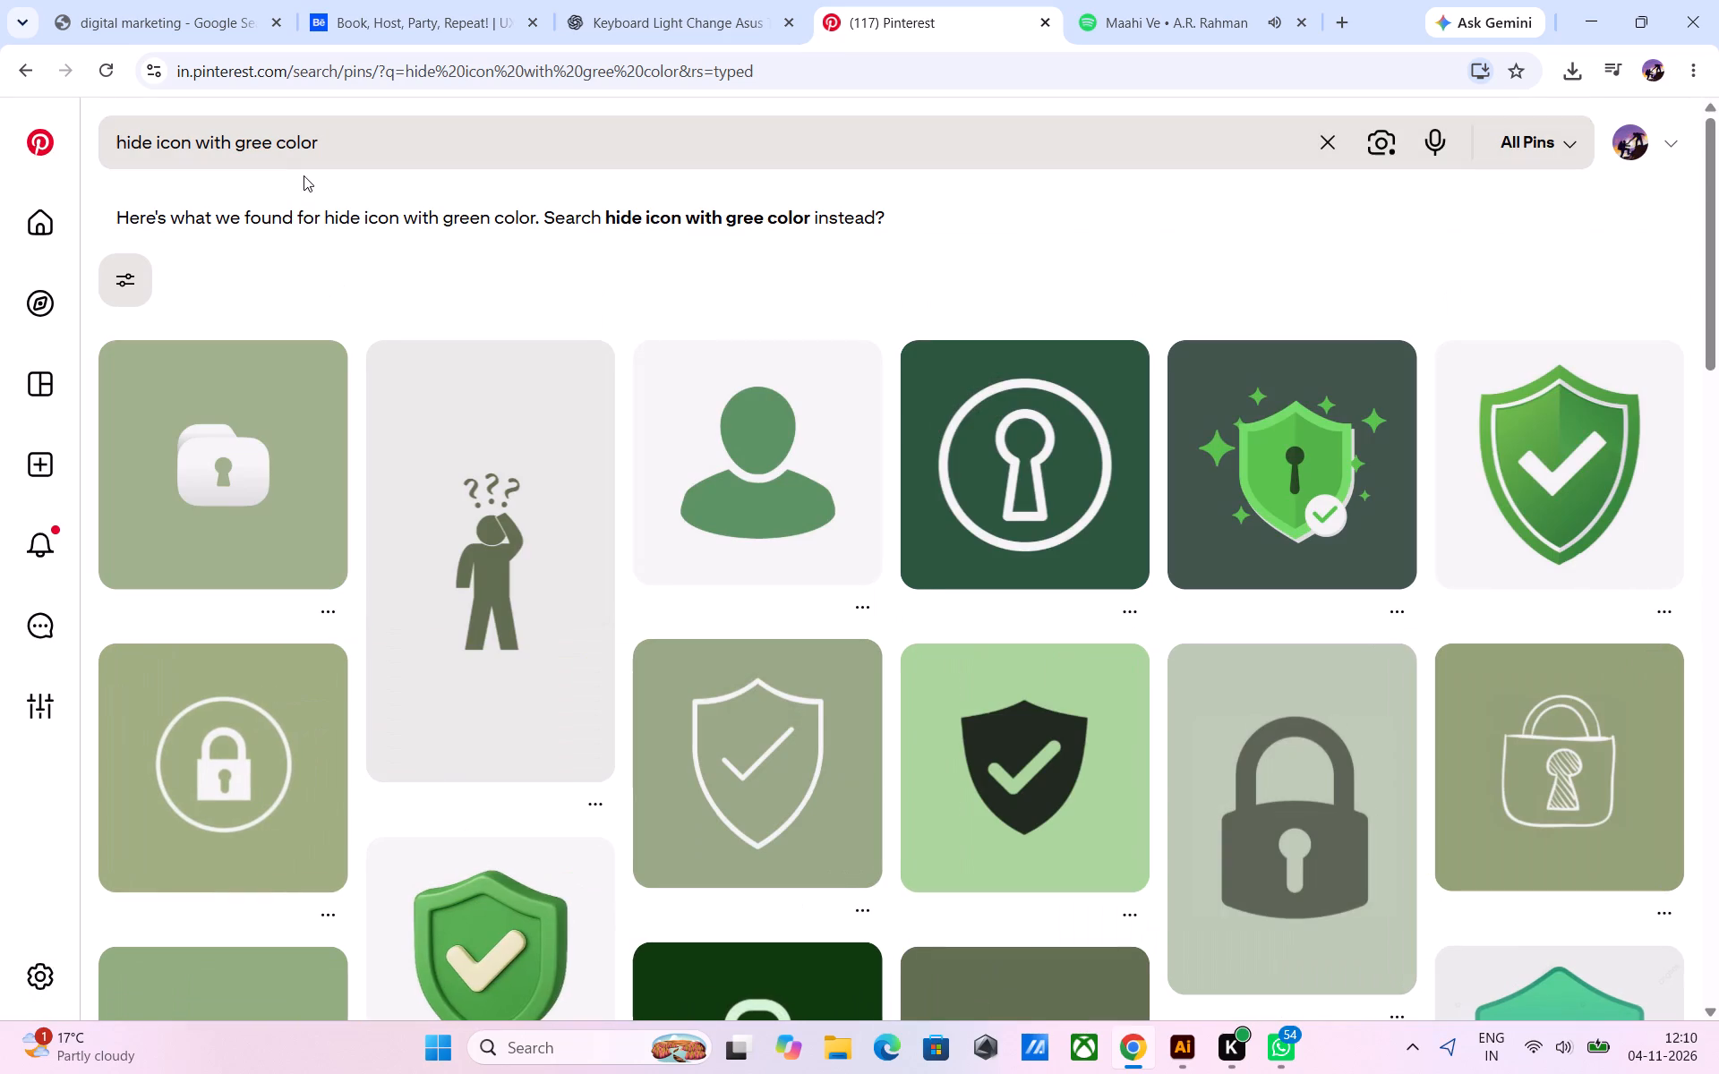
# Browse the Pinterest results for a hide icon, and open the pin of the black crossed-out eye.
pyautogui.scroll(-13, 551, 666)
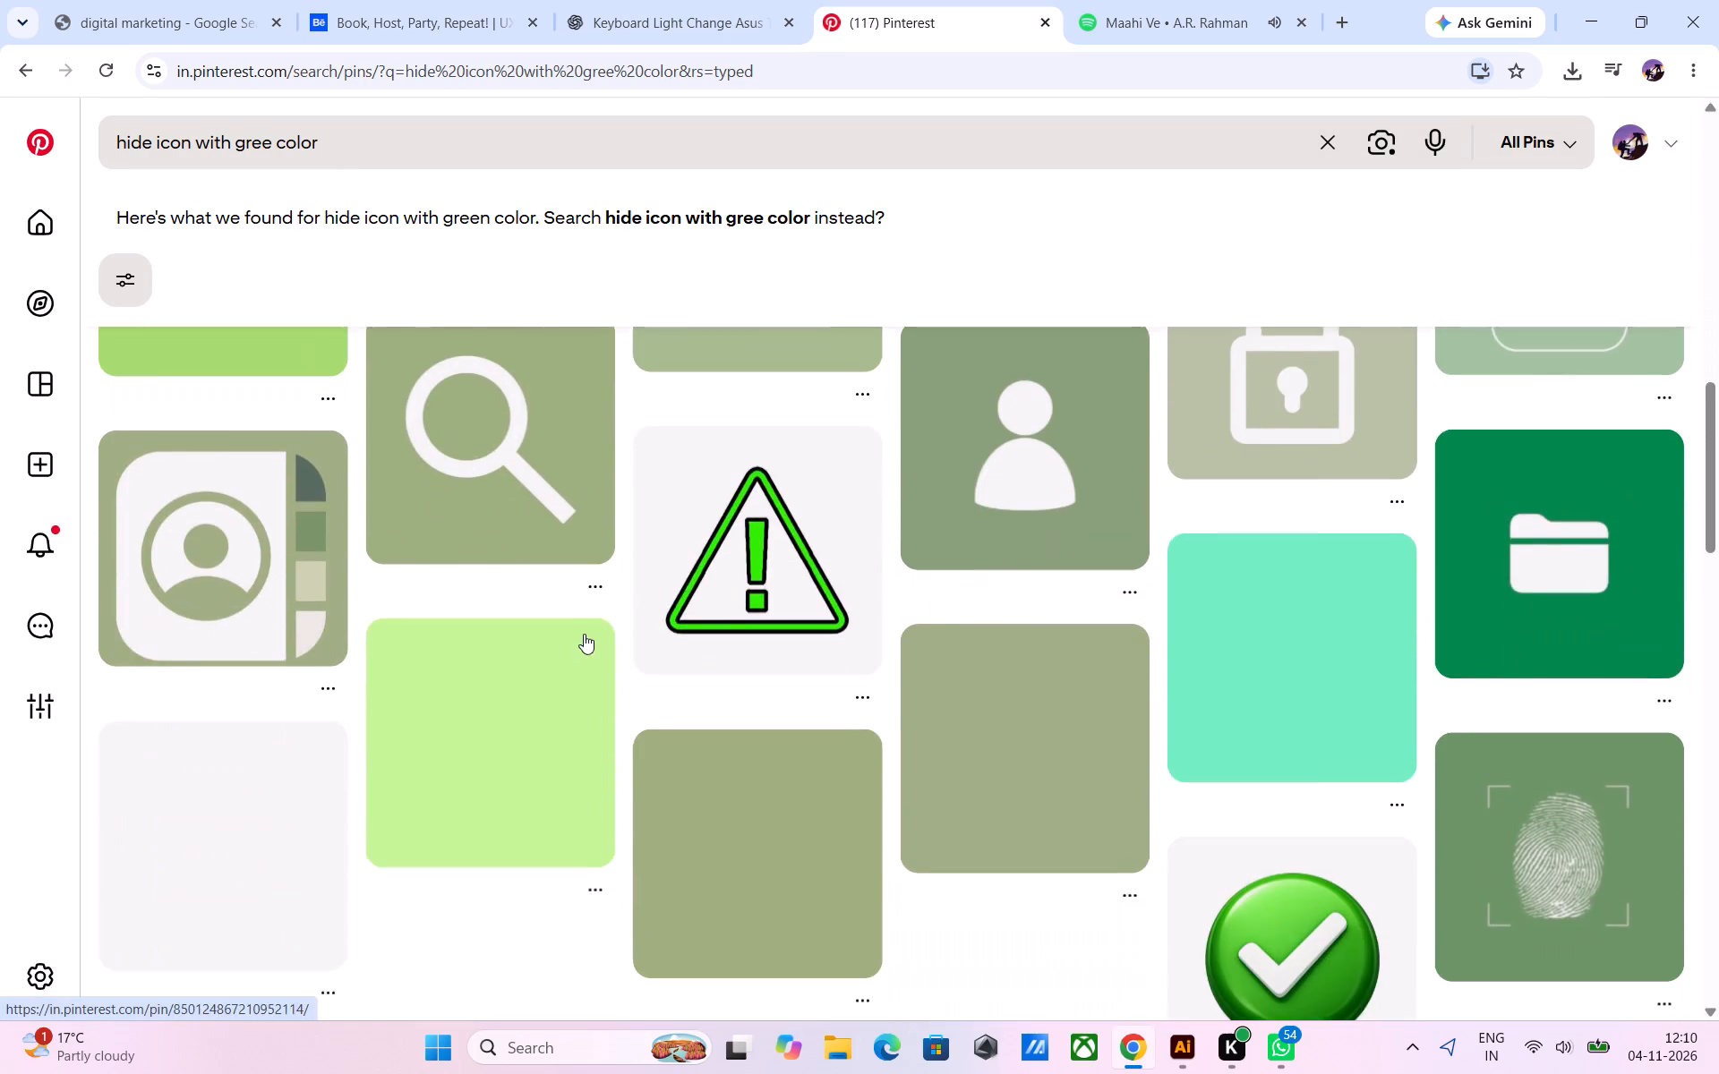
pyautogui.scroll(-4, 587, 624)
pyautogui.scroll(4, 587, 623)
pyautogui.scroll(-10, 587, 623)
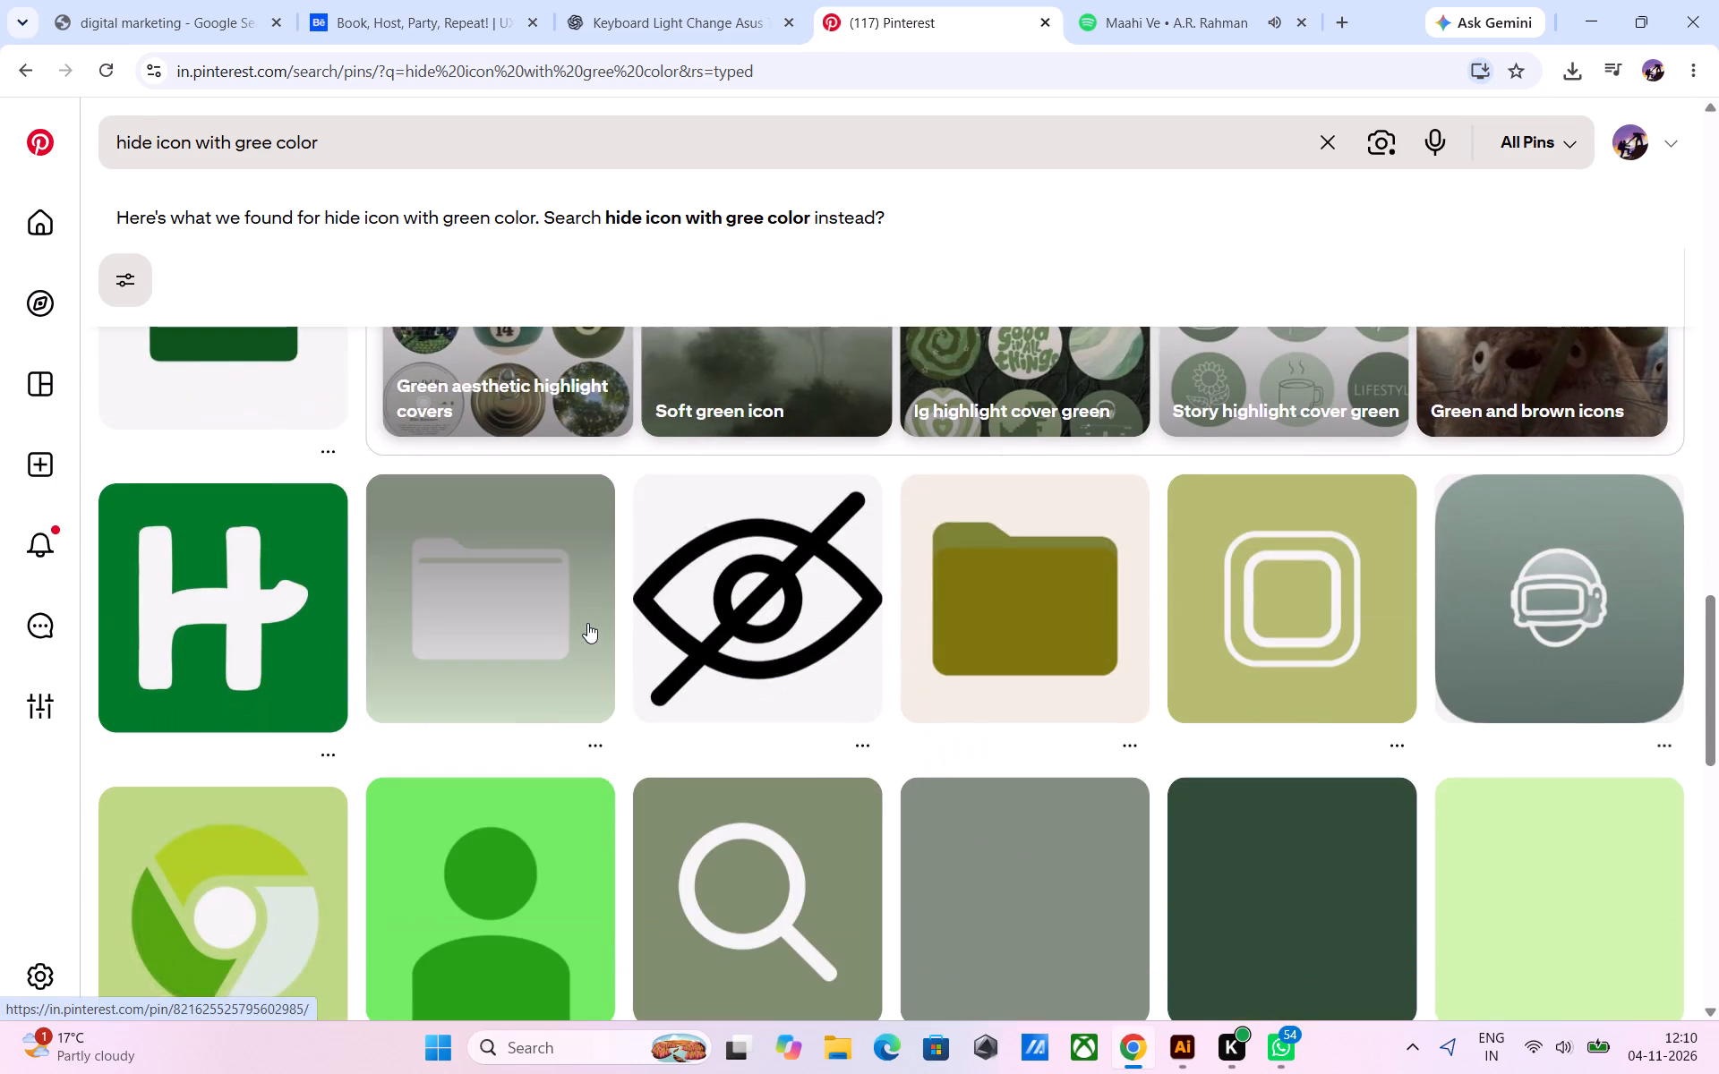
pyautogui.scroll(-6, 587, 623)
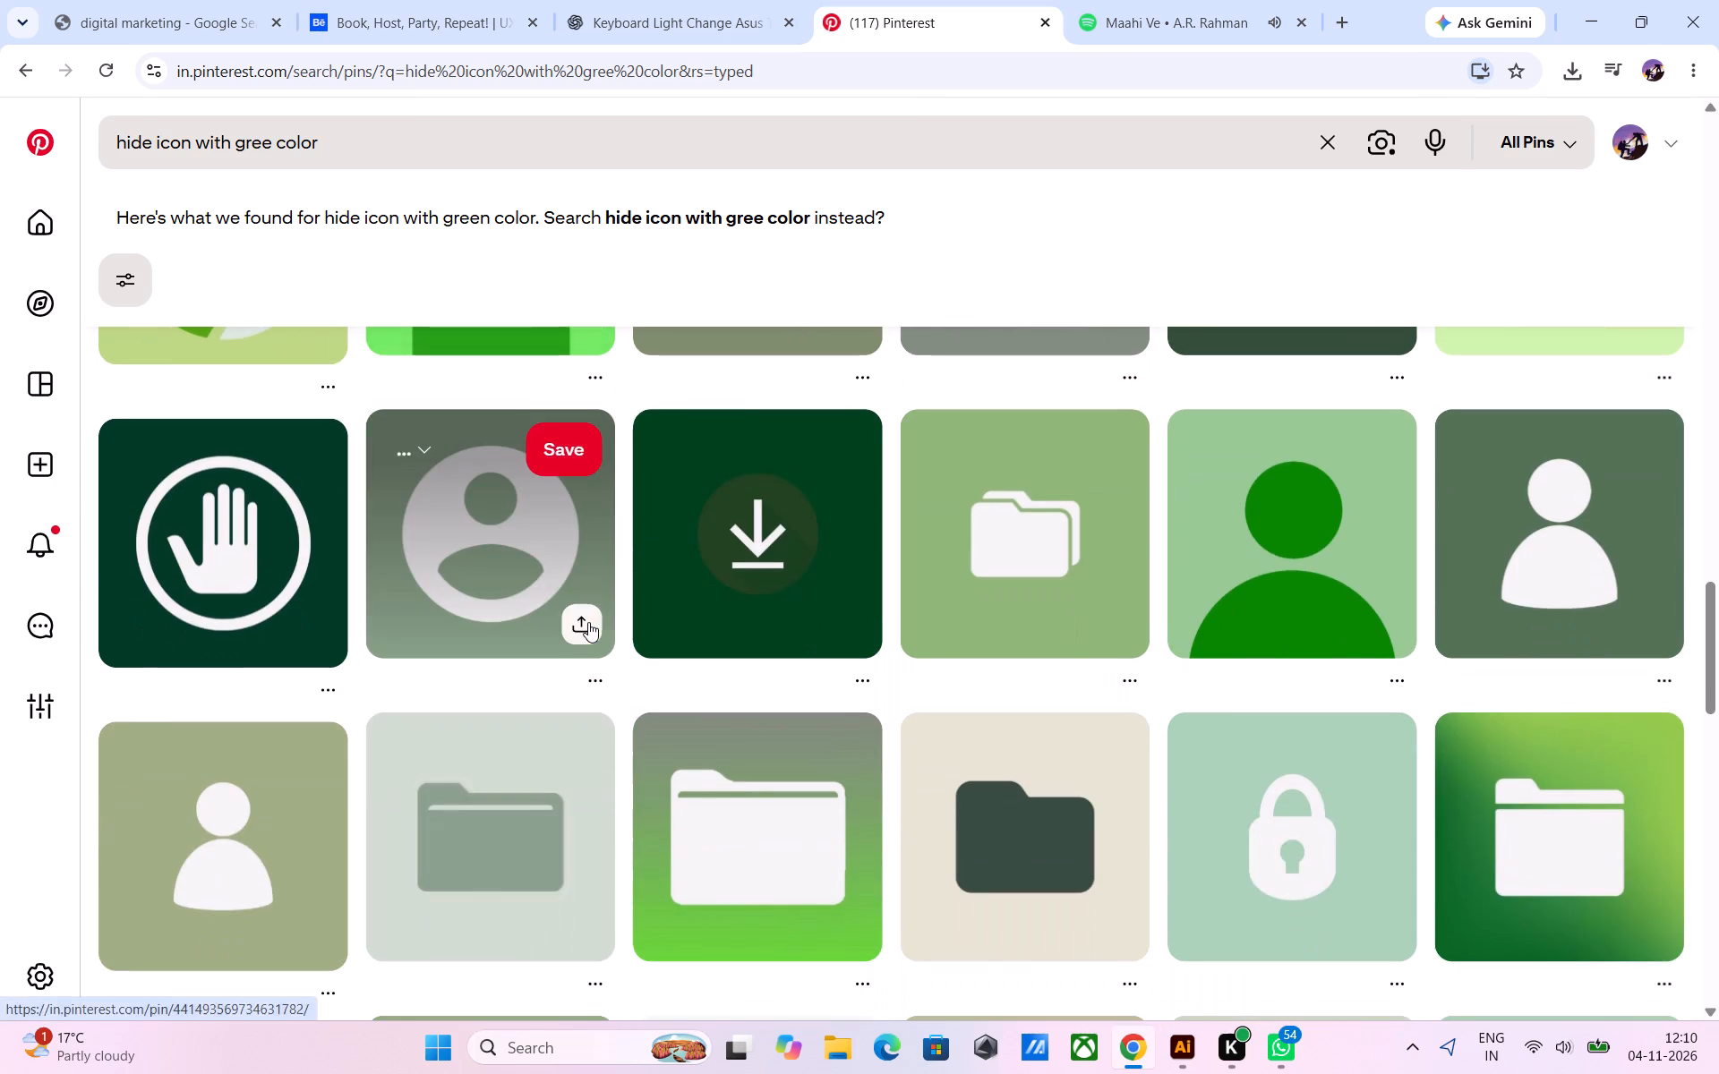
pyautogui.scroll(-12, 588, 622)
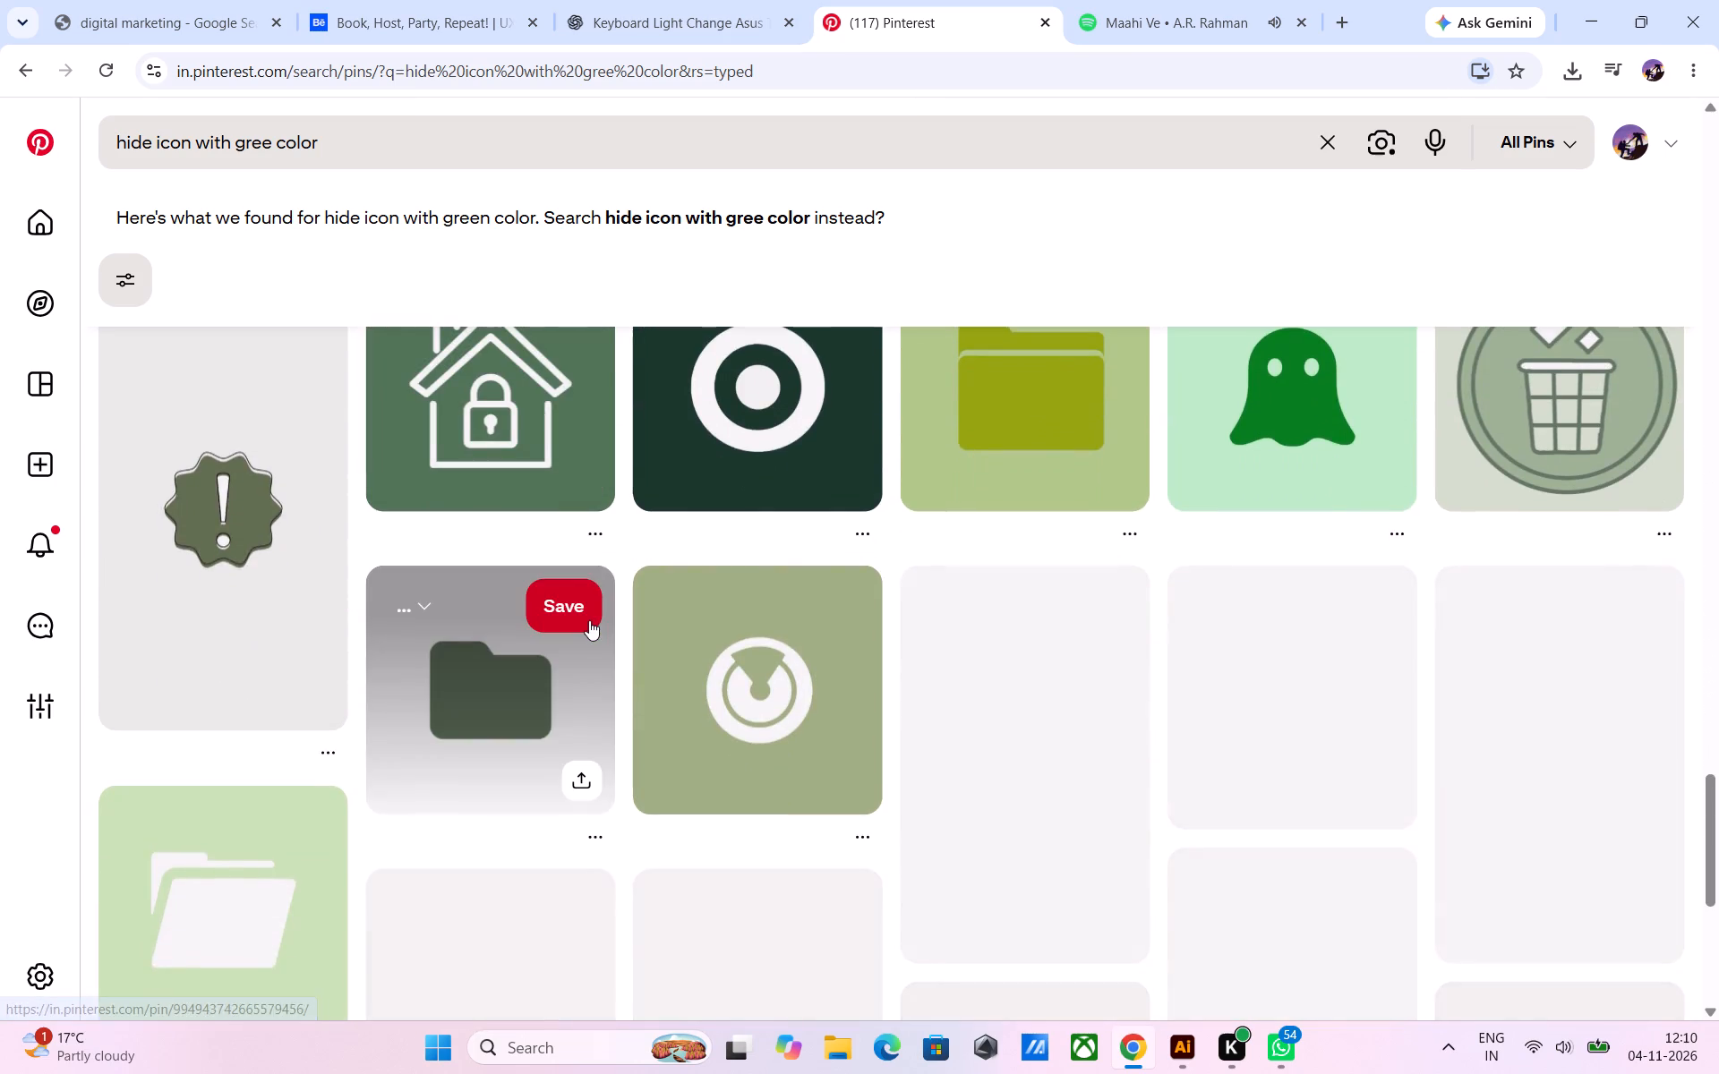
pyautogui.scroll(20, 589, 620)
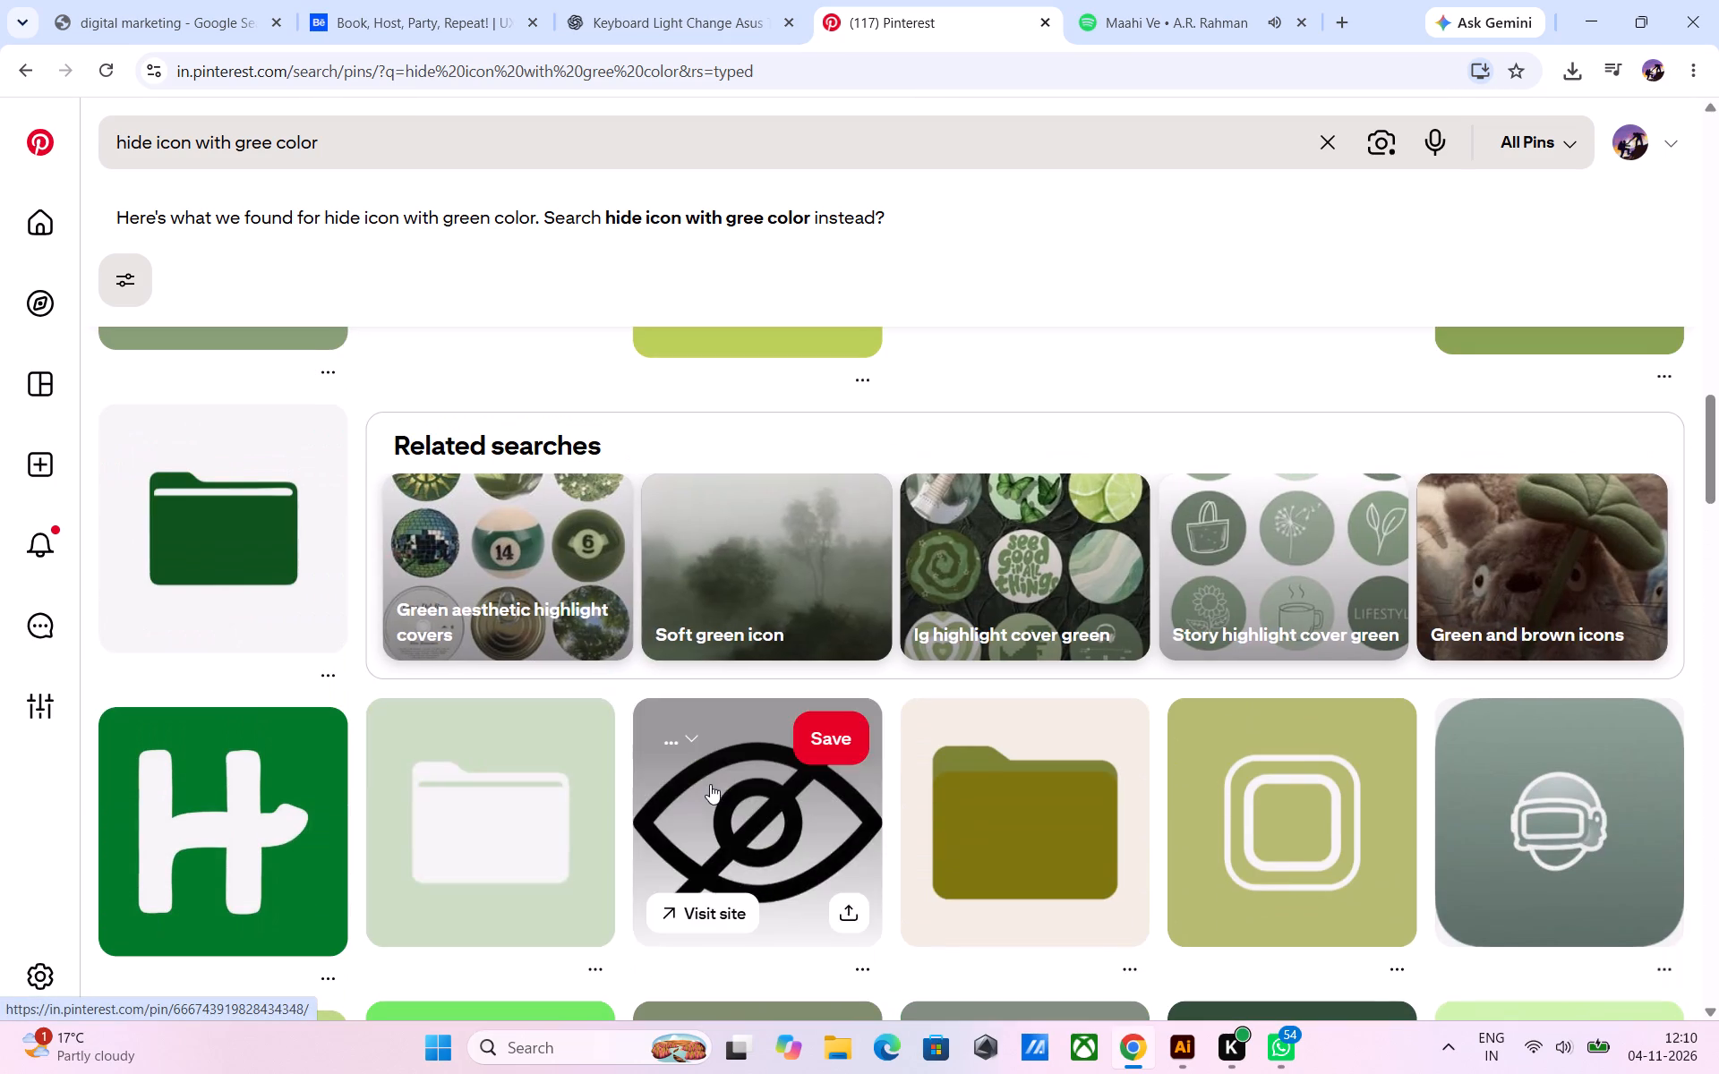
pyautogui.click(710, 784)
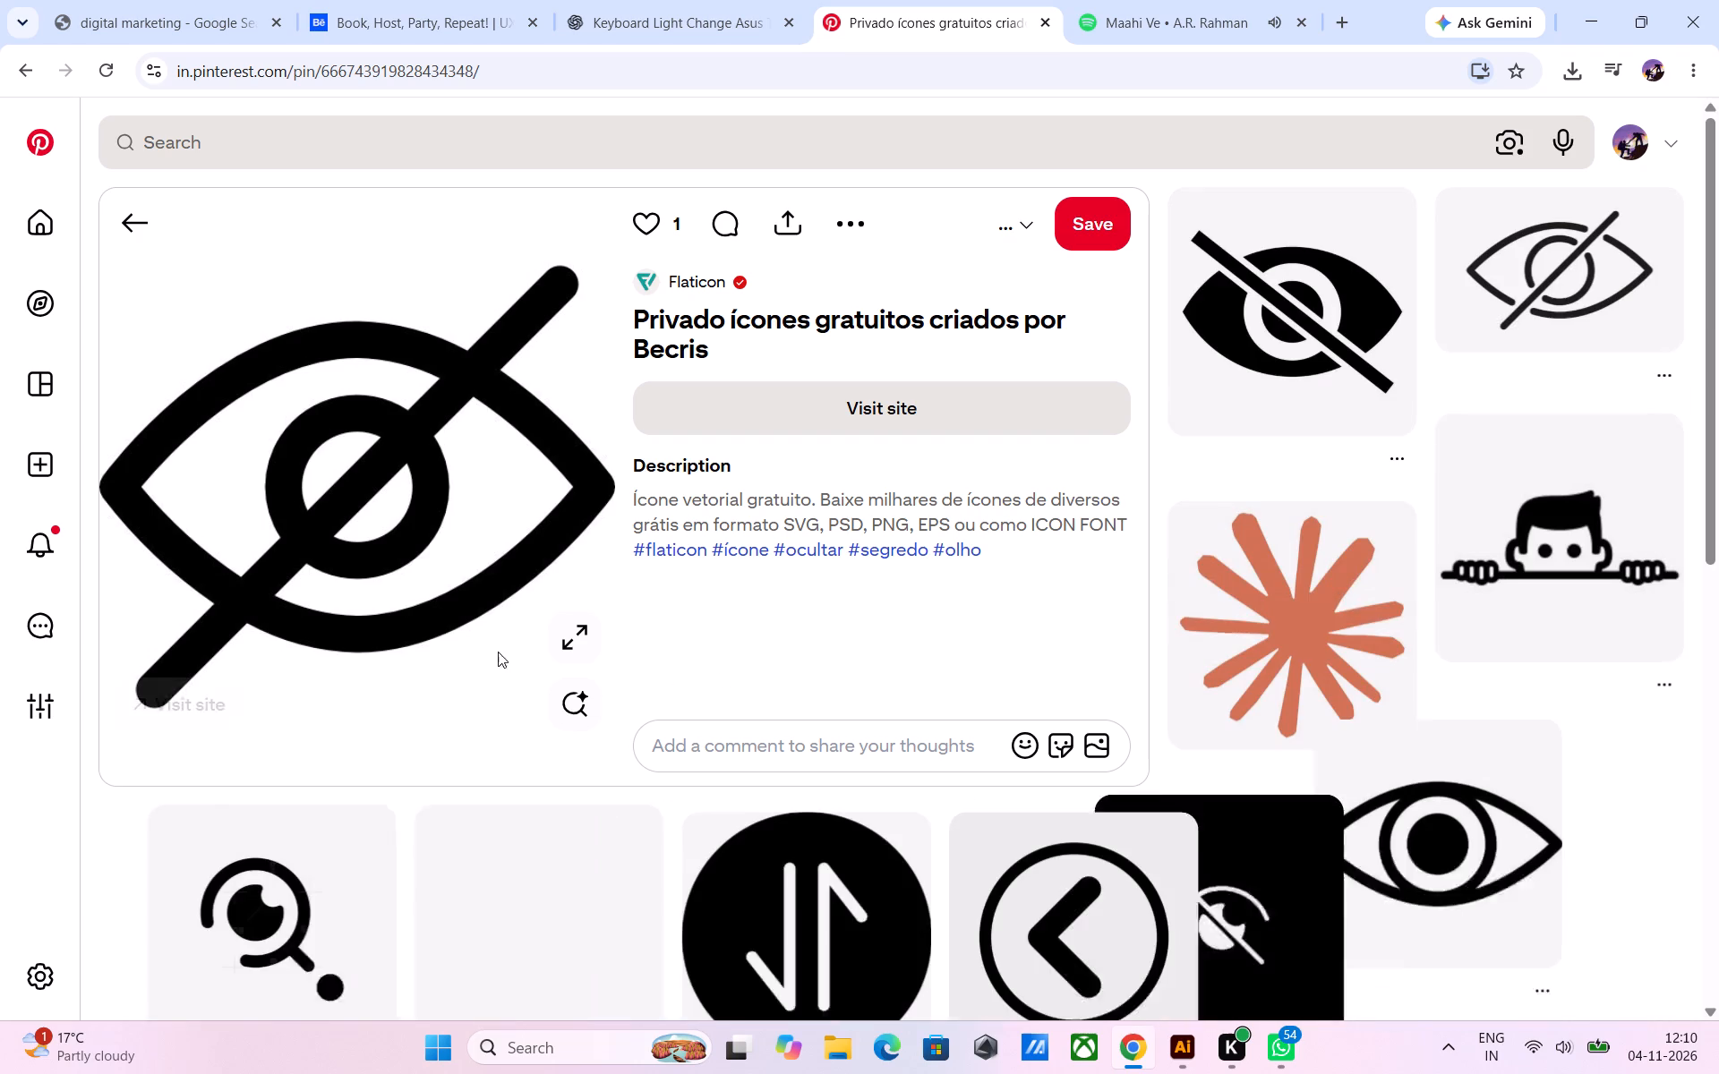
# Browse the related pins for a suitable eye icon, and open the pin of the dark solid eye.
pyautogui.scroll(-6, 709, 660)
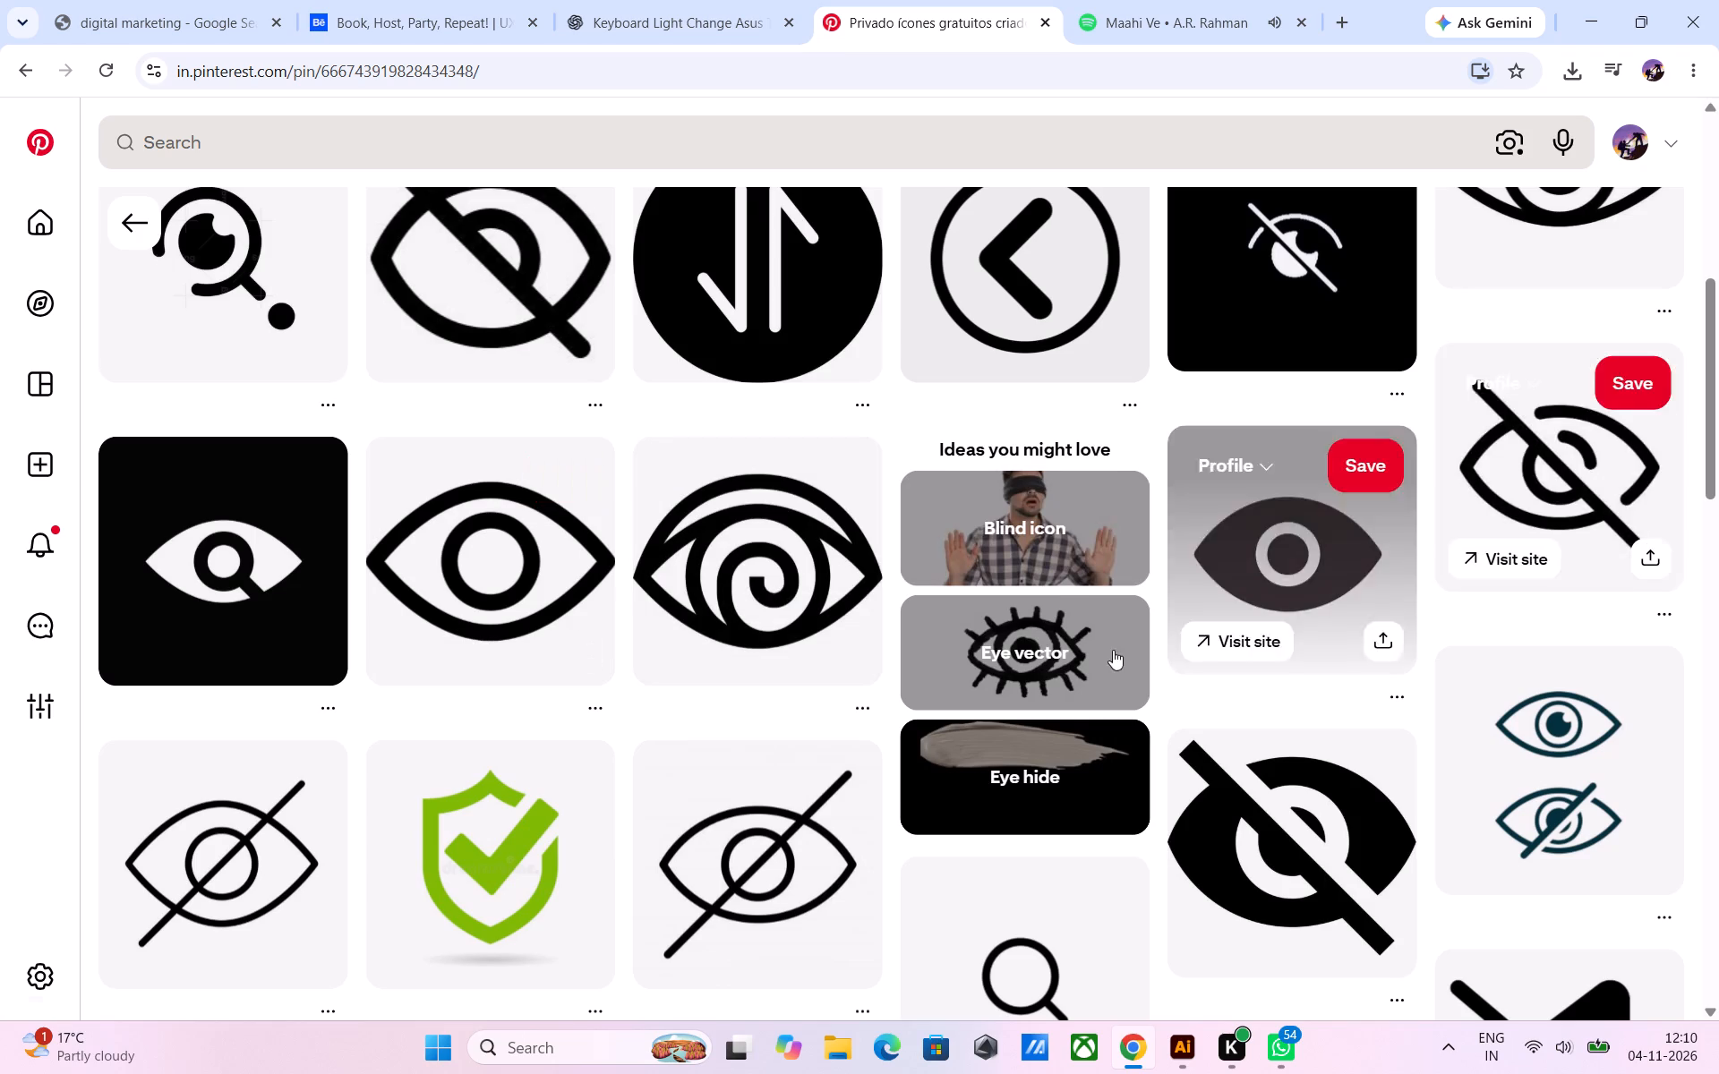
pyautogui.scroll(-10, 1116, 636)
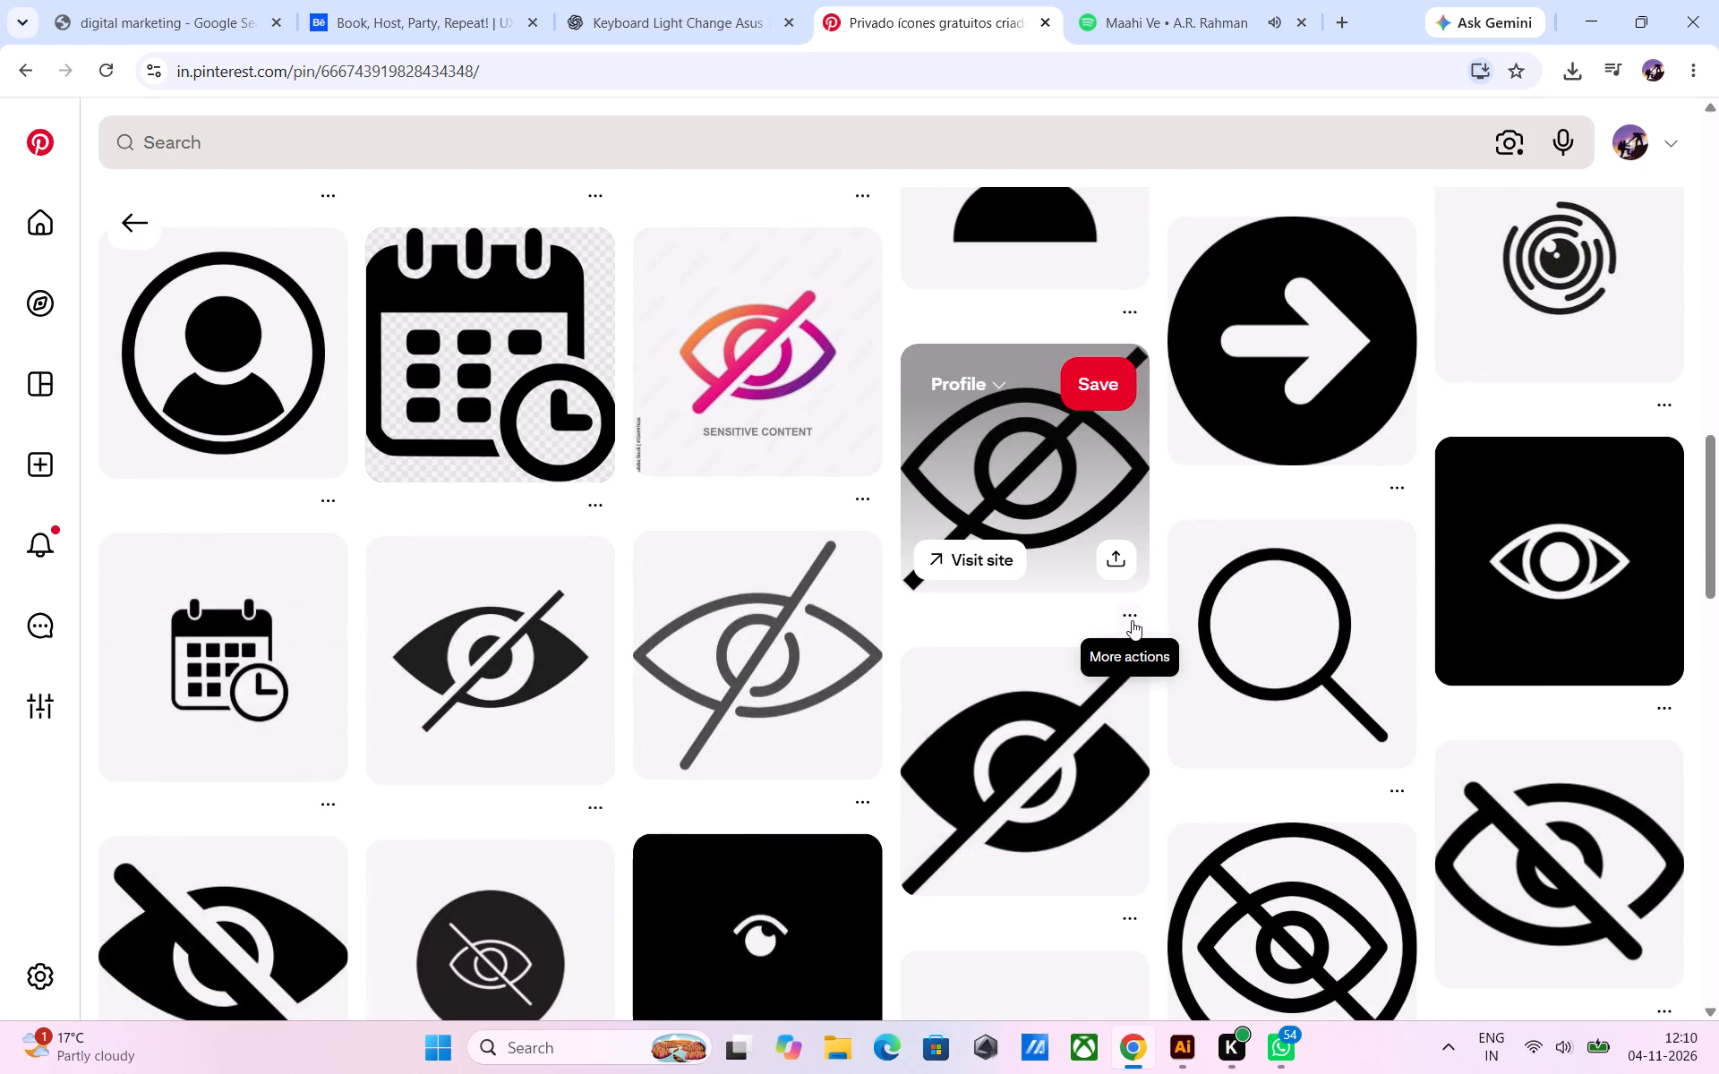
pyautogui.scroll(-4, 1057, 684)
pyautogui.scroll(-3, 484, 720)
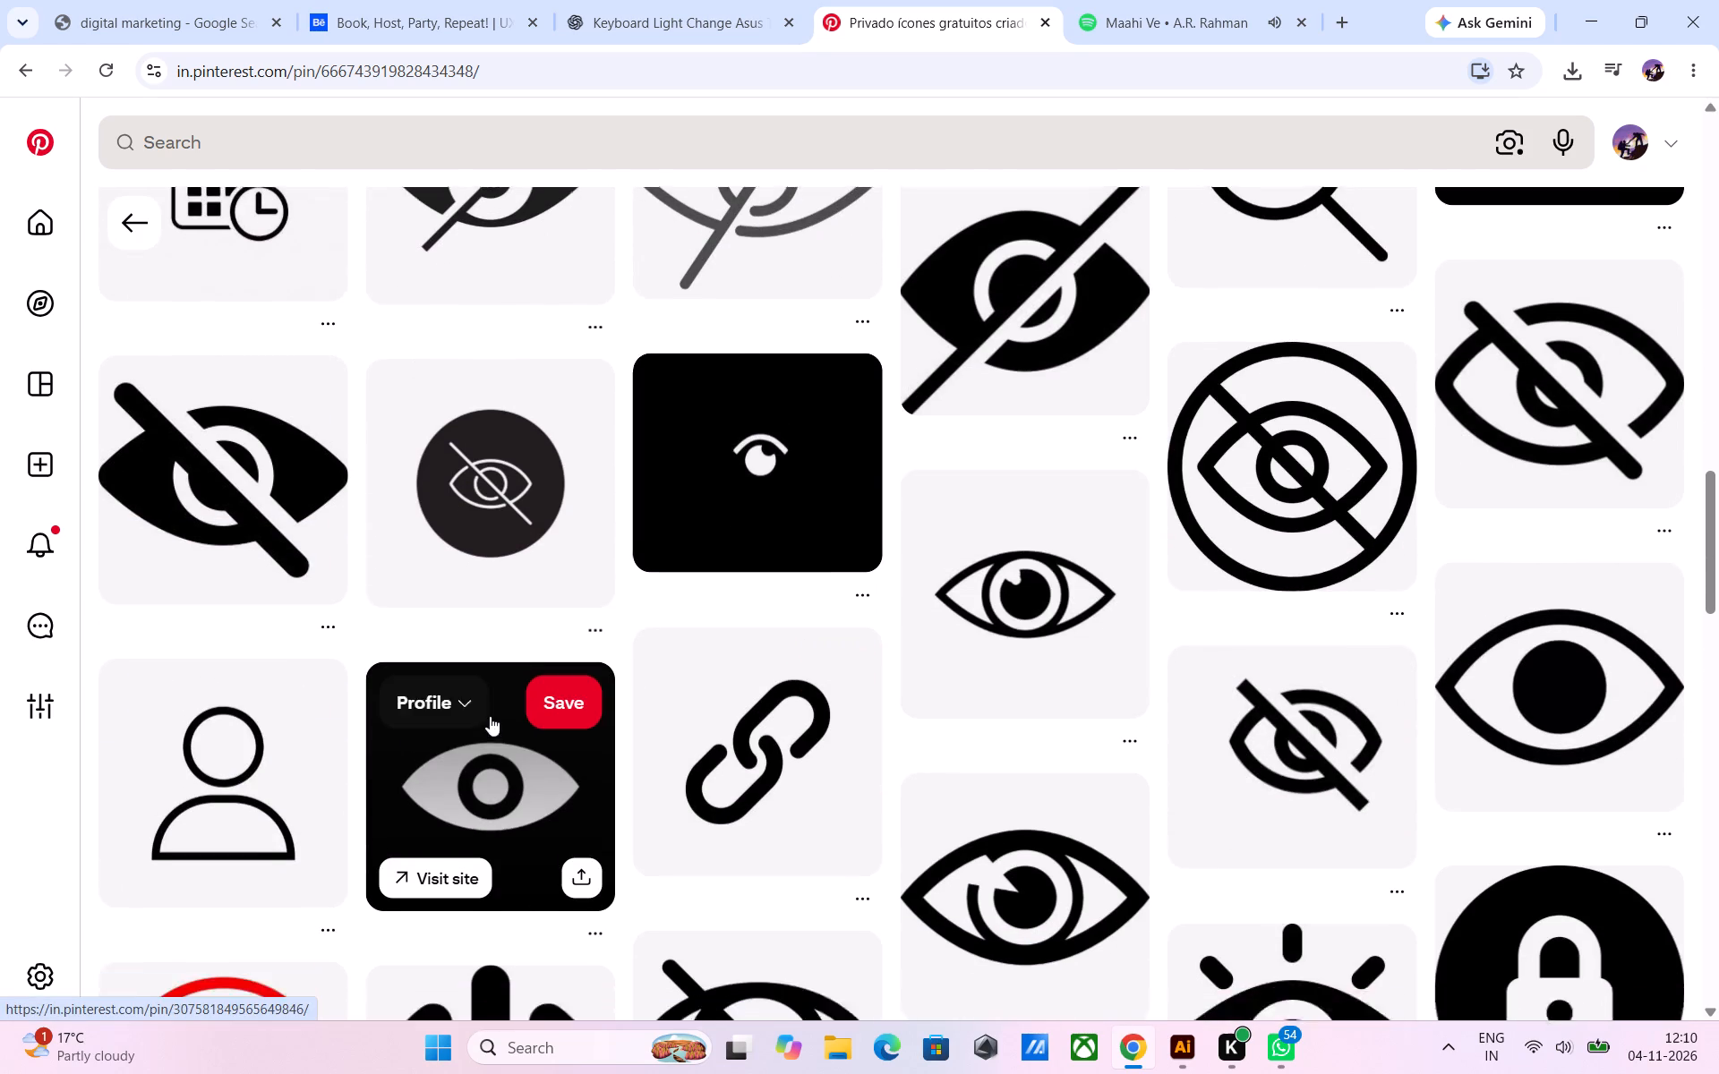
pyautogui.scroll(-1, 490, 716)
pyautogui.scroll(-9, 461, 644)
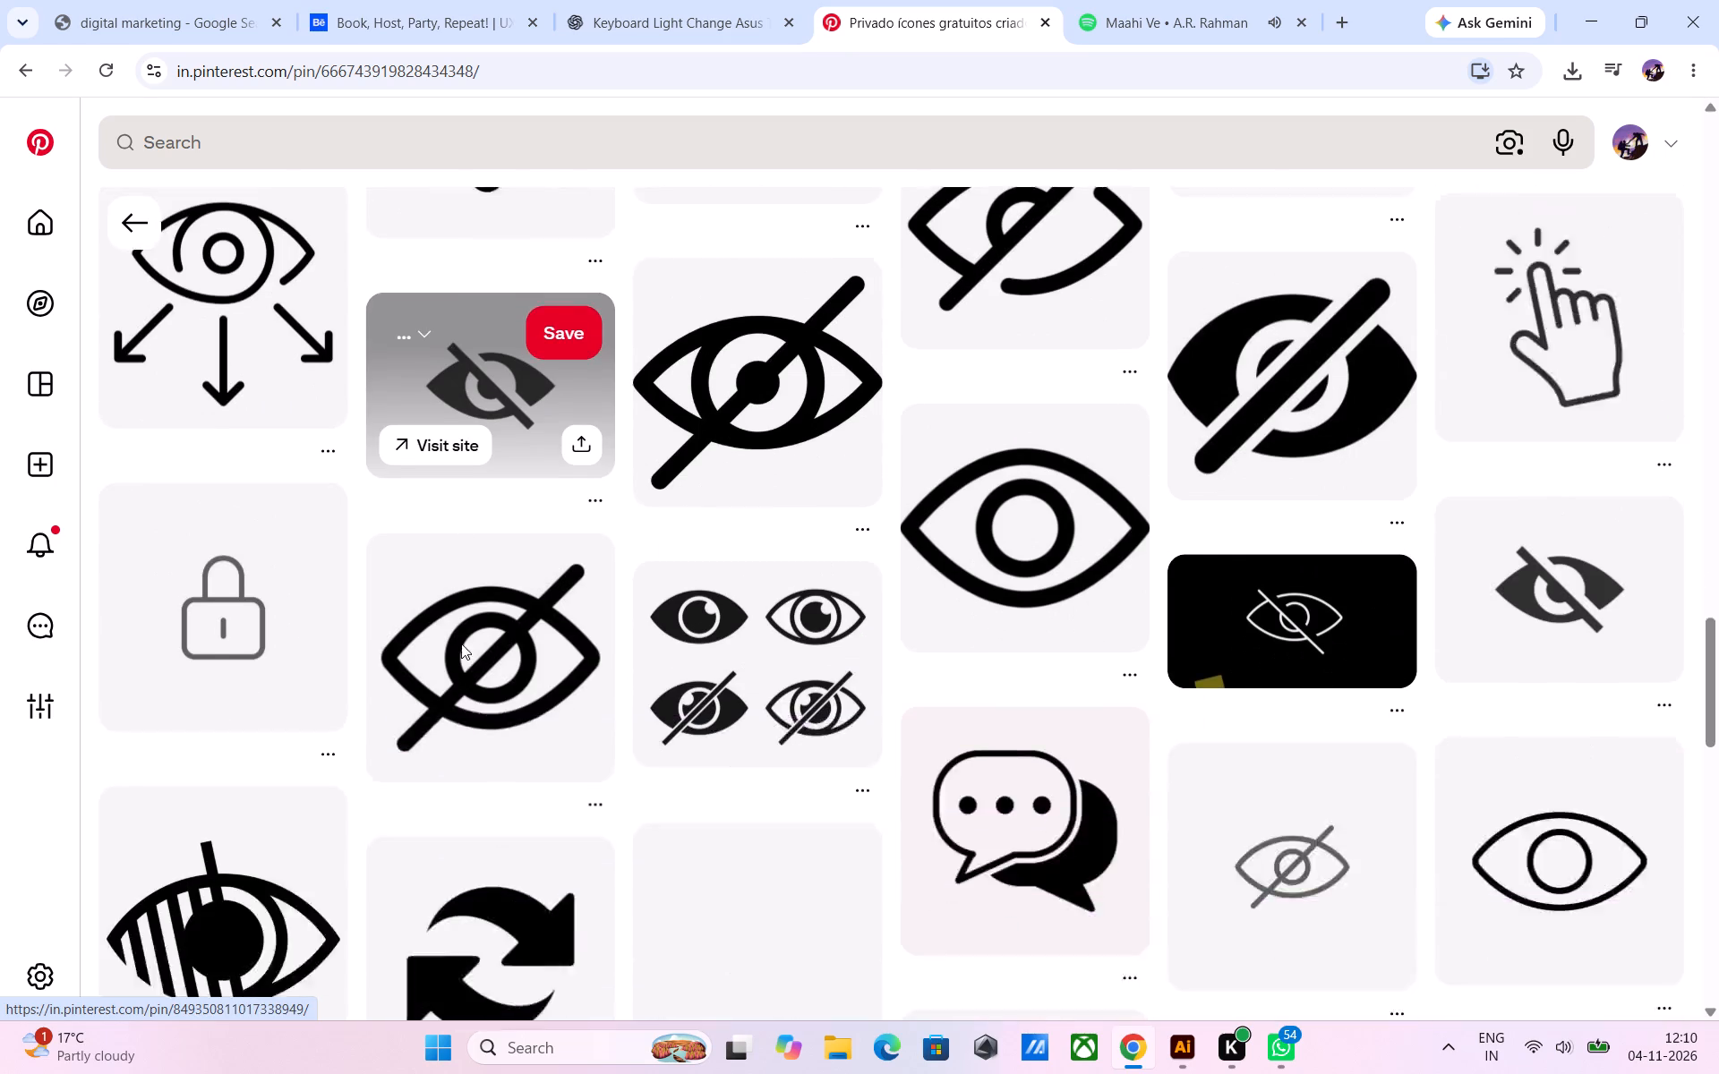
pyautogui.scroll(-4, 461, 644)
pyautogui.scroll(4, 461, 644)
pyautogui.scroll(7, 555, 729)
pyautogui.scroll(6, 877, 597)
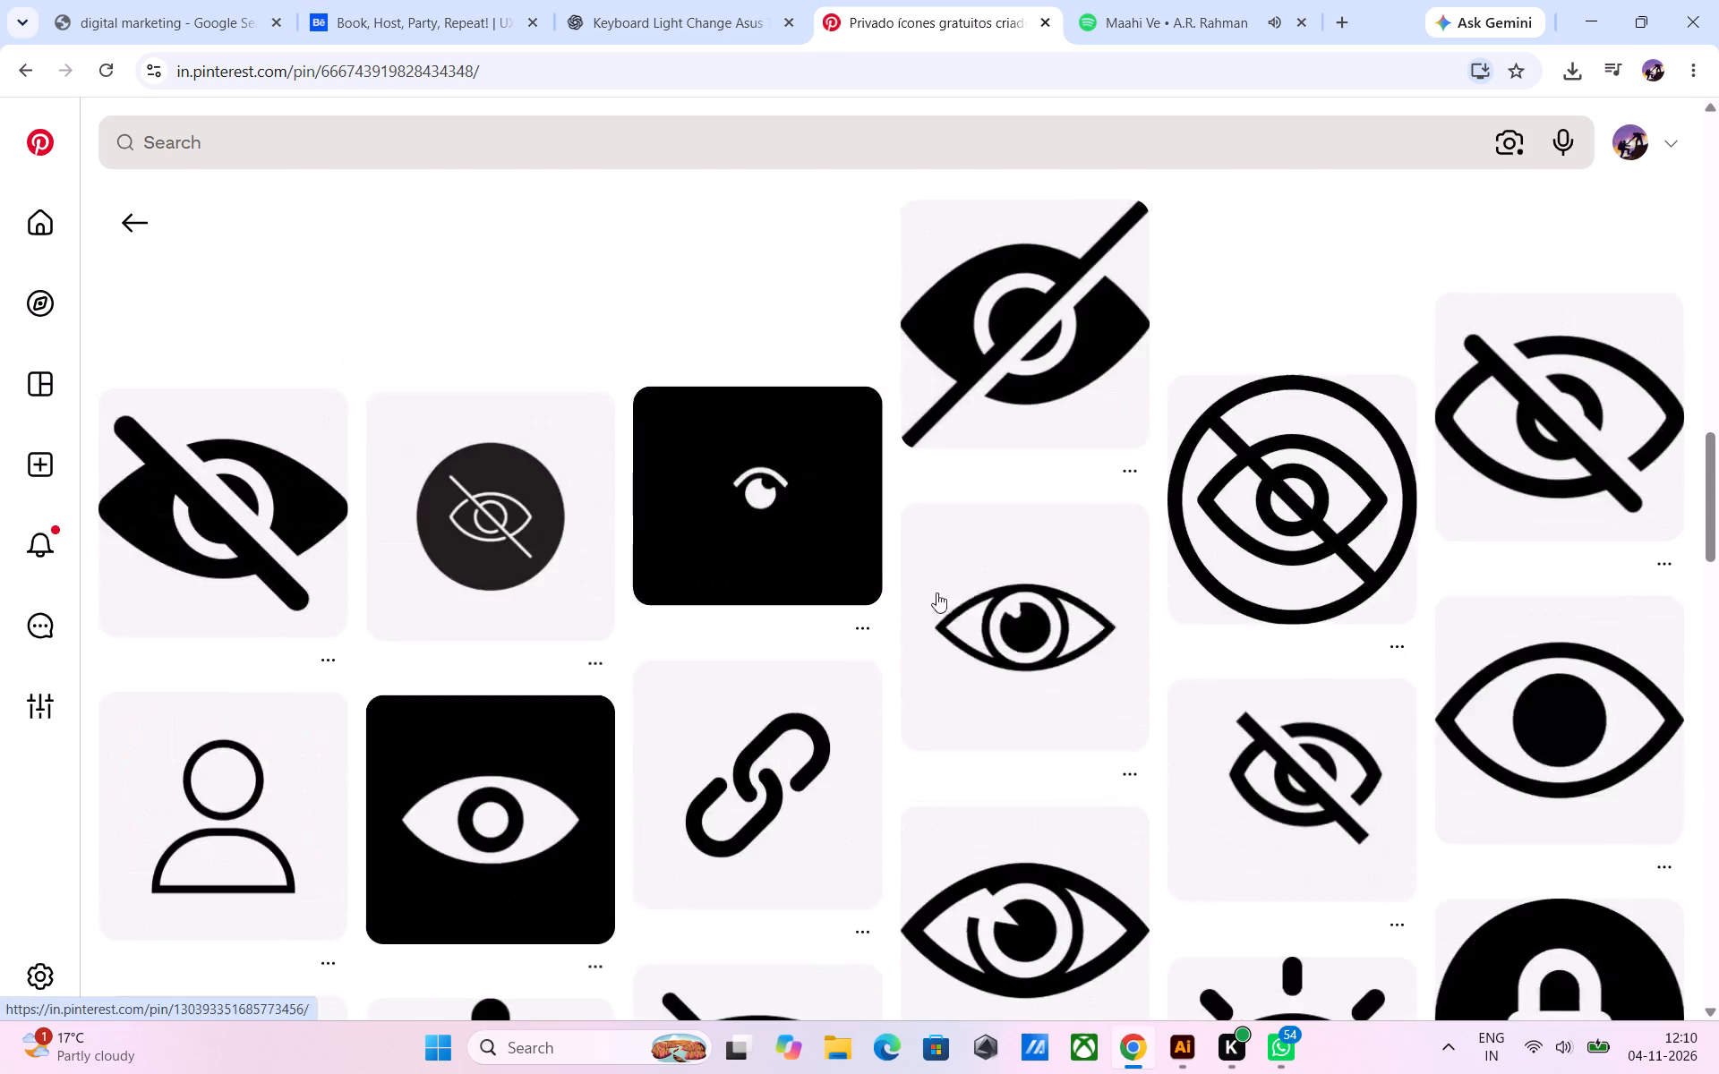
pyautogui.scroll(13, 967, 592)
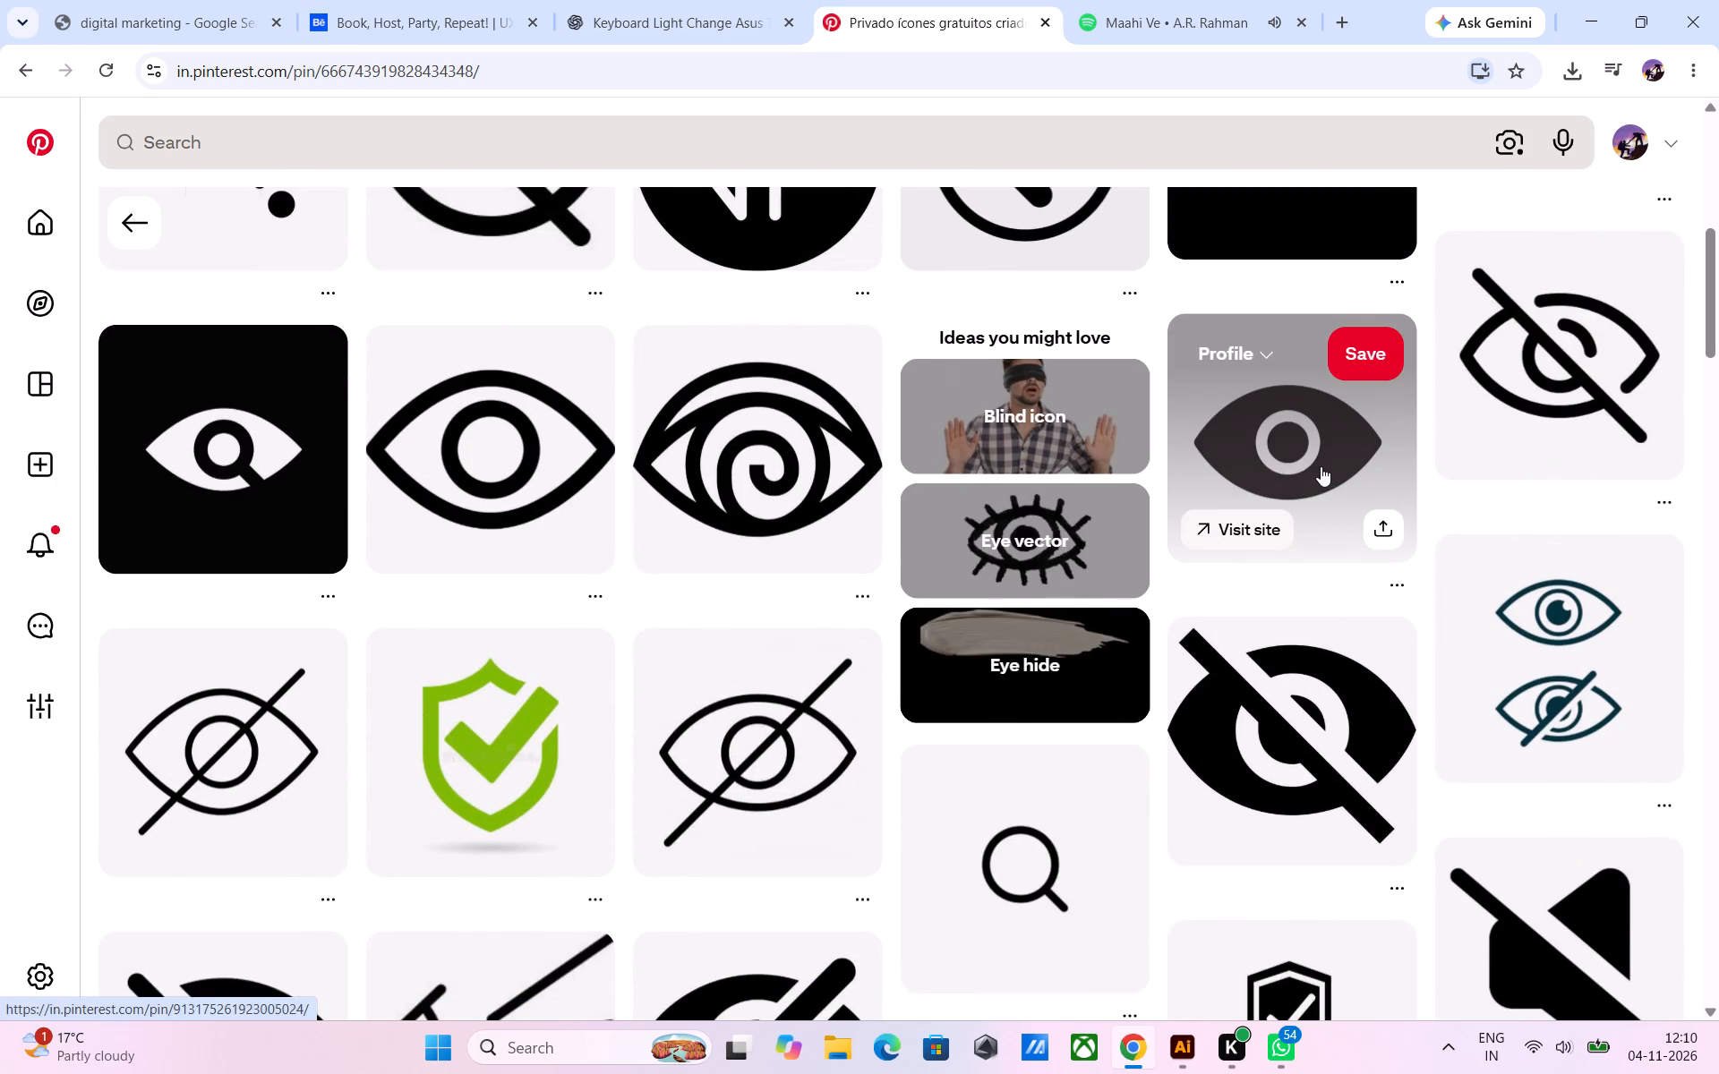
pyautogui.click(1321, 465)
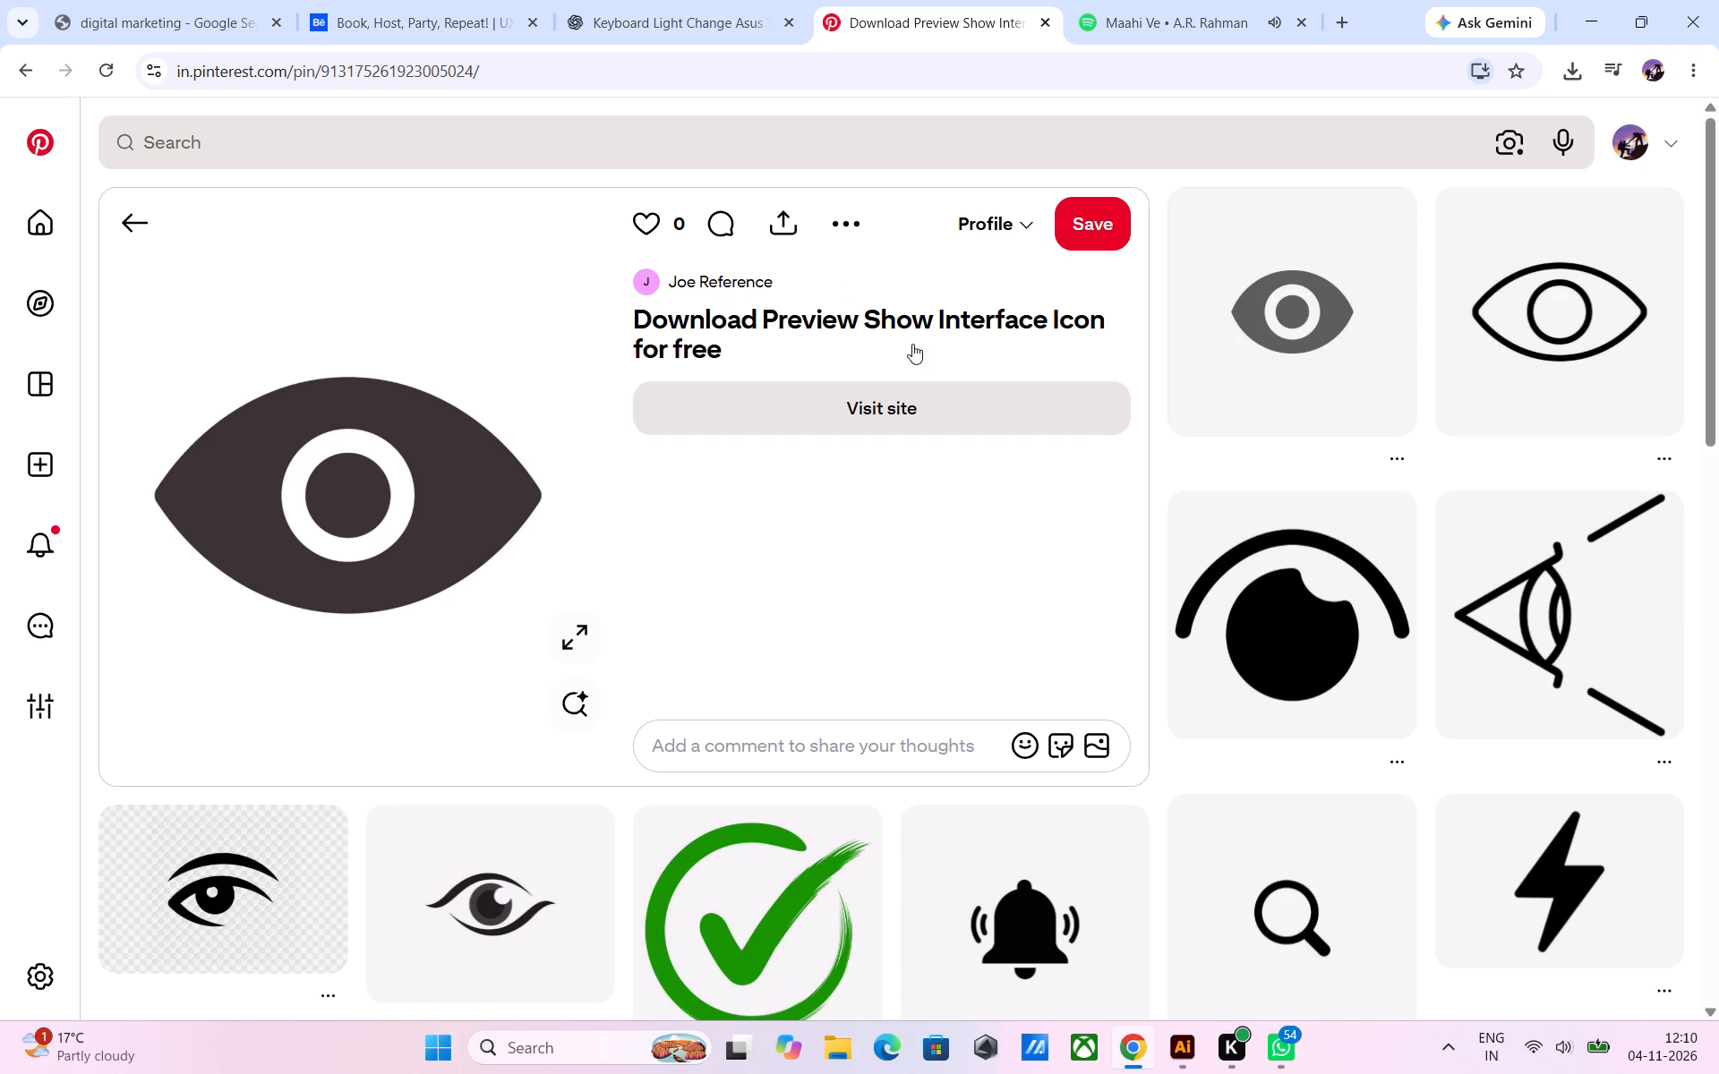
# Open the related pin of the grey solid eye icon from Google design guidelines.
pyautogui.click(366, 555)
pyautogui.click(1332, 347)
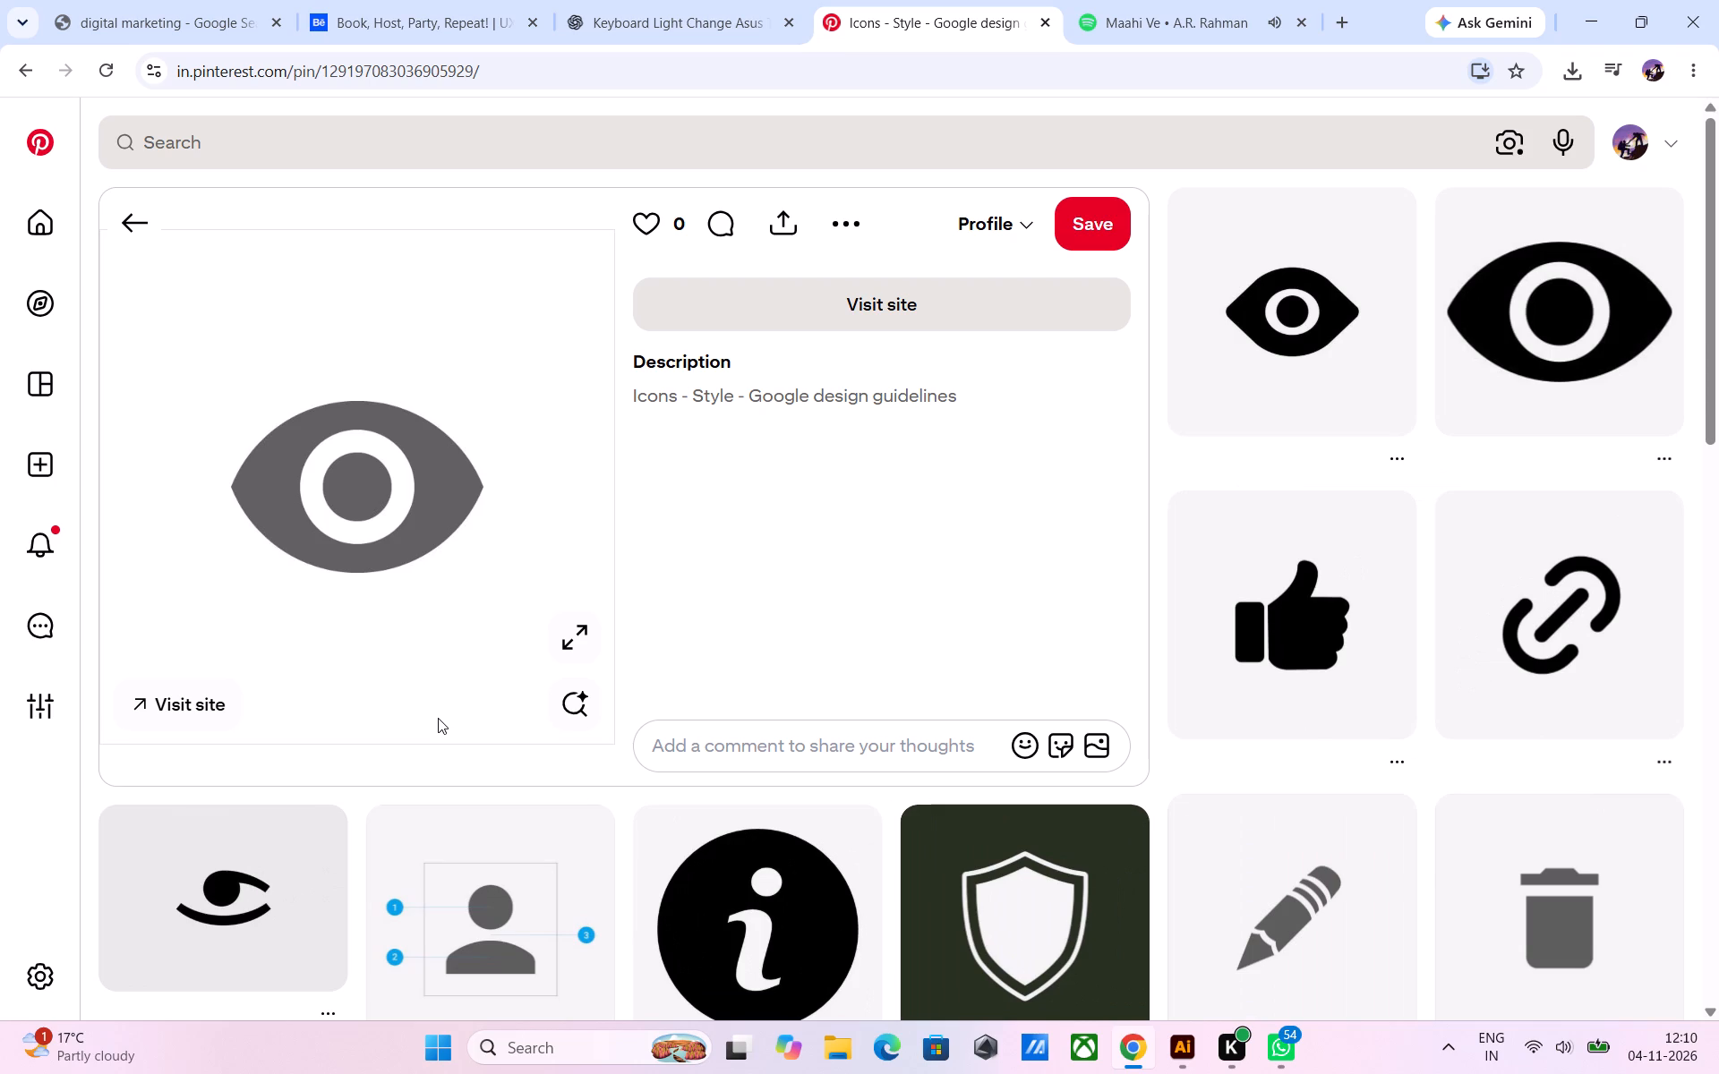
# Browse the pins related to the grey eye for alternative icons, and return towards the start of the results.
pyautogui.scroll(-12, 521, 601)
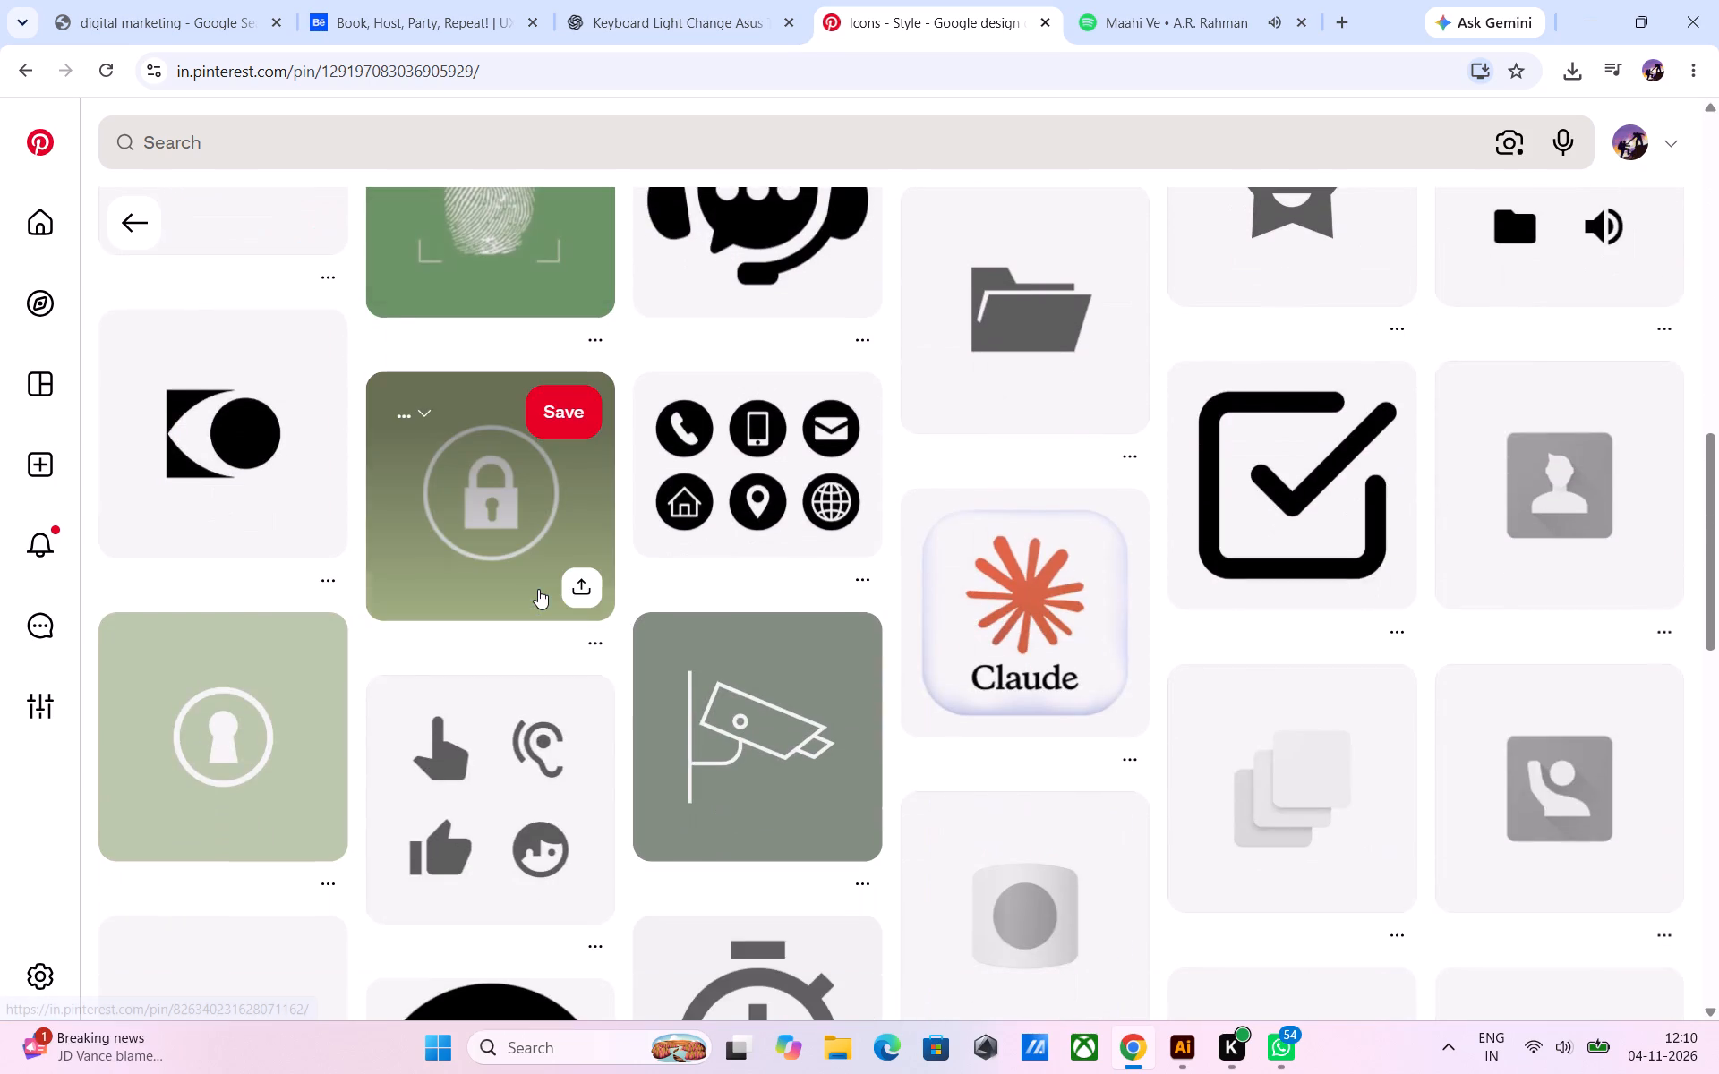
pyautogui.scroll(-10, 539, 588)
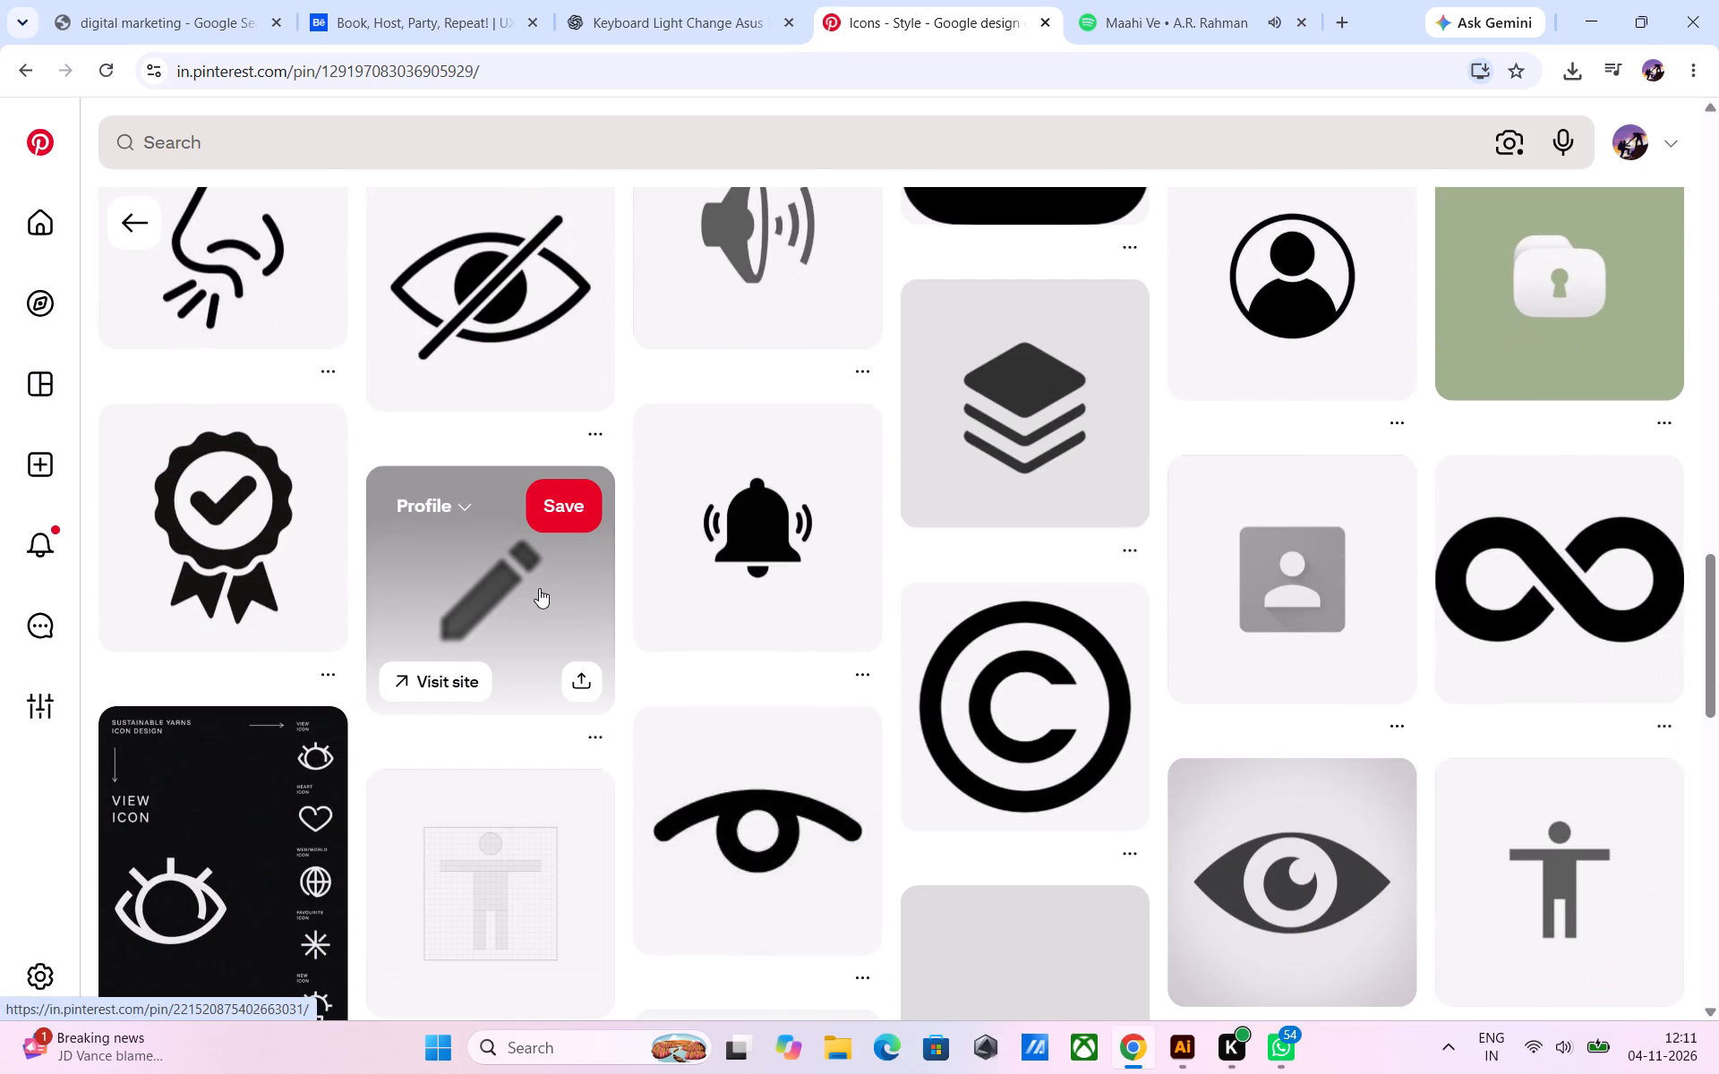
pyautogui.scroll(-8, 539, 588)
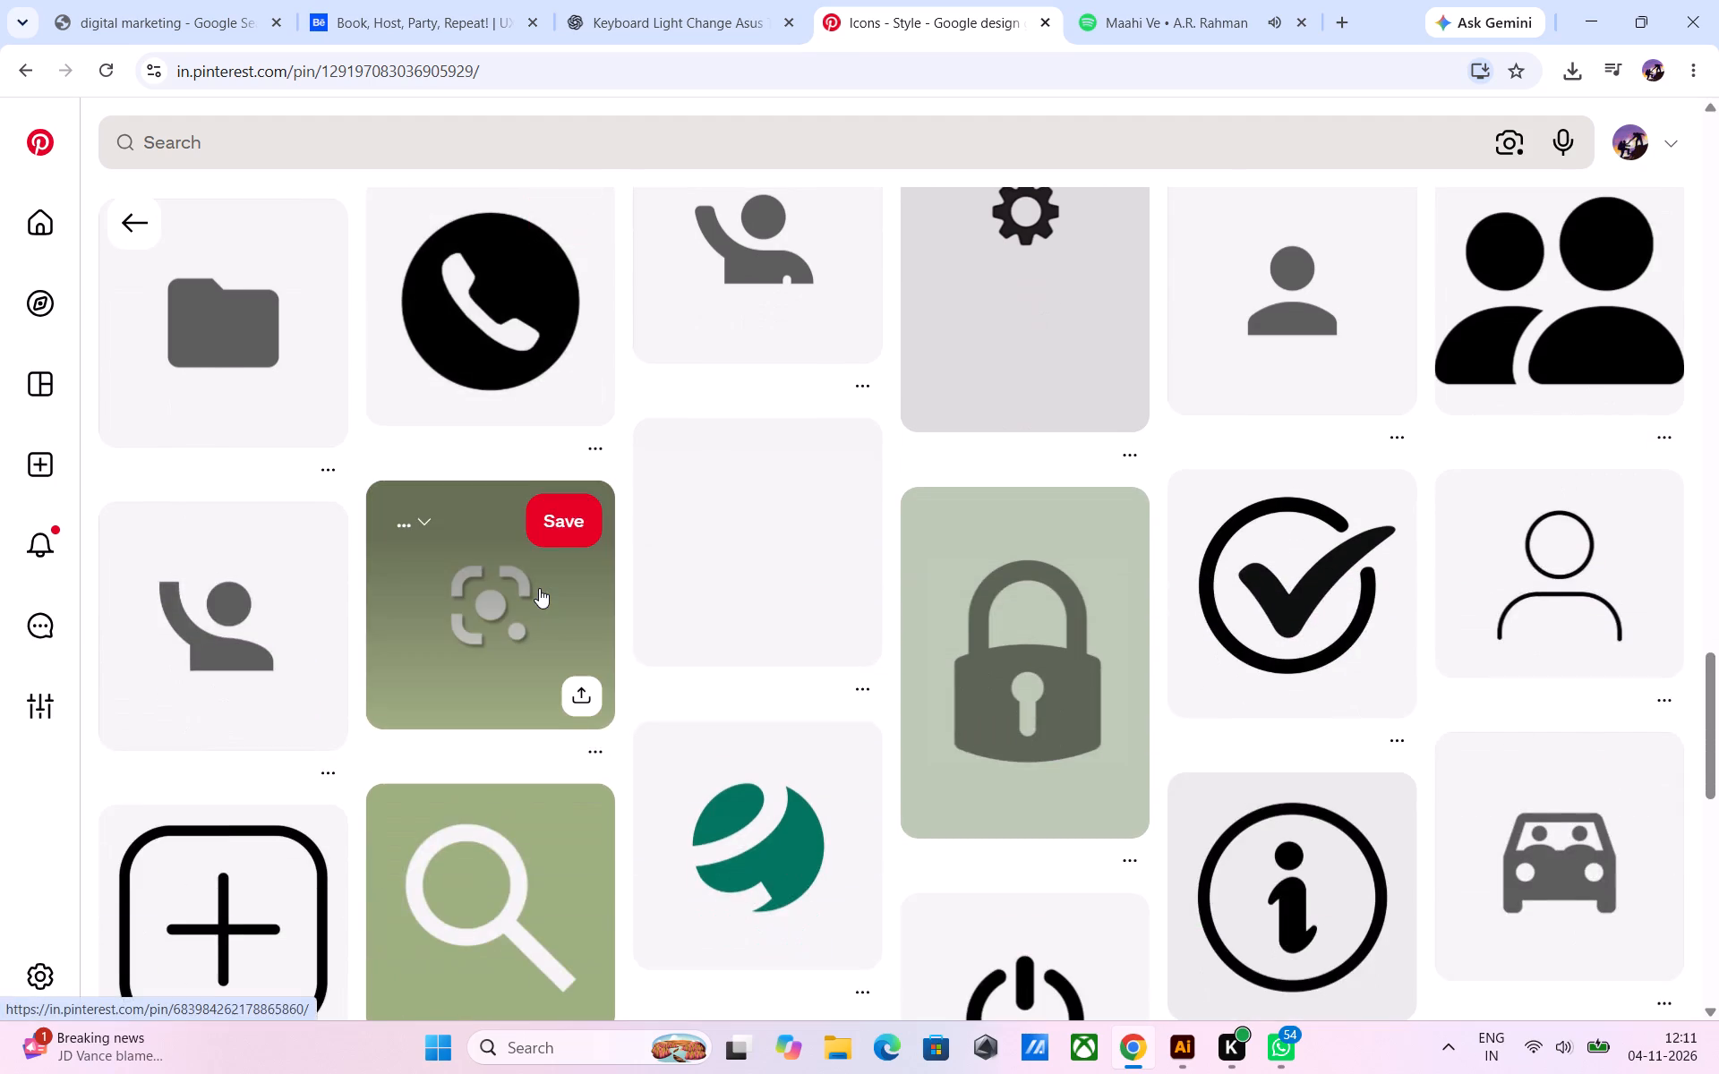
pyautogui.scroll(-8, 539, 588)
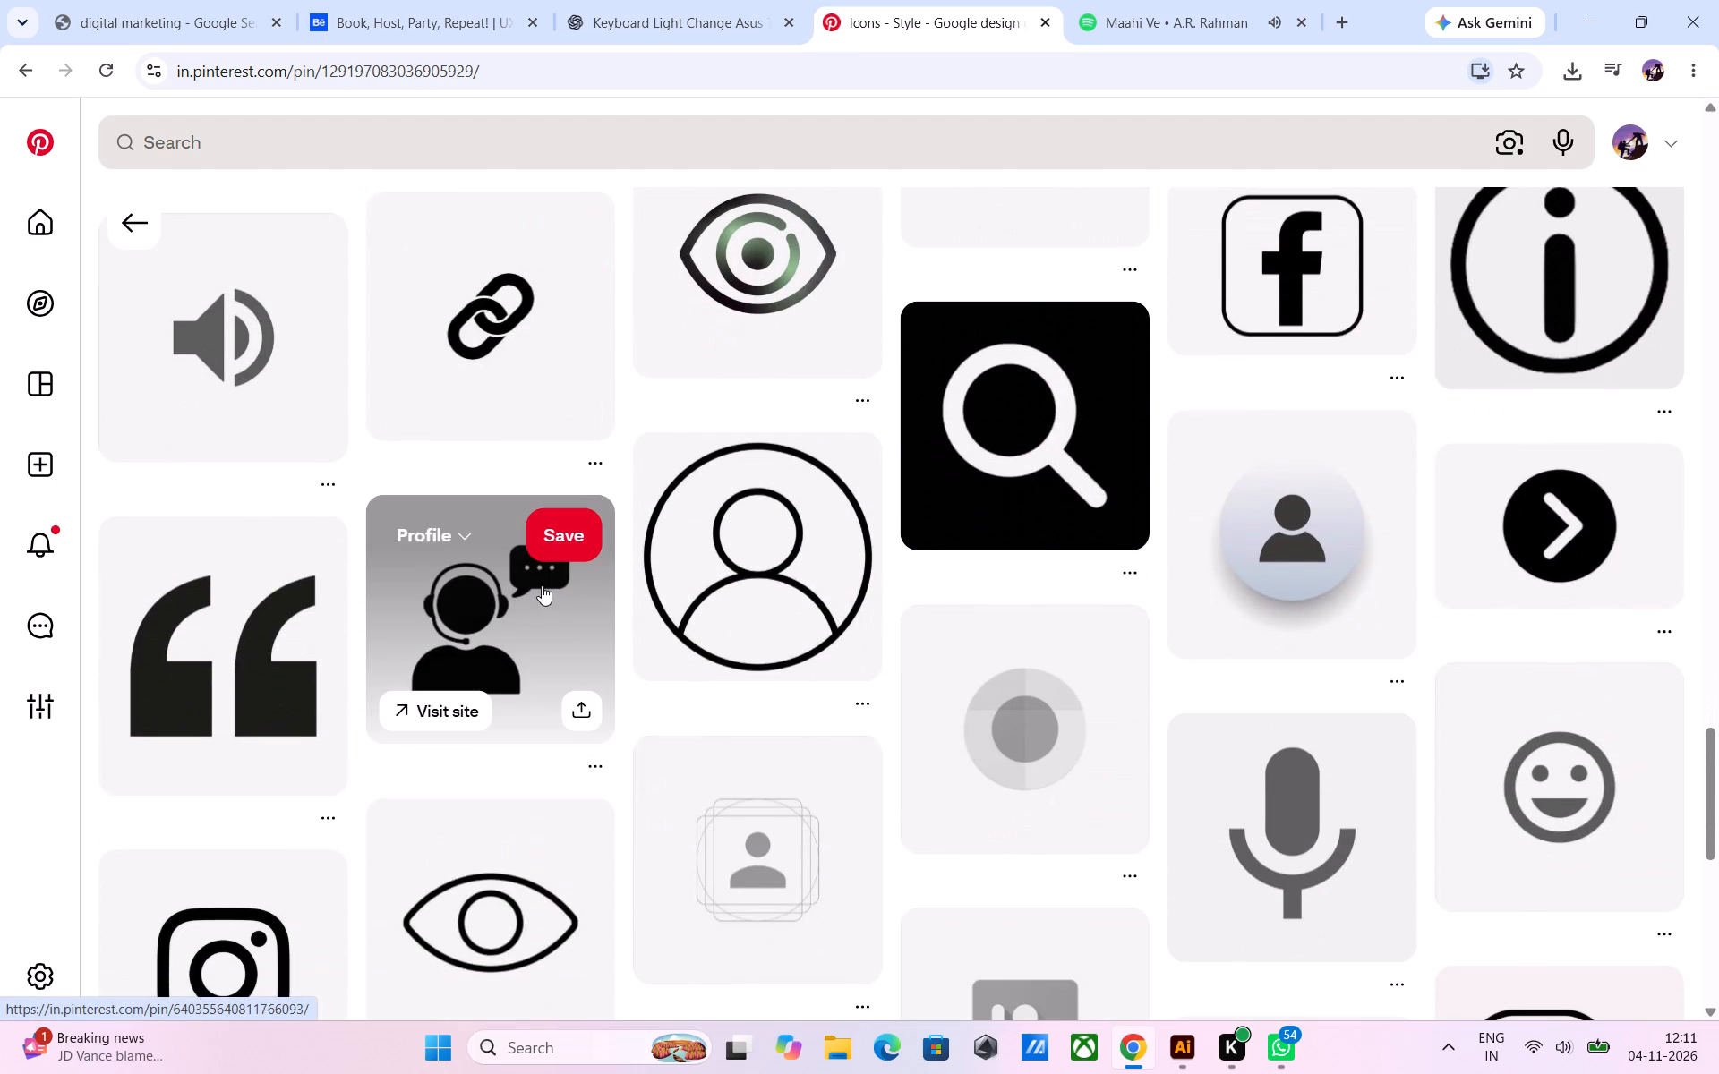
pyautogui.scroll(-8, 542, 584)
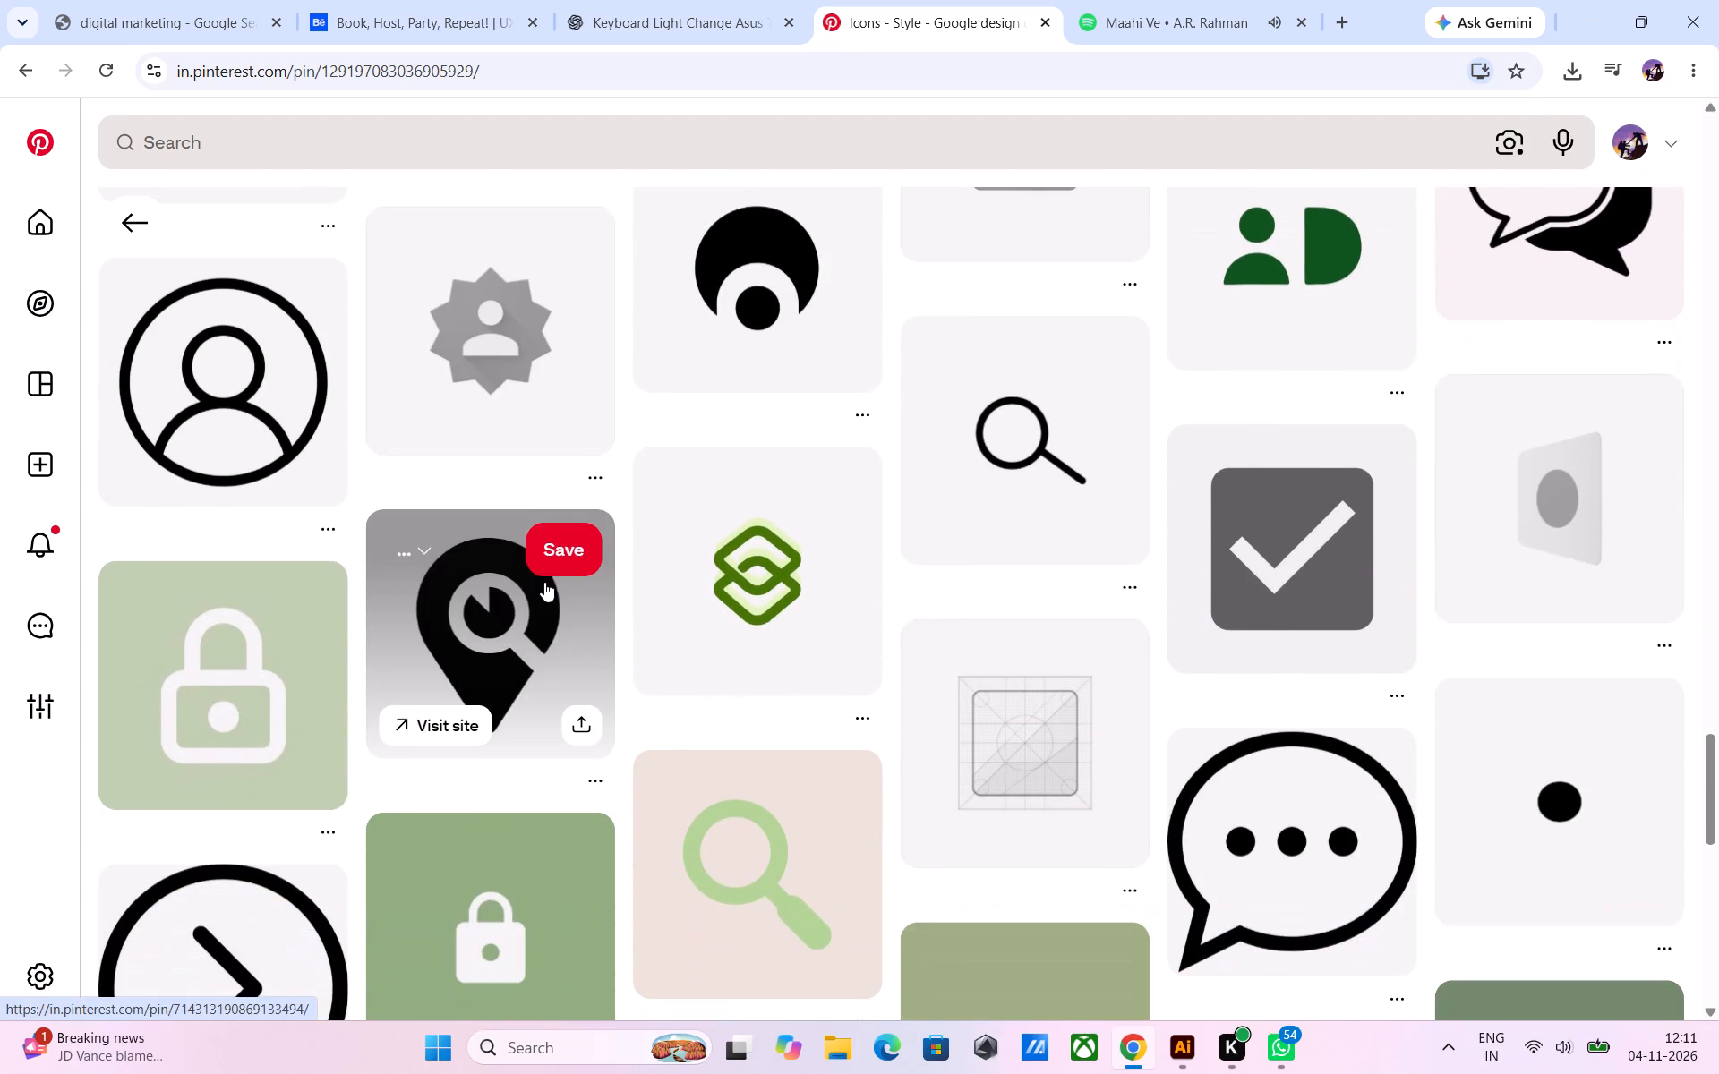
pyautogui.scroll(-13, 545, 581)
pyautogui.scroll(2, 545, 581)
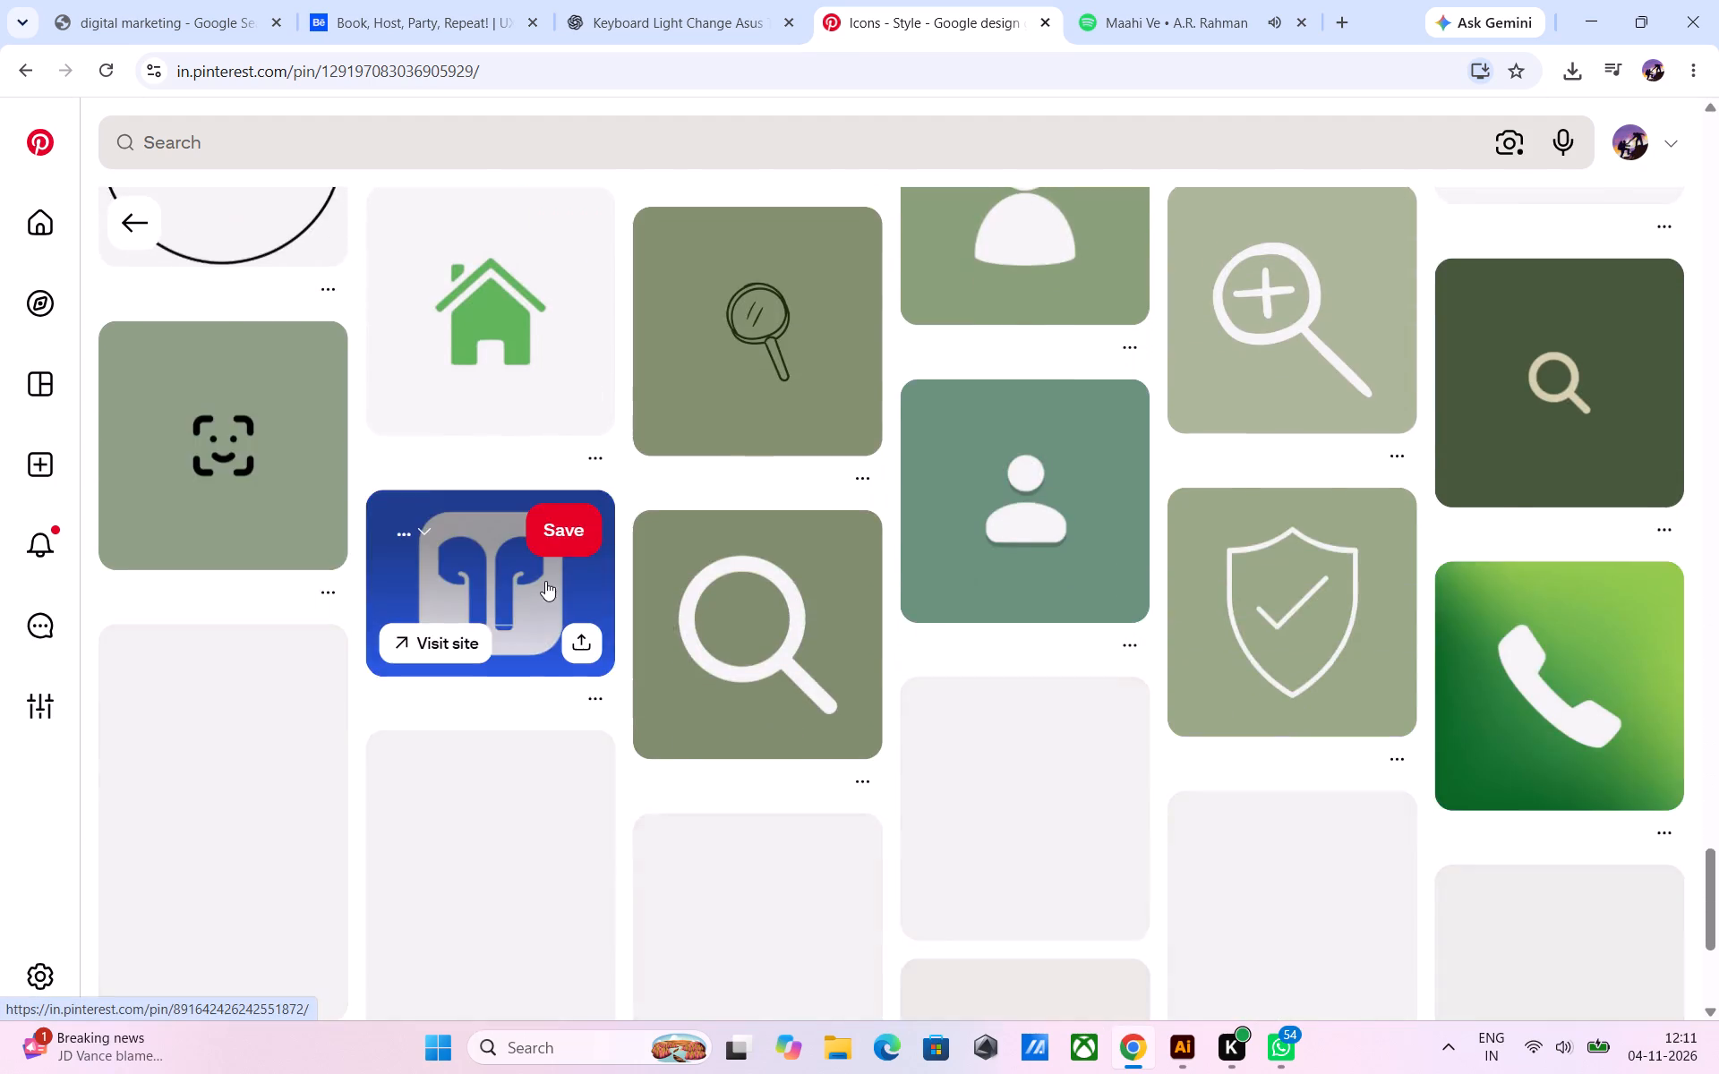
pyautogui.scroll(16, 545, 581)
pyautogui.scroll(20, 678, 373)
pyautogui.scroll(18, 655, 421)
pyautogui.scroll(7, 666, 397)
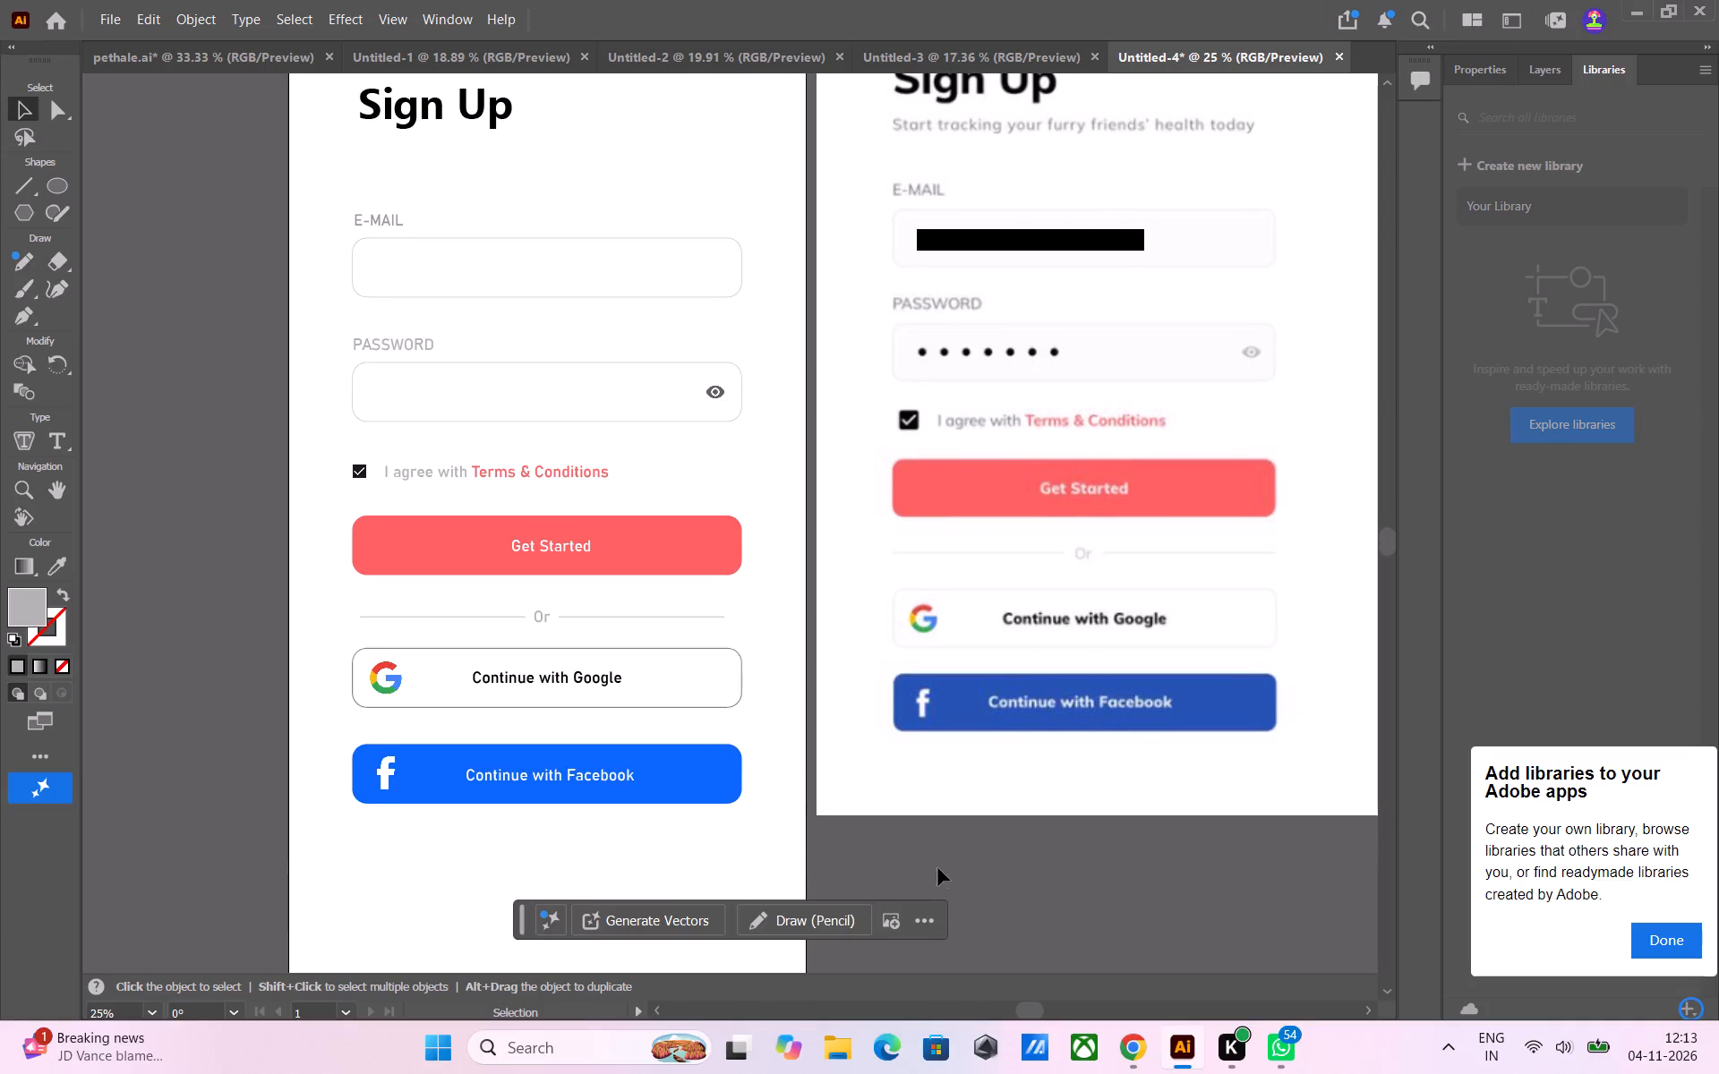
# In Illustrator, compare the Sign Up artboard with the reference screen, checking the text, fields, eye icon, divider lines and buttons.
pyautogui.click(971, 862)
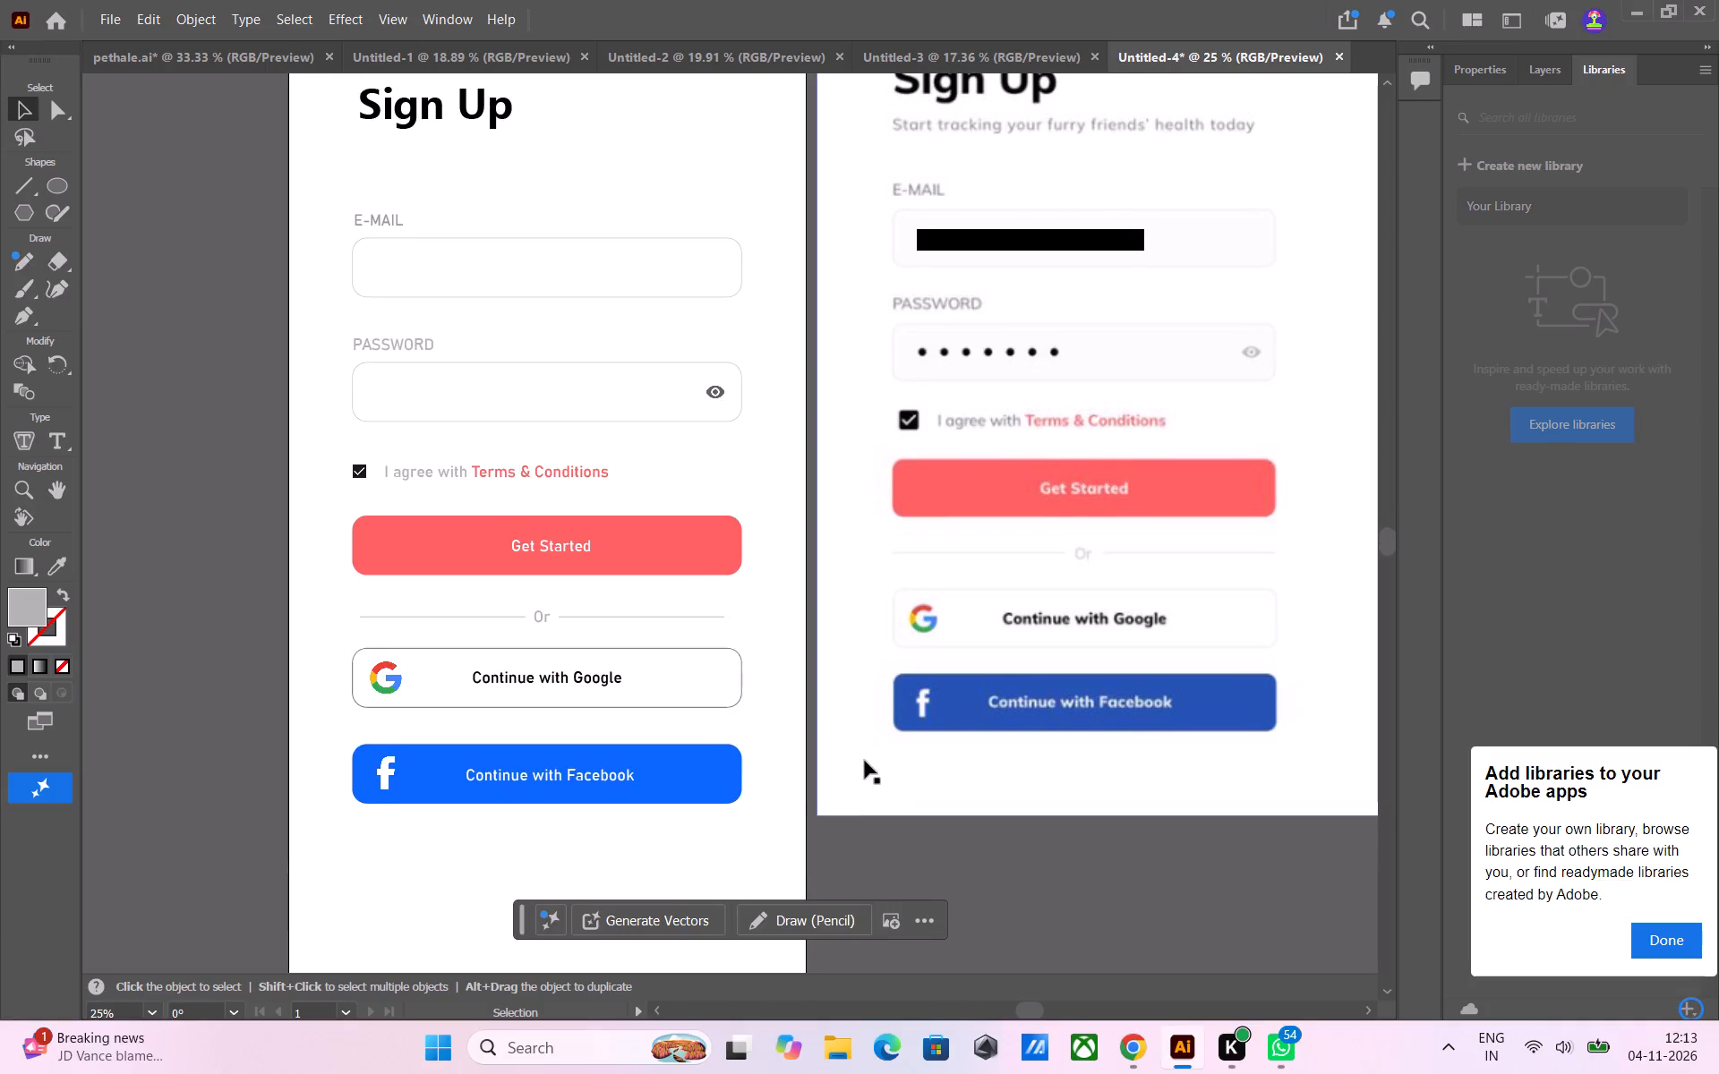
pyautogui.keyDown('alt'); pyautogui.scroll(2, 865, 761); pyautogui.keyUp('alt')
pyautogui.keyDown('alt'); pyautogui.scroll(-4, 865, 761); pyautogui.keyUp('alt')
pyautogui.click(466, 557)
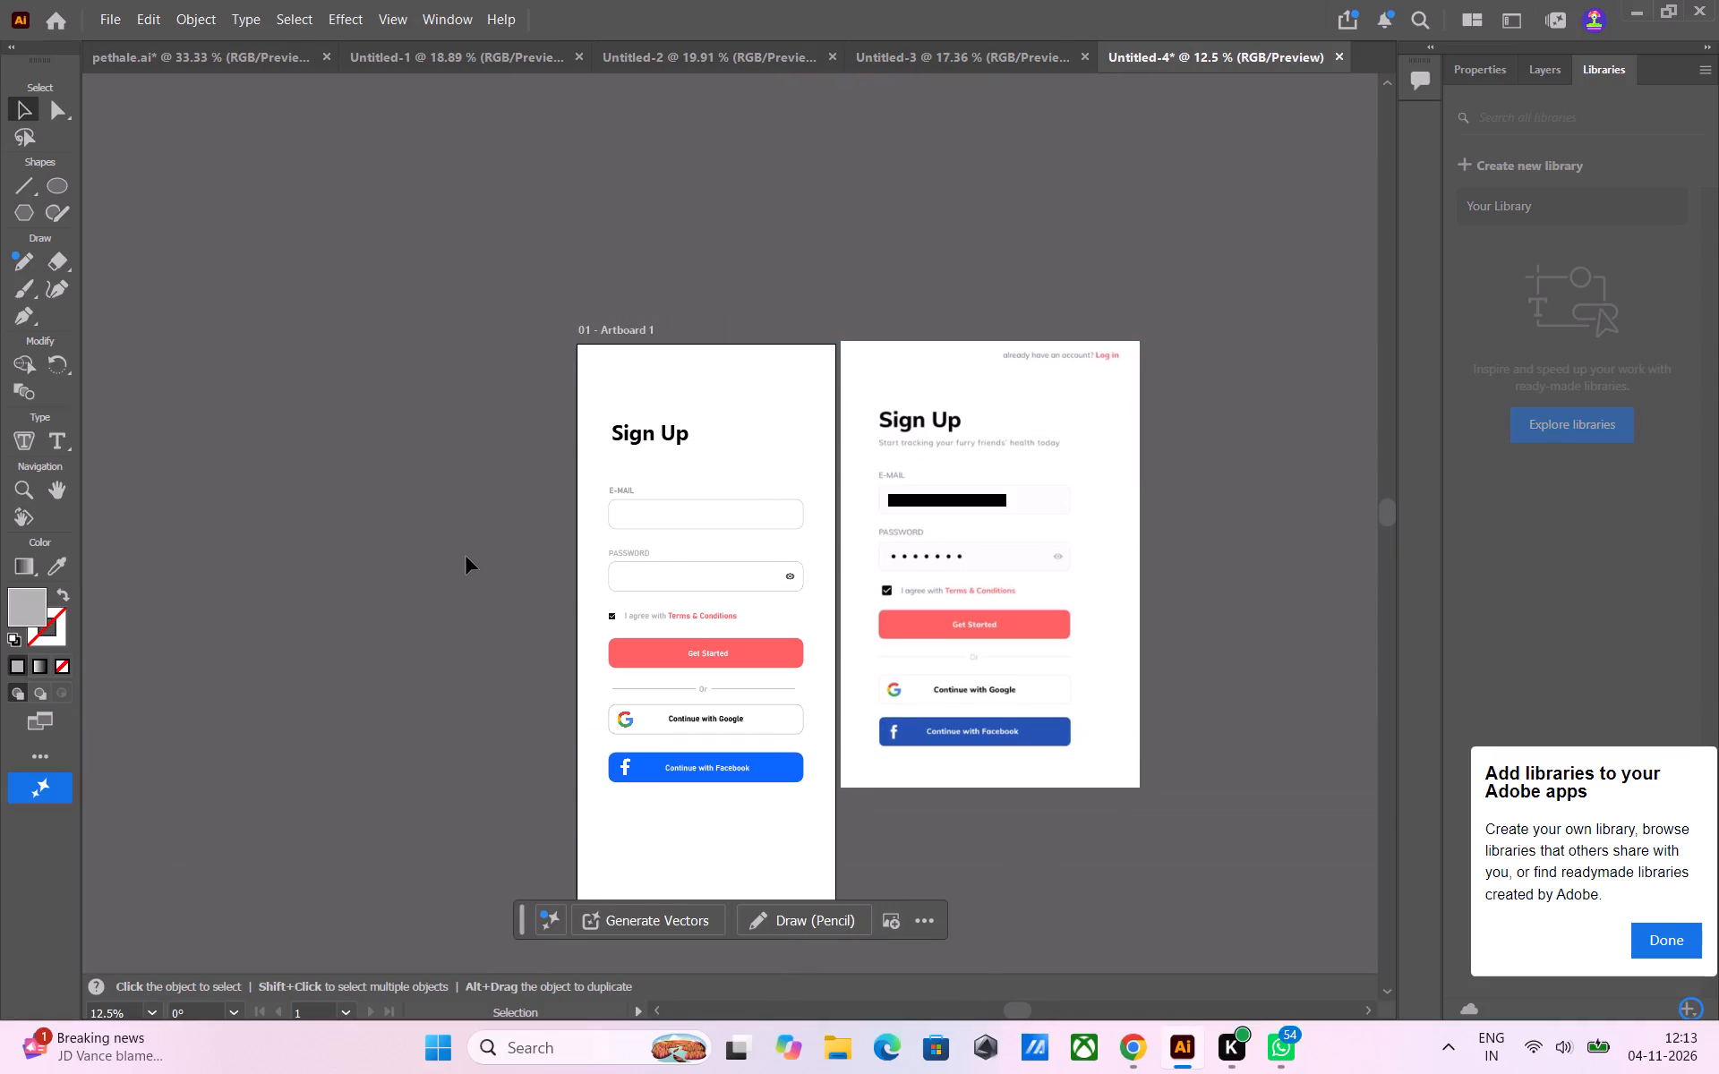
pyautogui.keyDown('alt'); pyautogui.scroll(-1, 515, 565); pyautogui.keyUp('alt')
pyautogui.keyDown('alt'); pyautogui.scroll(2, 515, 565); pyautogui.keyUp('alt')
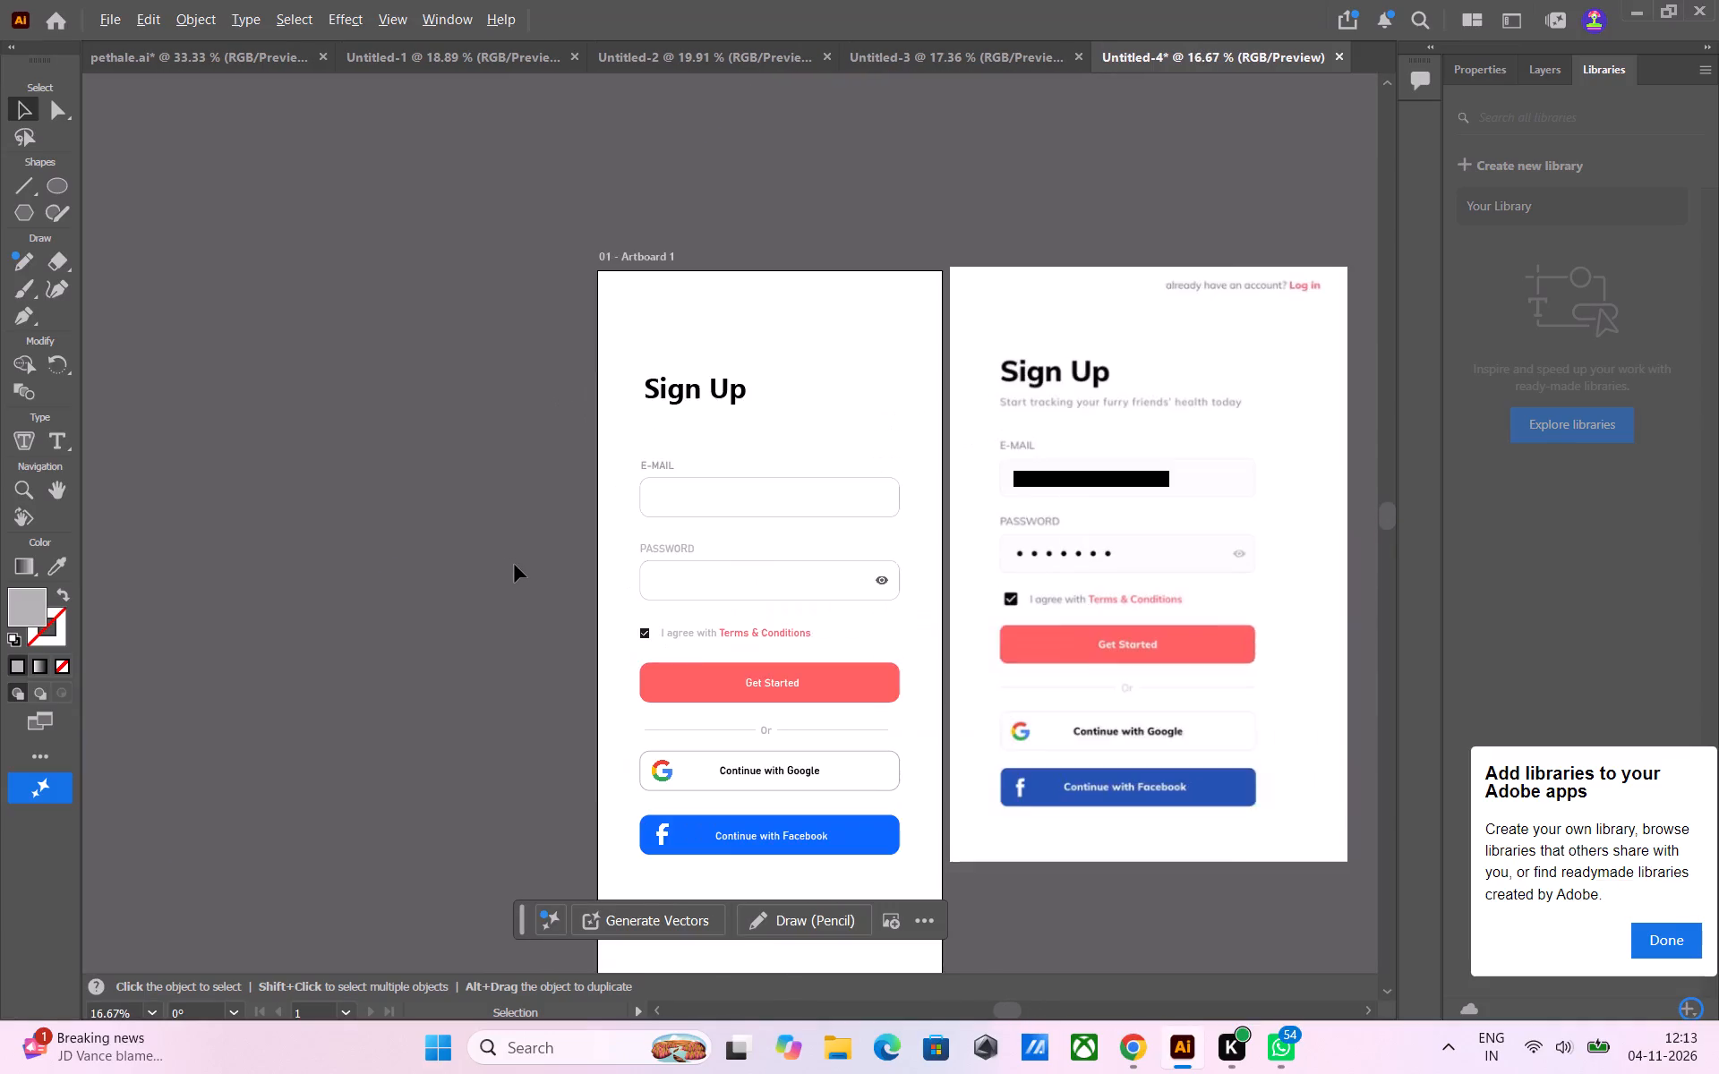
pyautogui.keyDown('alt'); pyautogui.scroll(1, 515, 565); pyautogui.keyUp('alt')
pyautogui.keyDown('alt'); pyautogui.scroll(-1, 515, 565); pyautogui.keyUp('alt')
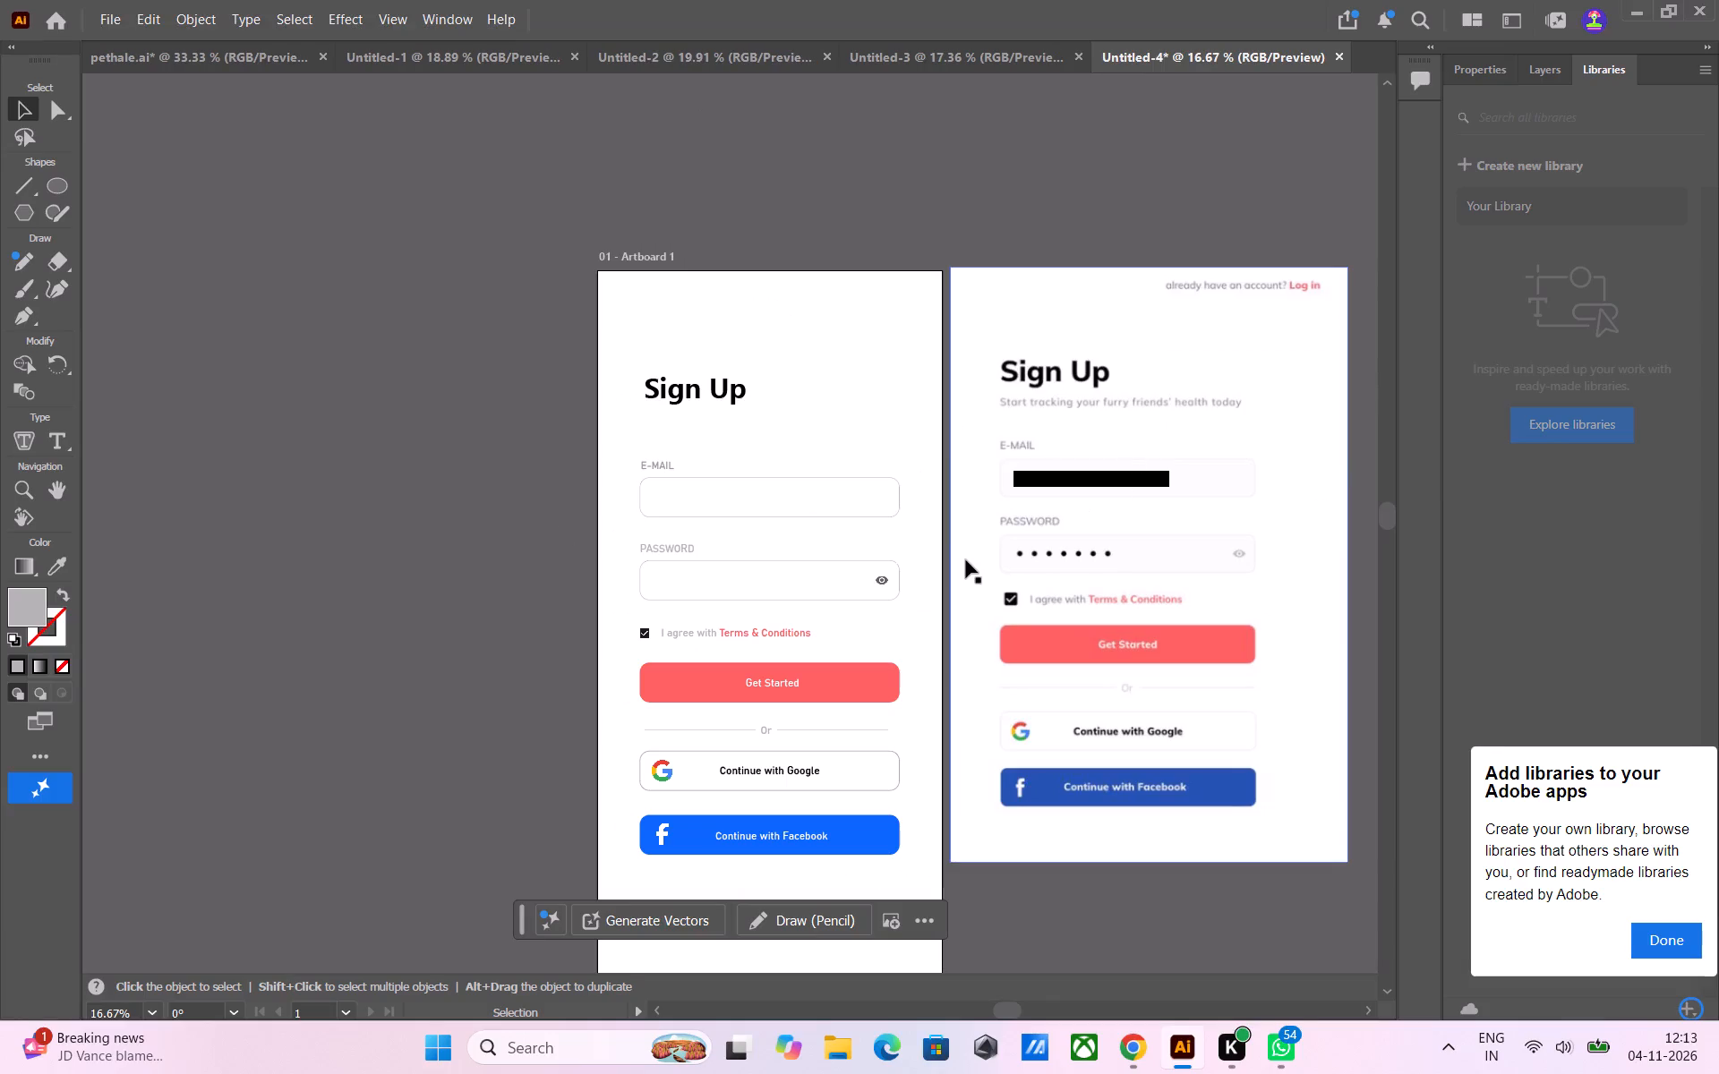
pyautogui.moveTo(957, 596); pyautogui.dragTo(665, 439, button='middle')
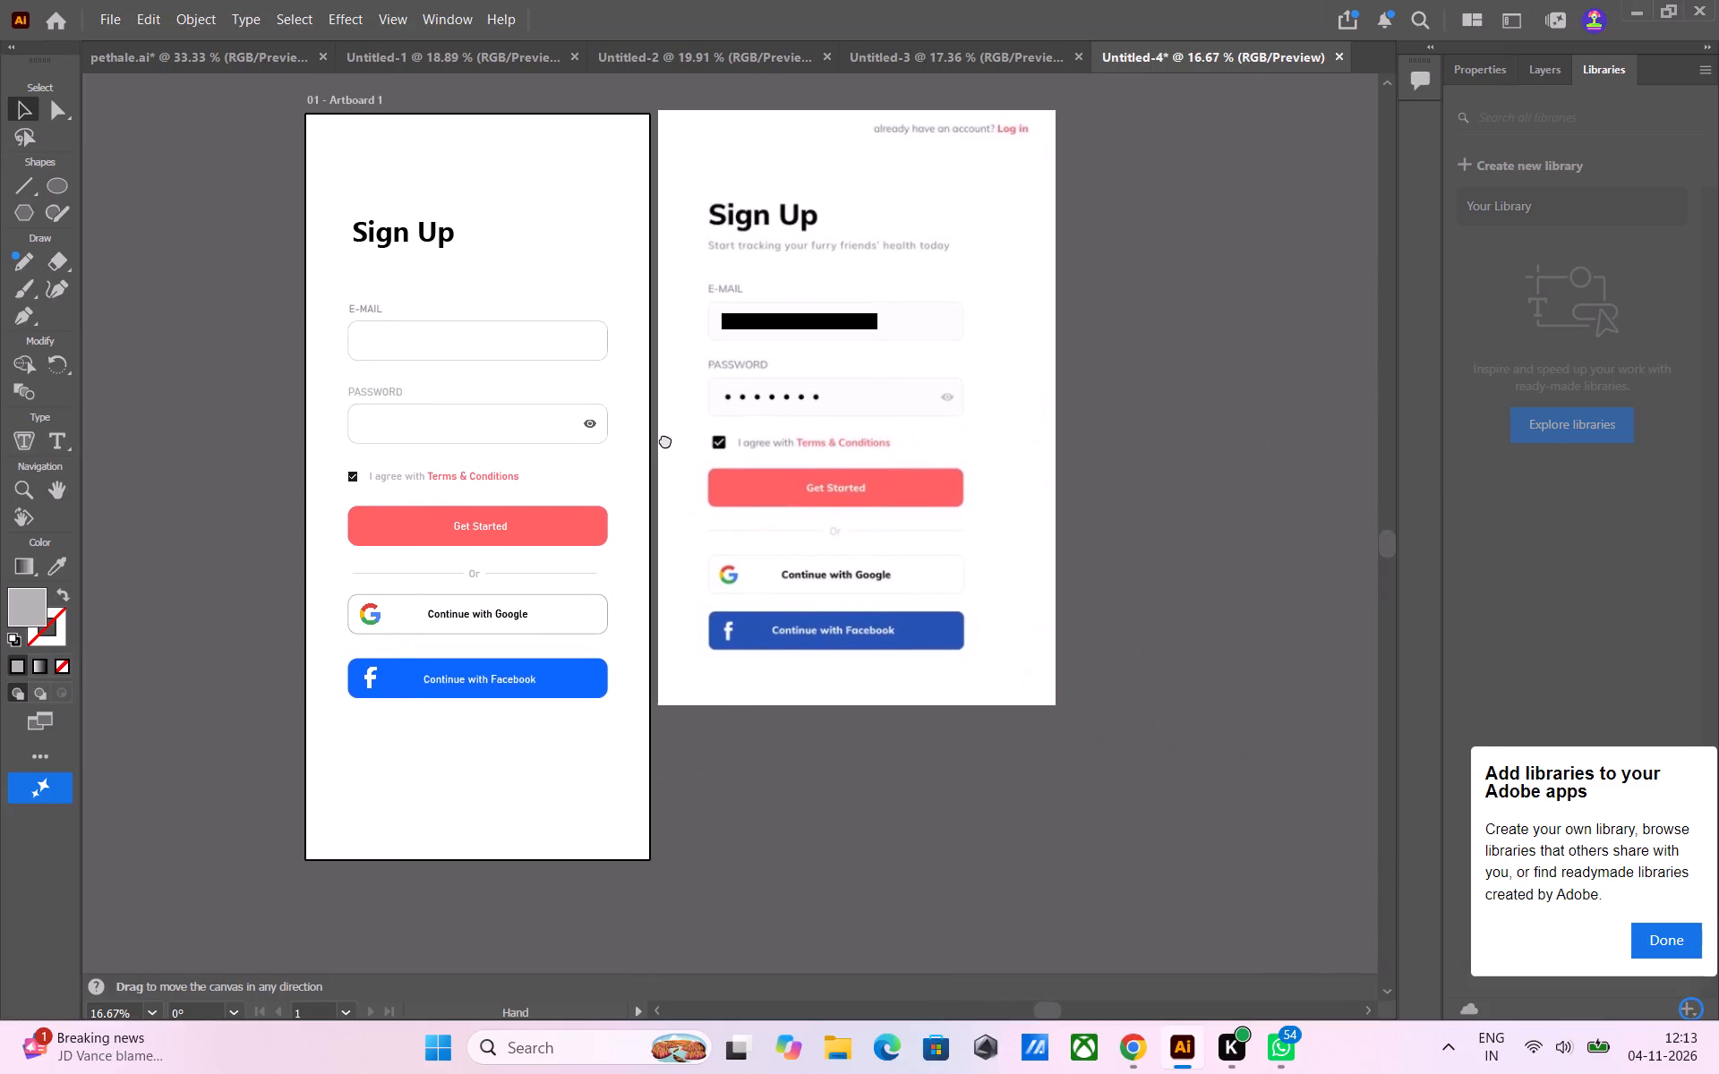
pyautogui.moveTo(665, 439); pyautogui.dragTo(704, 520, button='middle')
pyautogui.keyDown('alt'); pyautogui.scroll(-1, 704, 520); pyautogui.keyUp('alt')
pyautogui.keyDown('alt'); pyautogui.scroll(1, 704, 520); pyautogui.keyUp('alt')
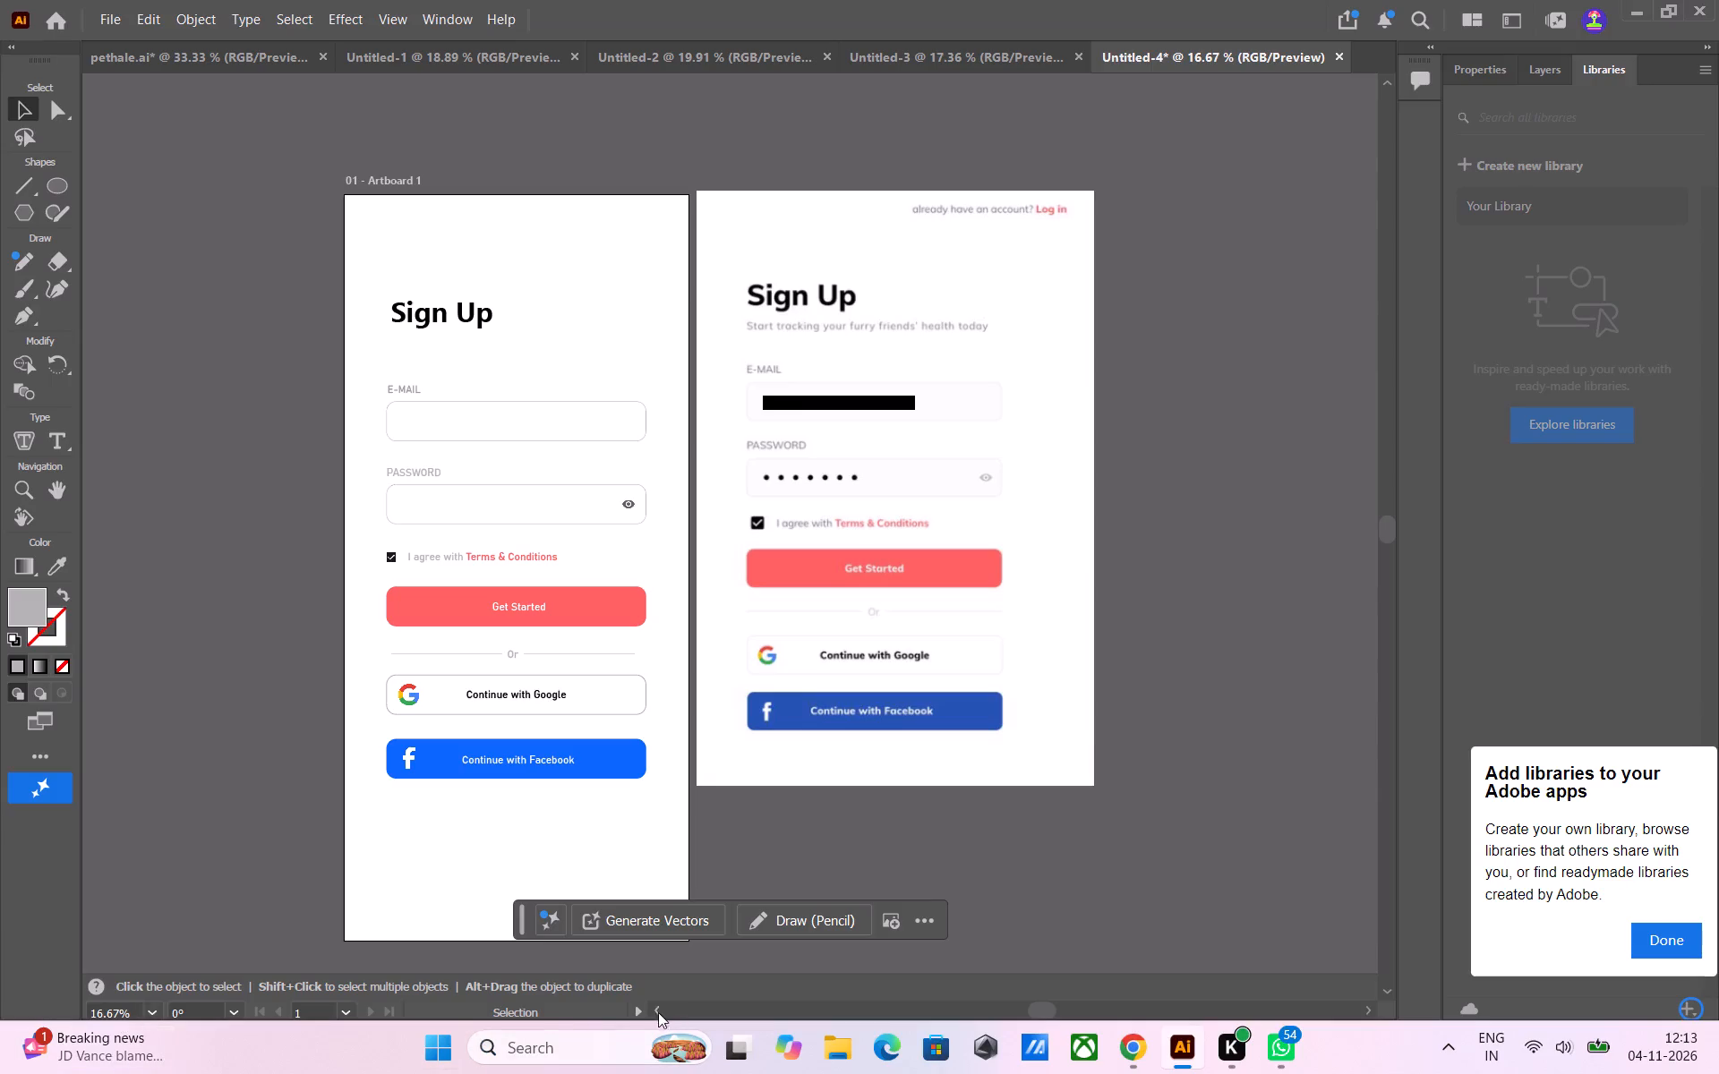
pyautogui.click(1136, 764)
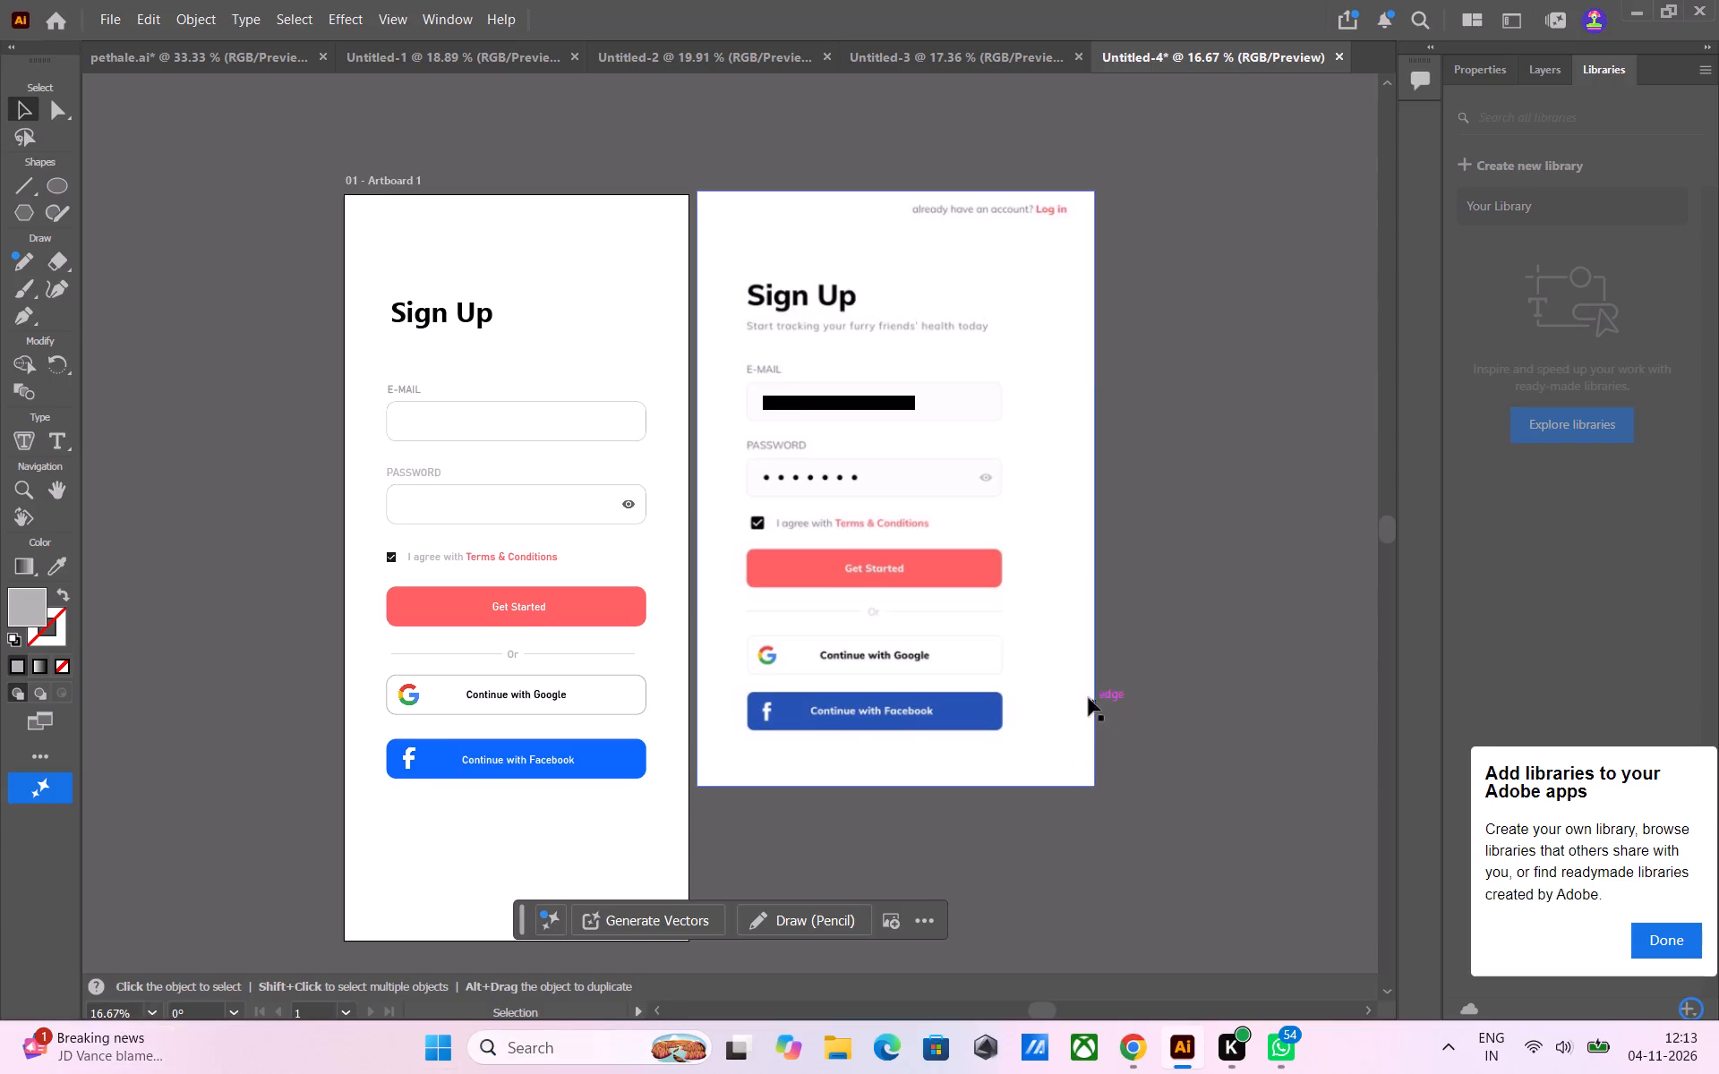
pyautogui.scroll(-2, 940, 646)
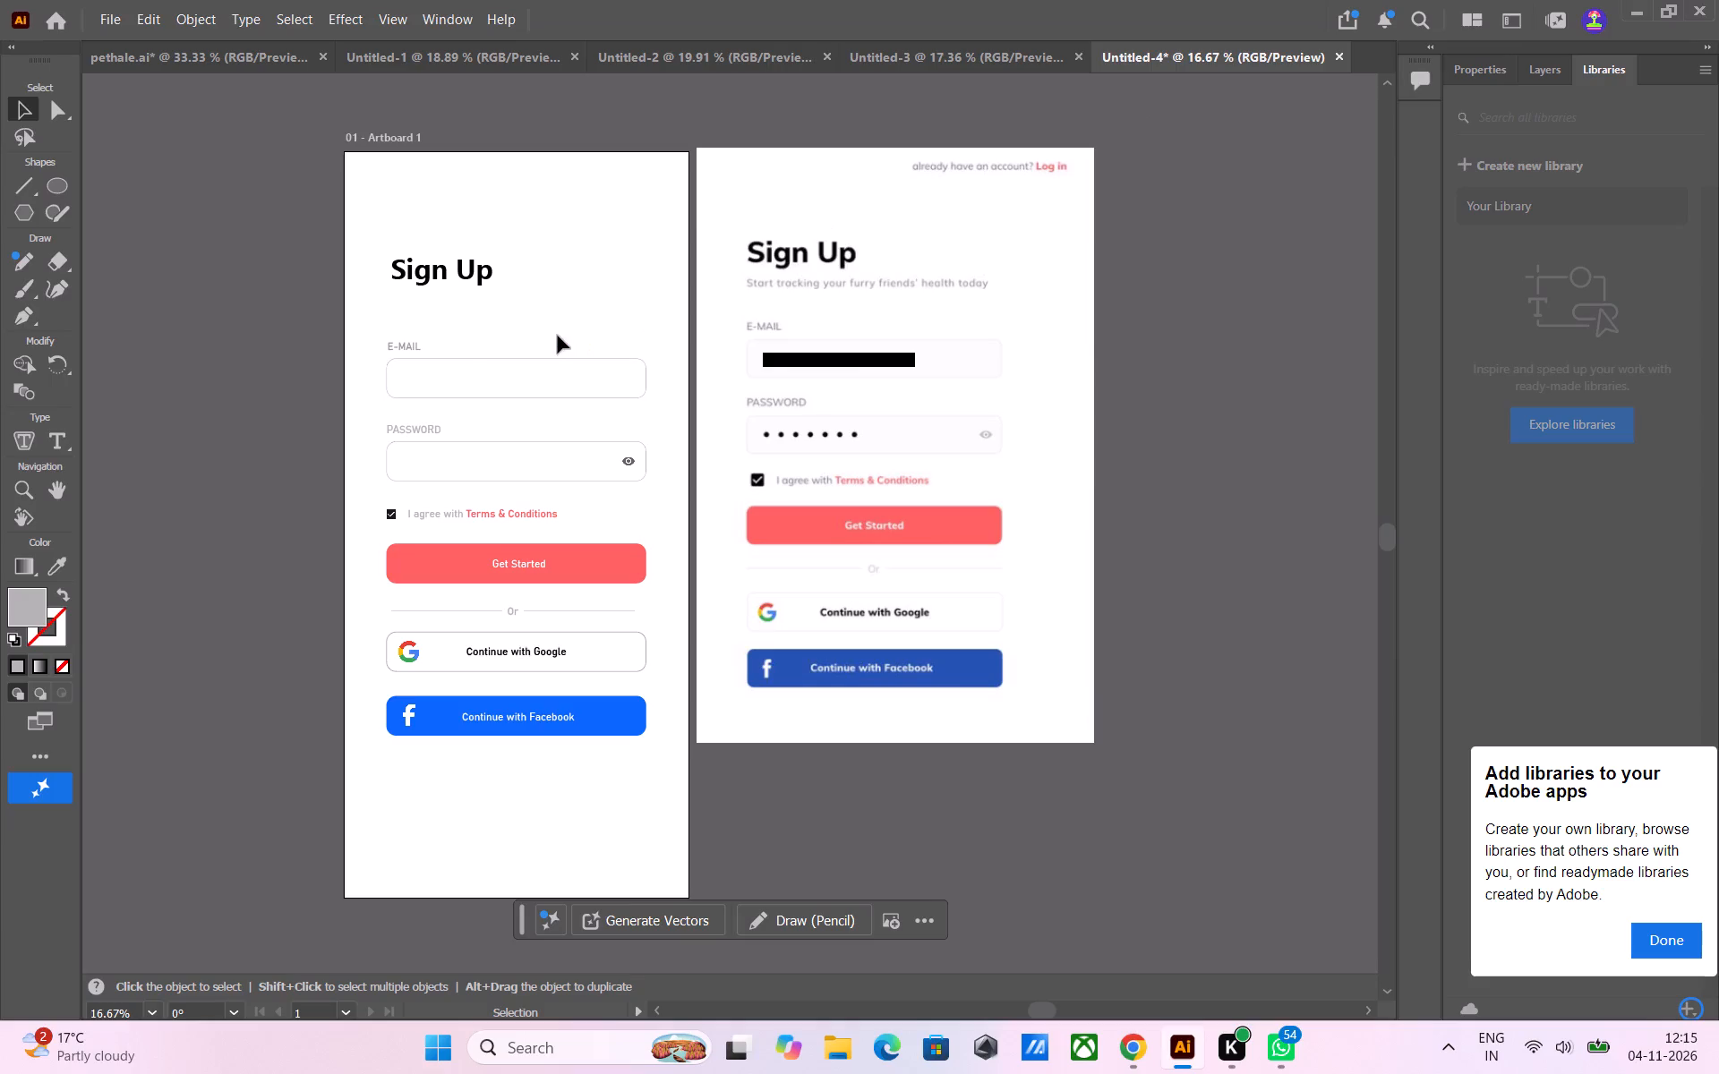
# Set the E-MAIL, PASSWORD, terms agreement, Get Started, Or, Continue with Google and Continue with Facebook texts together to the SemiBold SemiCondensed font style.
pyautogui.keyDown('alt'); pyautogui.scroll(-2, 467, 344); pyautogui.keyUp('alt')
pyautogui.keyDown('alt'); pyautogui.scroll(5, 467, 344); pyautogui.keyUp('alt')
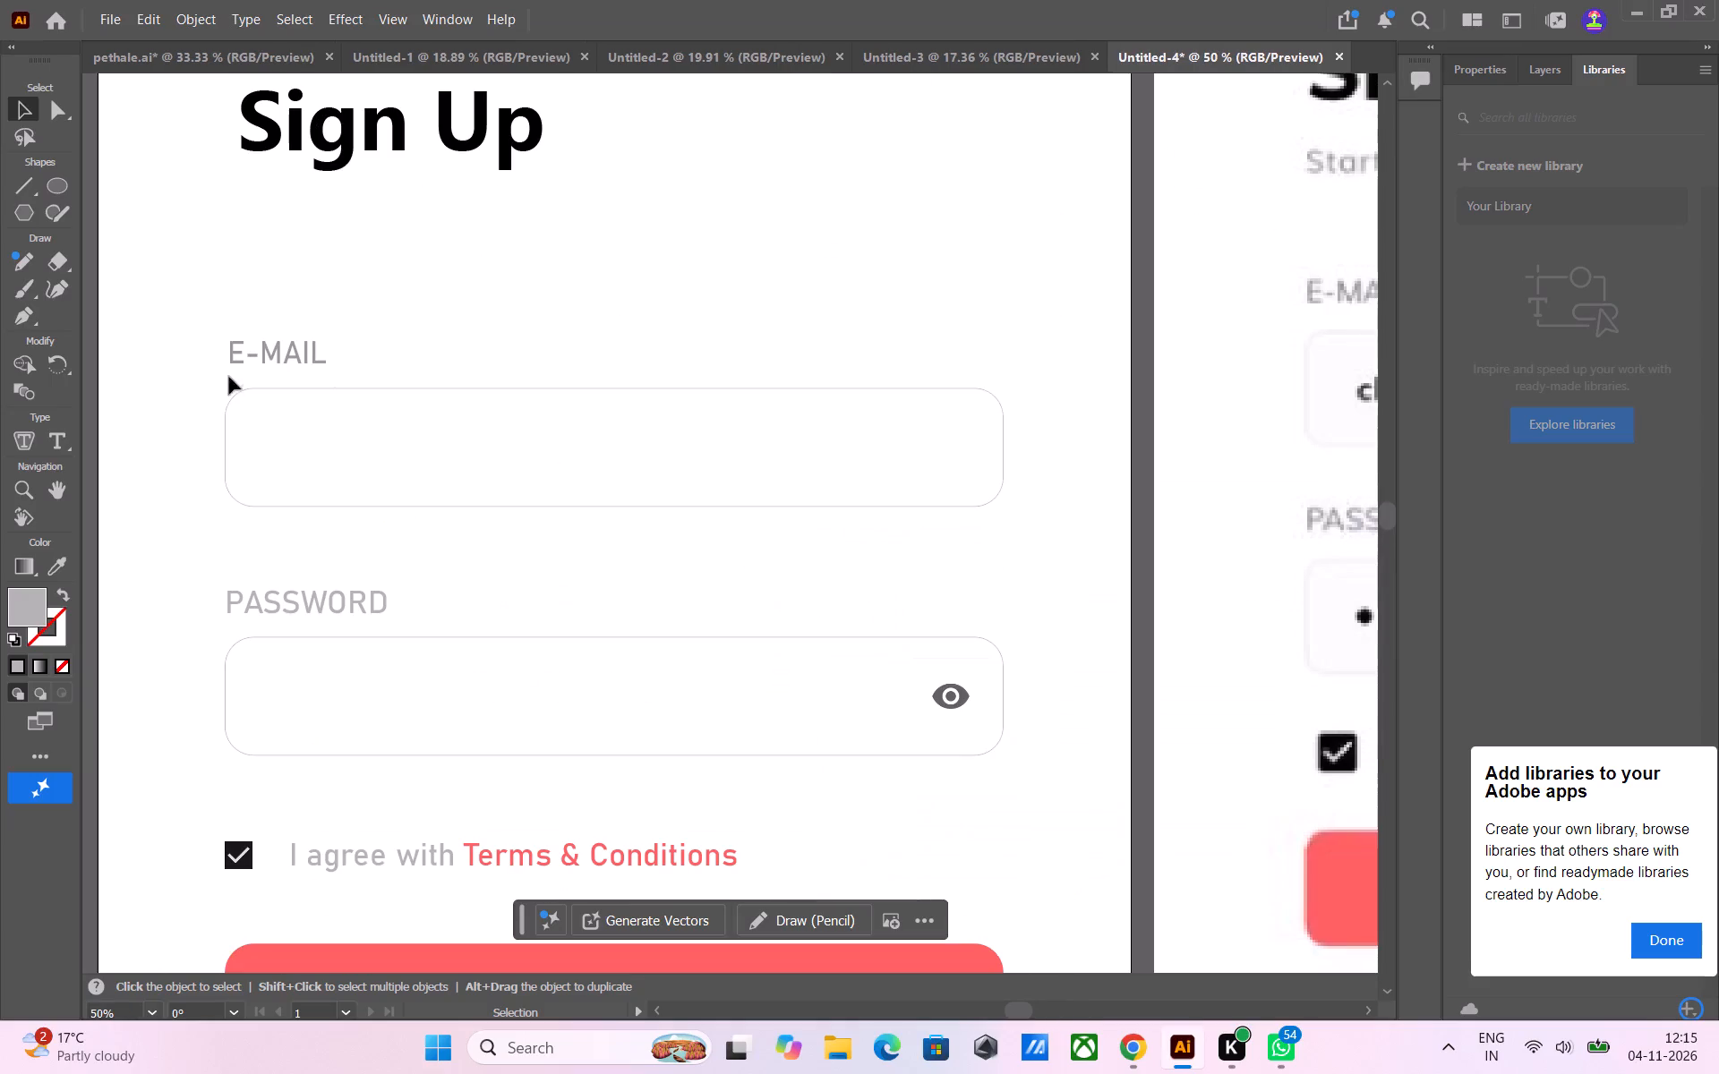
pyautogui.click(272, 354)
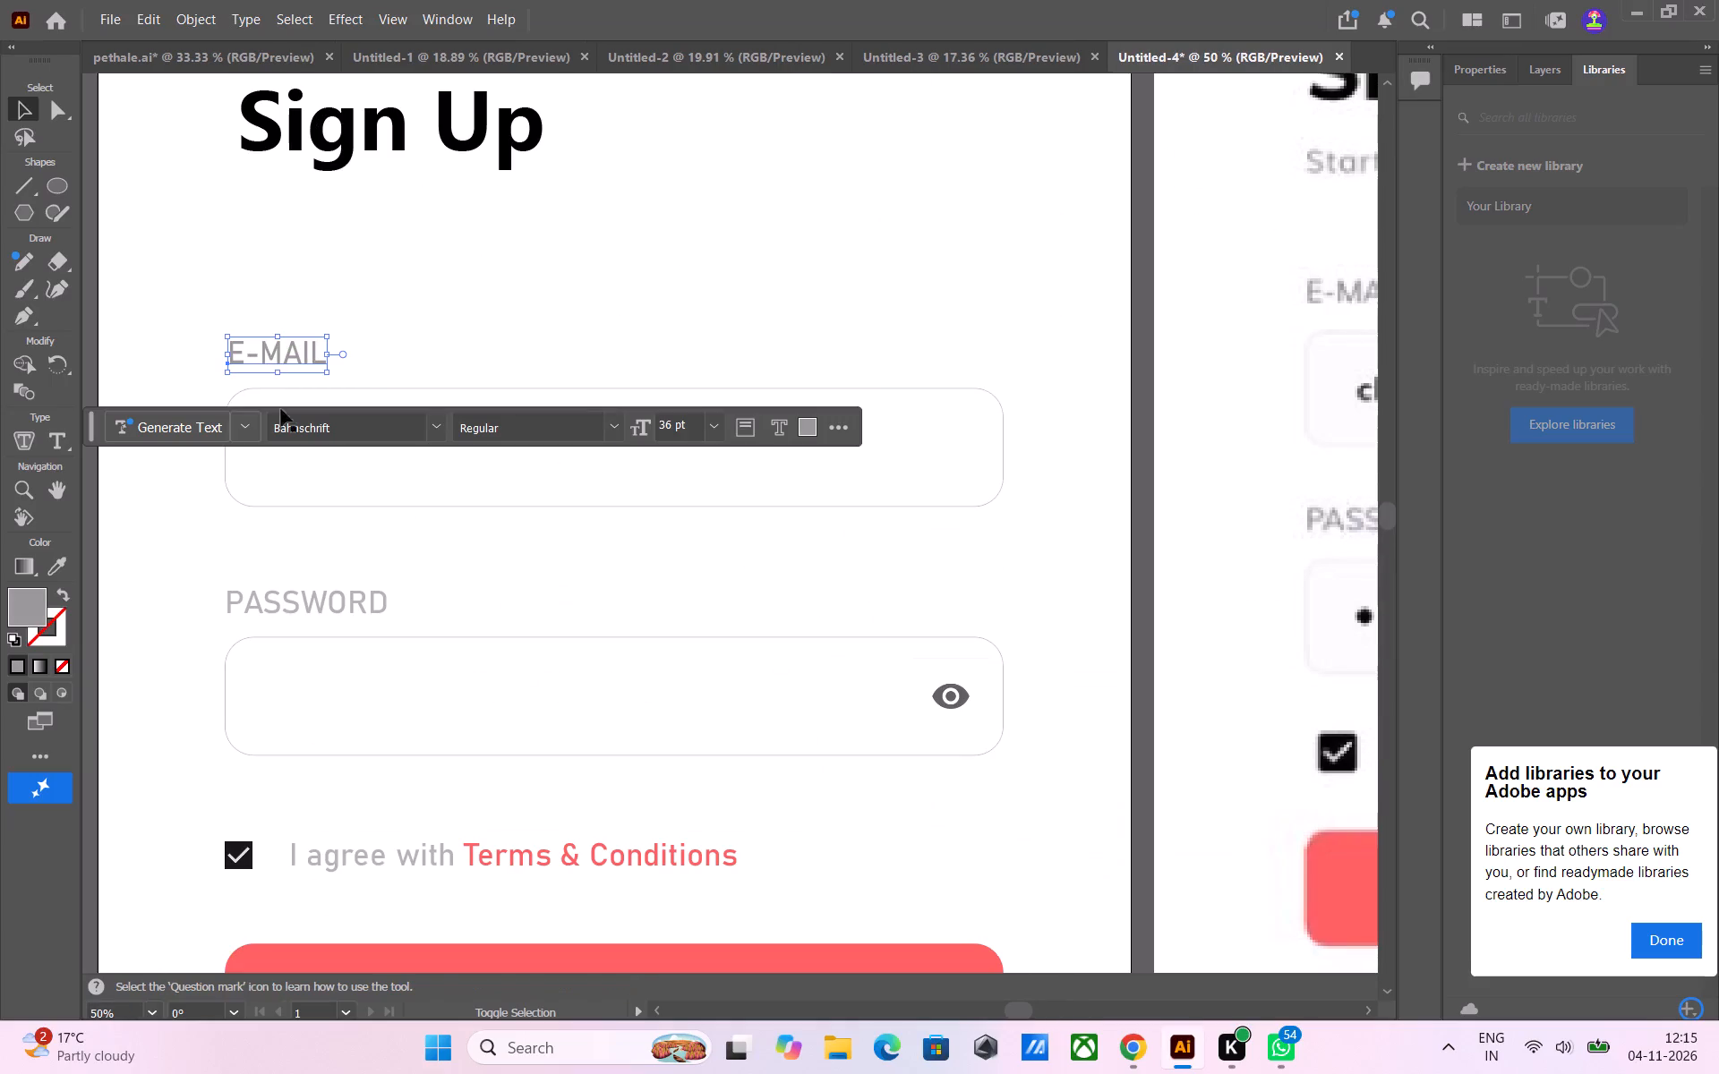
pyautogui.keyDown('shift'); pyautogui.click(332, 592); pyautogui.keyUp('shift')
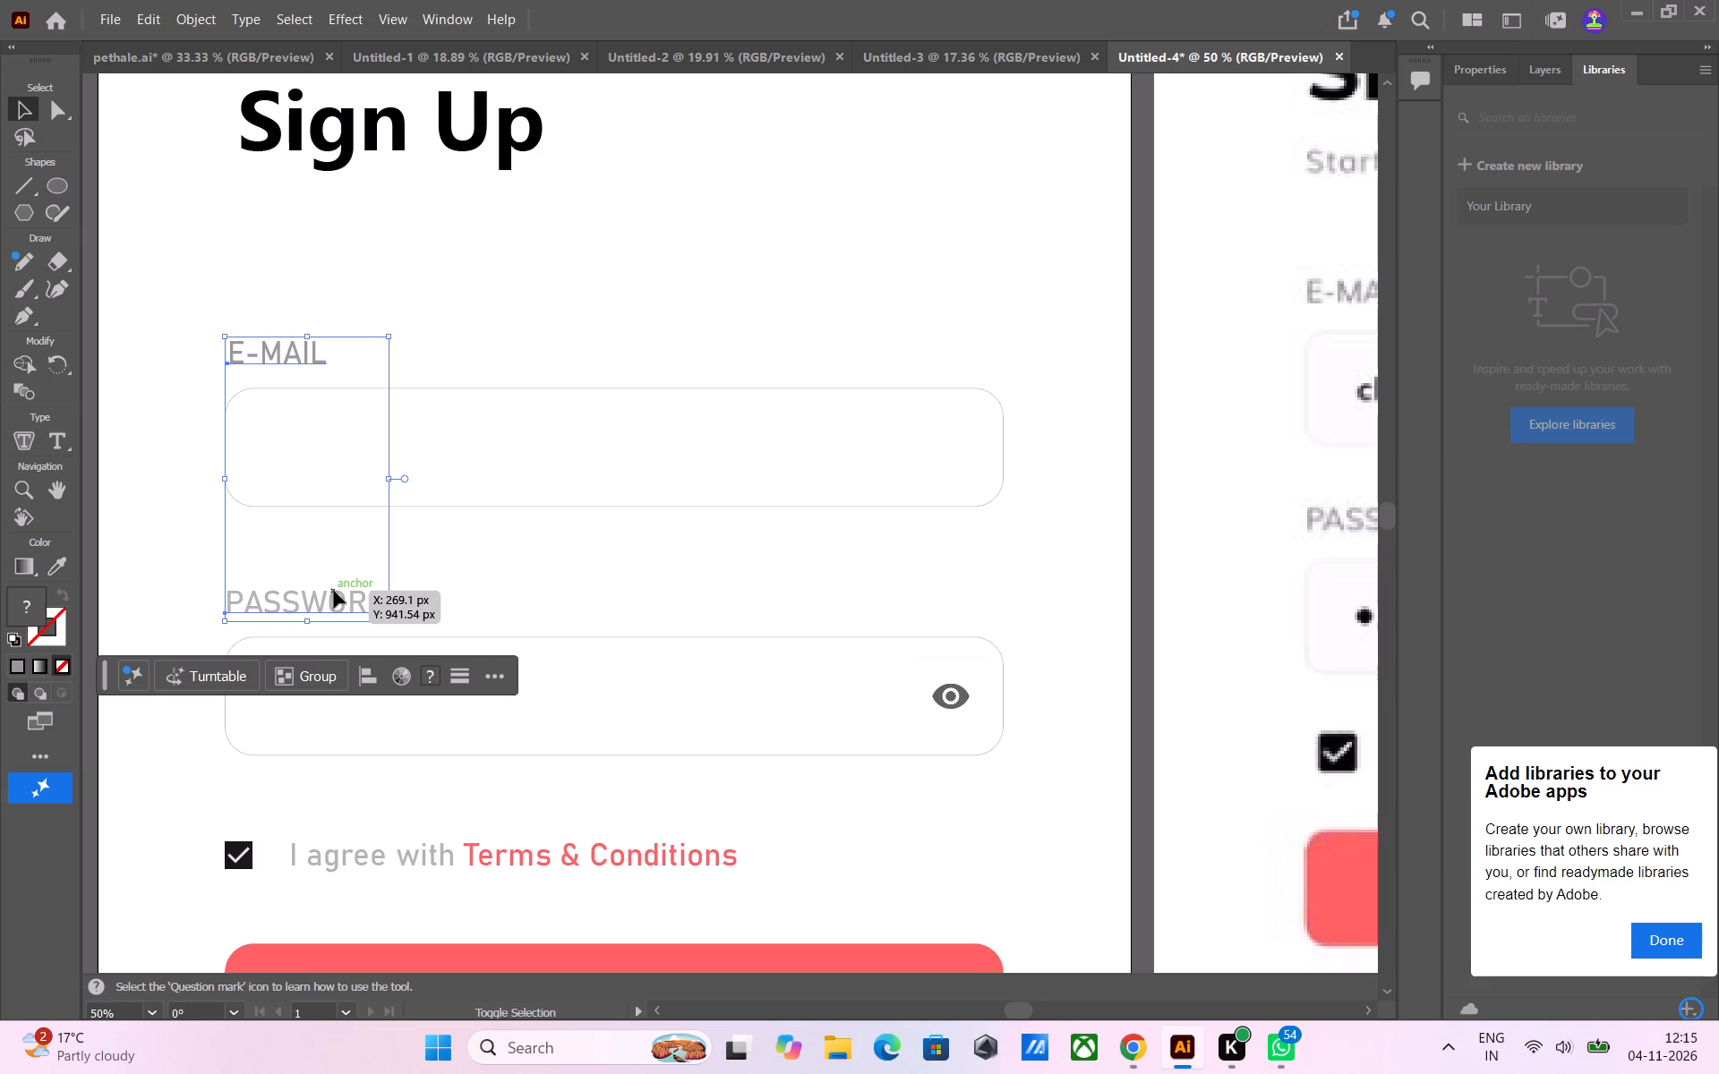
pyautogui.keyDown('shift'); pyautogui.click(323, 854); pyautogui.keyUp('shift')
pyautogui.keyDown('shift'); pyautogui.scroll(-3, 505, 841); pyautogui.keyUp('shift')
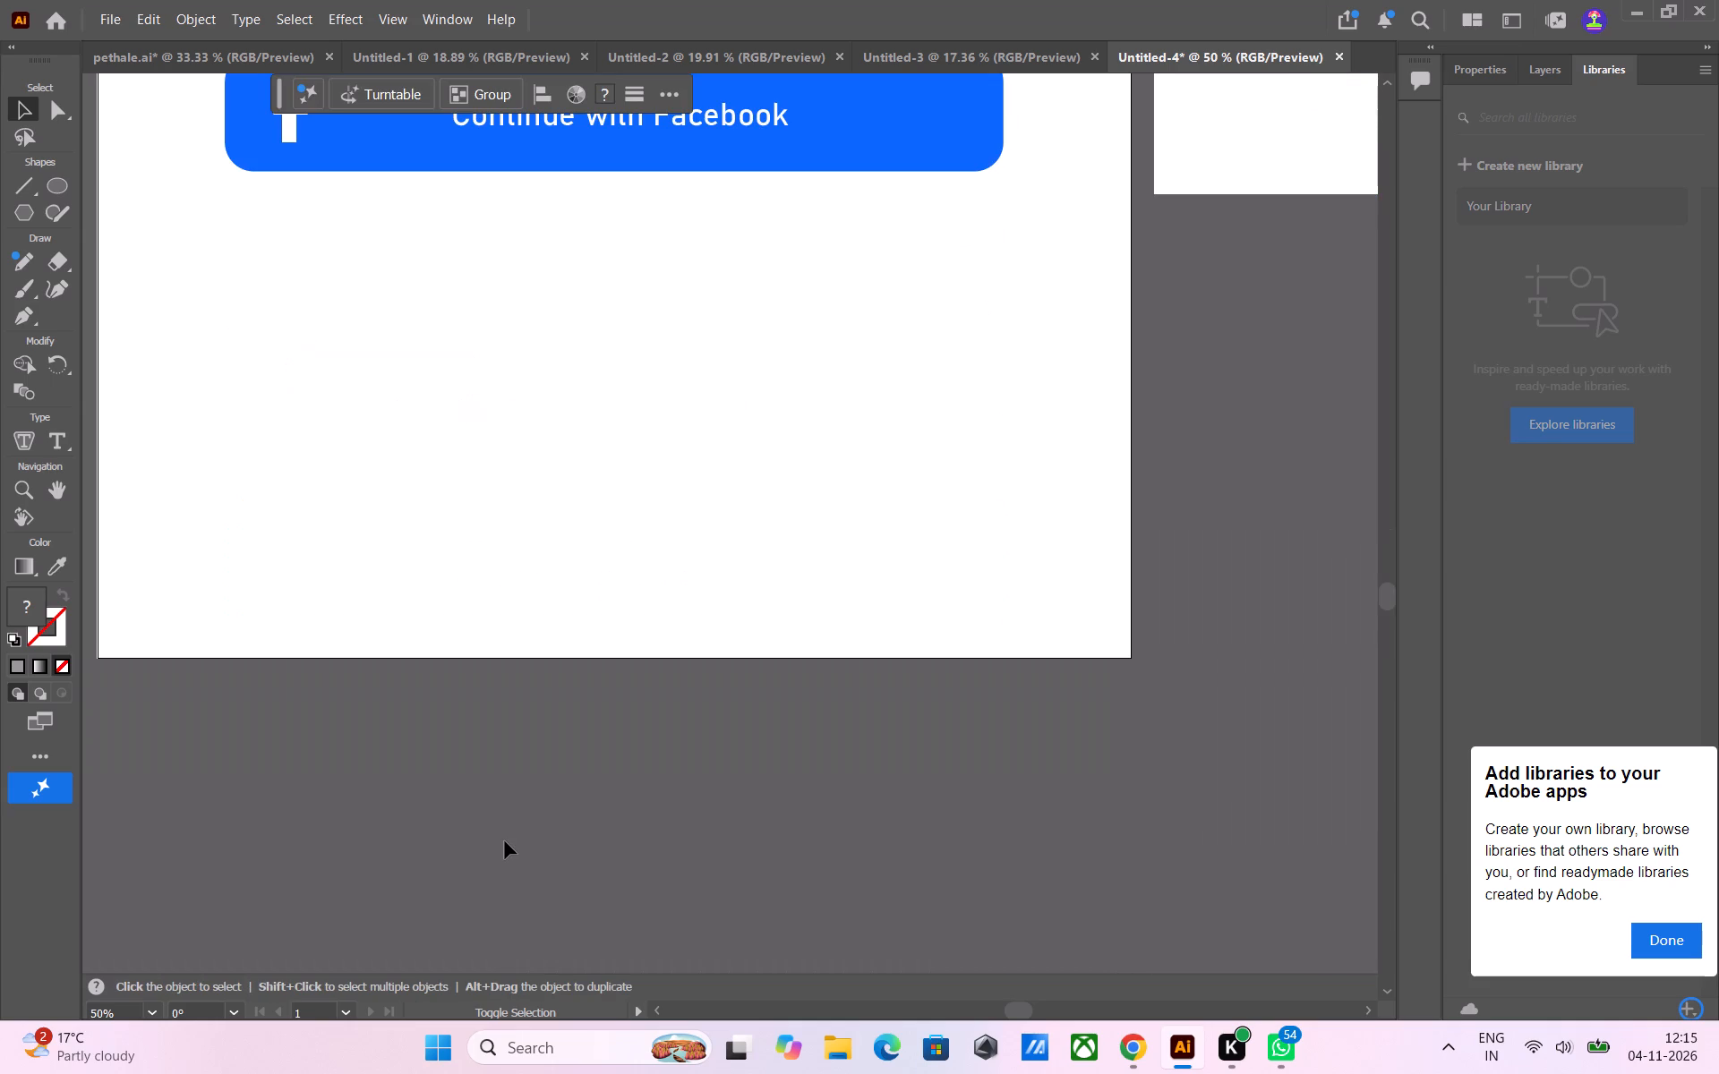
pyautogui.keyDown('shift'); pyautogui.scroll(3, 505, 841); pyautogui.keyUp('shift')
pyautogui.keyDown('shift'); pyautogui.scroll(-1, 505, 841); pyautogui.keyUp('shift')
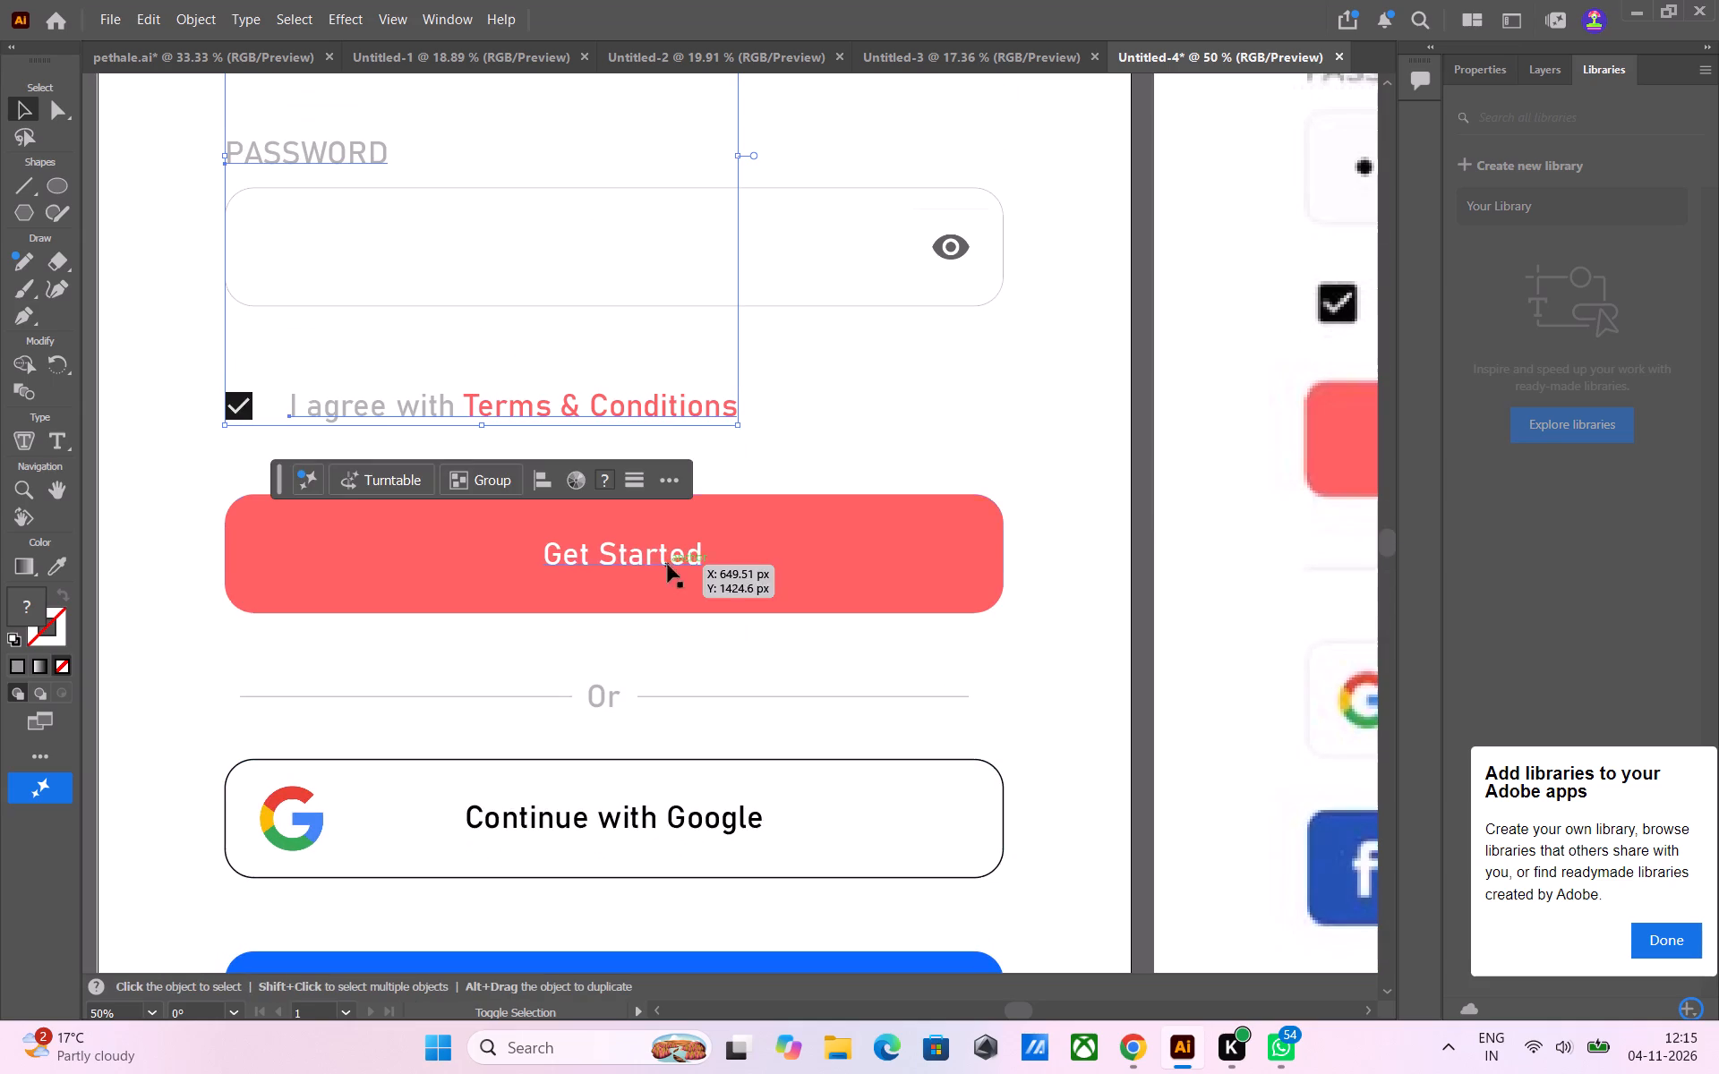
pyautogui.keyDown('shift'); pyautogui.click(640, 554); pyautogui.keyUp('shift')
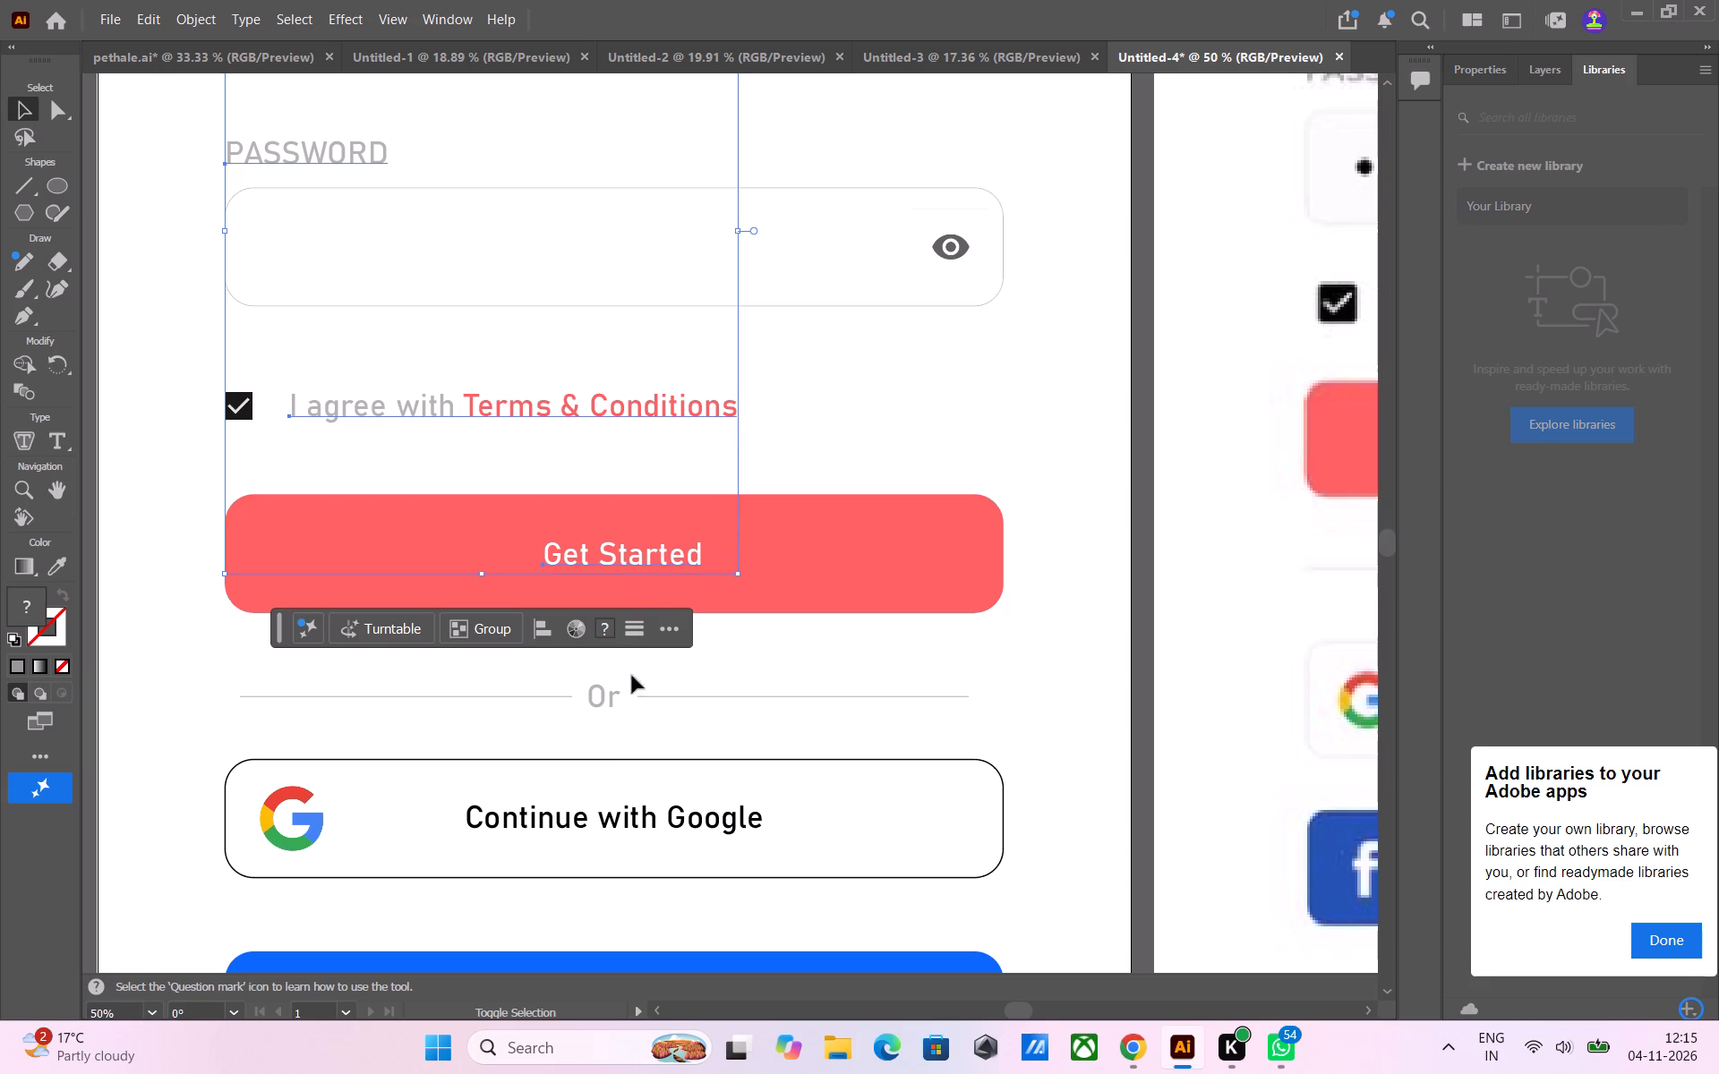
pyautogui.keyDown('shift'); pyautogui.click(607, 692); pyautogui.keyUp('shift')
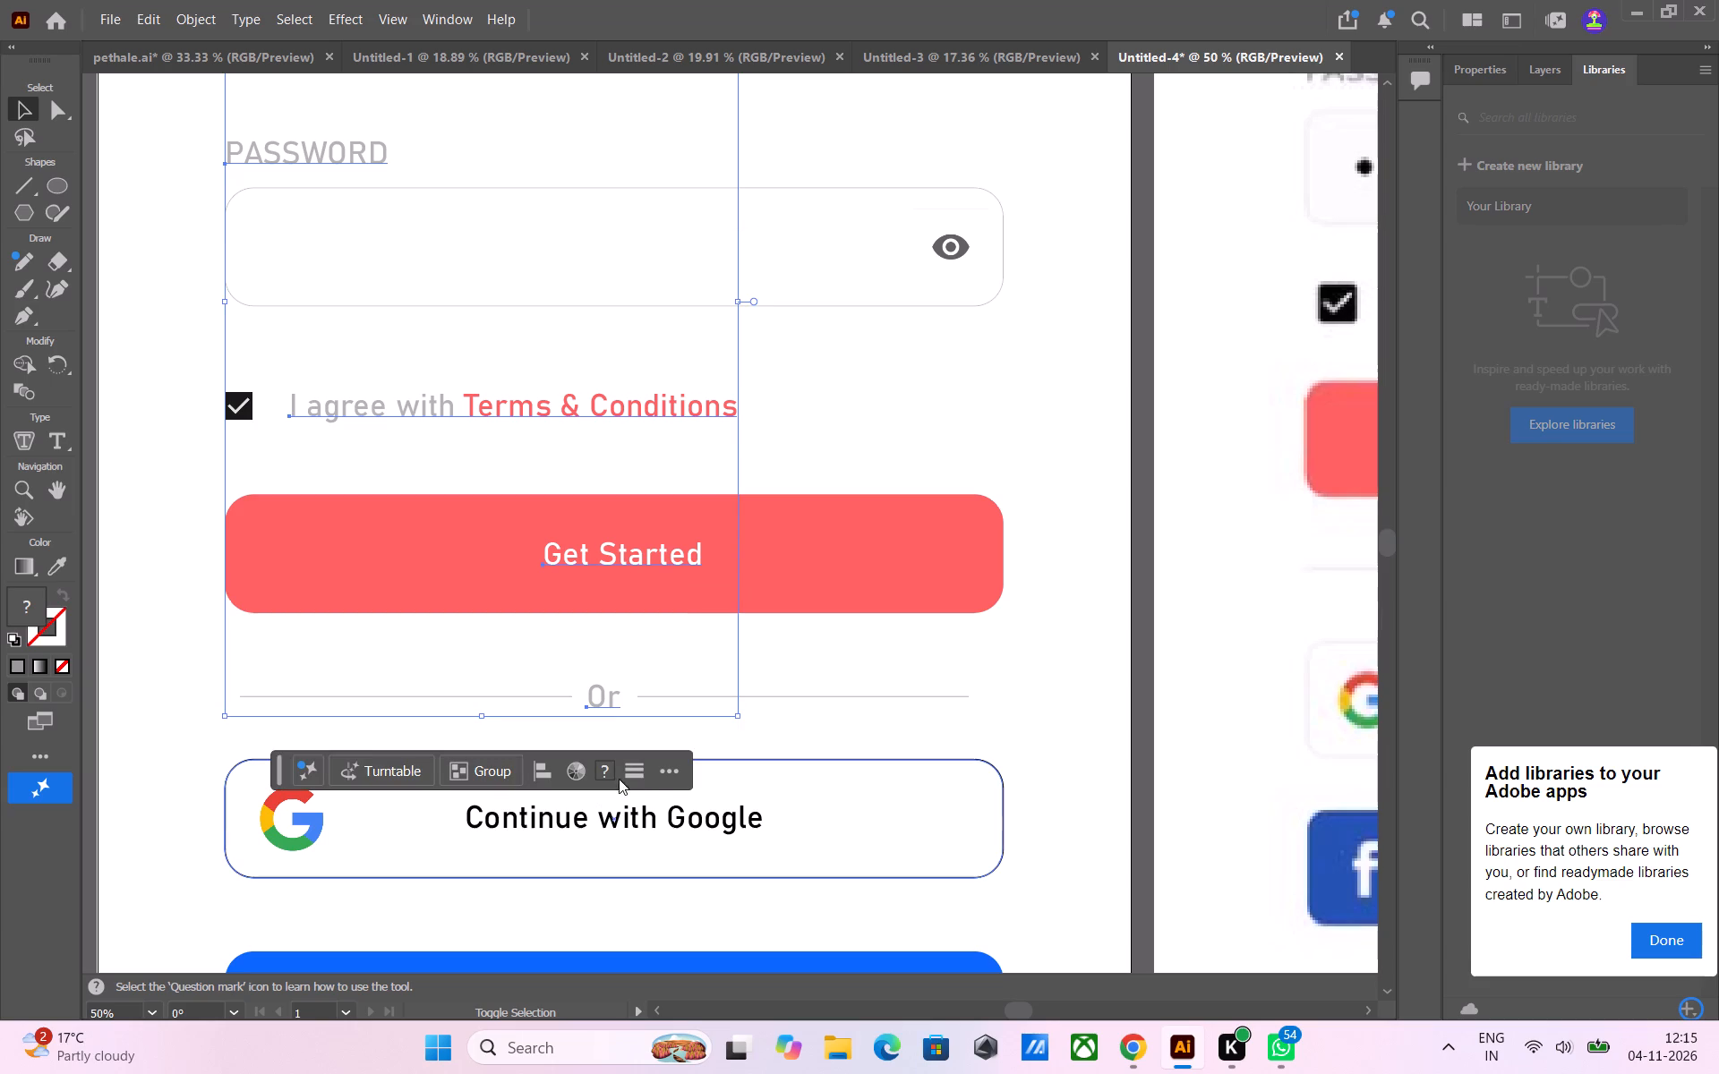
pyautogui.keyDown('shift'); pyautogui.click(631, 818); pyautogui.keyUp('shift')
pyautogui.keyDown('shift'); pyautogui.scroll(-2, 631, 816); pyautogui.keyUp('shift')
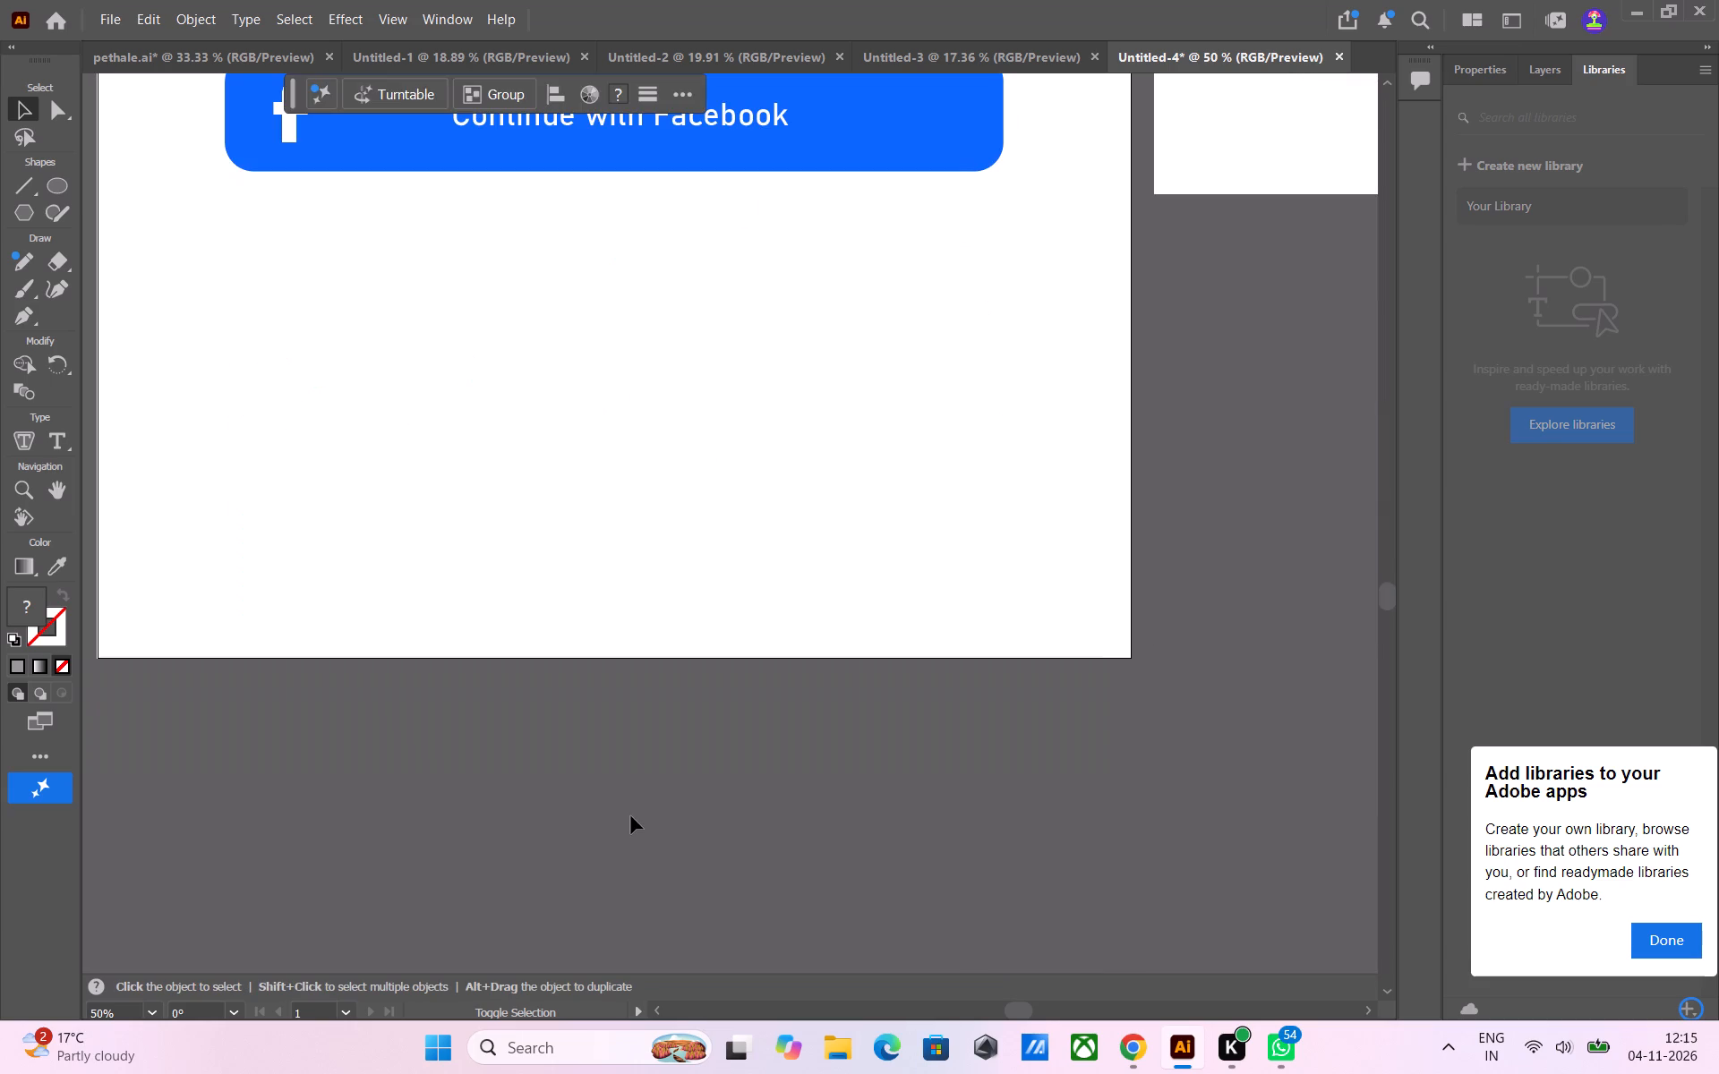
pyautogui.keyDown('shift'); pyautogui.scroll(1, 631, 816); pyautogui.keyUp('shift')
pyautogui.keyDown('shift'); pyautogui.click(629, 560); pyautogui.keyUp('shift')
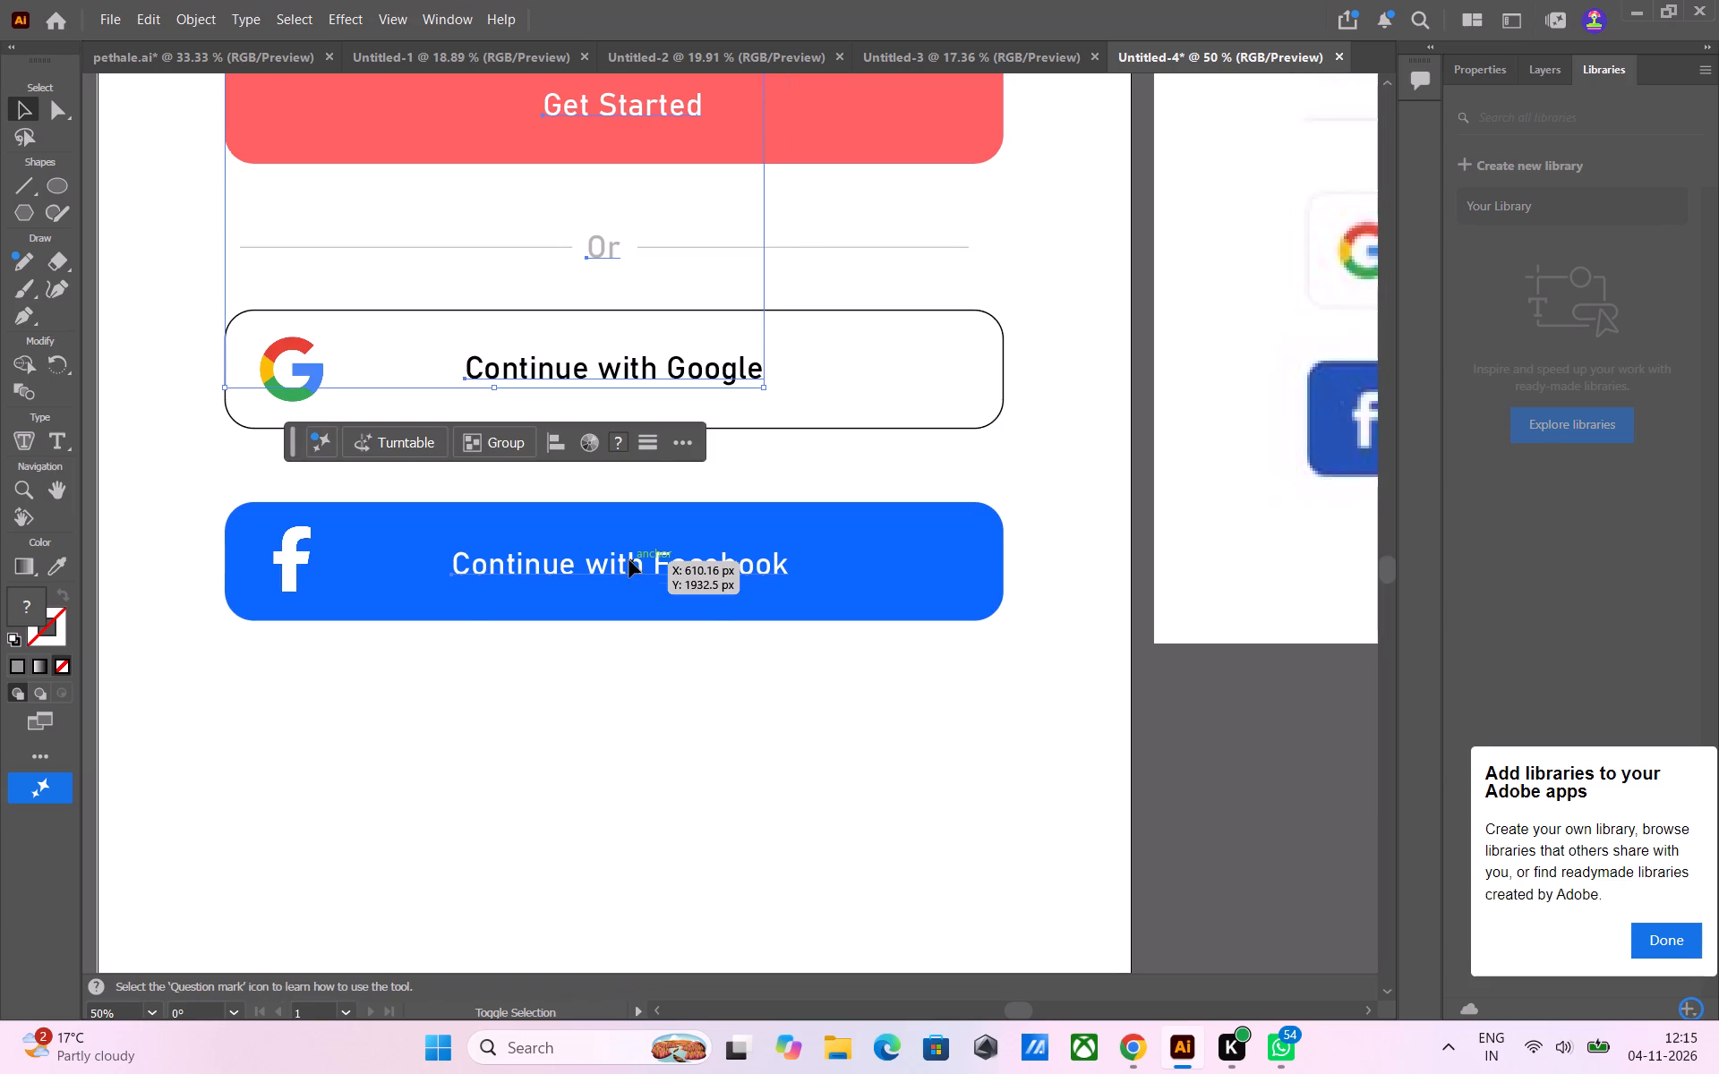
pyautogui.keyDown('shift'); pyautogui.scroll(3, 726, 561); pyautogui.keyUp('shift')
pyautogui.keyDown('shift'); pyautogui.scroll(-2, 726, 561); pyautogui.keyUp('shift')
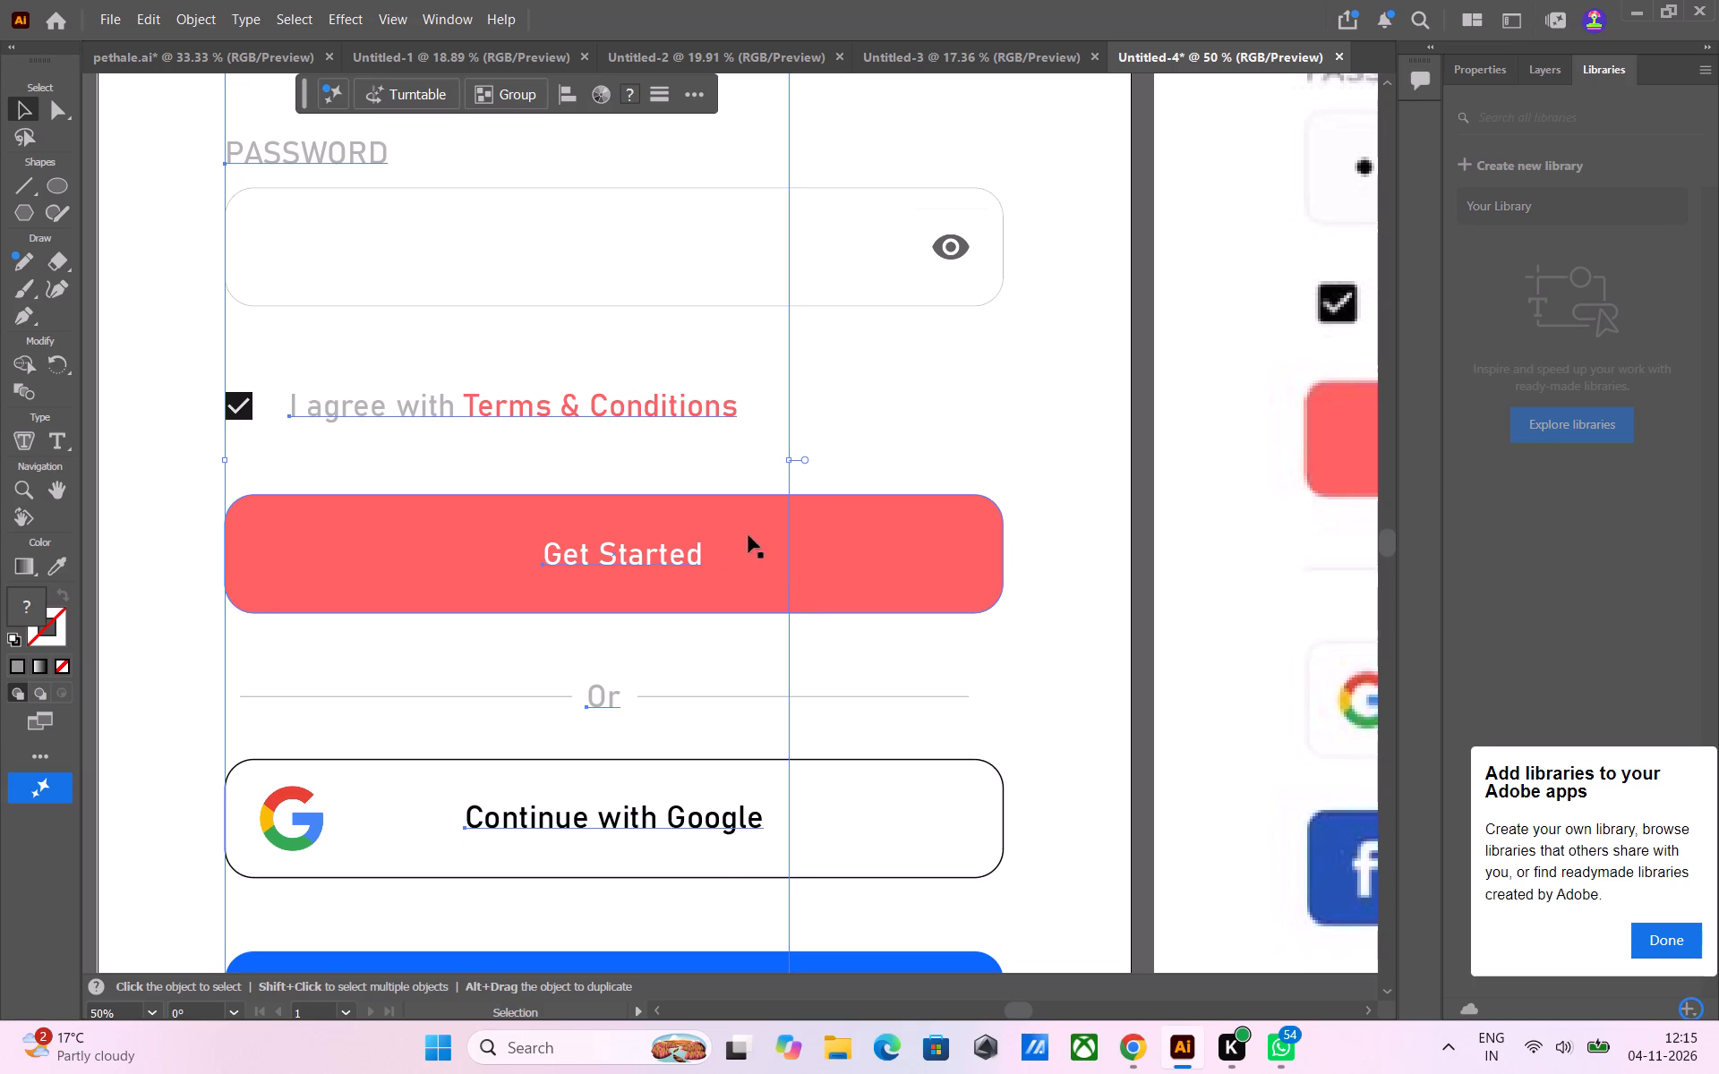
pyautogui.click(1545, 63)
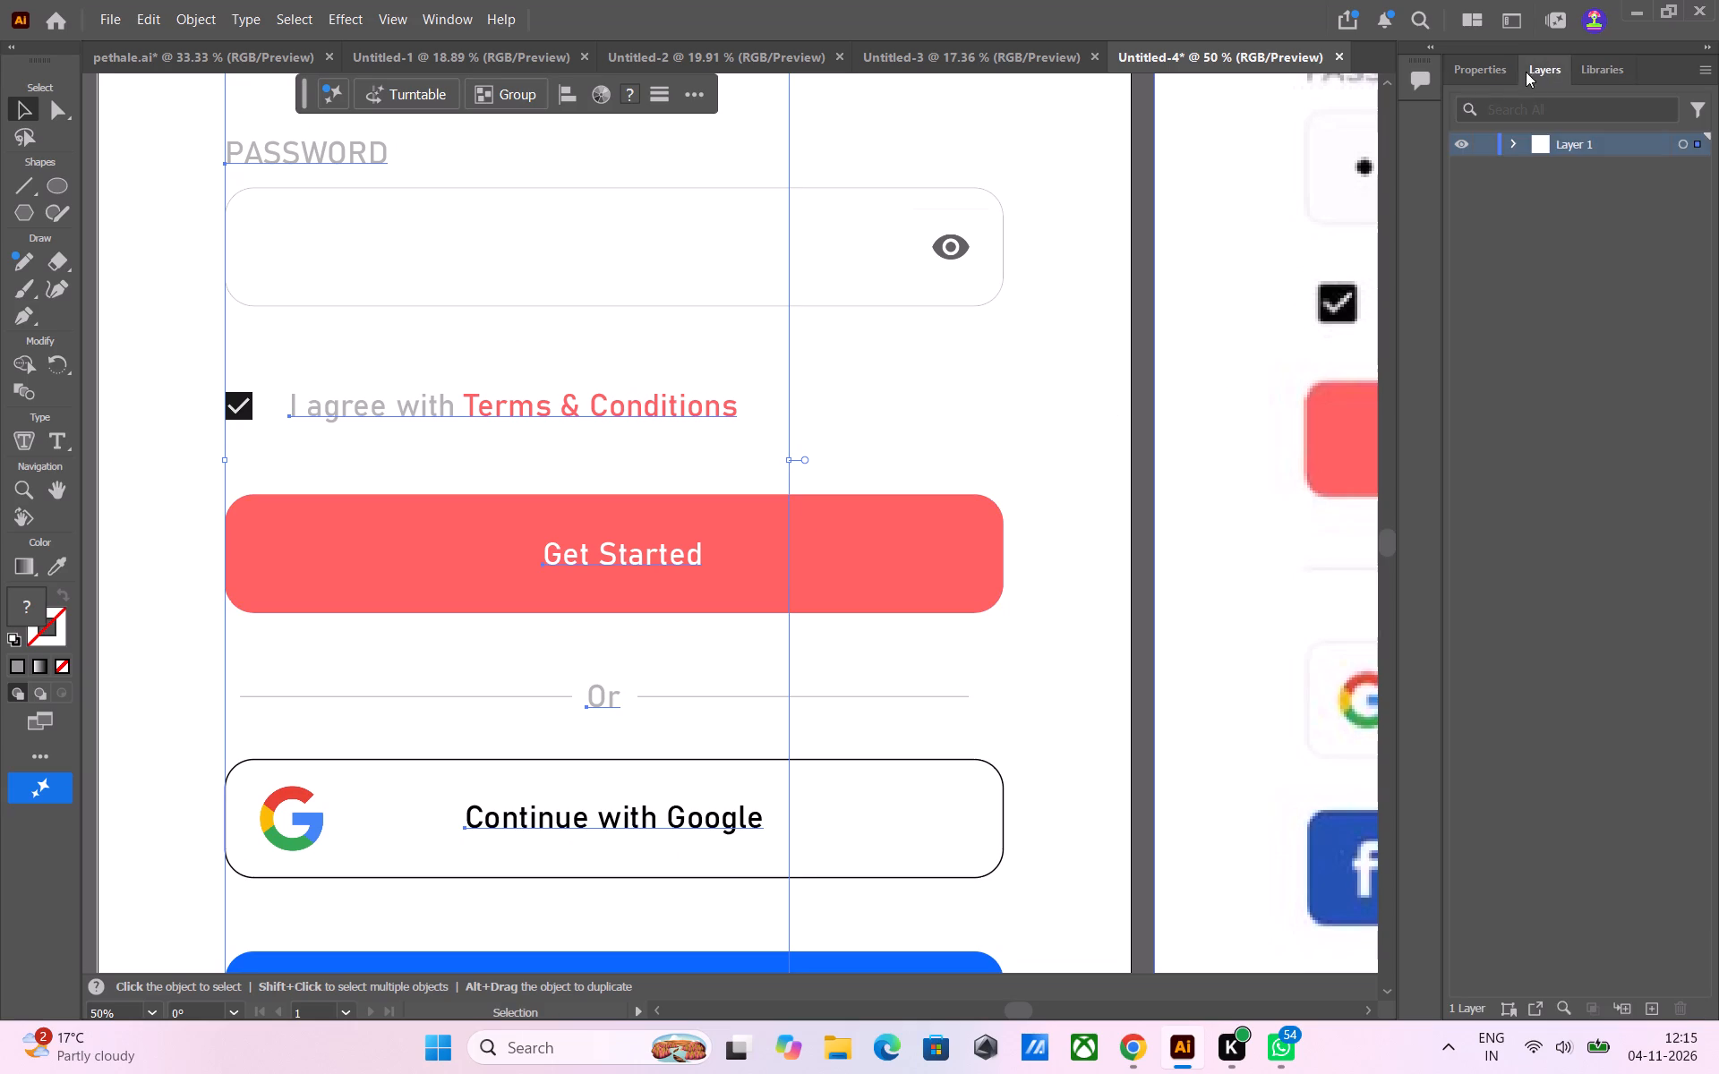
pyautogui.click(1469, 77)
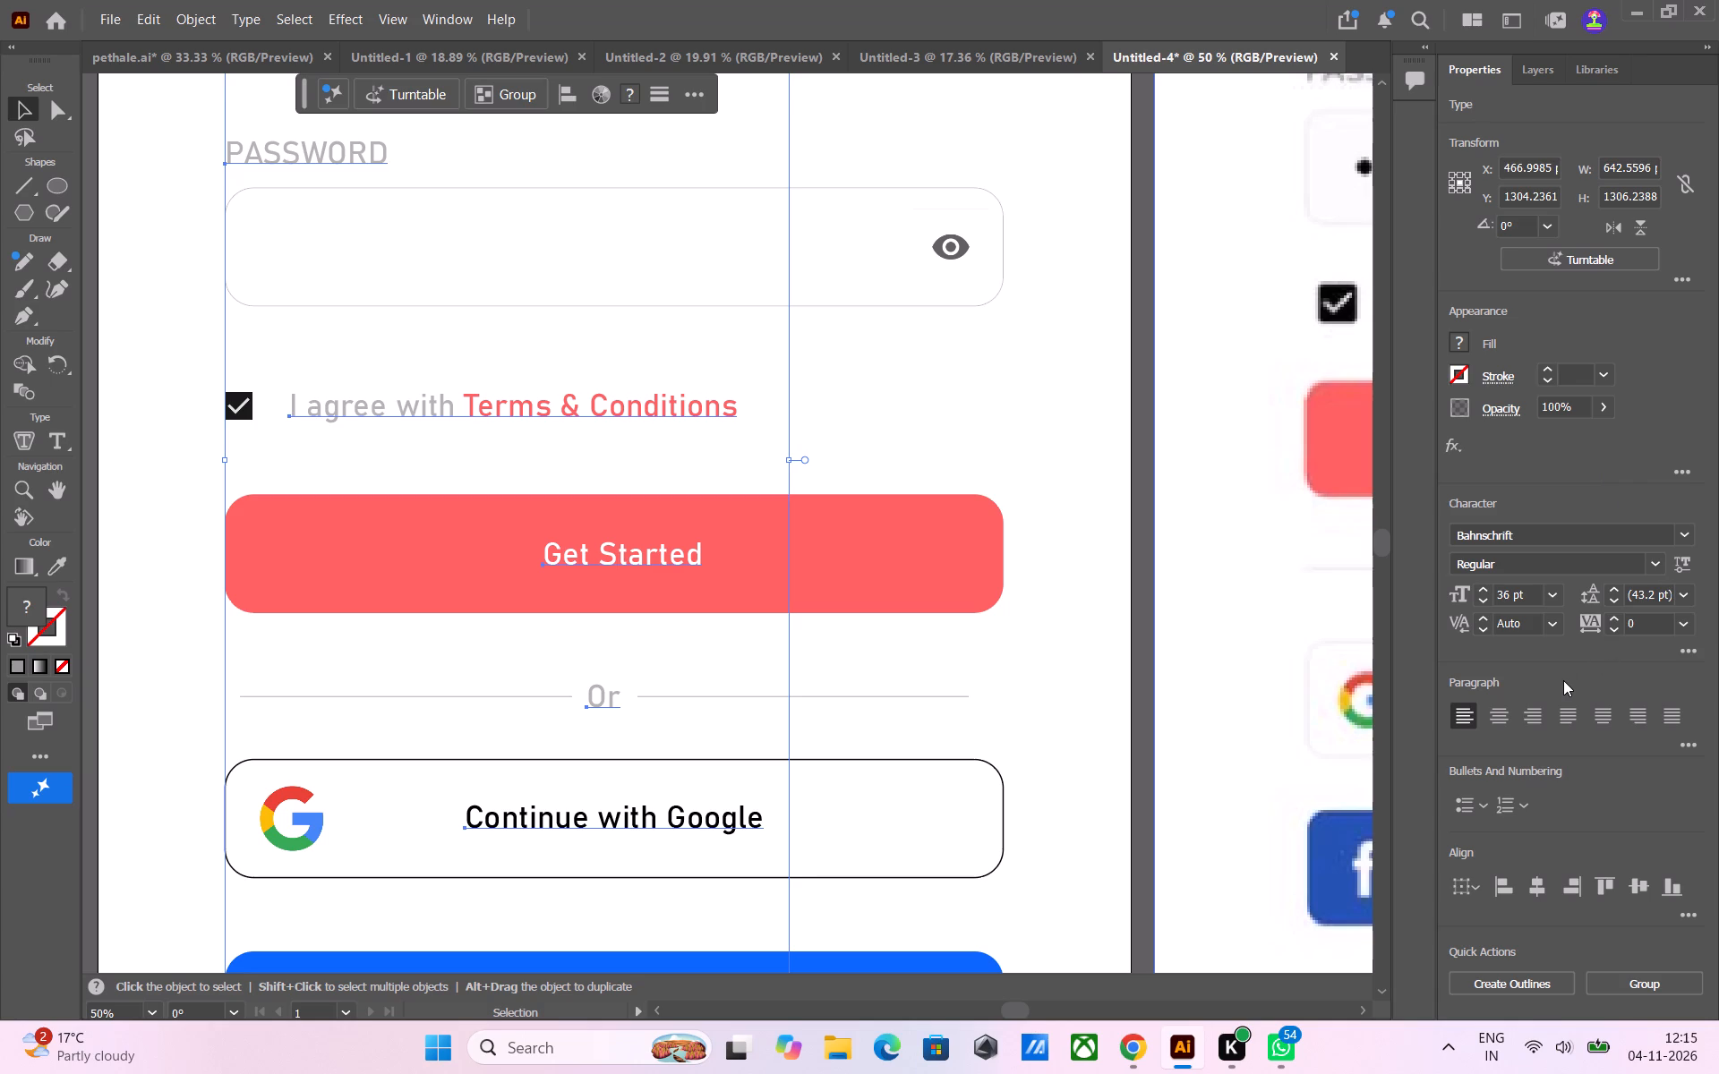
pyautogui.click(1660, 565)
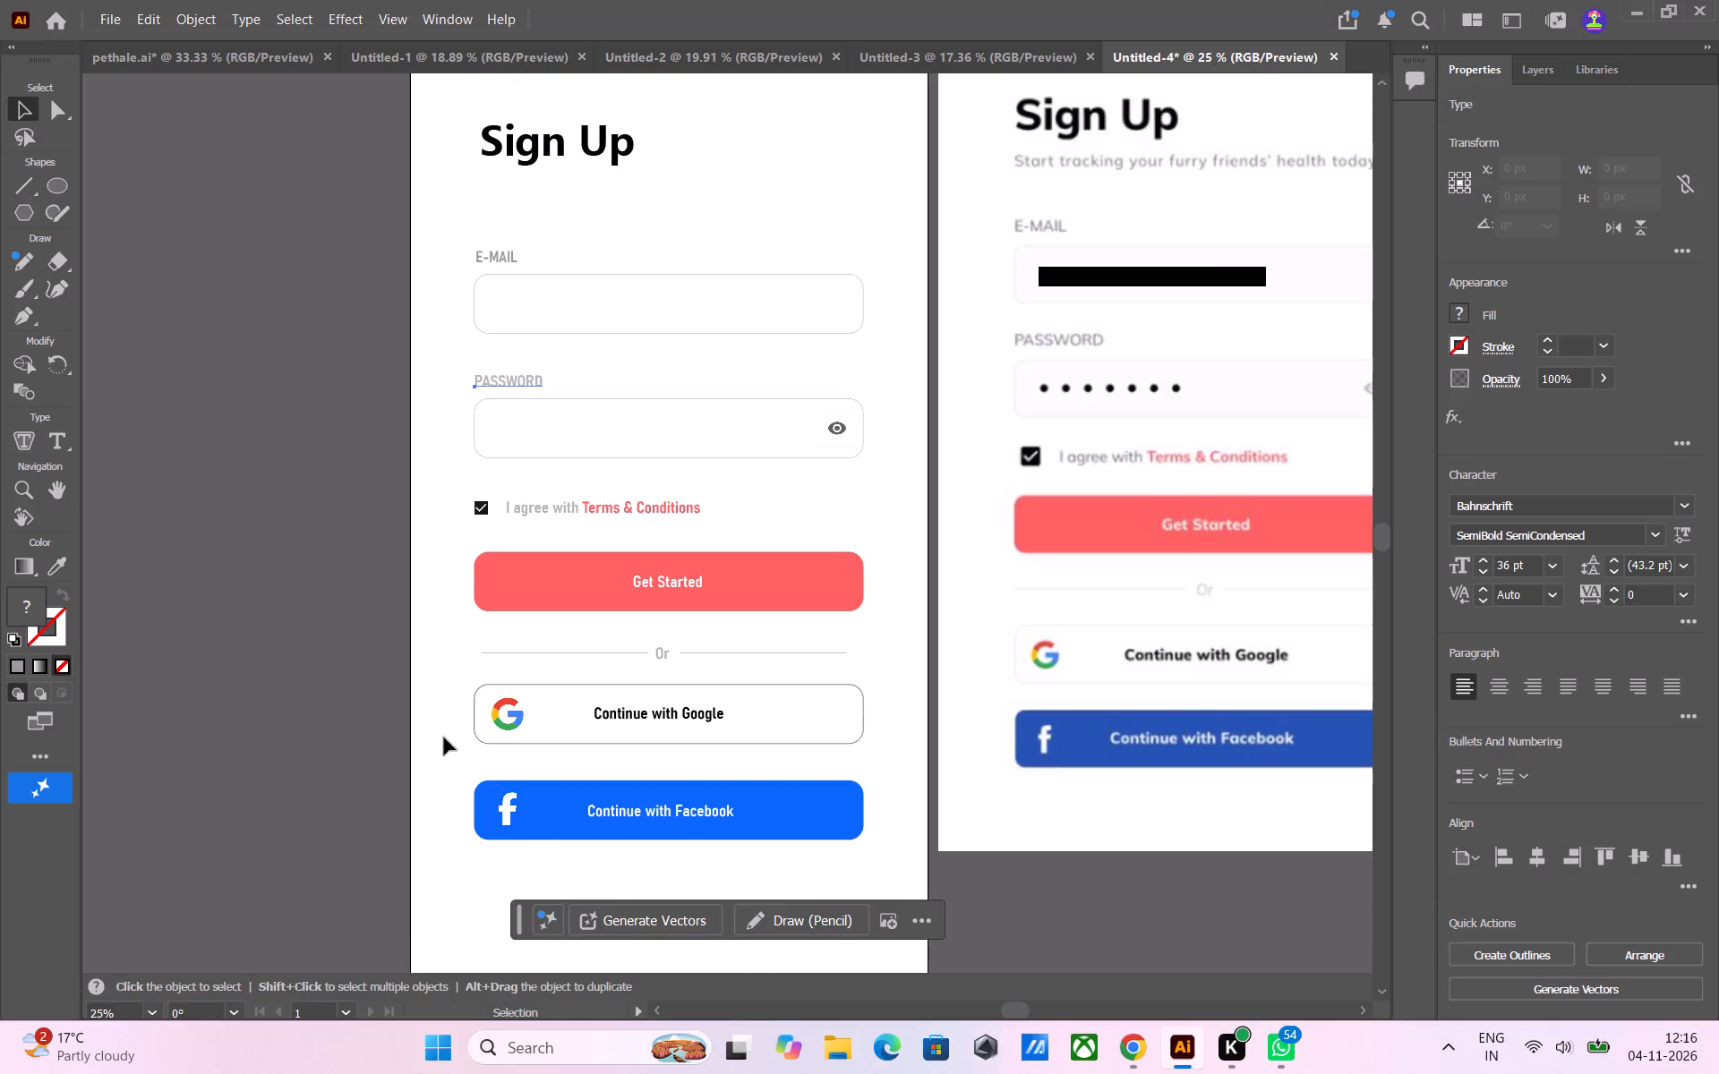
# Deselect the PASSWORD label on the Sign Up artboard.
pyautogui.click(308, 702)
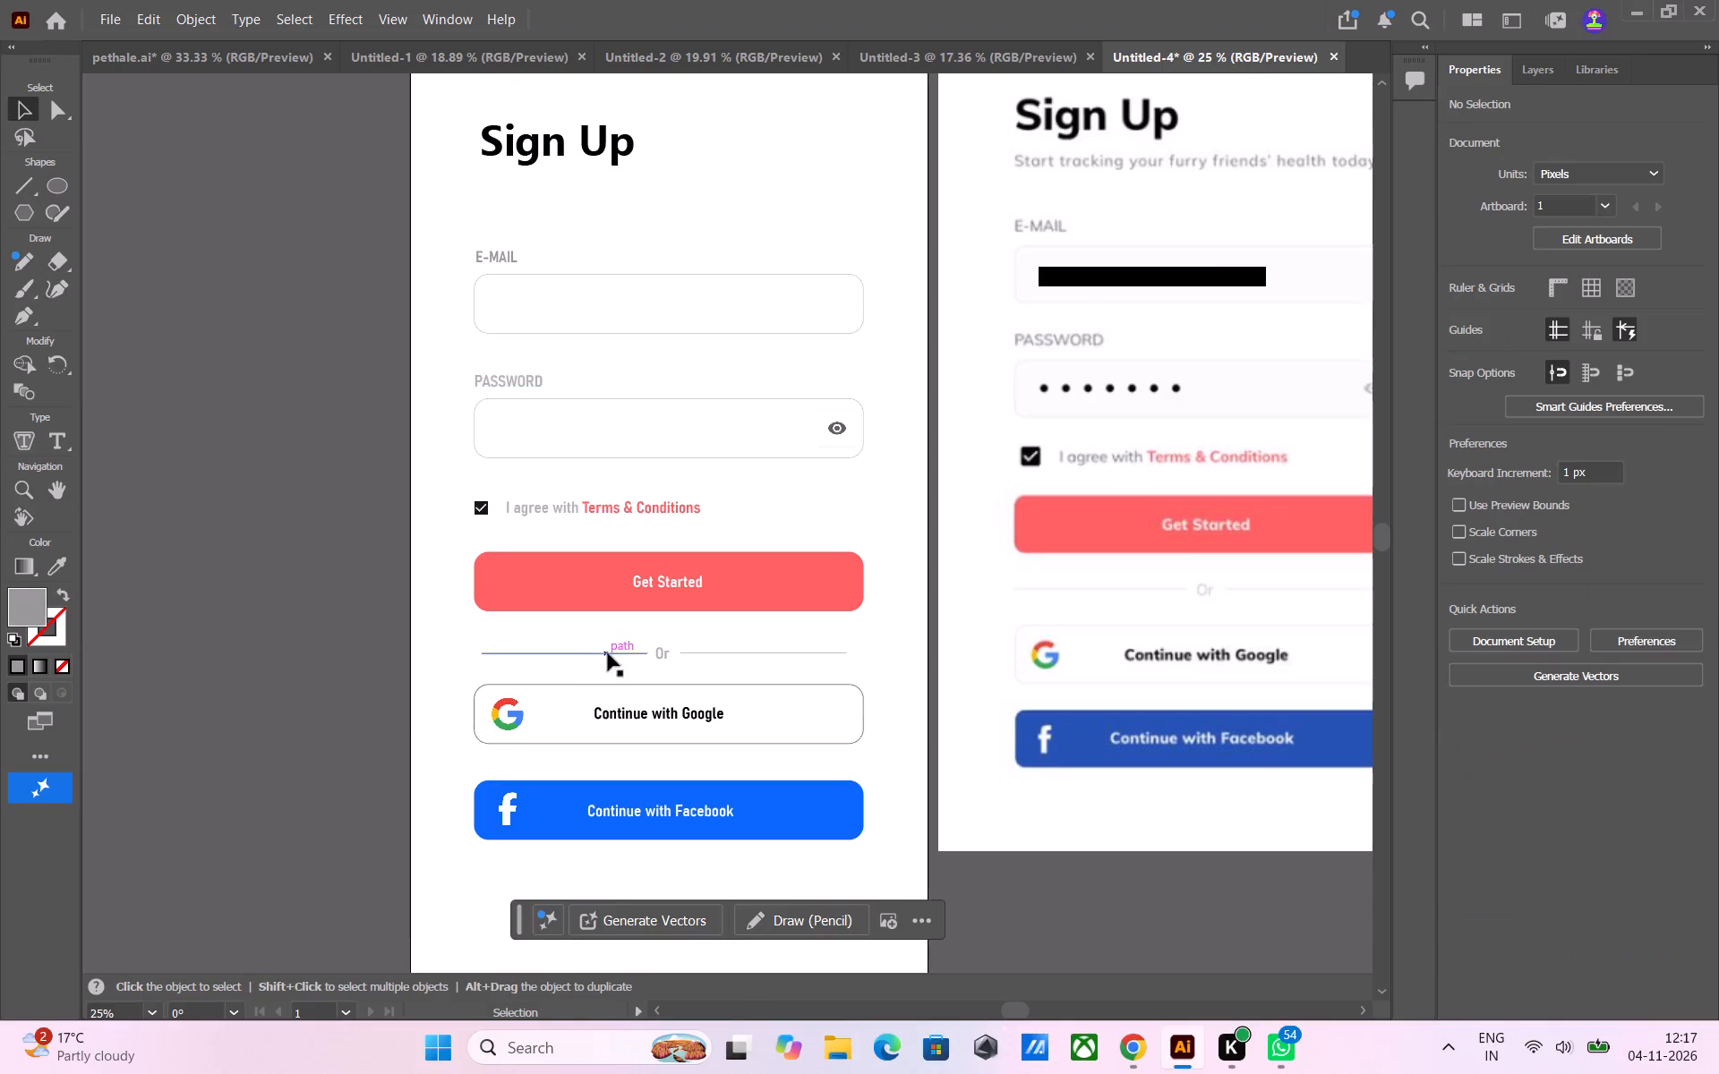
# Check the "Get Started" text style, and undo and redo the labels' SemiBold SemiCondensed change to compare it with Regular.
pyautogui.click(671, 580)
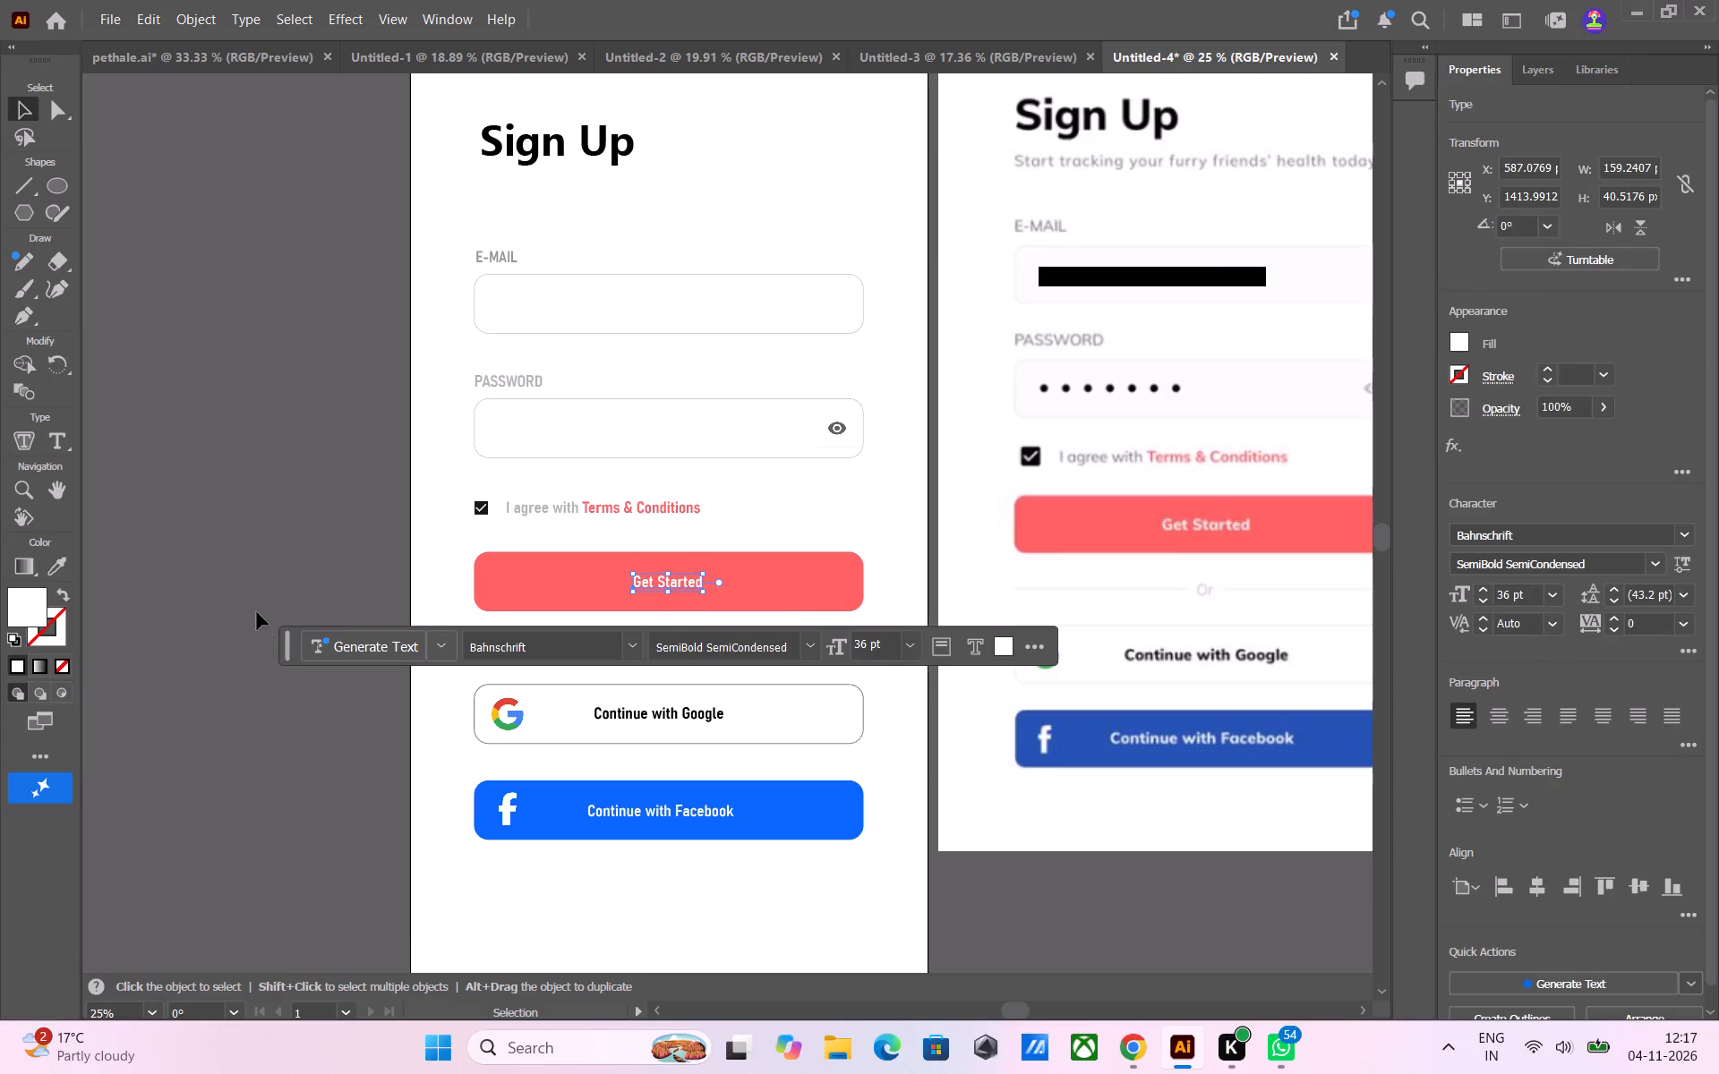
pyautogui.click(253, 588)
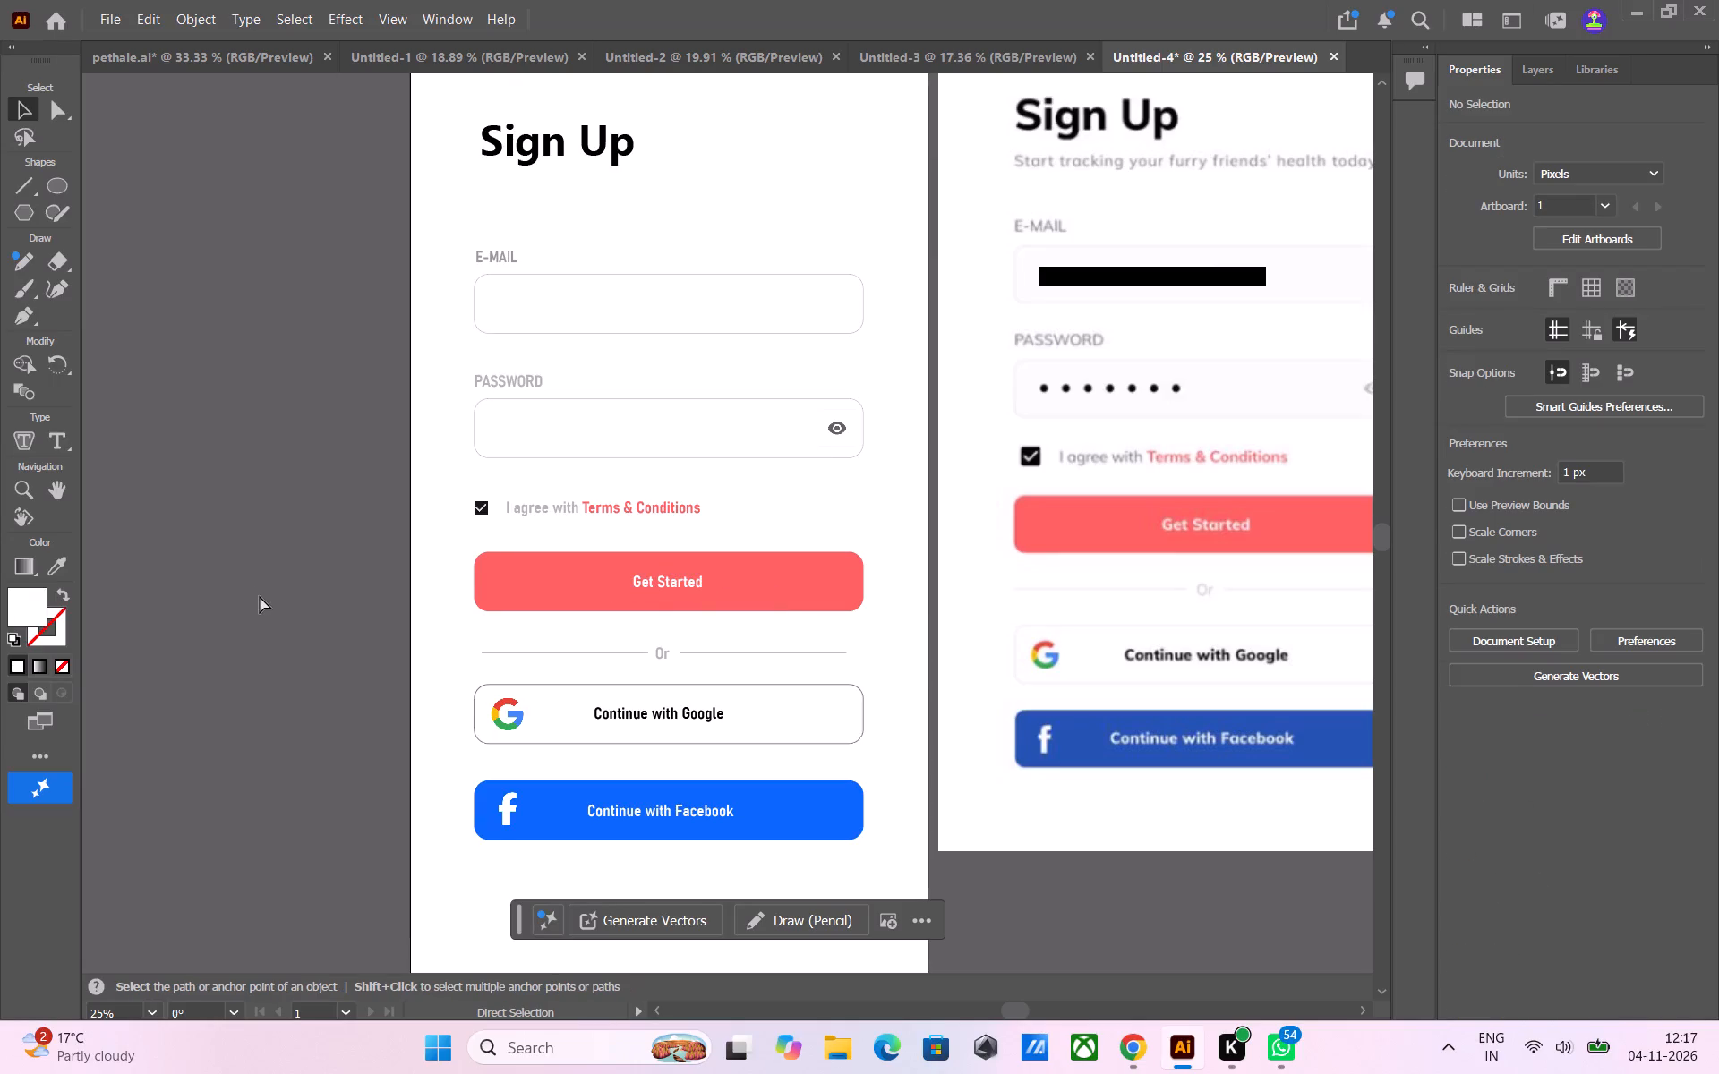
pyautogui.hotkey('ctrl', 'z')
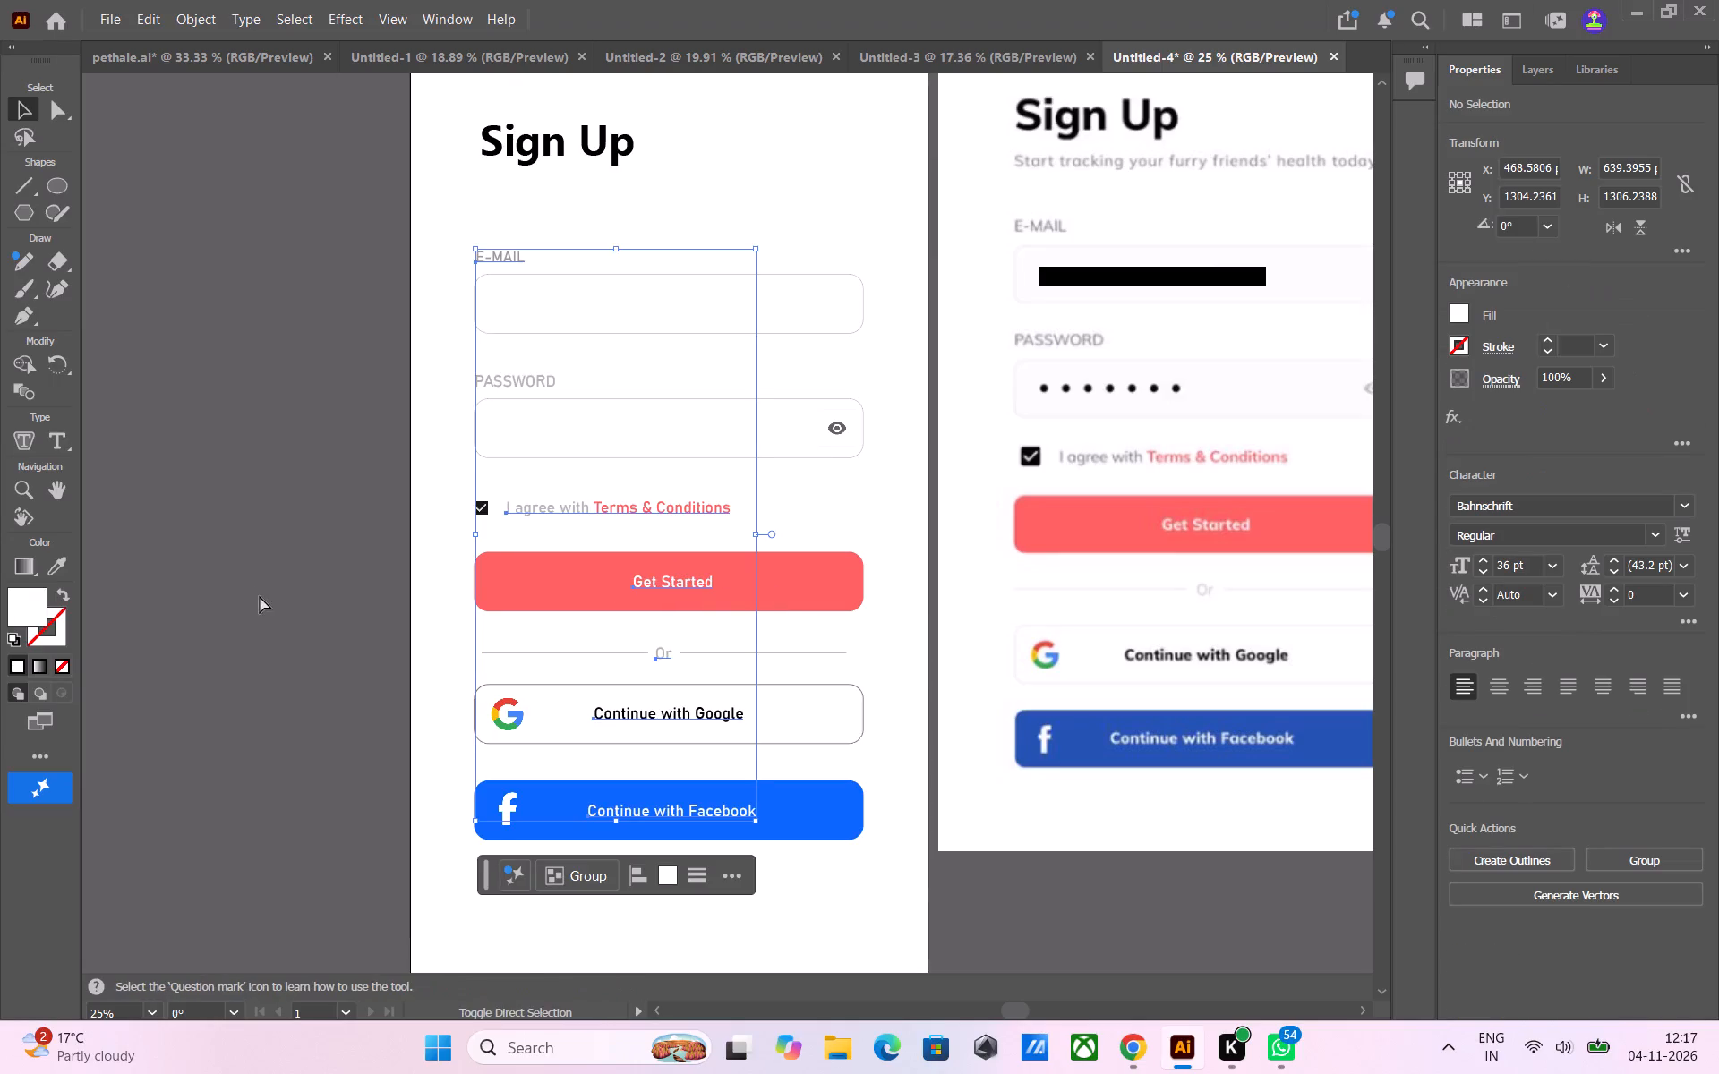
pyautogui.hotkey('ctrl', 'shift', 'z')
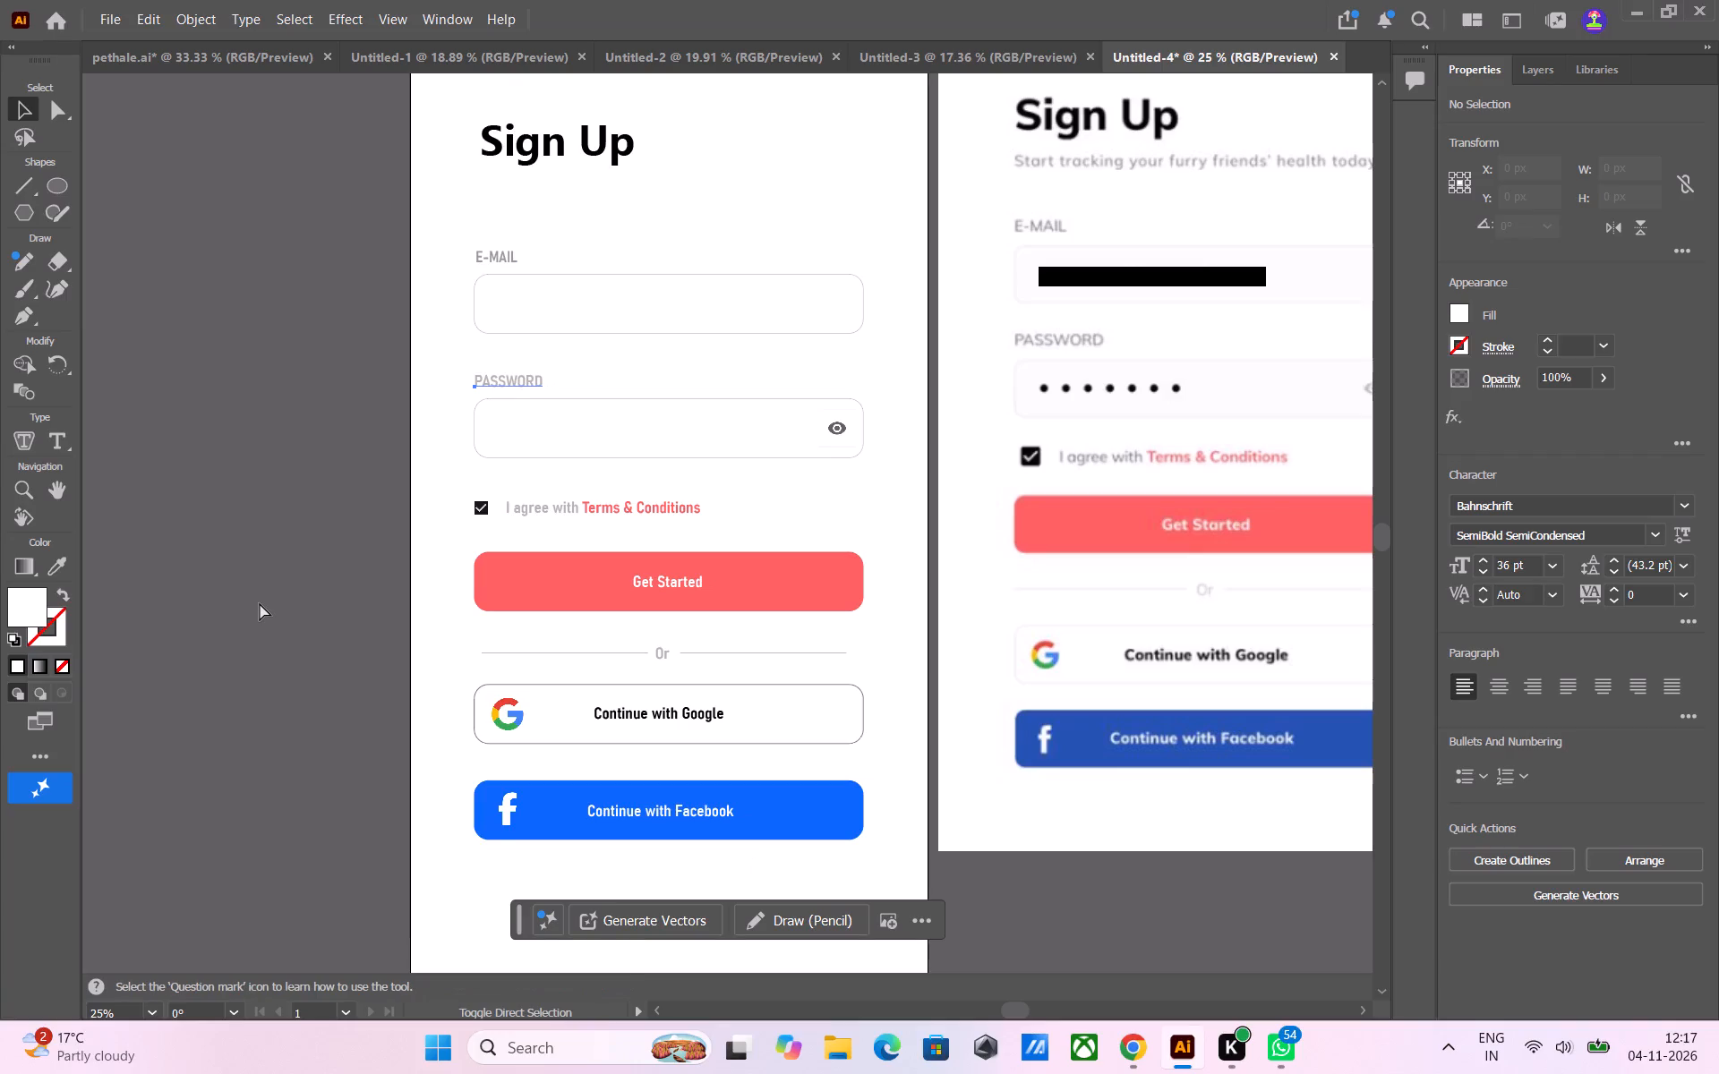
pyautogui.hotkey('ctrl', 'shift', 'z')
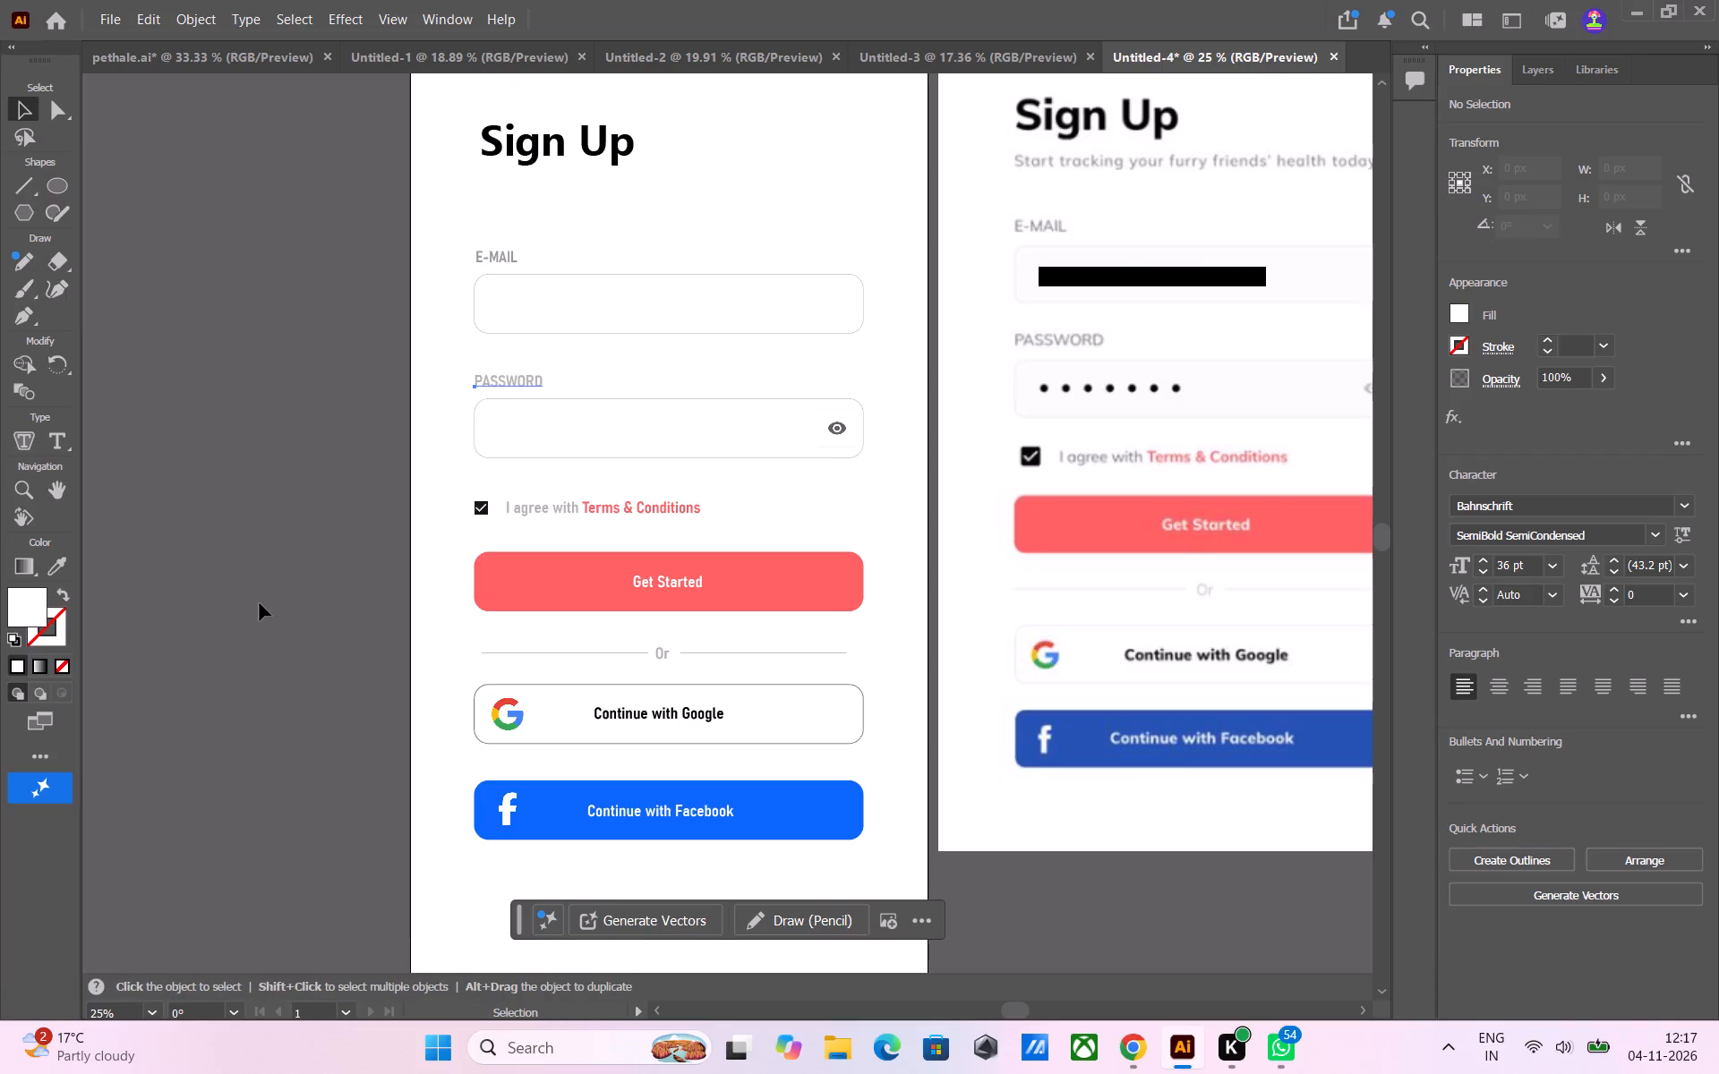
# Undo and redo the form text's SemiBold SemiCondensed change once more to compare it with Bahnschrift Regular.
pyautogui.hotkey('ctrl', 'z')
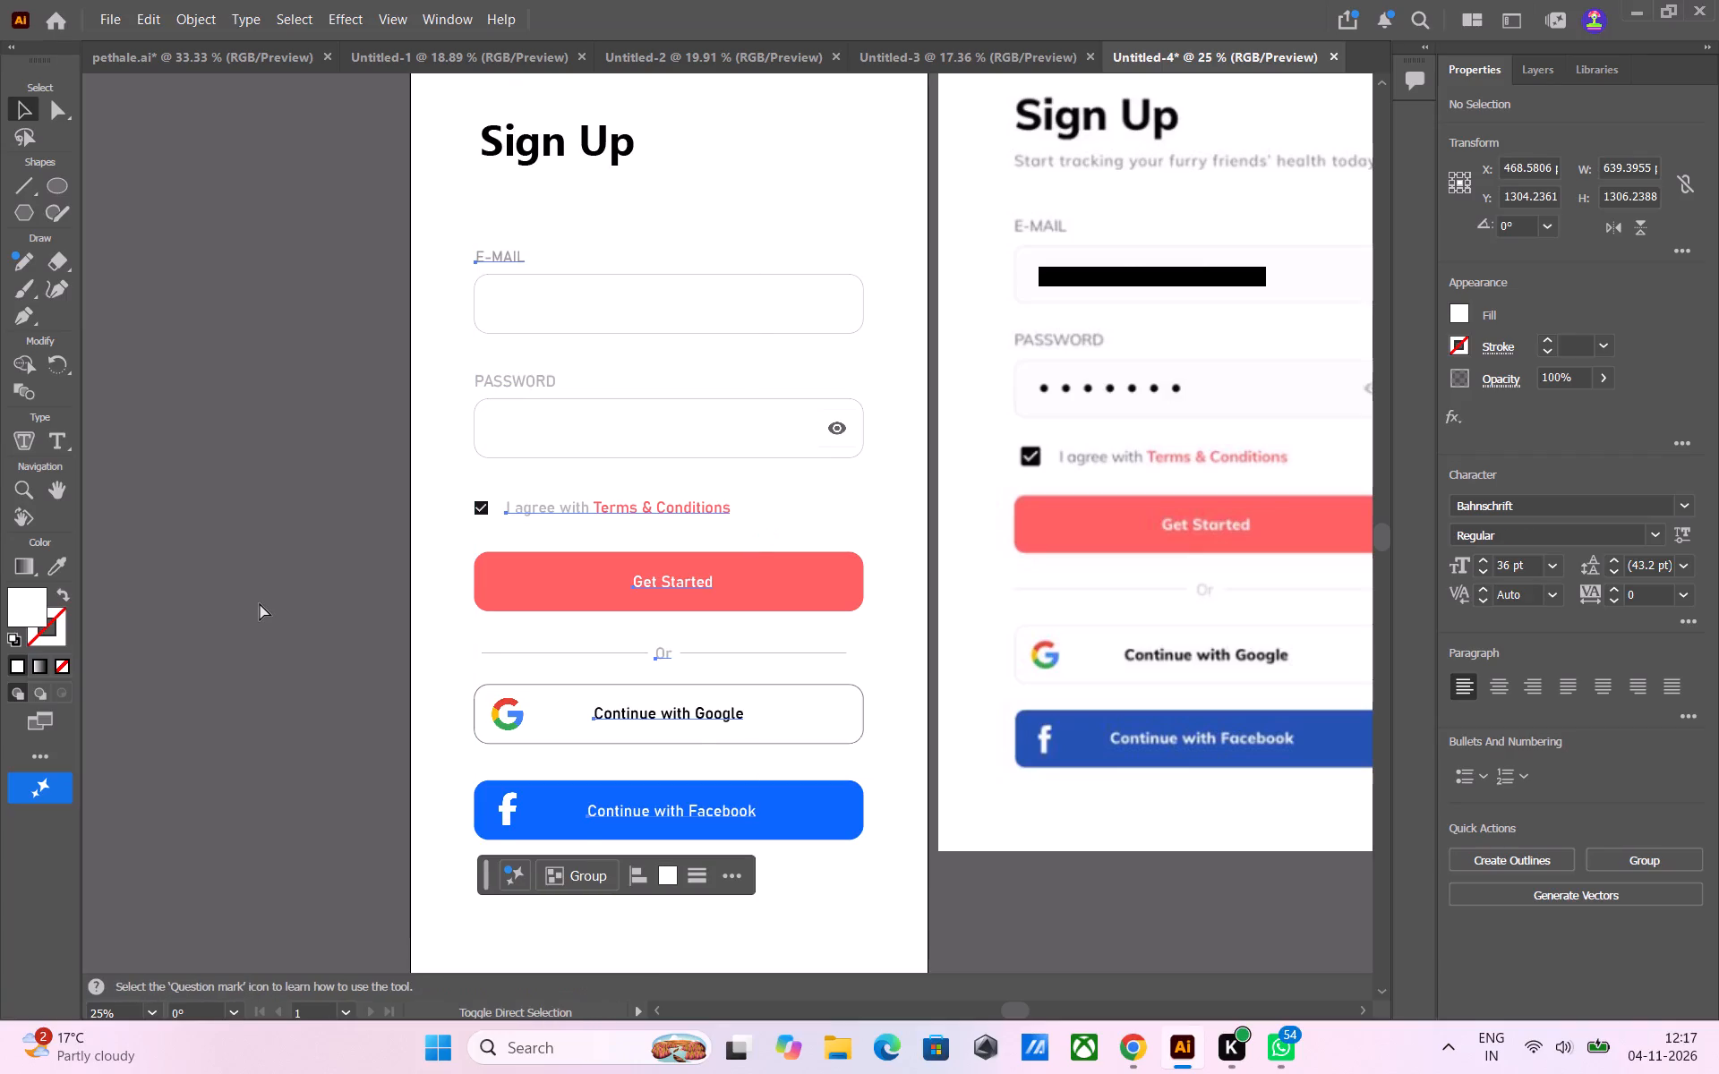
pyautogui.hotkey('ctrl', 'shift', 'z')
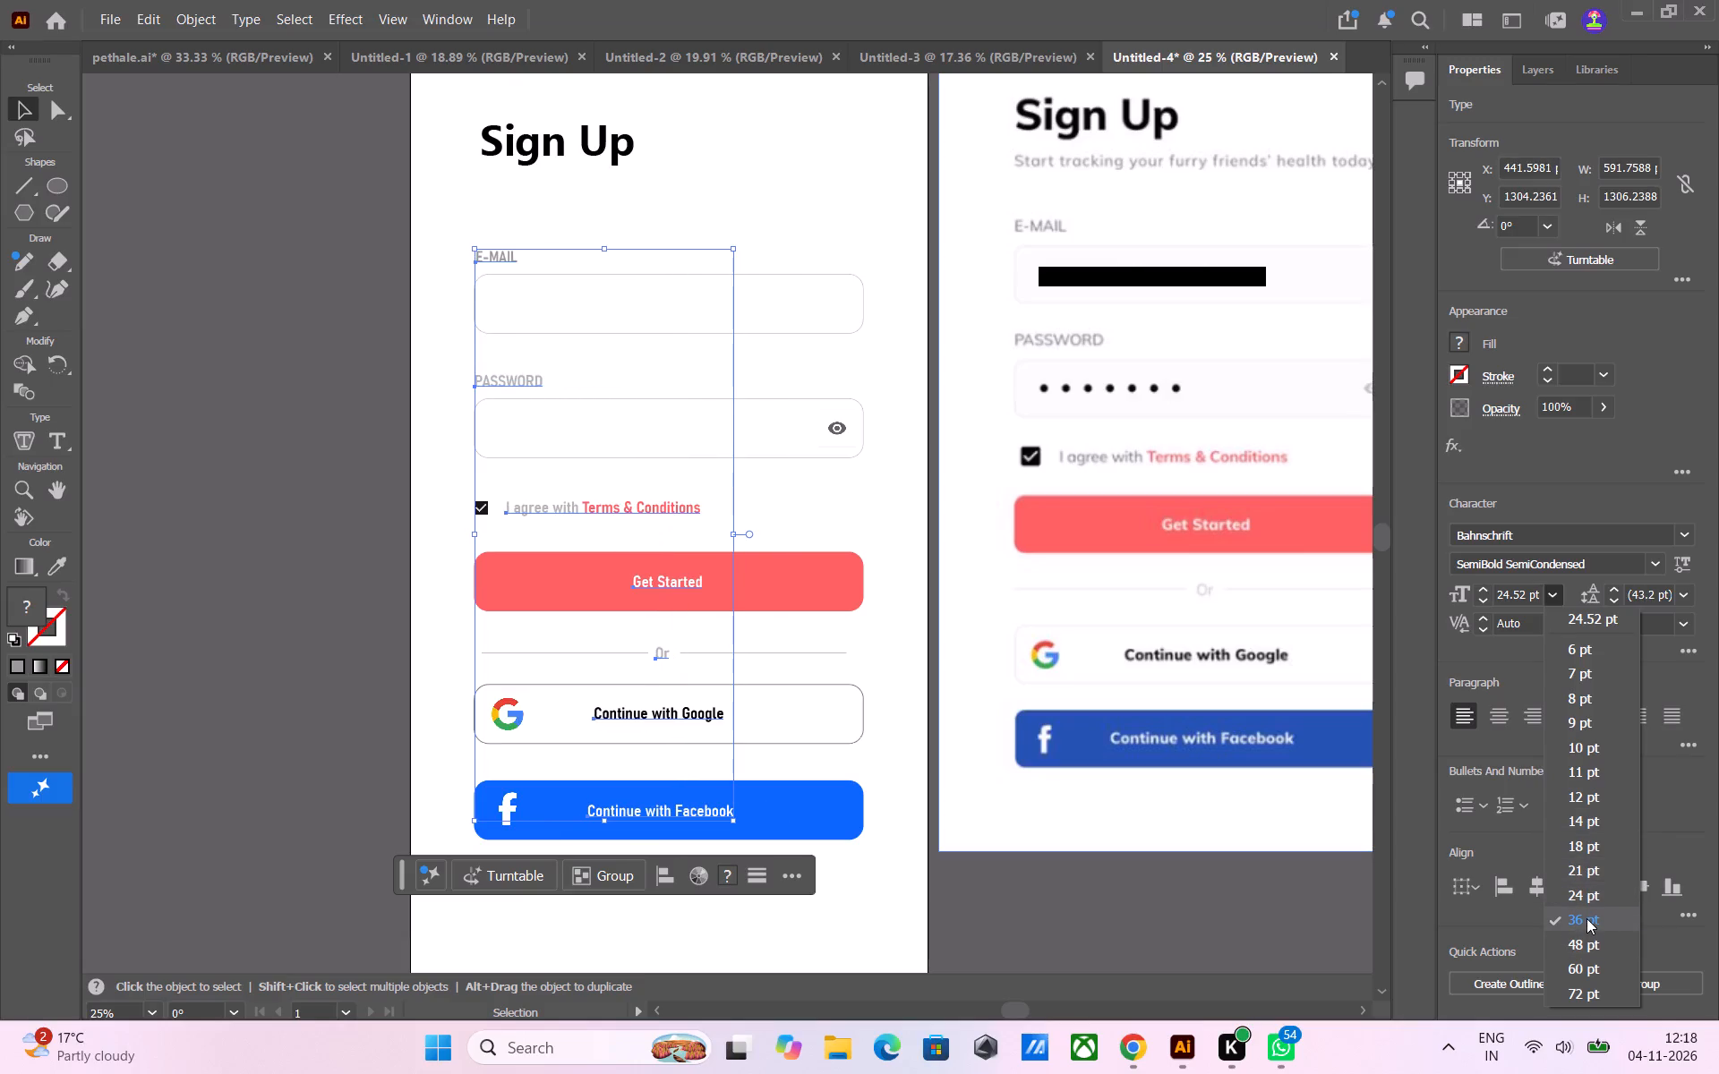
# Dismiss the font size choices without picking one and deselect the Sign Up form's text labels.
pyautogui.click(256, 609)
pyautogui.click(326, 380)
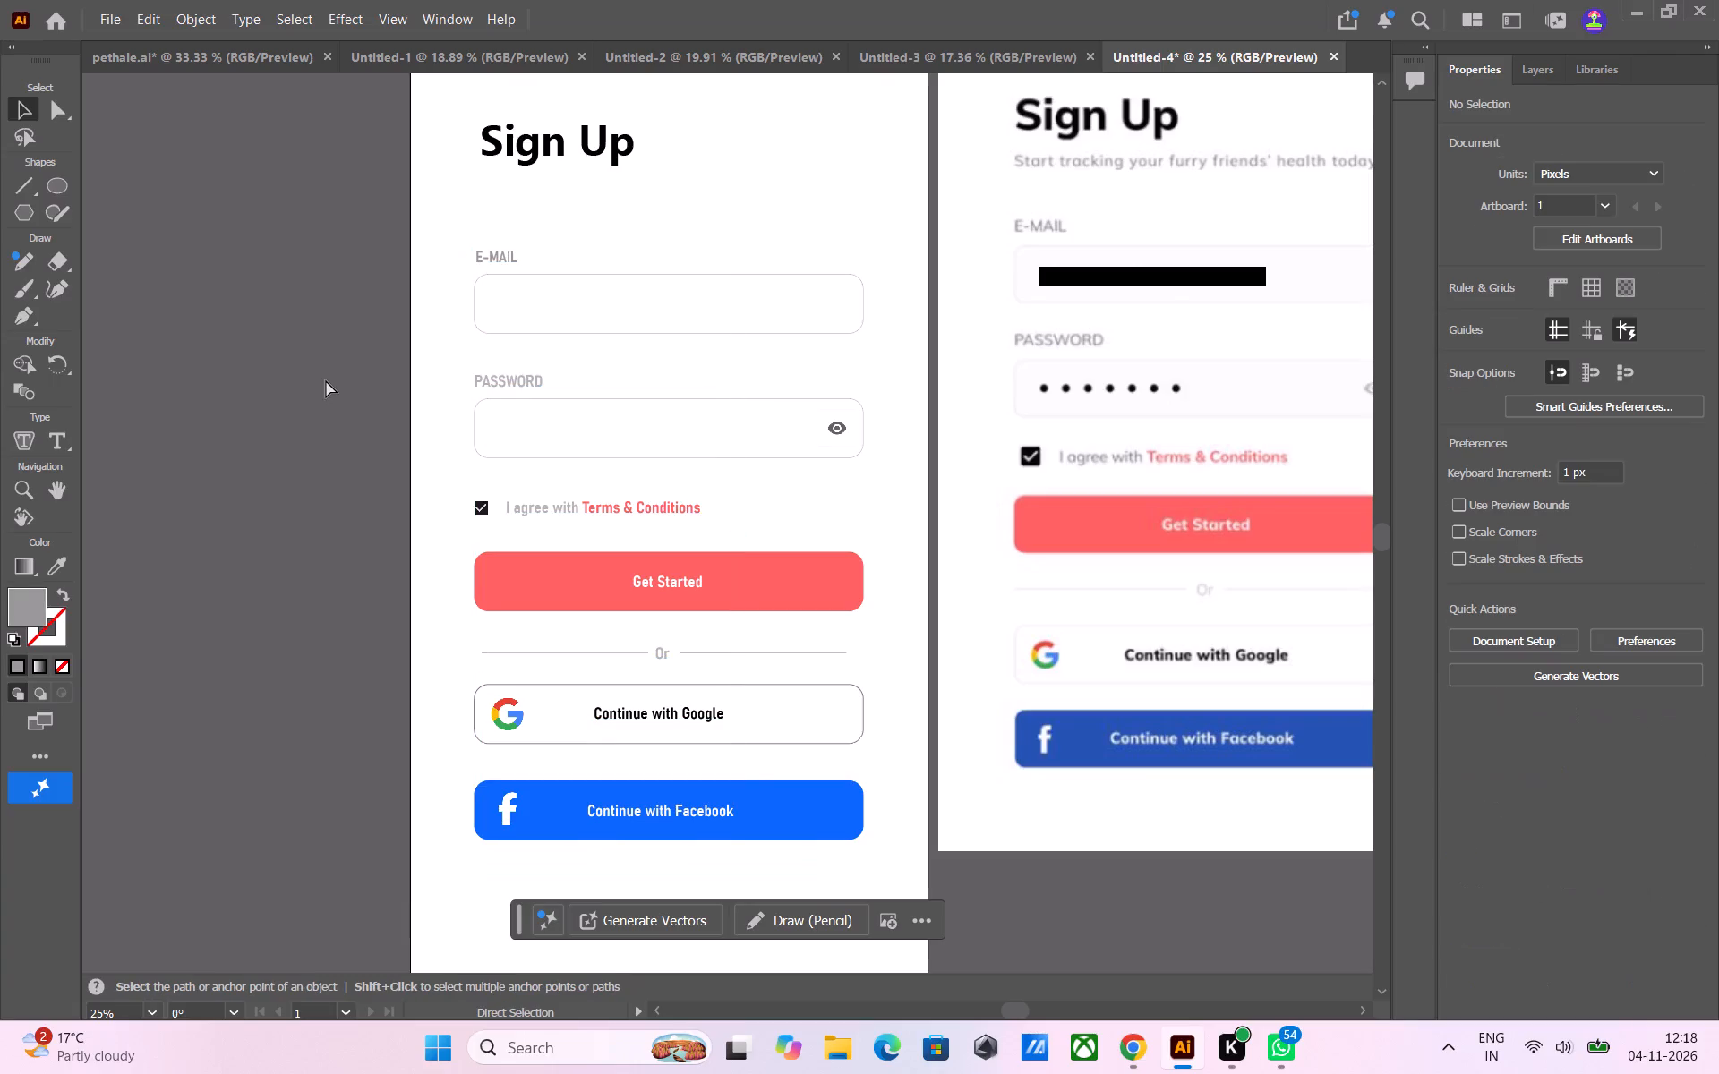
# Apply the wider sans-serif typeface to the form's text labels.
pyautogui.hotkey('ctrl', 'shift', 'z')
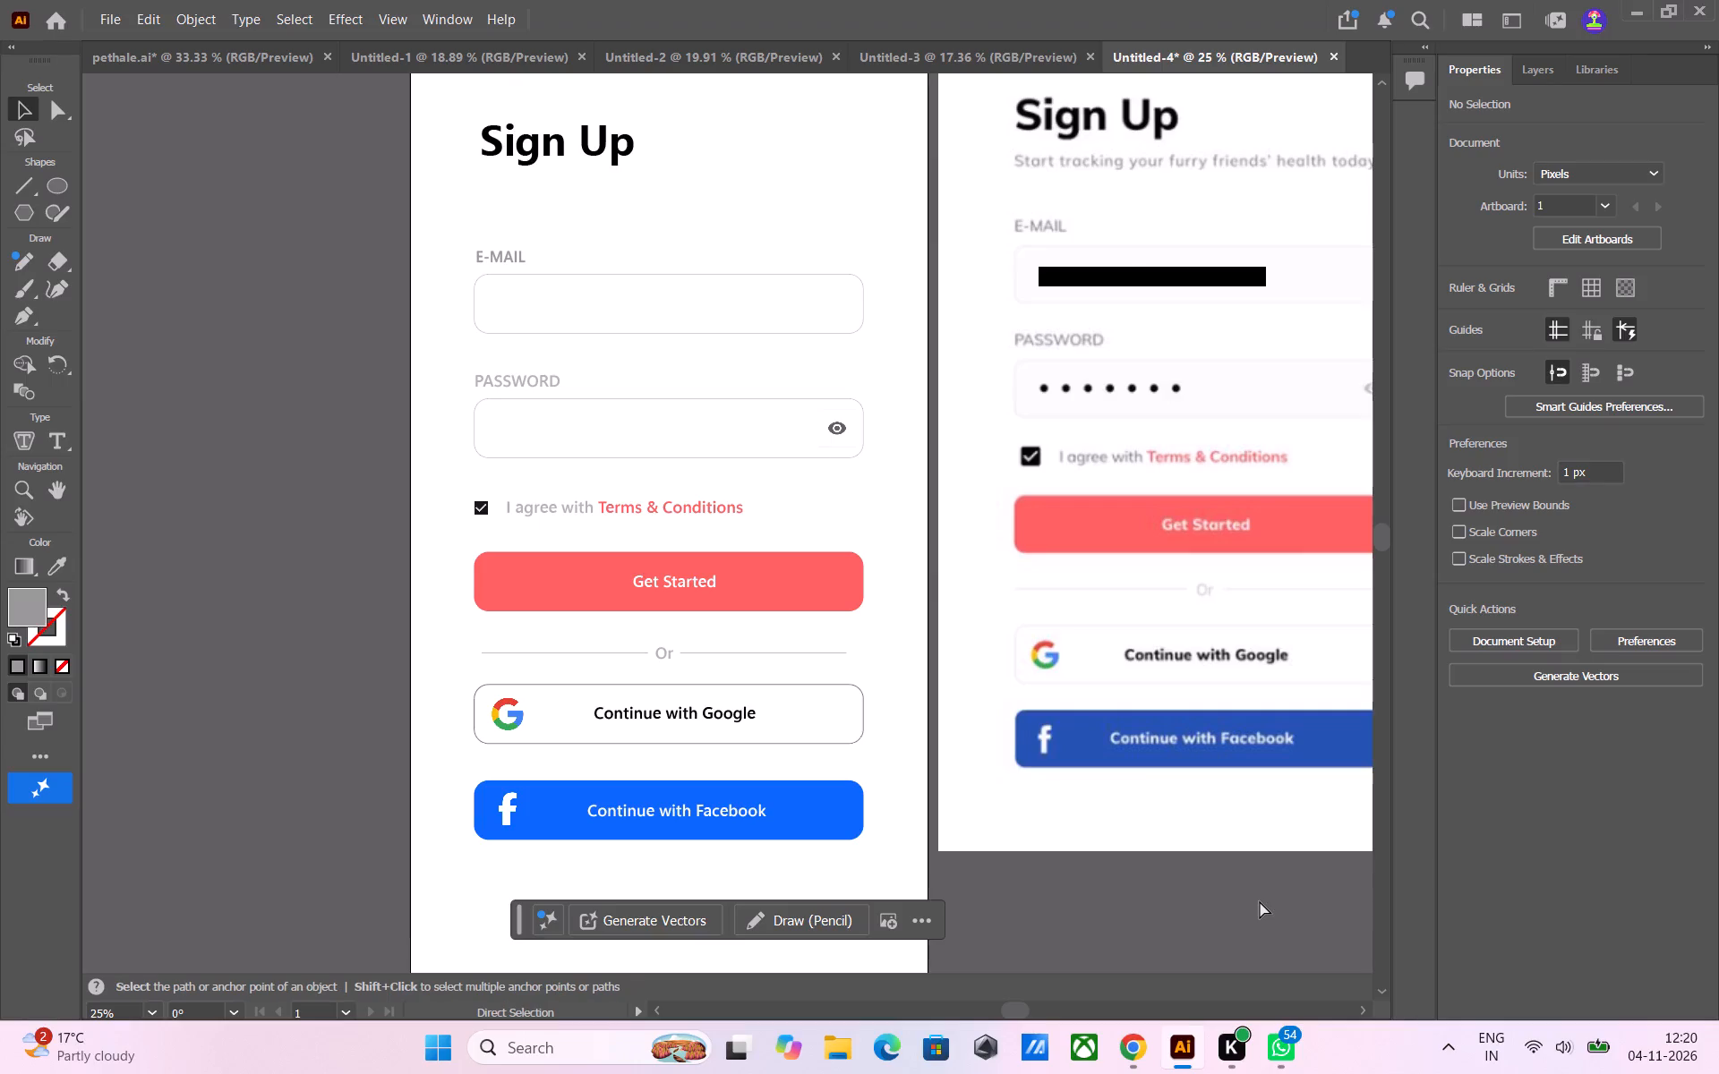
# Undo the wider sans-serif typeface on the form's text labels and deselect them.
pyautogui.hotkey('ctrl', 'z')
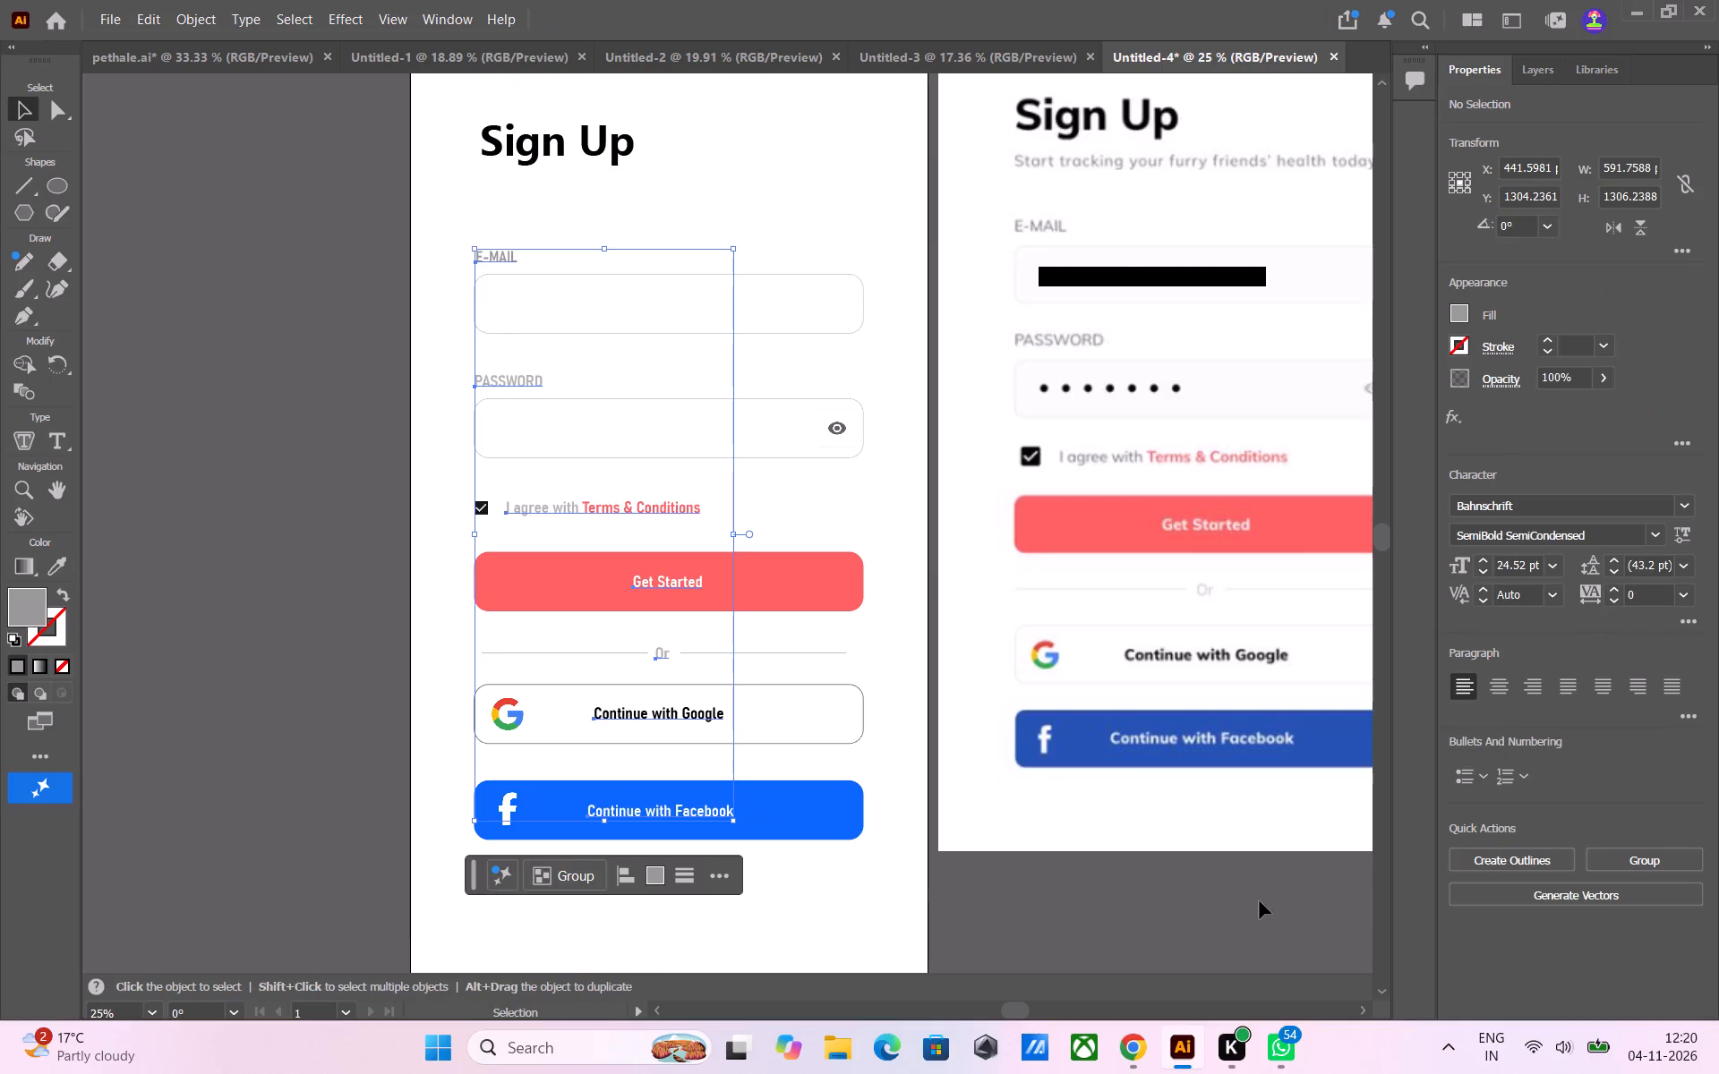
pyautogui.click(1679, 501)
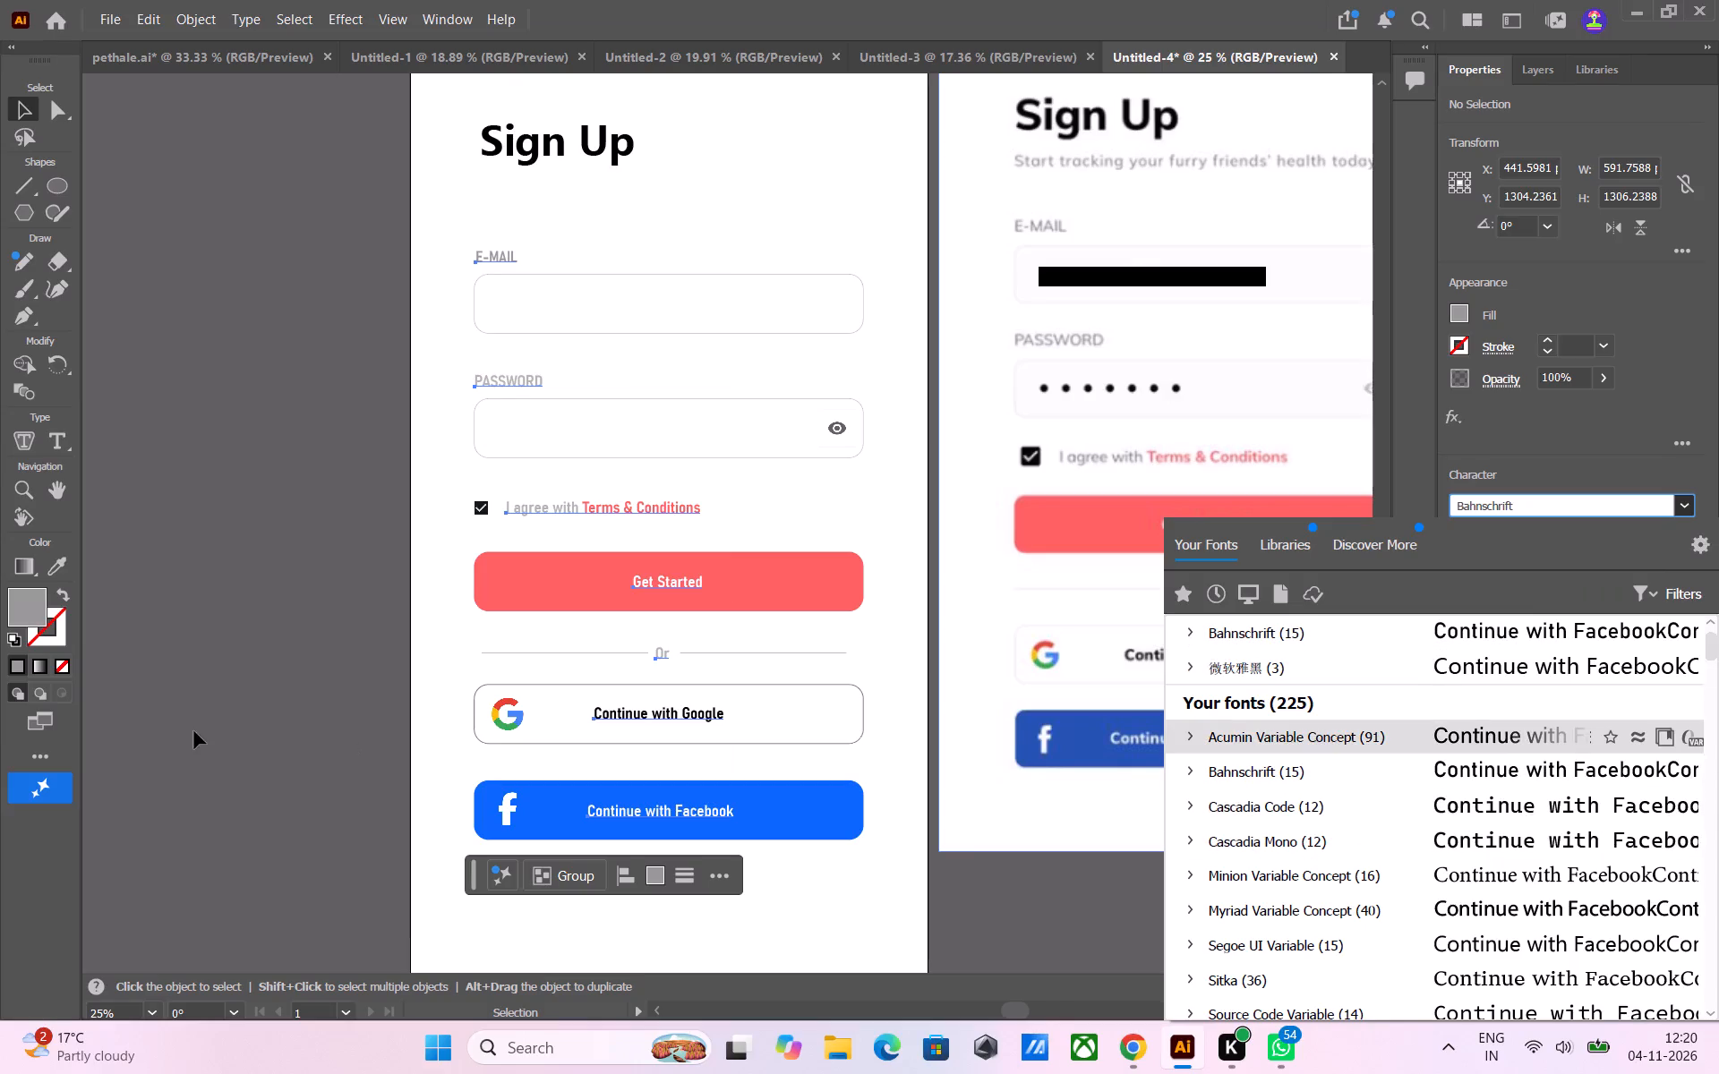
pyautogui.click(257, 694)
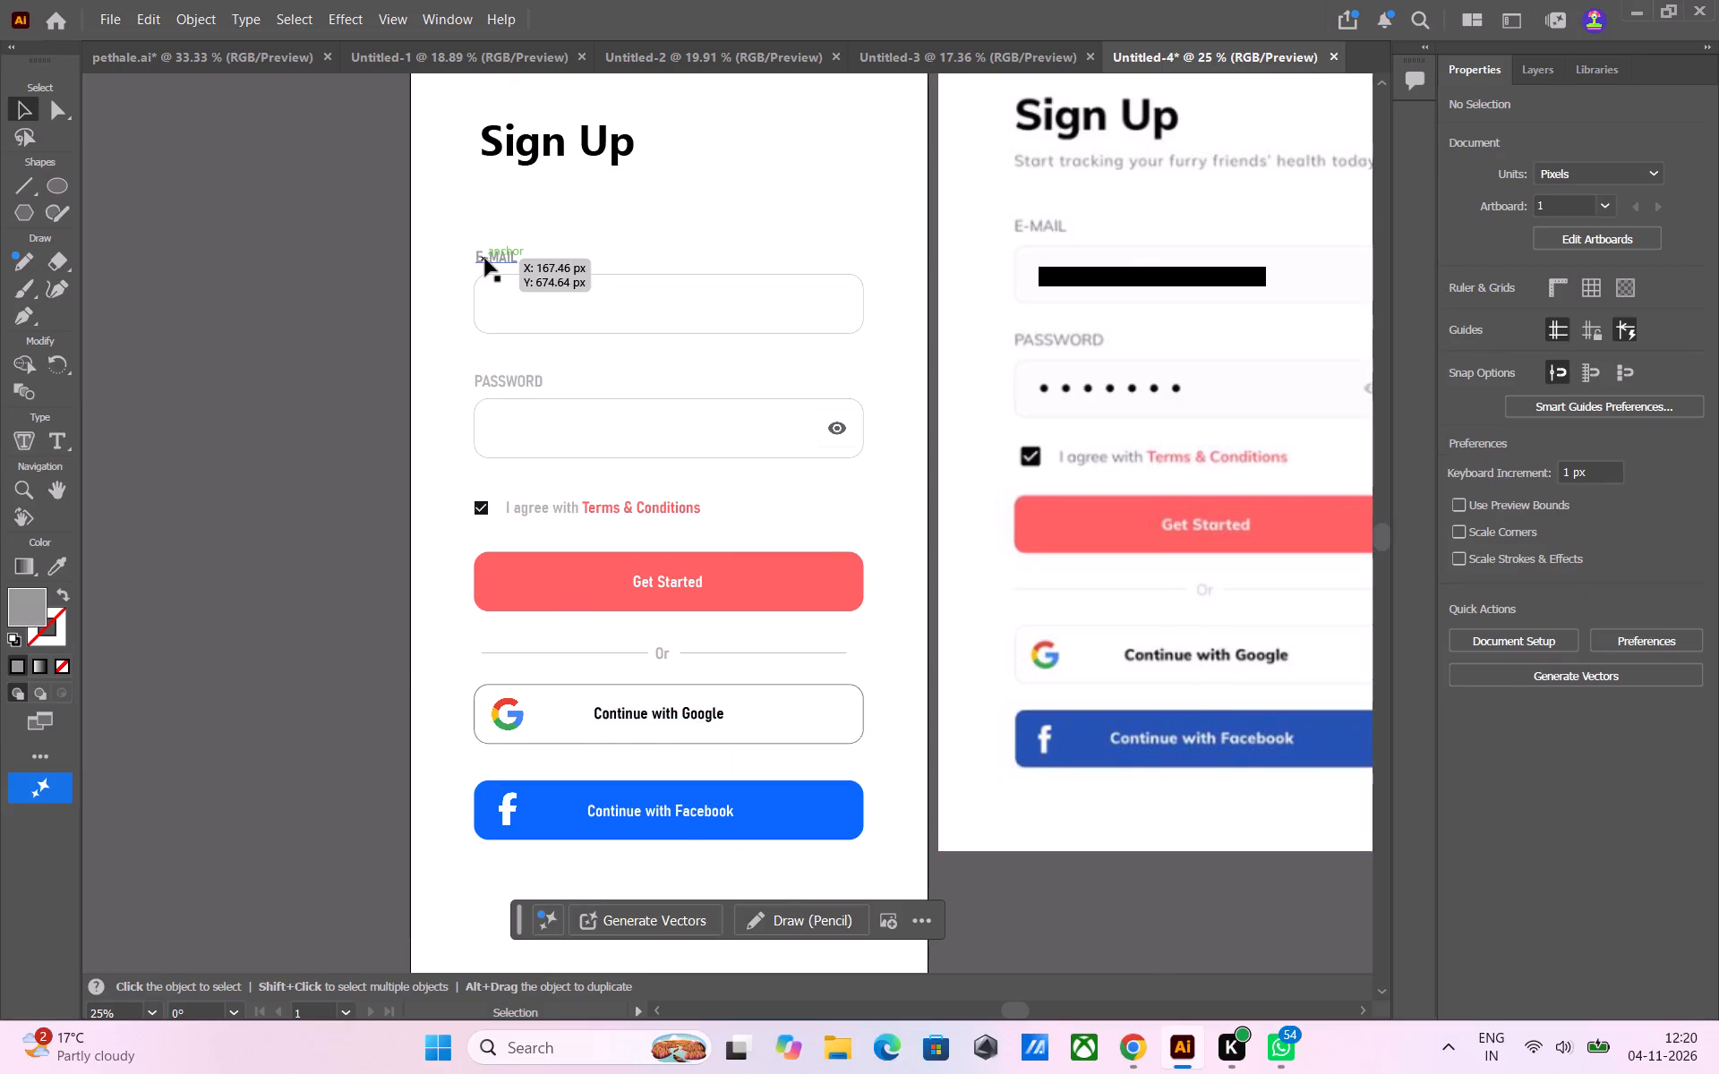
# Select the form's text labels from E-MAIL to "Continue with Facebook" and preview the available typefaces against the reference.
pyautogui.click(485, 259)
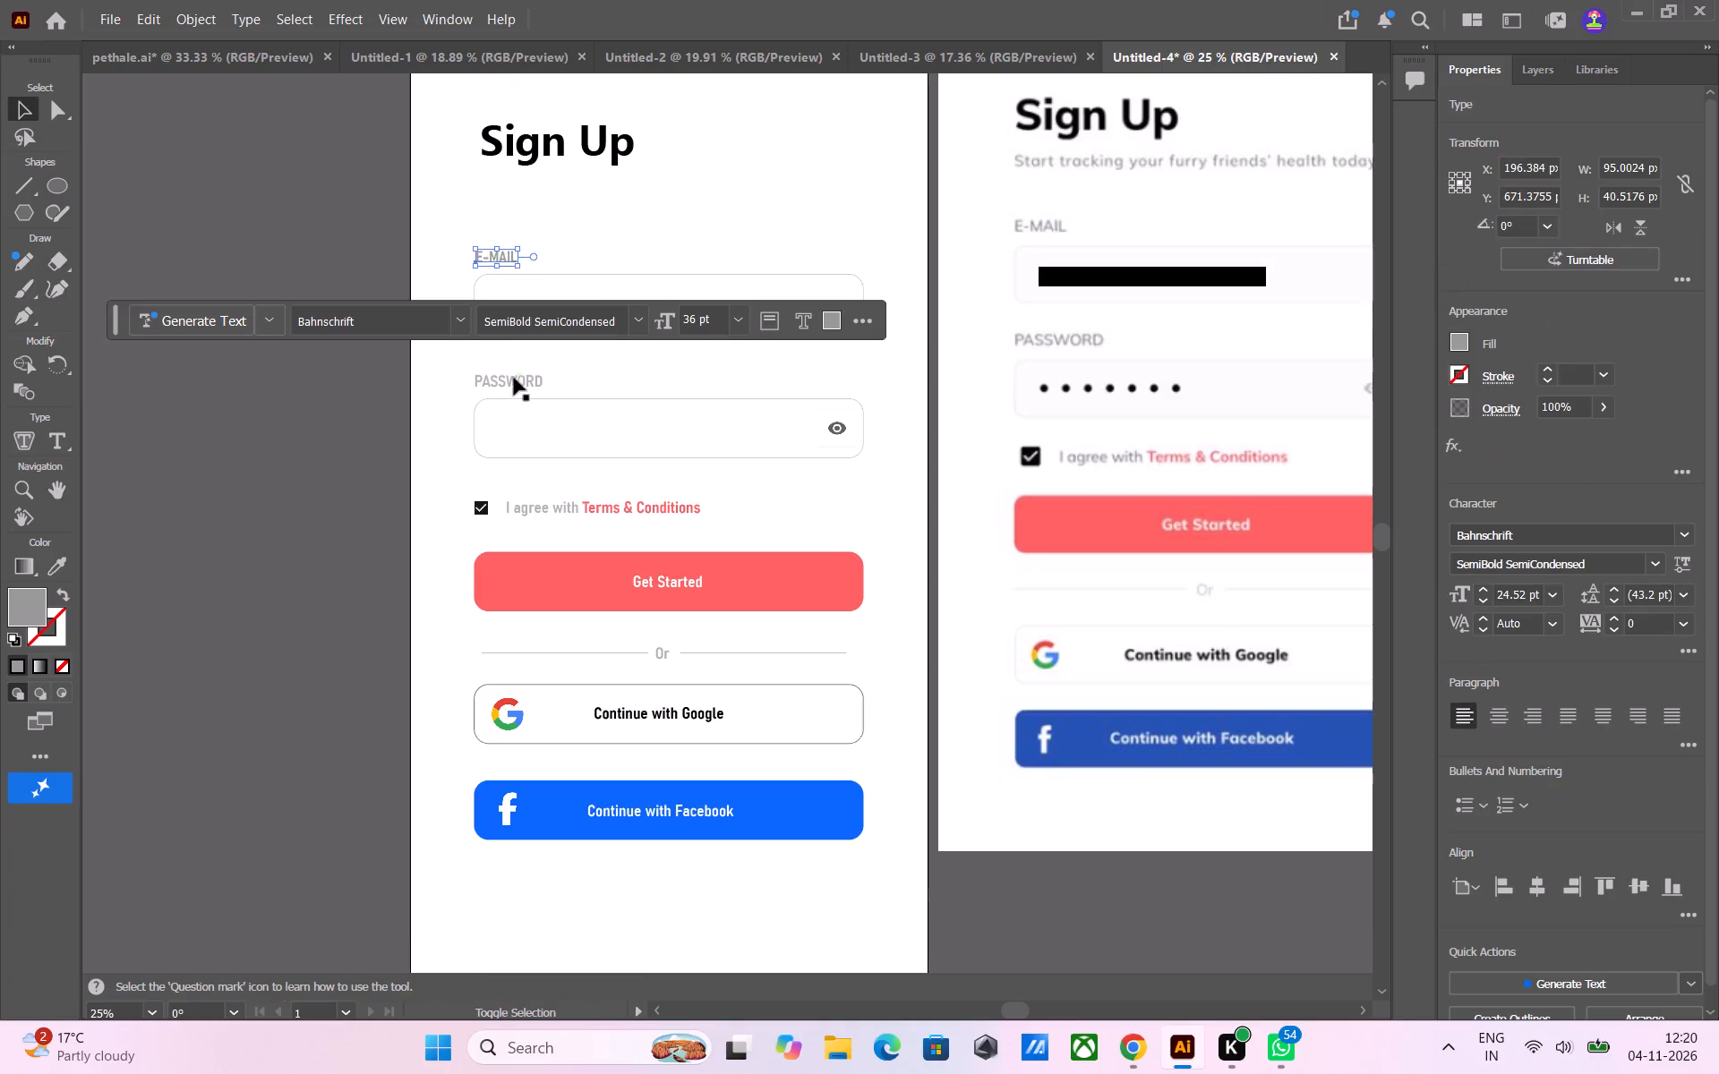
pyautogui.keyDown('shift'); pyautogui.click(512, 381); pyautogui.keyUp('shift')
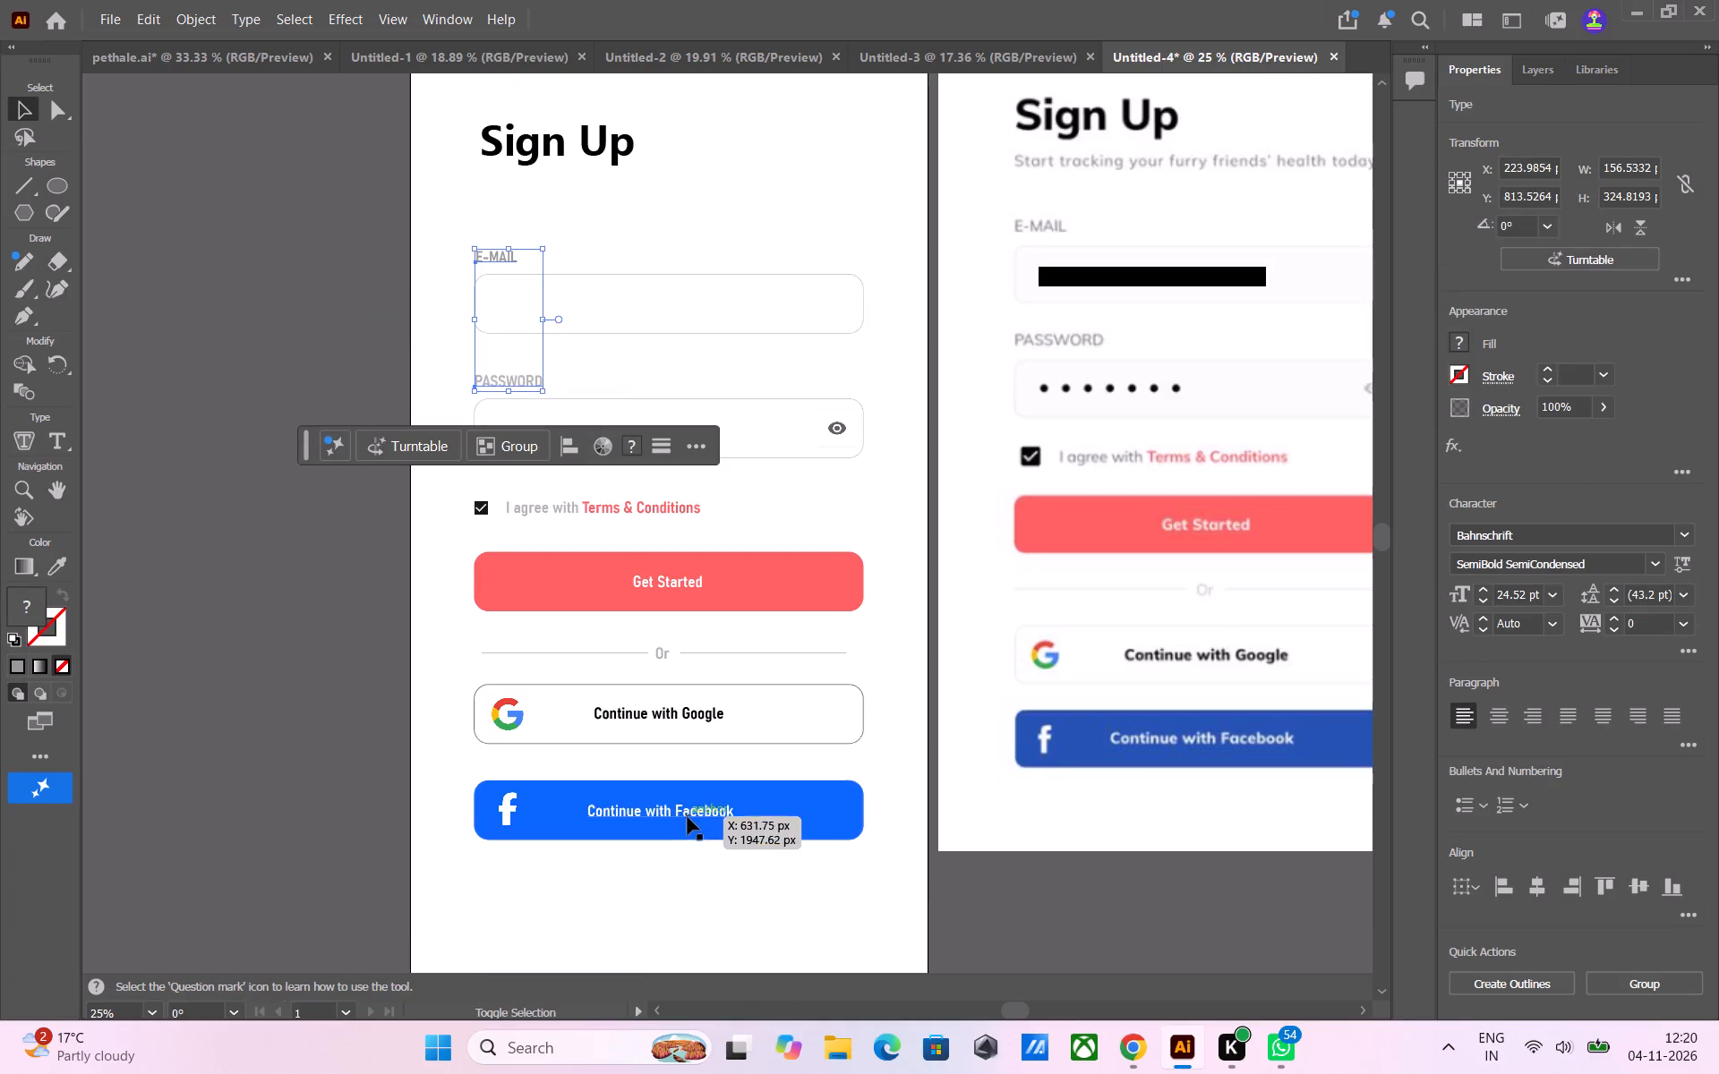
pyautogui.keyDown('shift'); pyautogui.click(688, 814); pyautogui.keyUp('shift')
pyautogui.keyDown('shift'); pyautogui.click(675, 707); pyautogui.keyUp('shift')
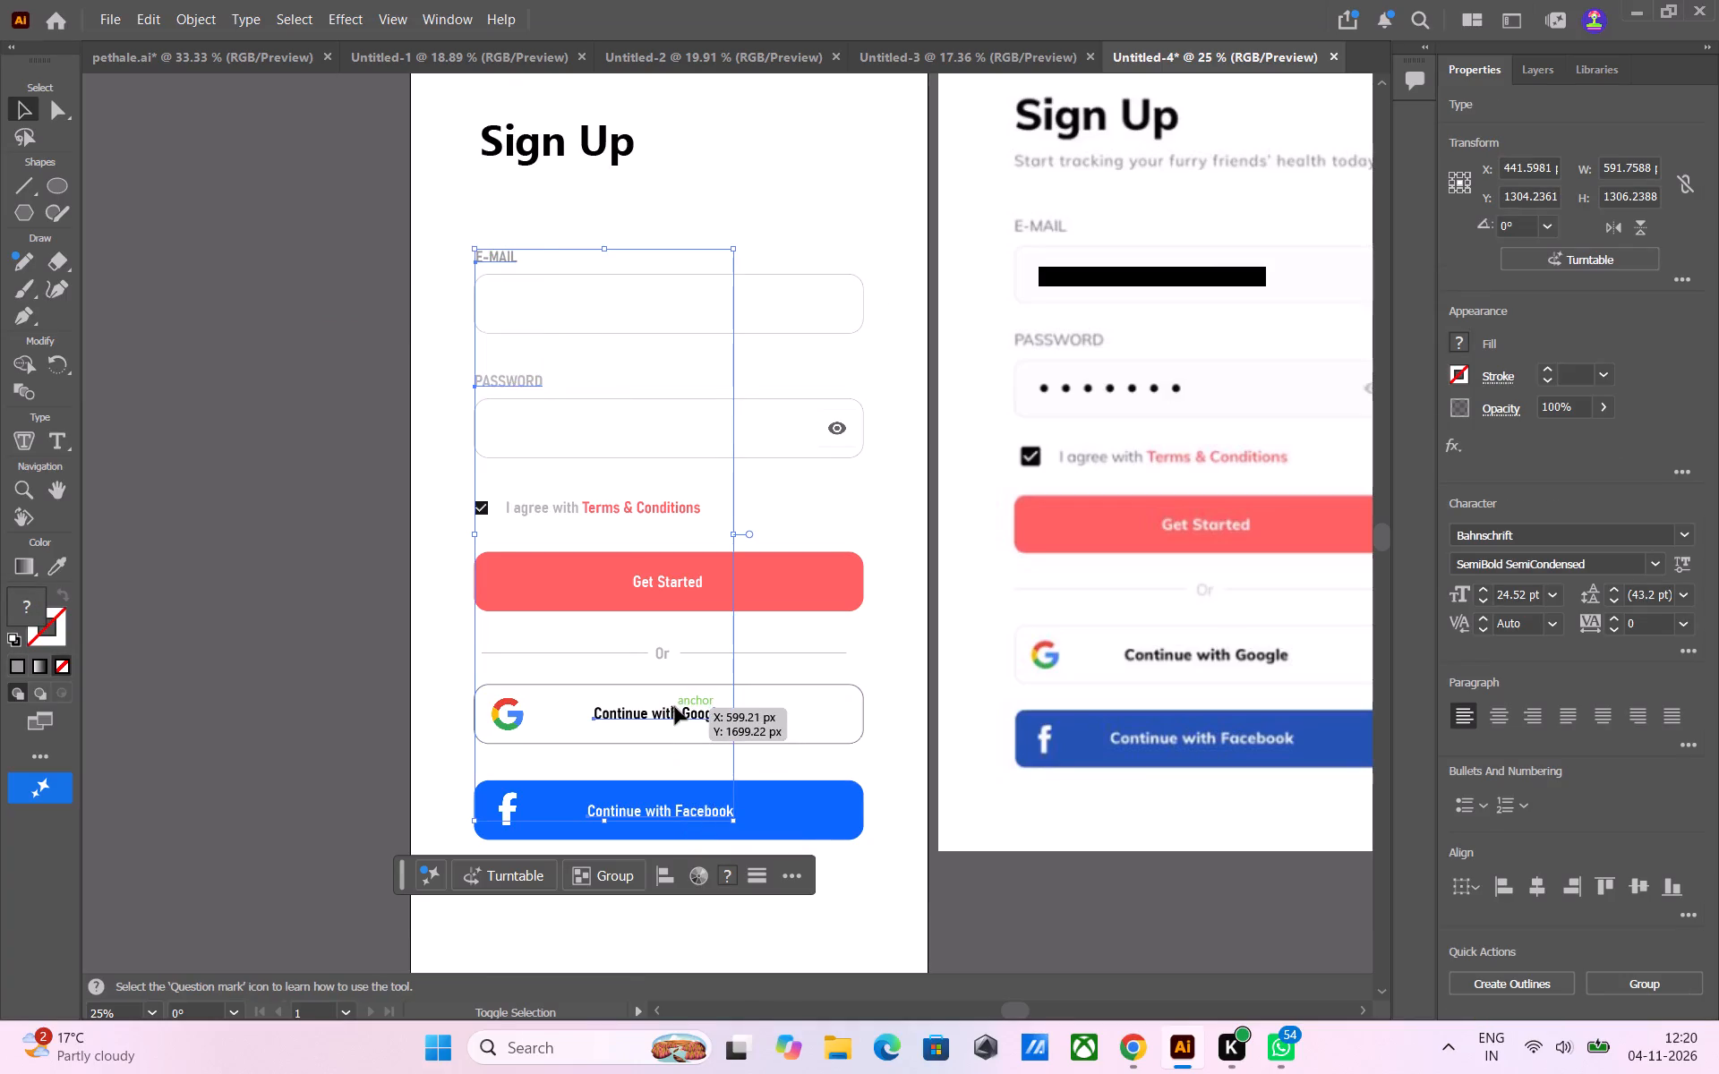
pyautogui.keyDown('shift'); pyautogui.click(664, 658); pyautogui.keyUp('shift')
pyautogui.keyDown('shift'); pyautogui.click(674, 587); pyautogui.keyUp('shift')
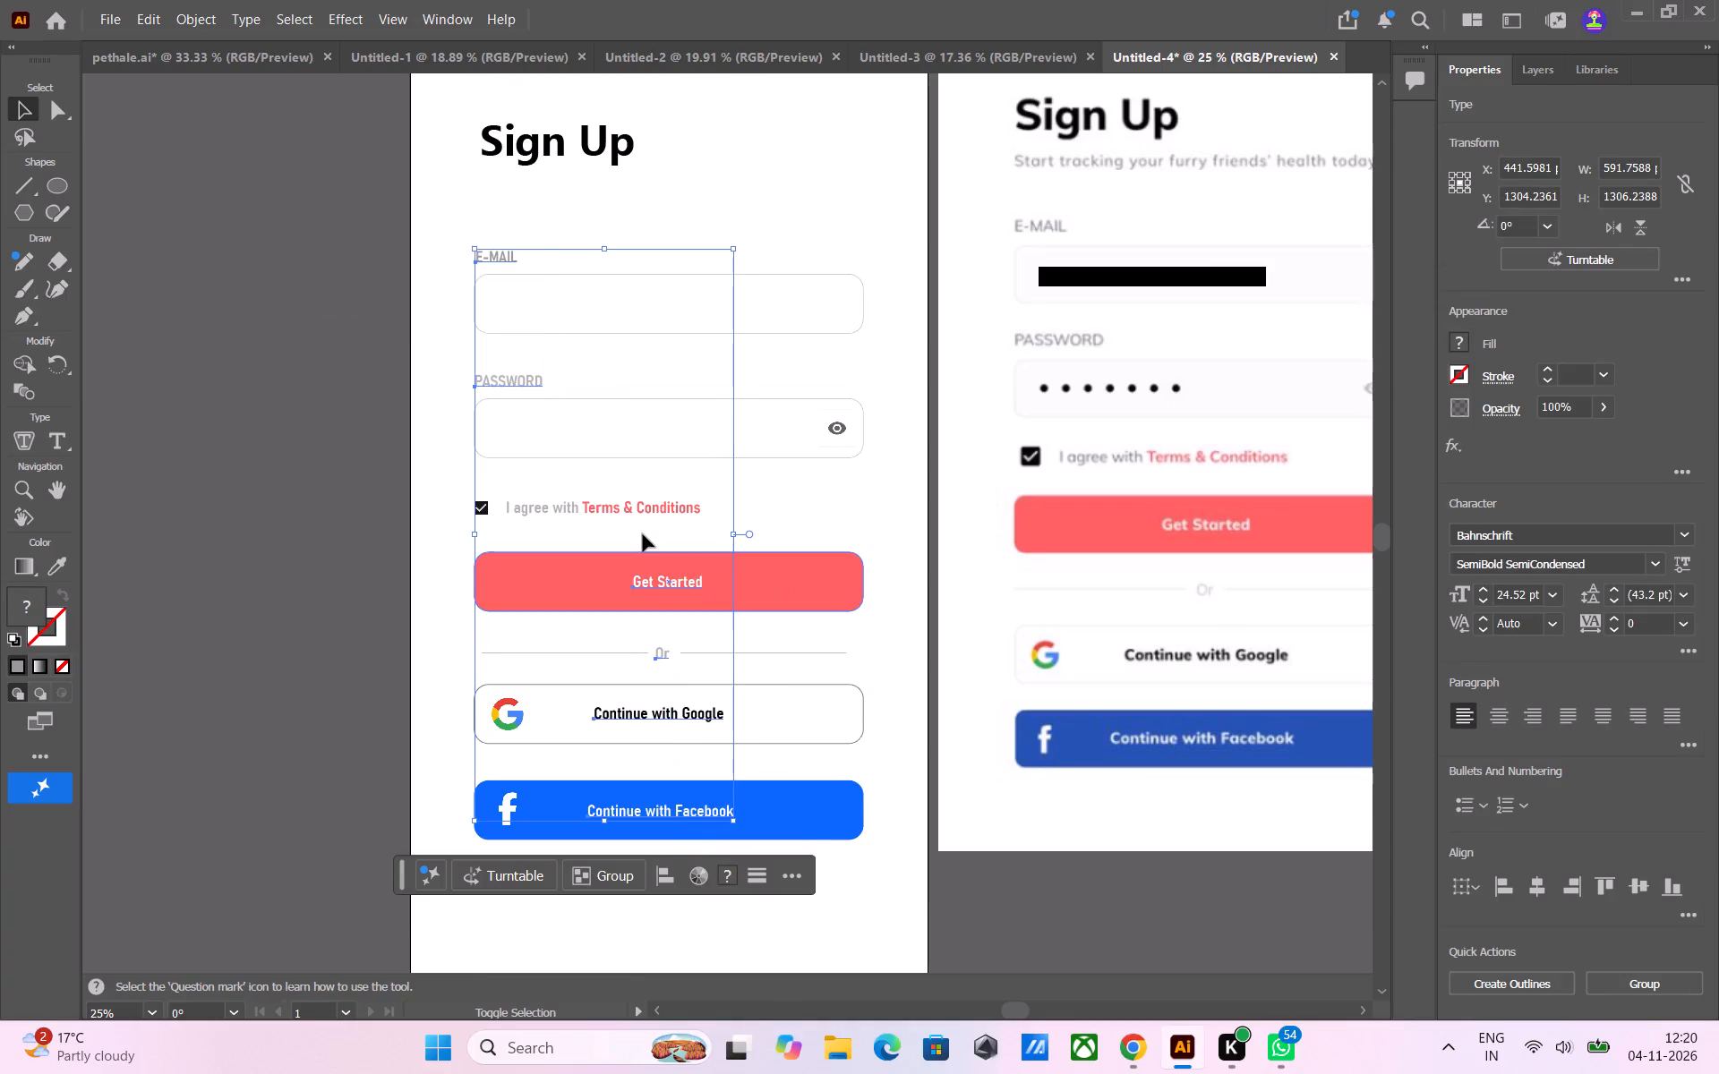
pyautogui.keyDown('shift'); pyautogui.click(637, 509); pyautogui.keyUp('shift')
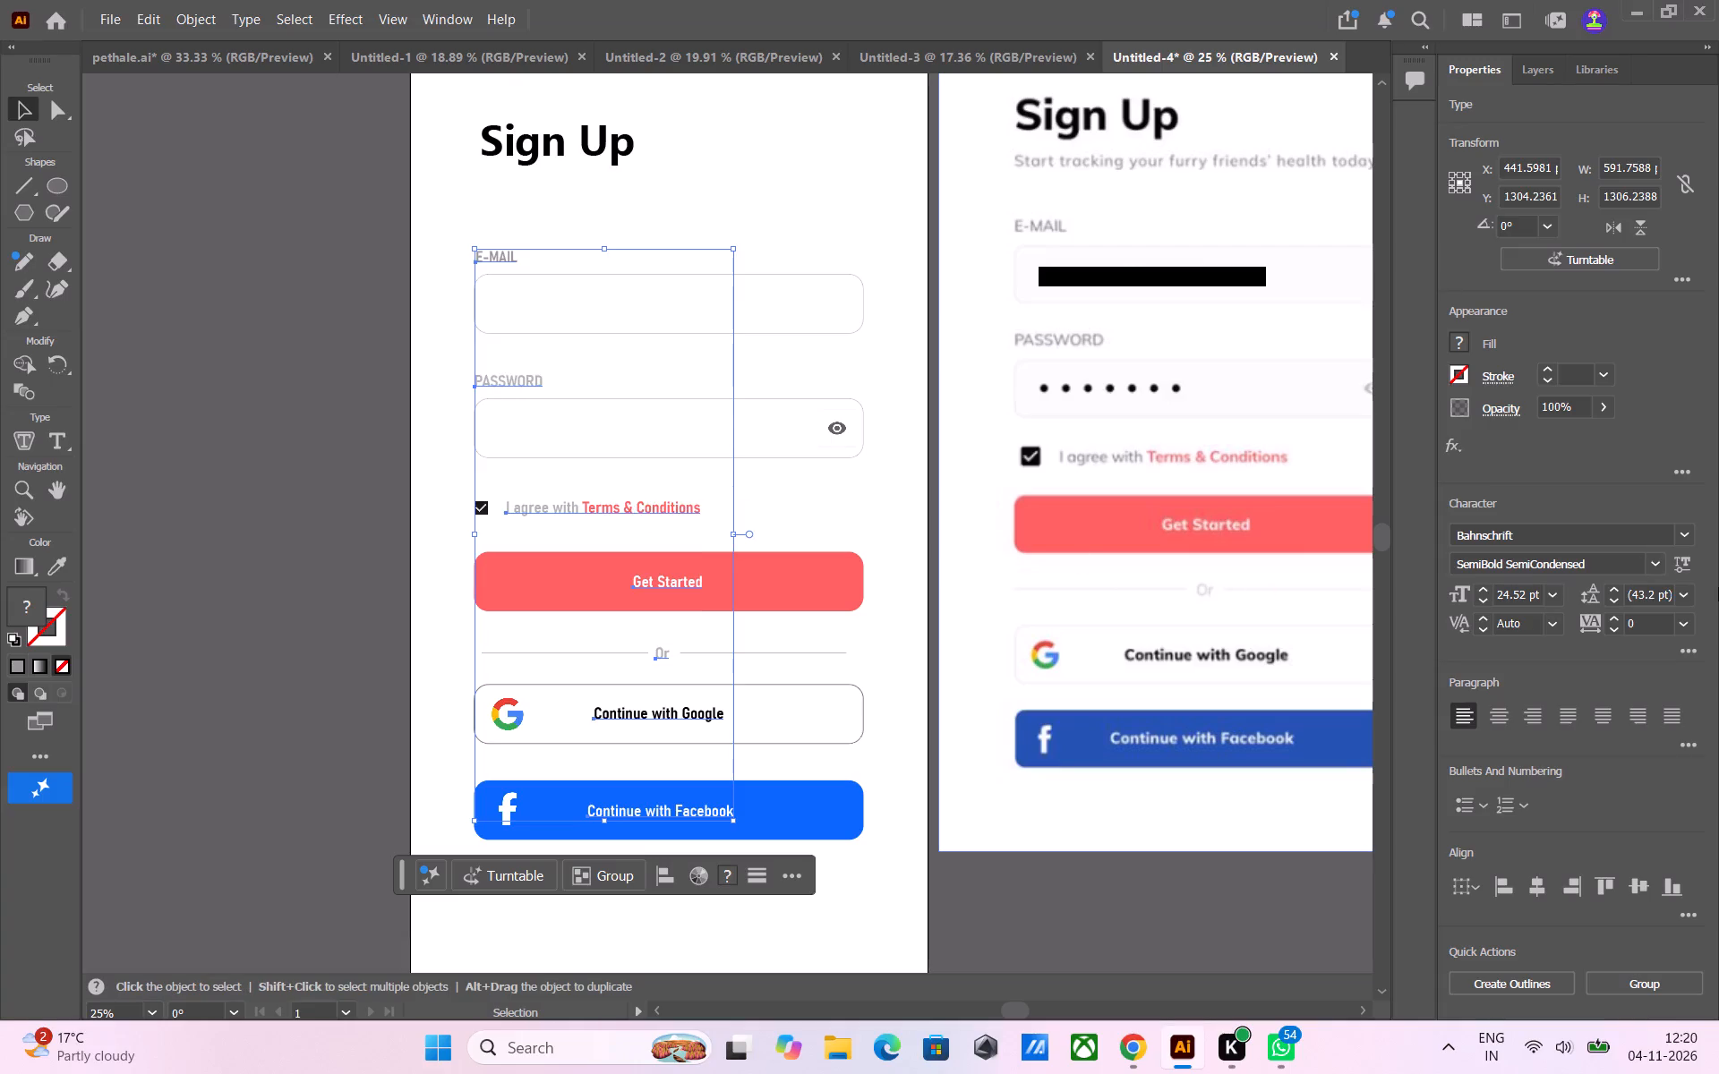
pyautogui.click(1682, 530)
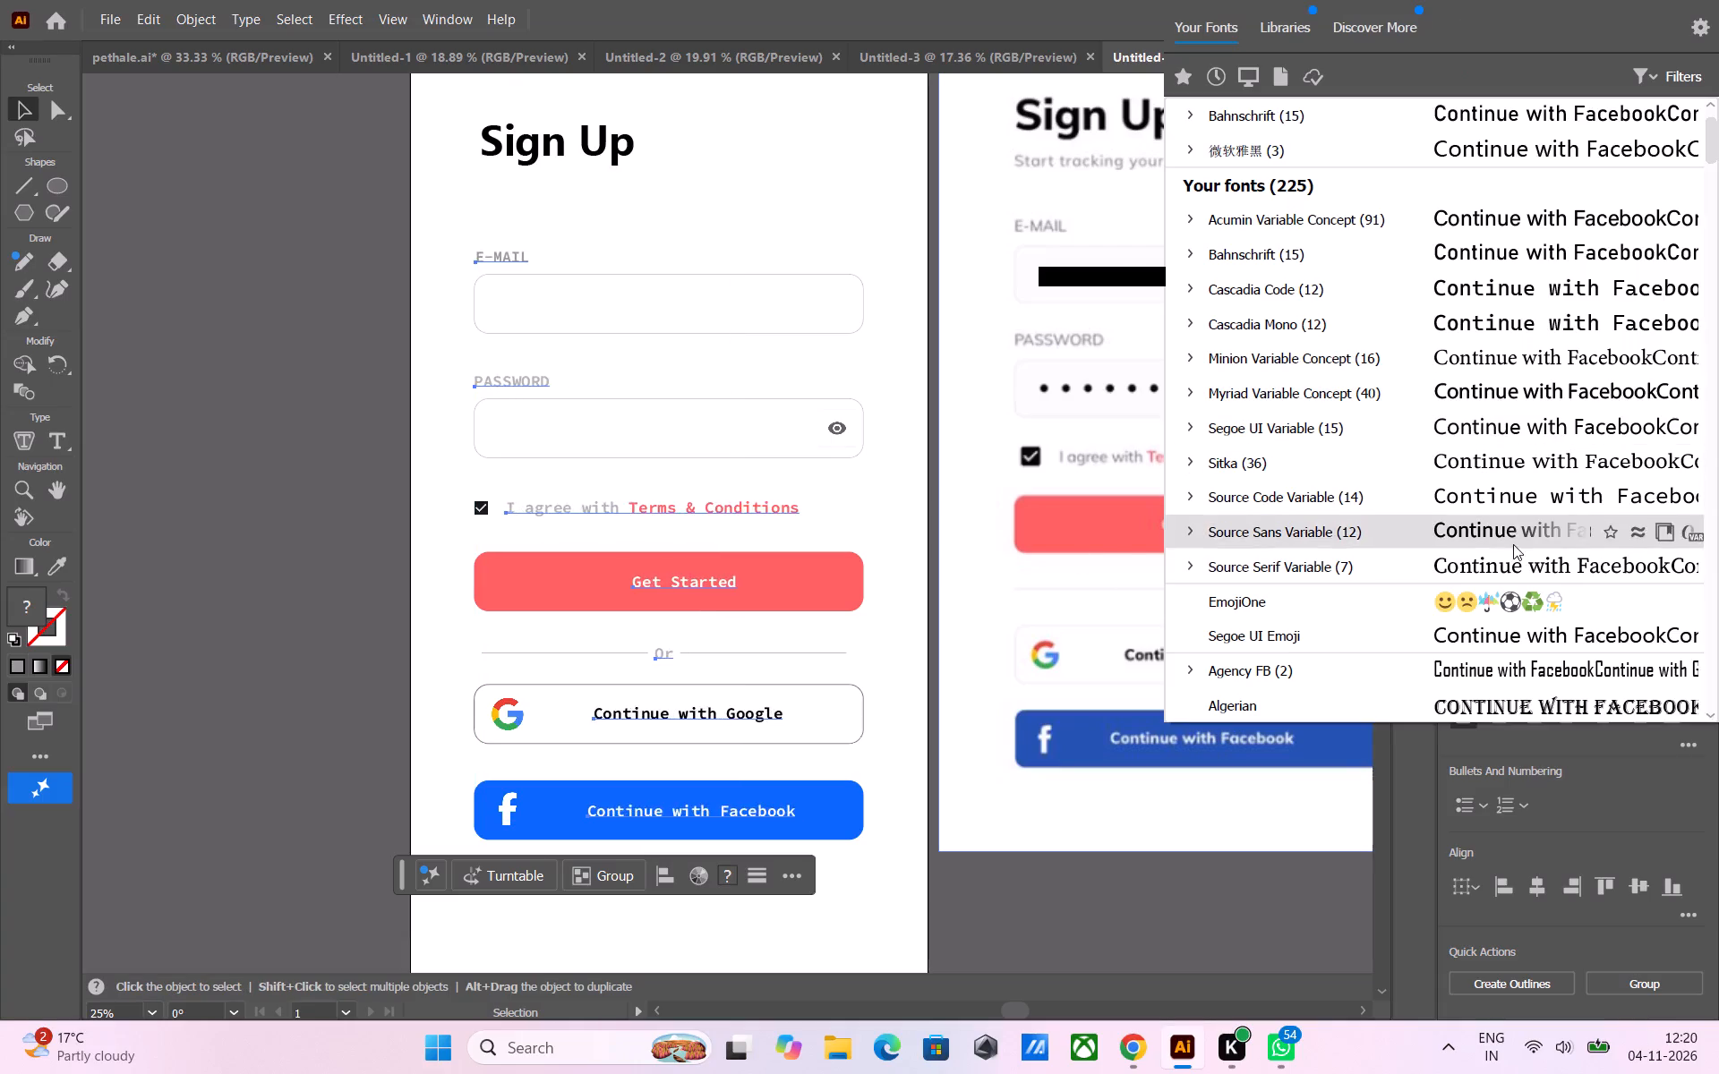
pyautogui.scroll(-2, 1492, 678)
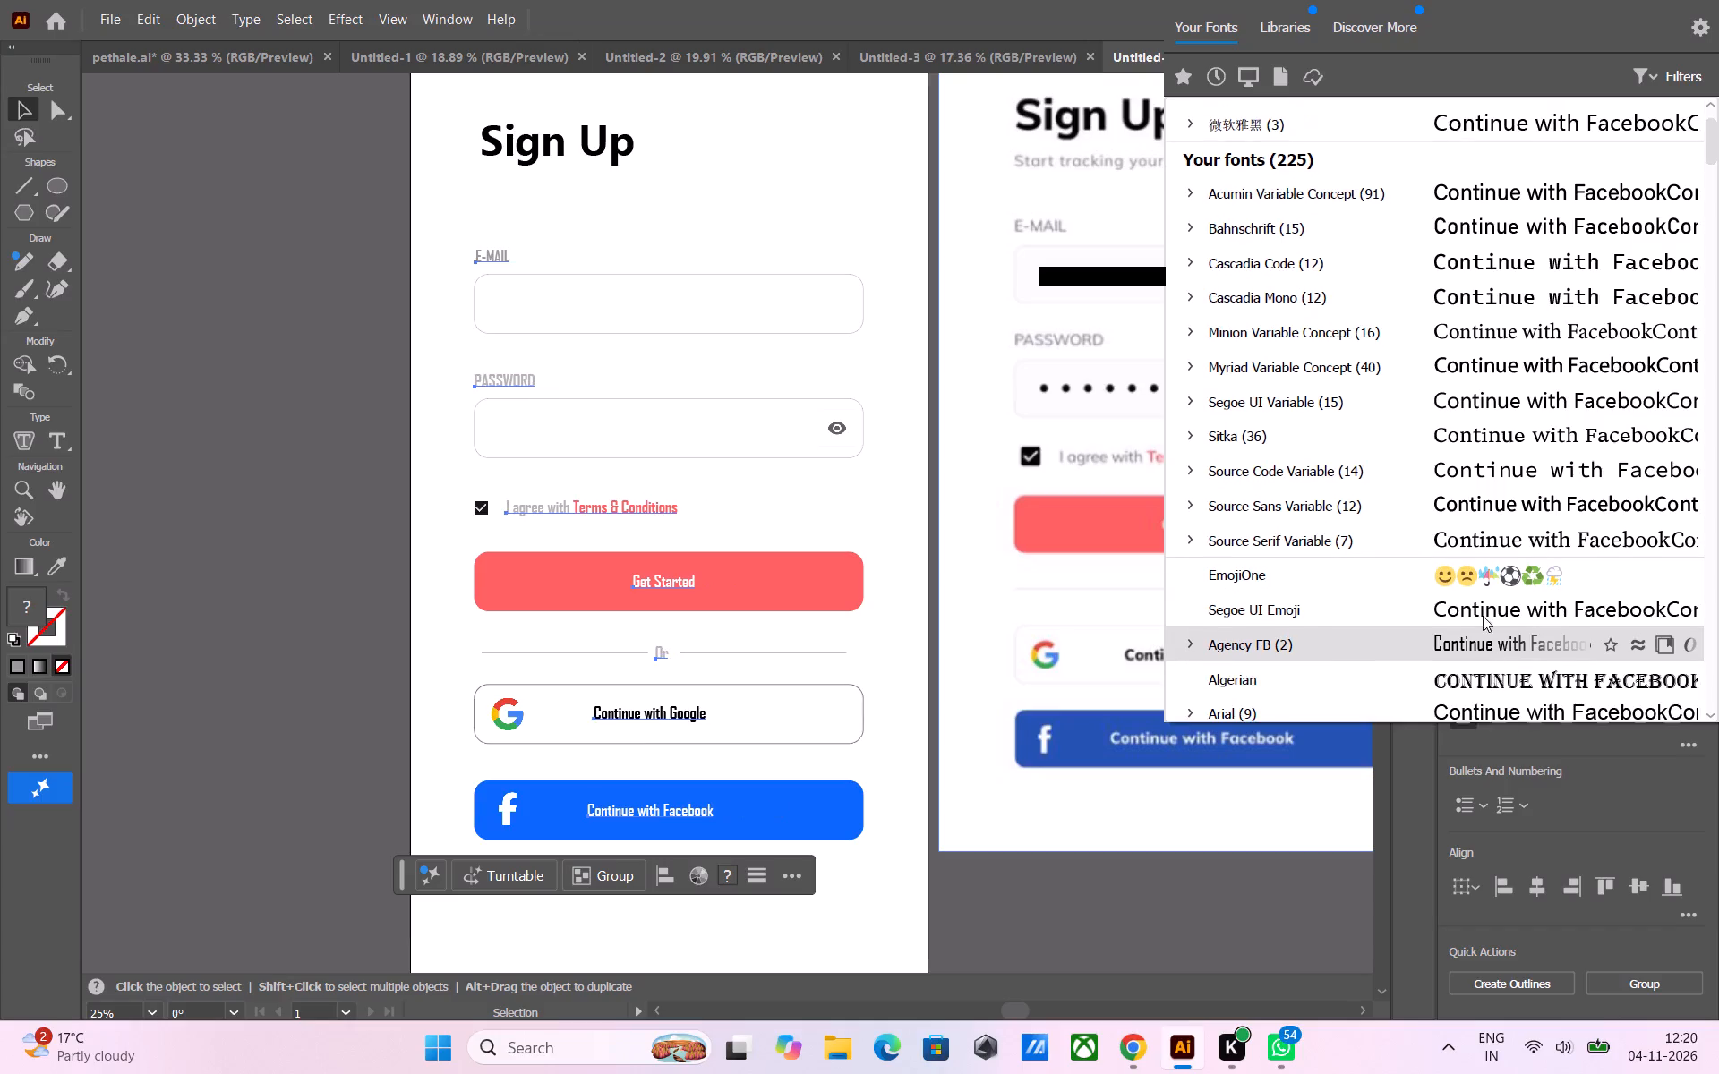
pyautogui.scroll(-4, 1483, 616)
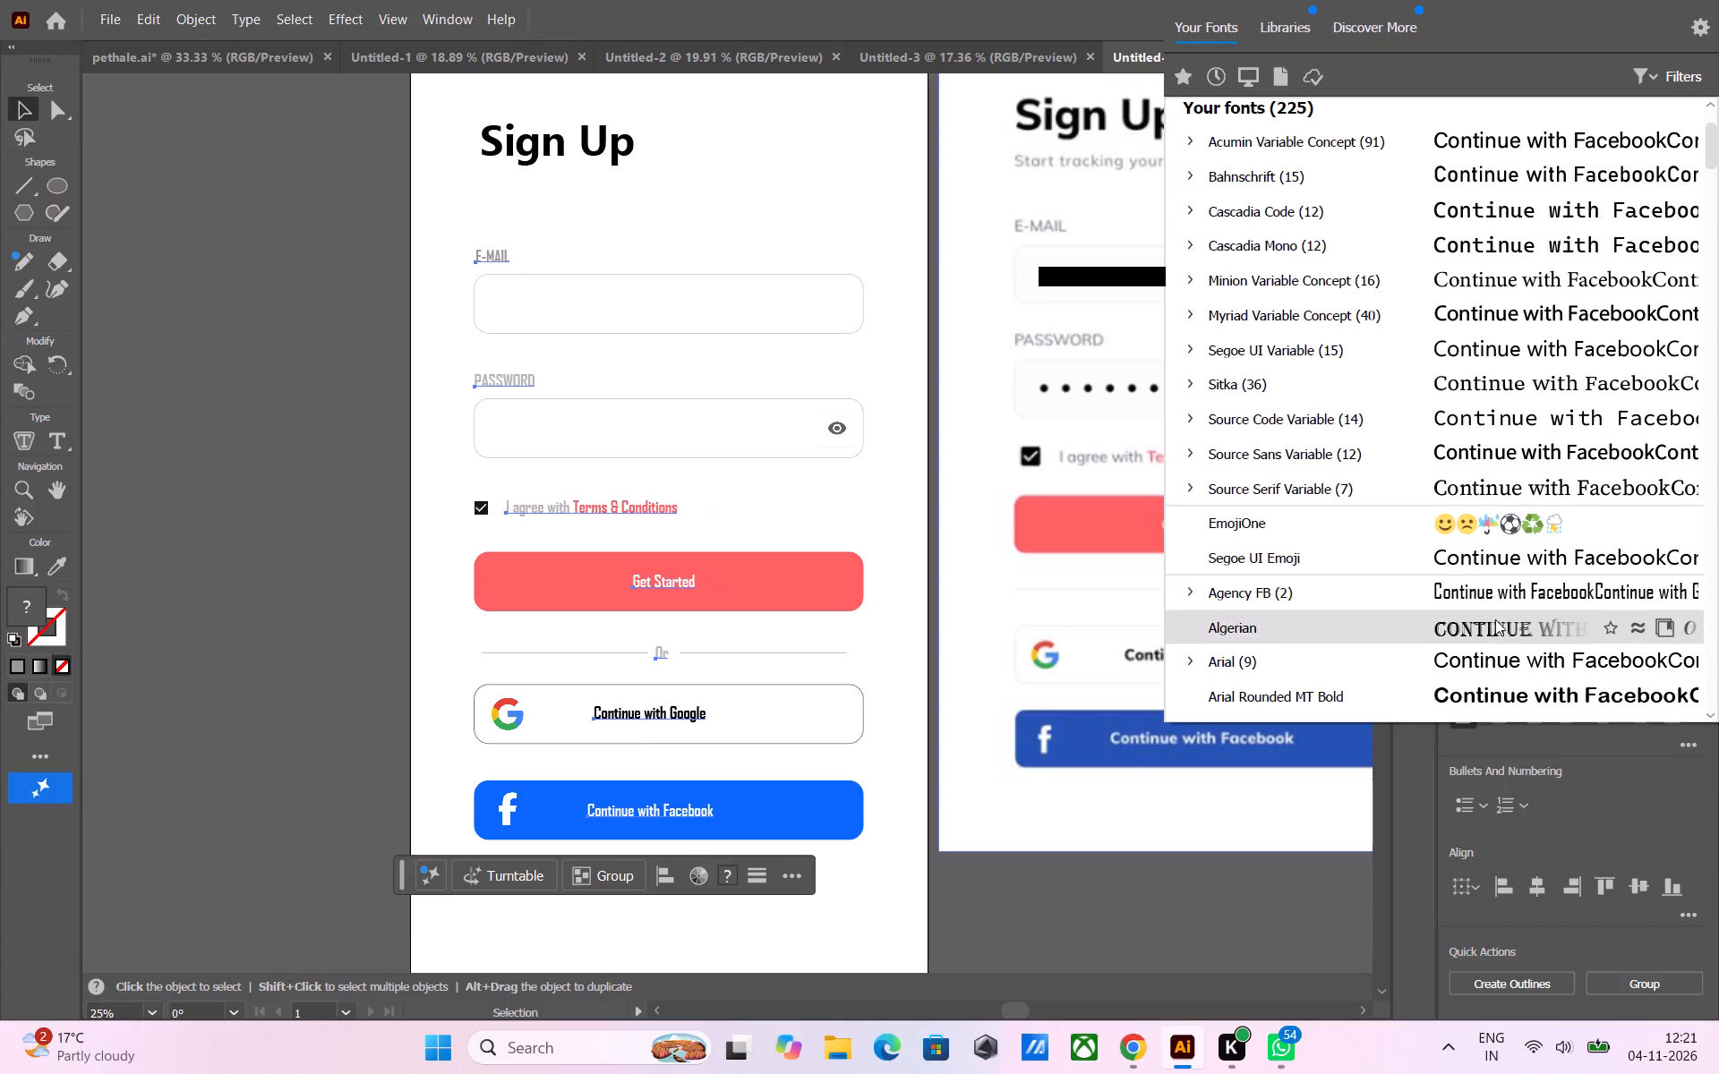
pyautogui.scroll(-3, 1495, 650)
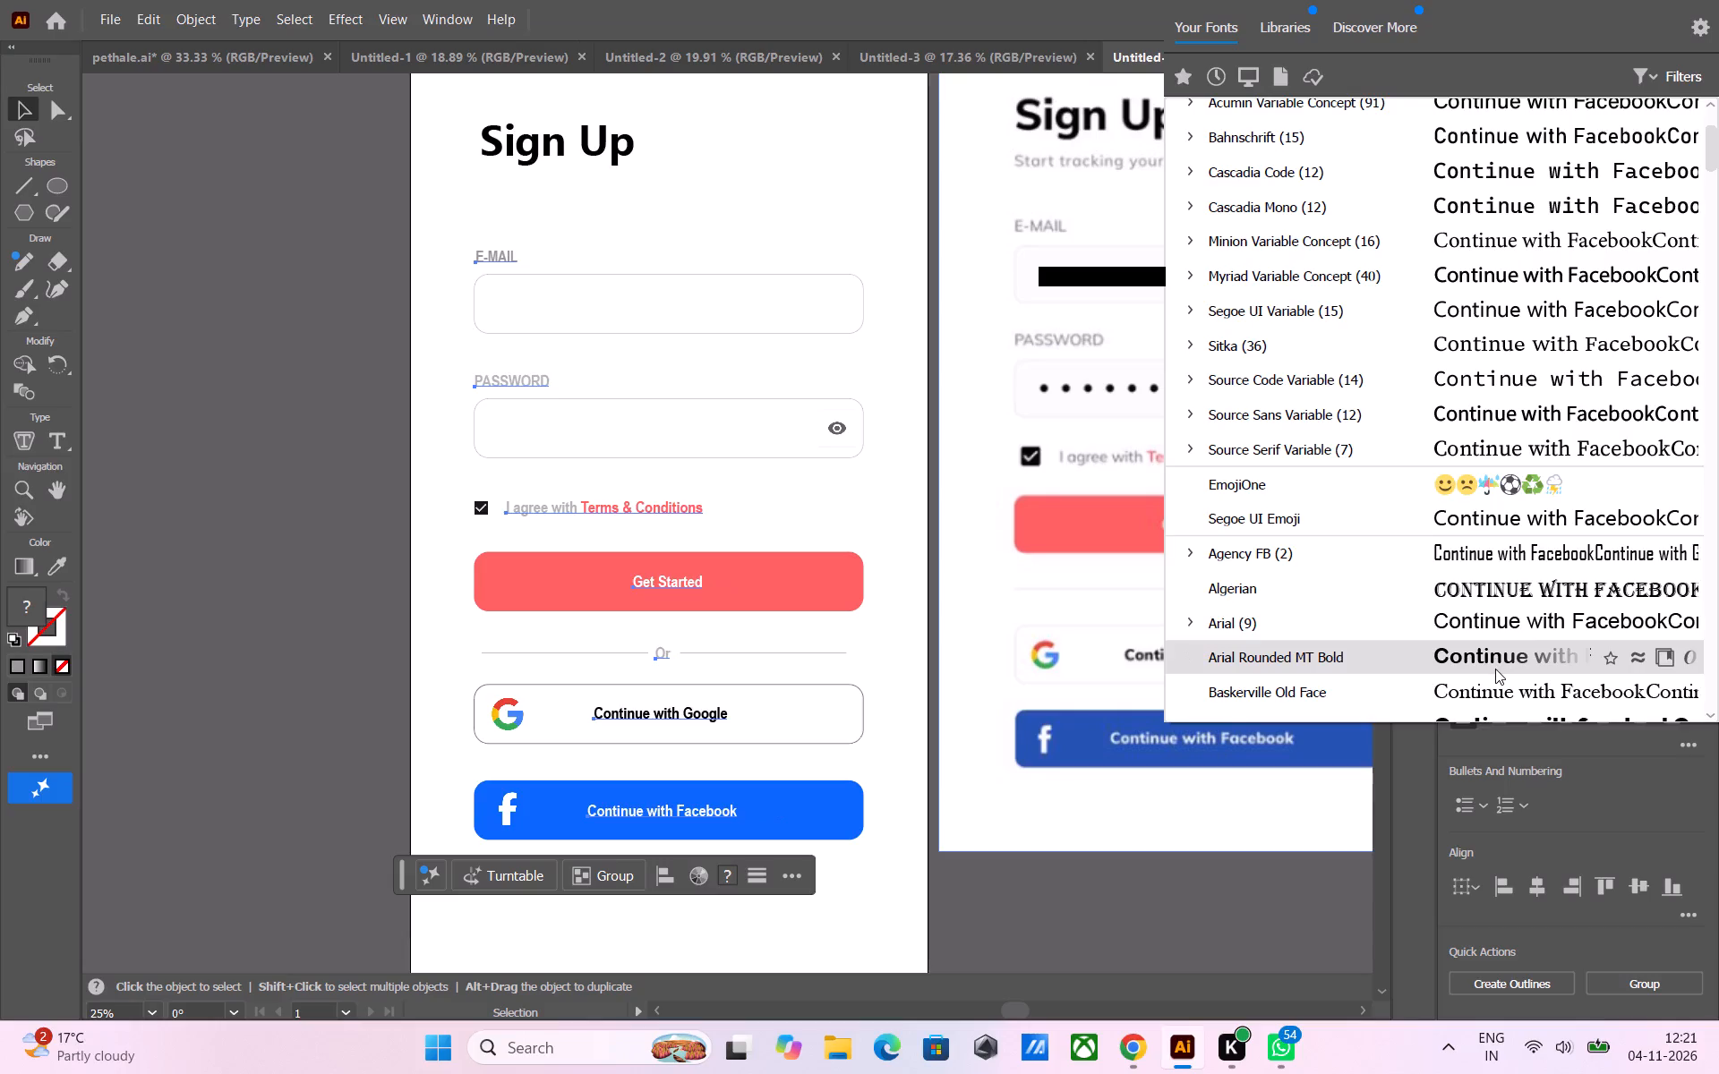
pyautogui.scroll(-6, 1504, 465)
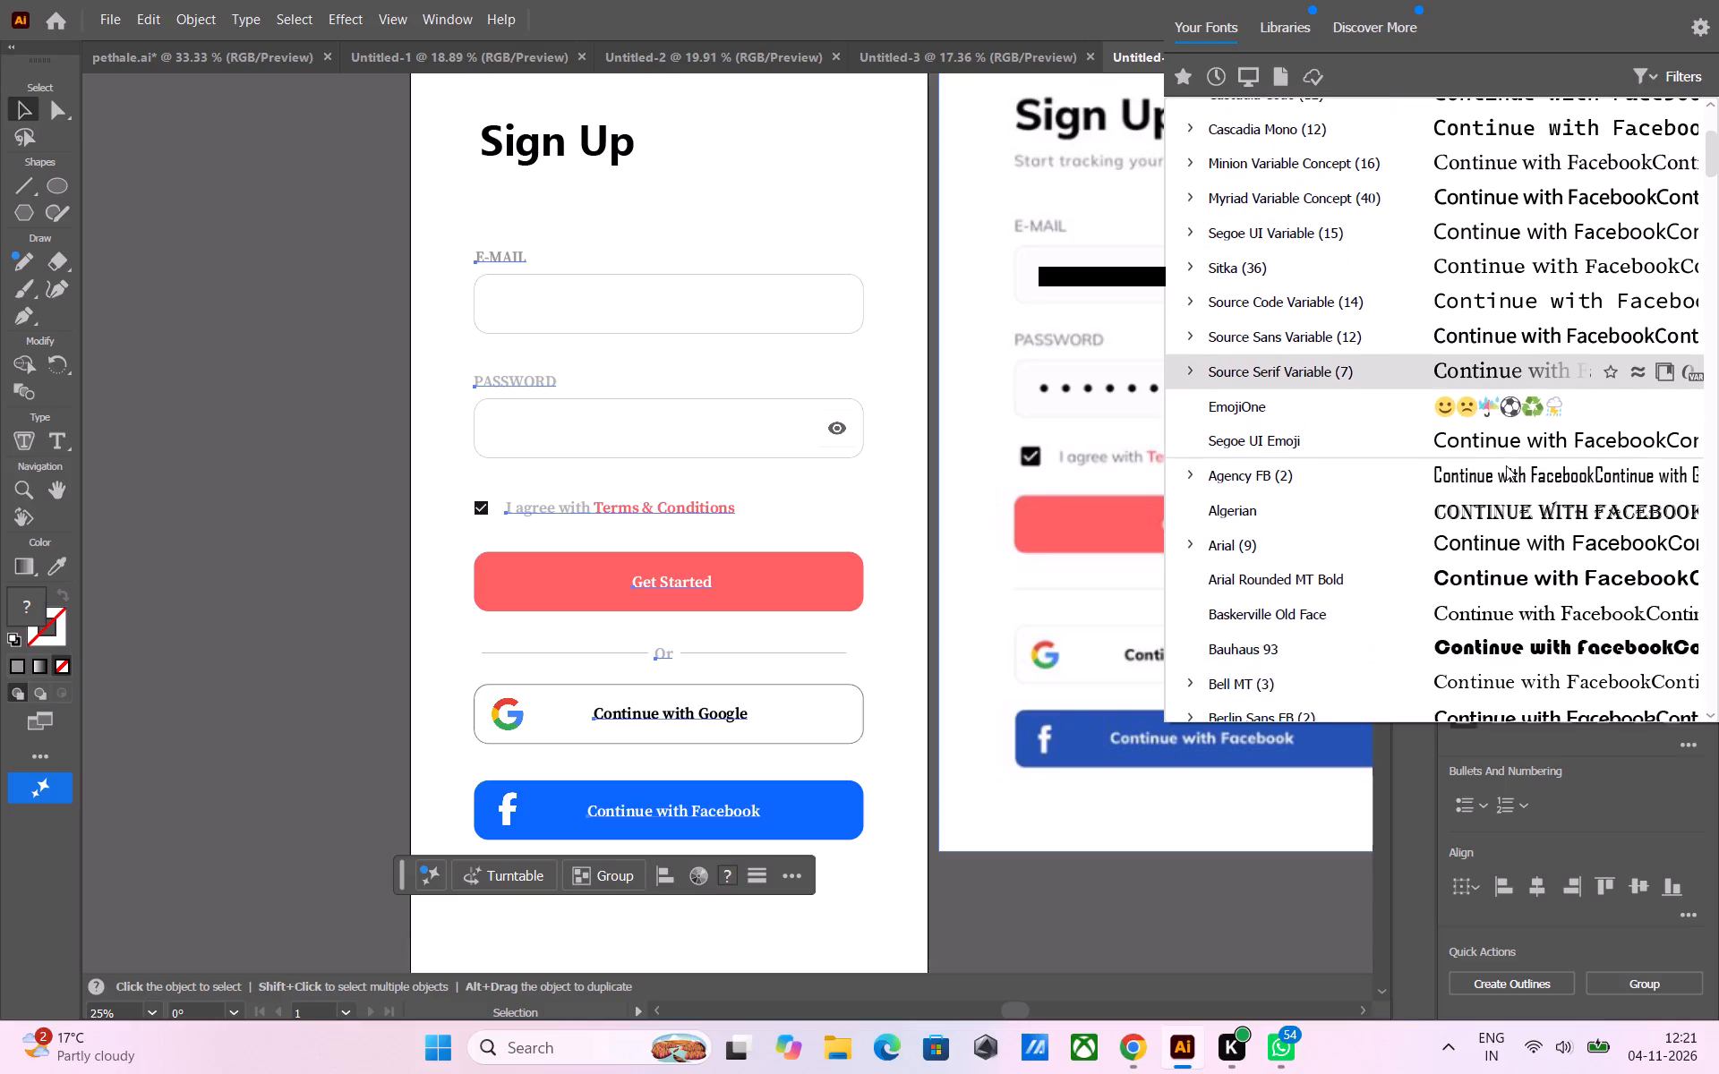
pyautogui.scroll(-17, 1506, 465)
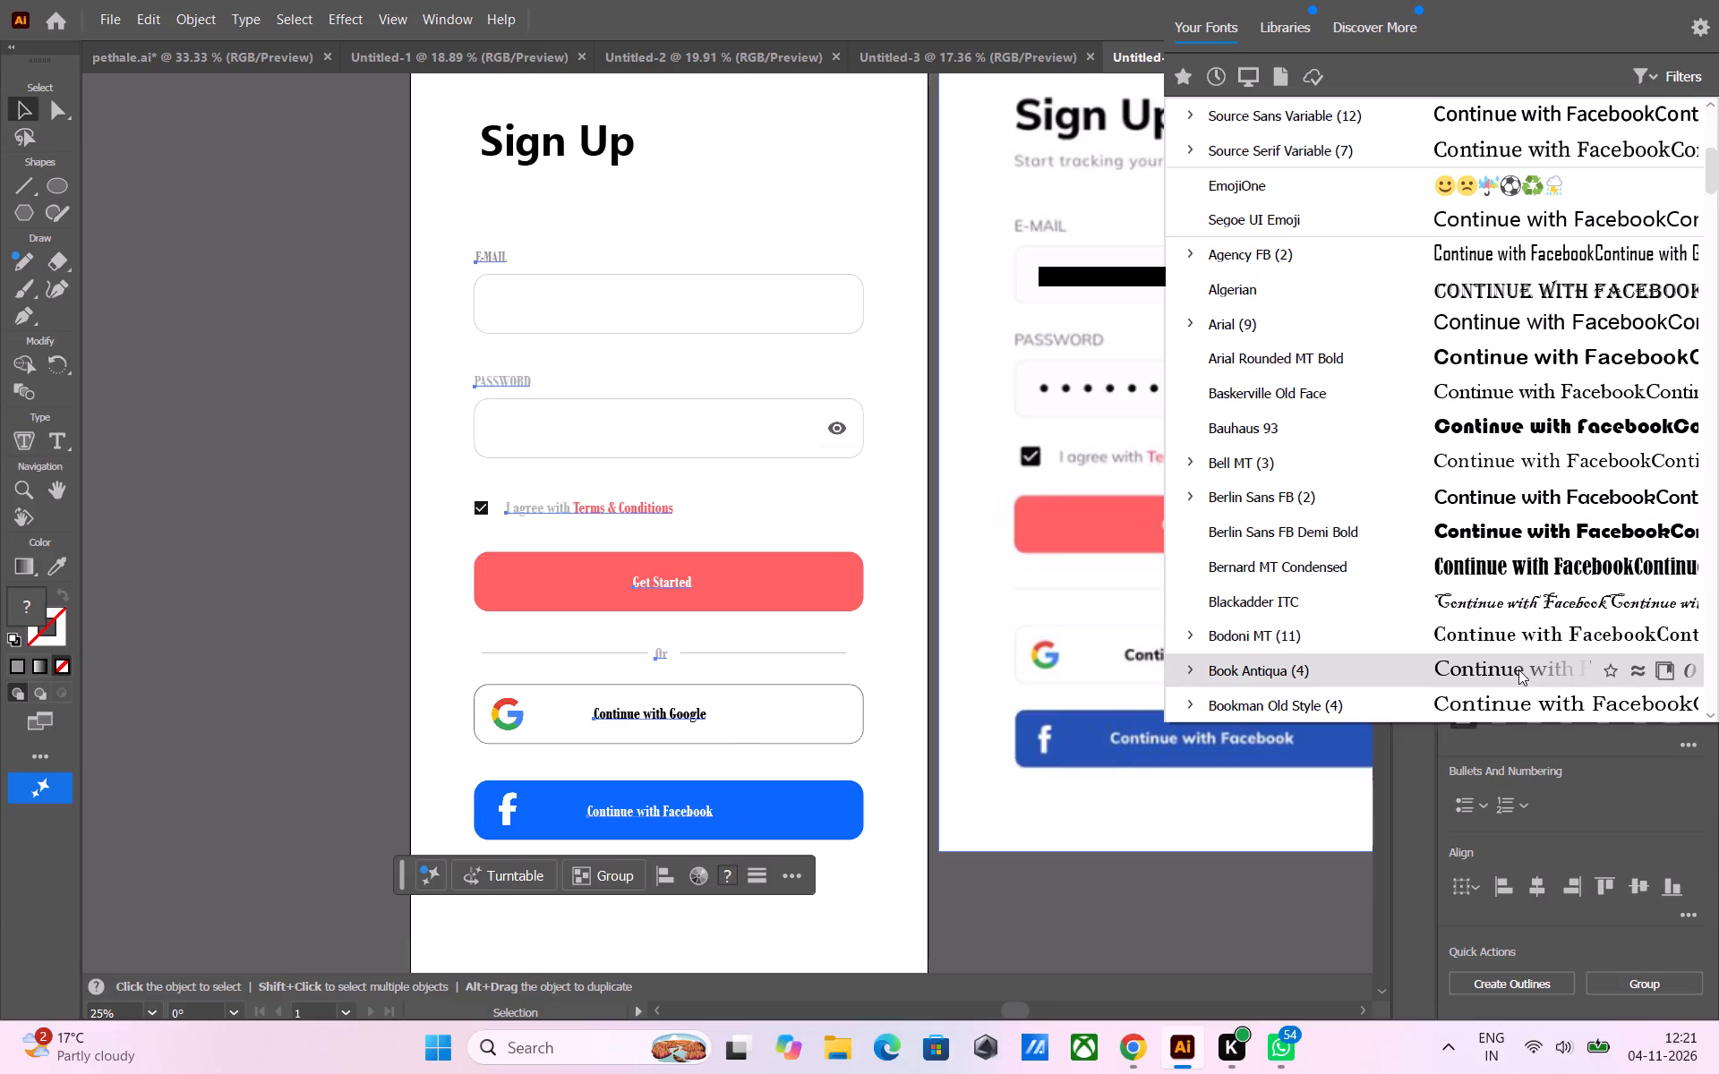
pyautogui.scroll(-3, 1518, 669)
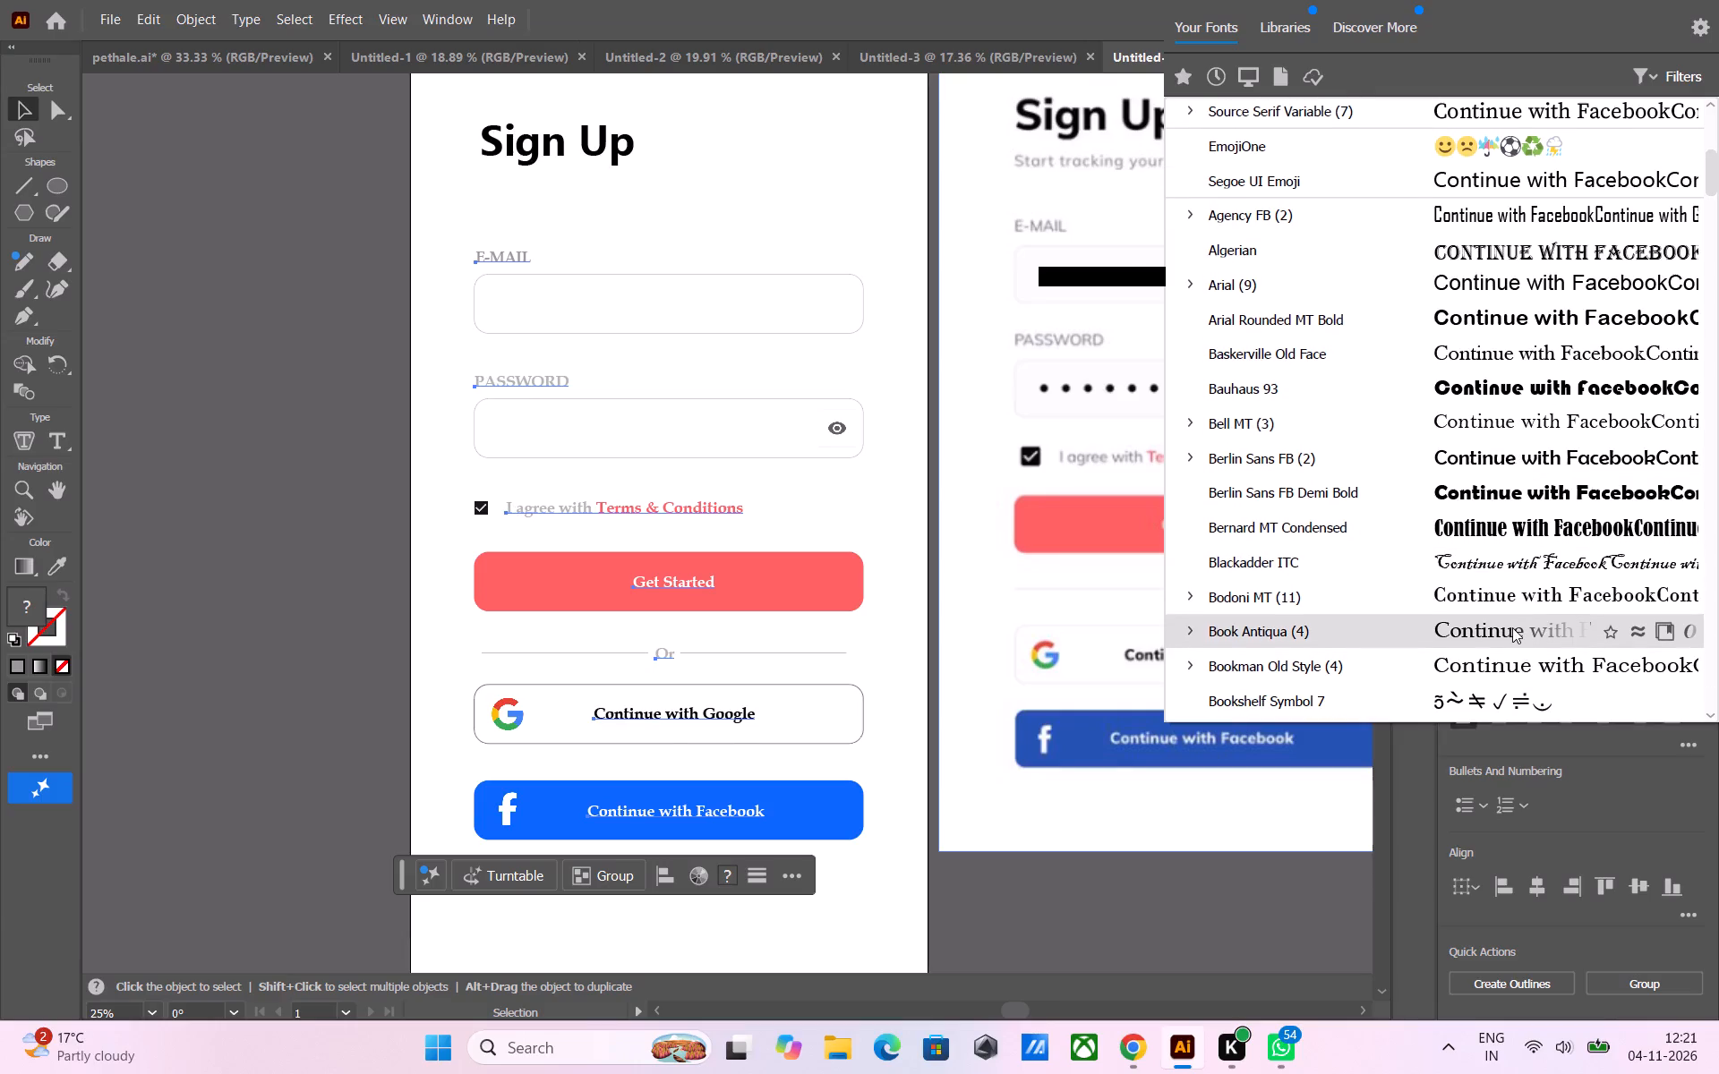
pyautogui.scroll(-6, 1518, 646)
pyautogui.scroll(-12, 1510, 541)
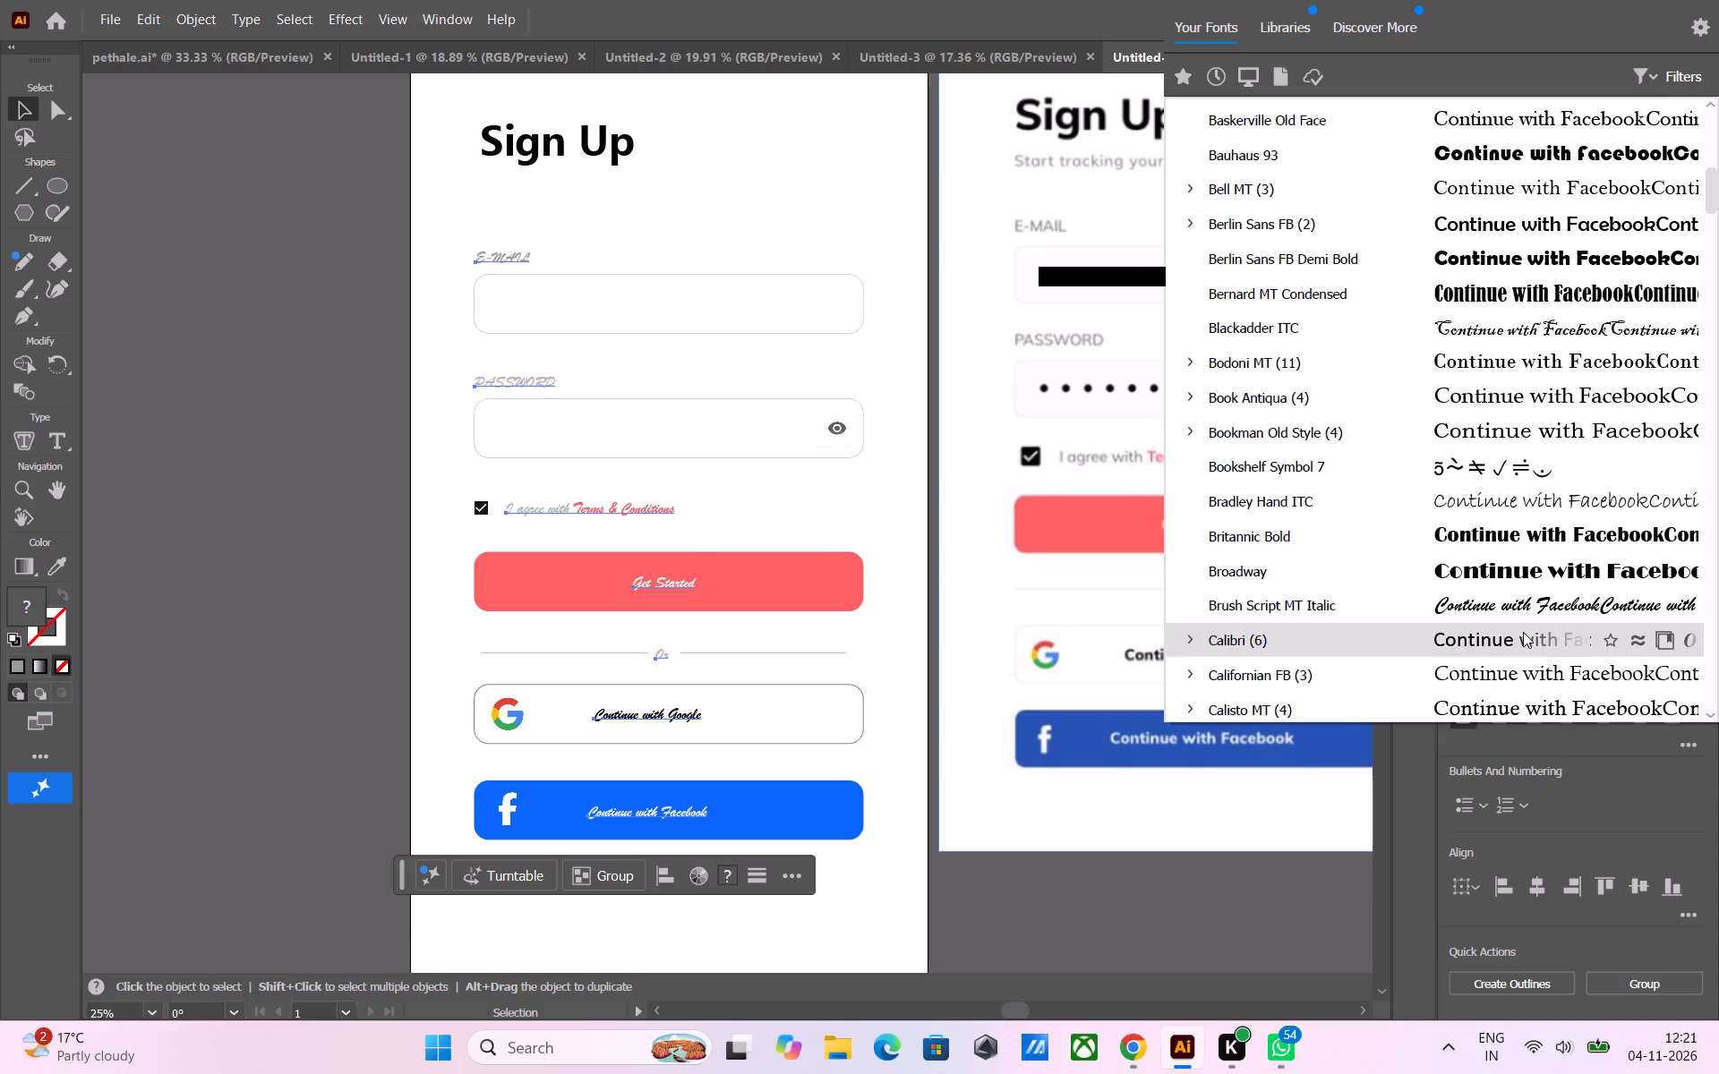
pyautogui.scroll(-7, 1523, 635)
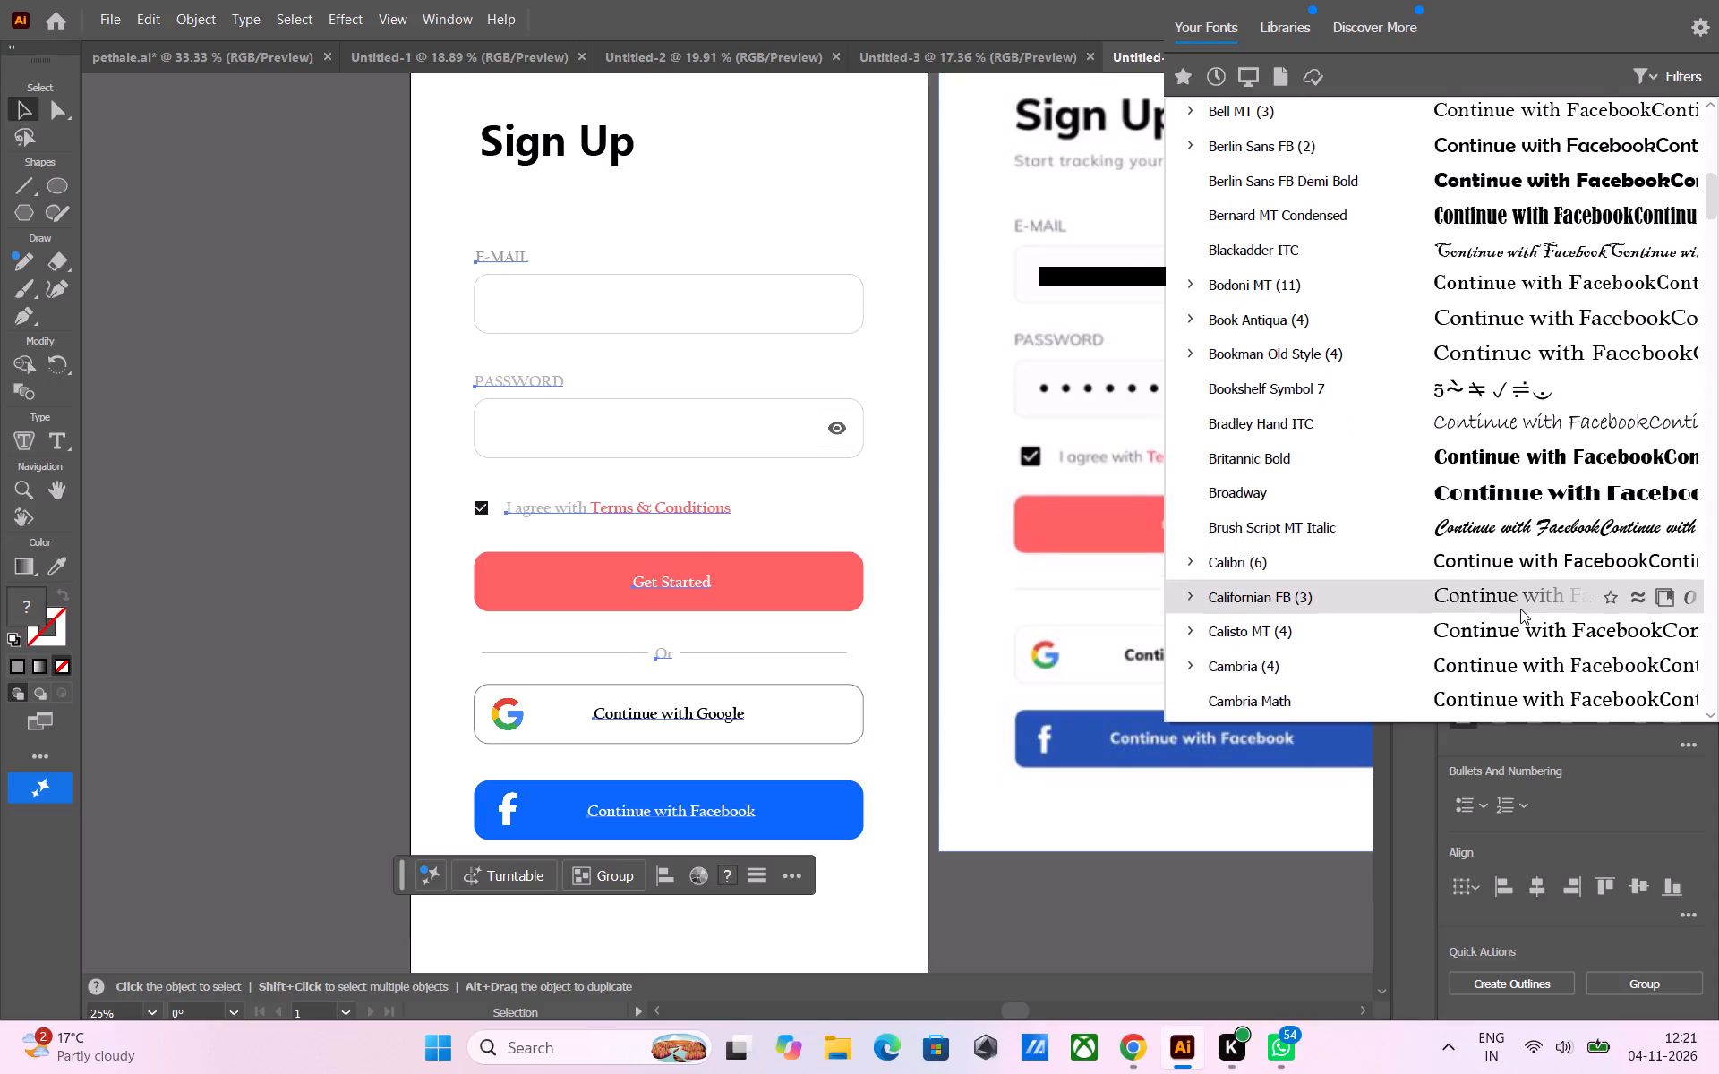
pyautogui.scroll(-15, 1520, 609)
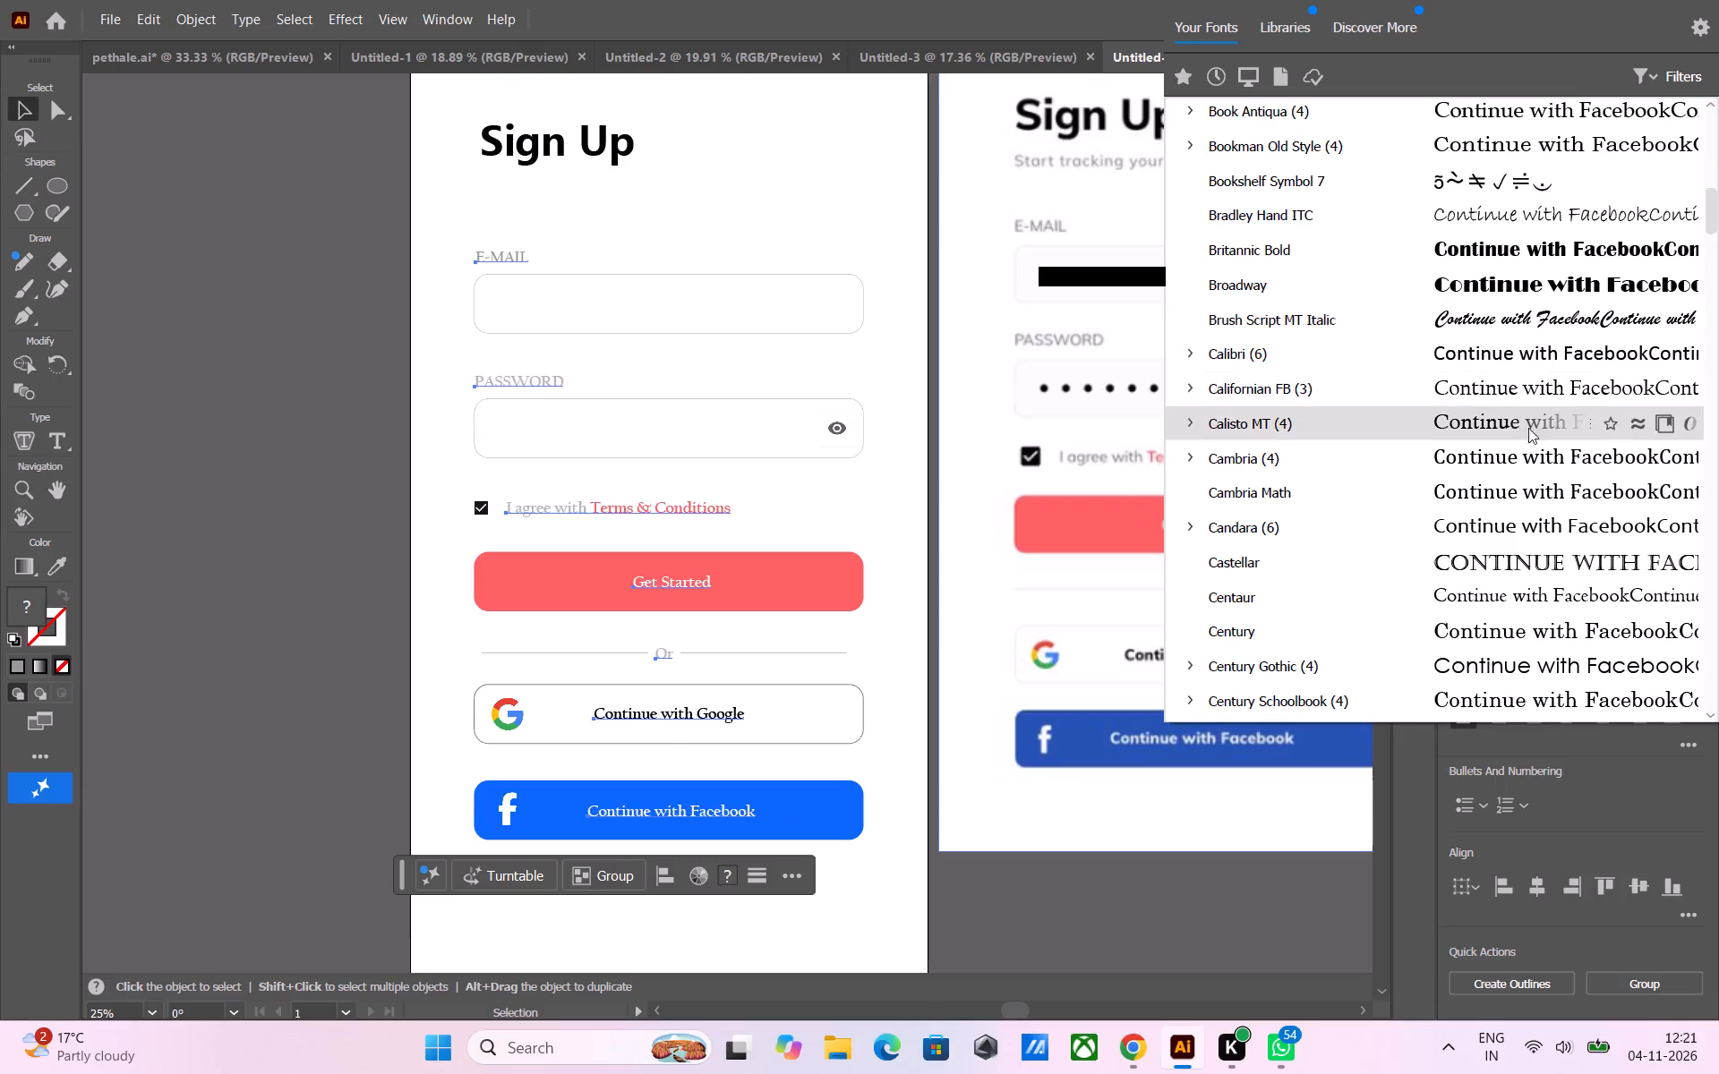
pyautogui.scroll(-5, 1544, 506)
pyautogui.scroll(-4, 1524, 391)
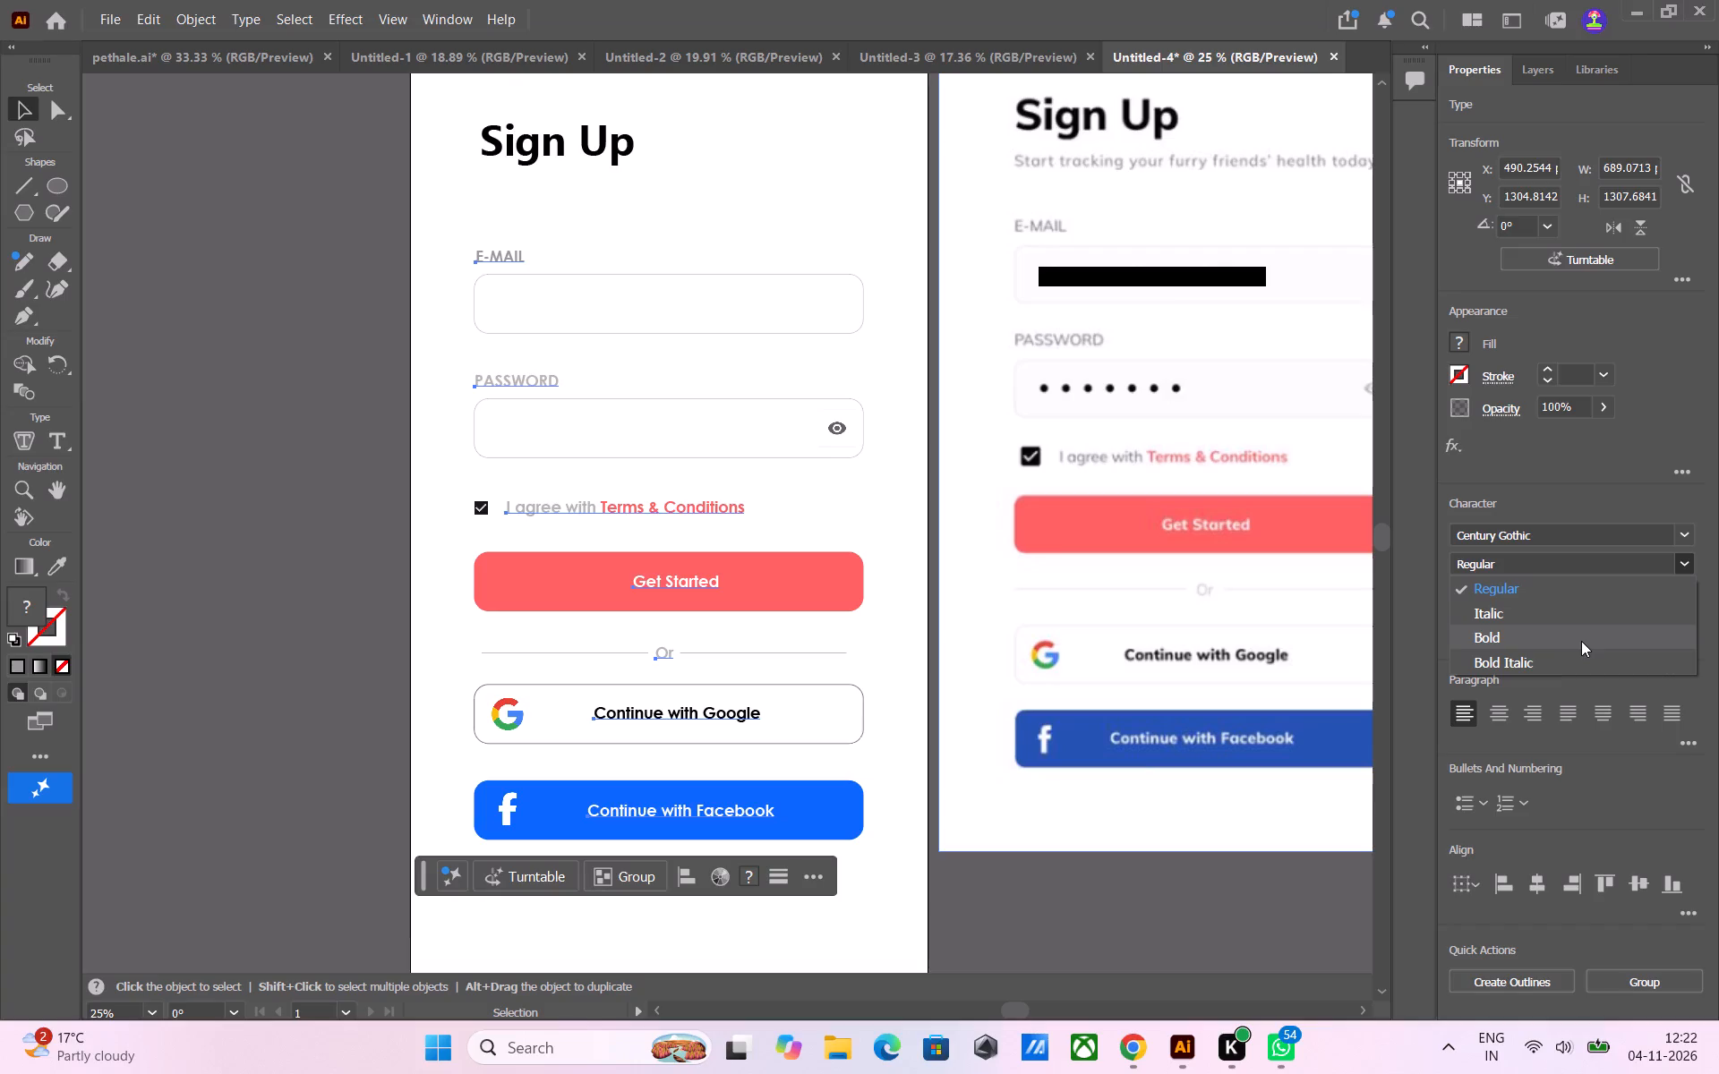
# Undo the Century Gothic typeface on the form's text labels from E-MAIL to "Continue with Facebook" and deselect them.
pyautogui.hotkey('ctrl', 'z')
pyautogui.hotkey('ctrl', 'z')
pyautogui.click(1280, 920)
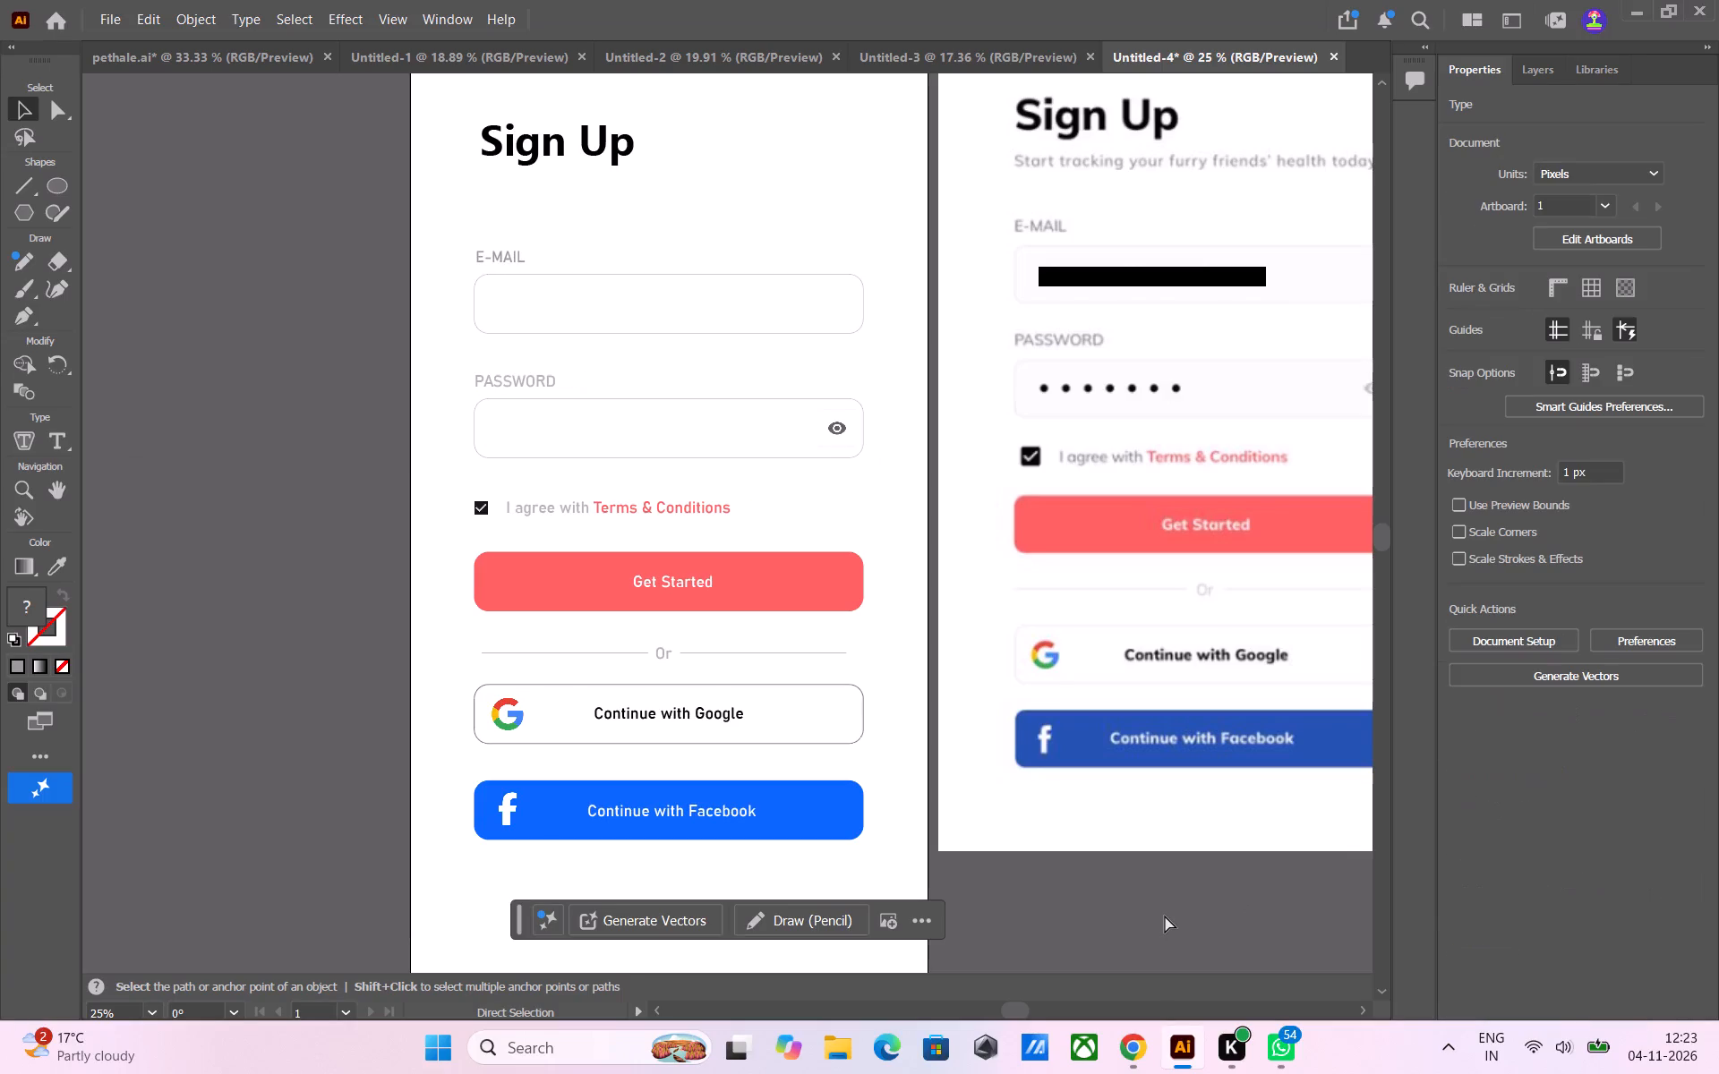
# Undo and redo through the recent edits, restoring the eye icon and the labels' Bahnschrift SemiBold SemiCondensed style.
pyautogui.hotkey('ctrl', 'z')
pyautogui.hotkey('ctrl', 'z')
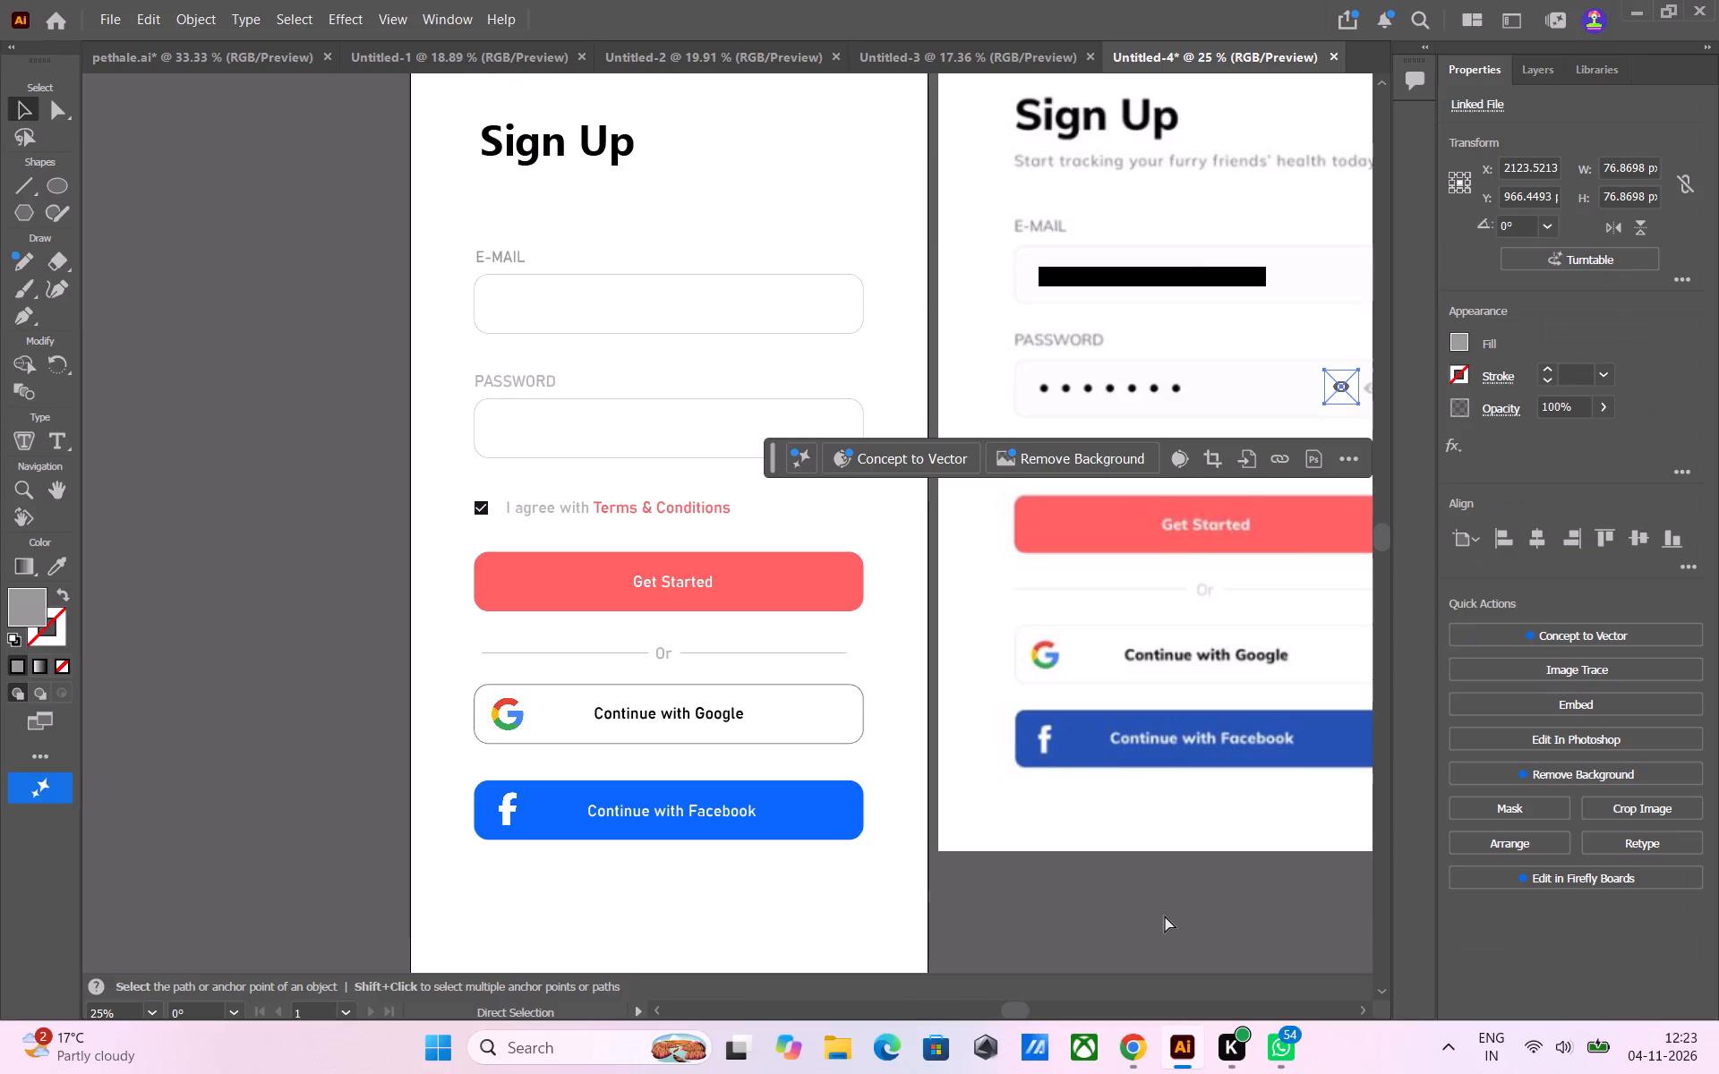
pyautogui.hotkey('ctrl', 'shift', 'z')
pyautogui.hotkey('ctrl', 'shift', 'z')
pyautogui.hotkey('ctrl', 'shift', 'z')
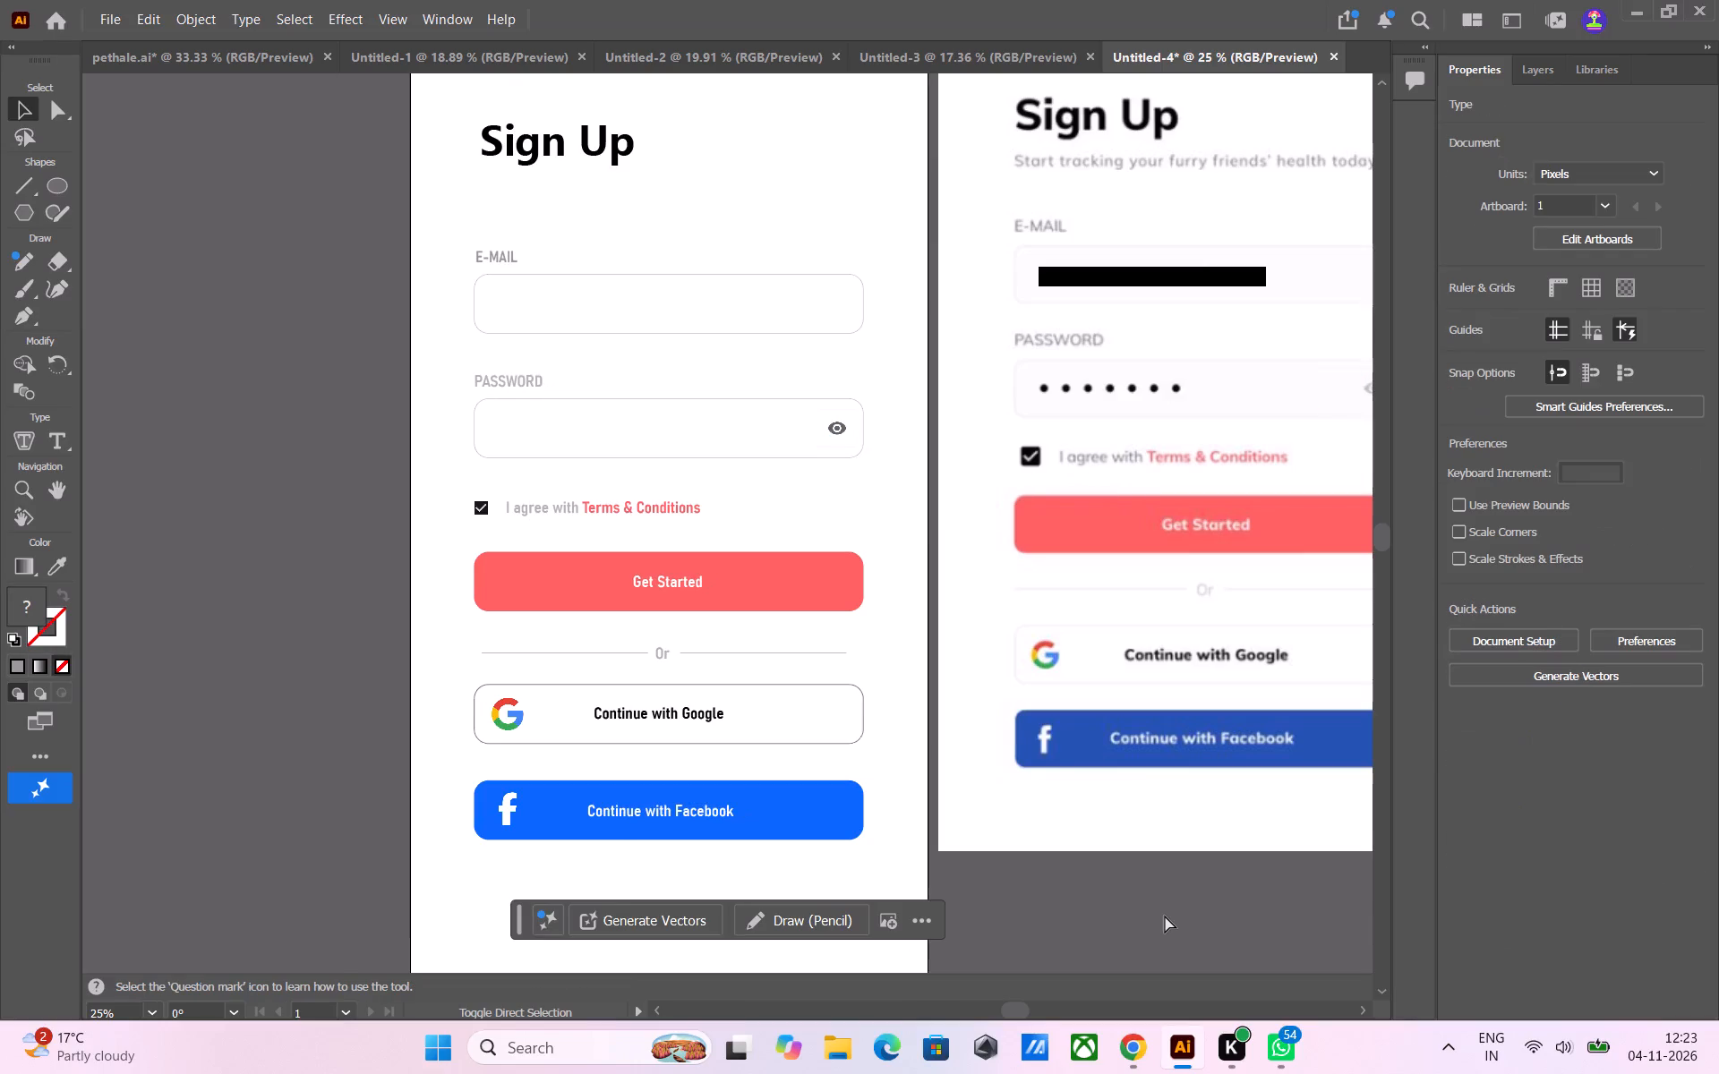
pyautogui.hotkey('ctrl', 'shift', 'z')
pyautogui.hotkey('ctrl', 'shift', 'z')
pyautogui.hotkey('ctrl', 'shift', 'z')
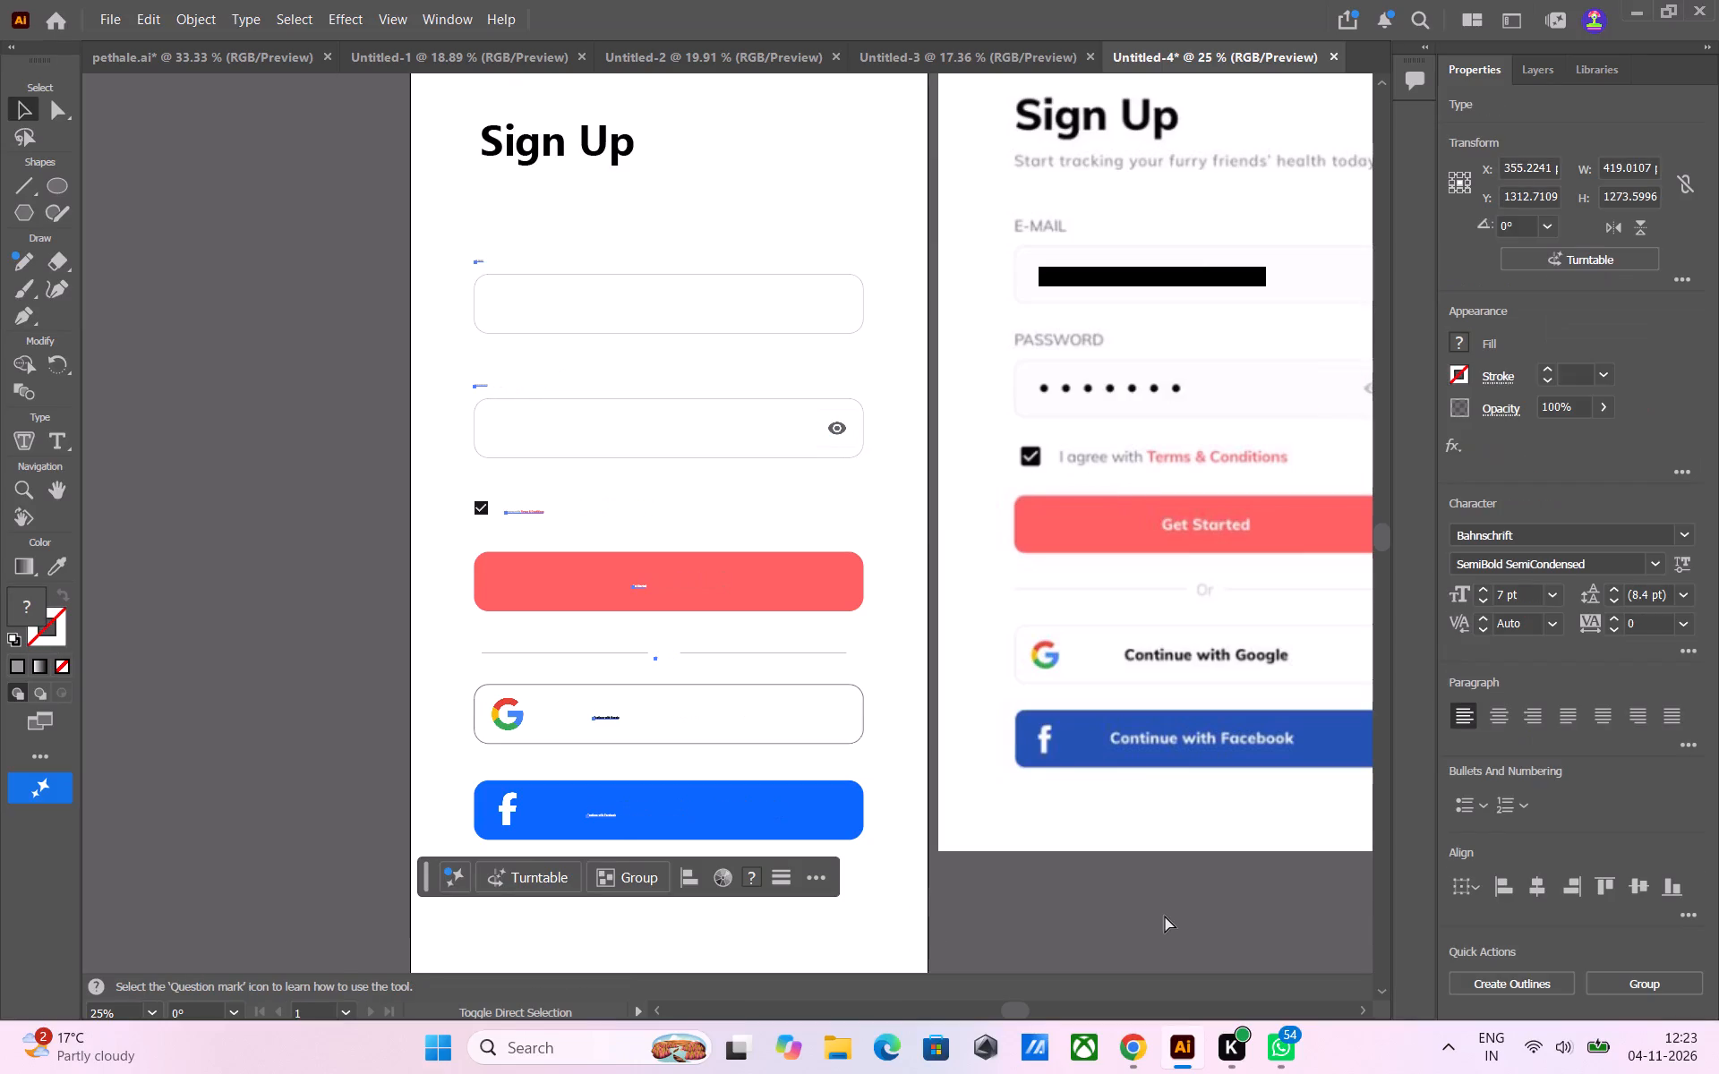
pyautogui.hotkey('ctrl', 'z')
pyautogui.hotkey('ctrl', 'z')
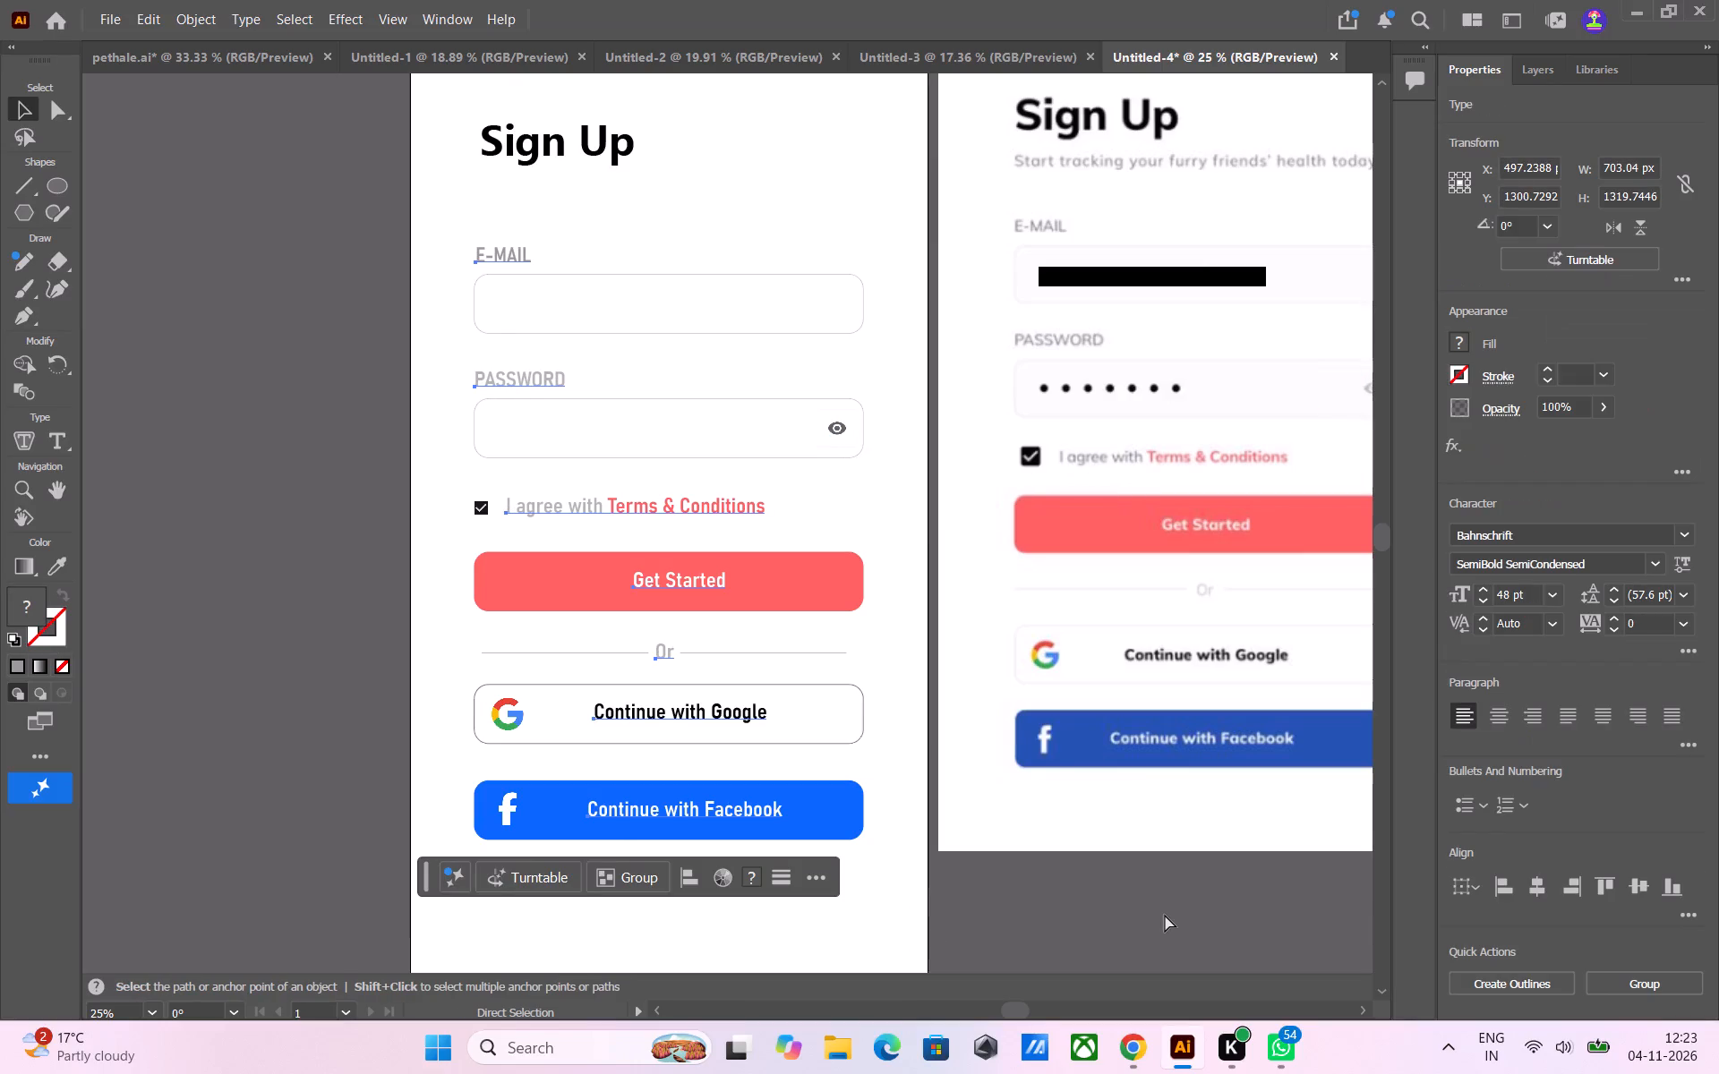
pyautogui.hotkey('ctrl', 'z')
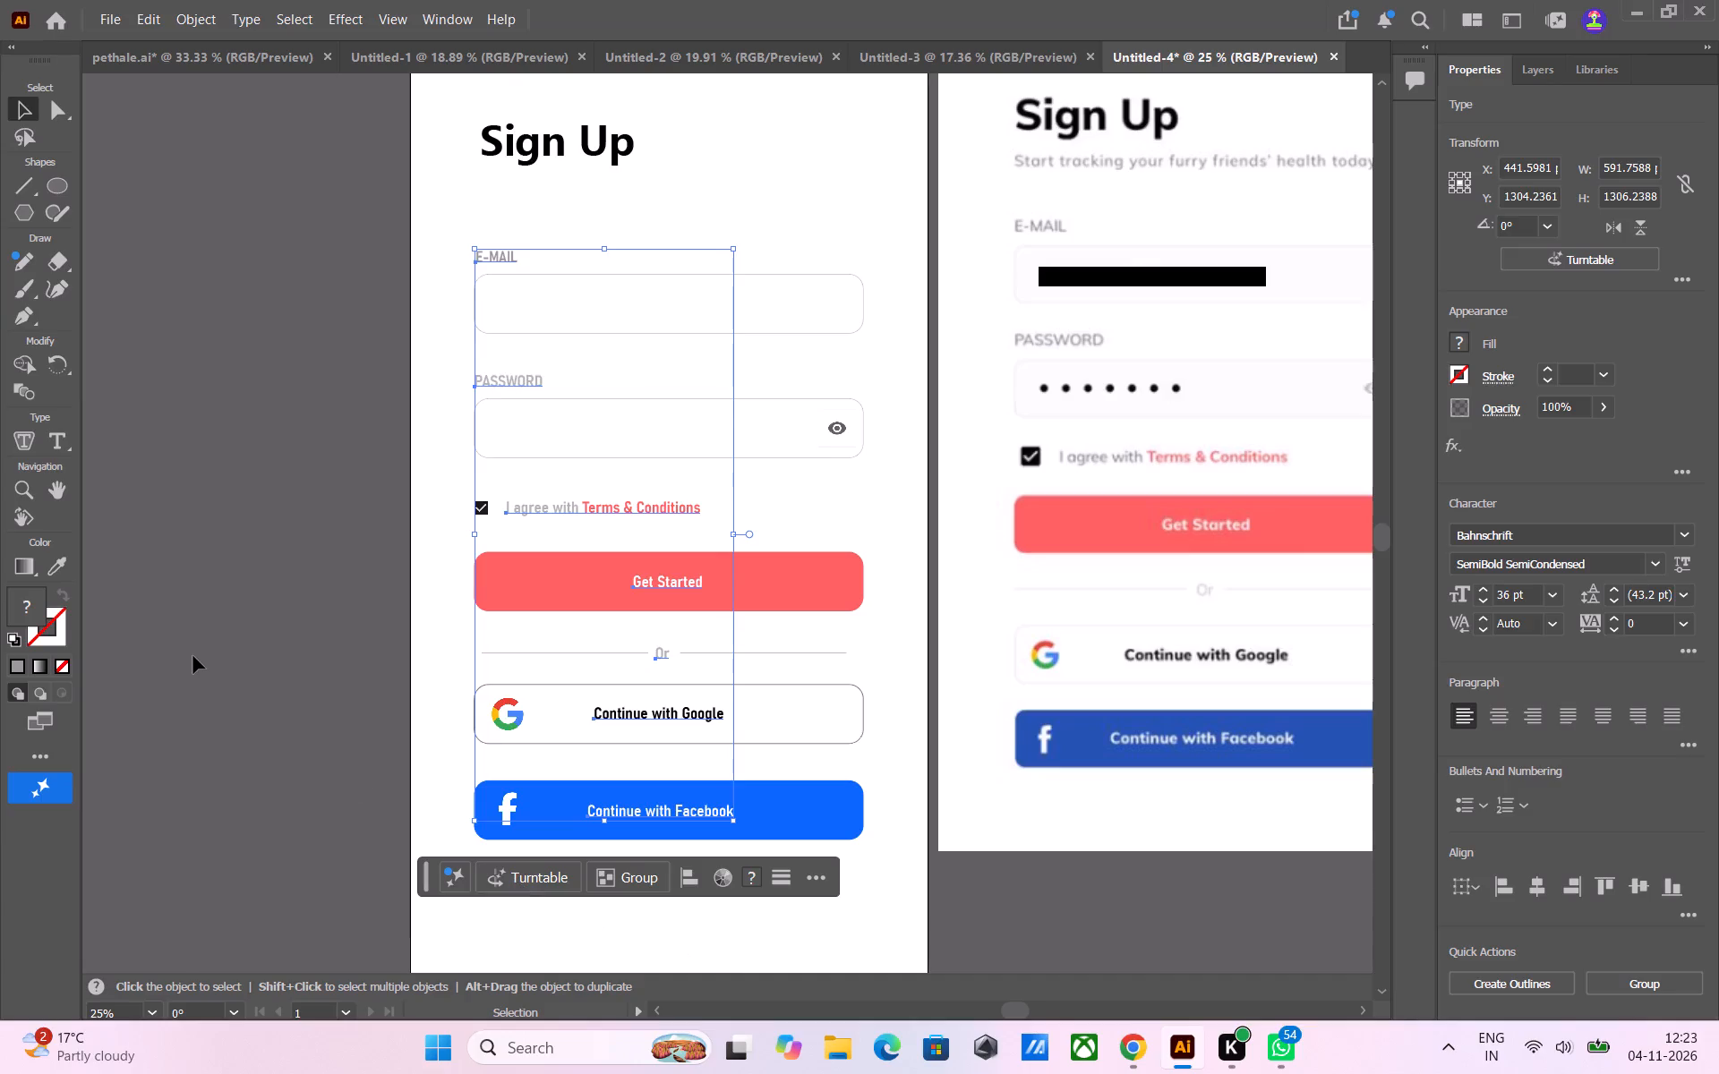
pyautogui.hotkey('ctrl', 'z')
pyautogui.hotkey('ctrl', 'z')
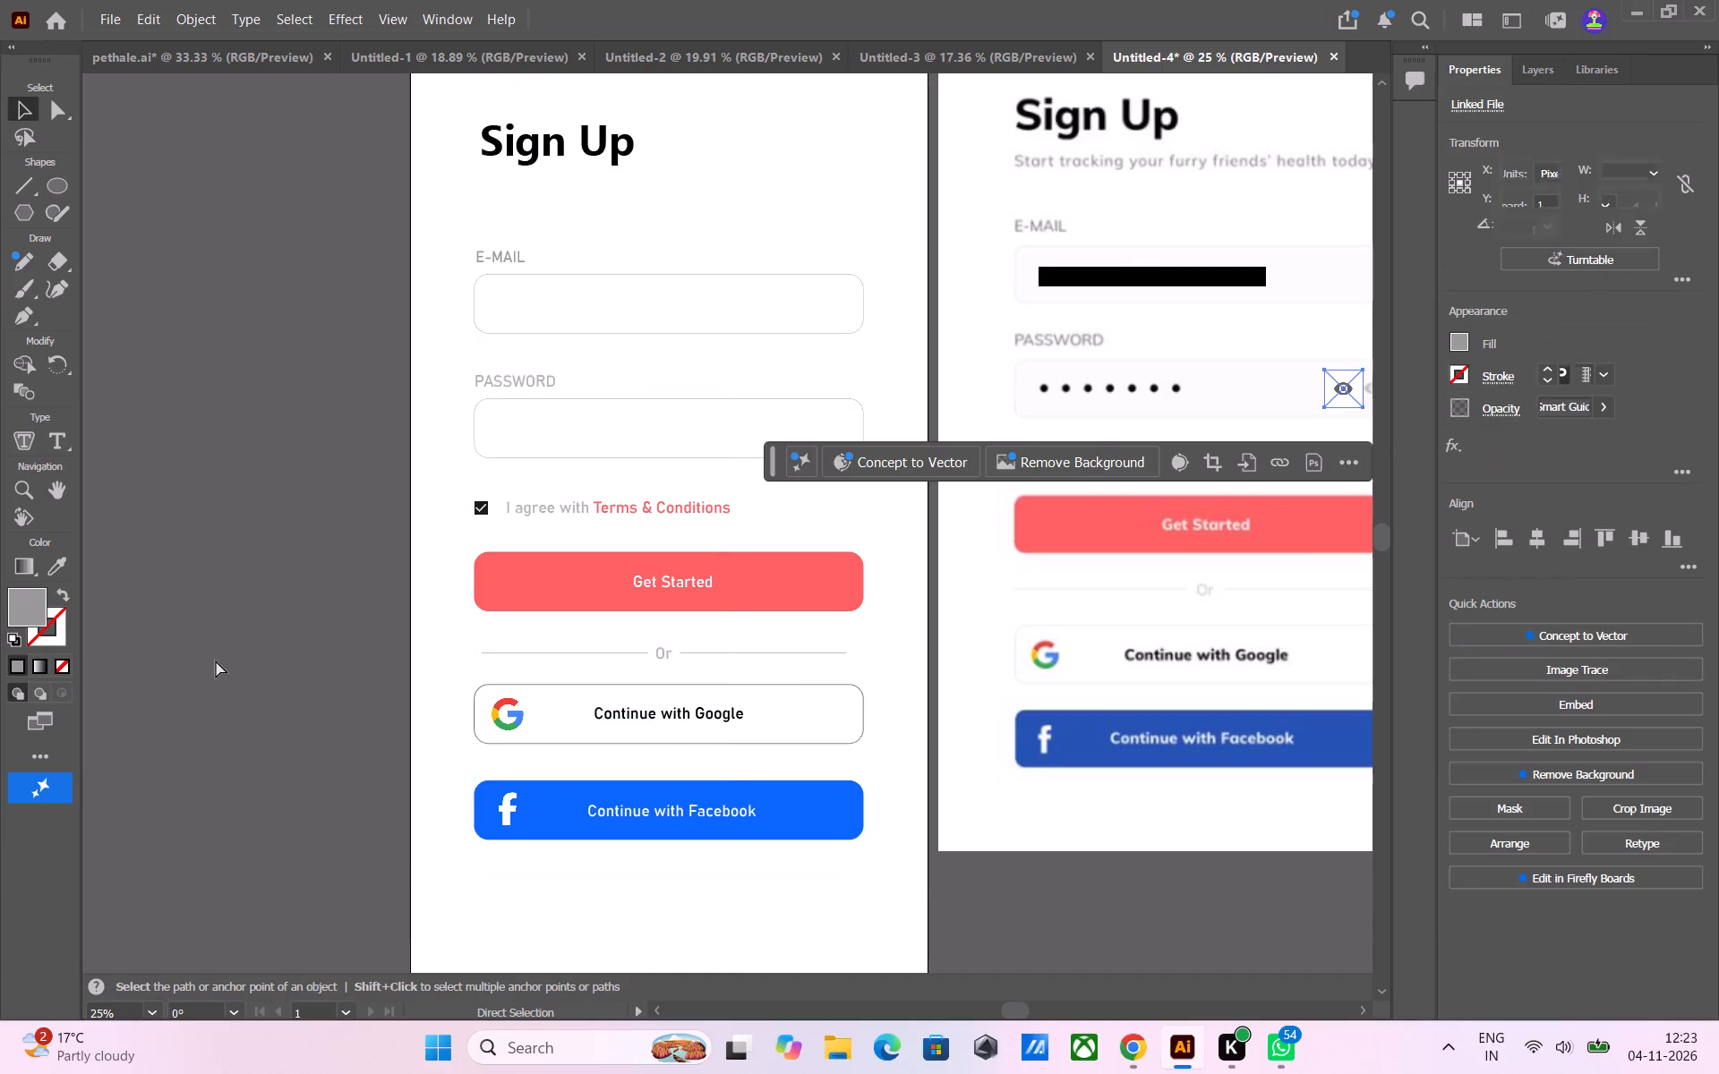
pyautogui.hotkey('ctrl', 'shift', 'z')
pyautogui.hotkey('ctrl', 'shift', 'z')
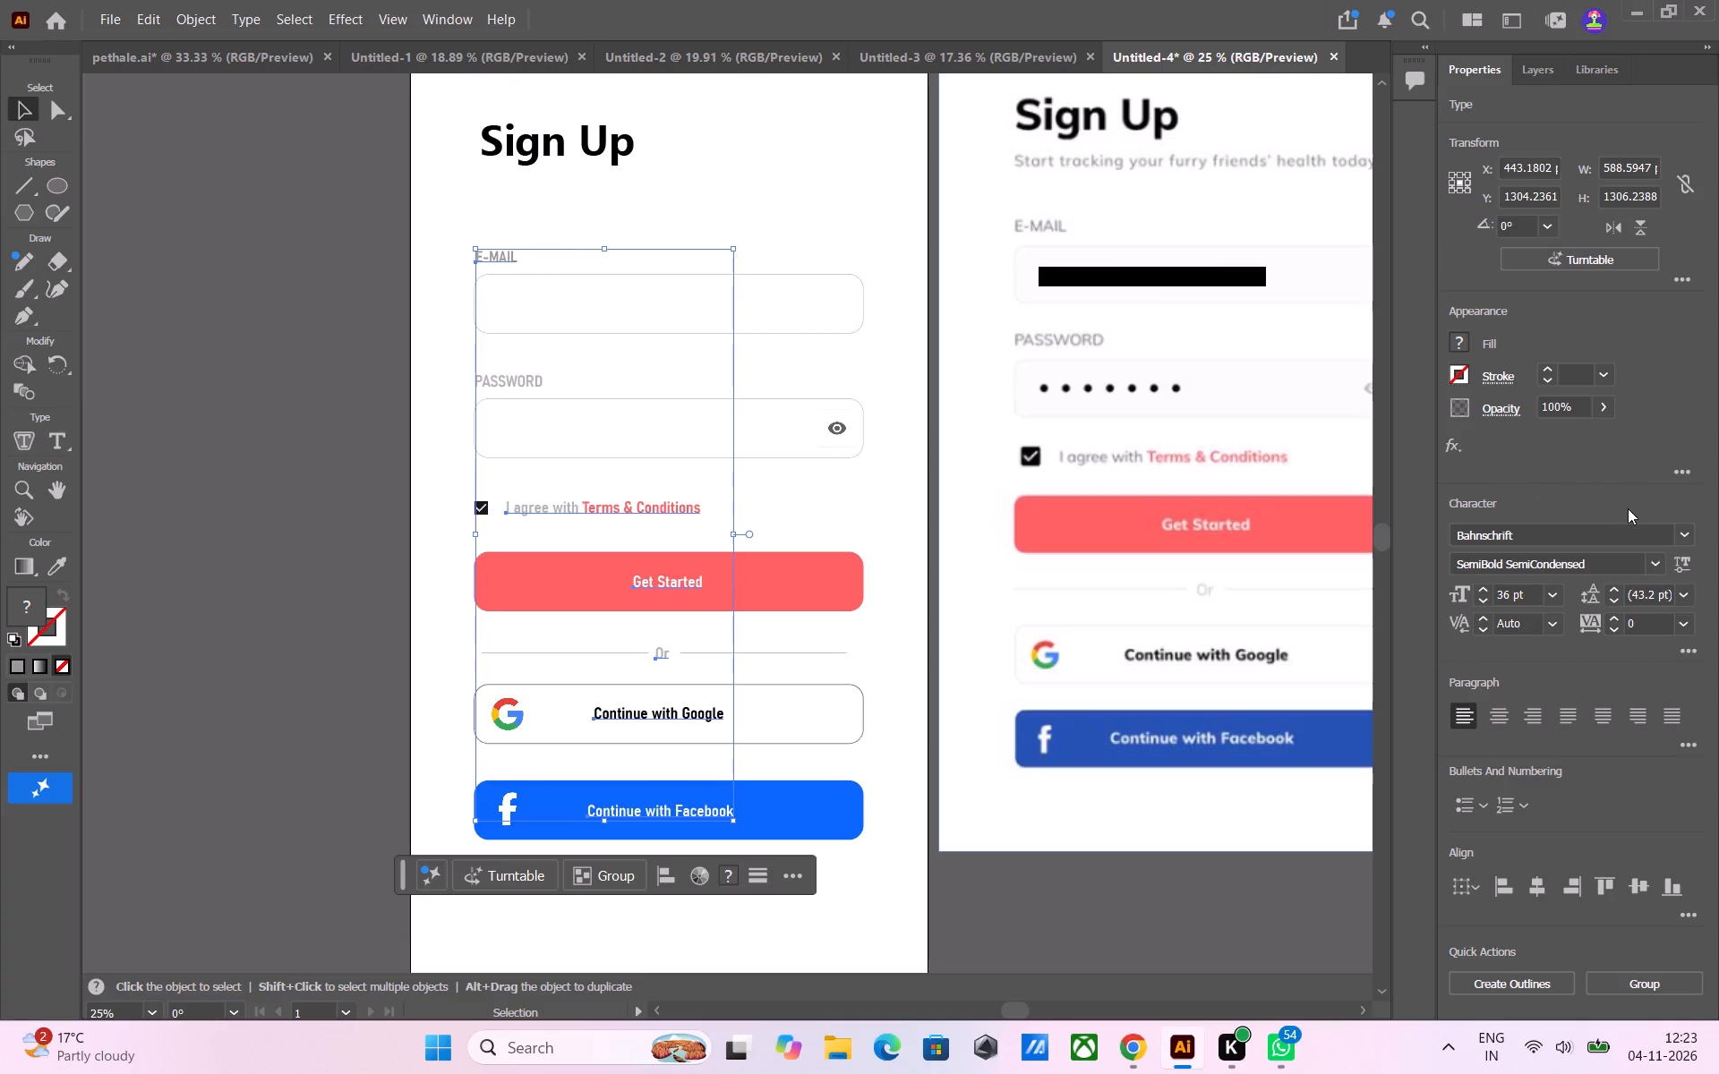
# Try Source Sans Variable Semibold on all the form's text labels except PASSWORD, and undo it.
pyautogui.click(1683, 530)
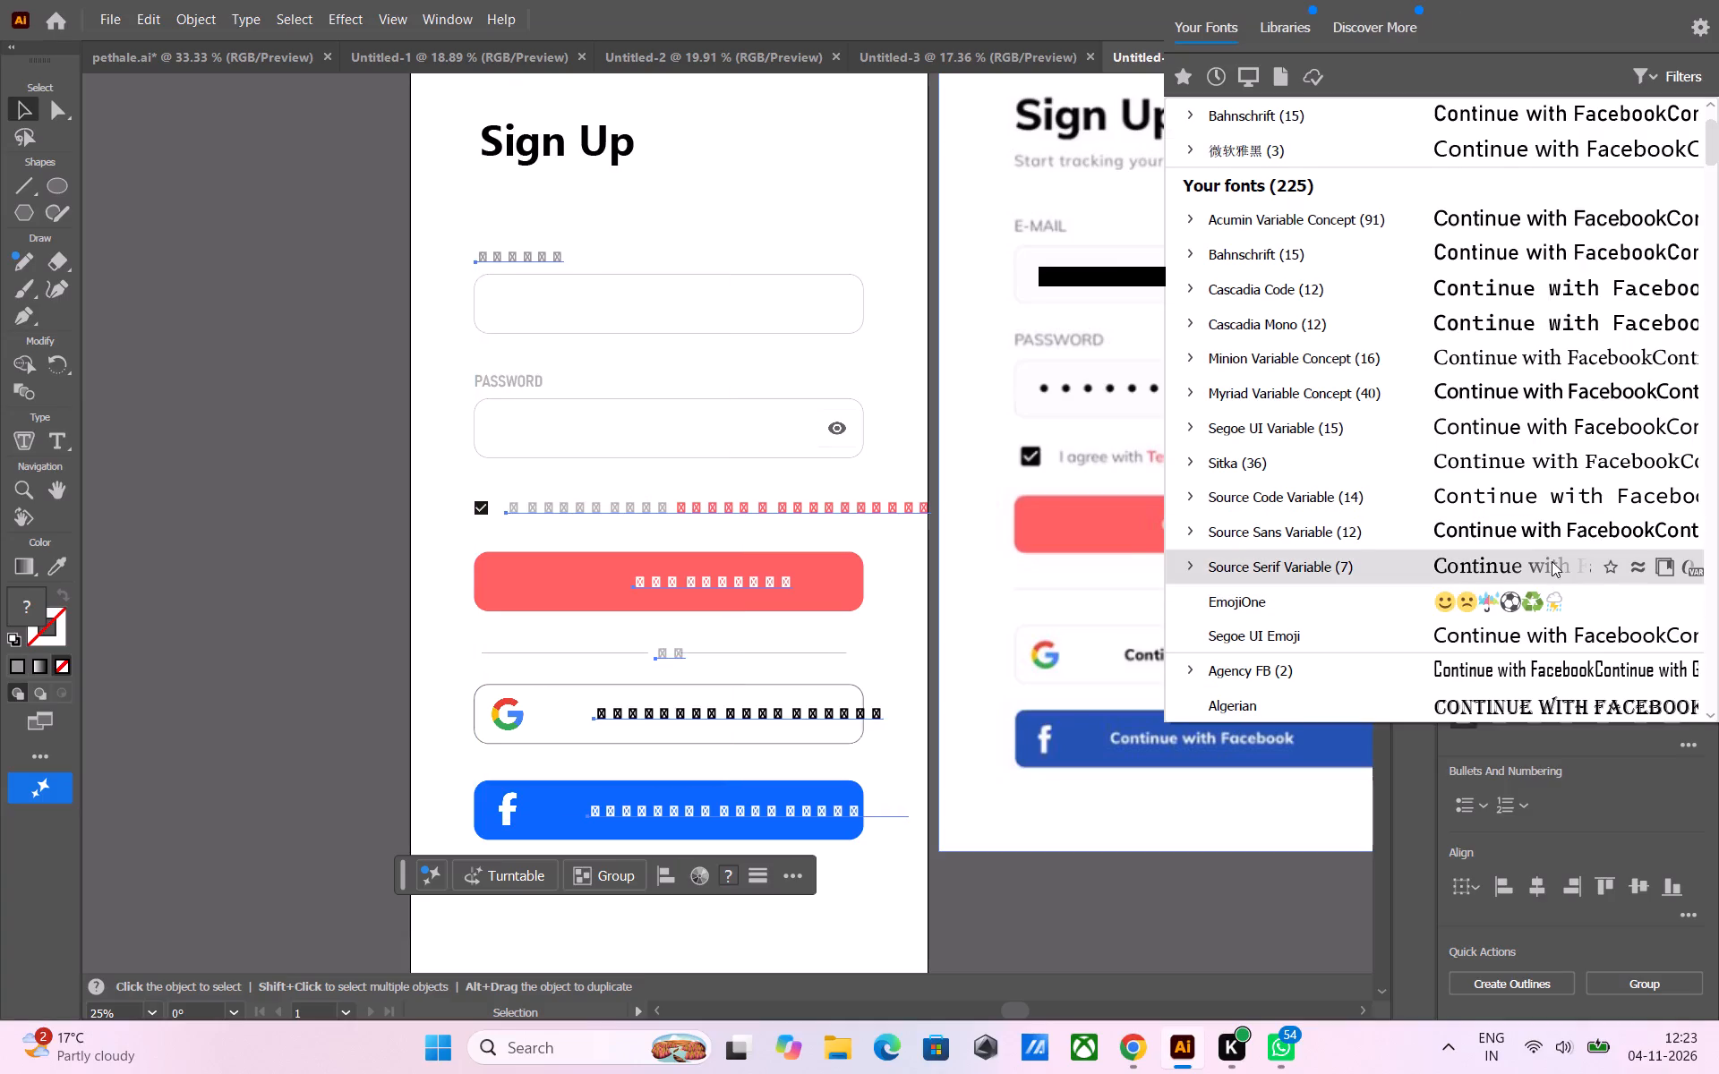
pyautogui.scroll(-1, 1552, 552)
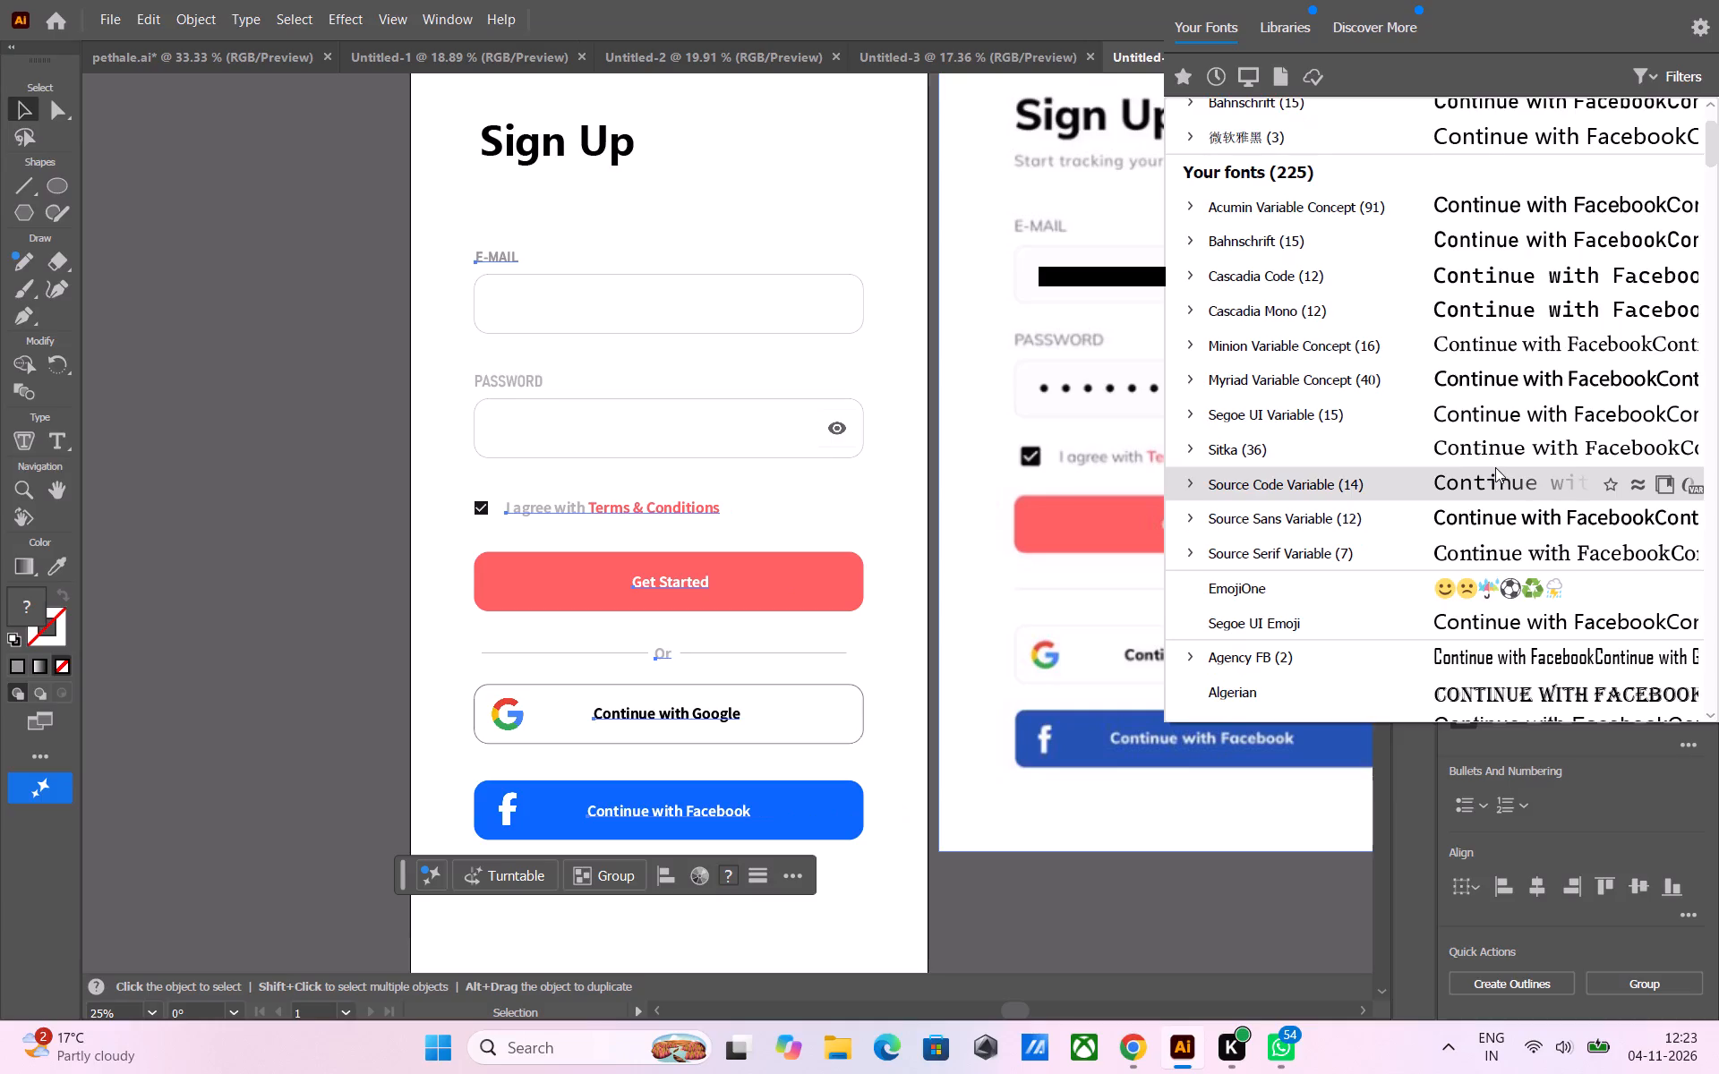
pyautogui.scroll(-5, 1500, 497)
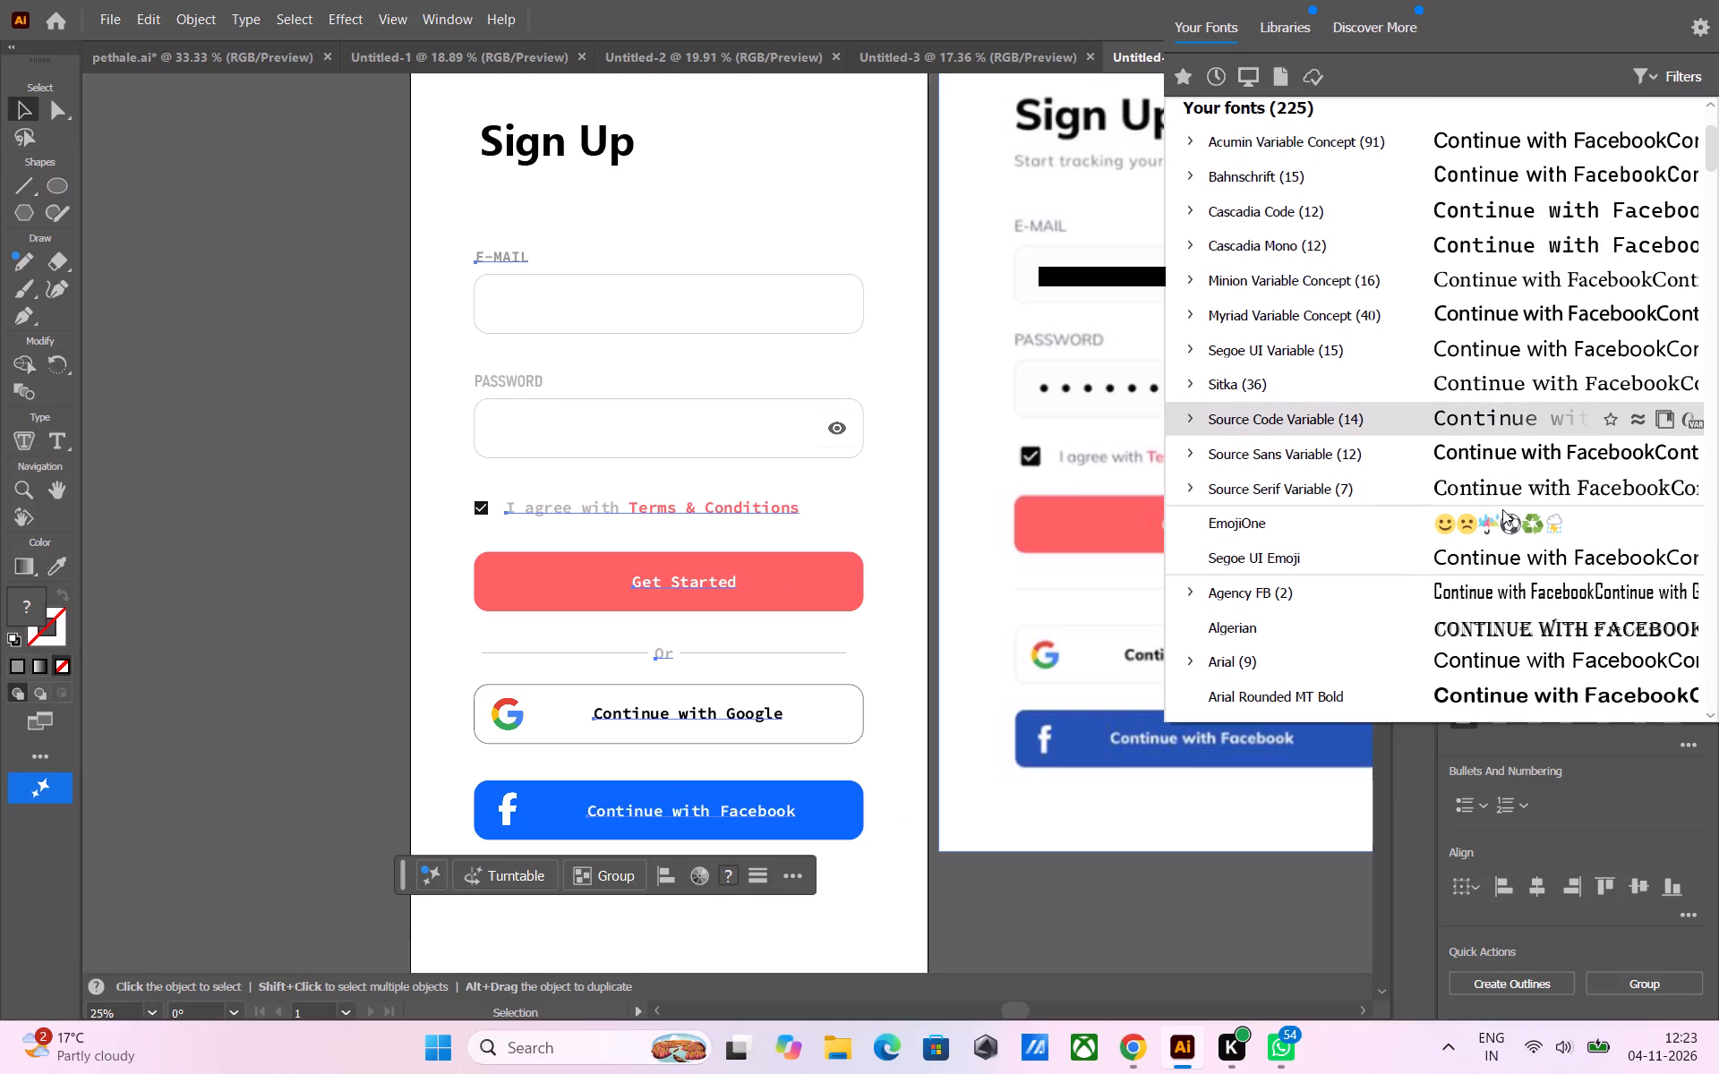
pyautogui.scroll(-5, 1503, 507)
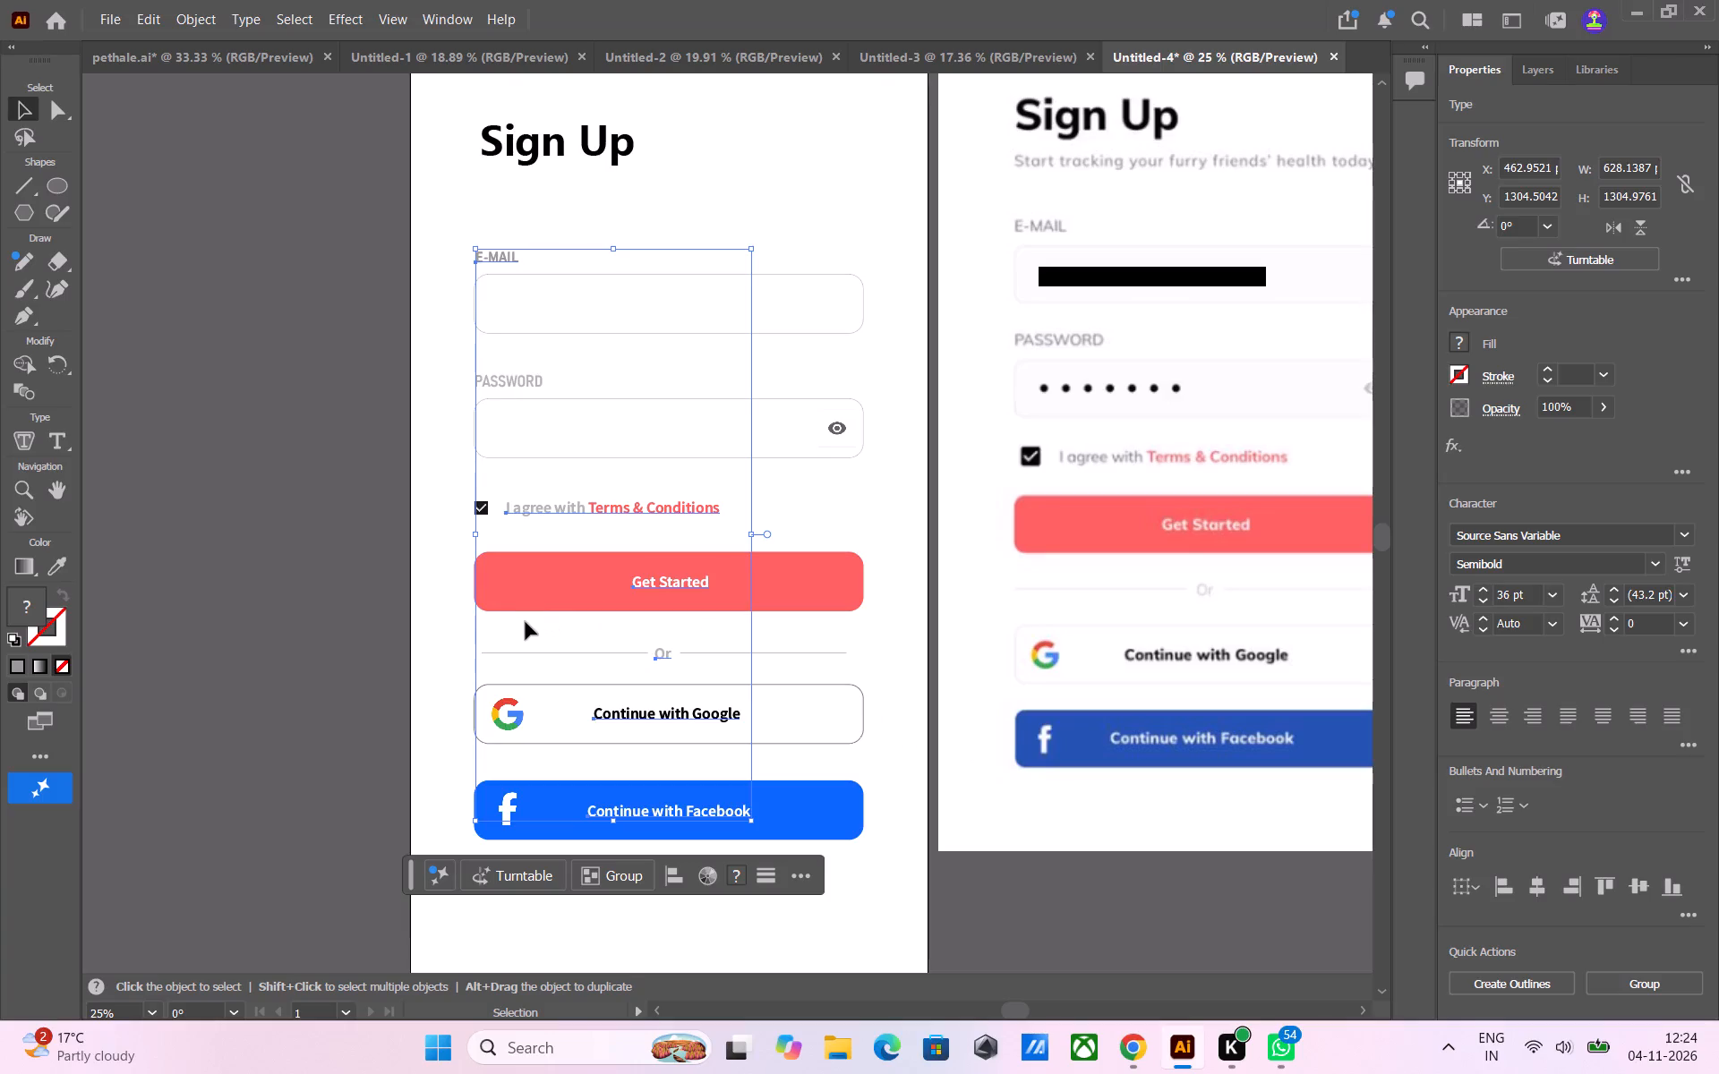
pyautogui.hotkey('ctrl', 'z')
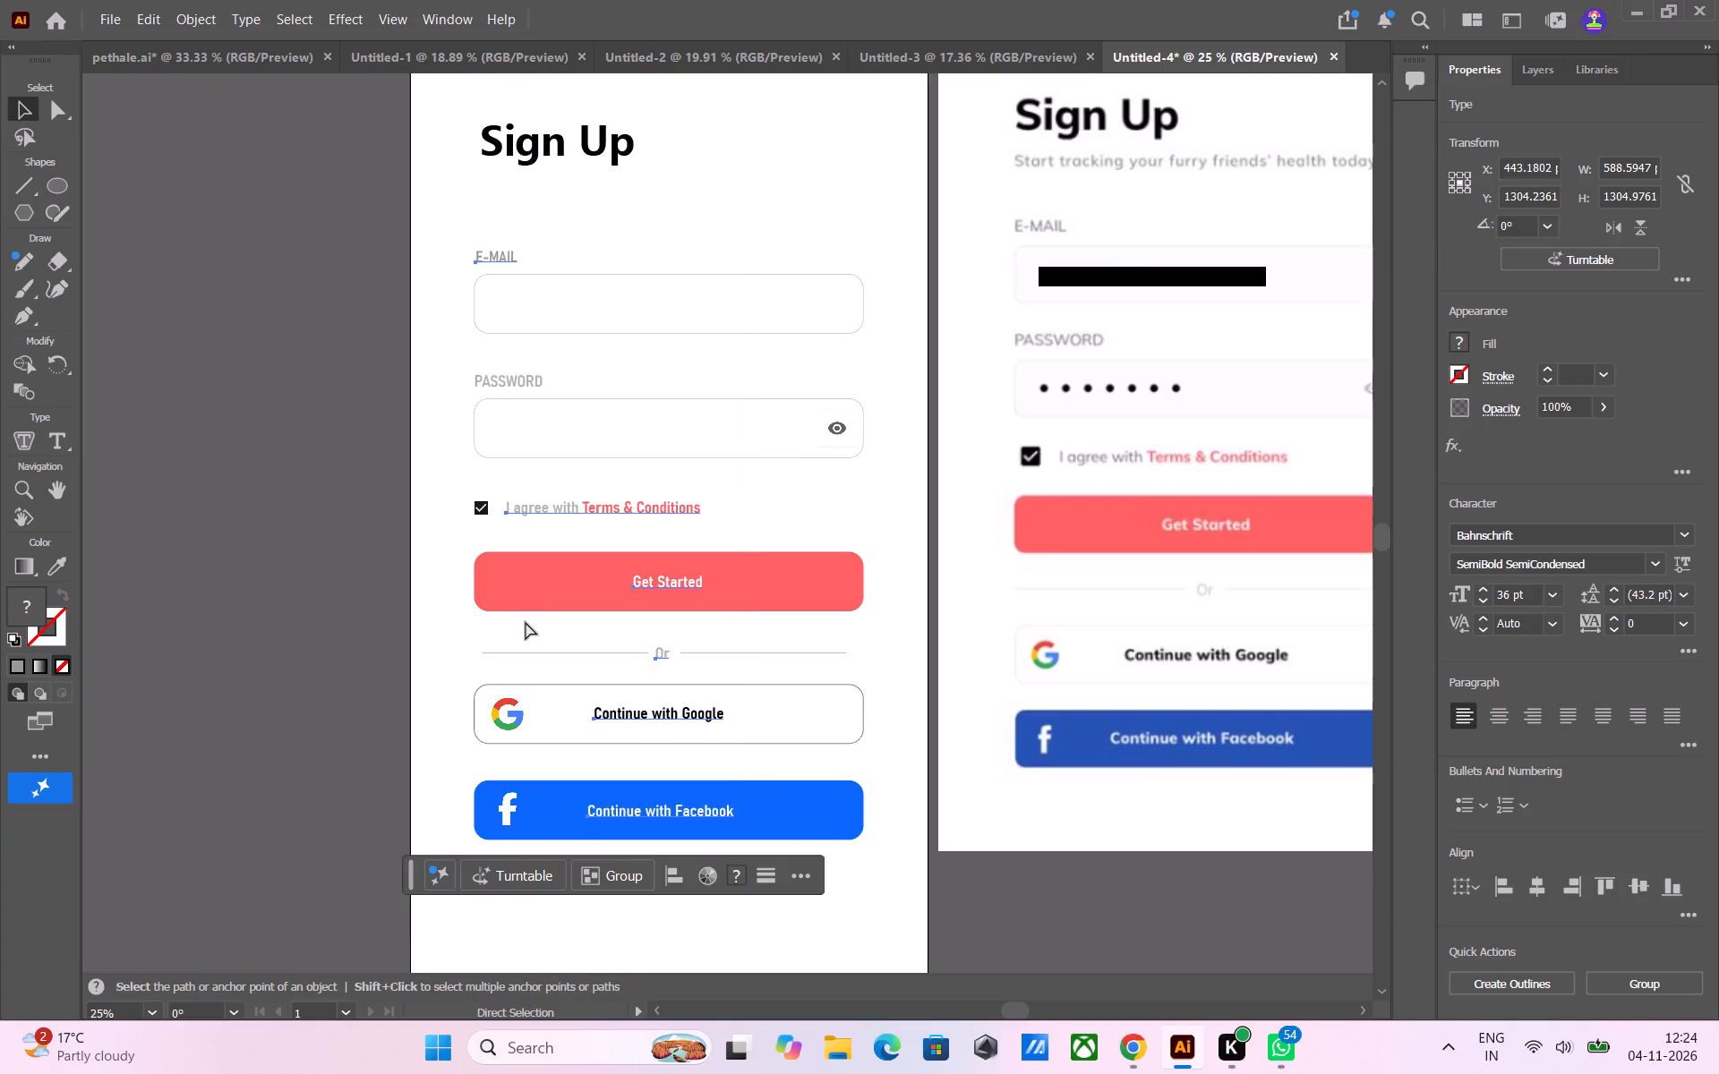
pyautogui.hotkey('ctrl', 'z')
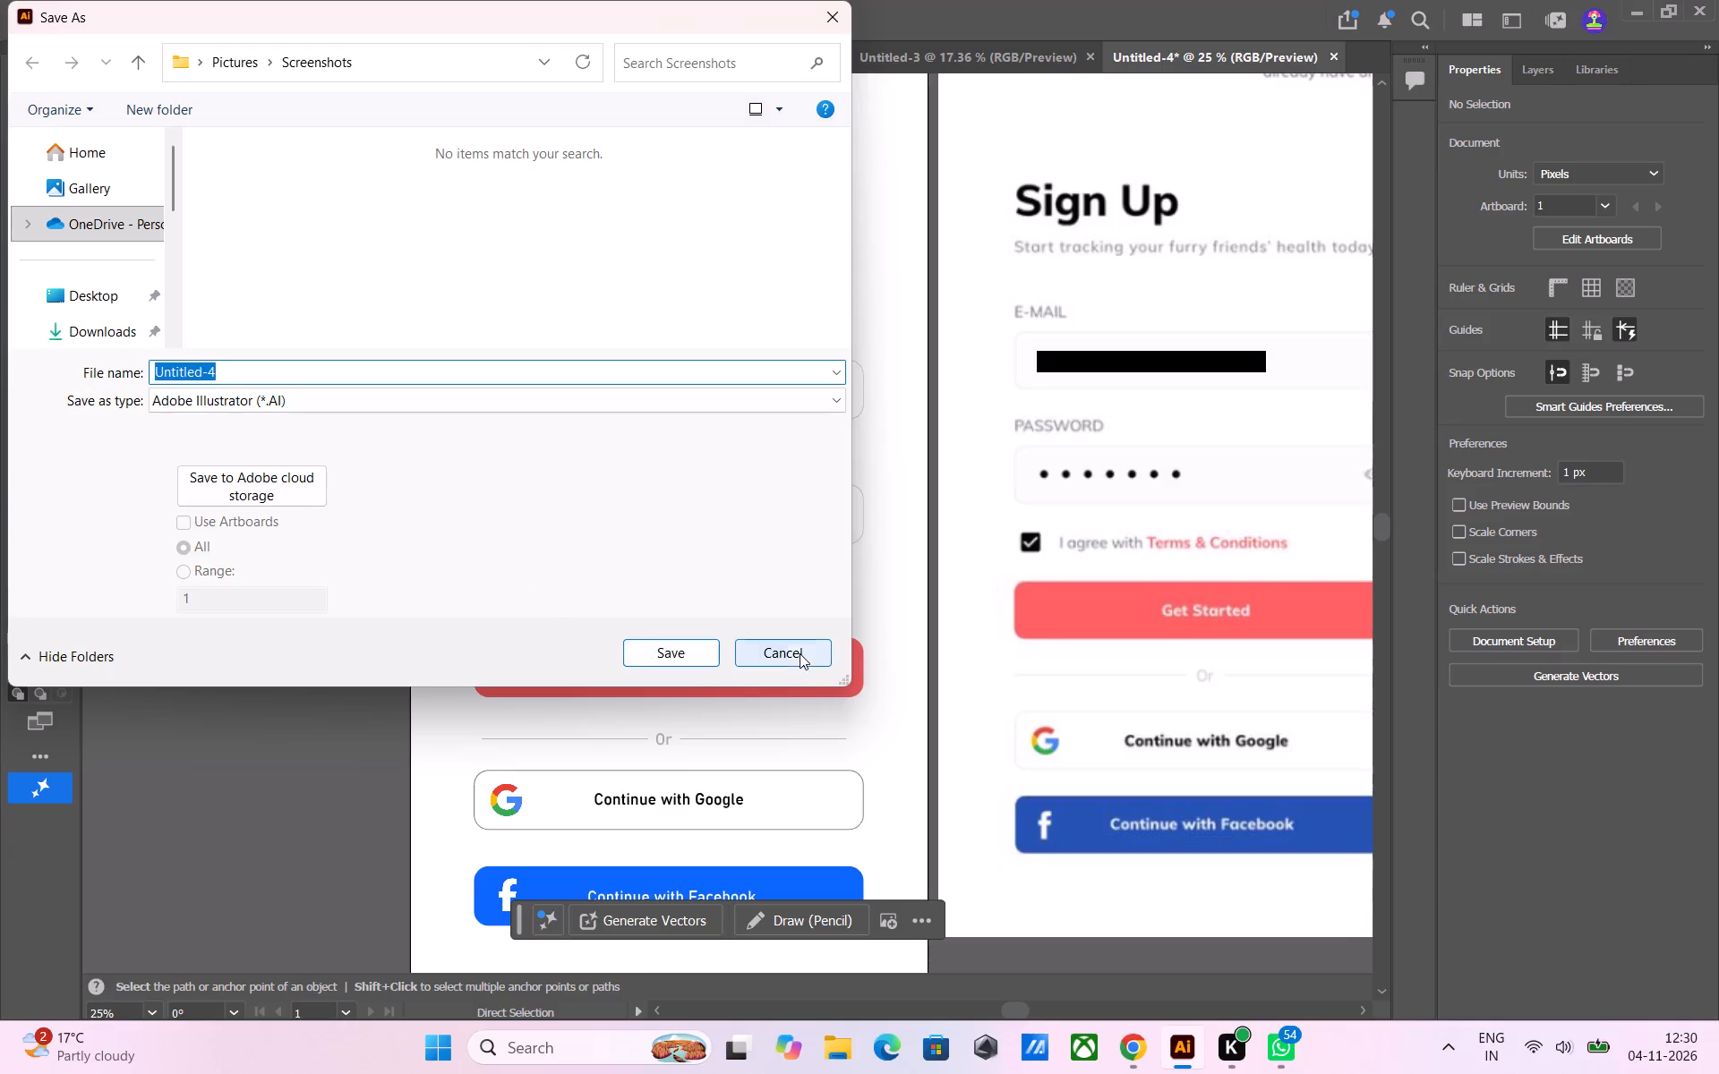
# Dismiss the Save As dialog, move the reference image to the artboard's left side at about X -1112, Y 1061 px, and deselect it.
pyautogui.click(800, 653)
pyautogui.click(1122, 493)
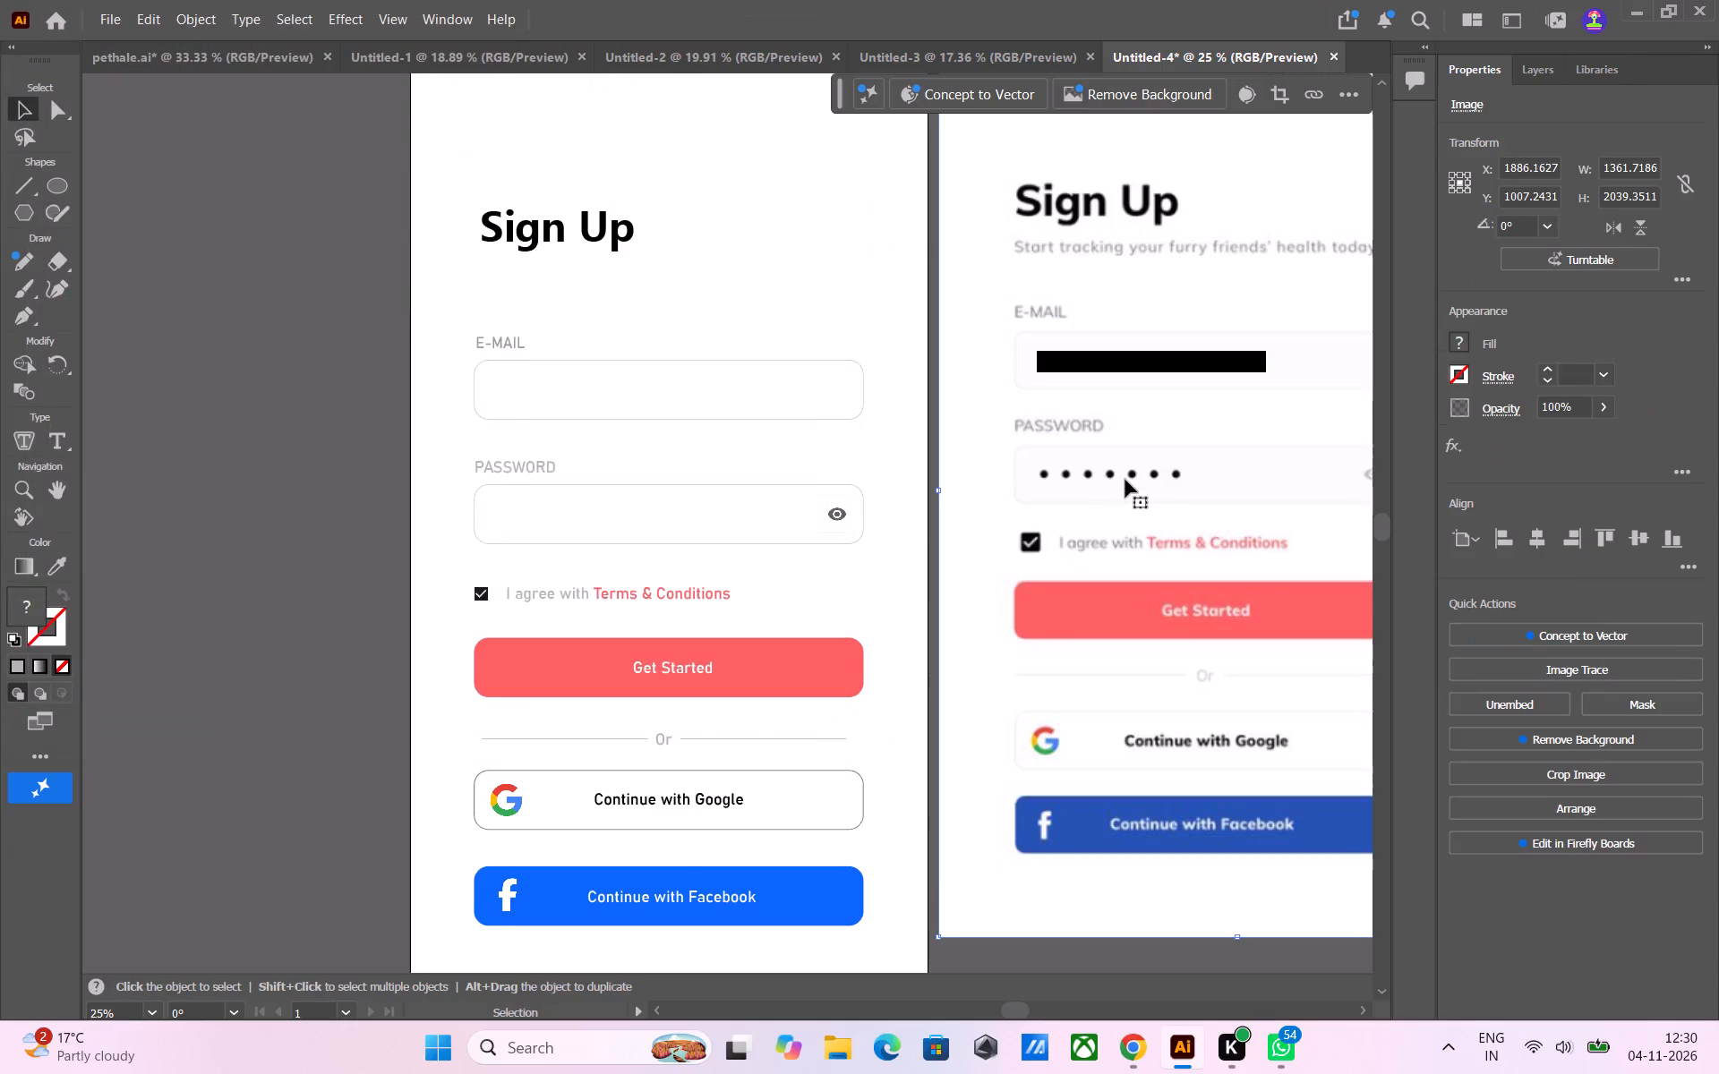
pyautogui.keyDown('alt'); pyautogui.scroll(3, 996, 630); pyautogui.keyUp('alt')
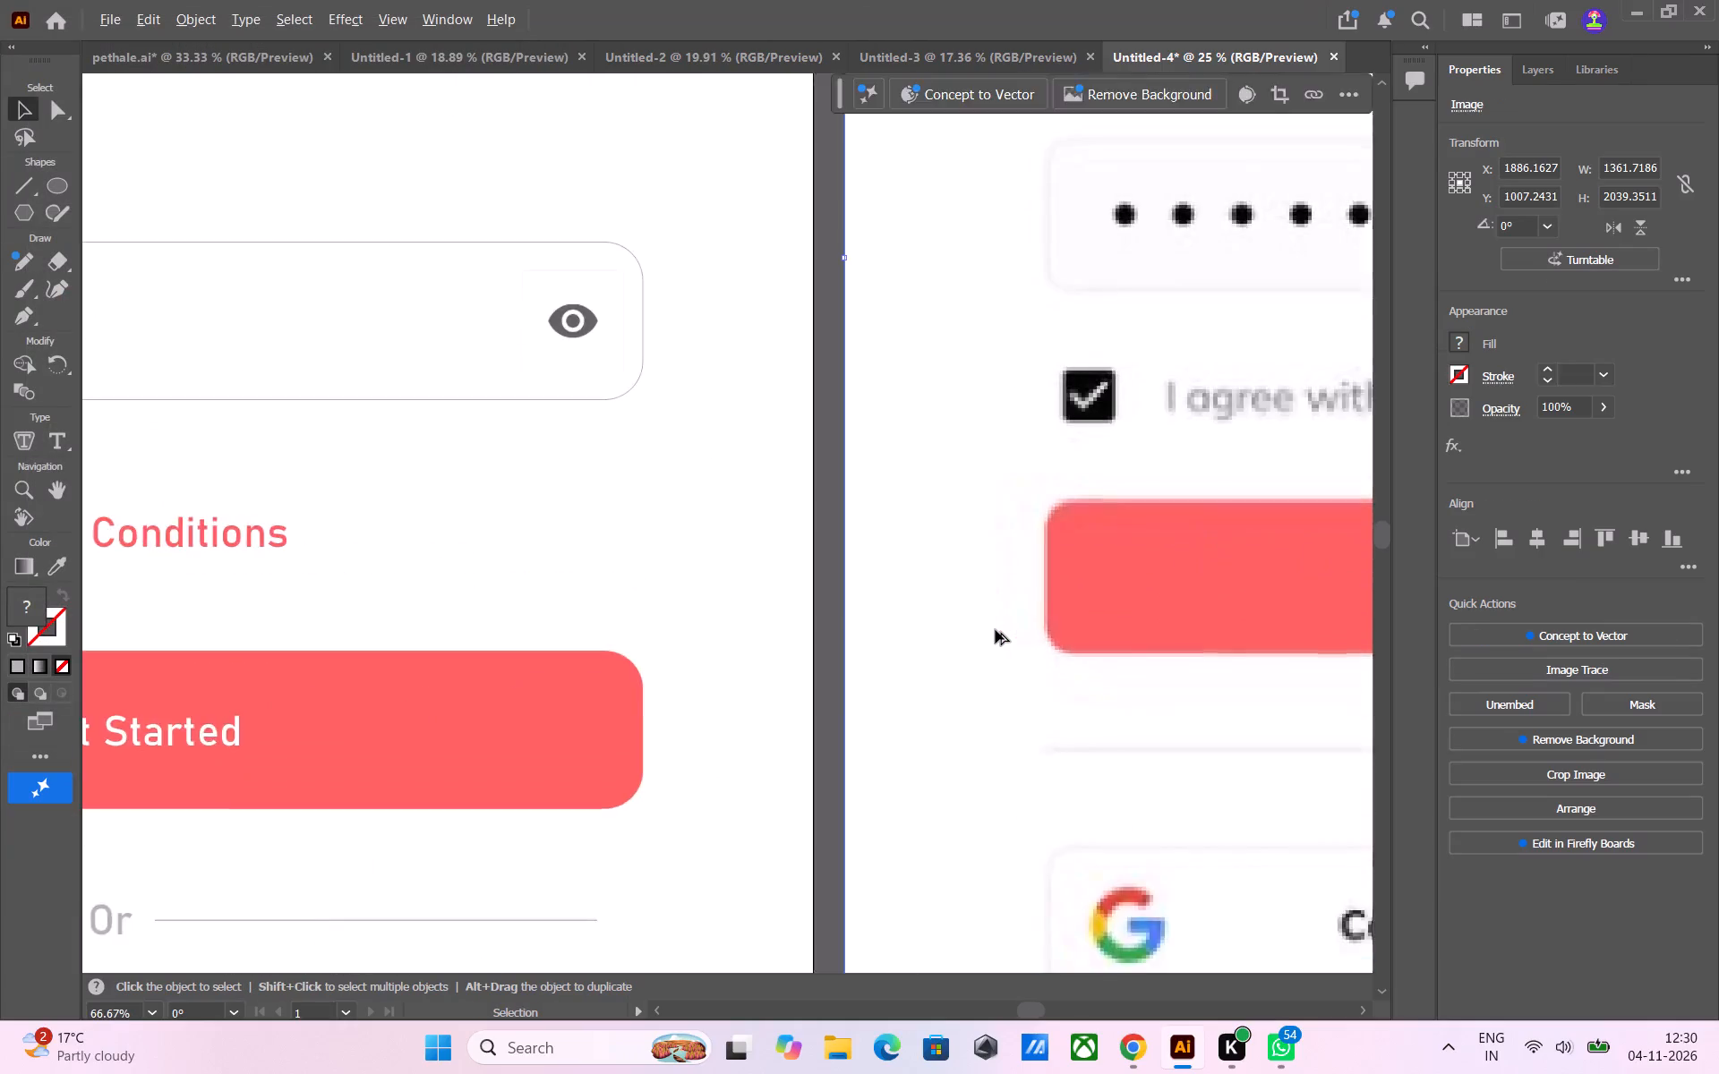
pyautogui.keyDown('alt'); pyautogui.scroll(-5, 996, 630); pyautogui.keyUp('alt')
pyautogui.moveTo(1089, 563); pyautogui.dragTo(1091, 563)
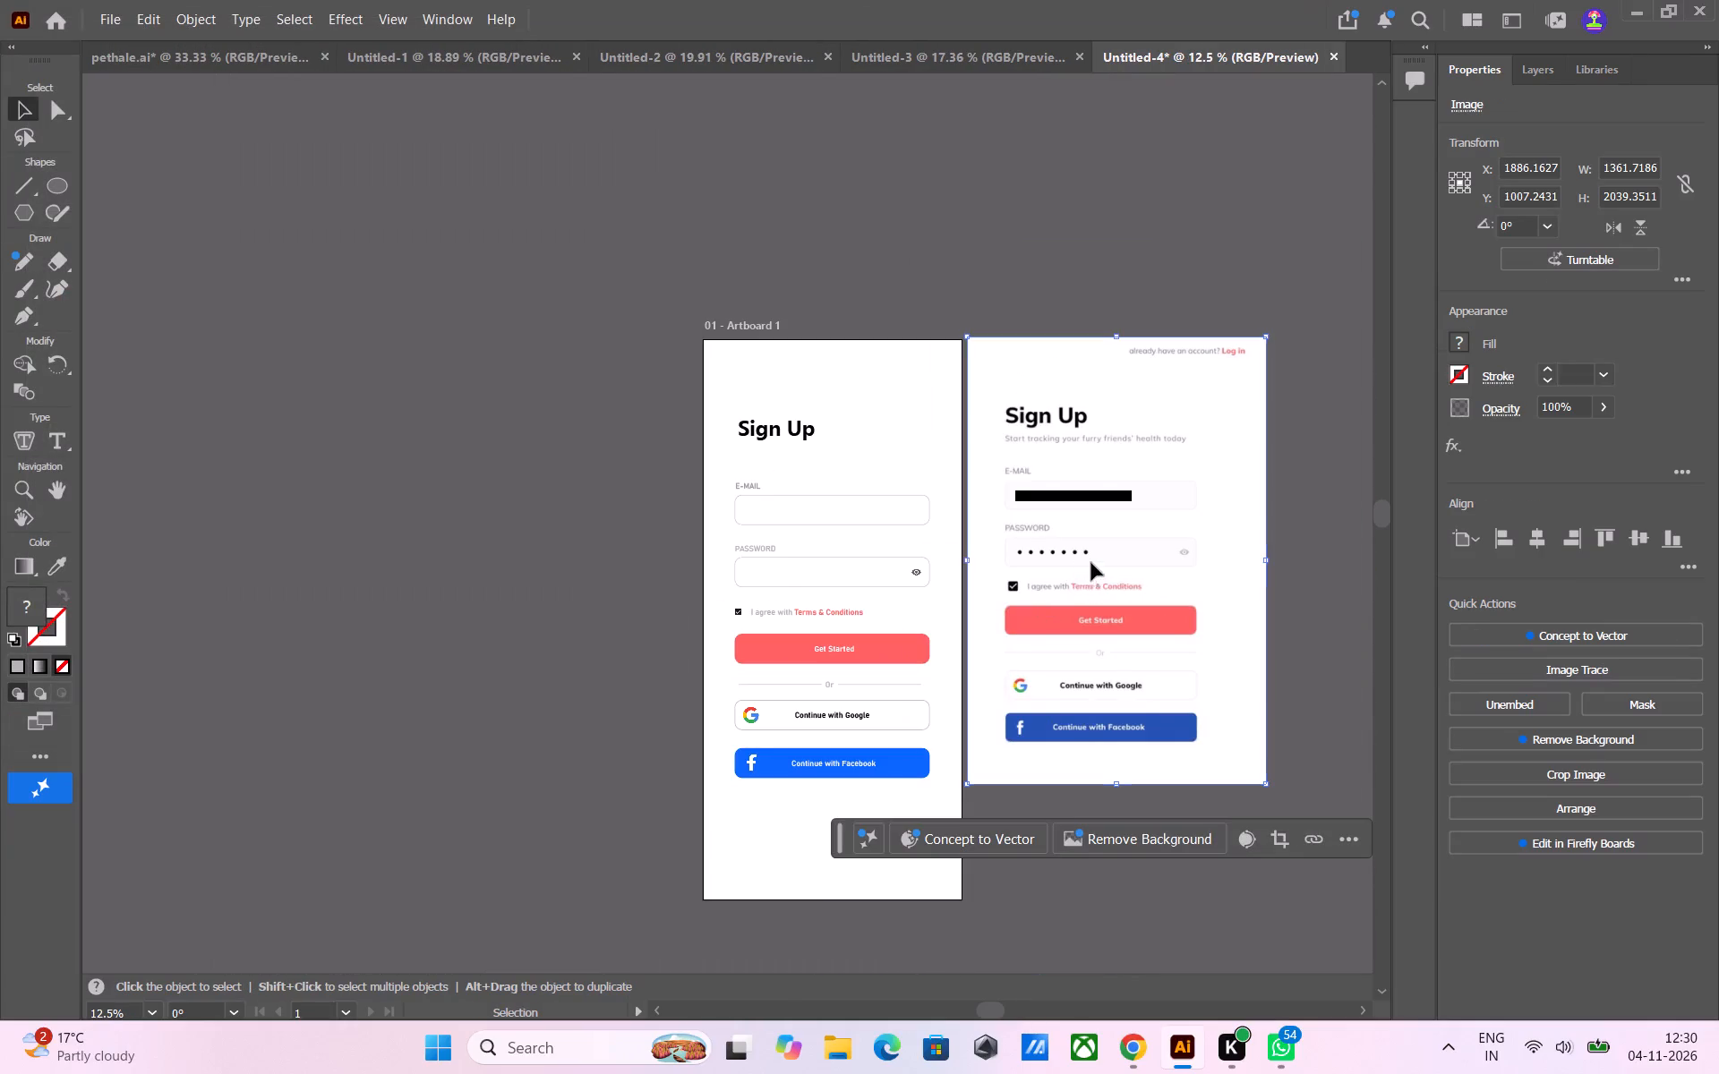
pyautogui.moveTo(1091, 563); pyautogui.dragTo(483, 578)
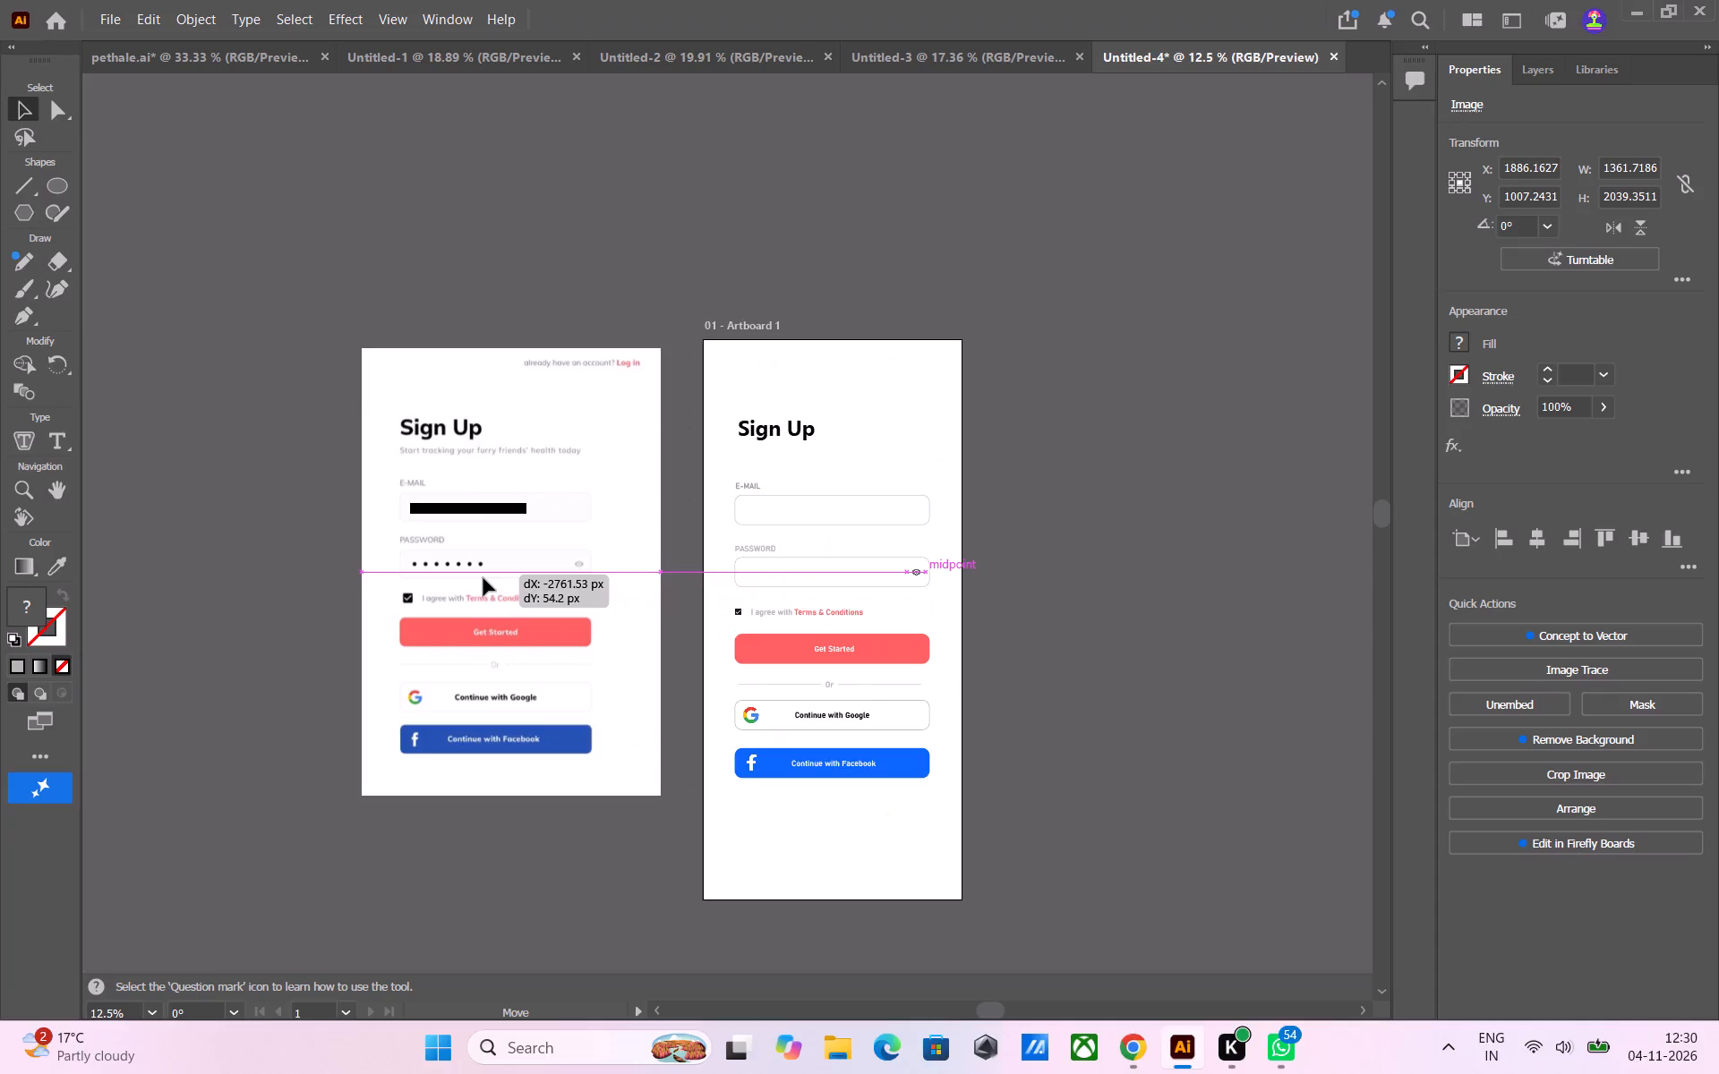
pyautogui.moveTo(483, 578); pyautogui.dragTo(343, 578)
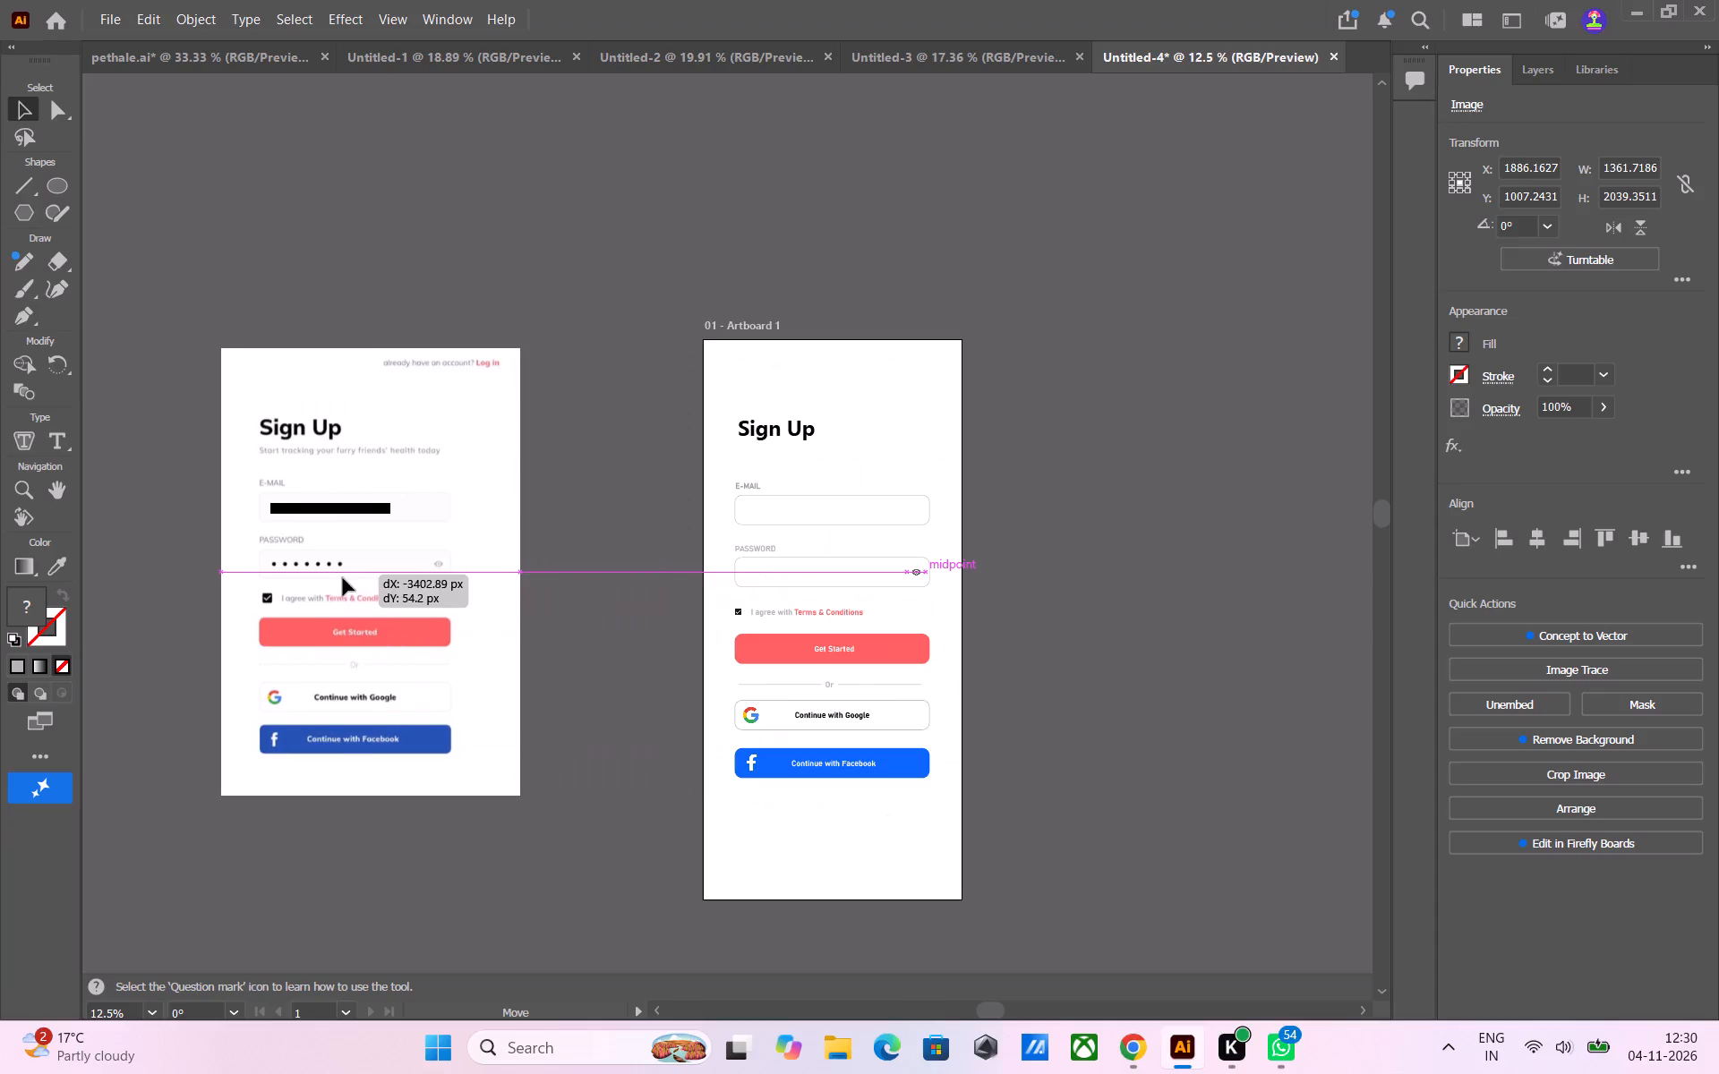
pyautogui.moveTo(343, 578); pyautogui.dragTo(432, 576)
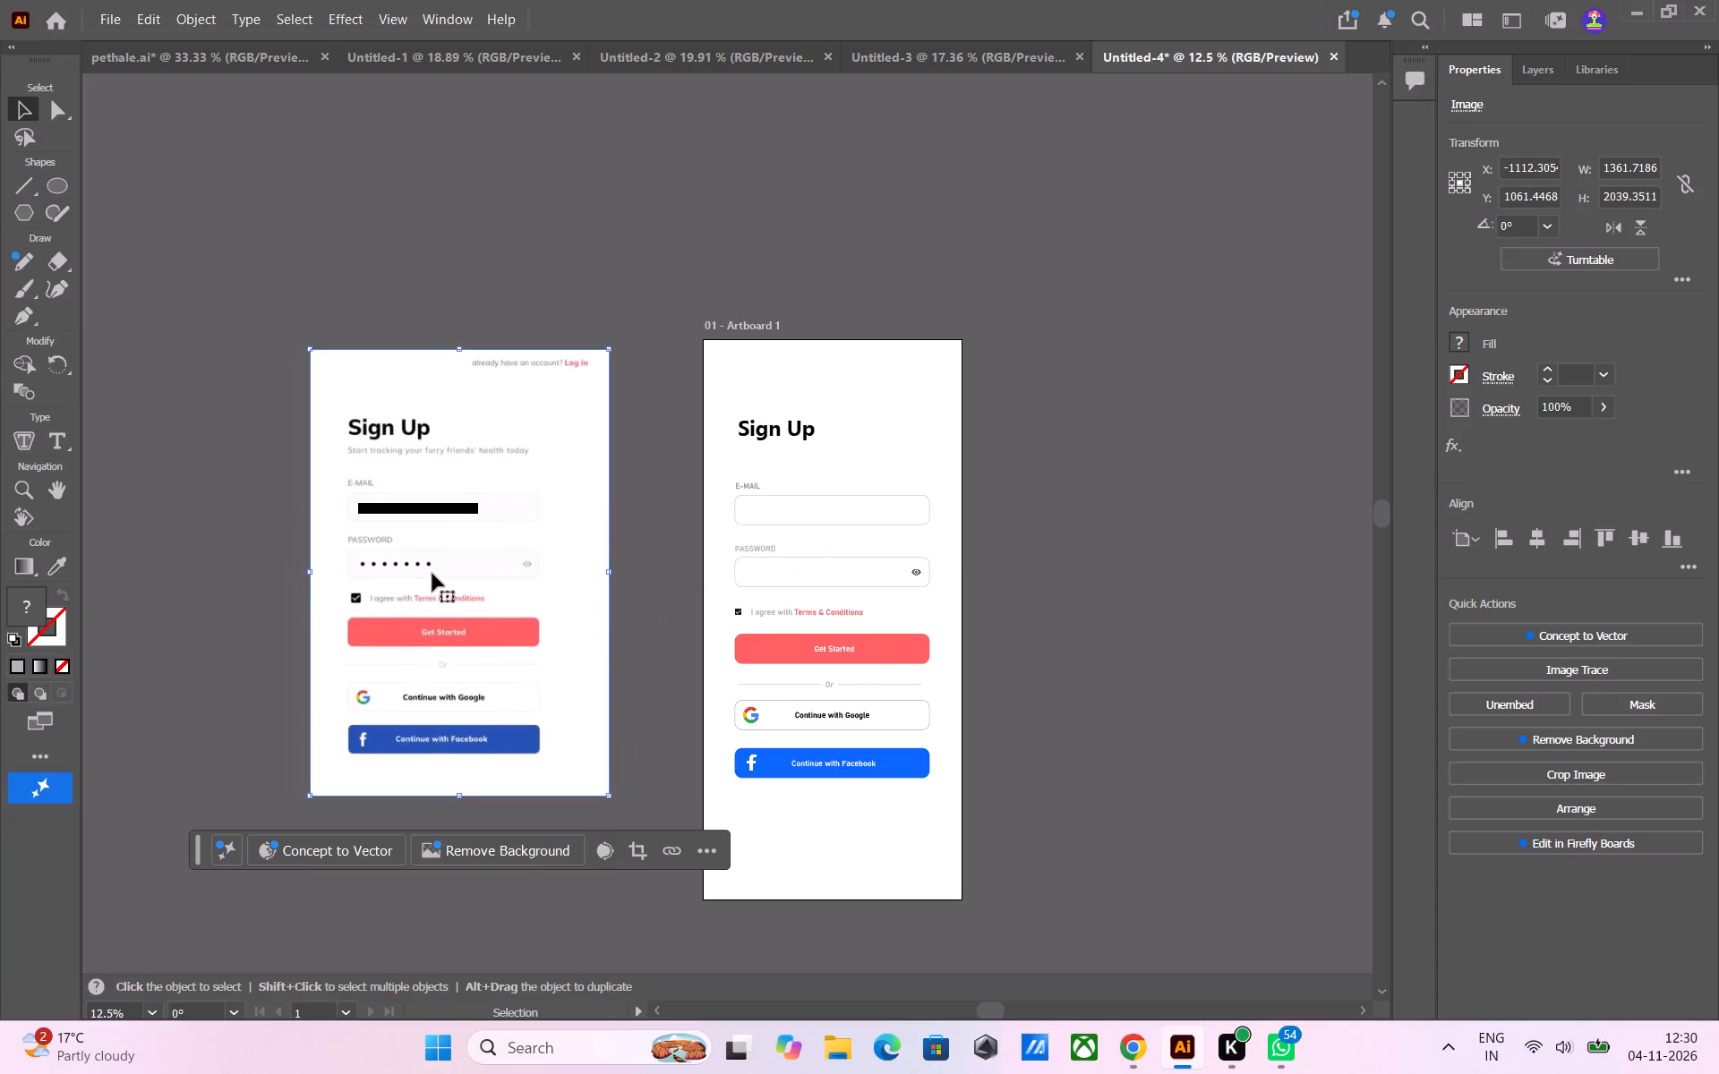
pyautogui.click(1118, 551)
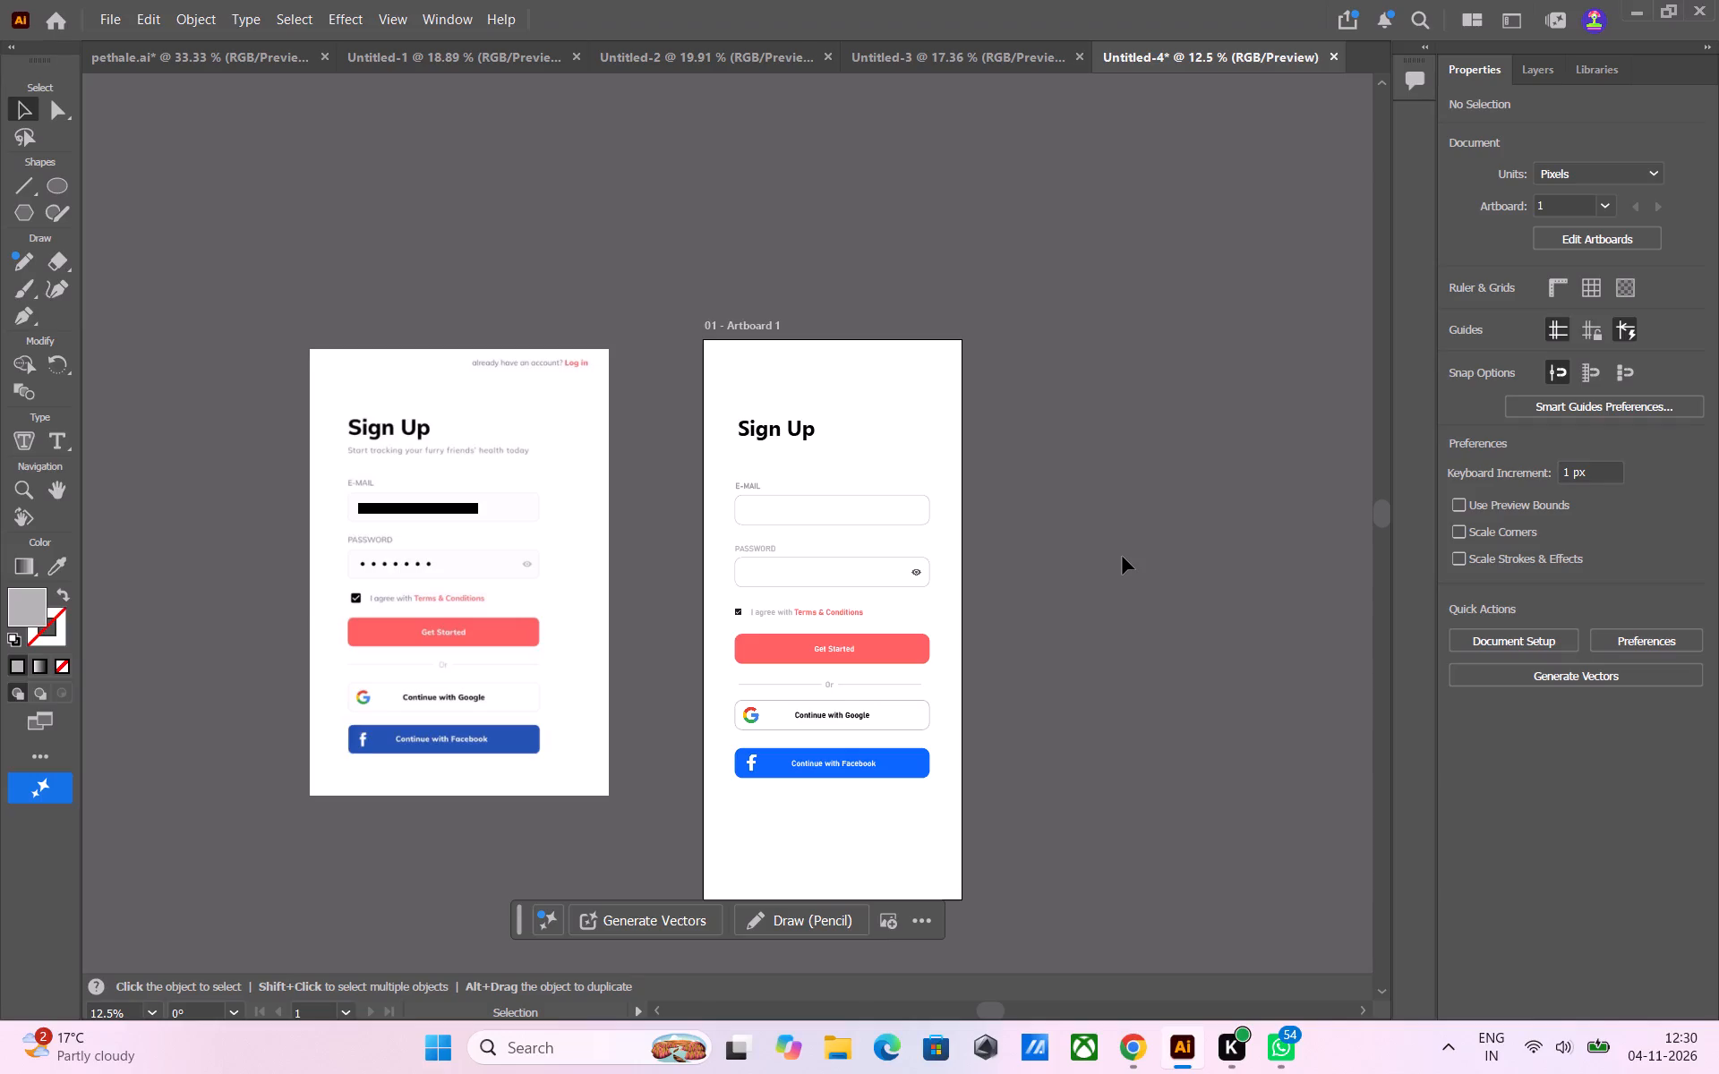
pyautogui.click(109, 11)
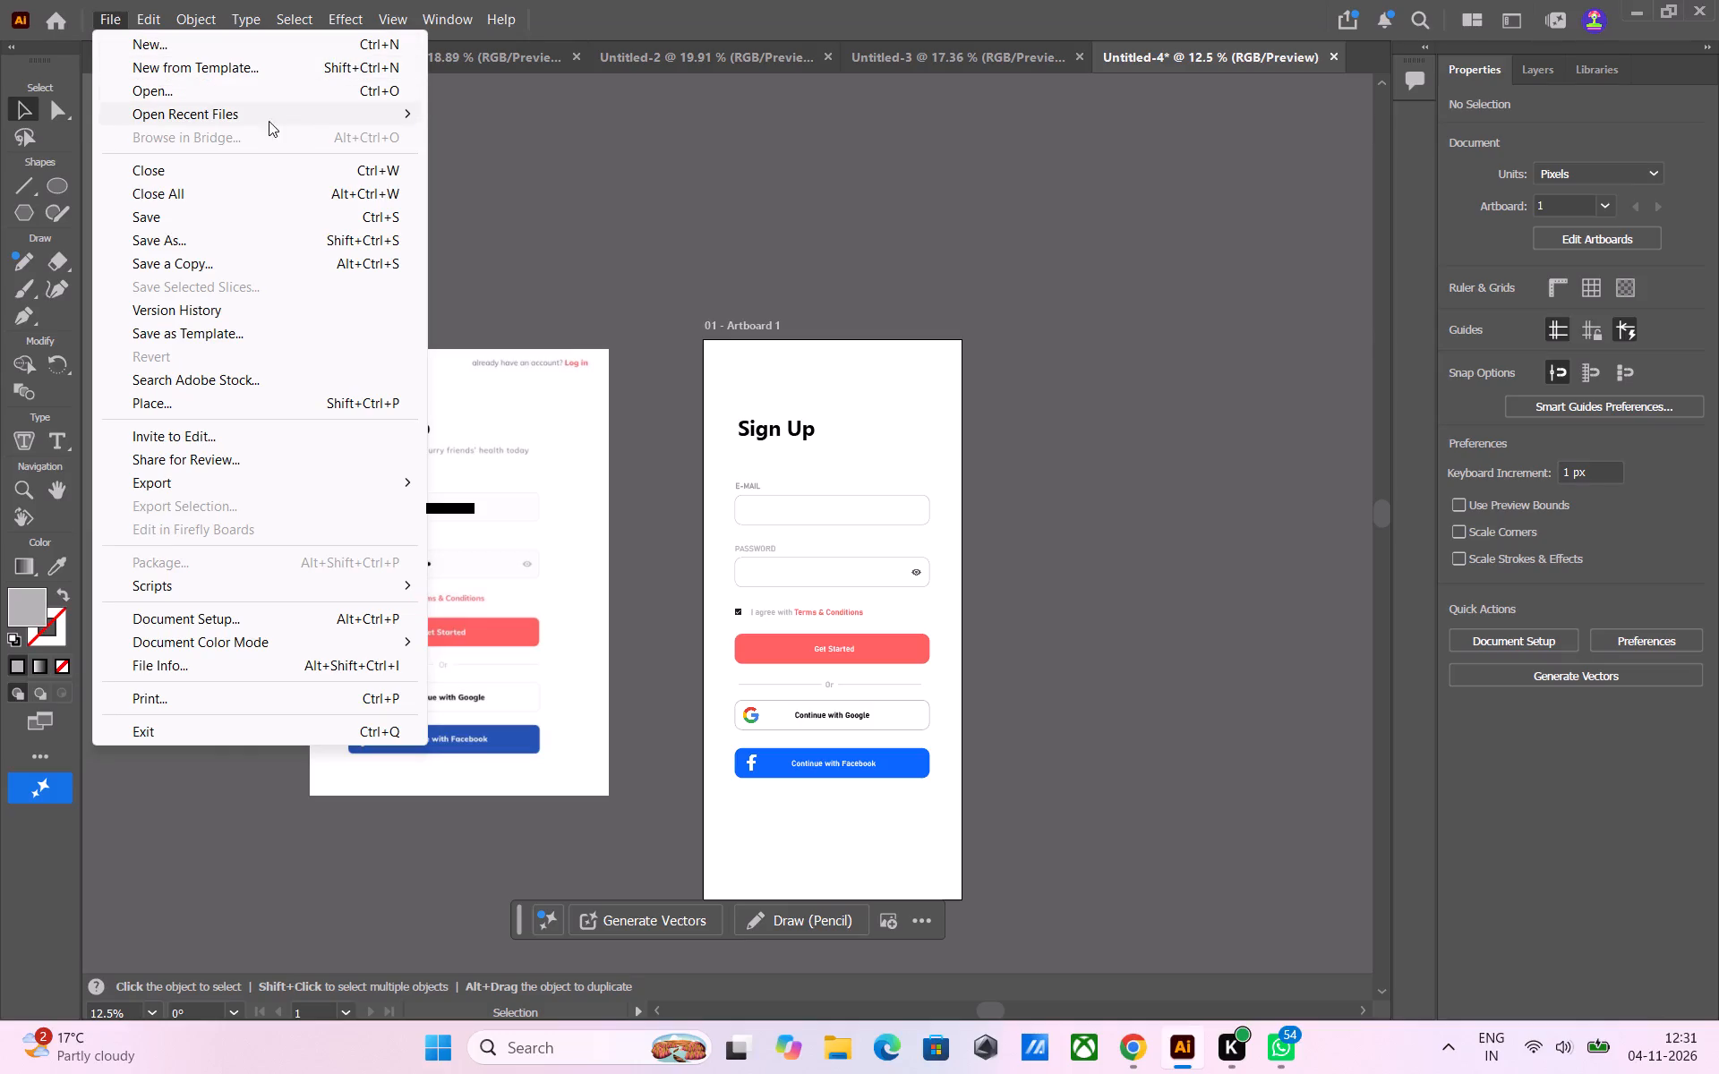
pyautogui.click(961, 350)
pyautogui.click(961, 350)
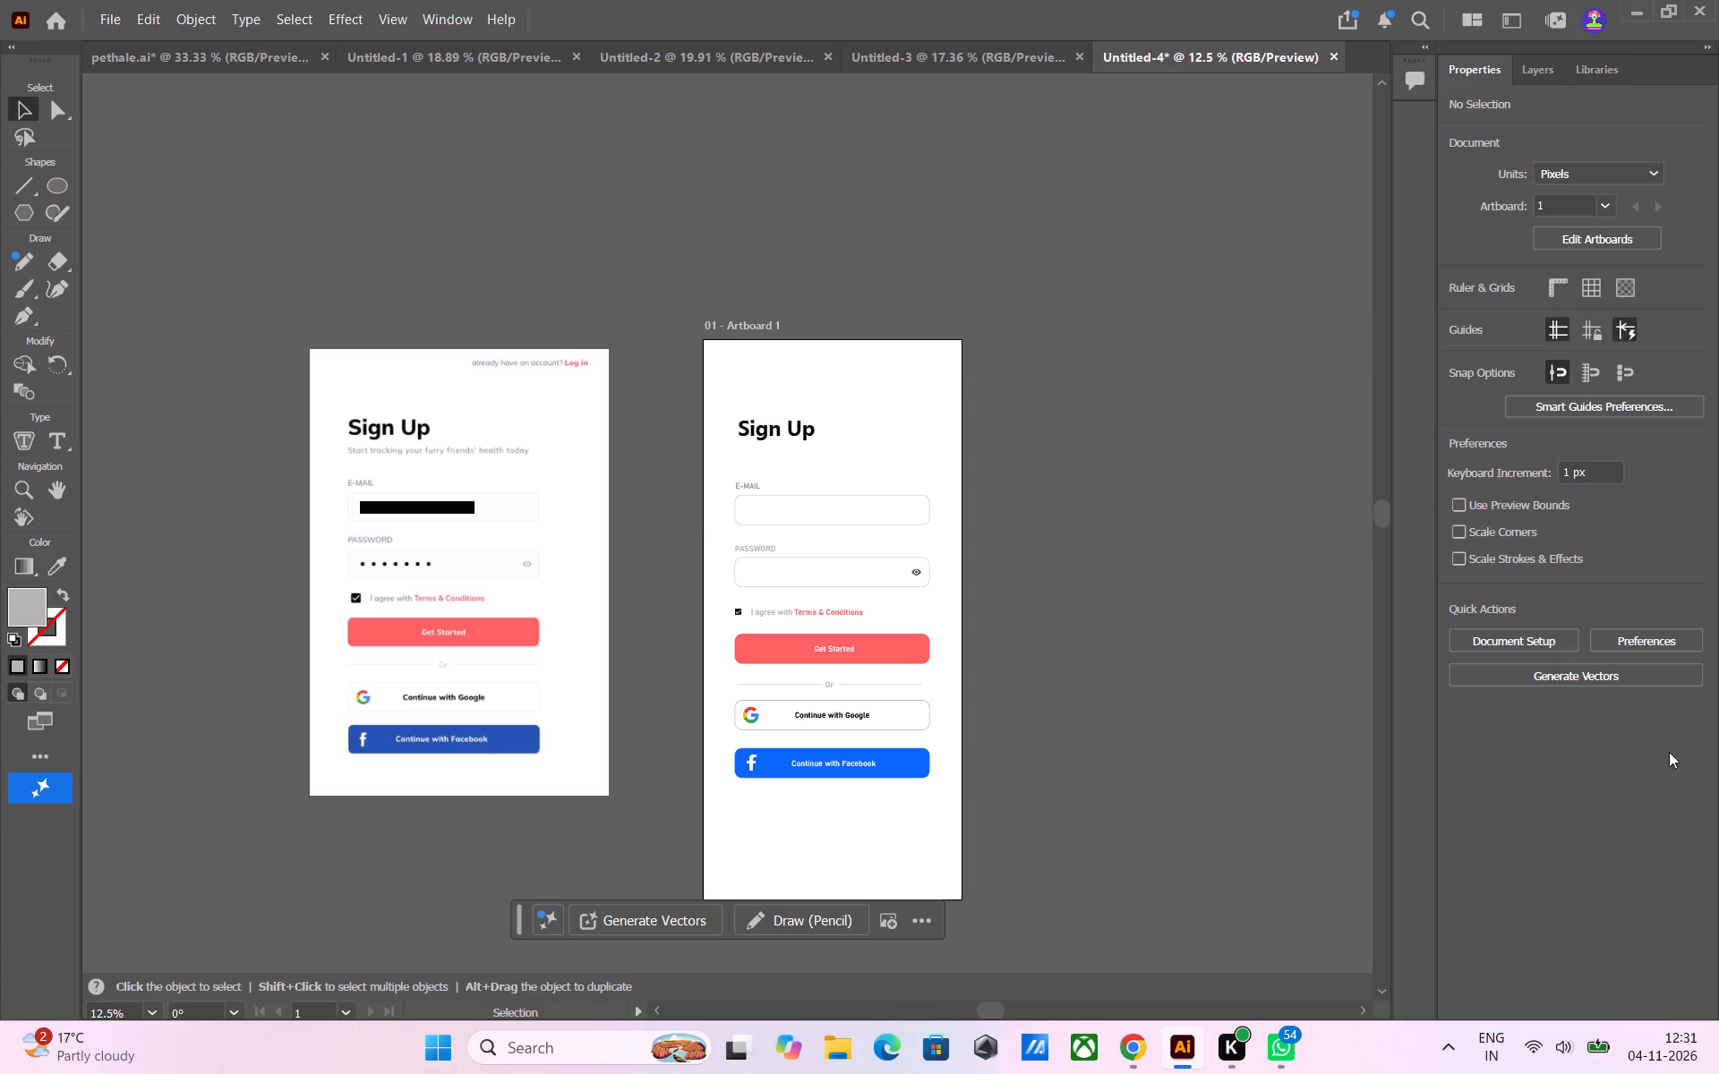
# Add three blank 1179 x 2556 px artboards in a row to the right of the Sign Up artboard and leave artboard editing.
pyautogui.click(1523, 634)
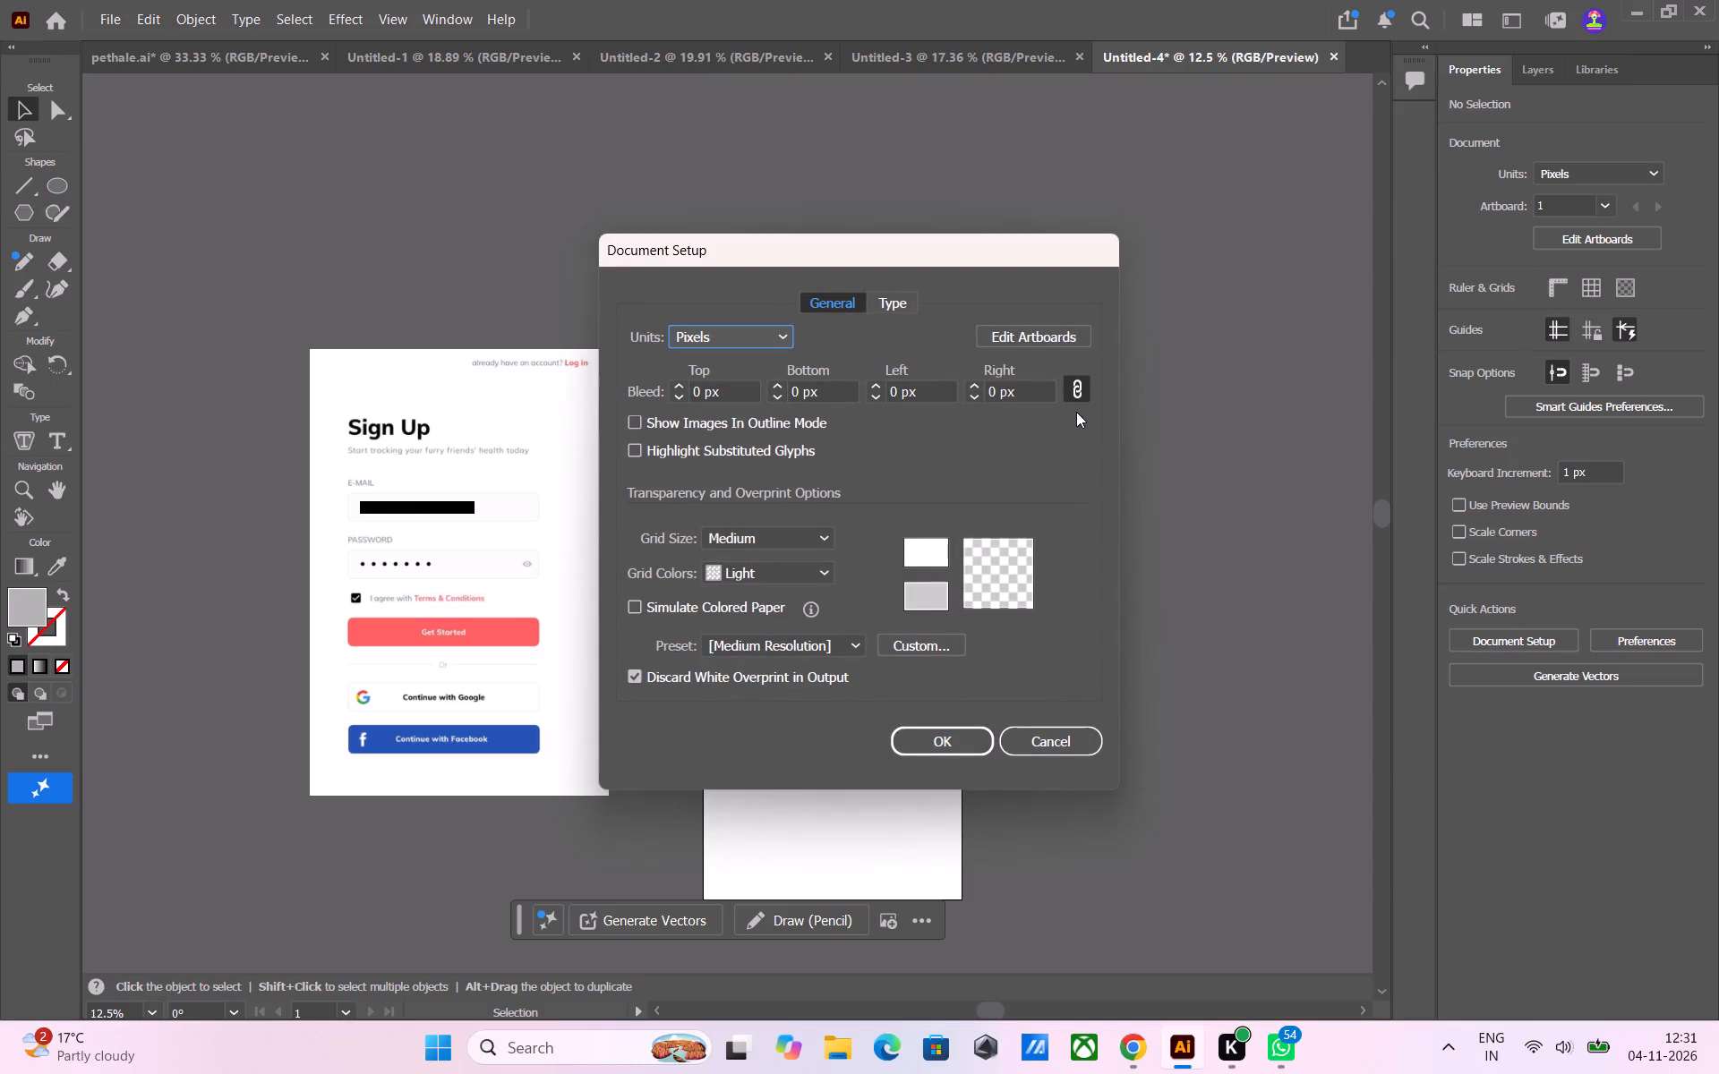
pyautogui.click(1059, 337)
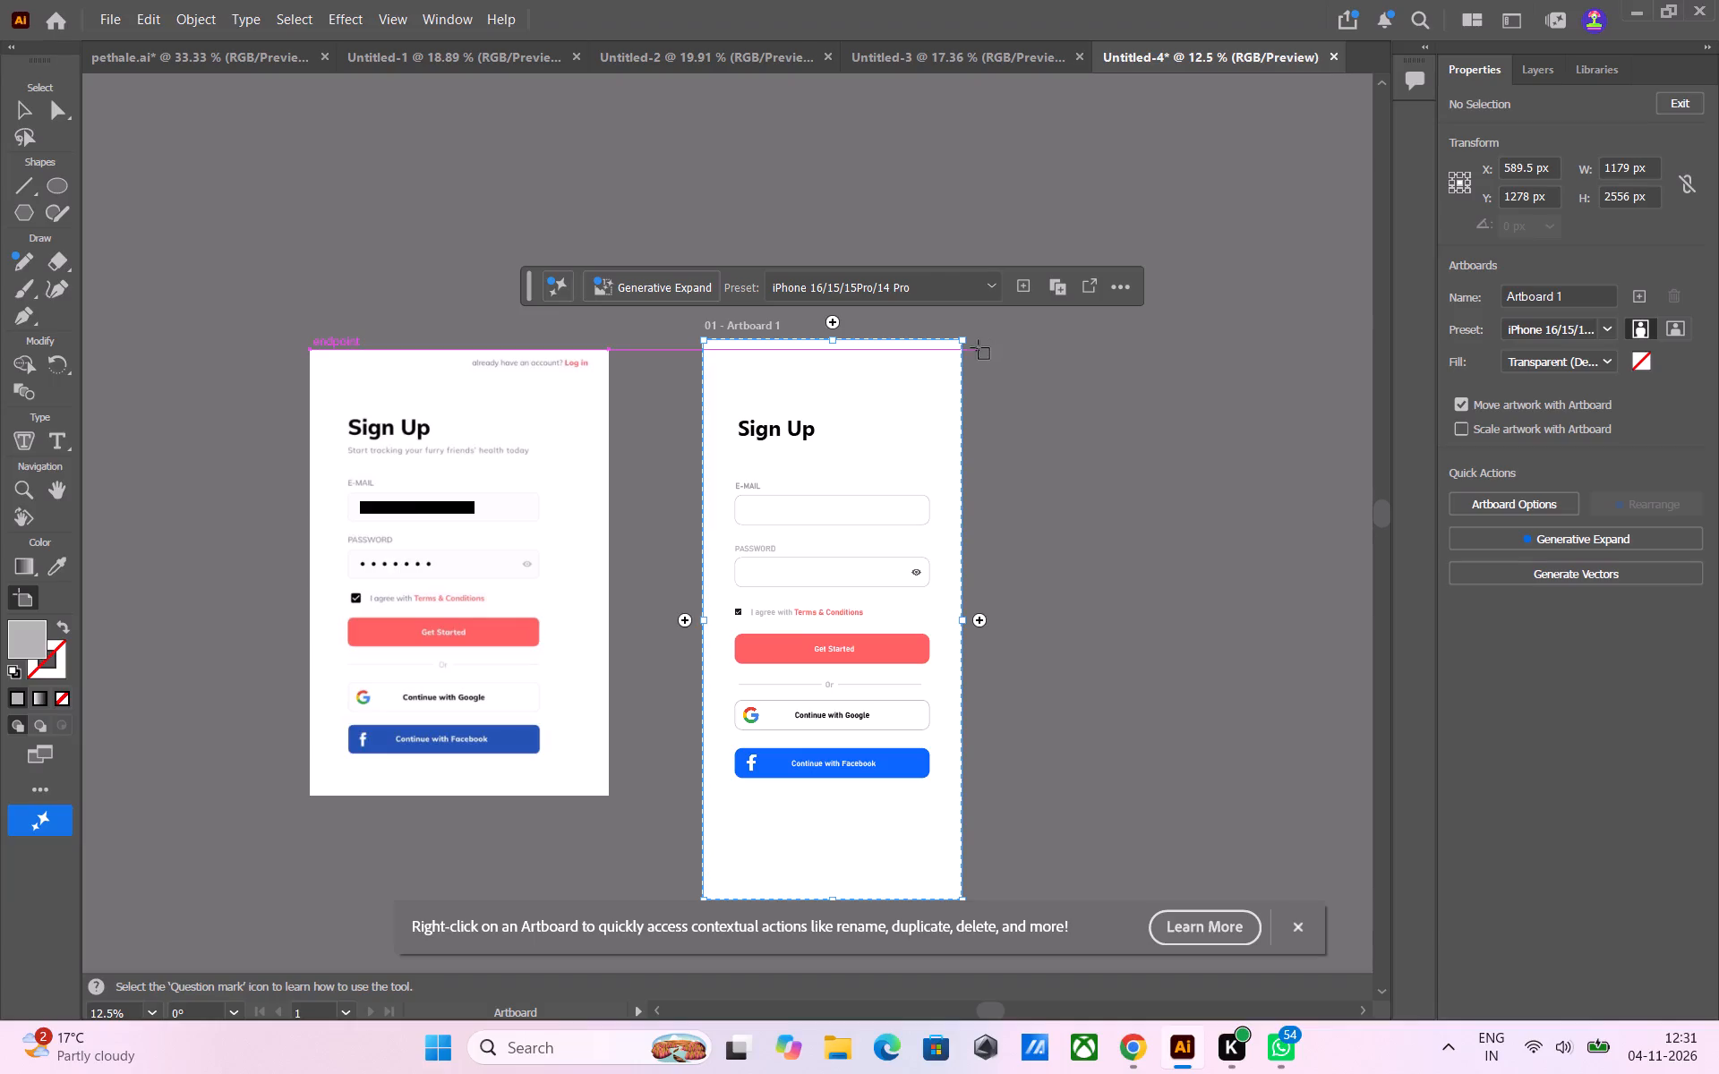
pyautogui.click(982, 621)
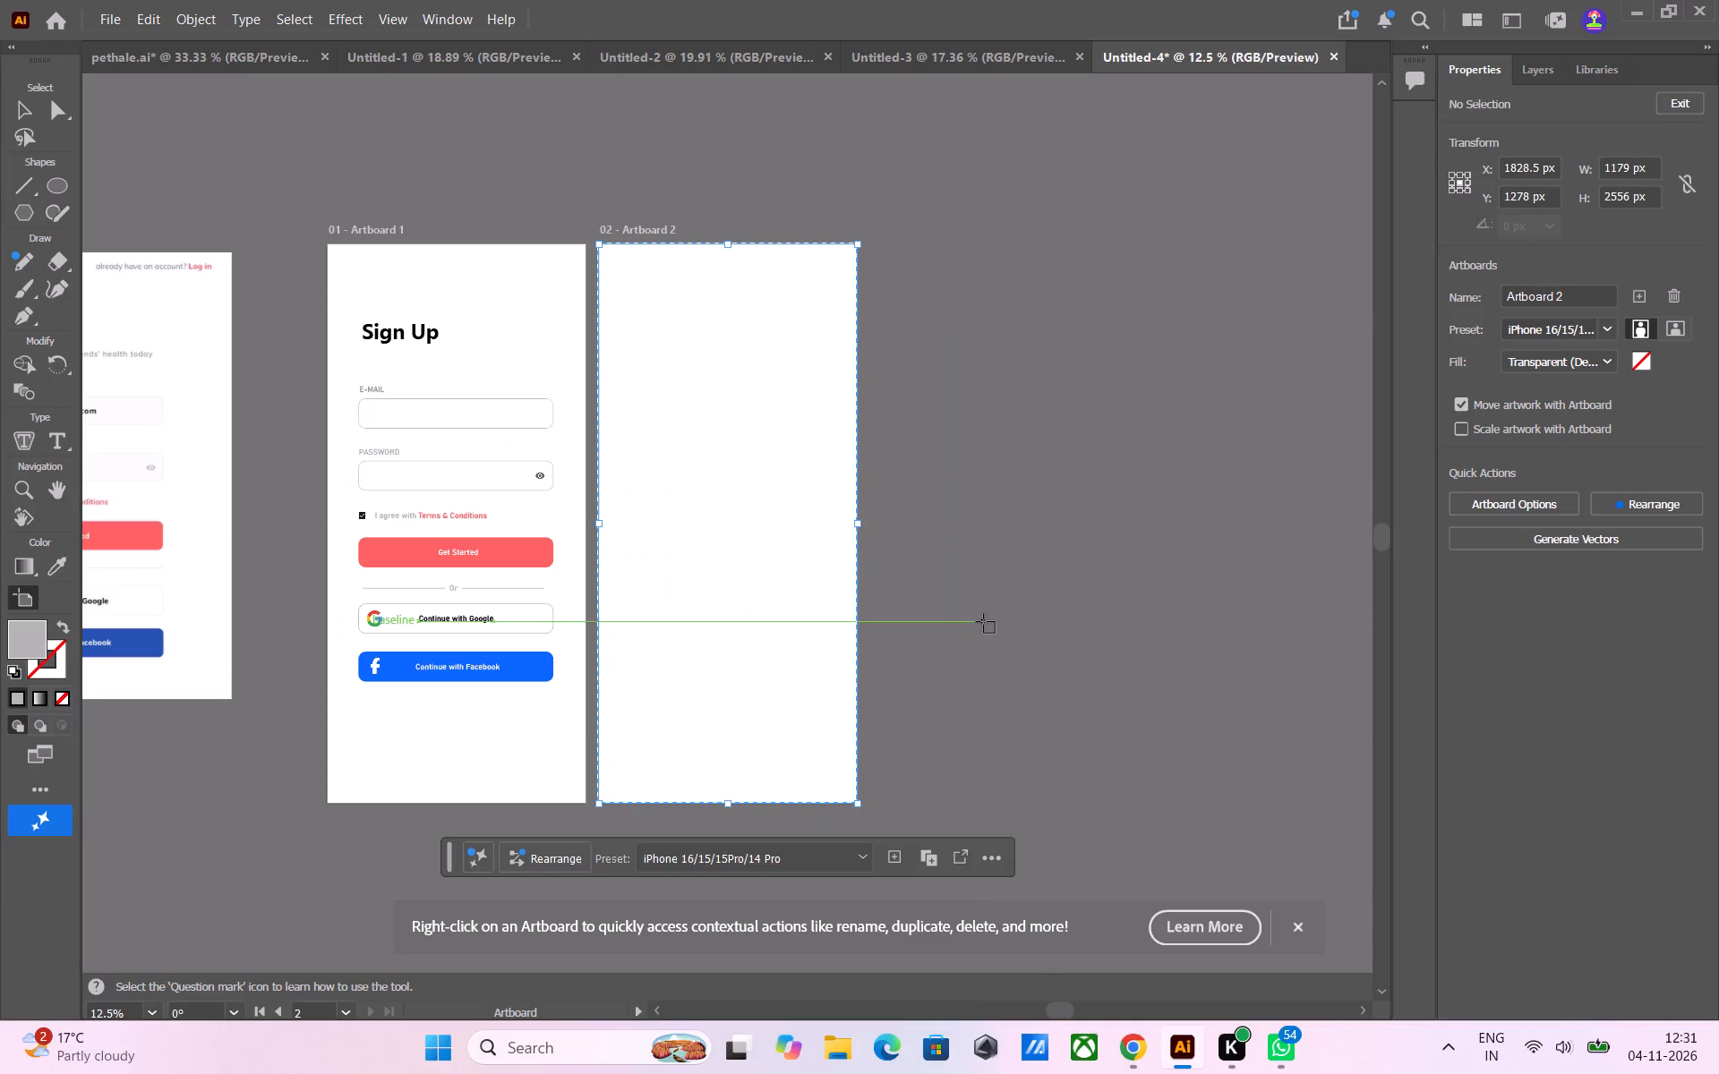
pyautogui.click(877, 527)
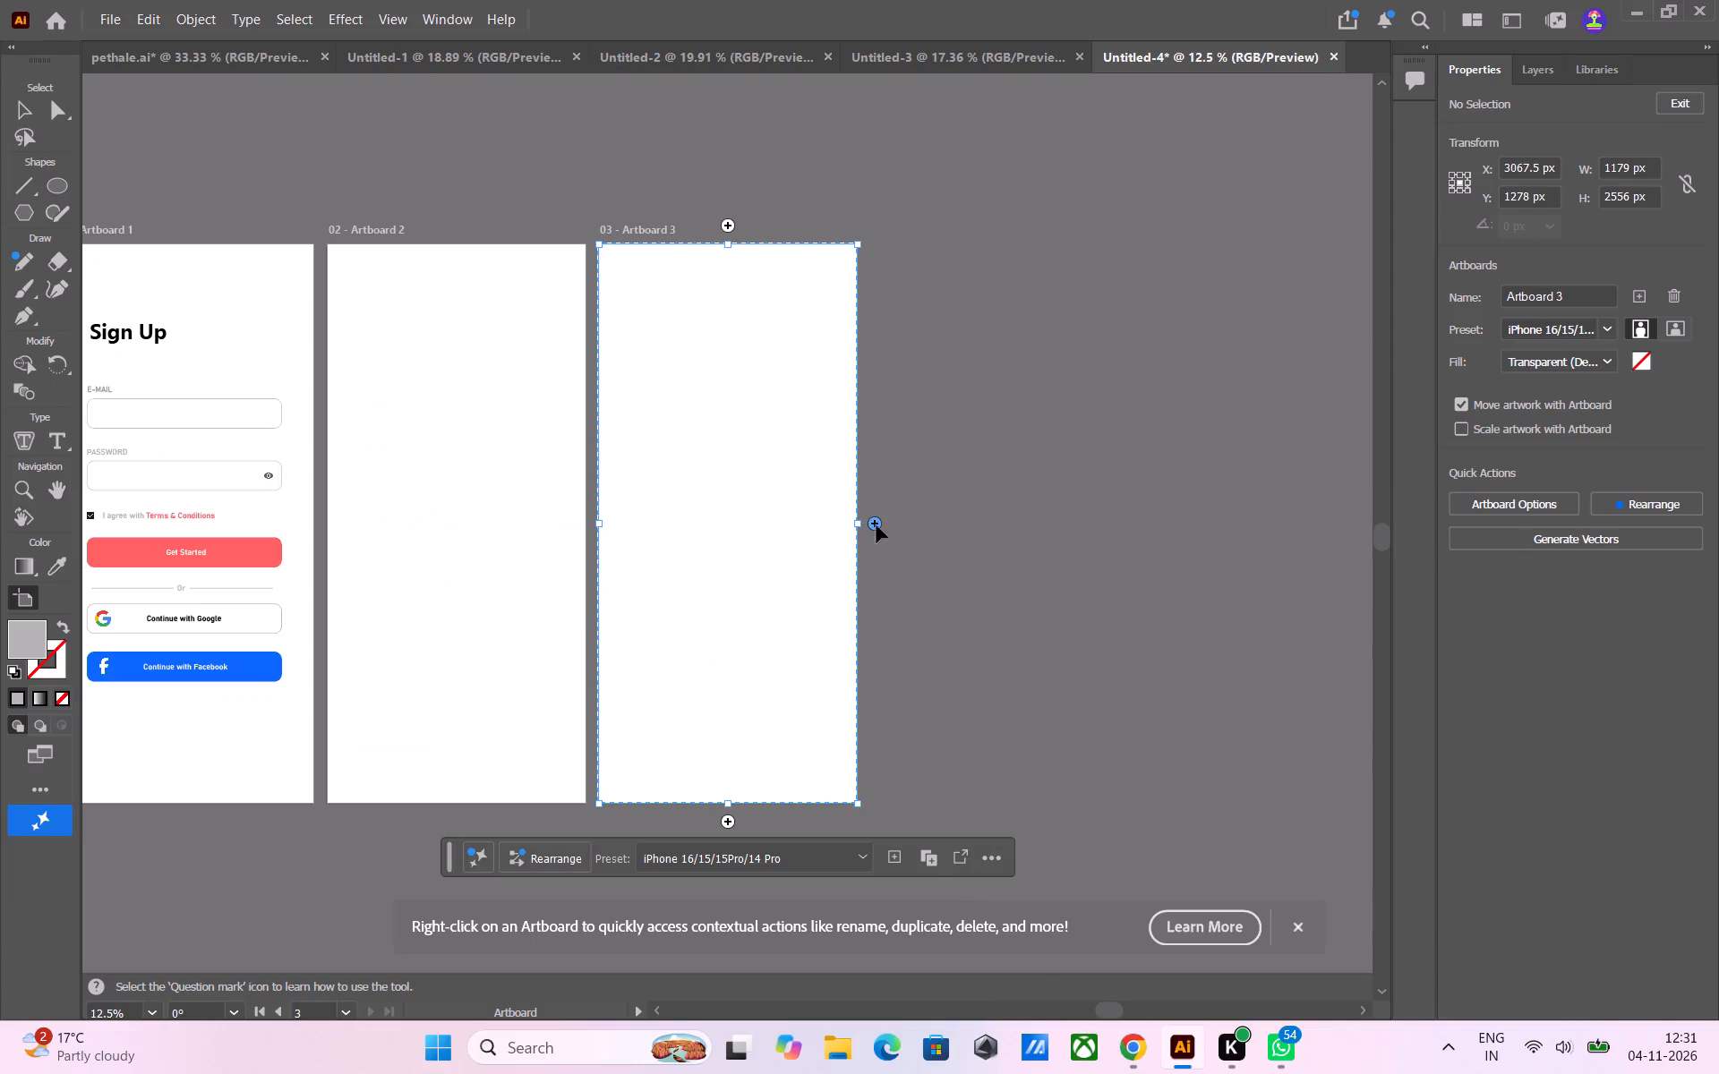
pyautogui.click(877, 525)
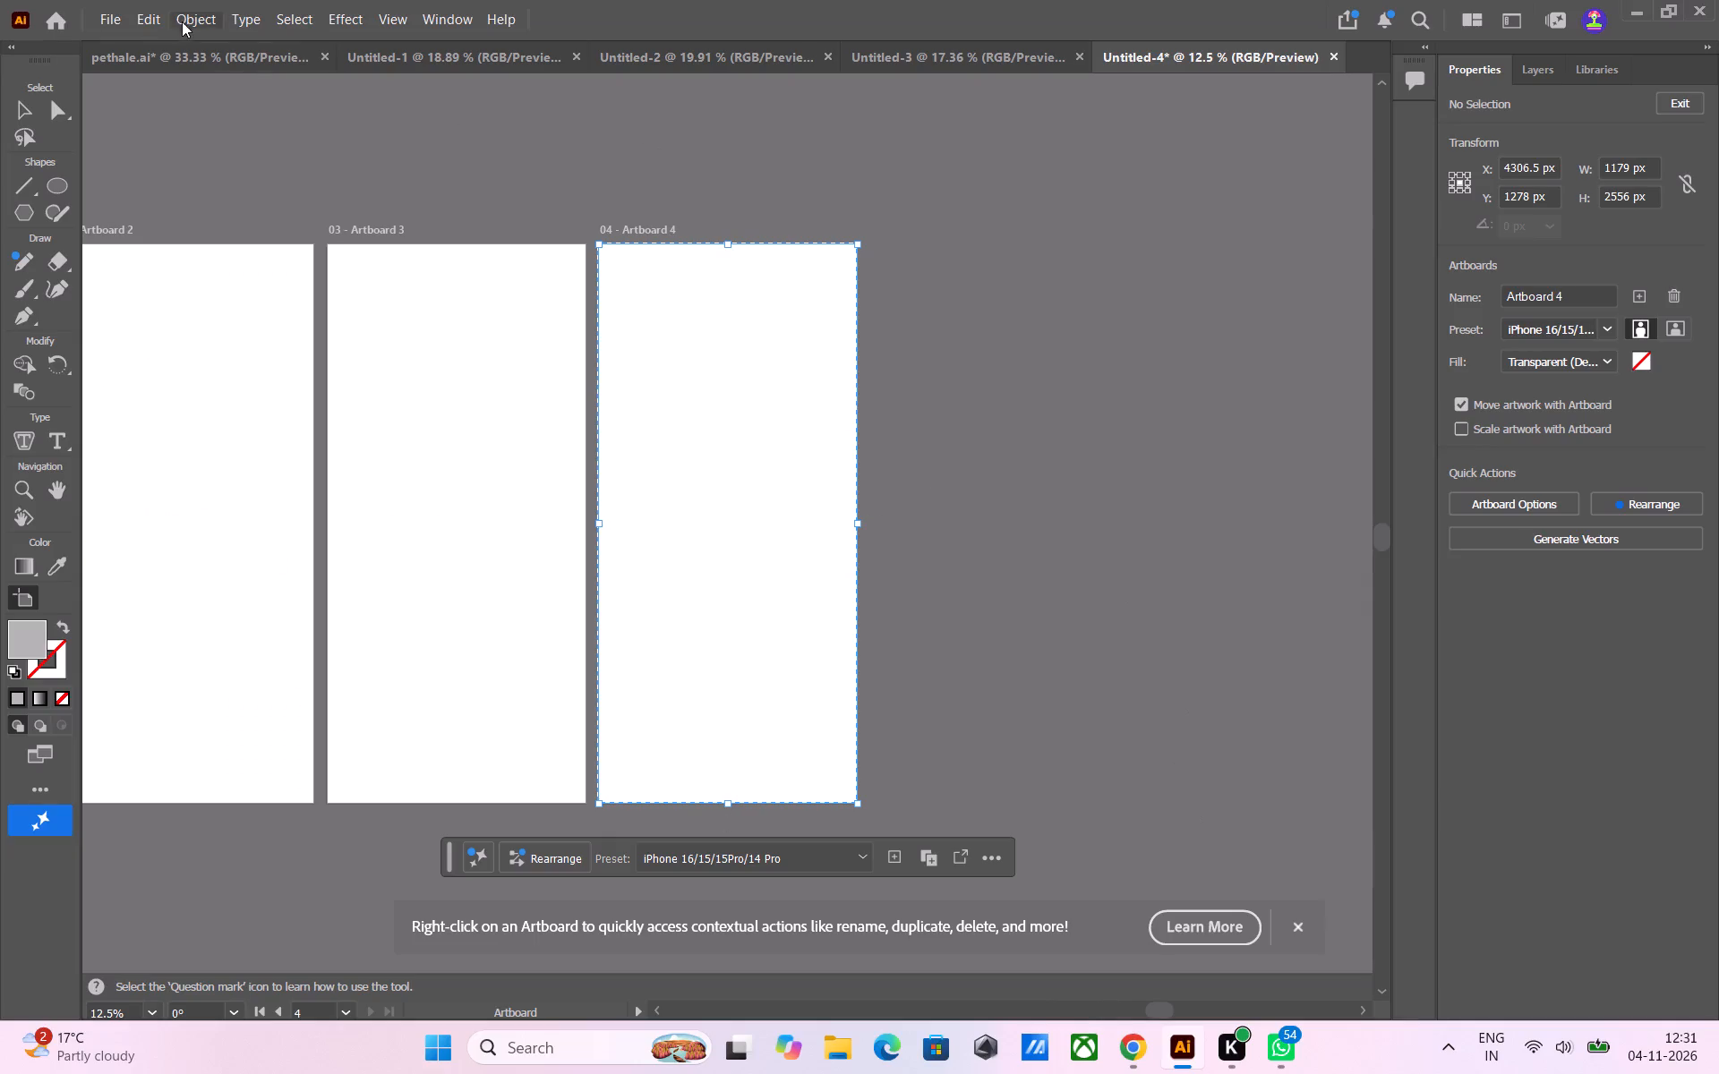
pyautogui.click(20, 104)
pyautogui.click(765, 195)
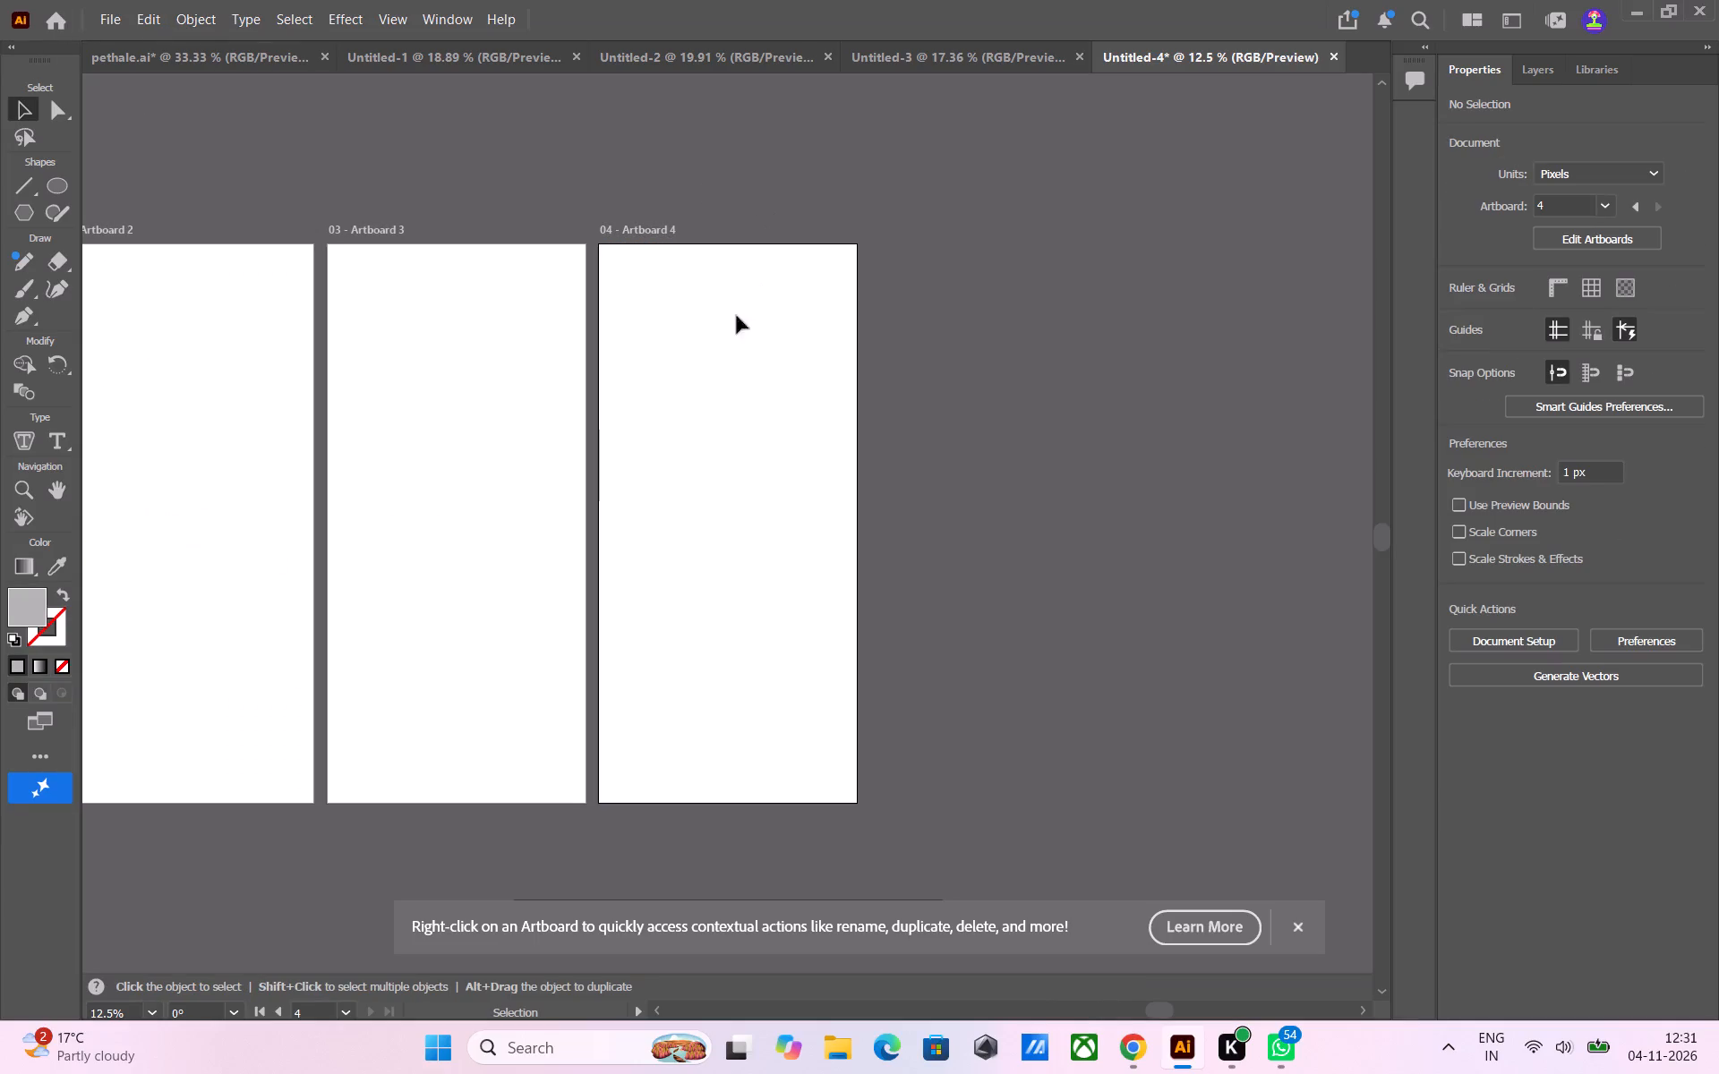
pyautogui.moveTo(630, 440); pyautogui.dragTo(1172, 418, button='middle')
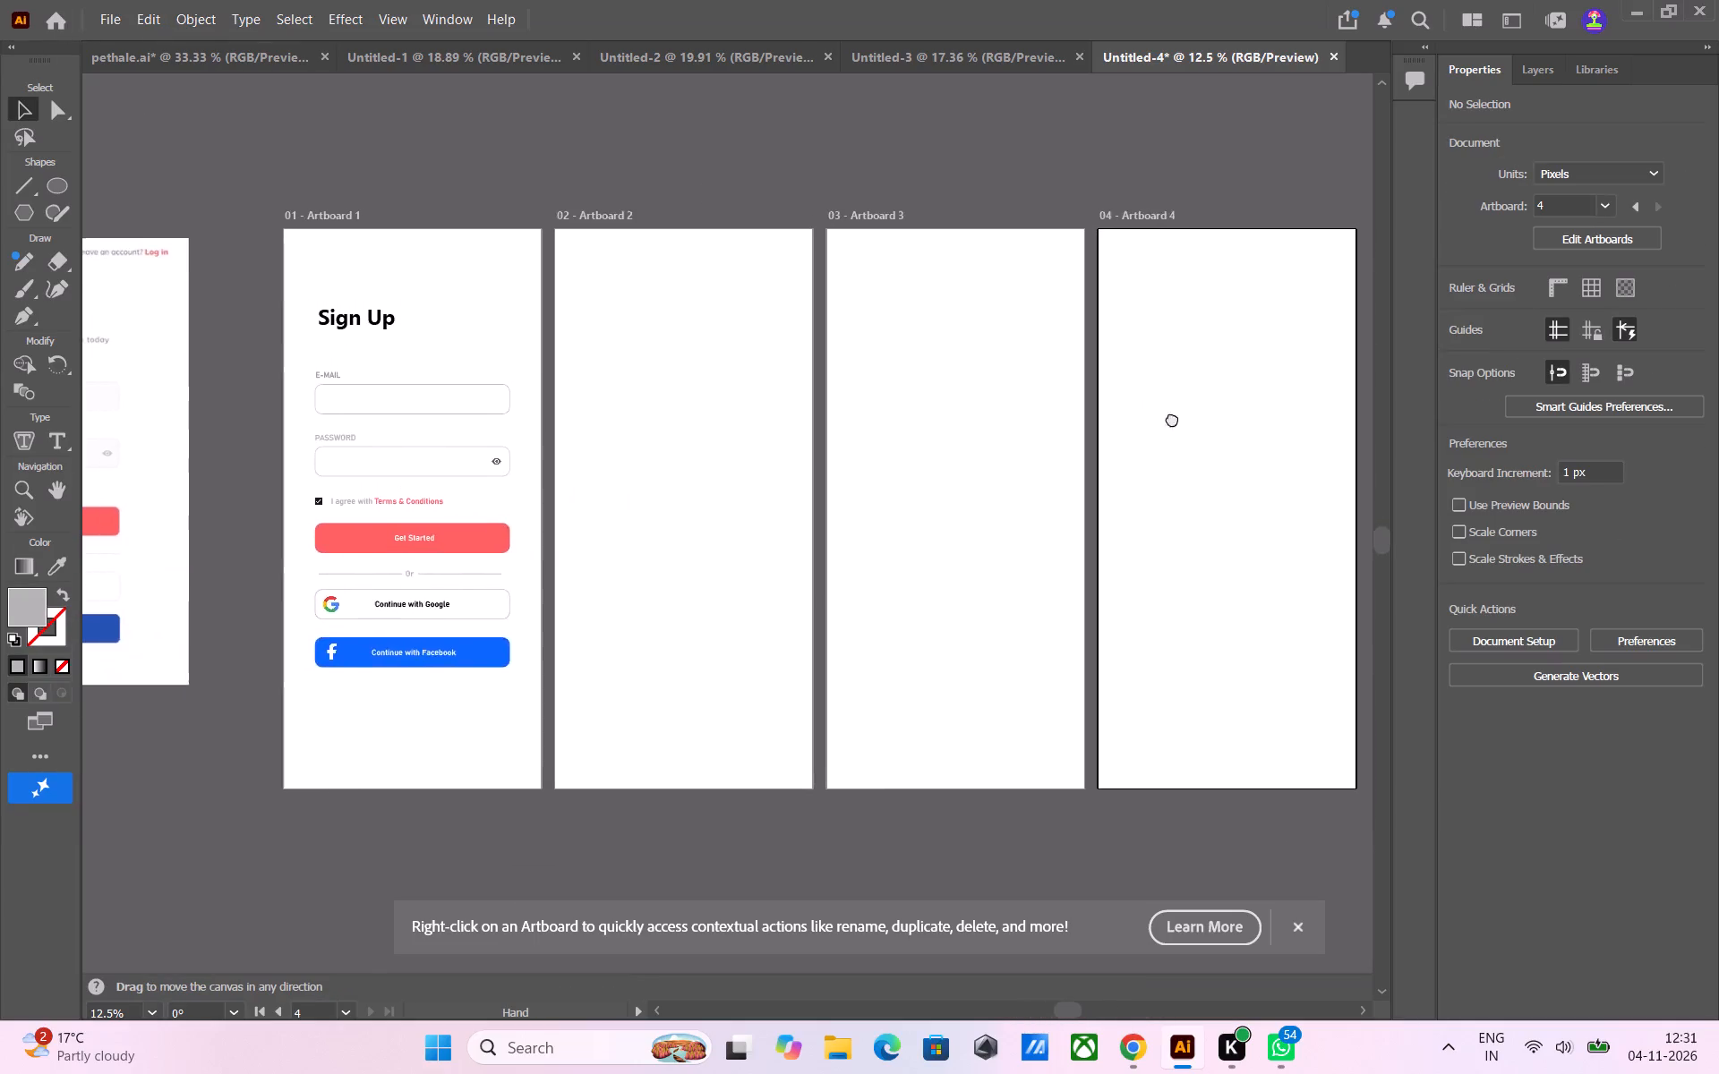
pyautogui.moveTo(1172, 418); pyautogui.dragTo(1119, 426, button='middle')
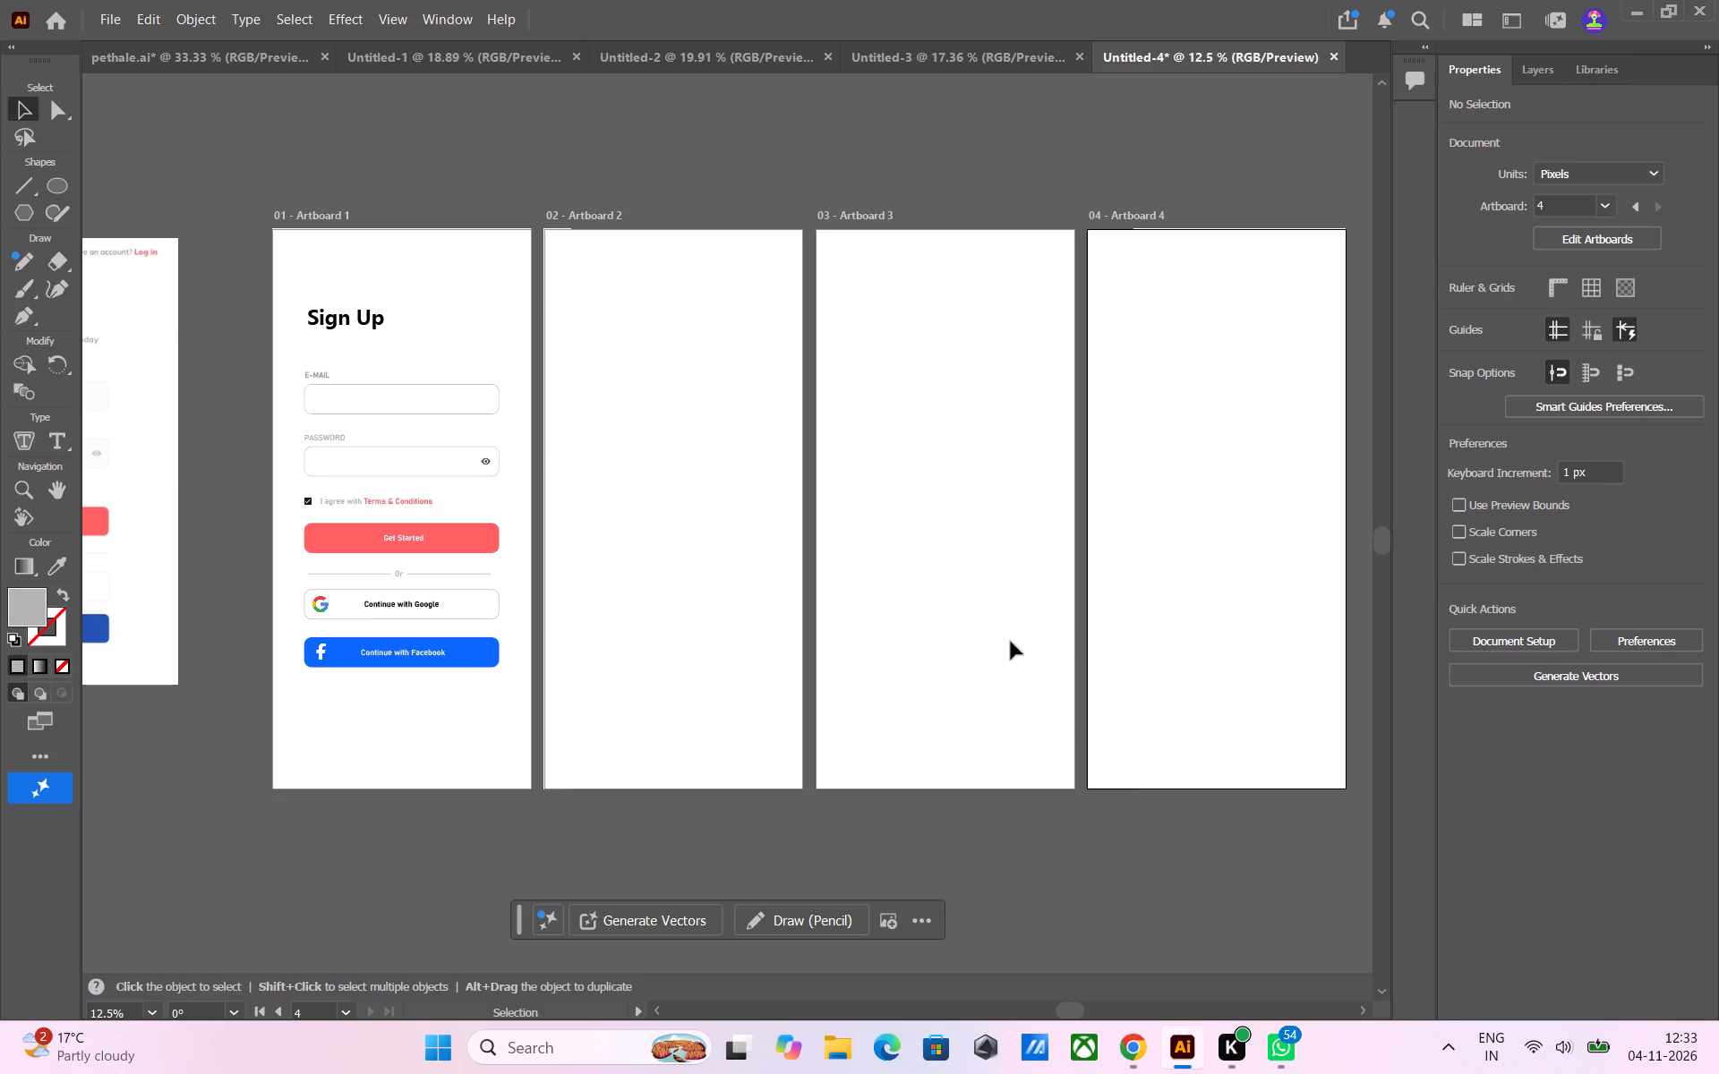
# Show the desktop.
pyautogui.click(1718, 1073)
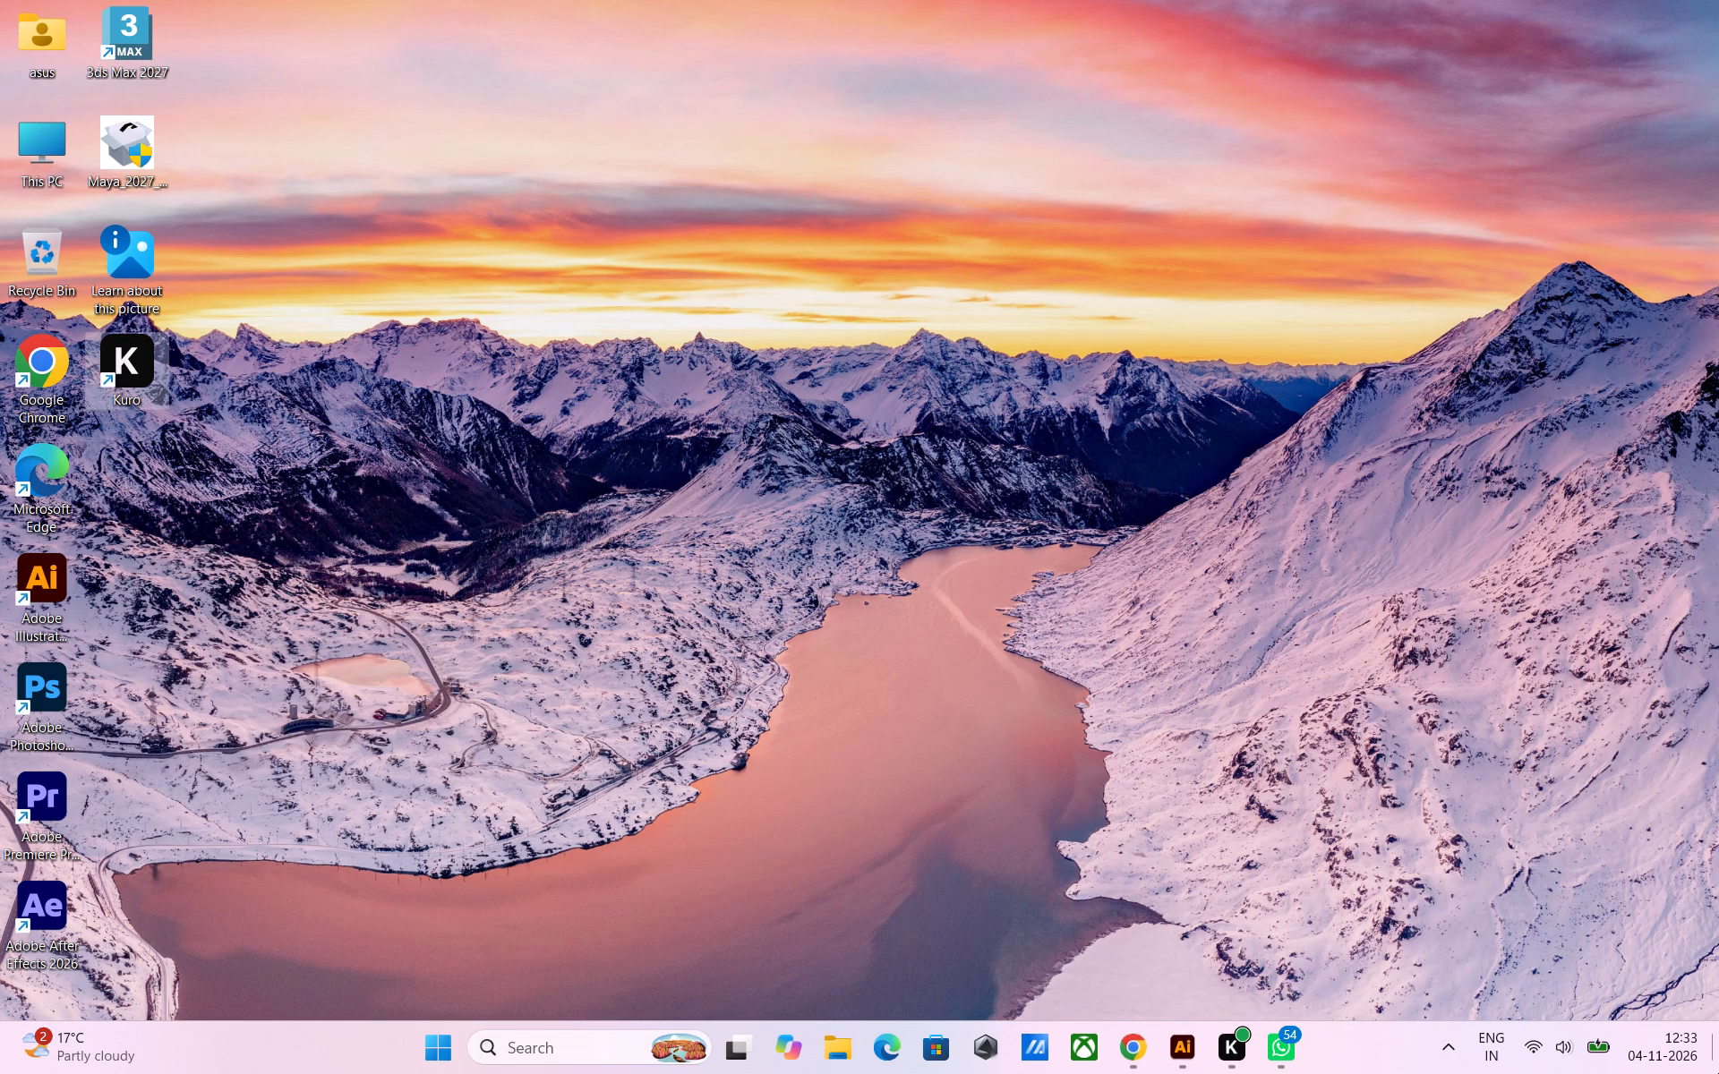
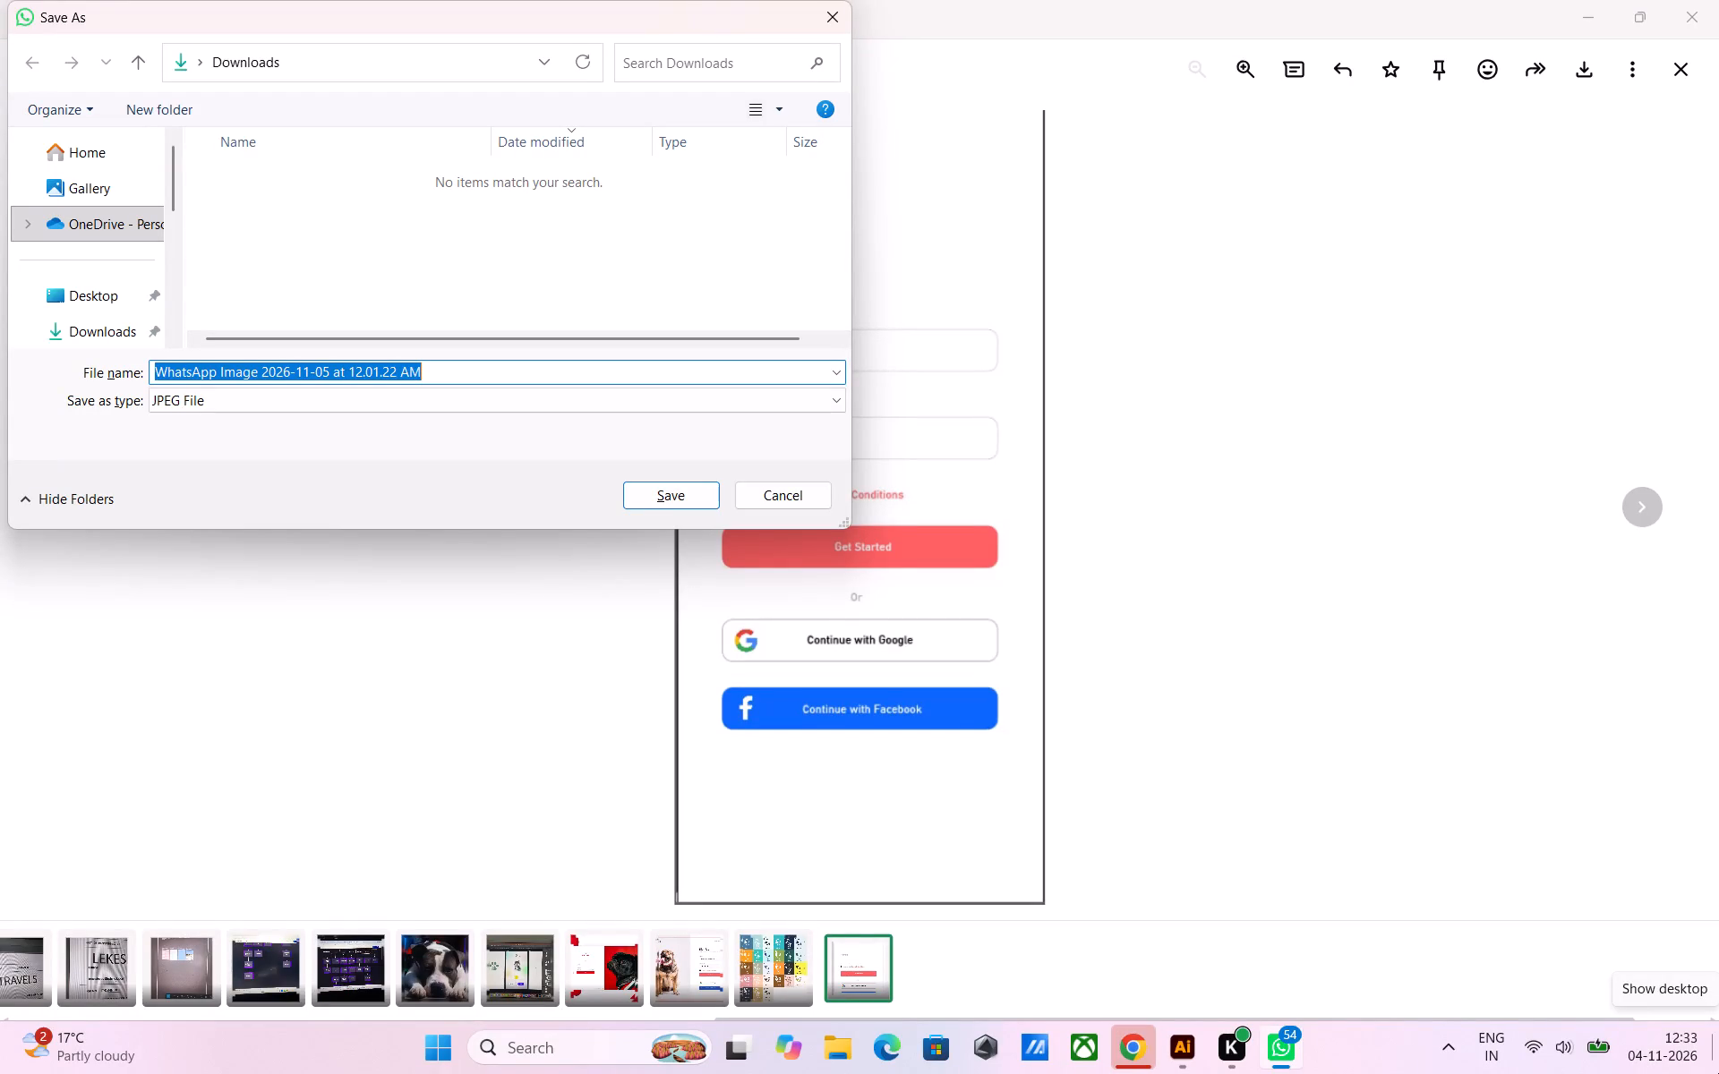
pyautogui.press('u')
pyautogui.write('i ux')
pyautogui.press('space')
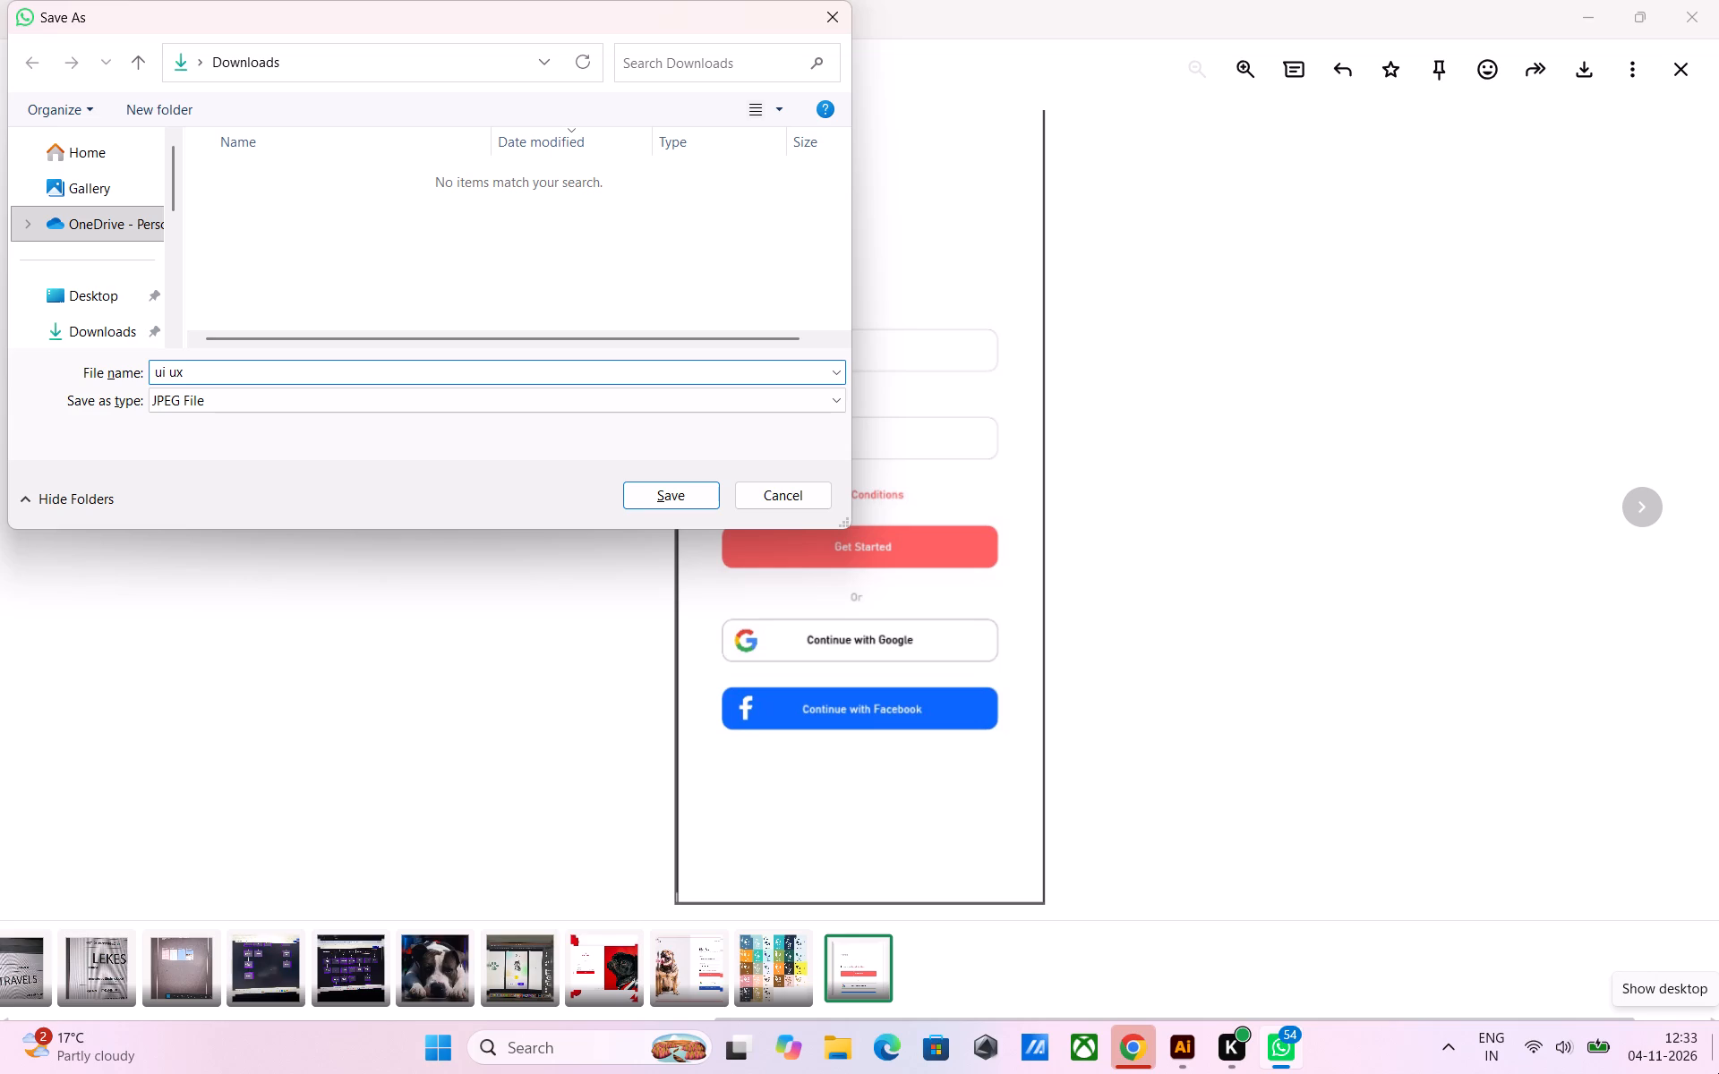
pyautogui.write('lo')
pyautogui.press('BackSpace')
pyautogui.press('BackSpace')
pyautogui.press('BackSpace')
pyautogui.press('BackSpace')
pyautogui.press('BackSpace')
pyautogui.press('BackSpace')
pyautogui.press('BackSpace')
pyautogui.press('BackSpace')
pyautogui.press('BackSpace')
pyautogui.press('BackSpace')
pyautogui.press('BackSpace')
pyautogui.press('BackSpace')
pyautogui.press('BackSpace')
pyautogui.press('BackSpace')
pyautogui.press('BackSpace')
# Enter "log in design ui ux" as the file name for saving the WhatsApp sign-up screen image as a JPEG in Downloads.
pyautogui.write('log in')
pyautogui.press('space')
pyautogui.write('desig')
pyautogui.press('n')
pyautogui.press('space')
pyautogui.write('ui')
pyautogui.press('space')
pyautogui.write('ux')
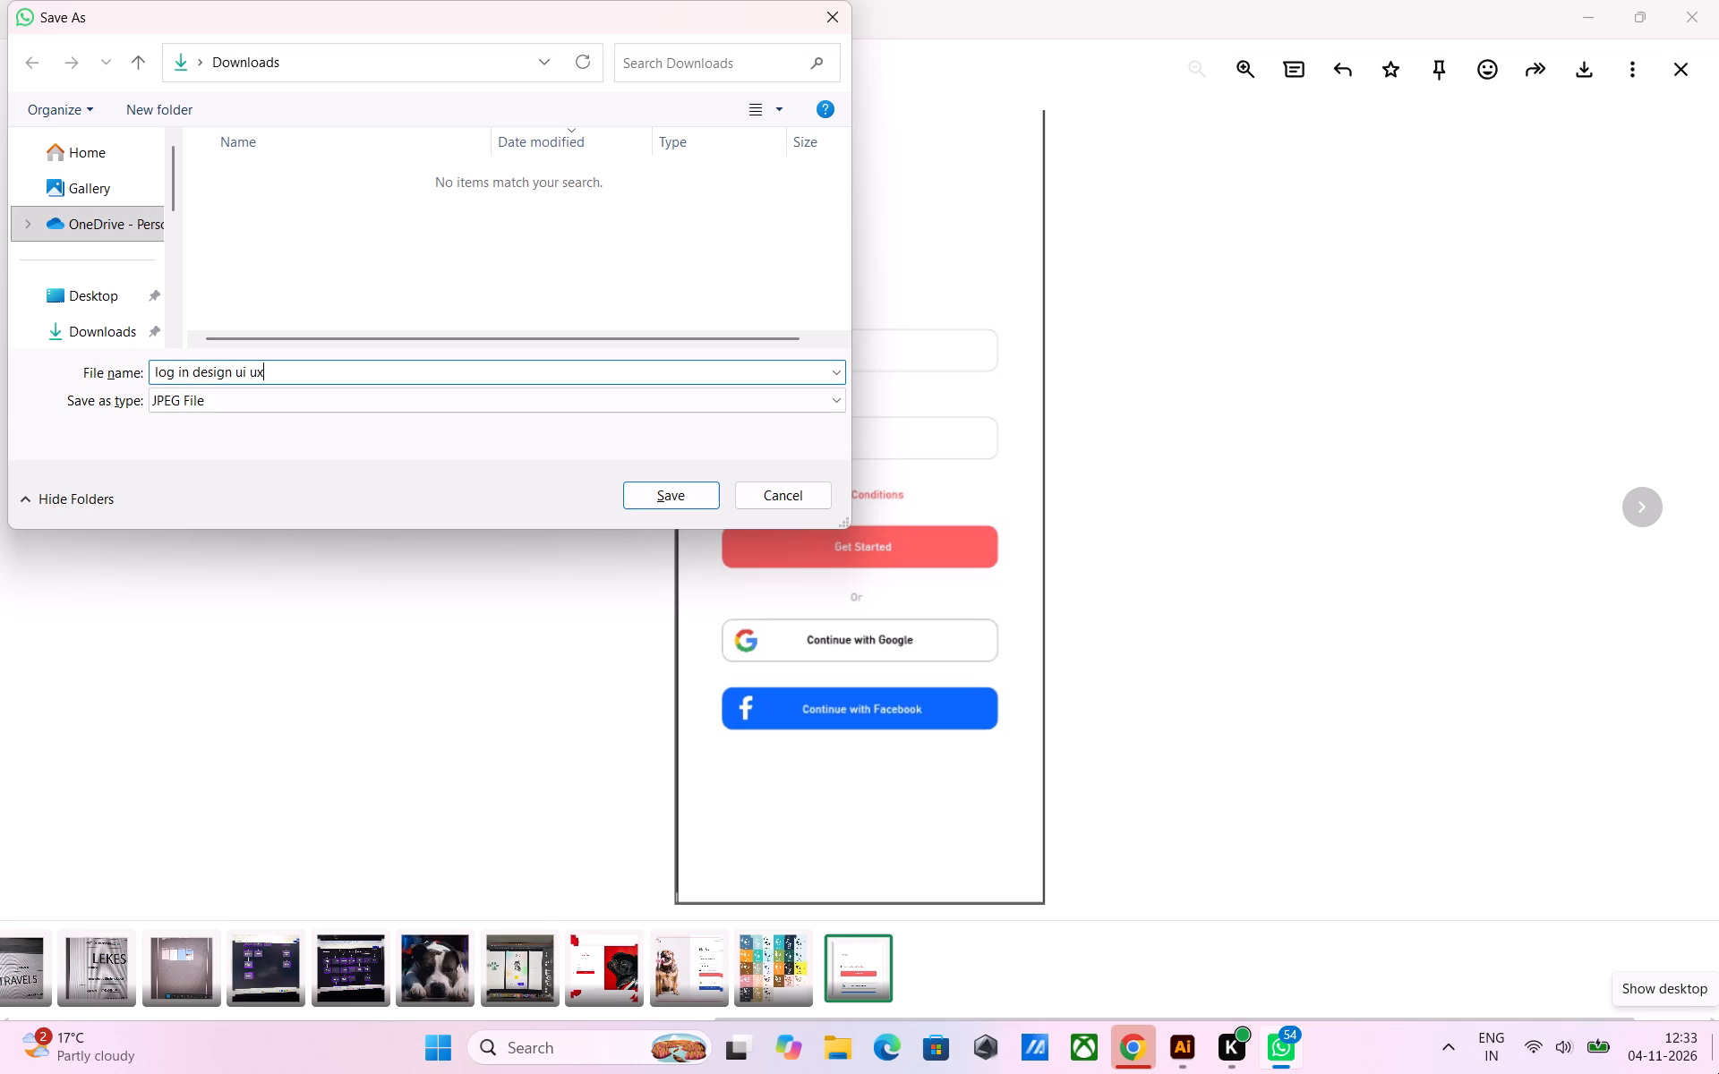
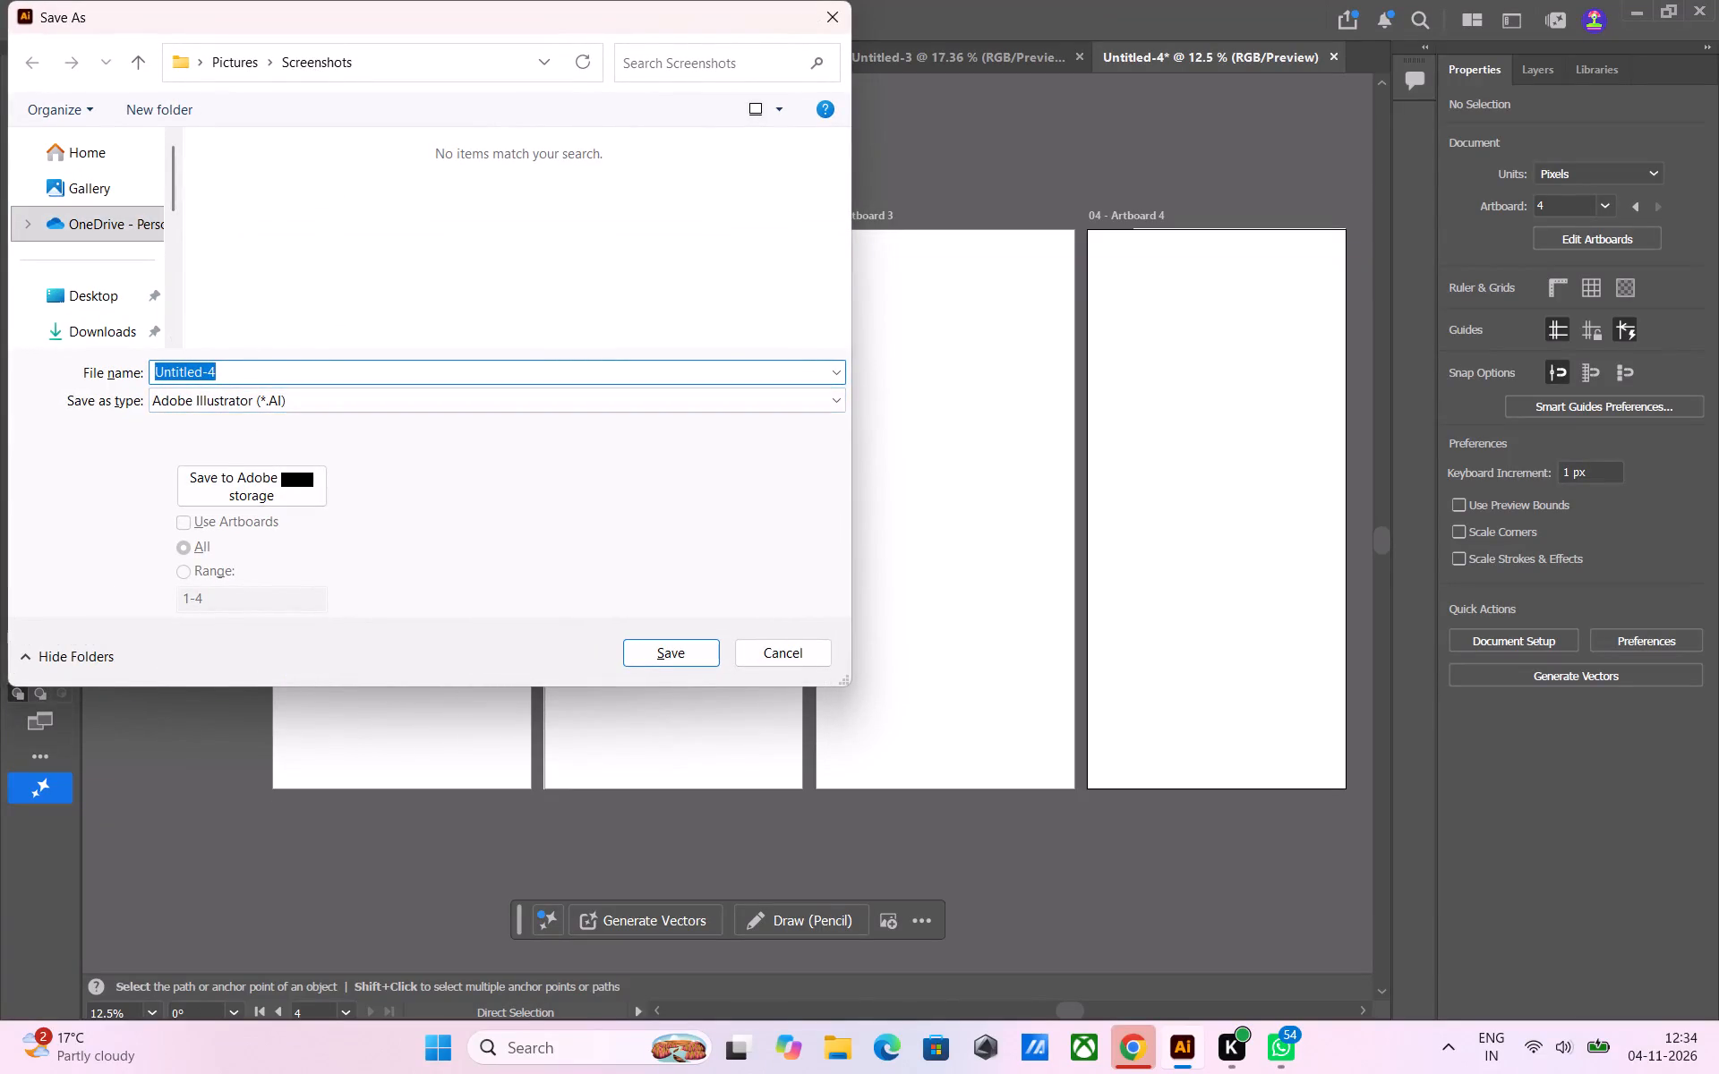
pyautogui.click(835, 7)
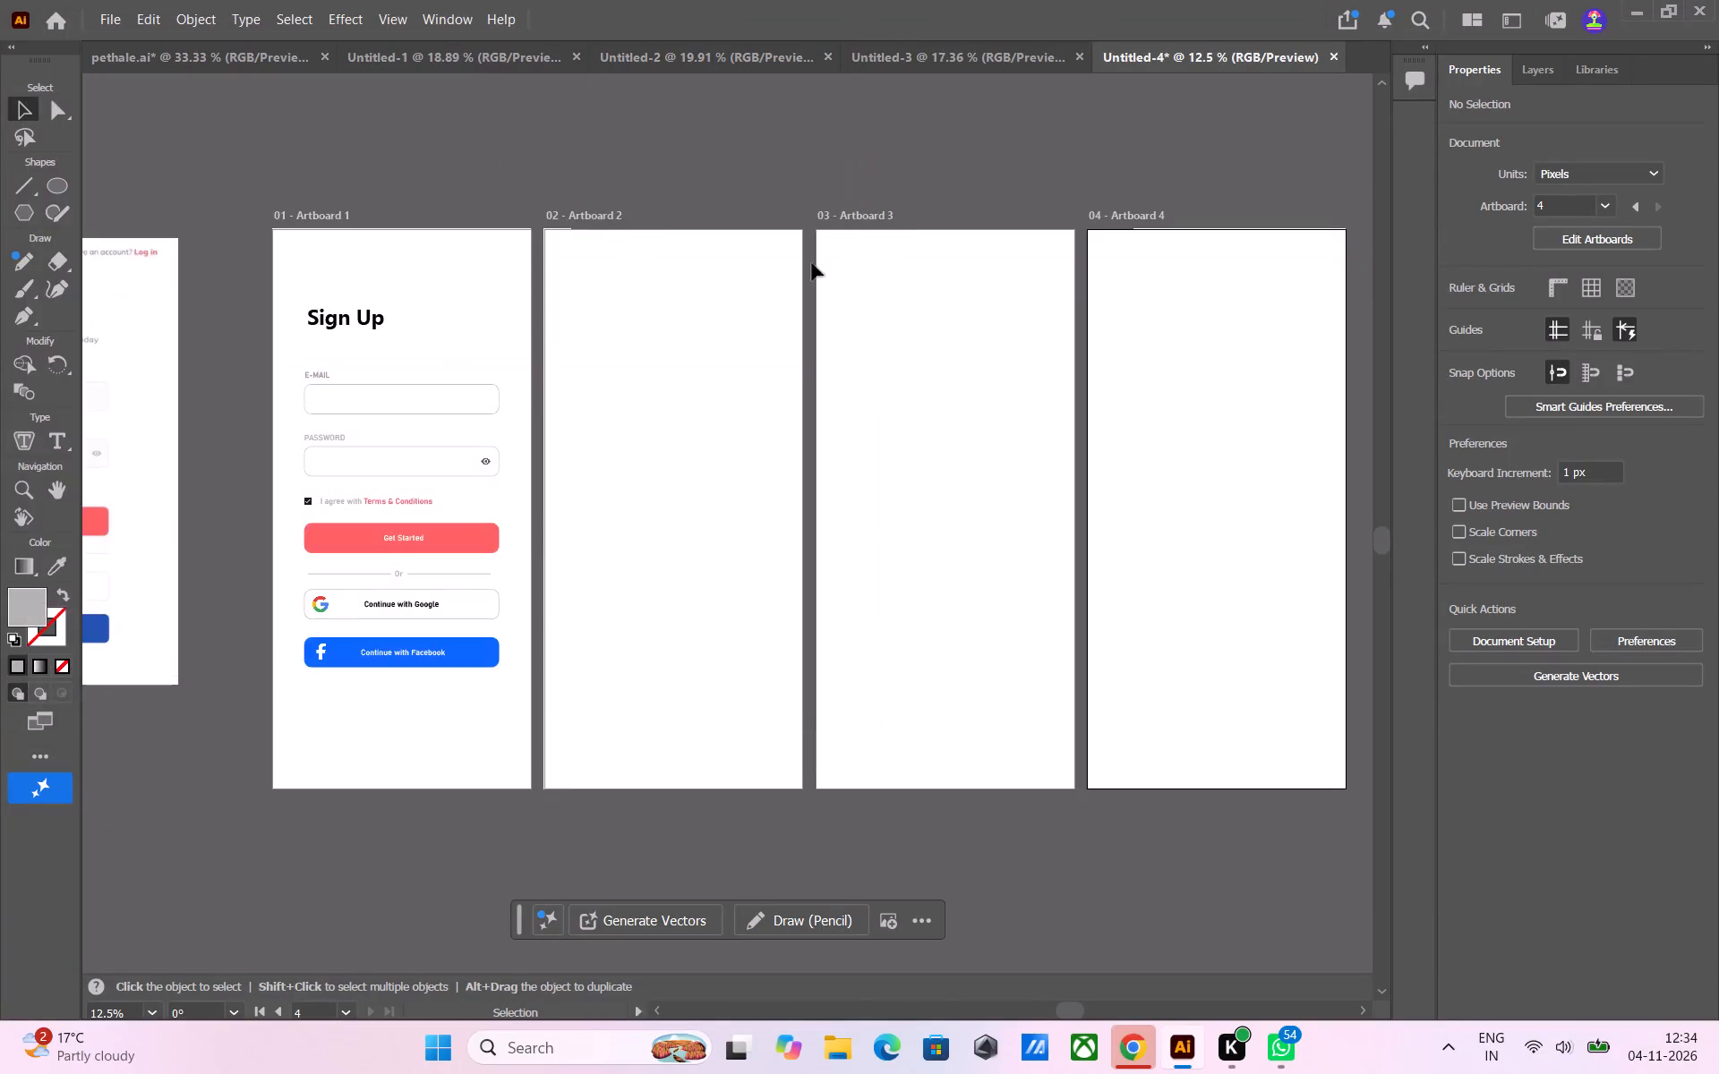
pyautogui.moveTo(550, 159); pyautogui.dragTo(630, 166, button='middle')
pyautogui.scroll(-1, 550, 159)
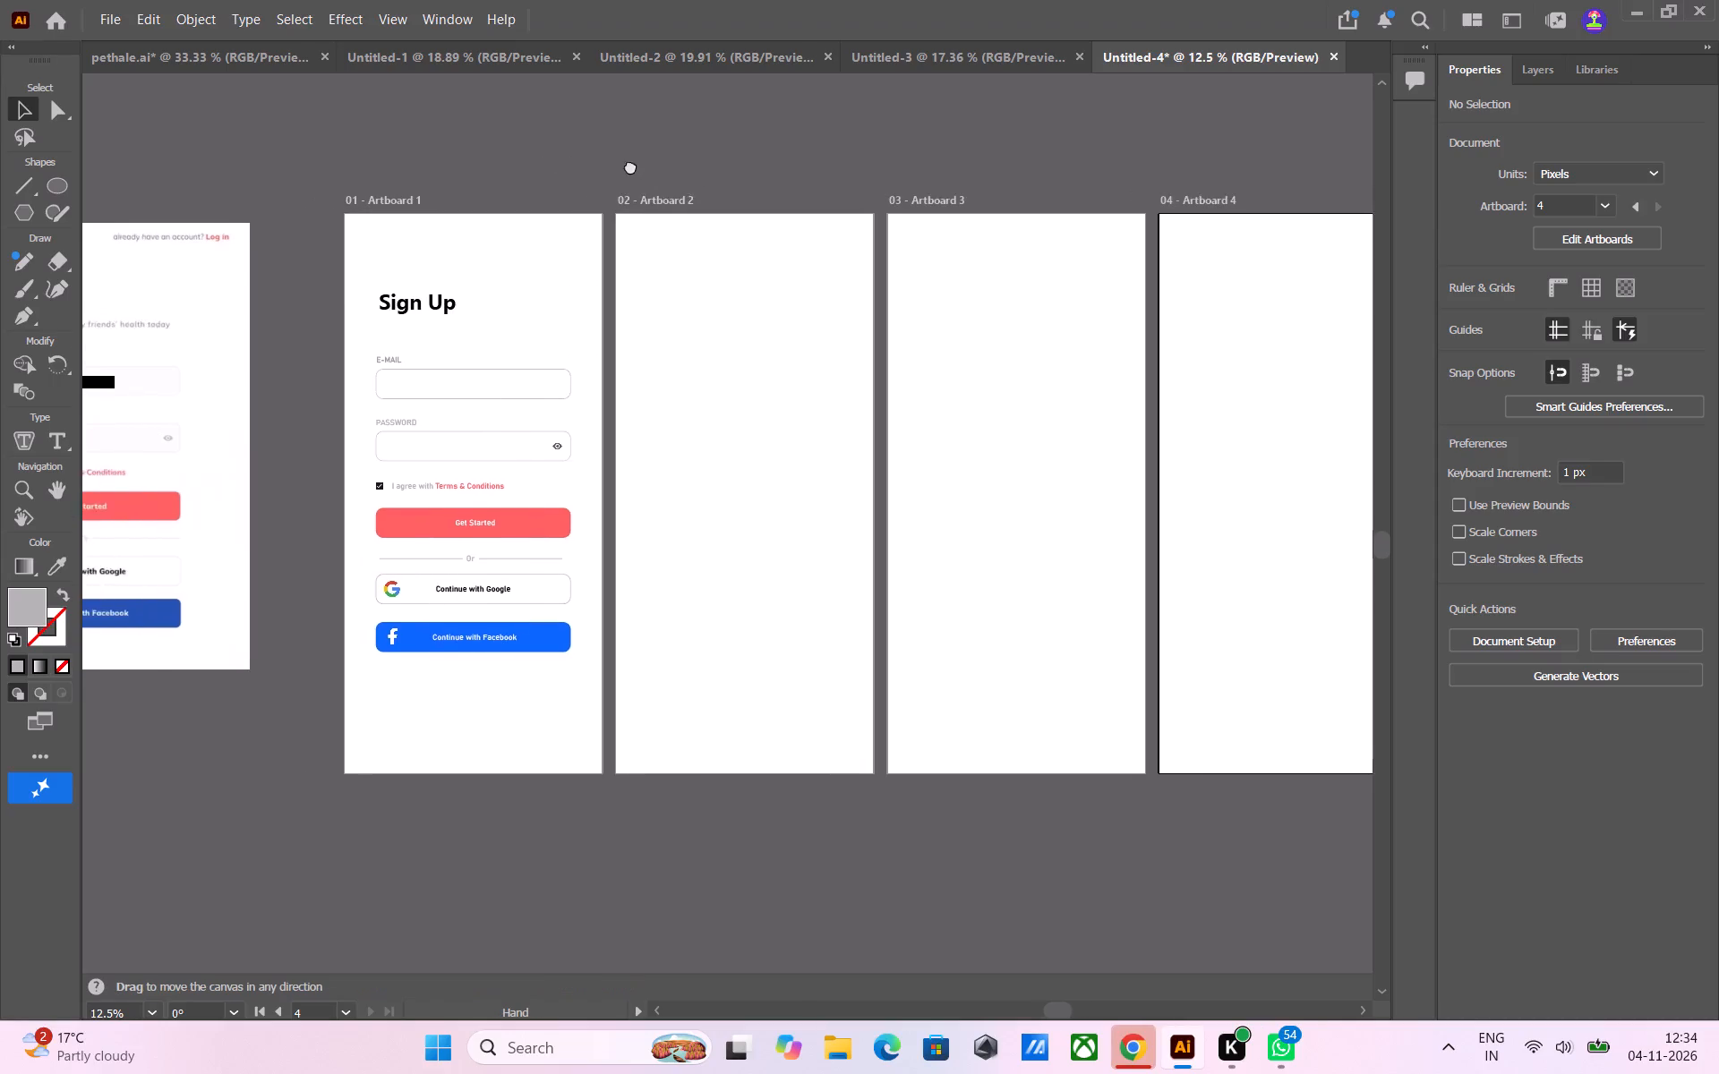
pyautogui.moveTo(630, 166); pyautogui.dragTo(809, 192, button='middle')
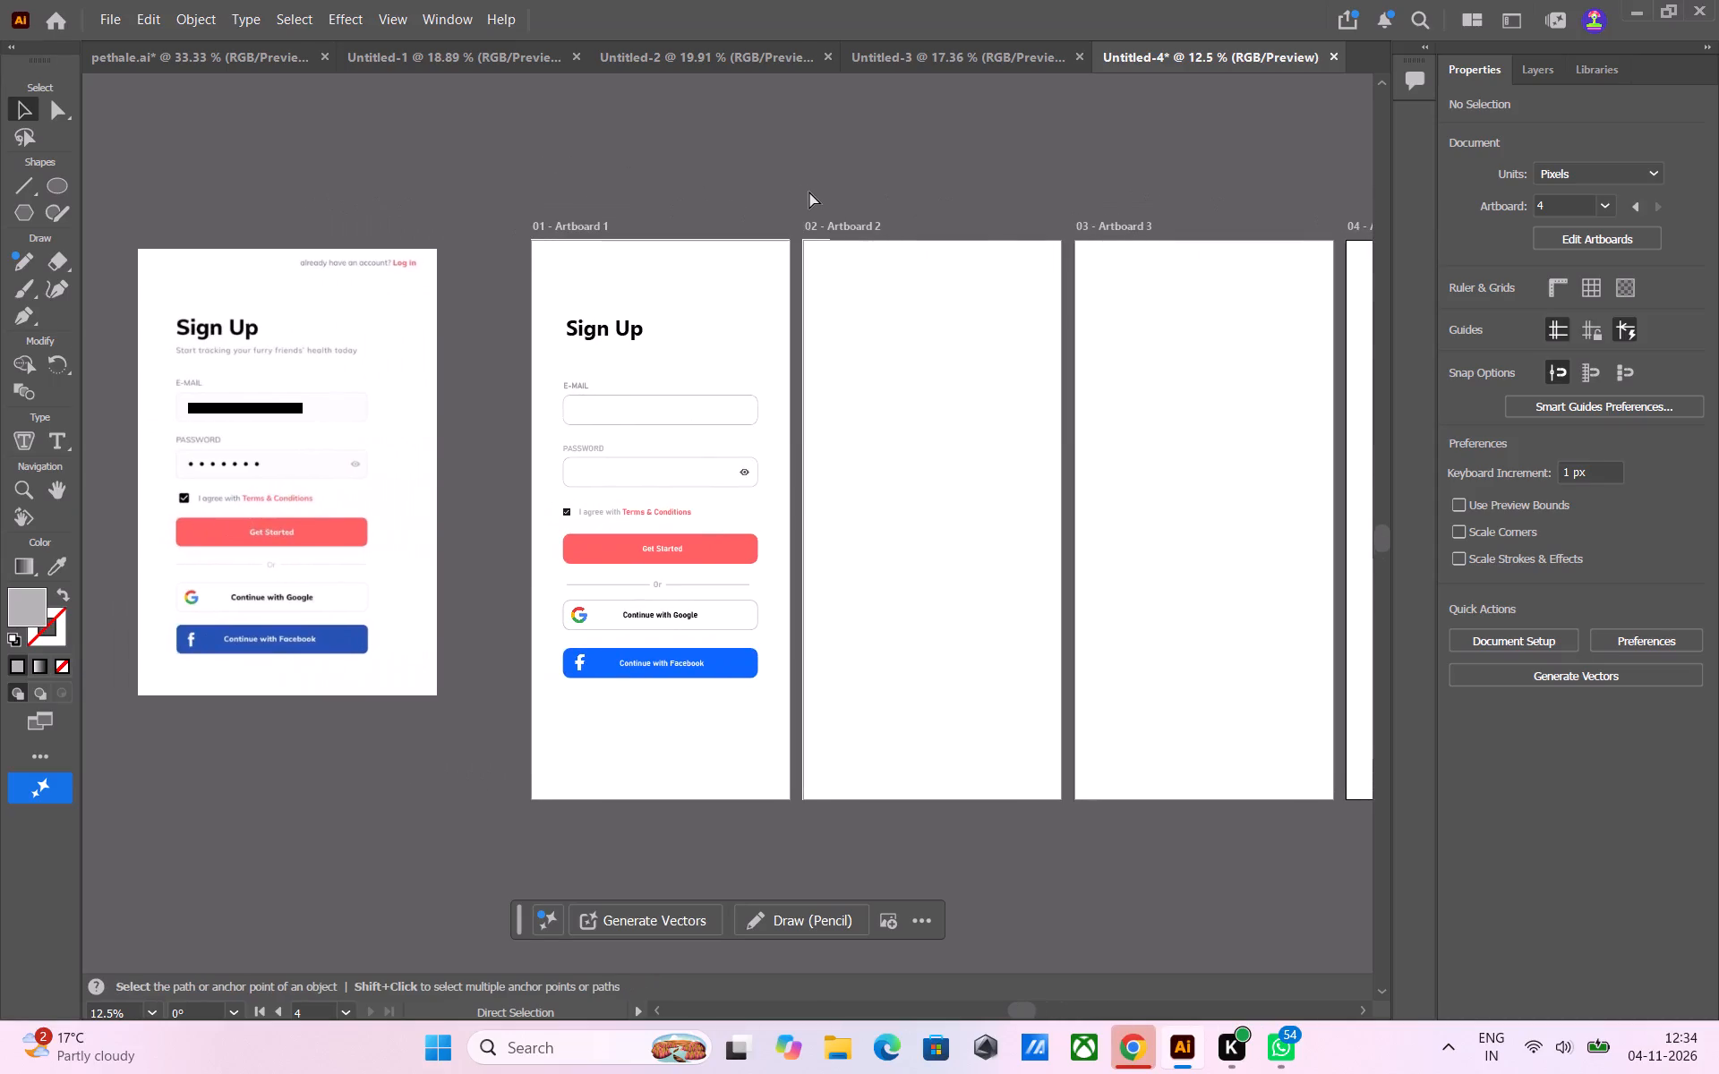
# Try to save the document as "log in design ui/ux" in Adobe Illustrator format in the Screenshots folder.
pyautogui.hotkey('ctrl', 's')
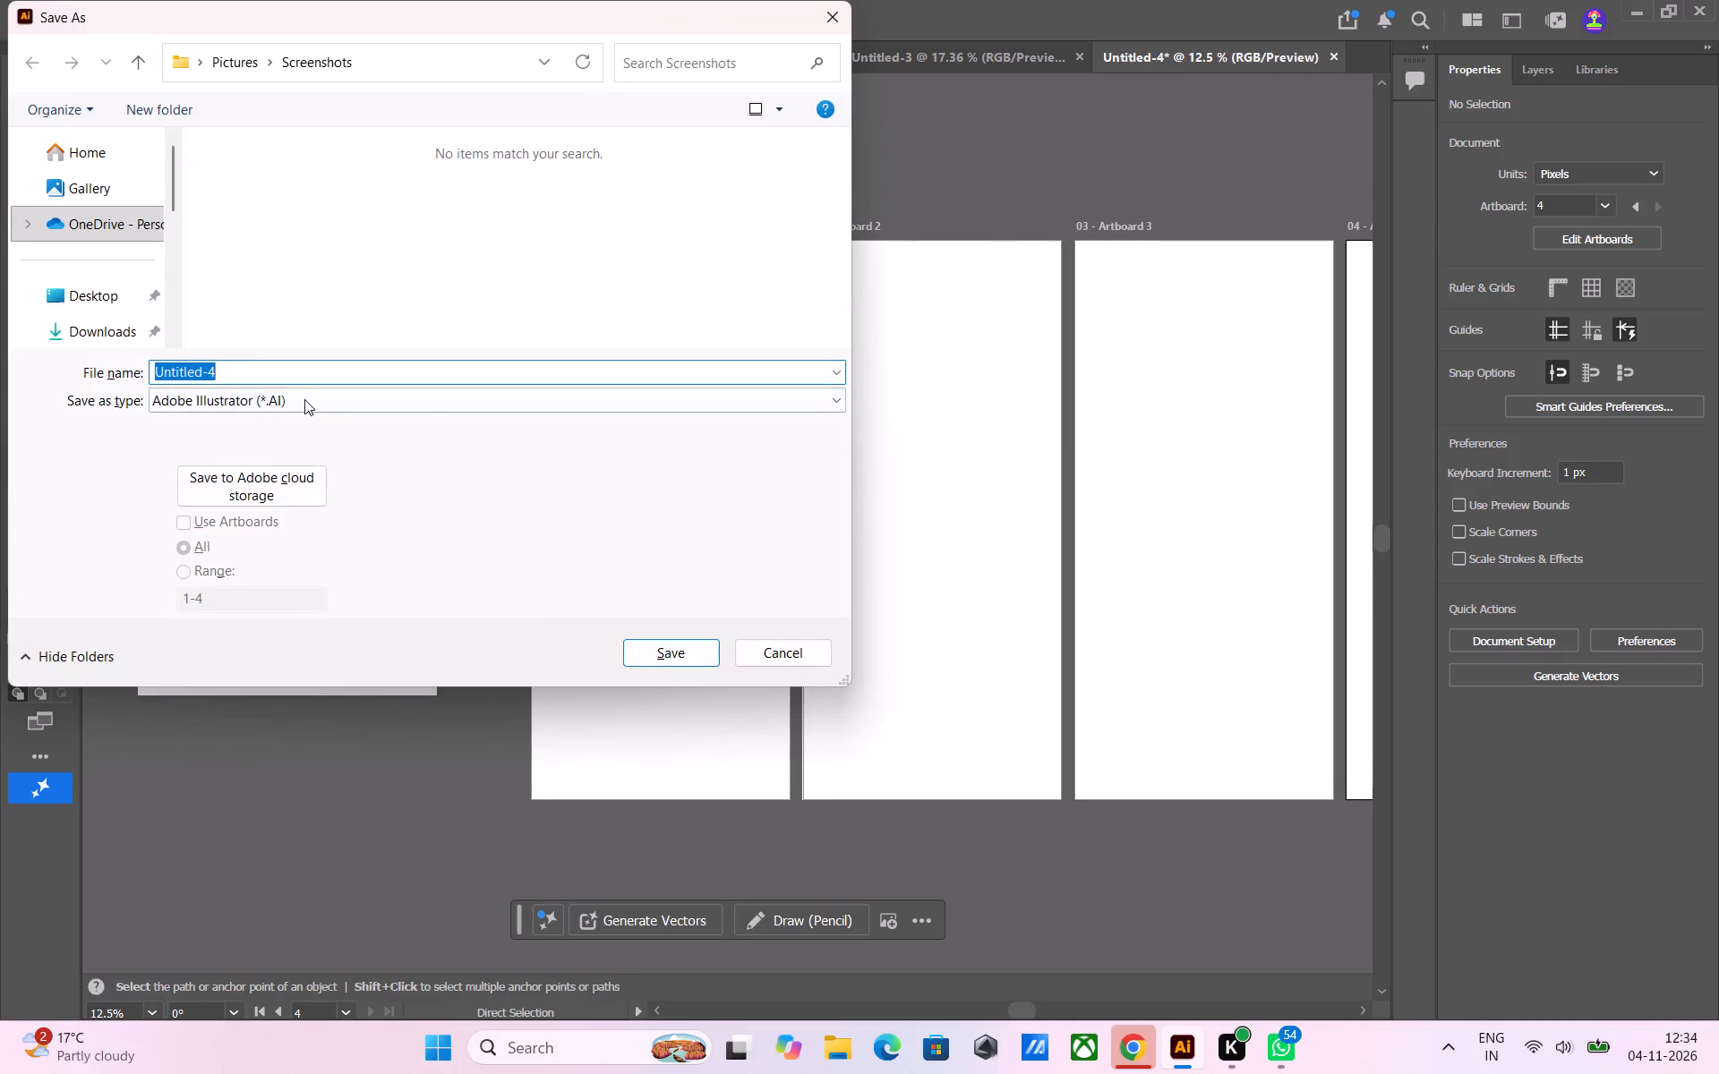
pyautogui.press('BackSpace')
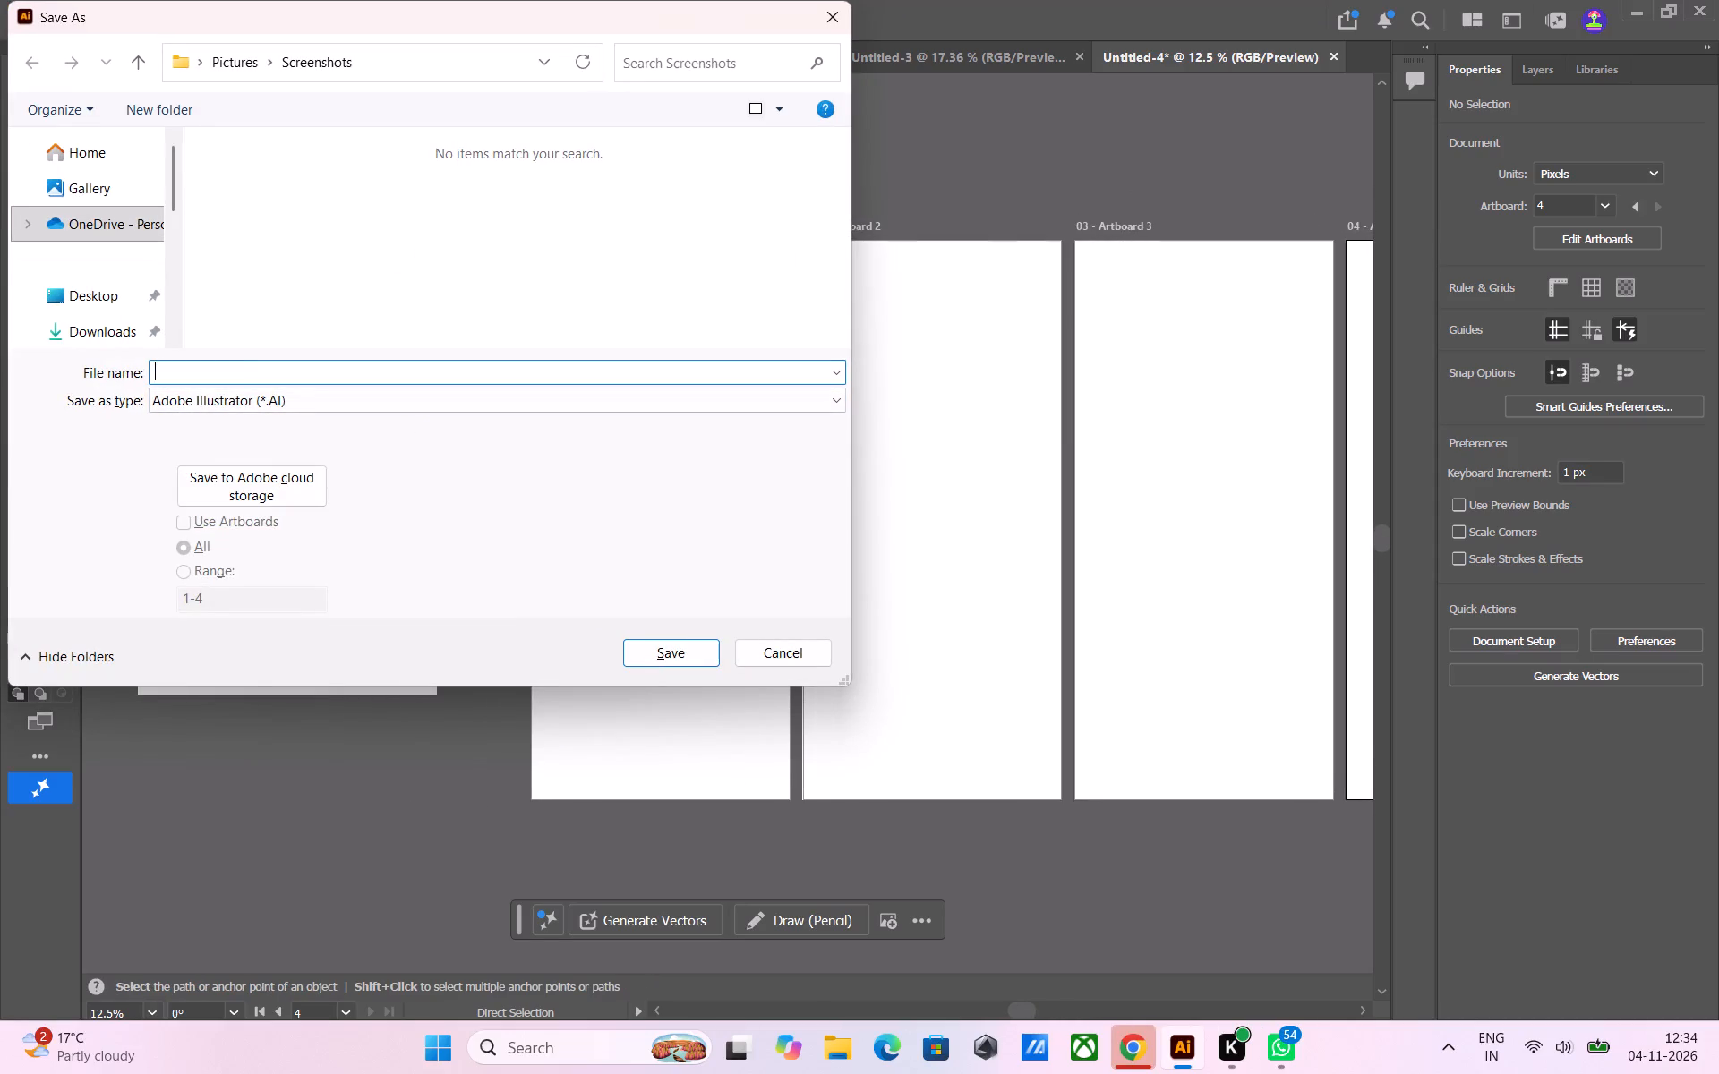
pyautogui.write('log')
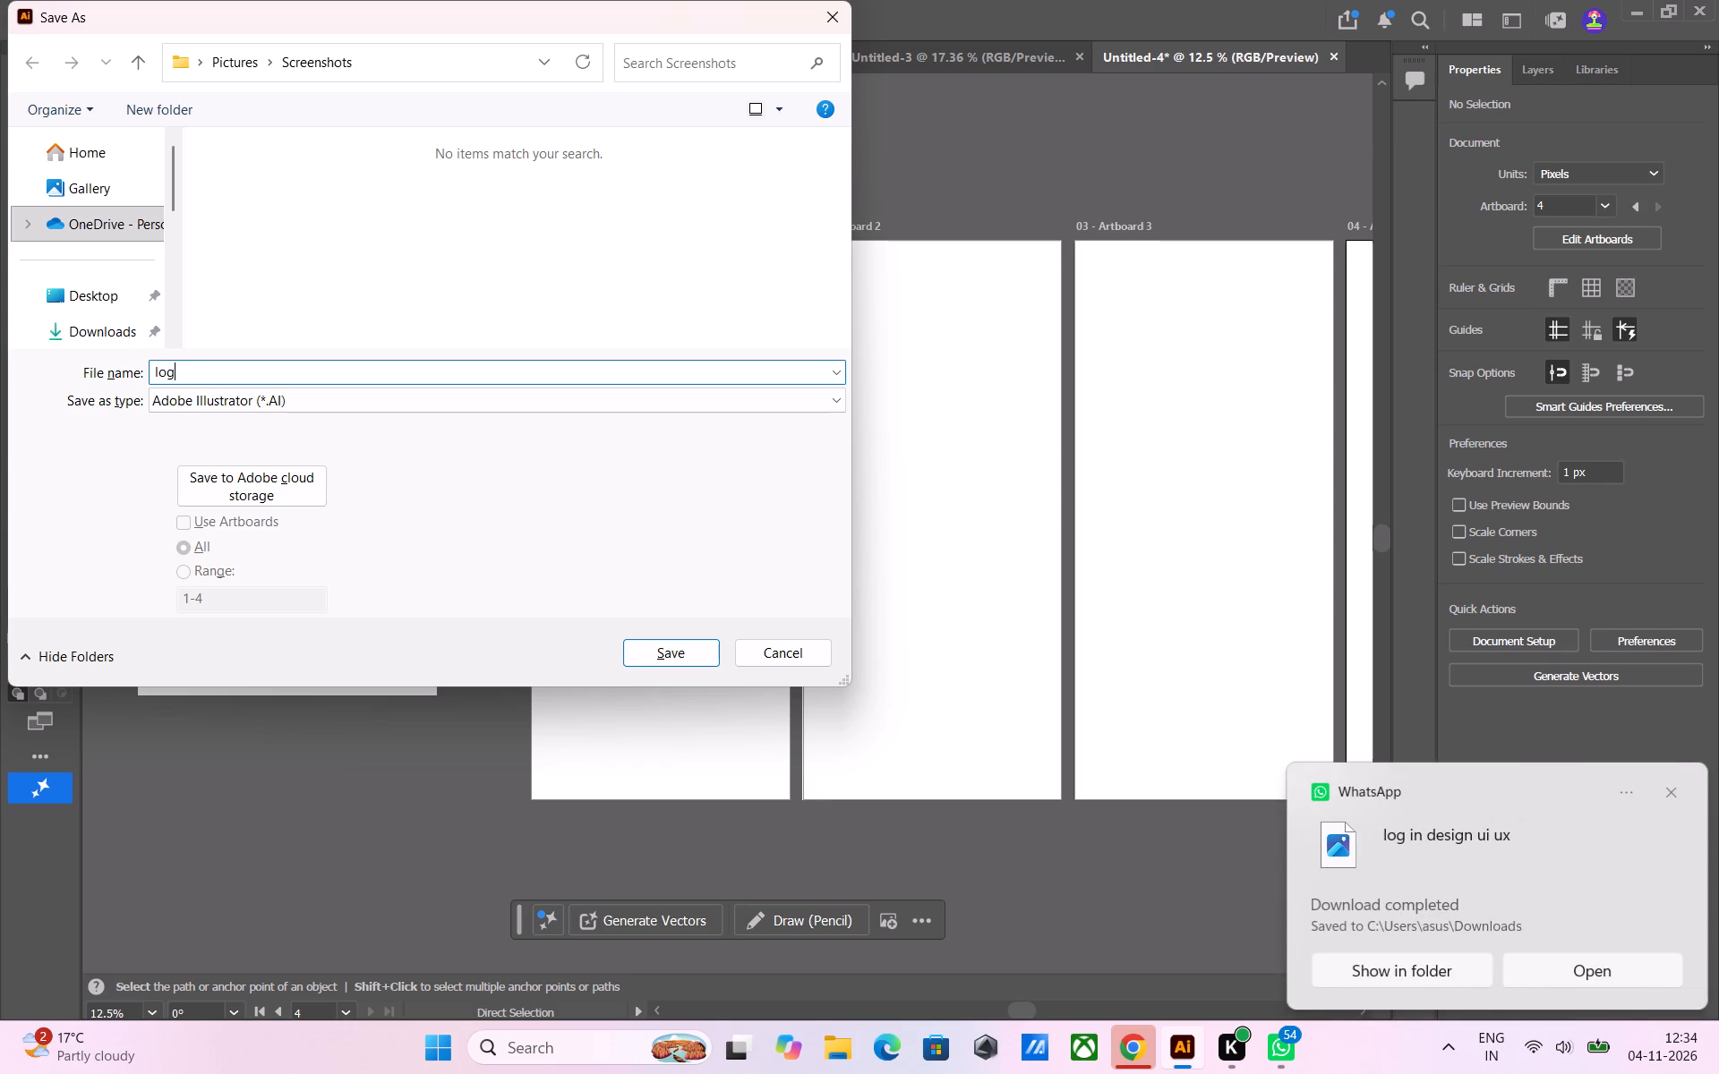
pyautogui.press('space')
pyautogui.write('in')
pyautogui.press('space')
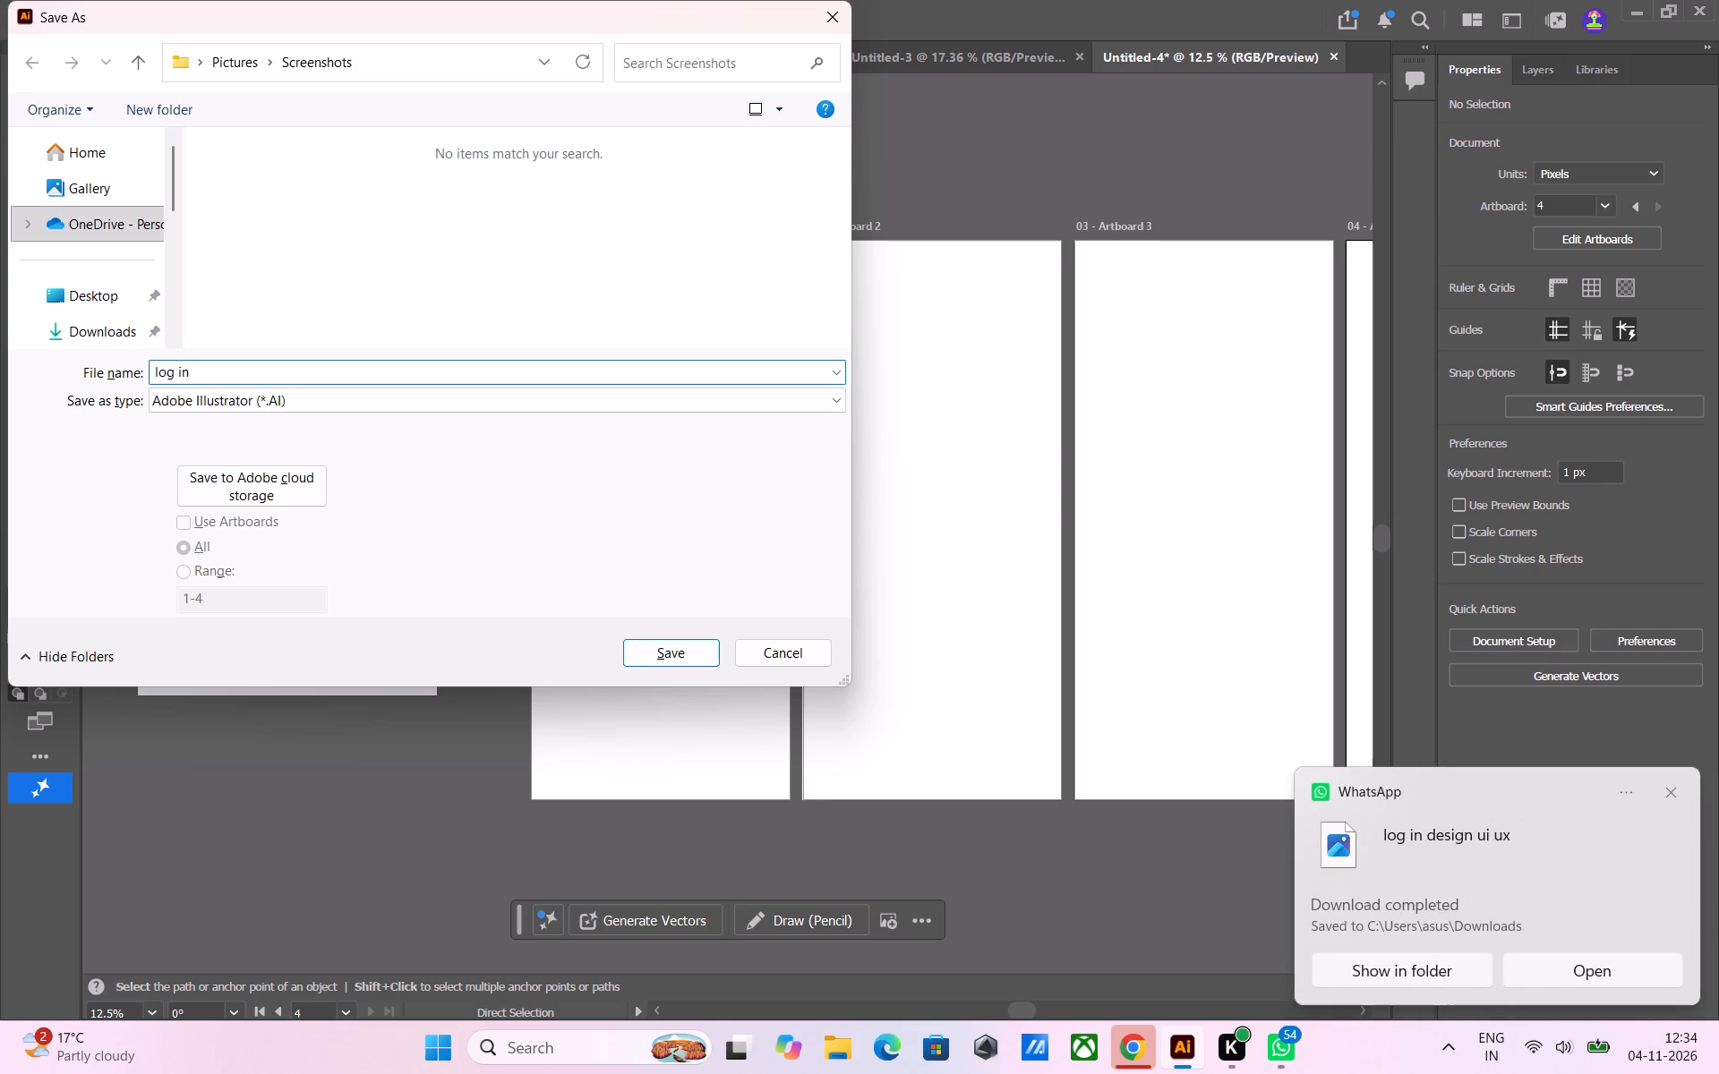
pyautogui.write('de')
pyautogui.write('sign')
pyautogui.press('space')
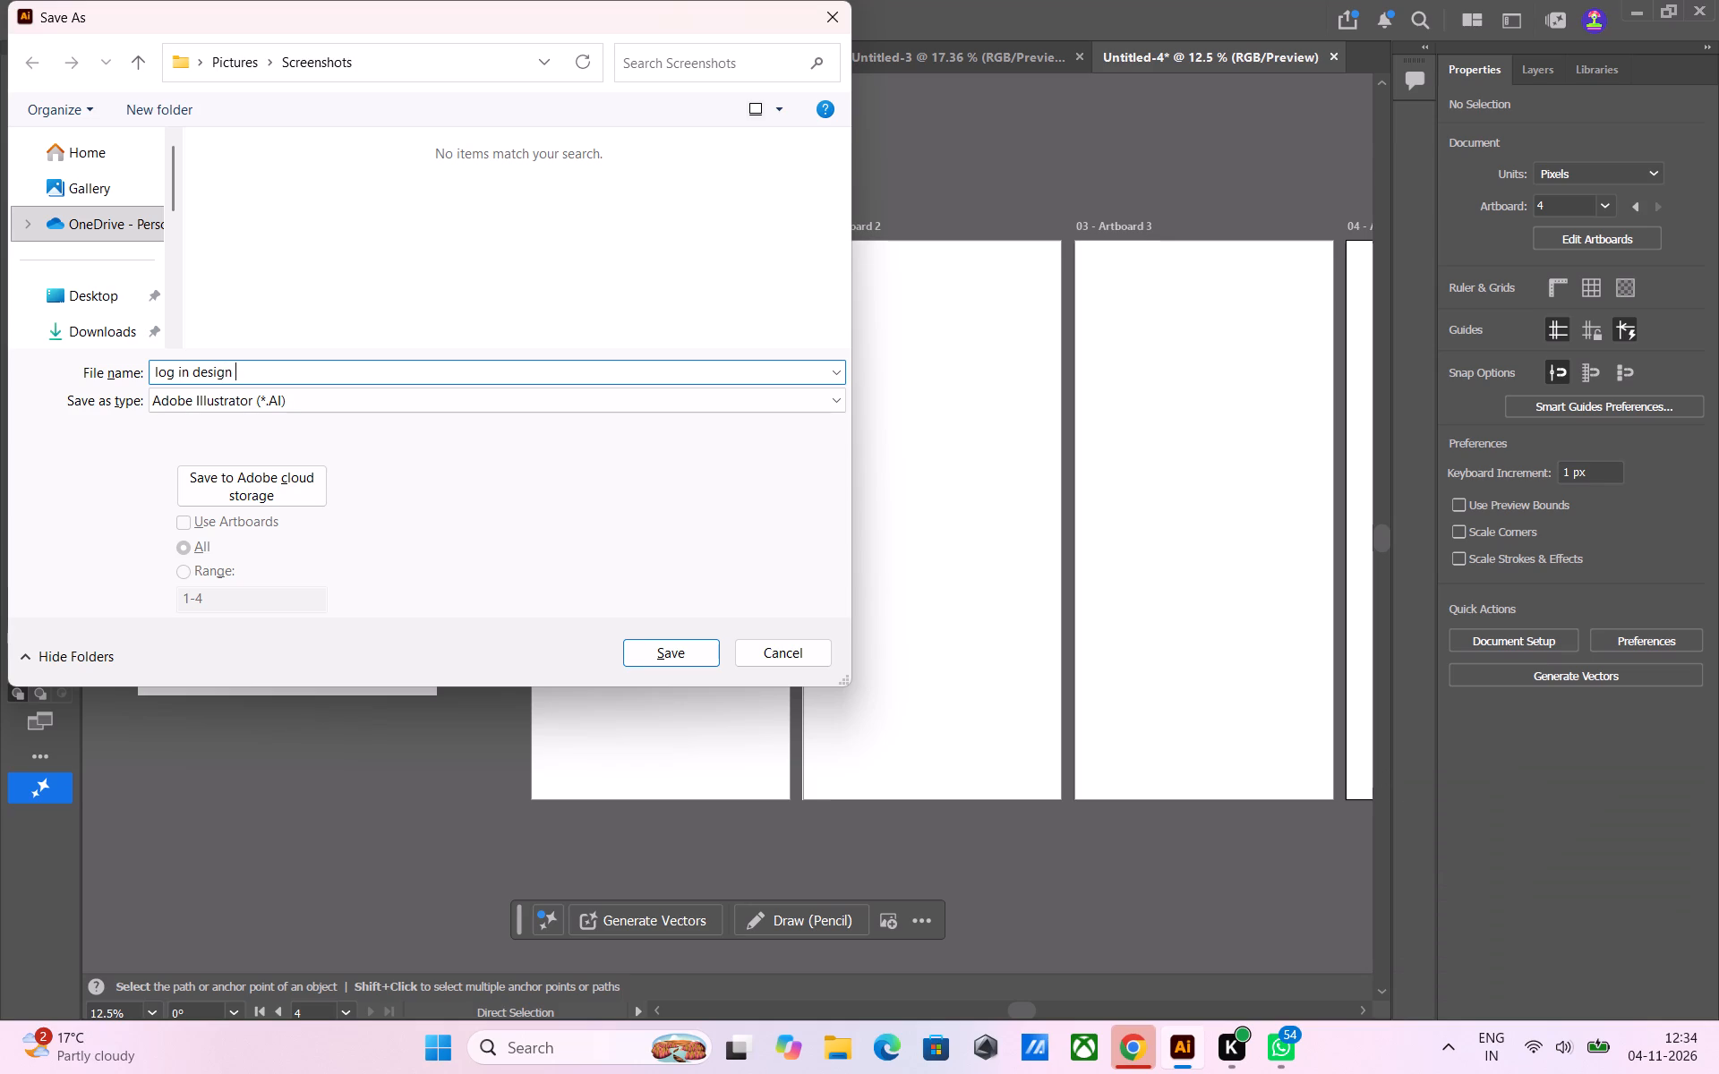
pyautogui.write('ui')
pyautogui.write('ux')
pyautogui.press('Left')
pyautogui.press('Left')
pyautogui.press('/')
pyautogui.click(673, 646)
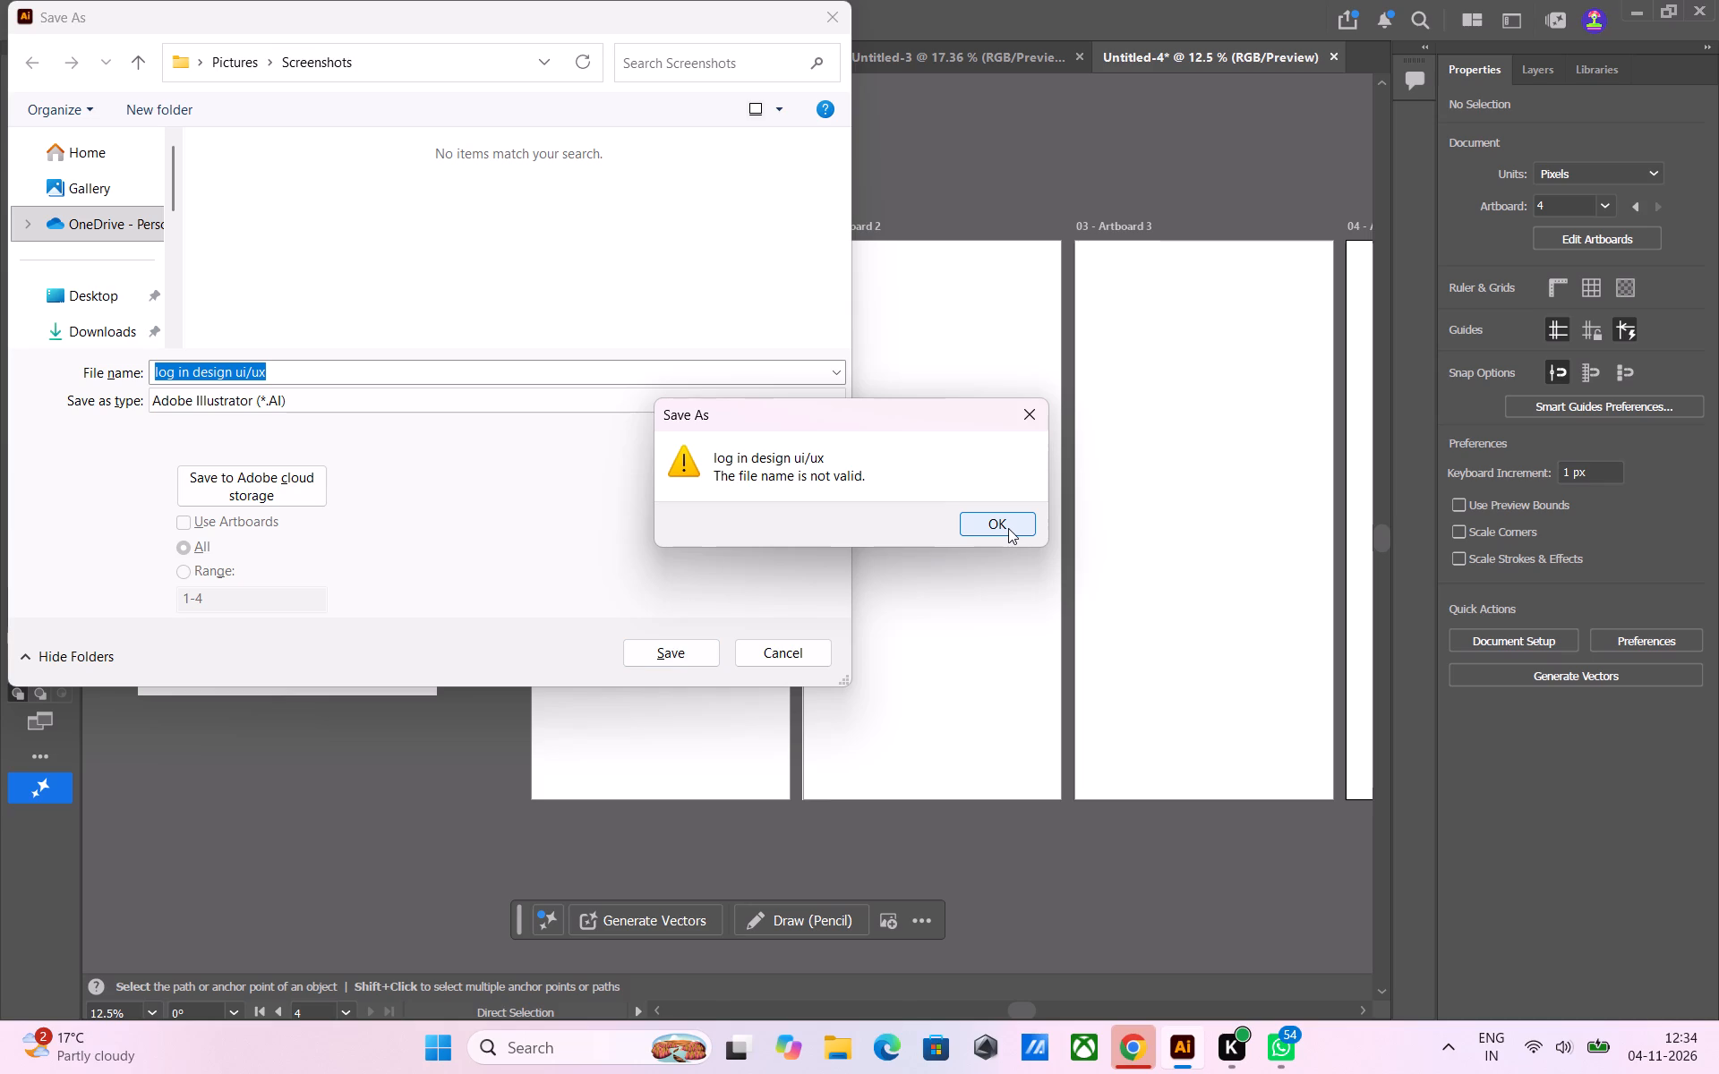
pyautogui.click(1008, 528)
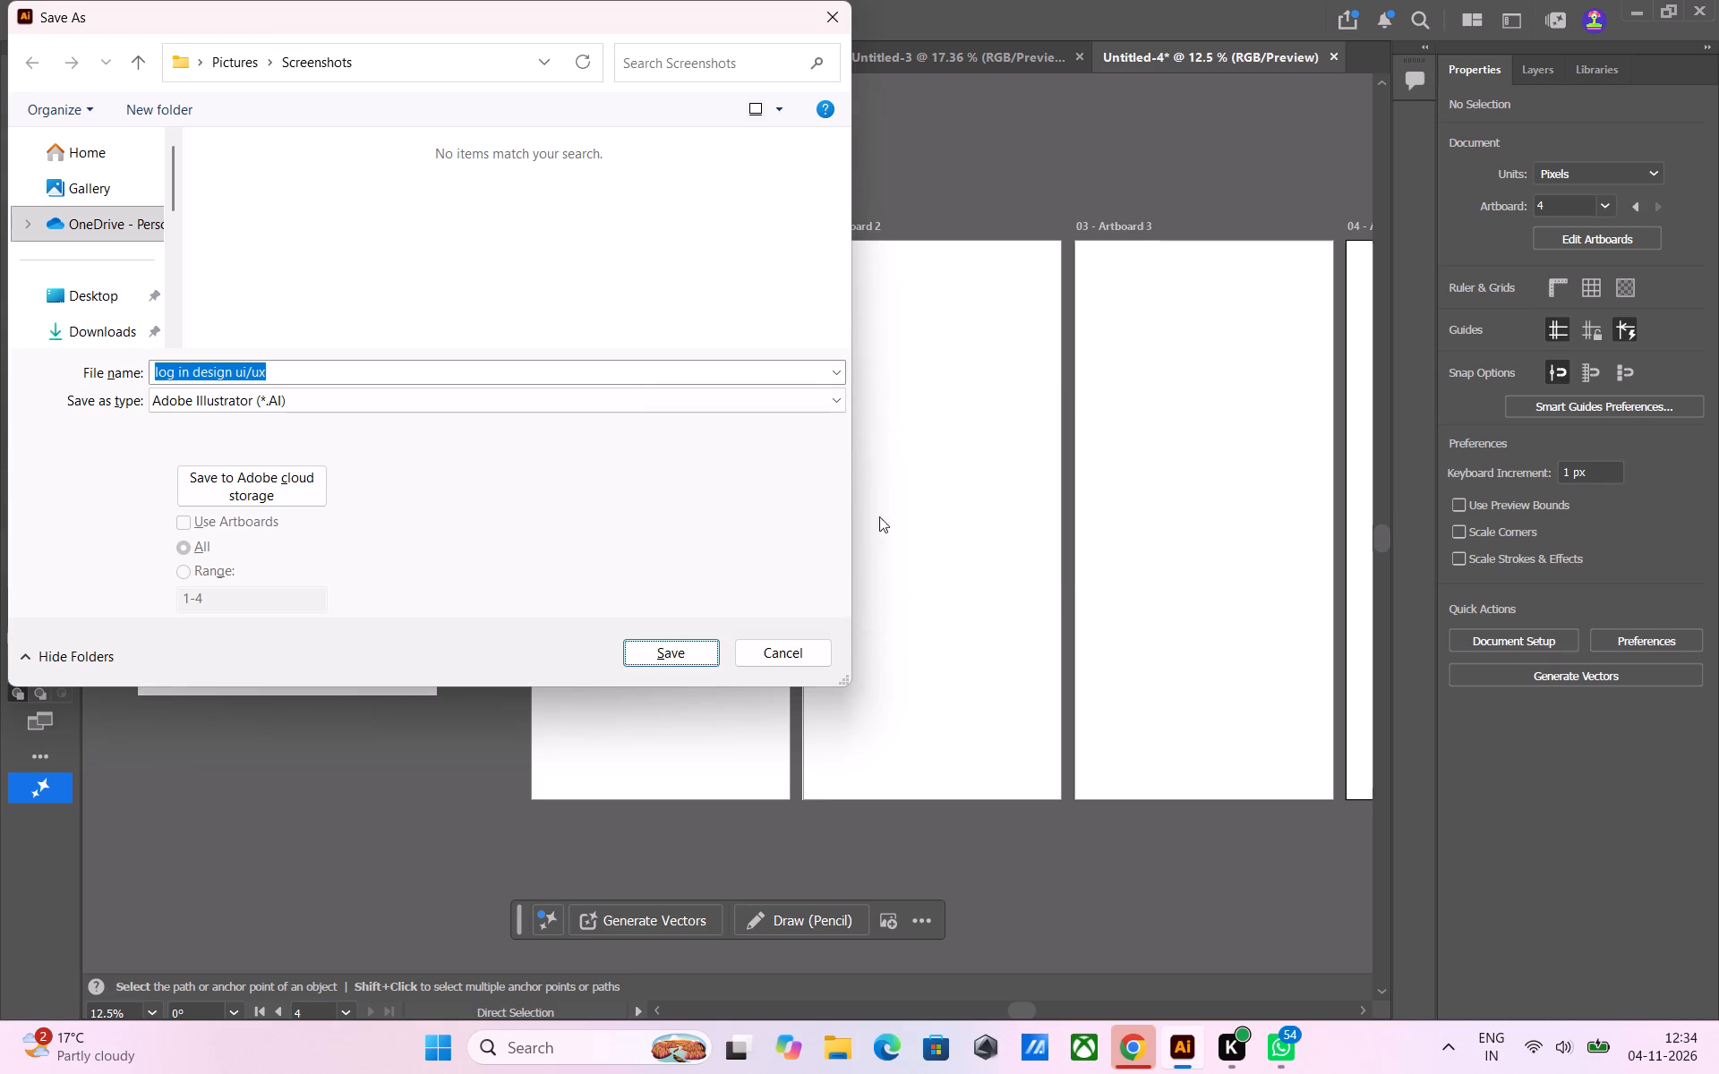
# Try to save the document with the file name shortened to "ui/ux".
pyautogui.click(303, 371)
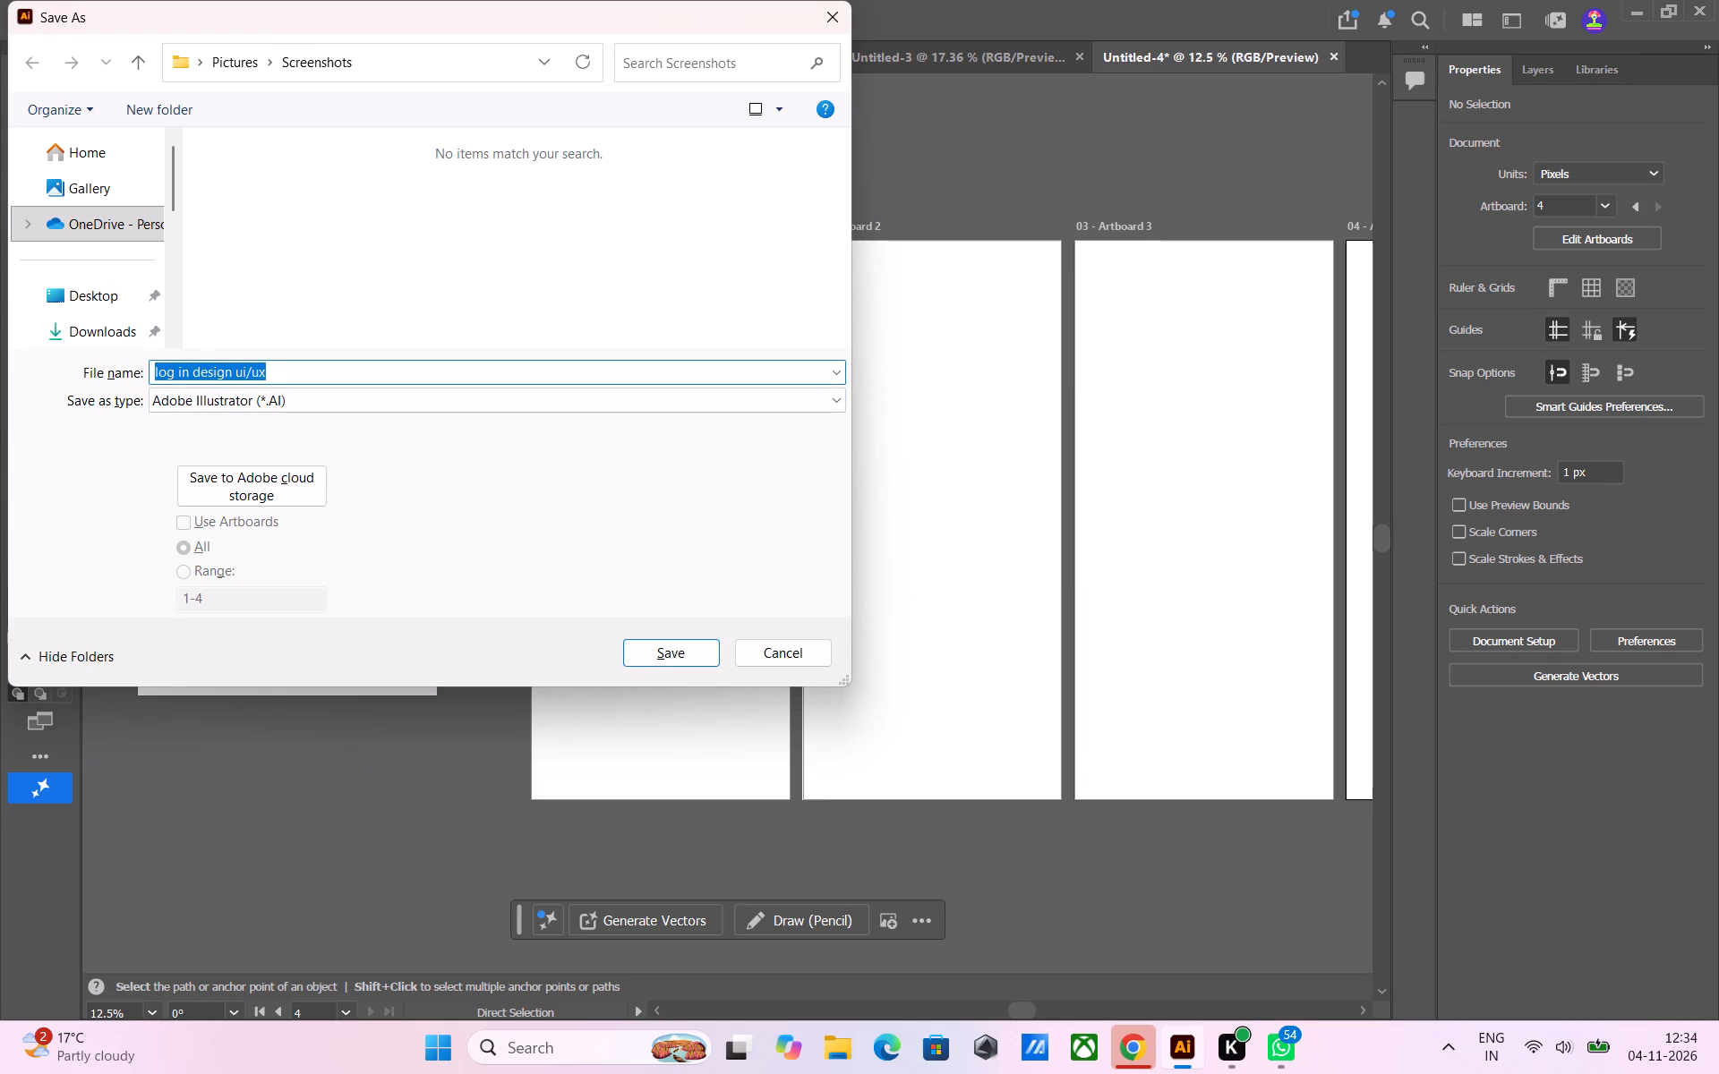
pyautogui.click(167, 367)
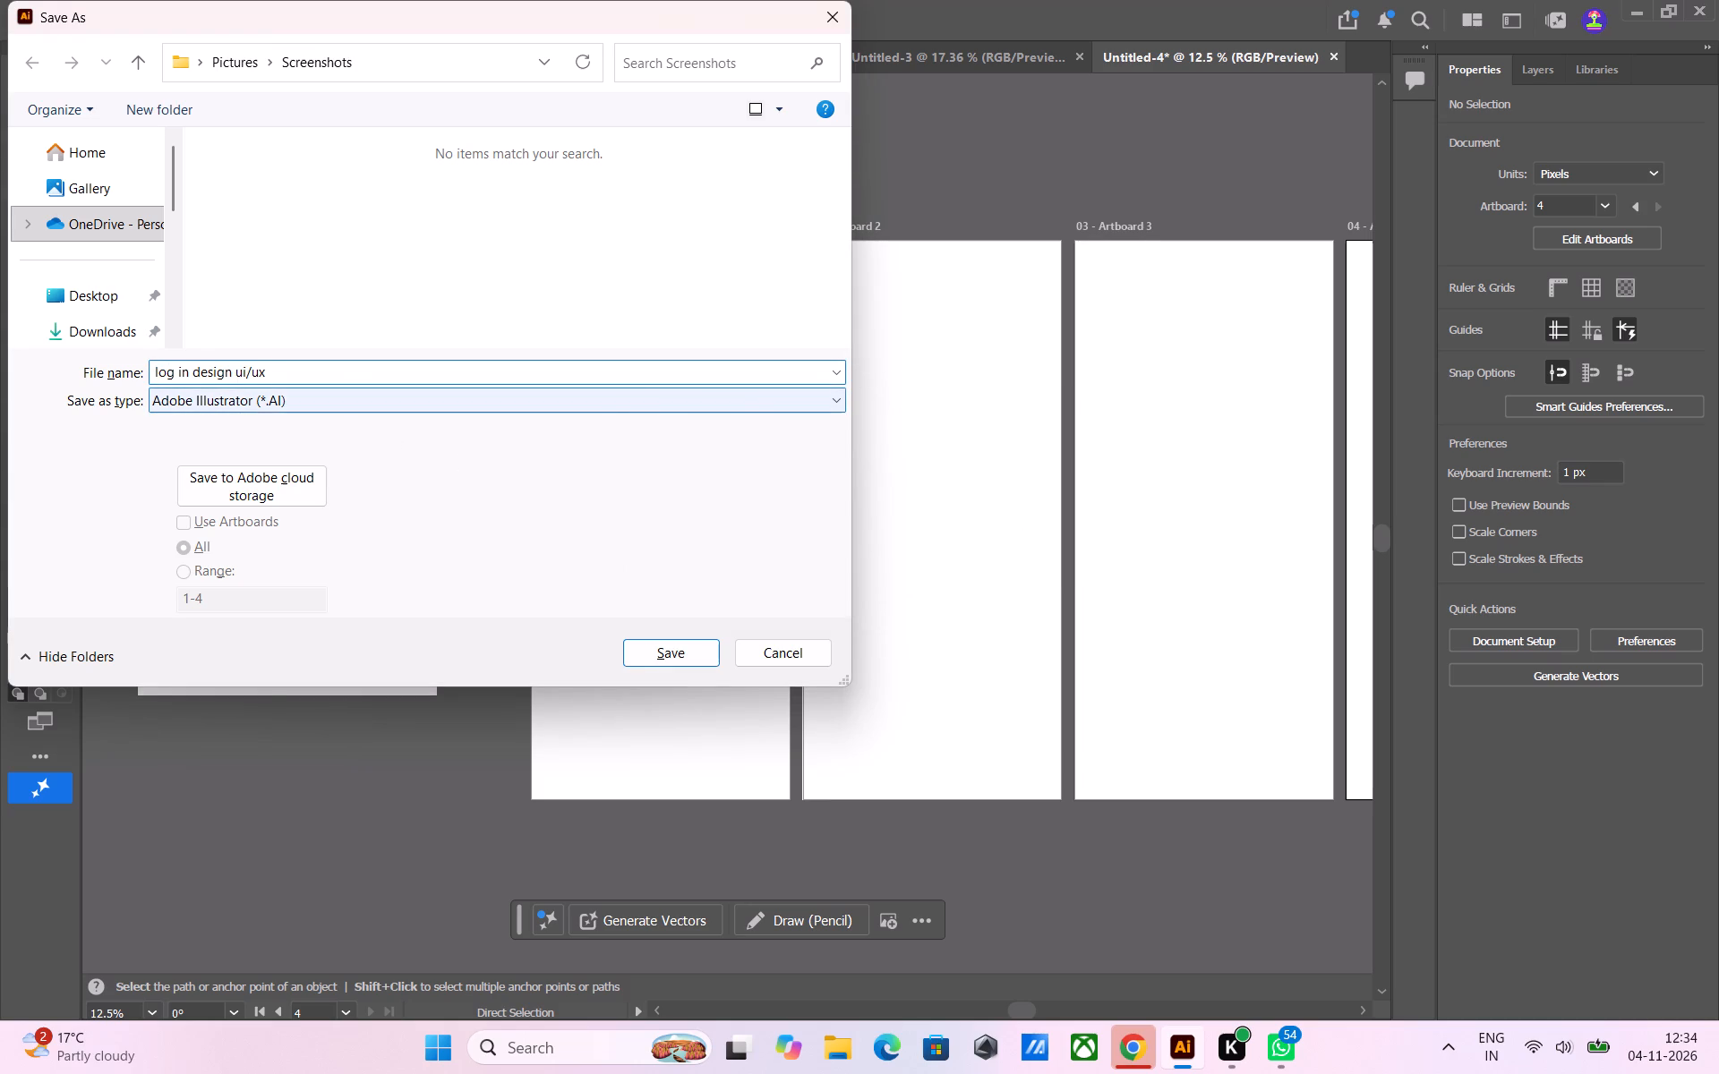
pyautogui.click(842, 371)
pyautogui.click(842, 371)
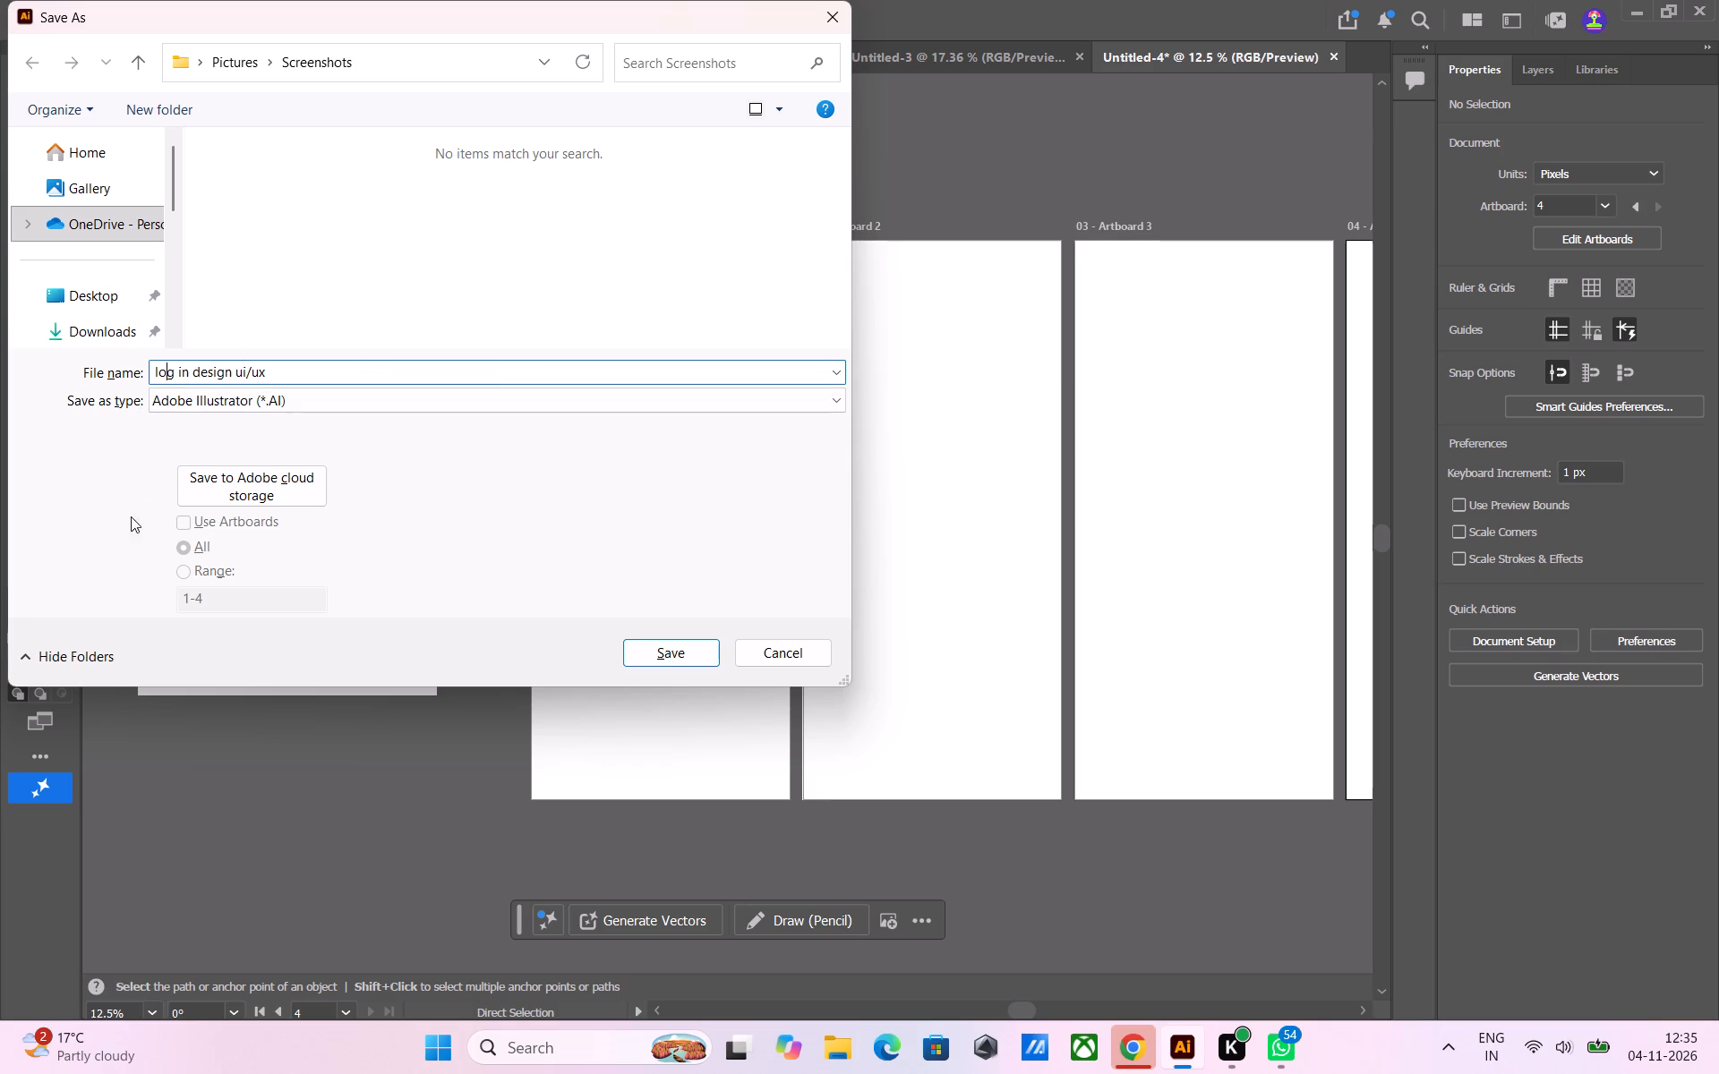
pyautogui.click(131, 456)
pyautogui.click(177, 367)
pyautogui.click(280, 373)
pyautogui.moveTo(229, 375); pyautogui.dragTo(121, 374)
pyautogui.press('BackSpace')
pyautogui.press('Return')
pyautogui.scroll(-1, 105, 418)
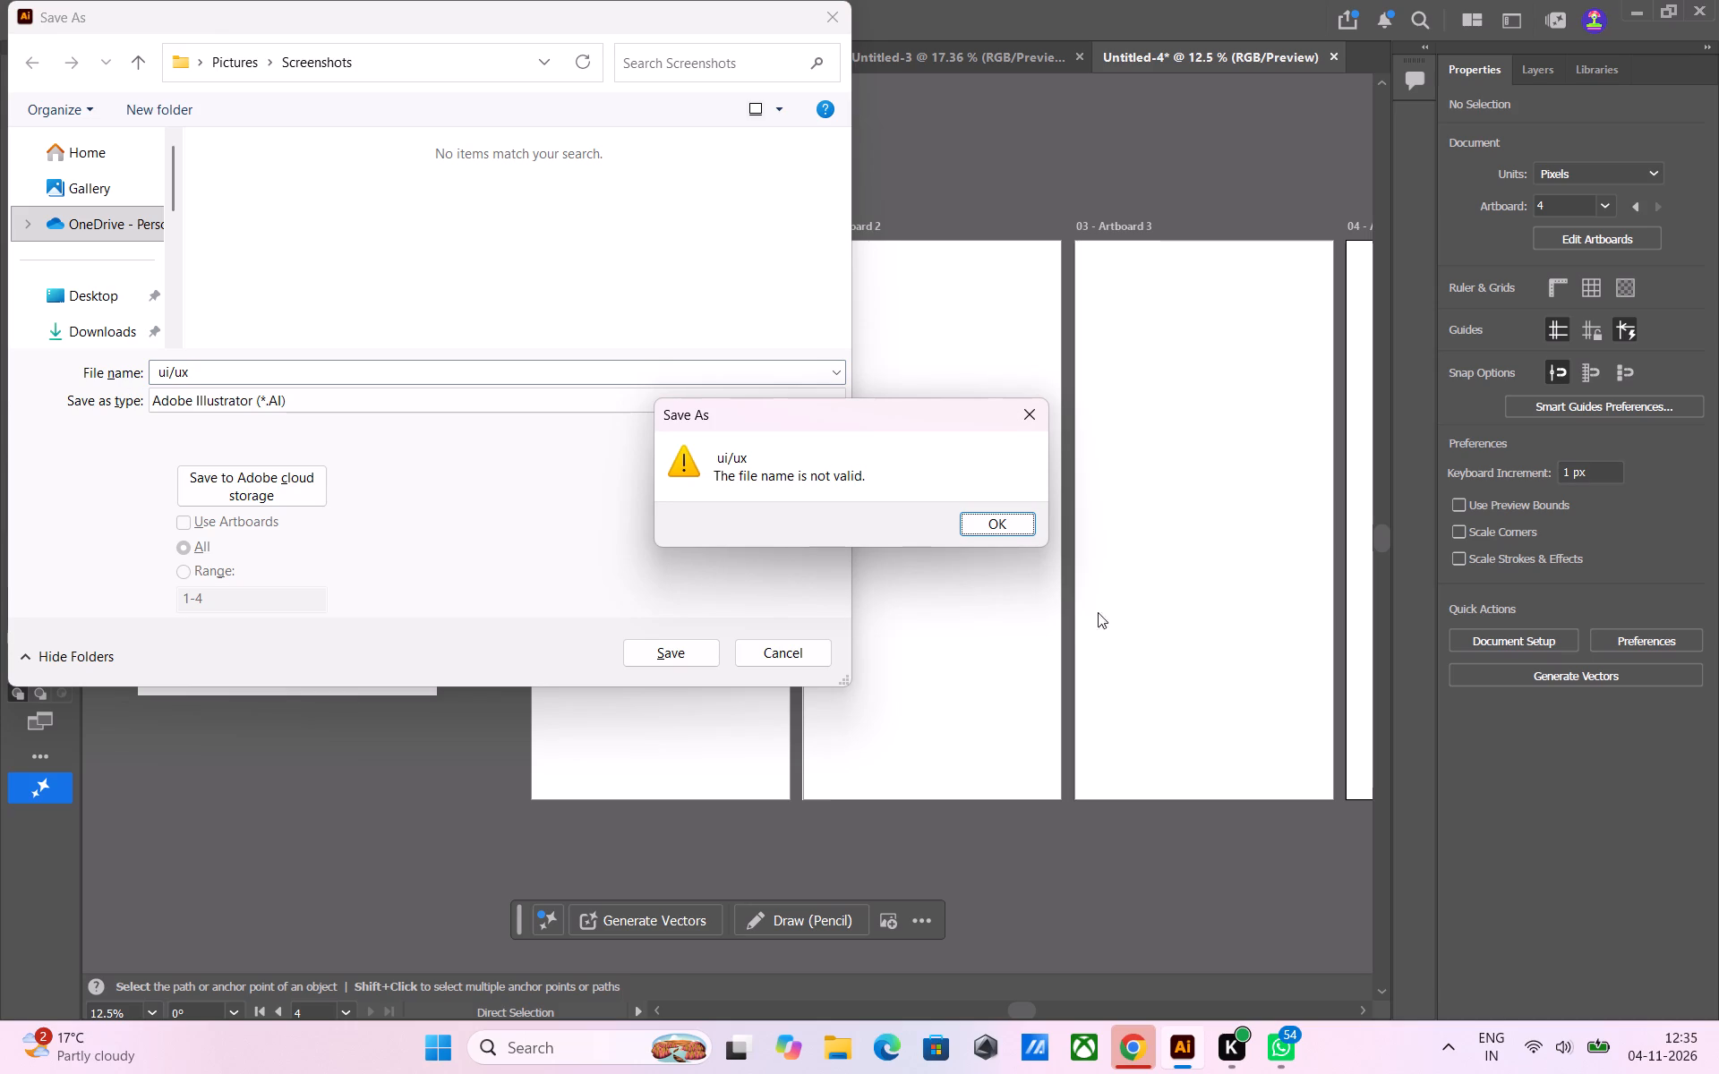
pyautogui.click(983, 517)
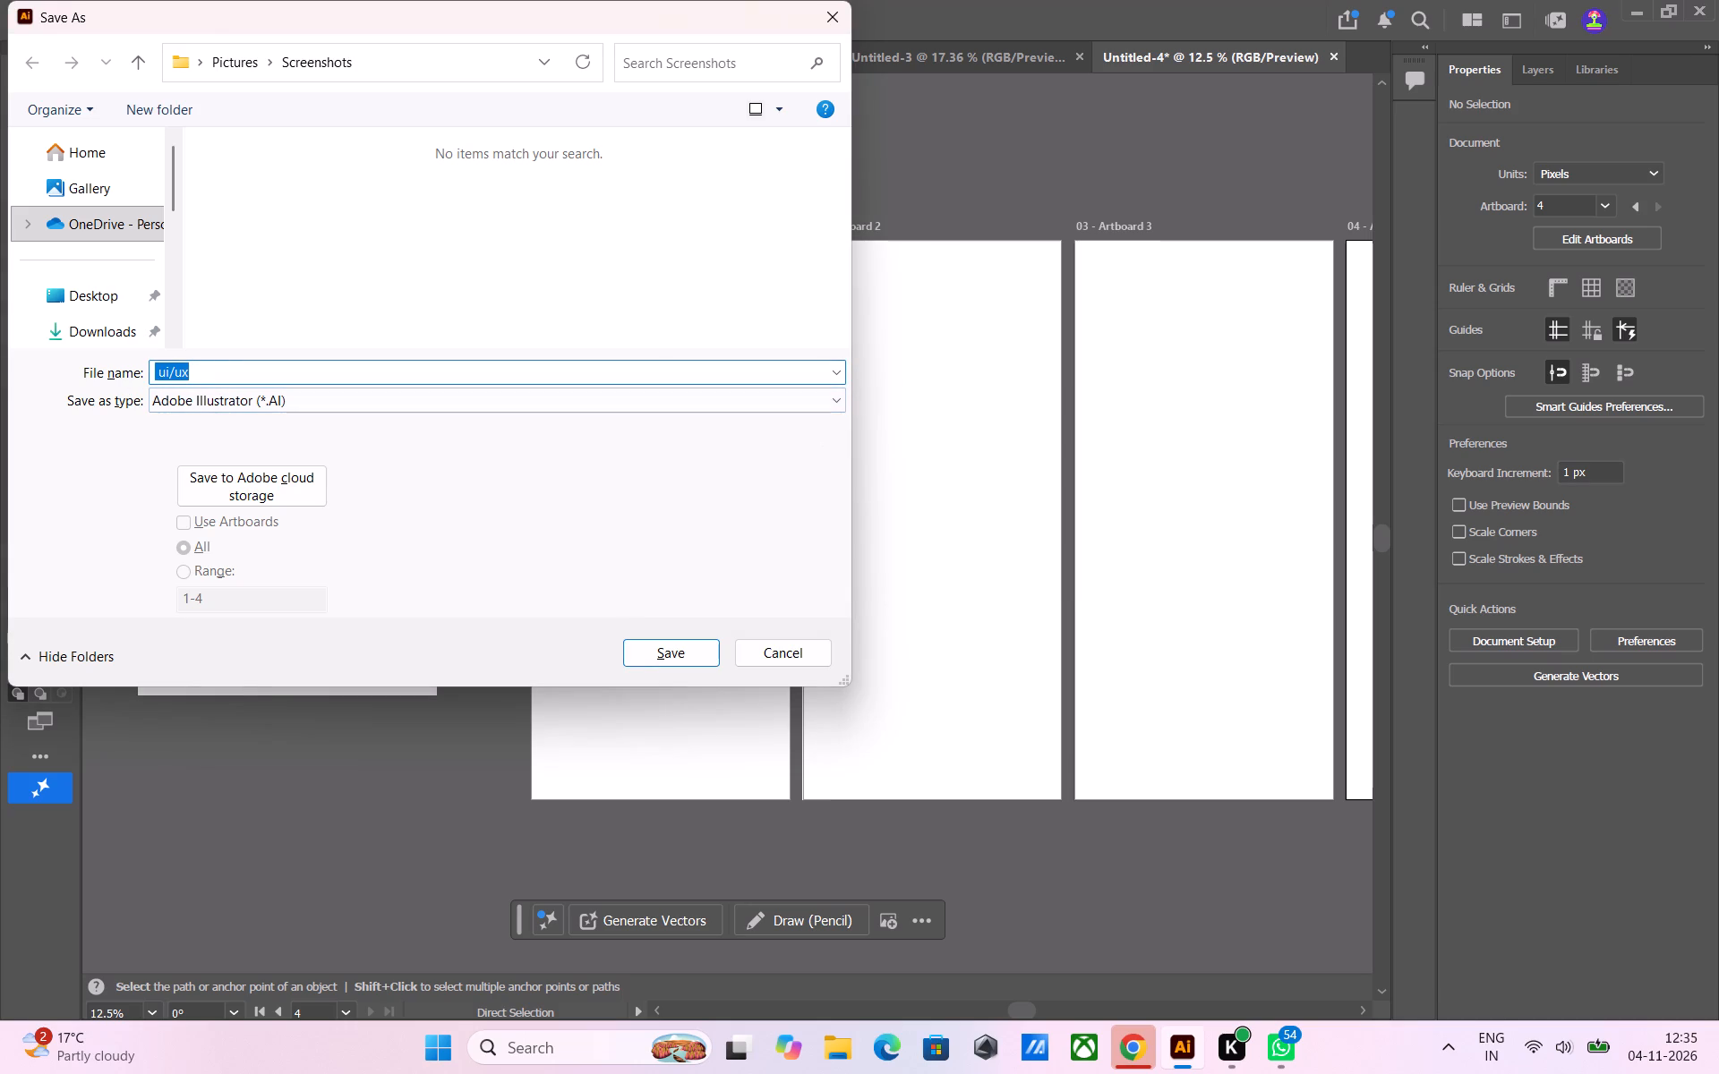
# Save the document as "app design" in Adobe Illustrator format in the Screenshots folder, accepting the Illustrator 2020 save options.
pyautogui.press('BackSpace')
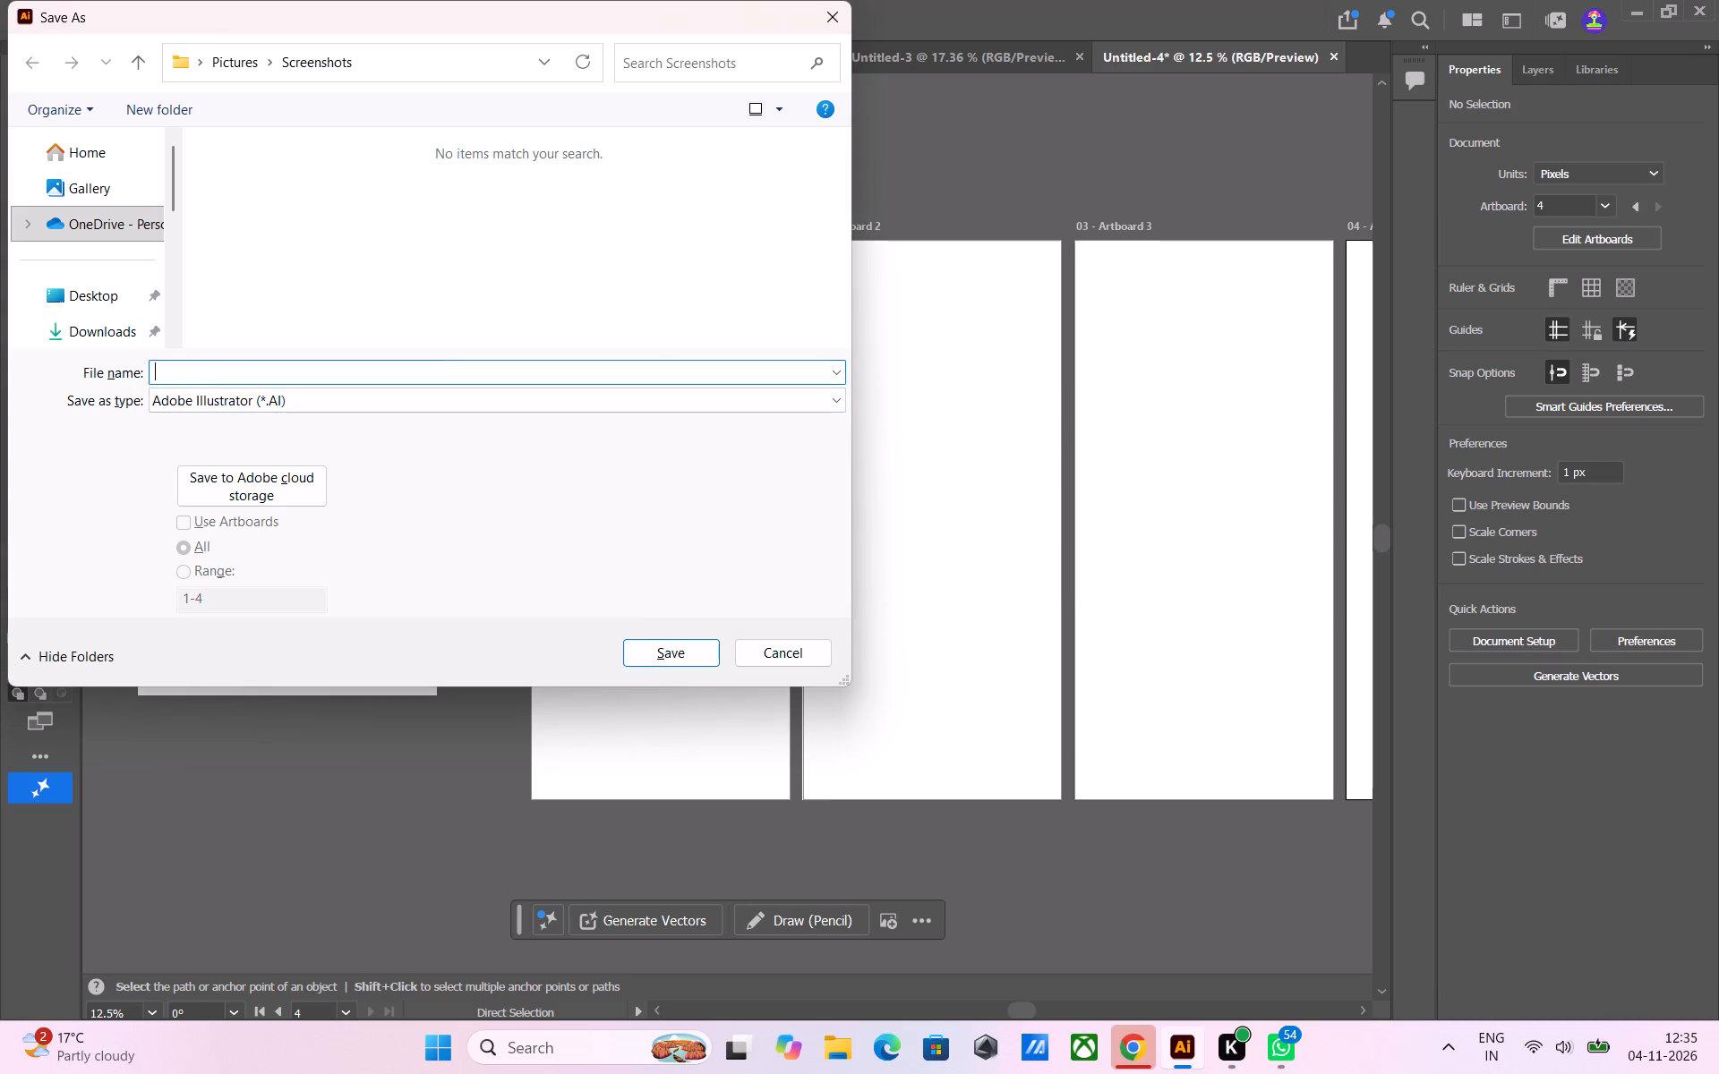
pyautogui.press('a')
pyautogui.write('pp')
pyautogui.press('space')
pyautogui.write('design')
pyautogui.press('Return')
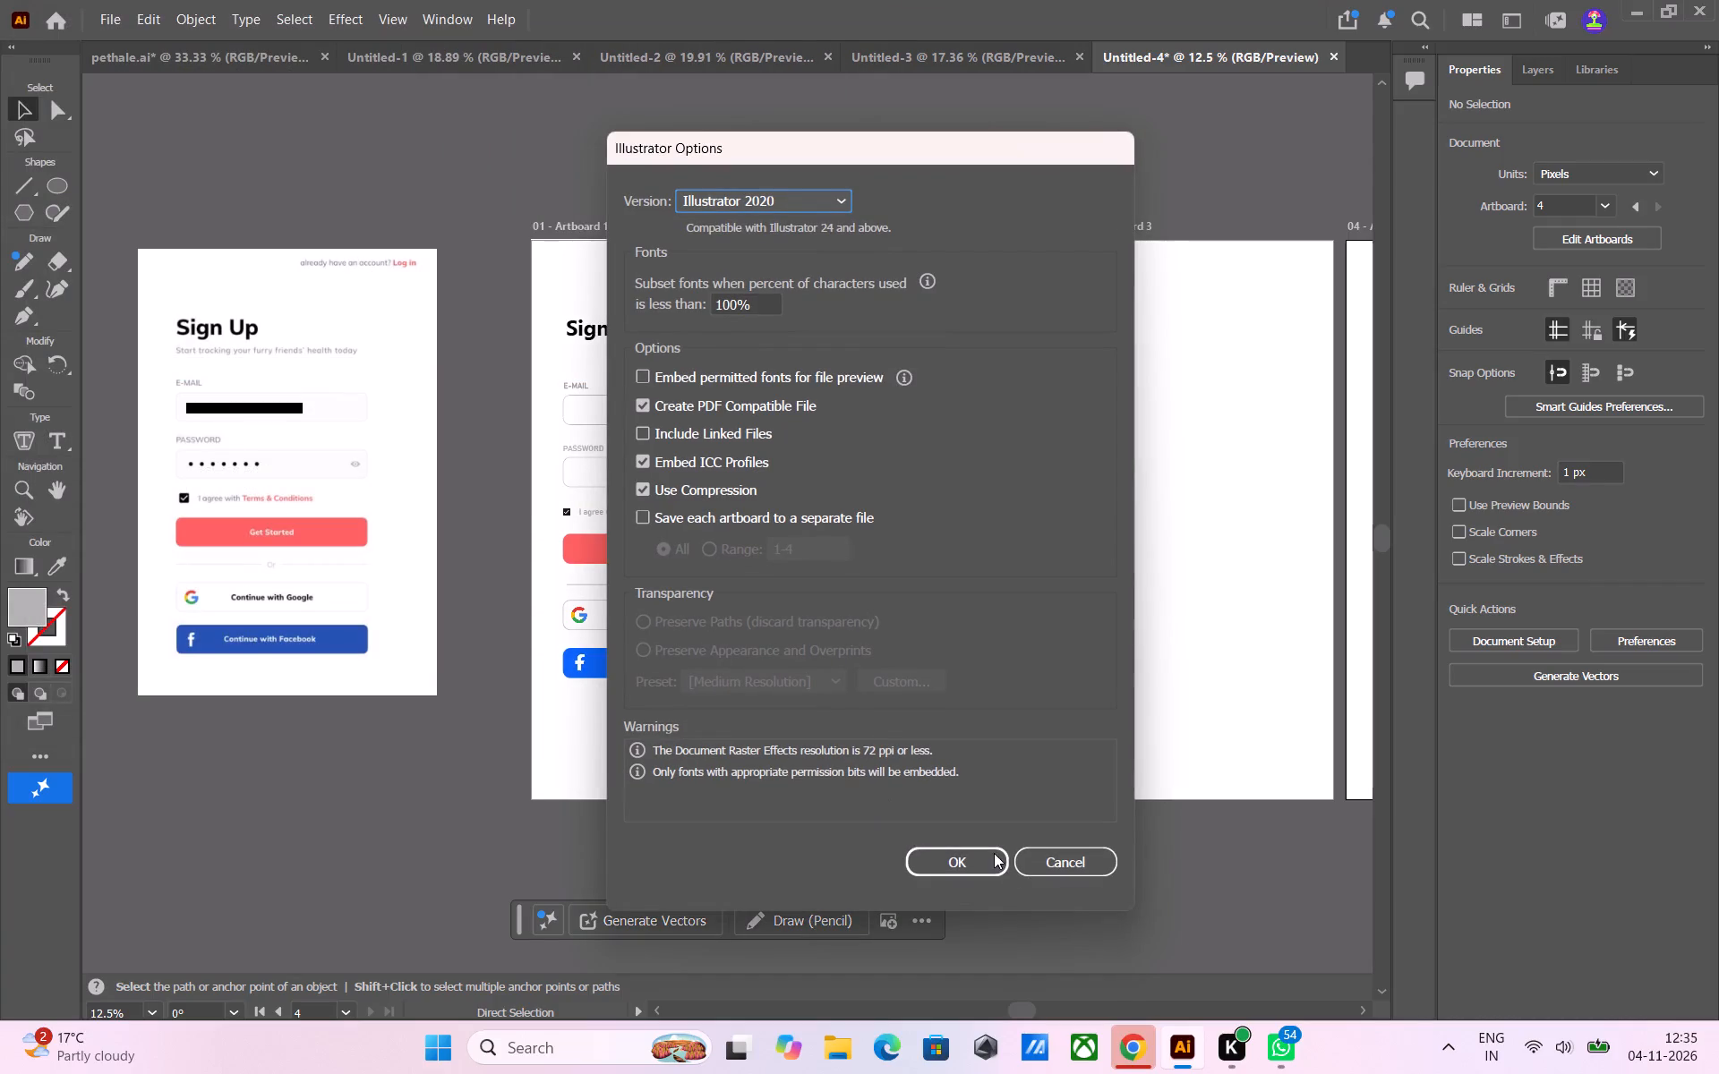
pyautogui.click(994, 853)
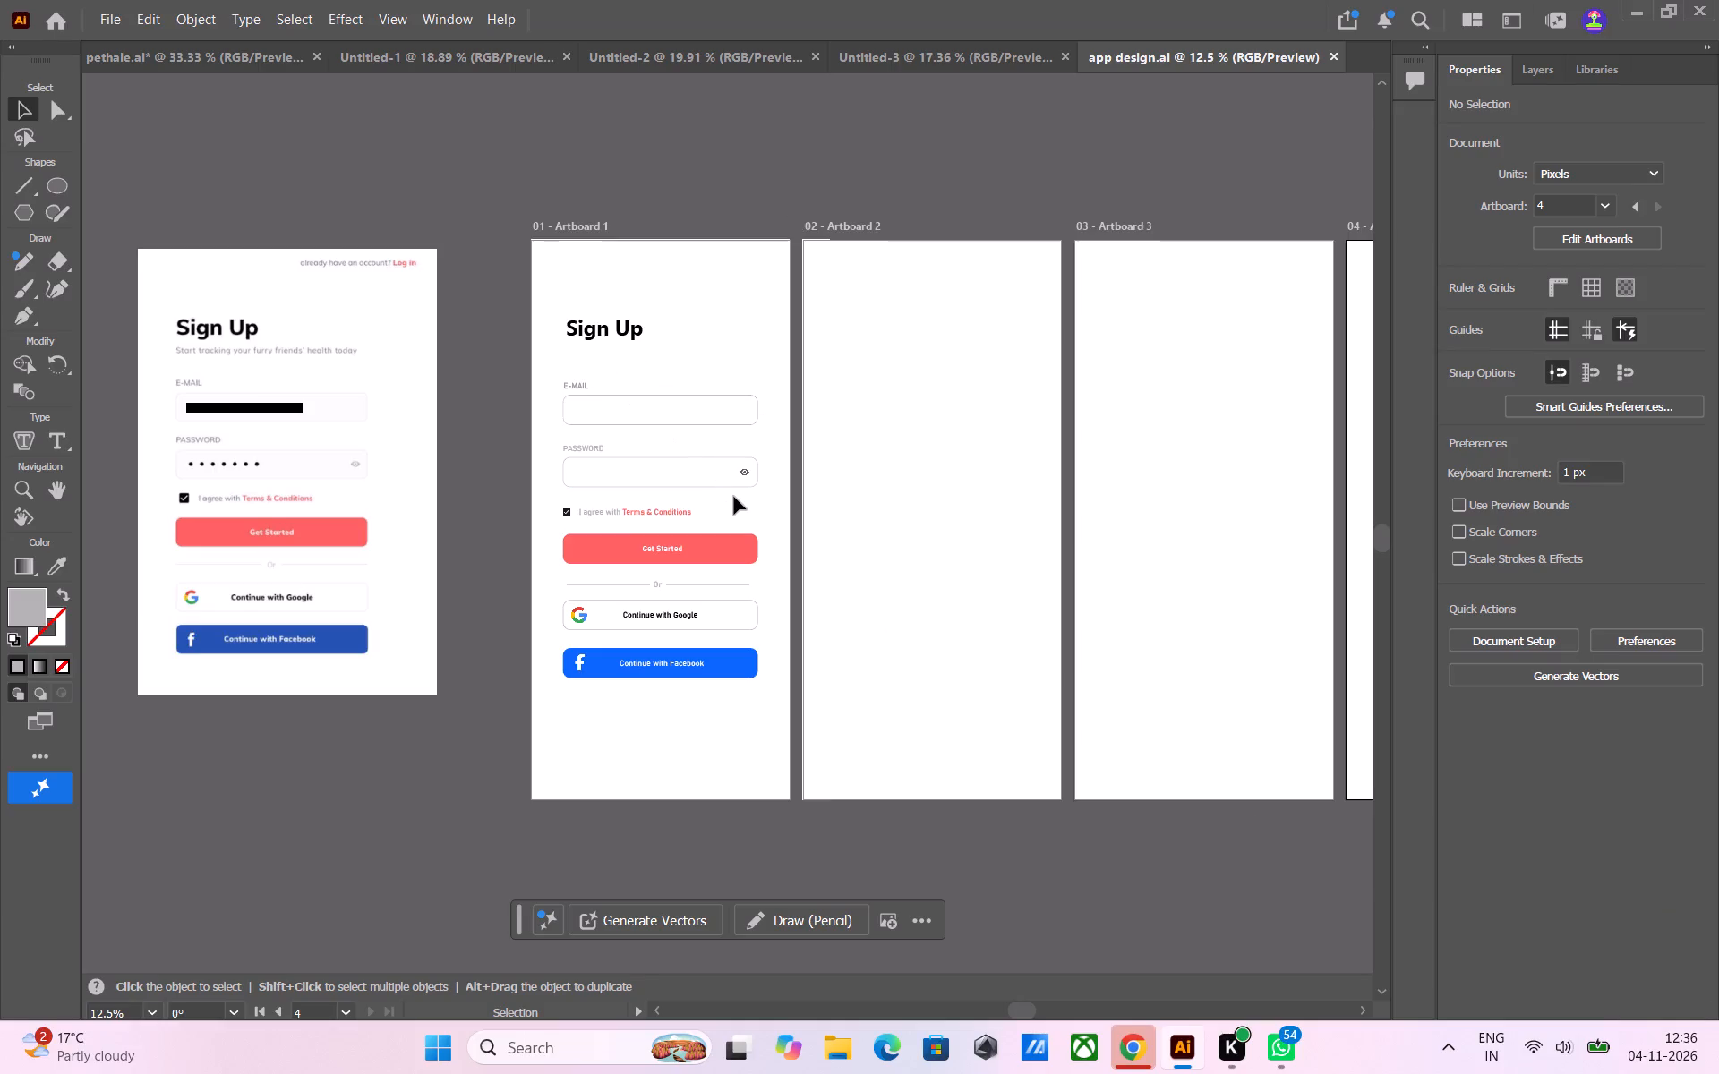
# Capture a screen snip of the whole Artboard 1 containing the finished Sign Up screen.
pyautogui.press('shift+super+s')
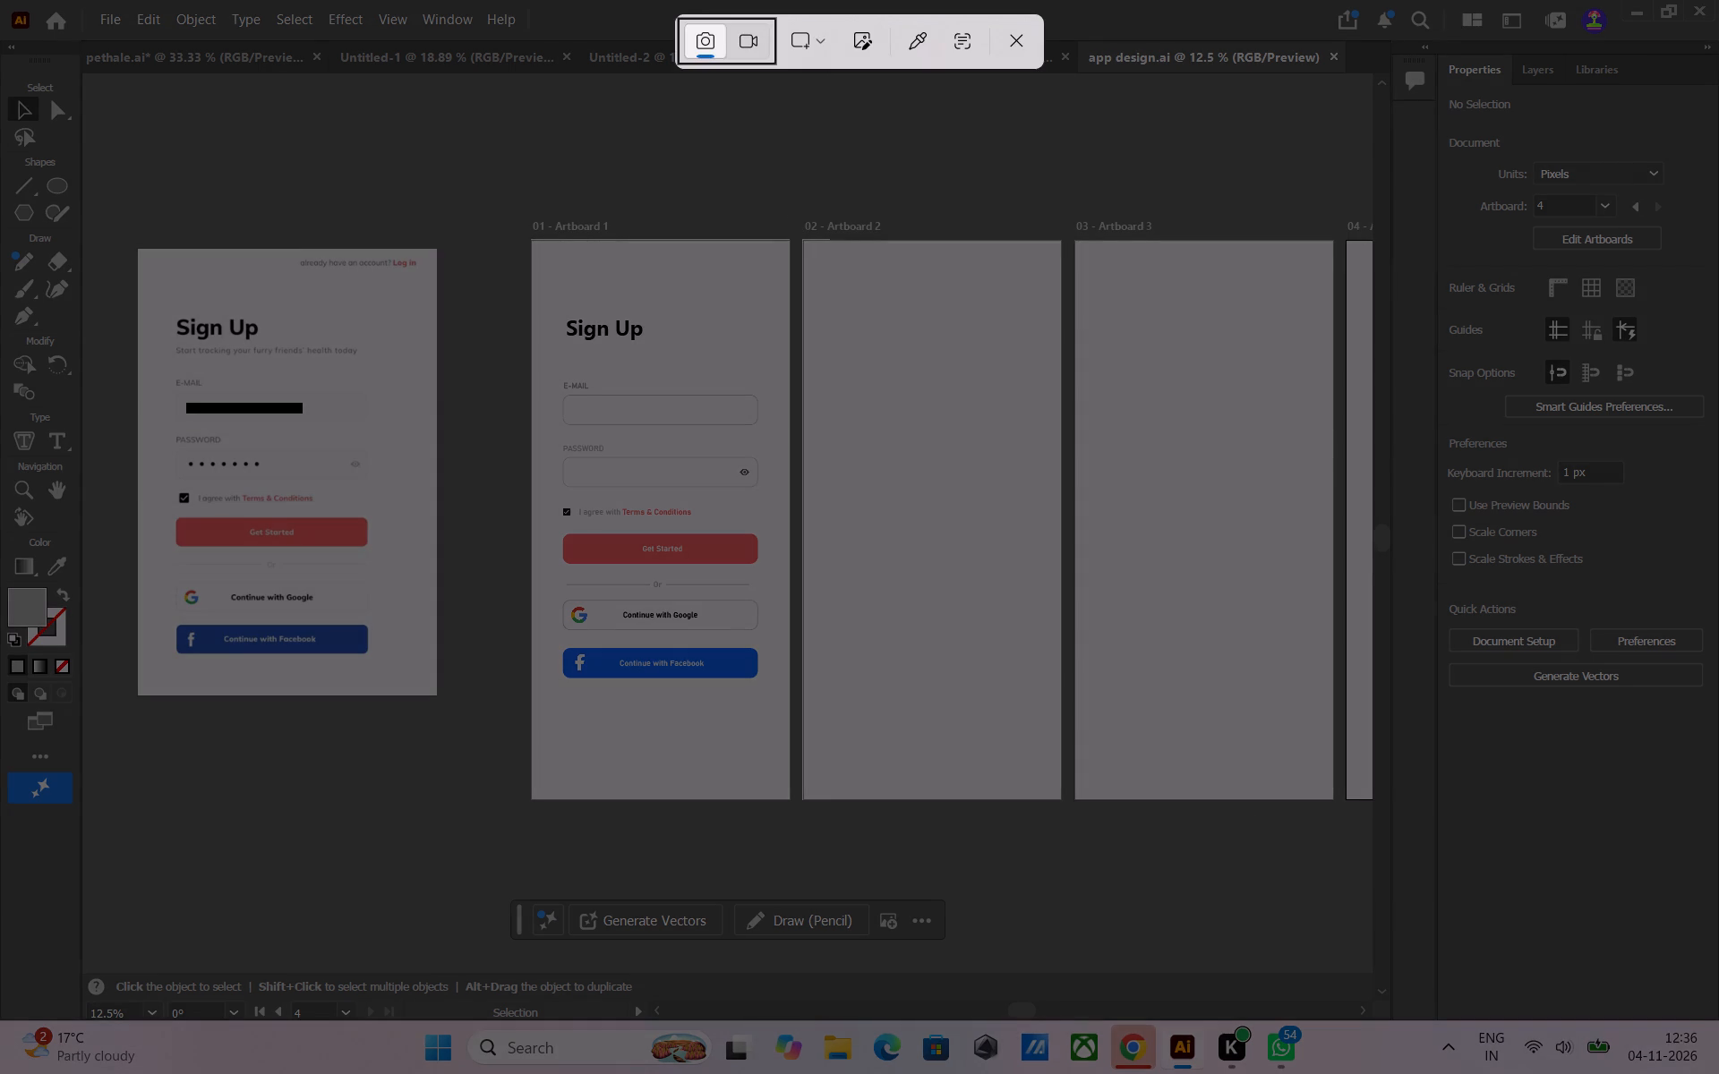
pyautogui.moveTo(531, 238); pyautogui.dragTo(594, 269)
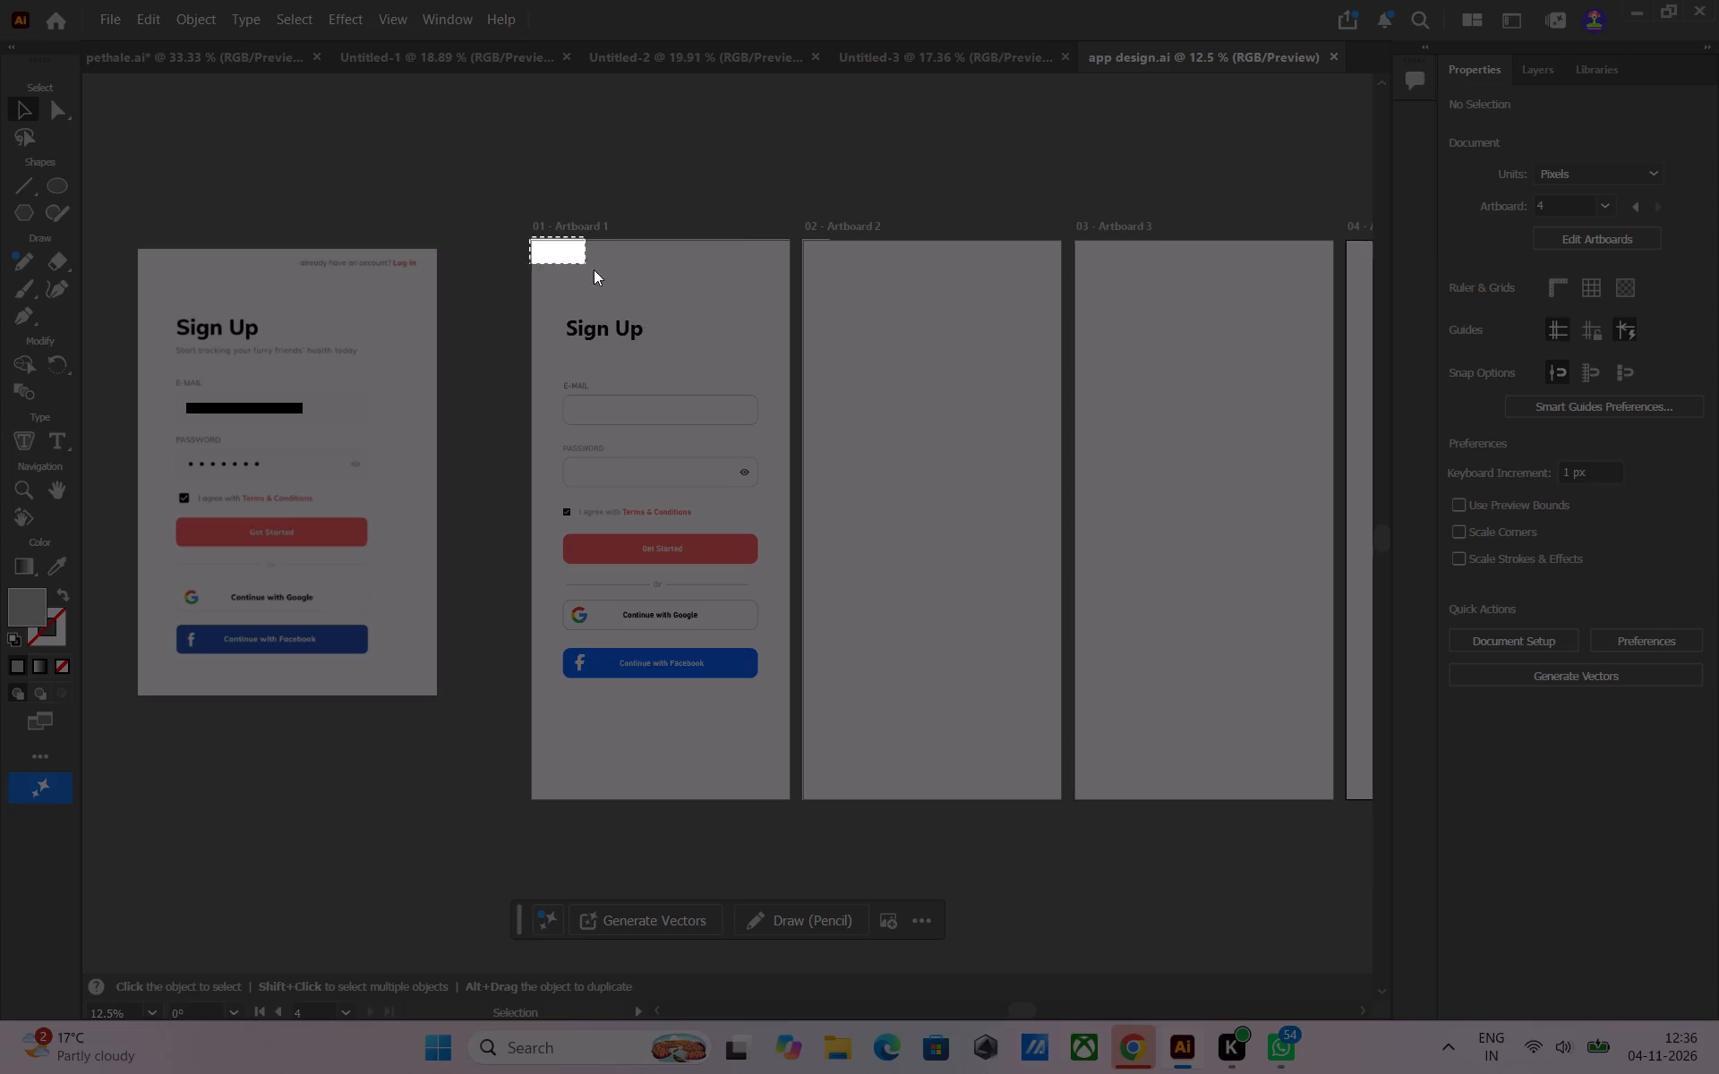
pyautogui.moveTo(594, 269); pyautogui.dragTo(790, 801)
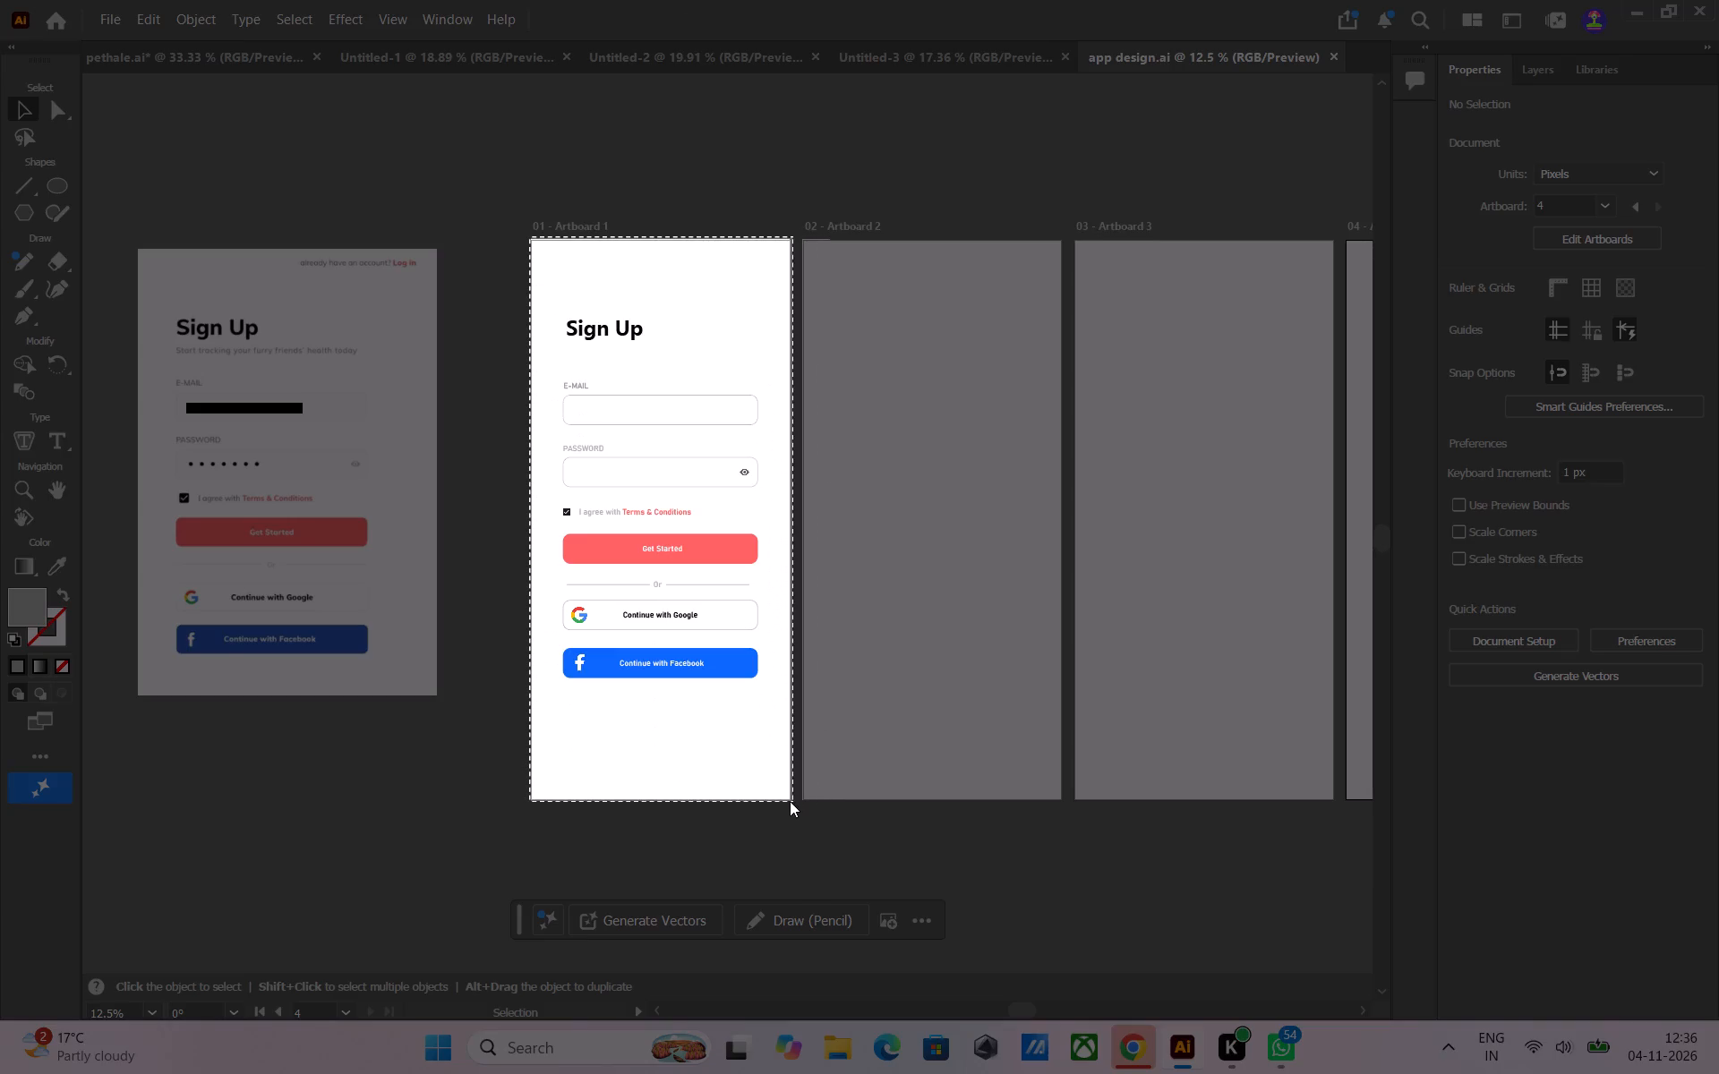
pyautogui.moveTo(790, 801); pyautogui.dragTo(791, 800)
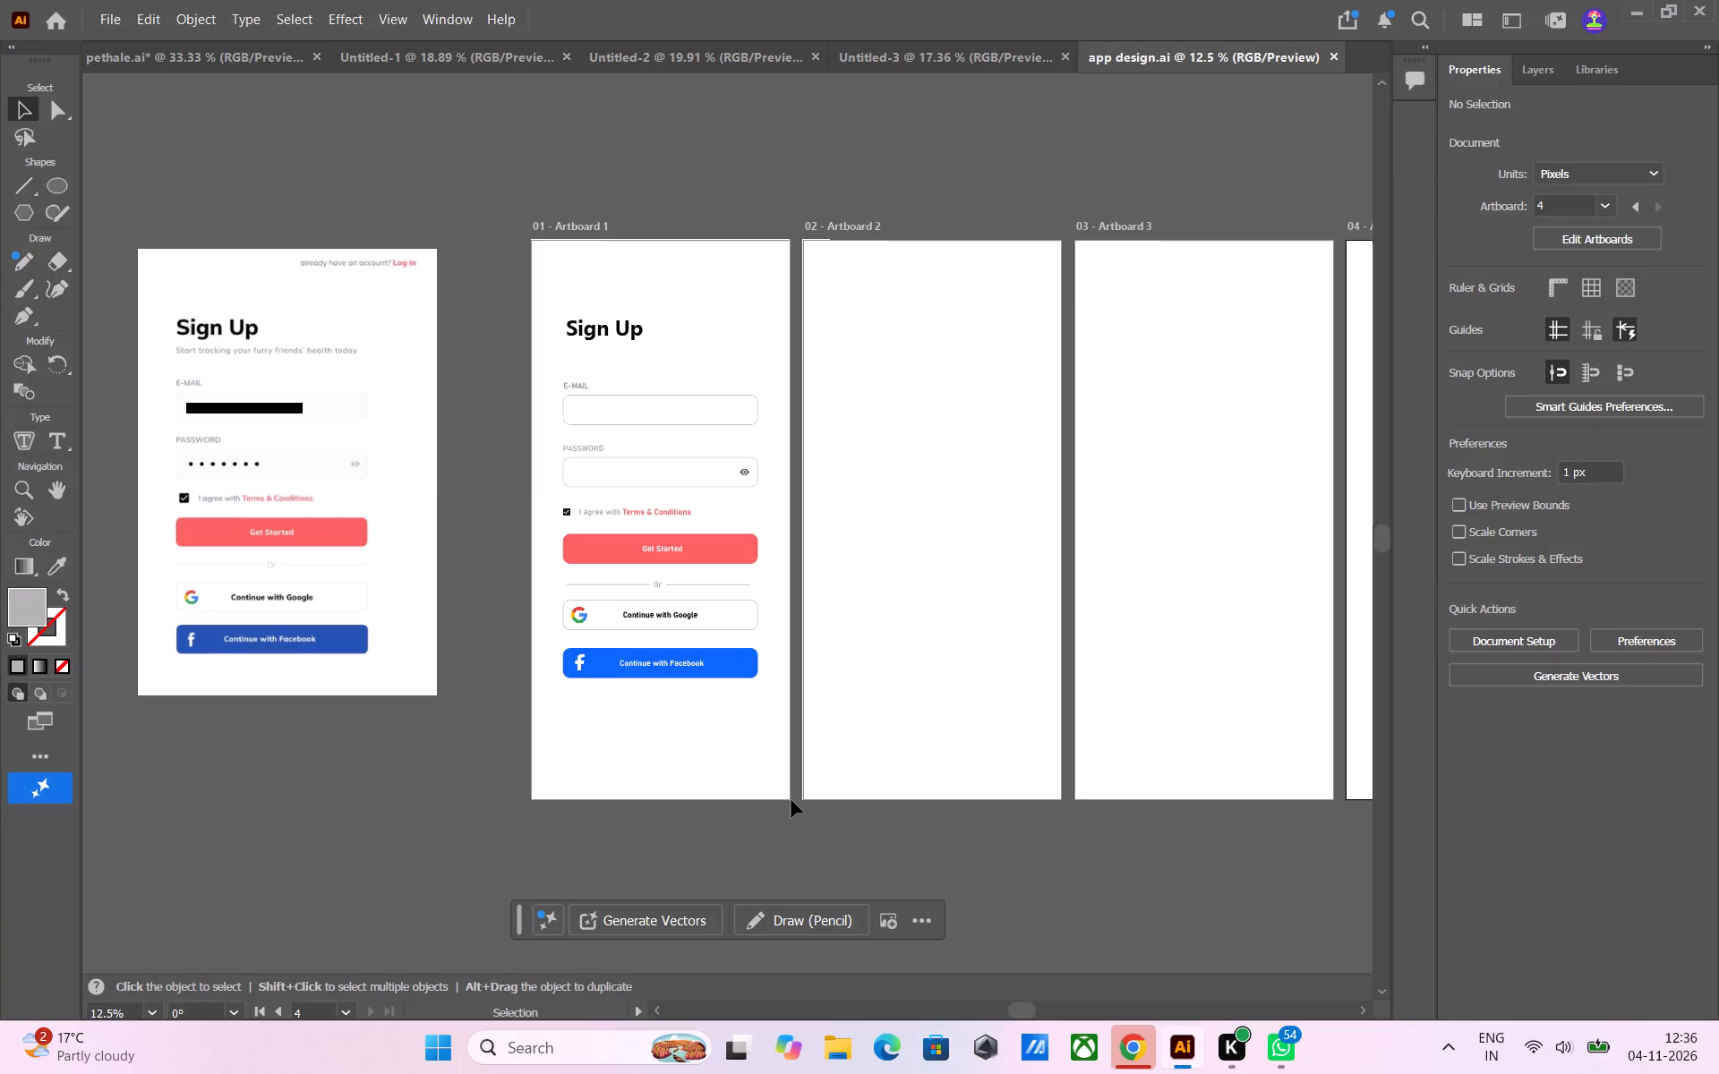
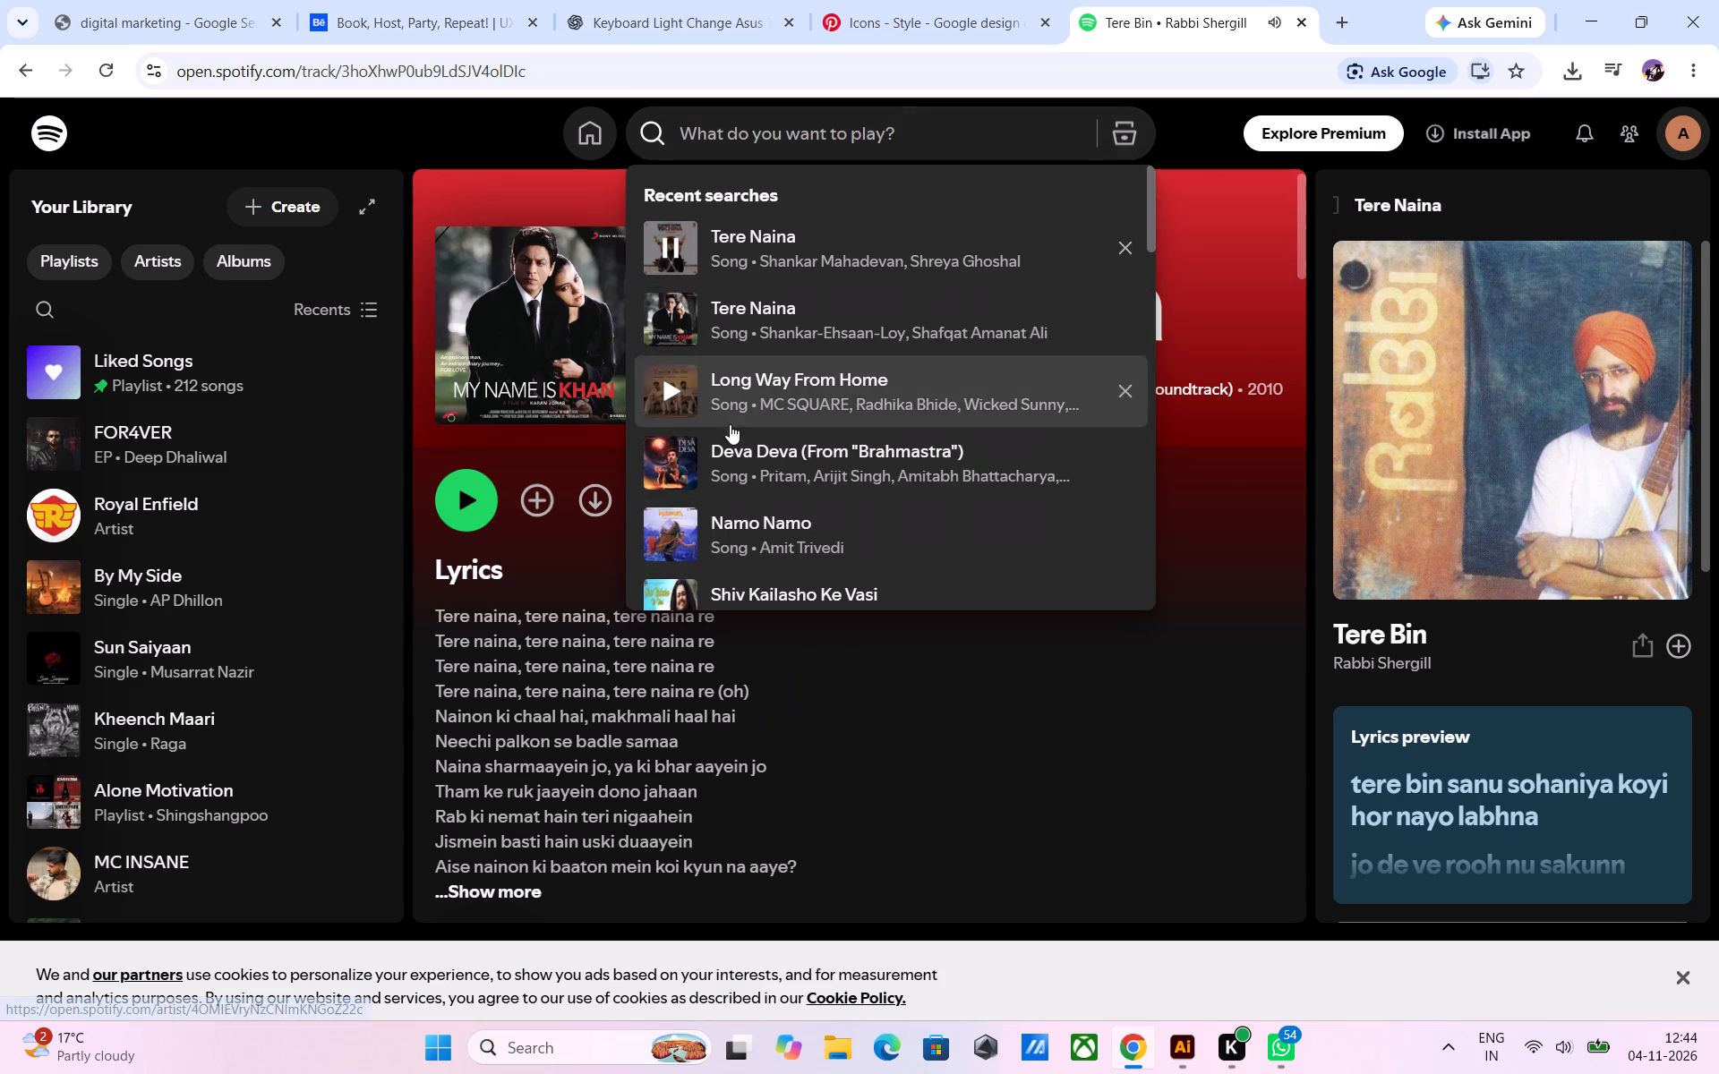
# Play the song "Long Way From Home" from the recent searches in Spotify.
pyautogui.scroll(-4, 759, 337)
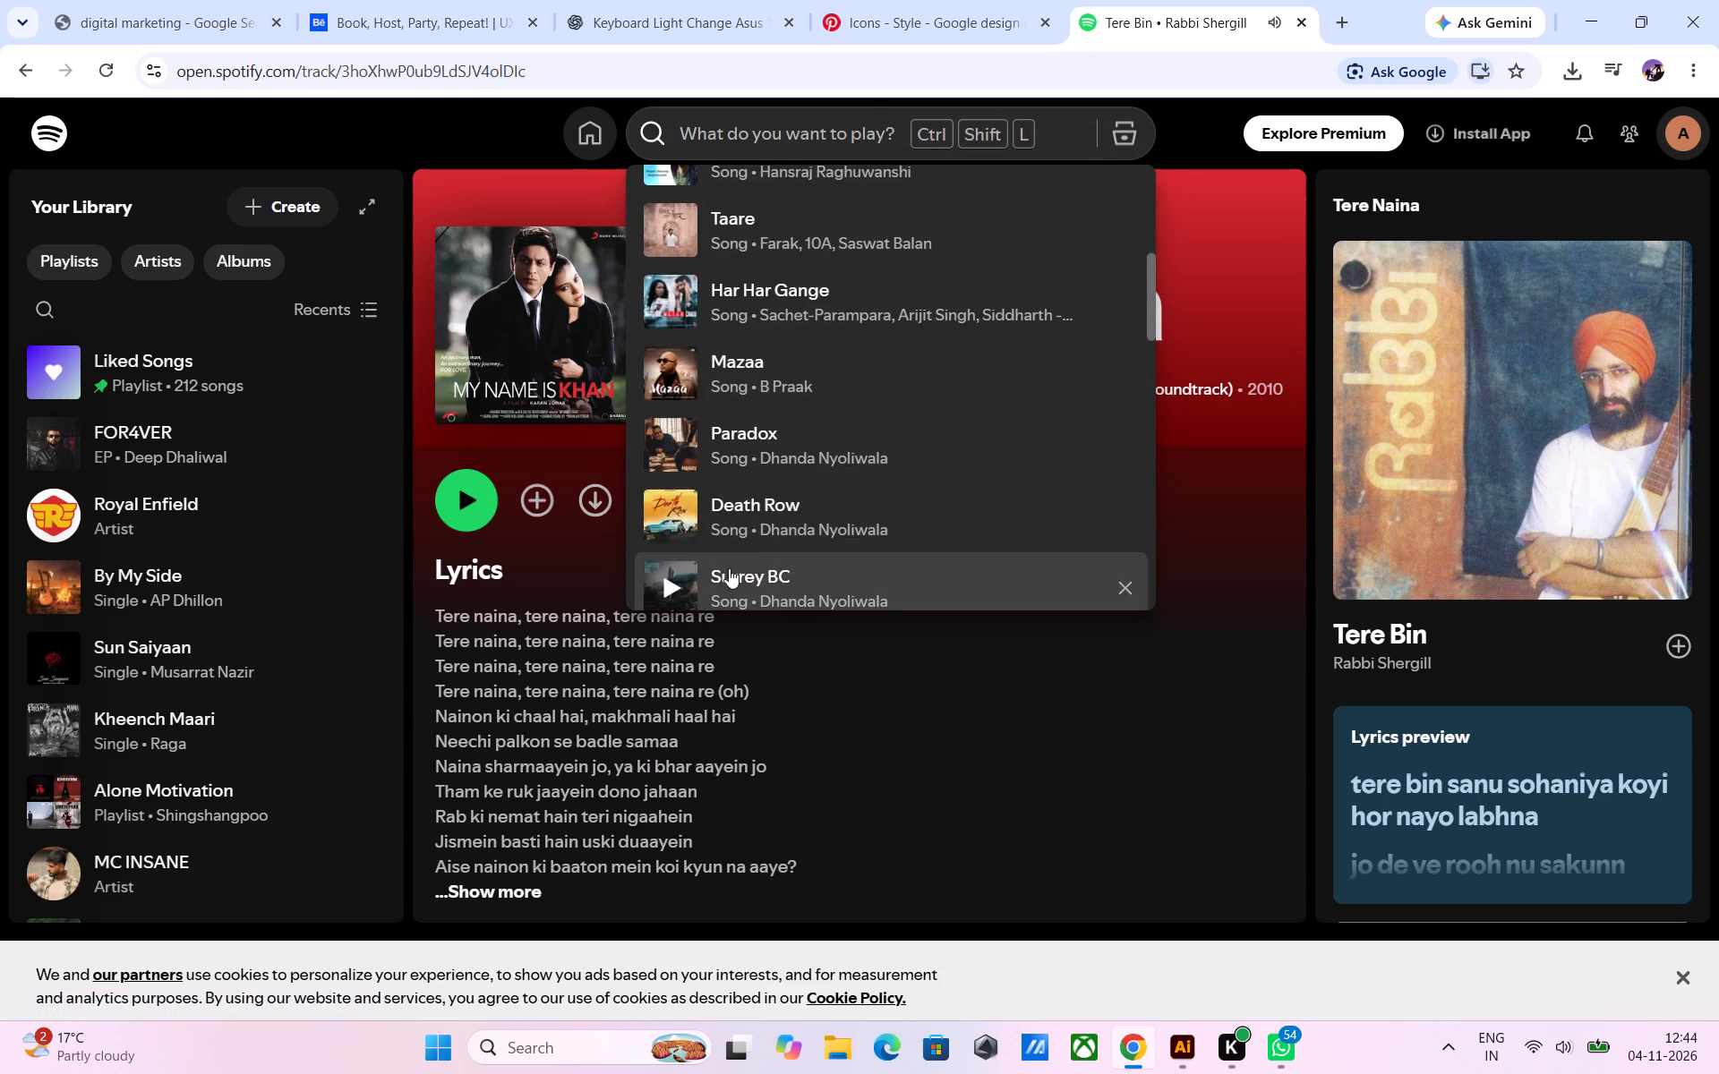
pyautogui.scroll(1, 799, 376)
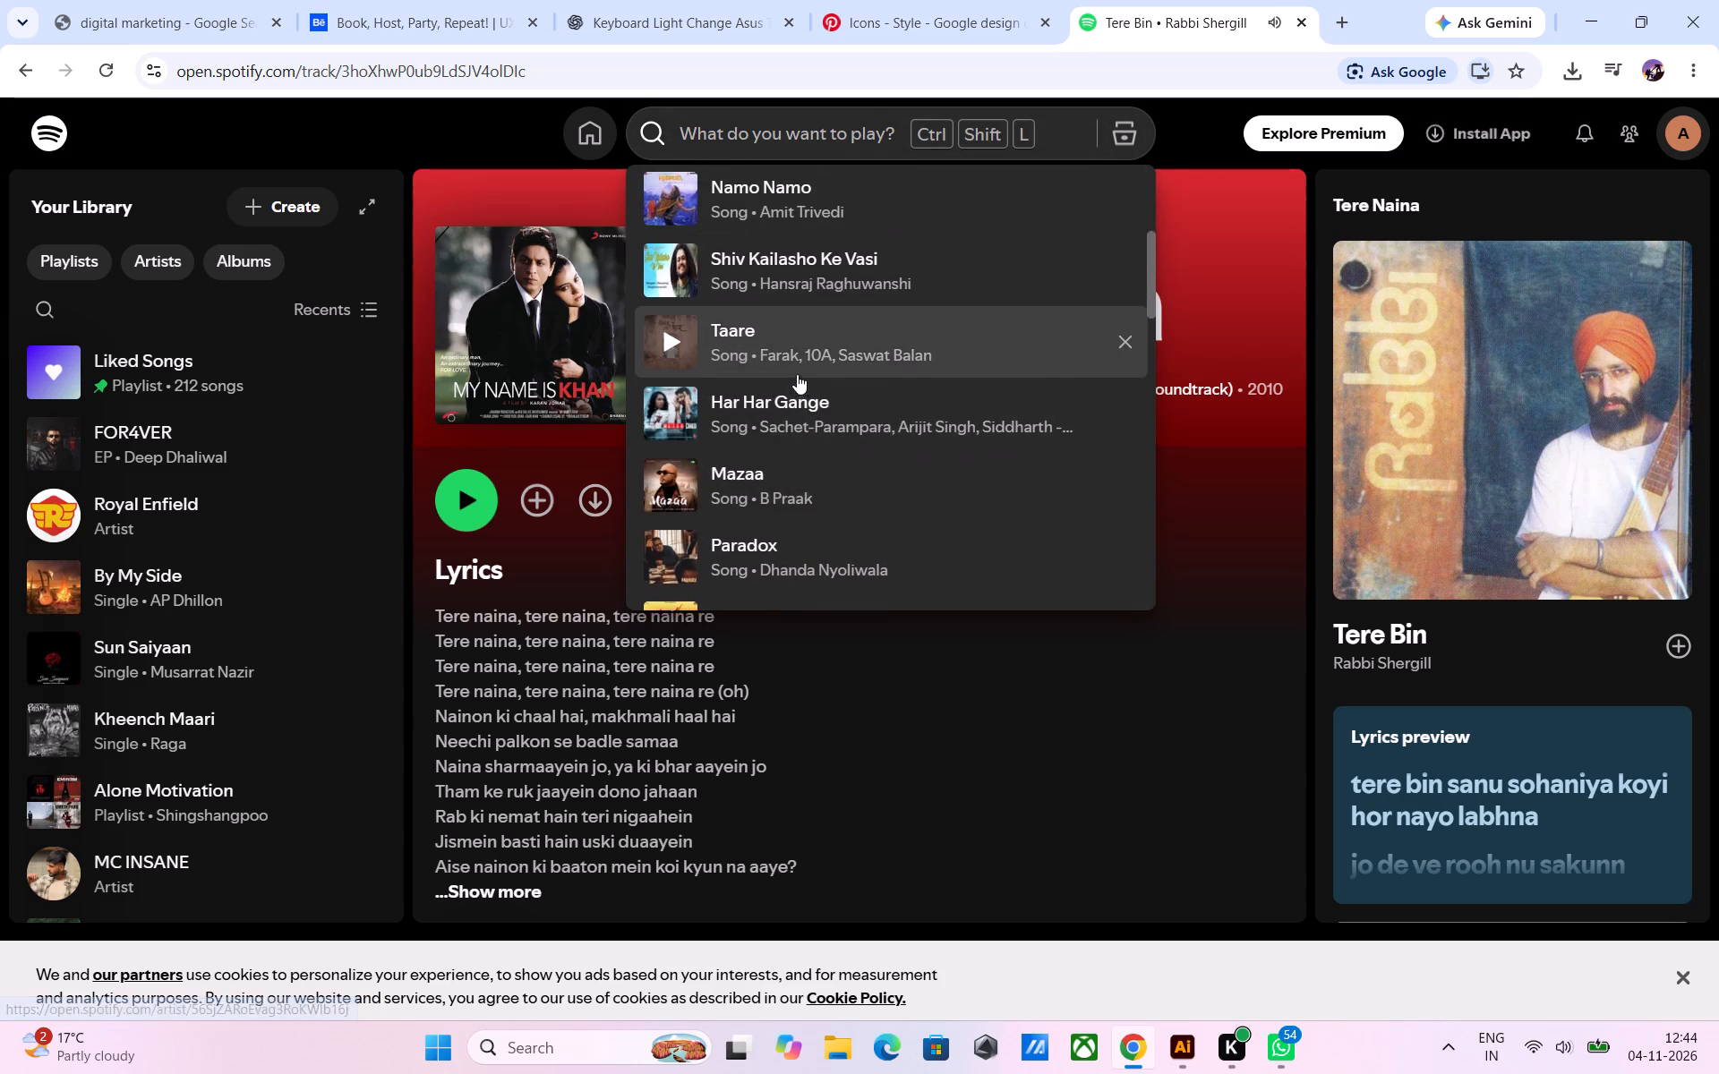
pyautogui.scroll(3, 797, 374)
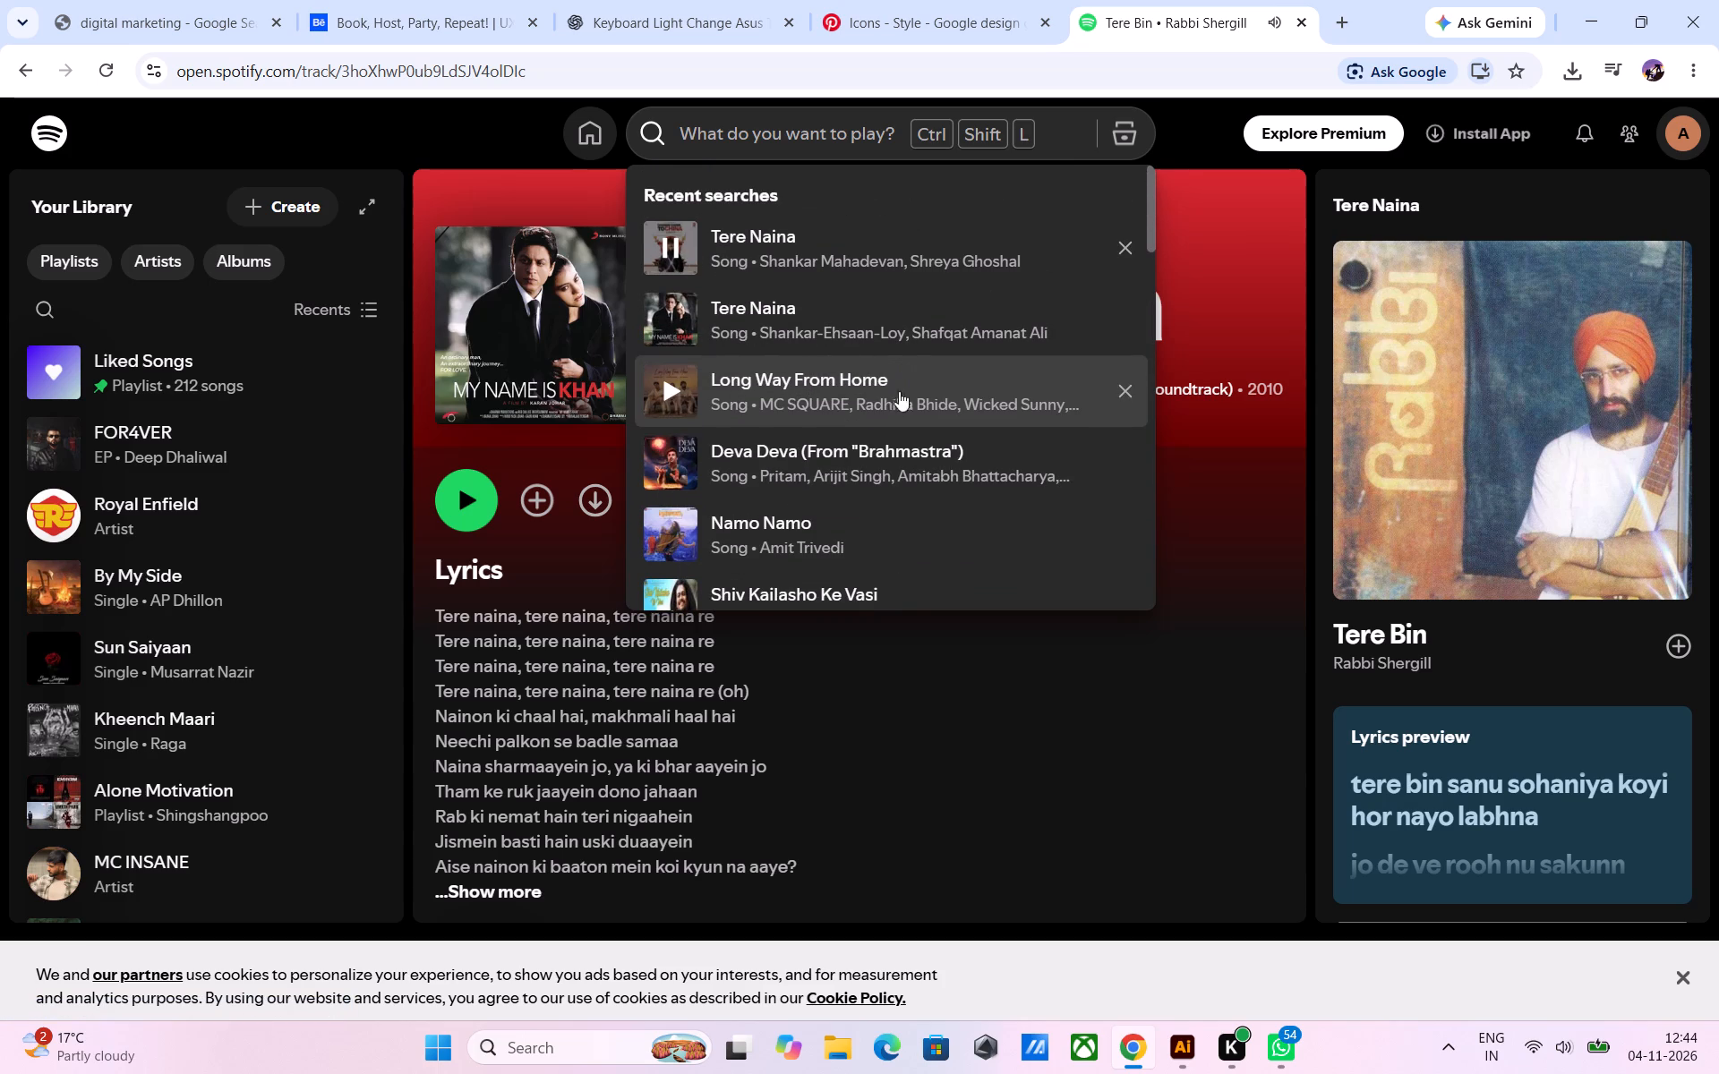
pyautogui.click(671, 391)
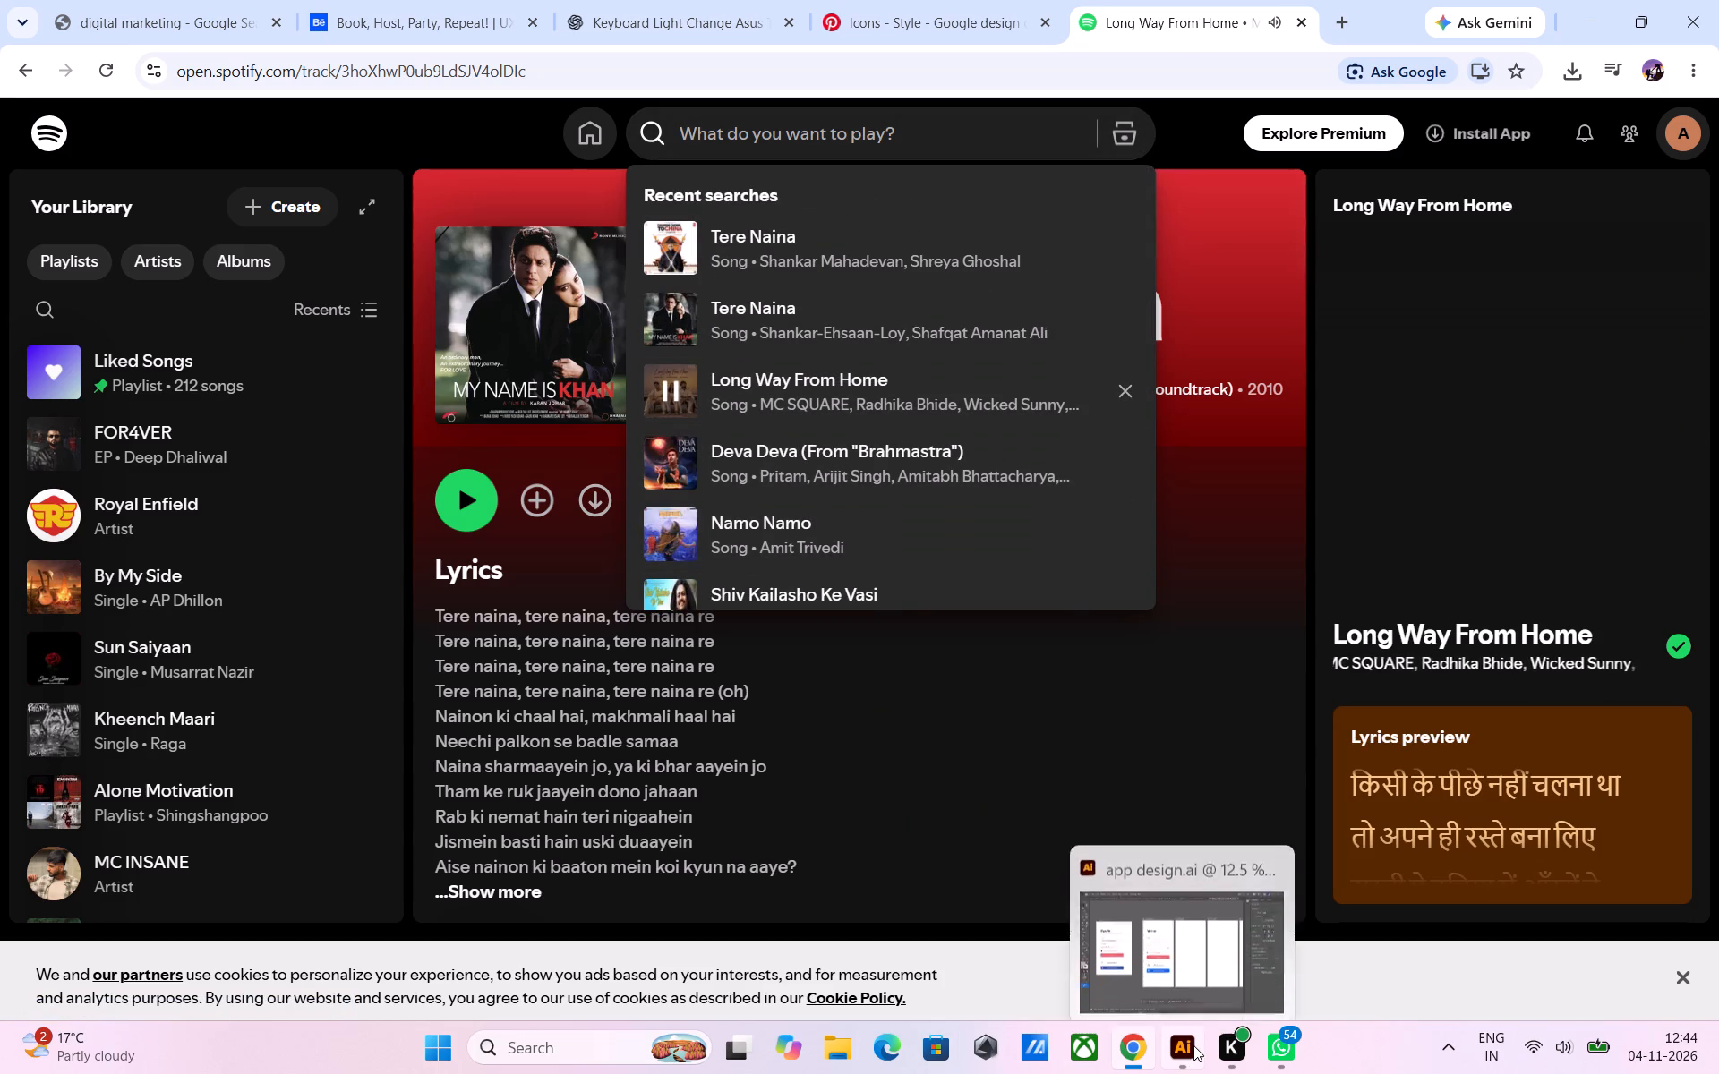
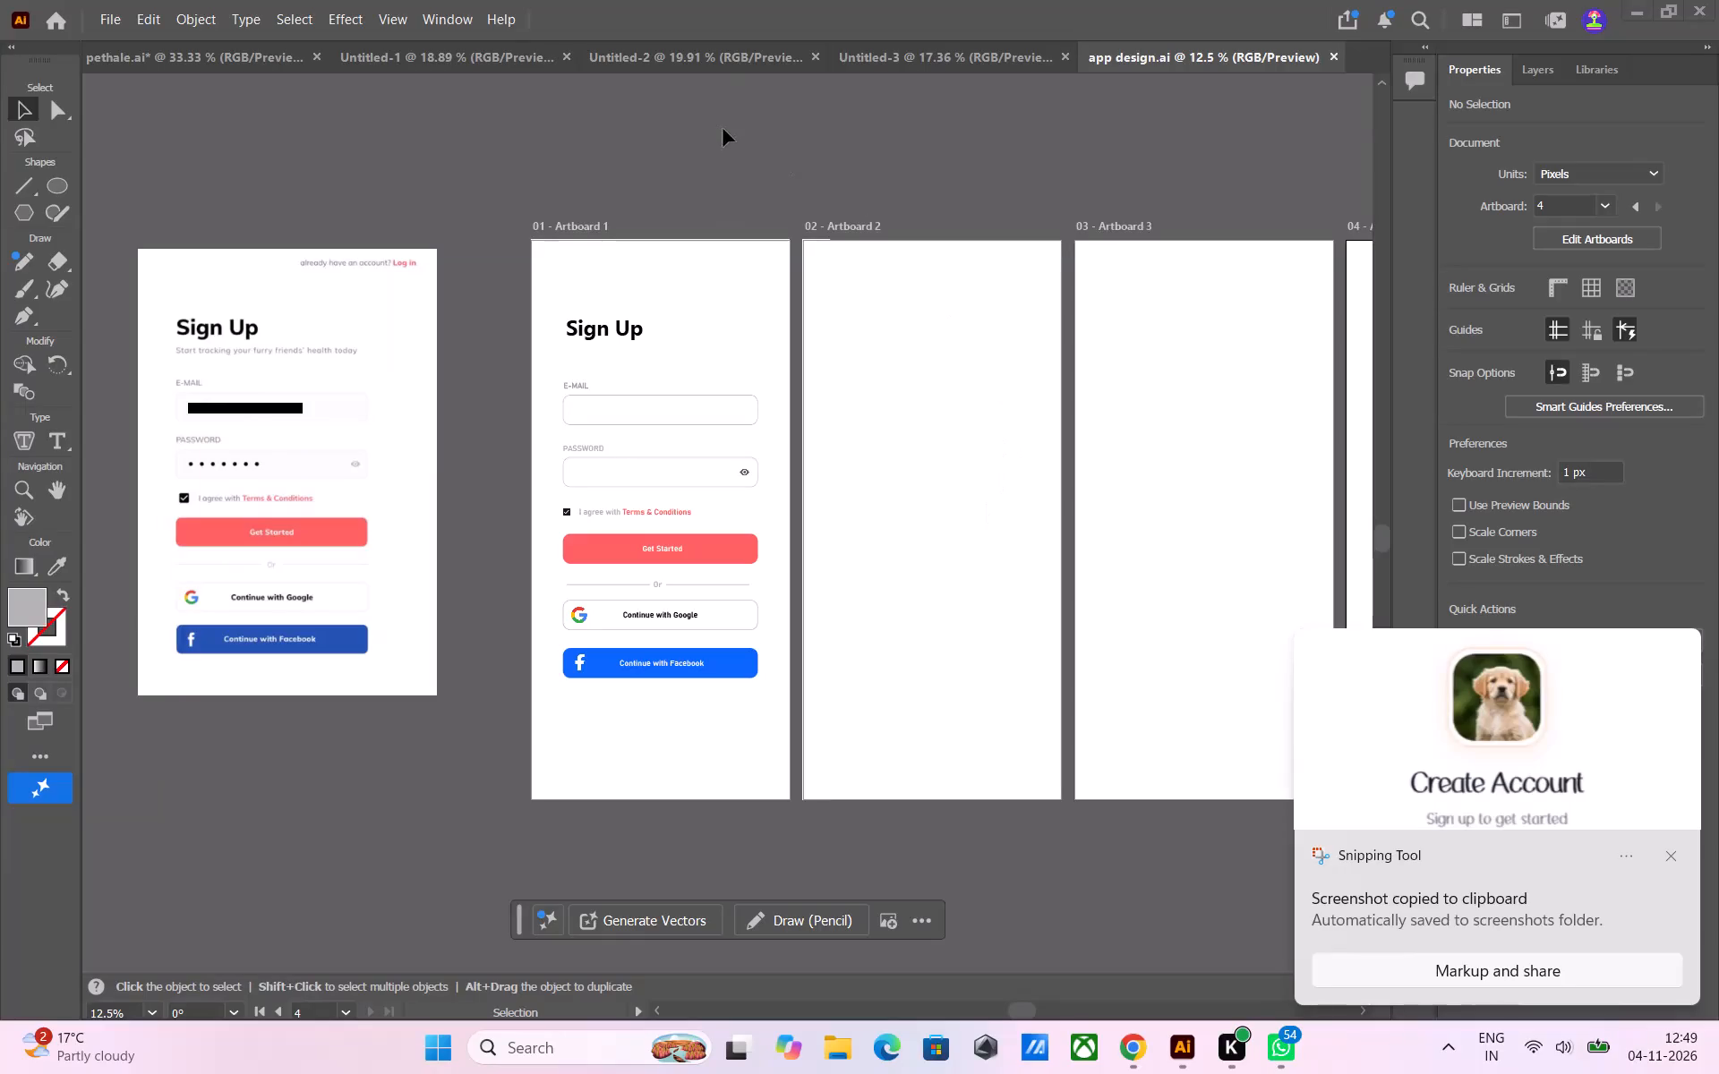
# Start the Place command to bring an image from the Screenshots folder into the app design document.
pyautogui.click(123, 16)
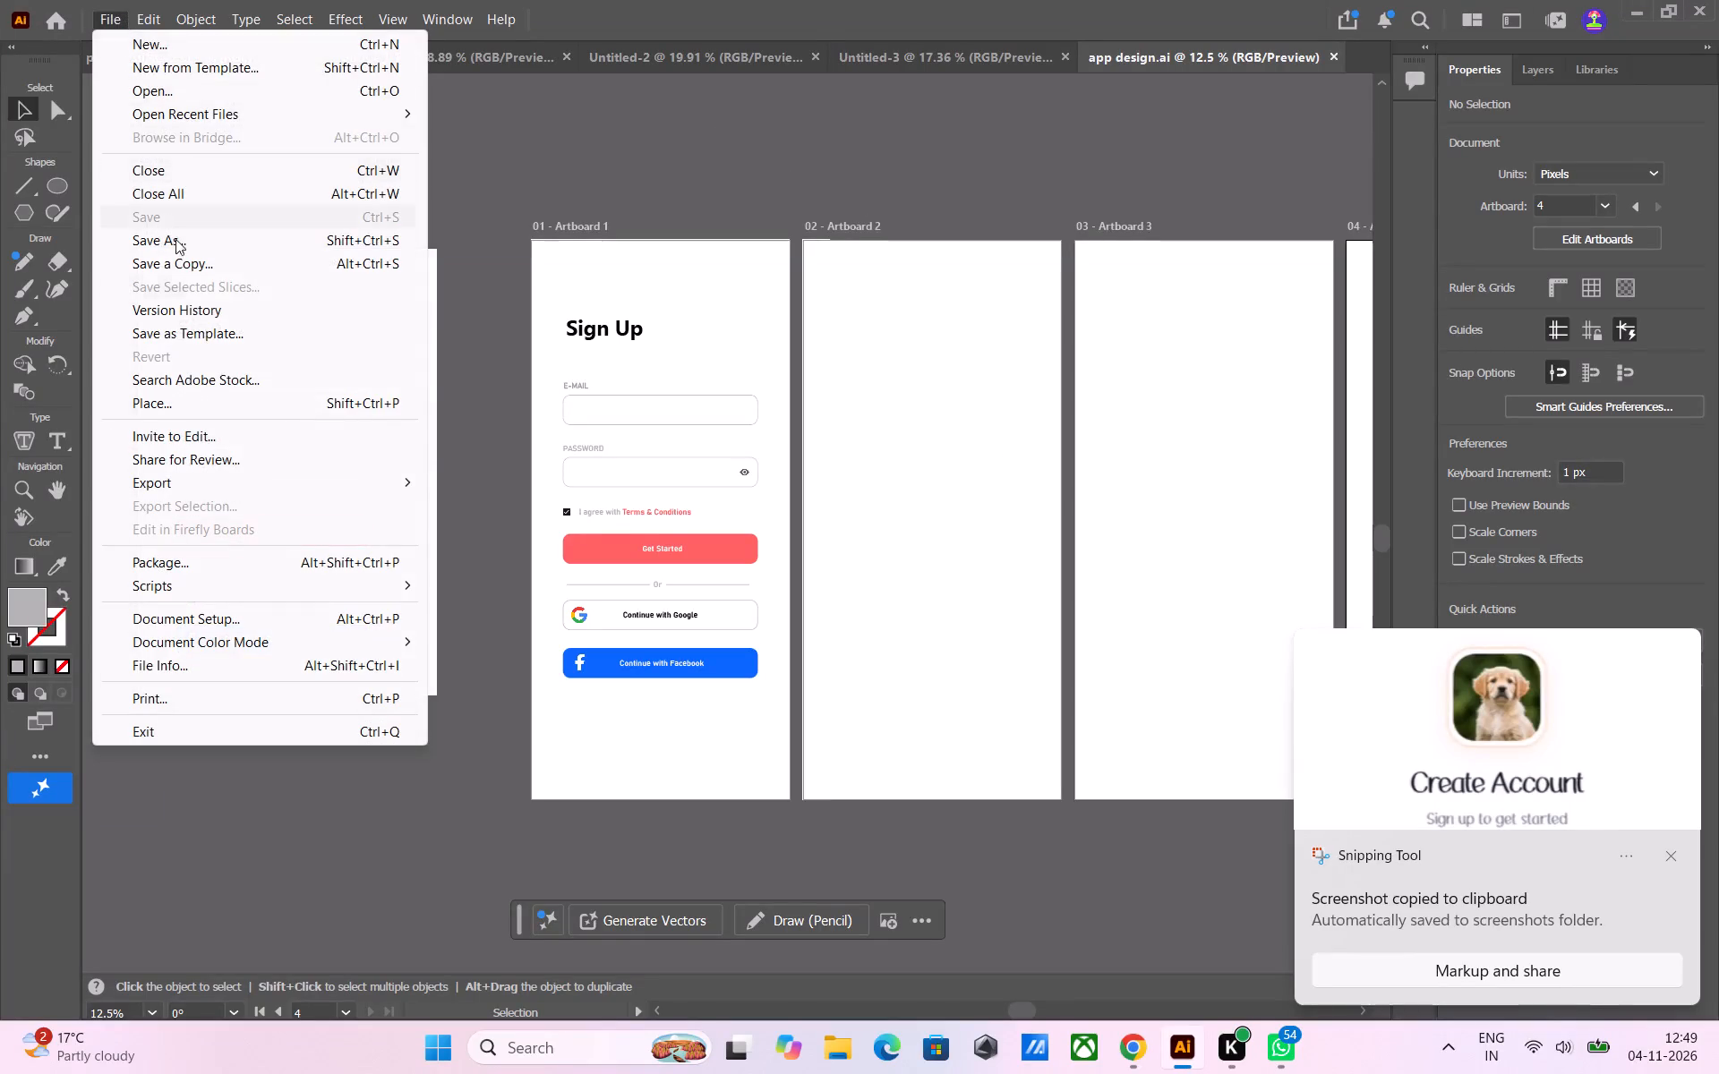
pyautogui.click(200, 408)
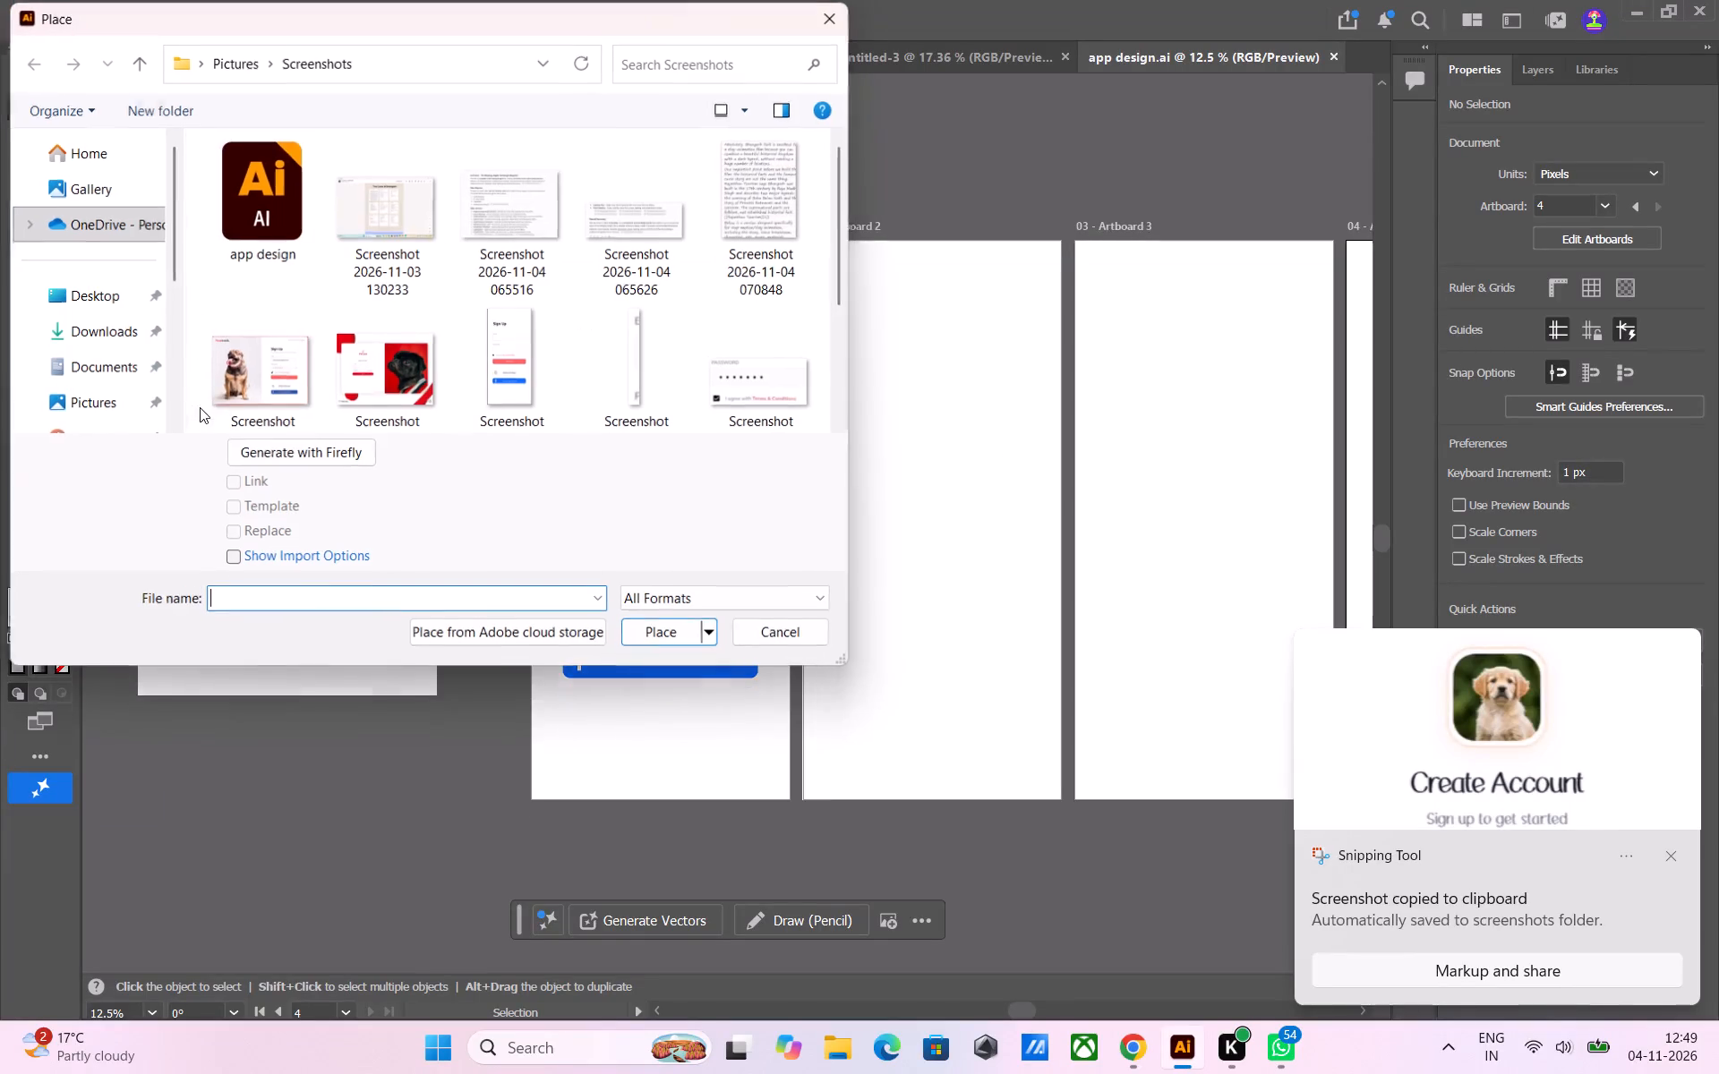
pyautogui.click(88, 192)
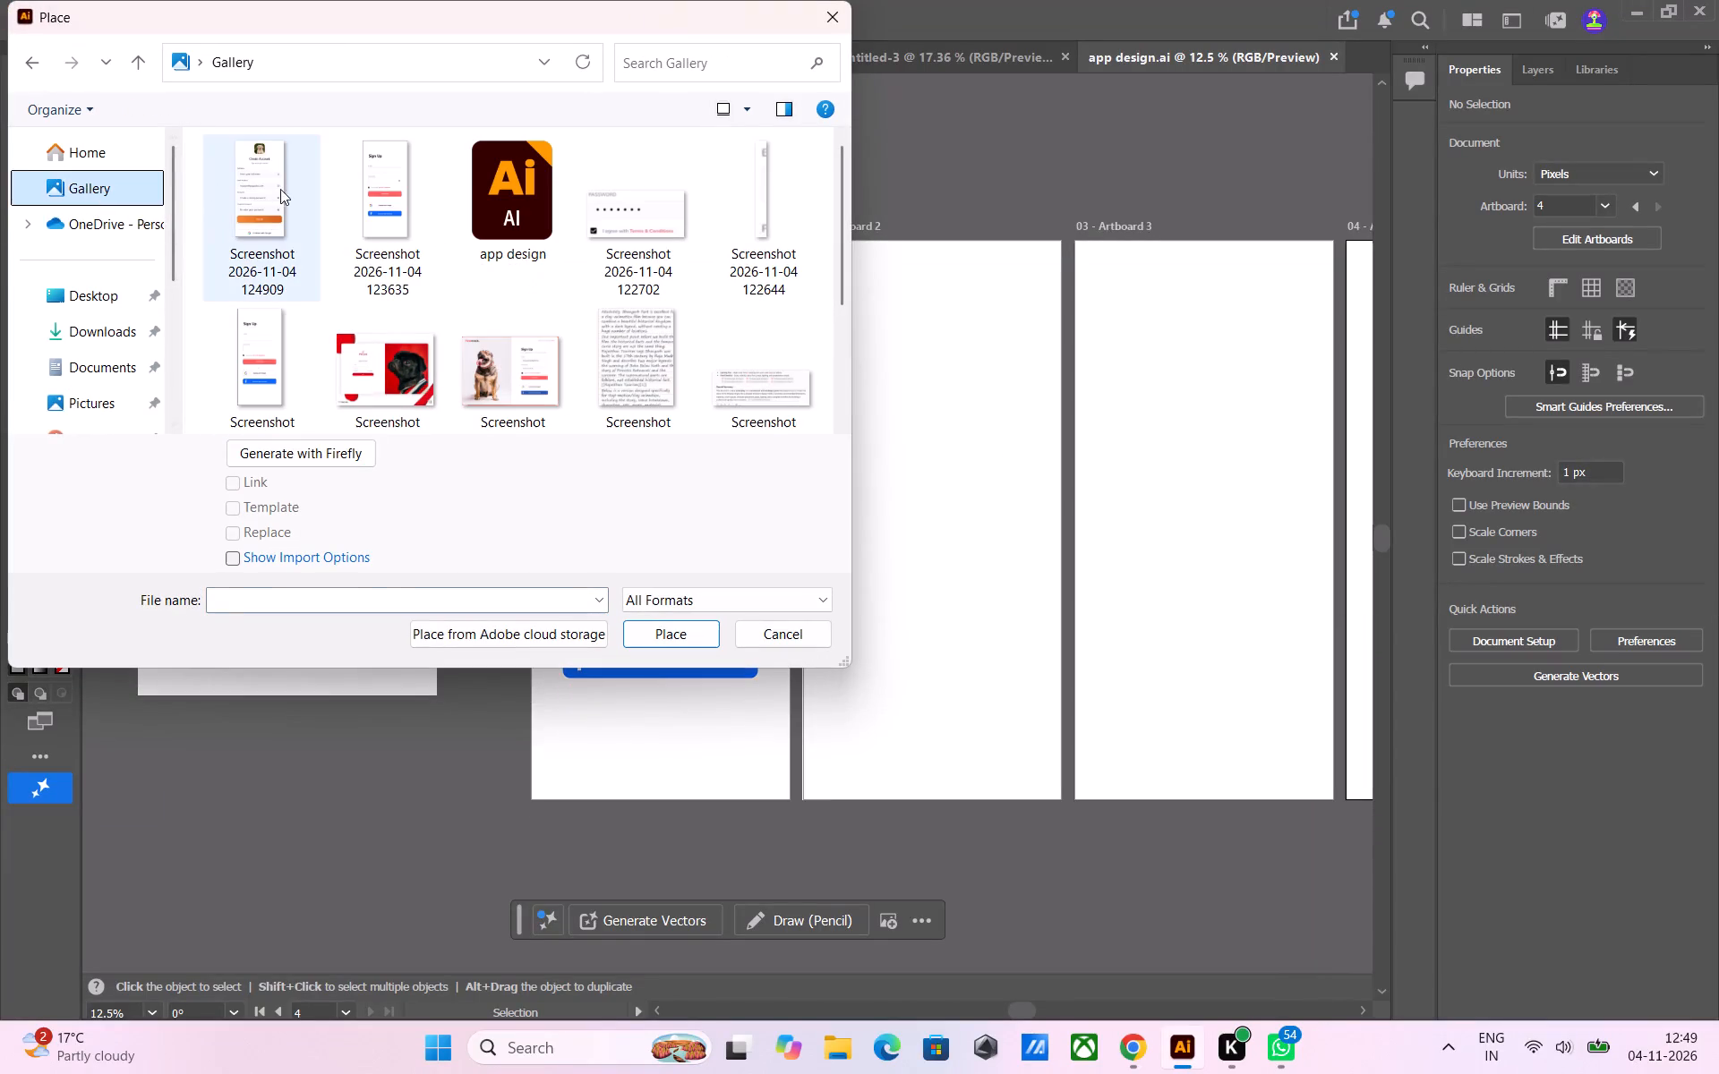
pyautogui.click(256, 197)
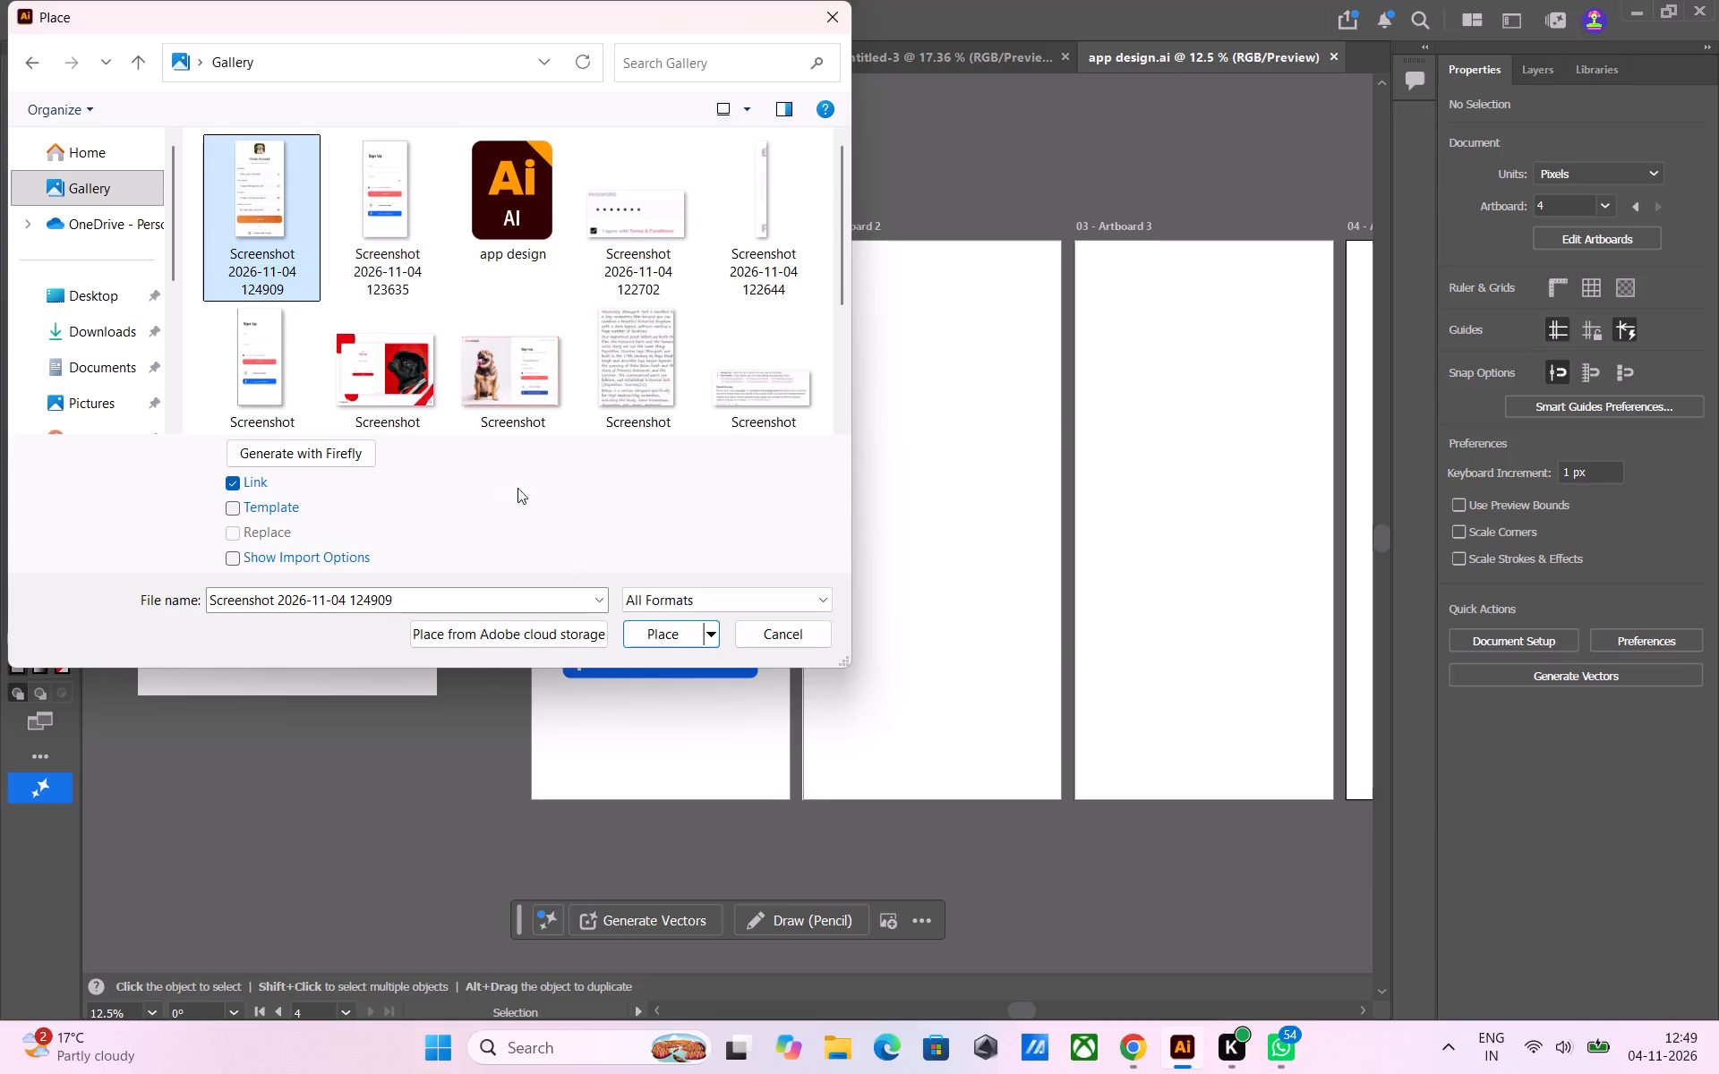
pyautogui.click(664, 642)
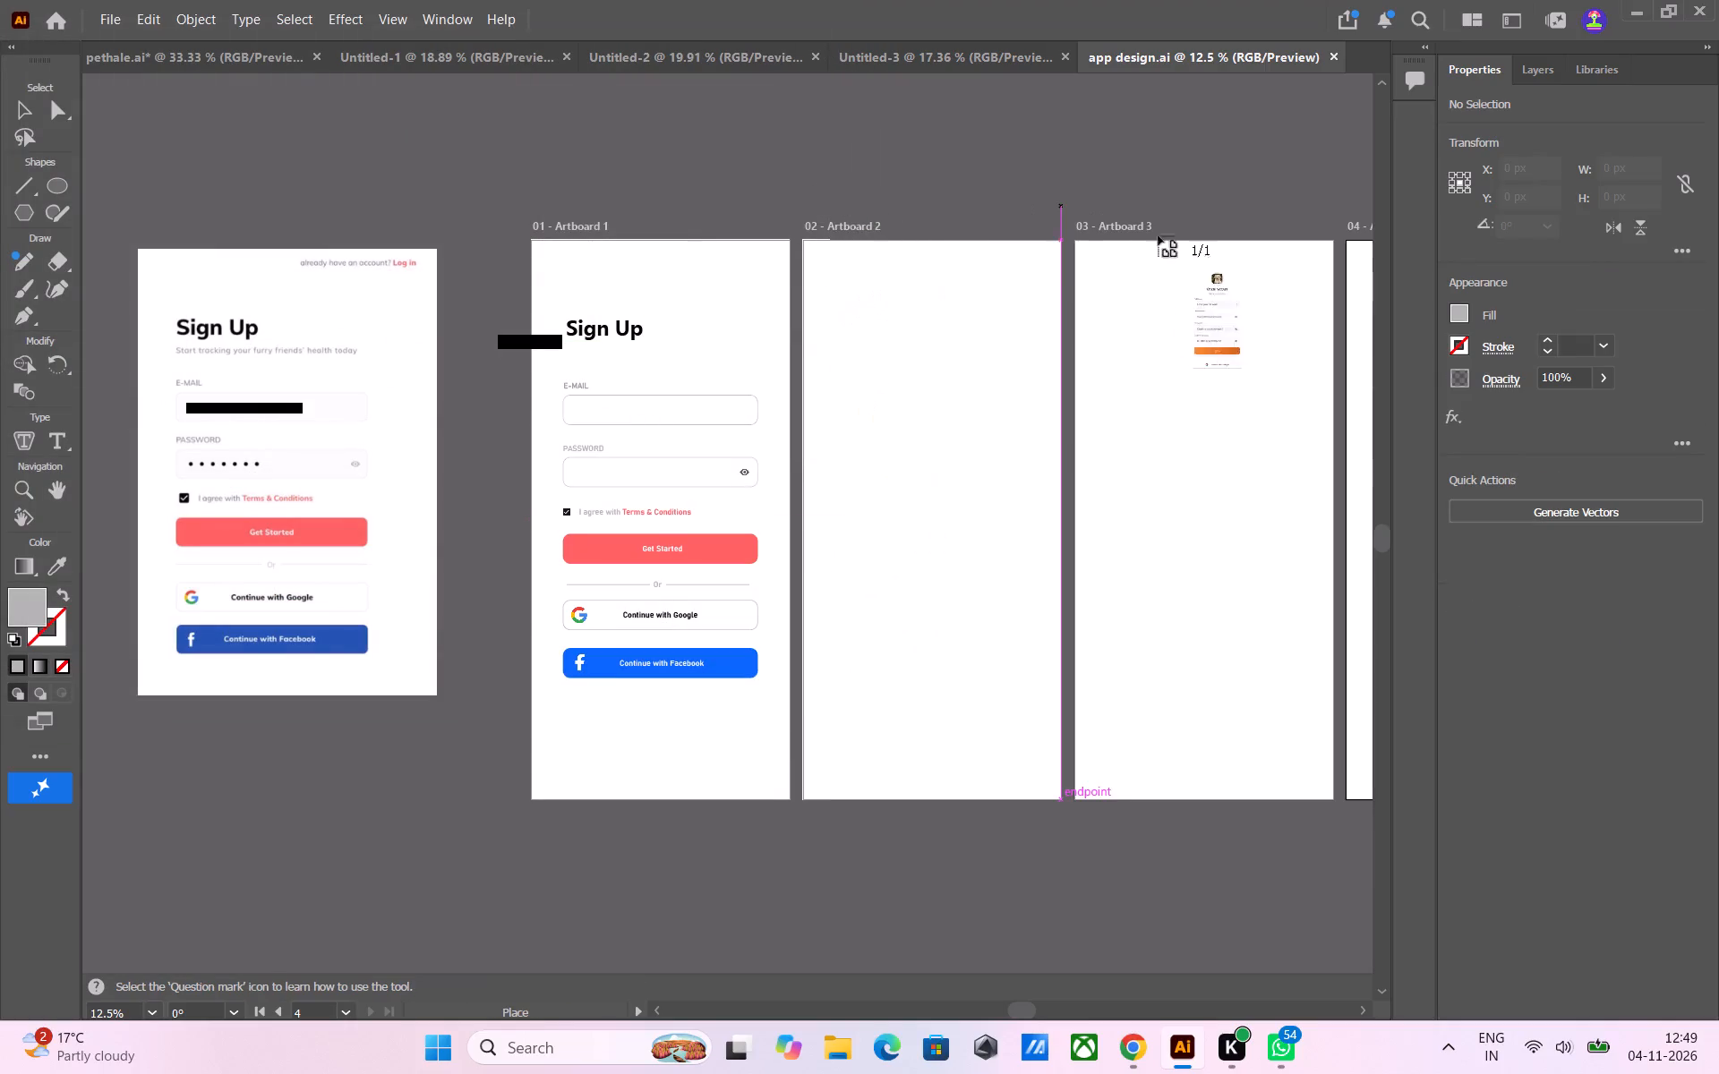
pyautogui.click(1164, 287)
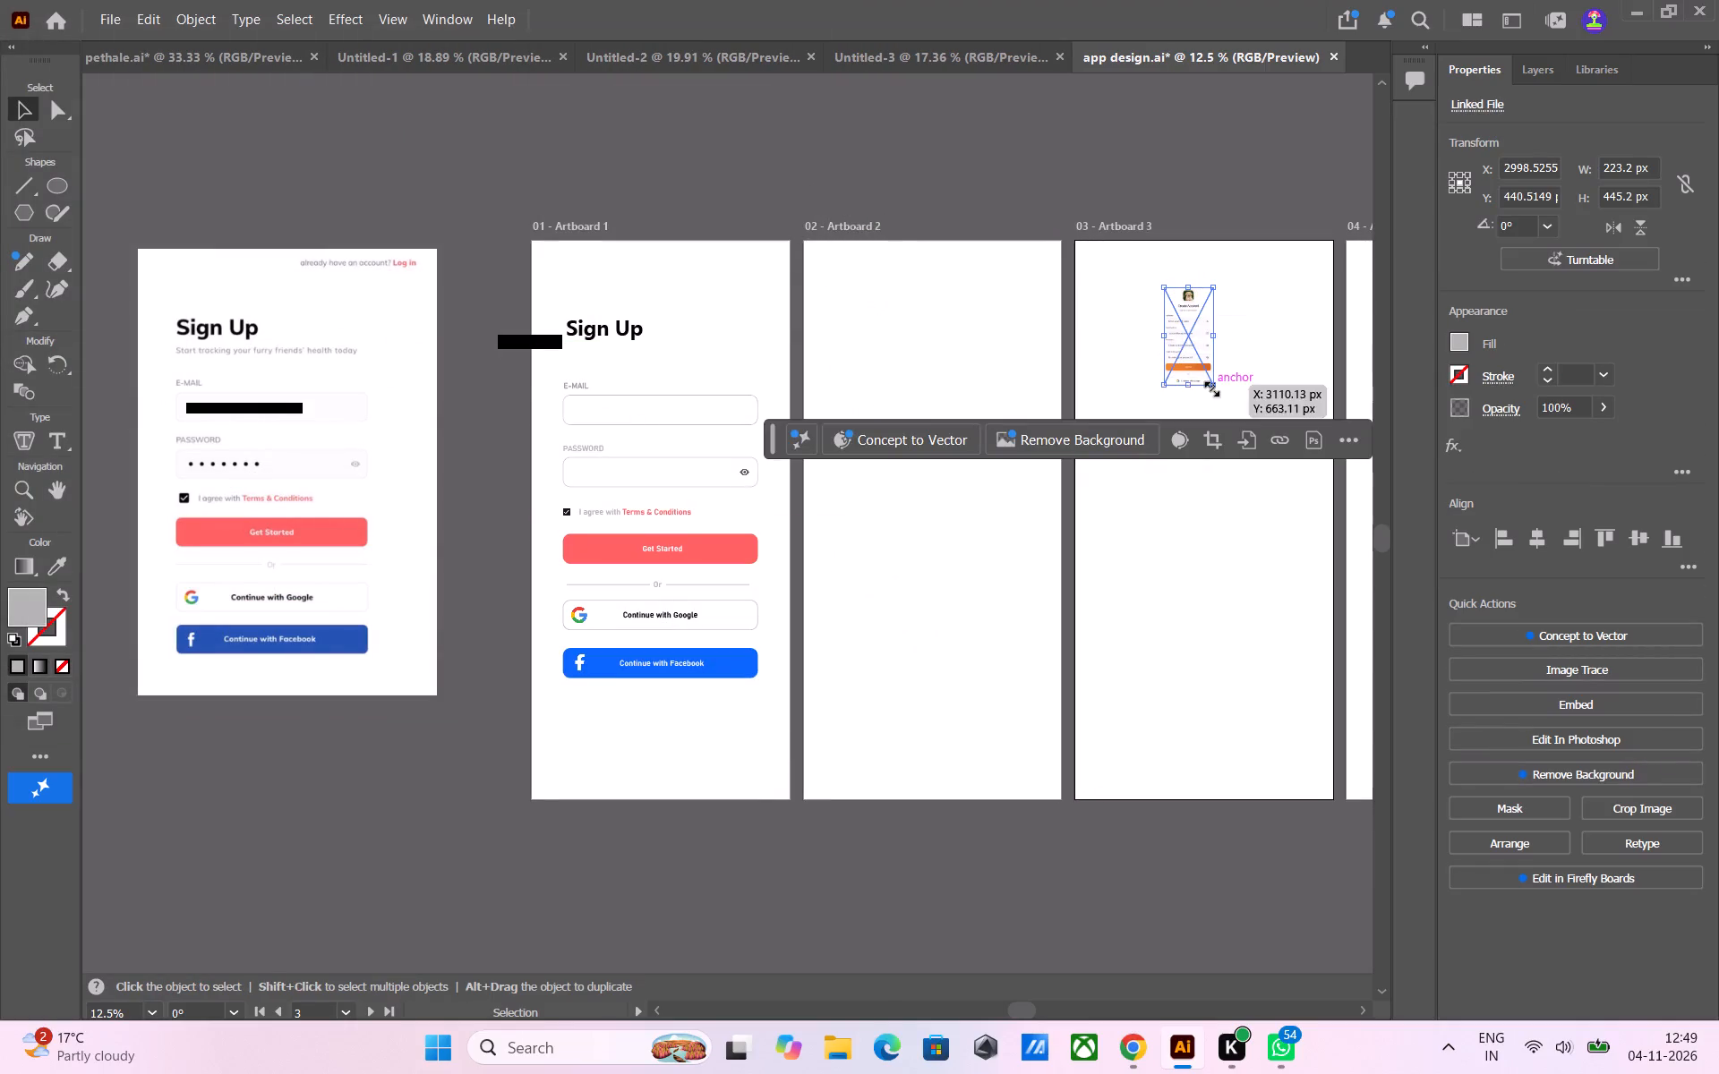
# Enlarge the placed Create Account screenshot to about 1186 by 2365 px and fit it to the upper part of Artboard 3.
pyautogui.moveTo(1210, 385); pyautogui.dragTo(1364, 783)
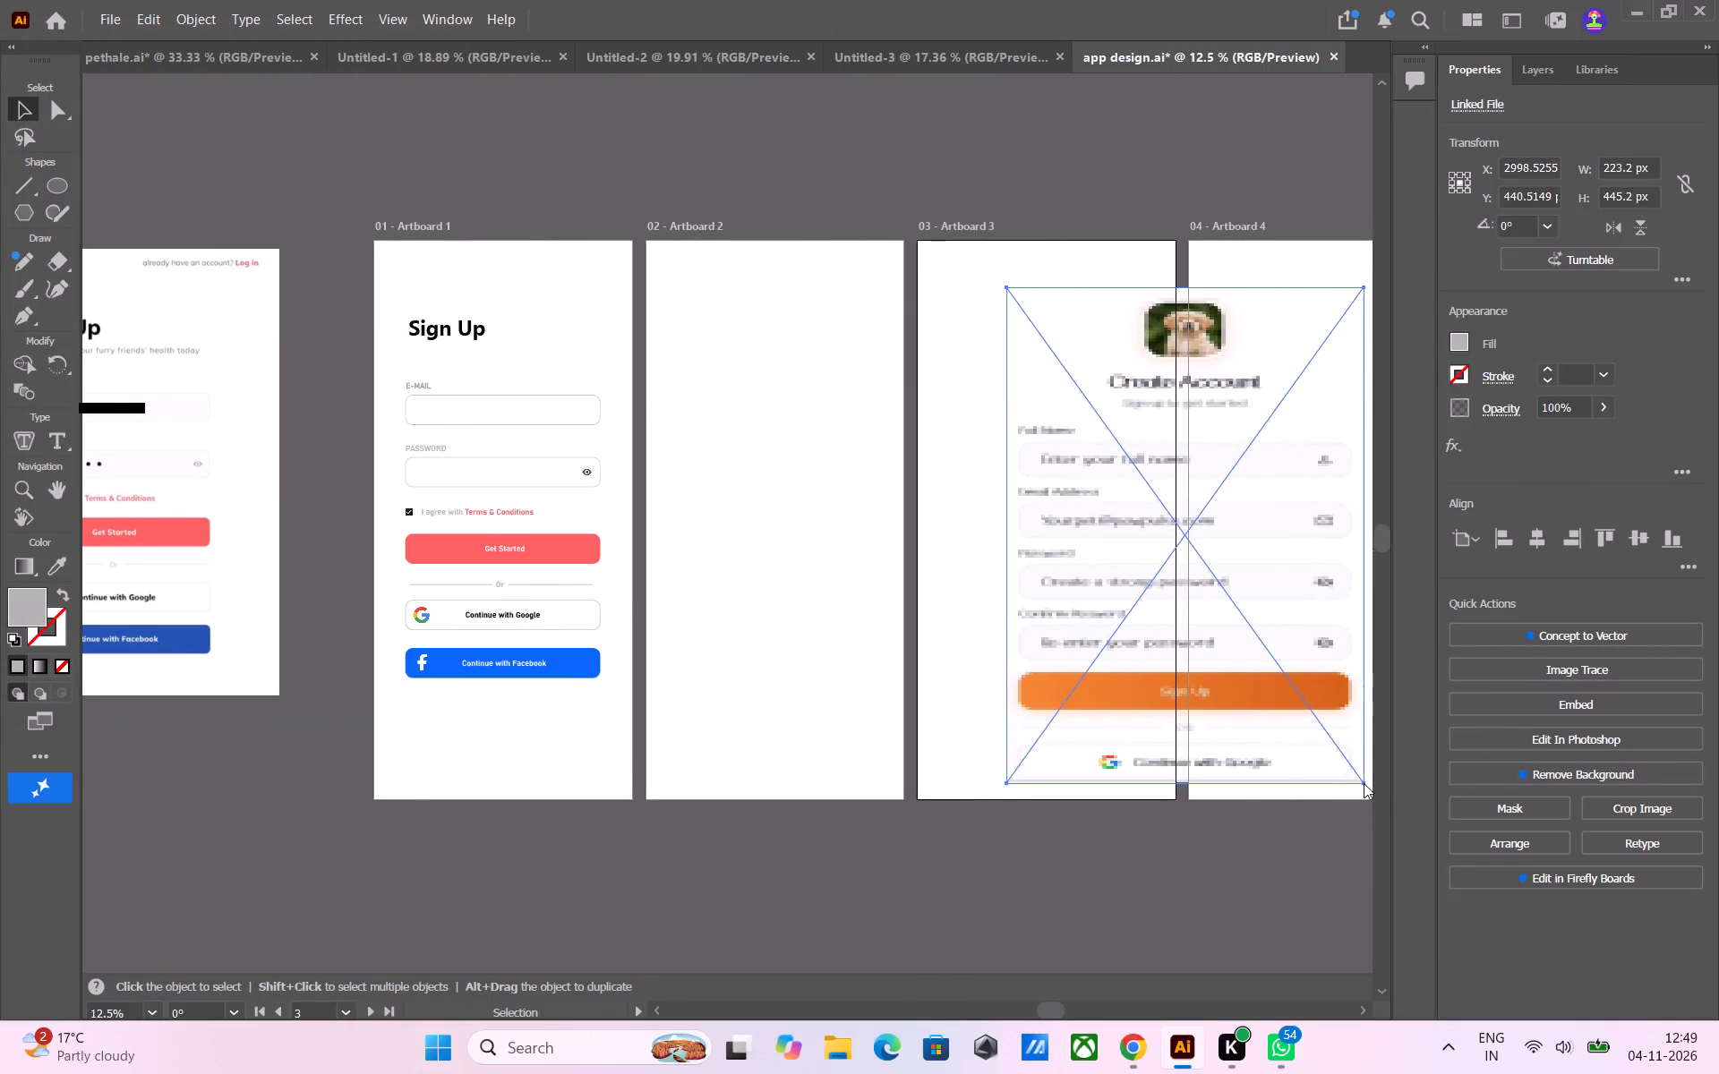
pyautogui.moveTo(1364, 783); pyautogui.dragTo(1374, 805)
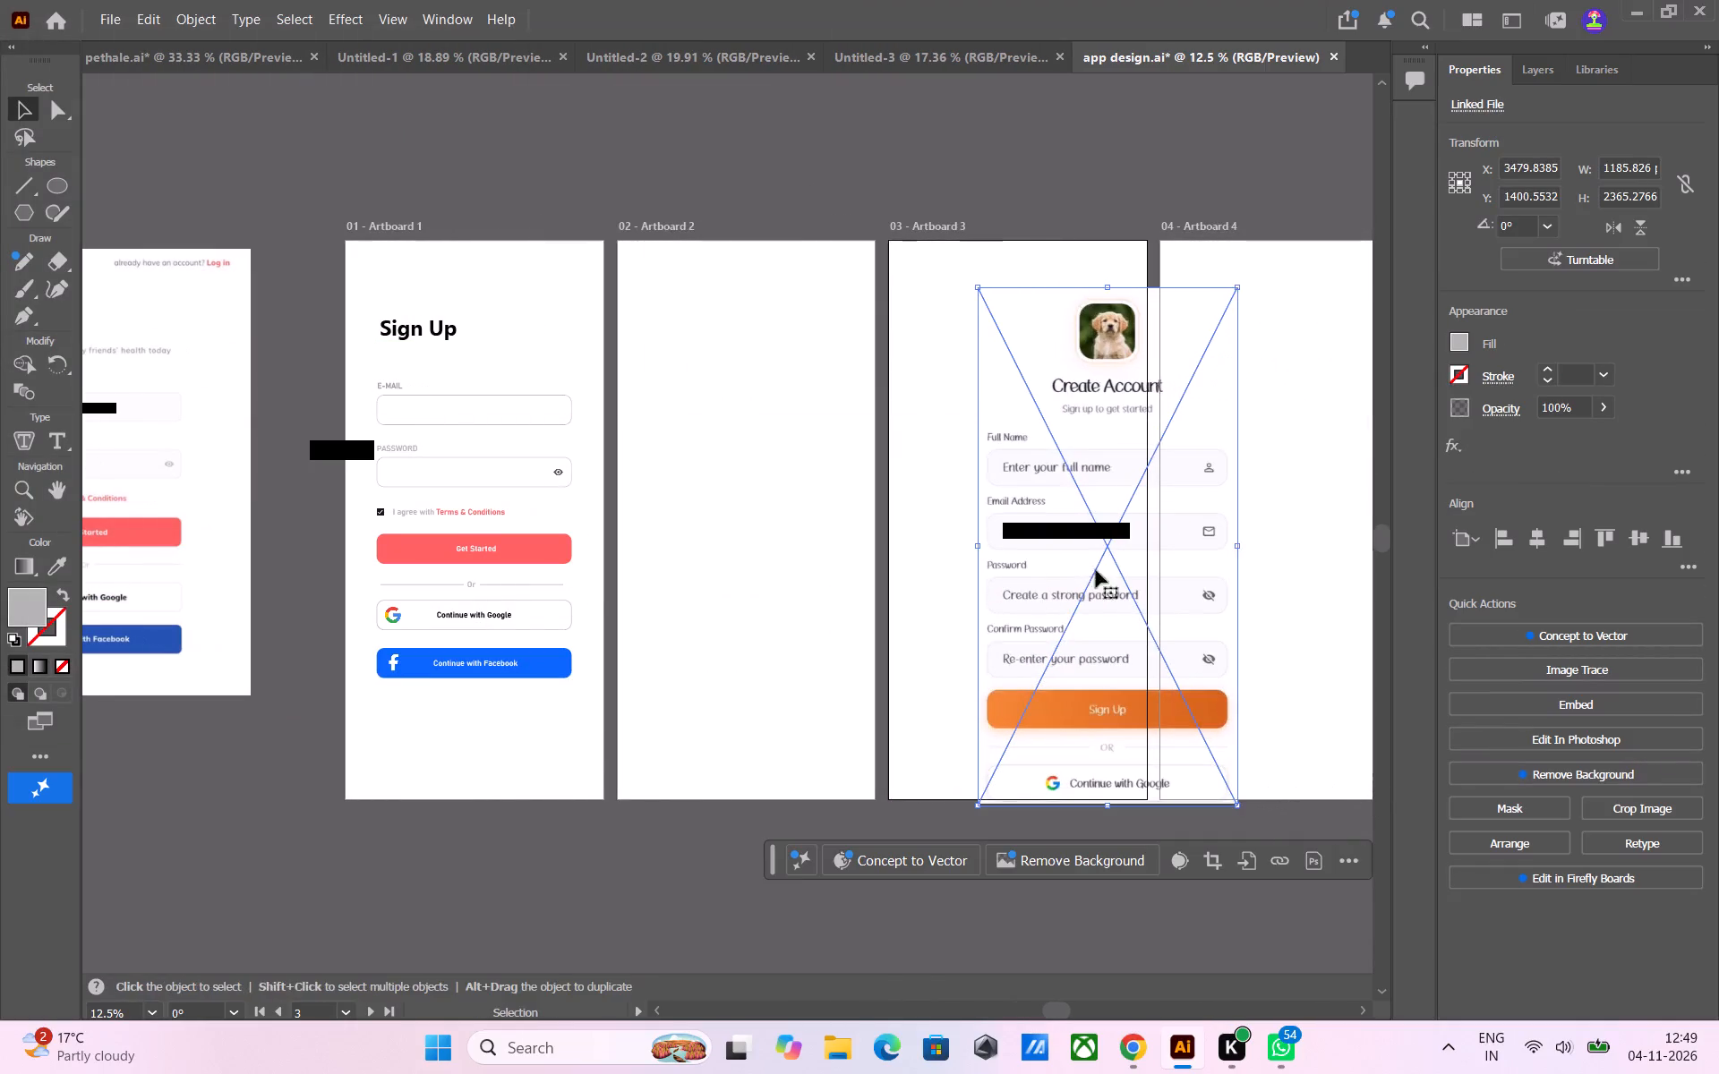
pyautogui.moveTo(1112, 569); pyautogui.dragTo(1021, 524)
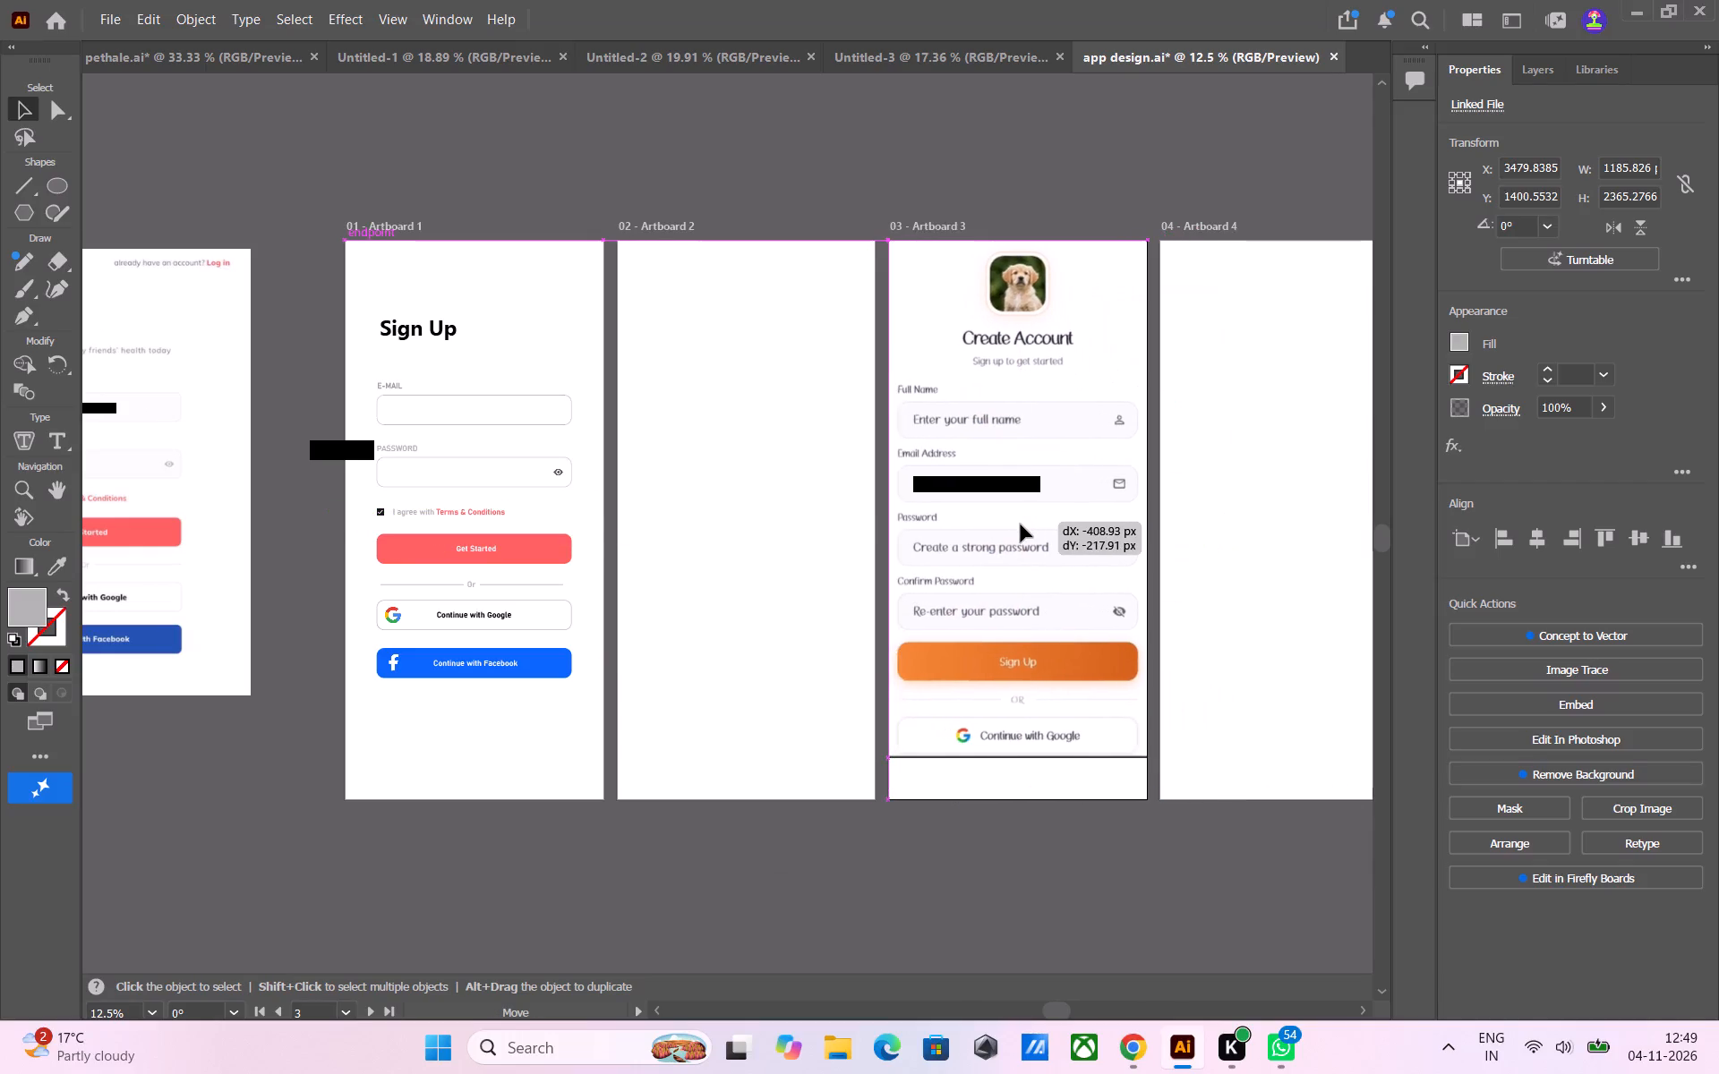
pyautogui.moveTo(1021, 524); pyautogui.dragTo(1019, 527)
pyautogui.click(1133, 156)
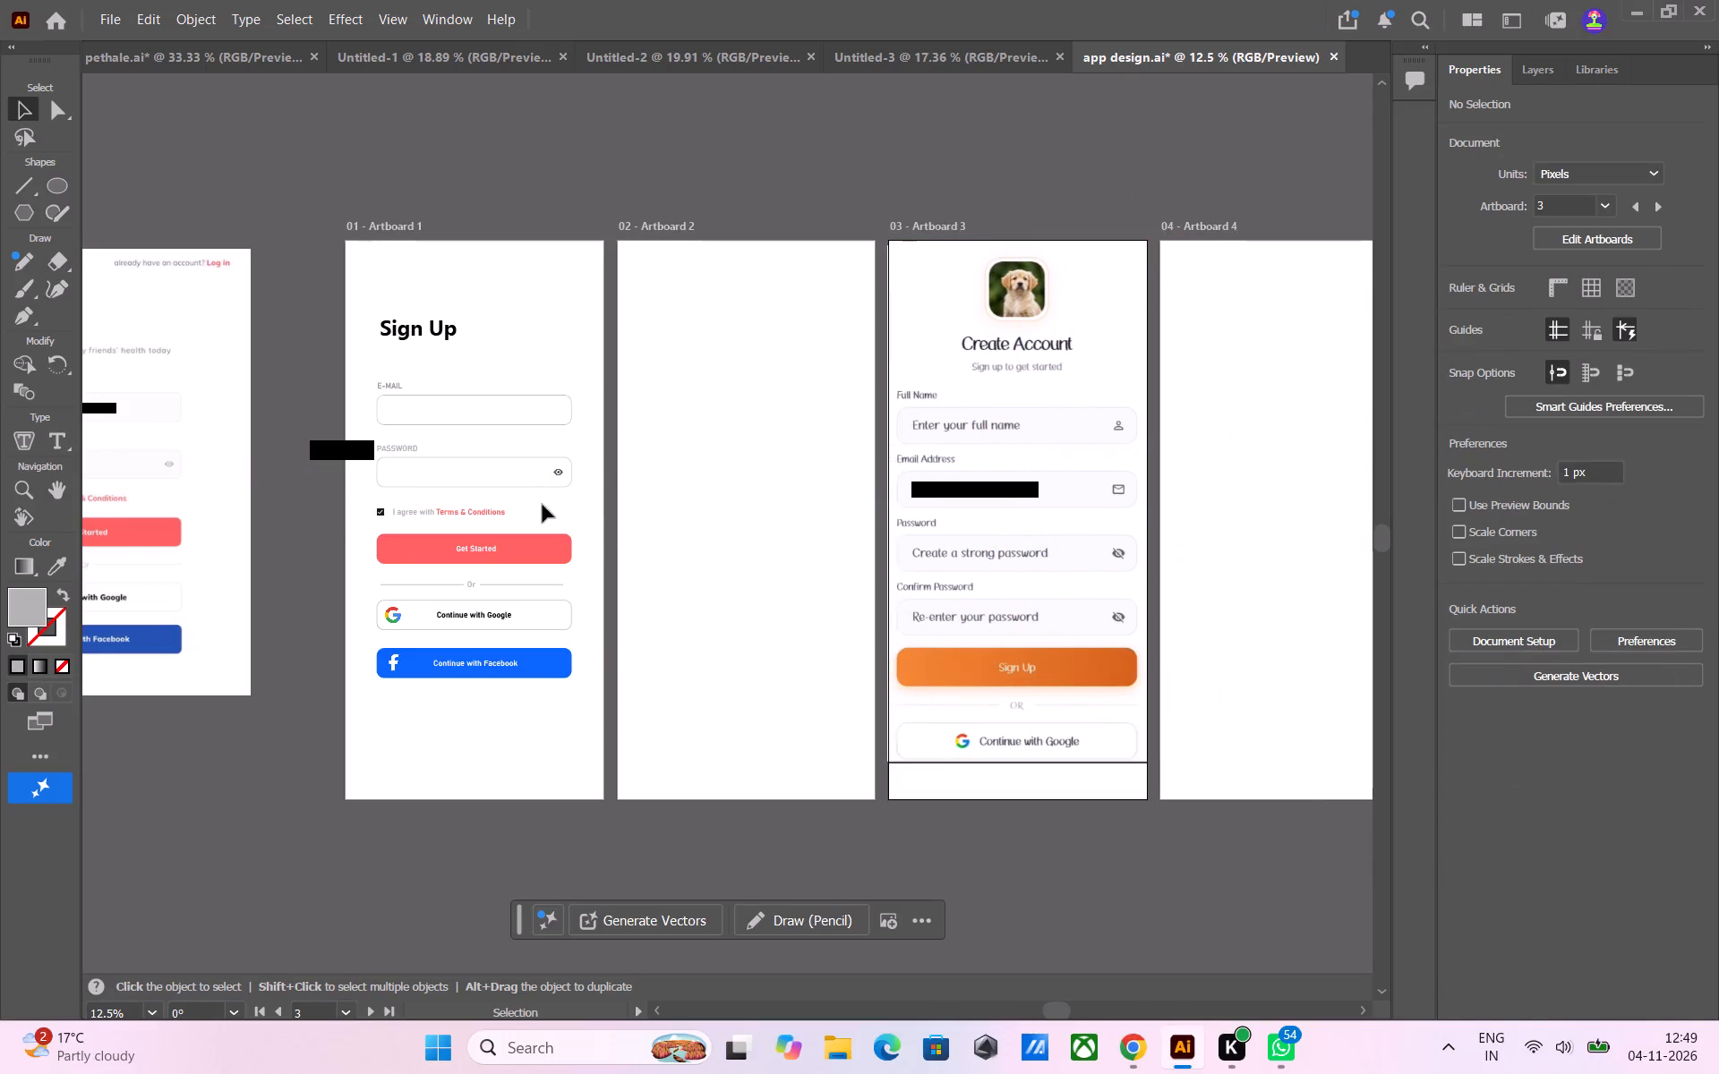
# Change the Sign Up heading on Artboard 1 to Sign In.
pyautogui.doubleClick(449, 328)
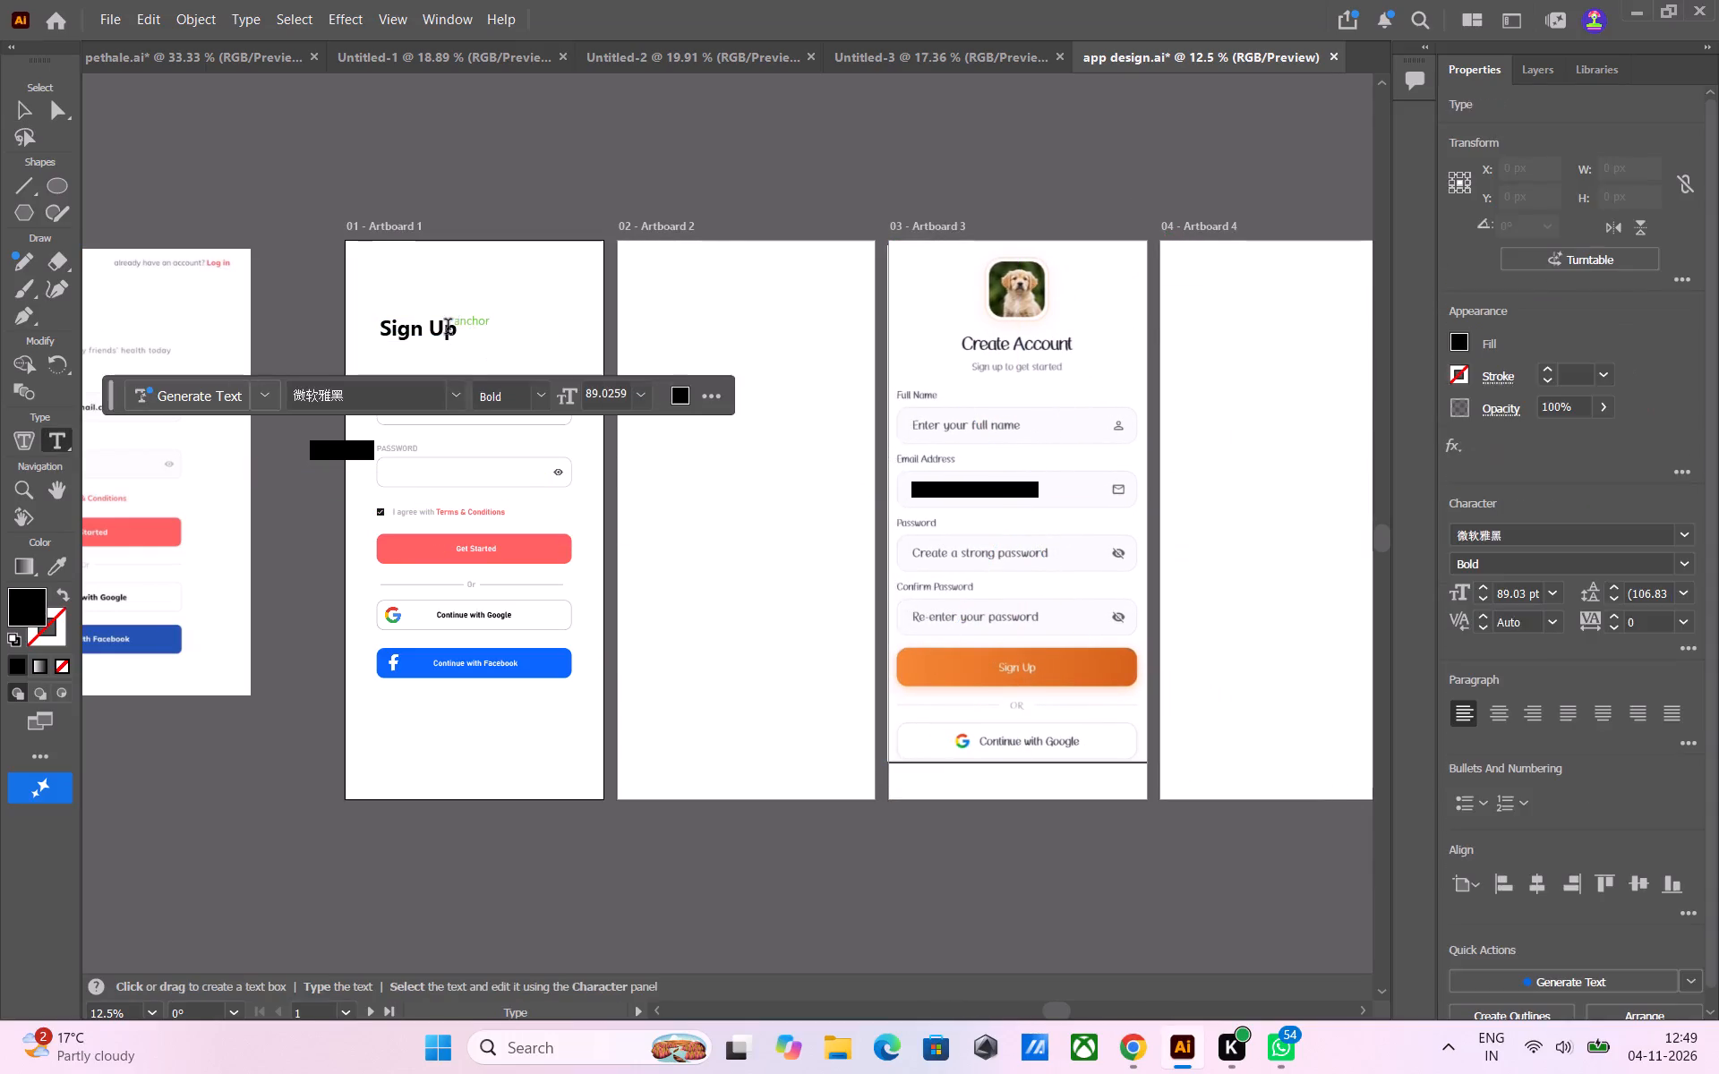
pyautogui.click(457, 328)
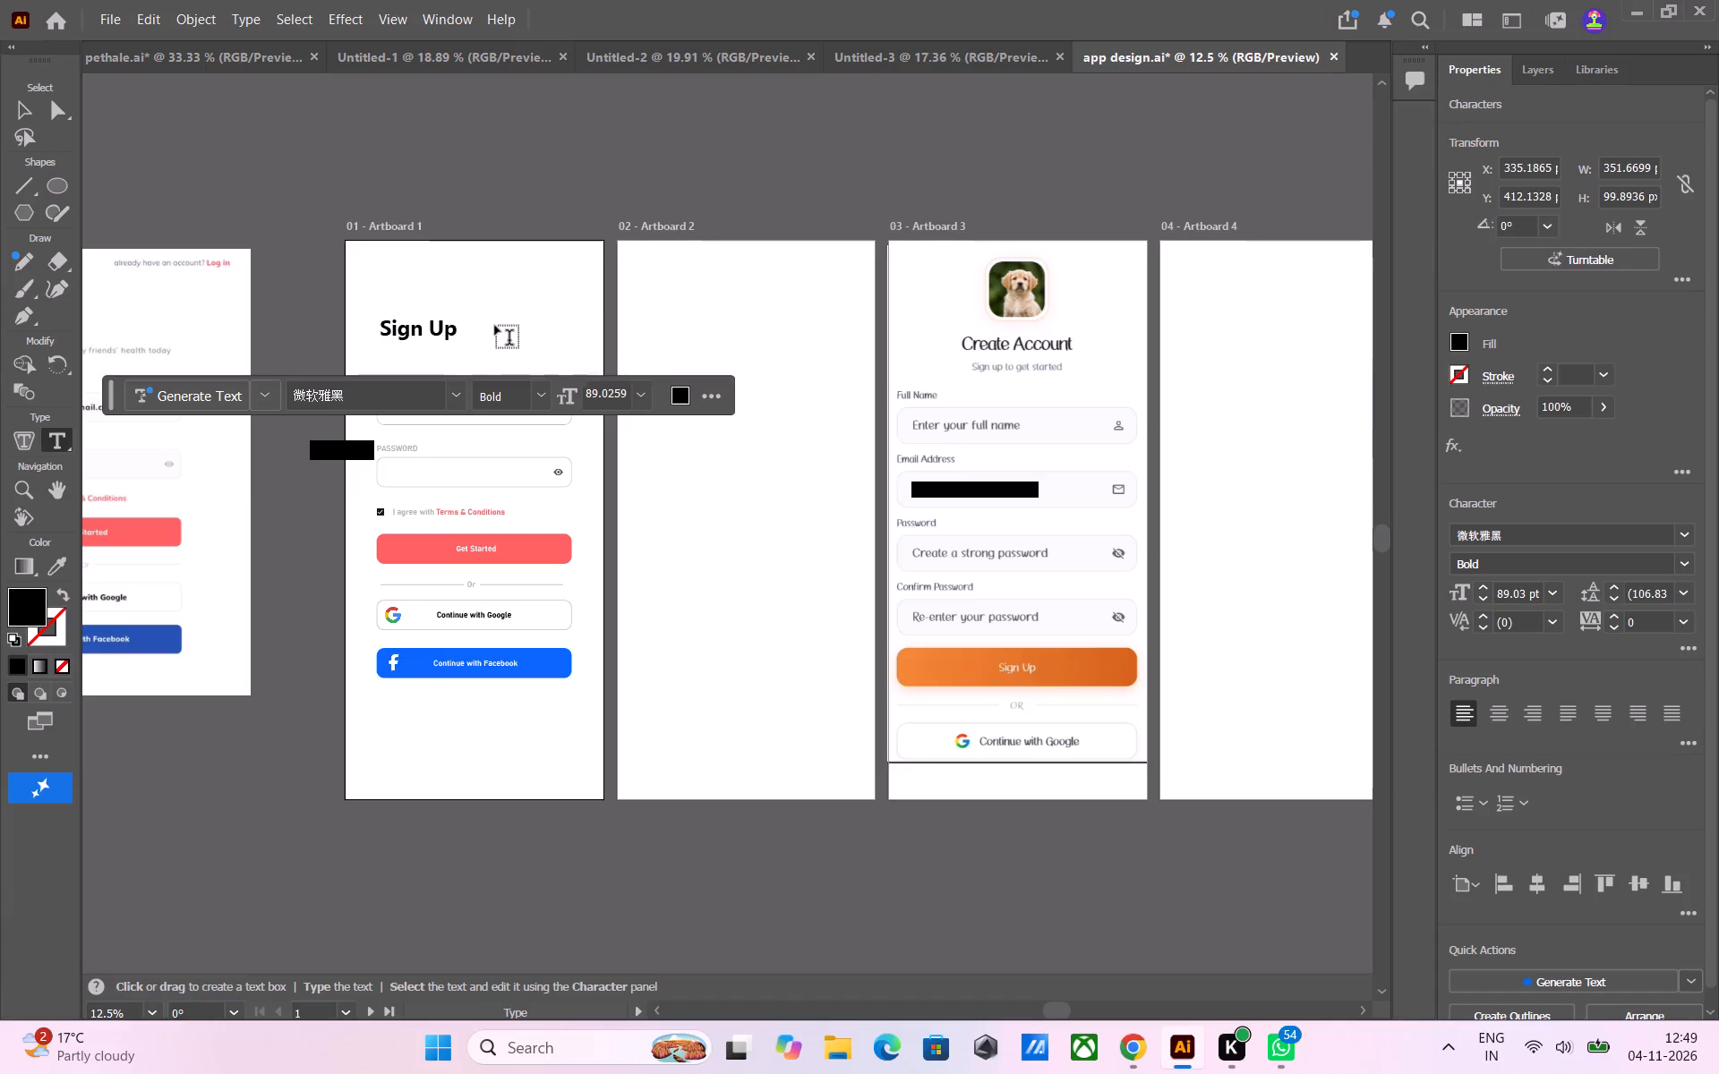
pyautogui.press('BackSpace')
pyautogui.press('BackSpace')
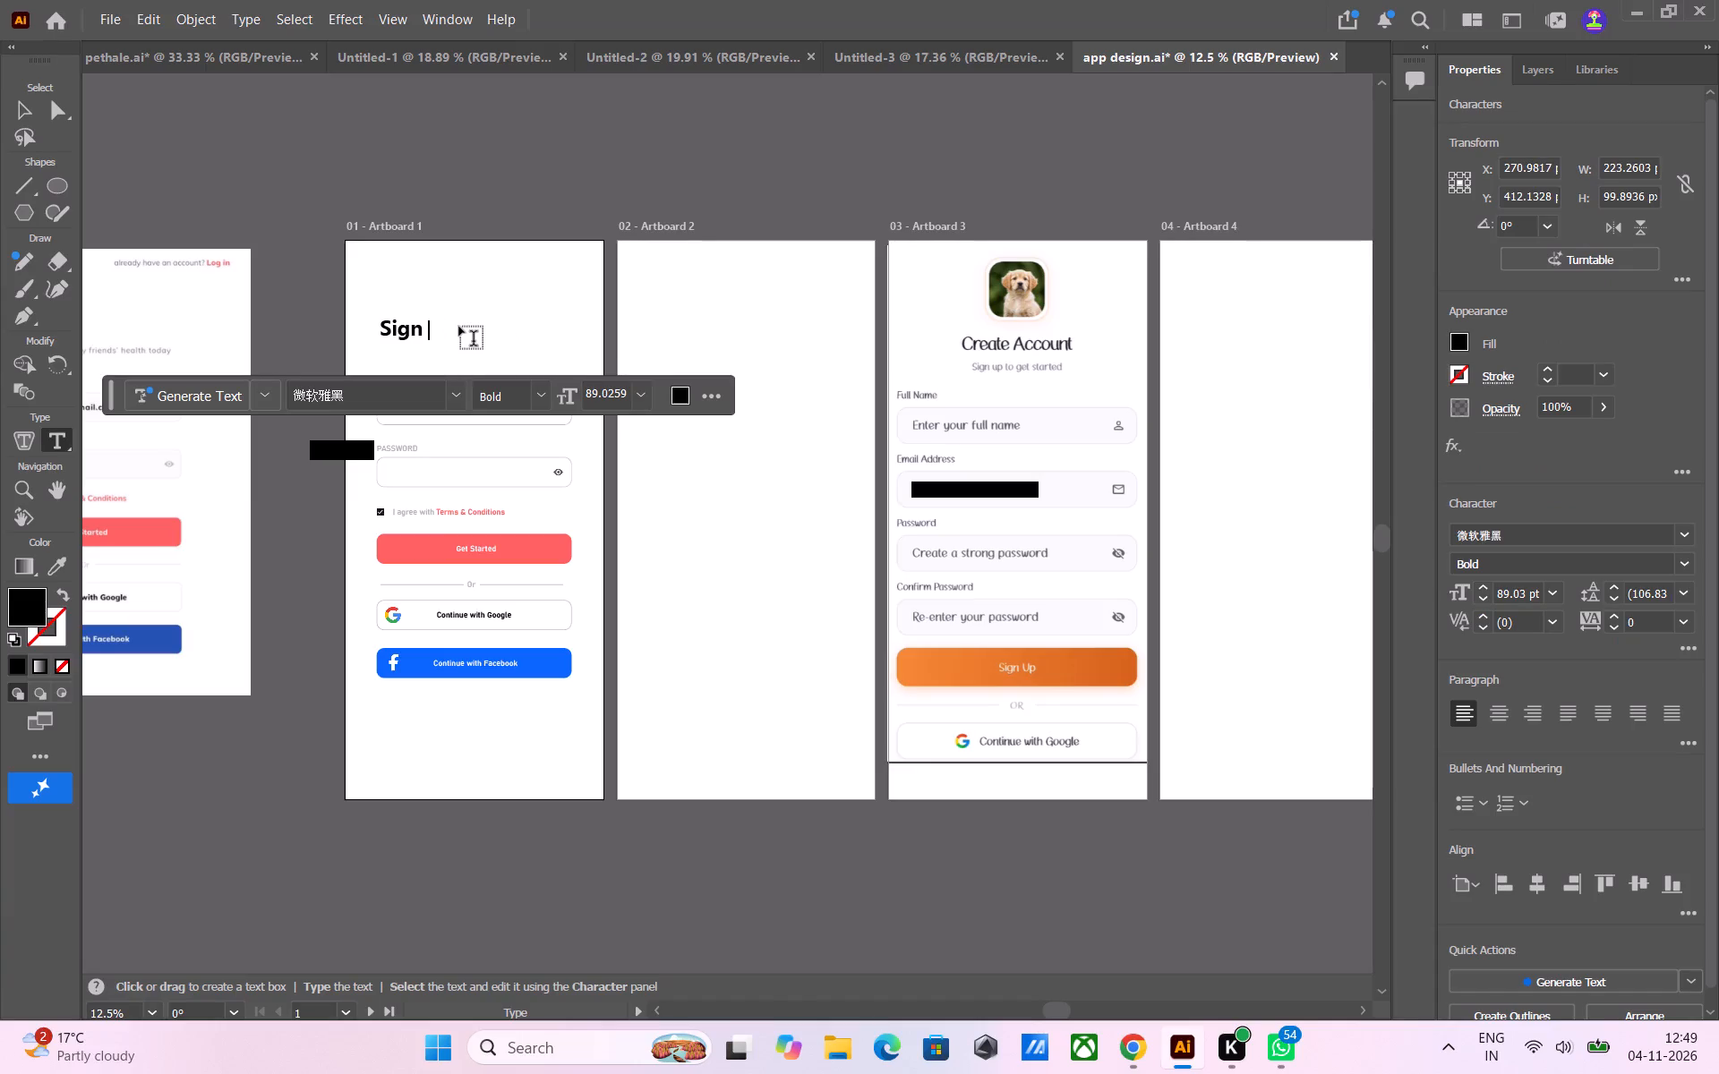
pyautogui.press('i')
pyautogui.press('n')
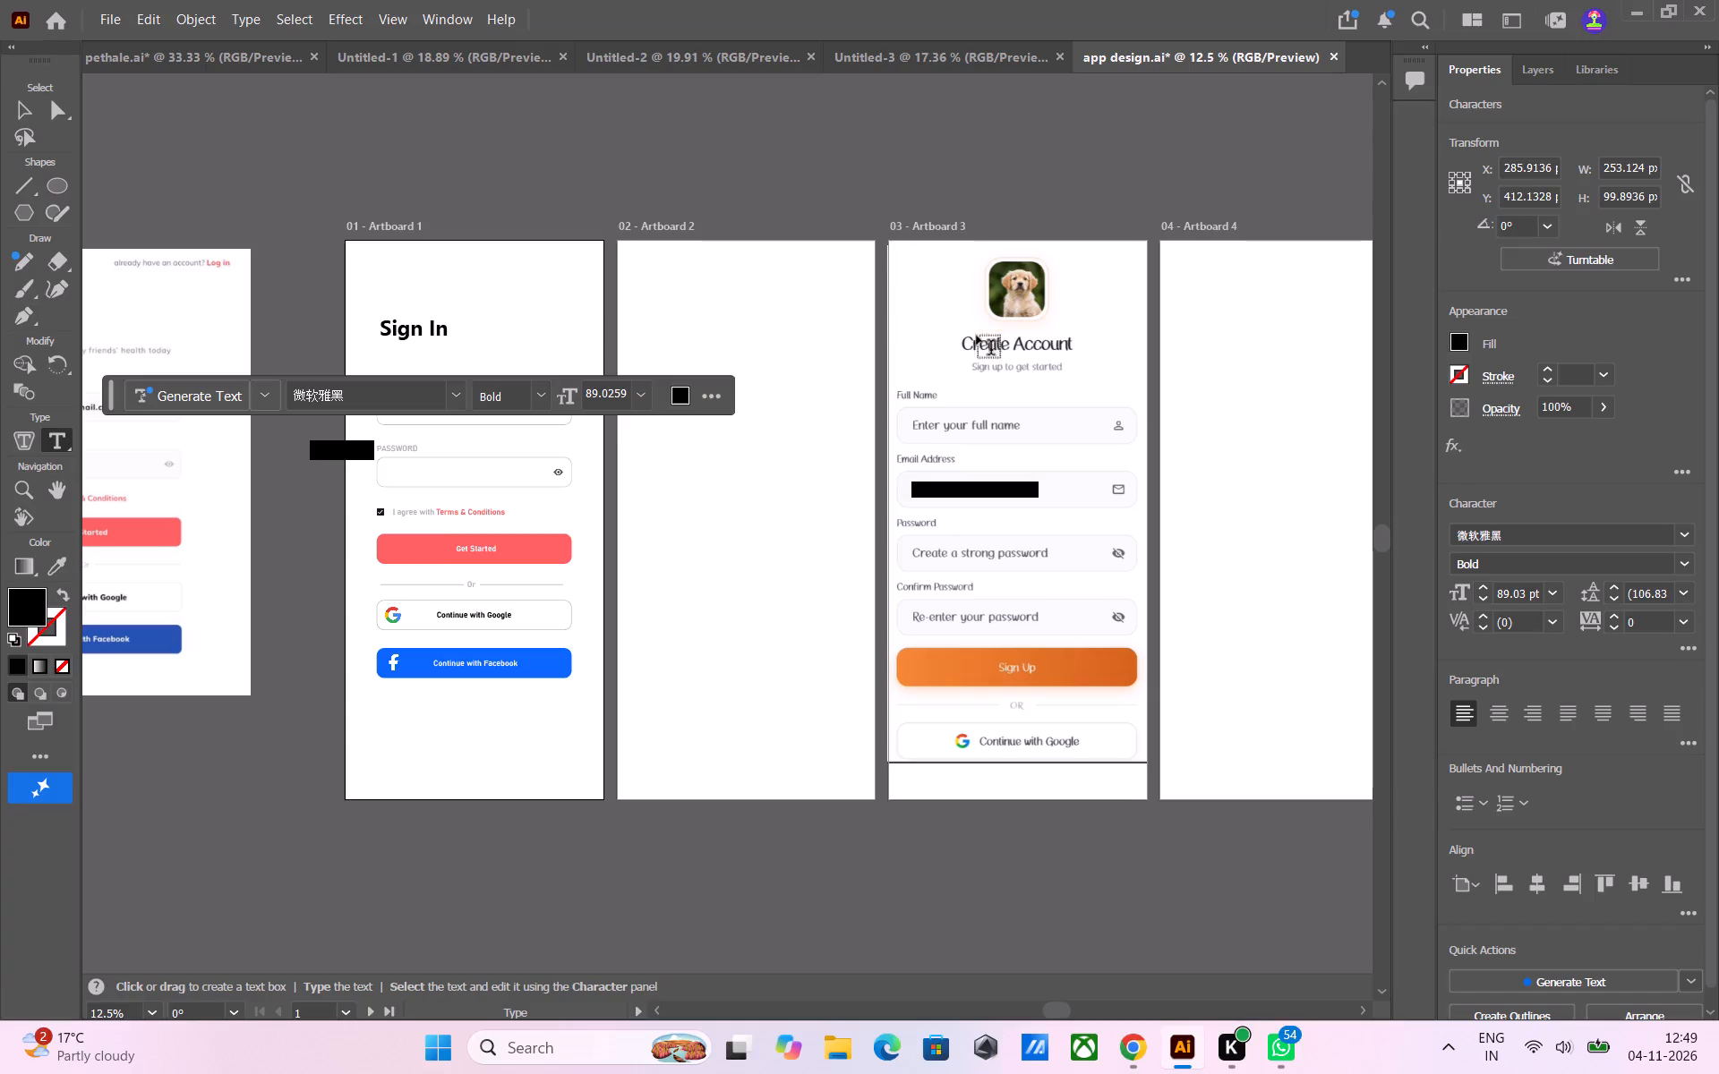
pyautogui.click(788, 348)
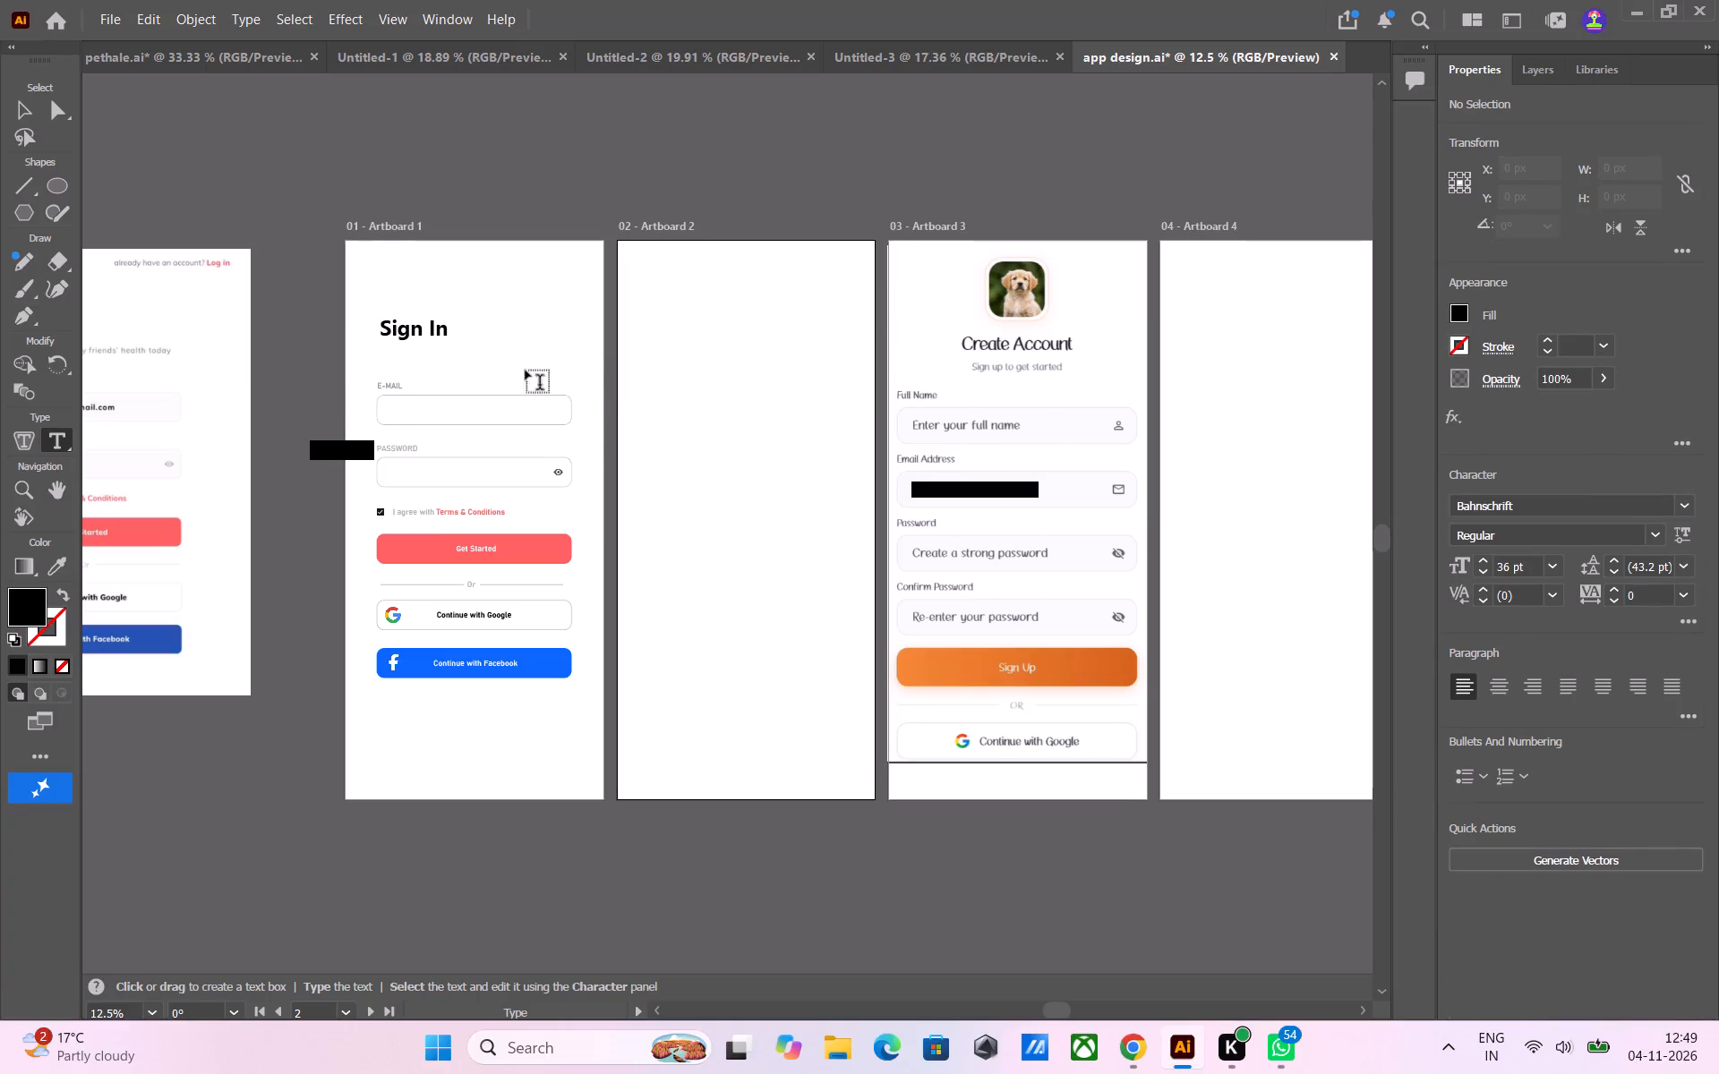
# Copy the E-MAIL field rectangle from Artboard 1 to the same height on Artboard 2, centred at about X 1828.5 px.
pyautogui.click(26, 105)
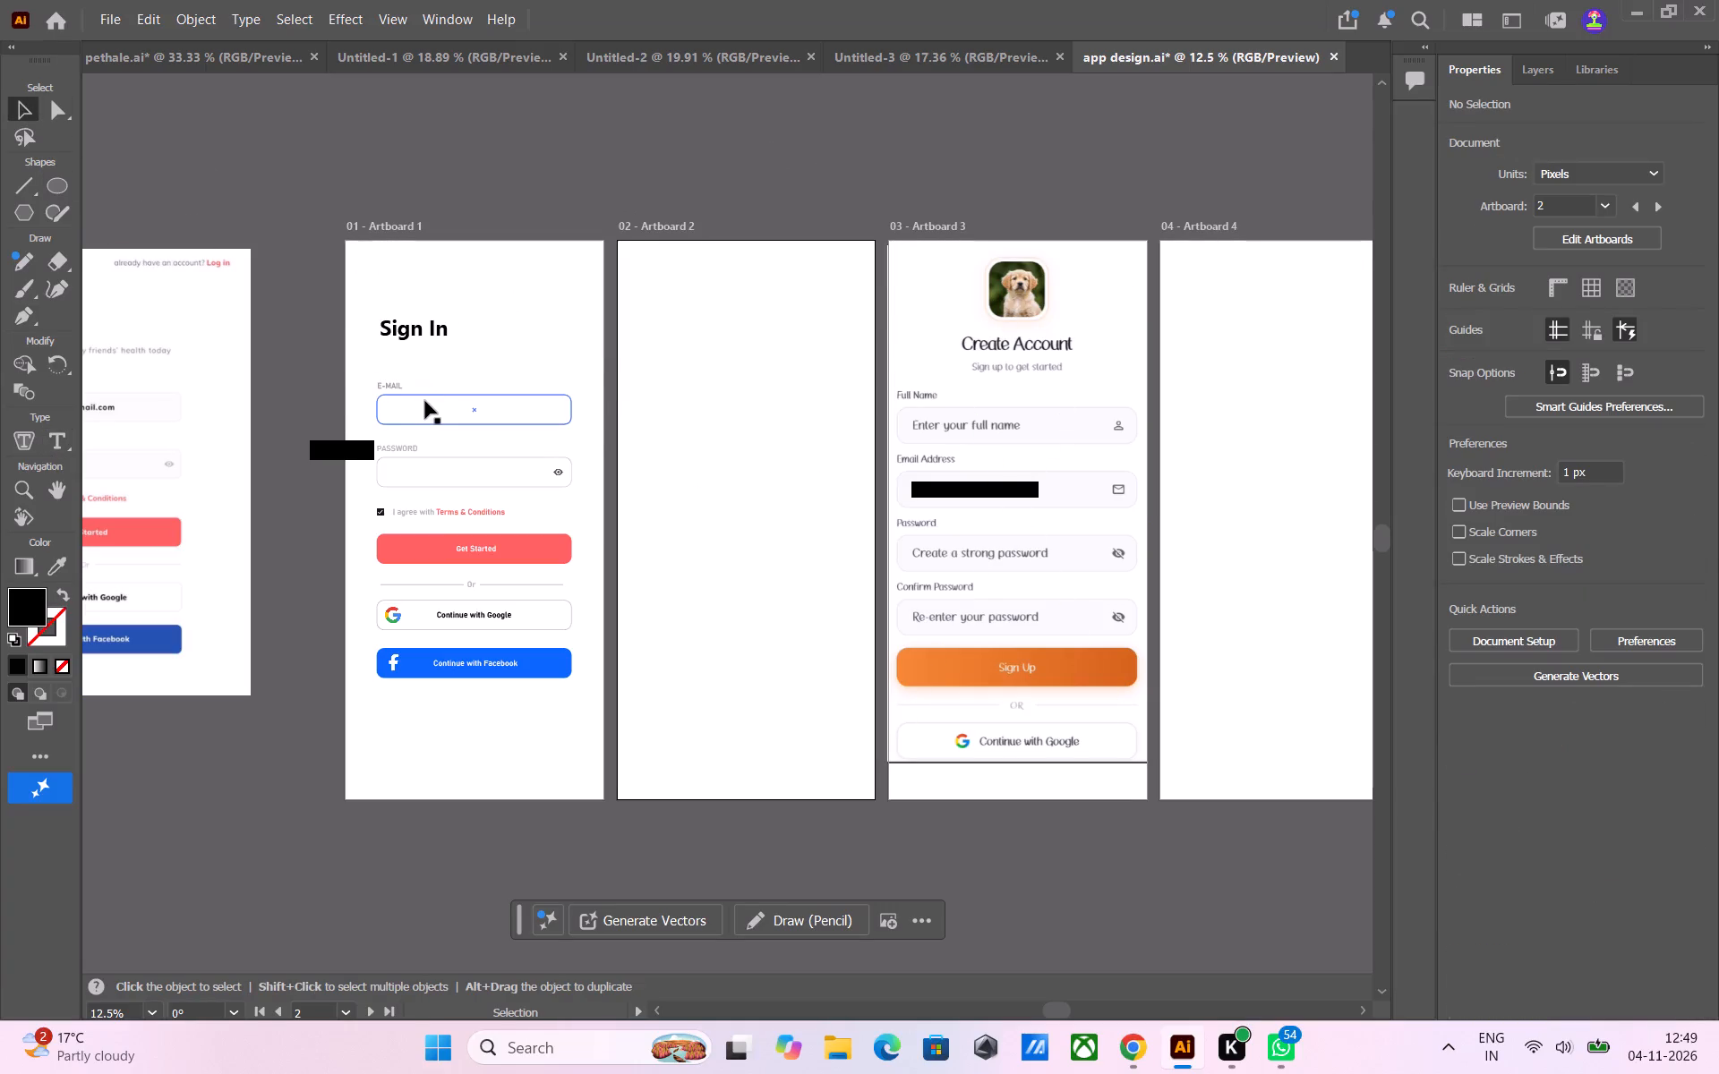
pyautogui.click(431, 413)
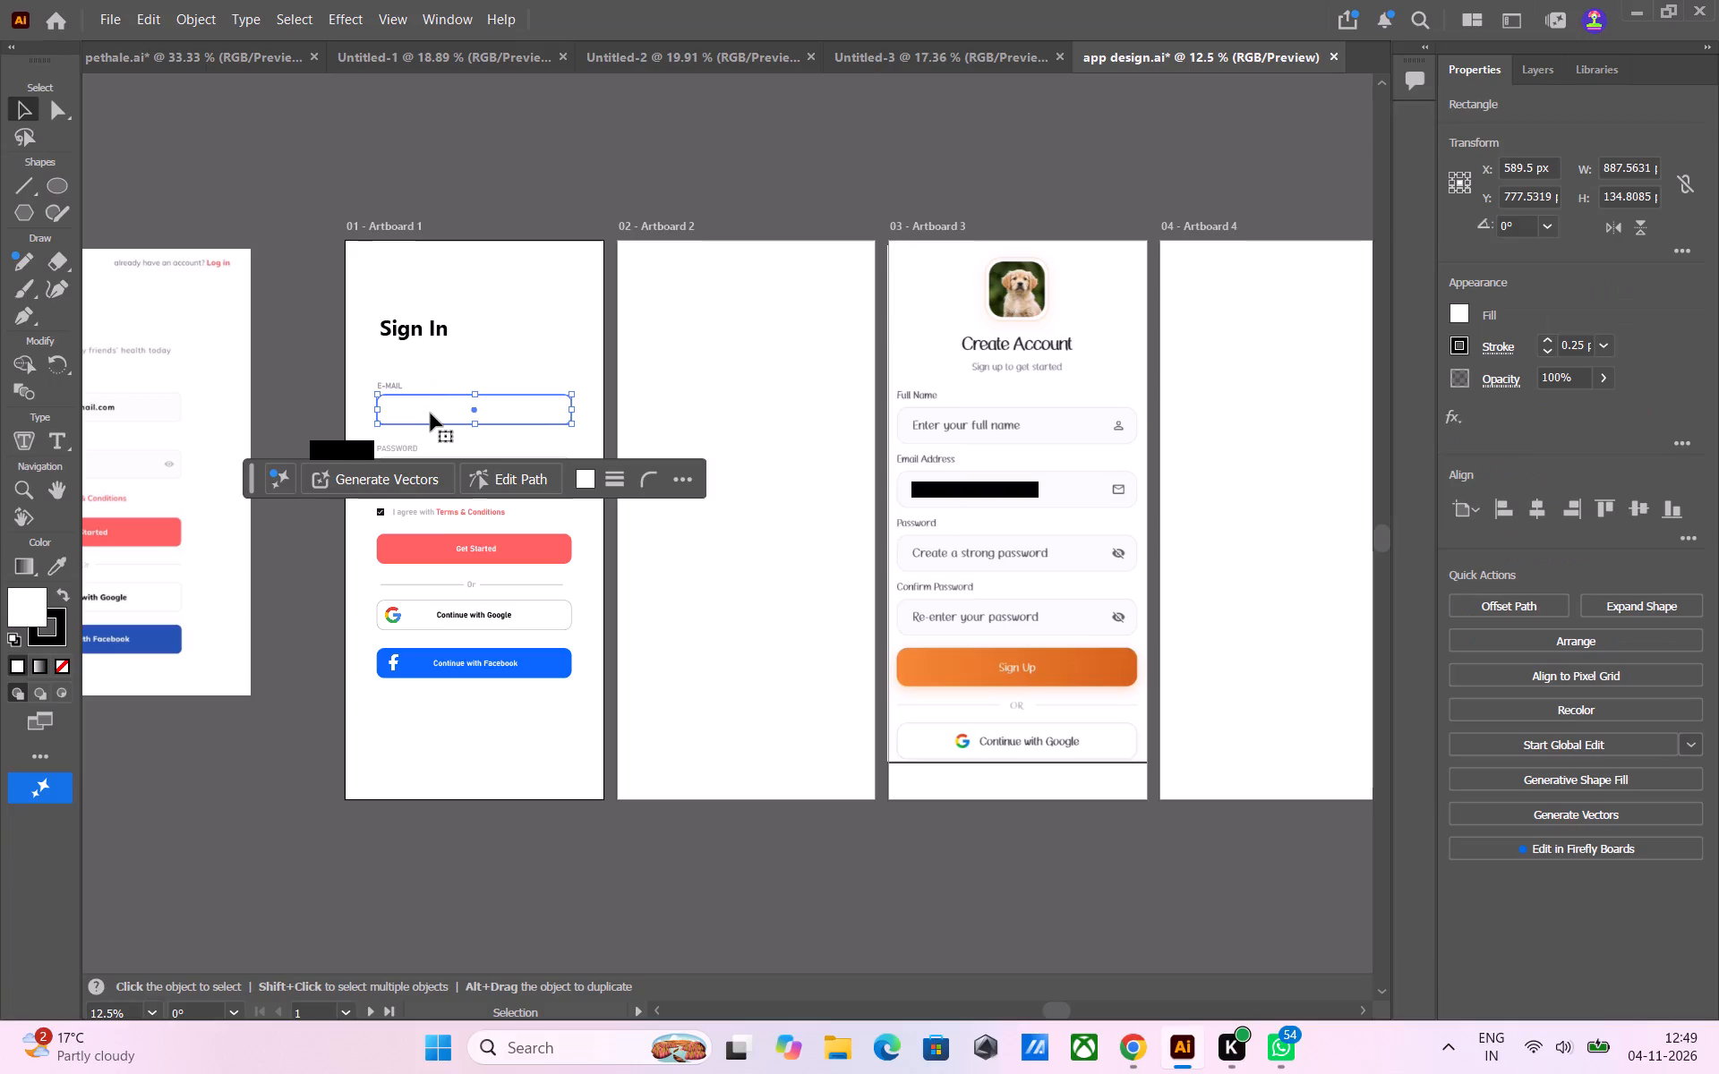
pyautogui.keyDown('alt'); pyautogui.moveTo(431, 413); pyautogui.dragTo(699, 430); pyautogui.keyUp('alt')
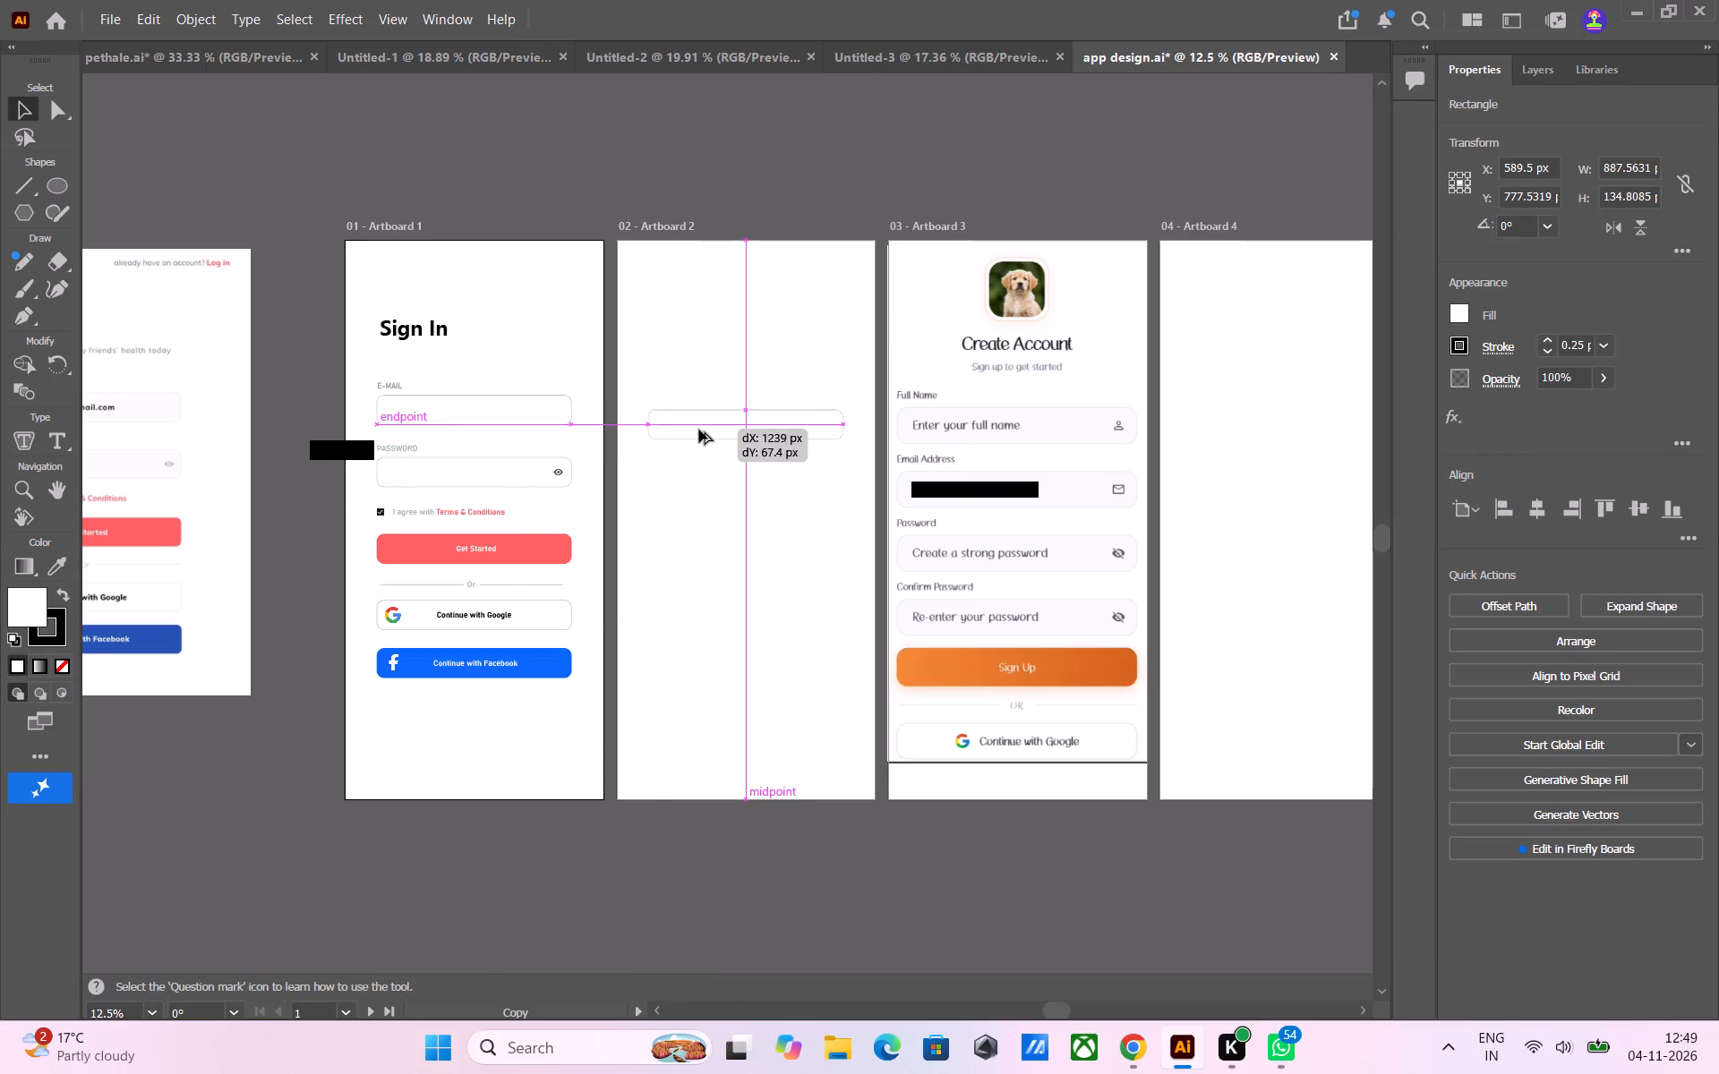
pyautogui.keyDown('alt'); pyautogui.moveTo(699, 430); pyautogui.dragTo(703, 415); pyautogui.keyUp('alt')
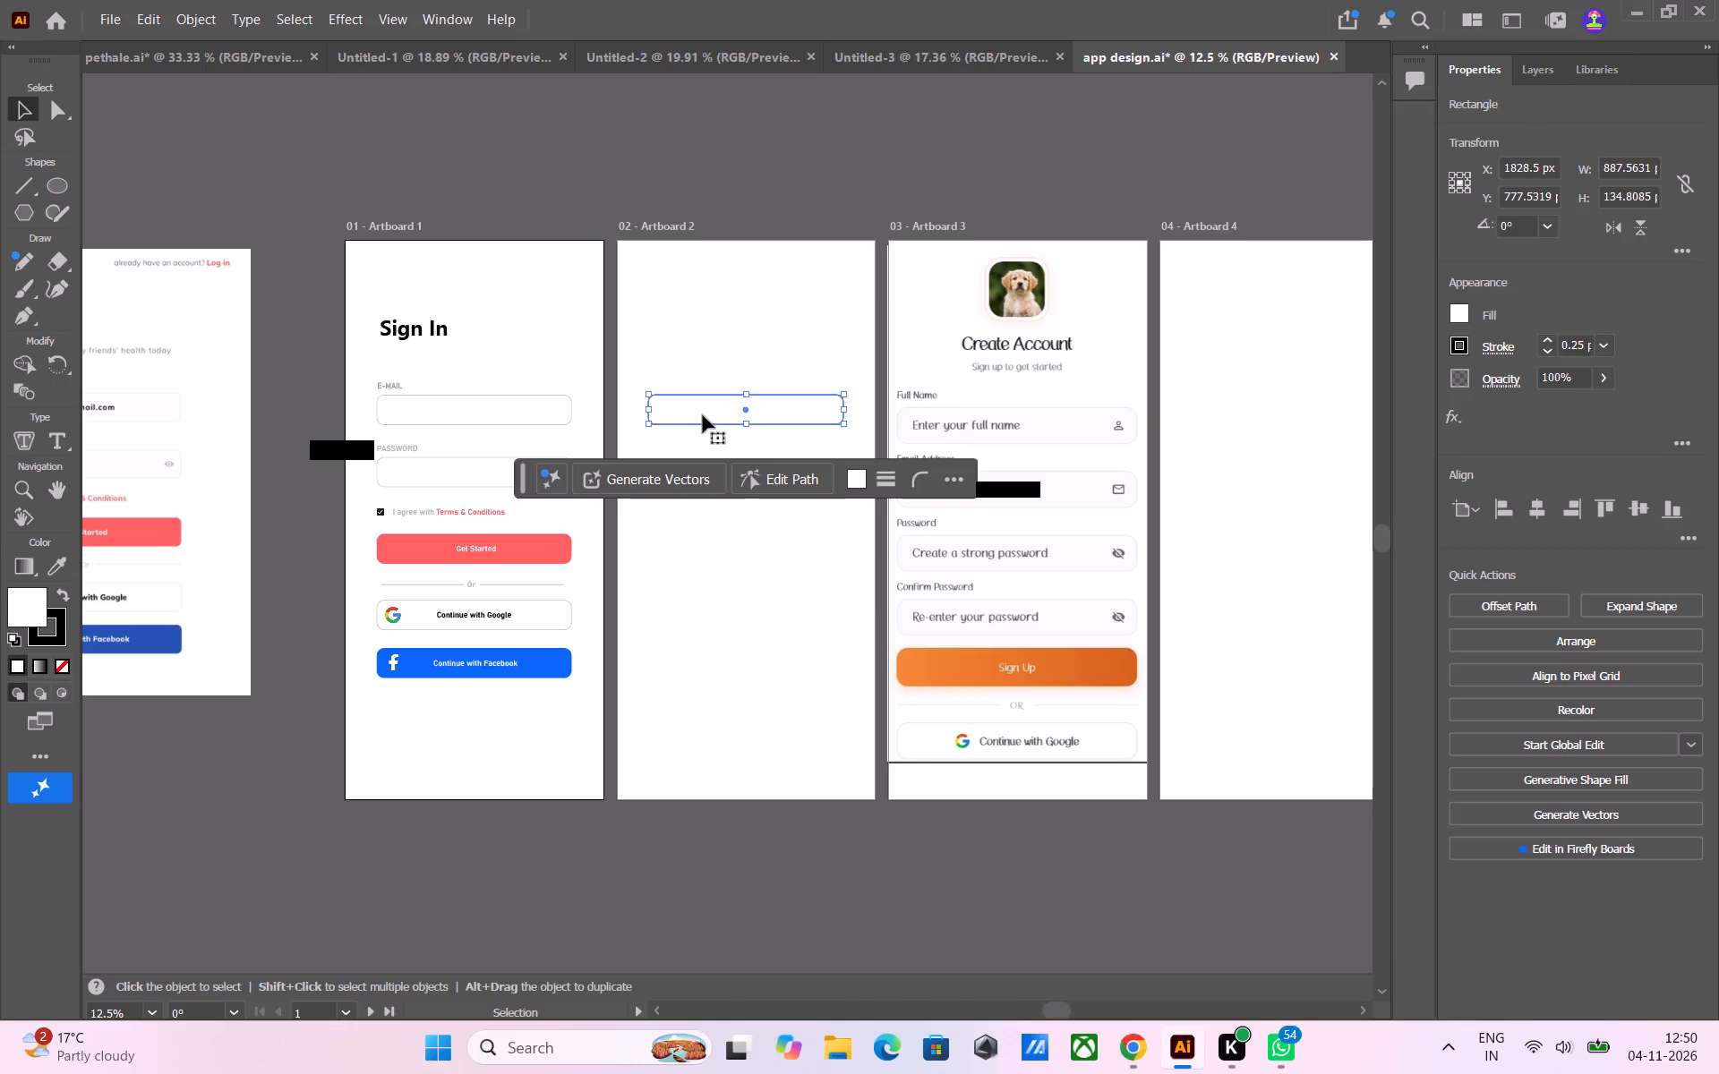
pyautogui.click(600, 250)
# Examine the settings of Artboards 1 and 2 and the objects contained in Layer 1.
pyautogui.click(600, 250)
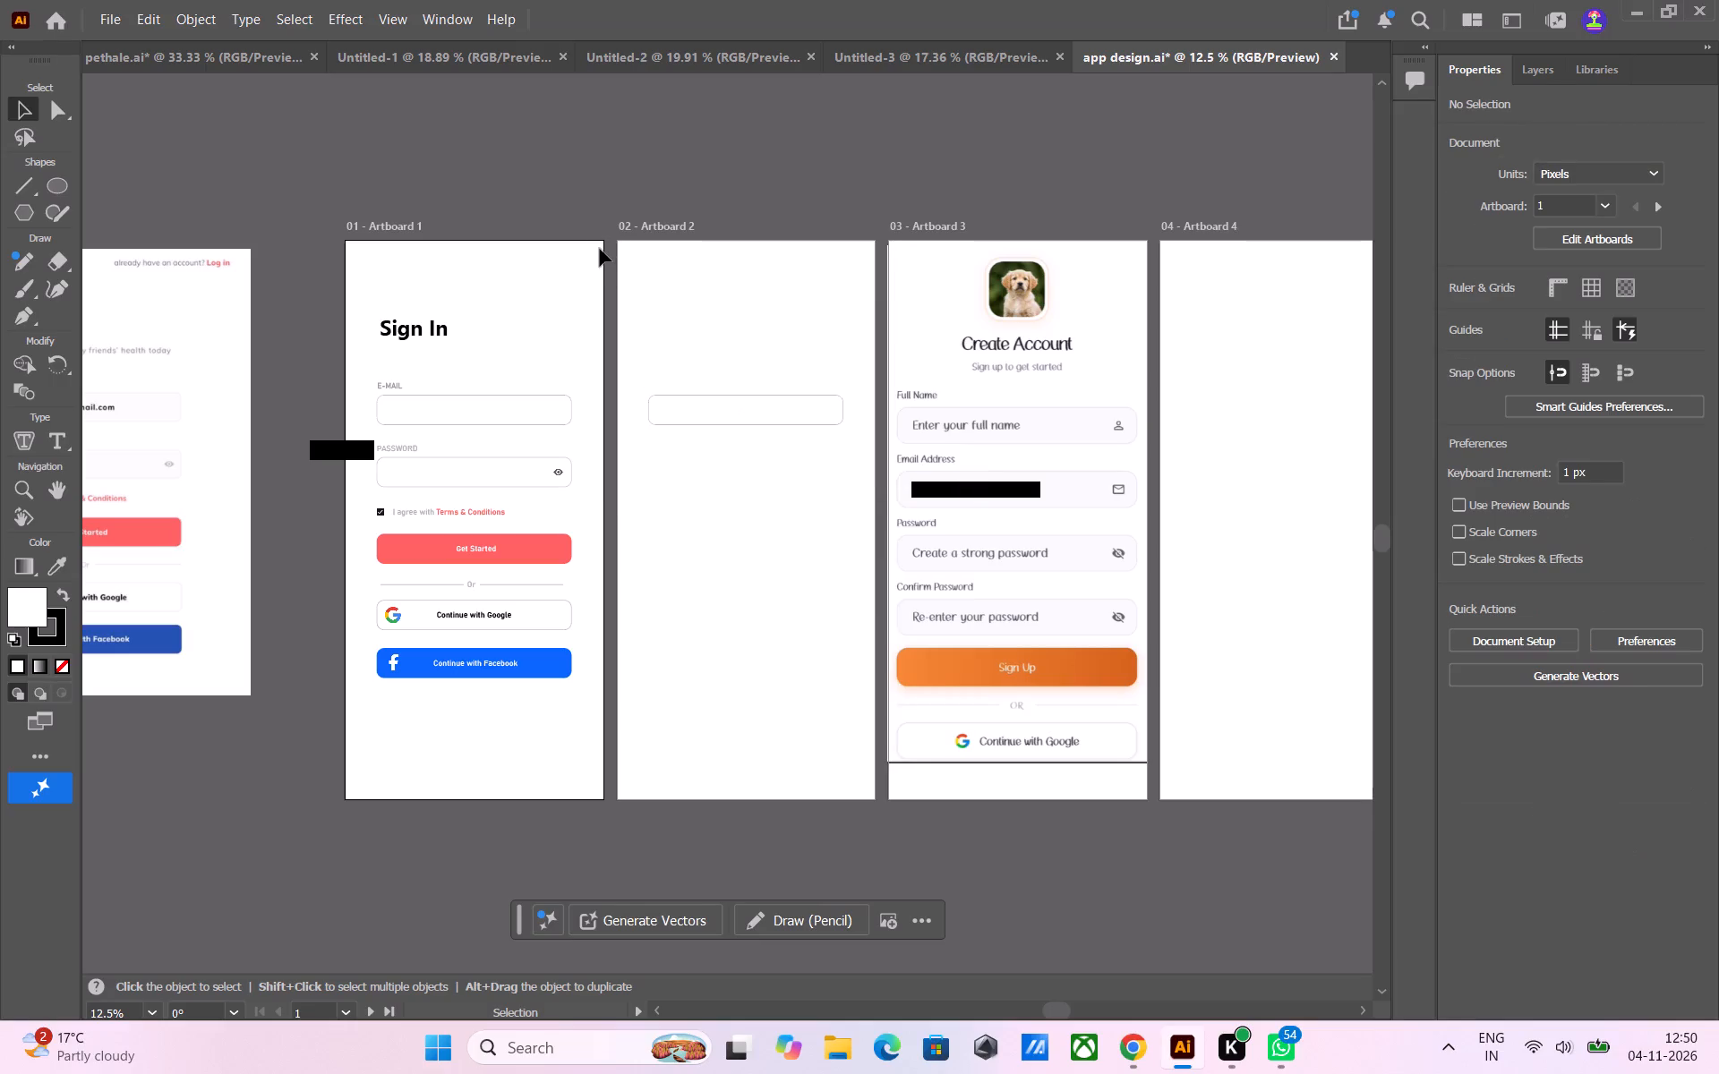
pyautogui.click(603, 243)
pyautogui.click(532, 300)
pyautogui.click(1610, 206)
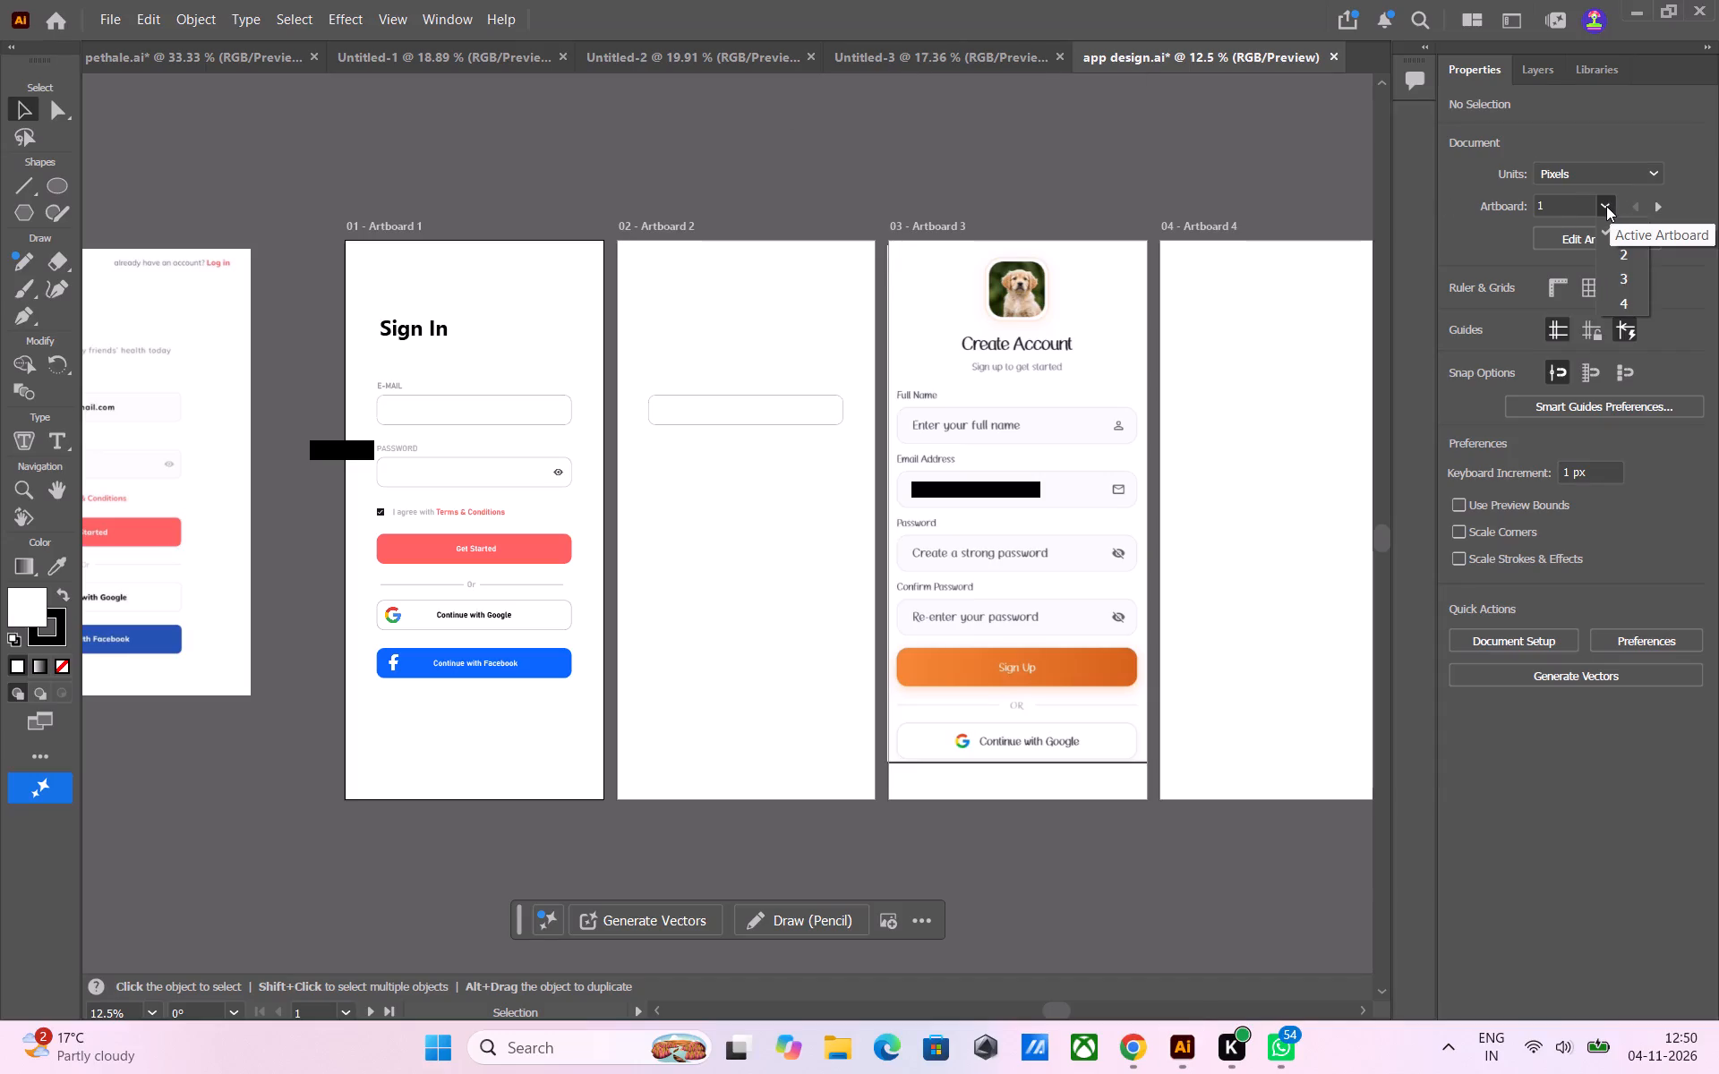
pyautogui.click(1606, 206)
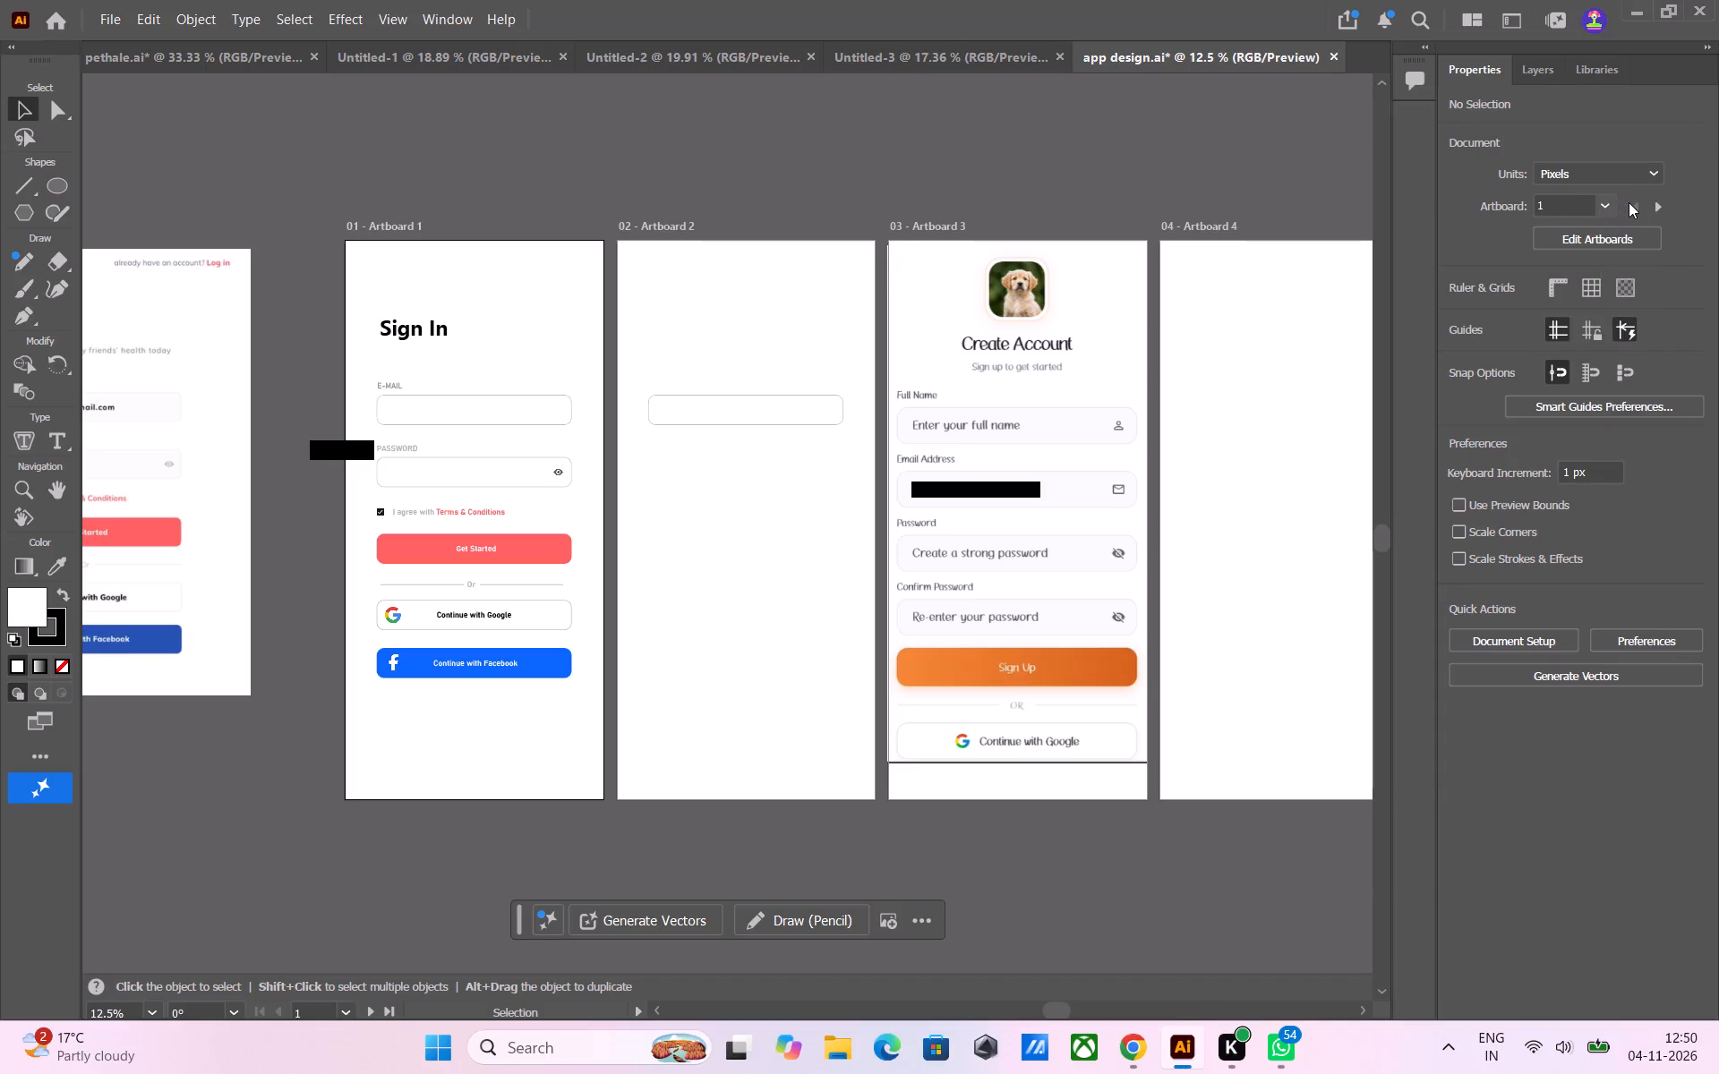
pyautogui.click(1631, 233)
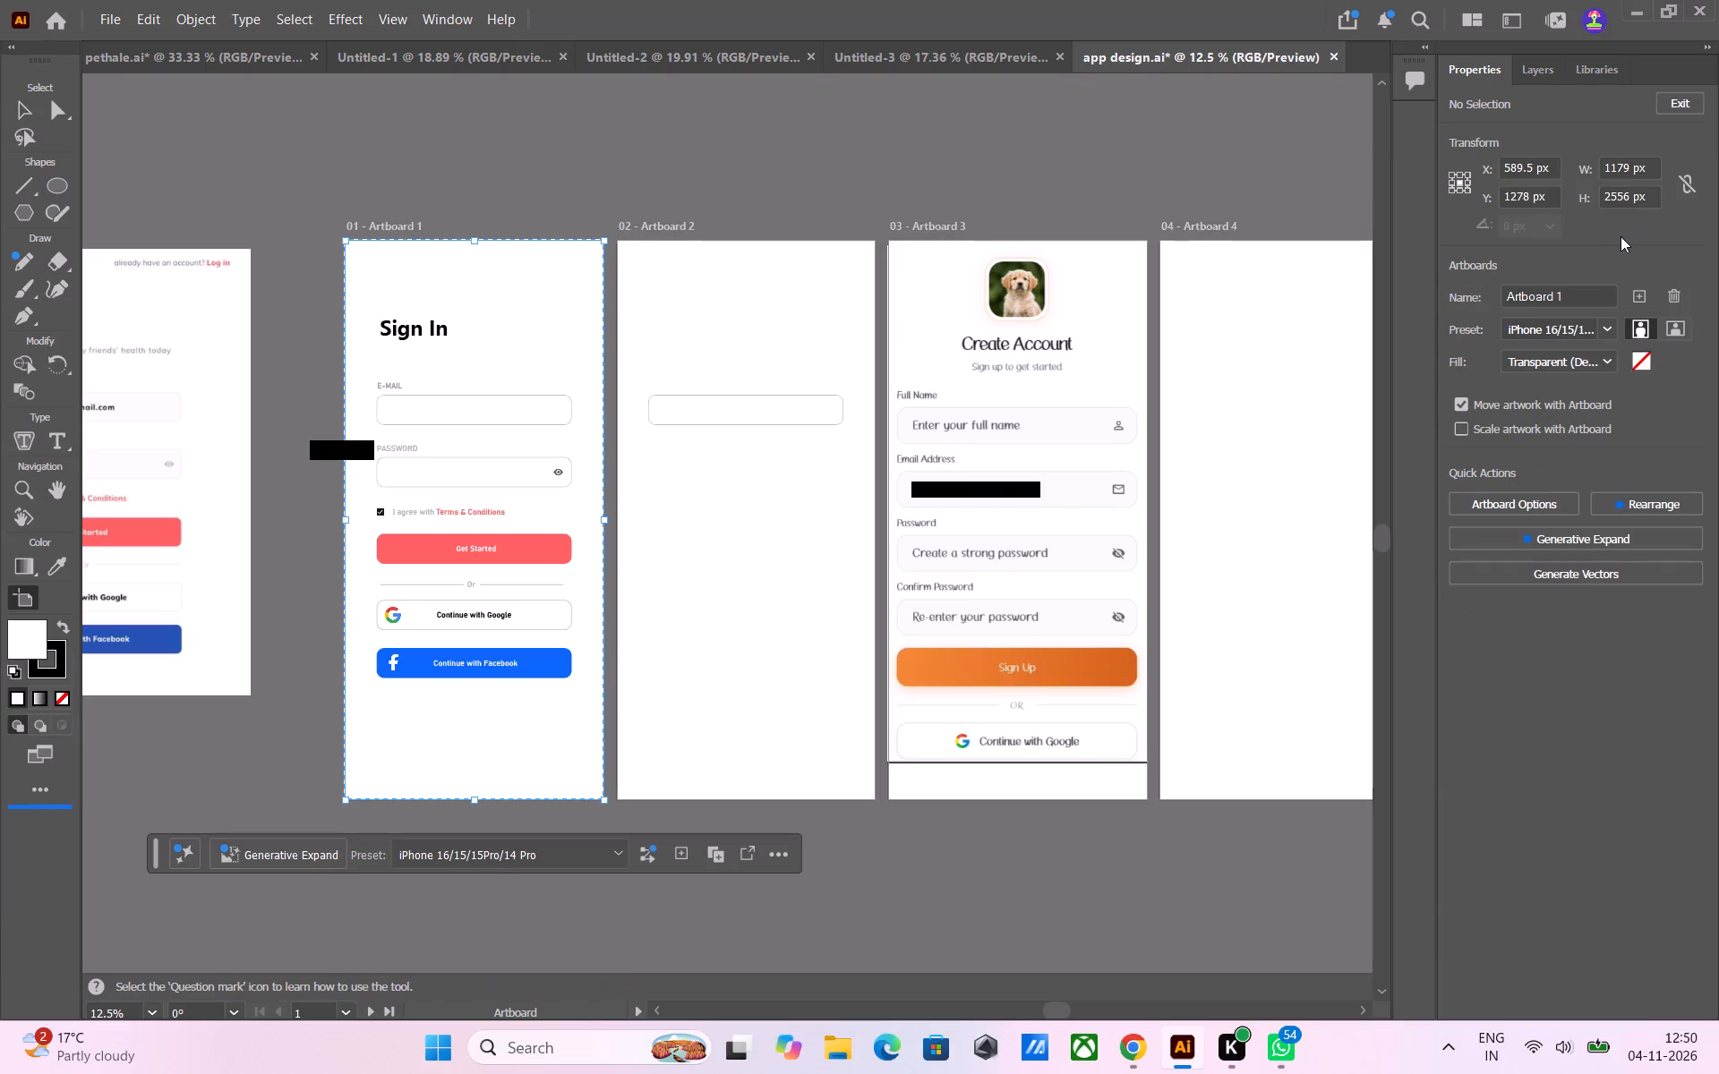
pyautogui.click(1586, 299)
pyautogui.click(1586, 299)
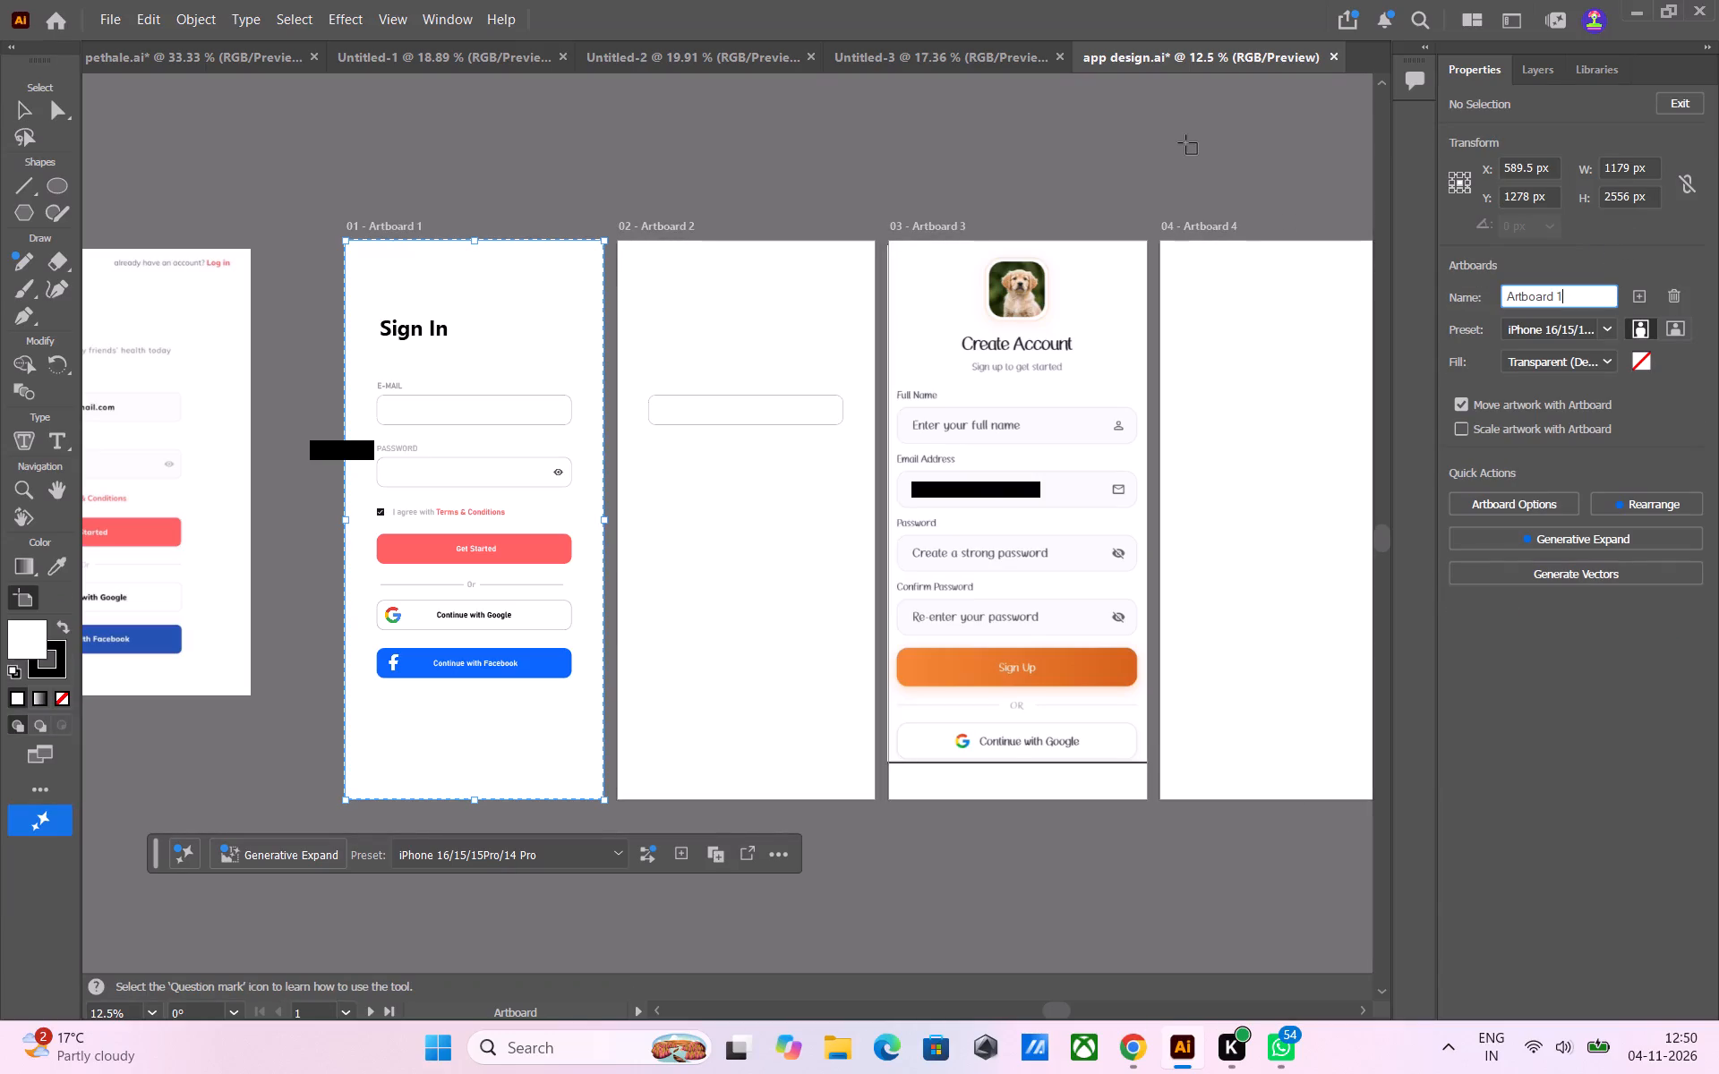
pyautogui.click(1185, 140)
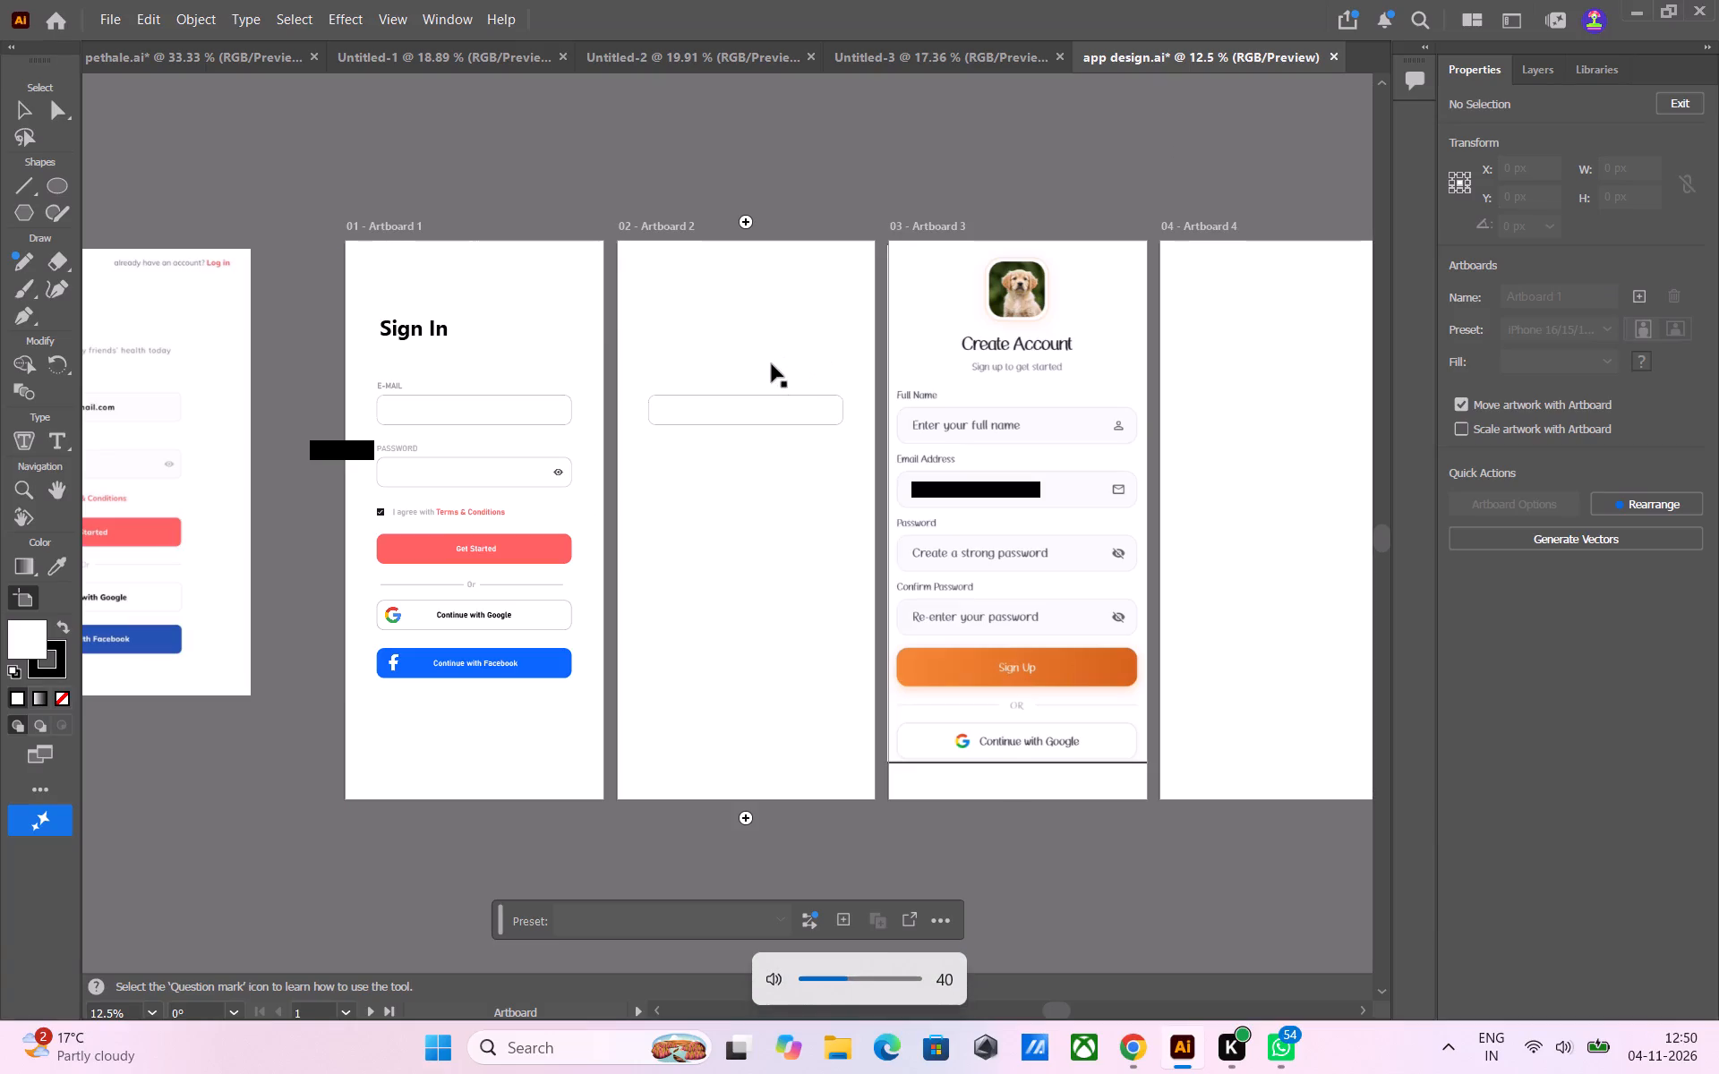
pyautogui.click(791, 416)
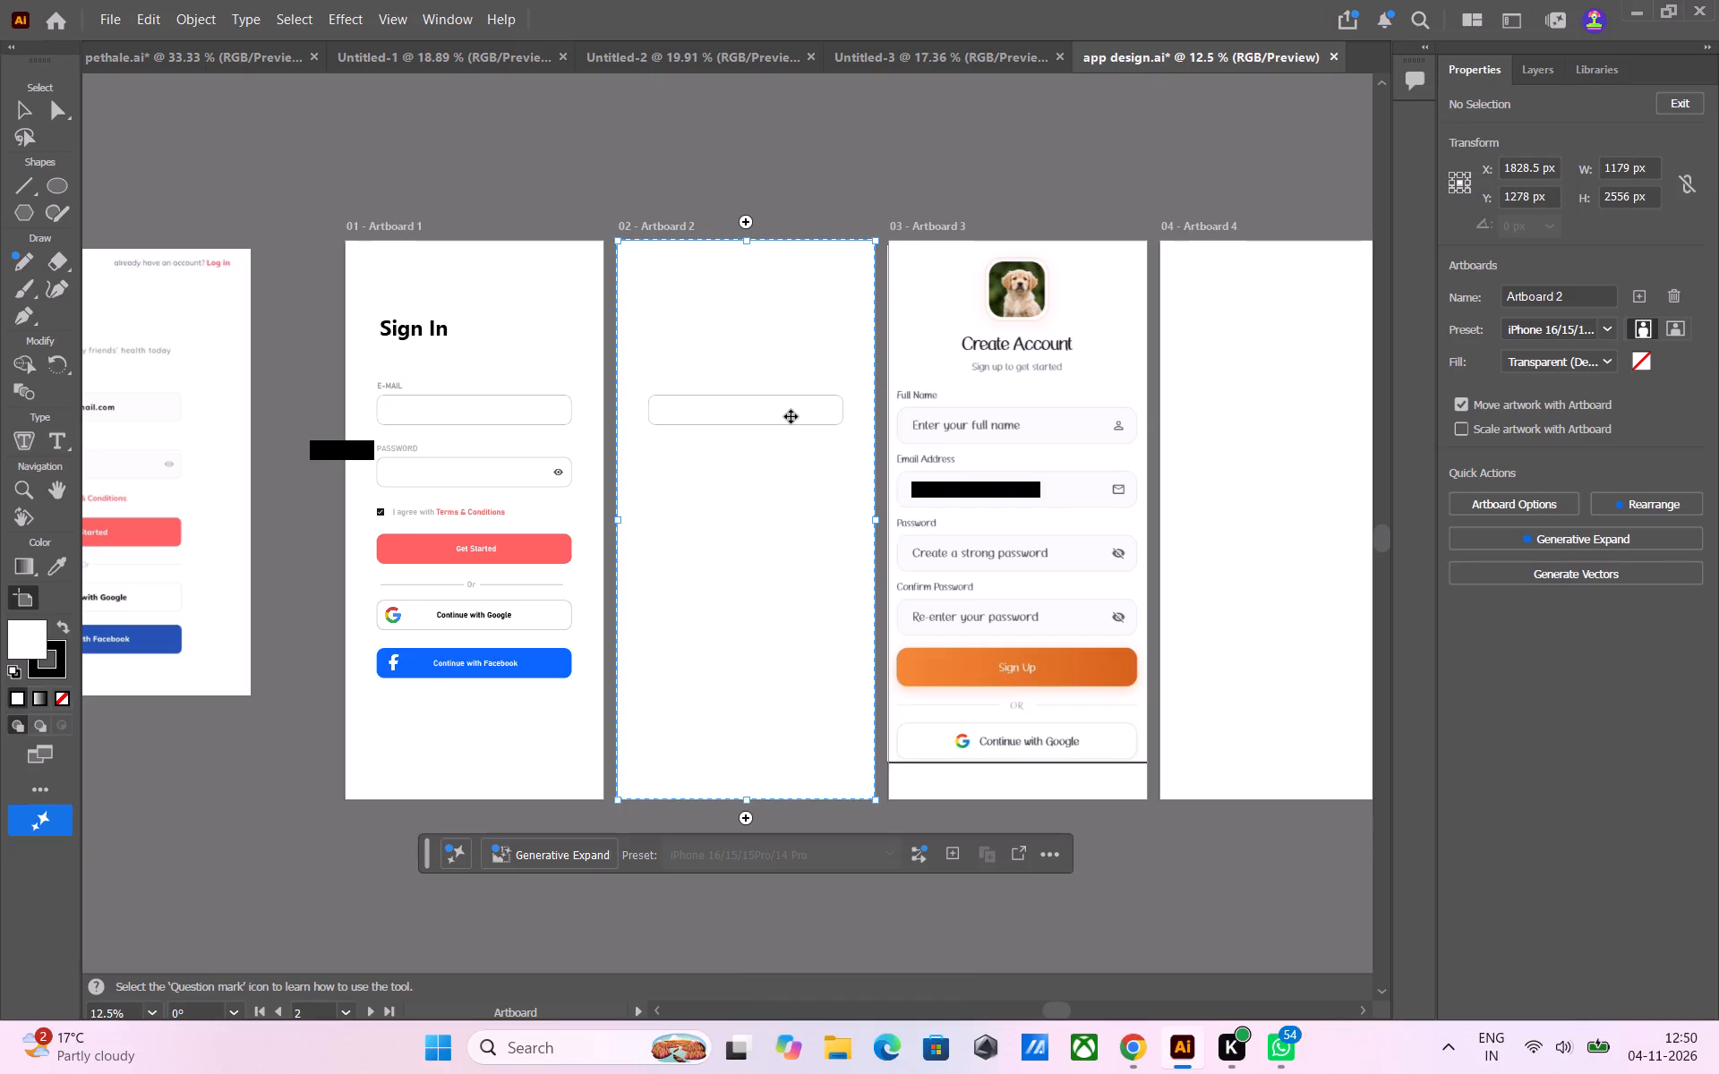
pyautogui.click(1529, 78)
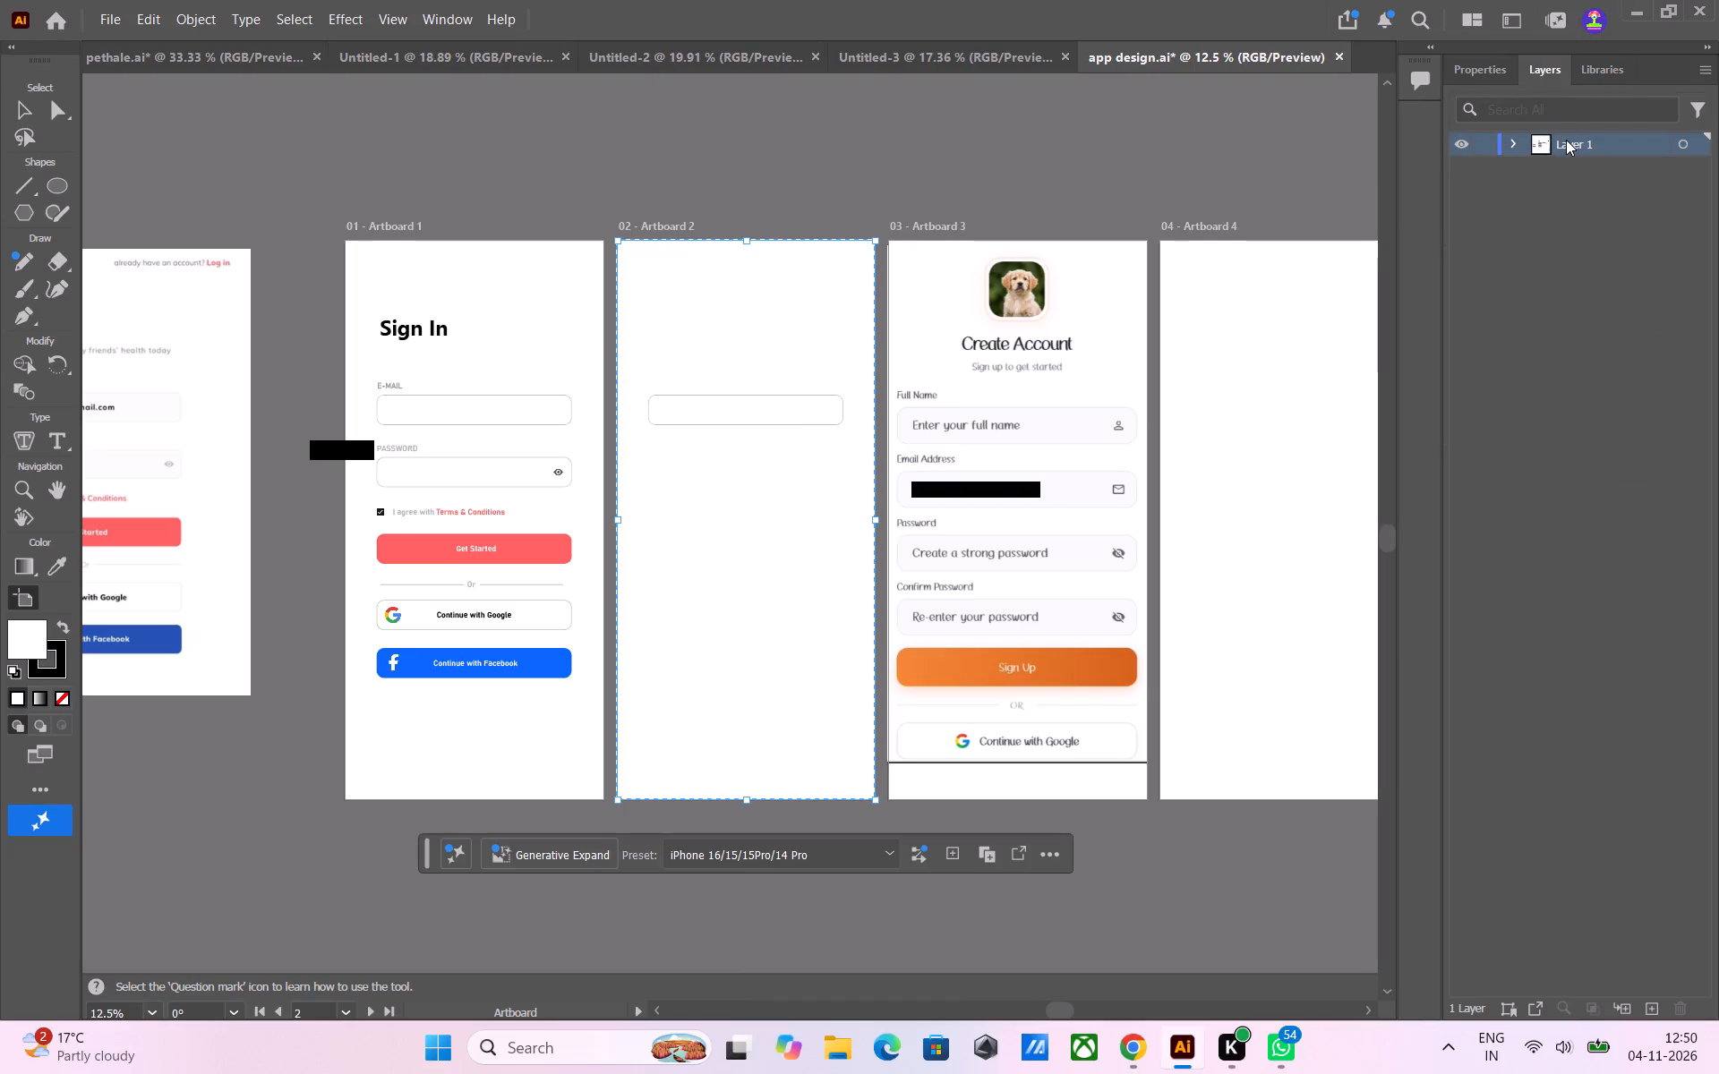
pyautogui.click(1566, 140)
pyautogui.click(1513, 145)
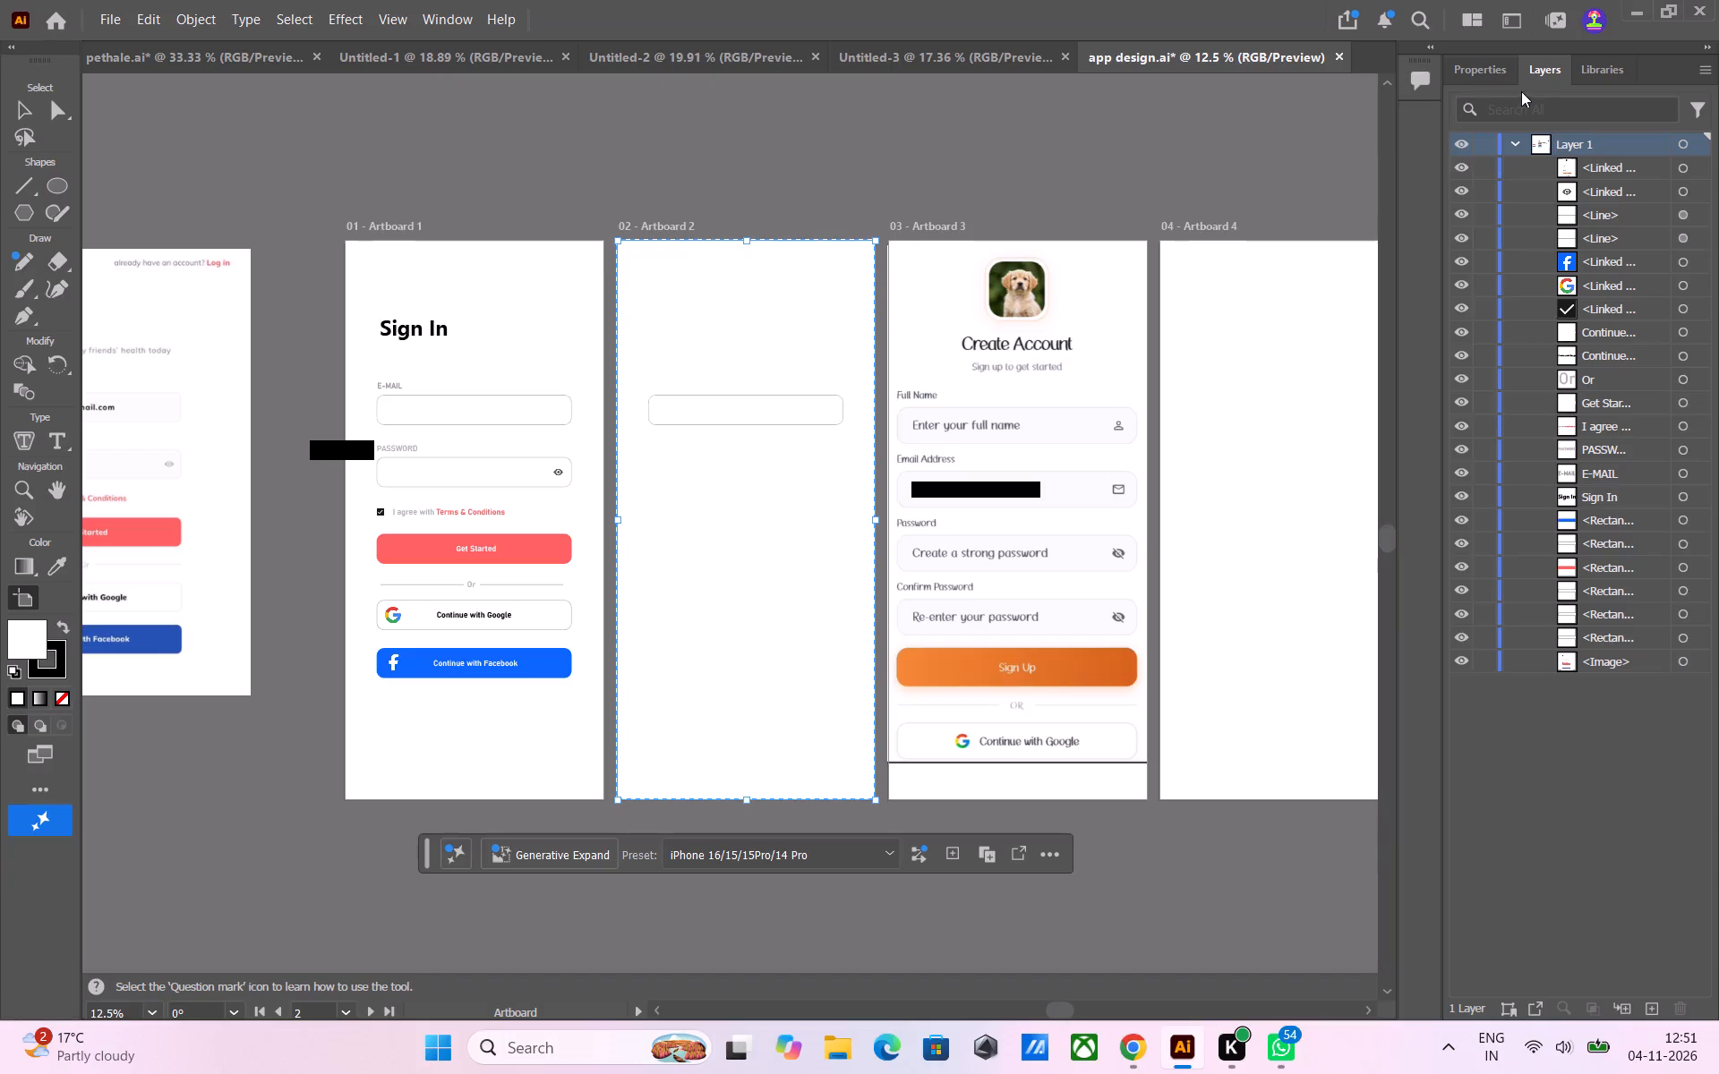
pyautogui.click(1578, 71)
pyautogui.click(1493, 76)
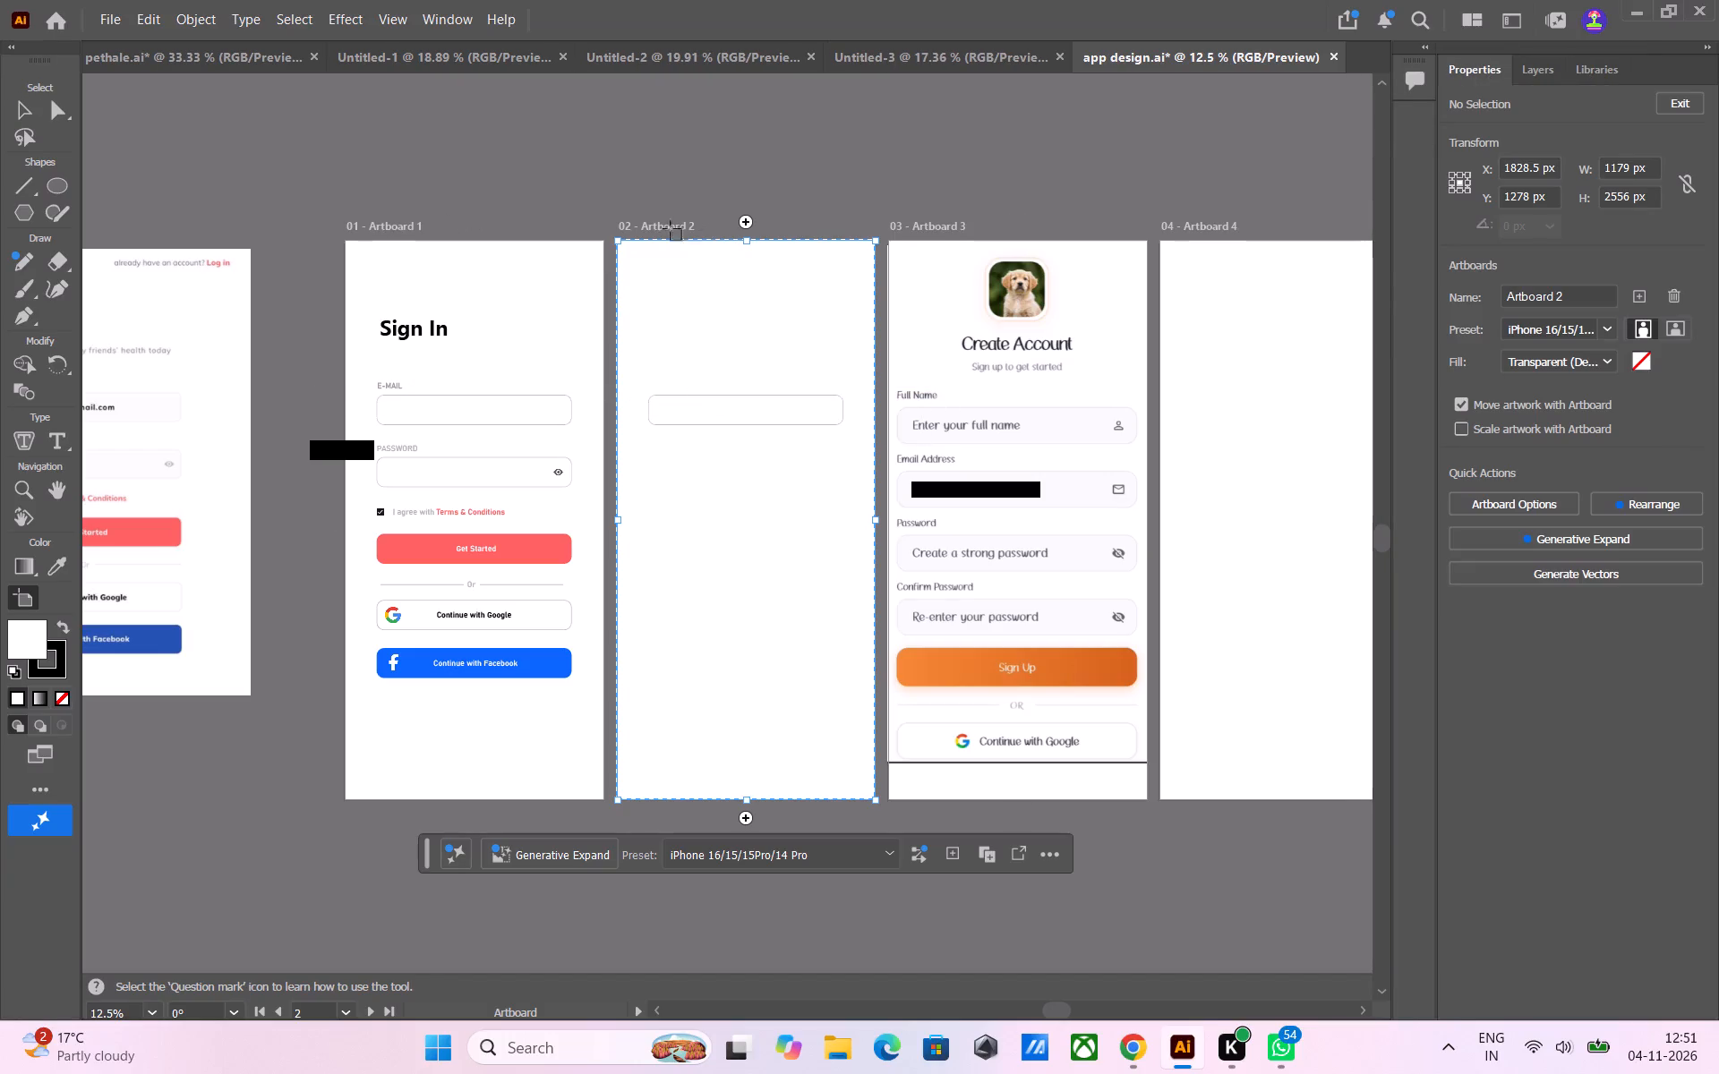
pyautogui.click(866, 240)
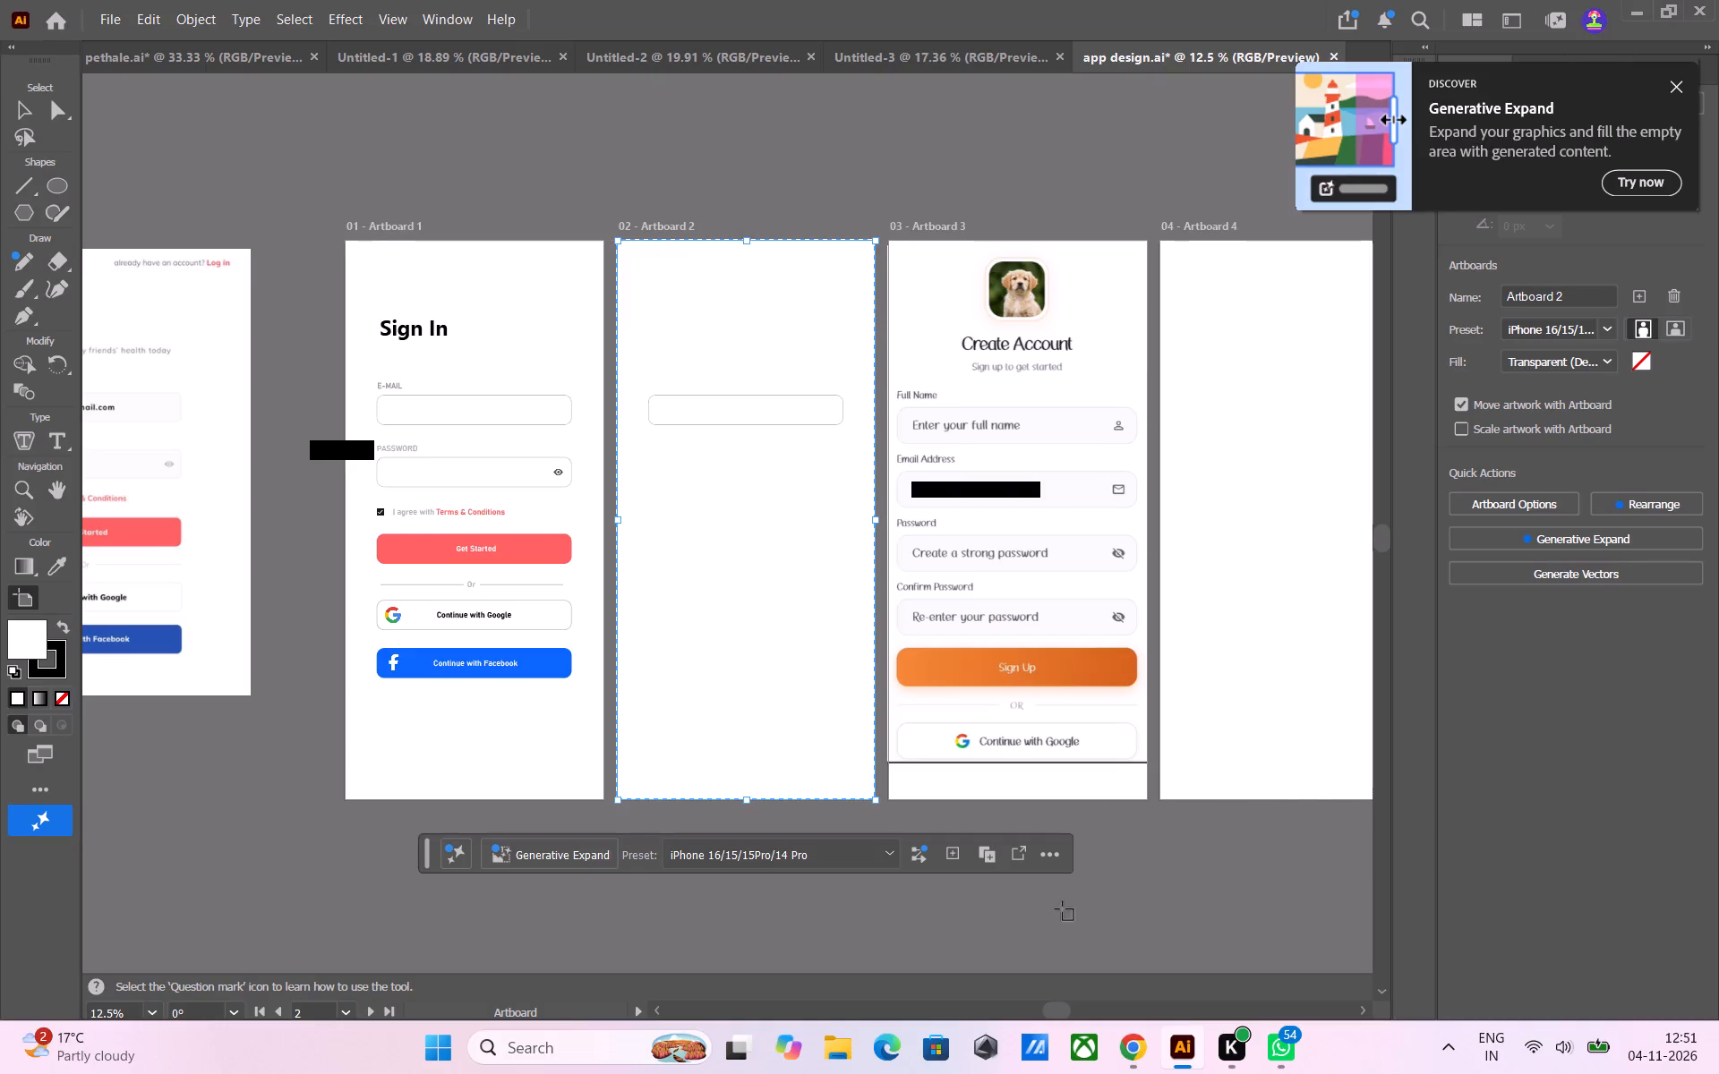
pyautogui.click(1049, 862)
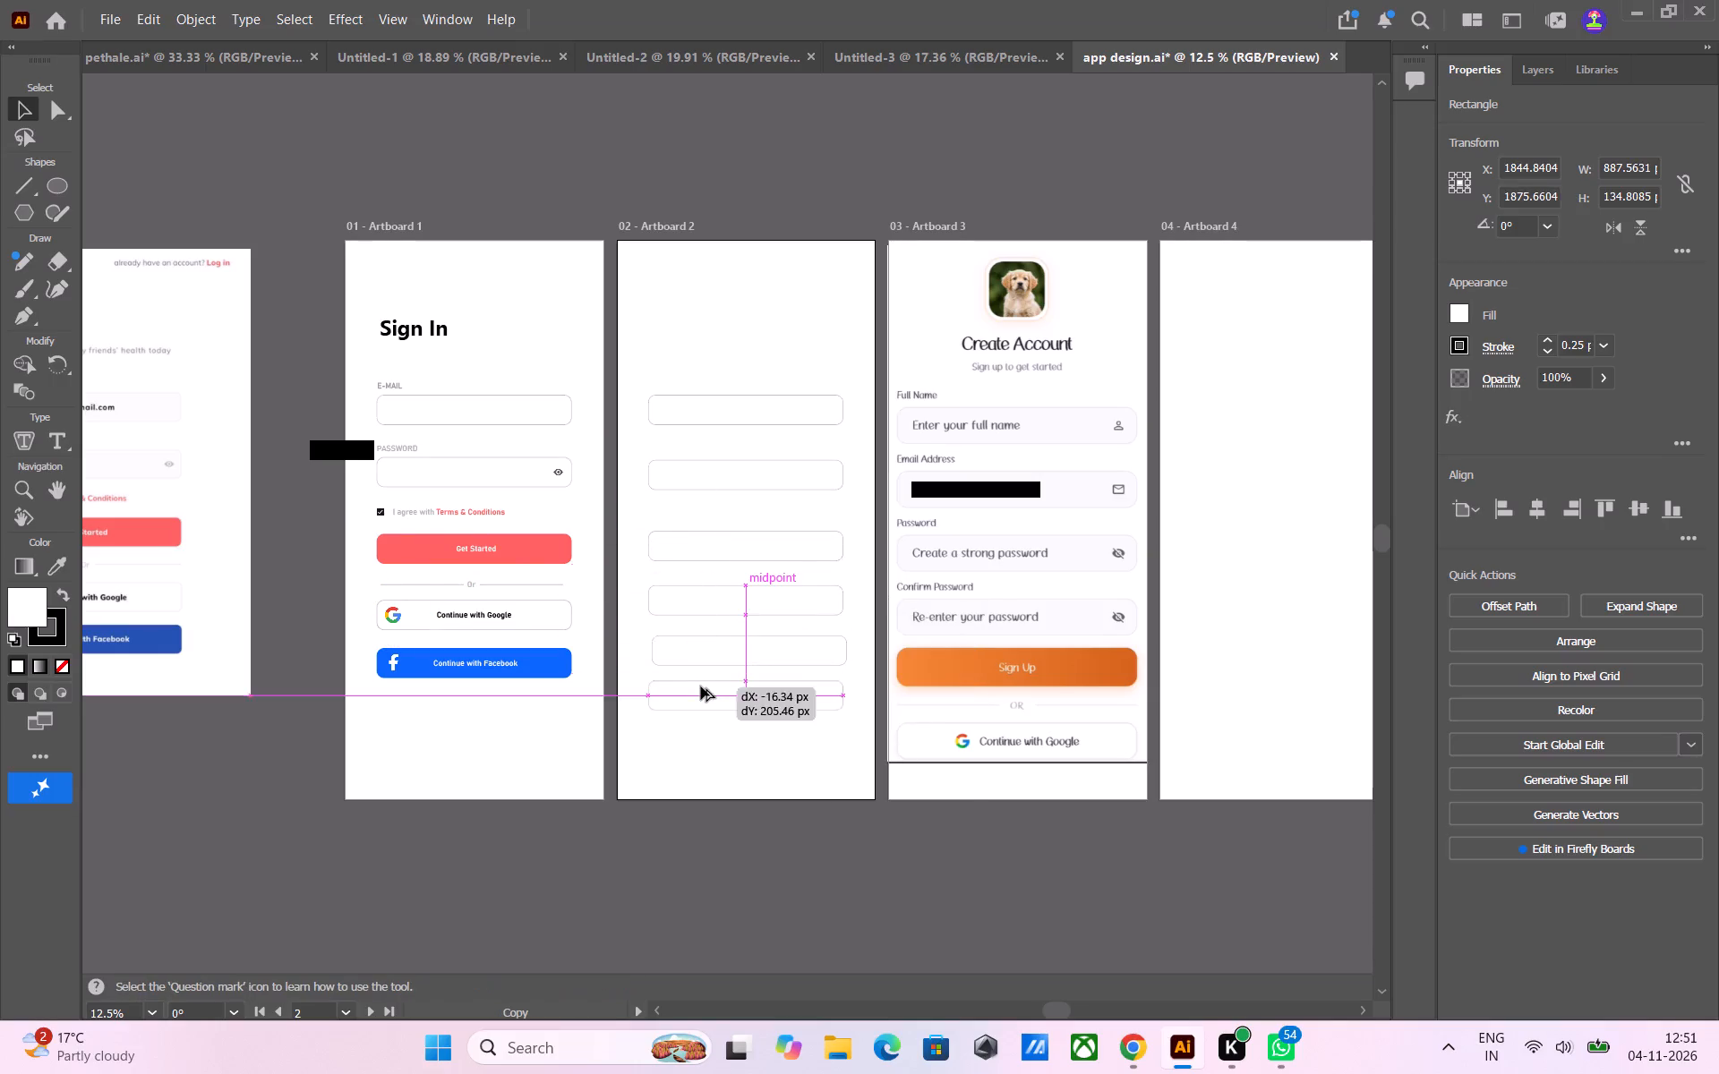
# Duplicate the lowest rounded field on Artboard 2 below itself, centred at about X 1828.5 px, Y 2105 px.
pyautogui.keyDown('alt'); pyautogui.moveTo(701, 686); pyautogui.dragTo(699, 693); pyautogui.keyUp('alt')
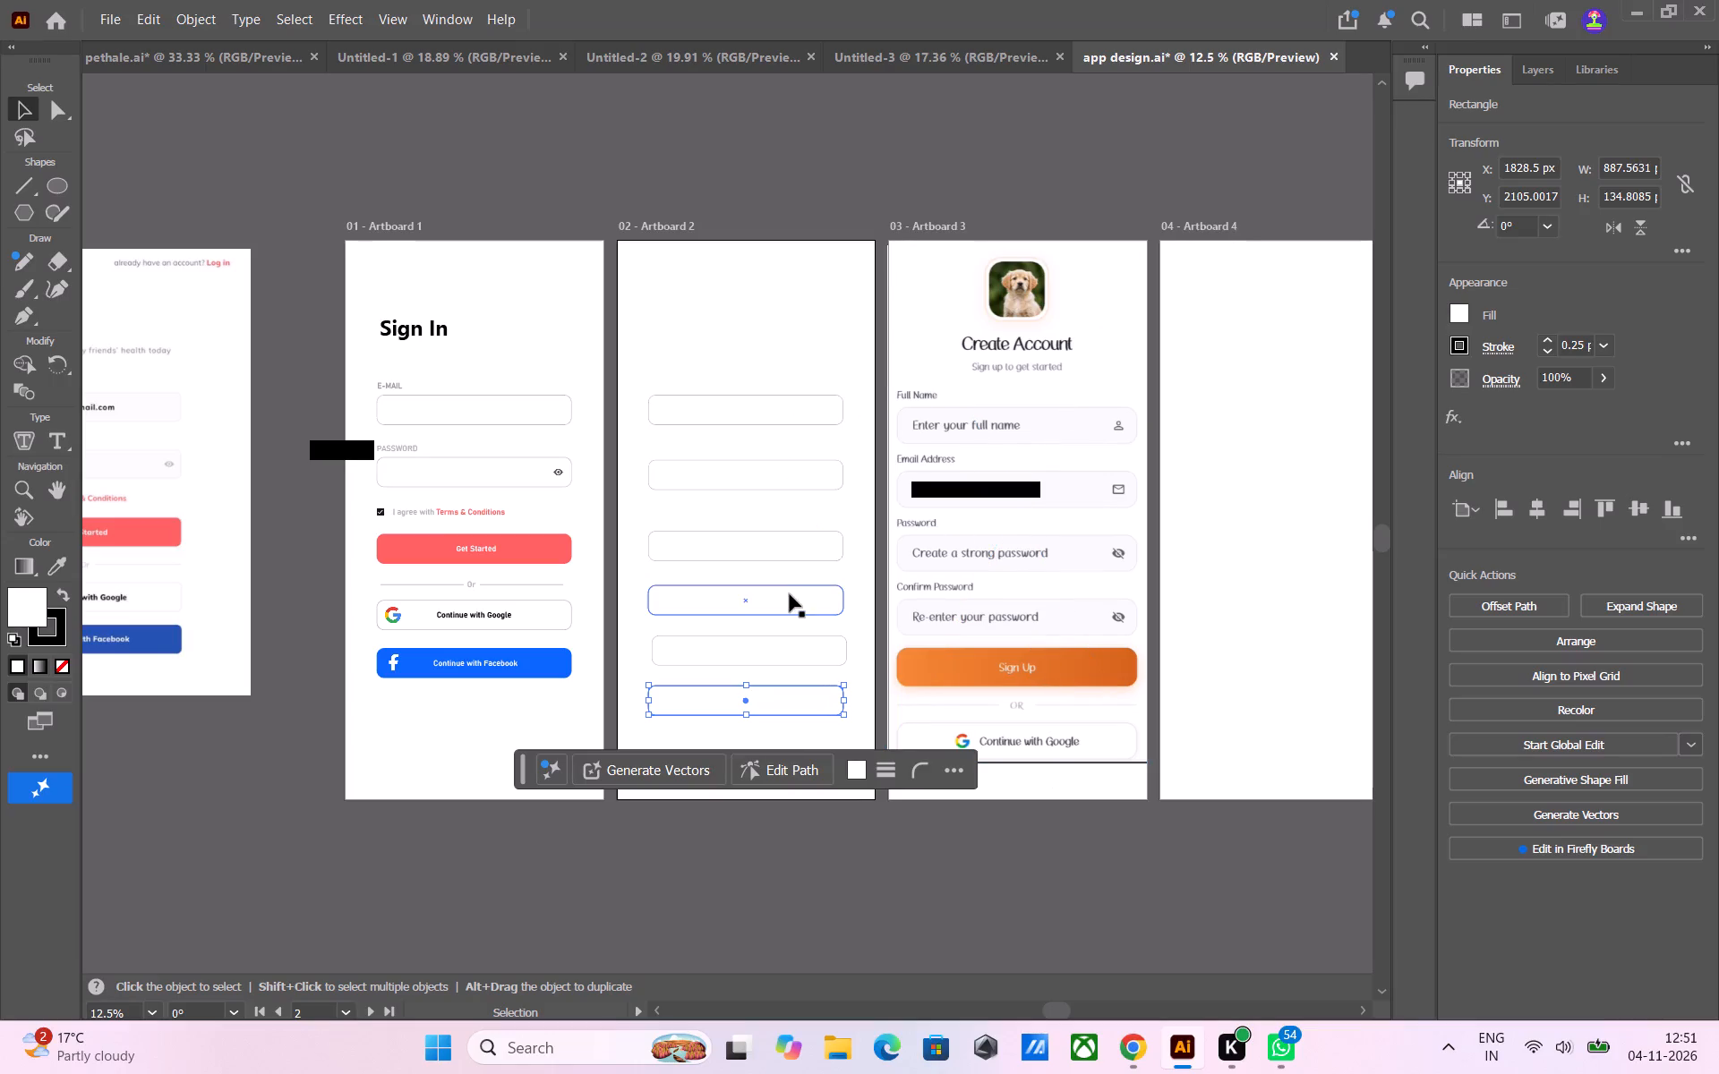
pyautogui.click(265, 140)
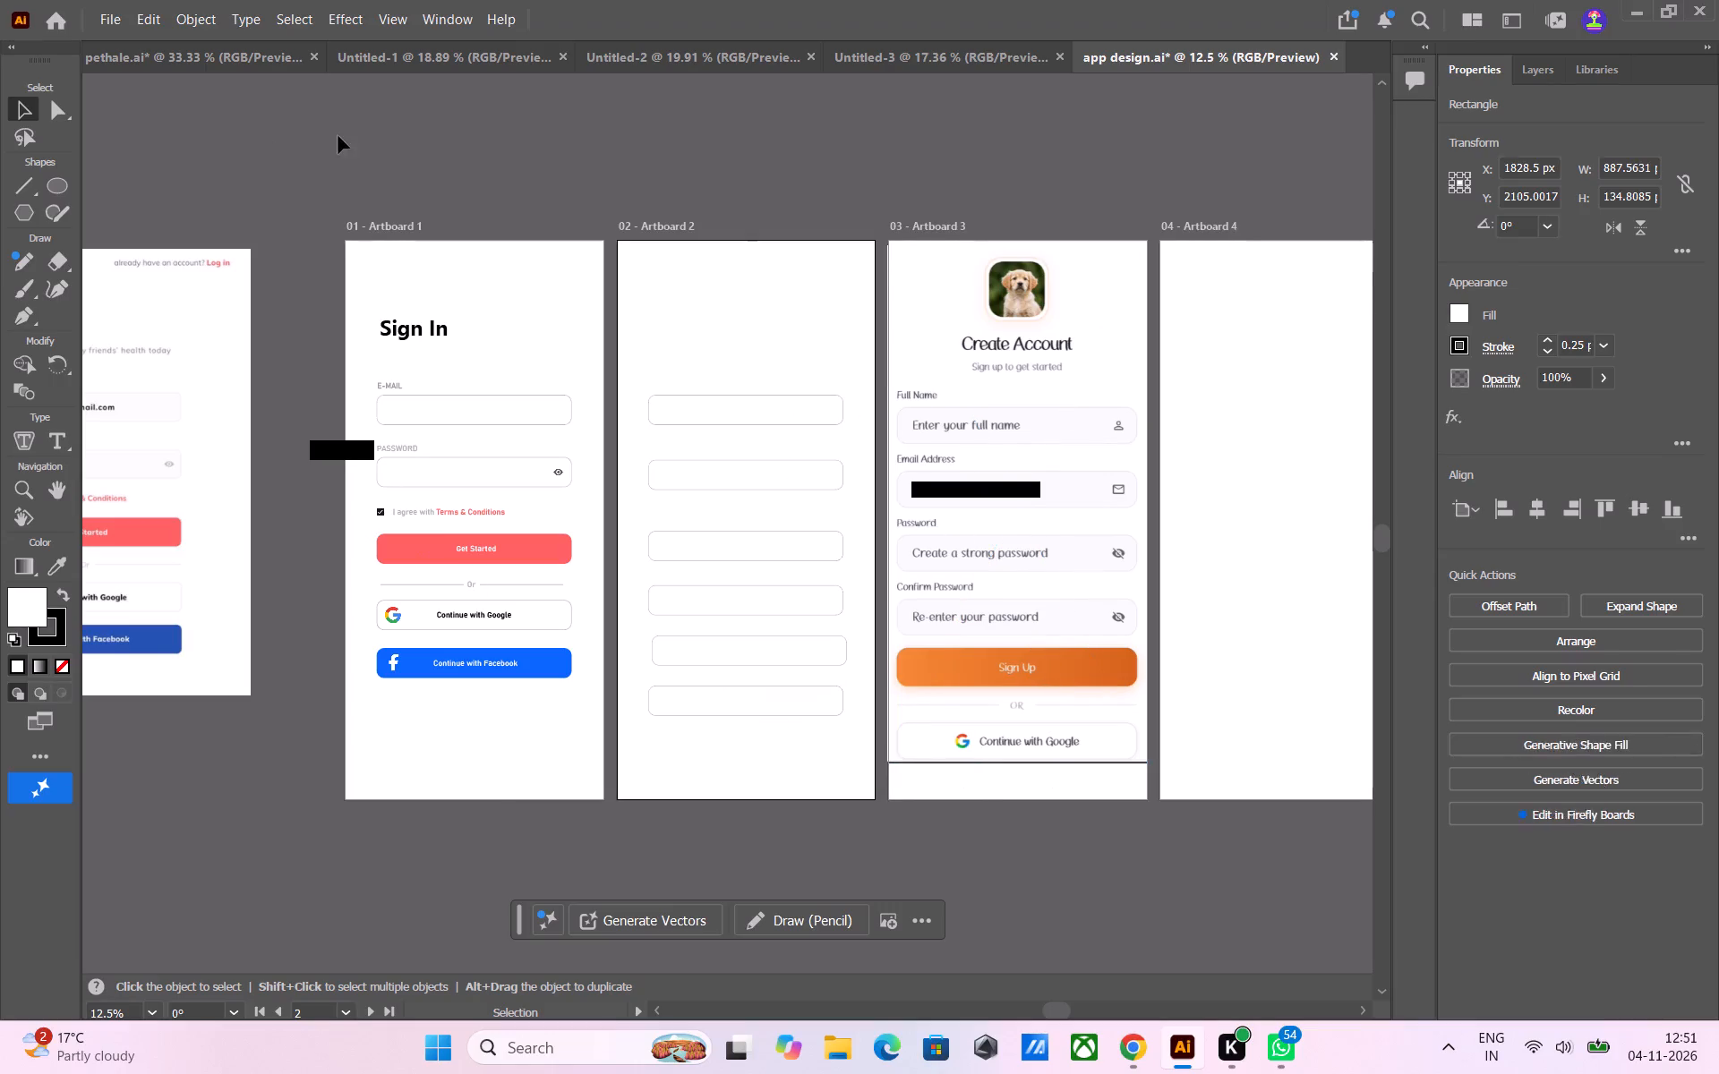
# Move the topmost rounded field on Artboard 2 down slightly to about Y 809 px.
pyautogui.click(776, 405)
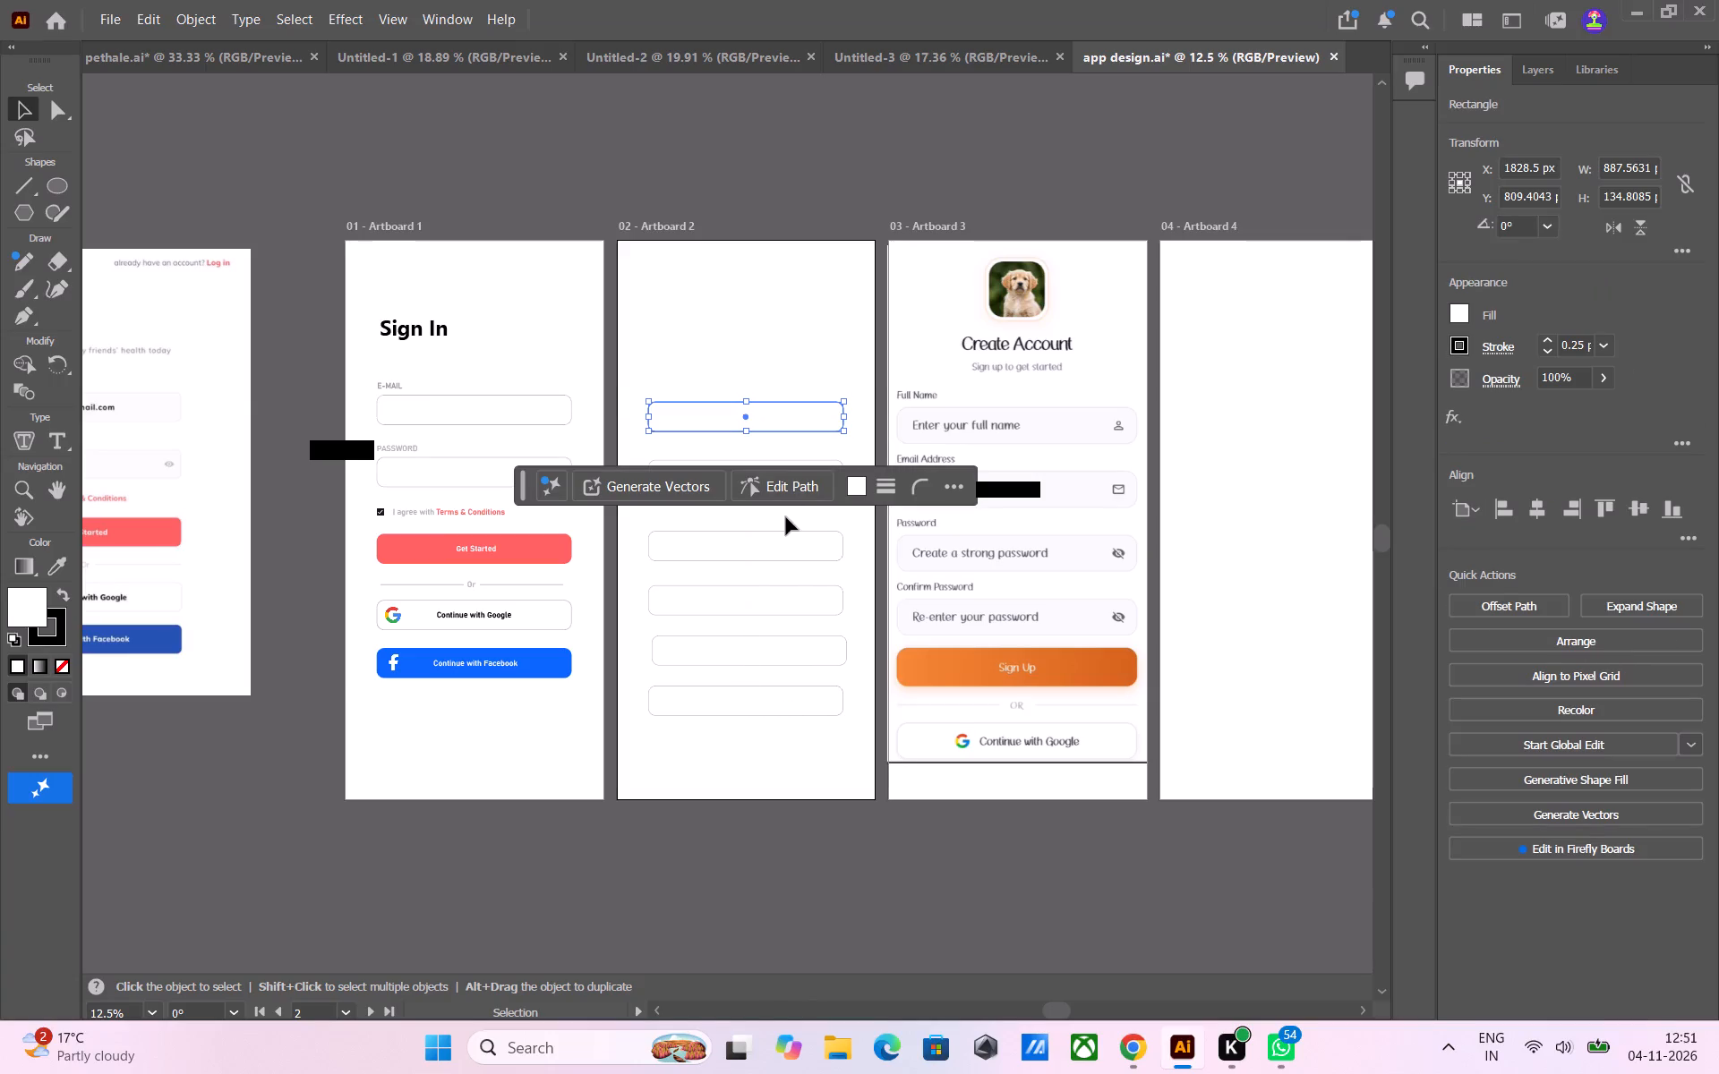
pyautogui.click(859, 205)
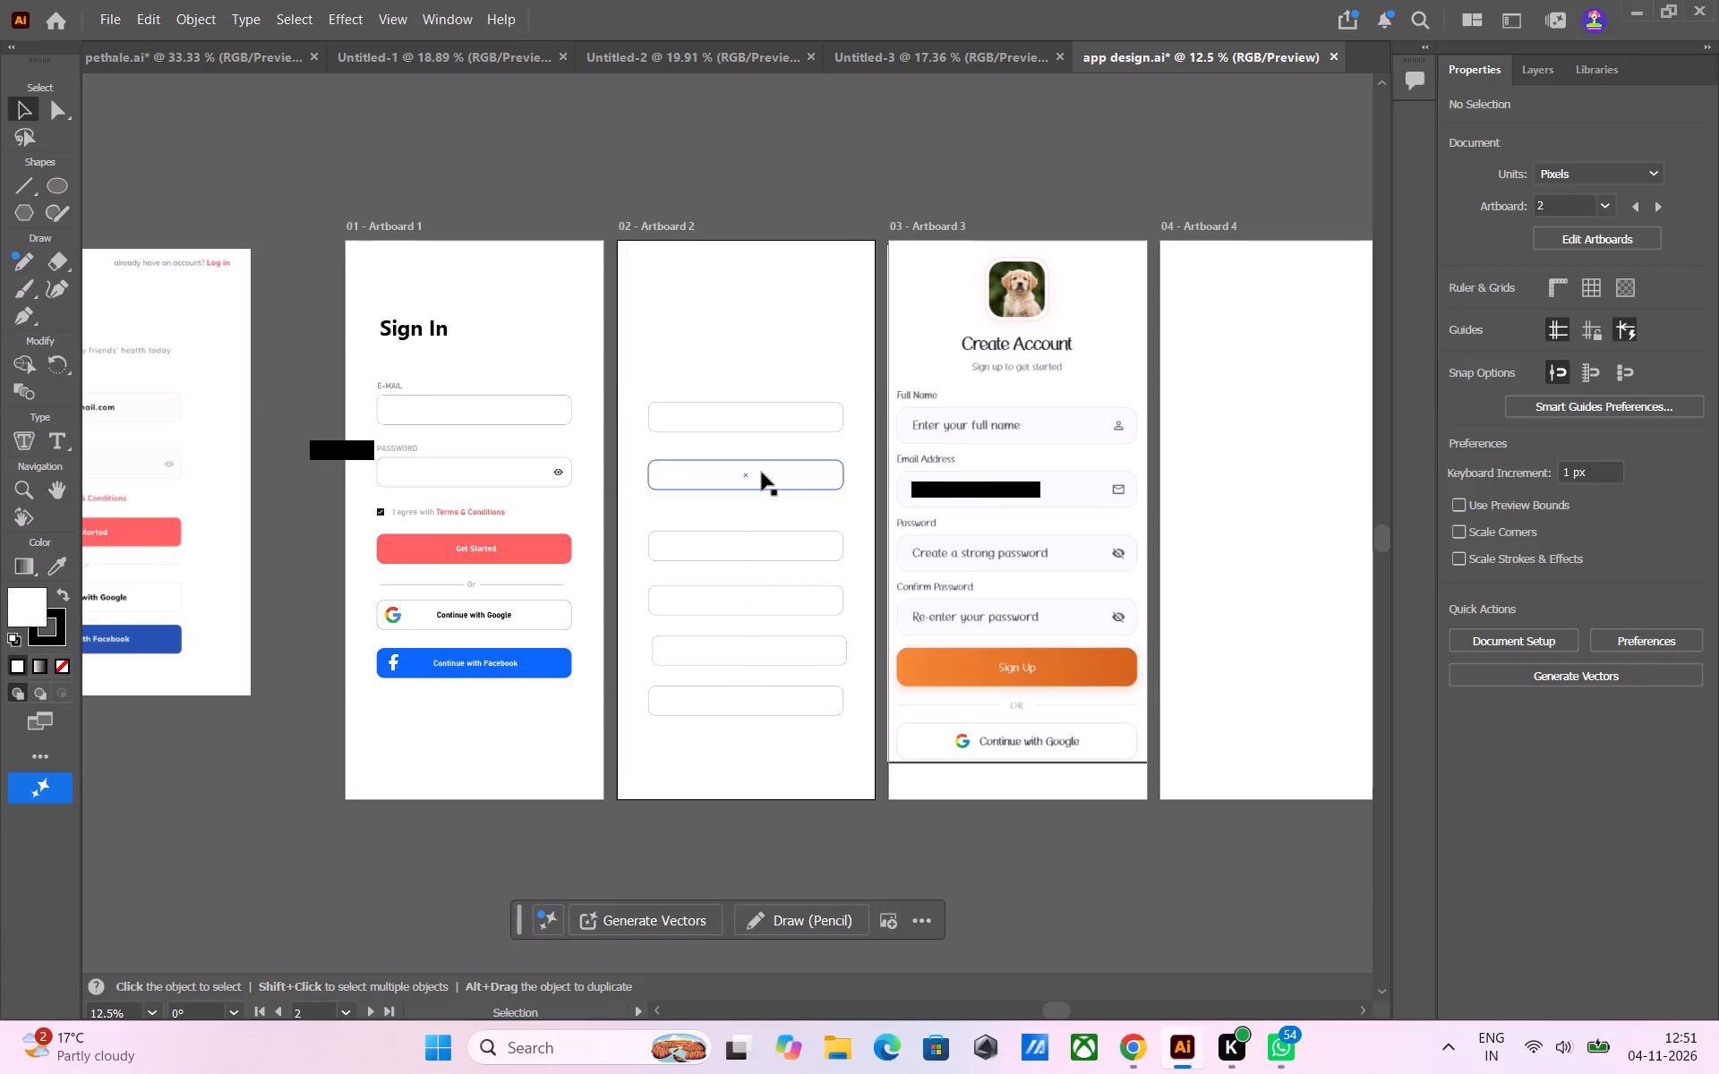
# Move the third rounded field on Artboard 2 up slightly, closer to the second field, keeping it horizontally aligned with it.
pyautogui.click(762, 473)
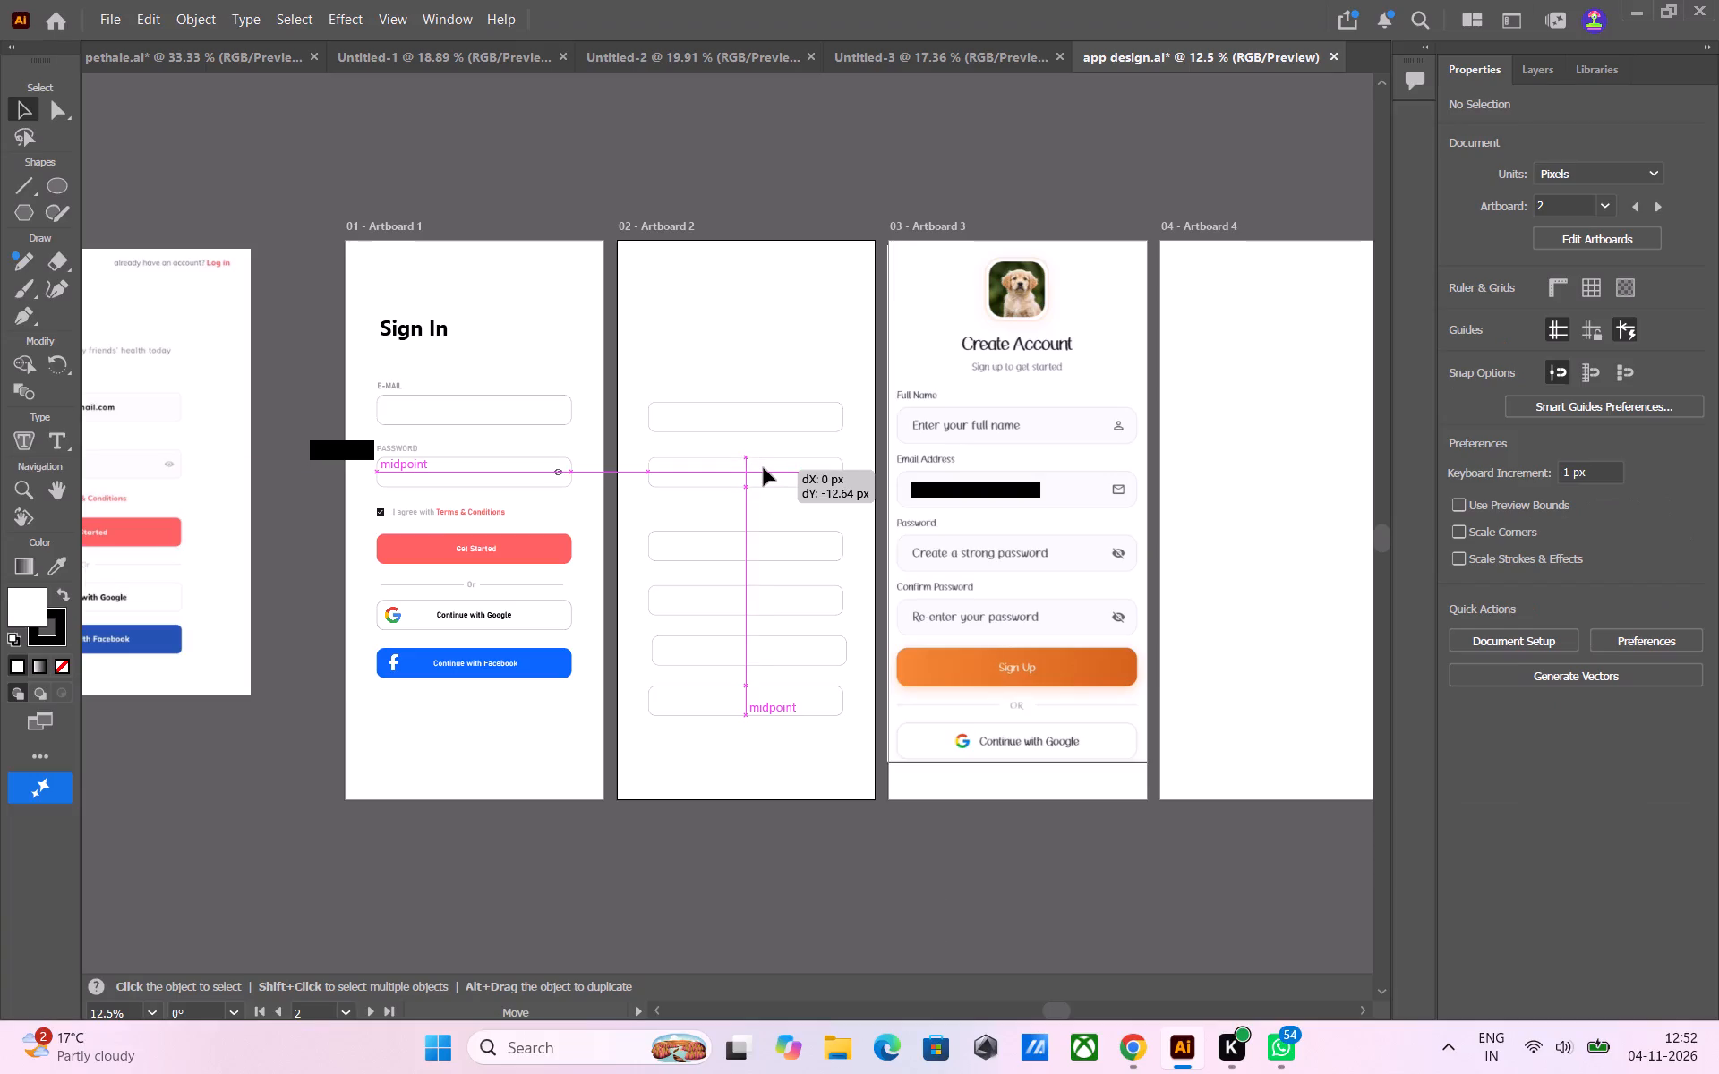
pyautogui.click(924, 181)
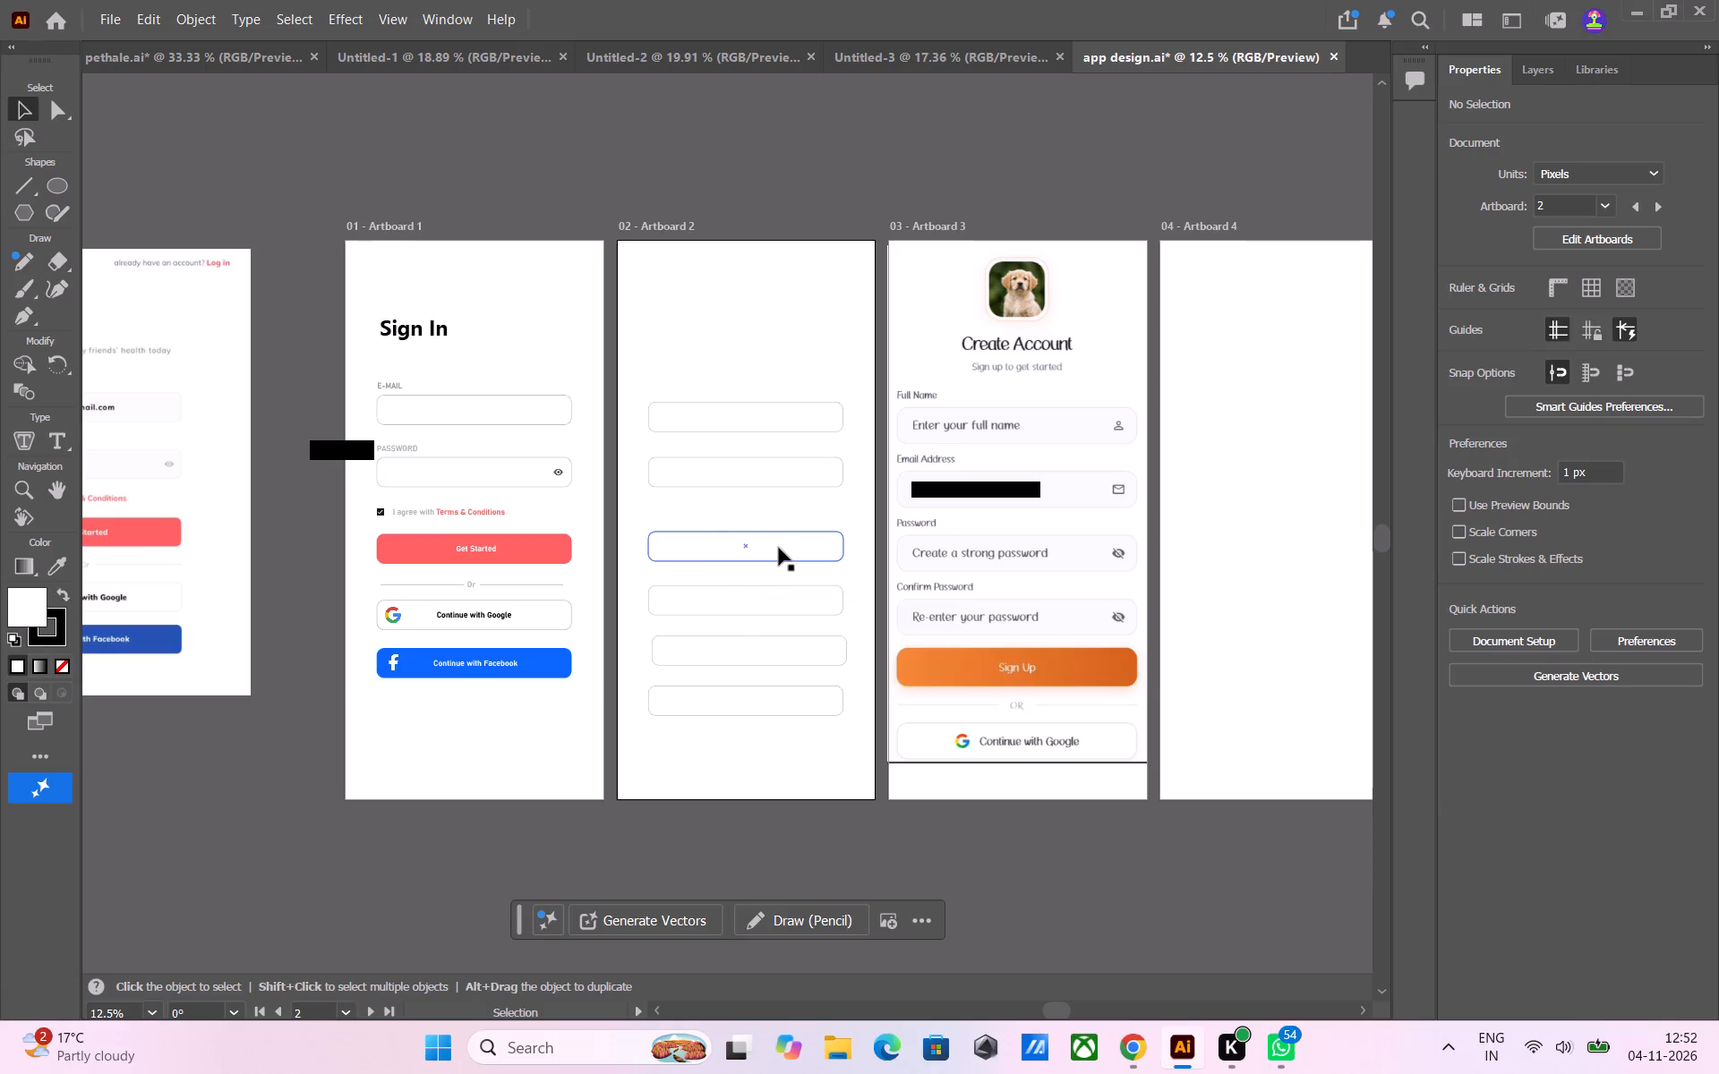
pyautogui.moveTo(779, 548); pyautogui.dragTo(783, 546)
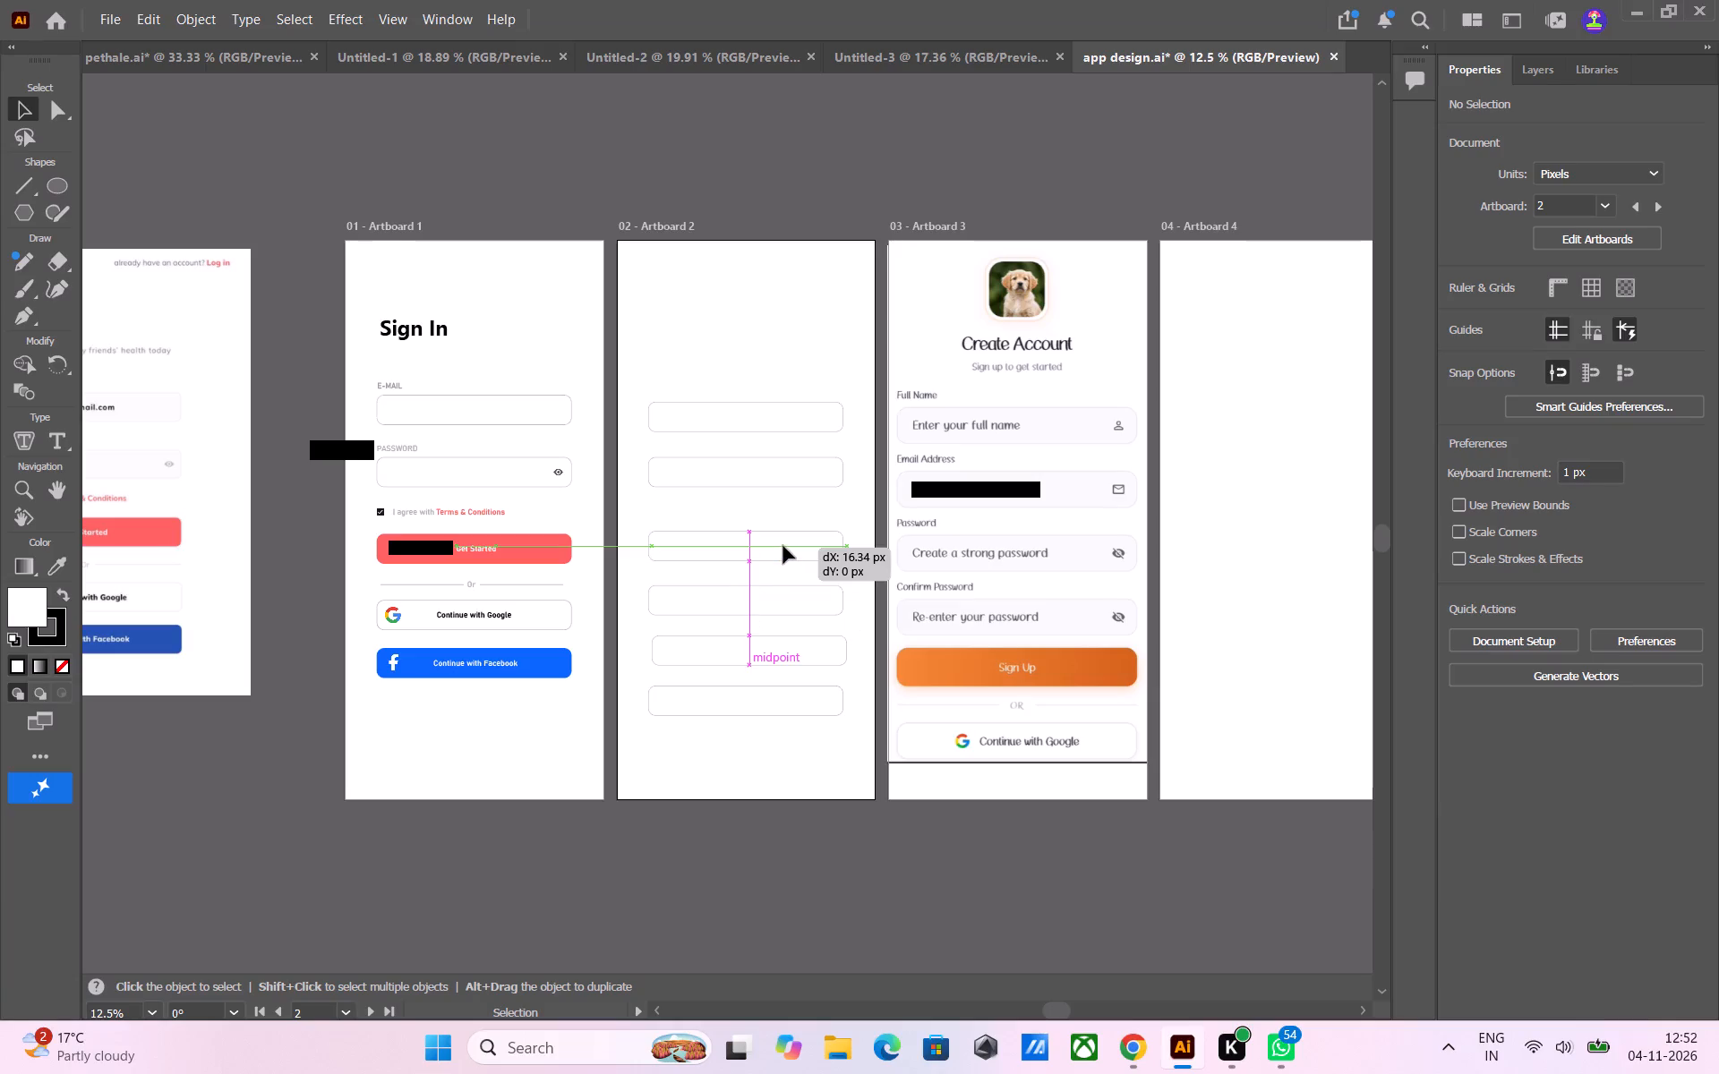
pyautogui.moveTo(783, 546); pyautogui.dragTo(777, 540)
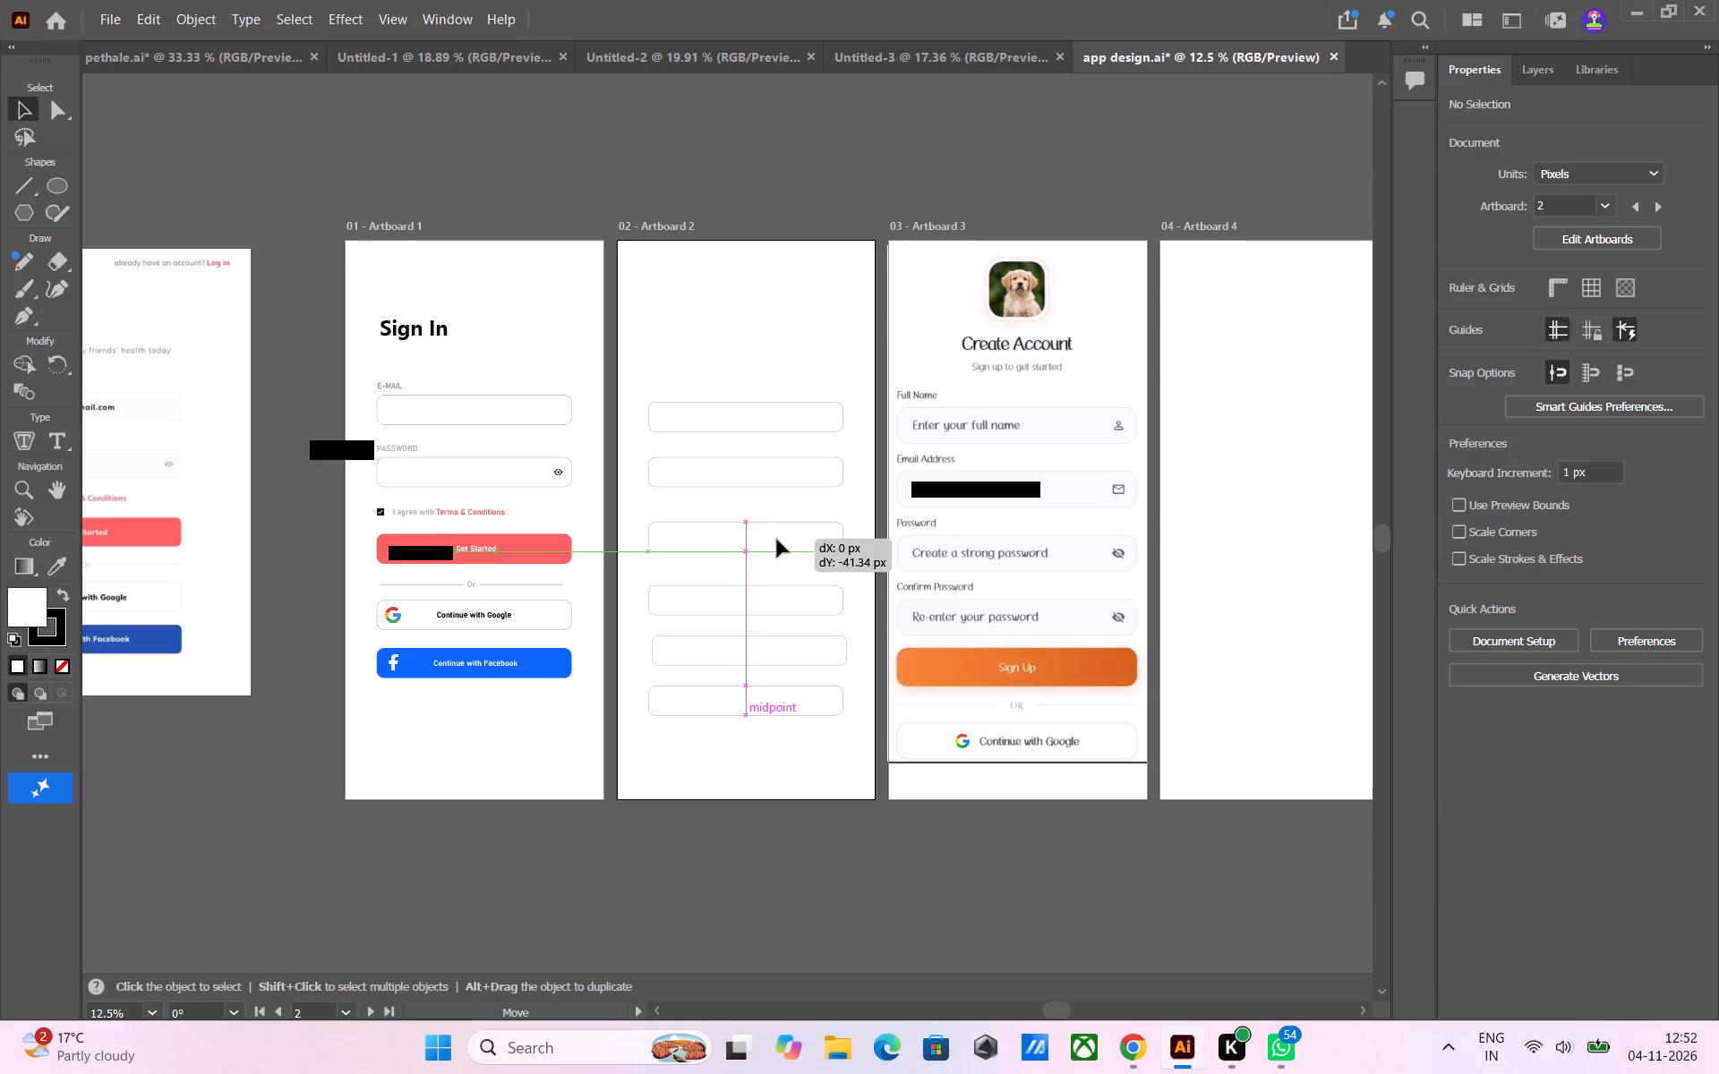
pyautogui.moveTo(777, 540); pyautogui.dragTo(777, 534)
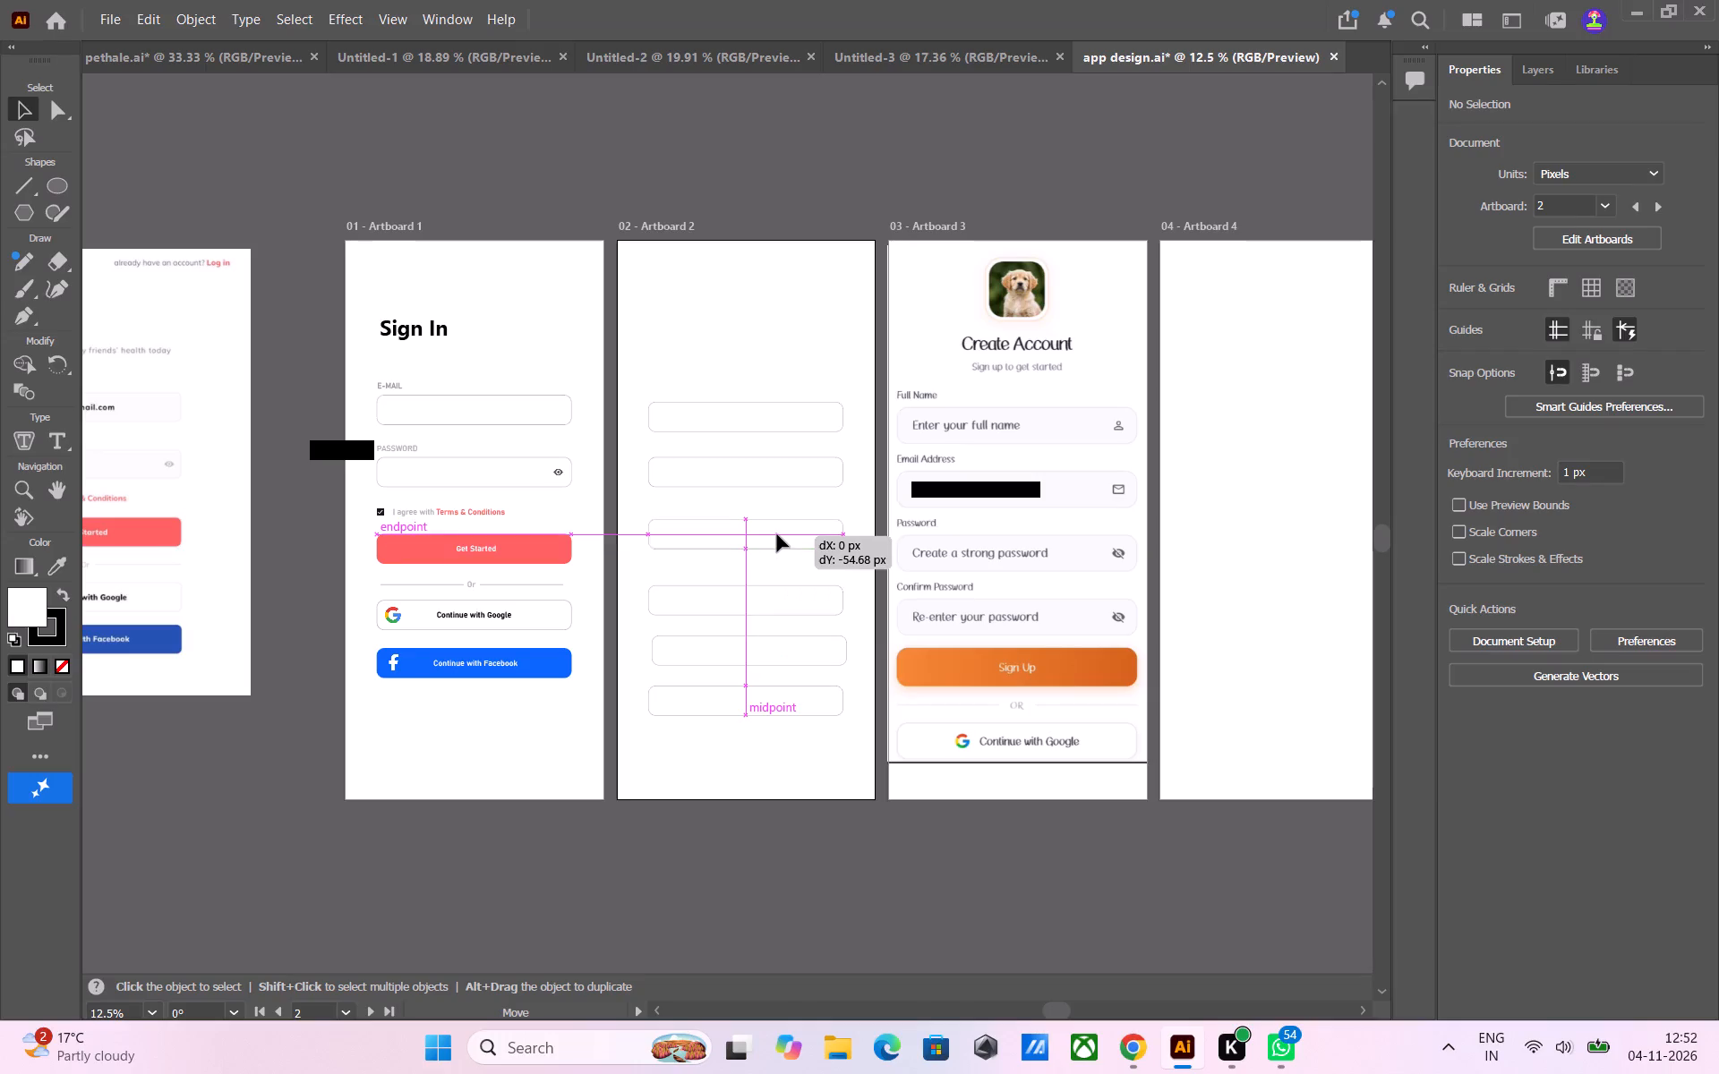
pyautogui.moveTo(777, 534); pyautogui.dragTo(777, 533)
pyautogui.click(786, 472)
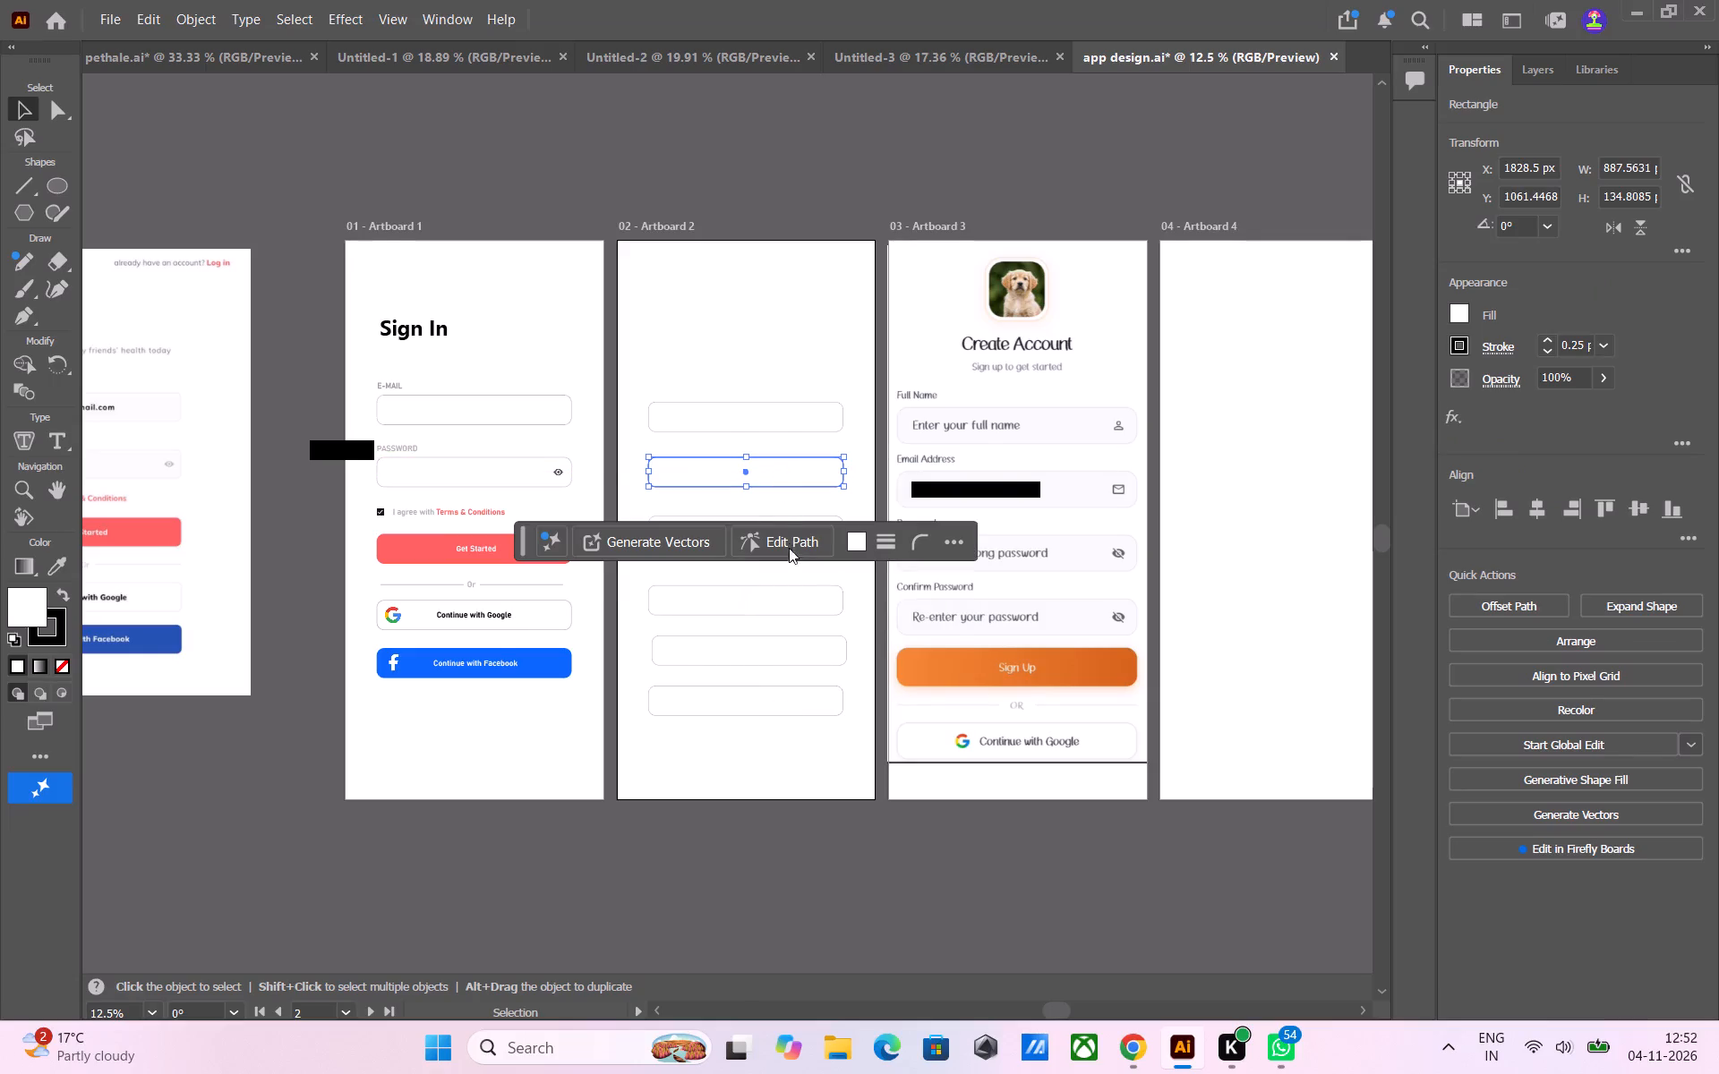
pyautogui.click(902, 199)
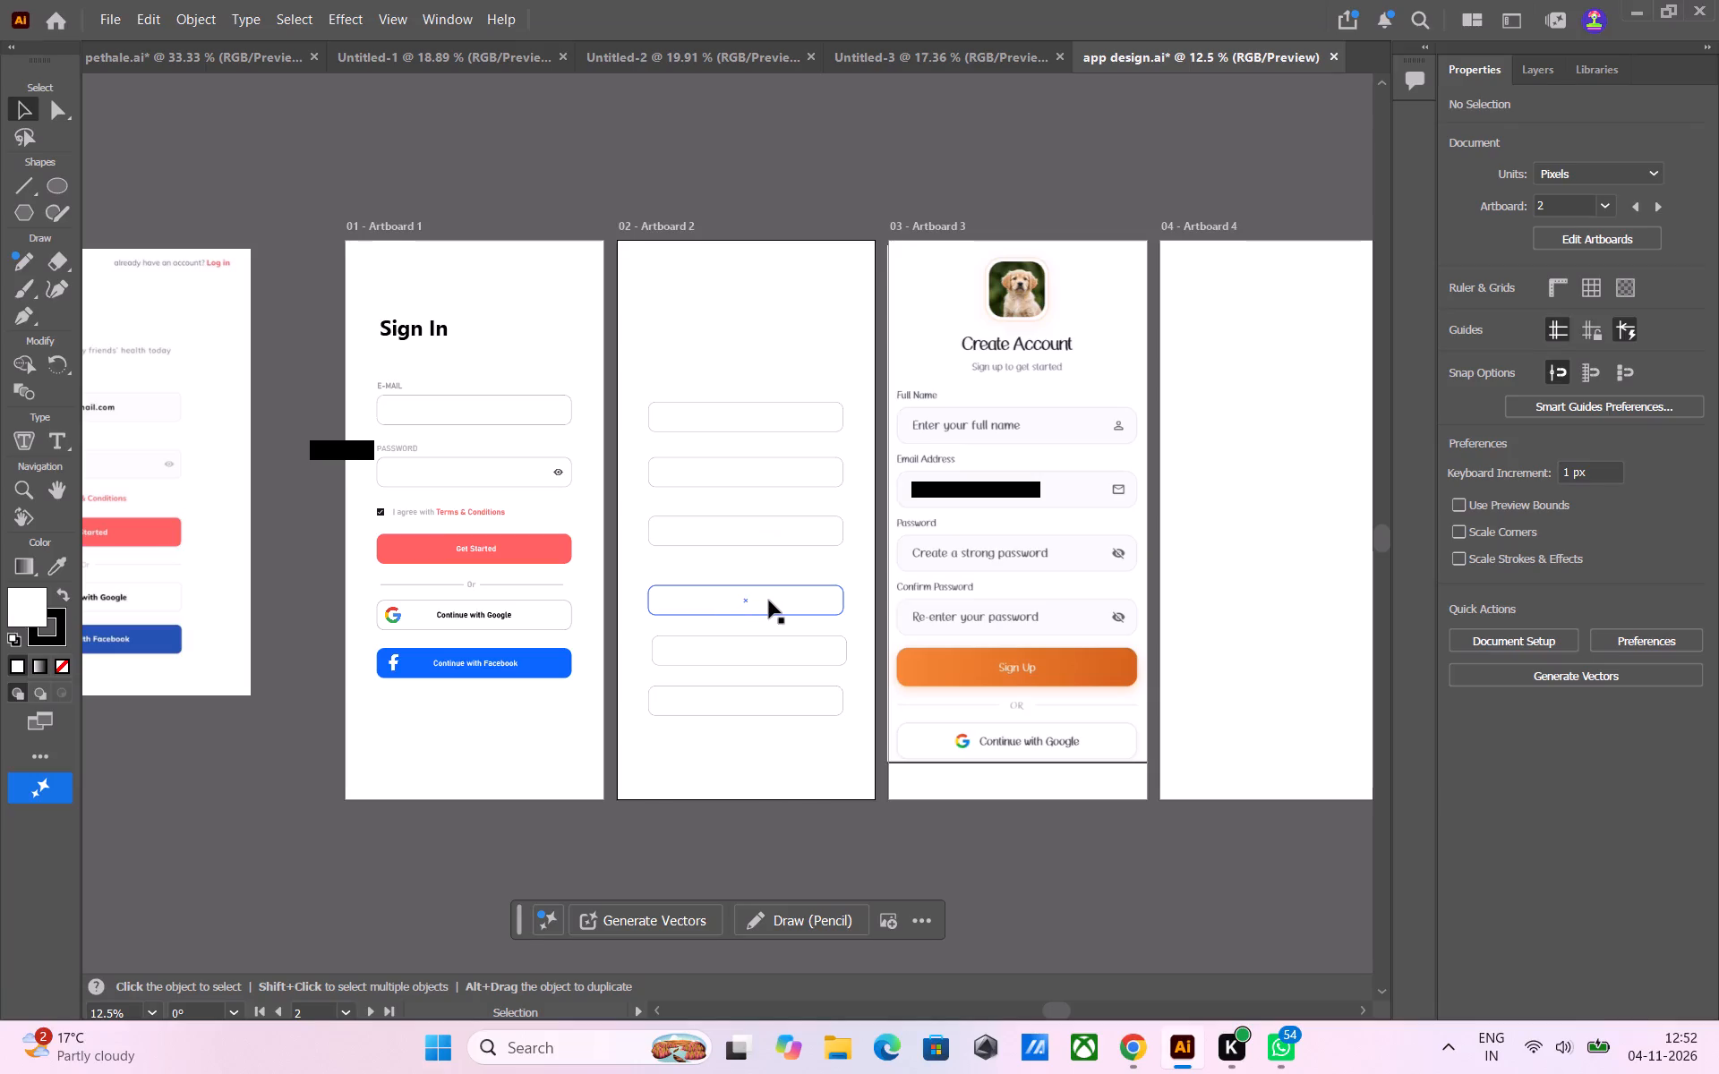
# Move the fourth rounded field on Artboard 2 up about 60 px, keeping it horizontally aligned with the fields above.
pyautogui.moveTo(773, 601); pyautogui.dragTo(774, 586)
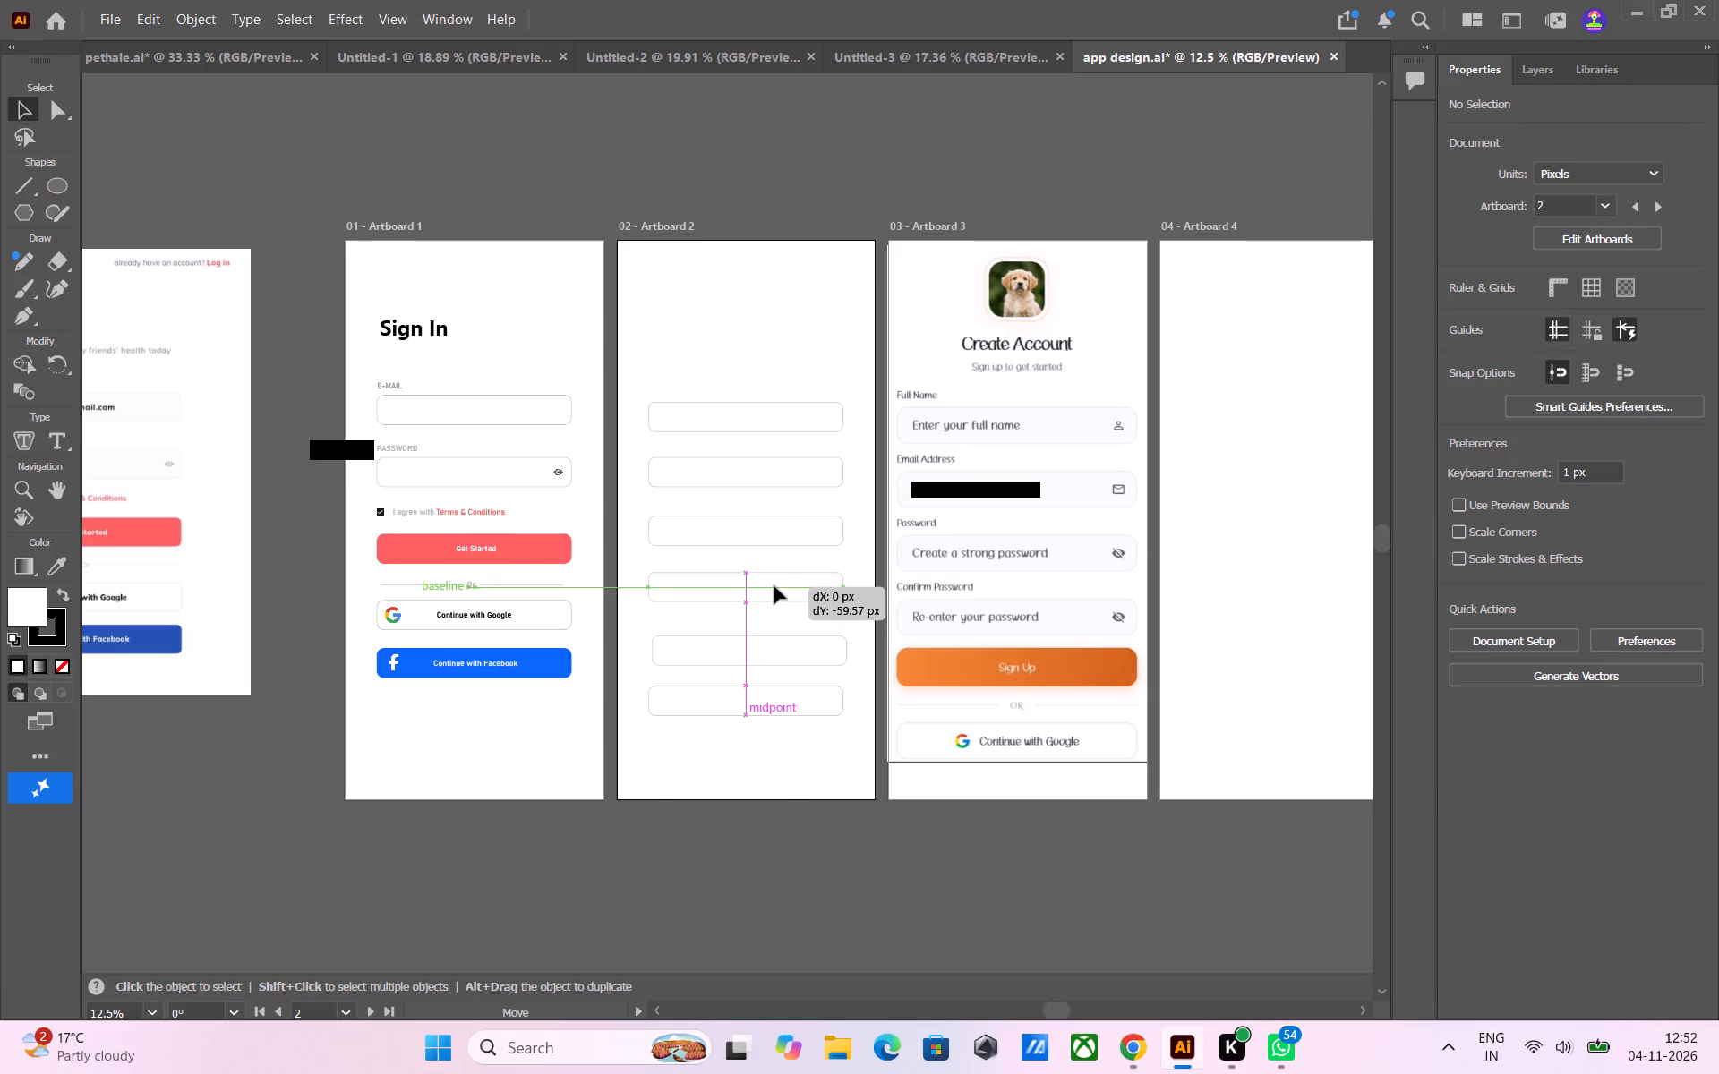
pyautogui.moveTo(774, 586); pyautogui.dragTo(774, 588)
pyautogui.click(908, 166)
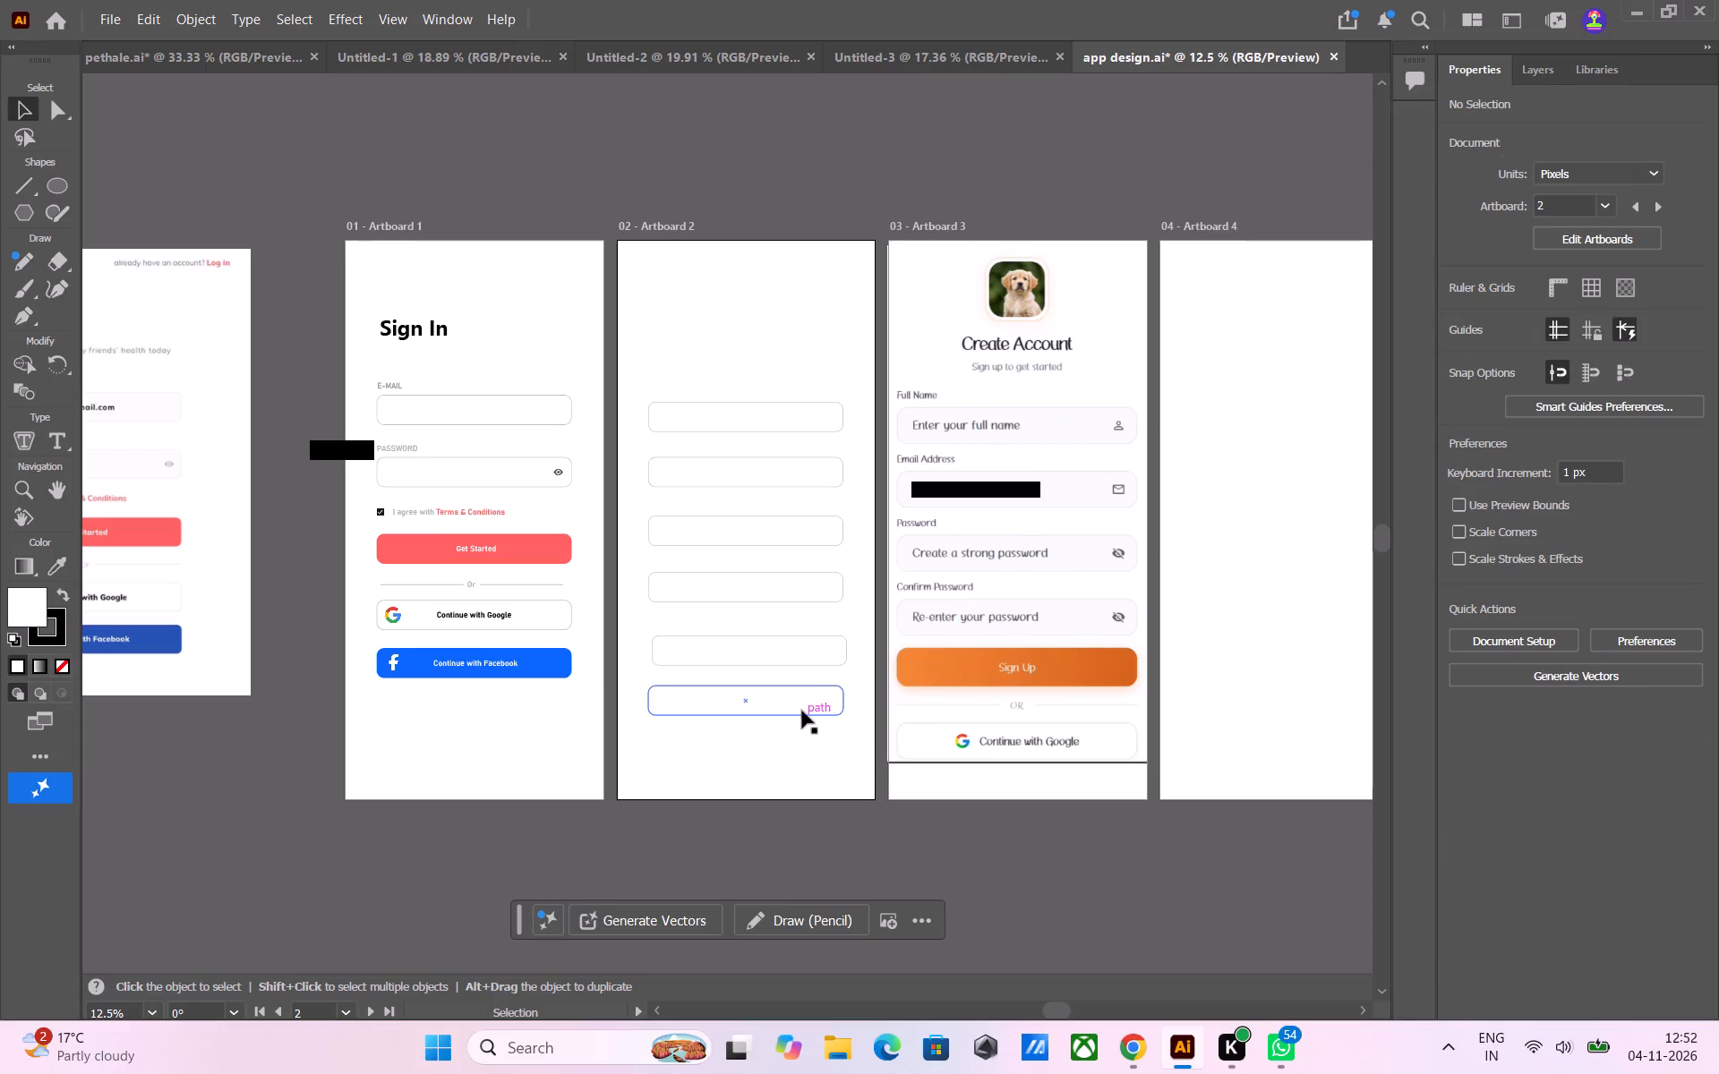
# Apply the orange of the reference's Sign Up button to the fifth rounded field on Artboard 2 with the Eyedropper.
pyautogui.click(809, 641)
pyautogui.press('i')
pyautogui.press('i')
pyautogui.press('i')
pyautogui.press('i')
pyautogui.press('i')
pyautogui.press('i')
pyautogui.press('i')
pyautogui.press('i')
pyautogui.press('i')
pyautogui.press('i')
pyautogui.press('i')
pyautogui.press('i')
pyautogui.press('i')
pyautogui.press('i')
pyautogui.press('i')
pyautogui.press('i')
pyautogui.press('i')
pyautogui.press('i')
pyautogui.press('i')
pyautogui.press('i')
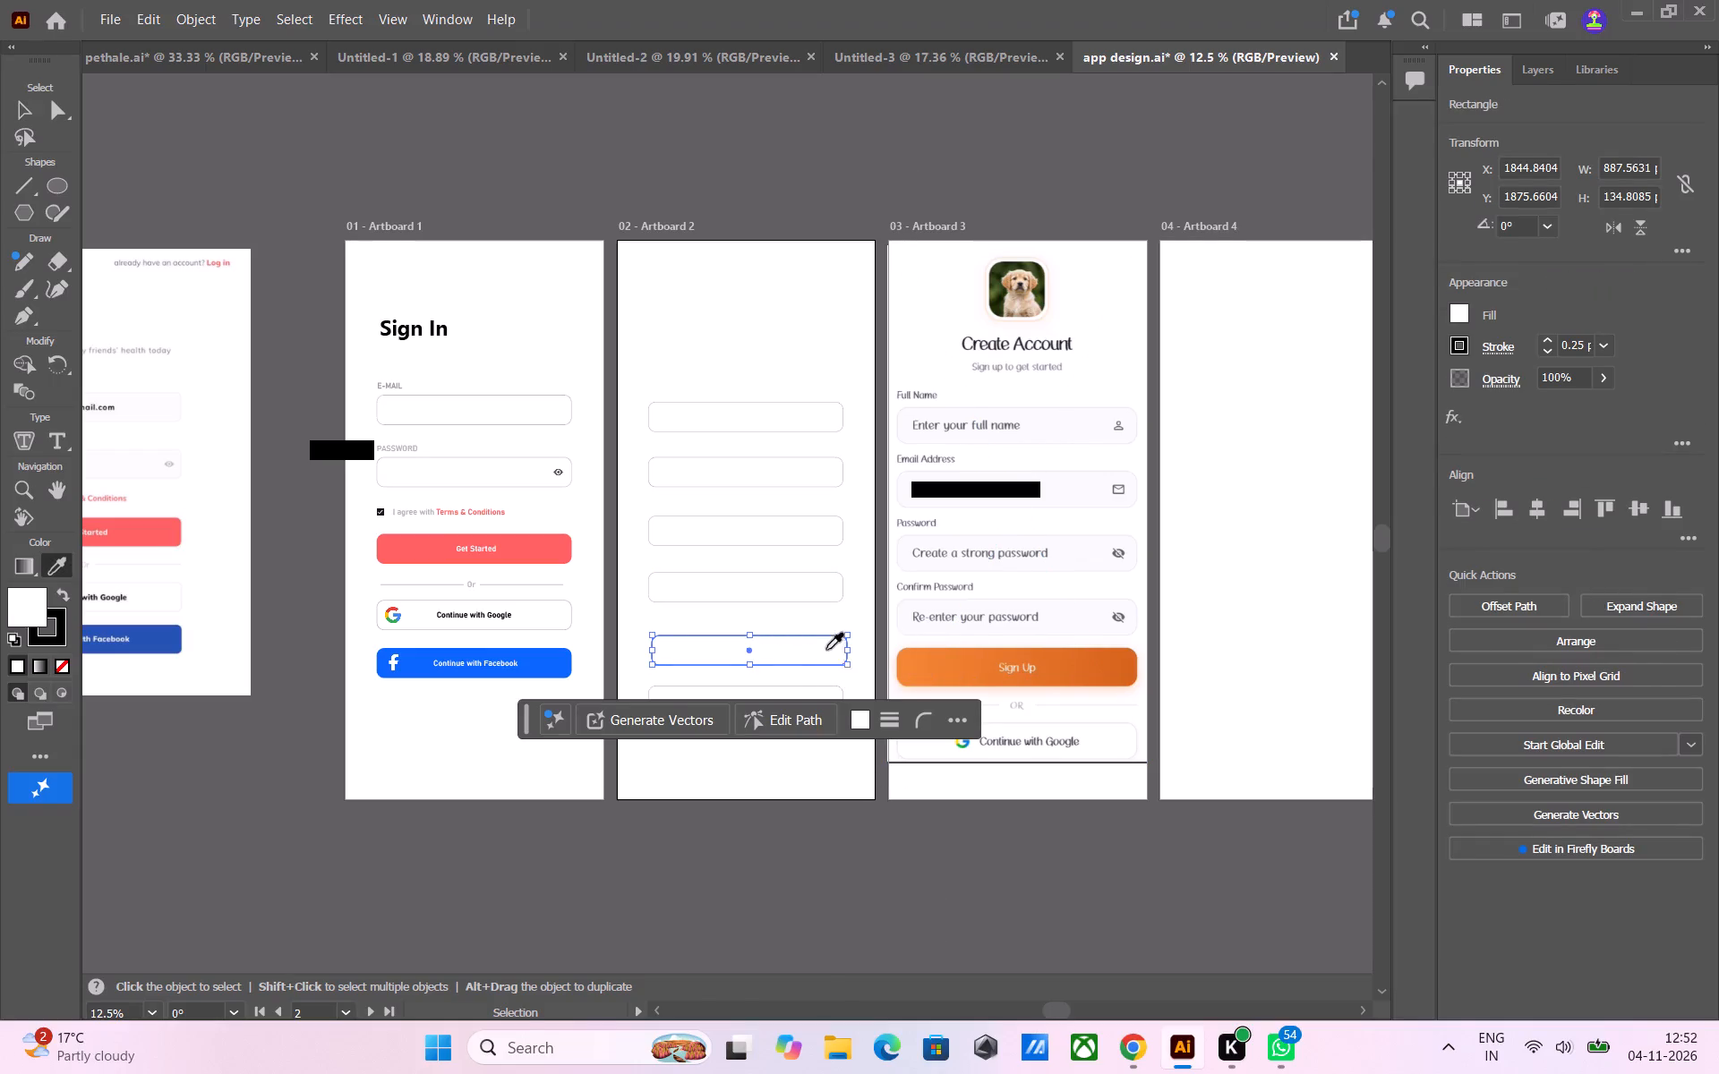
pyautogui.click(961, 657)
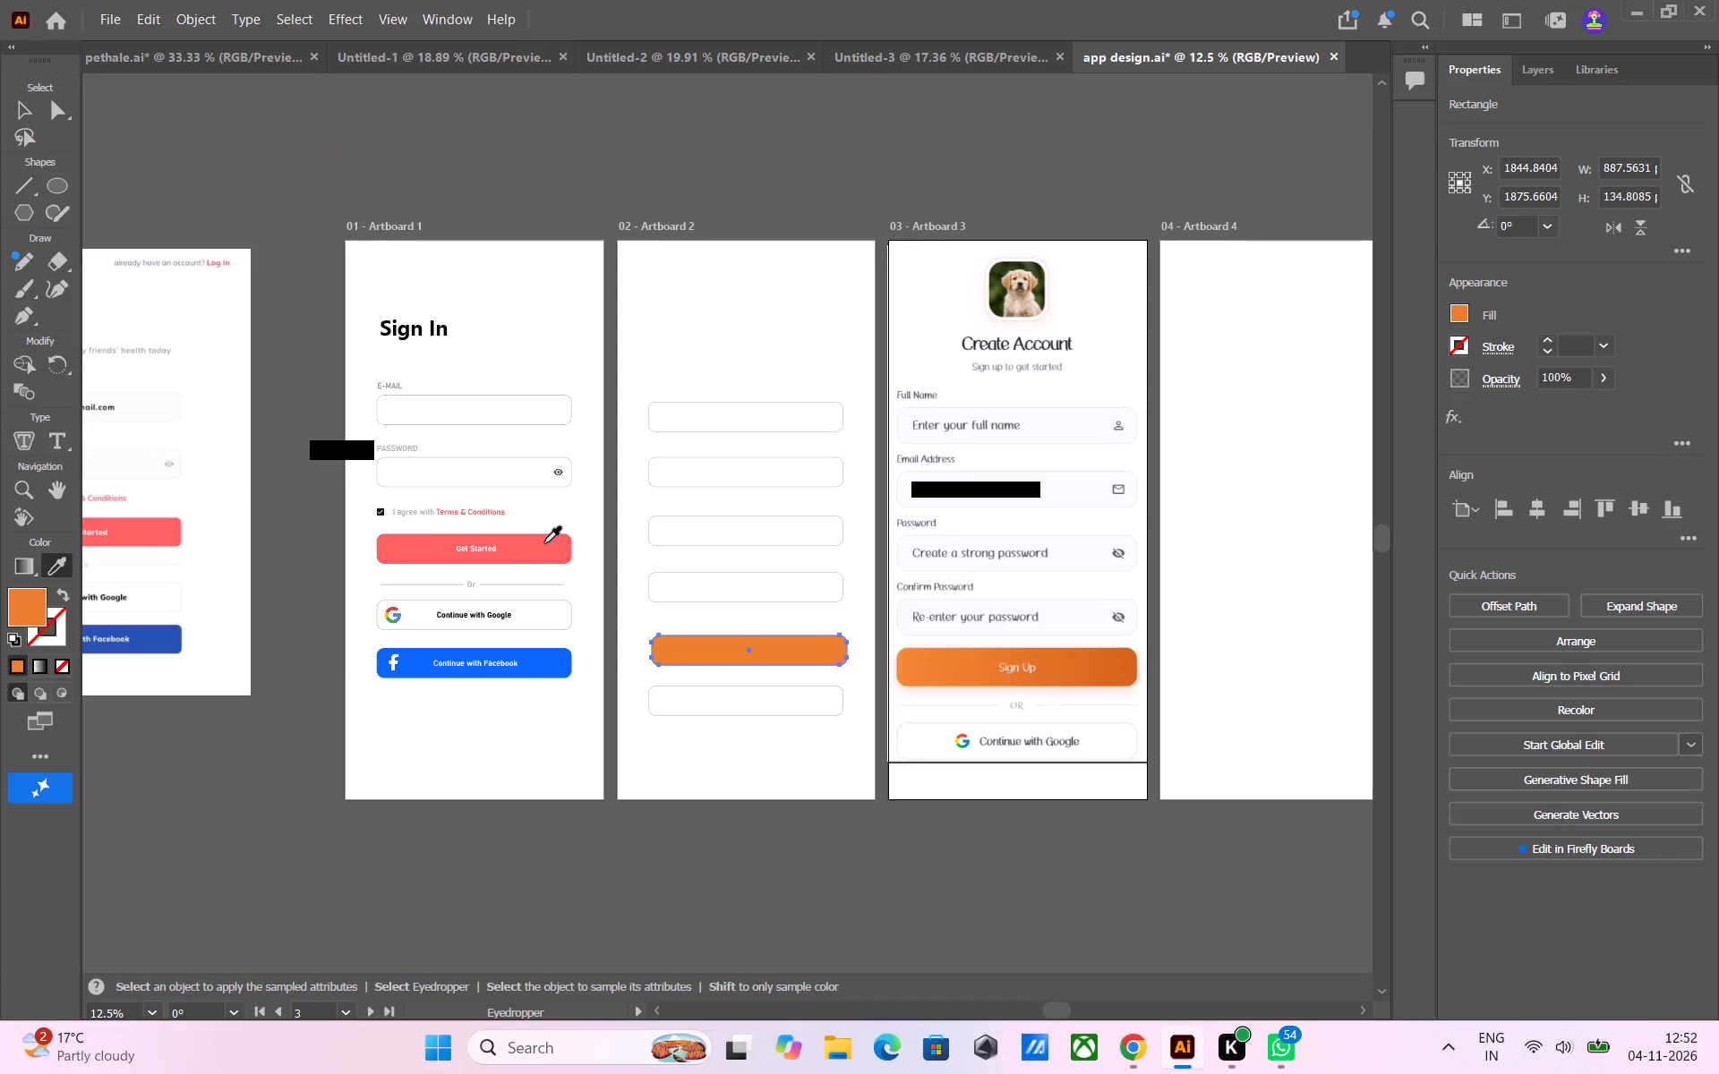
# Recolour the fifth rounded field on Artboard 2 with the coral fill sampled from the Get Started button.
pyautogui.press('i')
pyautogui.press('i')
pyautogui.press('i')
pyautogui.press('i')
pyautogui.press('i')
pyautogui.press('i')
pyautogui.press('i')
pyautogui.press('i')
pyautogui.press('i')
pyautogui.press('i')
pyautogui.press('i')
pyautogui.press('i')
pyautogui.press('i')
pyautogui.press('i')
pyautogui.press('i')
pyautogui.press('i')
pyautogui.press('i')
pyautogui.press('i')
pyautogui.click(540, 548)
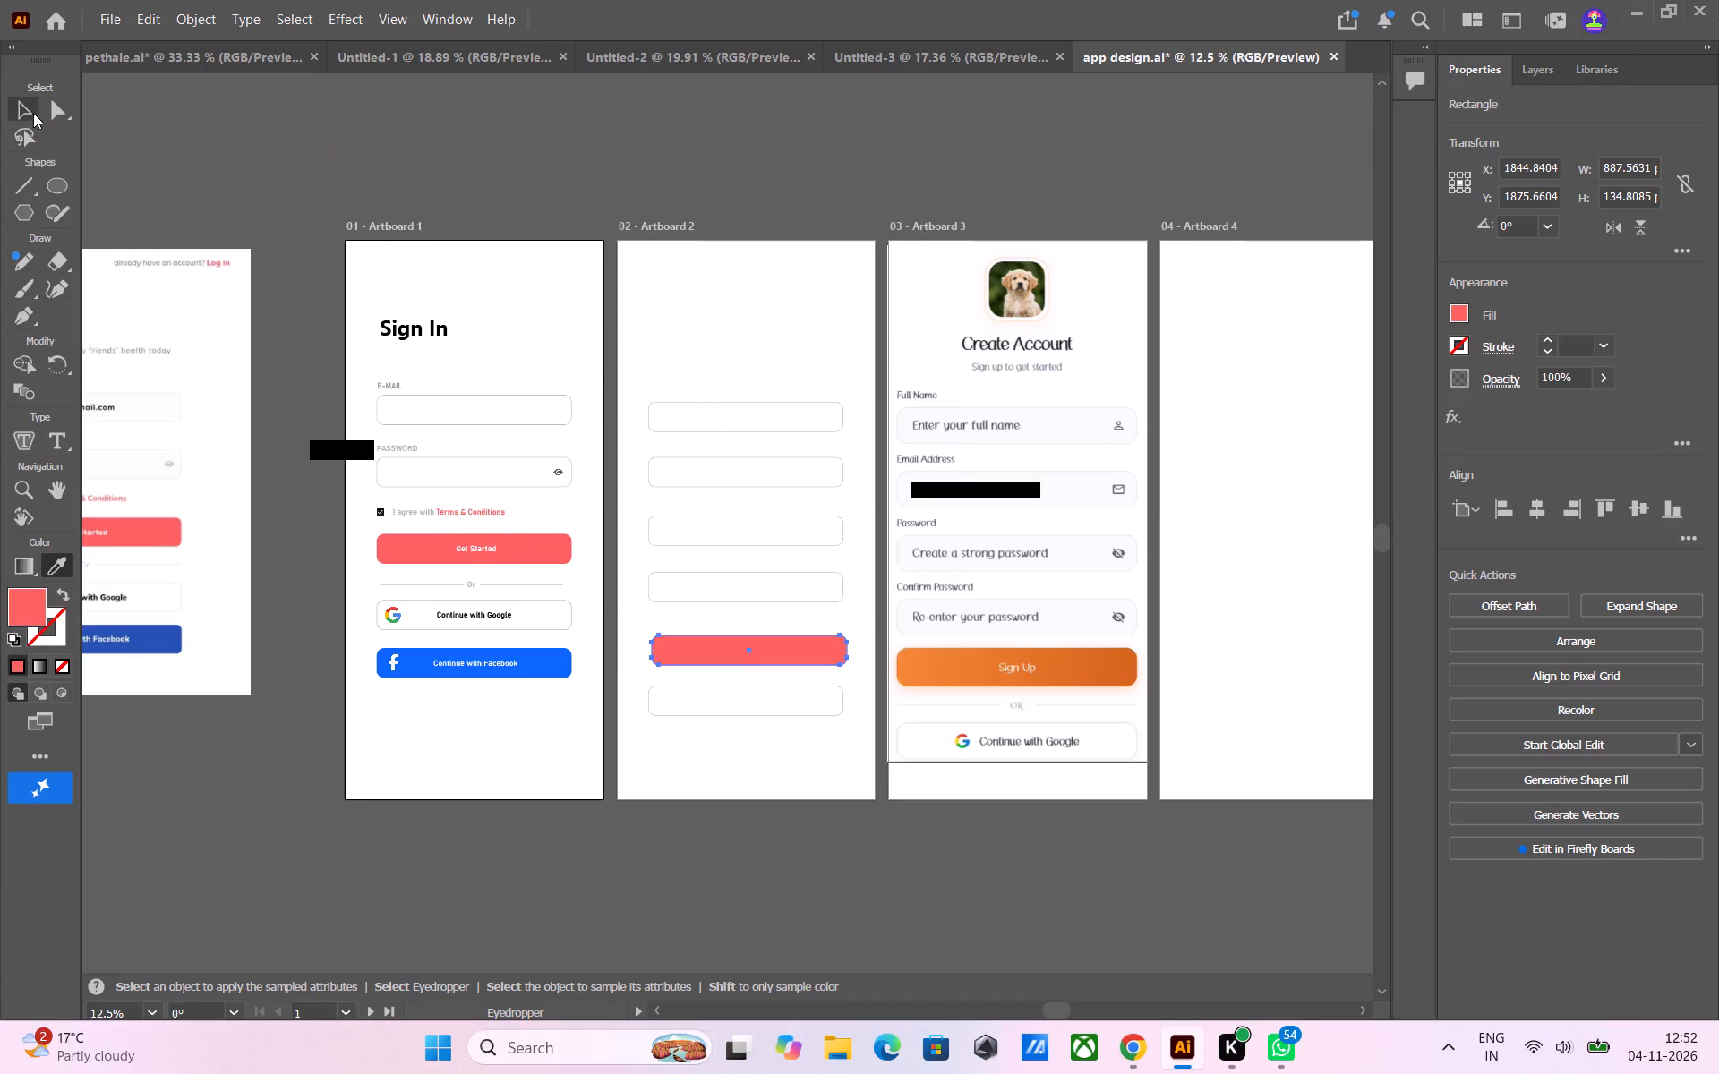
pyautogui.click(31, 113)
pyautogui.click(538, 191)
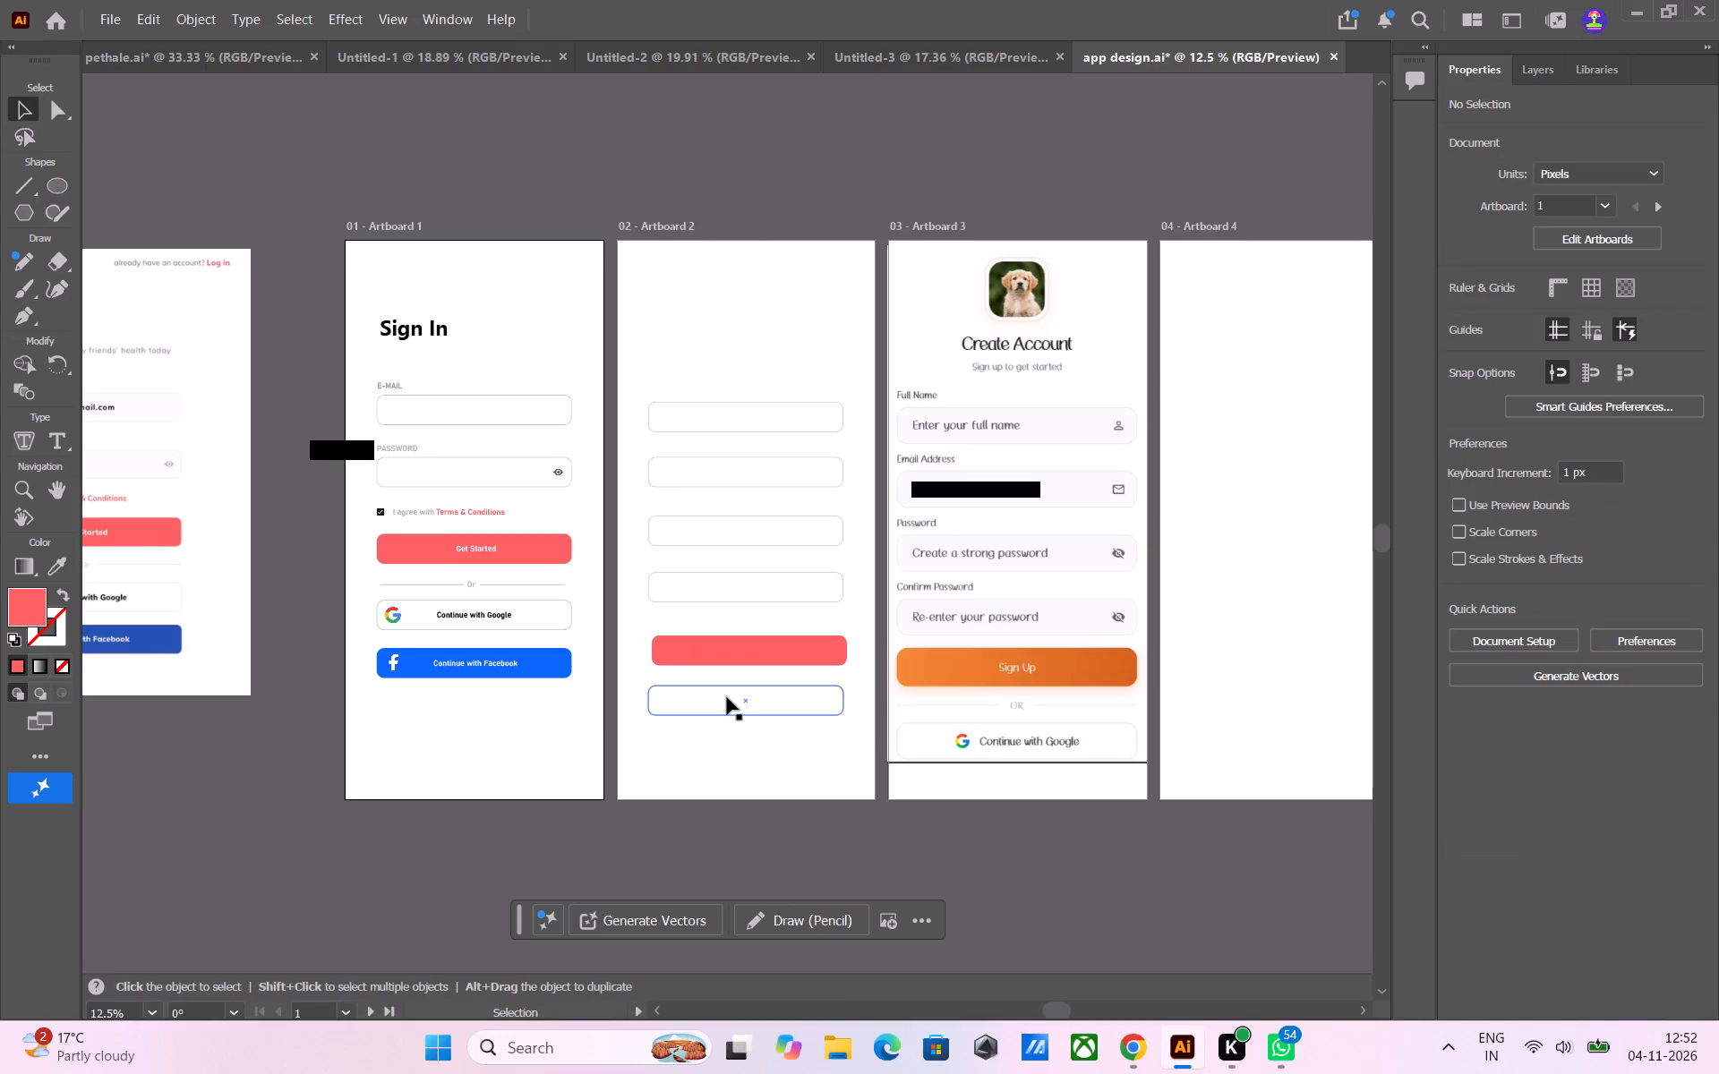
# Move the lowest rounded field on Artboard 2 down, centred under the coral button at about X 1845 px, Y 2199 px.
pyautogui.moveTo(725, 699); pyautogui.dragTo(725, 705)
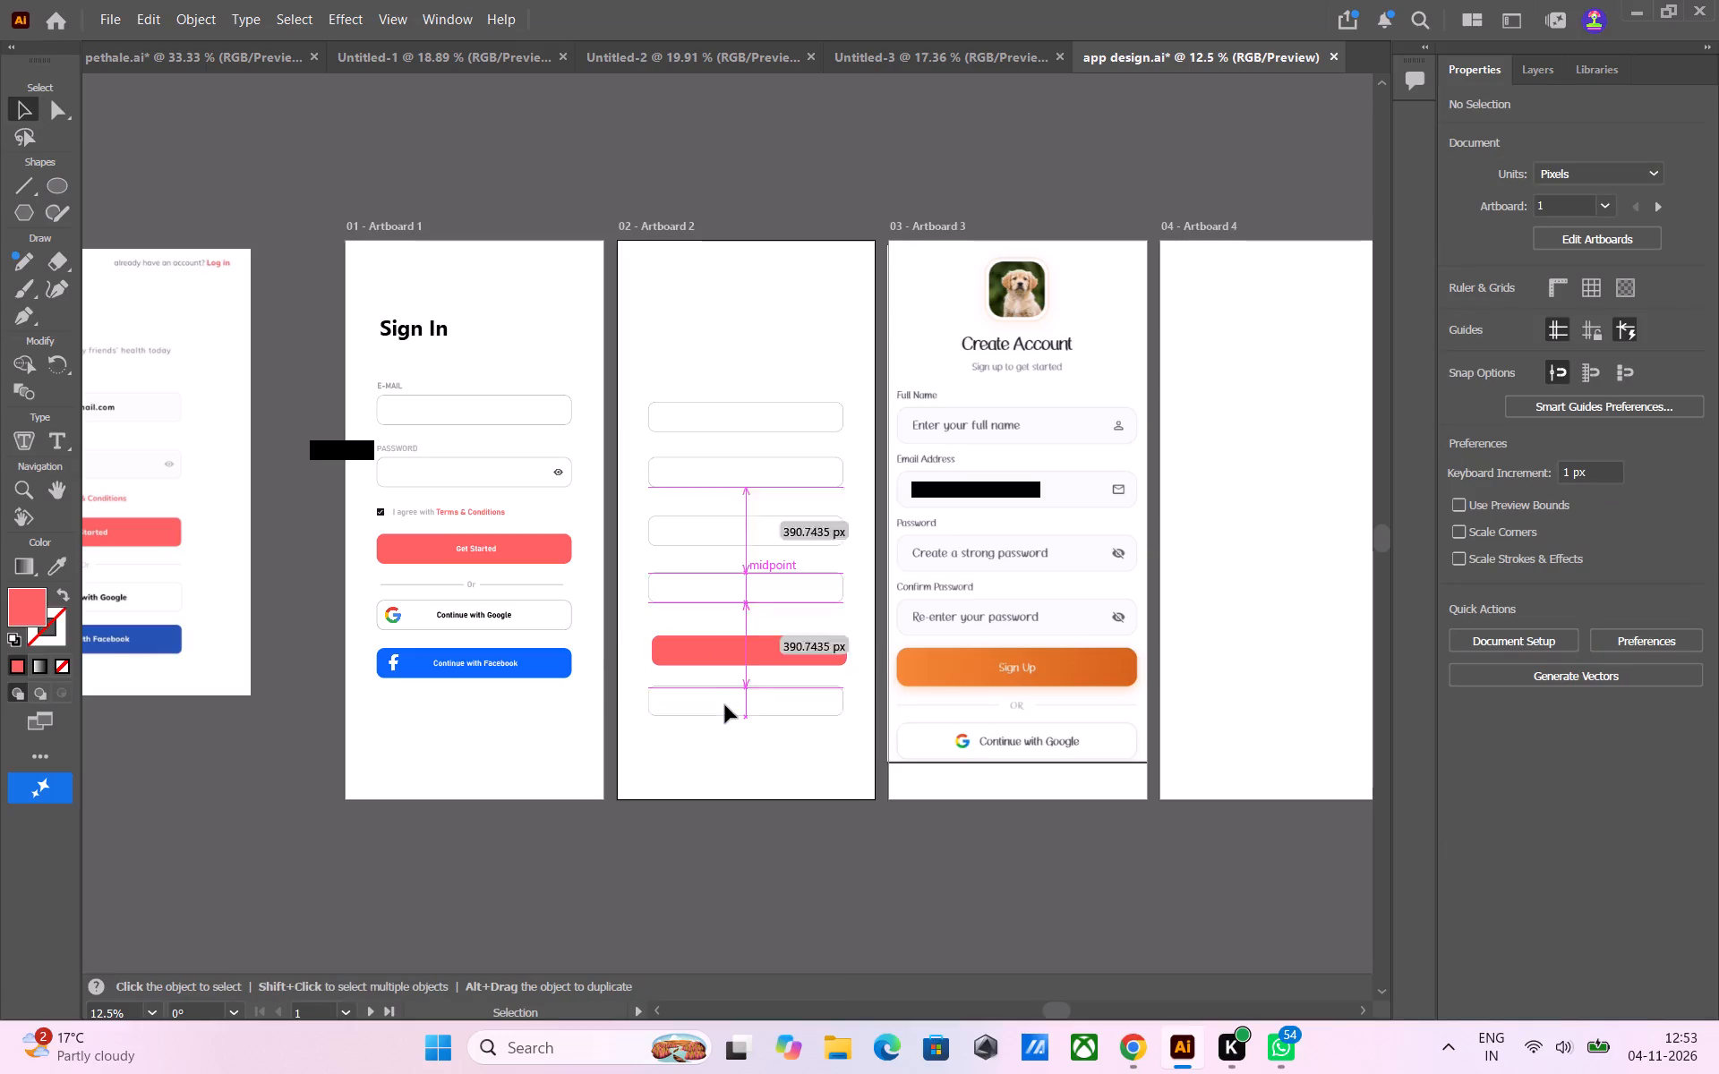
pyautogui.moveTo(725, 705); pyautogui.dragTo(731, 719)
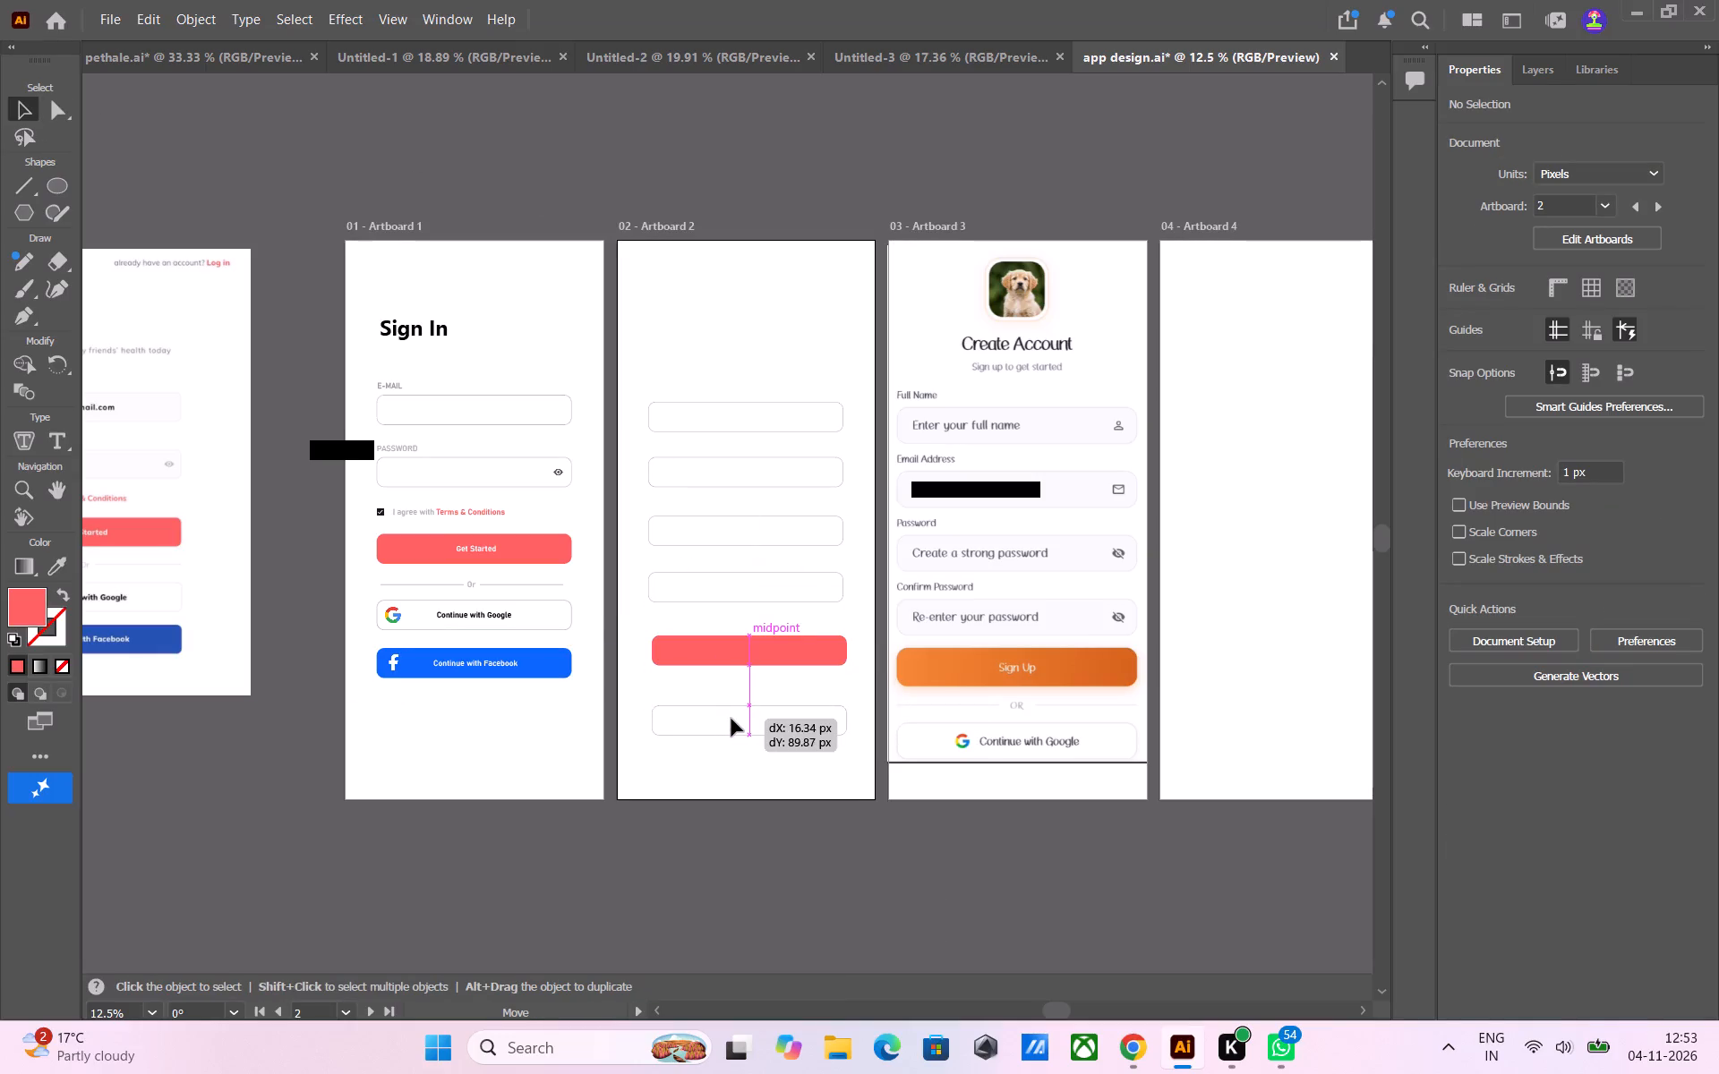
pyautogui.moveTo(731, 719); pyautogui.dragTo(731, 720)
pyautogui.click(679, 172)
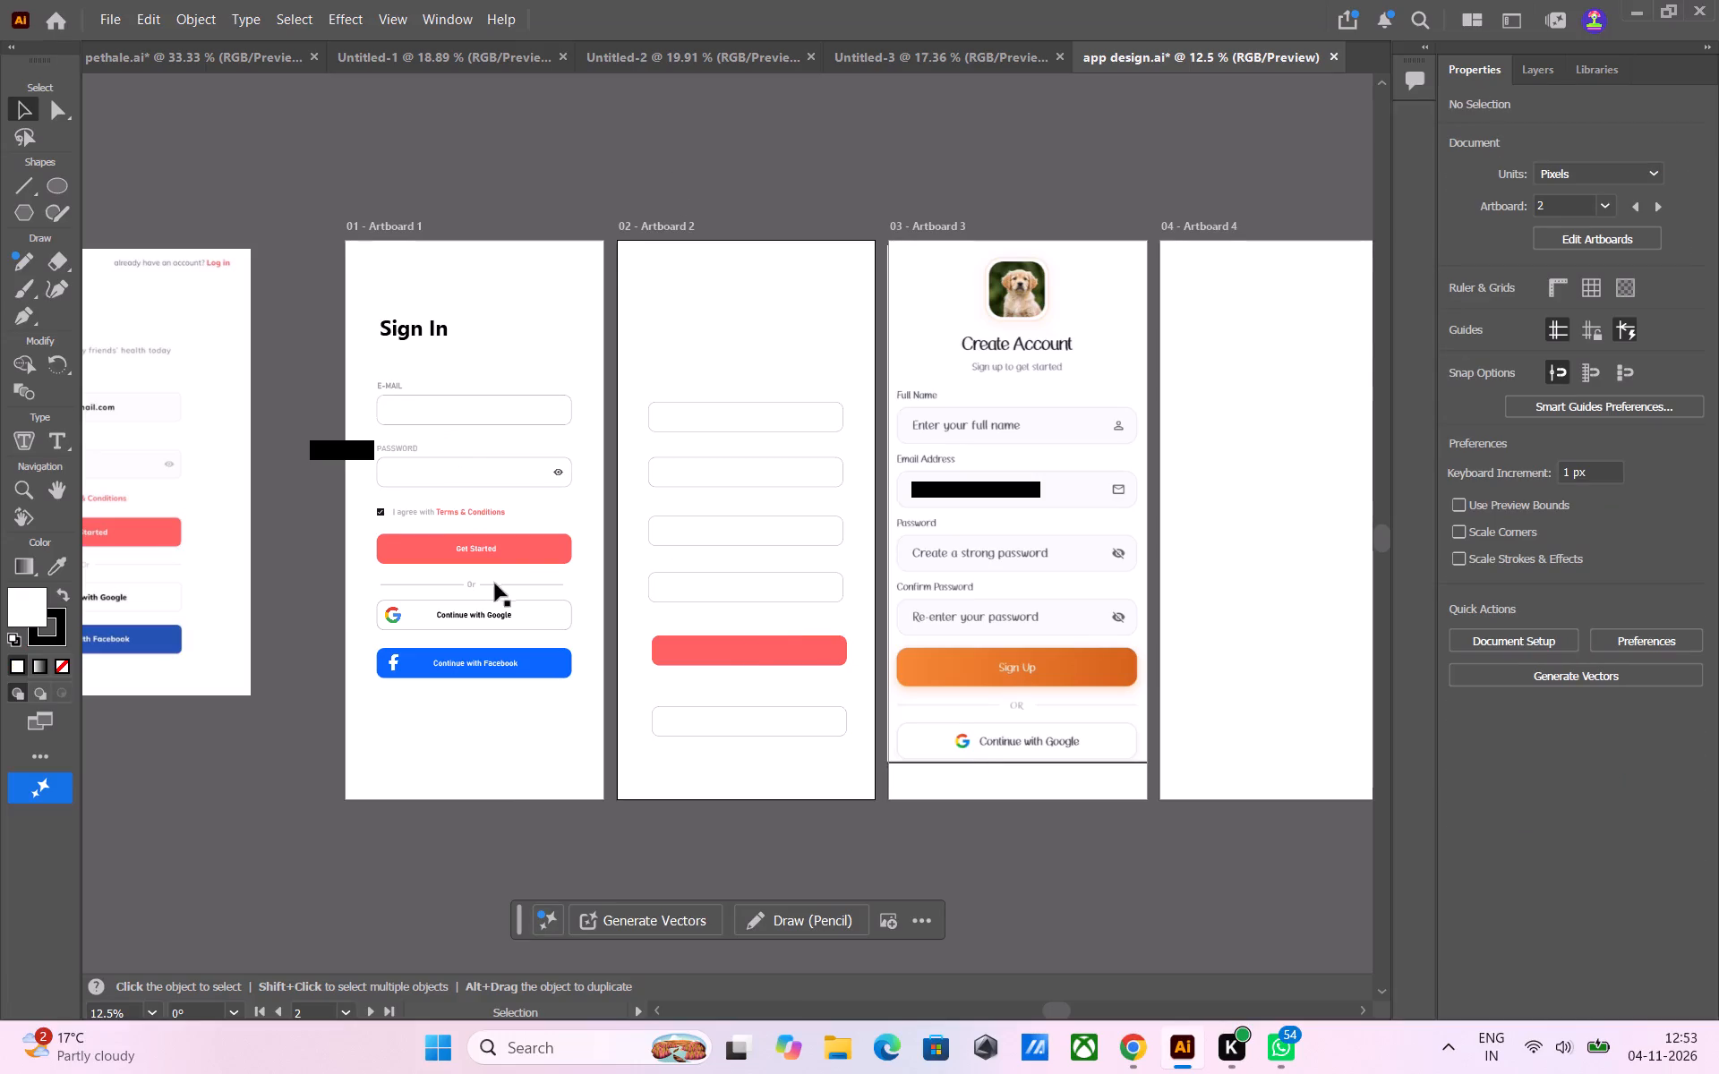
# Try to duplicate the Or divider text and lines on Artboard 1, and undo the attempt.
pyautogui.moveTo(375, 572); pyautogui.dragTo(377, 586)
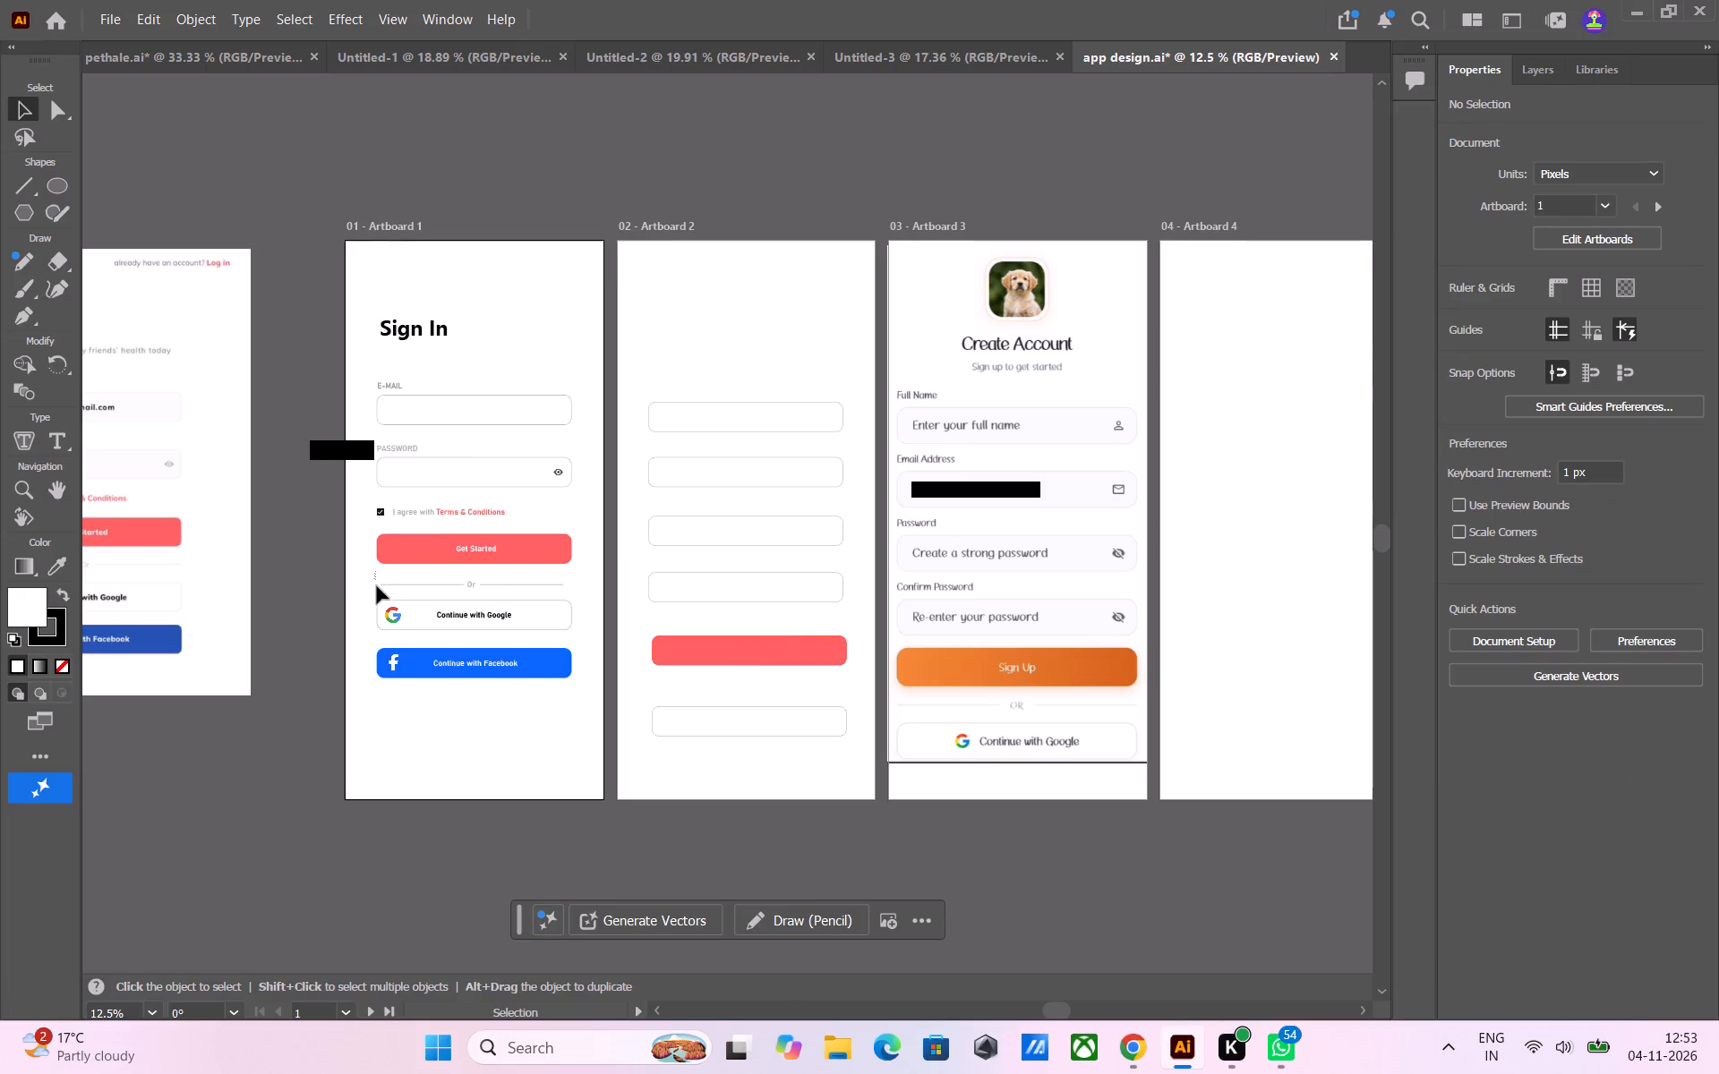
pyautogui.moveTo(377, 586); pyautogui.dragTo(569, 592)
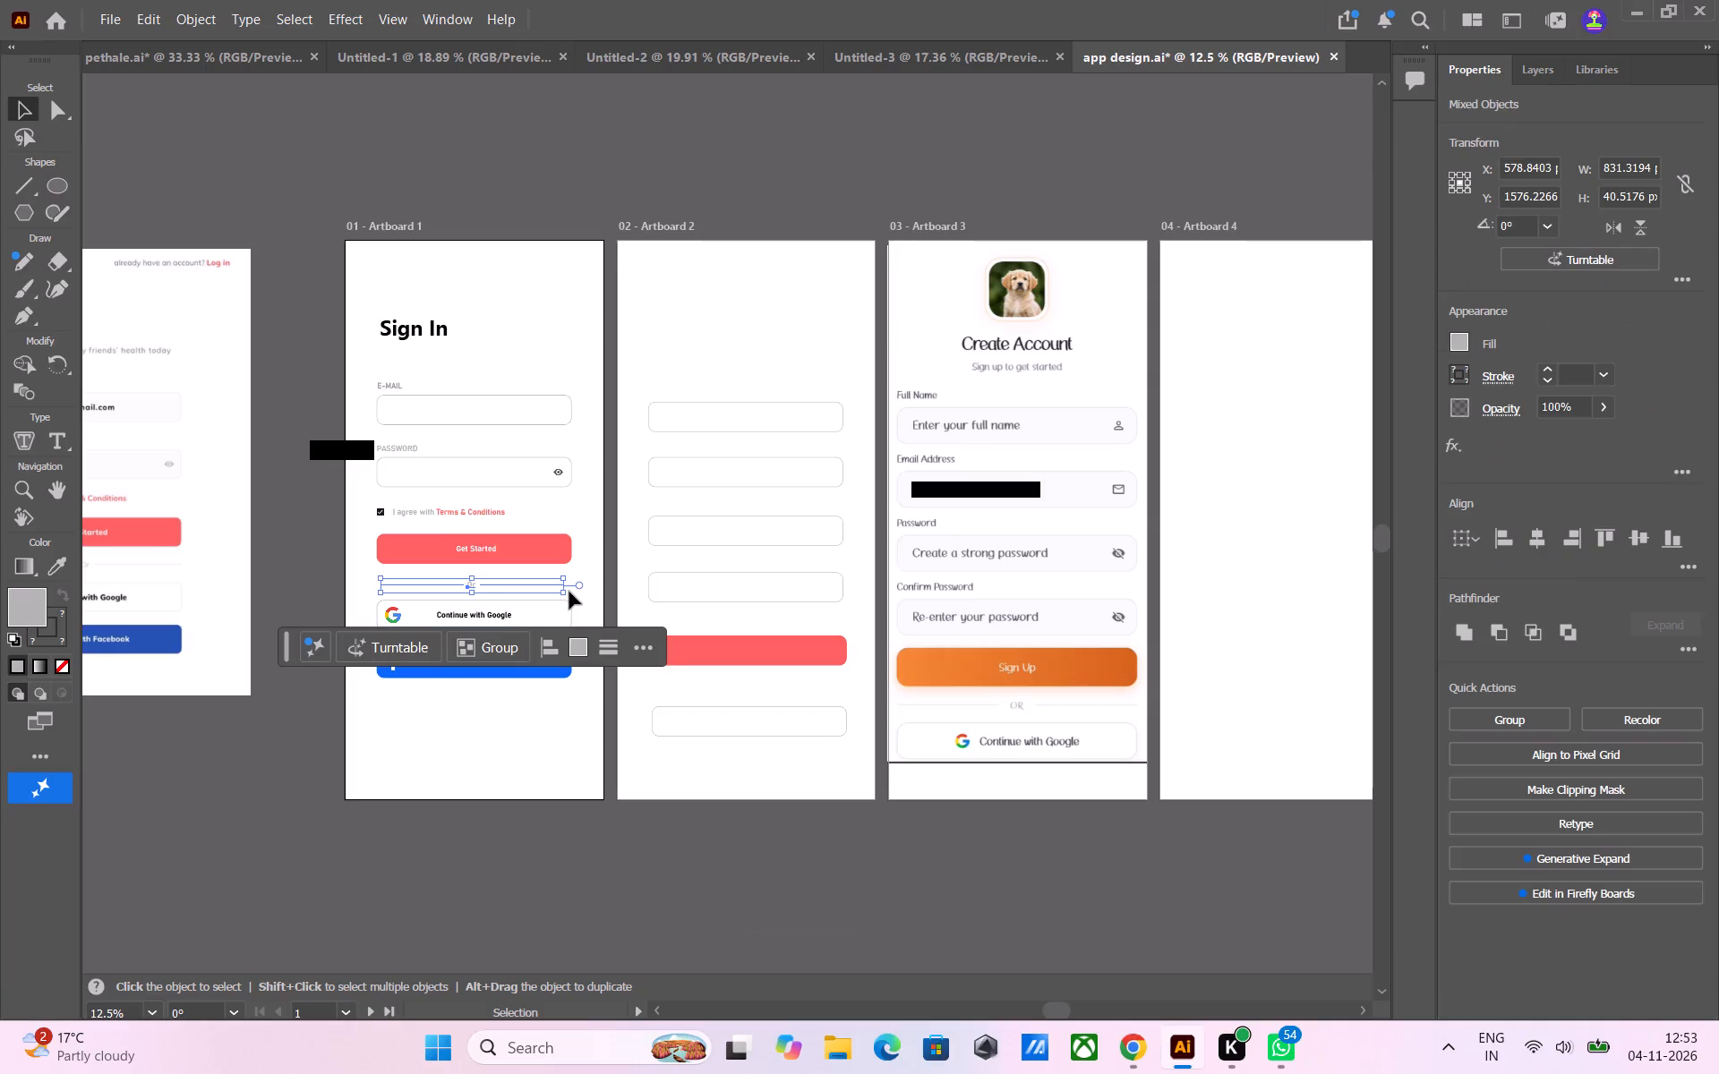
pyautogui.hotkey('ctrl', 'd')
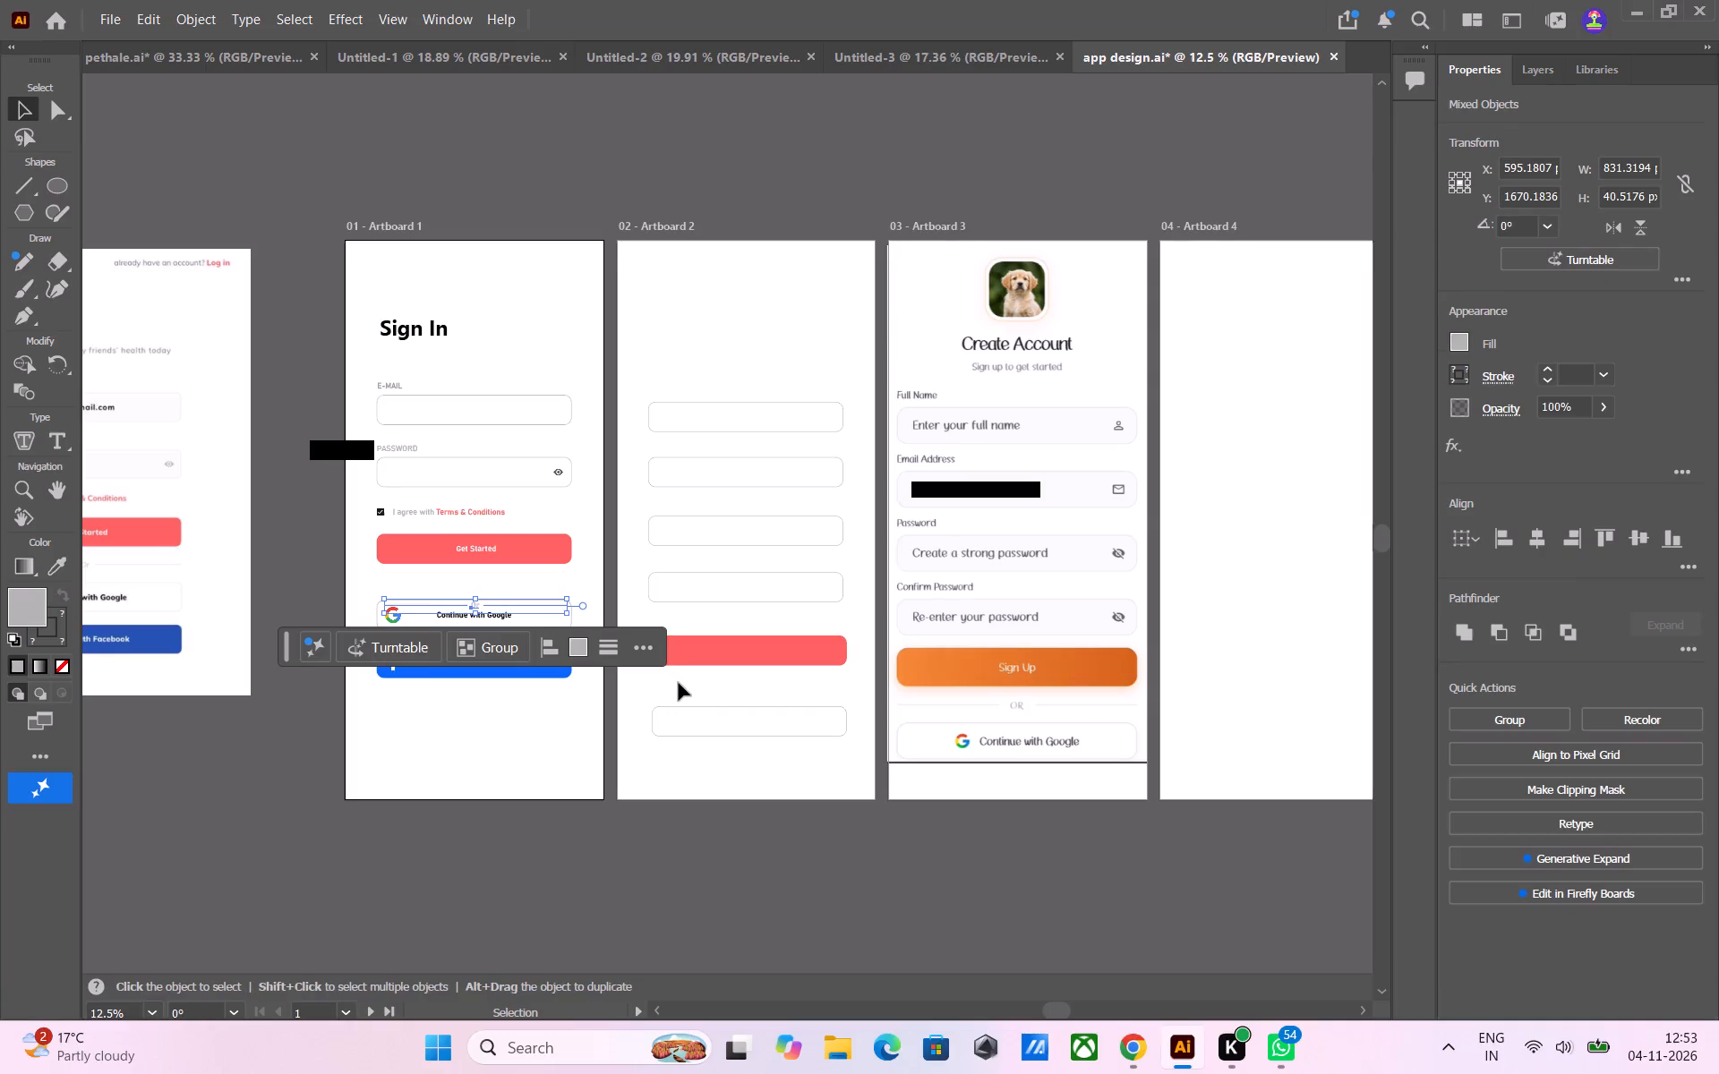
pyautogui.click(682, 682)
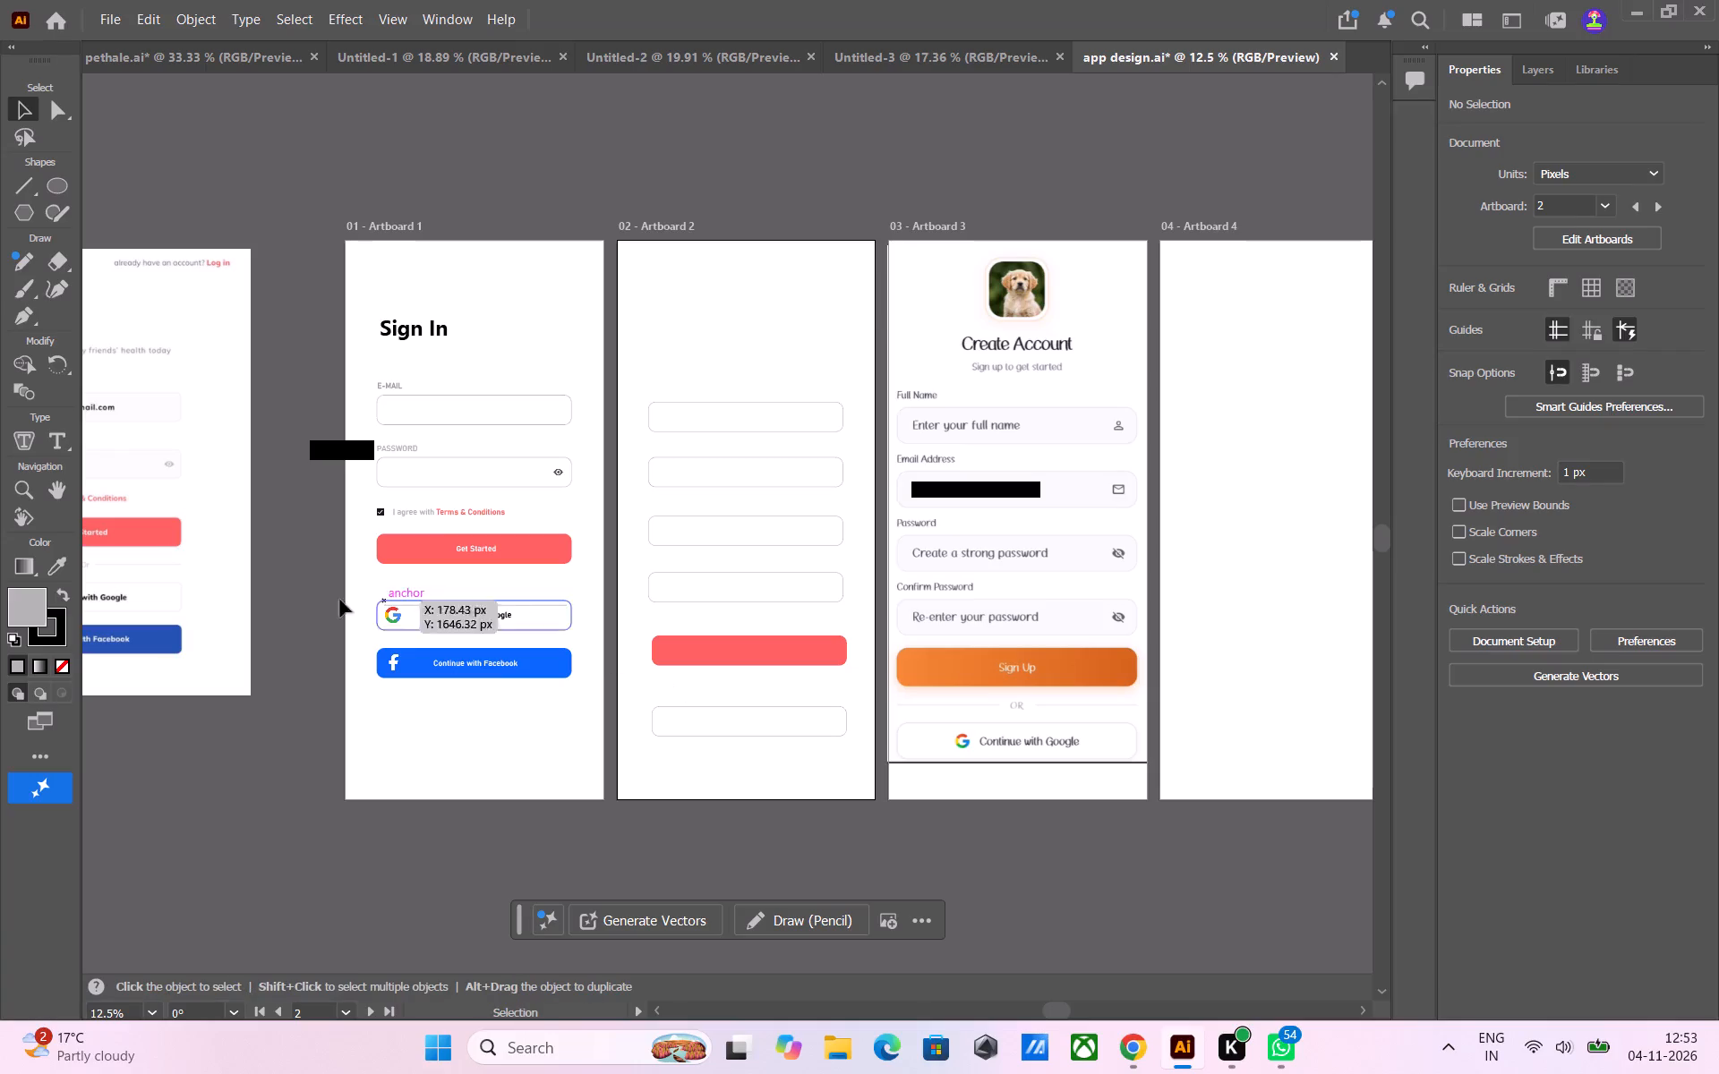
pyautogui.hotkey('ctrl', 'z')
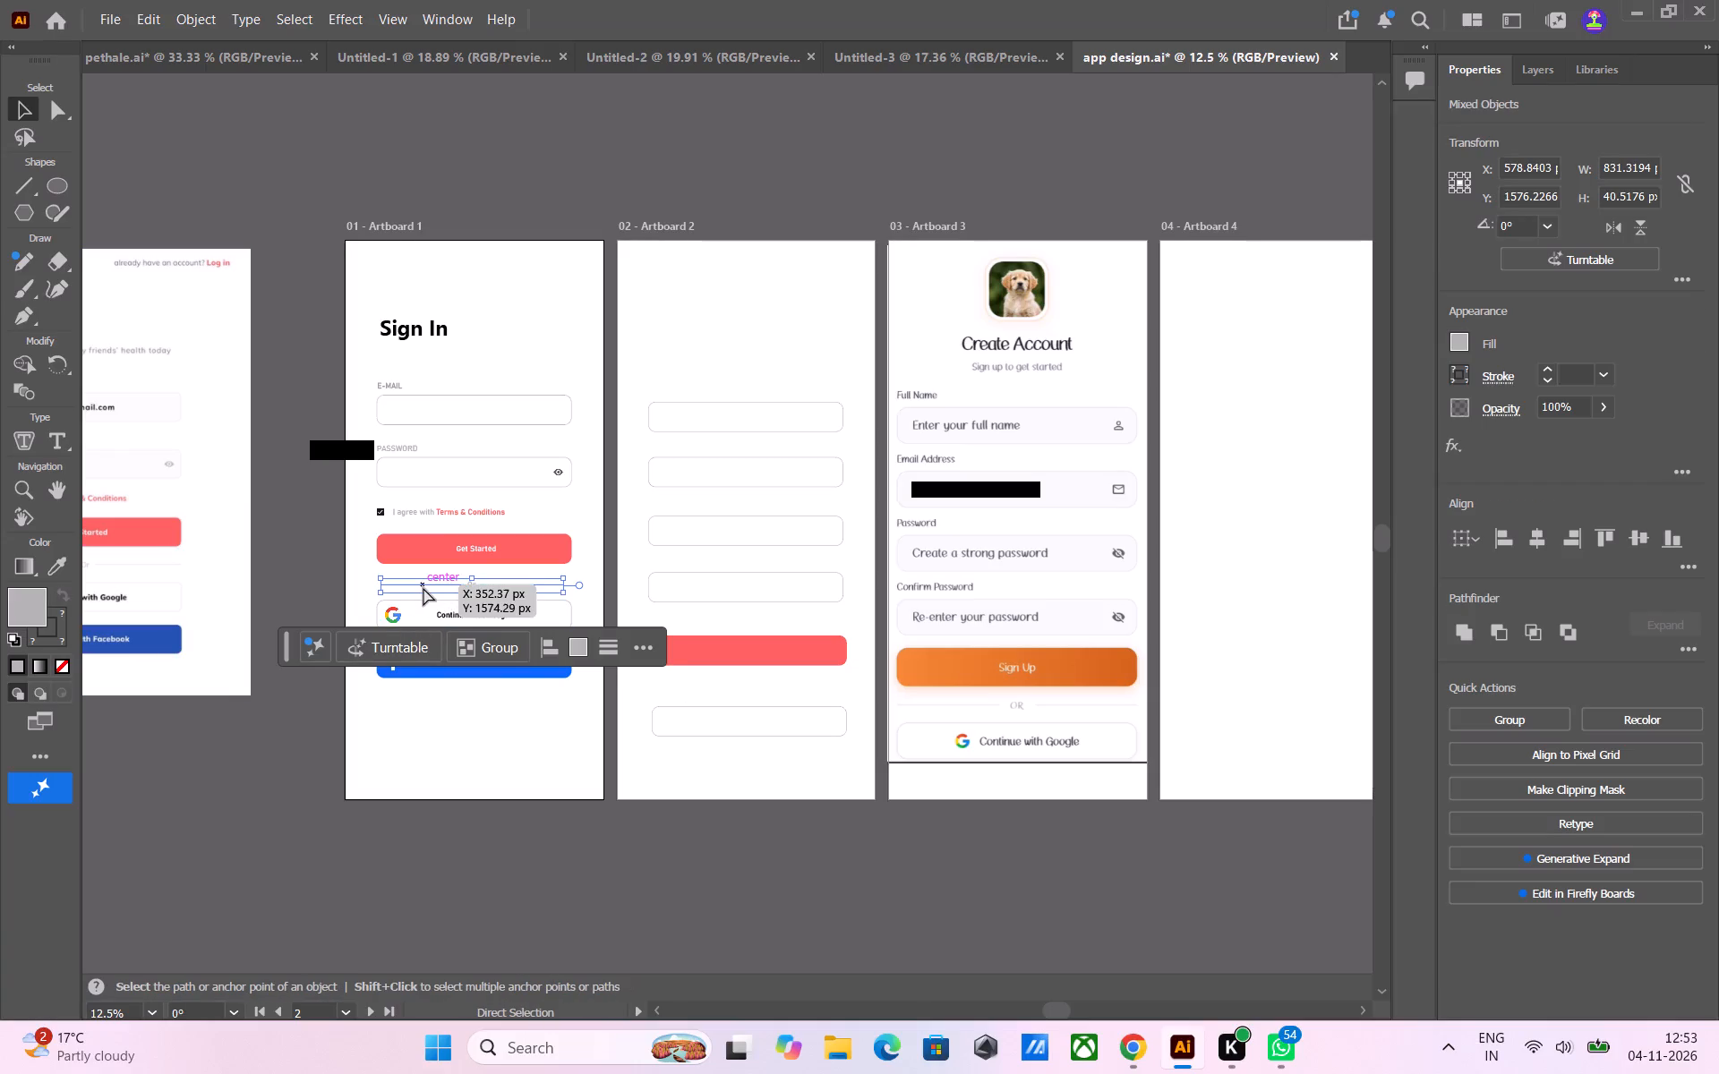
# Copy the Or divider from Artboard 1 to below the coral button on Artboard 2, centred at about X 1828.5 px, Y 2047 px.
pyautogui.hotkey('ctrl', 'c')
pyautogui.click(714, 690)
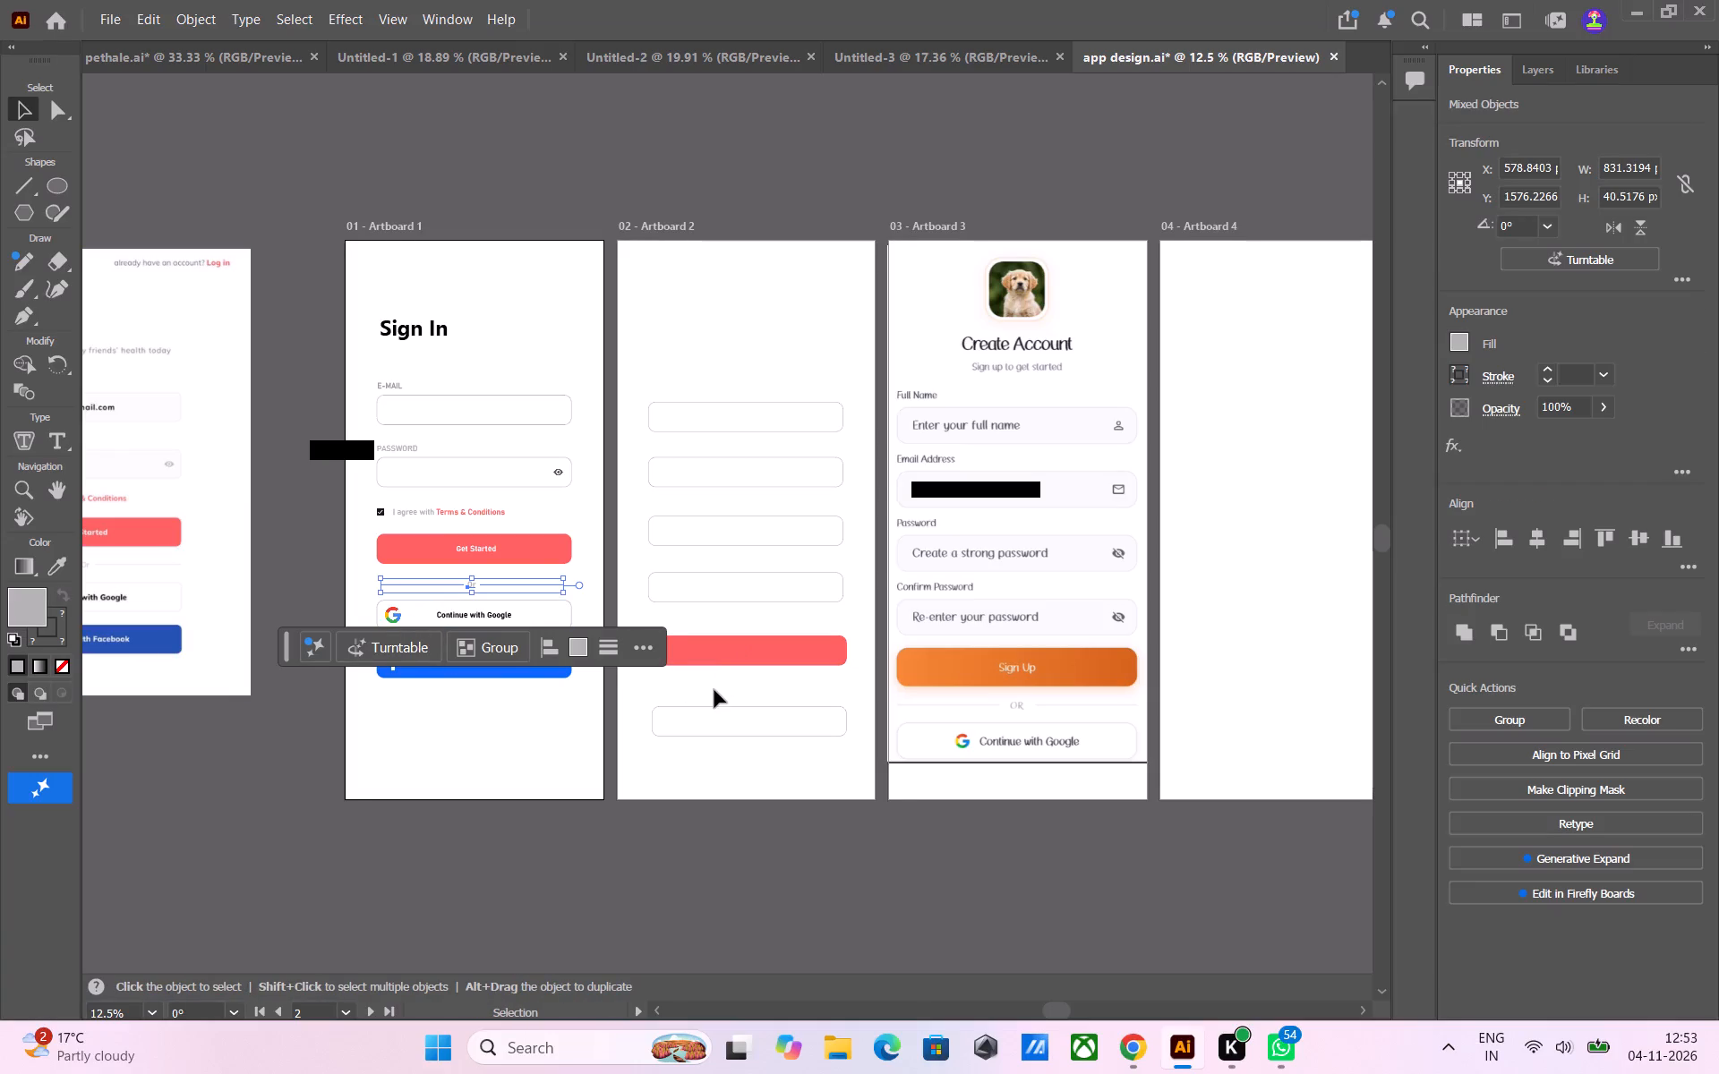
pyautogui.hotkey('ctrl', 'v')
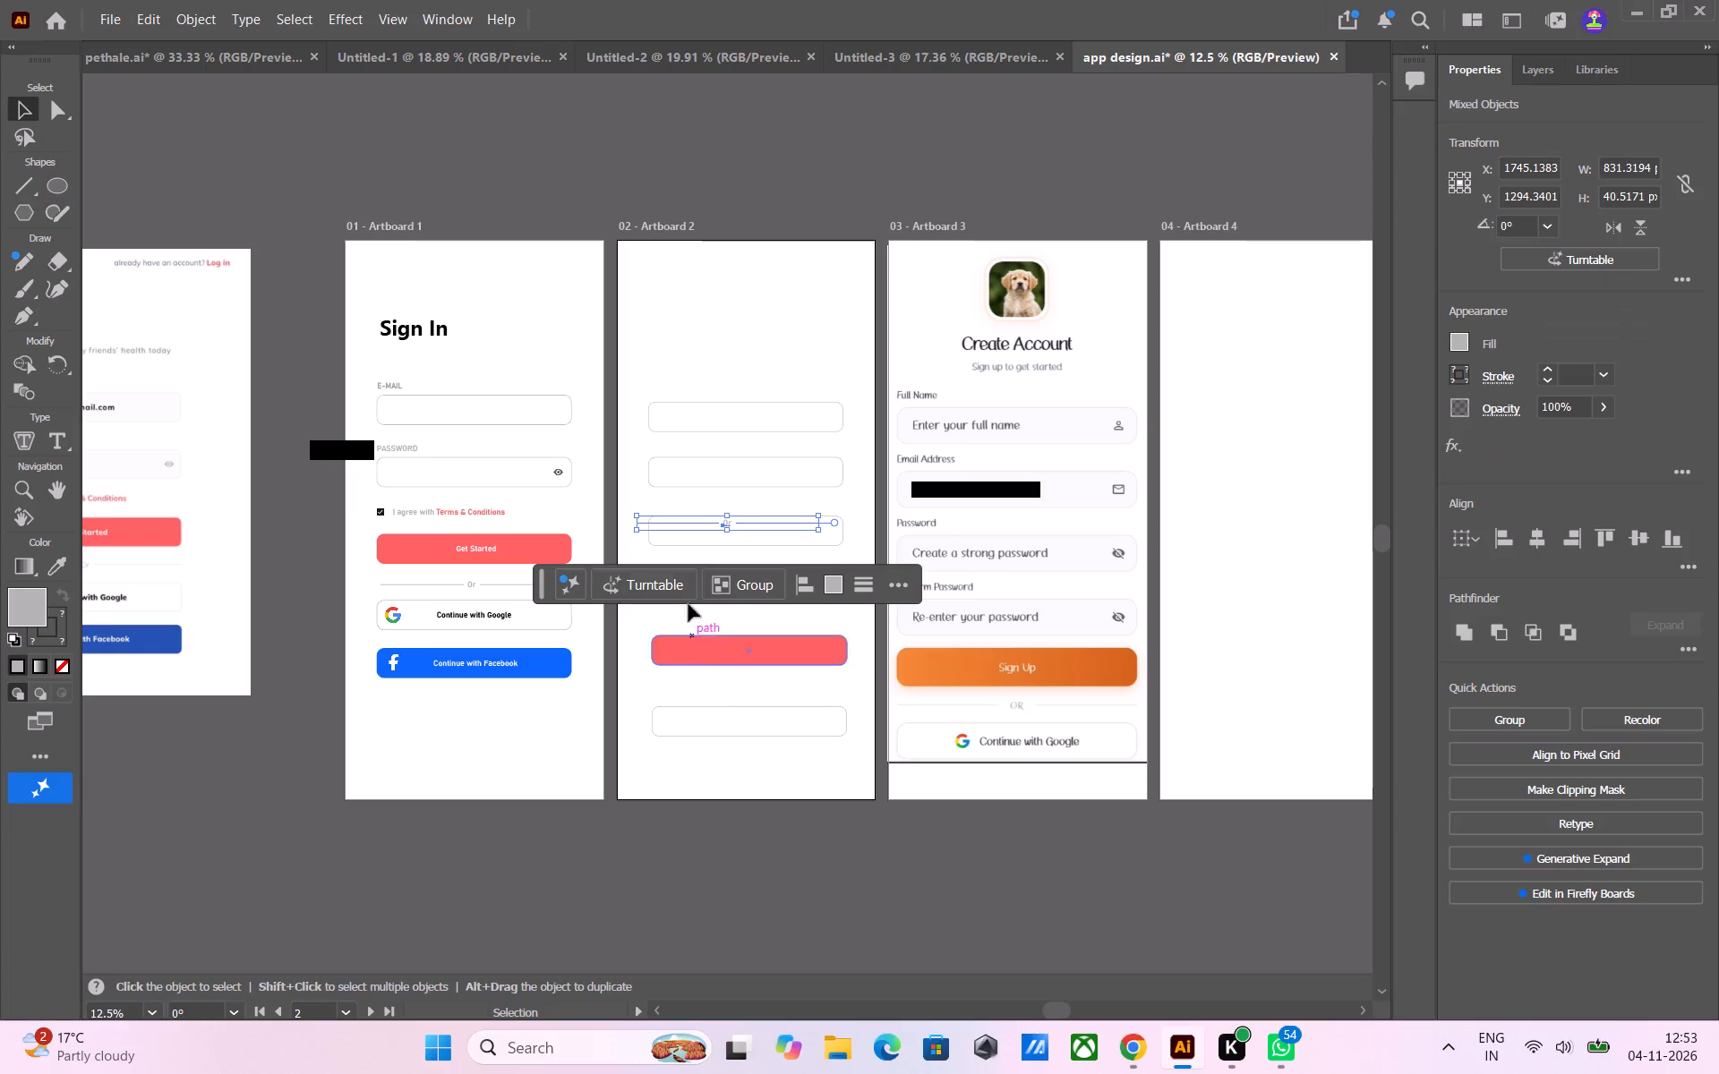
pyautogui.moveTo(691, 520); pyautogui.dragTo(699, 592)
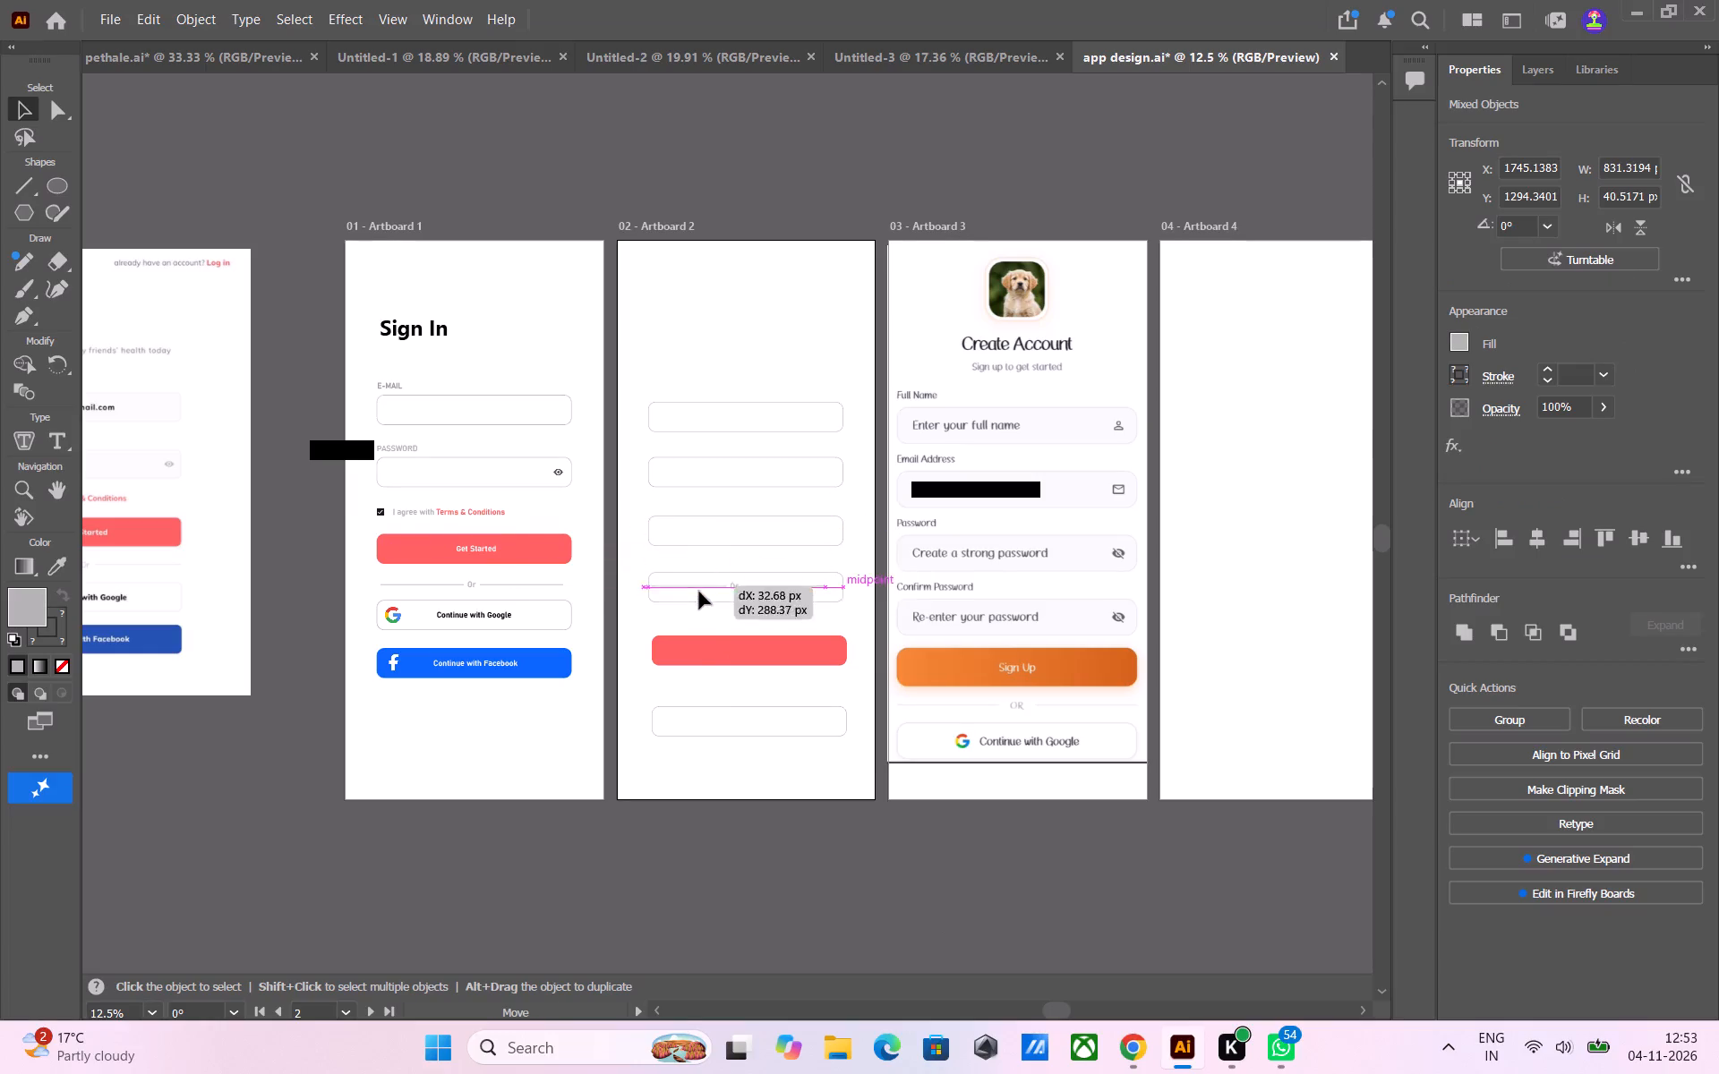
pyautogui.moveTo(699, 592); pyautogui.dragTo(714, 686)
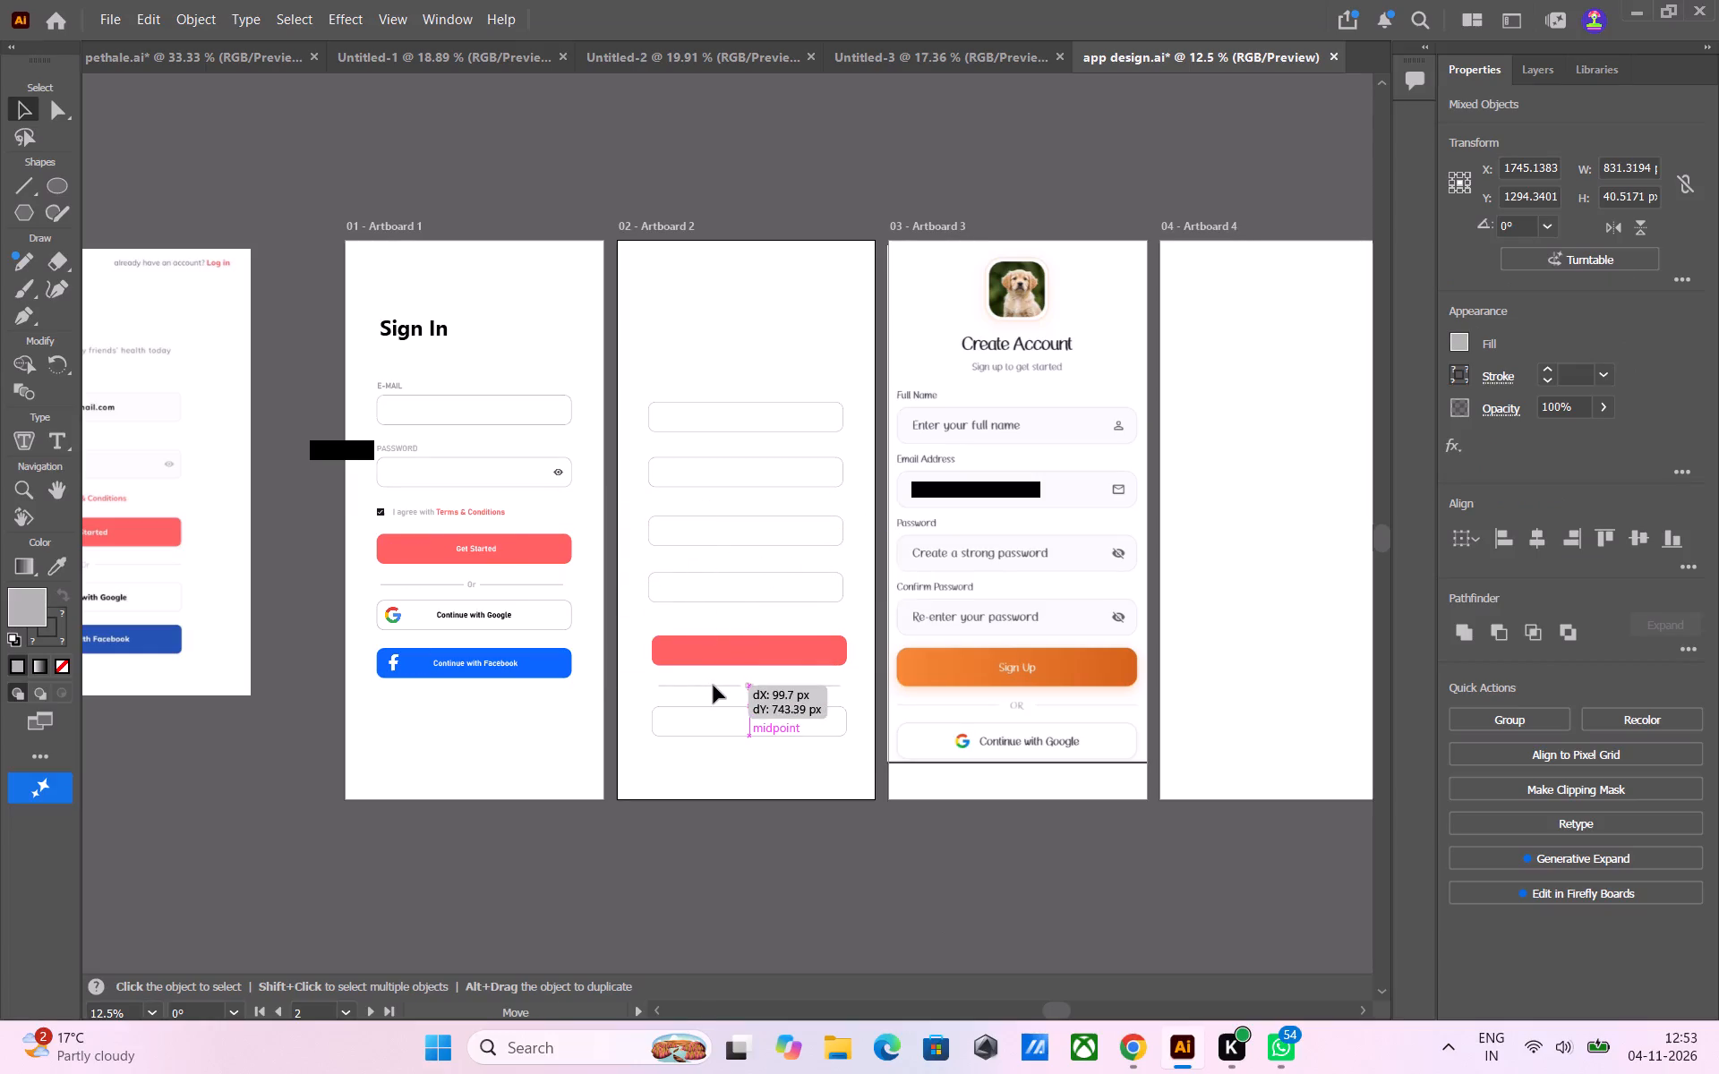
pyautogui.moveTo(714, 686); pyautogui.dragTo(709, 686)
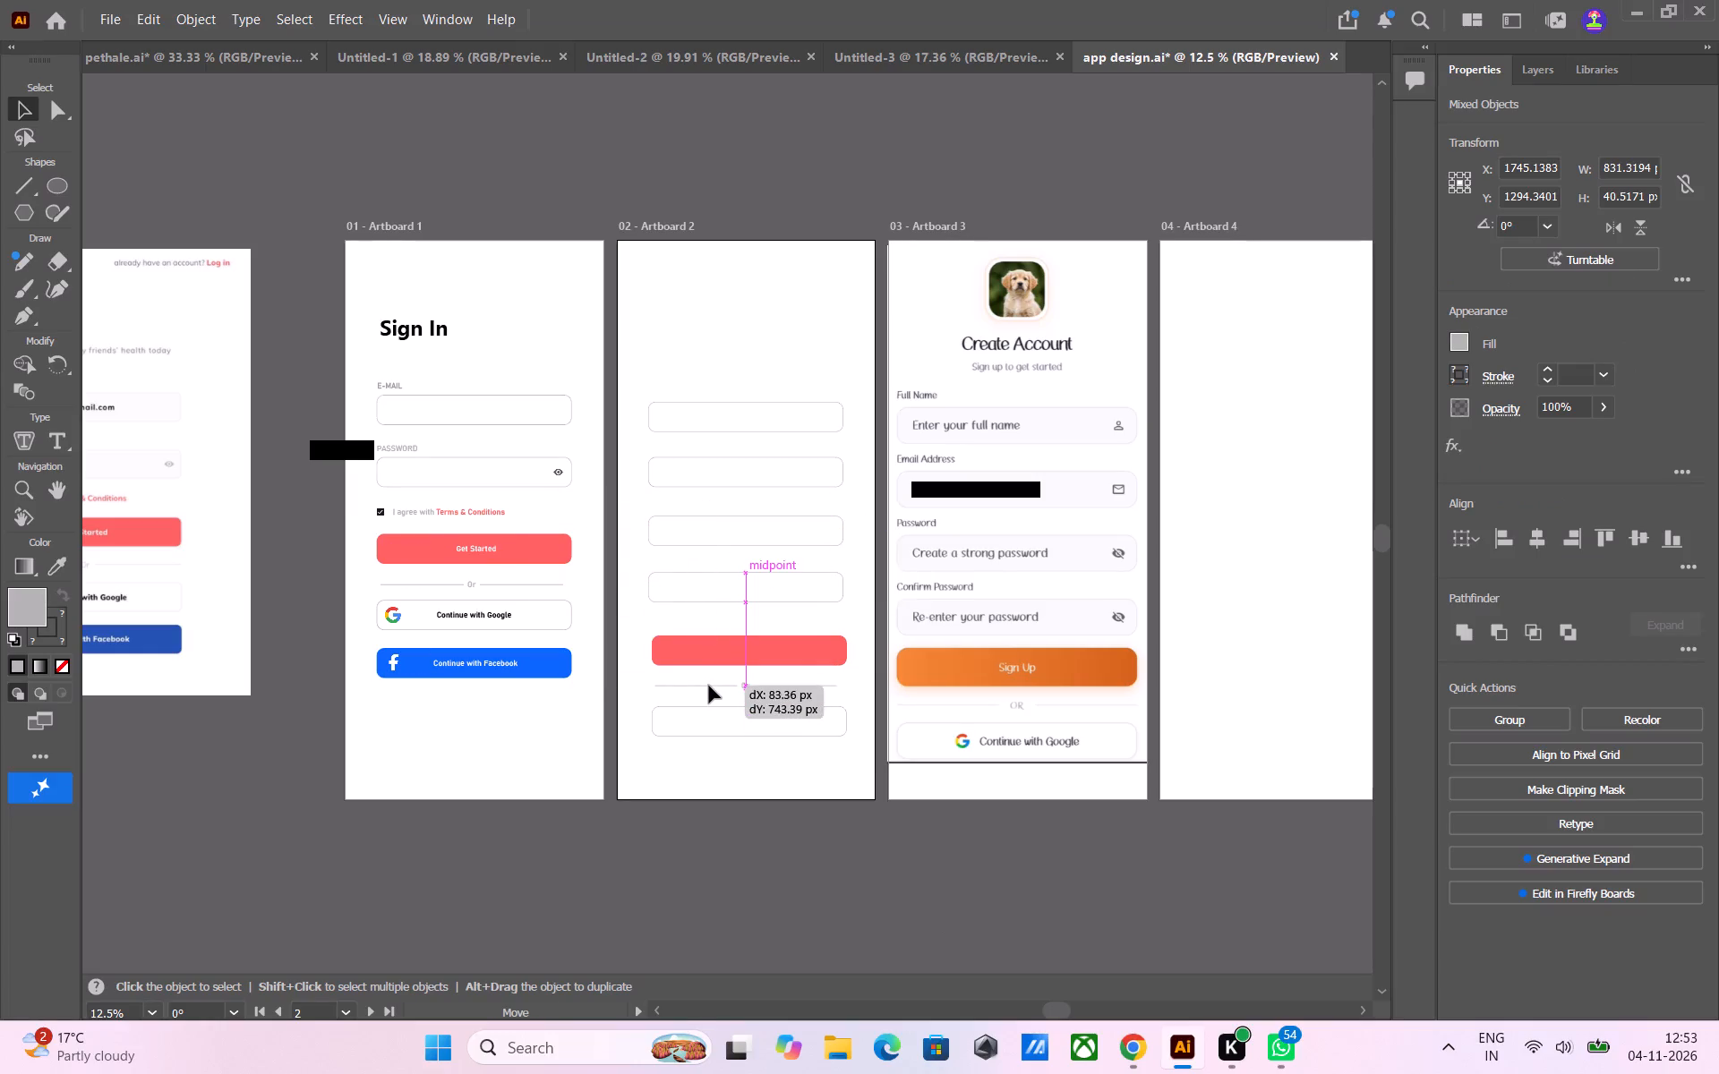
pyautogui.moveTo(709, 686); pyautogui.dragTo(709, 688)
pyautogui.click(709, 153)
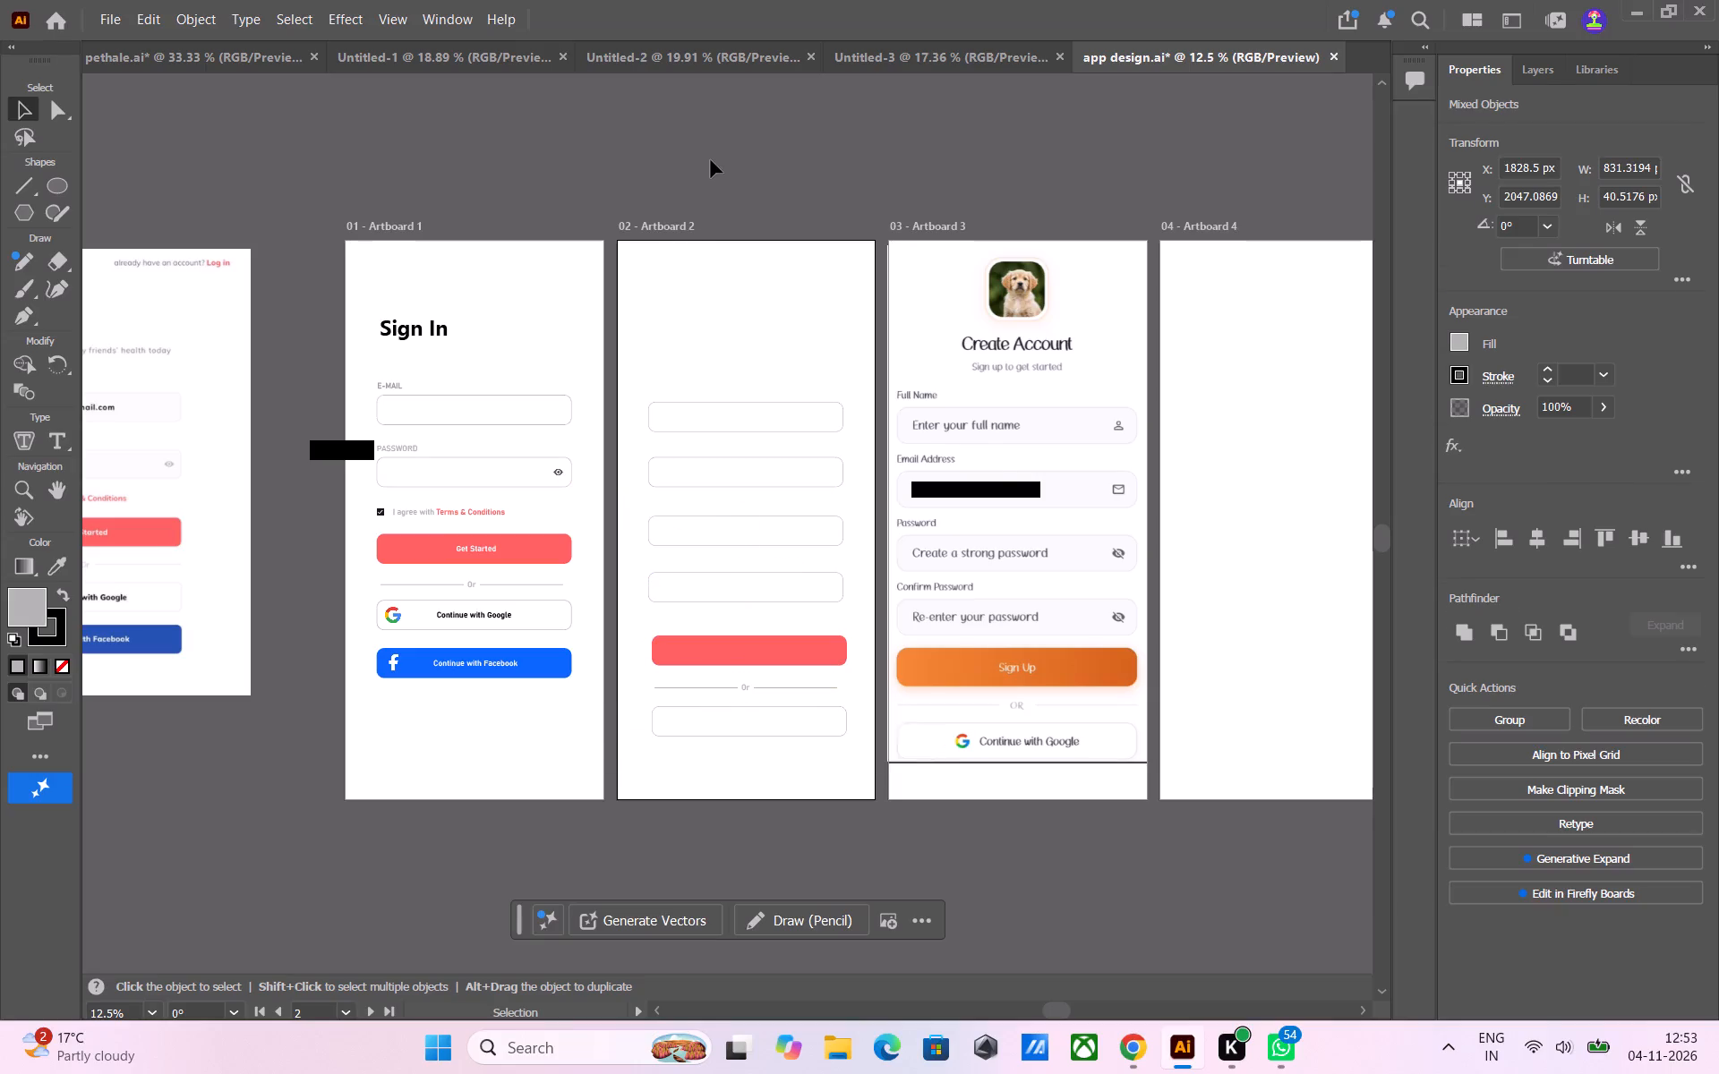
pyautogui.click(1051, 877)
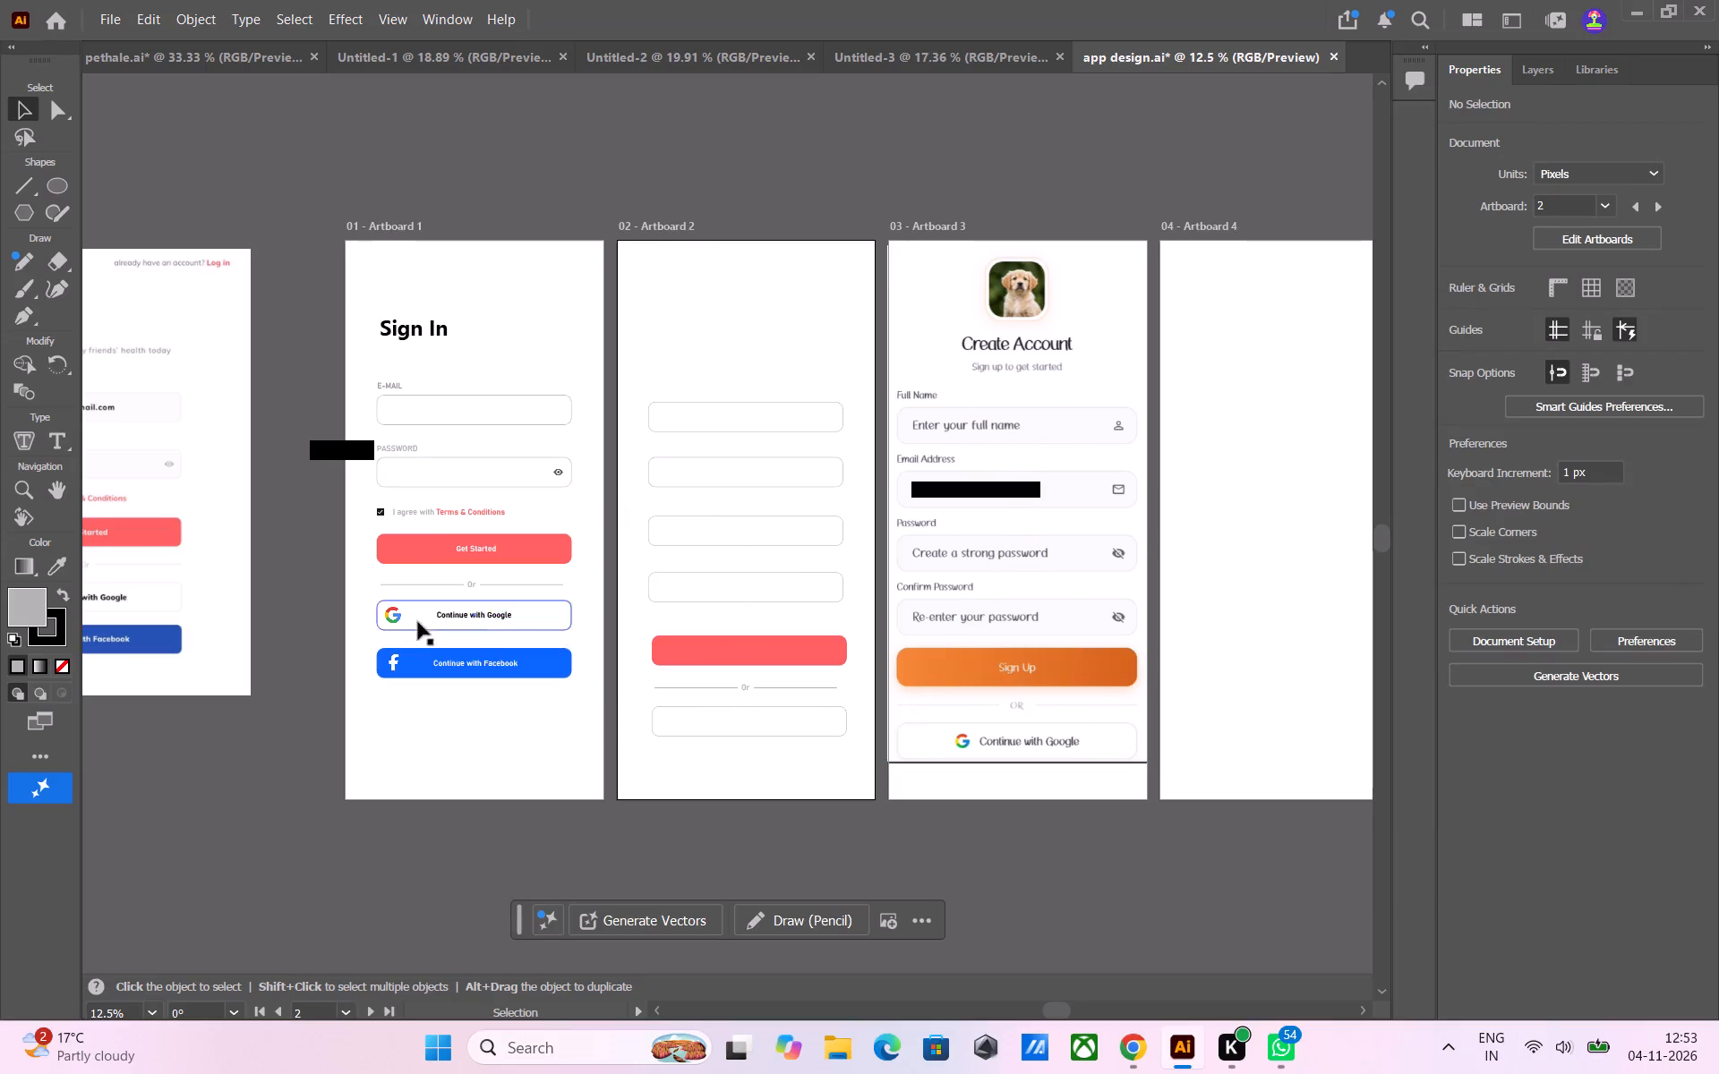
# Delete the empty rounded field below the Or divider on Artboard 2.
pyautogui.click(779, 724)
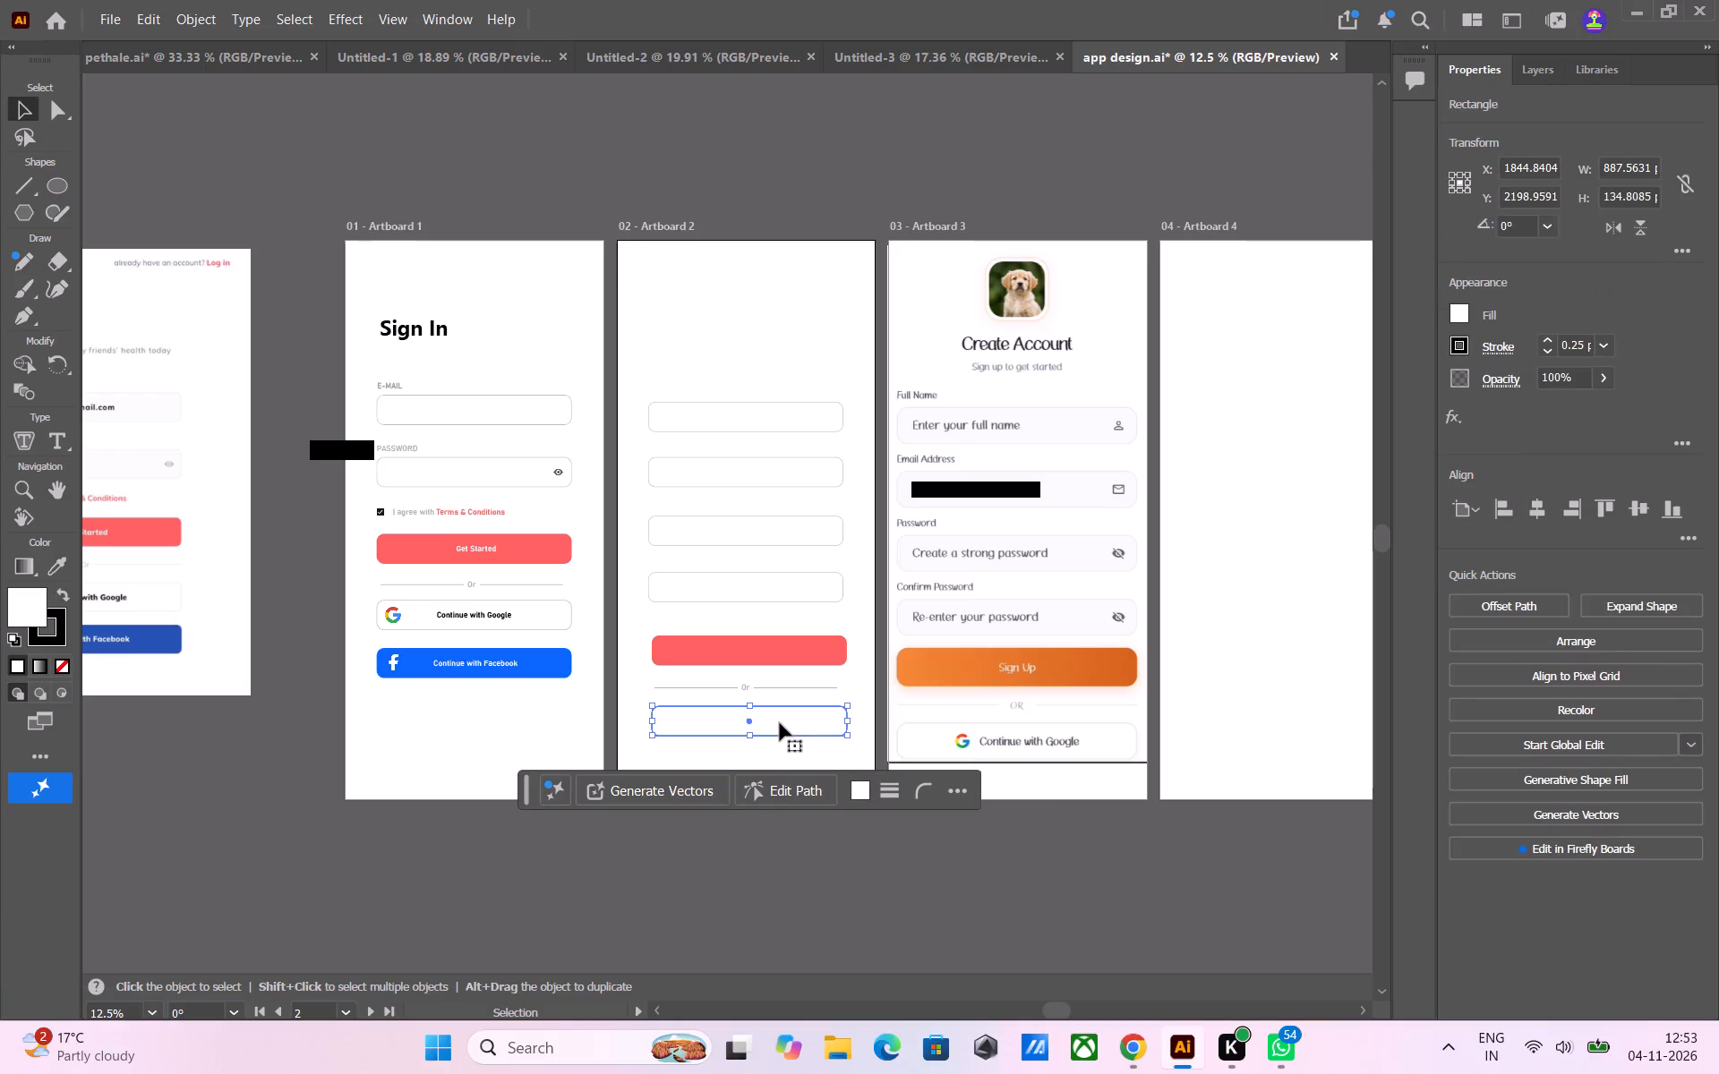
pyautogui.press('Delete')
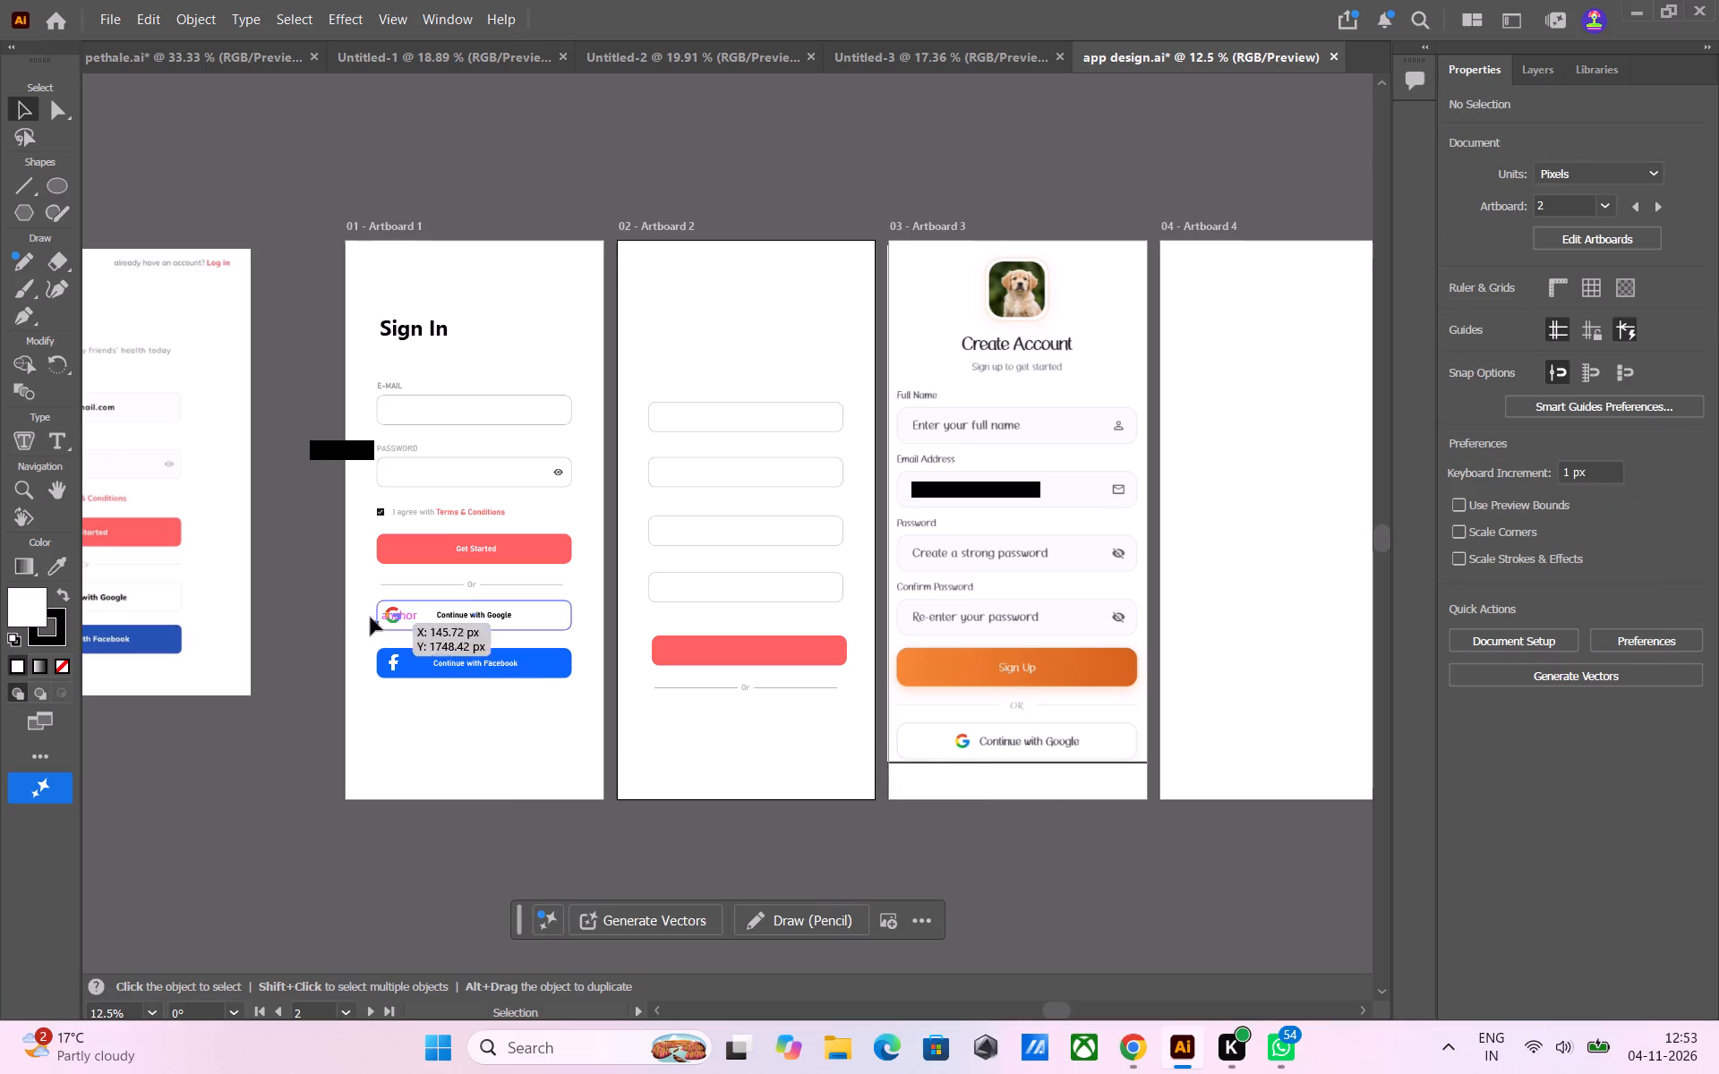
# Copy the complete Continue with Google button, including its logo and text, from Artboard 1 and paste it onto Artboard 2.
pyautogui.moveTo(368, 591); pyautogui.dragTo(466, 641)
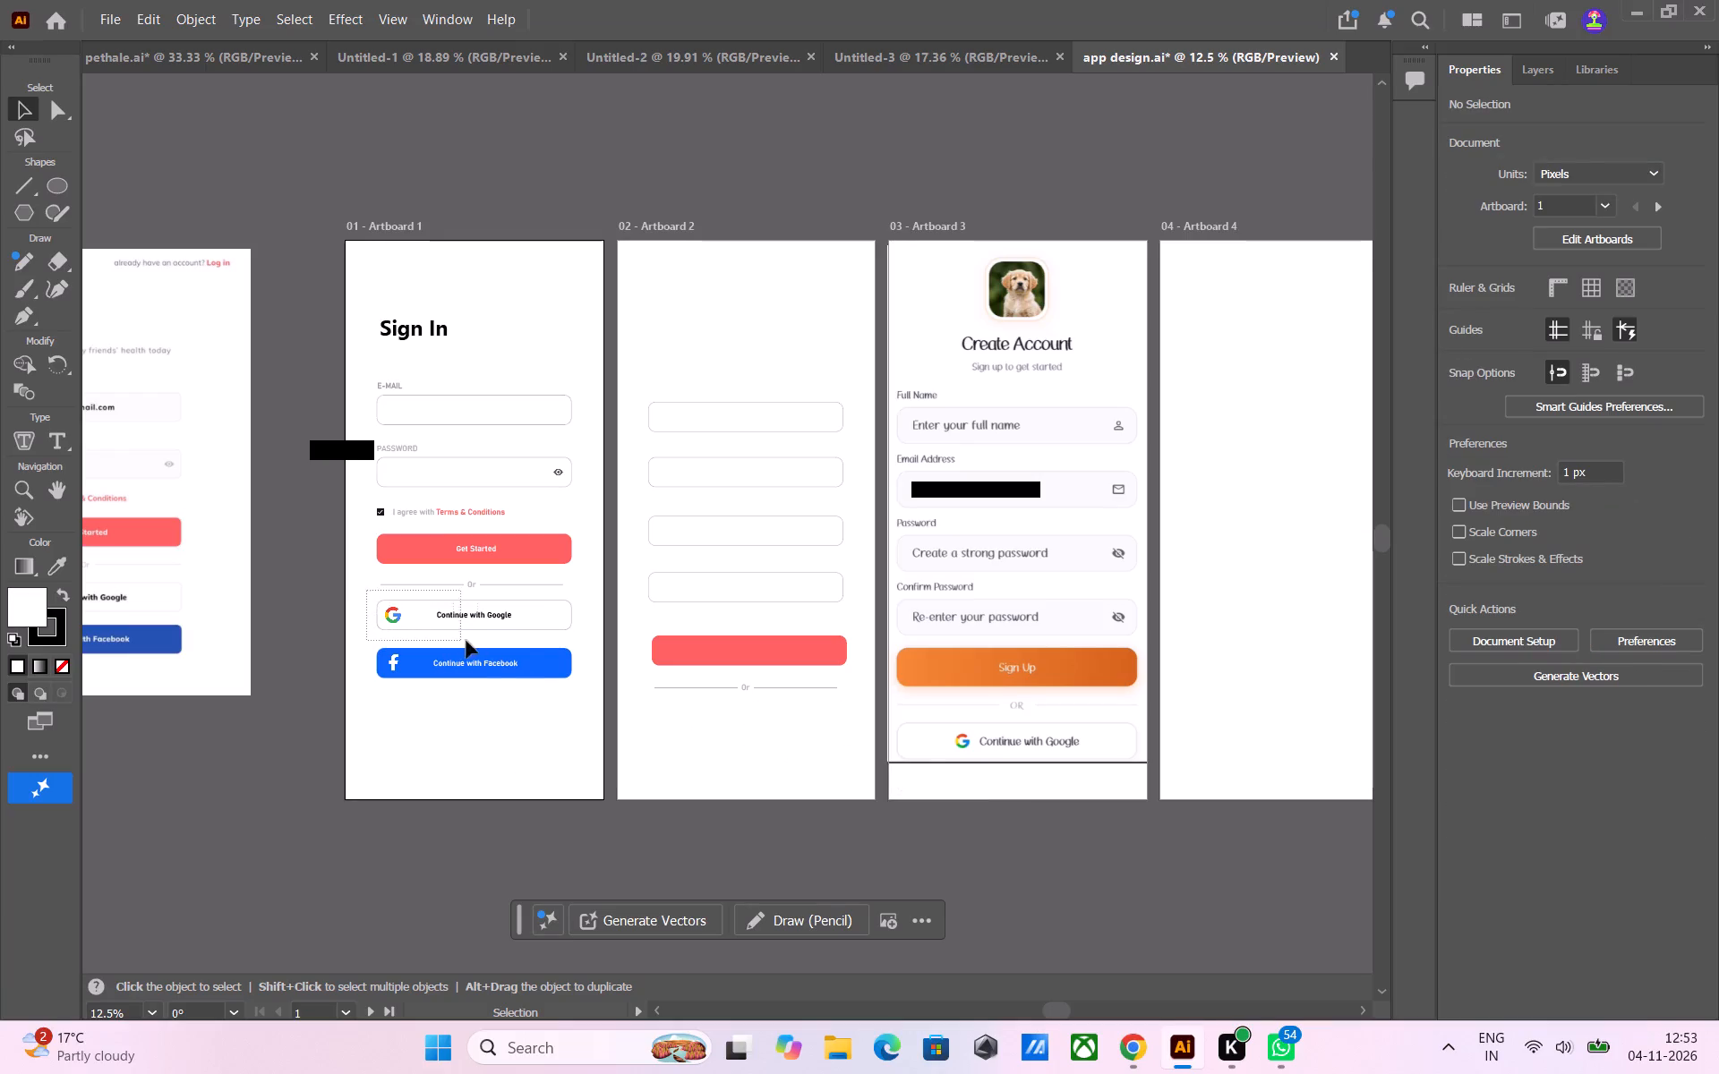
pyautogui.moveTo(466, 641); pyautogui.dragTo(587, 637)
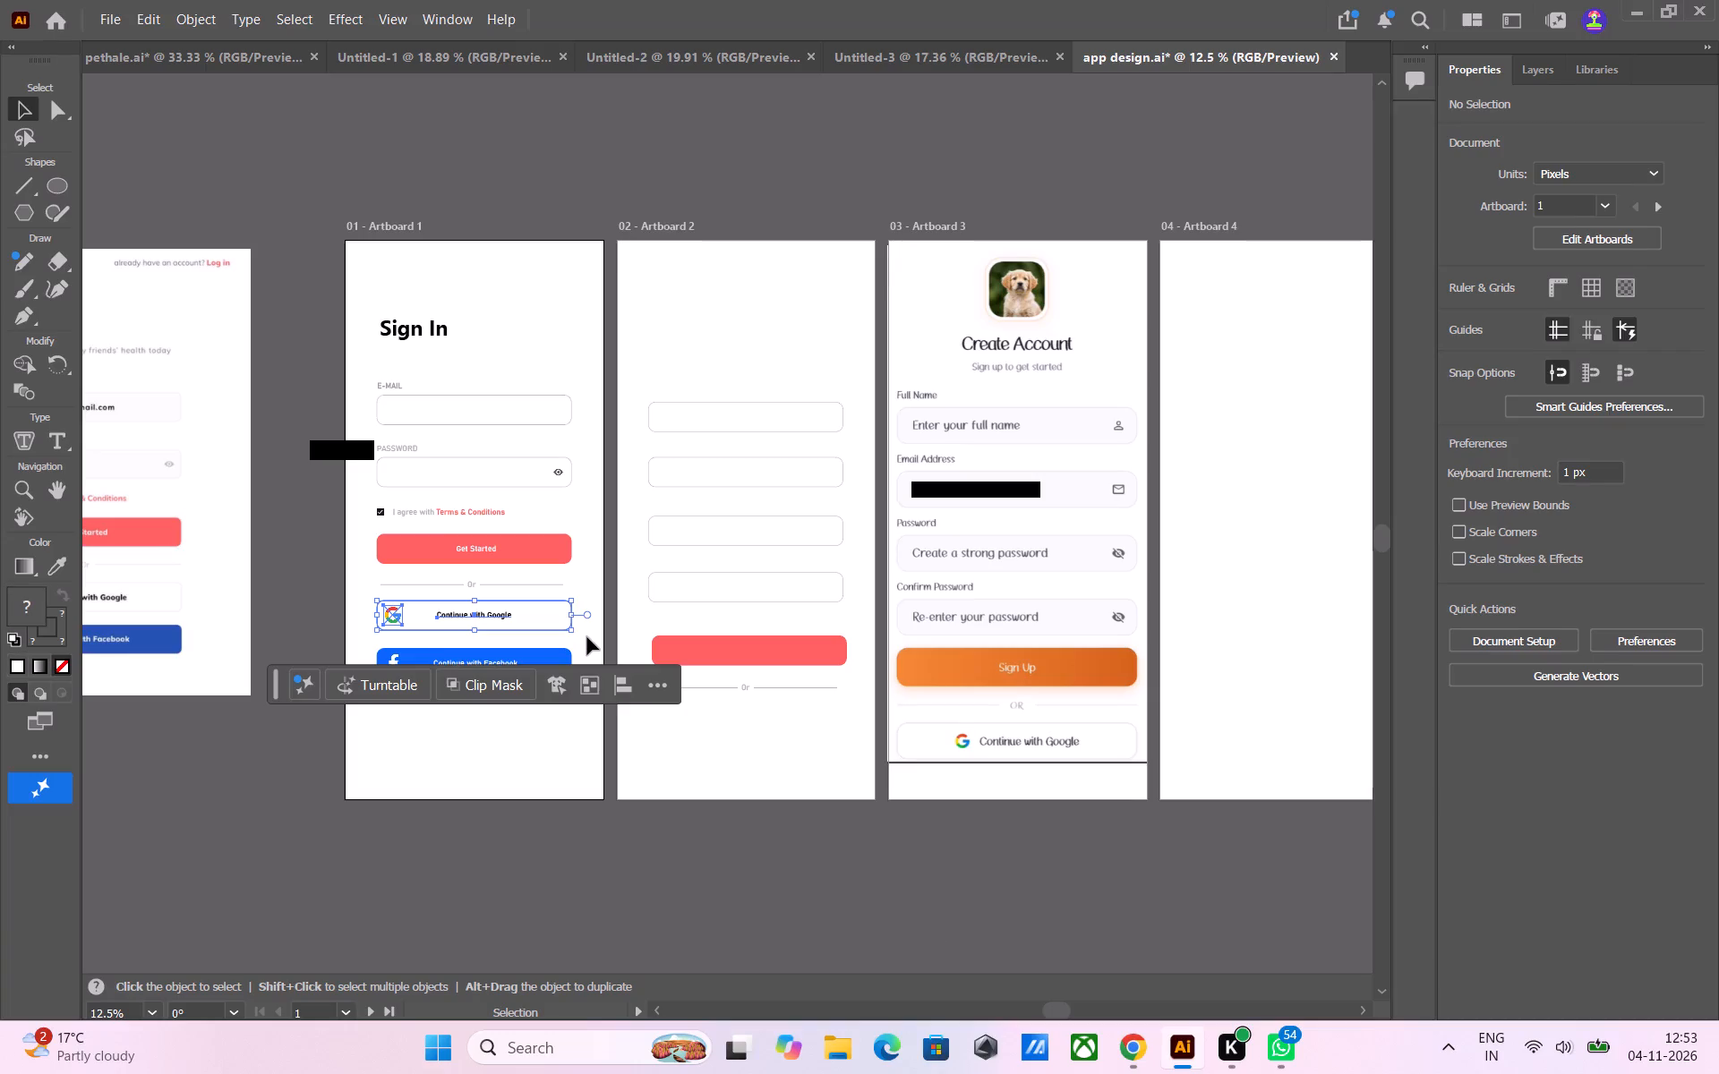
pyautogui.hotkey('ctrl', 'c')
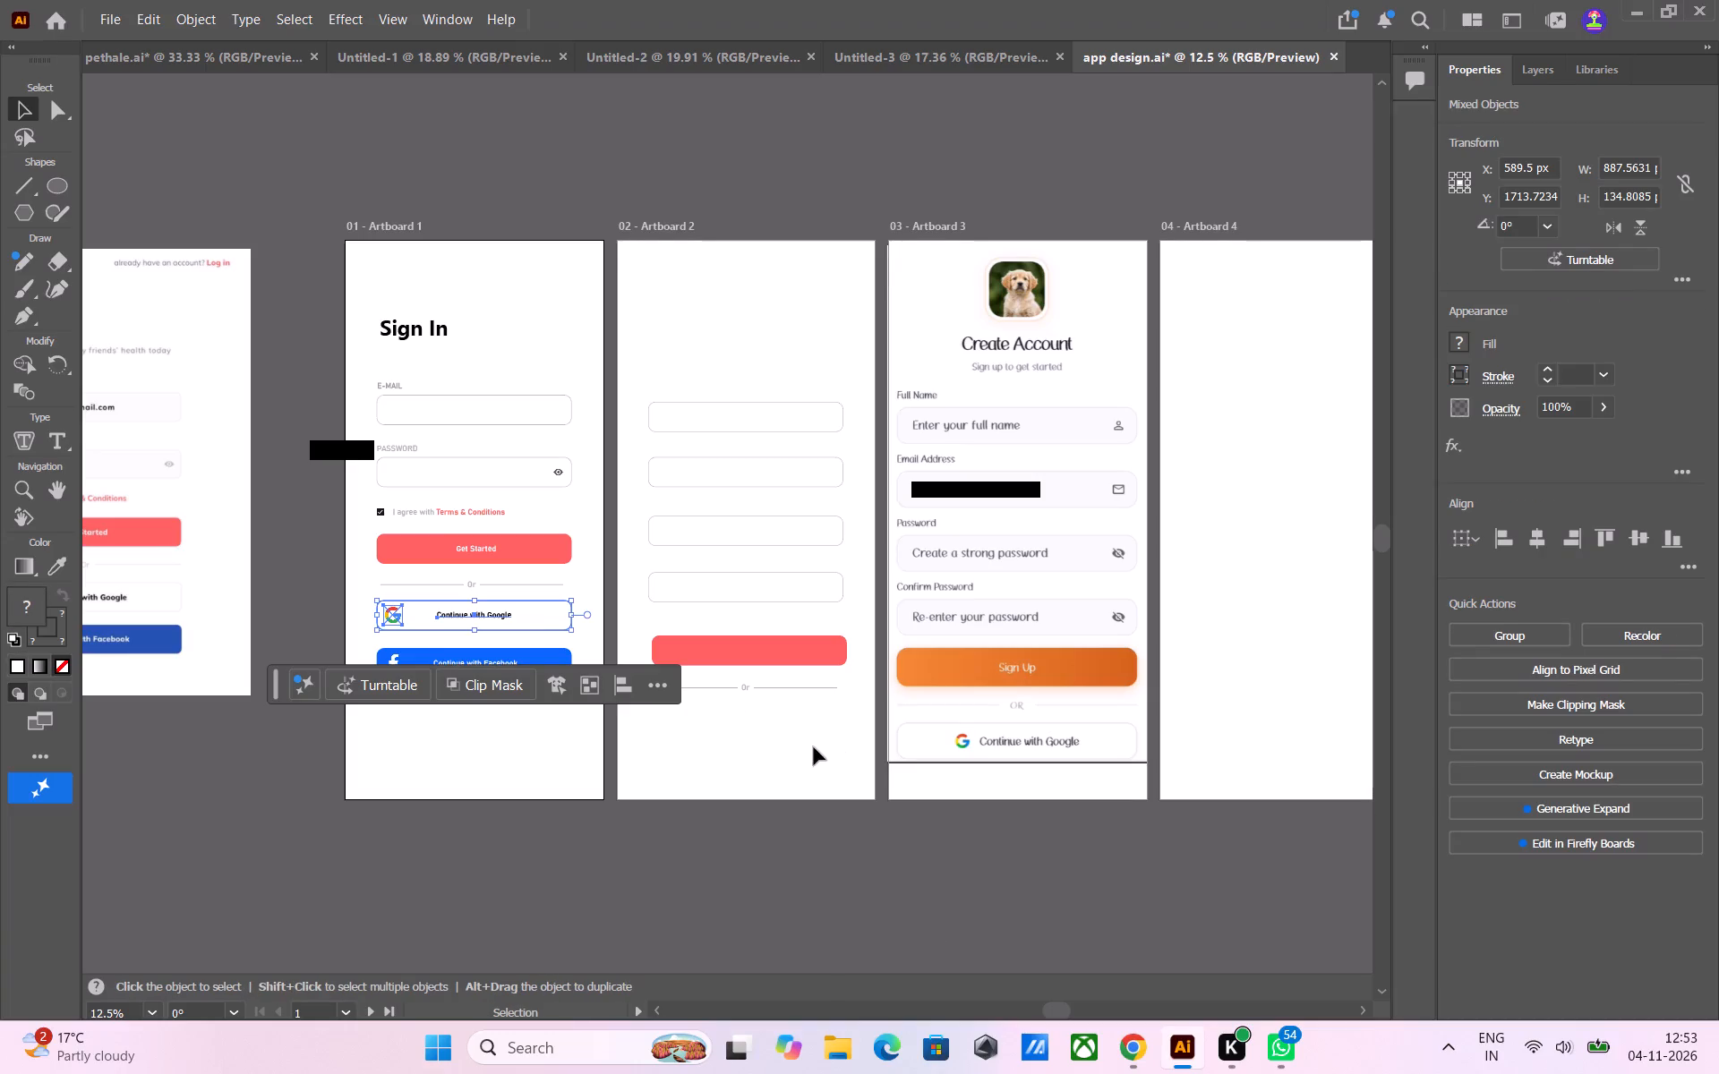
pyautogui.click(762, 754)
pyautogui.hotkey('ctrl', 'v')
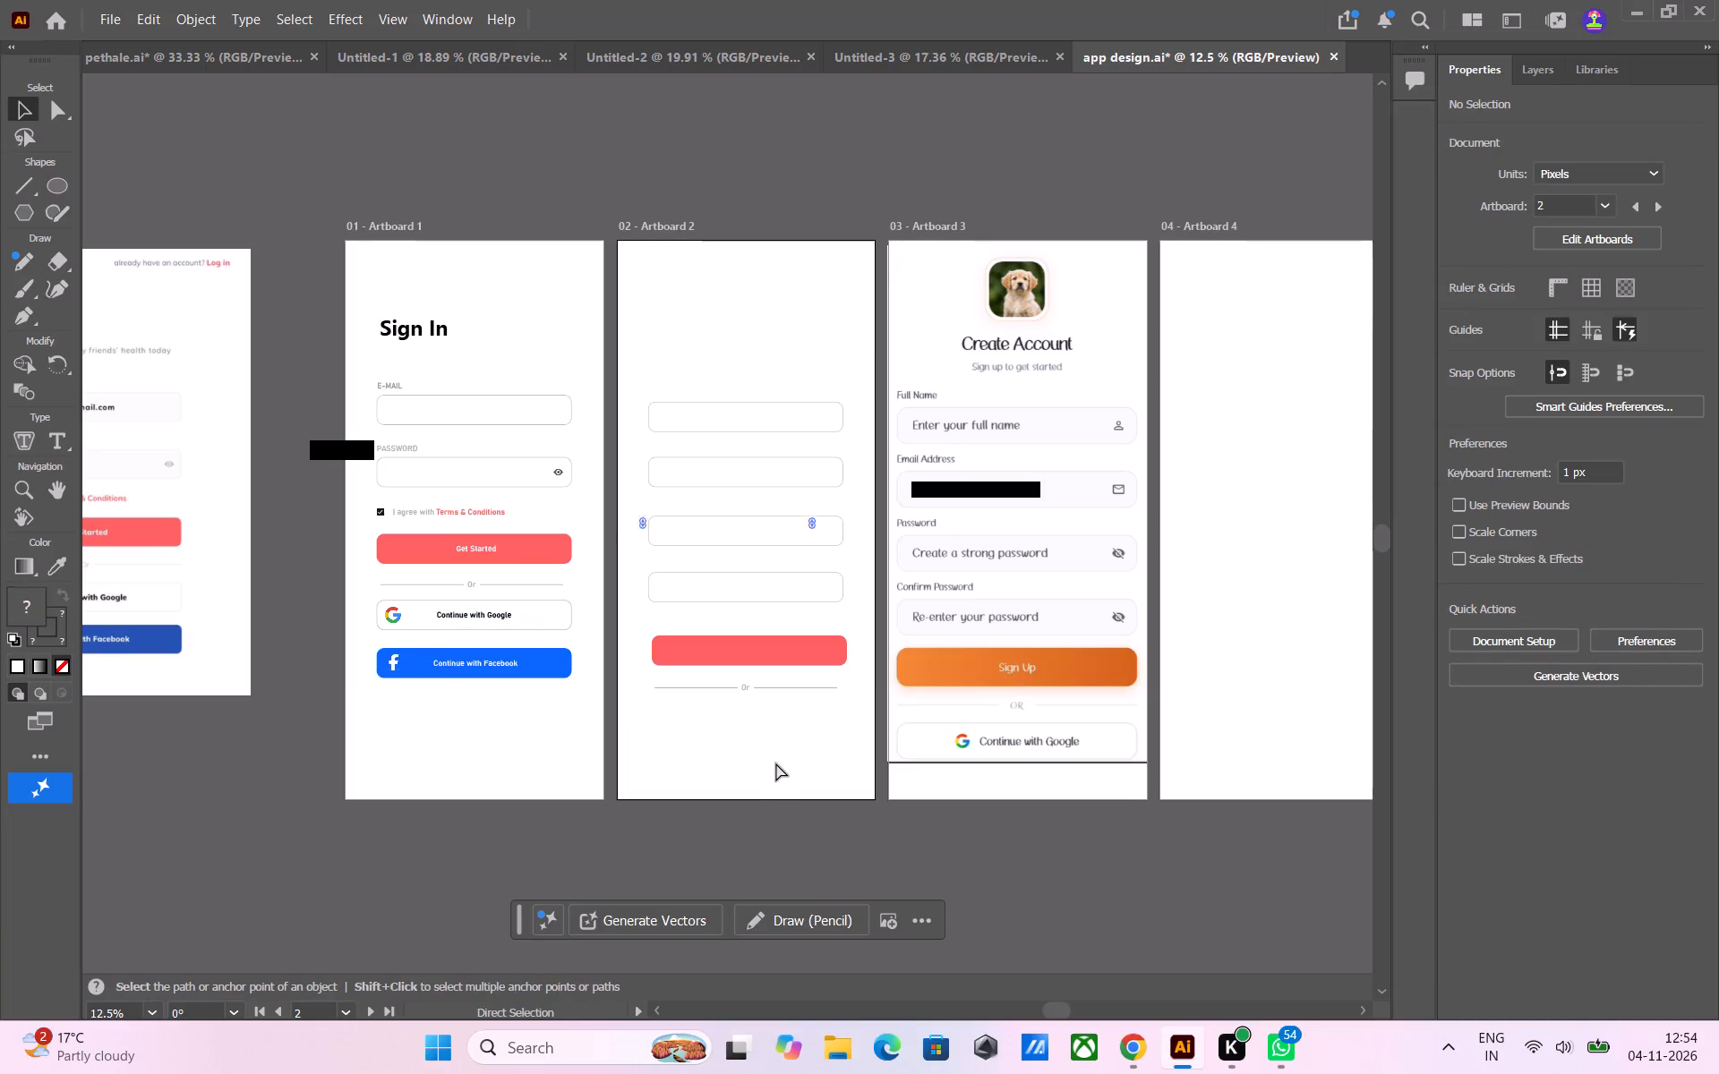
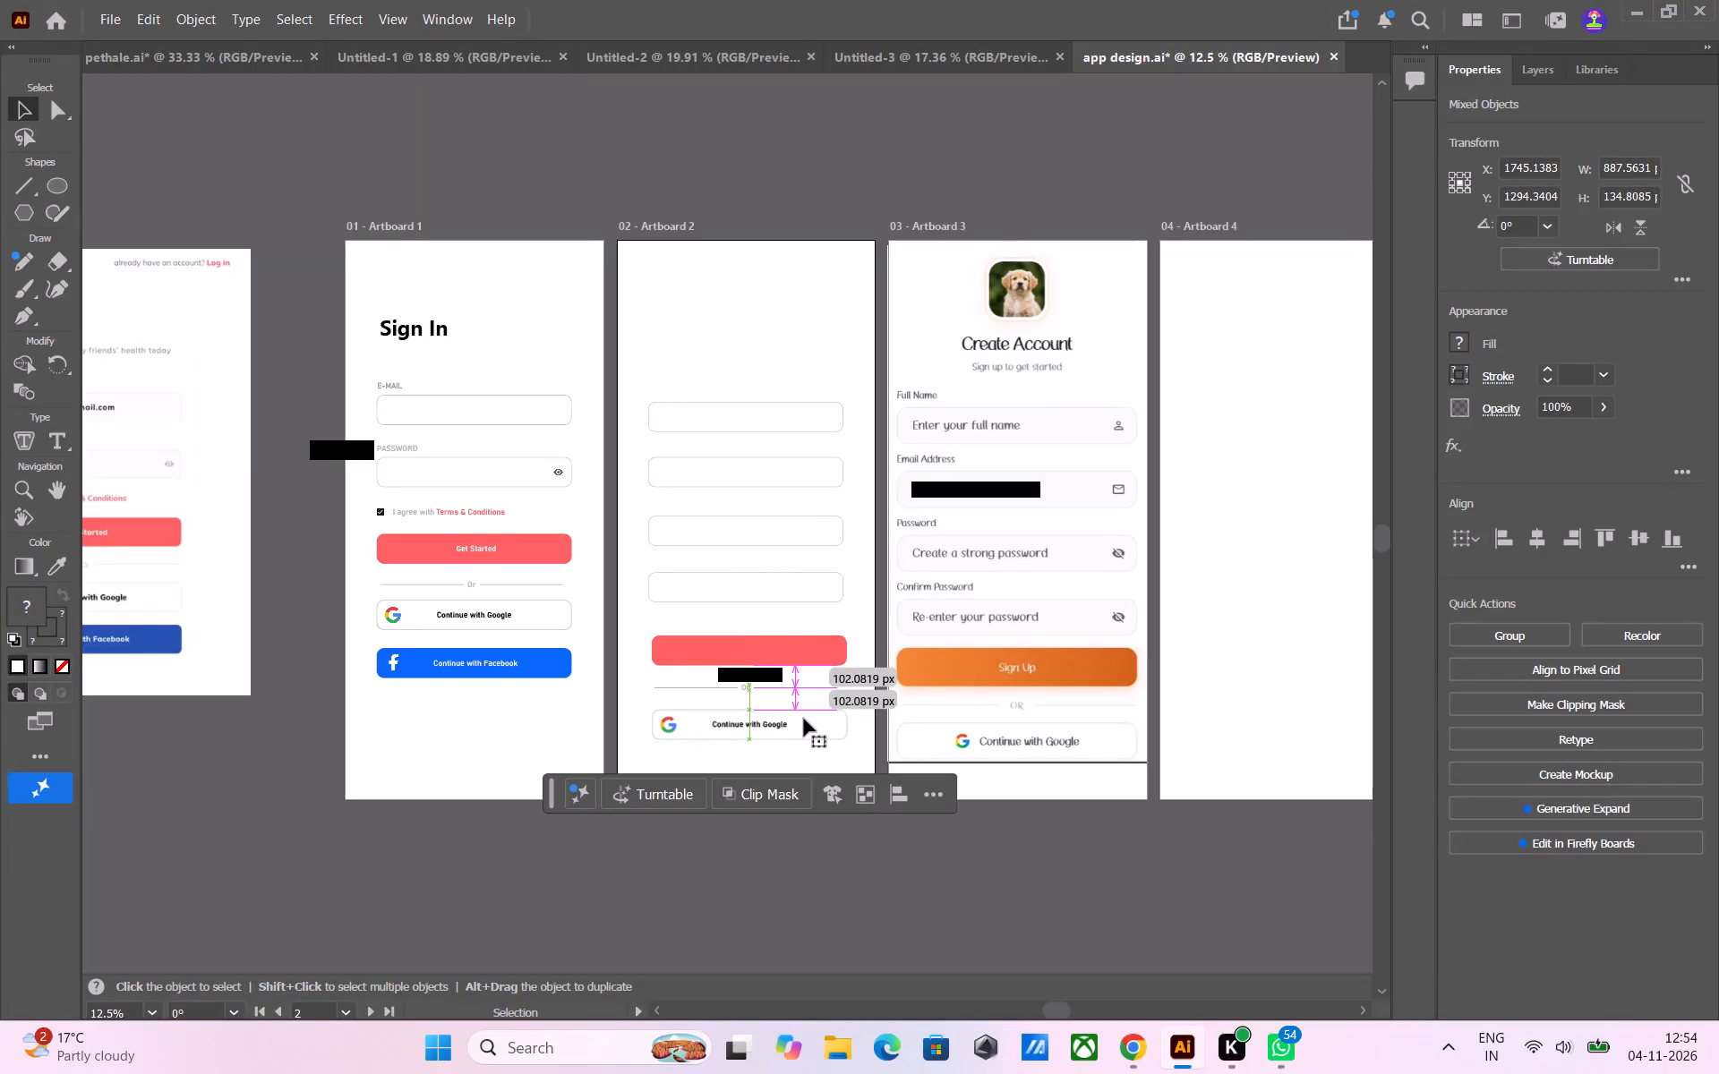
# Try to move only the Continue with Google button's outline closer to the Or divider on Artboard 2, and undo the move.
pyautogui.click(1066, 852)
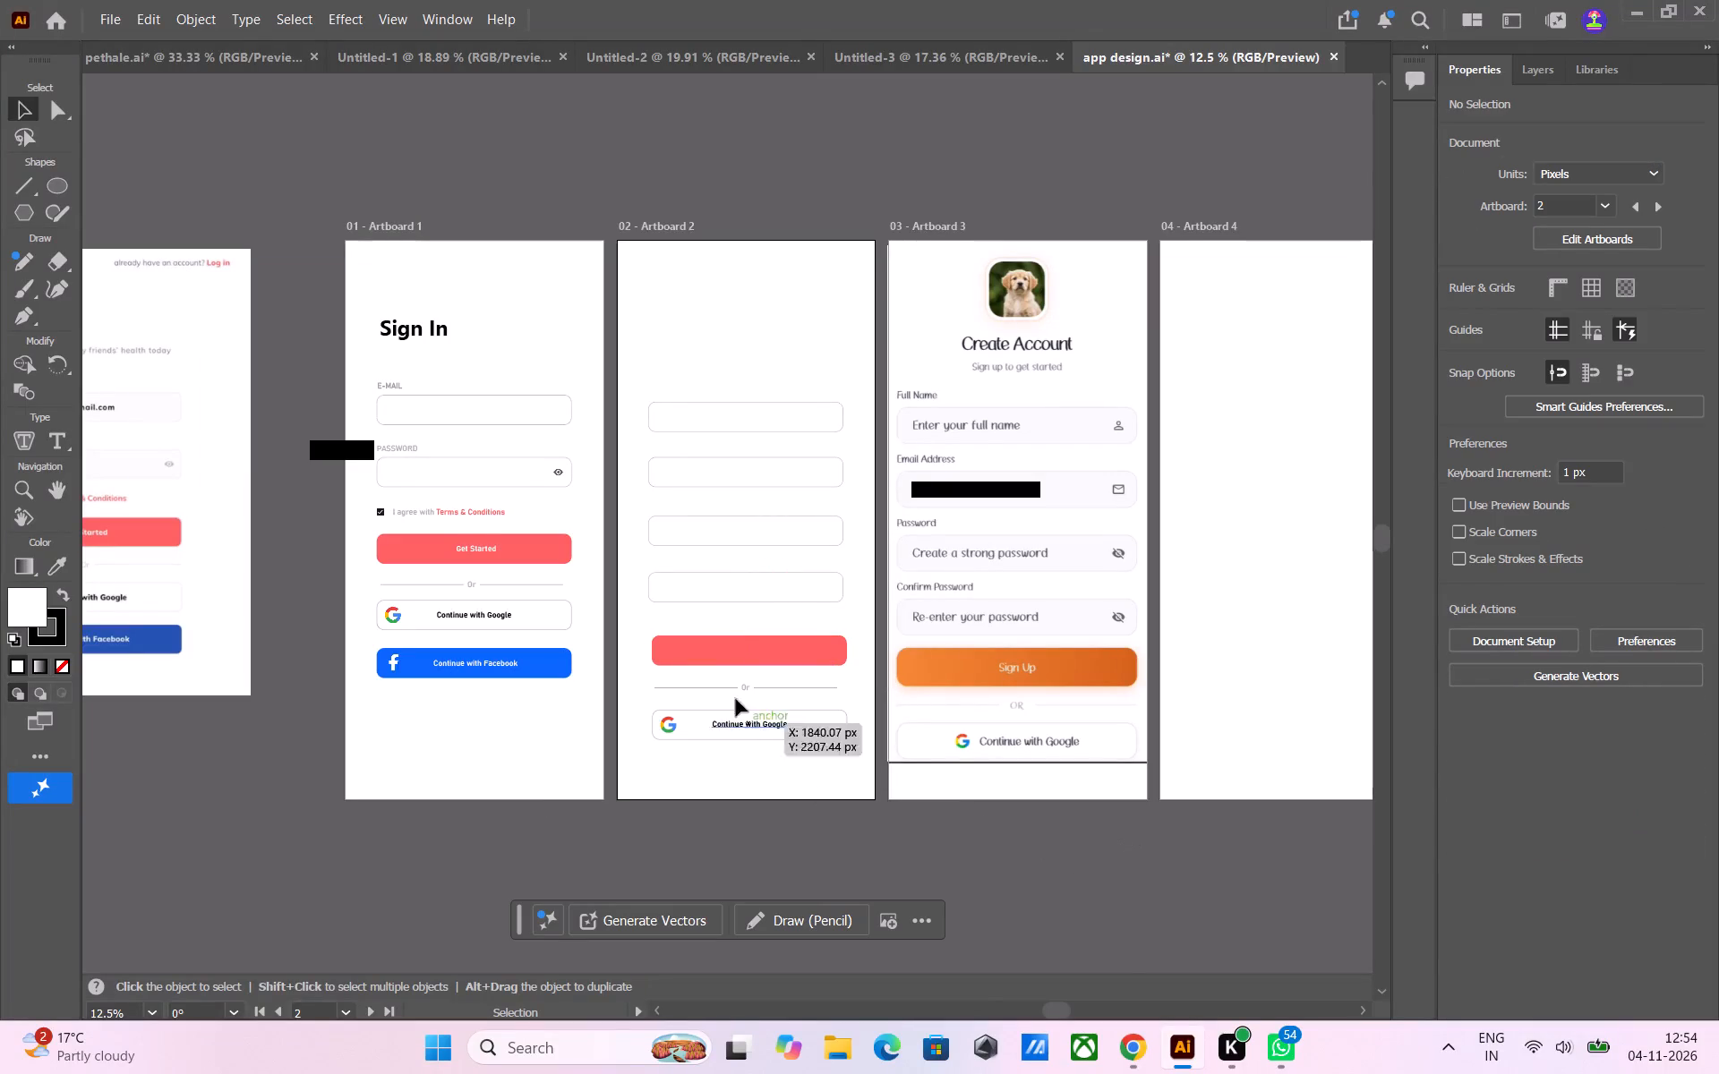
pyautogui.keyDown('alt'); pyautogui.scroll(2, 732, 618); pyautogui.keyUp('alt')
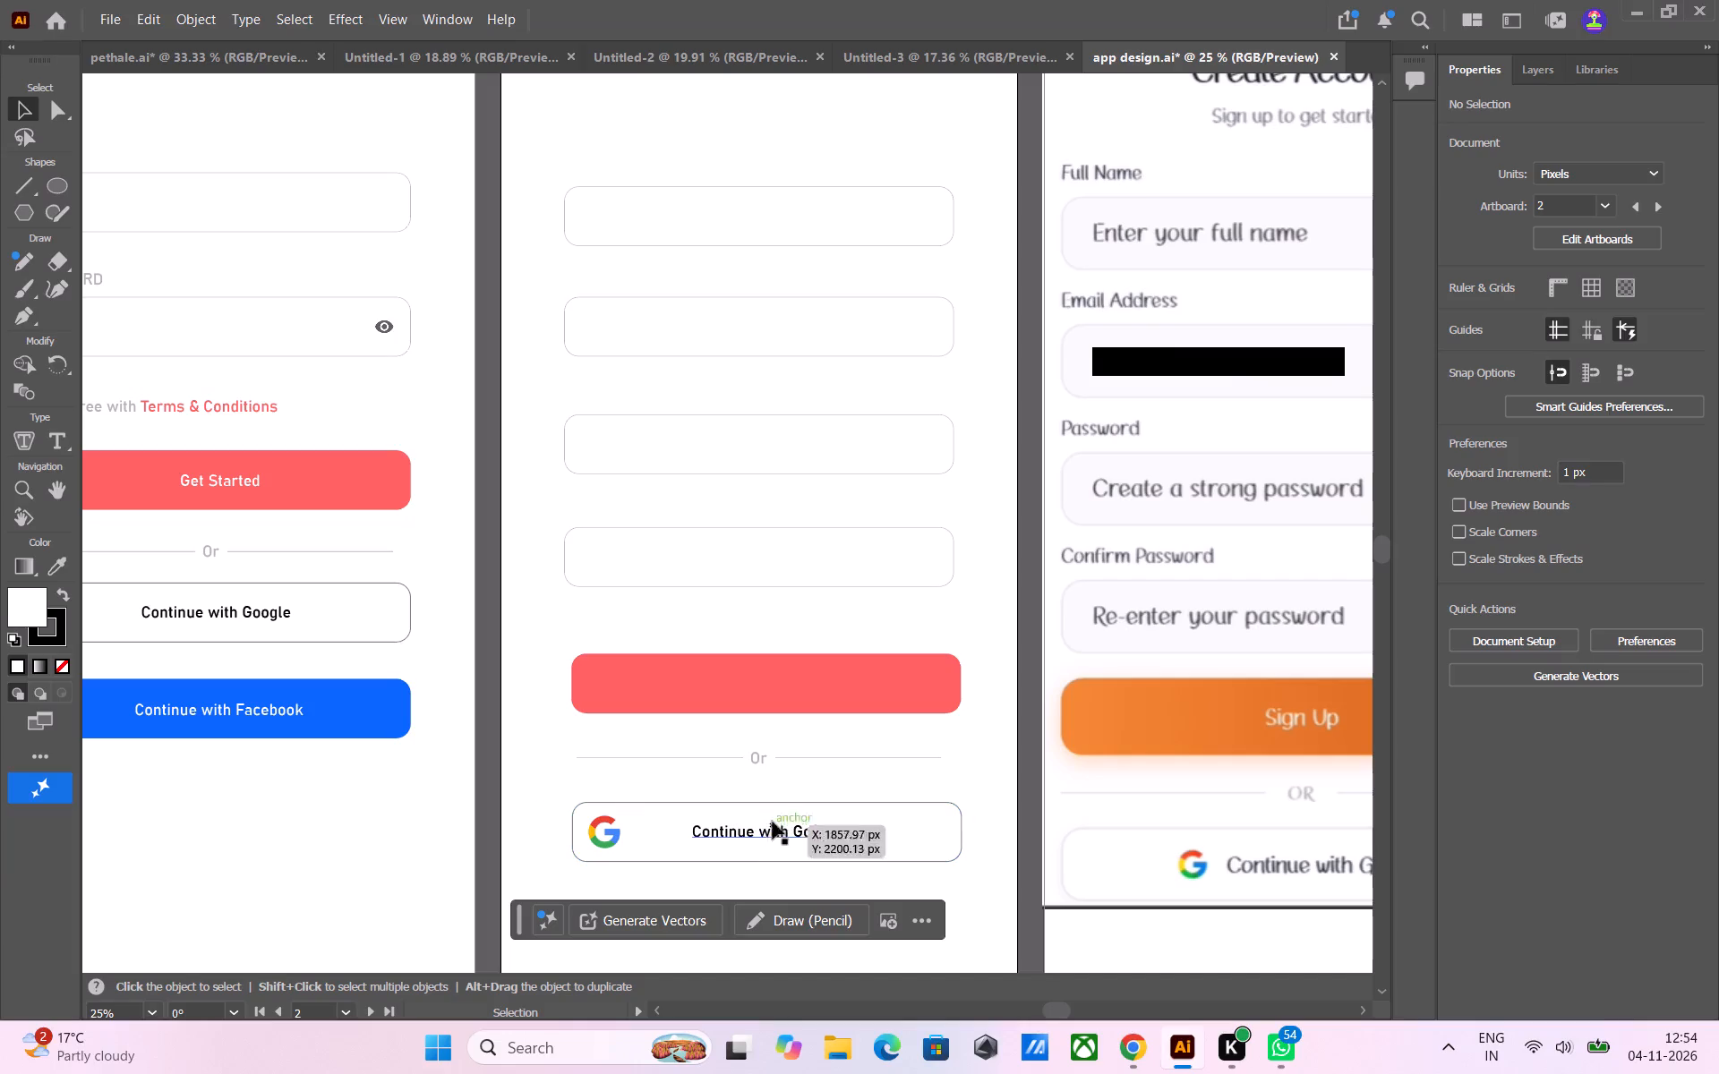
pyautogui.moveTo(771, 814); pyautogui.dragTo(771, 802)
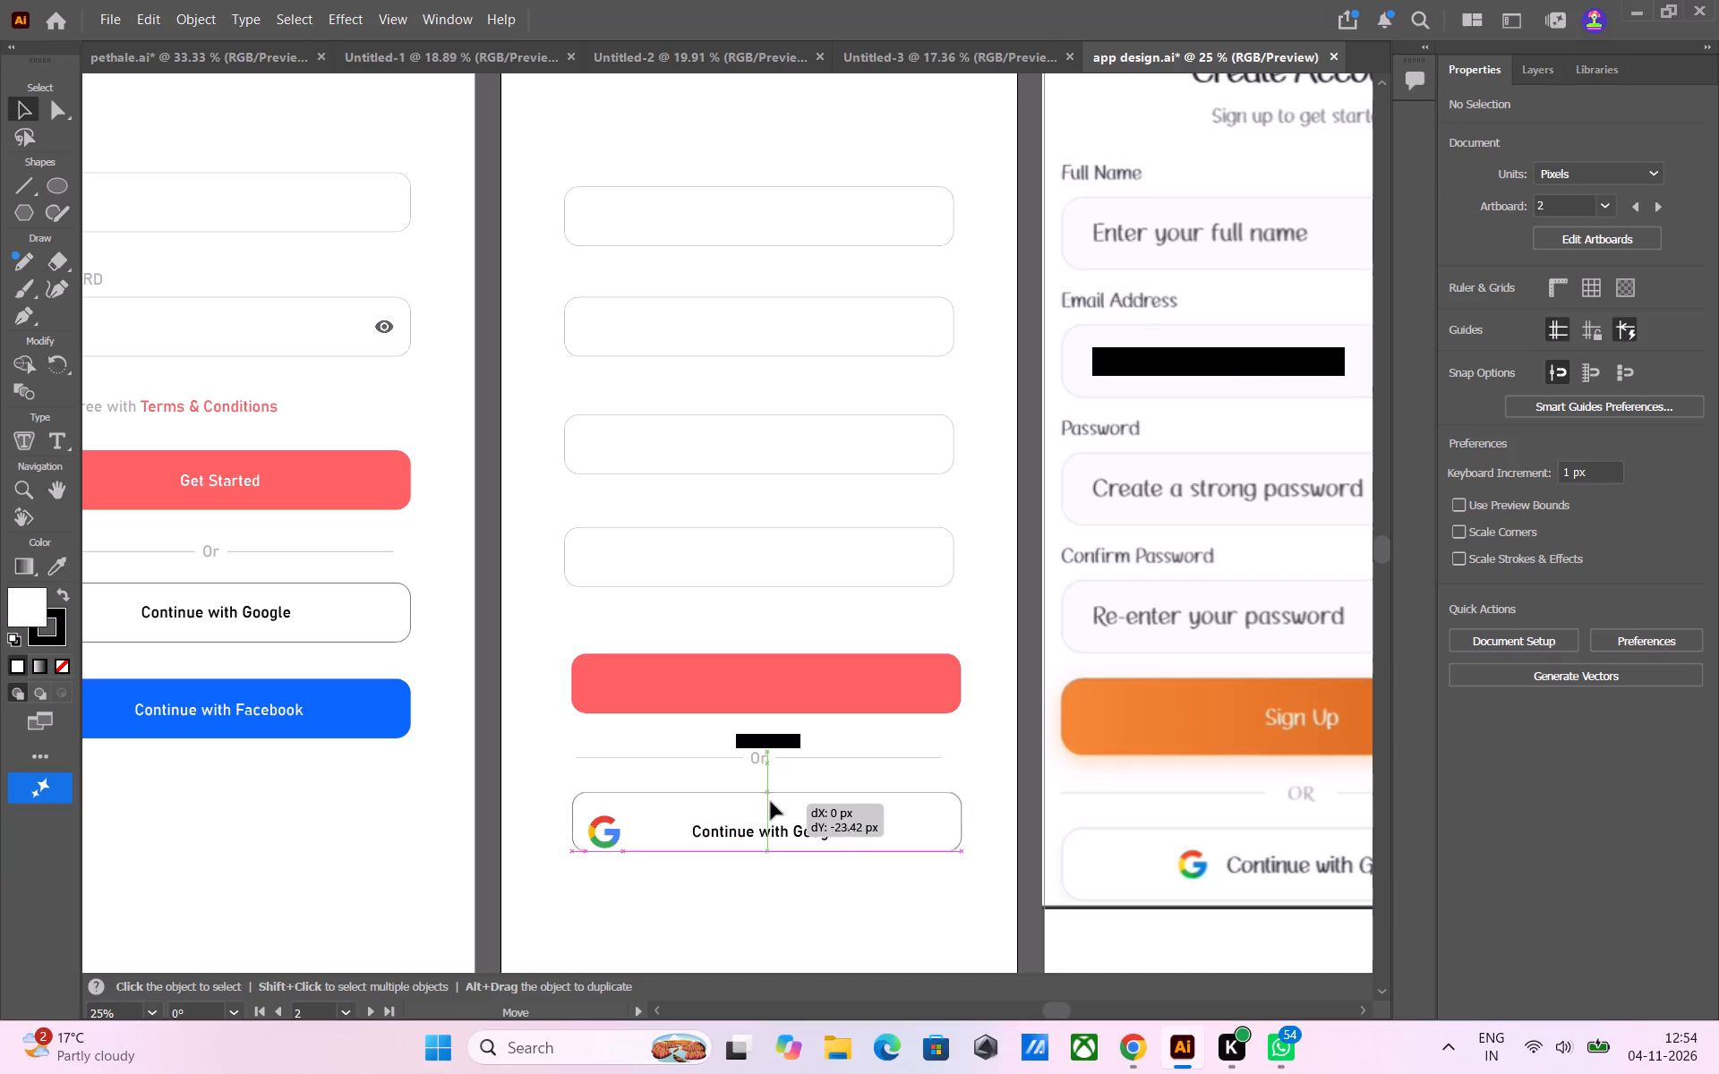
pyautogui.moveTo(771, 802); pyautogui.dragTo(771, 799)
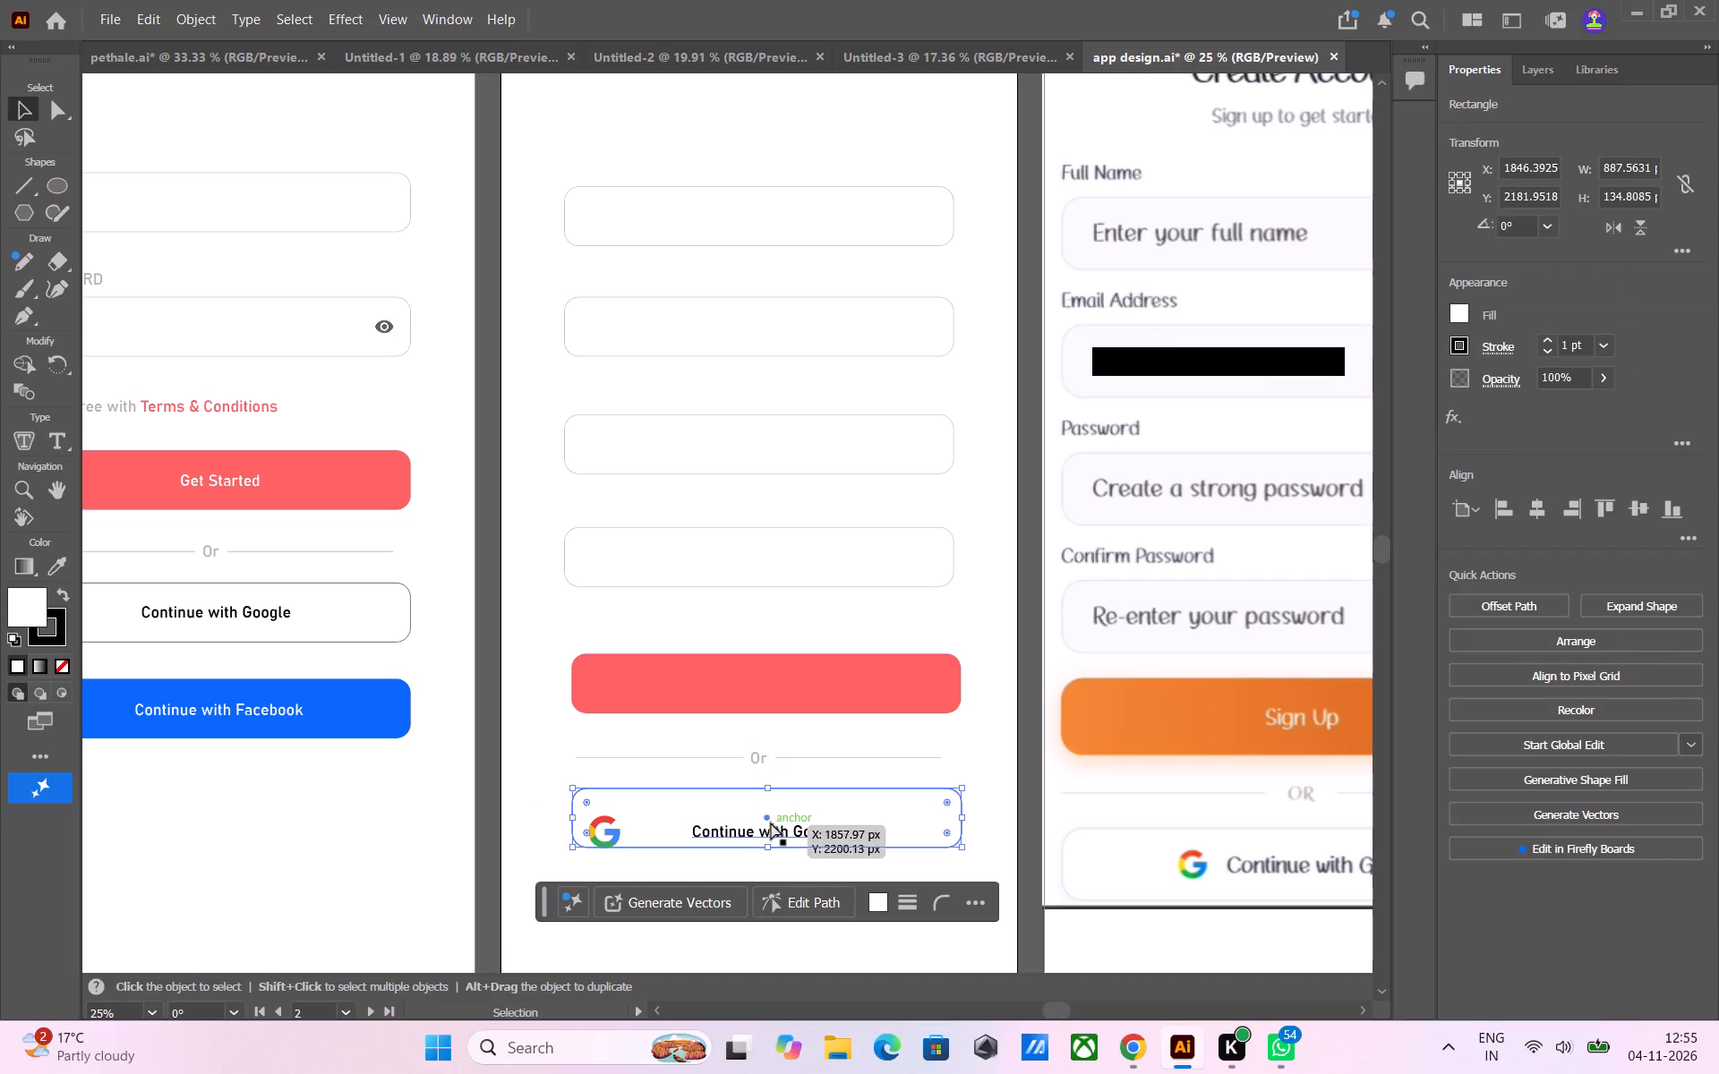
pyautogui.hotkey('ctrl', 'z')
# Move the complete Continue with Google button, including logo and text, up on Artboard 2 to about X 1845 px, Y 2196 px.
pyautogui.moveTo(535, 771); pyautogui.dragTo(626, 891)
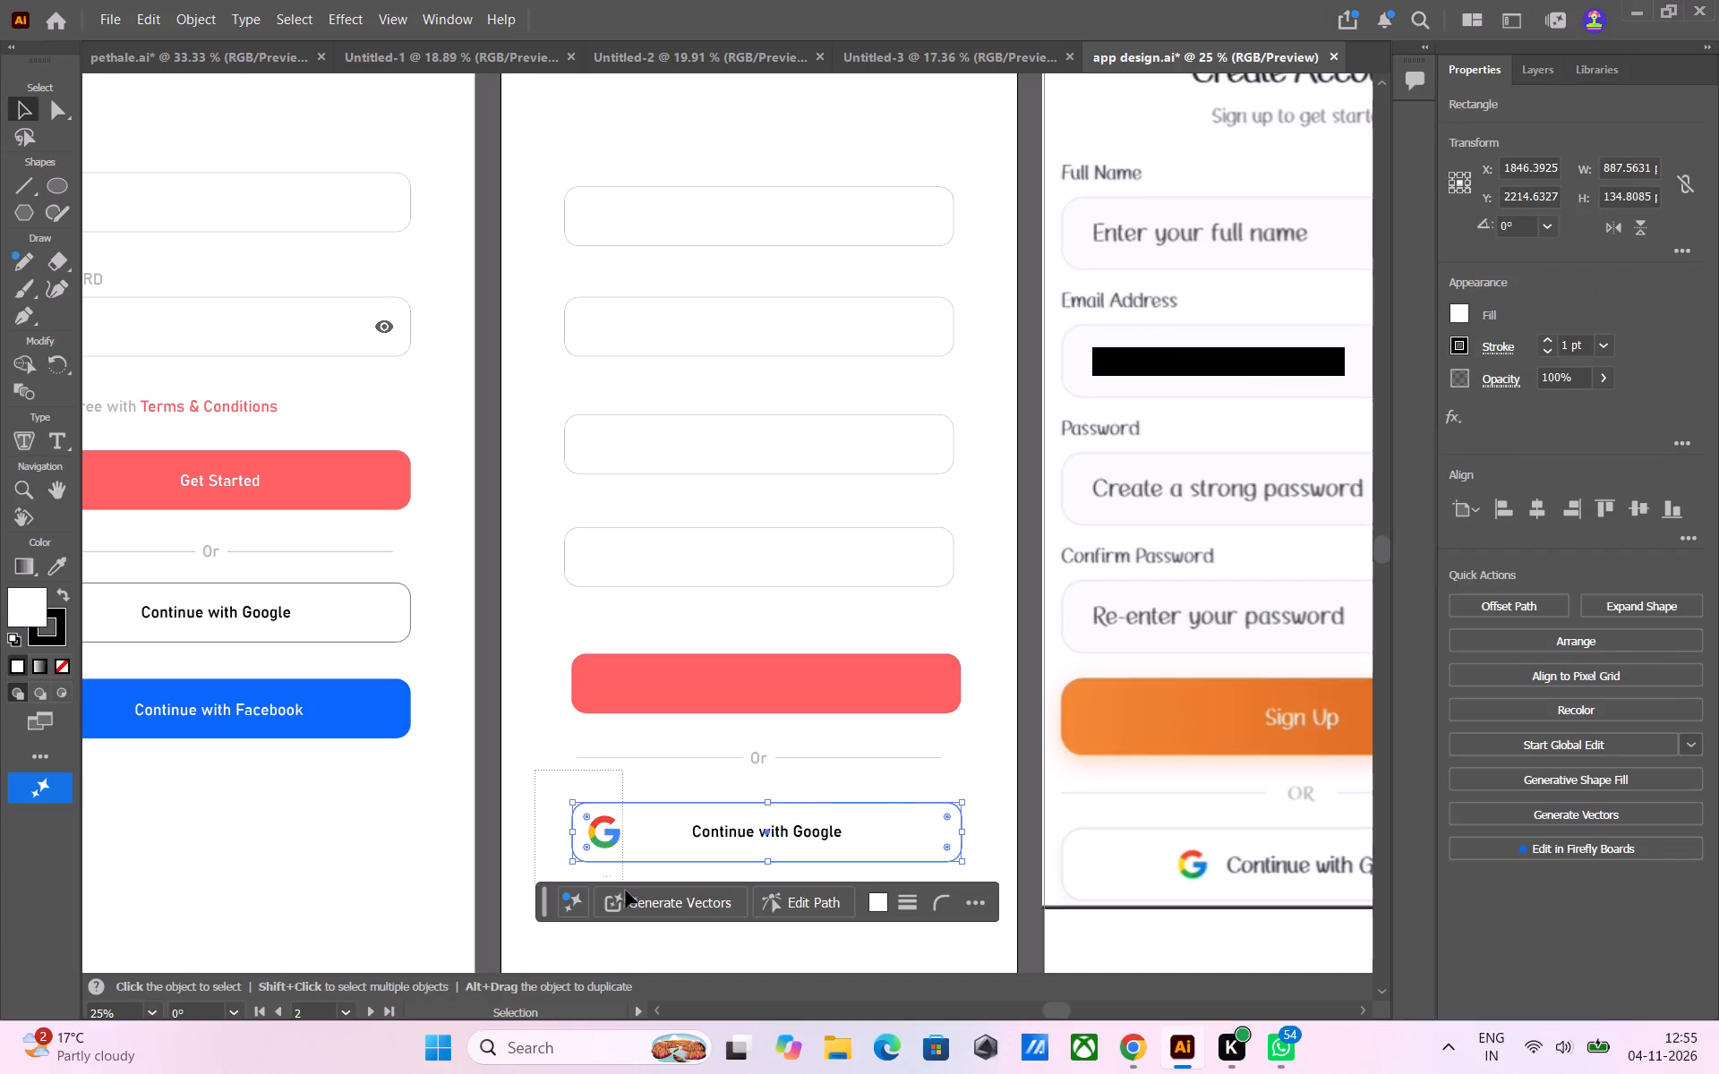
pyautogui.moveTo(626, 891); pyautogui.dragTo(984, 942)
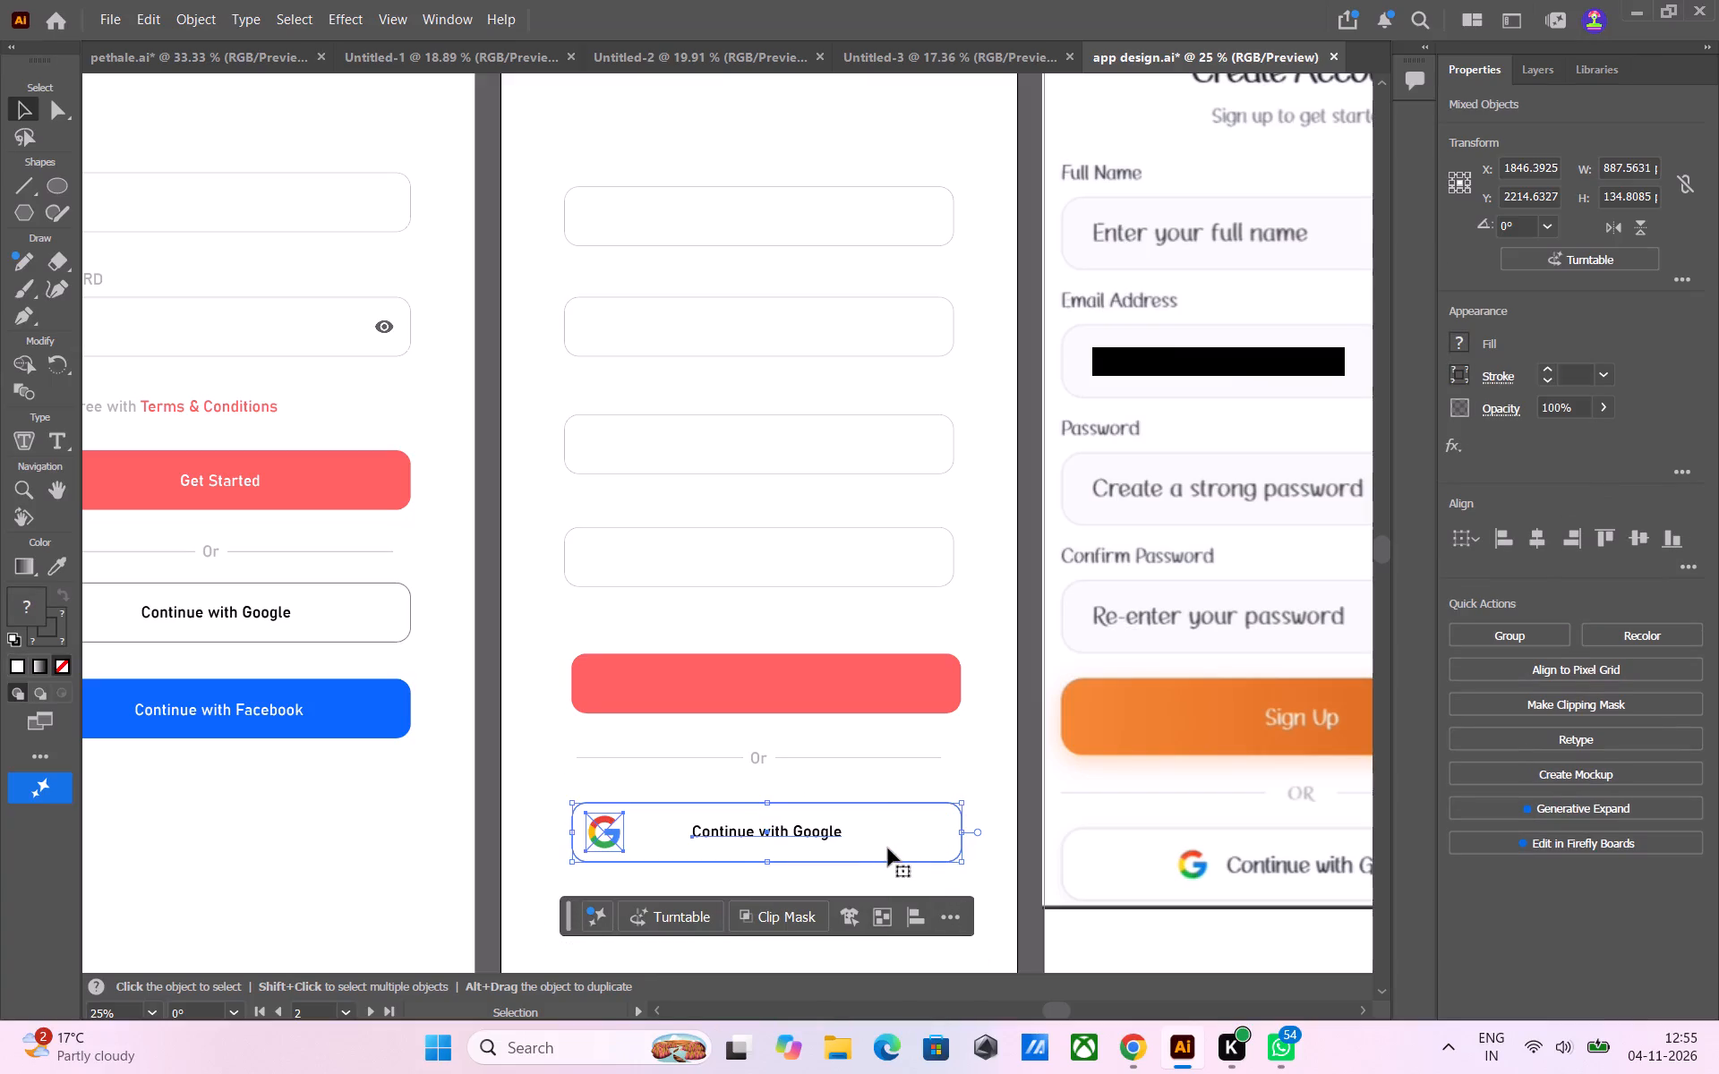
pyautogui.moveTo(888, 846); pyautogui.dragTo(886, 838)
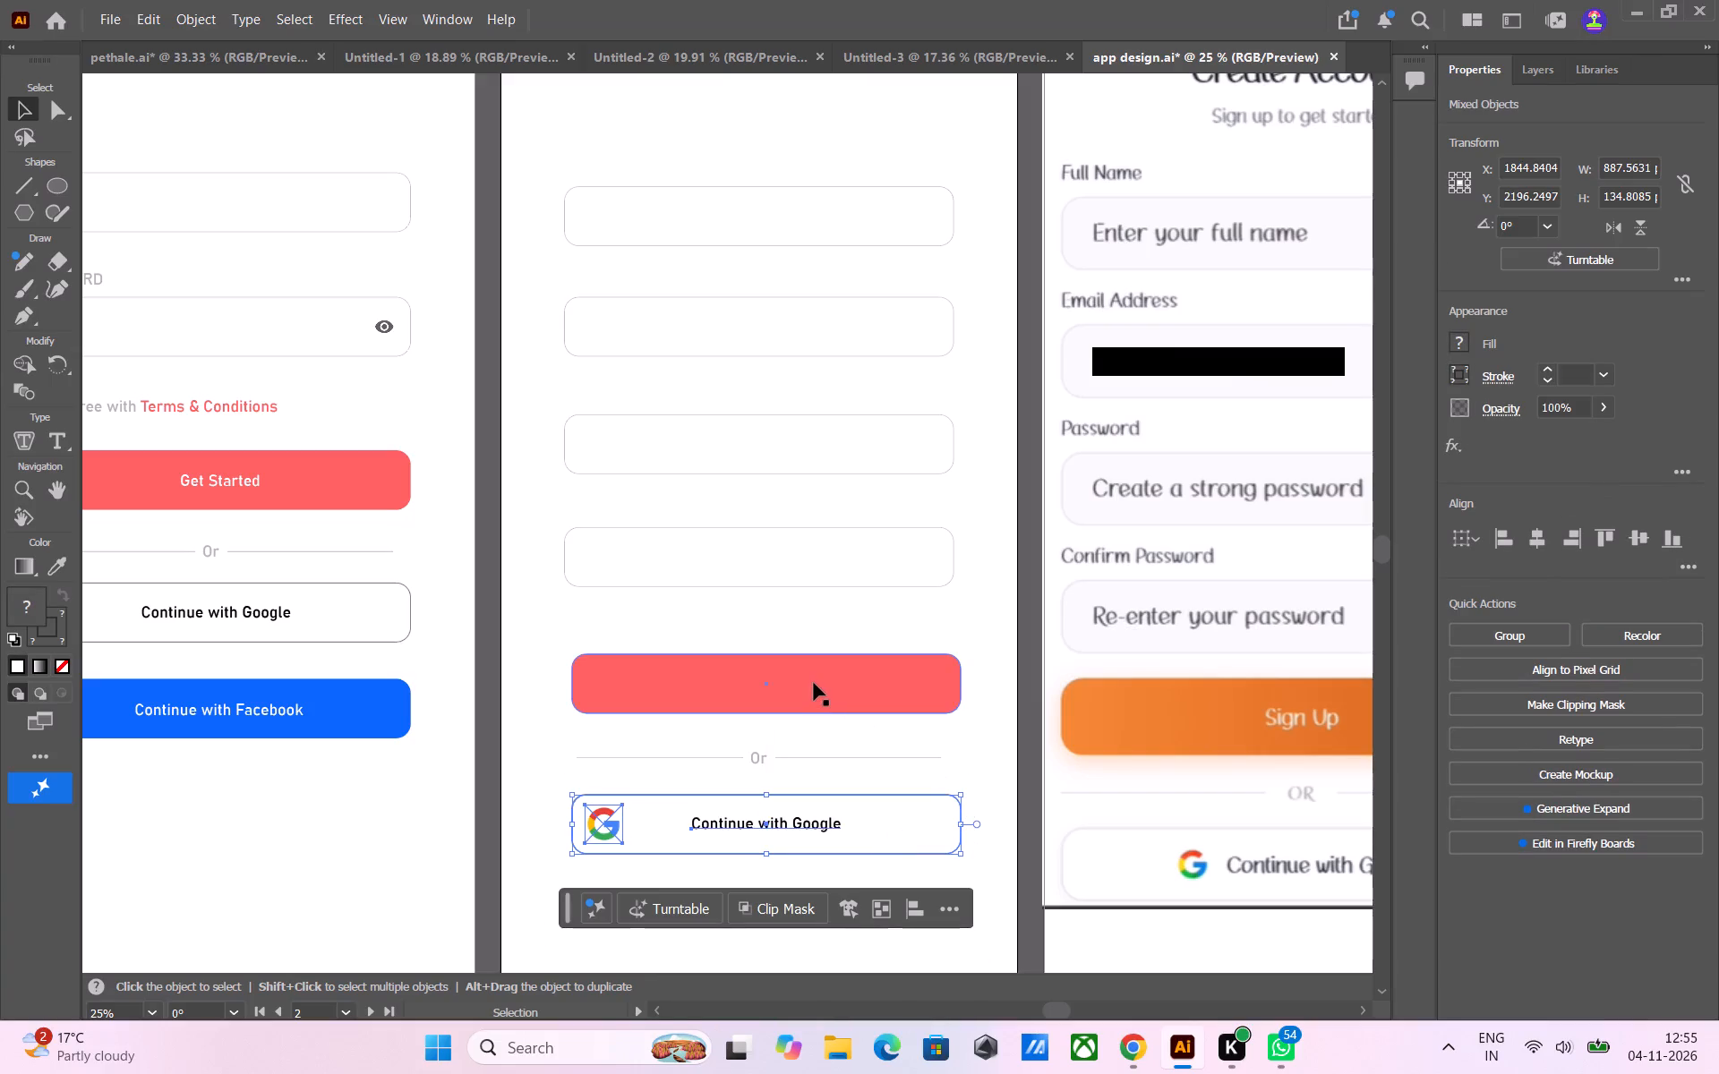
# Move the coral button on Artboard 2 down to about Y 1894 px and align its centre horizontally with the empty input fields above.
pyautogui.moveTo(816, 682); pyautogui.dragTo(816, 684)
pyautogui.moveTo(816, 684); pyautogui.dragTo(814, 695)
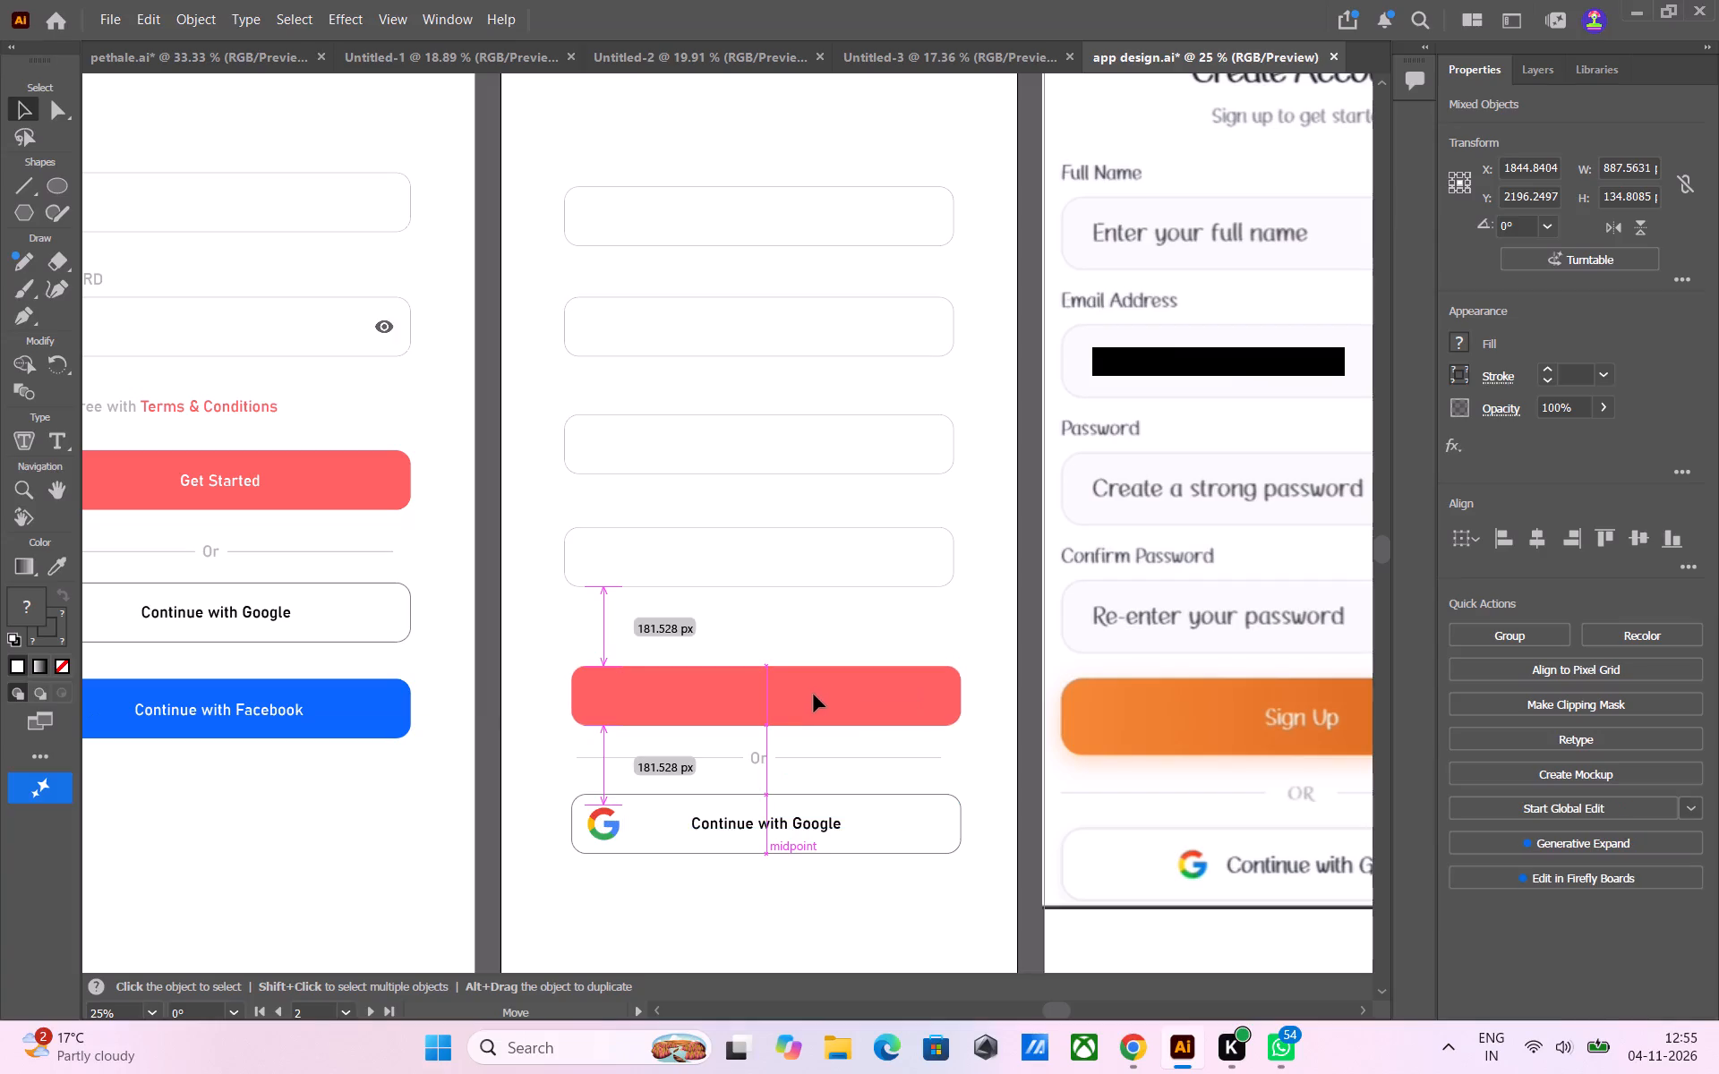
pyautogui.moveTo(814, 695); pyautogui.dragTo(813, 692)
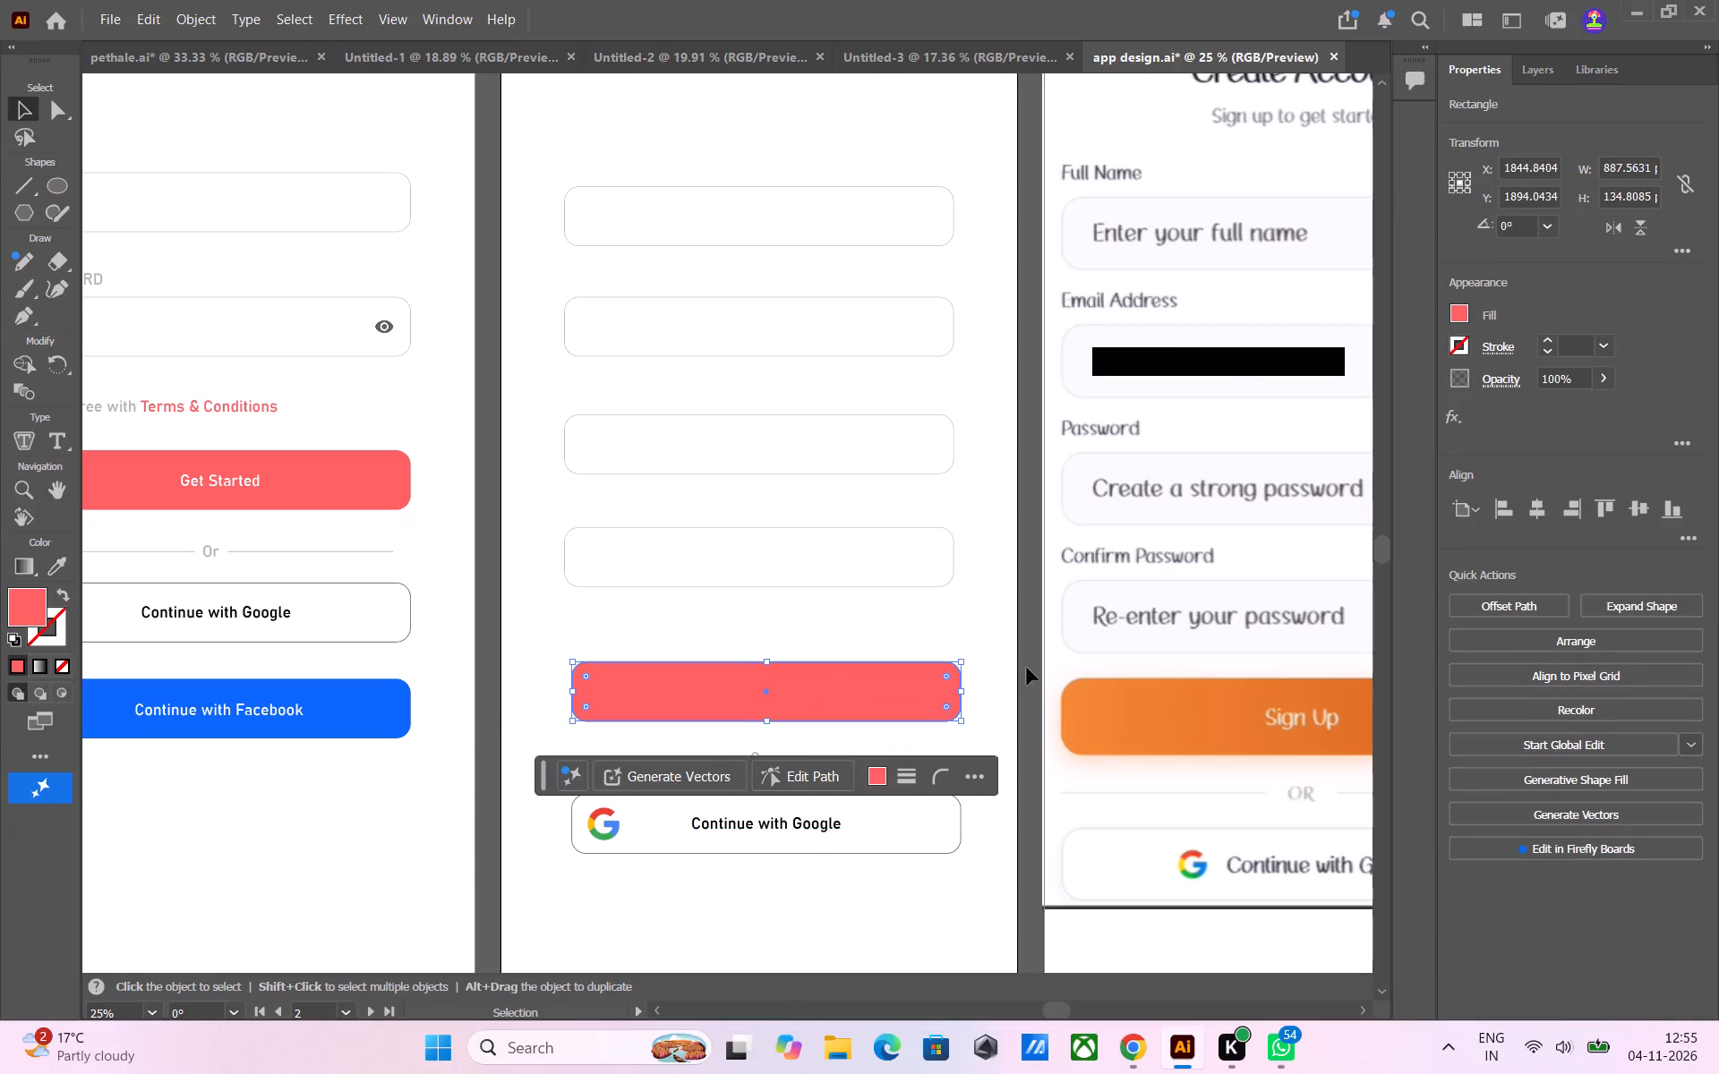
pyautogui.click(1035, 670)
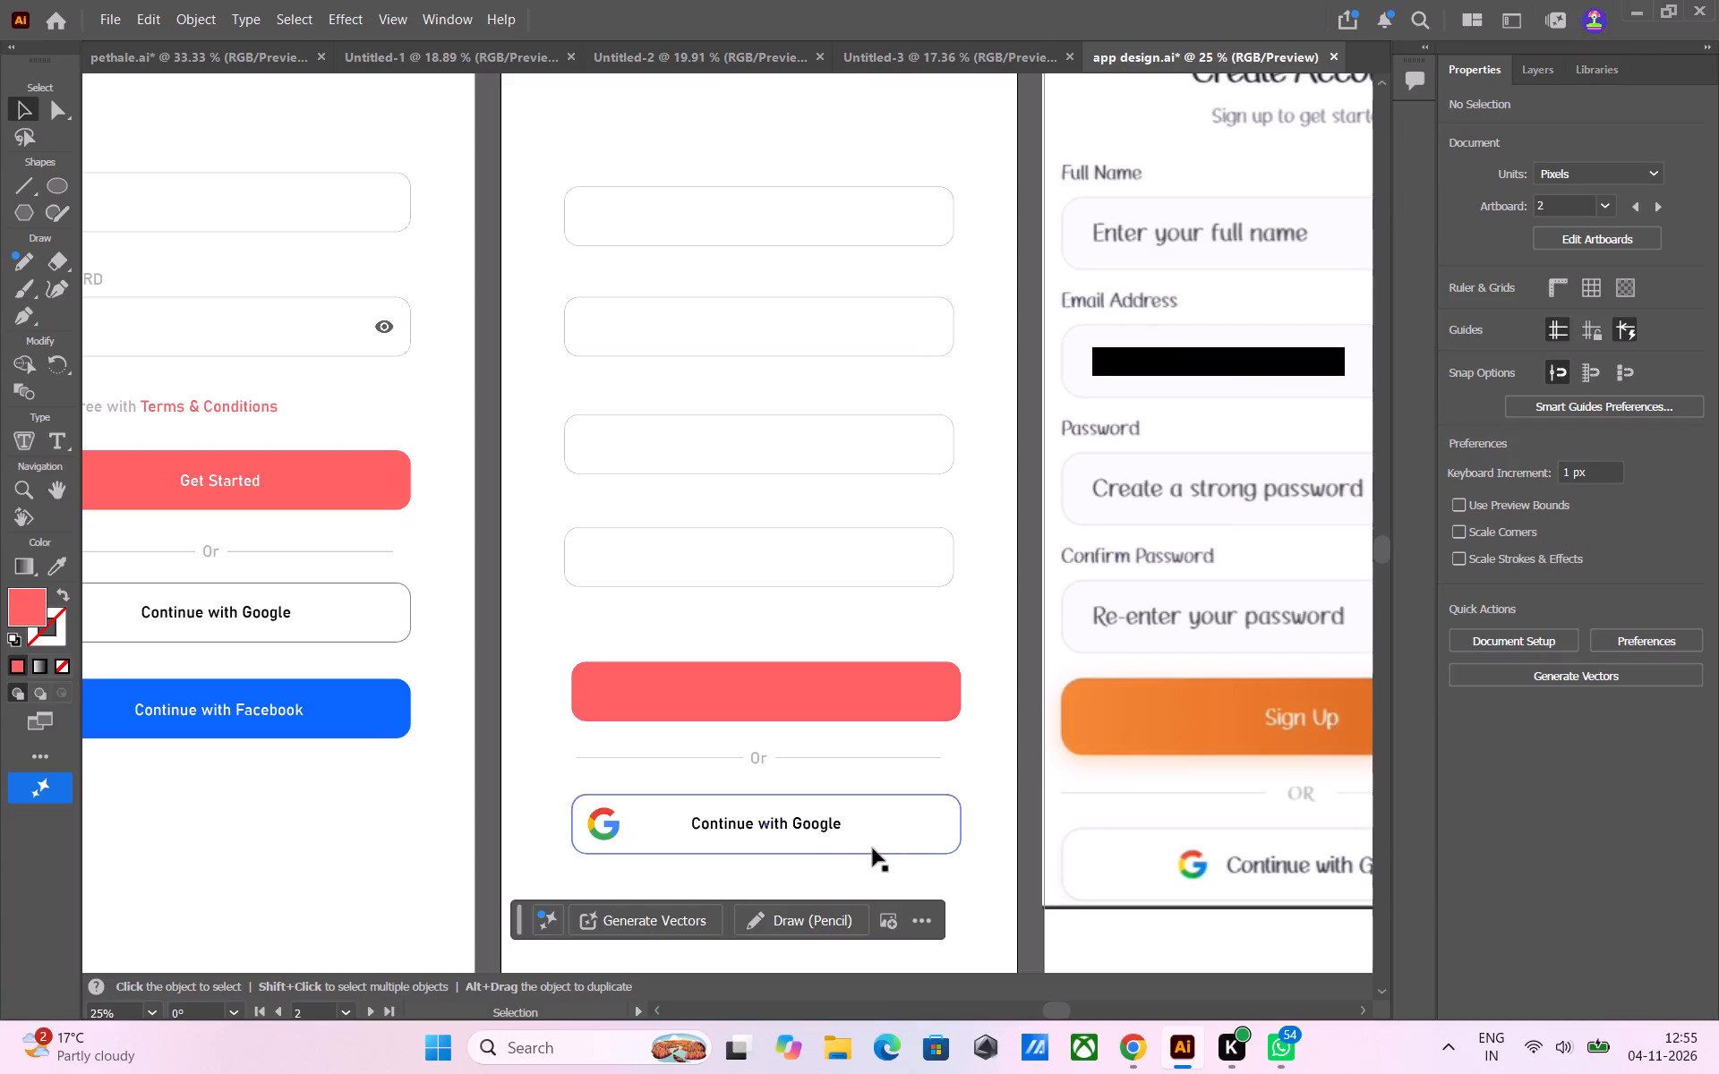
pyautogui.moveTo(859, 691); pyautogui.dragTo(859, 690)
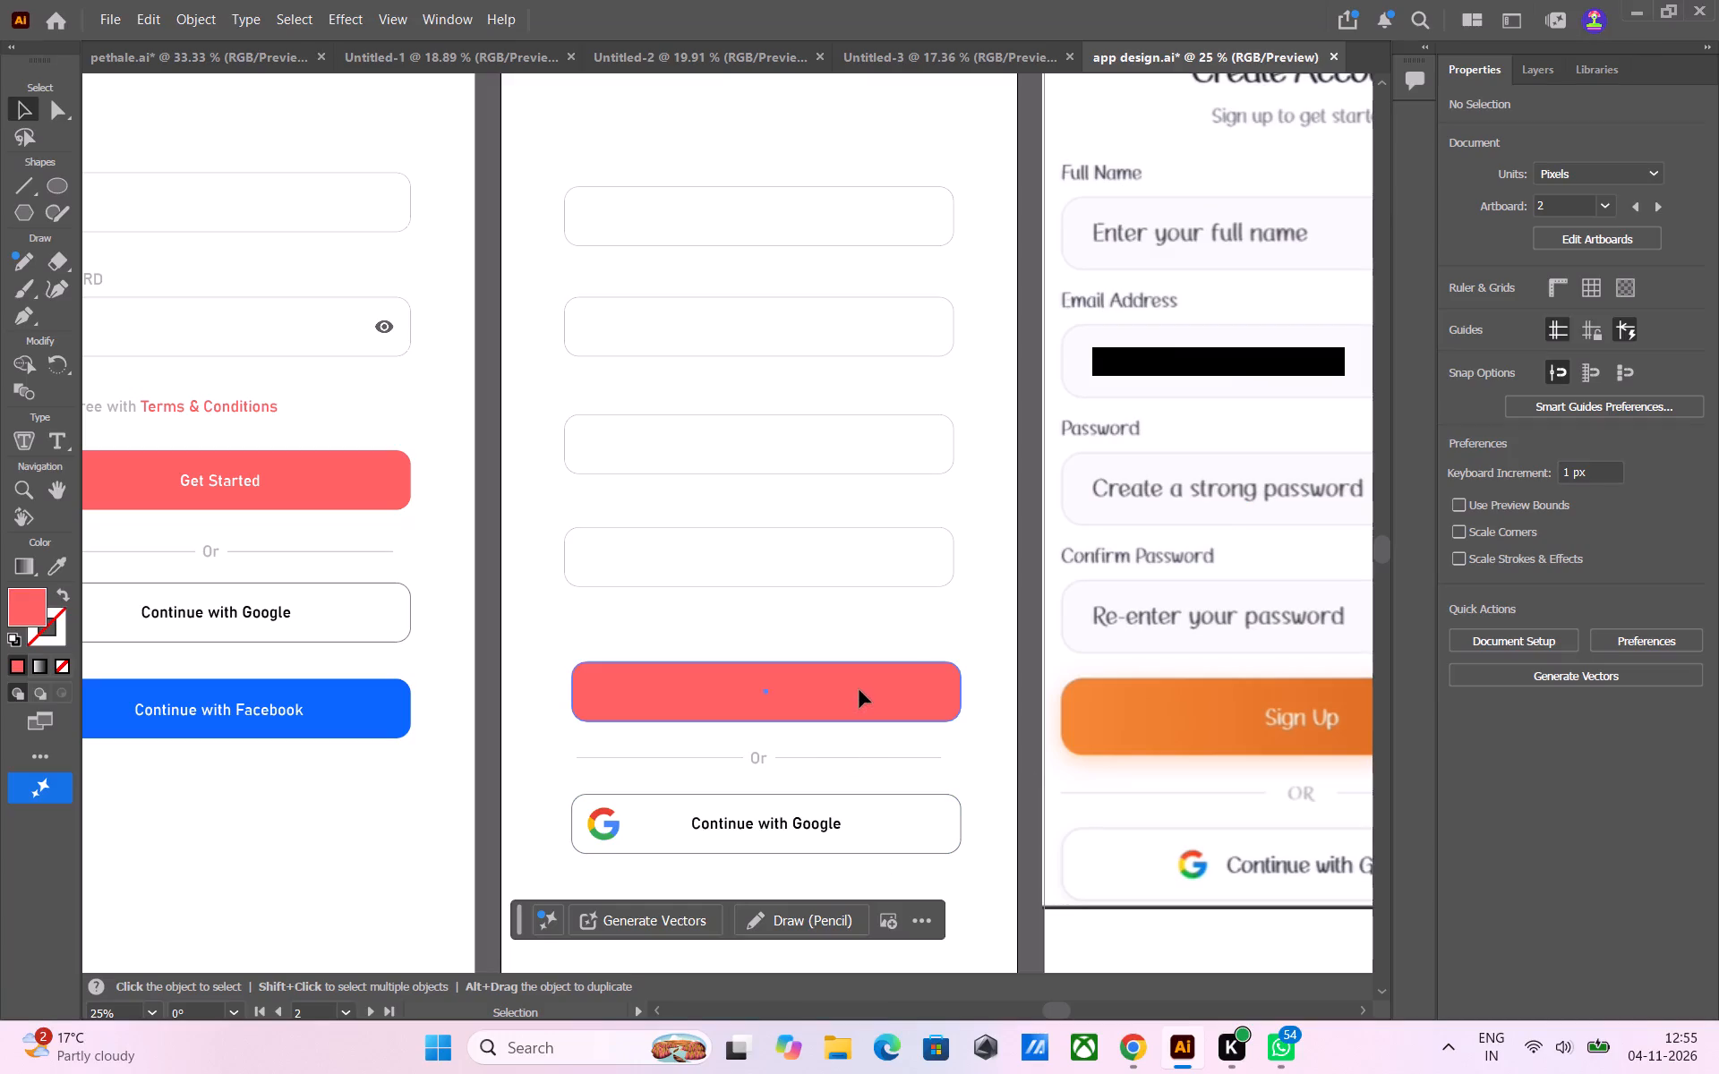
pyautogui.moveTo(859, 690); pyautogui.dragTo(853, 692)
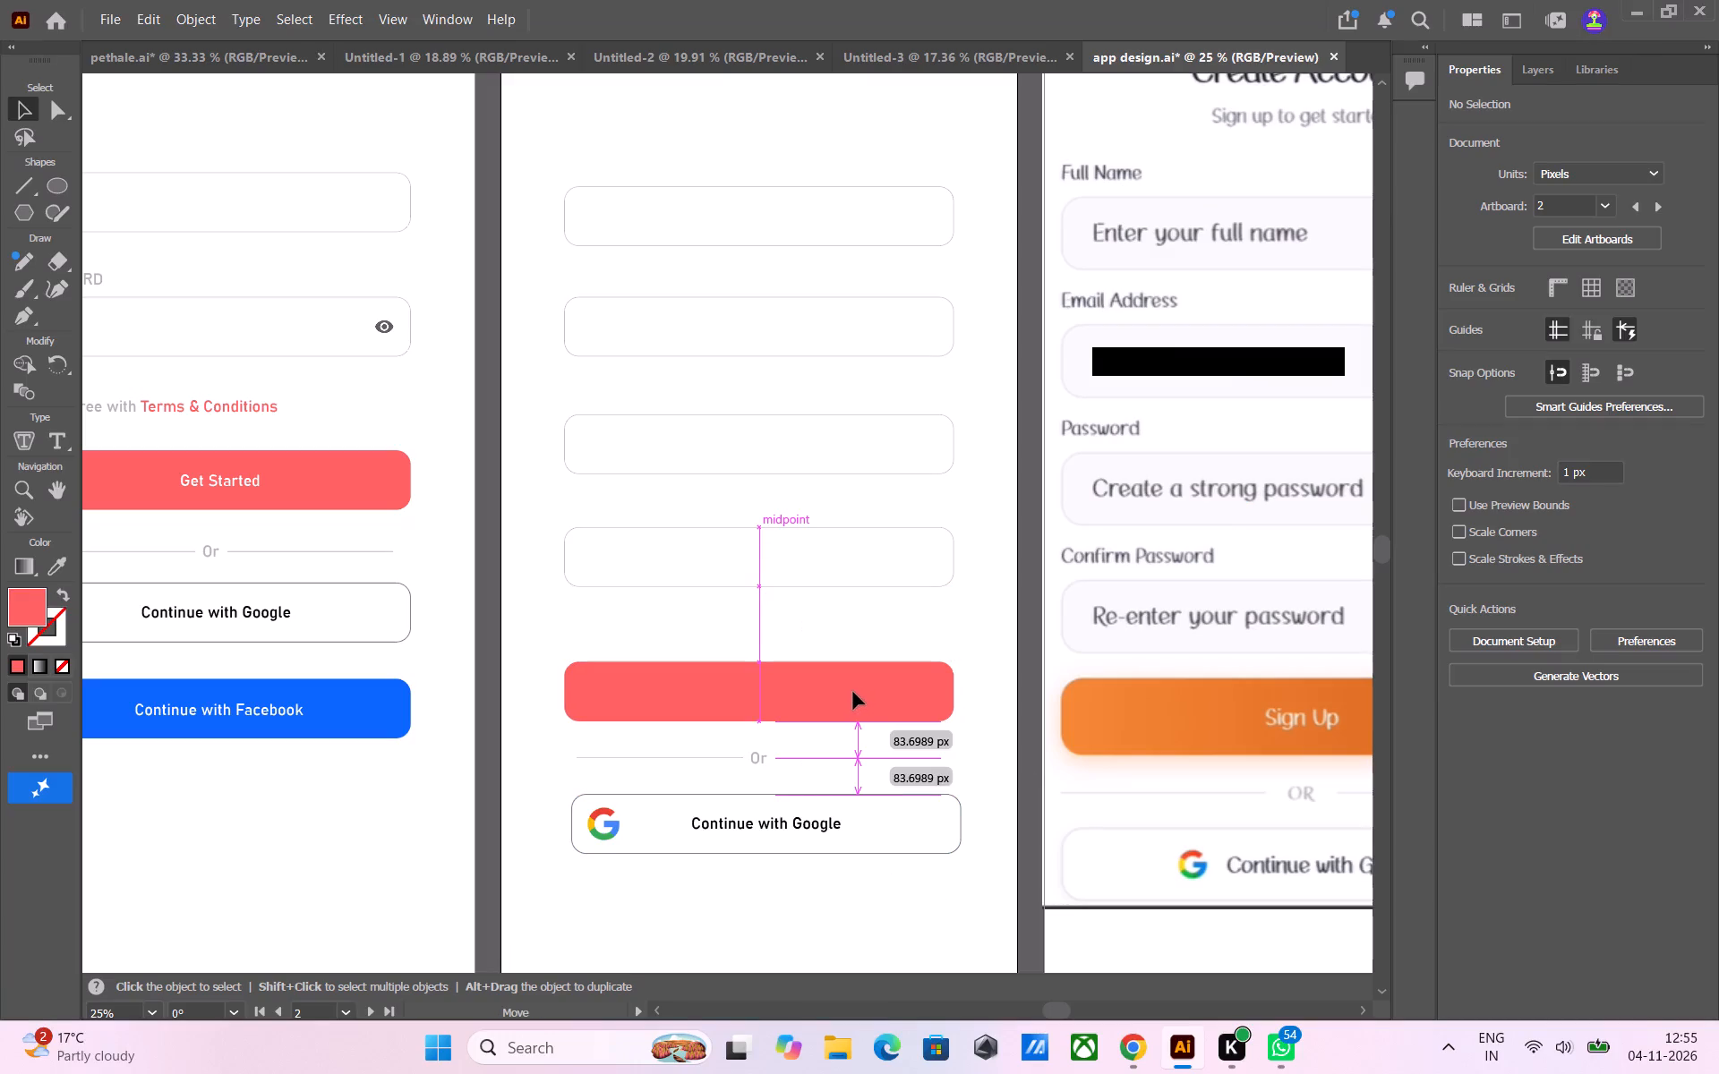
pyautogui.moveTo(853, 692); pyautogui.dragTo(851, 693)
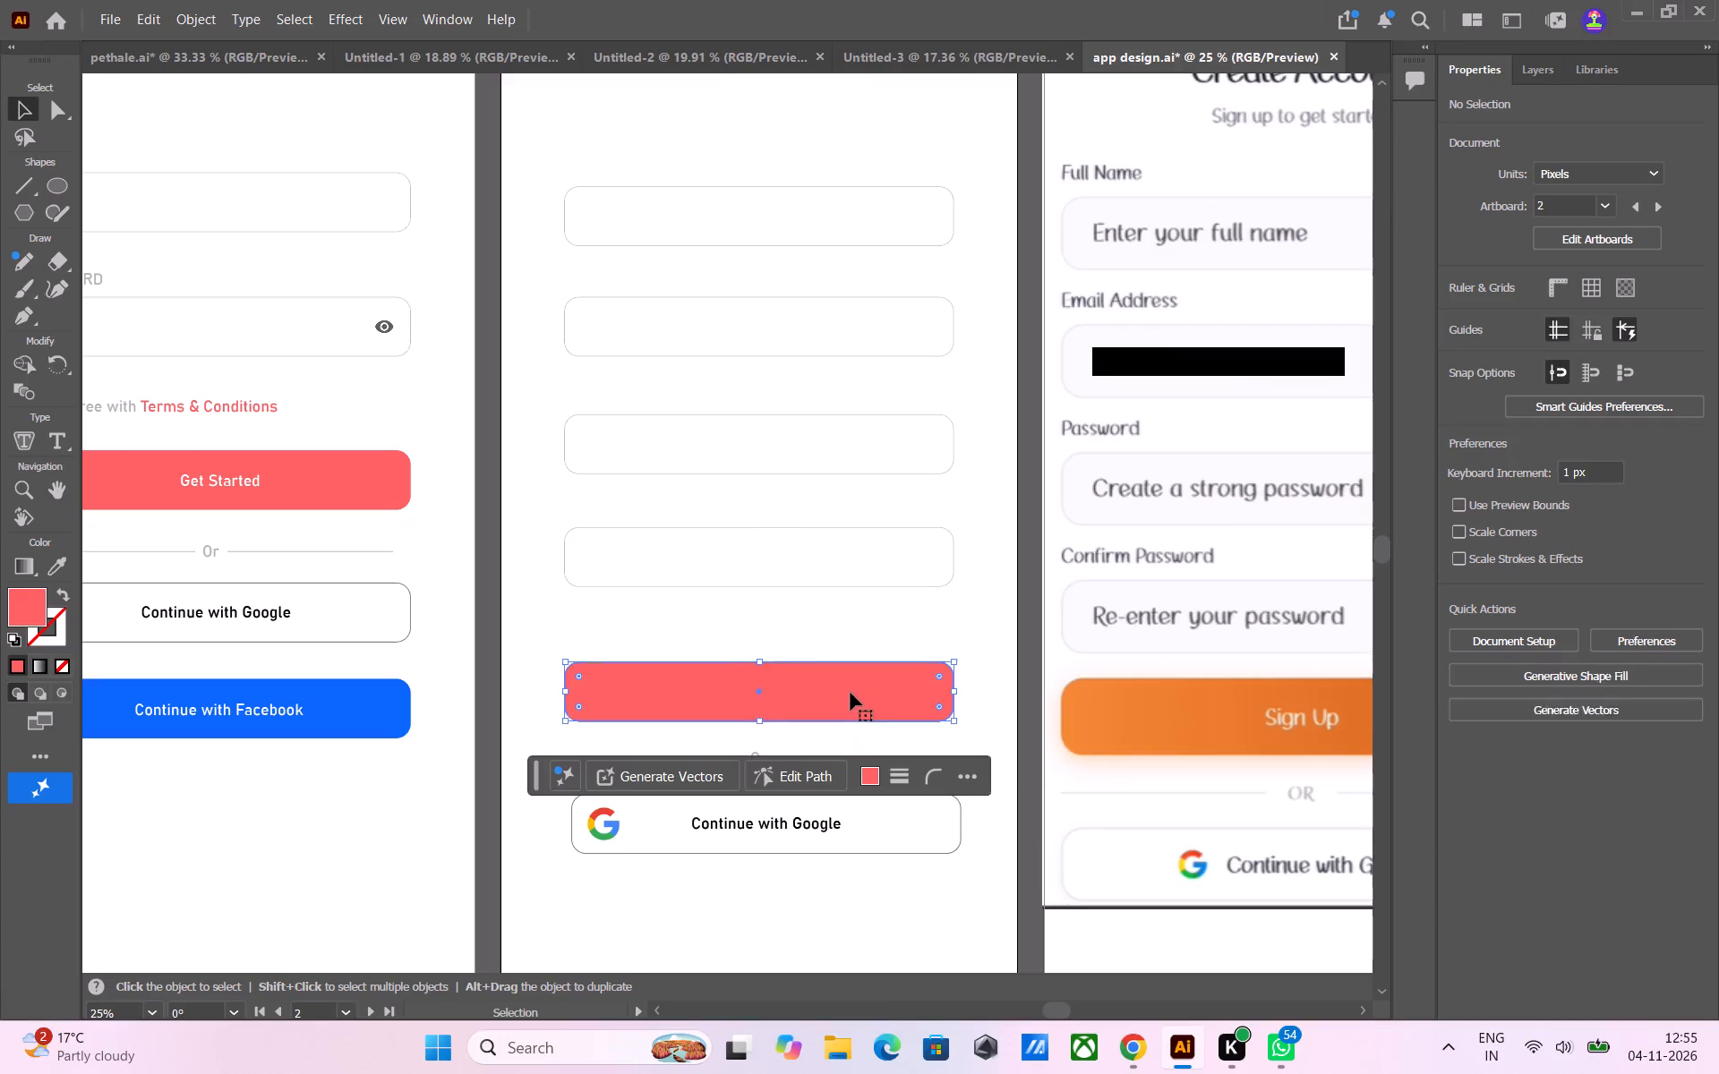
pyautogui.click(1034, 698)
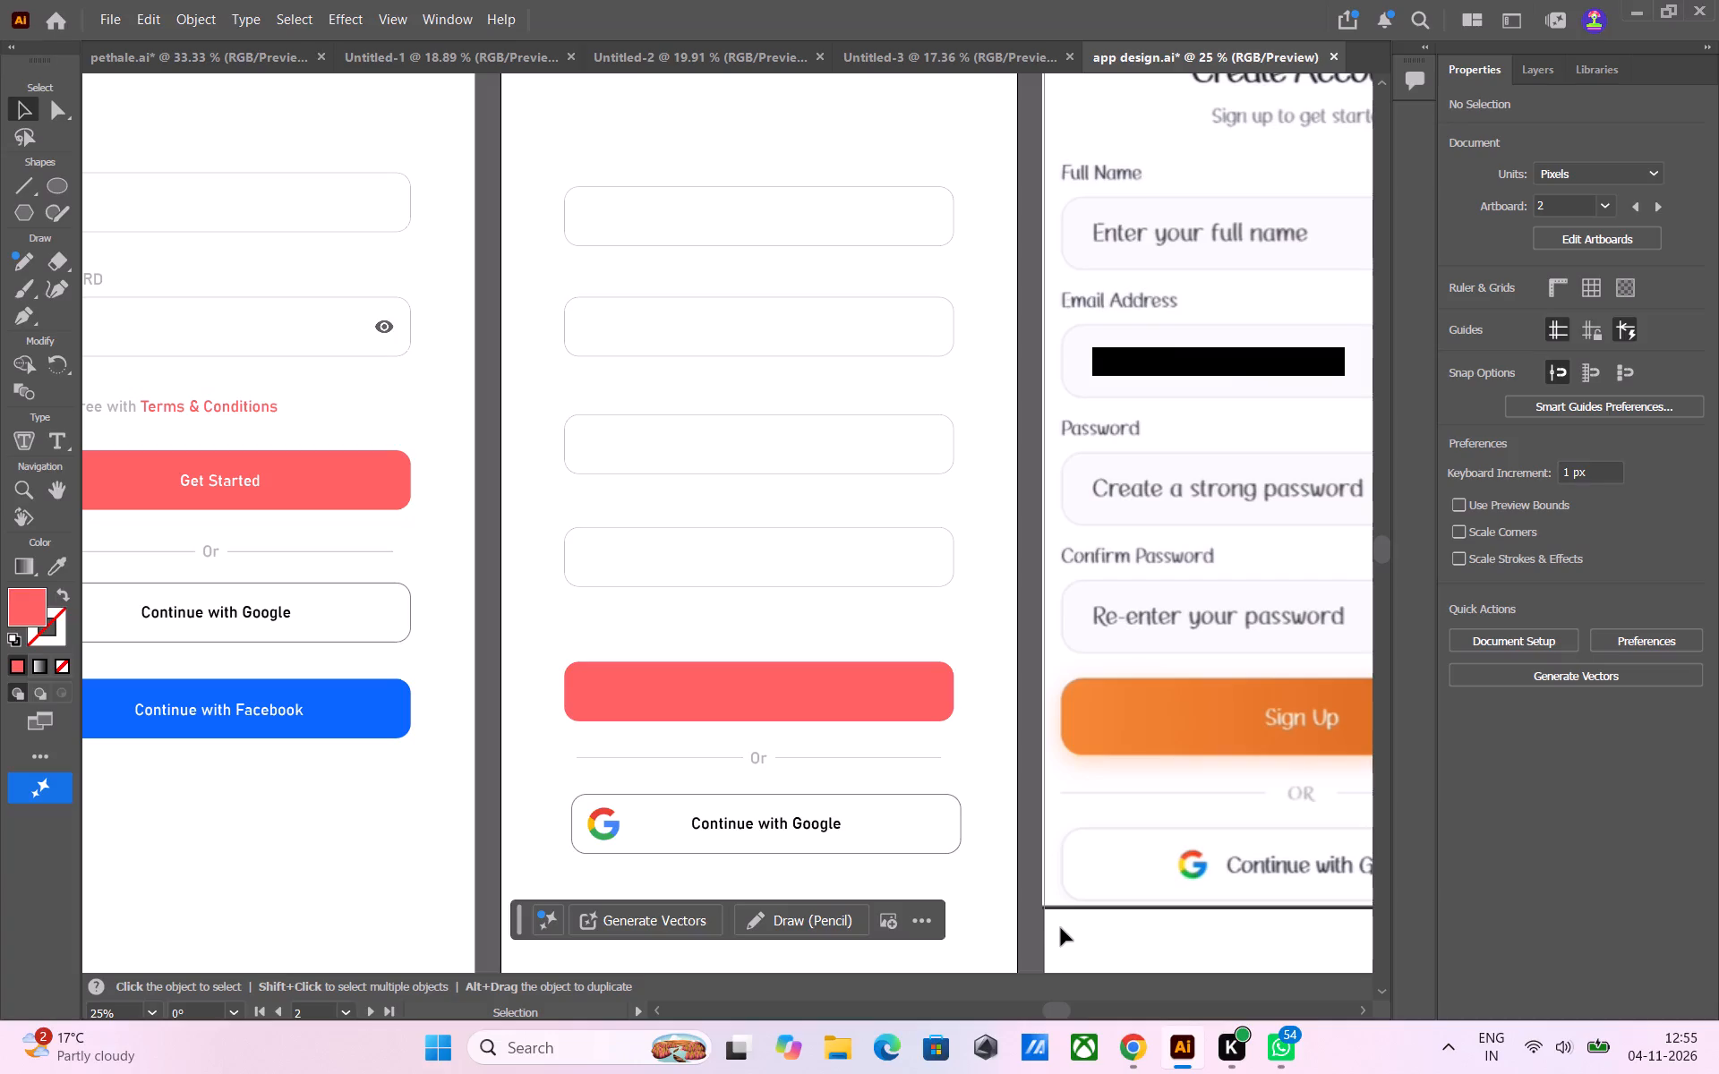
pyautogui.click(1032, 933)
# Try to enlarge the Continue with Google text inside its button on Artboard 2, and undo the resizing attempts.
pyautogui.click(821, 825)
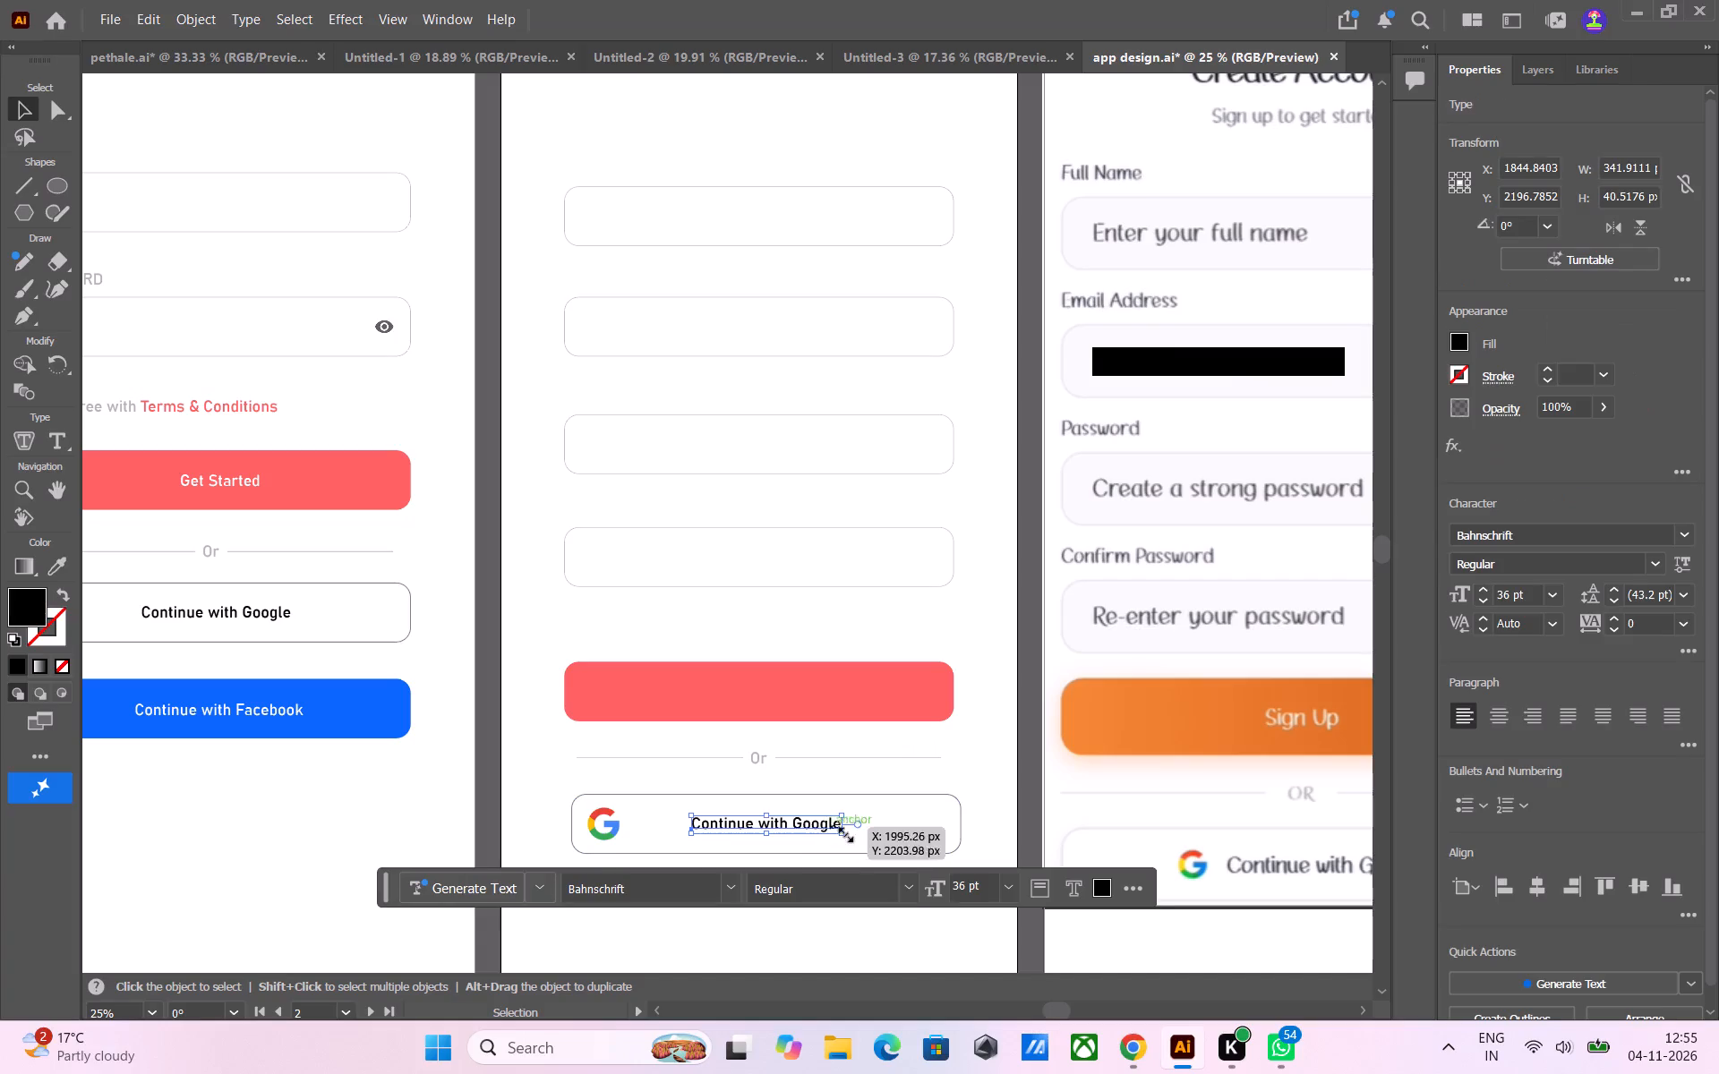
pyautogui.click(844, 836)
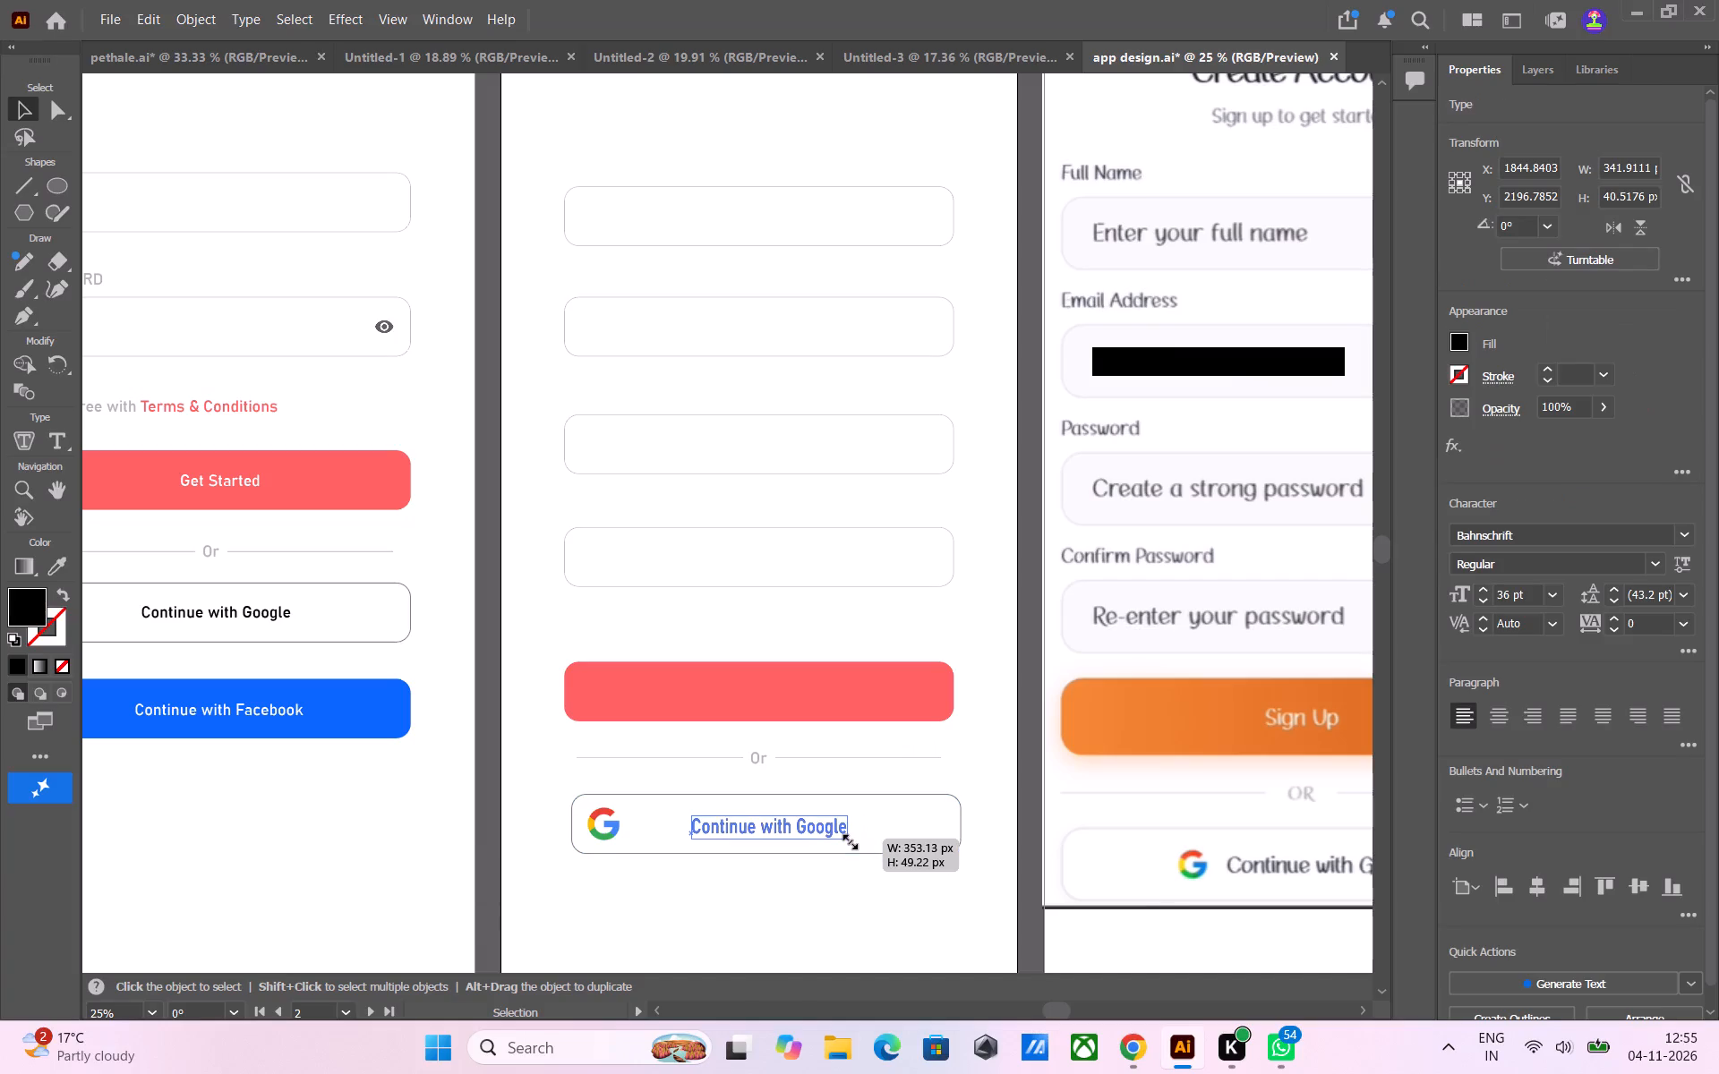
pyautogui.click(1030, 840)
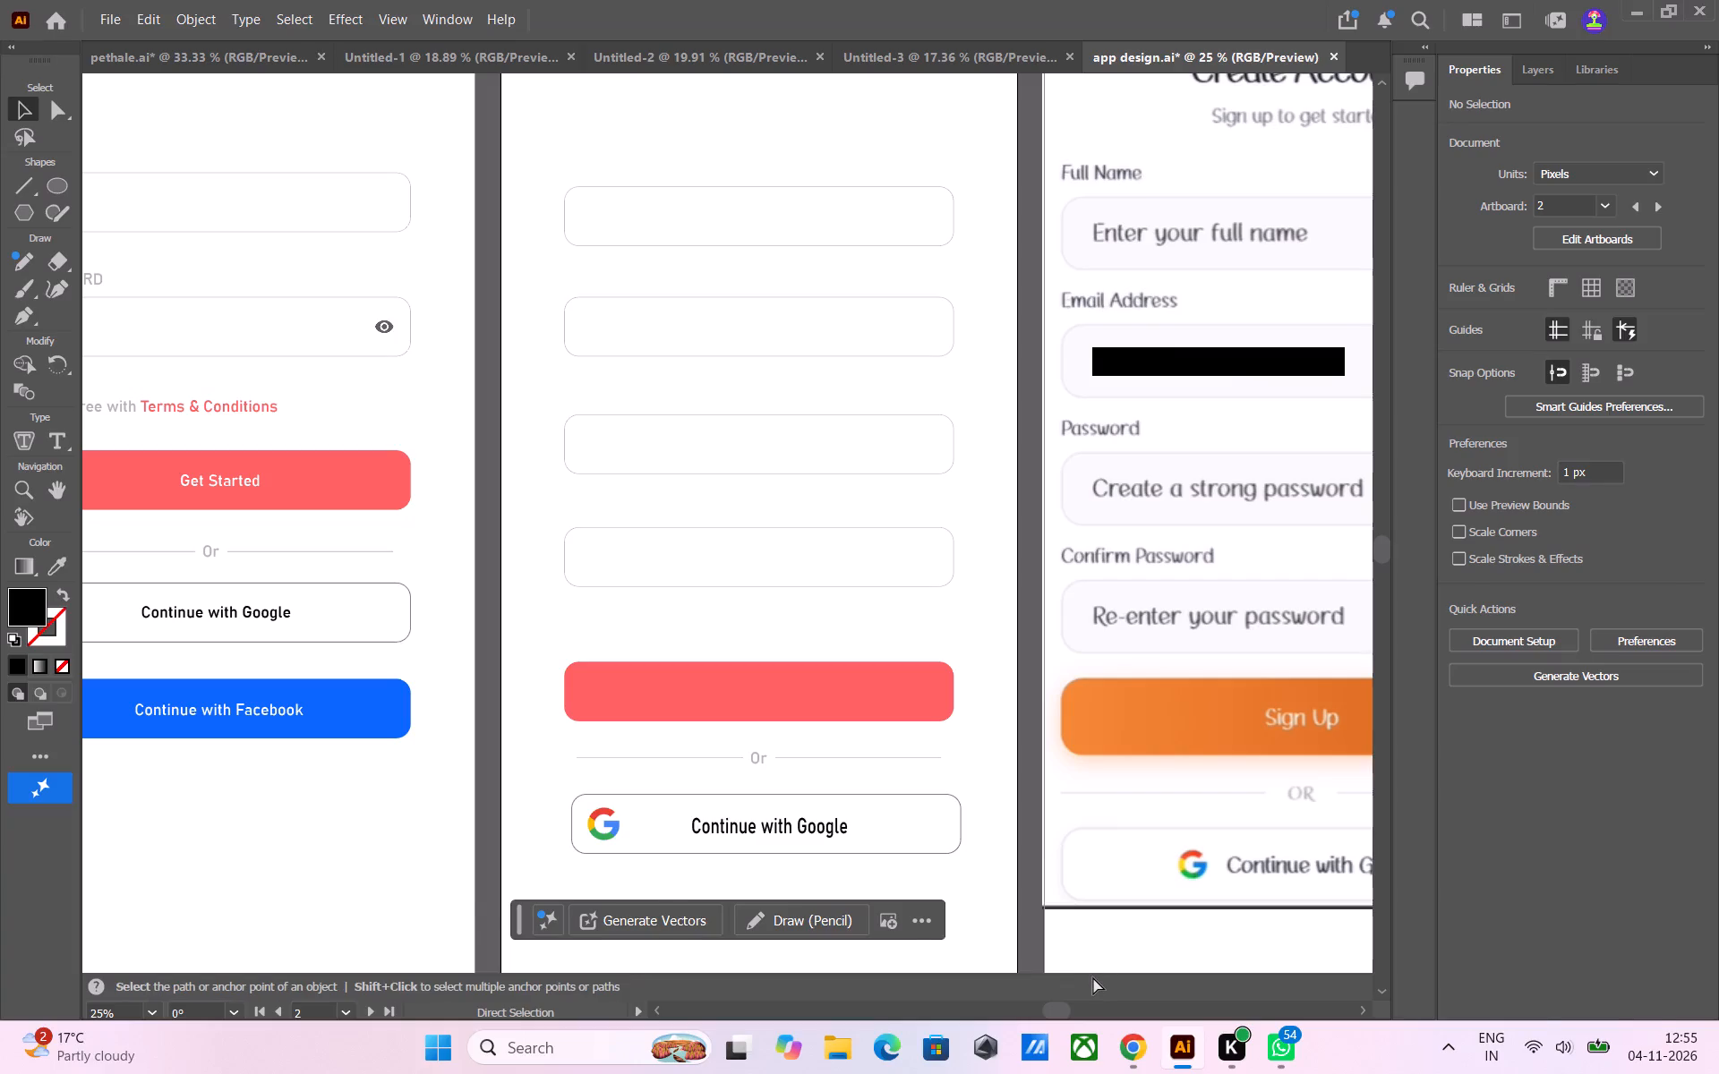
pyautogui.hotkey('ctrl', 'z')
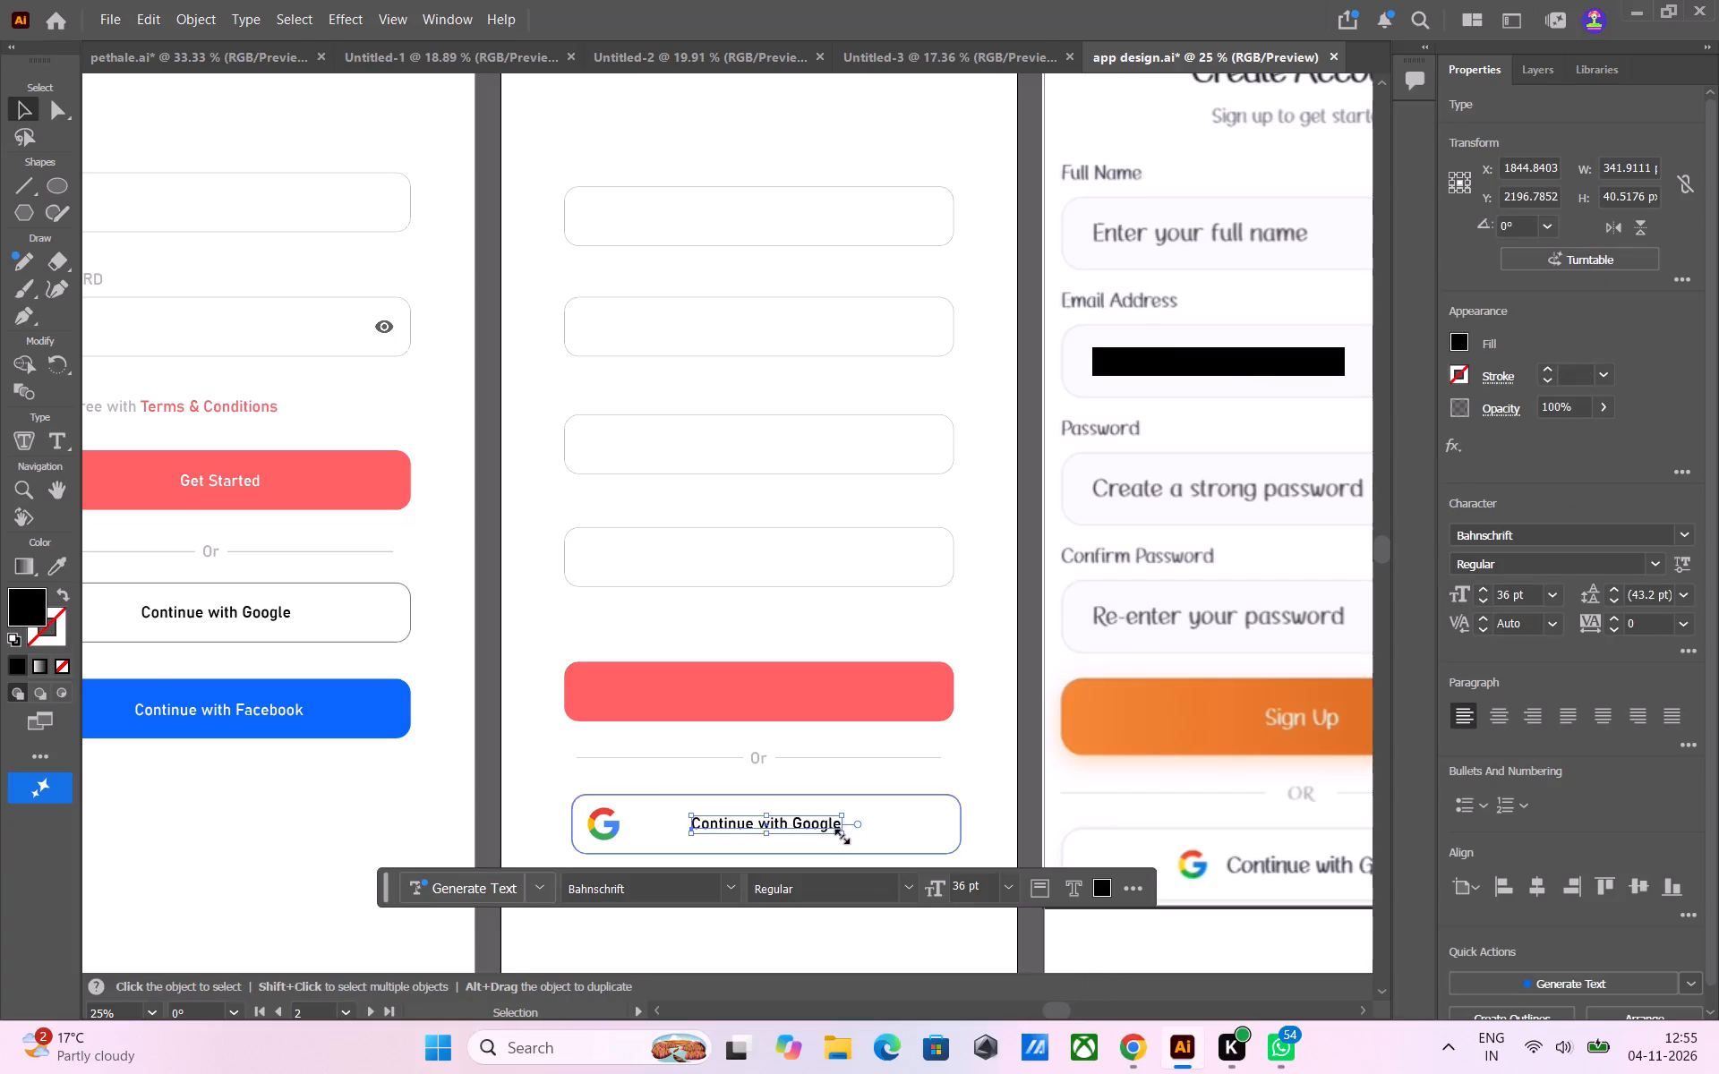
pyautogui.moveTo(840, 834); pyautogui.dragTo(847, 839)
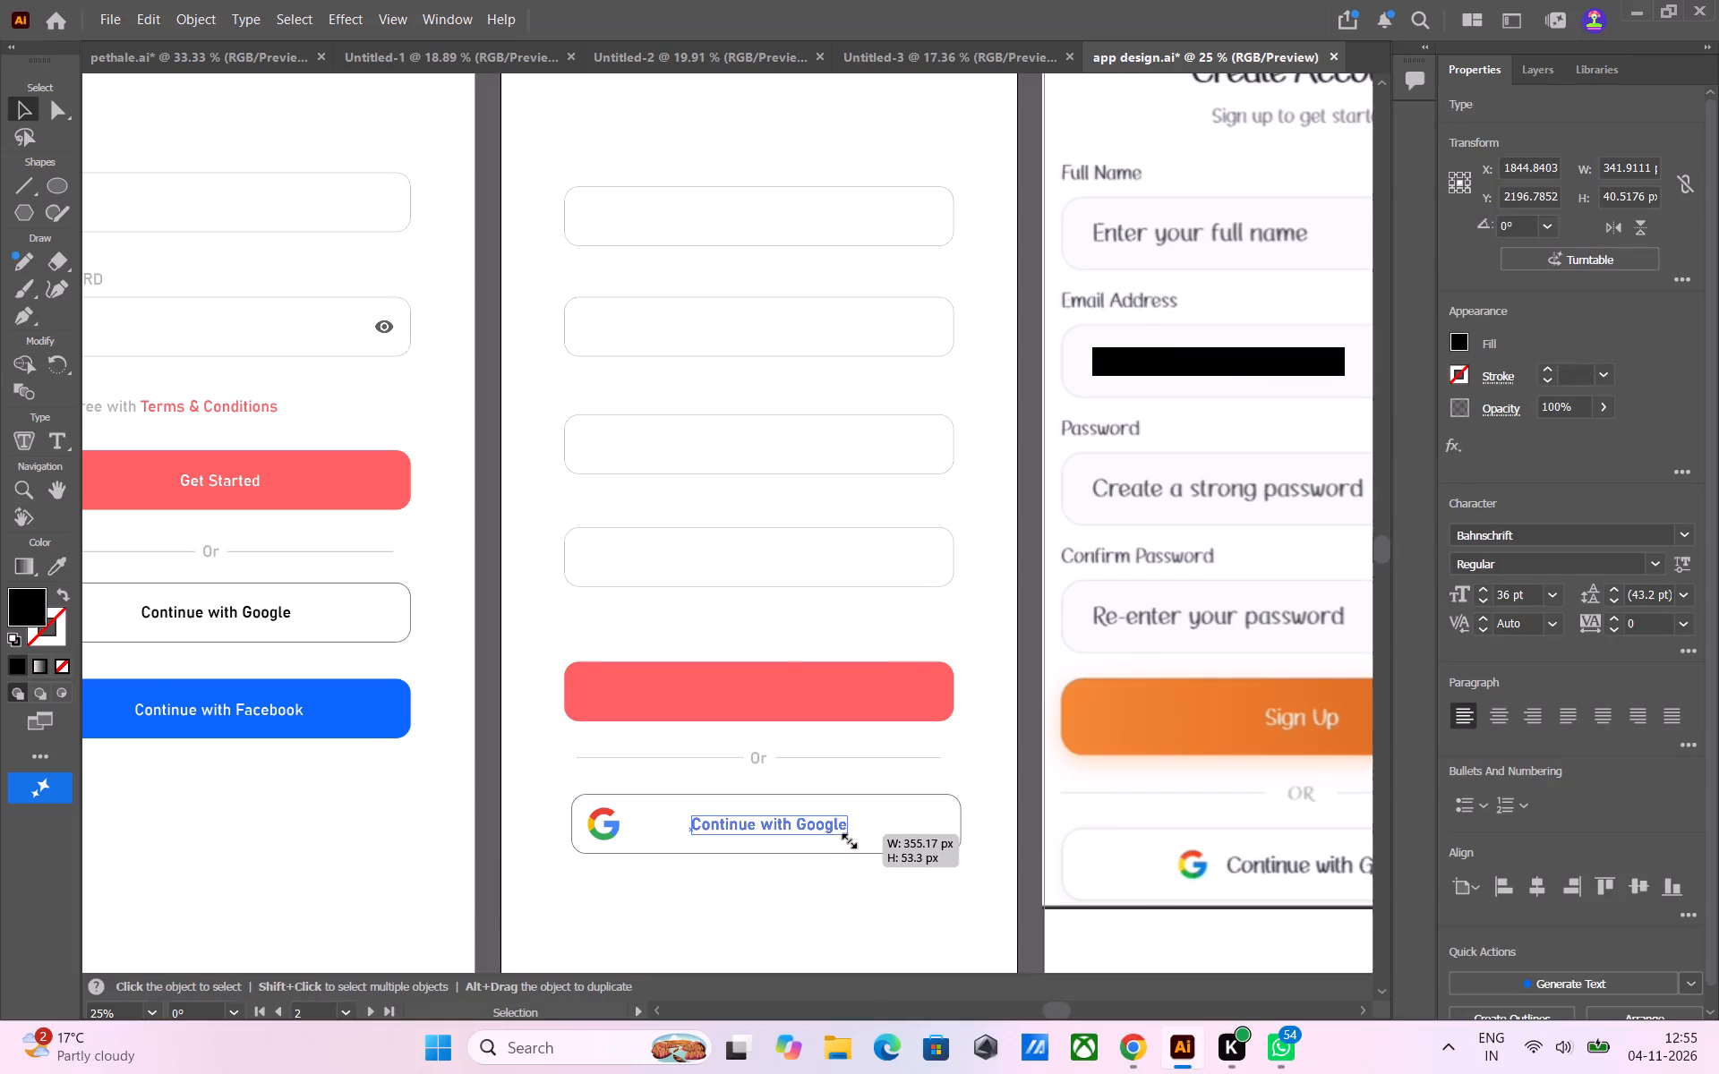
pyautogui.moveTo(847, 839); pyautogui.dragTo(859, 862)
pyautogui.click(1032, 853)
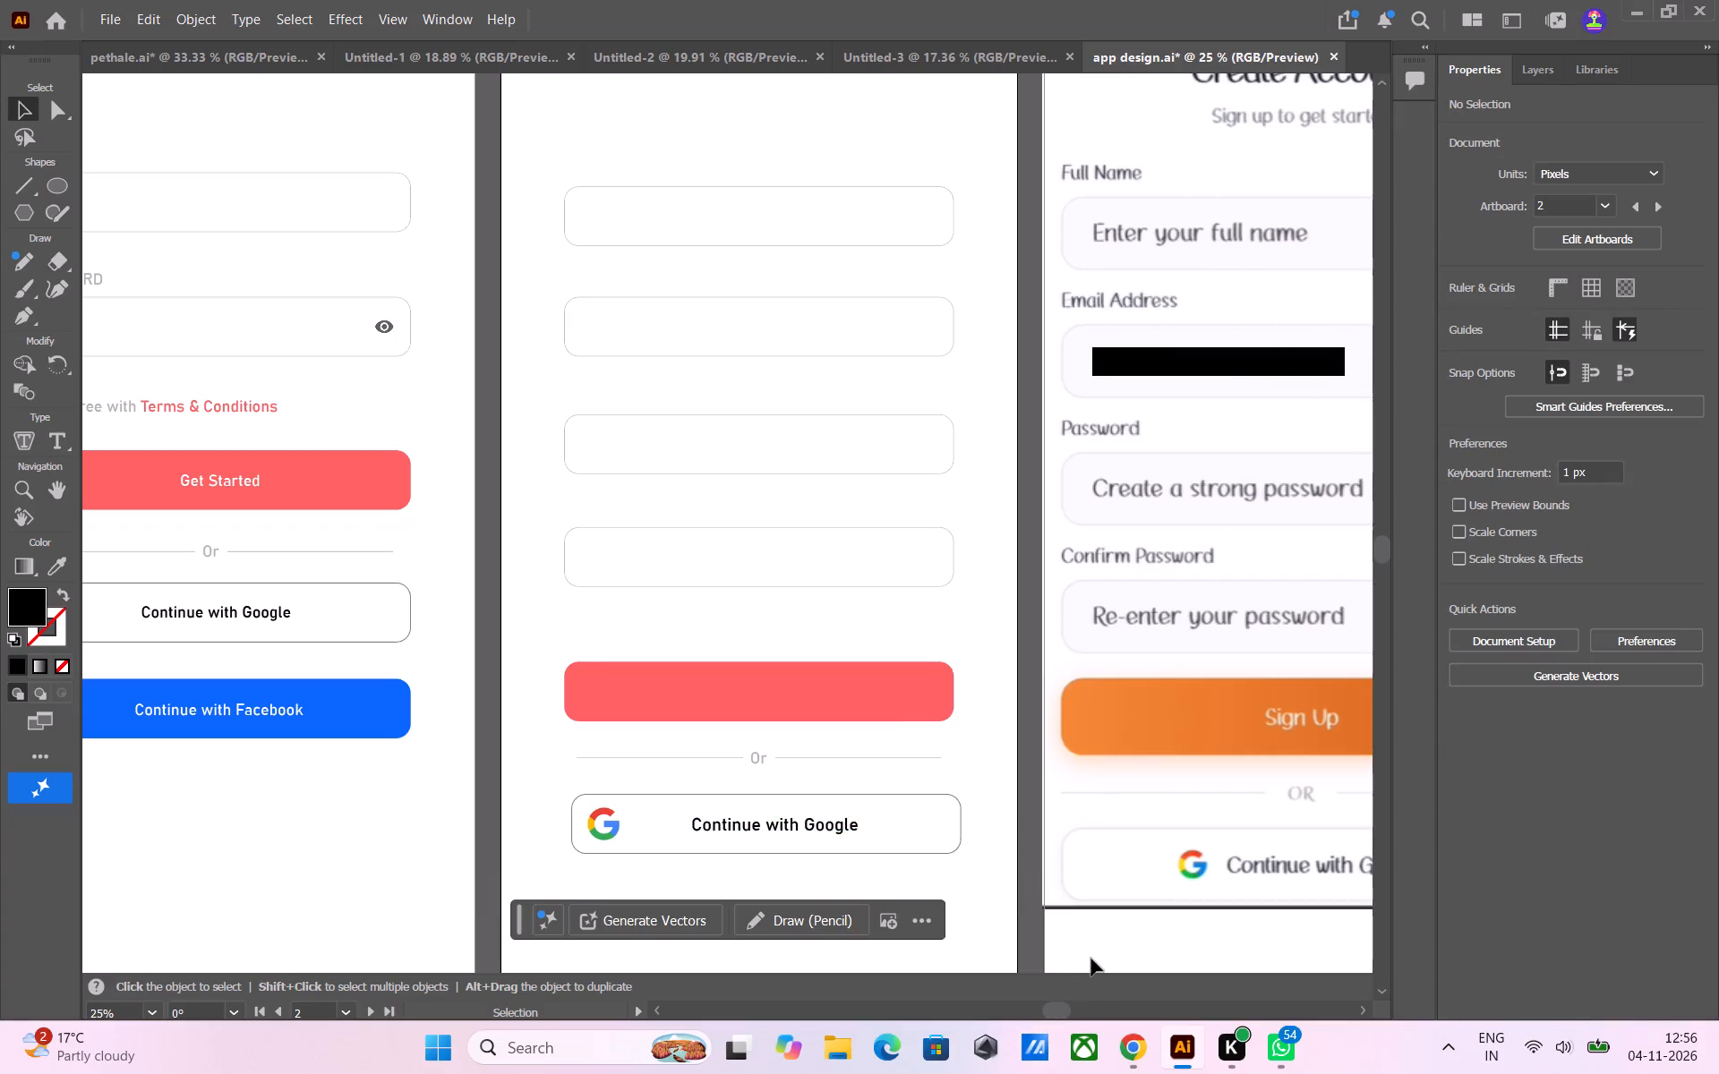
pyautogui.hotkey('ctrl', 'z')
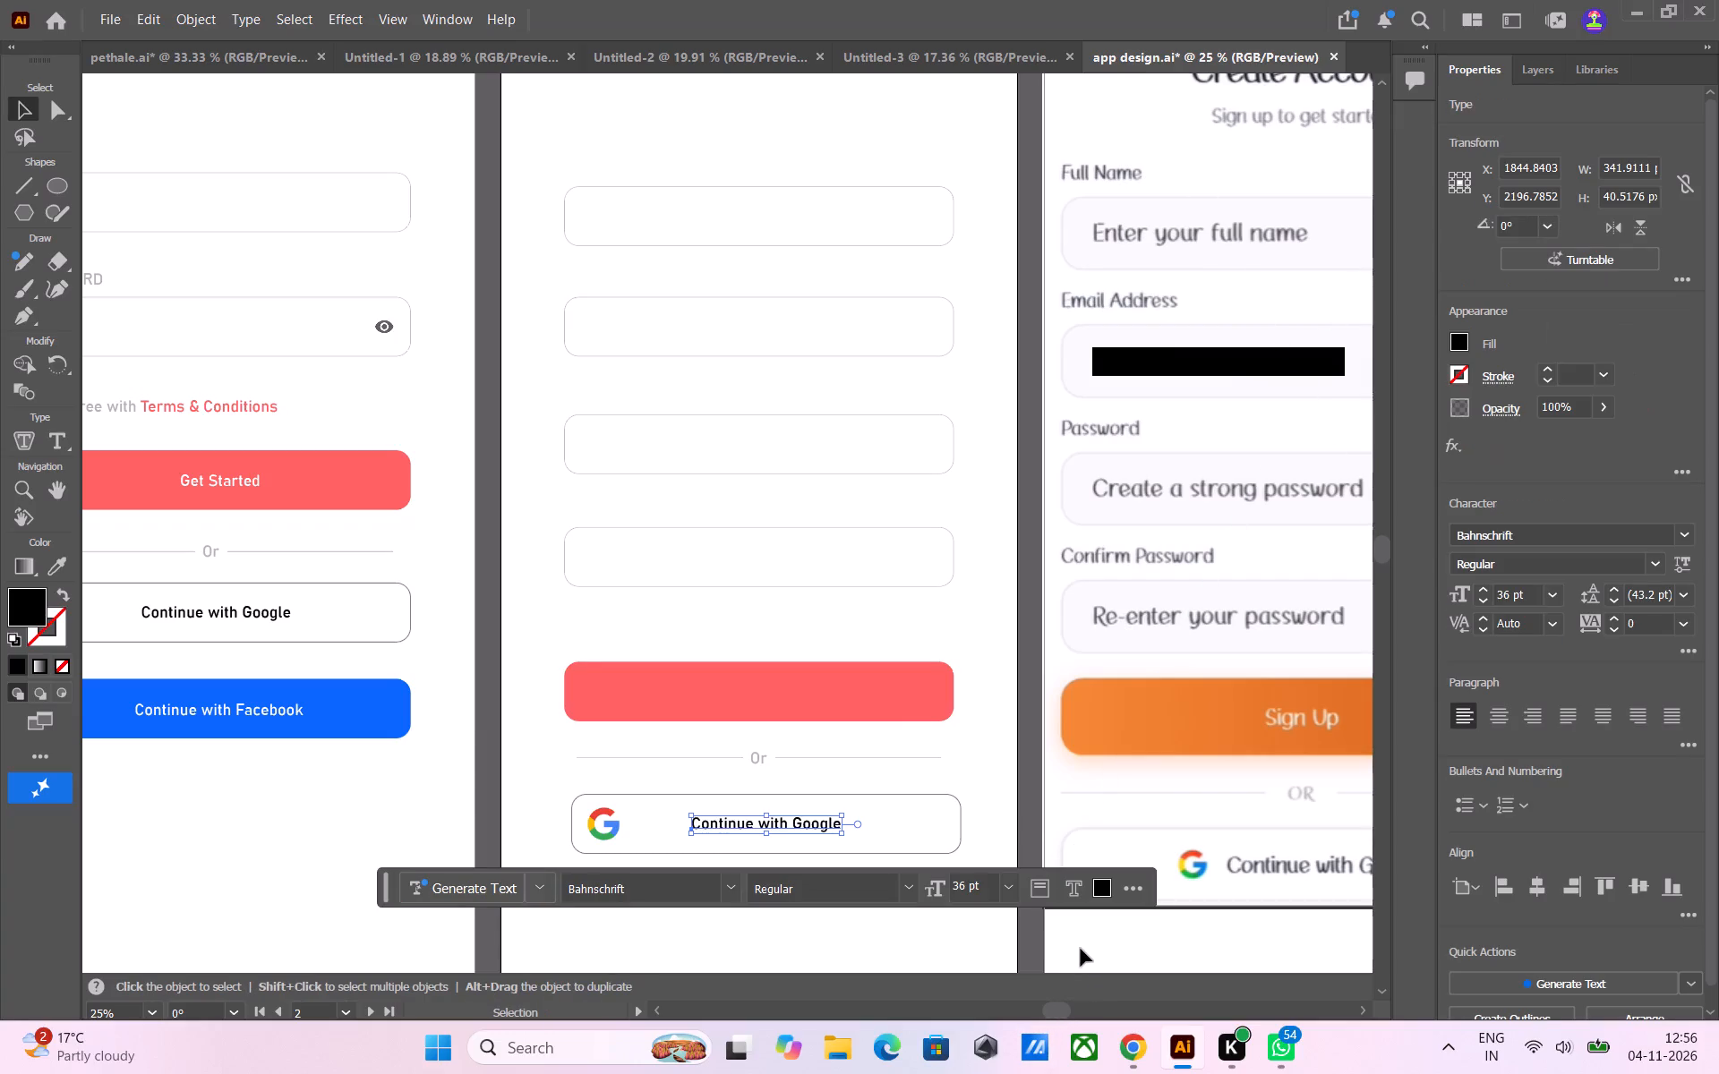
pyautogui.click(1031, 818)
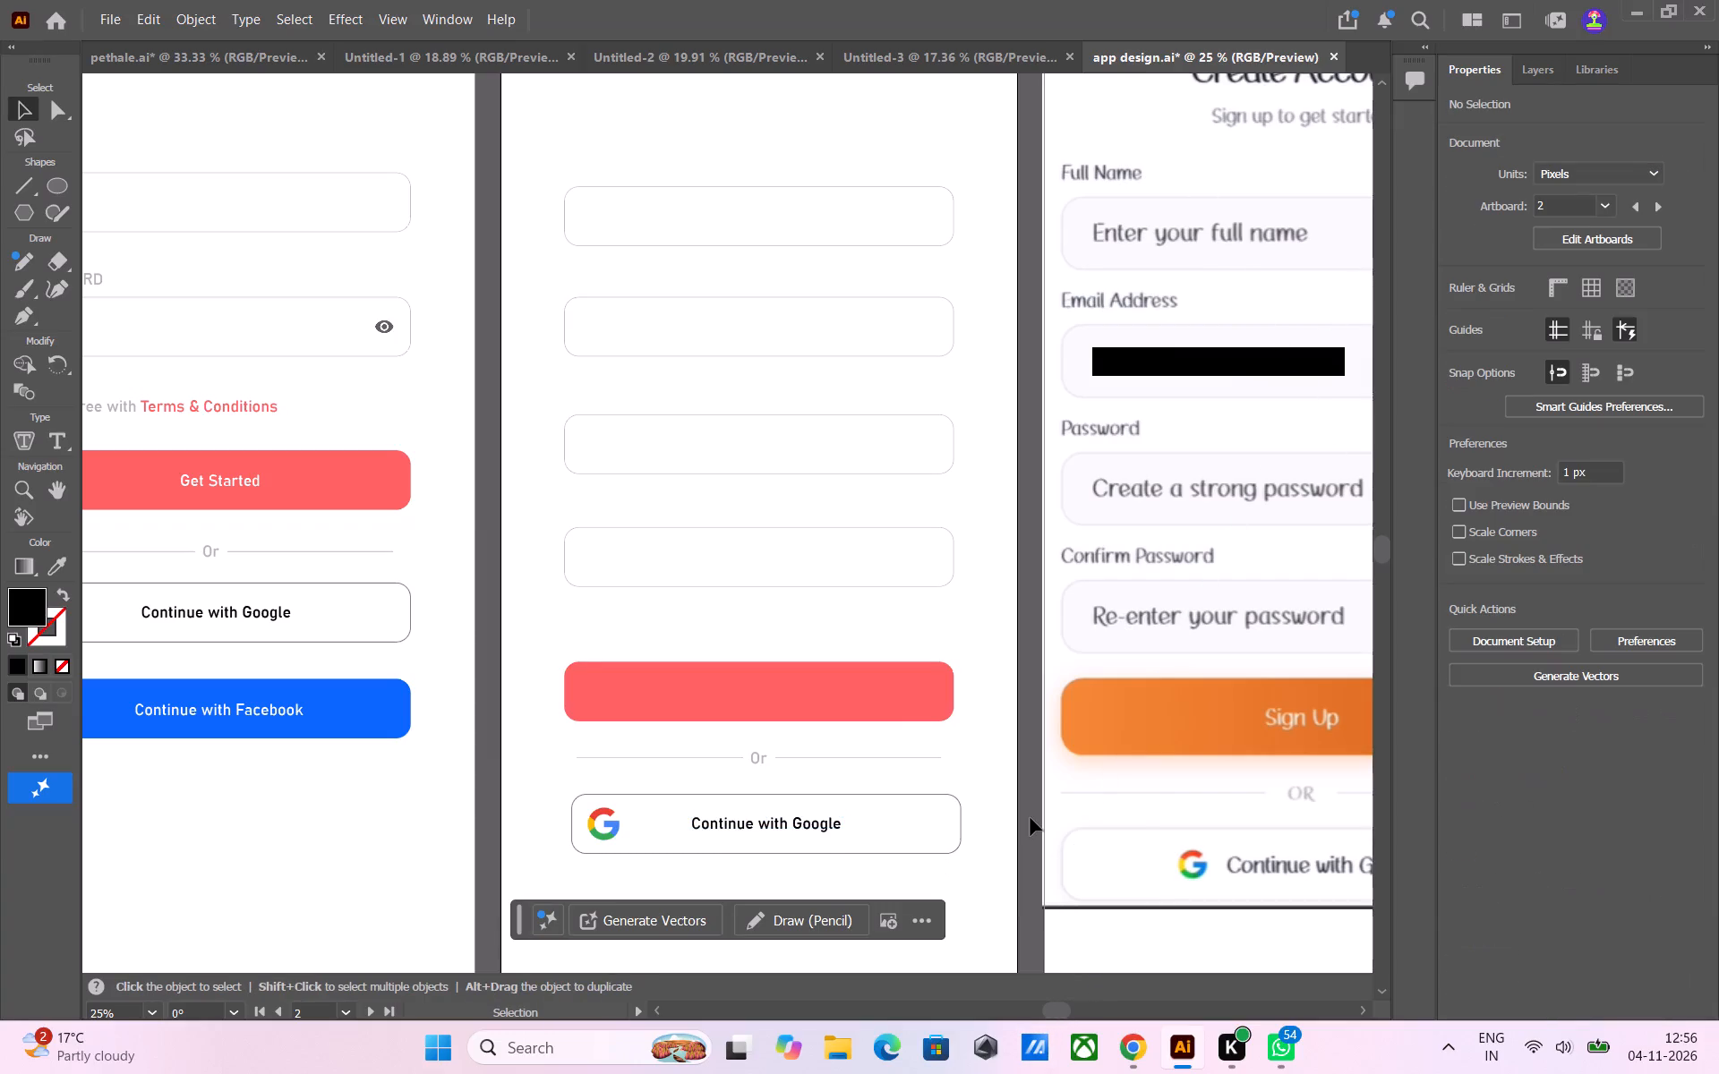
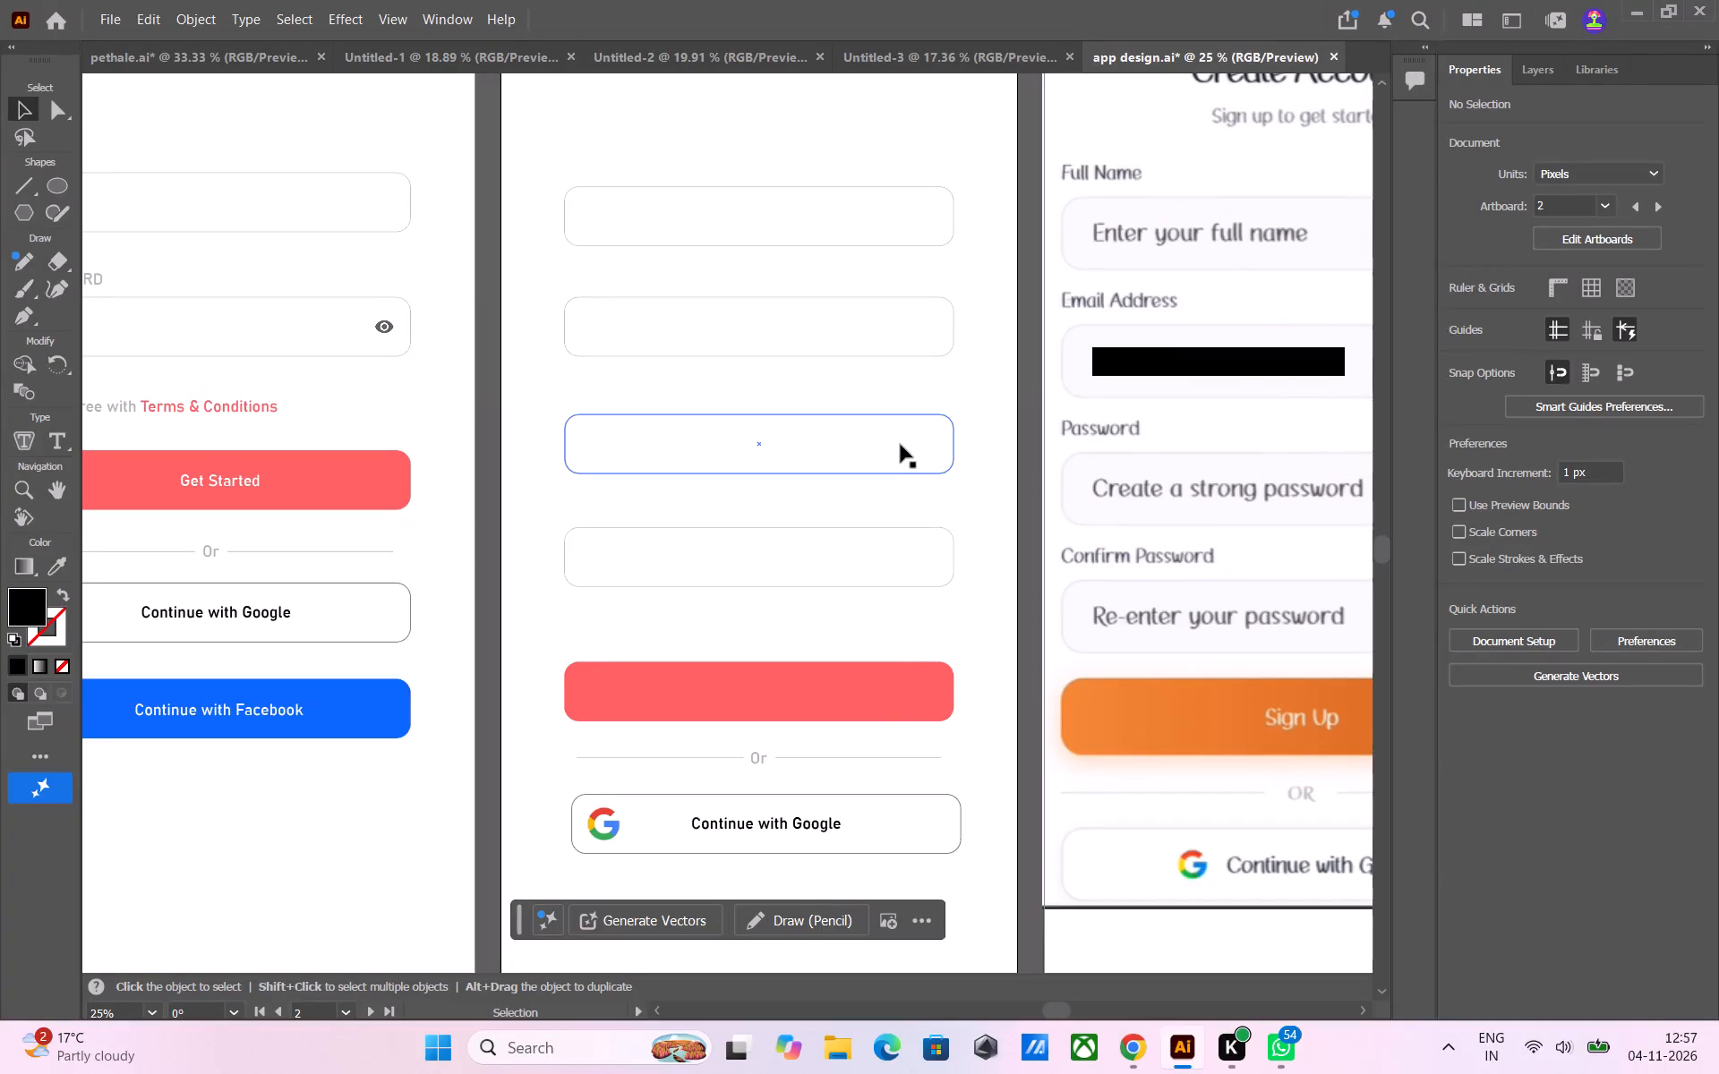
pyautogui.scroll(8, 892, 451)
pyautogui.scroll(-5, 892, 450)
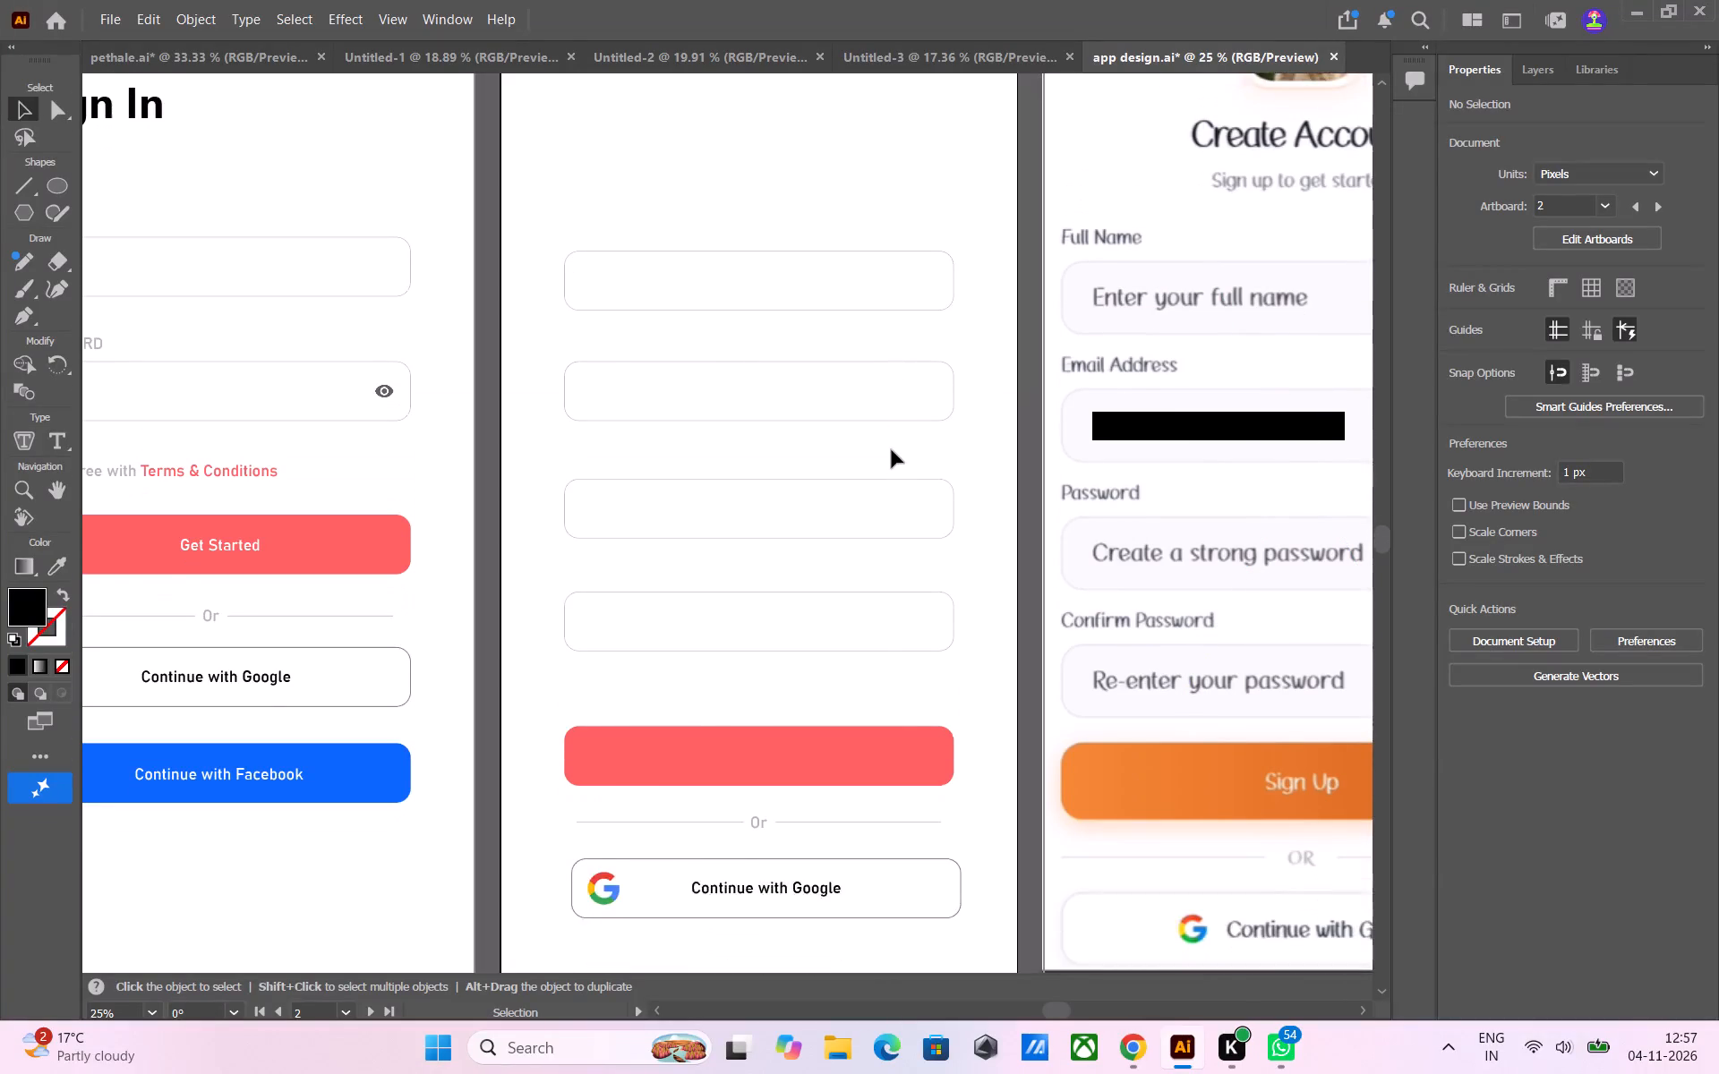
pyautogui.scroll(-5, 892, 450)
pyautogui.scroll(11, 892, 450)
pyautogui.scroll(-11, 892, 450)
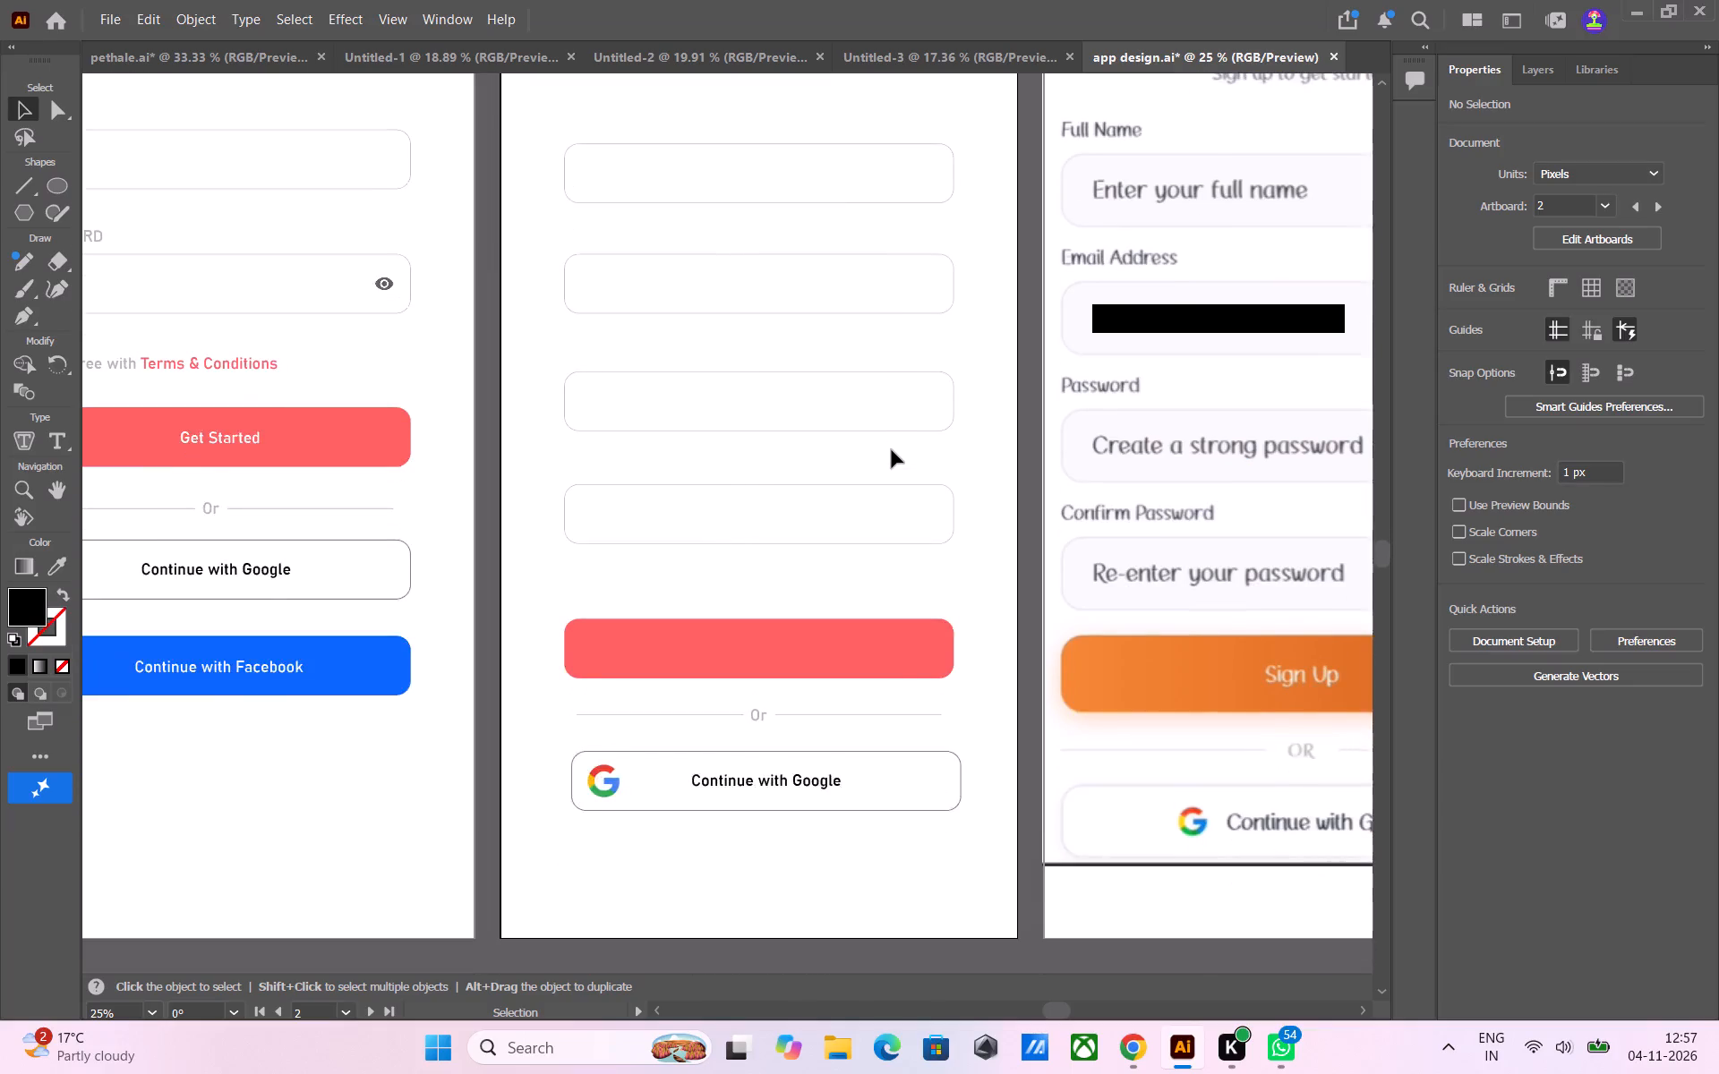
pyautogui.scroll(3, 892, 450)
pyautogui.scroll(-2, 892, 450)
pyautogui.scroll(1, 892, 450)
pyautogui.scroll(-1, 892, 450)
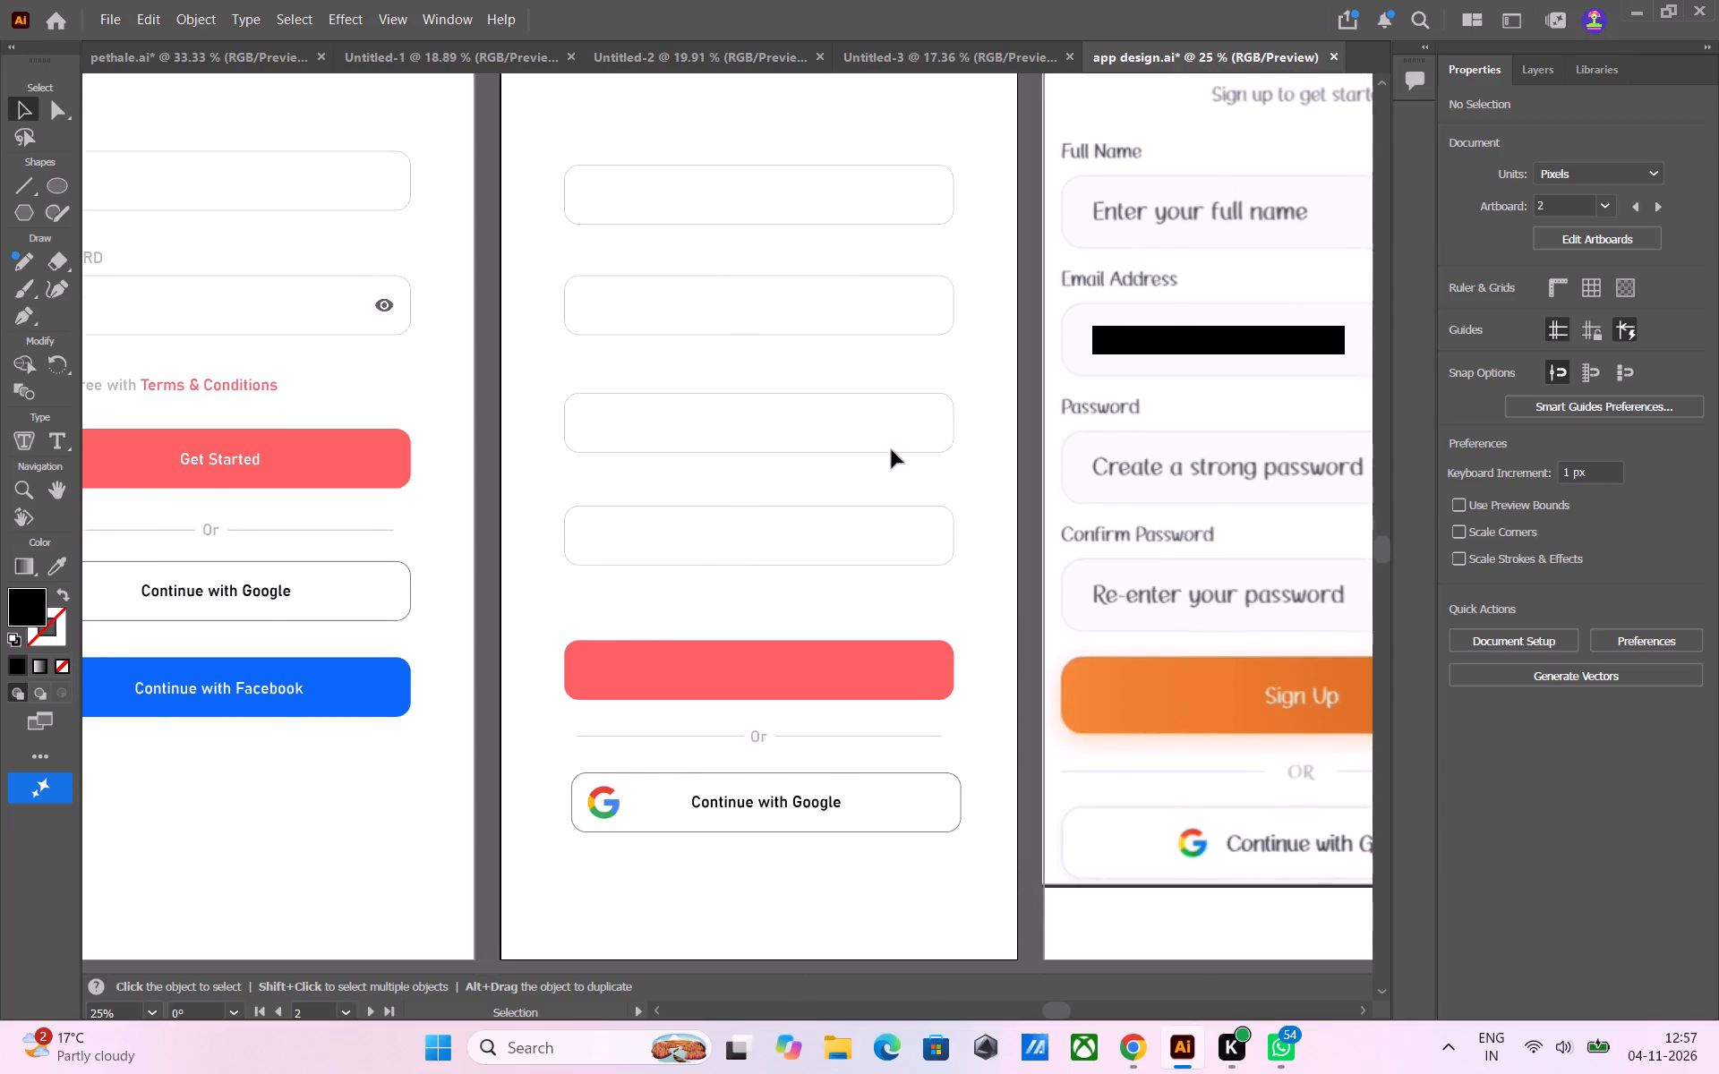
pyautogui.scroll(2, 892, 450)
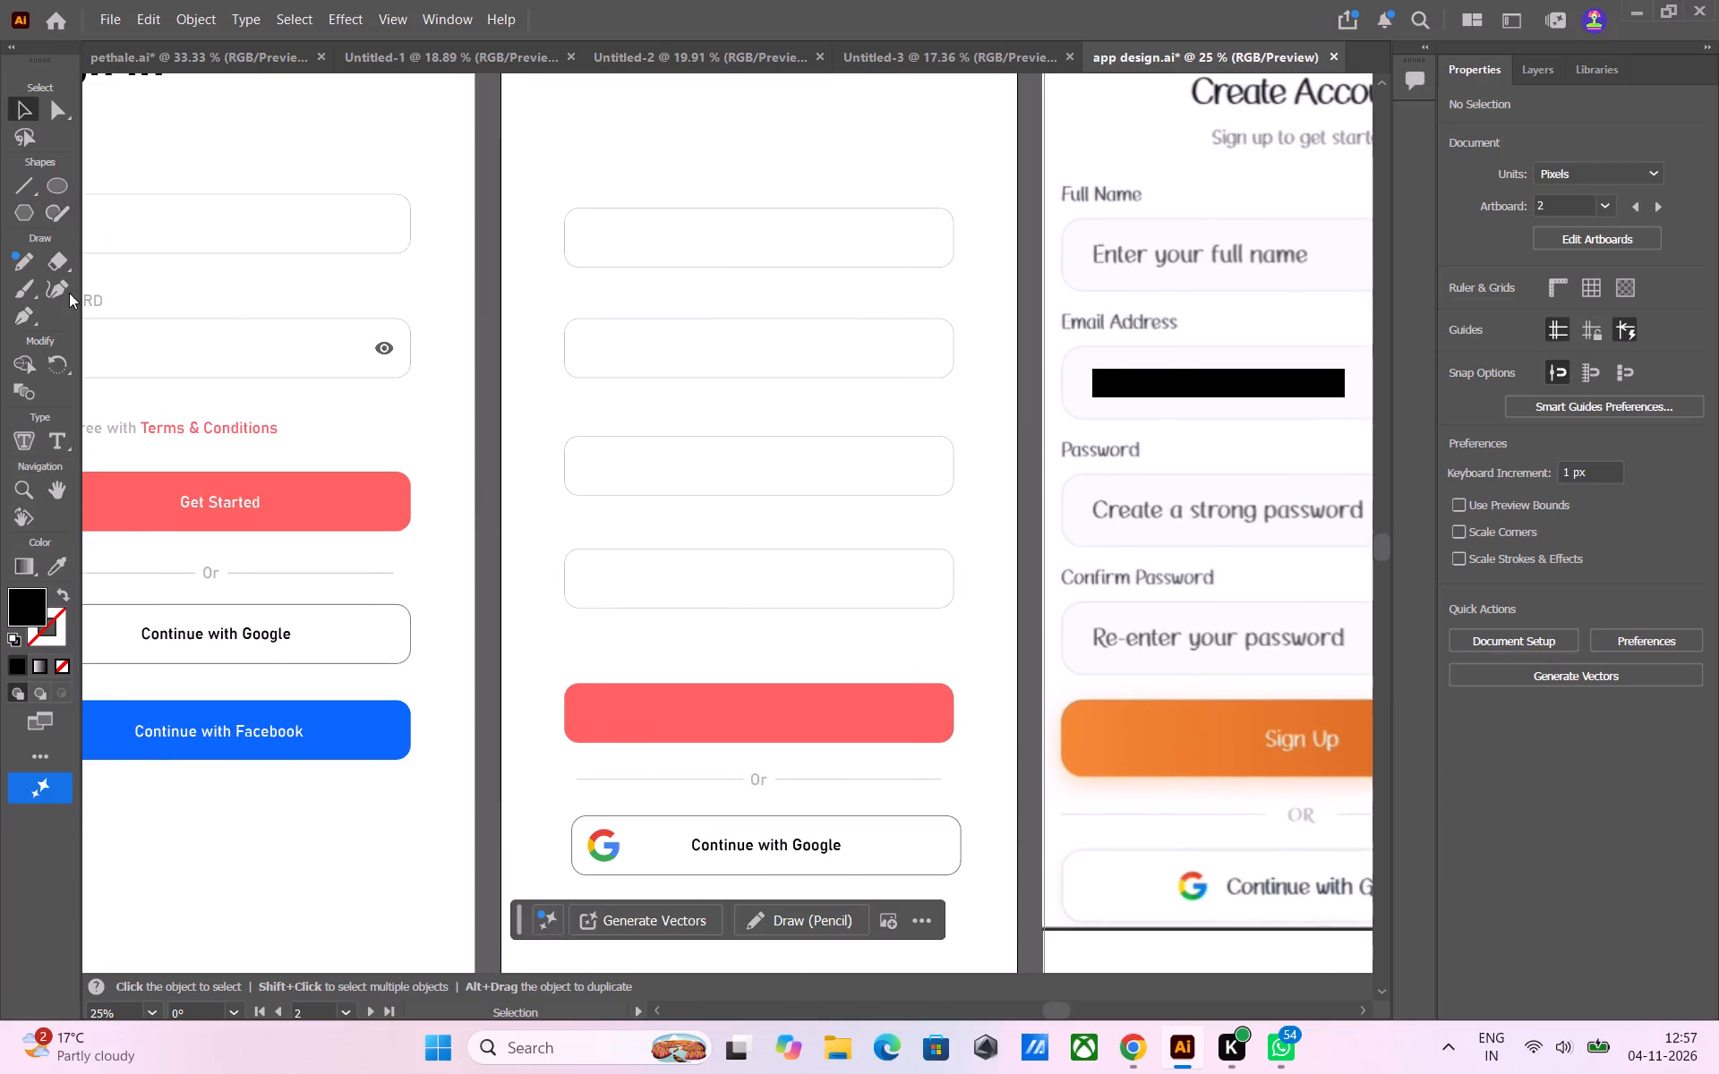
# Add the text "Sign Up" on the coral button on Artboard 2.
pyautogui.press('t')
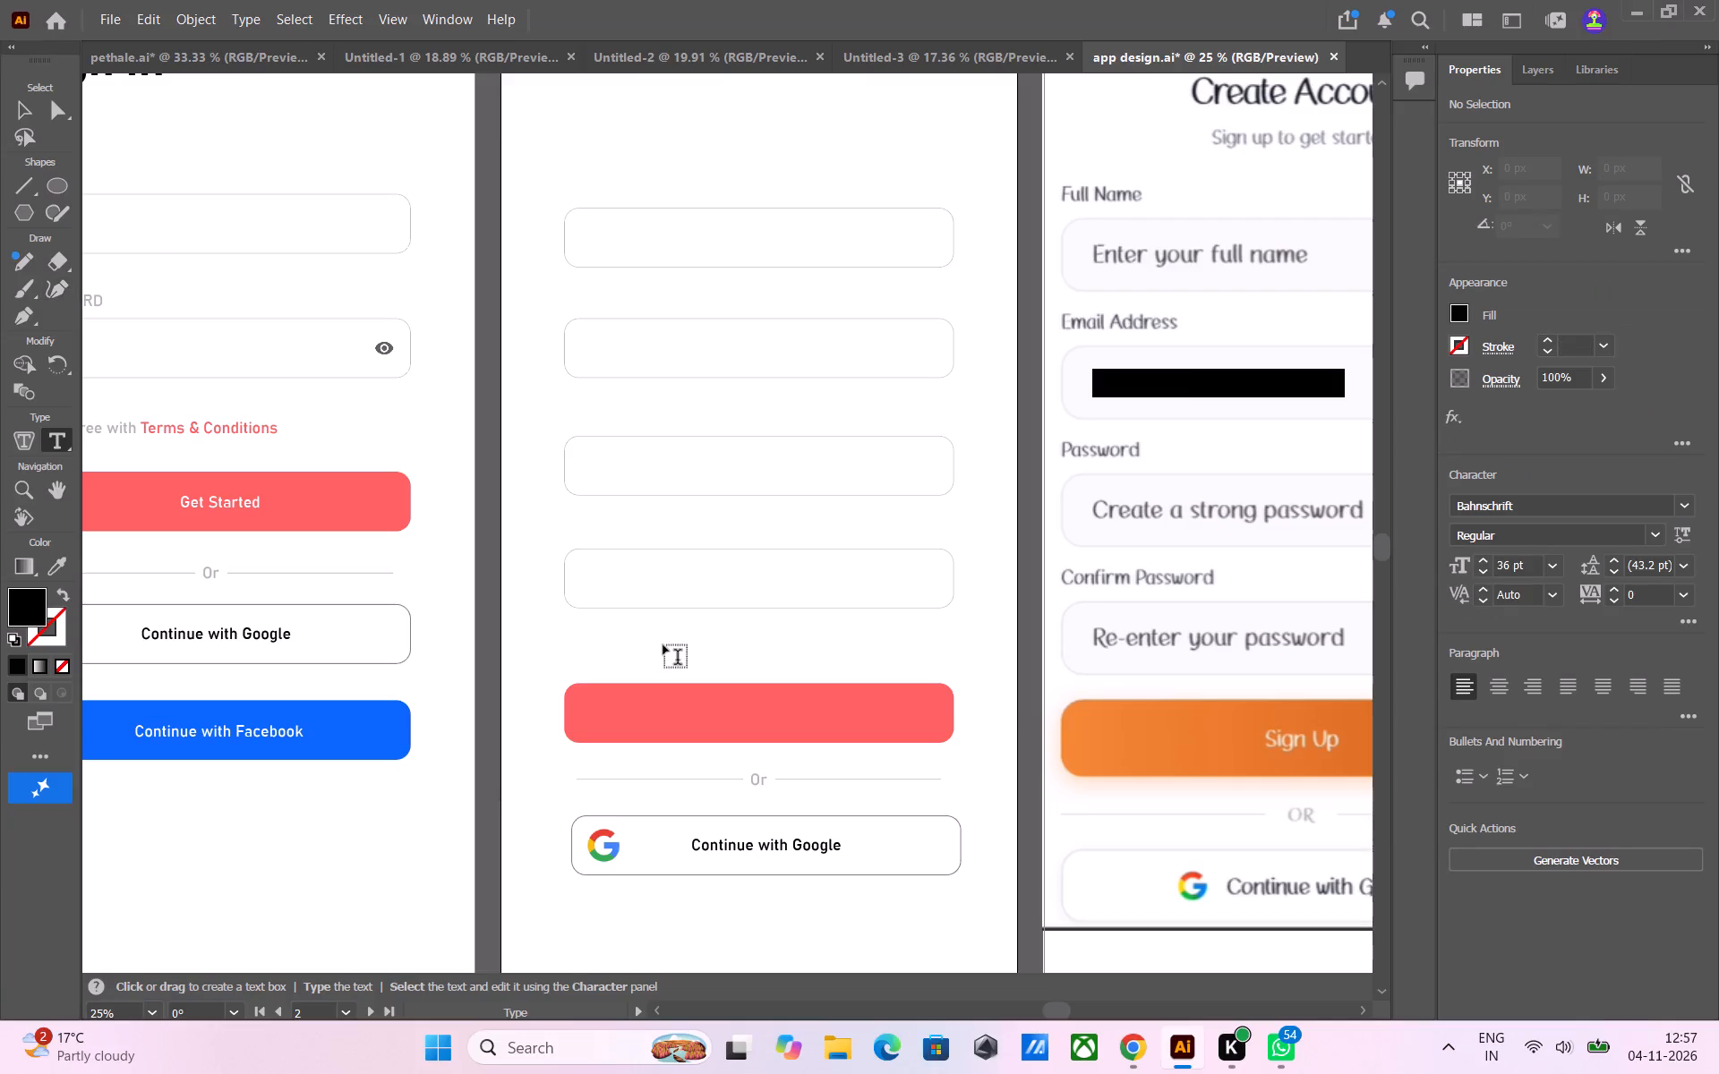
pyautogui.click(673, 705)
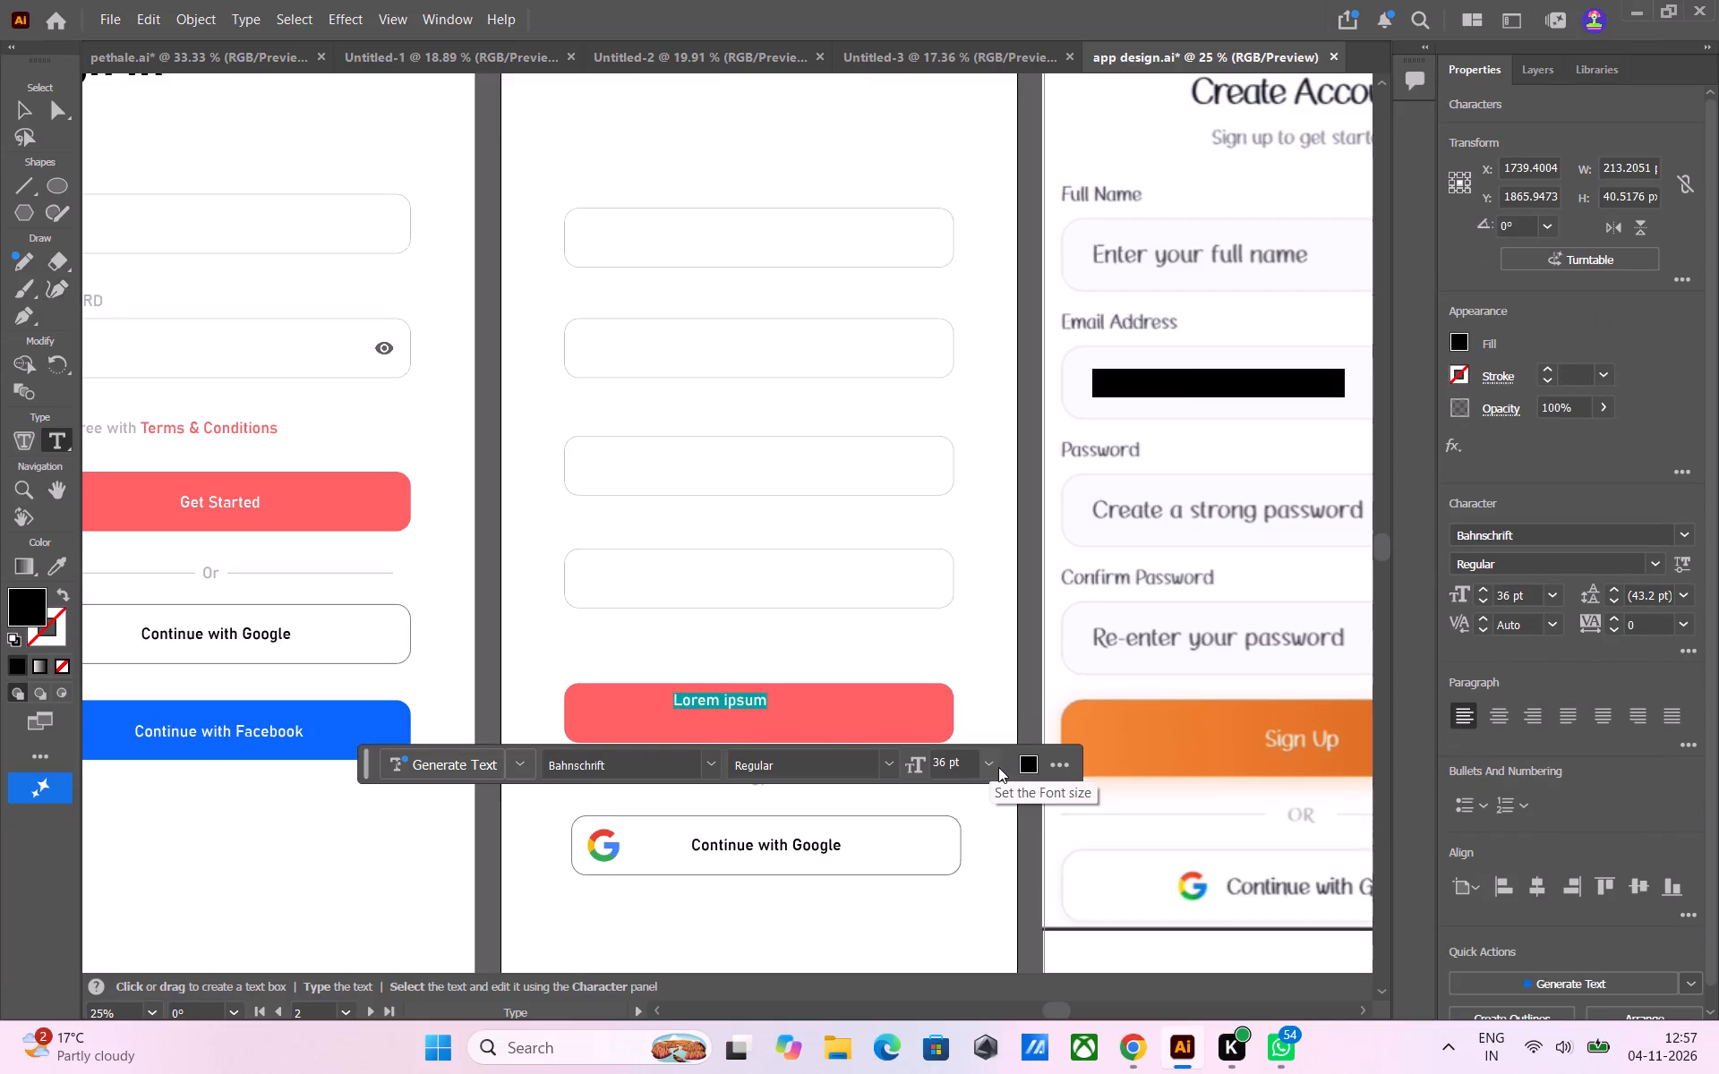
pyautogui.press('s')
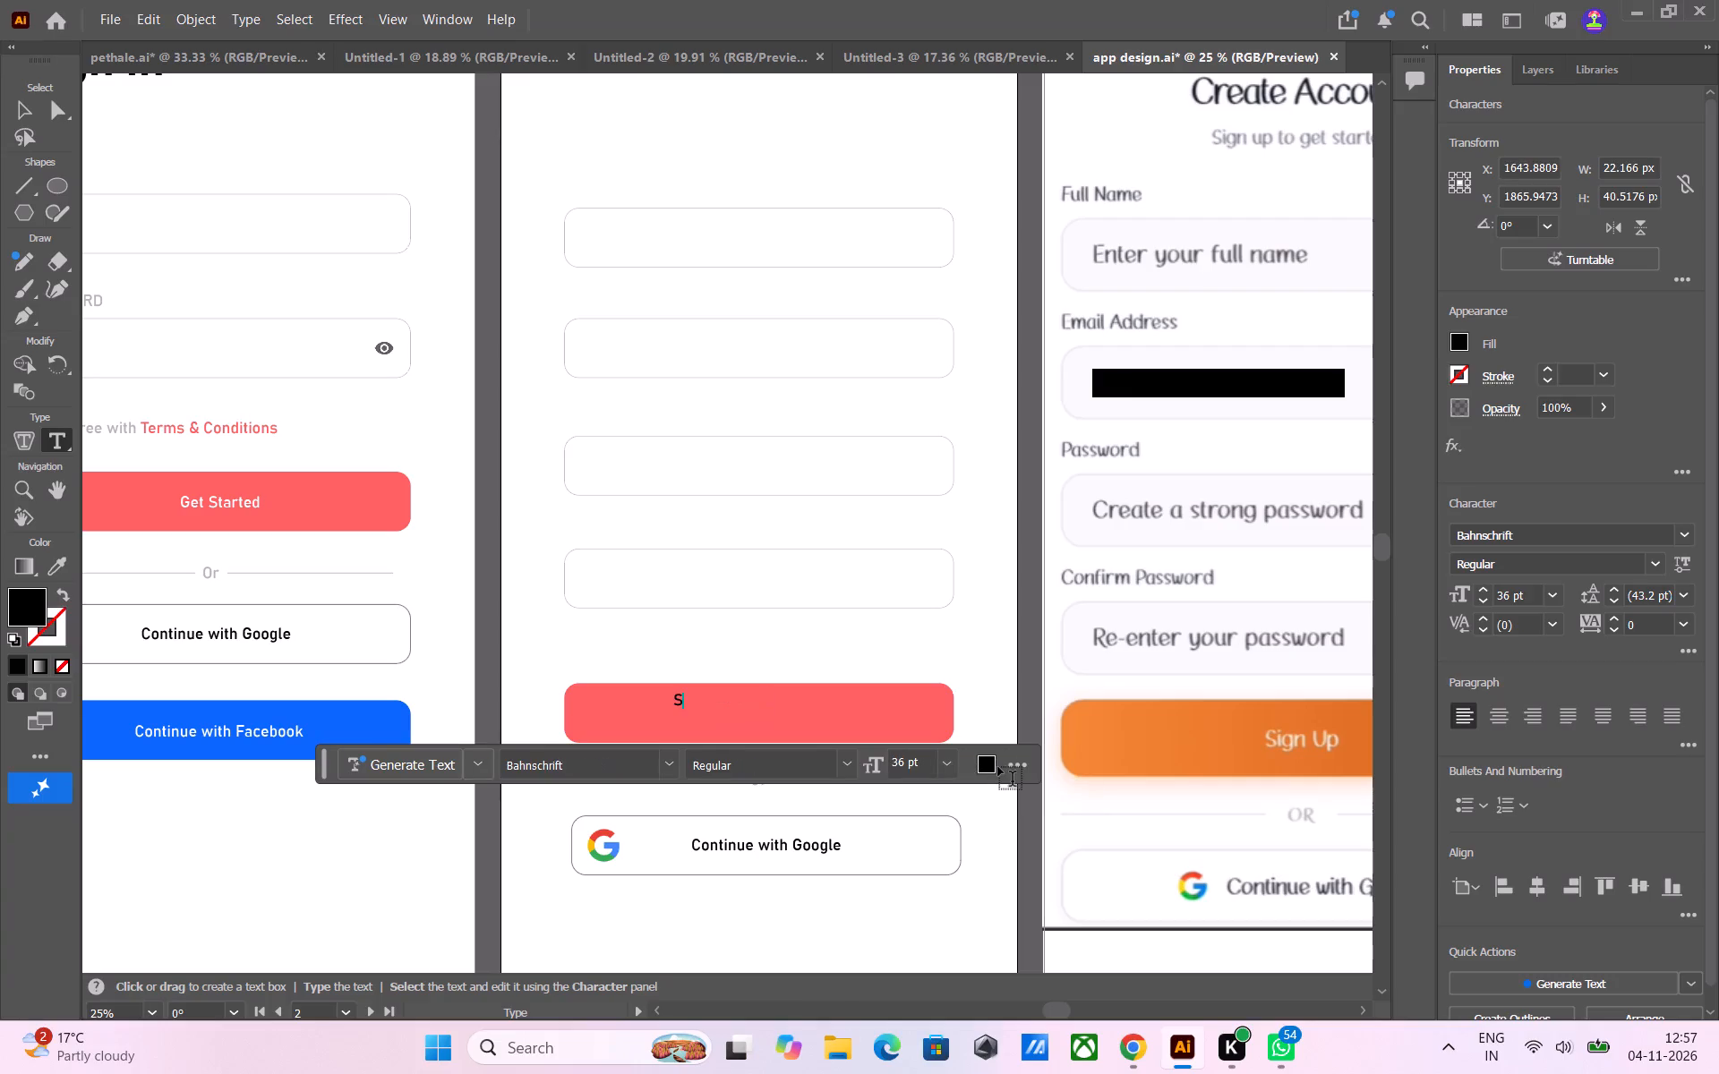
pyautogui.press('i')
pyautogui.write('gn')
pyautogui.press('space')
pyautogui.press('u')
pyautogui.press('p')
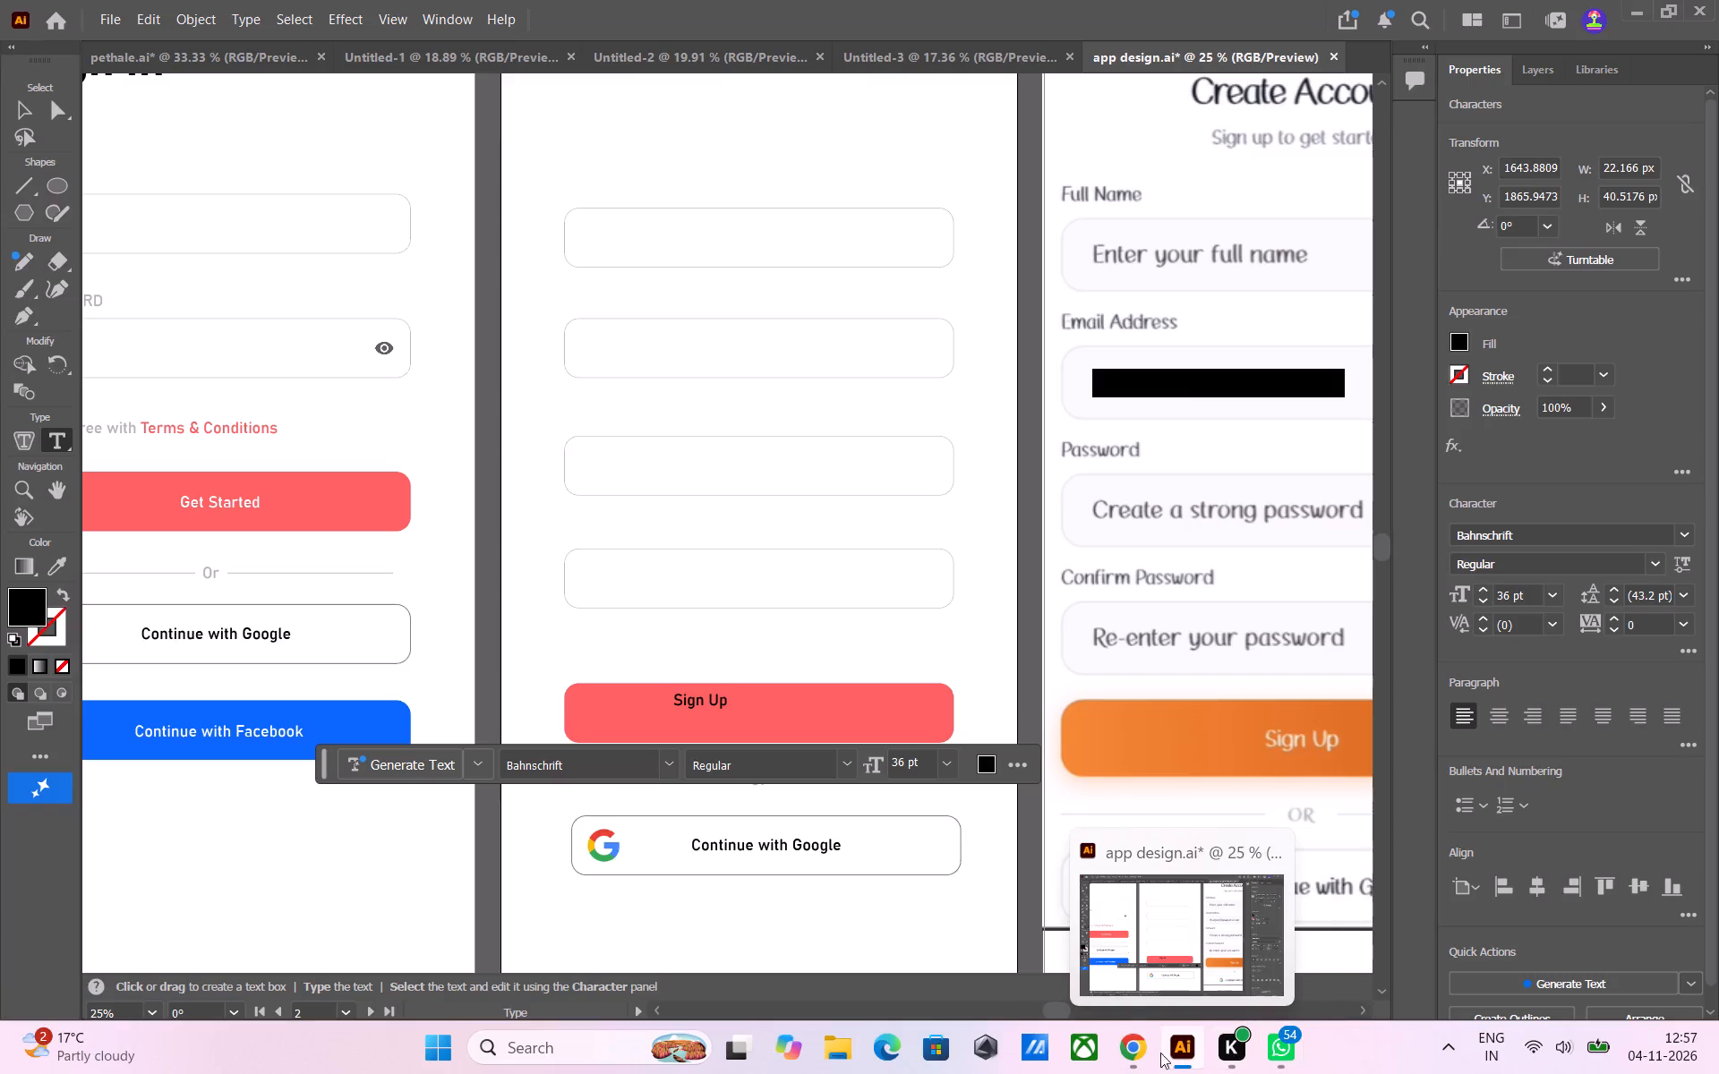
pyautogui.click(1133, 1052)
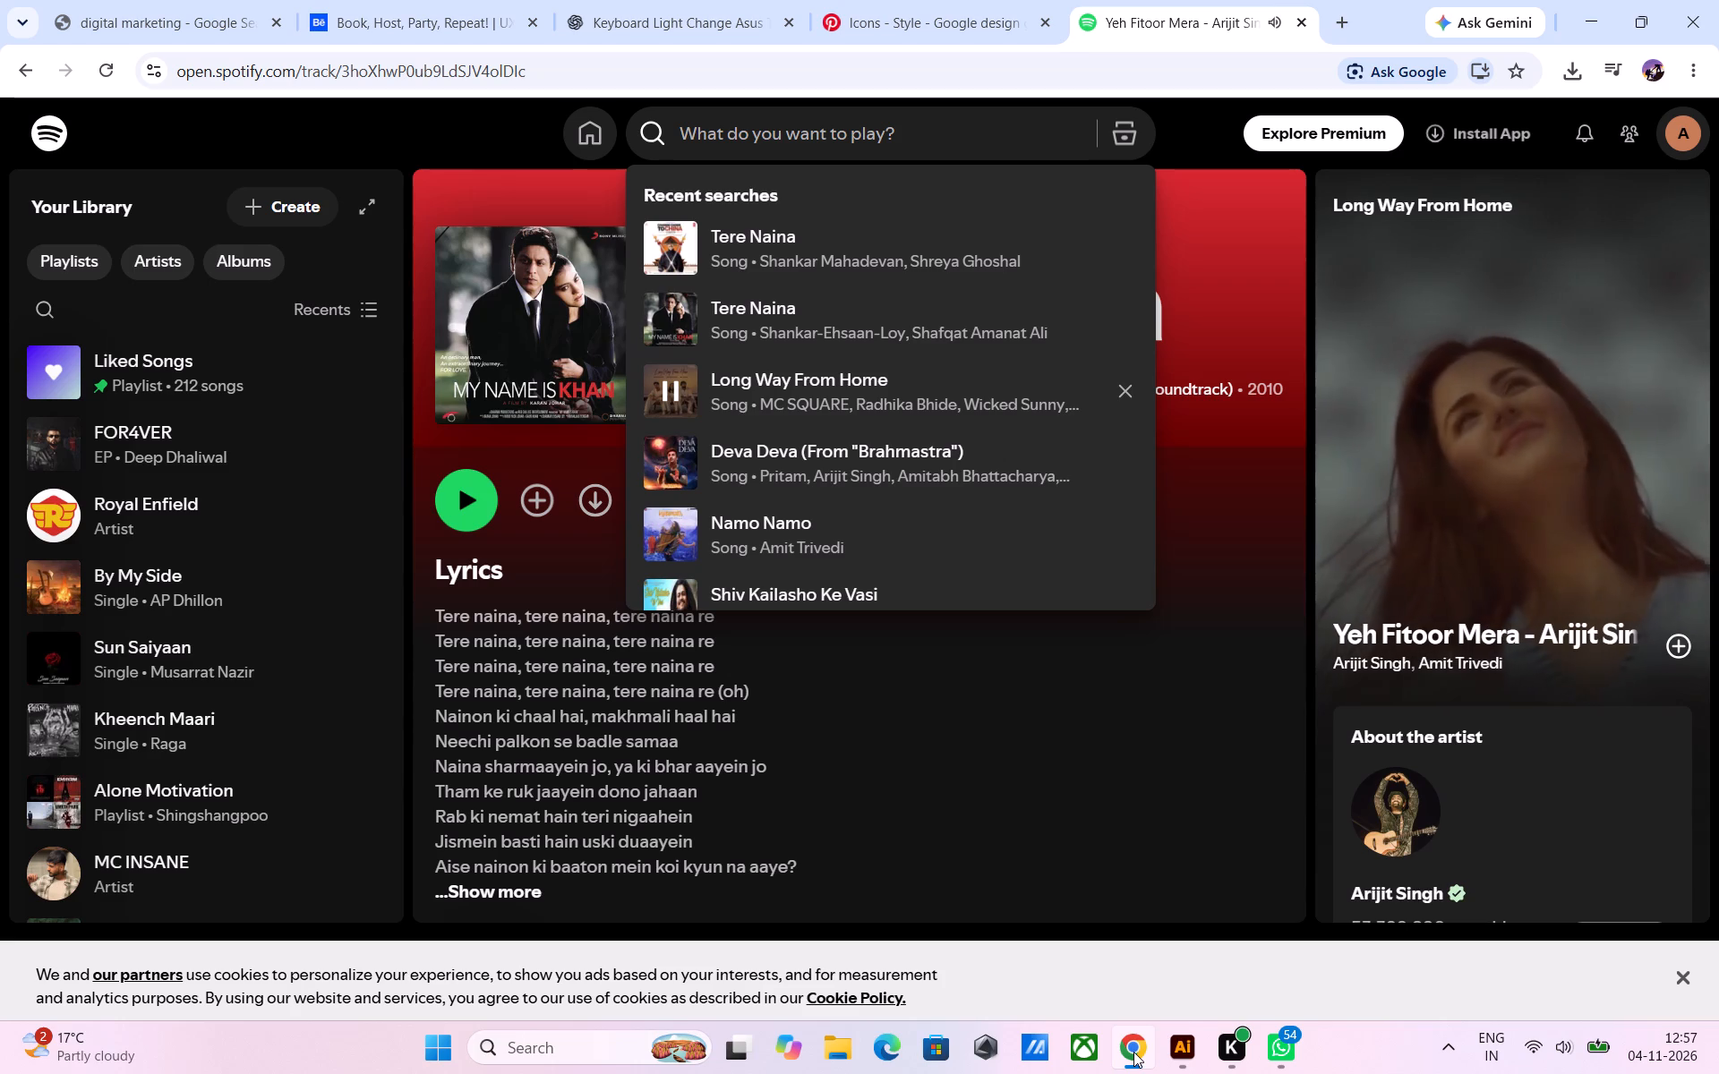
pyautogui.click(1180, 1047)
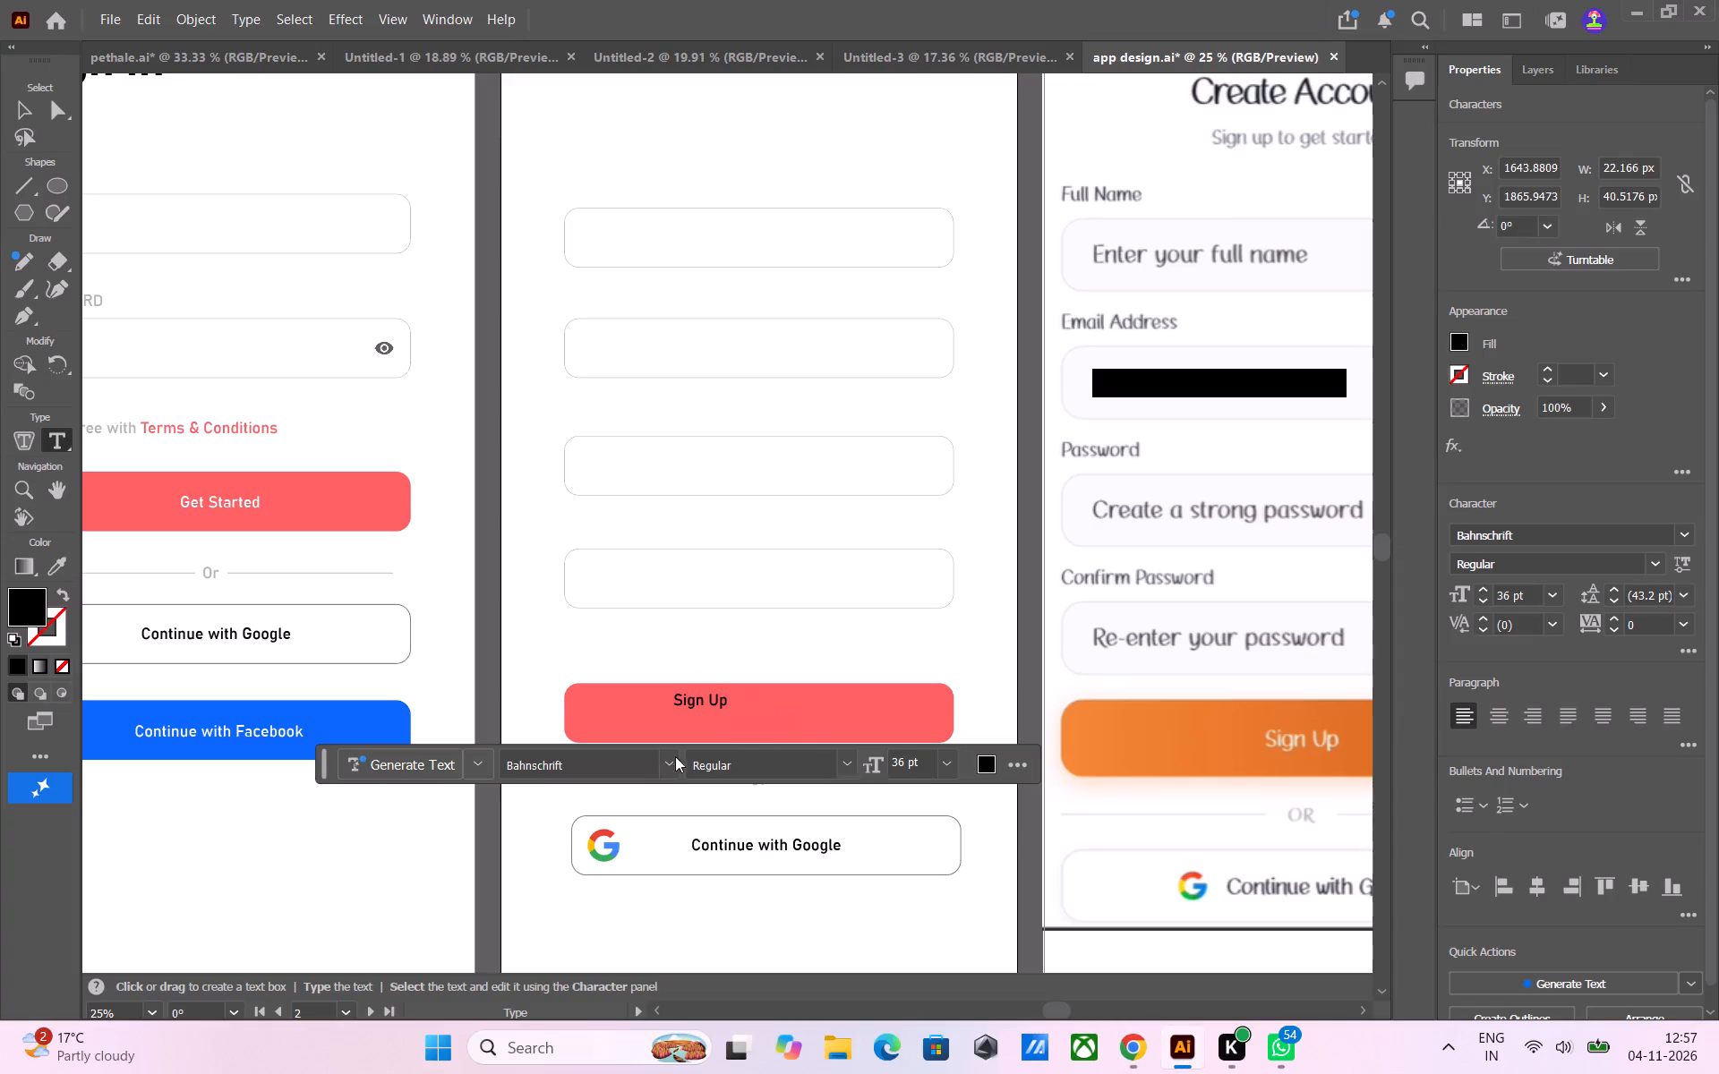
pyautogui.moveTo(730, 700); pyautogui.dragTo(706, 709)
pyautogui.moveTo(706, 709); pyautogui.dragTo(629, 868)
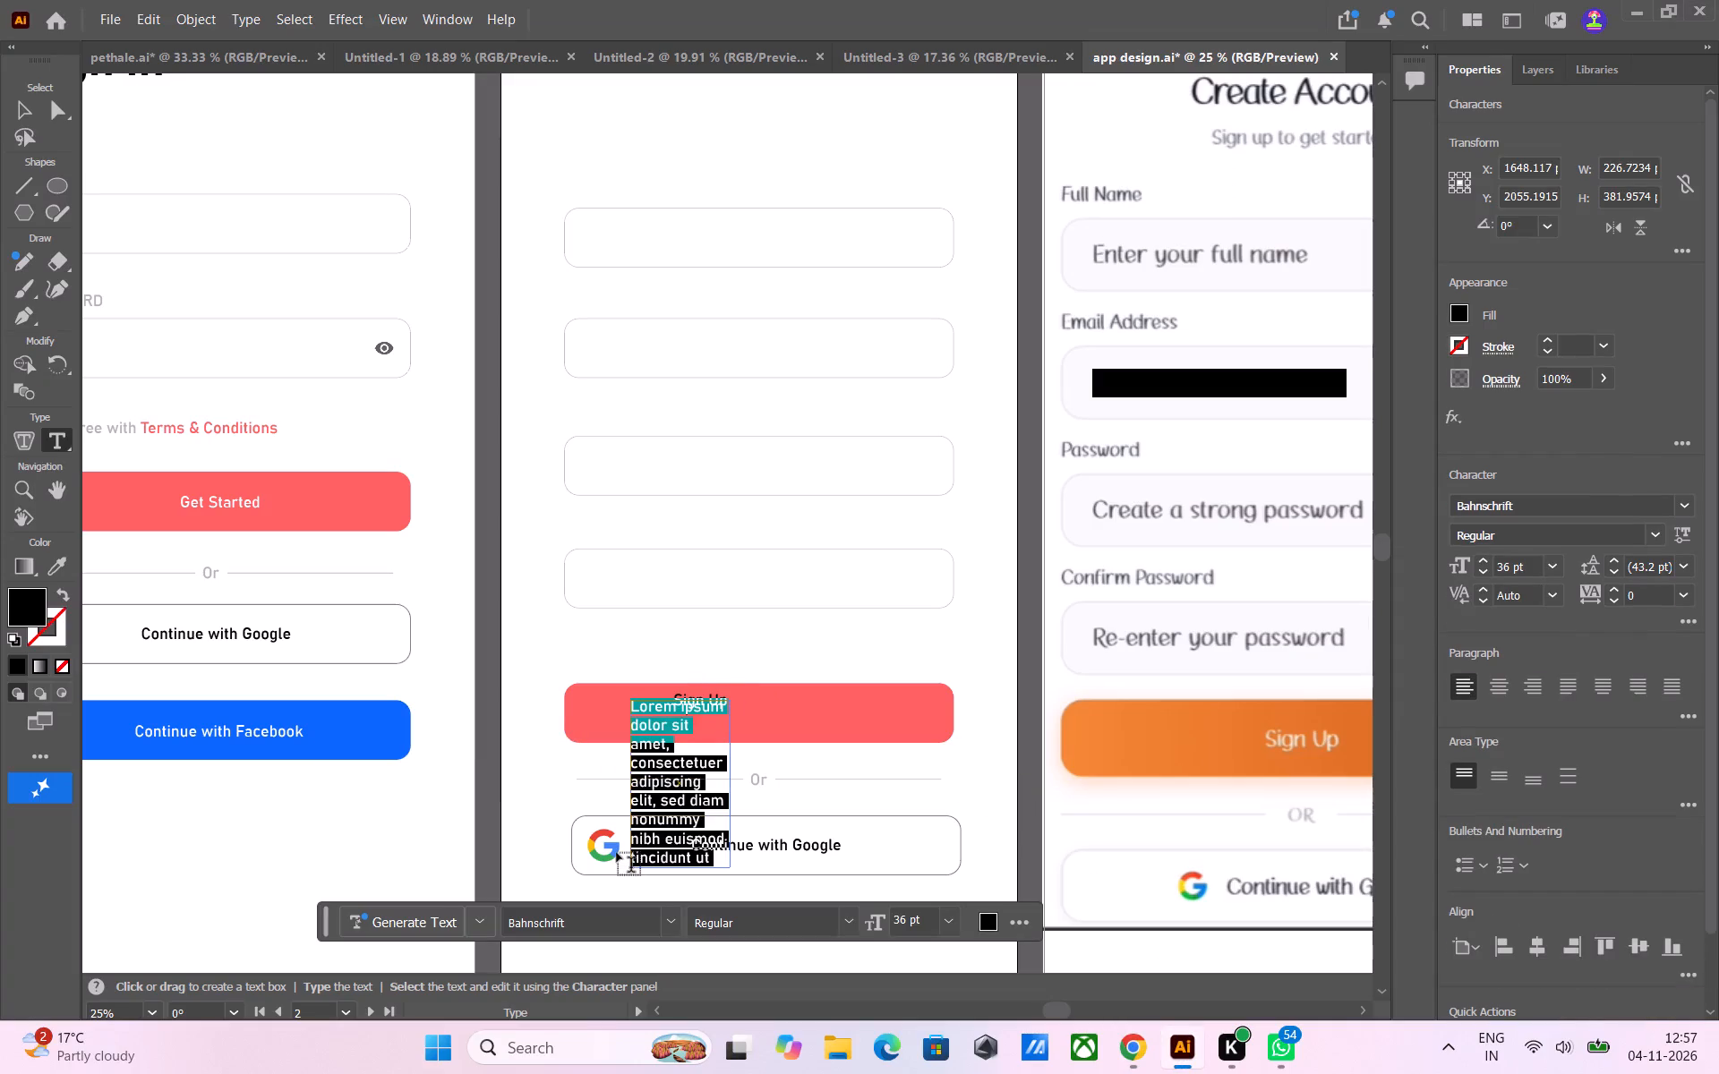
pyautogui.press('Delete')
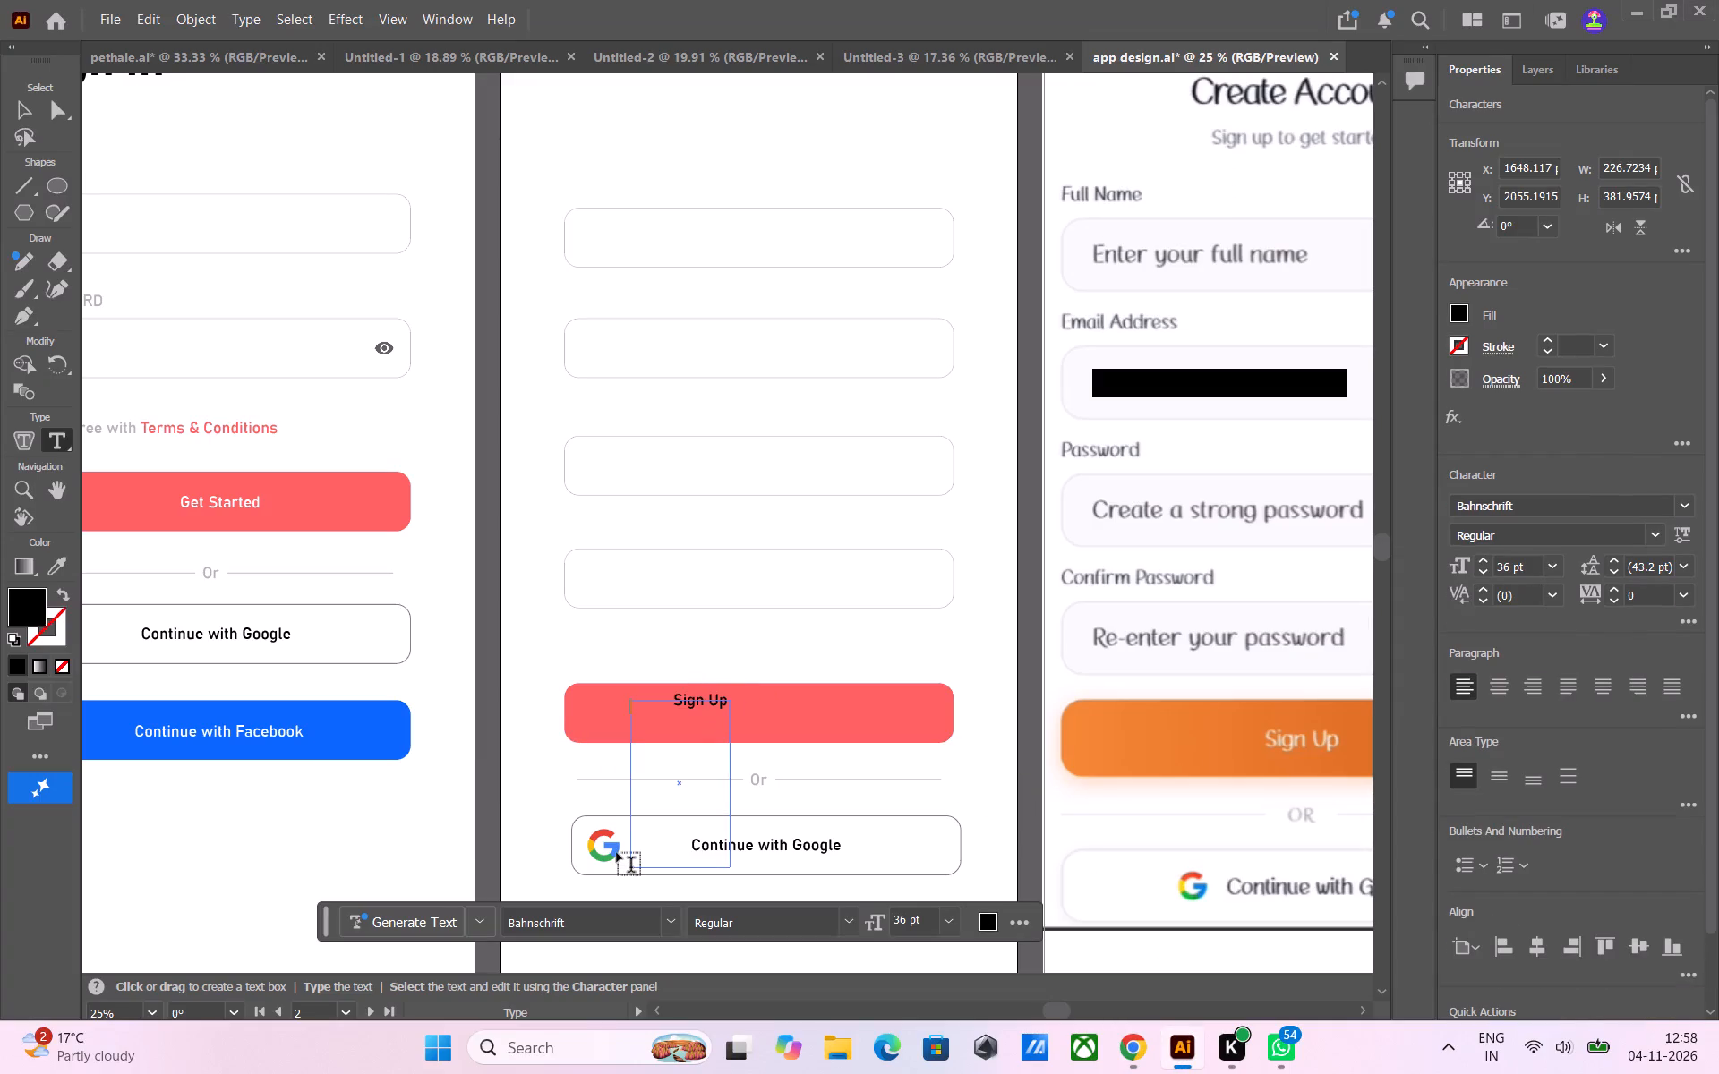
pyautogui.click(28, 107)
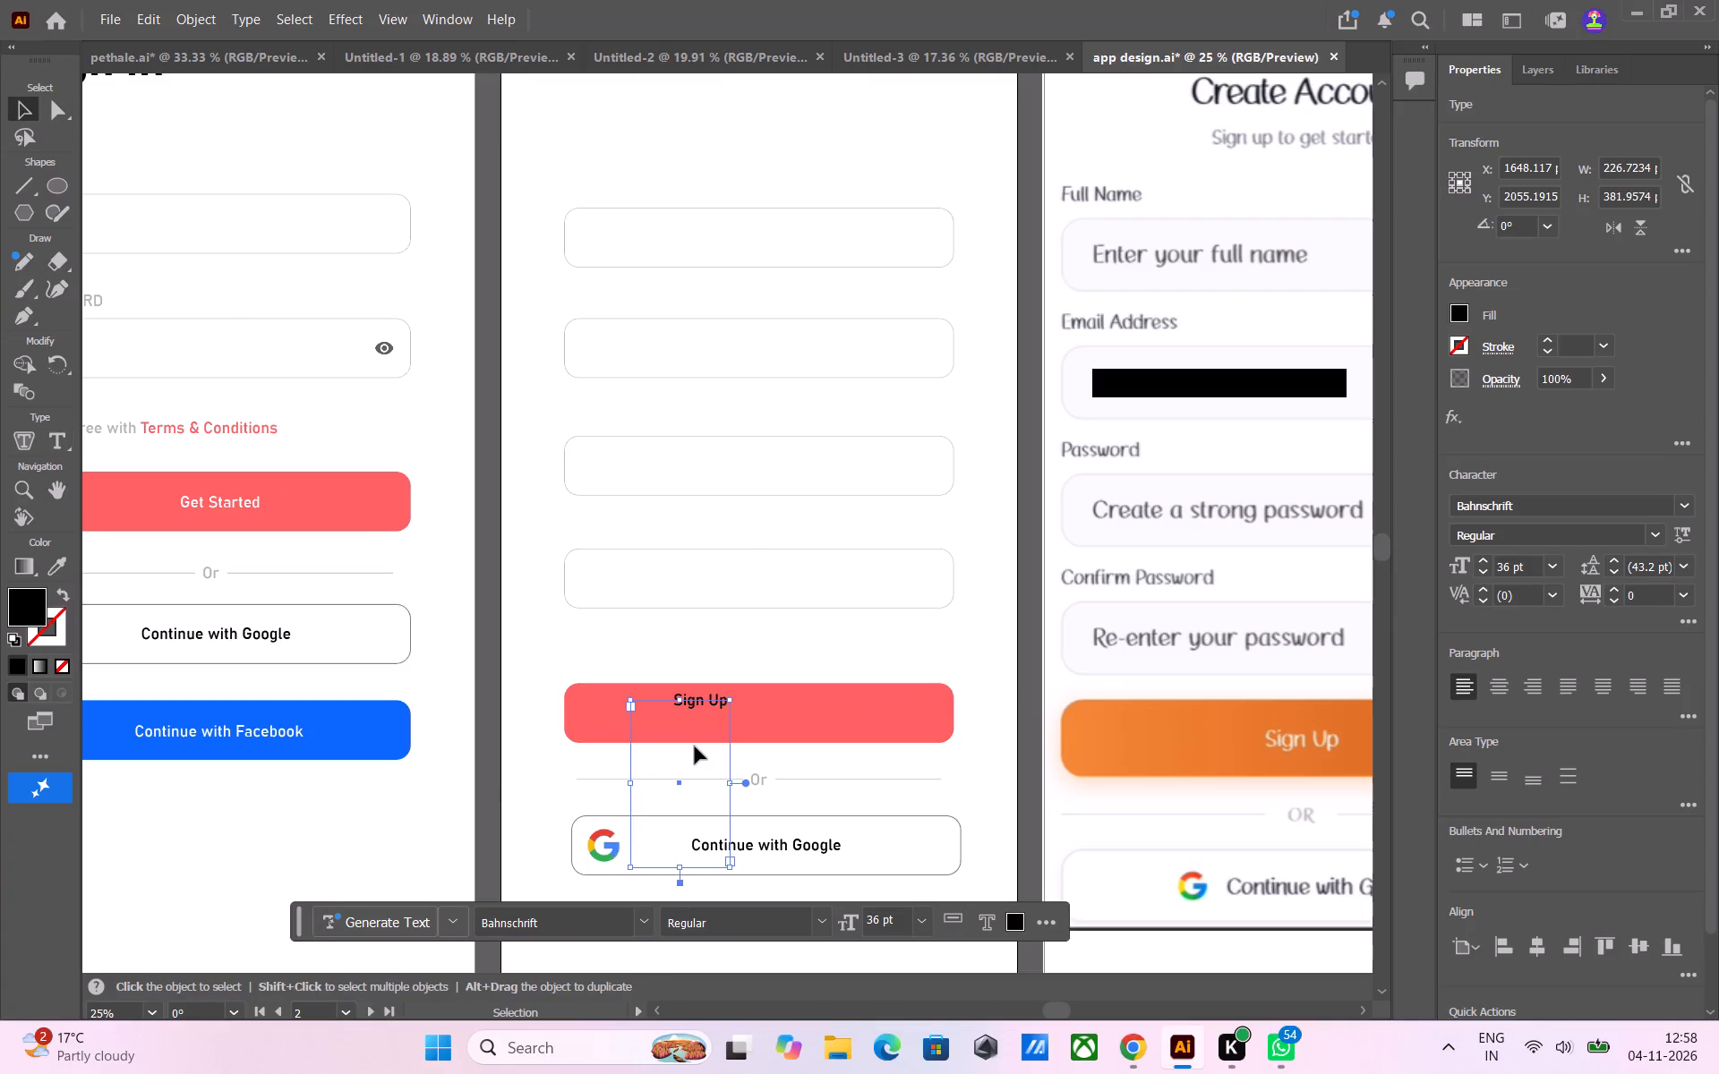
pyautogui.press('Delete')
# Recolour the Sign Up text on the coral button white and set its font size to 48 pt.
pyautogui.tripleClick(715, 700)
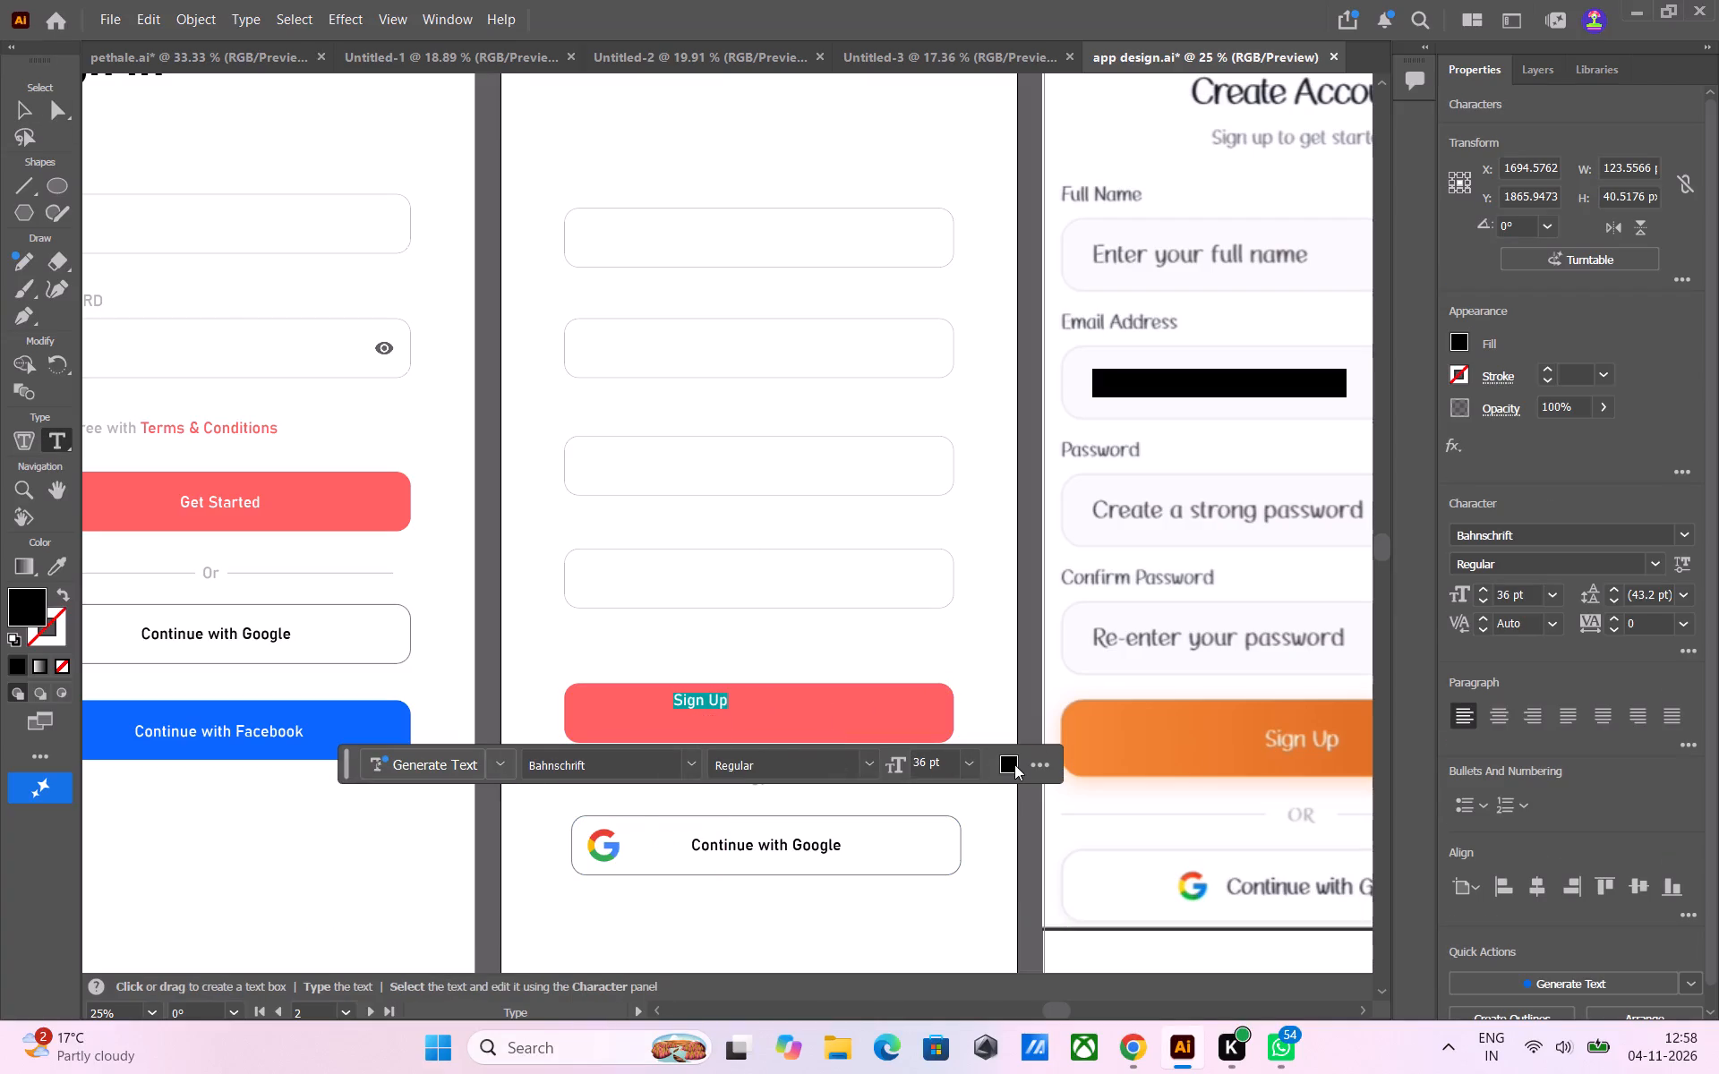
pyautogui.click(1014, 764)
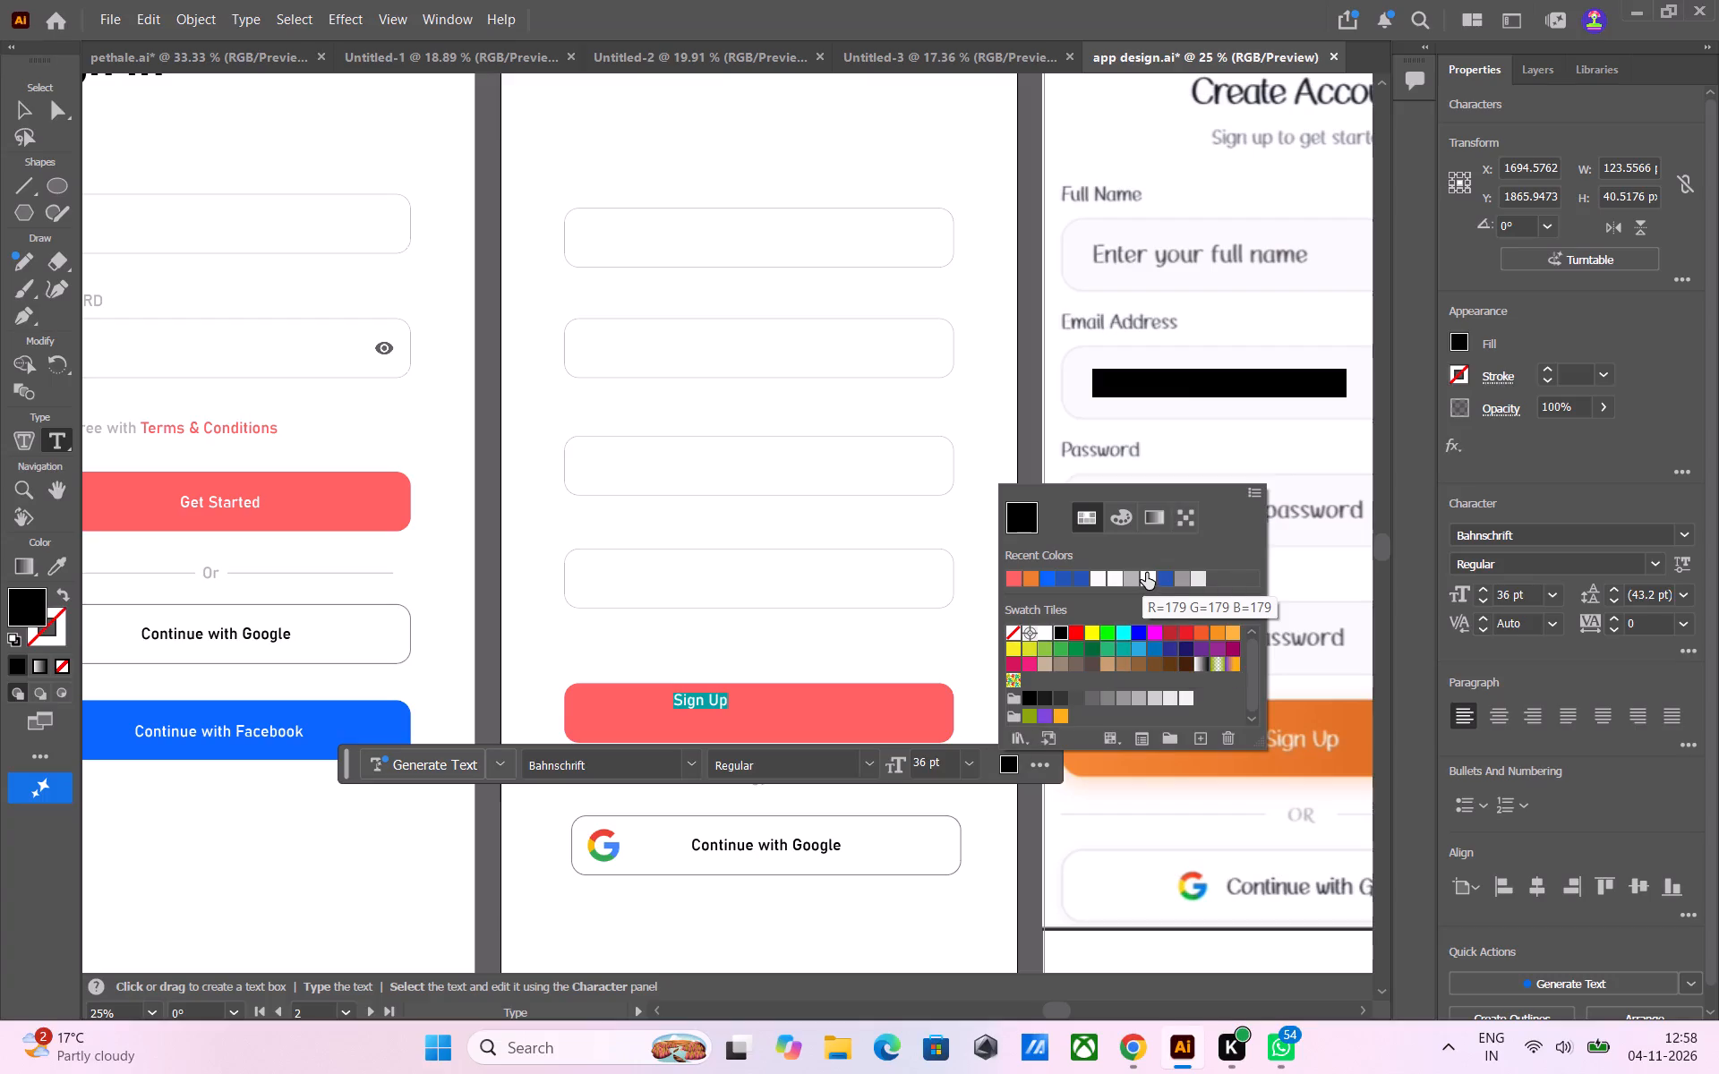
pyautogui.click(1150, 580)
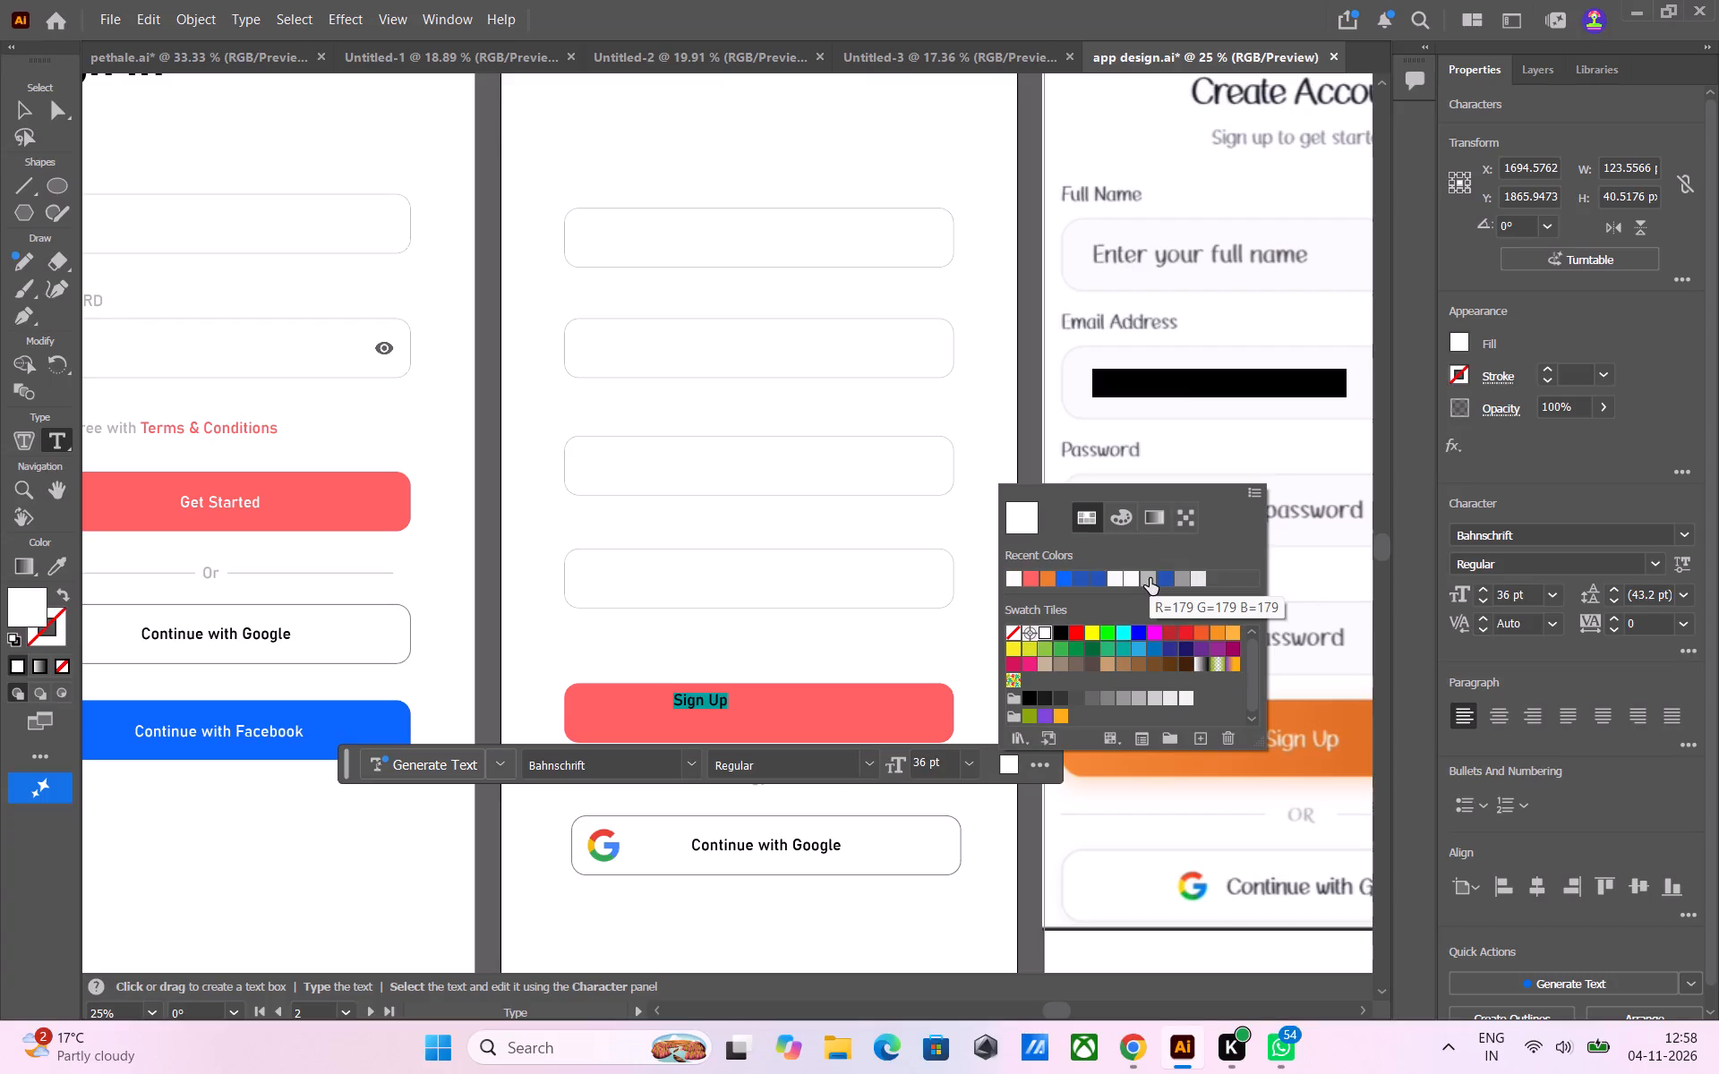
pyautogui.click(1031, 845)
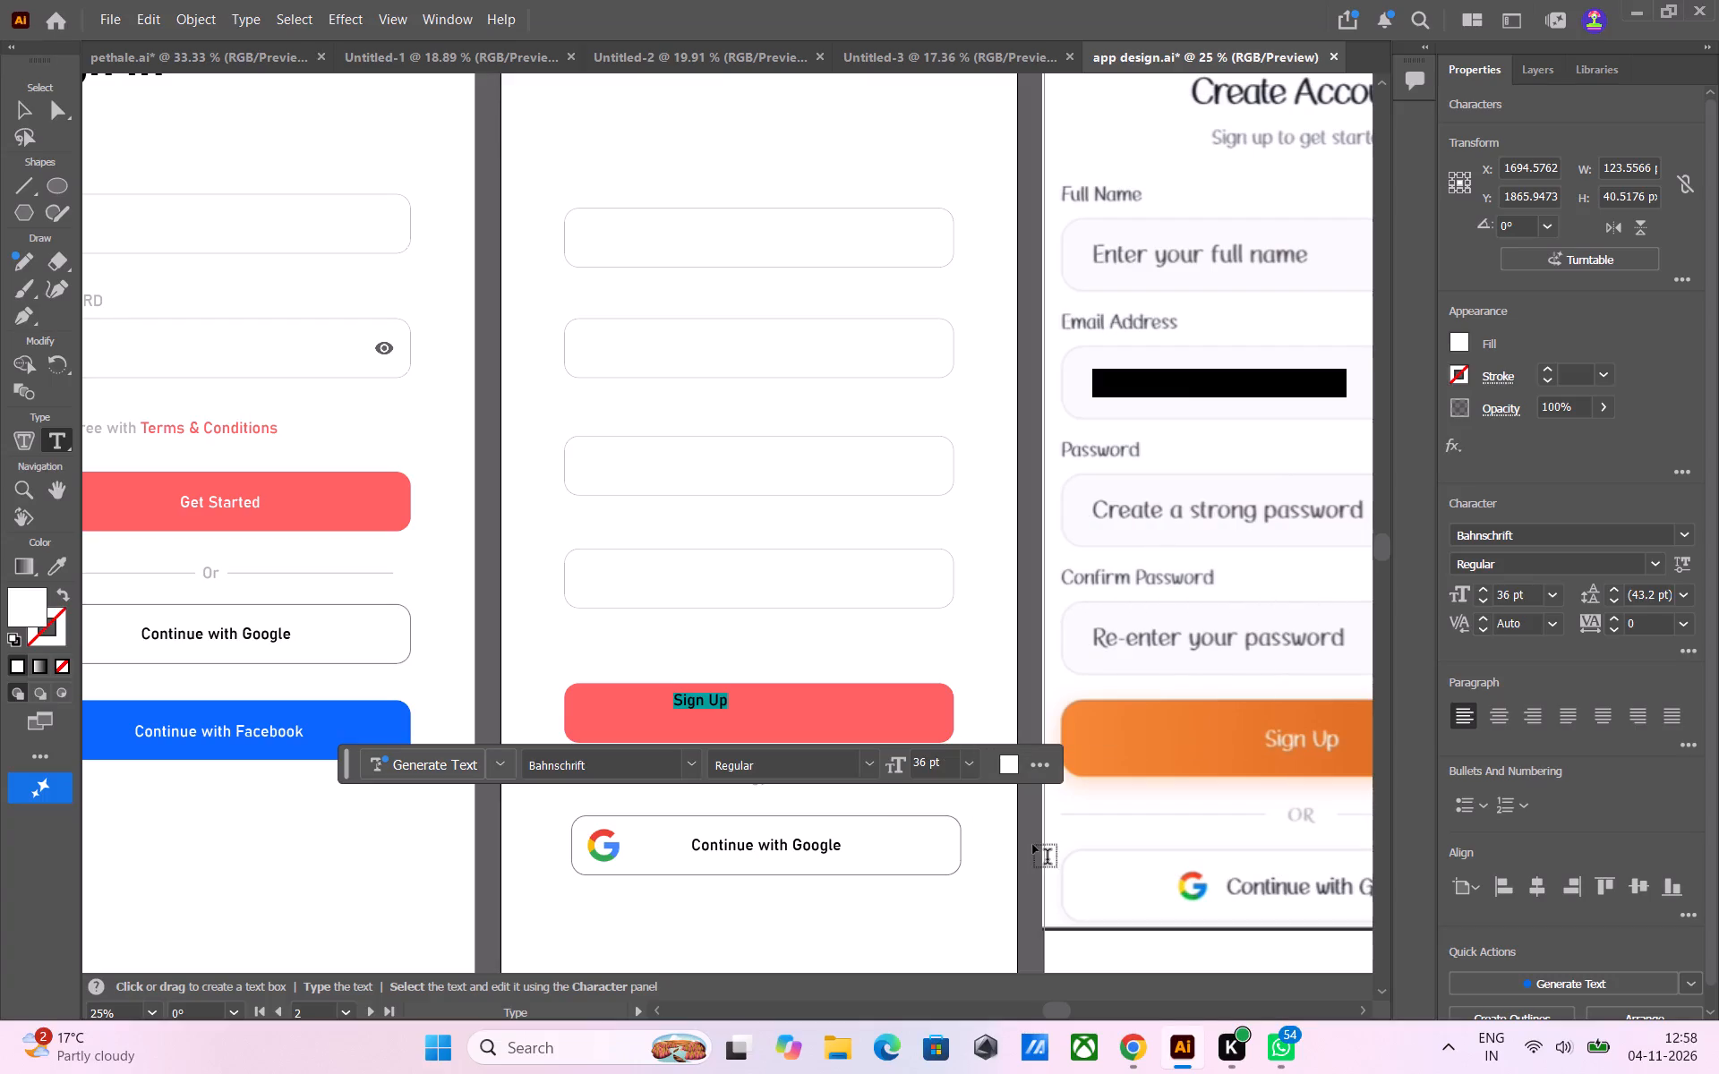
pyautogui.click(968, 756)
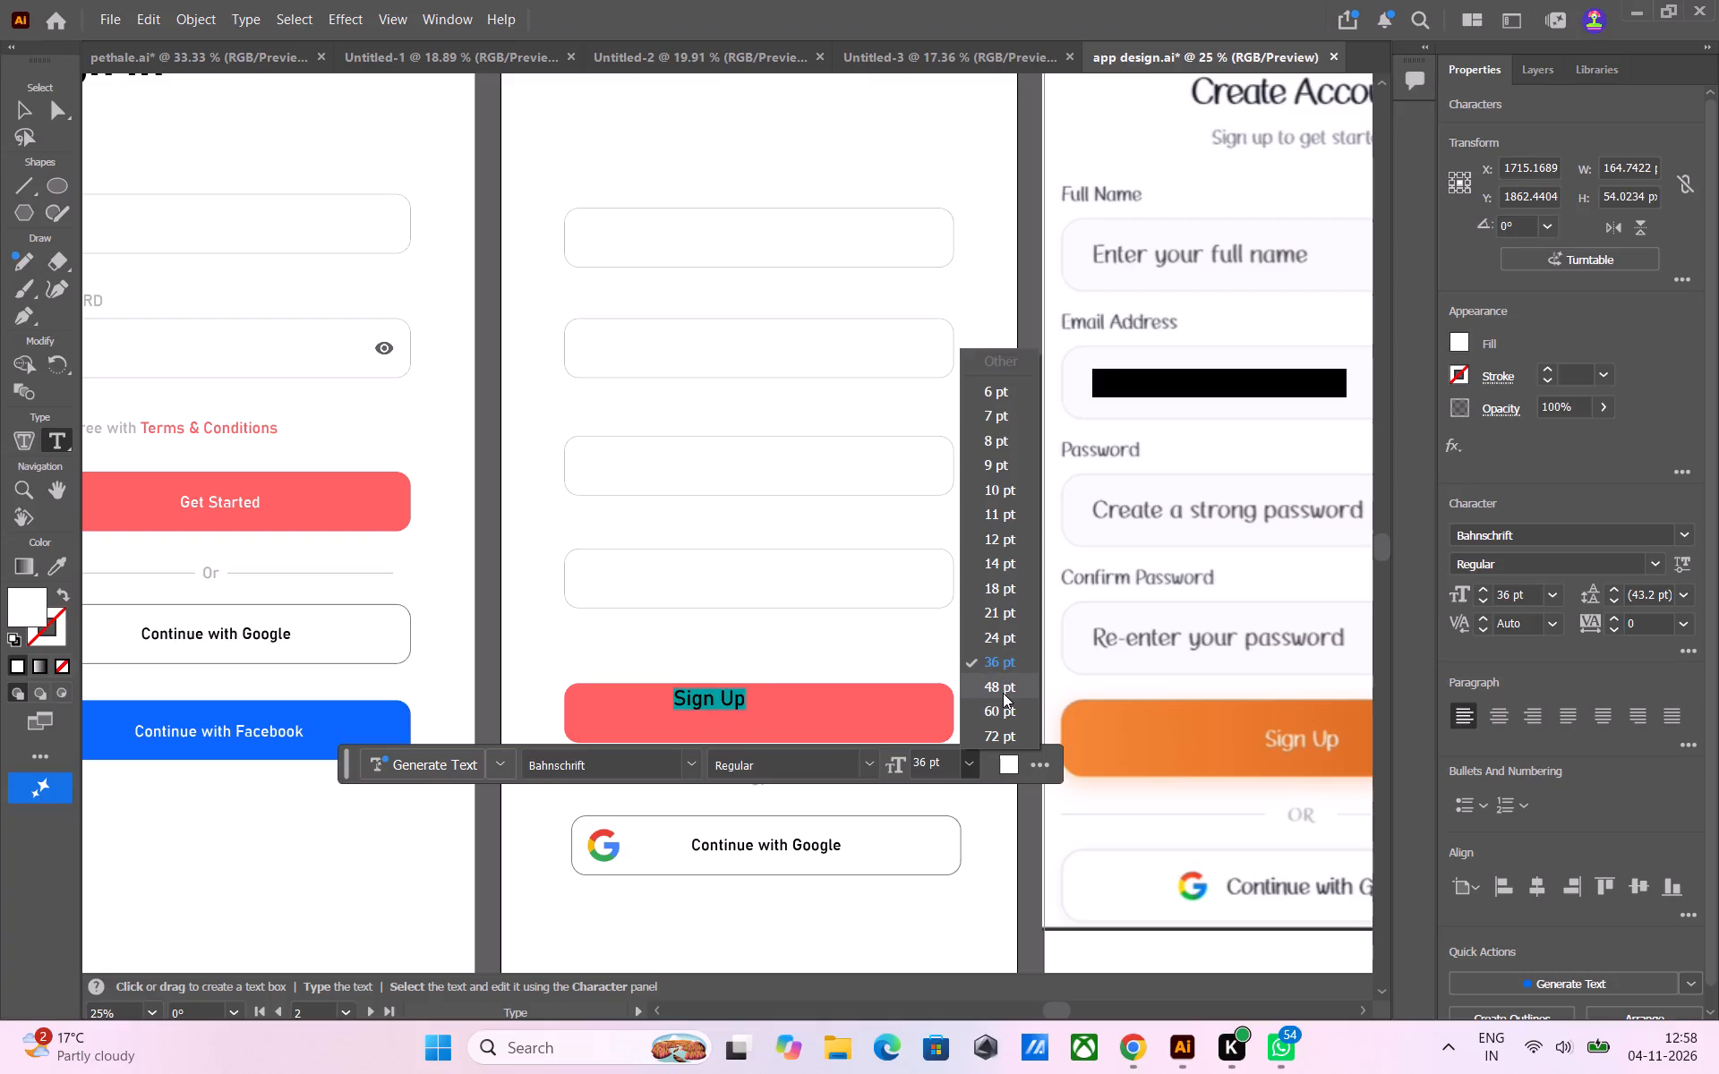
pyautogui.click(1003, 693)
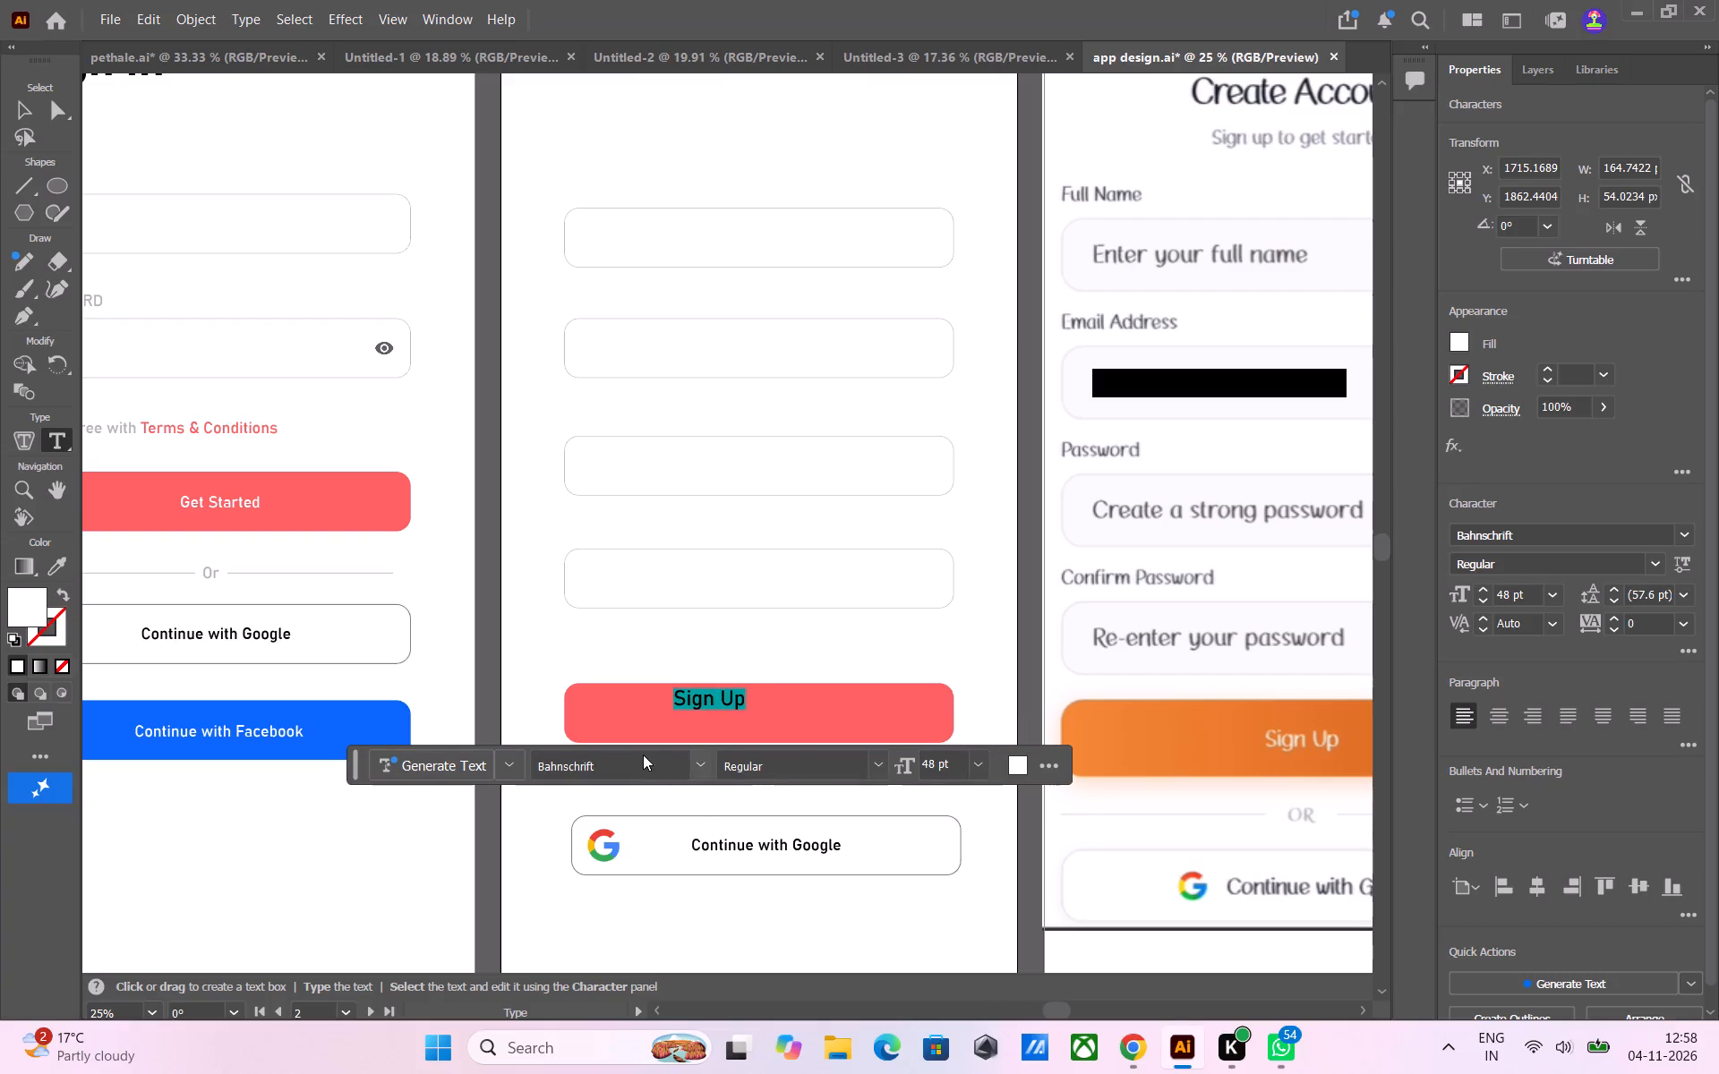
# Centre the Sign Up text inside the coral button on Artboard 2, at about X 1828.5 px, Y 1894 px.
pyautogui.click(26, 109)
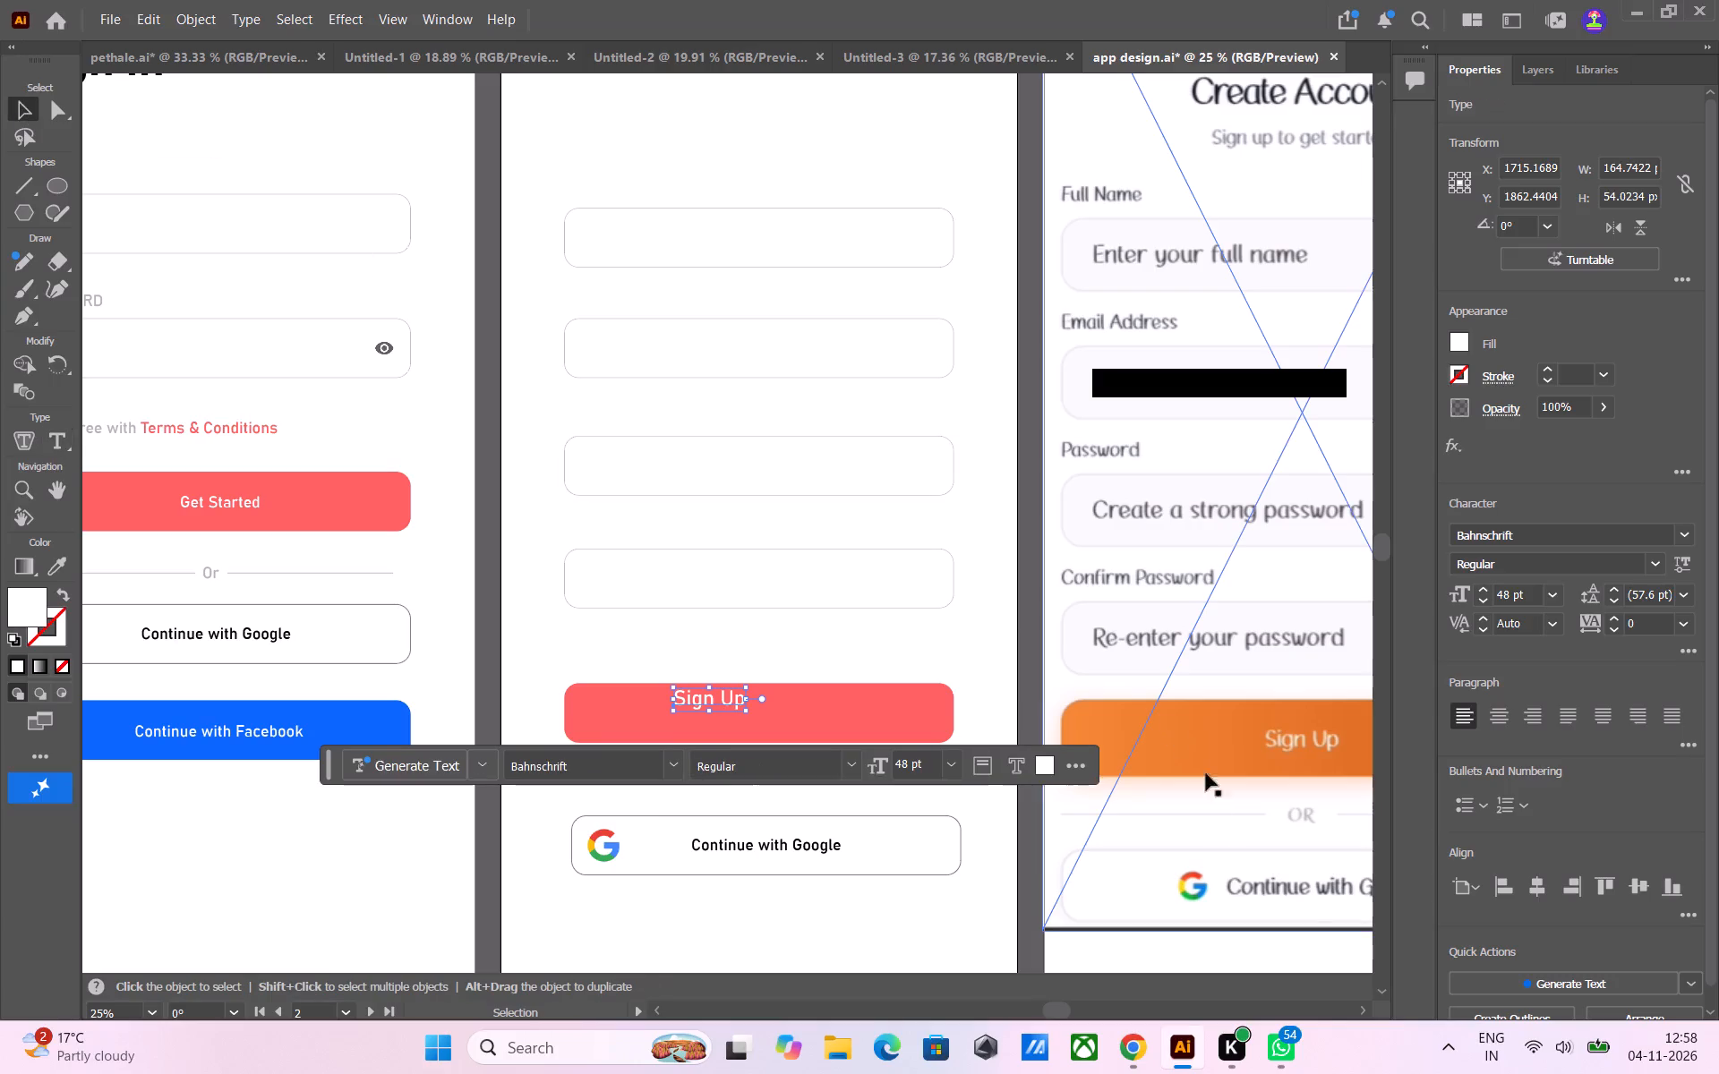
pyautogui.click(1040, 894)
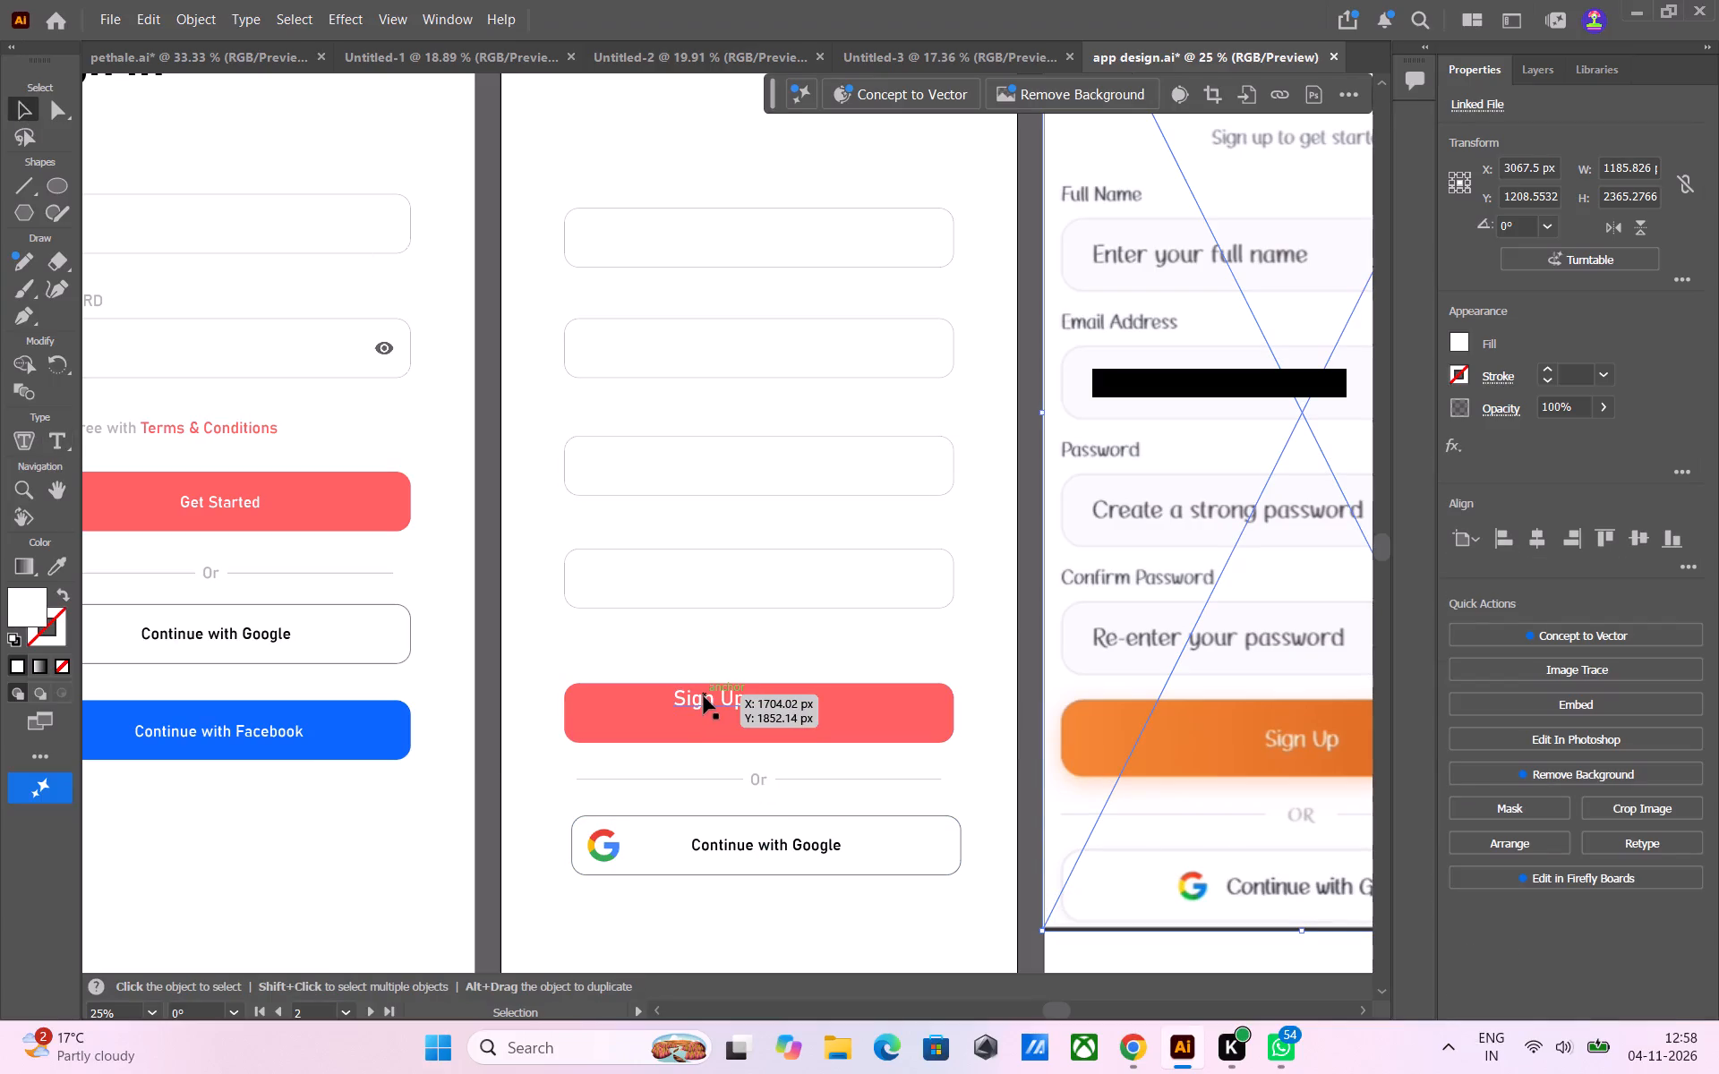
pyautogui.moveTo(704, 697); pyautogui.dragTo(757, 708)
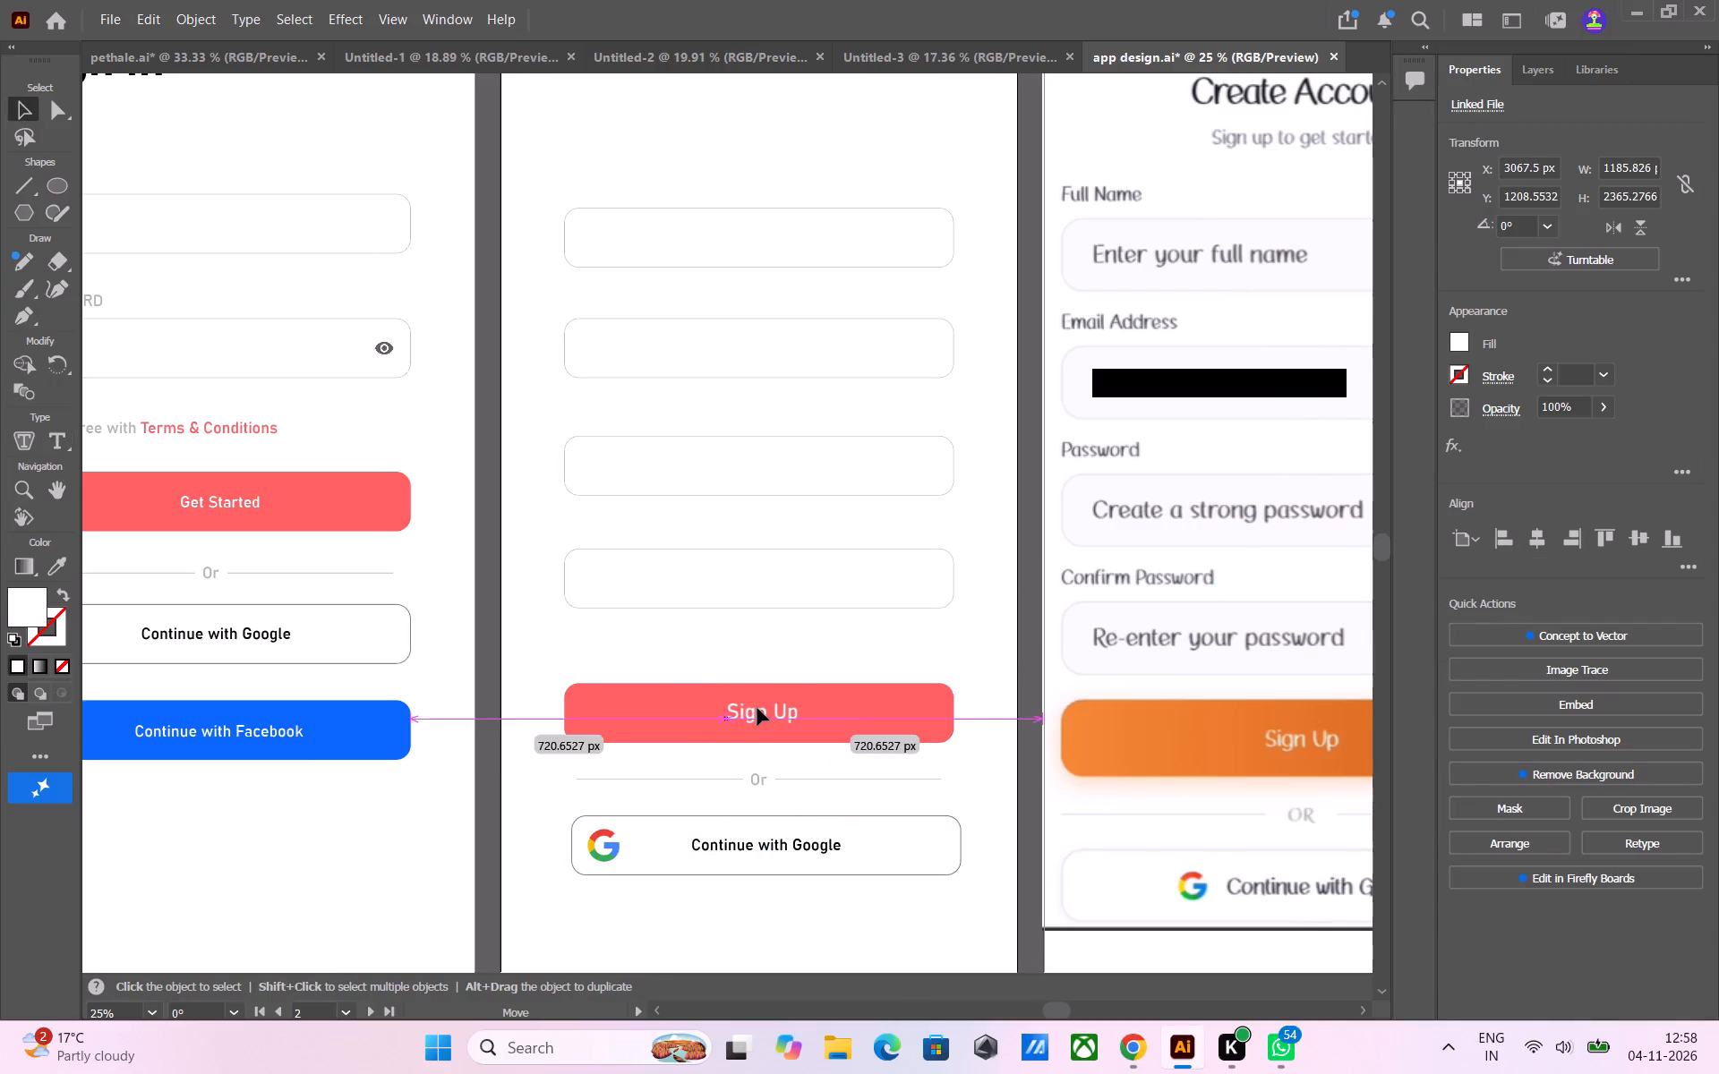
pyautogui.moveTo(757, 708); pyautogui.dragTo(754, 708)
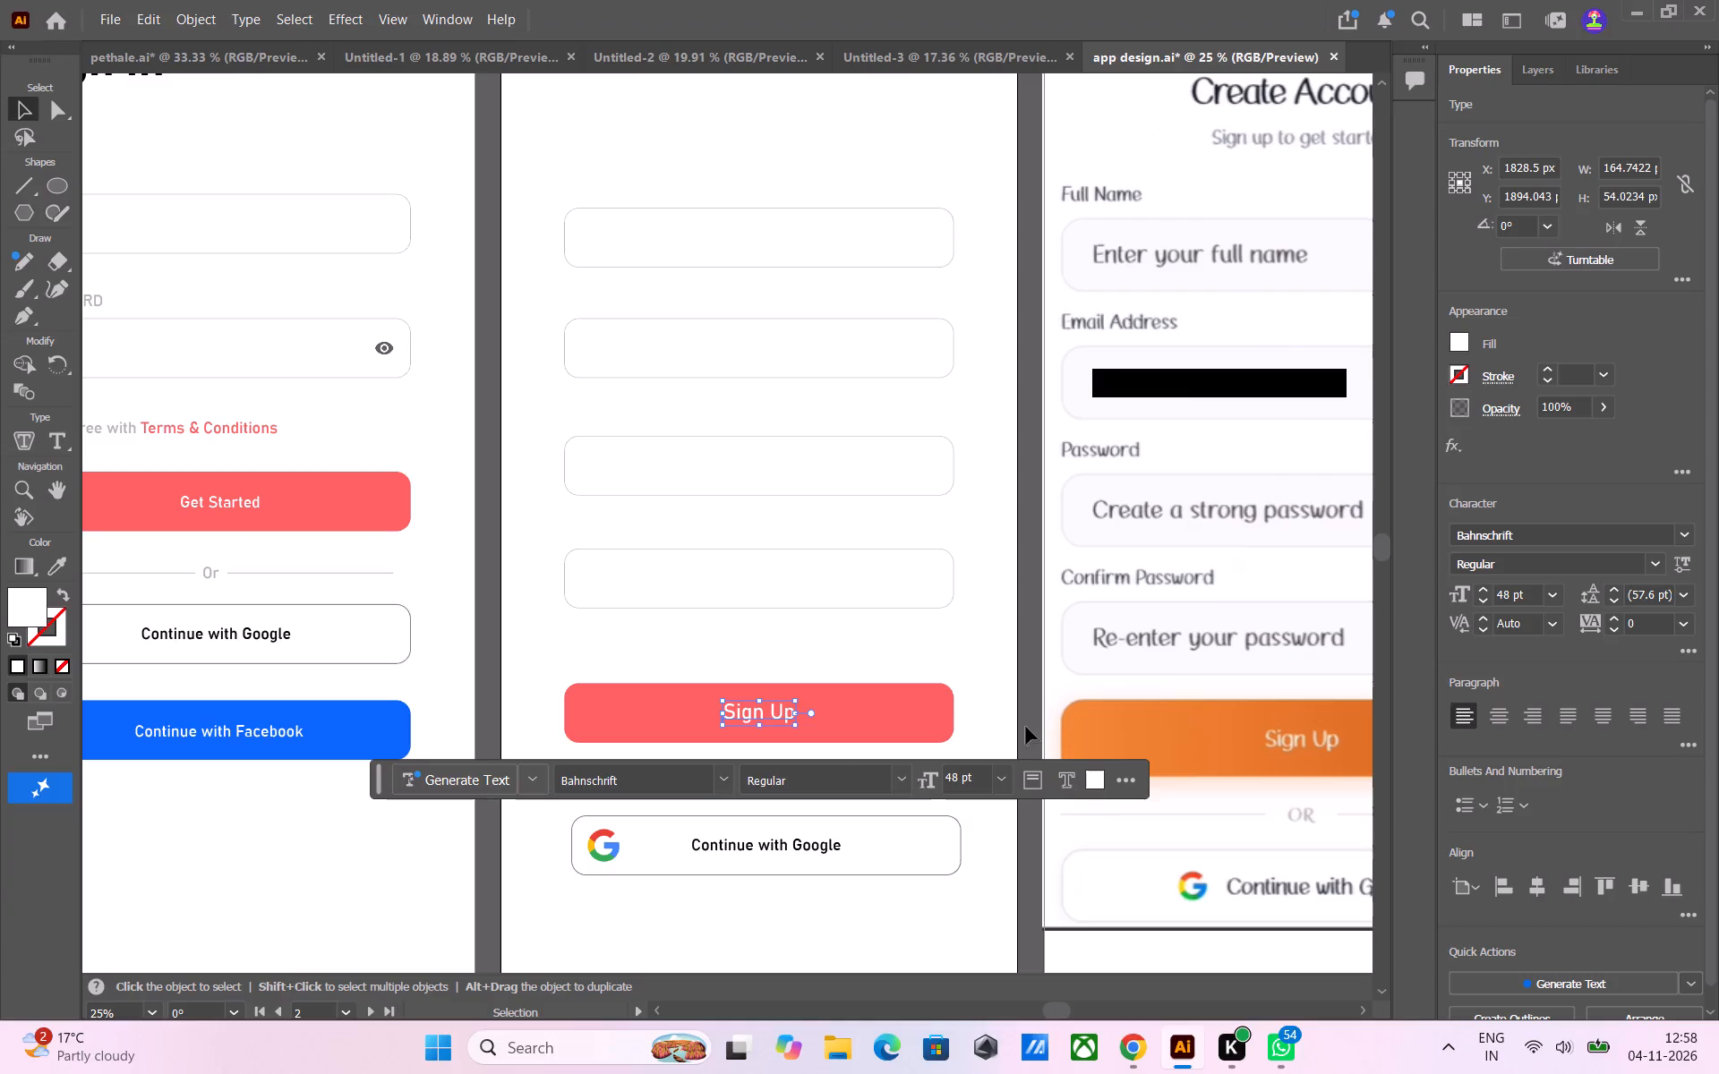
pyautogui.click(1037, 609)
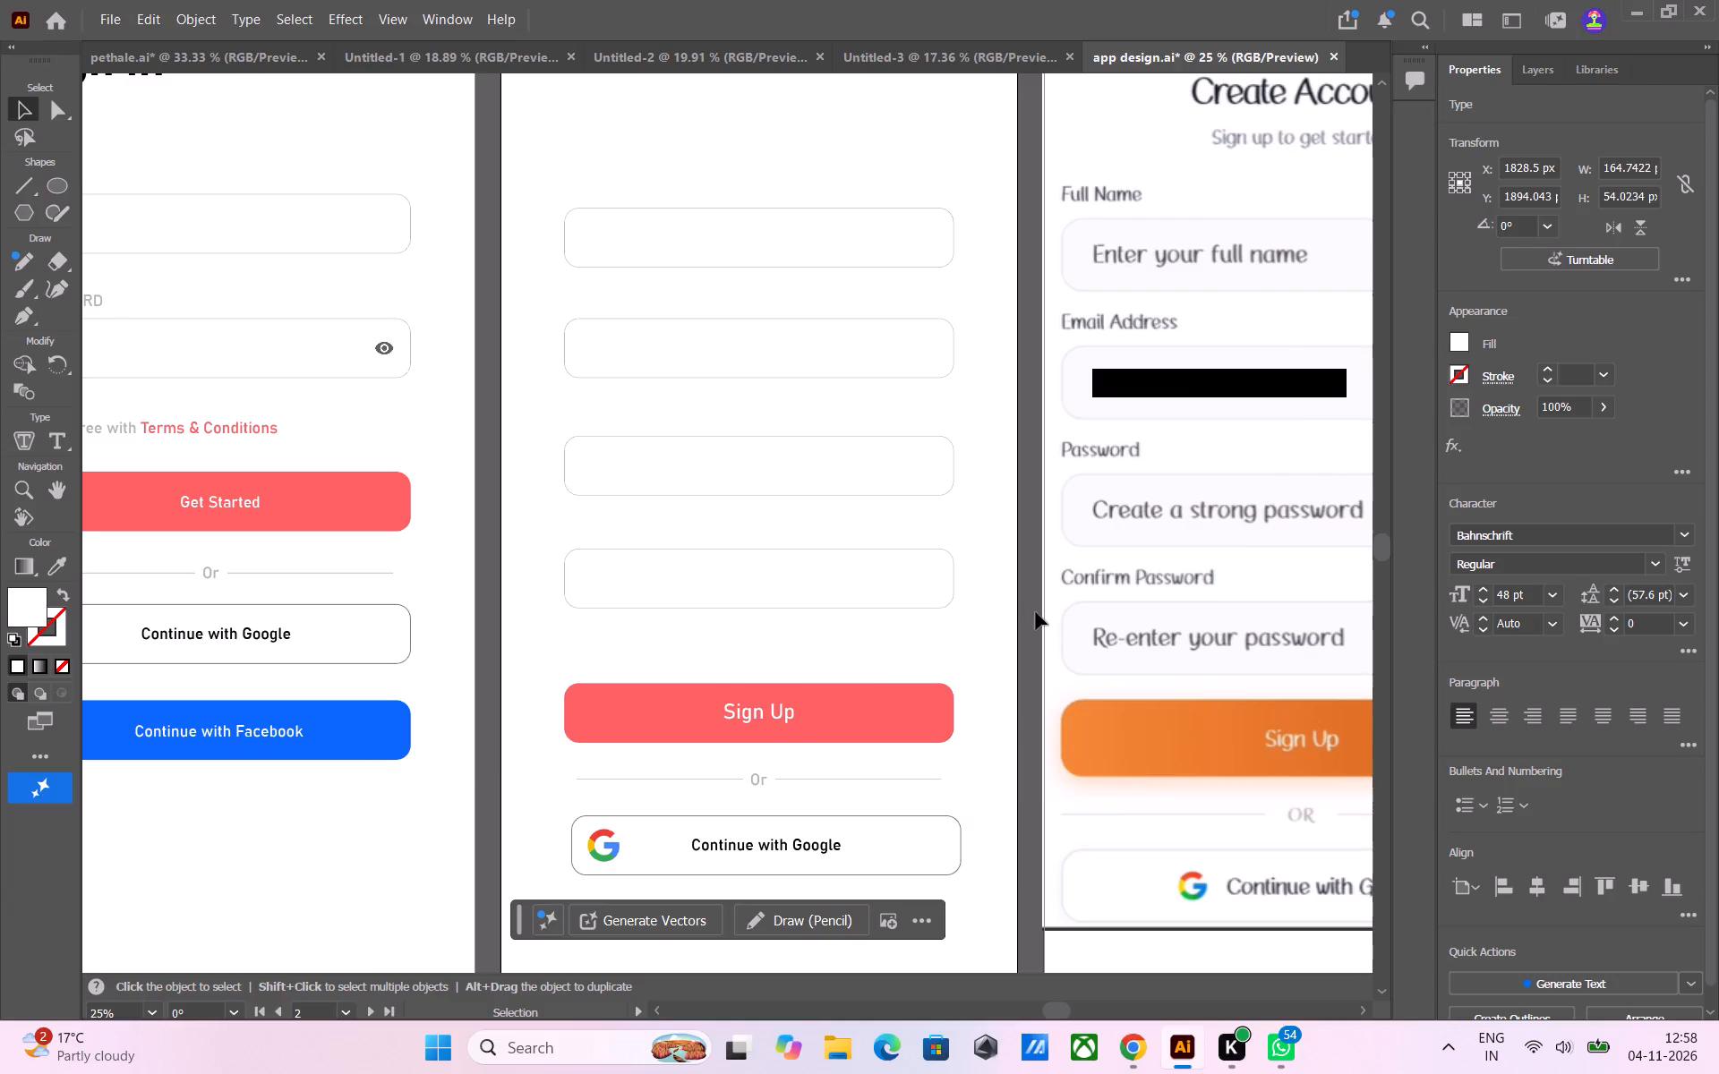
# Inspect the text settings of the Get Started button label on the Sign In screen.
pyautogui.click(220, 502)
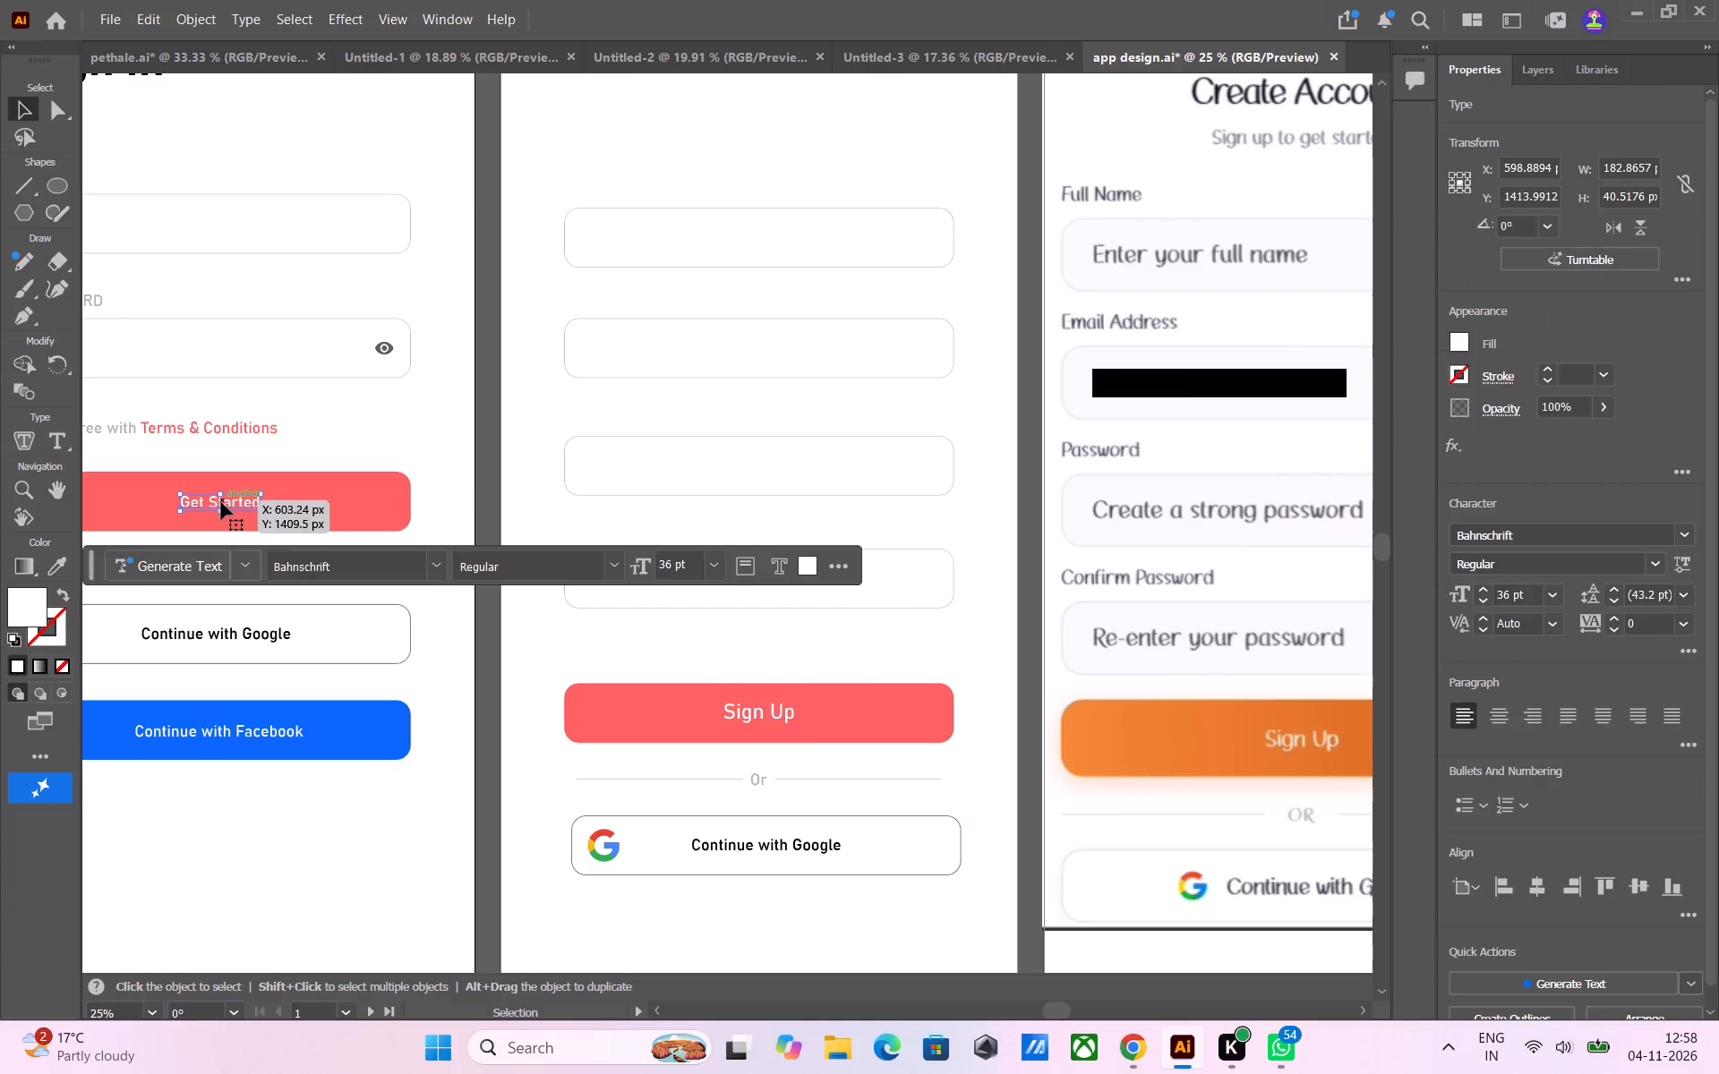
pyautogui.click(1031, 739)
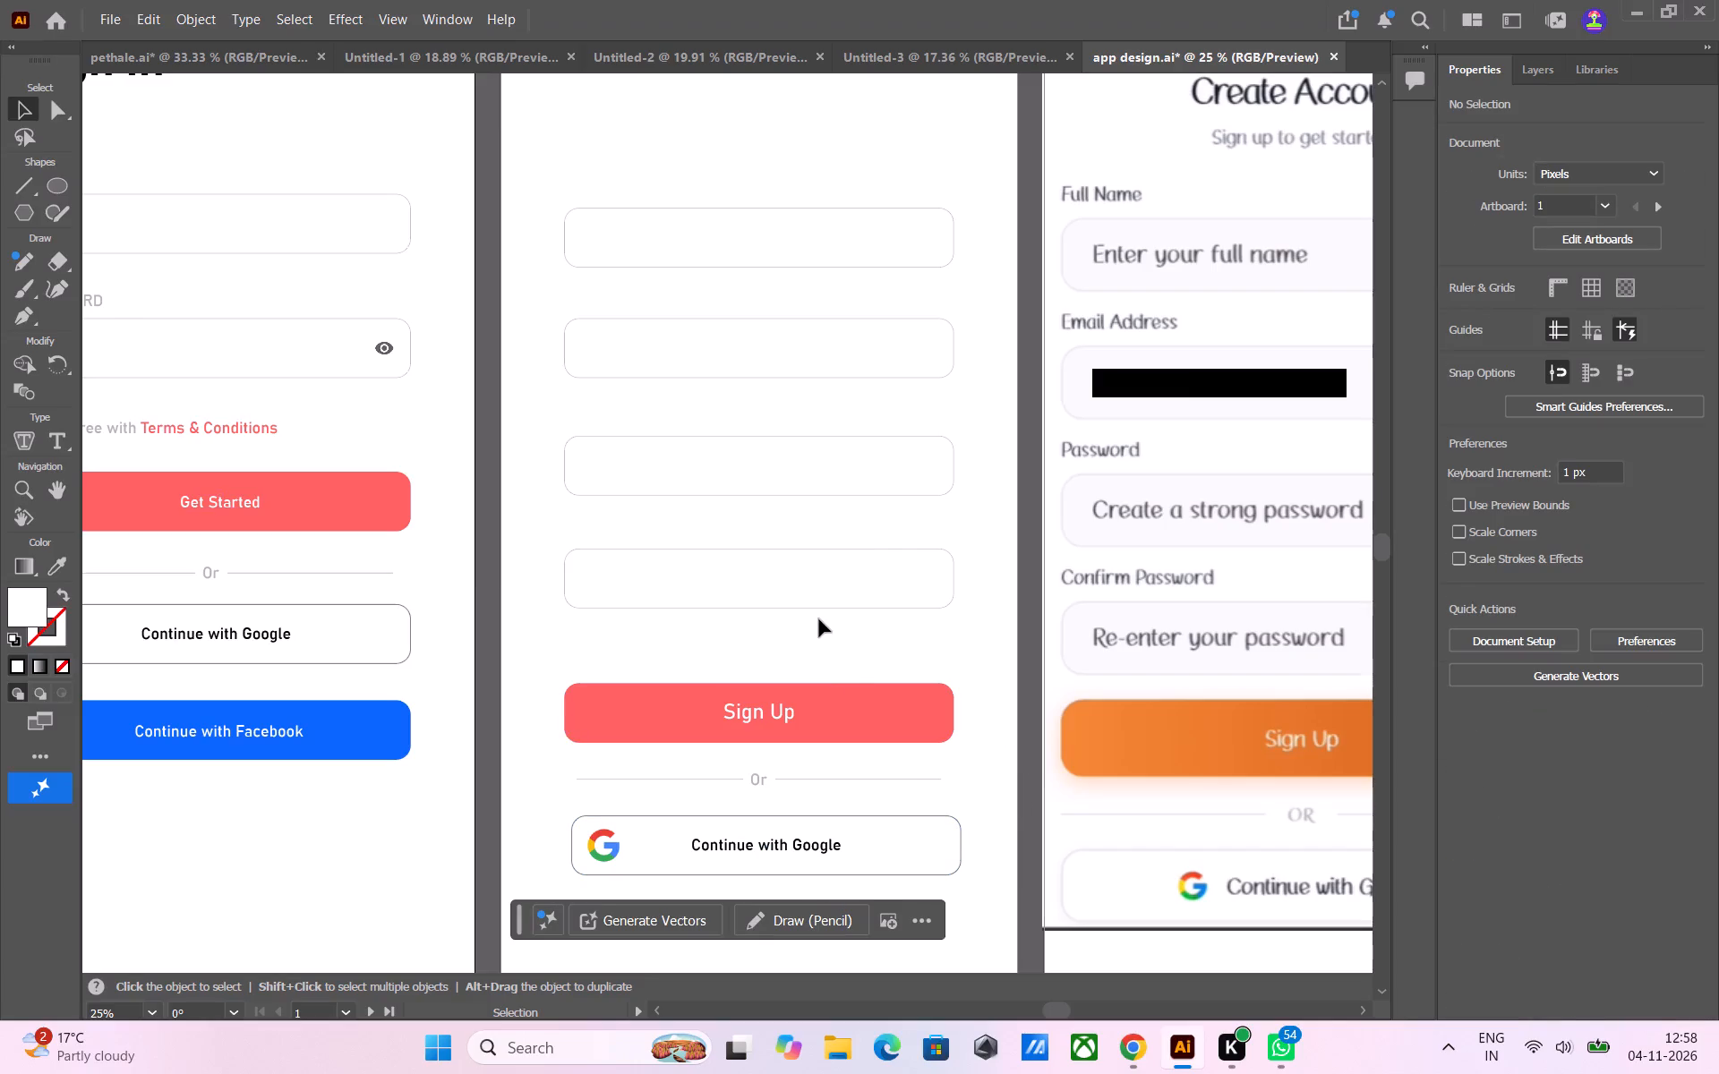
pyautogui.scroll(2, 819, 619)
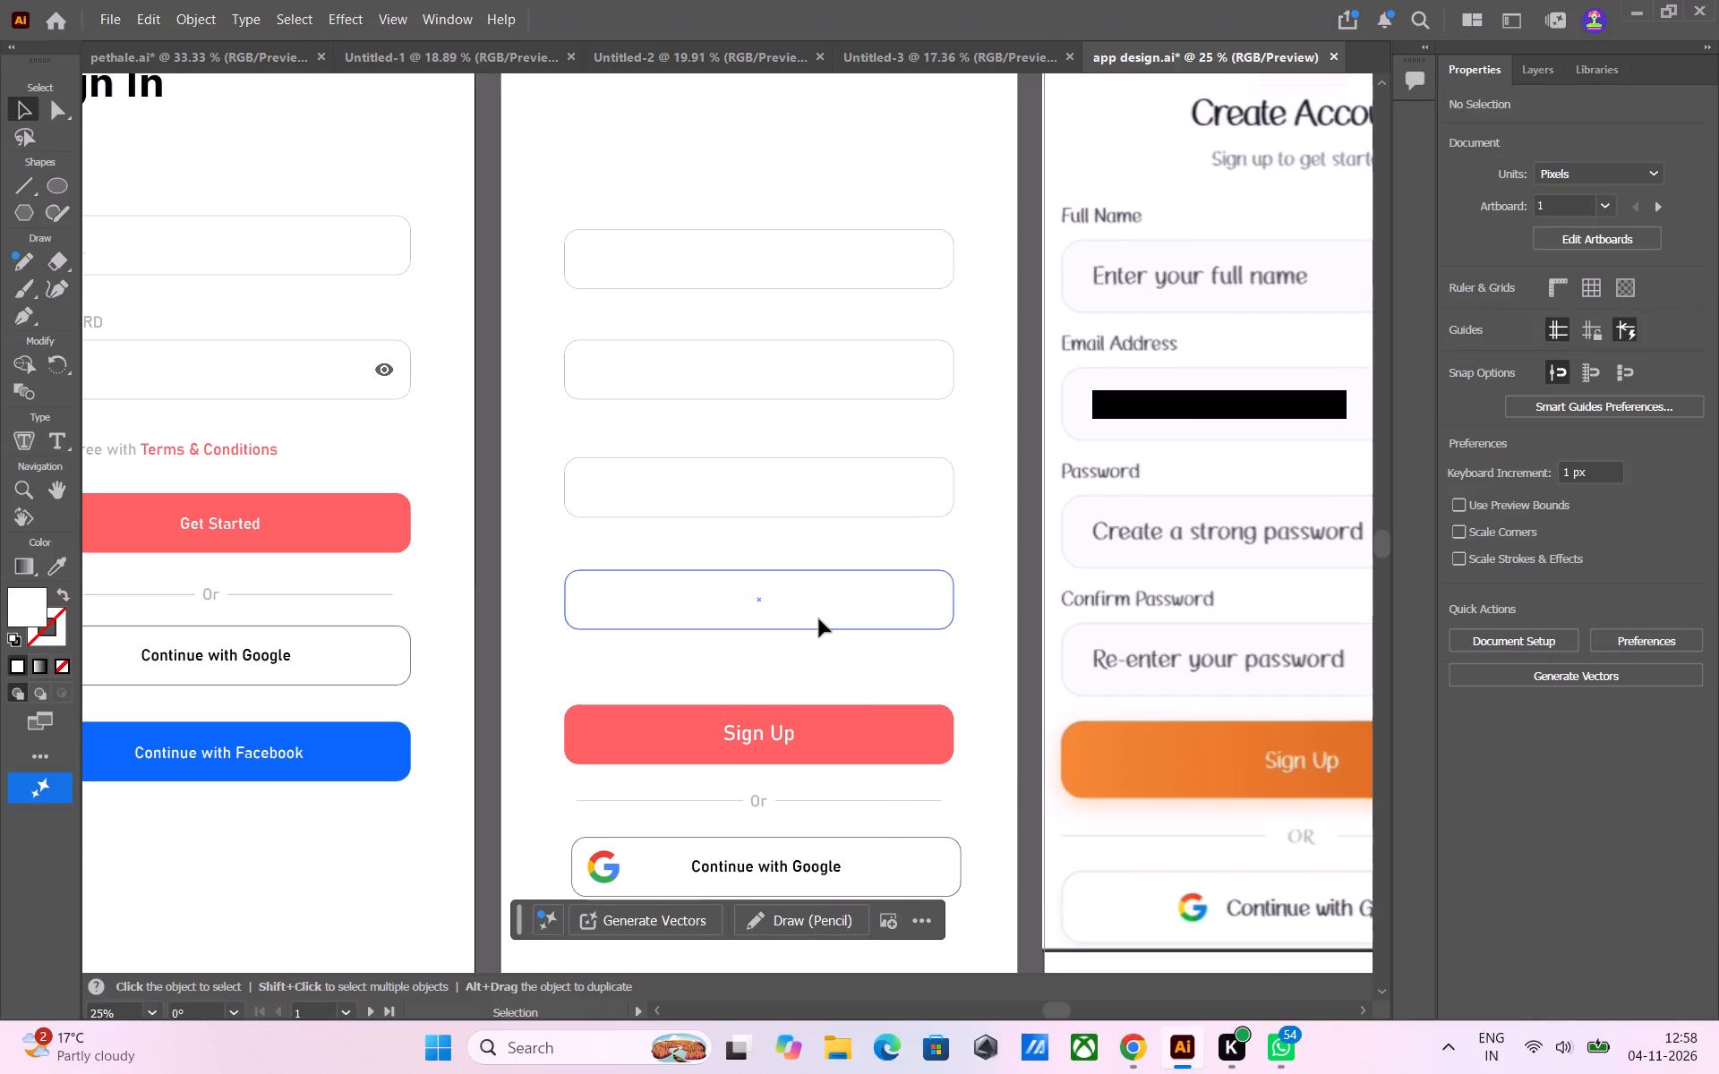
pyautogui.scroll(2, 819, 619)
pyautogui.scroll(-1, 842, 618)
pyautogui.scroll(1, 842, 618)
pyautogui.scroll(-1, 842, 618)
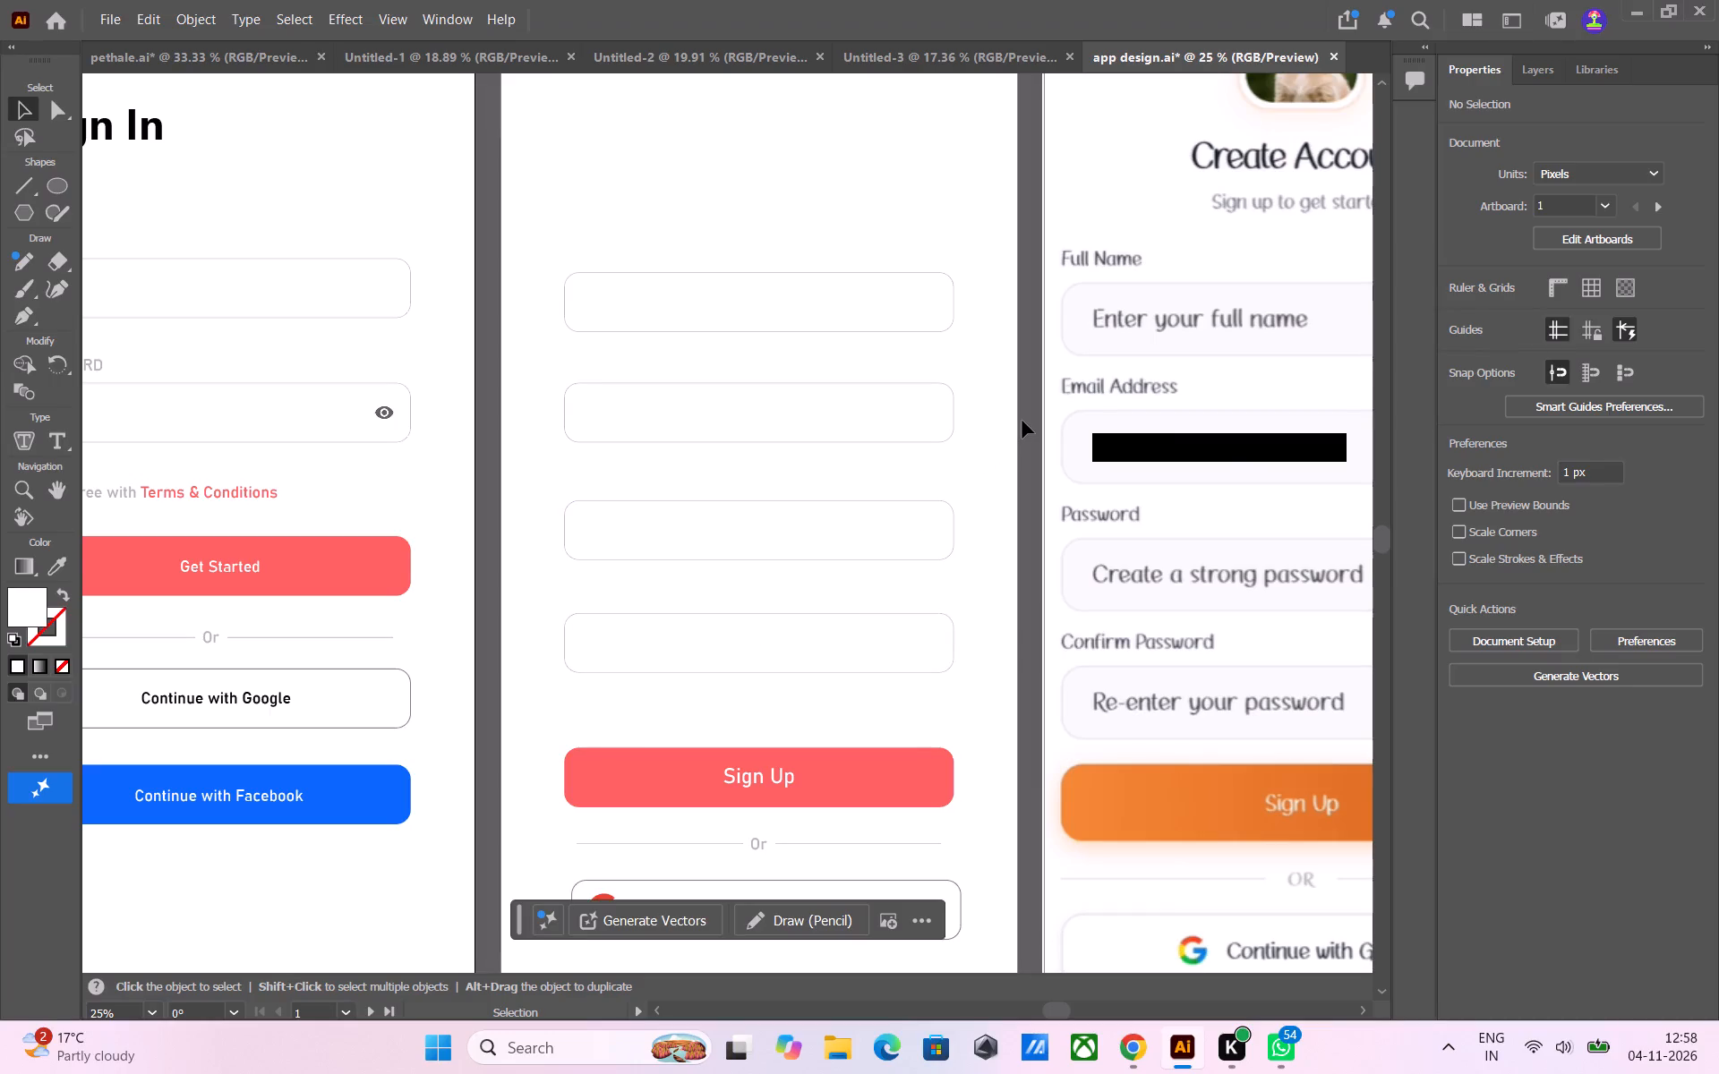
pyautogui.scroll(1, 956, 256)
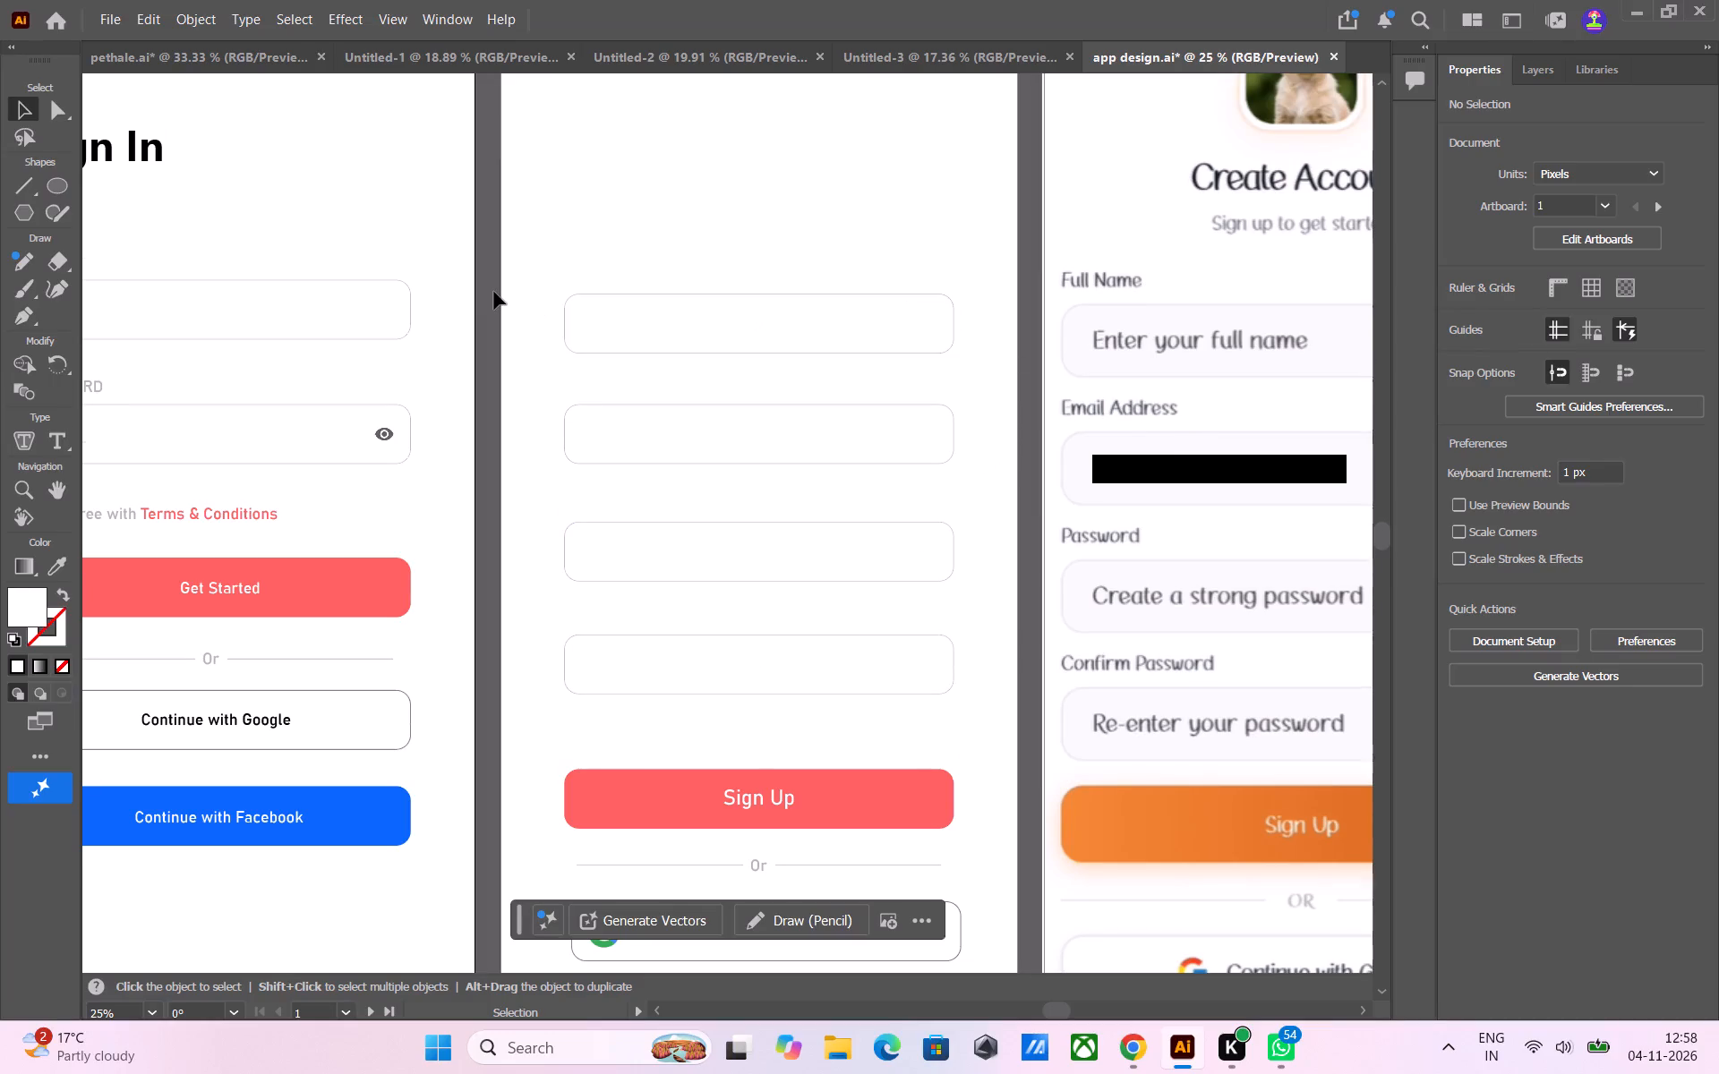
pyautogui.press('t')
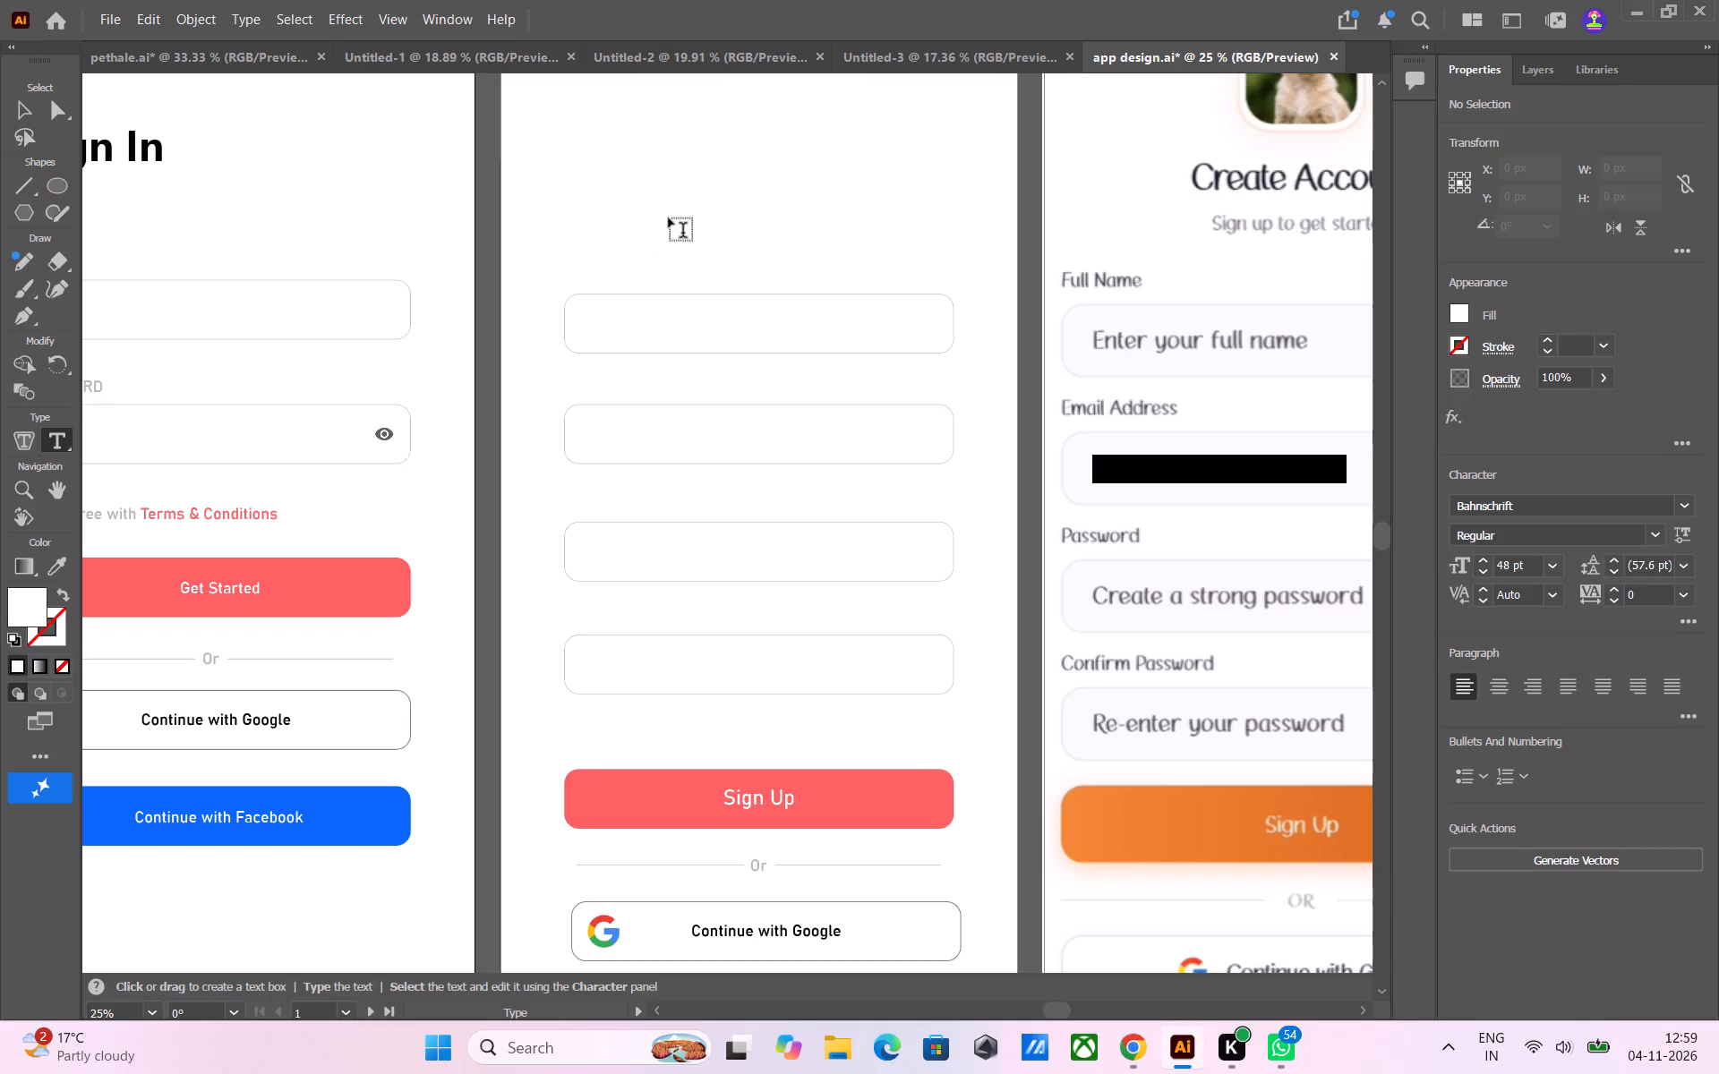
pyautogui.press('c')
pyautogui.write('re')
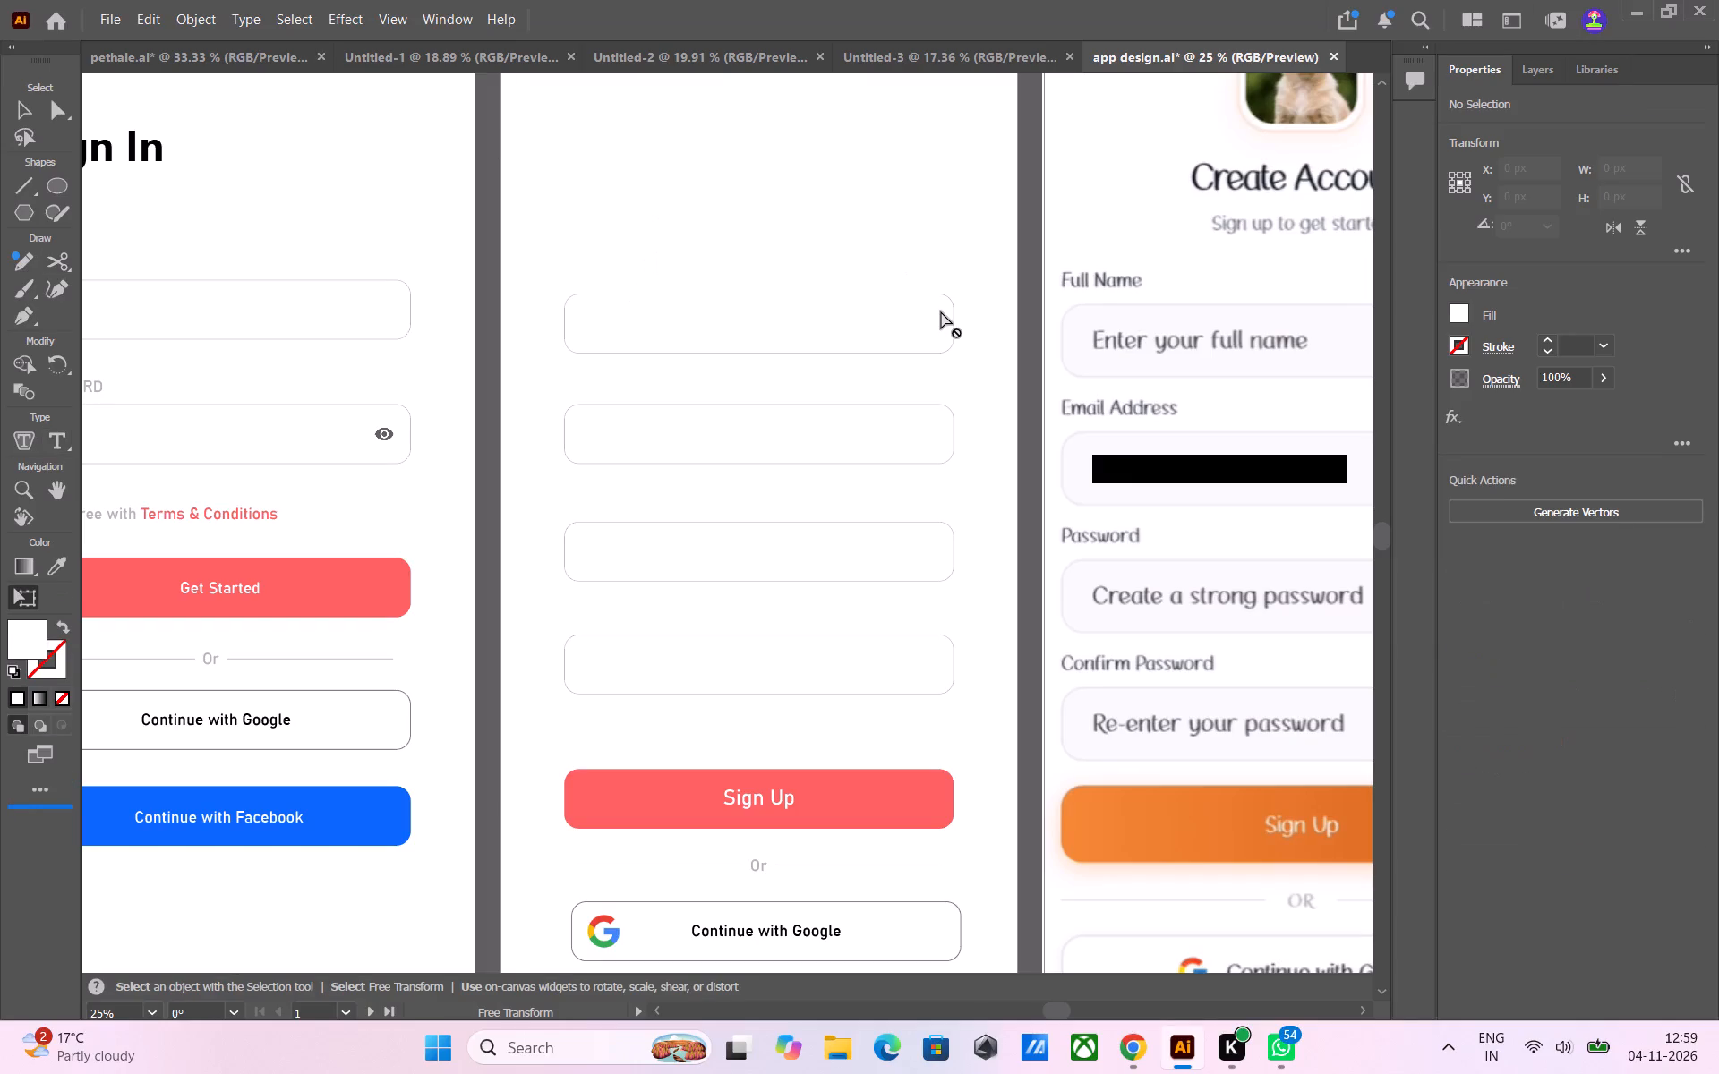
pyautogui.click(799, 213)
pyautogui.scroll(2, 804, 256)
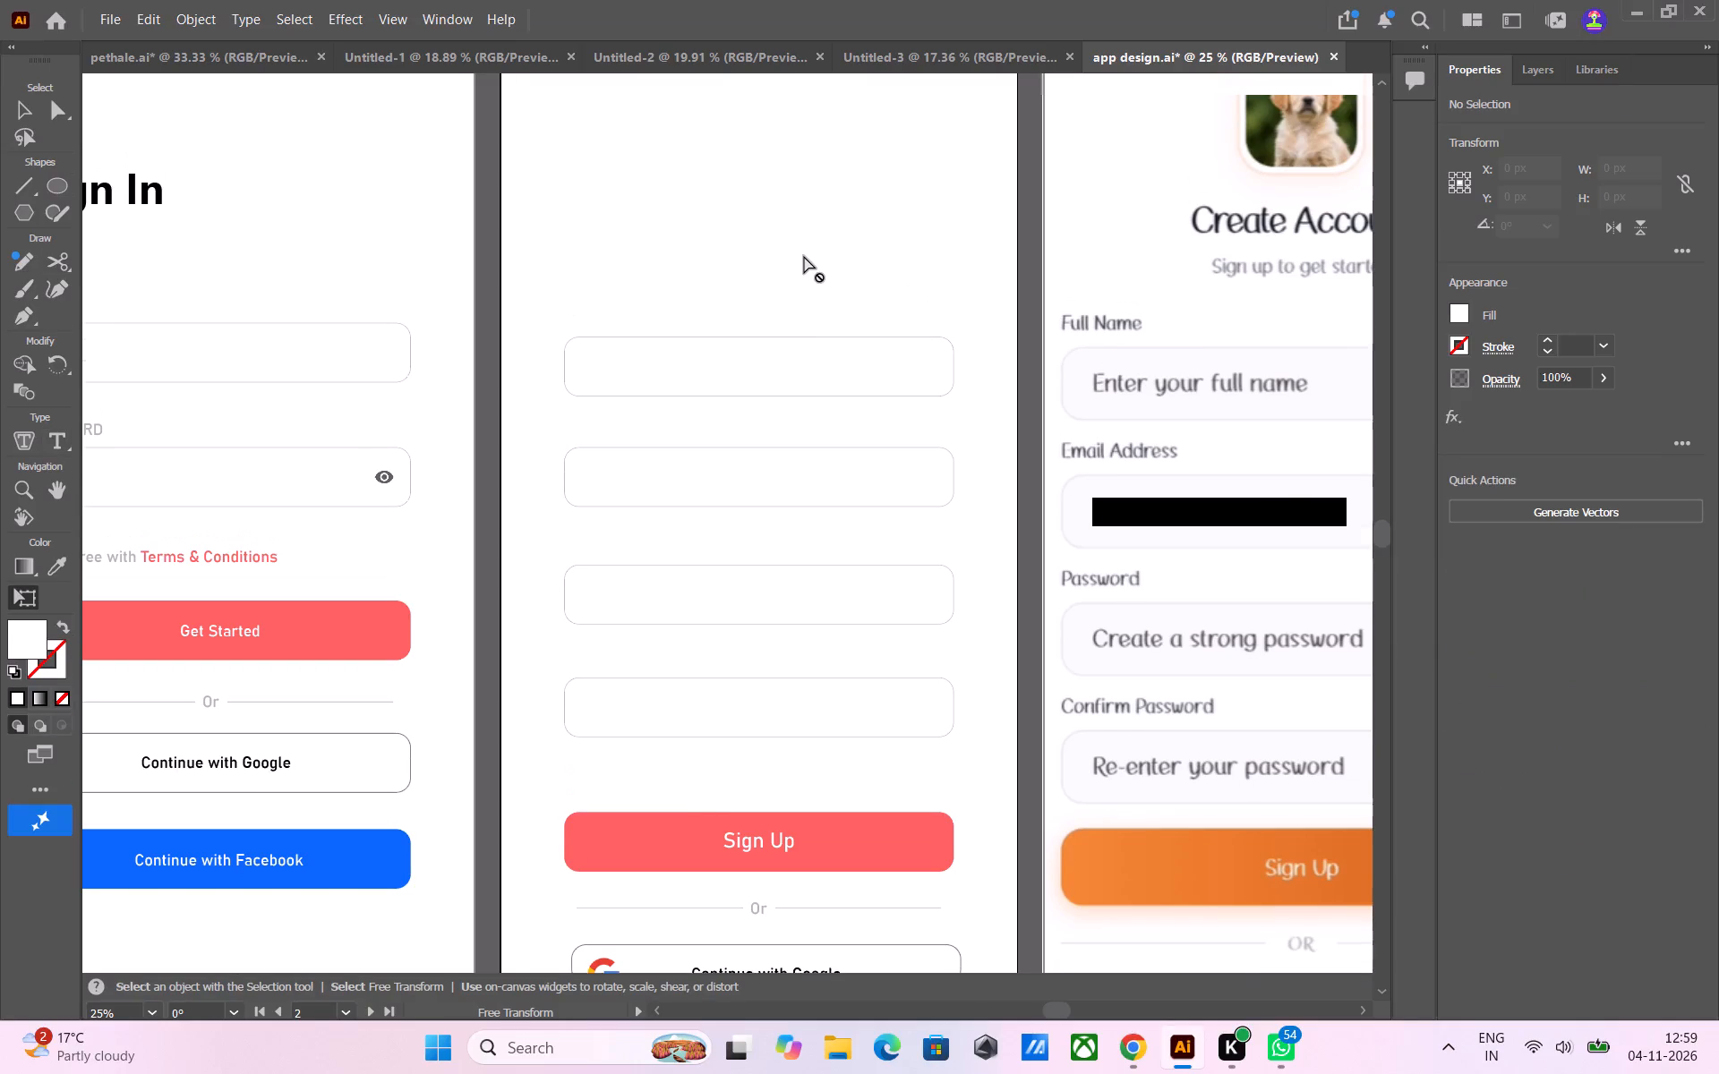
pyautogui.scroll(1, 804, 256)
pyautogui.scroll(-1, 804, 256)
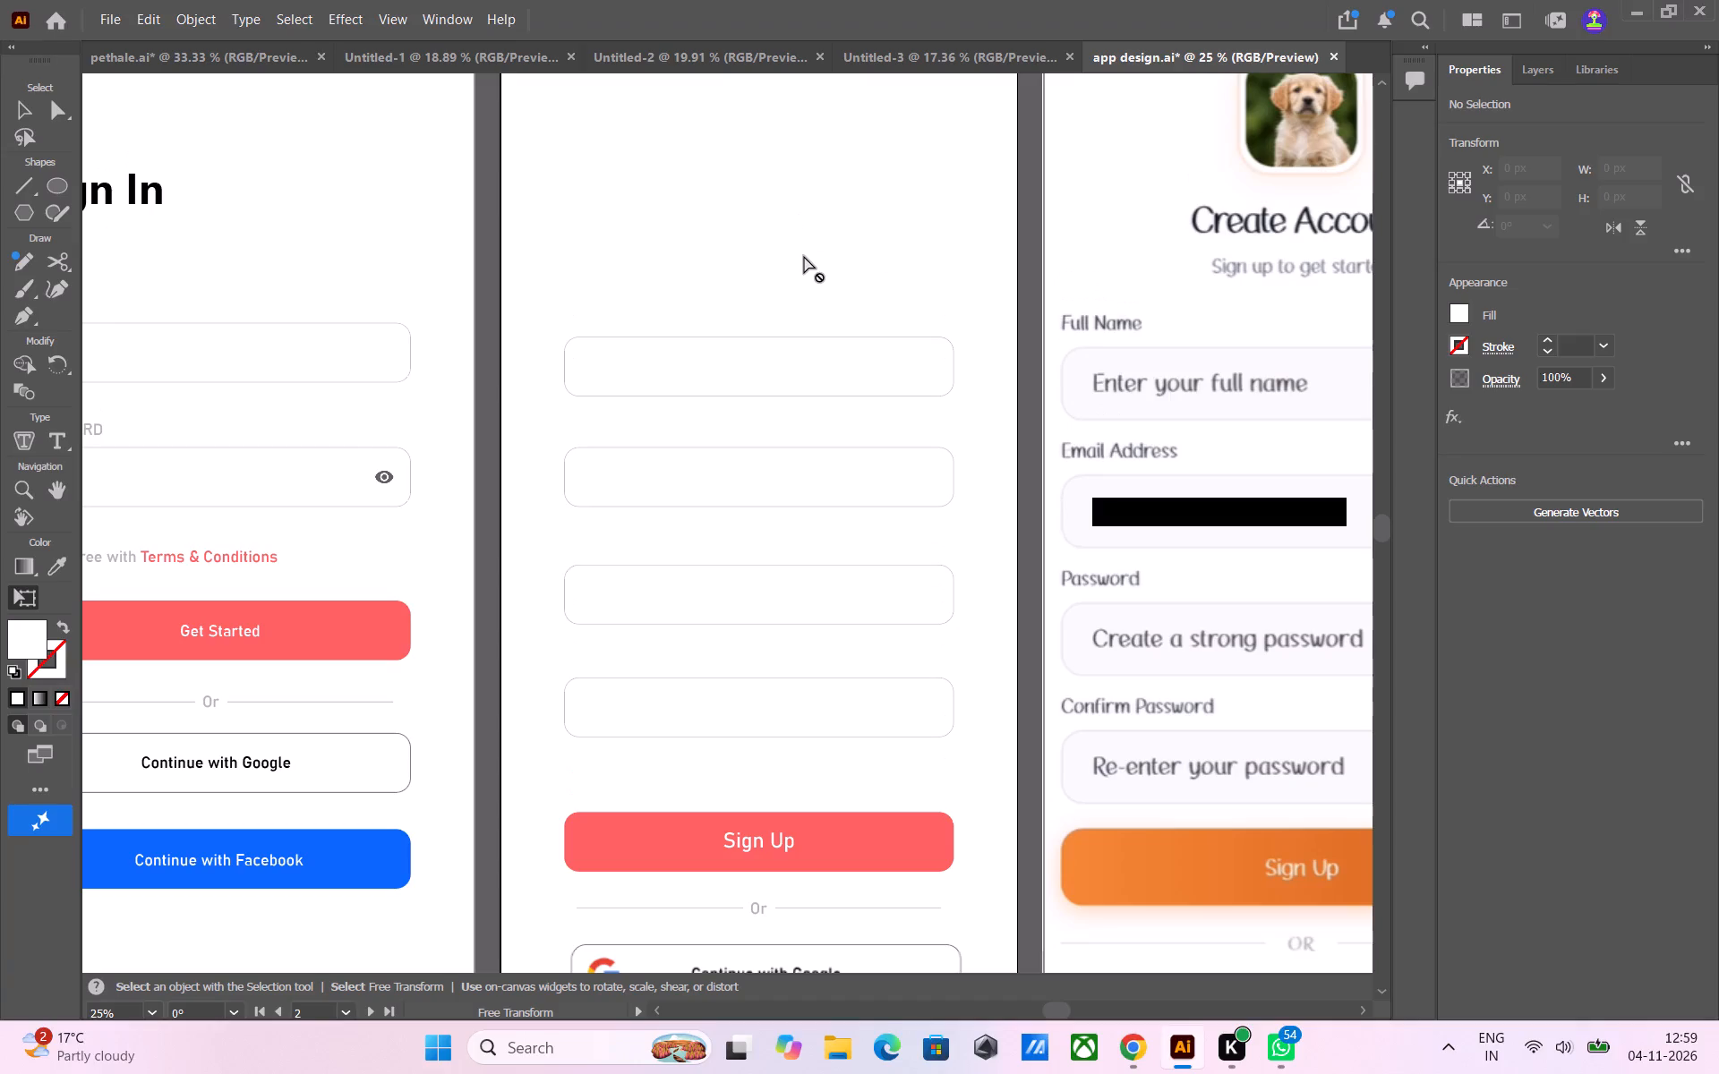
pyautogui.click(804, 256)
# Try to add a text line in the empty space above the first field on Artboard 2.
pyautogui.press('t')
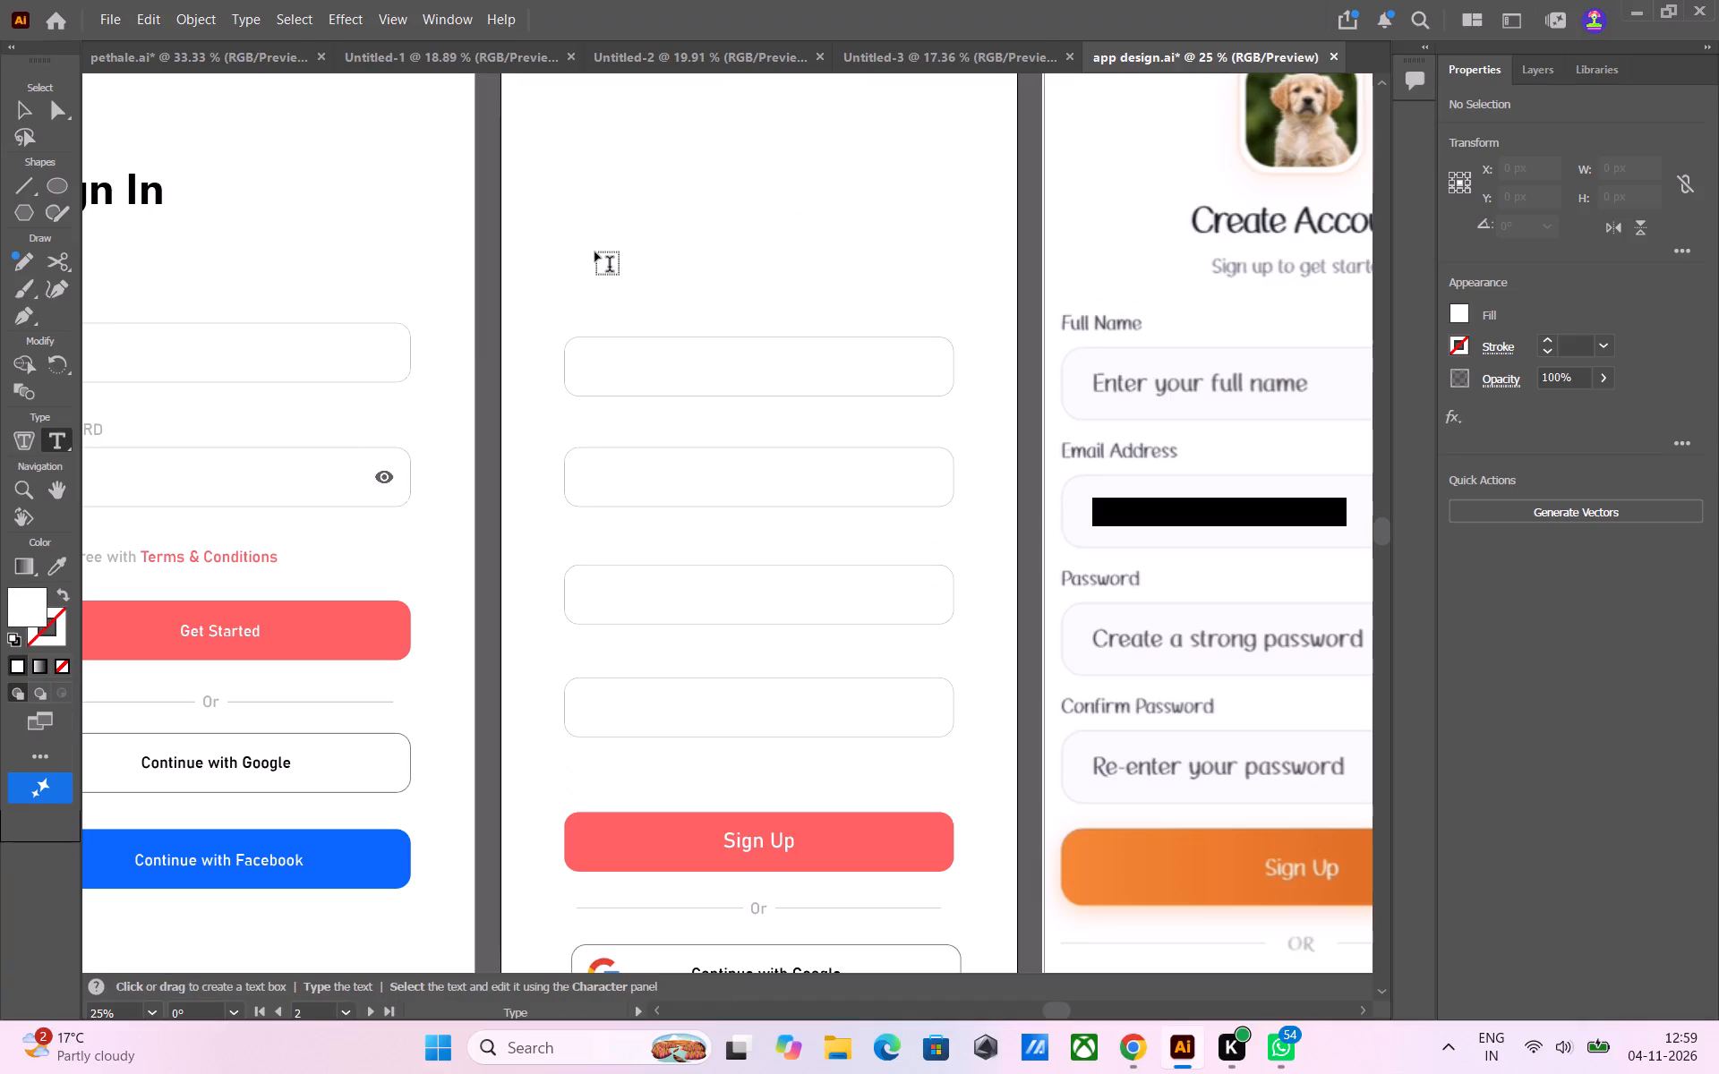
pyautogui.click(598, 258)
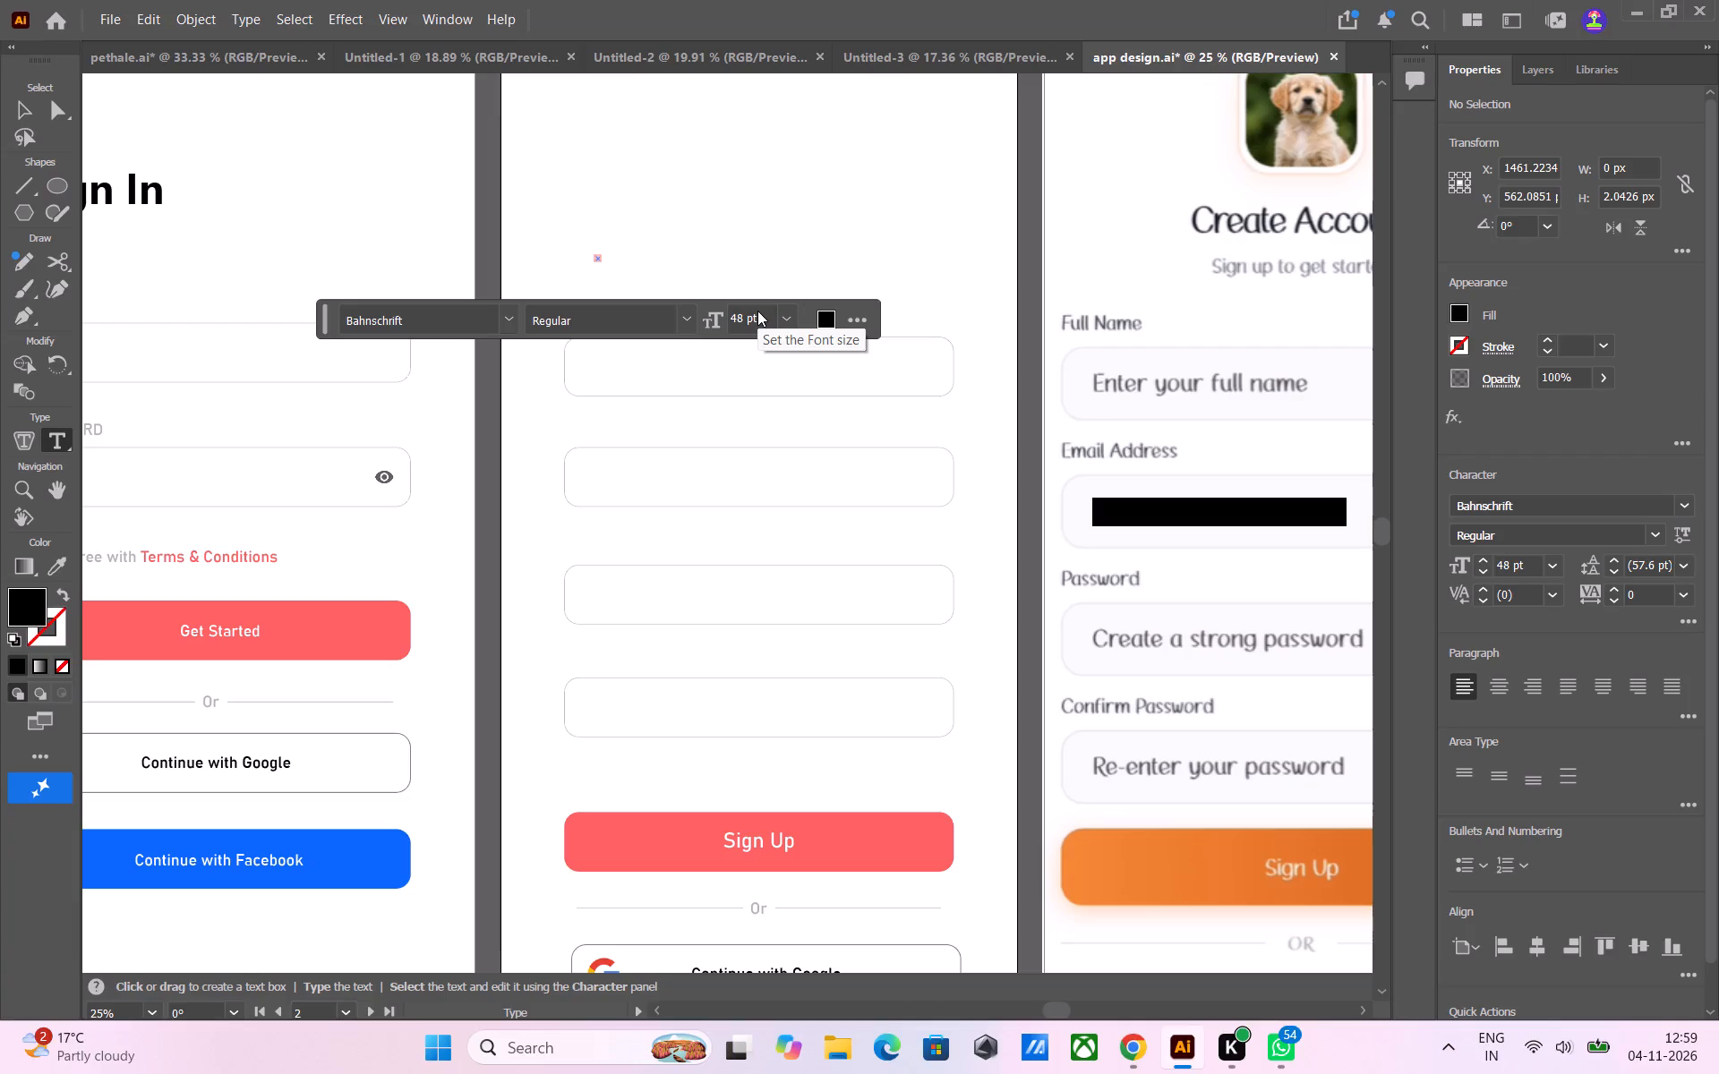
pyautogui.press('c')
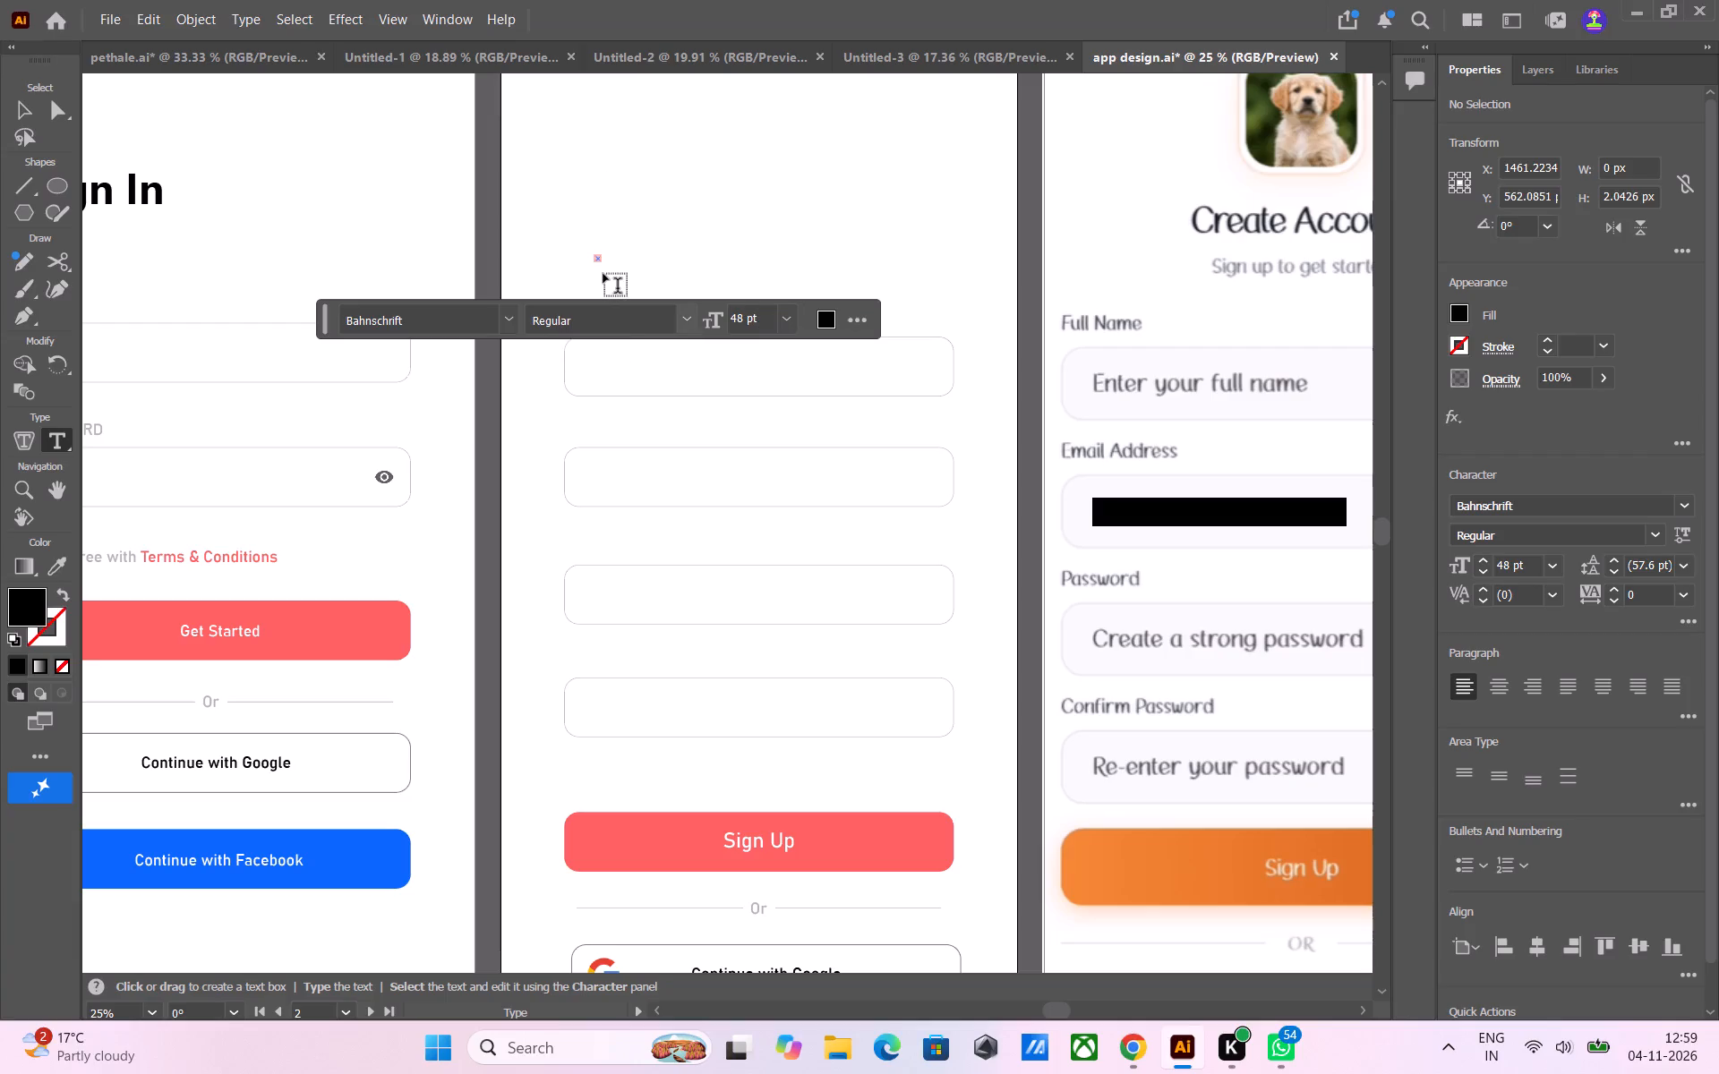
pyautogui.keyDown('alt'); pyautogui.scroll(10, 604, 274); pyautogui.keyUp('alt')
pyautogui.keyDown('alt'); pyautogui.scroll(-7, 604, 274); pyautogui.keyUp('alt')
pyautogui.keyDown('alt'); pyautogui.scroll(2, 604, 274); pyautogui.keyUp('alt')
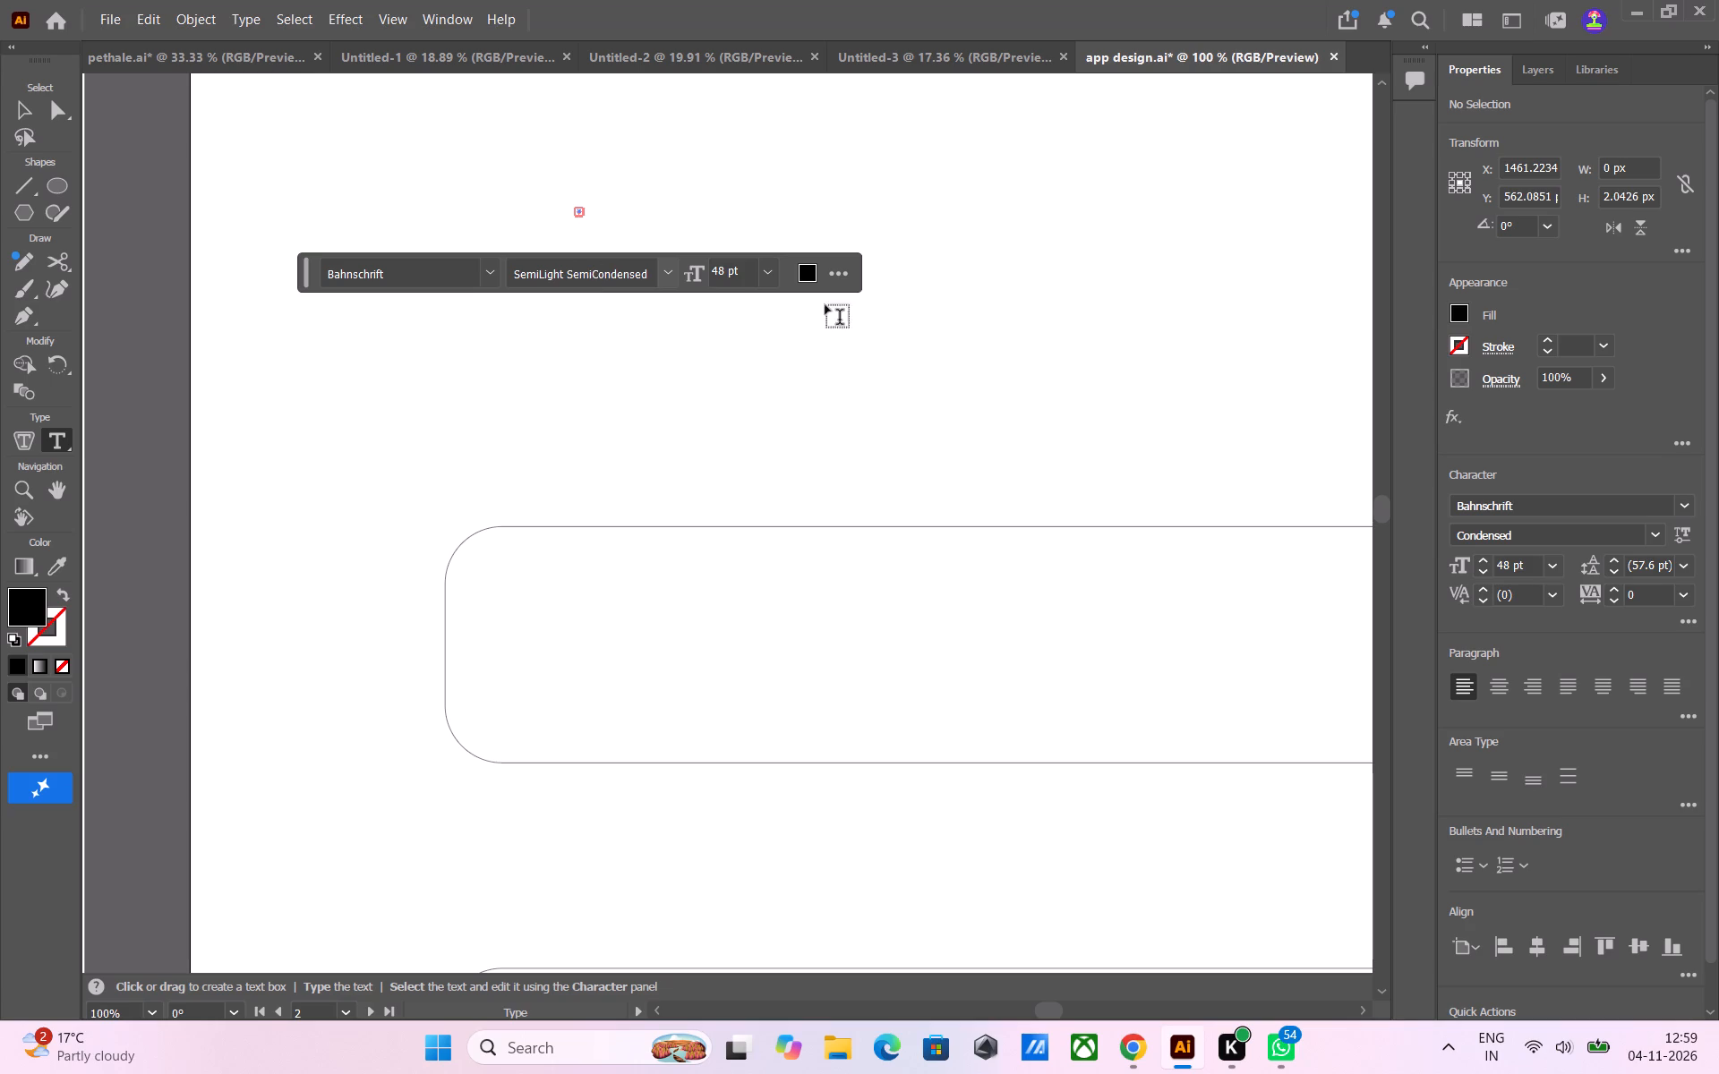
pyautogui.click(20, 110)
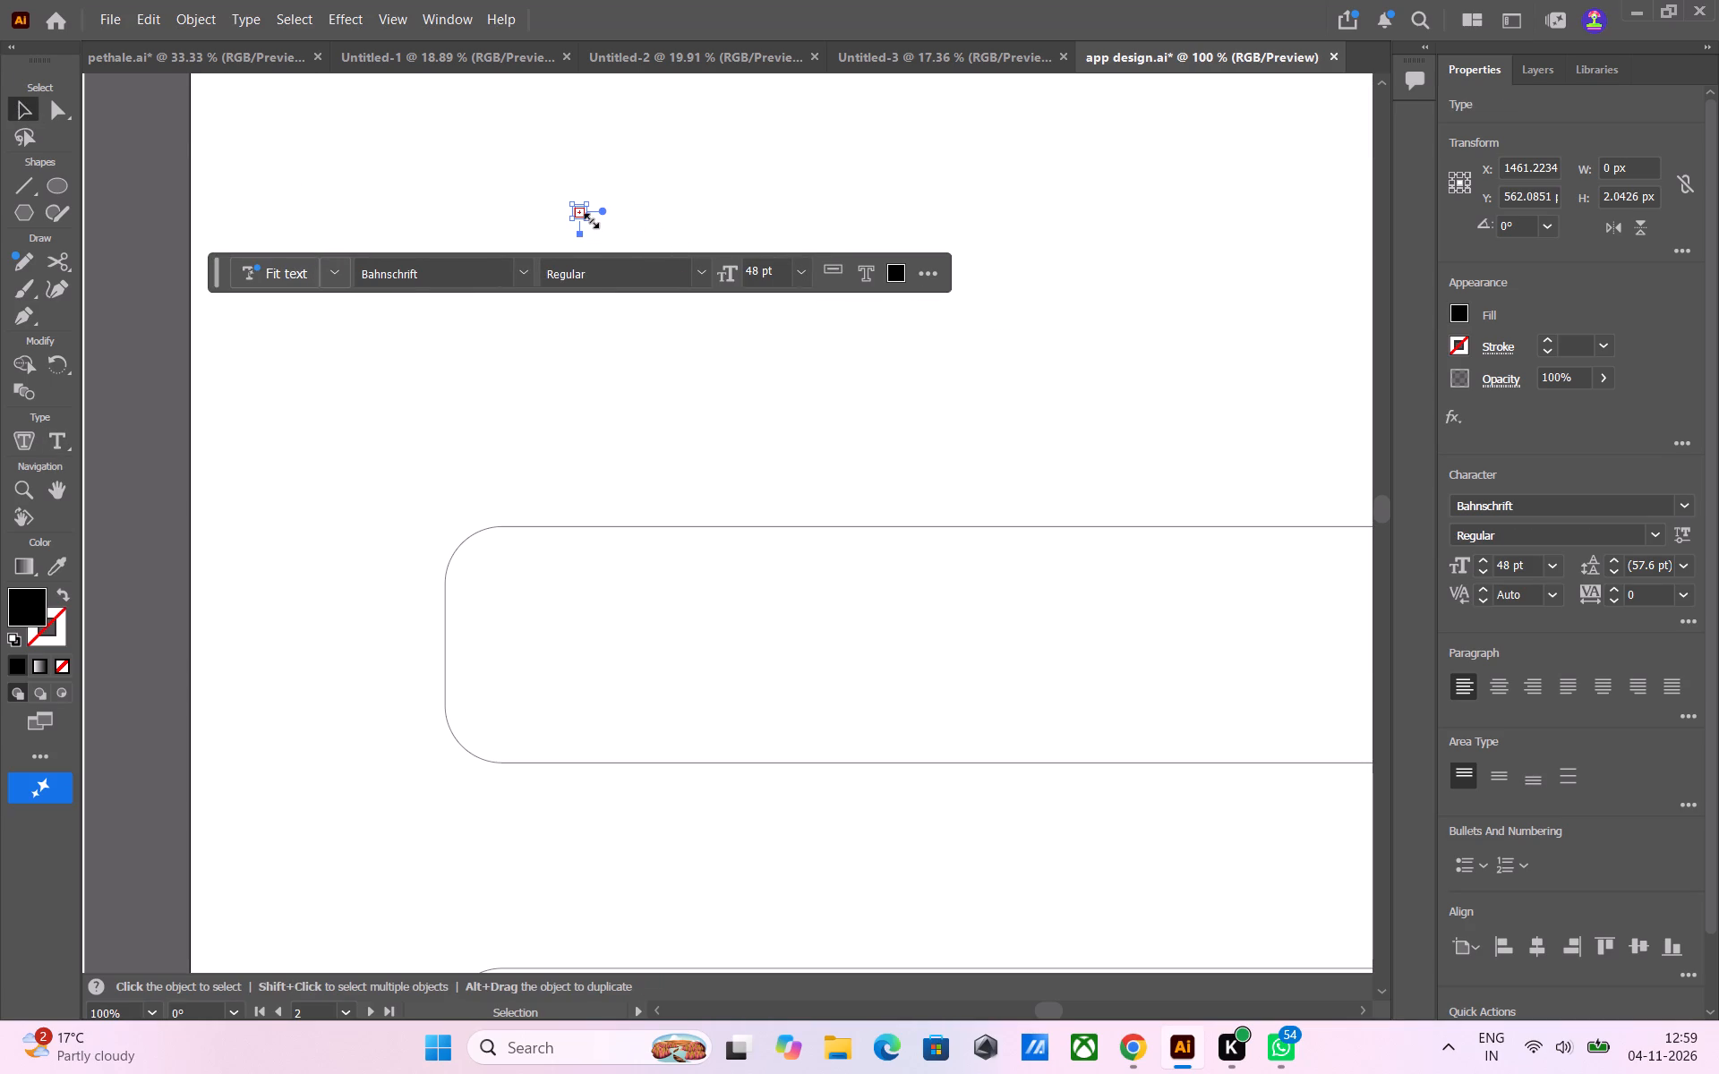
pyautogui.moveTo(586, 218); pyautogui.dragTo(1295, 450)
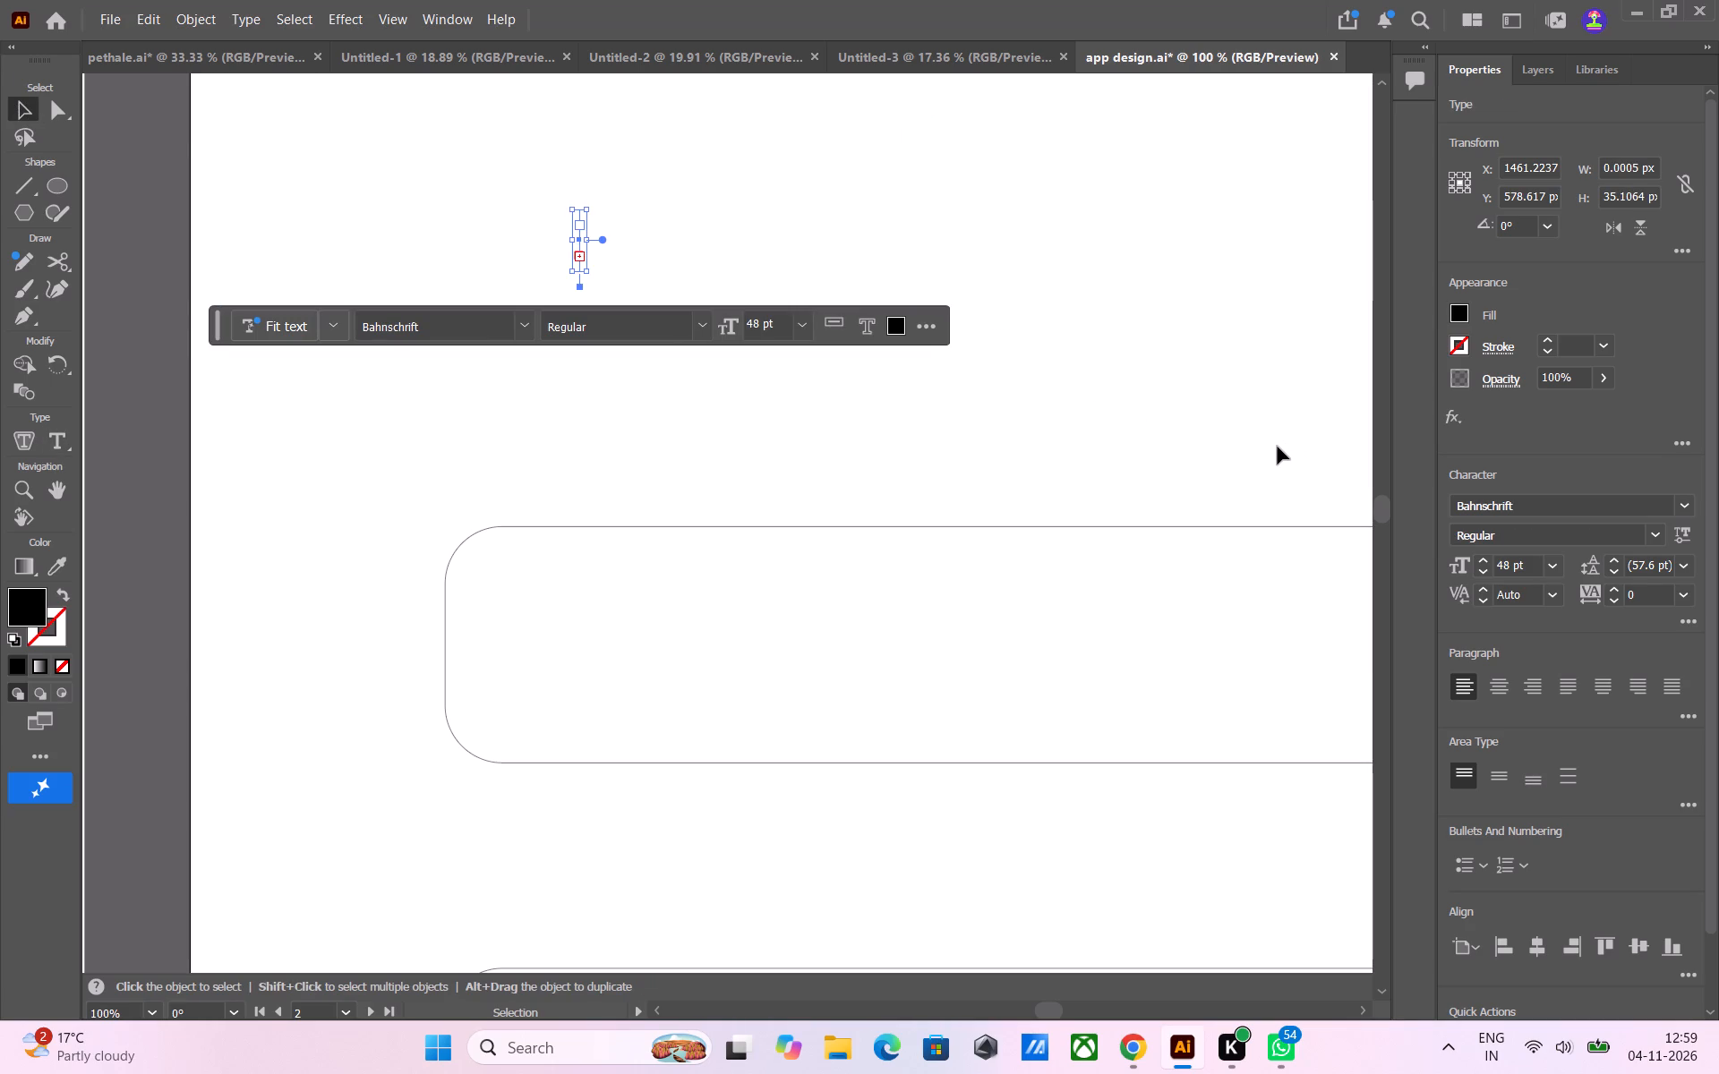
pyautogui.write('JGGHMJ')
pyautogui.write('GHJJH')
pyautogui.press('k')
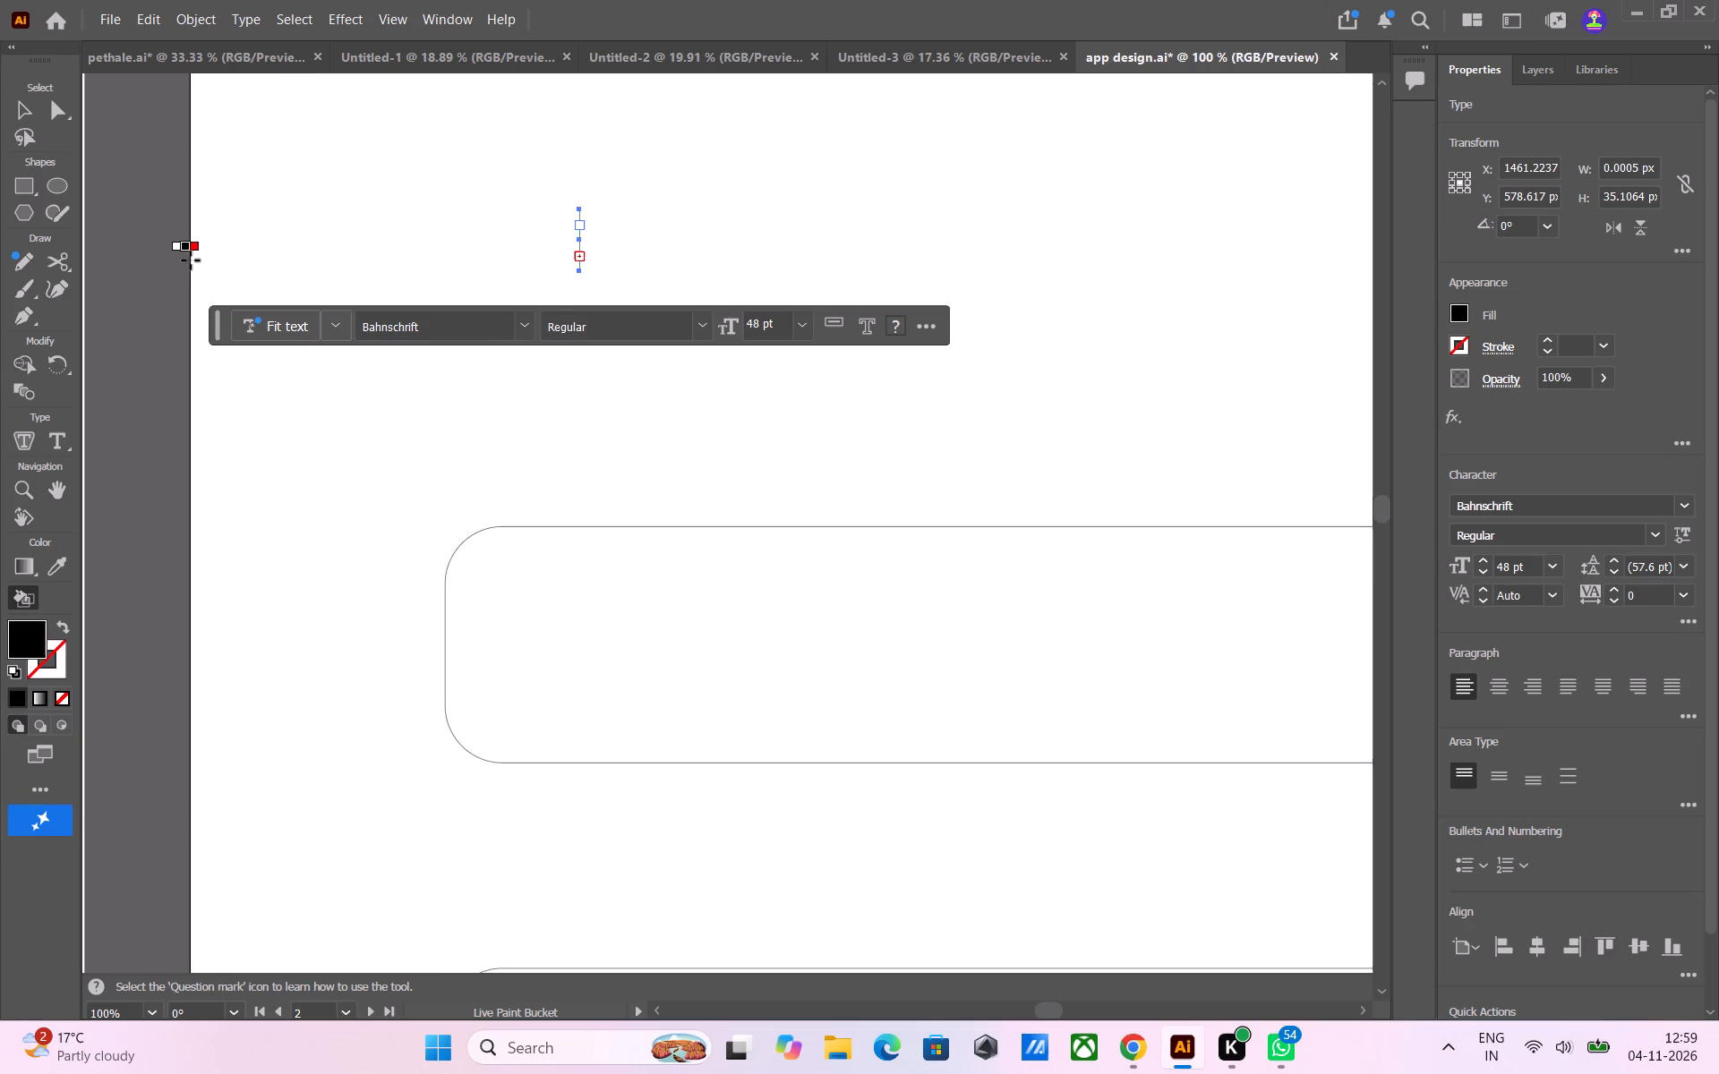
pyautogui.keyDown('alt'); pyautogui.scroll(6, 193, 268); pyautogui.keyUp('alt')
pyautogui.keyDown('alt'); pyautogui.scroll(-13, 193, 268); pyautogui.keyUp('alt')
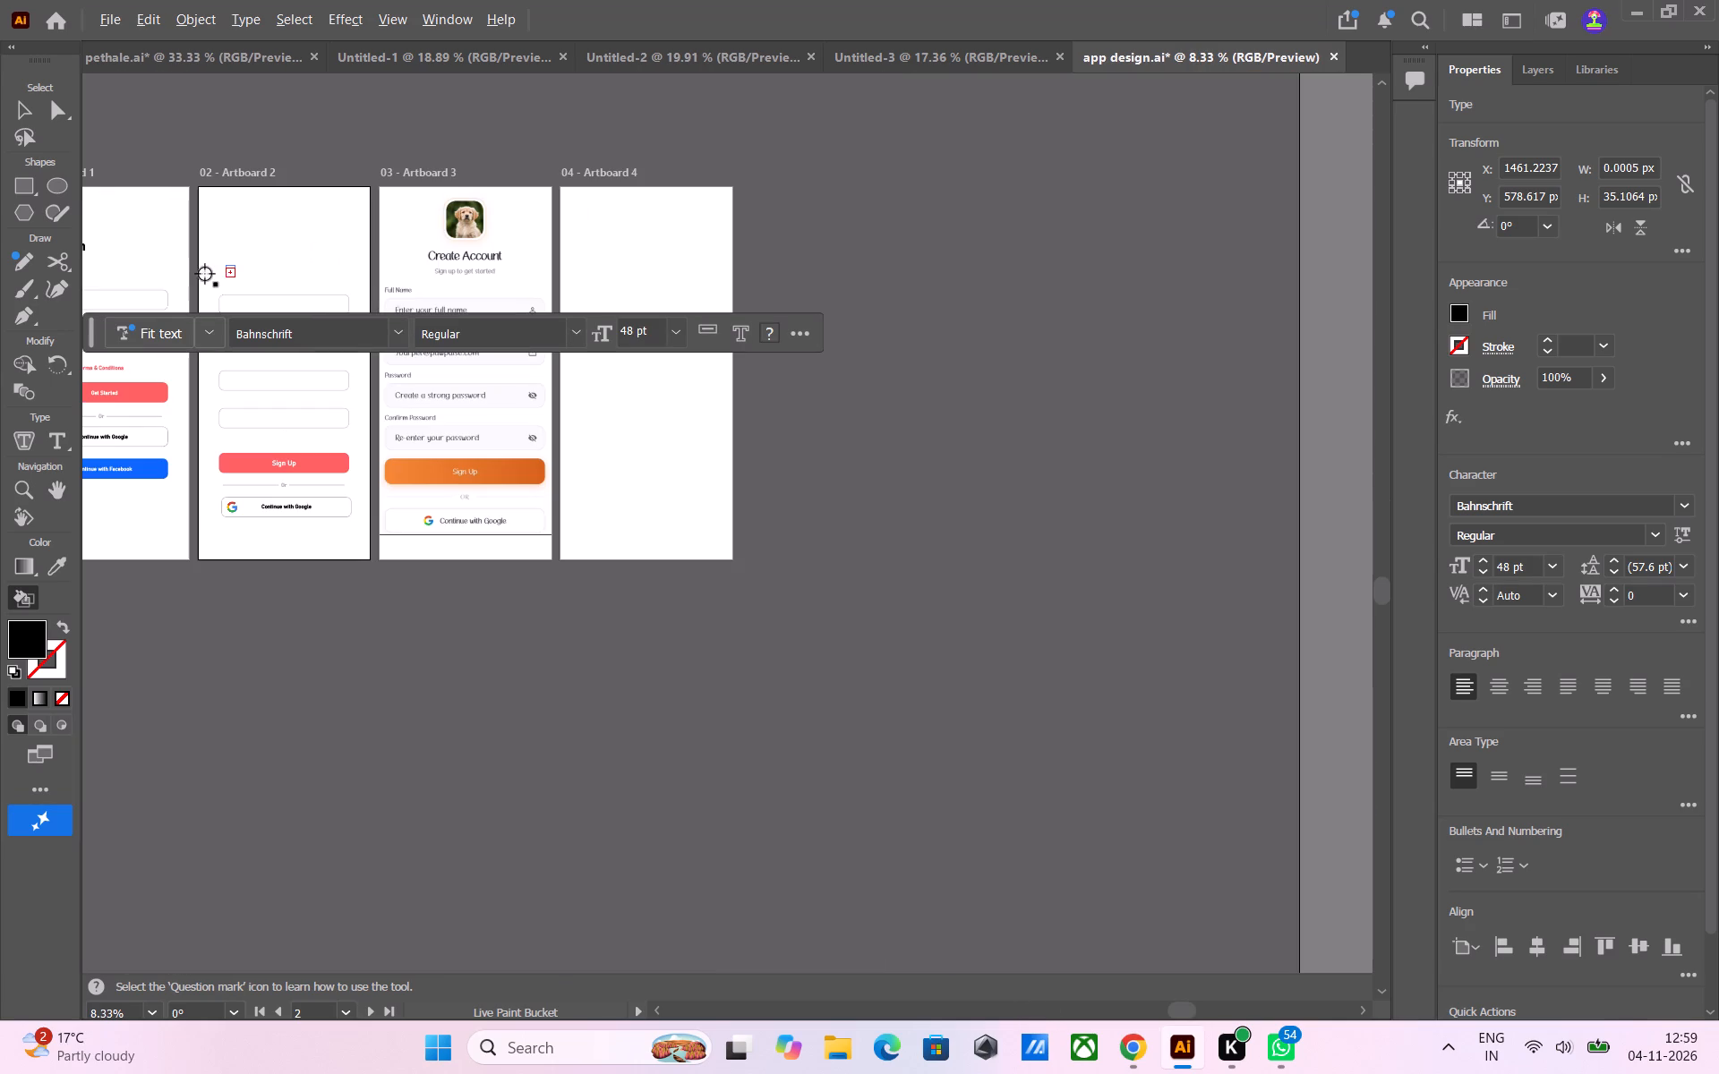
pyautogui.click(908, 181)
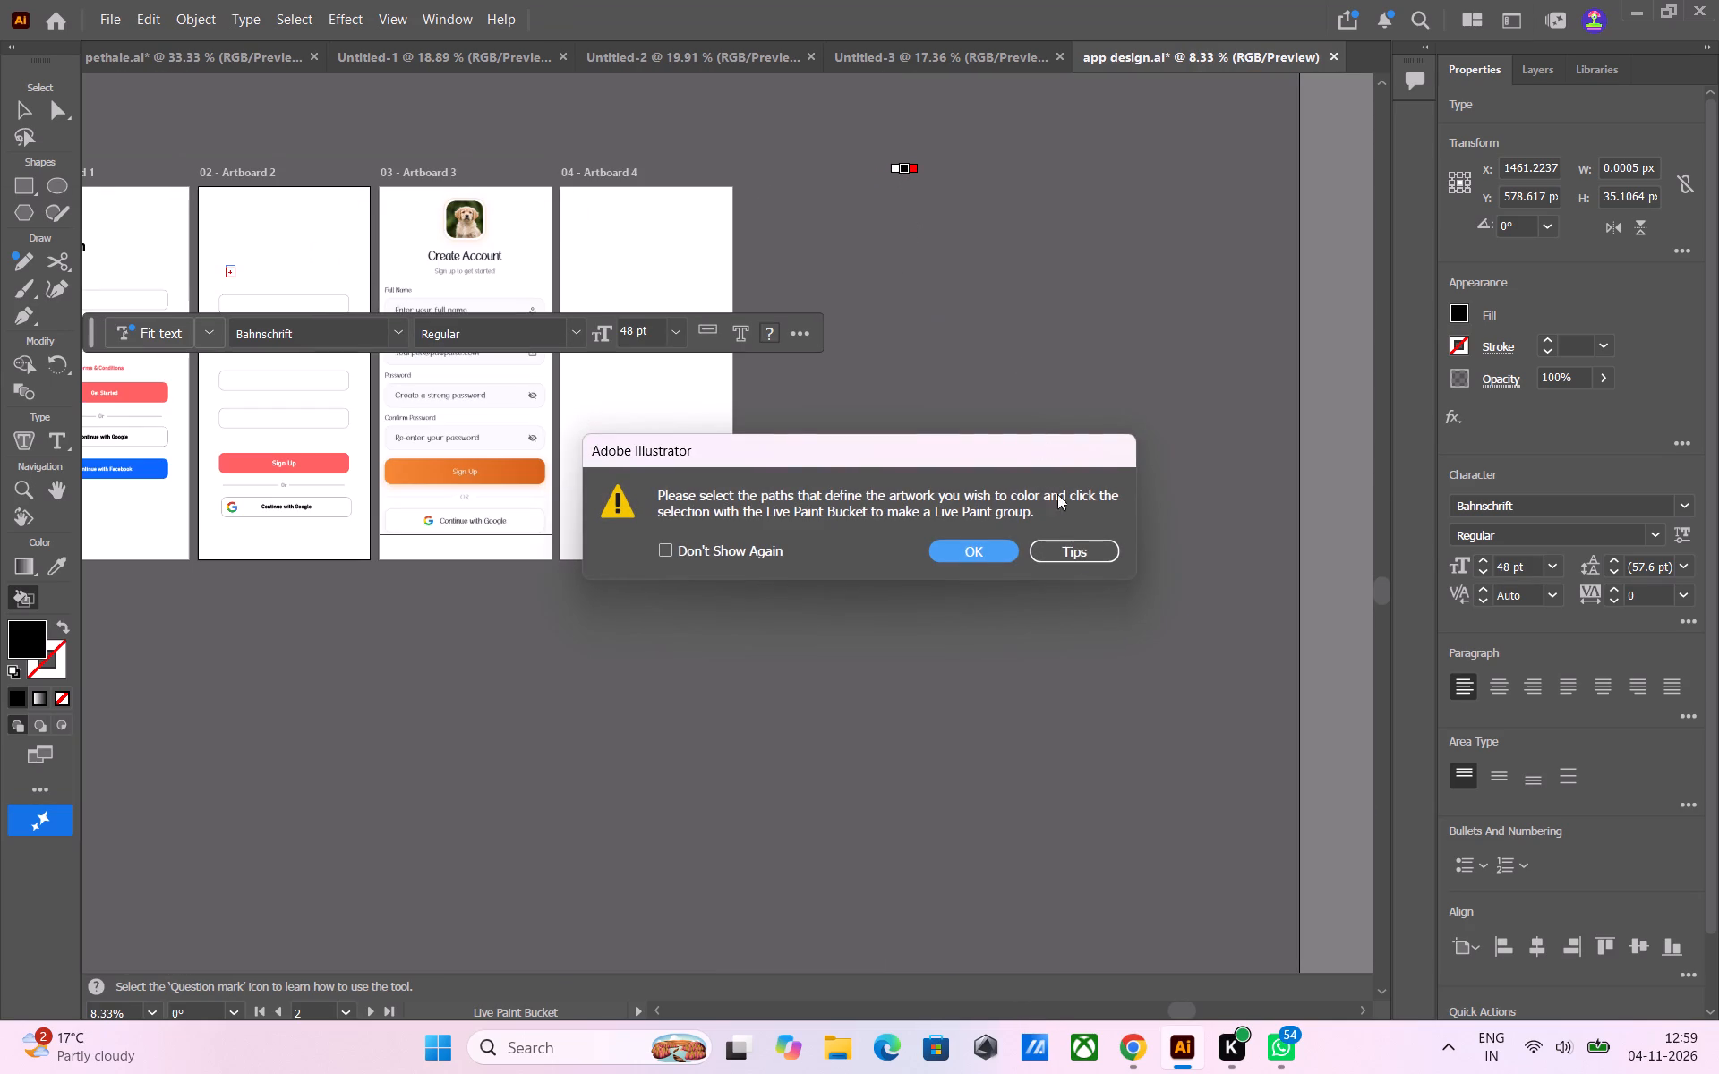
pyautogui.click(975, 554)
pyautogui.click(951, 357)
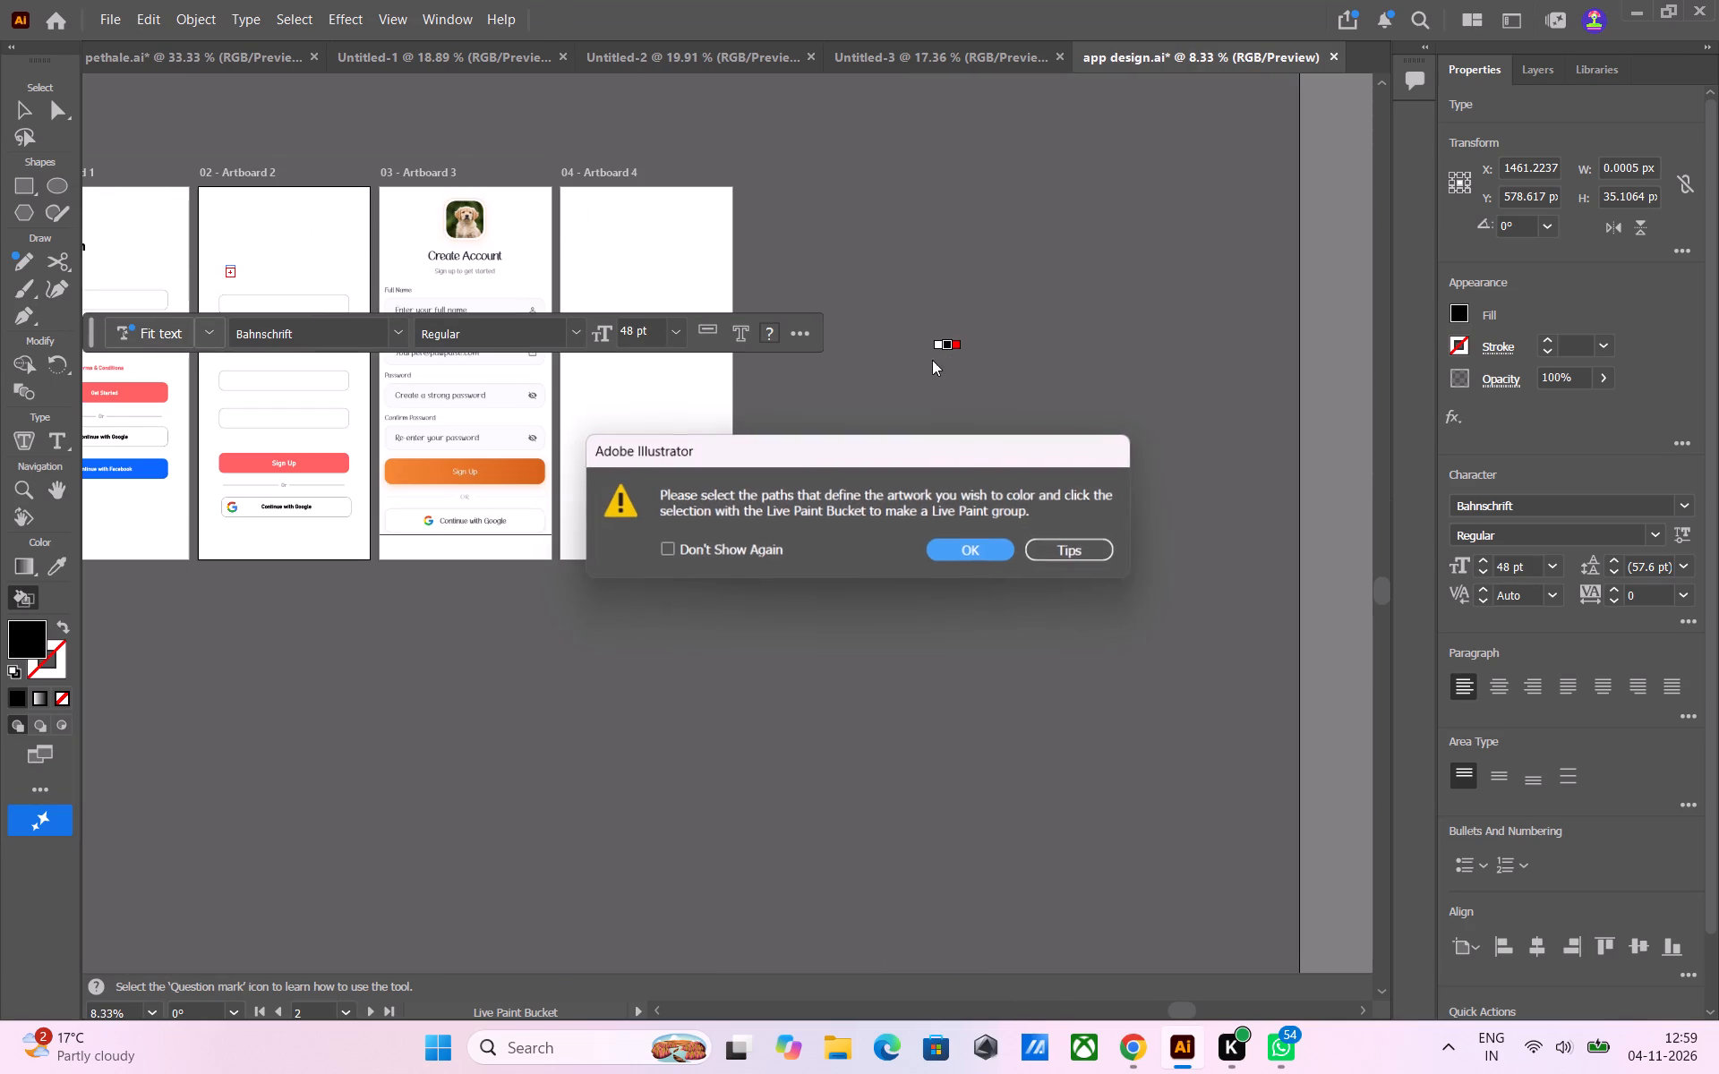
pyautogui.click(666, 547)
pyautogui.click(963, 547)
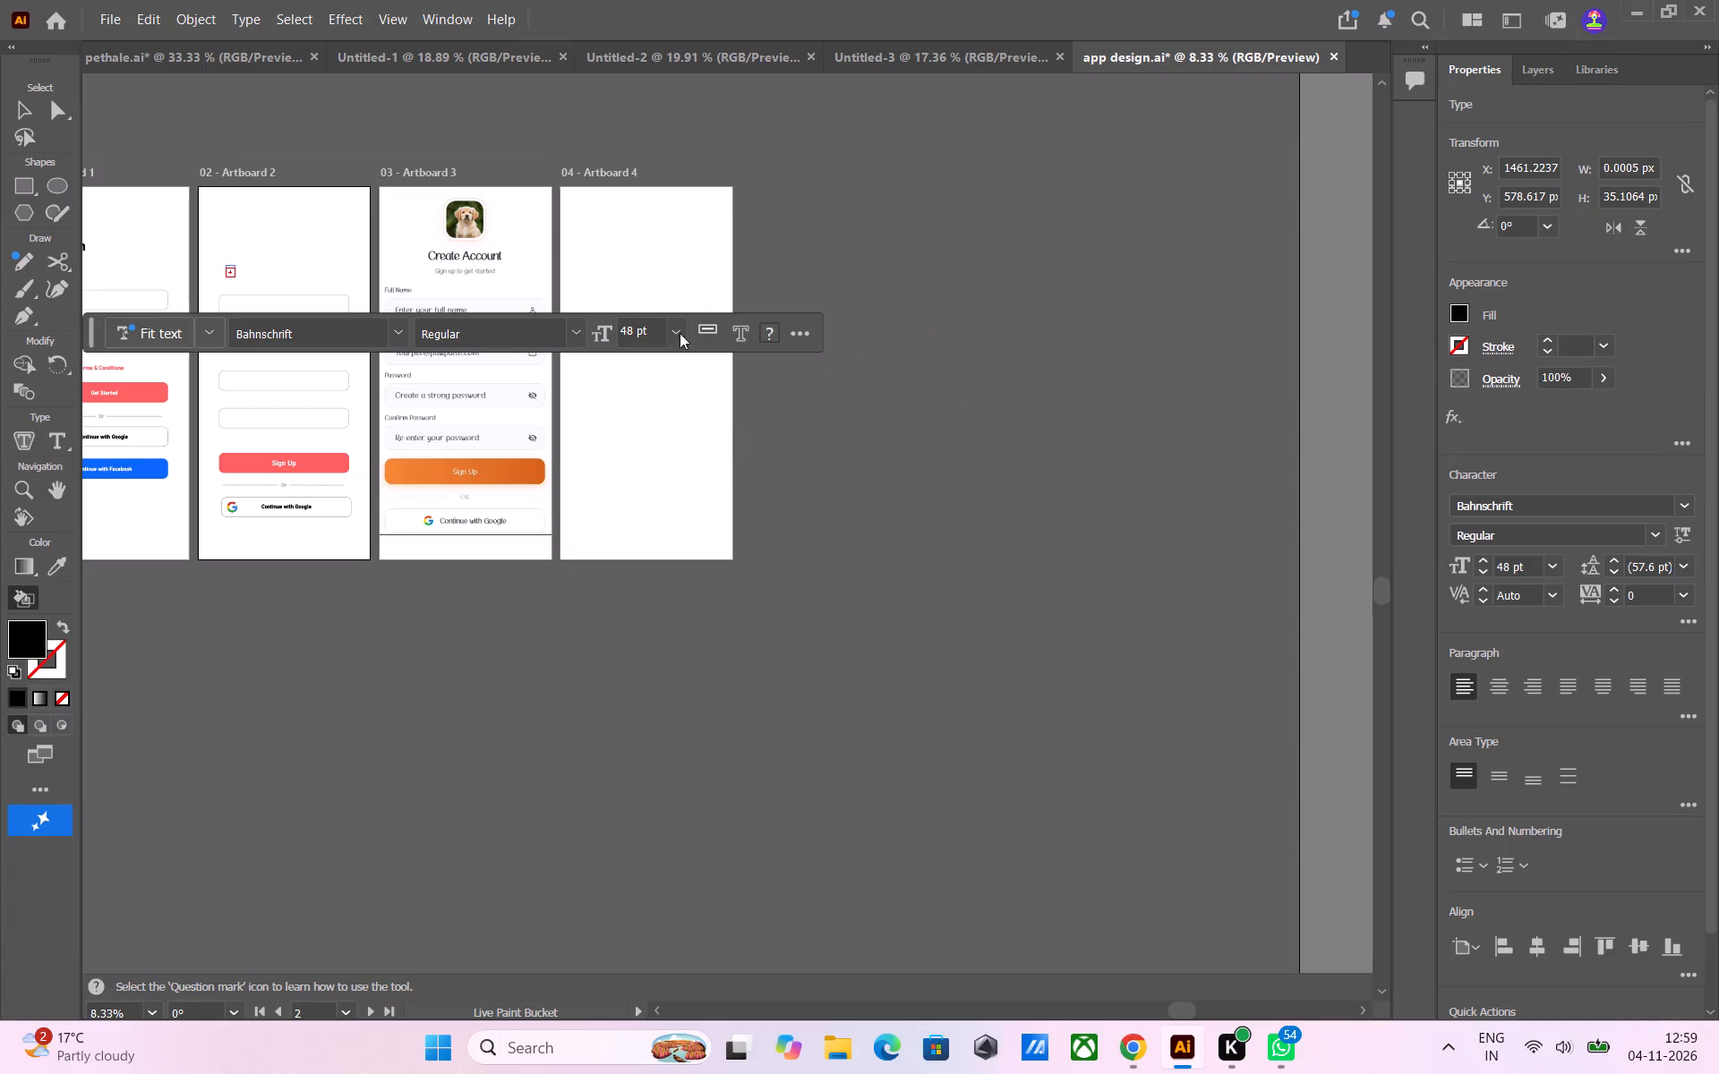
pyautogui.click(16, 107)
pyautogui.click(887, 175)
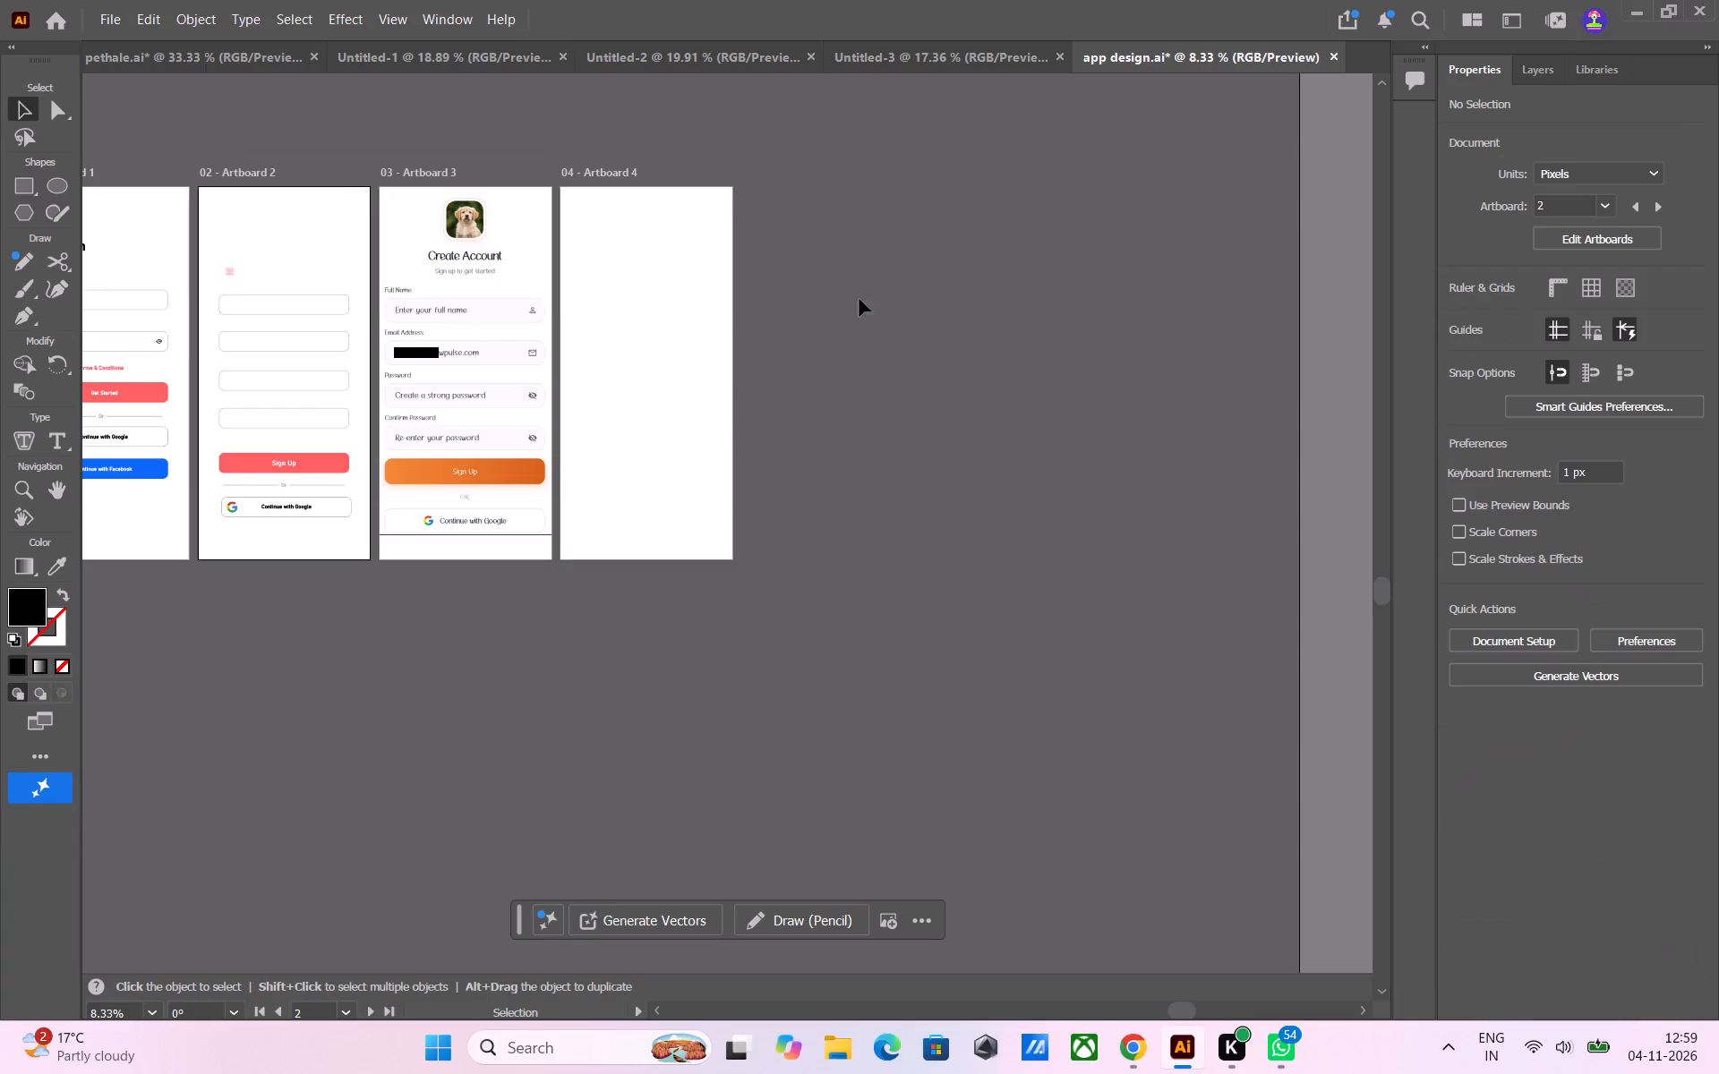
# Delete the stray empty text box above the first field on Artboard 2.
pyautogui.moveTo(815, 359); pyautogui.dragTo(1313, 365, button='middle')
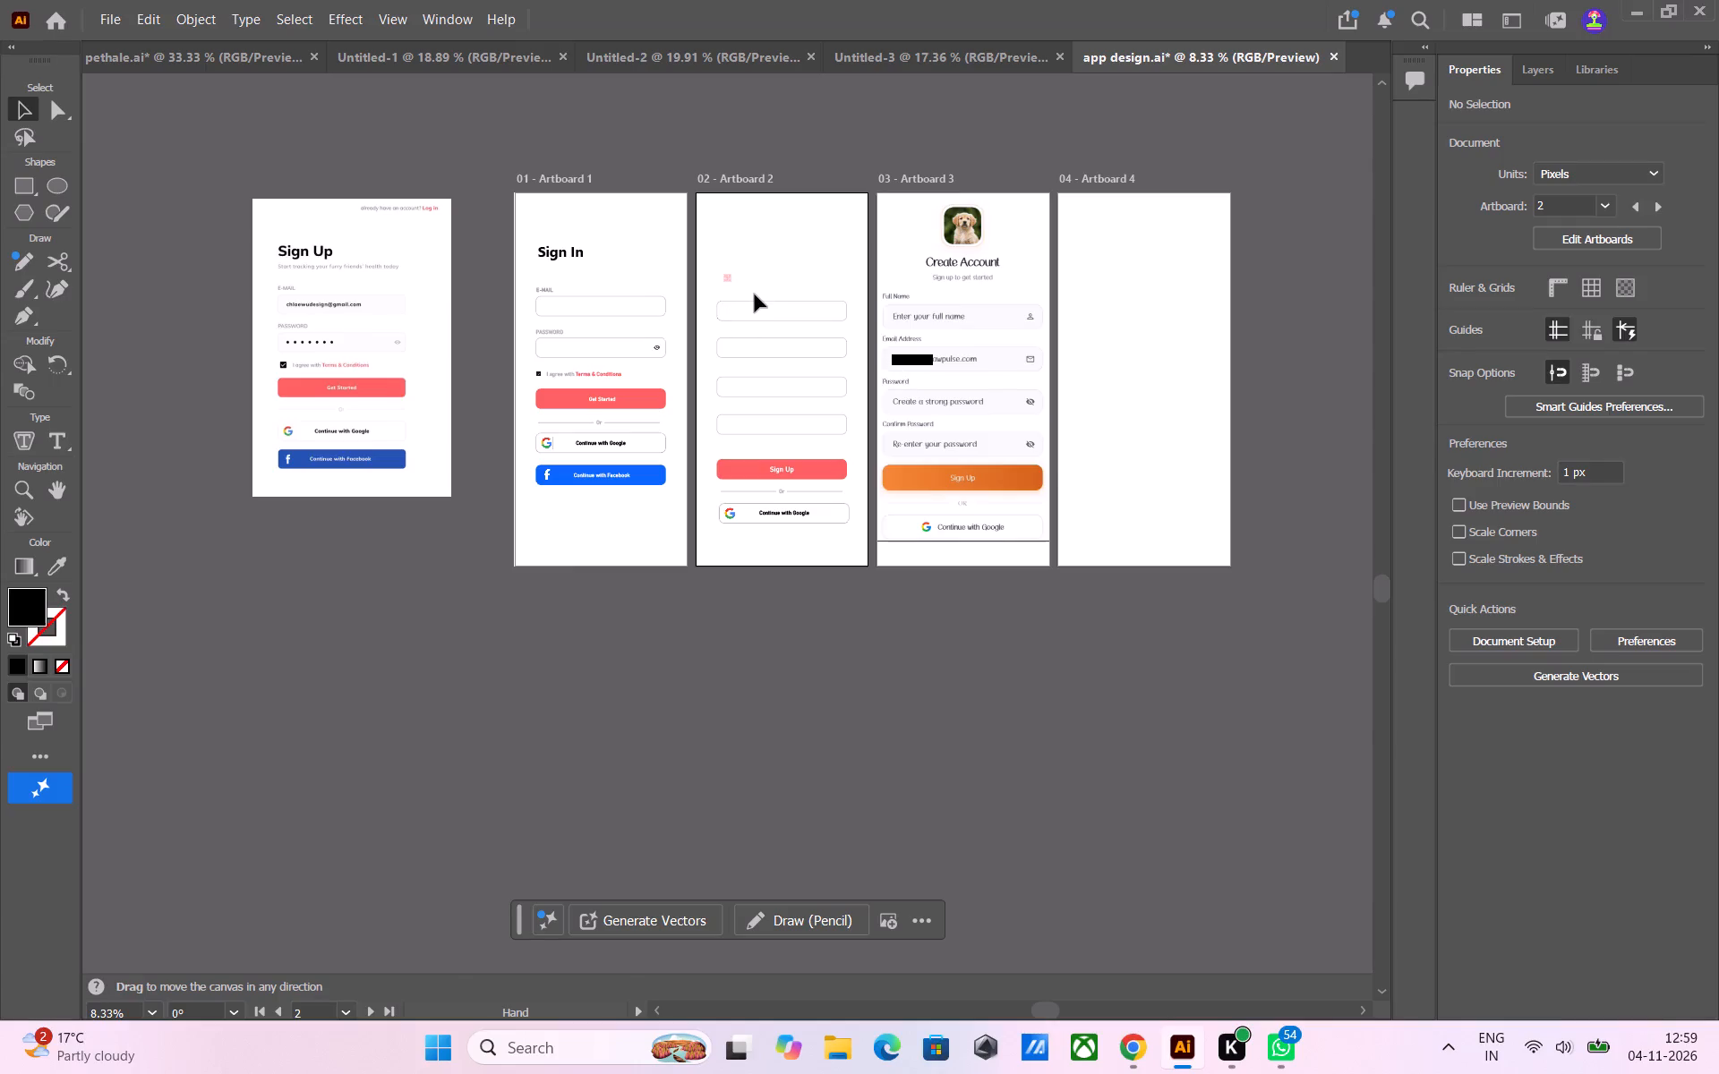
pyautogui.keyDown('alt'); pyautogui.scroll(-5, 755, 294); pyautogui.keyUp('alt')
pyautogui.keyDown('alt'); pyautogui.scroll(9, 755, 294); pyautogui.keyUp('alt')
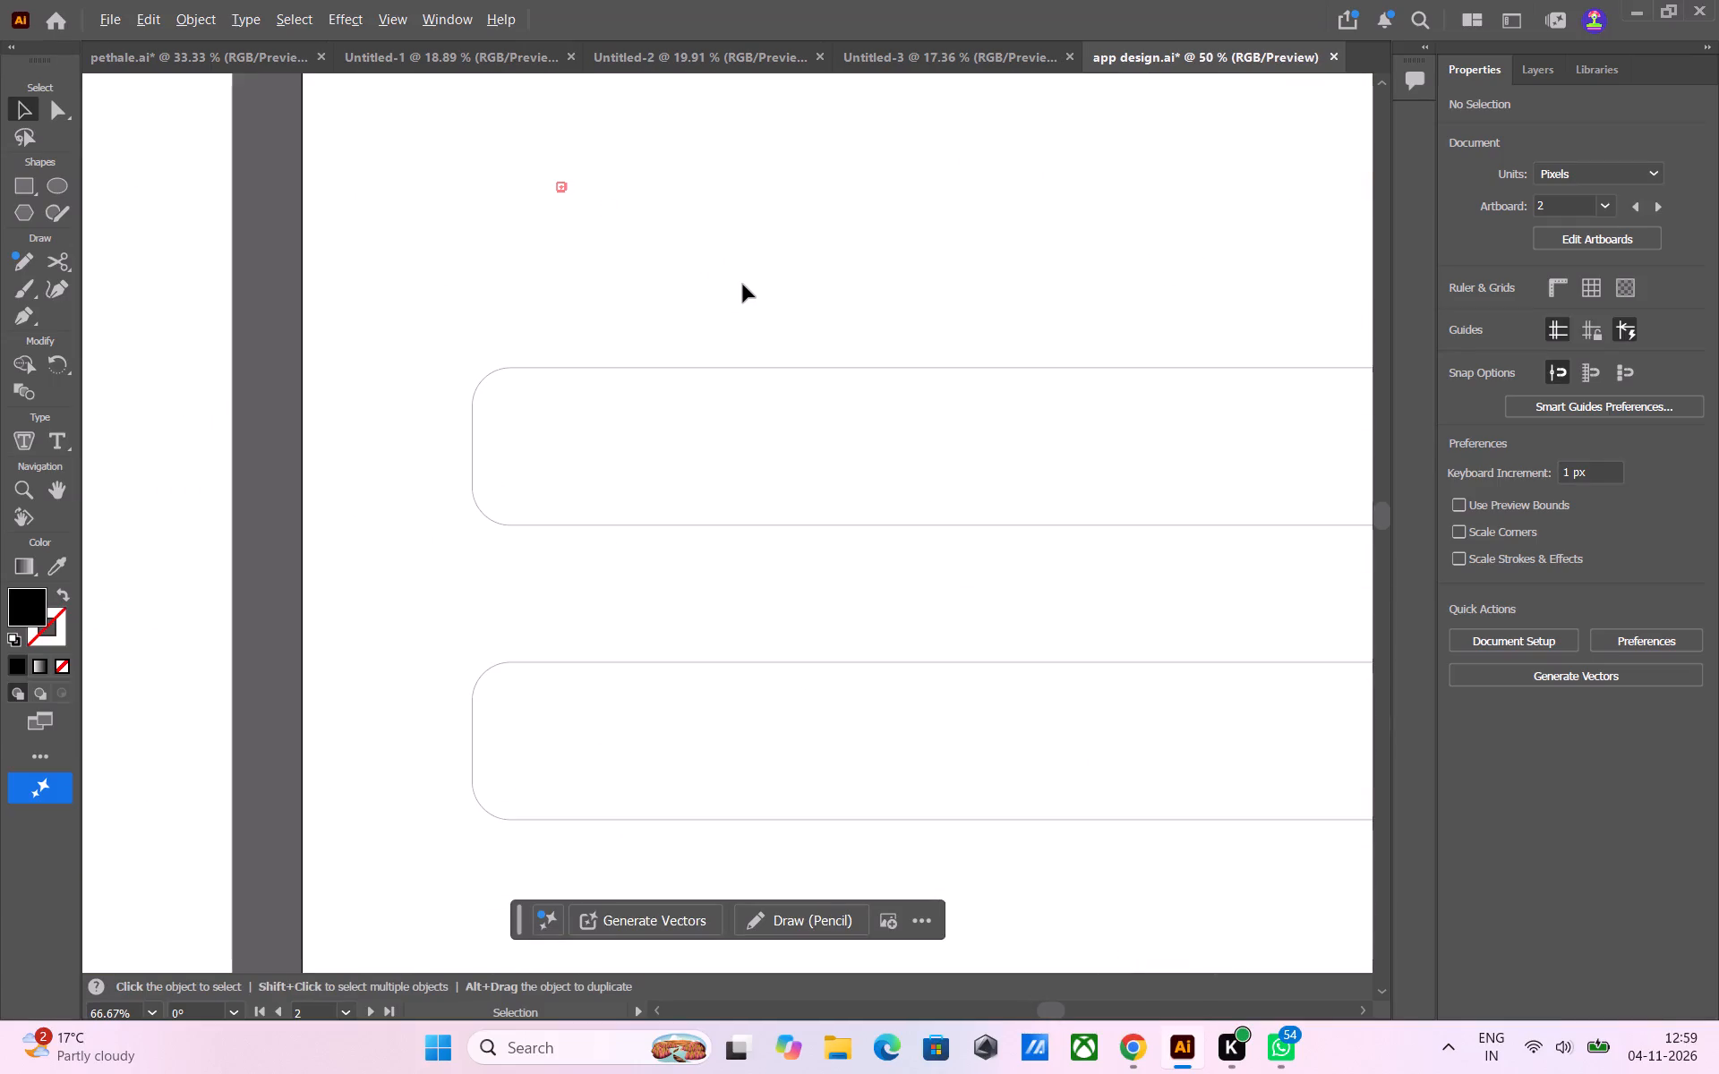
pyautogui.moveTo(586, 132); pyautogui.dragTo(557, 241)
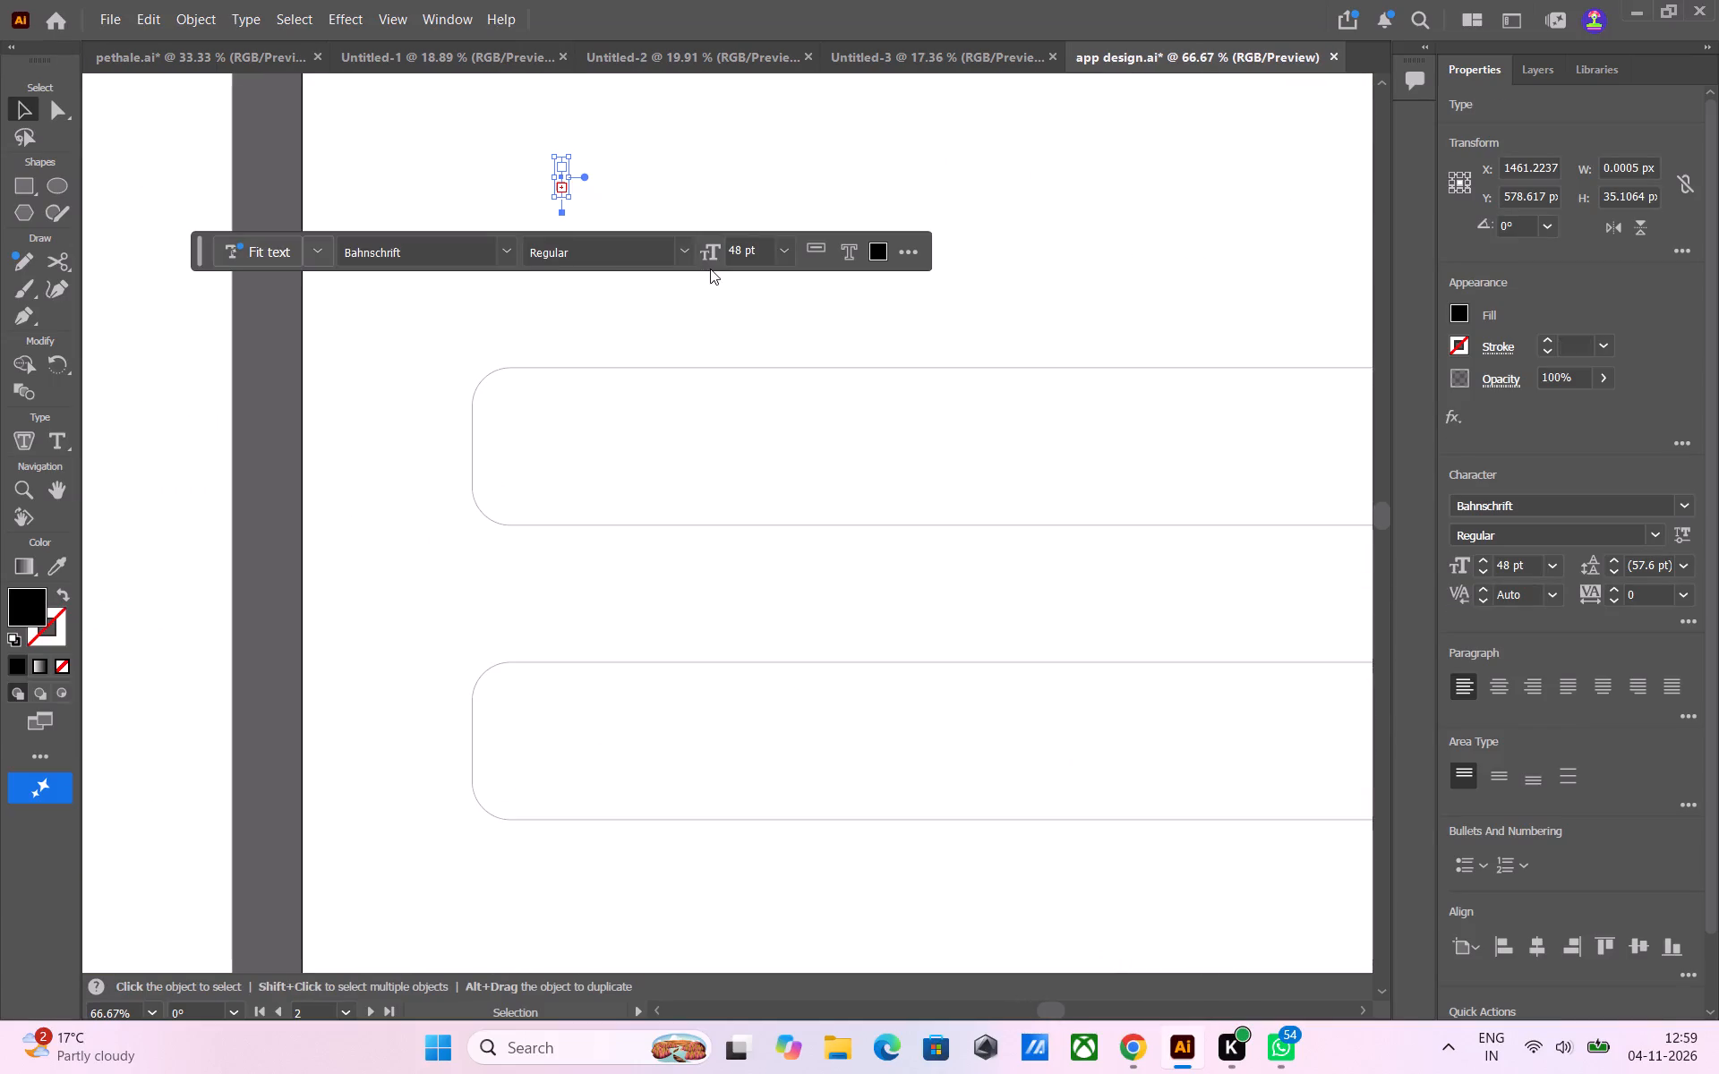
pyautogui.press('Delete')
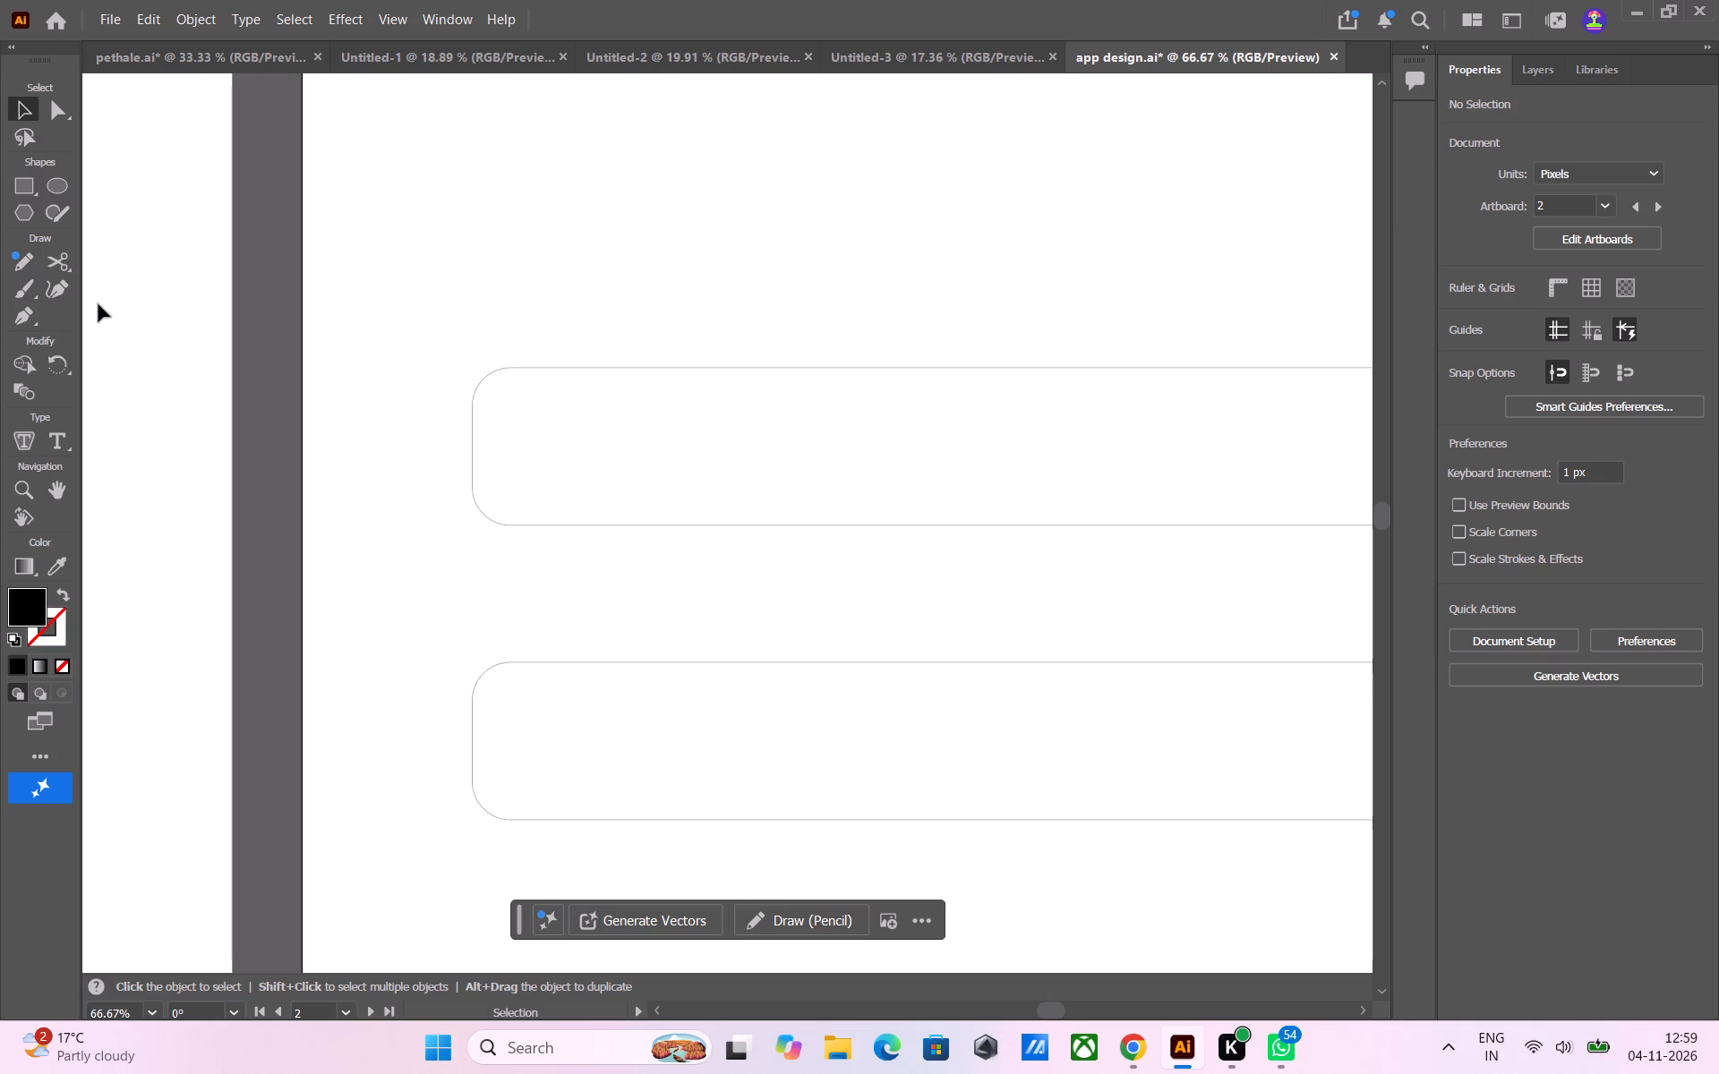
# Place a Lorem ipsum placeholder text line above the first field on Artboard 2 and set its font size to 46 pt.
pyautogui.click(62, 439)
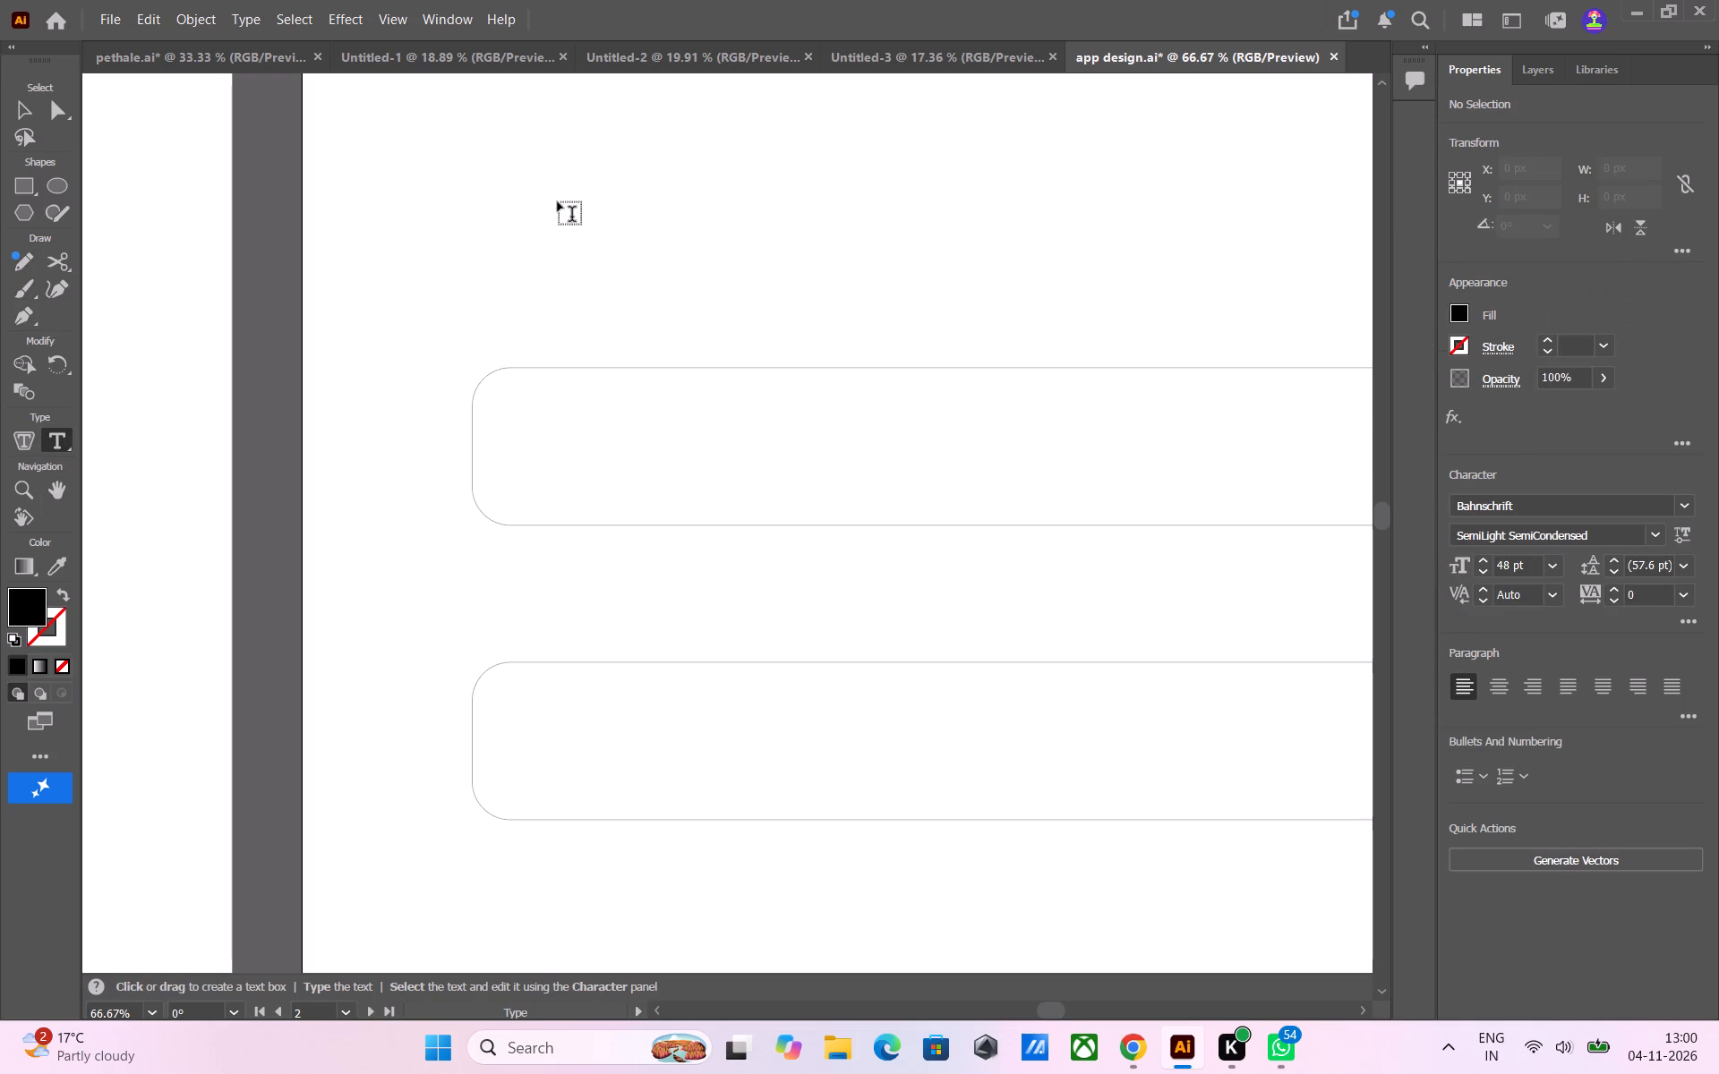
pyautogui.click(558, 202)
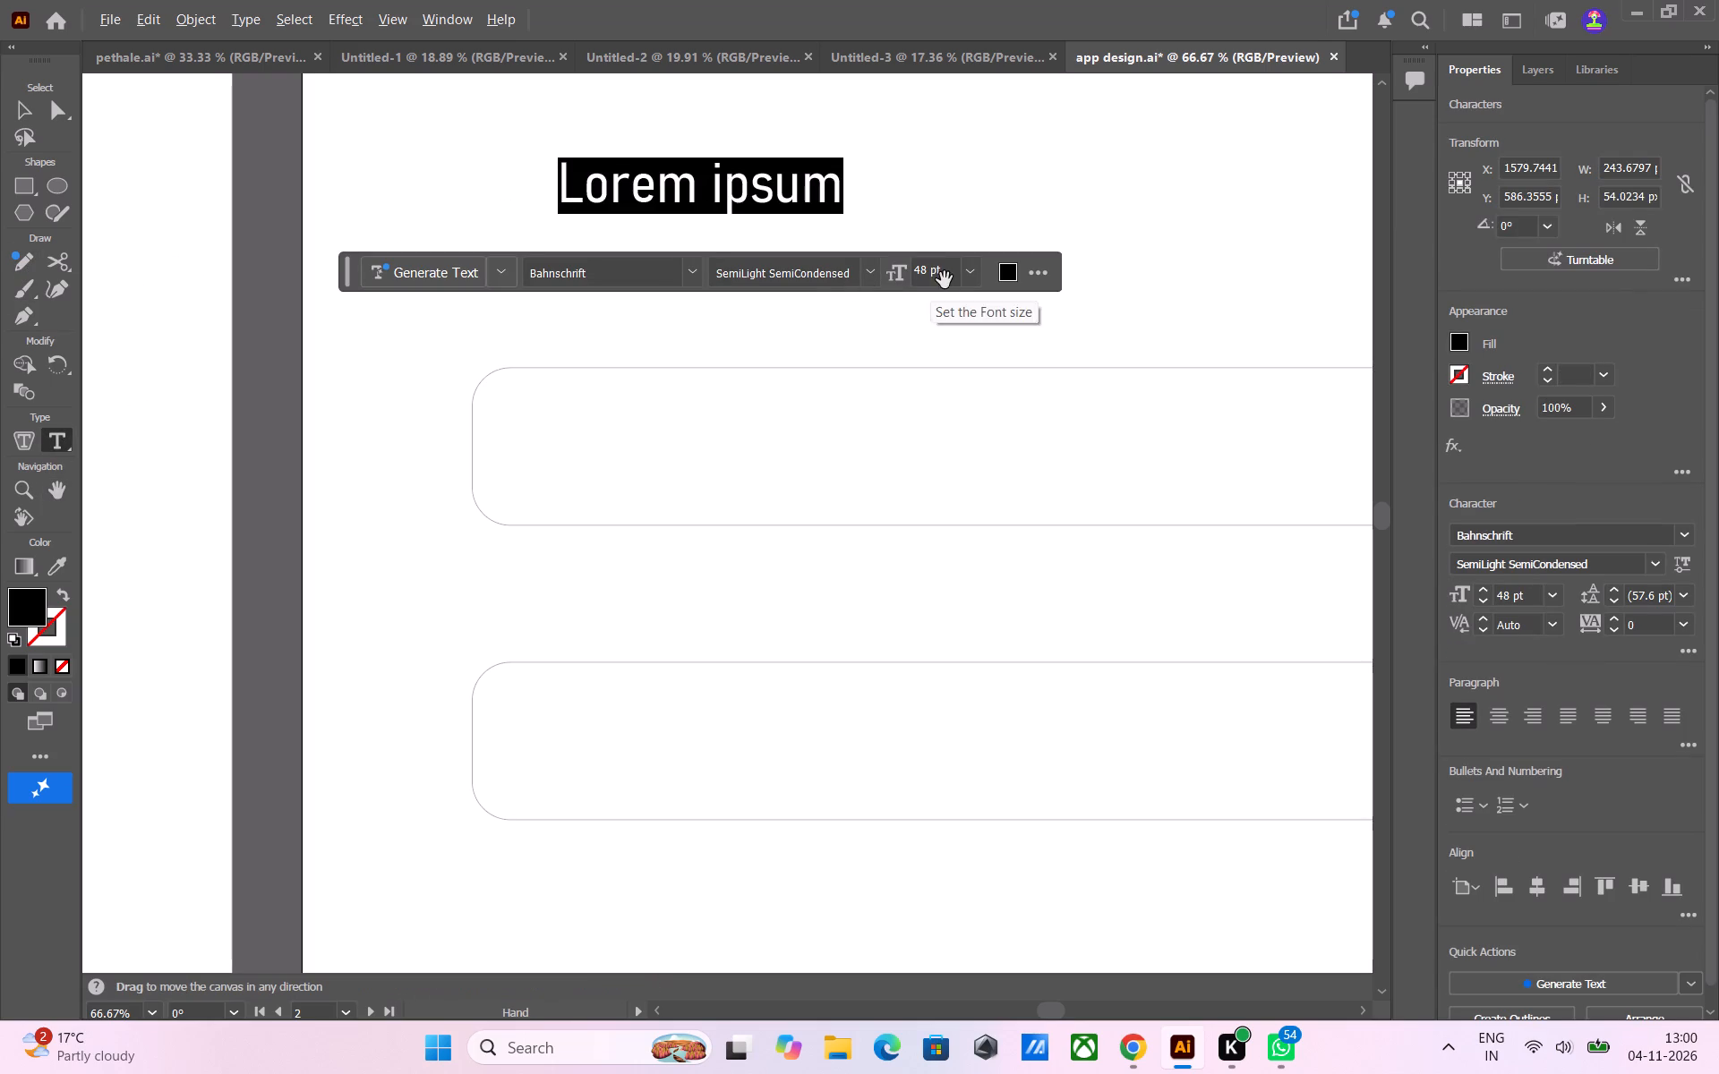
pyautogui.keyDown('alt'); pyautogui.scroll(2, 945, 280); pyautogui.keyUp('alt')
pyautogui.keyDown('alt'); pyautogui.scroll(-5, 945, 279); pyautogui.keyUp('alt')
pyautogui.keyDown('alt'); pyautogui.scroll(2, 945, 279); pyautogui.keyUp('alt')
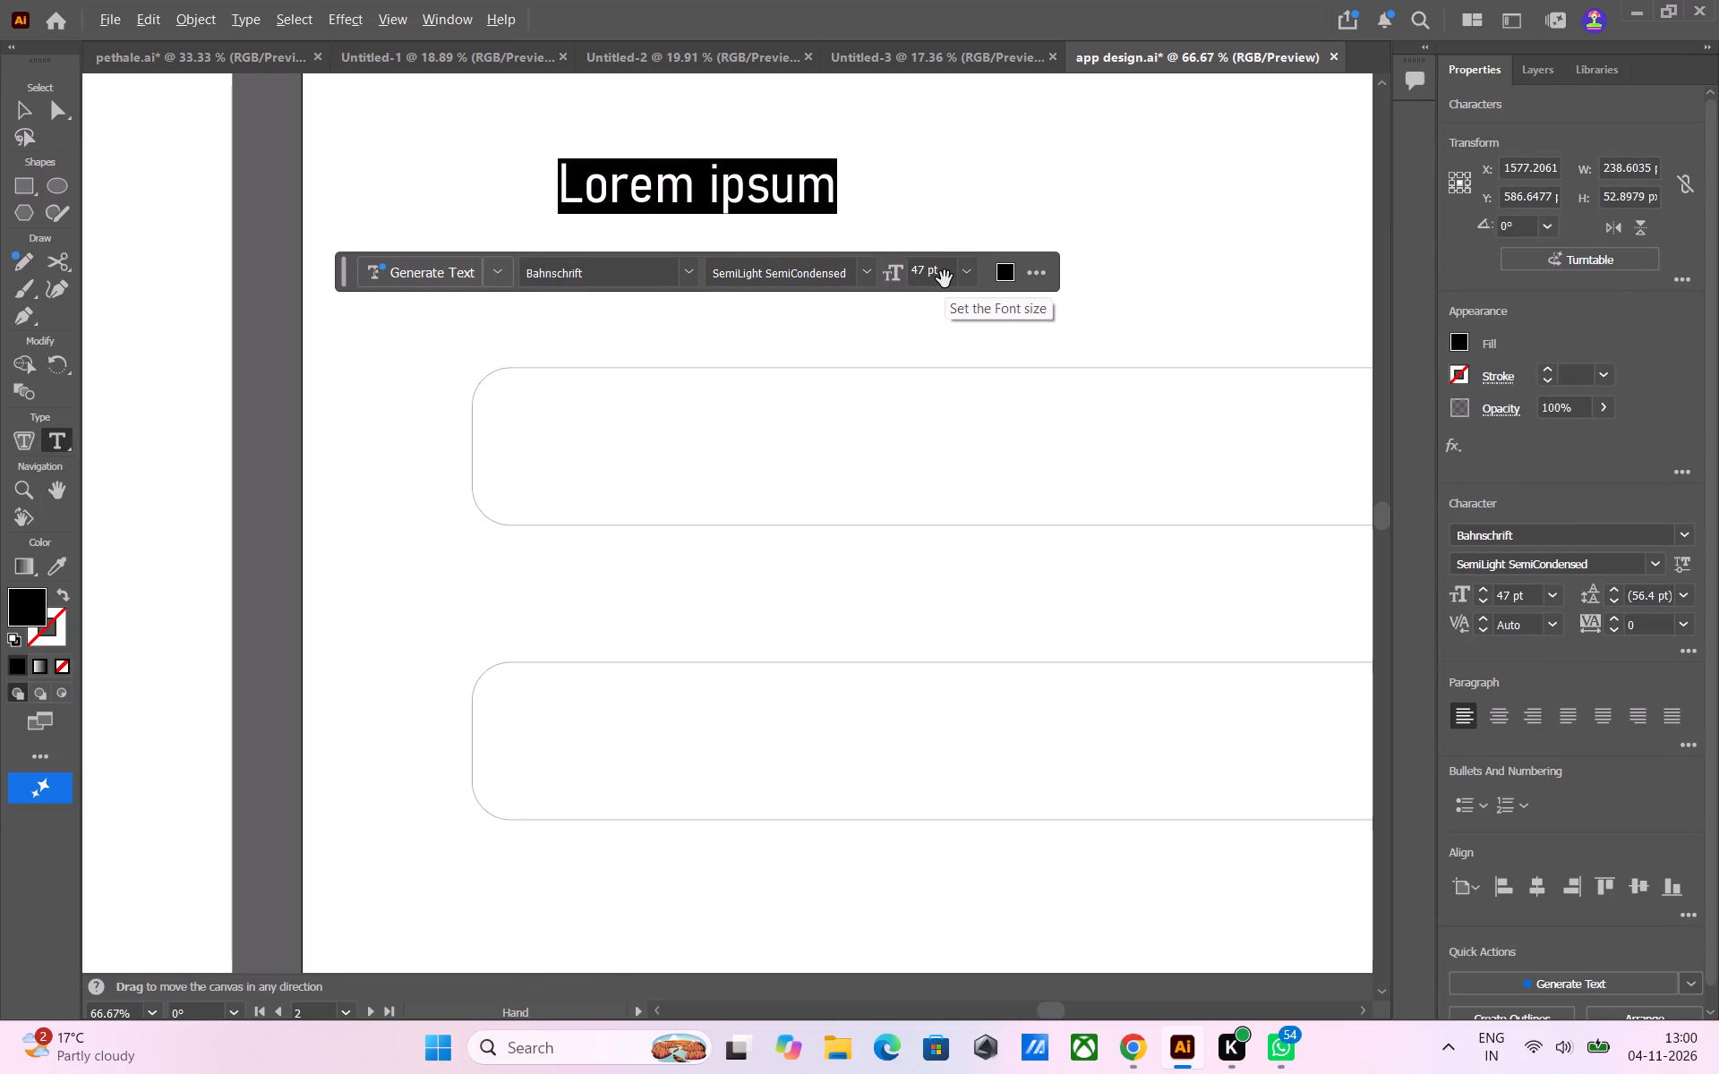
pyautogui.keyDown('alt'); pyautogui.scroll(-1, 945, 279); pyautogui.keyUp('alt')
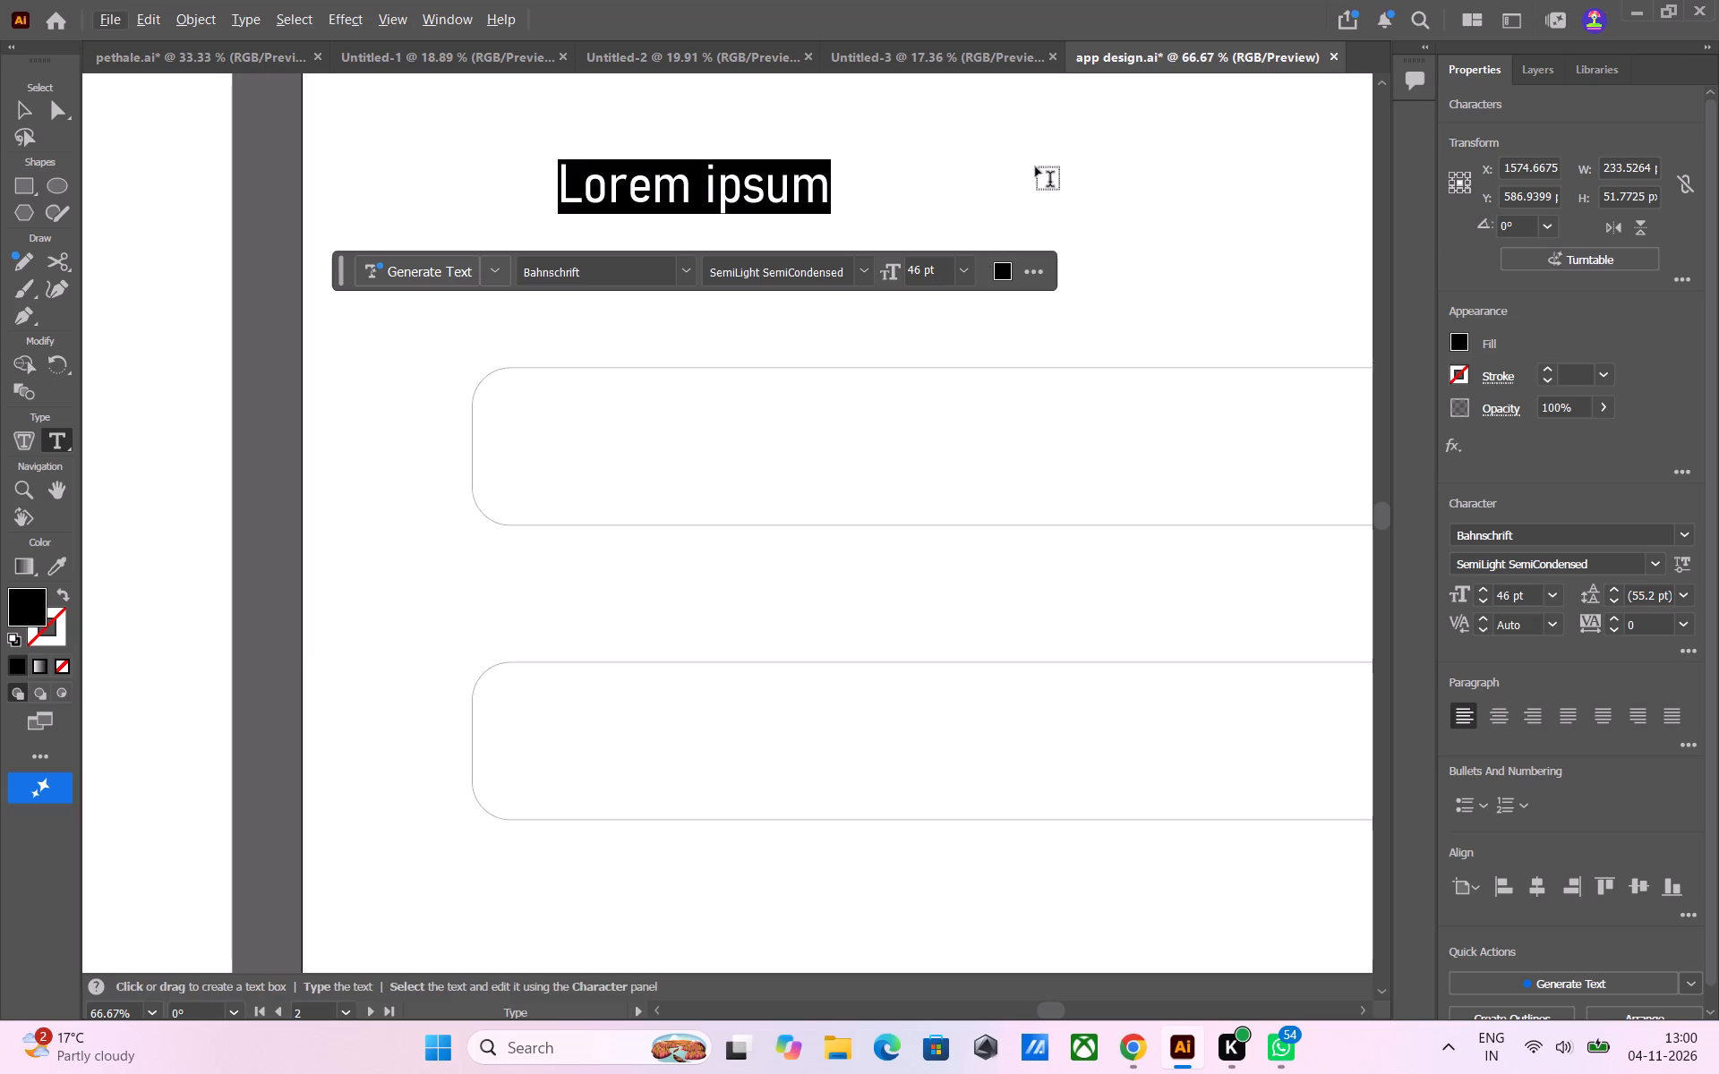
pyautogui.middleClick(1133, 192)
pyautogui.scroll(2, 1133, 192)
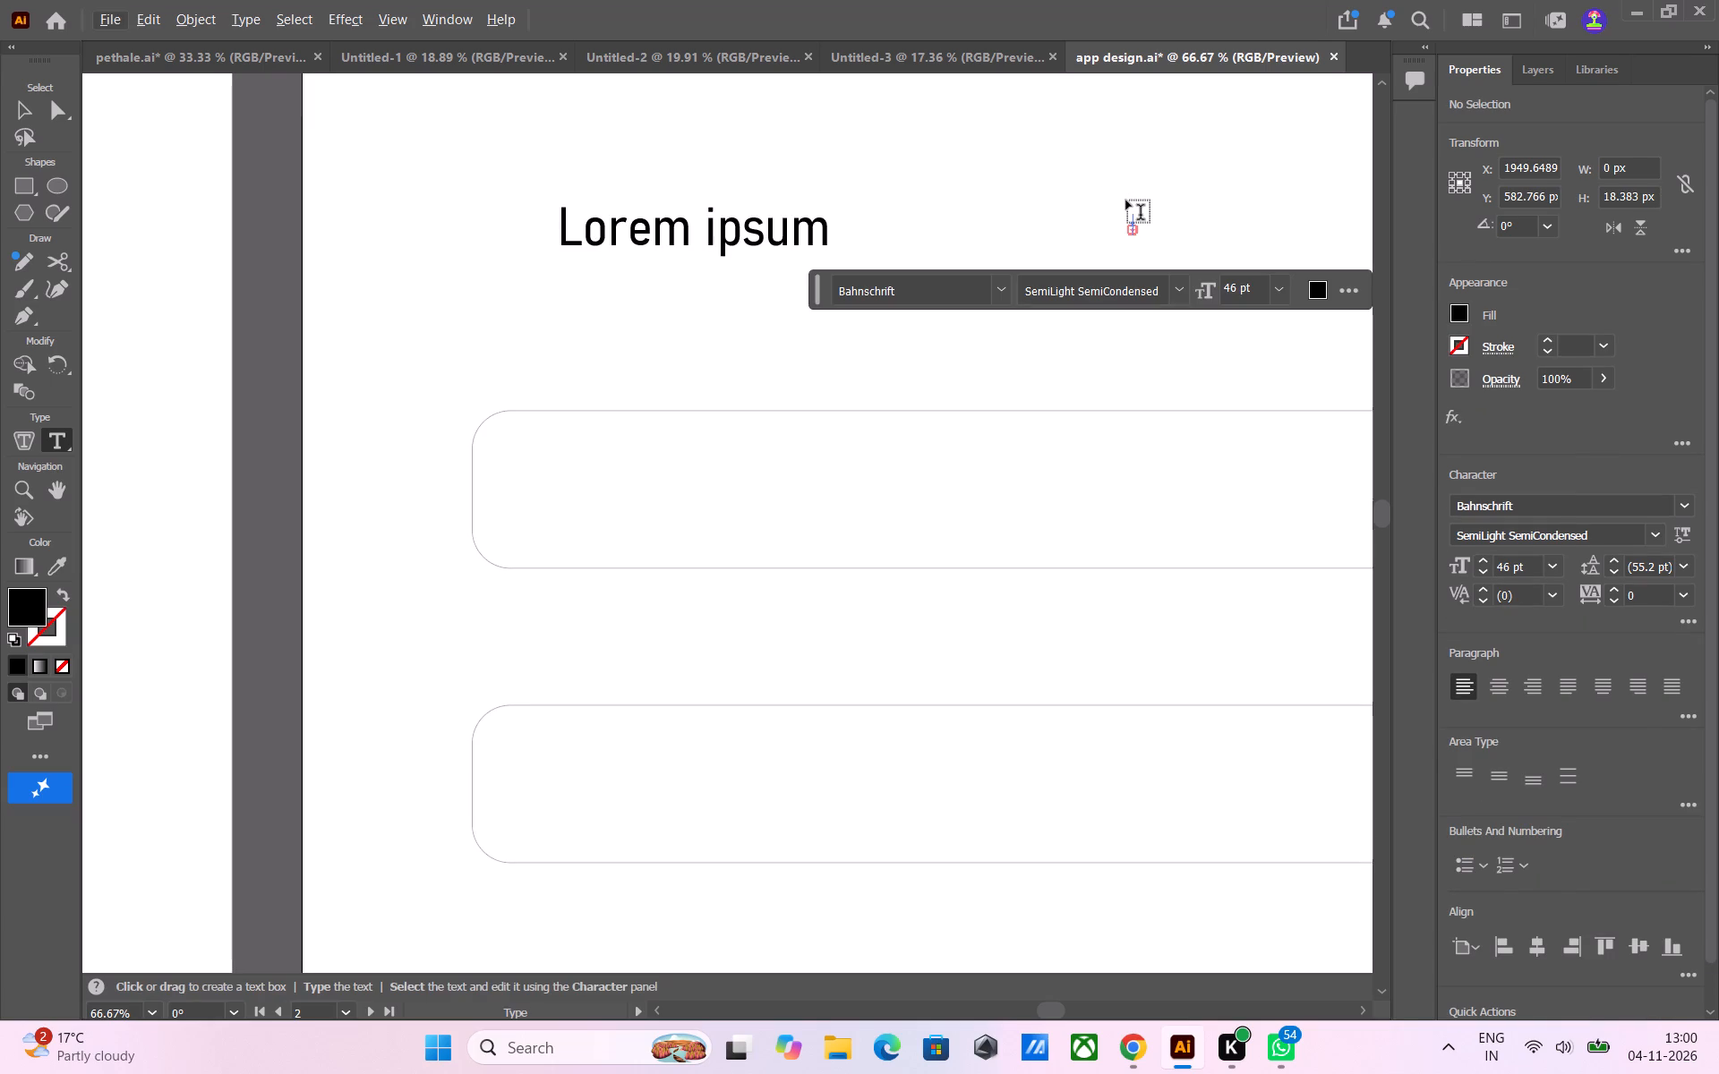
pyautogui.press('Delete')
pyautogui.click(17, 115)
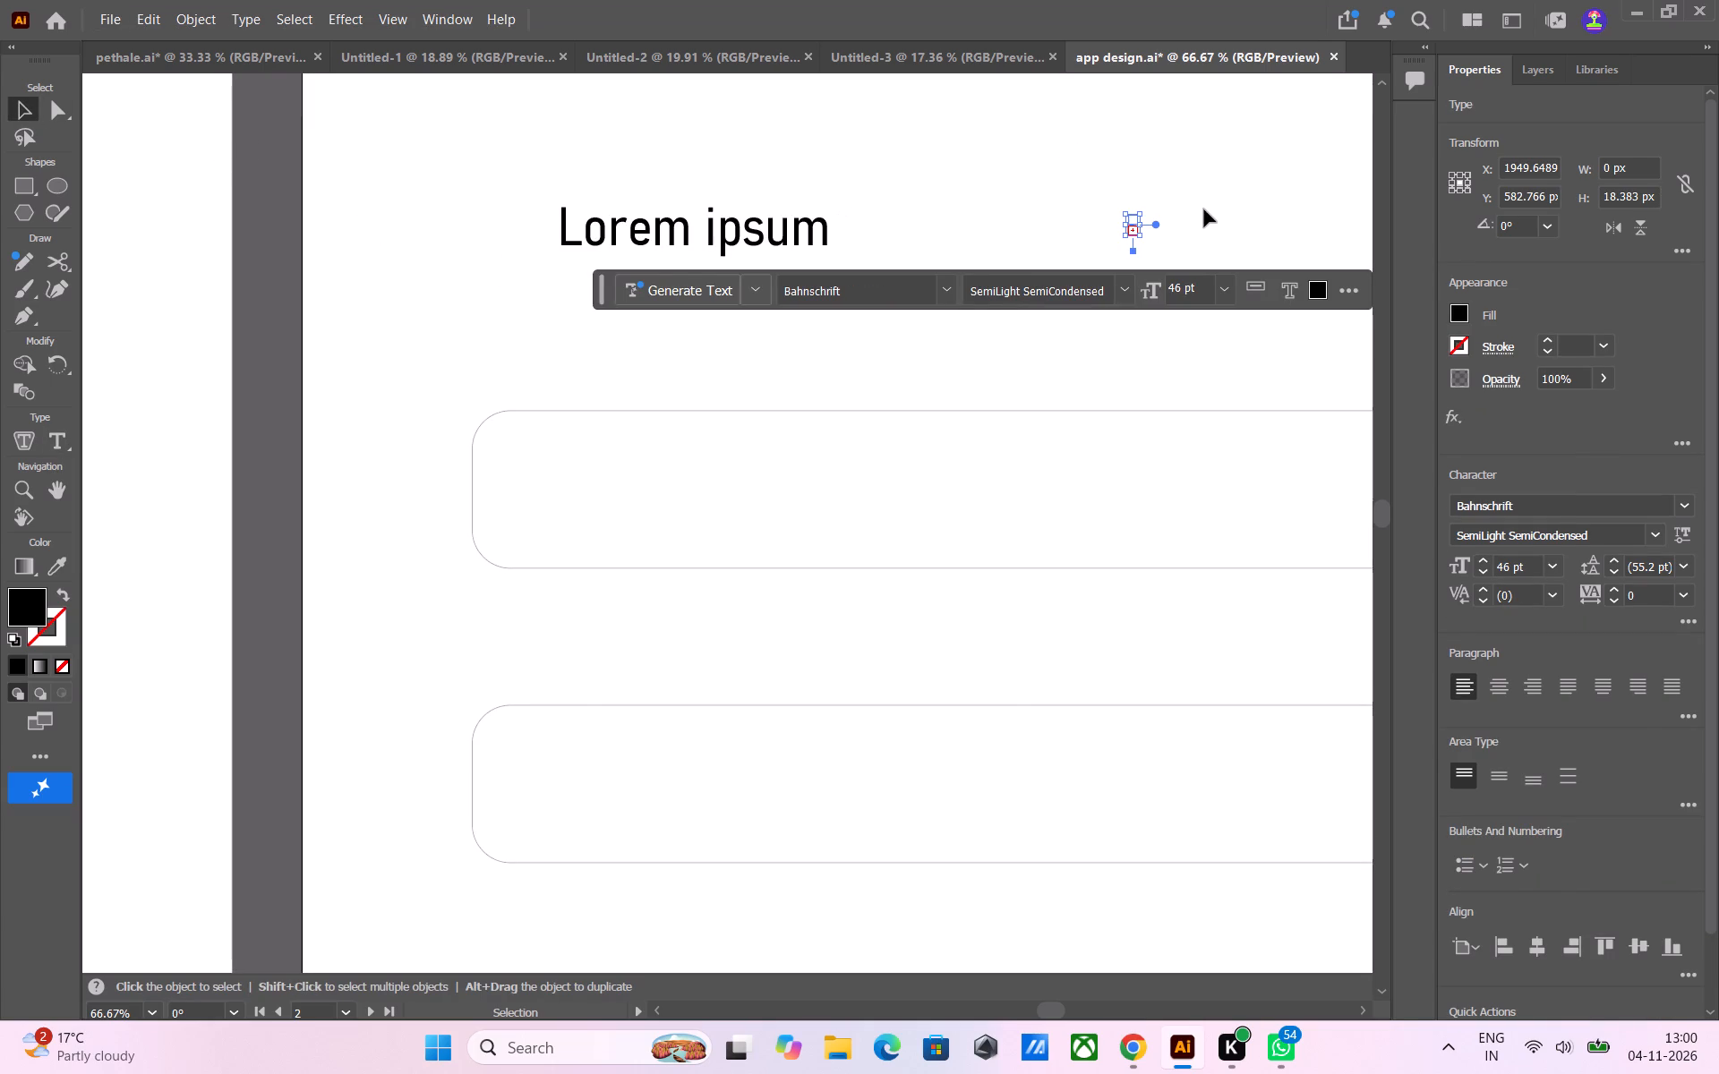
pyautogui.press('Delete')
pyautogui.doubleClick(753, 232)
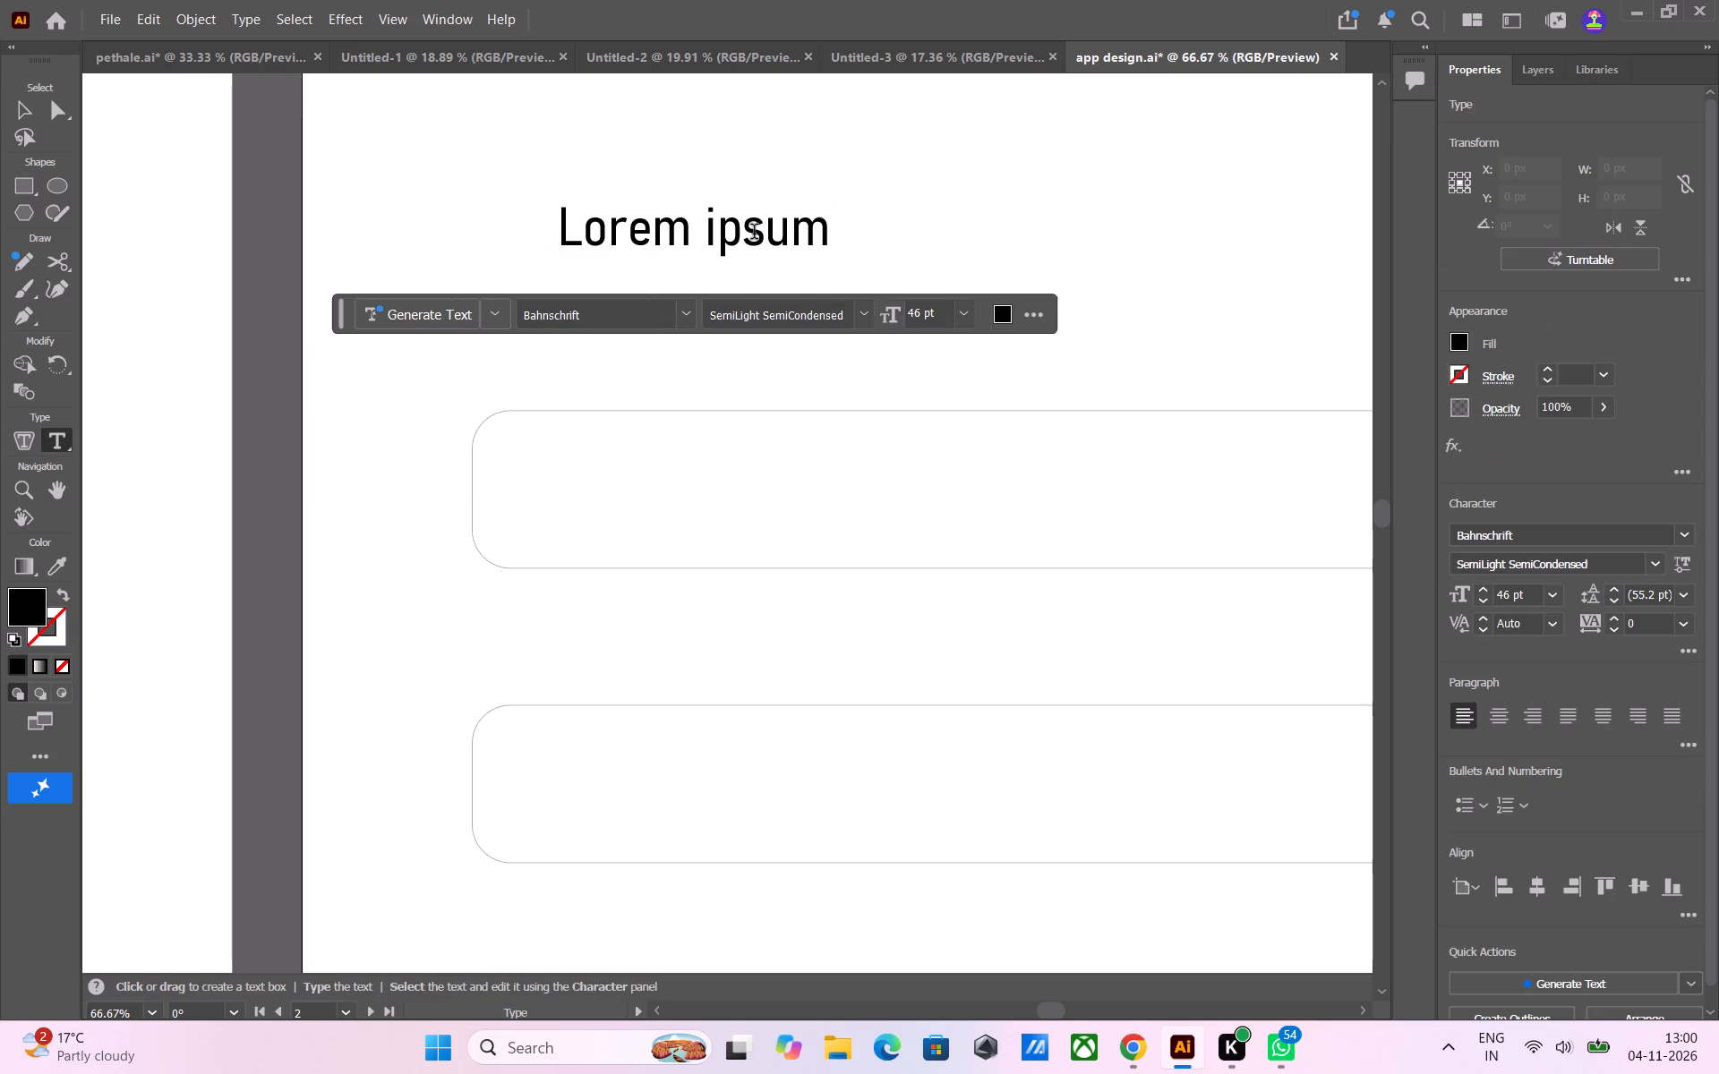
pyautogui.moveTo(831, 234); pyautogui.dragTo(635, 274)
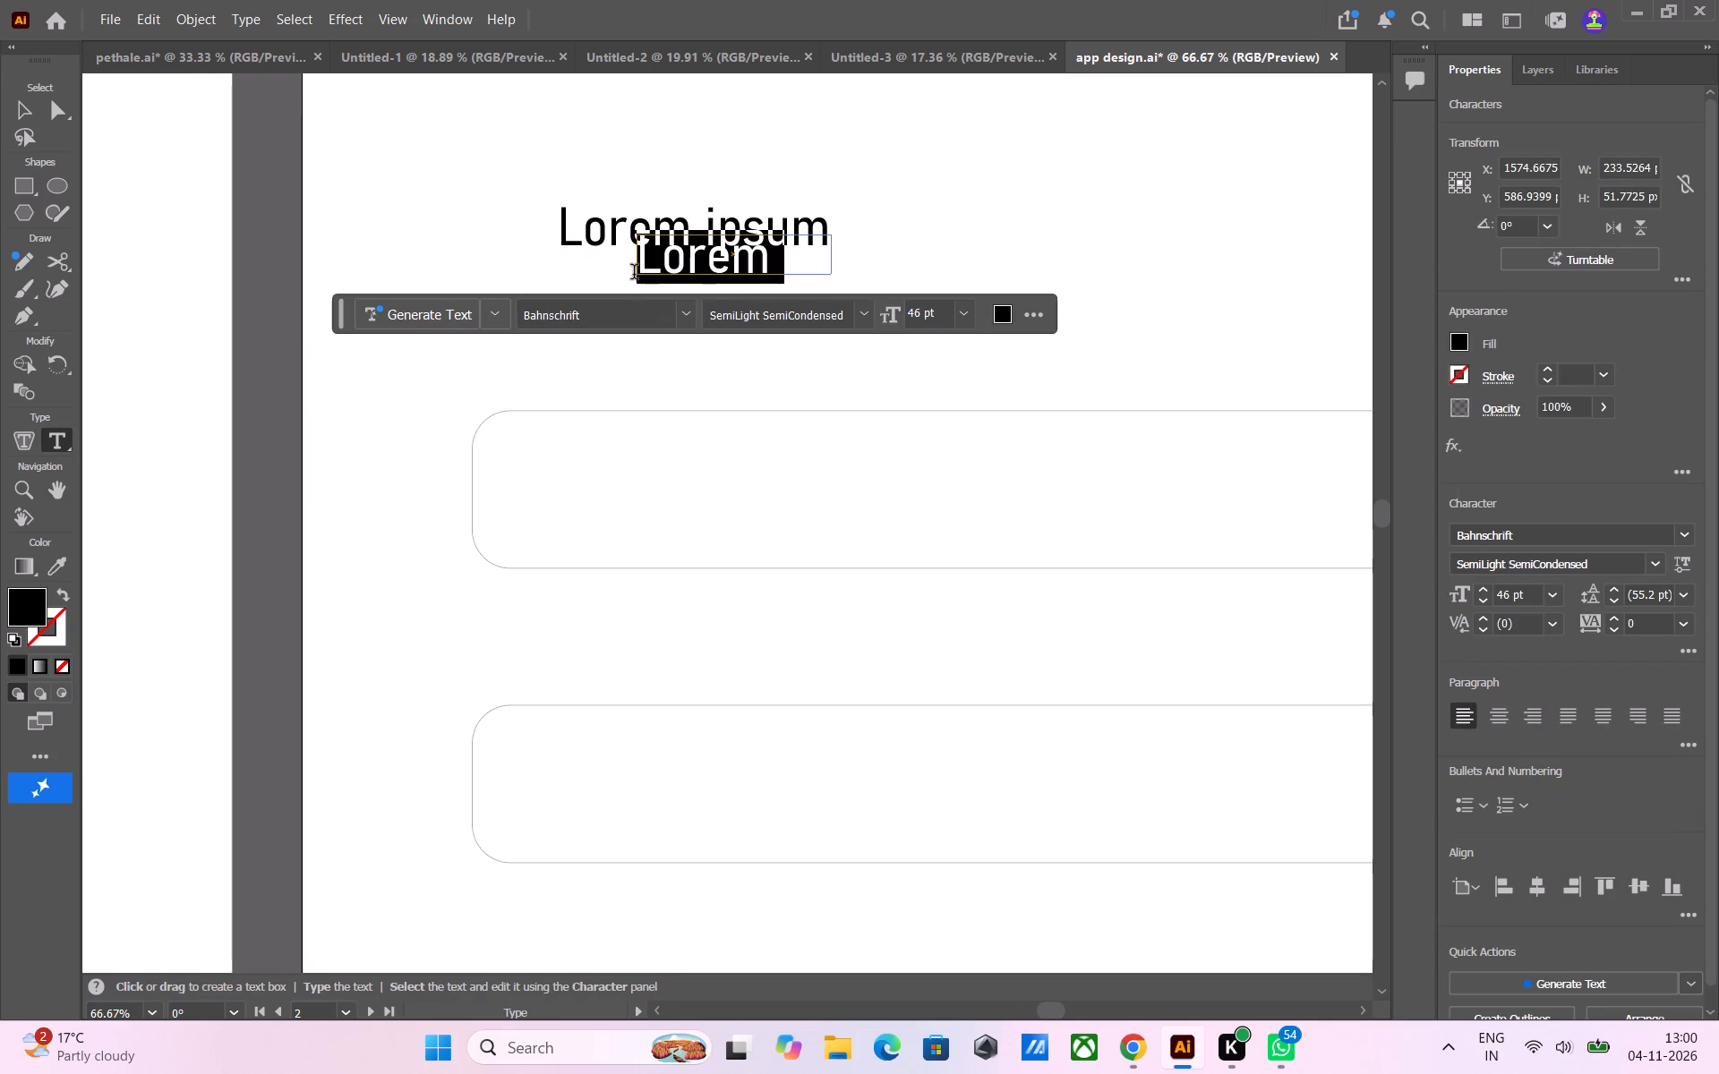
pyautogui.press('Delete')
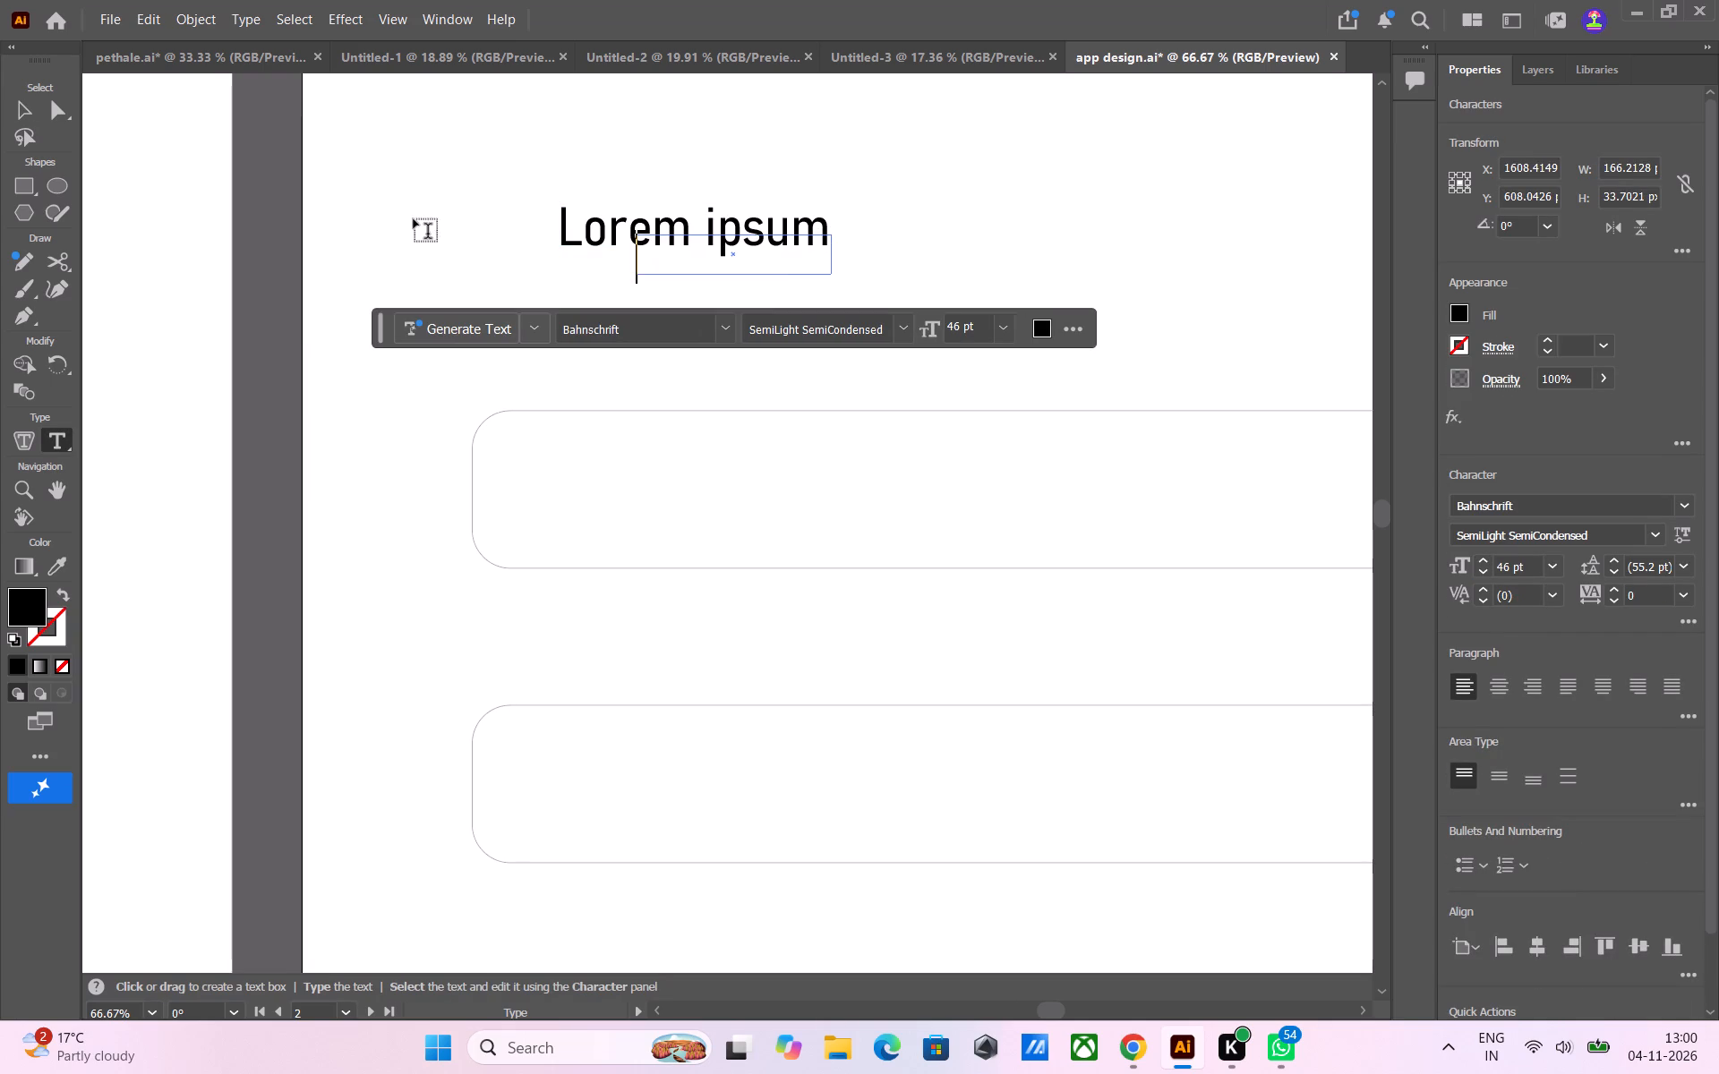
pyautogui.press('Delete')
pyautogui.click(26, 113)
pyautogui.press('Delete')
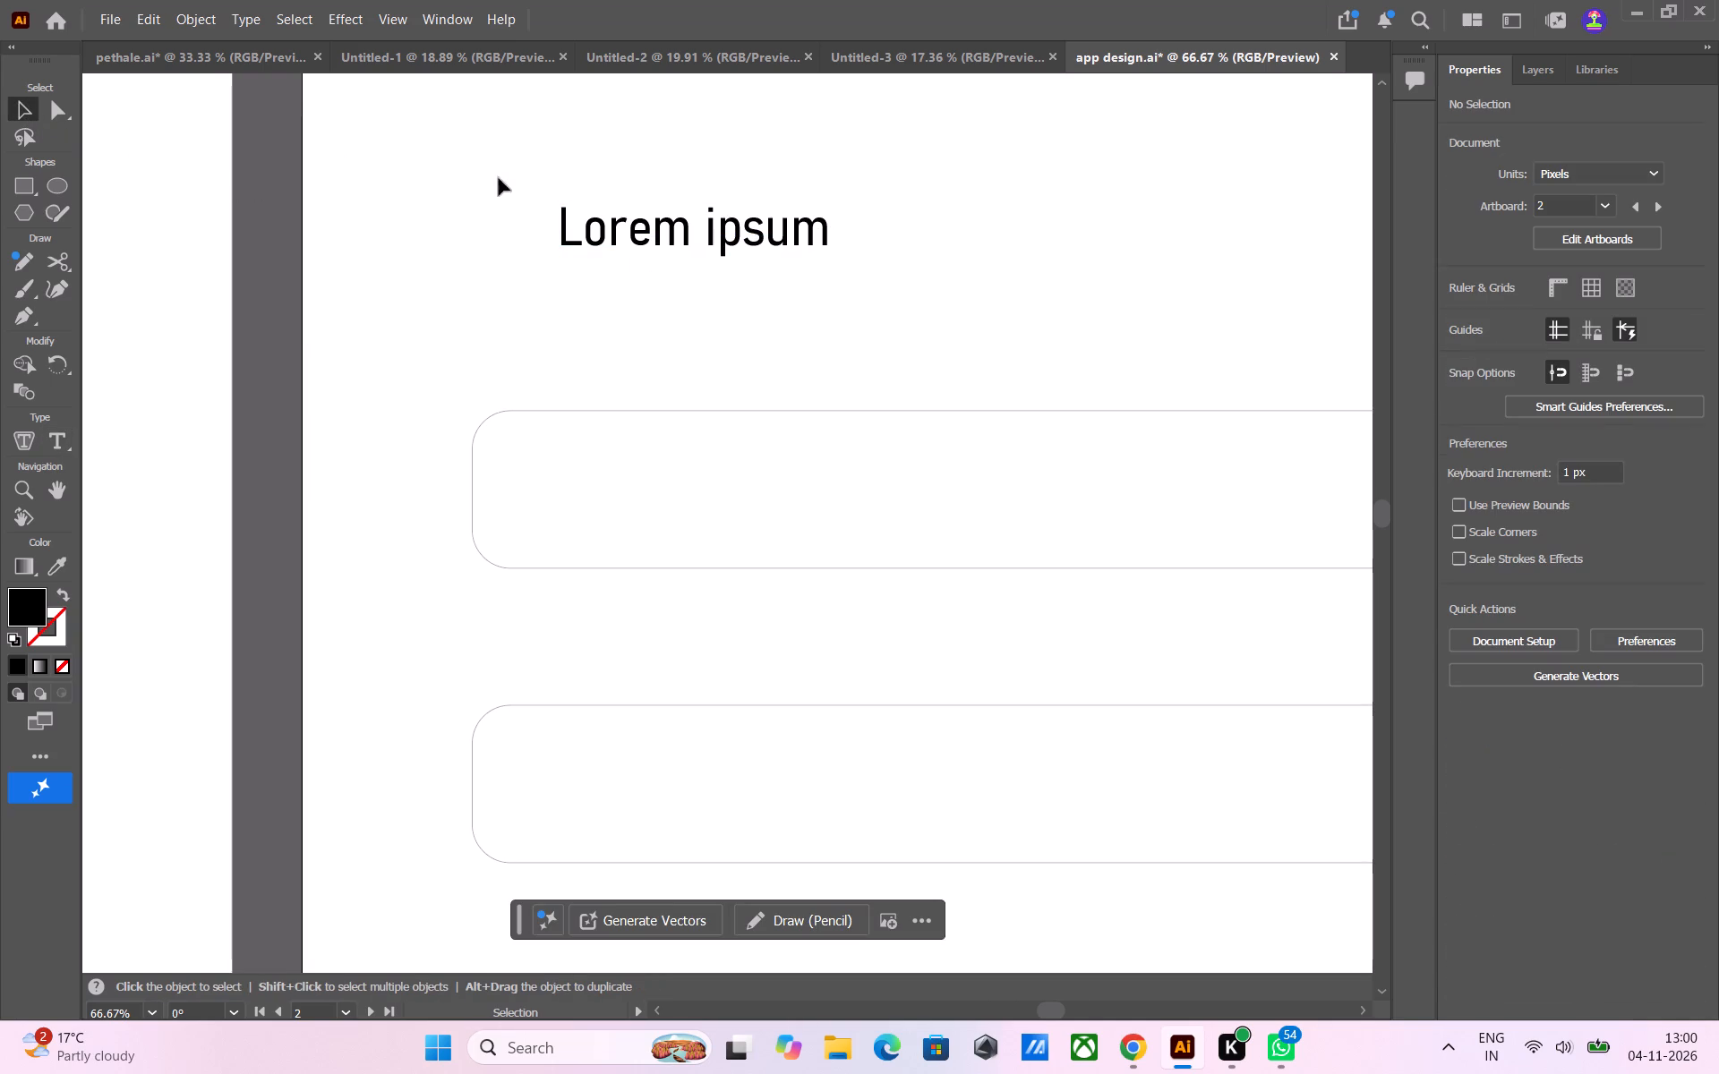
# Clear the Lorem ipsum placeholder text above the first field on Artboard 2.
pyautogui.doubleClick(567, 222)
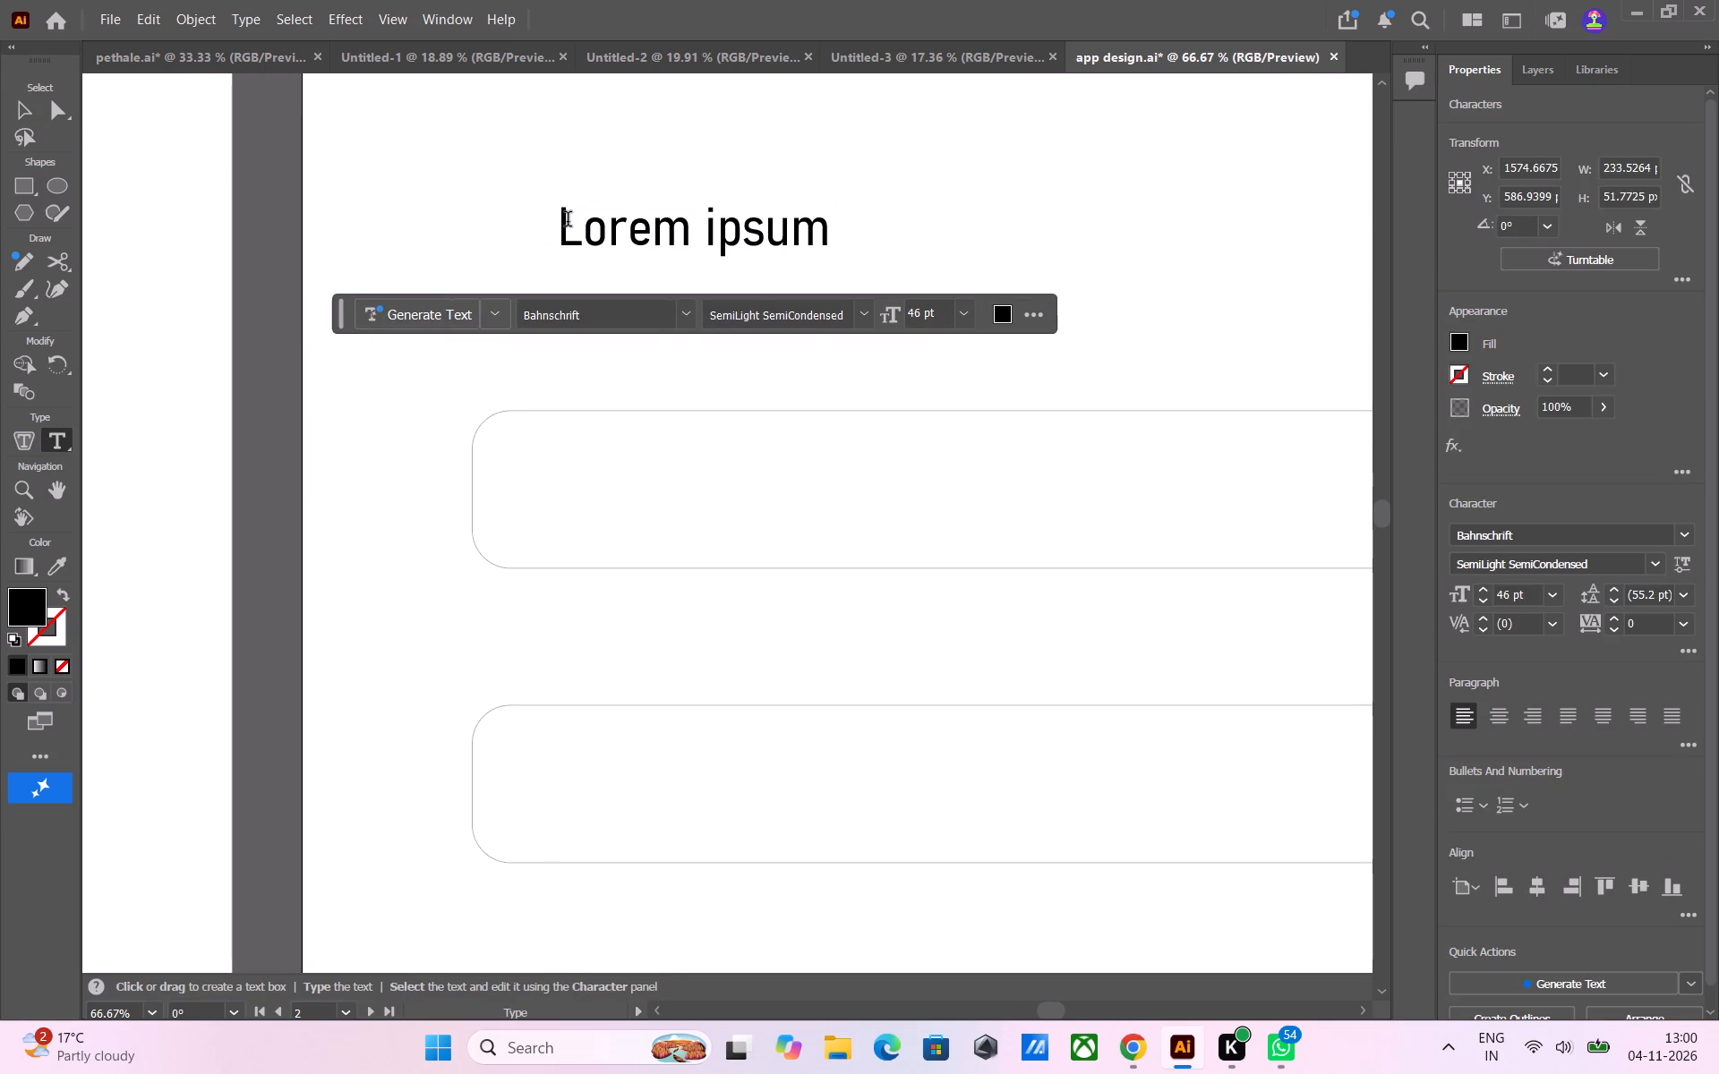
pyautogui.moveTo(560, 225); pyautogui.dragTo(869, 237)
pyautogui.press('Delete')
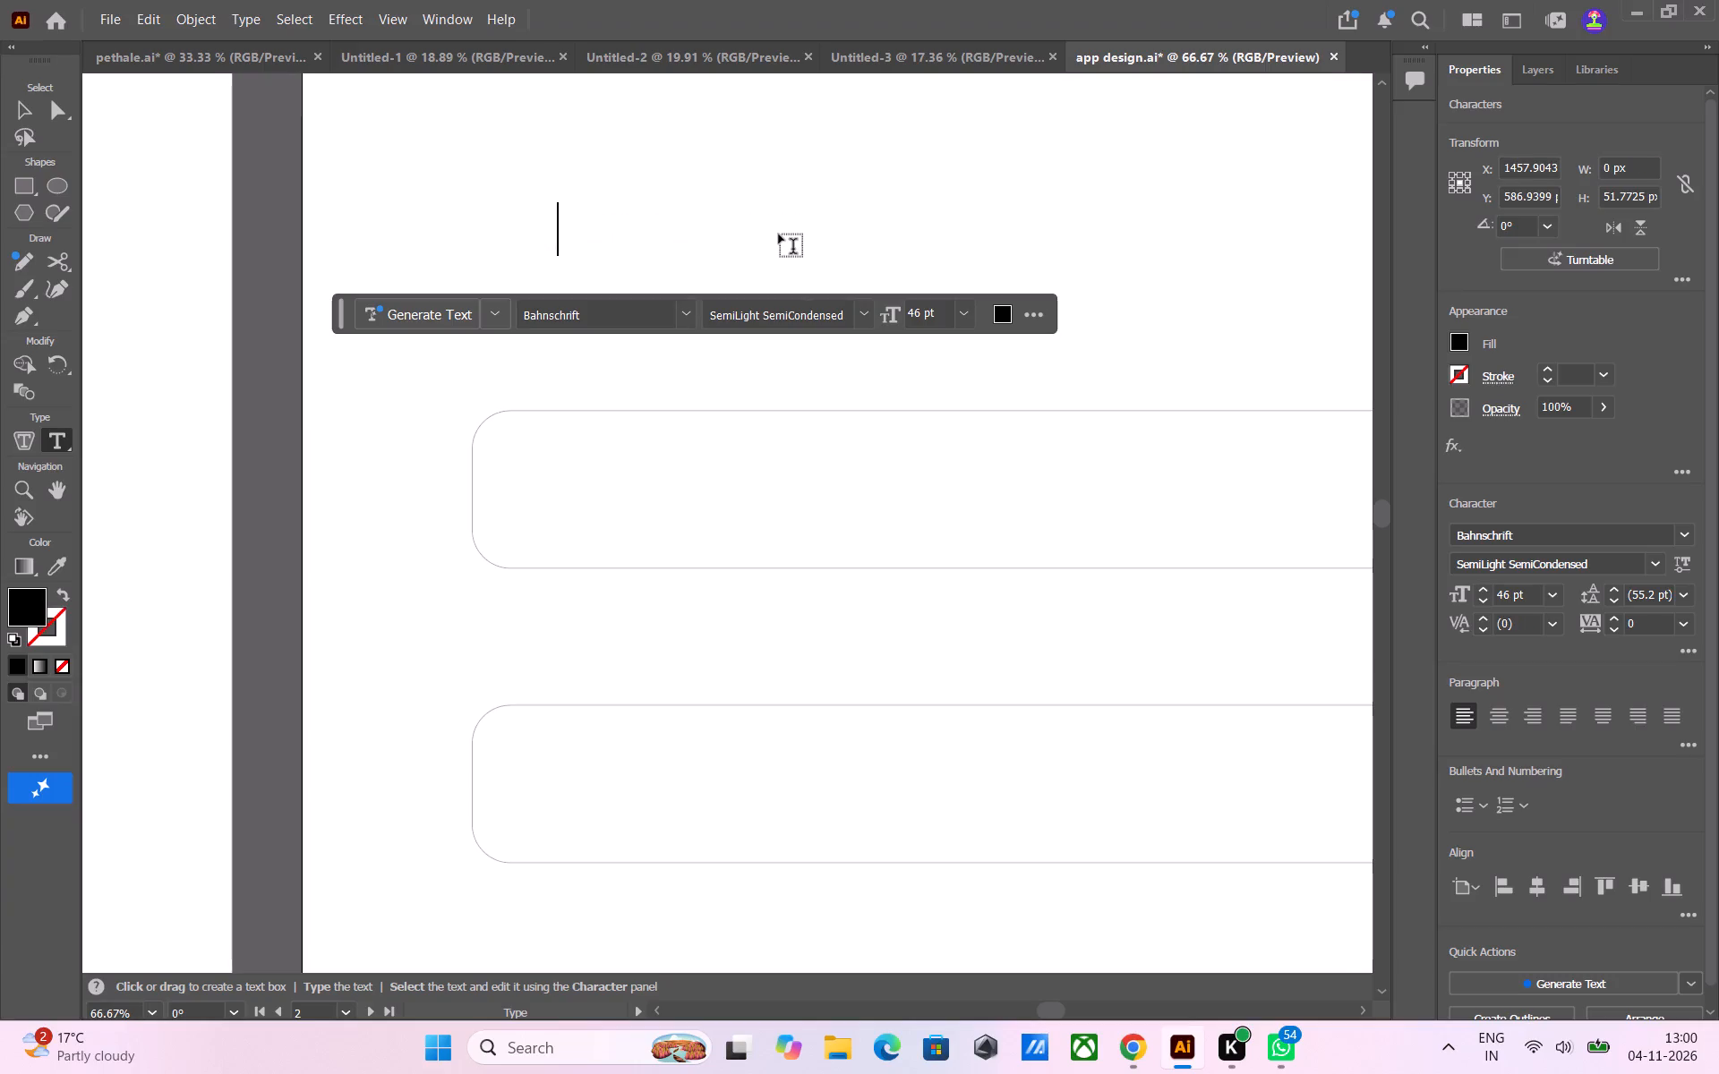
# Add a text line reading Create Account in the empty space above the fields on Artboard 2.
pyautogui.keyDown('alt'); pyautogui.scroll(2, 791, 226); pyautogui.keyUp('alt')
pyautogui.keyDown('alt'); pyautogui.scroll(-3, 791, 226); pyautogui.keyUp('alt')
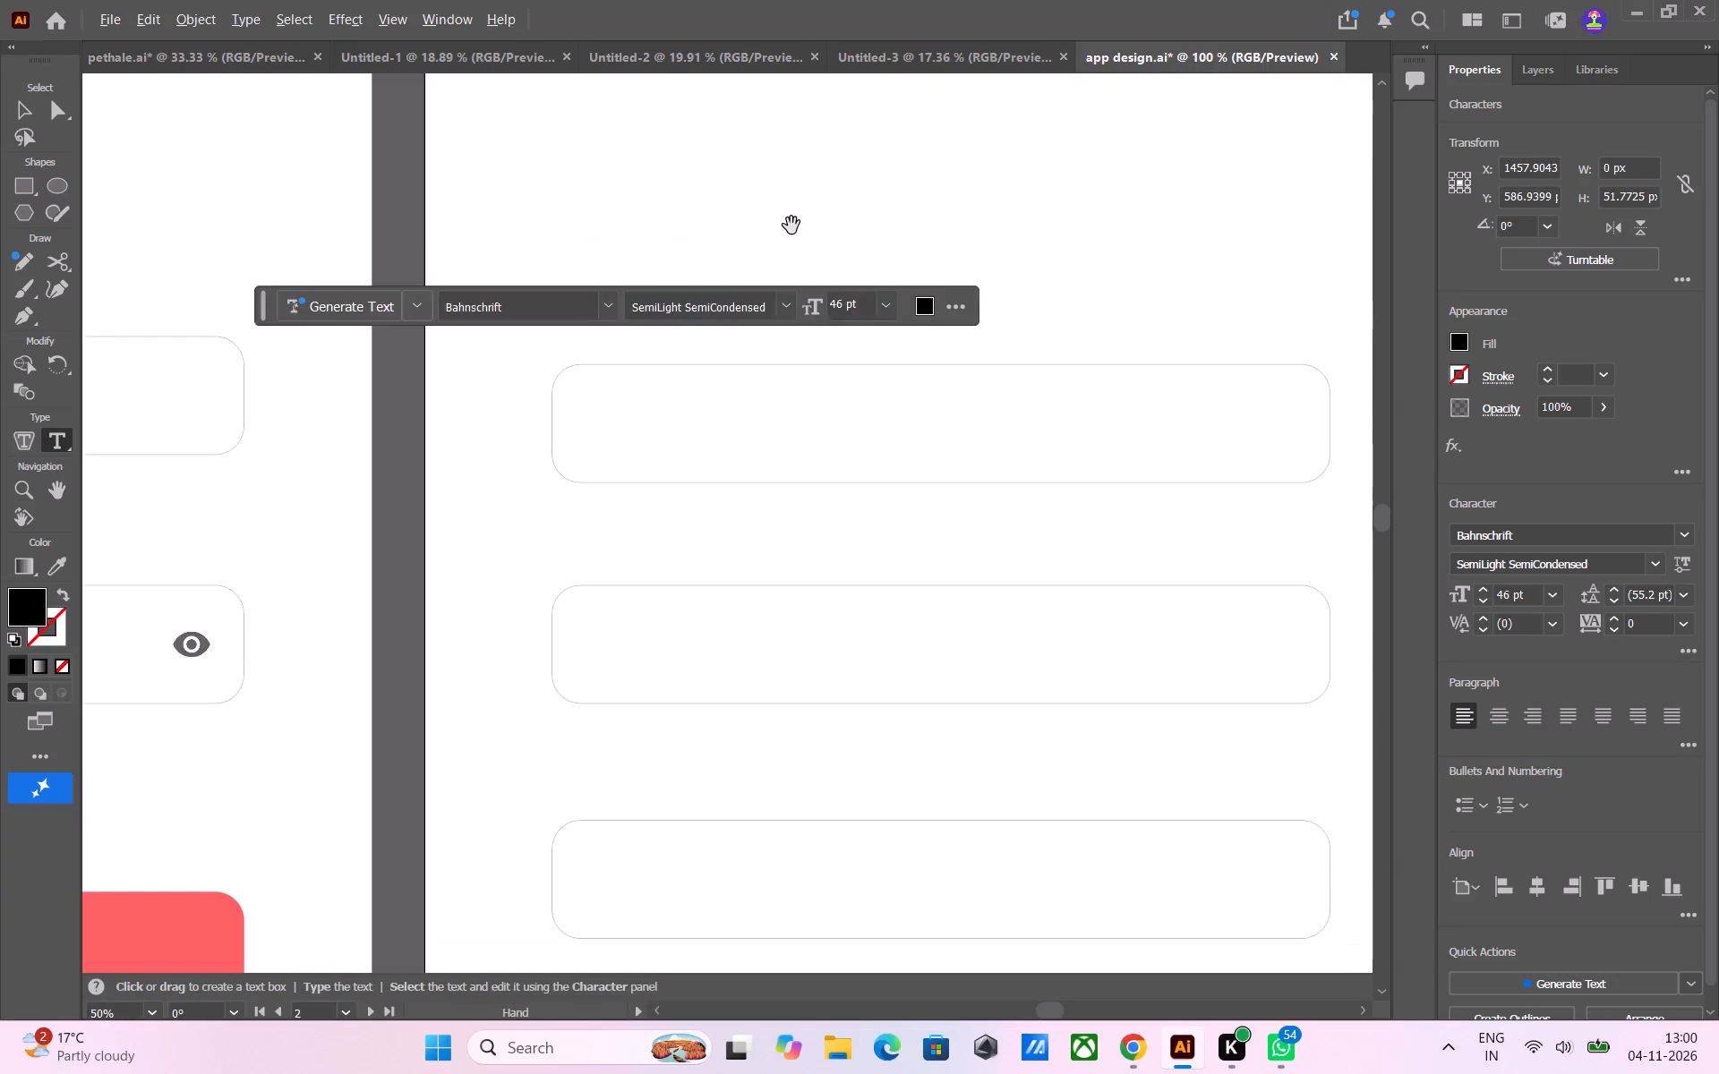
pyautogui.keyDown('alt'); pyautogui.scroll(-3, 791, 226); pyautogui.keyUp('alt')
pyautogui.moveTo(846, 198); pyautogui.dragTo(810, 309, button='middle')
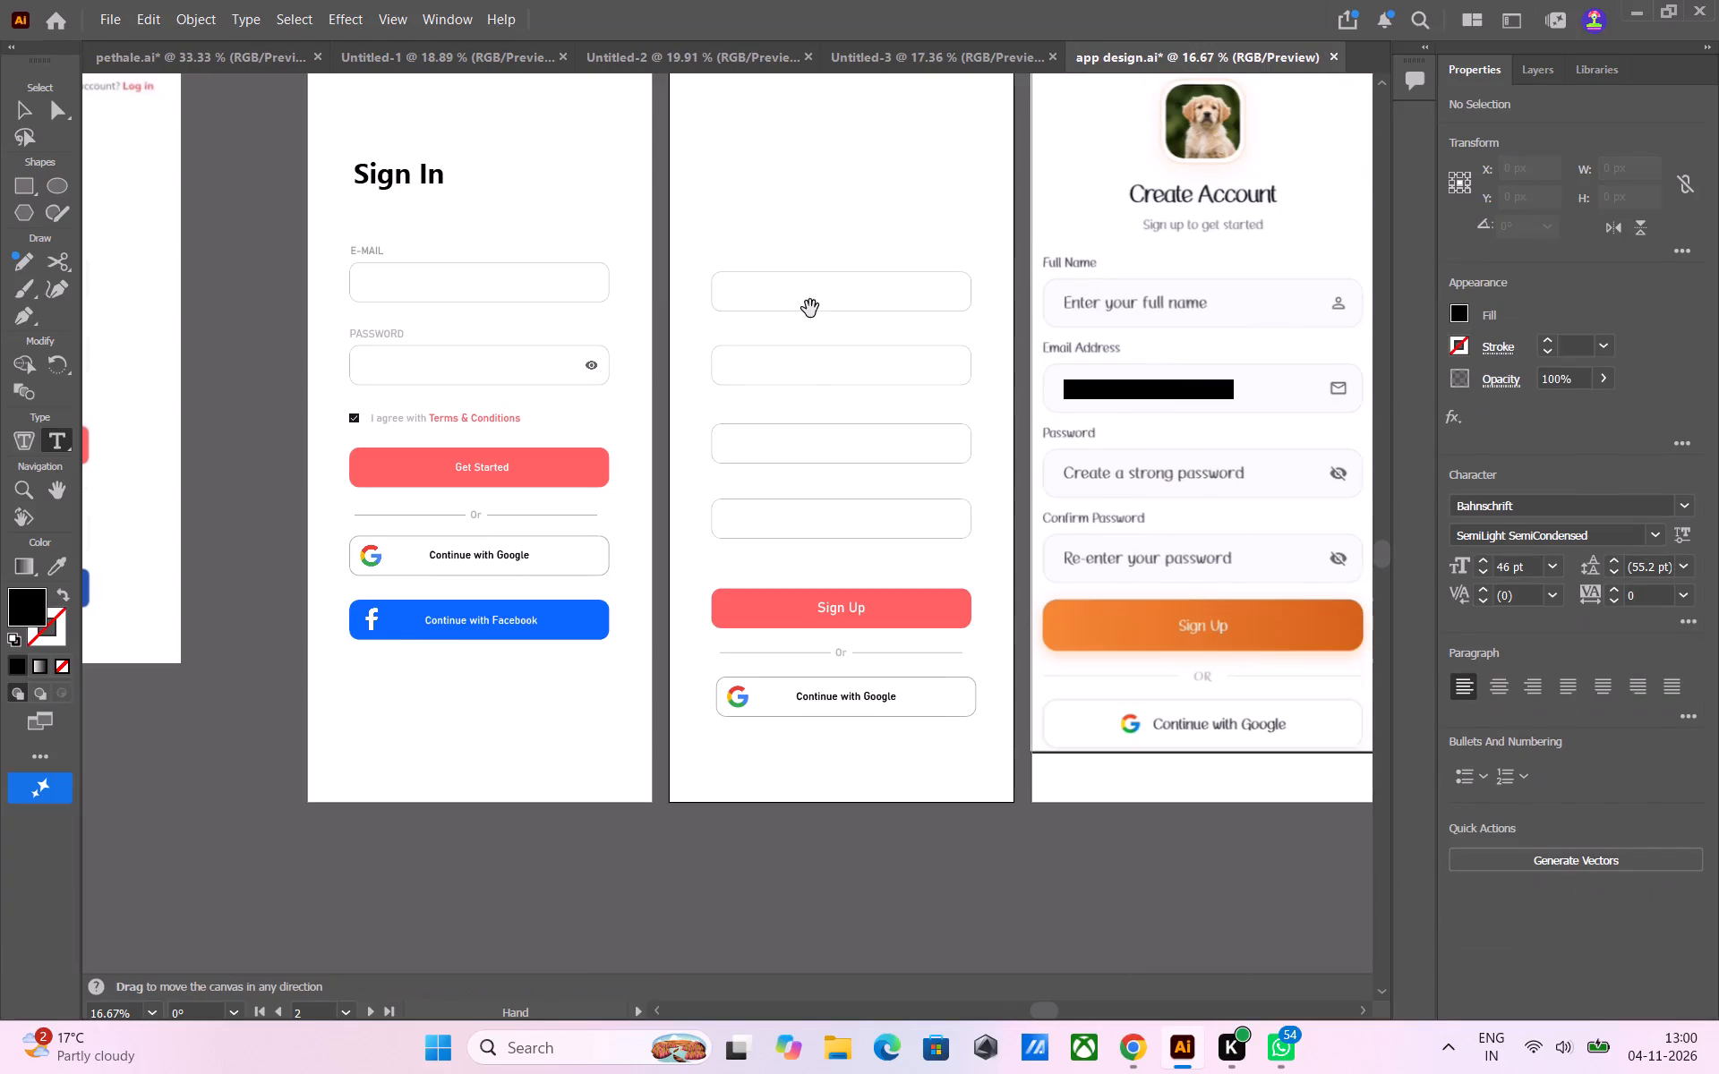
pyautogui.moveTo(810, 309); pyautogui.dragTo(807, 297, button='middle')
pyautogui.moveTo(861, 197); pyautogui.dragTo(790, 345, button='middle')
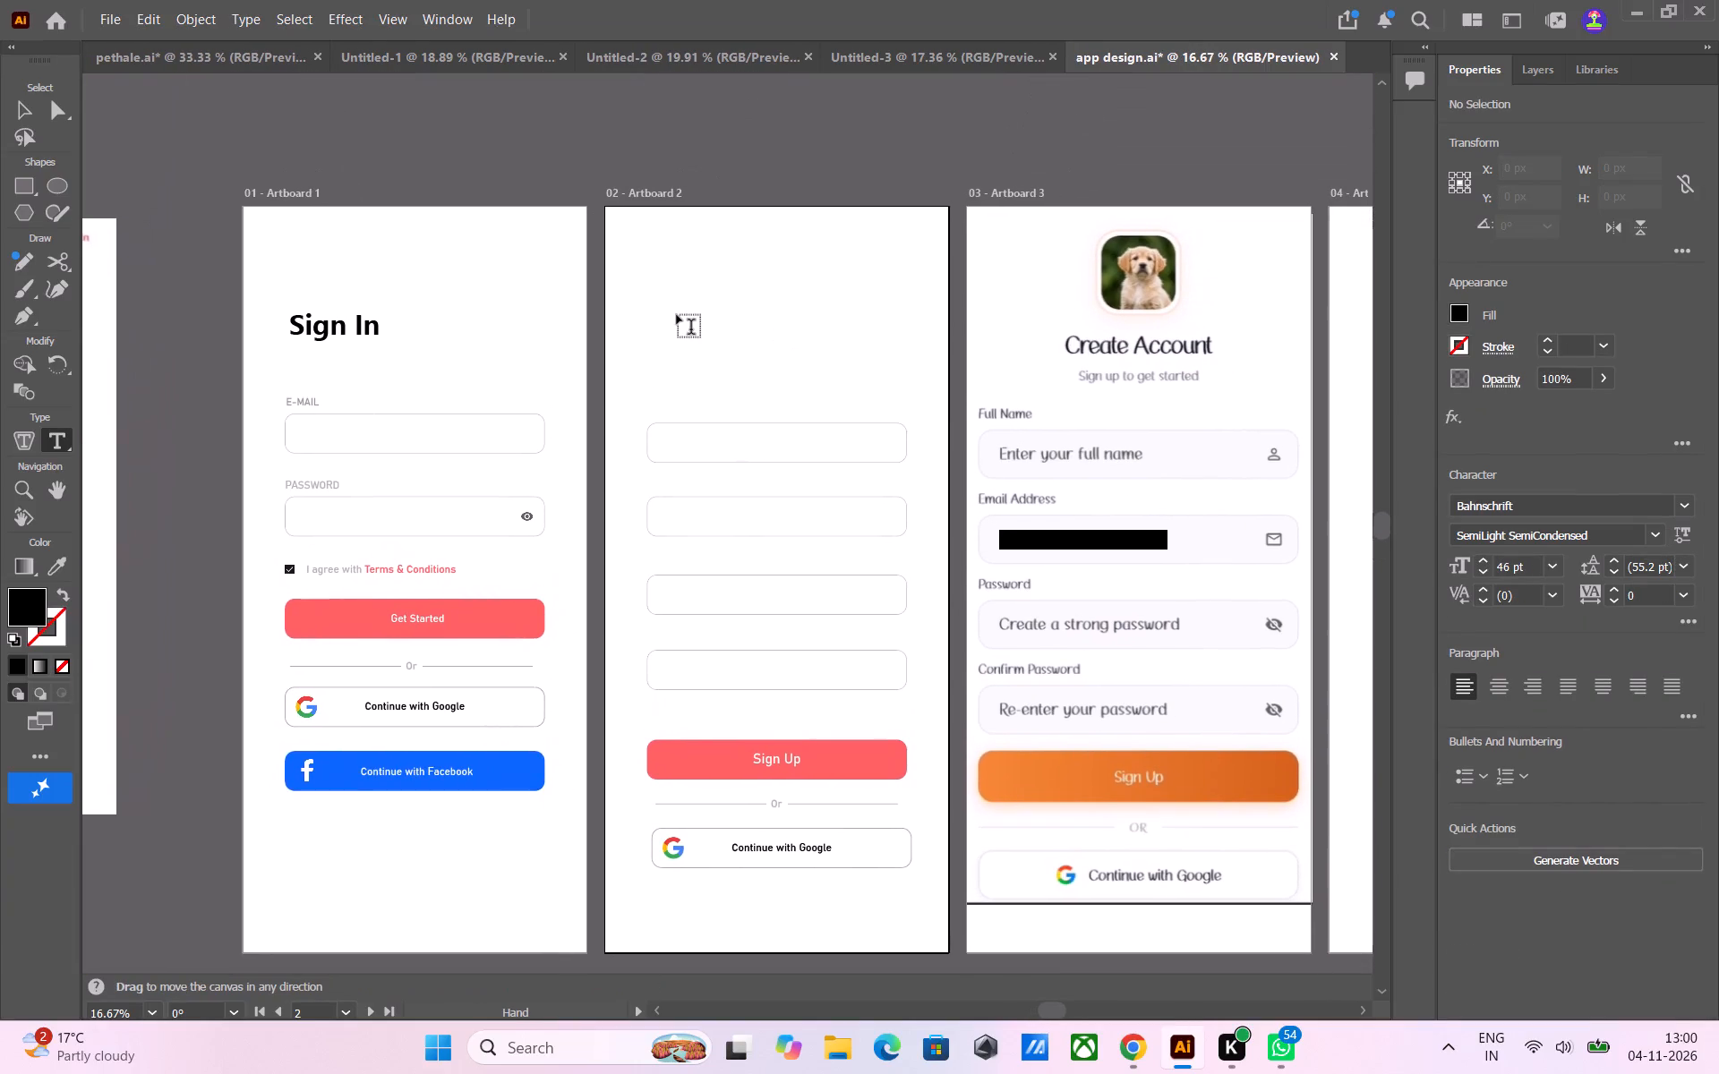
pyautogui.click(675, 314)
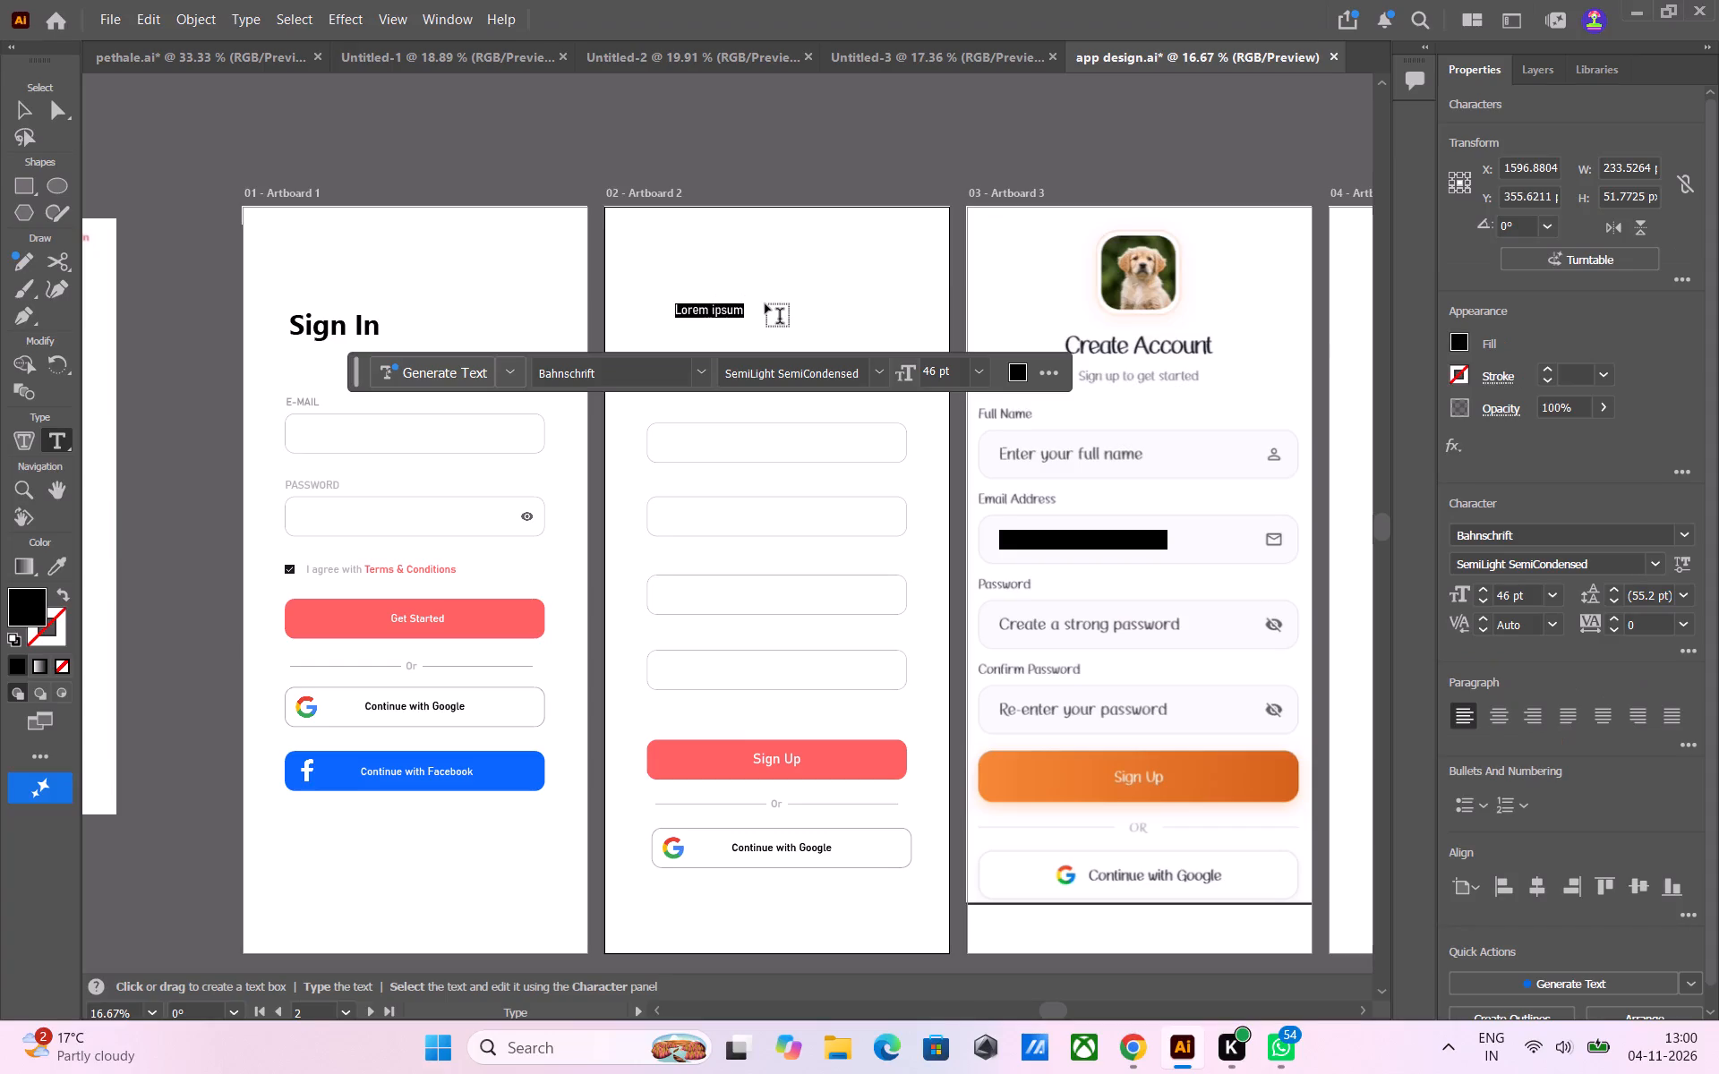
pyautogui.press('c')
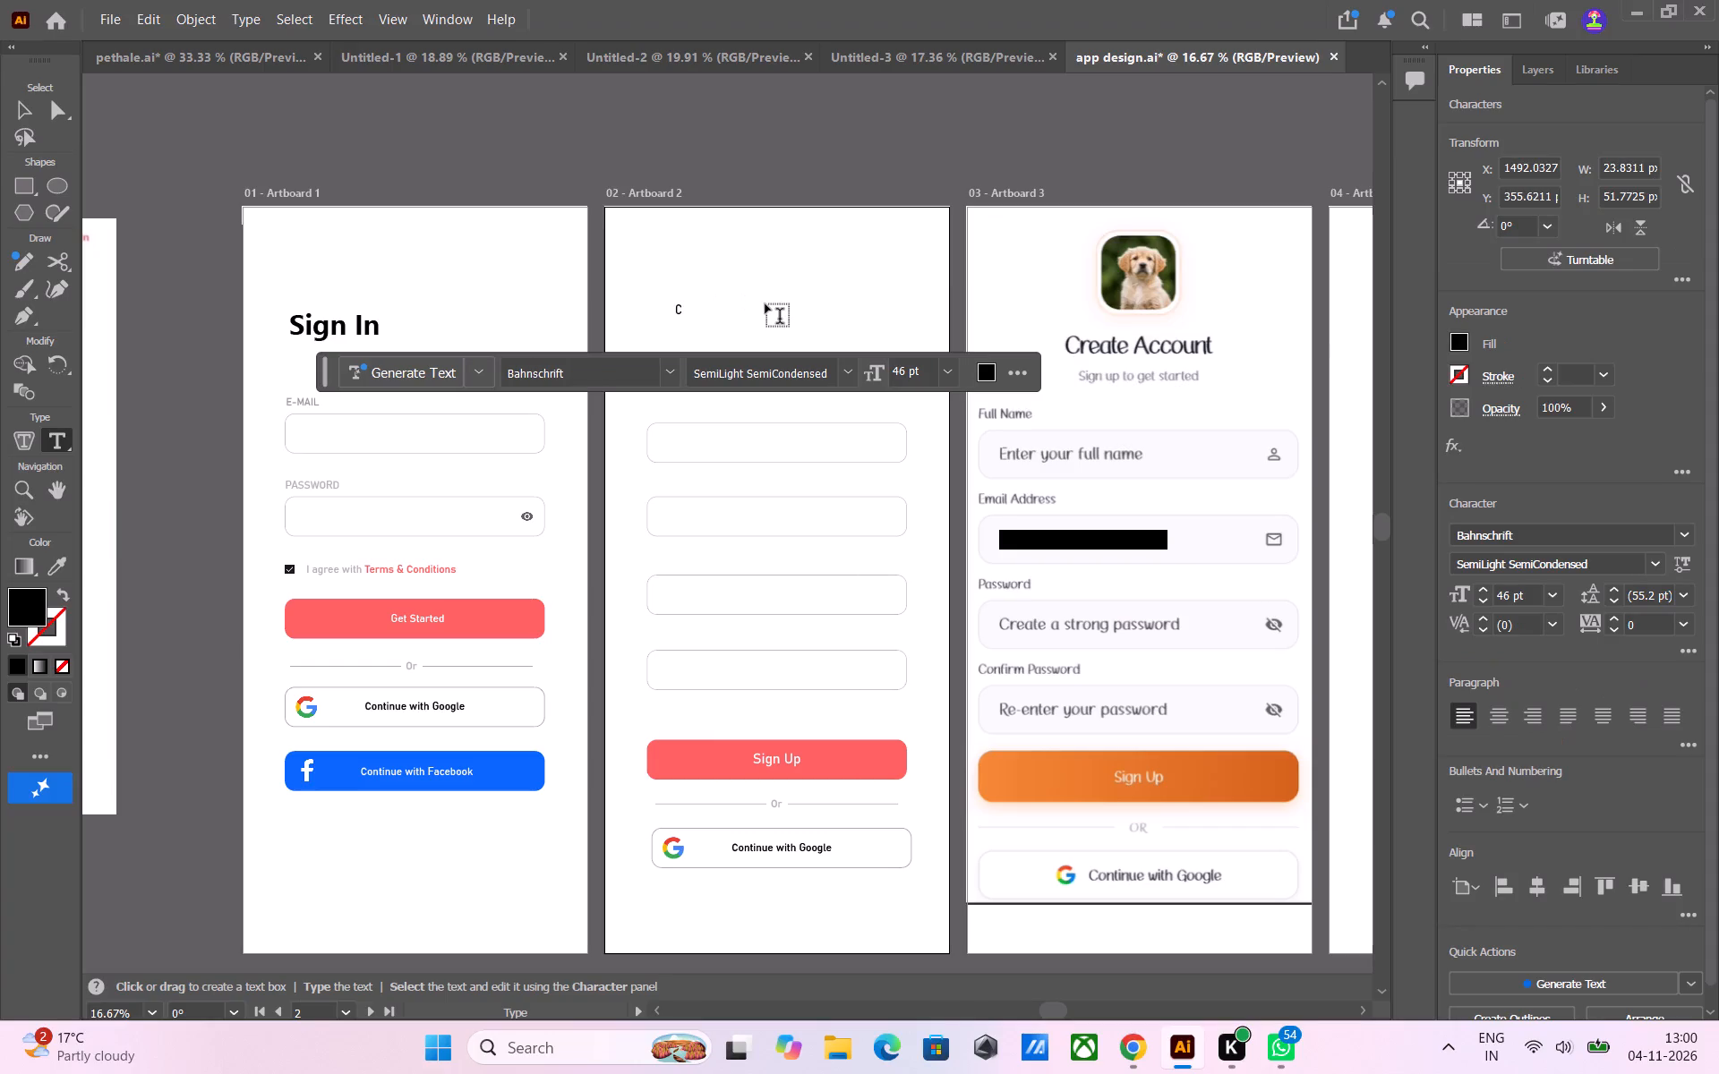
pyautogui.write('re')
pyautogui.write('ate')
pyautogui.press('space')
pyautogui.write('cc')
pyautogui.write('ount')
# Scale the Create Account heading up proportionally to about 92 pt, roughly 545 px wide.
pyautogui.click(7, 118)
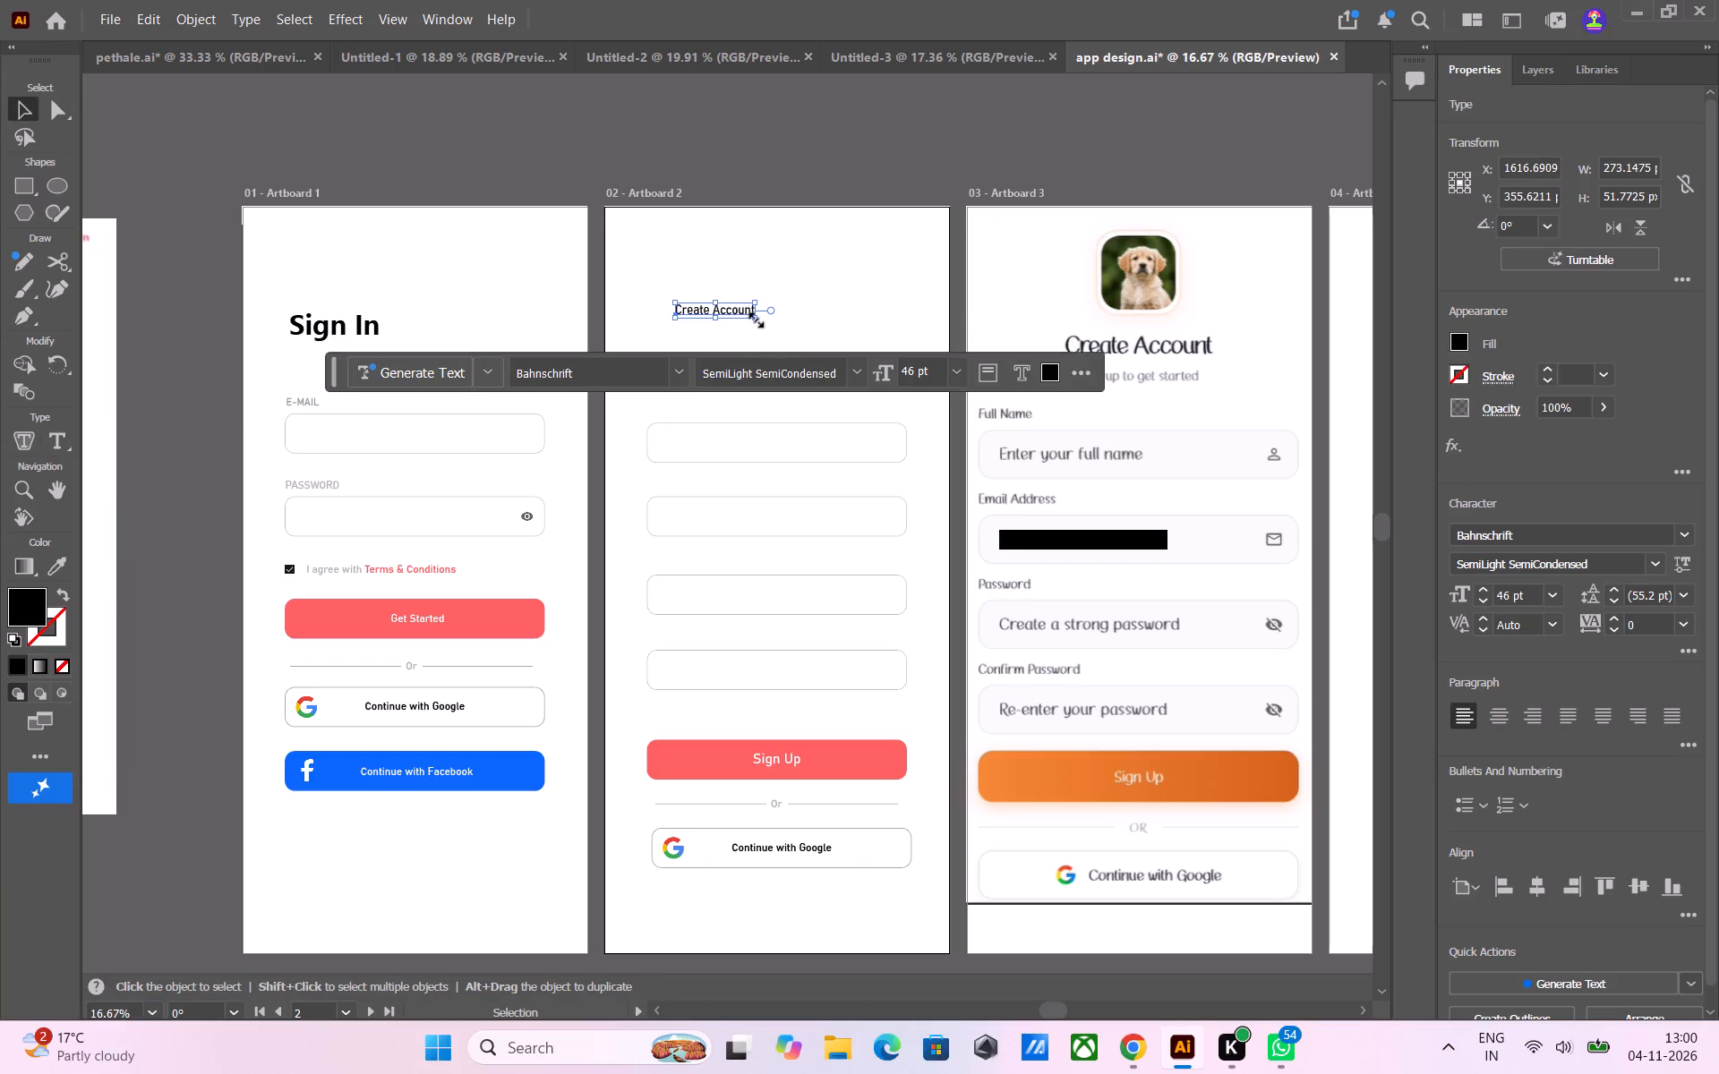
pyautogui.moveTo(754, 318); pyautogui.dragTo(789, 354)
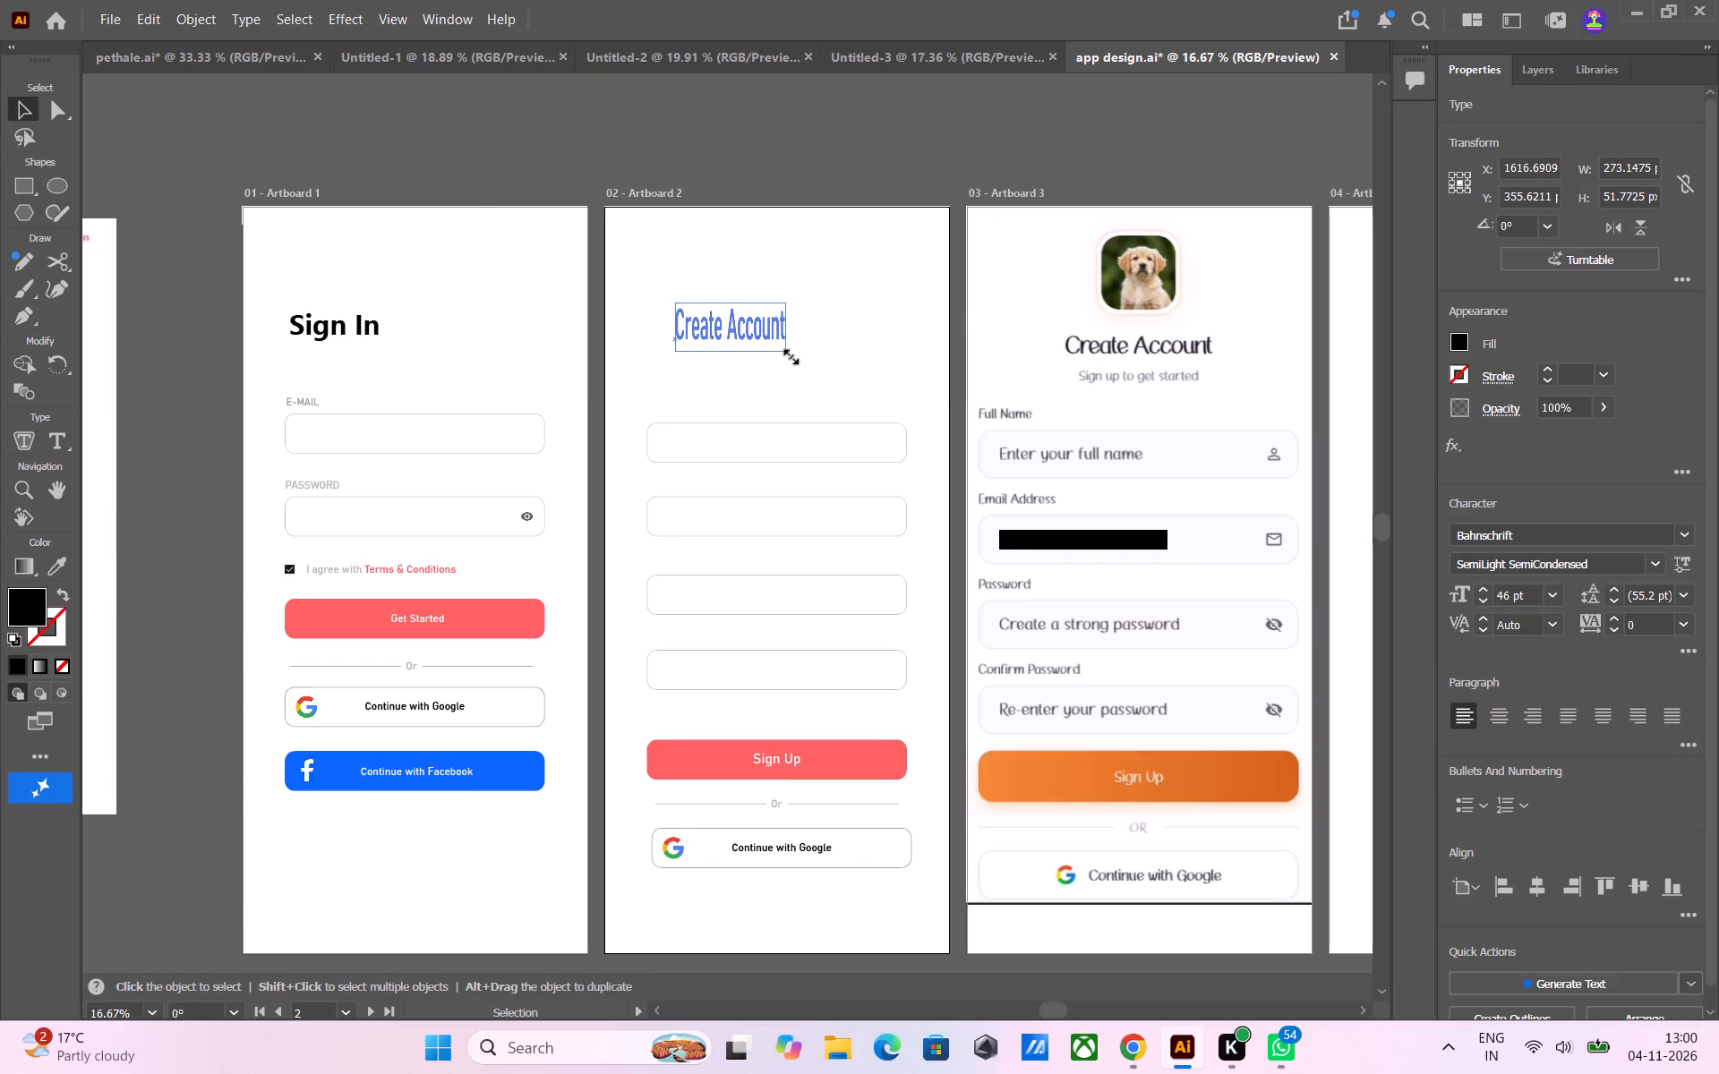
pyautogui.moveTo(789, 354); pyautogui.dragTo(834, 369)
# Compare the Create Account heading with the reference heading on Artboard 3 by overlaying it, and return it to Artboard 2.
pyautogui.moveTo(769, 317); pyautogui.dragTo(1165, 357)
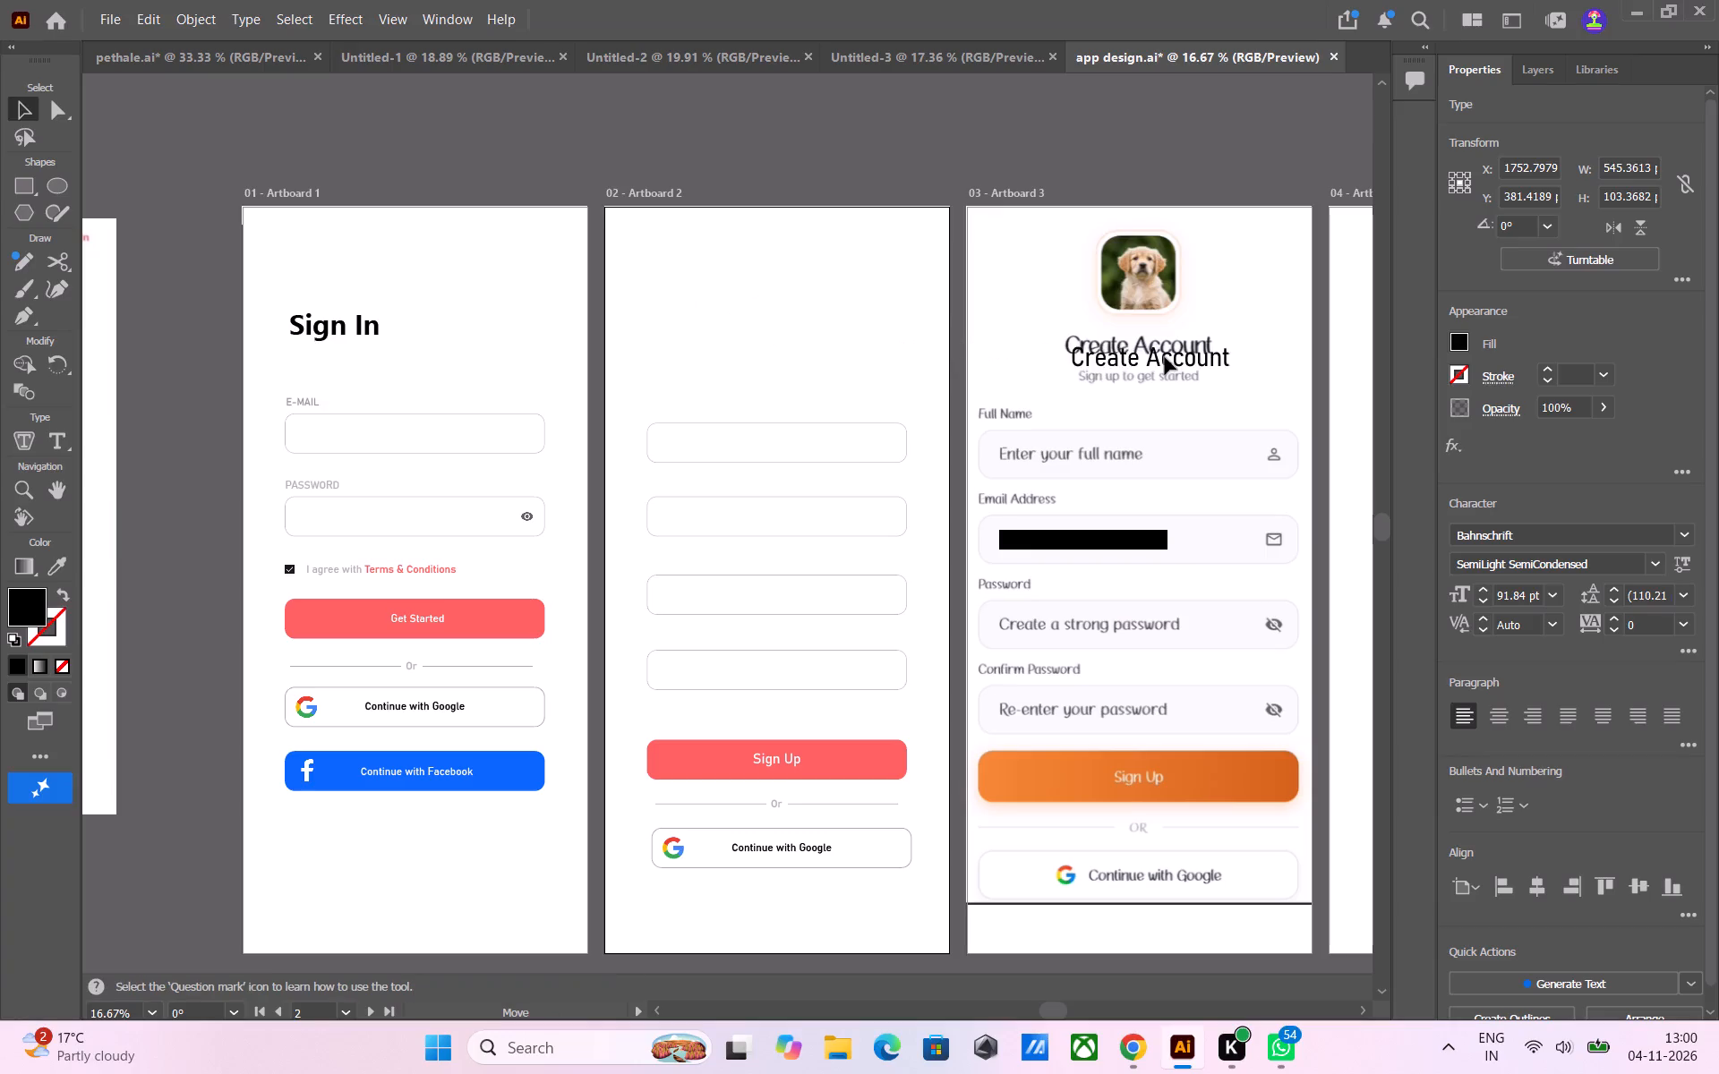
pyautogui.moveTo(1165, 357); pyautogui.dragTo(1155, 345)
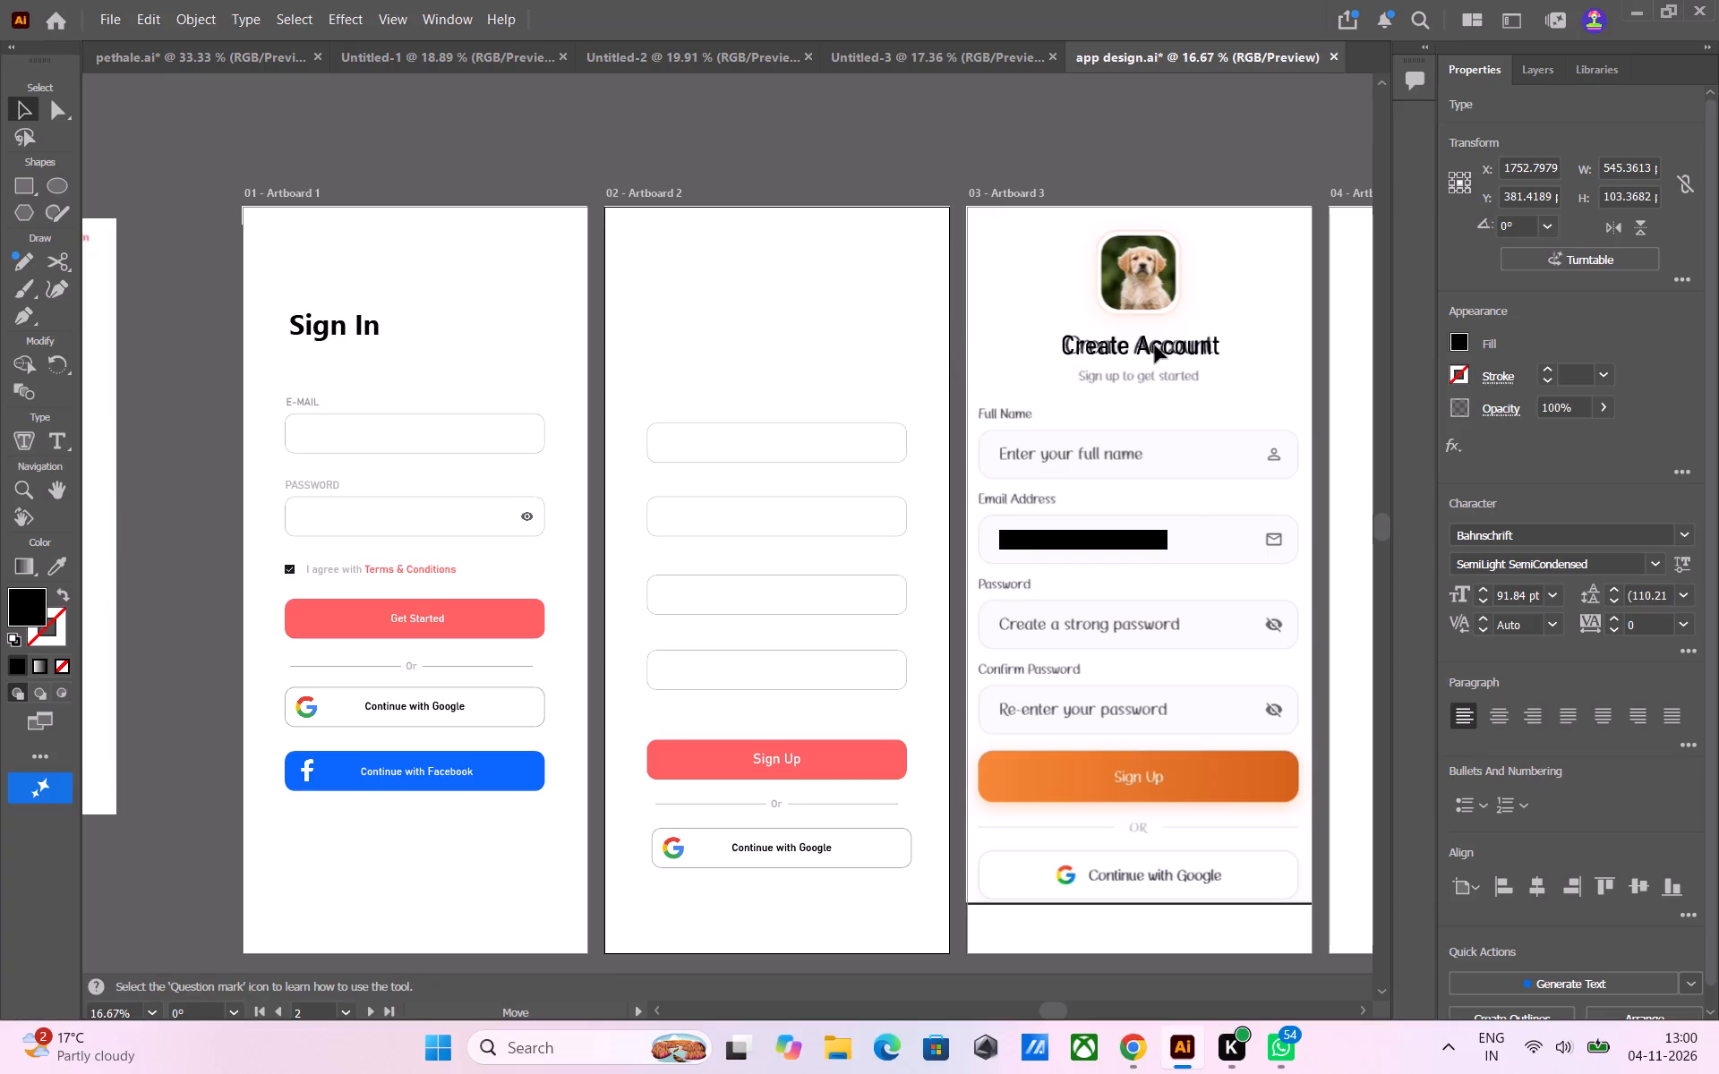
pyautogui.moveTo(1155, 345); pyautogui.dragTo(779, 341)
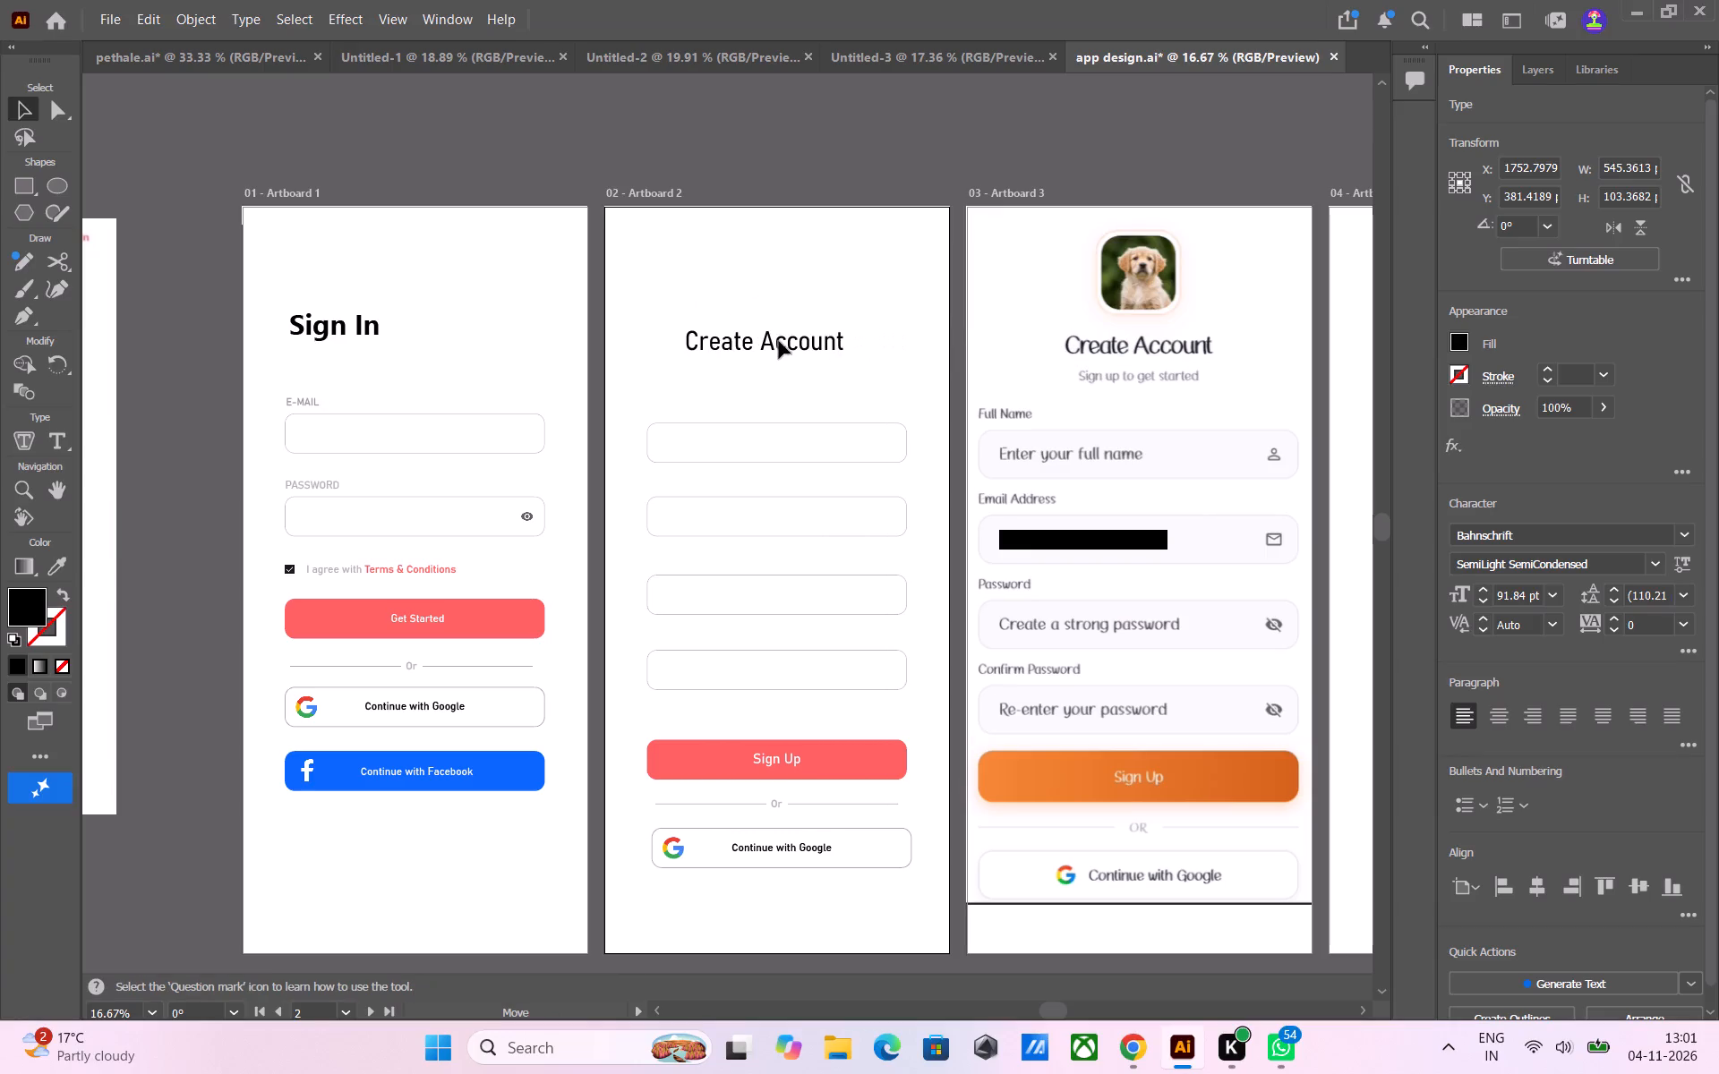
pyautogui.moveTo(779, 341); pyautogui.dragTo(785, 338)
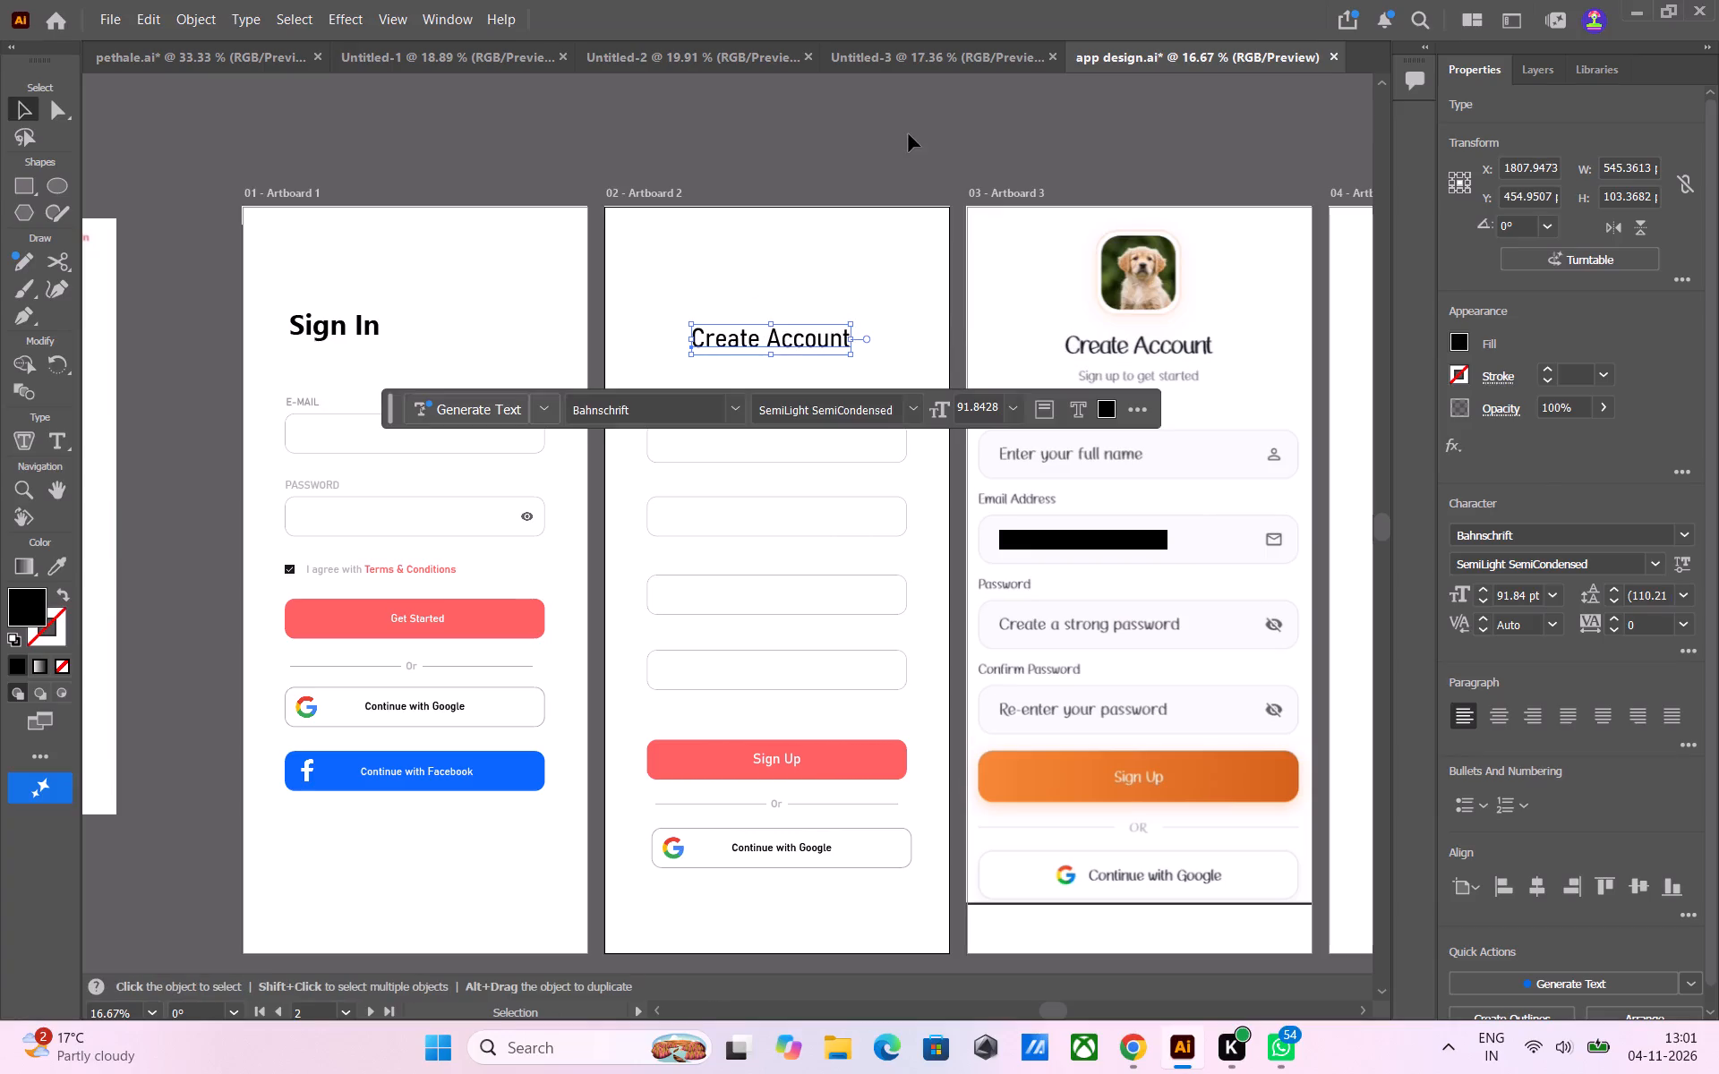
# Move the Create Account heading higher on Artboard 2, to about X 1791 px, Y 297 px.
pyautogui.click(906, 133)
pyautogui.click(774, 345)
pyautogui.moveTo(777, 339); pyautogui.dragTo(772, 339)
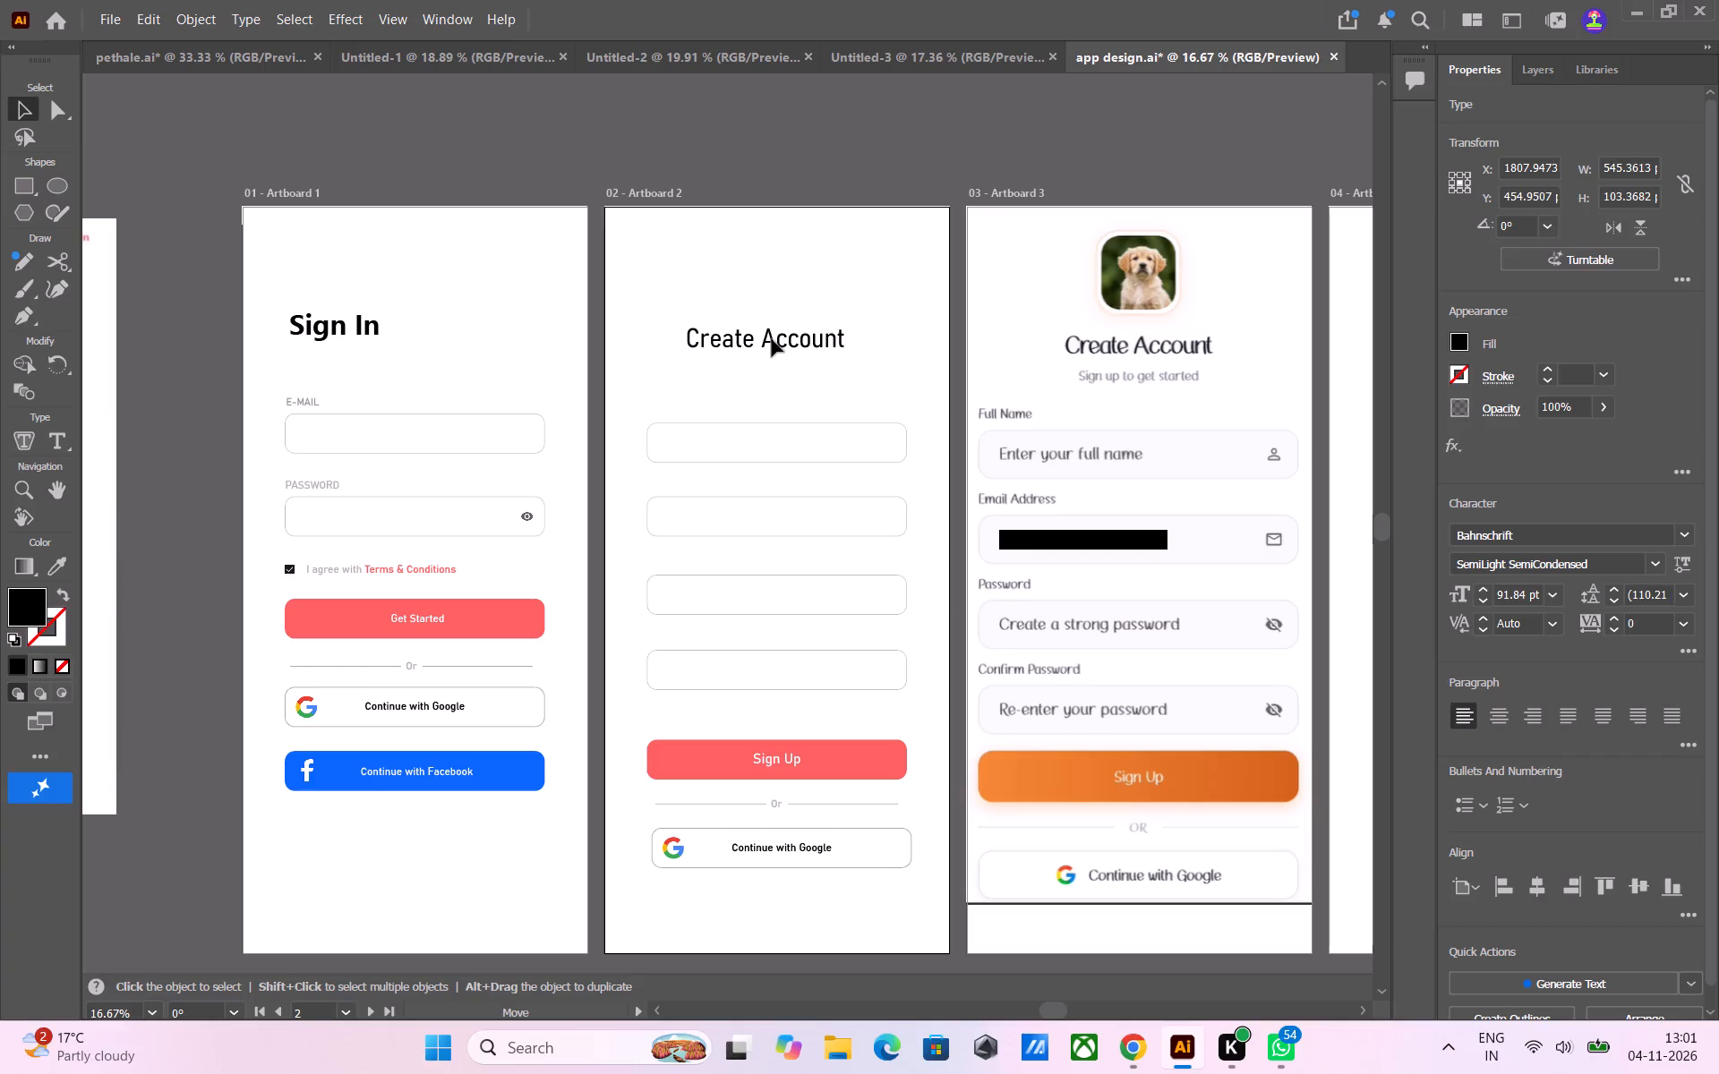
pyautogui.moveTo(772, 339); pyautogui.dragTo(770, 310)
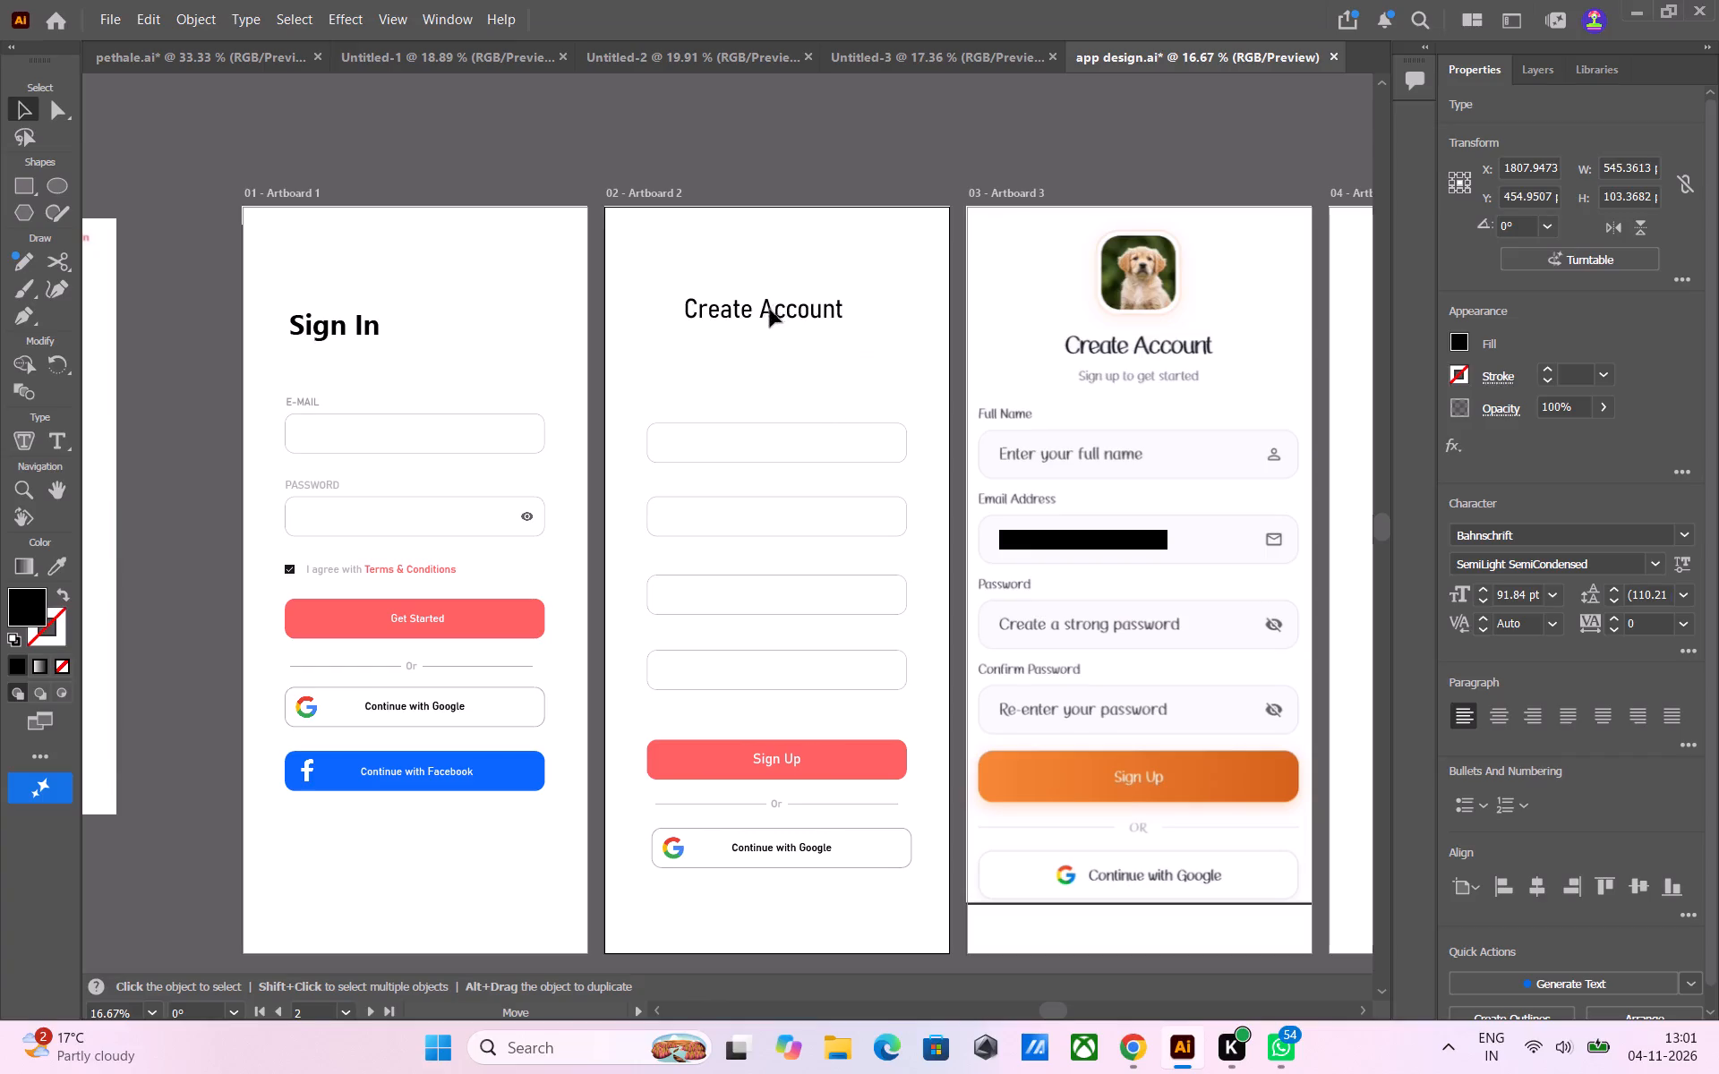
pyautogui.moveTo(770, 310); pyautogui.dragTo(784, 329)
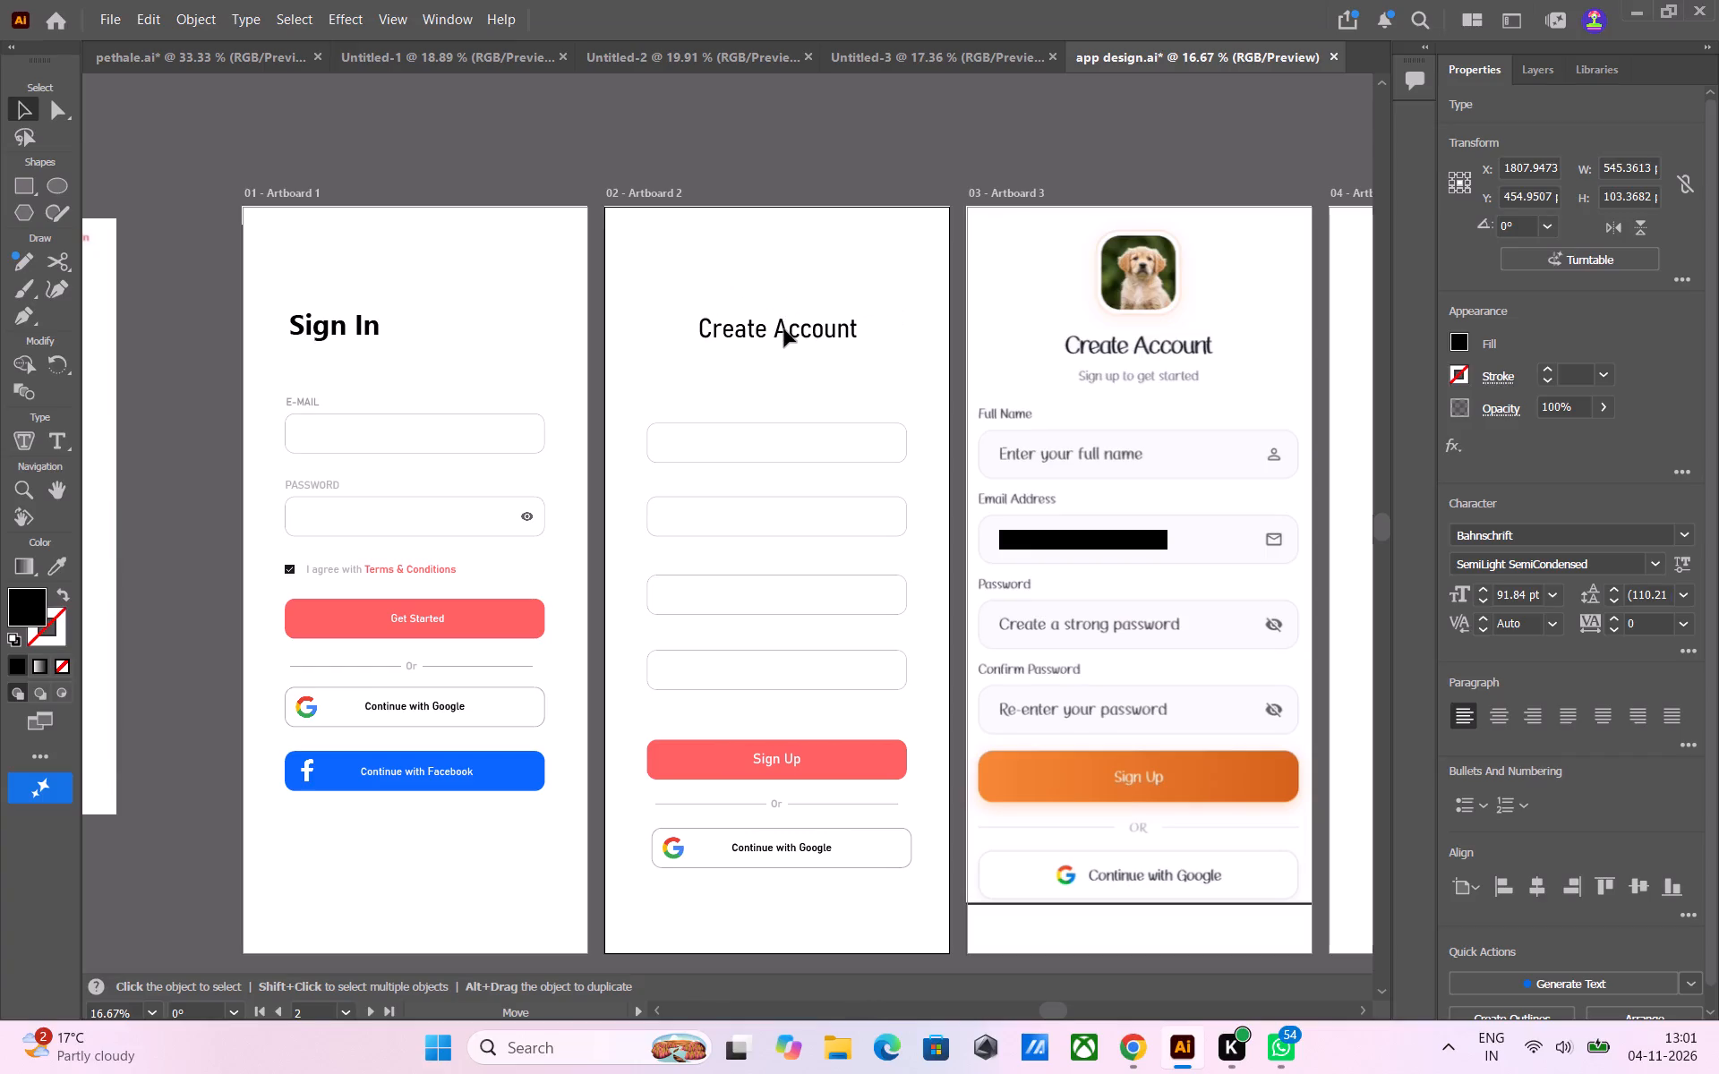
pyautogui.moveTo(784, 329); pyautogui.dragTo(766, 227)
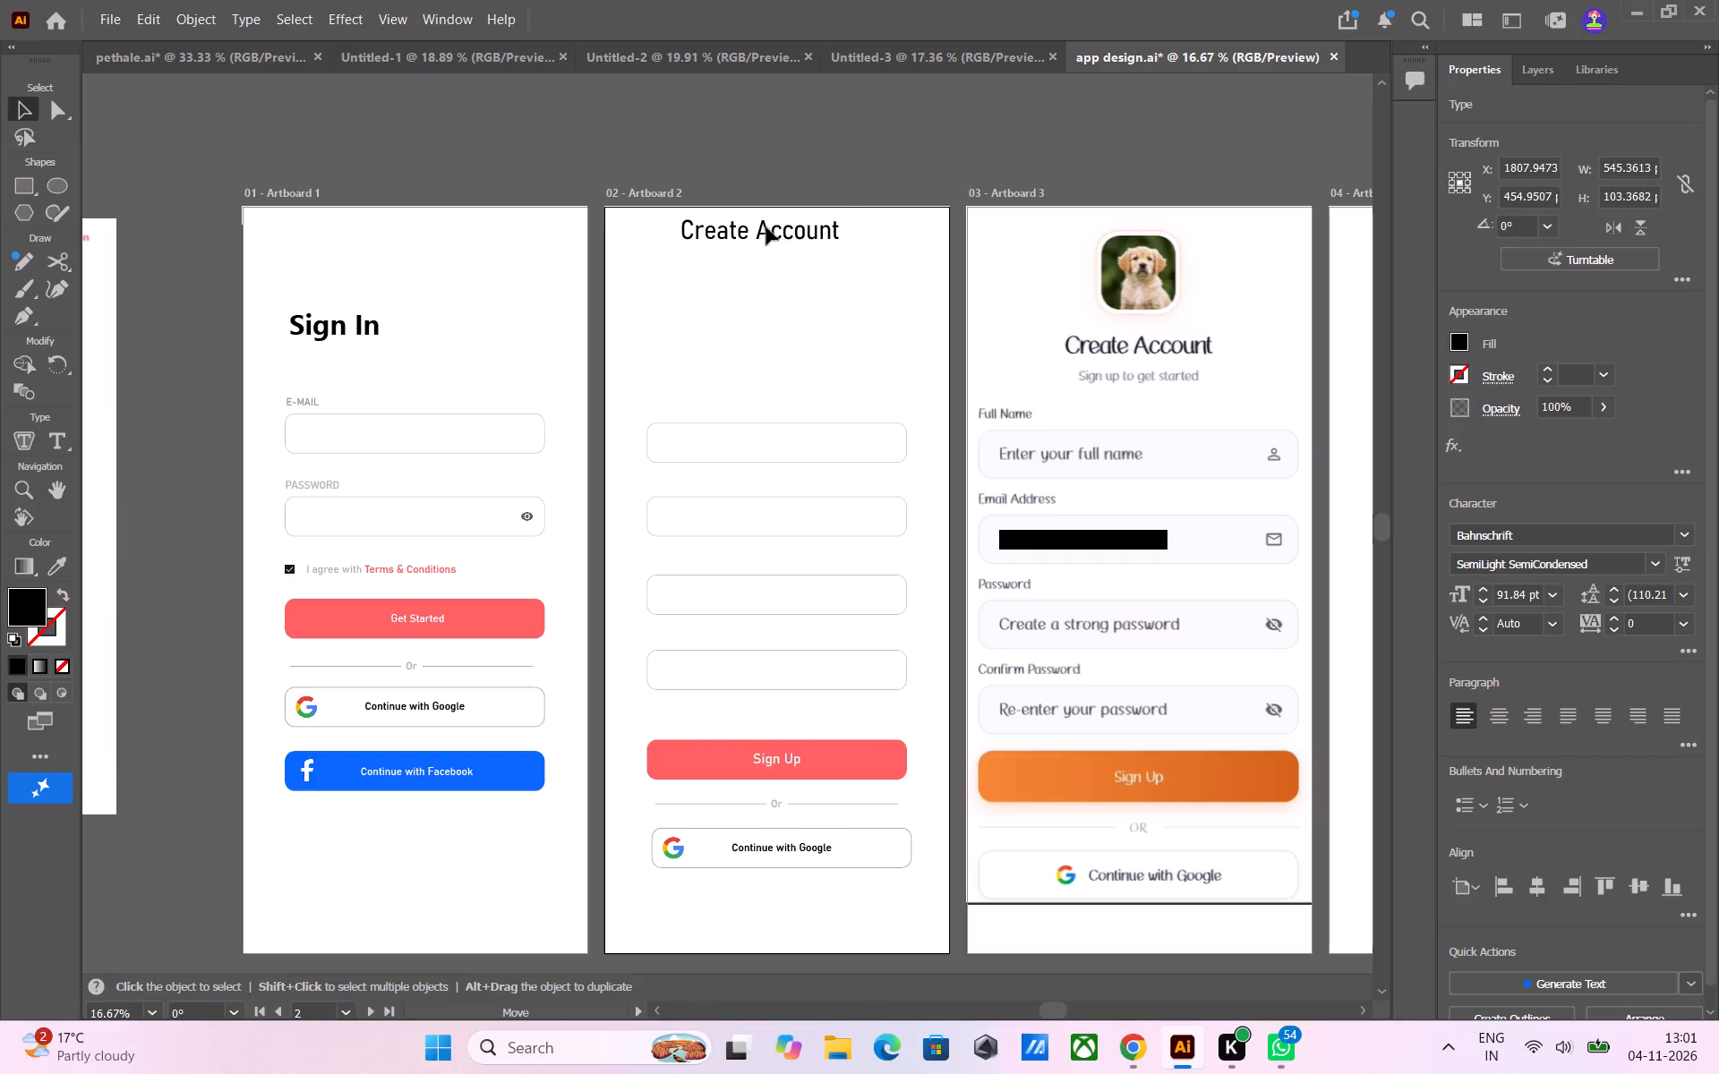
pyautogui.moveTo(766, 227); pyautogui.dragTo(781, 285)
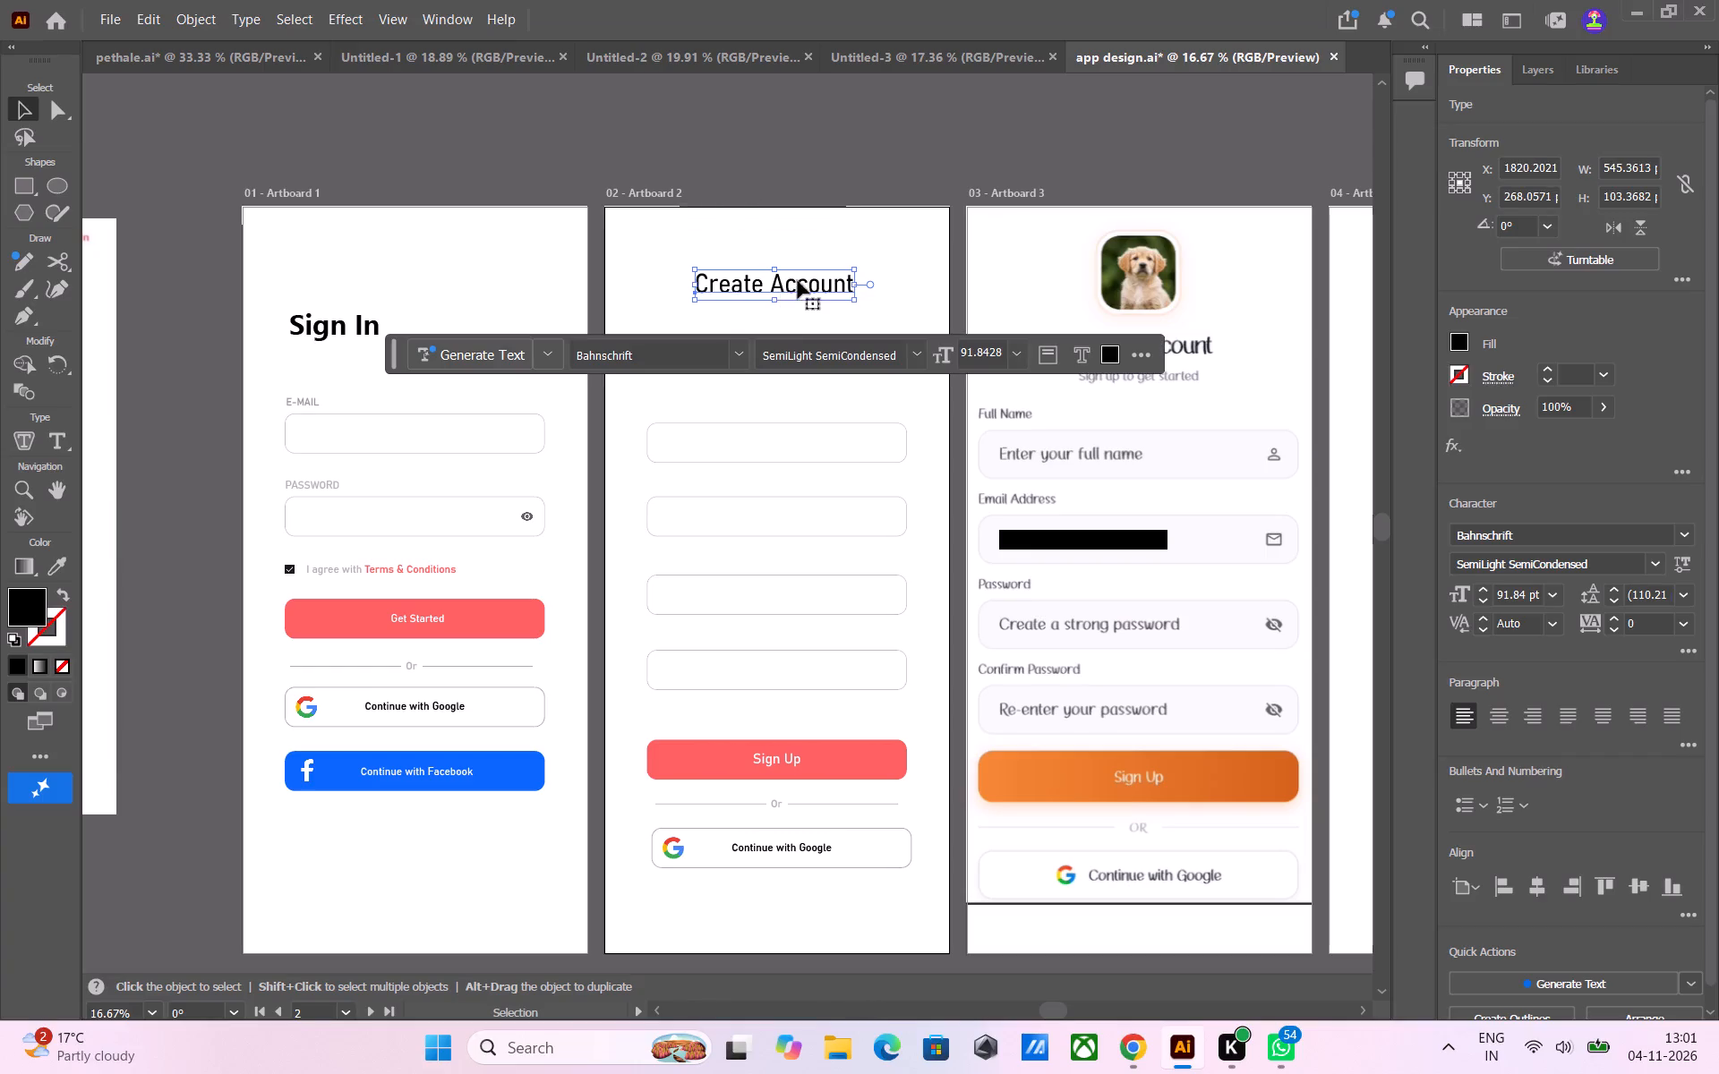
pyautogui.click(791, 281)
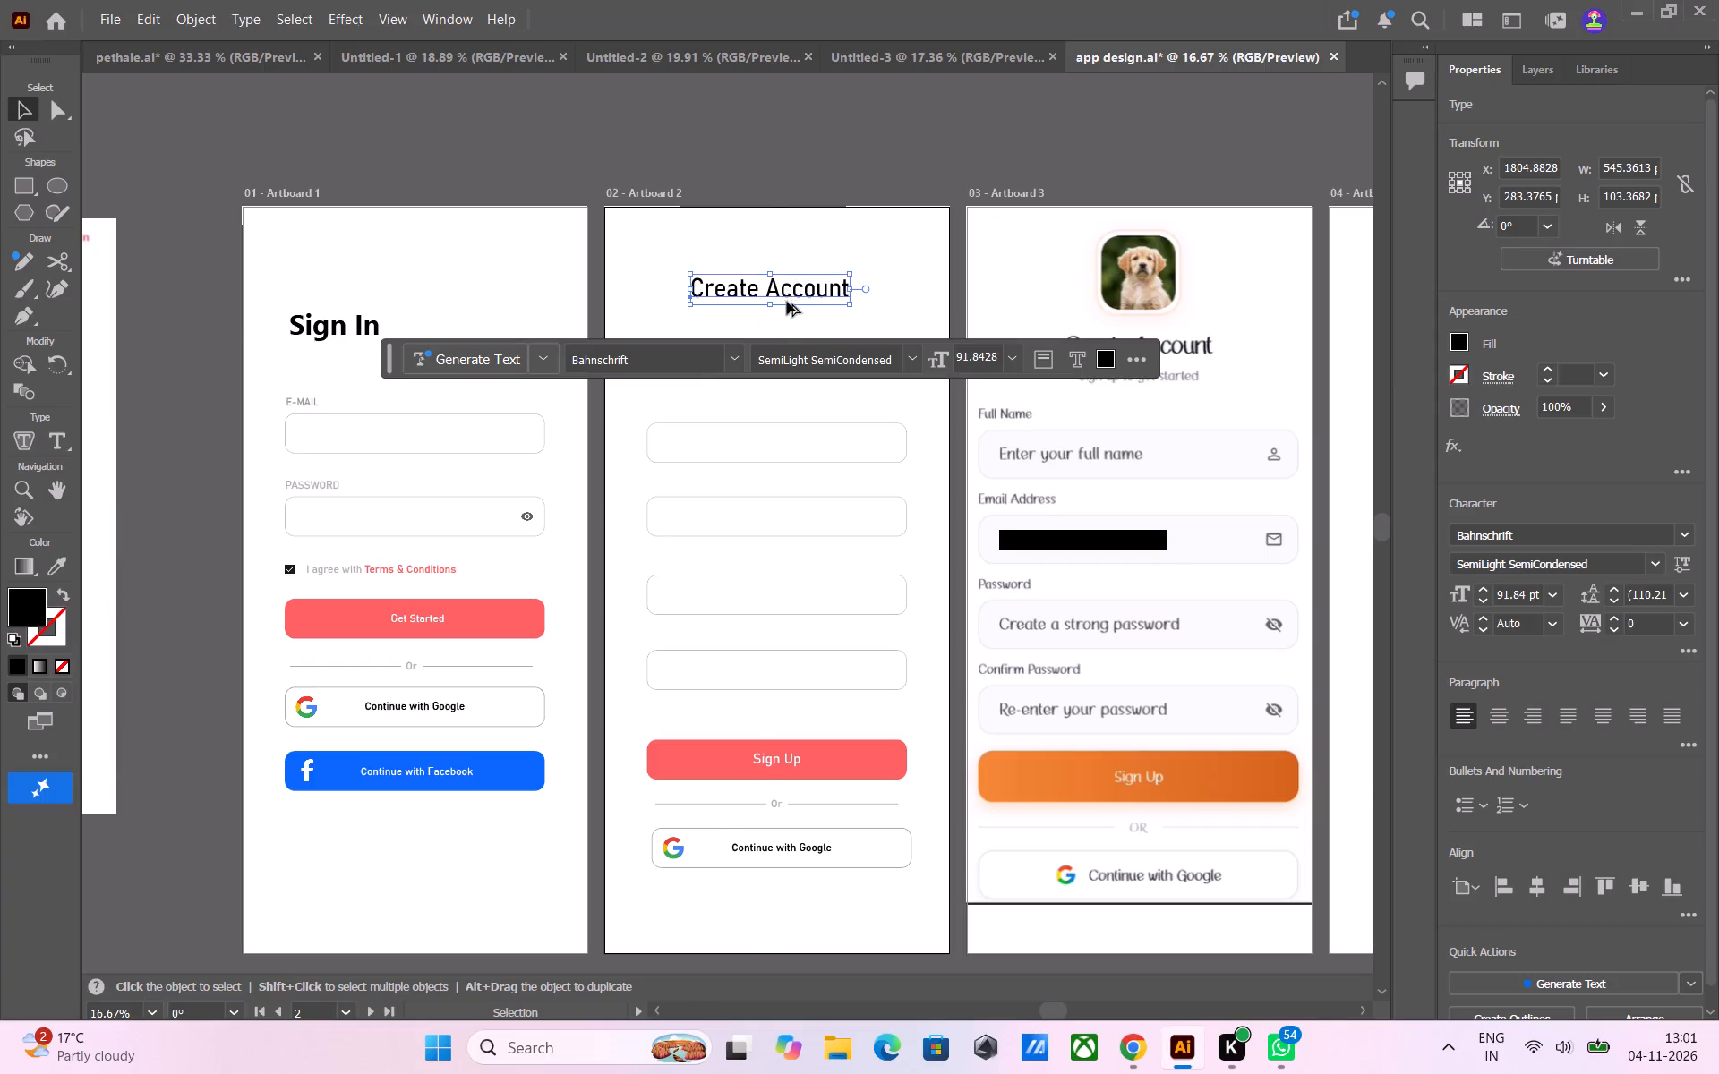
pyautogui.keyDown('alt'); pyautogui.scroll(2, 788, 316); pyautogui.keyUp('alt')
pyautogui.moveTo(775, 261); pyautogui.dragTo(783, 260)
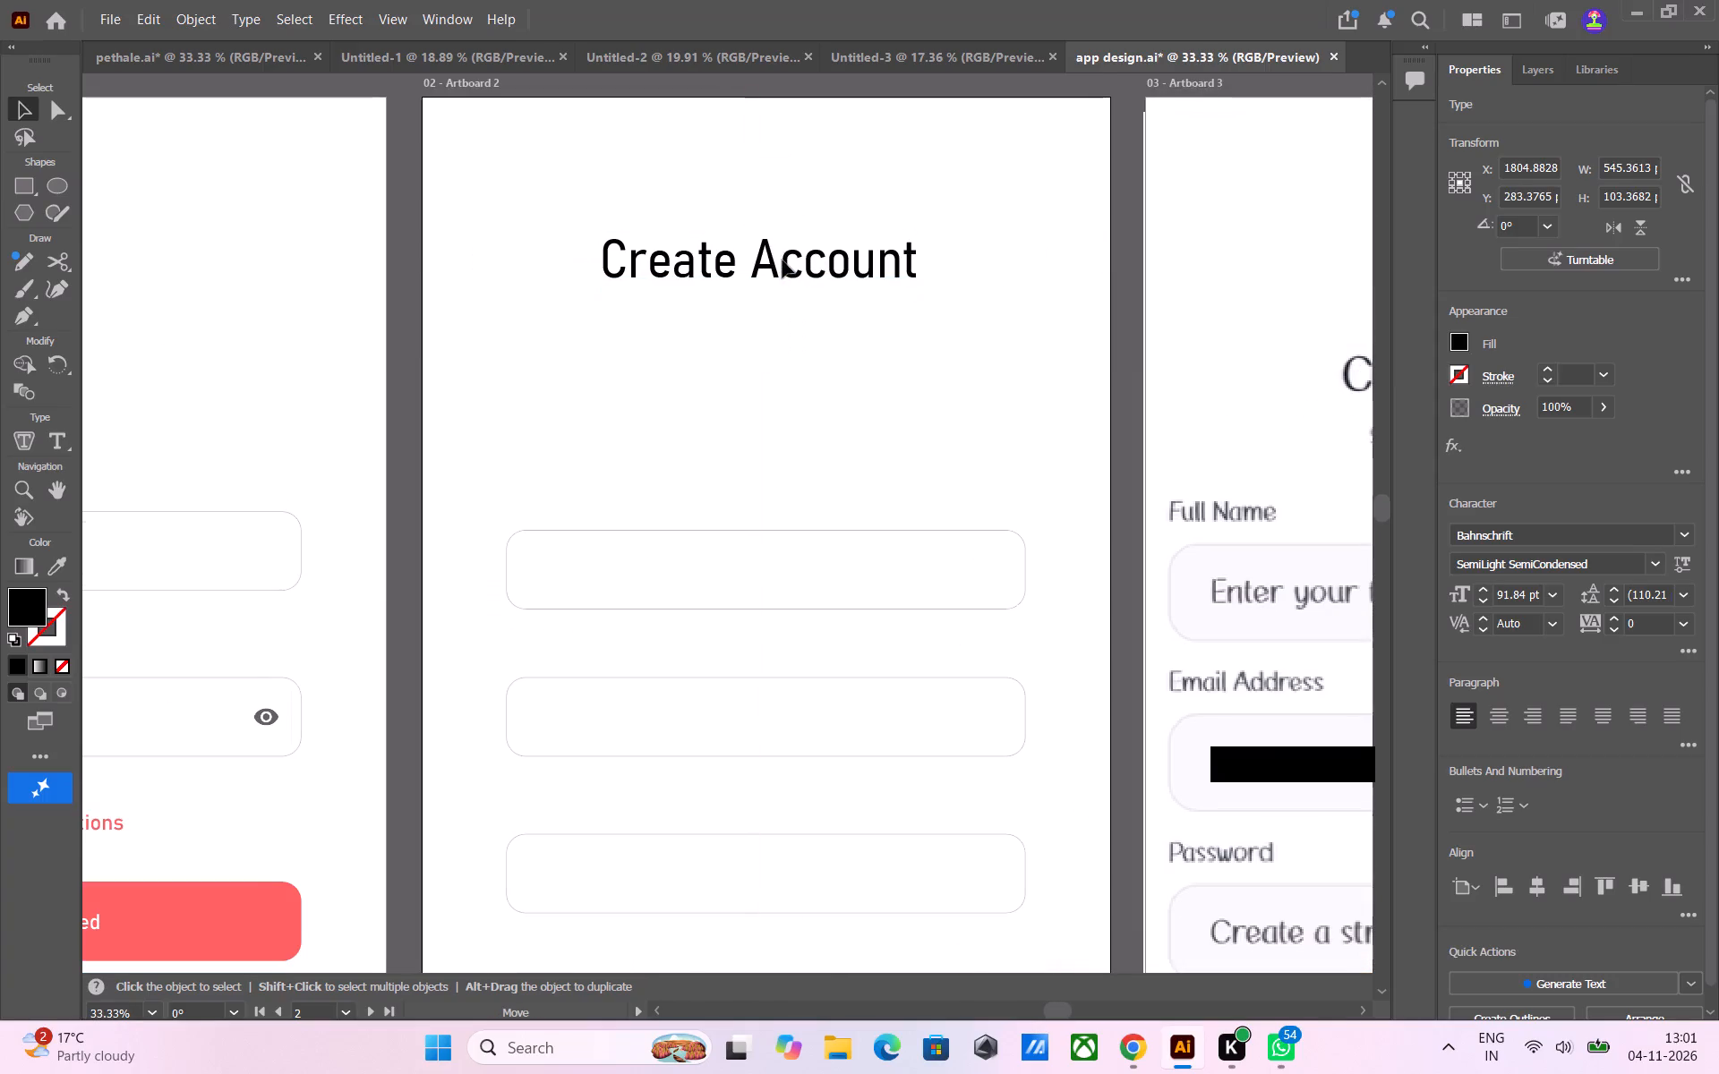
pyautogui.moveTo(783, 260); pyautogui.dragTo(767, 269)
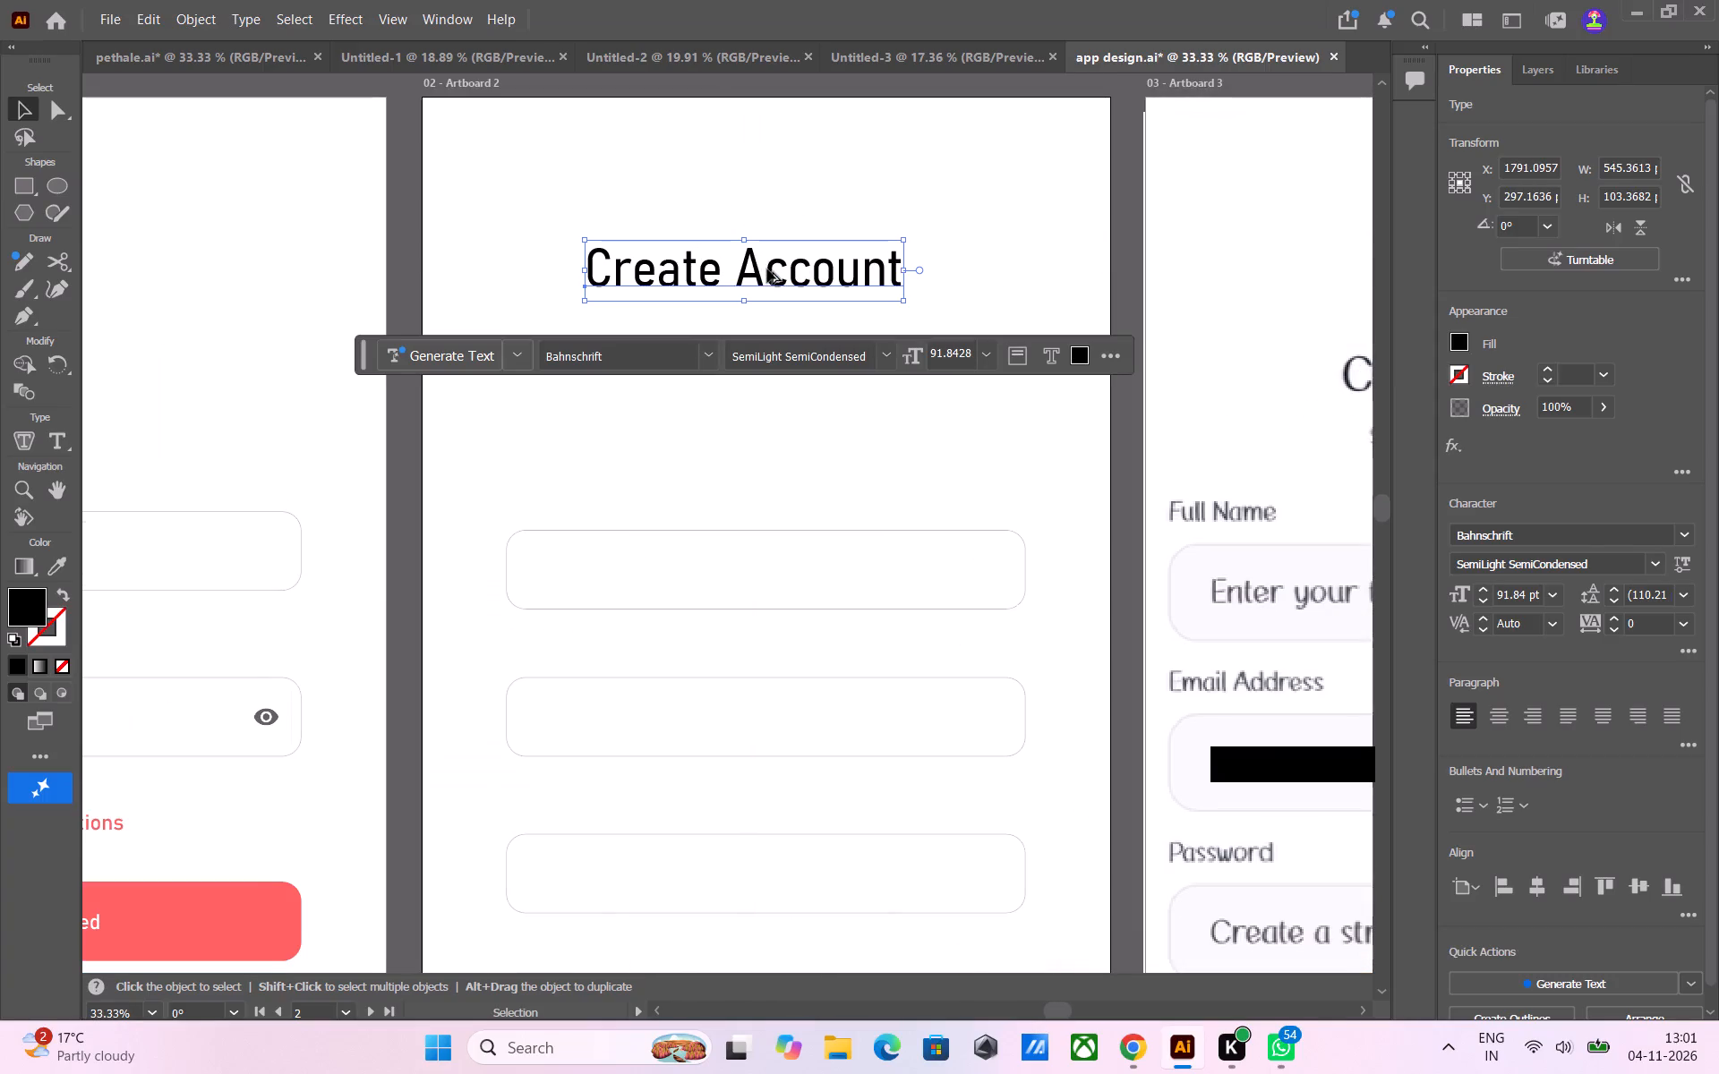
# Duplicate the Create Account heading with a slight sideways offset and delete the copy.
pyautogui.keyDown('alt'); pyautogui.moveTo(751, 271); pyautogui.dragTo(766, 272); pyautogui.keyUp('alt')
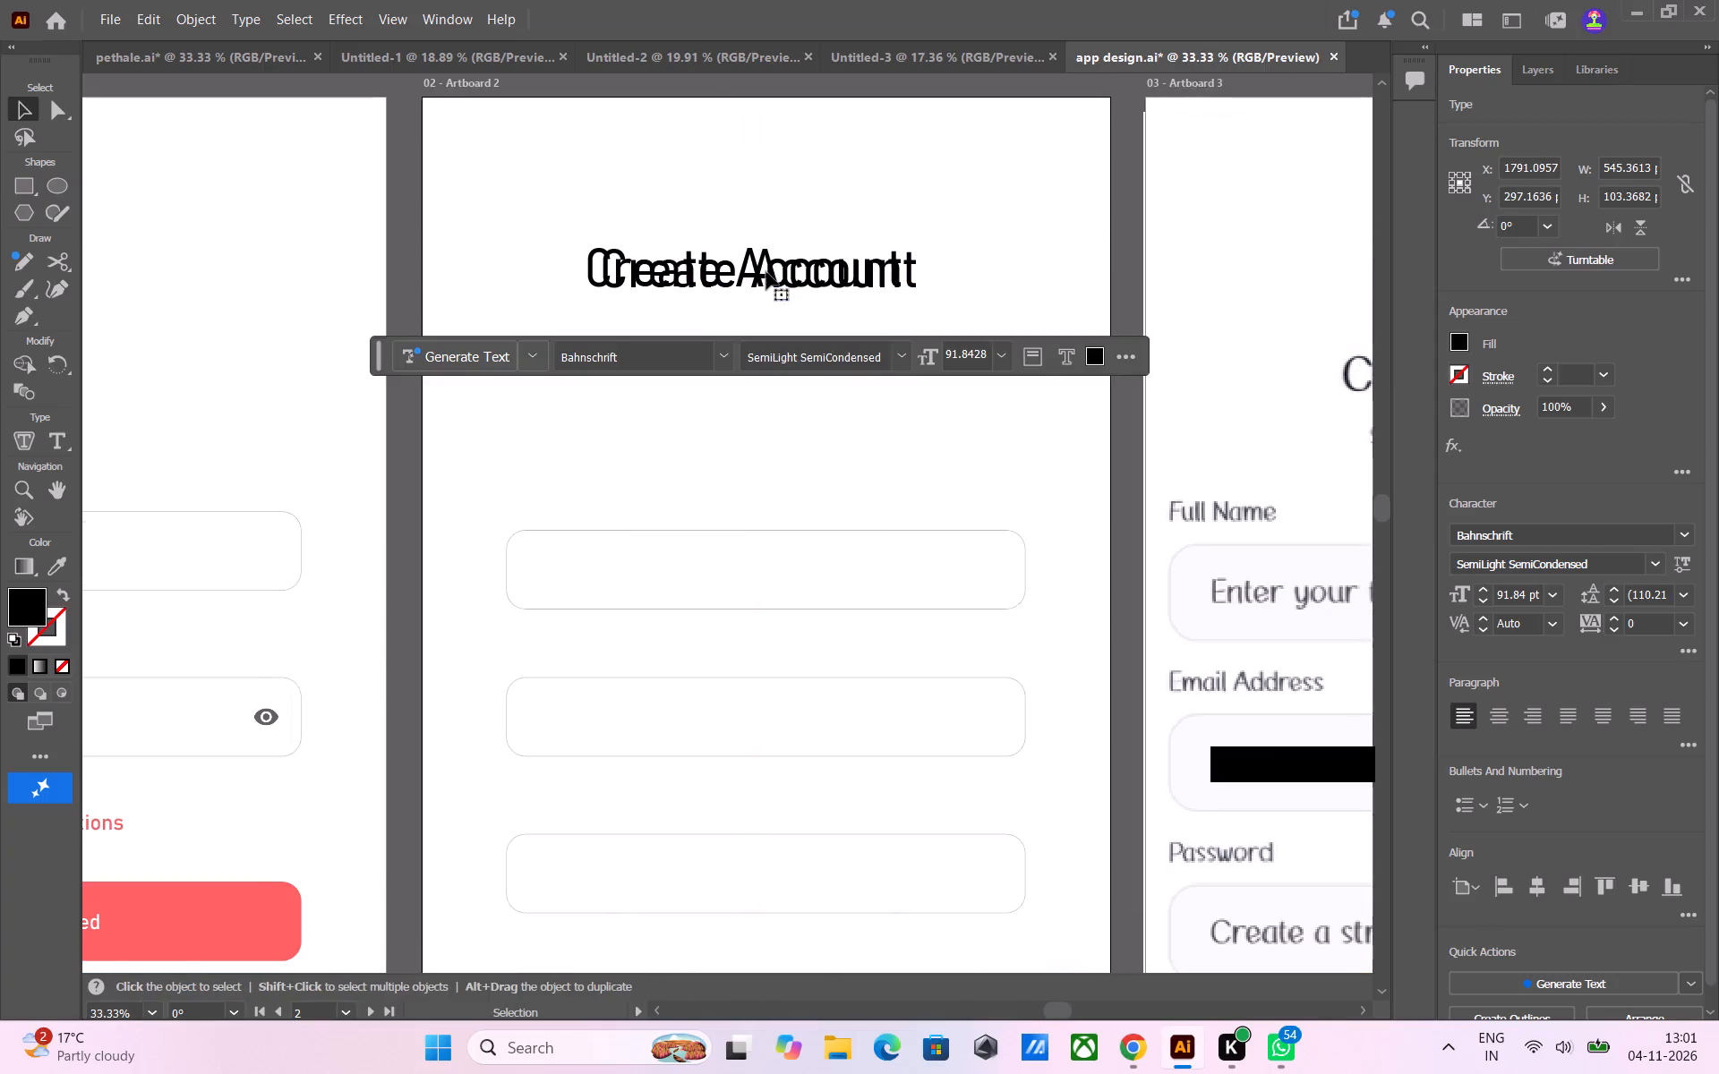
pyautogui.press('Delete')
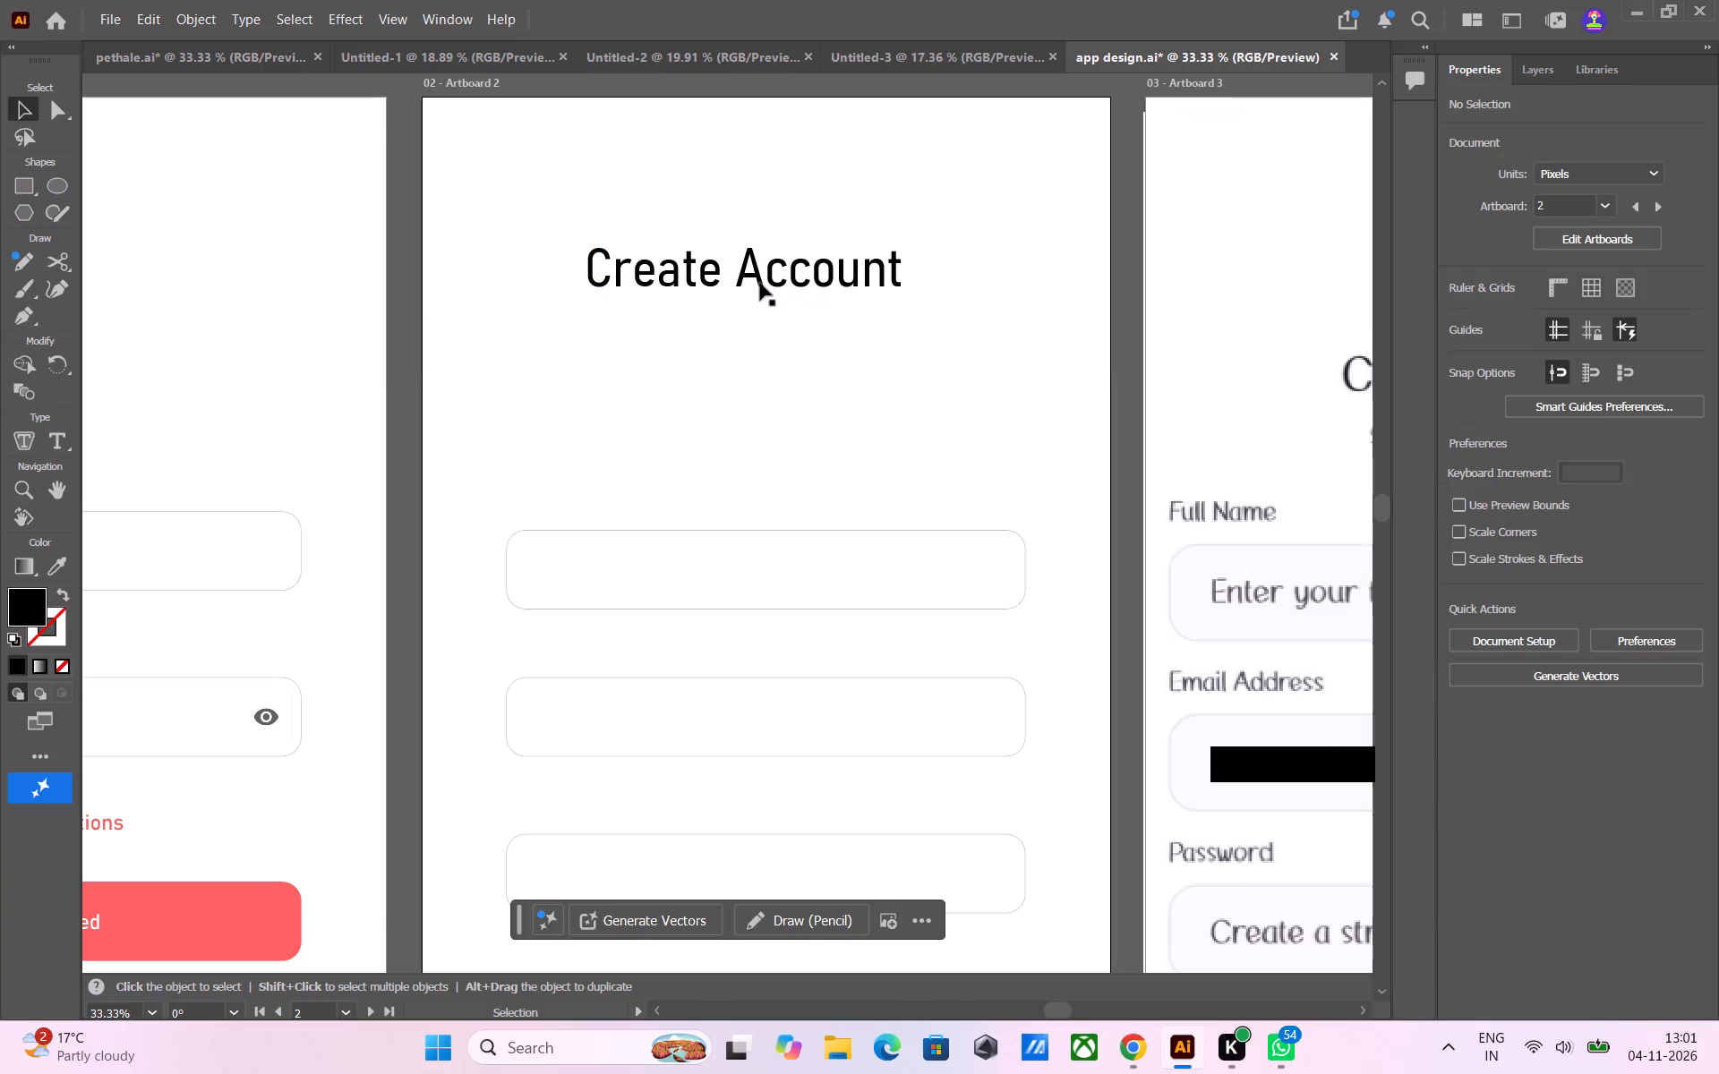
# Reposition the Create Account heading lower and near the horizontal middle of Artboard 2, at about X 1825 px, Y 352 px.
pyautogui.keyDown('shift'); pyautogui.moveTo(740, 268); pyautogui.dragTo(751, 279); pyautogui.keyUp('shift')
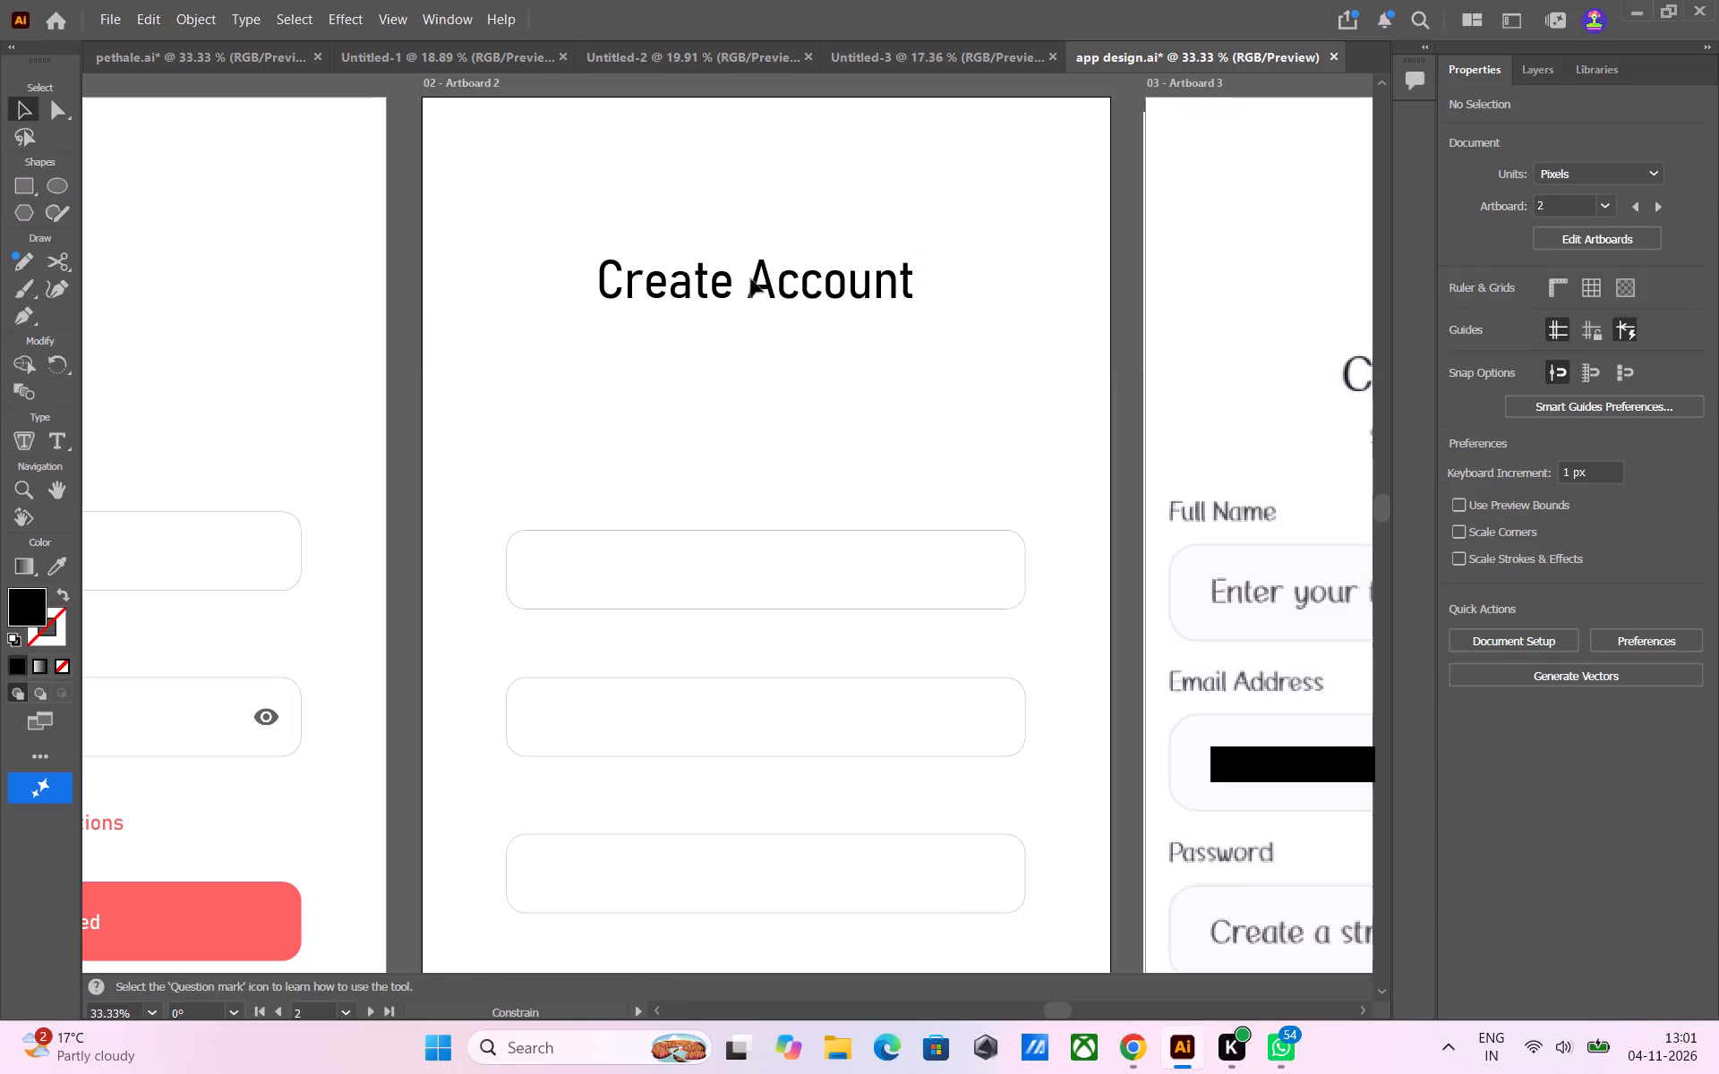
pyautogui.keyDown('shift'); pyautogui.moveTo(751, 279); pyautogui.dragTo(735, 284); pyautogui.keyUp('shift')
pyautogui.press('space')
pyautogui.press('space')
pyautogui.press('space')
pyautogui.press('space')
pyautogui.press('space')
pyautogui.press('space')
pyautogui.press('space')
pyautogui.press('space')
pyautogui.press('space')
pyautogui.press('space')
pyautogui.press('space')
pyautogui.press('space')
pyautogui.press('space')
pyautogui.press('space')
pyautogui.press('space')
pyautogui.press('space')
pyautogui.press('space')
pyautogui.press('space')
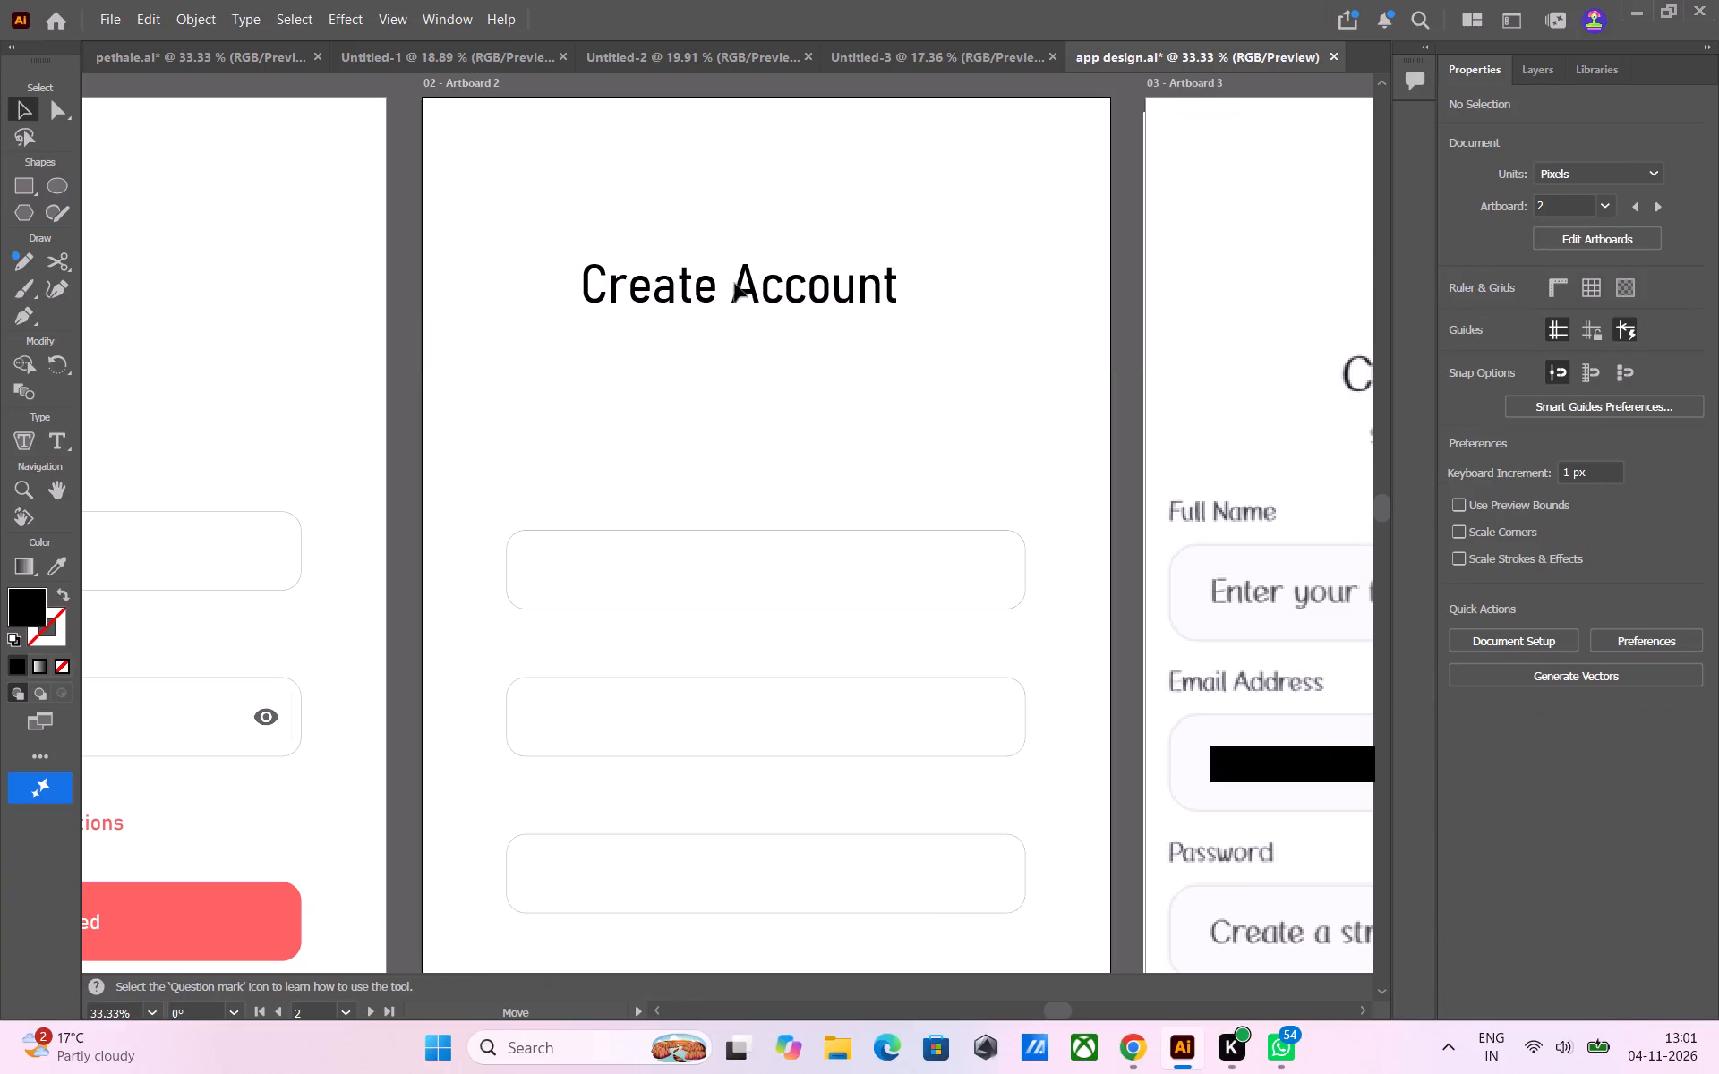
pyautogui.keyDown('shift'); pyautogui.moveTo(735, 284); pyautogui.dragTo(825, 335); pyautogui.keyUp('shift')
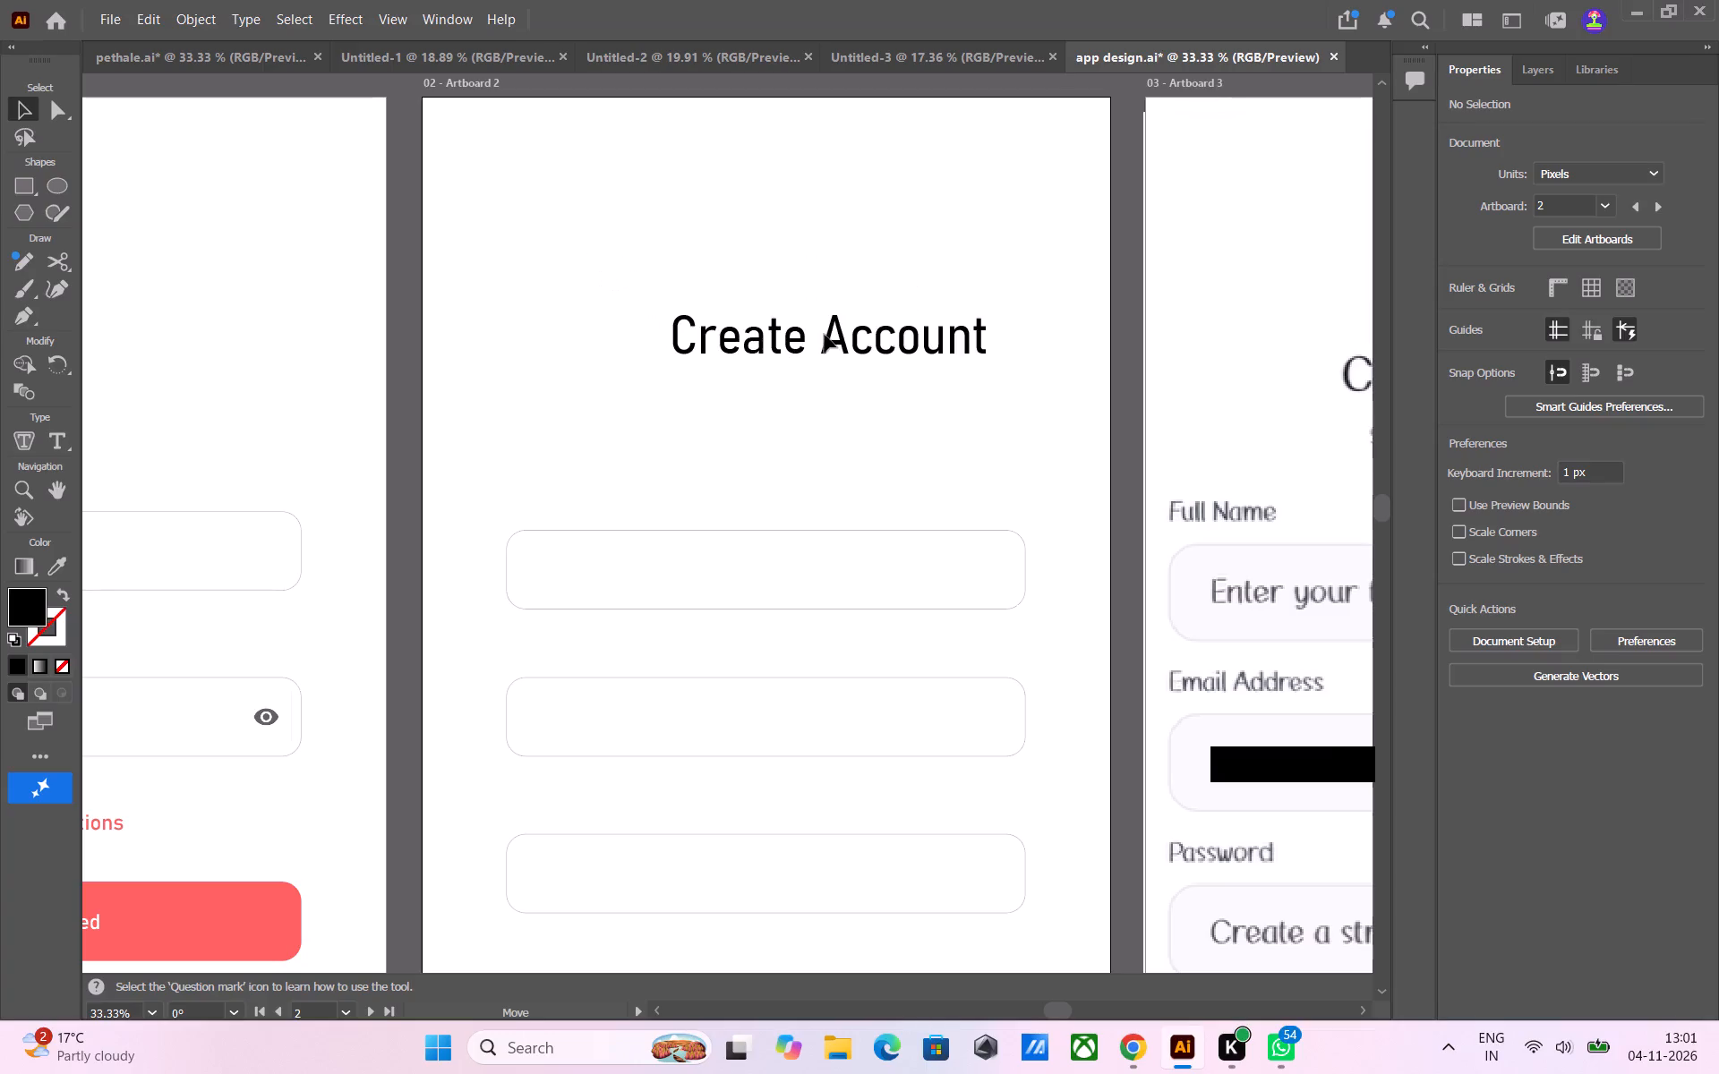
pyautogui.keyDown('shift'); pyautogui.moveTo(825, 335); pyautogui.dragTo(791, 311); pyautogui.keyUp('shift')
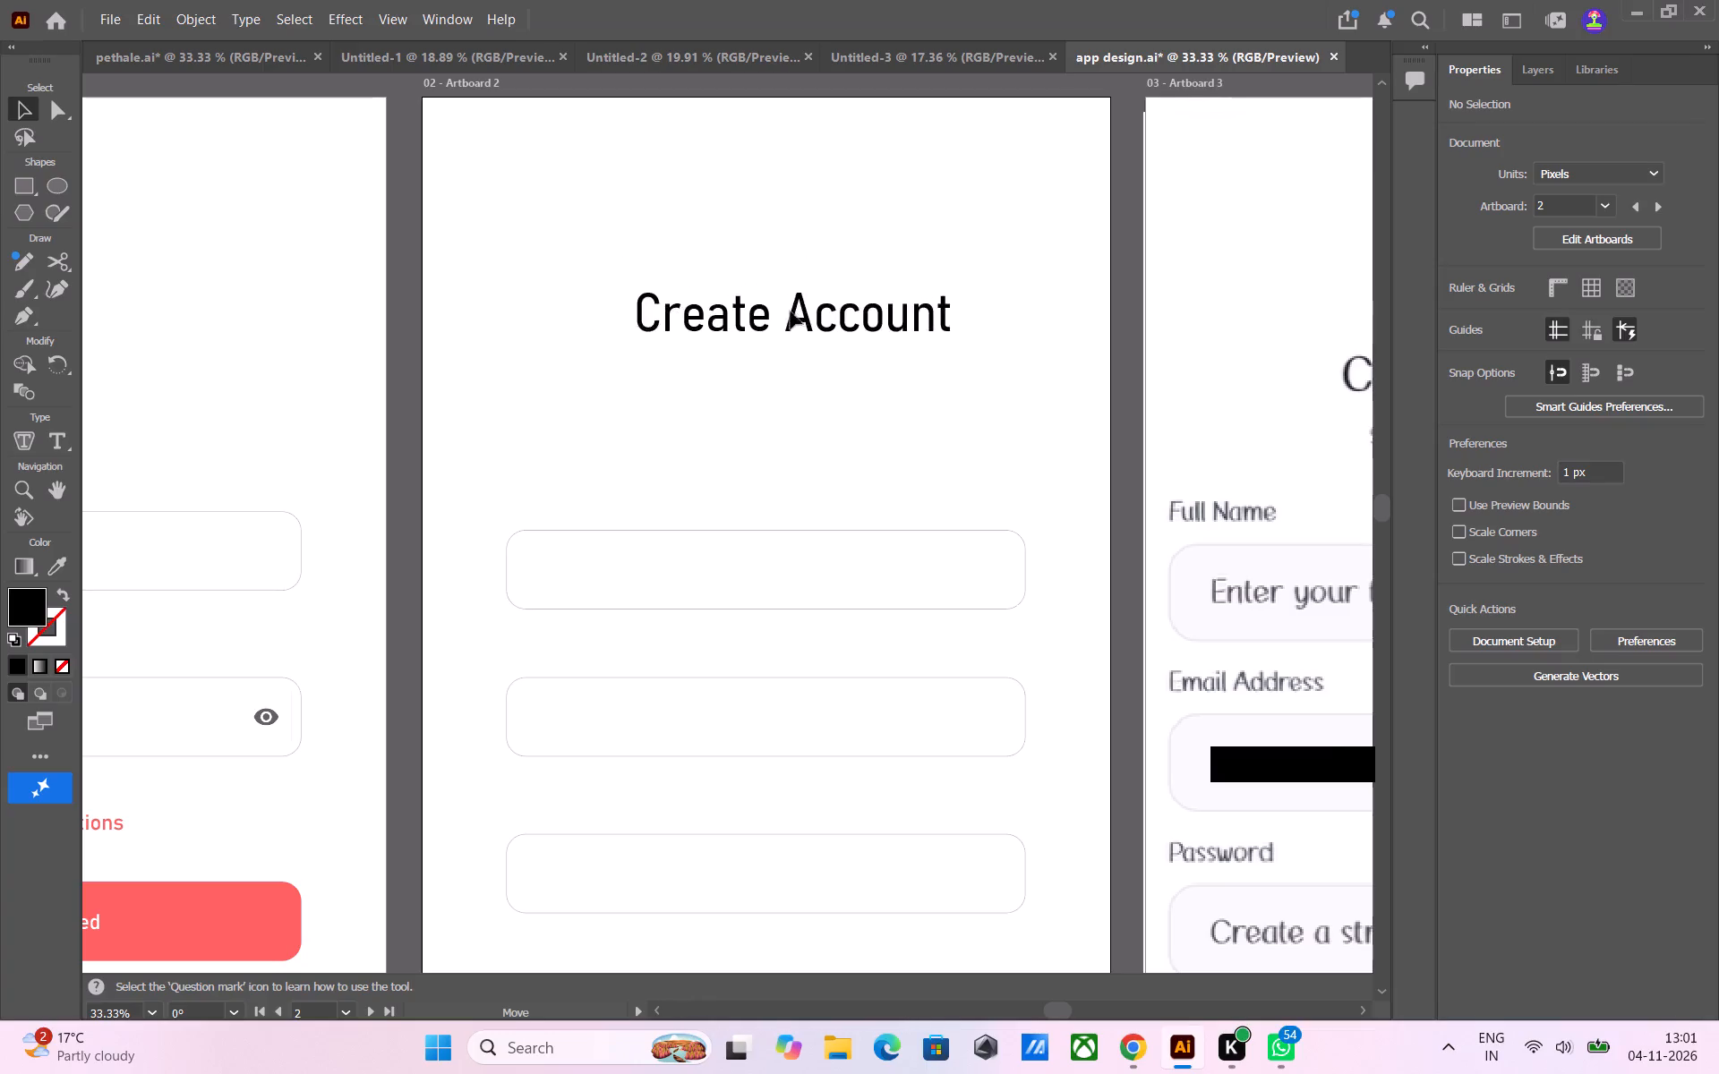
pyautogui.keyDown('shift'); pyautogui.moveTo(791, 311); pyautogui.dragTo(770, 283); pyautogui.keyUp('shift')
pyautogui.moveTo(770, 283); pyautogui.dragTo(740, 289)
pyautogui.moveTo(740, 289); pyautogui.dragTo(704, 272)
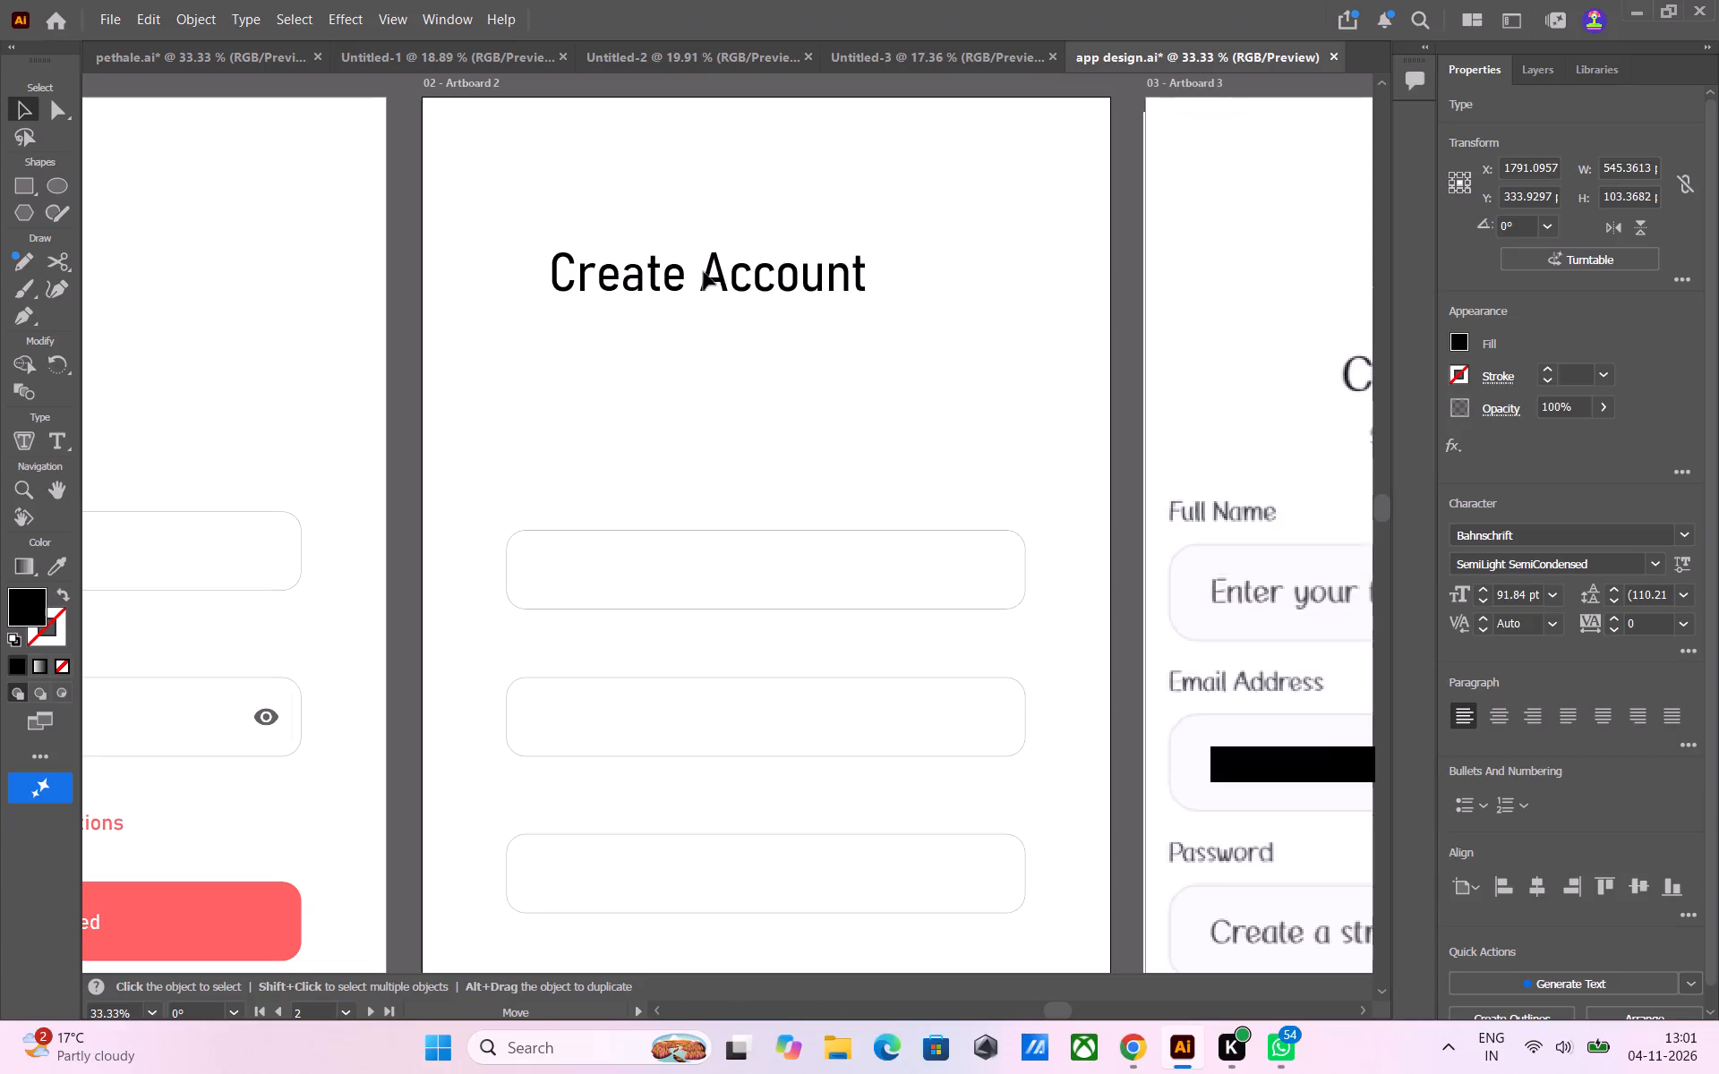
pyautogui.moveTo(704, 272); pyautogui.dragTo(755, 290)
pyautogui.scroll(2, 820, 290)
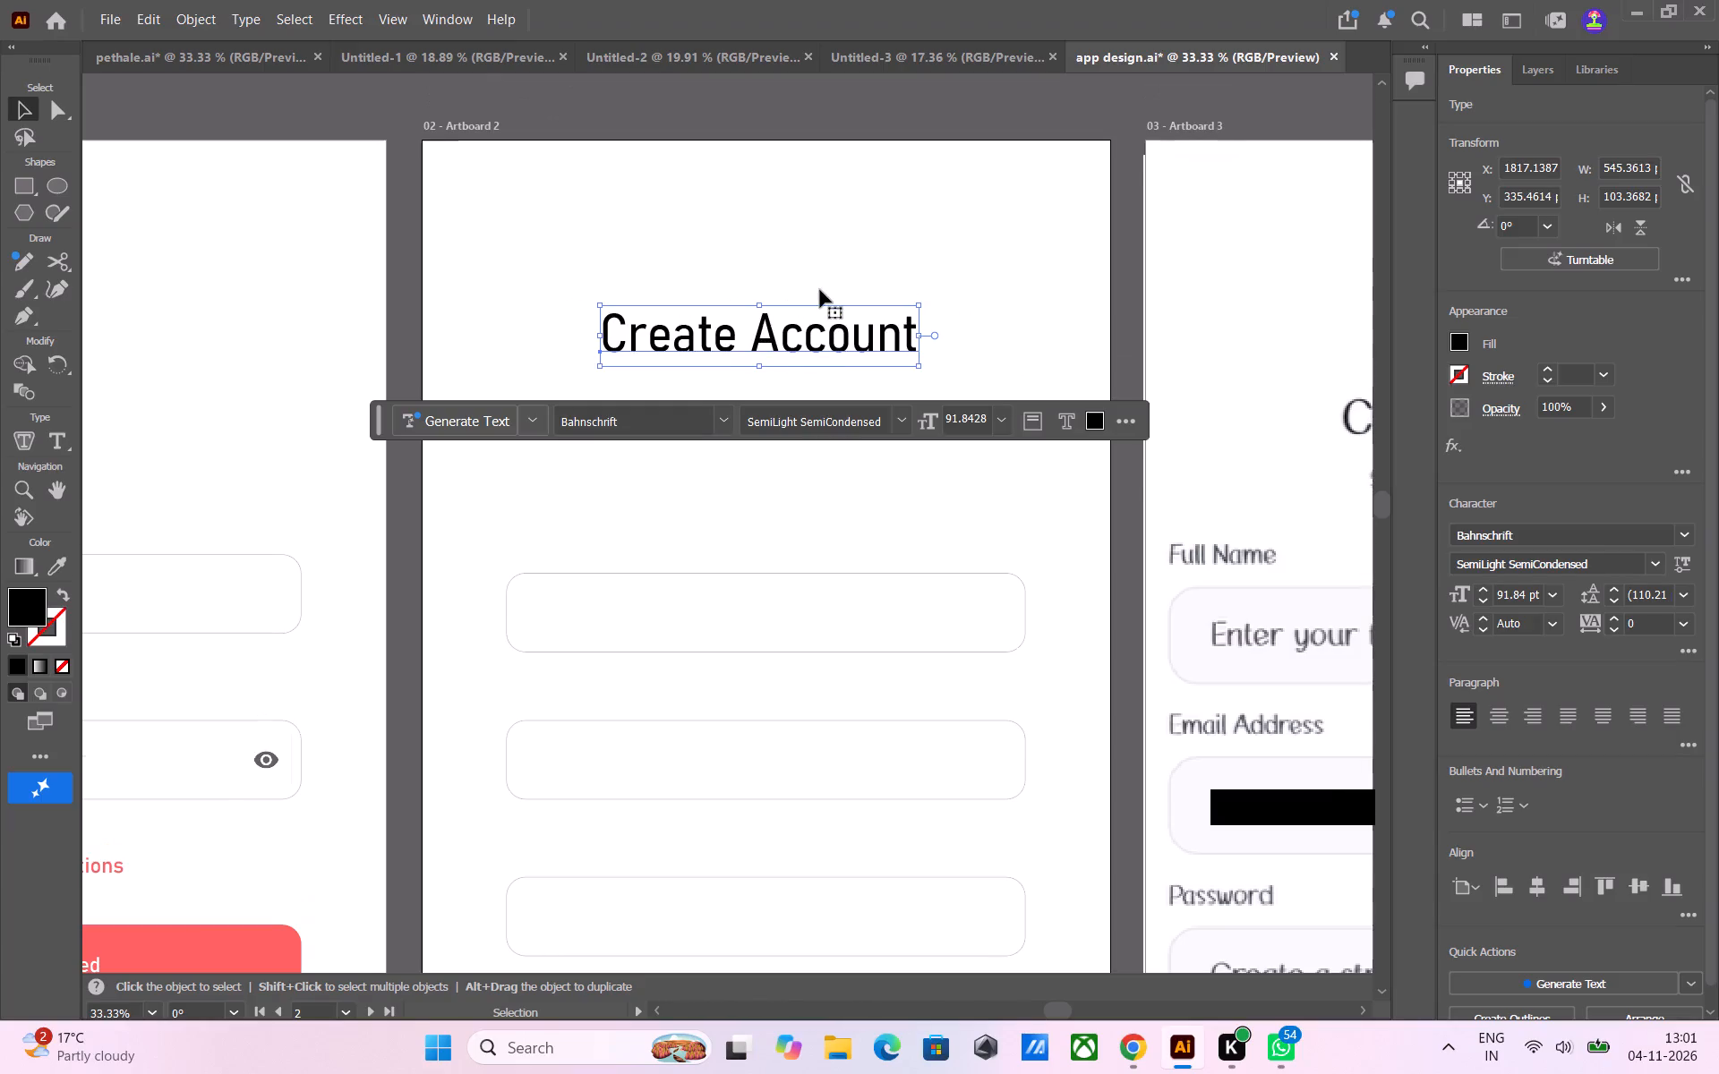
pyautogui.moveTo(776, 322); pyautogui.dragTo(835, 372)
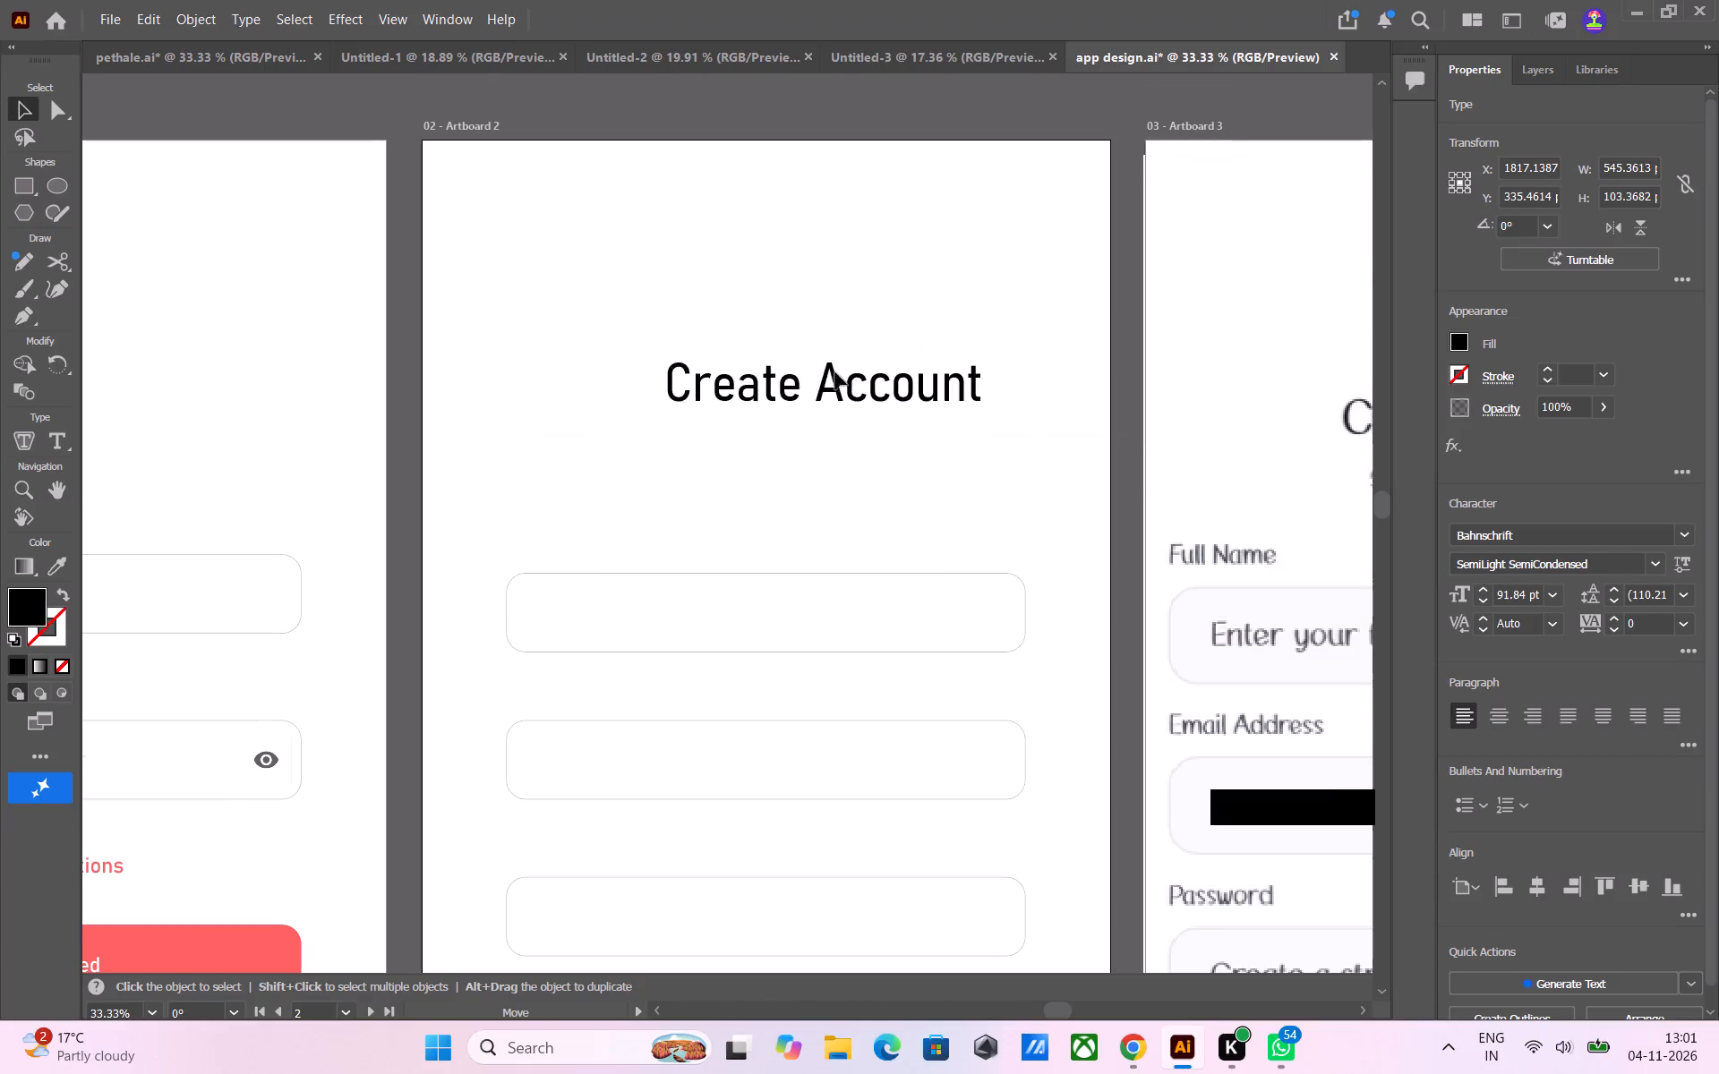
pyautogui.moveTo(835, 372); pyautogui.dragTo(766, 366)
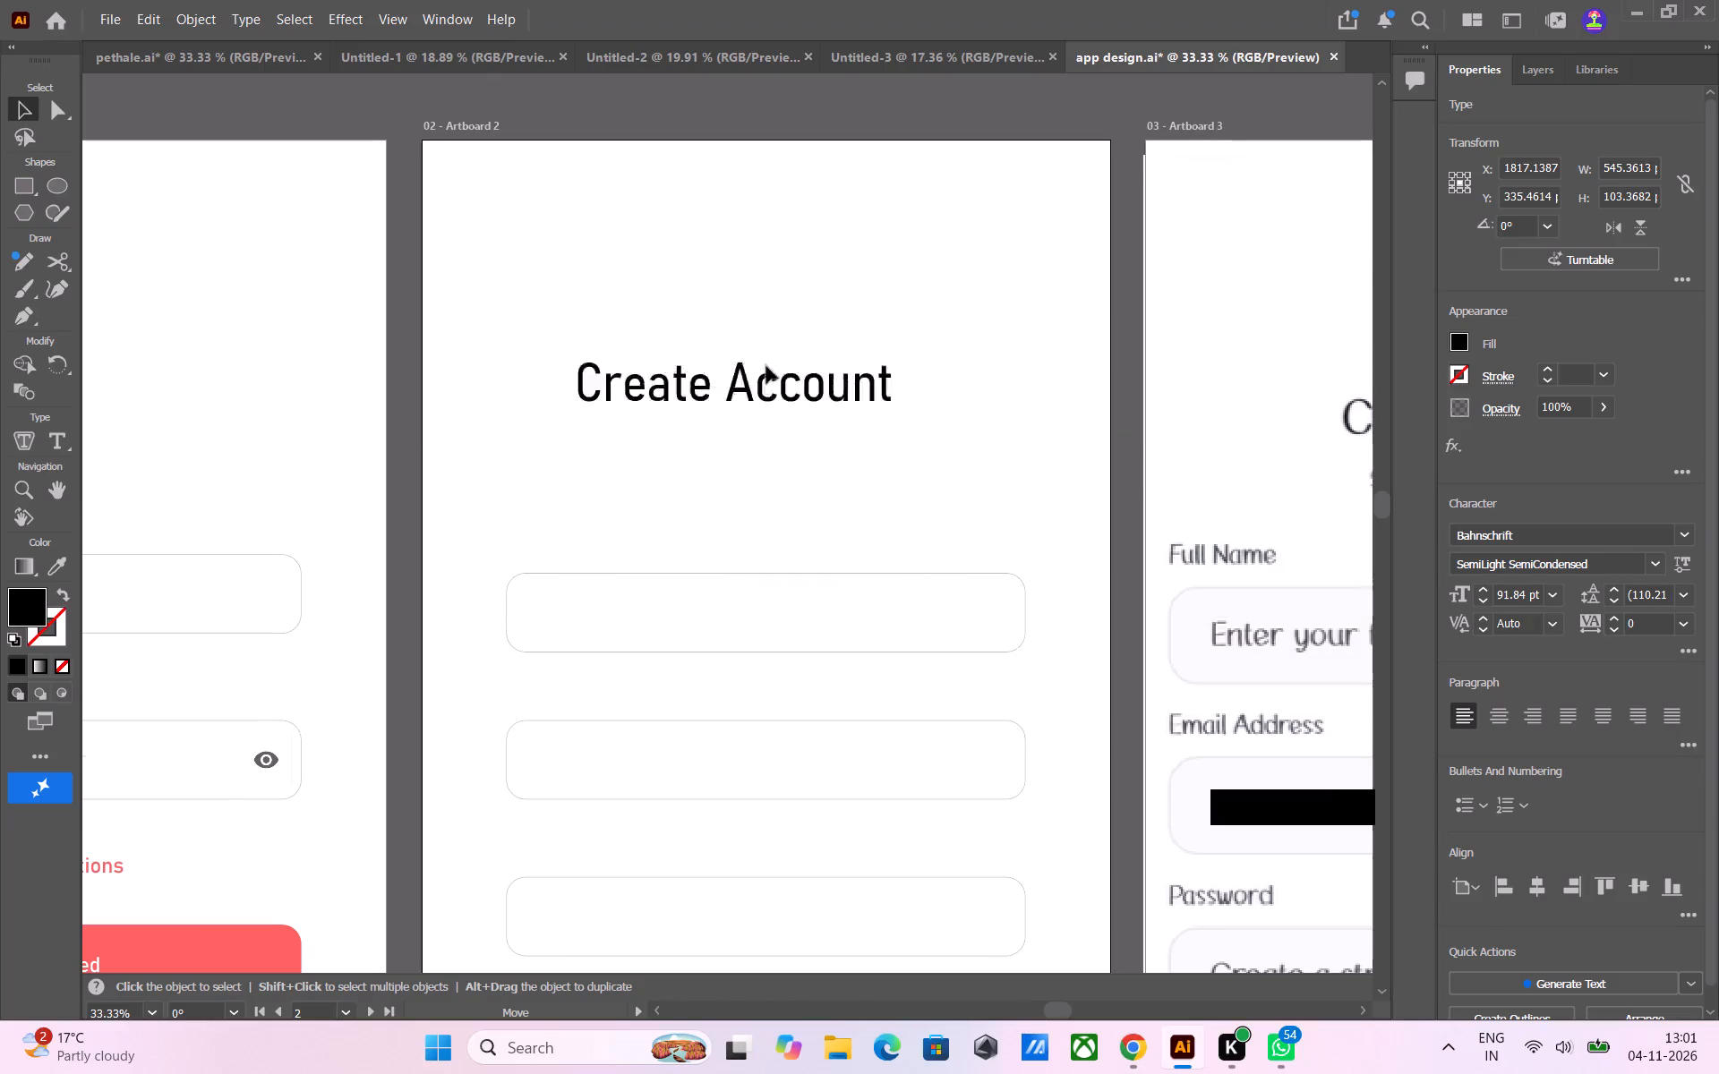
pyautogui.moveTo(766, 366); pyautogui.dragTo(757, 337)
pyautogui.moveTo(723, 340); pyautogui.dragTo(758, 336)
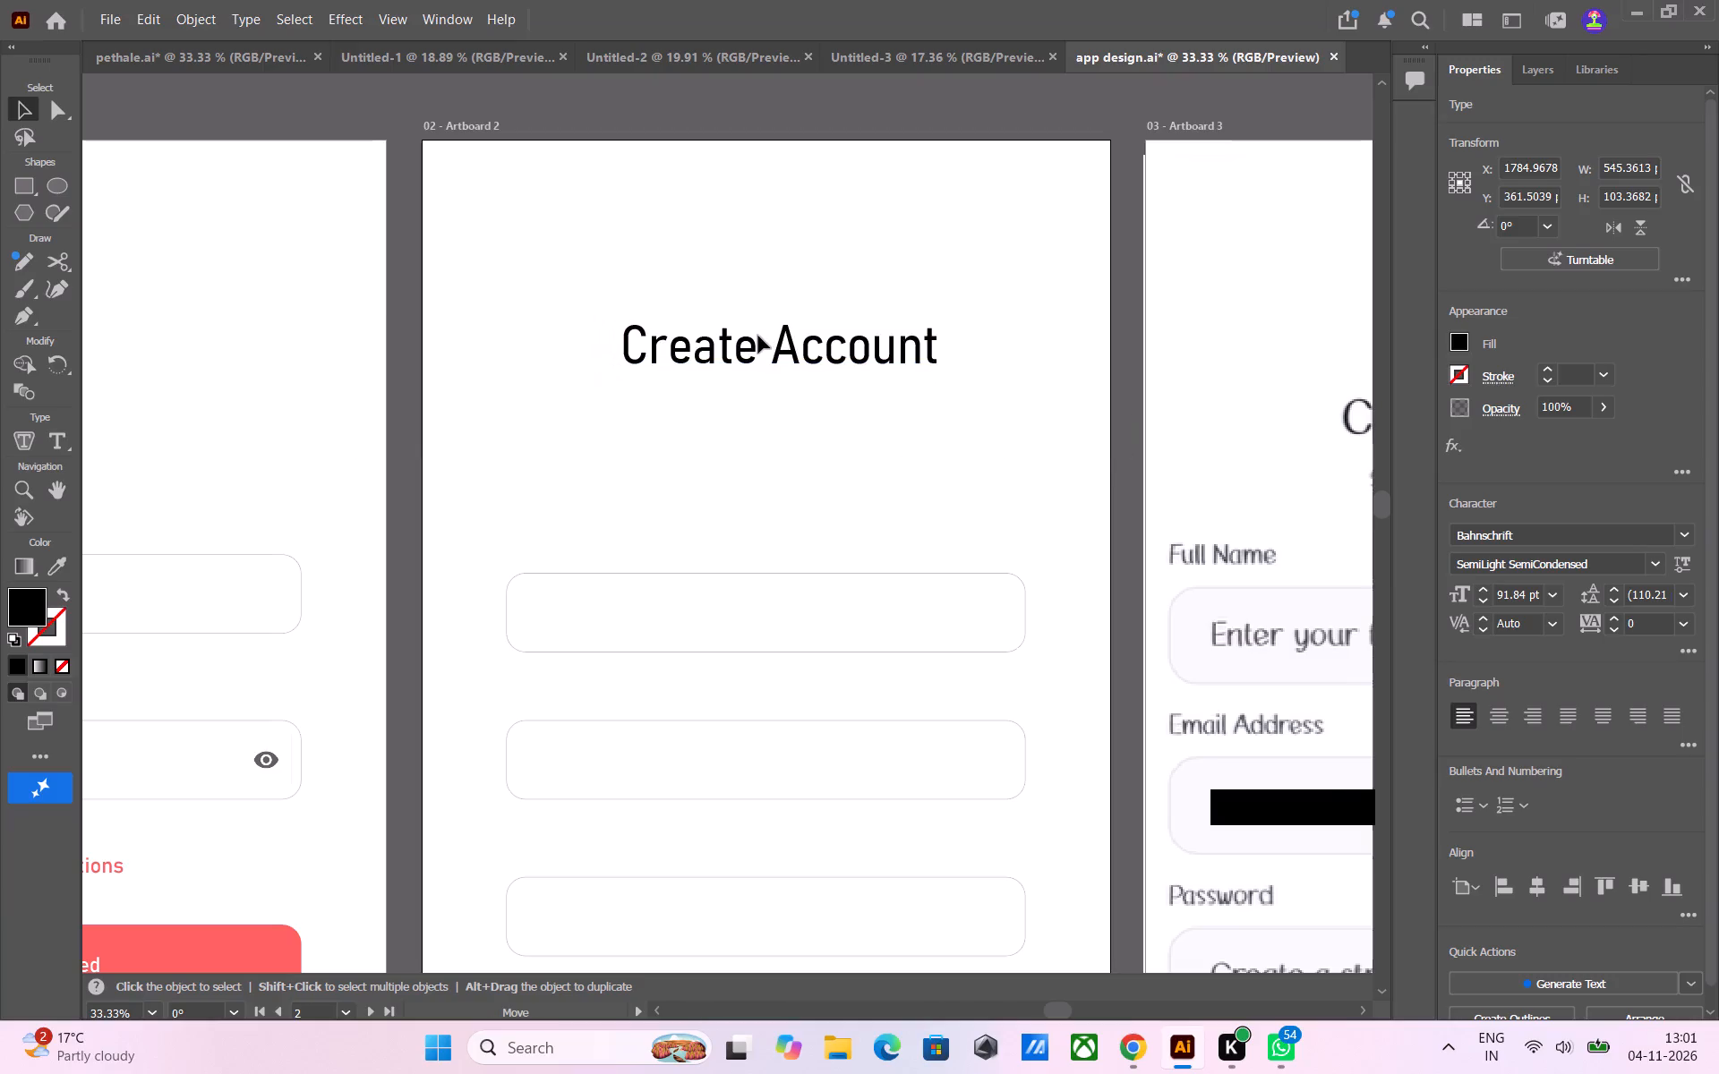
pyautogui.moveTo(758, 336); pyautogui.dragTo(746, 335)
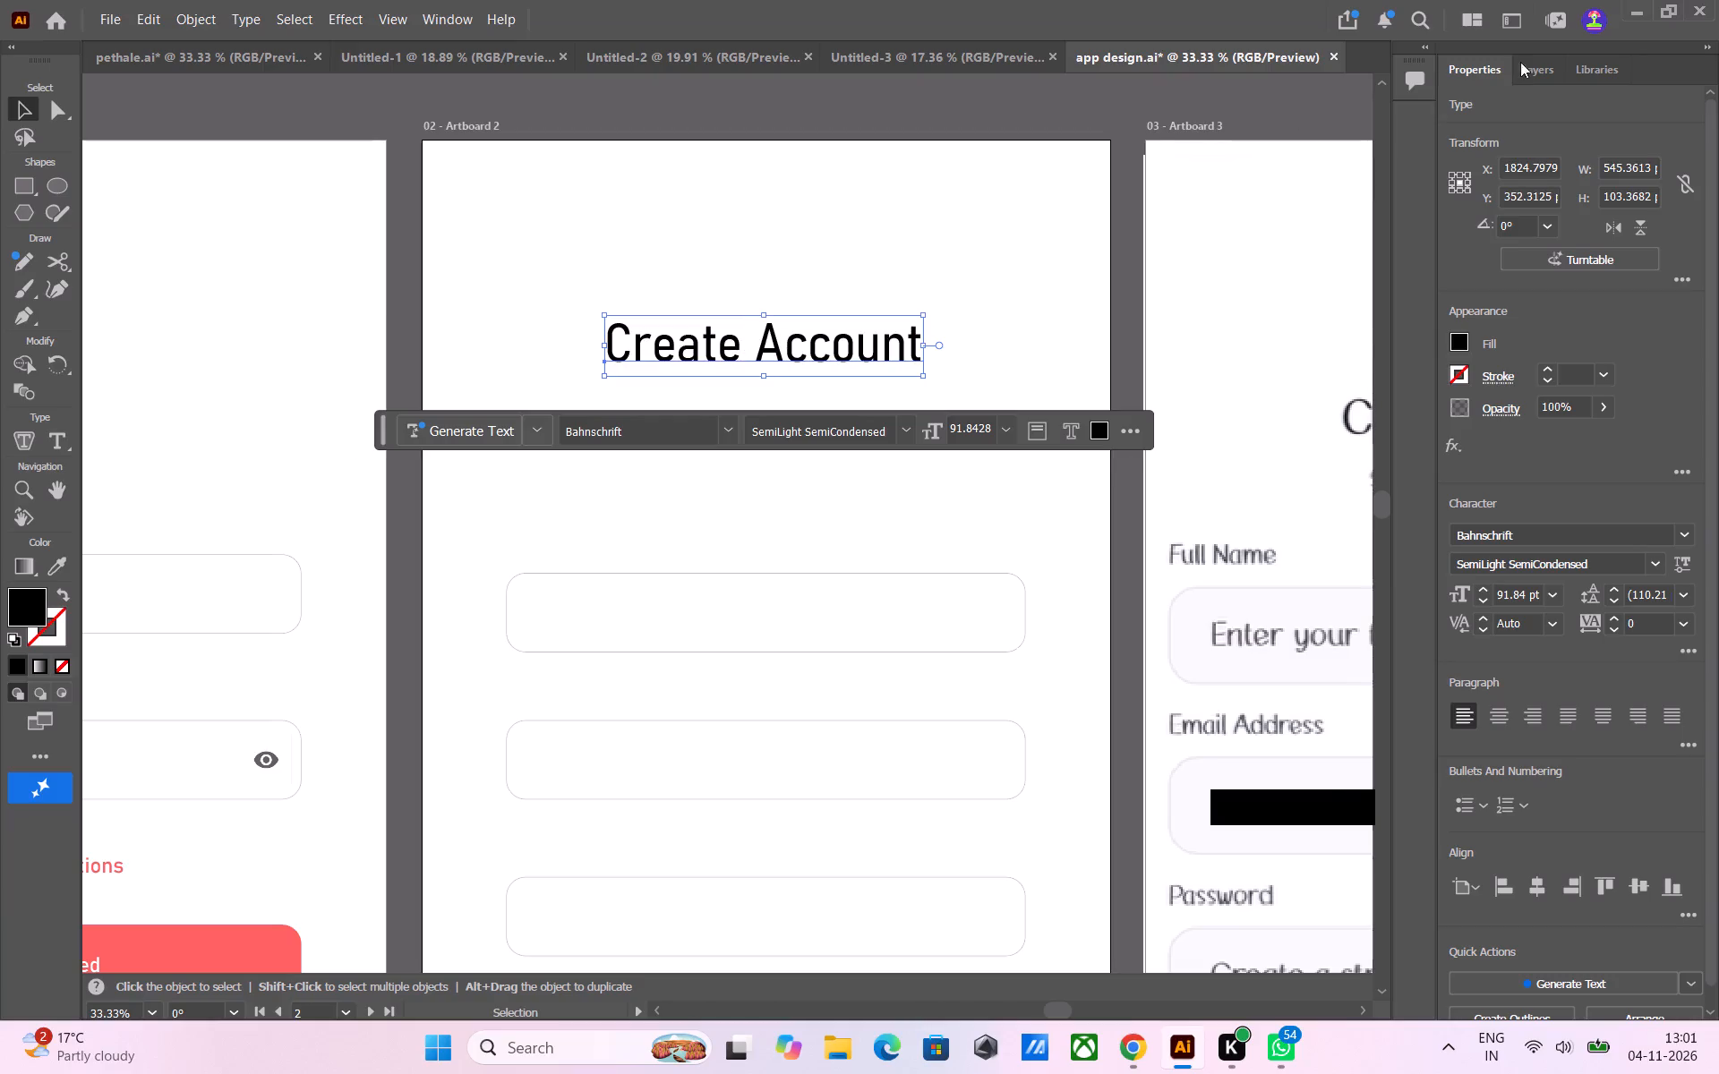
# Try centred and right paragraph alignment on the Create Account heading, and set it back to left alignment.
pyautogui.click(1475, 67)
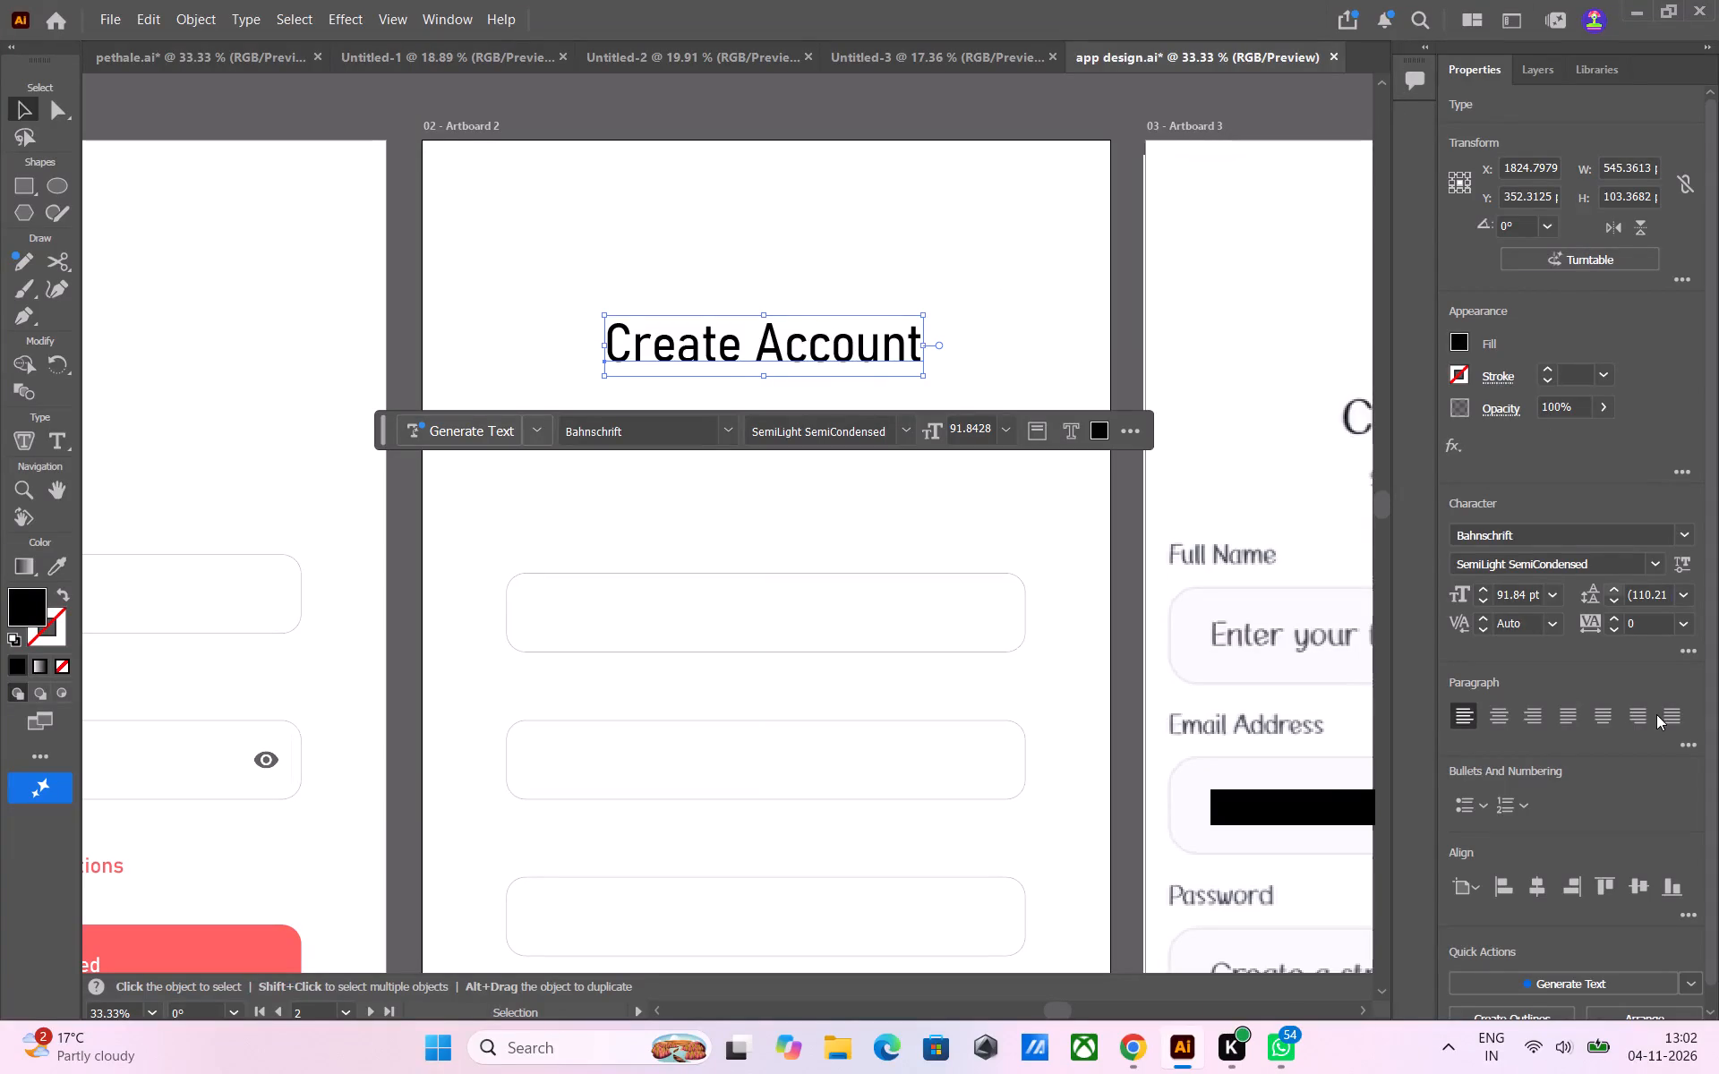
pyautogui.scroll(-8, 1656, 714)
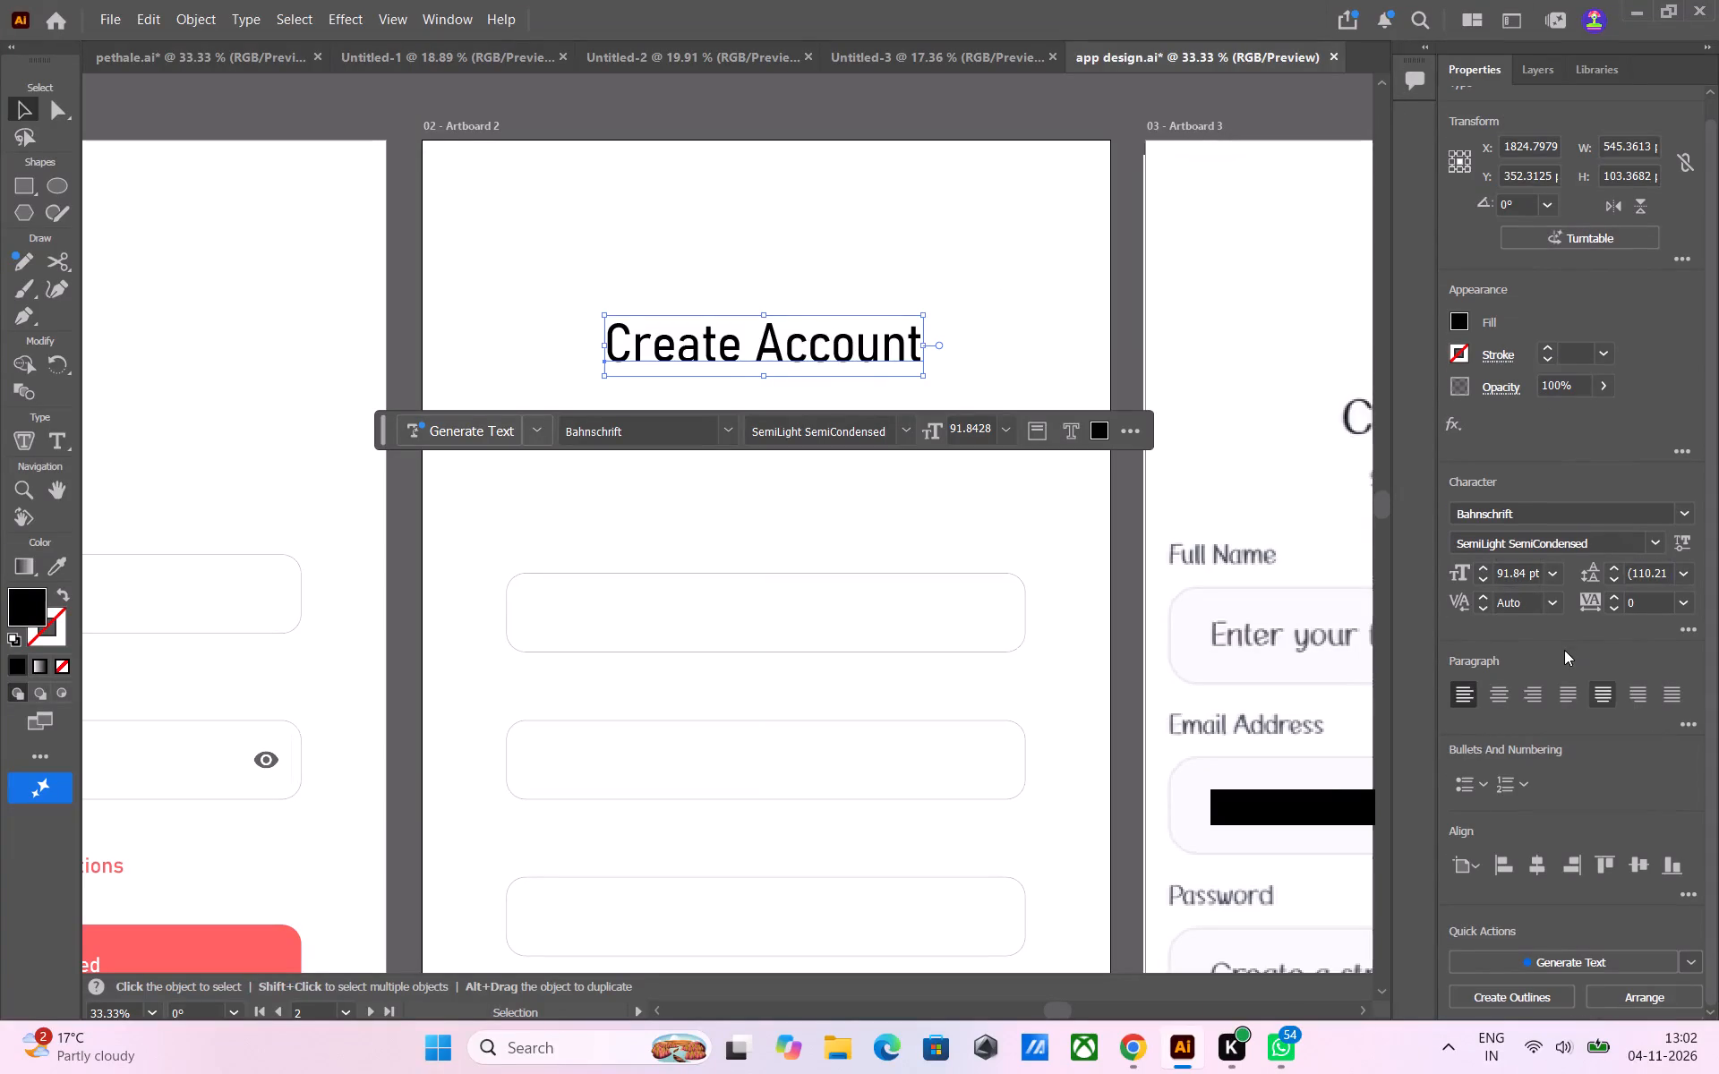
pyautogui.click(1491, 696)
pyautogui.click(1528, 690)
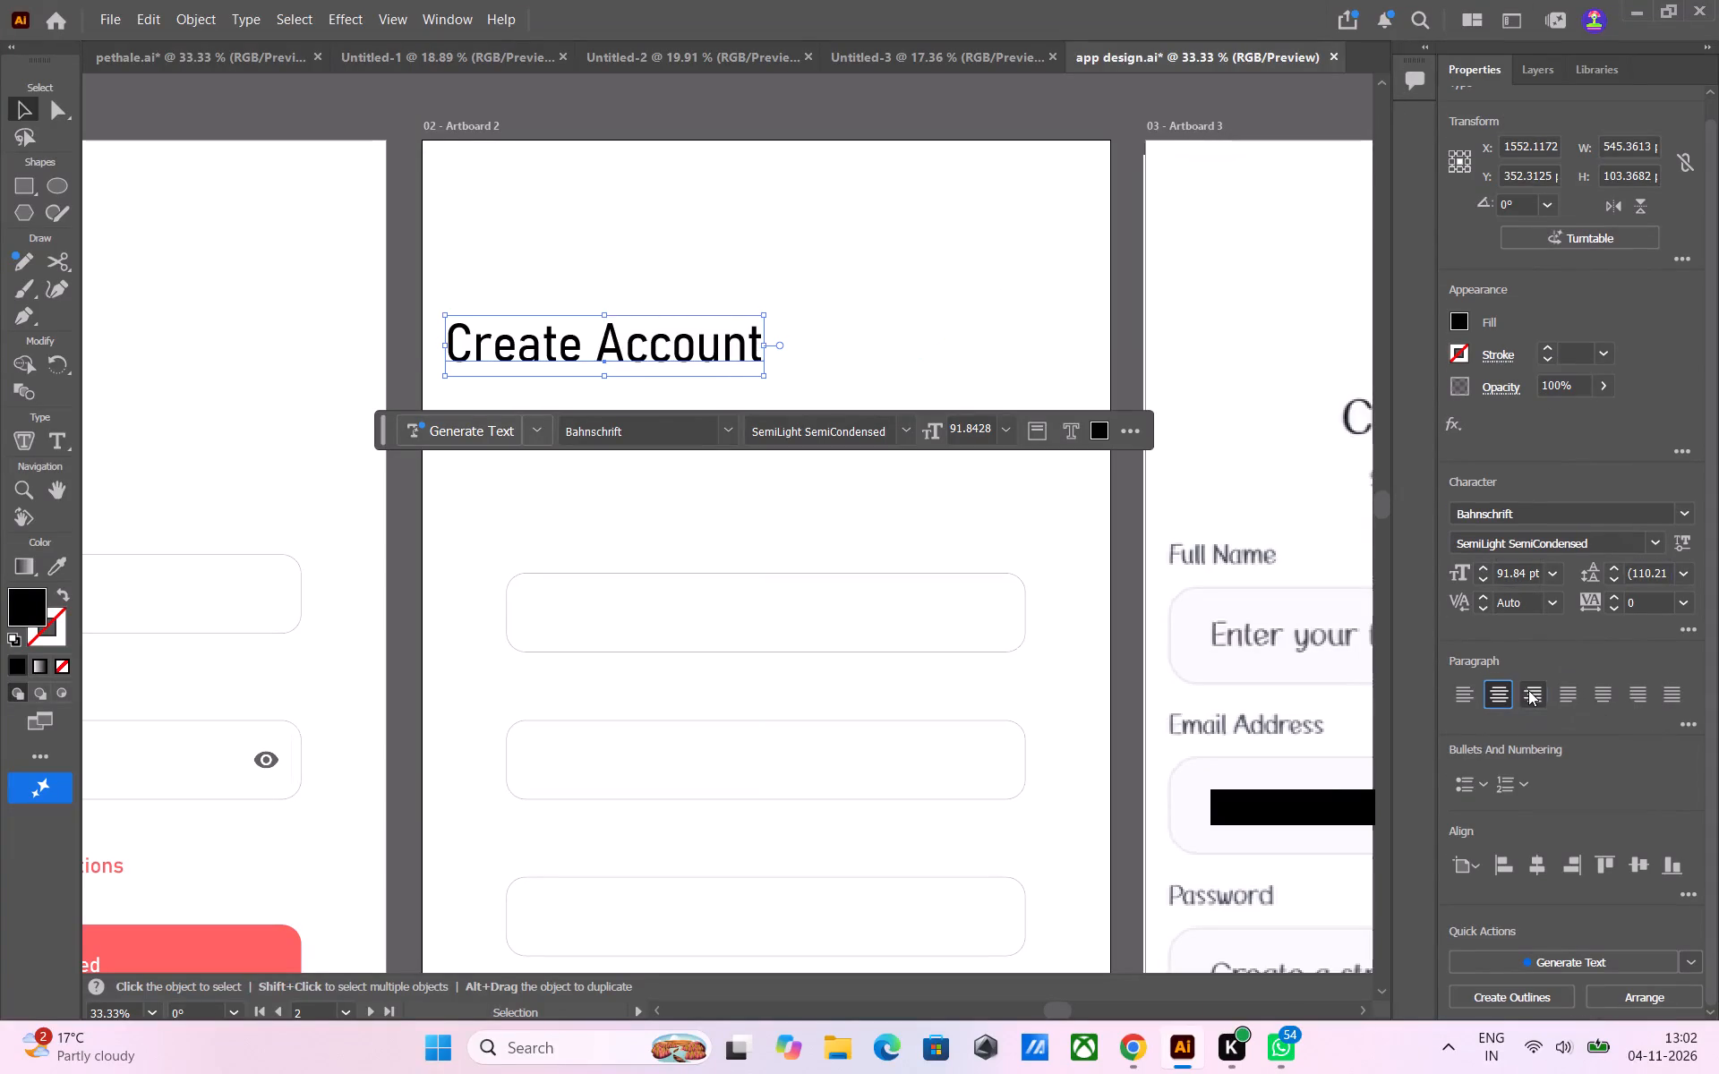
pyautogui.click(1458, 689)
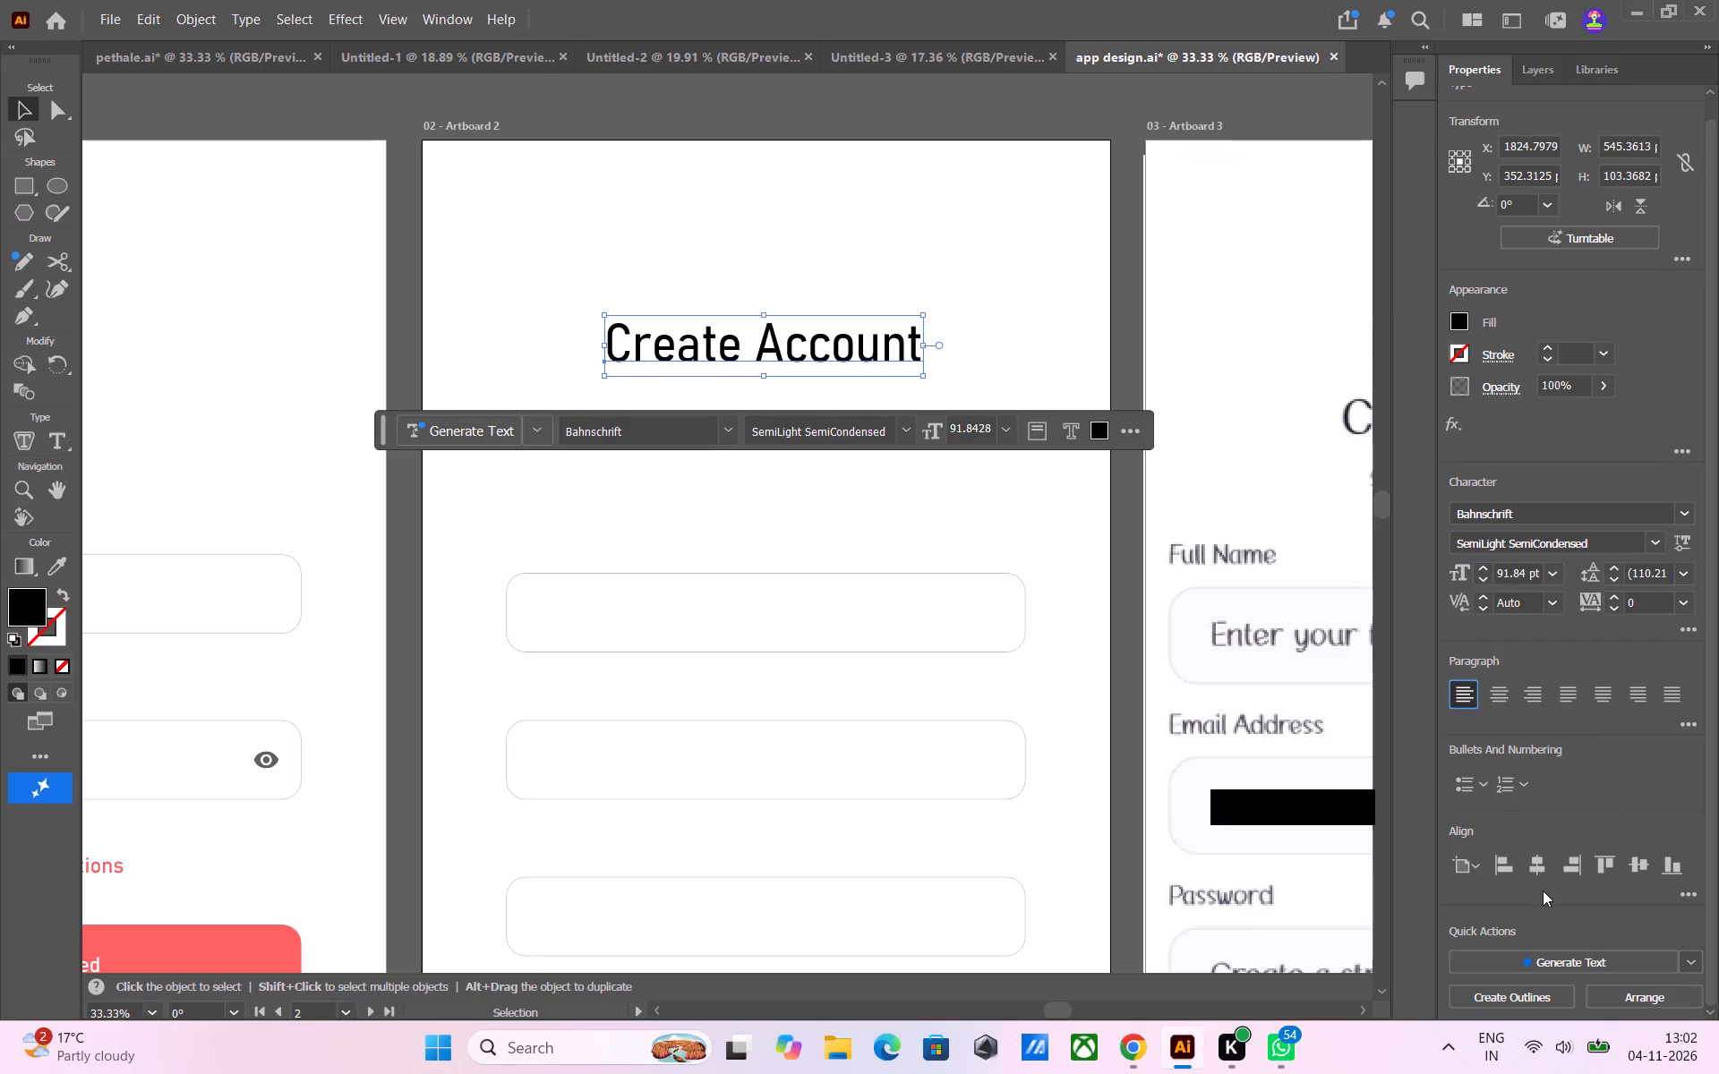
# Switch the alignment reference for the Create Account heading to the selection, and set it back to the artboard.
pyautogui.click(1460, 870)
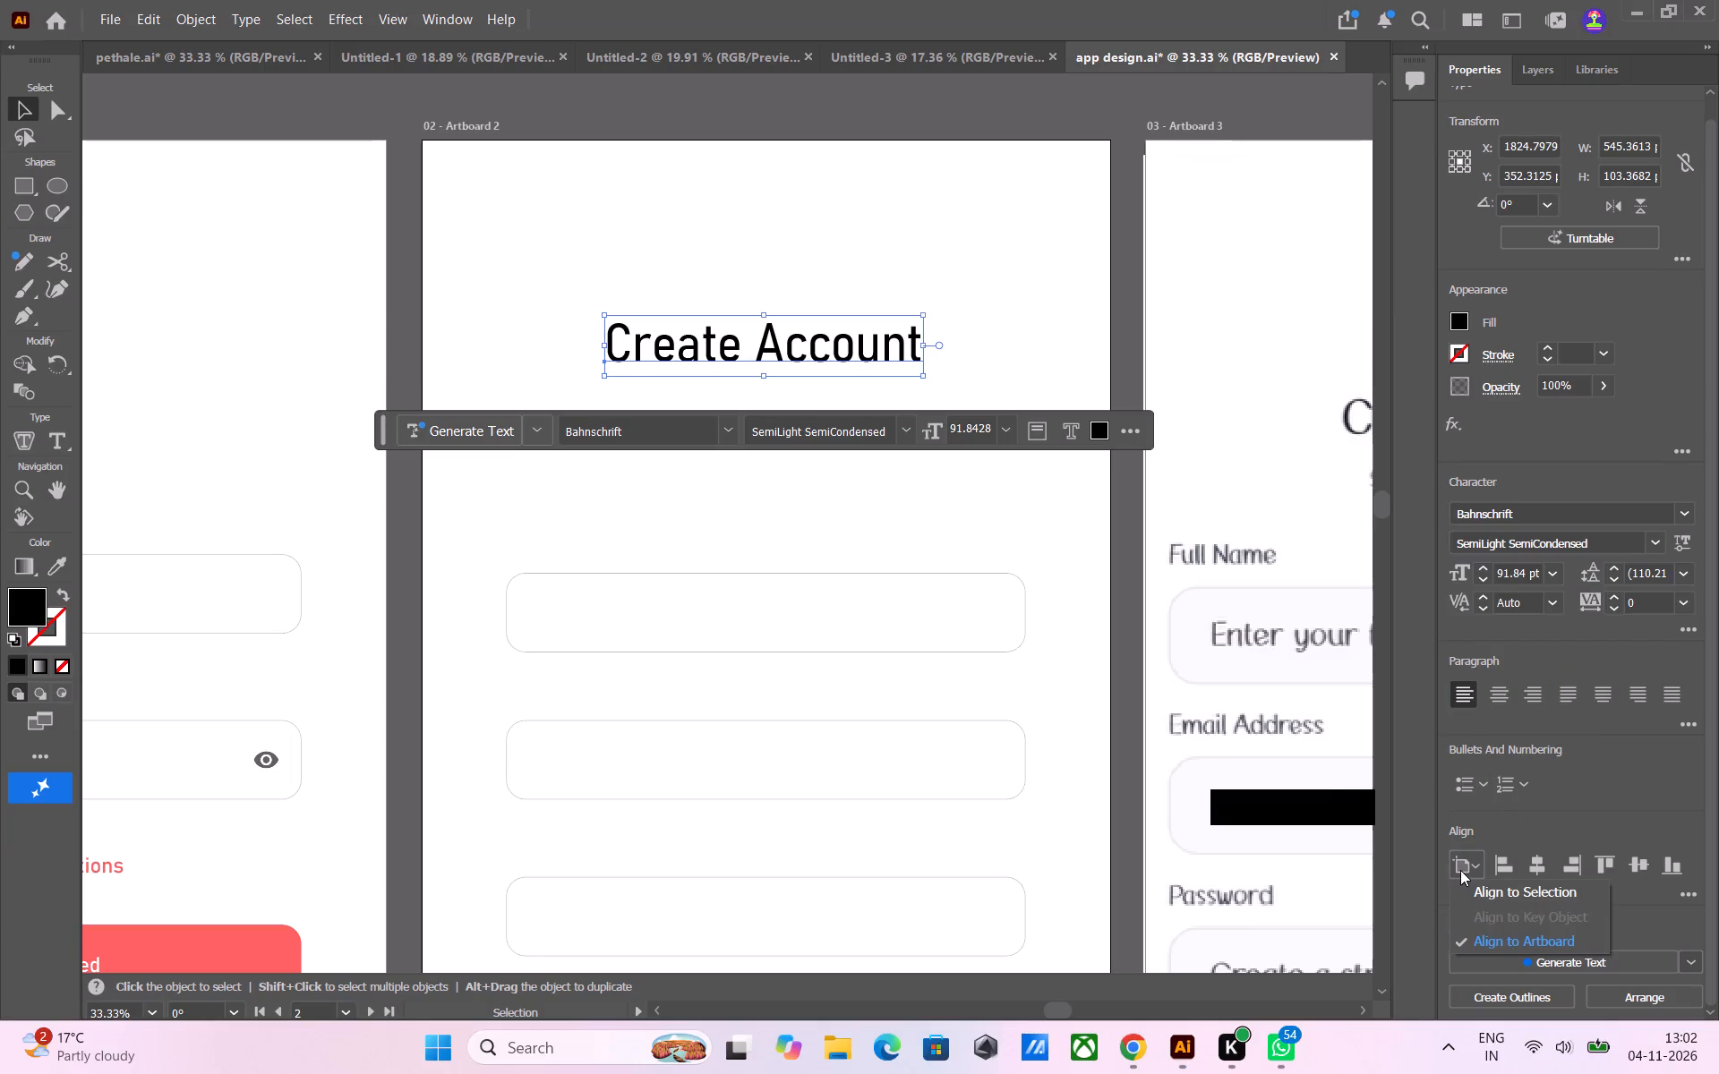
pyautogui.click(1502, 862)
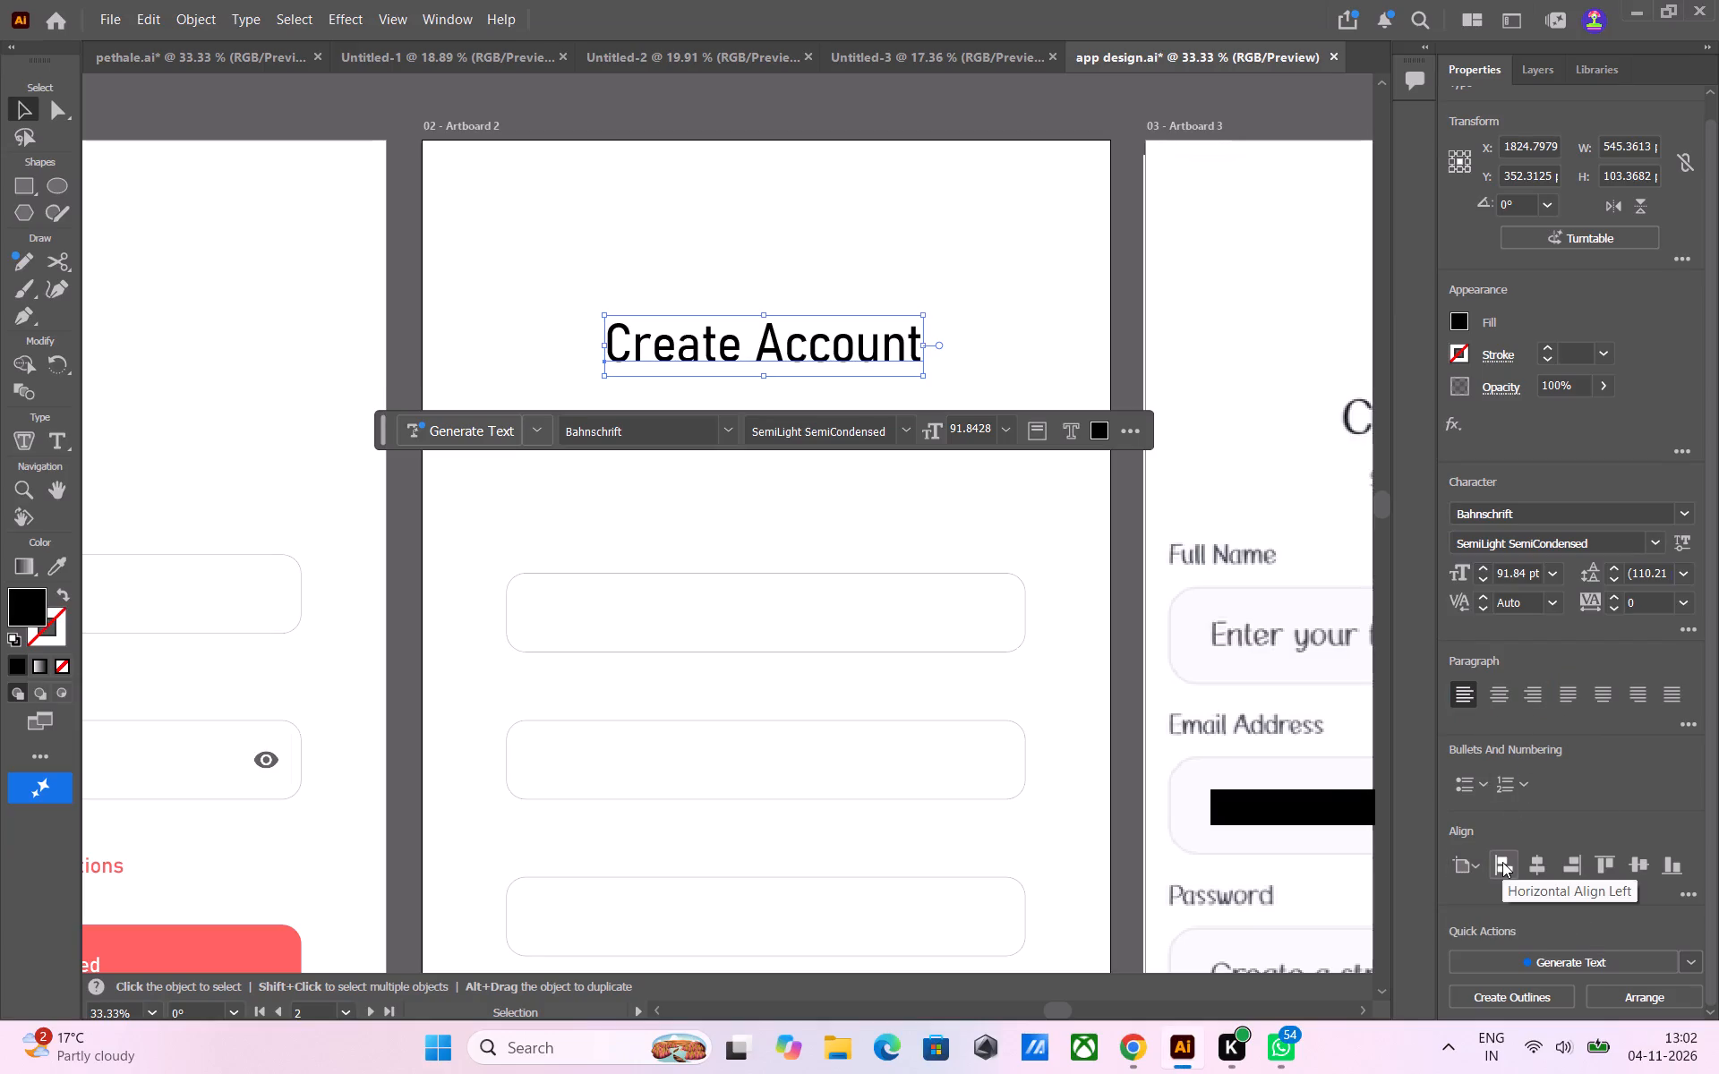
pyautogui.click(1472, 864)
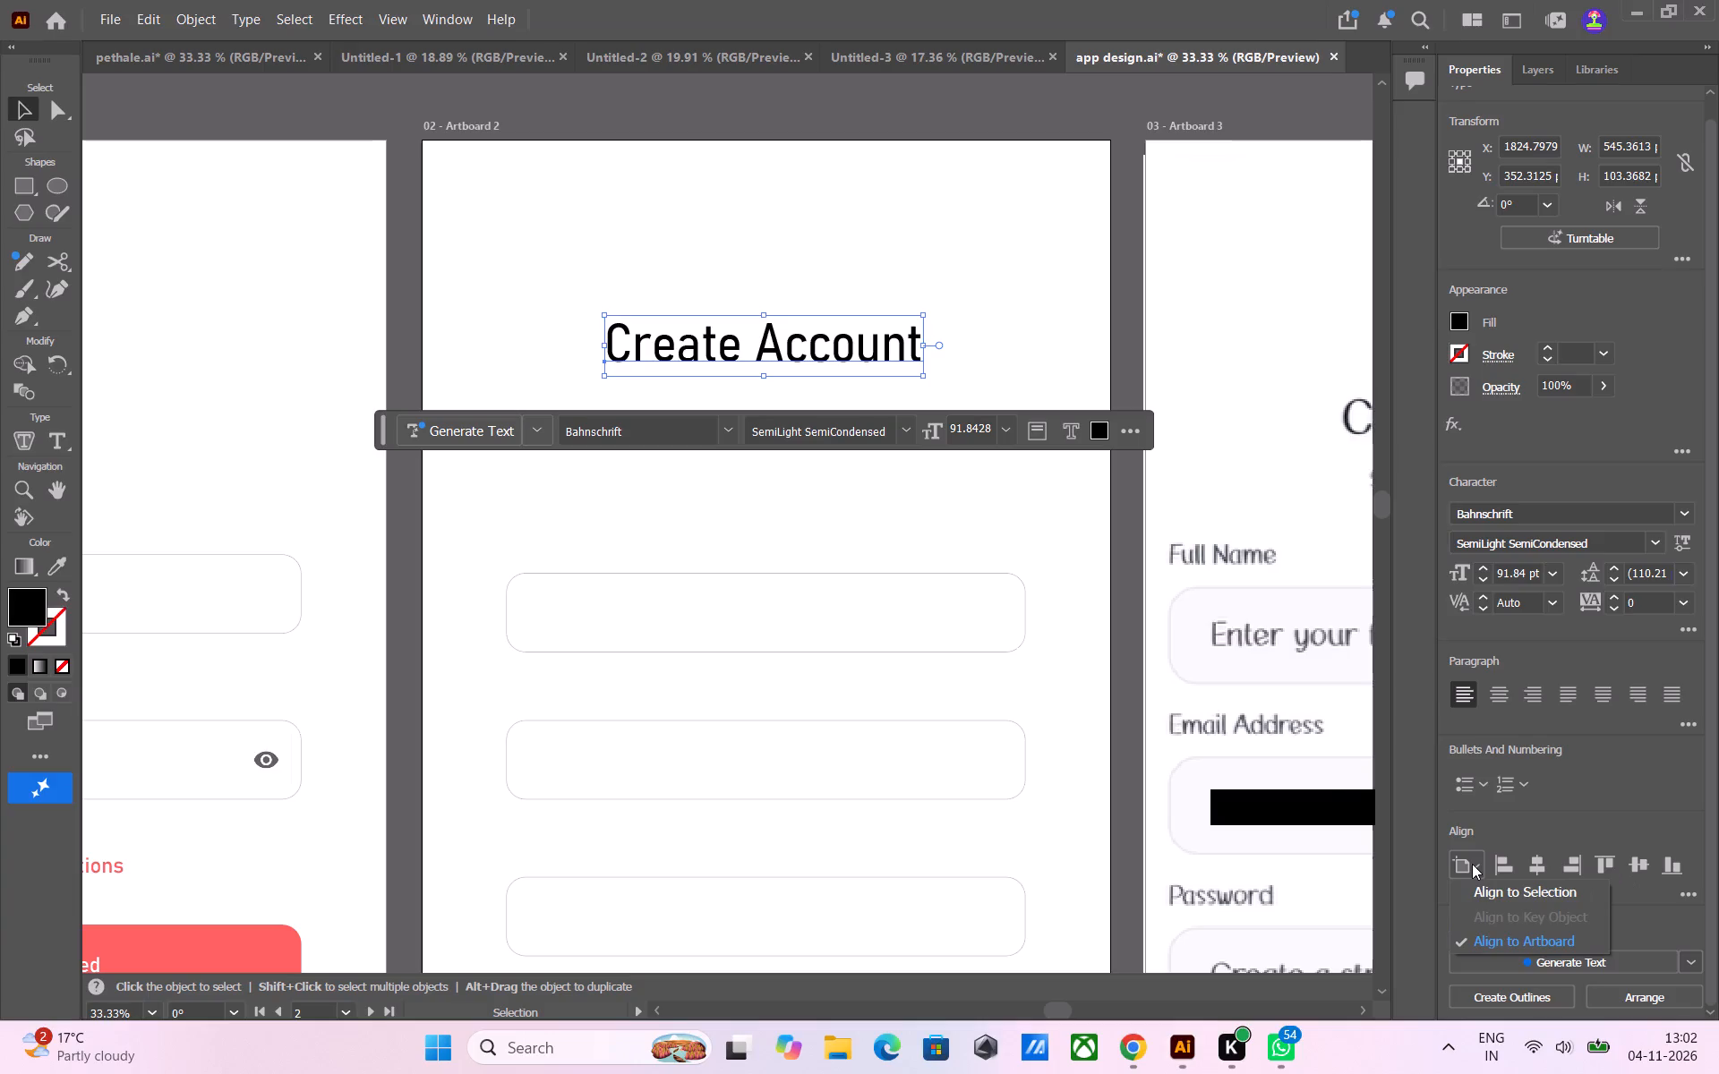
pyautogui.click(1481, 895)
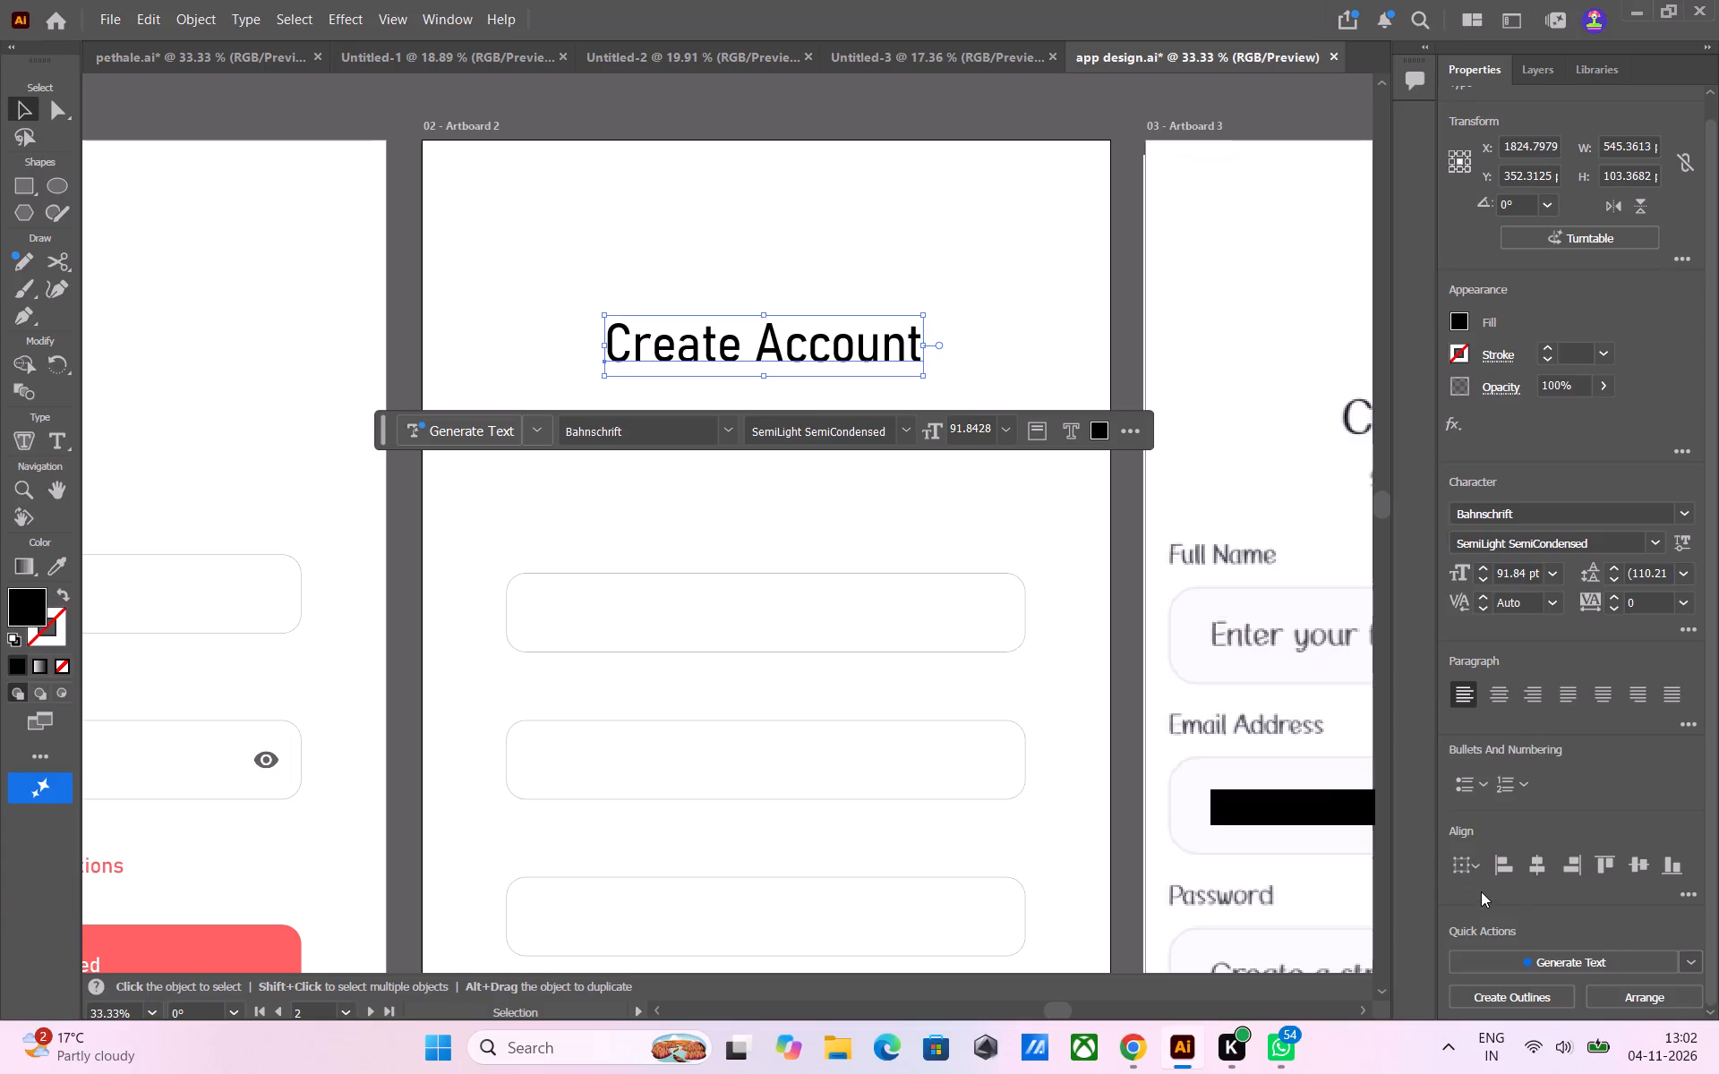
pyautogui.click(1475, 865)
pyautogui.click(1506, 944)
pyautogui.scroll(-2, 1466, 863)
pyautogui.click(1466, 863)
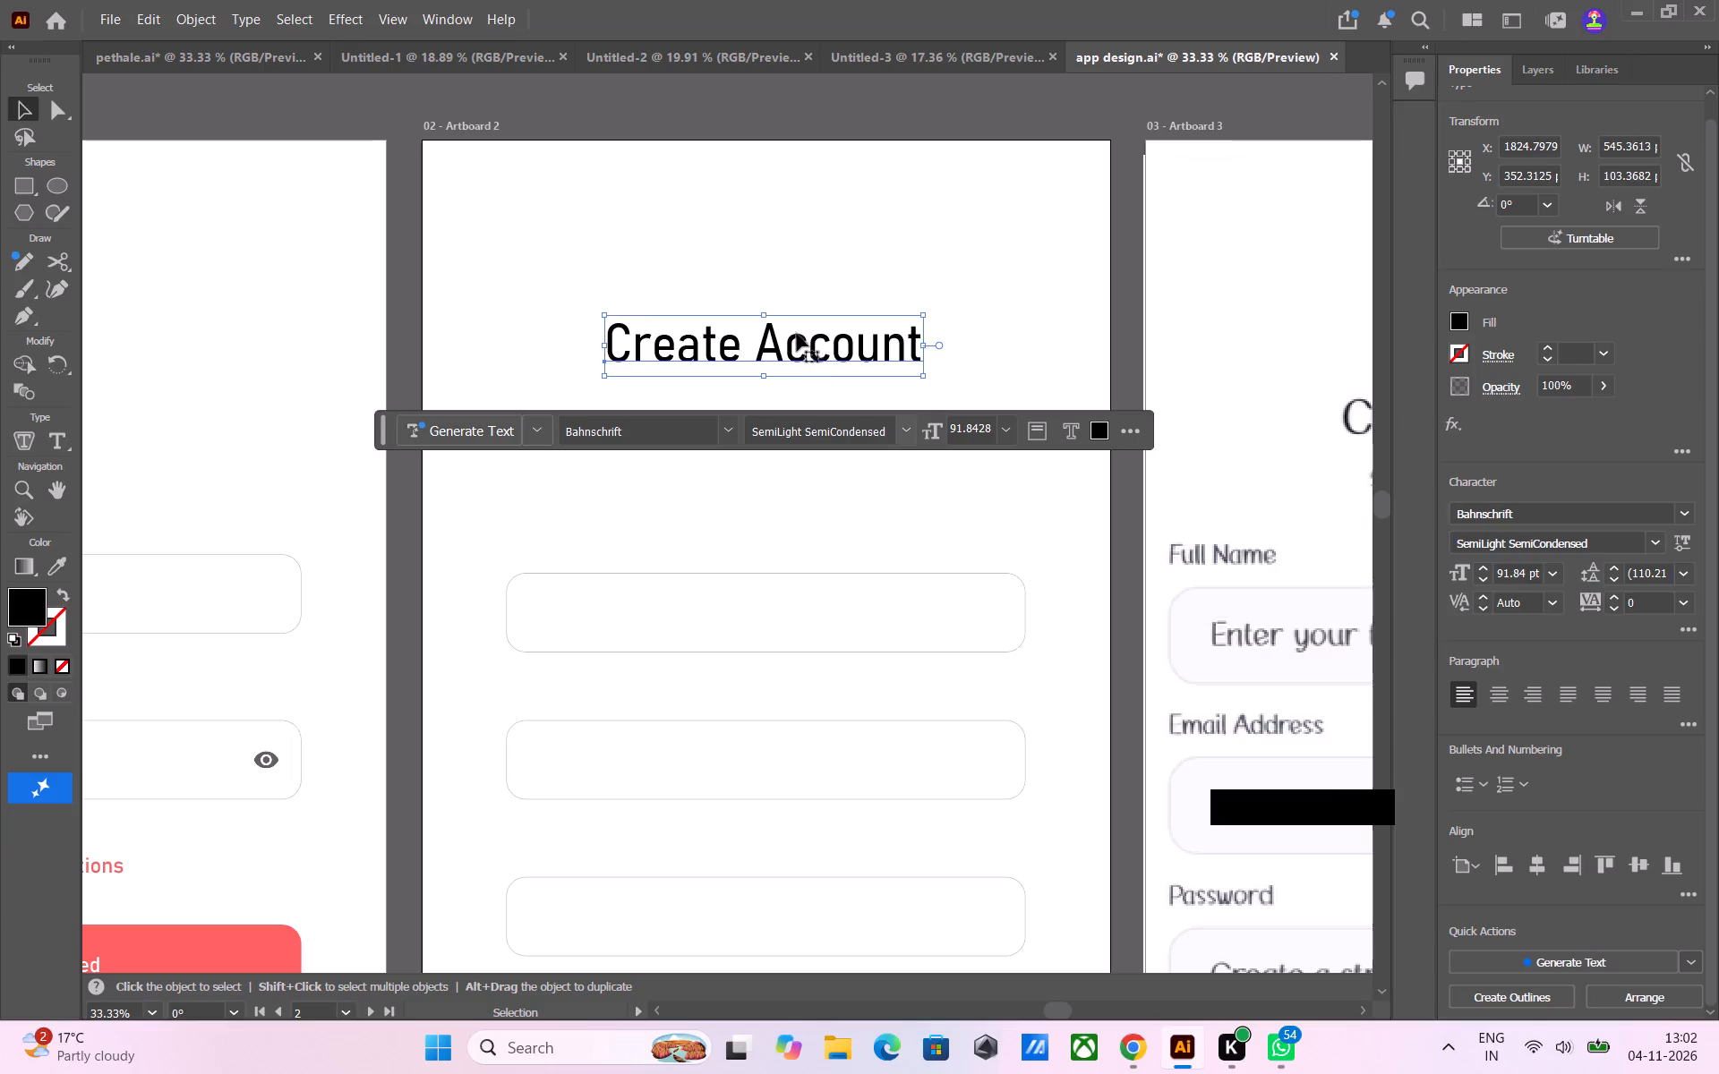
# Move the Create Account heading slightly up to about Y 349 px and centre it horizontally on Artboard 2.
pyautogui.moveTo(797, 332); pyautogui.dragTo(805, 328)
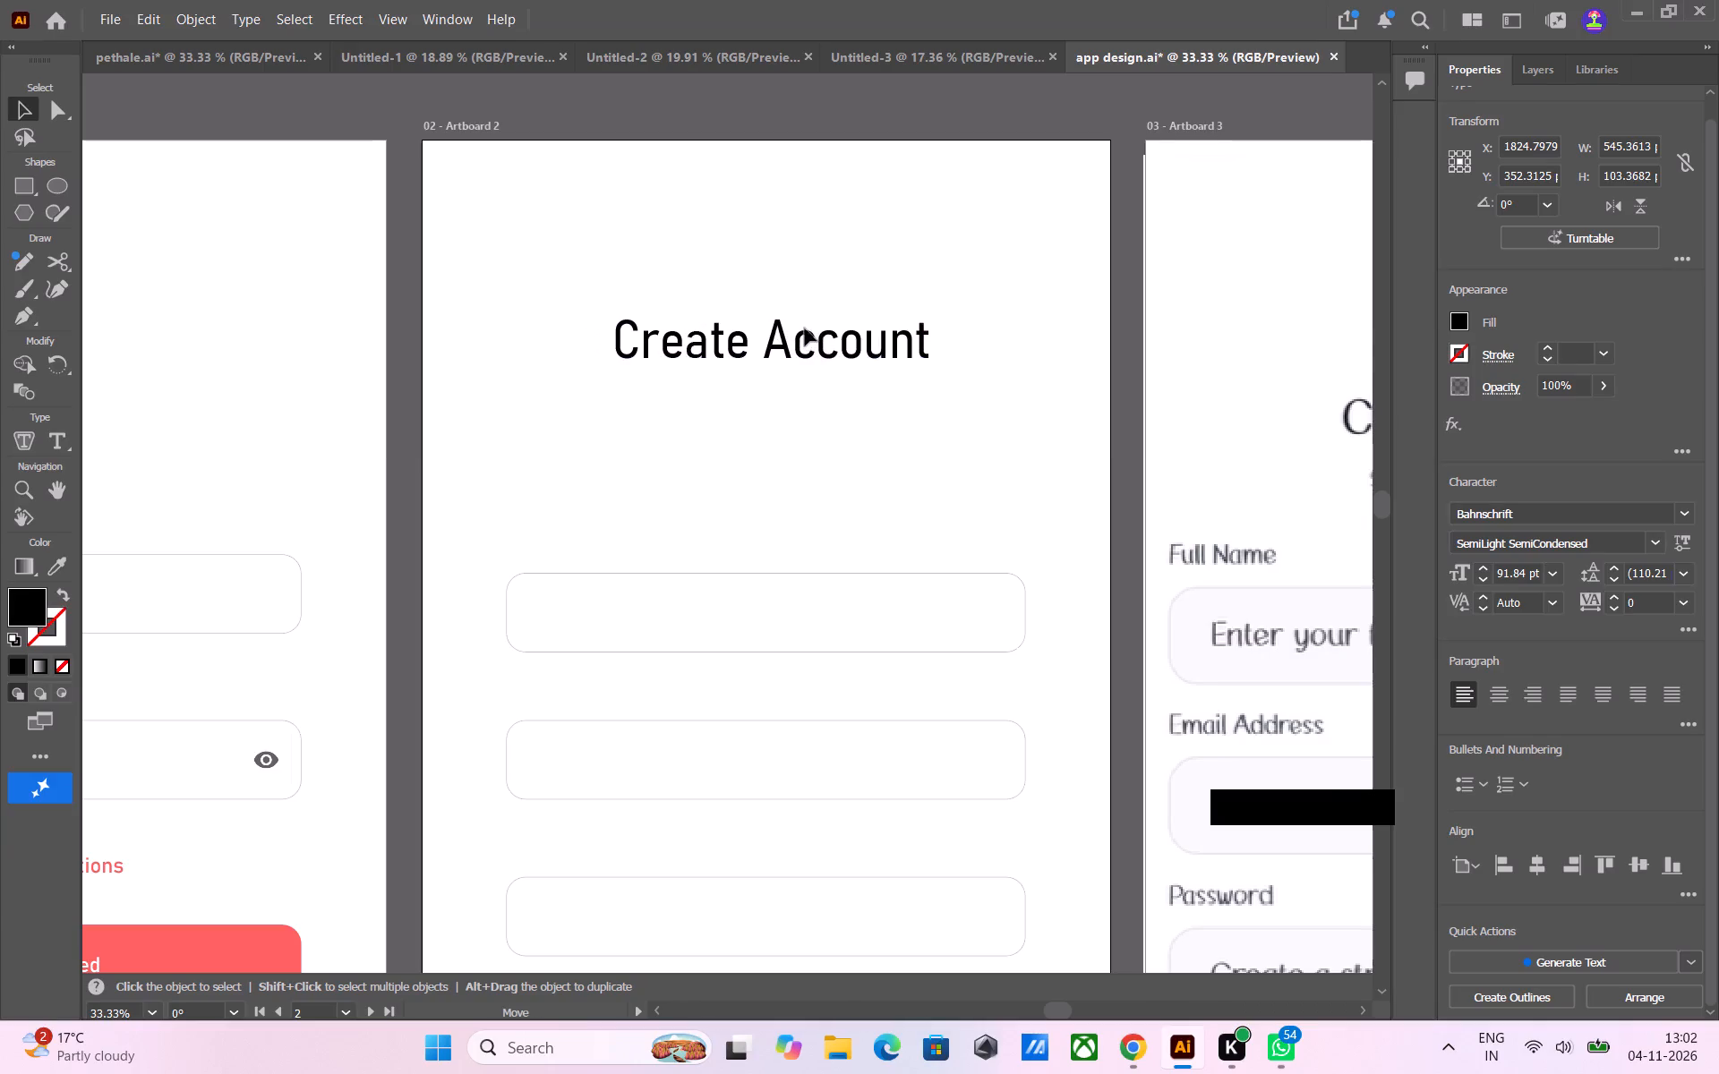
pyautogui.moveTo(805, 328); pyautogui.dragTo(812, 330)
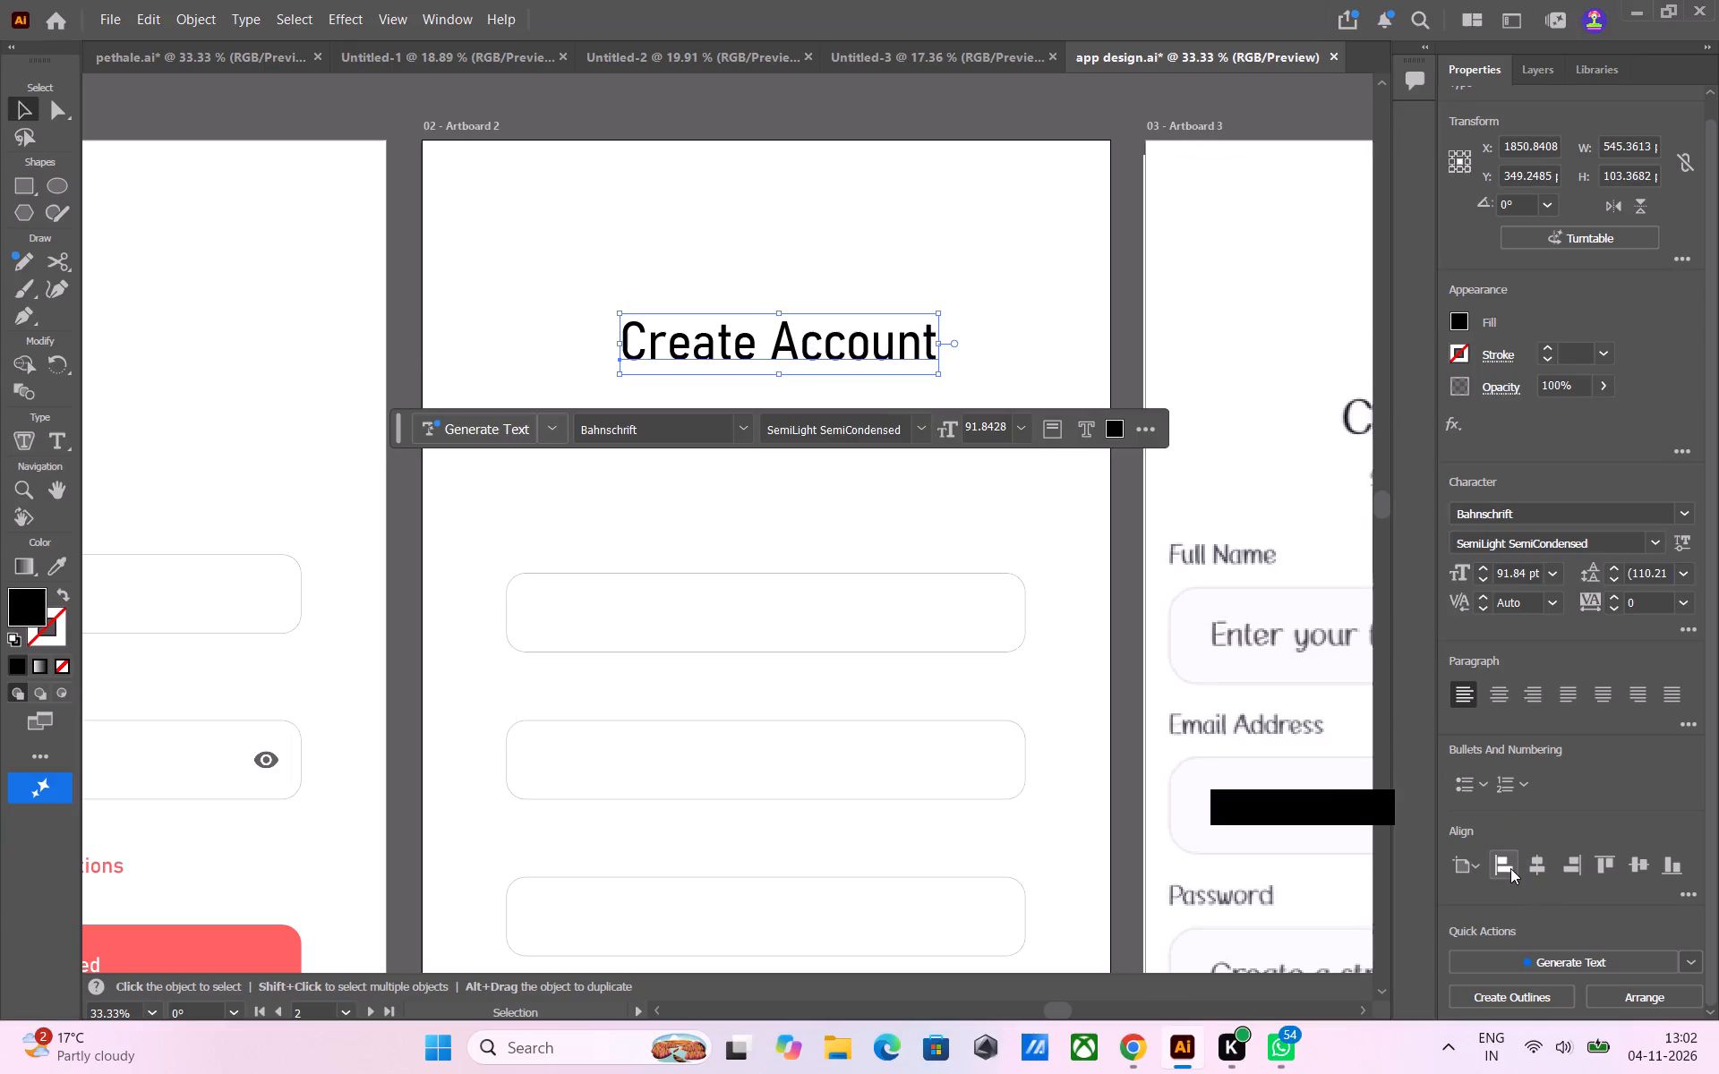
pyautogui.click(1509, 868)
pyautogui.click(1540, 860)
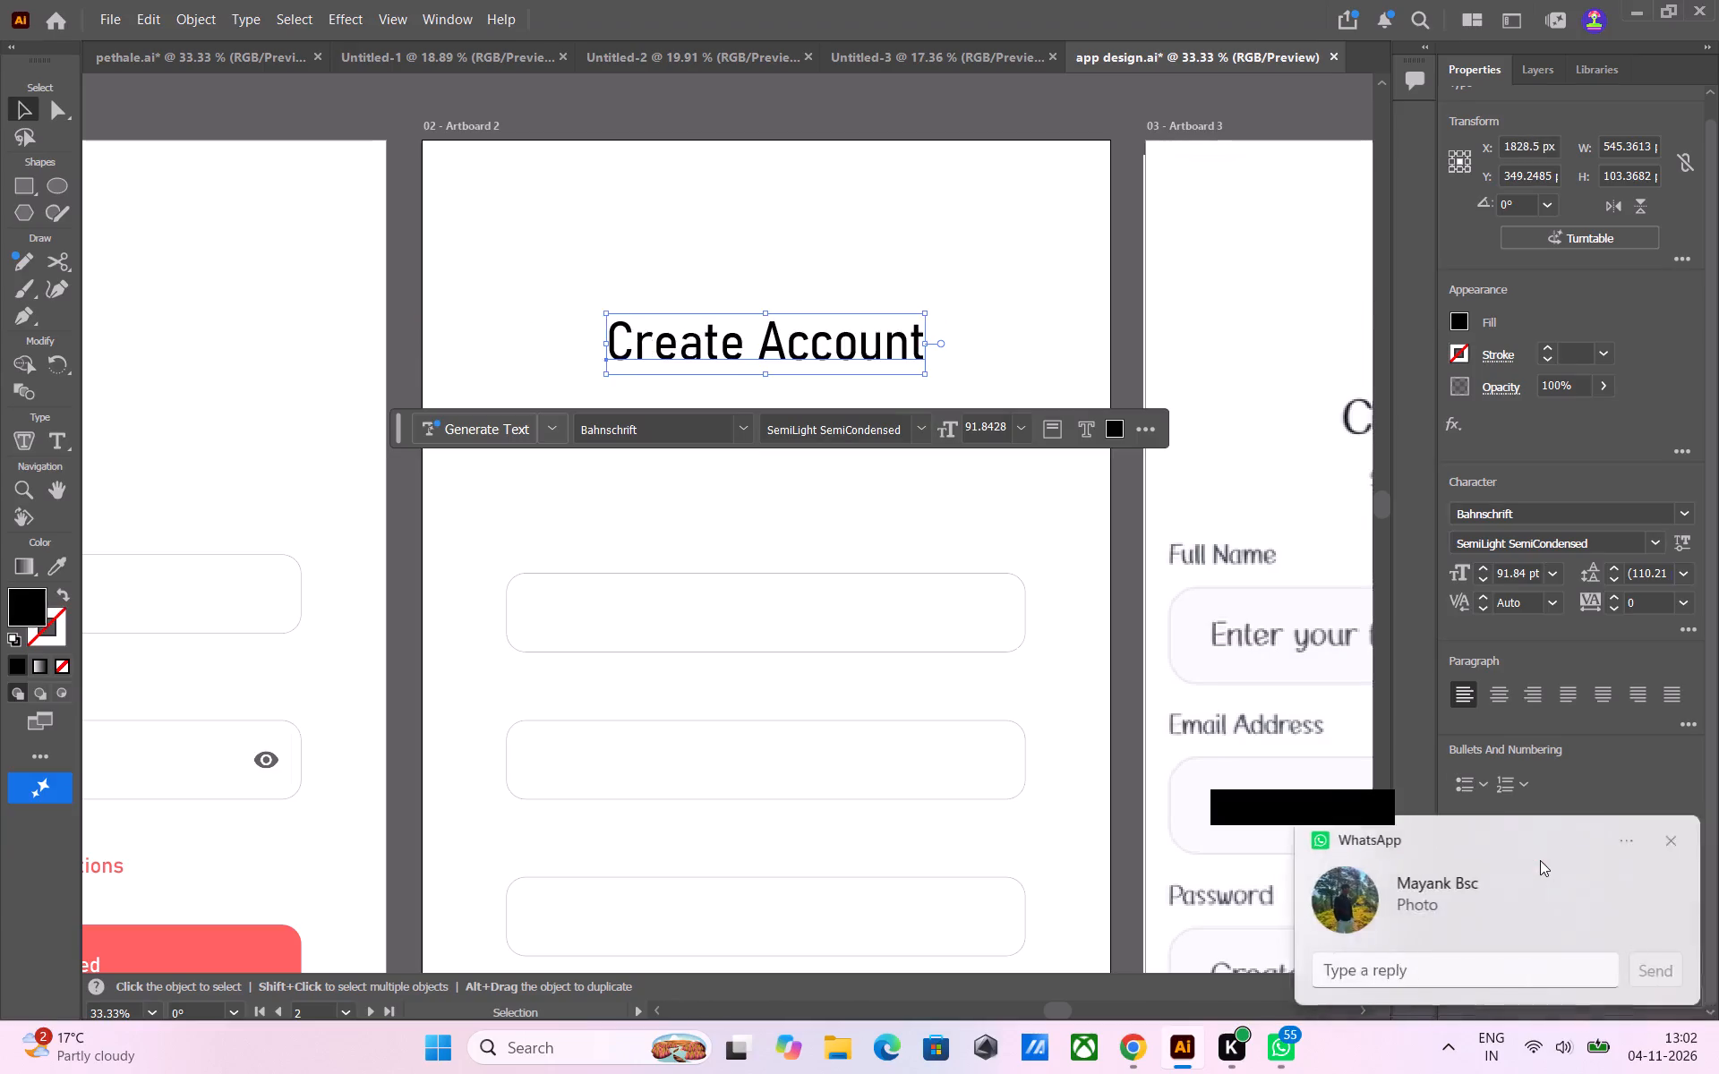
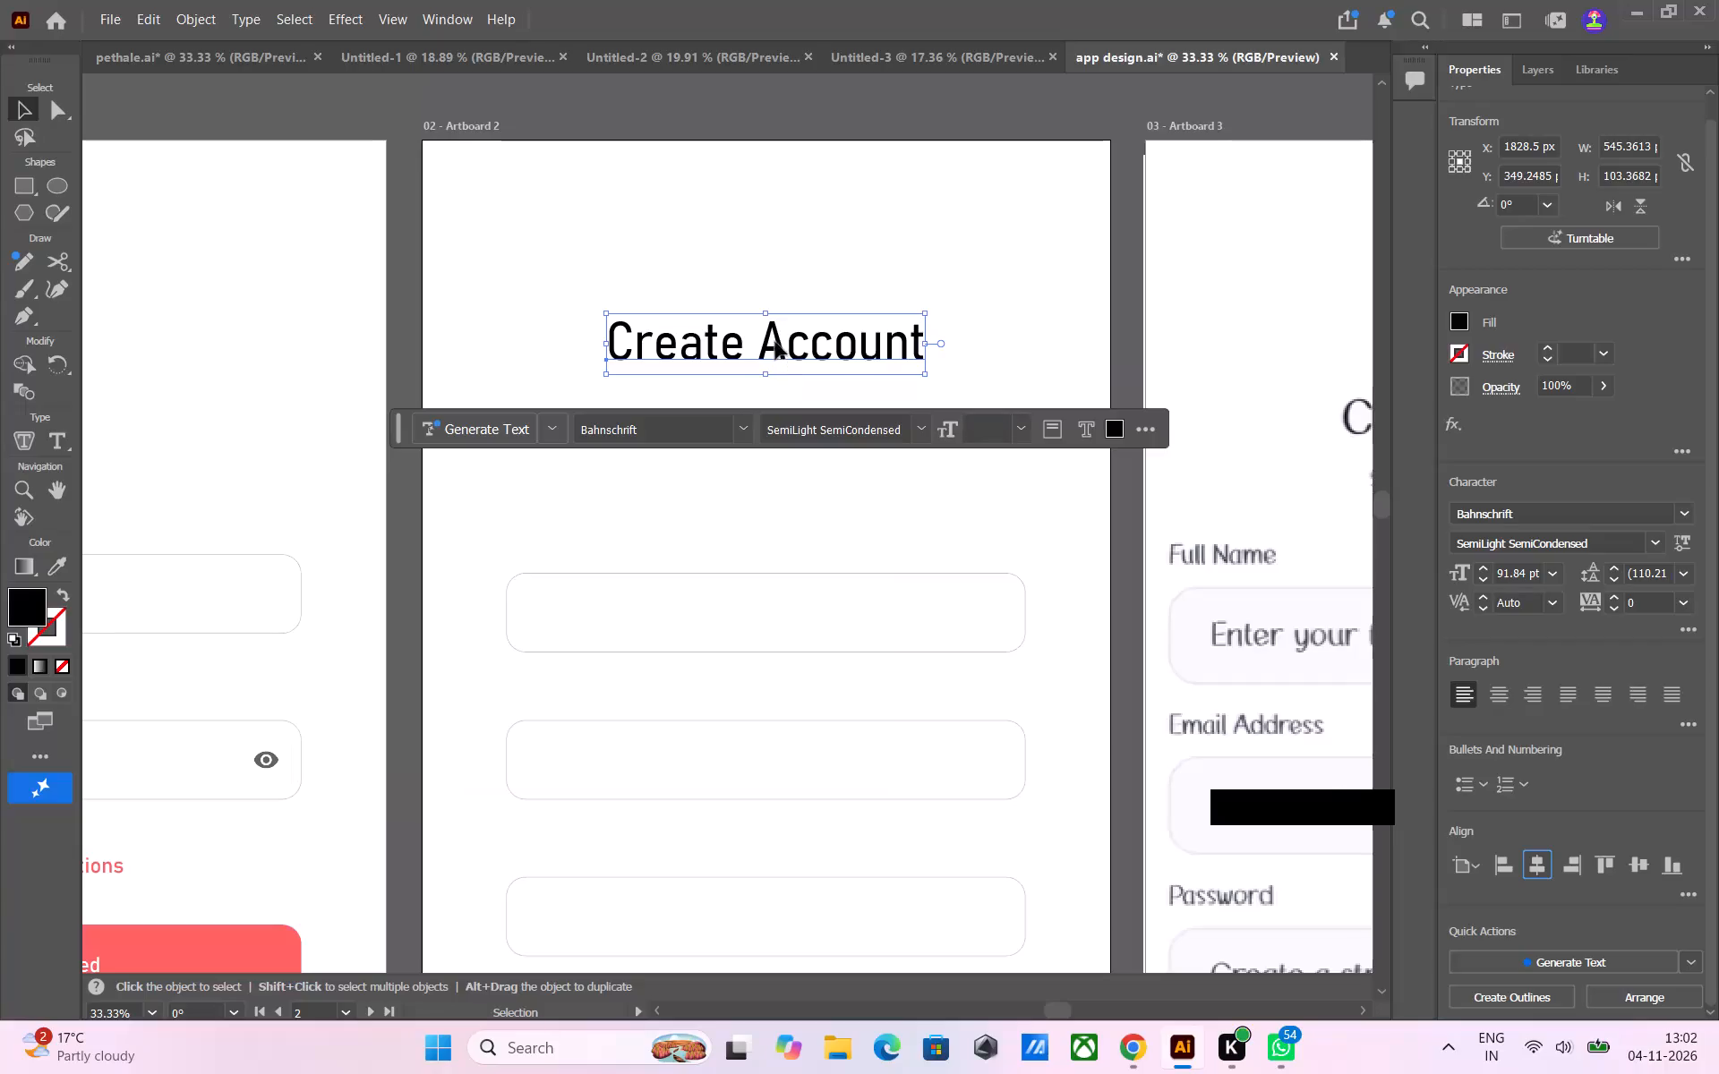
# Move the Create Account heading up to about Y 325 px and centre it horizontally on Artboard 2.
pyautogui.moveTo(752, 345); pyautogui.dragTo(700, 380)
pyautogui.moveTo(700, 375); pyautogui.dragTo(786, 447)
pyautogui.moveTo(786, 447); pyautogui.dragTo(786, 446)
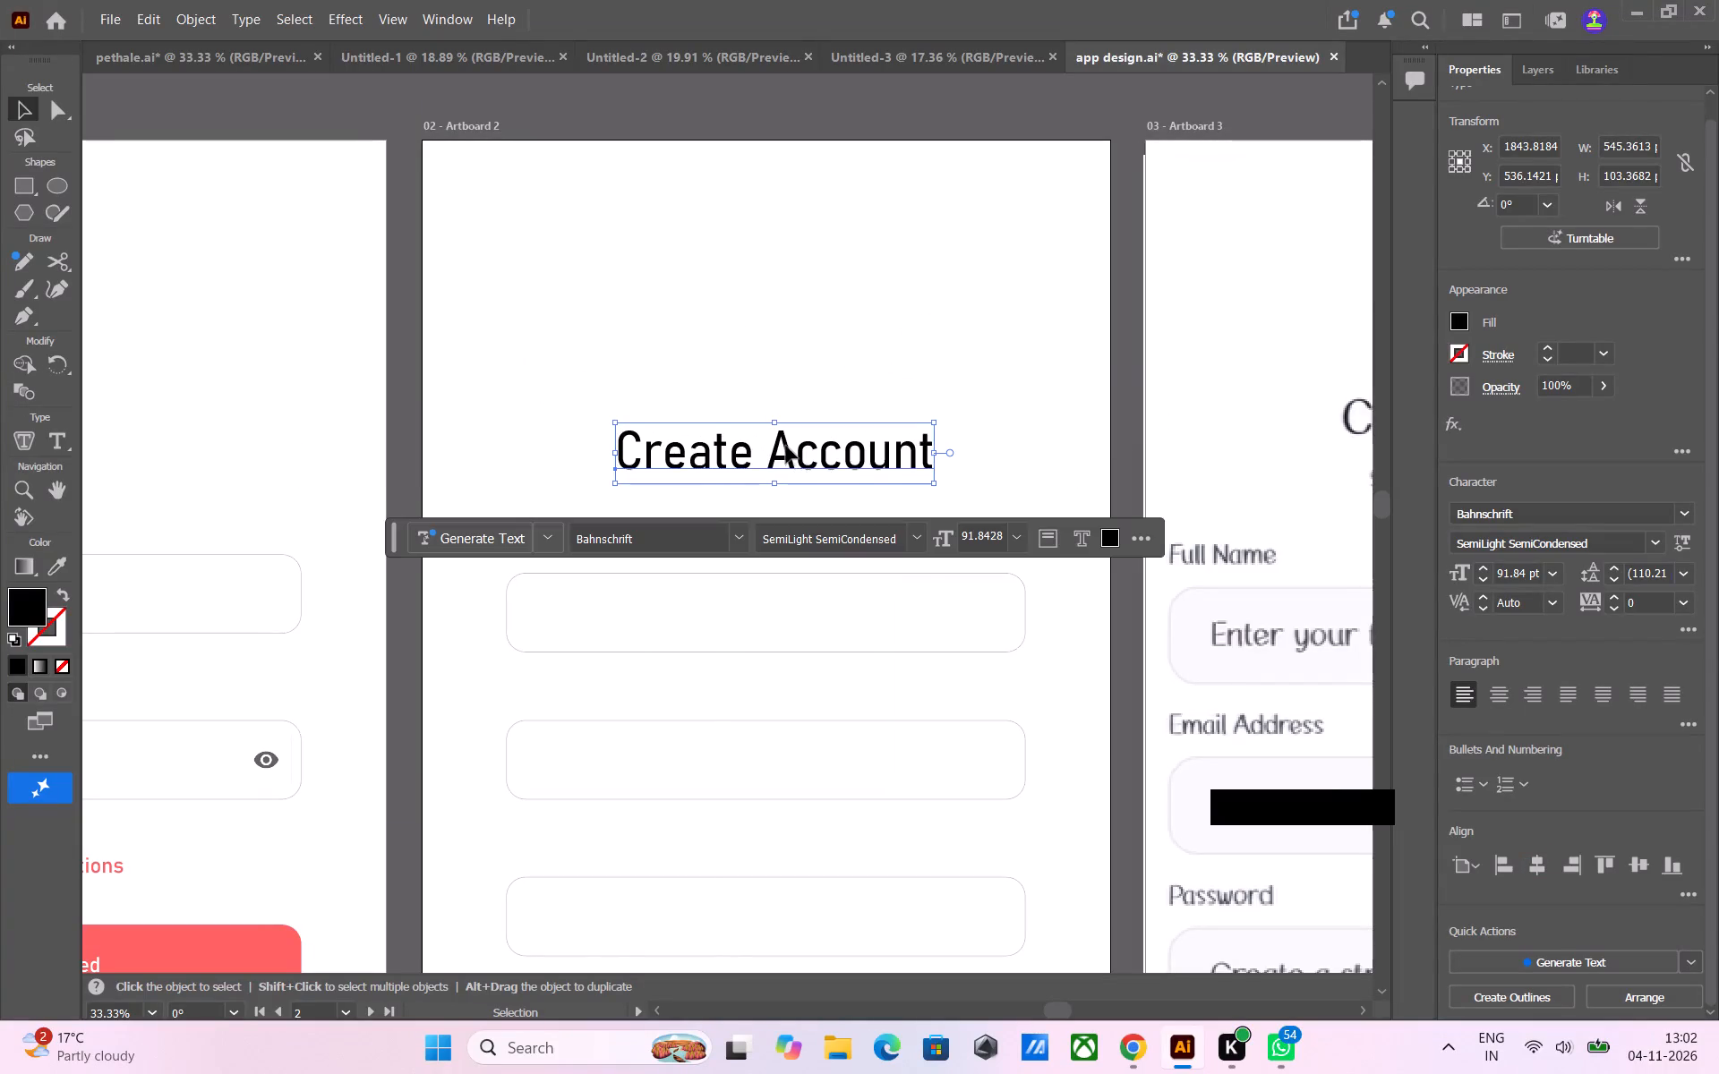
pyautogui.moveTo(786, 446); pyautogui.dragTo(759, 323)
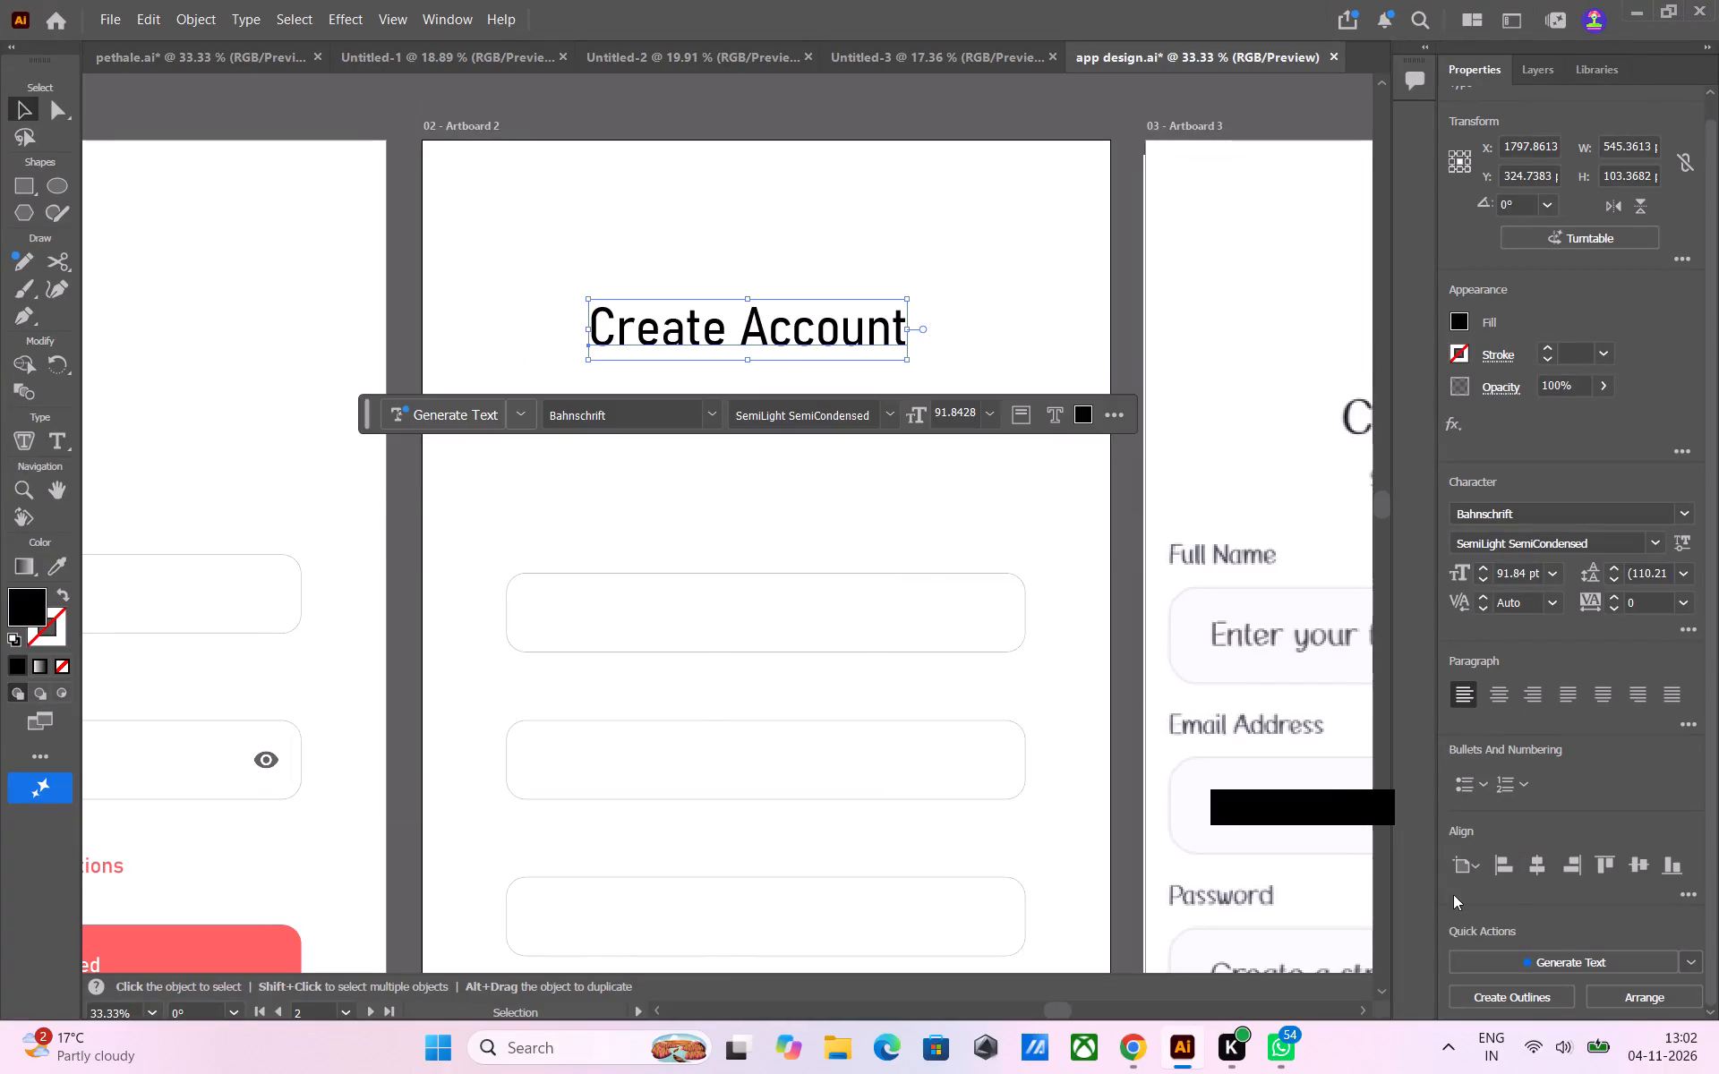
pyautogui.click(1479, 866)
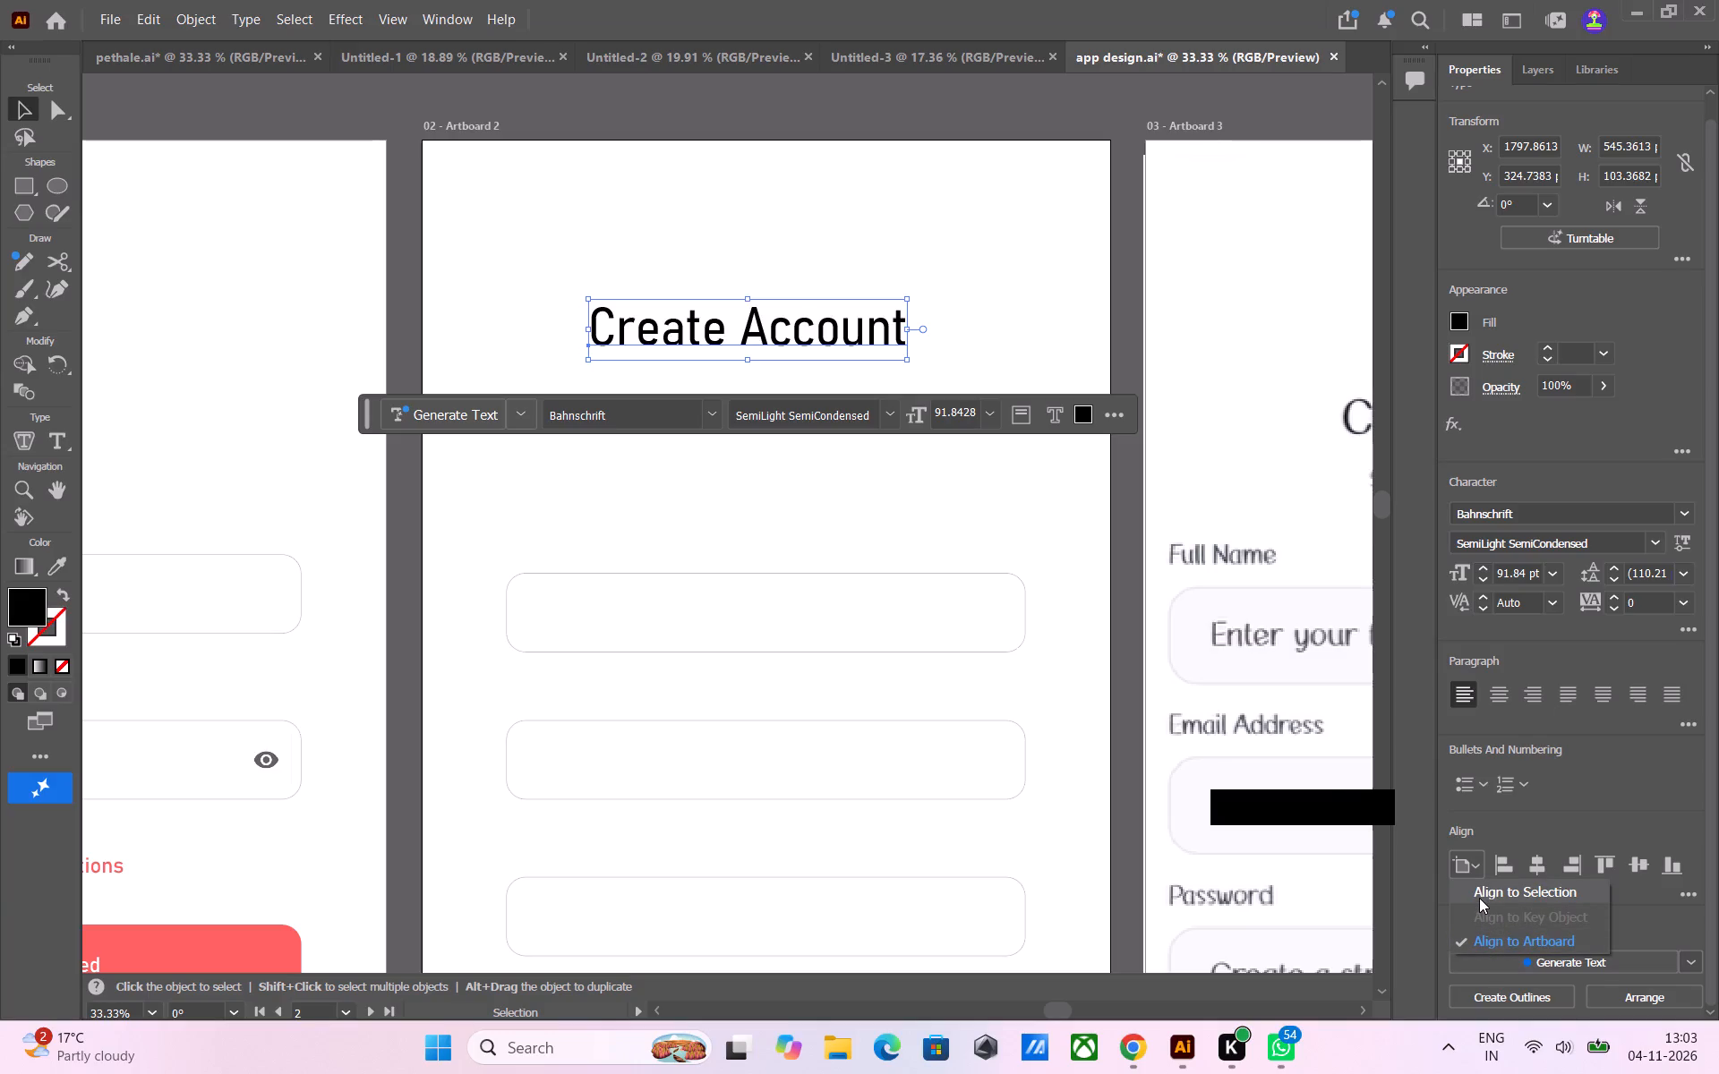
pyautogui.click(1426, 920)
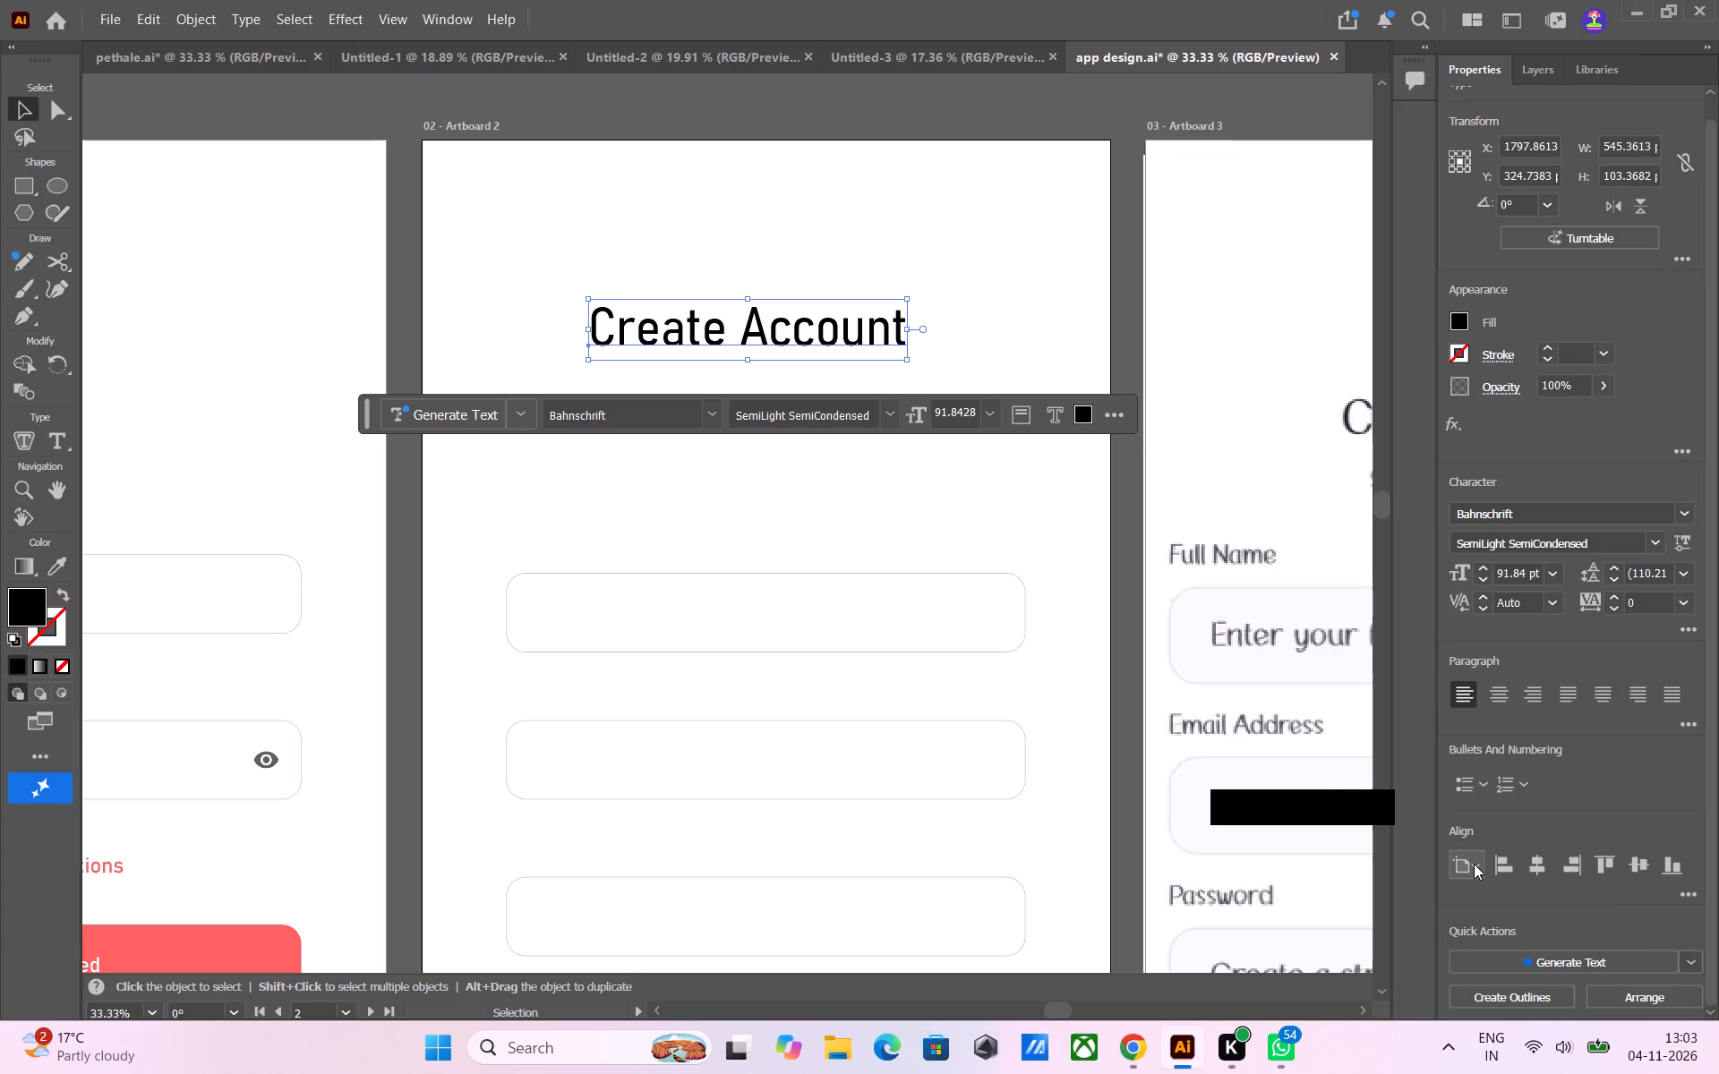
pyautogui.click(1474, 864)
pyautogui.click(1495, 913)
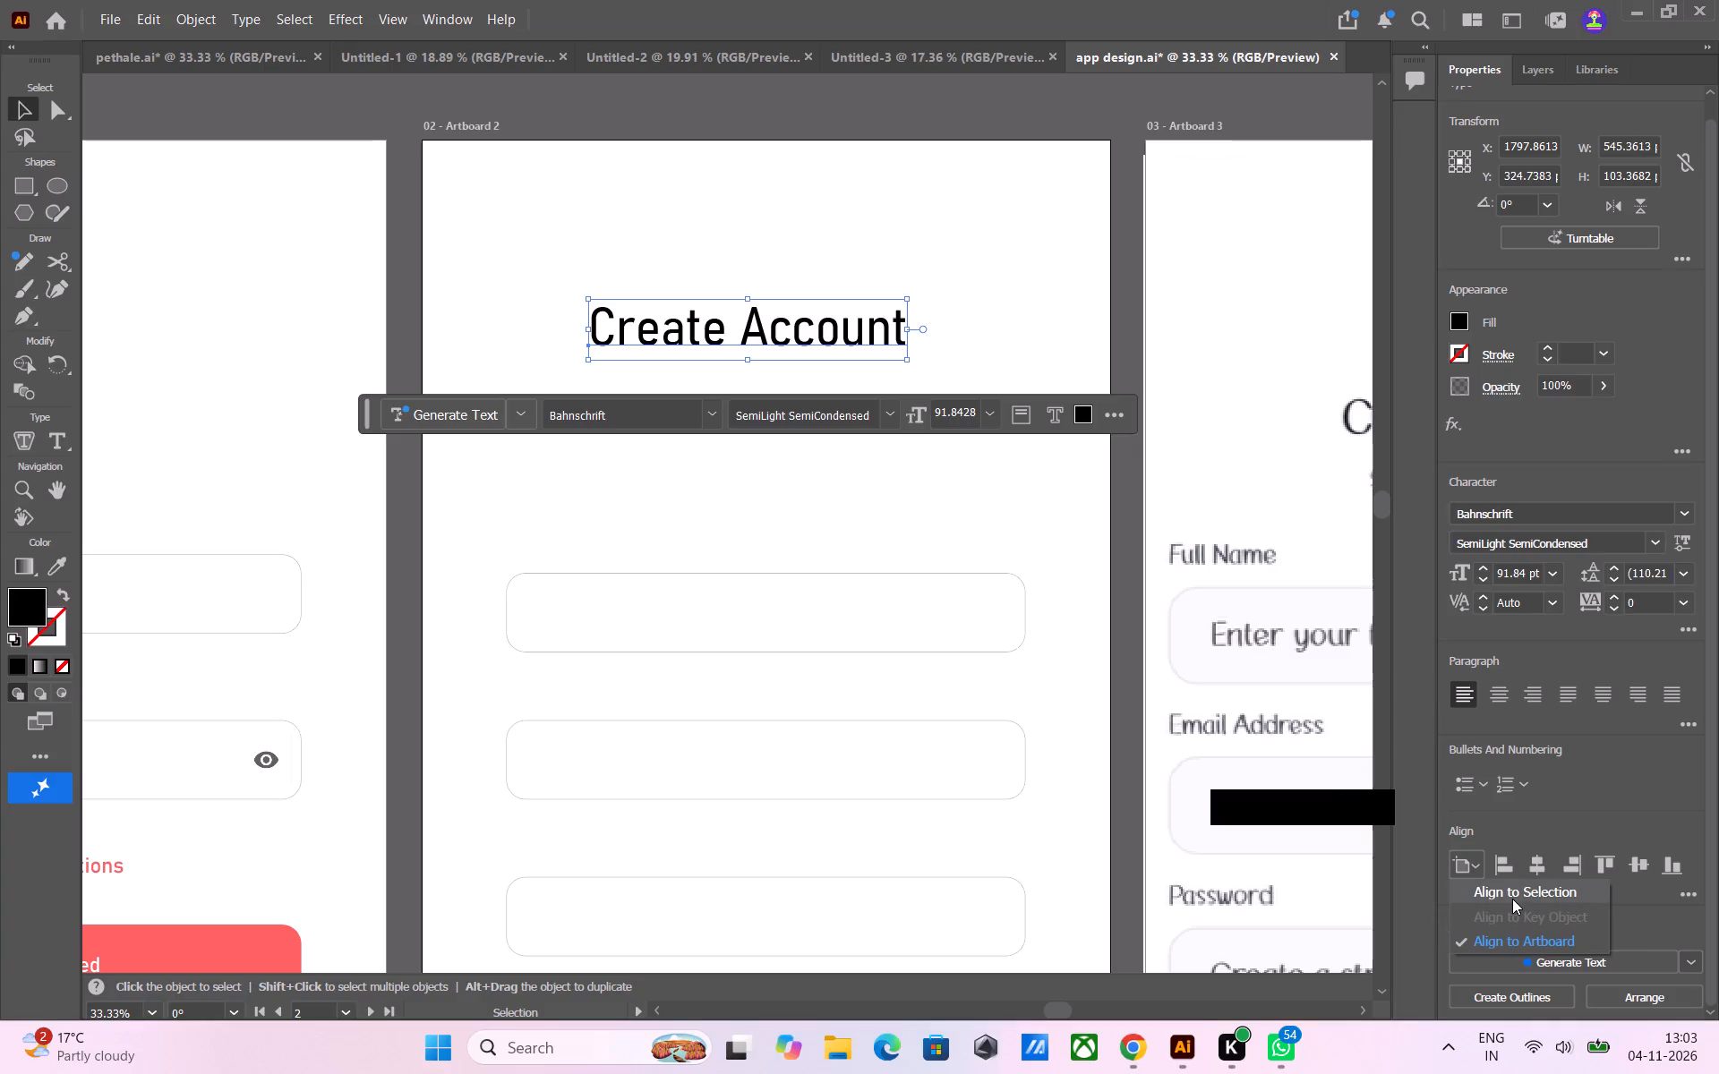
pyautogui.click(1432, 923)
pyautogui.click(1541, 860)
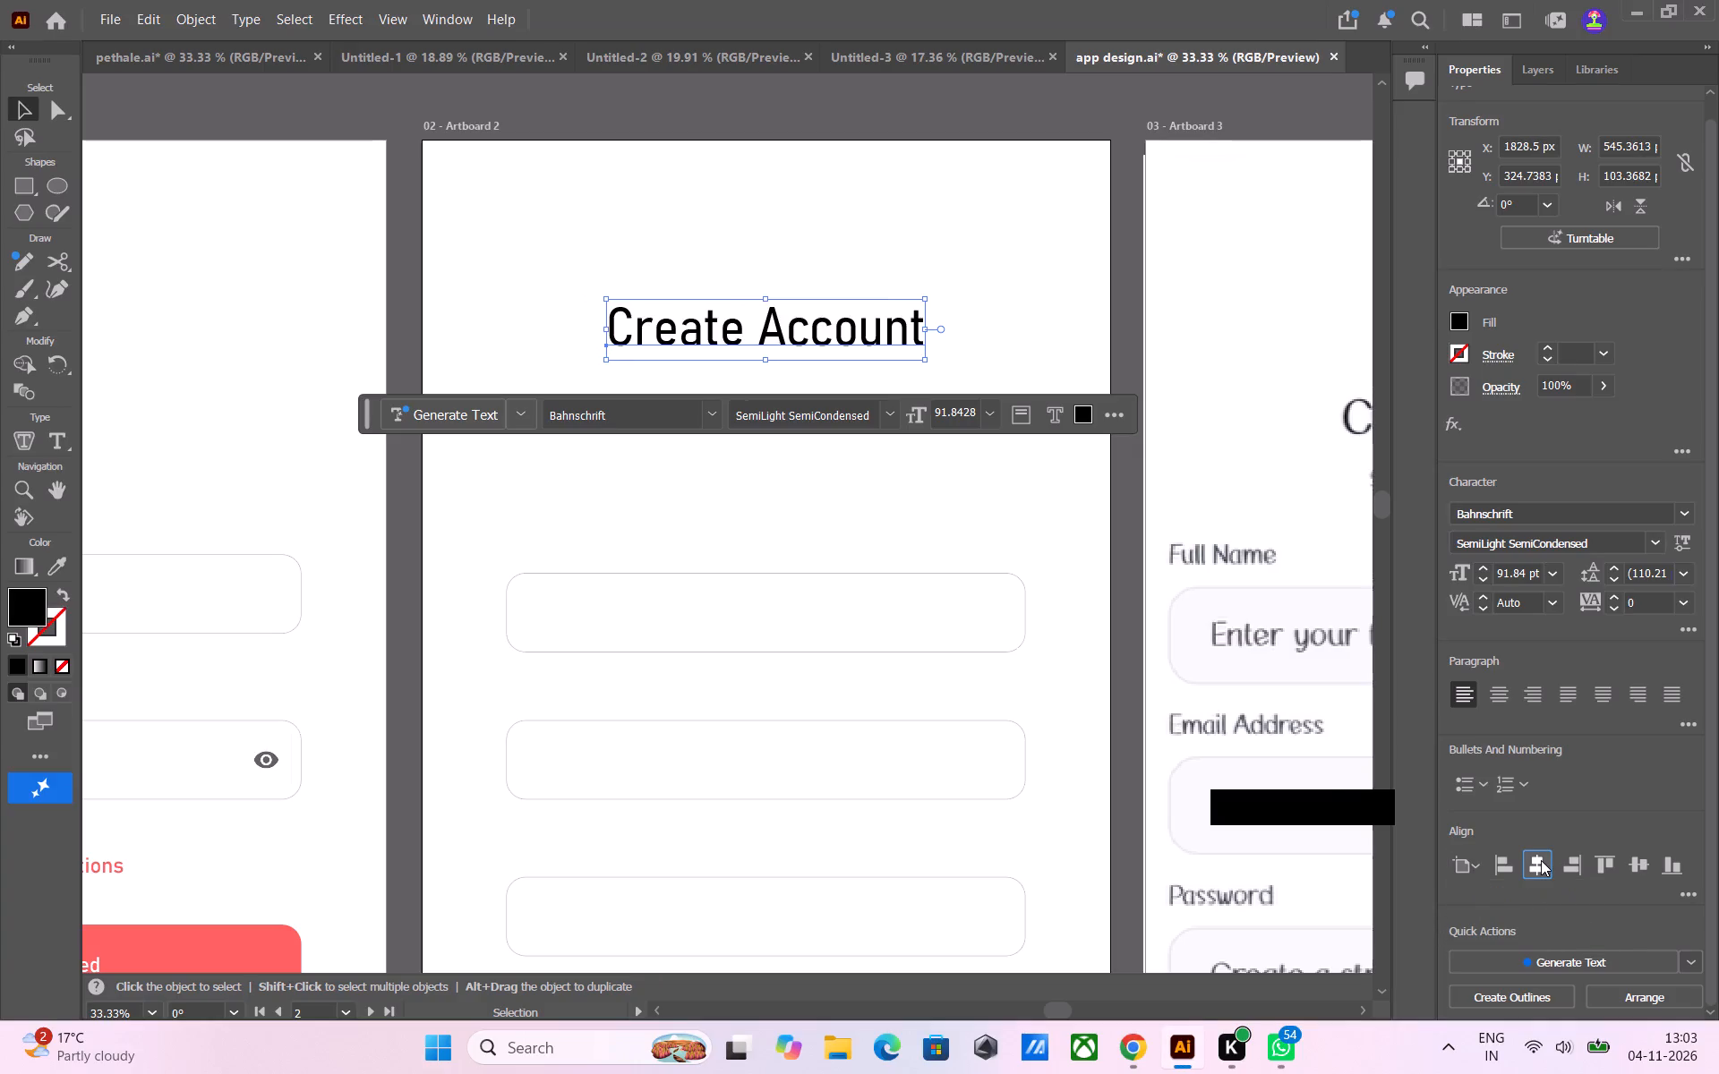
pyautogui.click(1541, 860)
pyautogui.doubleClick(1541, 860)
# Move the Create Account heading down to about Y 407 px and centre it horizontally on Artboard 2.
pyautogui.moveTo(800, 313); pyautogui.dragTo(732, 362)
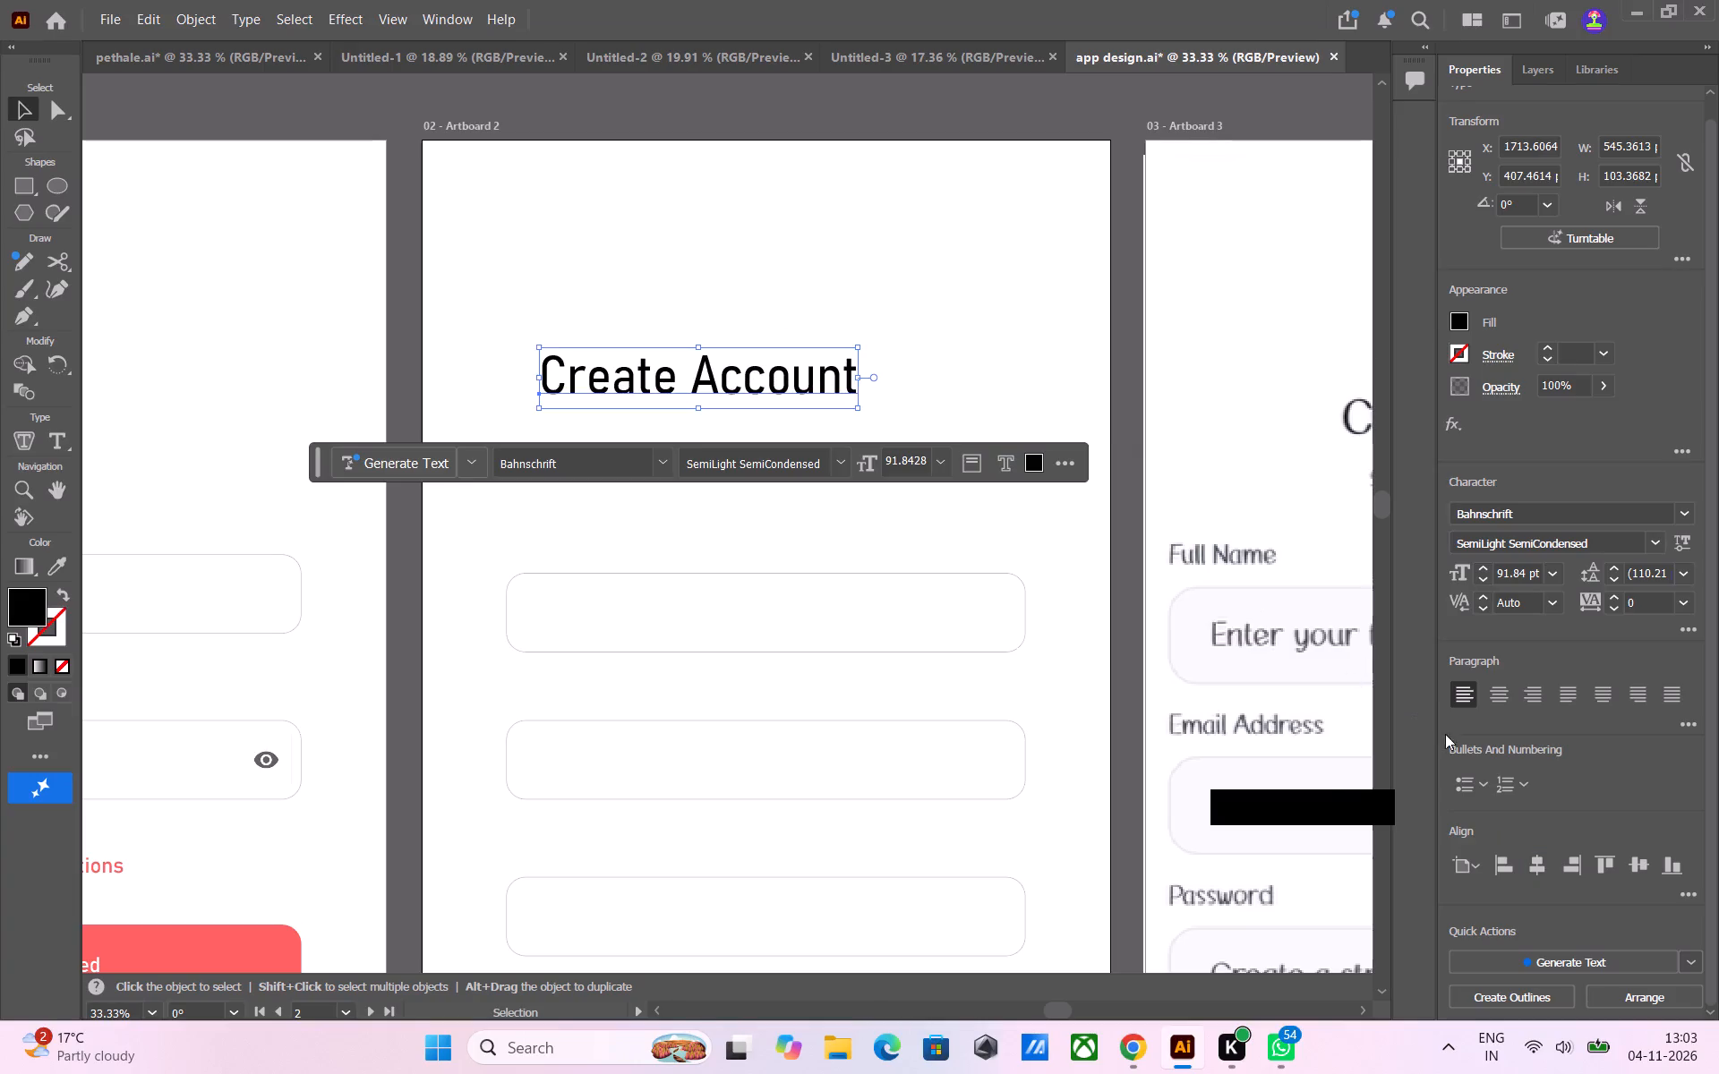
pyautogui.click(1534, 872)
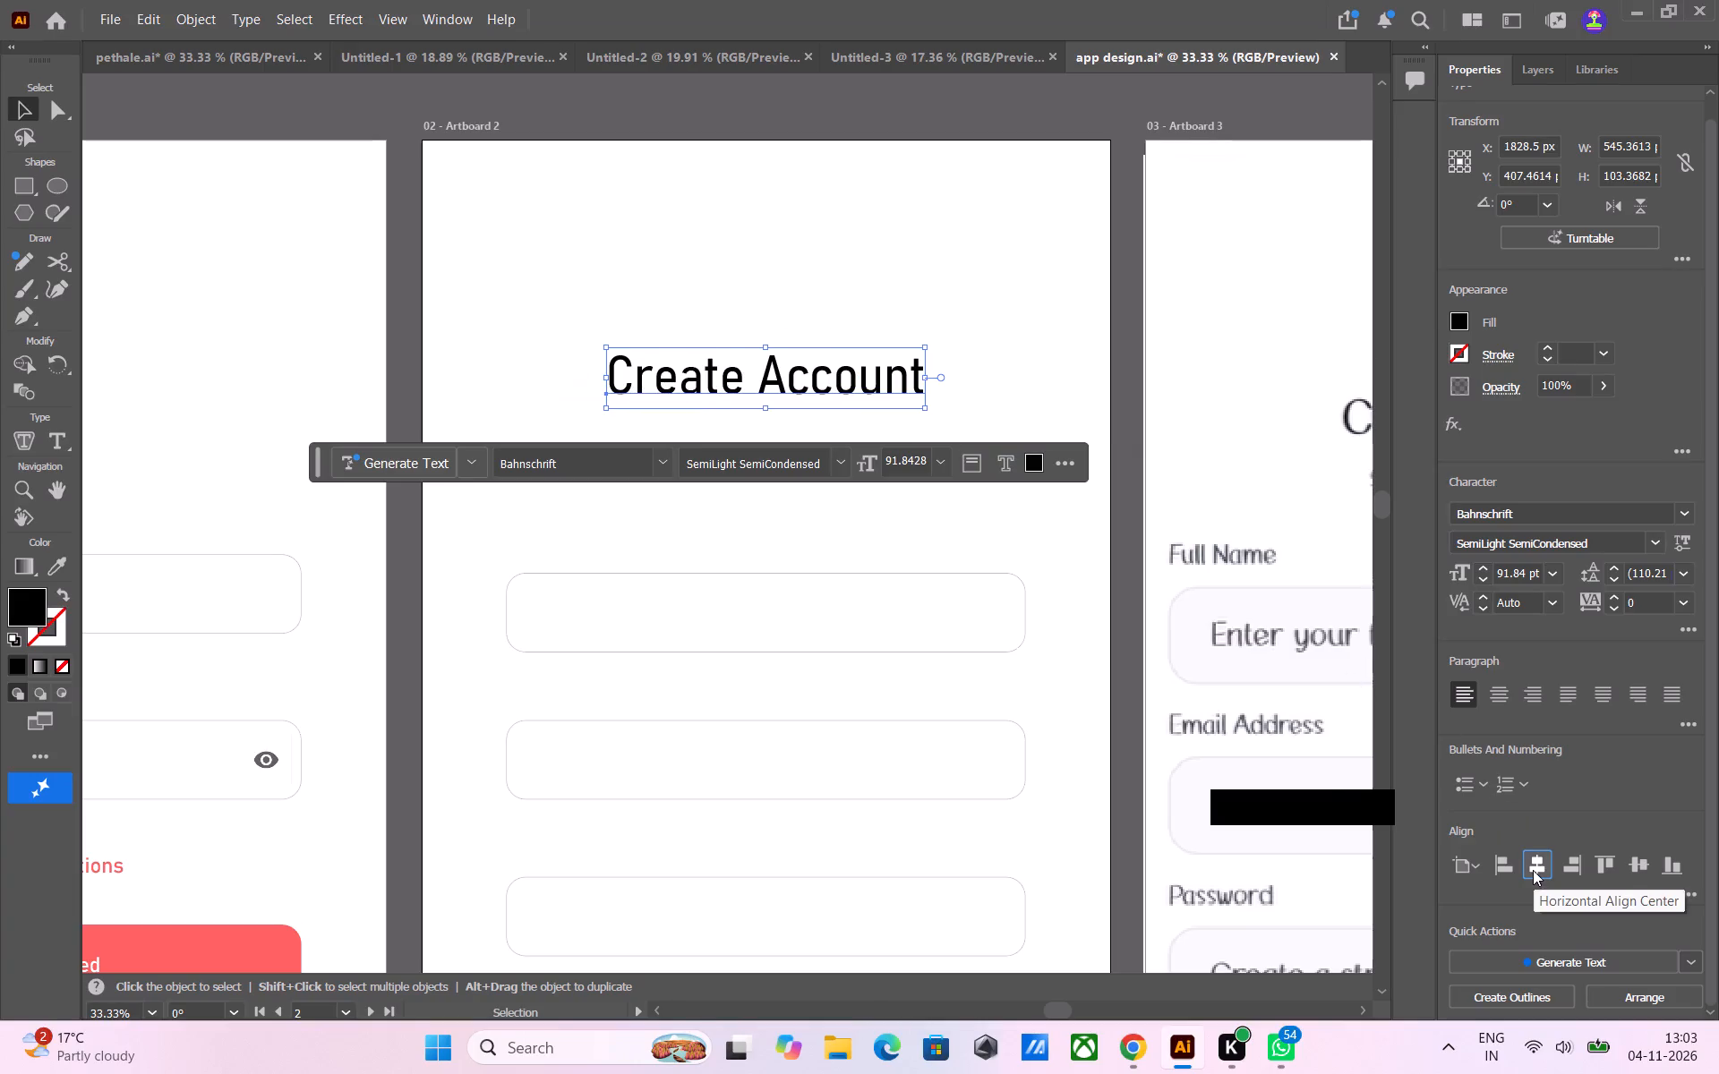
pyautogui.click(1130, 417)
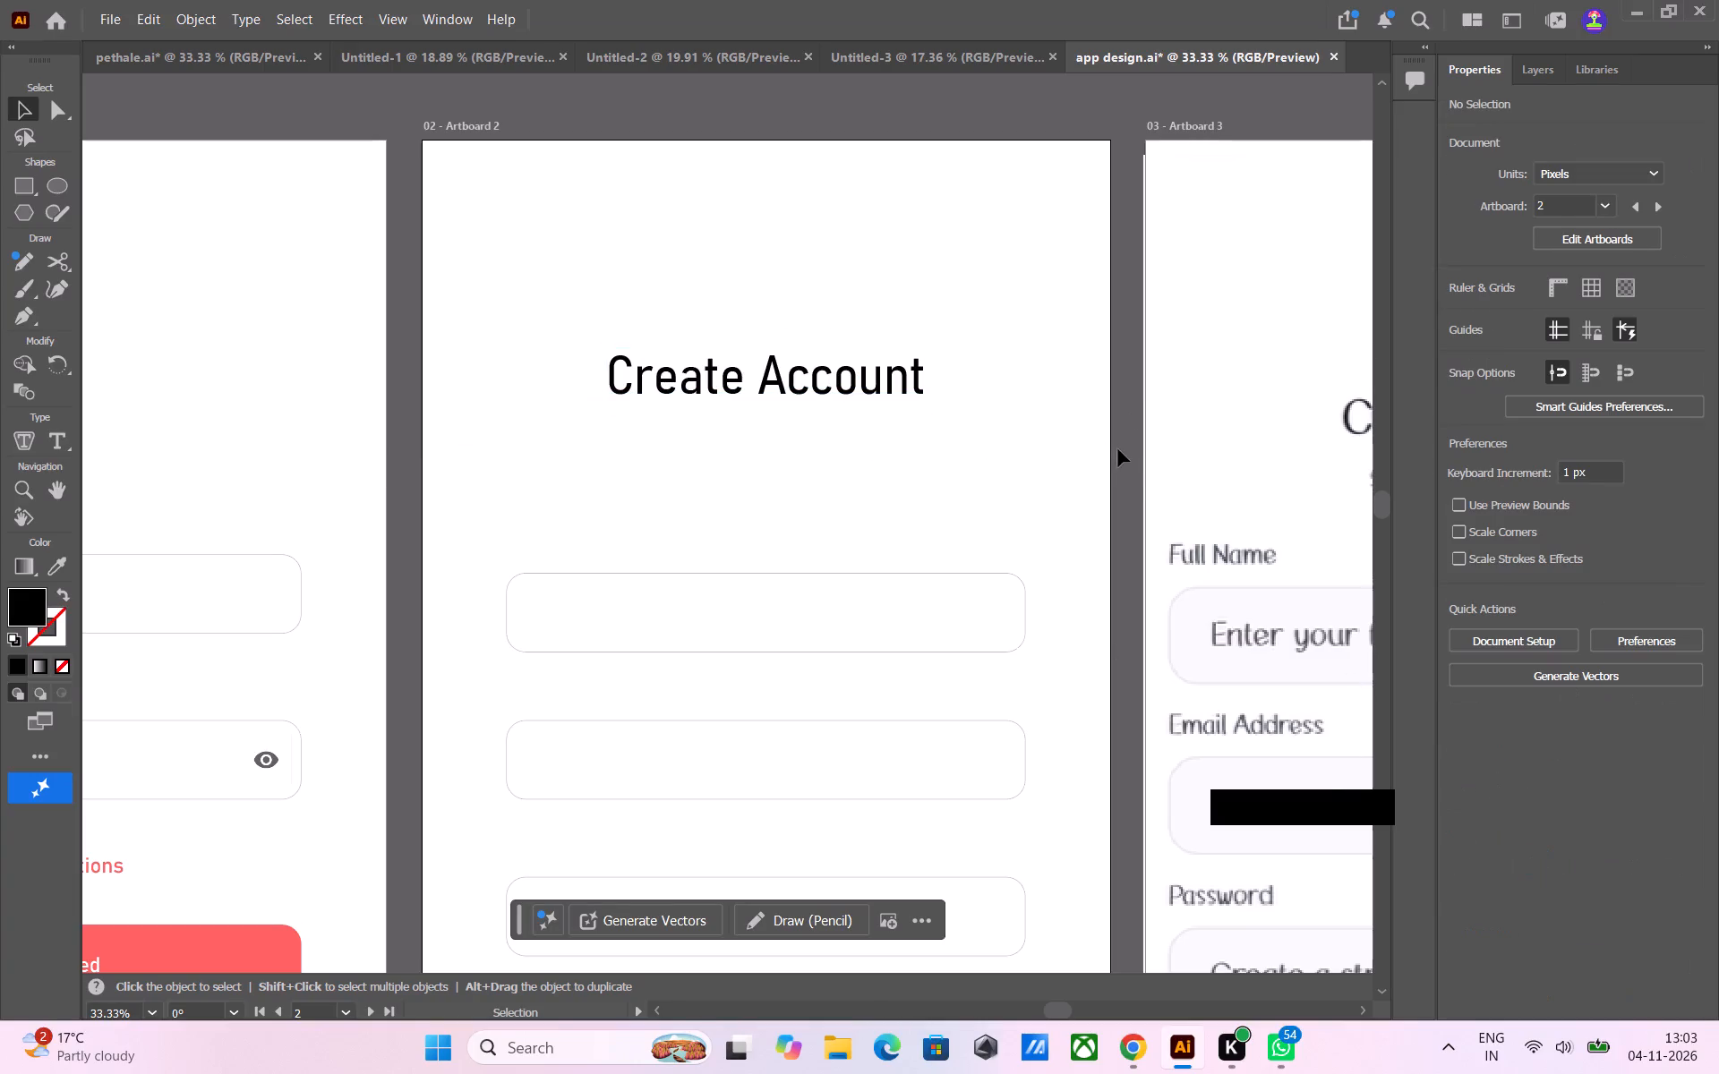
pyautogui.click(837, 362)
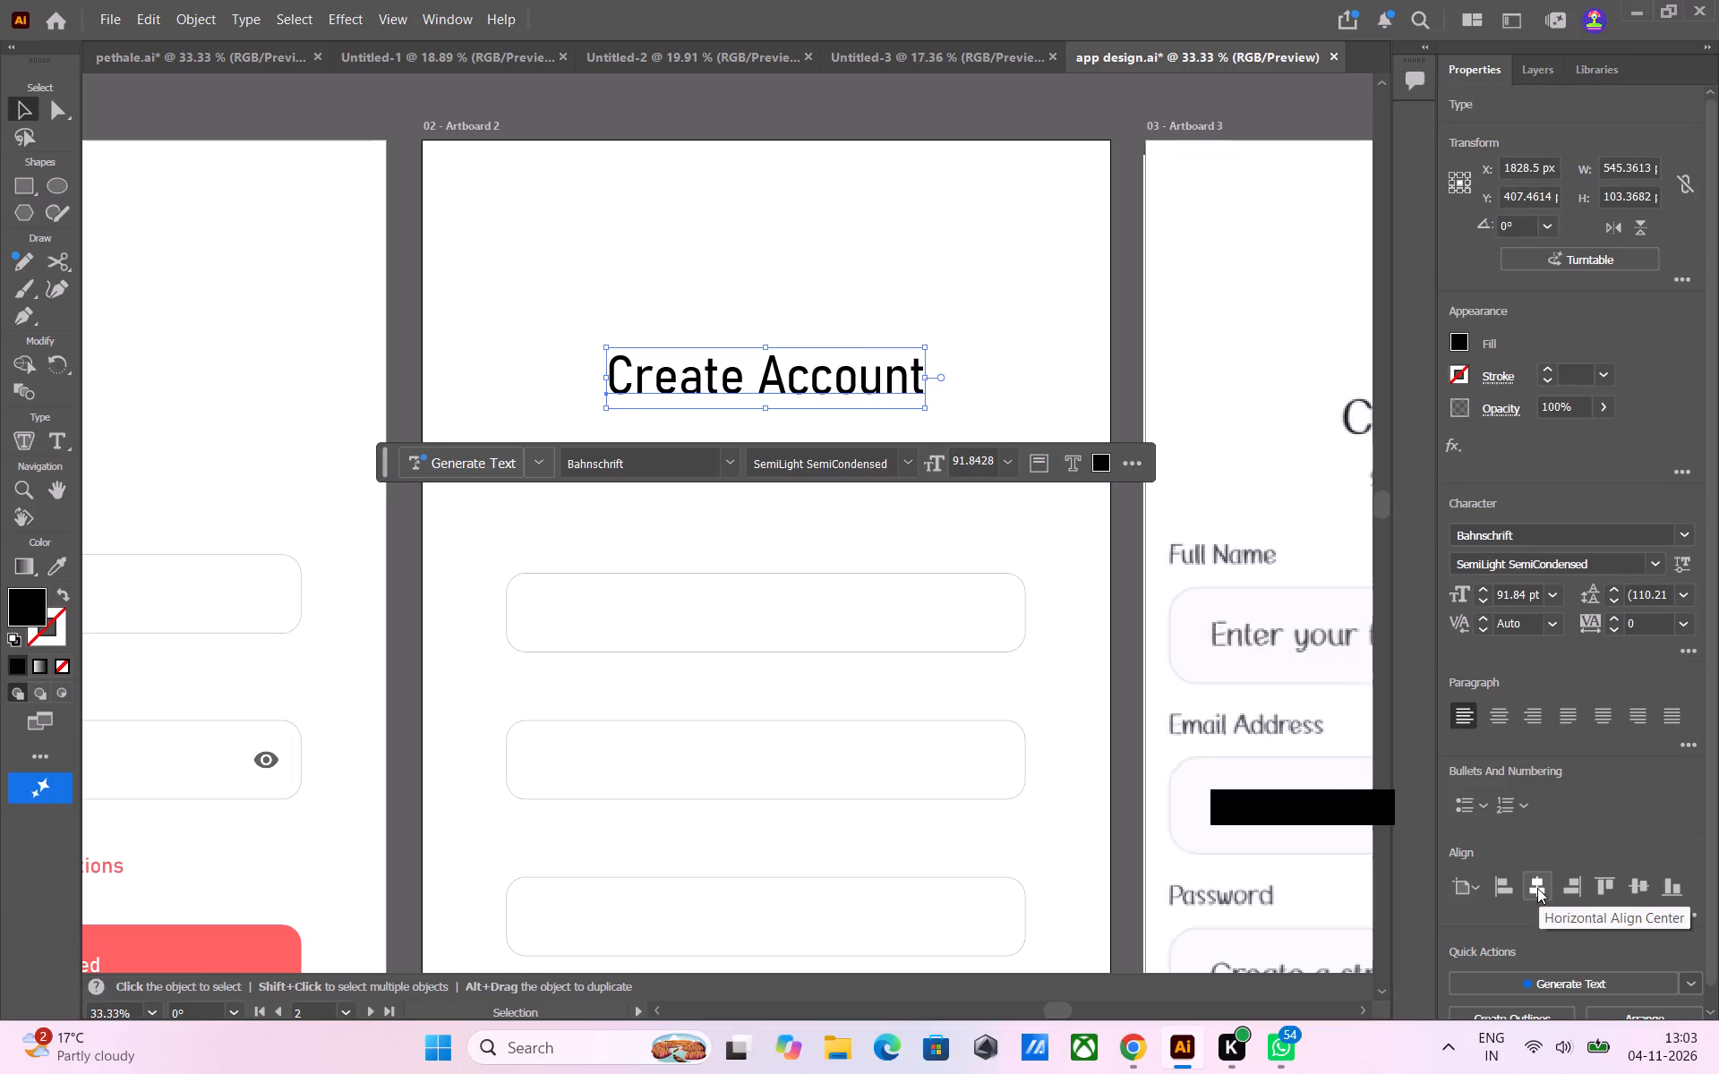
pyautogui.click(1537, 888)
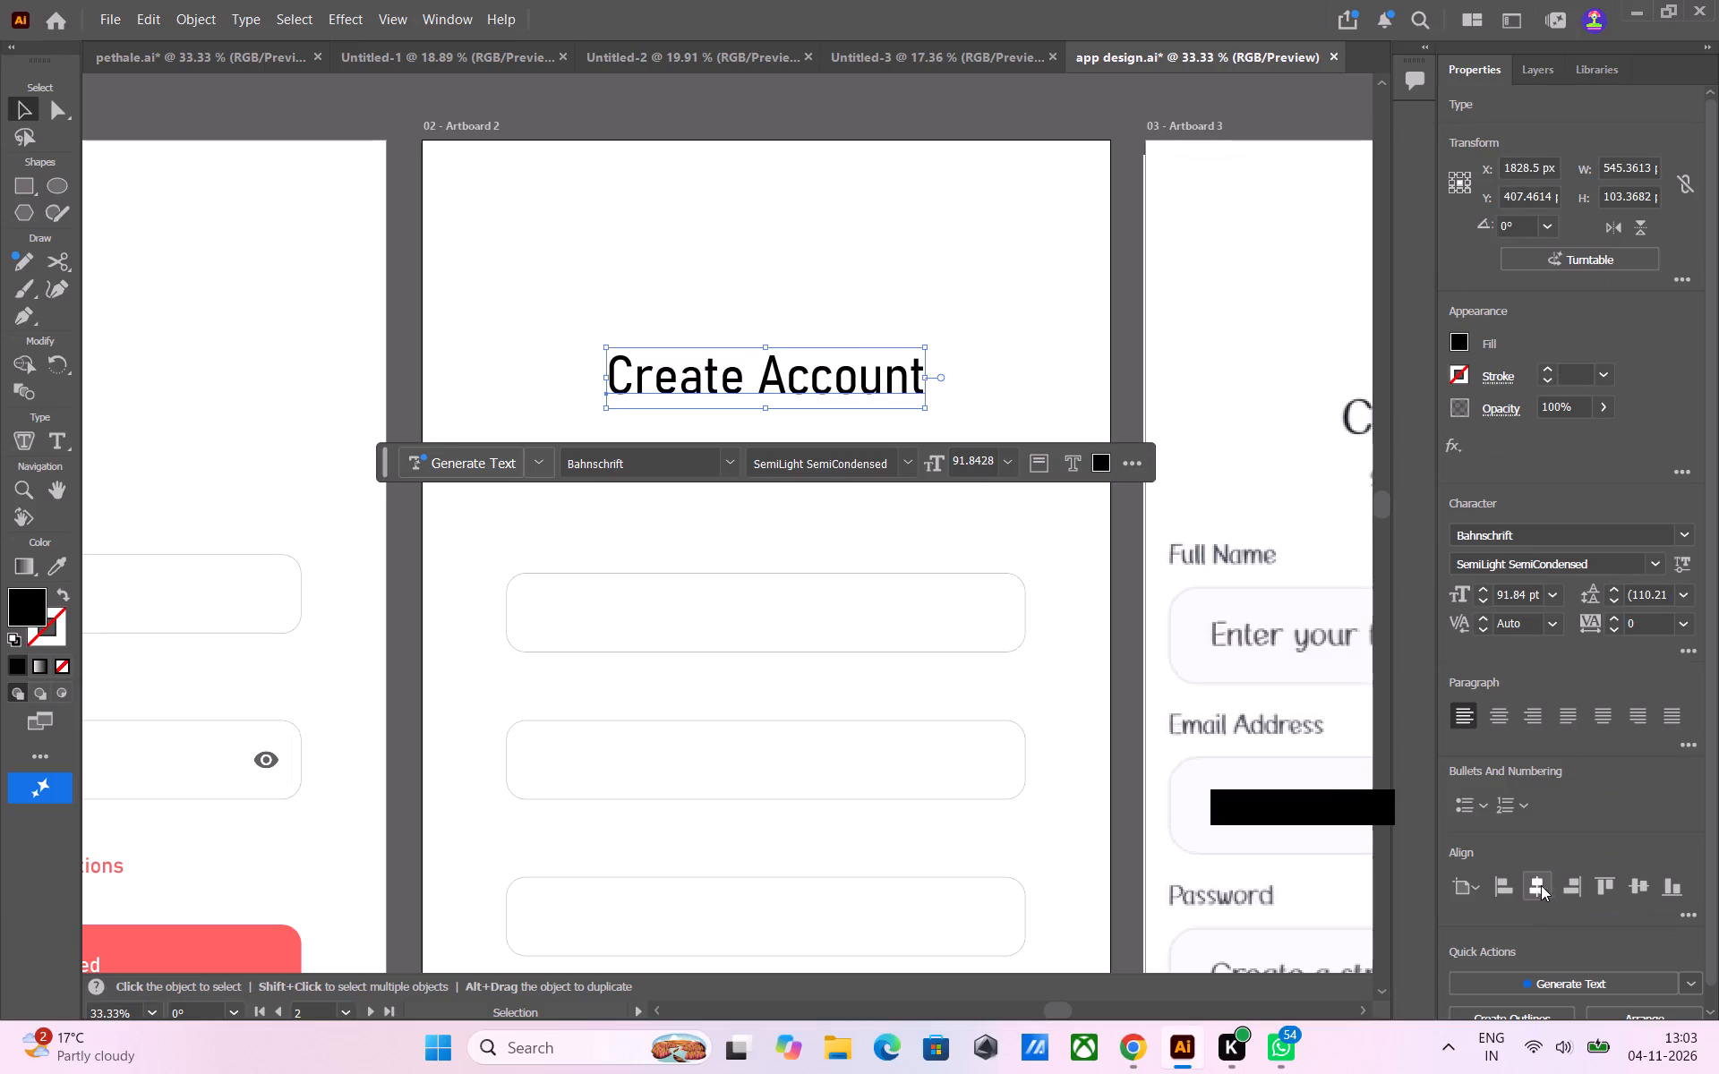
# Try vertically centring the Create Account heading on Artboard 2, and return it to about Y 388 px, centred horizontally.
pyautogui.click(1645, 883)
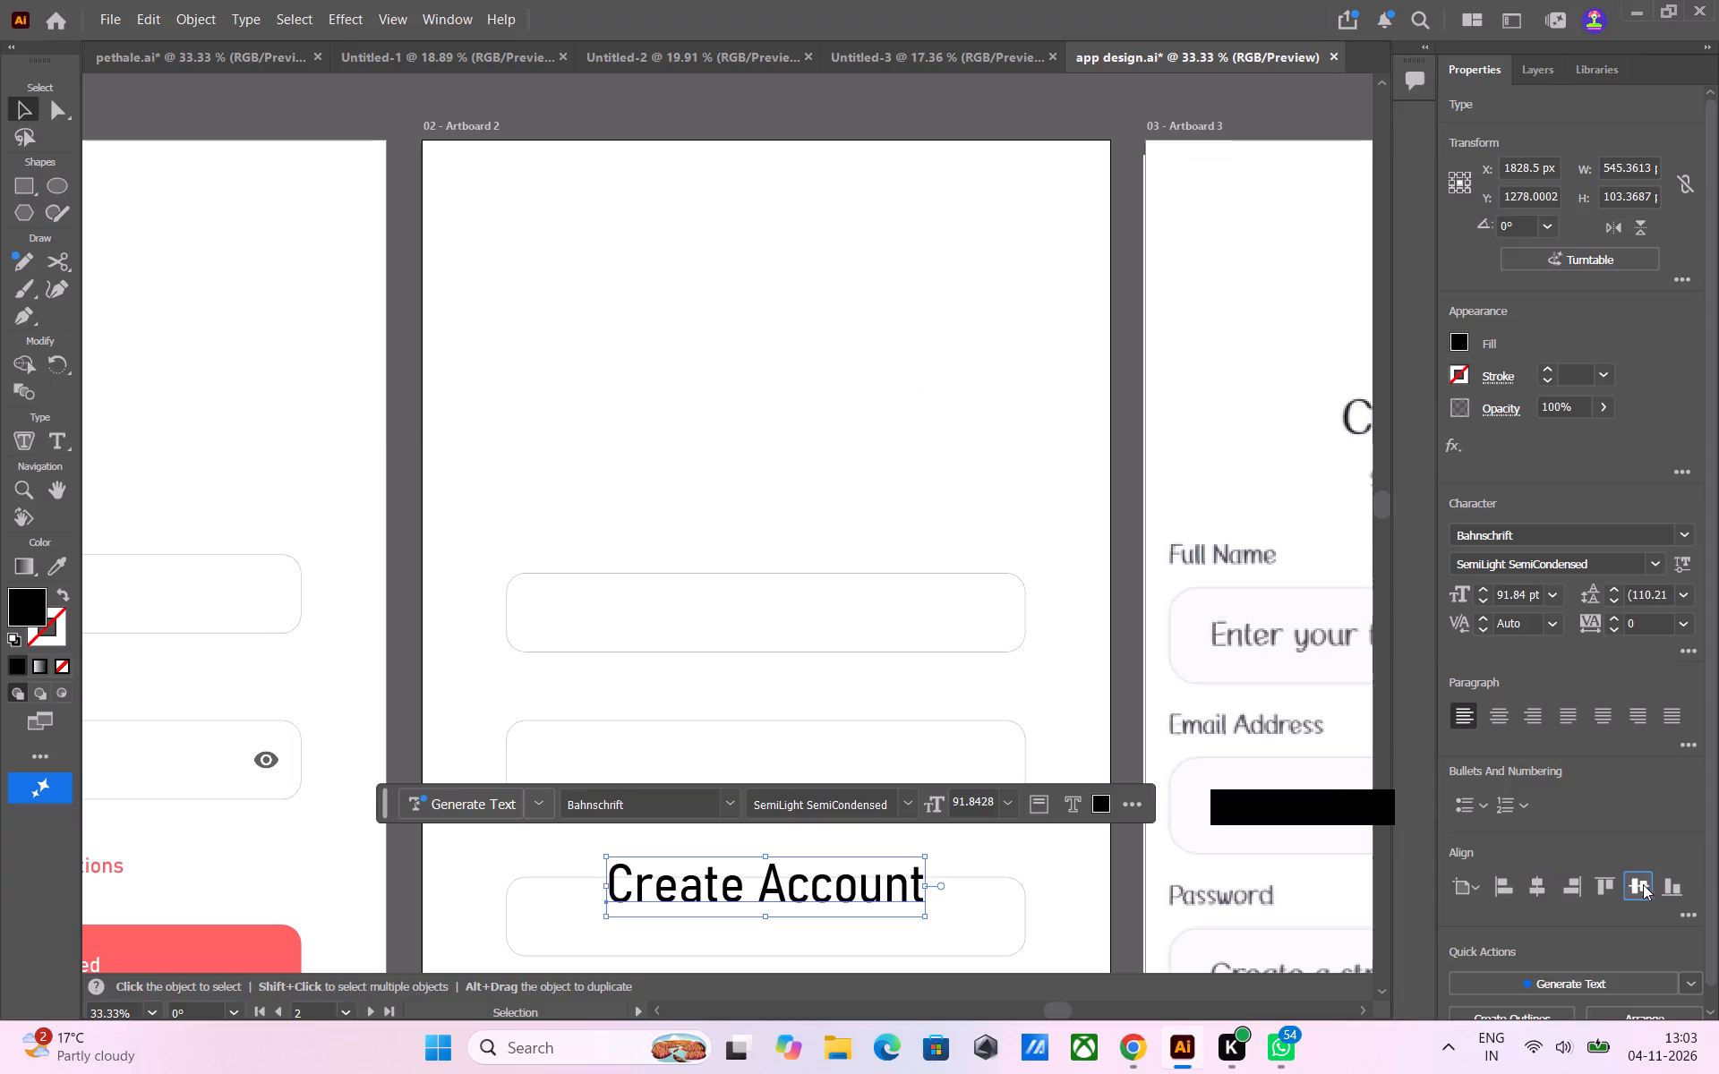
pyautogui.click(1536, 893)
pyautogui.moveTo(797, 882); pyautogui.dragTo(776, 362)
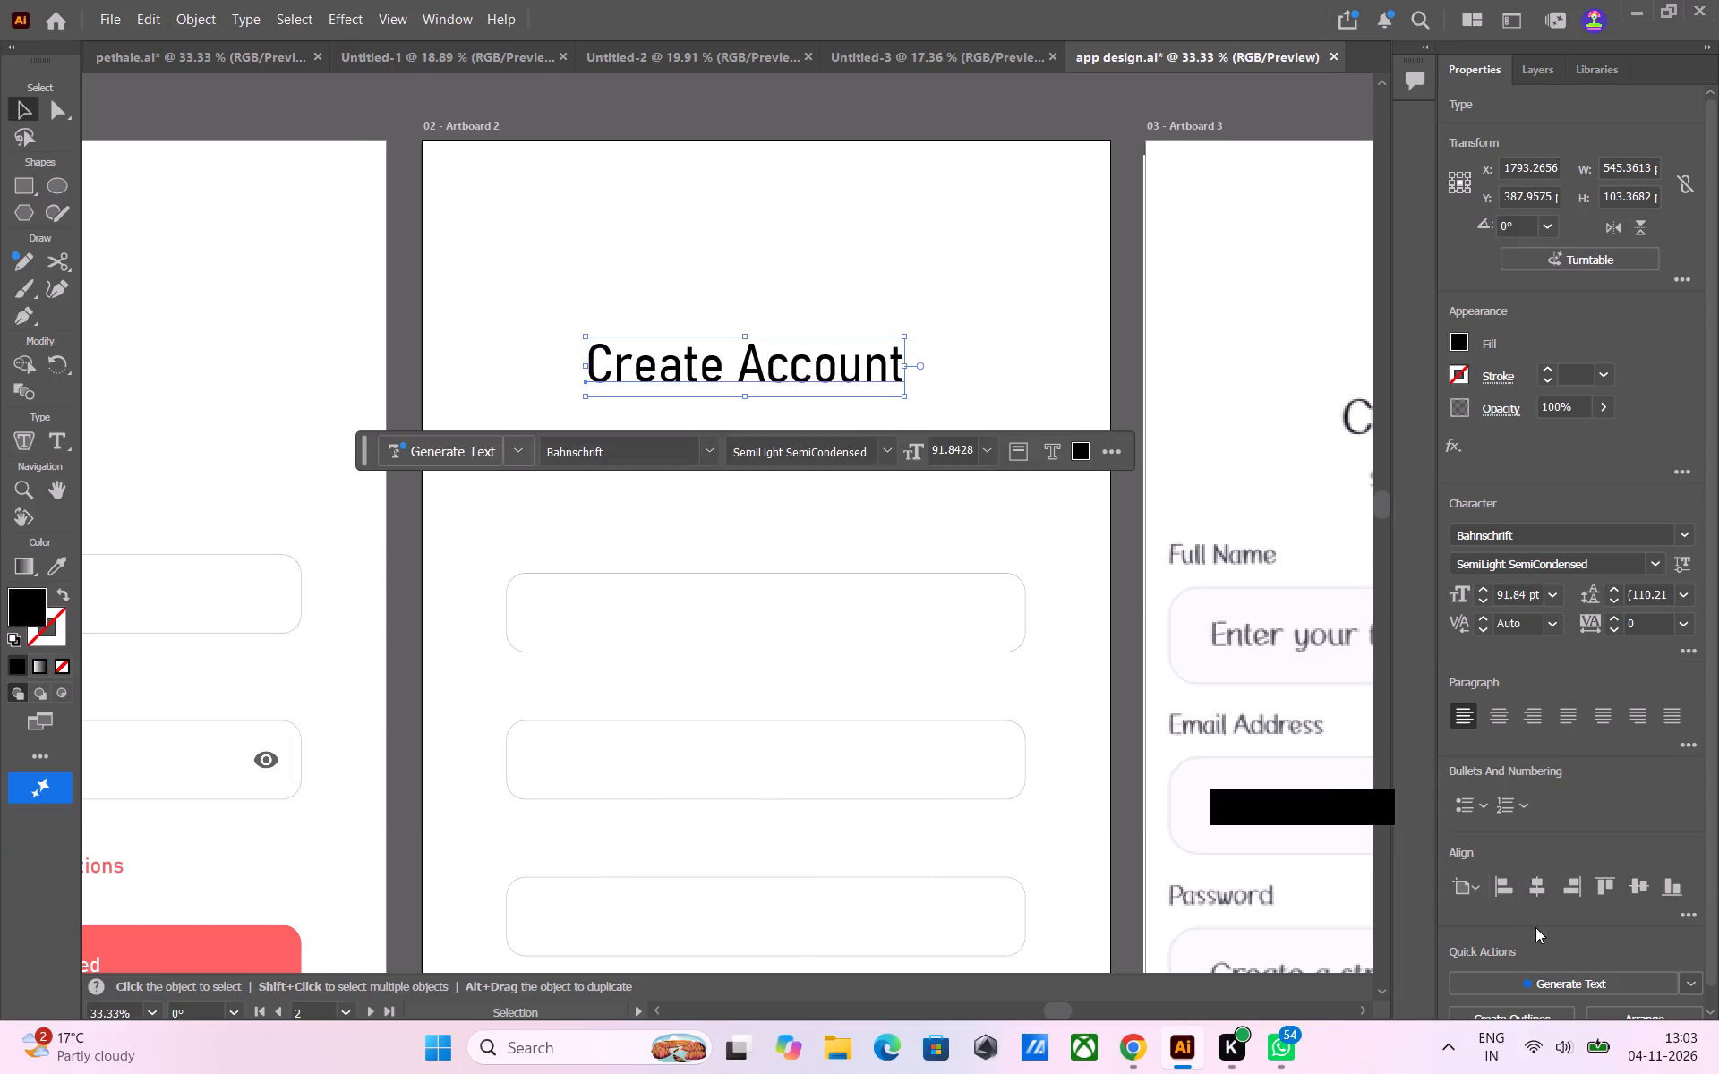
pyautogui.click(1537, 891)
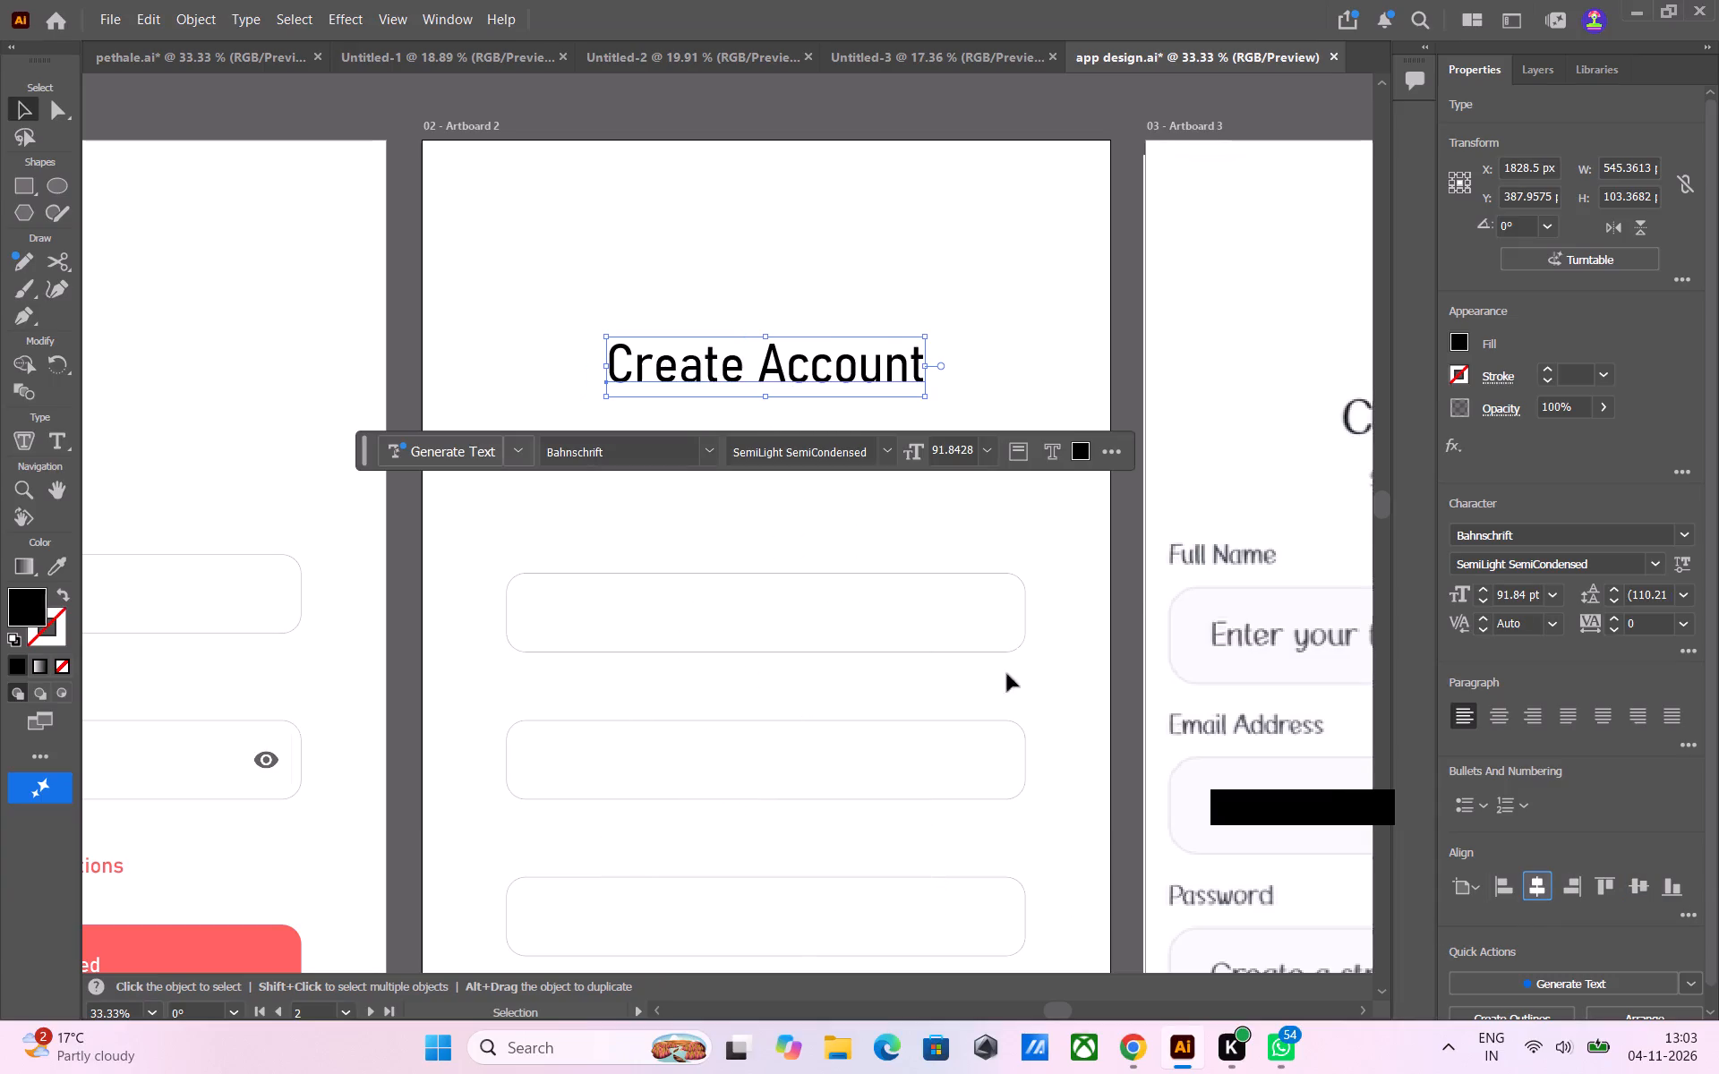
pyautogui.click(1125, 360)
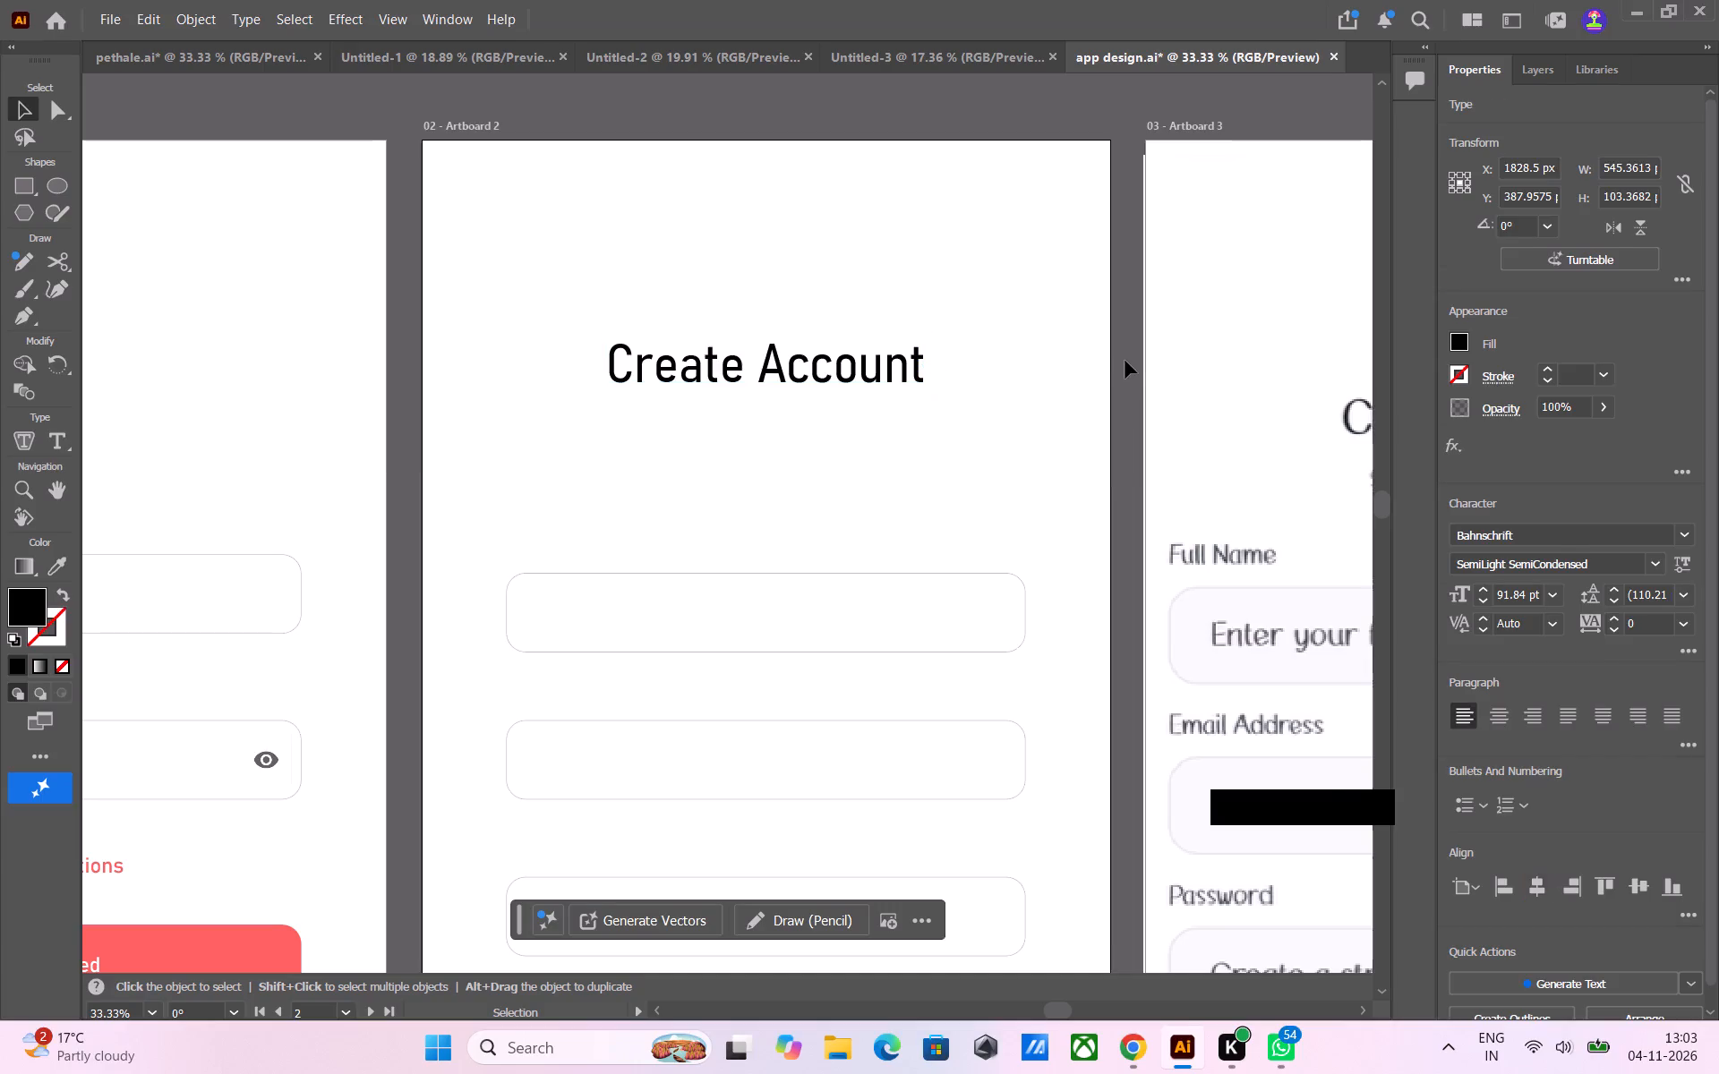
# Lower the Create Account heading to about Y 455 px and centre it horizontally on Artboard 2.
pyautogui.keyDown('alt'); pyautogui.scroll(2, 920, 647); pyautogui.keyUp('alt')
pyautogui.keyDown('alt'); pyautogui.scroll(-2, 920, 647); pyautogui.keyUp('alt')
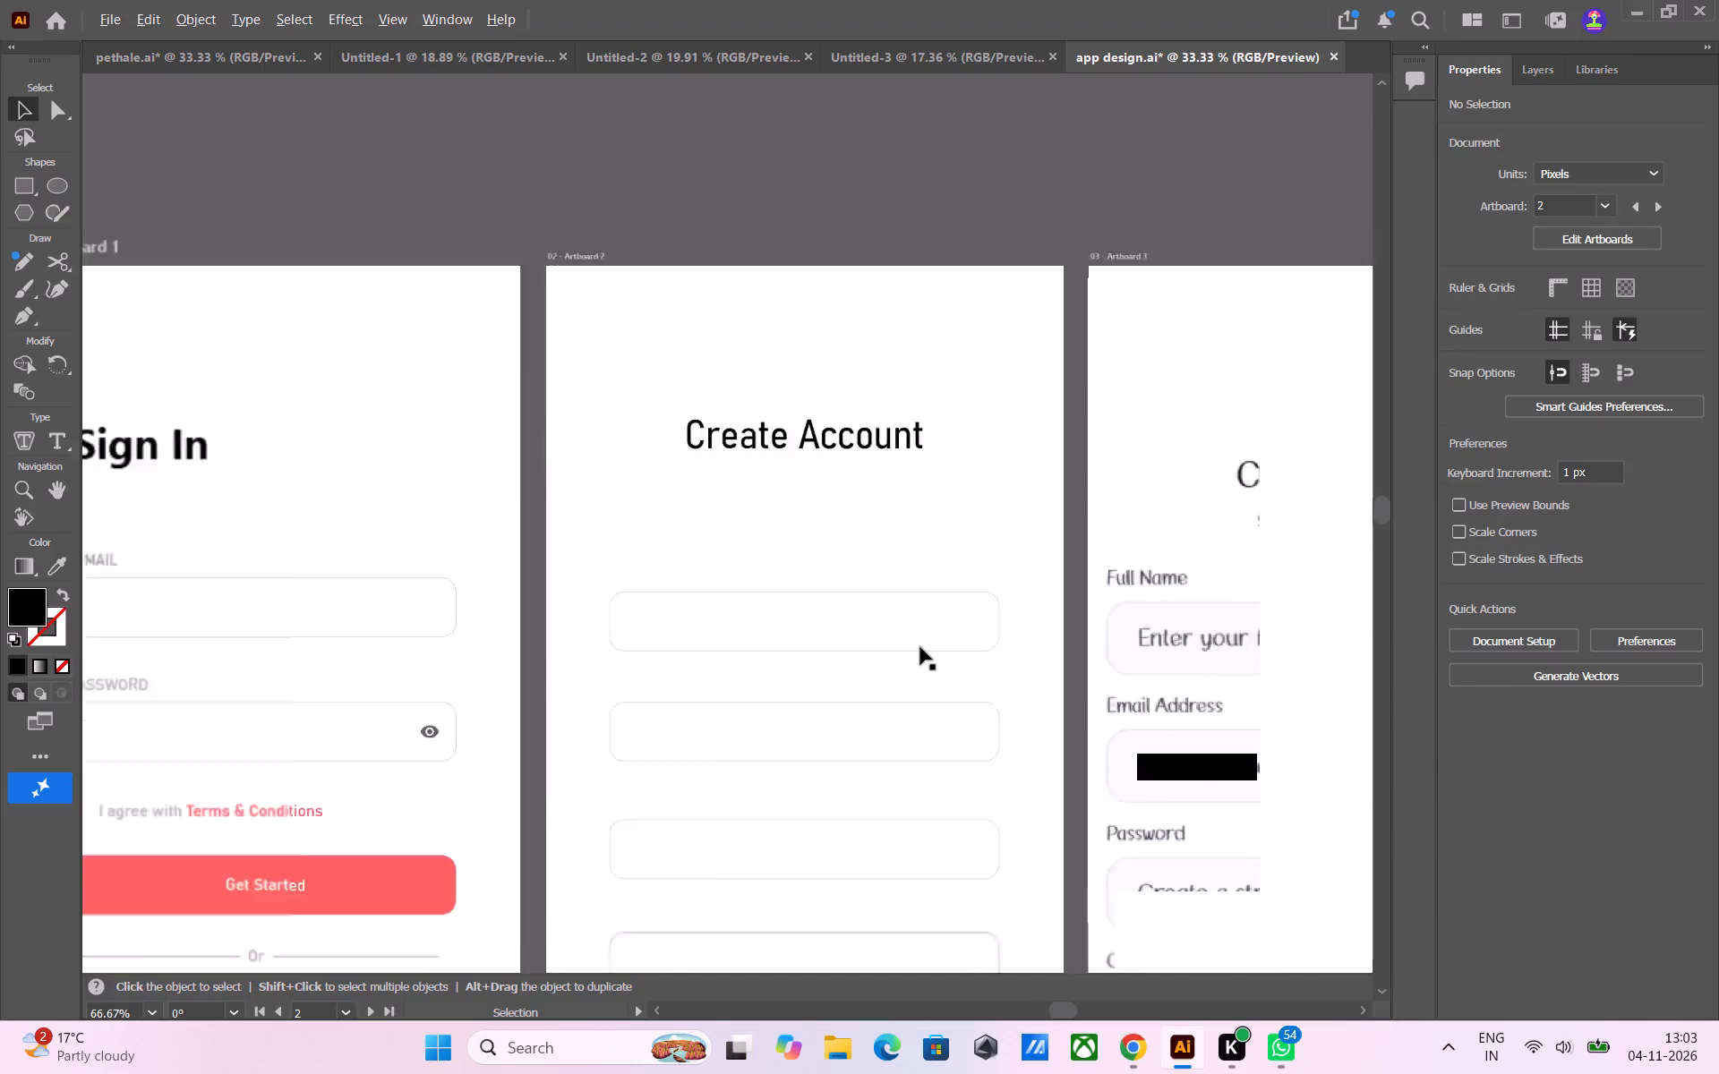
pyautogui.keyDown('alt'); pyautogui.scroll(-2, 920, 647); pyautogui.keyUp('alt')
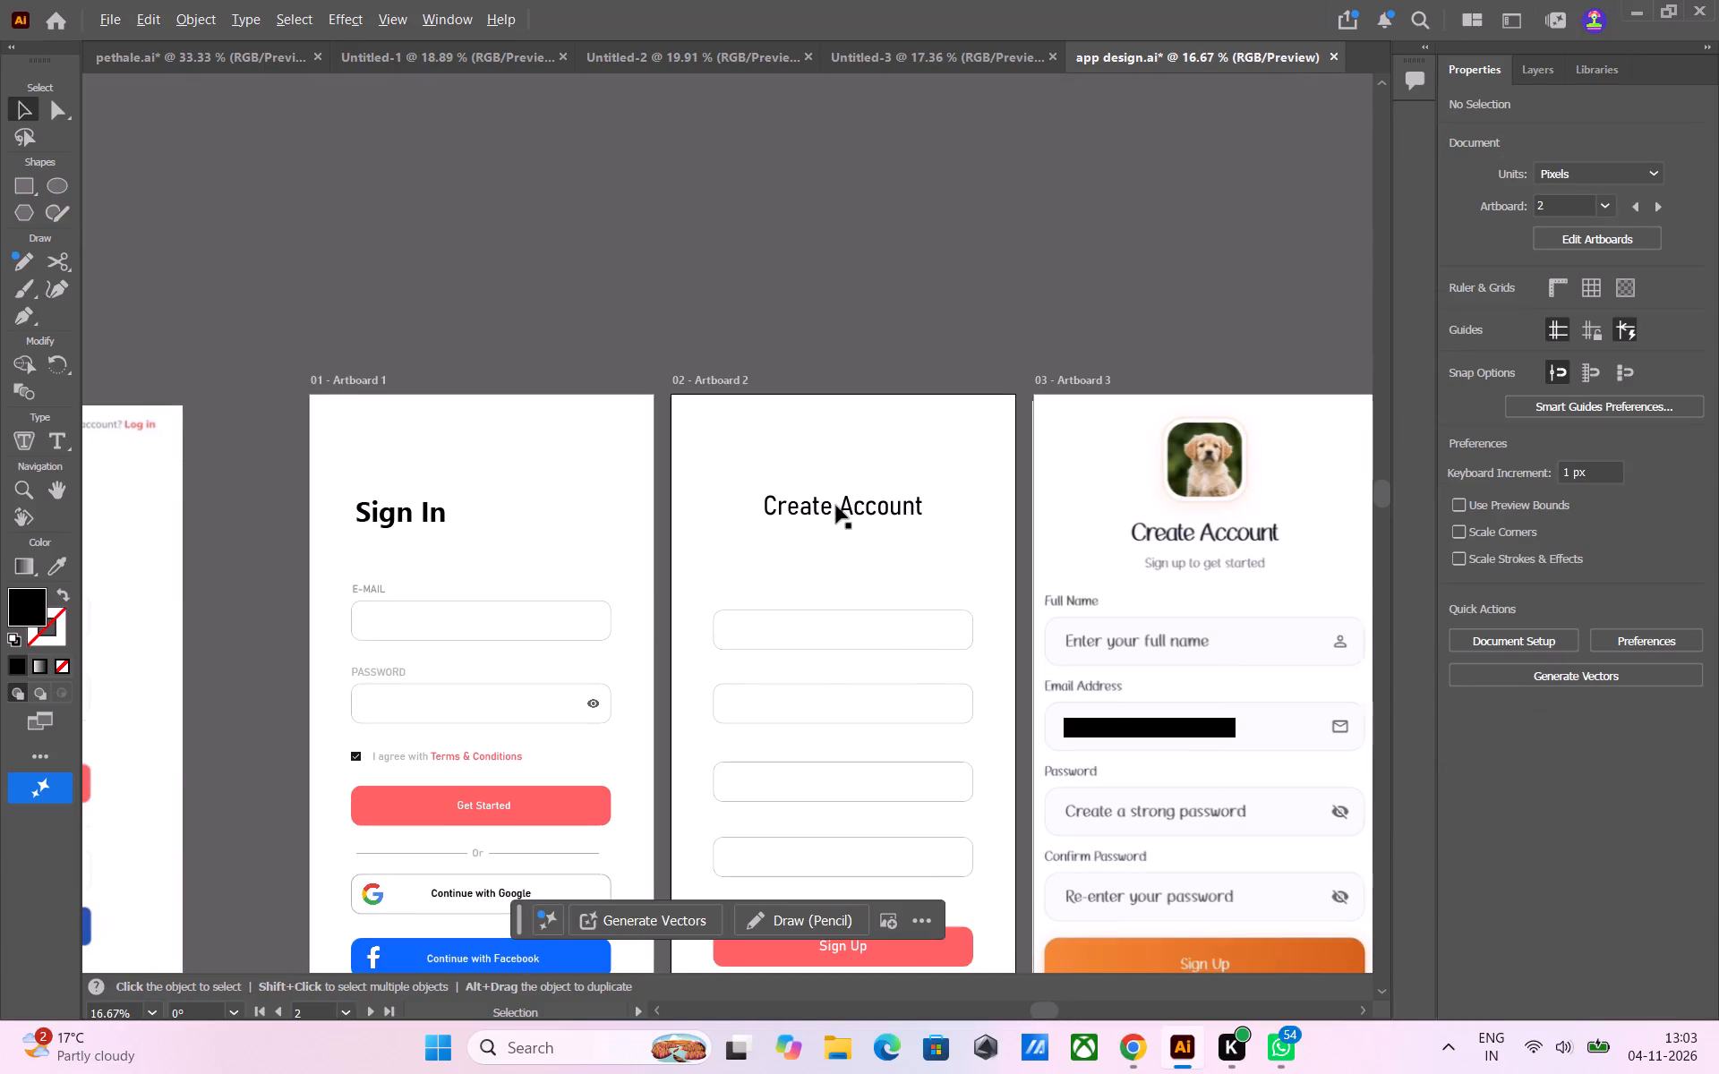
pyautogui.moveTo(836, 506); pyautogui.dragTo(838, 522)
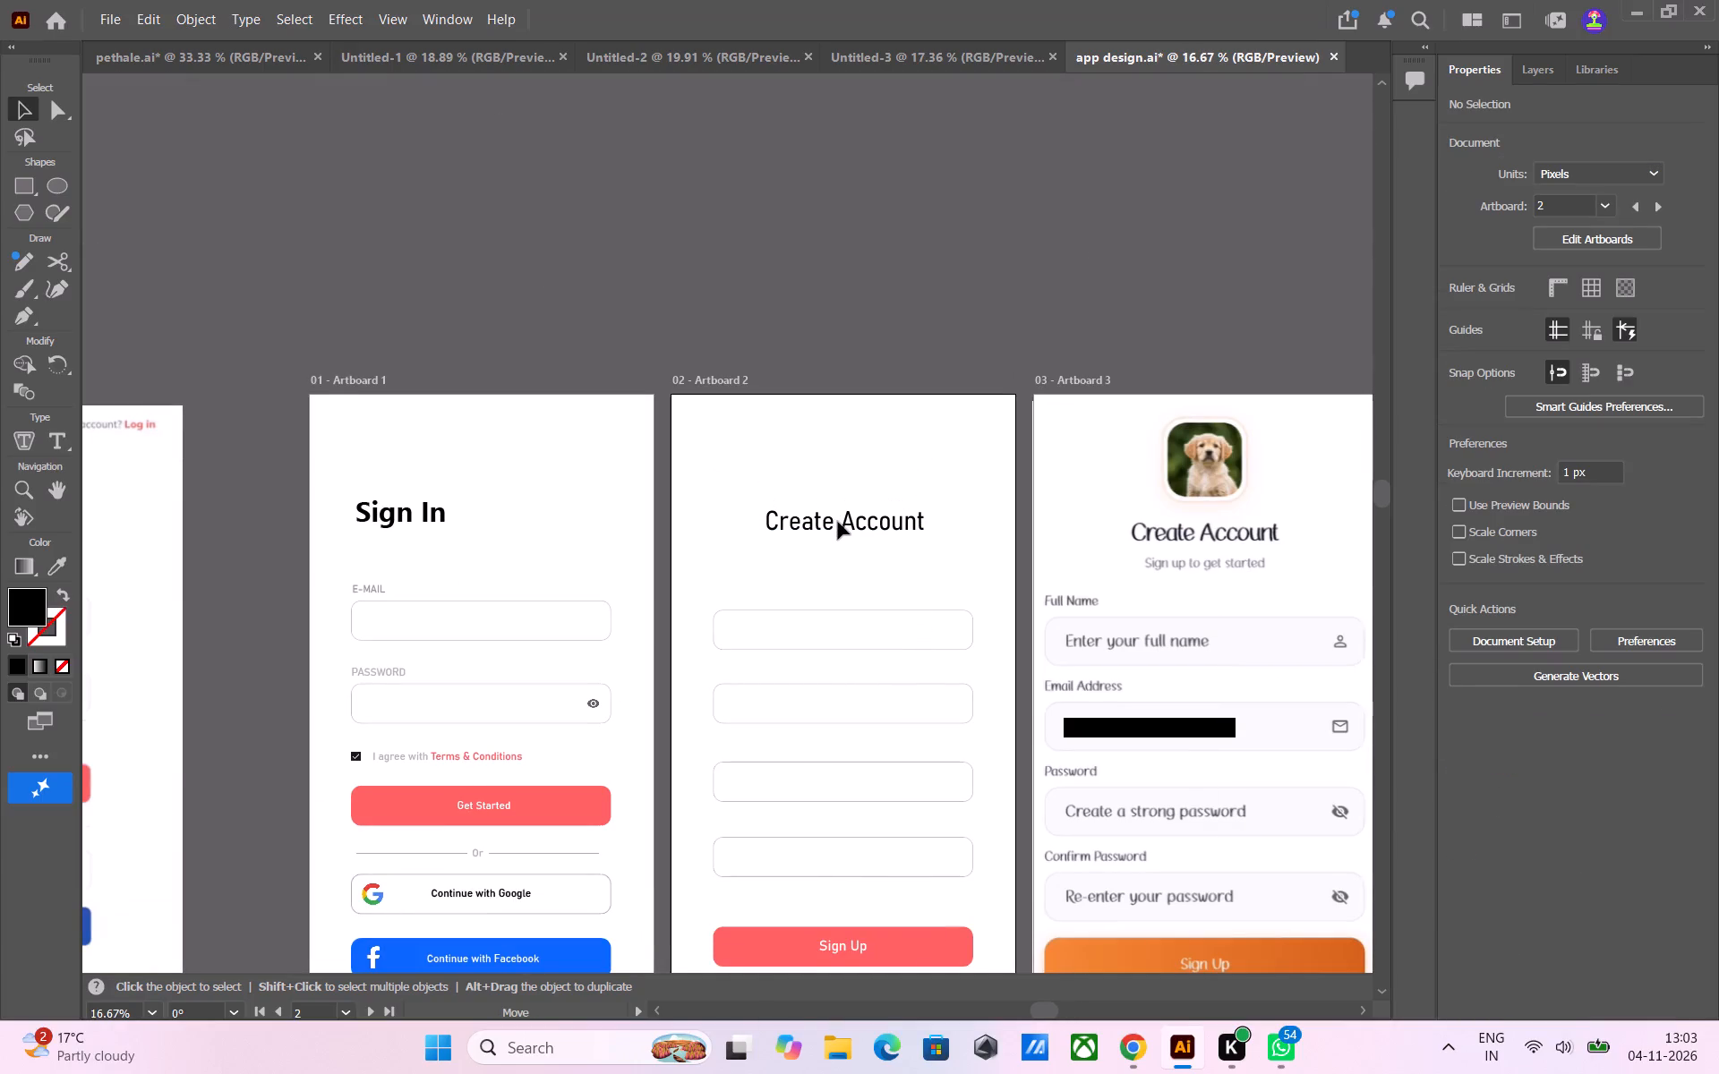
pyautogui.moveTo(838, 522); pyautogui.dragTo(837, 525)
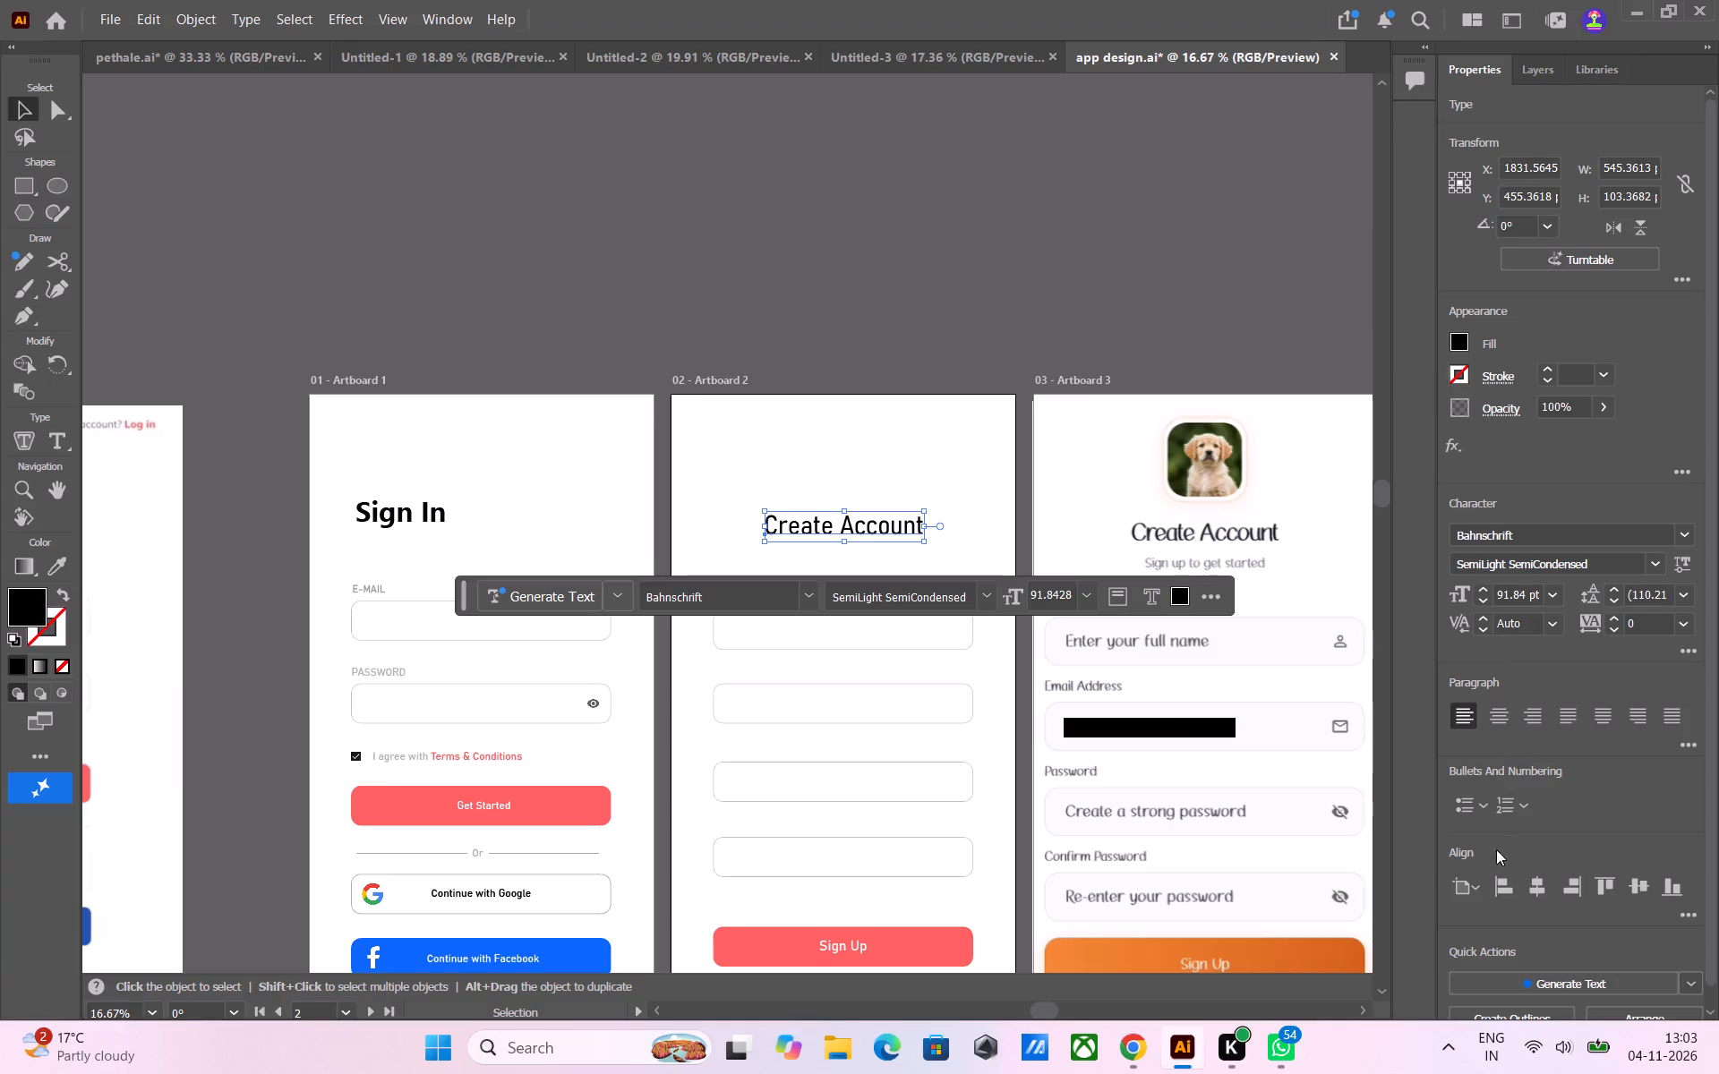
pyautogui.click(1542, 880)
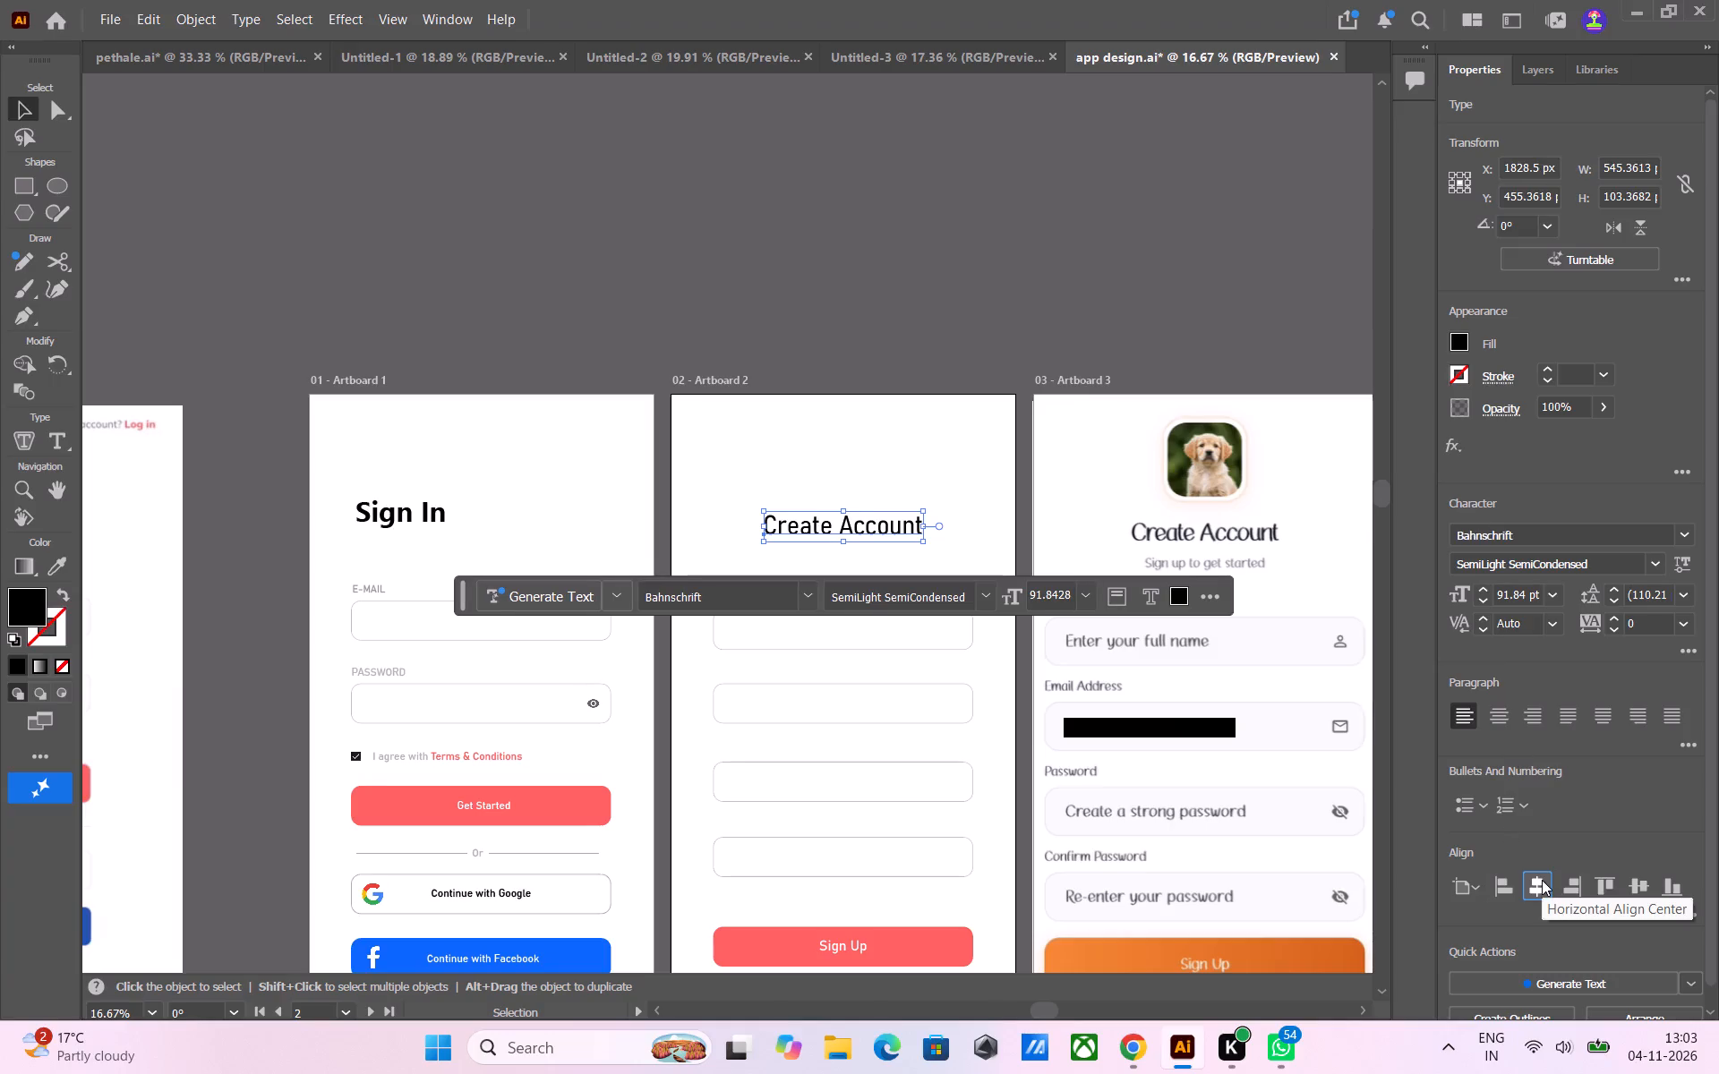
pyautogui.click(836, 282)
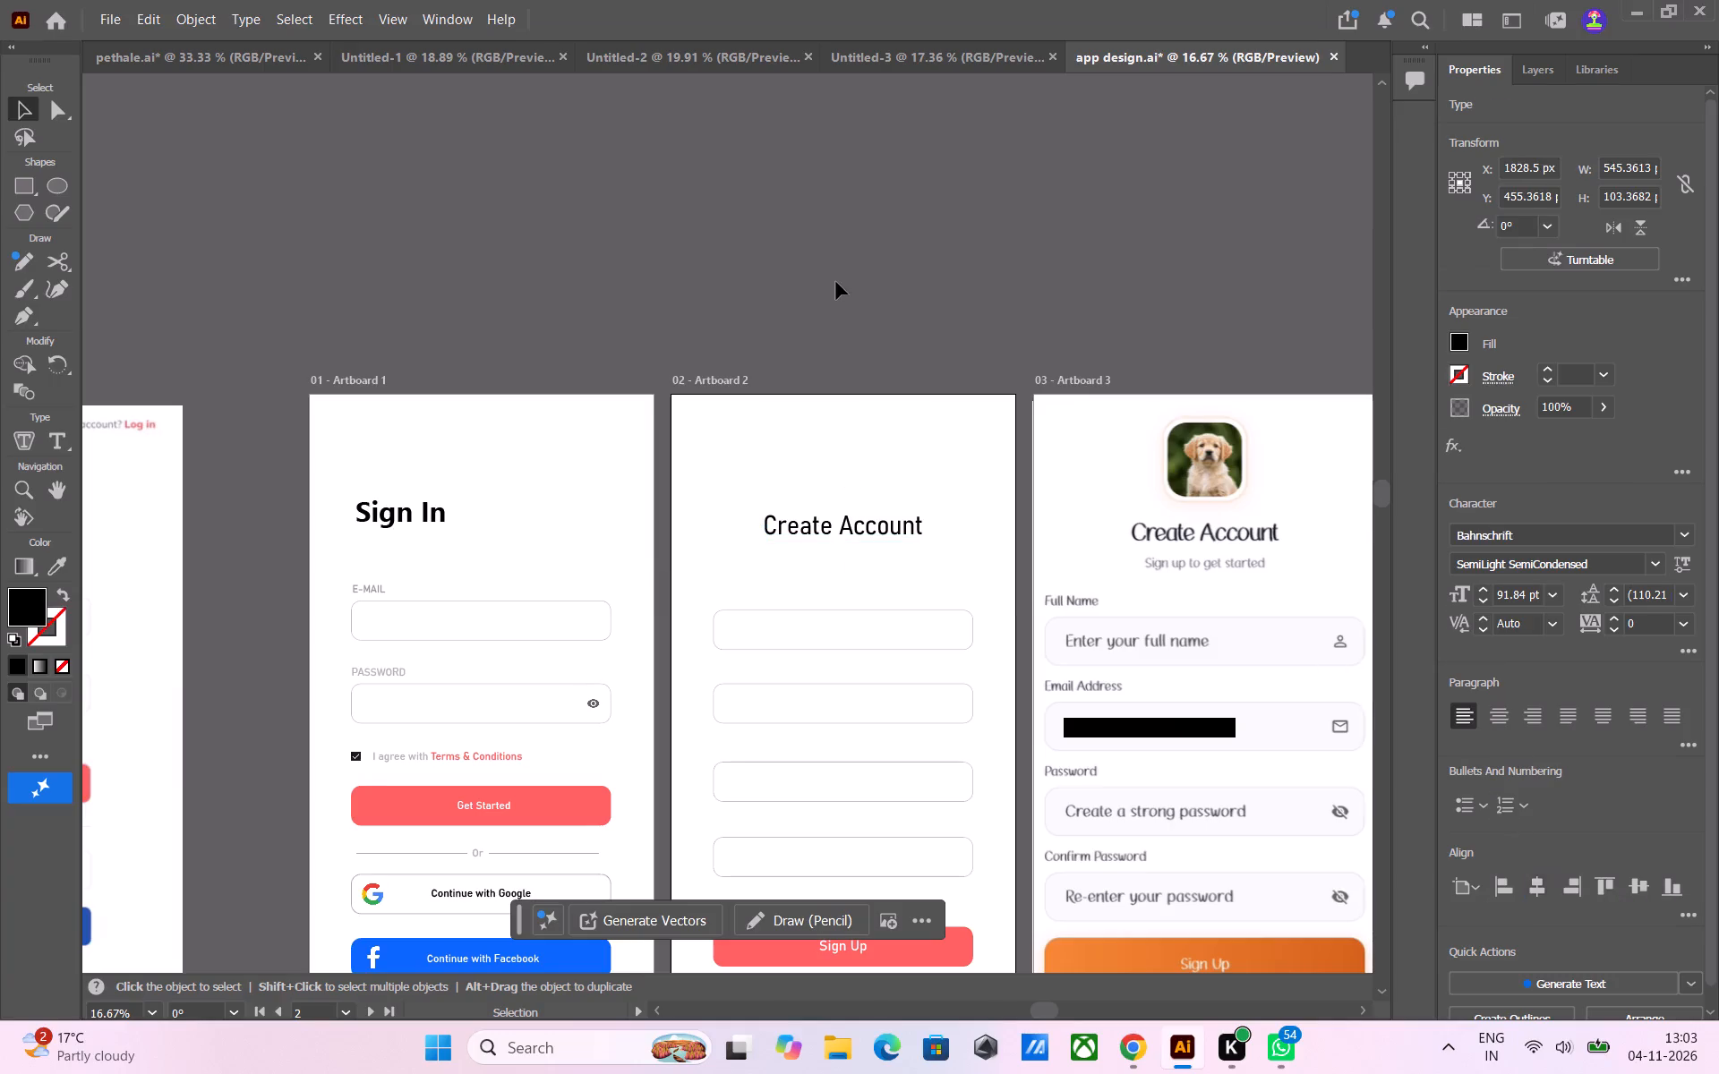
# Nudge the Create Account heading slightly upward in 1 px increments to about the level of Artboard 1's Sign In heading.
pyautogui.click(842, 525)
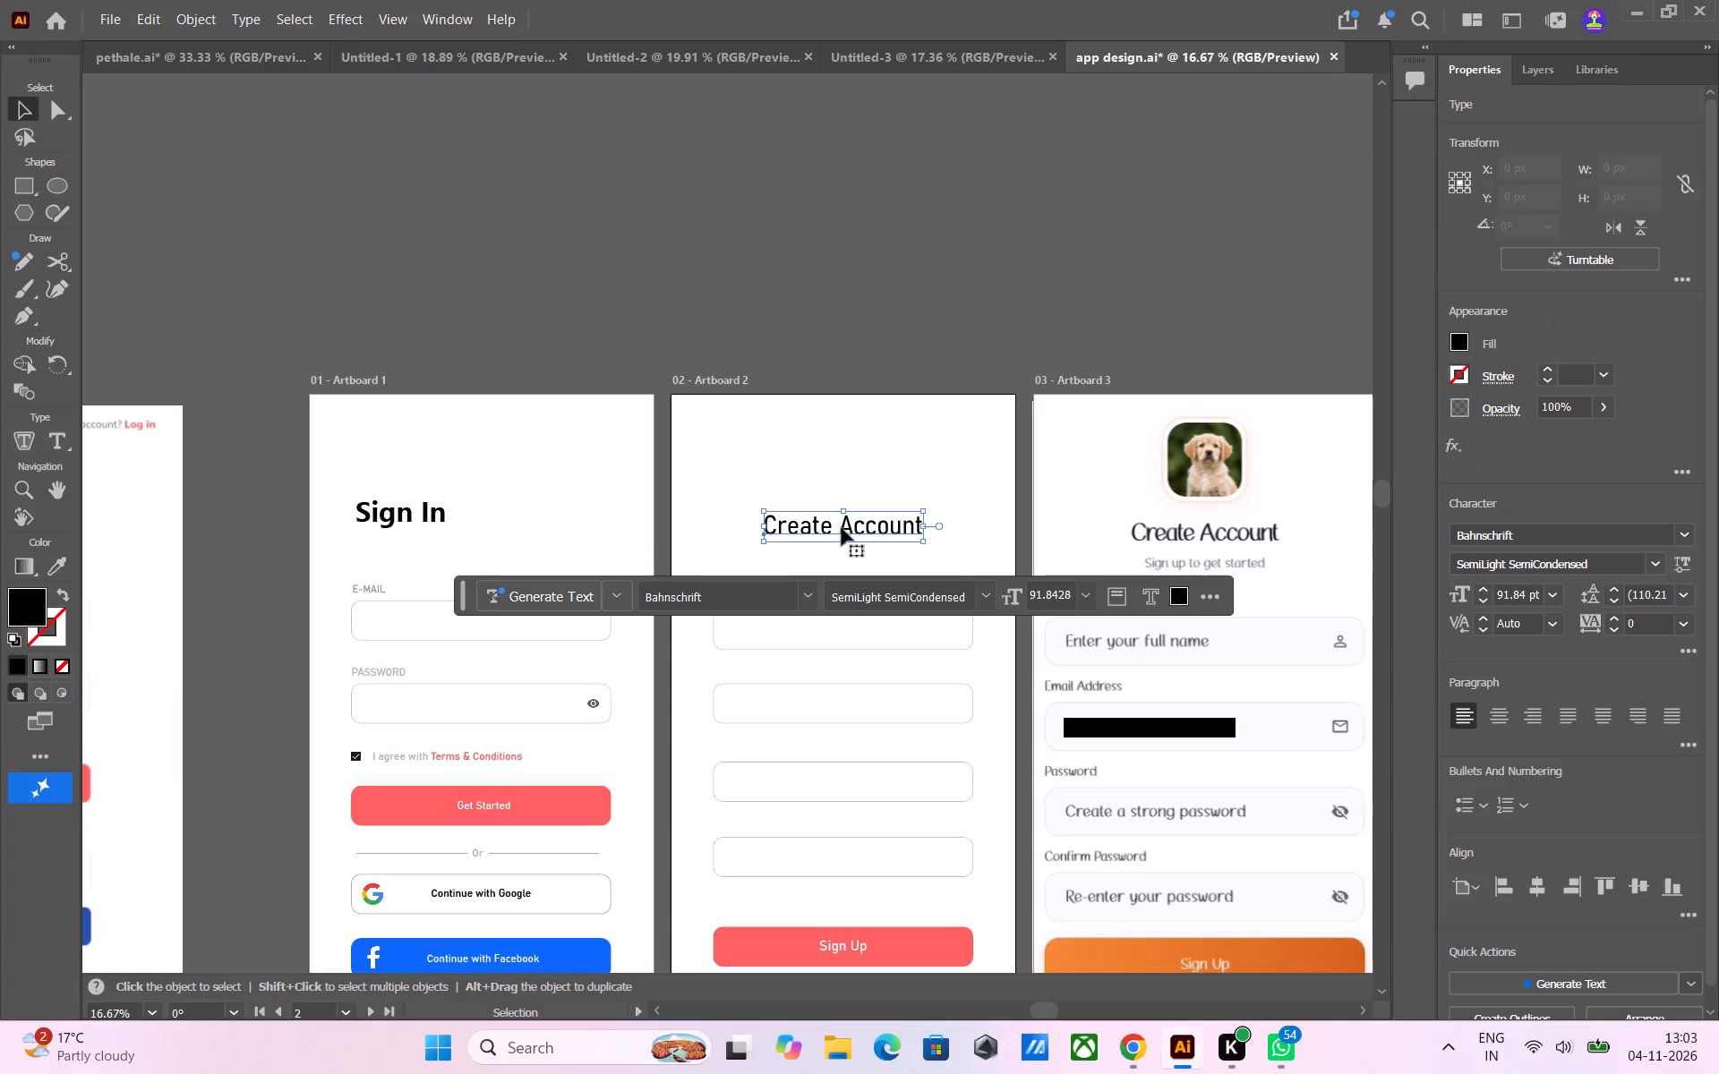
pyautogui.press('Up')
pyautogui.press('Up')
pyautogui.press('Up')
pyautogui.press('Up')
pyautogui.press('Up')
pyautogui.press('Up')
pyautogui.press('Up')
pyautogui.press('Up')
pyautogui.press('Up')
pyautogui.press('Up')
pyautogui.press('Up')
pyautogui.press('Up')
pyautogui.press('Up')
pyautogui.press('Up')
pyautogui.press('Up')
pyautogui.press('Up')
pyautogui.press('Up')
pyautogui.press('Up')
pyautogui.press('Up')
pyautogui.press('Up')
pyautogui.press('Up')
pyautogui.press('Up')
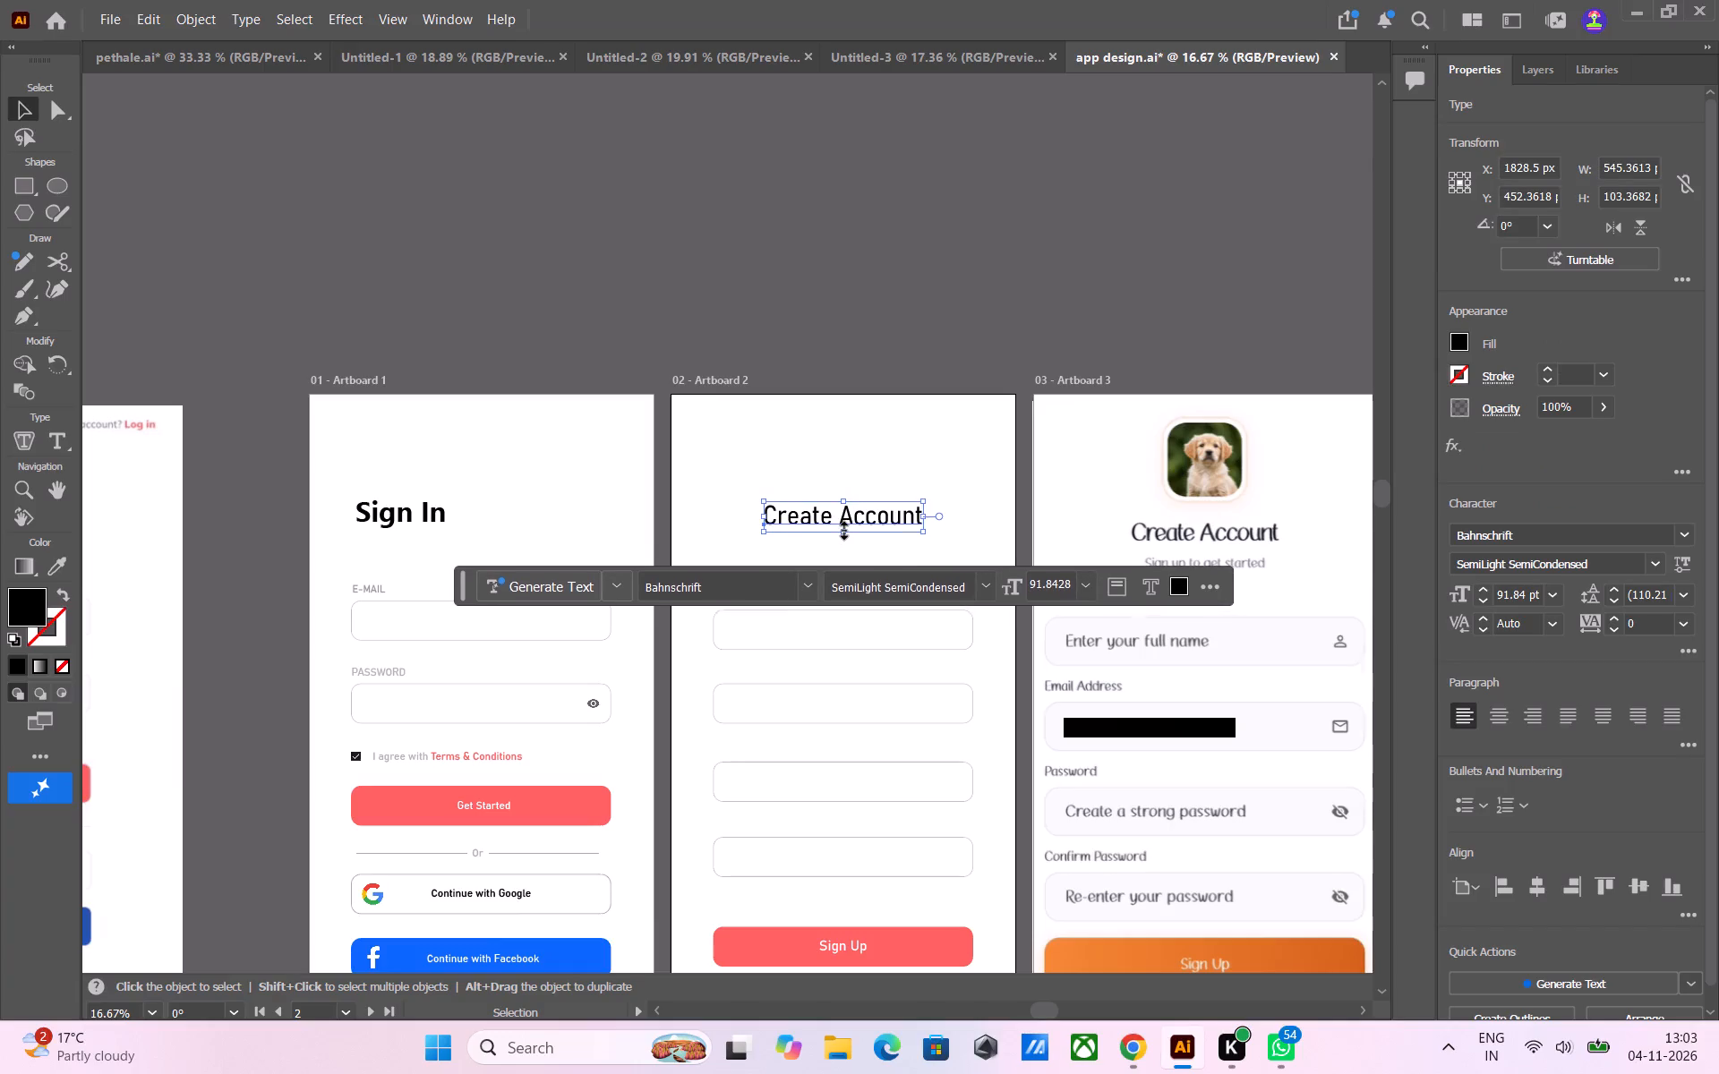
pyautogui.click(1137, 259)
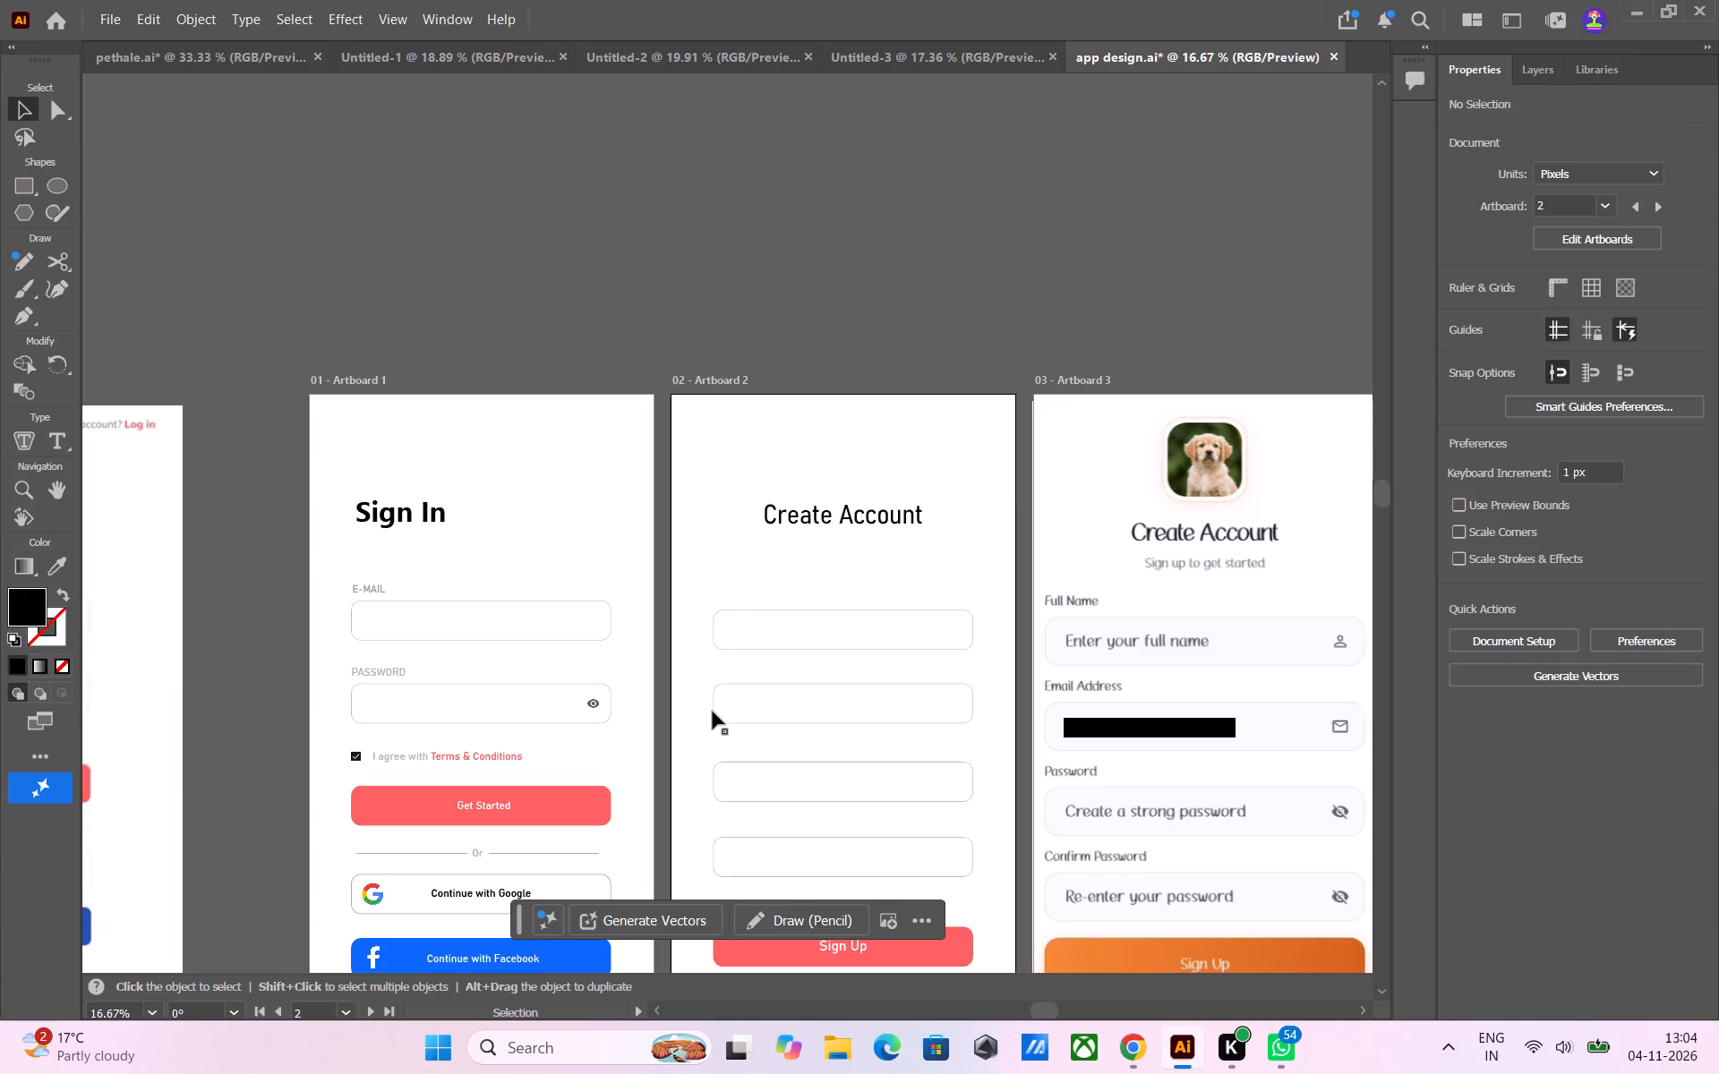
# Add the text label "Full Name" just above the first empty field on Artboard 2, near its starting edge.
pyautogui.press('t')
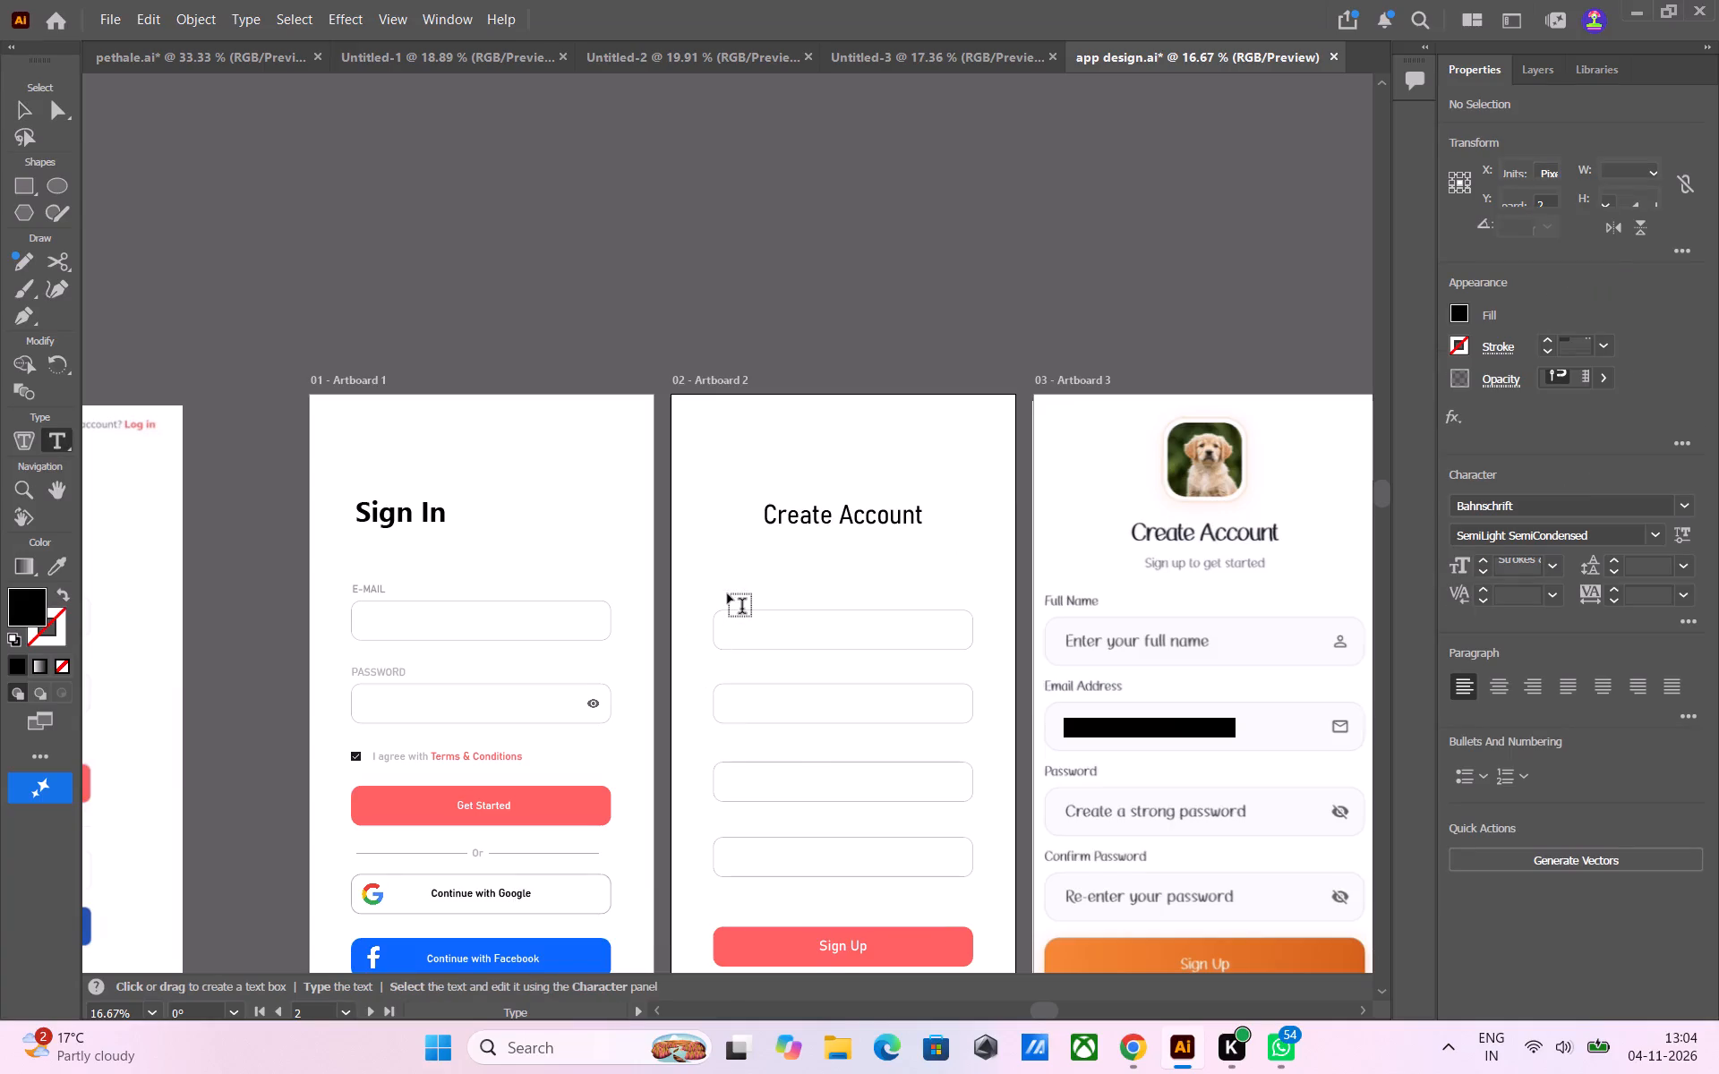
pyautogui.click(719, 582)
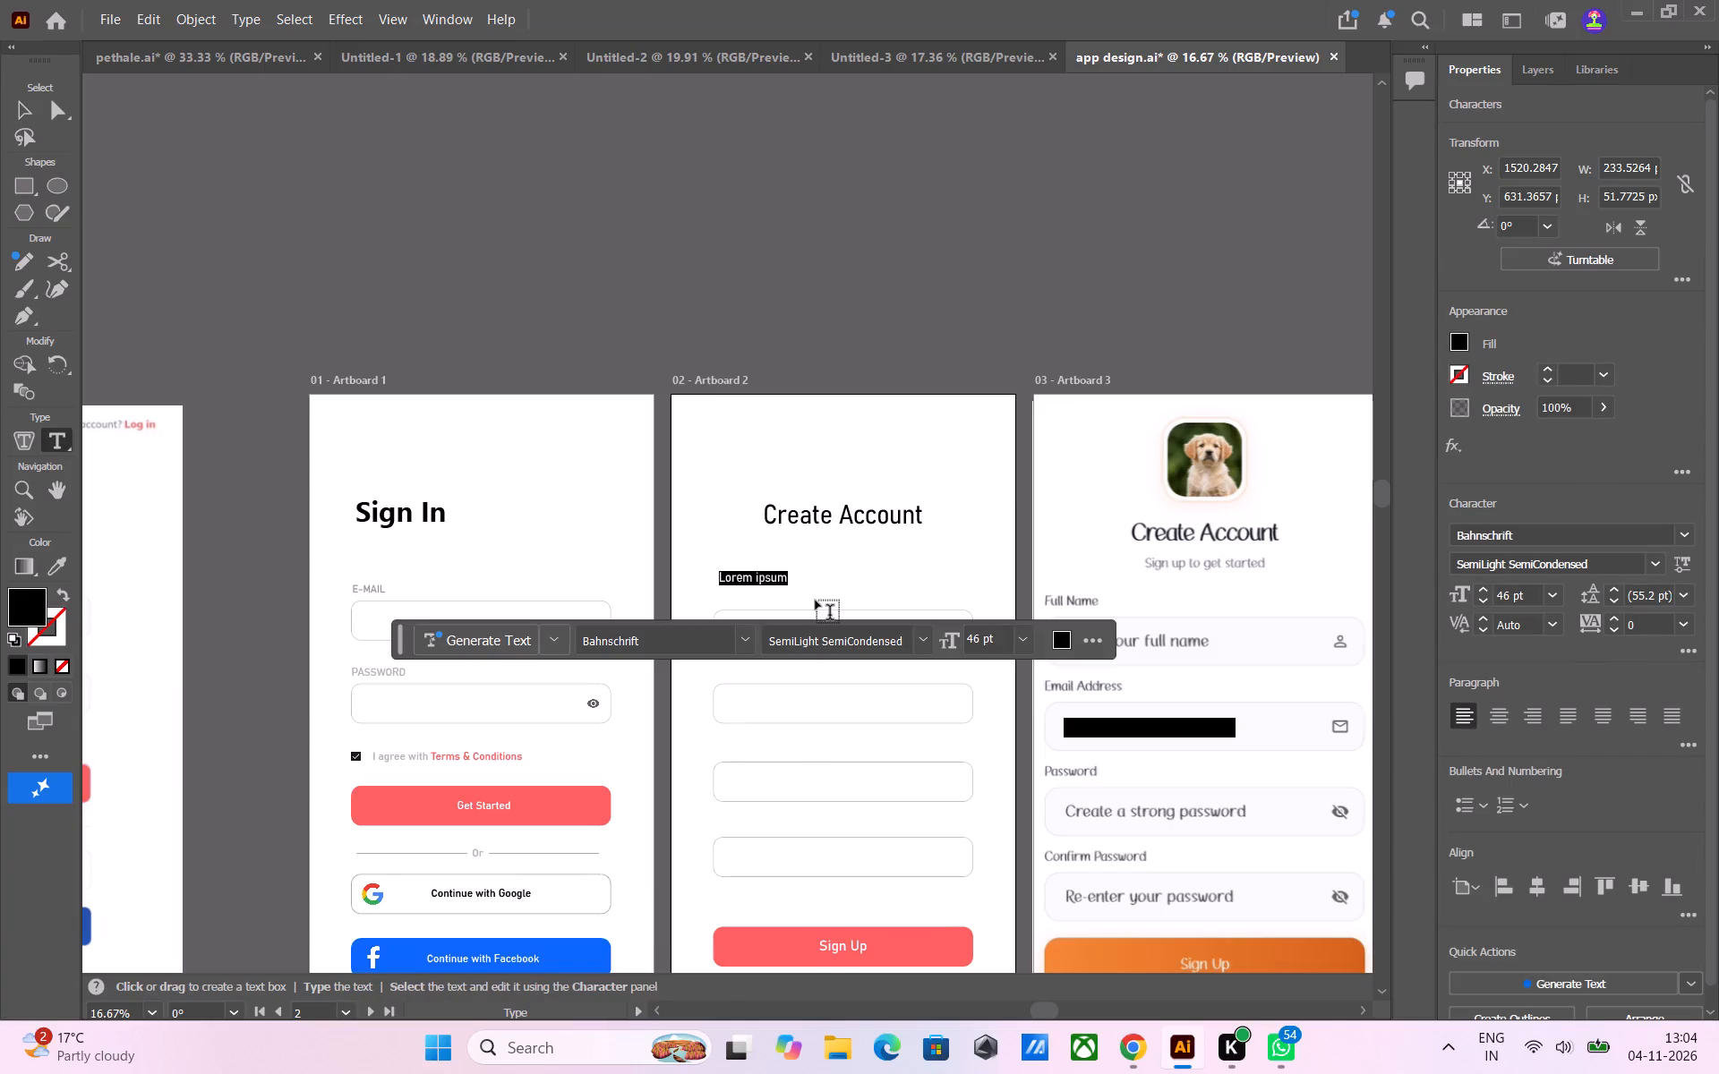
pyautogui.press('f')
pyautogui.write('ull')
pyautogui.press('space')
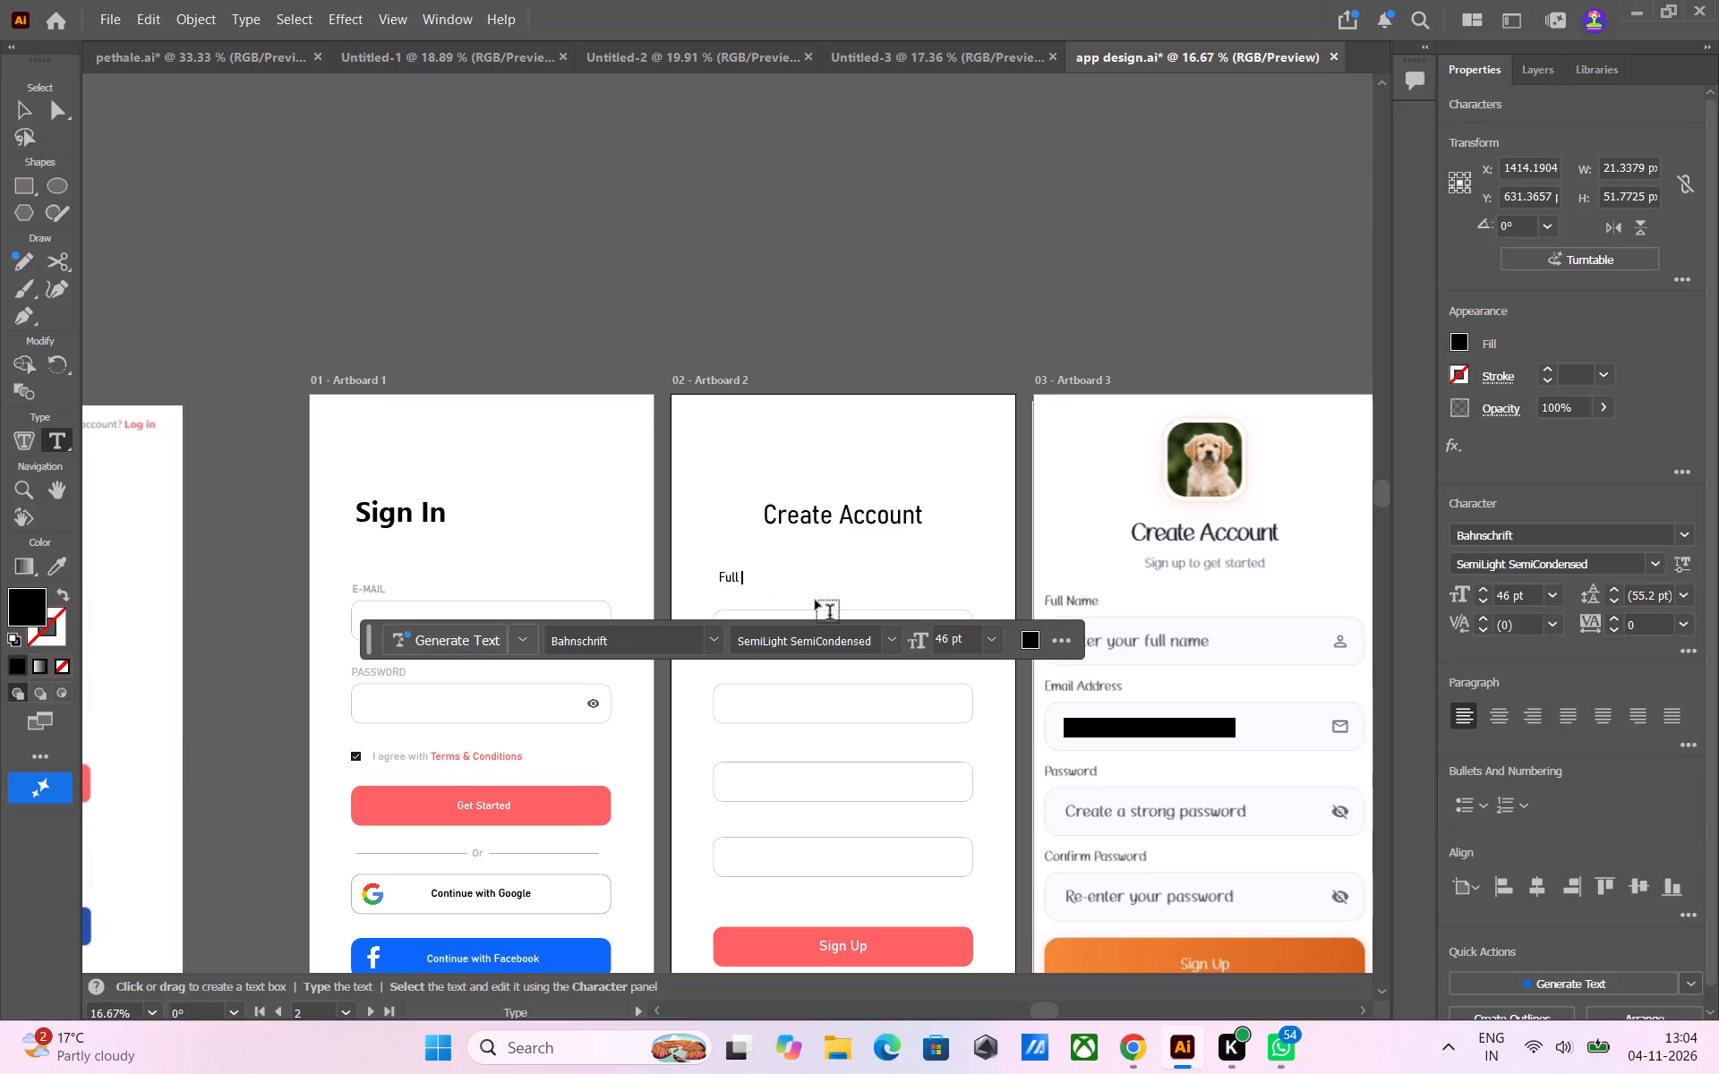
pyautogui.press('n')
pyautogui.write('ame')
pyautogui.click(29, 104)
# Recolour the "Full Name" label text on Artboard 2 to a light grey swatch.
pyautogui.doubleClick(726, 579)
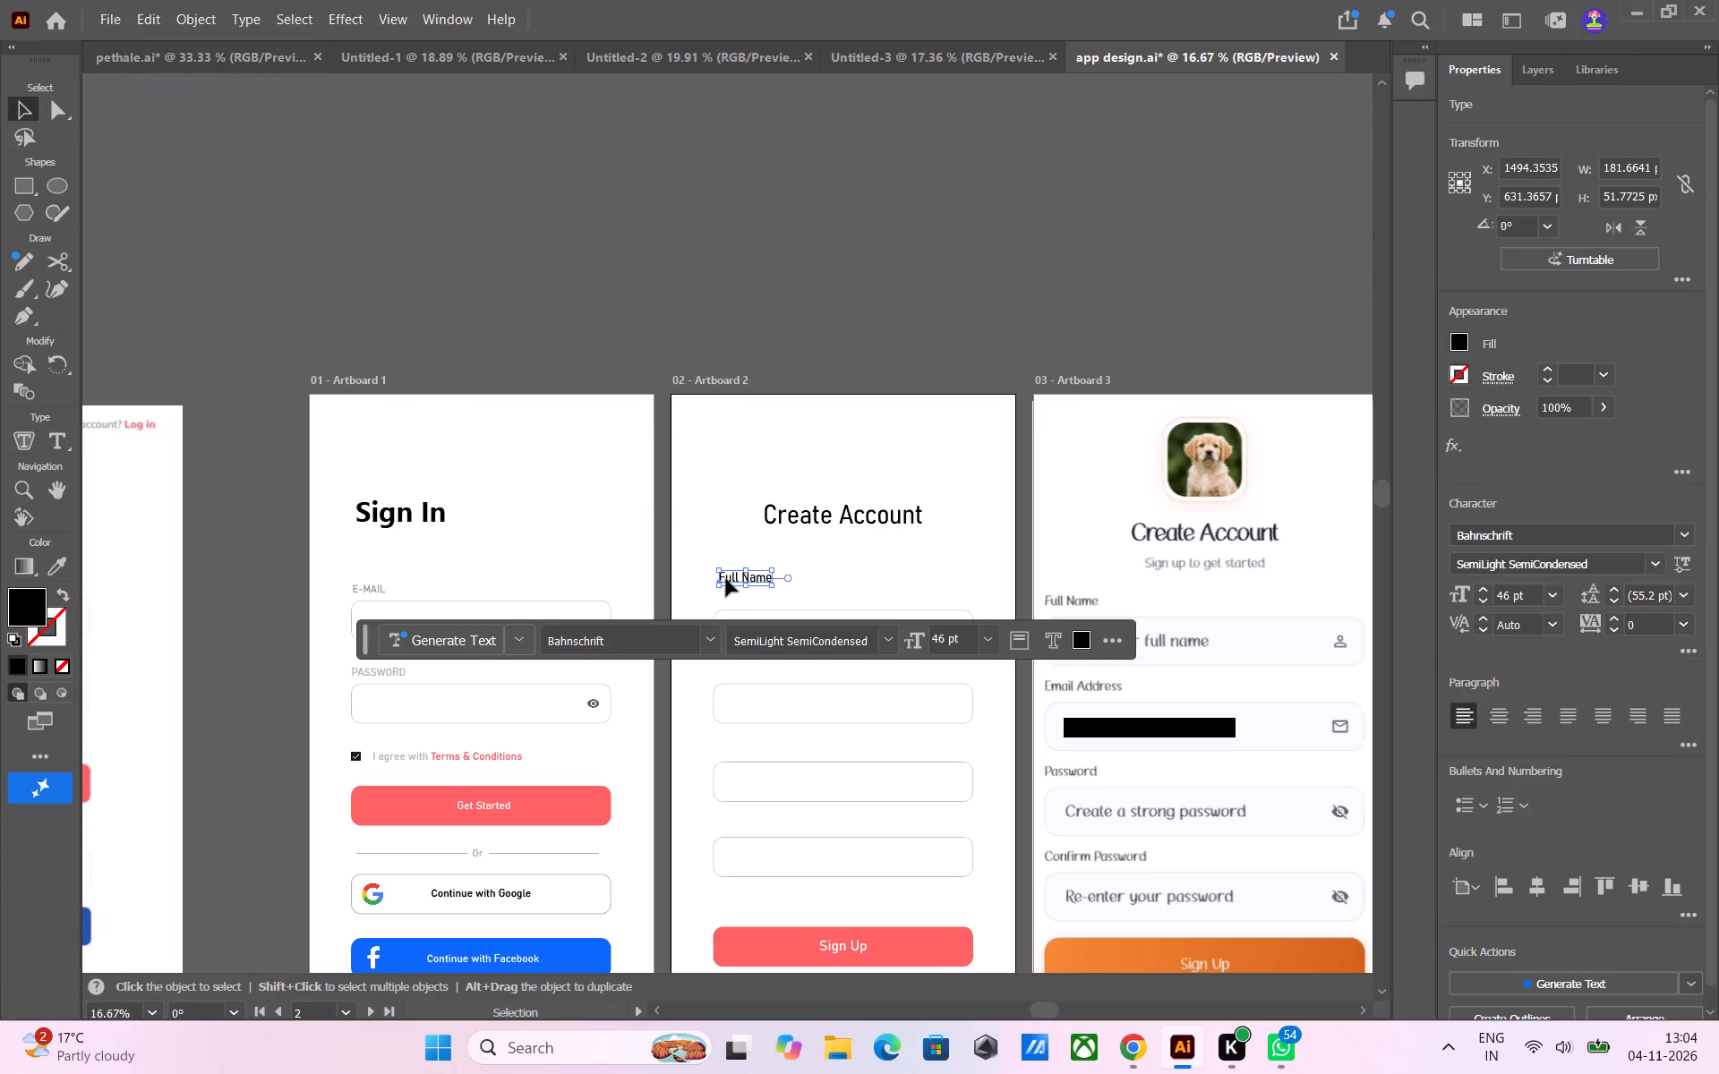
pyautogui.moveTo(721, 576); pyautogui.dragTo(747, 575)
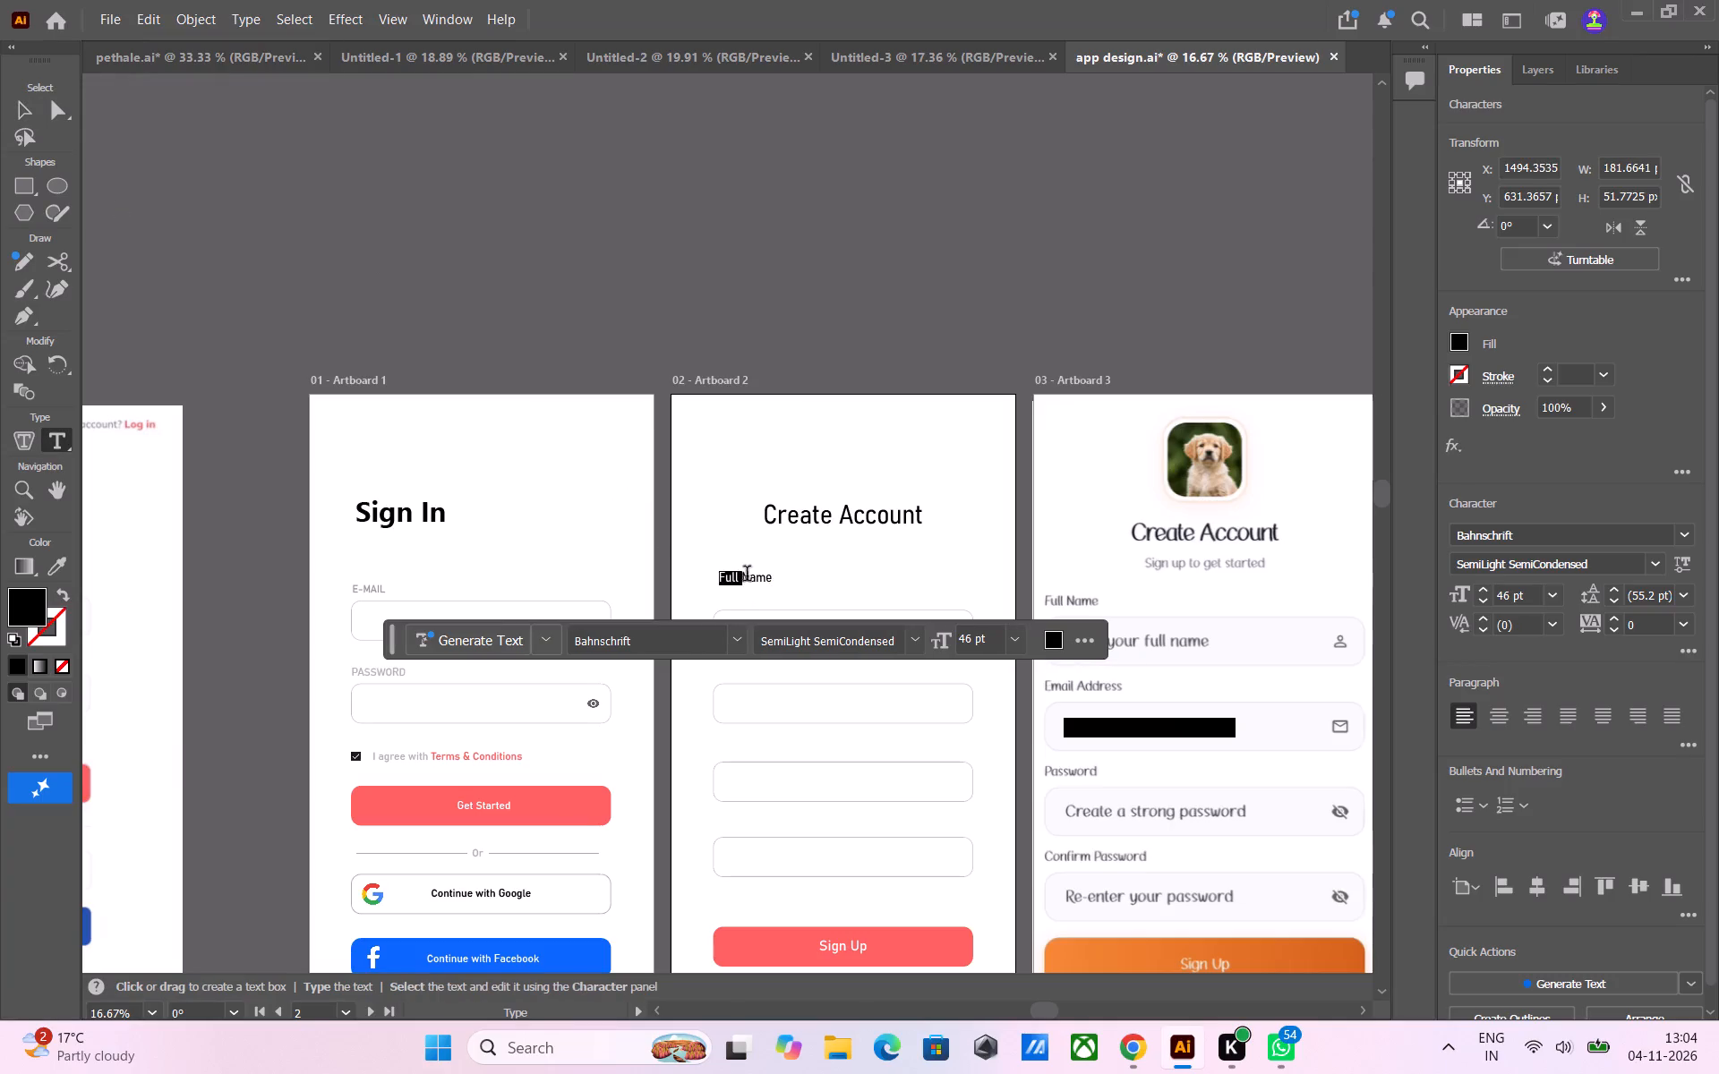
pyautogui.moveTo(747, 575); pyautogui.dragTo(772, 576)
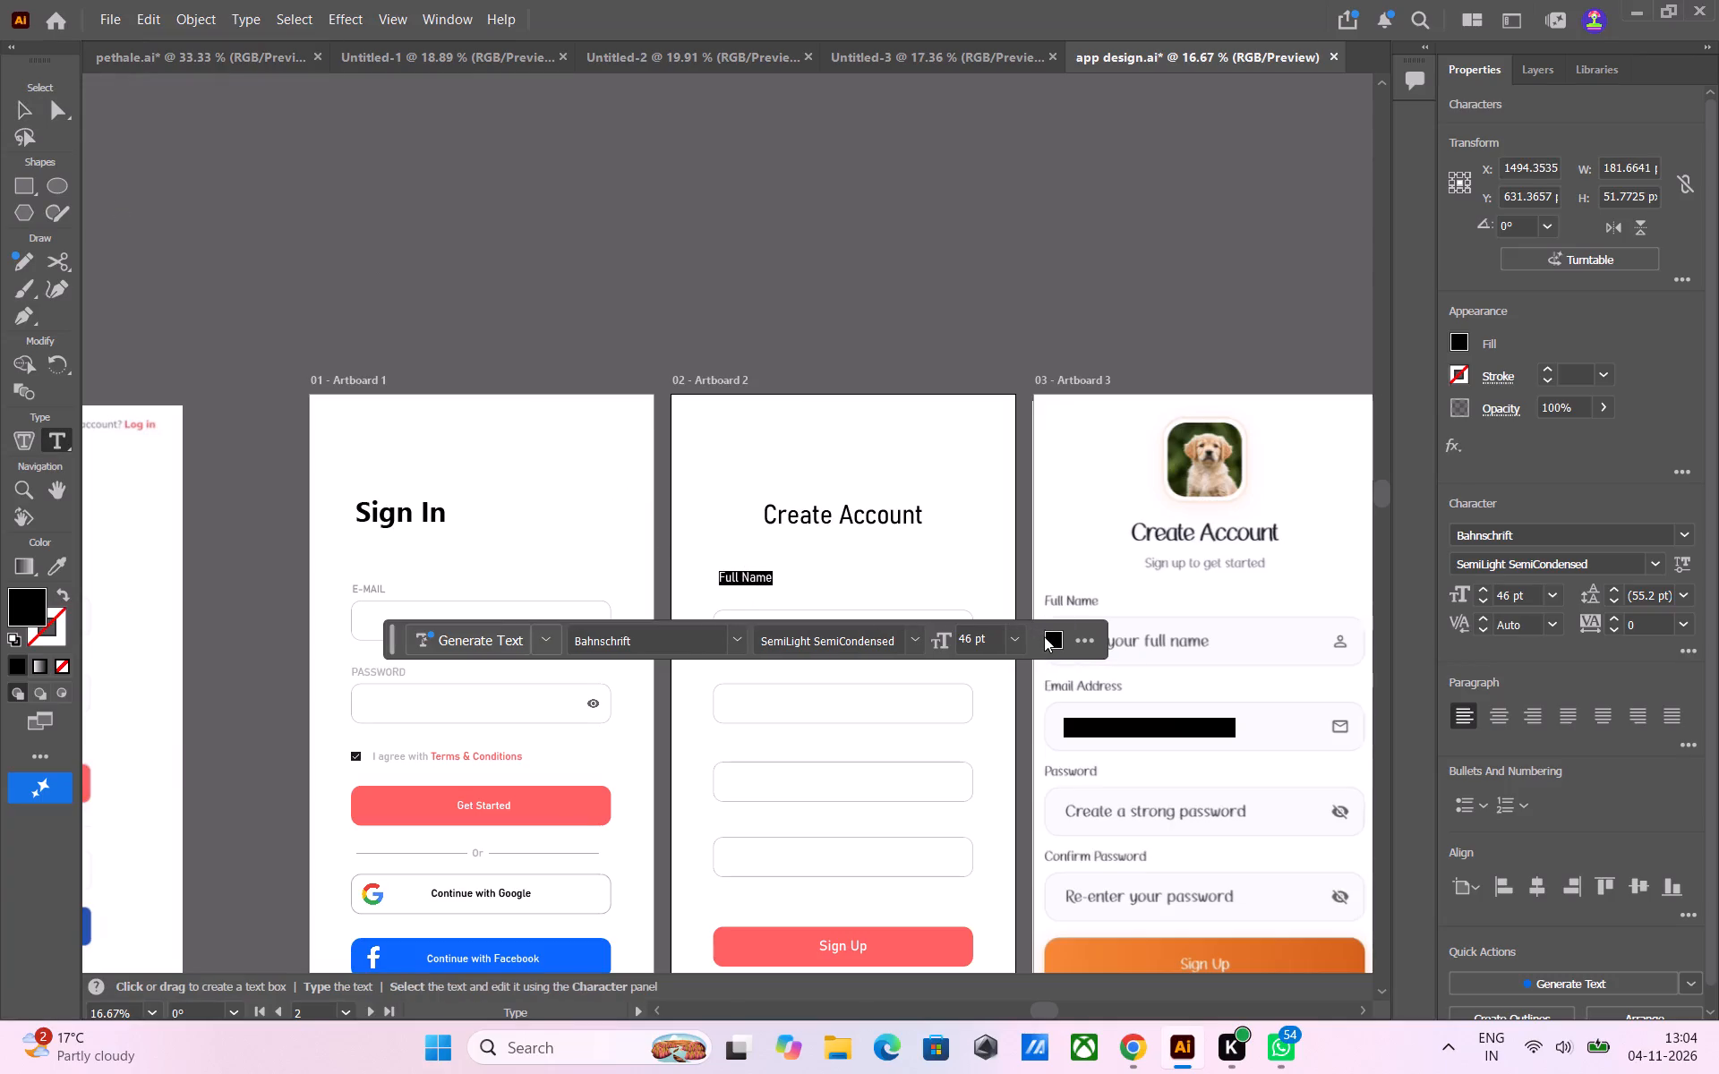
pyautogui.click(1049, 639)
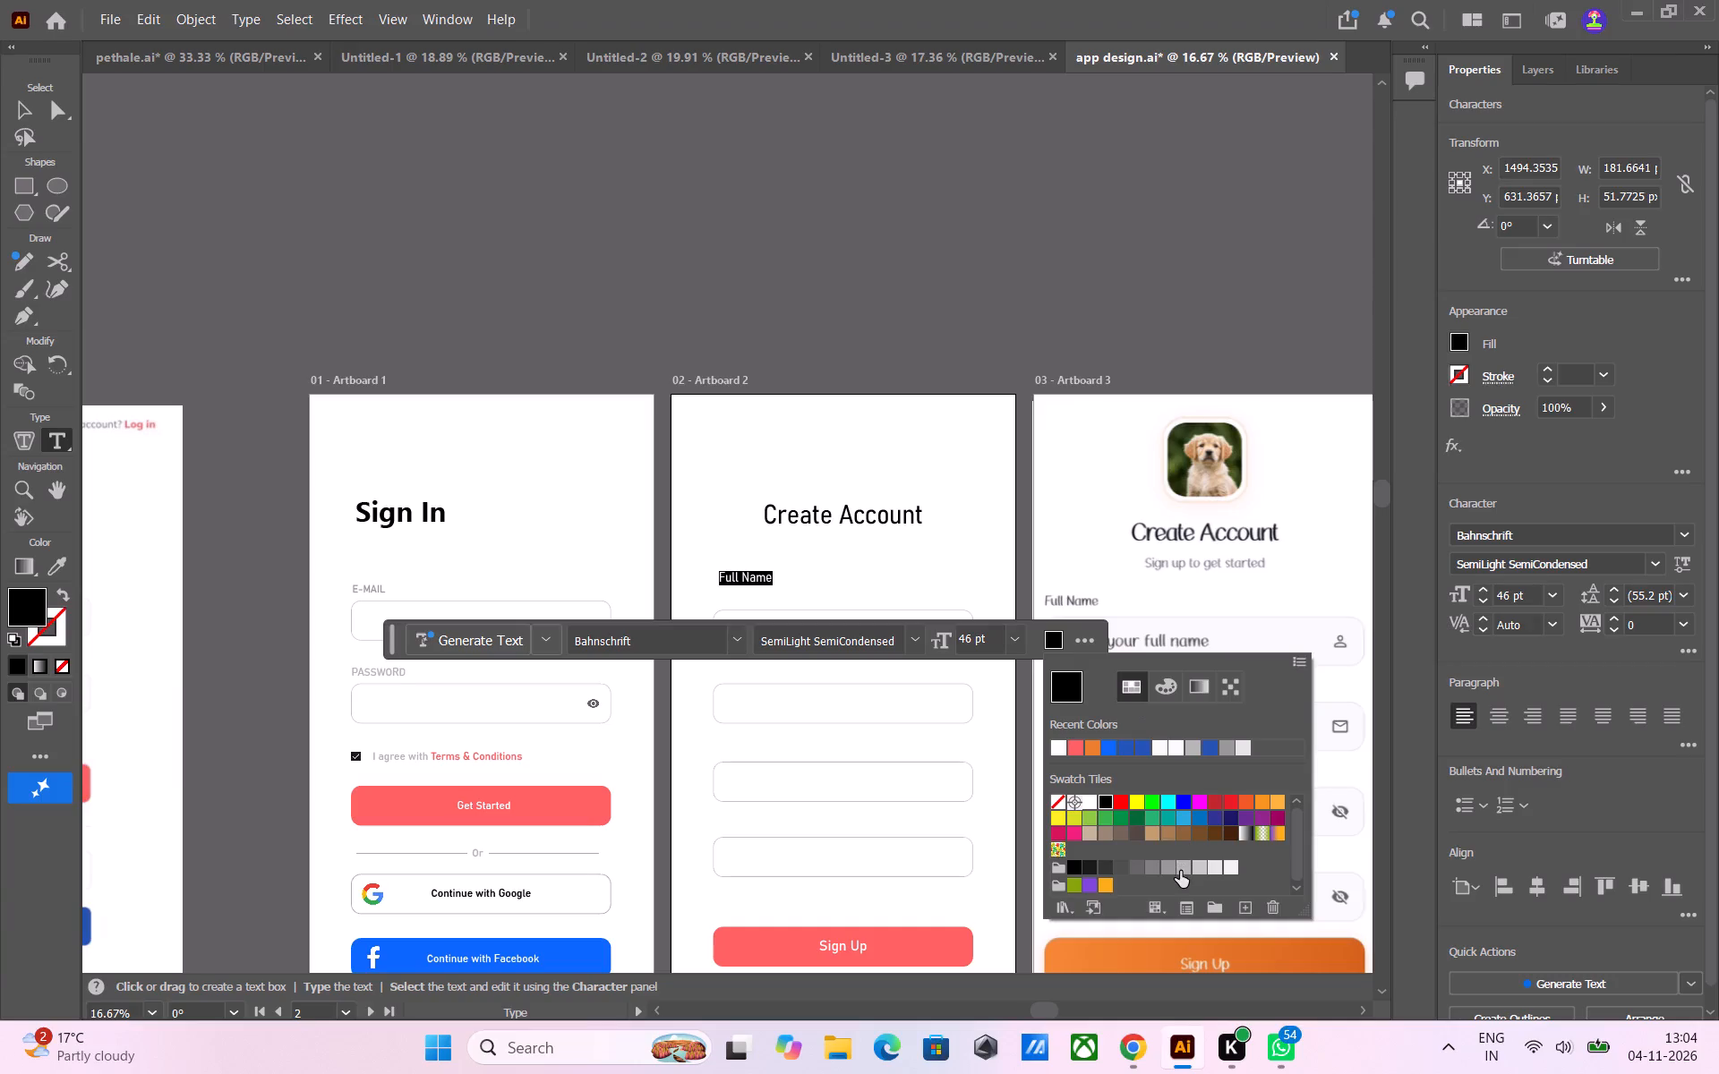
pyautogui.click(1178, 872)
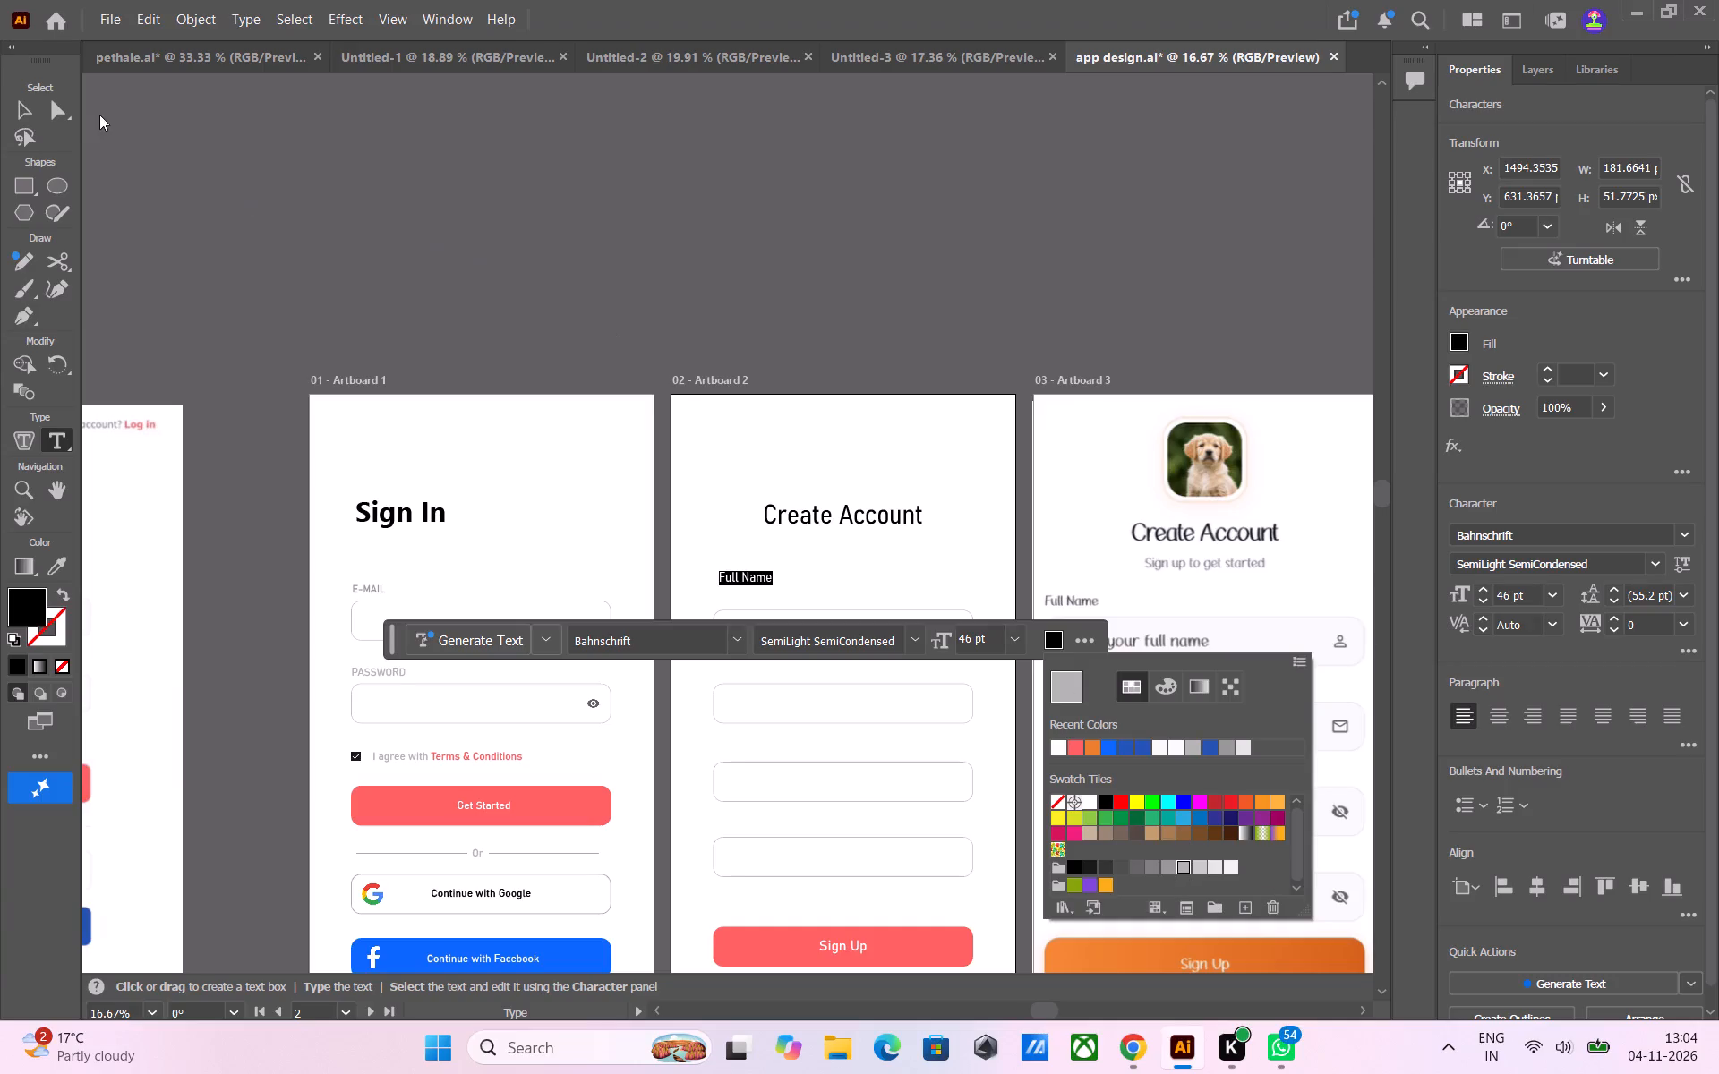
pyautogui.click(20, 105)
pyautogui.click(552, 340)
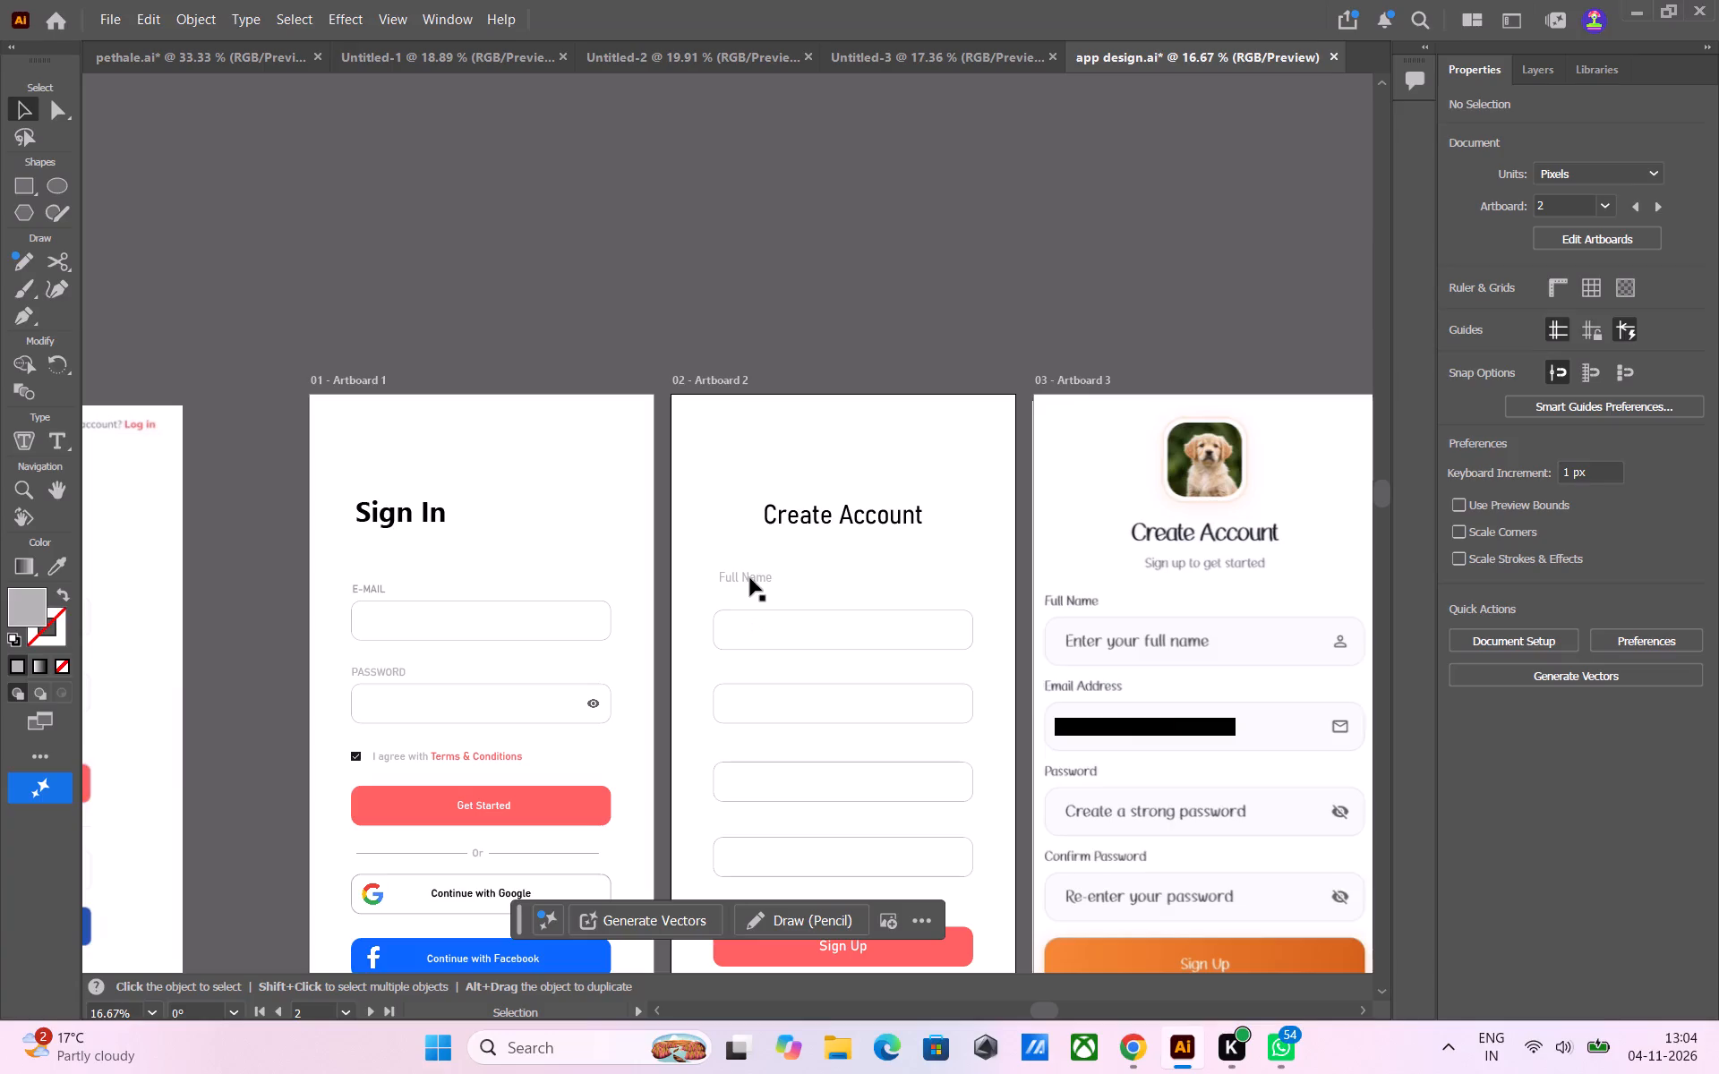
# Move the "Full Name" label down to just above Artboard 2's first field, near the field's starting edge, at about X 1482, Y 674 px.
pyautogui.moveTo(750, 578); pyautogui.dragTo(749, 594)
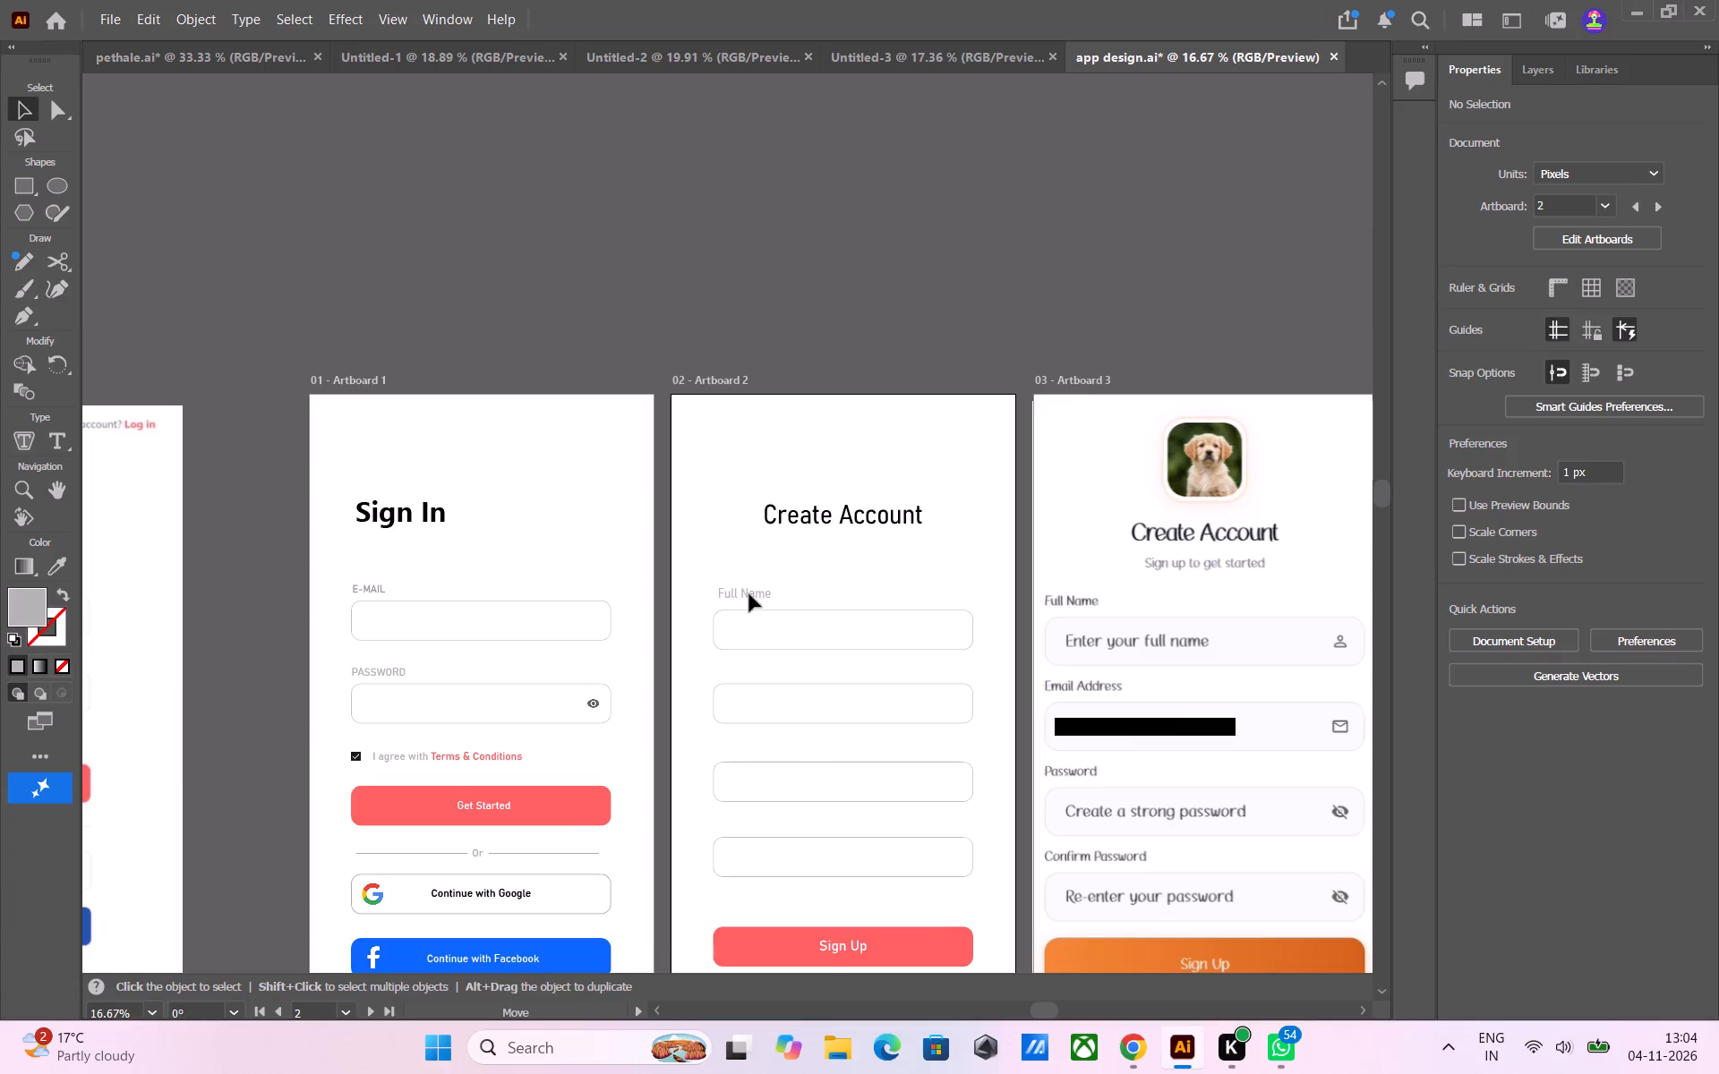
pyautogui.moveTo(749, 594); pyautogui.dragTo(748, 594)
pyautogui.moveTo(748, 594); pyautogui.dragTo(747, 591)
pyautogui.click(859, 287)
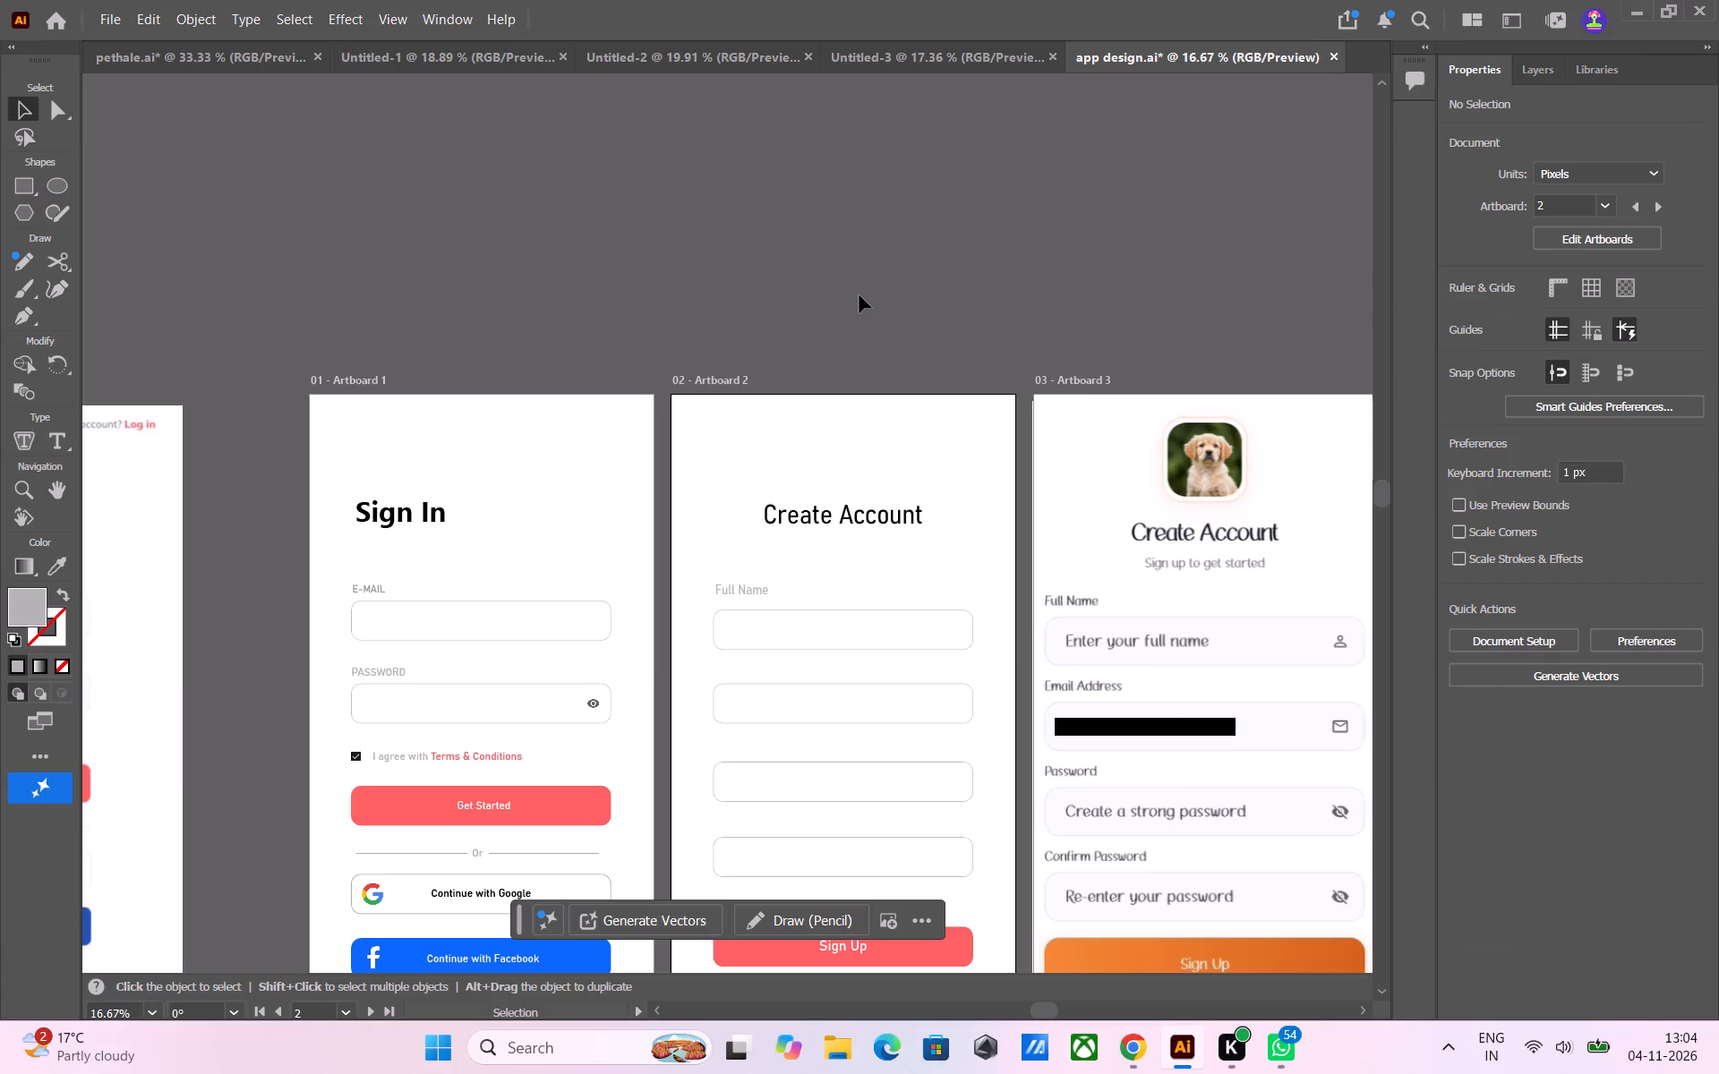
pyautogui.click(879, 151)
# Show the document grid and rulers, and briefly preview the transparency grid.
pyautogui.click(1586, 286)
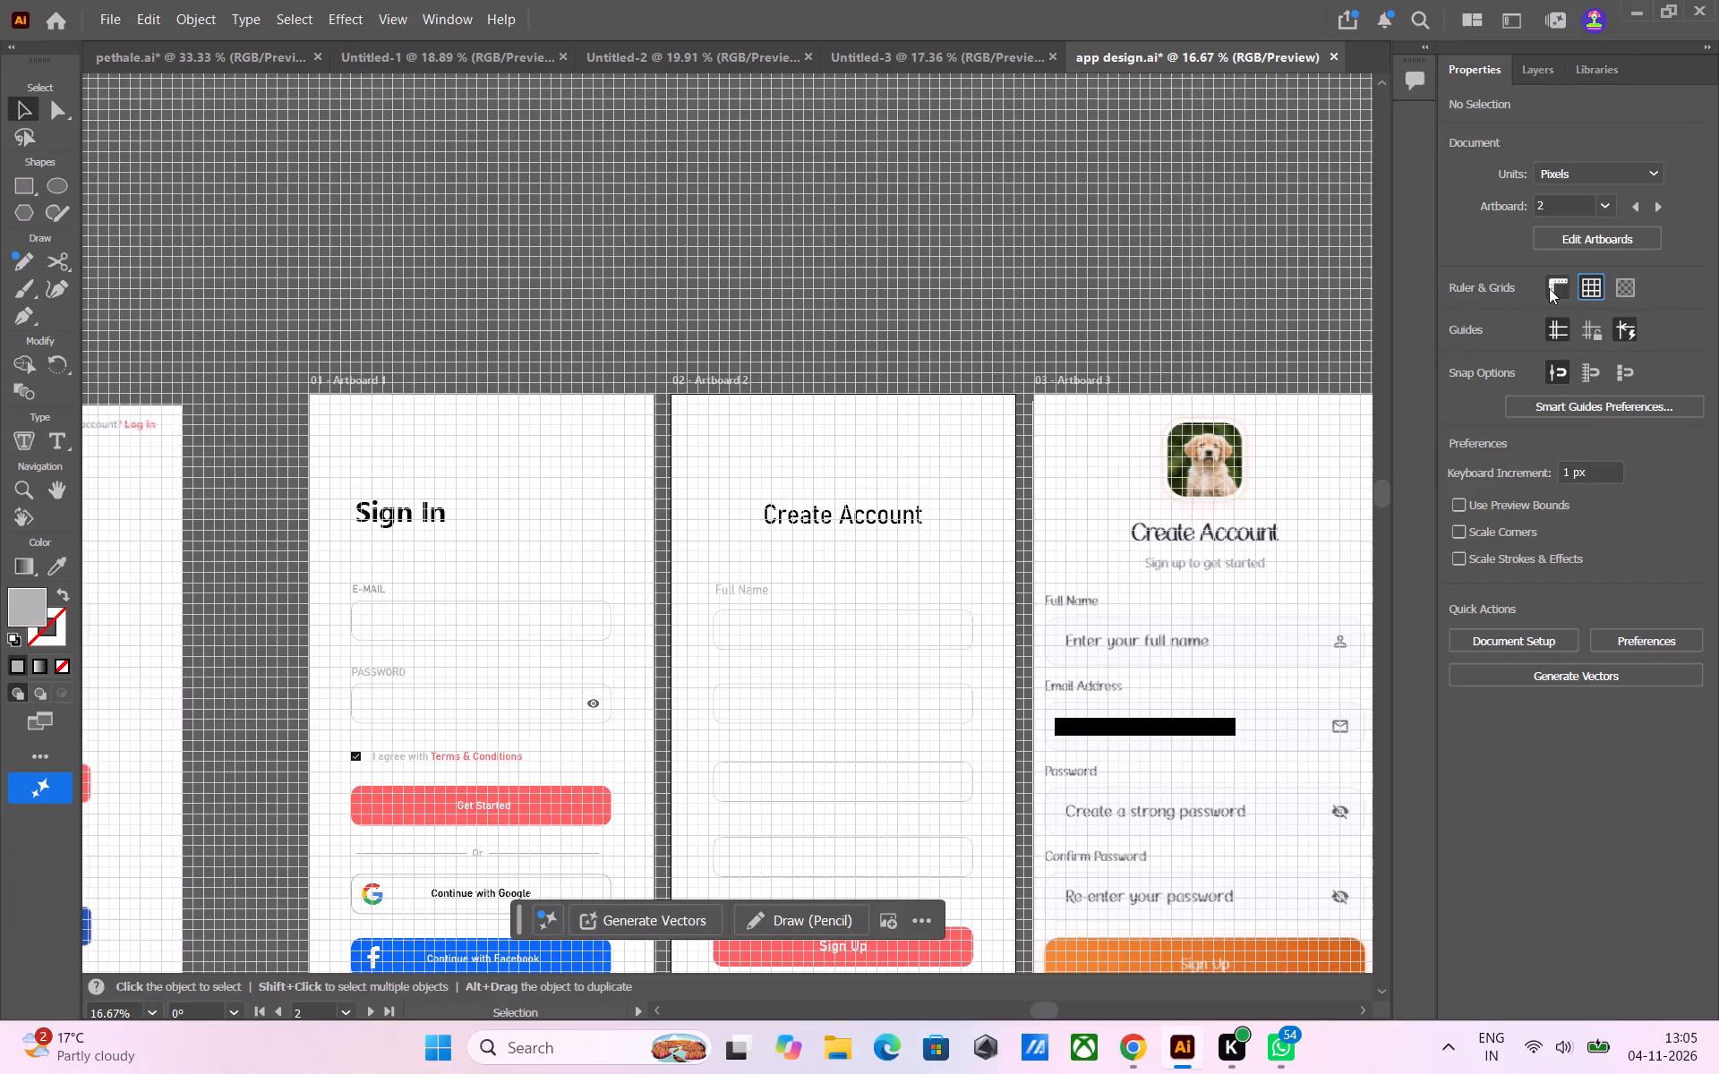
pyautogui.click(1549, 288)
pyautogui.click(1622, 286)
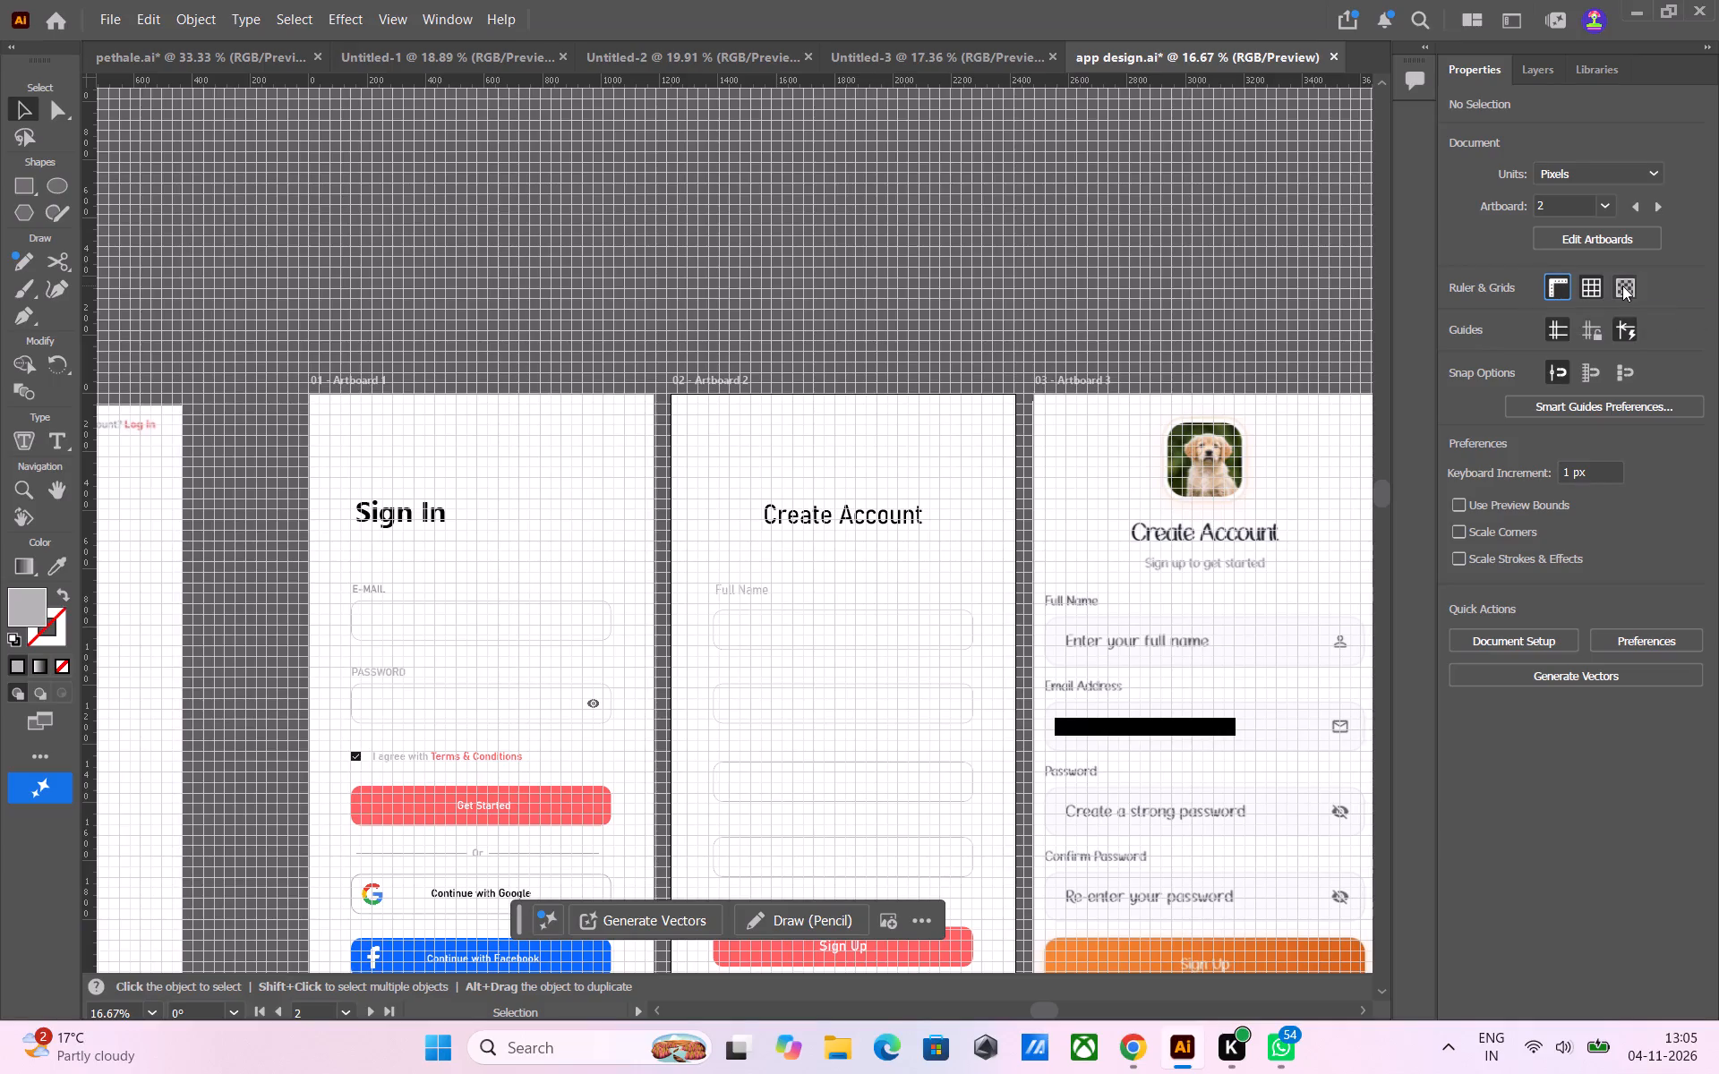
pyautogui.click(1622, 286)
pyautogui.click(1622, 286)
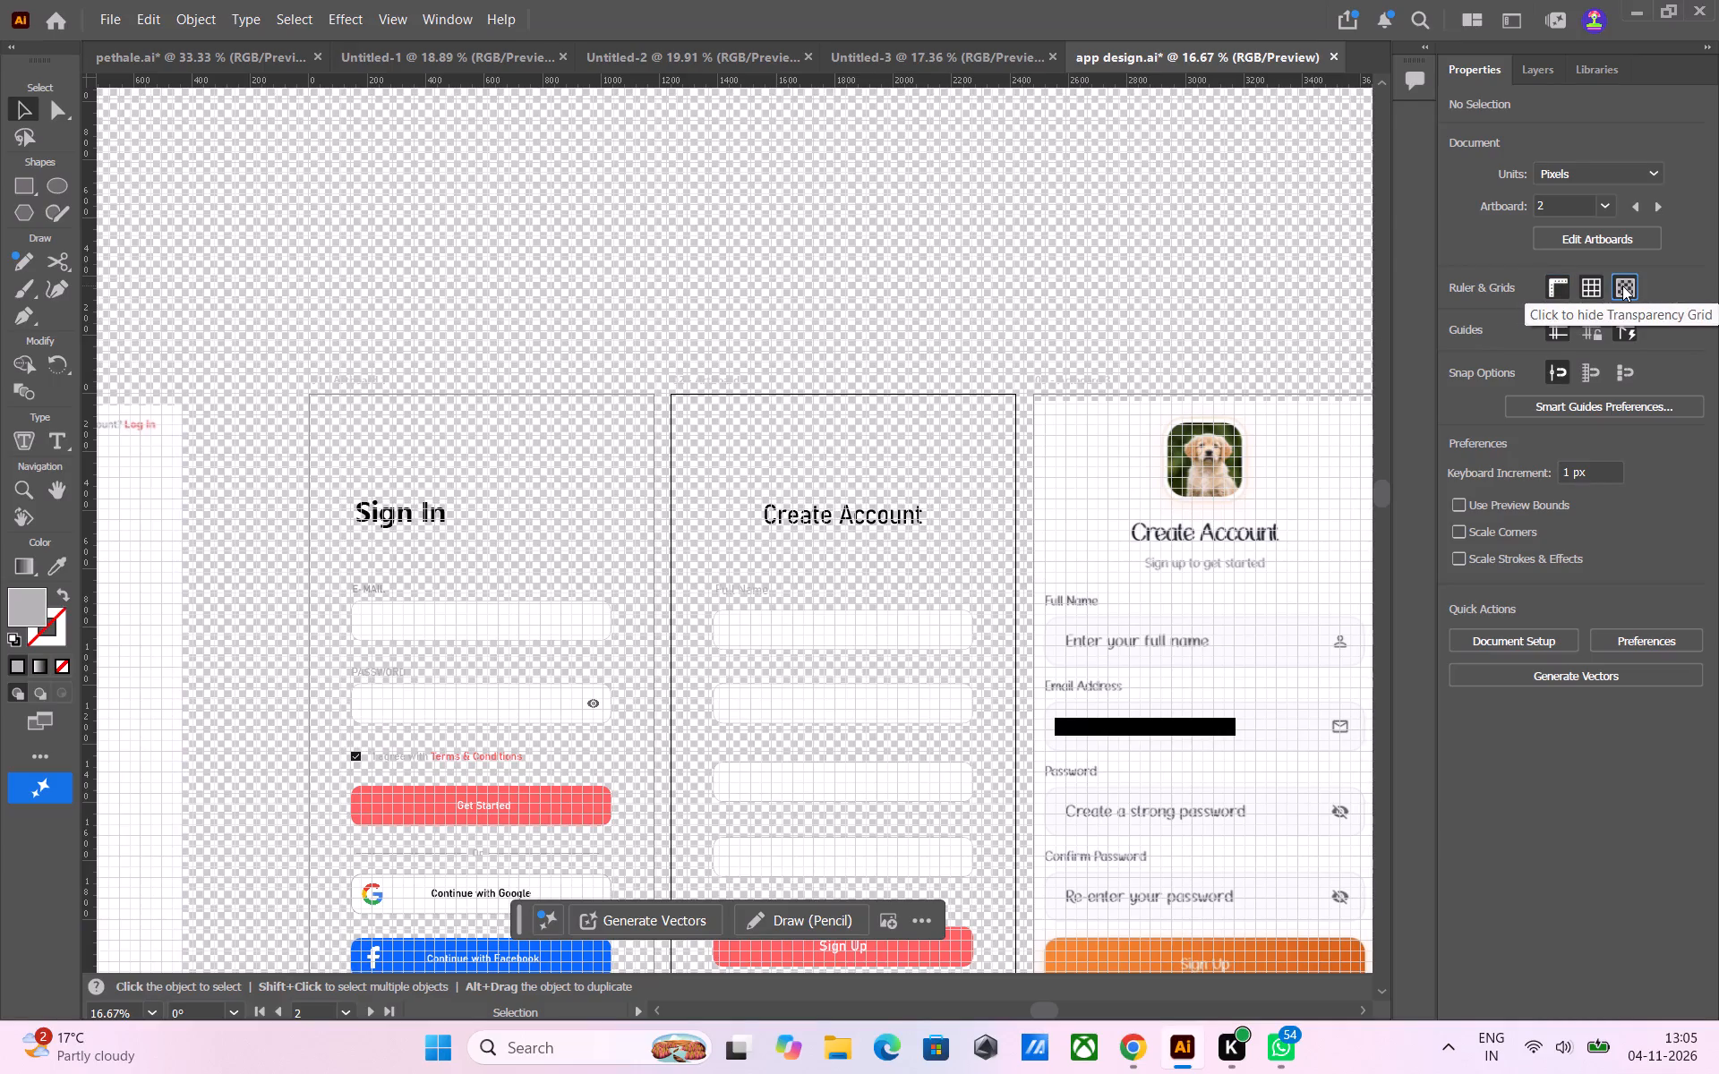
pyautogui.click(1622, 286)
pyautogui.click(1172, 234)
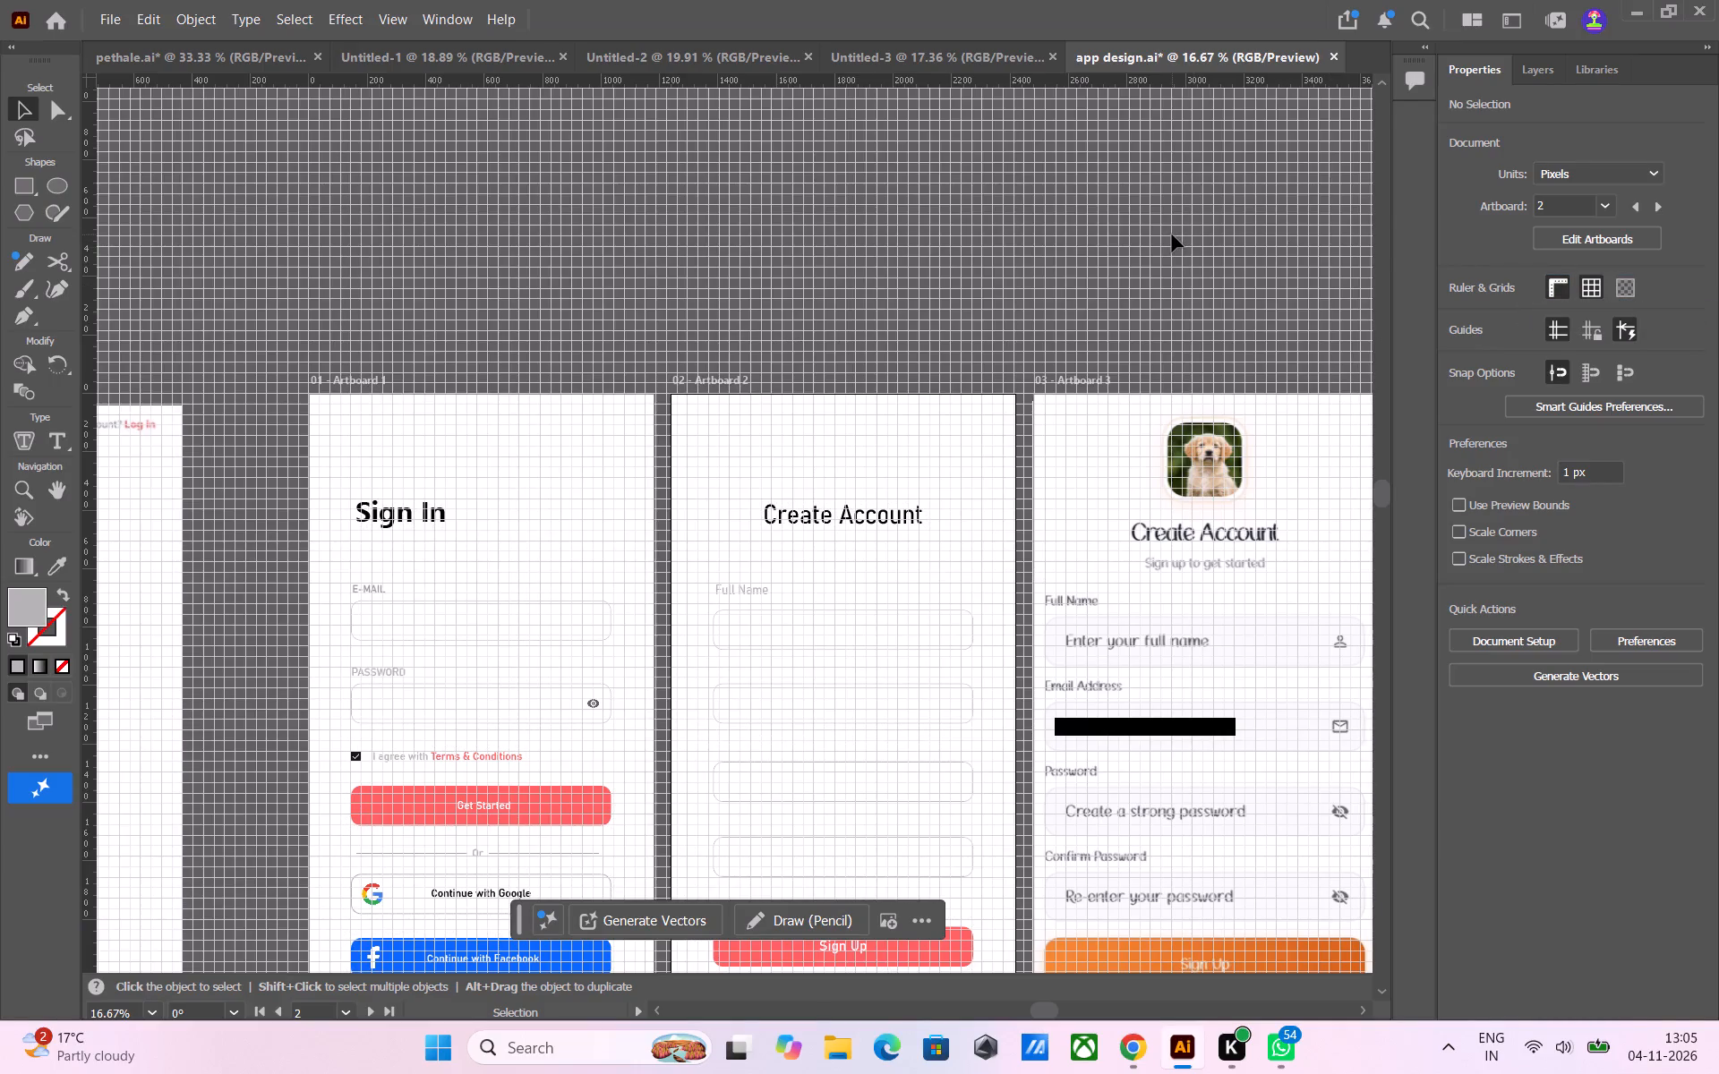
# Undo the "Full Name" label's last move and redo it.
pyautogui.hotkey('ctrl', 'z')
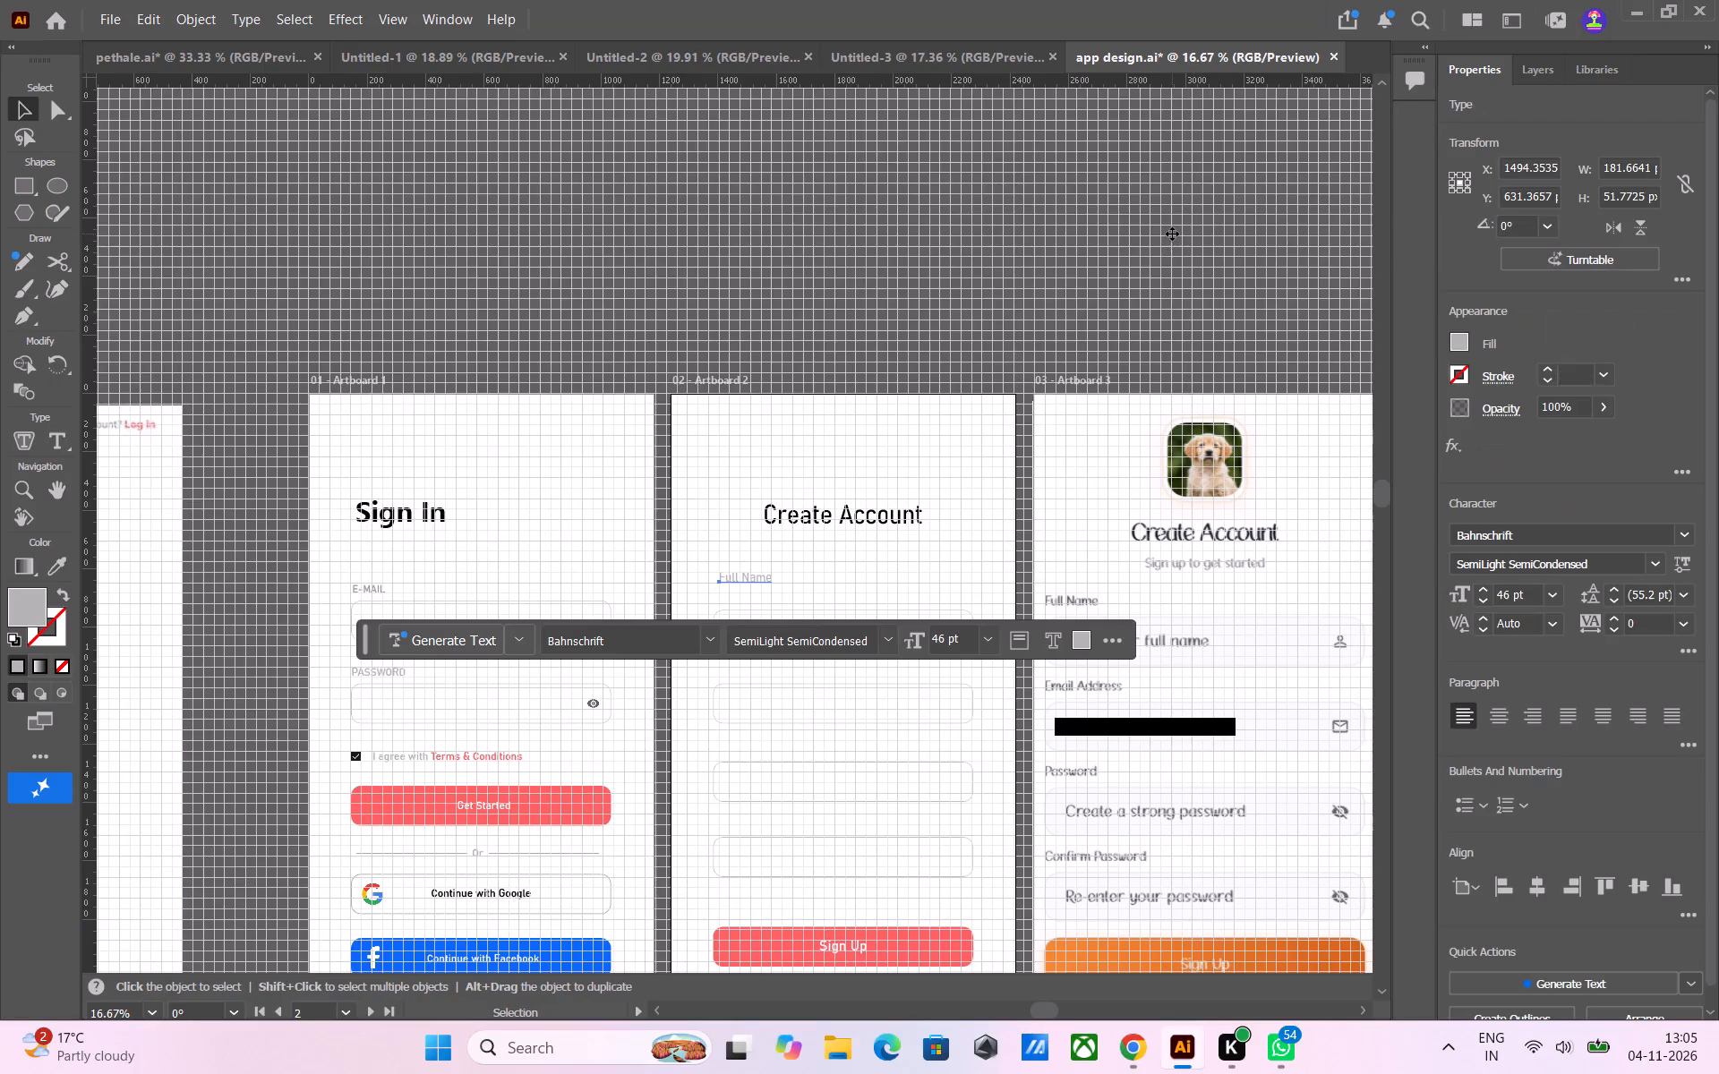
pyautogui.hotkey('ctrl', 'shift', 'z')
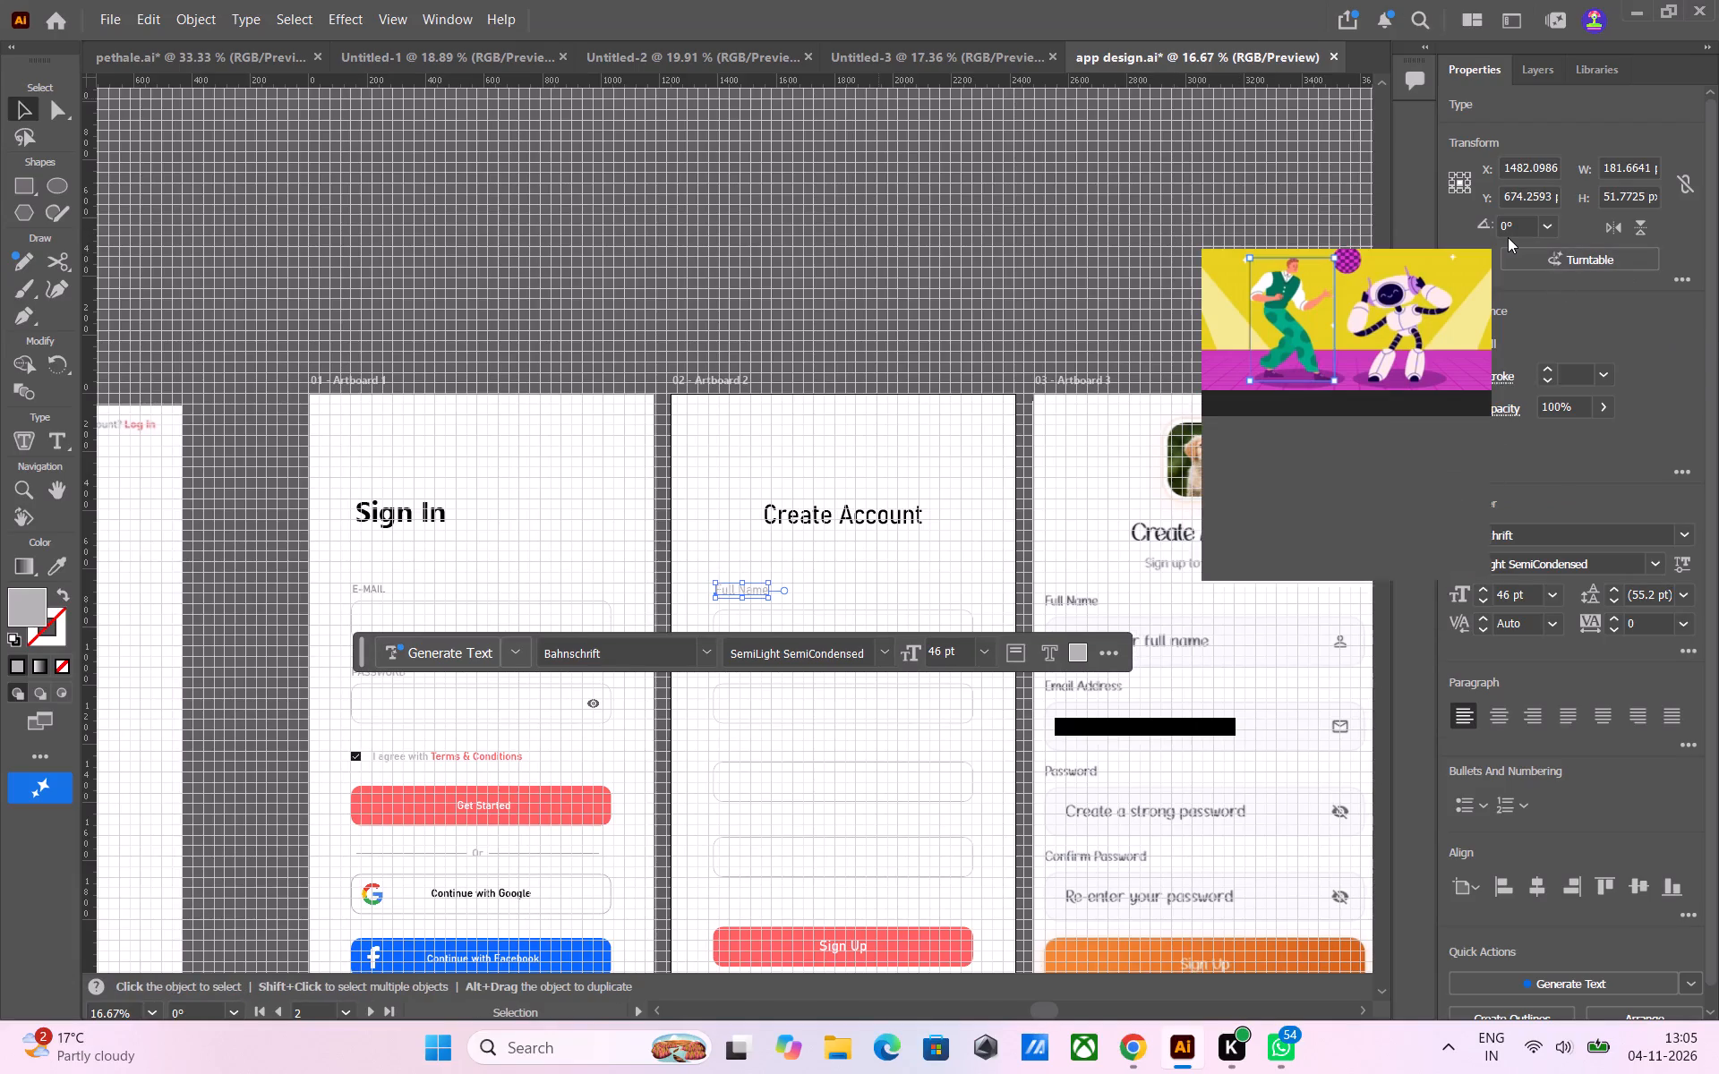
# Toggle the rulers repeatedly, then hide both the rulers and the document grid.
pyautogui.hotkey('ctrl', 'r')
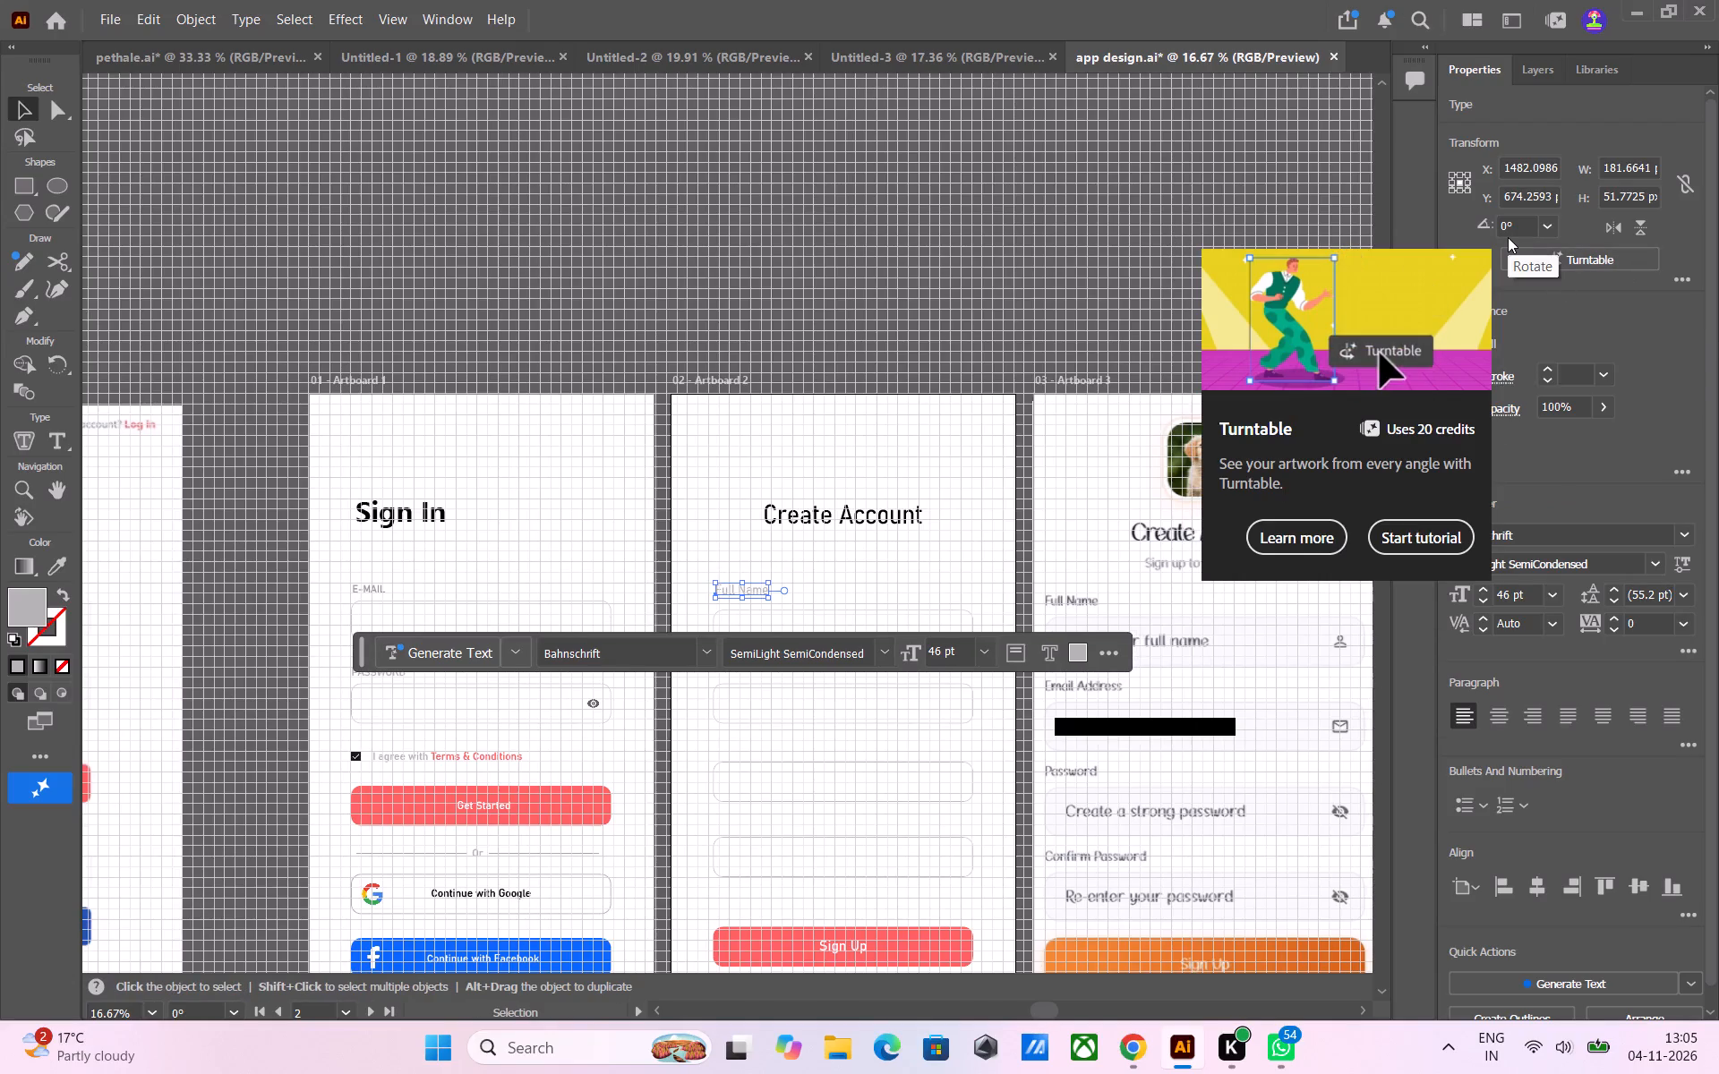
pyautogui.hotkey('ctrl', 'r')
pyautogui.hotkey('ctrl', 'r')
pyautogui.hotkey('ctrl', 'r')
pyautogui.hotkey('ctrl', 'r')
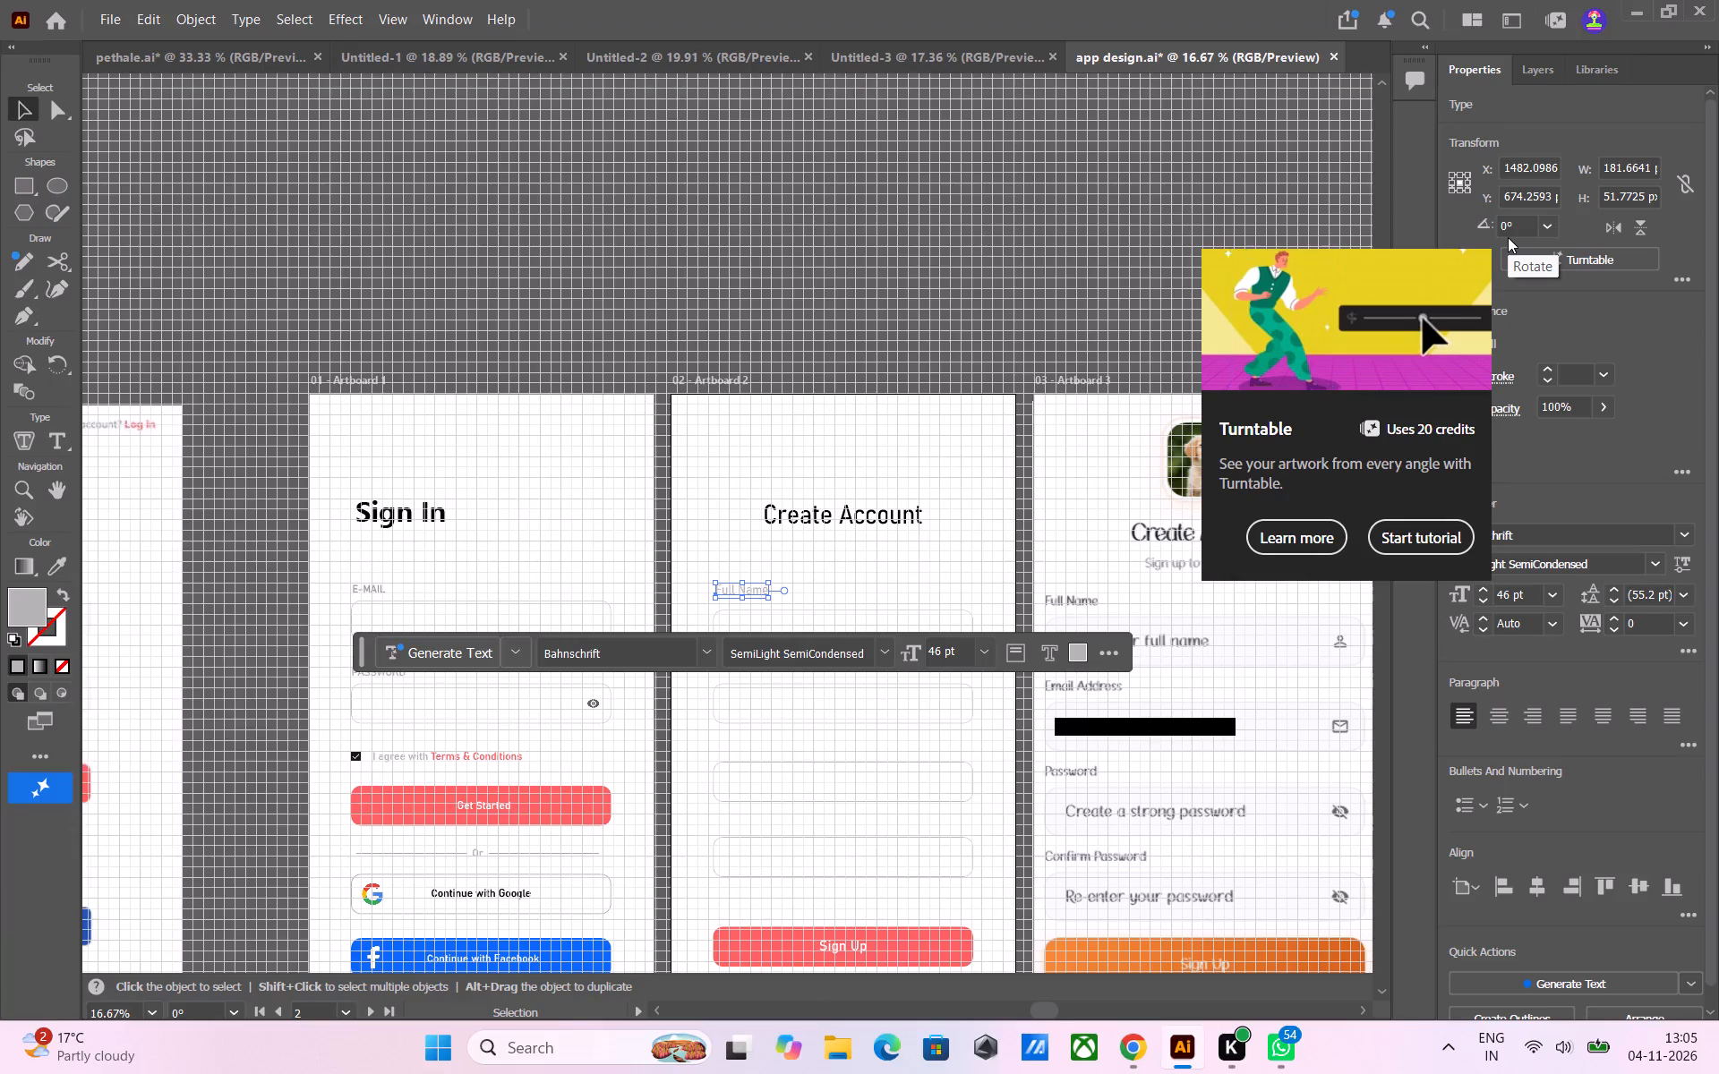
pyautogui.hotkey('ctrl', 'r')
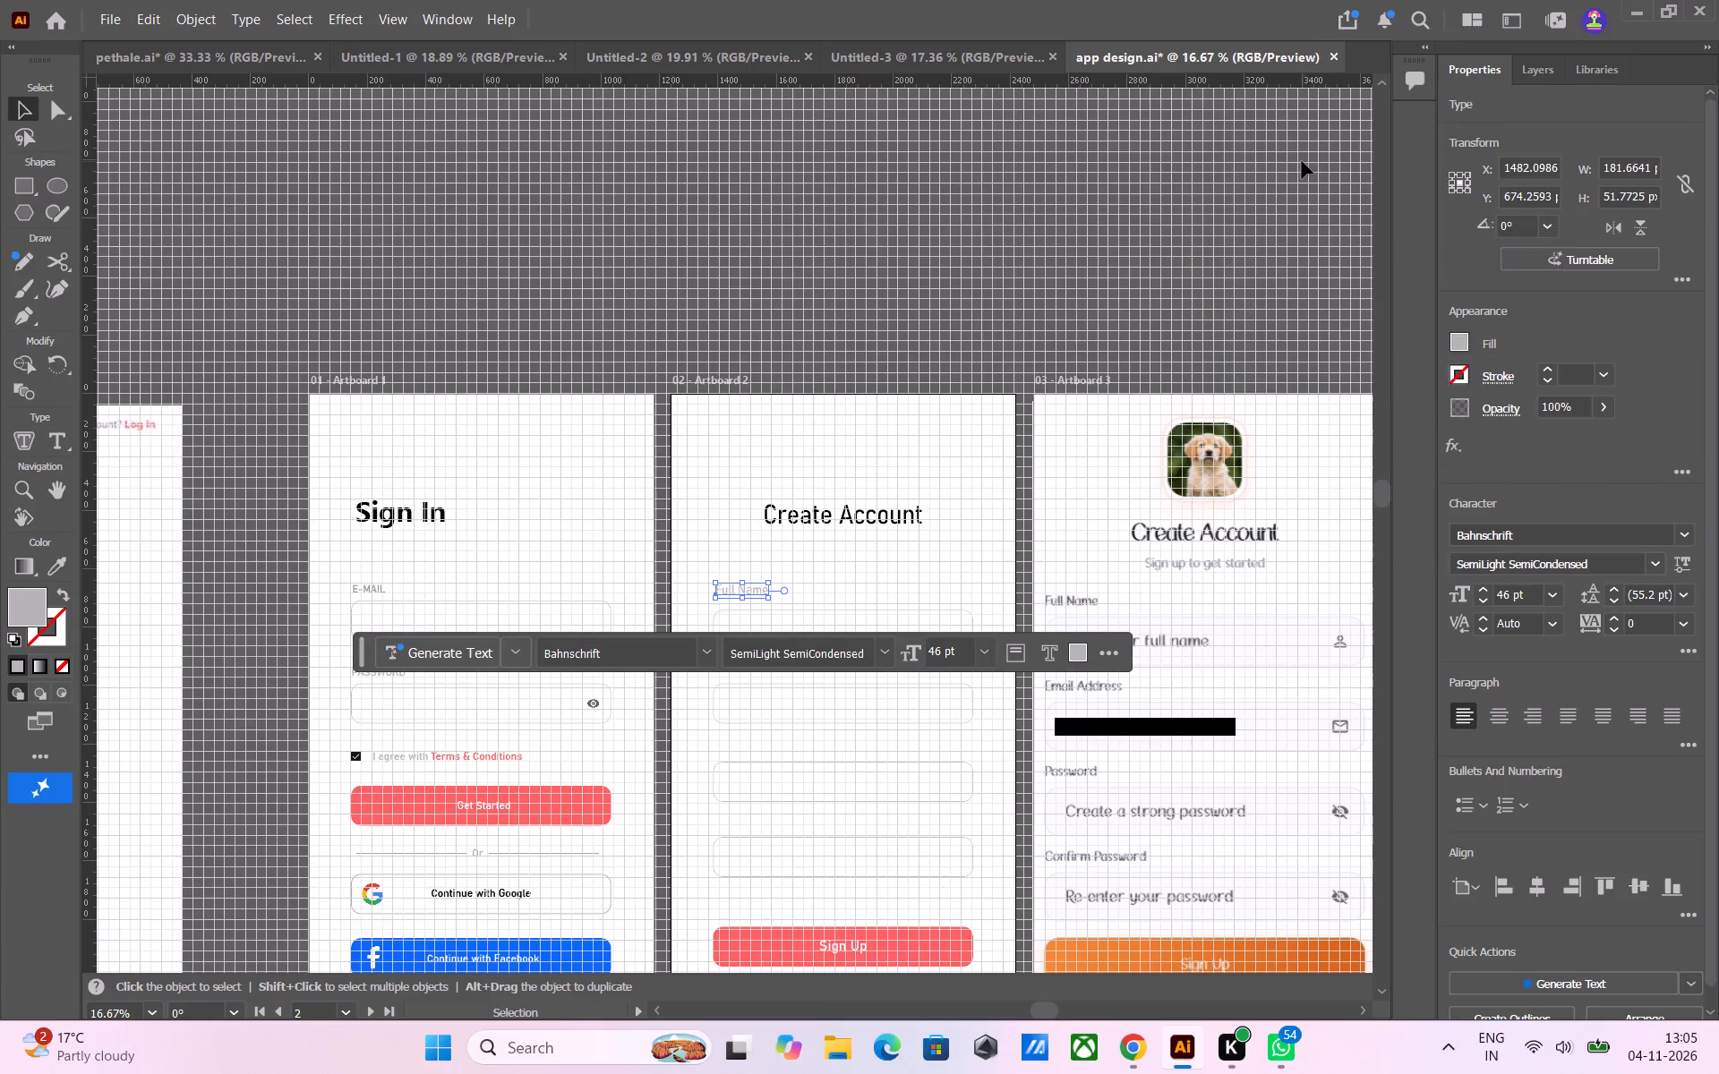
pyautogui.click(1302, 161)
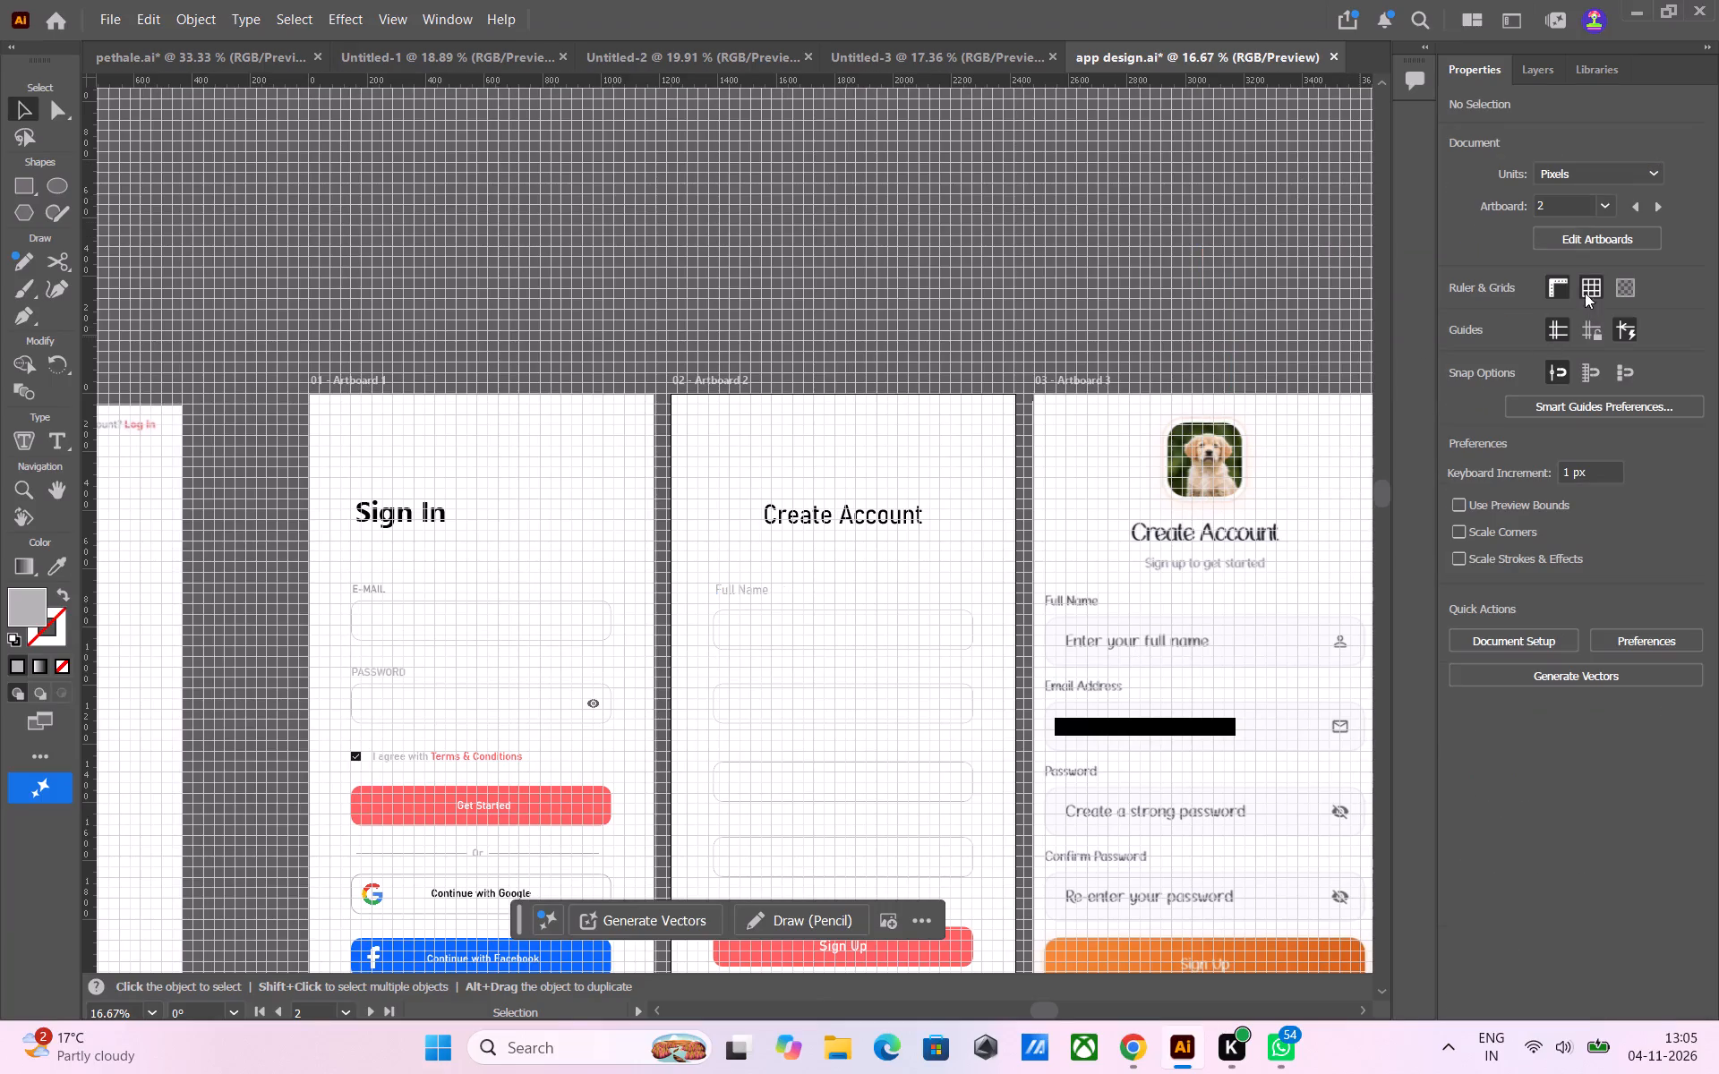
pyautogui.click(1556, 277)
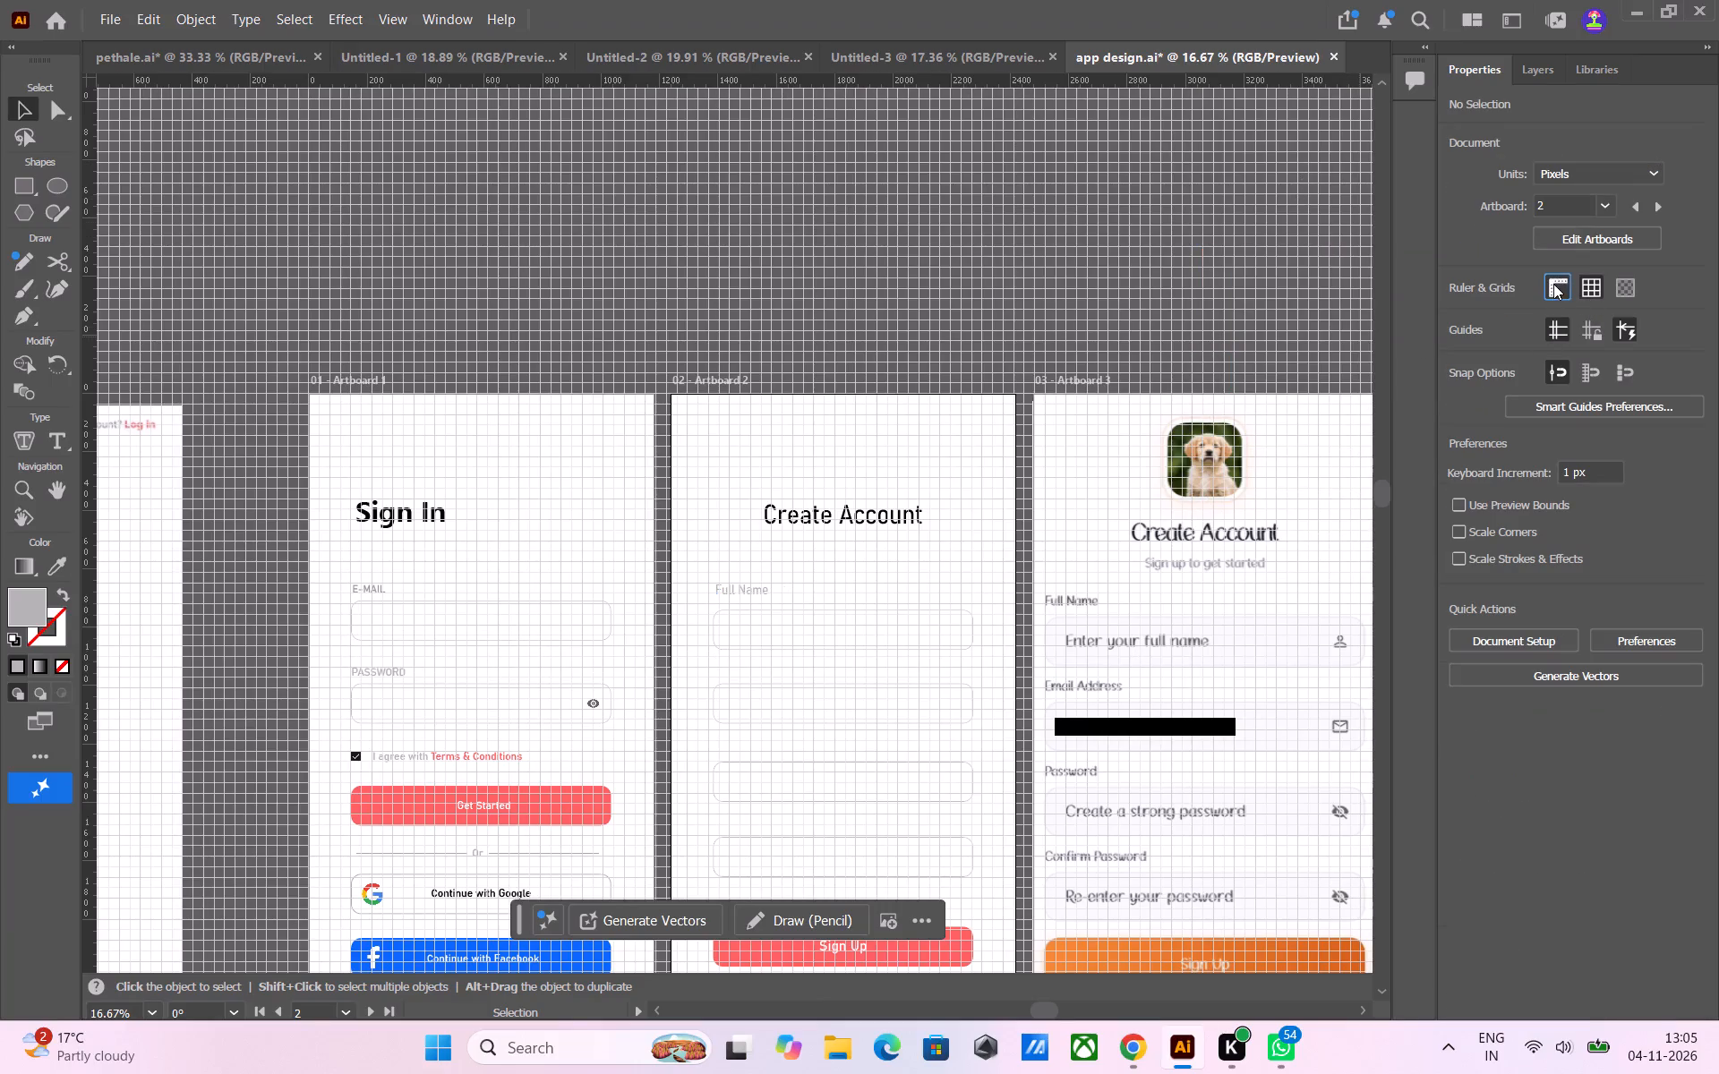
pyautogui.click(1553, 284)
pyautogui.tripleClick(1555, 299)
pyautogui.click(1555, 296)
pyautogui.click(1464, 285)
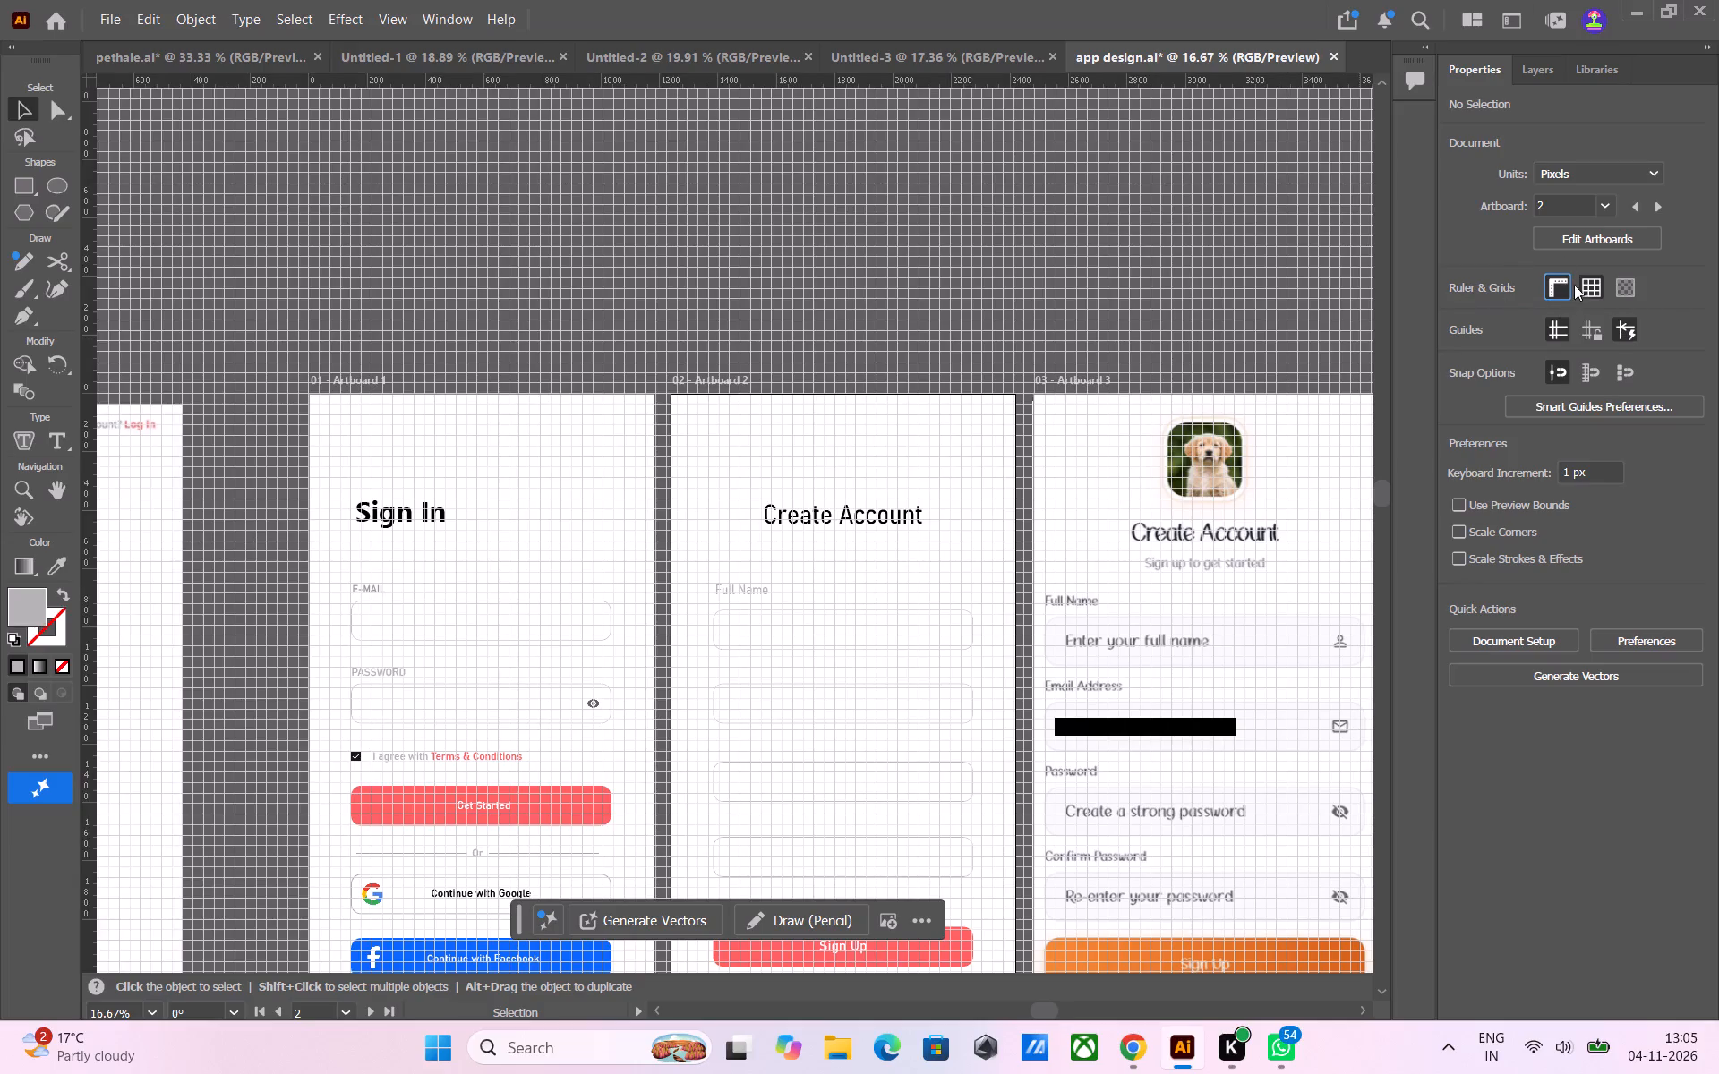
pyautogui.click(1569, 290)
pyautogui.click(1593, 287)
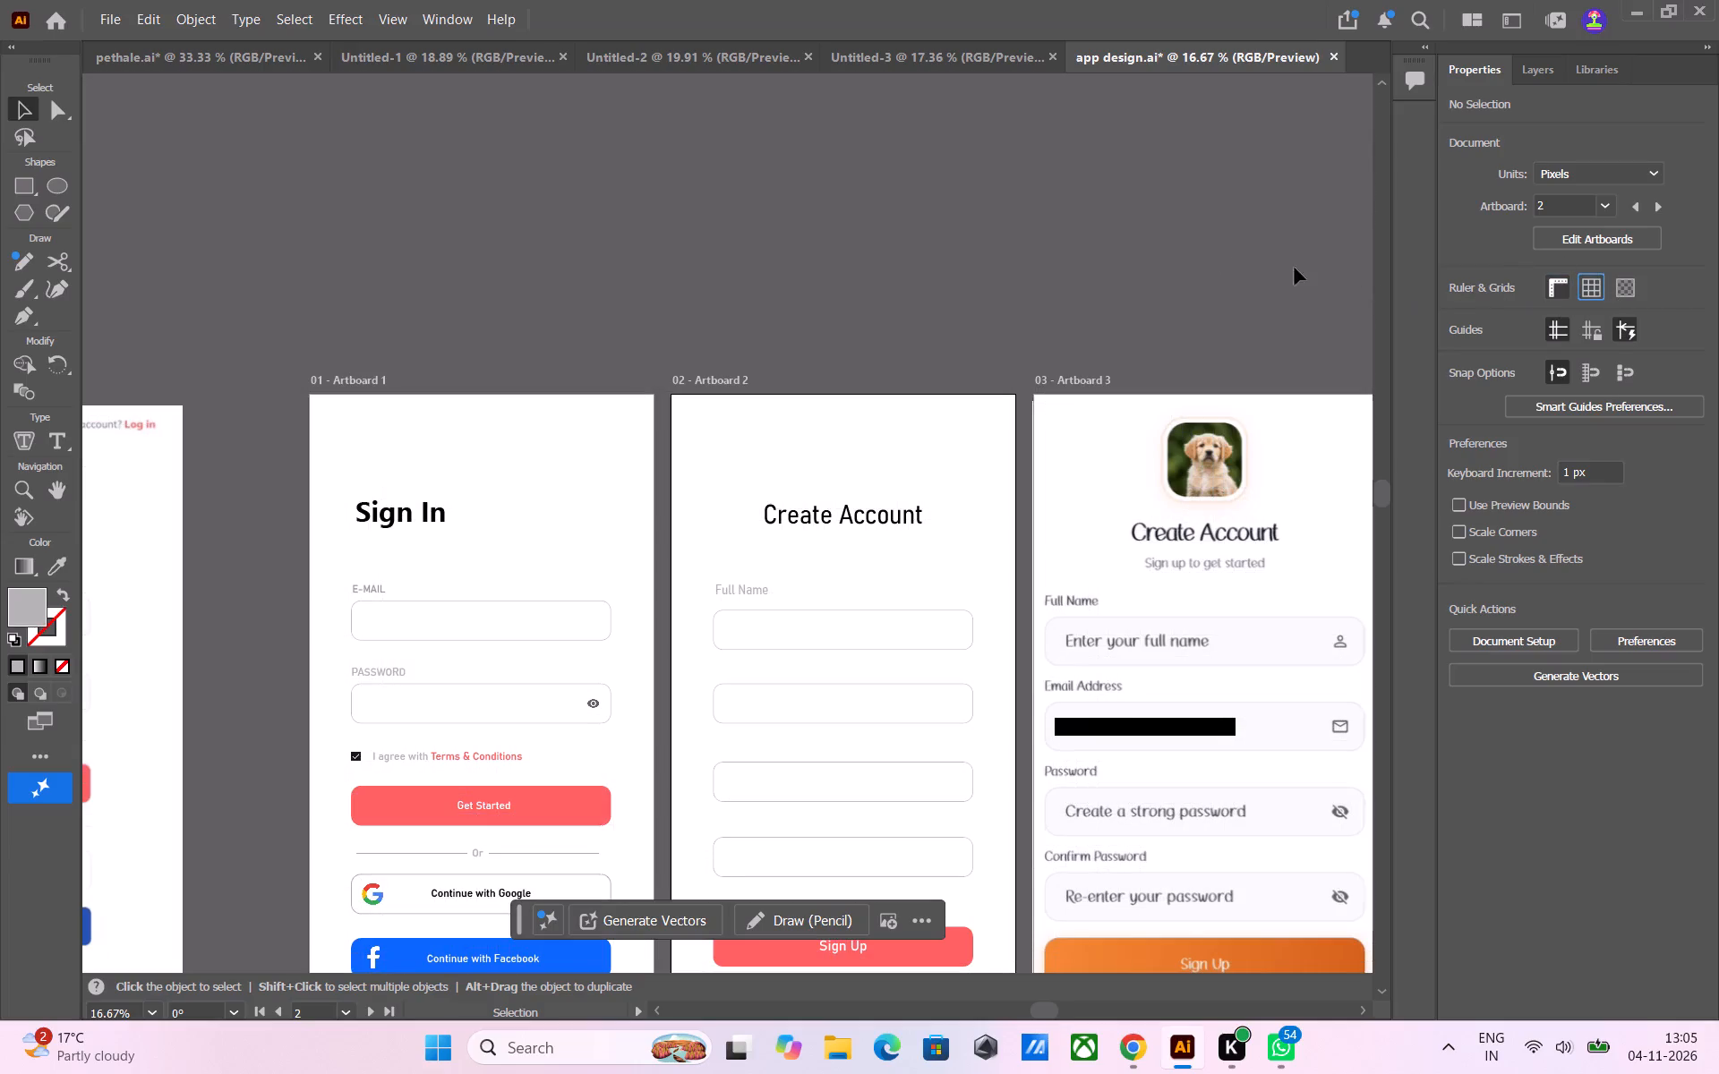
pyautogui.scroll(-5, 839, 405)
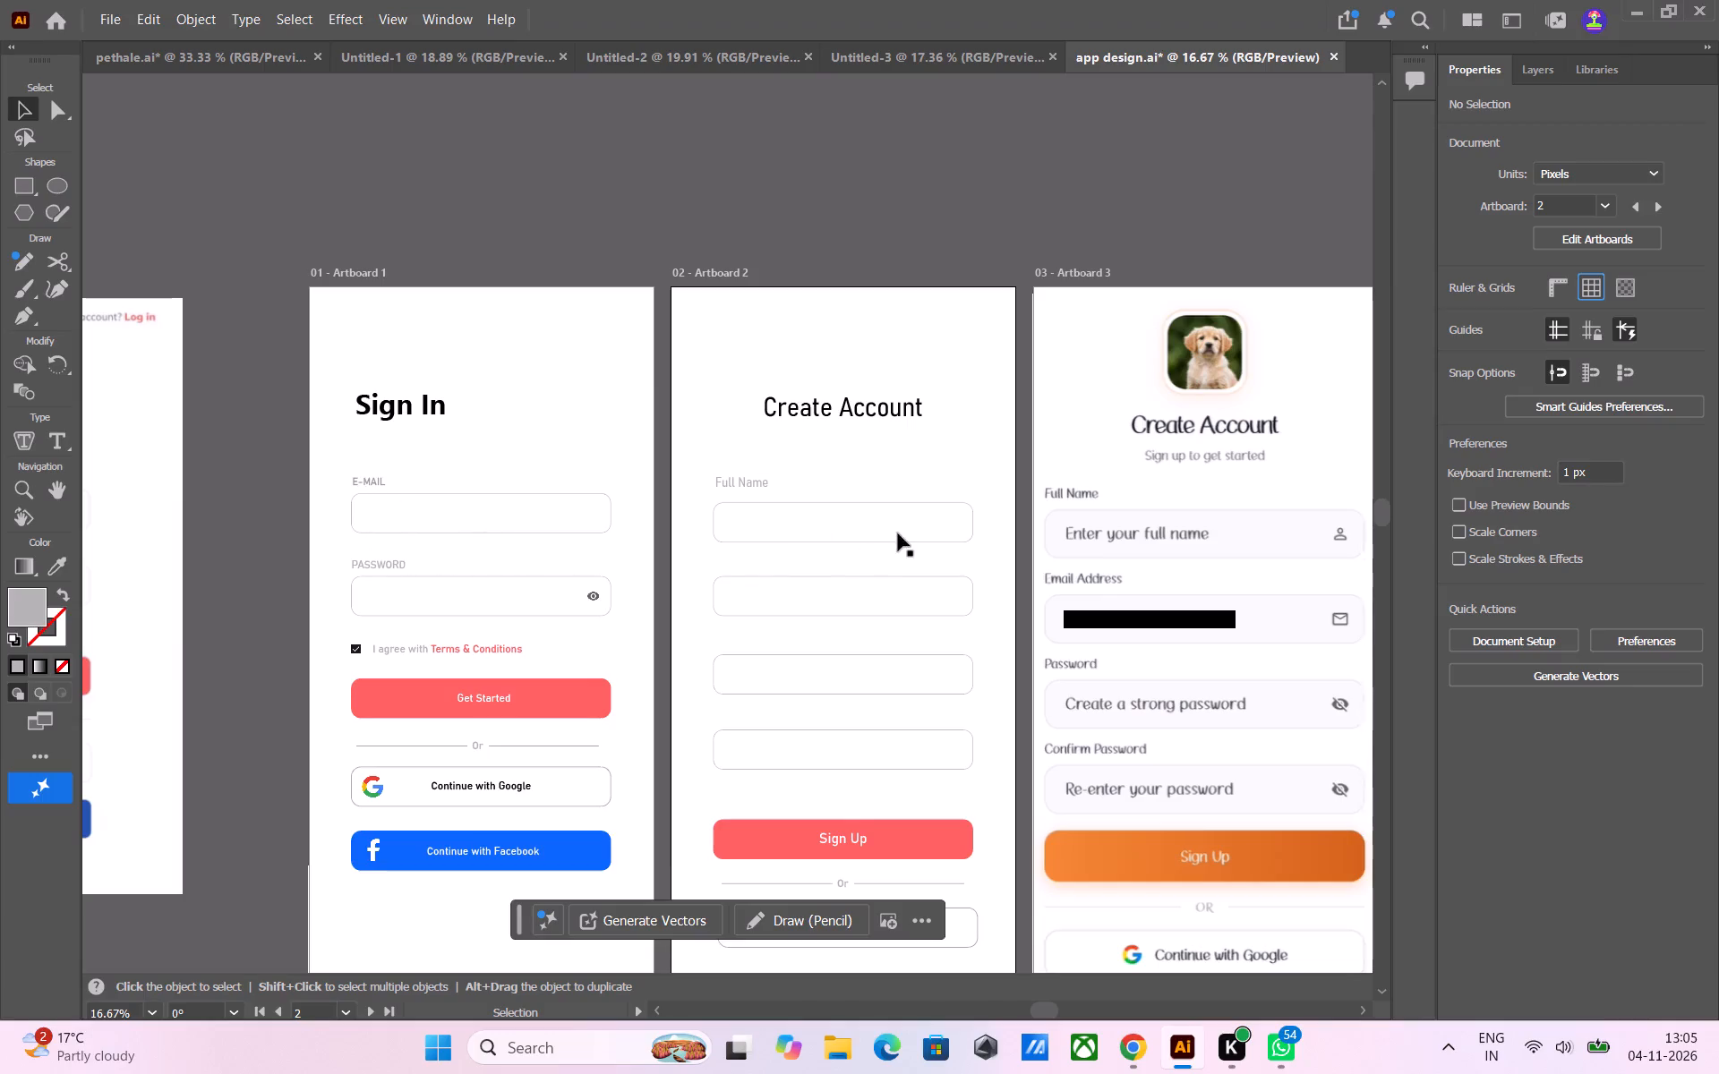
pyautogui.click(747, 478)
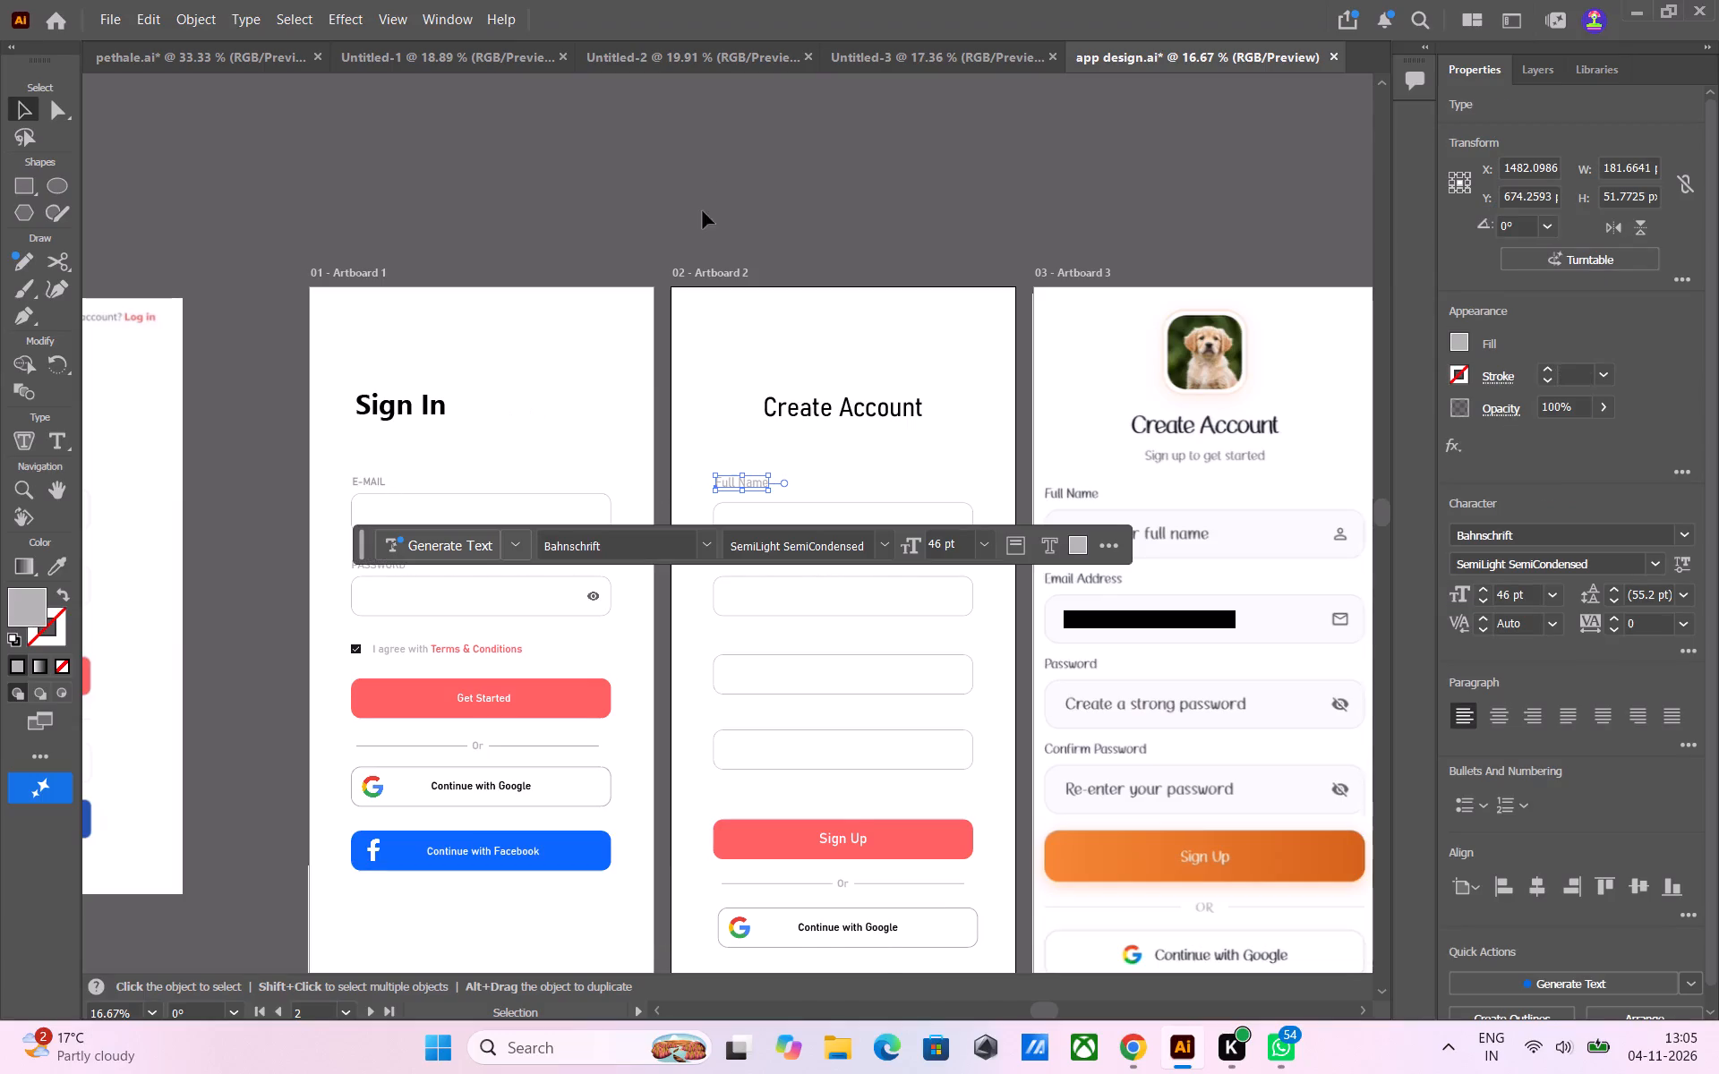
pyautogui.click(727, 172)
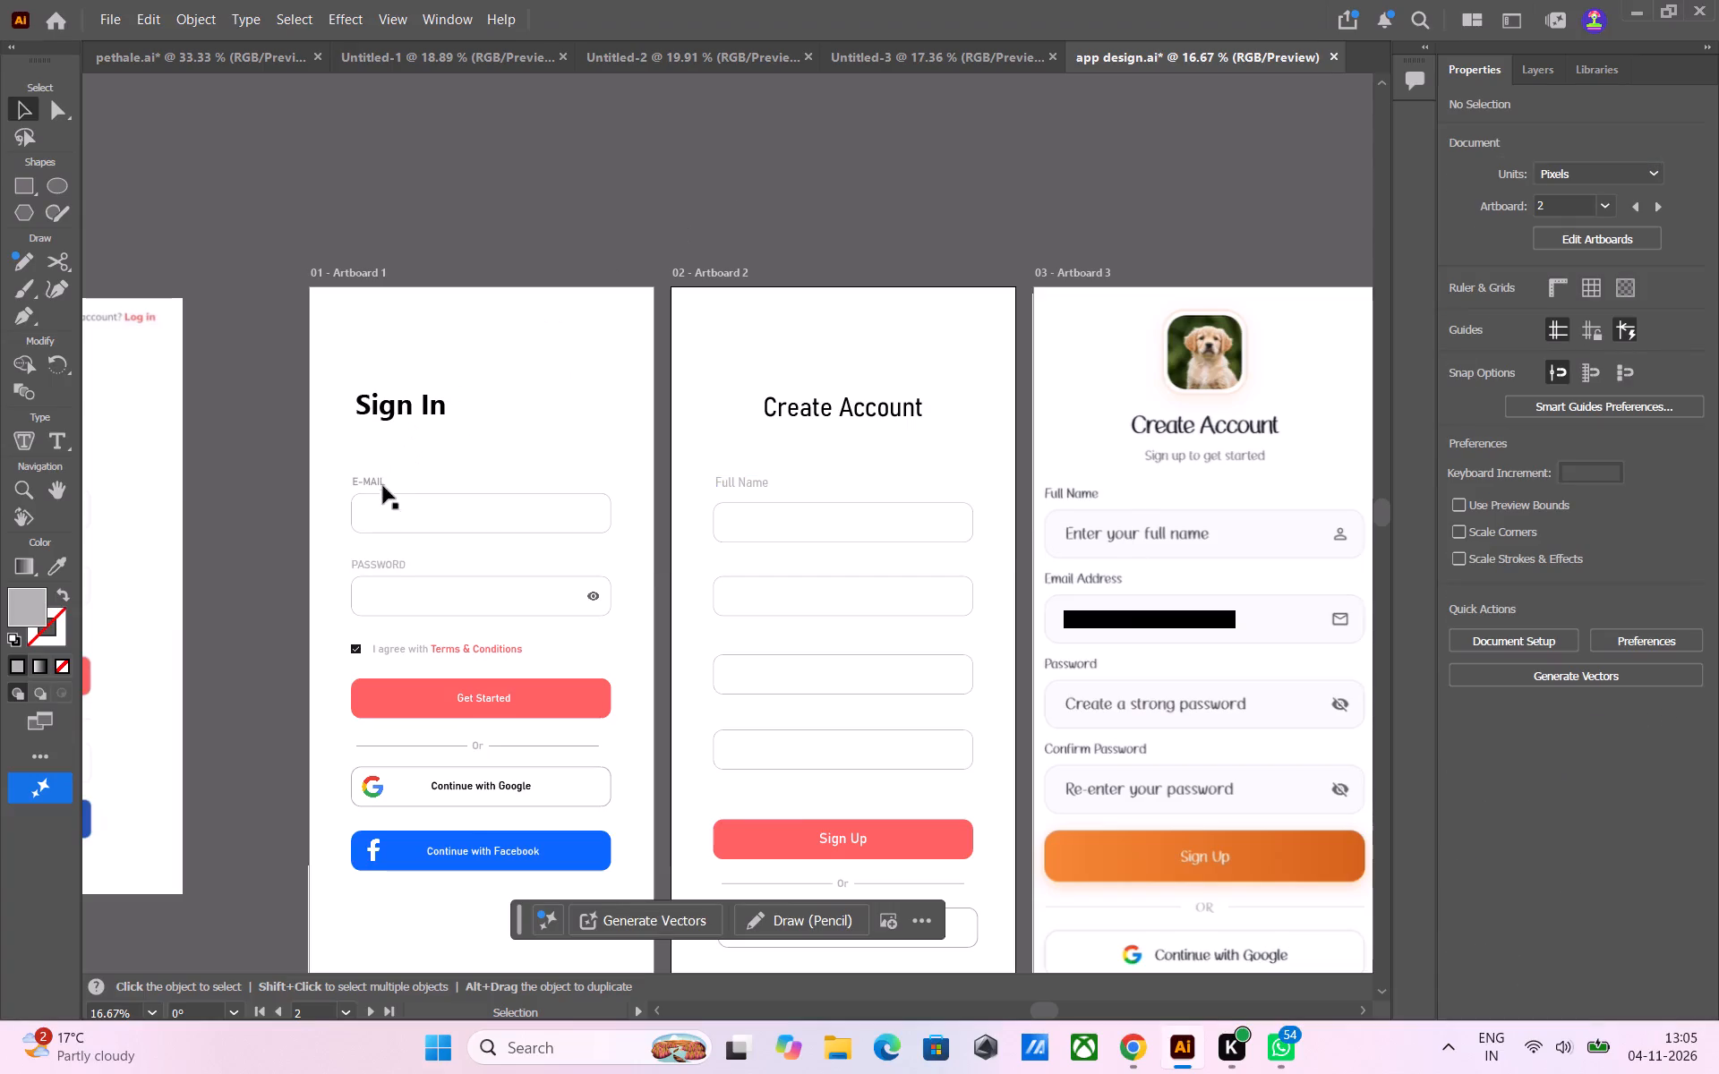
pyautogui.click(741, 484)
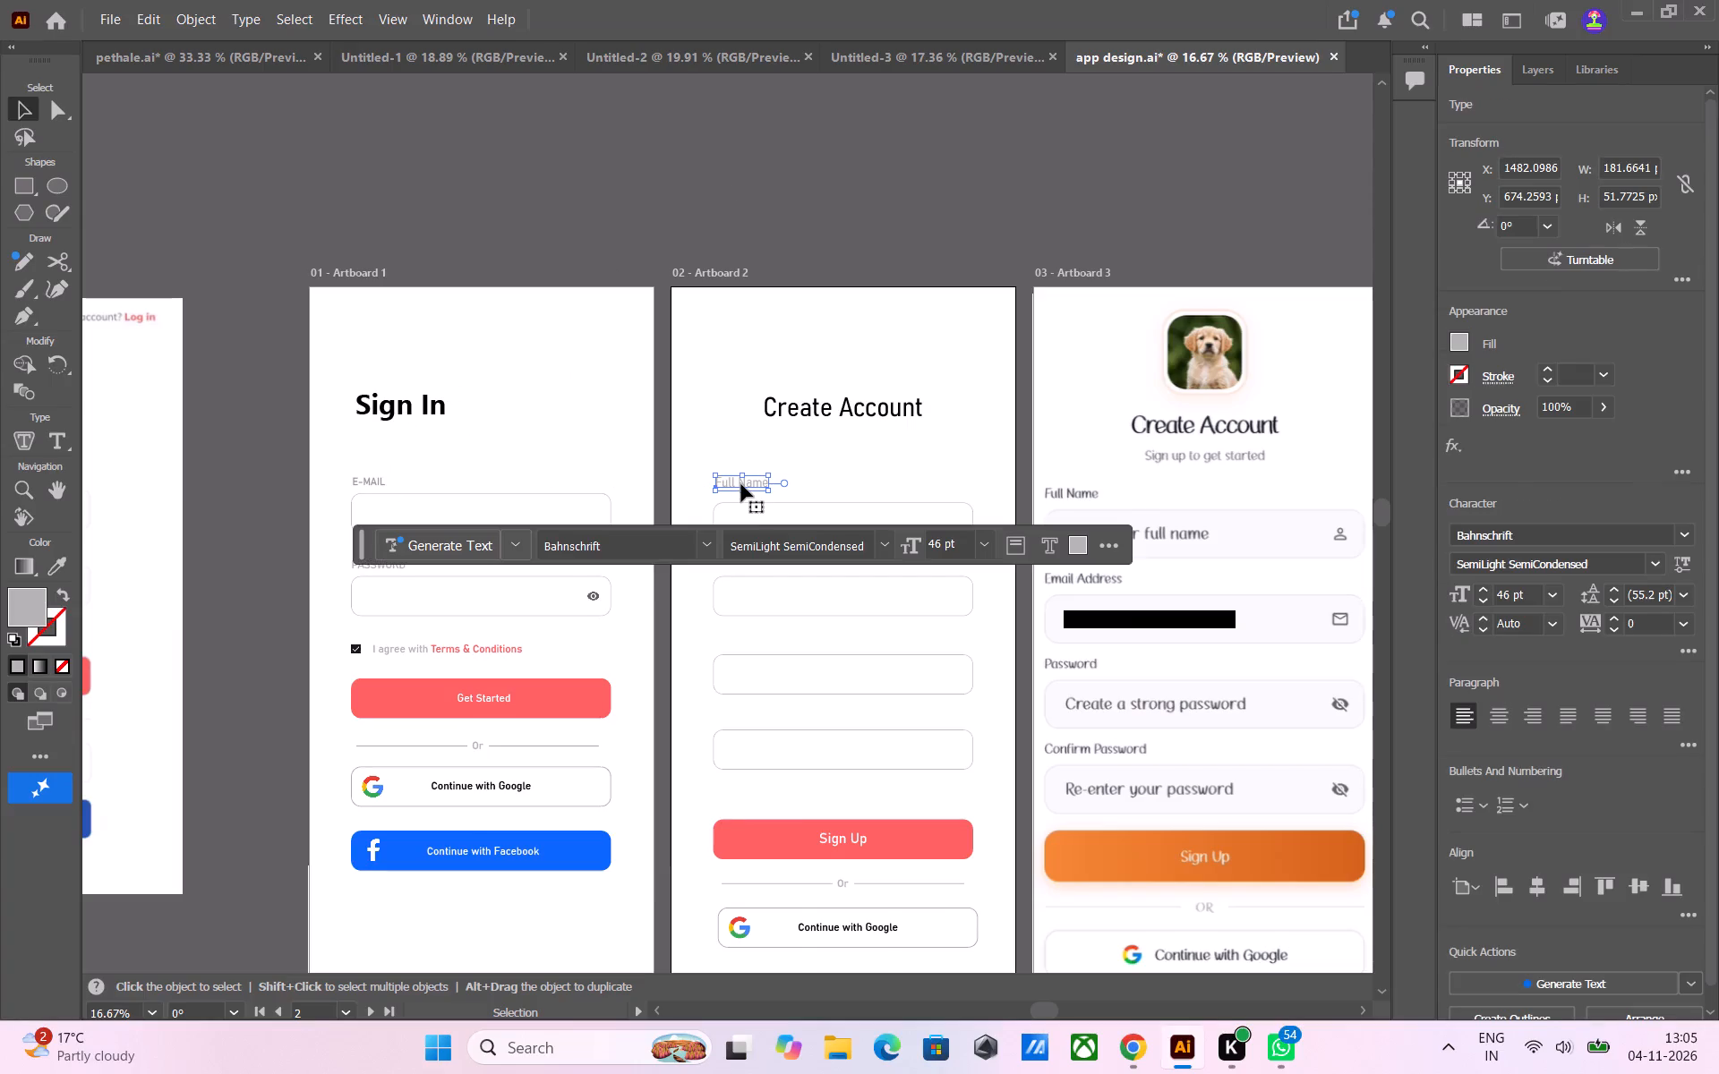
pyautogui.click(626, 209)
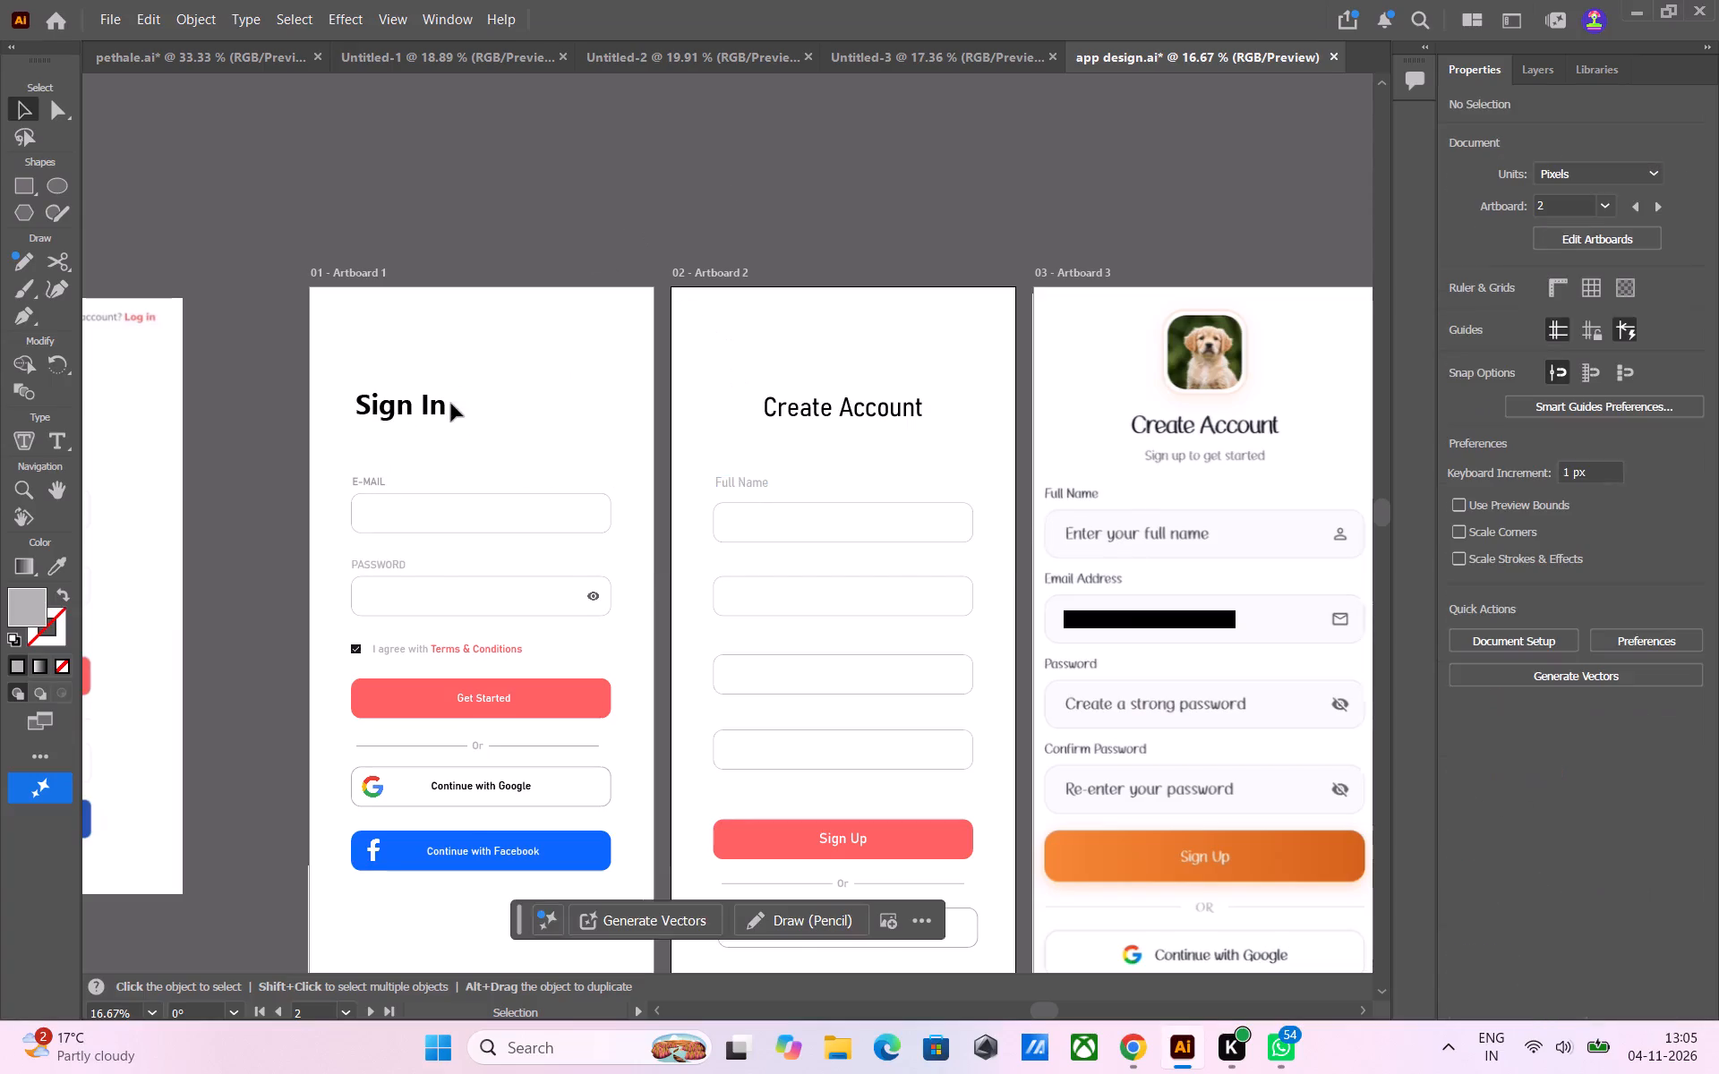
# Set the font size of Artboard 1's field labels, terms line, button texts and "Or" divider text to 46 pt.
pyautogui.click(369, 479)
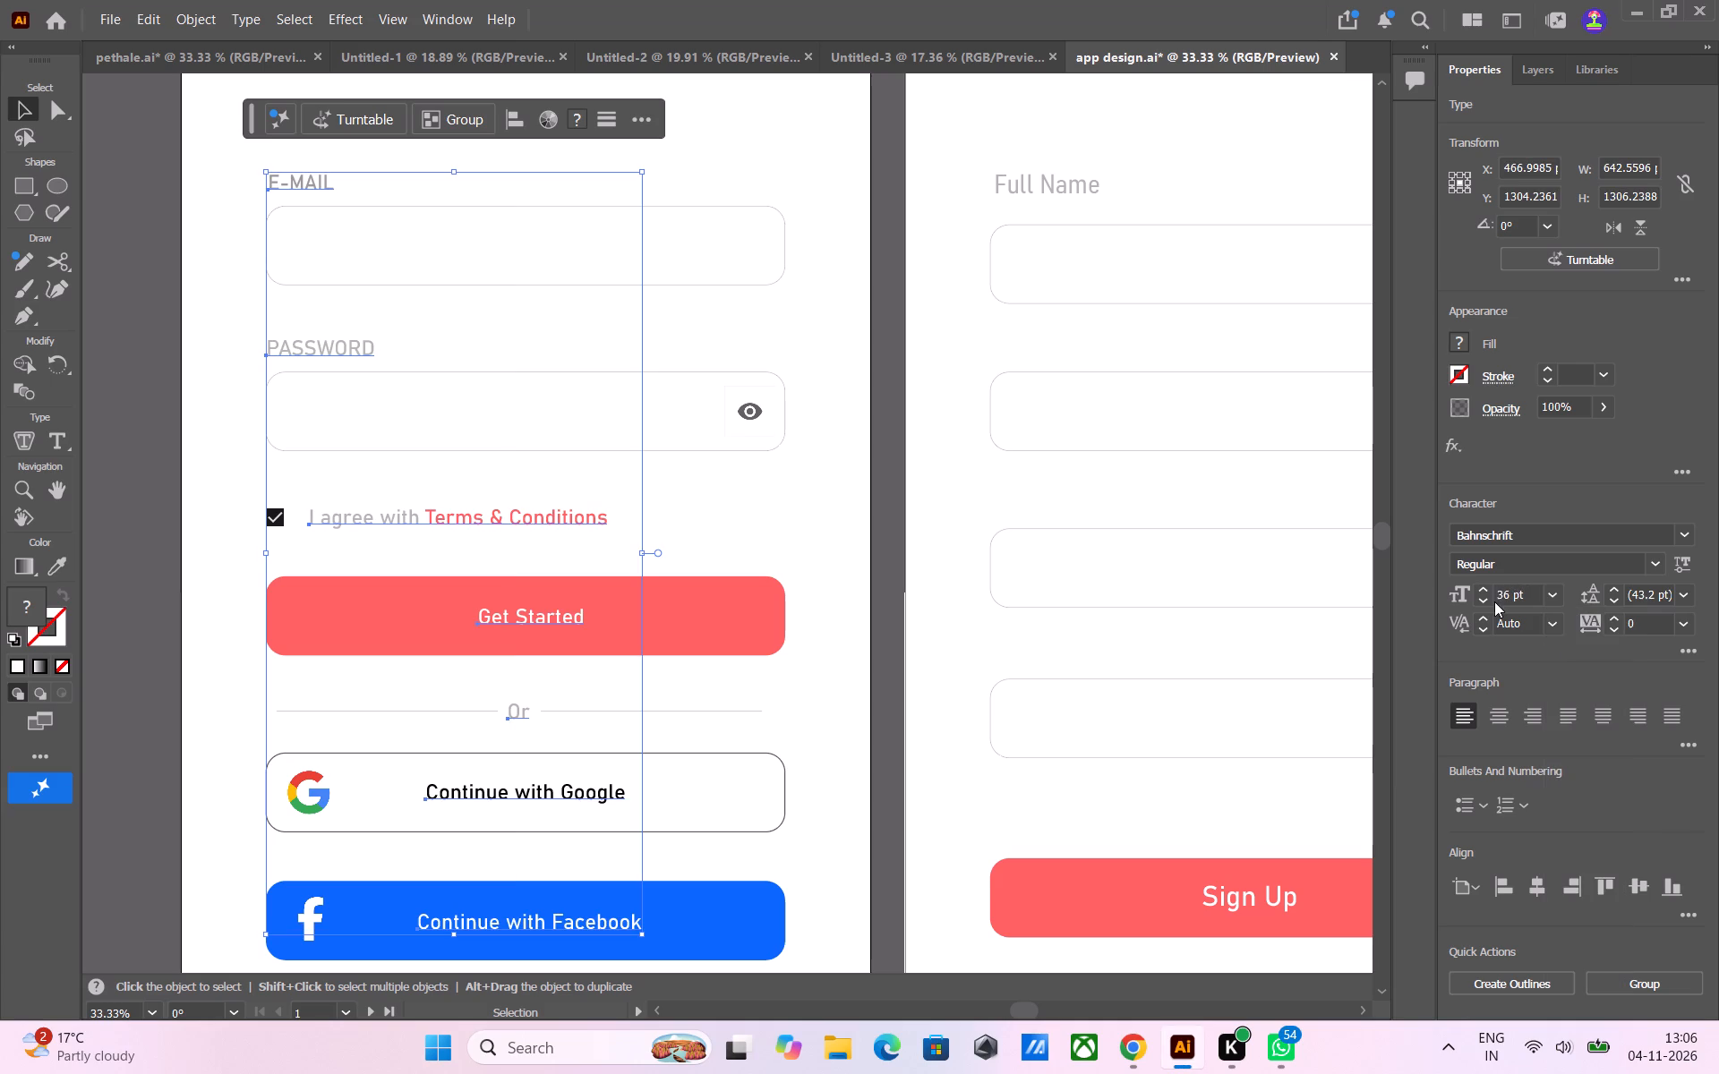
pyautogui.click(1503, 598)
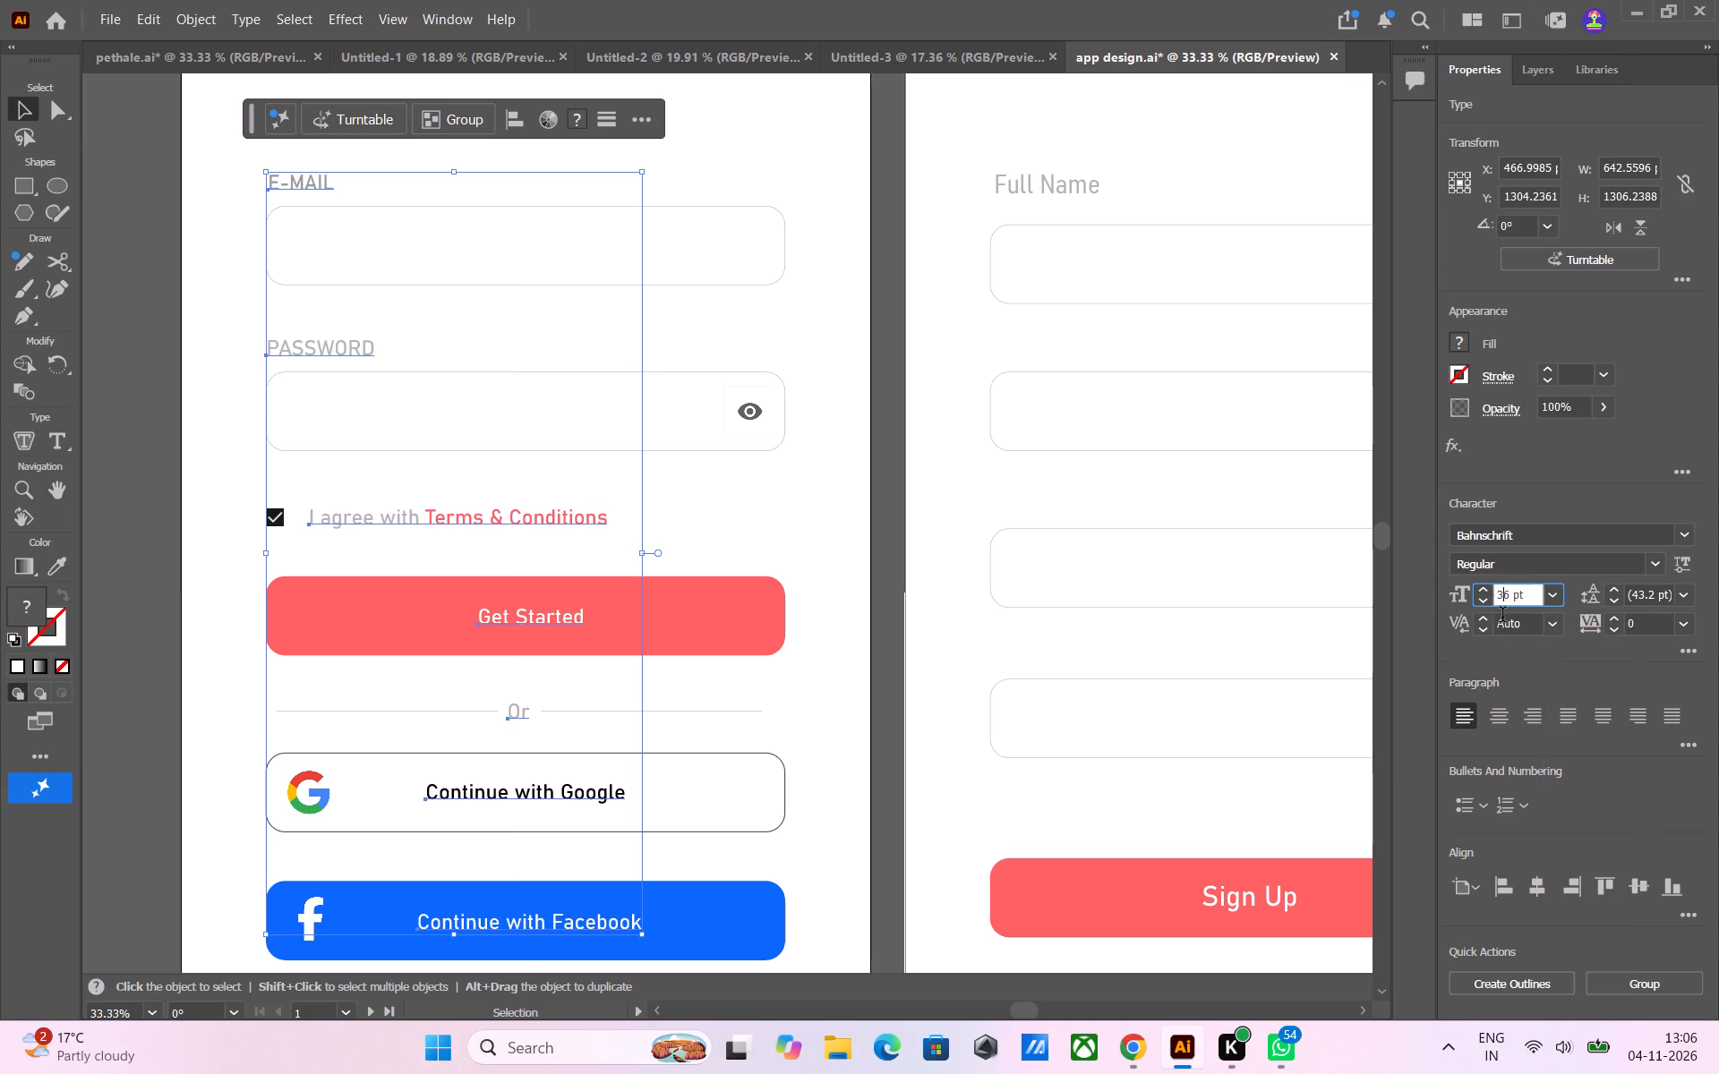
pyautogui.press('BackSpace')
pyautogui.press('4')
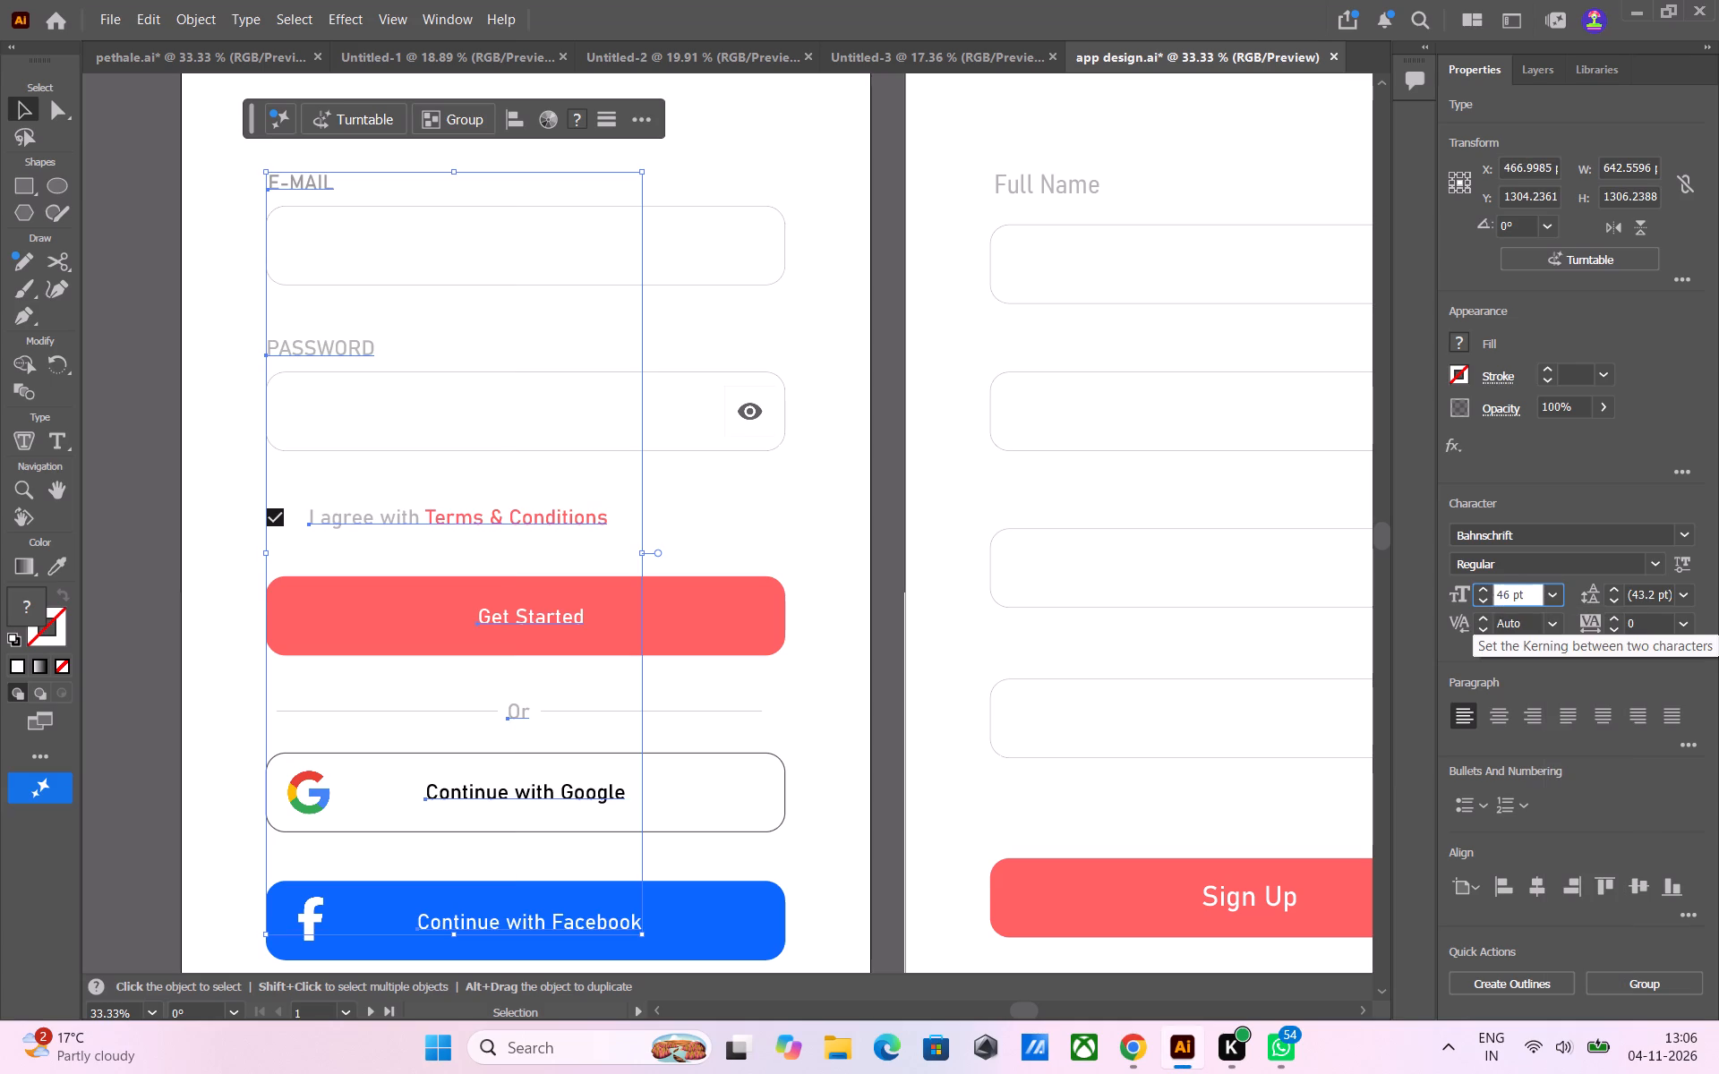
pyautogui.click(886, 492)
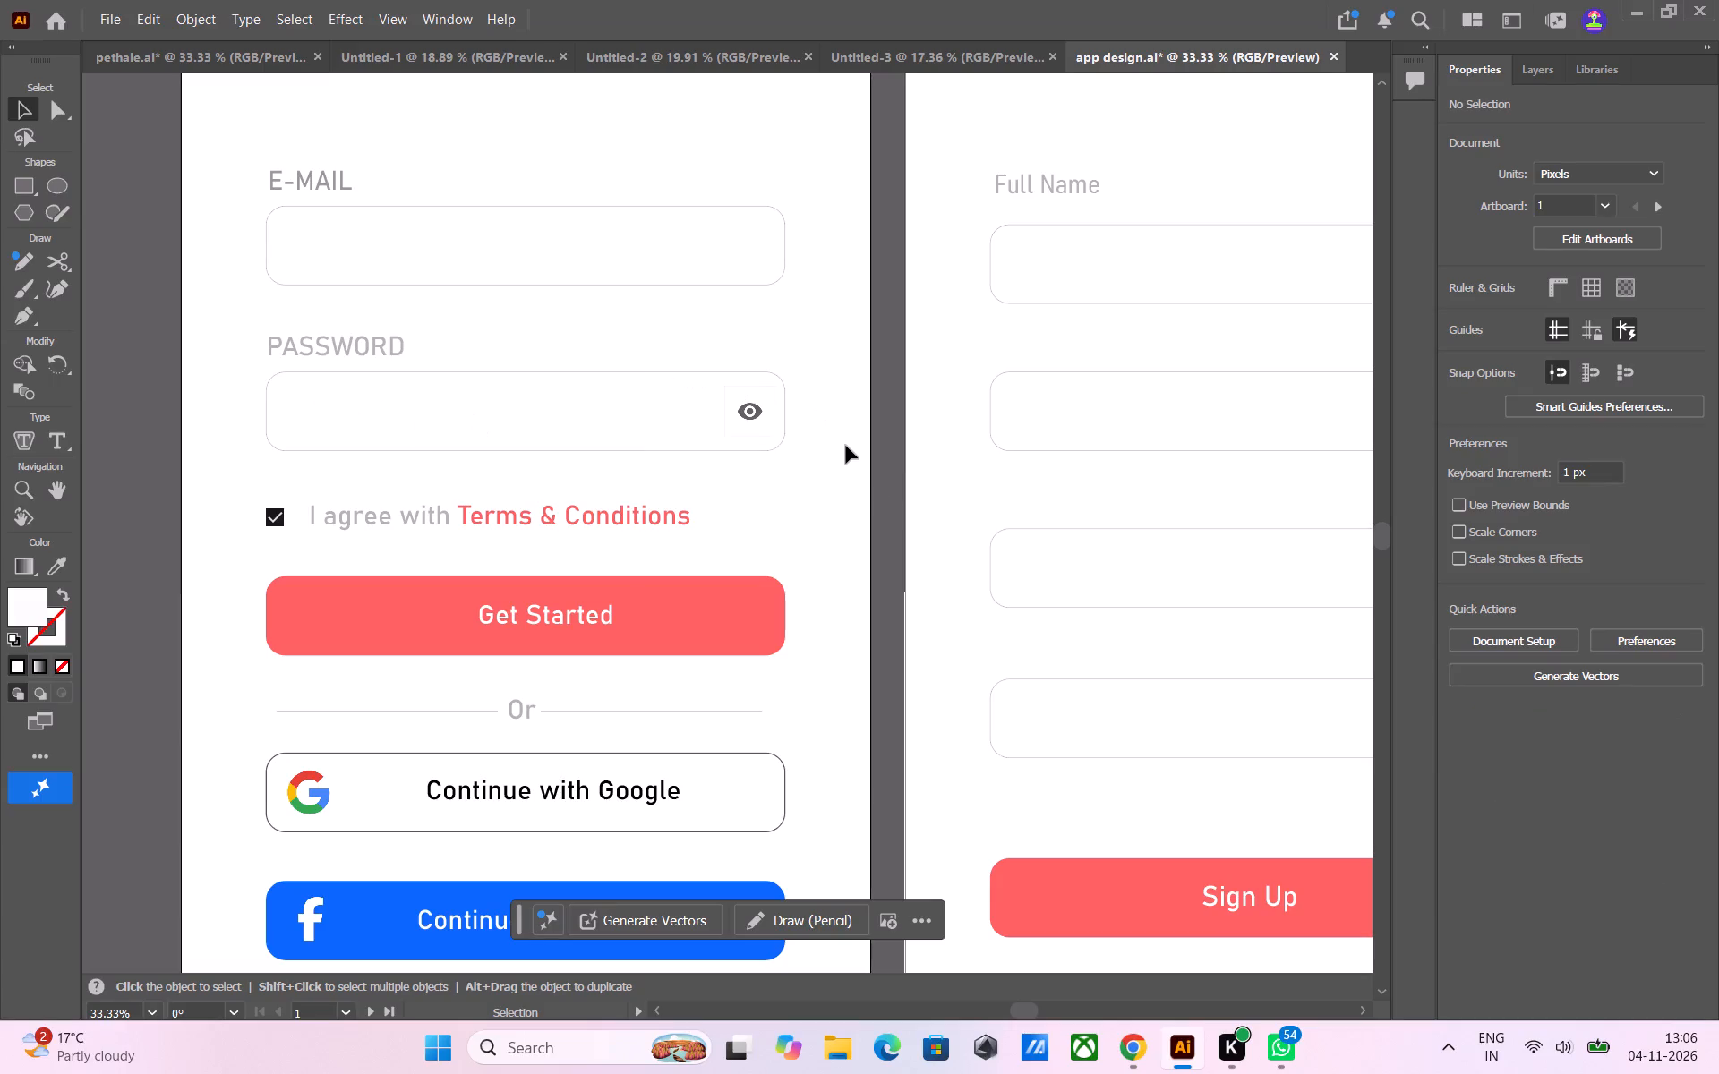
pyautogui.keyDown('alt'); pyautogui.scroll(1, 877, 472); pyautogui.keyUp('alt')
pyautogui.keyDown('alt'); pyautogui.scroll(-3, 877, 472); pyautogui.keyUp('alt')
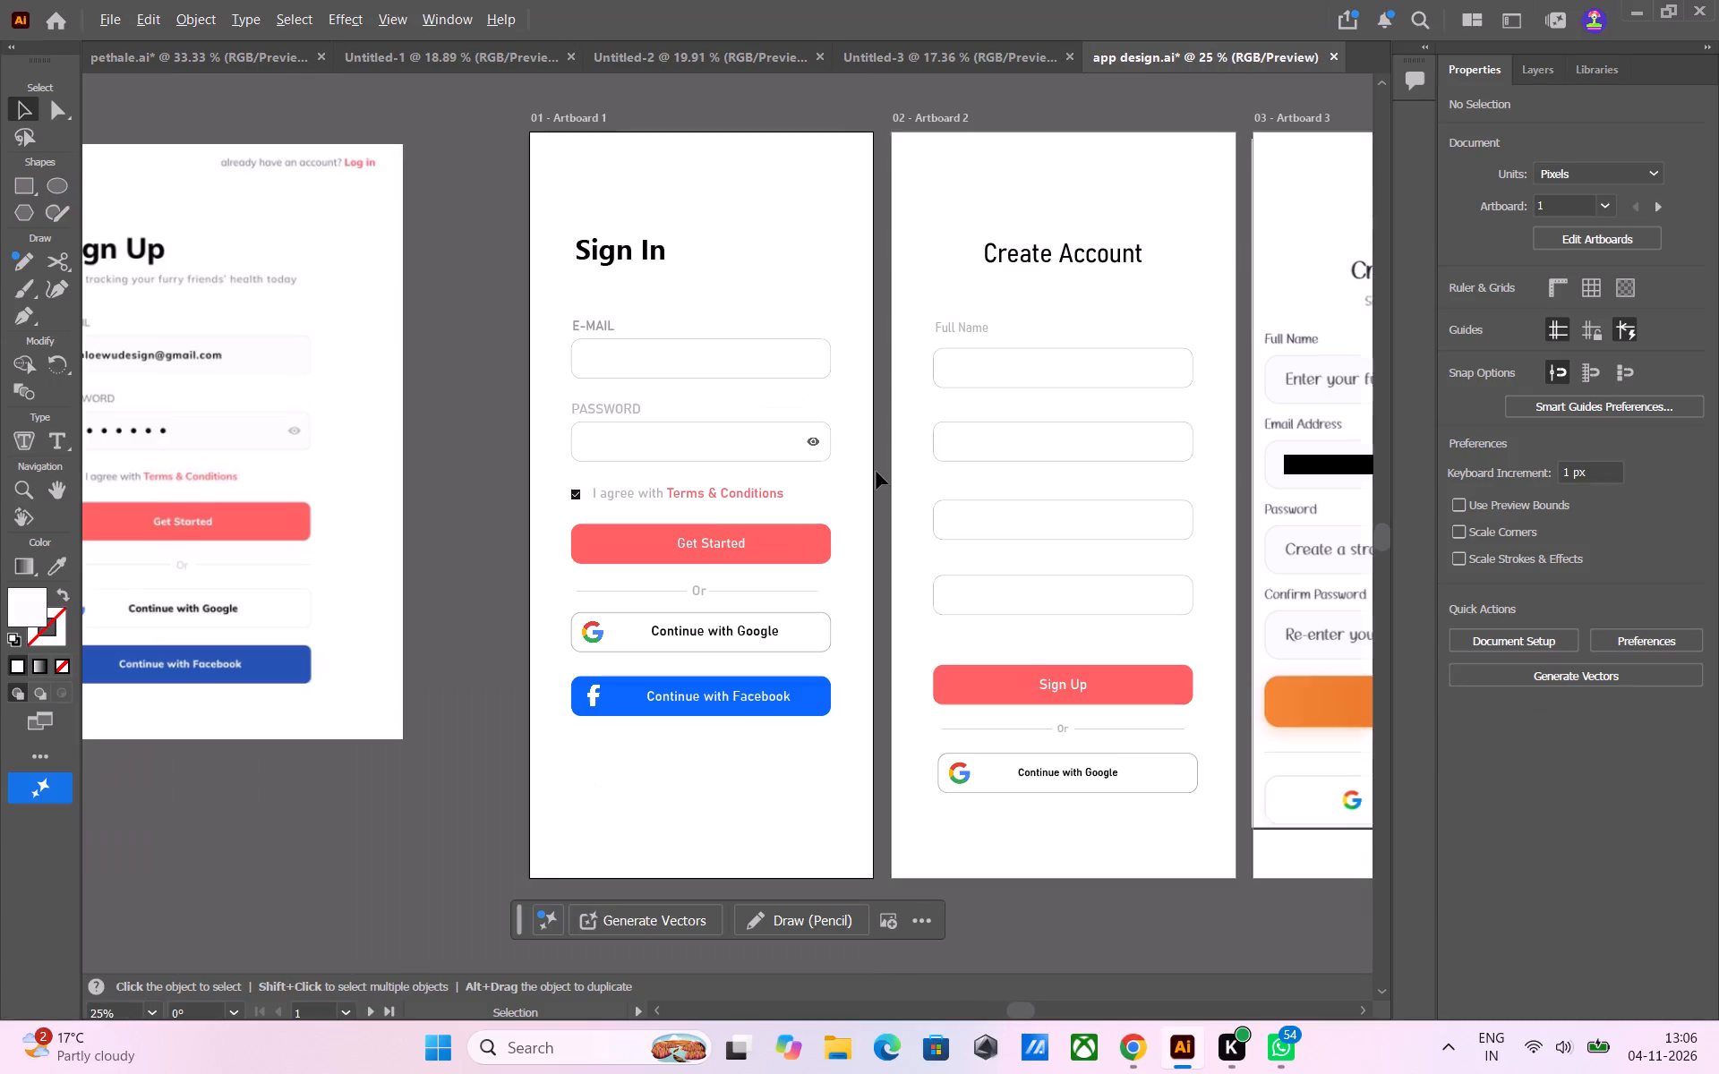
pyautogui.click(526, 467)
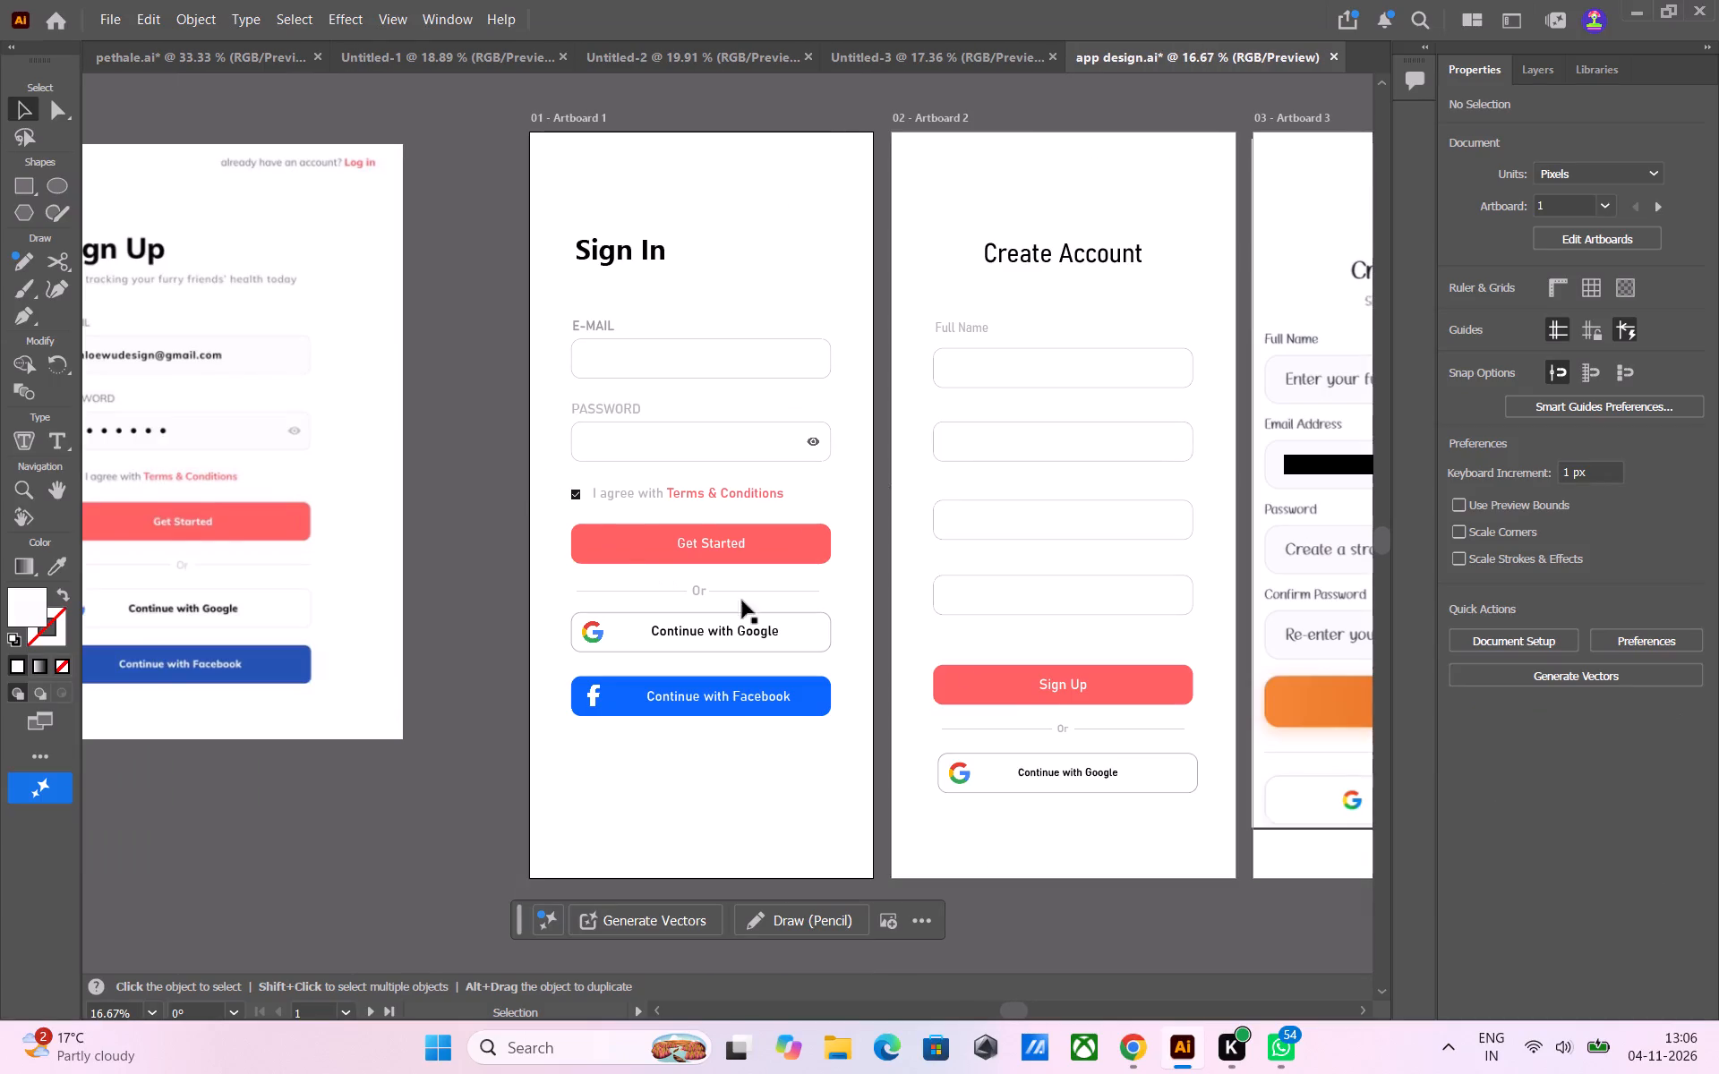
# Set the font size of Artboard 2's "Or" divider text to 46 pt.
pyautogui.click(1063, 729)
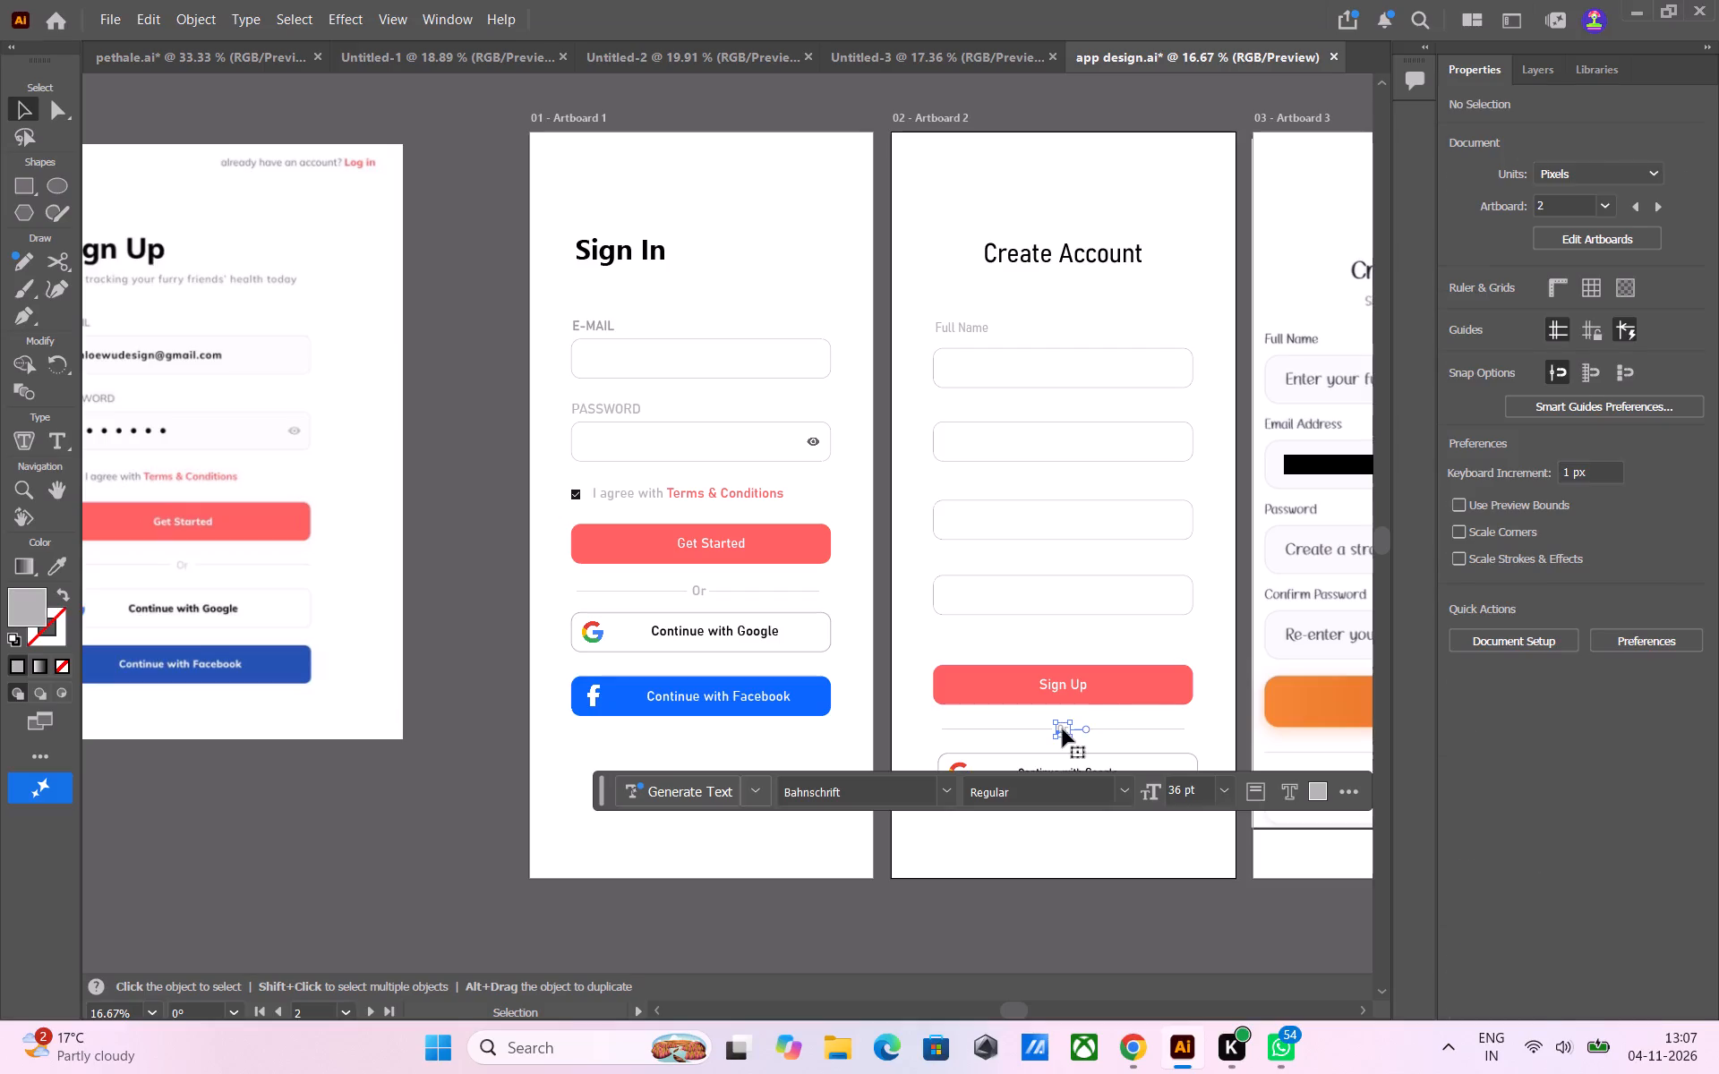
pyautogui.click(1247, 669)
pyautogui.moveTo(1269, 656); pyautogui.dragTo(1205, 660, button='middle')
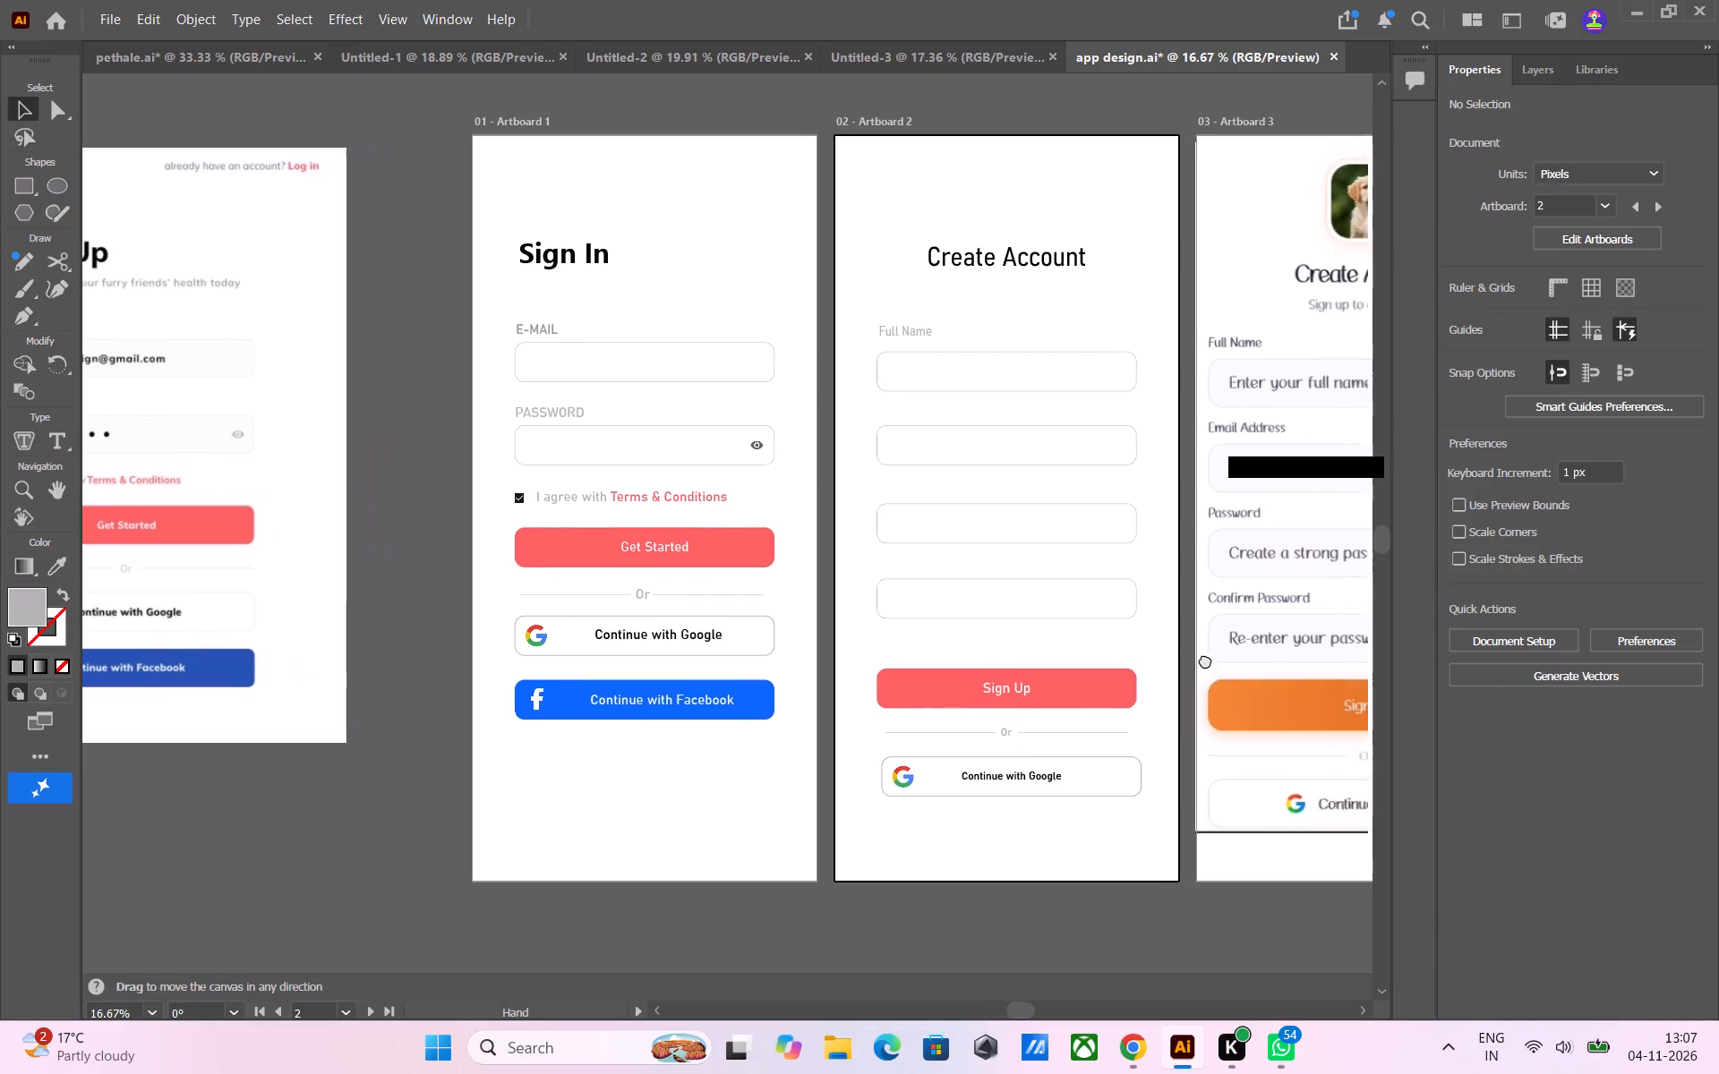
pyautogui.moveTo(1205, 660); pyautogui.dragTo(1059, 656, button='middle')
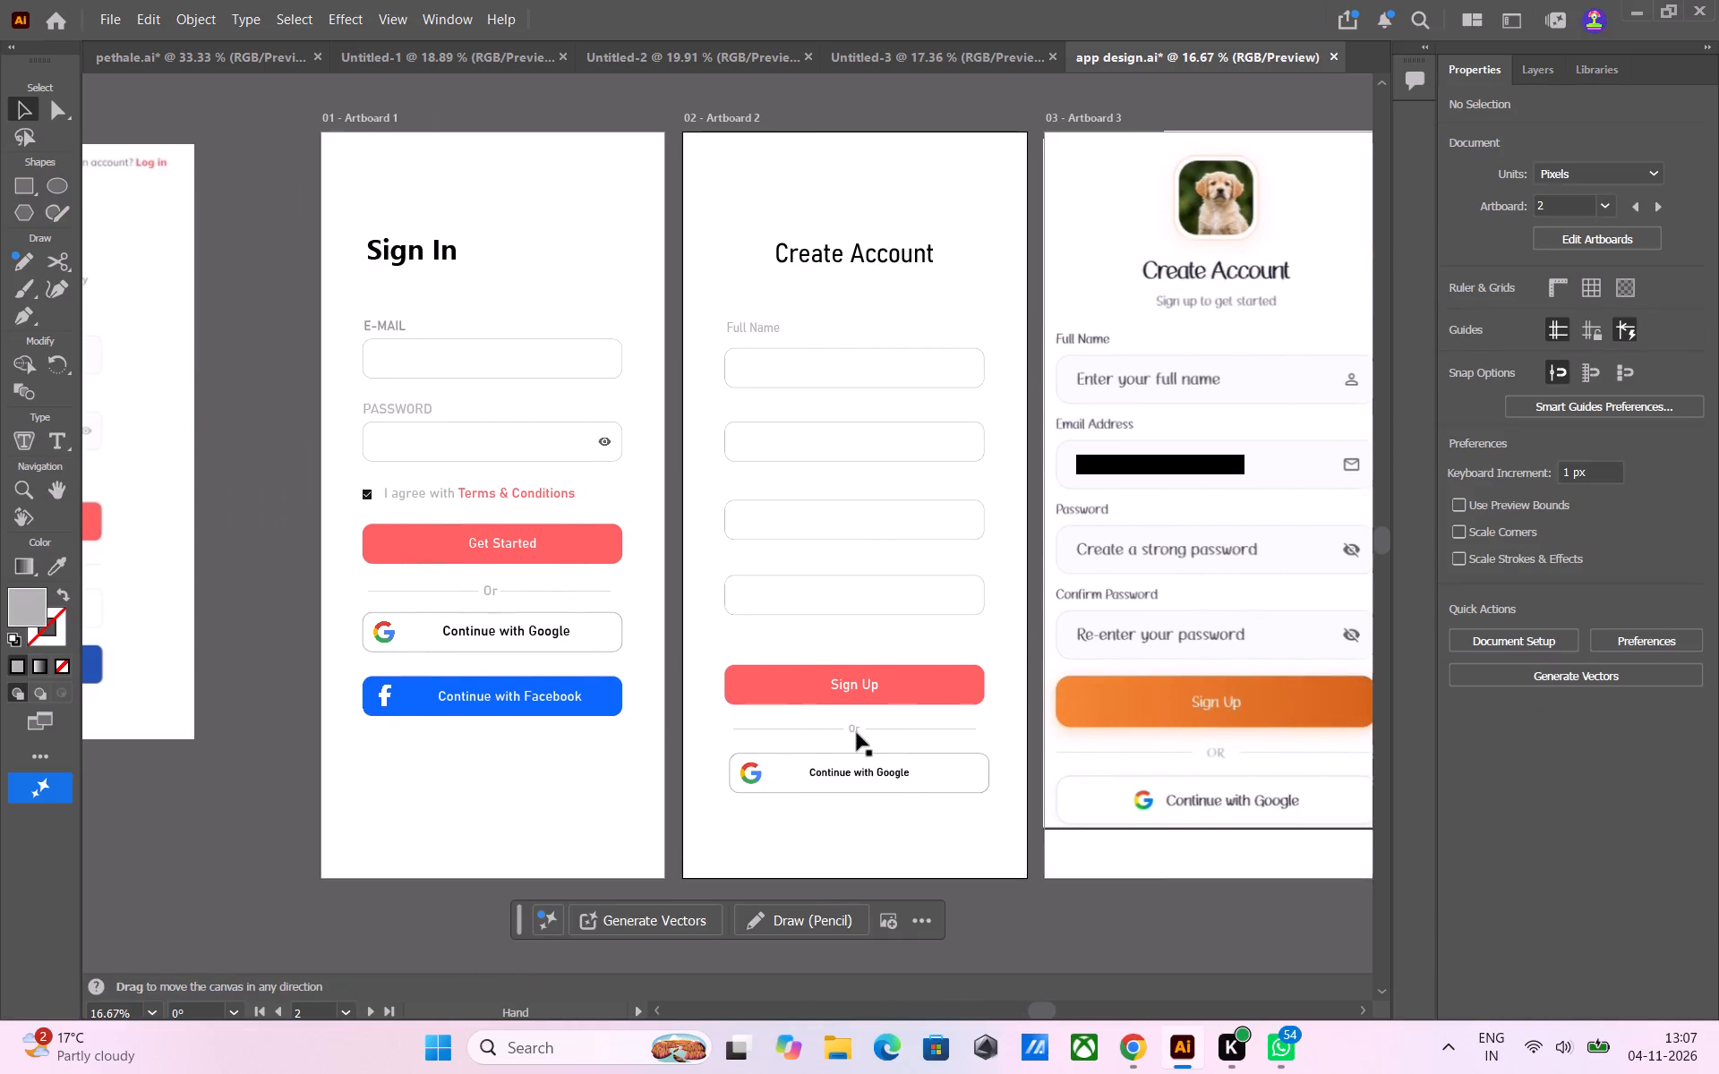
pyautogui.click(855, 729)
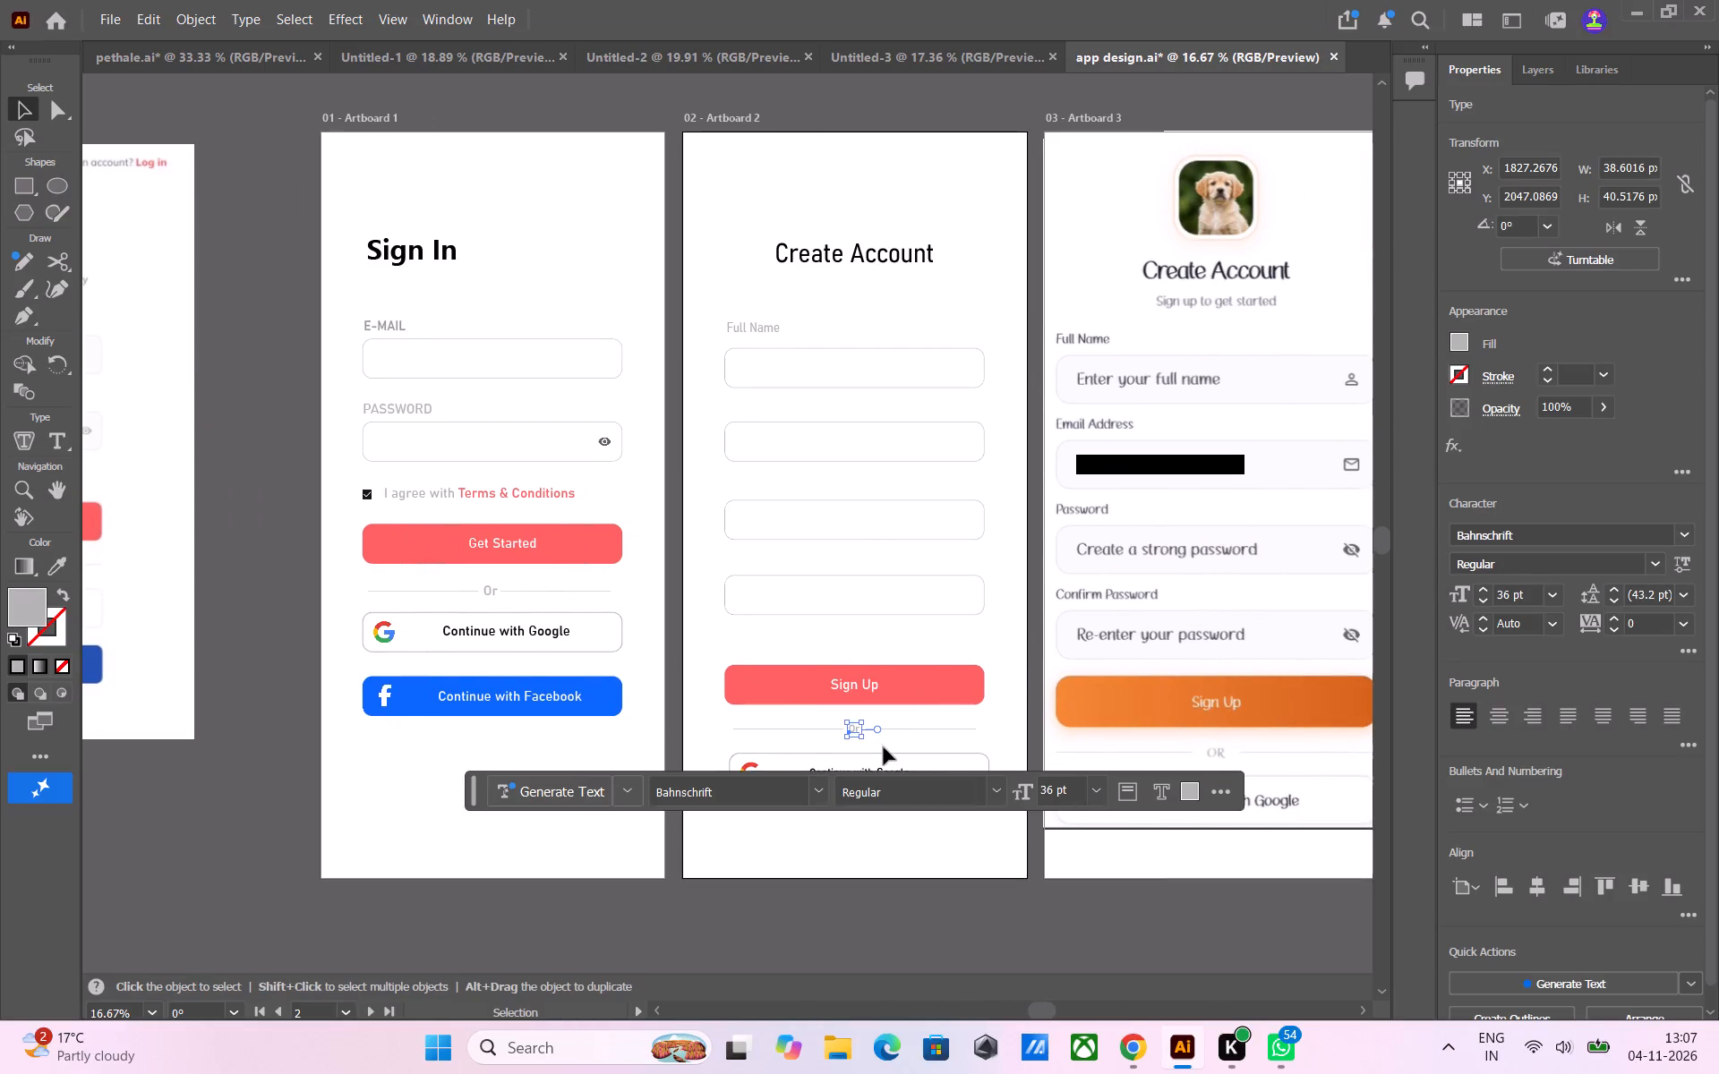
pyautogui.click(1048, 788)
pyautogui.press('BackSpace')
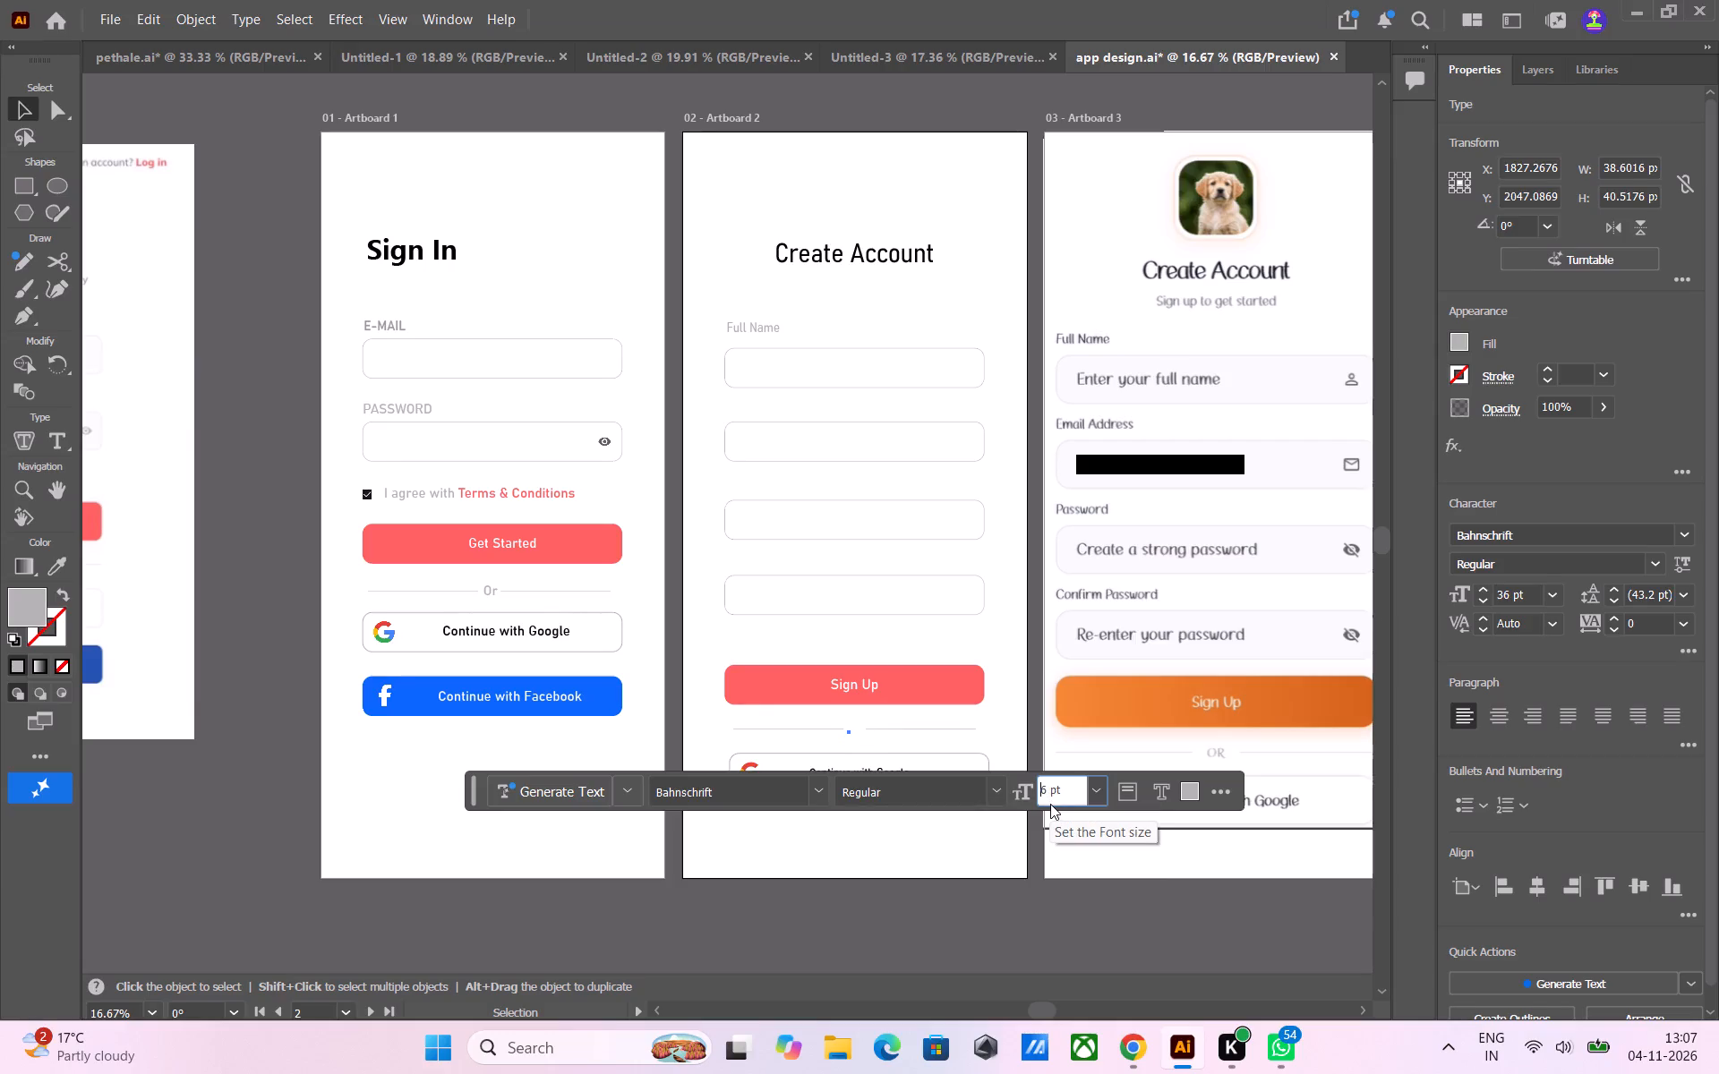
pyautogui.press('4')
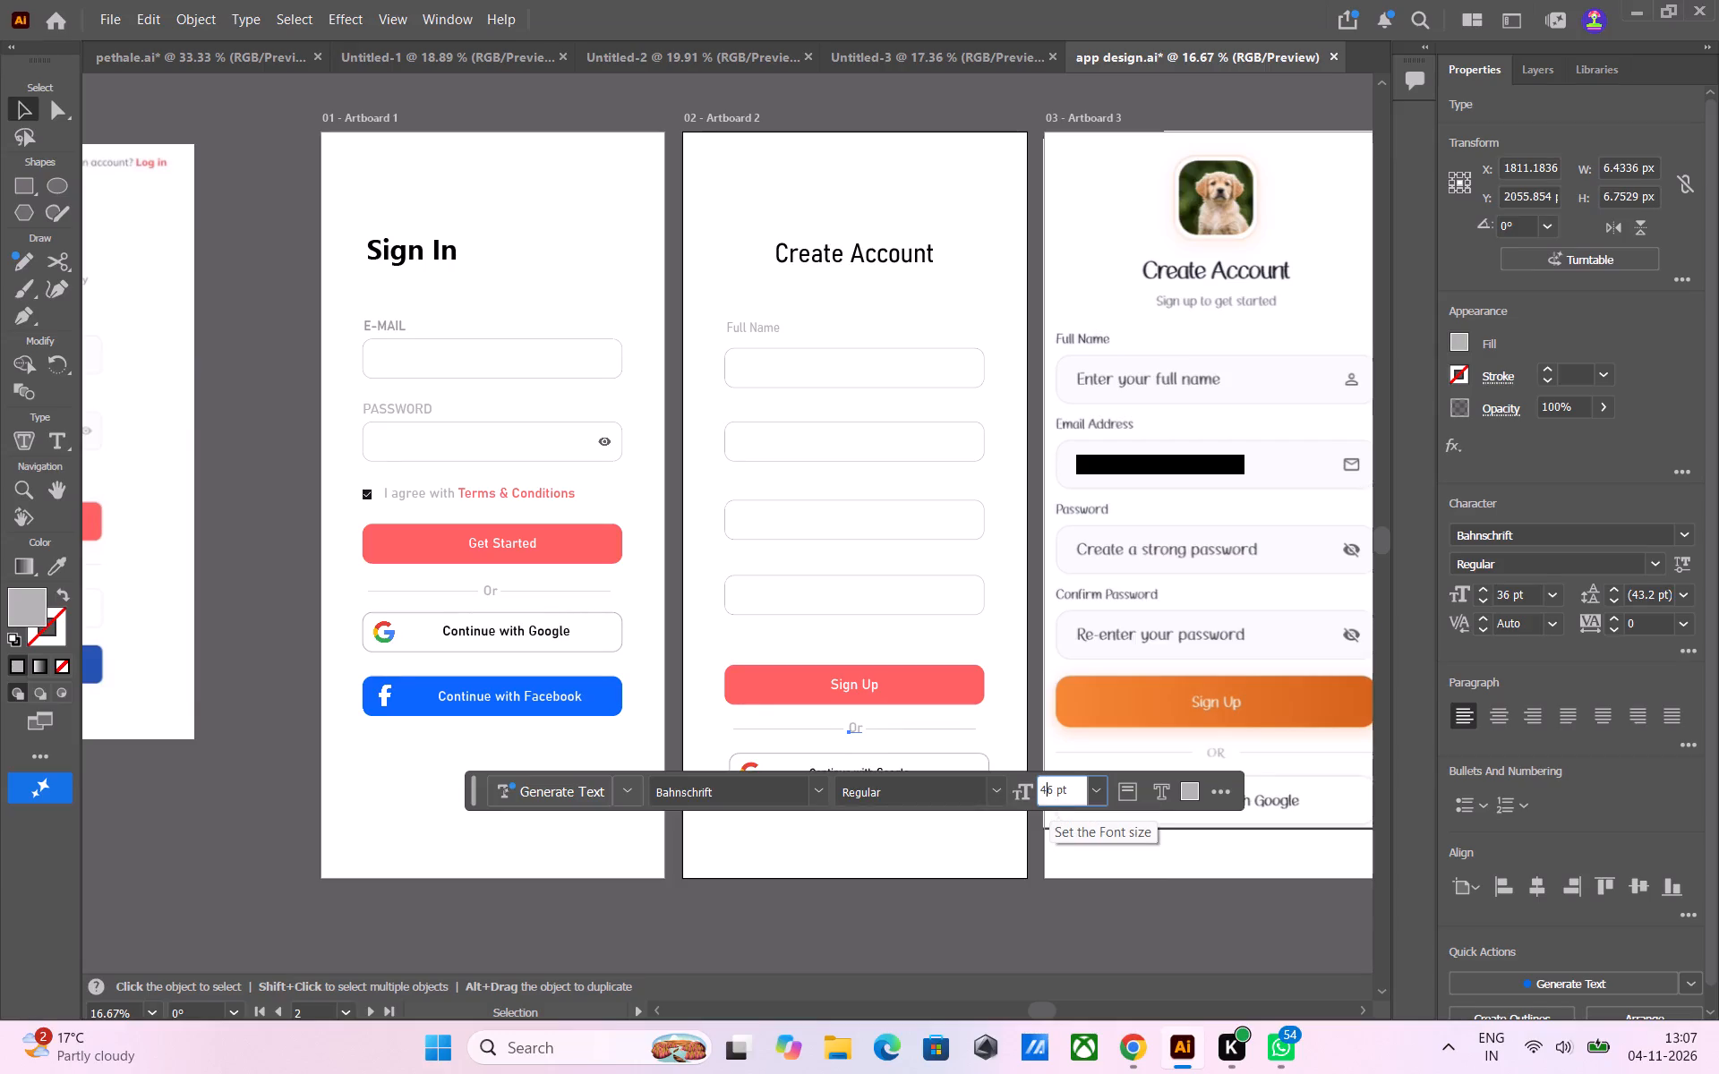
# Apply the 46 pt font size to the "Or" divider text on Artboard 2.
pyautogui.press('Return')
pyautogui.click(996, 913)
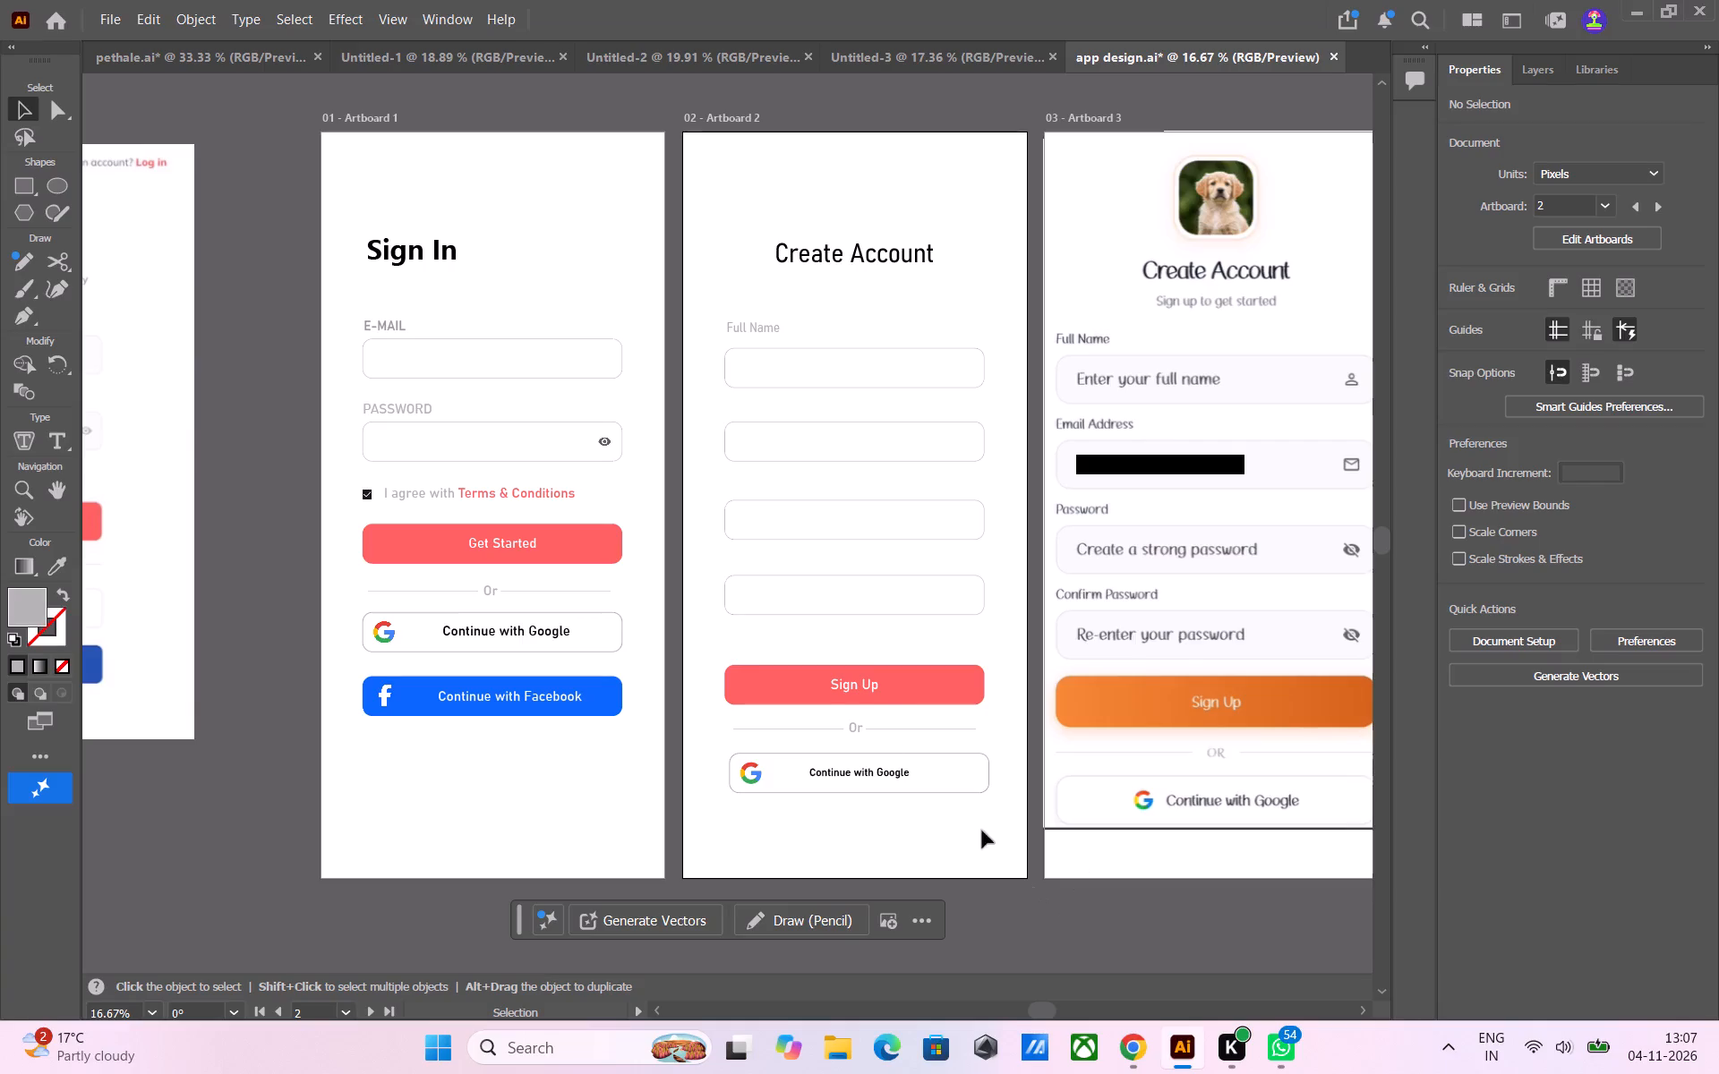
# Check the "Sign Up" button text's font size and set Artboard 1's "Get Started" button text to match at 48 pt.
pyautogui.click(871, 686)
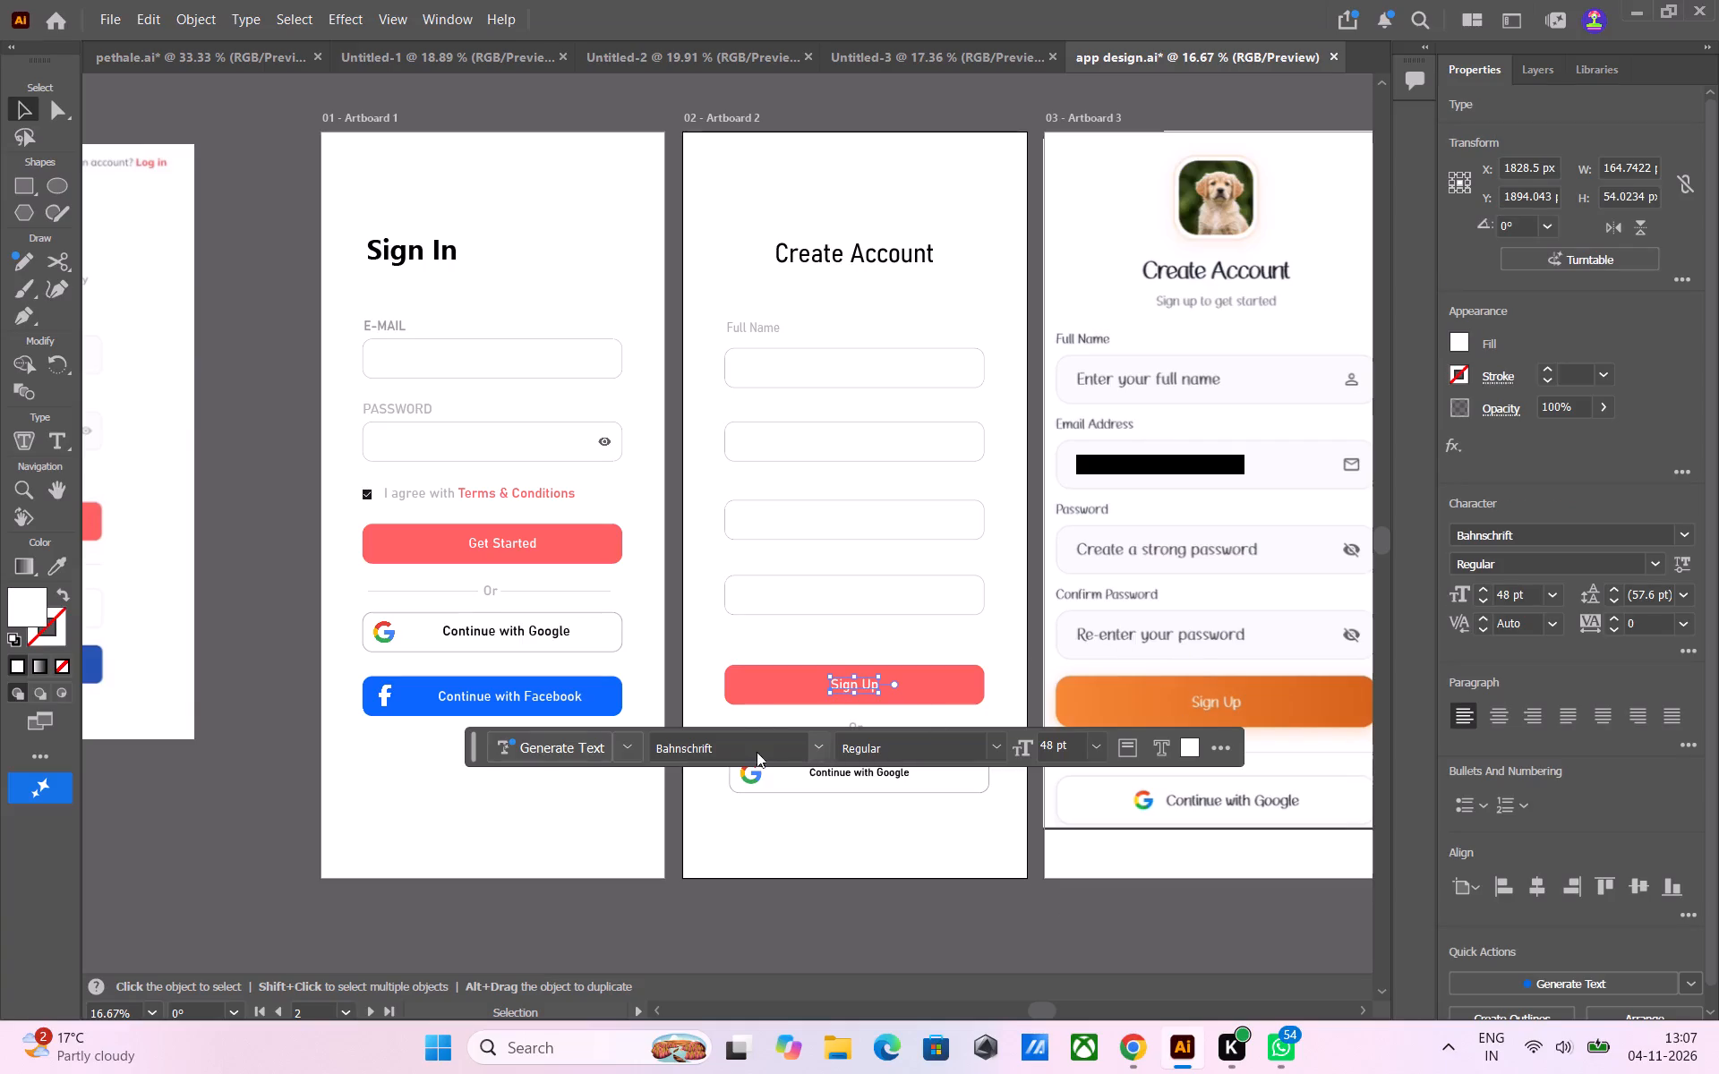
pyautogui.click(1021, 920)
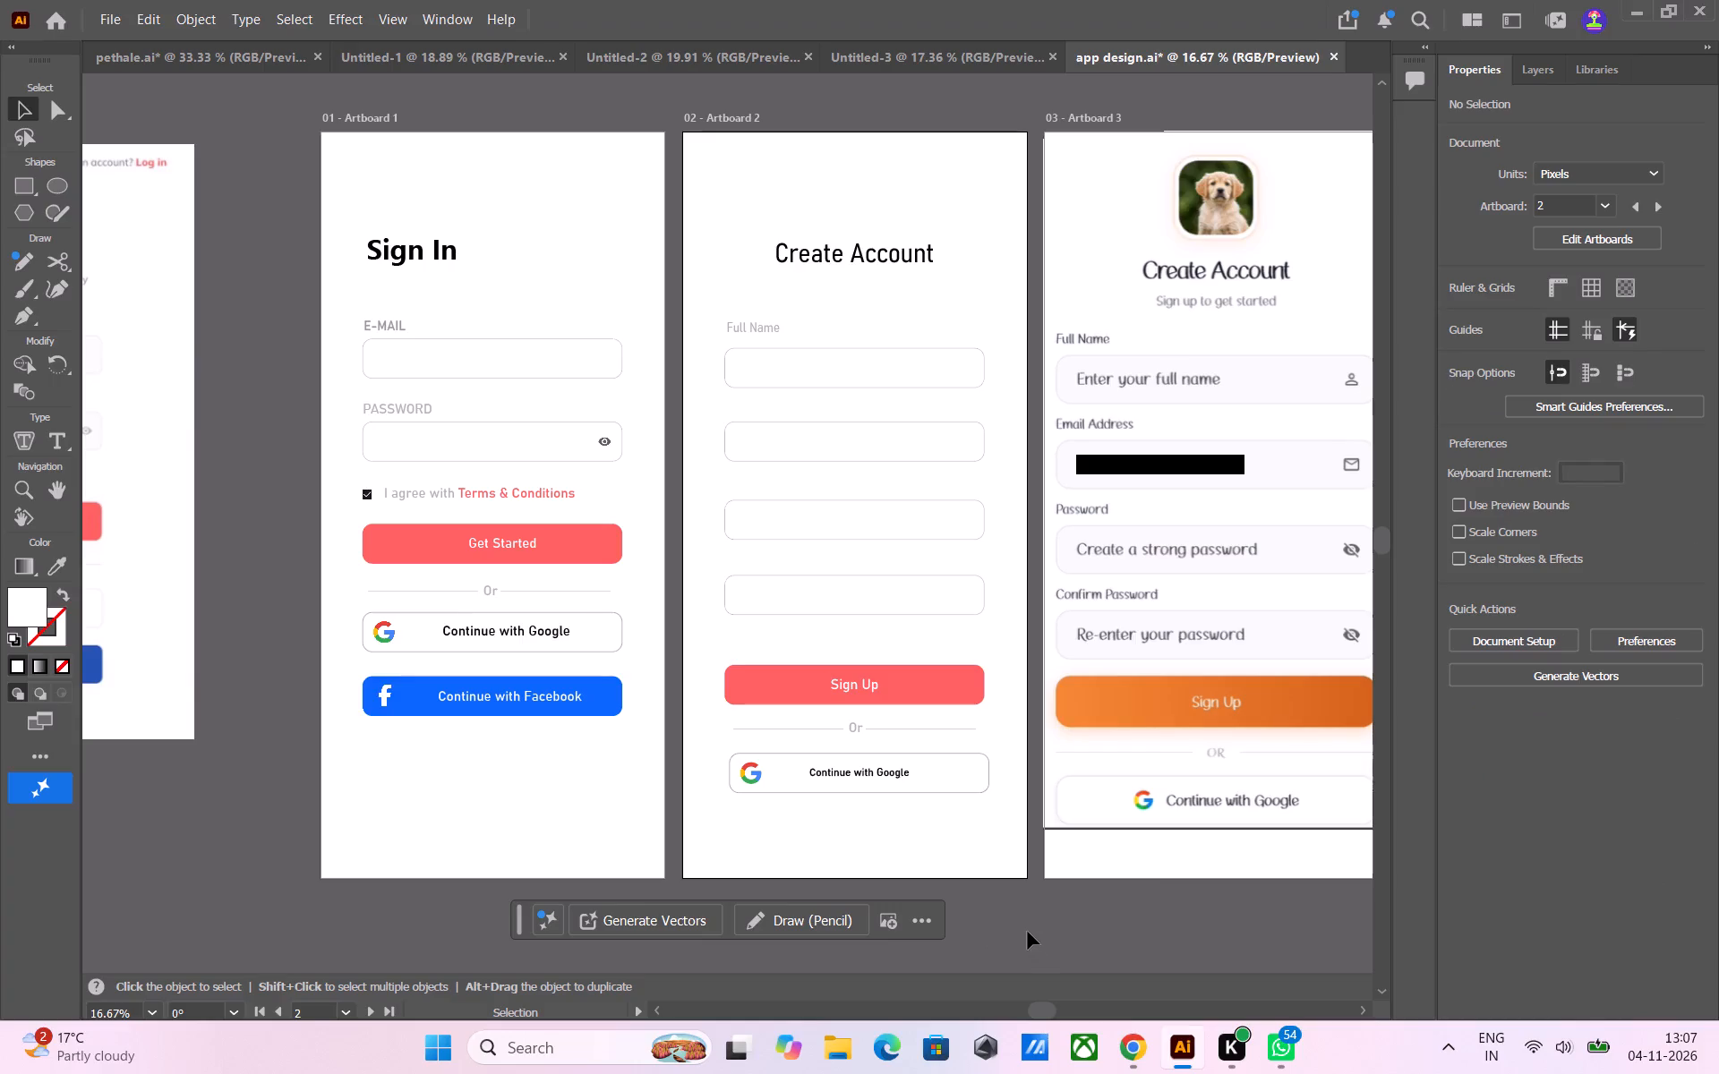
pyautogui.click(509, 542)
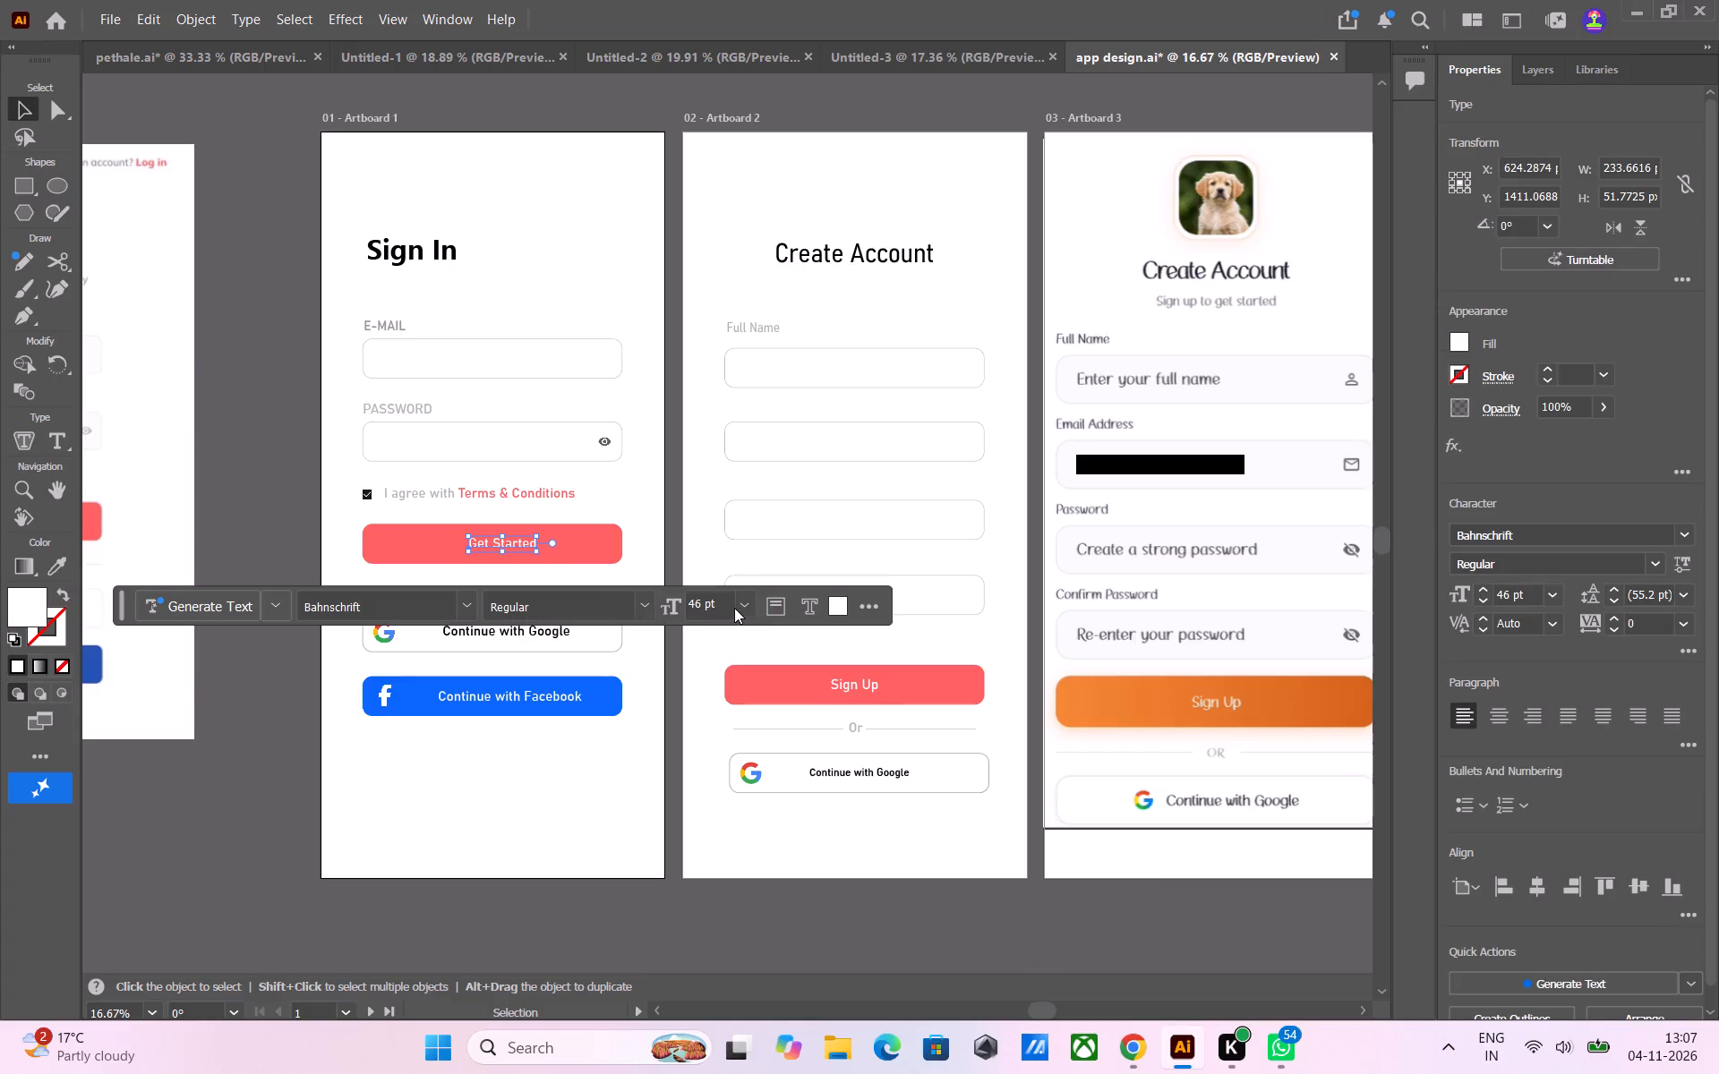
pyautogui.click(743, 601)
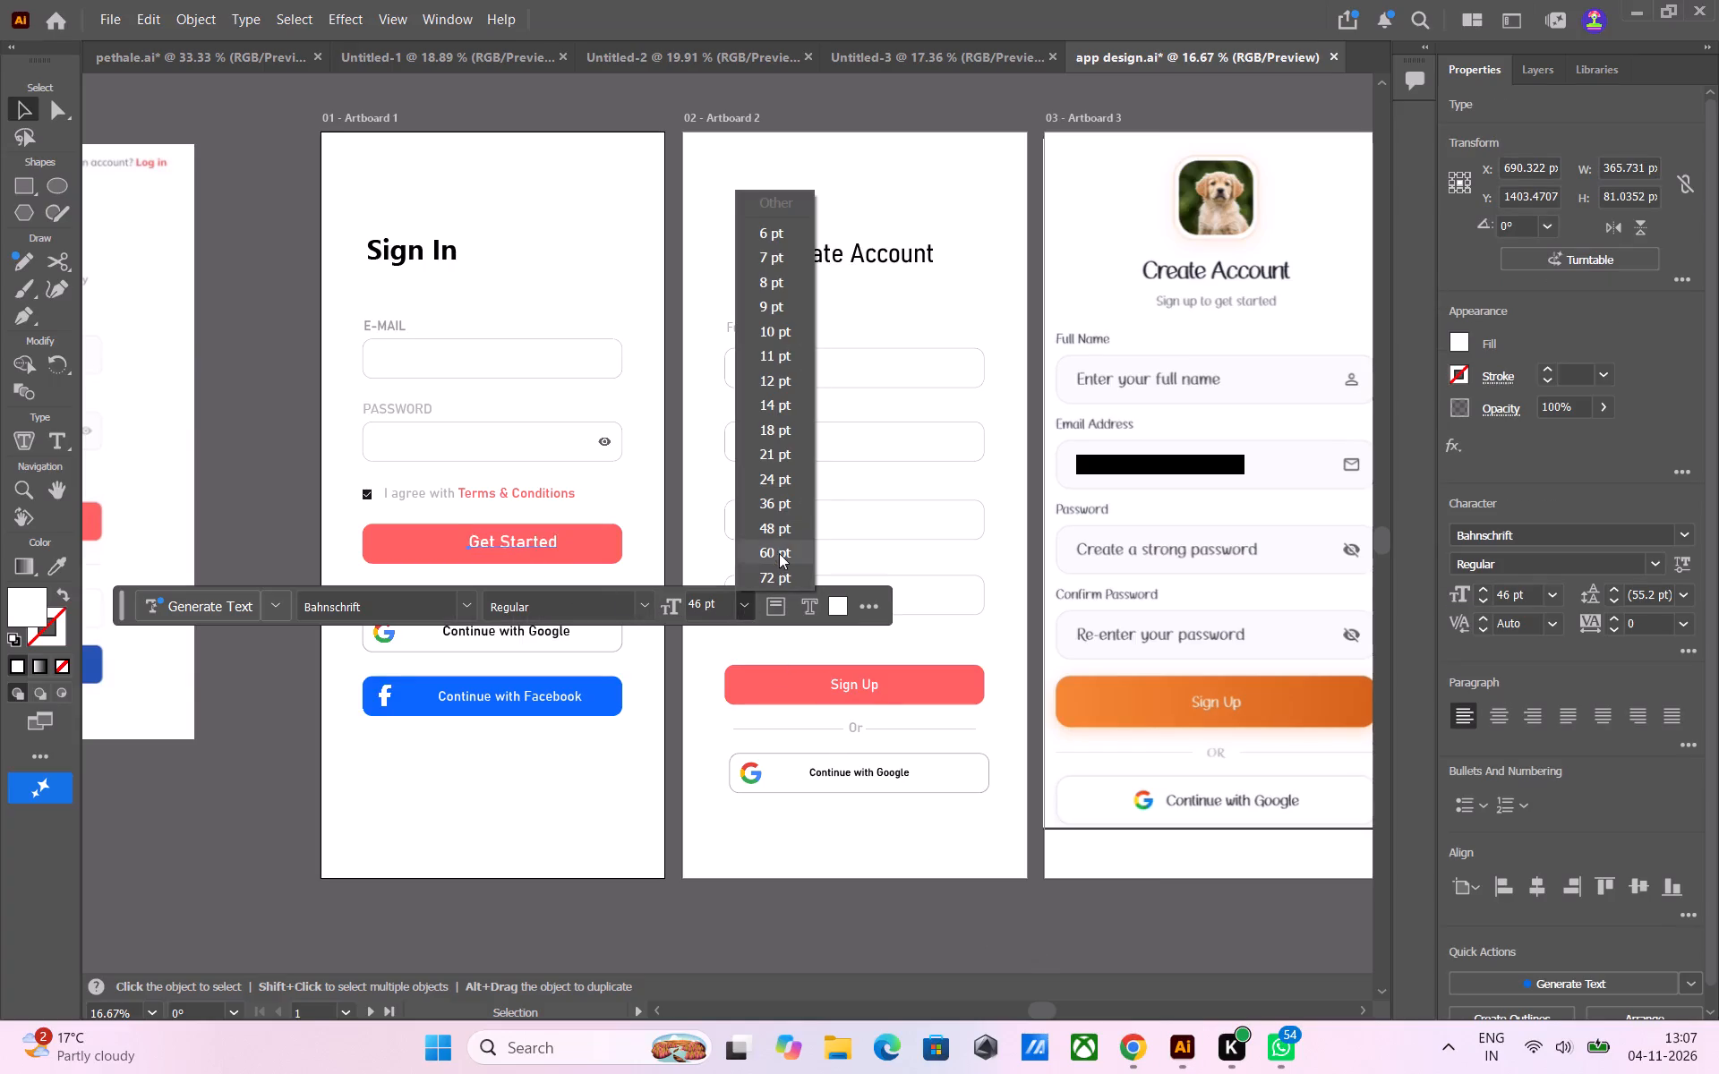
pyautogui.click(781, 531)
pyautogui.click(774, 911)
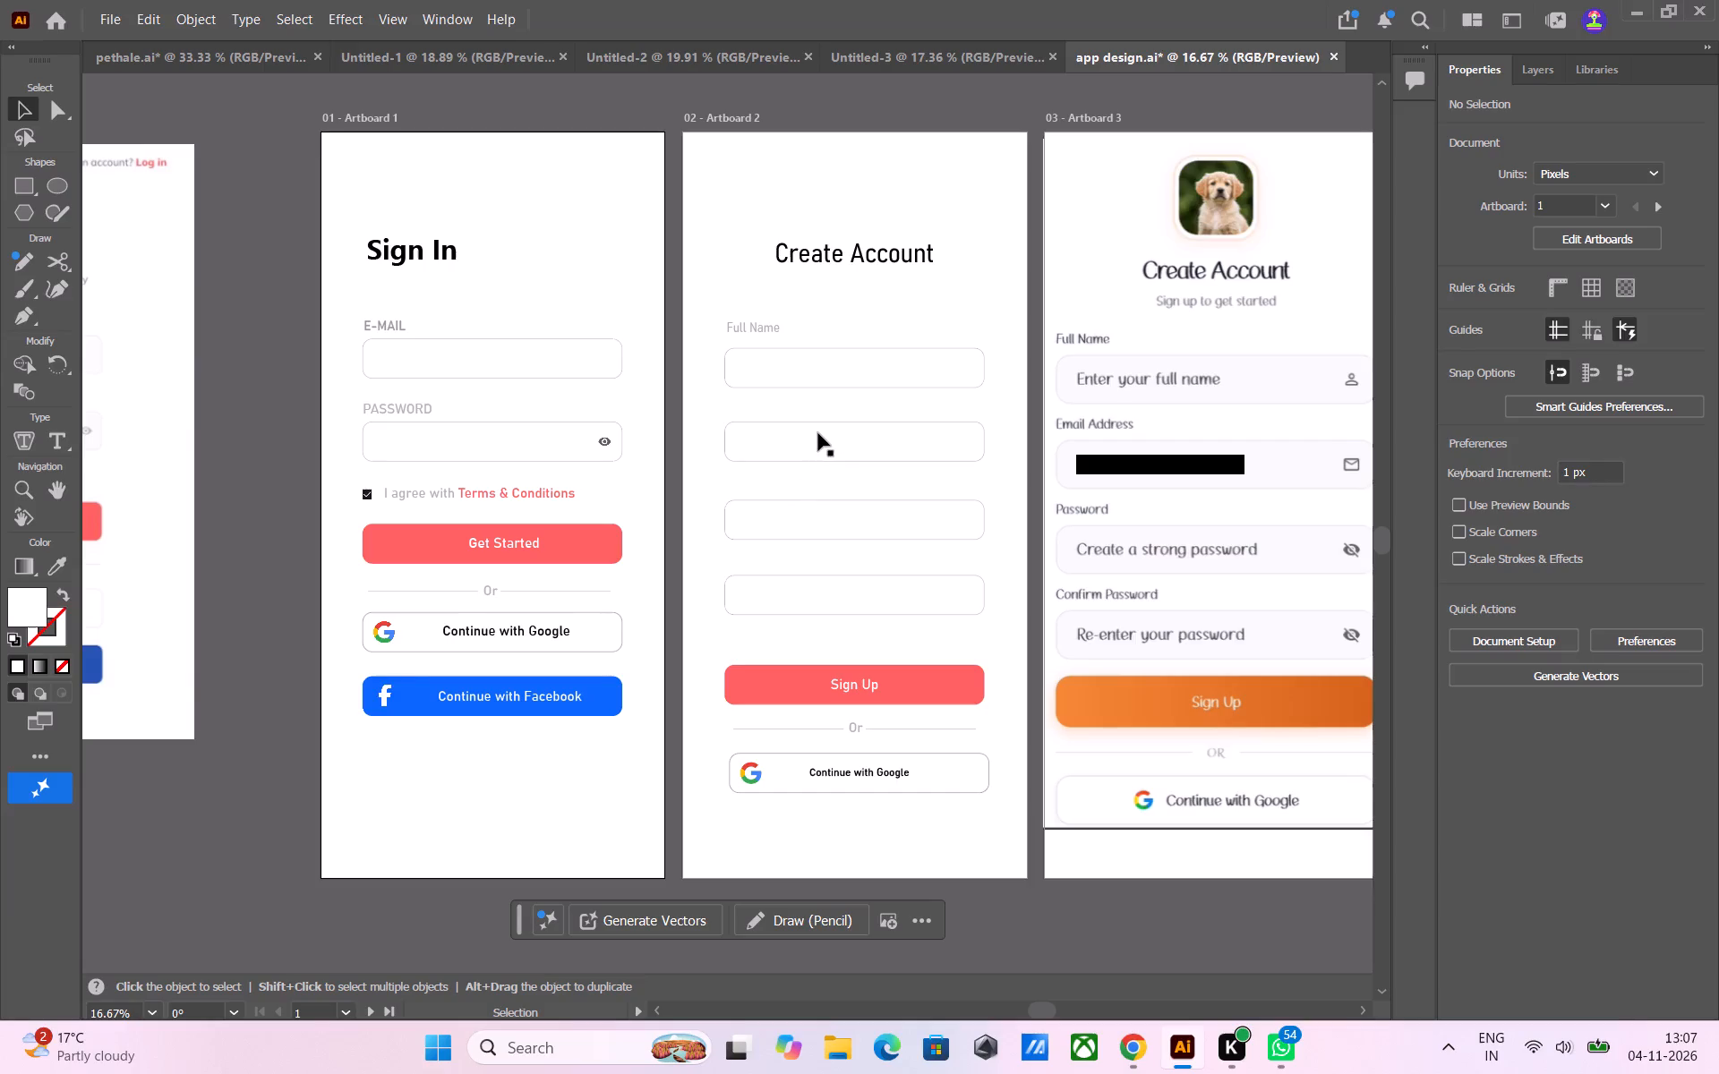
# Duplicate Artboard 1's "PASSWORD" label onto Artboard 2, just above the second input field's left end.
pyautogui.click(378, 405)
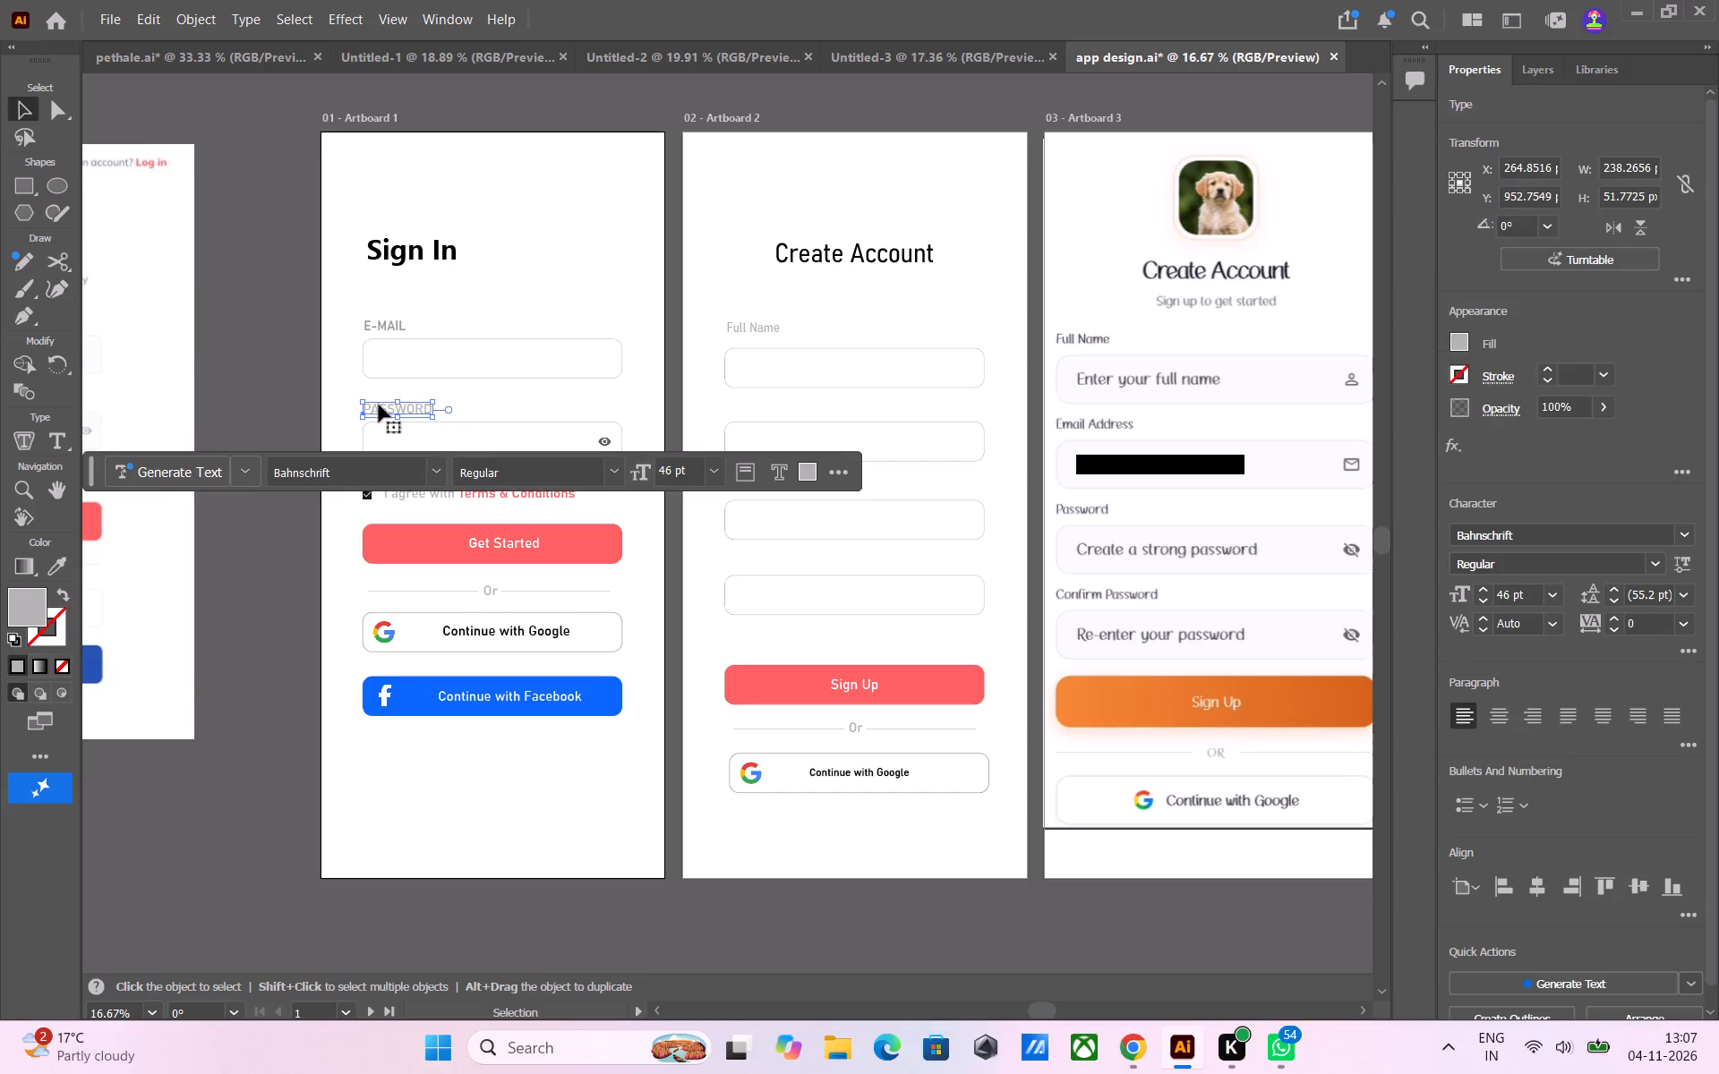
pyautogui.keyDown('alt'); pyautogui.moveTo(379, 405); pyautogui.dragTo(437, 395); pyautogui.keyUp('alt')
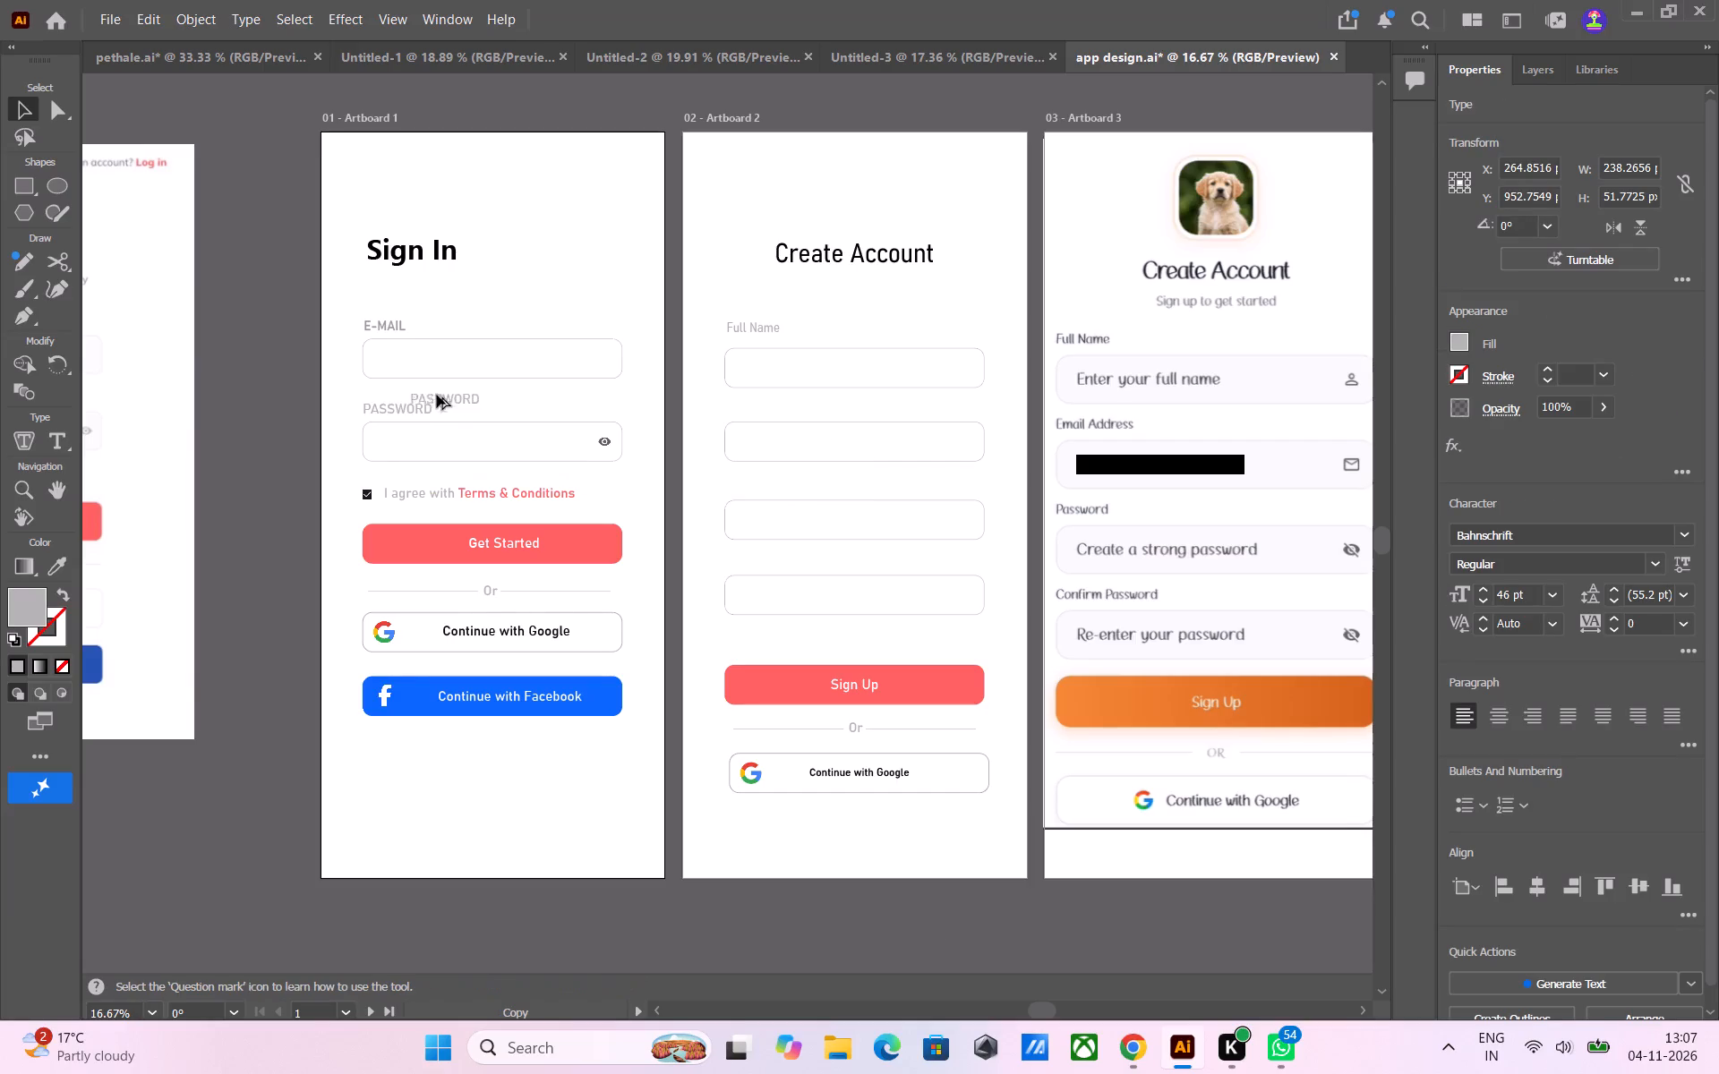
pyautogui.keyDown('alt'); pyautogui.moveTo(437, 395); pyautogui.dragTo(725, 415); pyautogui.keyUp('alt')
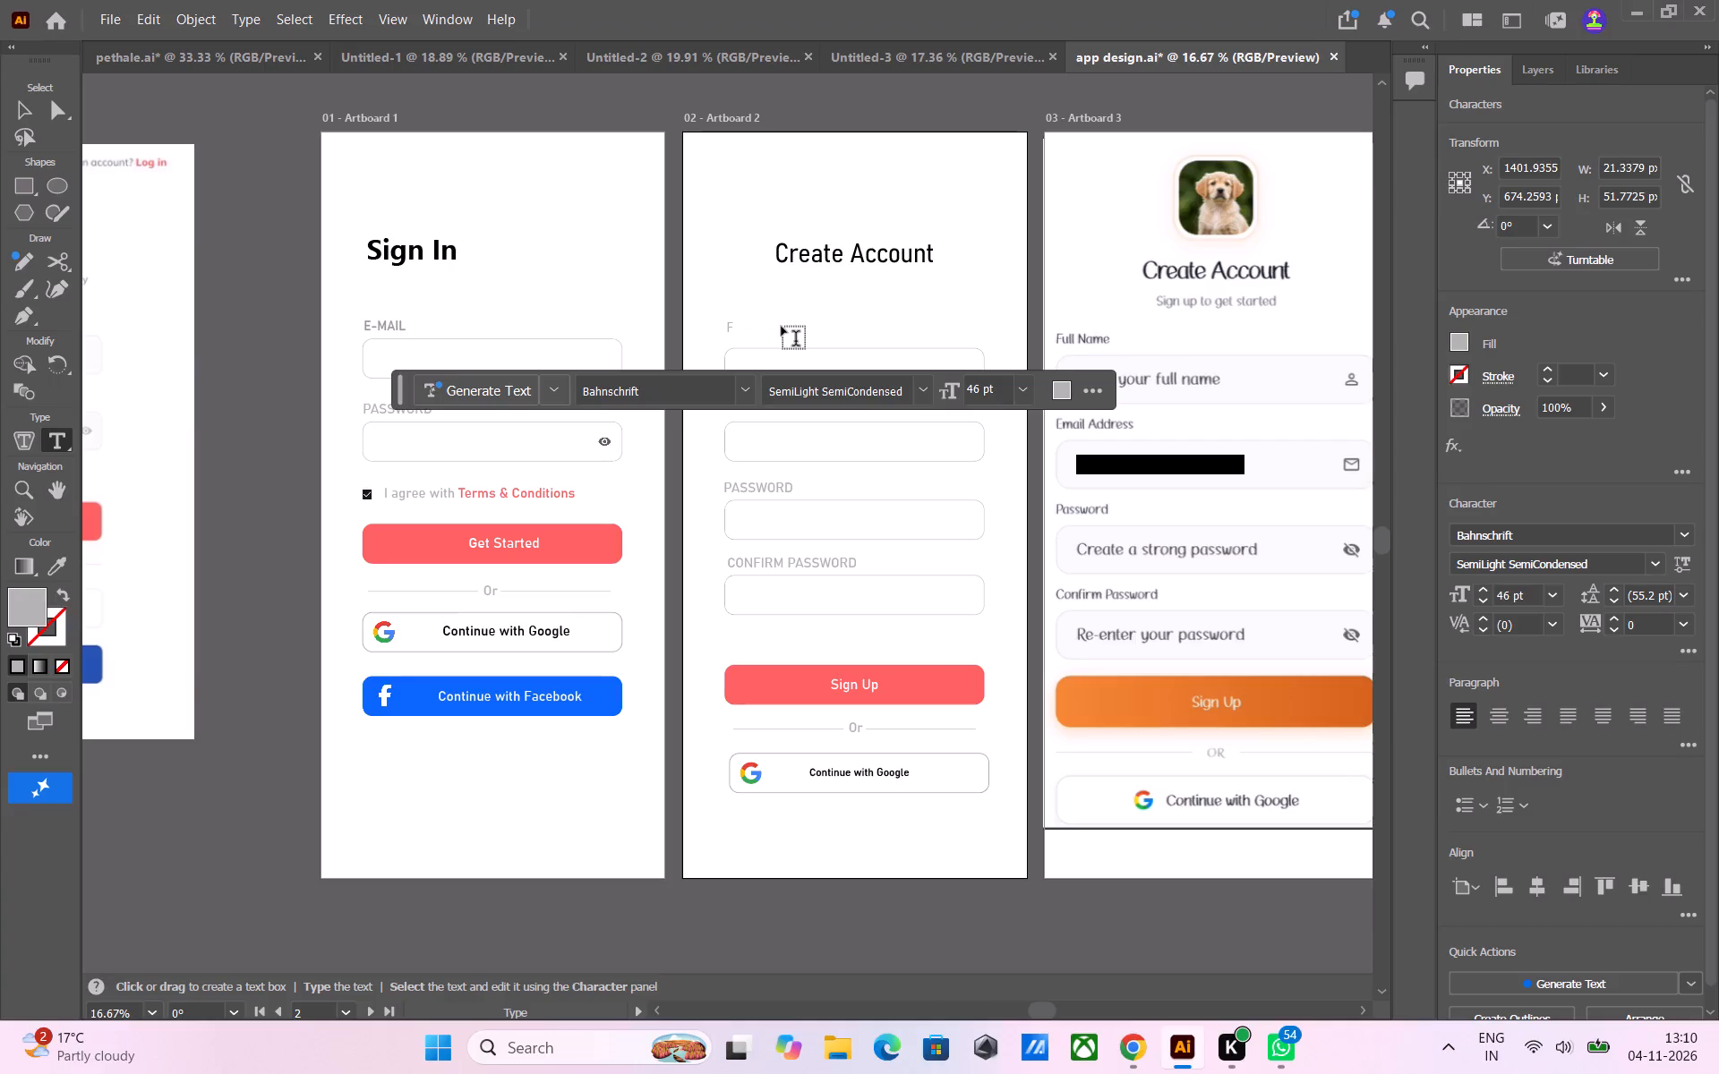
# Retype Artboard 2's first field label in capitals as "FULL NAME".
pyautogui.write('ULL')
pyautogui.press('space')
pyautogui.write('NAME')
pyautogui.click(31, 110)
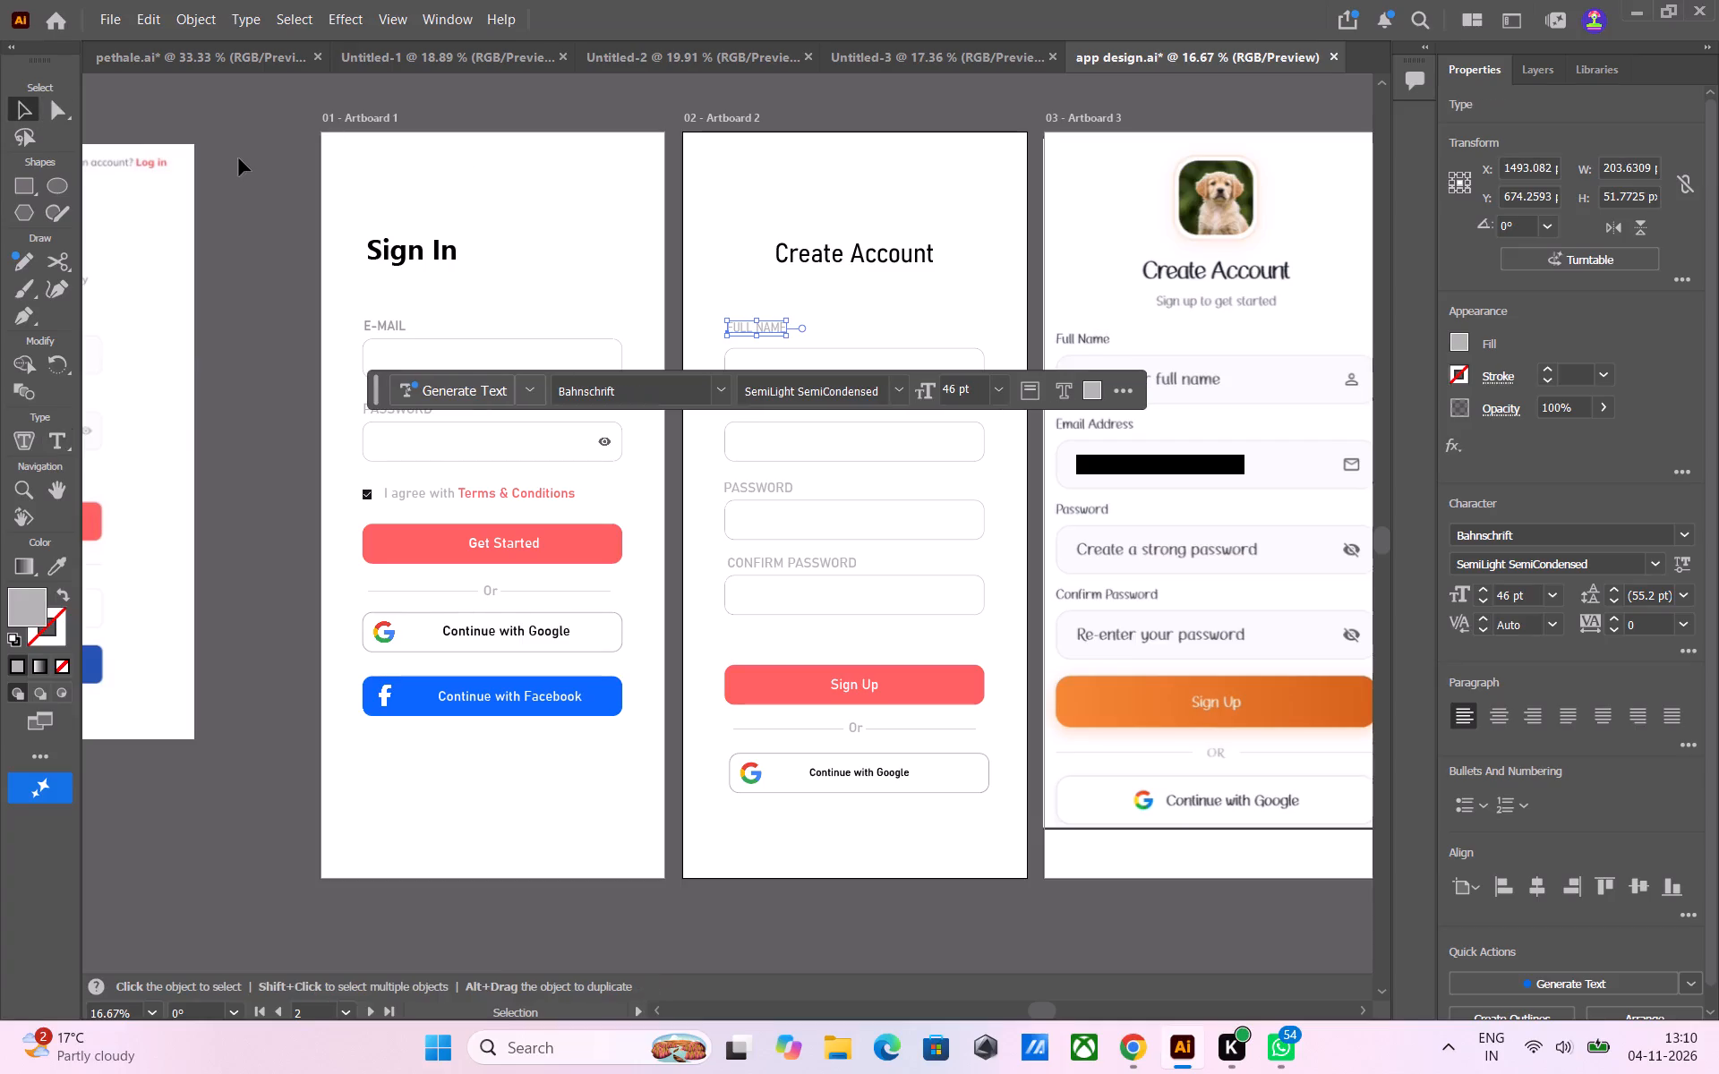
pyautogui.click(237, 158)
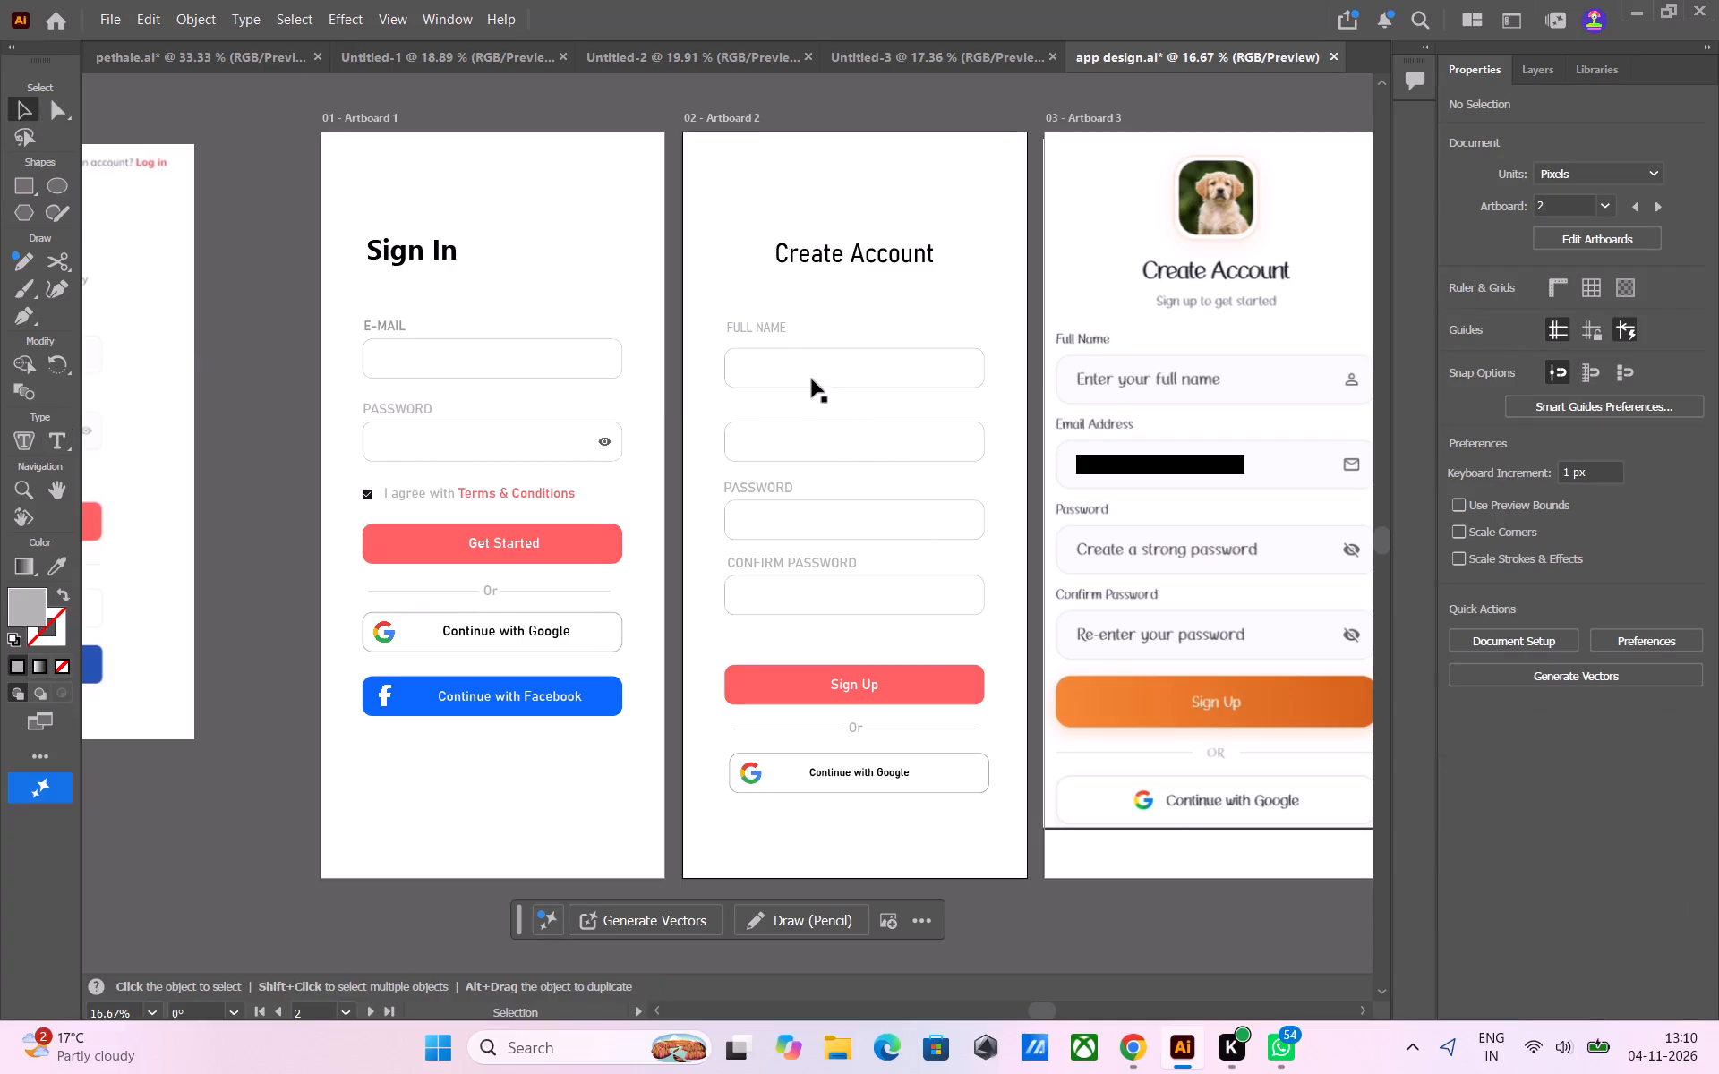
# Move the "FULL NAME" label down closer to its input box and scale its text to about 44.6 pt.
pyautogui.click(765, 325)
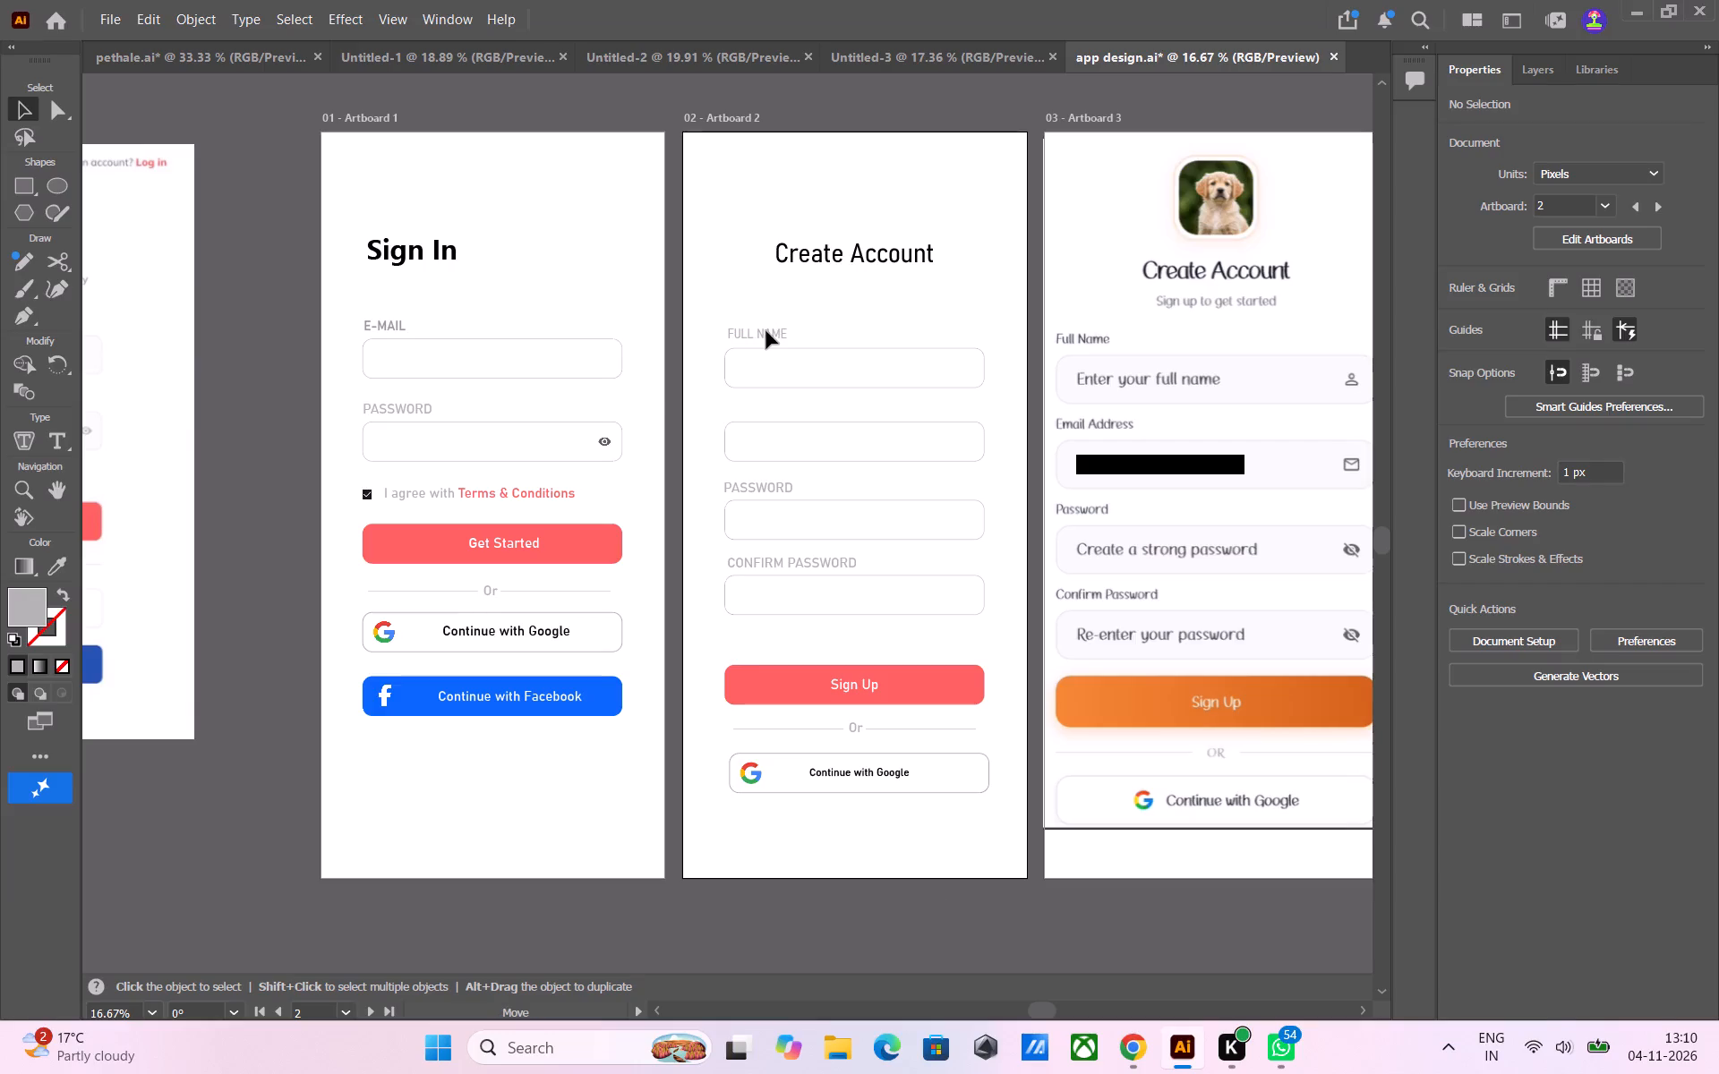
pyautogui.click(292, 279)
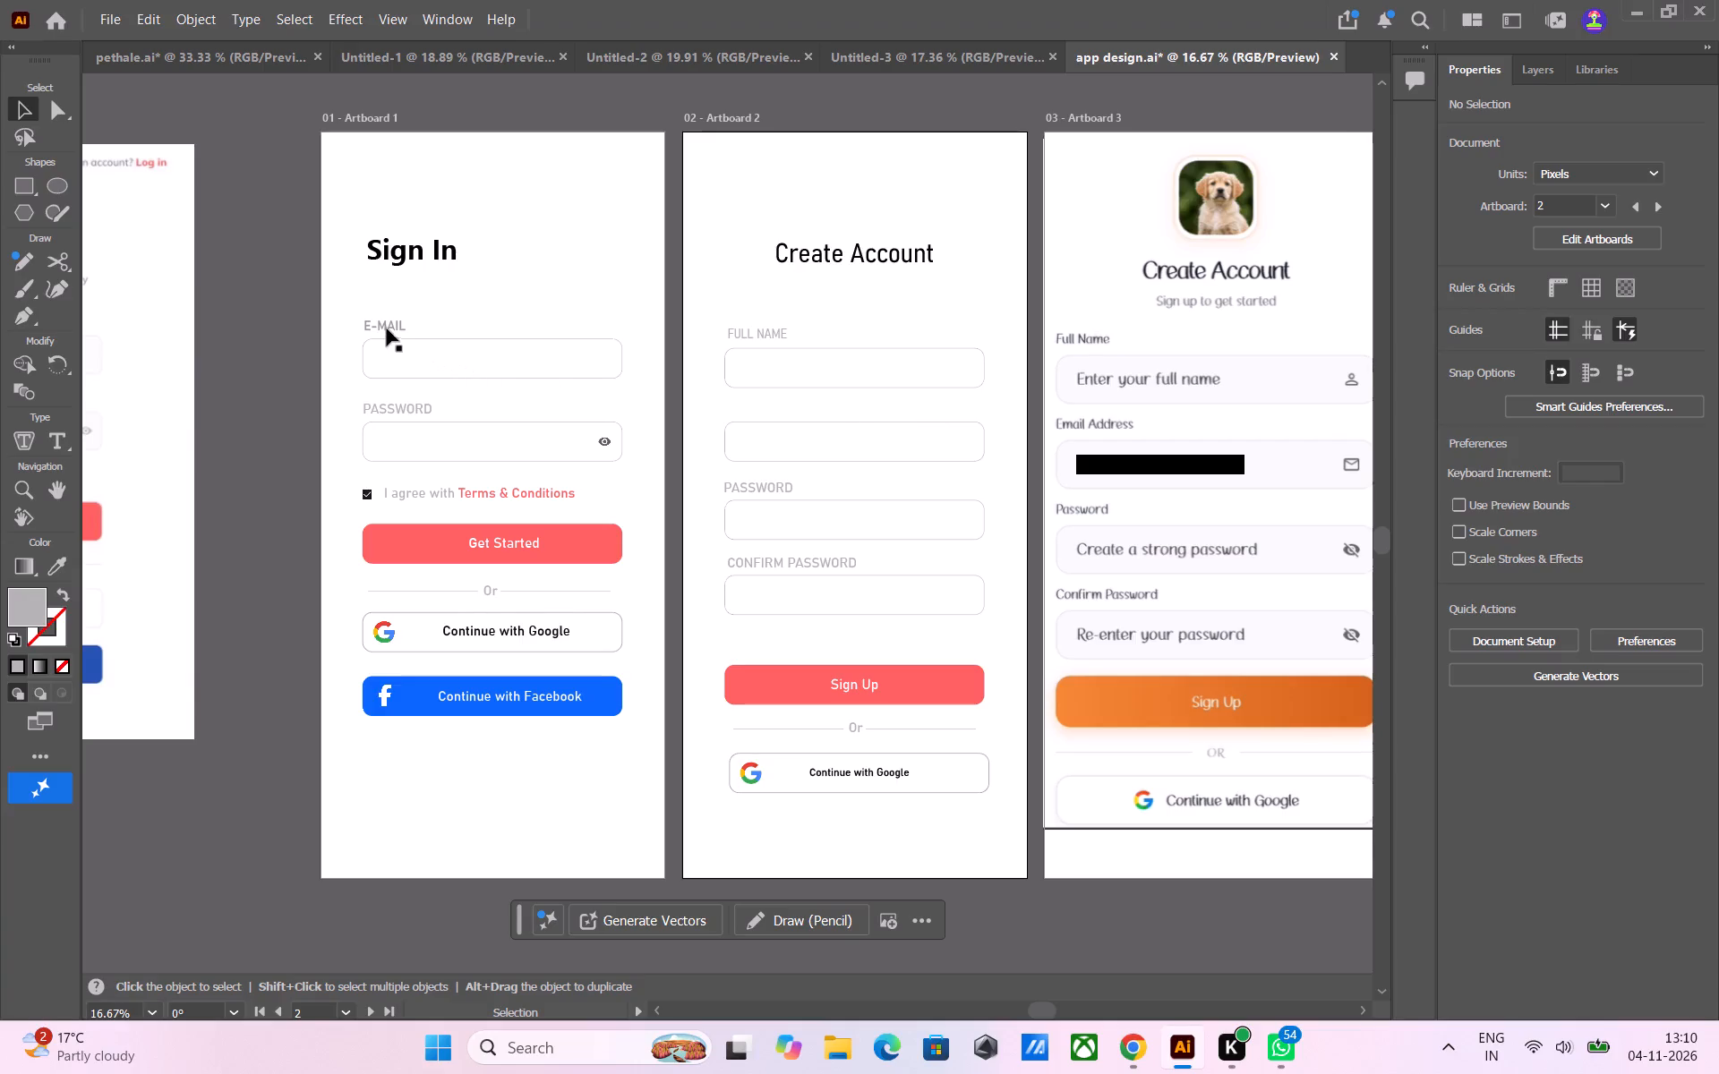
pyautogui.click(754, 328)
pyautogui.click(754, 328)
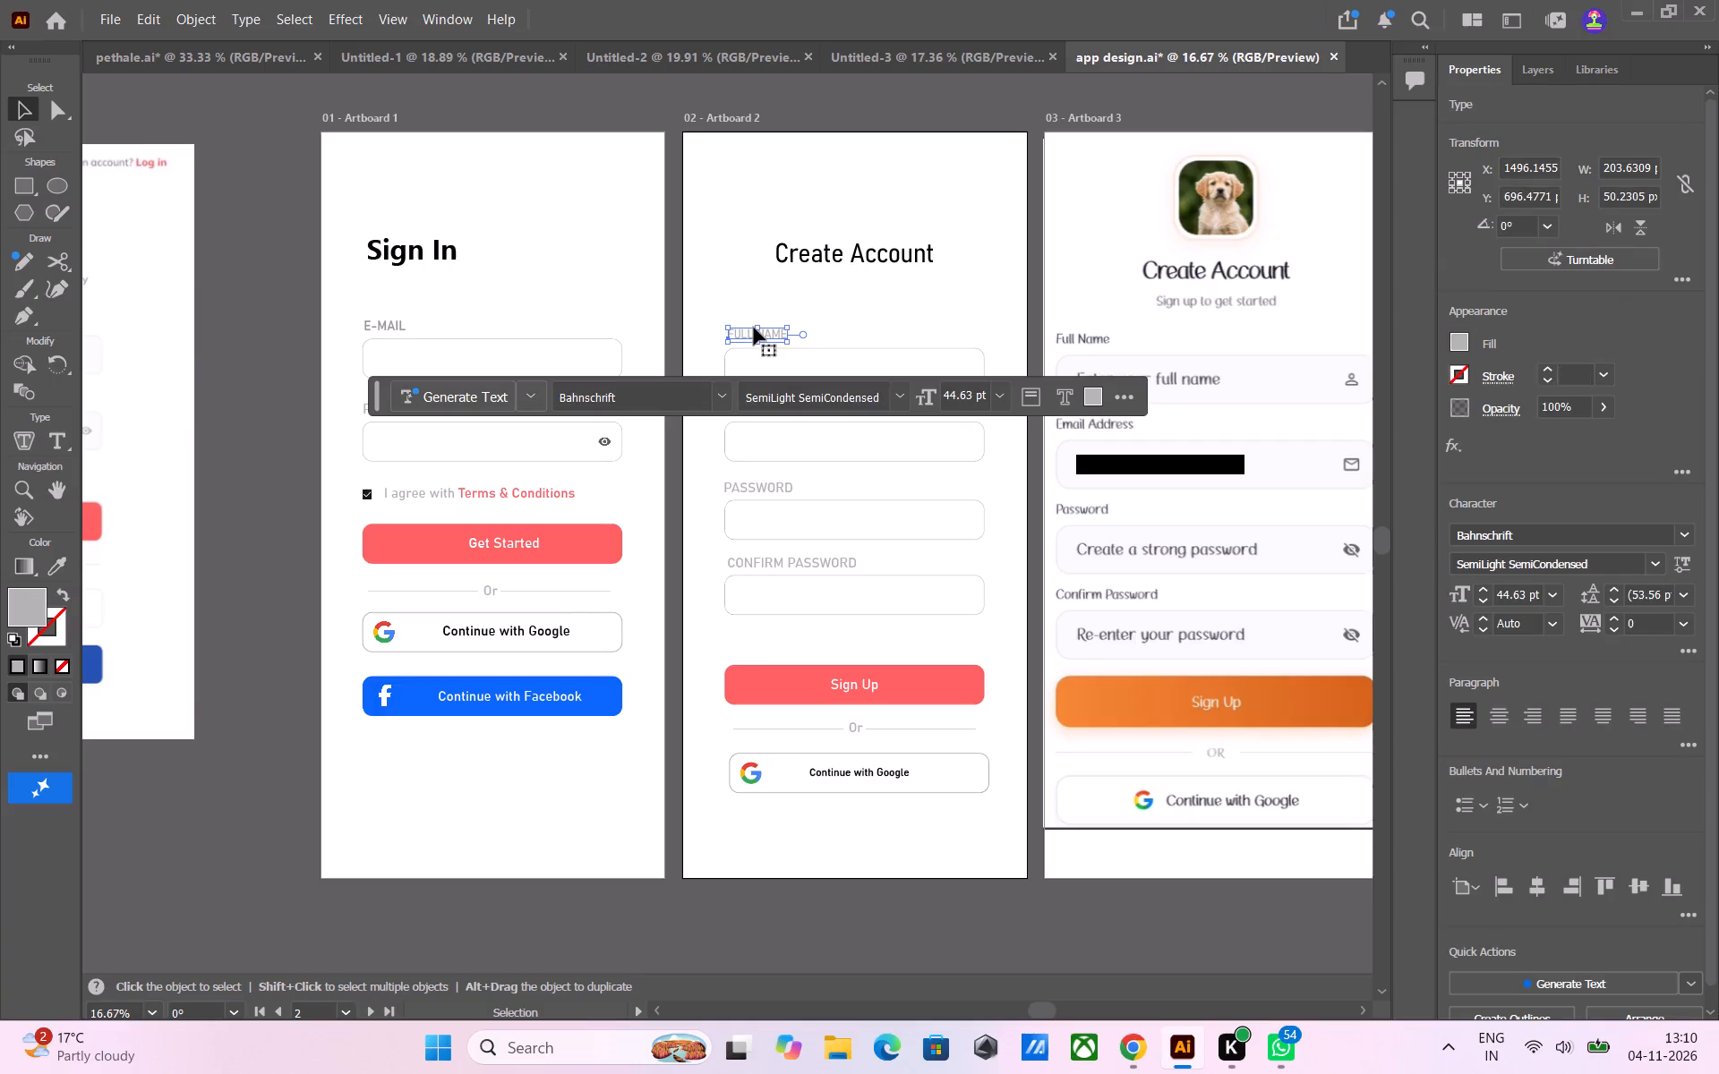
# Compare the "FULL NAME" label with Artboard 1's "E-MAIL" label and set its font style to Regular.
pyautogui.click(392, 322)
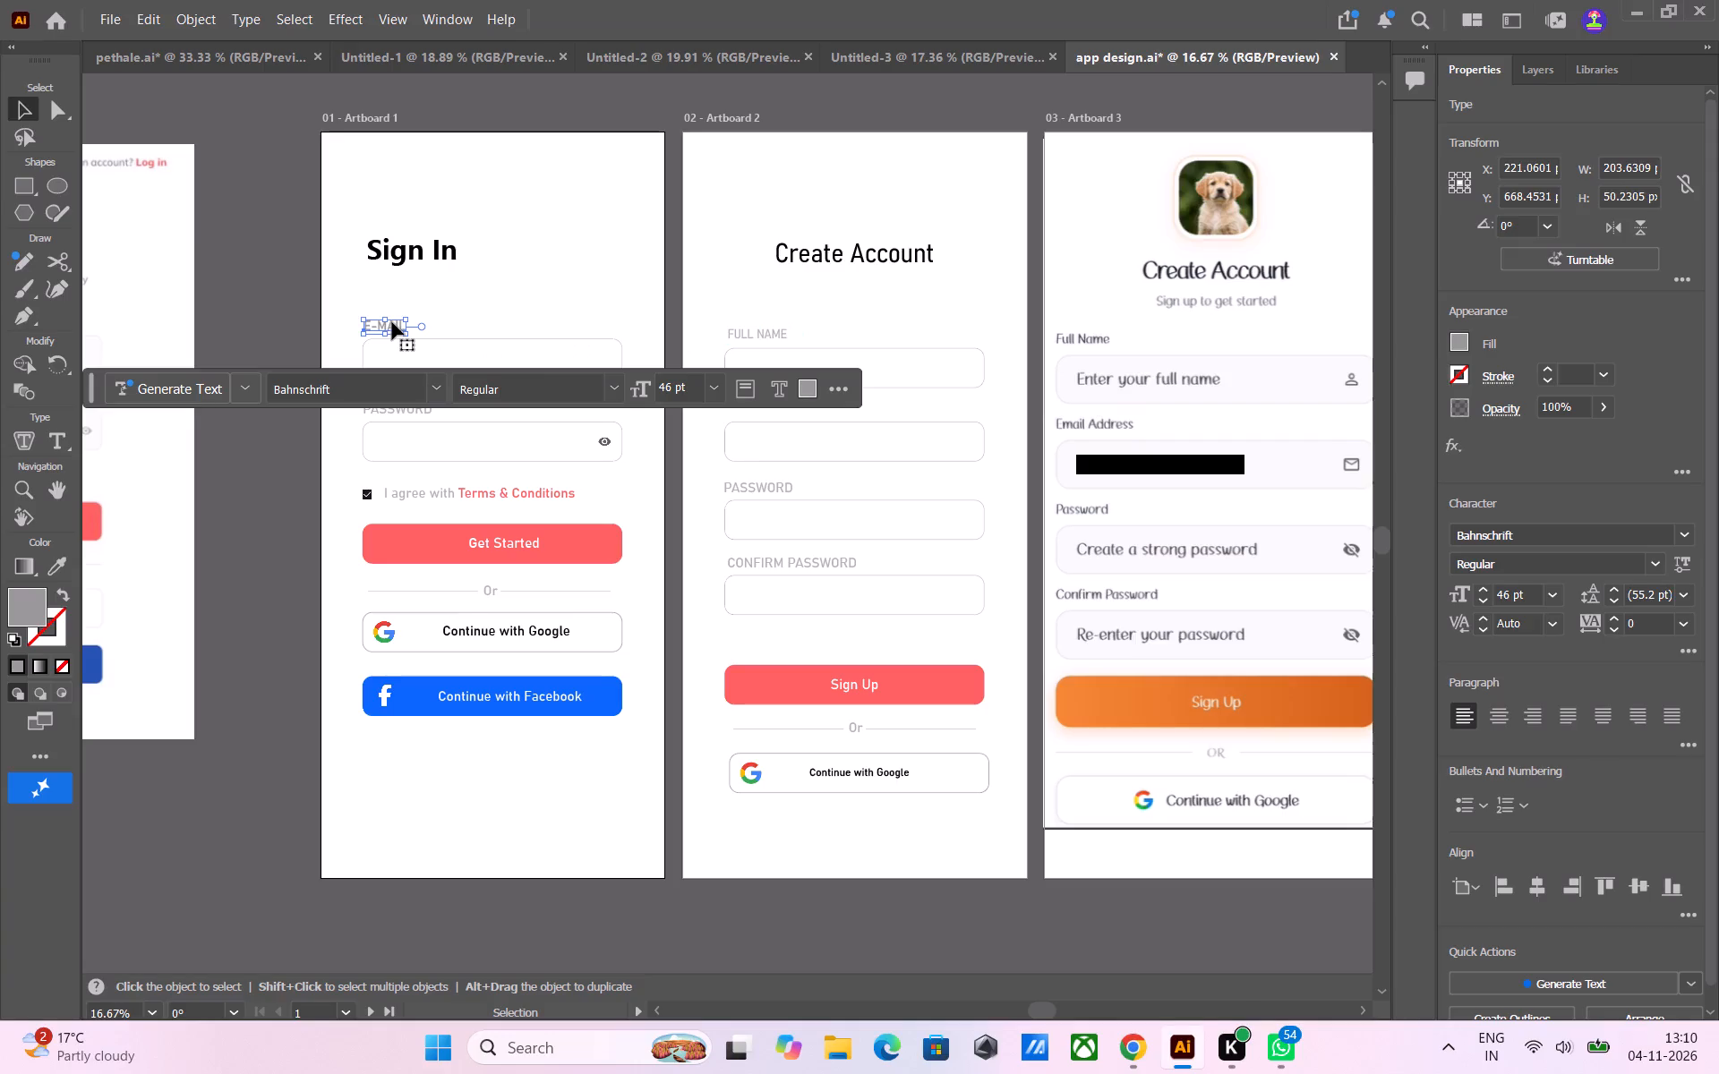
pyautogui.click(296, 277)
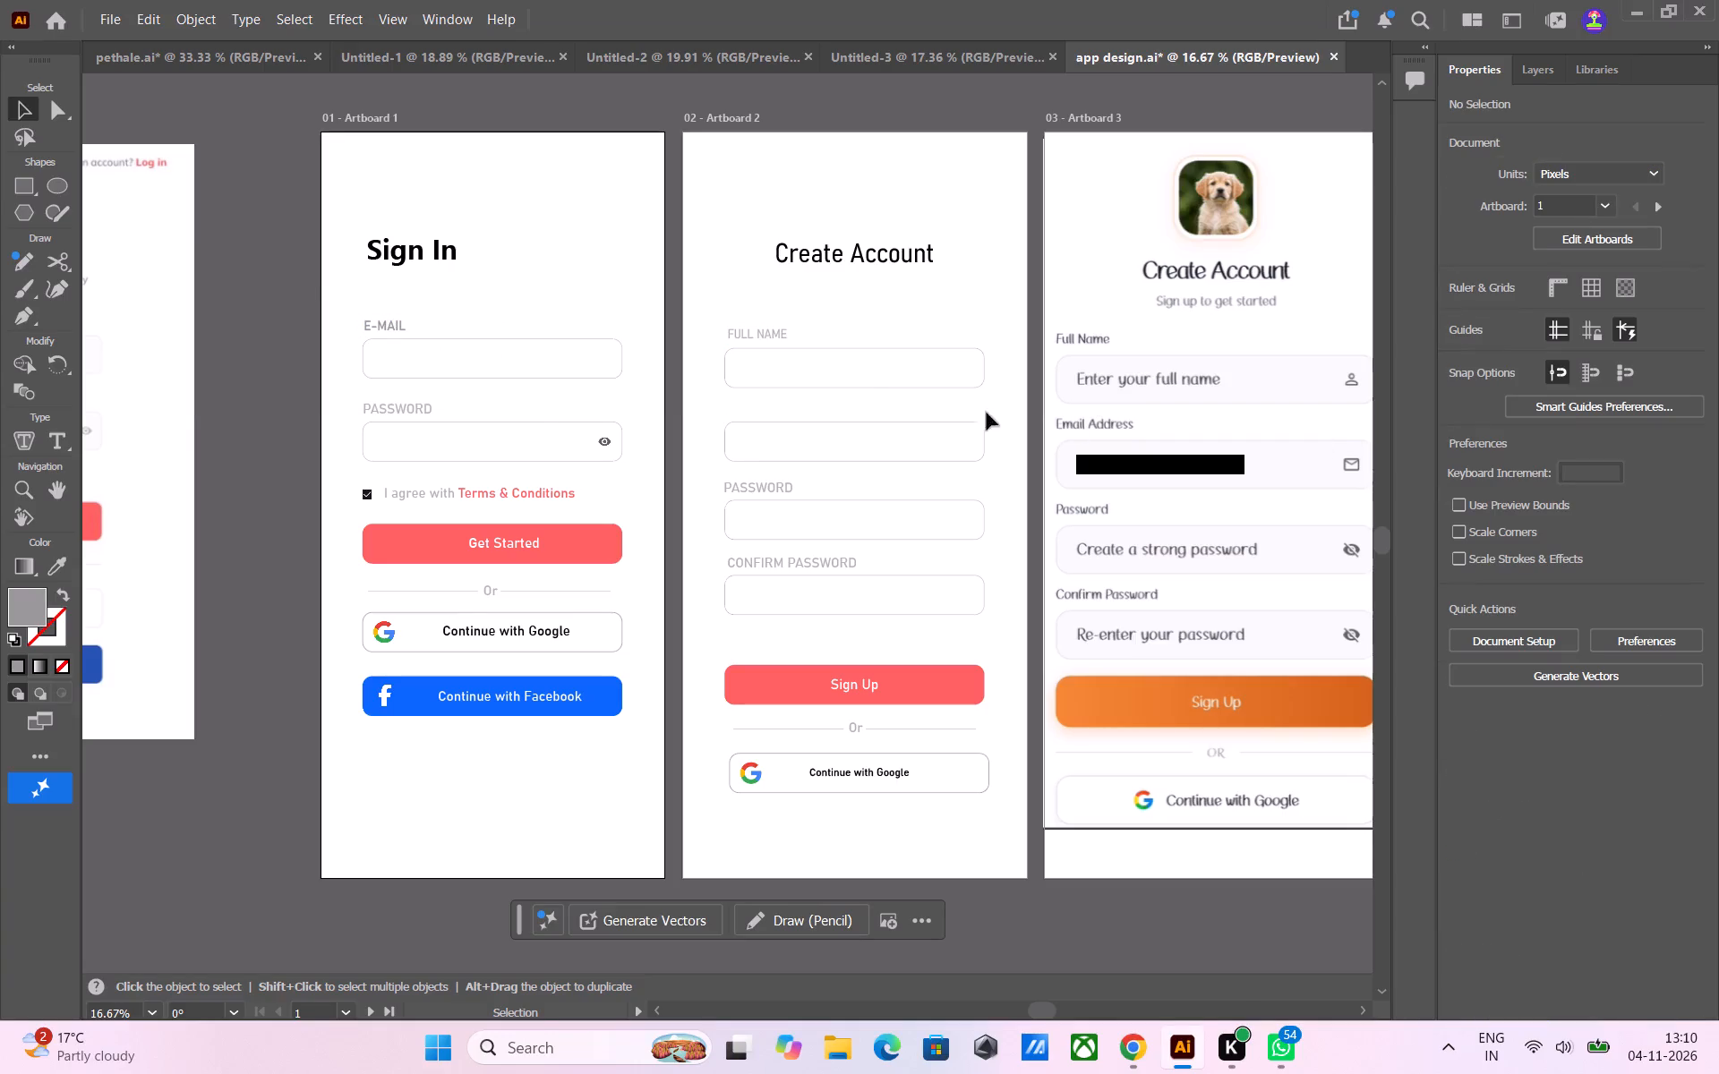
pyautogui.click(760, 336)
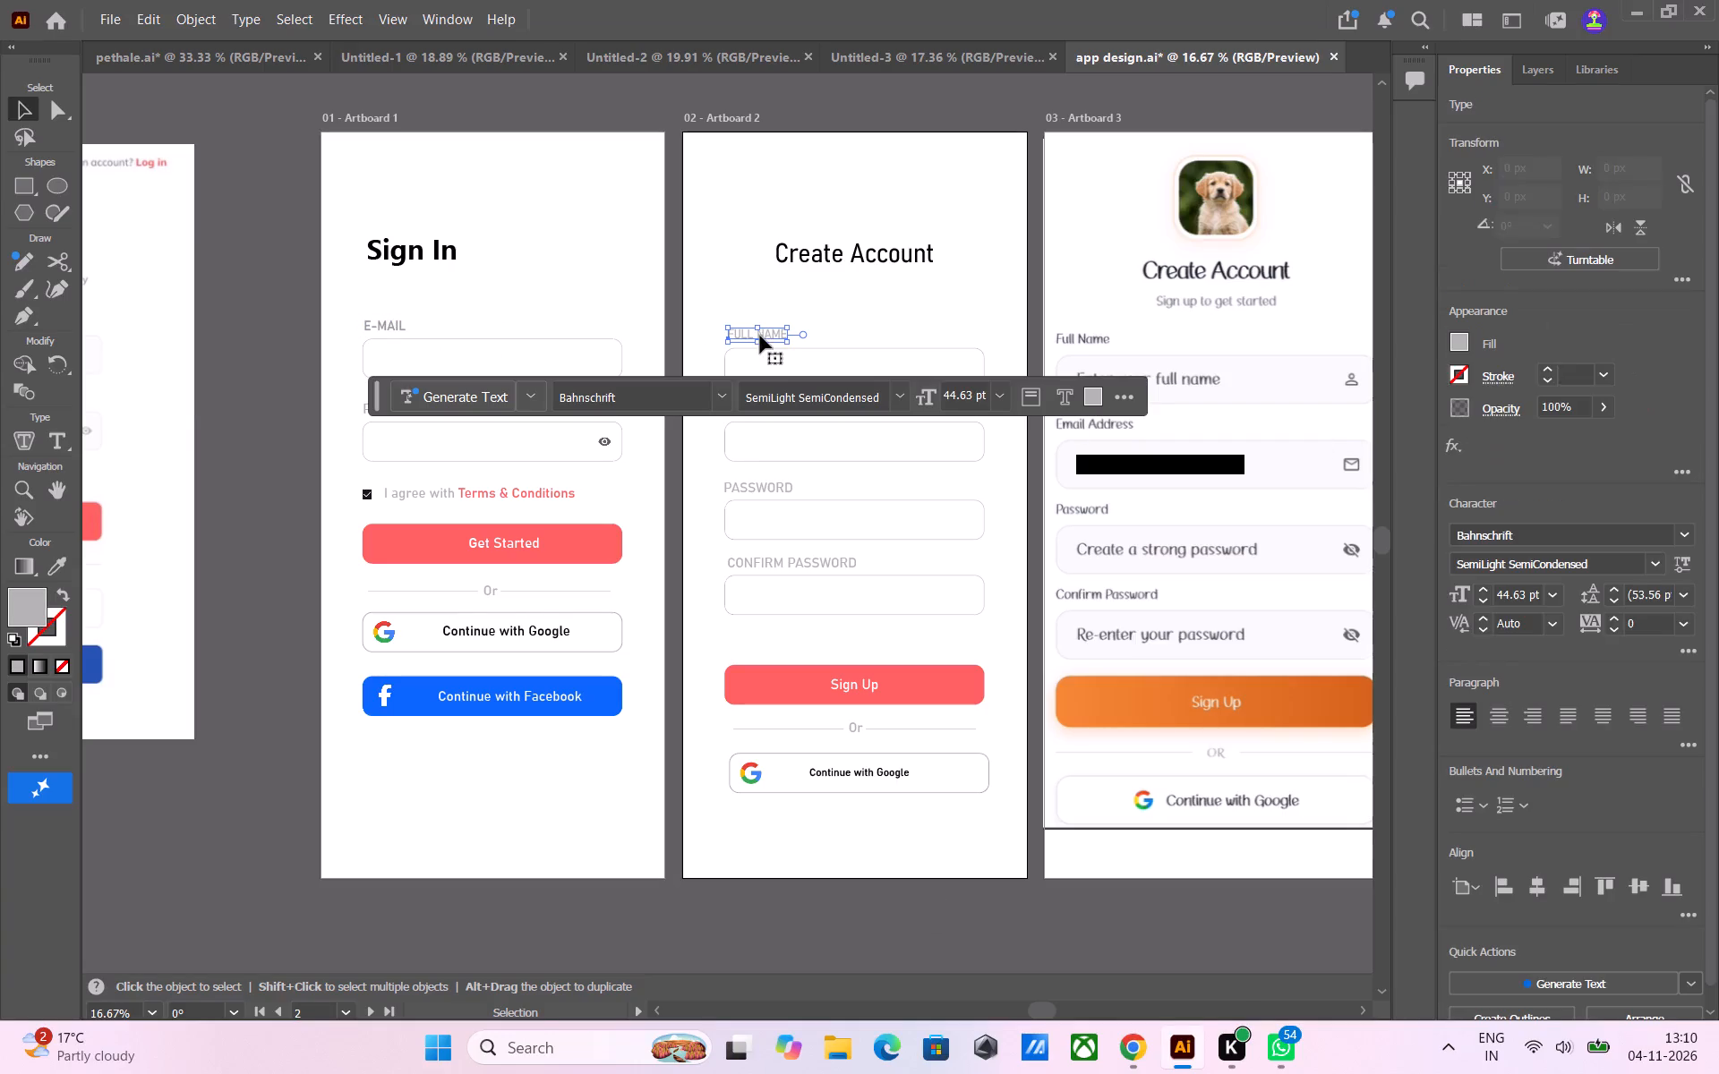
pyautogui.click(393, 321)
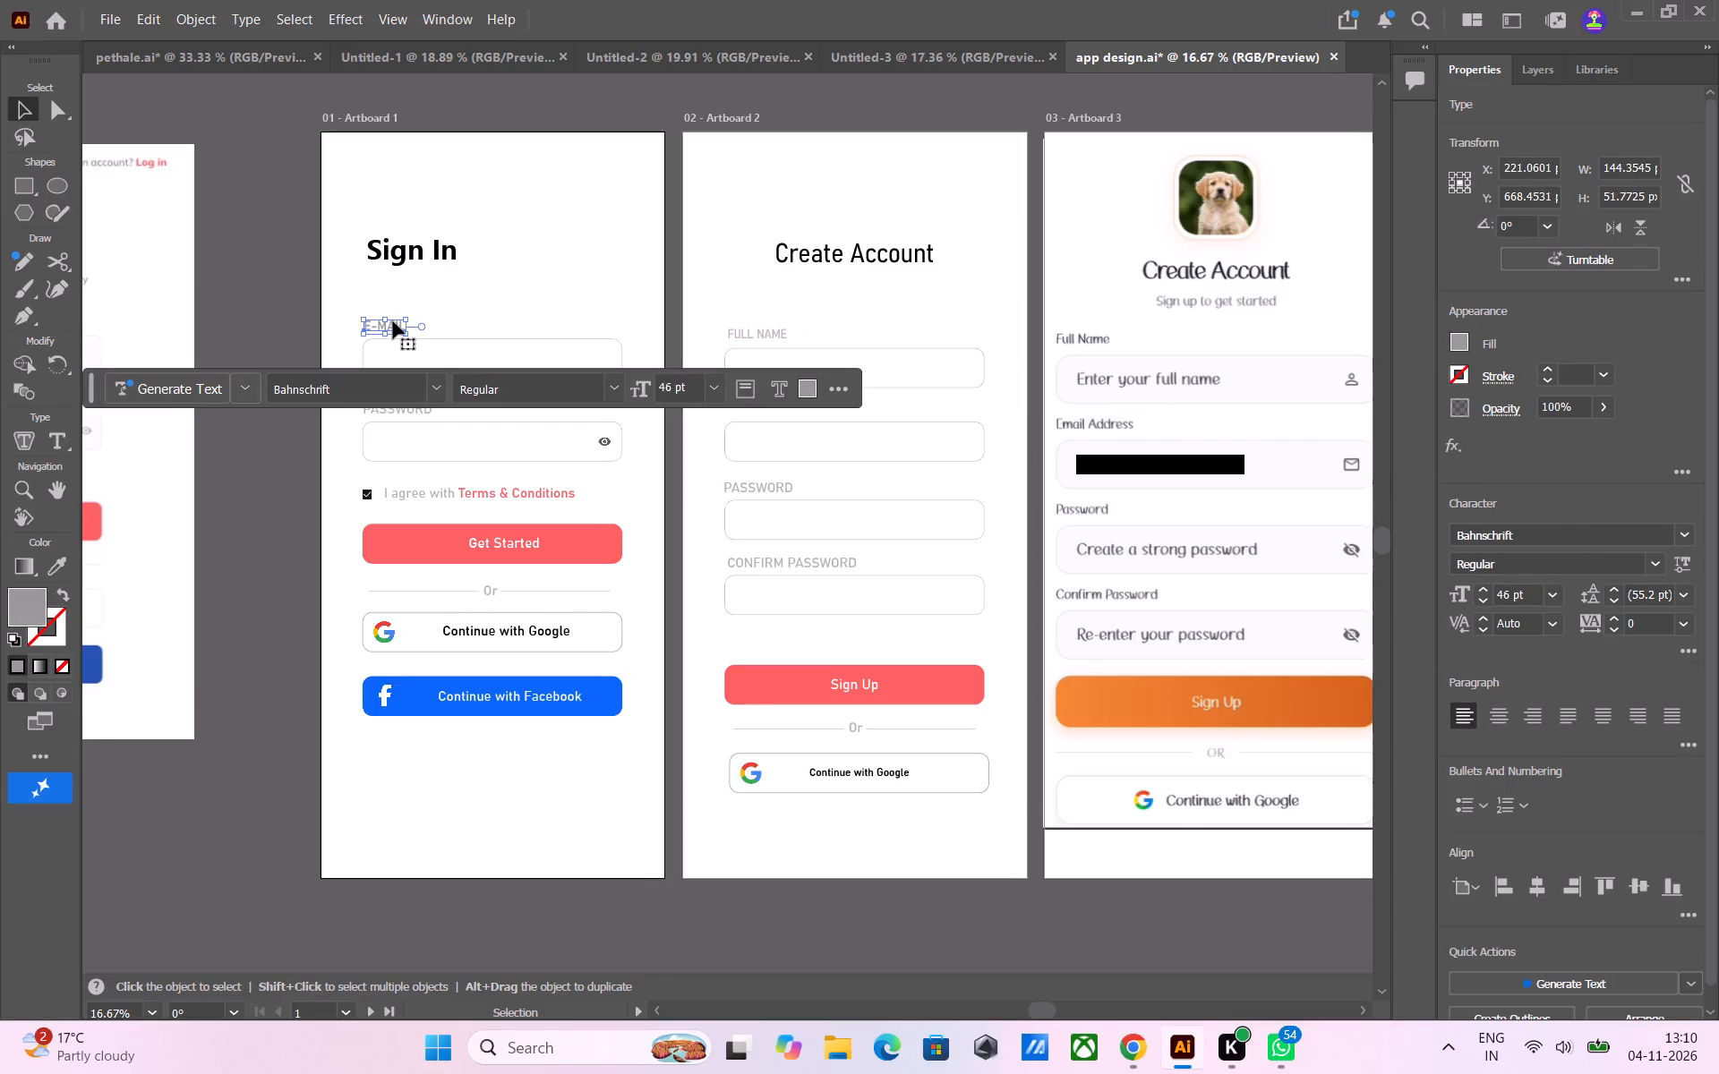
pyautogui.click(765, 332)
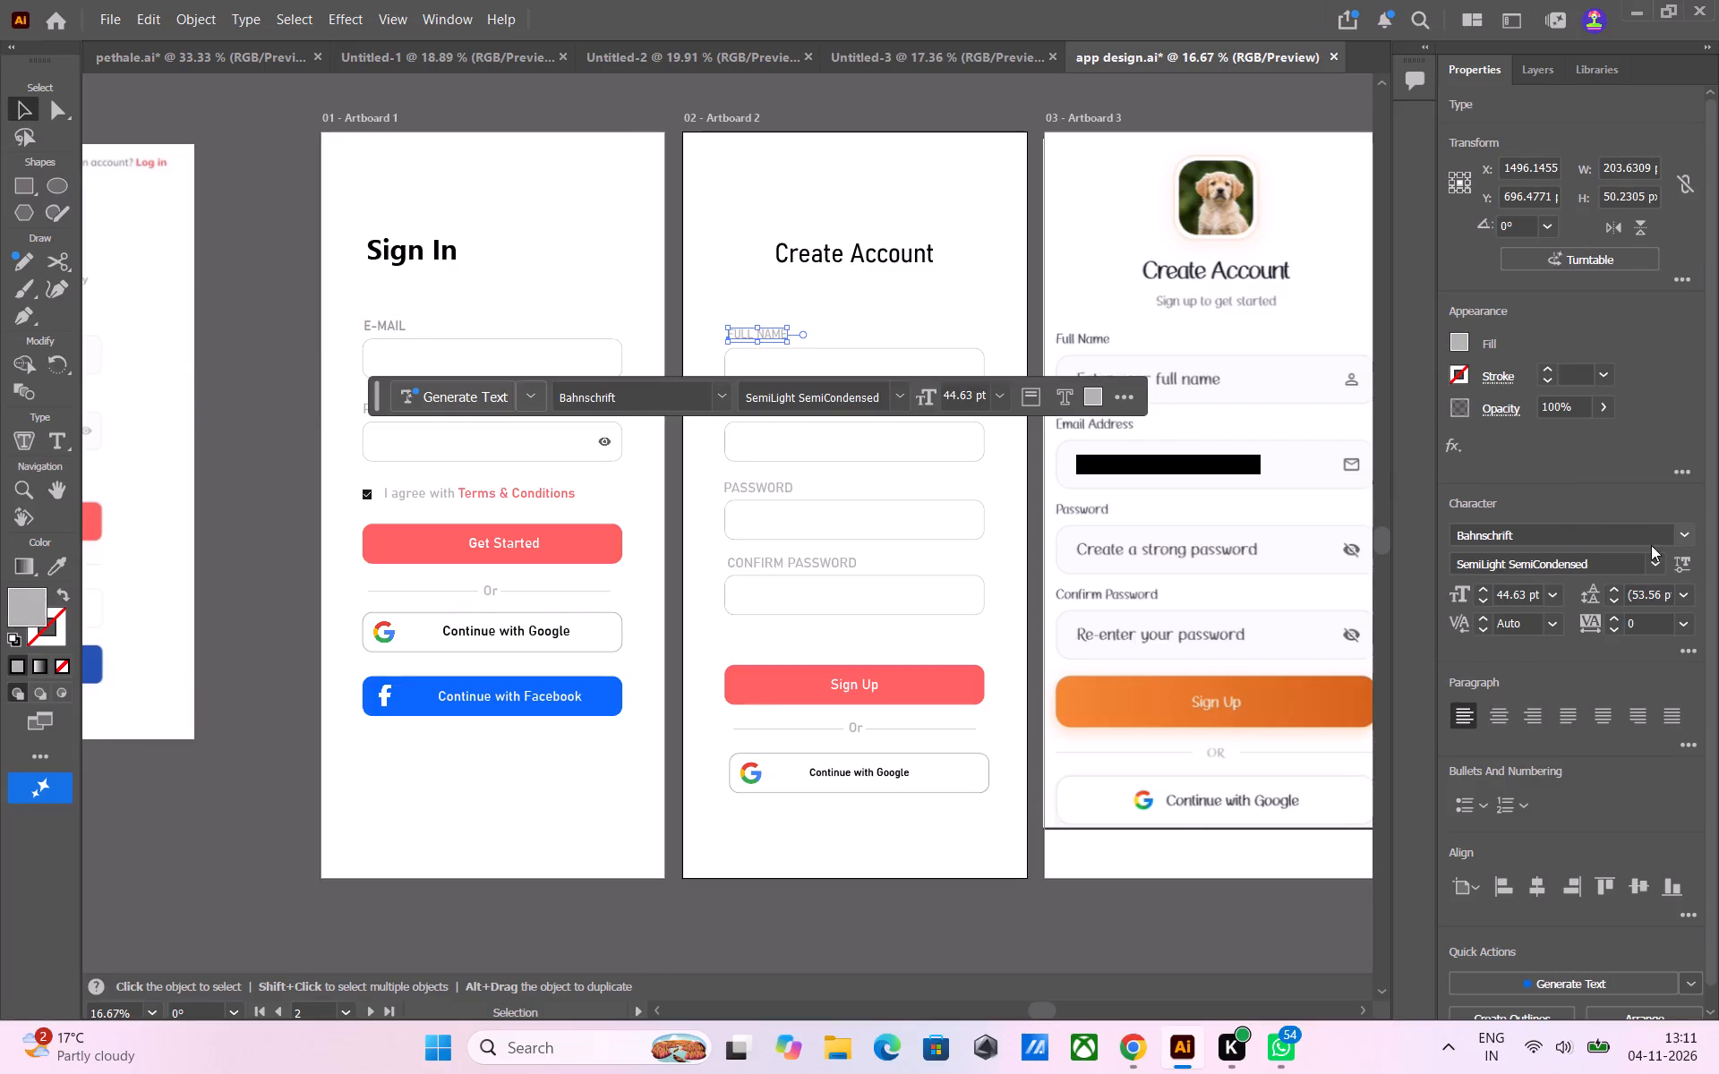
pyautogui.click(1656, 561)
pyautogui.click(1568, 581)
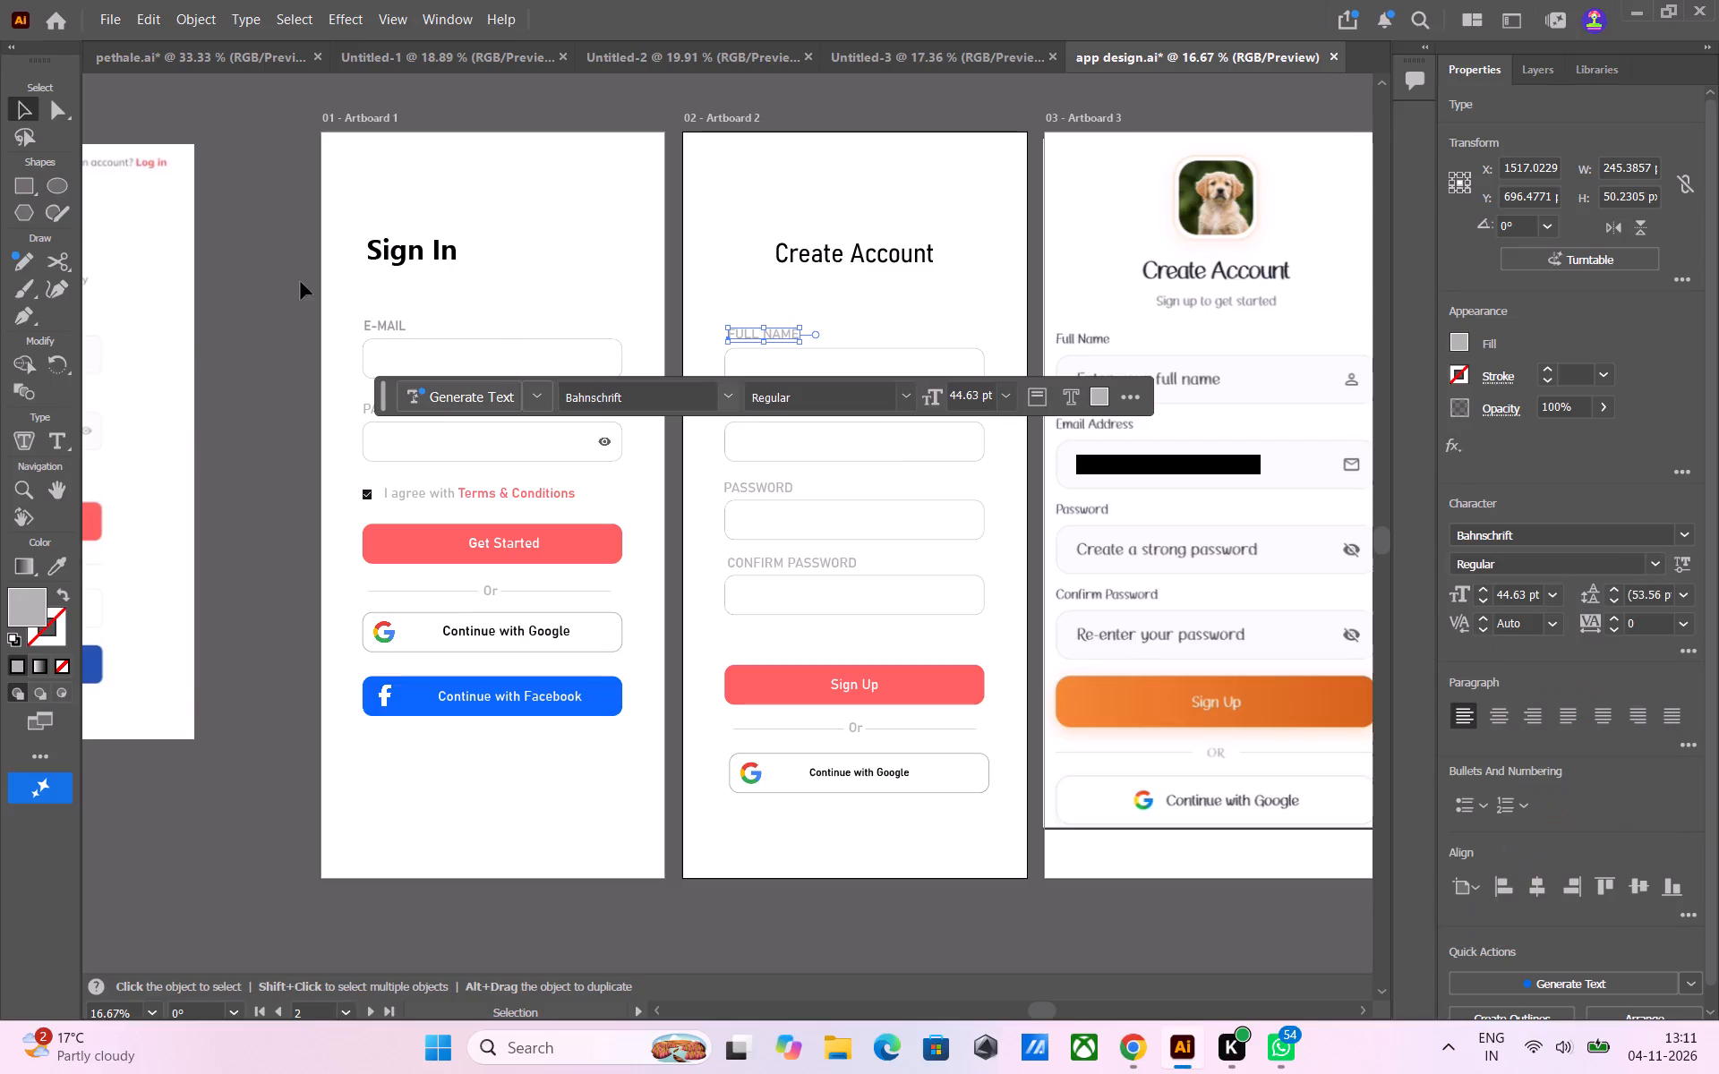
pyautogui.click(270, 270)
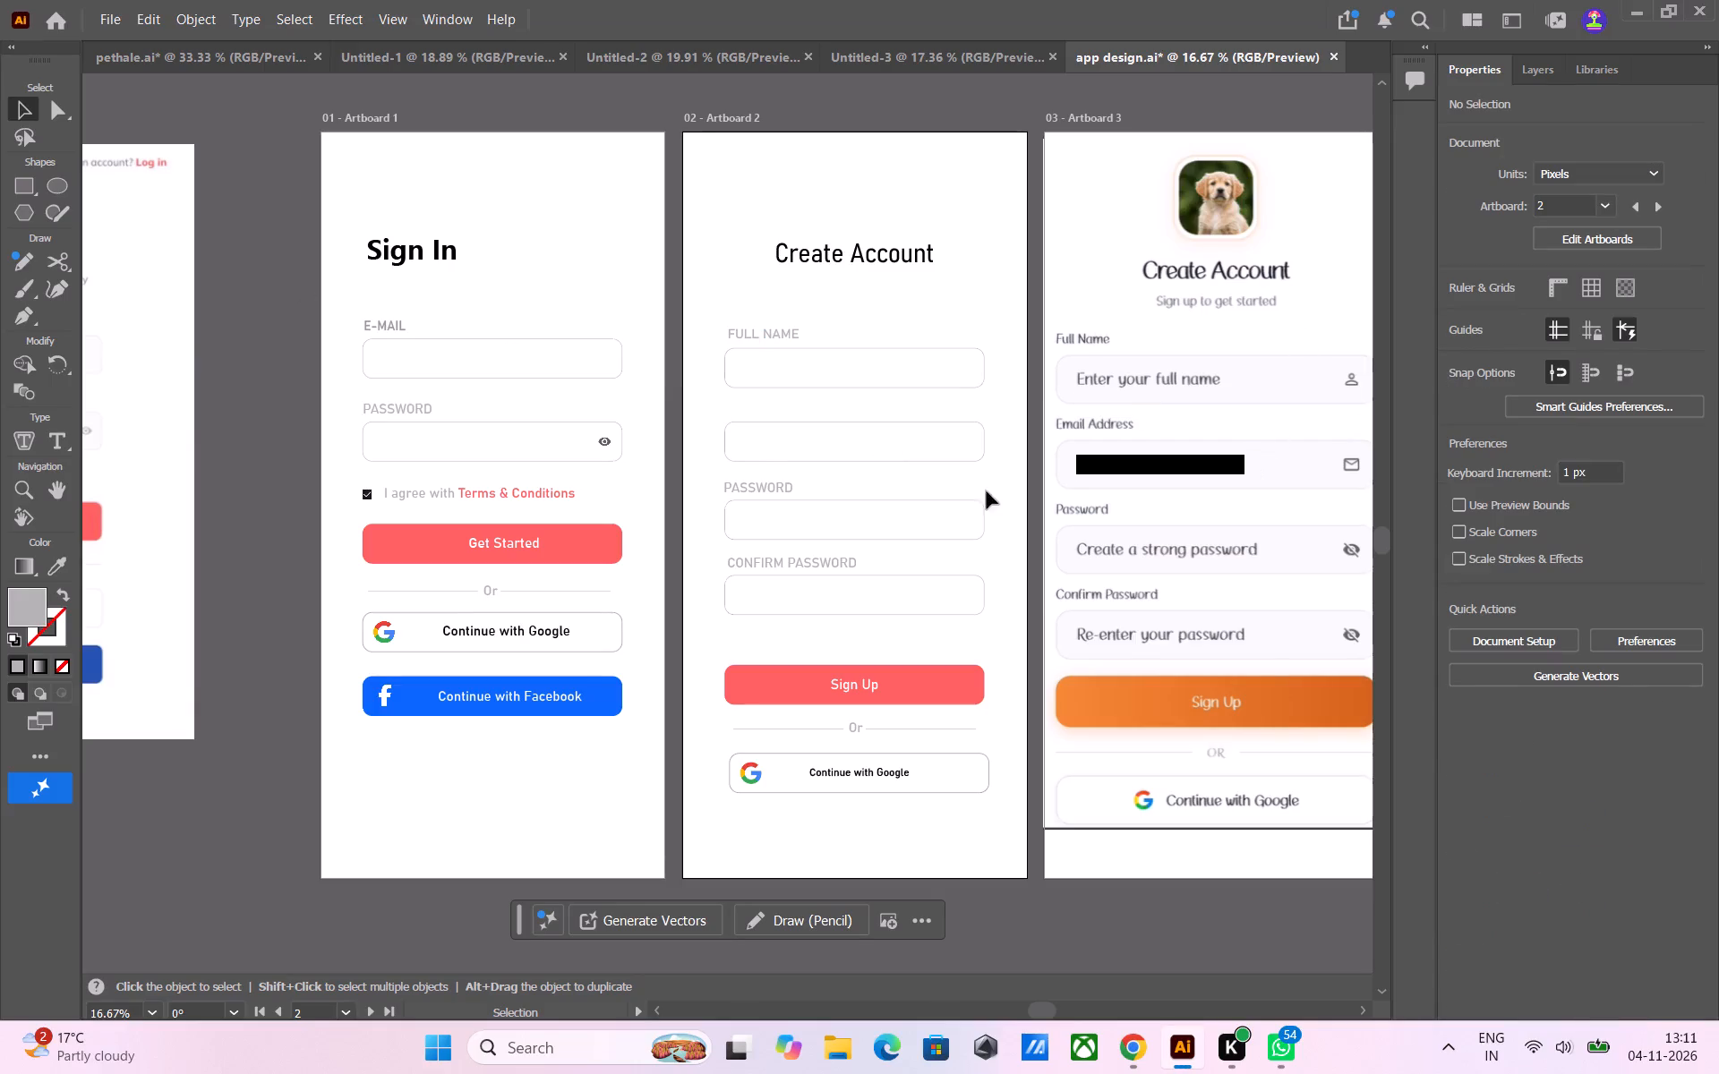
# Check the font style and size of Artboard 2's "PASSWORD" and "CONFIRM PASSWORD" labels and its "Sign Up" and "Continue with Google" texts.
pyautogui.click(759, 485)
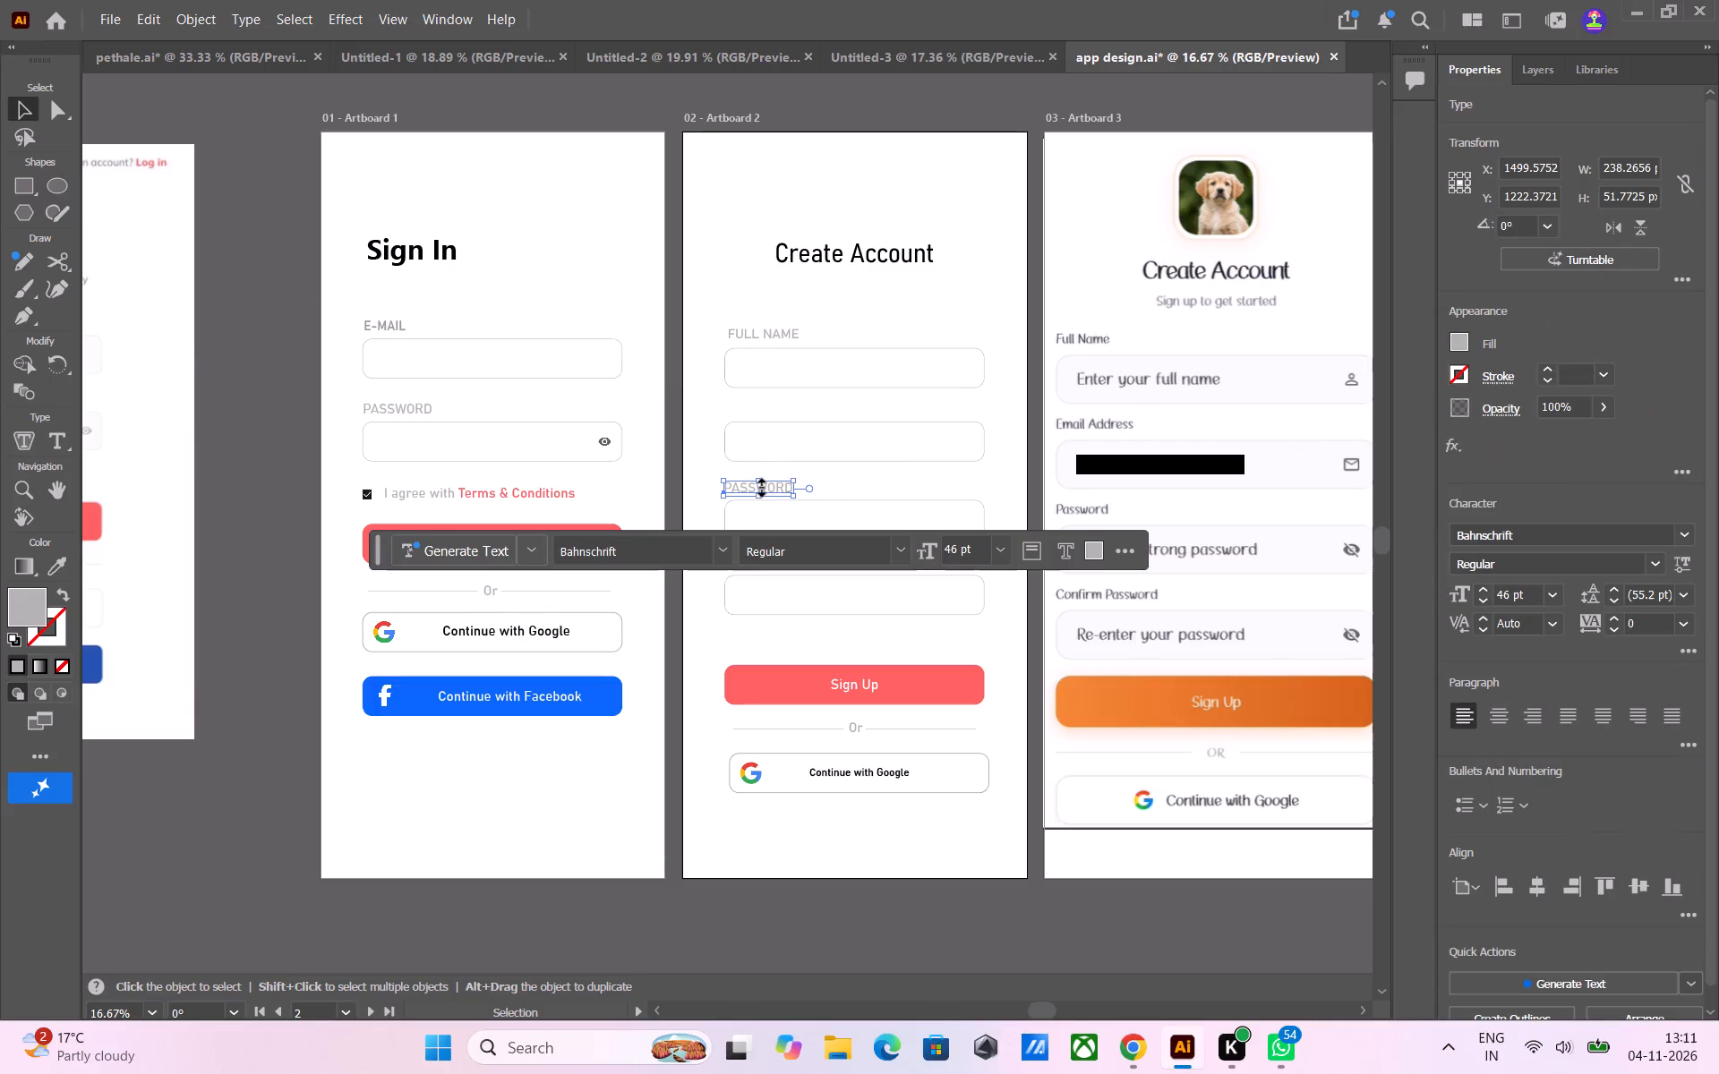
pyautogui.click(295, 607)
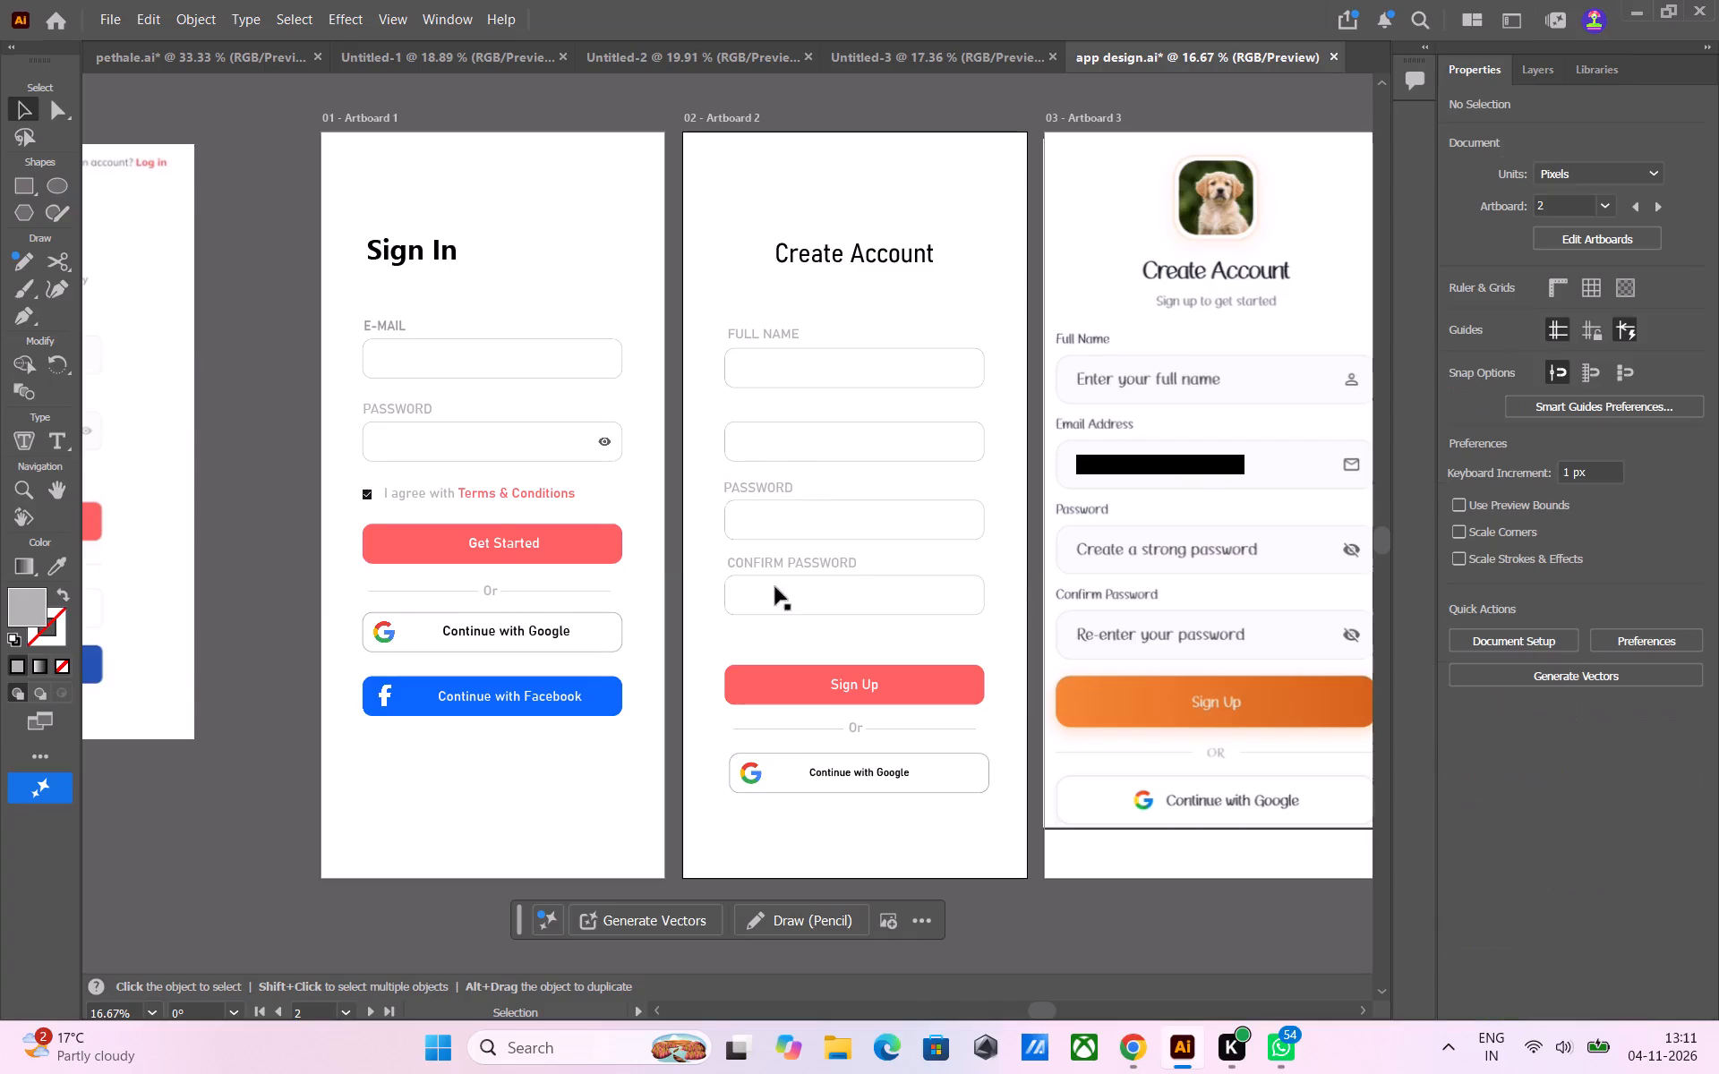
pyautogui.click(819, 558)
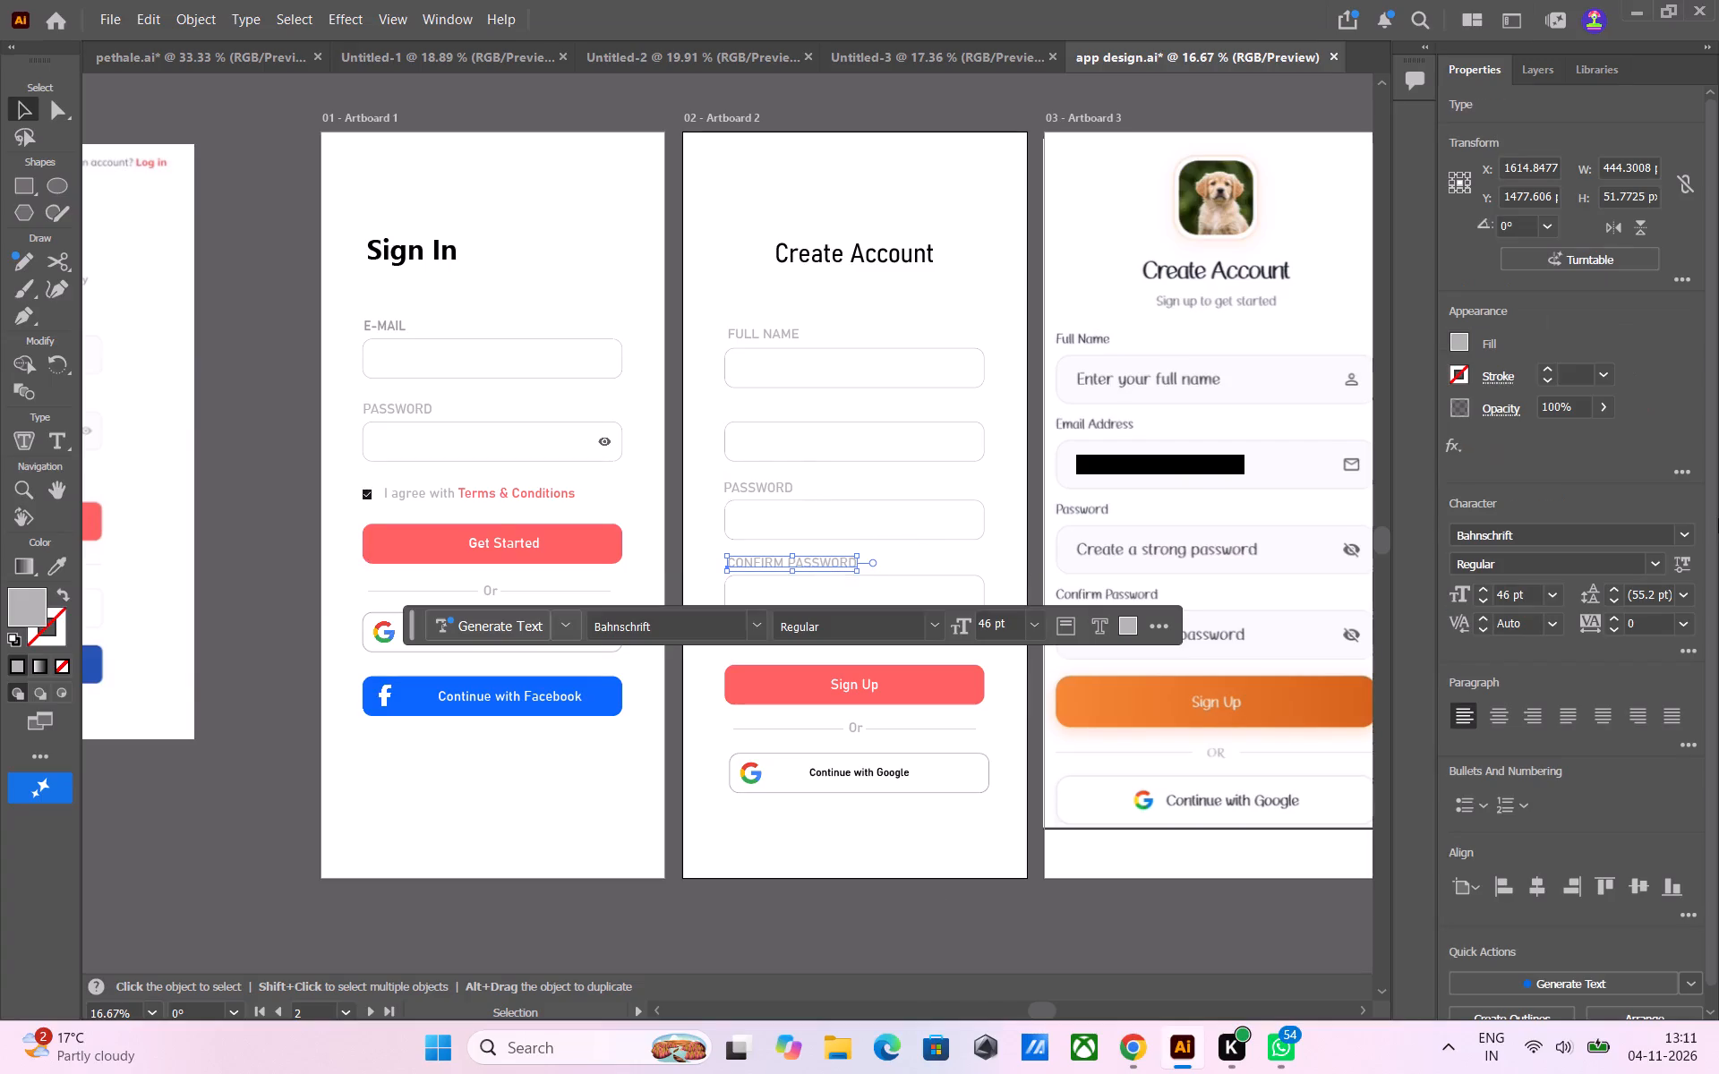
pyautogui.click(257, 388)
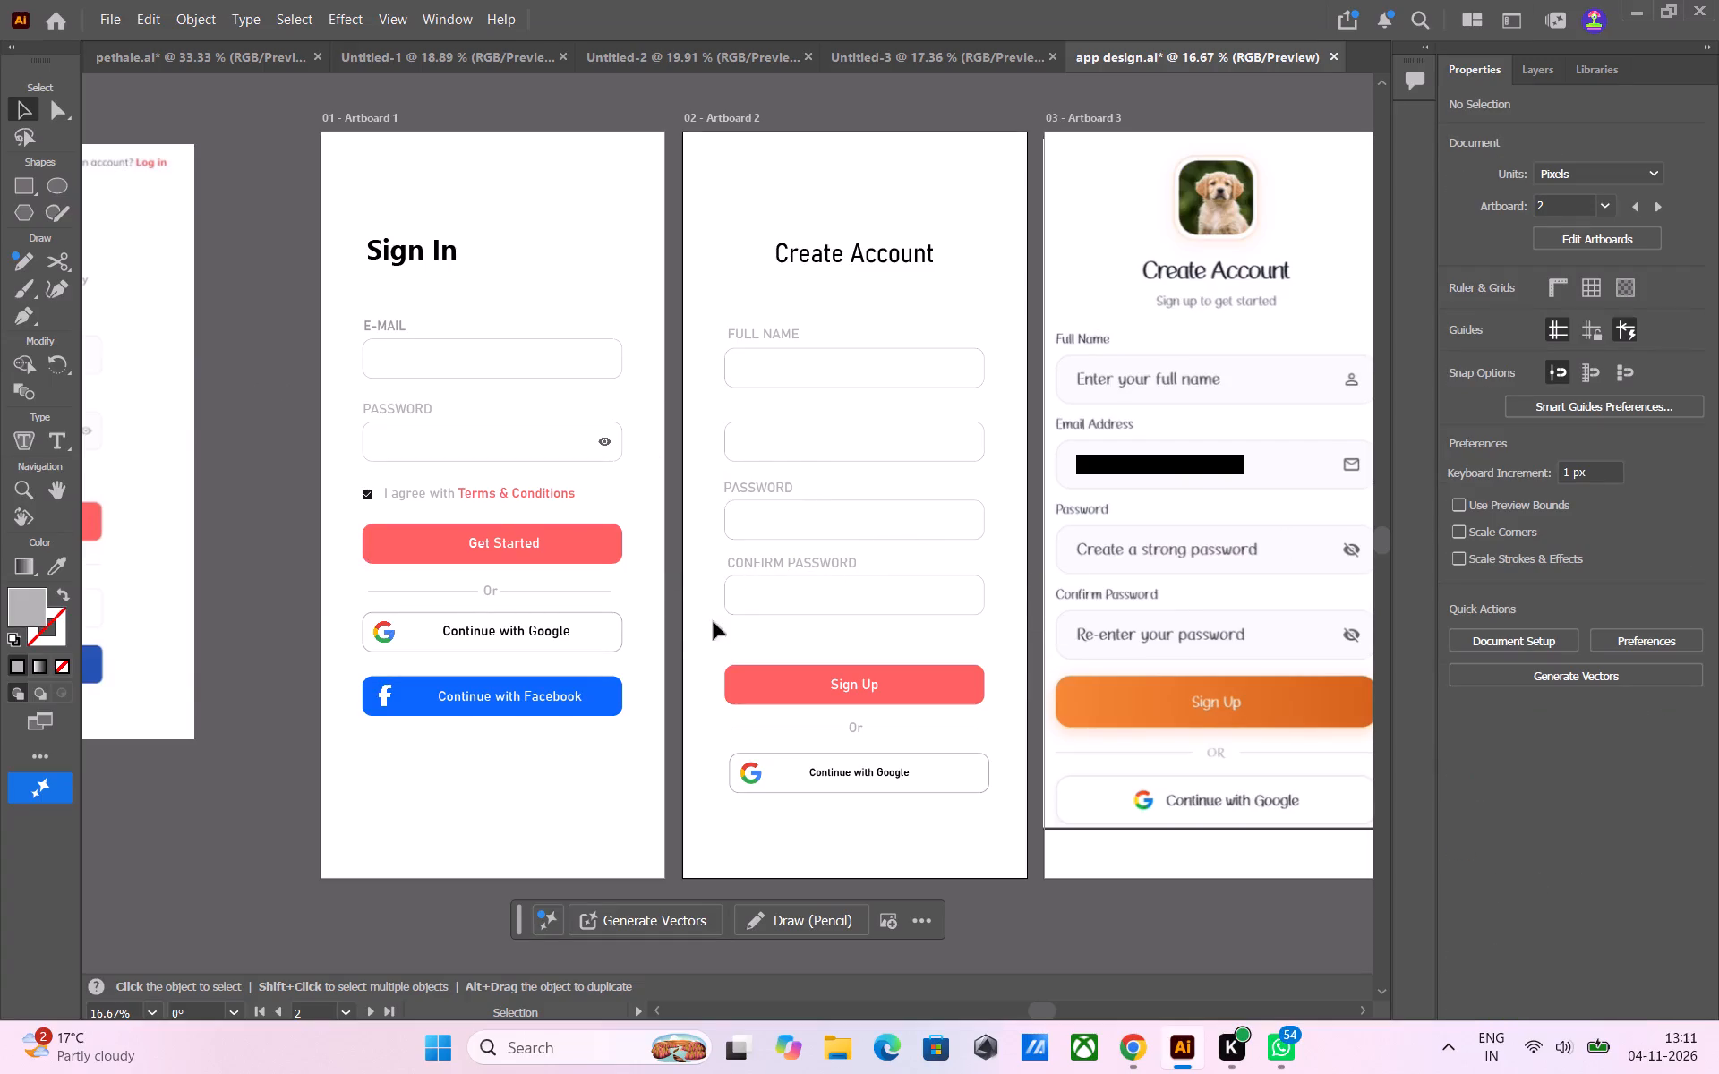
pyautogui.click(849, 686)
pyautogui.click(264, 626)
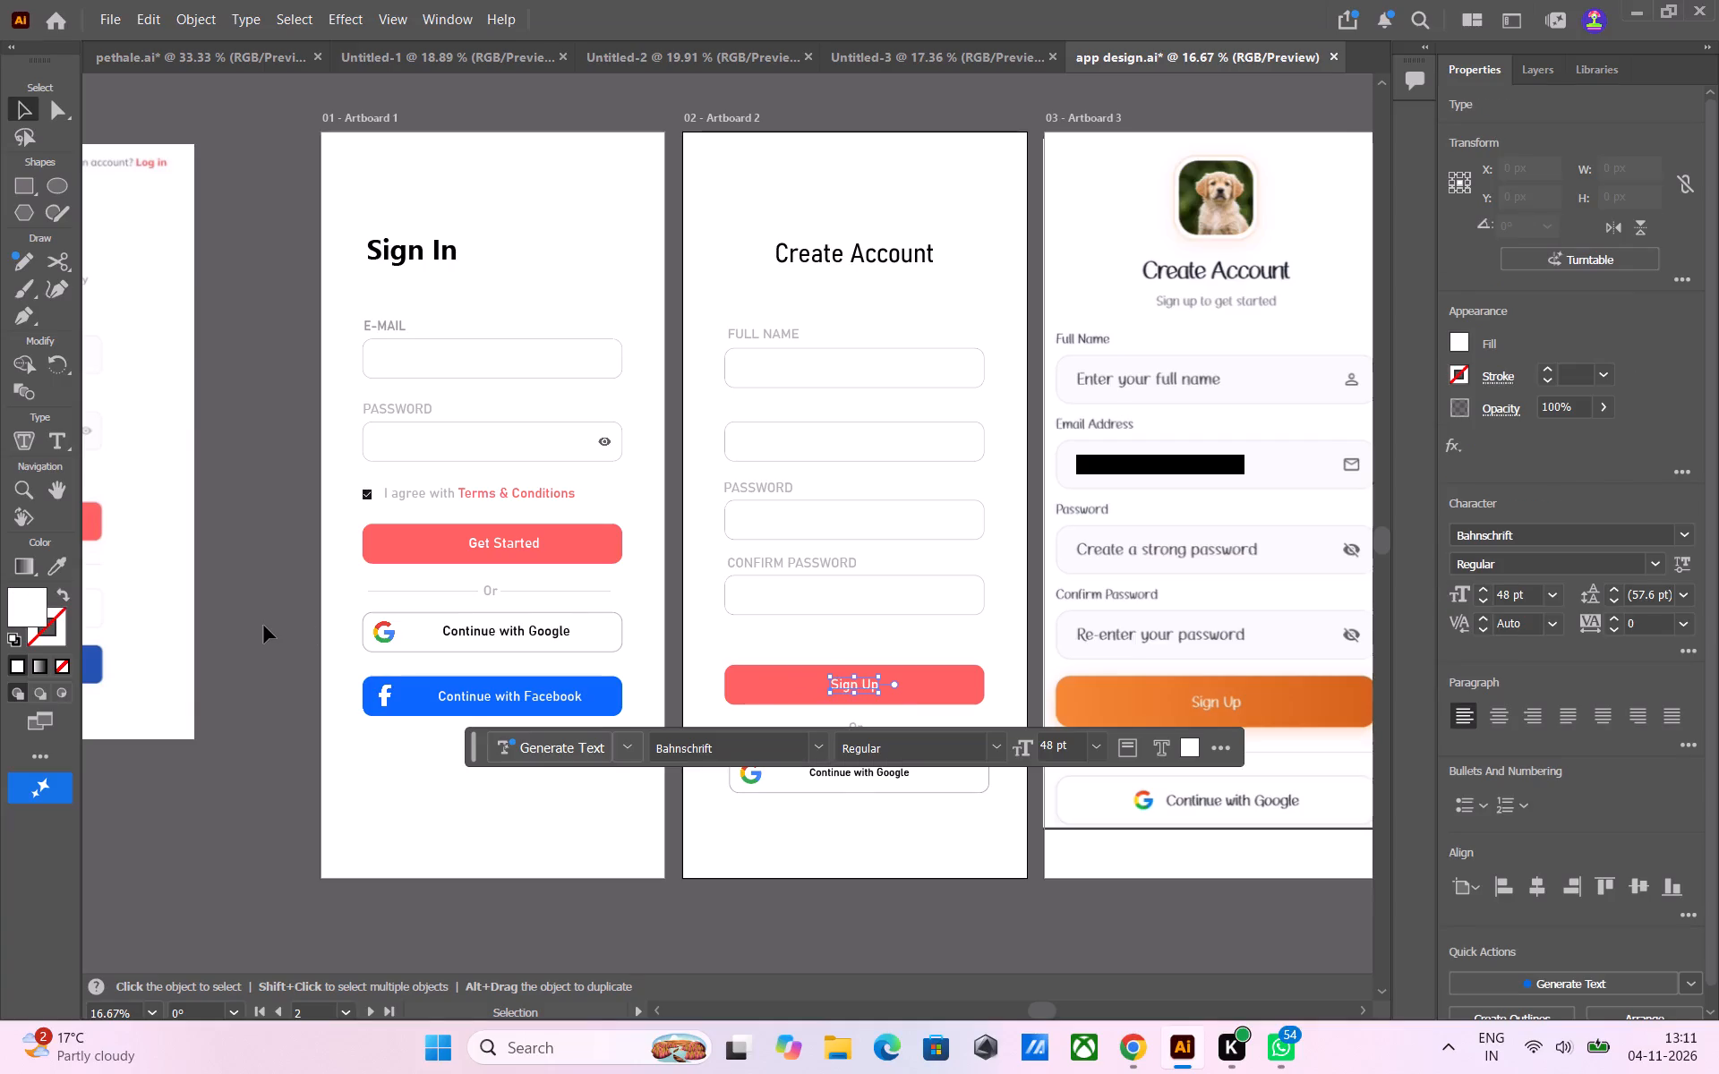
pyautogui.click(844, 773)
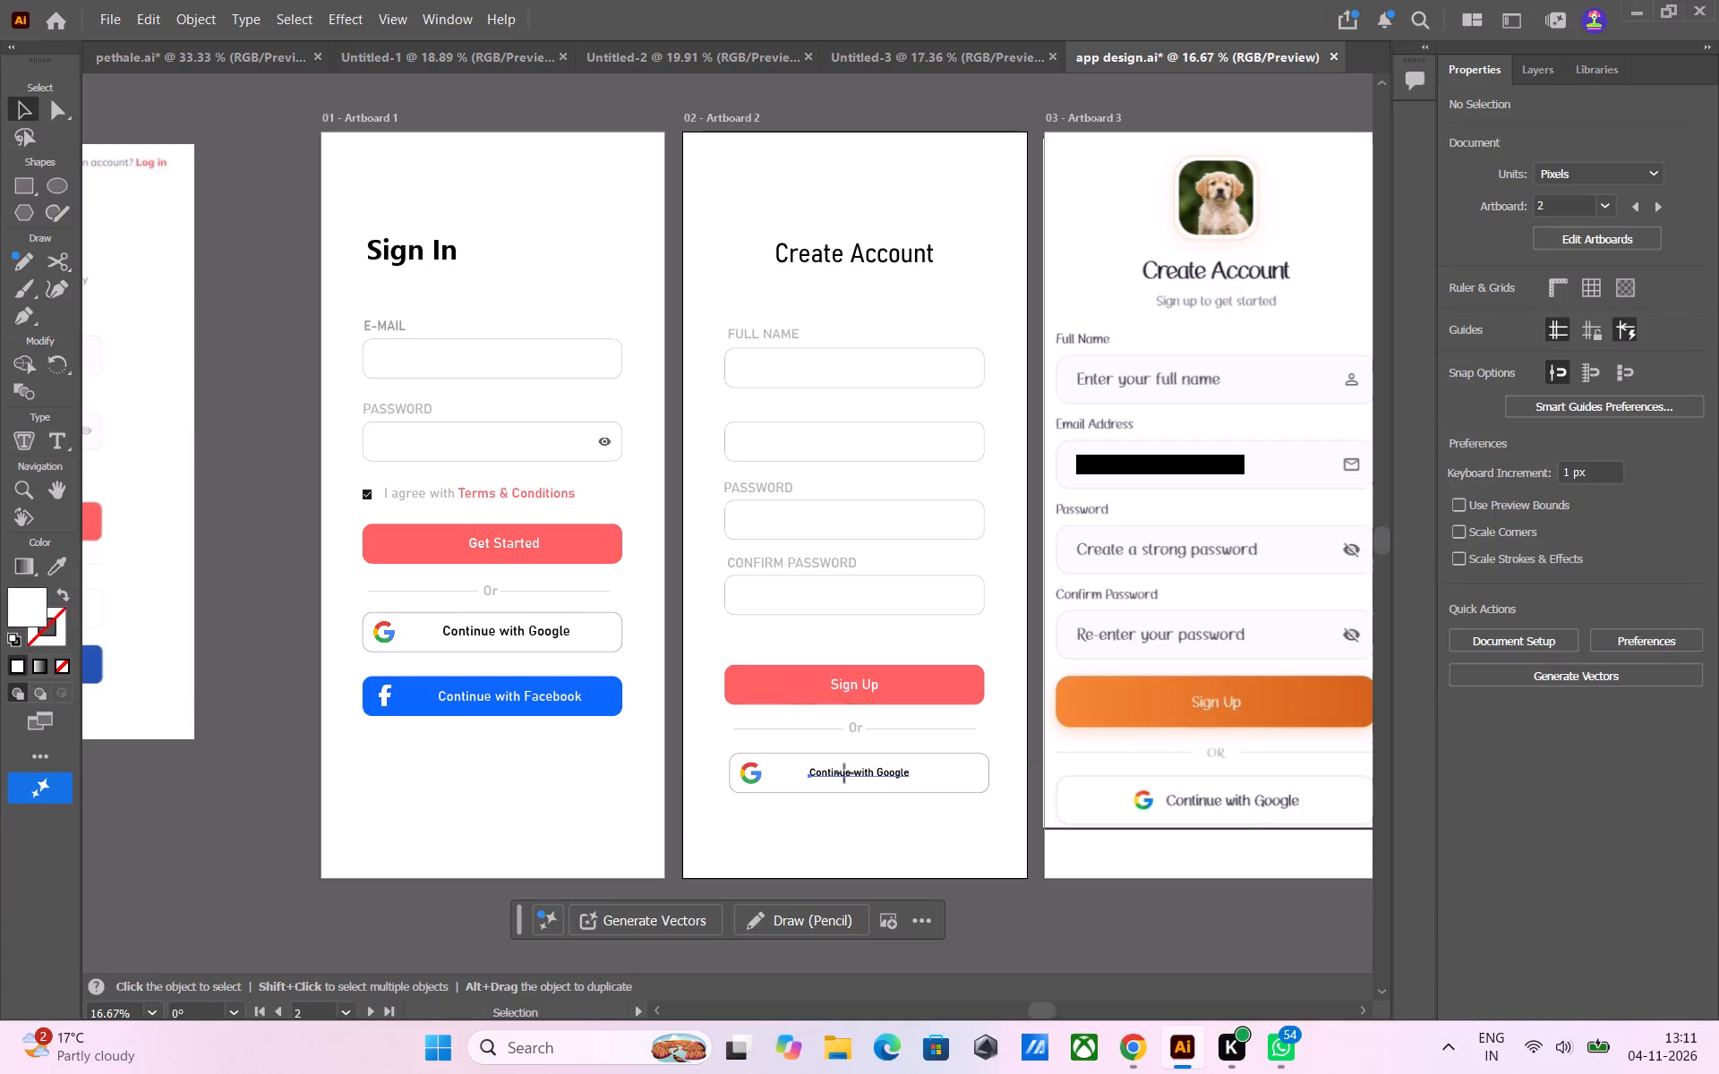
pyautogui.click(252, 661)
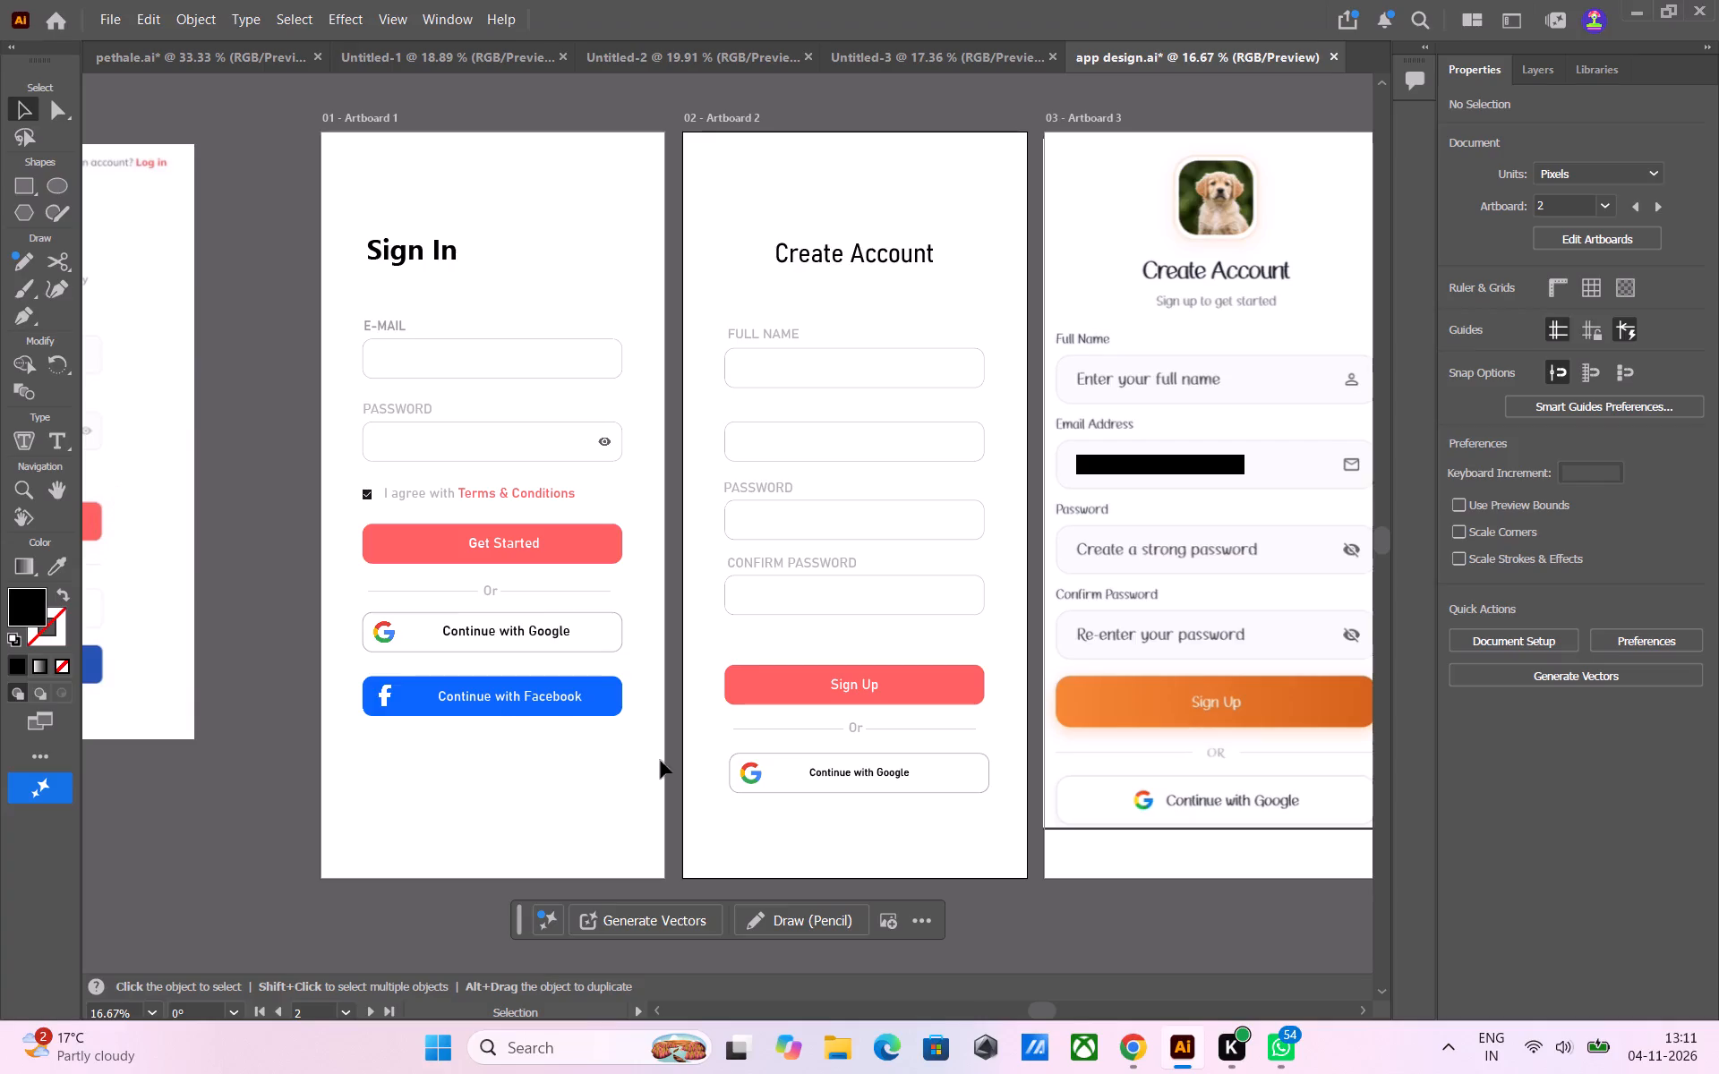
# Compare both "Continue with Google" texts and set the one on Artboard 2 to 48 pt.
pyautogui.click(832, 776)
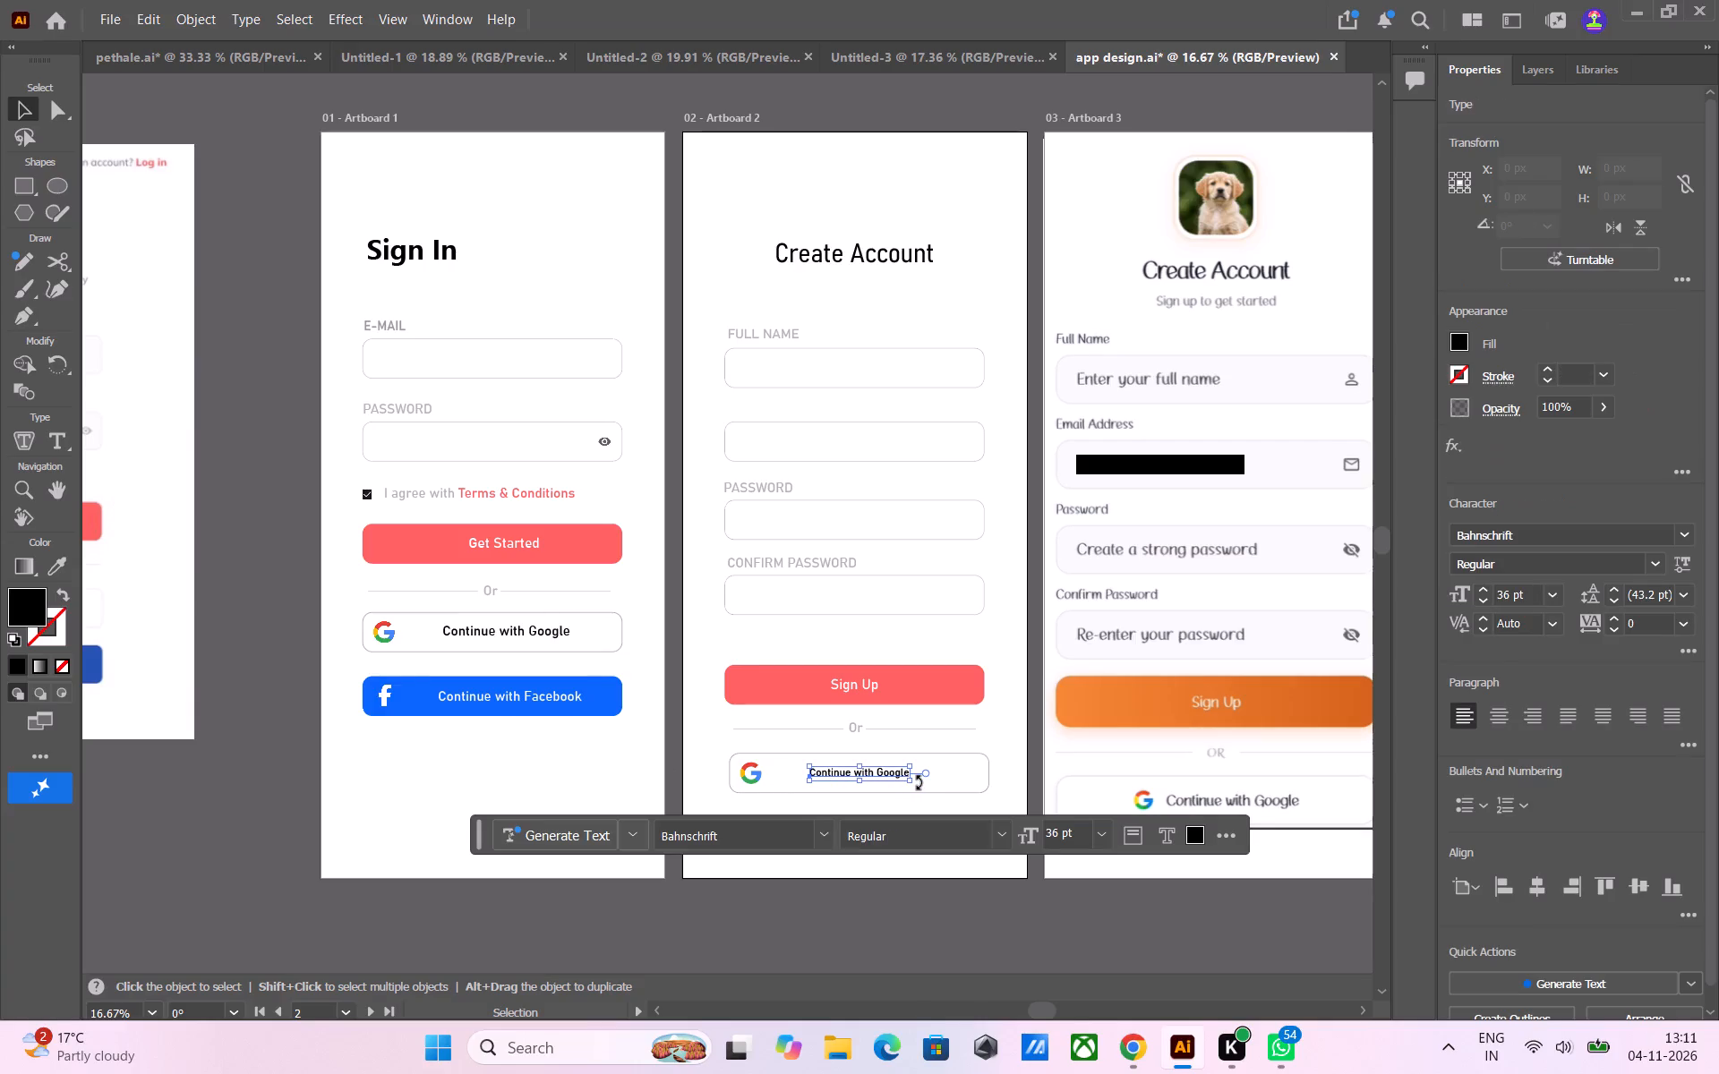
pyautogui.click(476, 631)
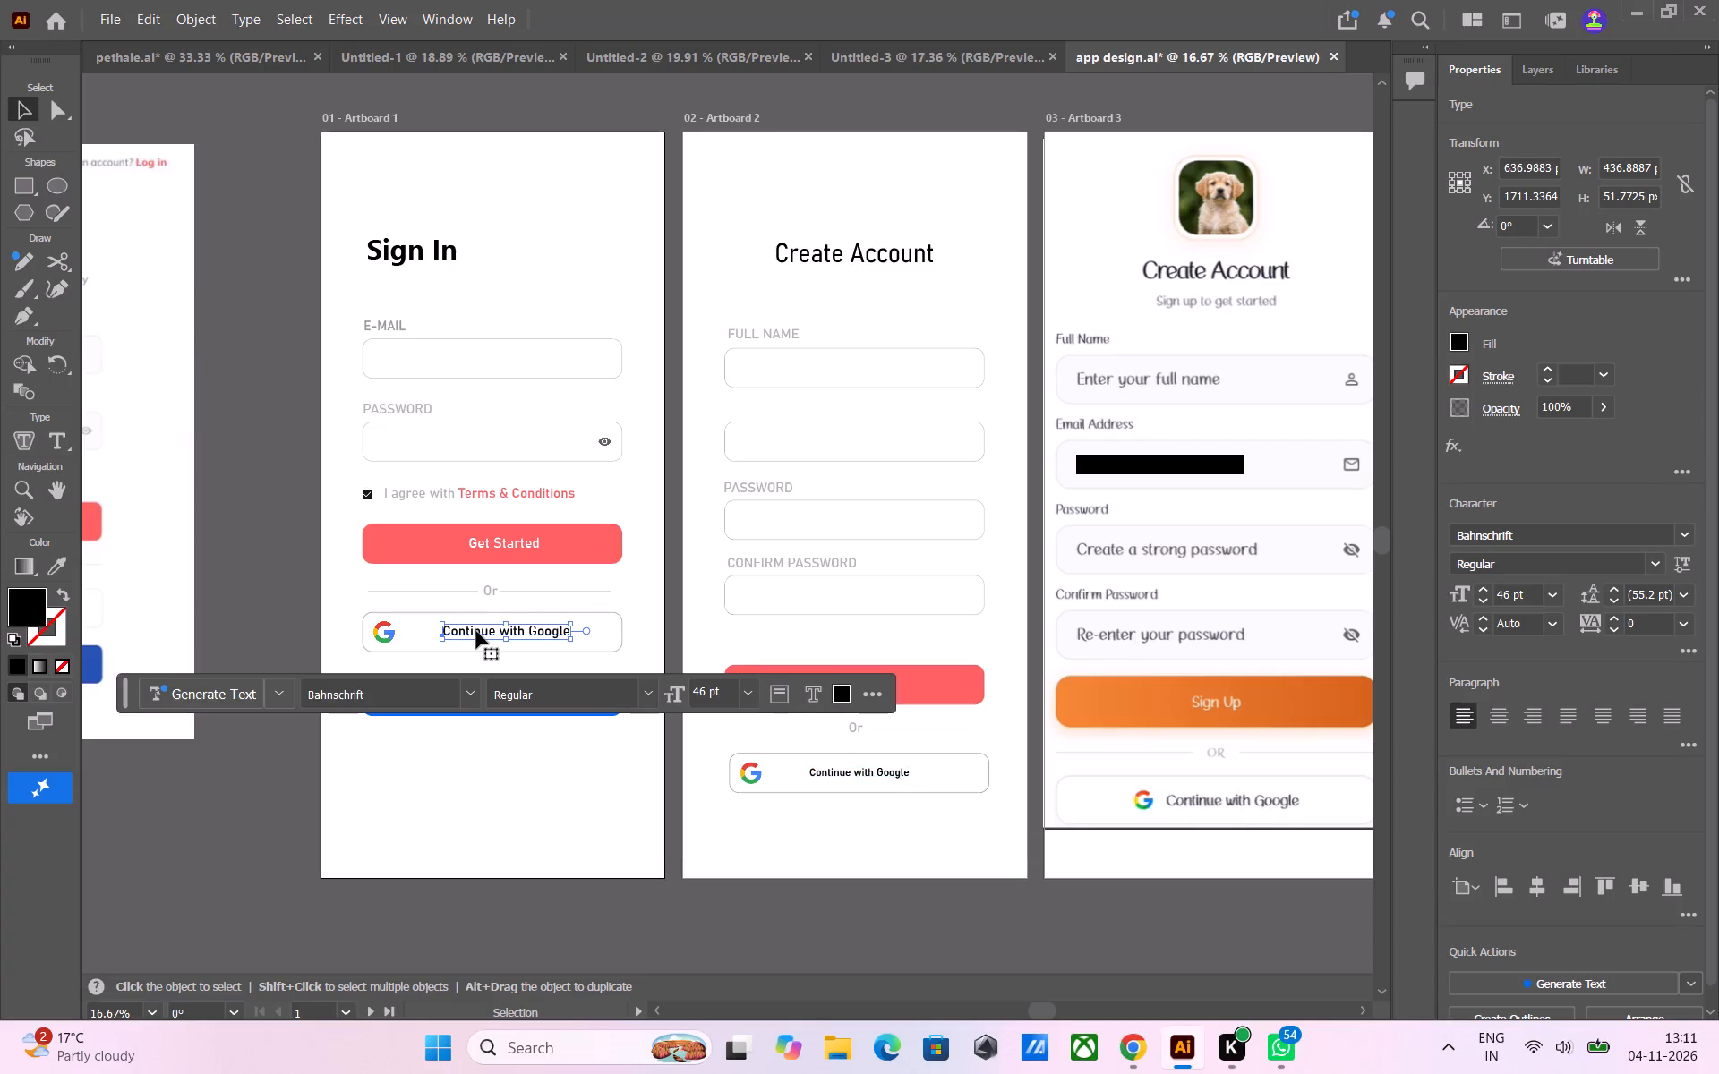
pyautogui.doubleClick(831, 770)
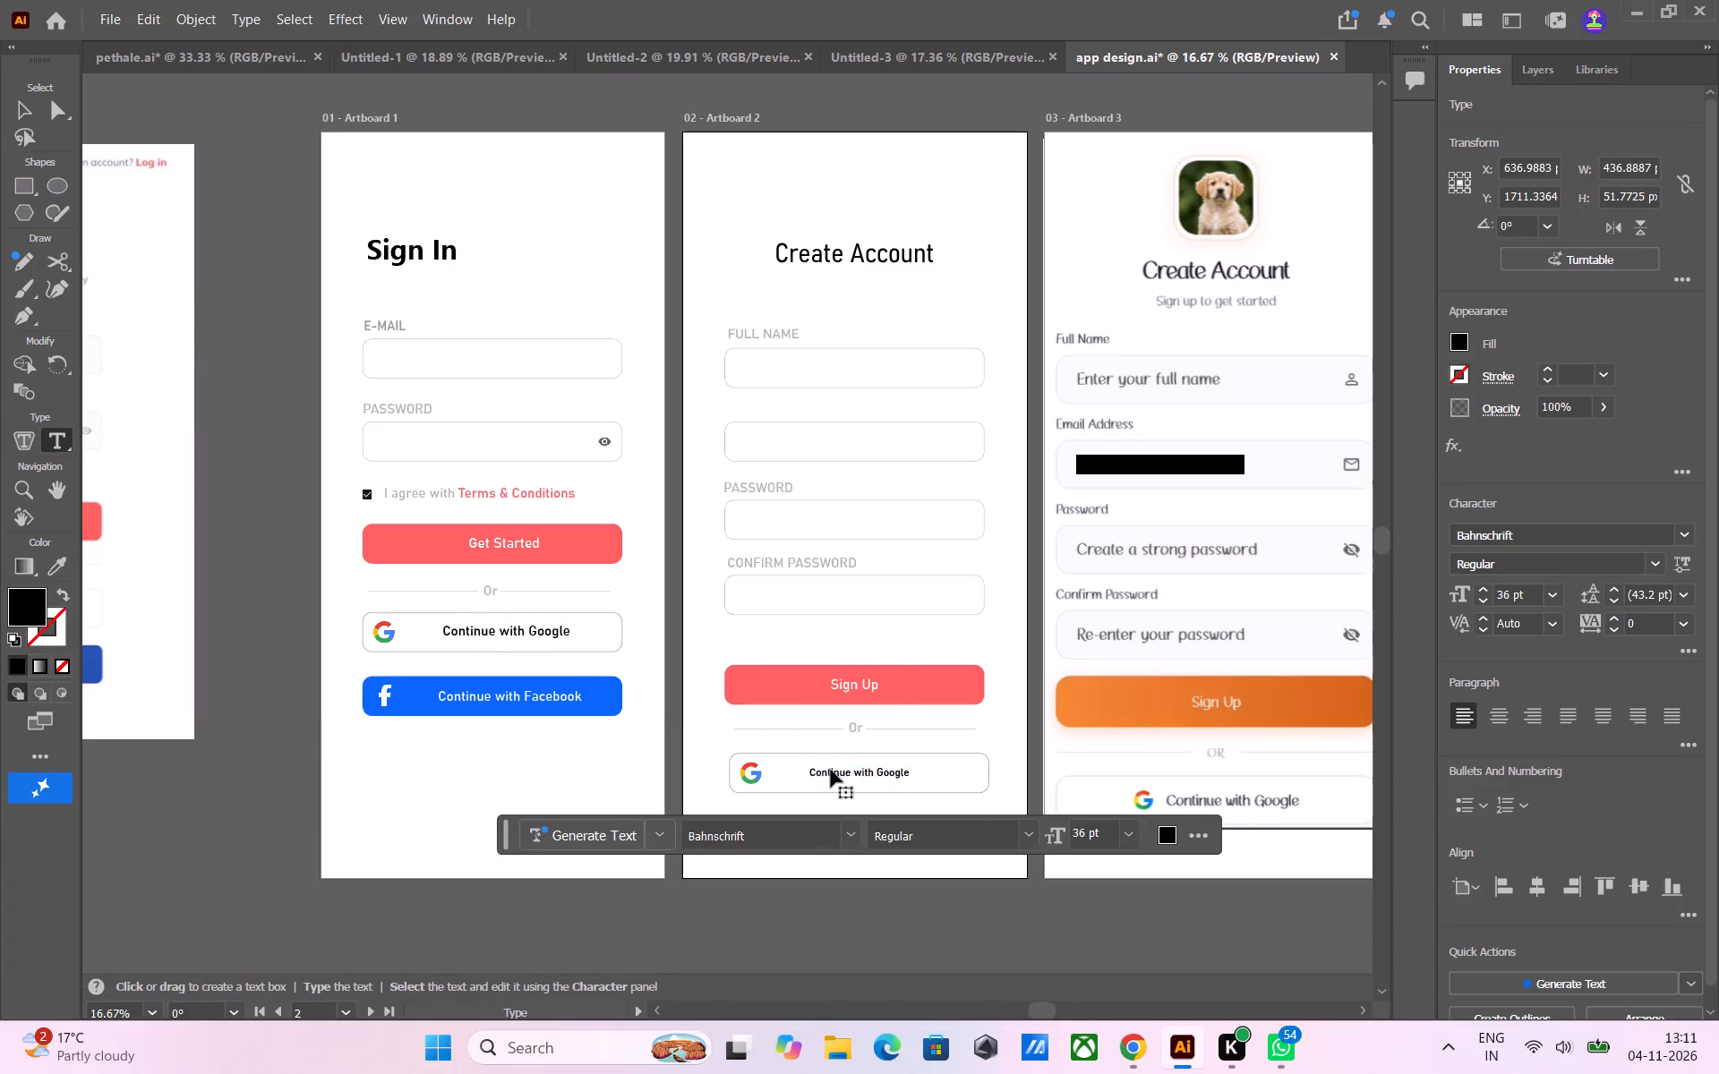
pyautogui.moveTo(812, 775); pyautogui.dragTo(894, 778)
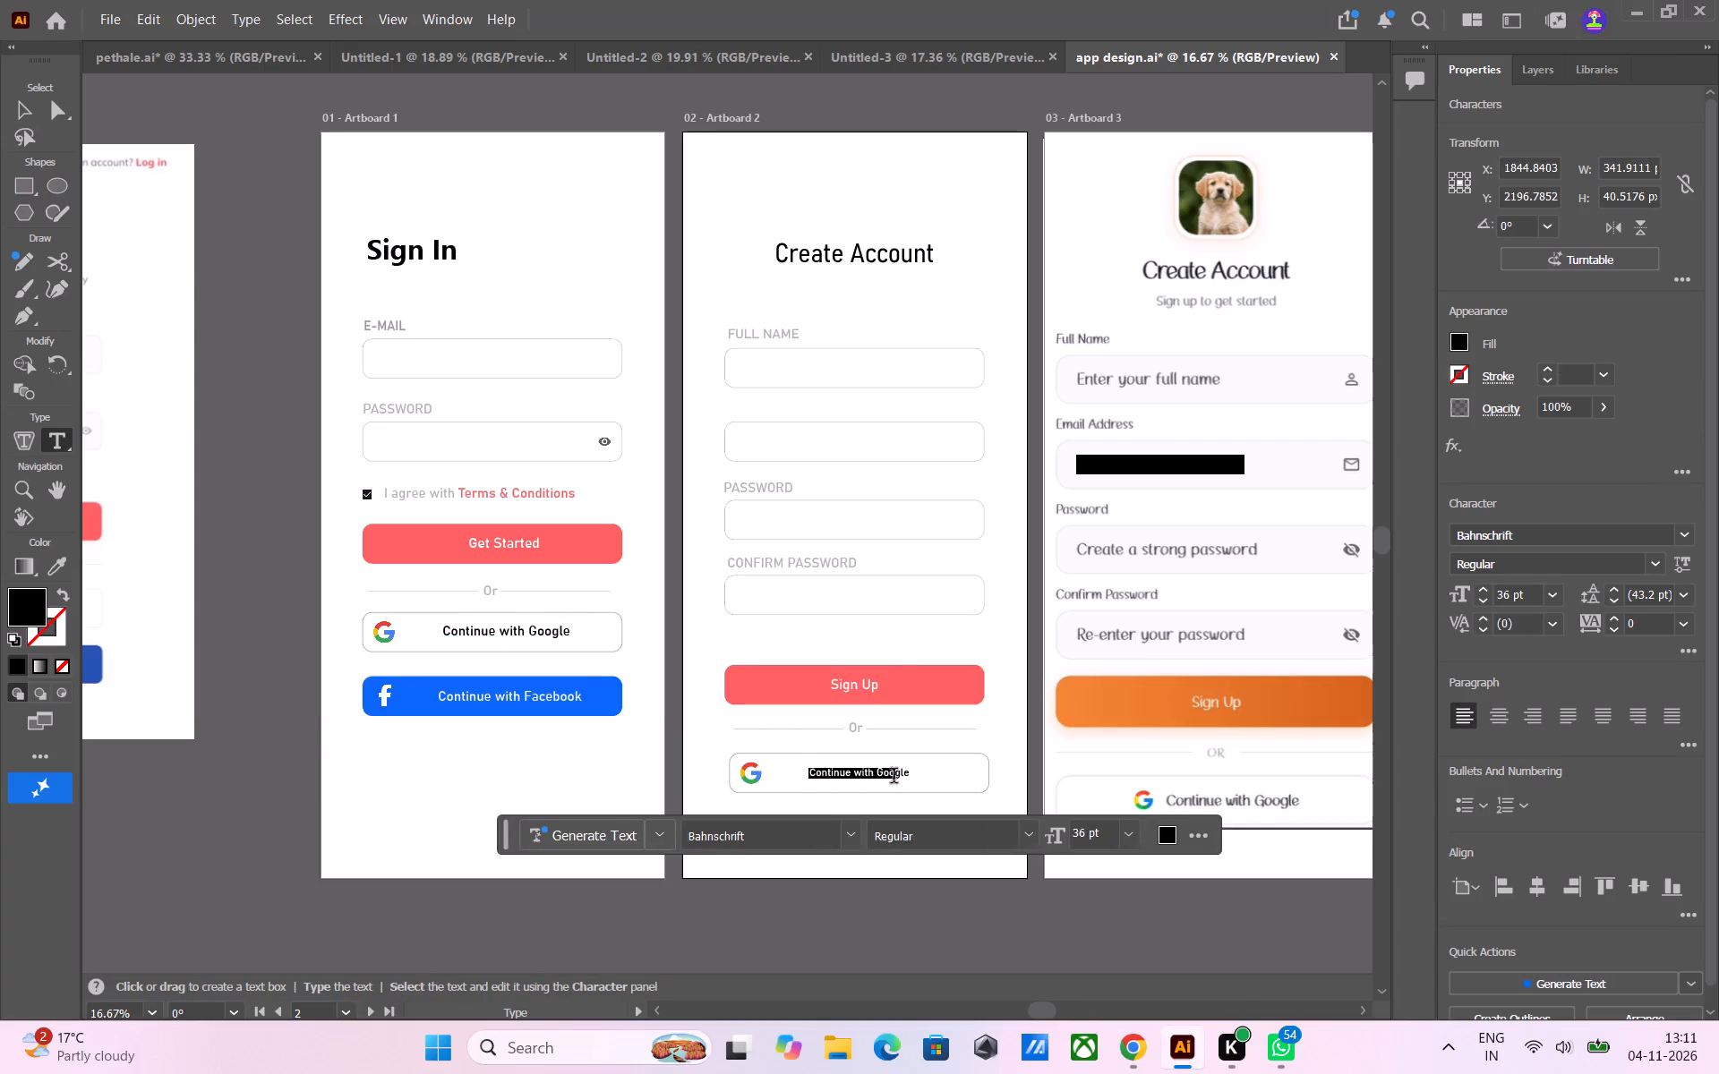
pyautogui.moveTo(894, 778); pyautogui.dragTo(915, 778)
pyautogui.click(1134, 832)
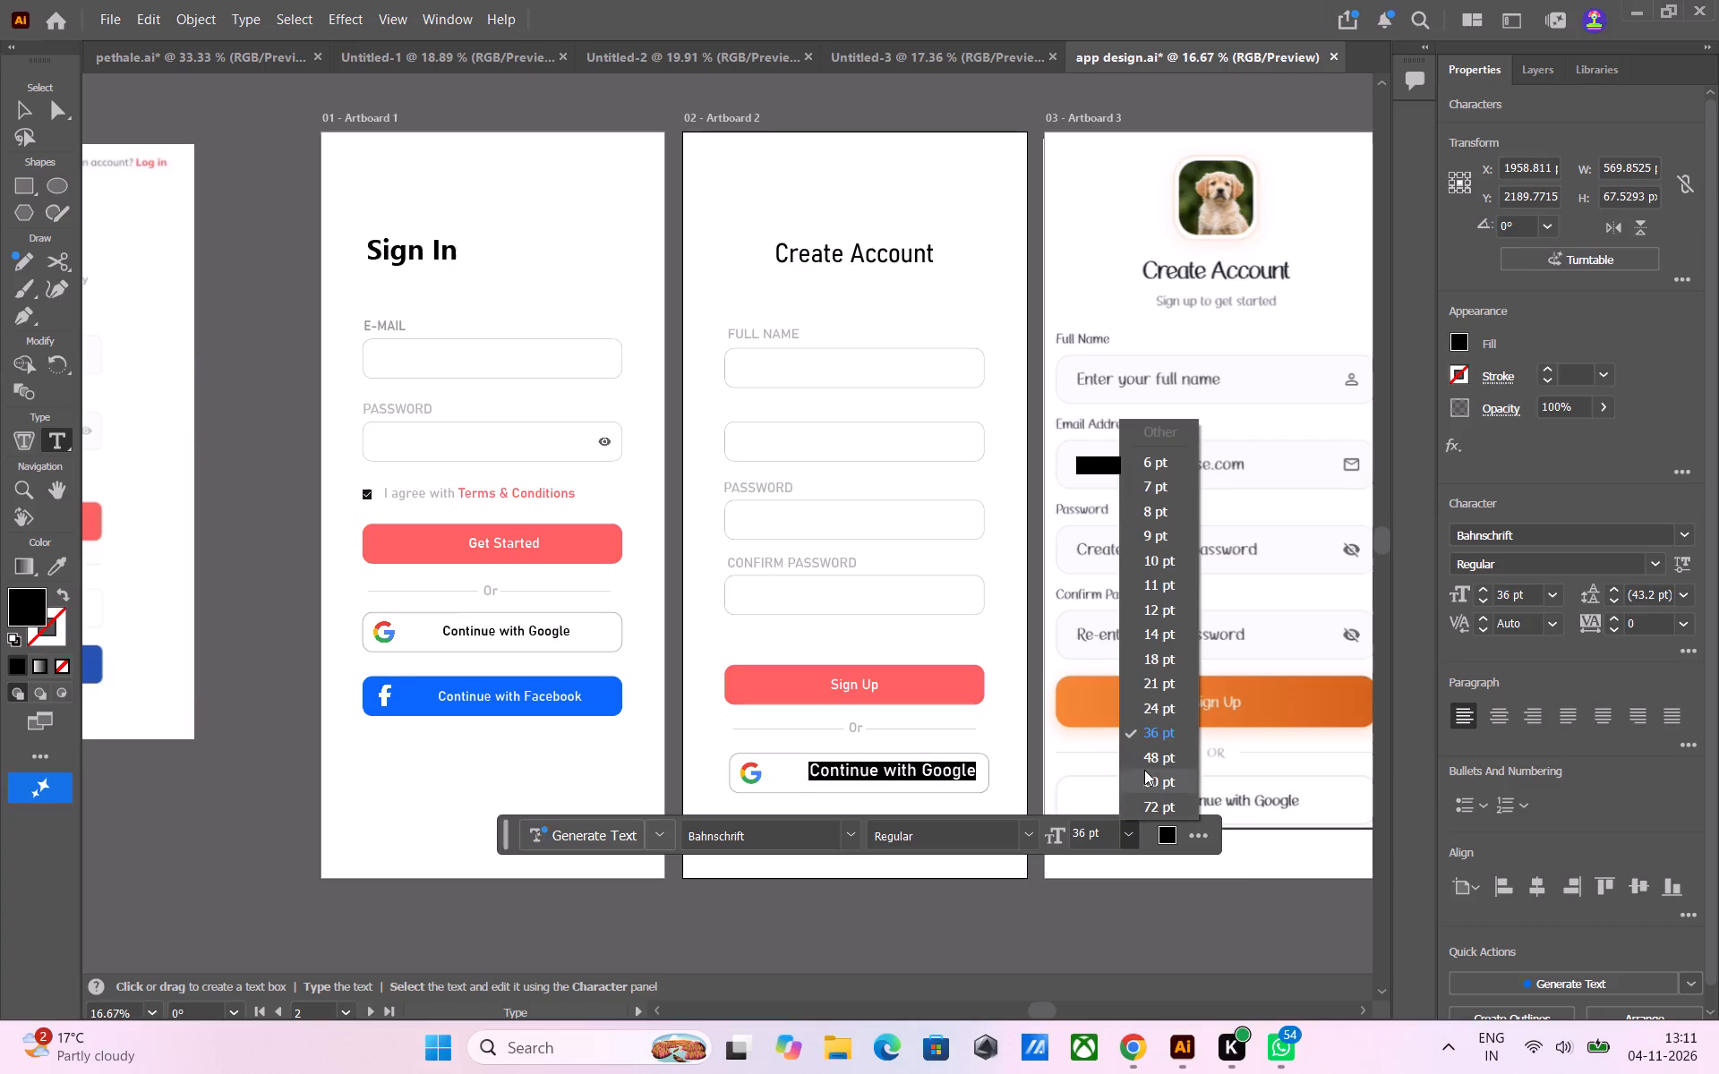
pyautogui.click(1145, 751)
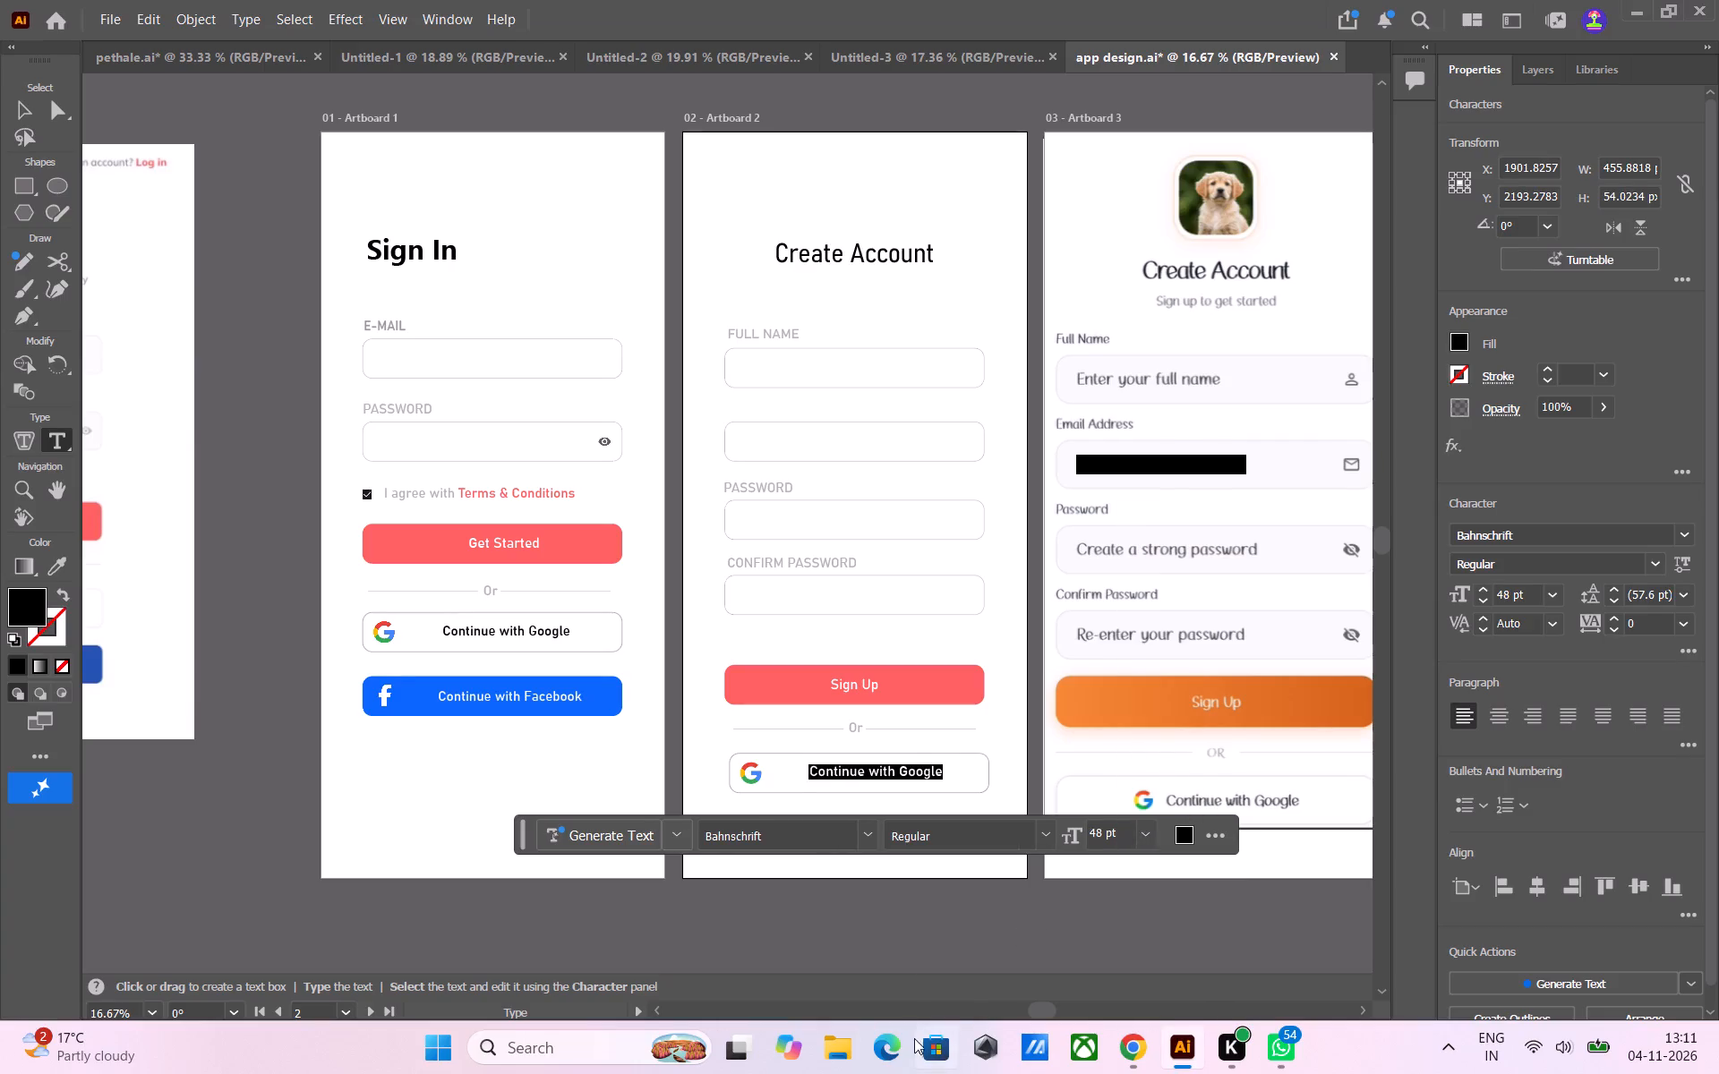
# Compare the "Continue with Google" texts on Artboards 1 and 2 and set the one on Artboard 2 to 46 pt.
pyautogui.click(915, 909)
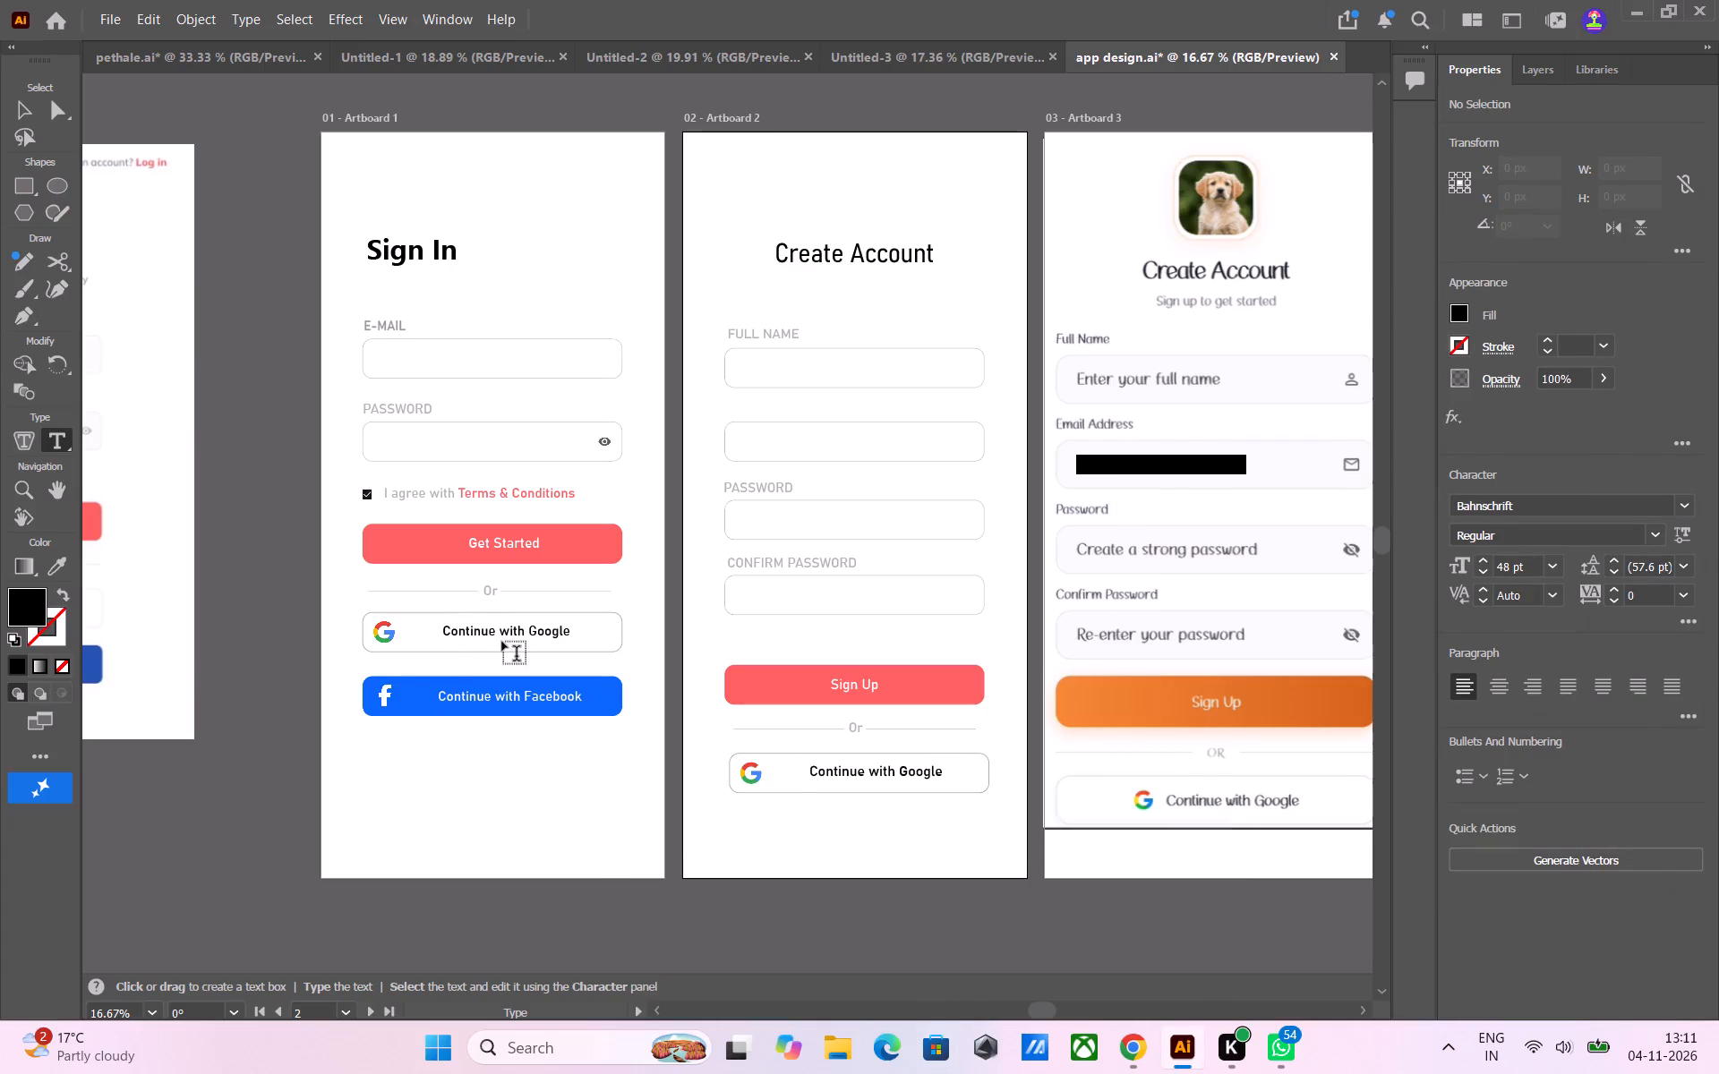
pyautogui.click(505, 632)
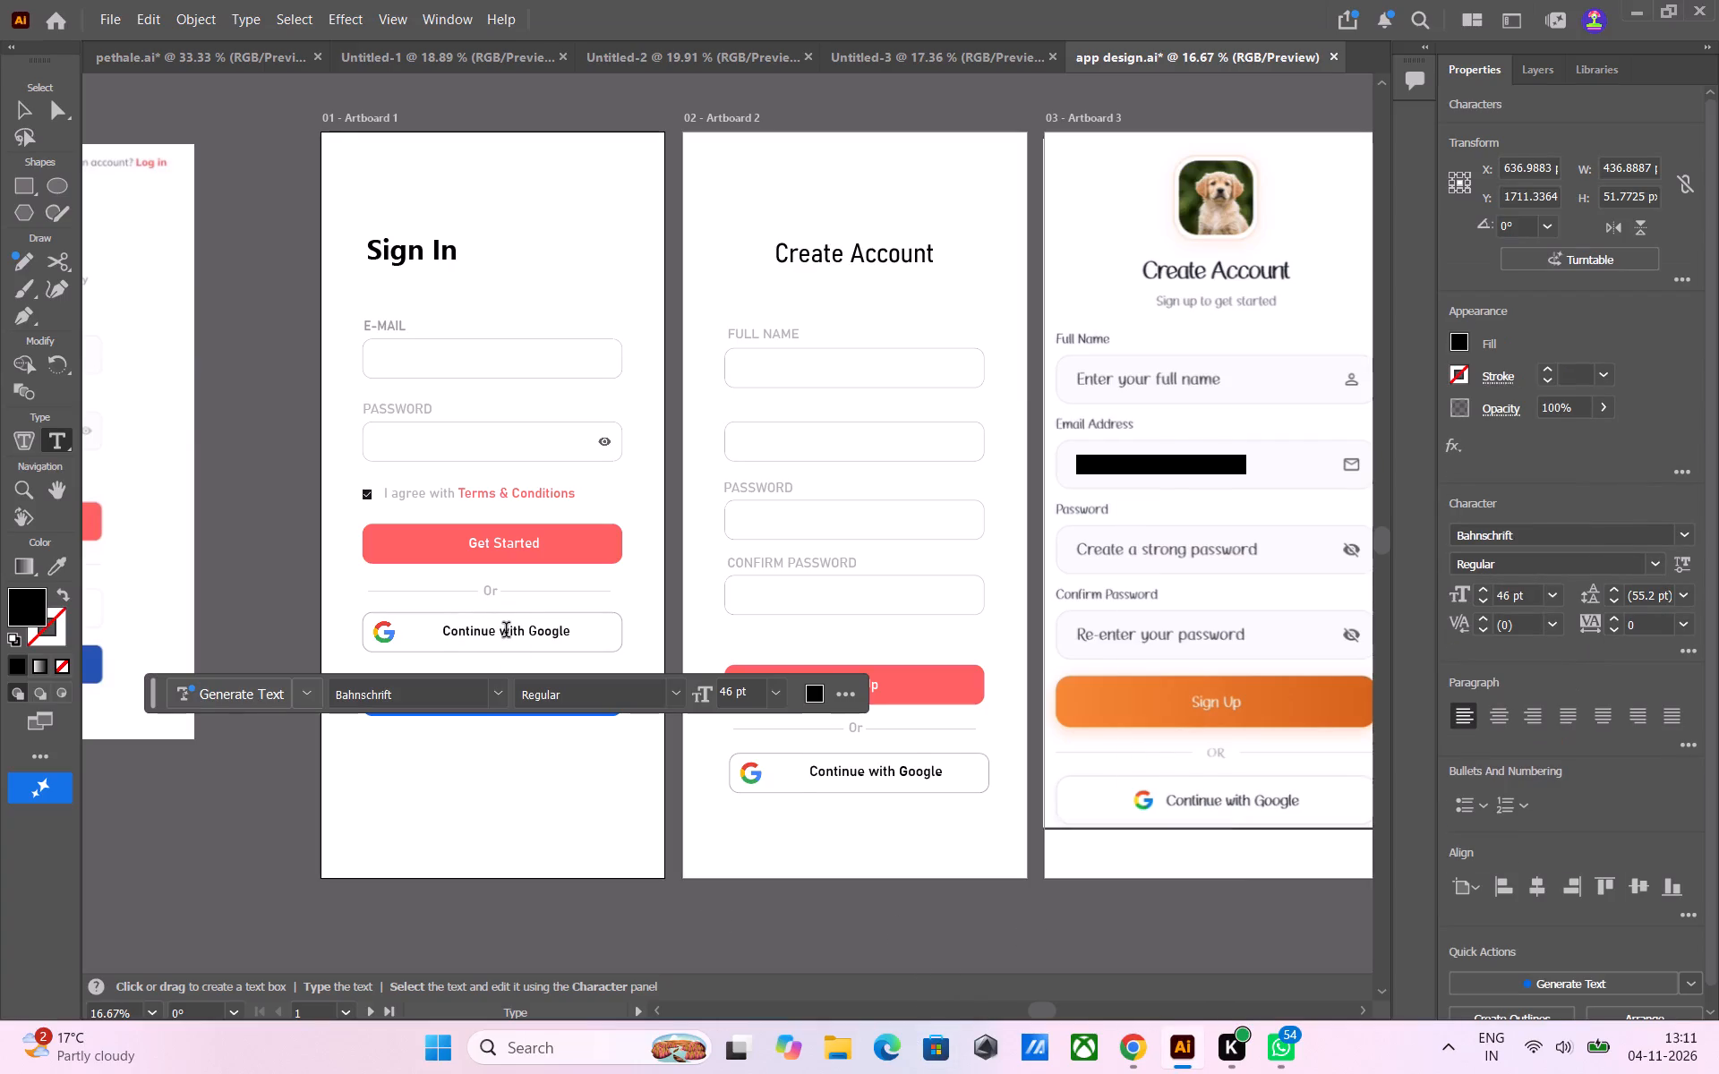
pyautogui.click(867, 763)
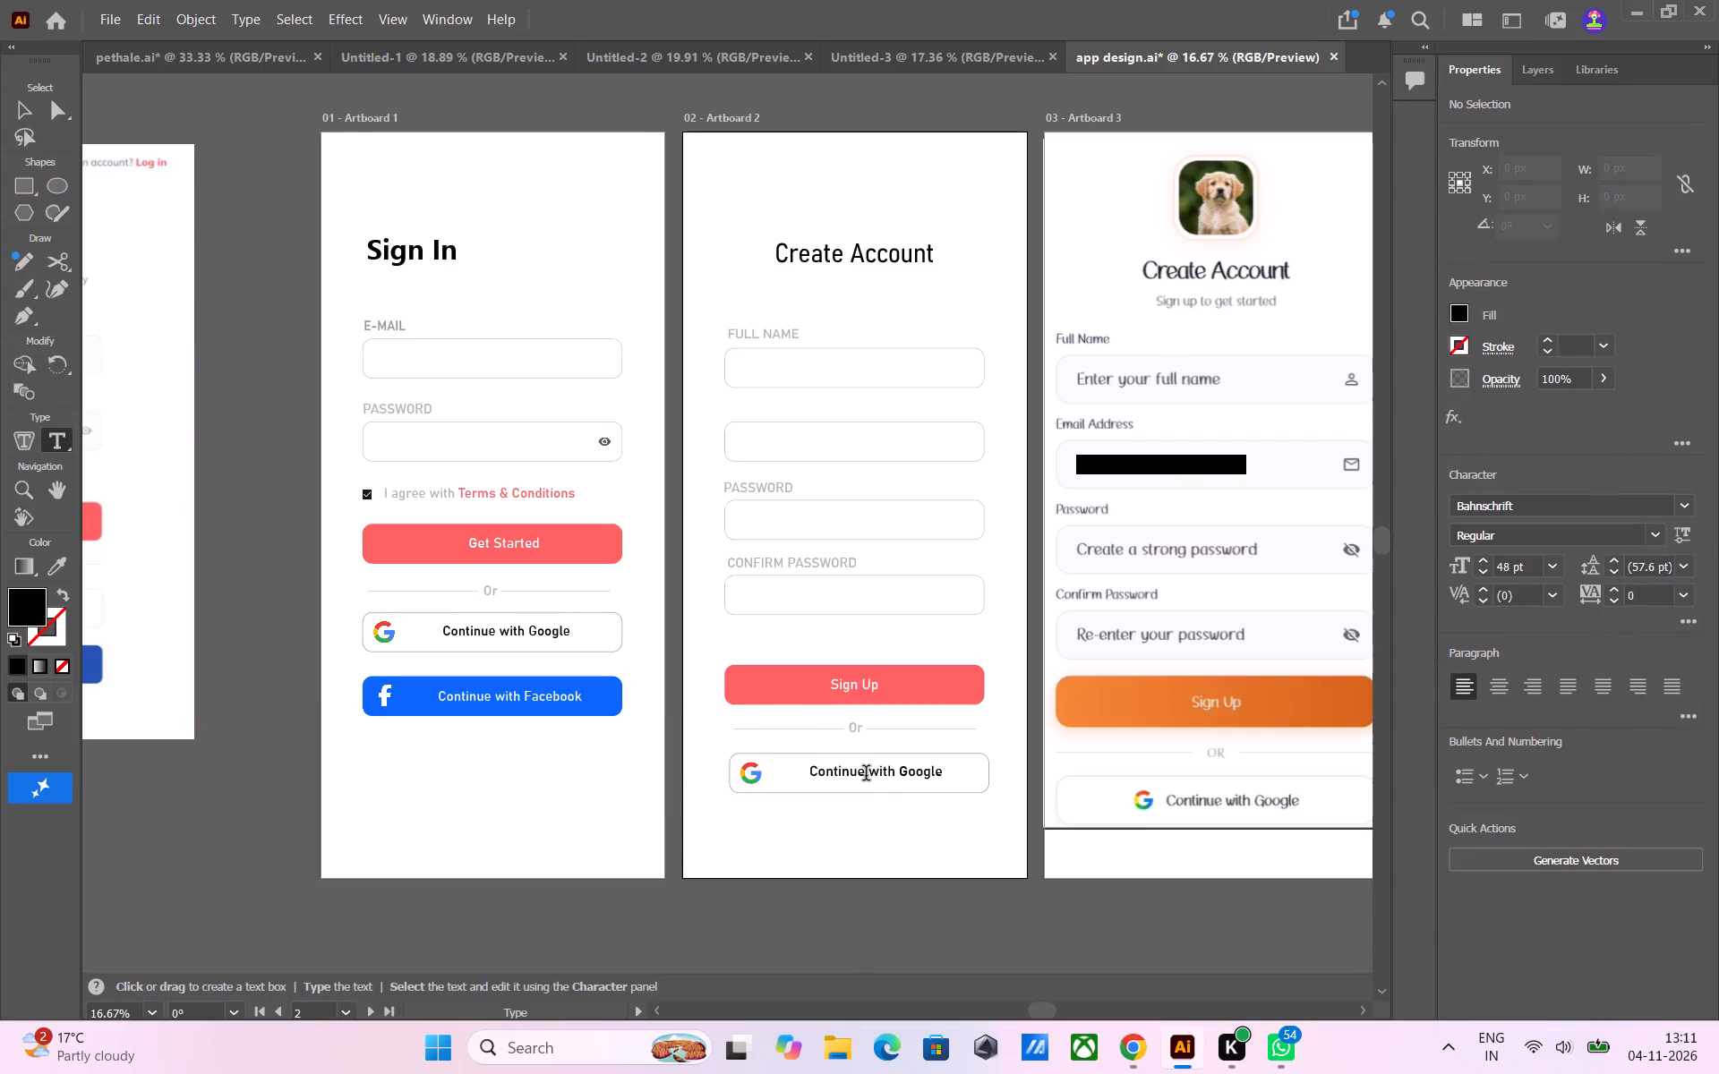
pyautogui.doubleClick(866, 775)
pyautogui.moveTo(865, 775); pyautogui.dragTo(892, 784)
pyautogui.moveTo(811, 773); pyautogui.dragTo(947, 773)
pyautogui.click(1102, 828)
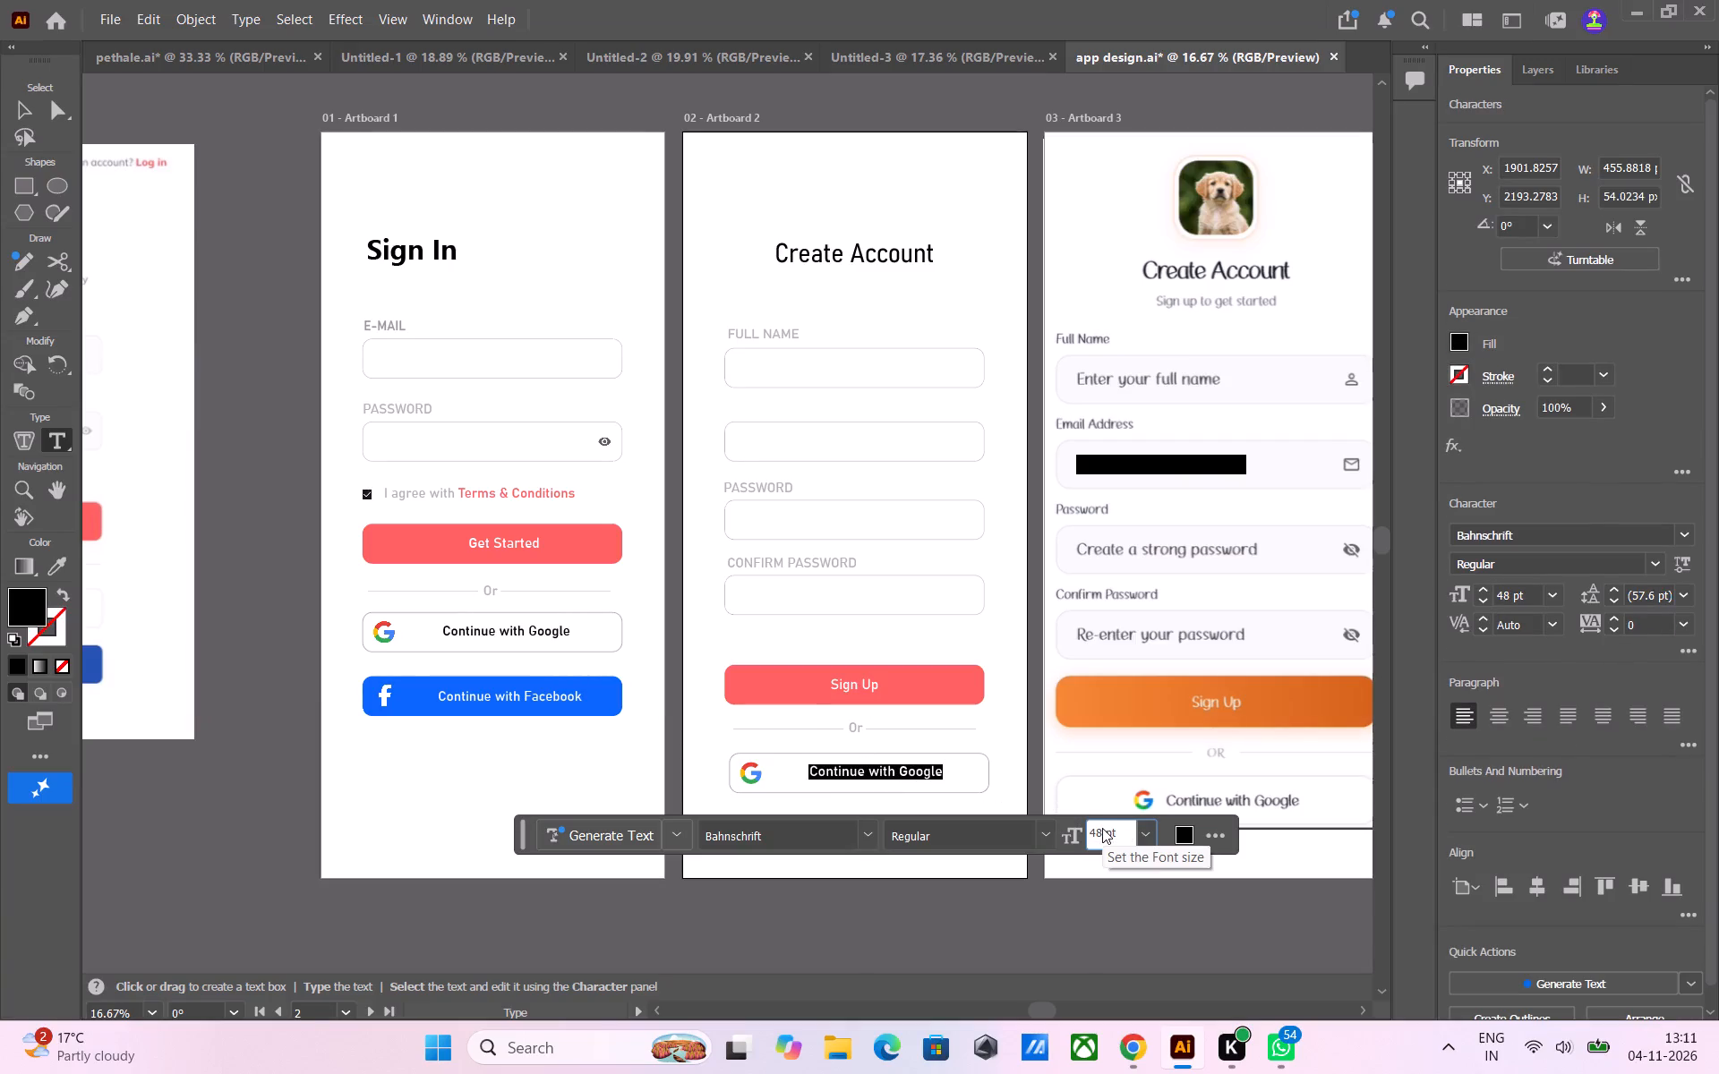
pyautogui.press('BackSpace')
pyautogui.press('6')
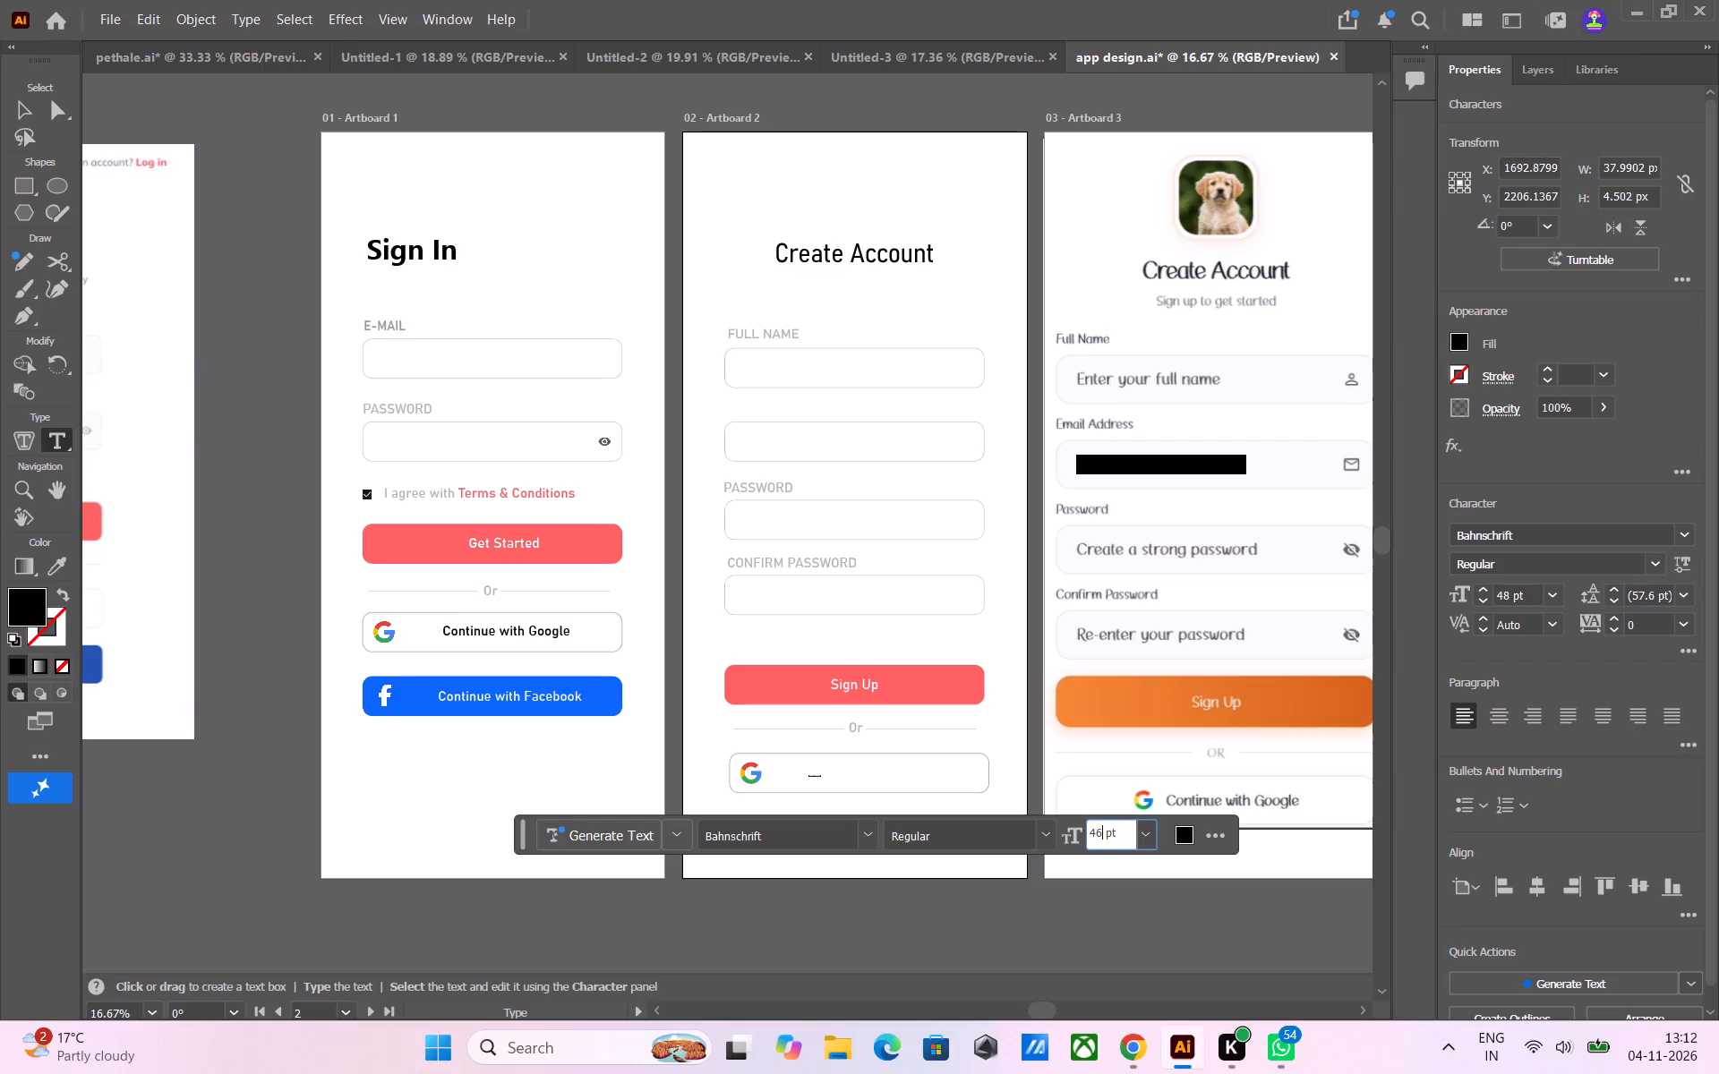
pyautogui.click(385, 934)
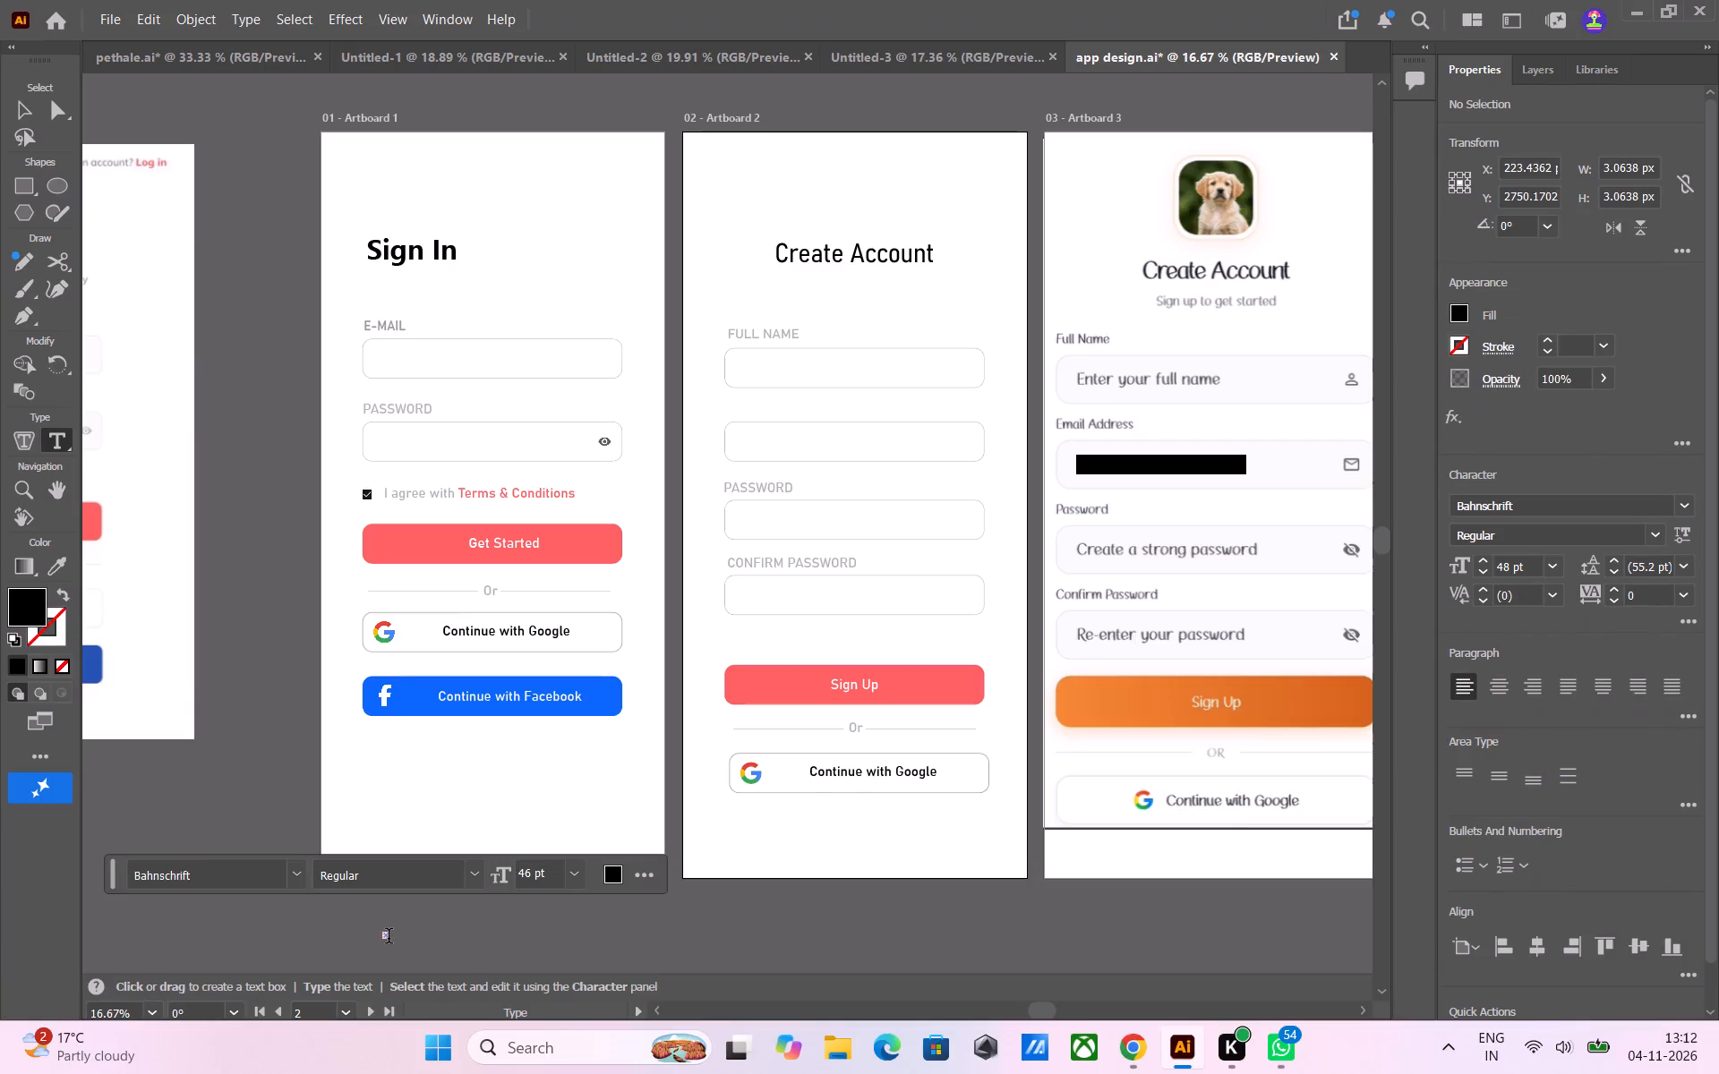
pyautogui.click(723, 907)
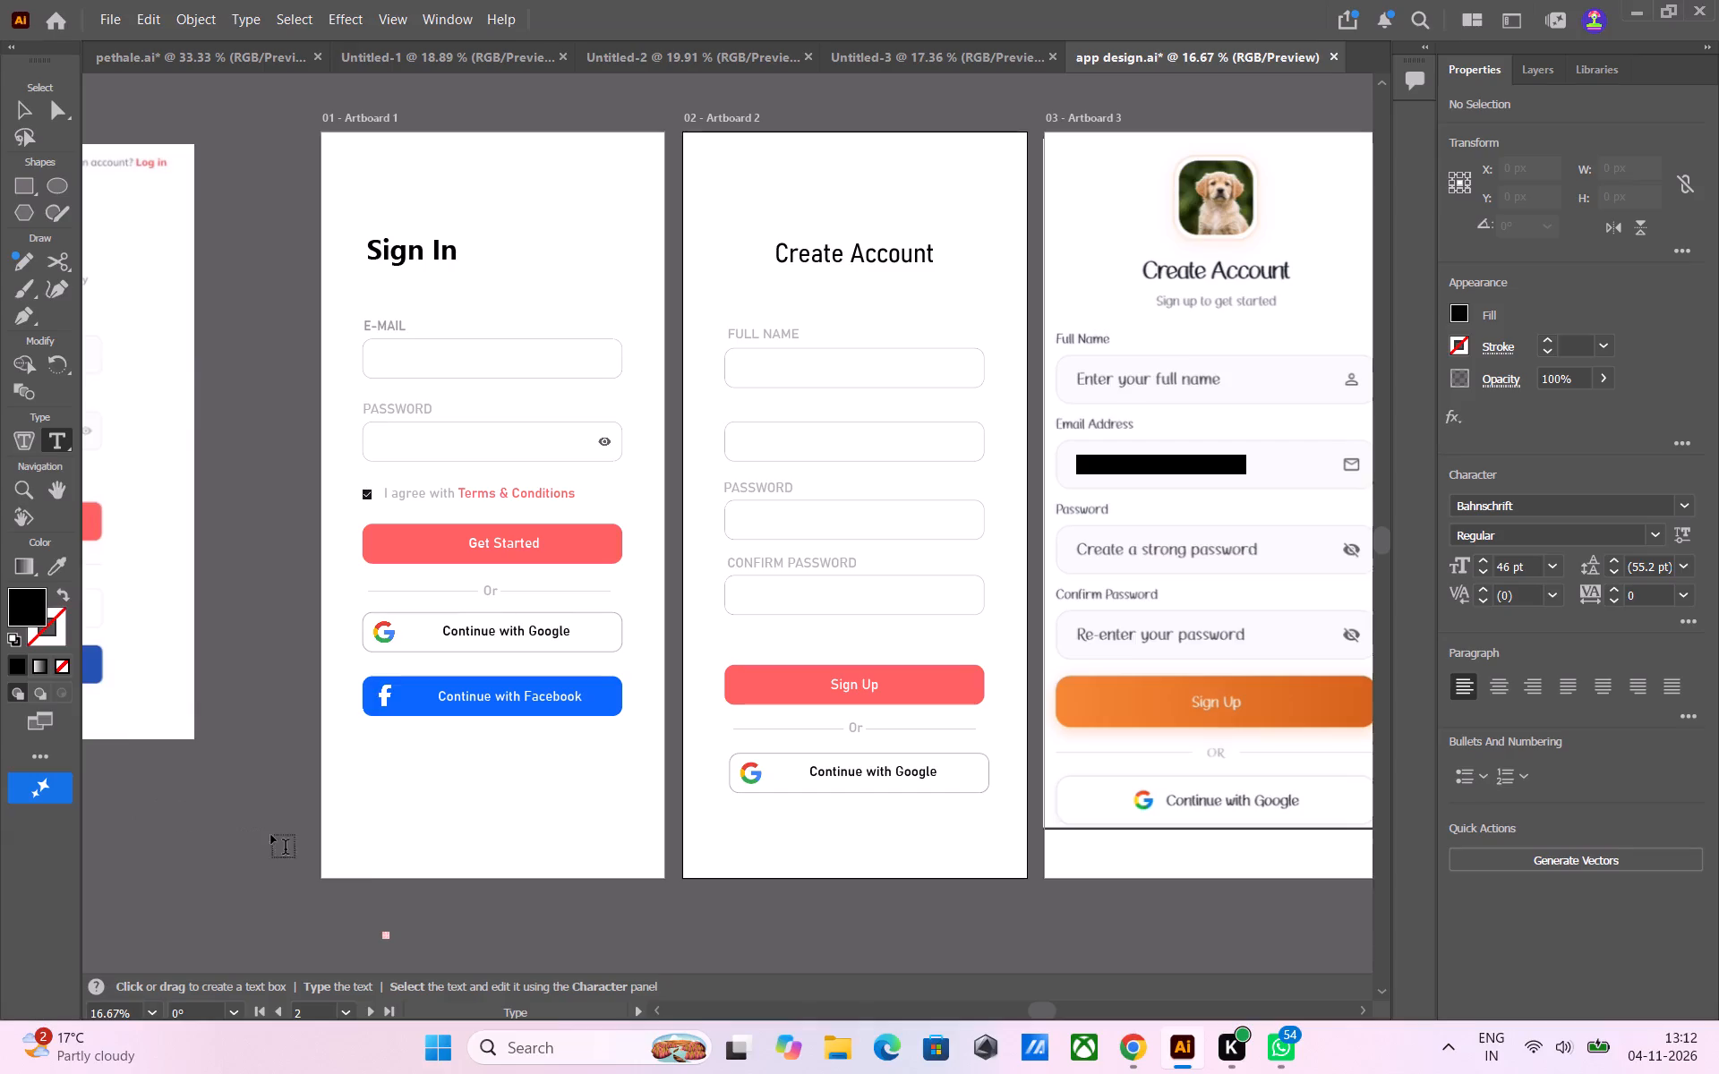
pyautogui.click(846, 686)
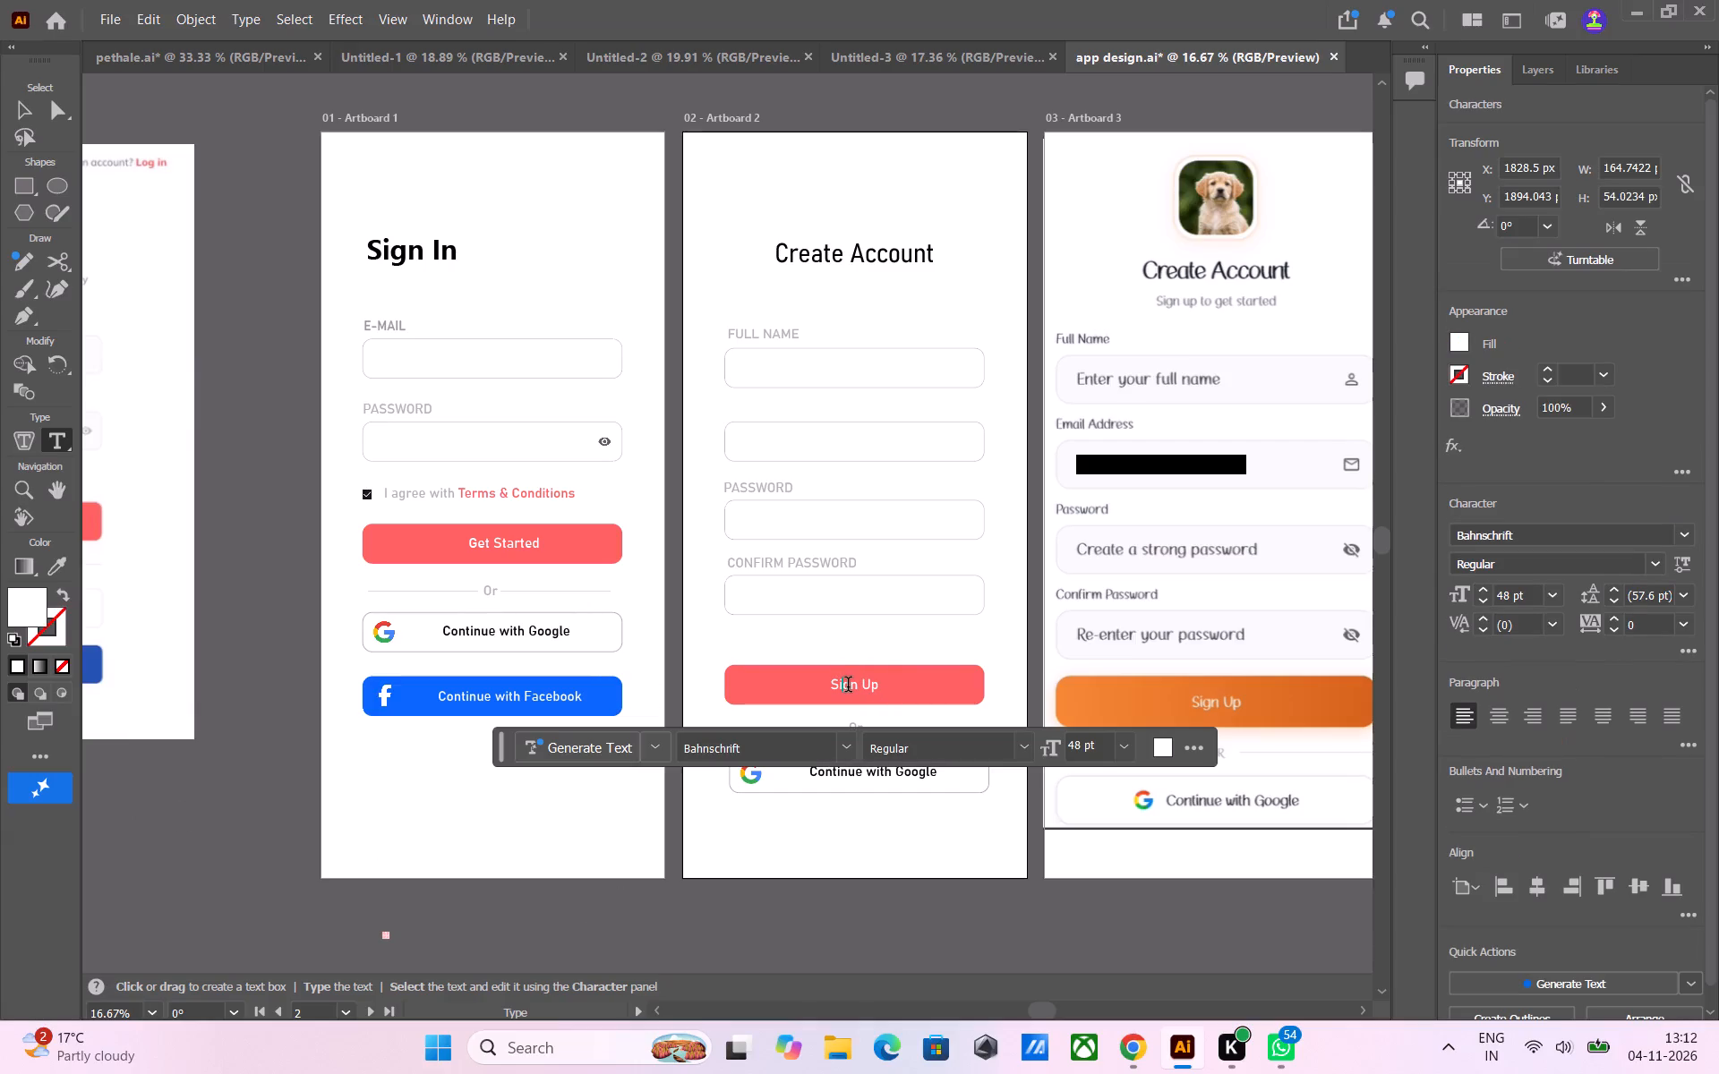
# Set the "Continue with Google" text on Artboard 1 to 48 pt.
pyautogui.click(504, 547)
pyautogui.click(505, 633)
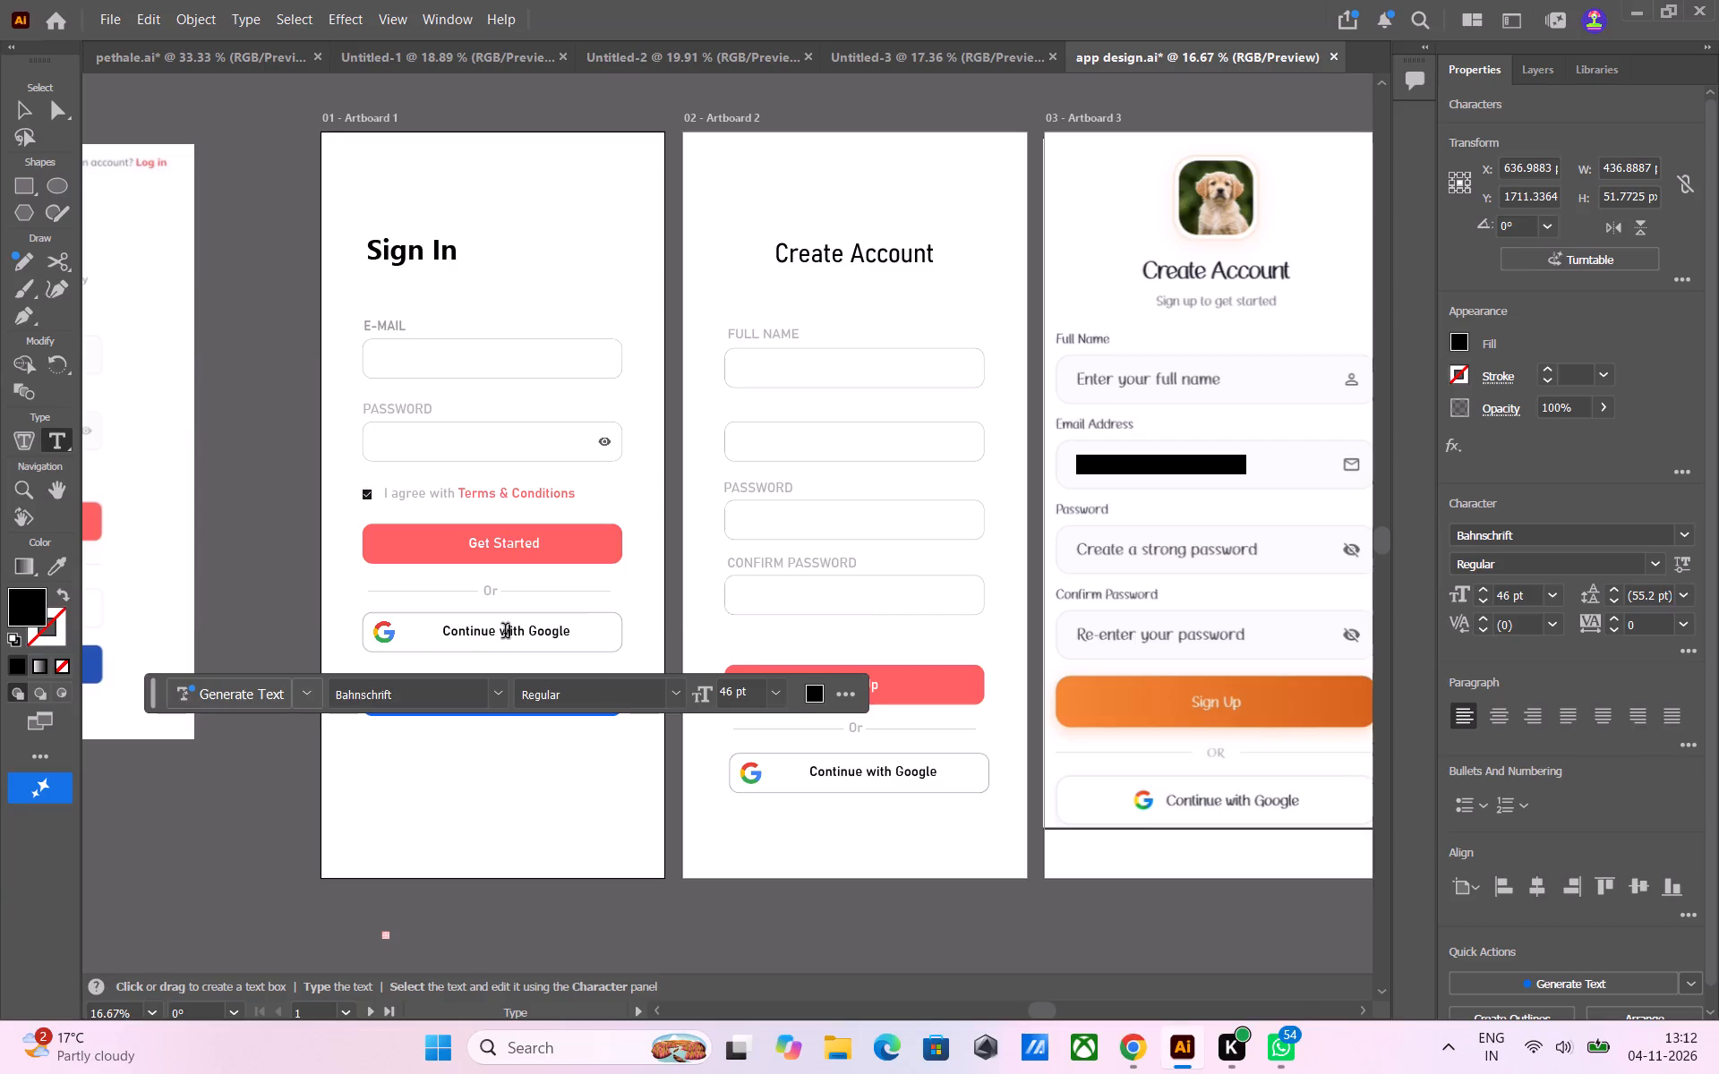
pyautogui.moveTo(443, 635); pyautogui.dragTo(560, 644)
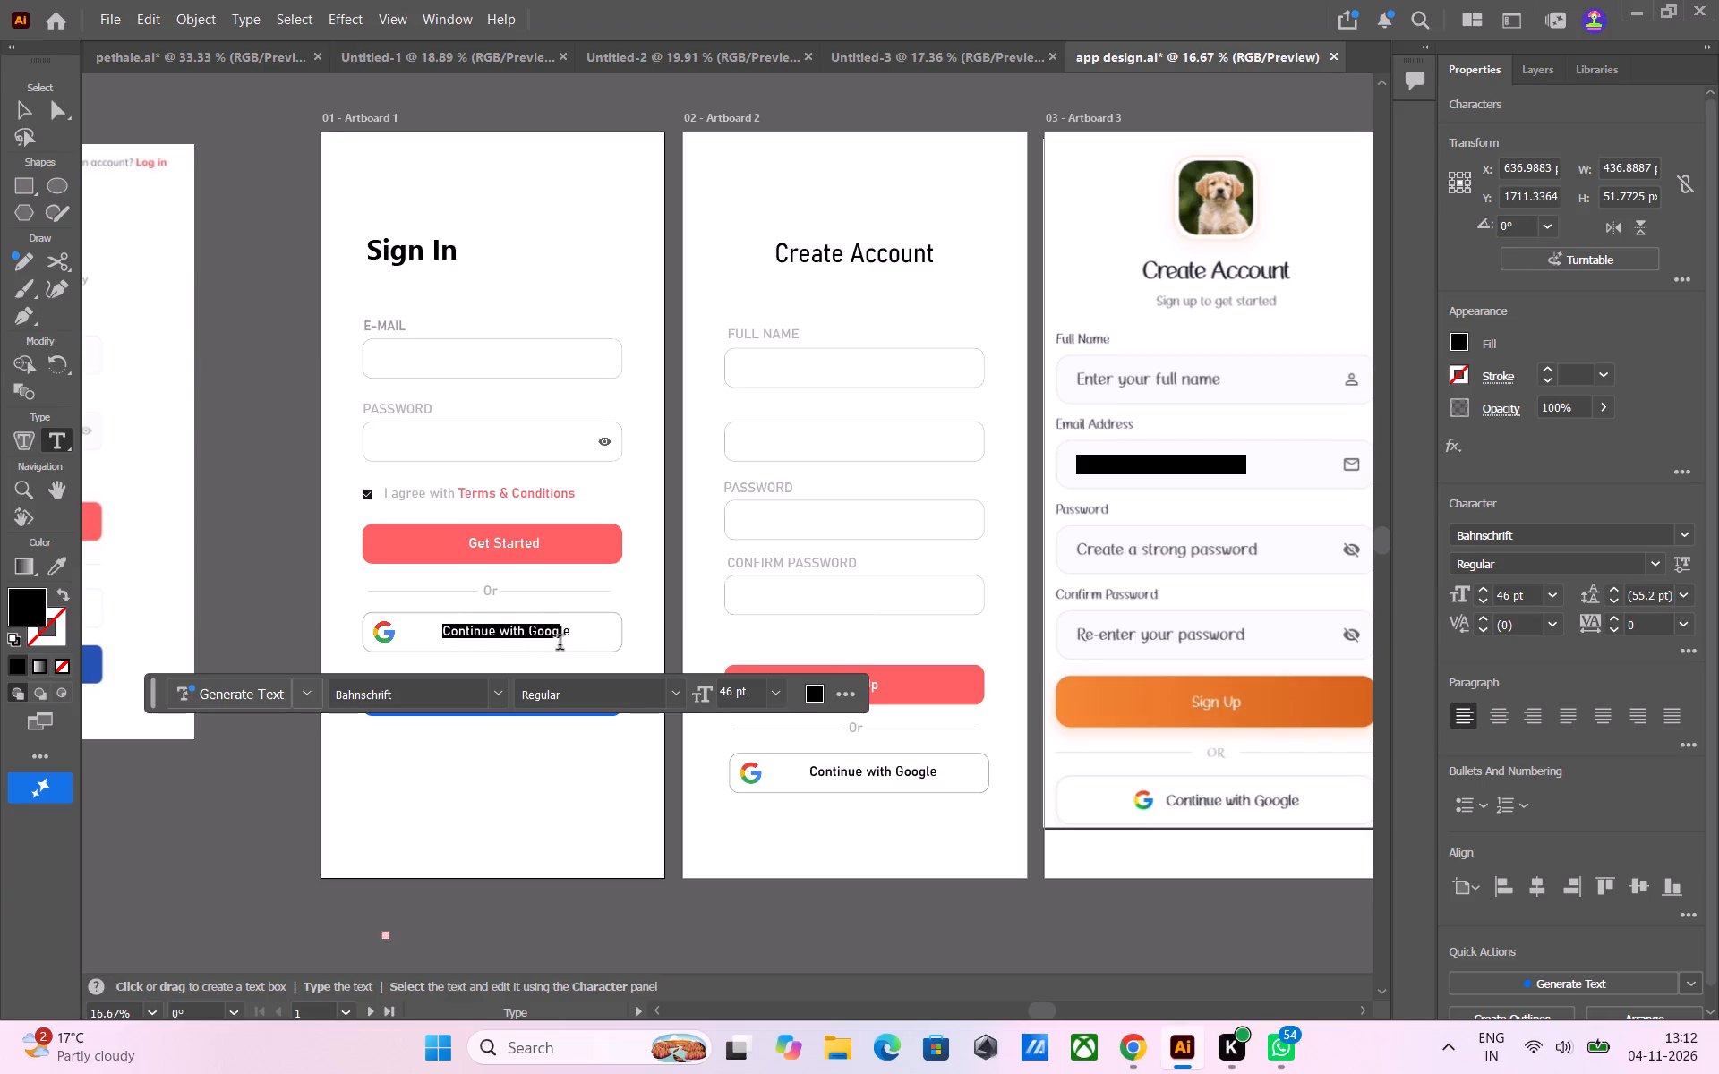
pyautogui.moveTo(560, 644); pyautogui.dragTo(571, 644)
pyautogui.click(731, 686)
pyautogui.press('BackSpace')
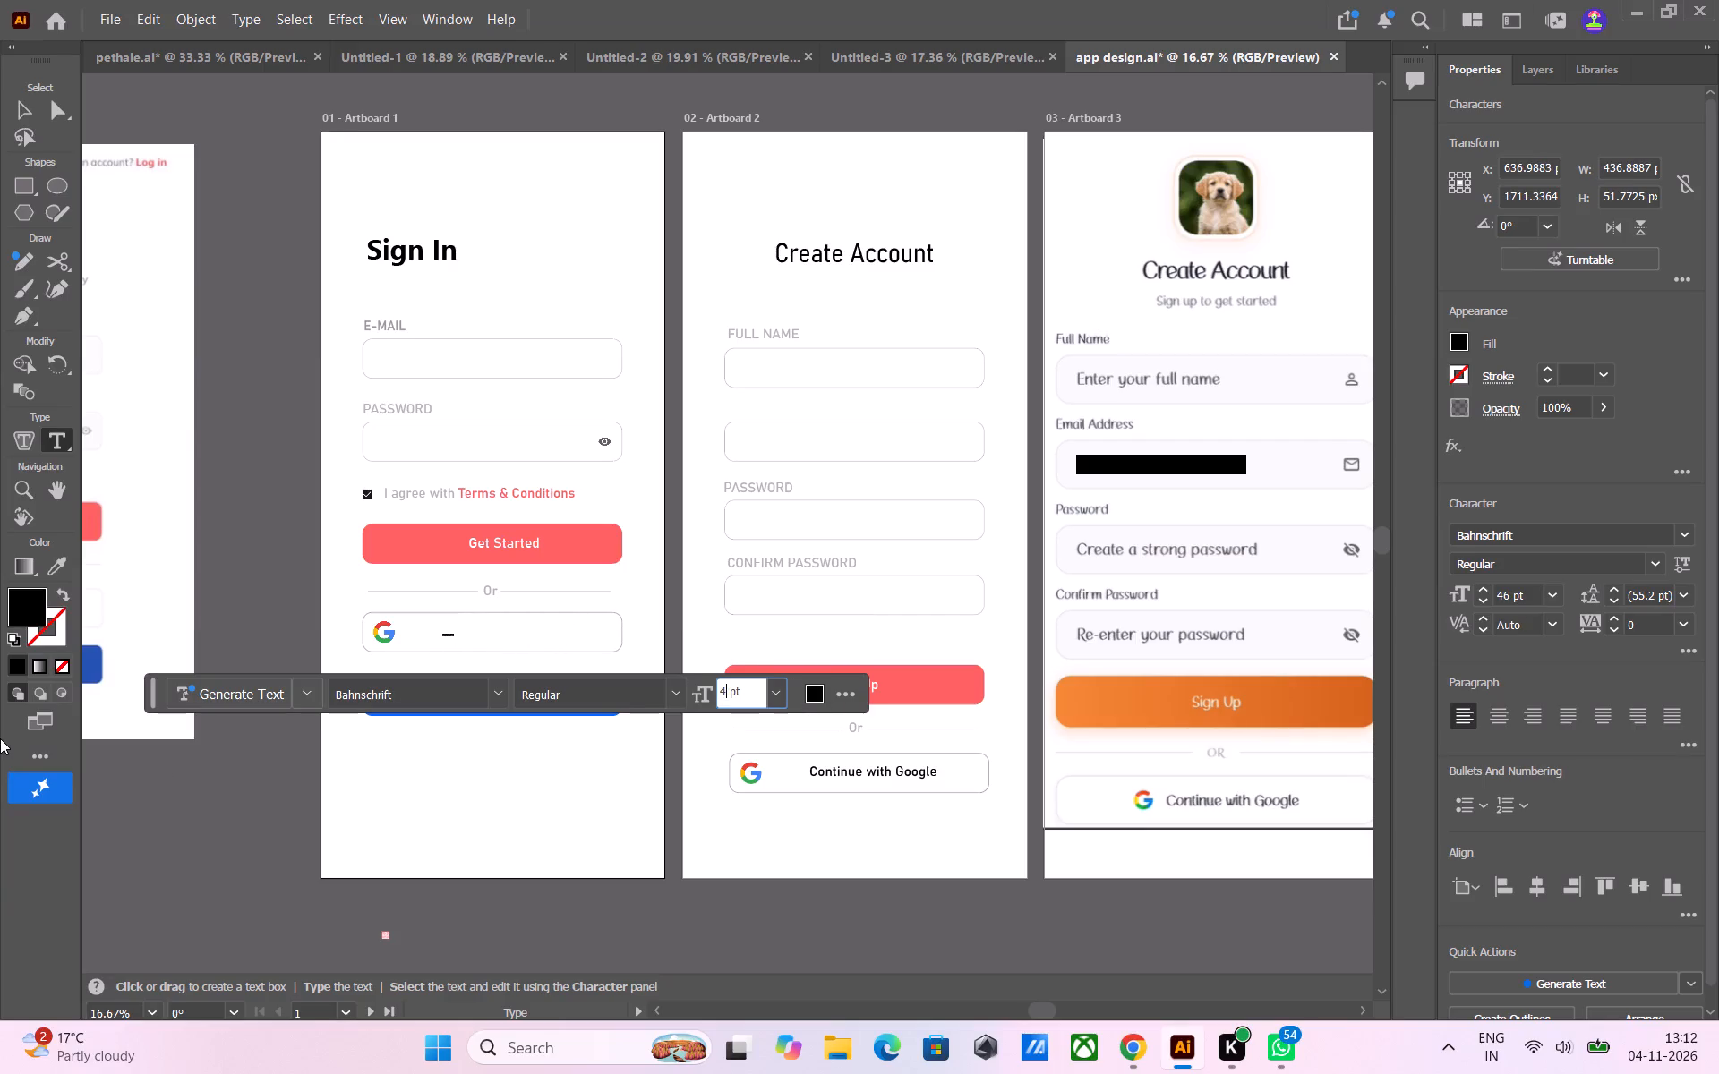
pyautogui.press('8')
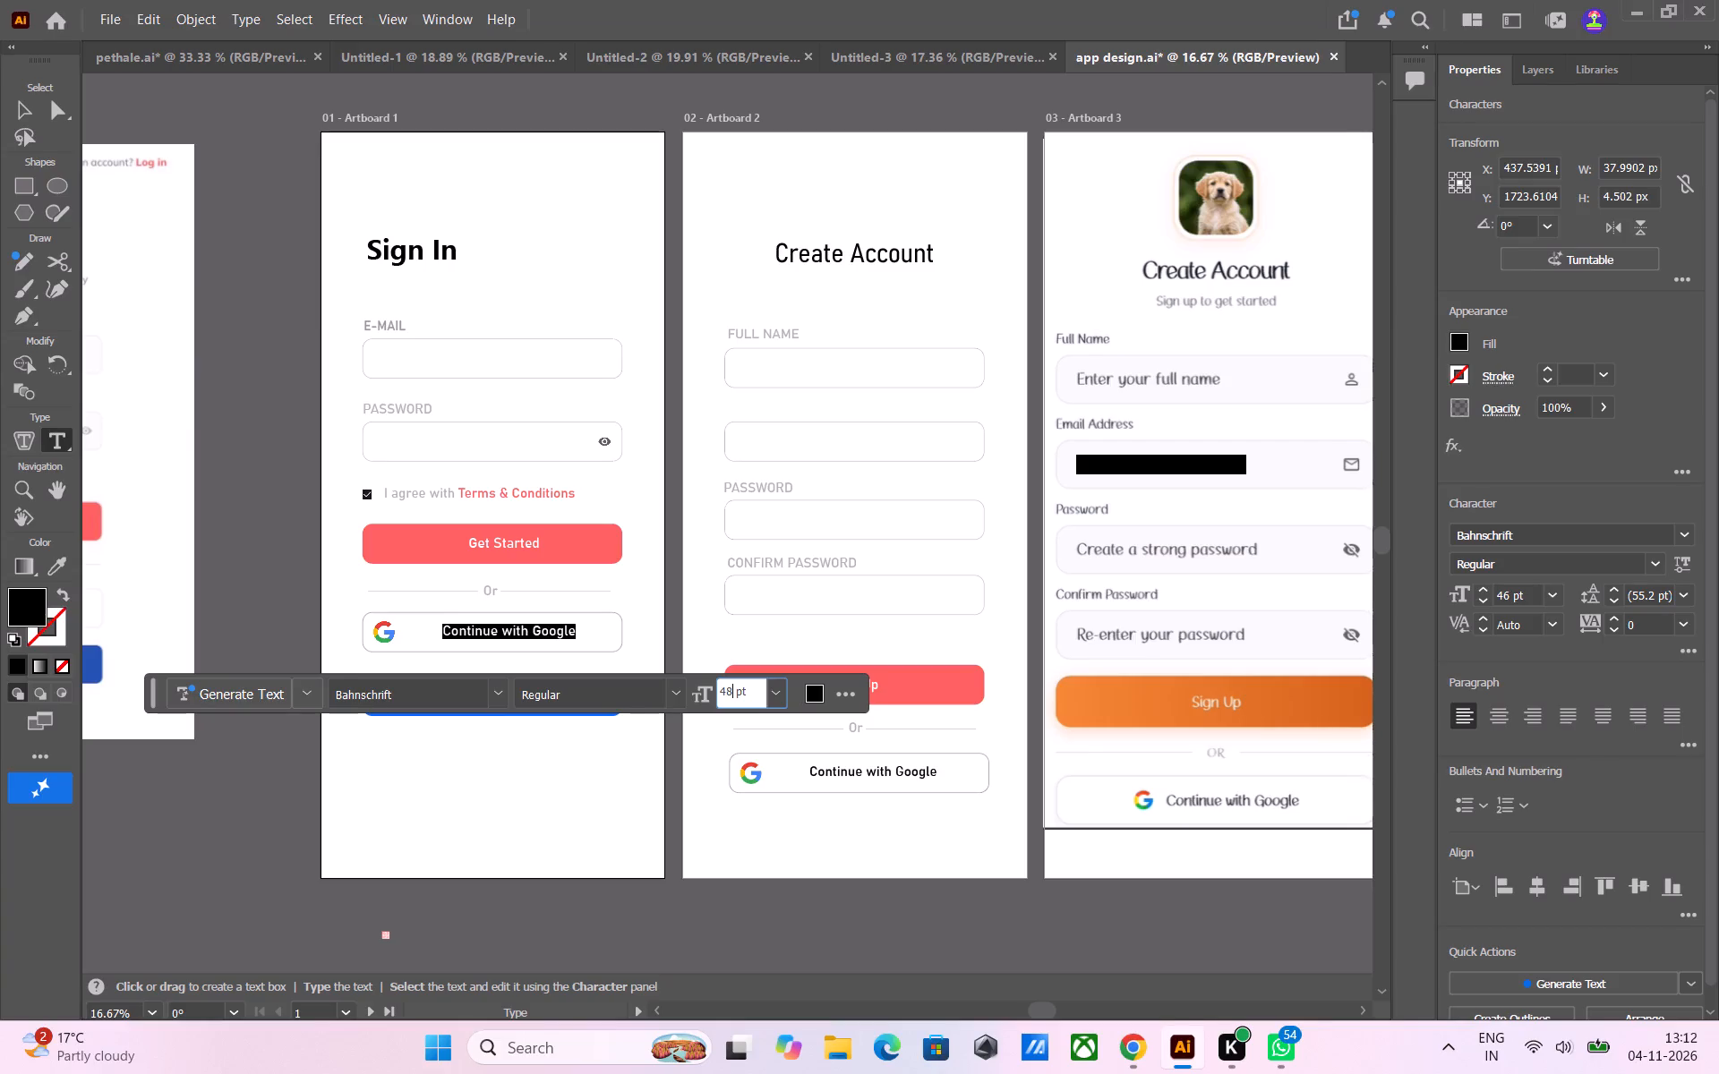
pyautogui.click(180, 874)
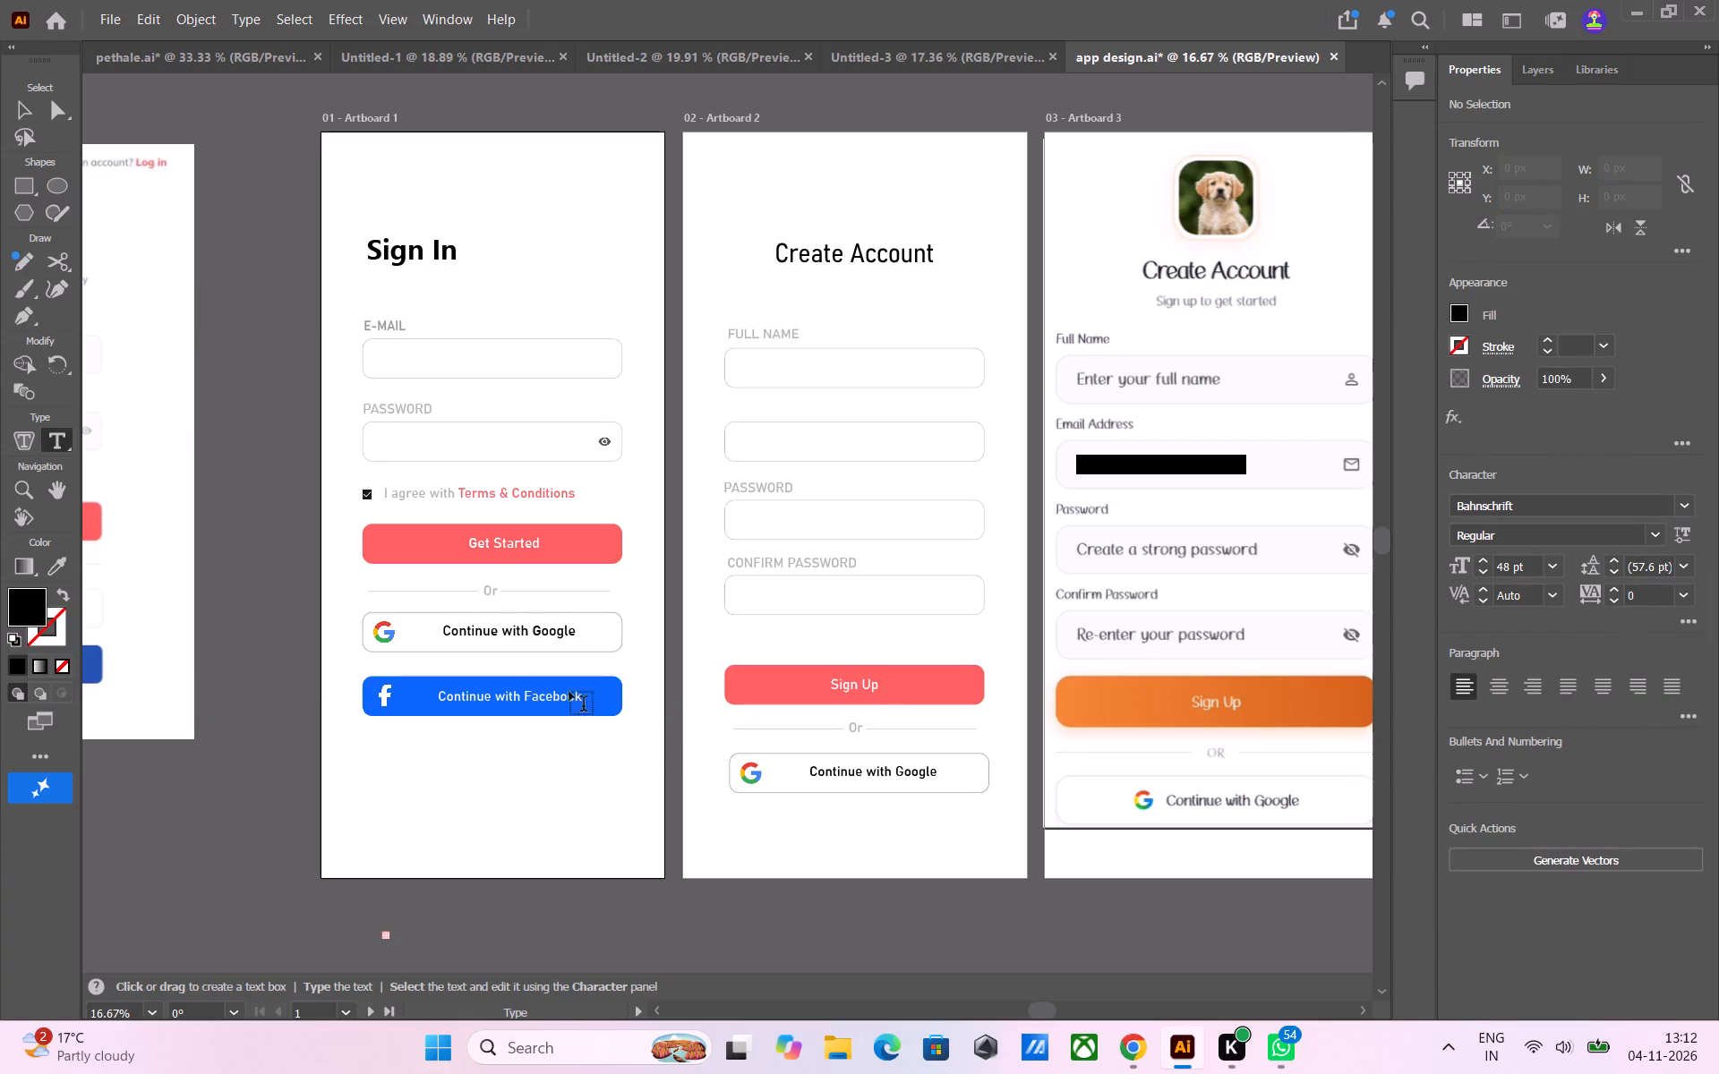
# Set the "Continue with Facebook" text on Artboard 1 to 48 pt.
pyautogui.moveTo(440, 696); pyautogui.dragTo(451, 698)
pyautogui.moveTo(451, 698); pyautogui.dragTo(581, 720)
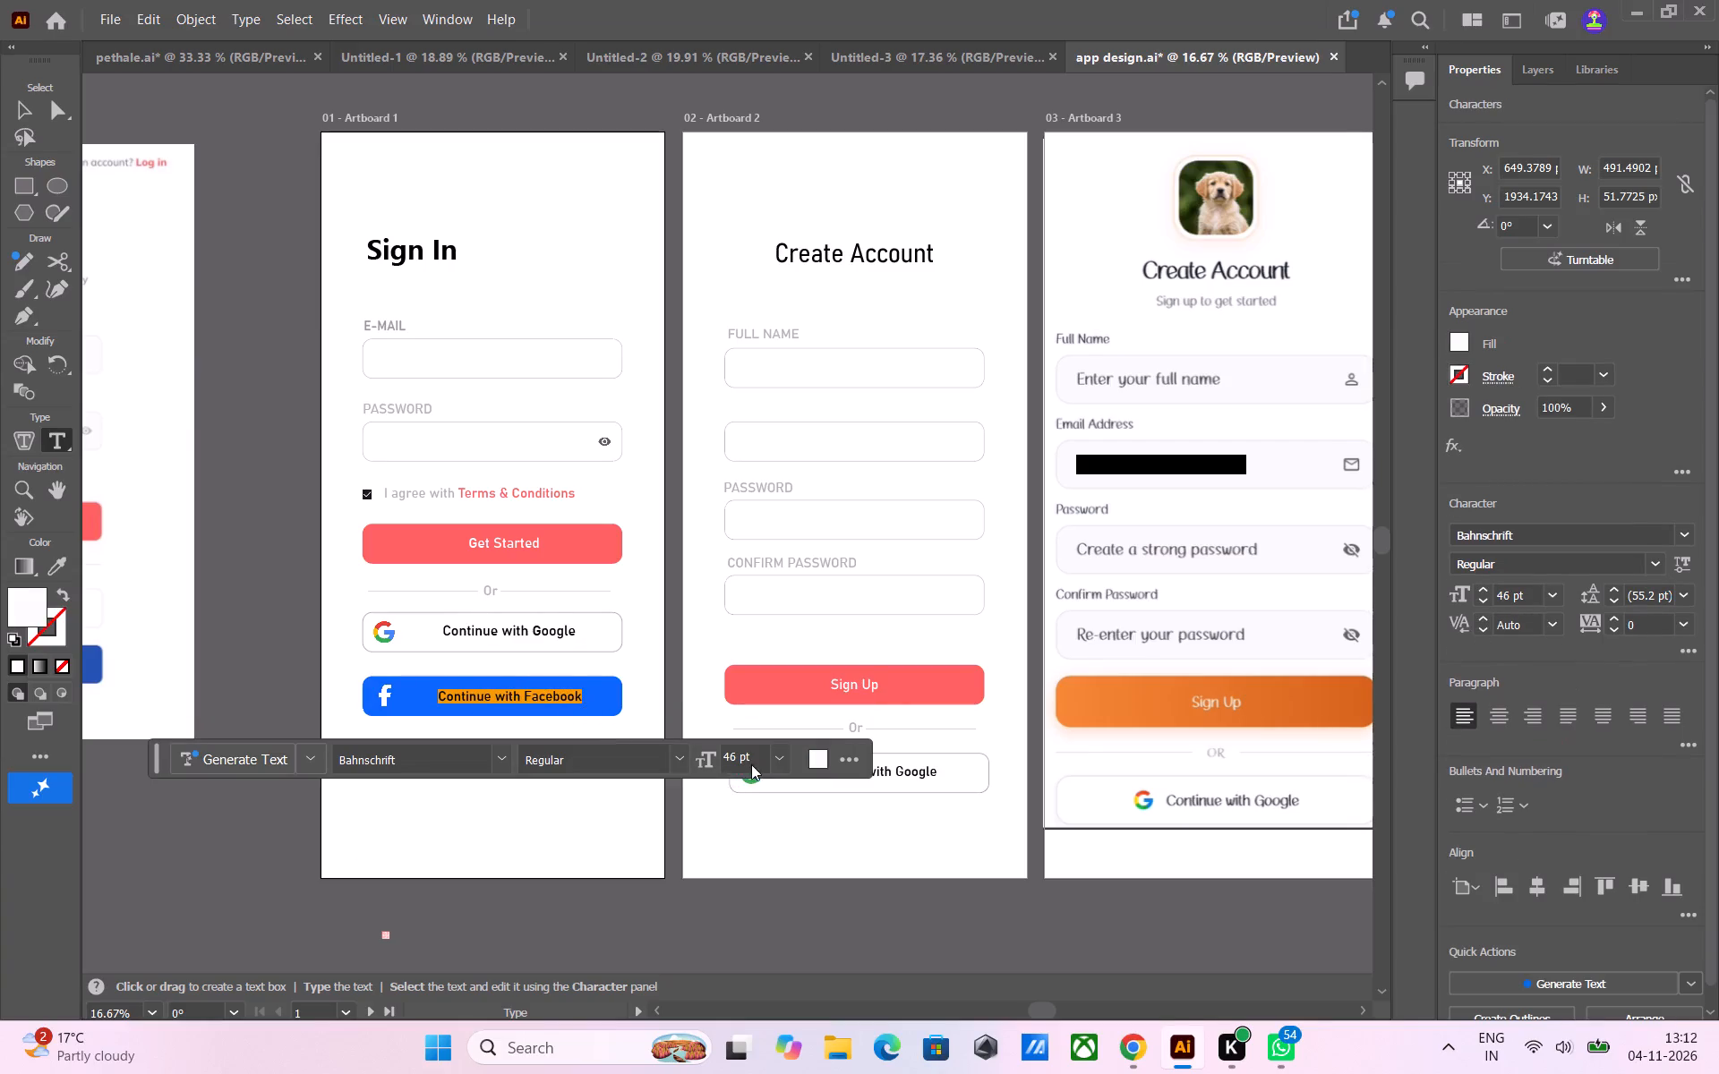
pyautogui.click(739, 751)
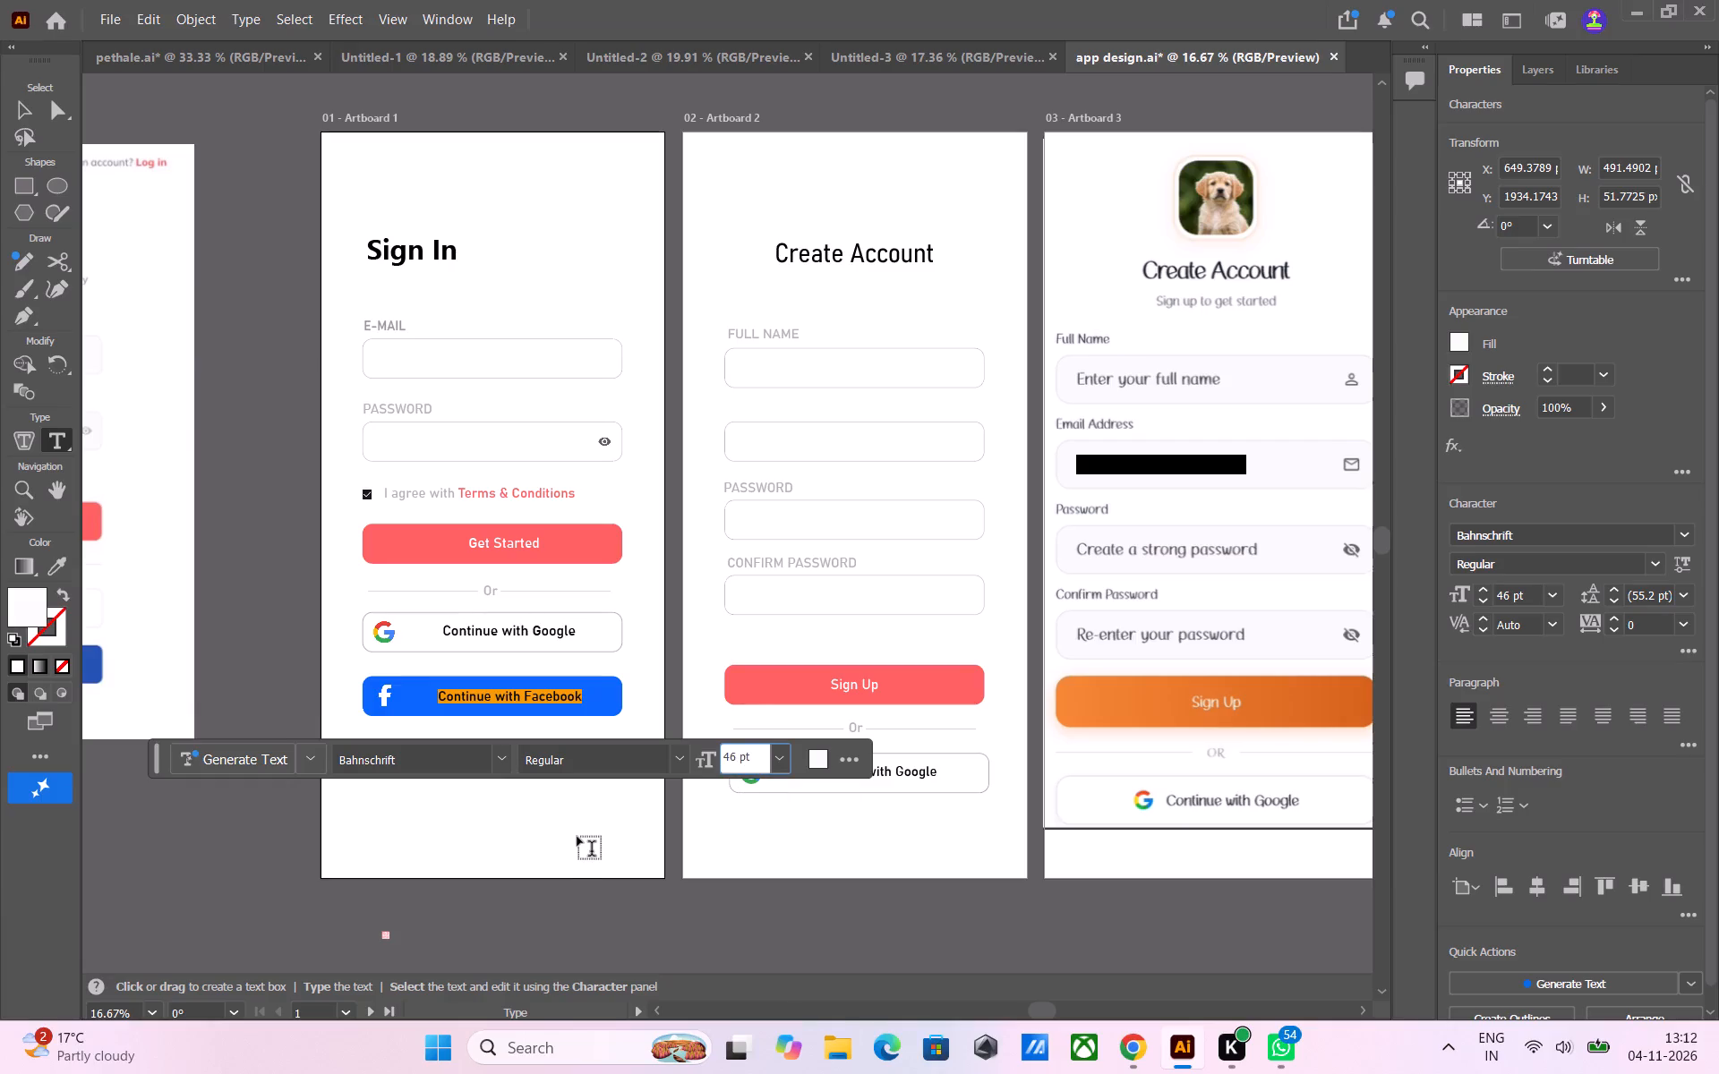
pyautogui.press('BackSpace')
pyautogui.press('BackSpace')
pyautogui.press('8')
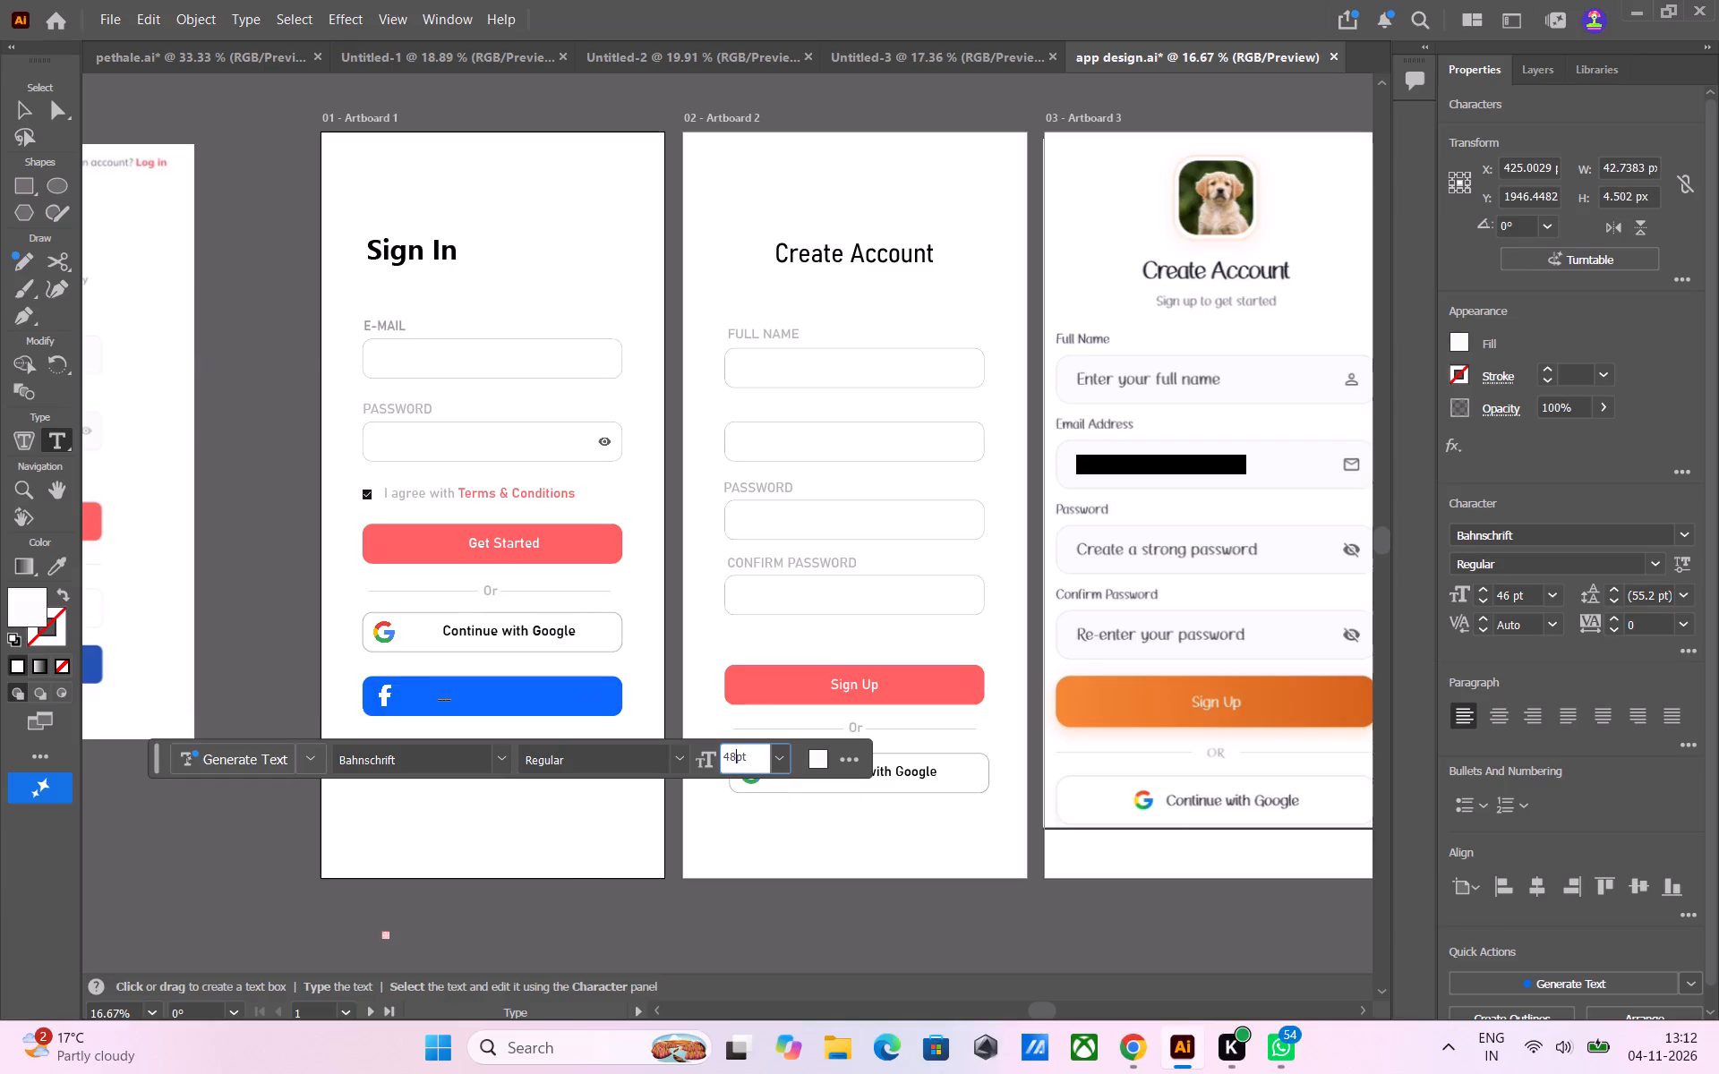
pyautogui.press('Return')
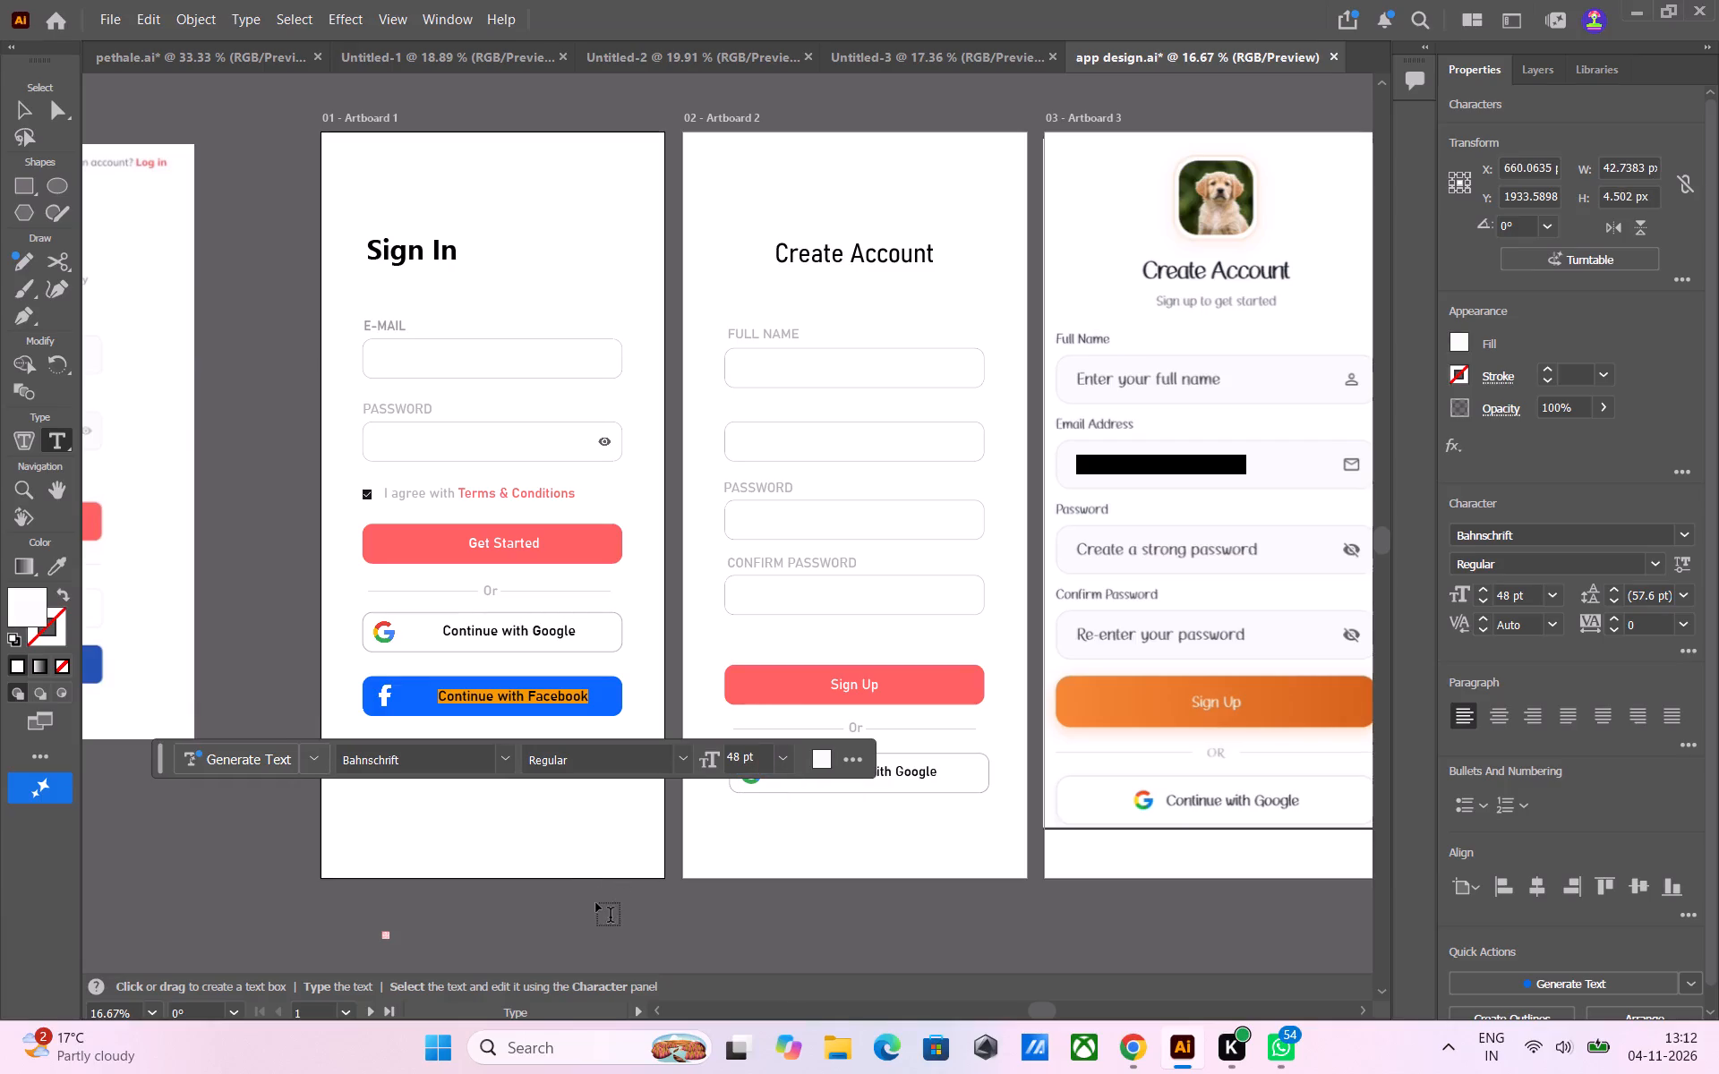
pyautogui.click(593, 911)
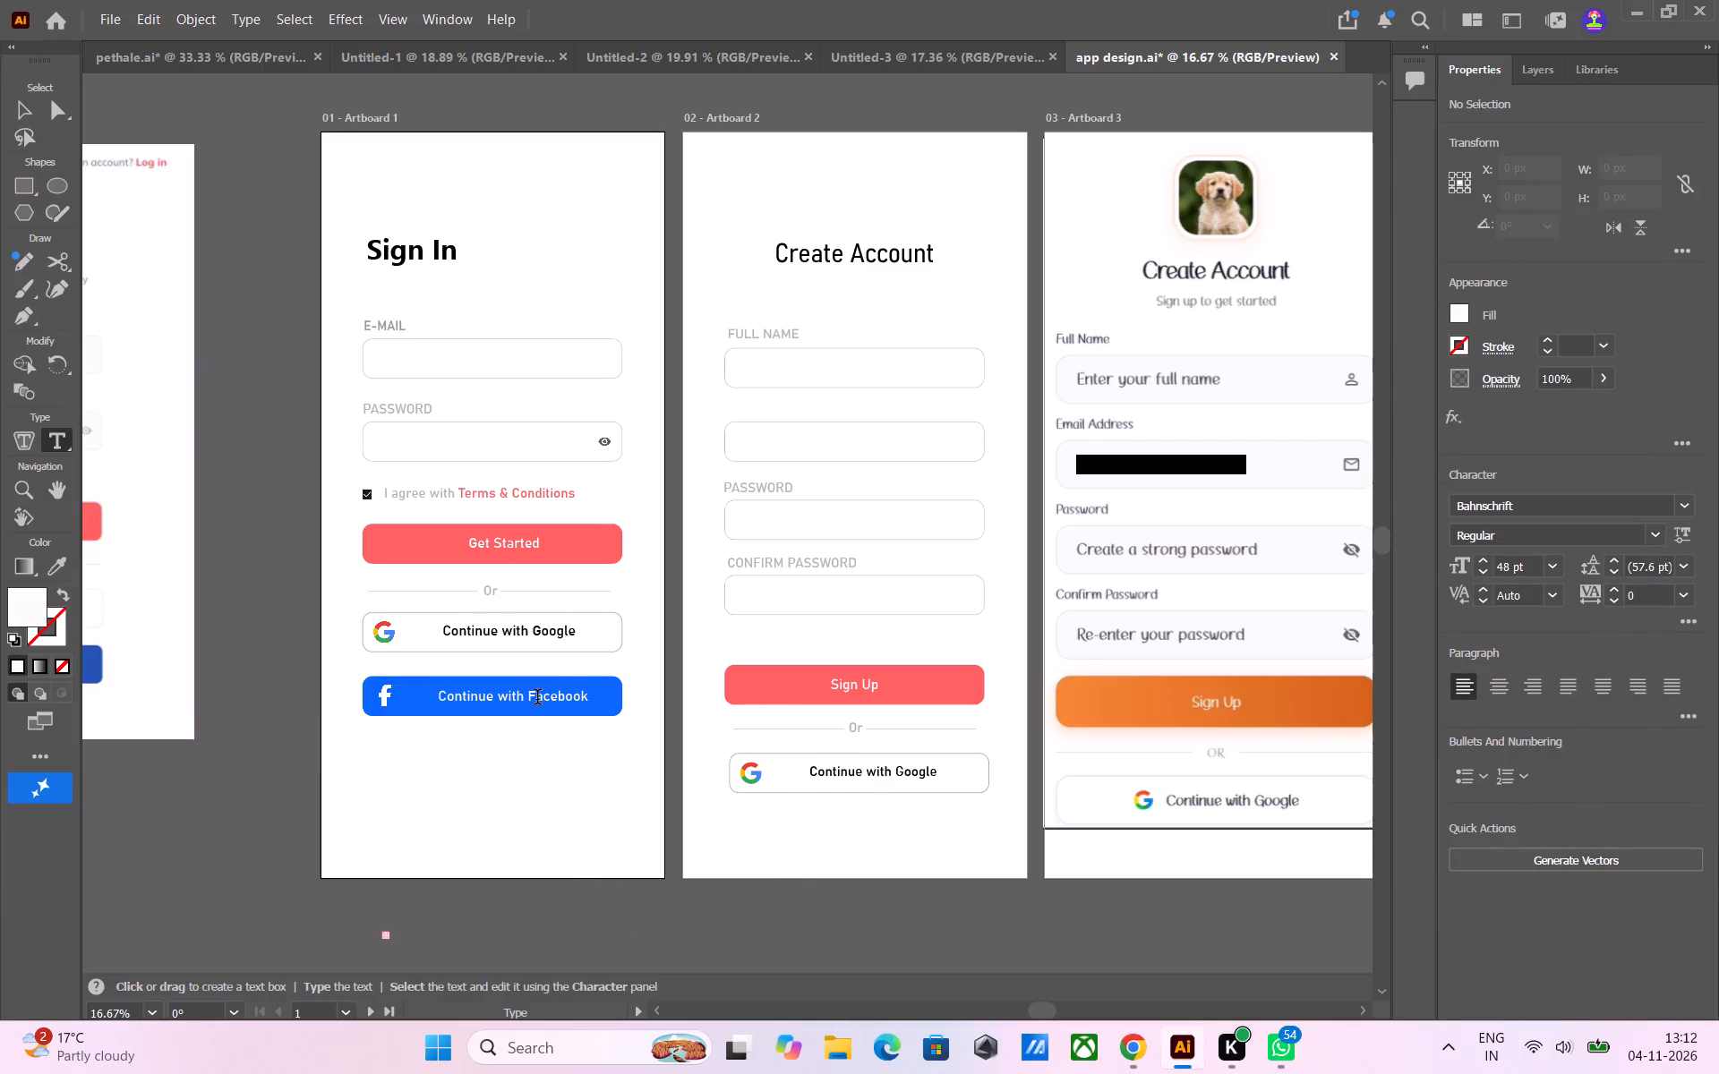
pyautogui.click(537, 697)
pyautogui.click(737, 895)
# Set the "Continue with Google" text on Artboard 2 to 48 pt.
pyautogui.moveTo(810, 774); pyautogui.dragTo(938, 798)
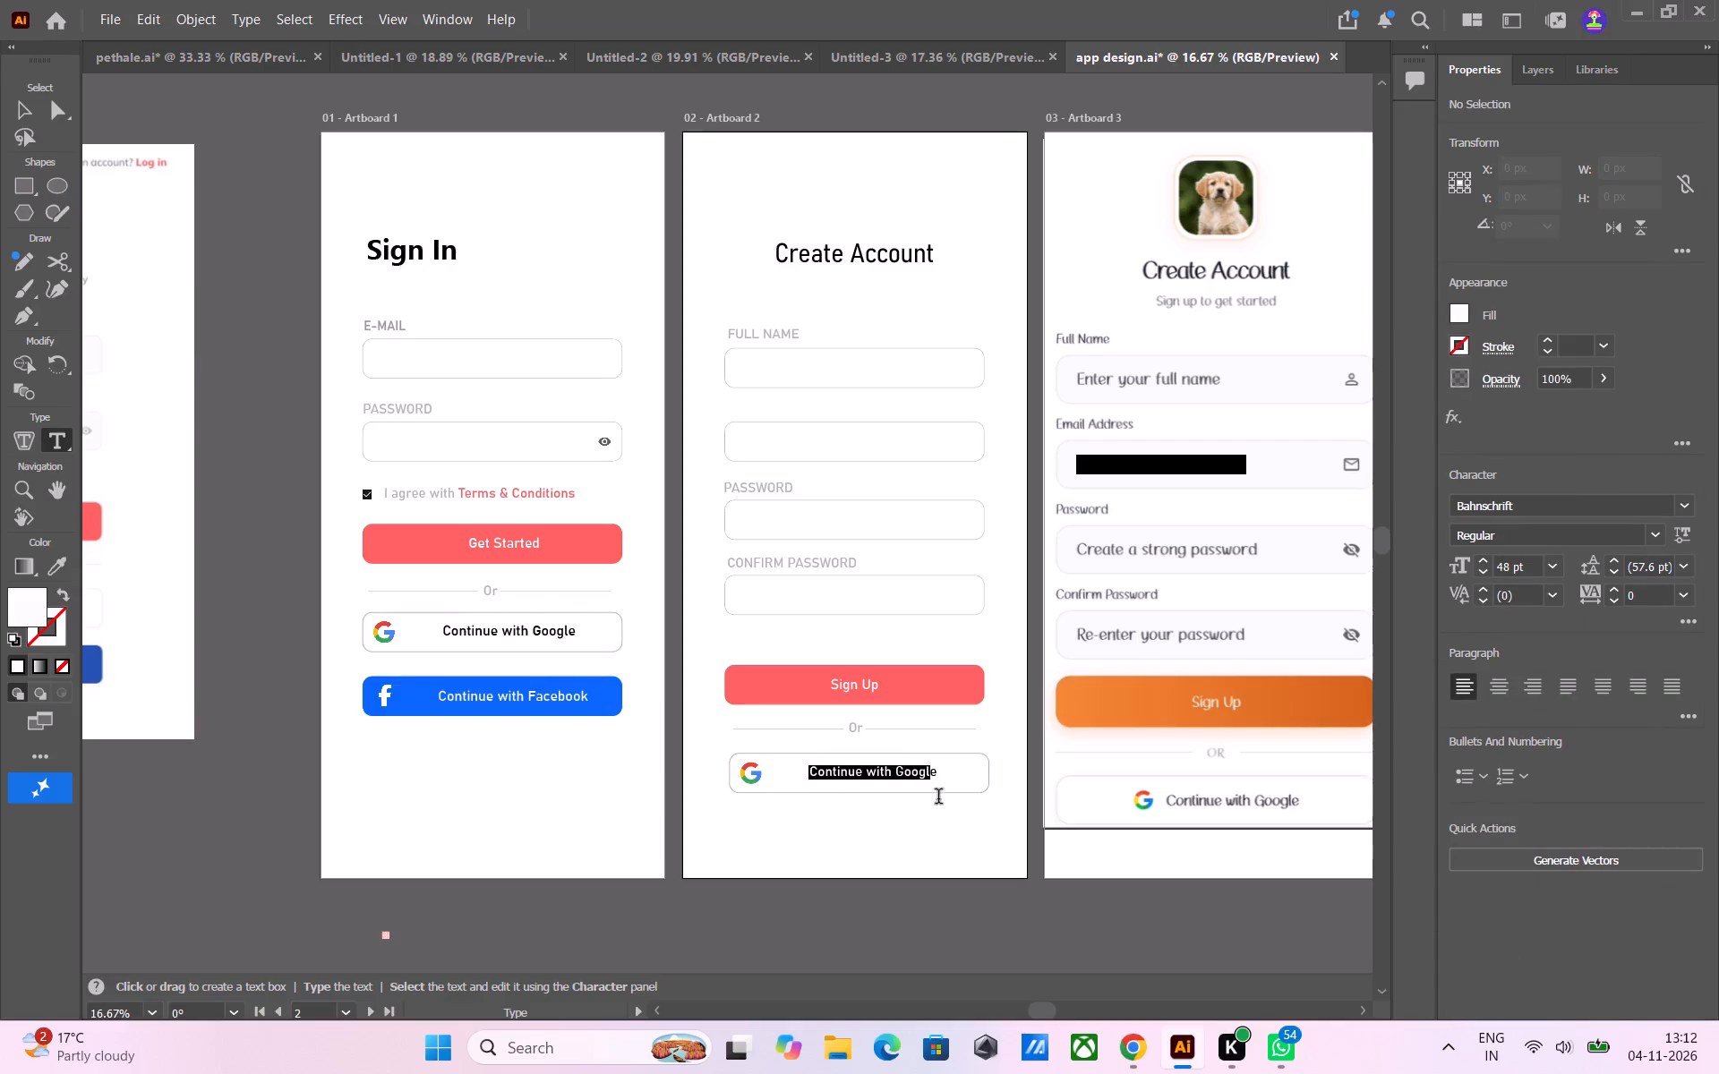
pyautogui.moveTo(938, 798); pyautogui.dragTo(945, 799)
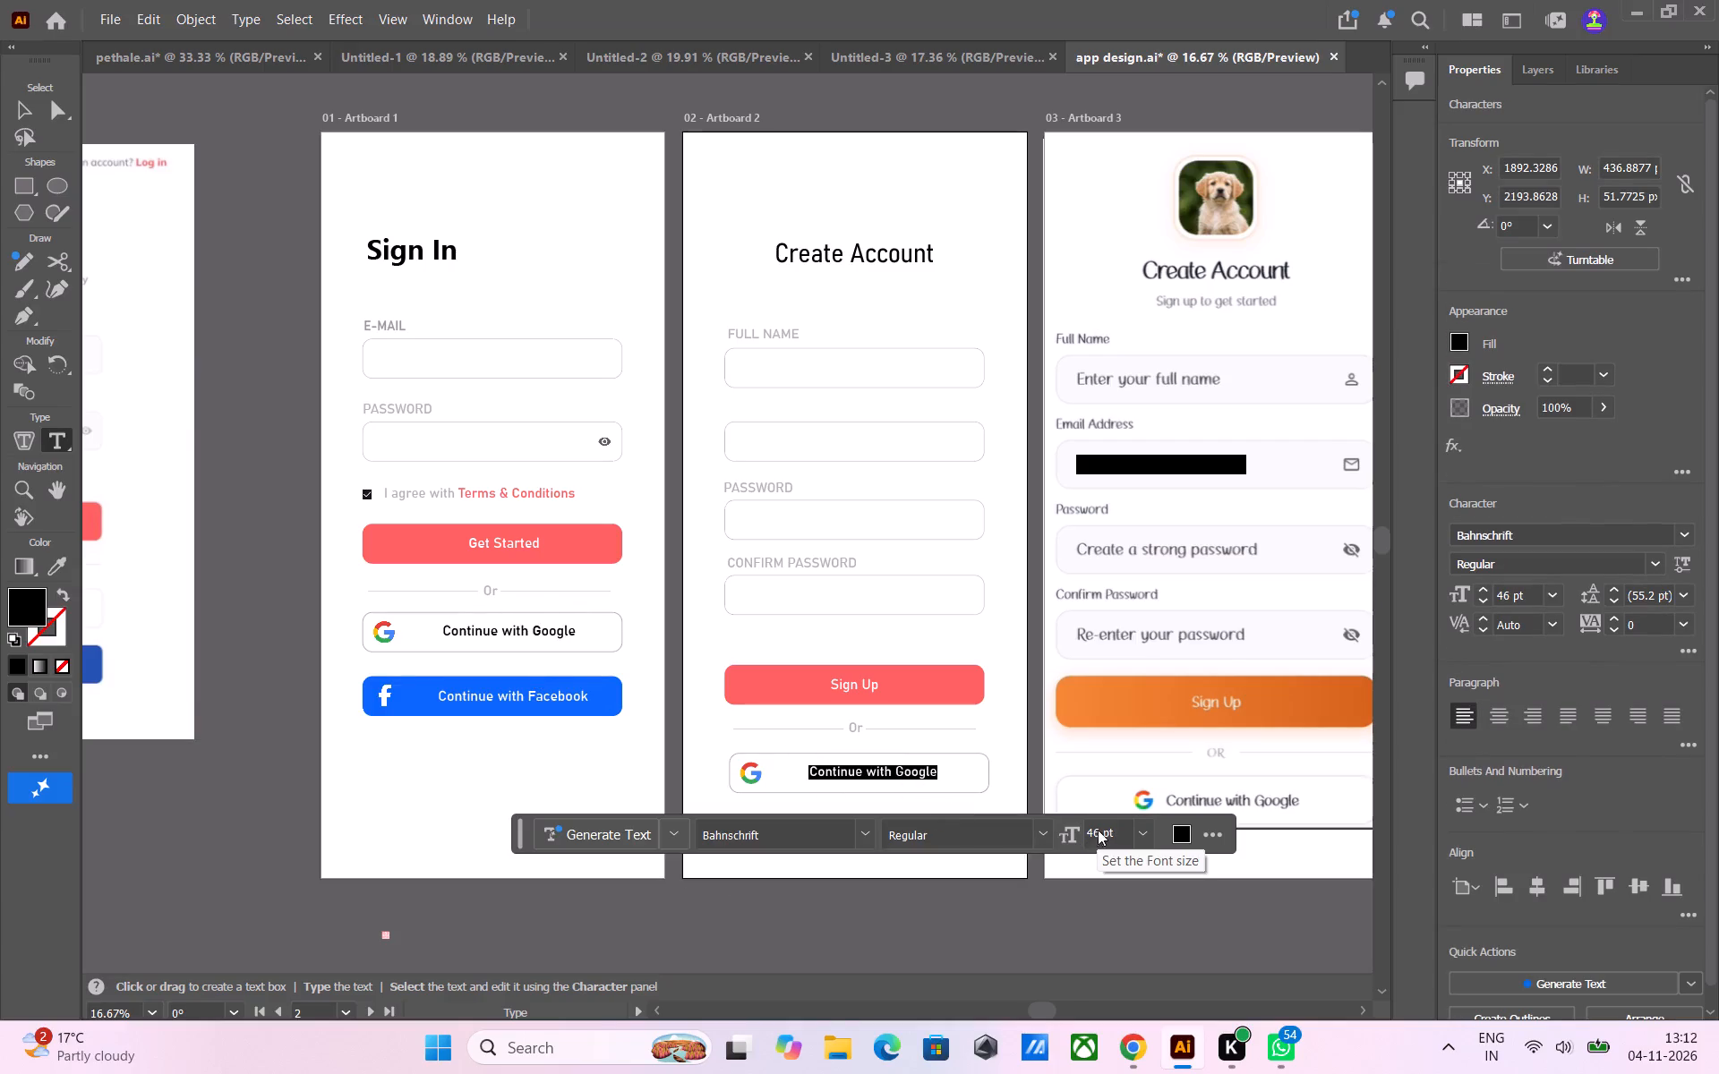
pyautogui.click(1098, 827)
pyautogui.press('BackSpace')
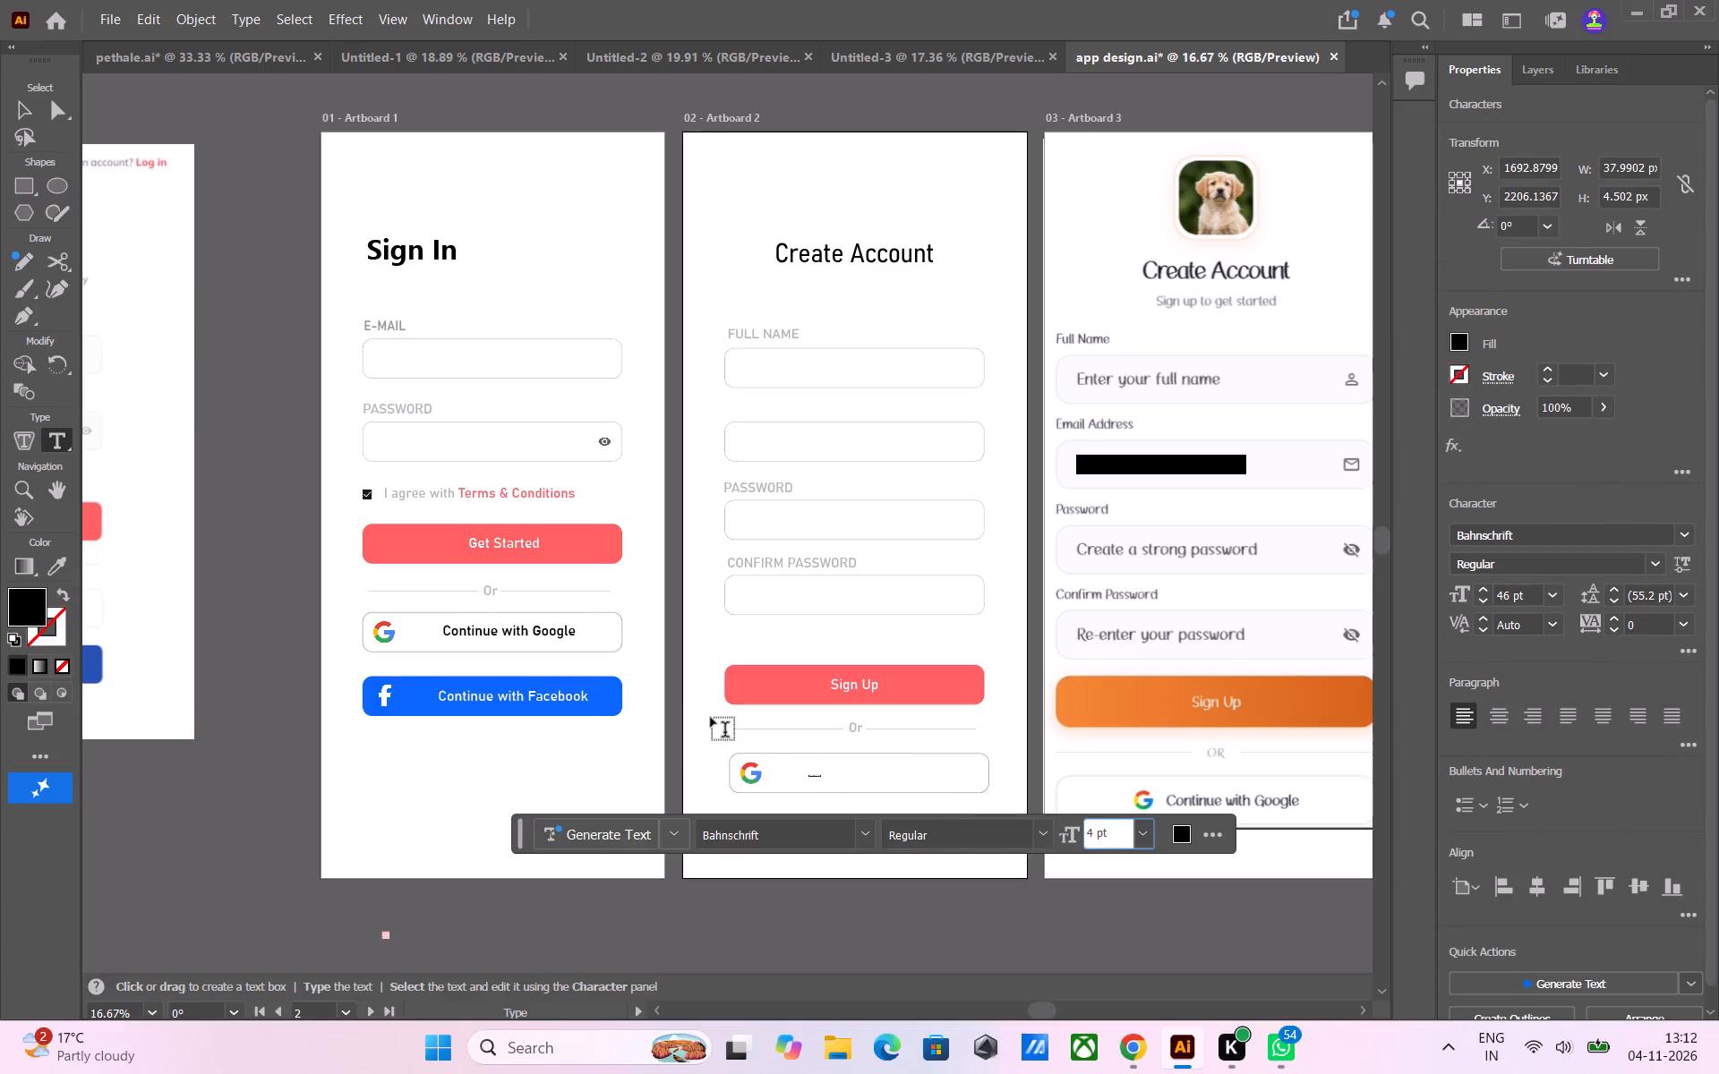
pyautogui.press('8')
pyautogui.click(887, 904)
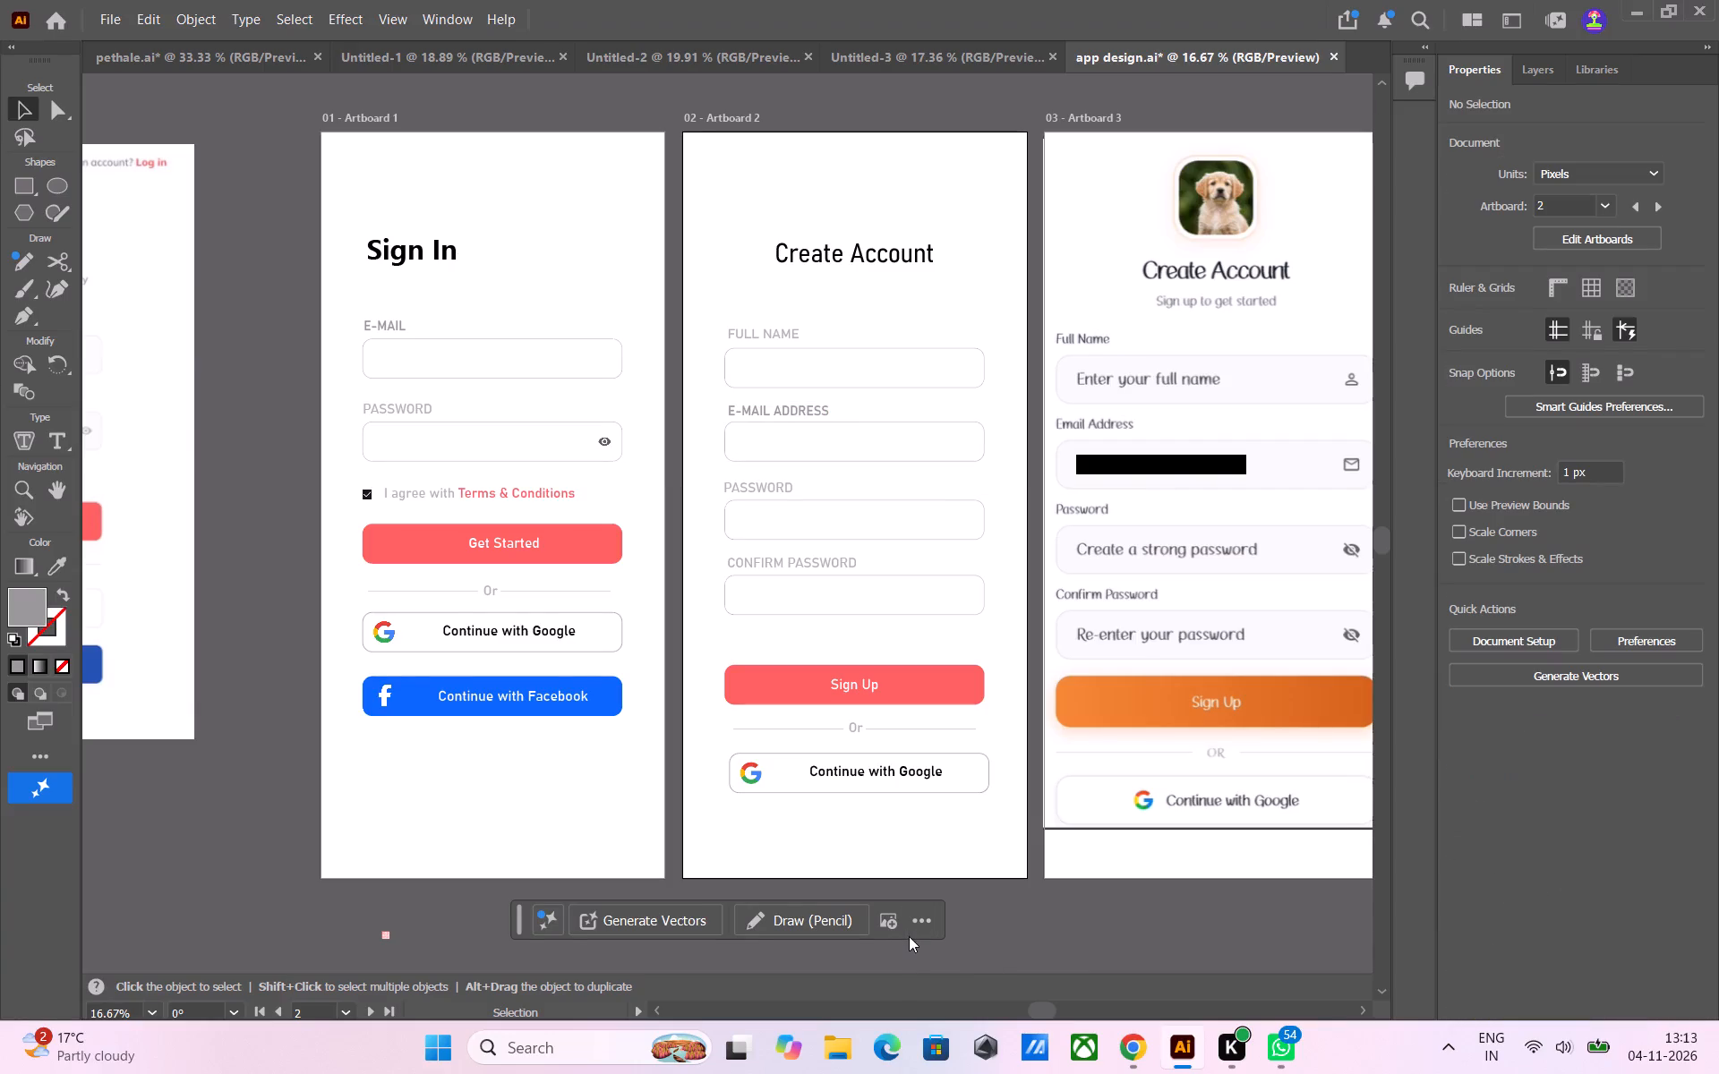
# Compare the font style and size of Artboard 2's "E-MAIL ADDRESS" label with Artboard 1's "PASSWORD" label.
pyautogui.click(791, 405)
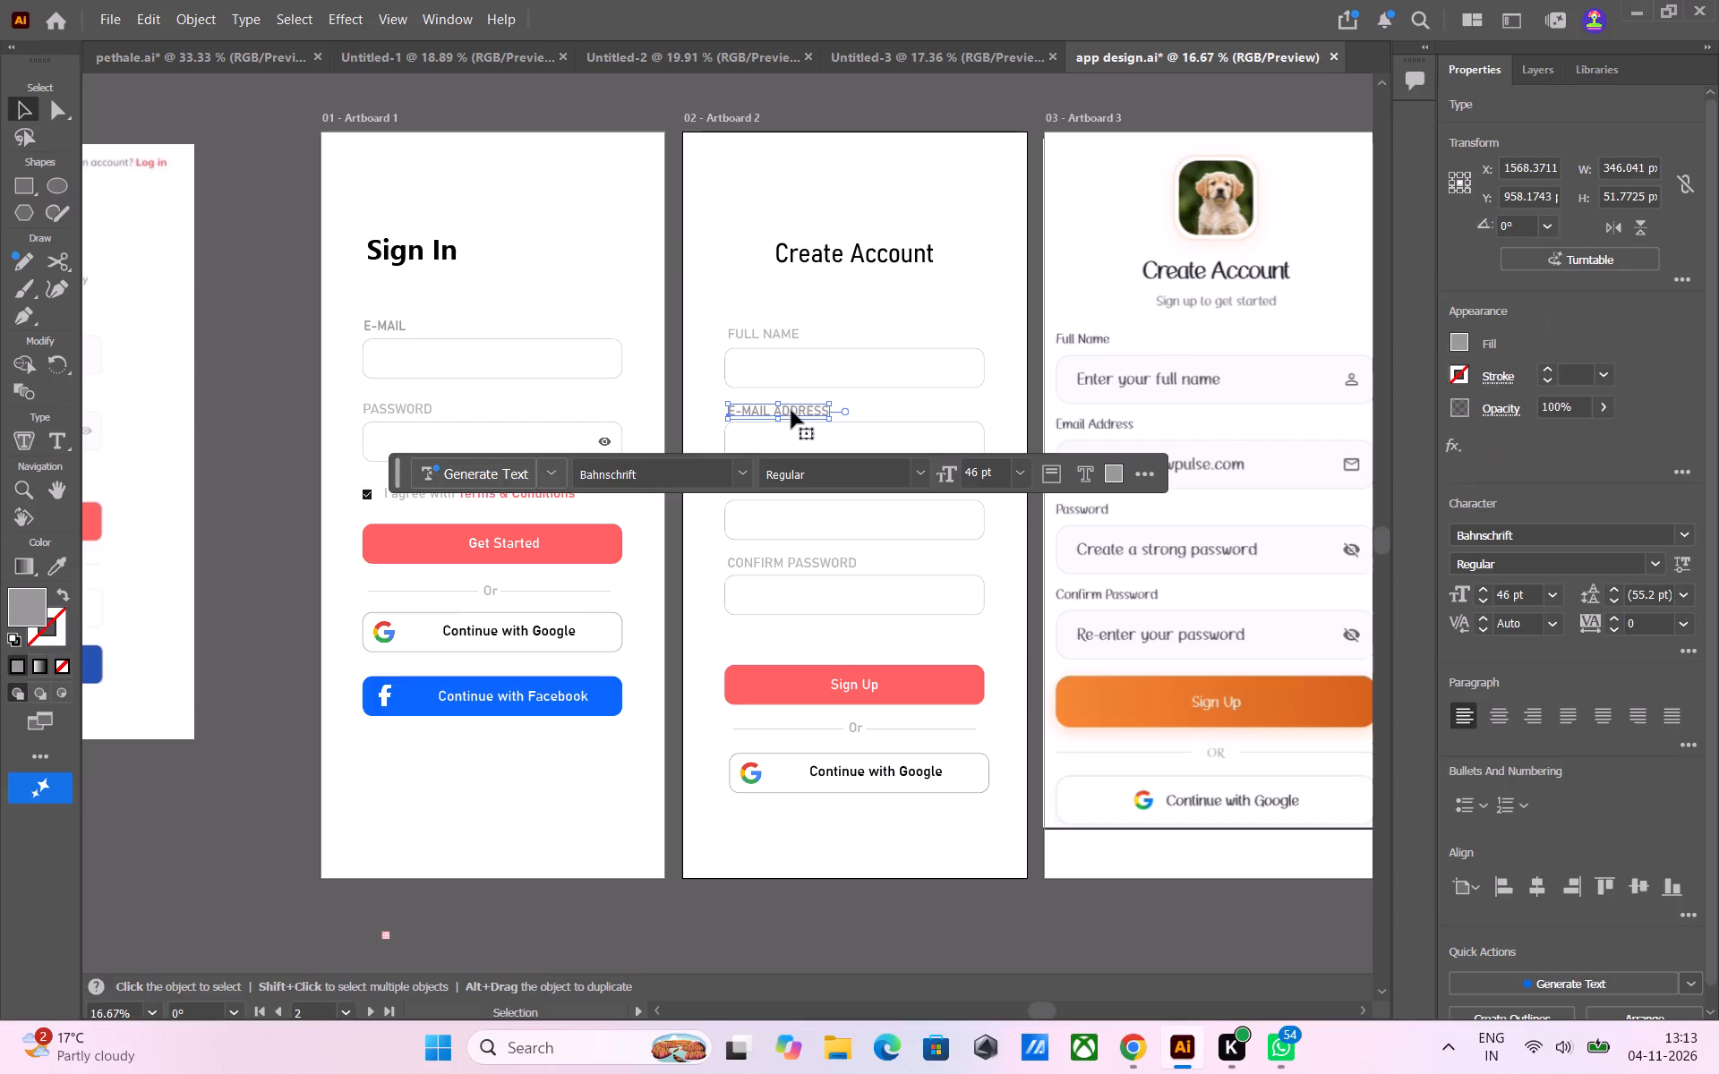
pyautogui.click(430, 922)
pyautogui.click(407, 403)
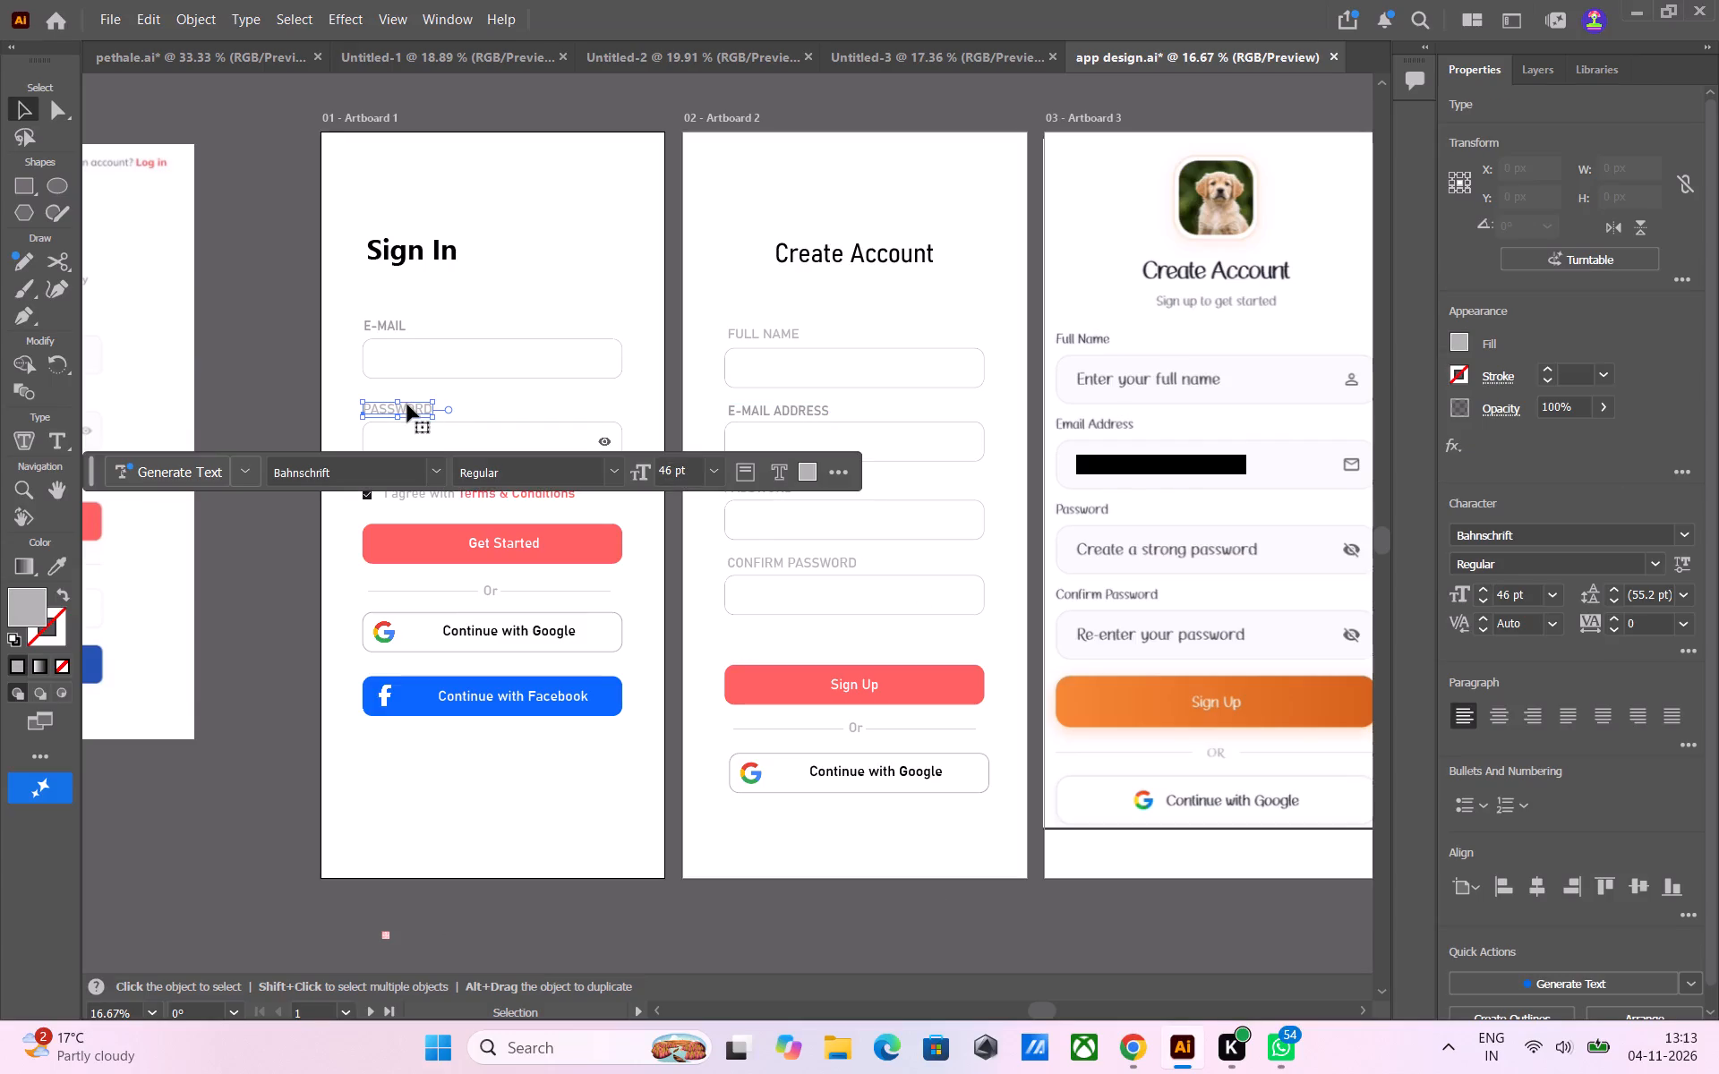
pyautogui.click(971, 921)
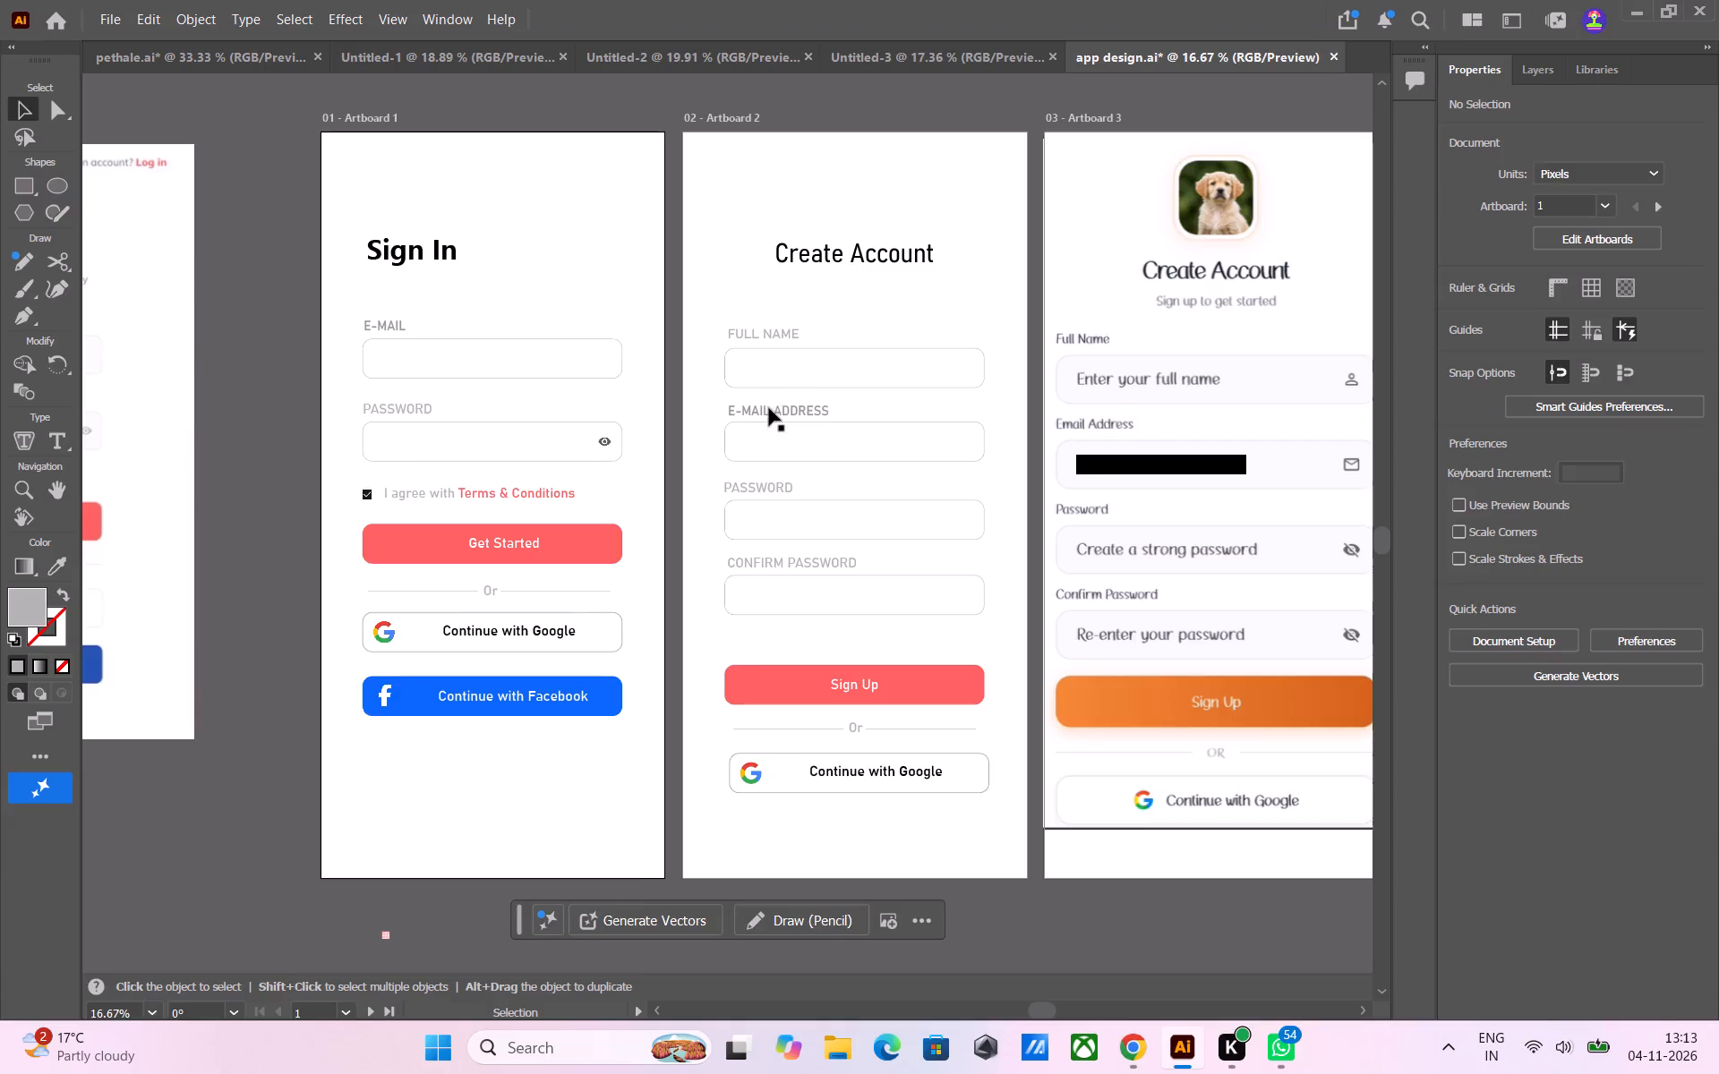
pyautogui.click(769, 408)
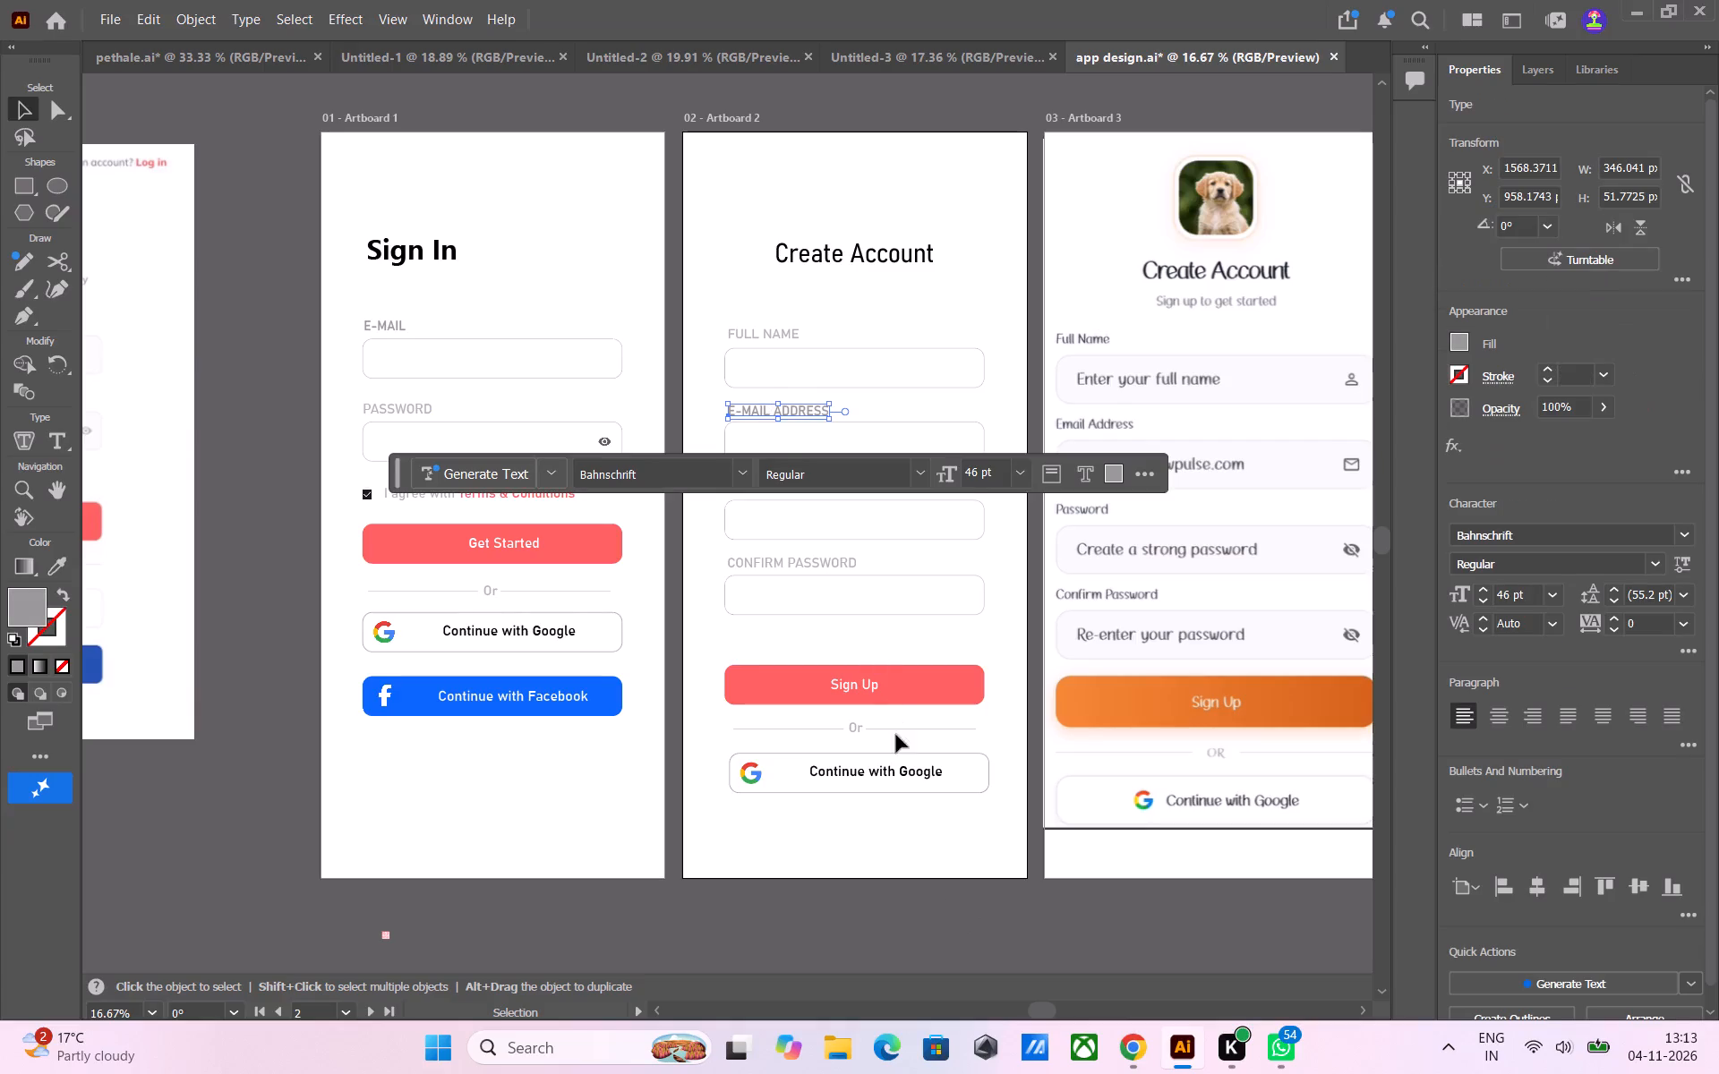
pyautogui.click(903, 902)
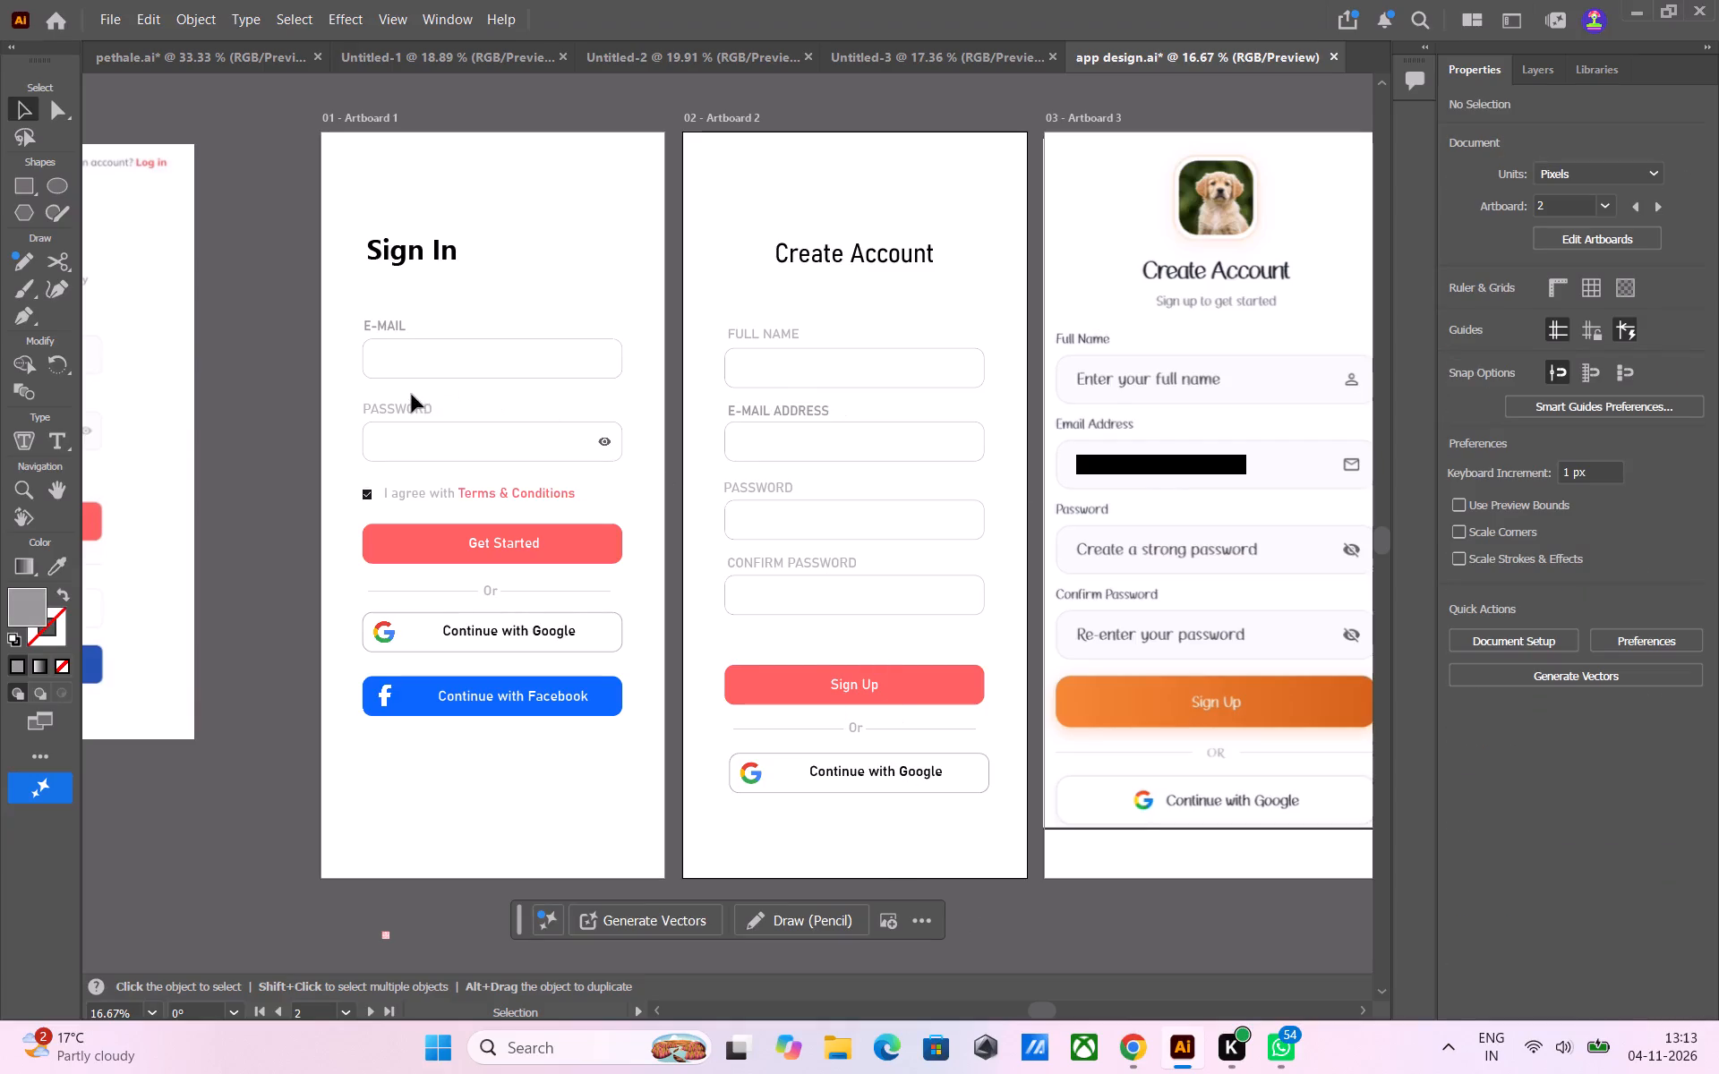
pyautogui.click(412, 396)
pyautogui.click(412, 405)
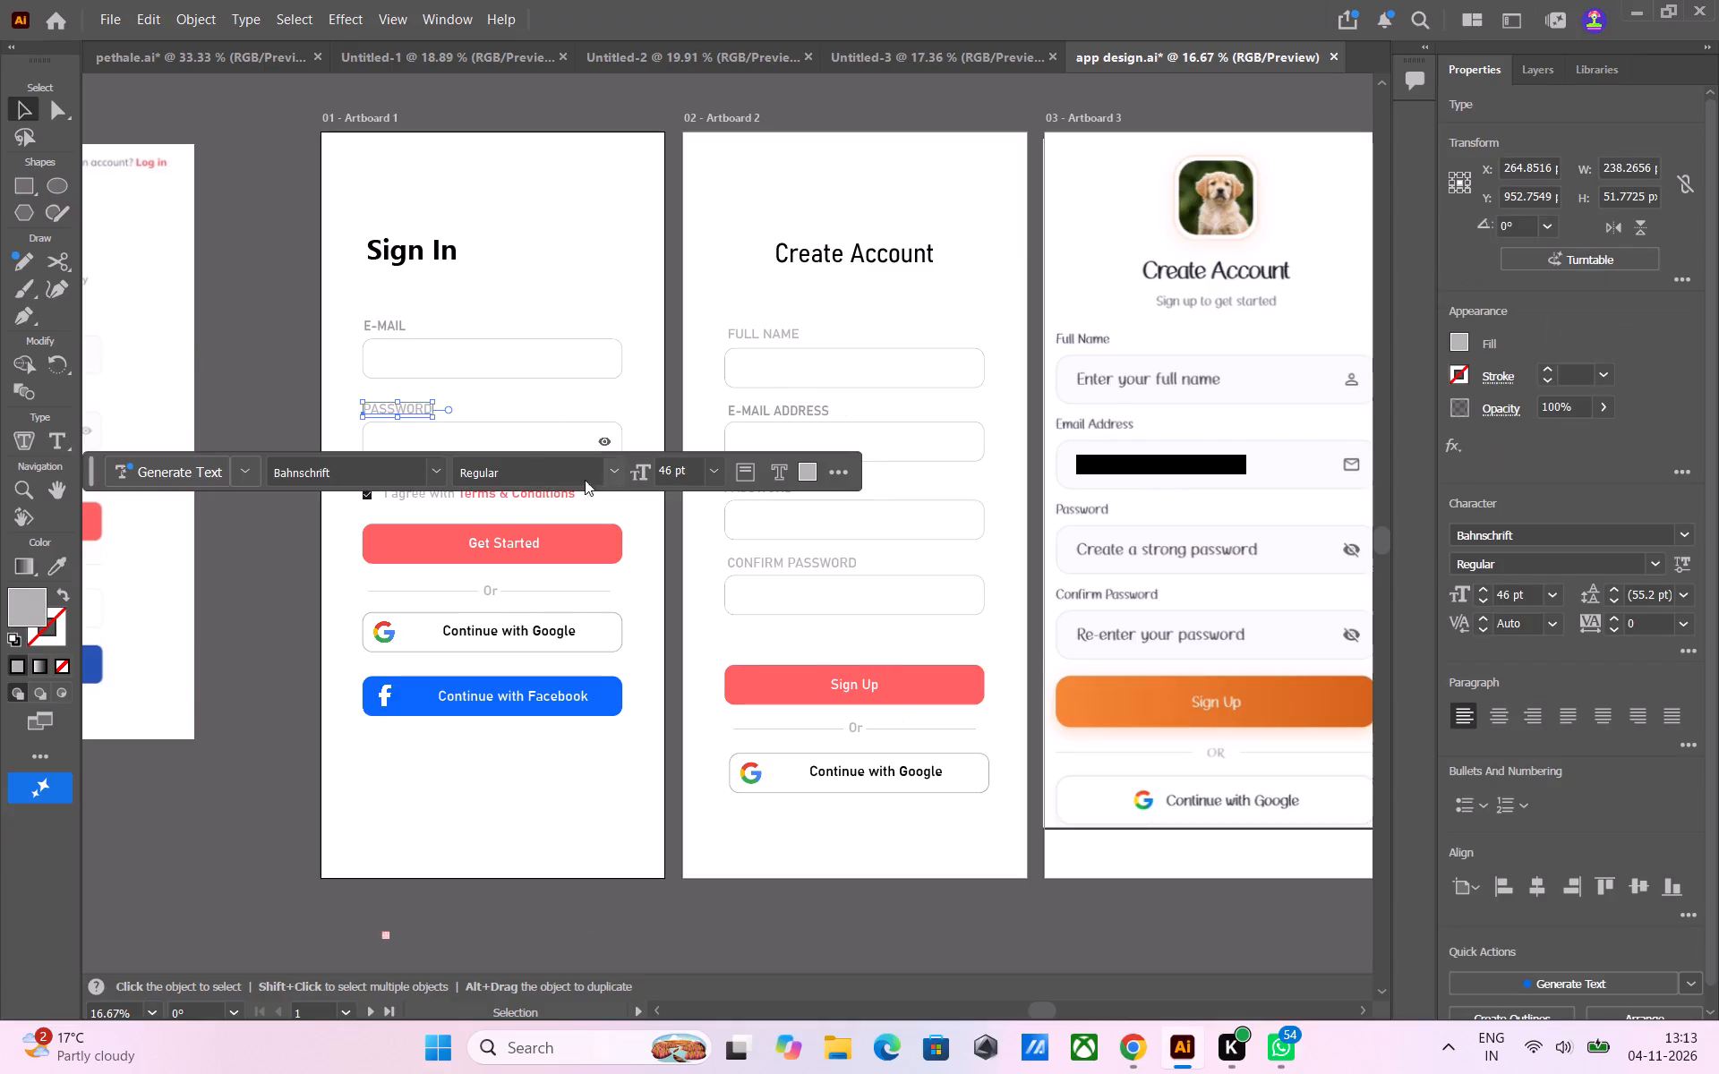
pyautogui.click(841, 919)
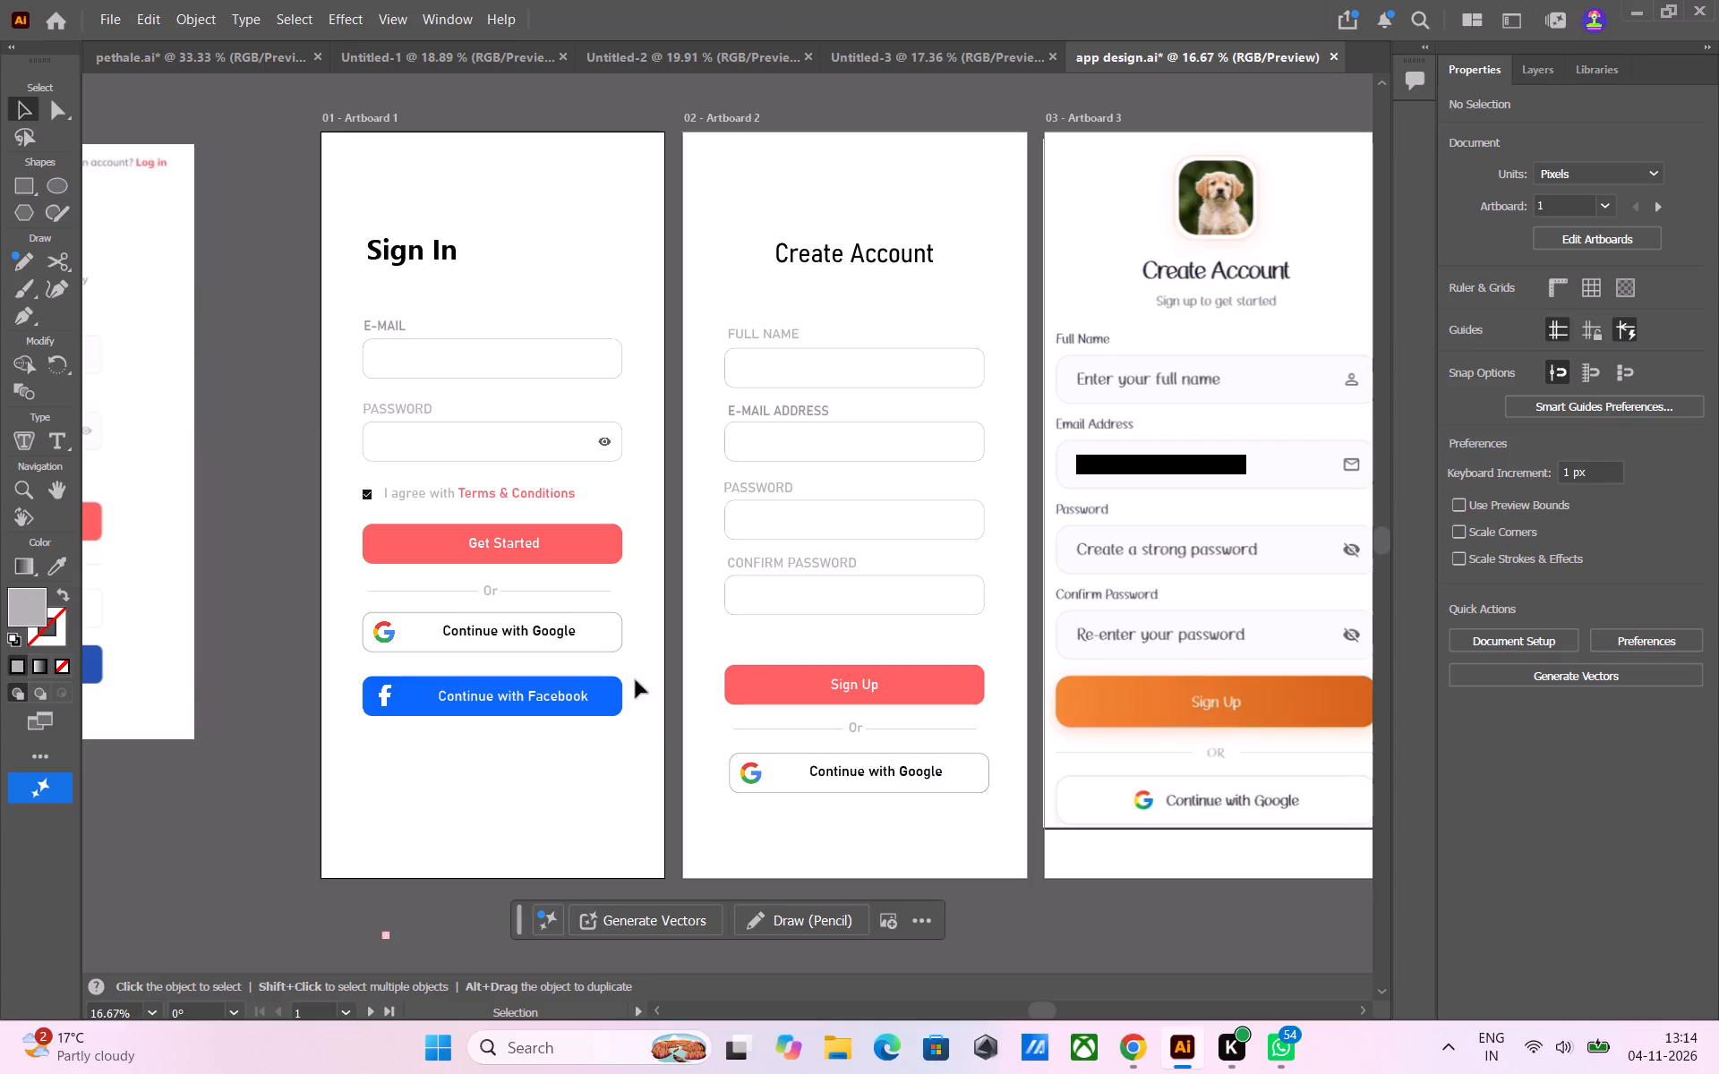
# Check the font, style and size of the "Sign In" heading on Artboard 1.
pyautogui.click(415, 252)
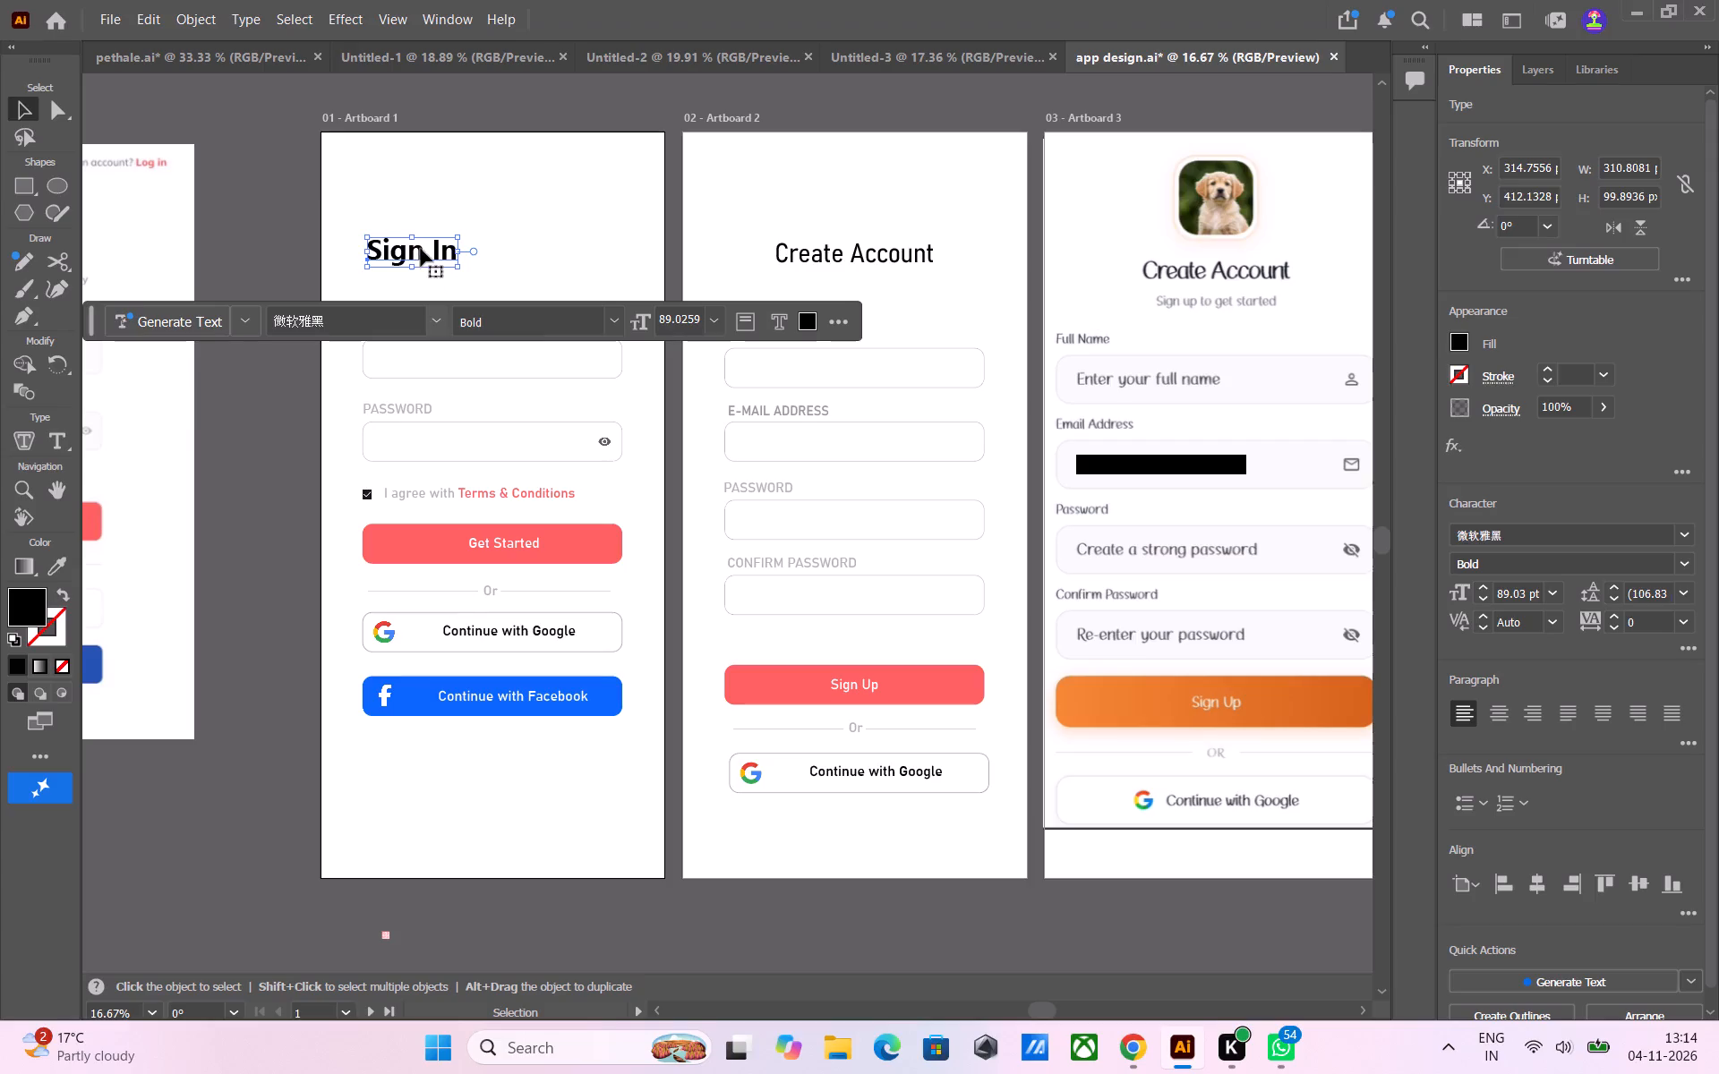
# Compare the font of Artboard 2's "Create Account" heading with that of Artboard 1's "Sign In" heading.
pyautogui.doubleClick(781, 258)
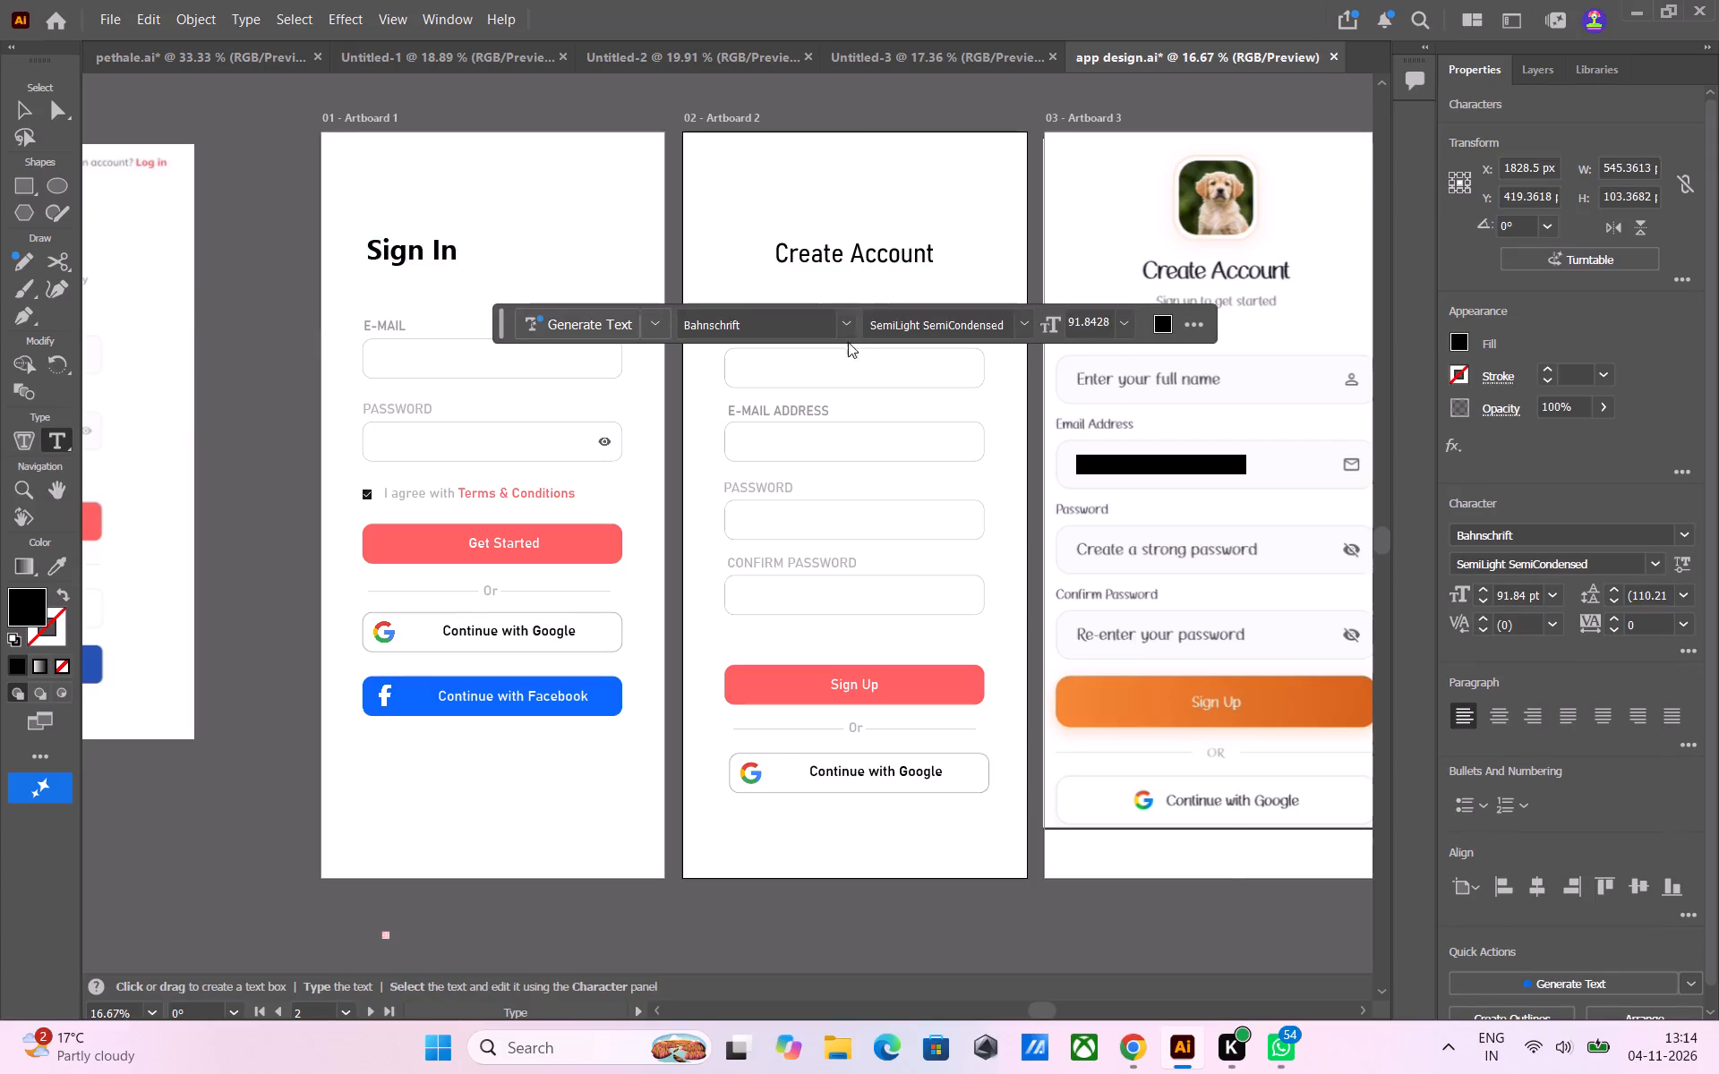
pyautogui.click(846, 327)
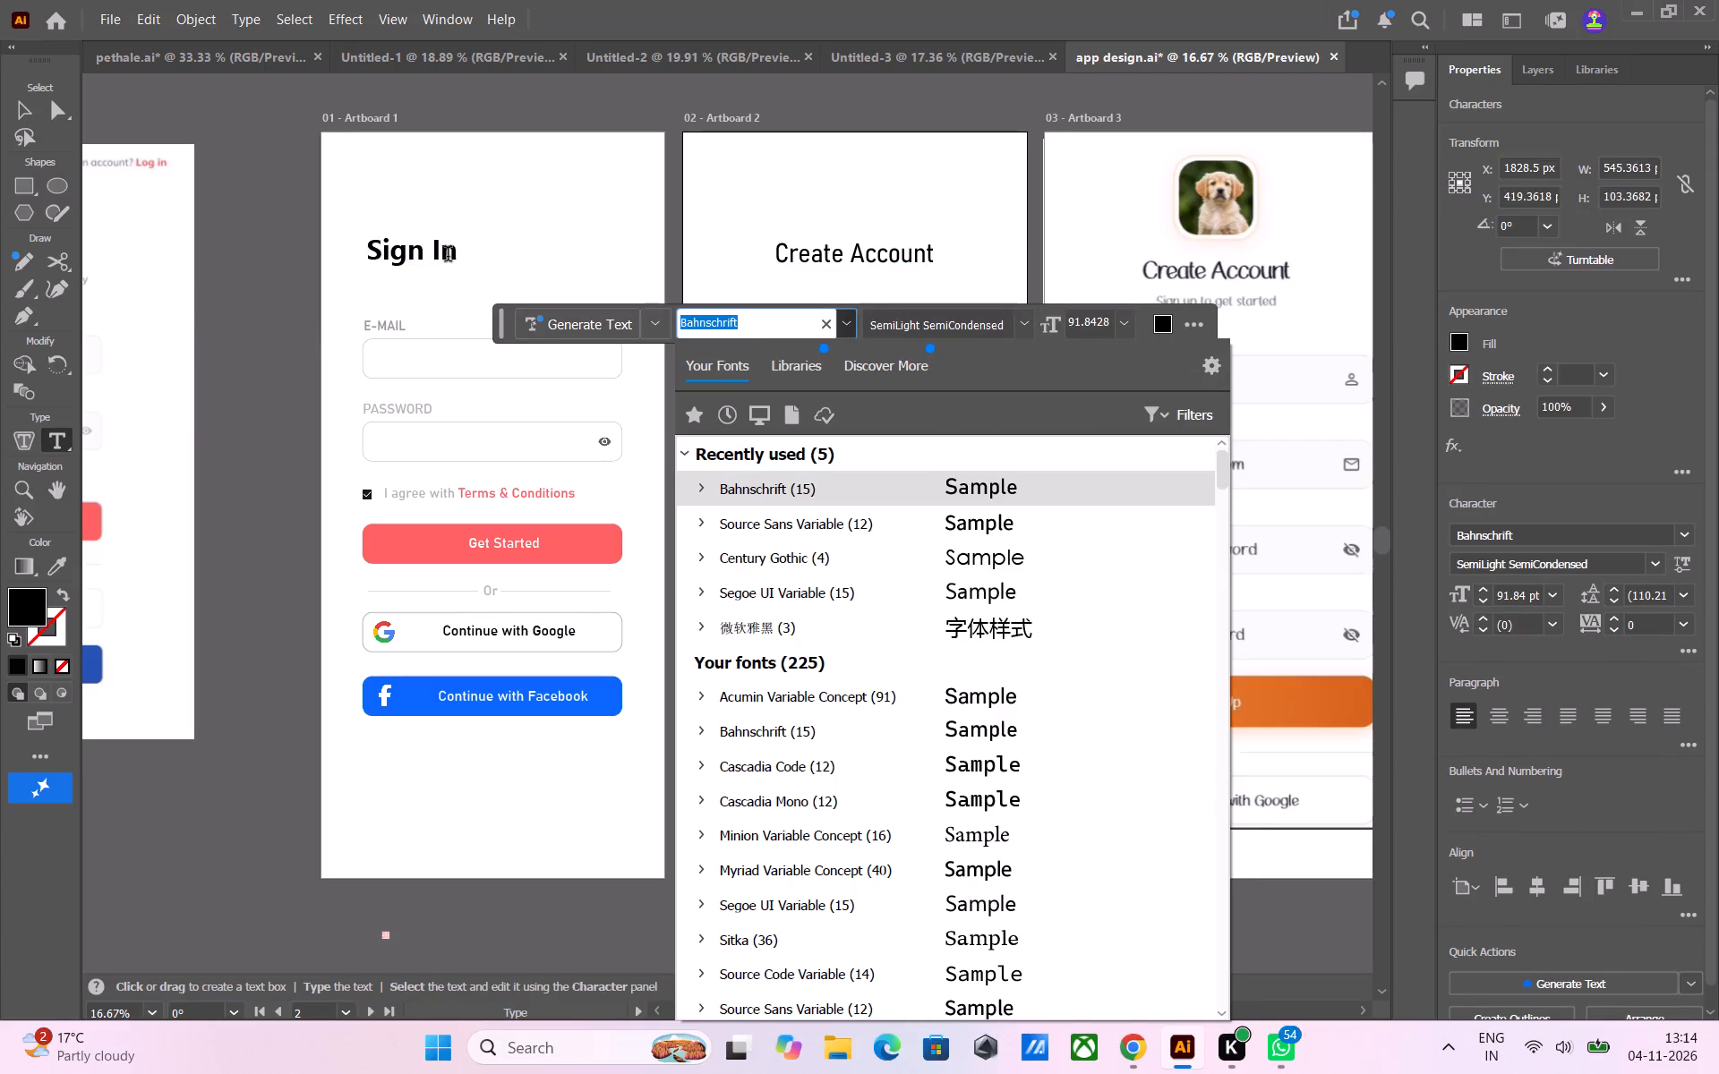
pyautogui.click(448, 256)
pyautogui.click(448, 257)
pyautogui.click(449, 311)
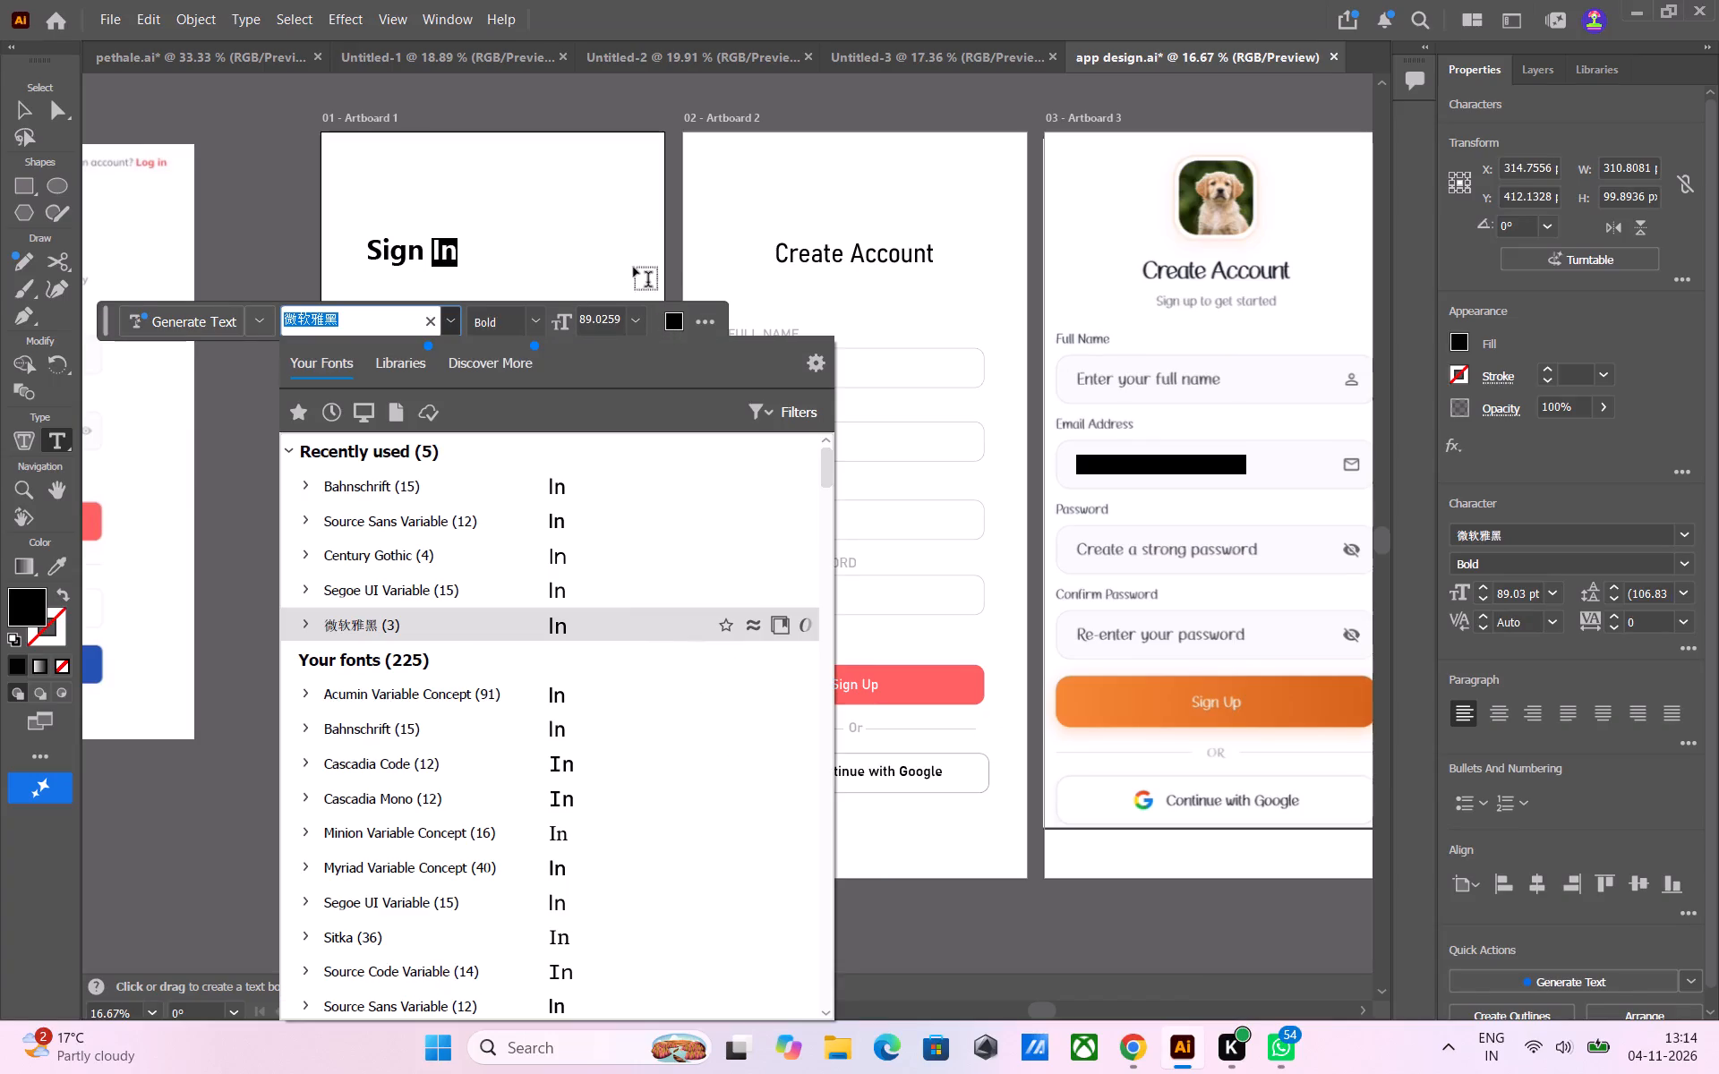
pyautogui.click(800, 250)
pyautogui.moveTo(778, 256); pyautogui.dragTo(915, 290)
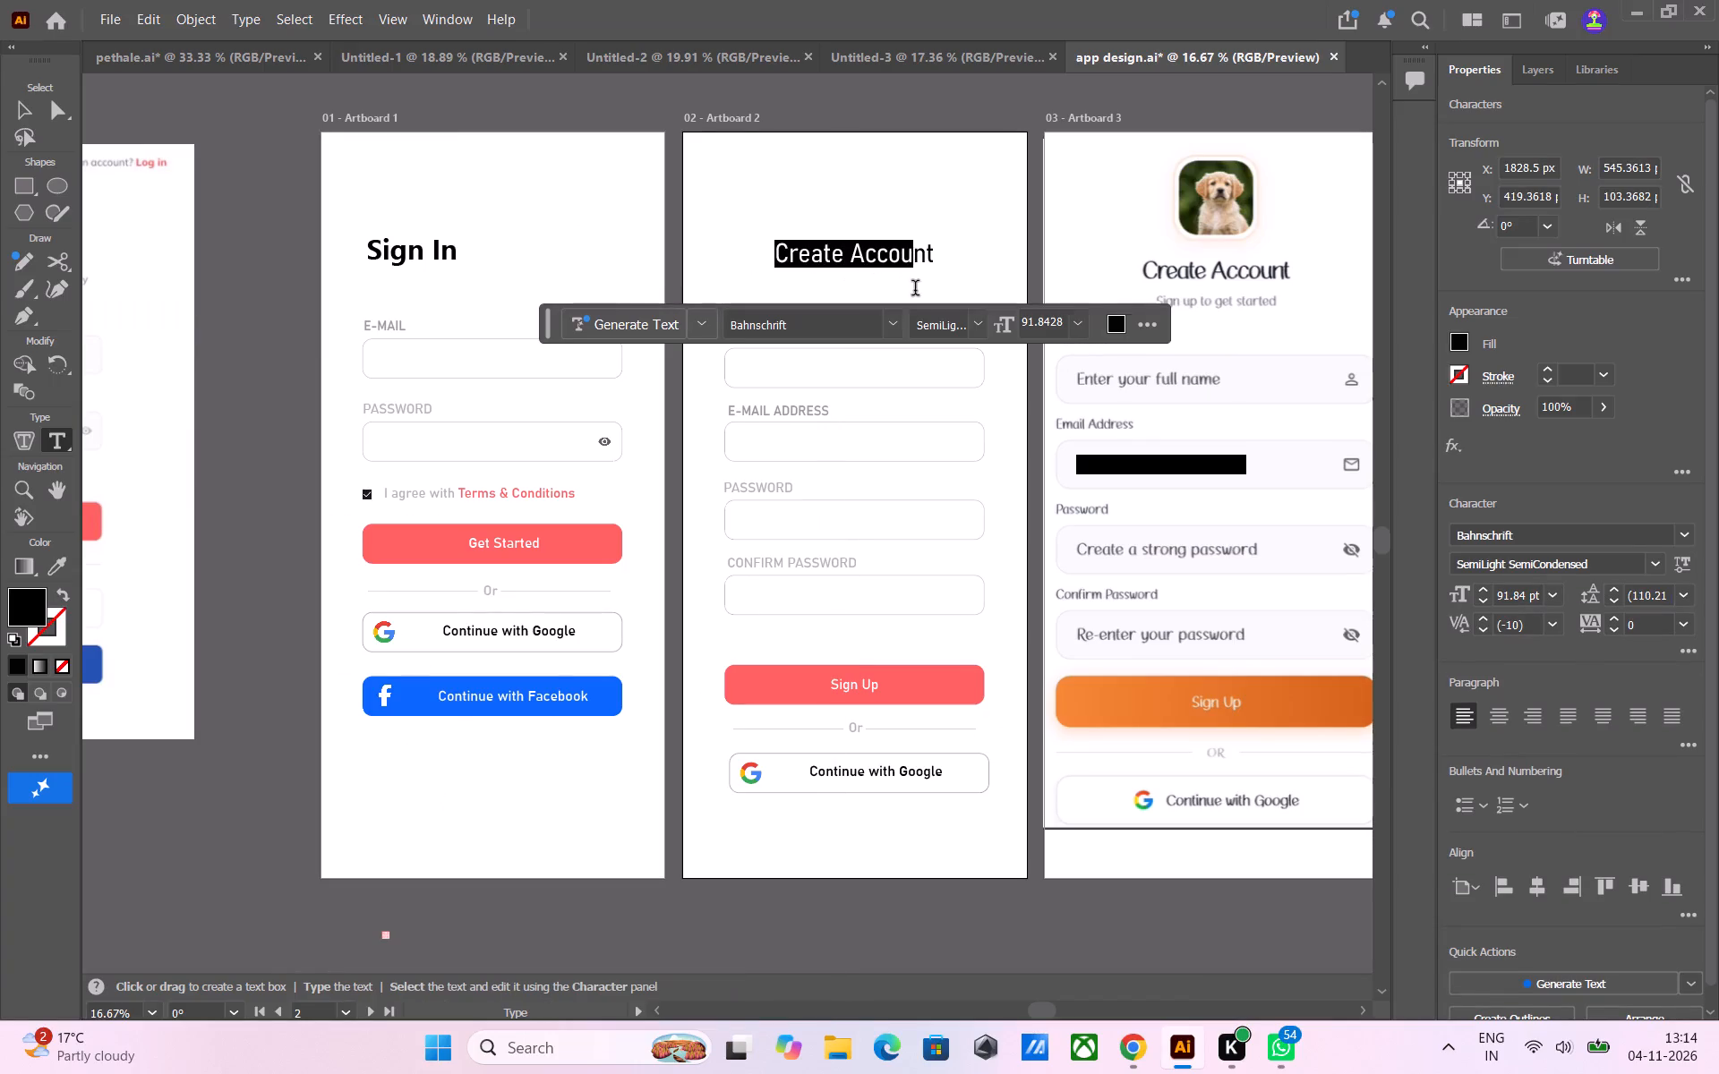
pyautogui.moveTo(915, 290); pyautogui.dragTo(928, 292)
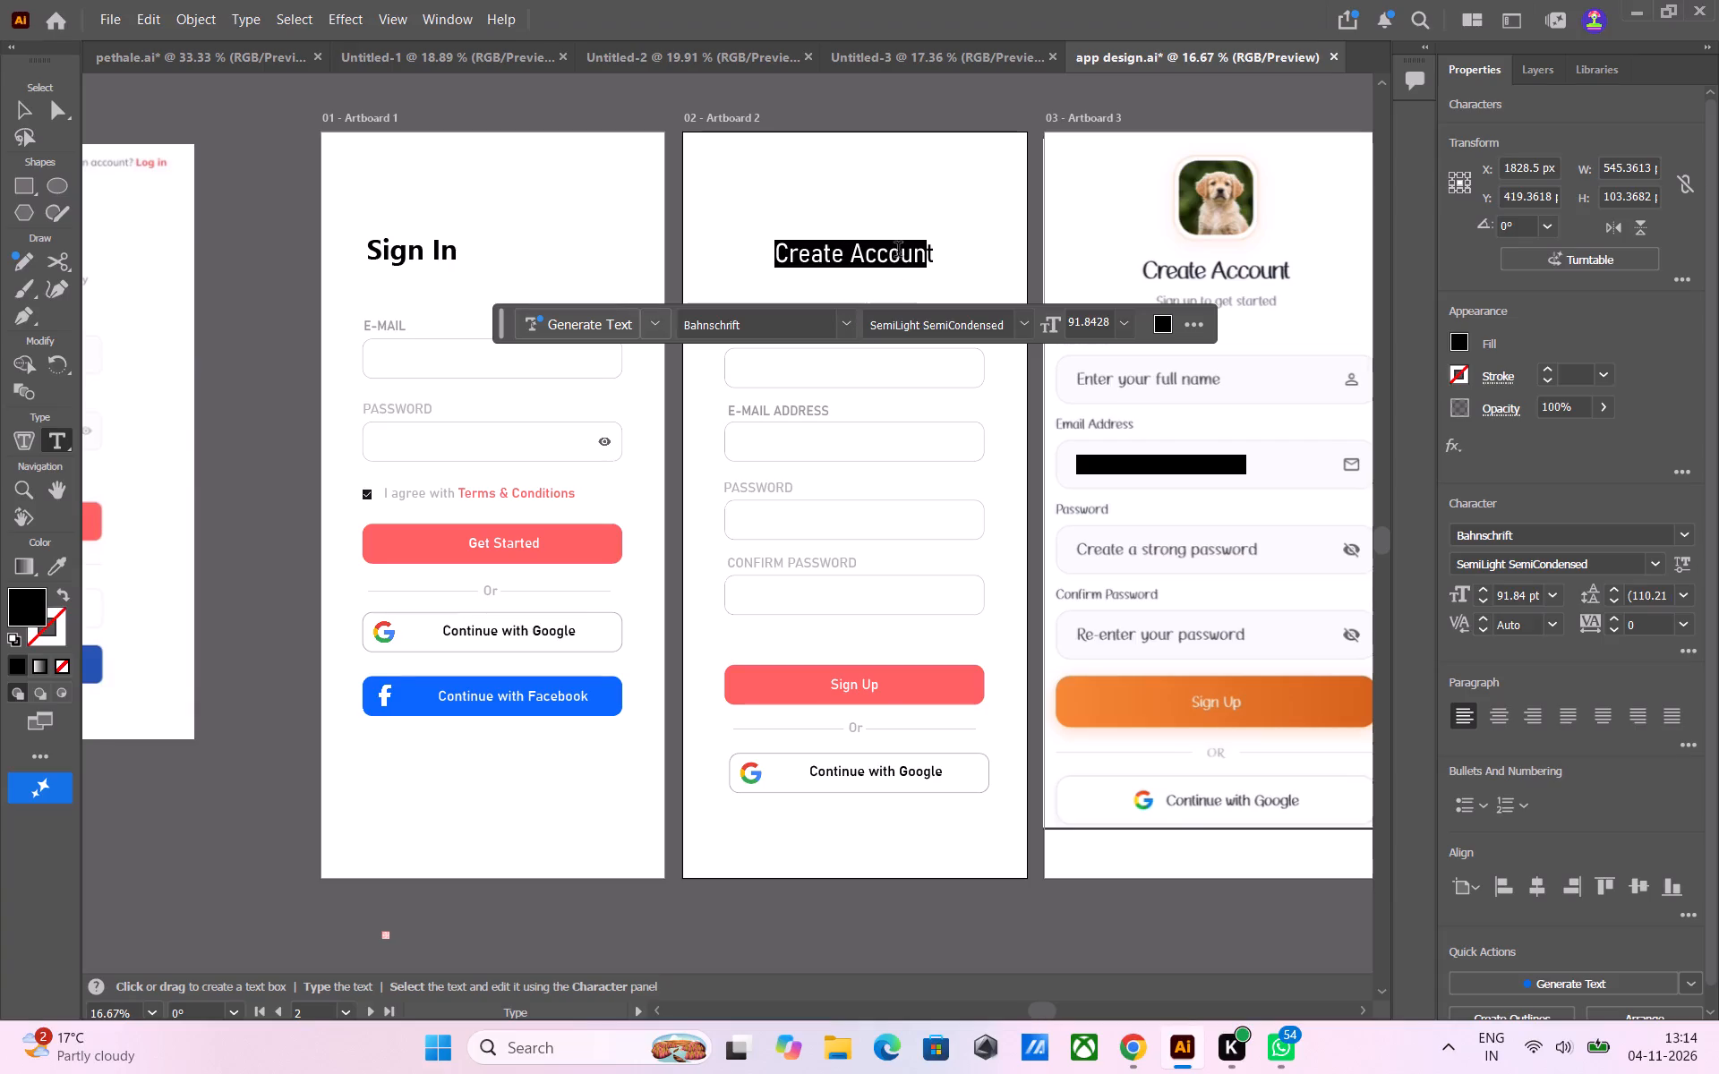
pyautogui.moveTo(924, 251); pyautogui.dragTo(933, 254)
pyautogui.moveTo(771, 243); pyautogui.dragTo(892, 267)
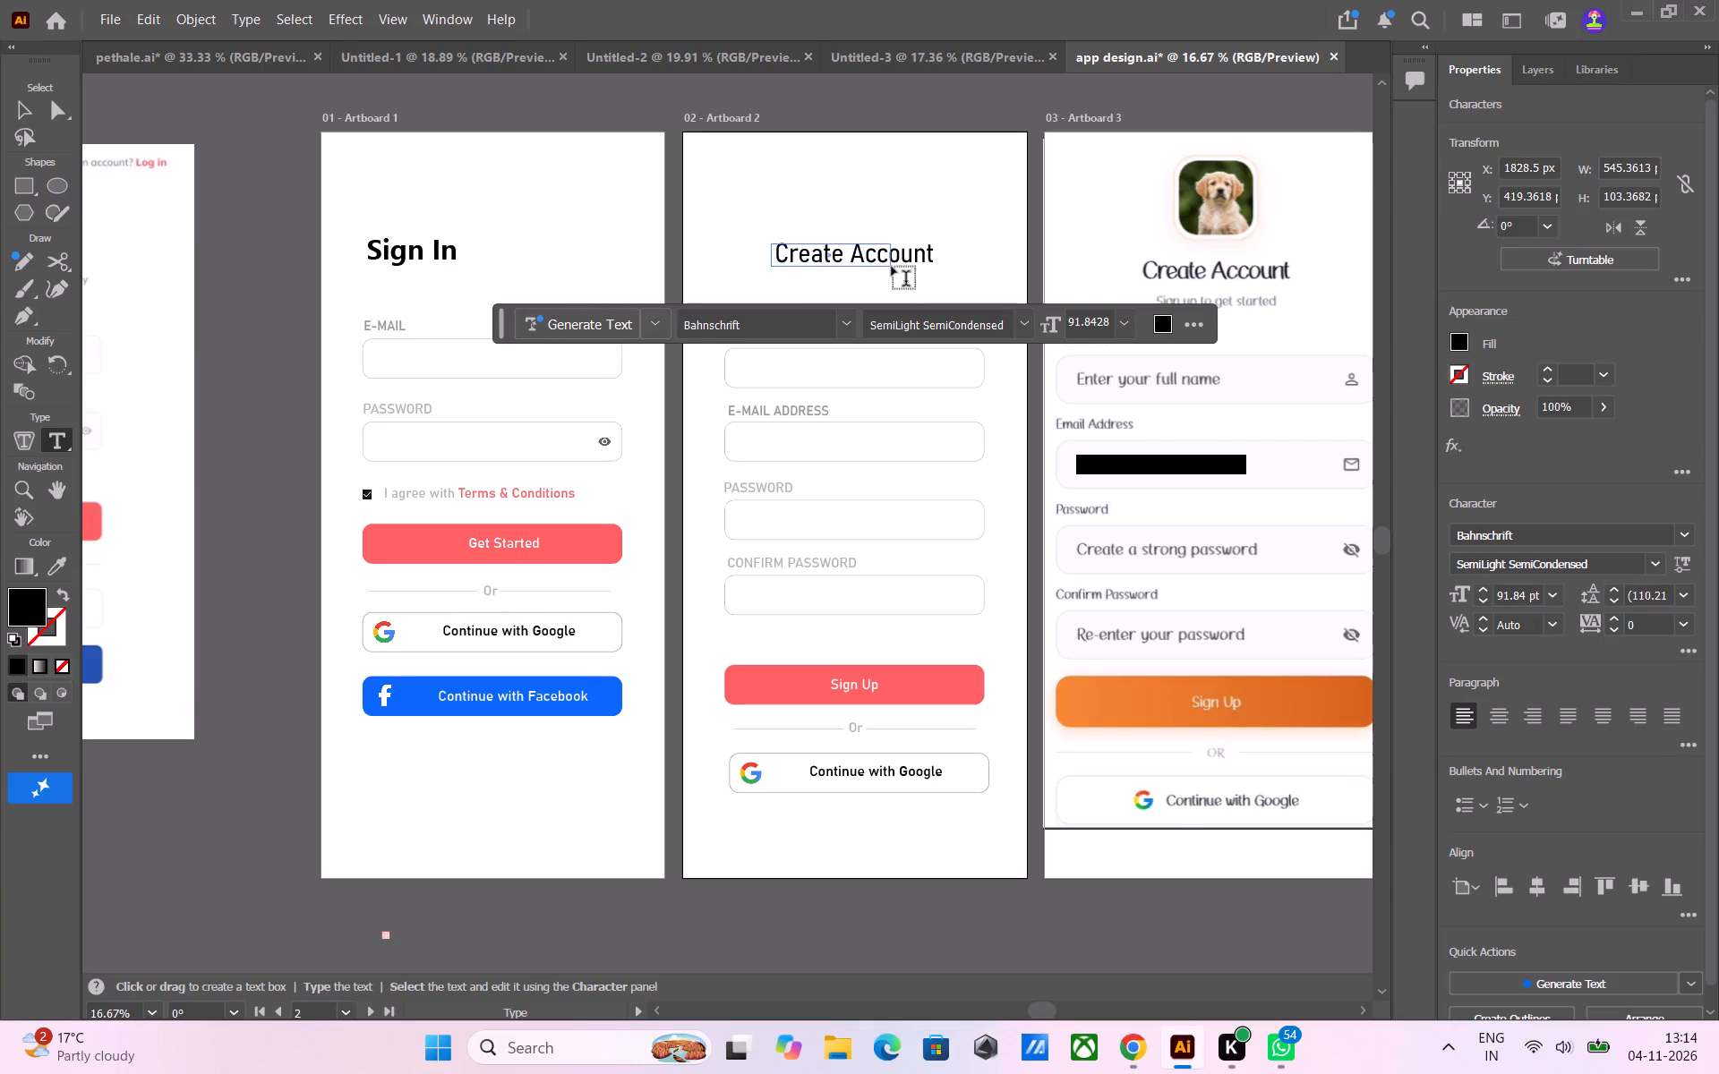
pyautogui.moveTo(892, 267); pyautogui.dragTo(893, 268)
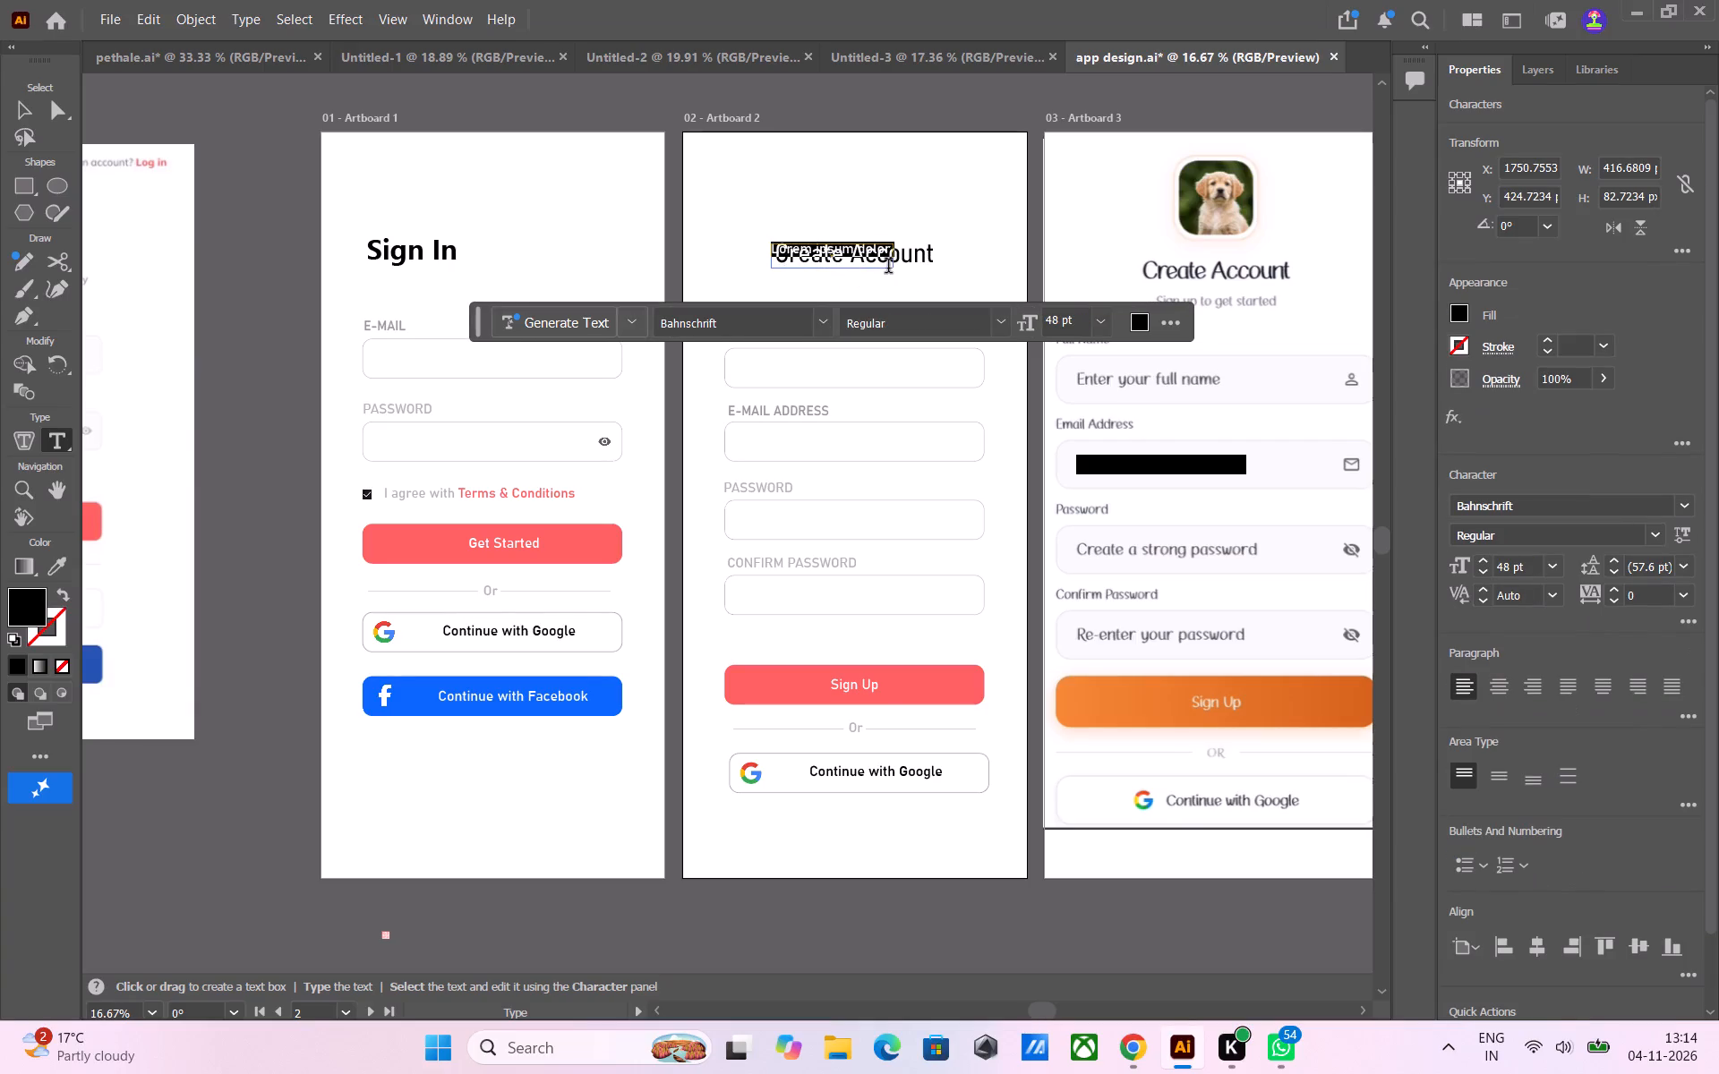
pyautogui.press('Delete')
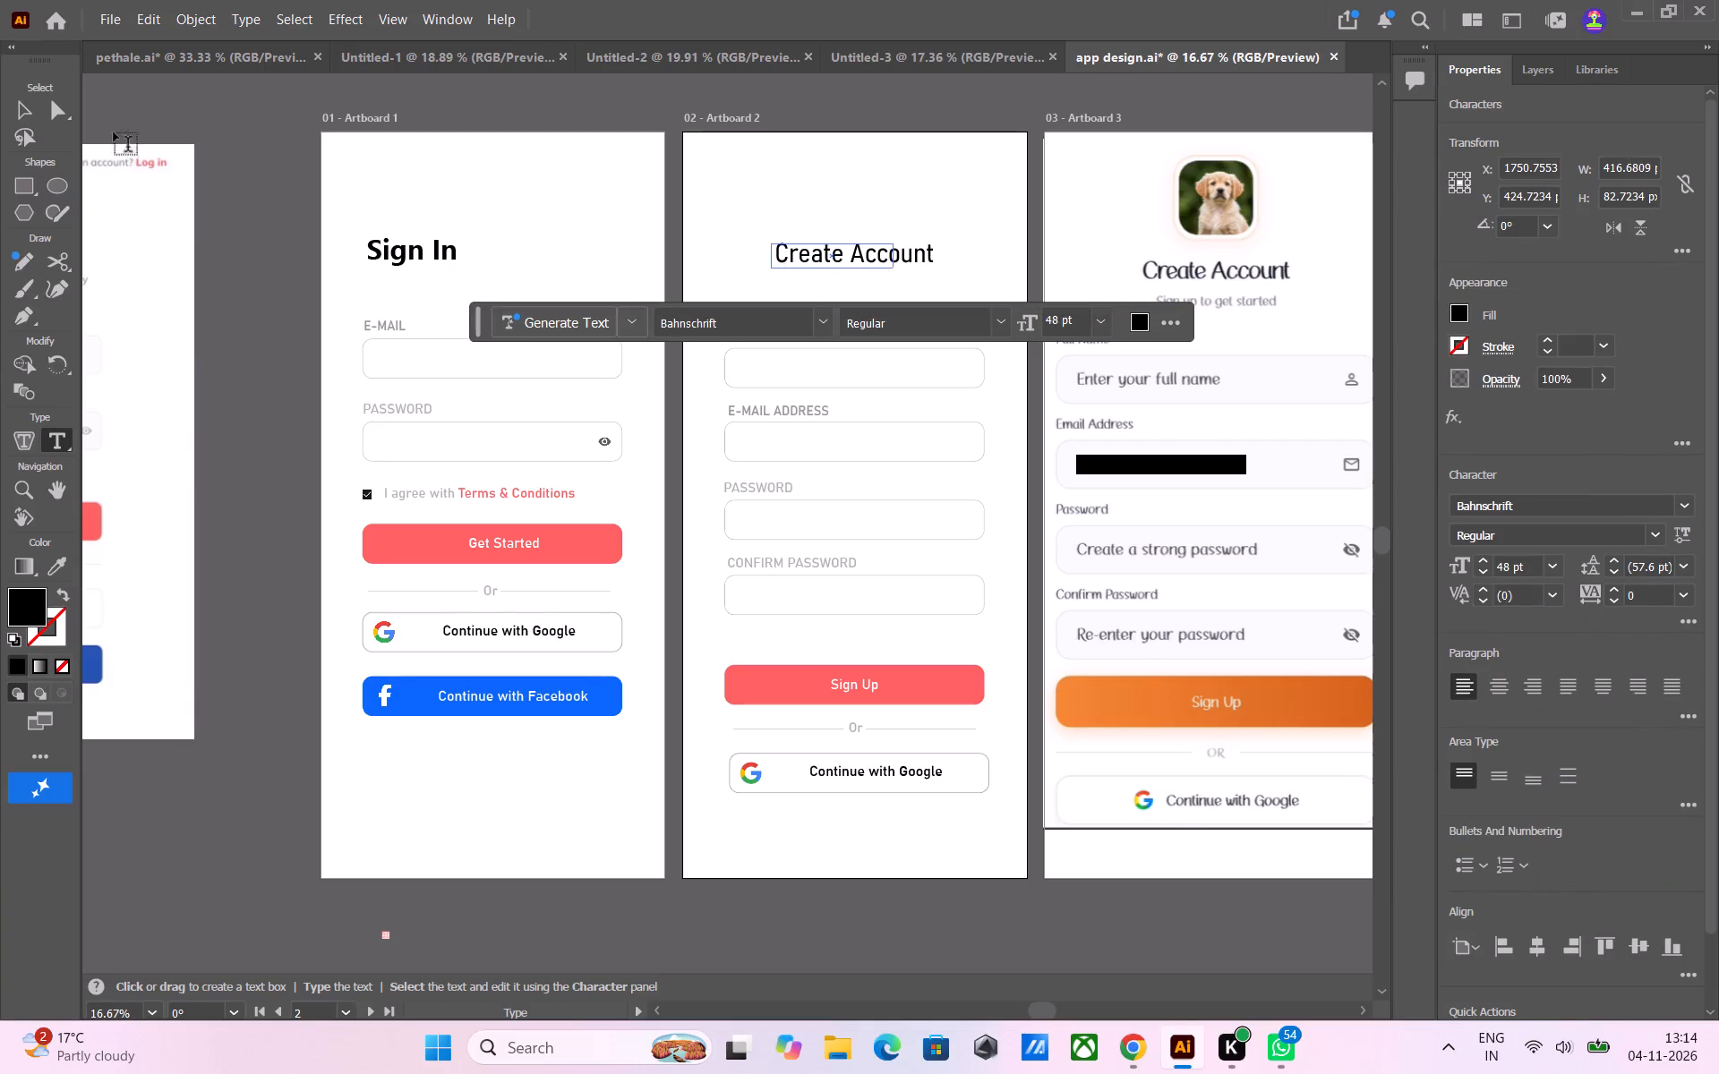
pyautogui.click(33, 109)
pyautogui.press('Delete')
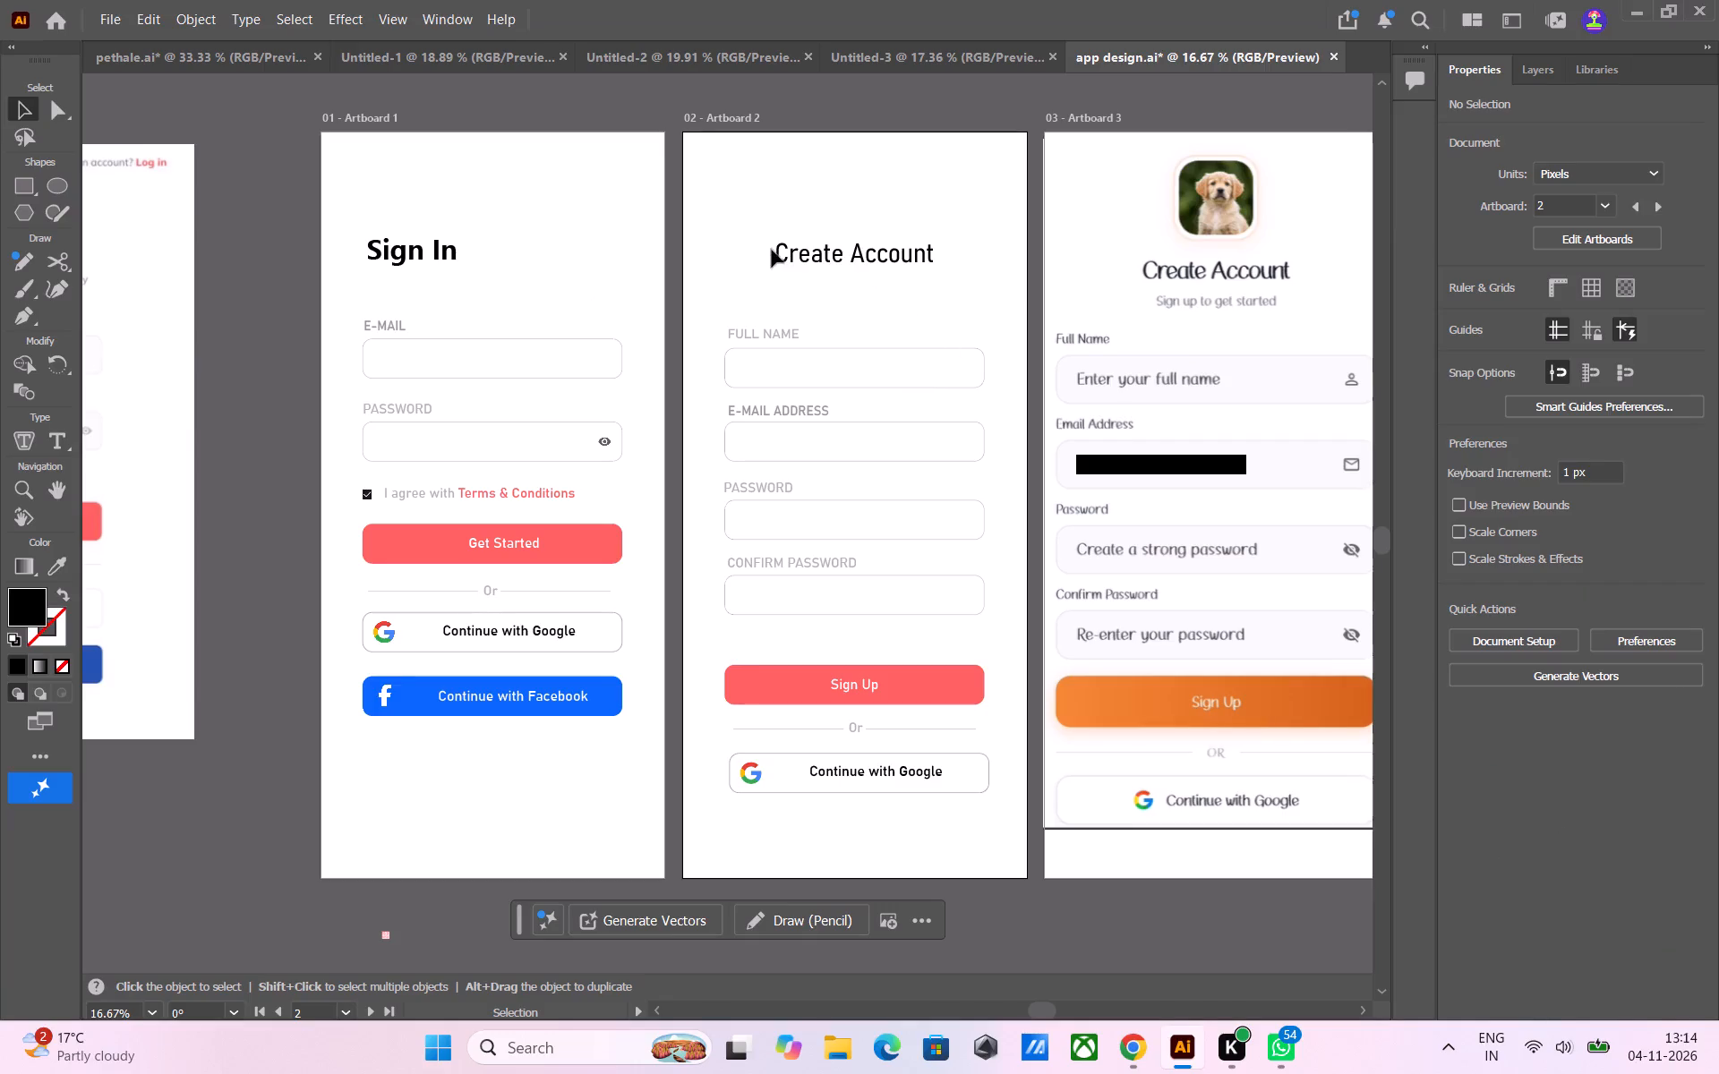
# Set the font of Artboard 2's whole "Create Account" heading to 微软雅黑 Bold.
pyautogui.doubleClick(779, 246)
pyautogui.moveTo(778, 245); pyautogui.dragTo(886, 265)
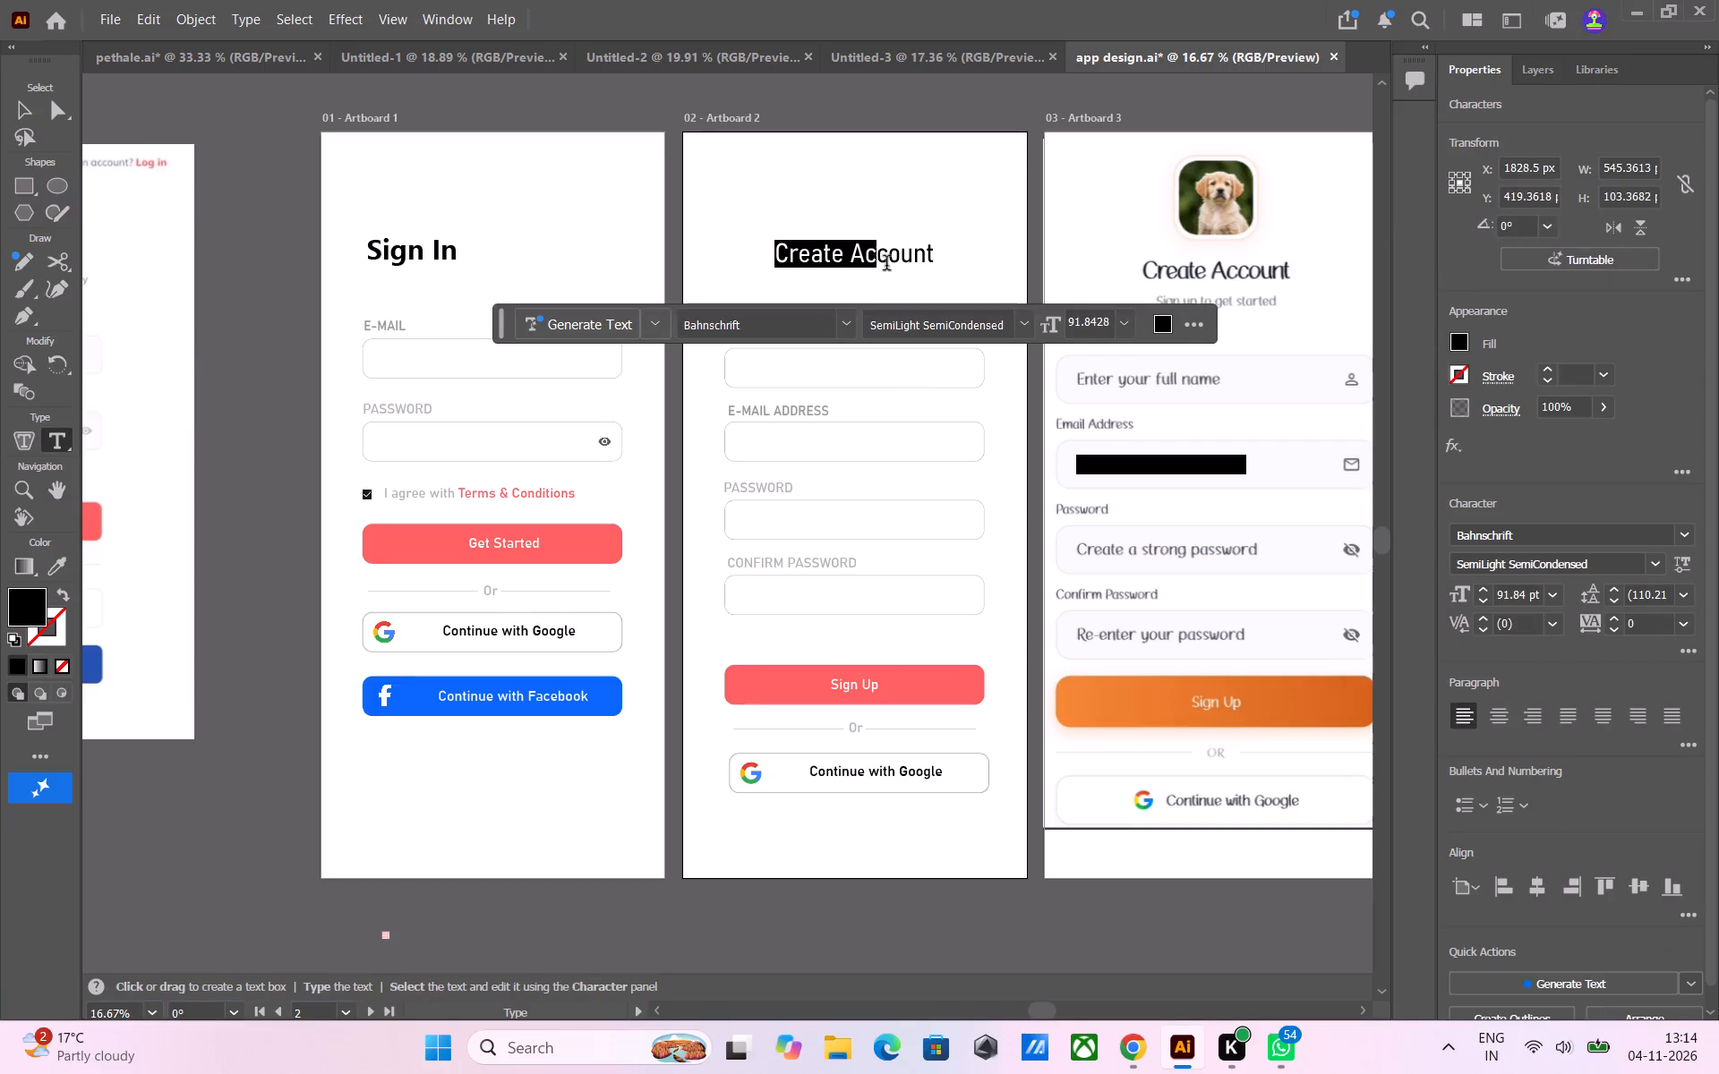
pyautogui.moveTo(886, 265); pyautogui.dragTo(936, 272)
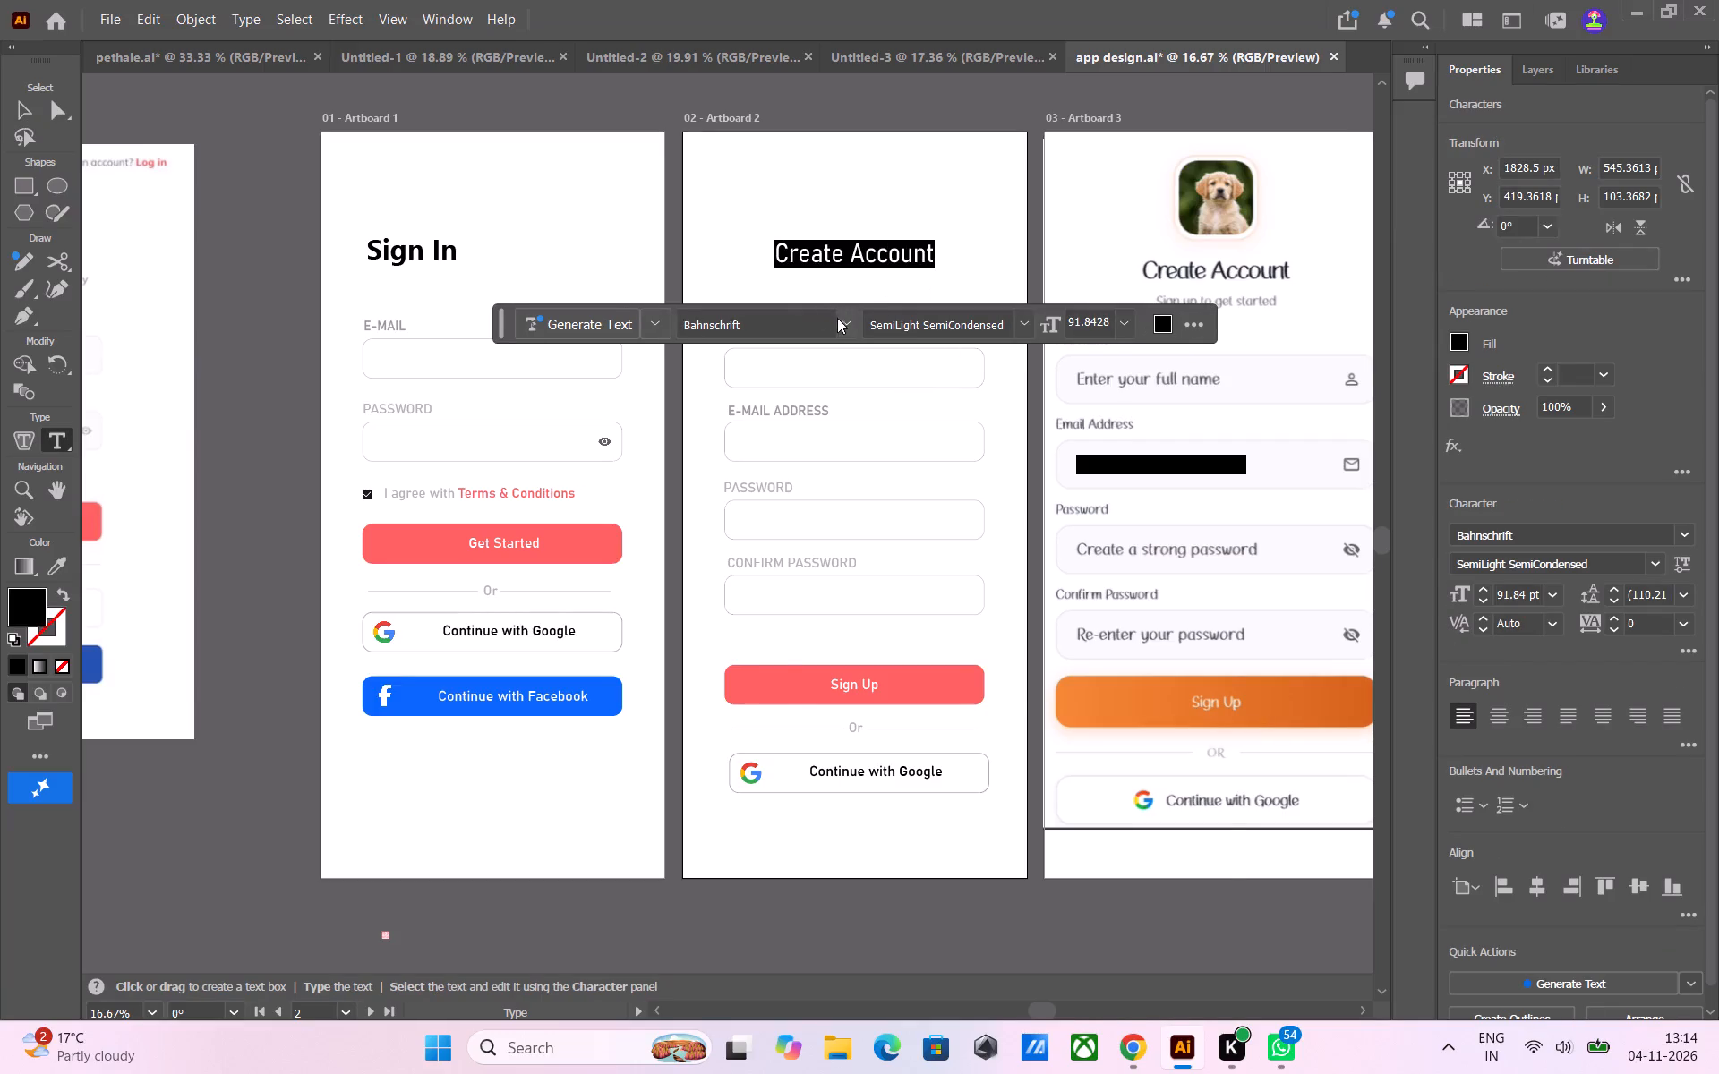
pyautogui.click(843, 320)
pyautogui.click(814, 628)
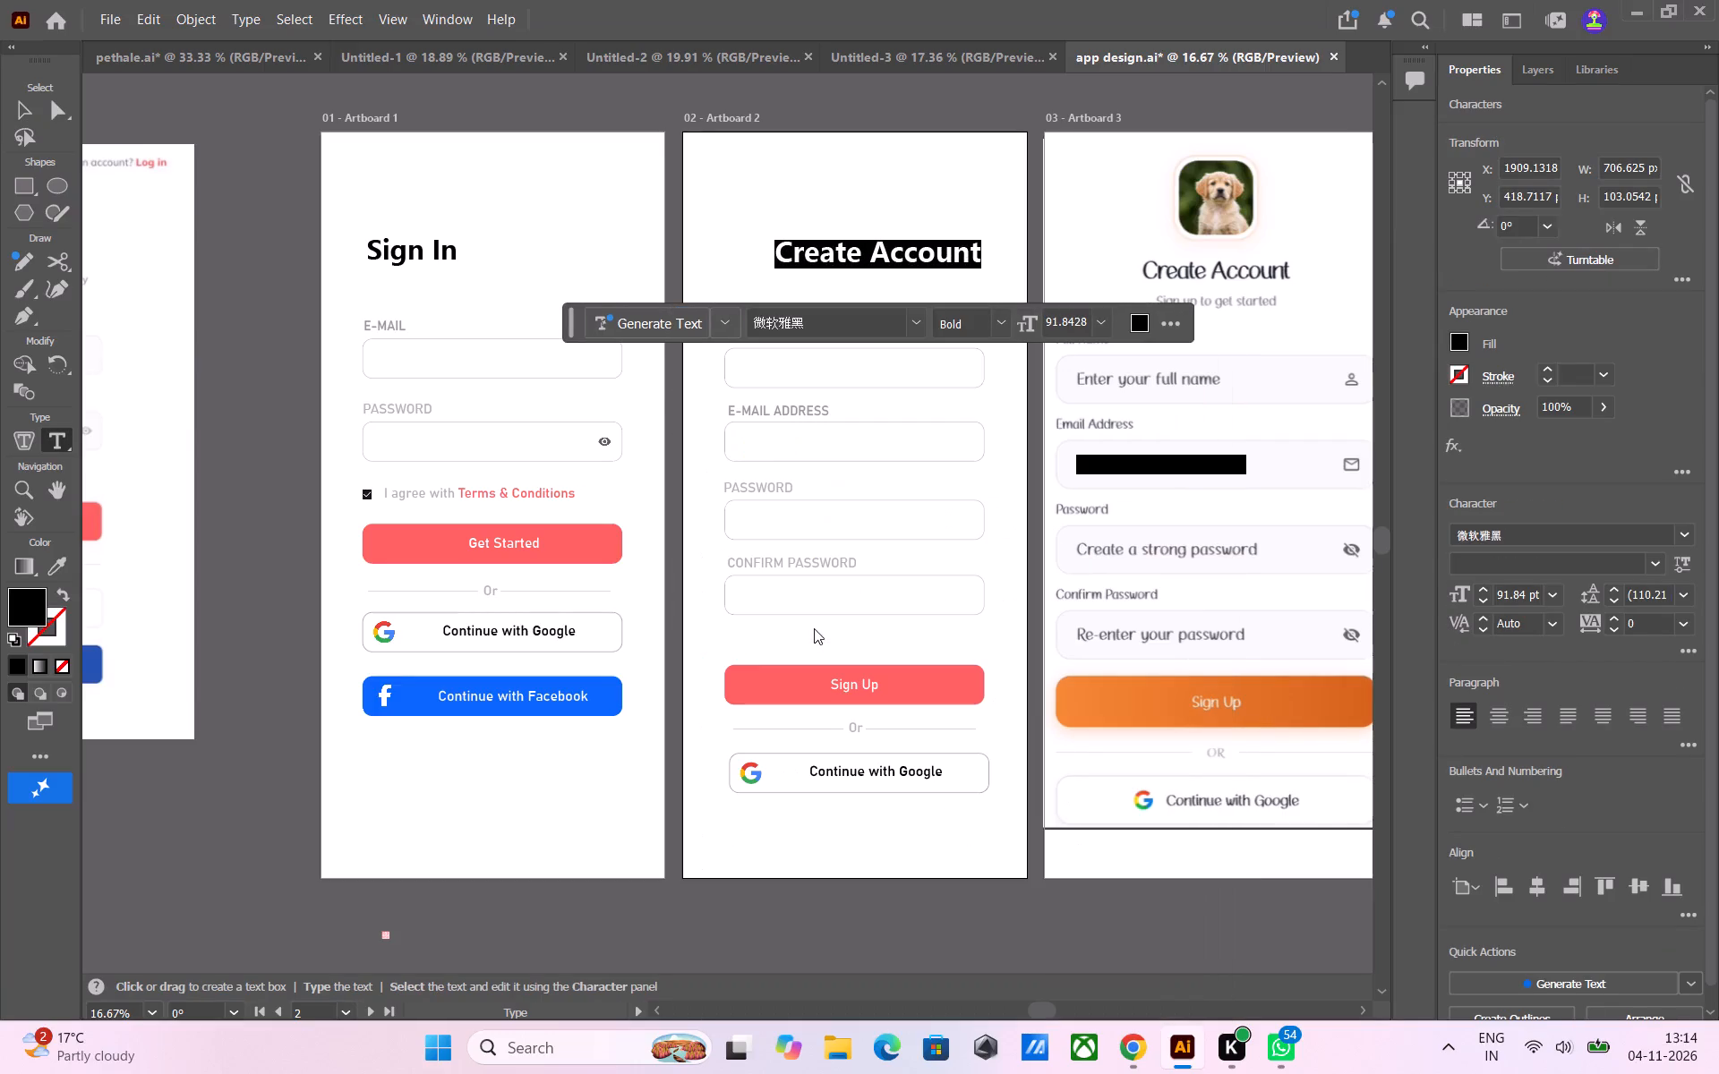
pyautogui.click(274, 187)
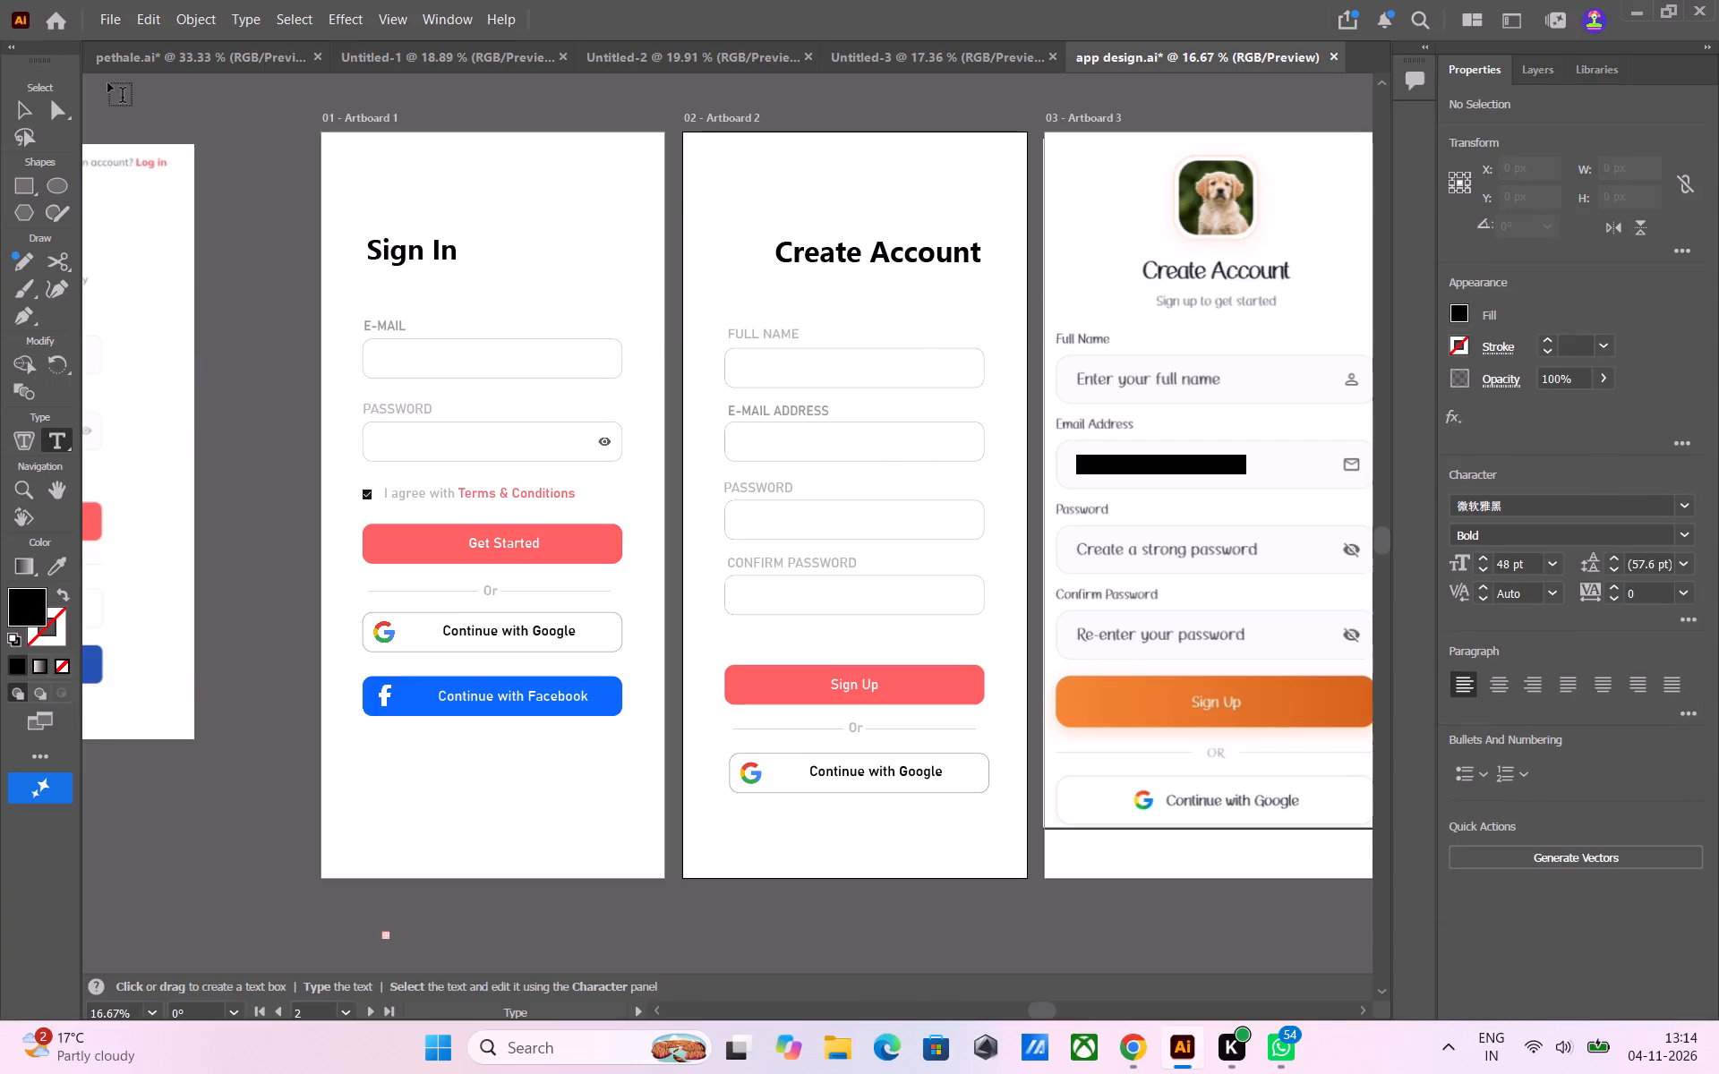
# Centre the "Create Account" heading horizontally on Artboard 2.
pyautogui.click(26, 107)
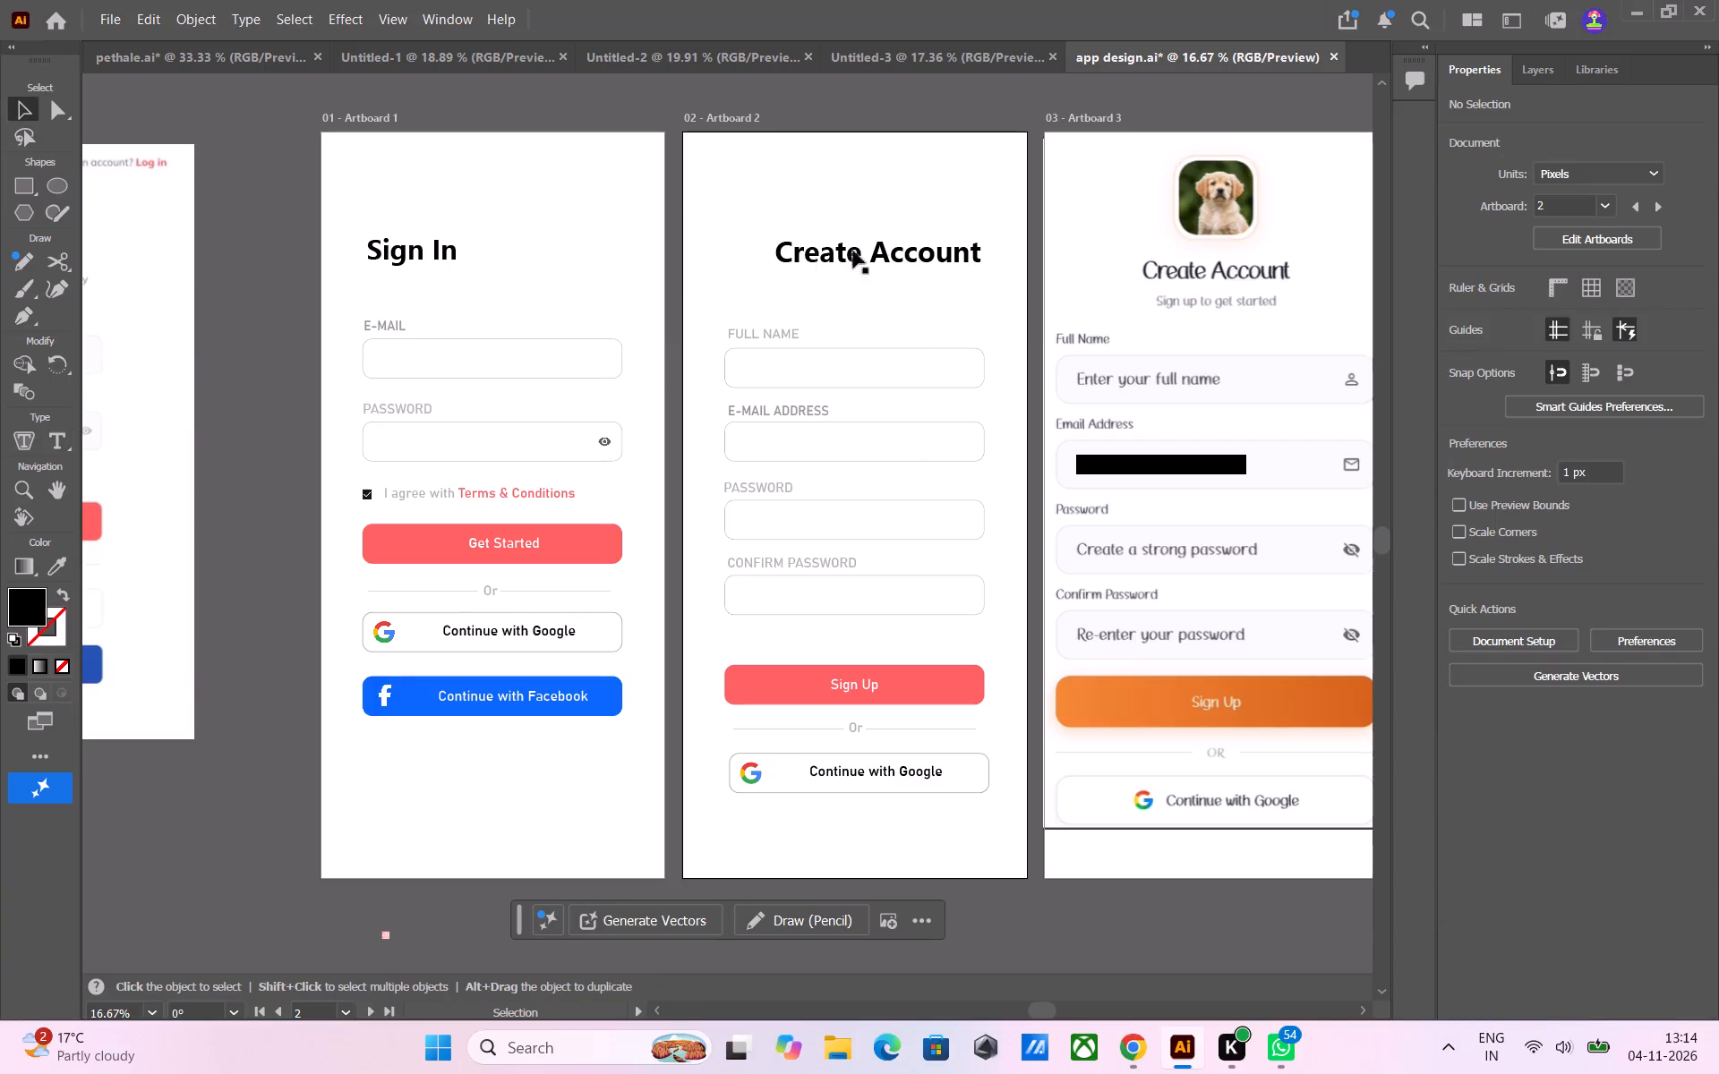
pyautogui.click(929, 254)
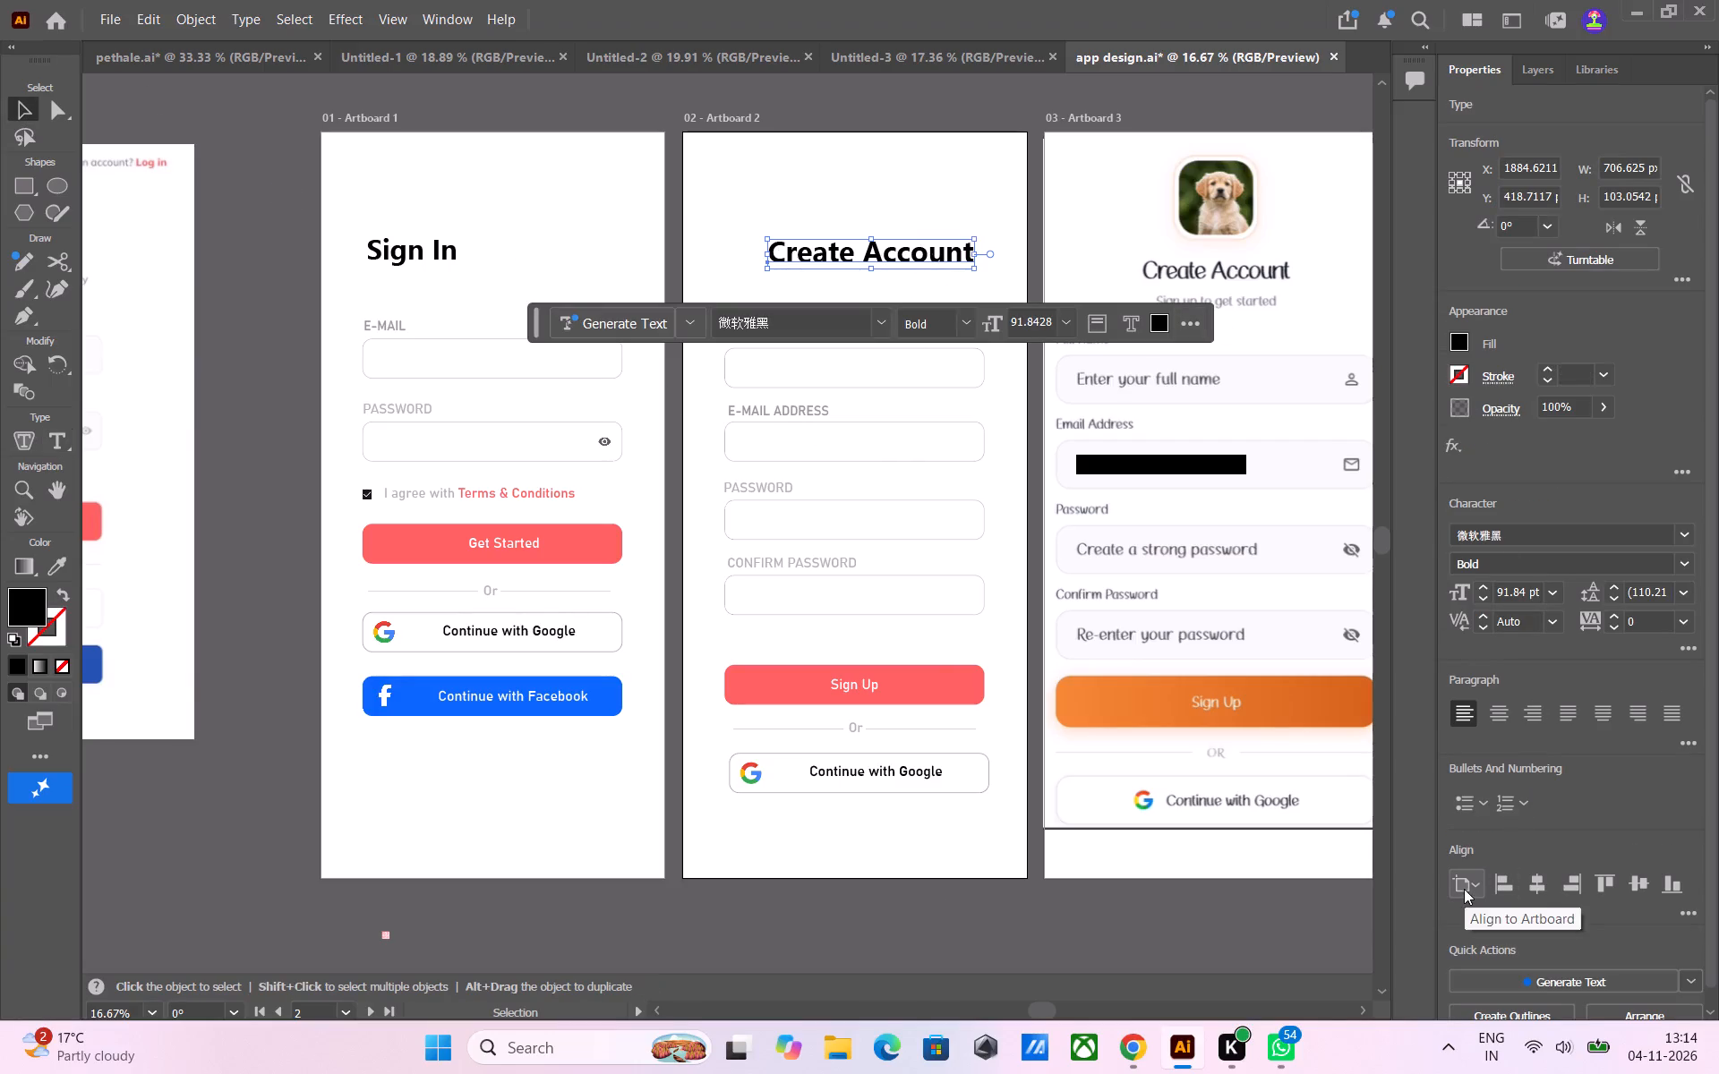
pyautogui.click(1535, 877)
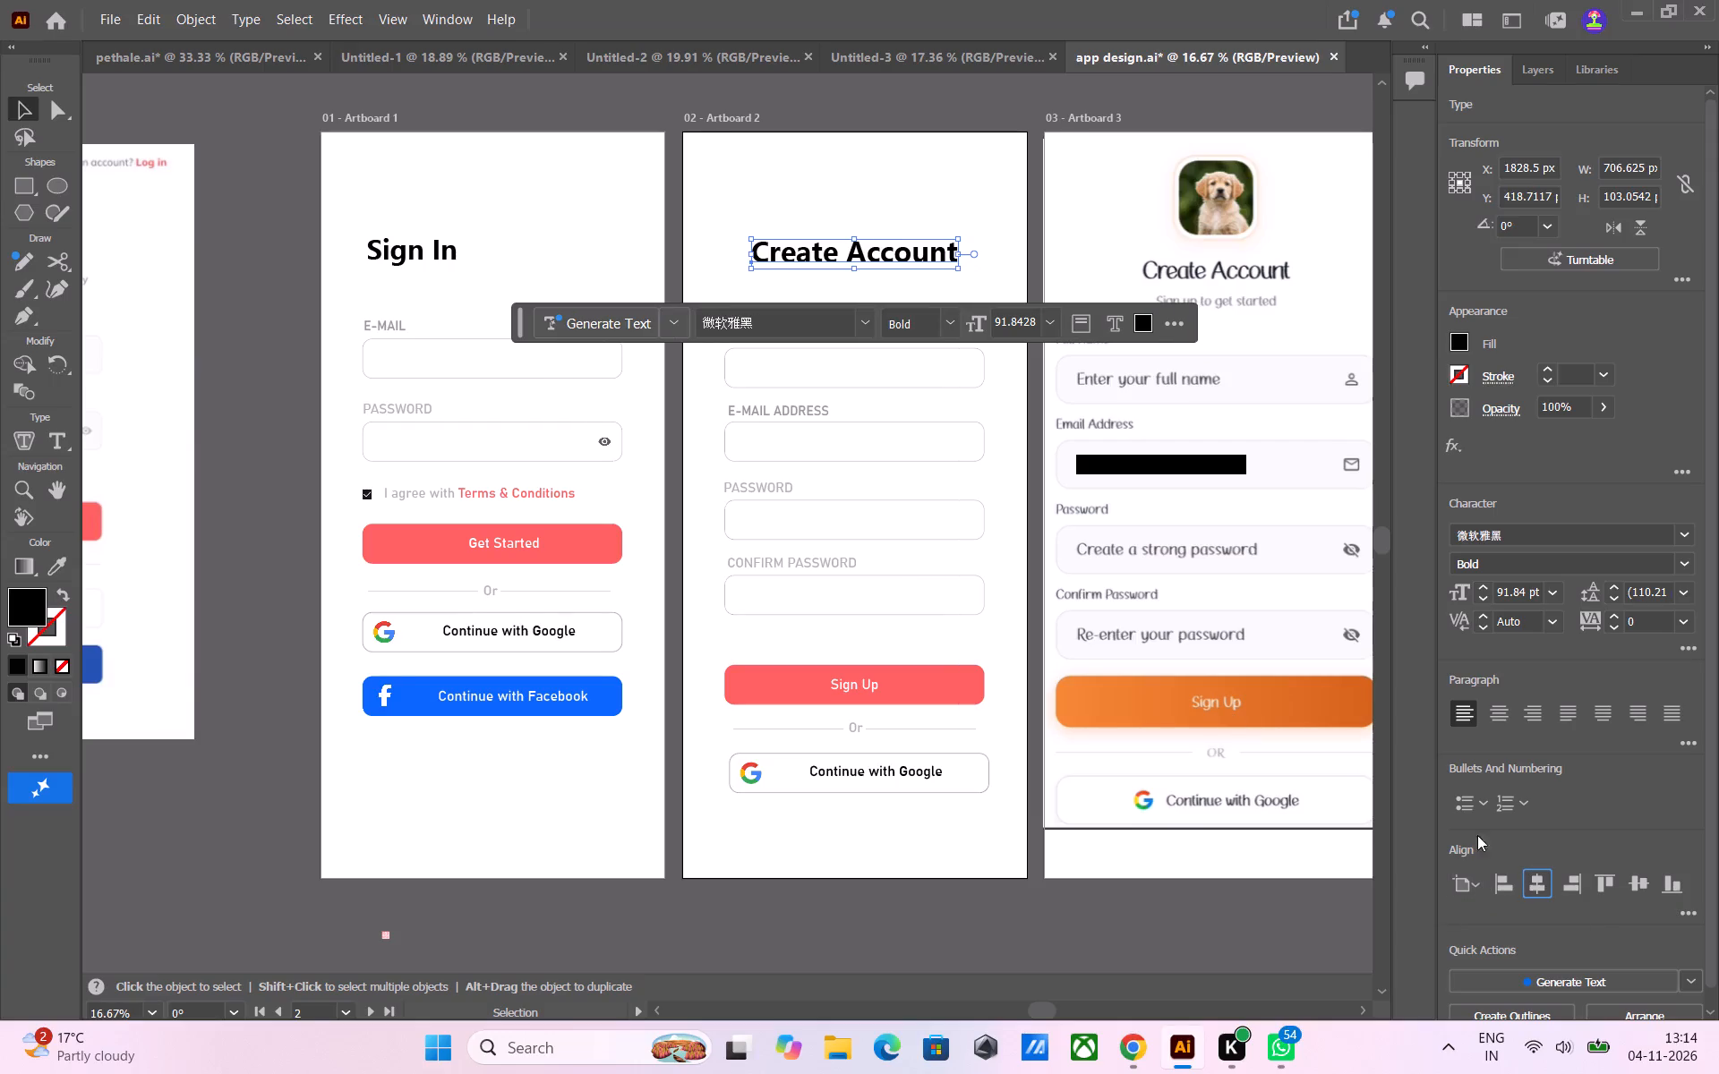
pyautogui.click(267, 180)
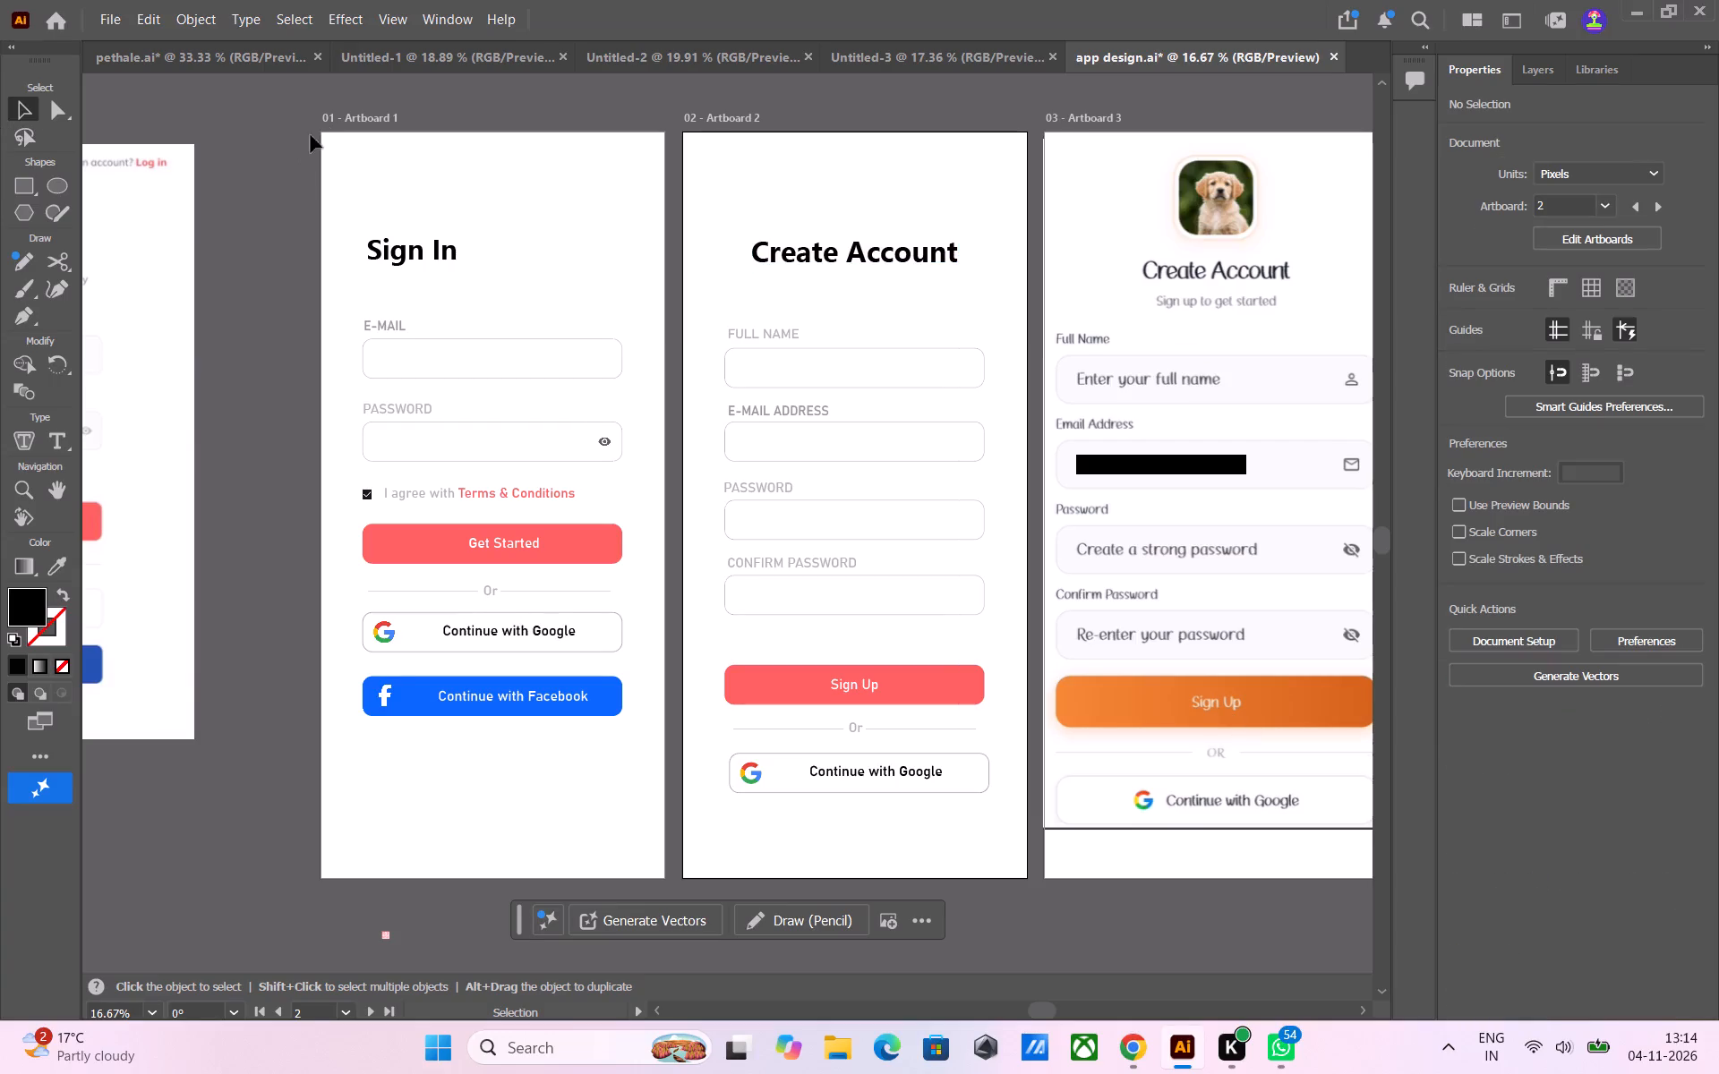
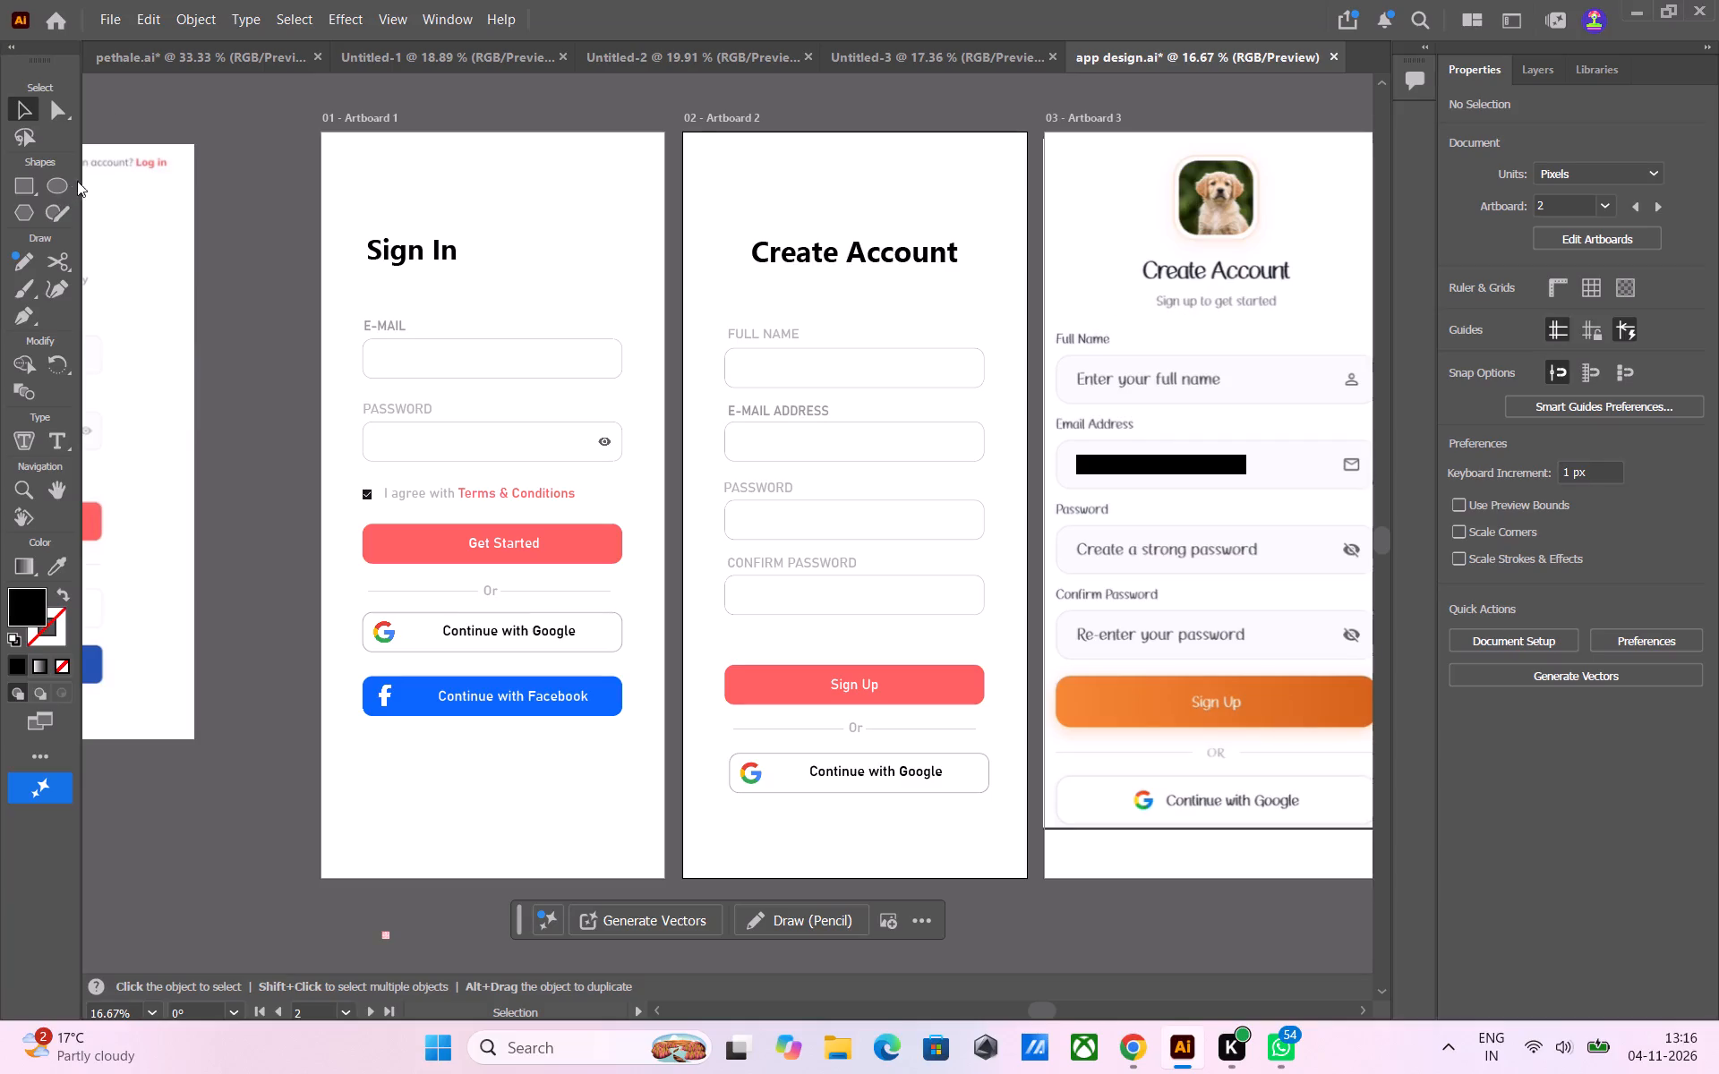
# Add the text "Sign up to get started" just below the Create Account heading on Artboard 2.
pyautogui.press('t')
pyautogui.click(773, 284)
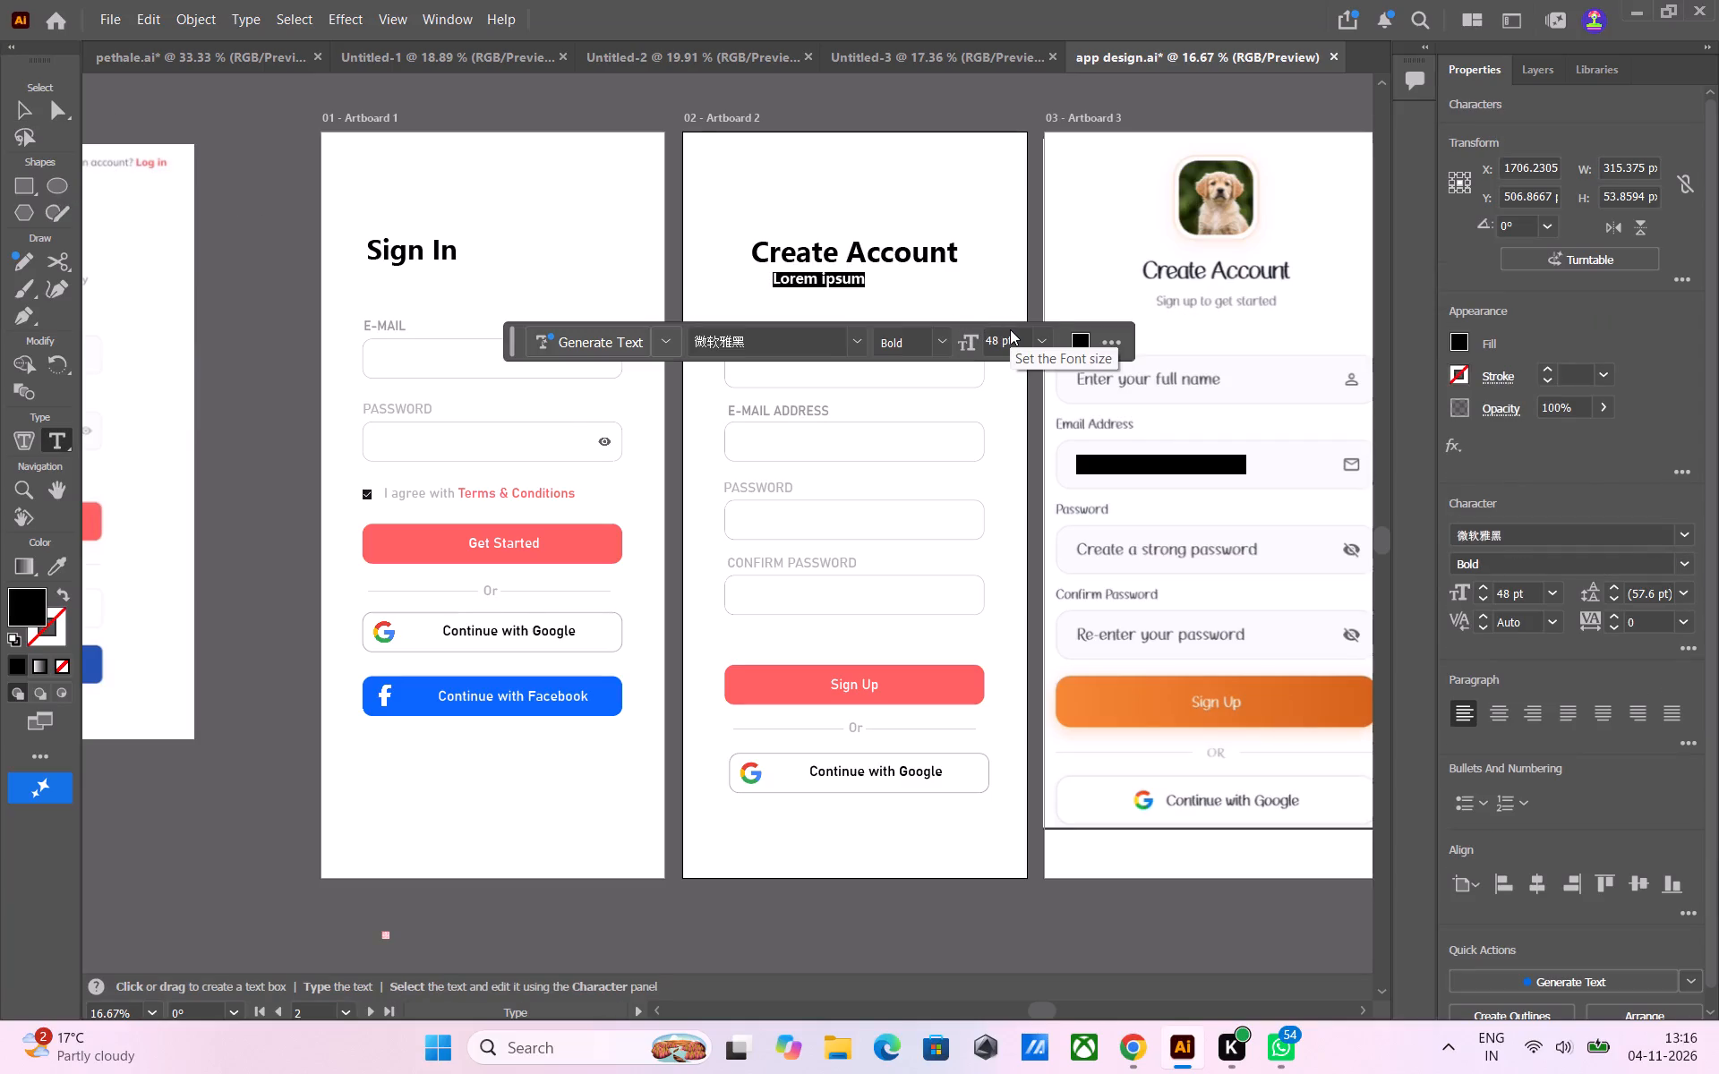
pyautogui.press('s')
pyautogui.write('ign')
pyautogui.press('space')
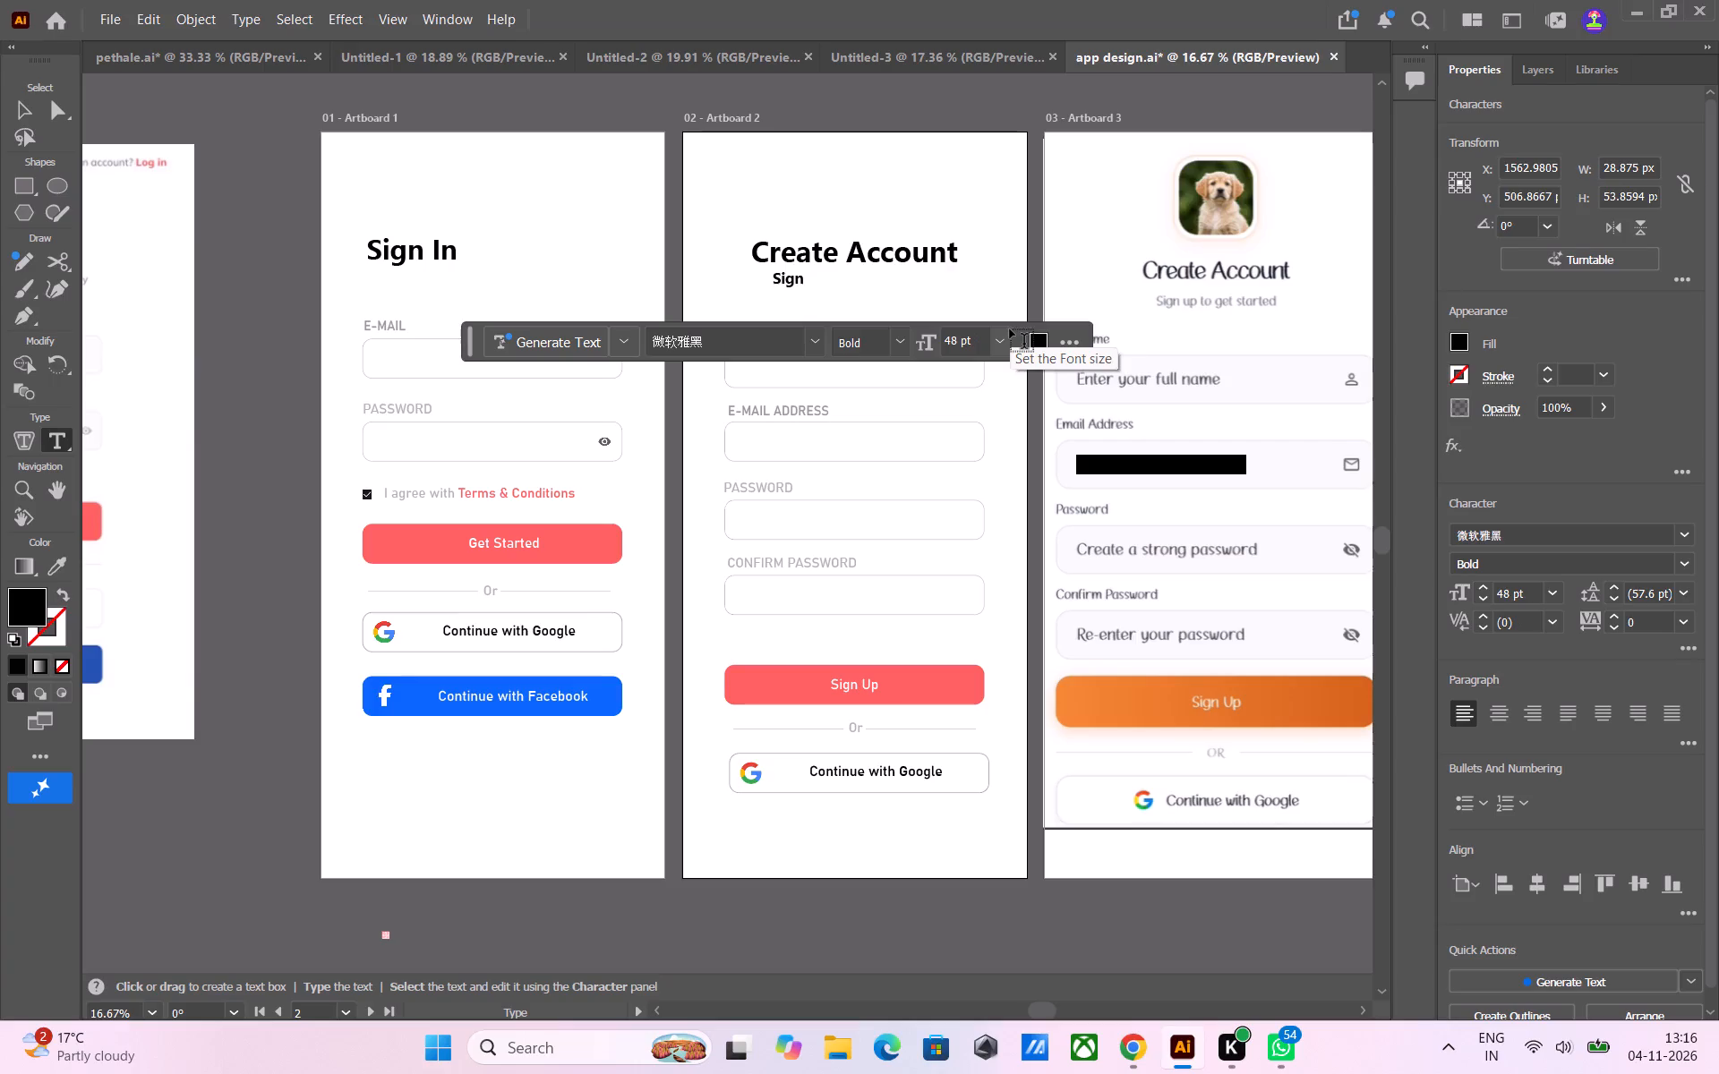
pyautogui.write('up')
pyautogui.press('space')
pyautogui.write('to')
pyautogui.press('space')
pyautogui.write('get')
pyautogui.press('space')
pyautogui.write('s')
pyautogui.write('ta')
pyautogui.write('rted')
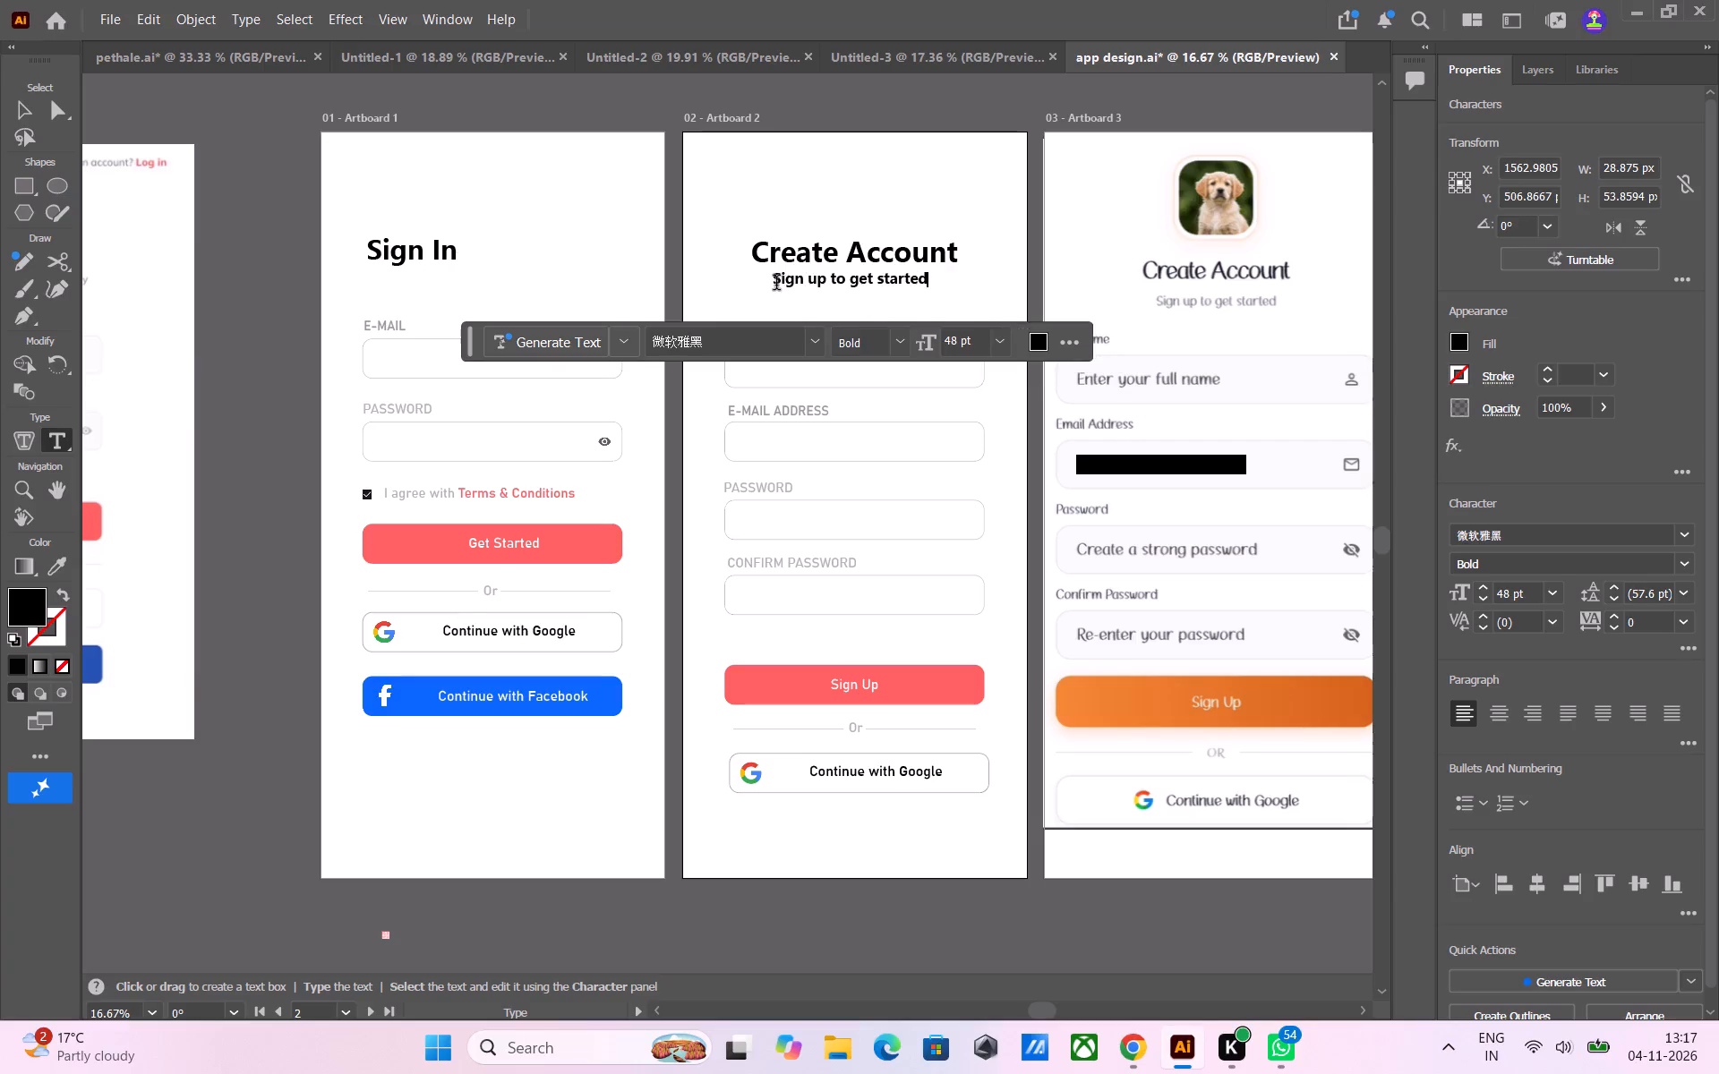
# Change the font of the "Sign up to get started" line to Bahnschrift.
pyautogui.moveTo(775, 284); pyautogui.dragTo(945, 295)
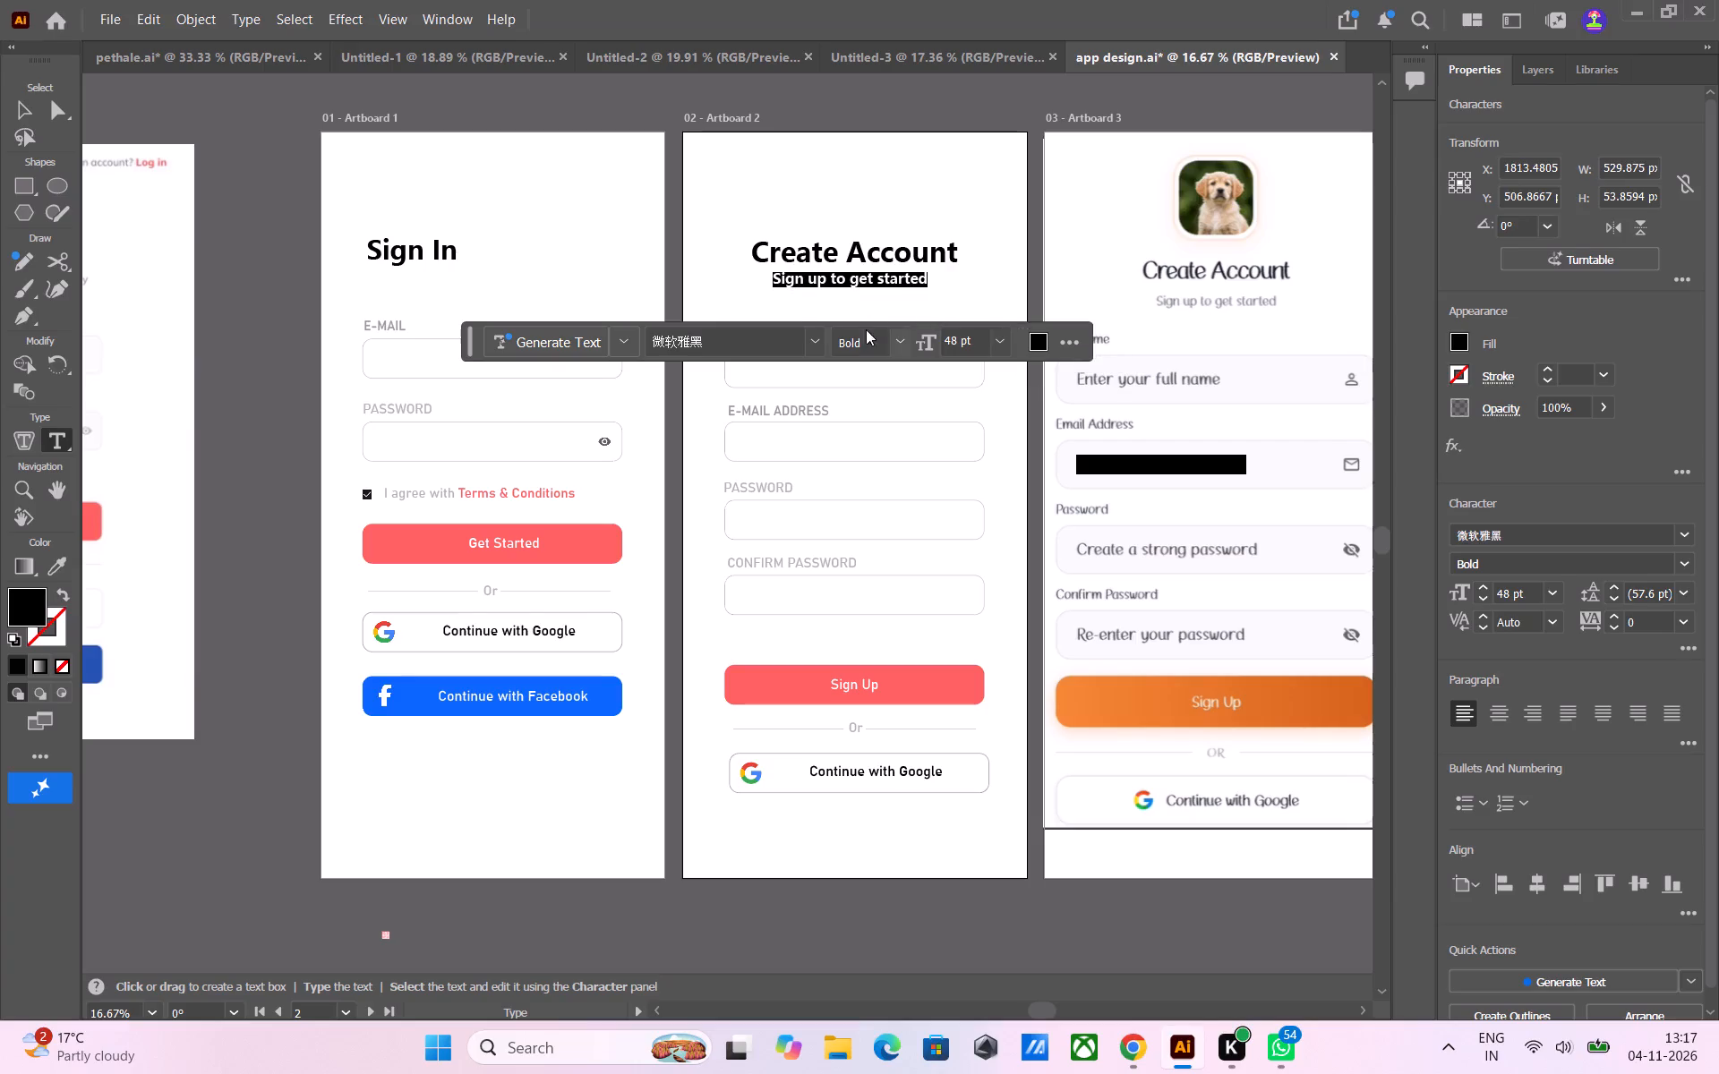
pyautogui.click(814, 342)
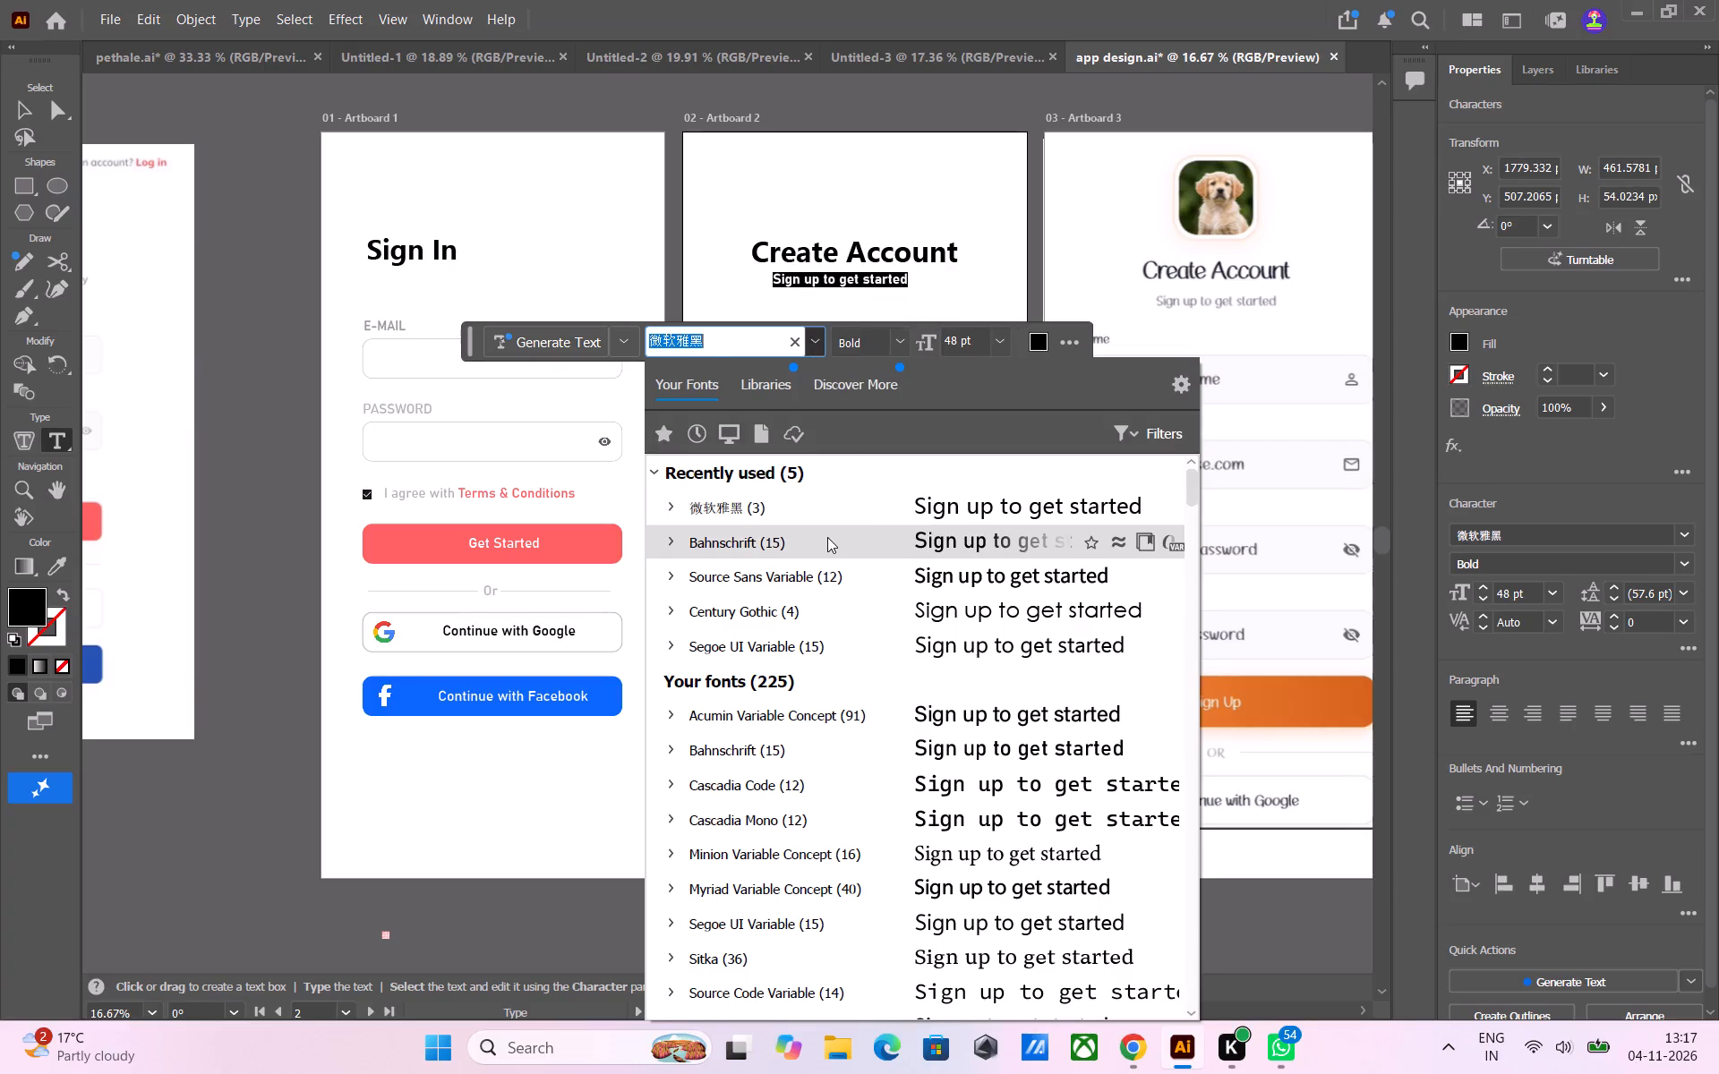
pyautogui.click(827, 538)
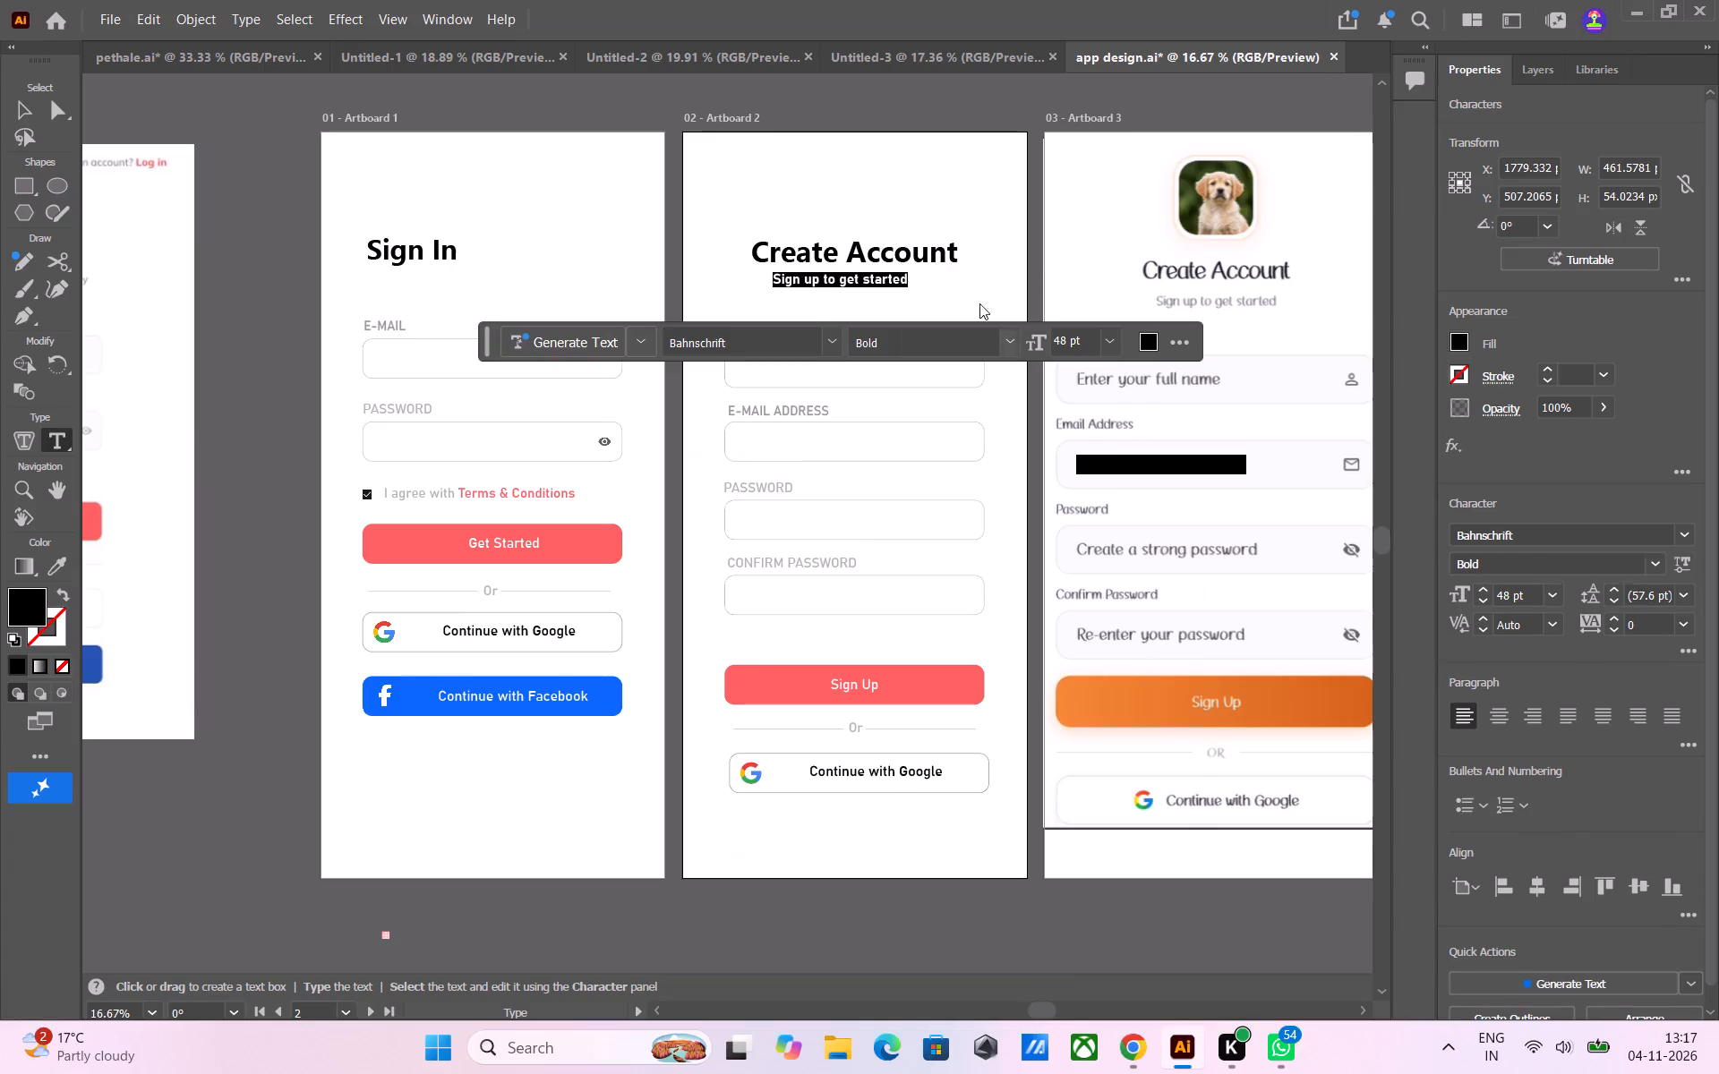
# Check the E-MAIL label's type style on Artboard 1 and set the "Sign up to get started" line to Regular.
pyautogui.click(28, 105)
pyautogui.doubleClick(396, 322)
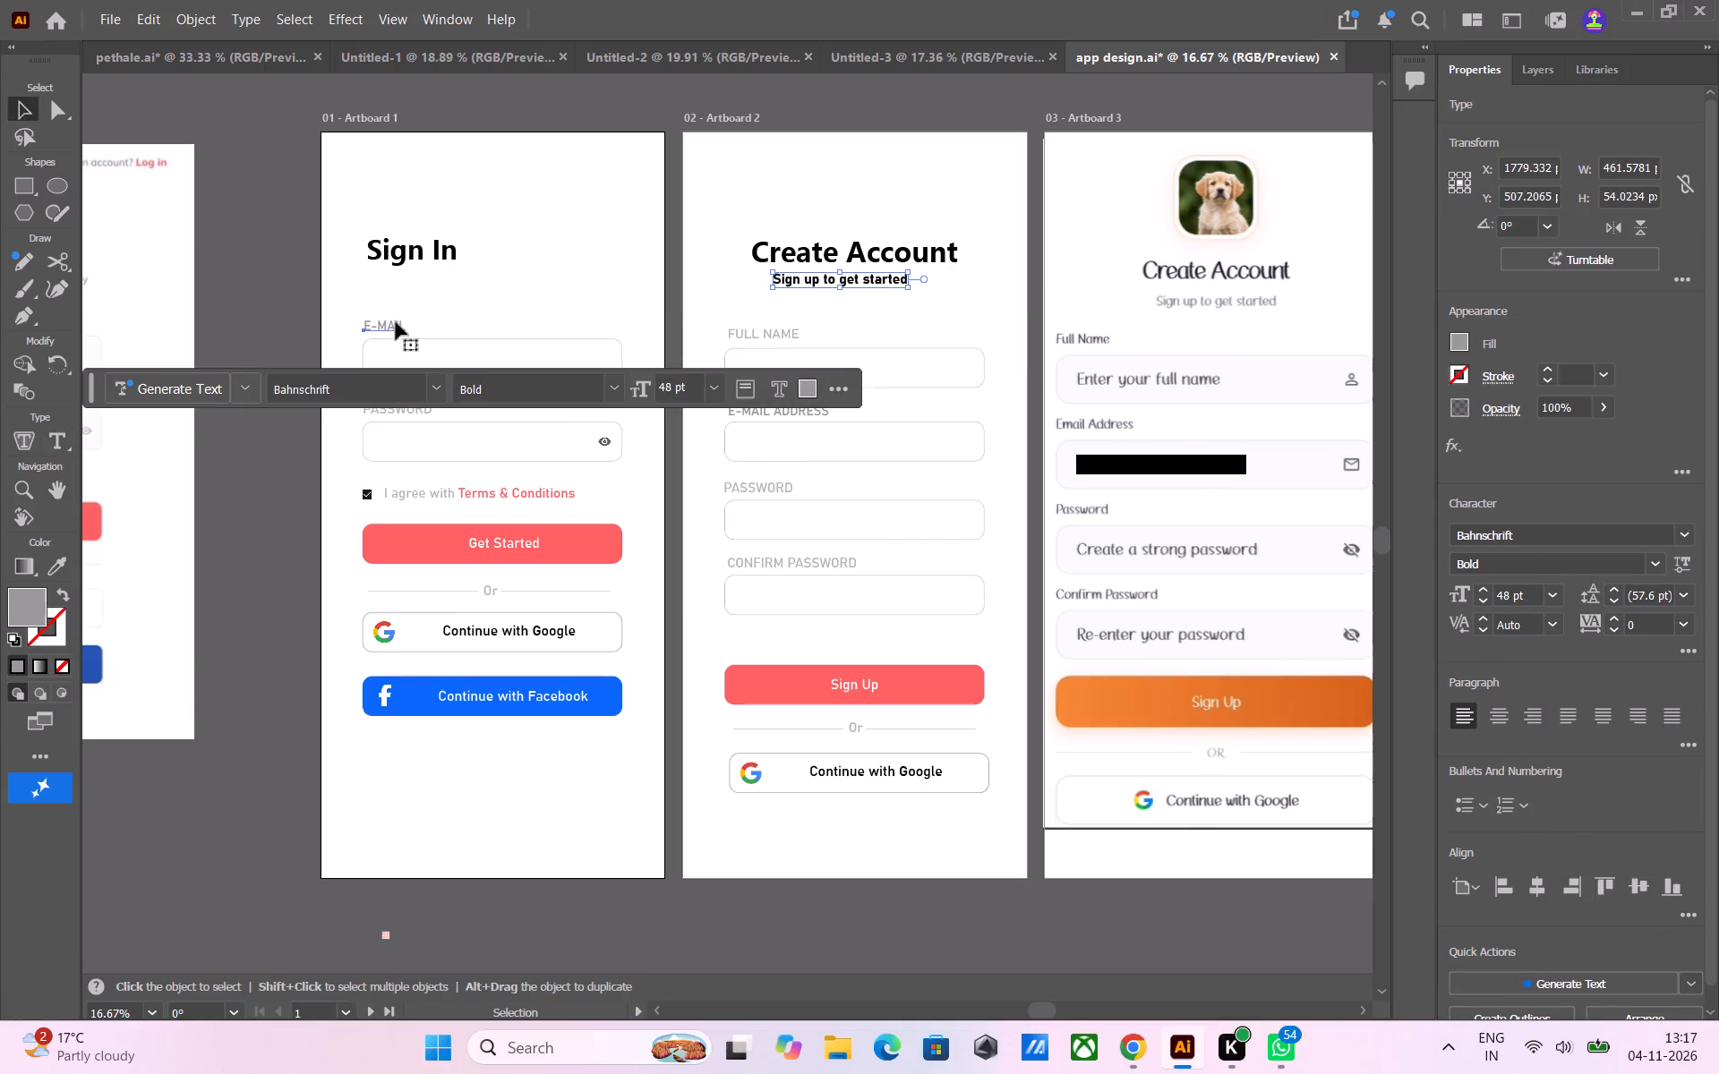
pyautogui.click(391, 329)
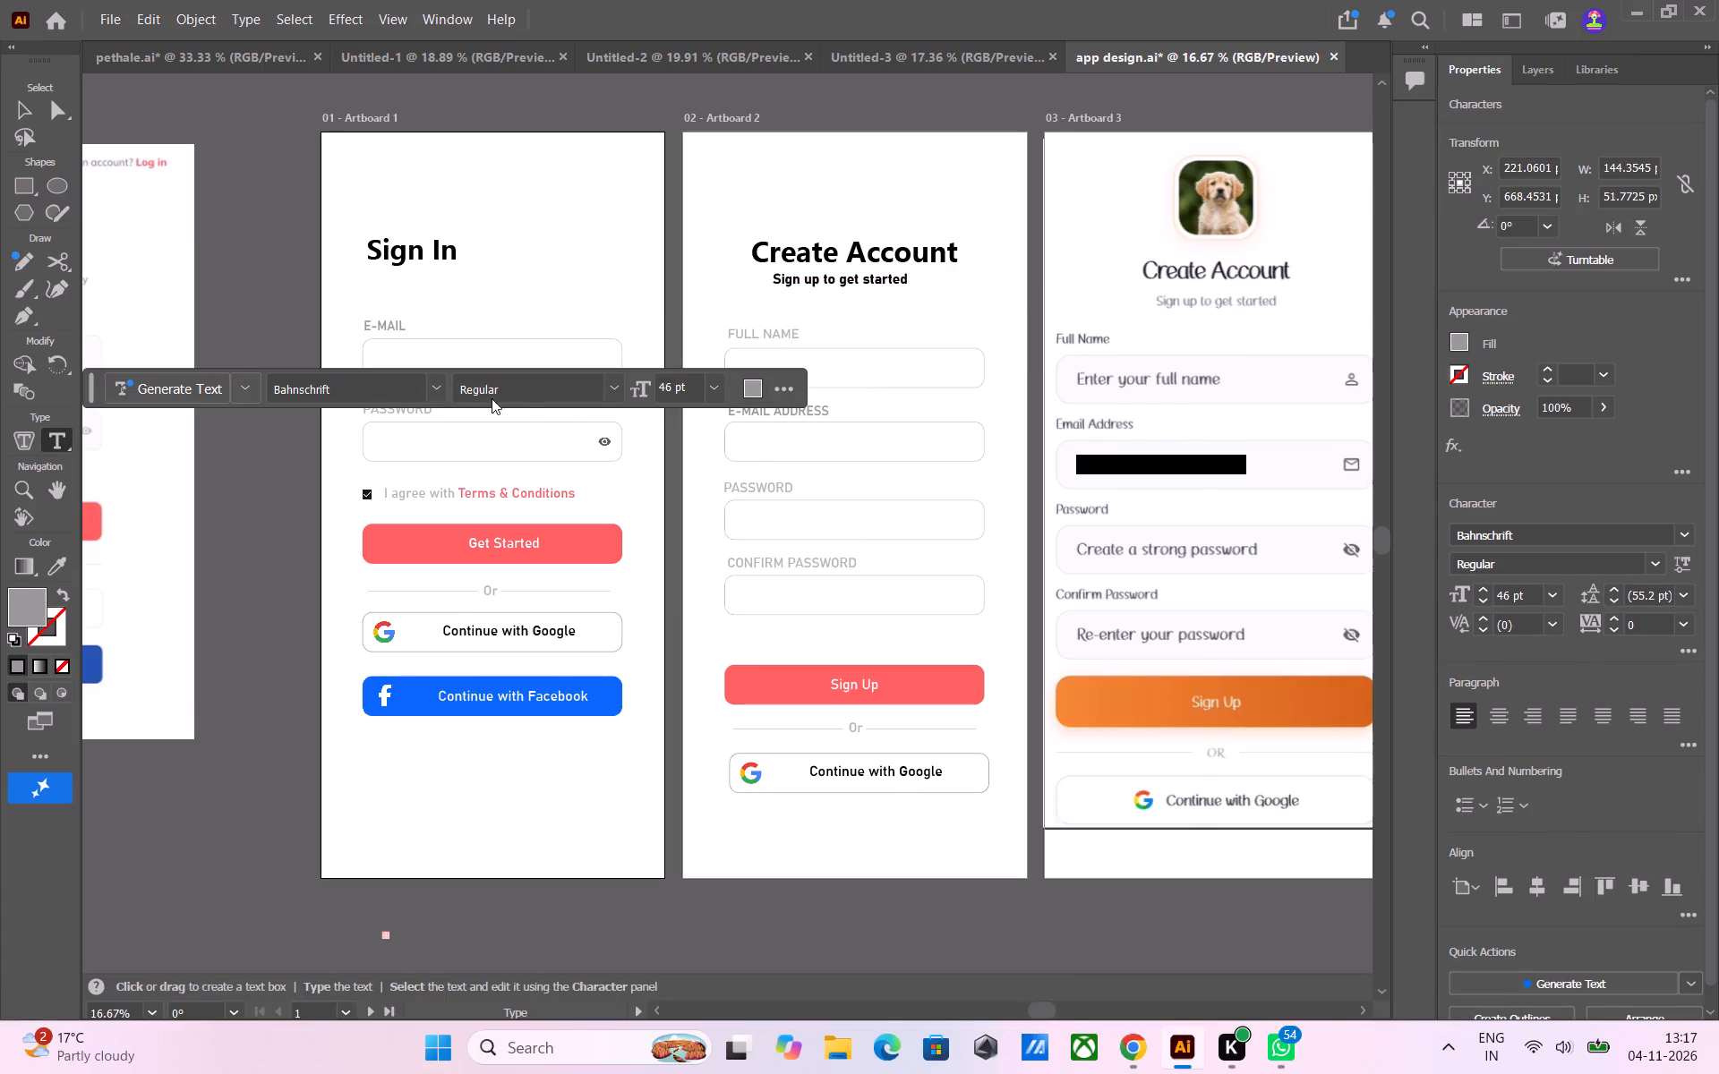
pyautogui.click(816, 286)
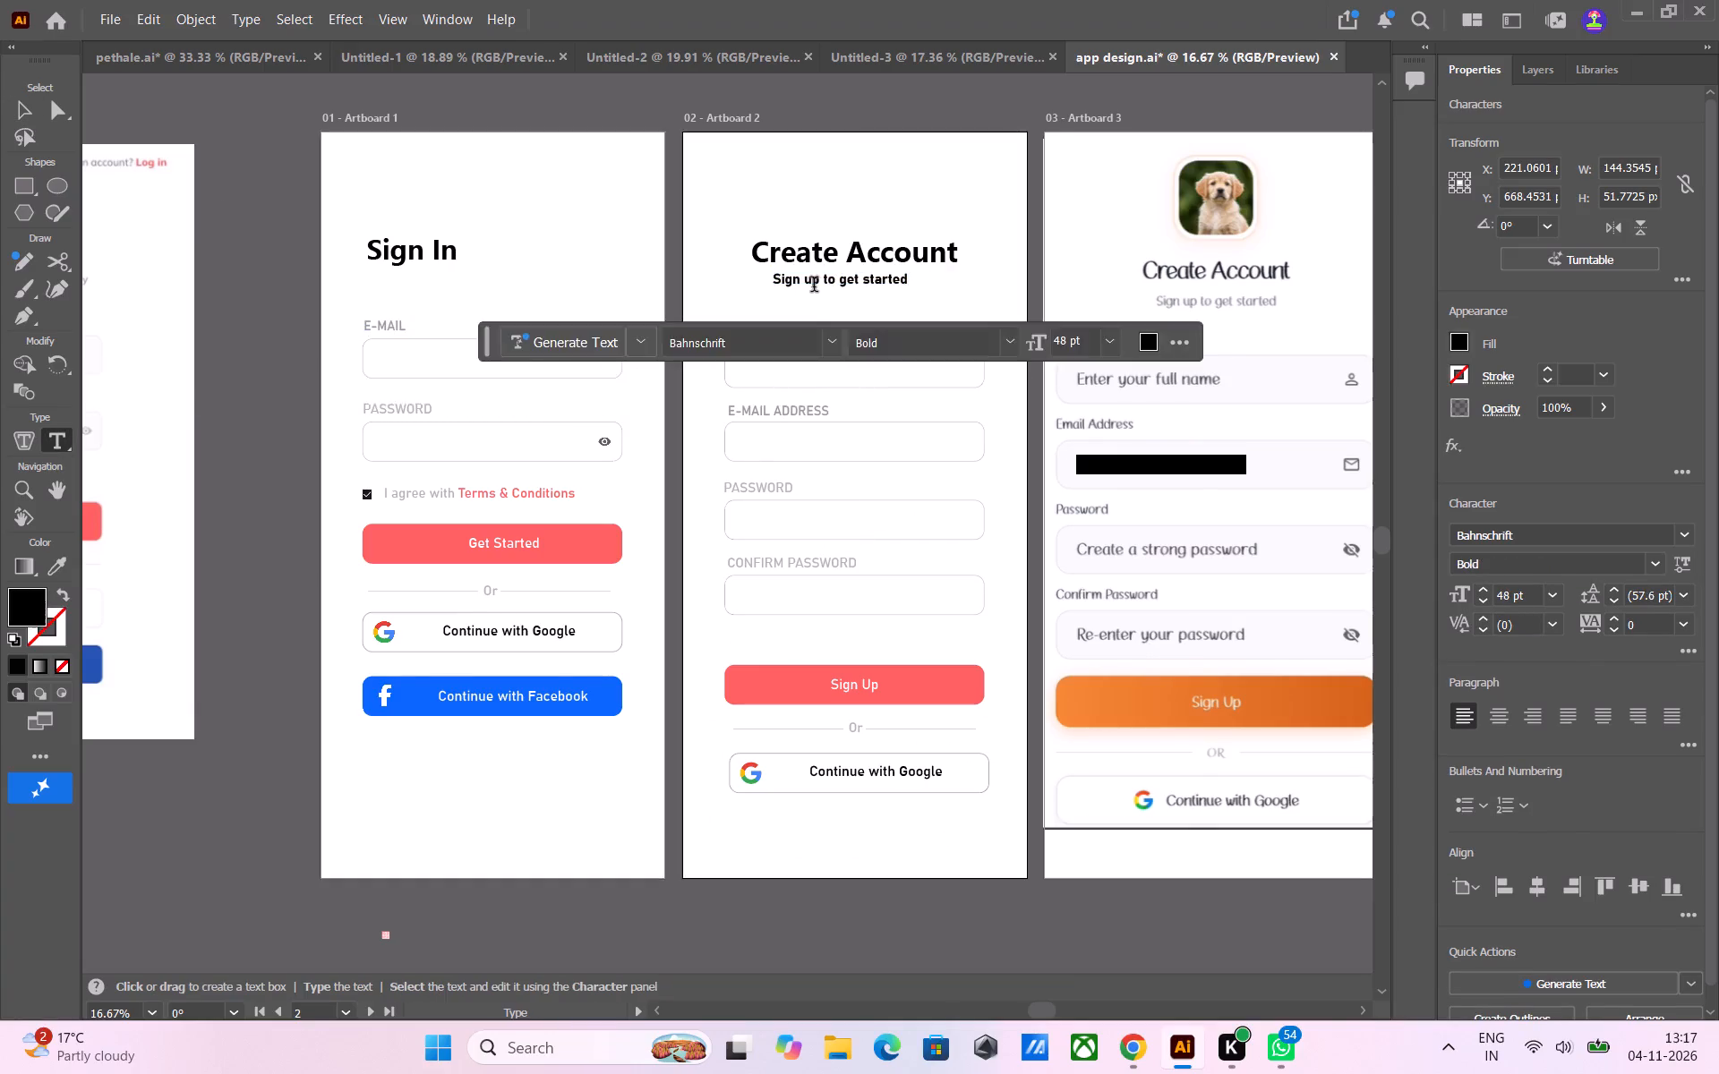
pyautogui.moveTo(771, 282); pyautogui.dragTo(910, 301)
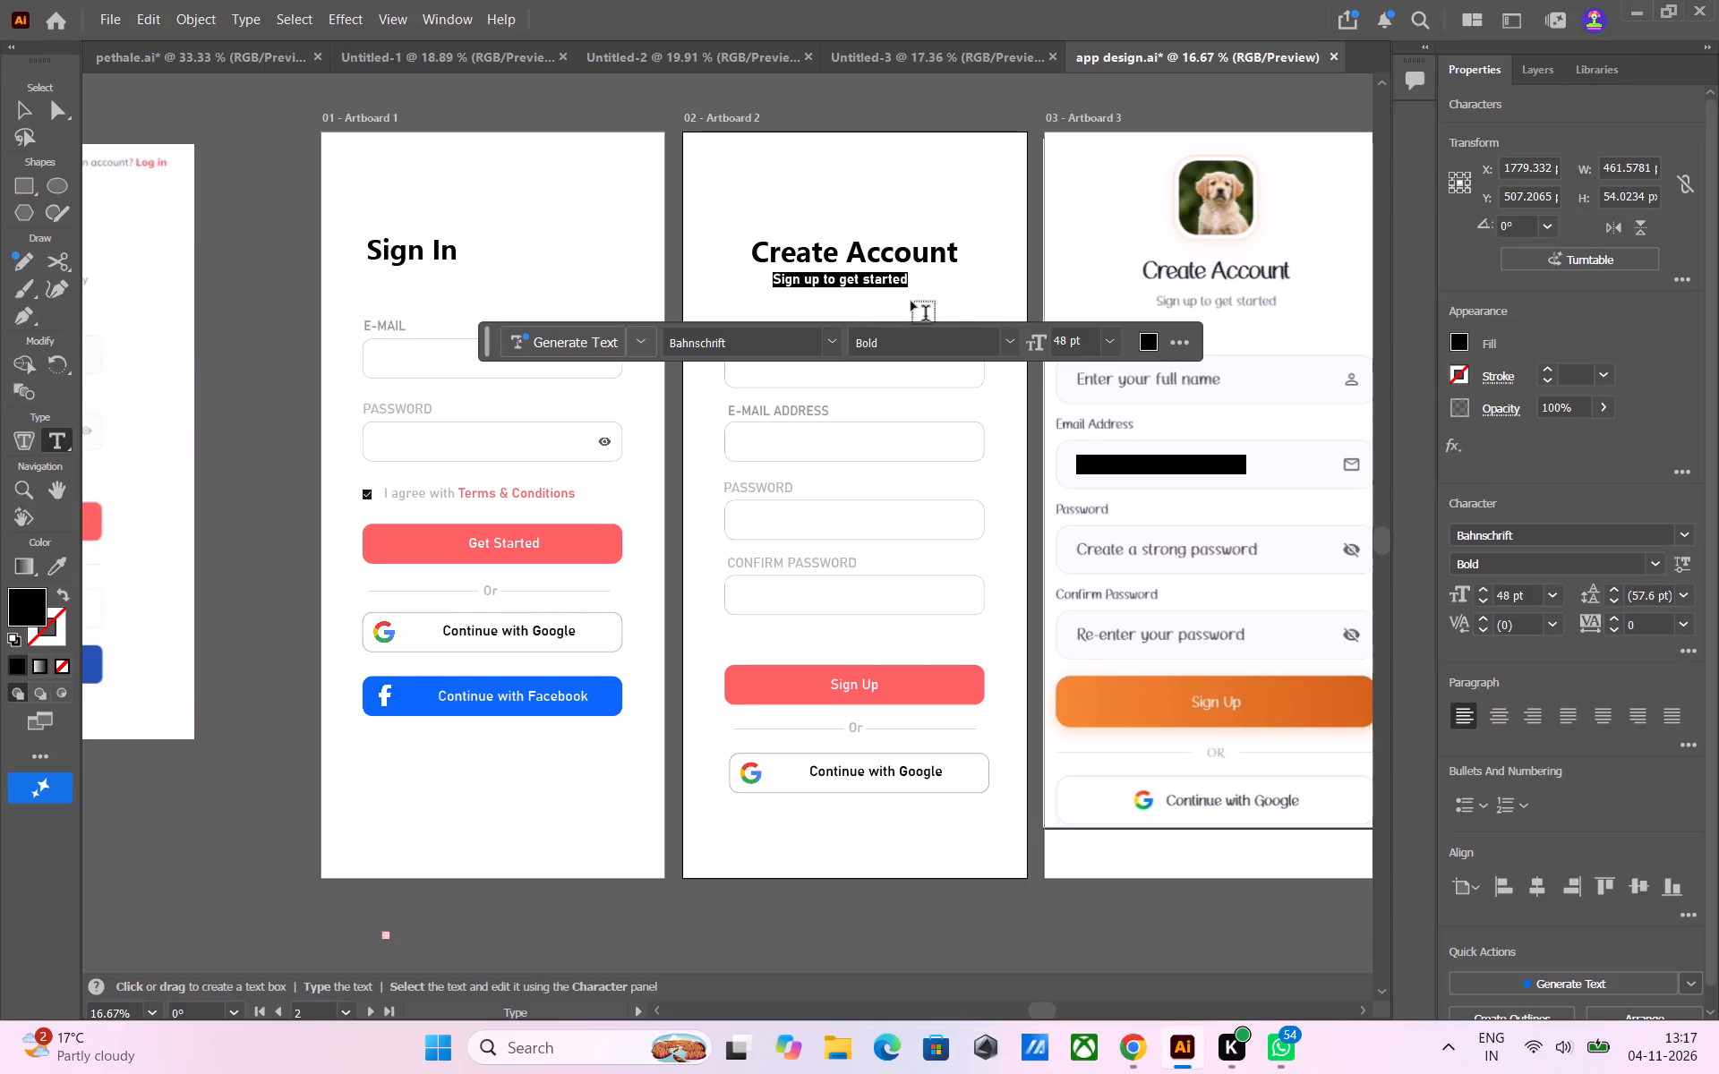
pyautogui.click(1013, 344)
pyautogui.click(992, 372)
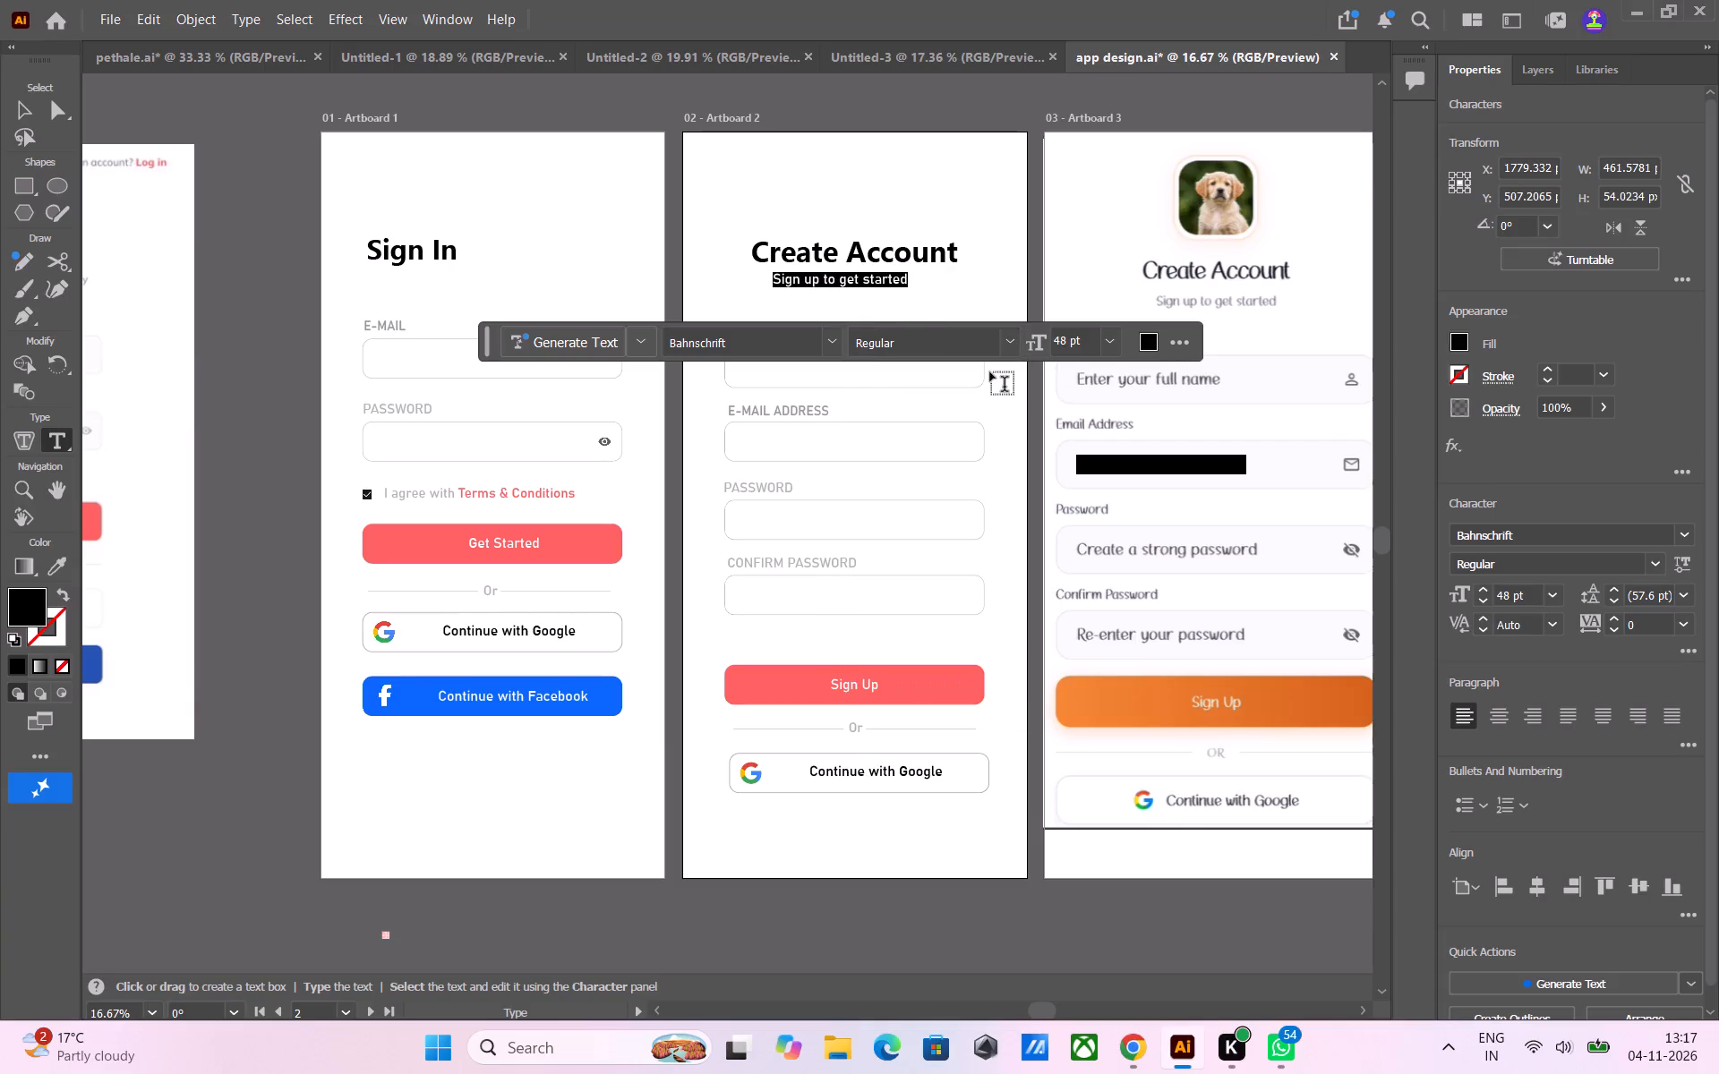
pyautogui.click(26, 114)
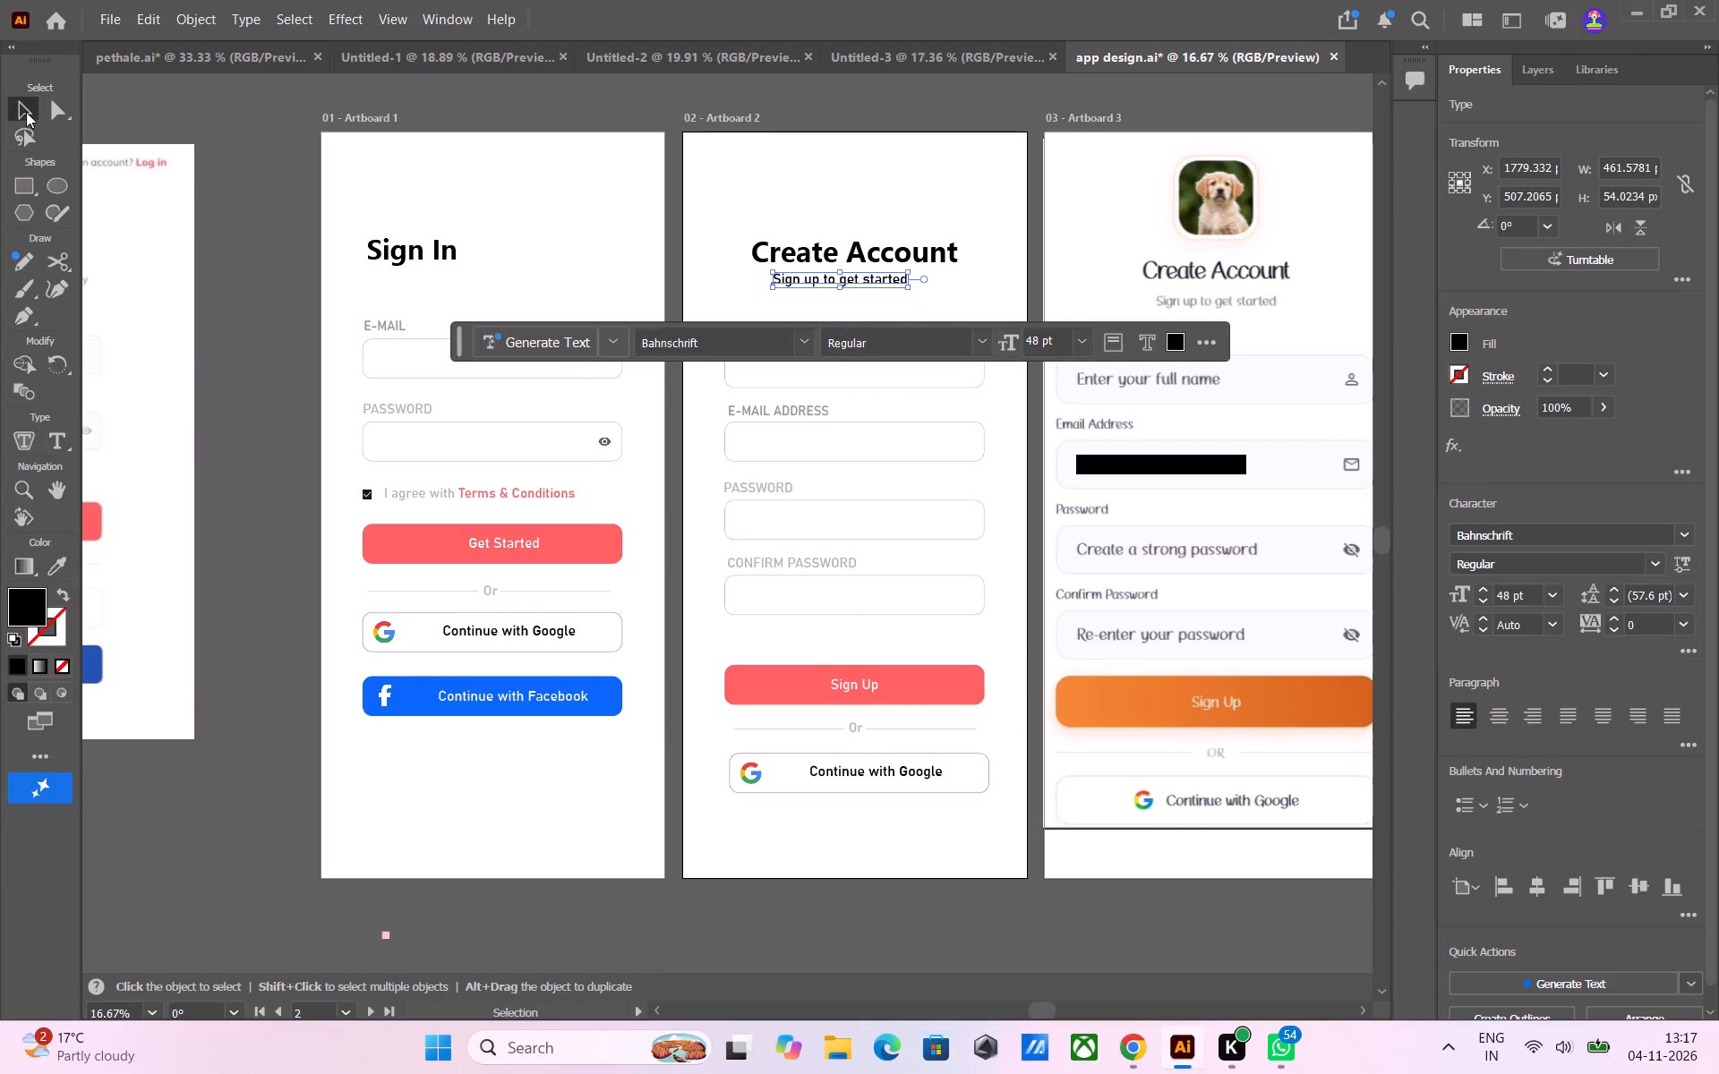
pyautogui.click(256, 188)
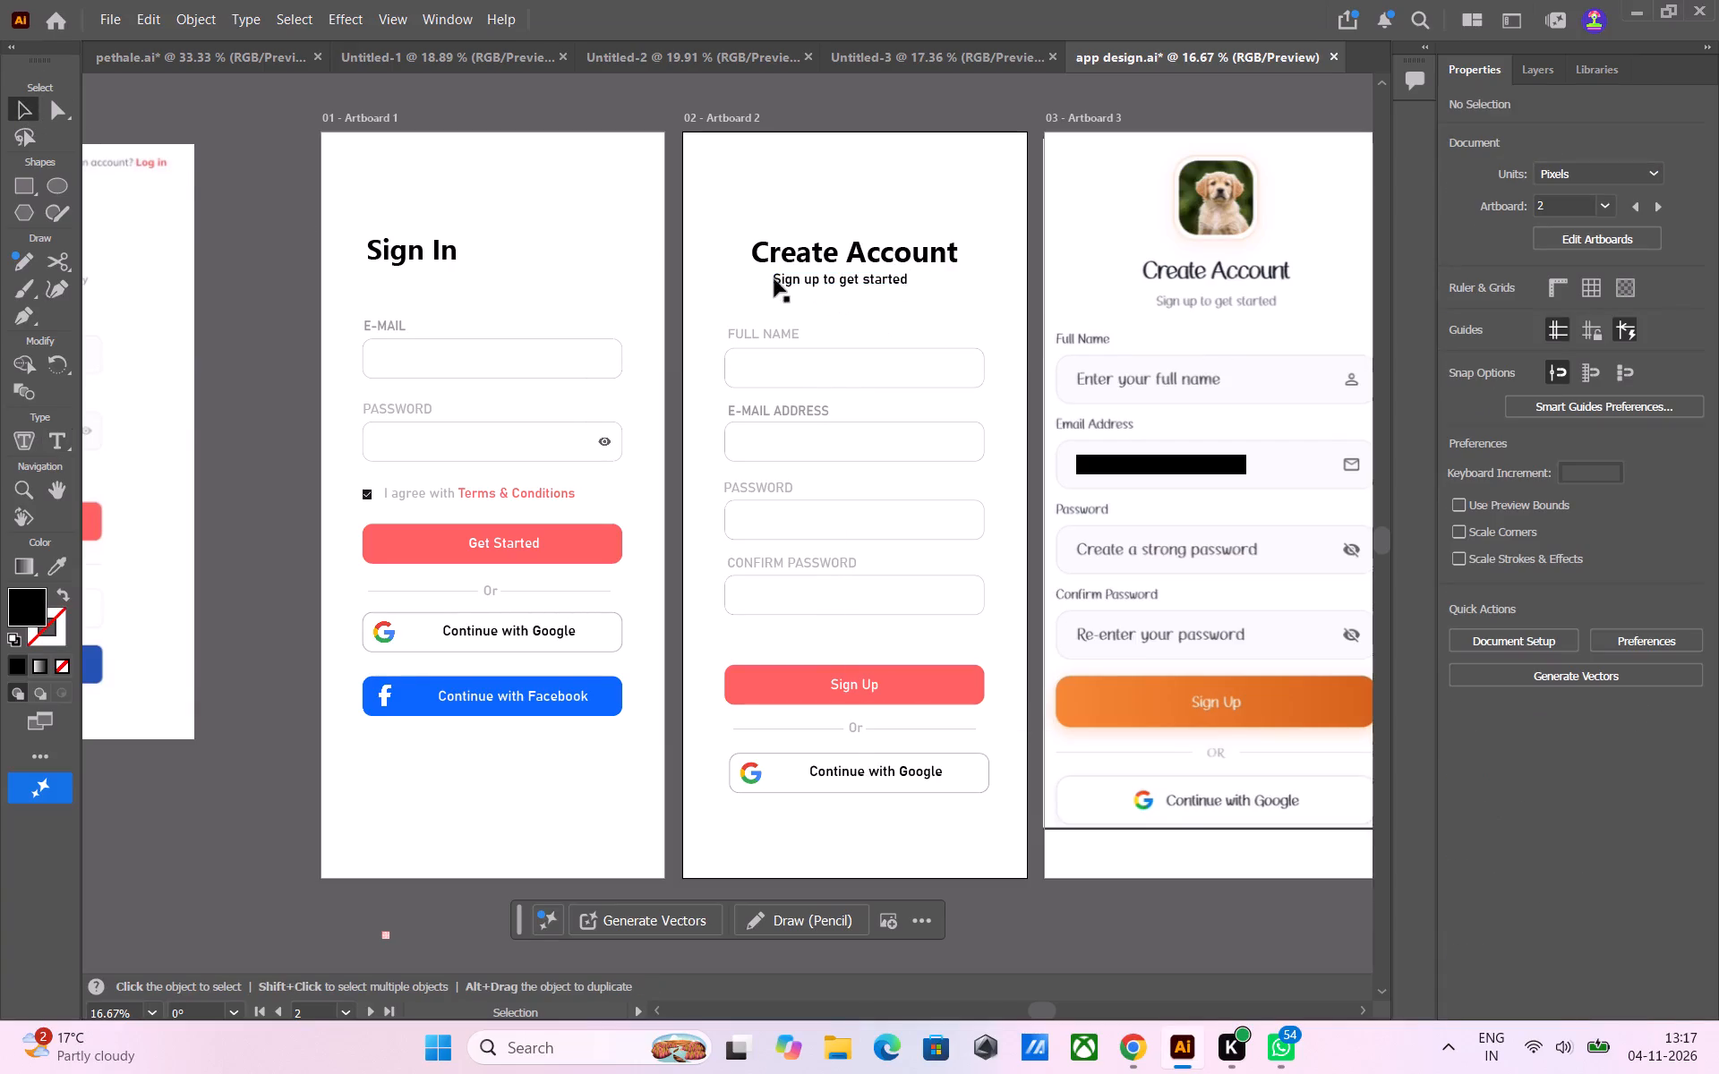
# Scale the "Sign up to get started" text down to about 455 by 37 px.
pyautogui.doubleClick(774, 277)
pyautogui.moveTo(774, 277); pyautogui.dragTo(801, 280)
pyautogui.hotkey('ctrl', 'z')
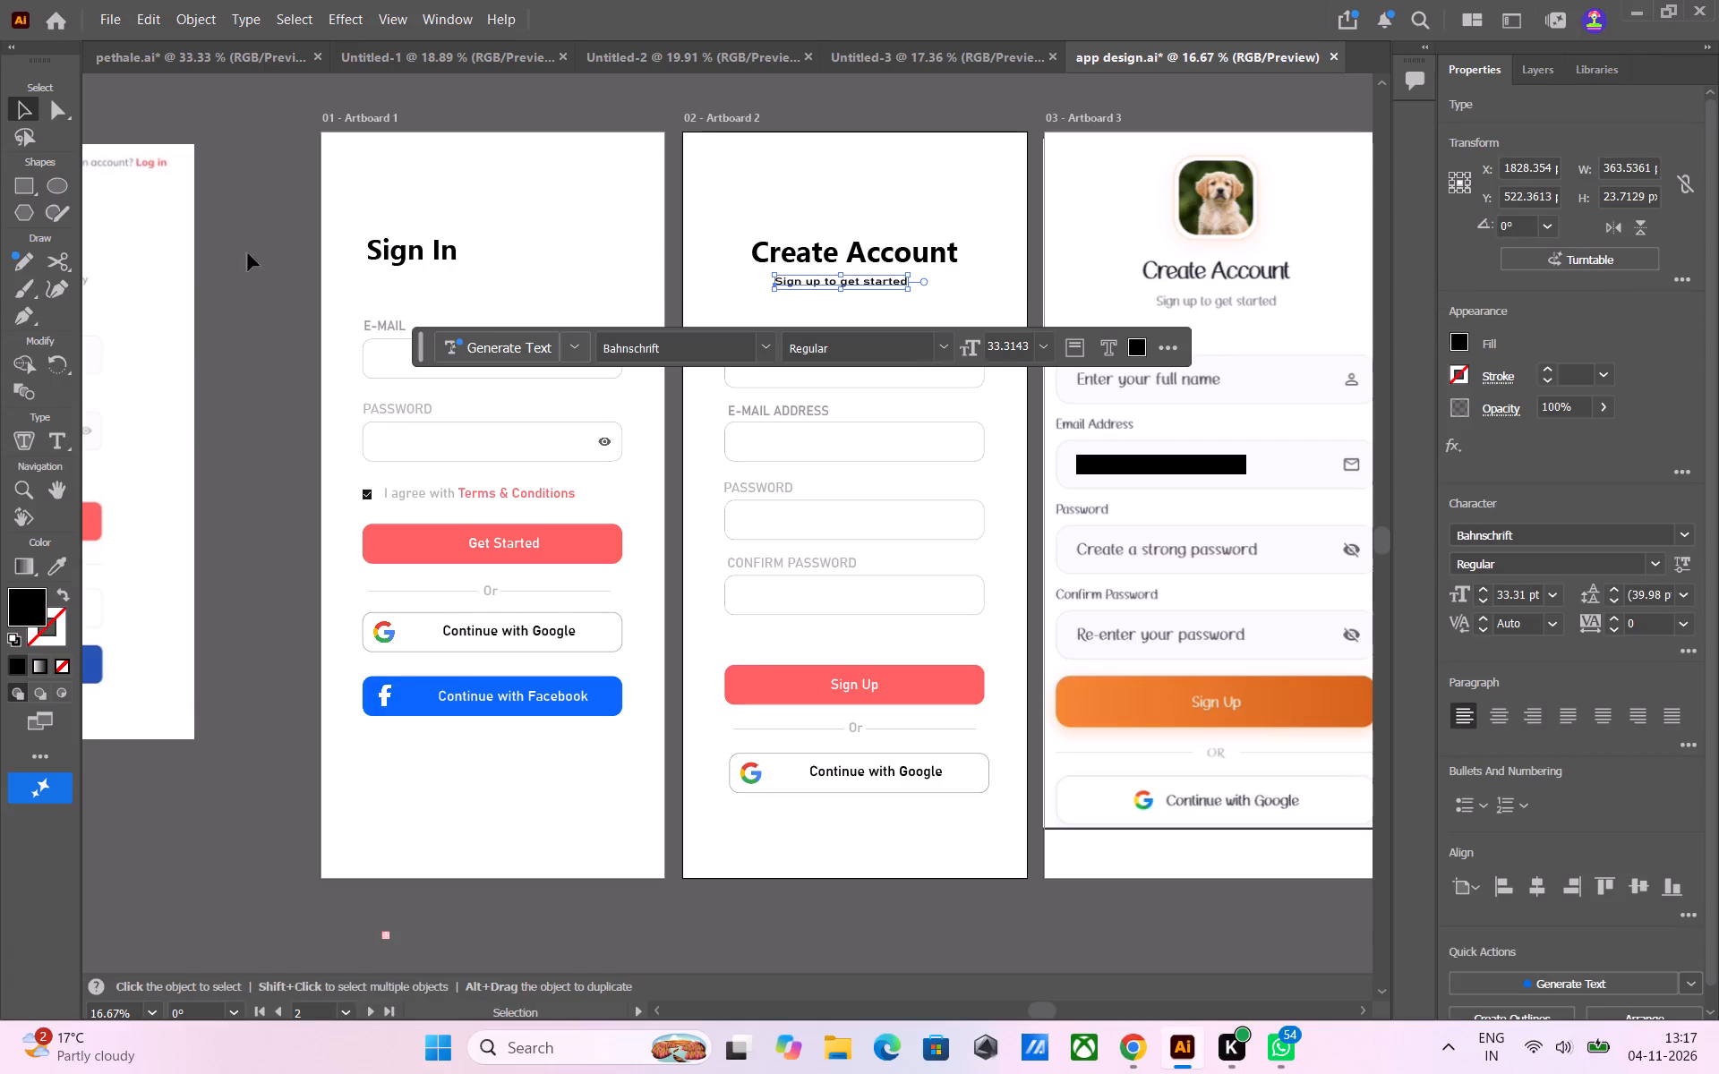
pyautogui.click(219, 257)
pyautogui.click(281, 272)
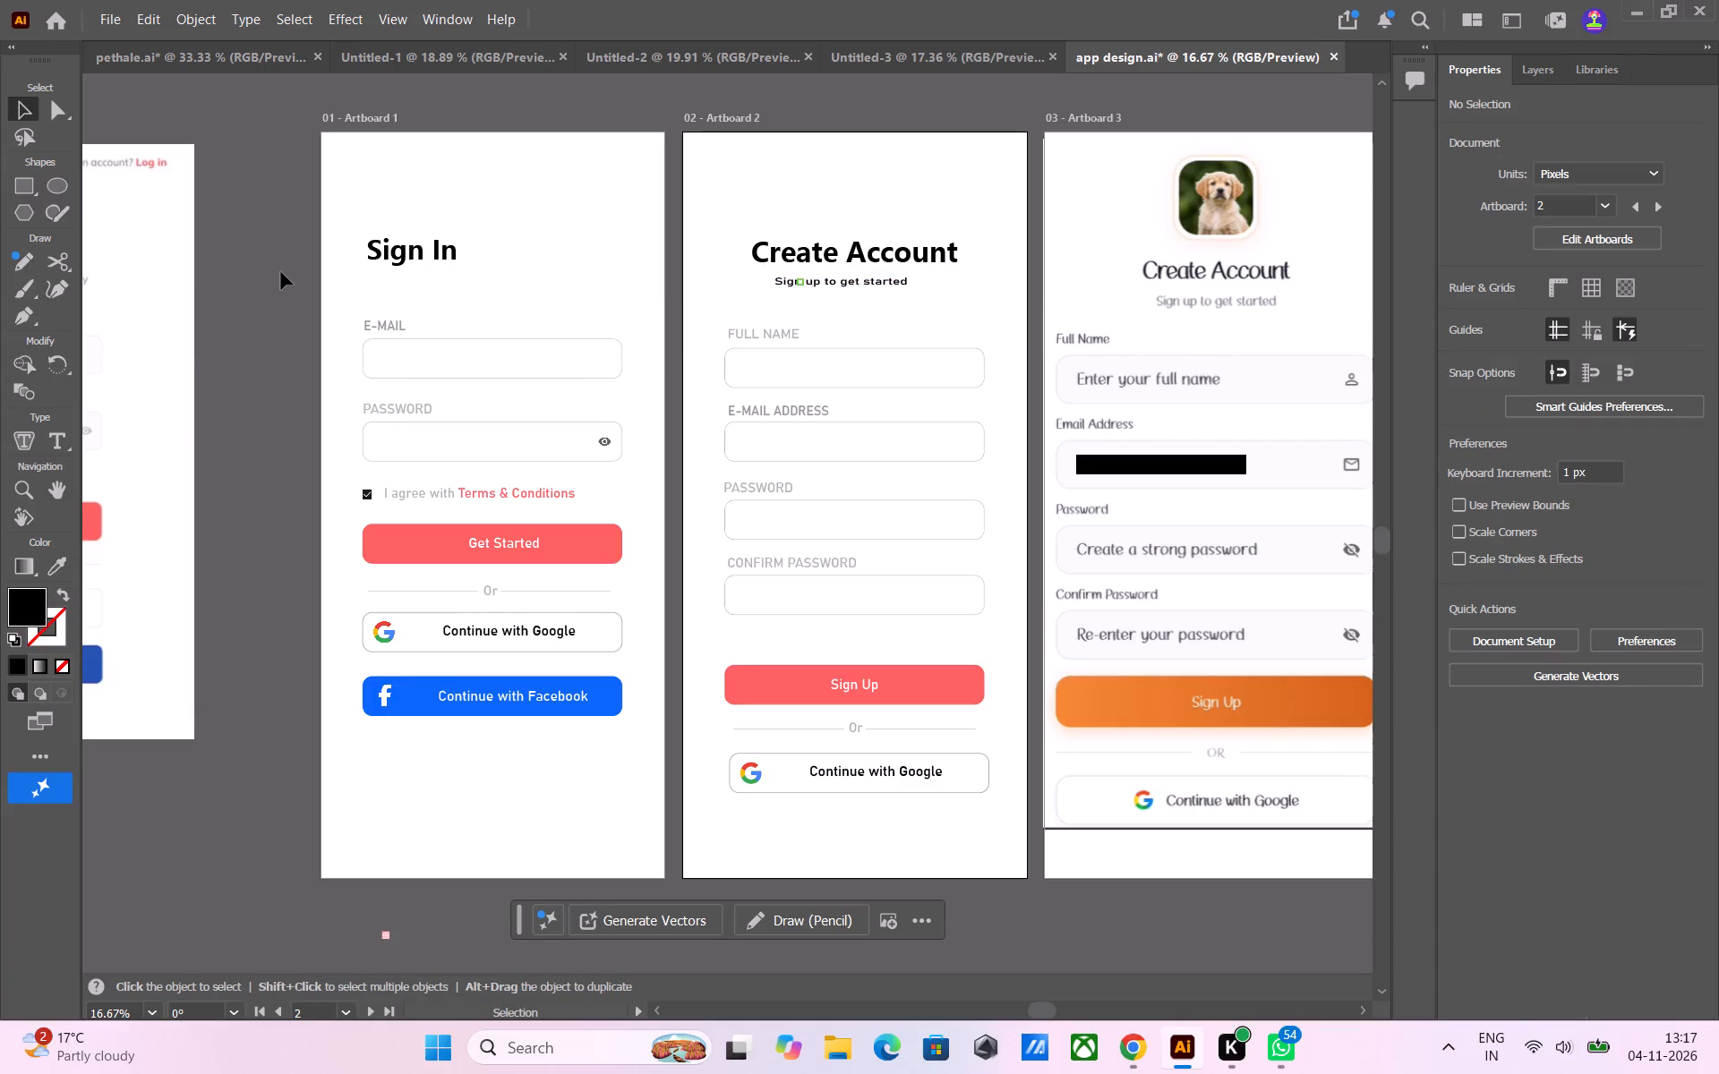
# Recolour the whole "Sign up to get started" line light grey, like the field labels.
pyautogui.click(801, 281)
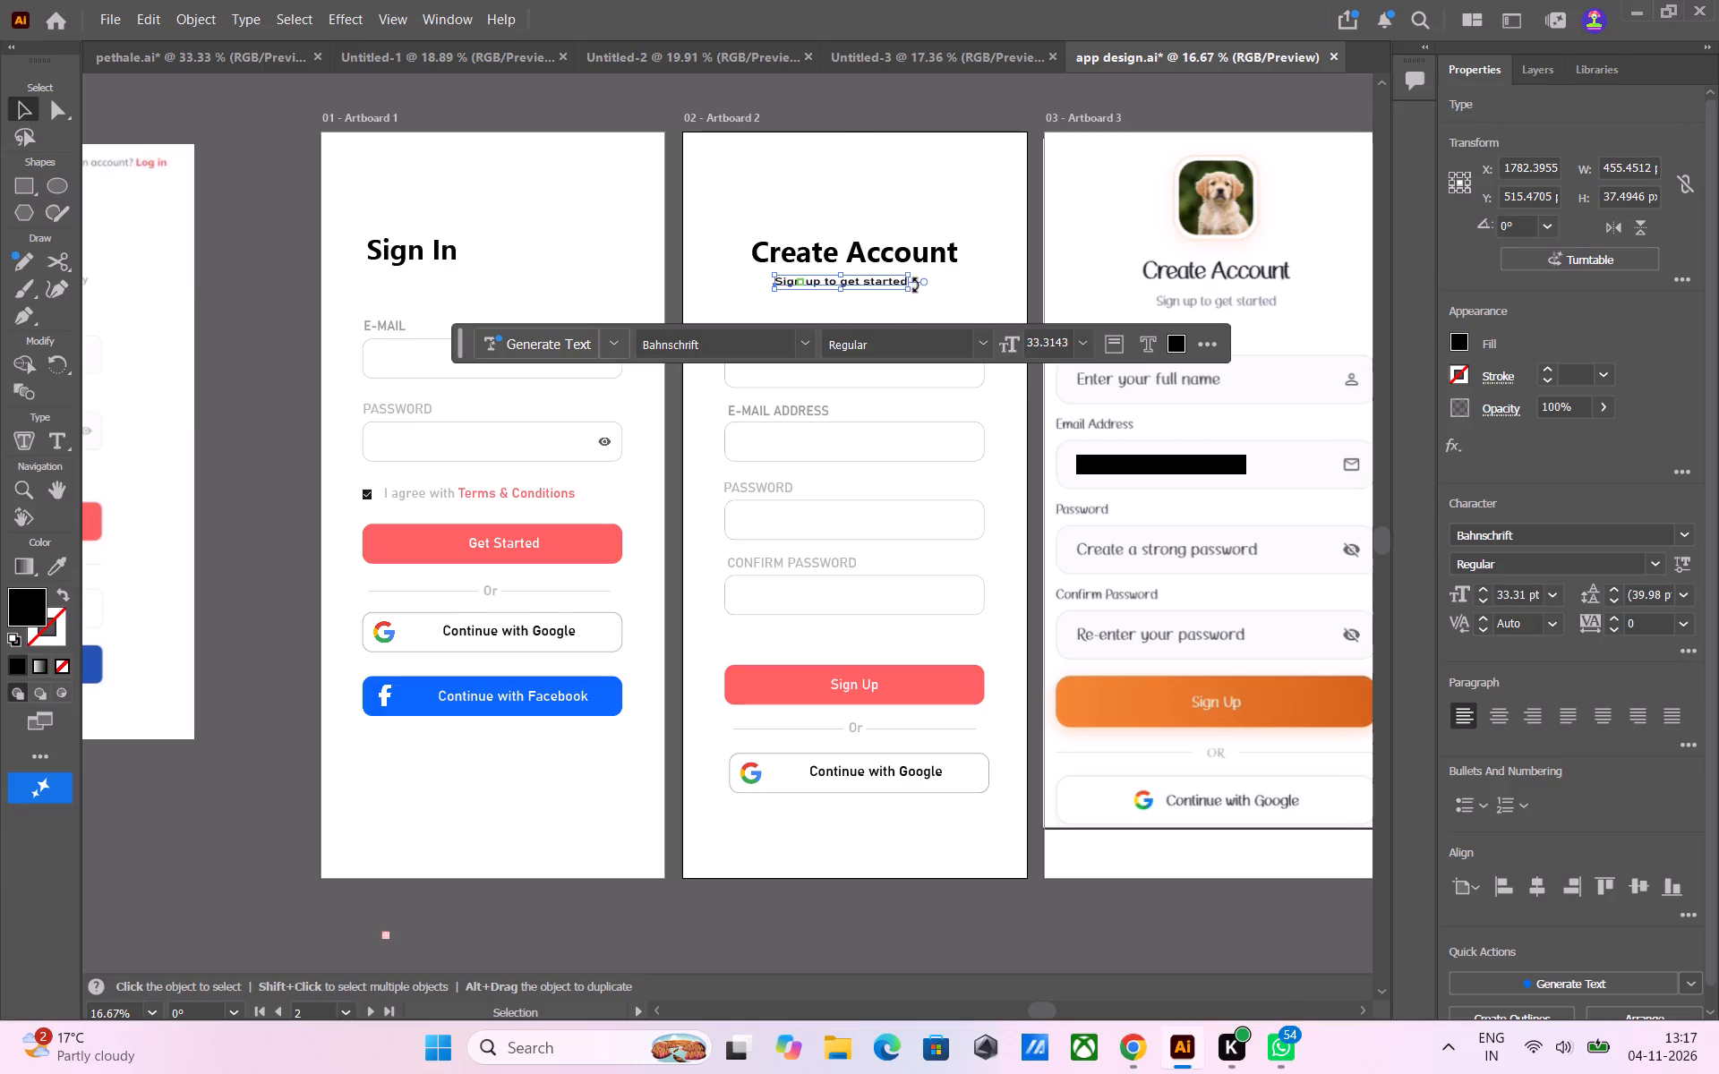
pyautogui.keyDown('alt'); pyautogui.scroll(5, 914, 286); pyautogui.keyUp('alt')
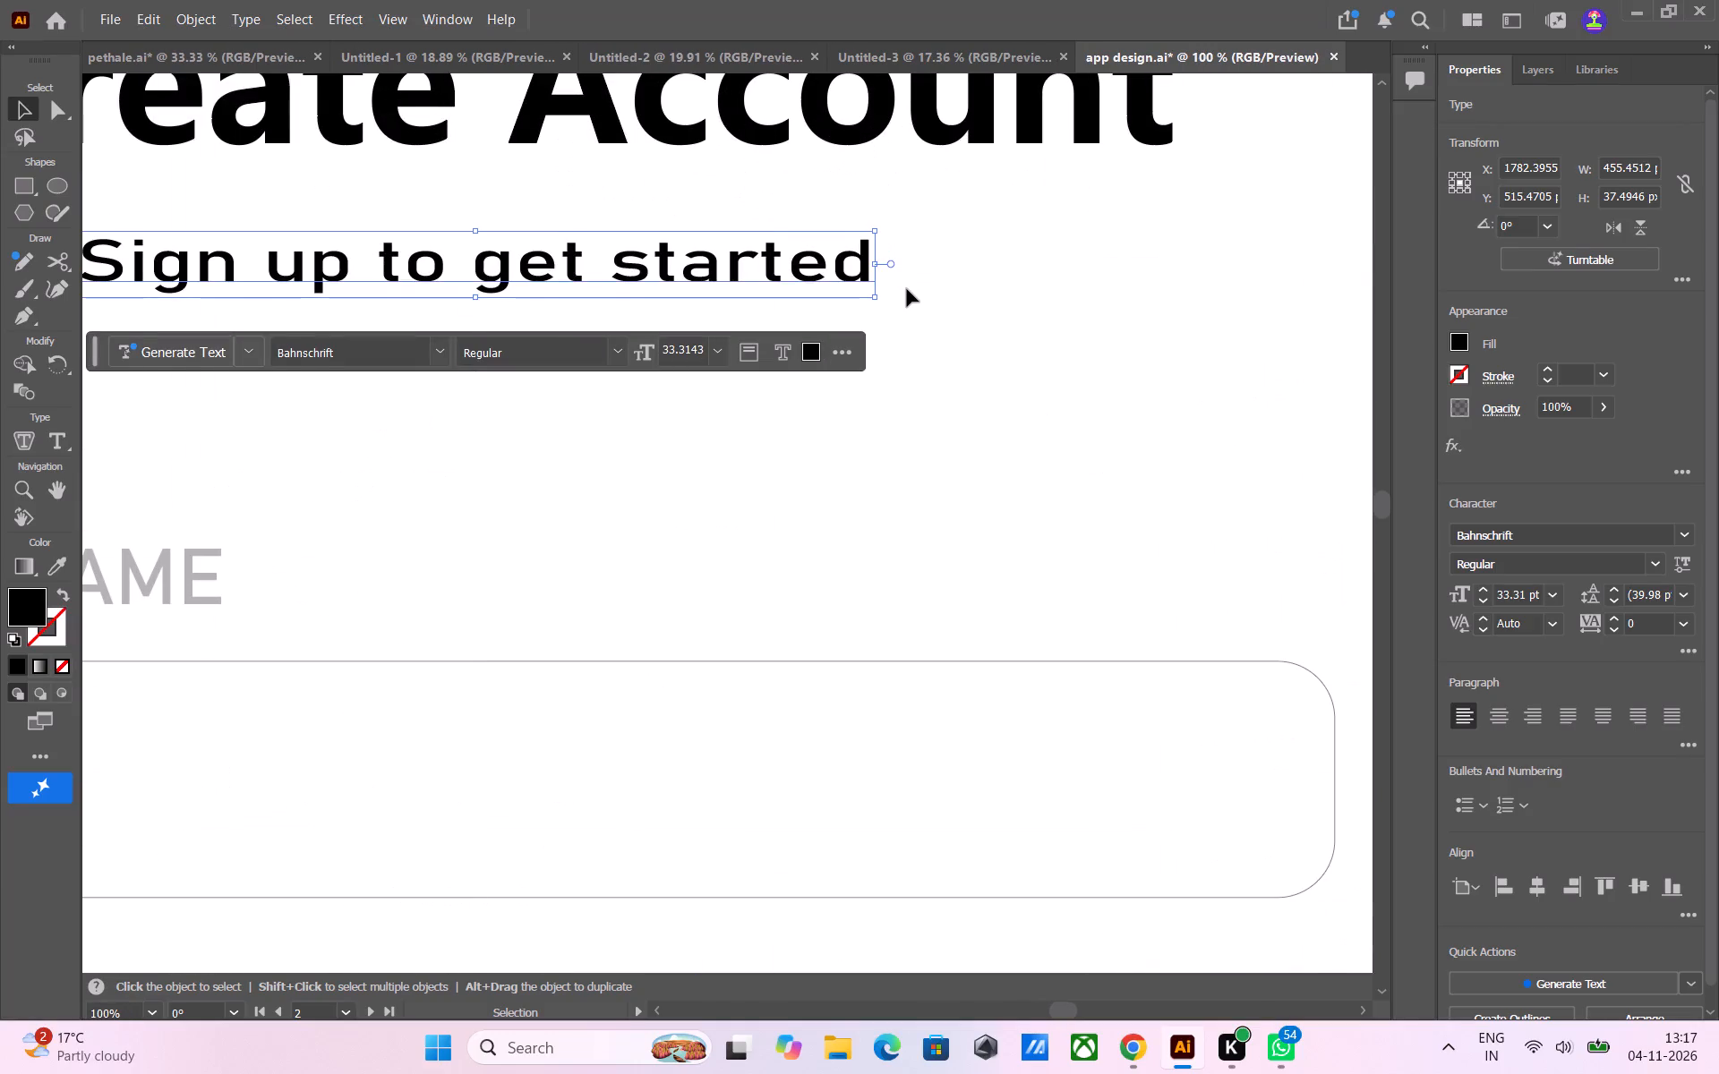
pyautogui.scroll(-1, 862, 297)
pyautogui.moveTo(901, 302); pyautogui.dragTo(1033, 330, button='middle')
pyautogui.doubleClick(223, 272)
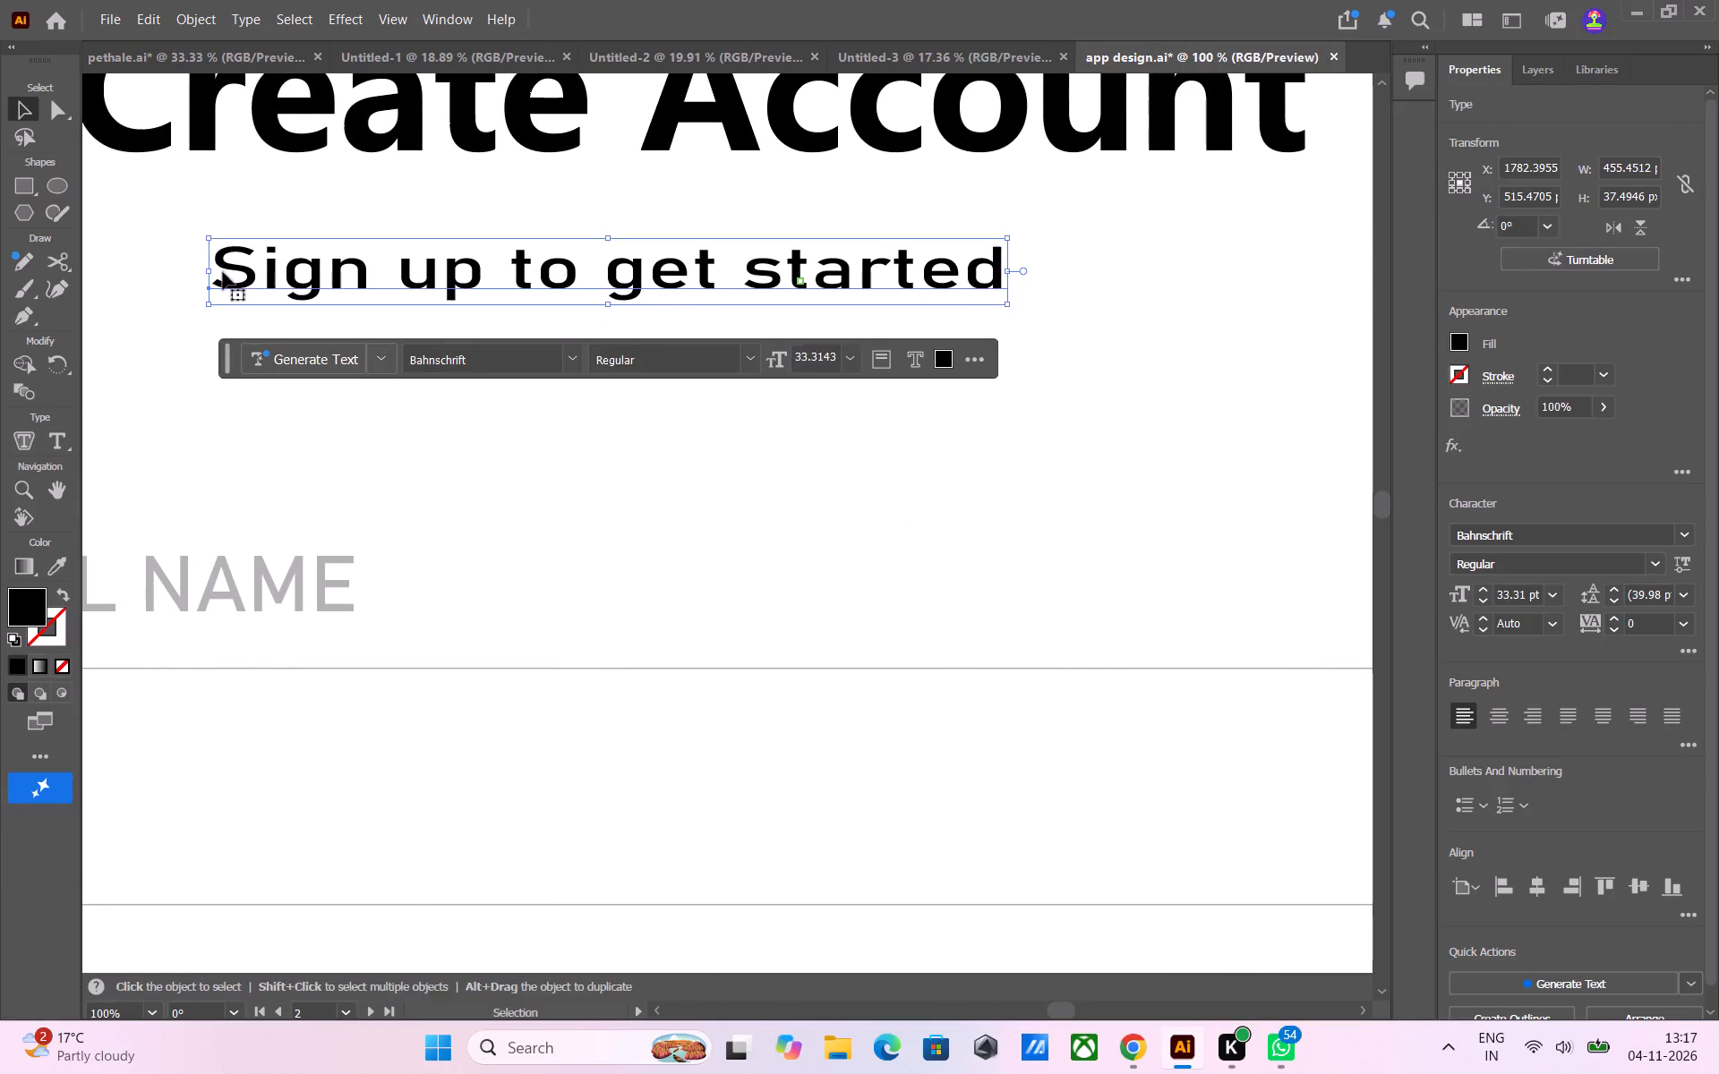
pyautogui.moveTo(218, 269); pyautogui.dragTo(1055, 311)
pyautogui.click(914, 353)
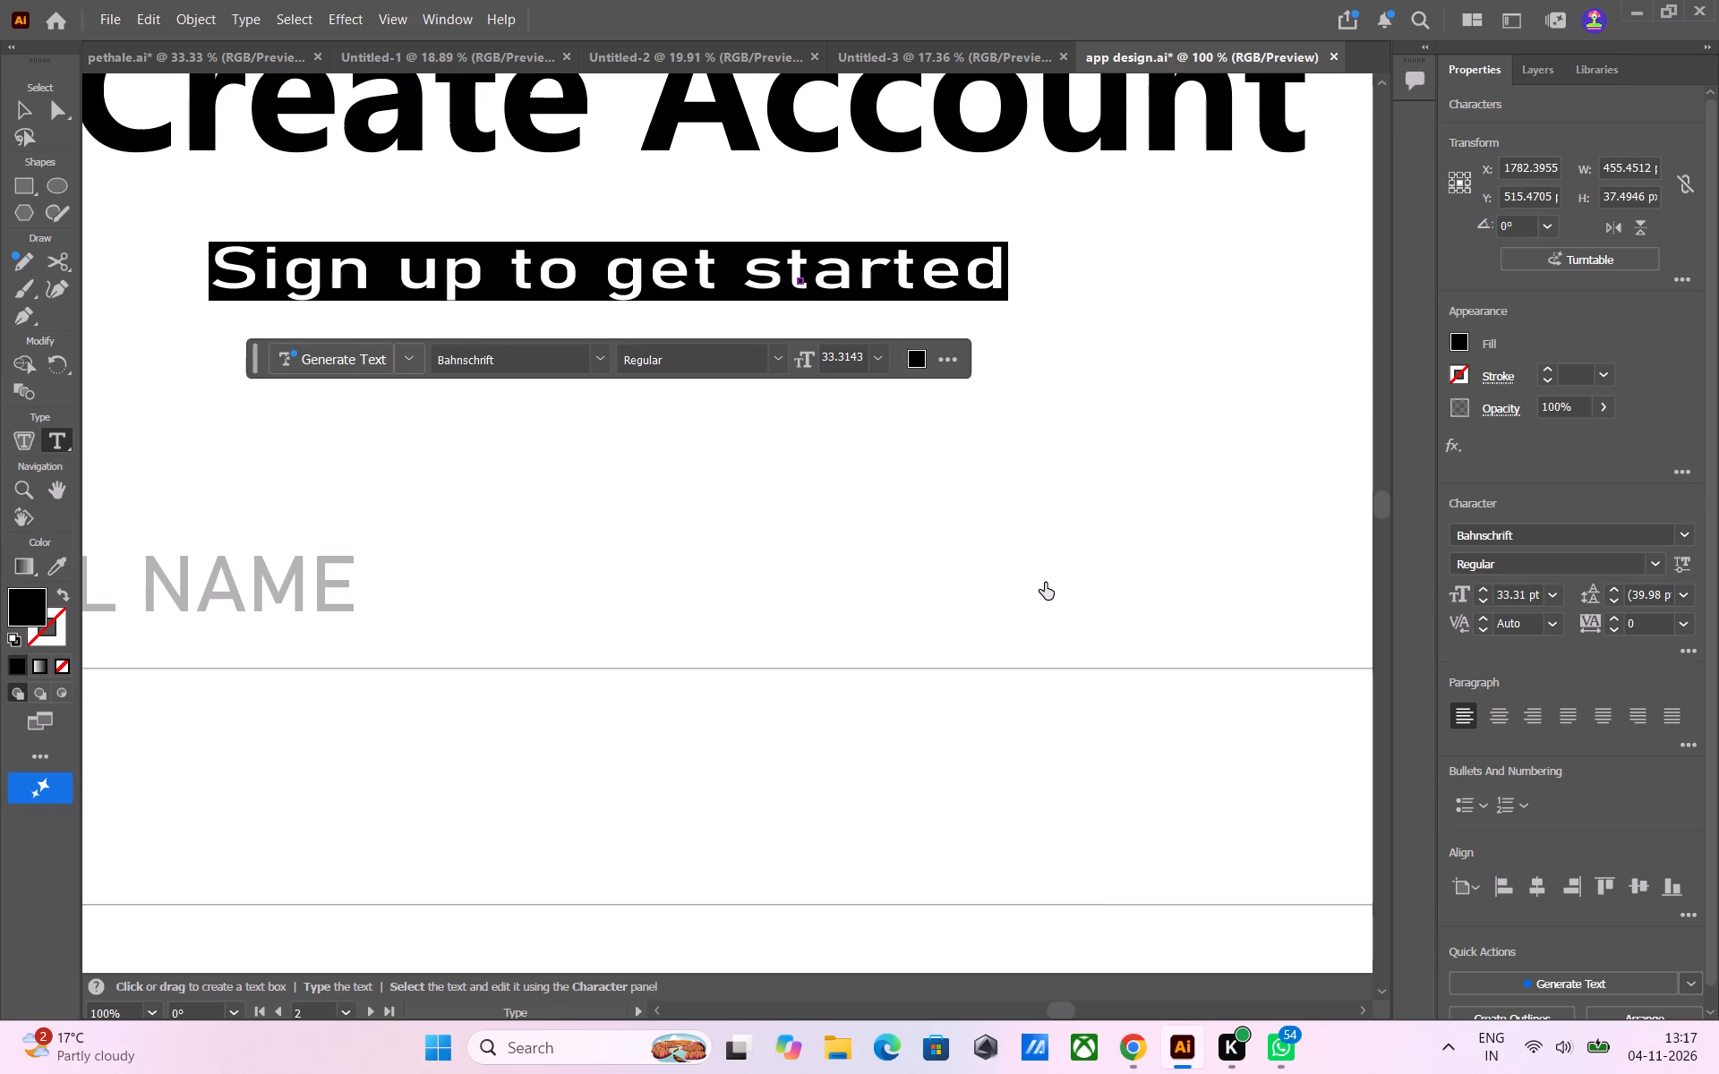
pyautogui.click(1049, 587)
pyautogui.click(1147, 284)
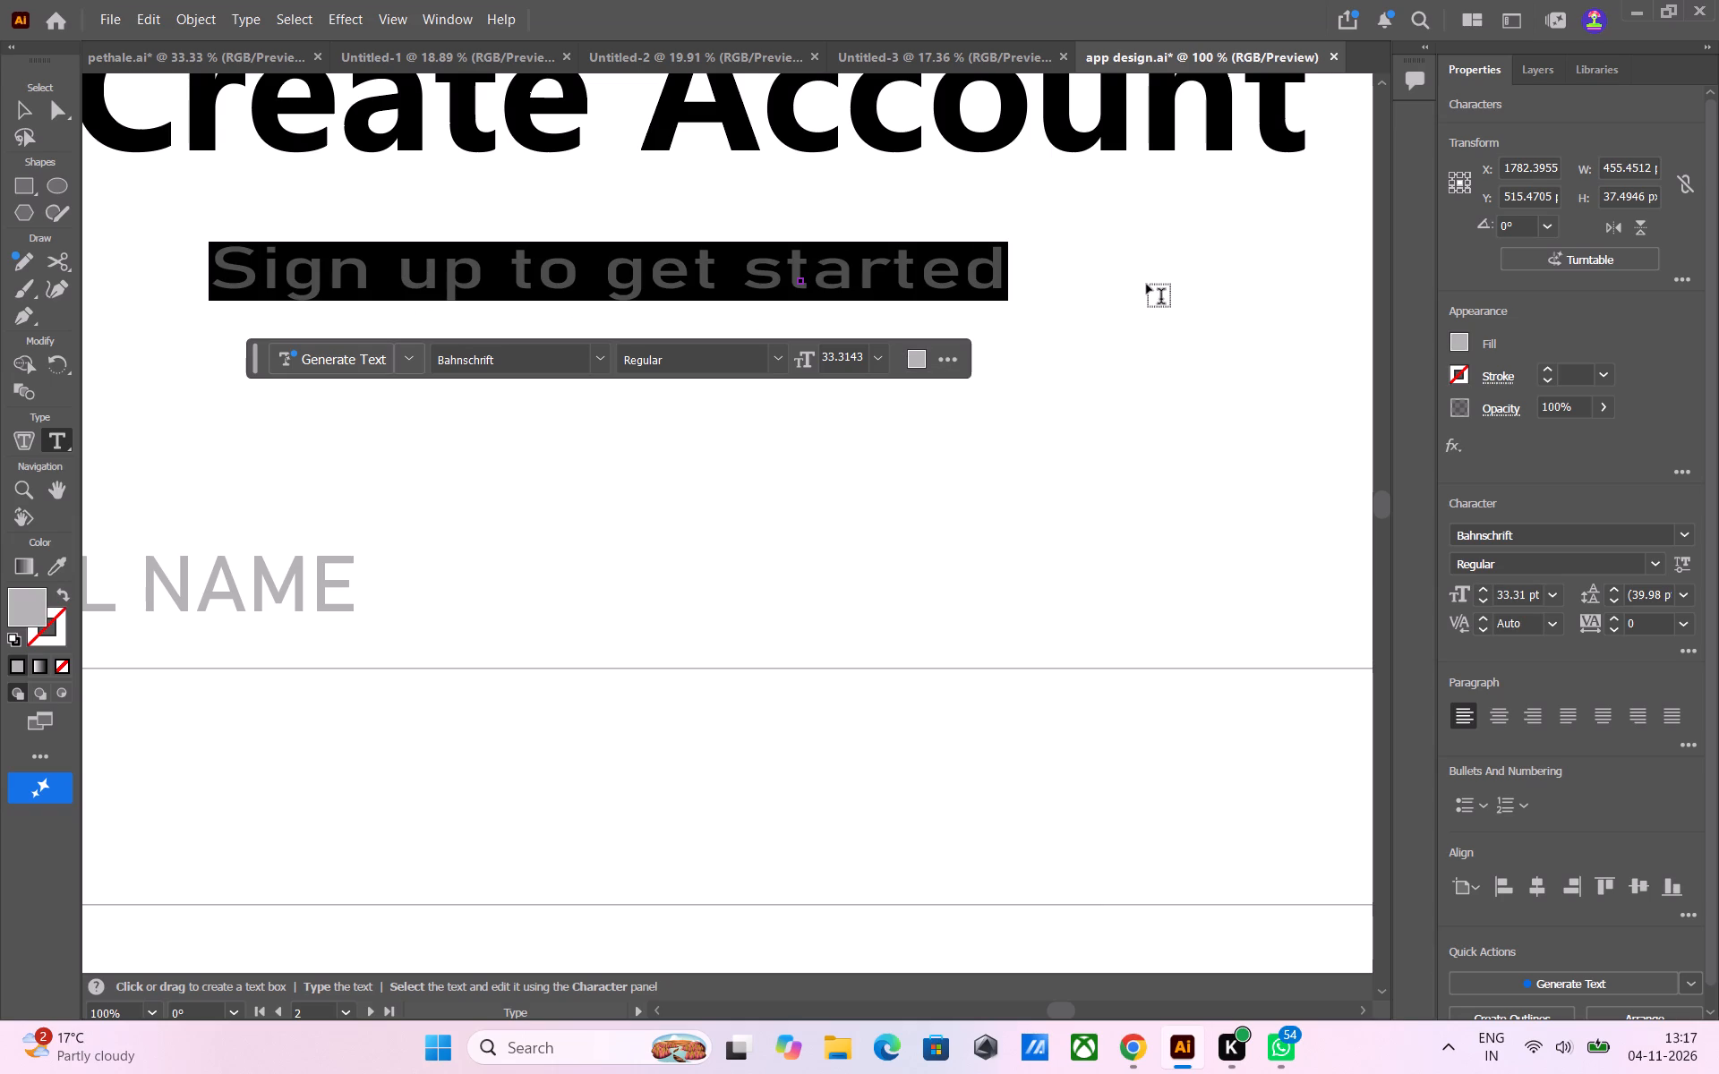
pyautogui.click(23, 103)
pyautogui.click(1225, 420)
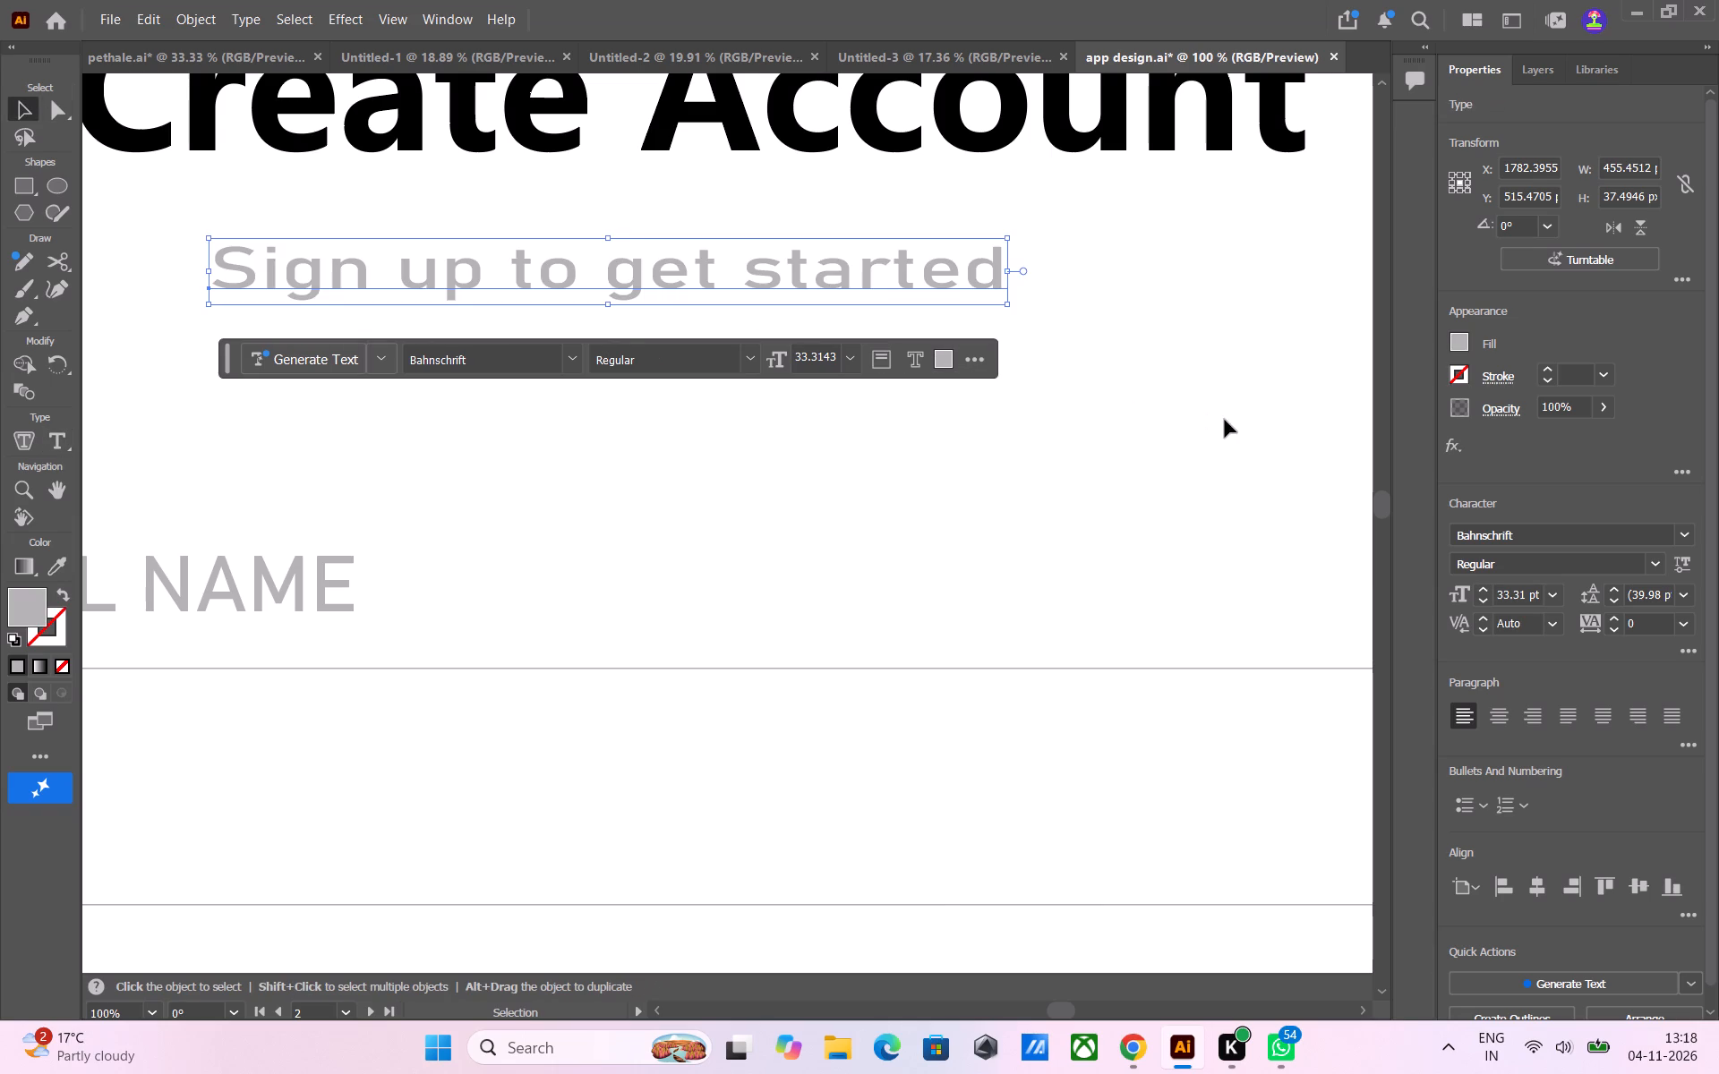
# Centre the "Sign up to get started" line horizontally on Artboard 2.
pyautogui.keyDown('alt'); pyautogui.scroll(3, 1056, 514); pyautogui.keyUp('alt')
pyautogui.keyDown('alt'); pyautogui.scroll(-4, 1056, 514); pyautogui.keyUp('alt')
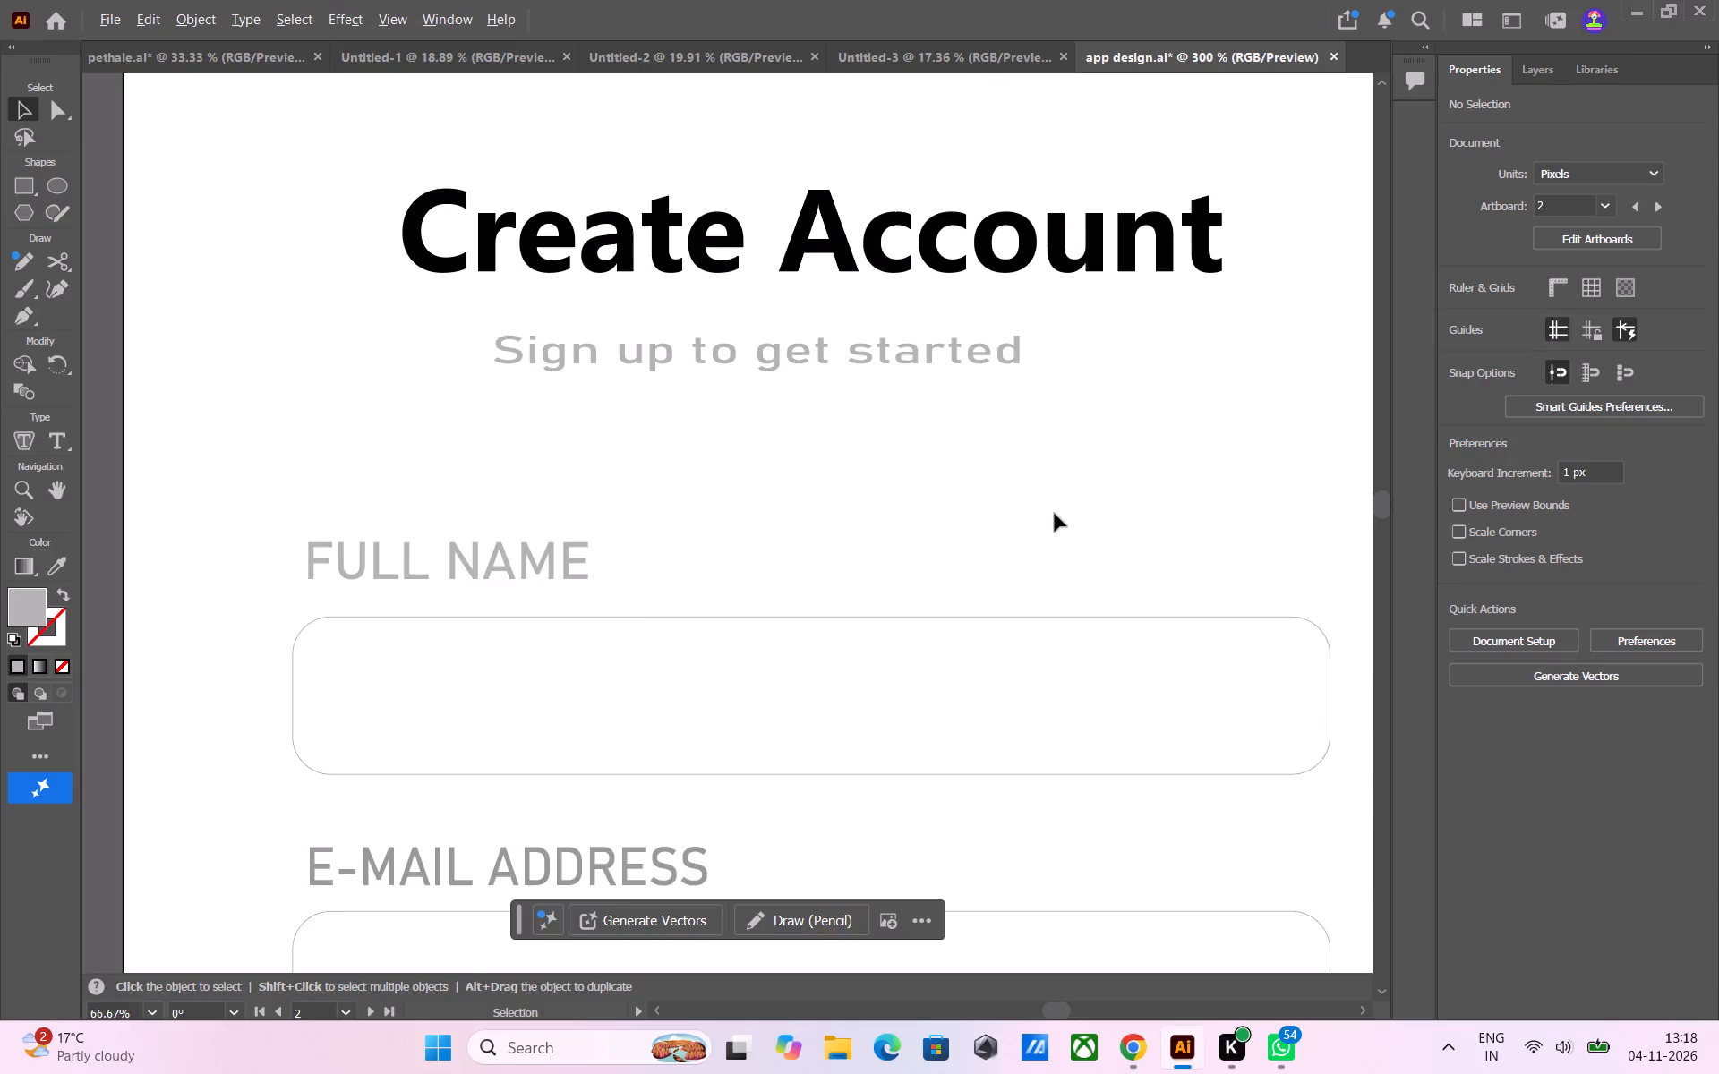
pyautogui.keyDown('alt'); pyautogui.scroll(-3, 1055, 514); pyautogui.keyUp('alt')
pyautogui.moveTo(1105, 457); pyautogui.dragTo(848, 336, button='middle')
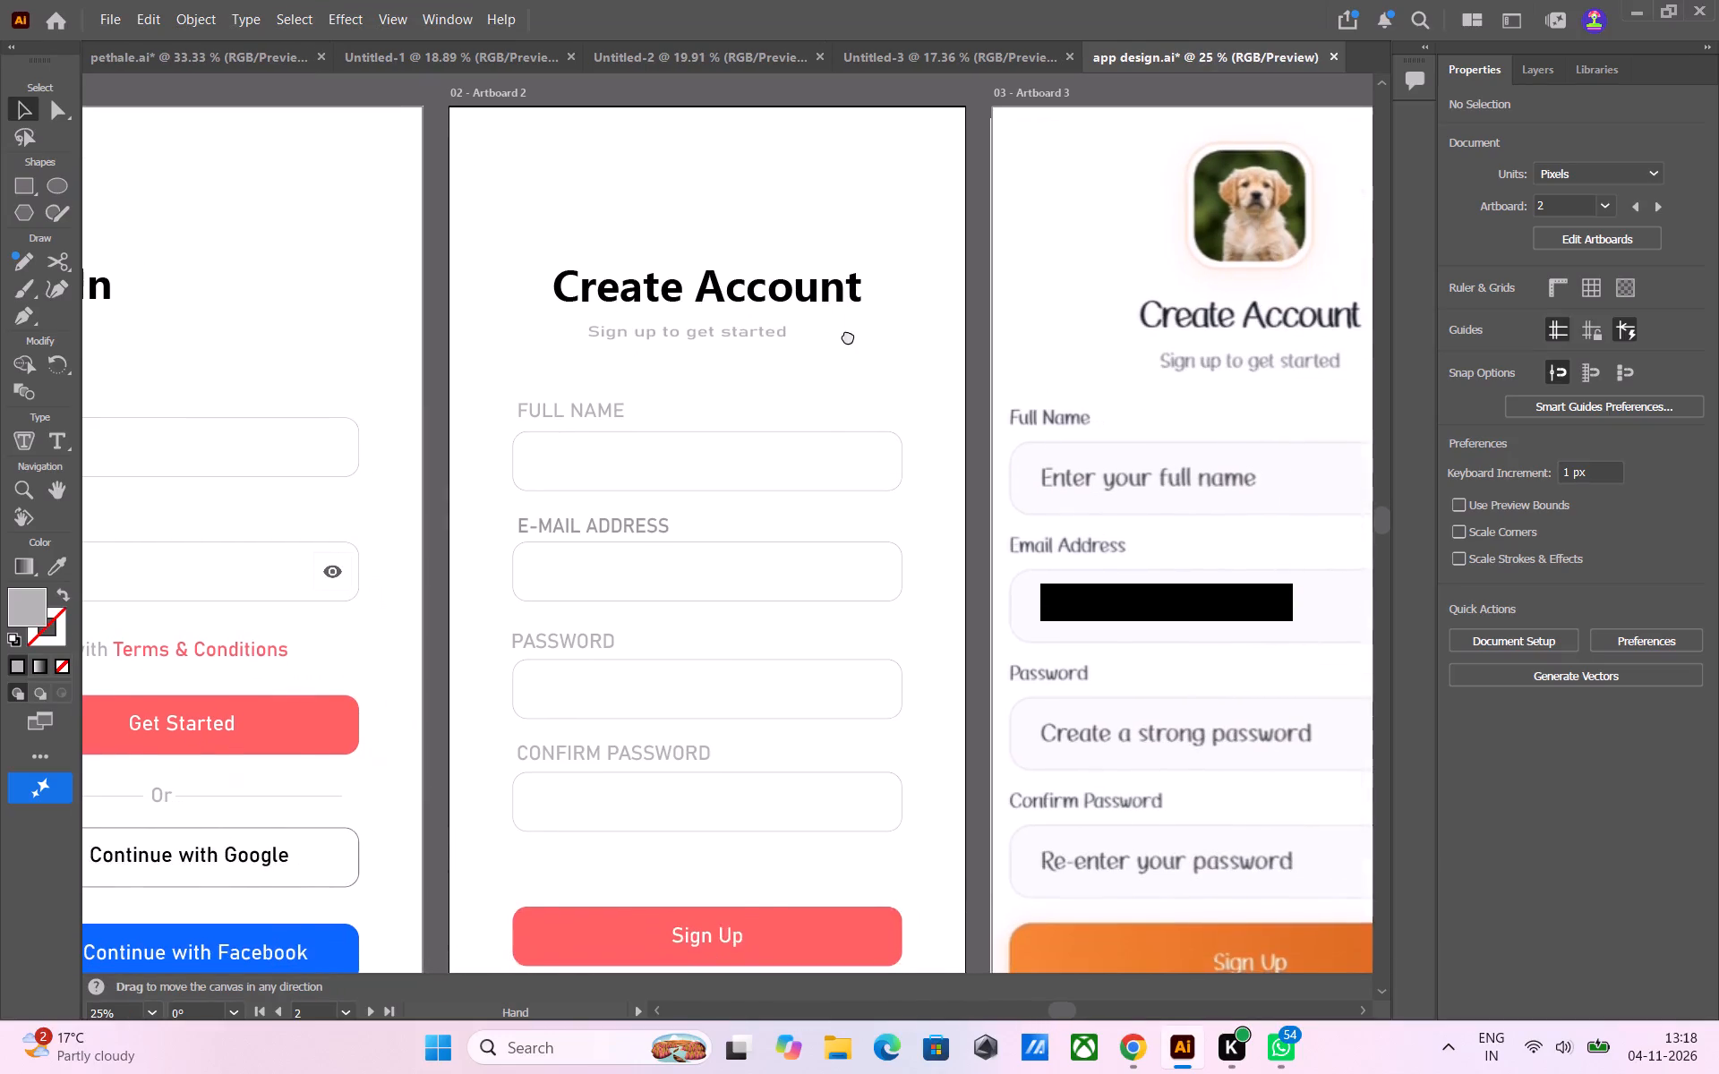
pyautogui.moveTo(848, 336); pyautogui.dragTo(848, 332, button='middle')
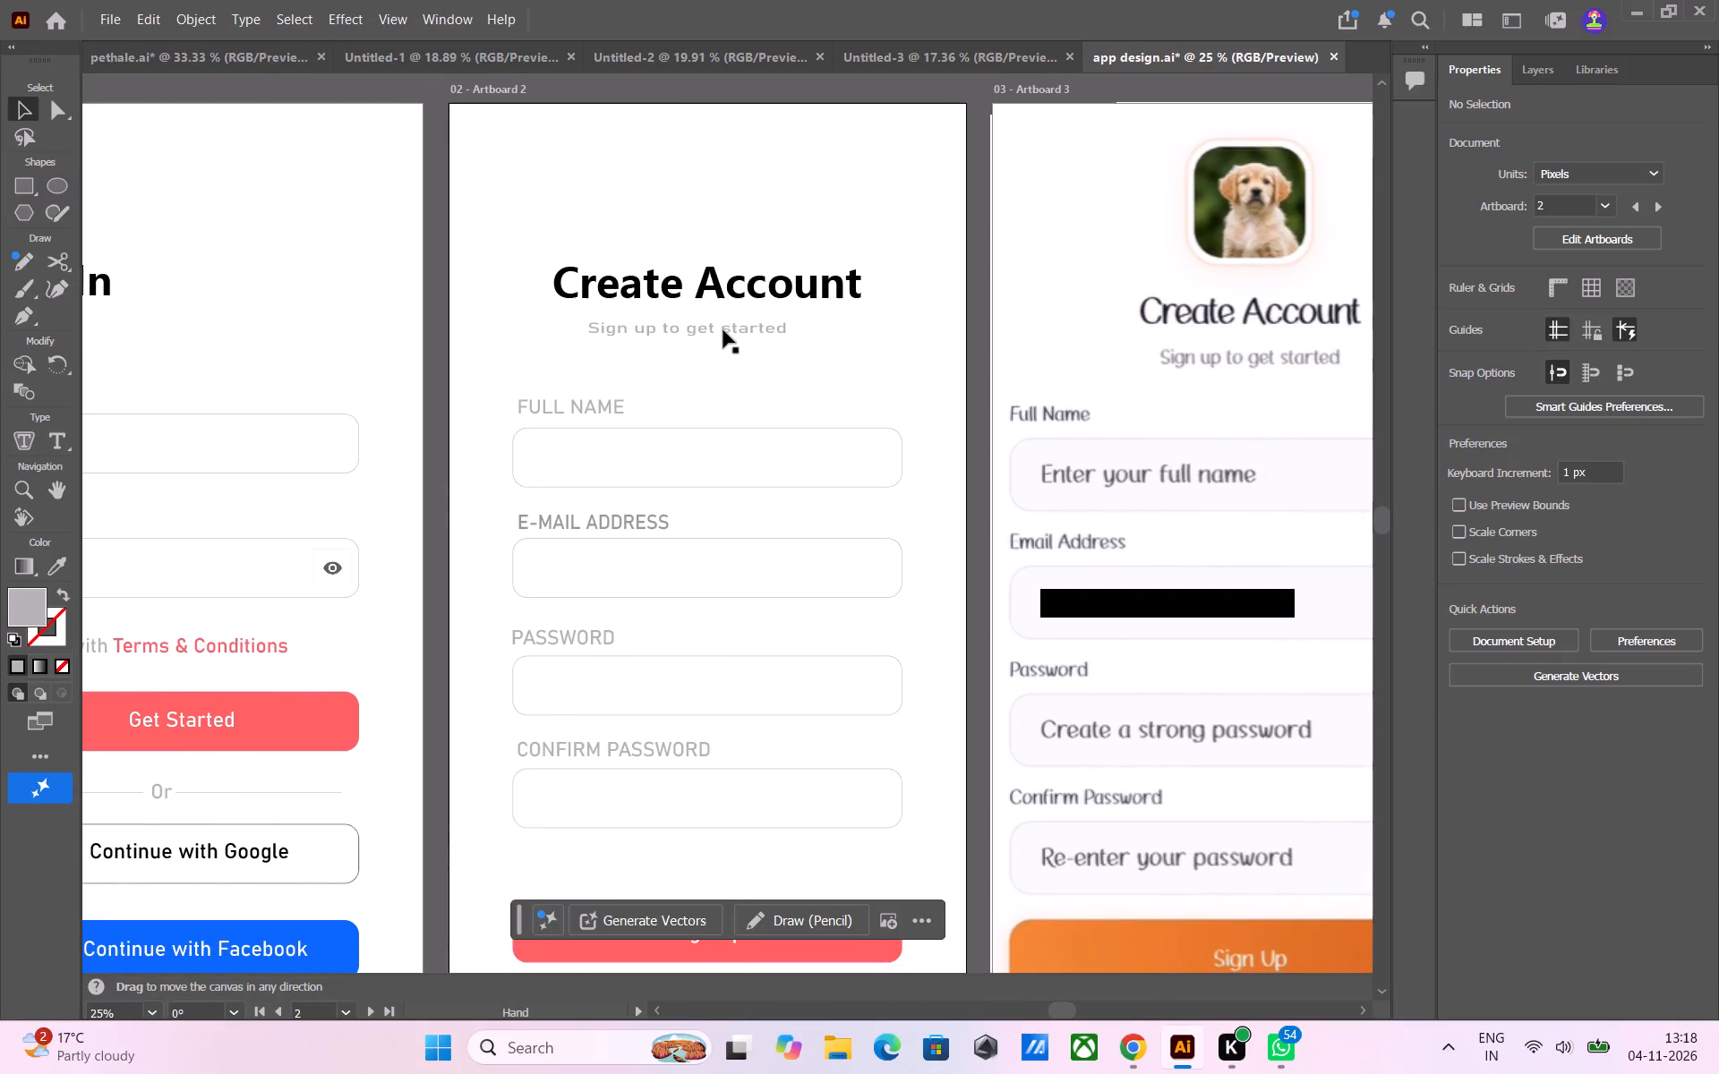
pyautogui.click(723, 327)
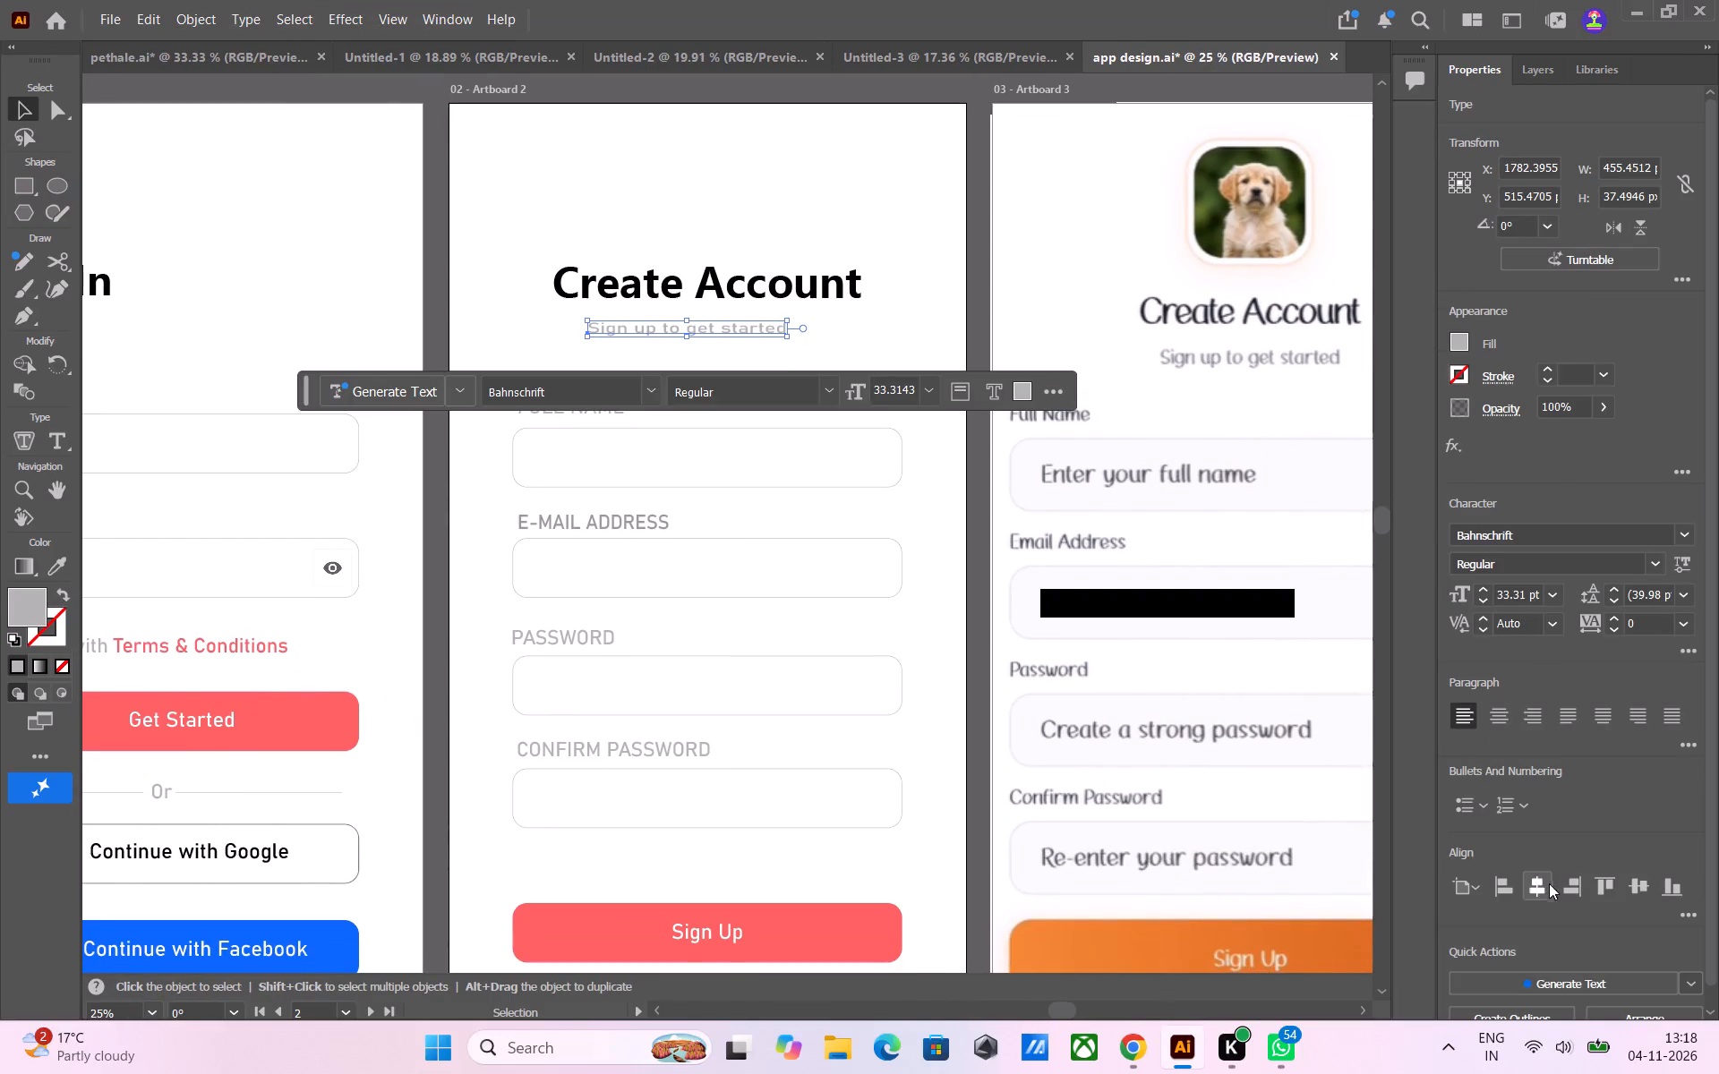
pyautogui.click(1537, 884)
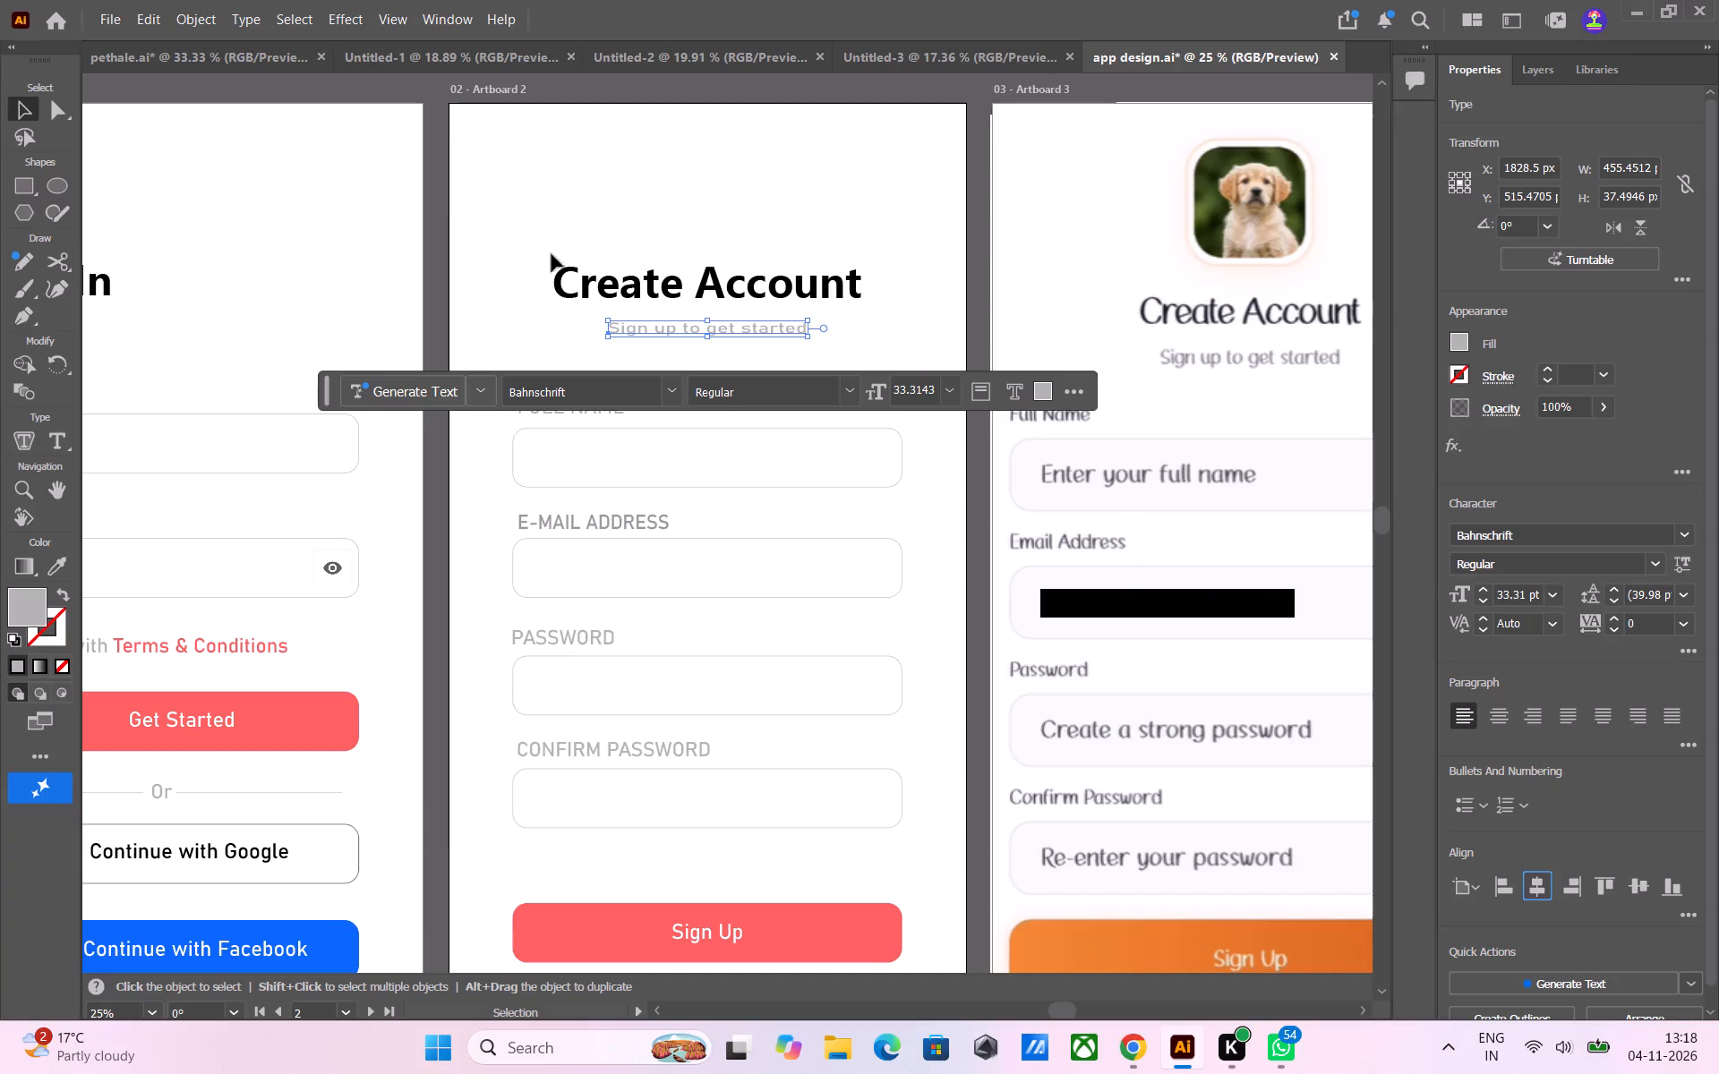
pyautogui.click(426, 234)
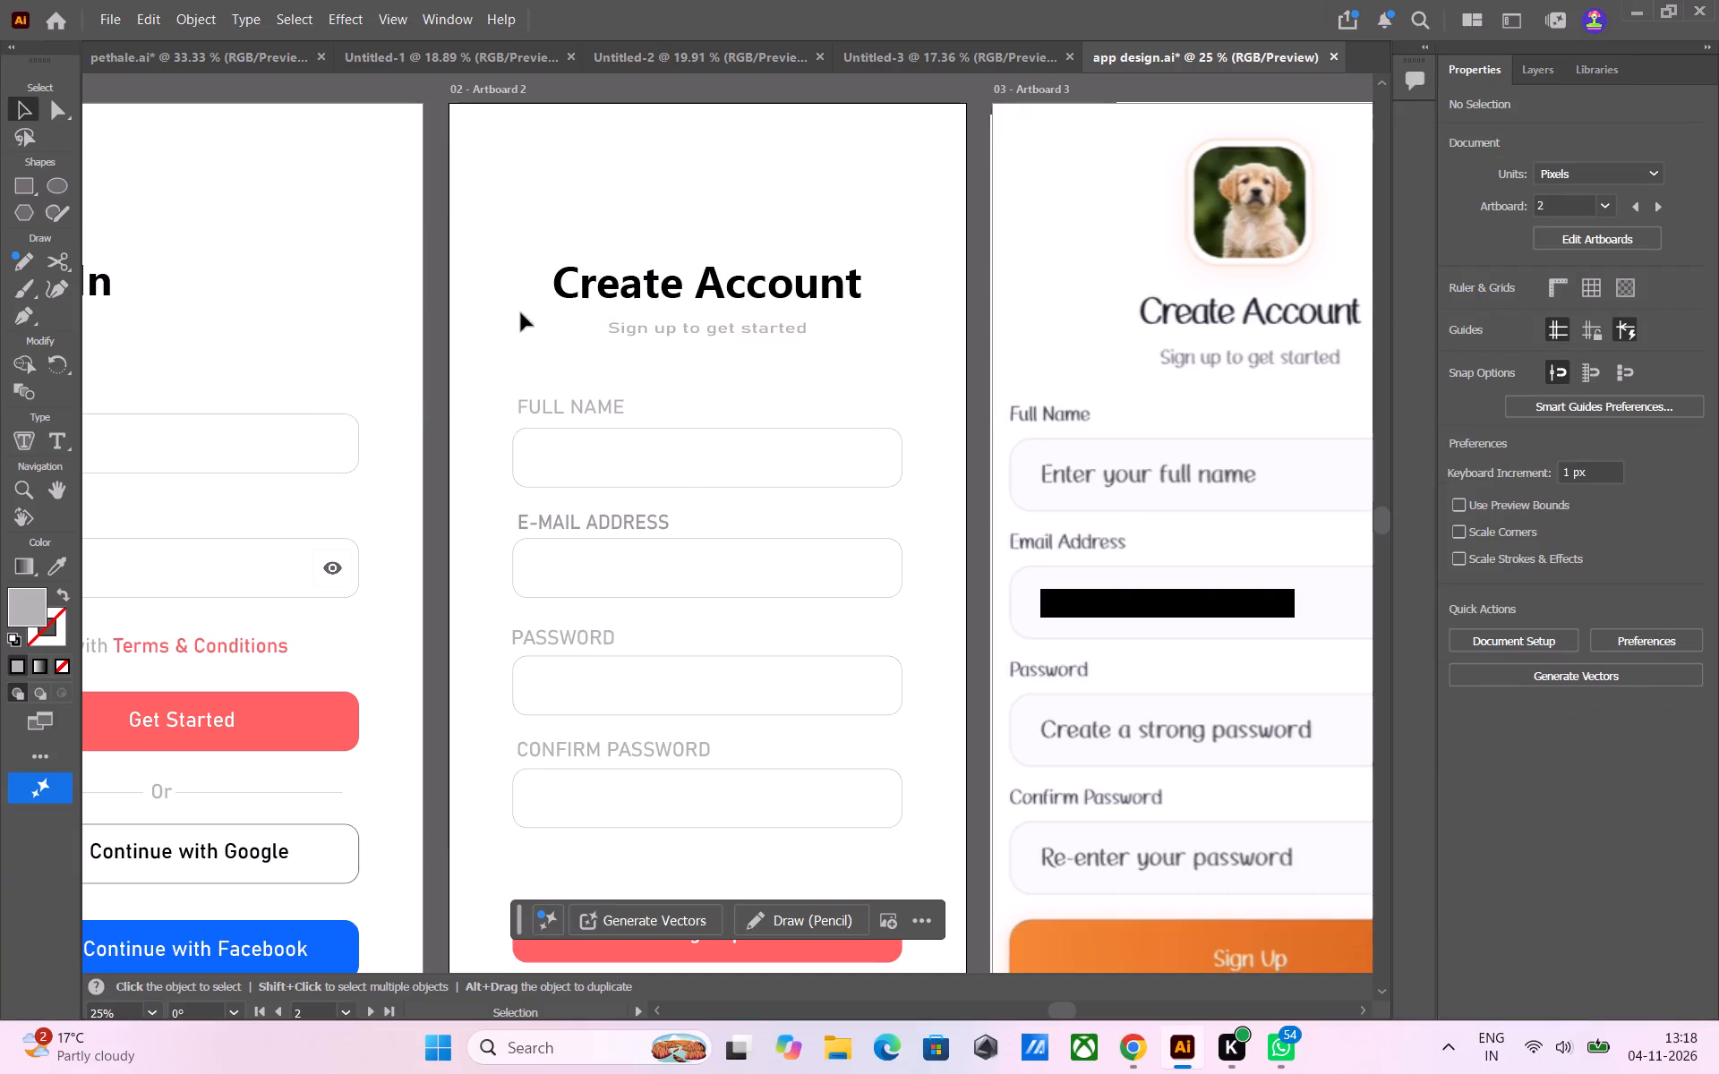
# Nudge the "Sign up to get started" line 4 px down, away from the Create Account heading.
pyautogui.click(693, 329)
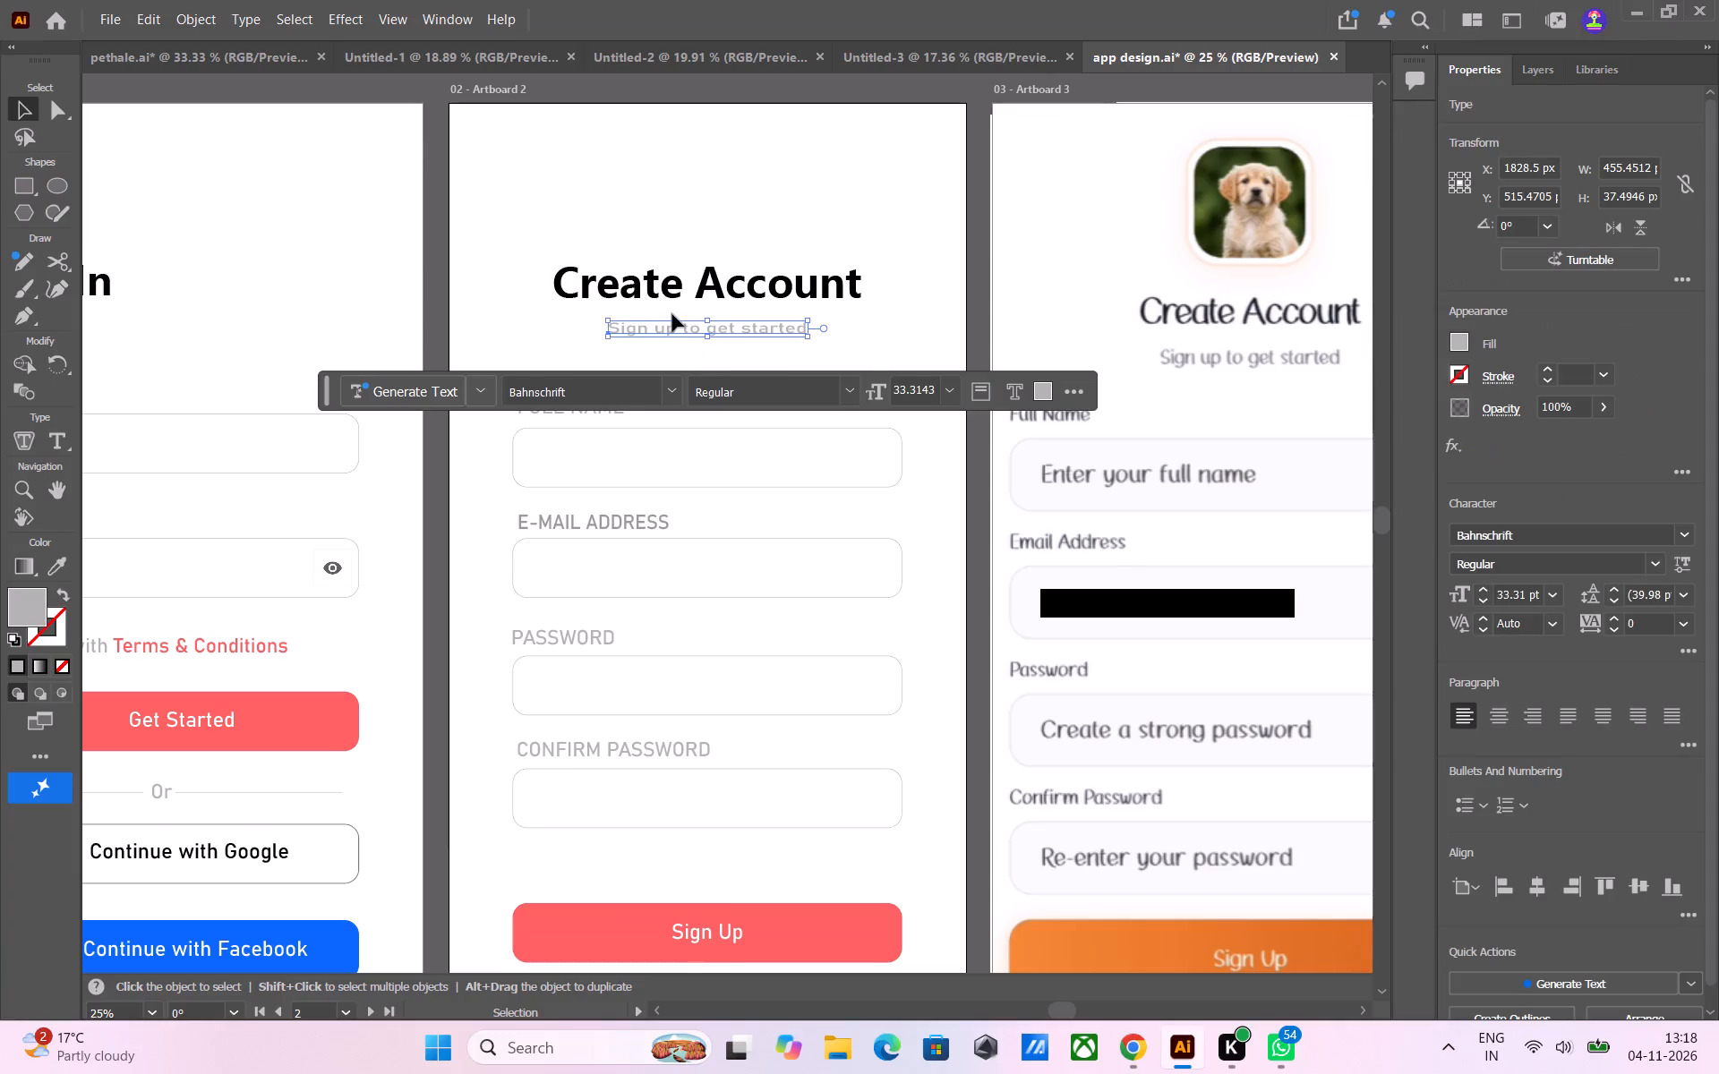
pyautogui.press('Down')
pyautogui.press('Down')
pyautogui.press('Down')
pyautogui.press('Down')
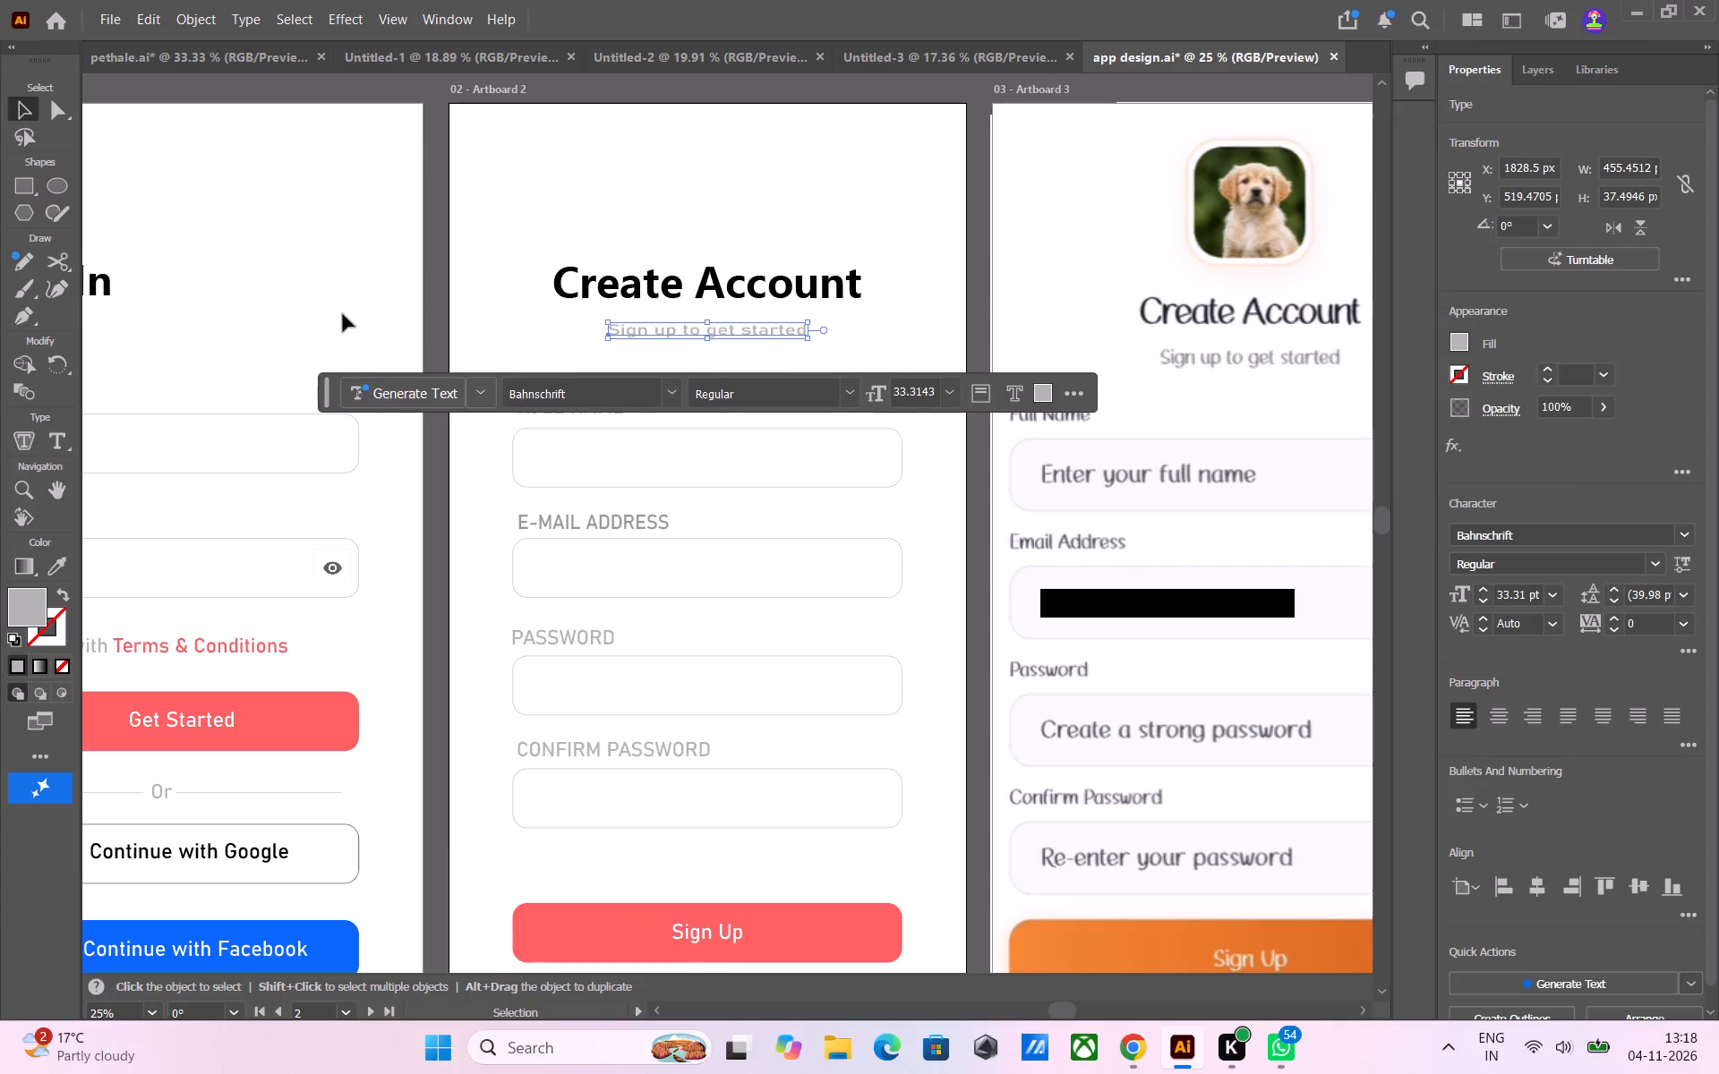
pyautogui.click(441, 312)
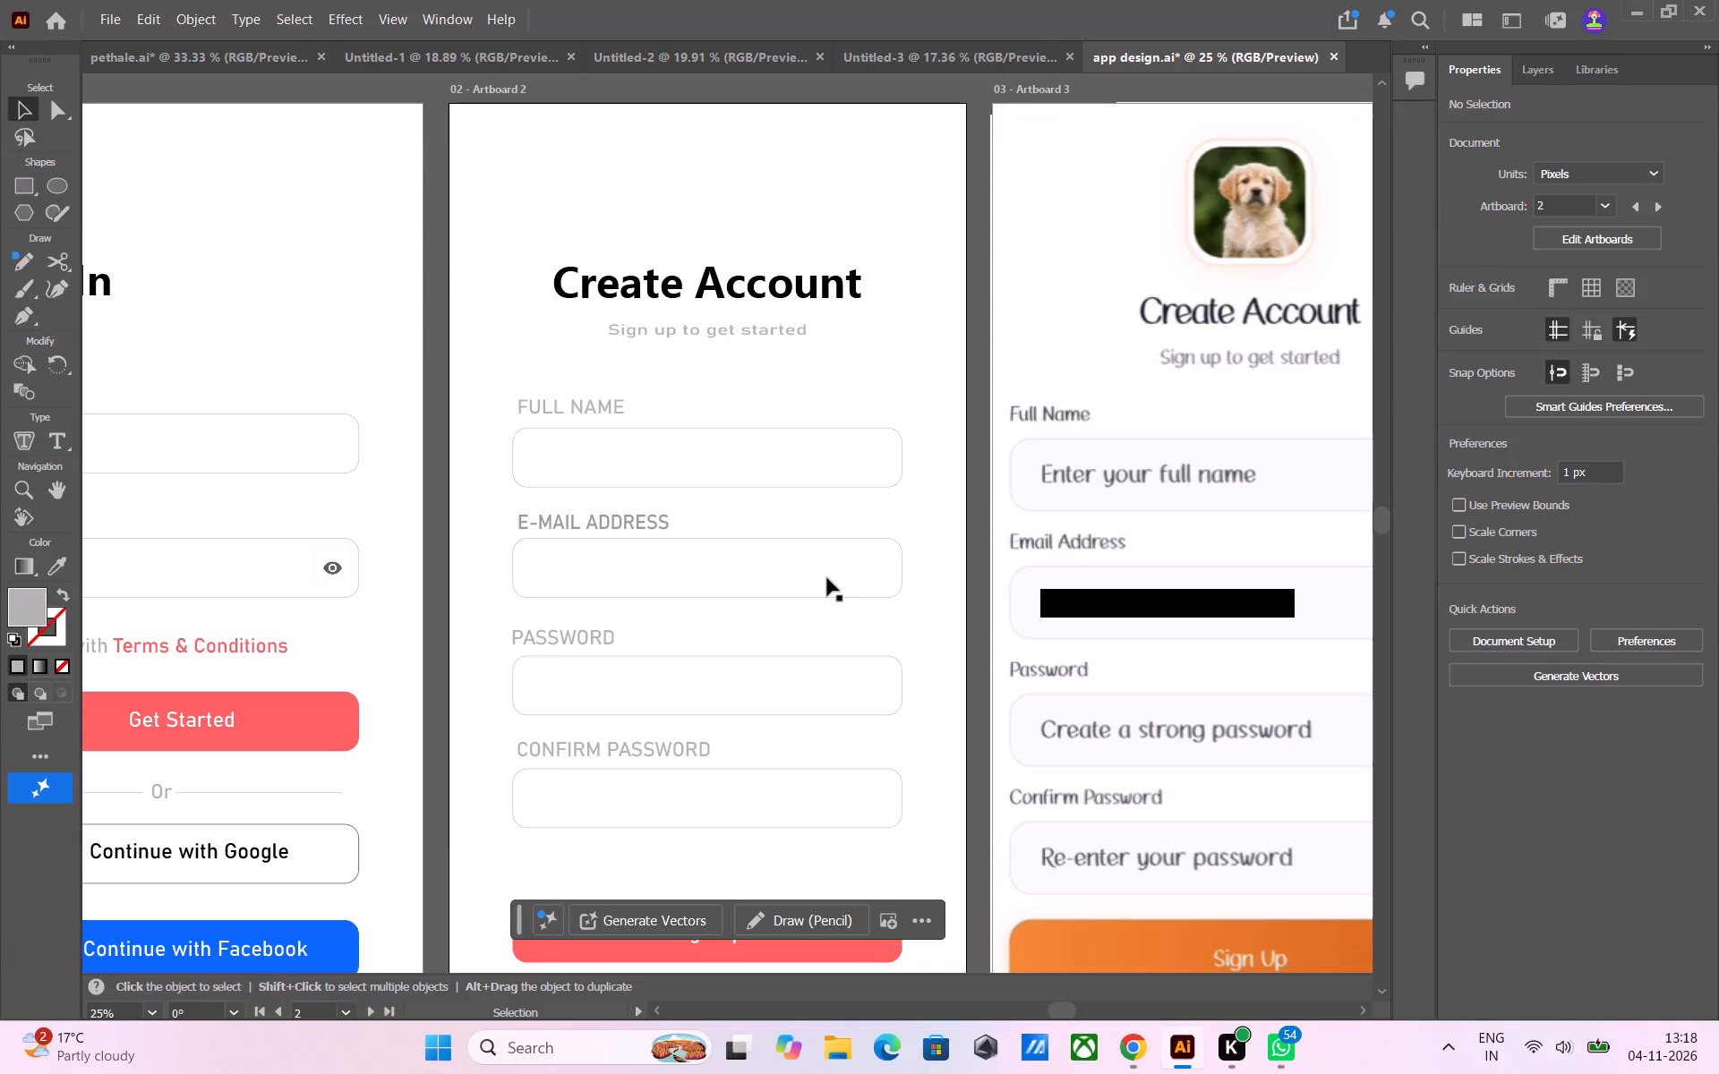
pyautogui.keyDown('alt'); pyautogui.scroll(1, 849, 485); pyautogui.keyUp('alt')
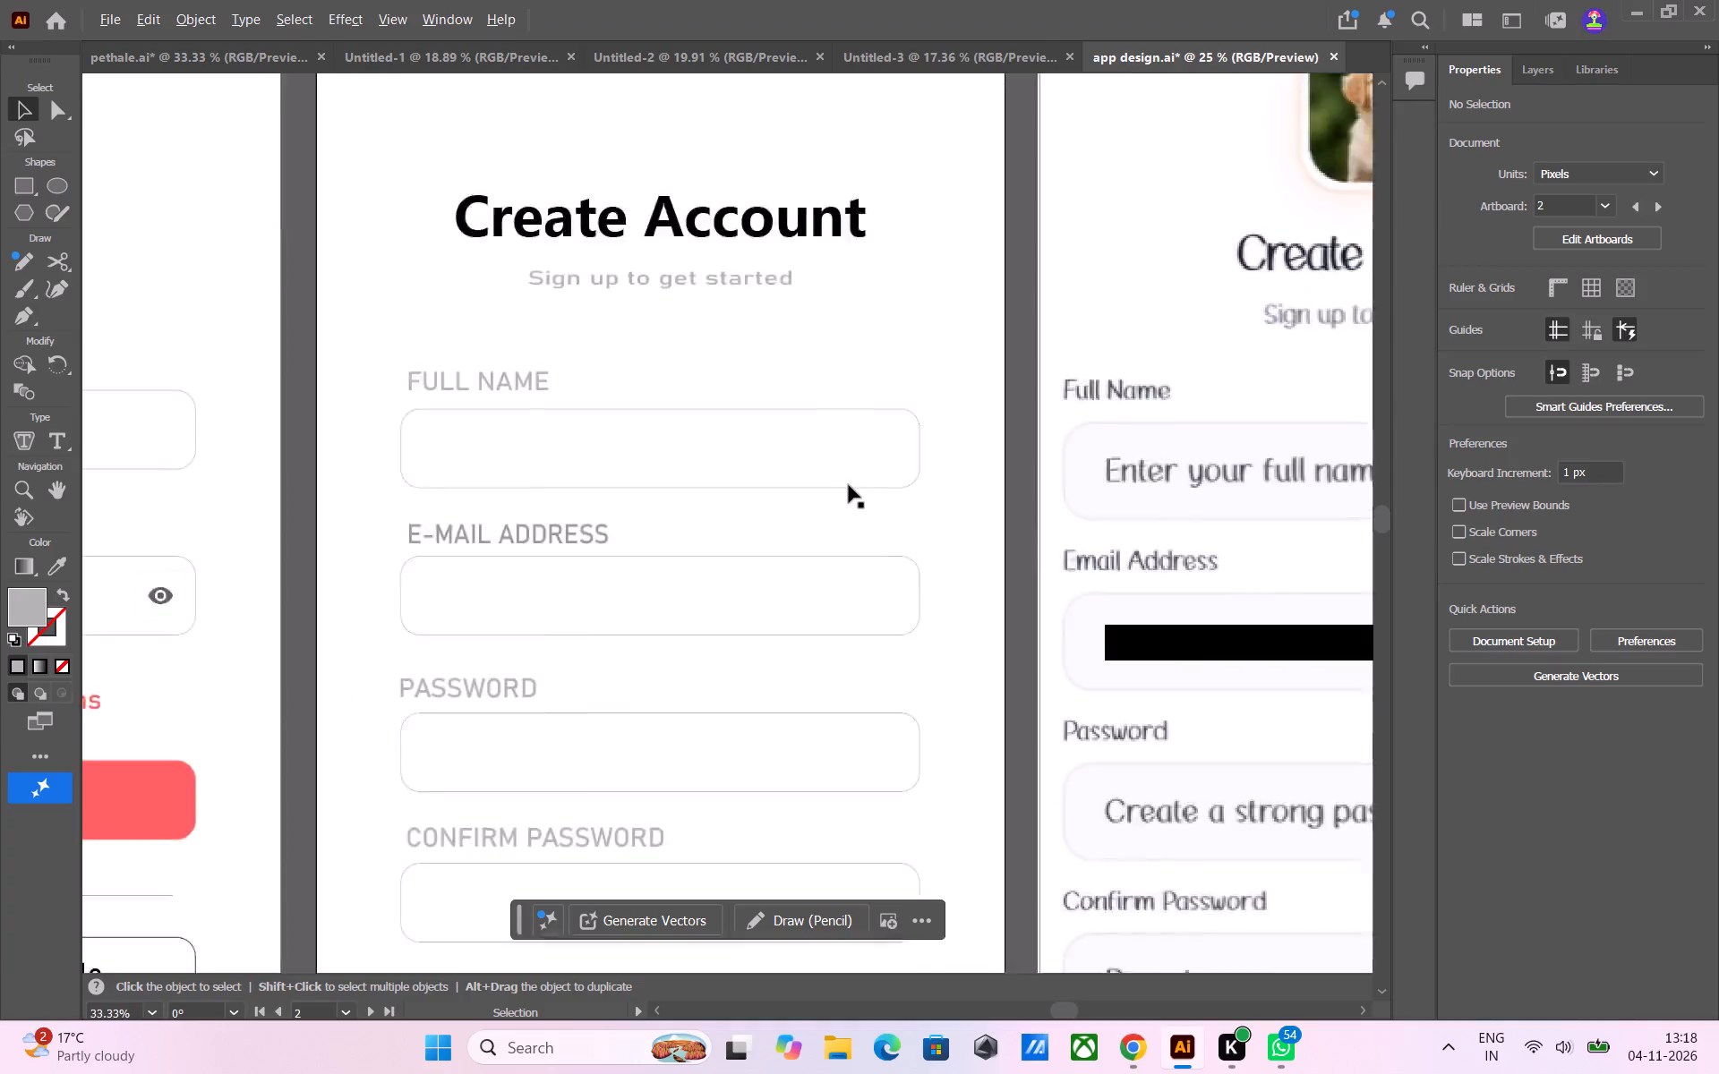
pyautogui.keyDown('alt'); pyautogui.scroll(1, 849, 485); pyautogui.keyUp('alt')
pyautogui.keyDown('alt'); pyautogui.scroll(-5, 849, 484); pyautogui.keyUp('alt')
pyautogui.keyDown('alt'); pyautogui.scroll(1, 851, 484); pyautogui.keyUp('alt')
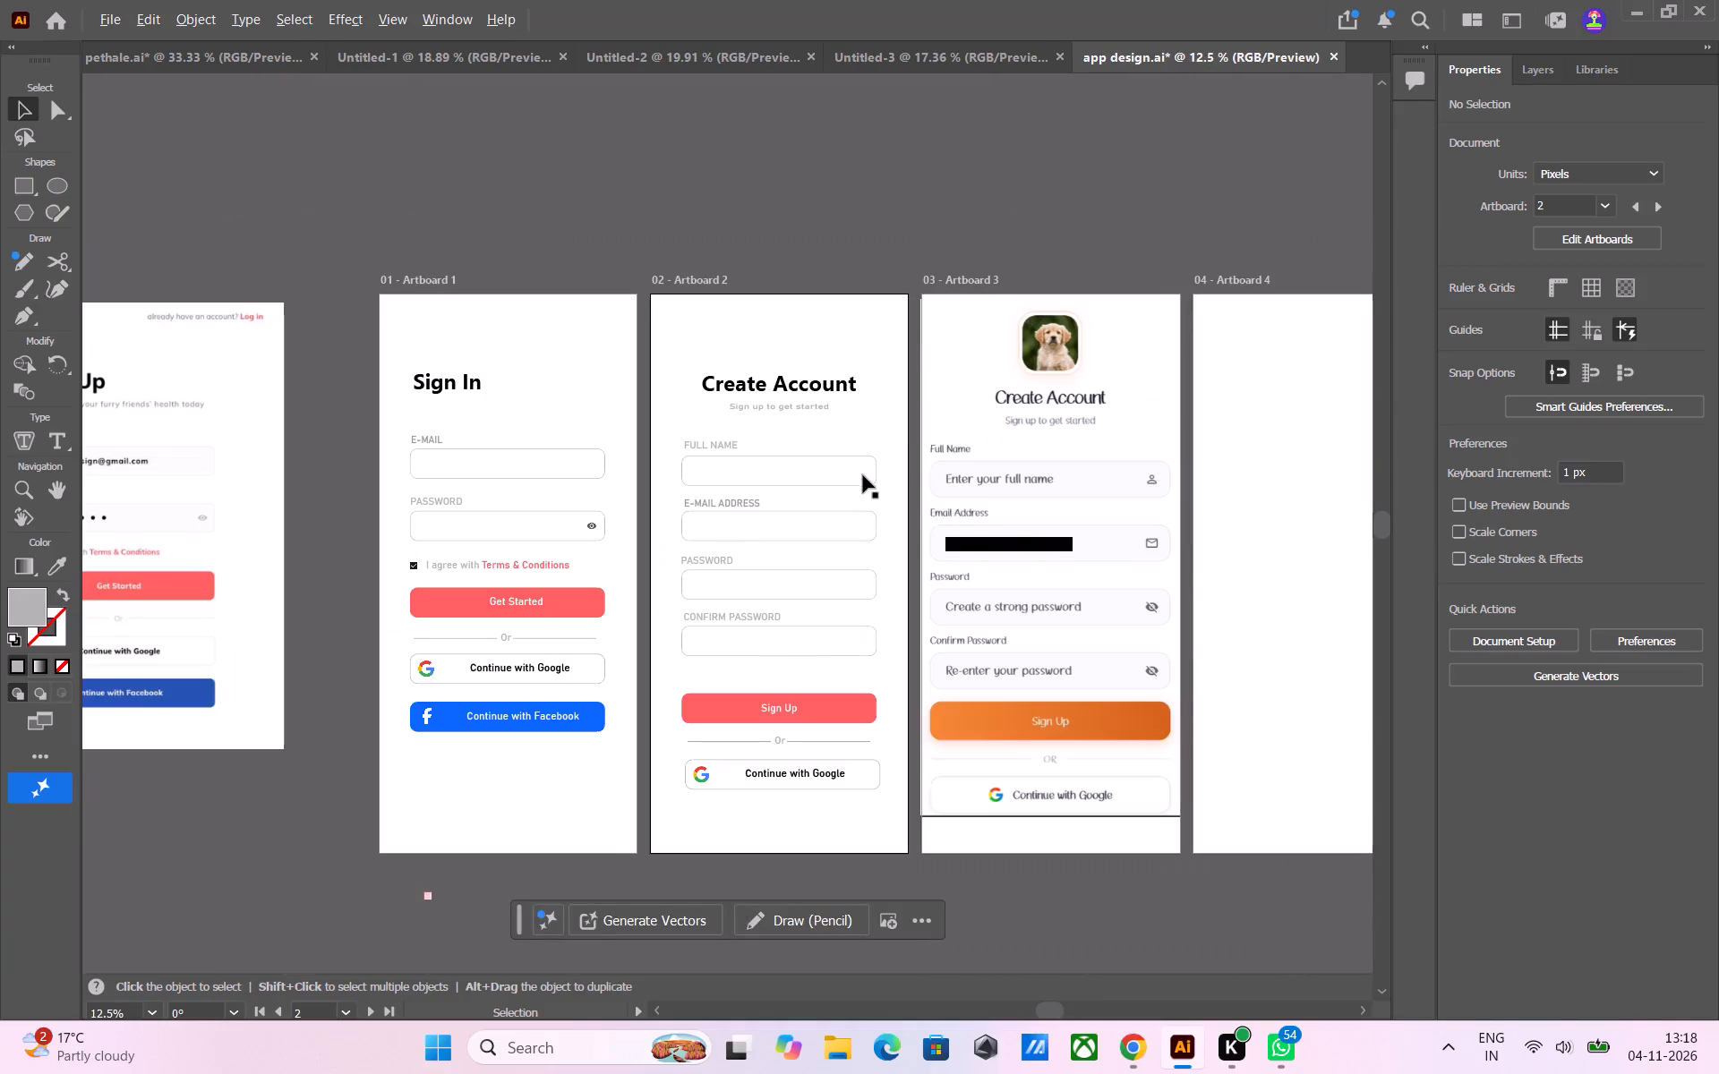
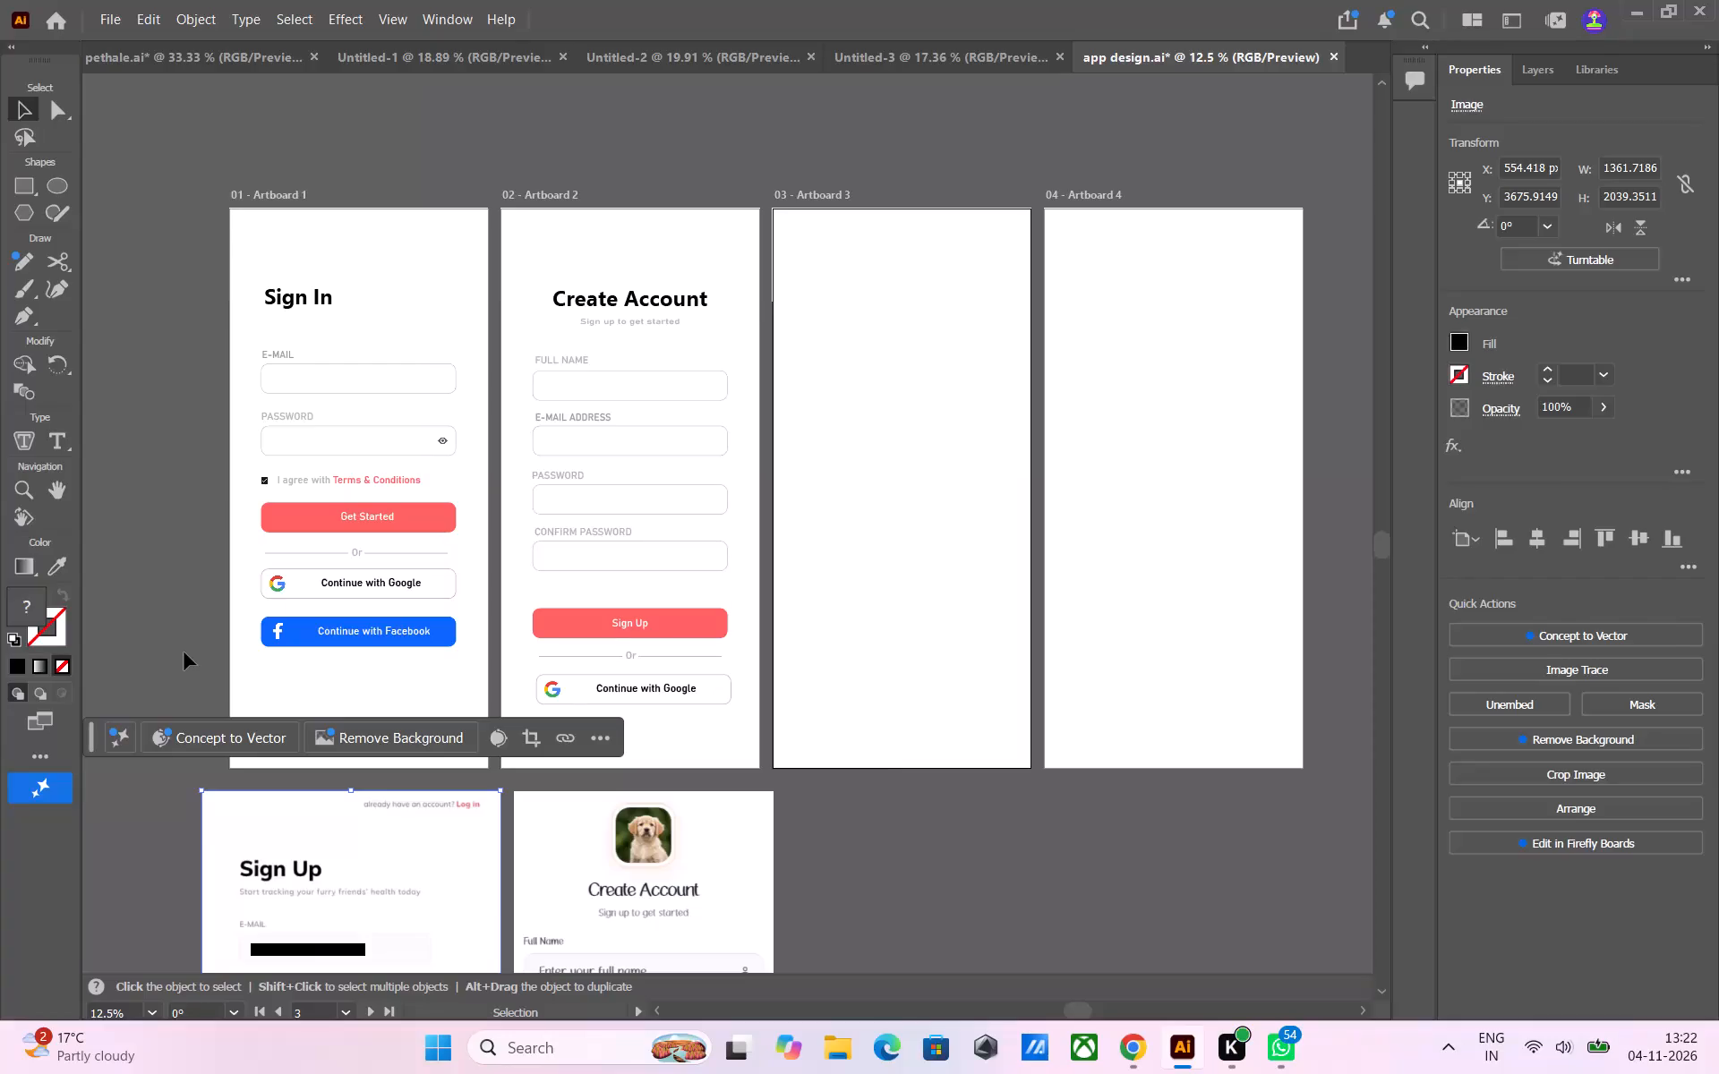
# Add a new text line beginning with "D" just below the "Continue with Facebook" button on Artboard 1.
pyautogui.click(332, 661)
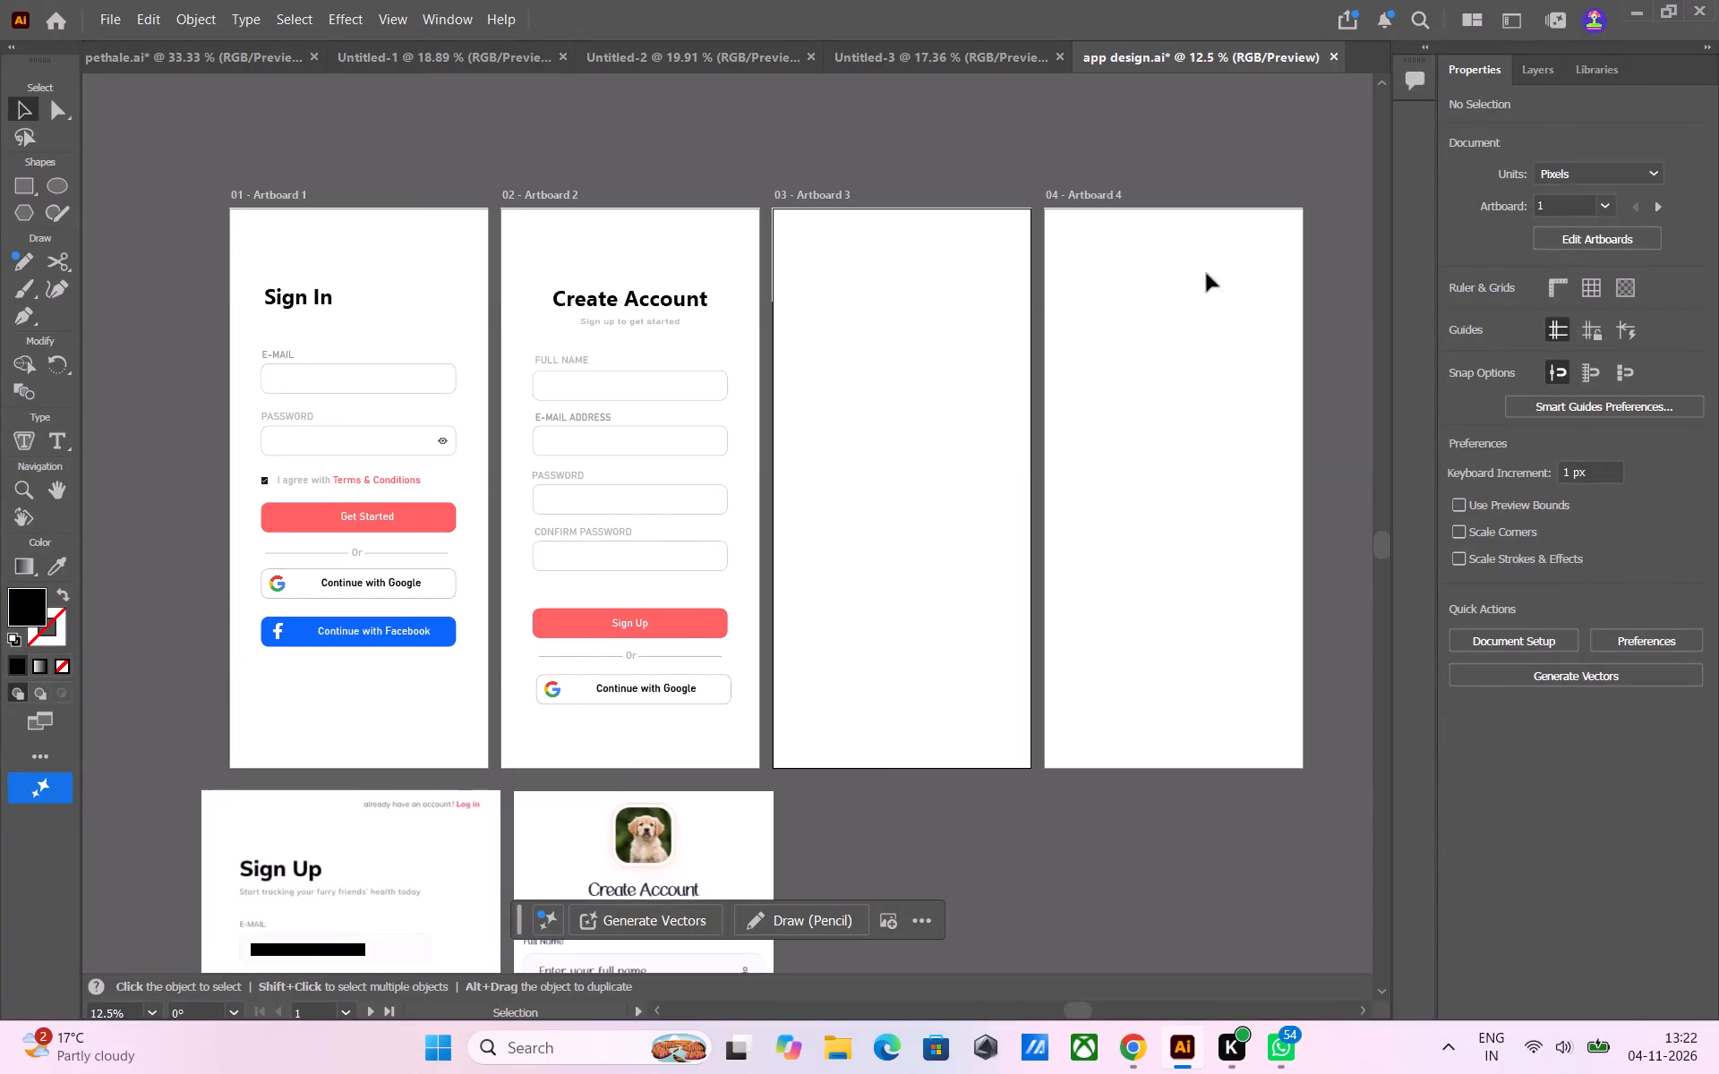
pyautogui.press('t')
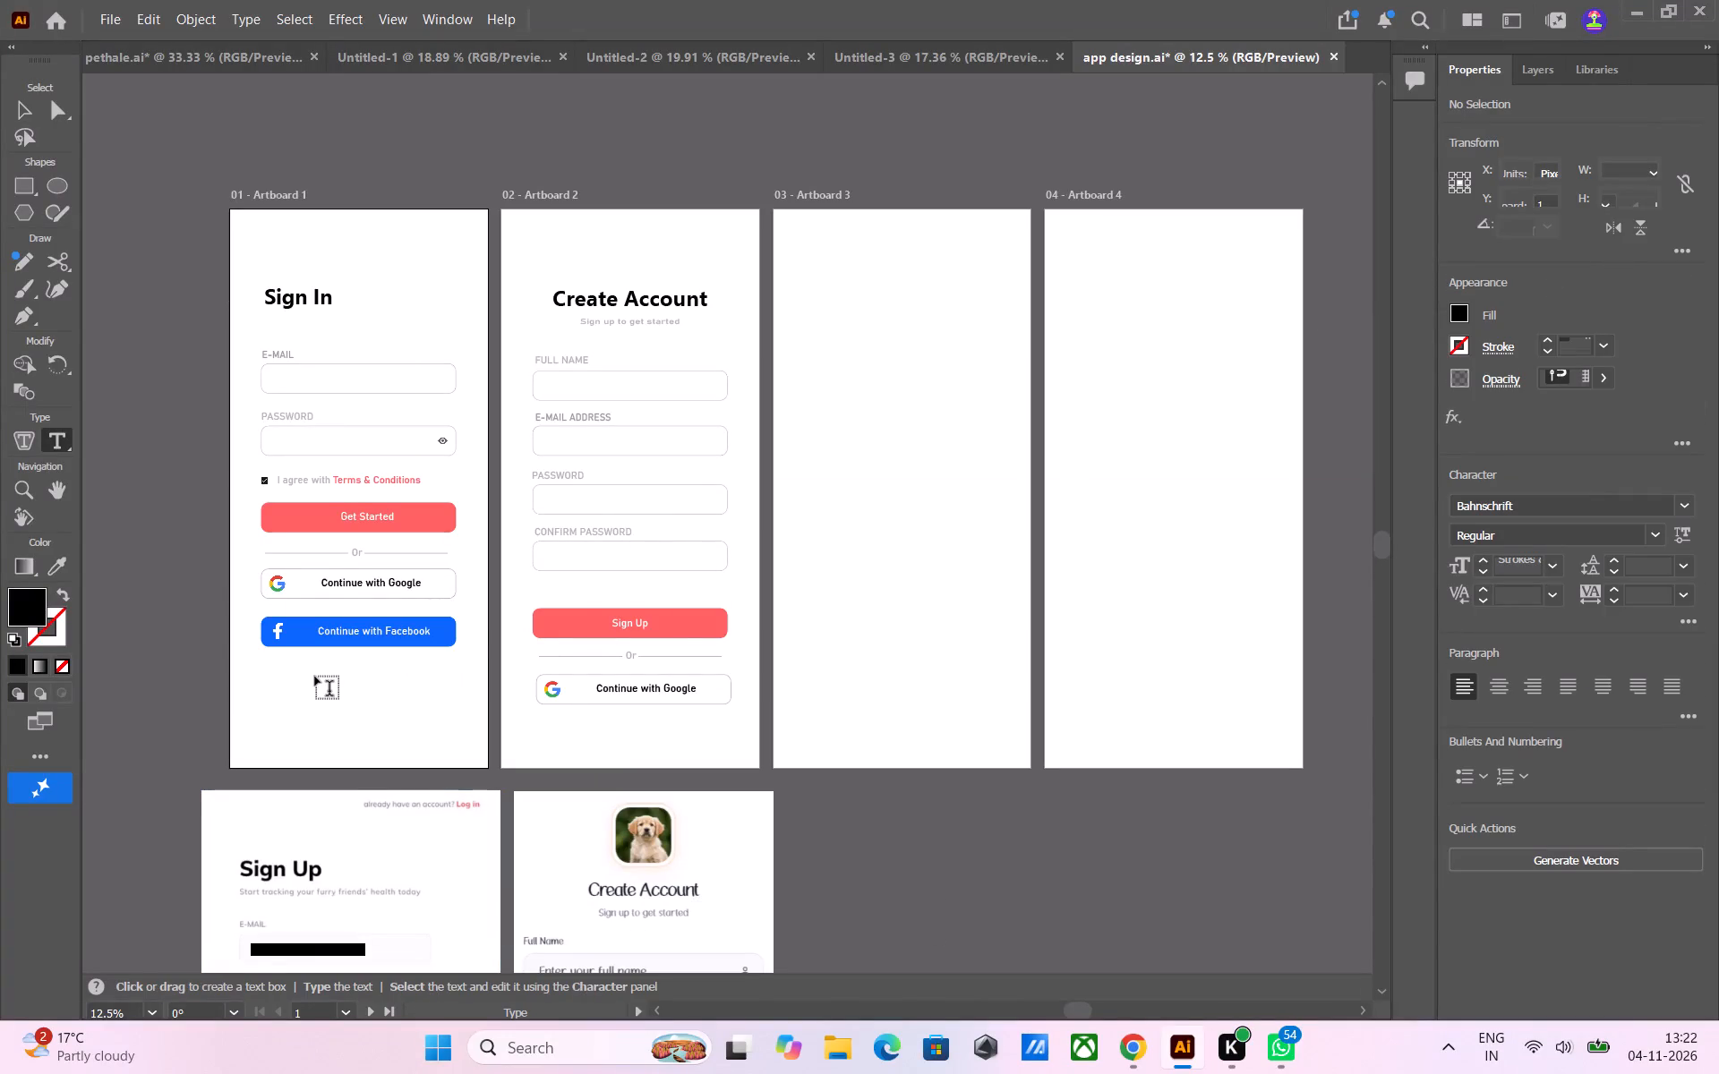
pyautogui.click(286, 675)
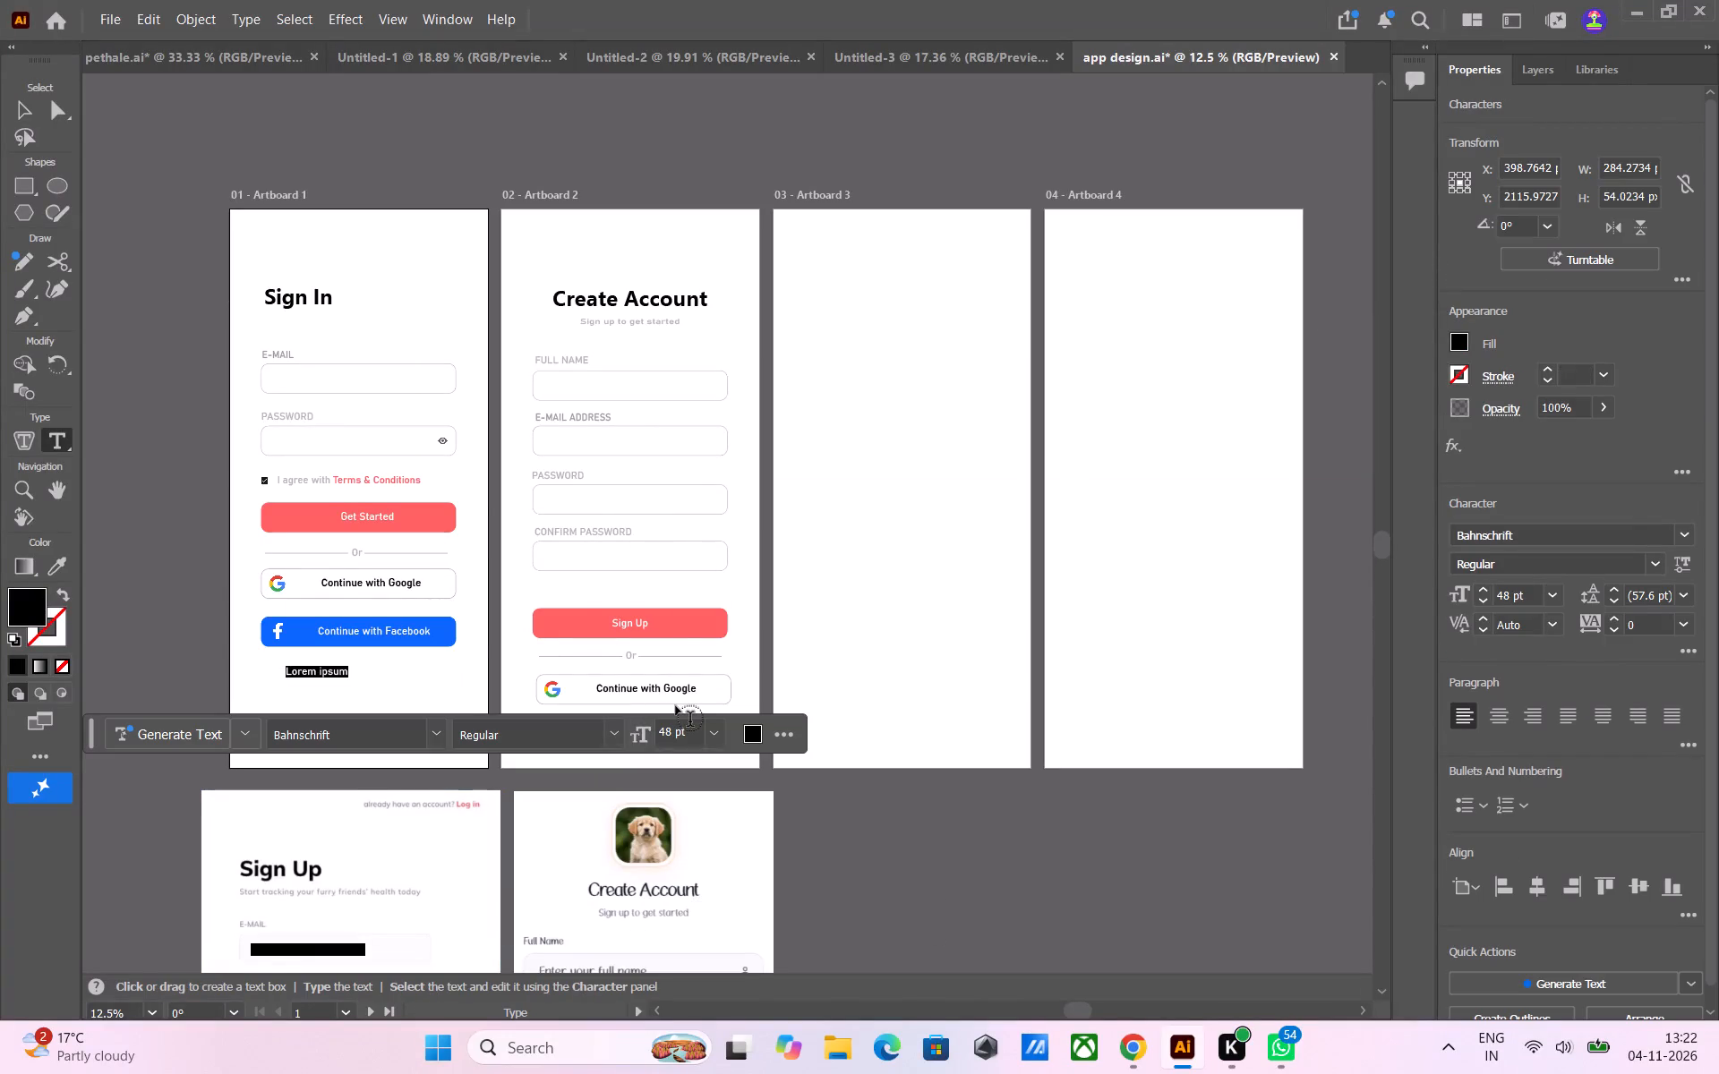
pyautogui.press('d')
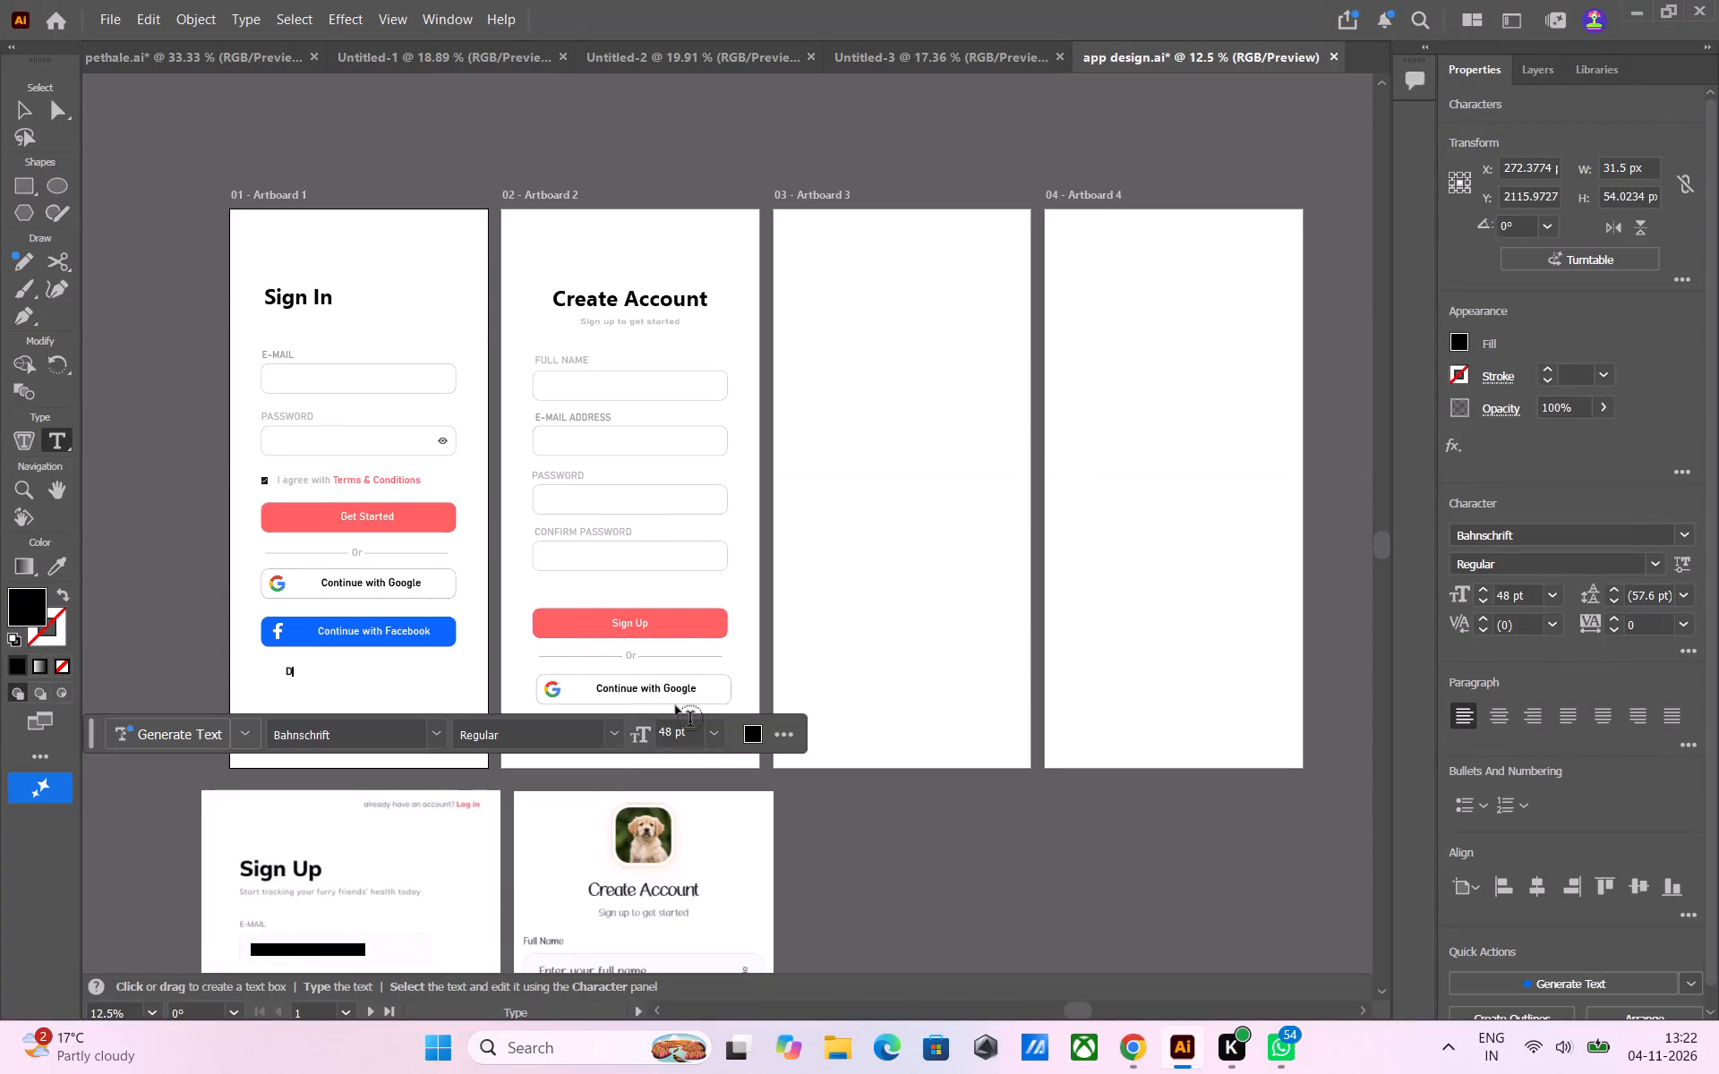
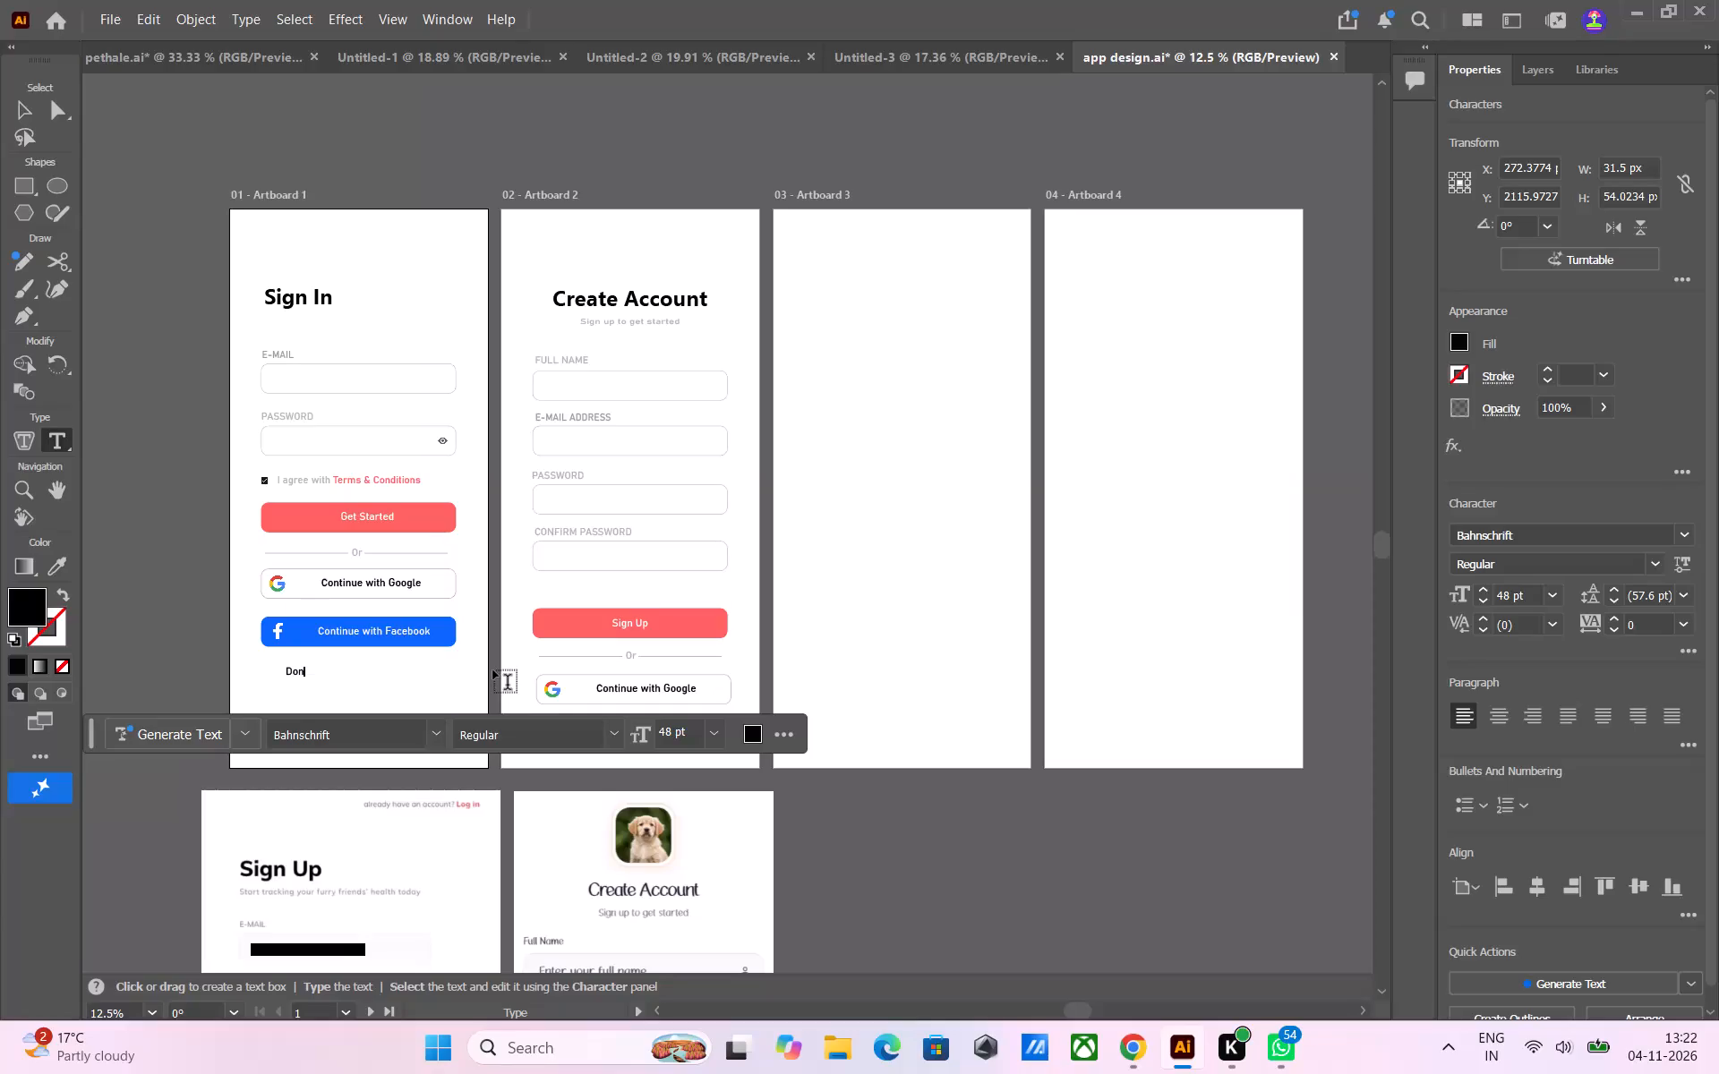
# Continue the text line below the Continue with Facebook button on Artboard 1 so that it reads "Don't ".
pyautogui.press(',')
pyautogui.press('BackSpace')
pyautogui.press("'")
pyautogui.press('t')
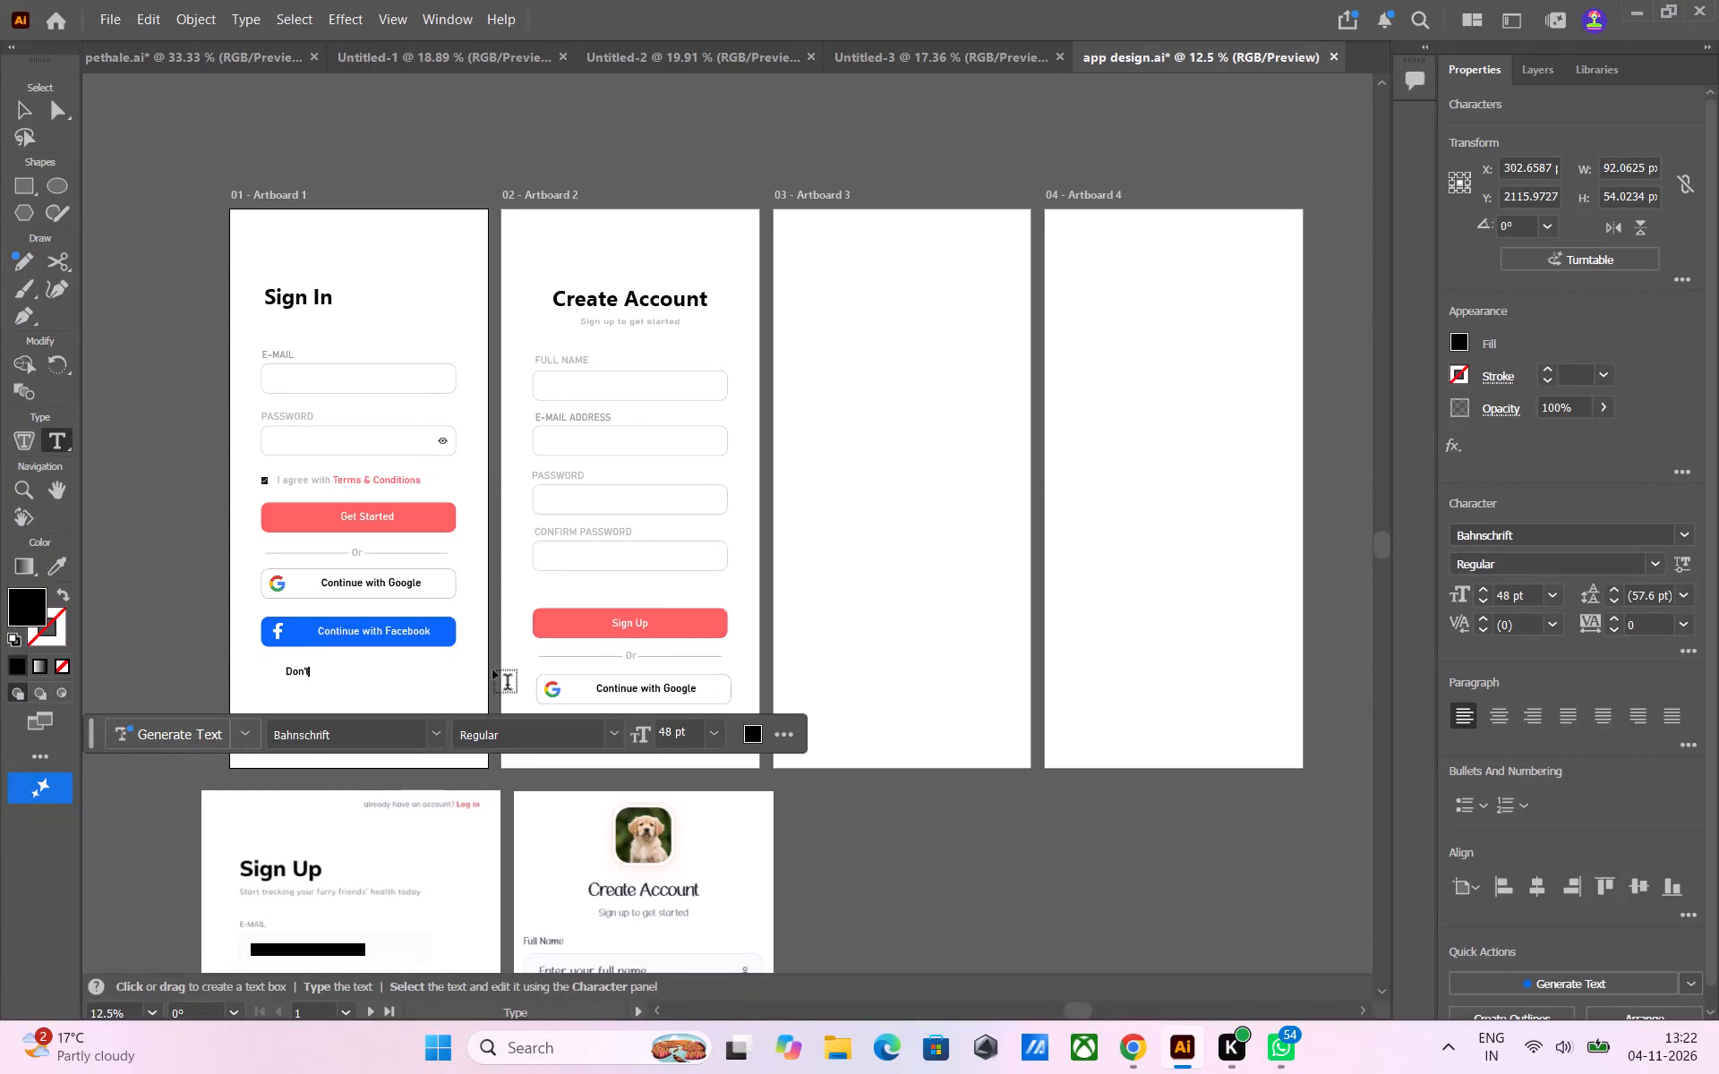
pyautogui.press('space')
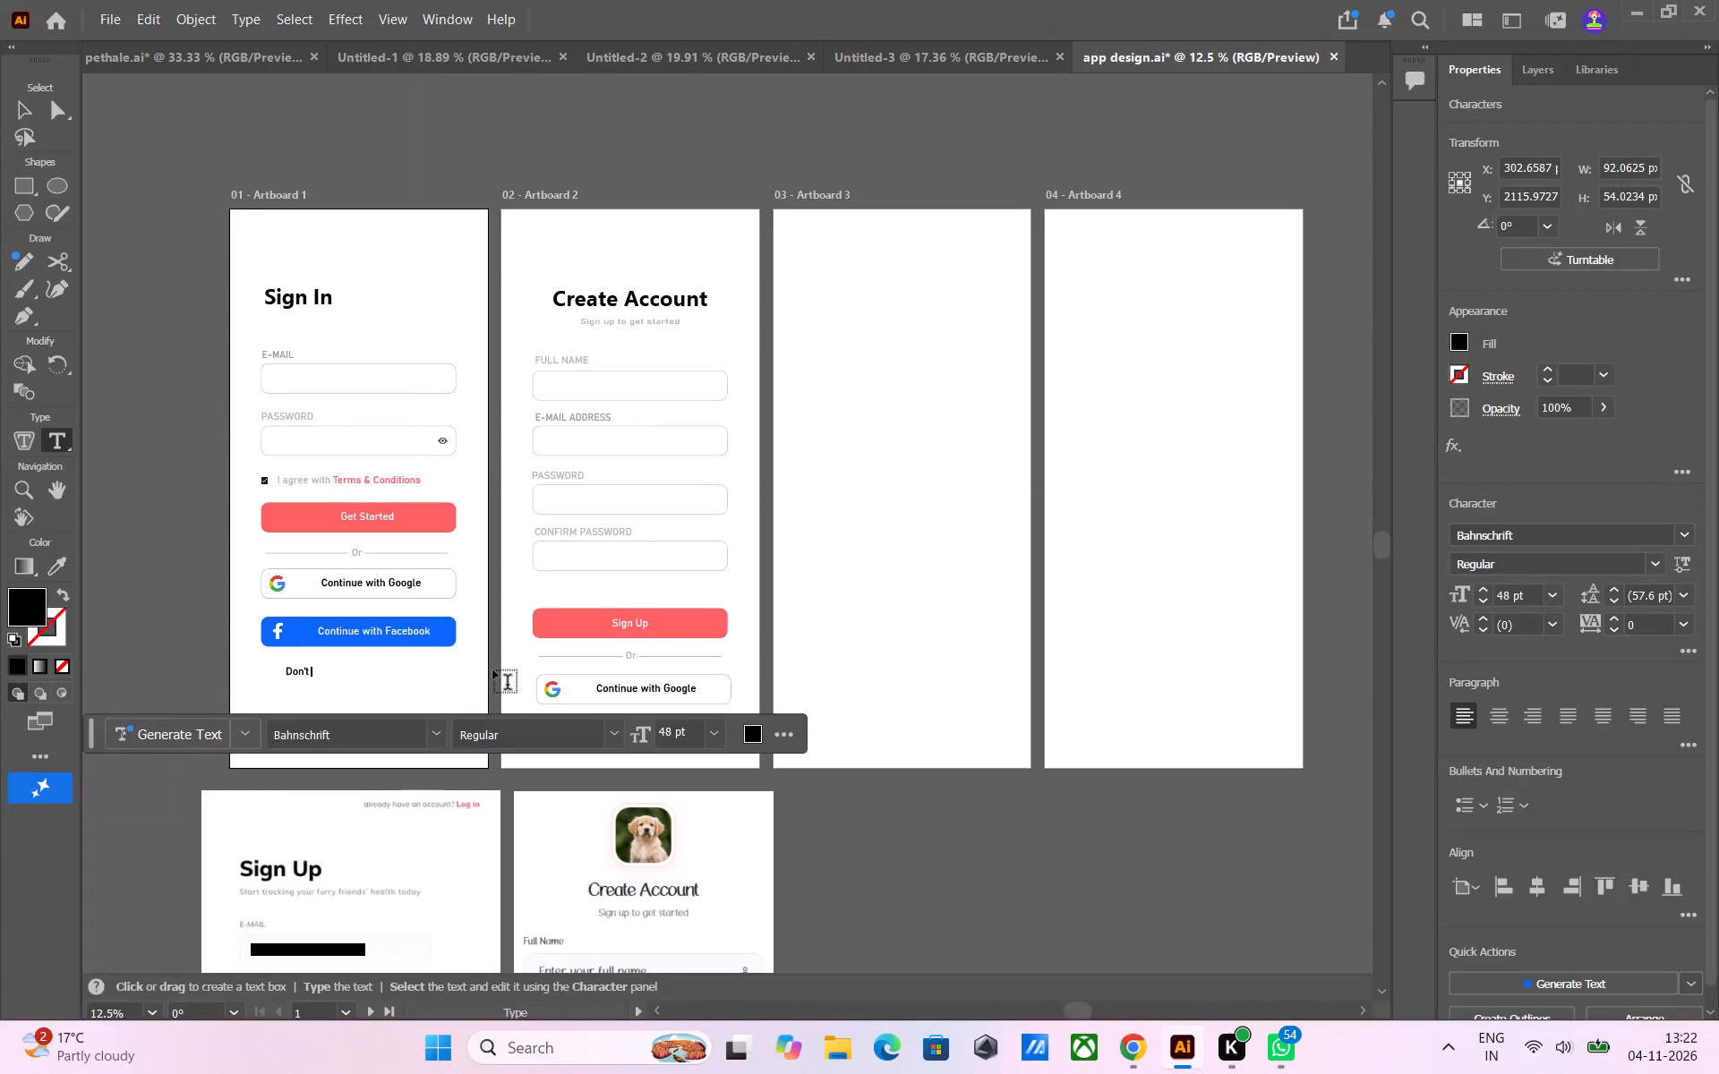
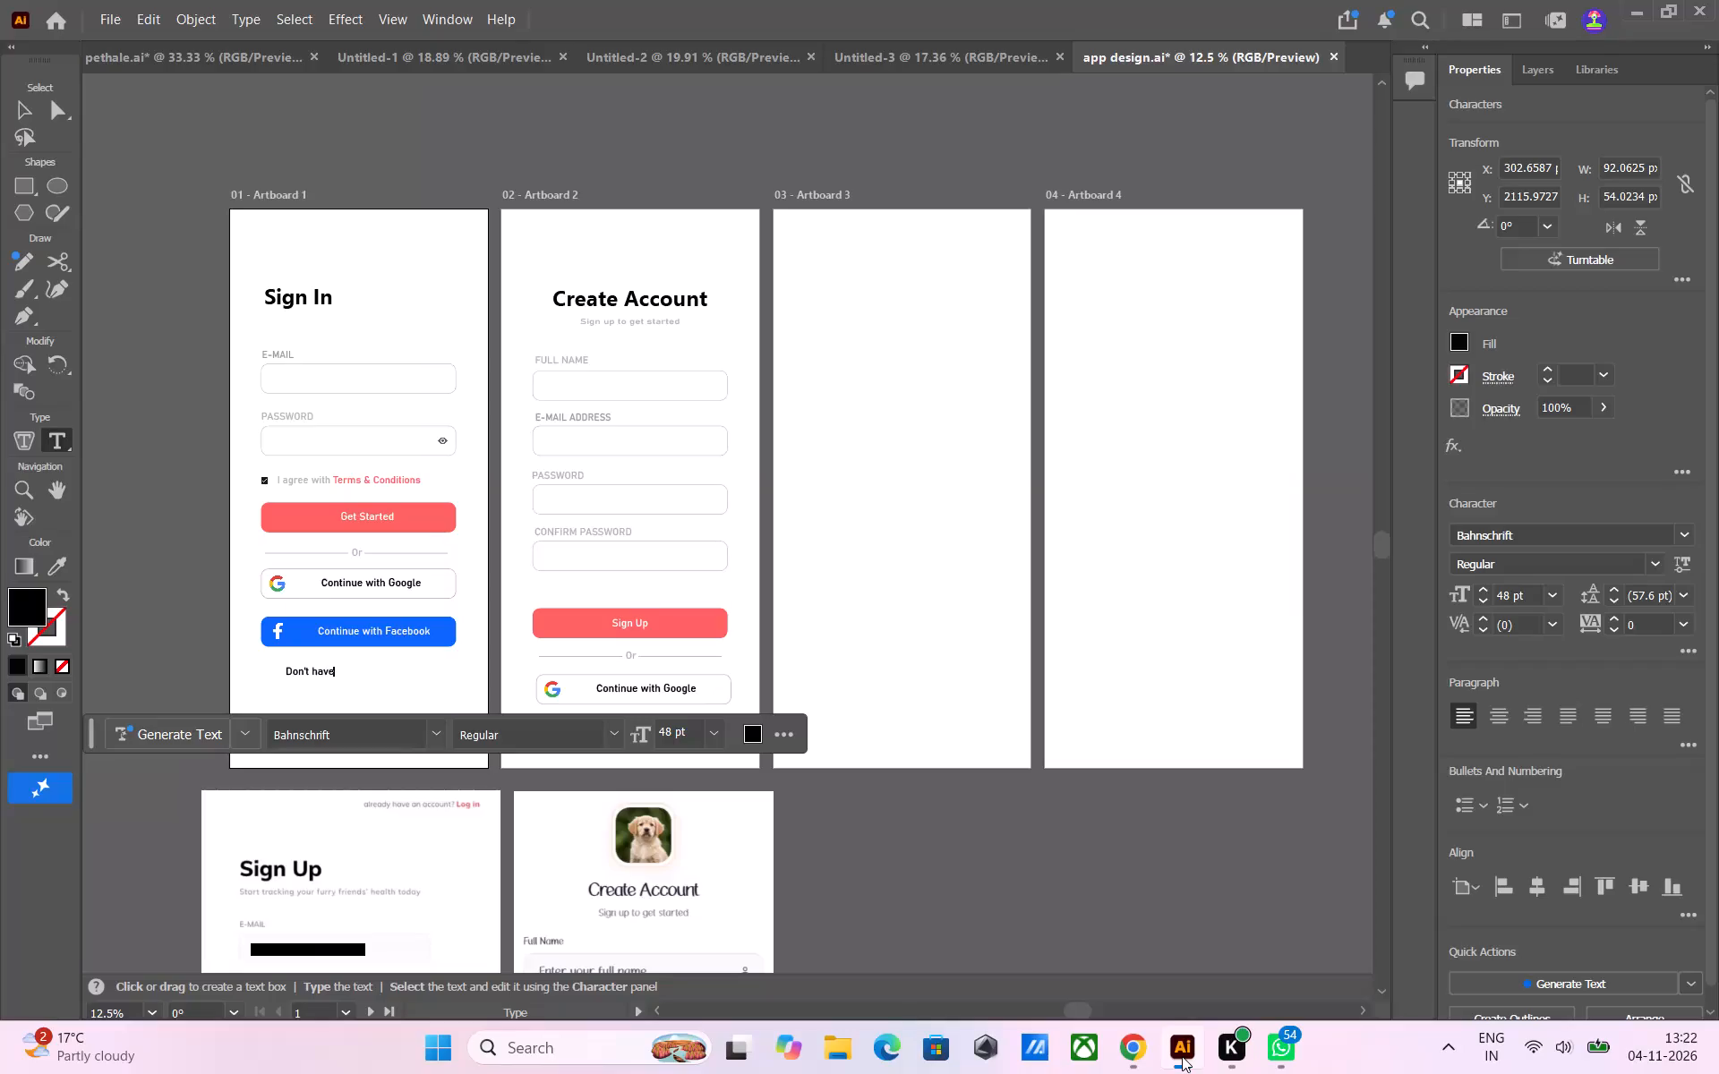
# Complete the text line below the Continue with Facebook button on Artboard 1 to read "Don't have an account".
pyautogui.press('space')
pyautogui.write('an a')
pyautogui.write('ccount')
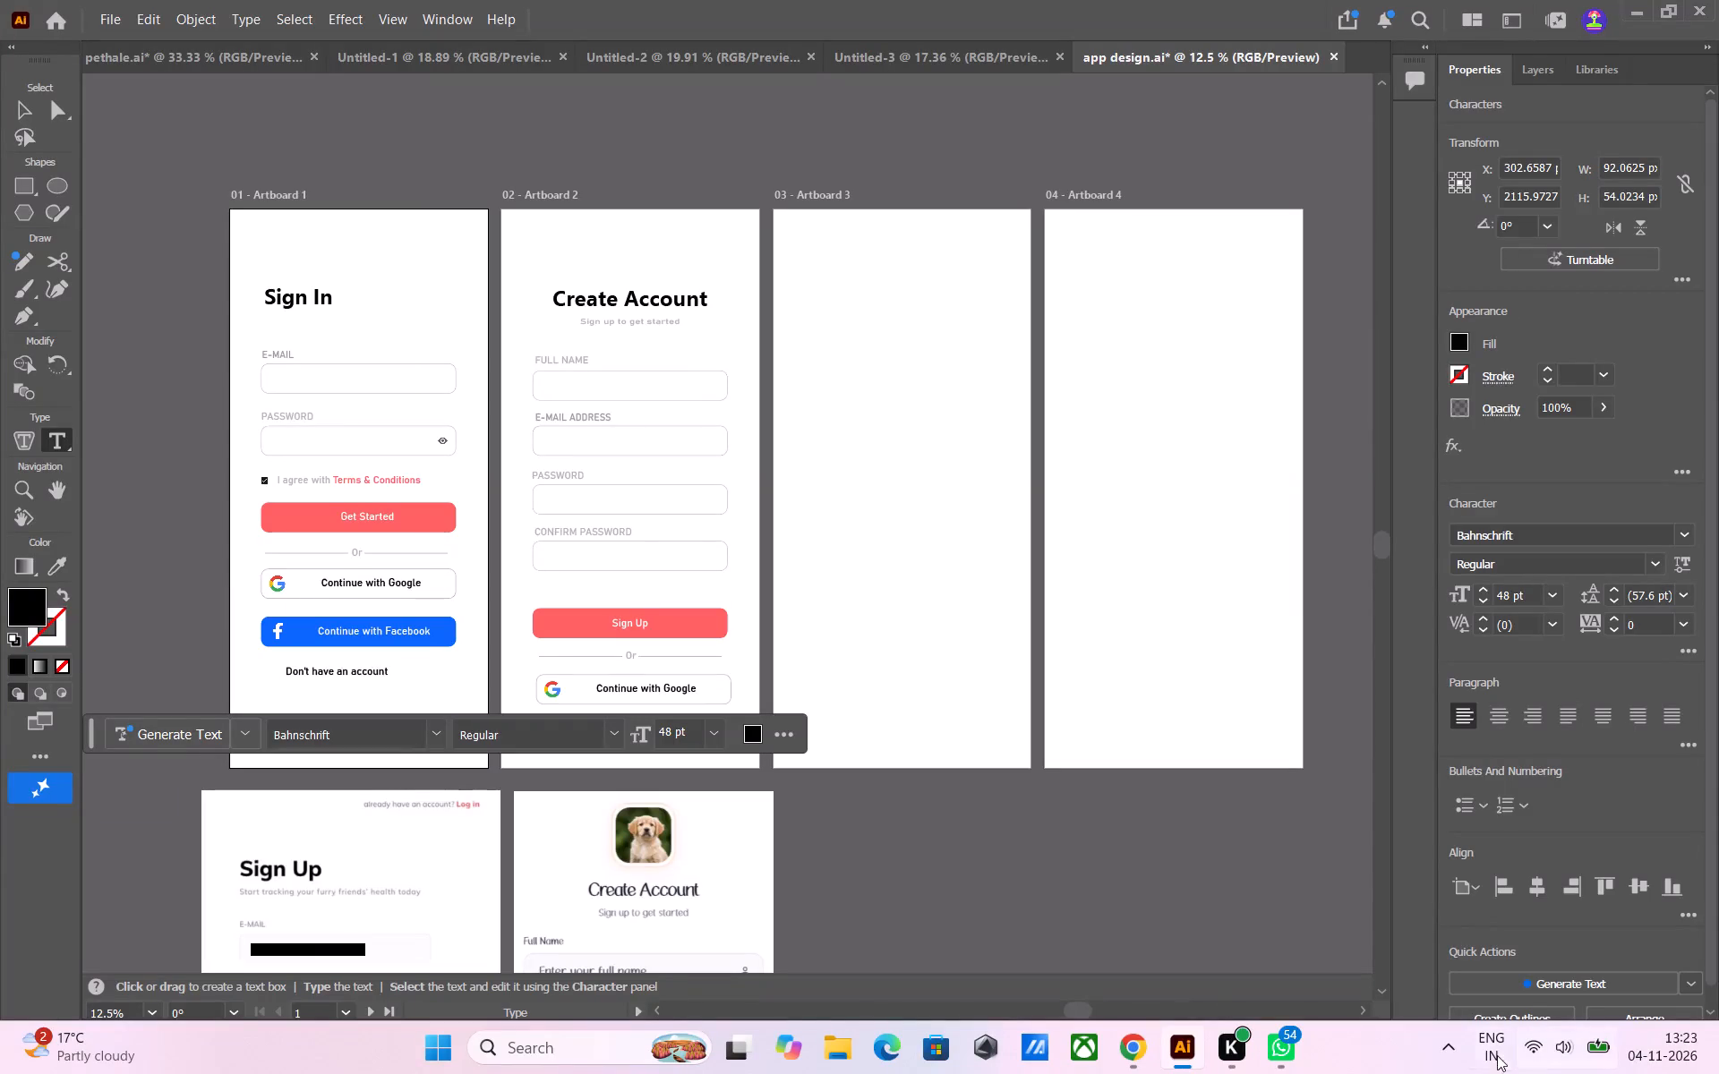
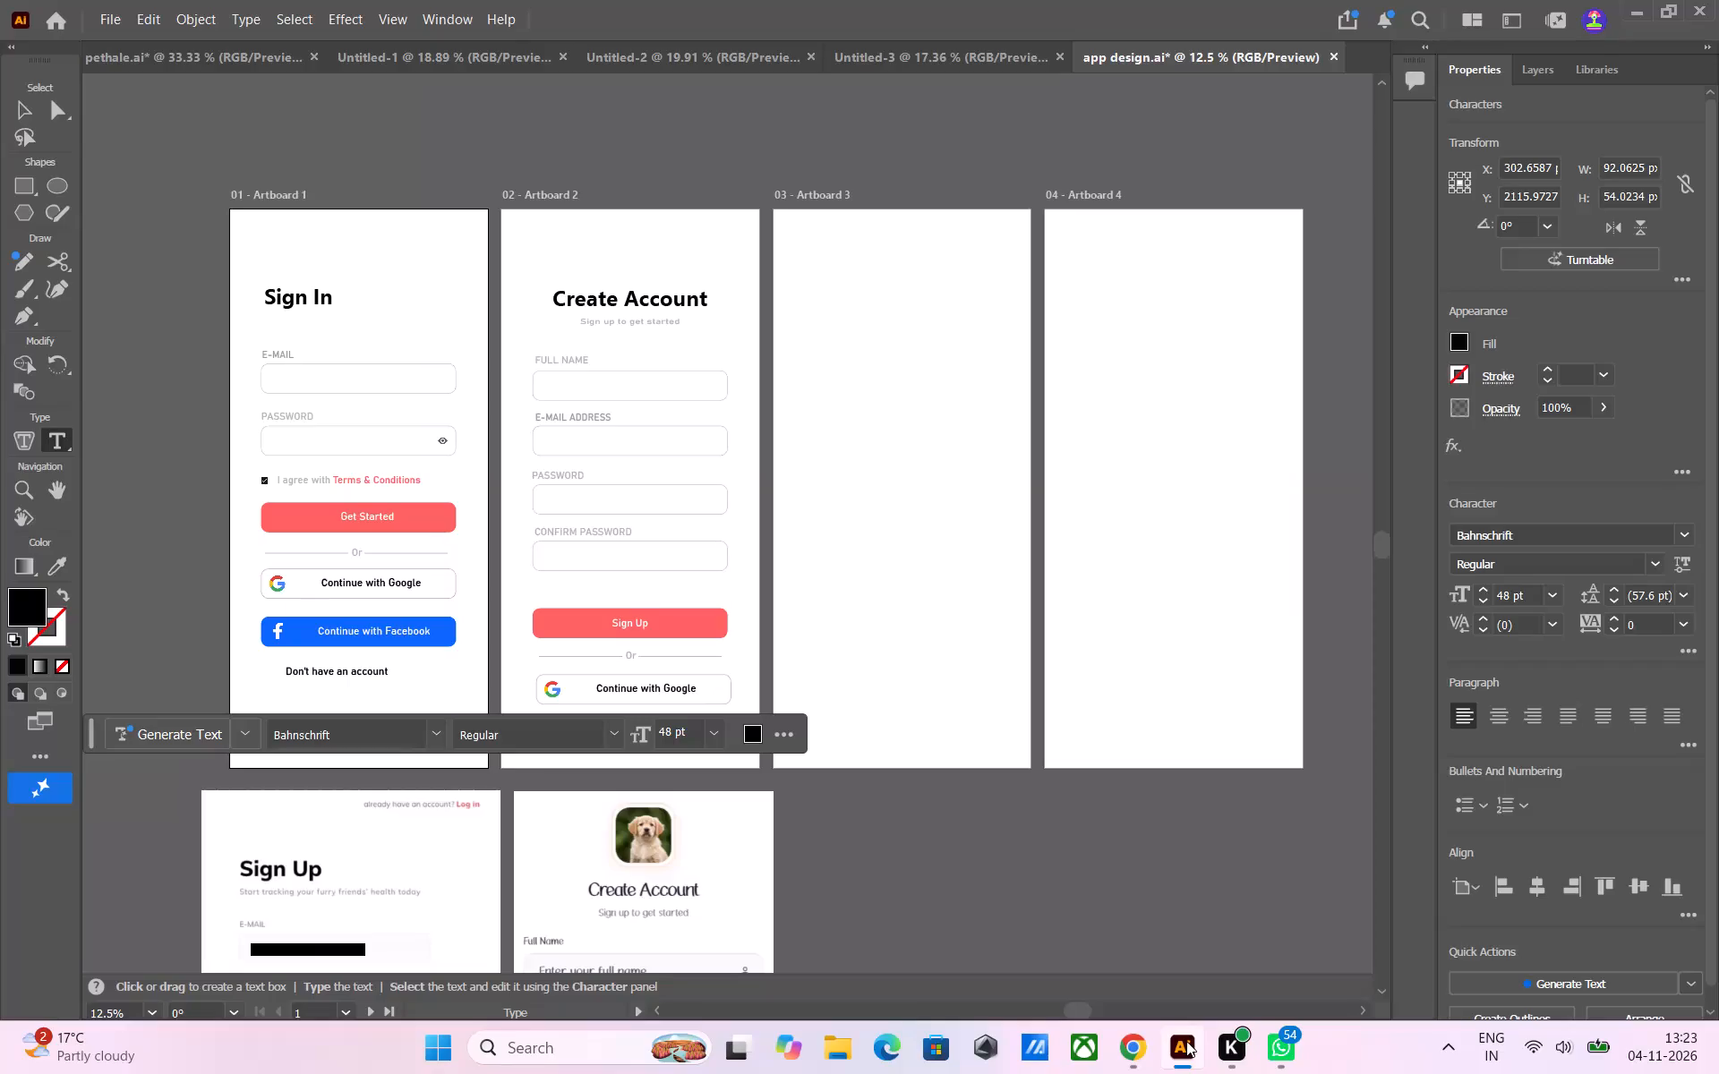
# End the "Don't have an account" line below Continue with Facebook on Artboard 1 with a space and a question mark.
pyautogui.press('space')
pyautogui.hotkey('shift', '?')
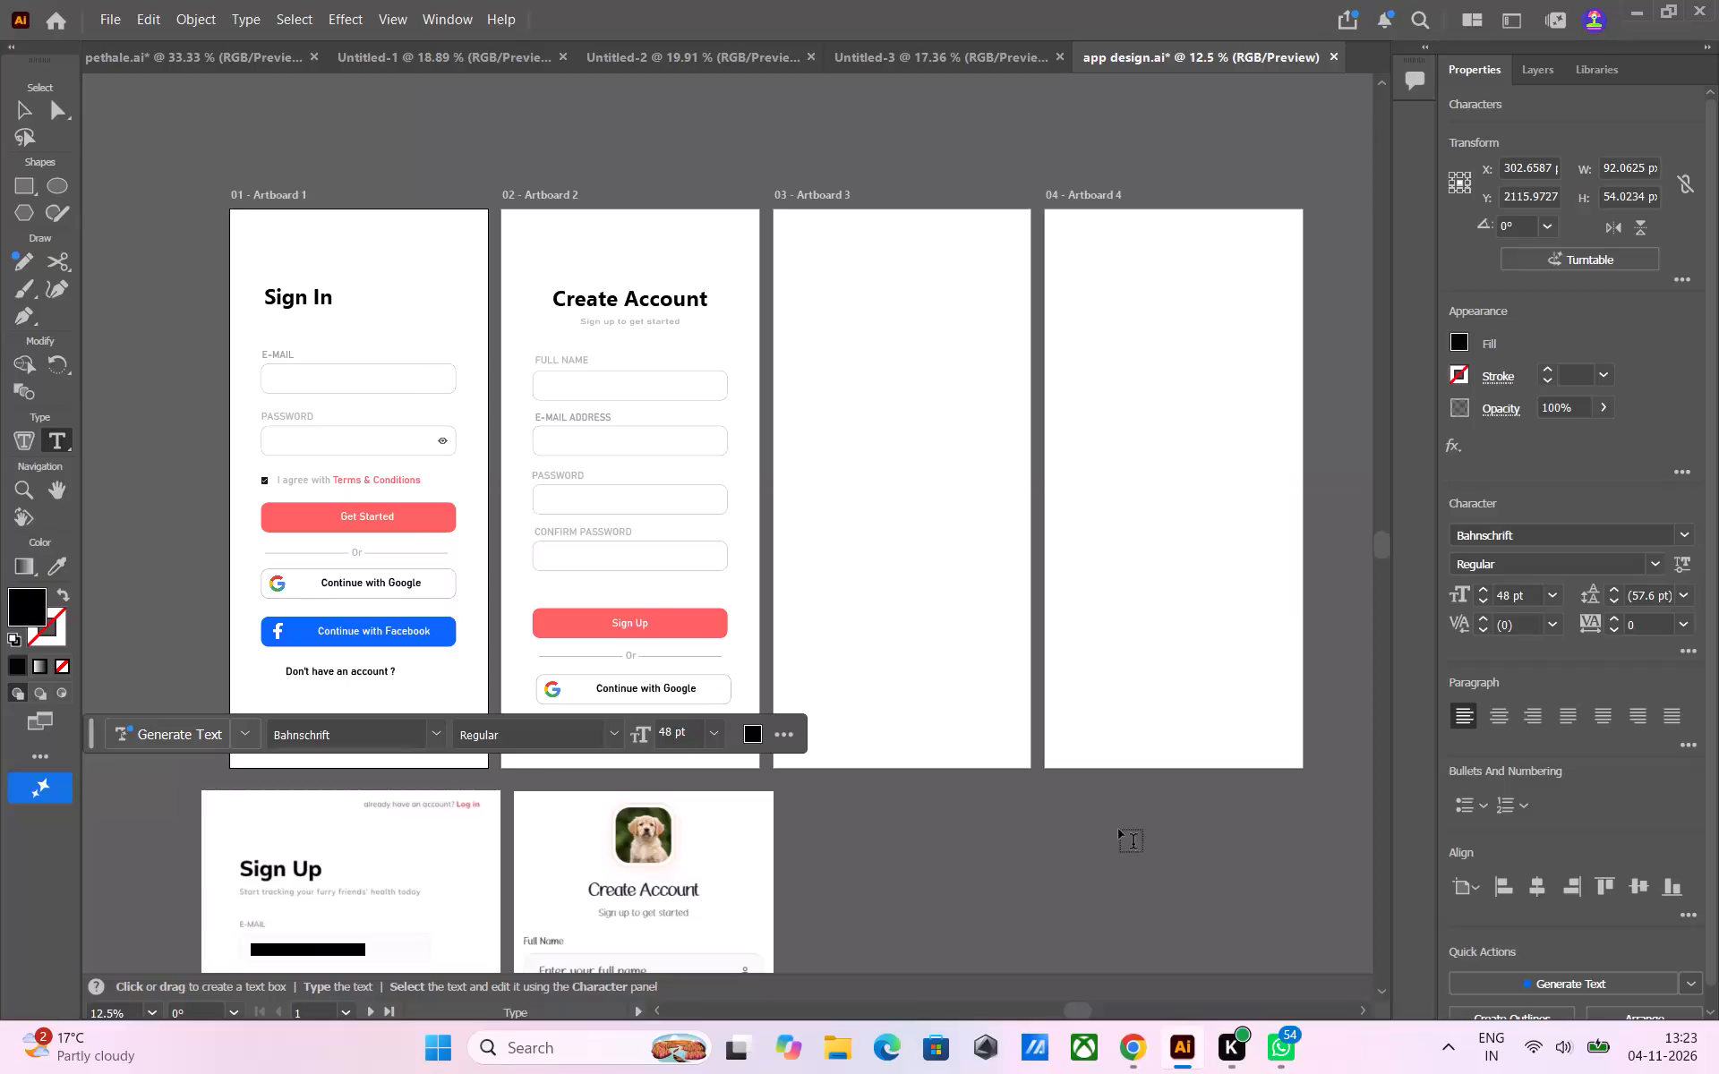
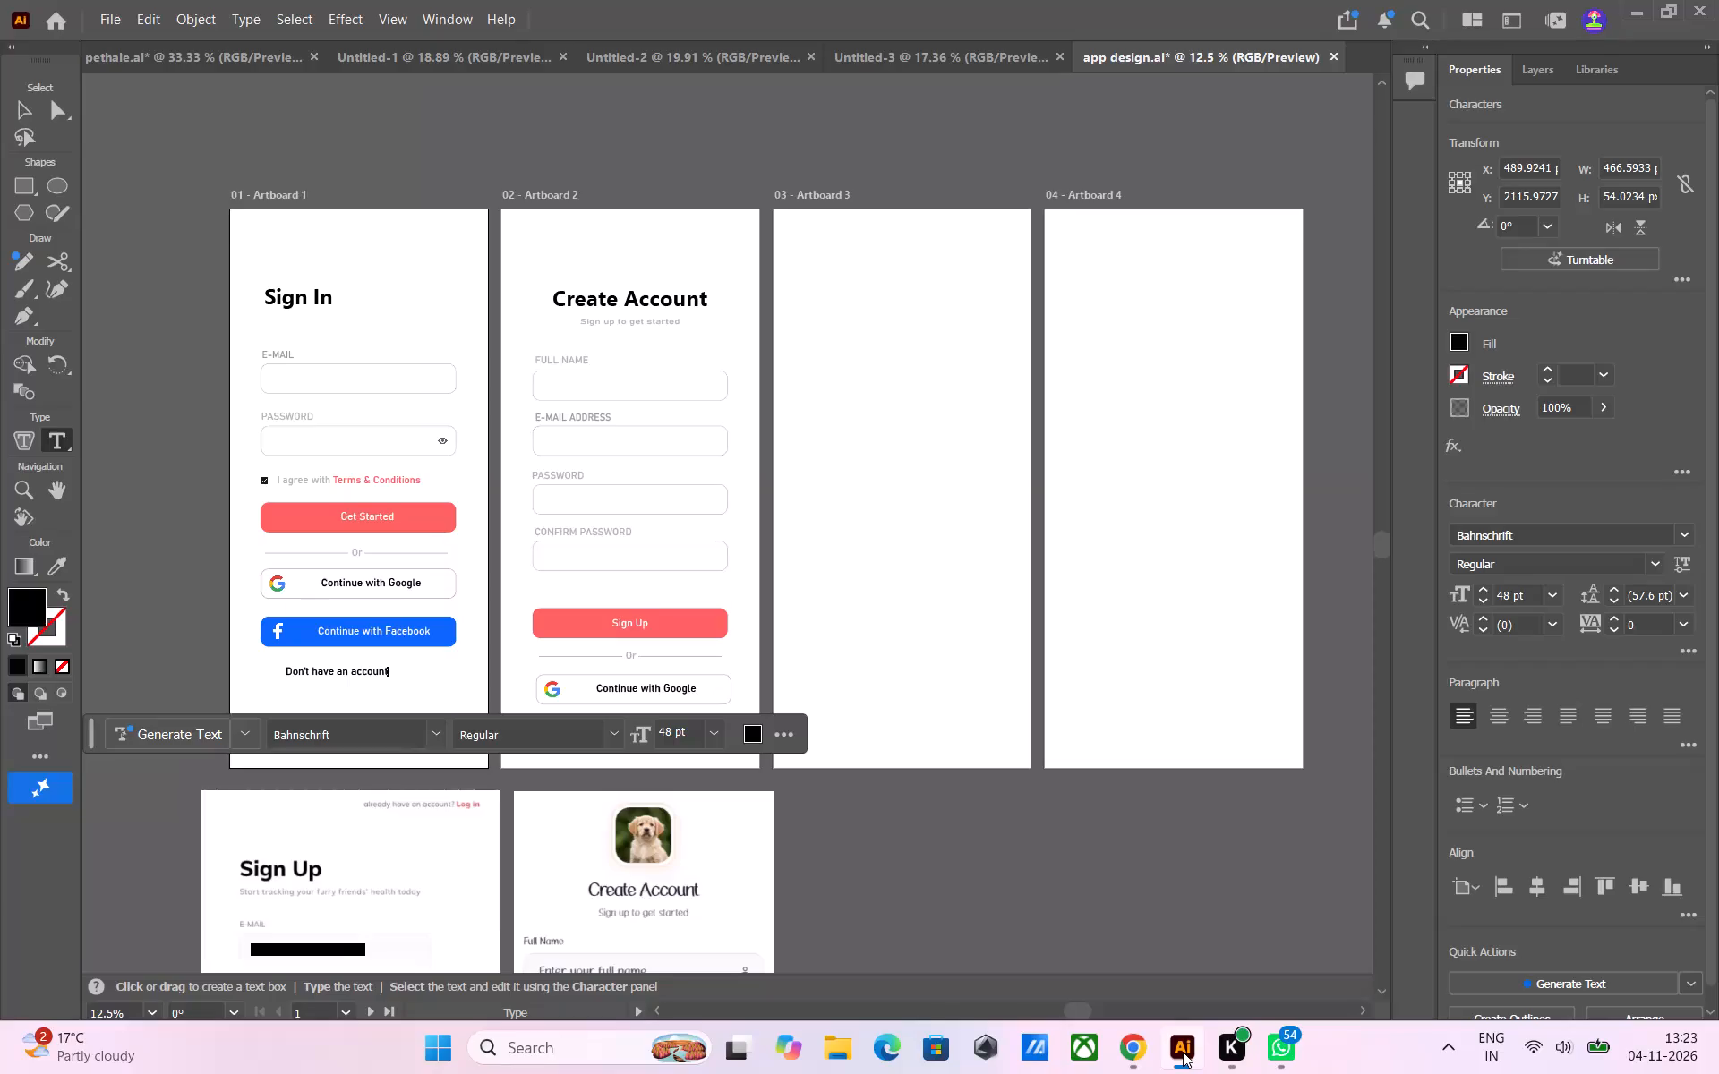
# Add a question mark to the end of the "Don't have an account" line on the Sign In screen.
pyautogui.hotkey('shift', '?')
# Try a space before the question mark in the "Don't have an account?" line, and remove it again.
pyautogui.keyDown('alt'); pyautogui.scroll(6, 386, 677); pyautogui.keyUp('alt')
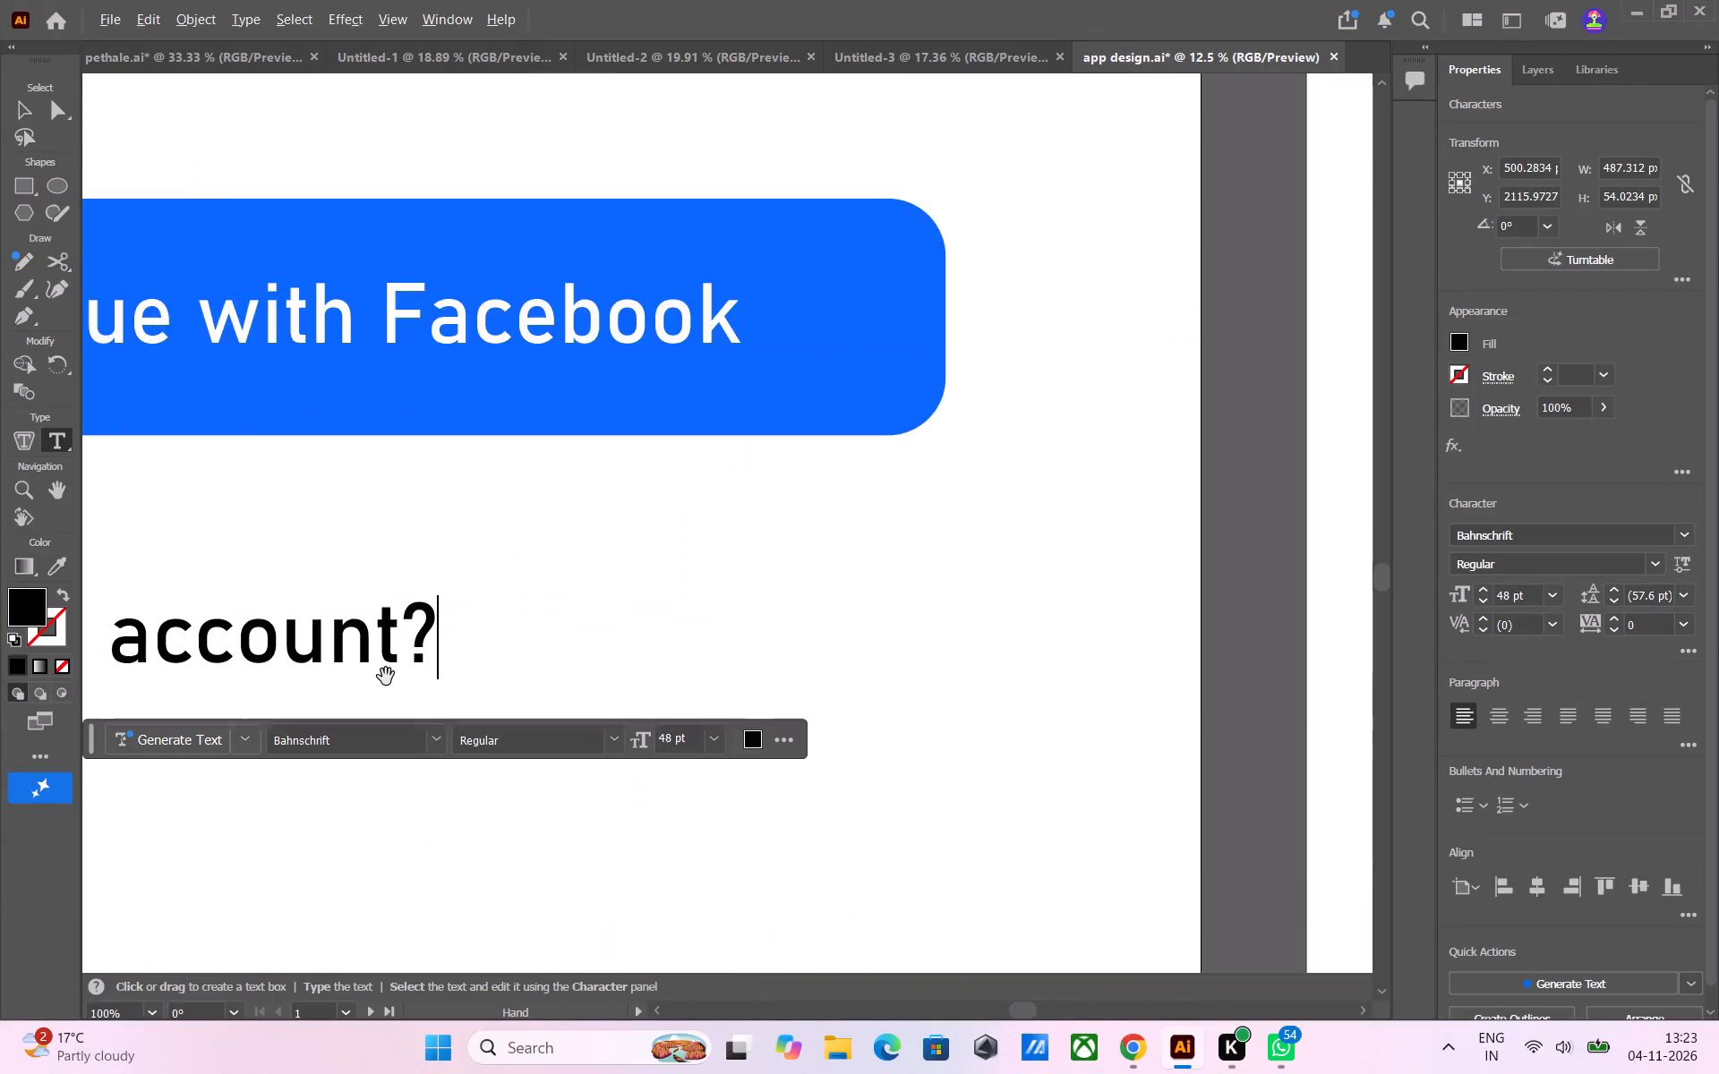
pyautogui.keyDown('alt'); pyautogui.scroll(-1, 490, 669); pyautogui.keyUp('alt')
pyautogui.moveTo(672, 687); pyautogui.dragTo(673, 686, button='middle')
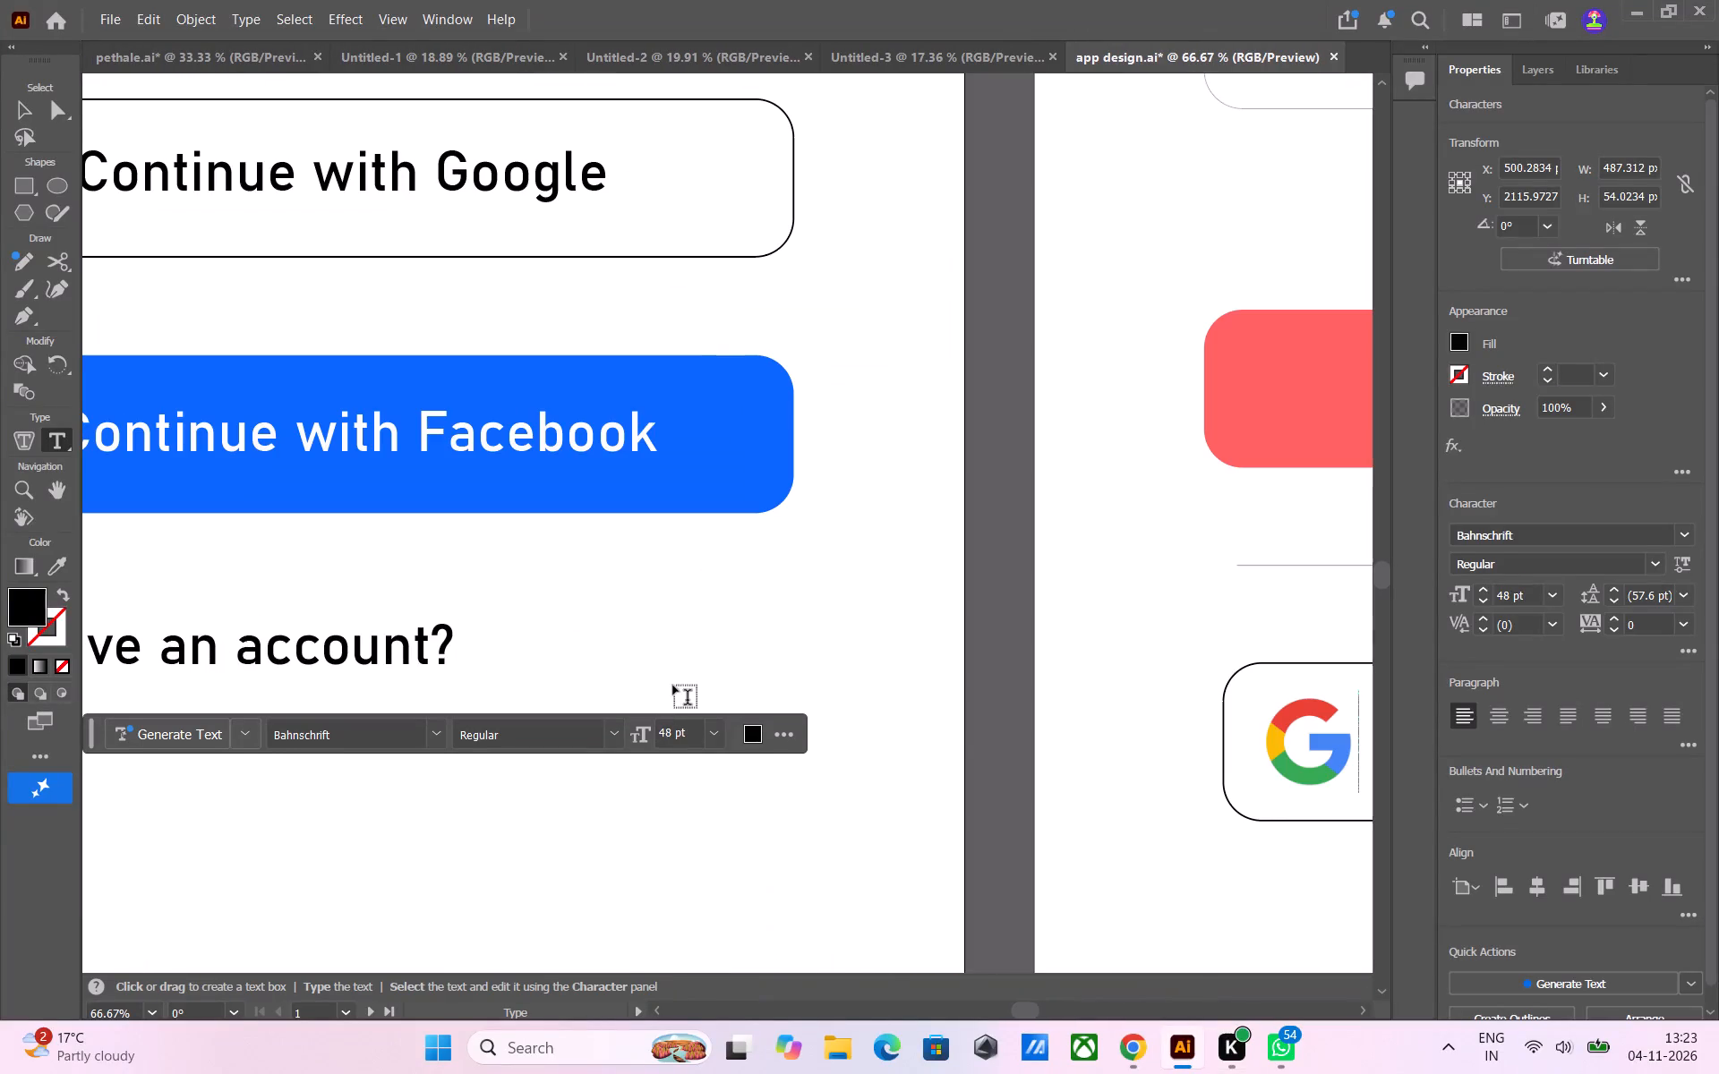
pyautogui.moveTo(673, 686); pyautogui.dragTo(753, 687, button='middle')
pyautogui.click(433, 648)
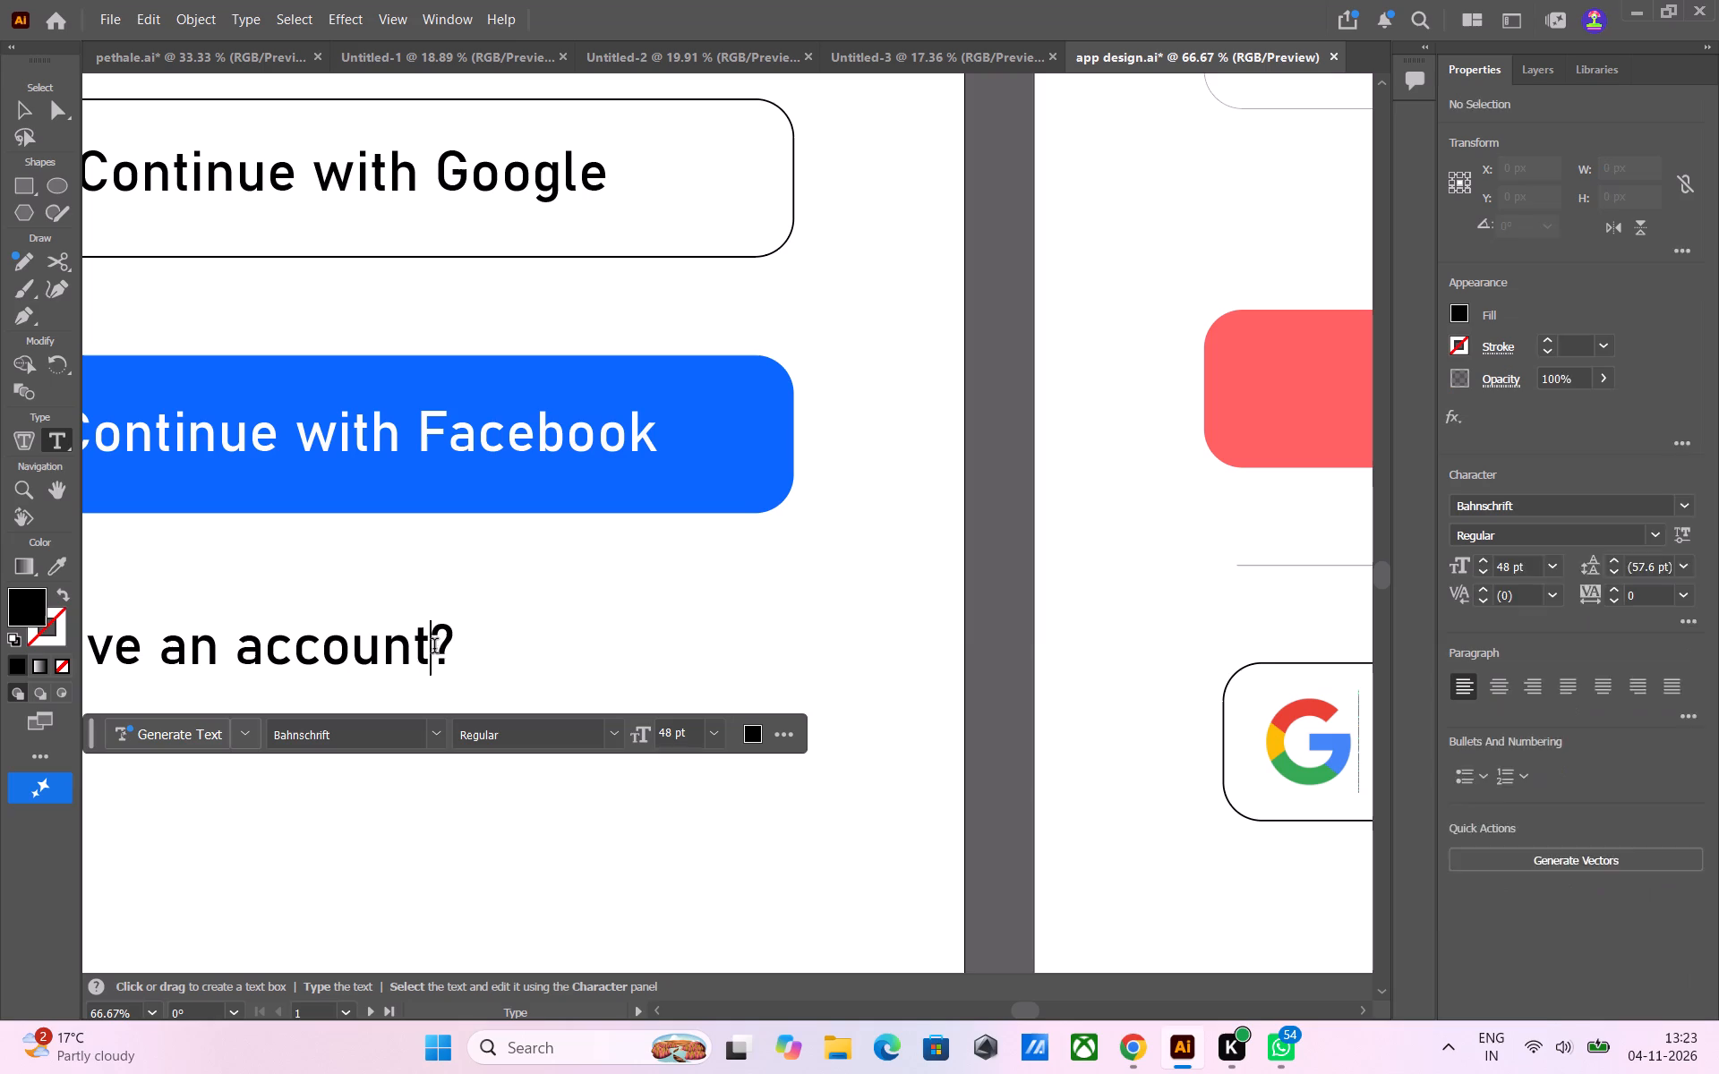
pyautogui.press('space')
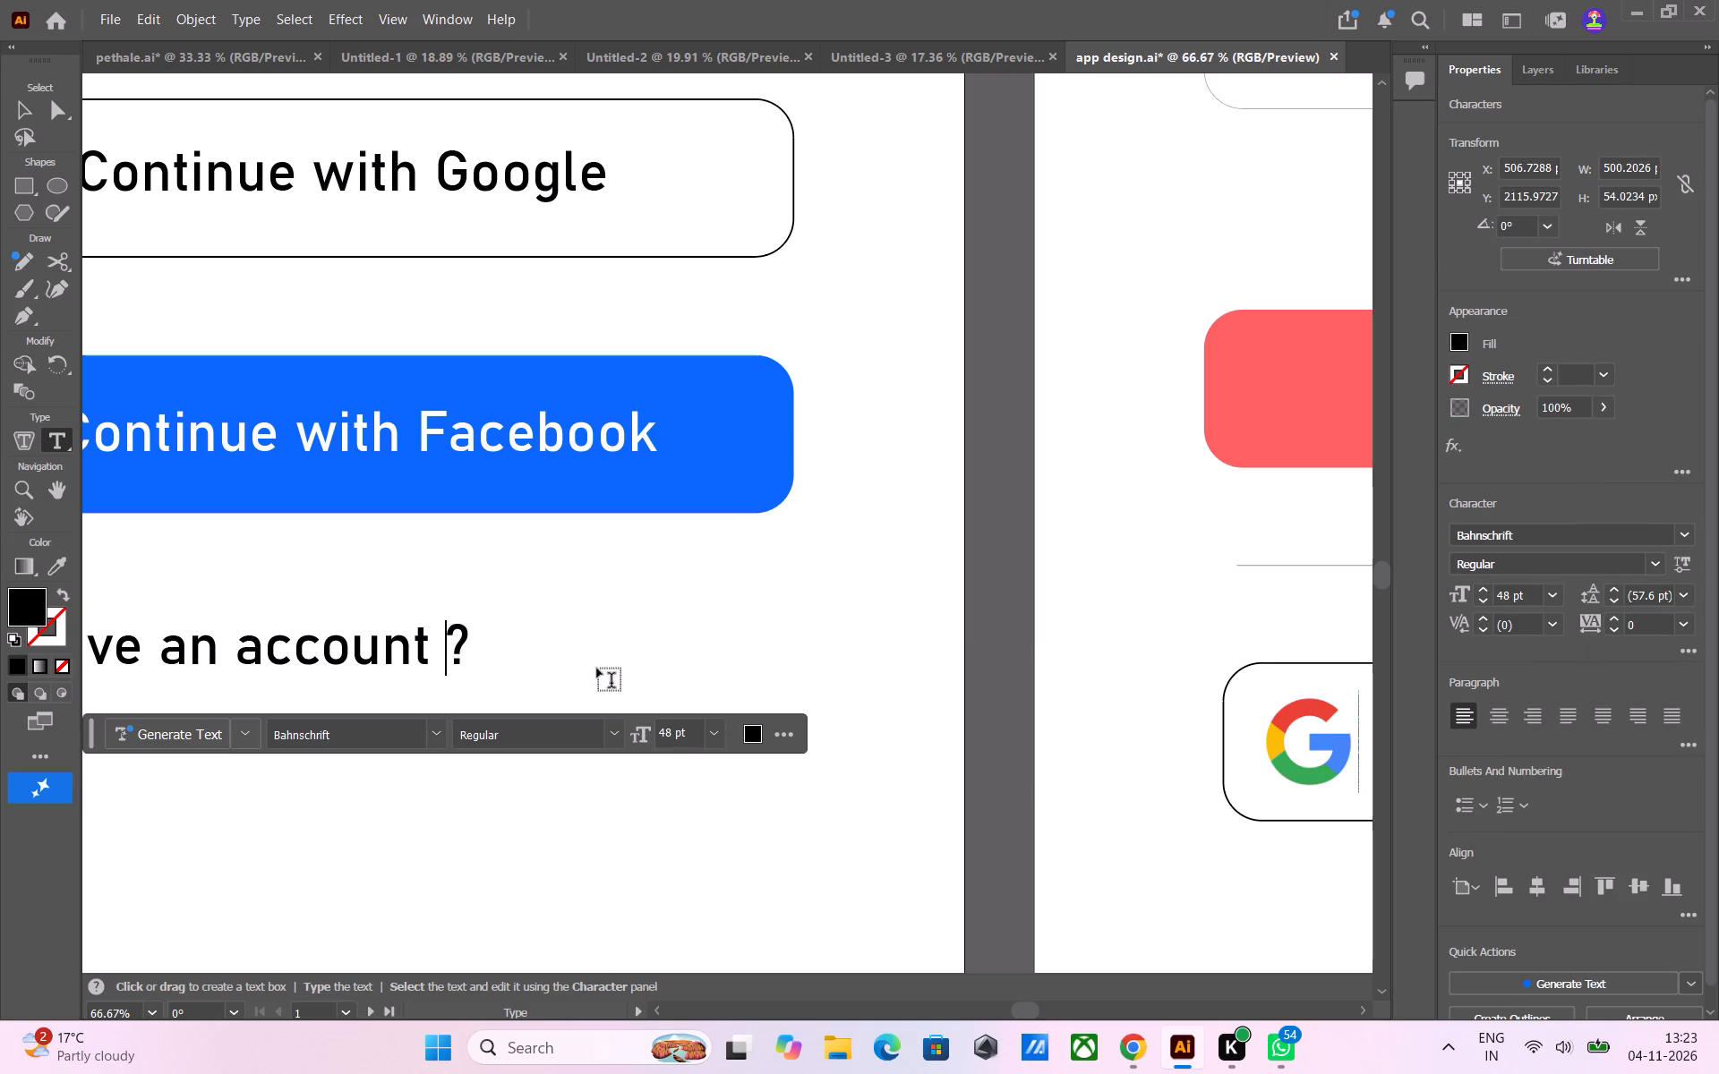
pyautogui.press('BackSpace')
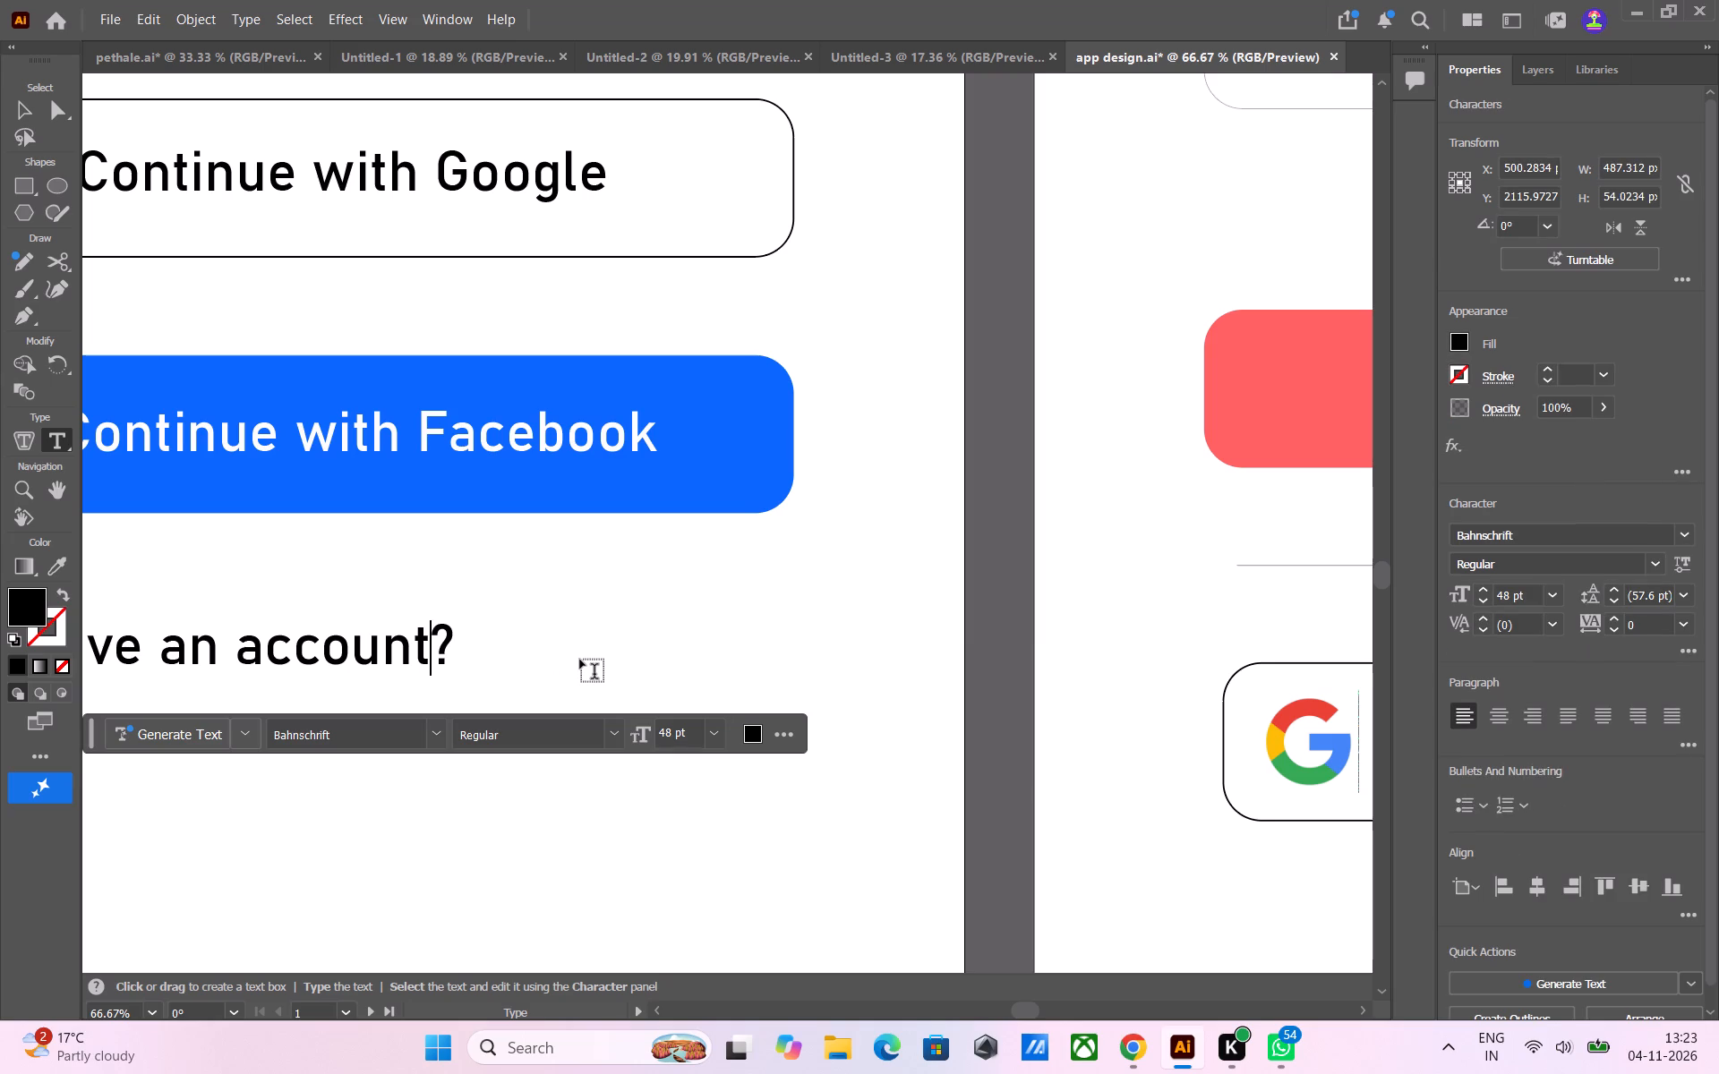
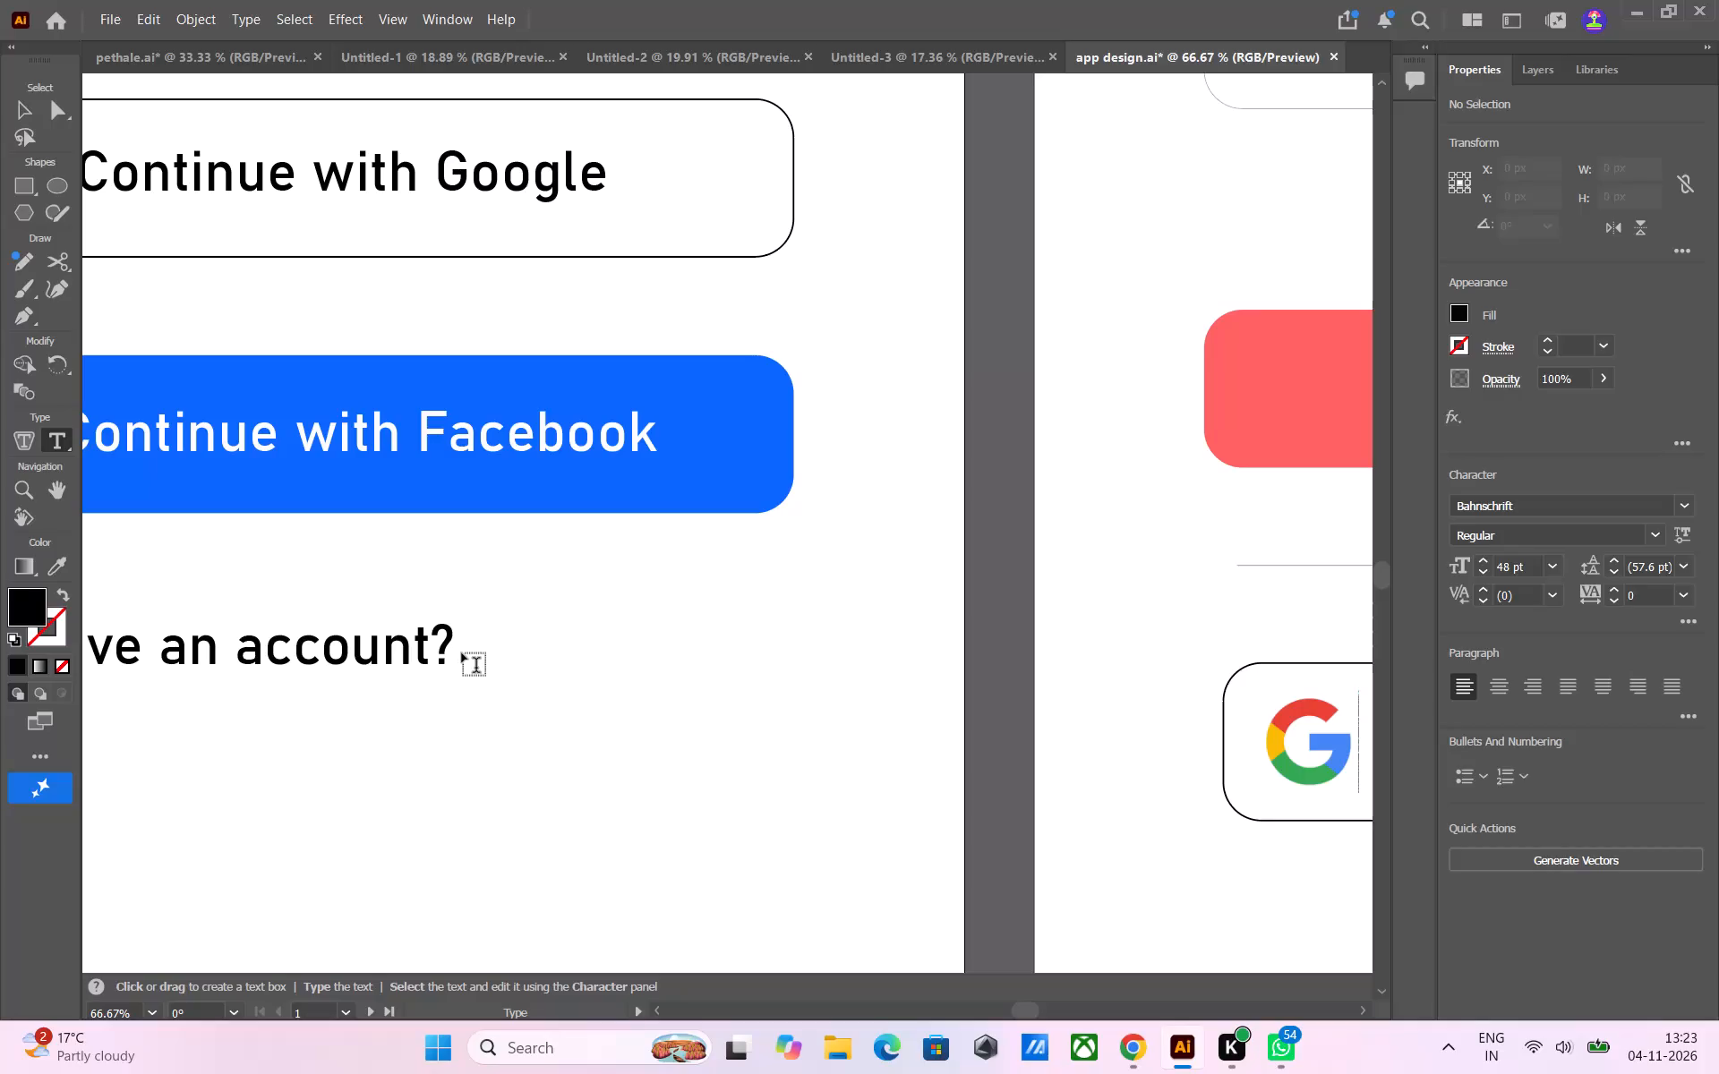
# Add a space at the end of the "Don't have an account?" line and set an orange fill for new text there.
pyautogui.click(451, 652)
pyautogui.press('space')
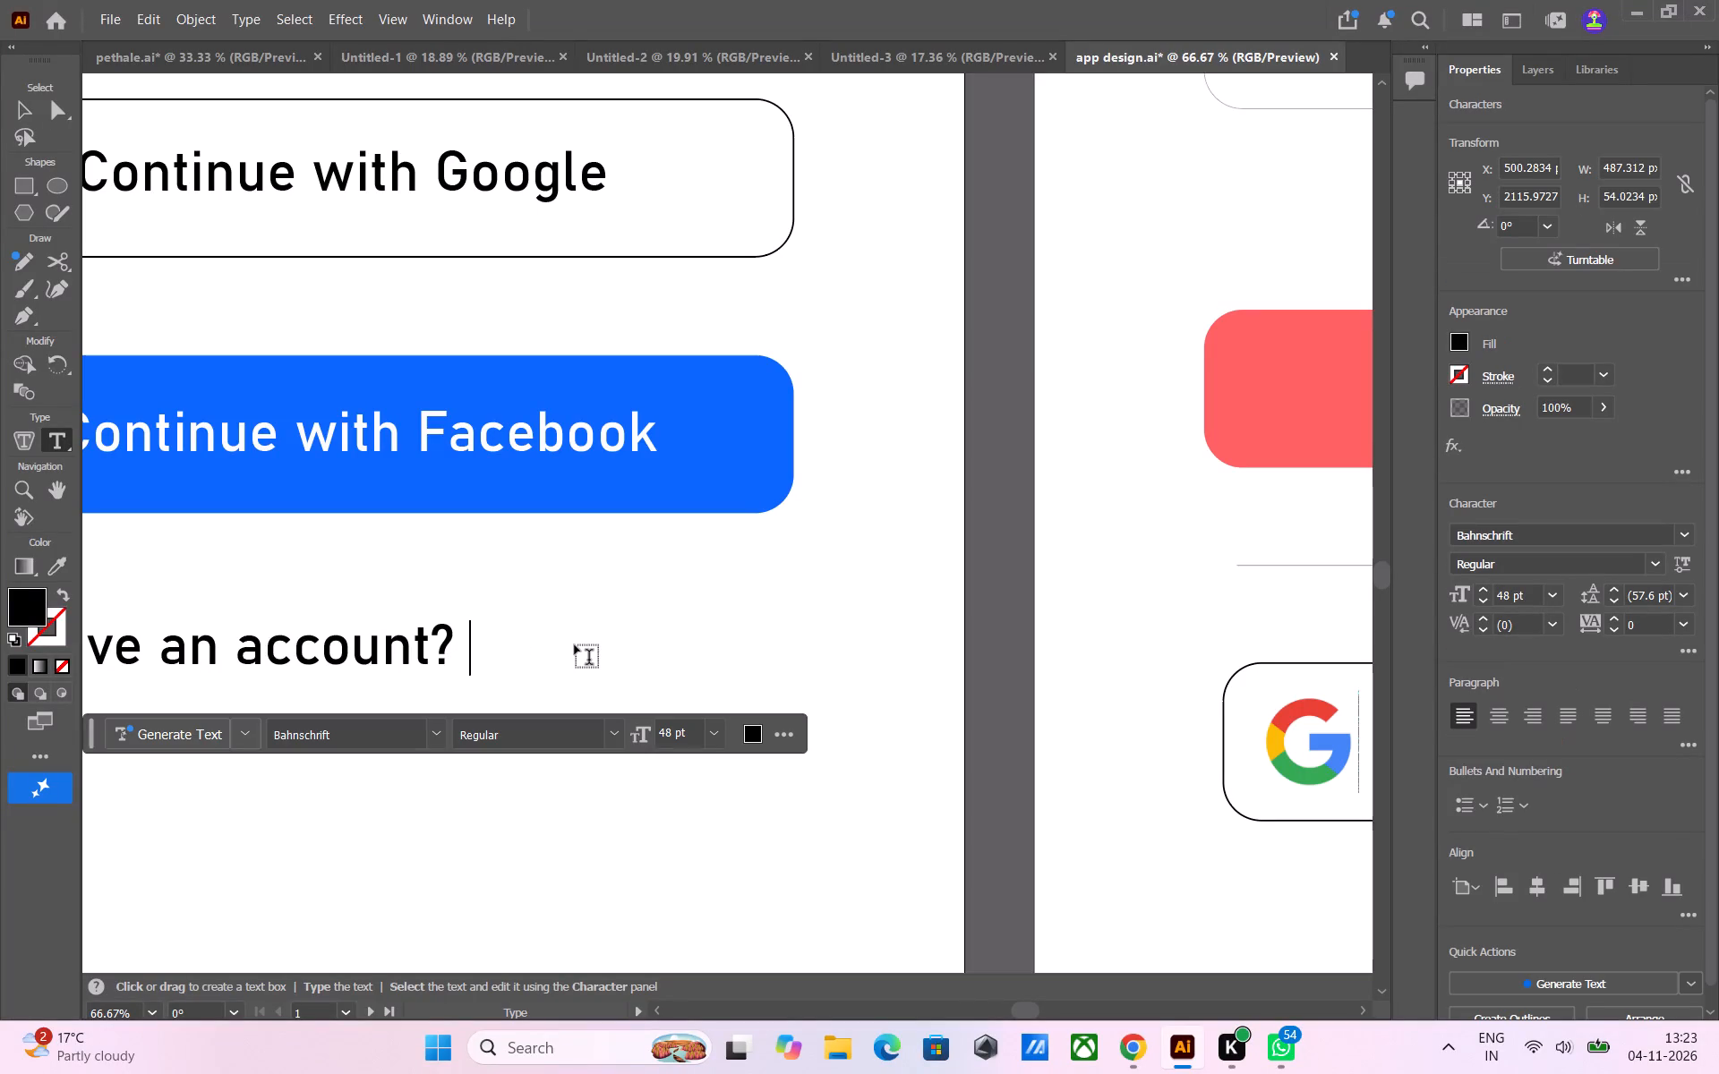
pyautogui.click(750, 729)
pyautogui.click(807, 840)
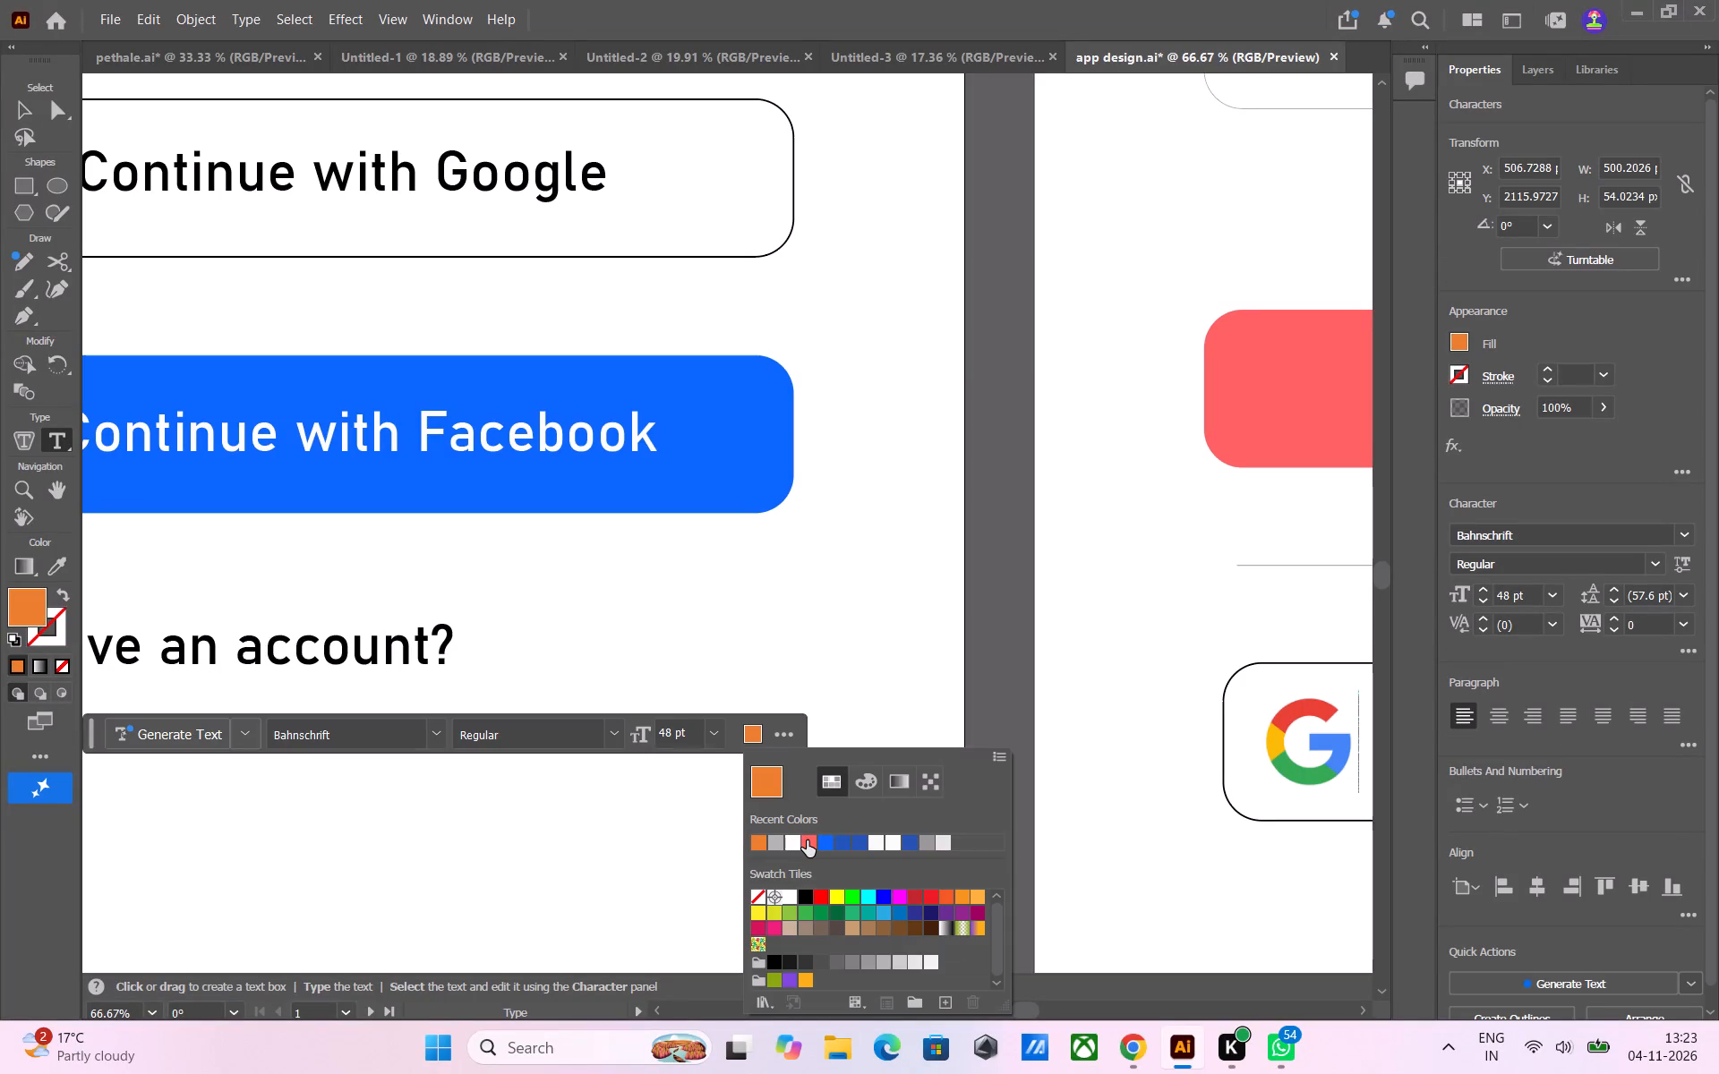
# Continue the account prompt below the Facebook option with orange 48 pt Bahnschrift text starting with "S".
pyautogui.press('s')
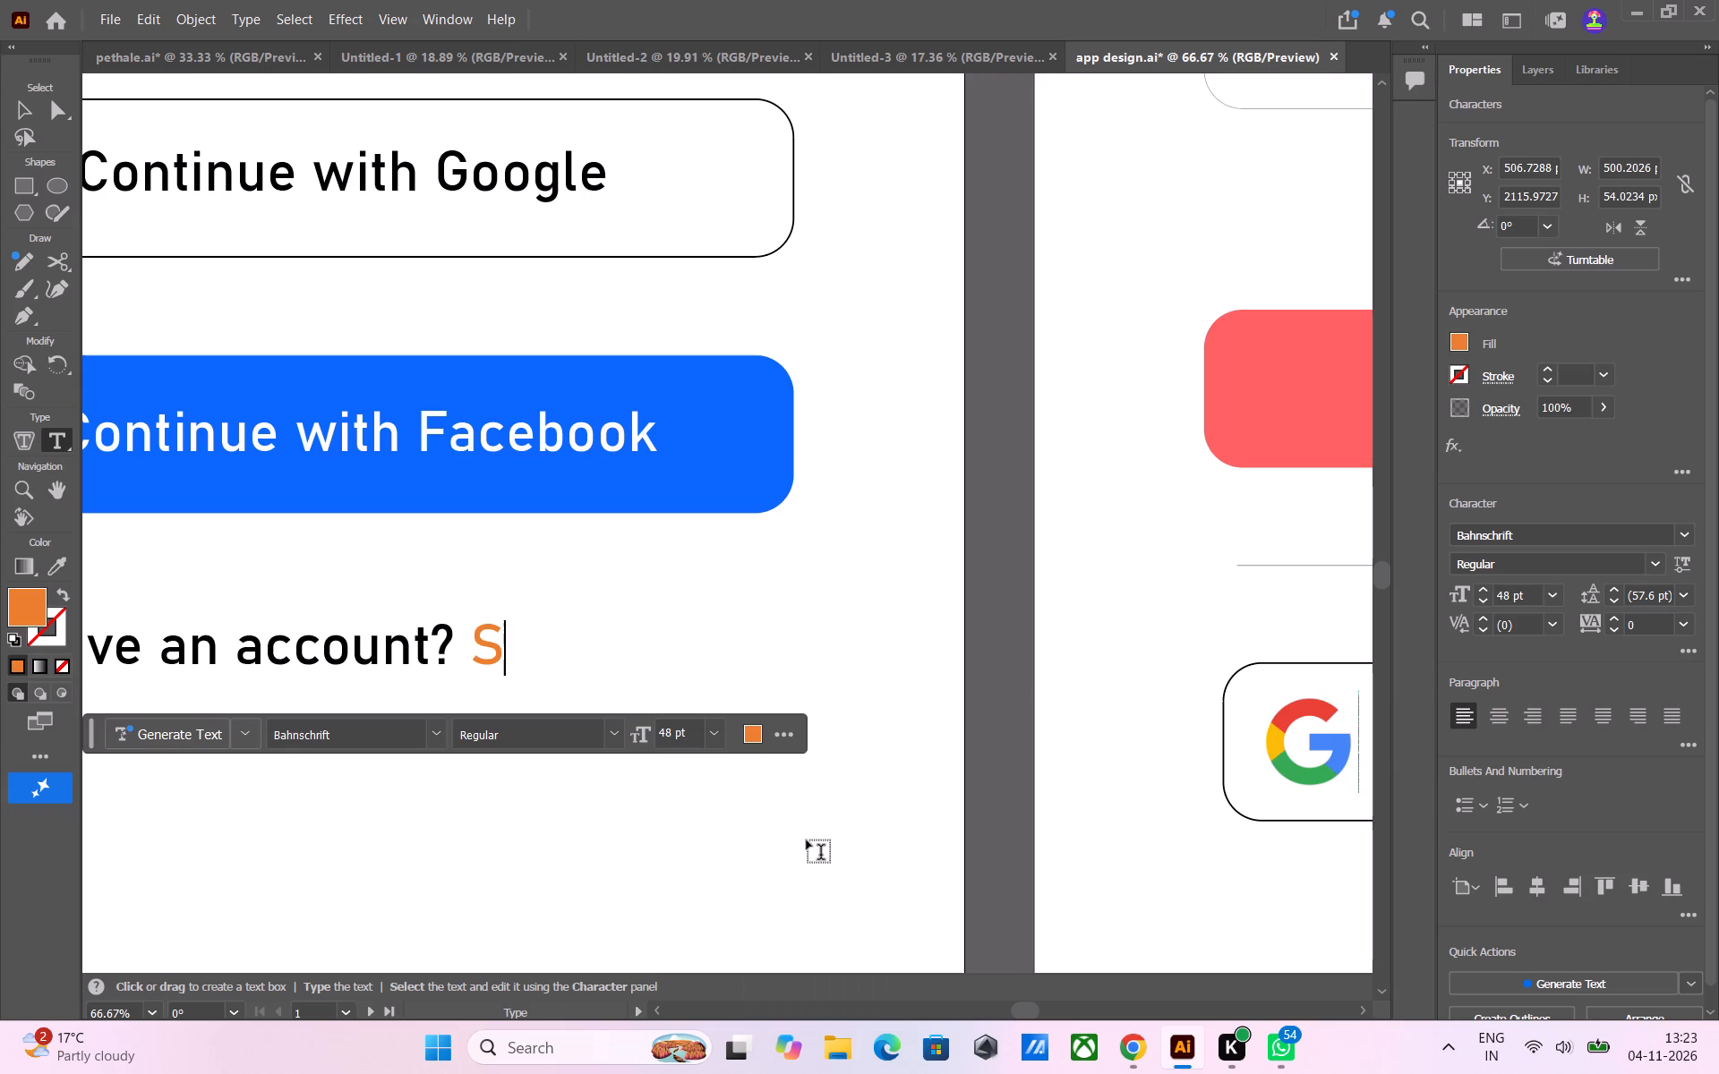
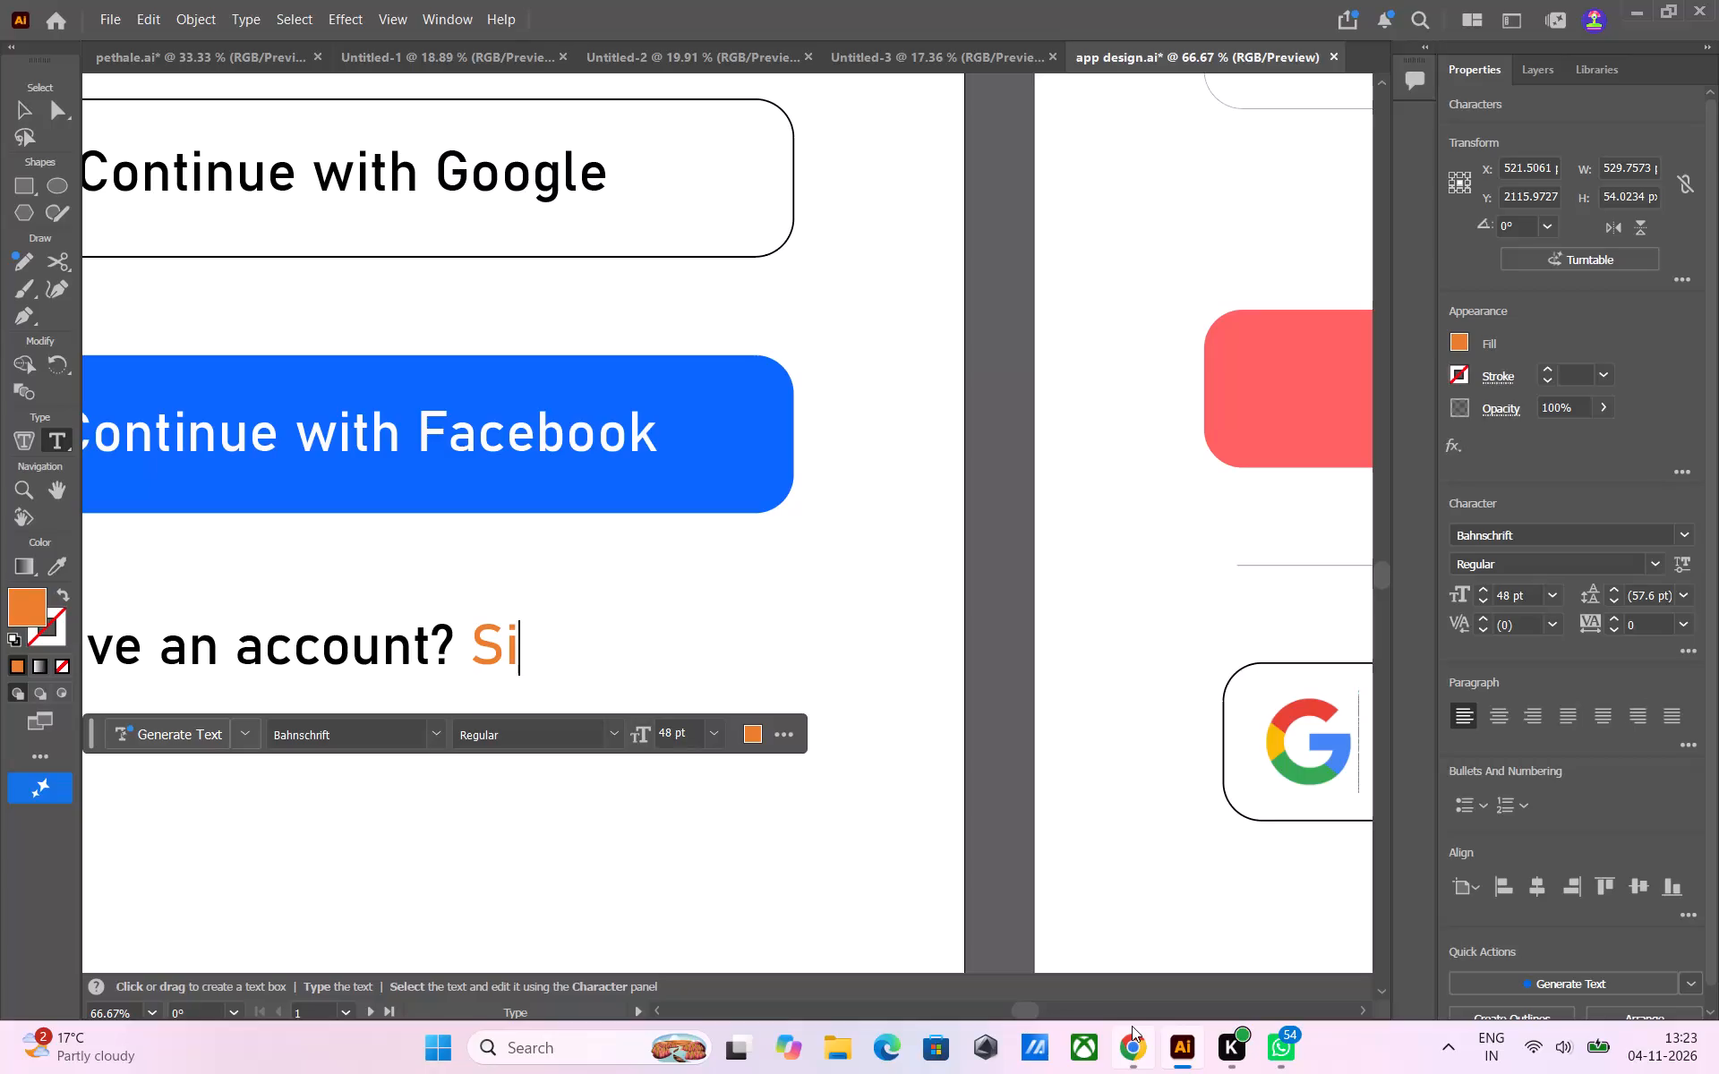
# Complete the orange link text at the end of the account prompt so it reads "Sign up".
pyautogui.write('gn')
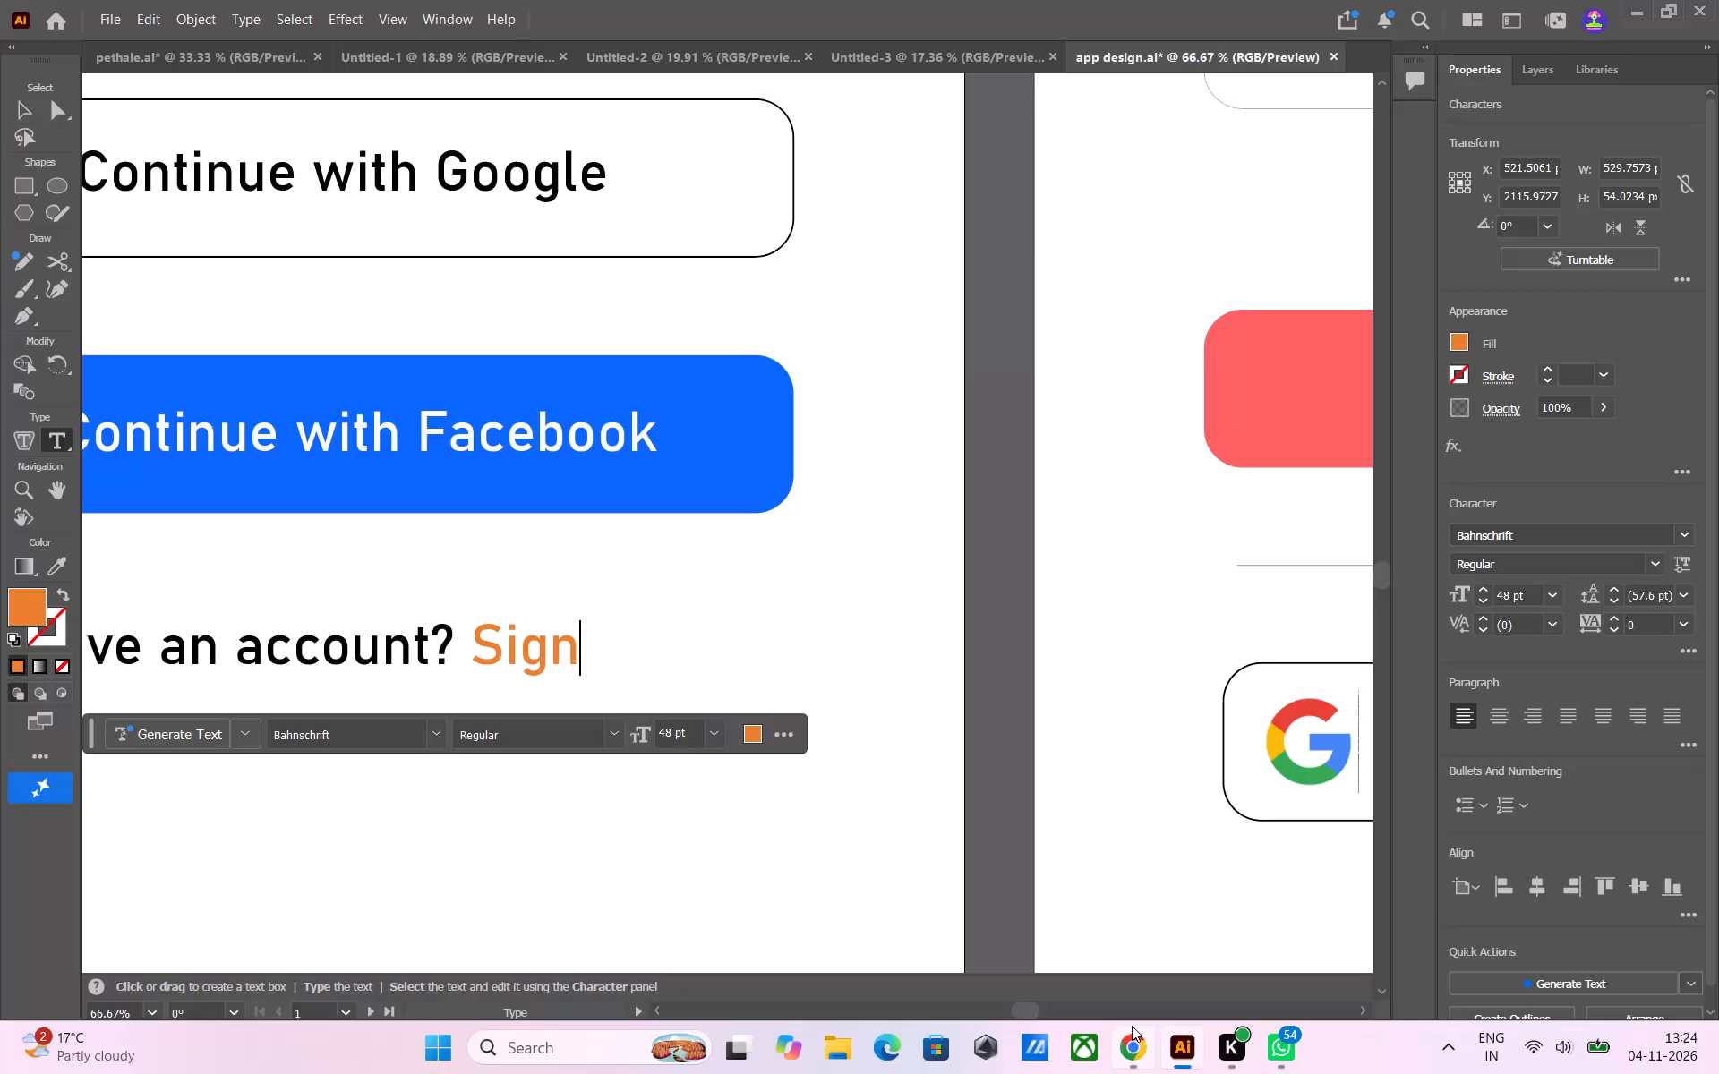
pyautogui.press('space')
pyautogui.write('uo')
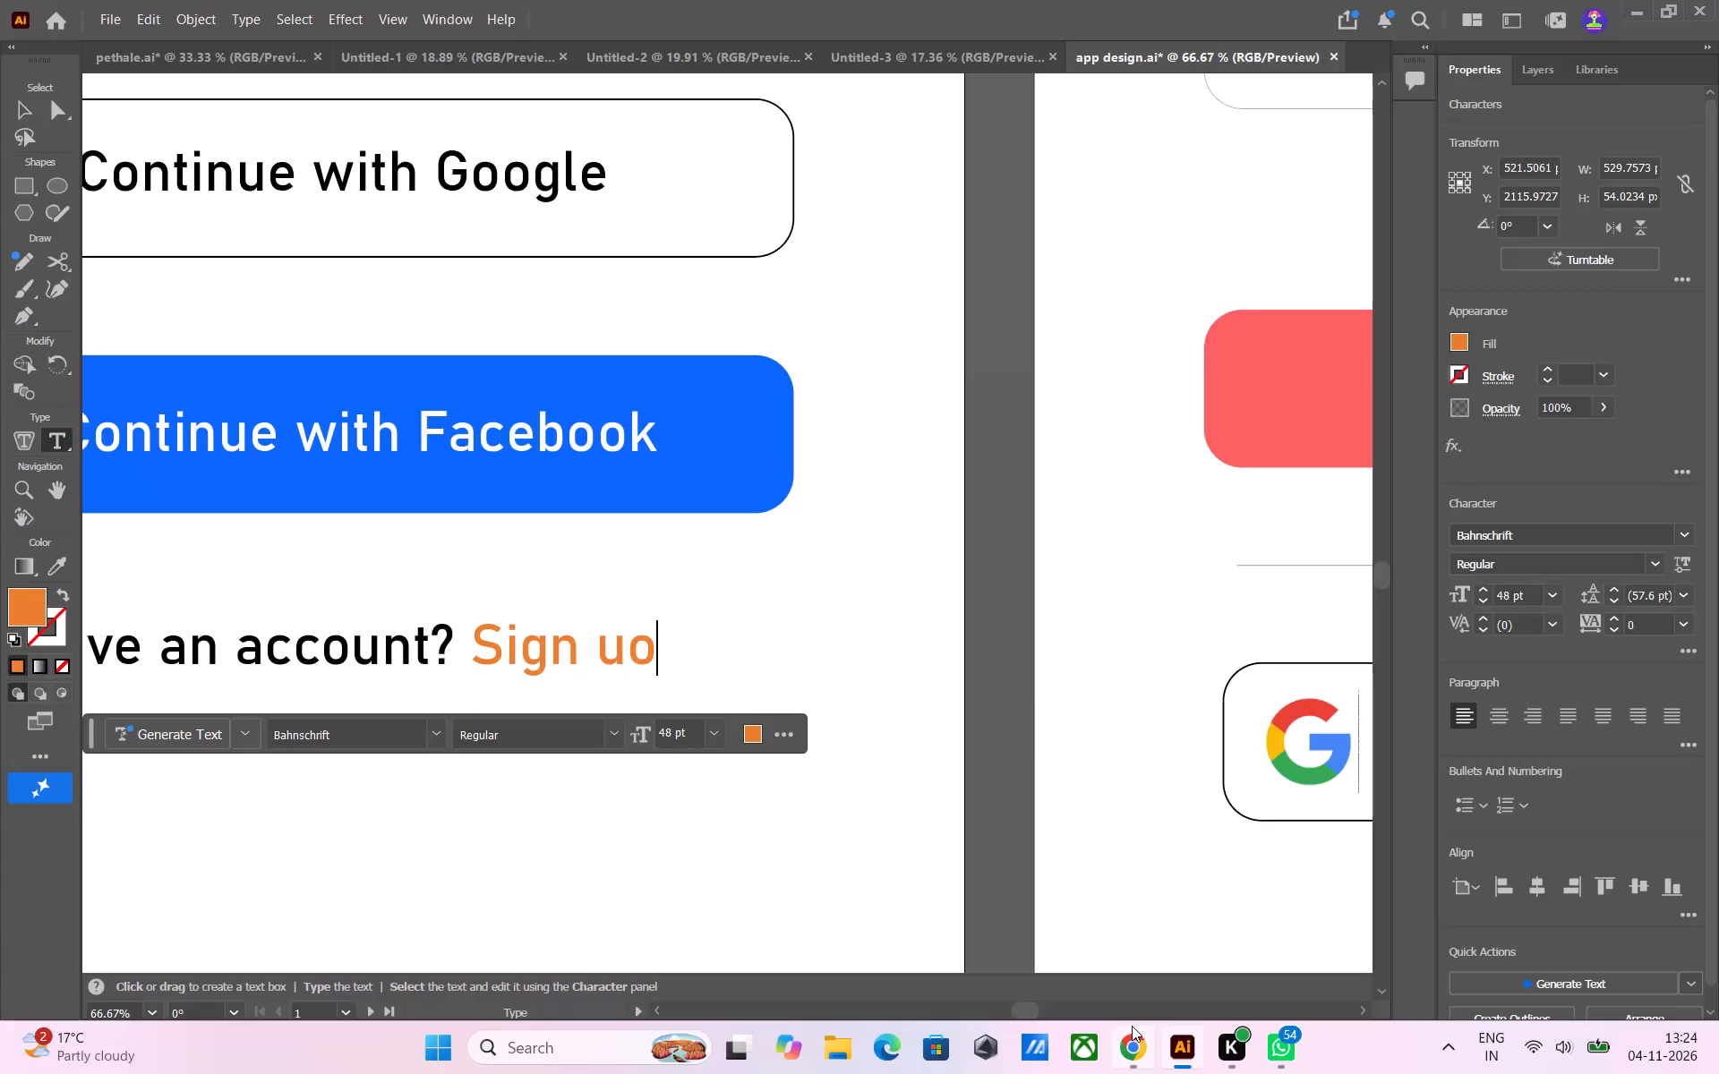
pyautogui.press('BackSpace')
pyautogui.press('p')
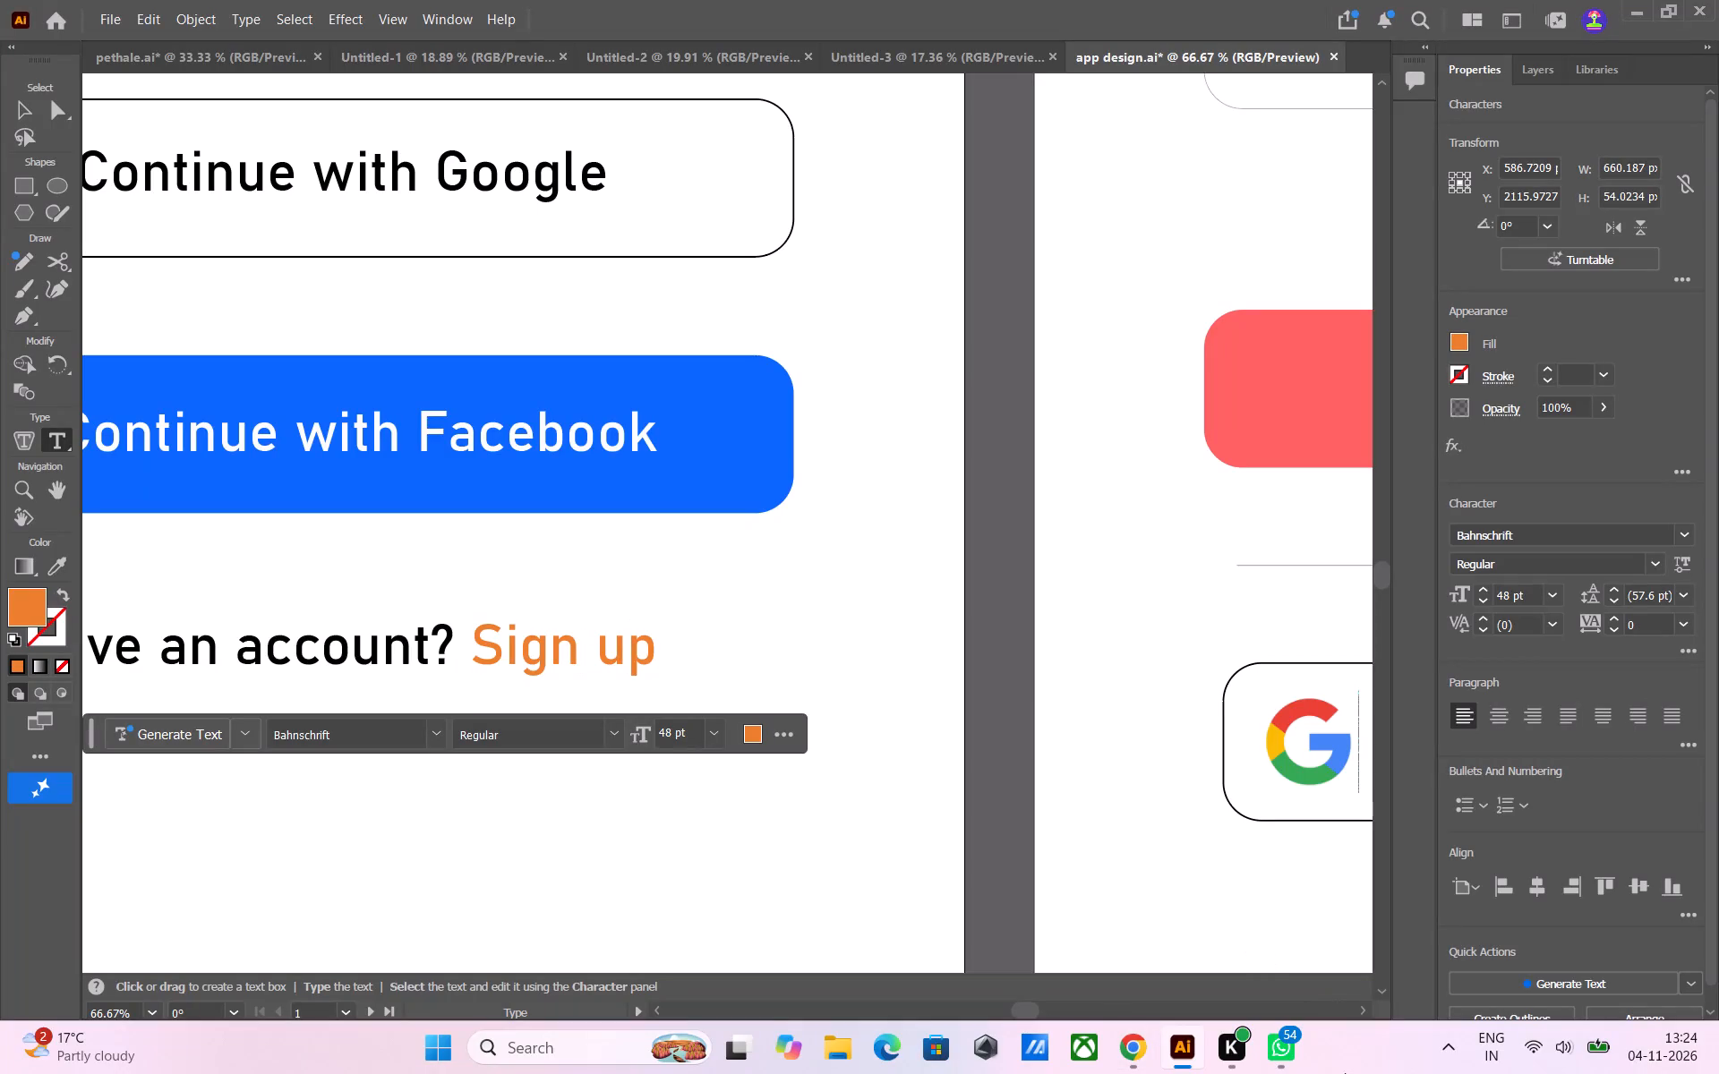
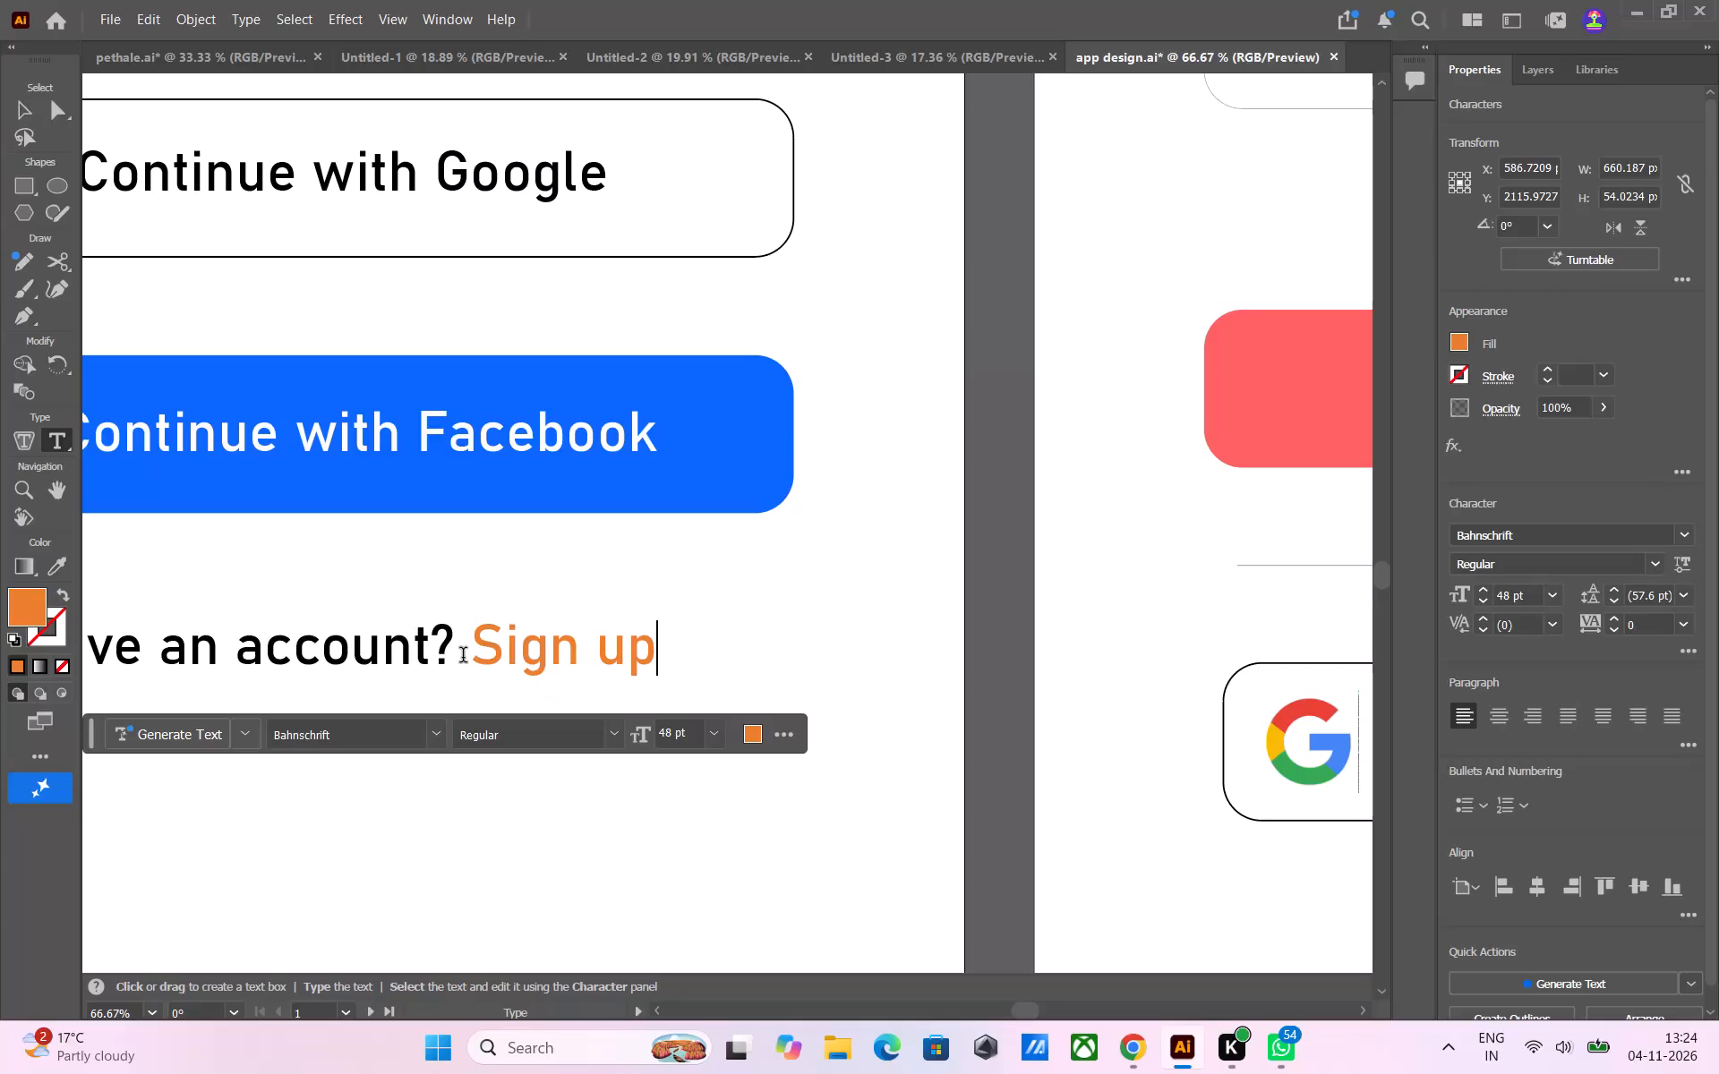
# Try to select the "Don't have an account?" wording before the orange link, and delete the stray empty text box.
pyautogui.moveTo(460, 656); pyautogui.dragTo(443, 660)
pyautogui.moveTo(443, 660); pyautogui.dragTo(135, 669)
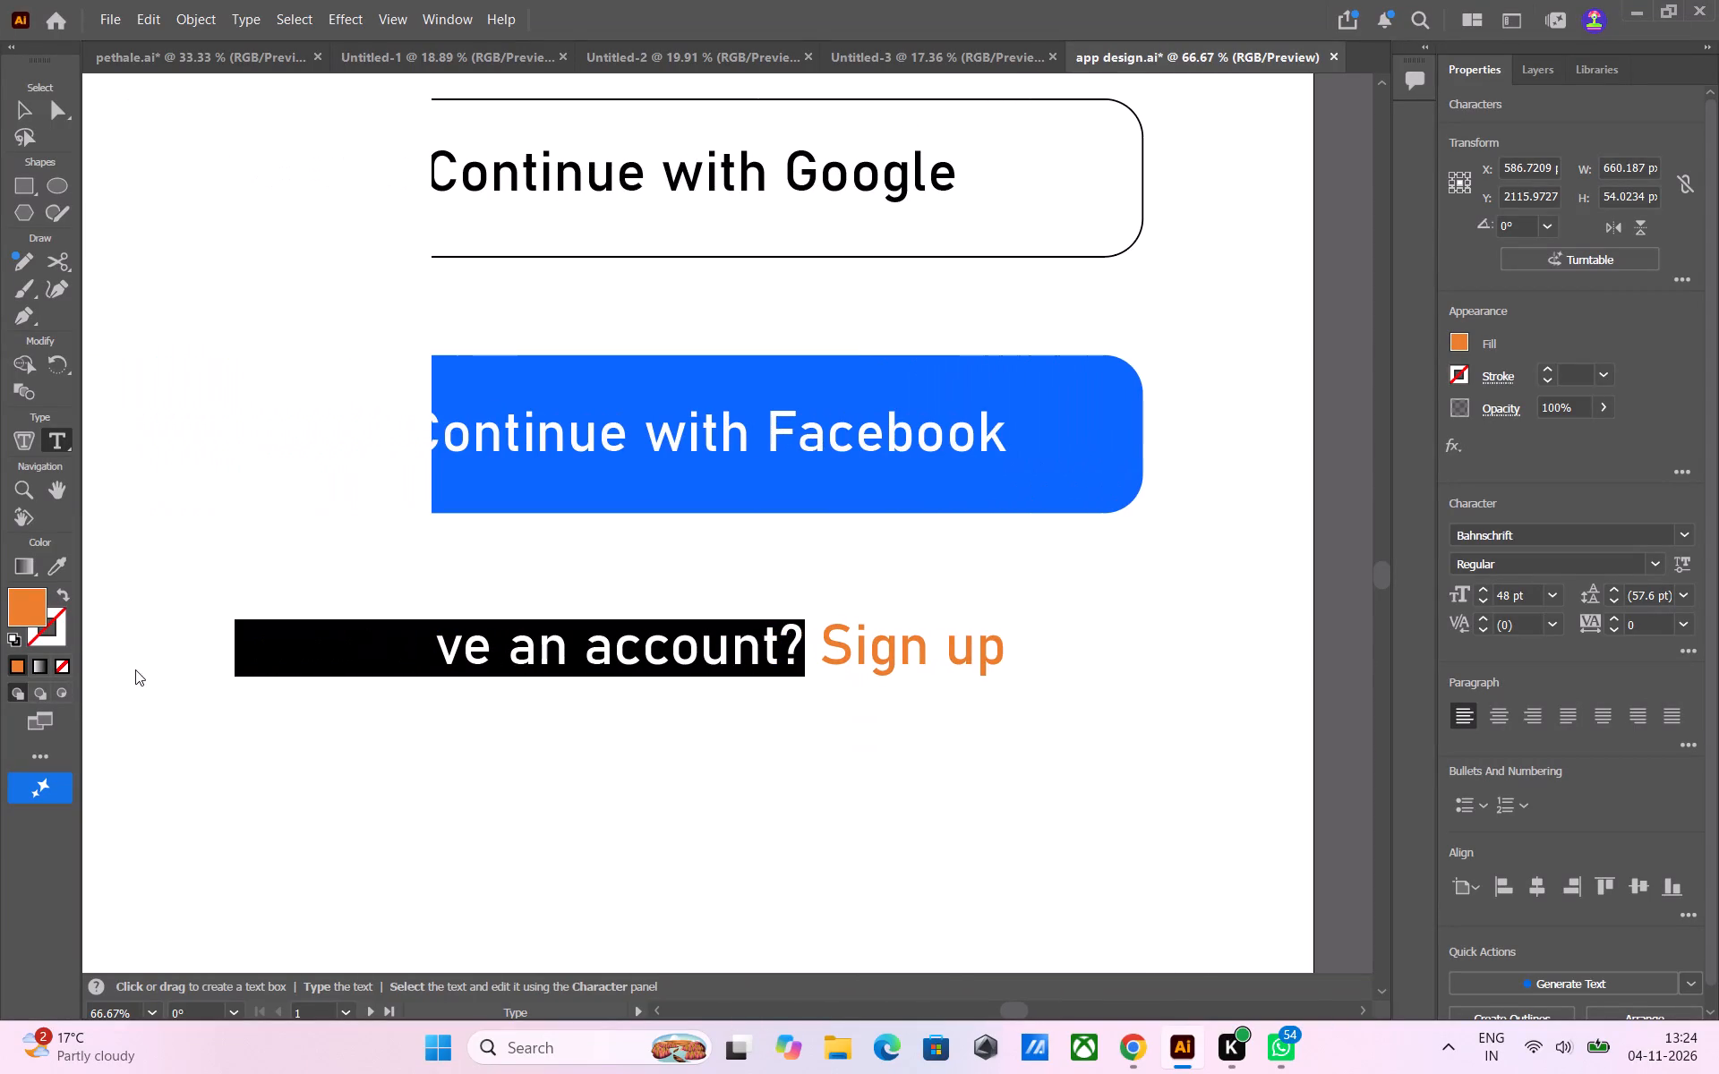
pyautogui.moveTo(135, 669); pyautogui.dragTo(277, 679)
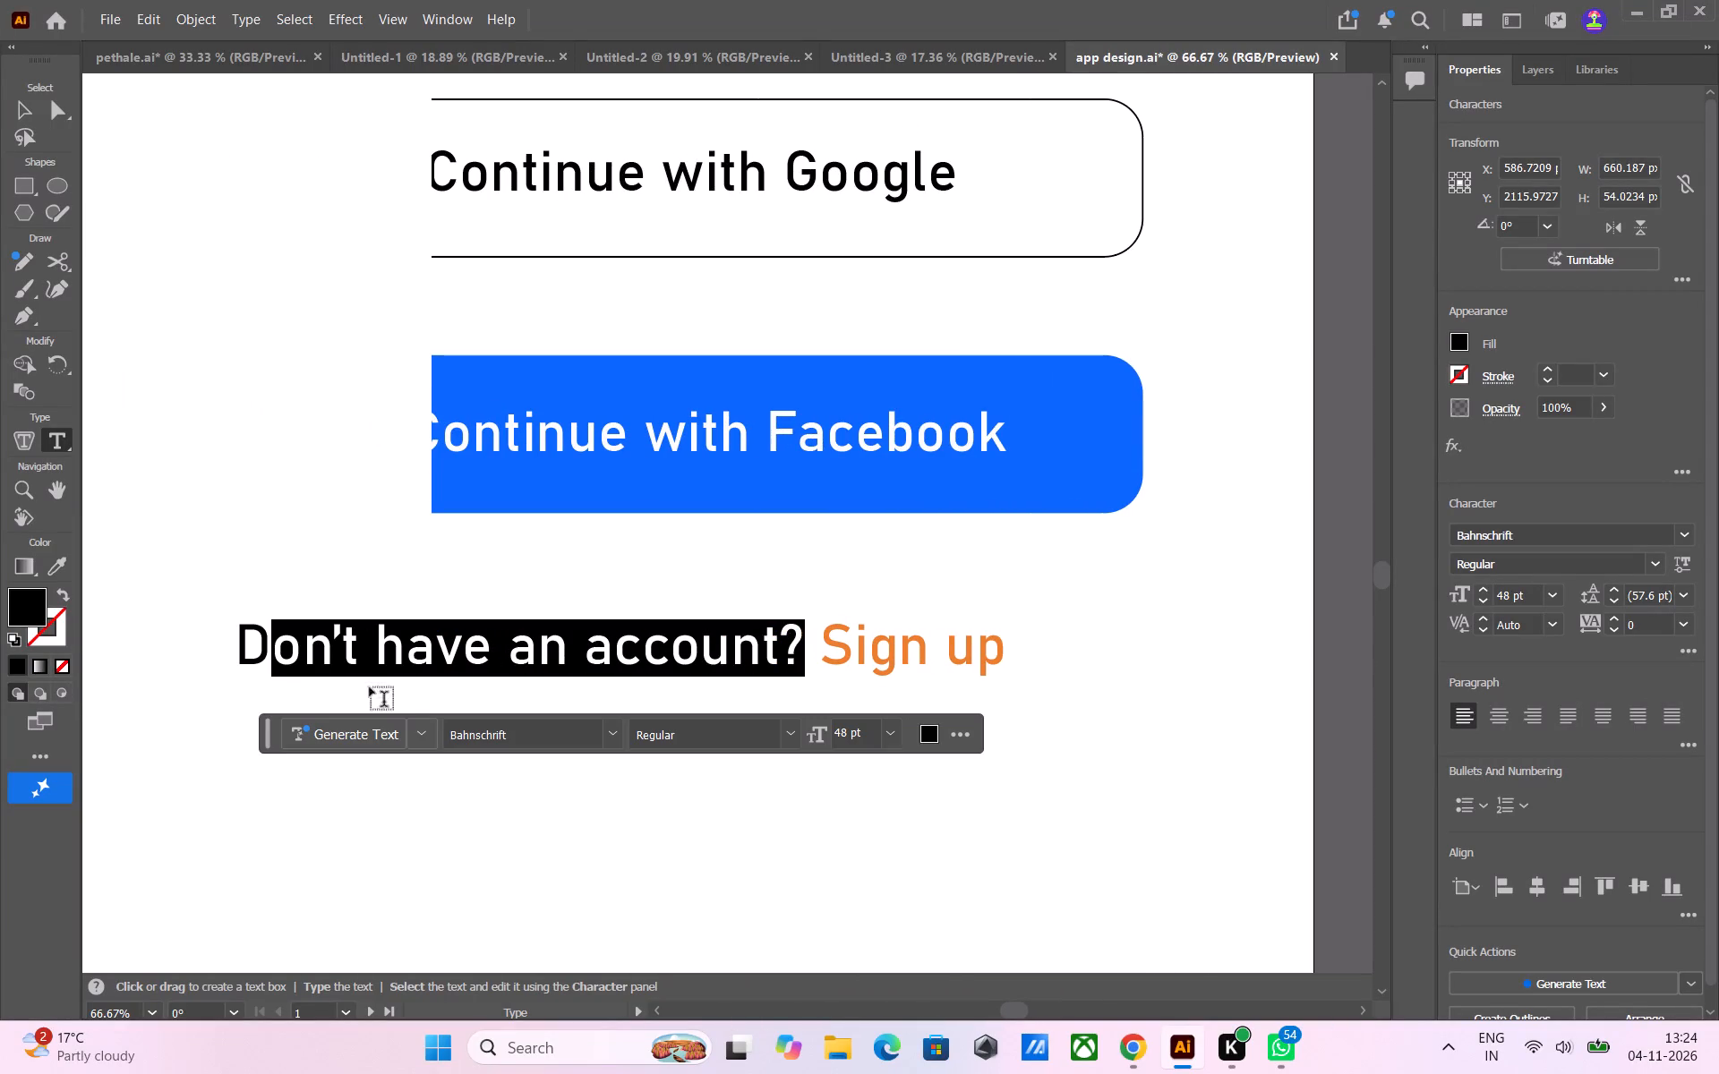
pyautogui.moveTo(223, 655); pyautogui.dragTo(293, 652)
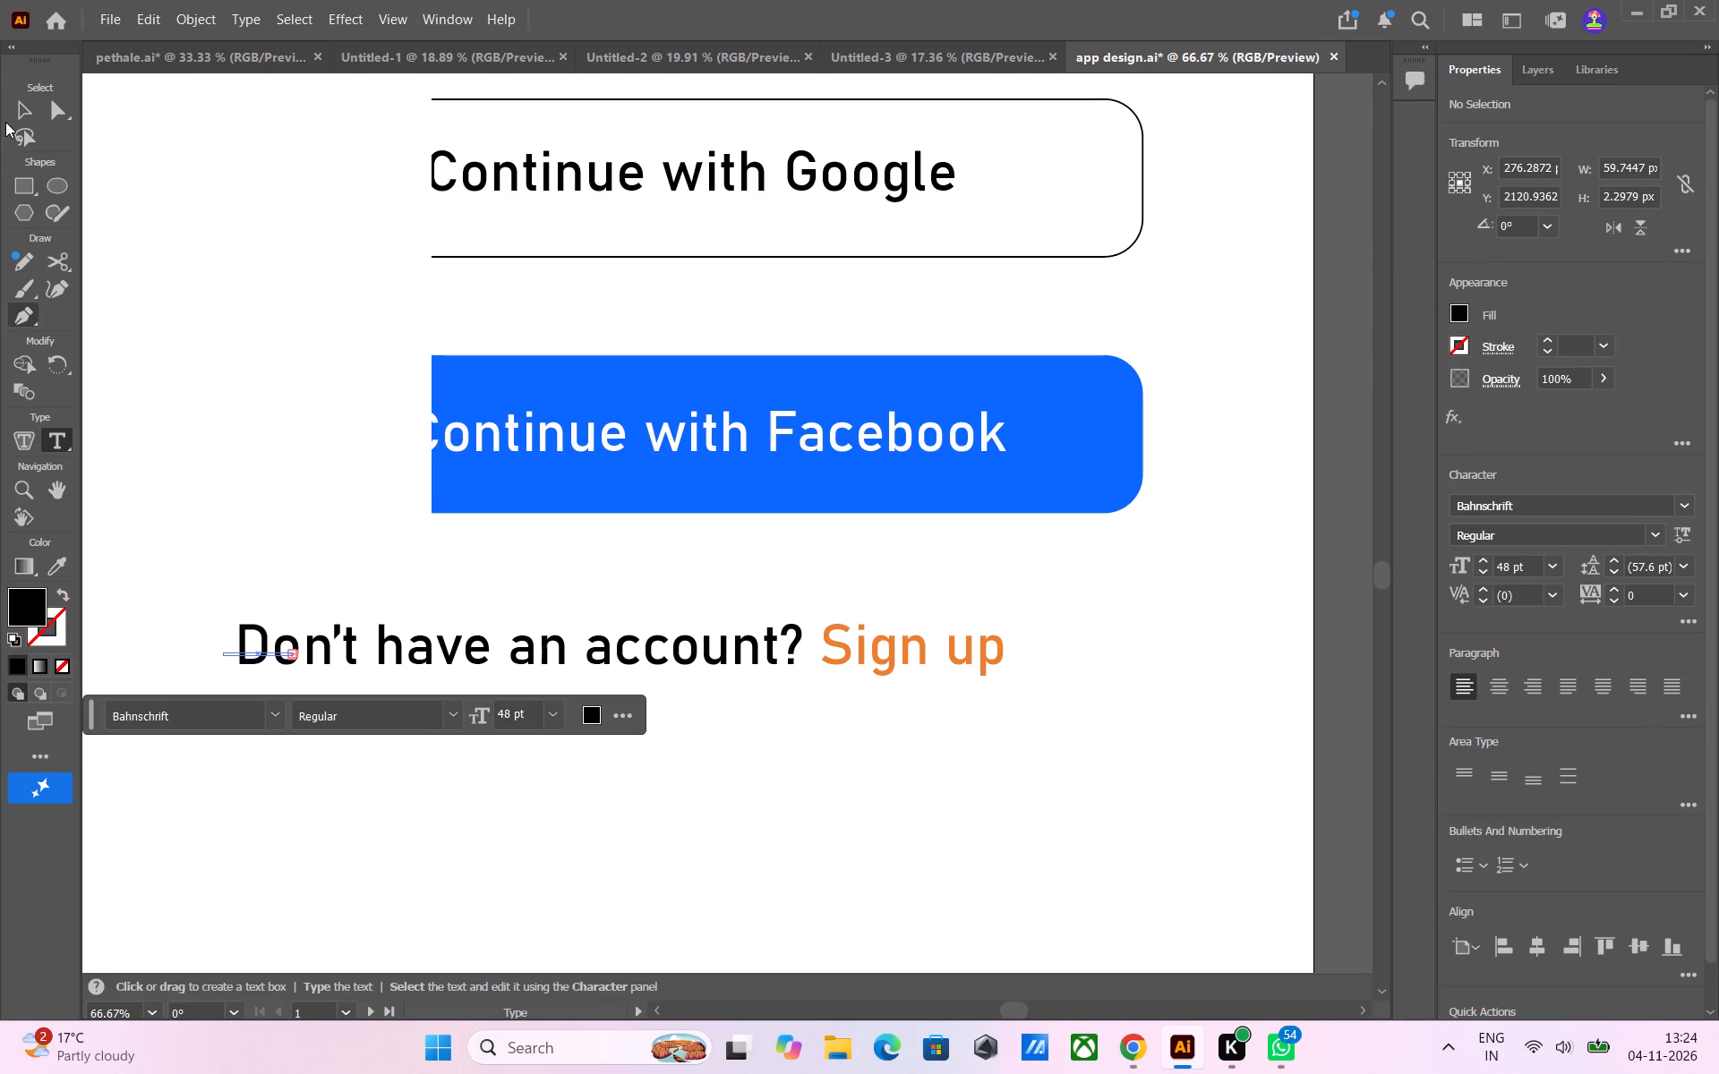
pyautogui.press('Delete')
# Recolour the "Don't have an account?" wording before the orange "Sign up" link to light grey.
pyautogui.click(29, 112)
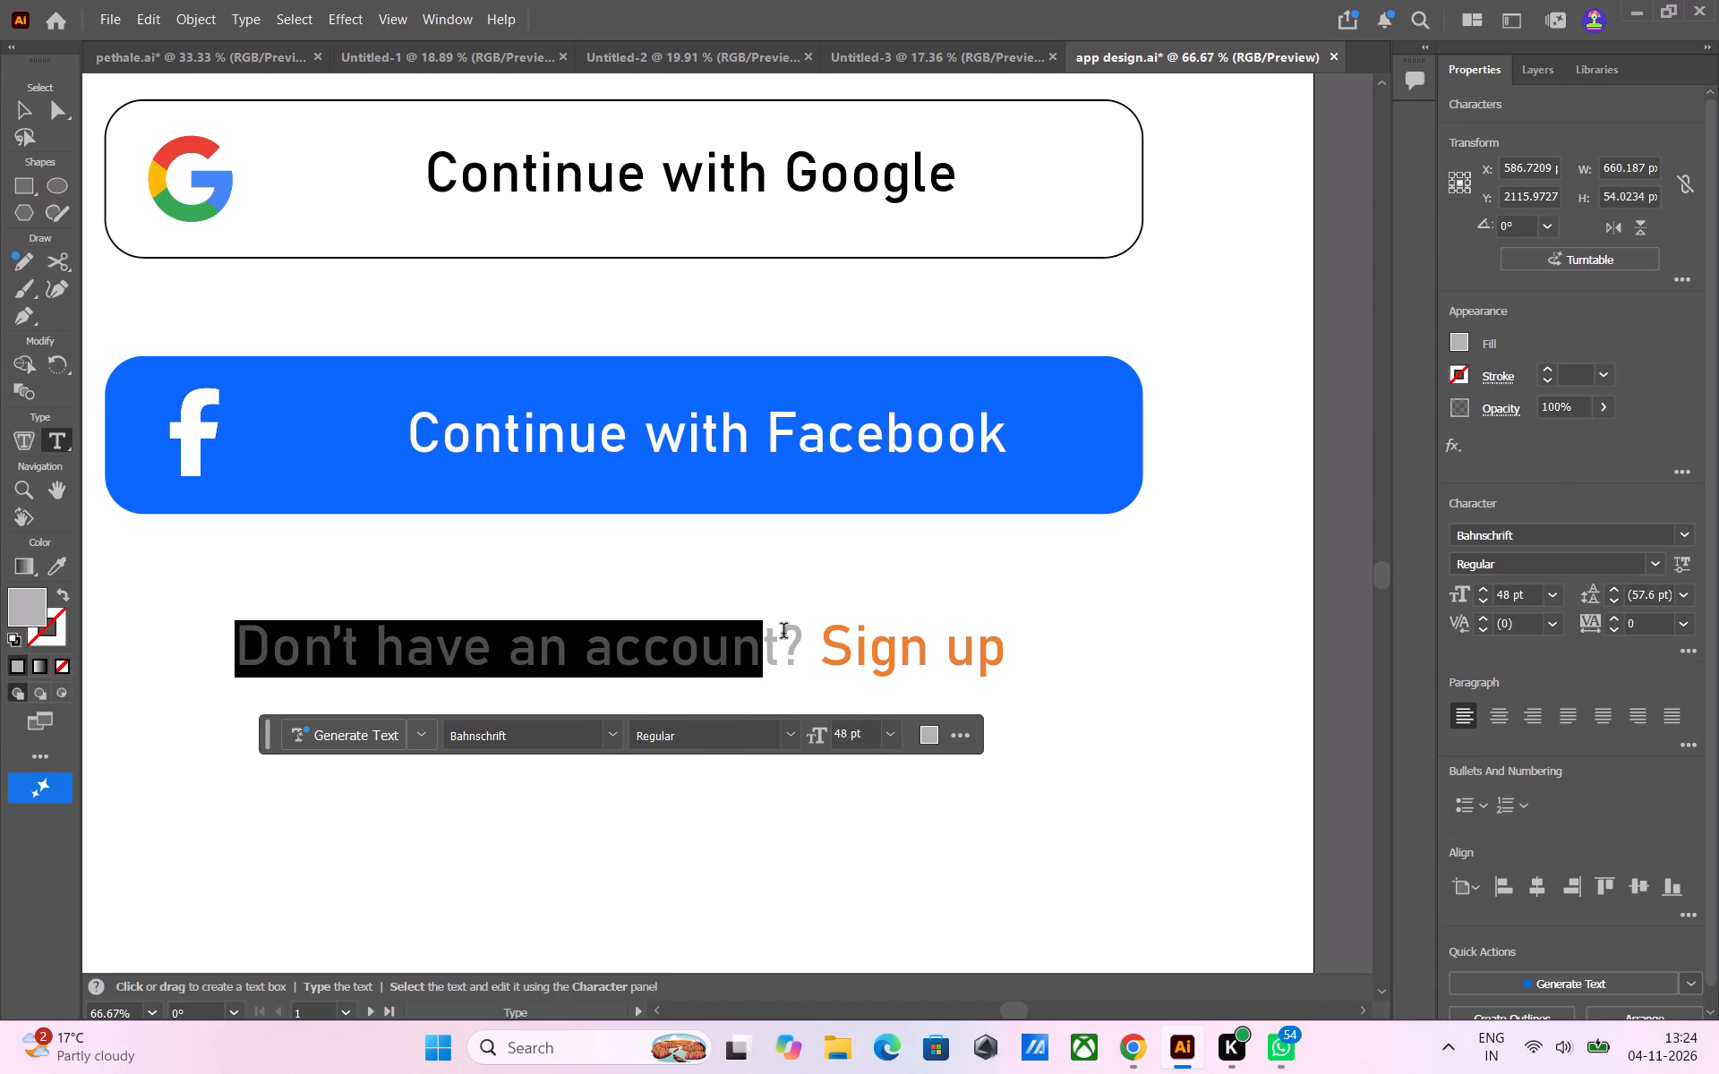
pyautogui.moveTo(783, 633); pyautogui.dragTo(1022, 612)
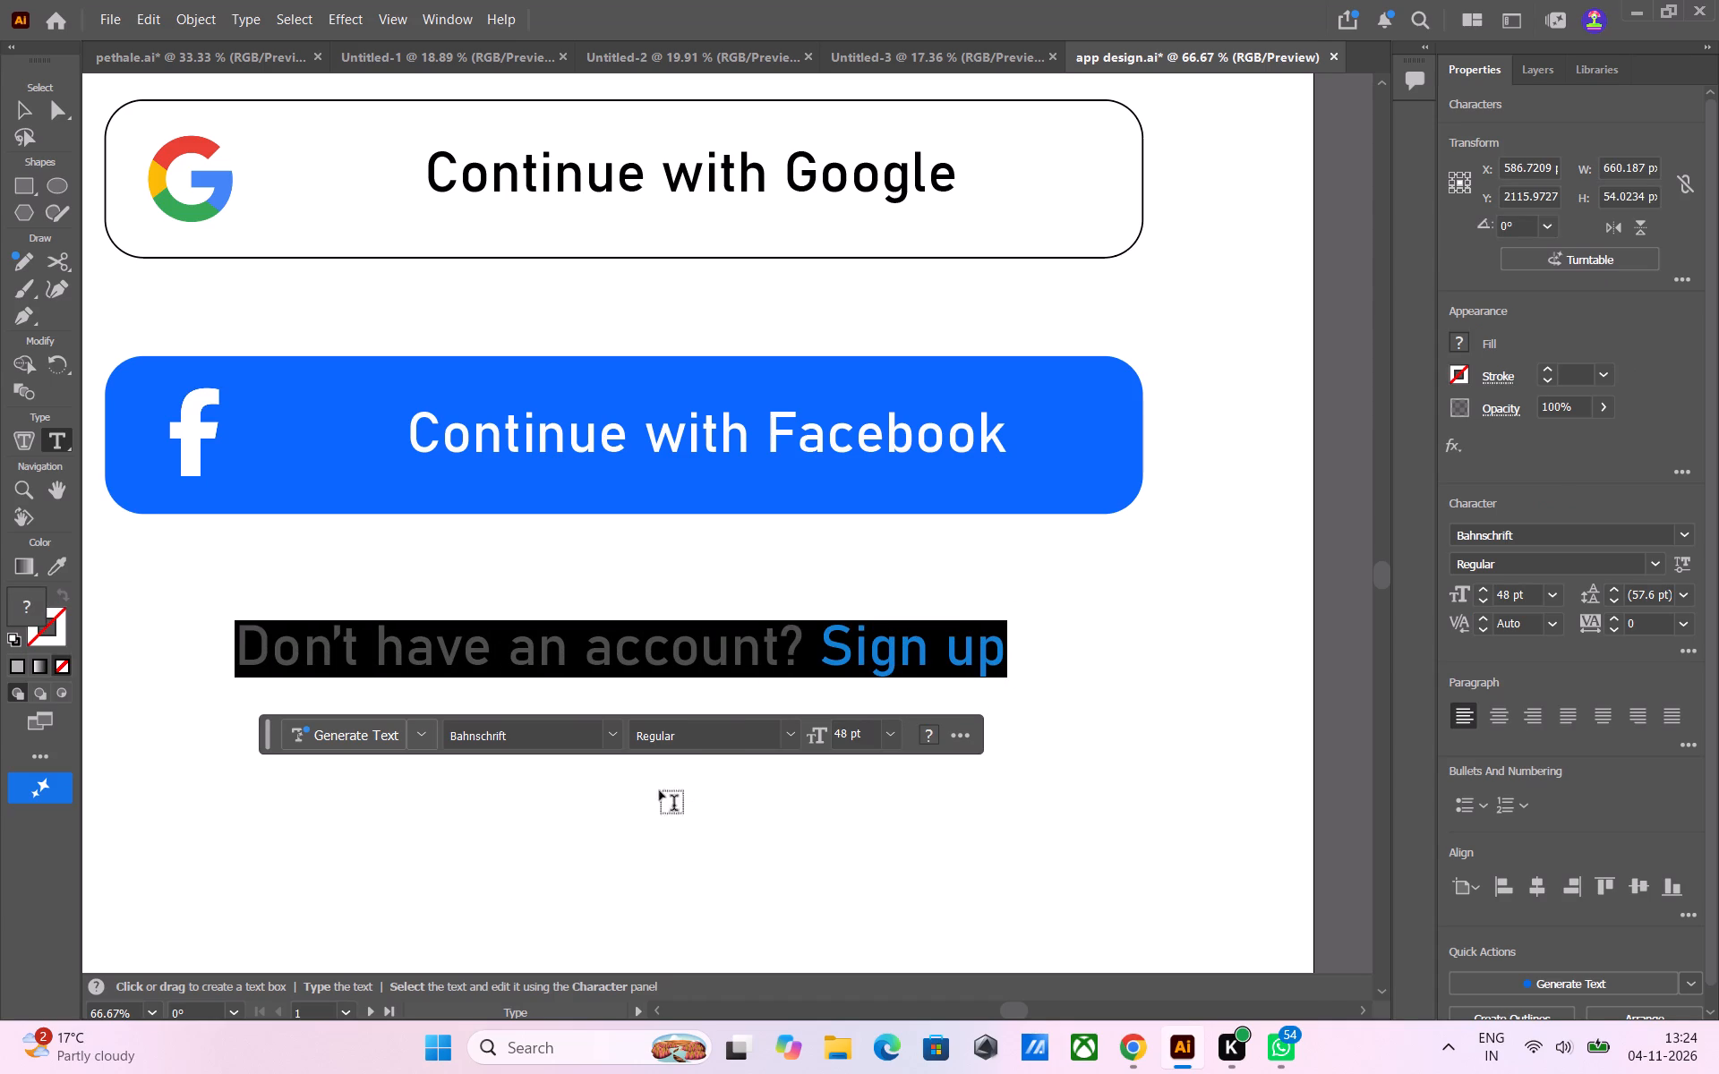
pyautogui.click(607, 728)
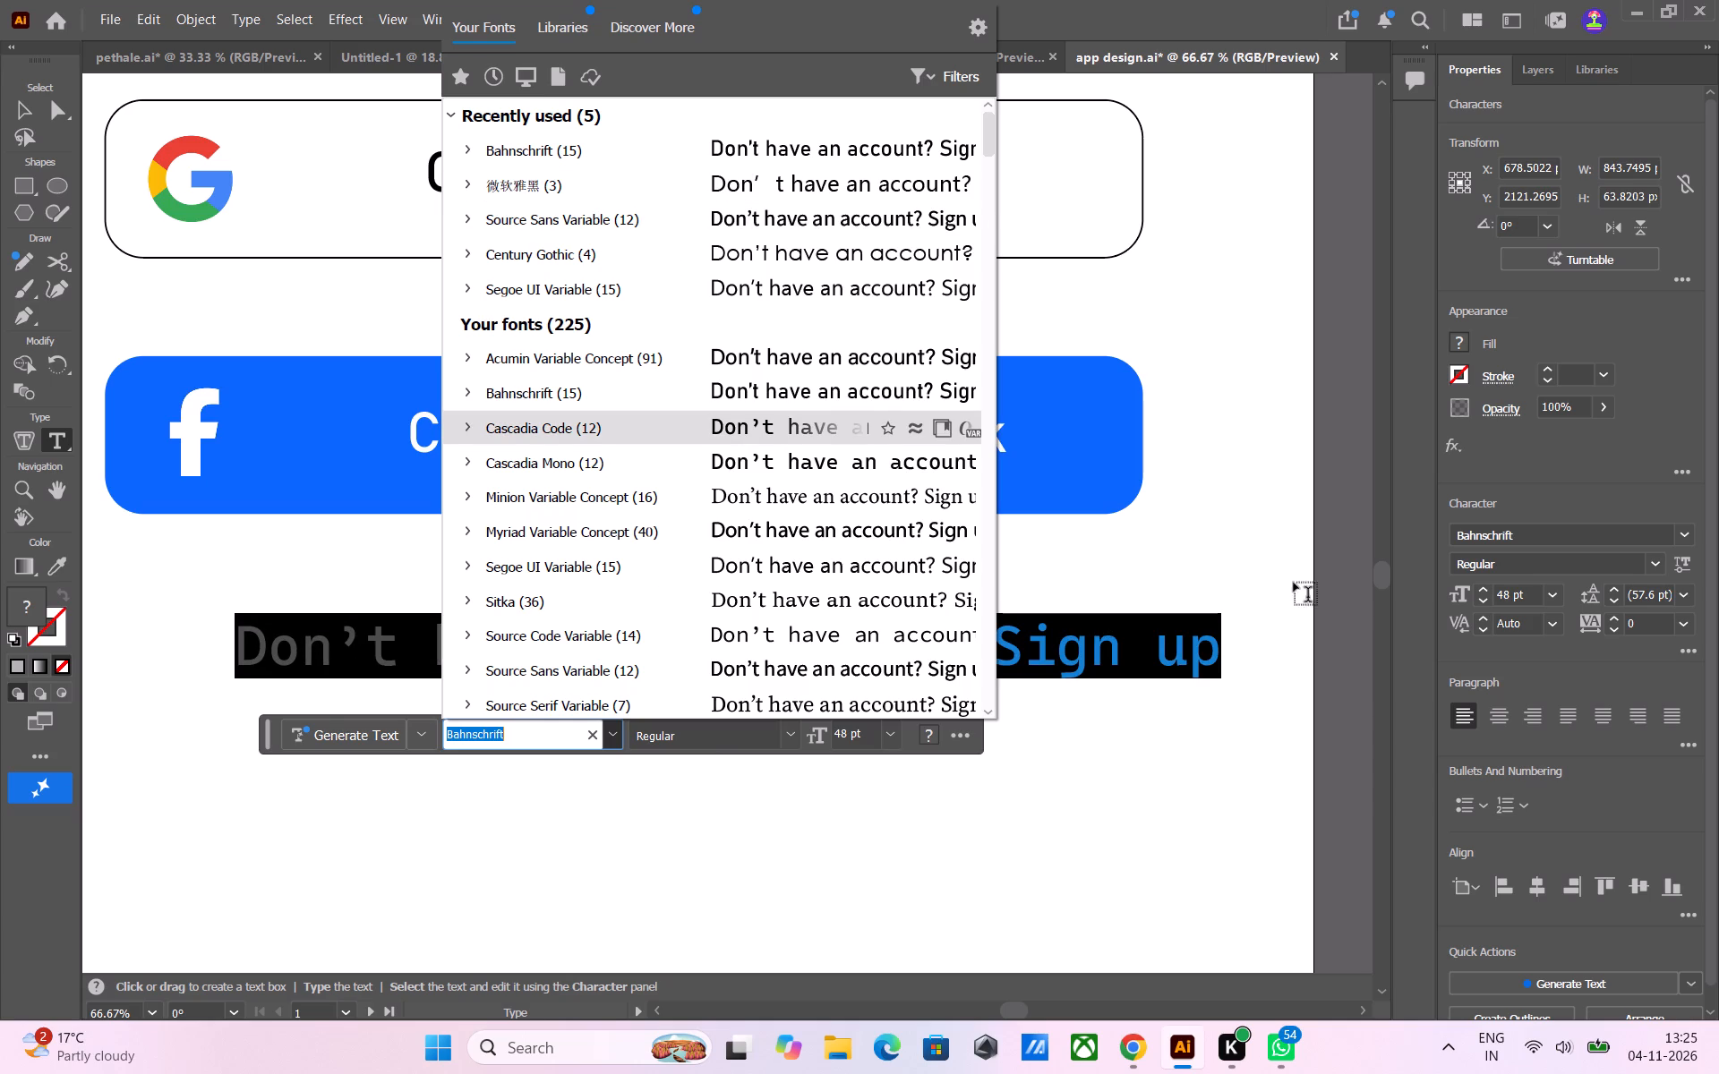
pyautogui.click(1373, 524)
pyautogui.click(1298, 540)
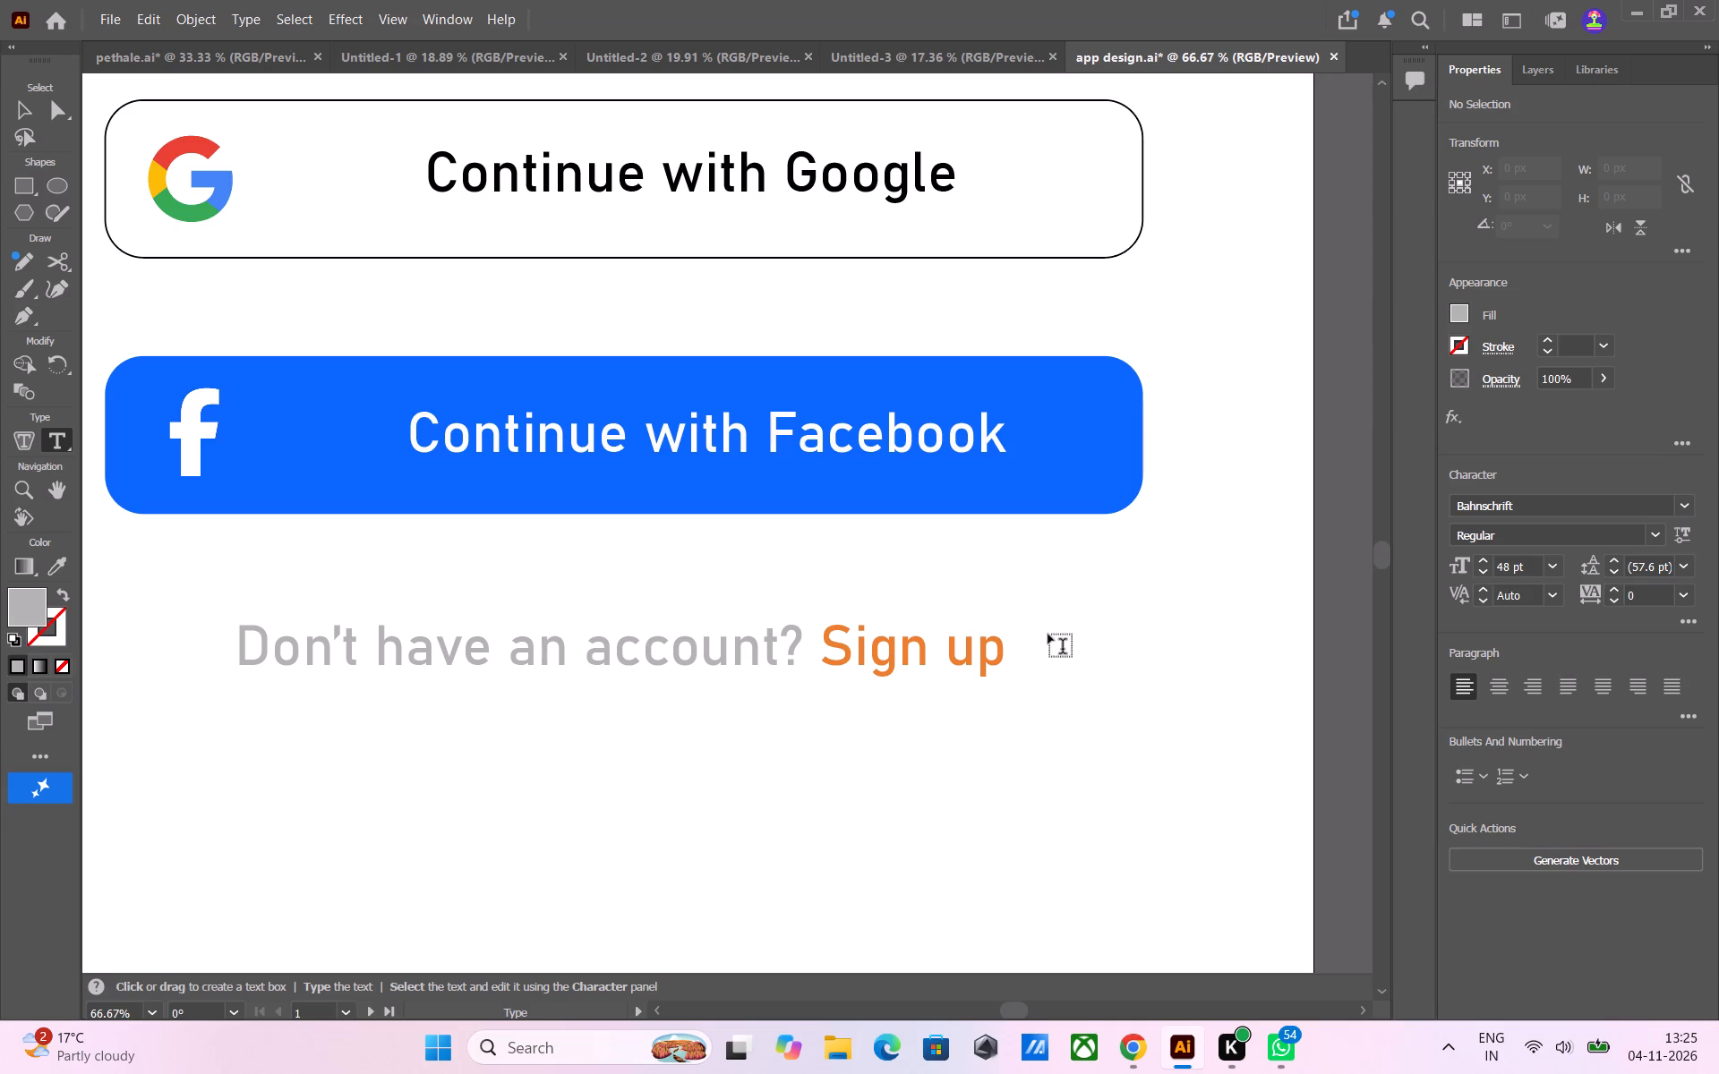
# Scale the "Don't have an account? Sign up" line below the Facebook option proportionally down to about 505 px wide, about 36.7 pt text.
pyautogui.keyDown('alt'); pyautogui.scroll(3, 1048, 635); pyautogui.keyUp('alt')
pyautogui.keyDown('alt'); pyautogui.scroll(-6, 1048, 635); pyautogui.keyUp('alt')
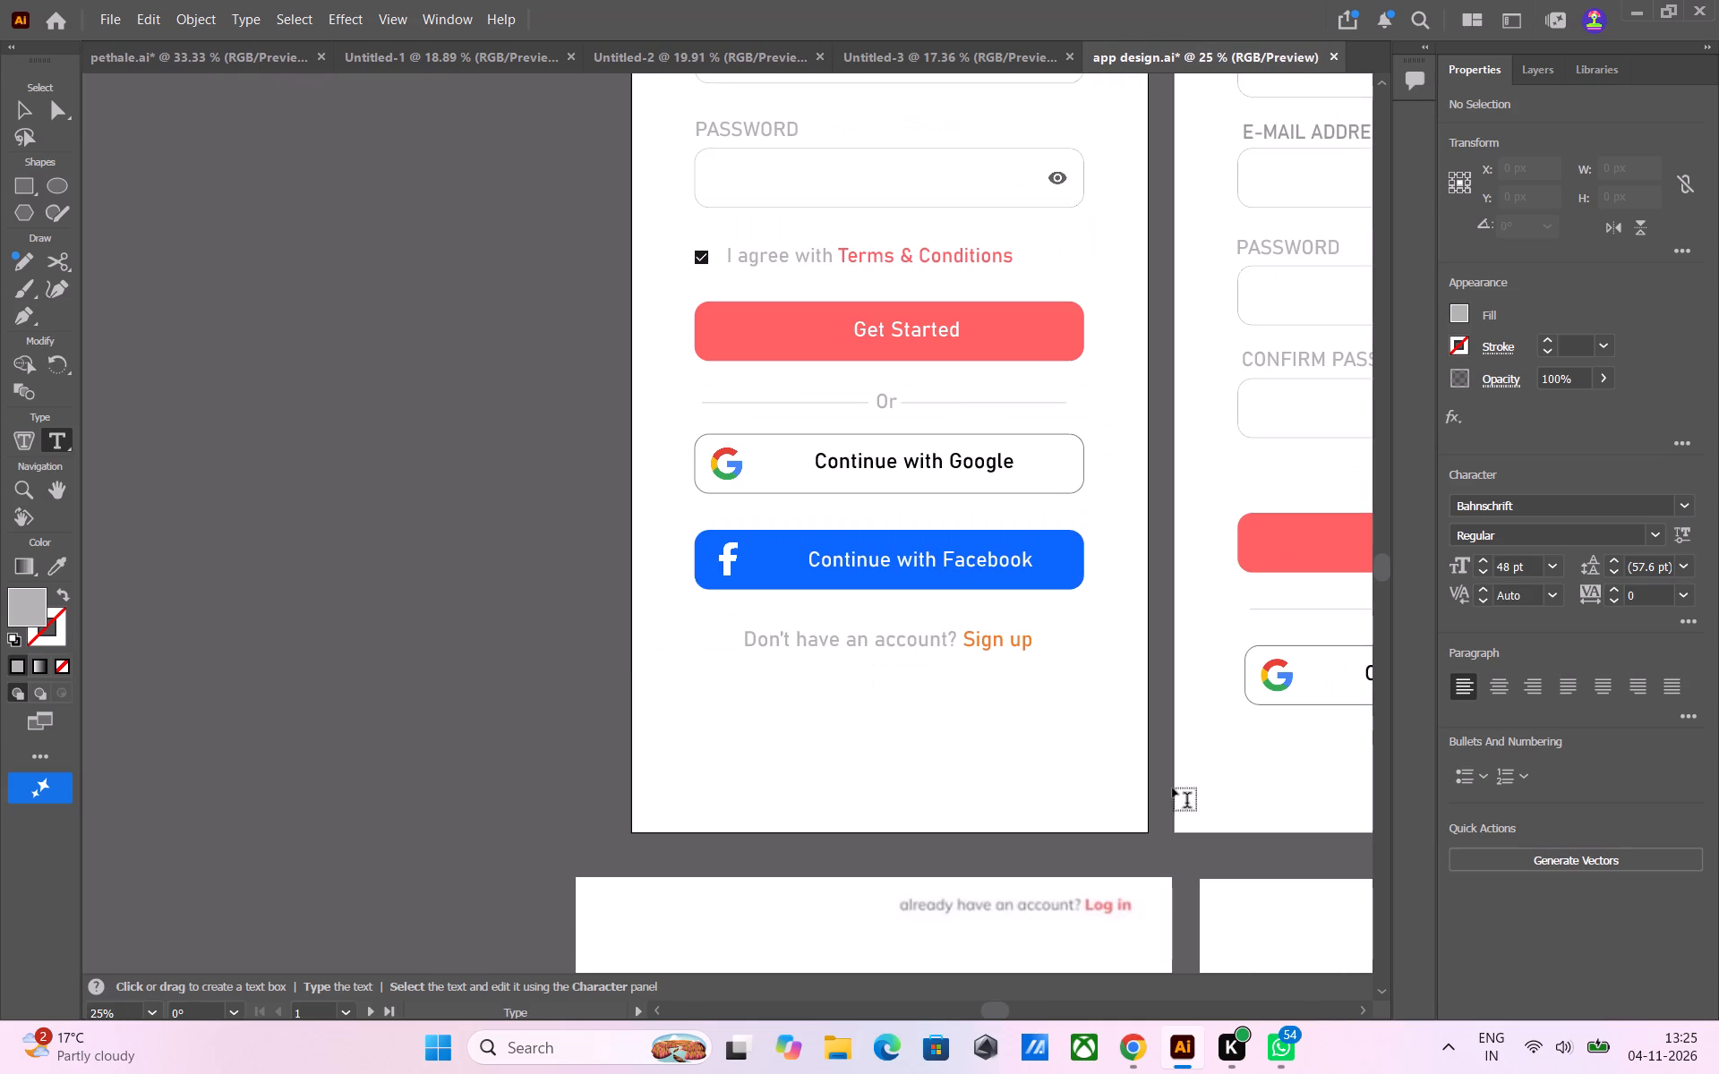
pyautogui.moveTo(1184, 750); pyautogui.dragTo(1022, 822, button='middle')
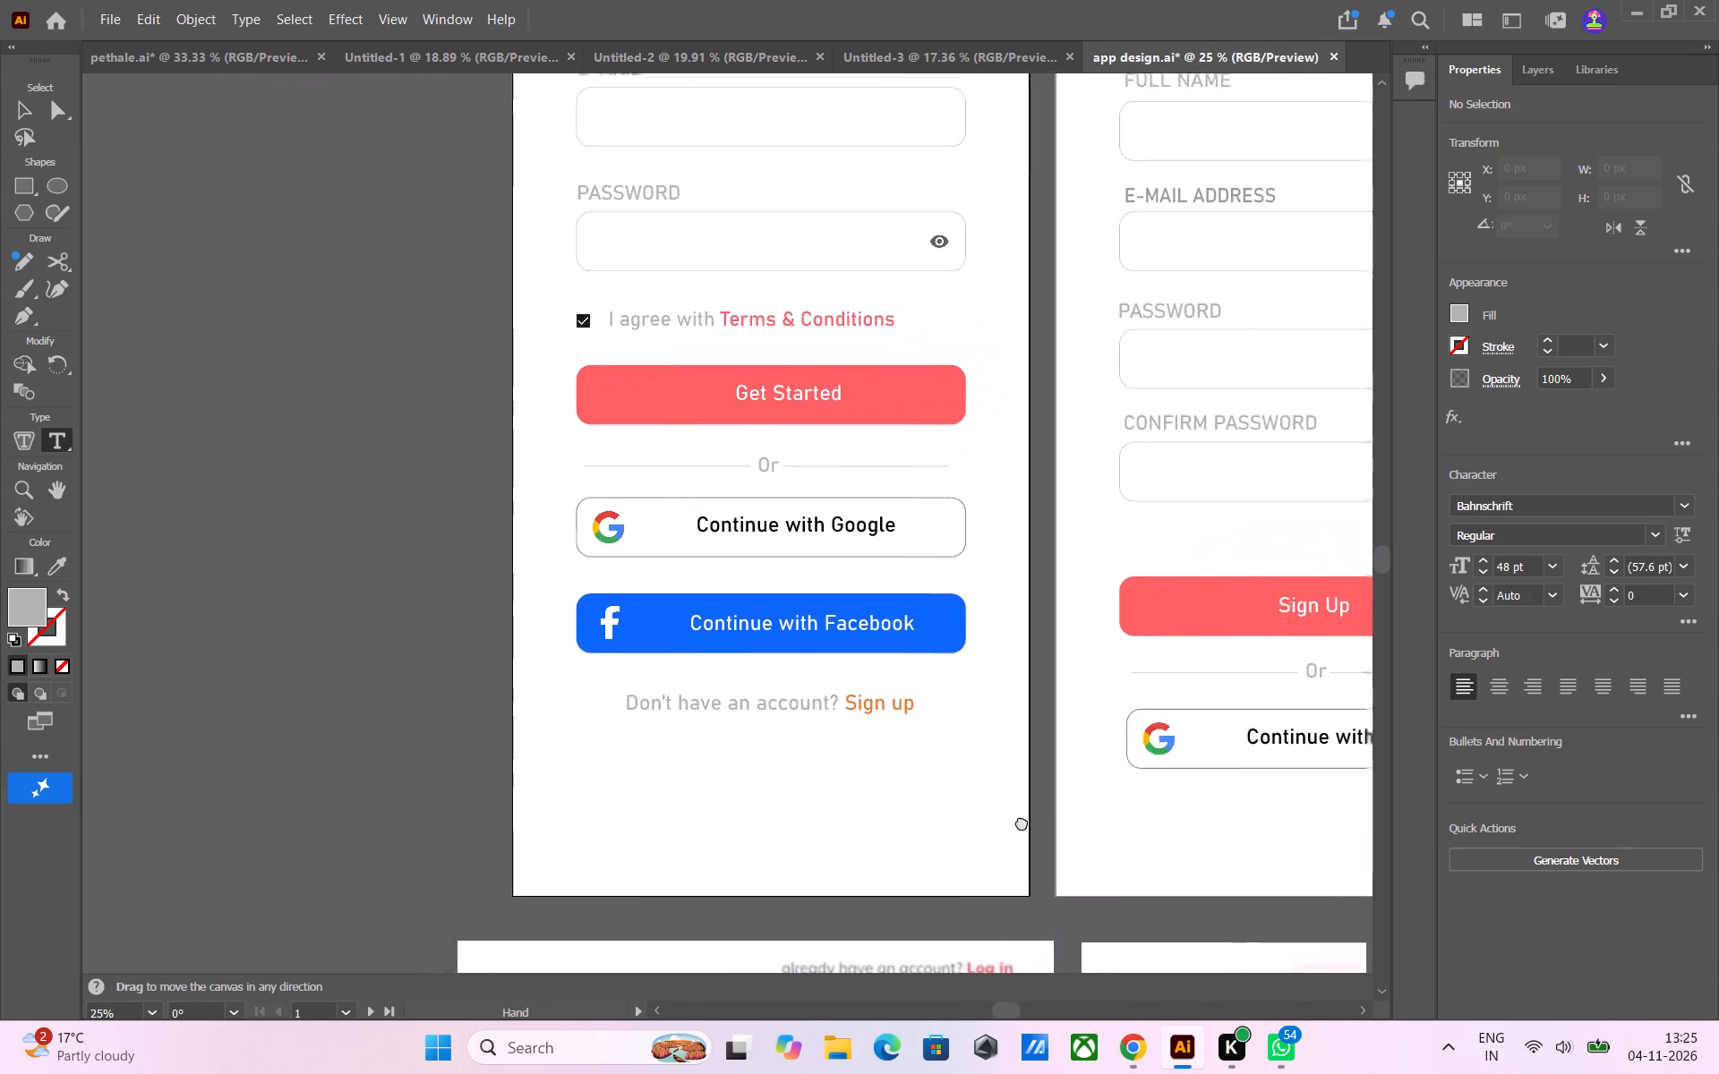
pyautogui.moveTo(1022, 822); pyautogui.dragTo(911, 840, button='middle')
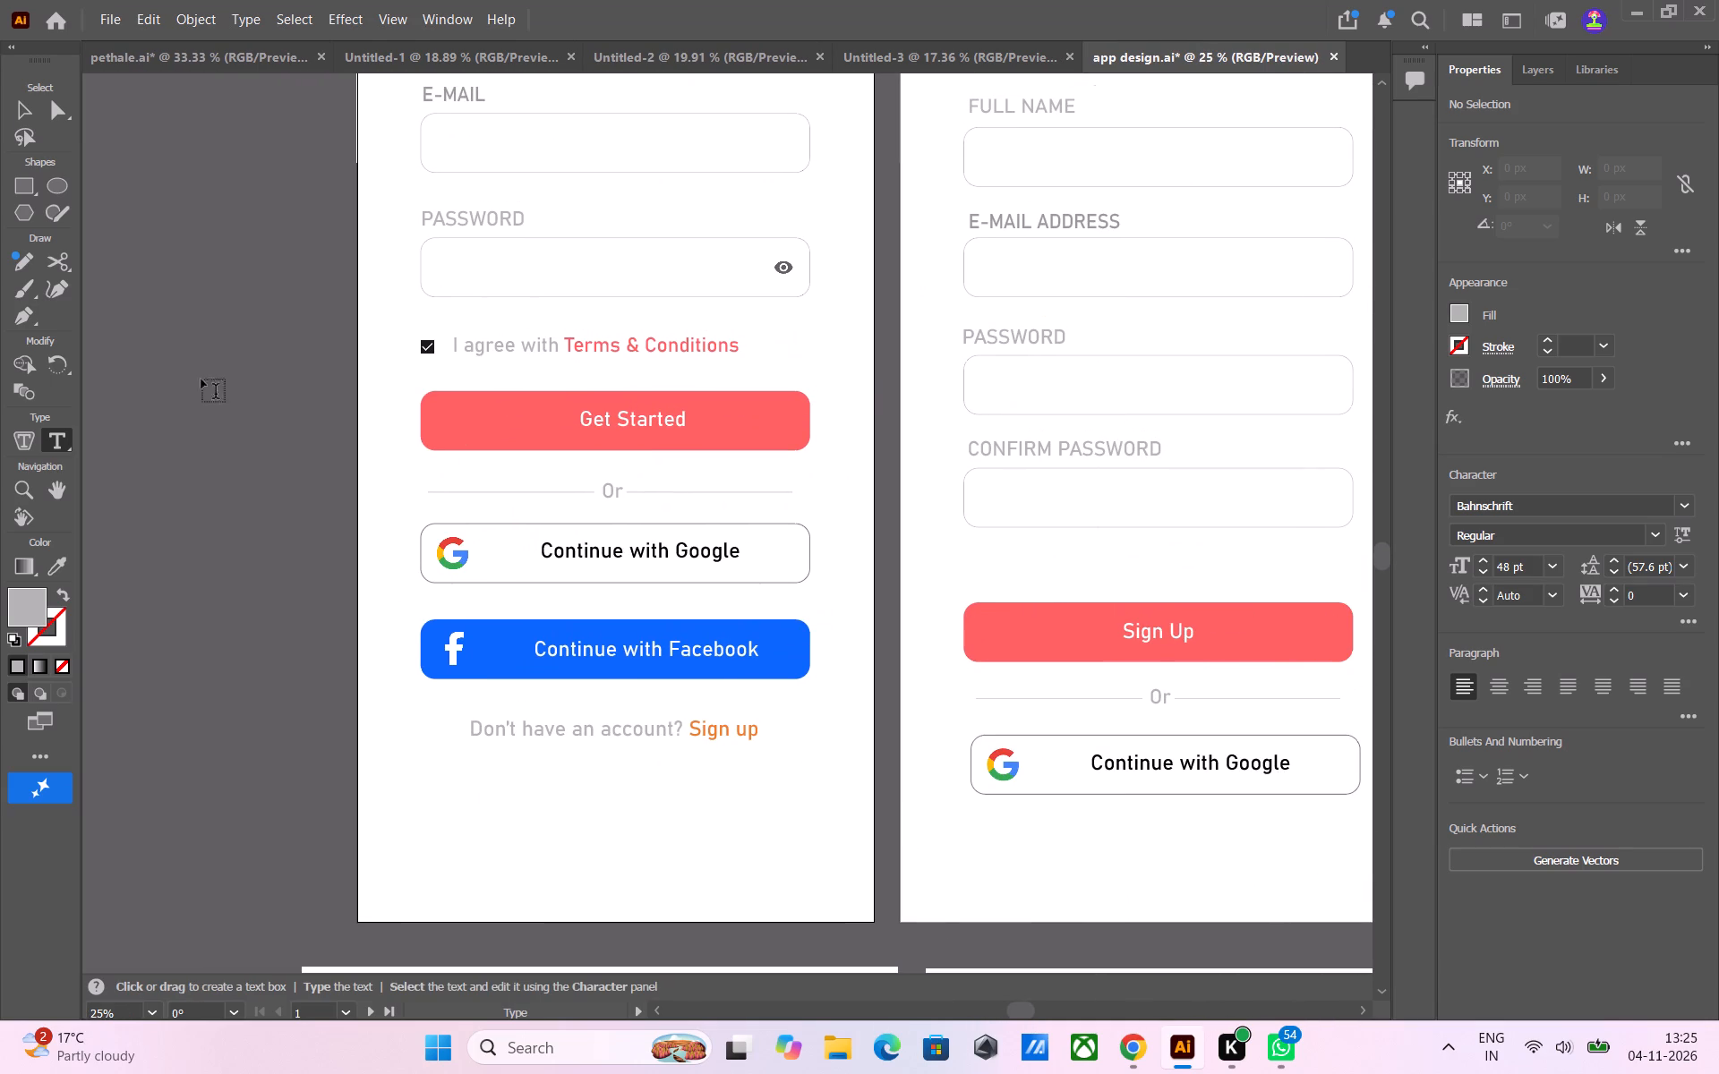
pyautogui.click(26, 119)
pyautogui.click(575, 728)
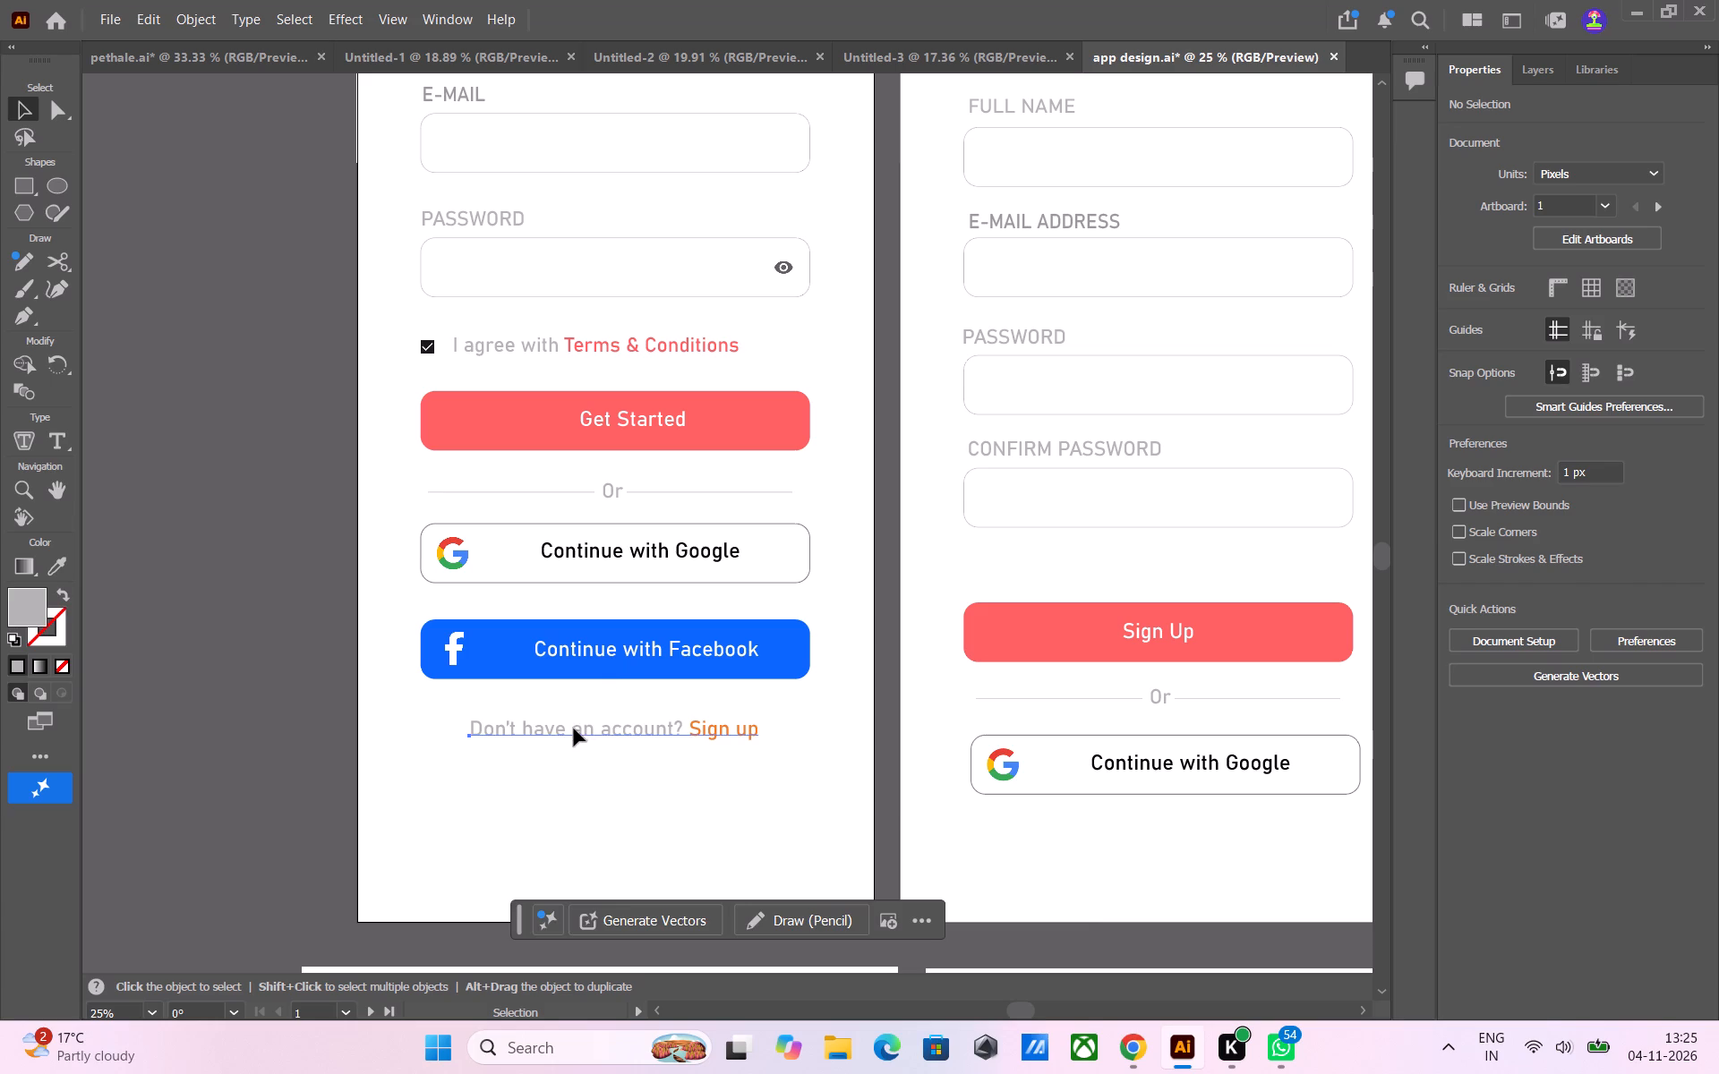
pyautogui.moveTo(757, 745); pyautogui.dragTo(758, 744)
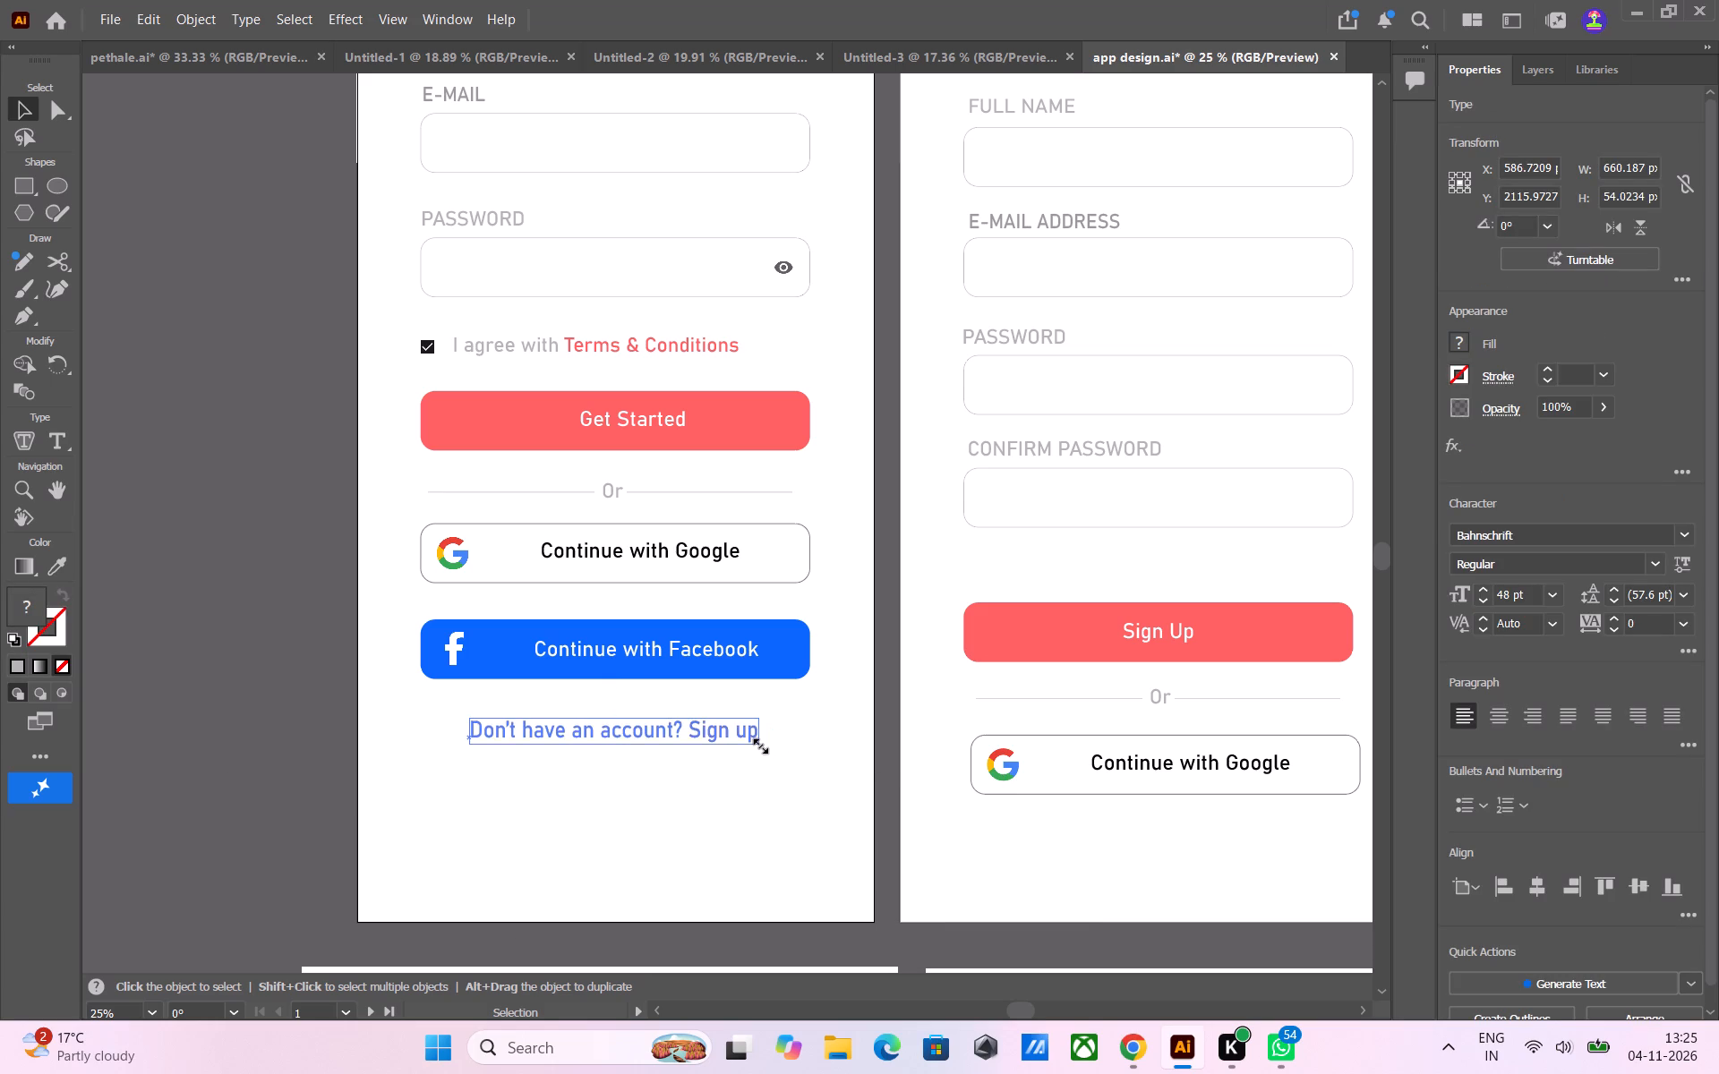
pyautogui.moveTo(758, 744); pyautogui.dragTo(728, 730)
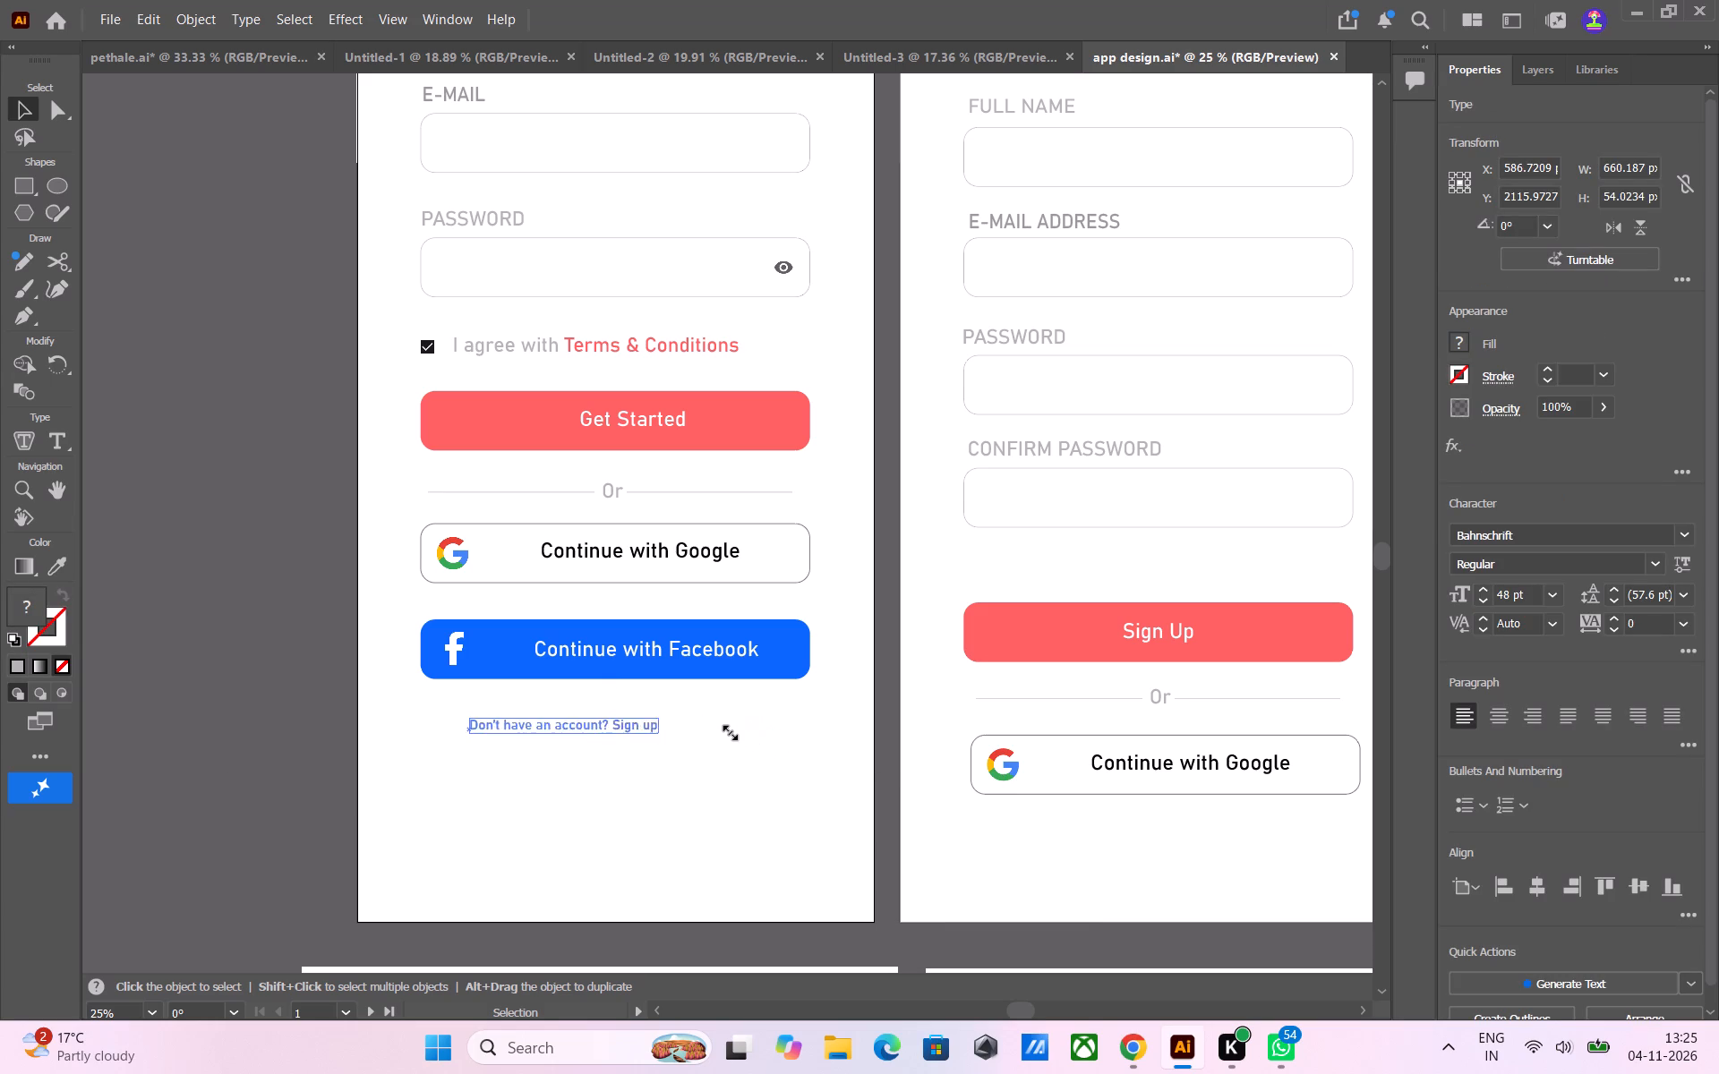
pyautogui.moveTo(728, 730); pyautogui.dragTo(742, 737)
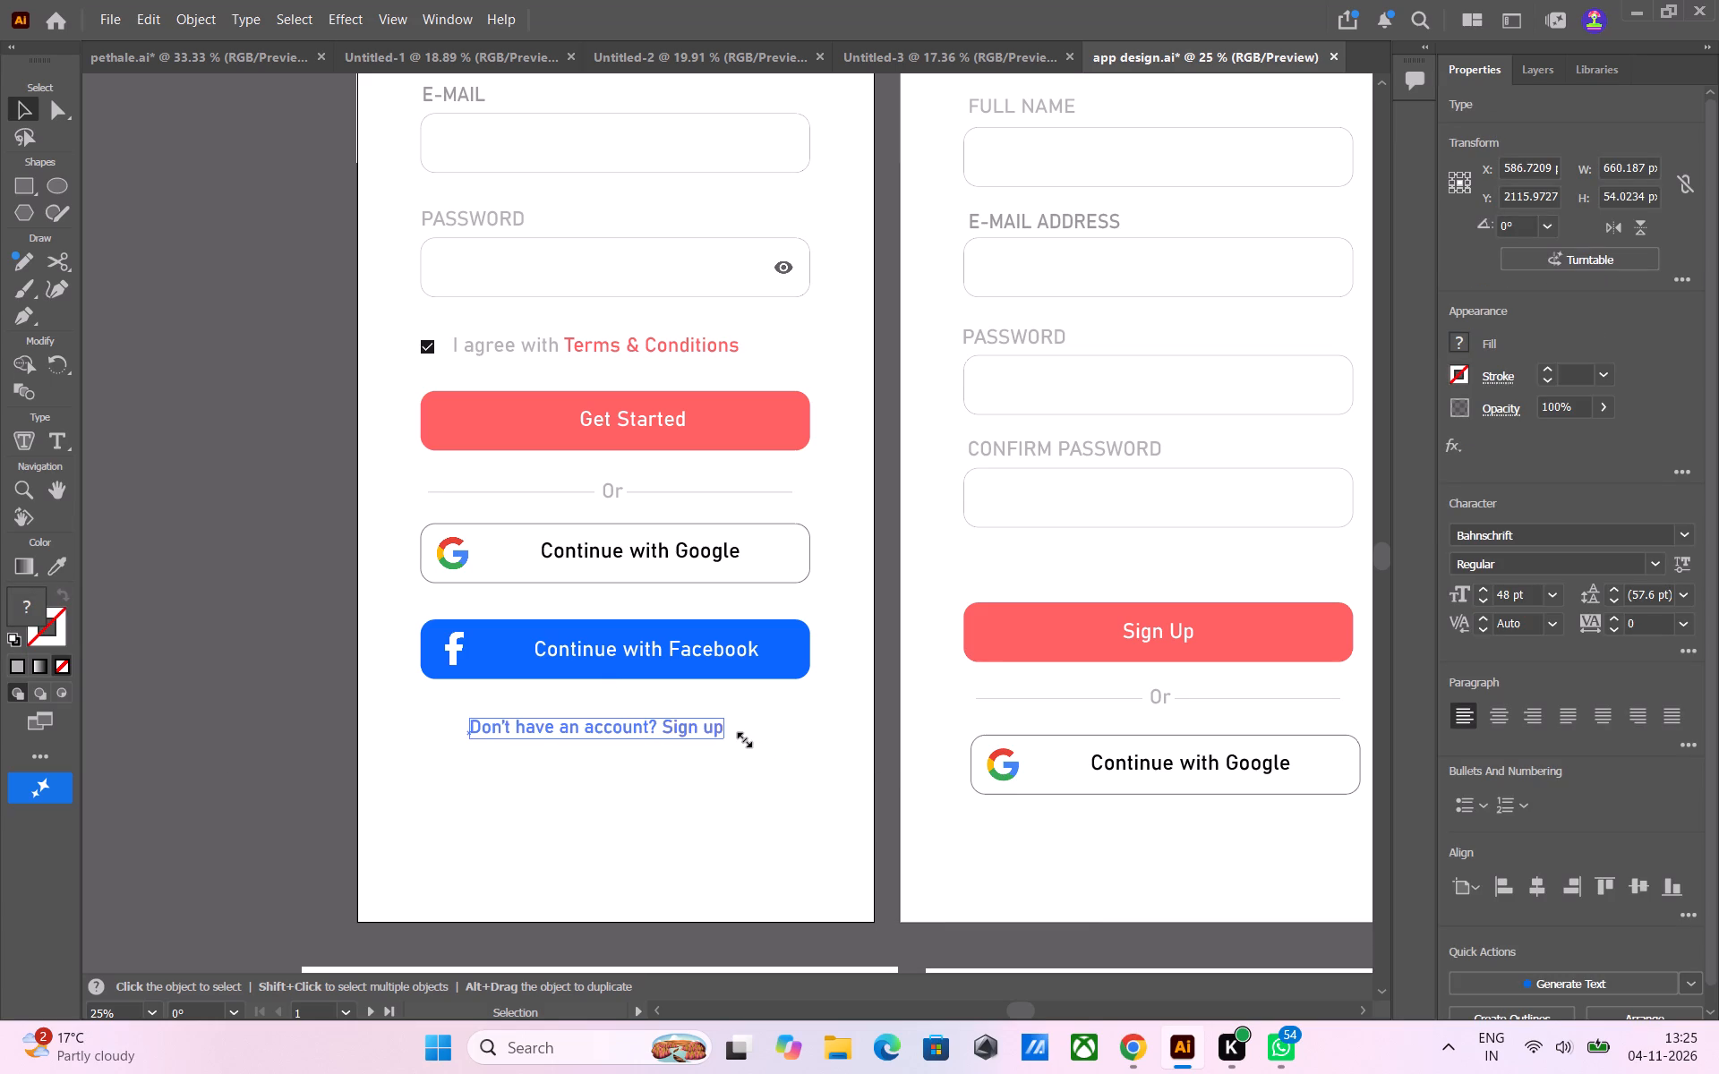
pyautogui.moveTo(742, 737); pyautogui.dragTo(736, 736)
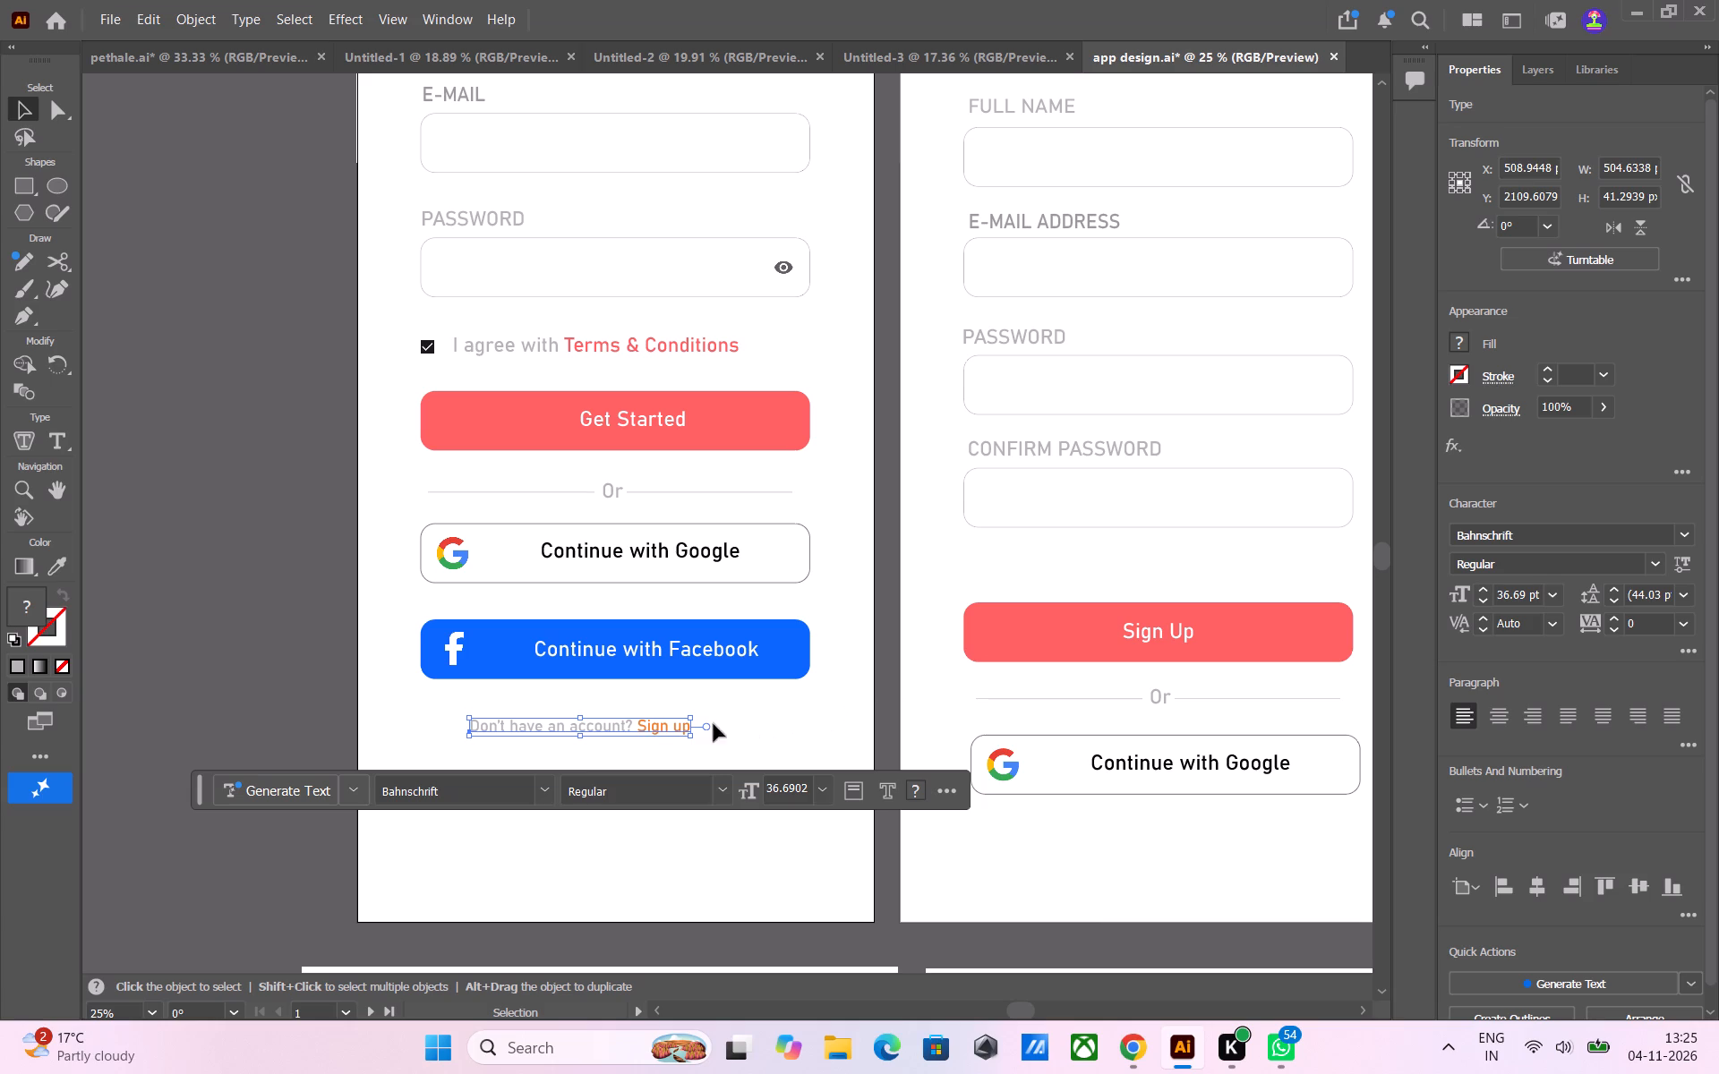
# Move the account prompt just below the Continue with Facebook button and centre it horizontally on the Sign In artboard.
pyautogui.moveTo(590, 724); pyautogui.dragTo(633, 722)
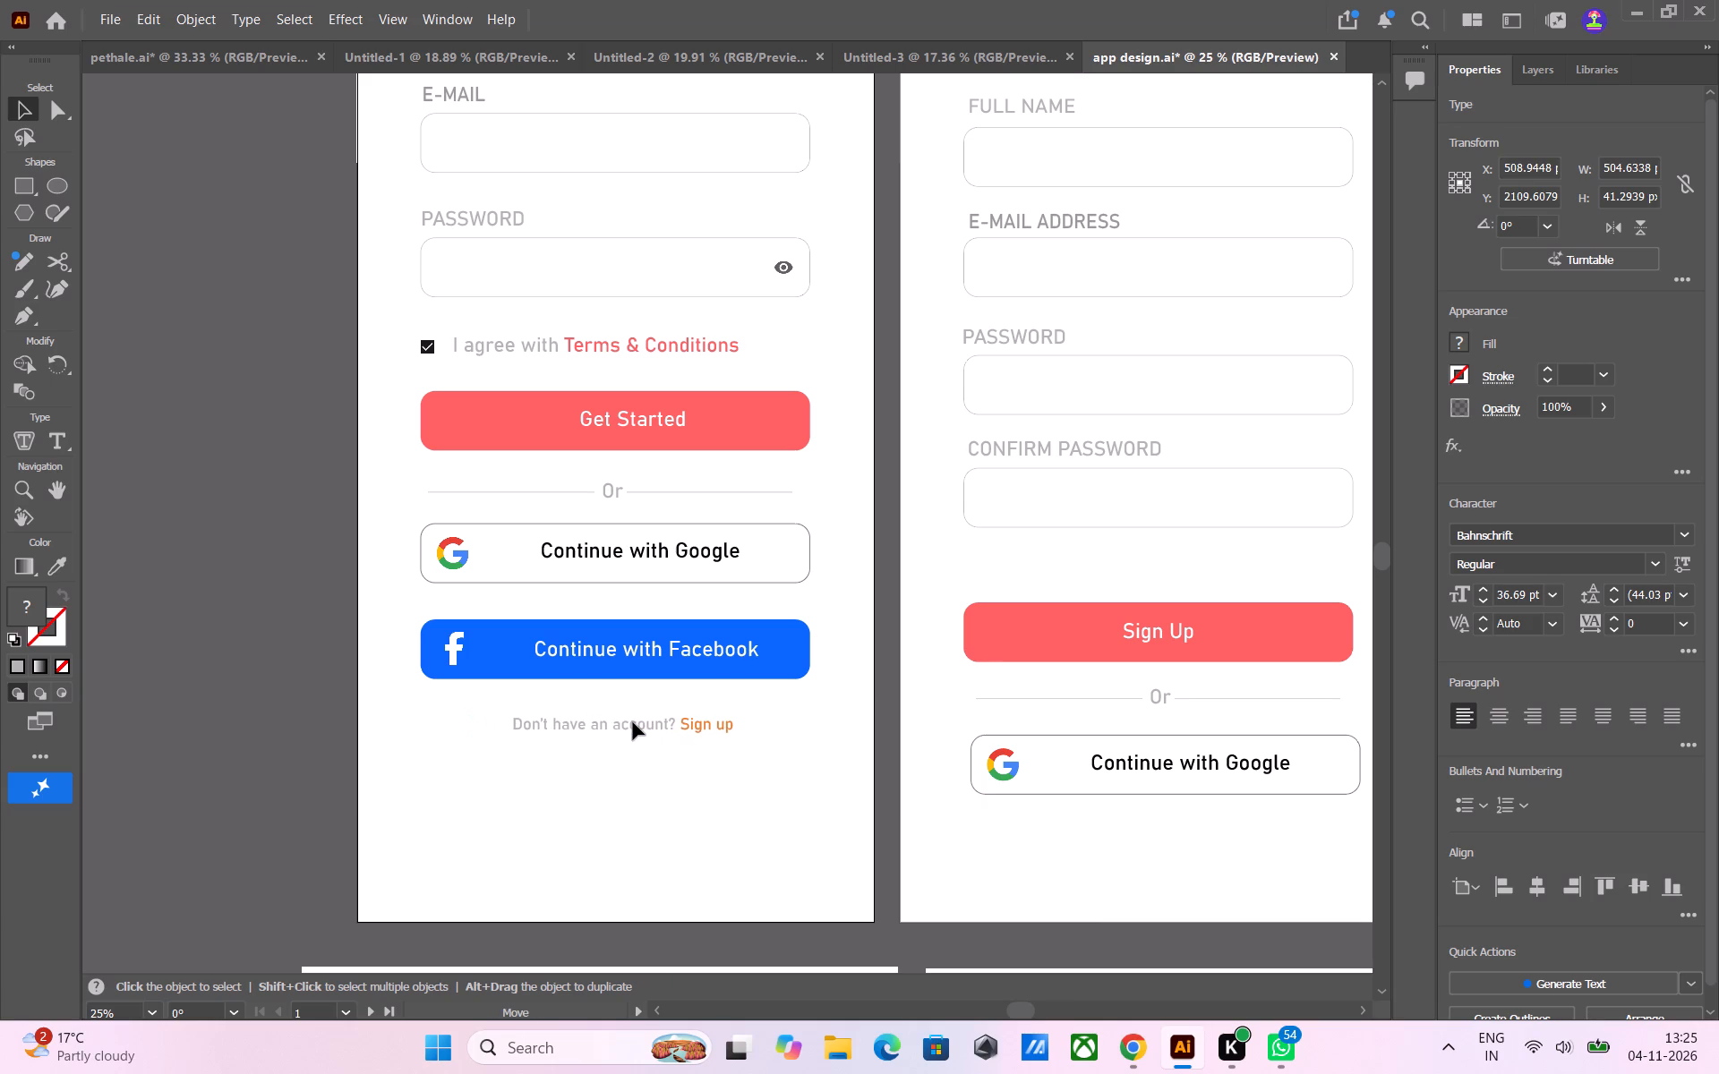
pyautogui.moveTo(633, 722); pyautogui.dragTo(634, 720)
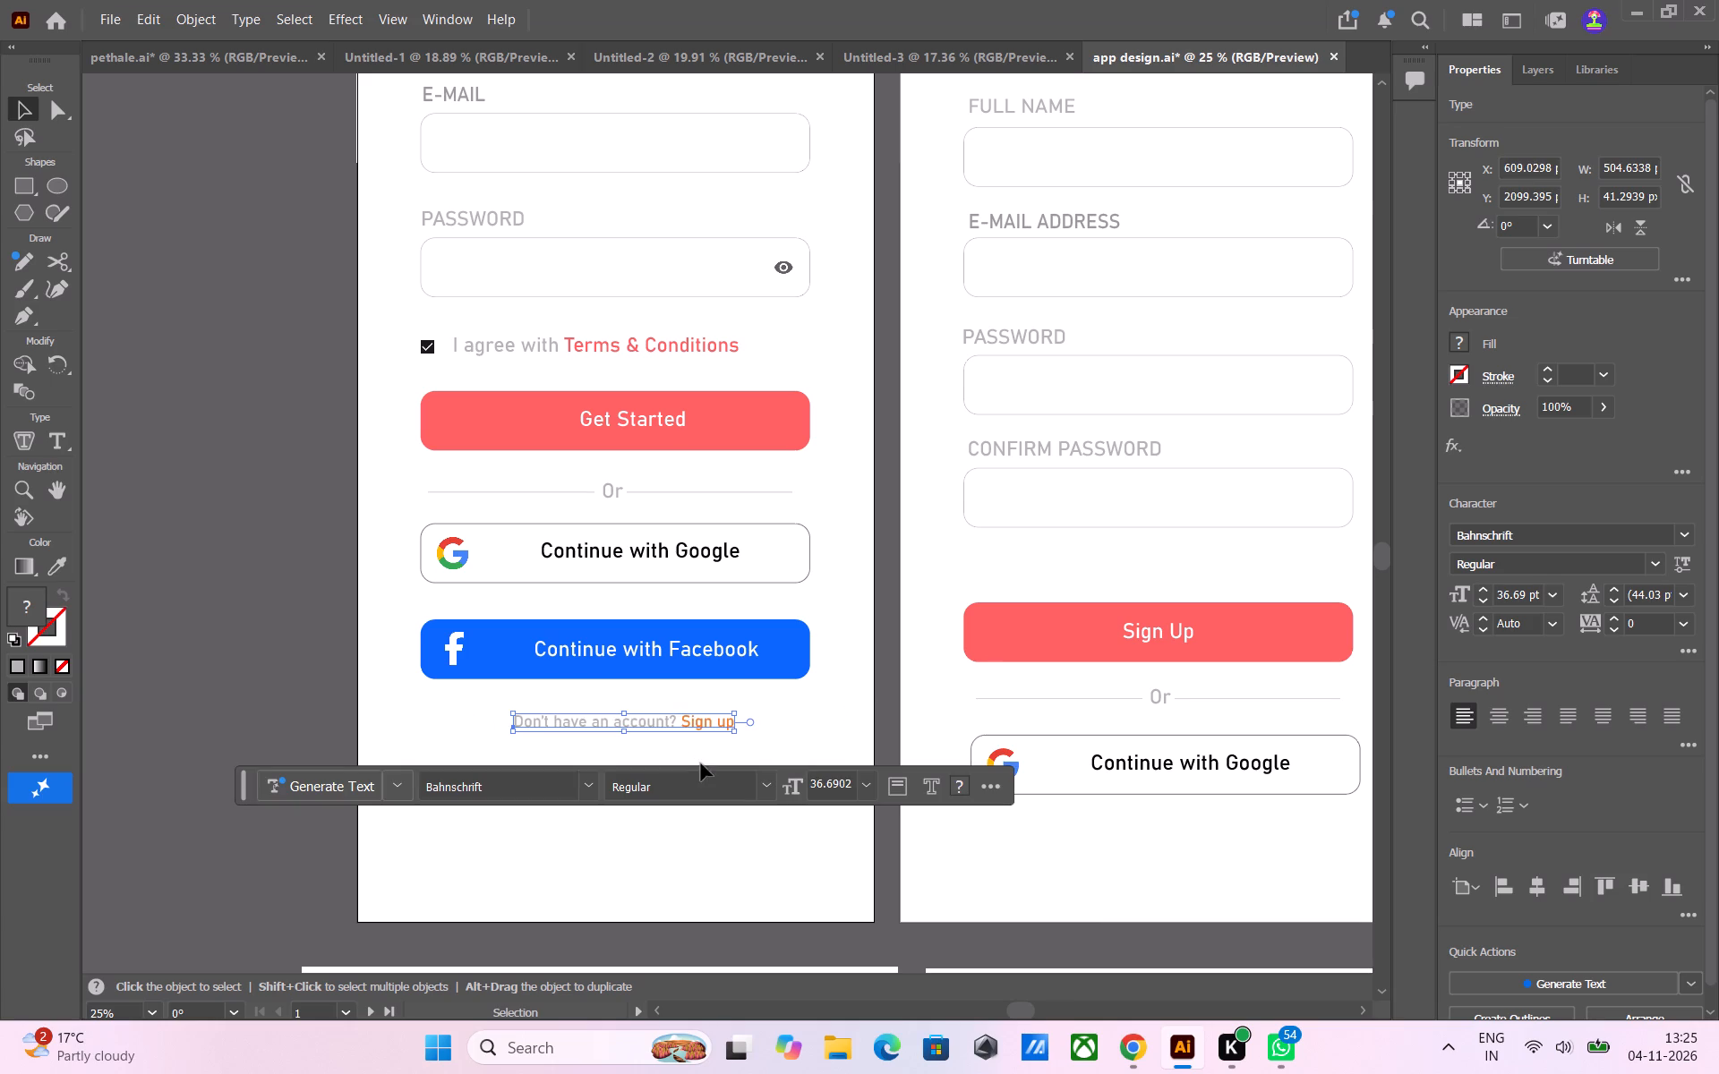
pyautogui.click(1536, 882)
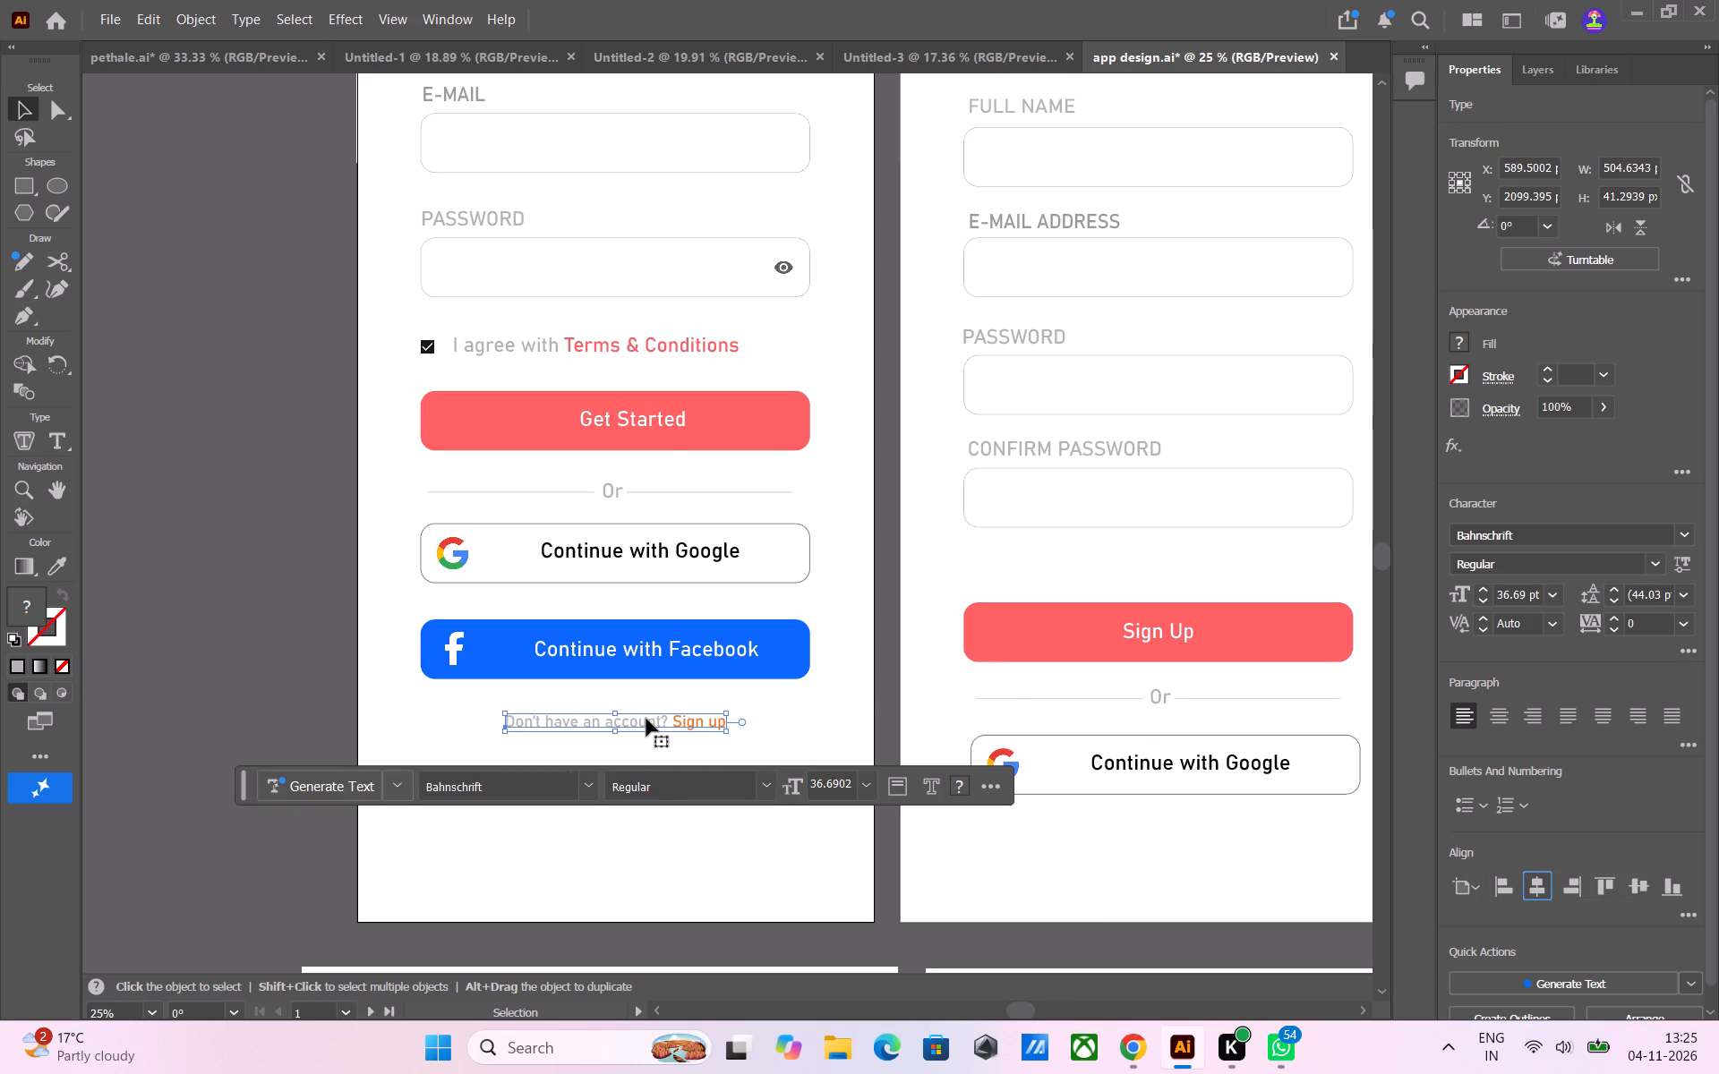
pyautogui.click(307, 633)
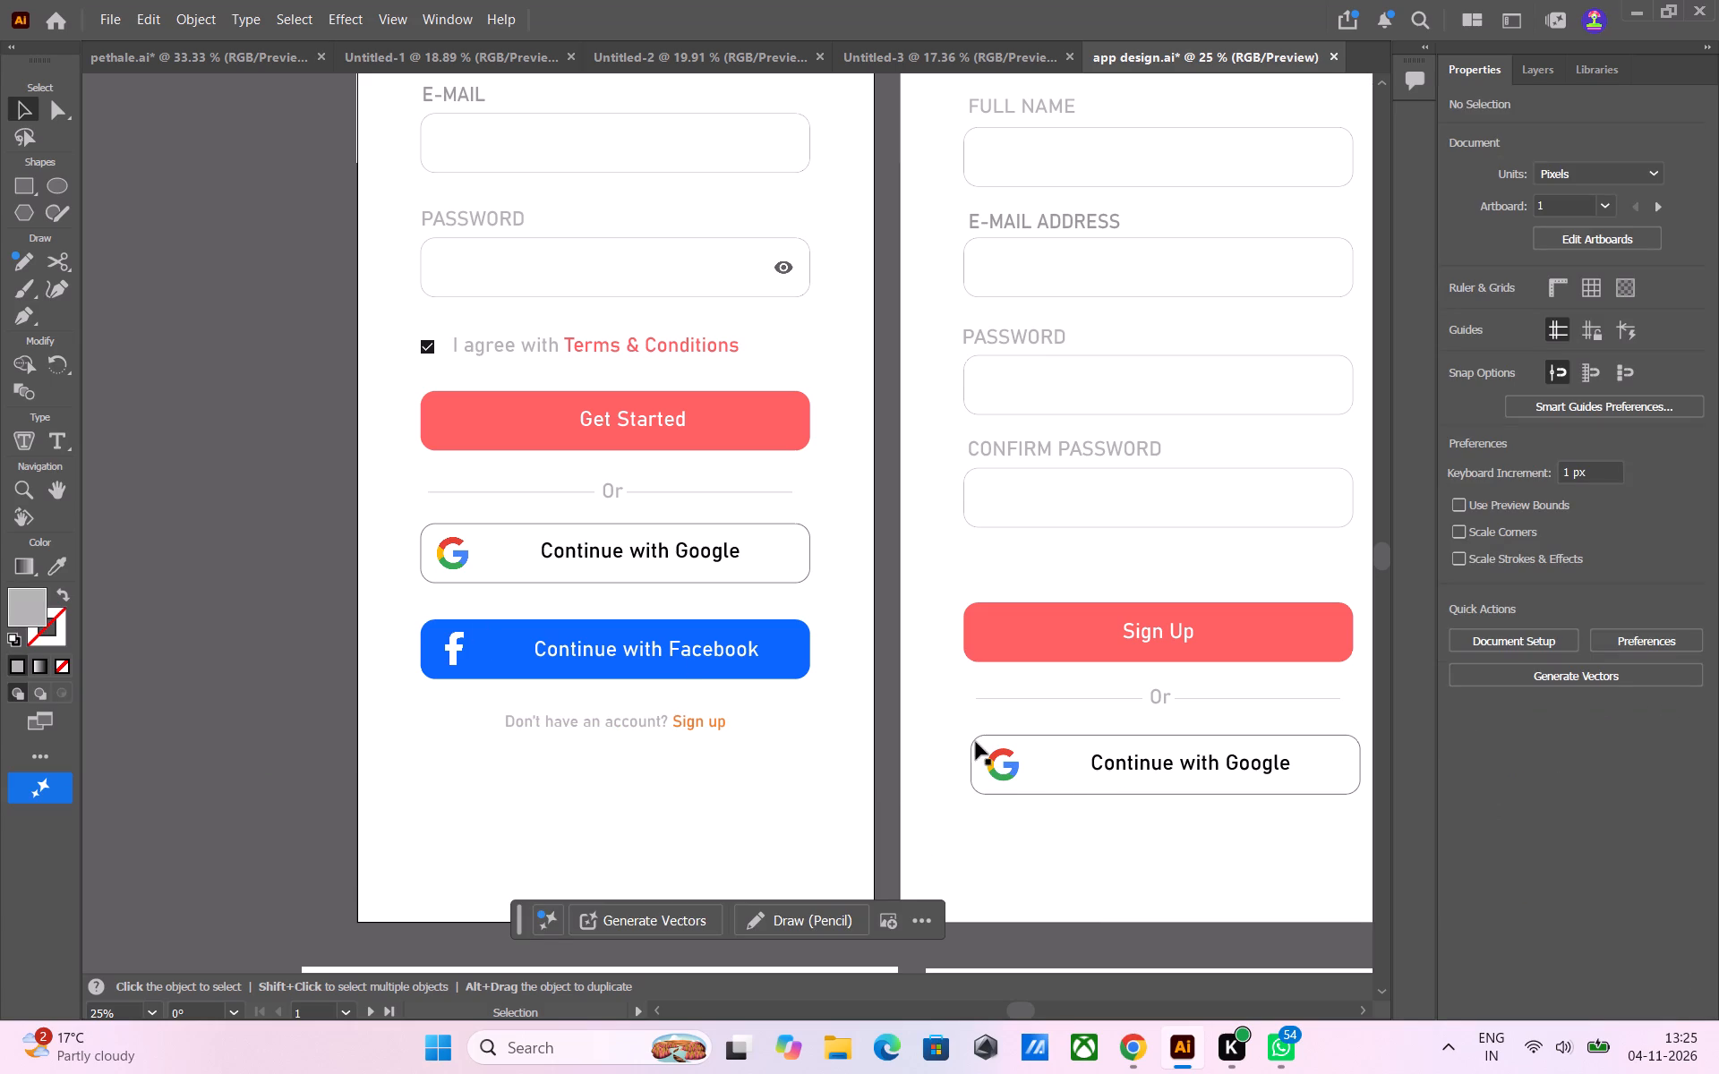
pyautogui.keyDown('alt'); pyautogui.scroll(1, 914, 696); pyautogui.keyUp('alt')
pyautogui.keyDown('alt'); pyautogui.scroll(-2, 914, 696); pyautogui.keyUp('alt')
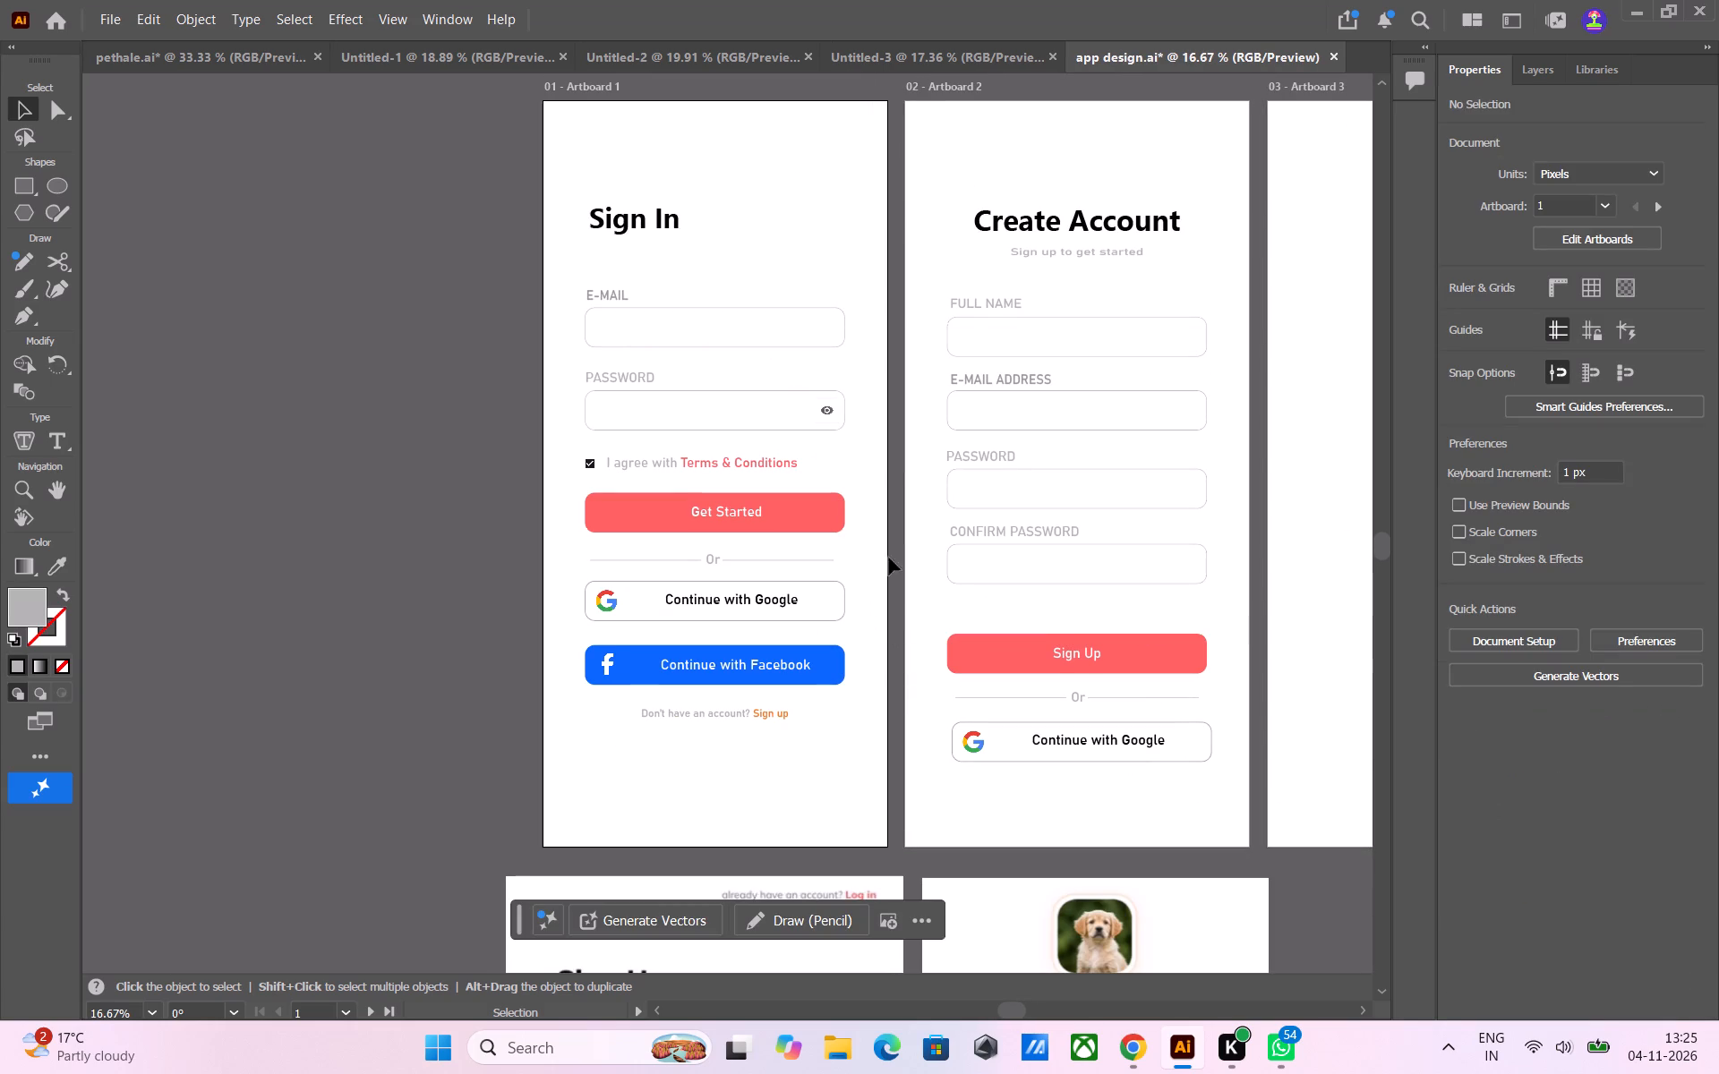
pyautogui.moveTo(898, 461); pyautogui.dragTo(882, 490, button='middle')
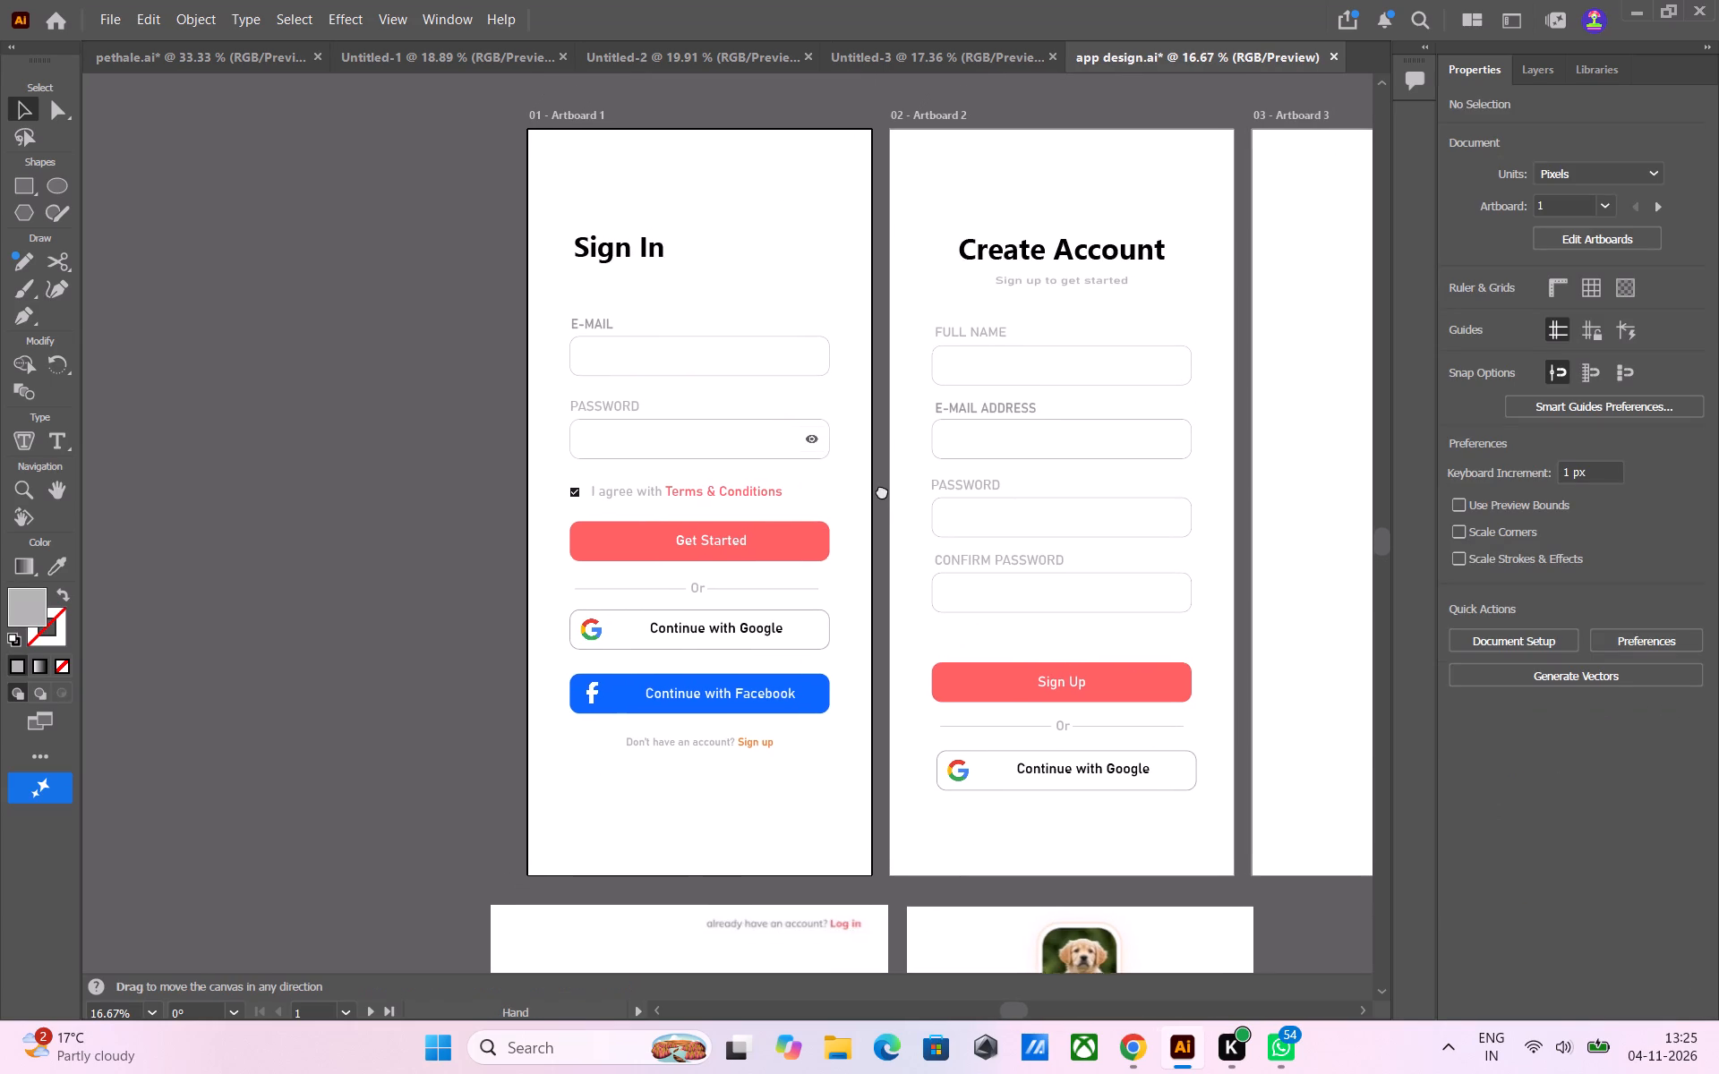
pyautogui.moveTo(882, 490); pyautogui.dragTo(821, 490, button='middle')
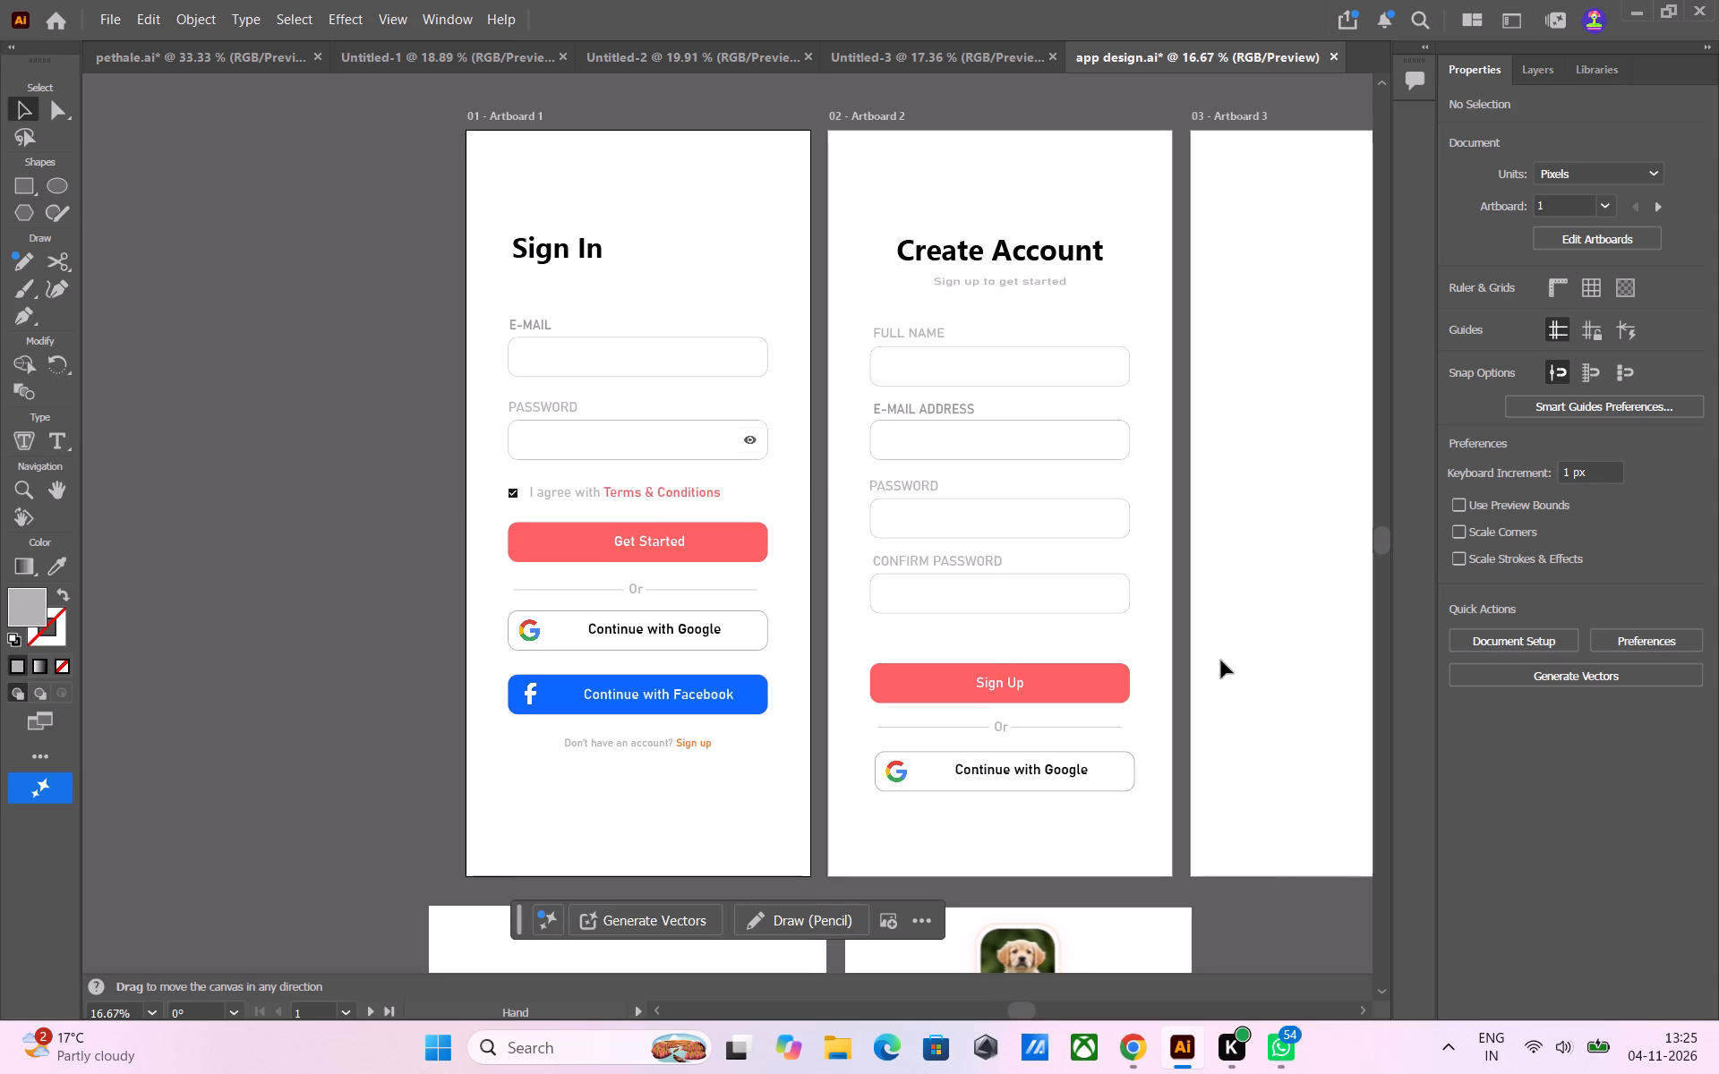
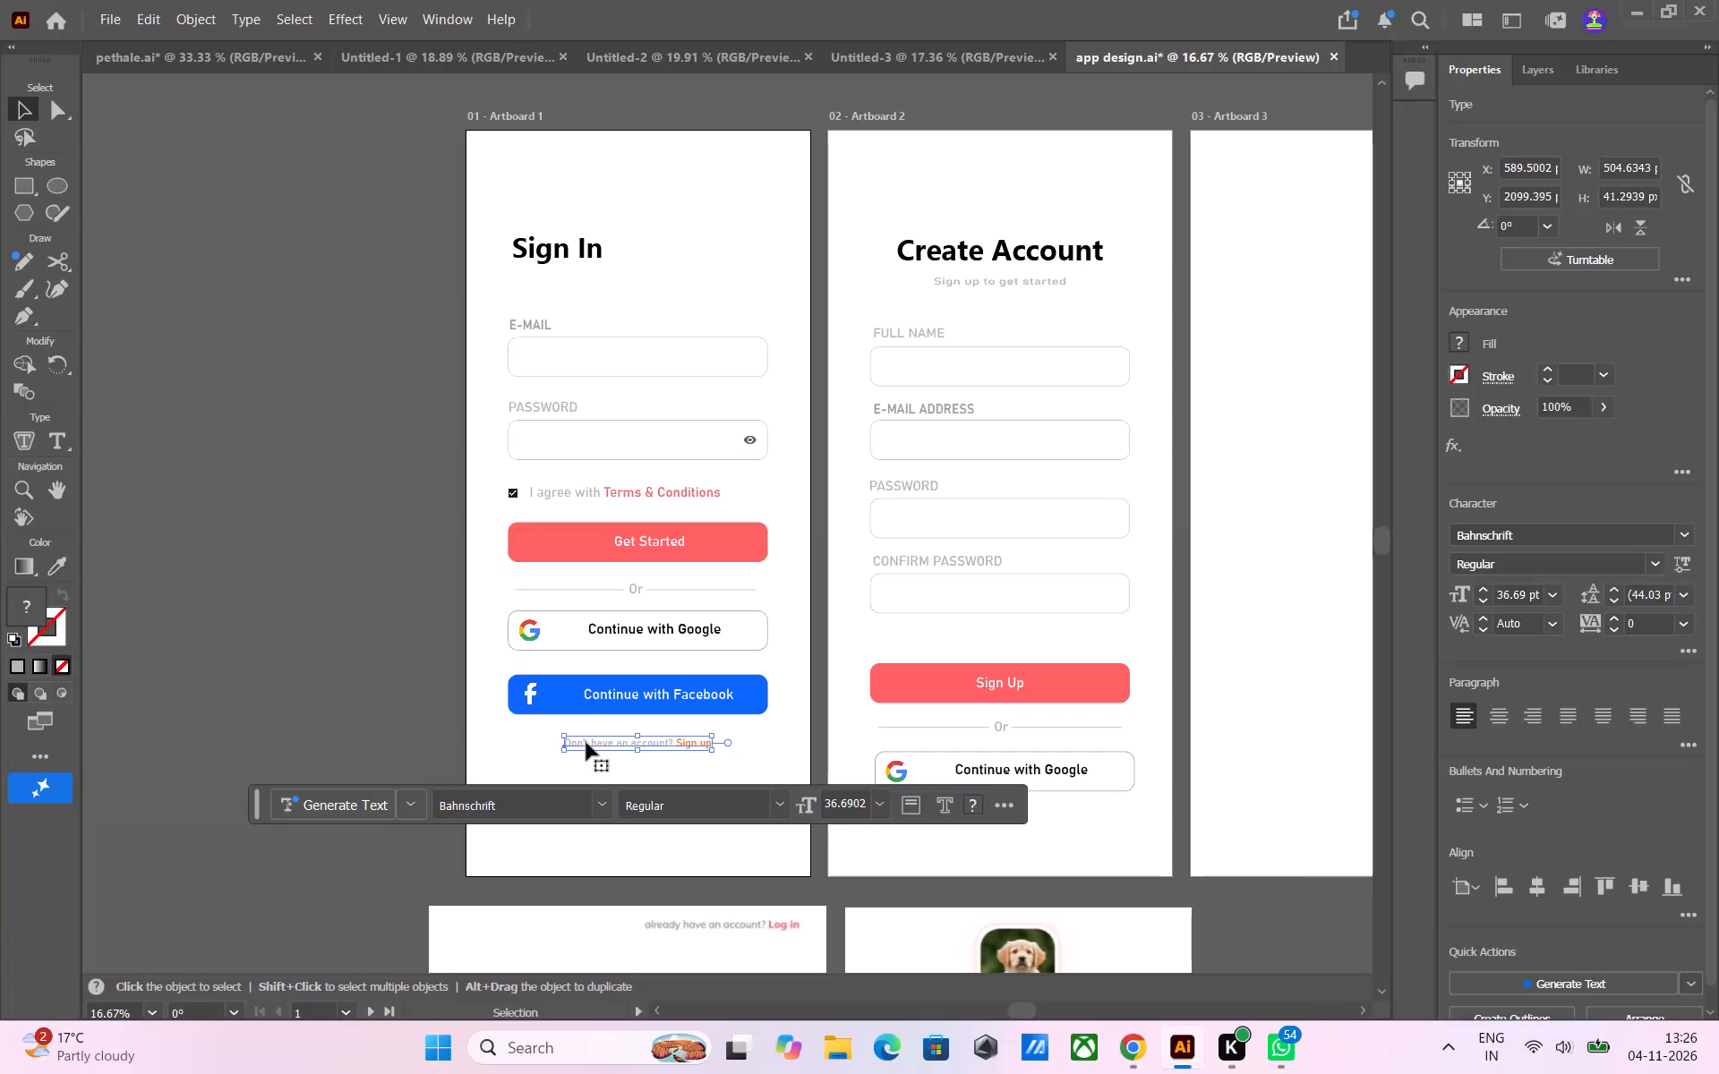
# Enter text editing in the "Don't have an account? Sign up" prompt on the Sign In artboard and open its font size for editing.
pyautogui.doubleClick(588, 742)
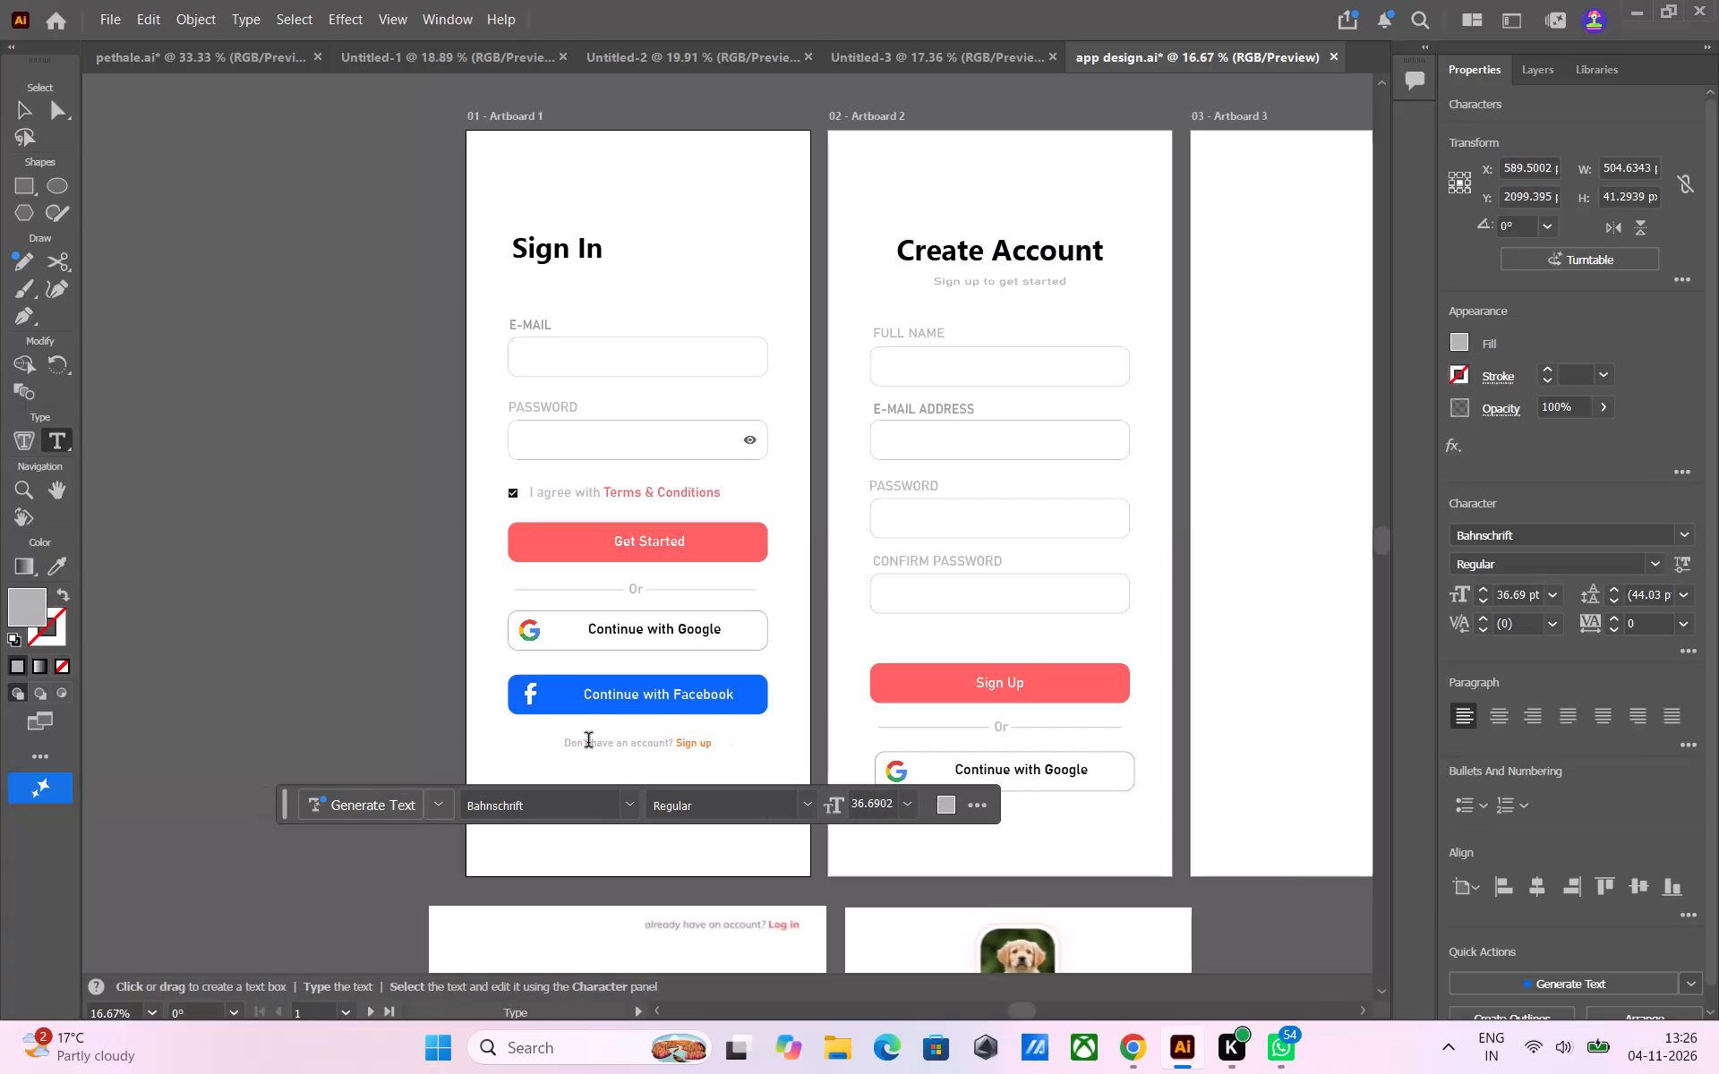
pyautogui.click(901, 805)
pyautogui.click(869, 807)
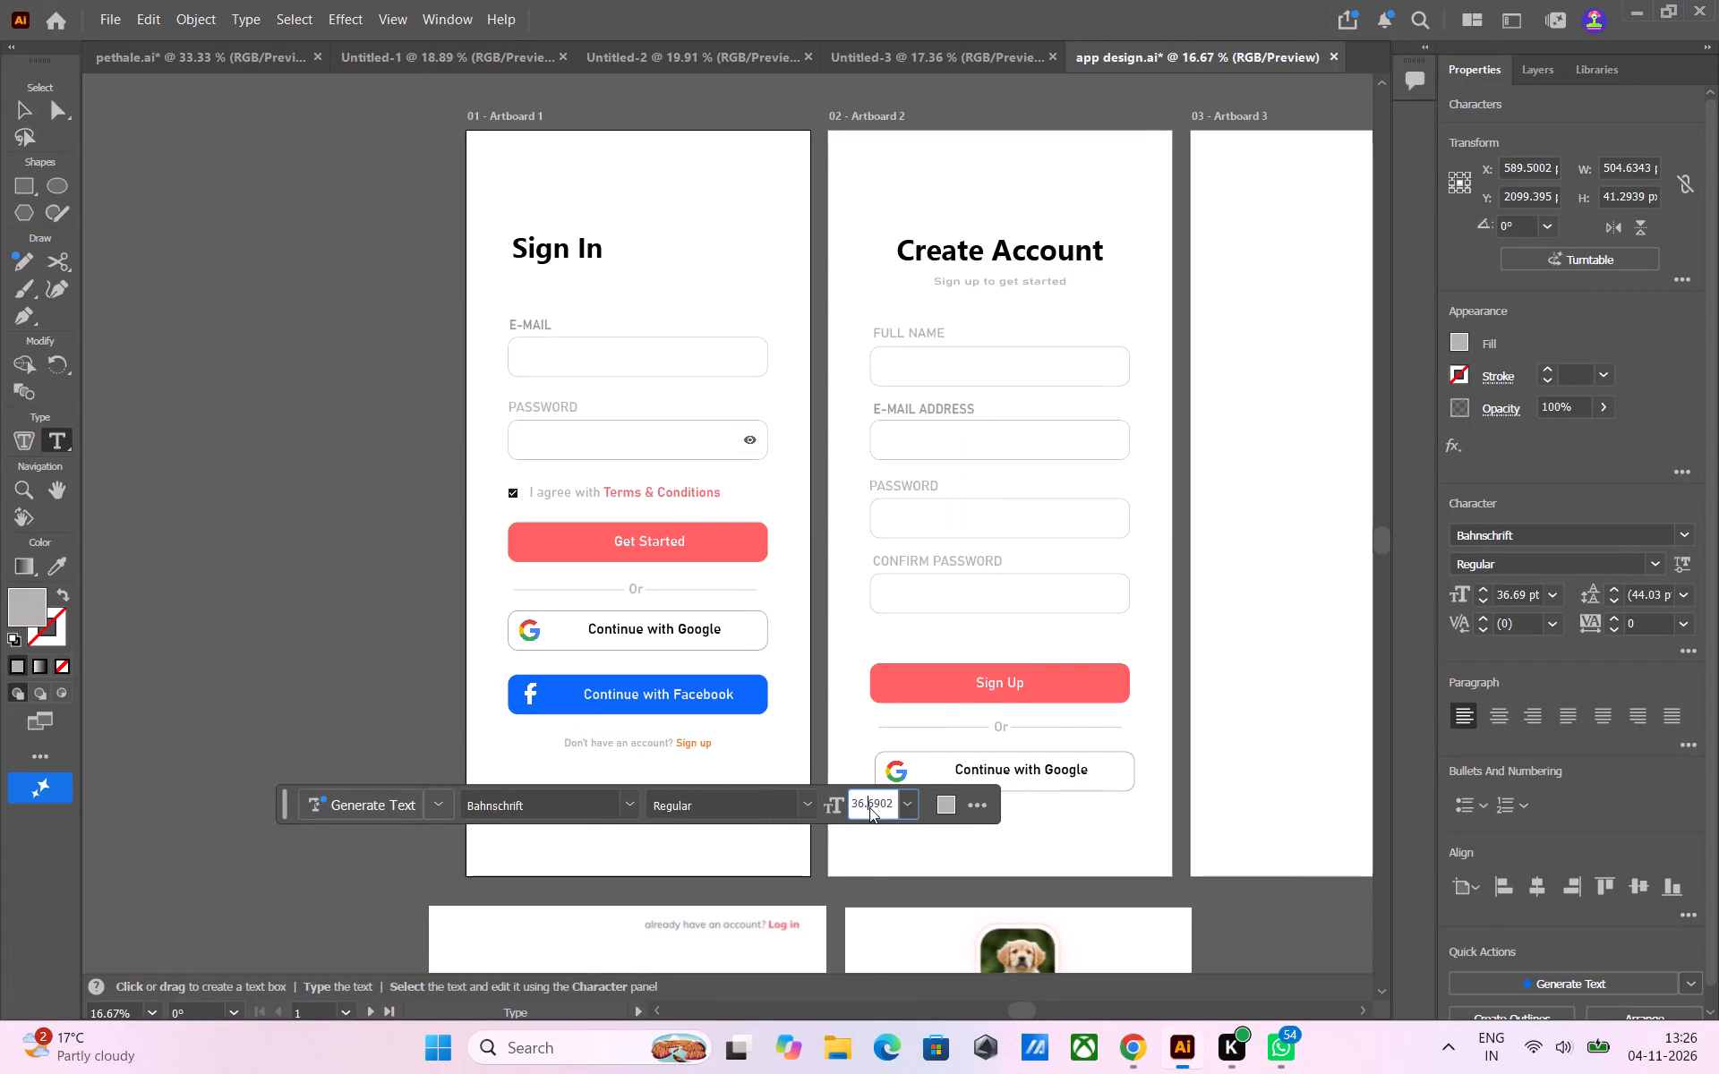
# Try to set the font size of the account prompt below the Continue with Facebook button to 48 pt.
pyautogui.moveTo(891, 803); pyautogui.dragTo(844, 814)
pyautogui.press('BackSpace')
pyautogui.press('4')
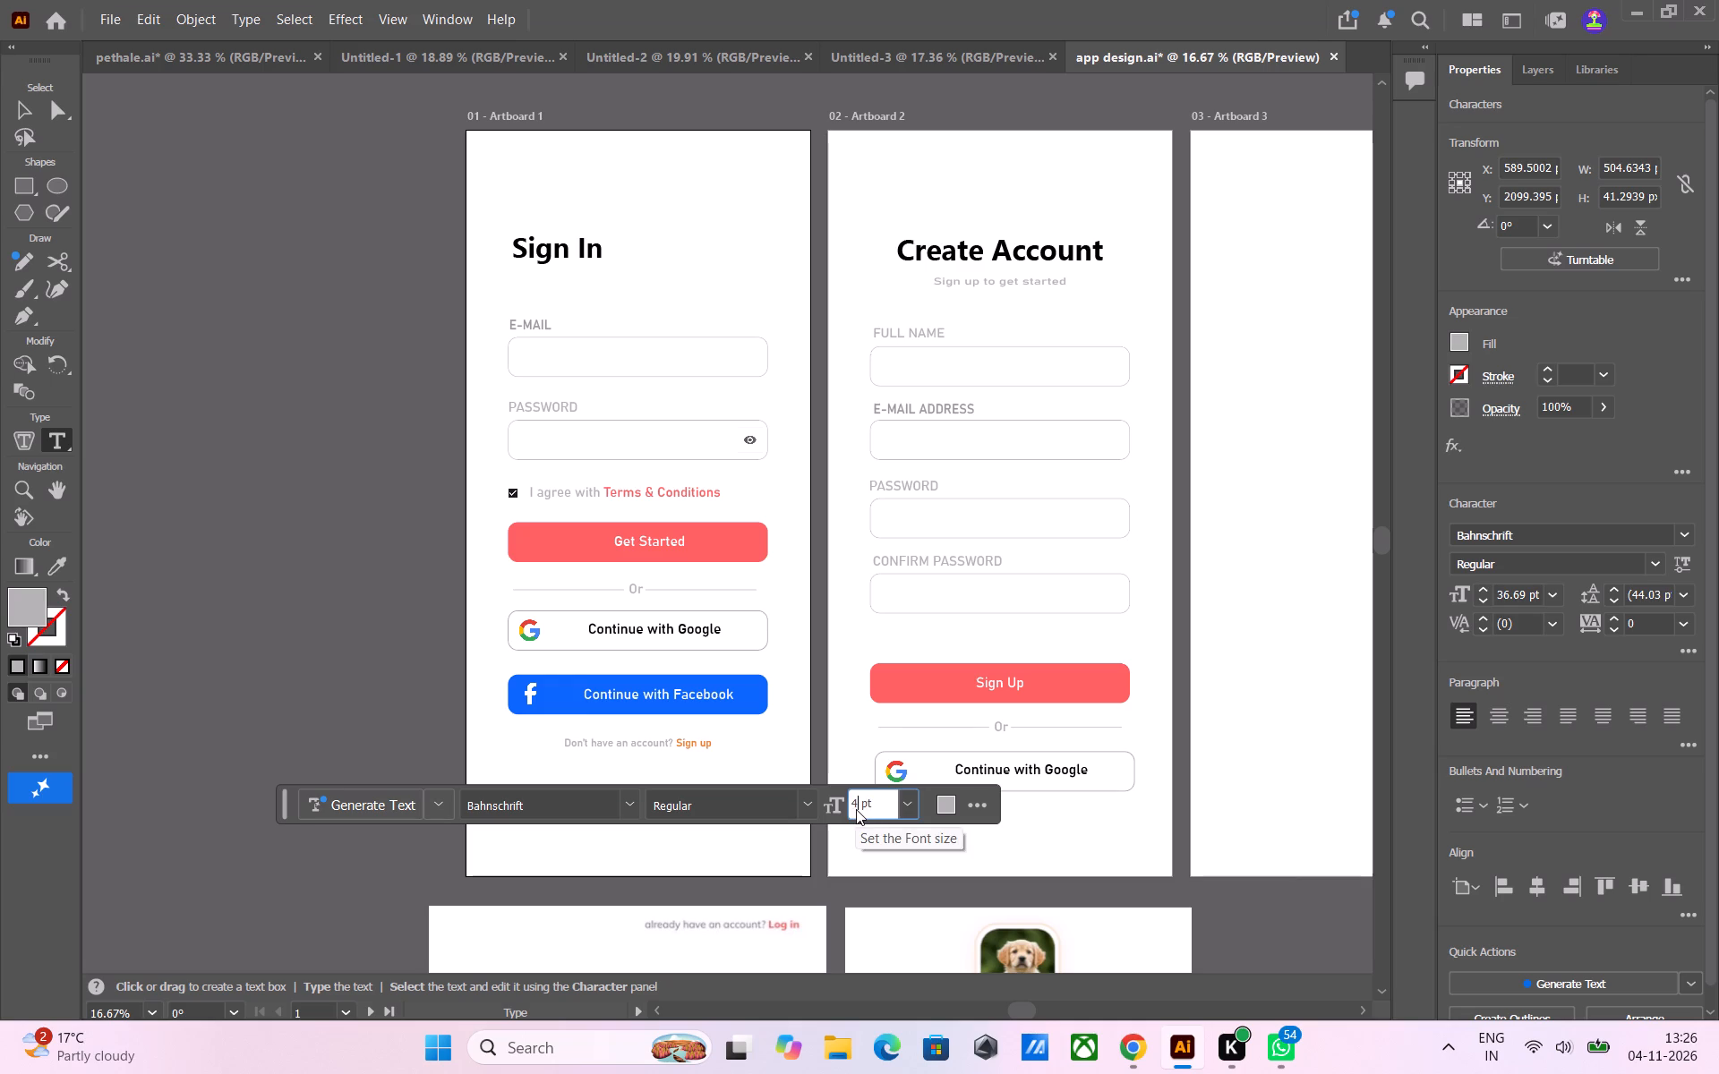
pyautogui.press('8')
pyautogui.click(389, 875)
# Set the font size of the whole "Don't have an account? Sign up" line on the Sign In artboard to 48 pt.
pyautogui.moveTo(564, 748); pyautogui.dragTo(656, 758)
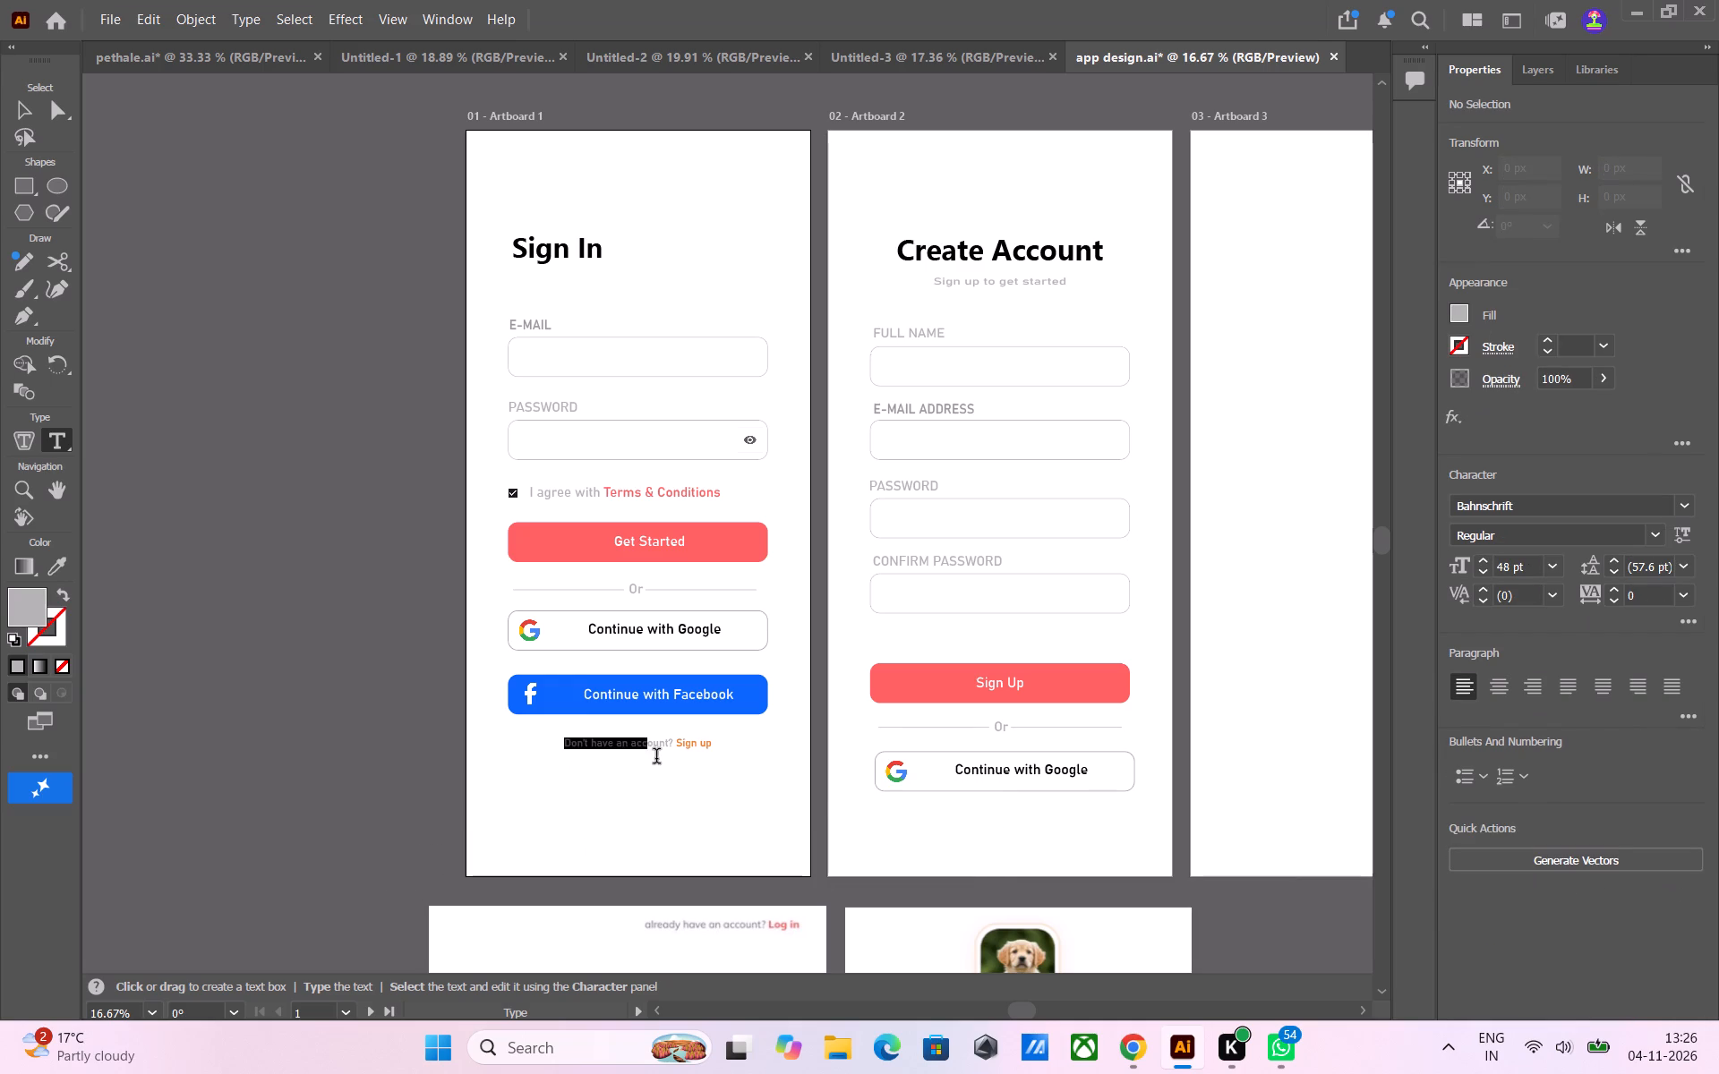
pyautogui.moveTo(656, 758); pyautogui.dragTo(723, 759)
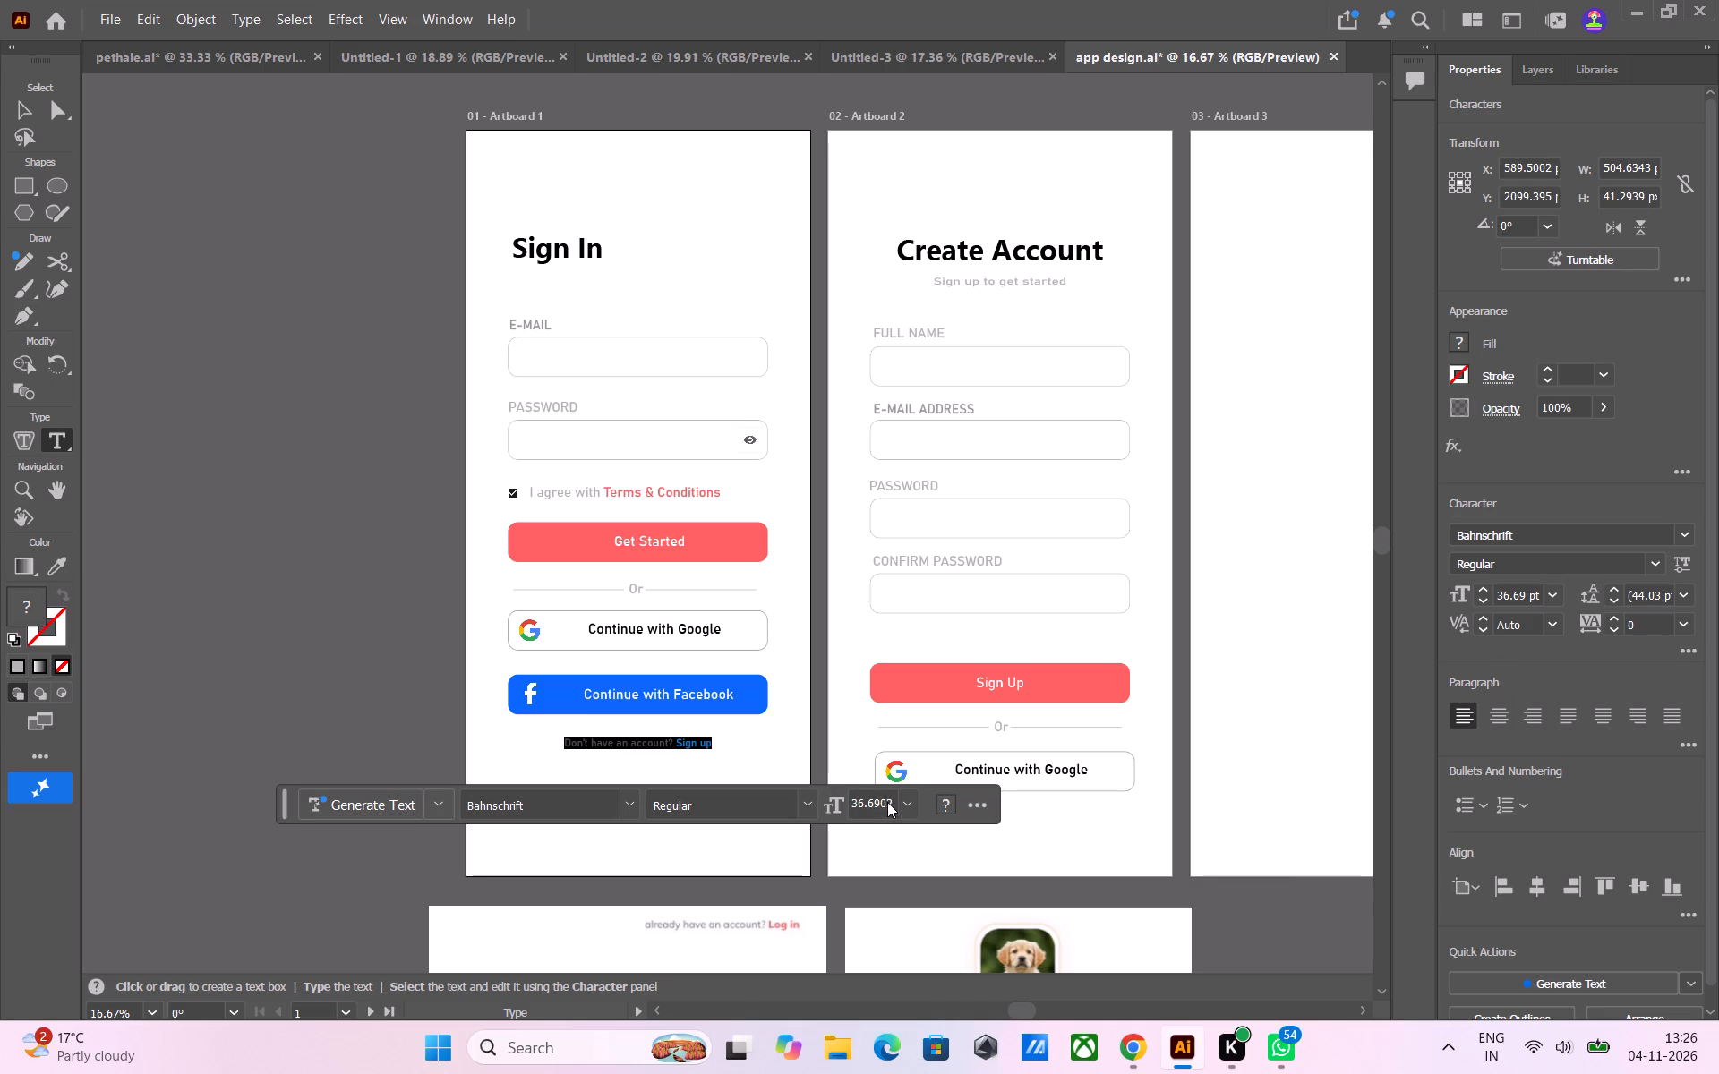
pyautogui.click(887, 802)
pyautogui.click(894, 801)
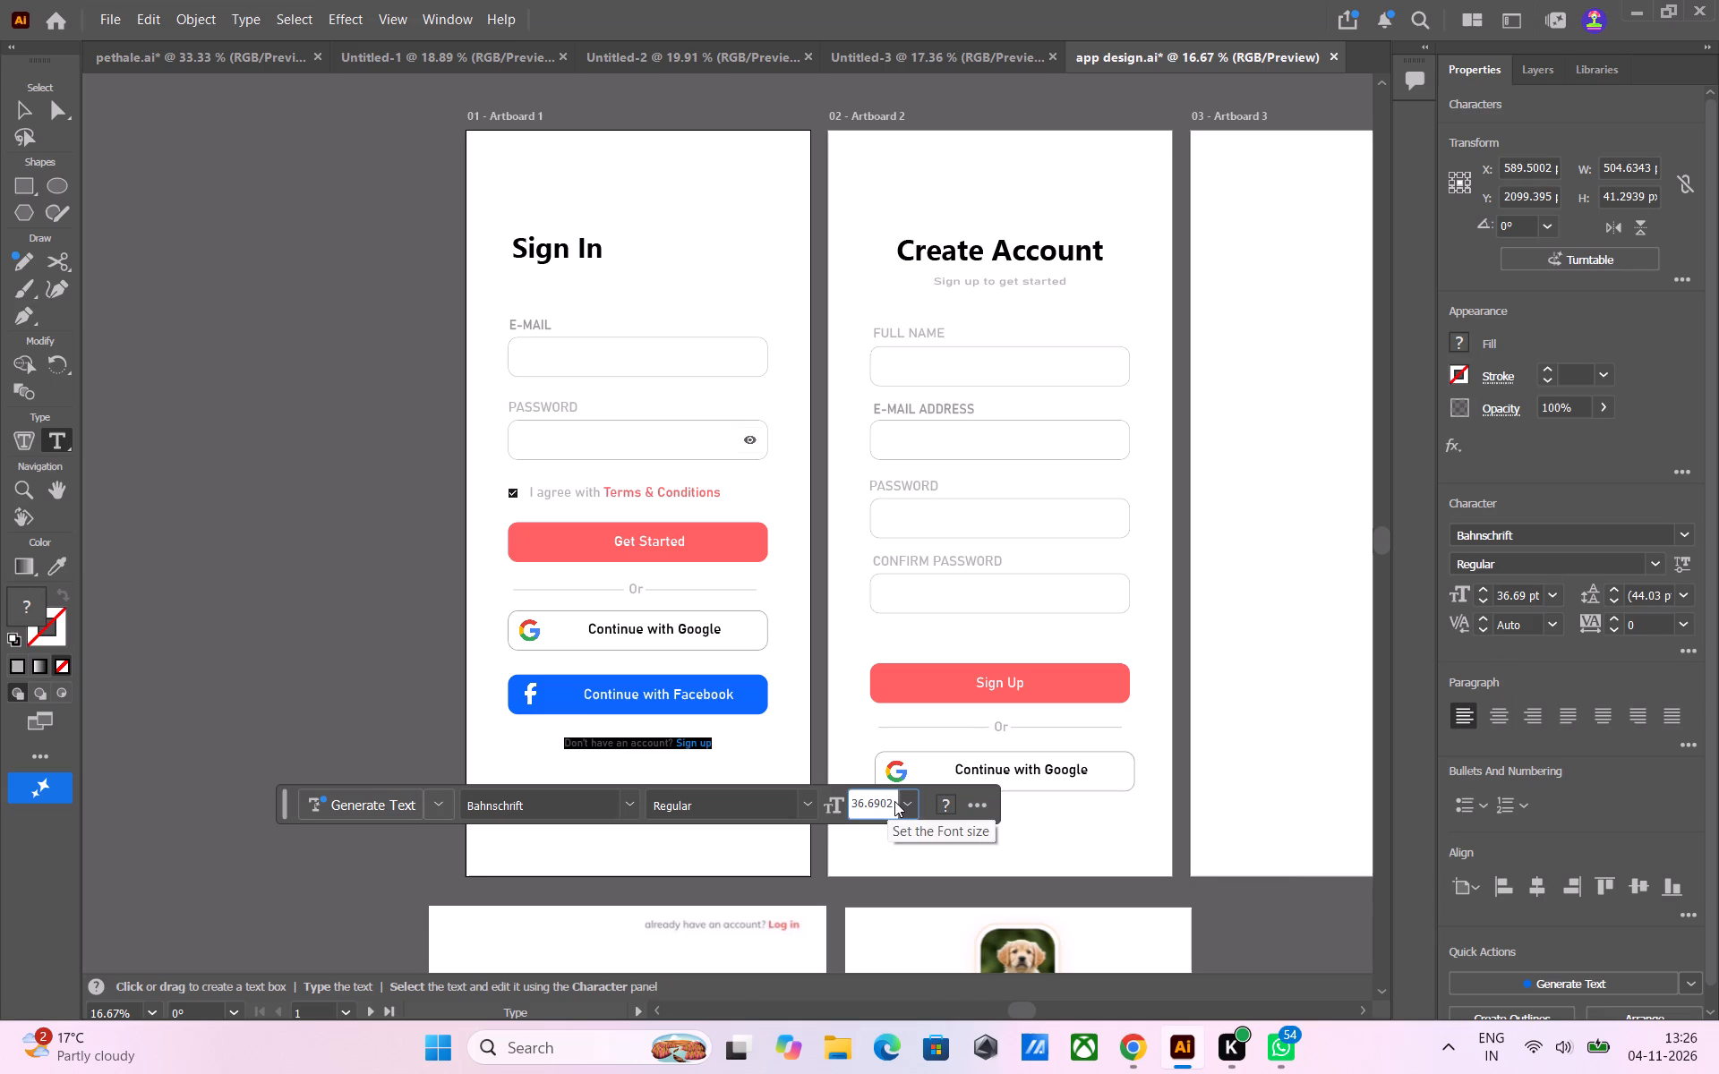
pyautogui.press('BackSpace')
pyautogui.press('BackSpace')
pyautogui.press('BackSpace')
pyautogui.press('BackSpace')
pyautogui.press('BackSpace')
pyautogui.press('BackSpace')
pyautogui.press('BackSpace')
pyautogui.press('BackSpace')
pyautogui.press('BackSpace')
pyautogui.press('BackSpace')
pyautogui.press('BackSpace')
pyautogui.press('BackSpace')
pyautogui.press('BackSpace')
pyautogui.press('BackSpace')
pyautogui.press('BackSpace')
pyautogui.press('BackSpace')
pyautogui.write('48')
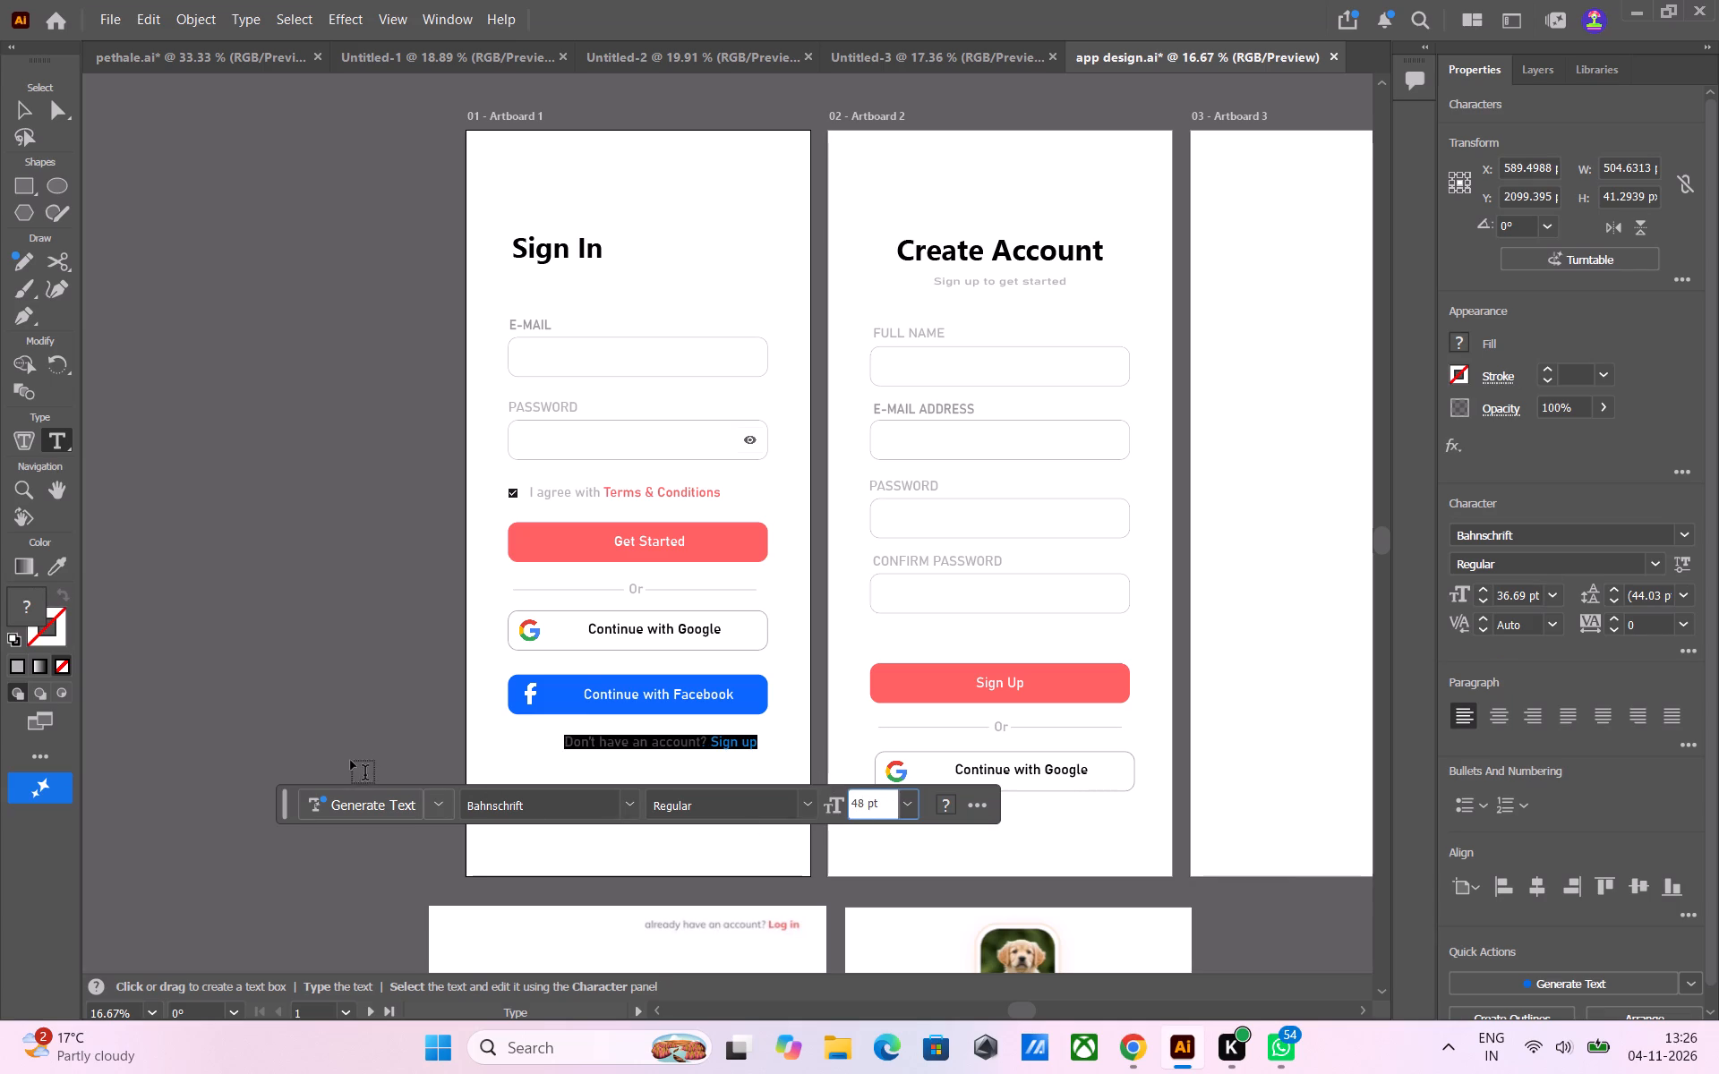
pyautogui.click(28, 109)
pyautogui.click(178, 404)
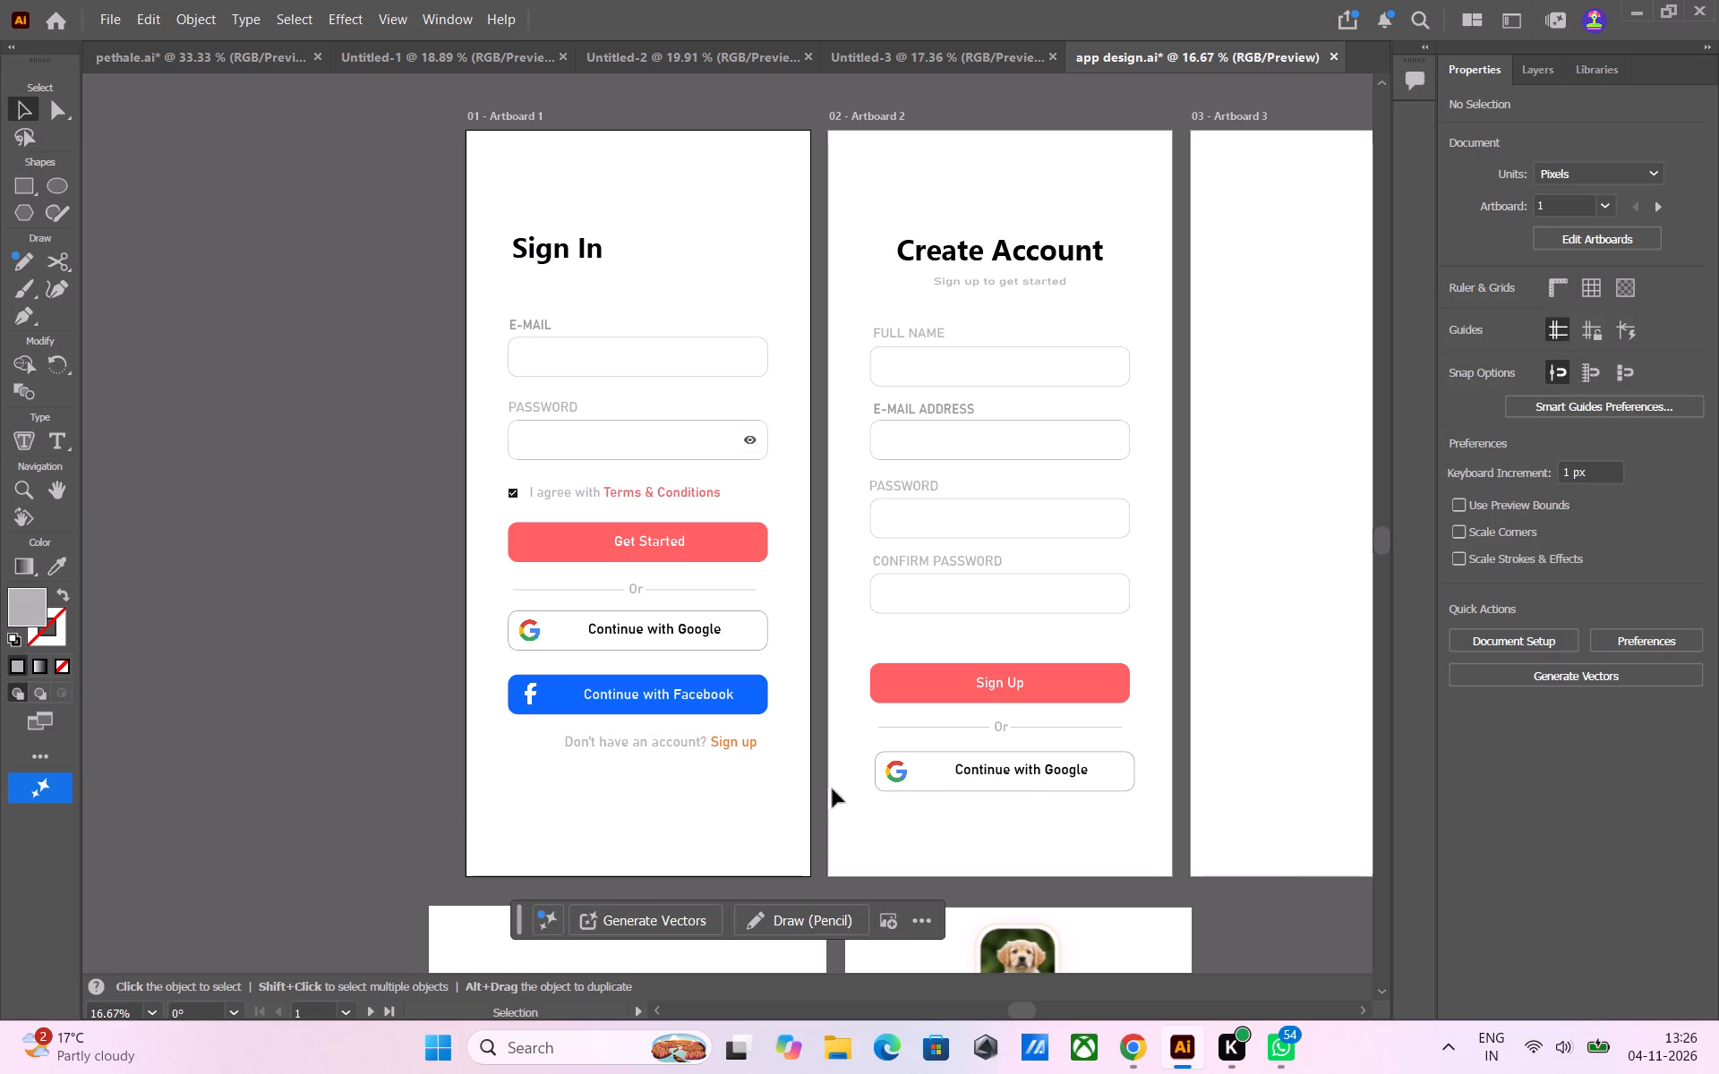
# Centre the account prompt horizontally on the Sign In artboard and nudge it down 1 px.
pyautogui.click(573, 736)
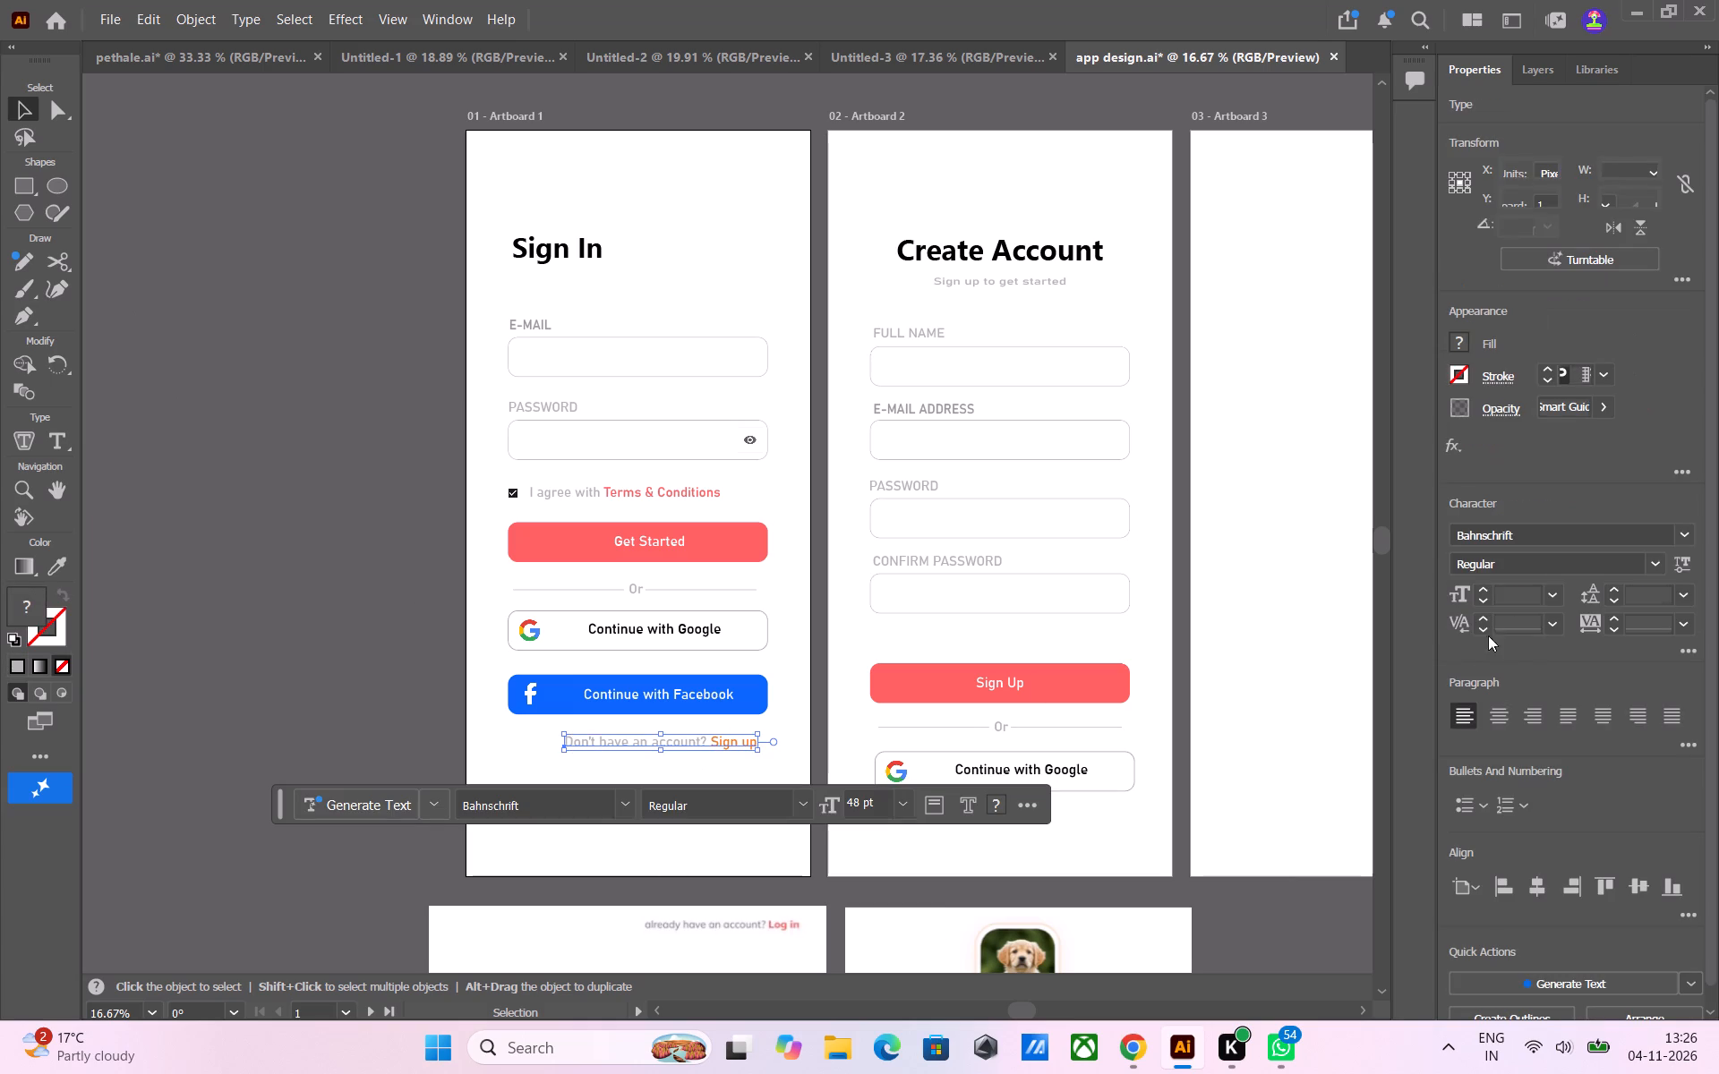
pyautogui.click(1534, 891)
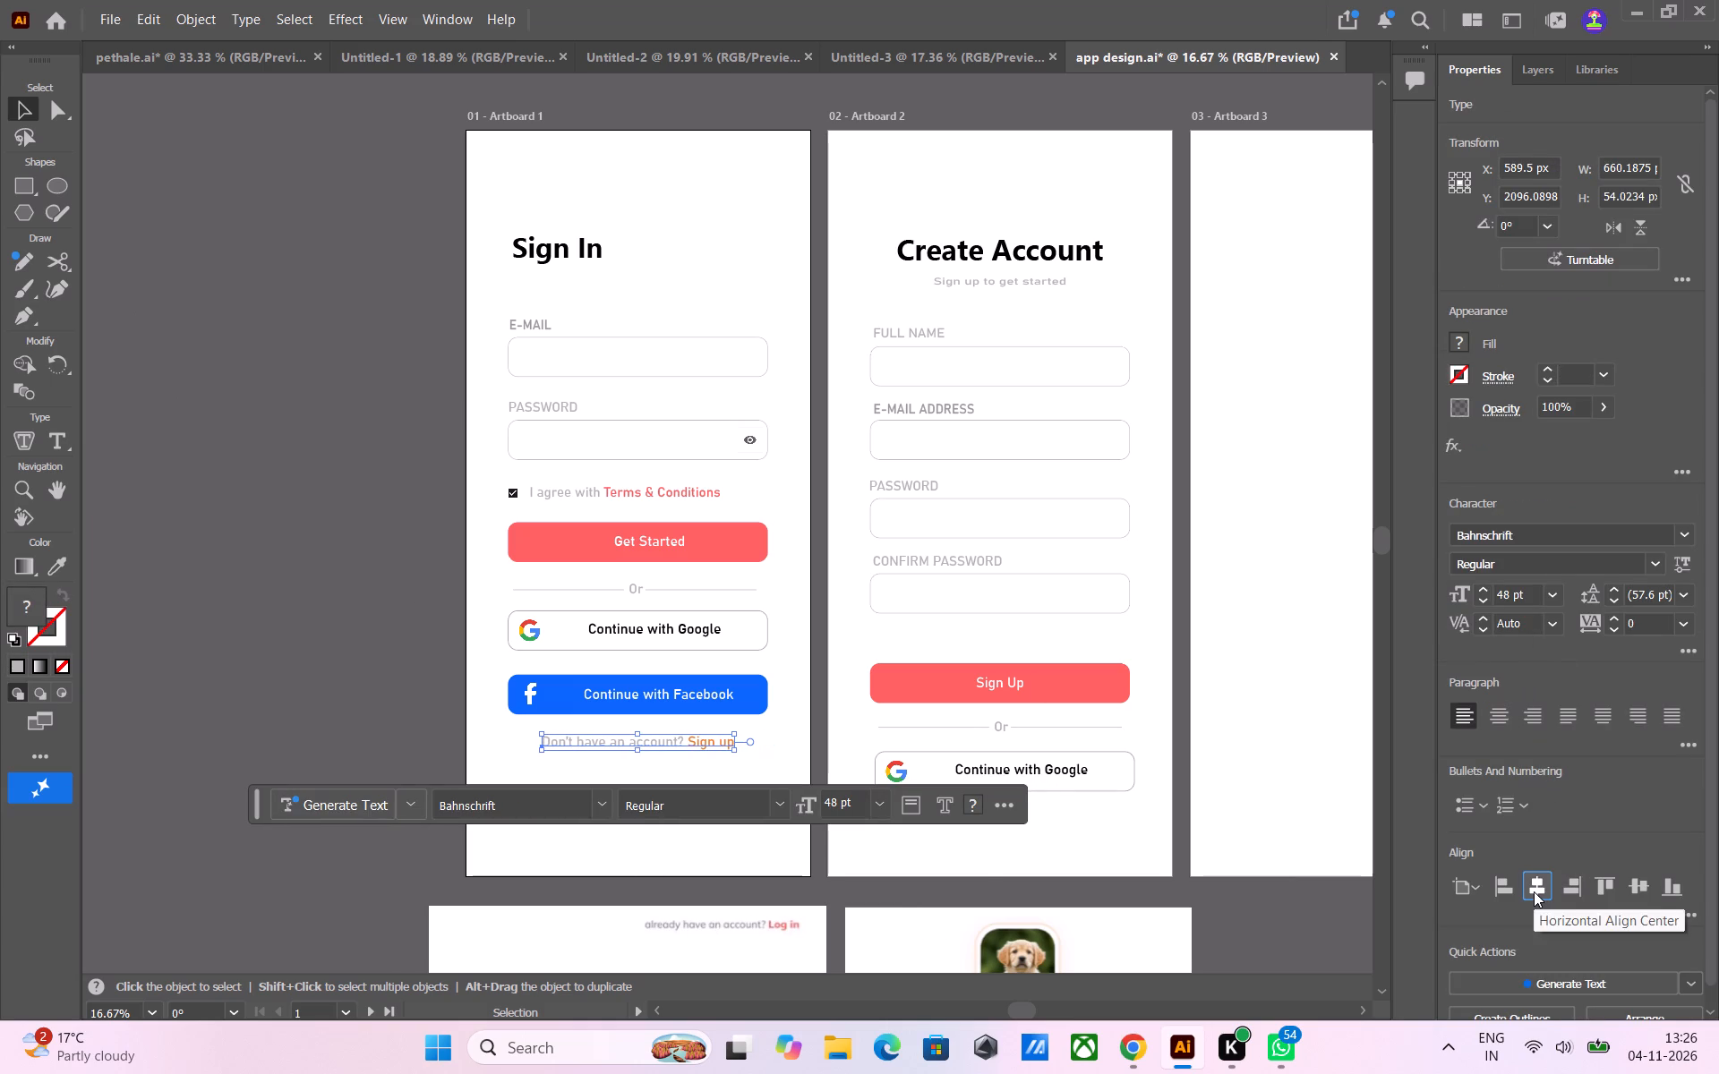
pyautogui.click(137, 649)
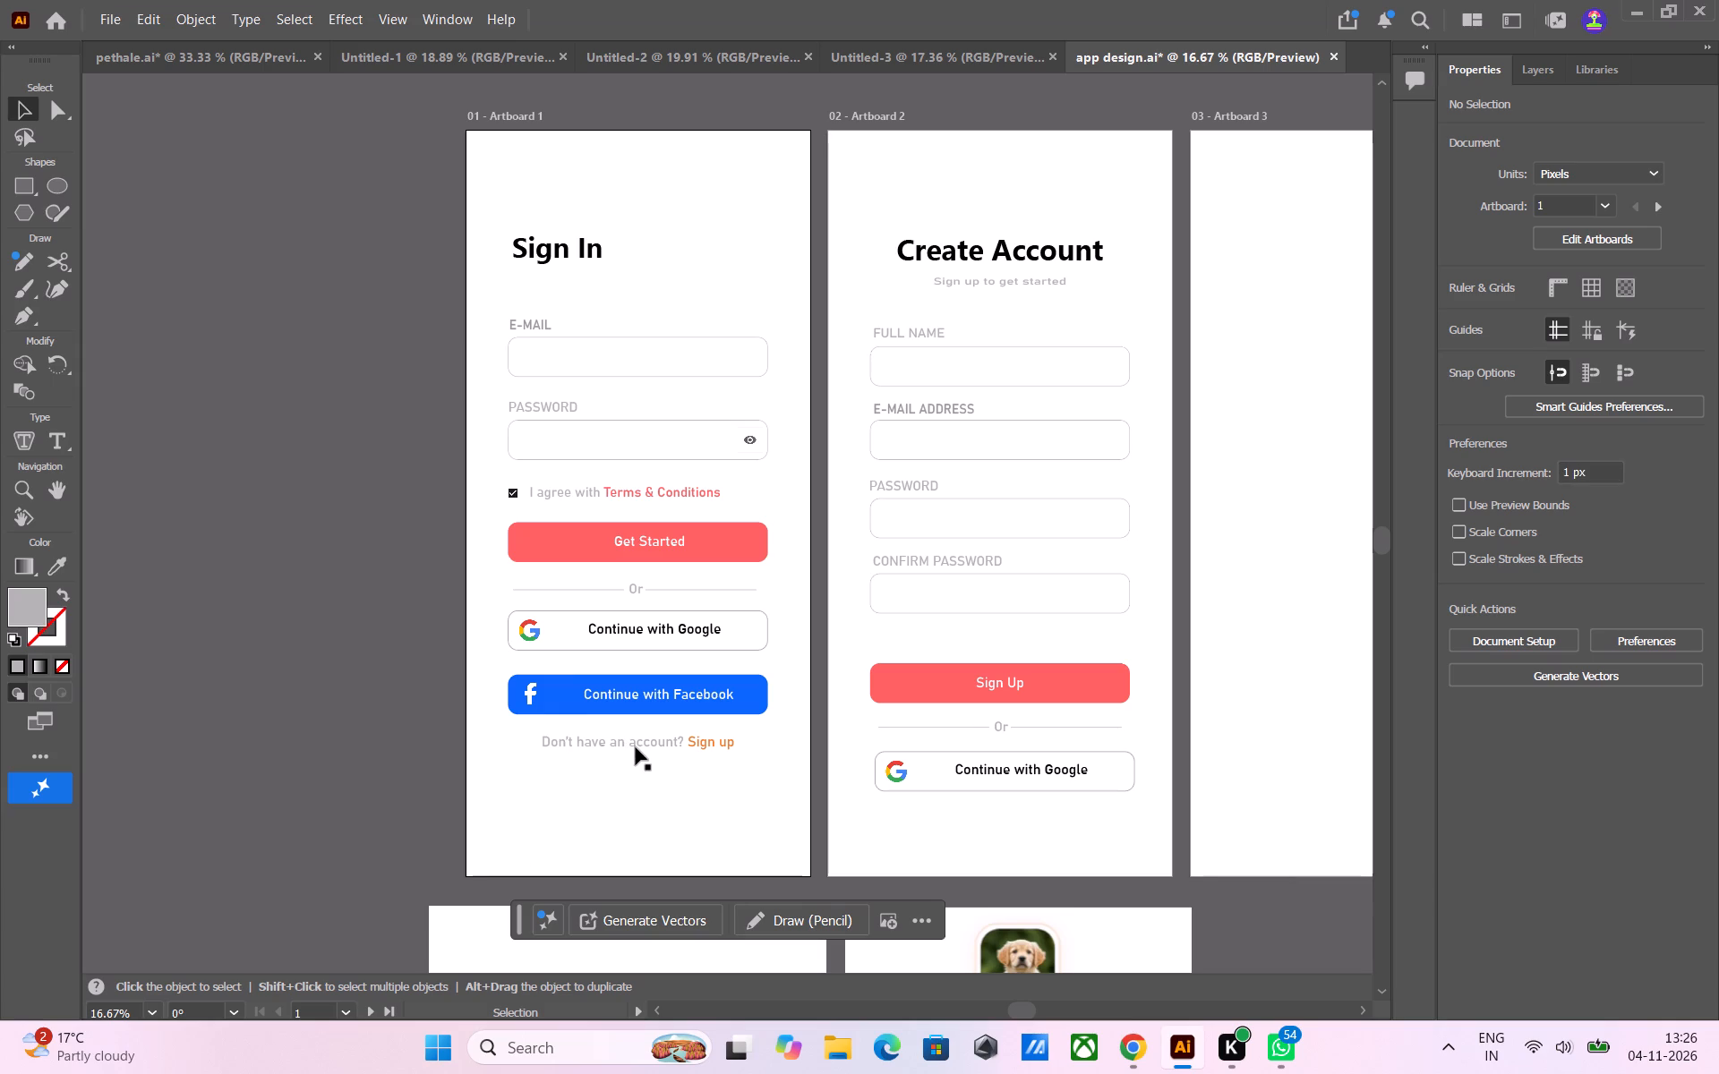
pyautogui.click(637, 744)
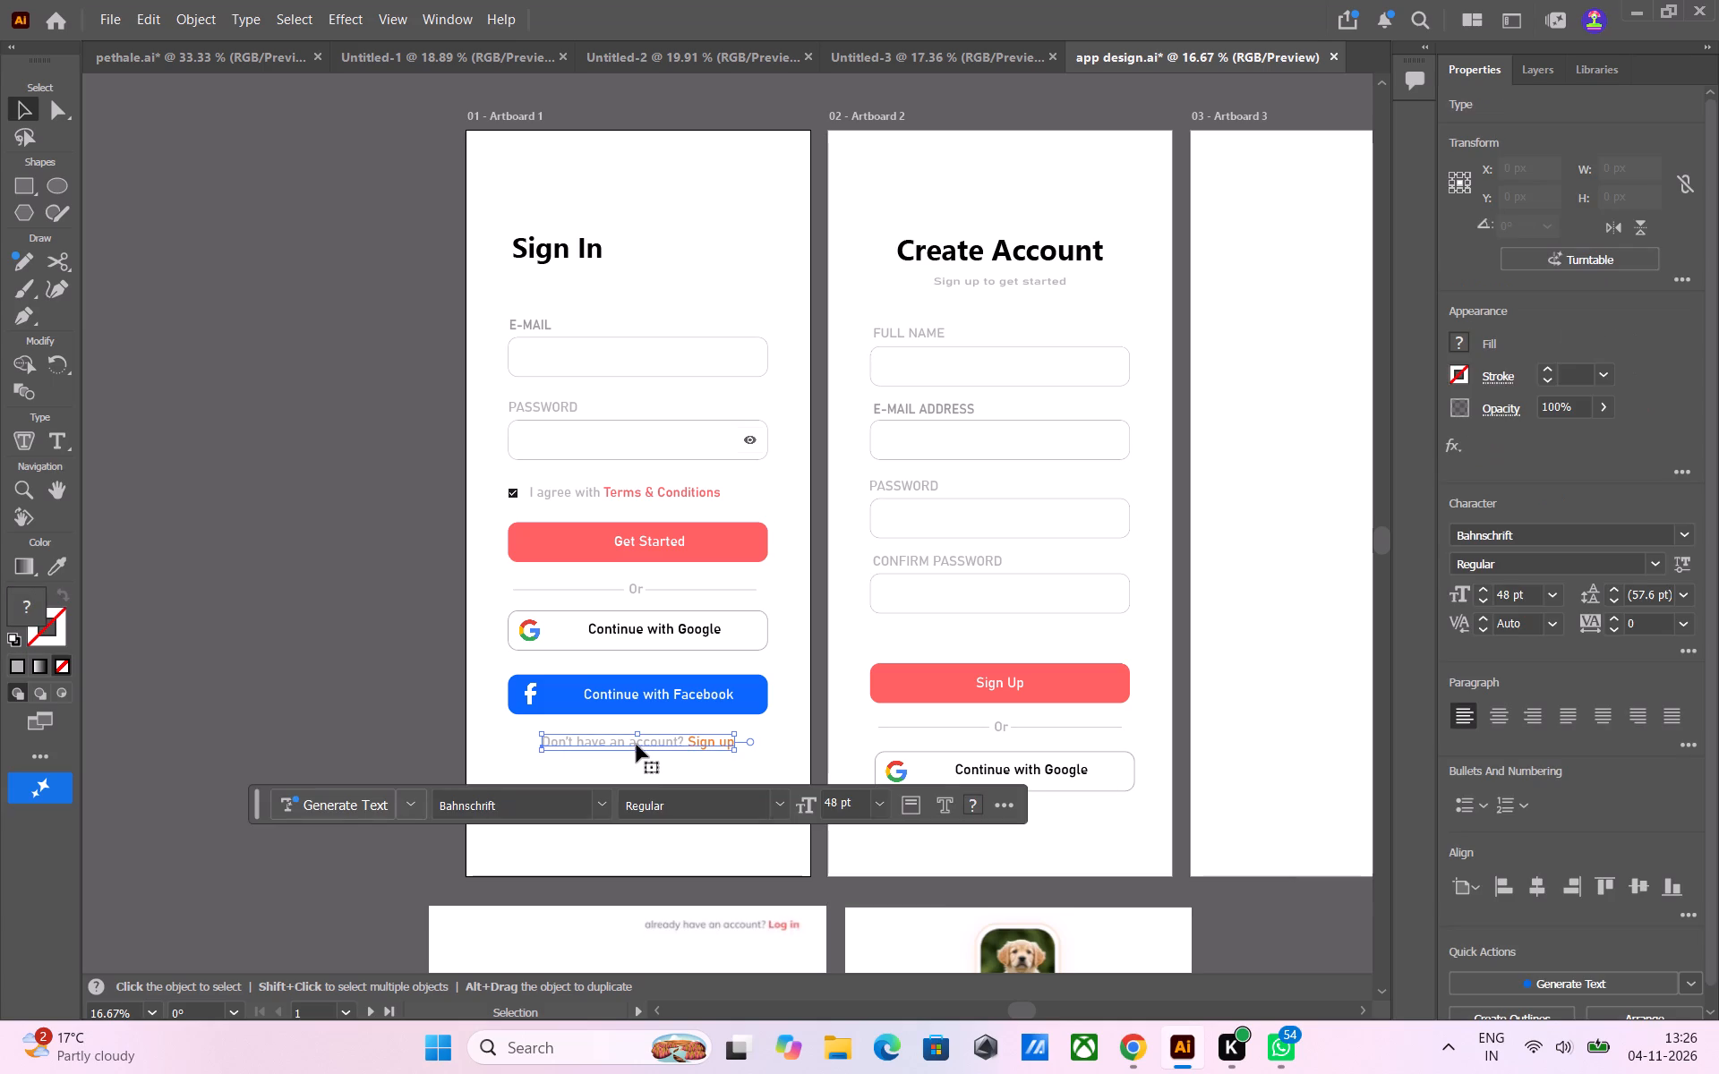
pyautogui.press('Down')
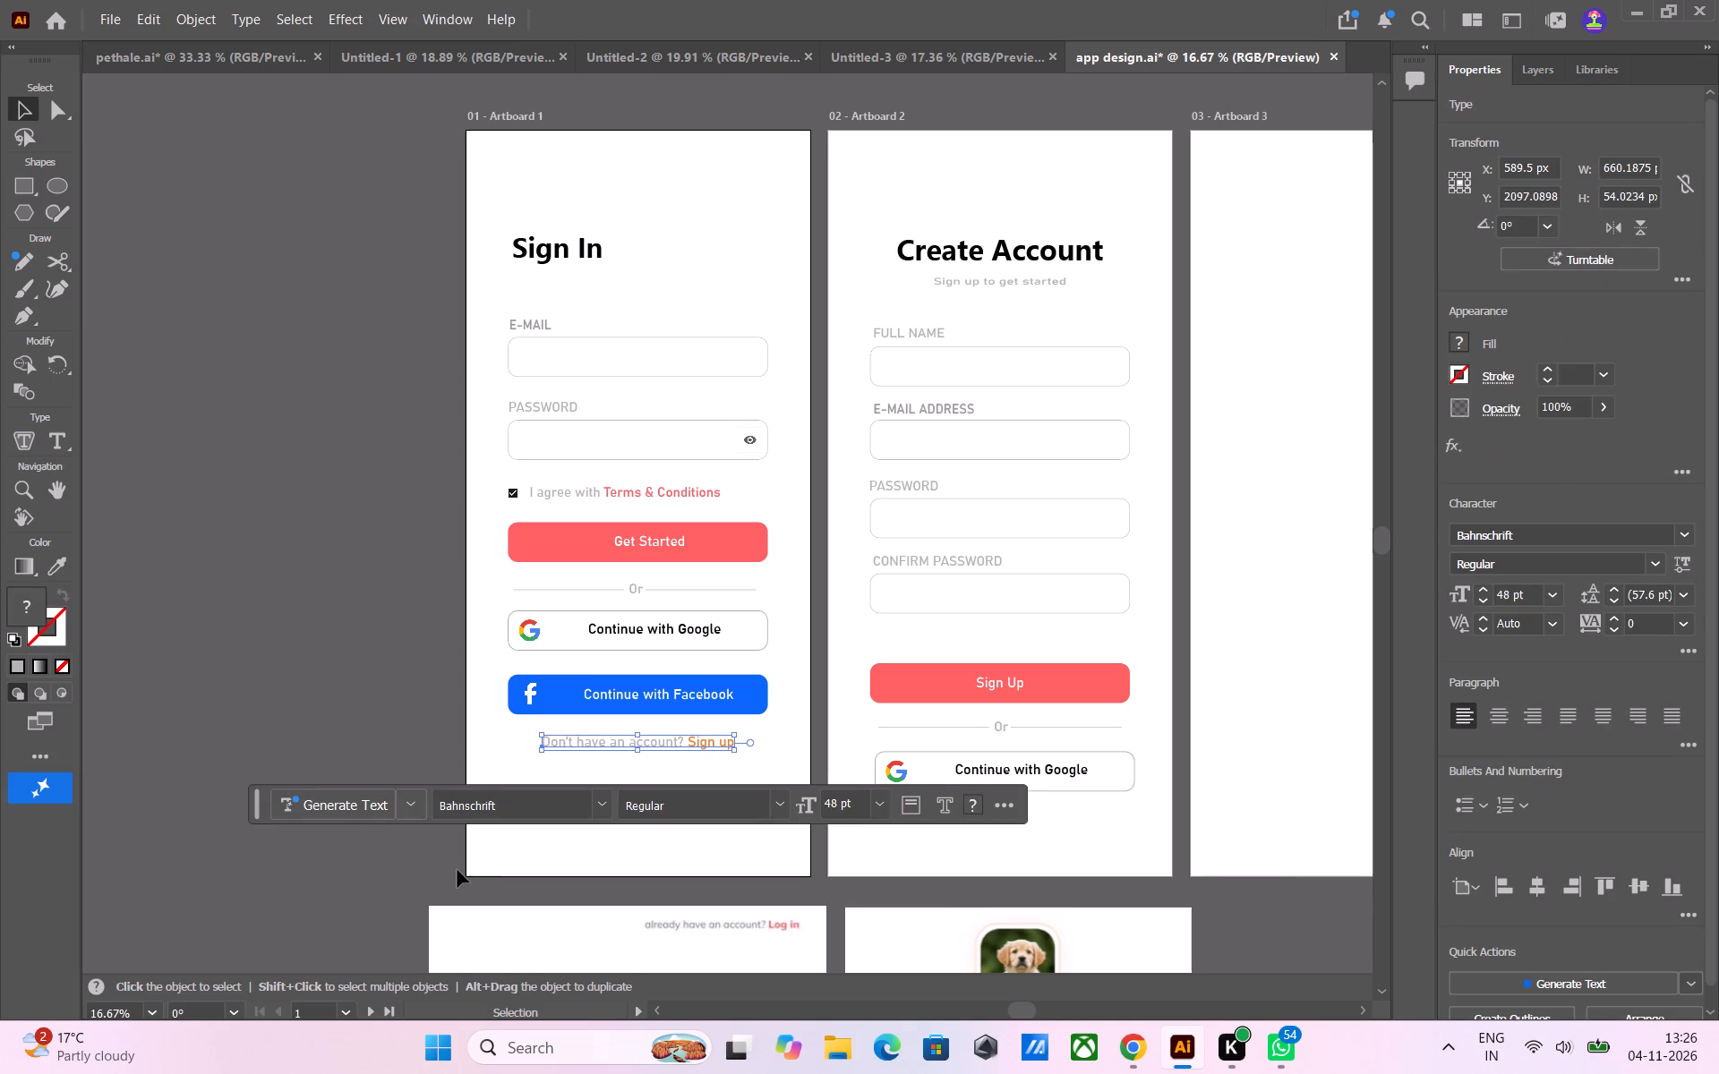
pyautogui.click(379, 697)
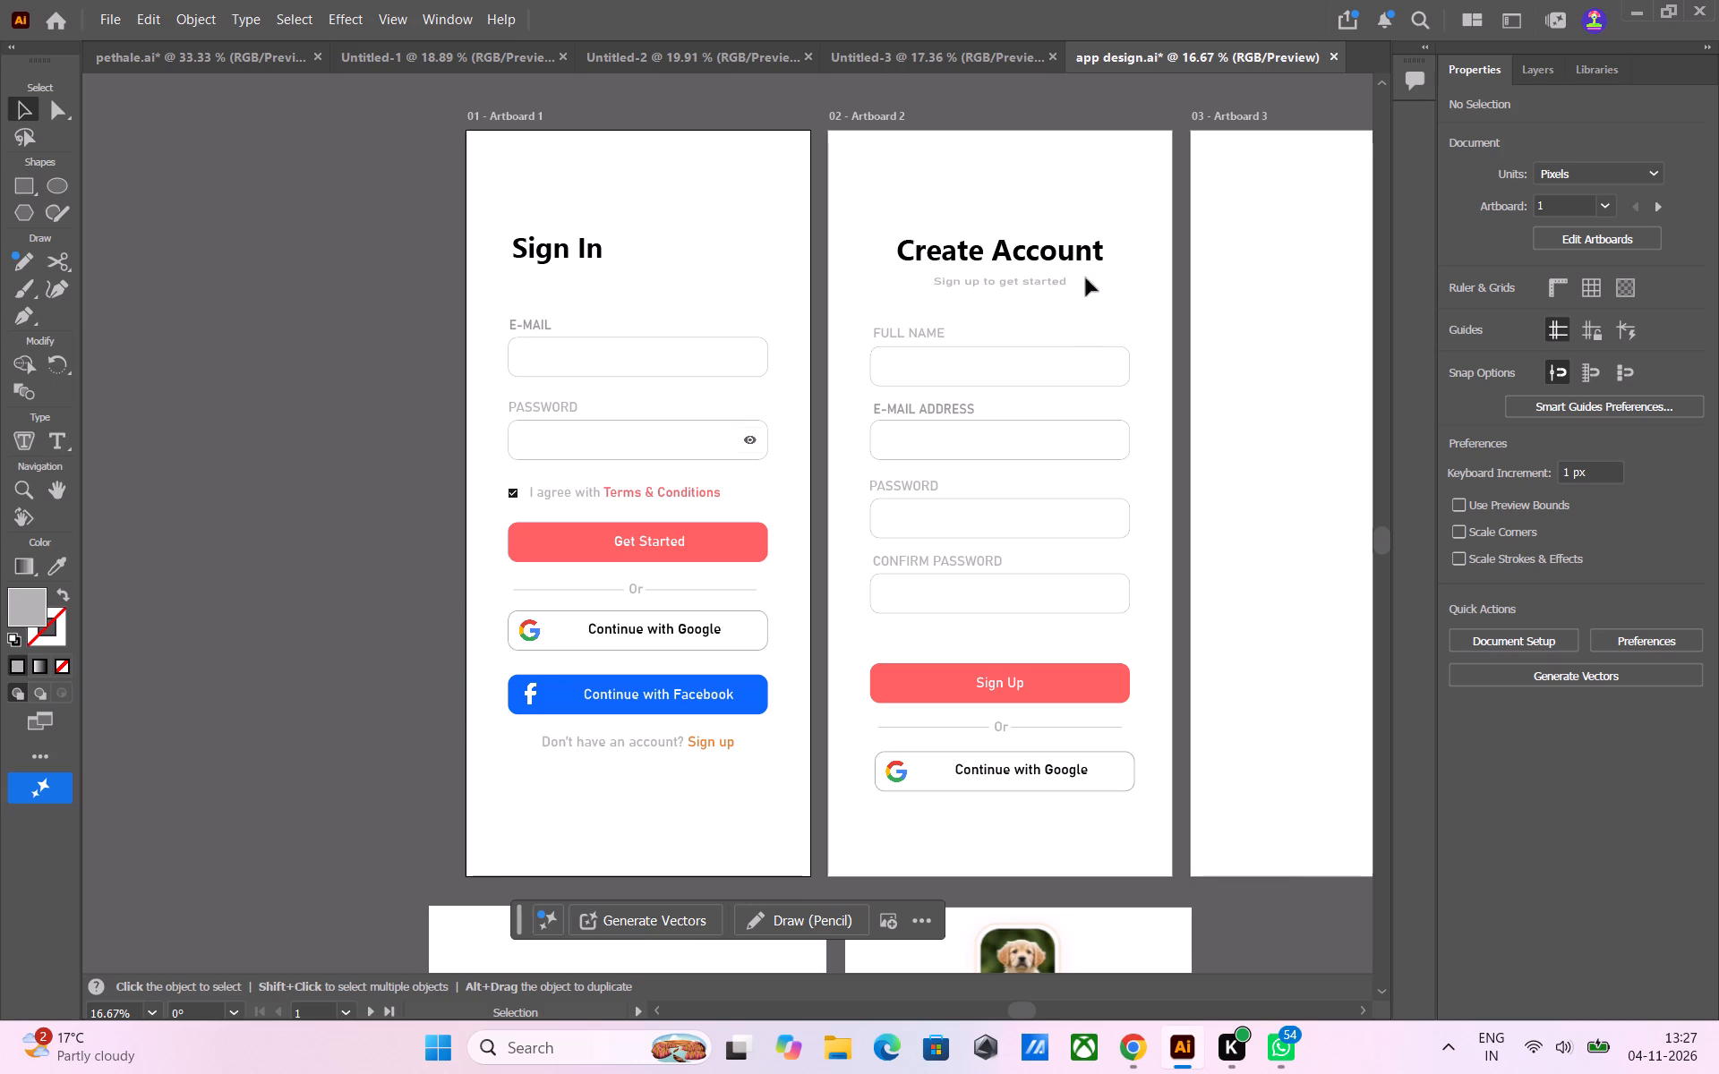
# Set the "Sign up to get started" subtitle under Create Account to 35 pt and try to centre it horizontally on its artboard.
pyautogui.click(996, 285)
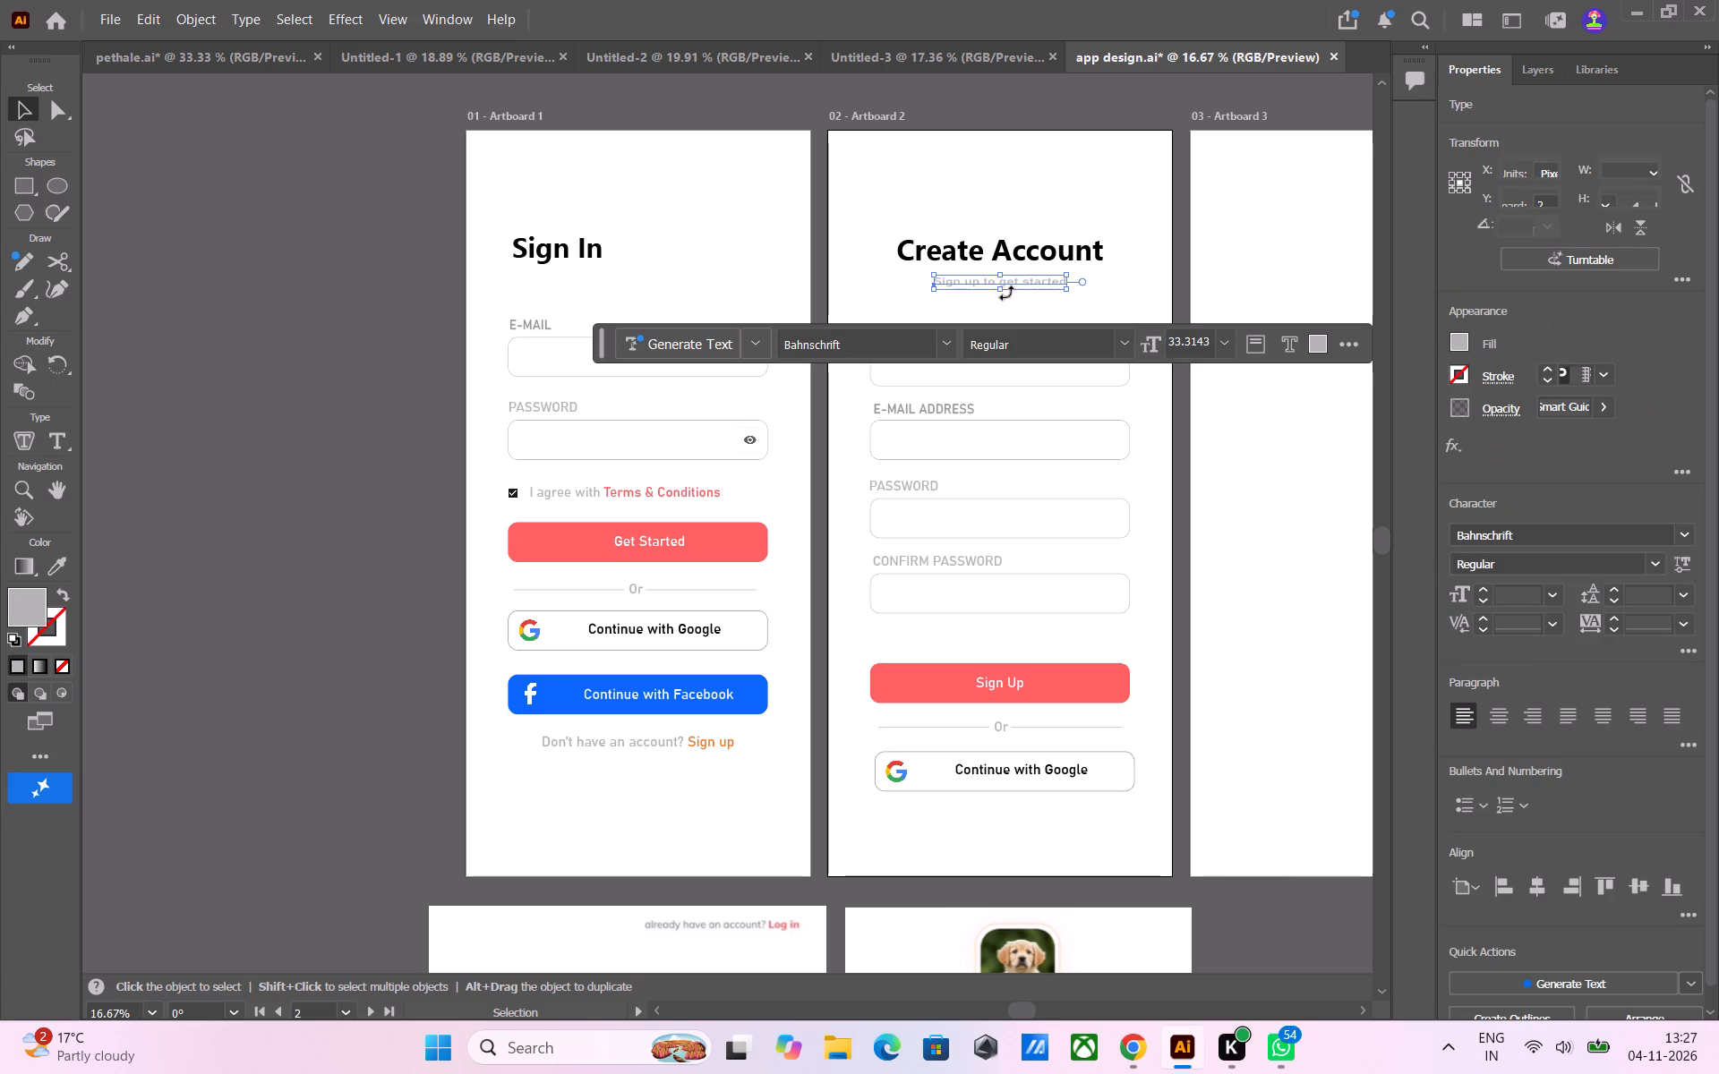
pyautogui.doubleClick(945, 280)
pyautogui.moveTo(932, 286); pyautogui.dragTo(1073, 278)
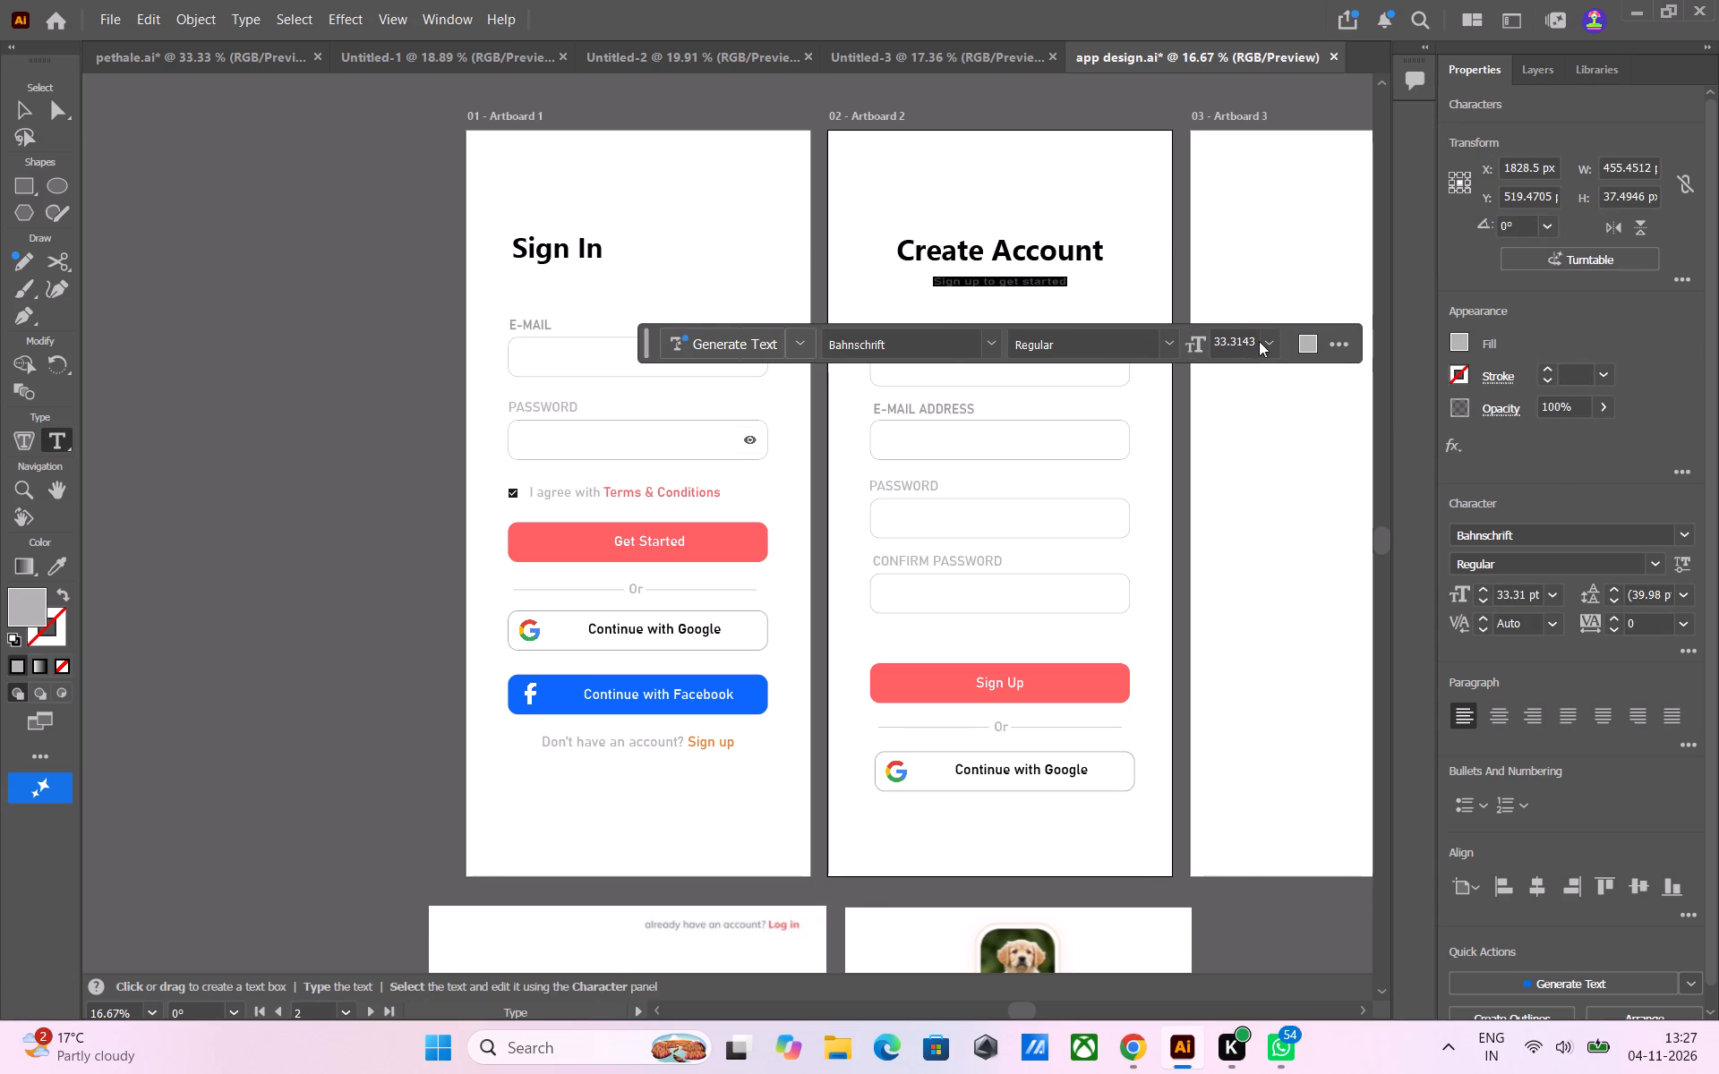
pyautogui.click(1259, 344)
pyautogui.click(1253, 344)
pyautogui.click(1253, 344)
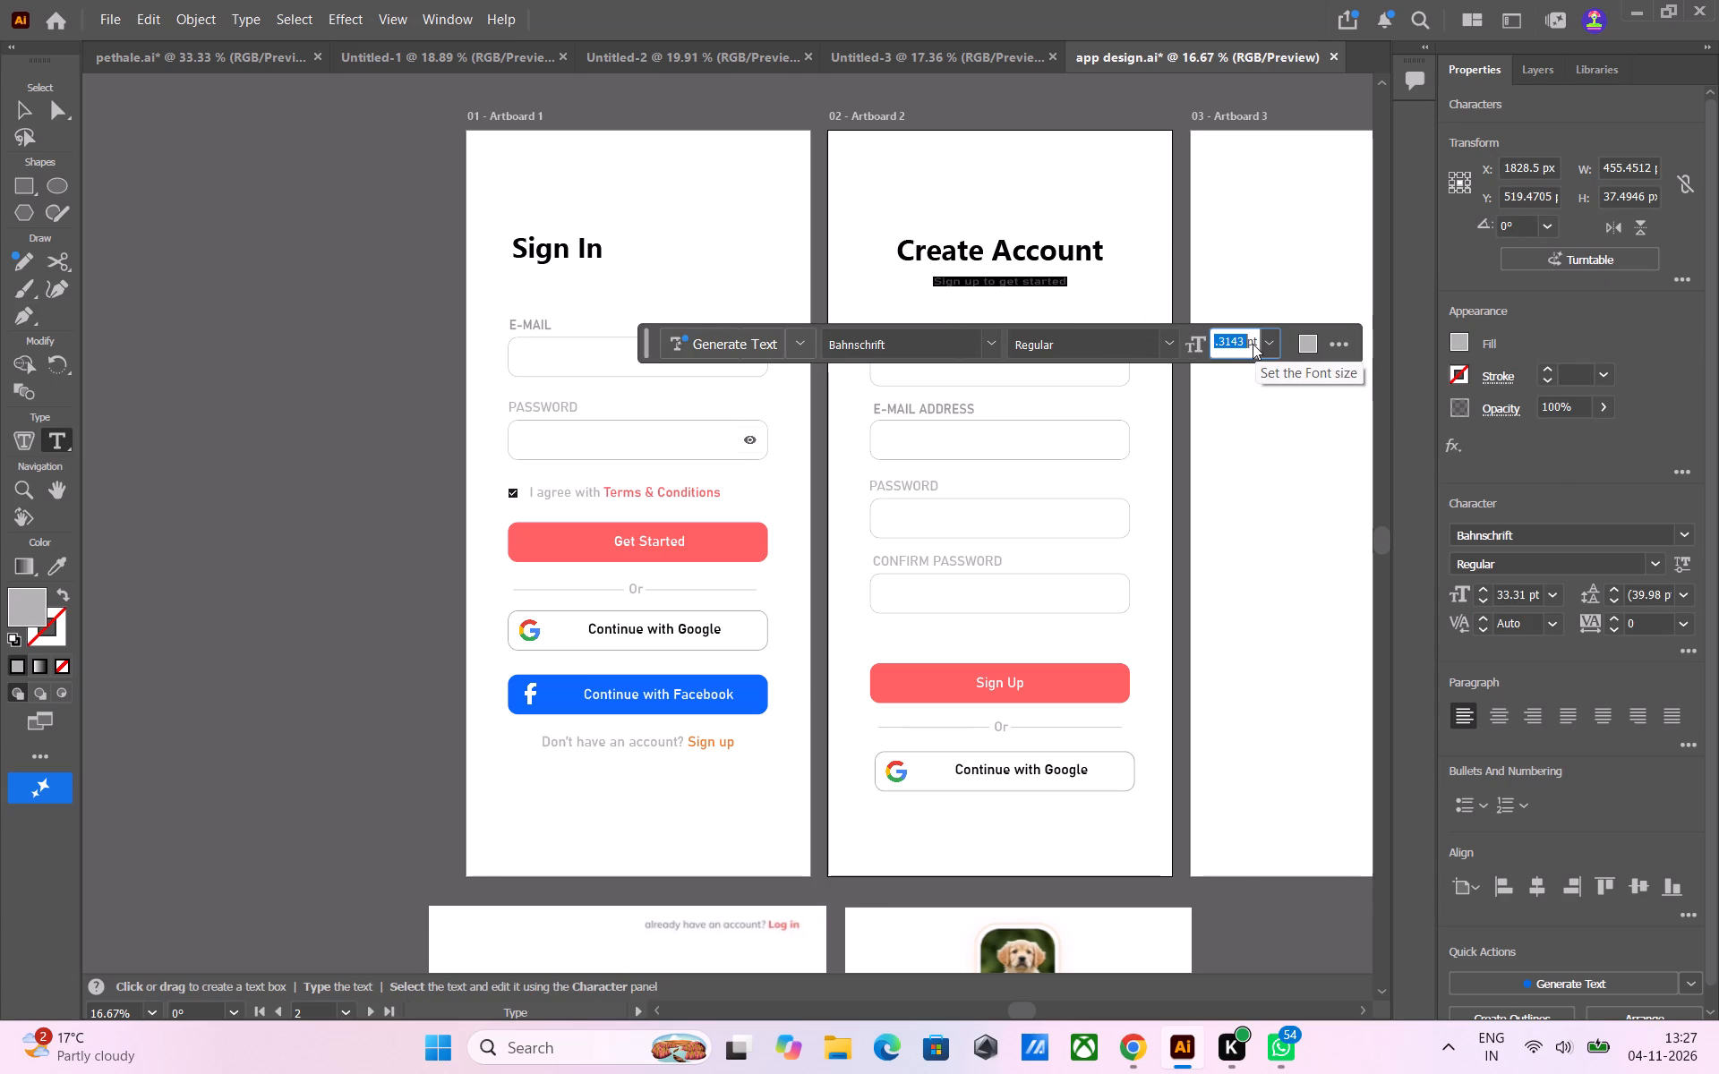
pyautogui.click(1253, 342)
pyautogui.click(1244, 345)
pyautogui.moveTo(1244, 345); pyautogui.dragTo(1234, 351)
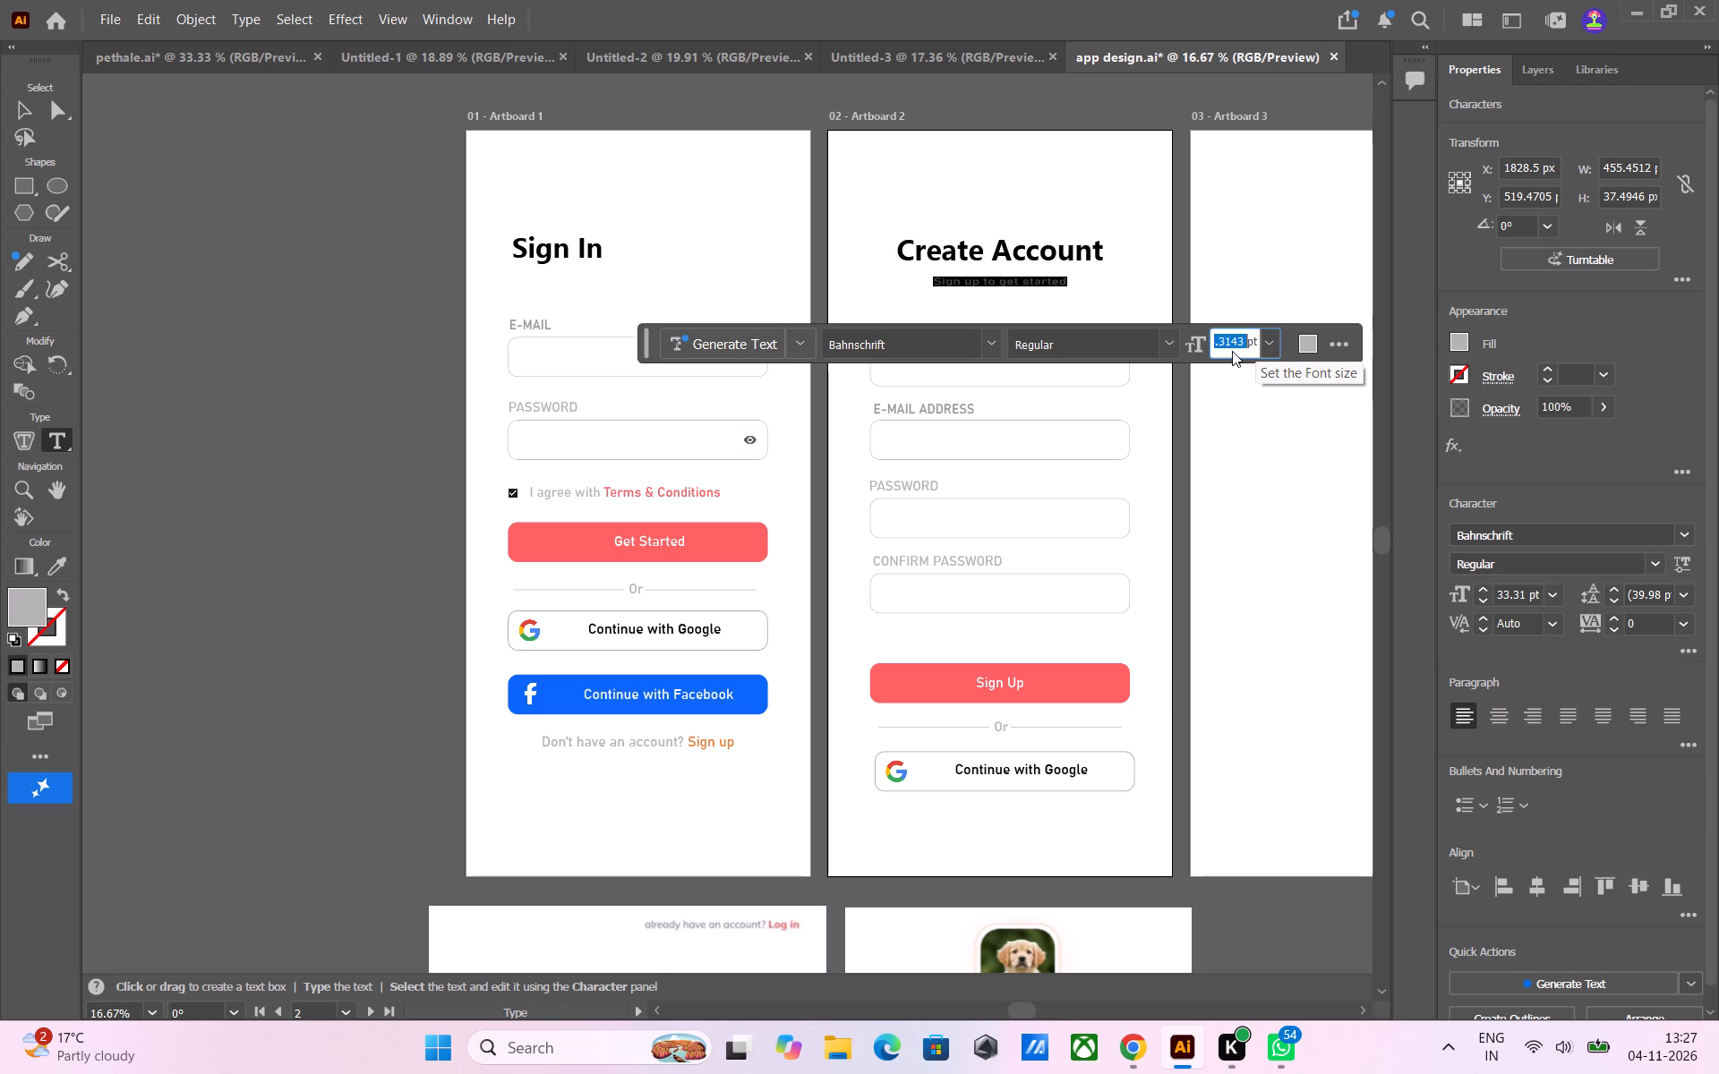
pyautogui.press('Delete')
pyautogui.write('35')
pyautogui.press('Return')
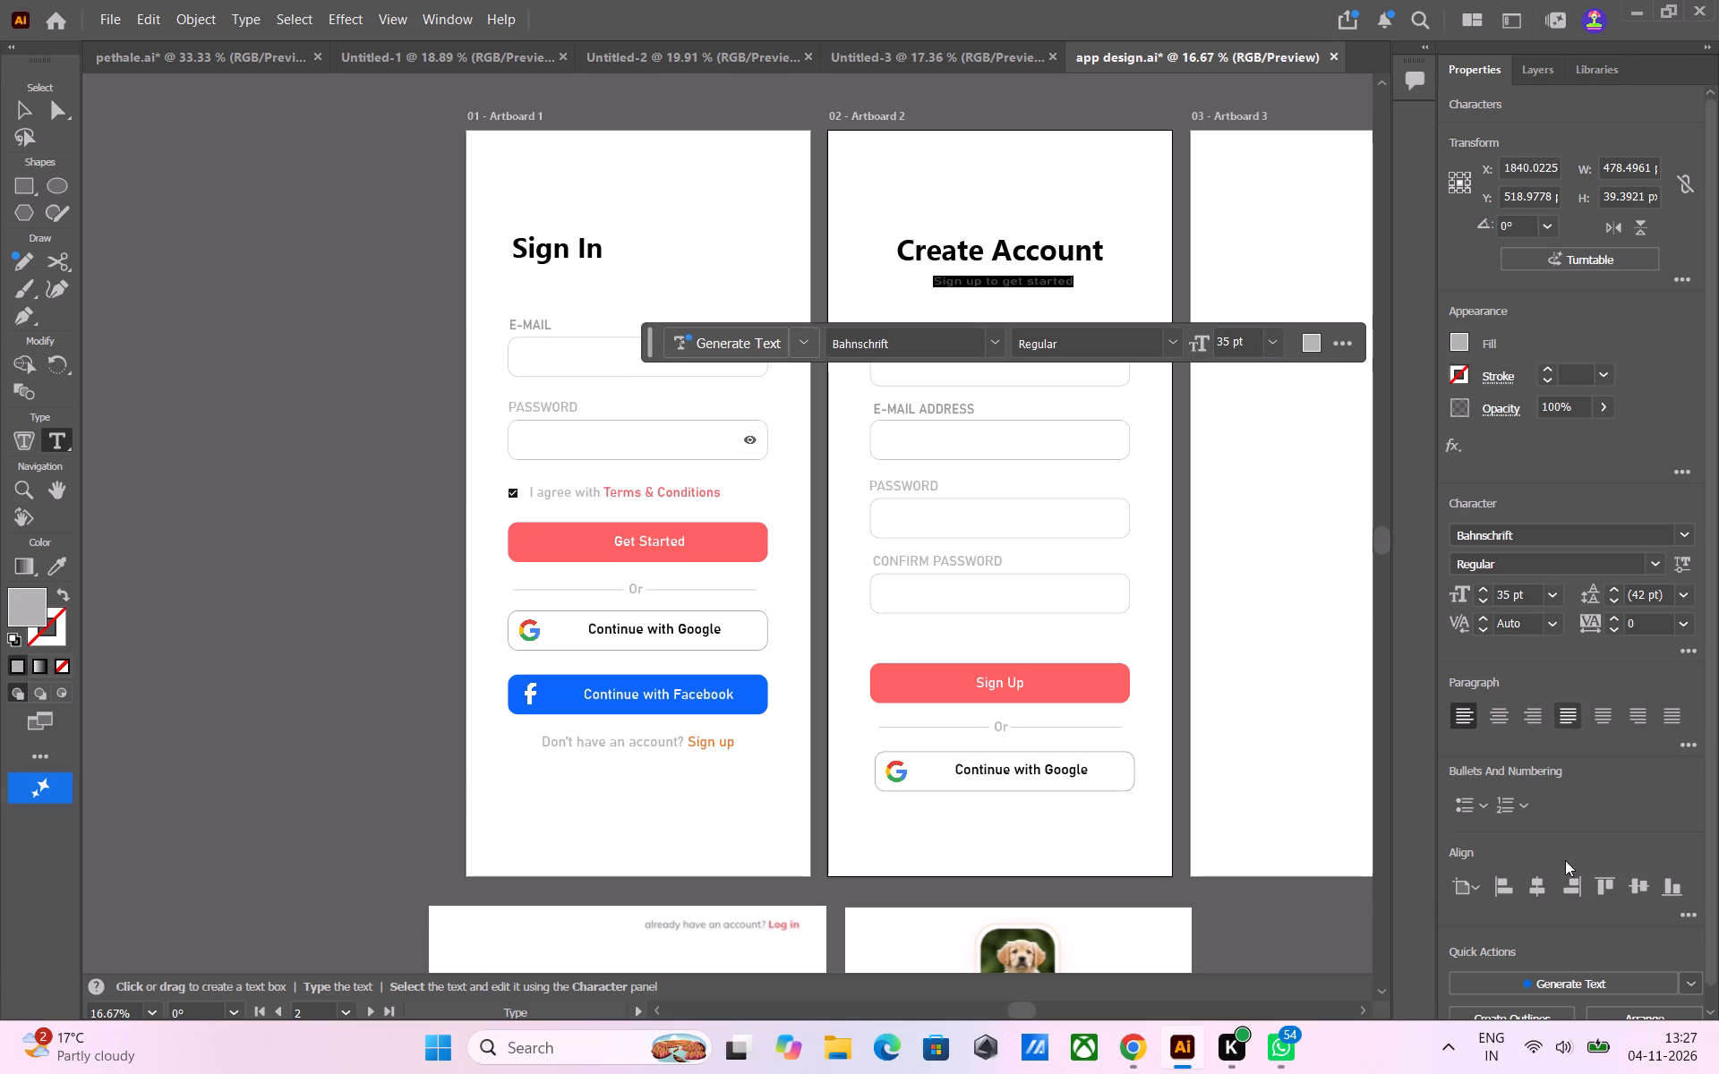
pyautogui.click(1542, 892)
pyautogui.click(299, 702)
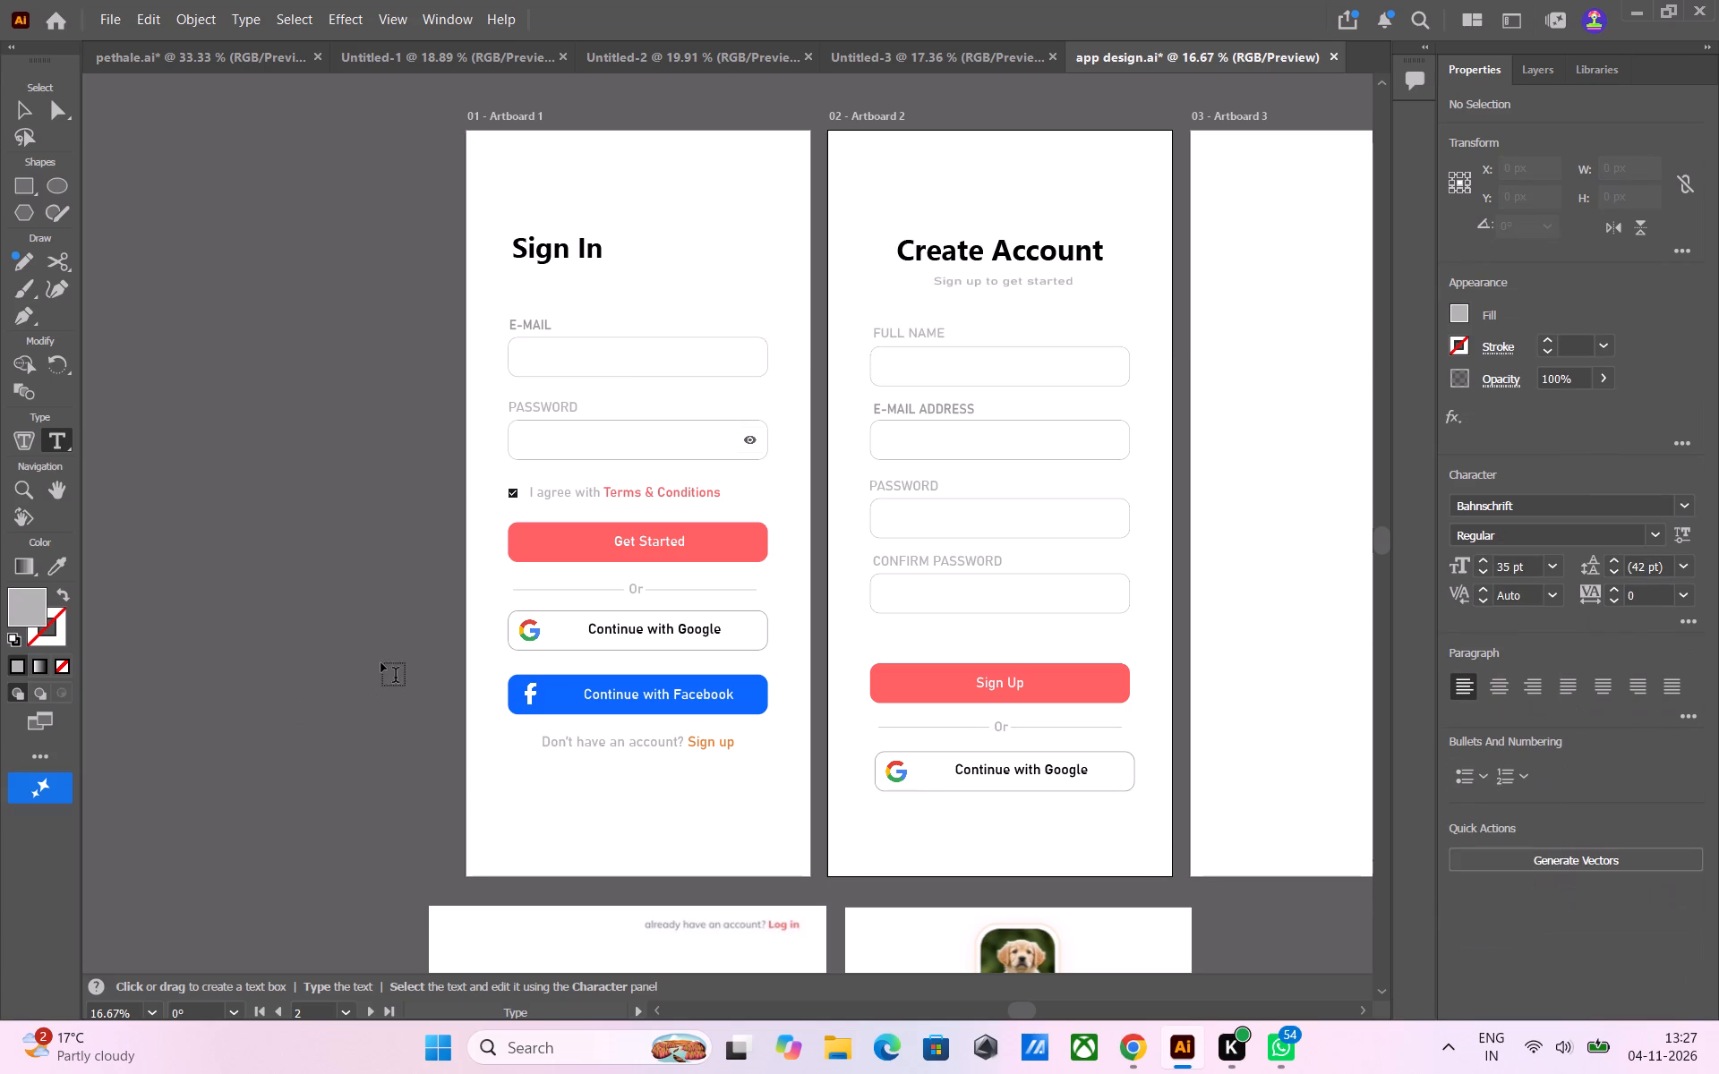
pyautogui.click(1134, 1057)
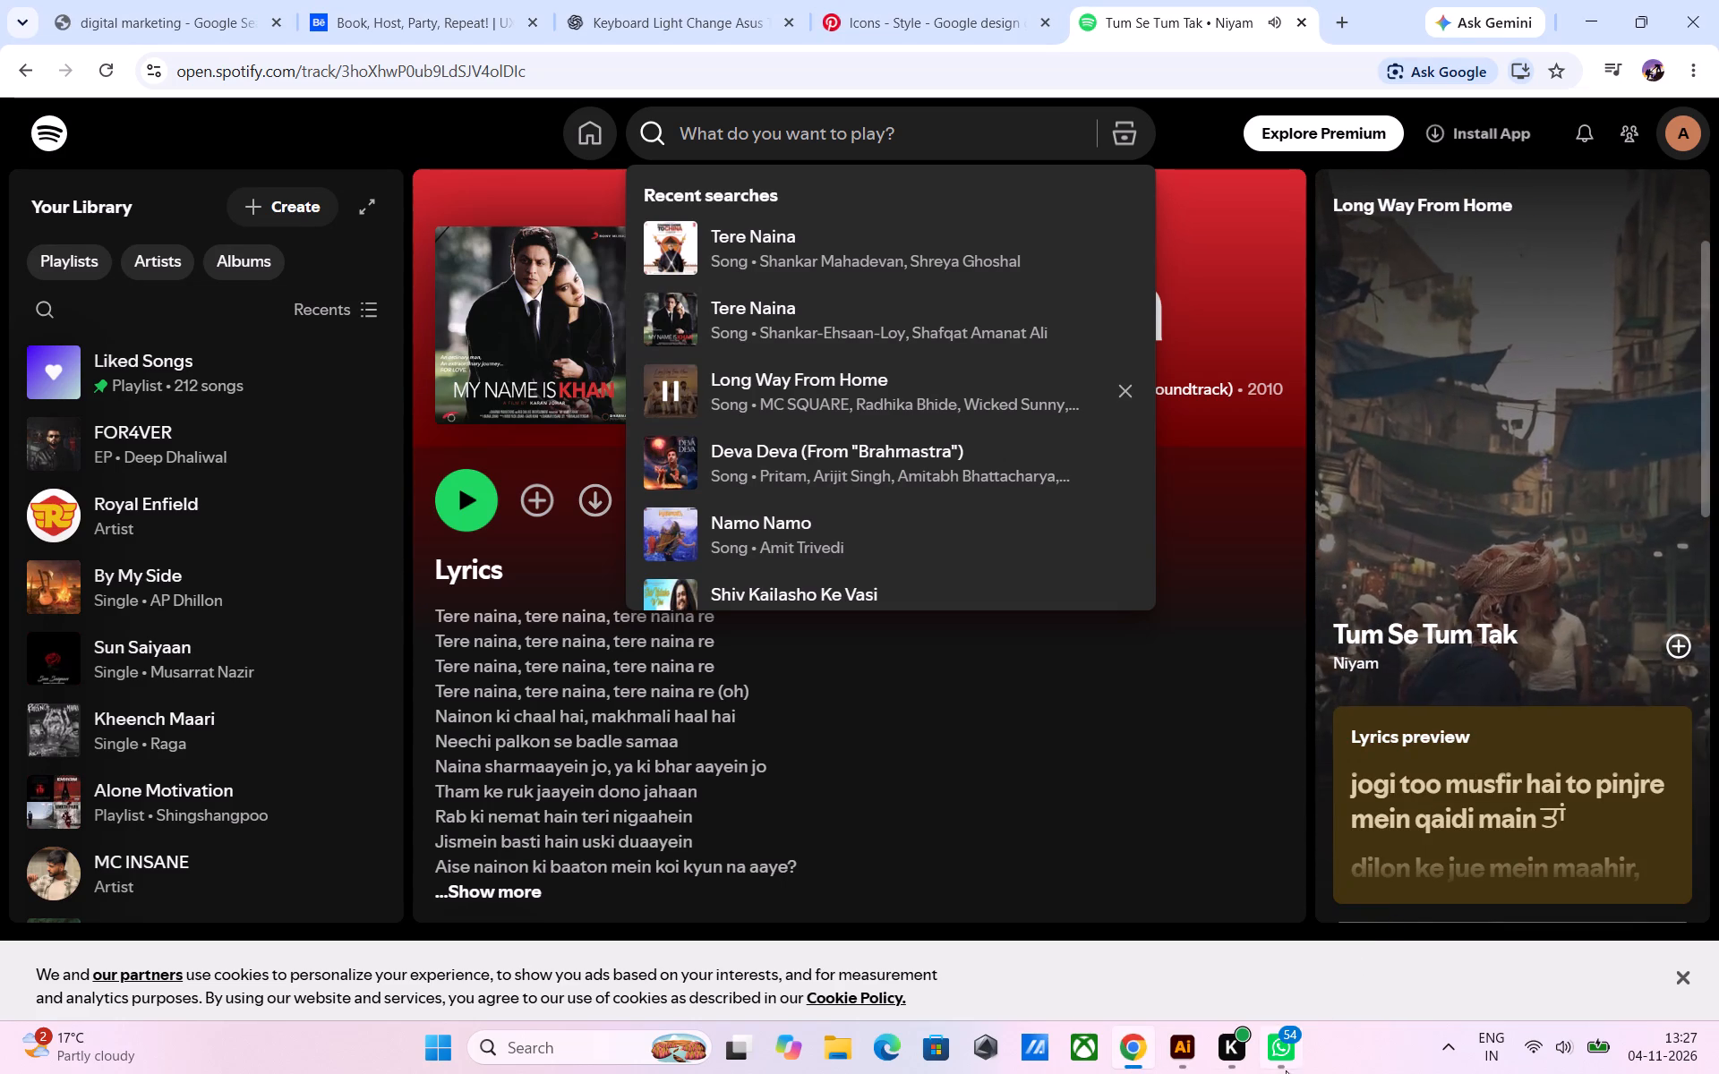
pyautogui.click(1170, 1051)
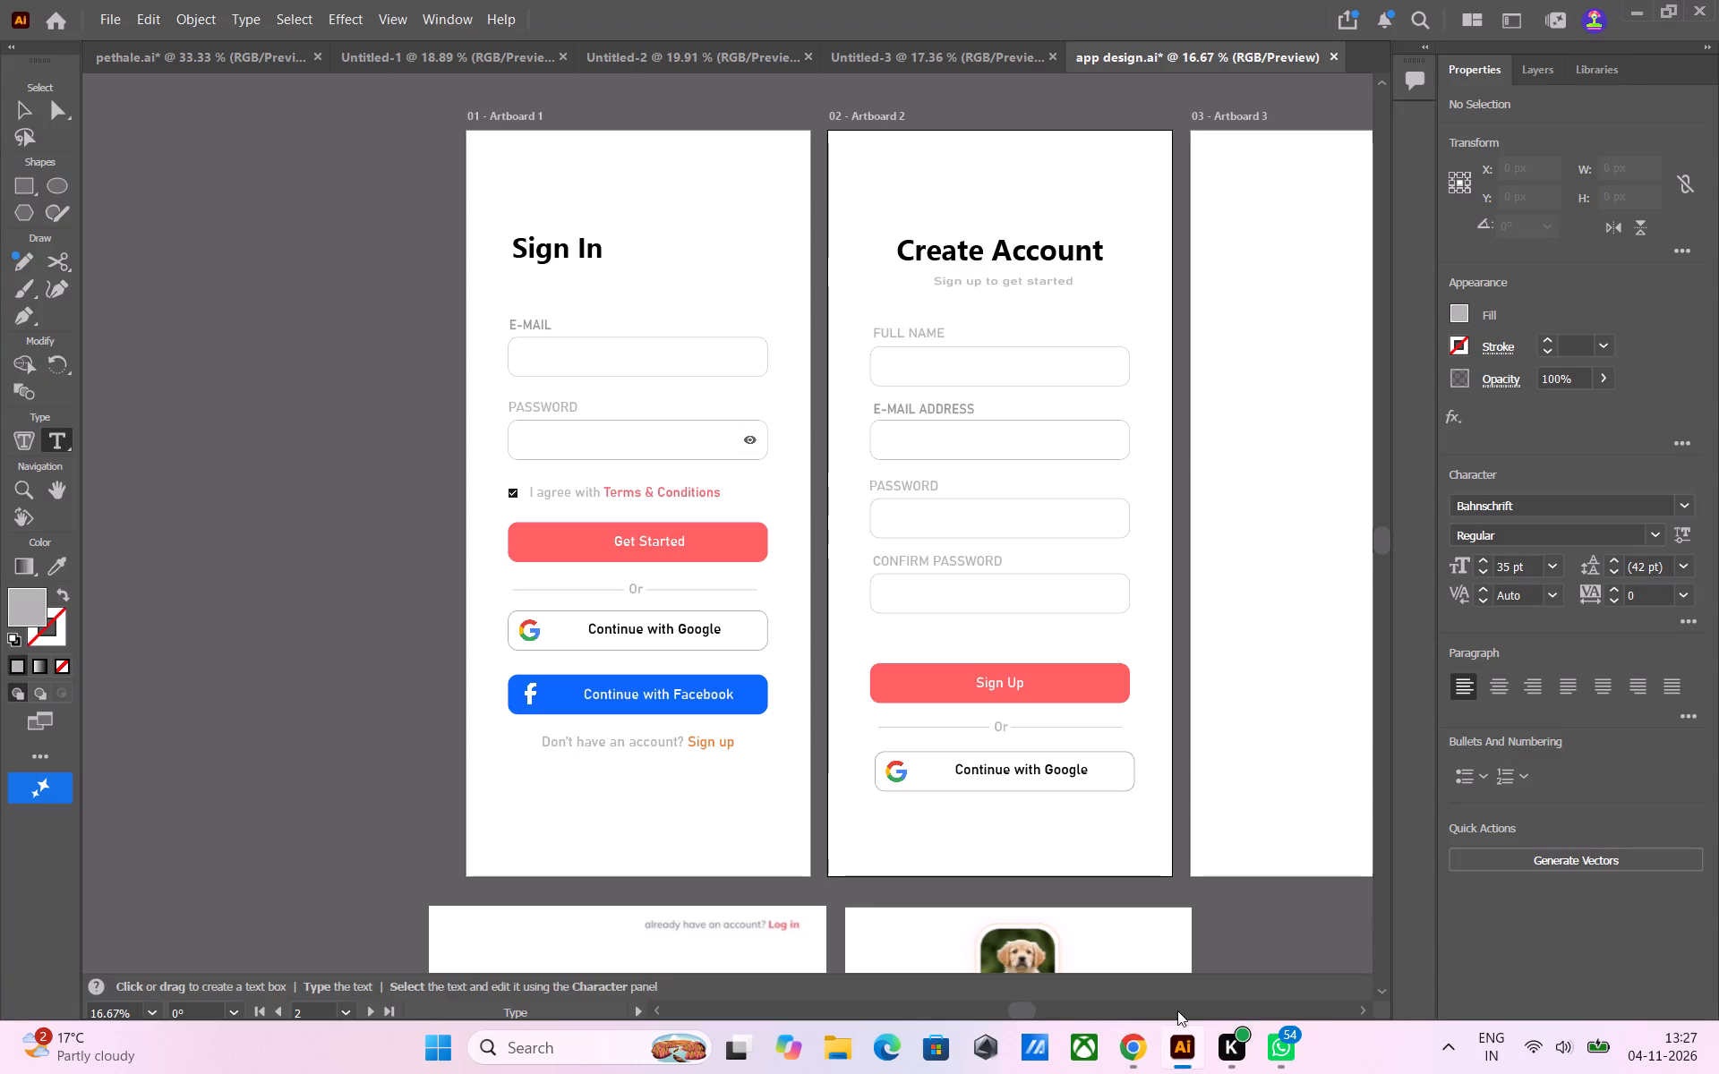
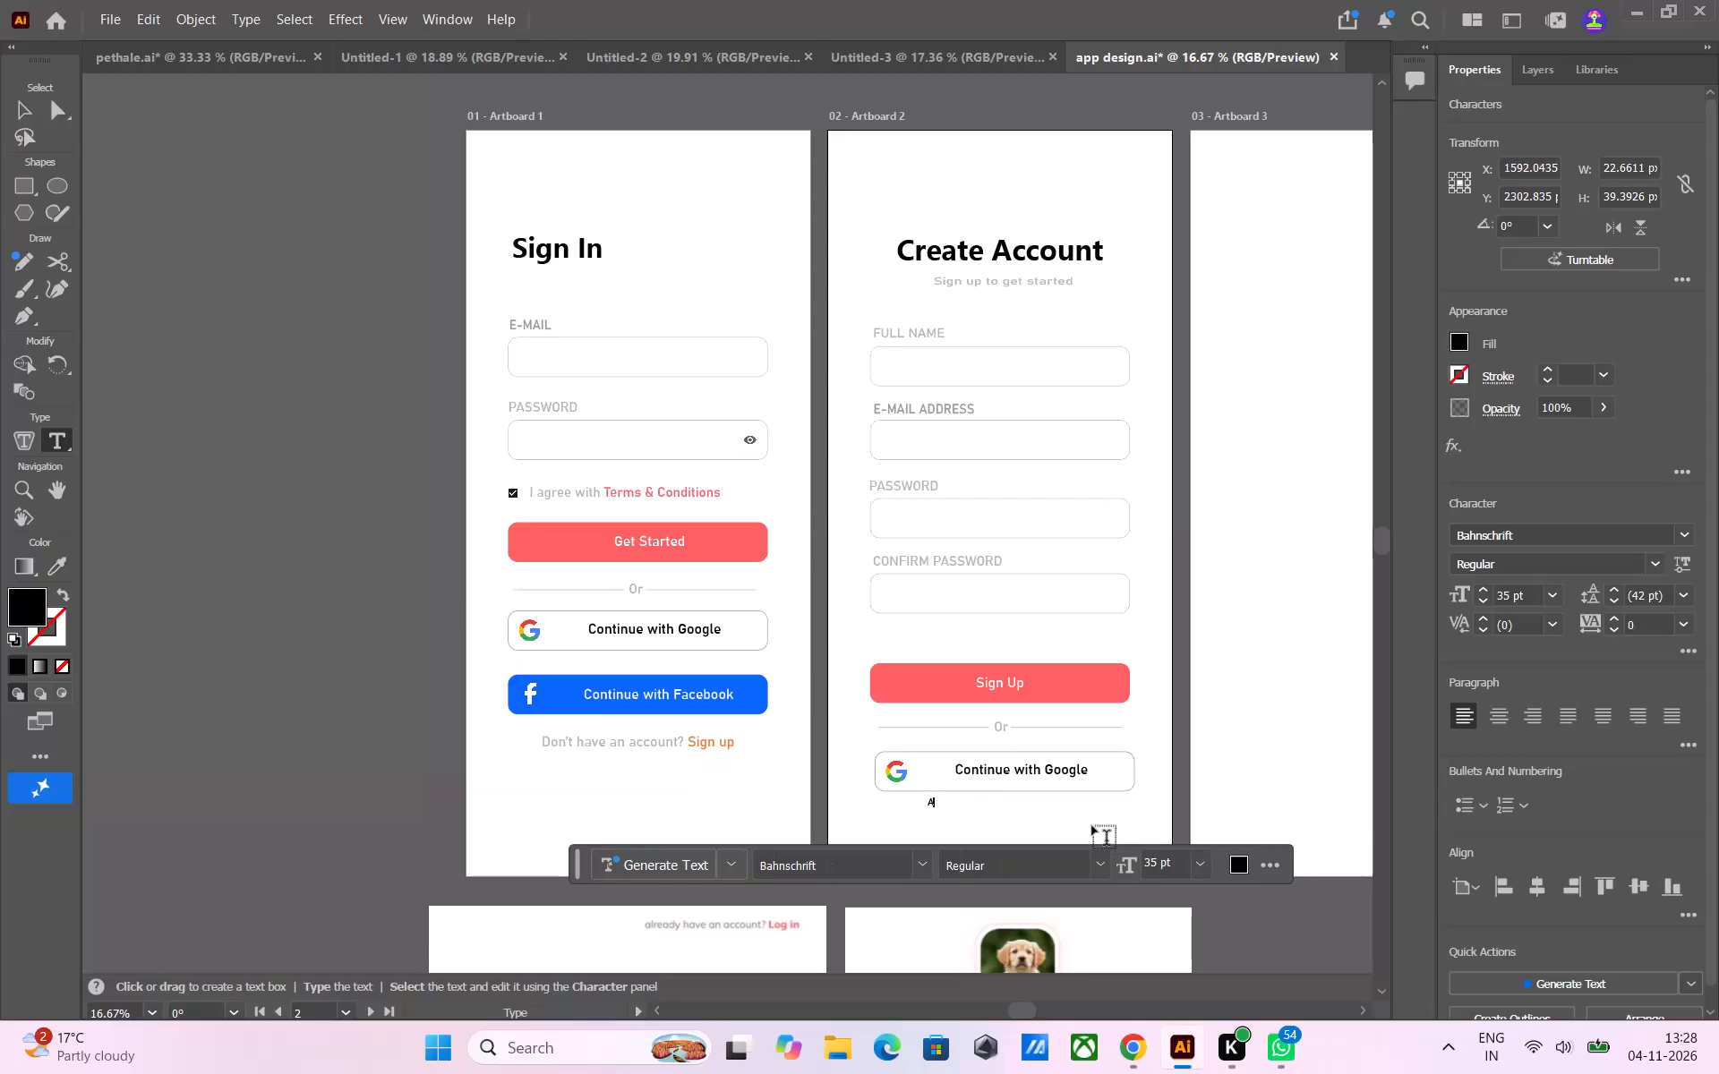
# Enter a text line beginning "Al" below the Continue with Google button on the Create Account artboard.
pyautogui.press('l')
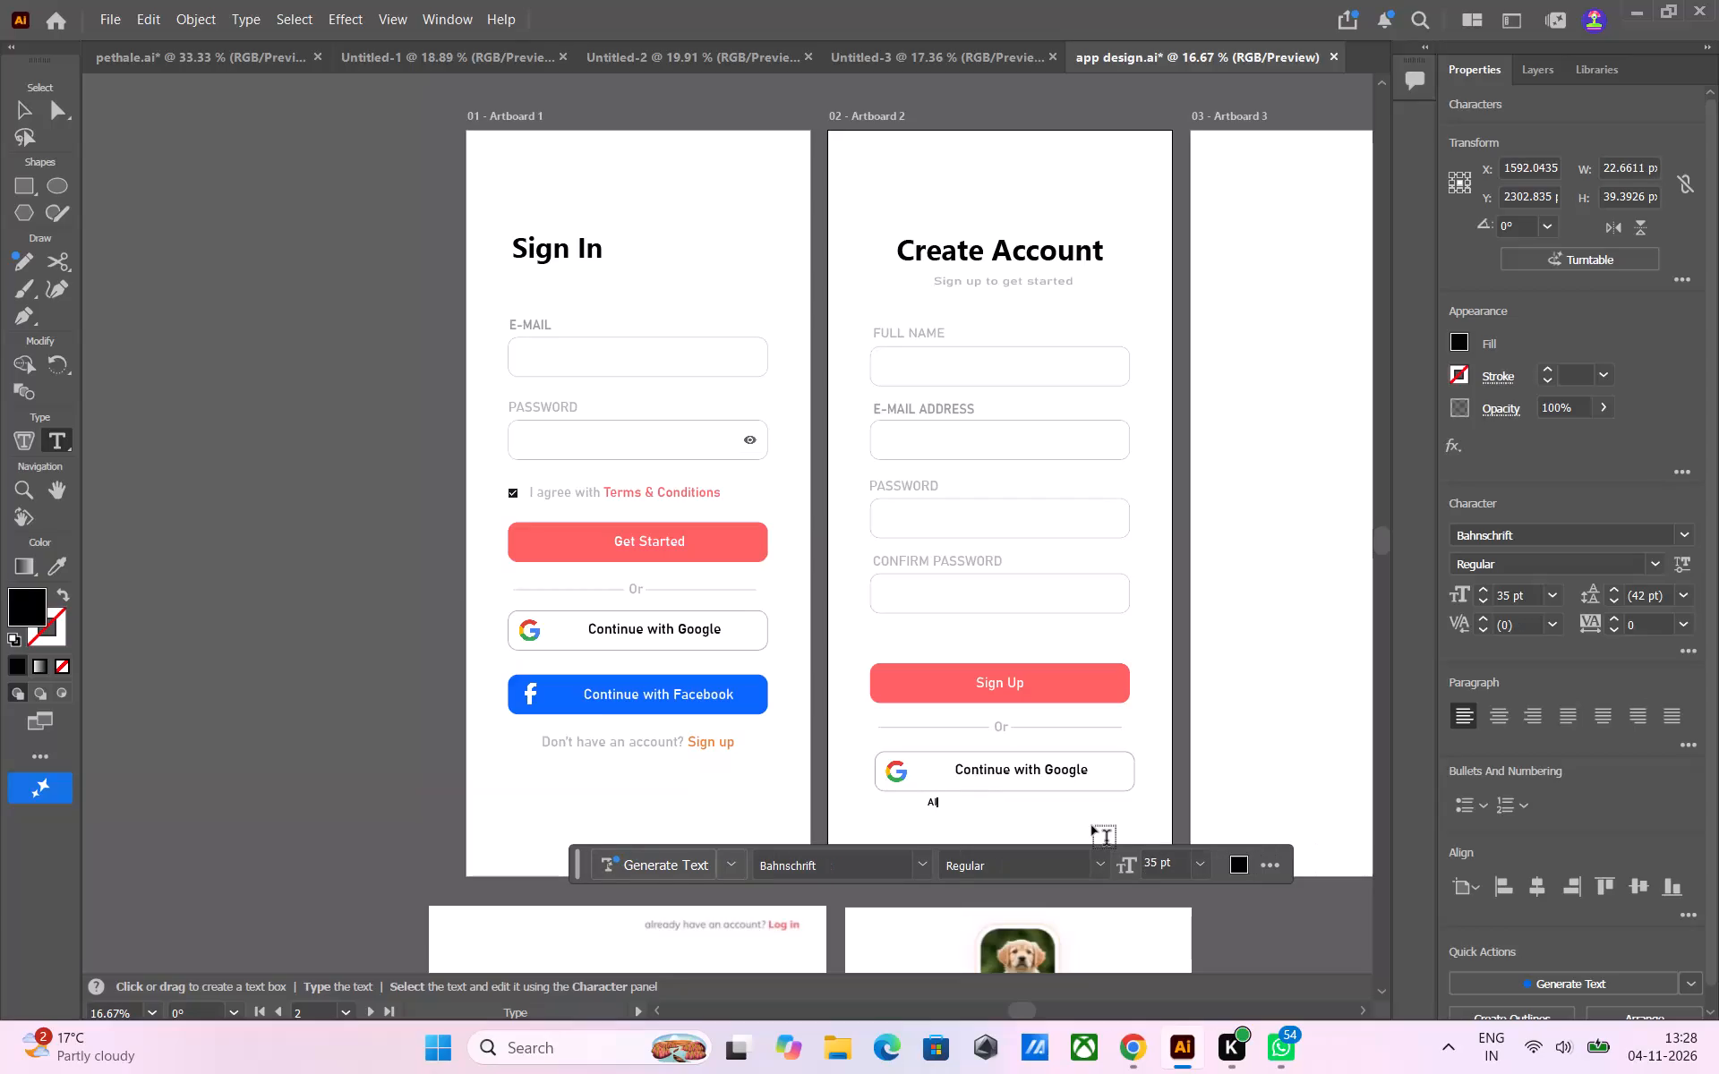
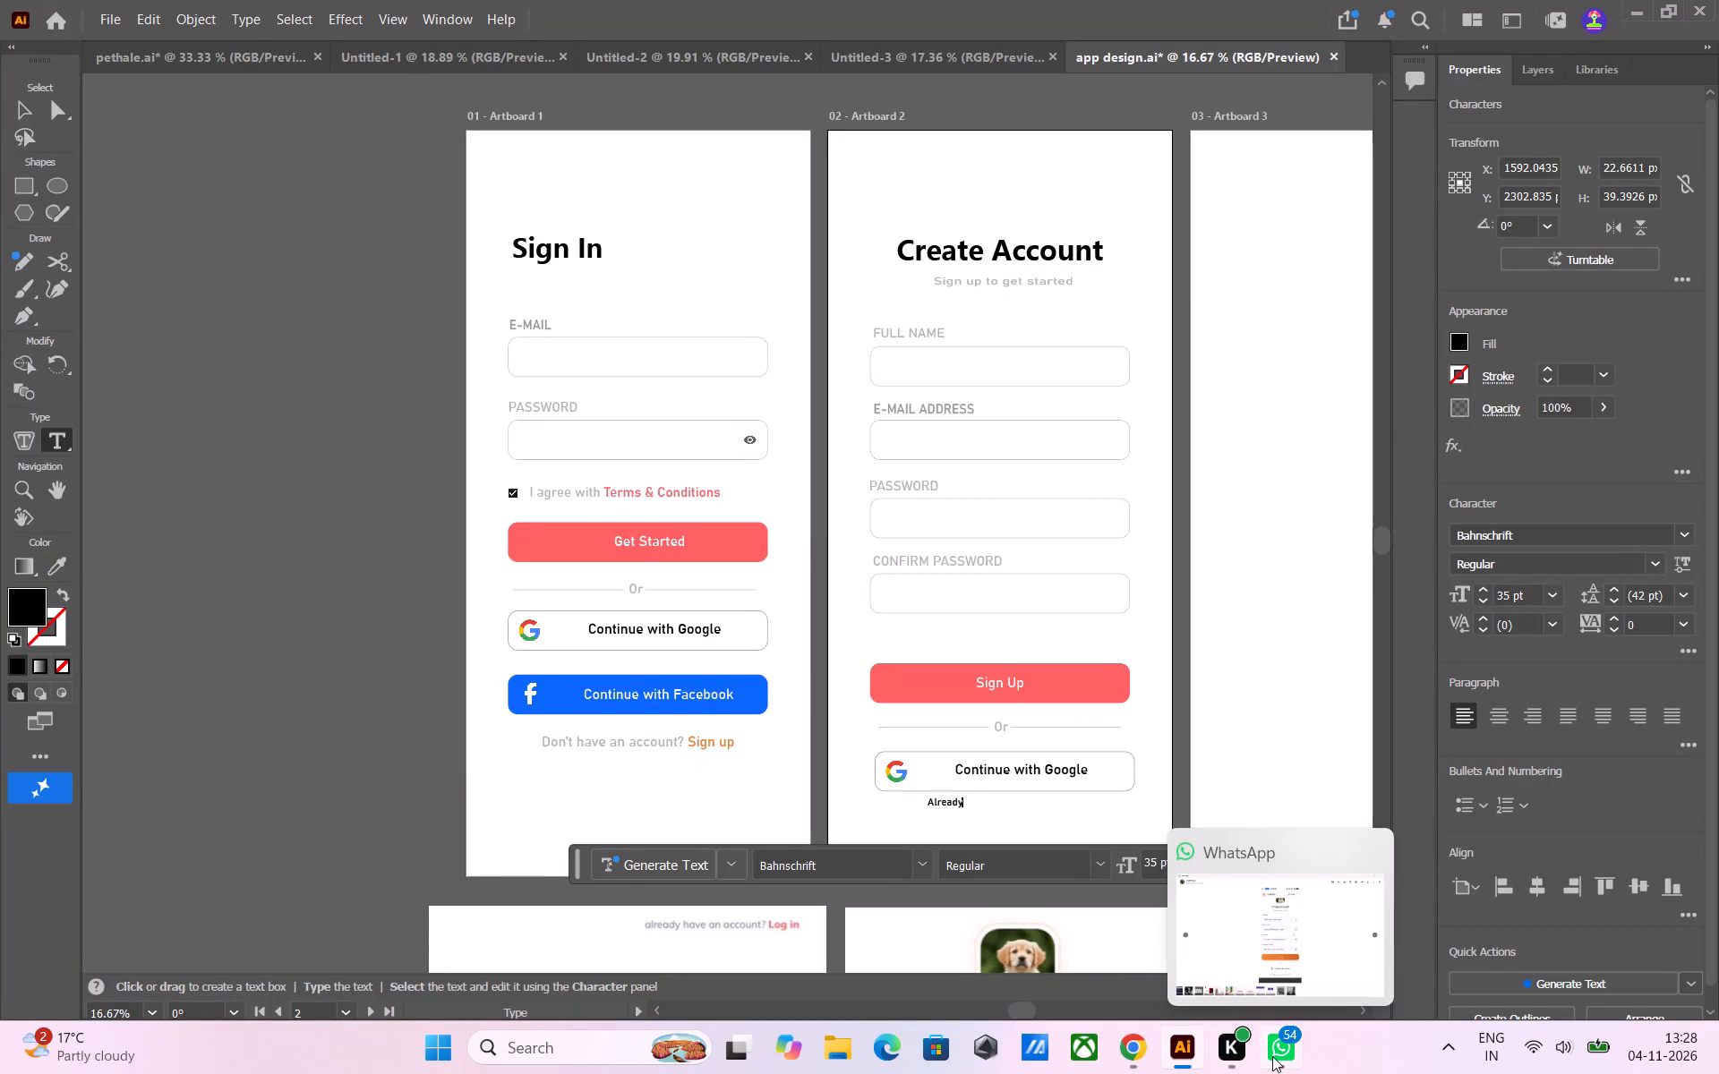
# Continue the text line below Continue with Google on the Create Account artboard so it reads "Already have an account".
pyautogui.press('space')
pyautogui.write('have')
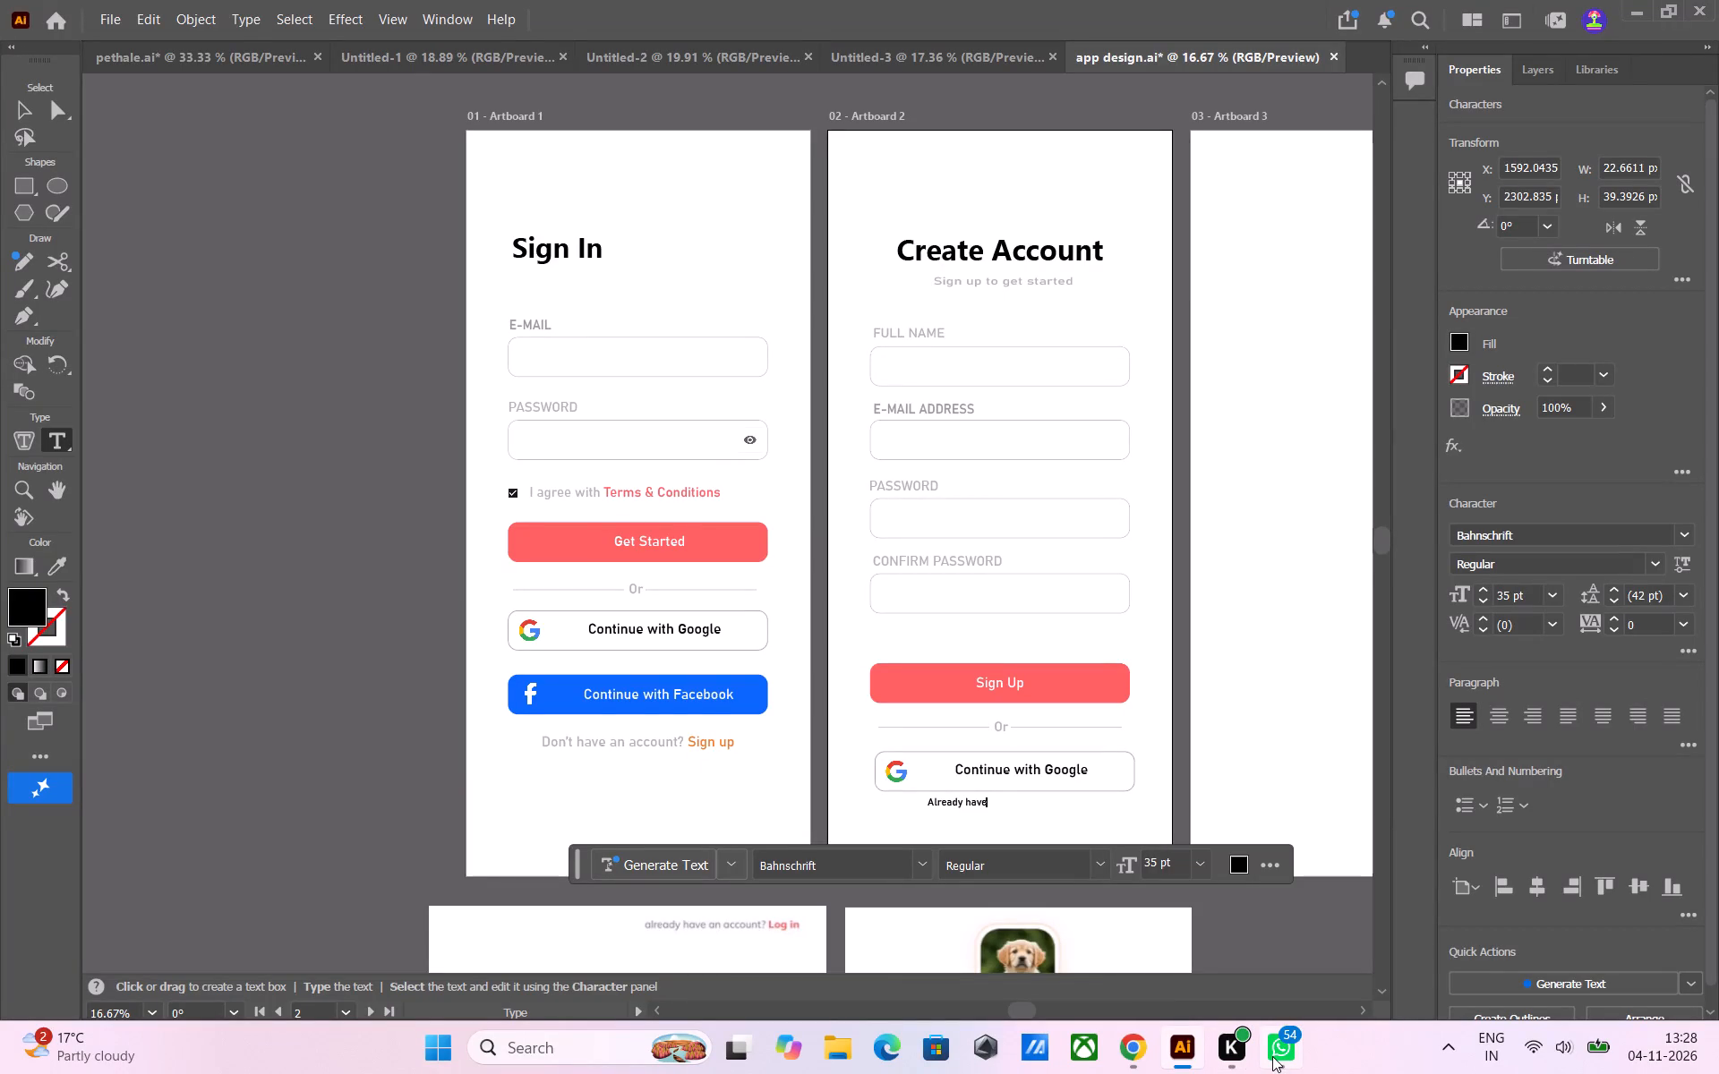
pyautogui.press('space')
pyautogui.write('an acc')
pyautogui.press('o')
pyautogui.write('unt')
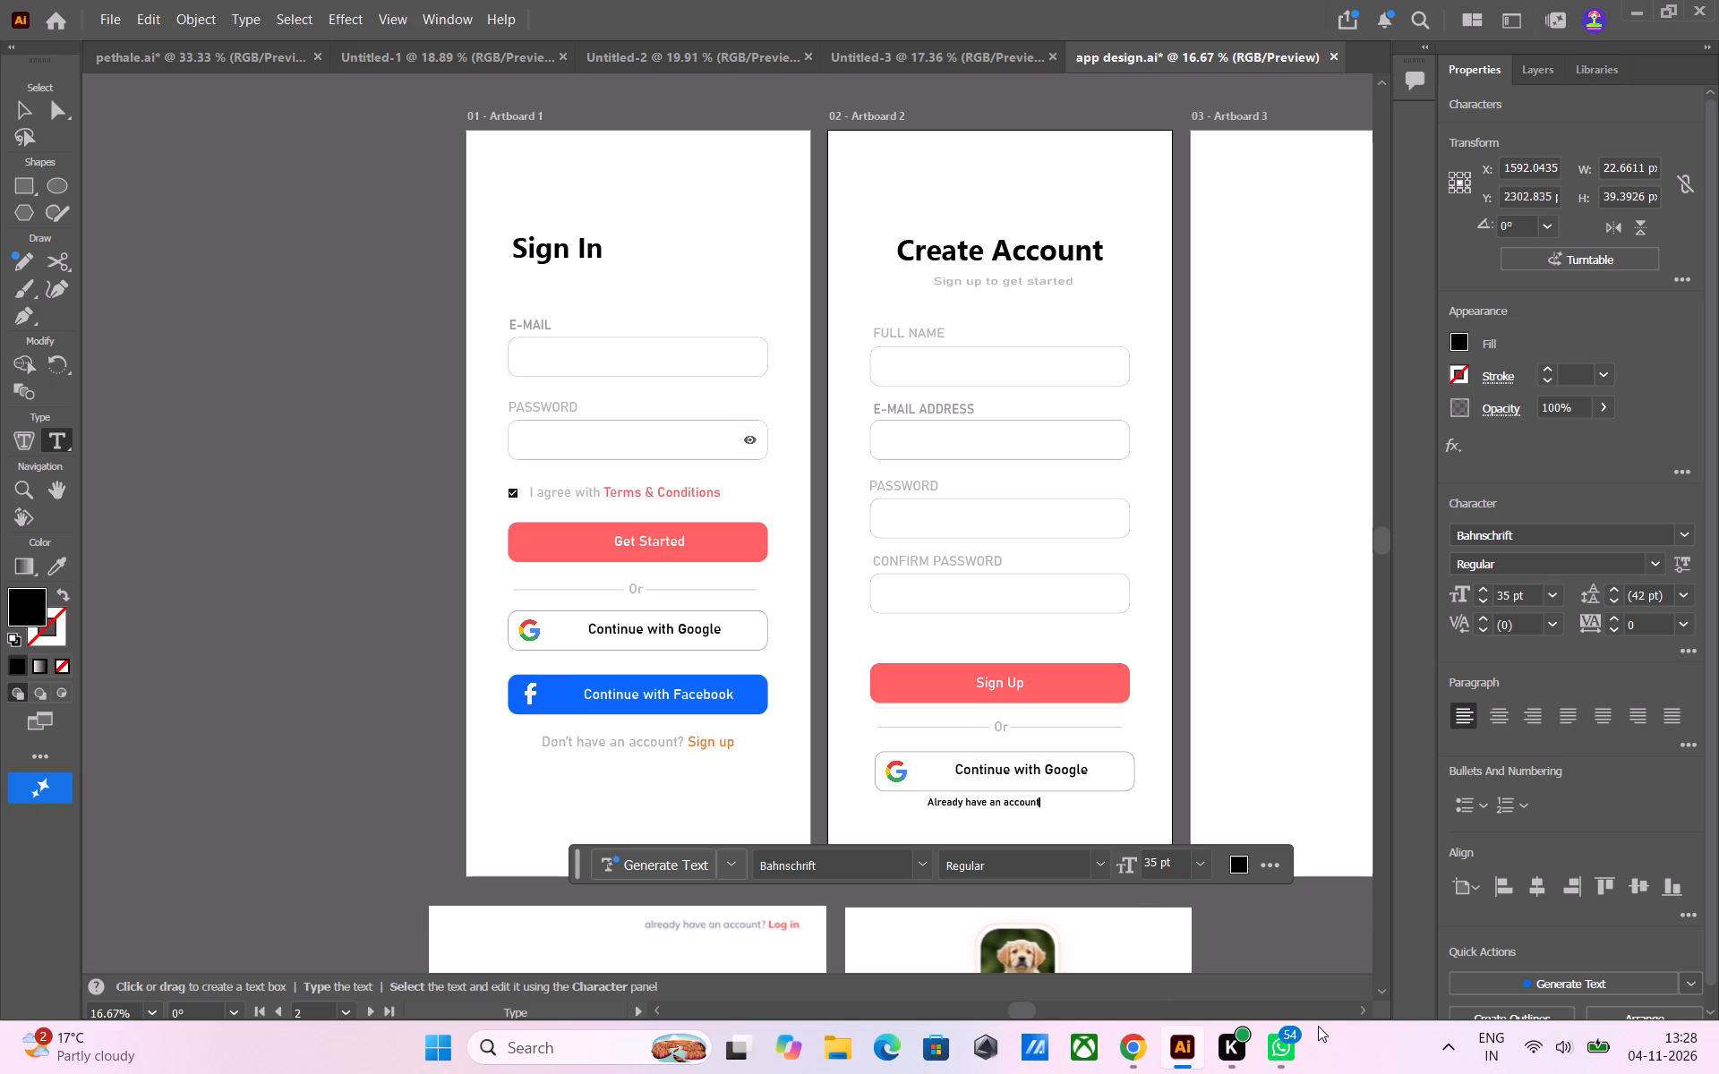
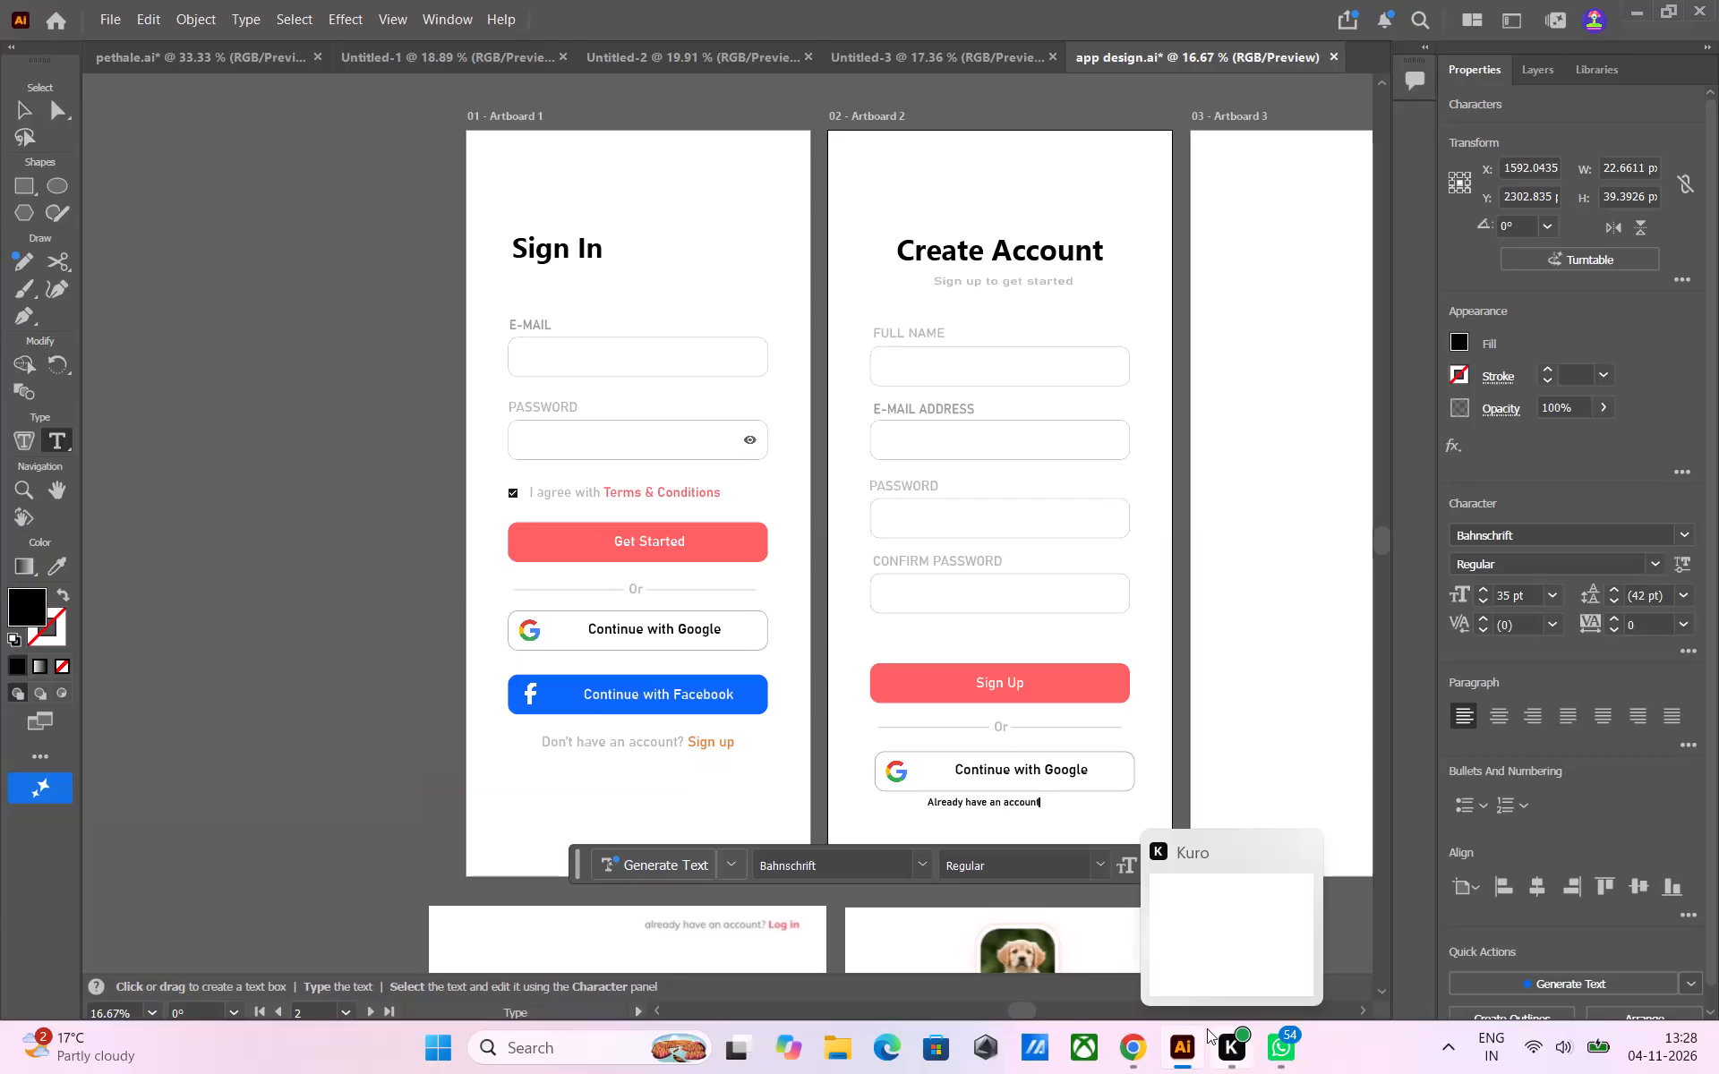
# Complete the prompt below Continue with Google on the Create Account artboard so it reads "Already have an account? Sign in".
pyautogui.hotkey('shift', '?')
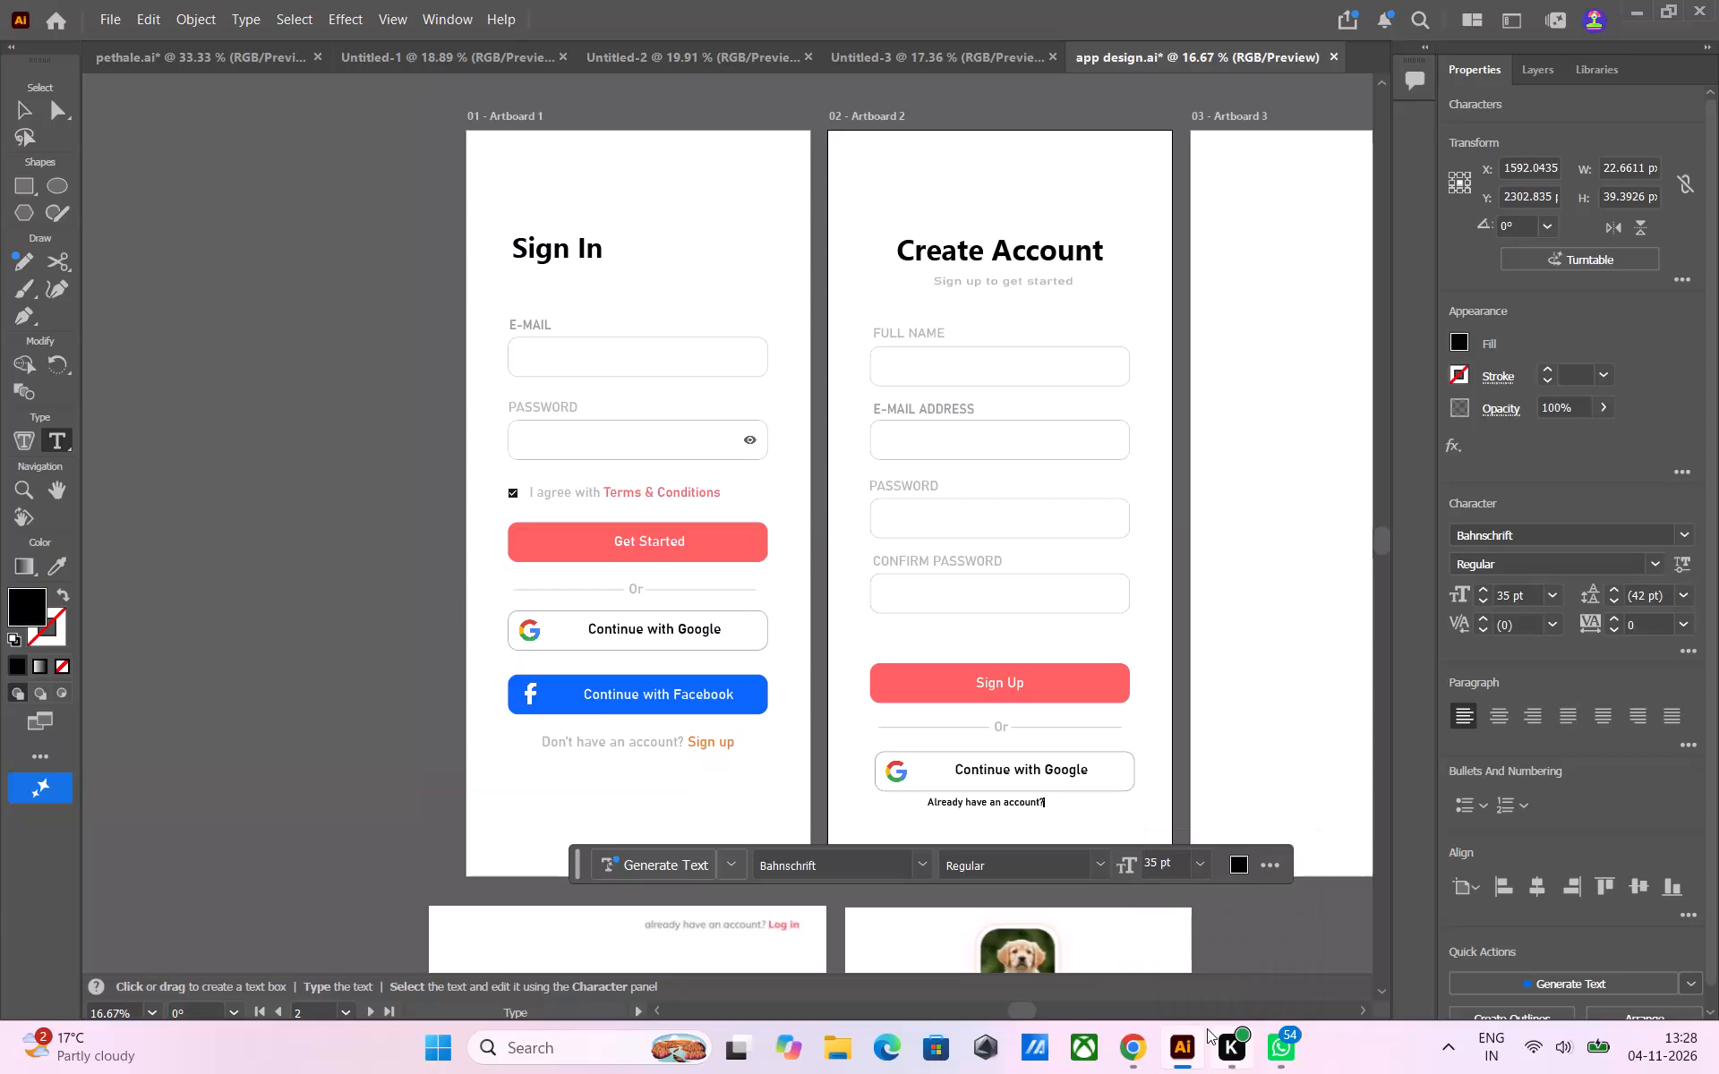
pyautogui.press('space')
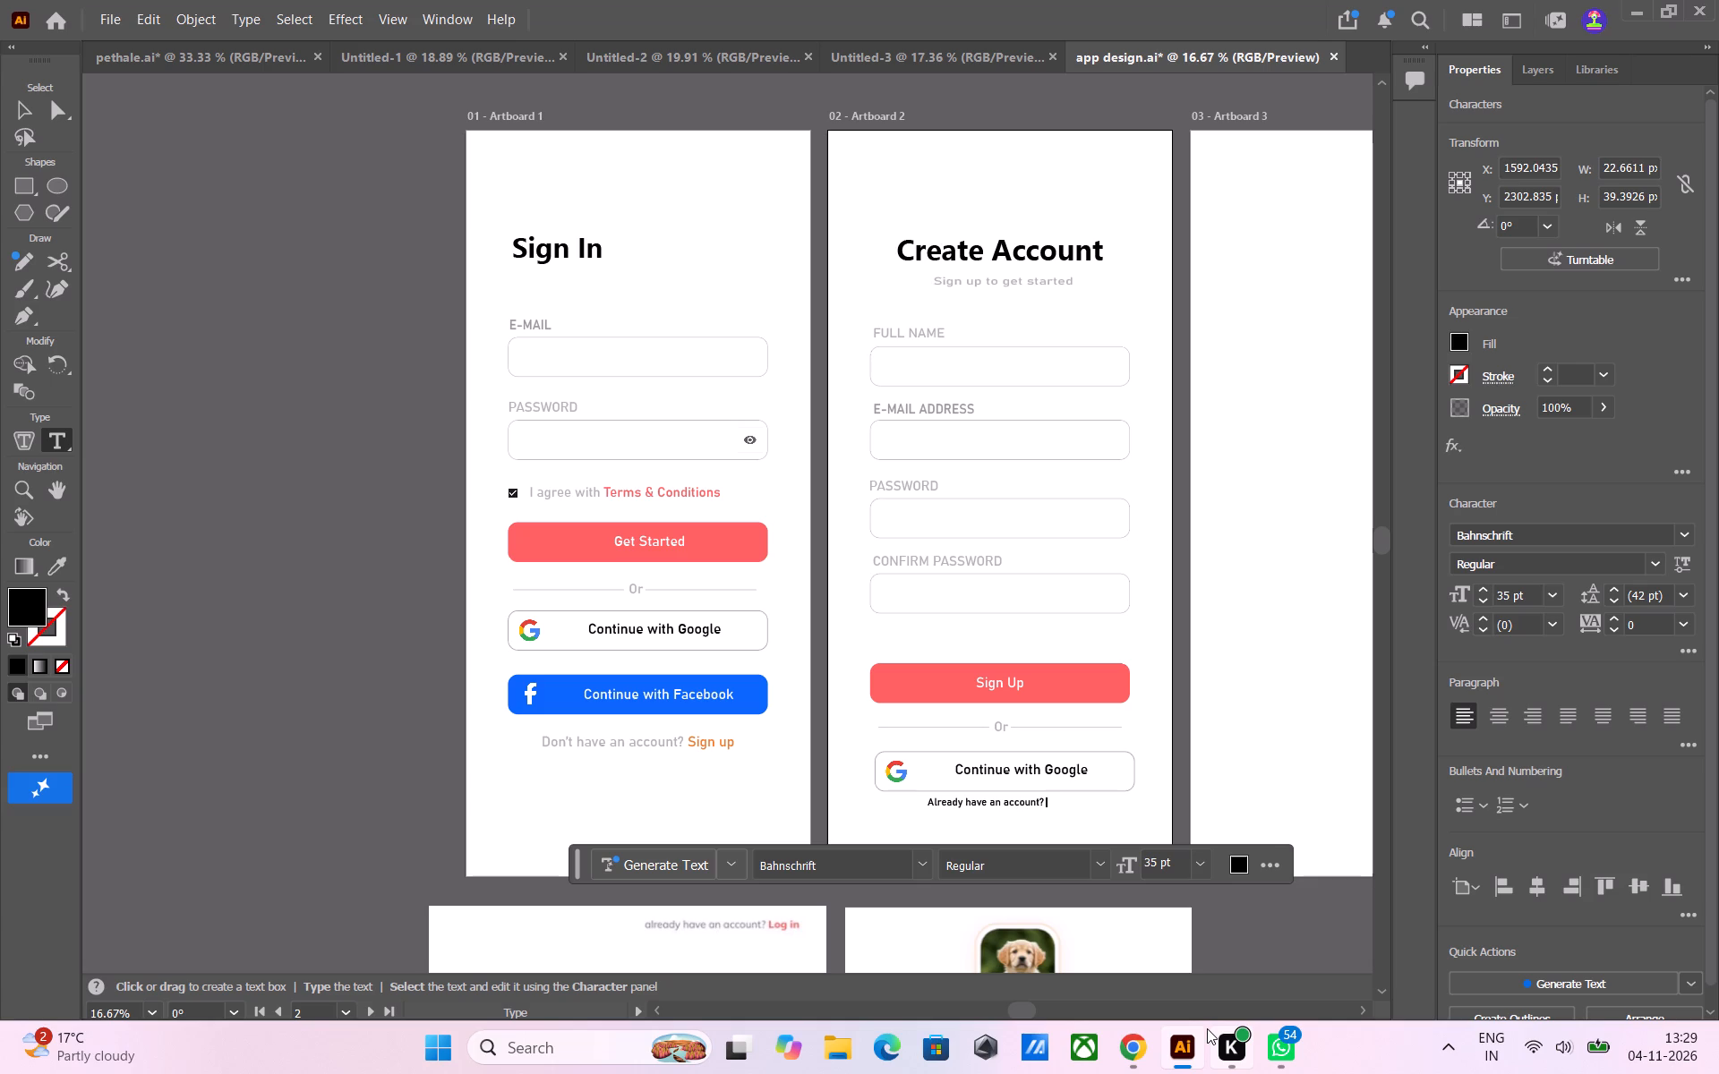
pyautogui.press('s')
pyautogui.write('ign')
pyautogui.press('space')
pyautogui.write('in')
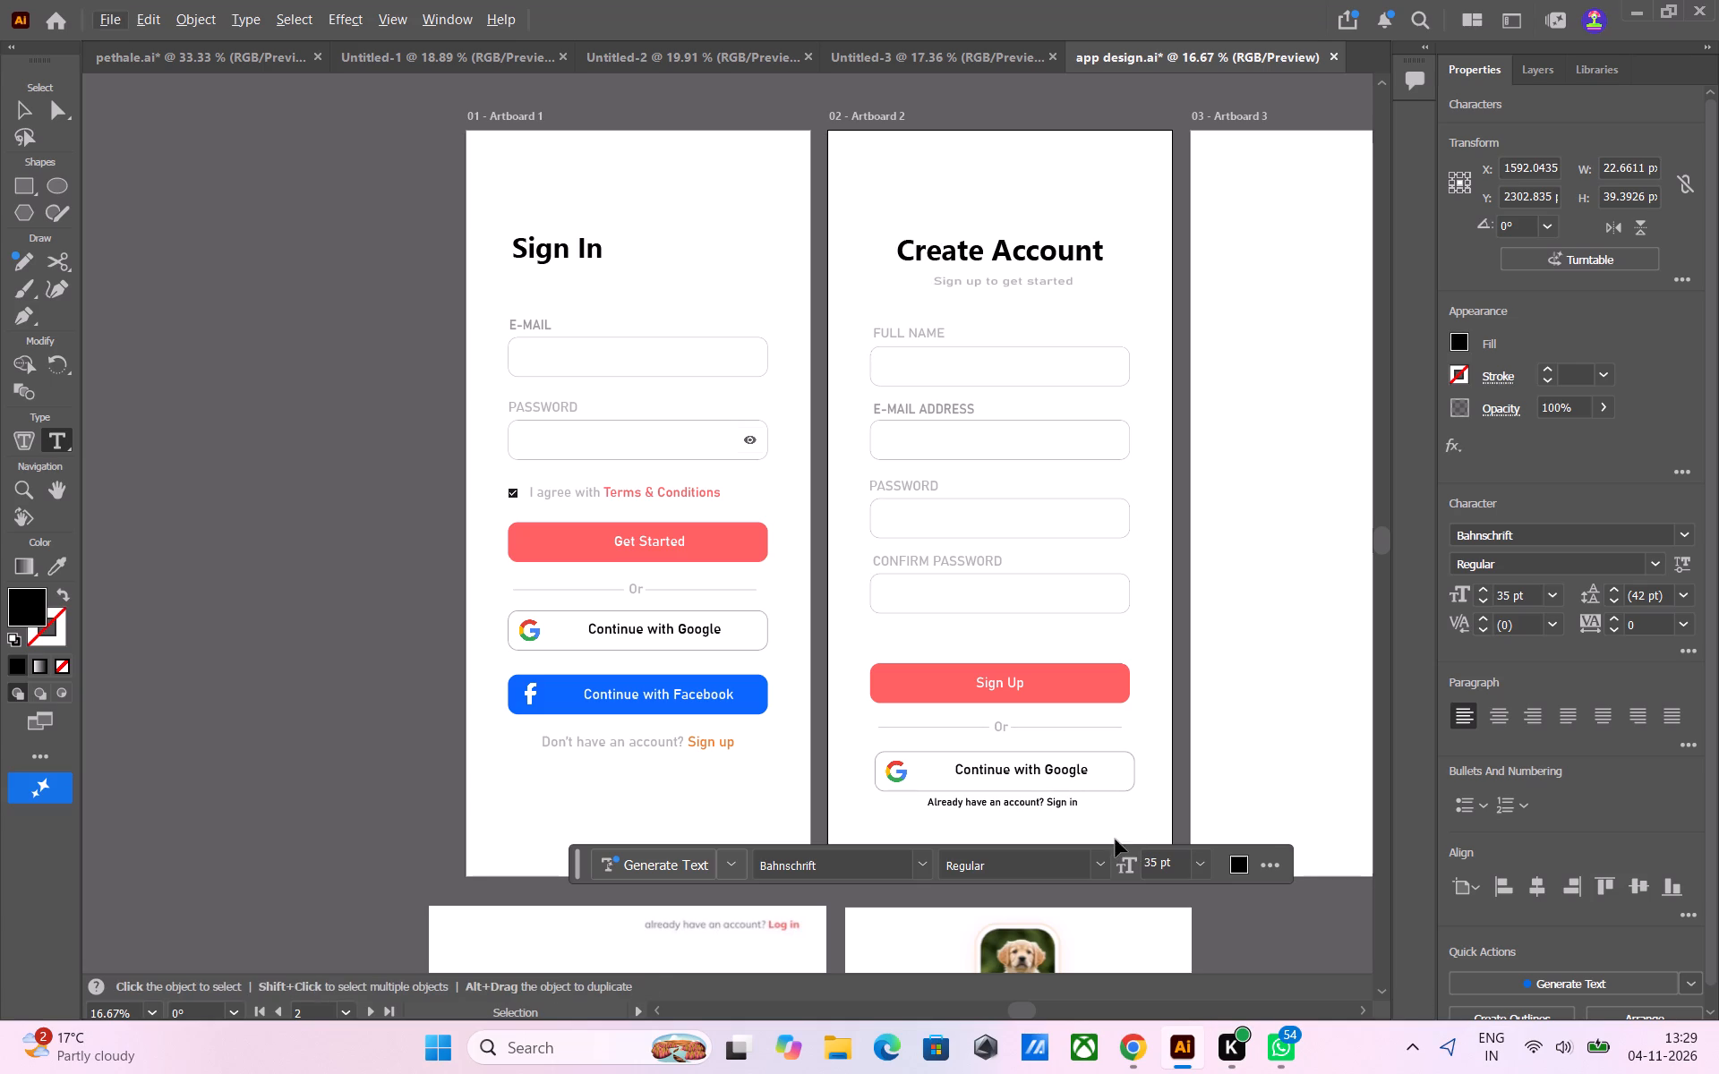
# Colour only the words "Sign in" in the Create Account prompt with the recently used orange.
pyautogui.keyDown('ctrl'); pyautogui.keyDown('alt'); pyautogui.scroll(7, 1100, 837); pyautogui.keyUp('alt'); pyautogui.keyUp('ctrl')
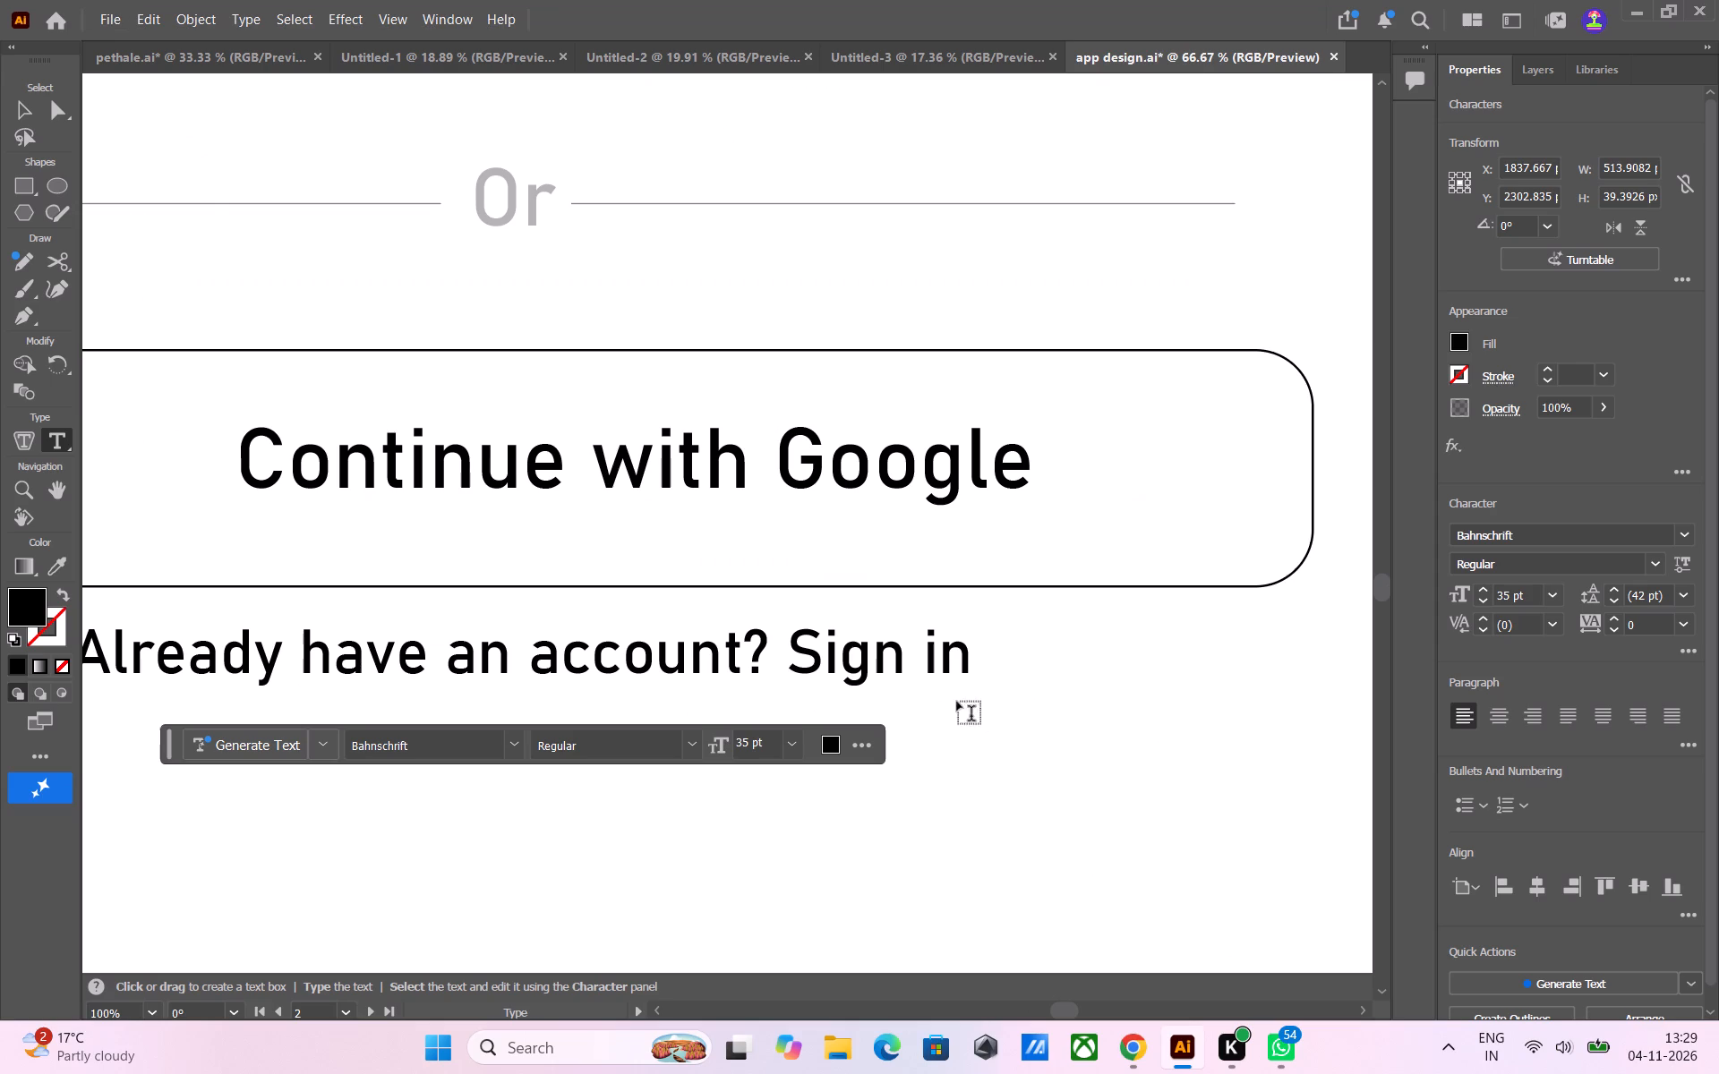
pyautogui.moveTo(796, 659); pyautogui.dragTo(970, 687)
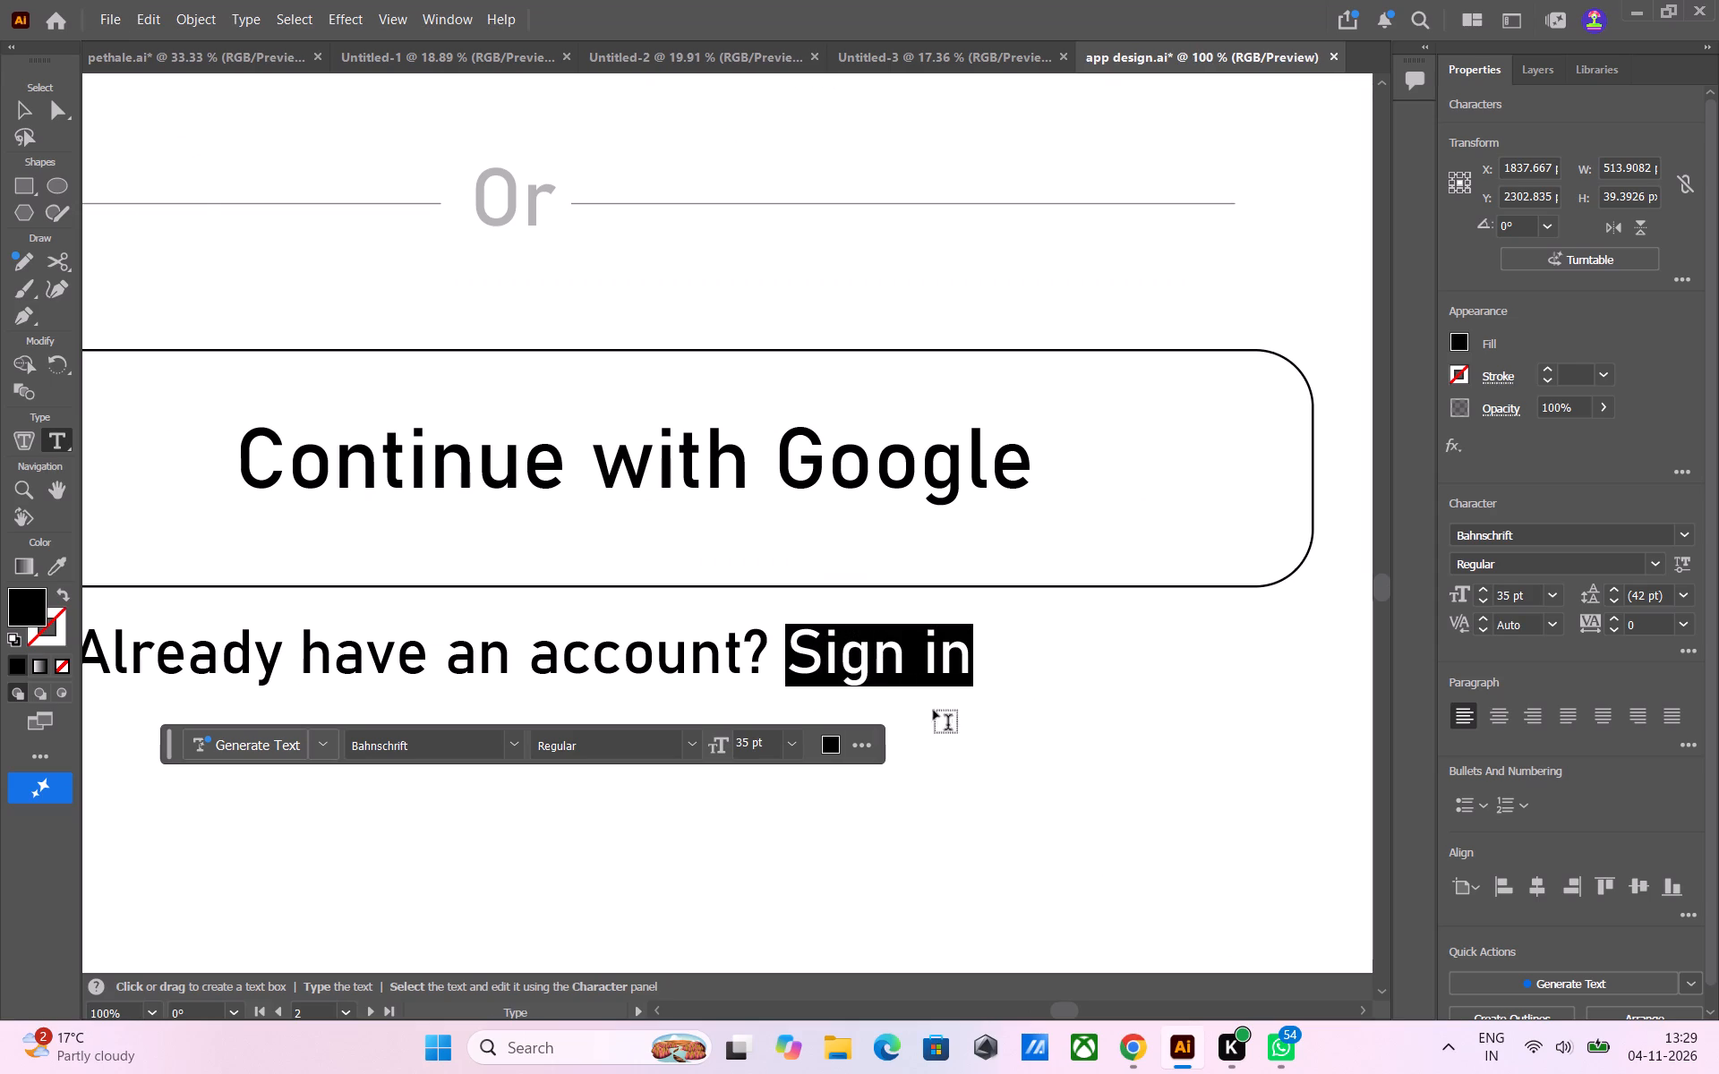
pyautogui.click(832, 745)
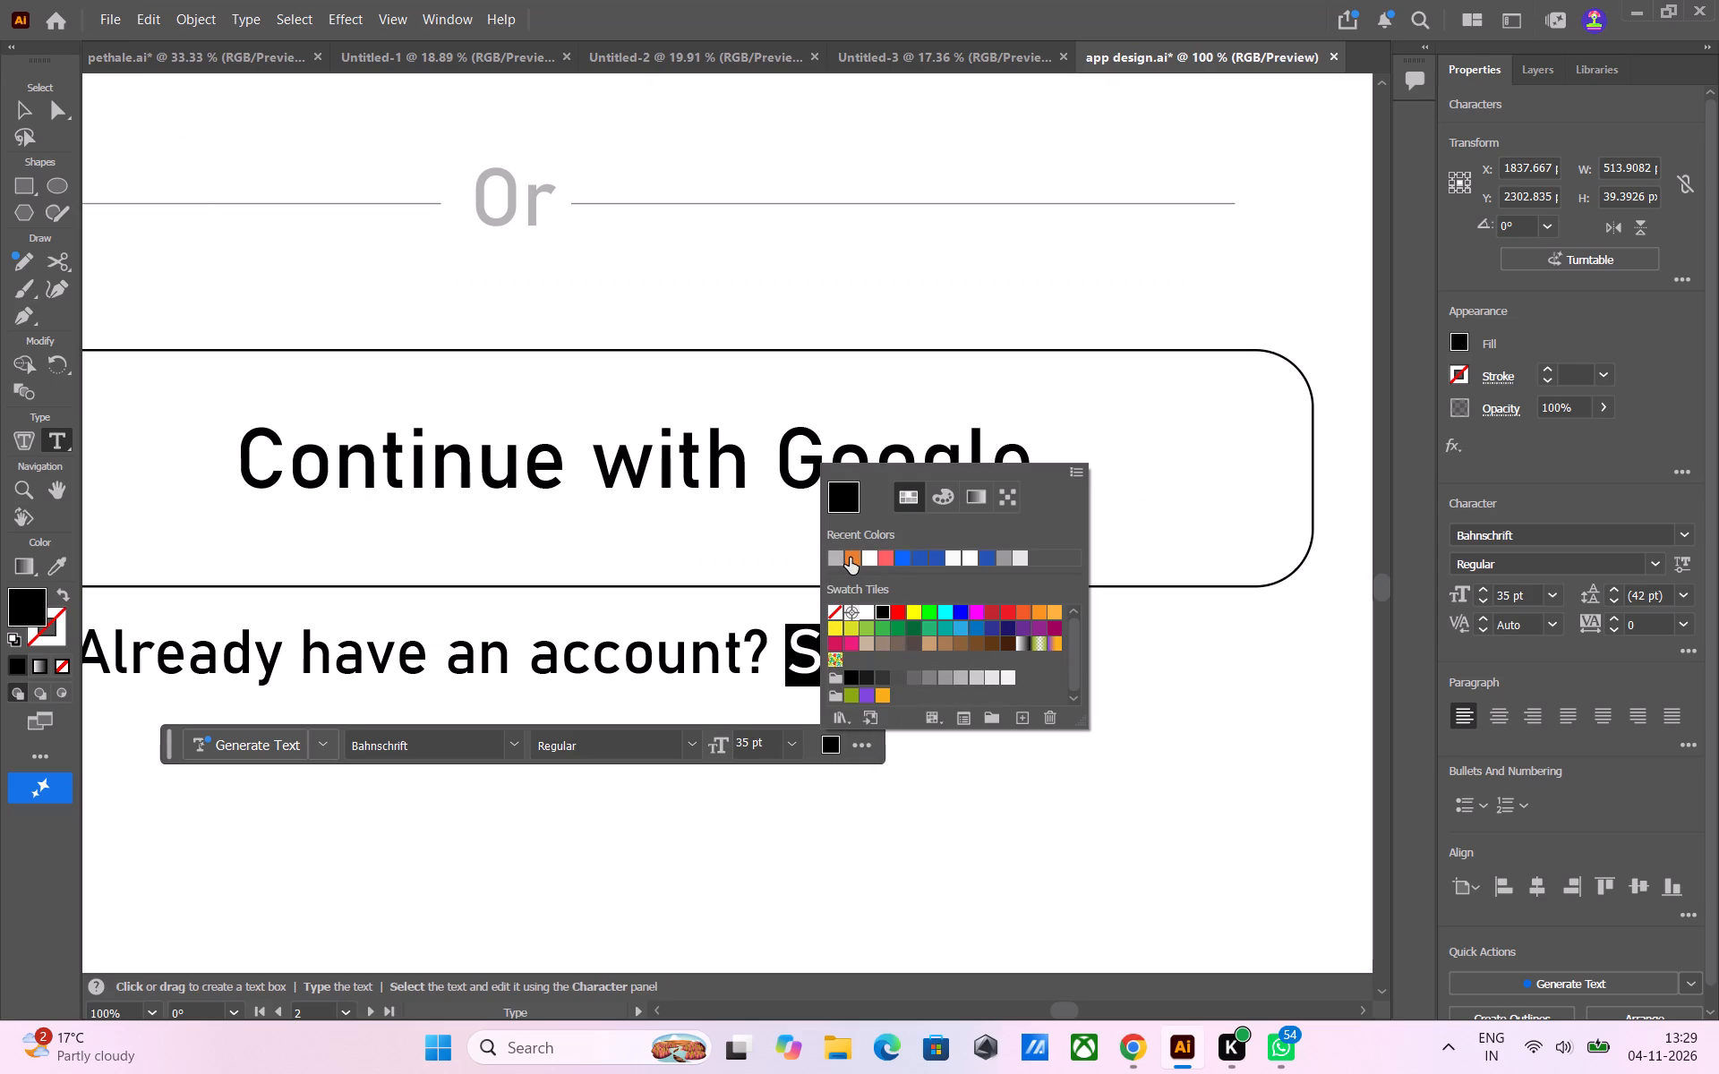
pyautogui.click(851, 559)
pyautogui.click(1391, 725)
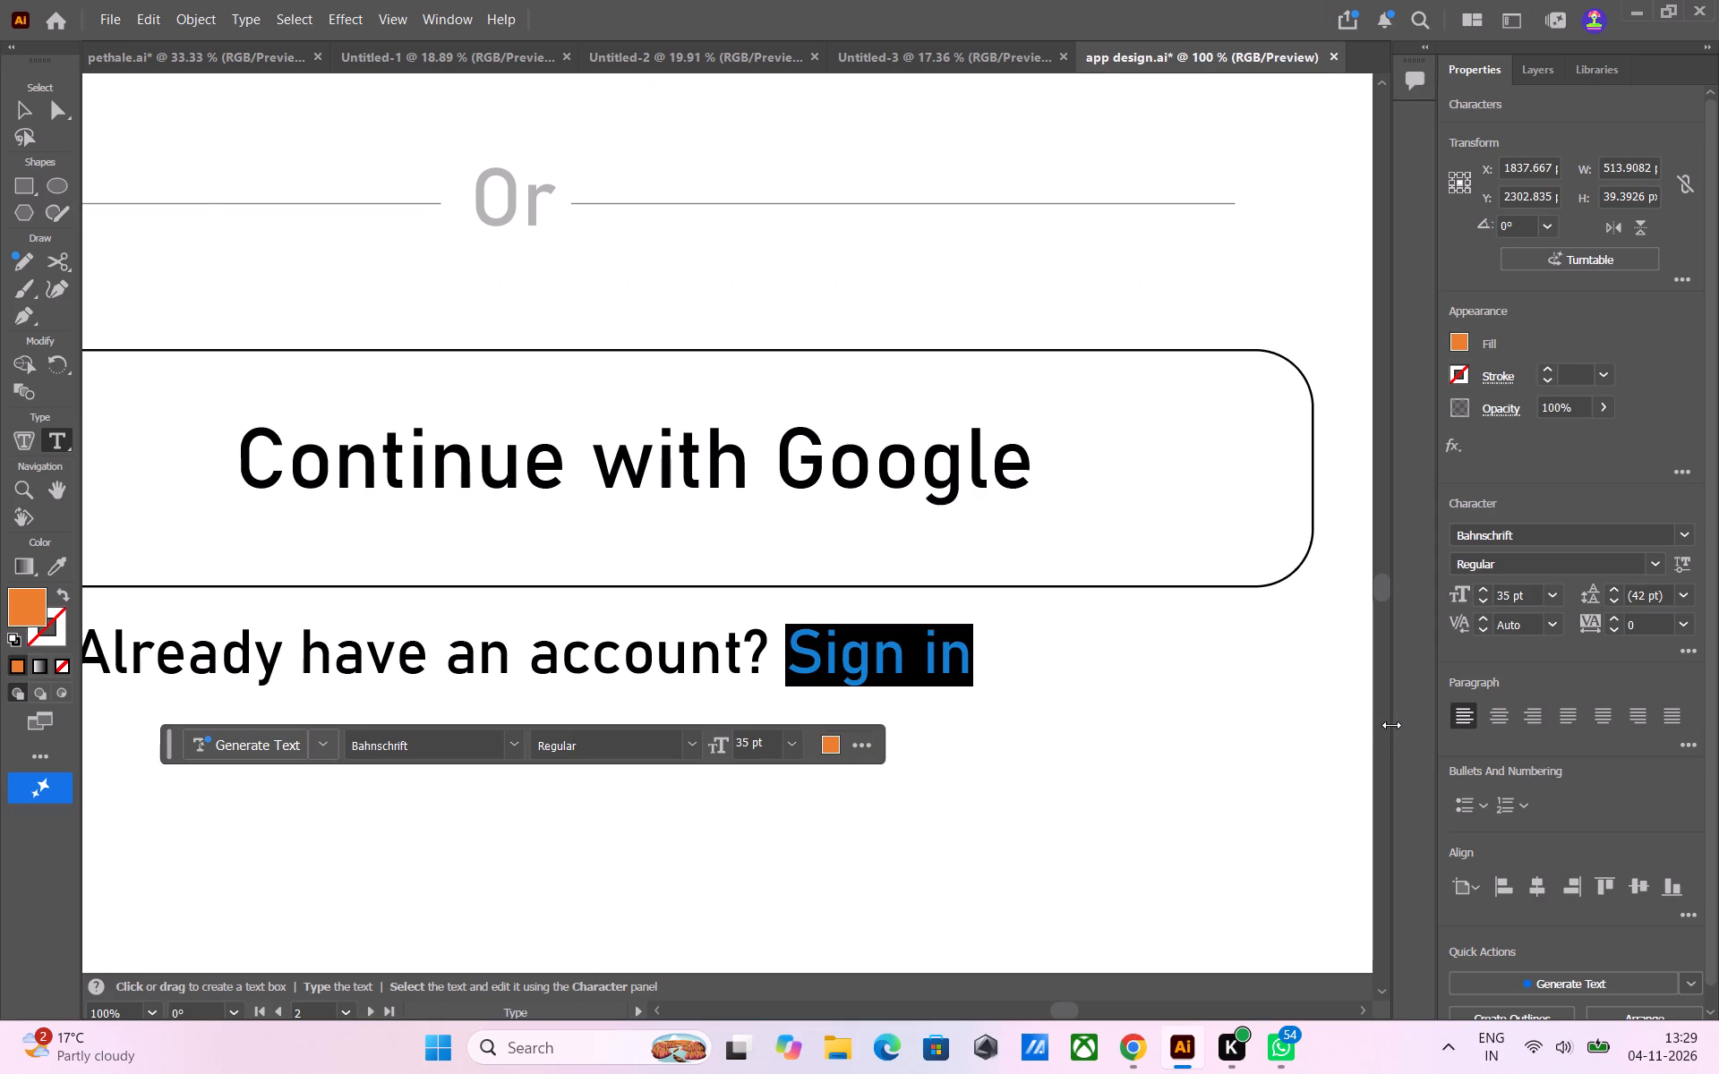
pyautogui.click(1093, 678)
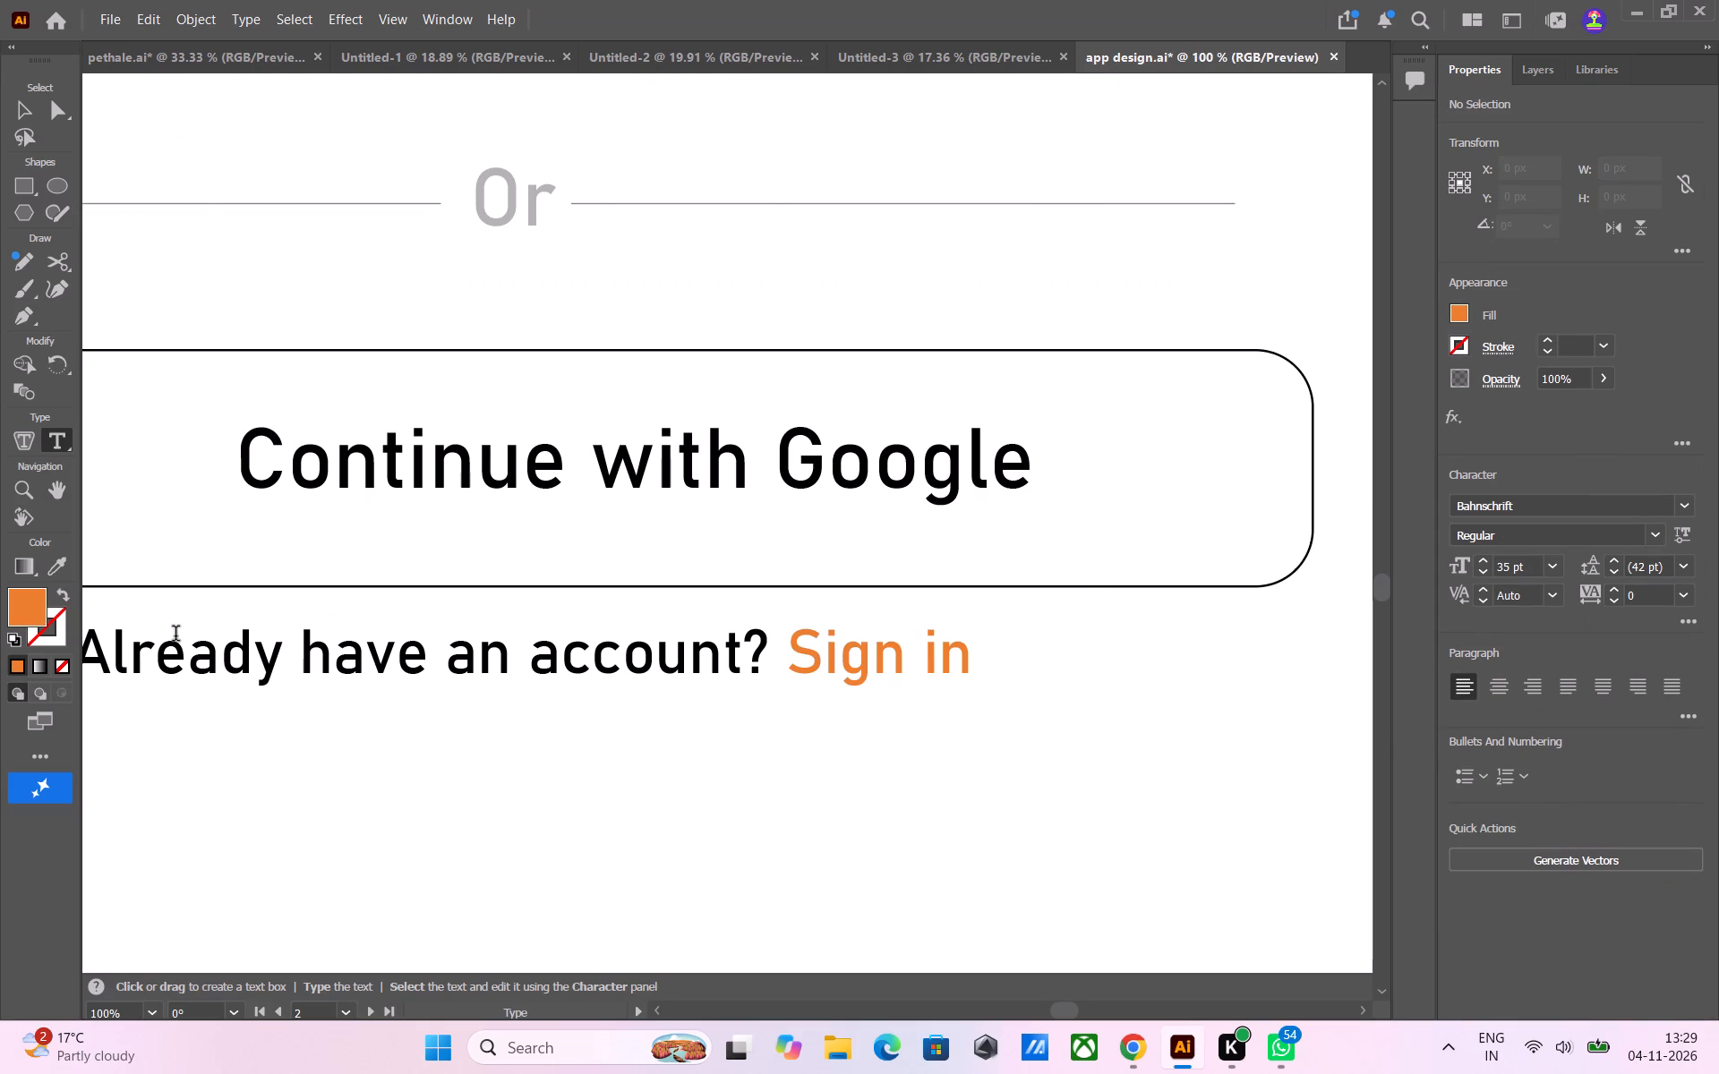
# Colour the words "Already have an account?" in the Create Account prompt with a medium grey swatch.
pyautogui.moveTo(175, 638); pyautogui.dragTo(242, 661, button='middle')
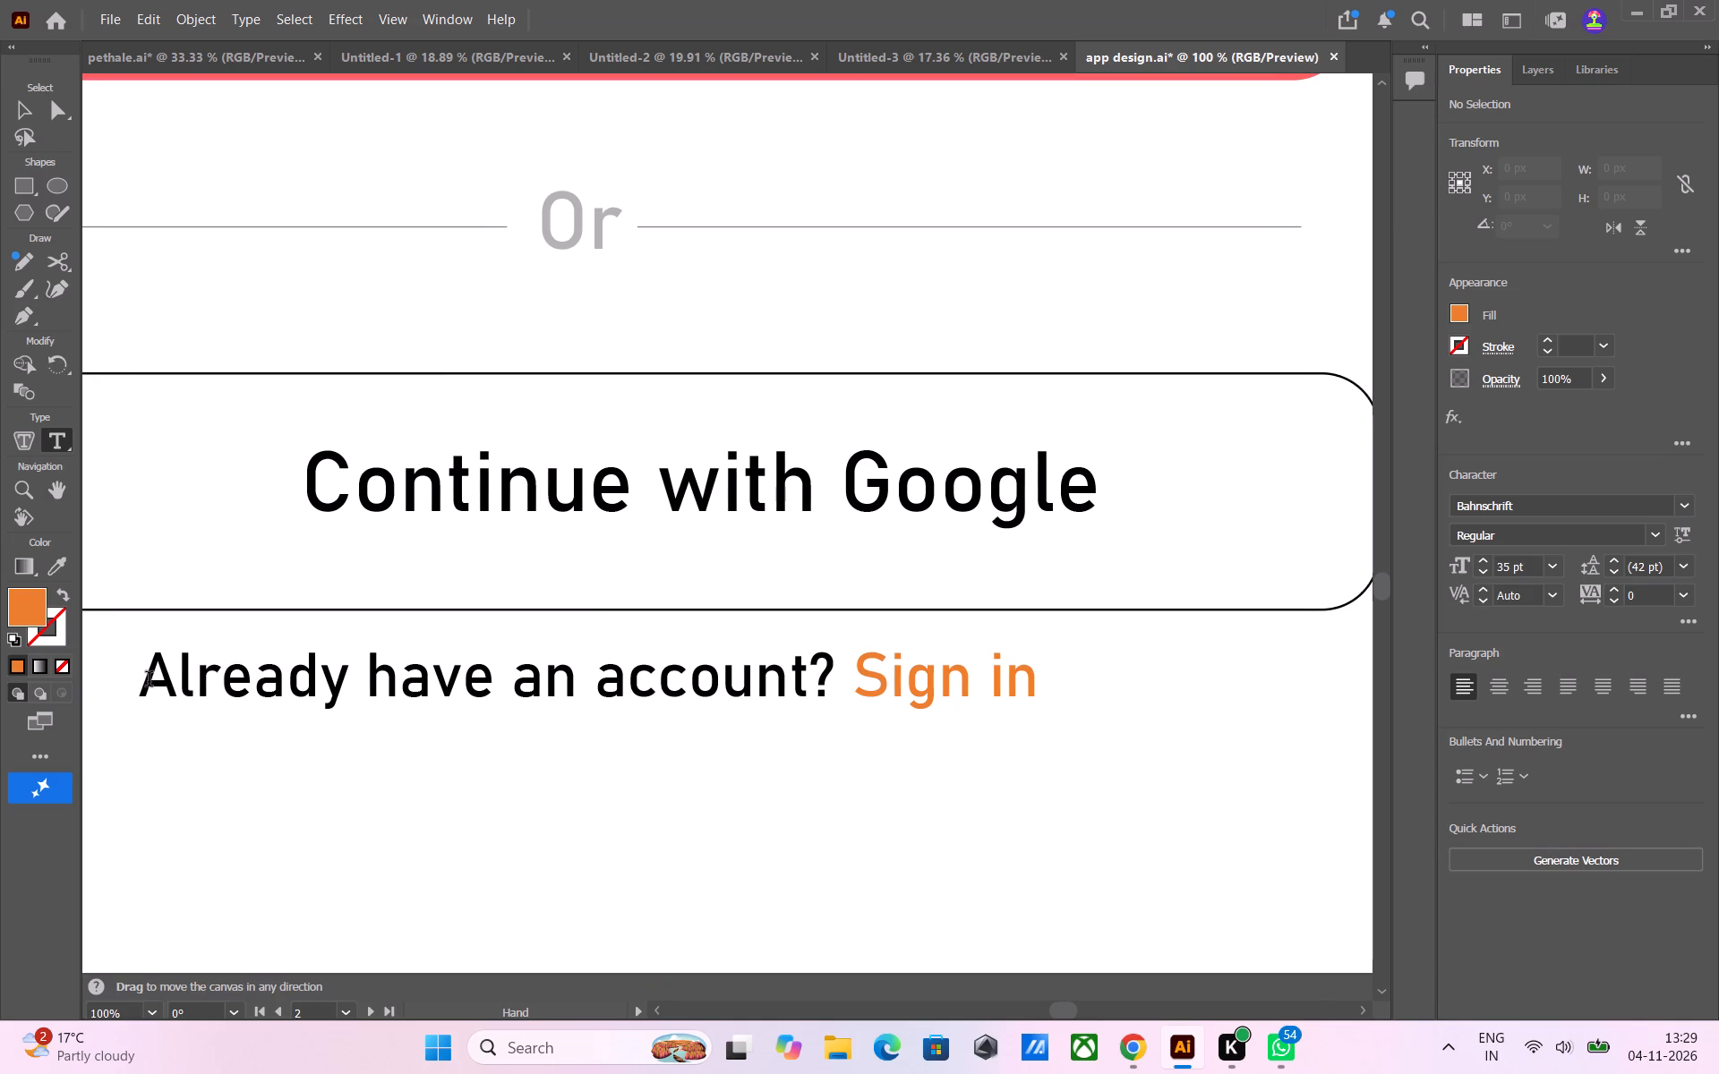
pyautogui.moveTo(143, 682); pyautogui.dragTo(841, 763)
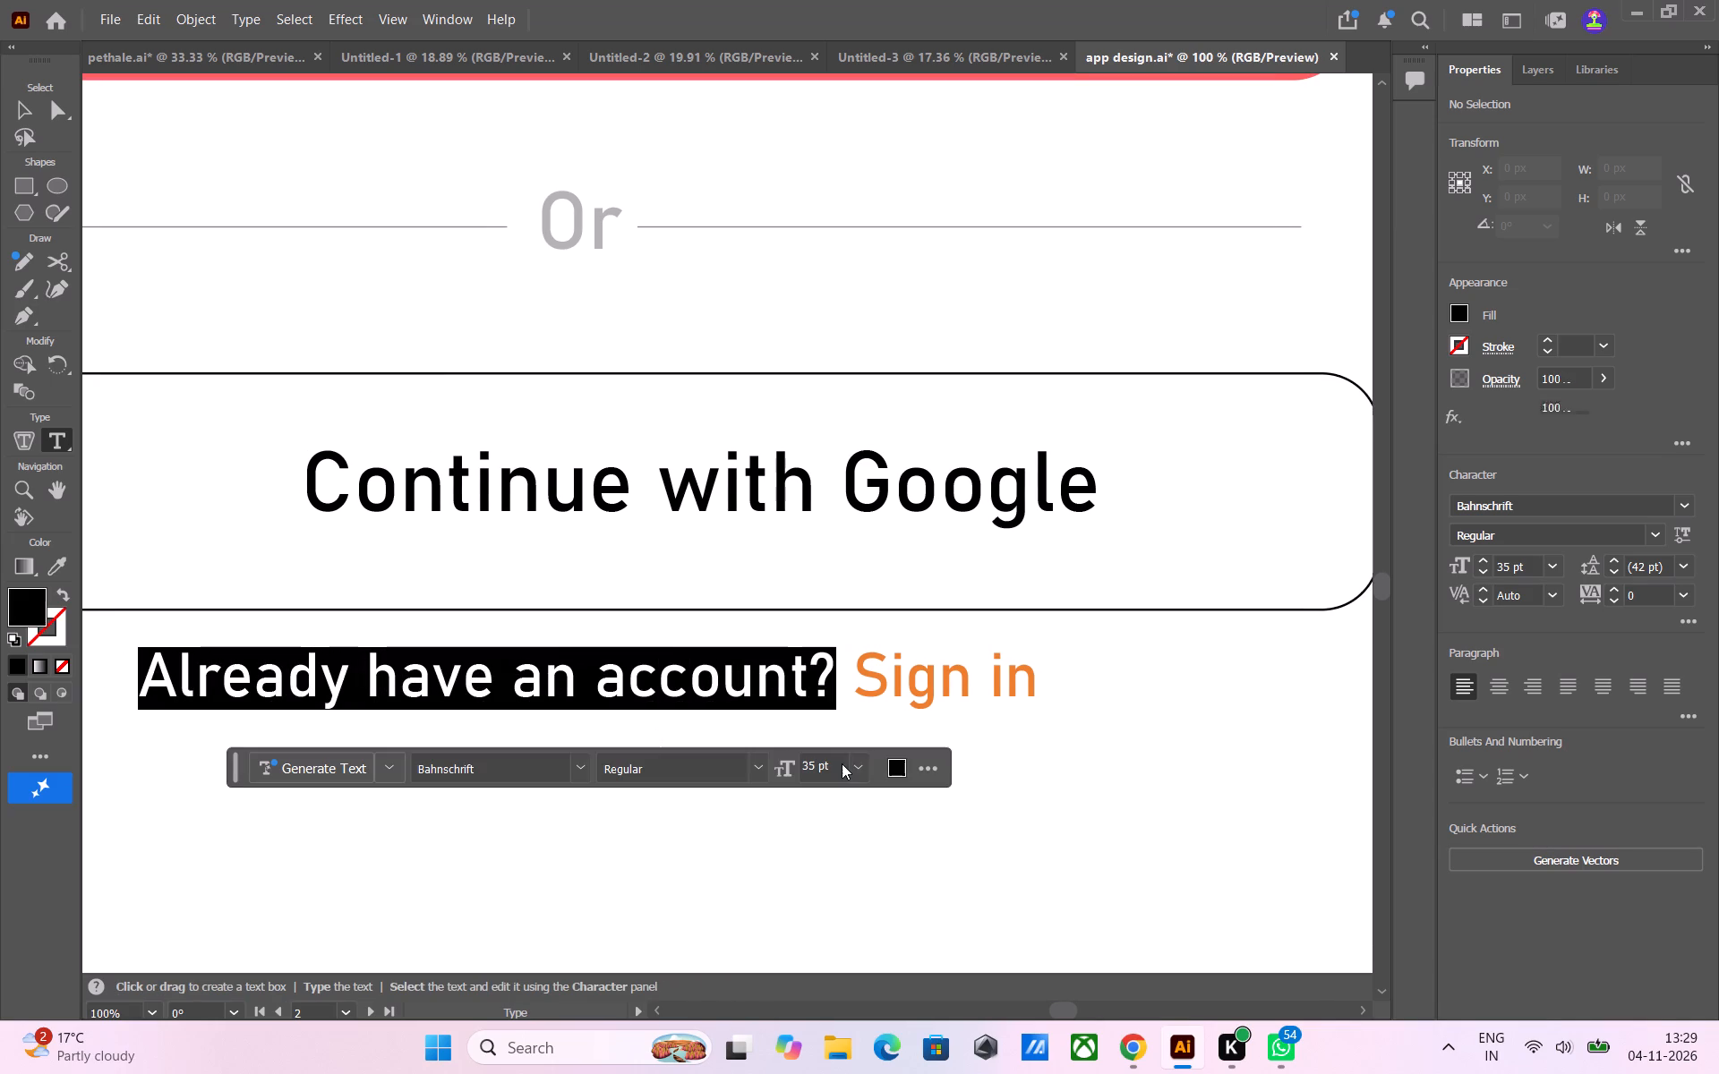
pyautogui.click(897, 764)
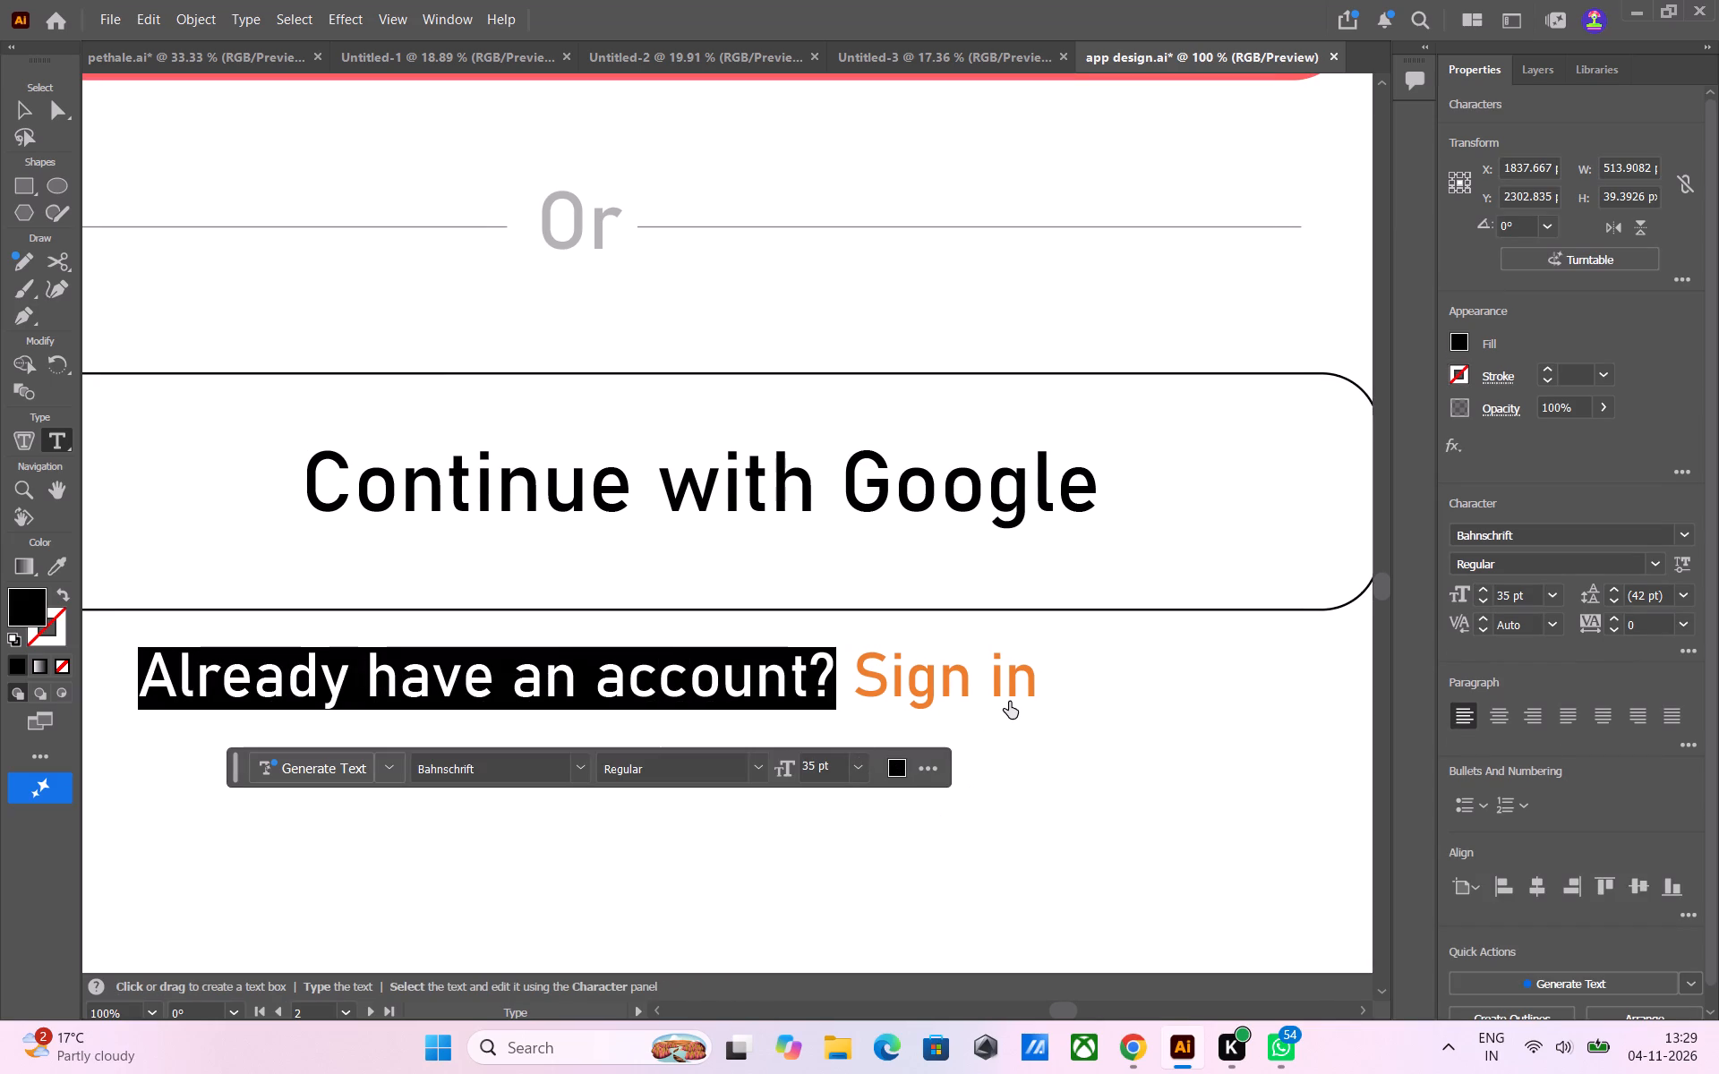
pyautogui.click(1010, 701)
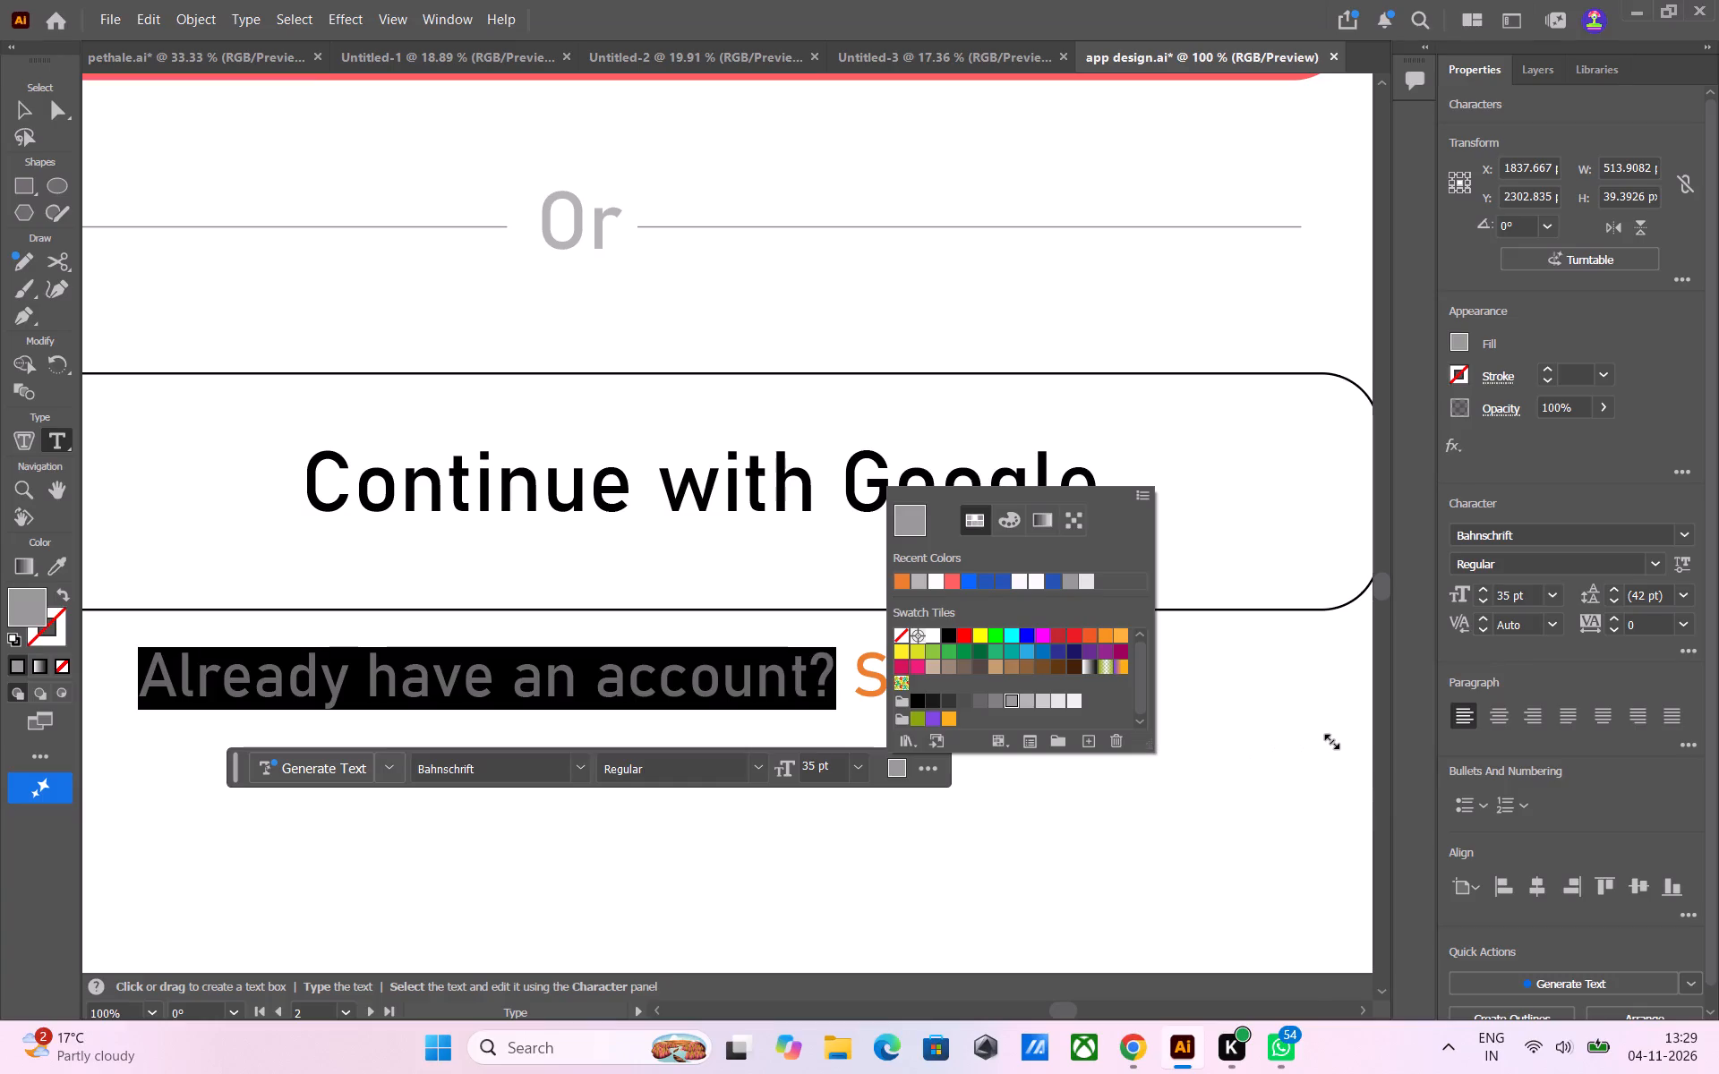
pyautogui.click(1375, 733)
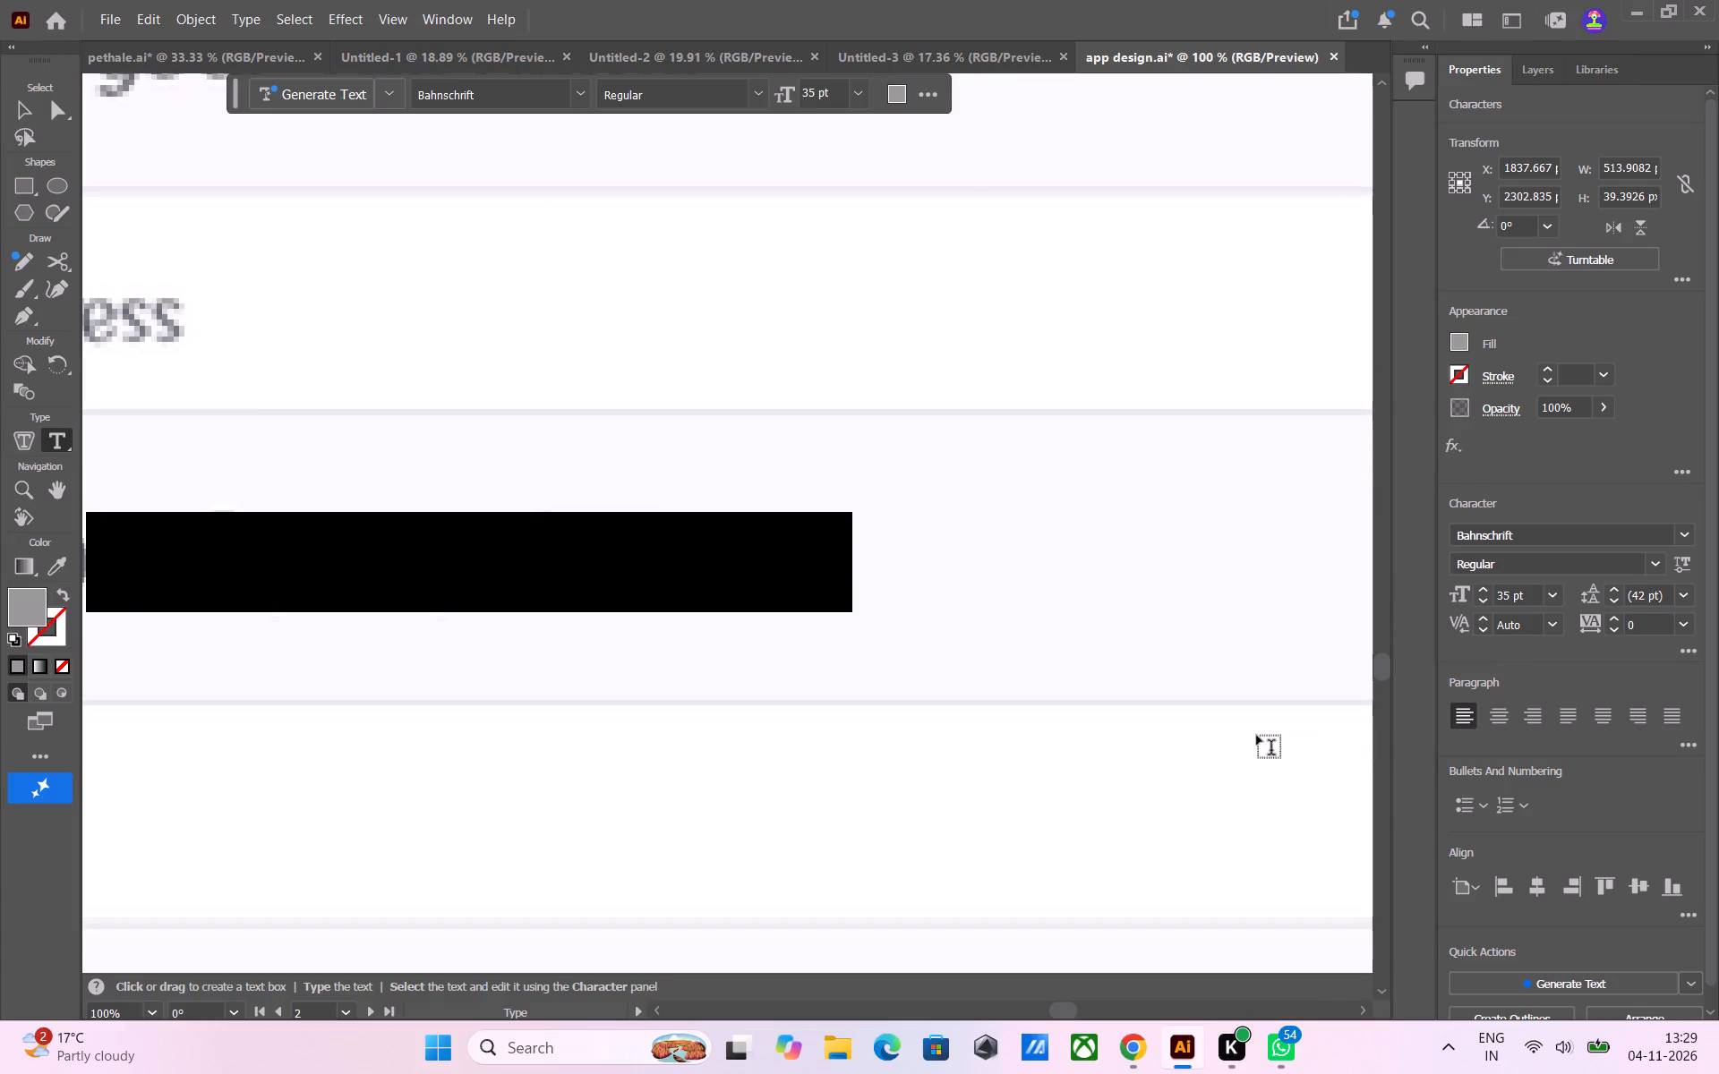
pyautogui.keyDown('ctrl'); pyautogui.keyDown('alt'); pyautogui.scroll(4, 1004, 789); pyautogui.keyUp('alt'); pyautogui.keyUp('ctrl')
pyautogui.keyDown('ctrl'); pyautogui.keyDown('alt'); pyautogui.scroll(-5, 1004, 789); pyautogui.keyUp('alt'); pyautogui.keyUp('ctrl')
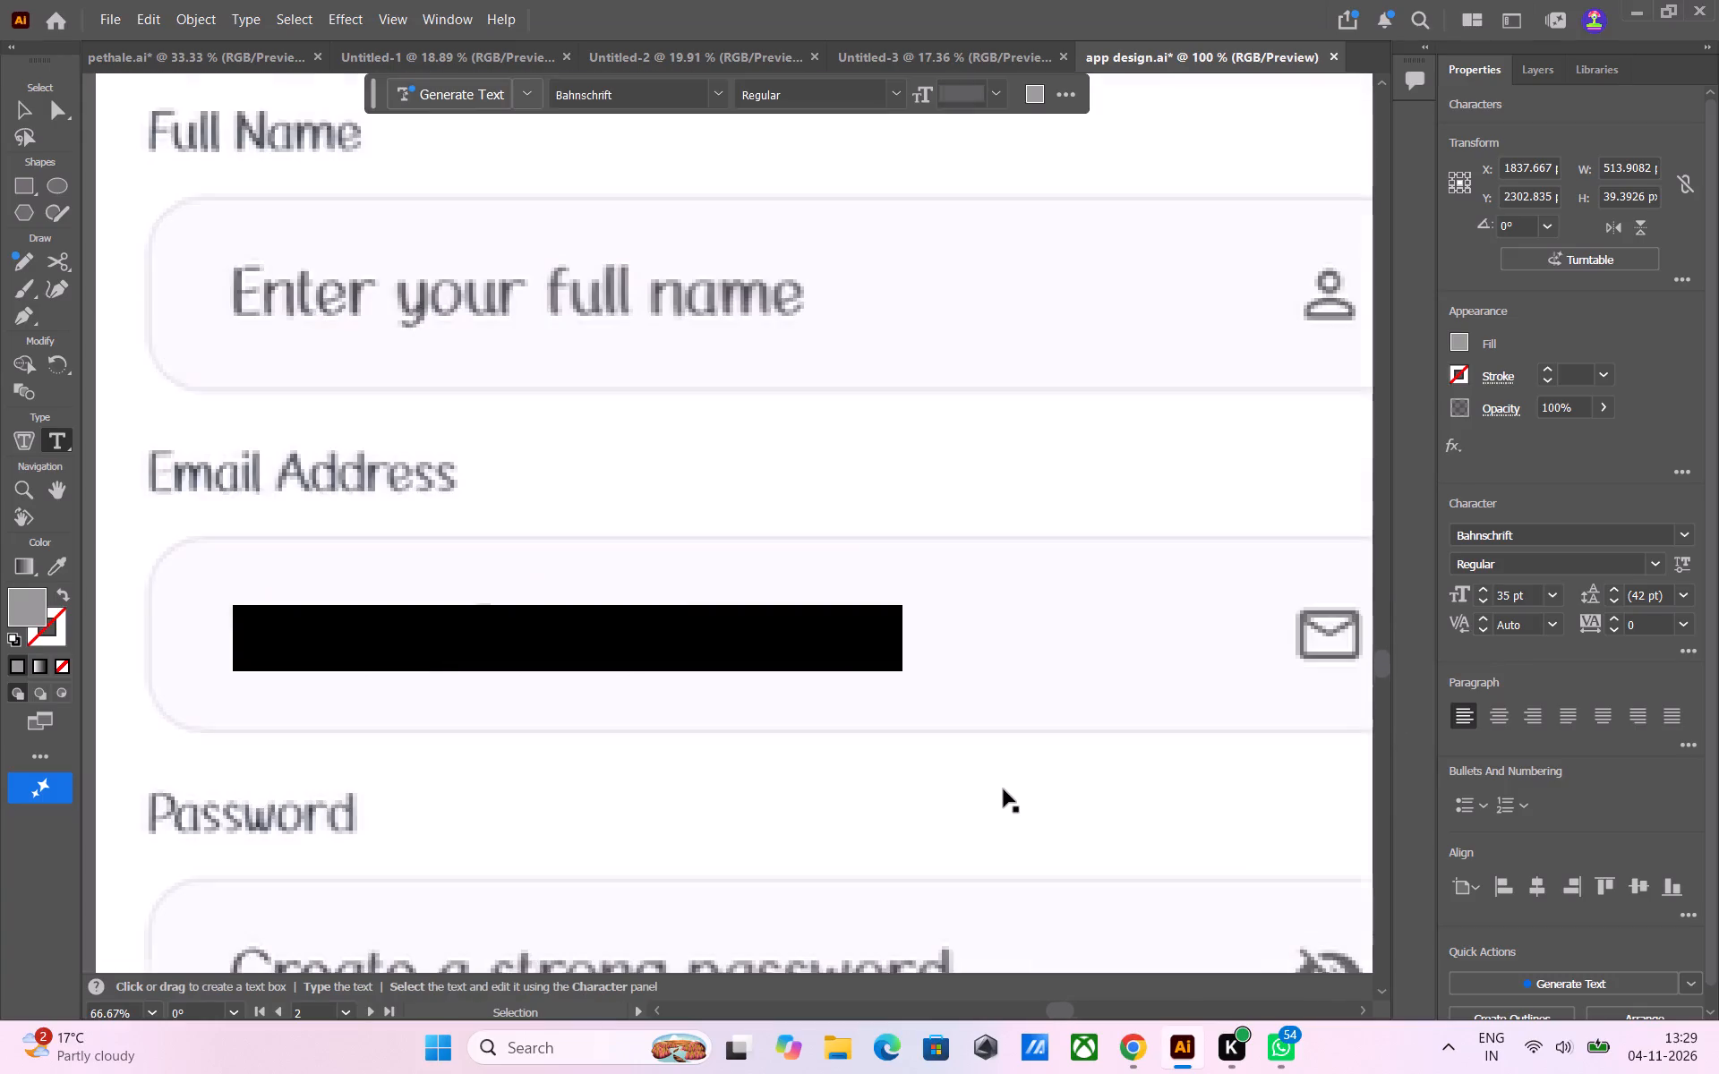
pyautogui.keyDown('ctrl'); pyautogui.keyDown('alt'); pyautogui.scroll(-5, 1004, 789); pyautogui.keyUp('alt'); pyautogui.keyUp('ctrl')
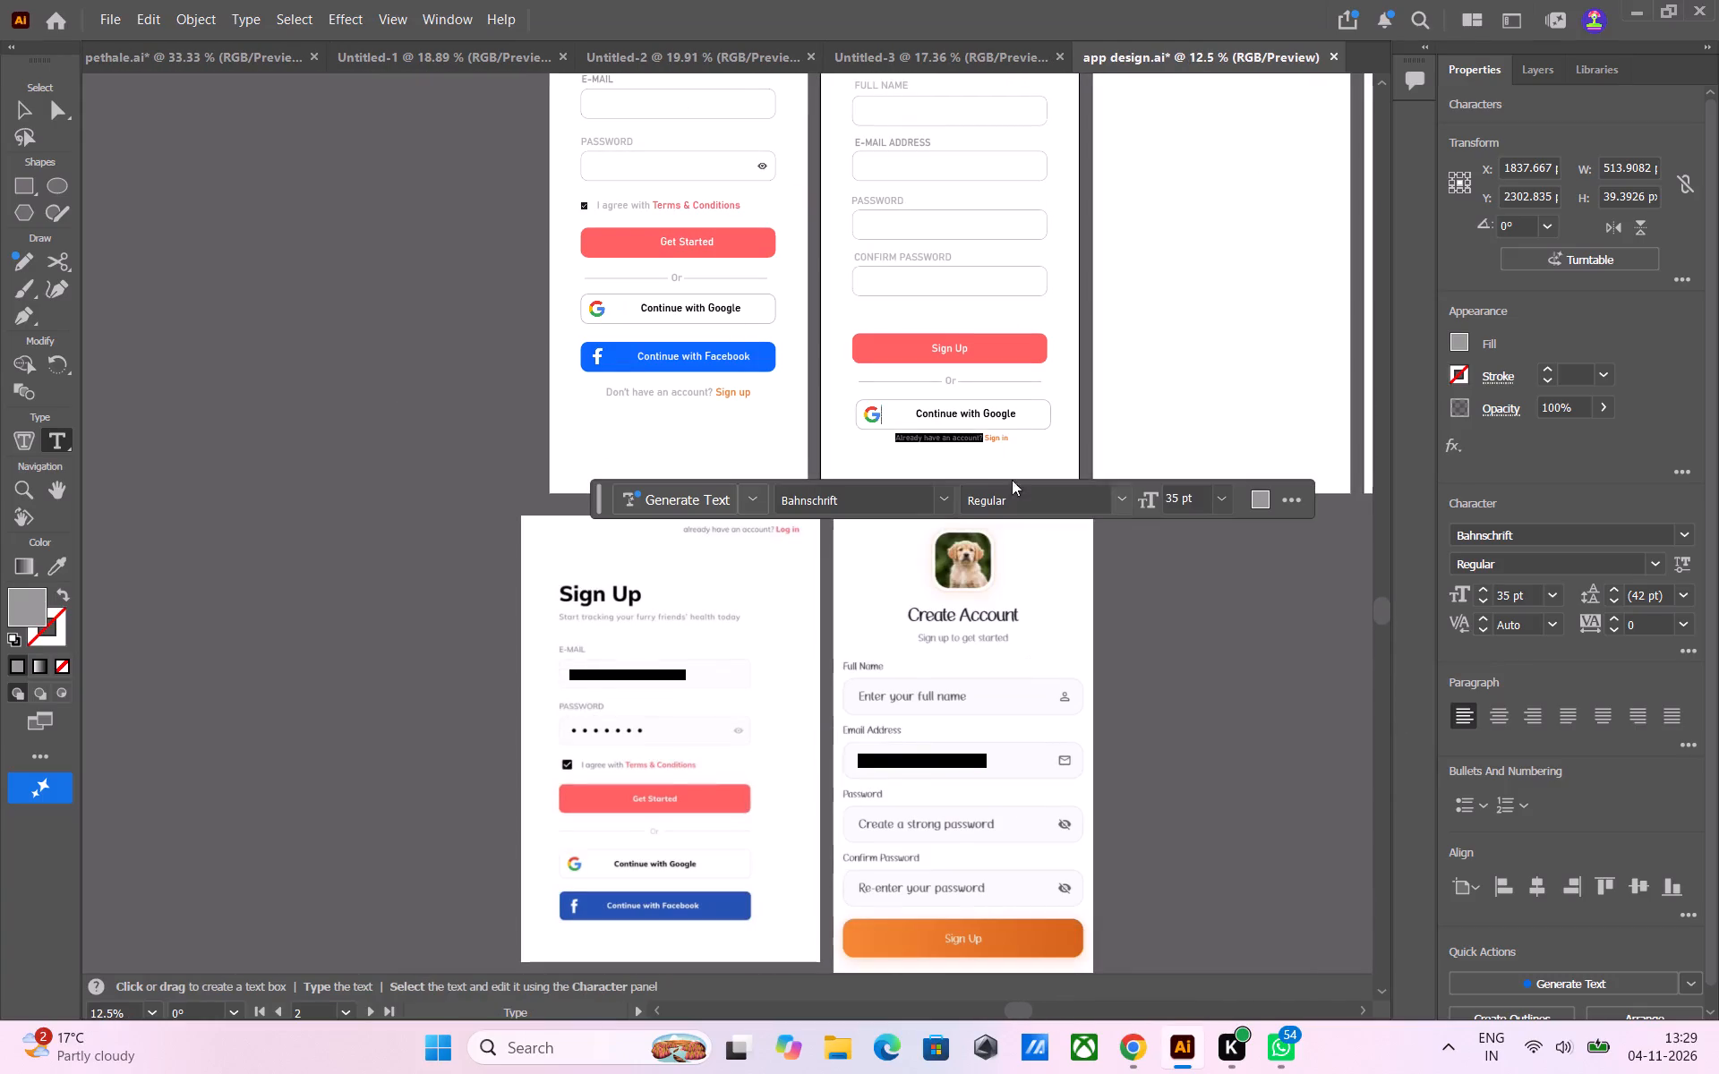
pyautogui.click(1248, 635)
# Compare the grey text fills of the account prompts on the Sign In and Create Account artboards.
pyautogui.keyDown('ctrl'); pyautogui.keyDown('alt'); pyautogui.moveTo(991, 447); pyautogui.dragTo(992, 483, button='middle'); pyautogui.keyUp('alt'); pyautogui.keyUp('ctrl')
pyautogui.moveTo(737, 503); pyautogui.dragTo(817, 685, button='middle')
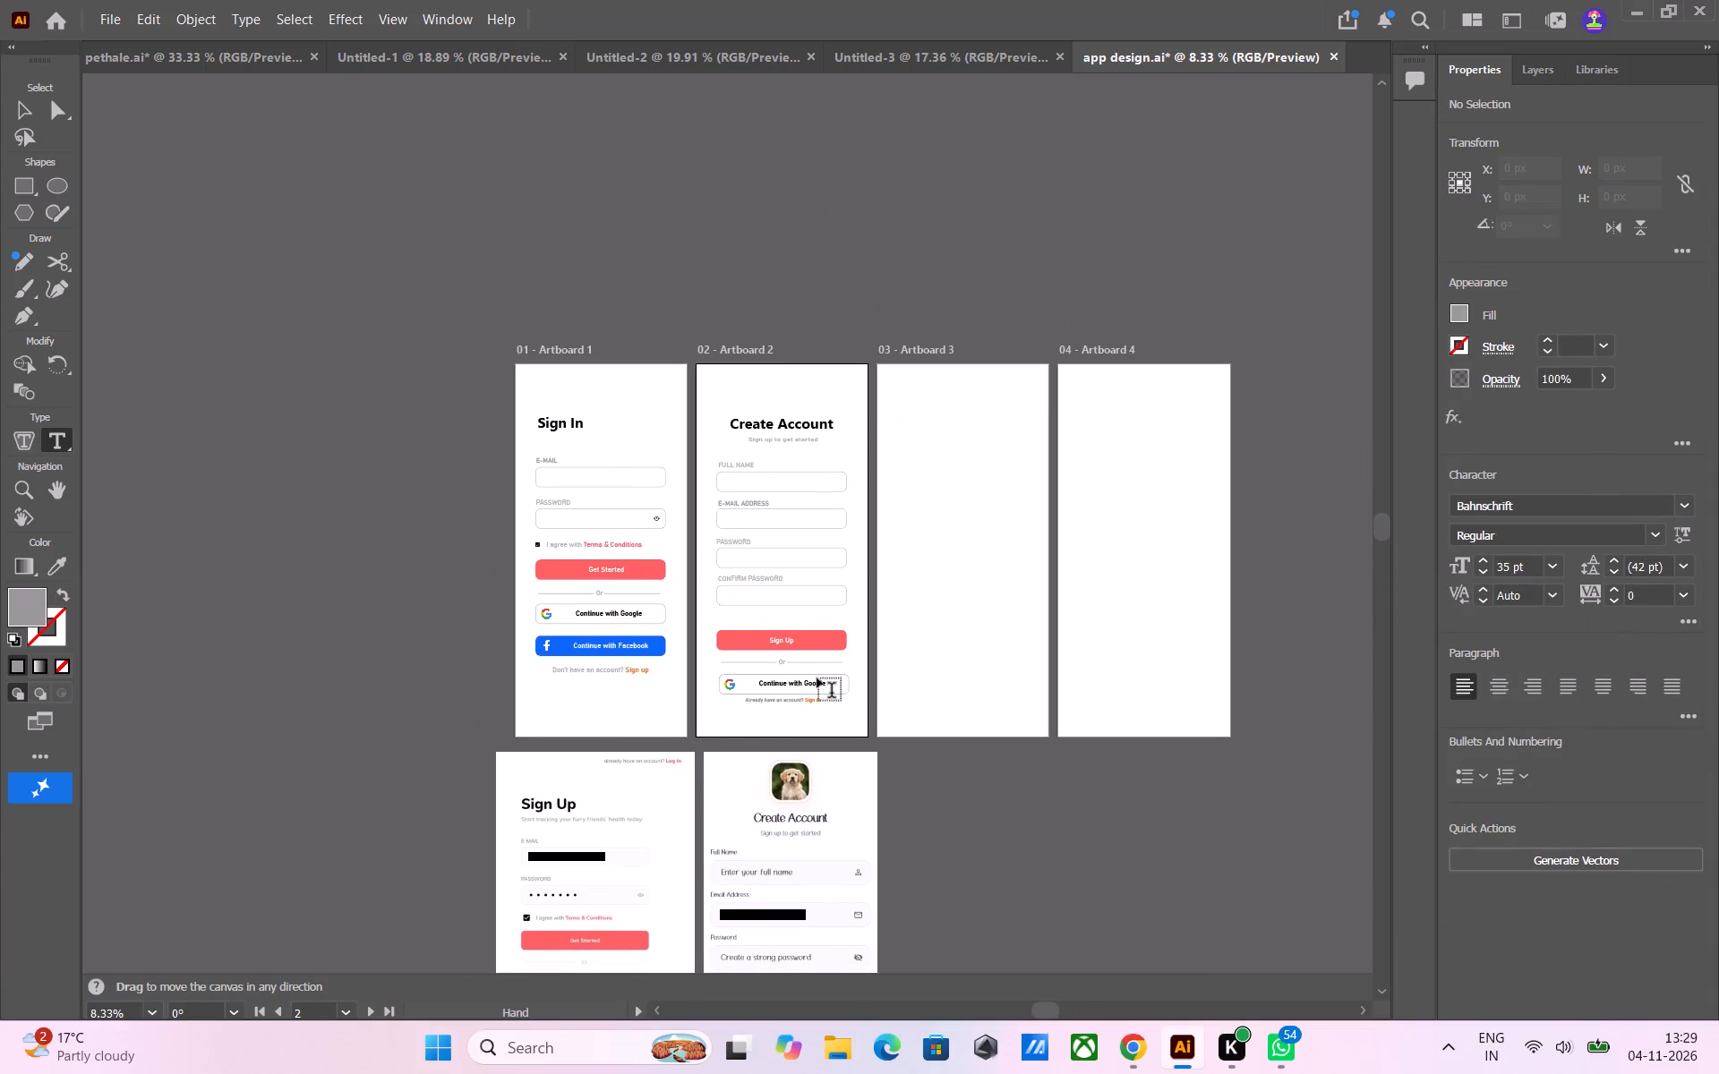
pyautogui.keyDown('ctrl'); pyautogui.keyDown('alt'); pyautogui.scroll(5, 817, 678); pyautogui.keyUp('alt'); pyautogui.keyUp('ctrl')
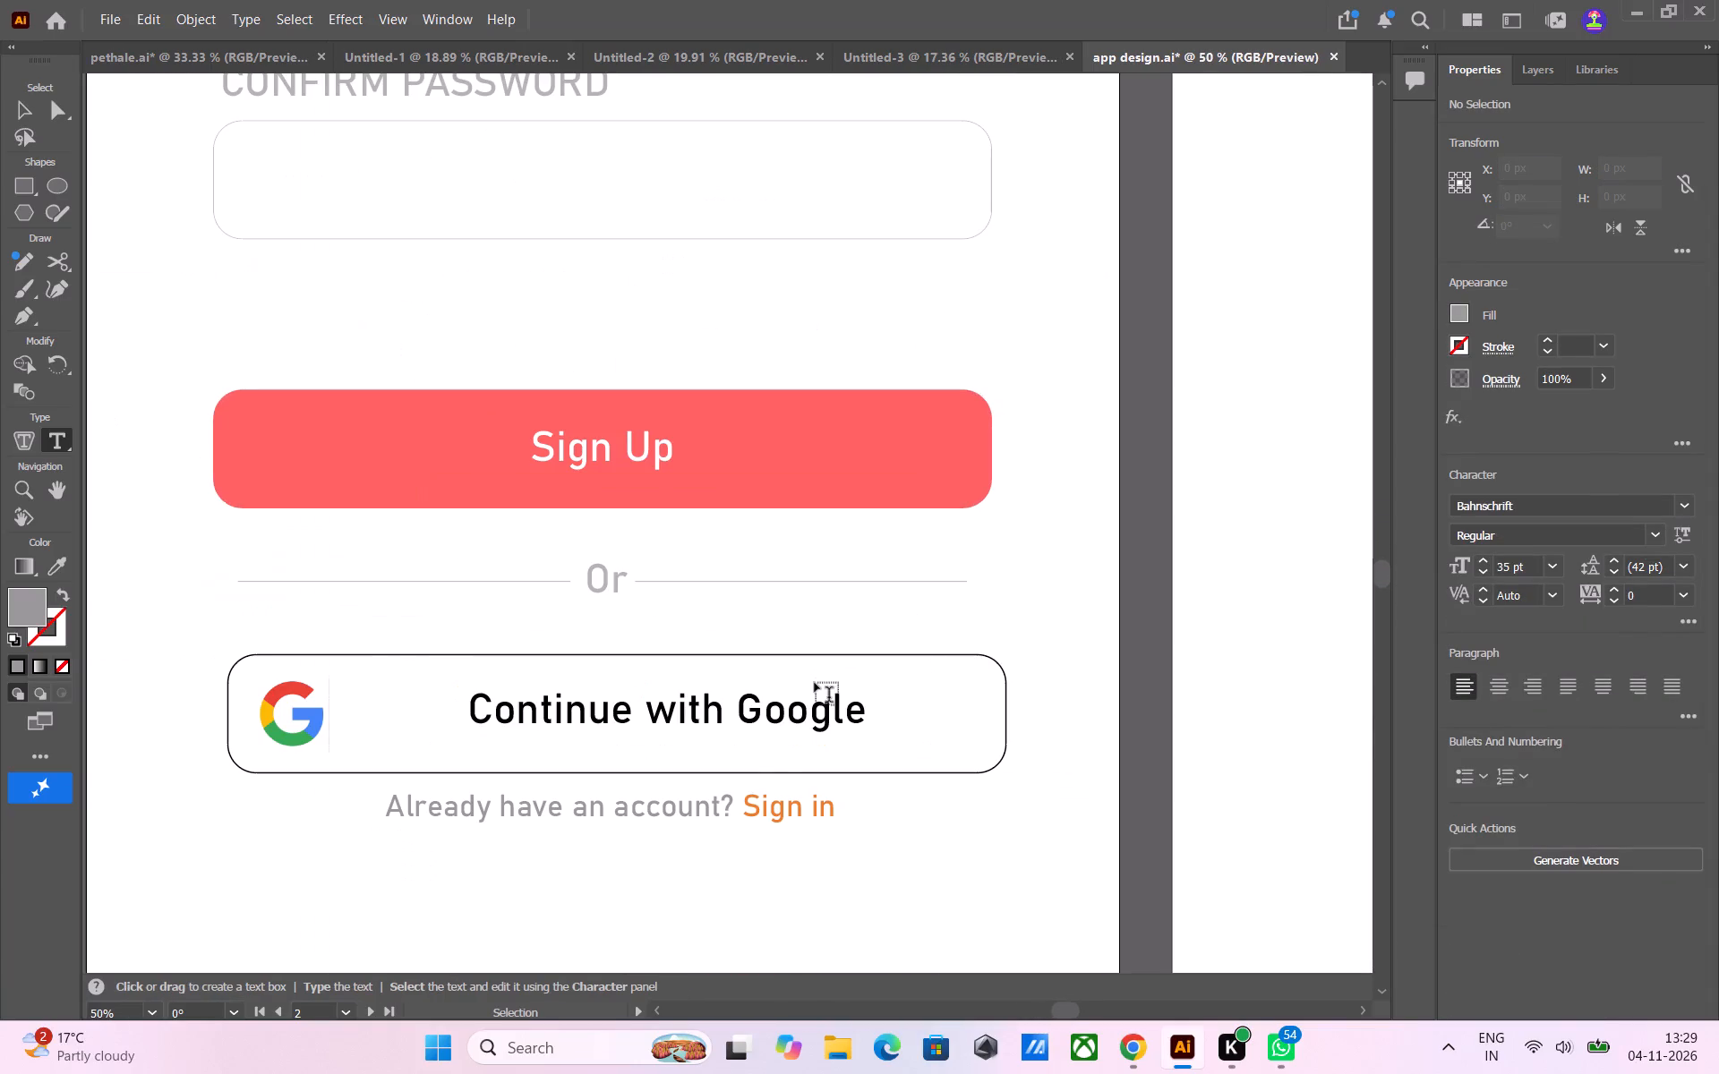
pyautogui.moveTo(636, 851); pyautogui.dragTo(1152, 870, button='middle')
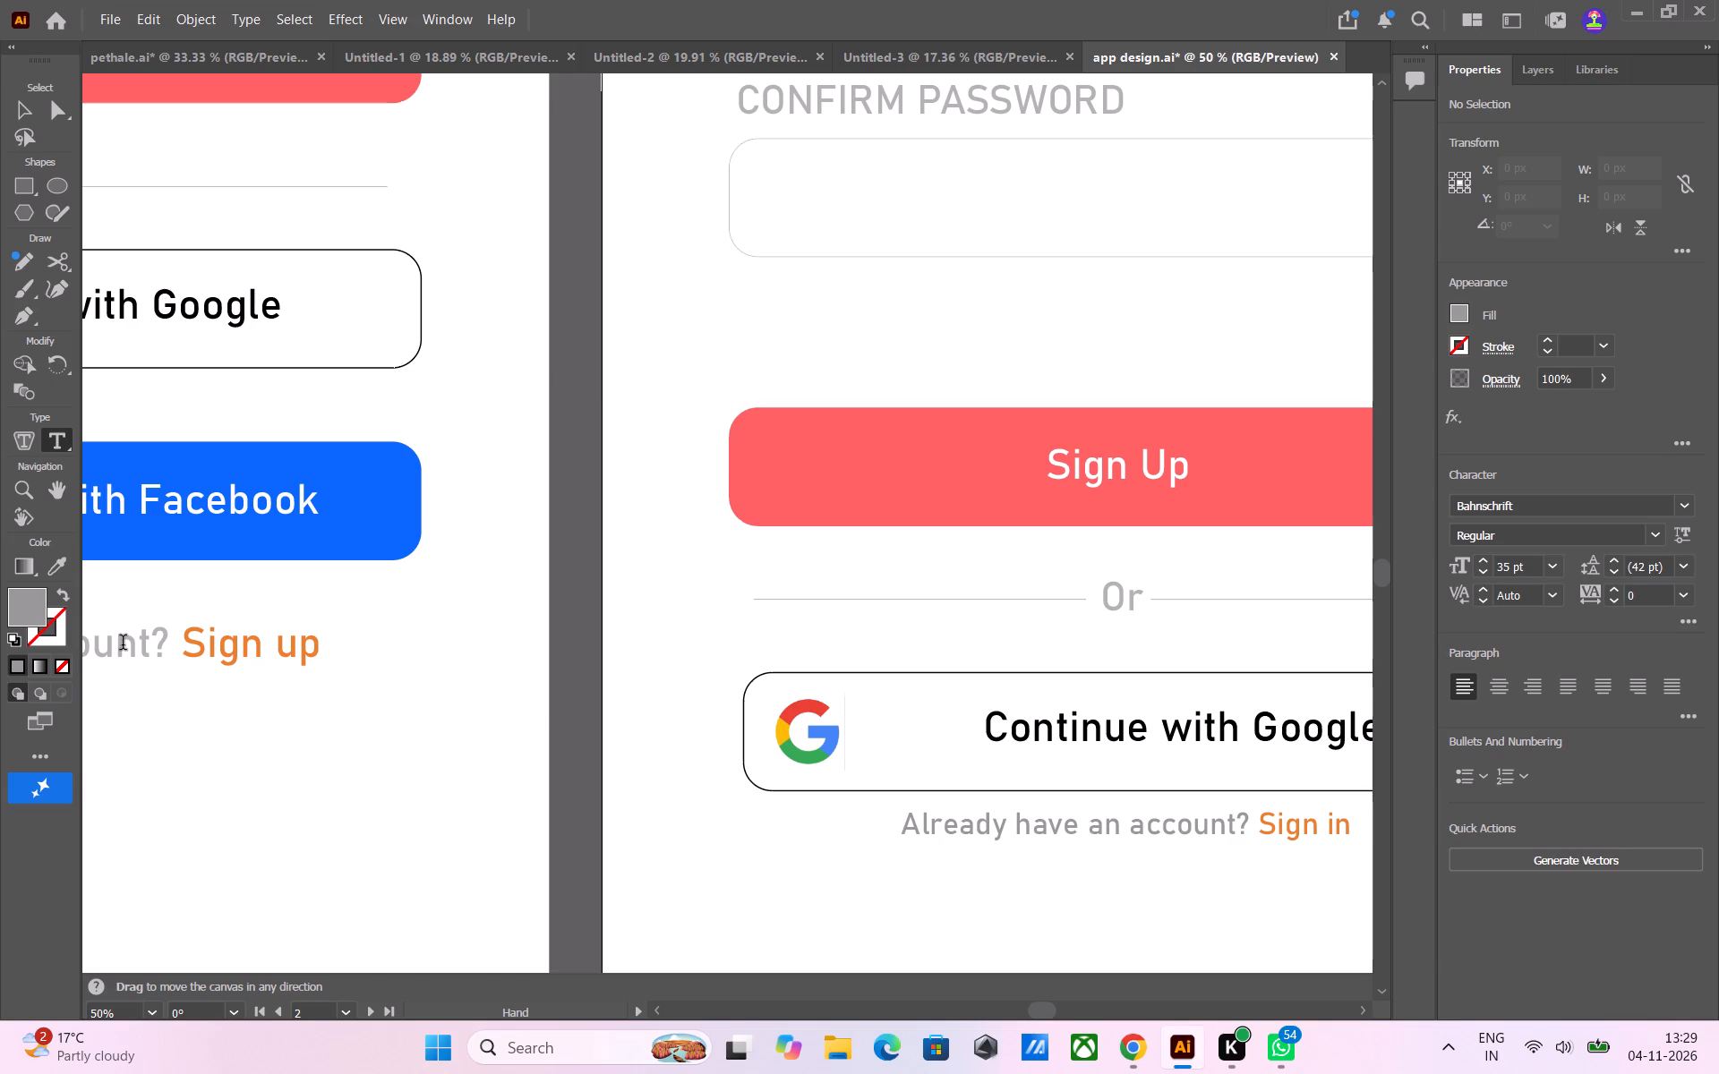
pyautogui.click(123, 644)
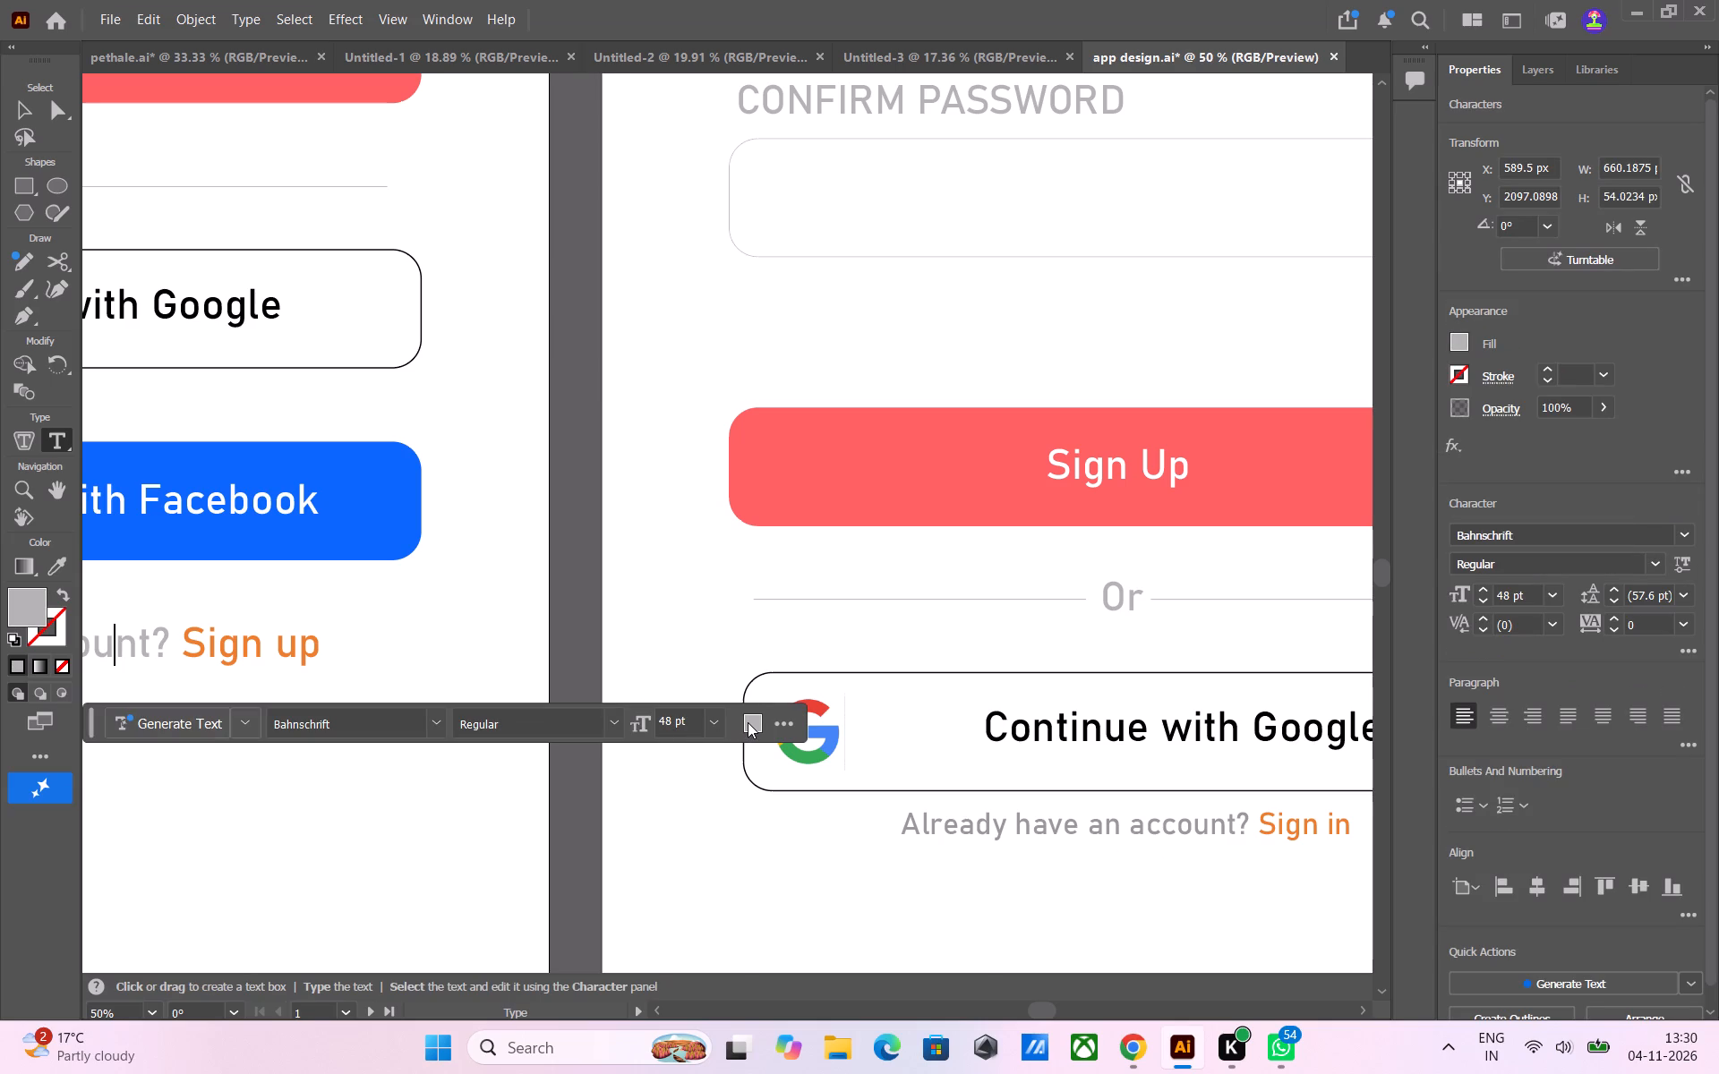
pyautogui.click(748, 722)
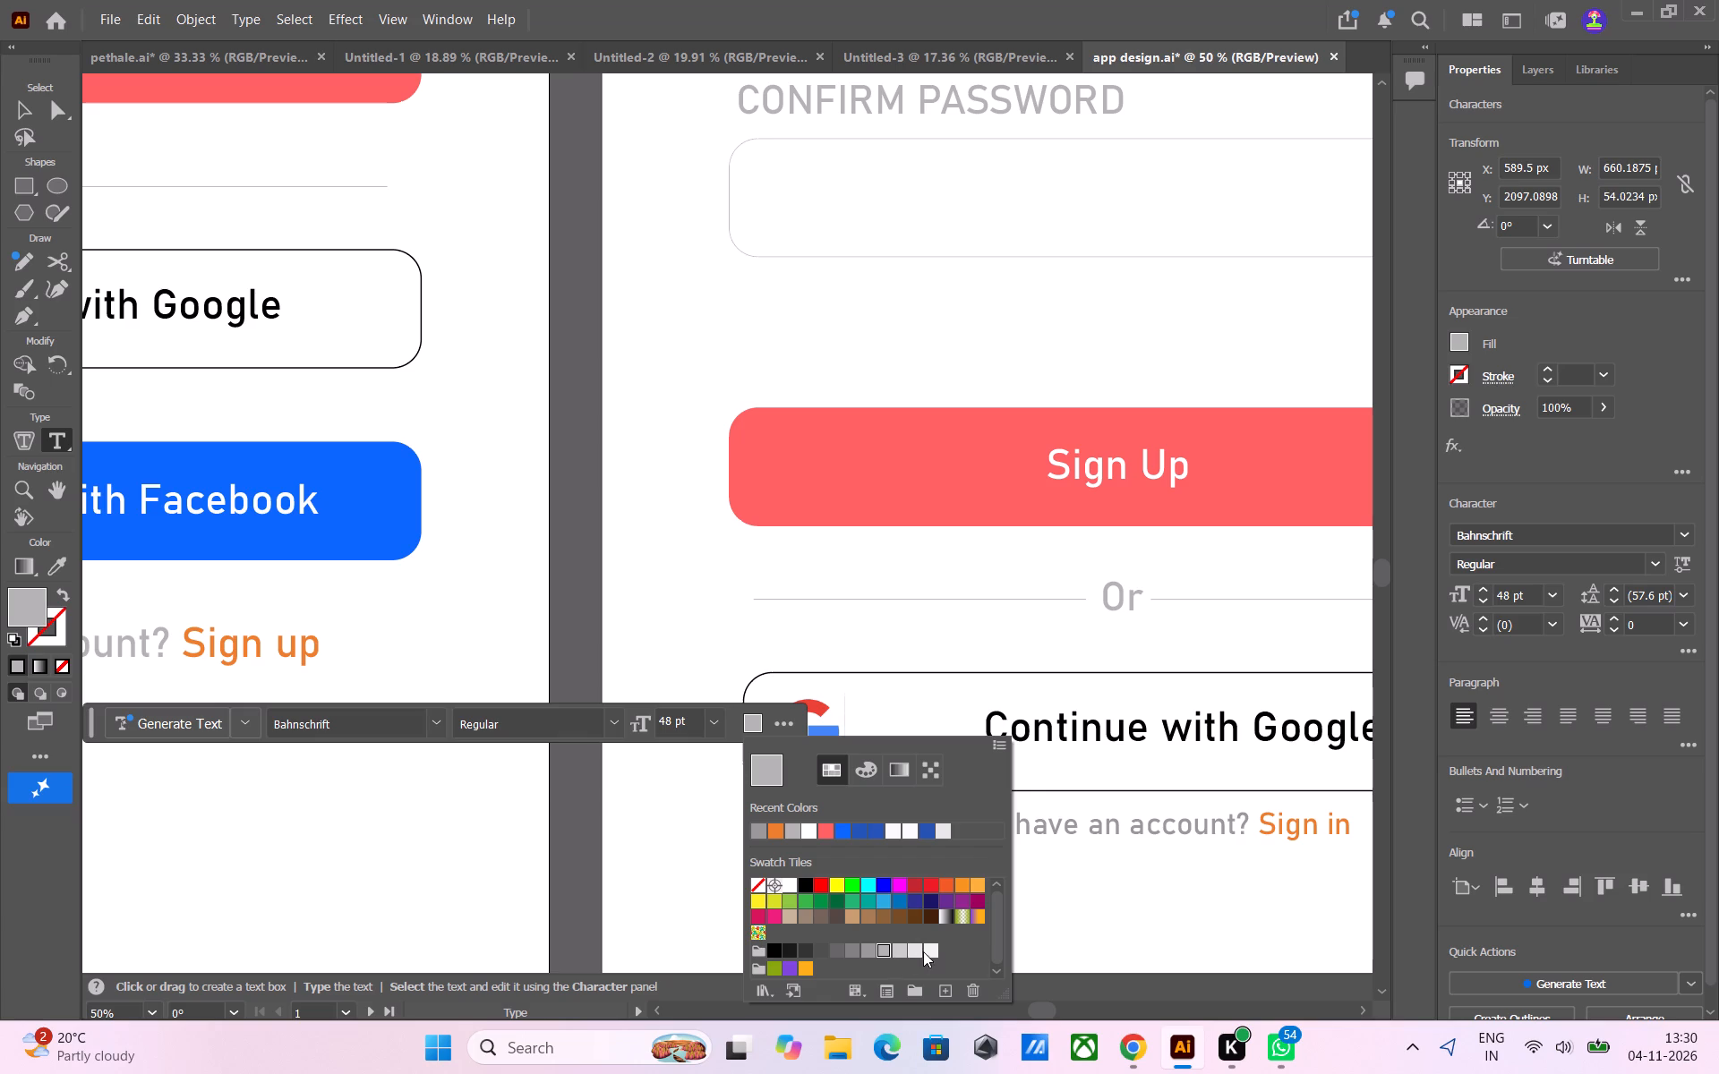
pyautogui.click(1091, 831)
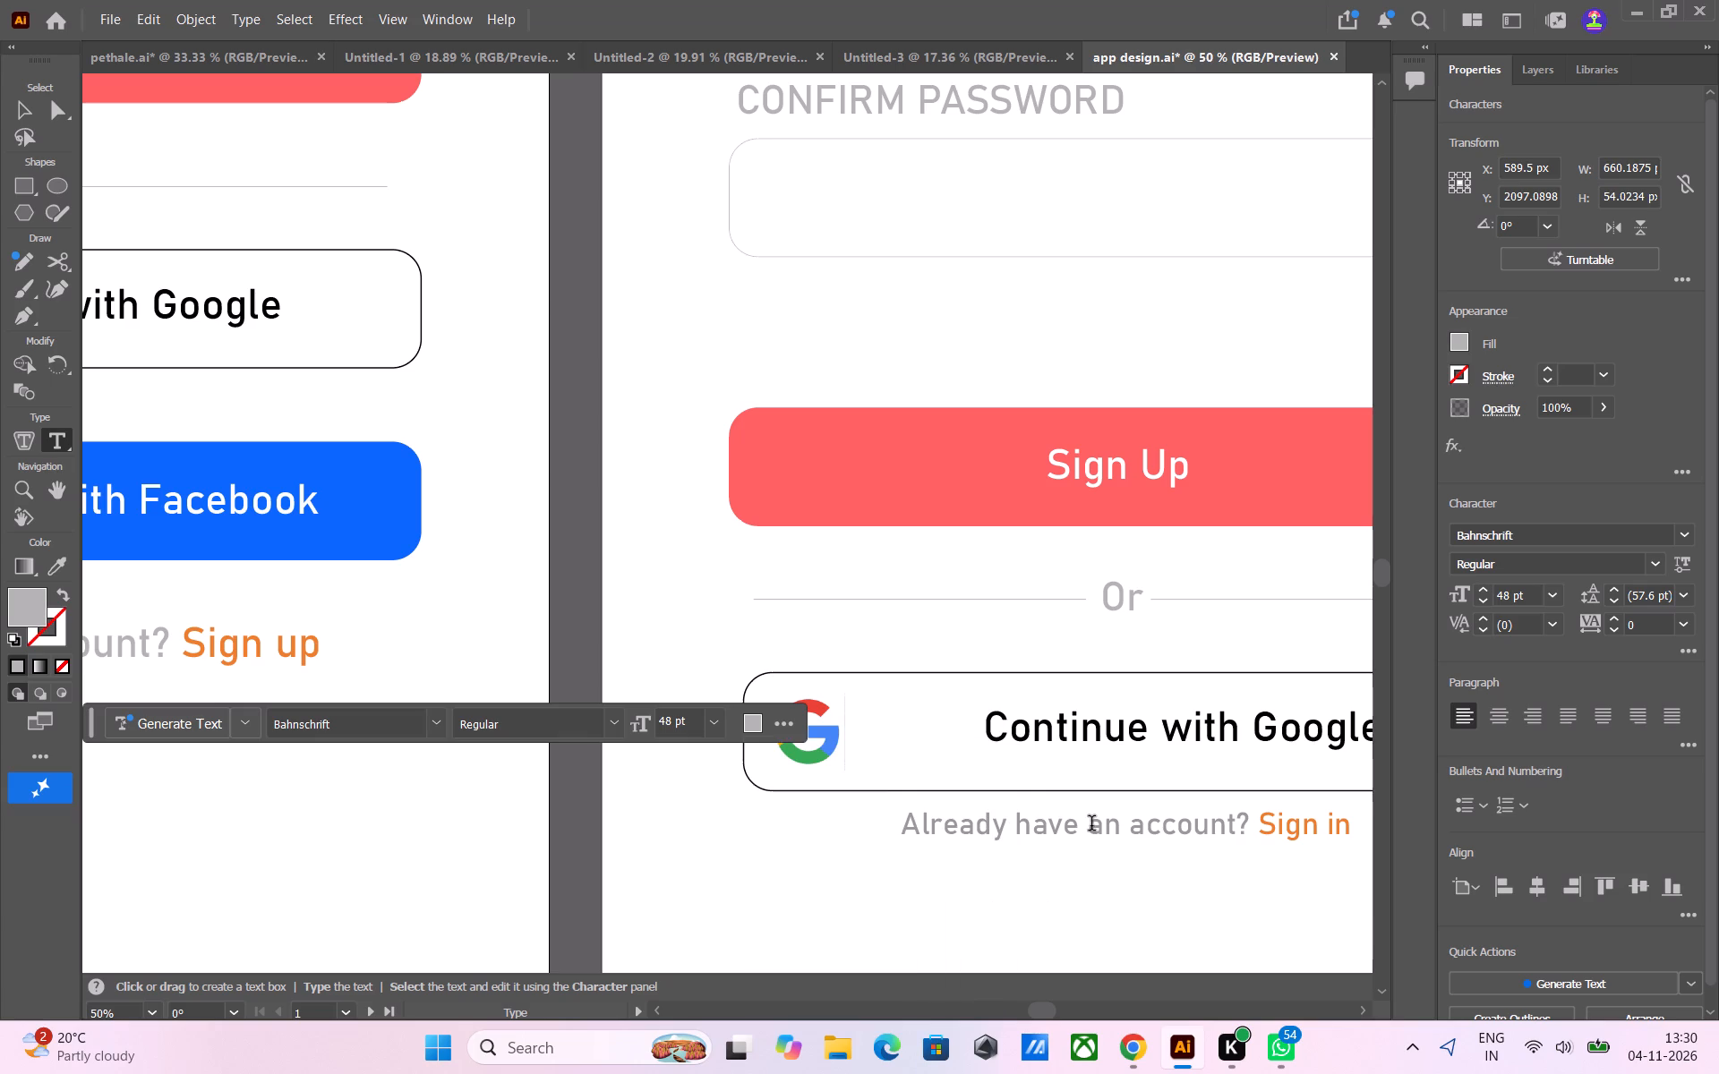
pyautogui.click(1091, 825)
pyautogui.click(1315, 896)
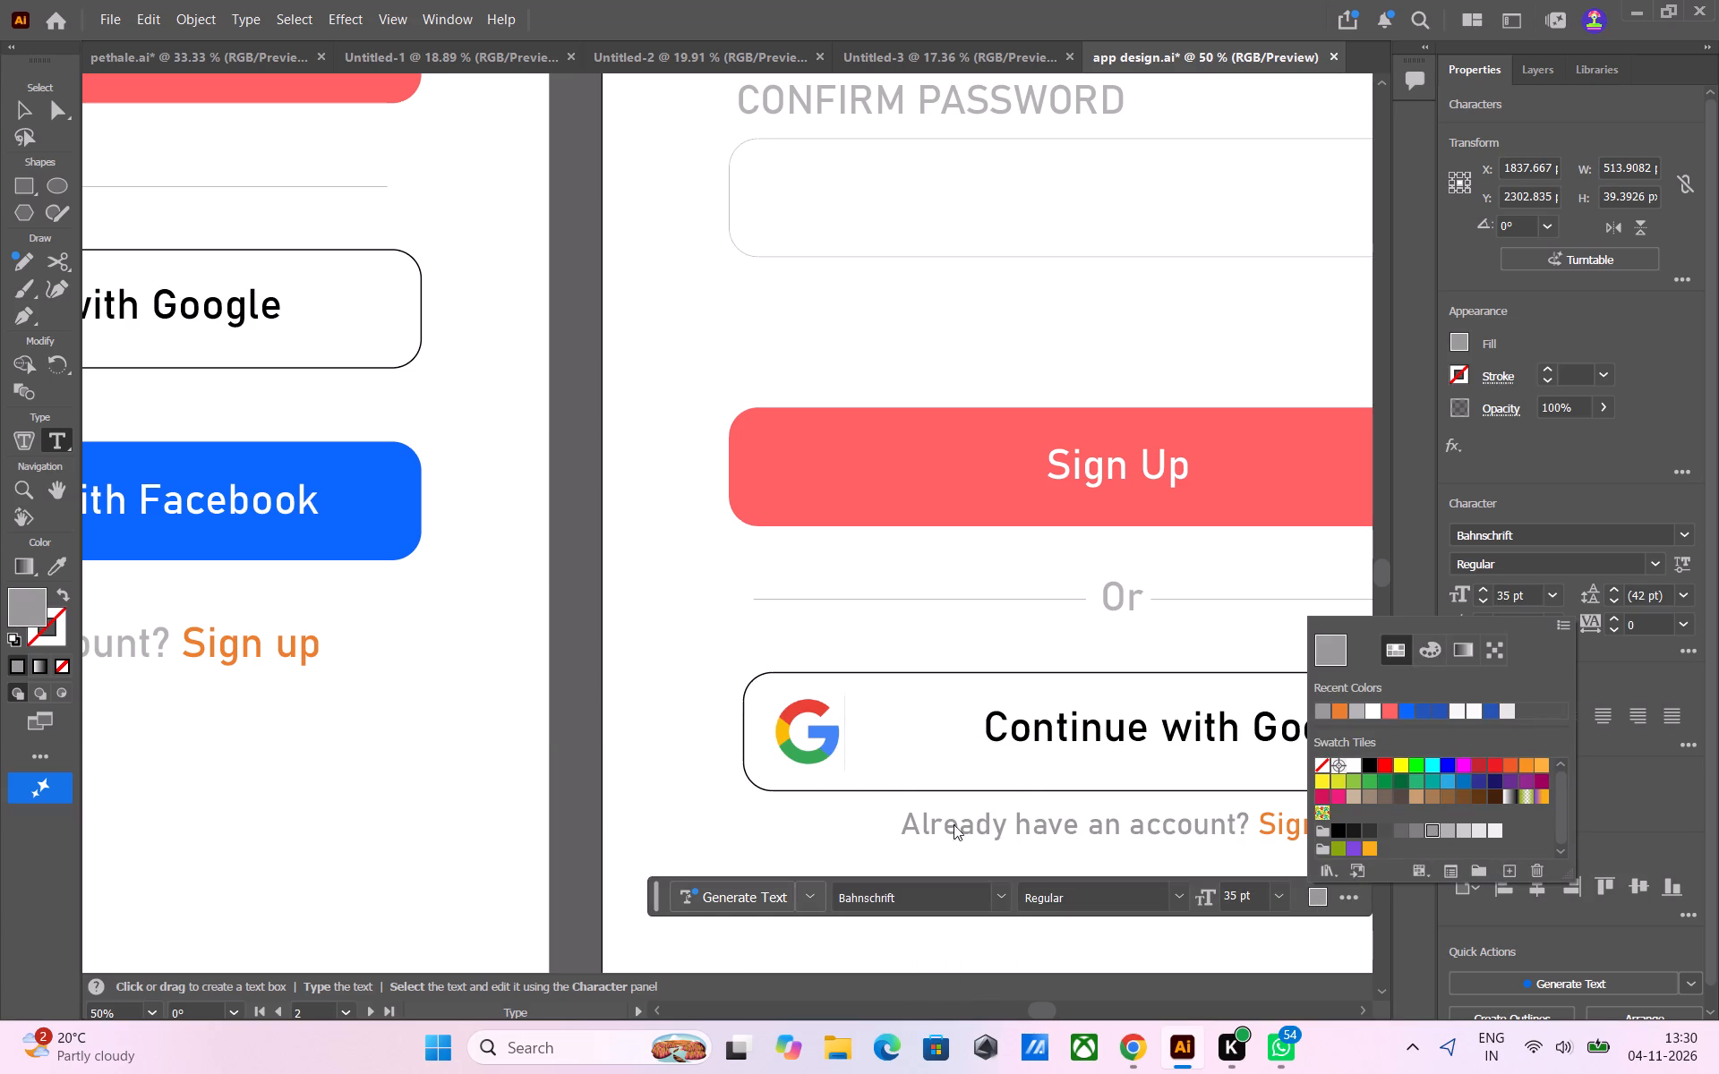
pyautogui.click(898, 812)
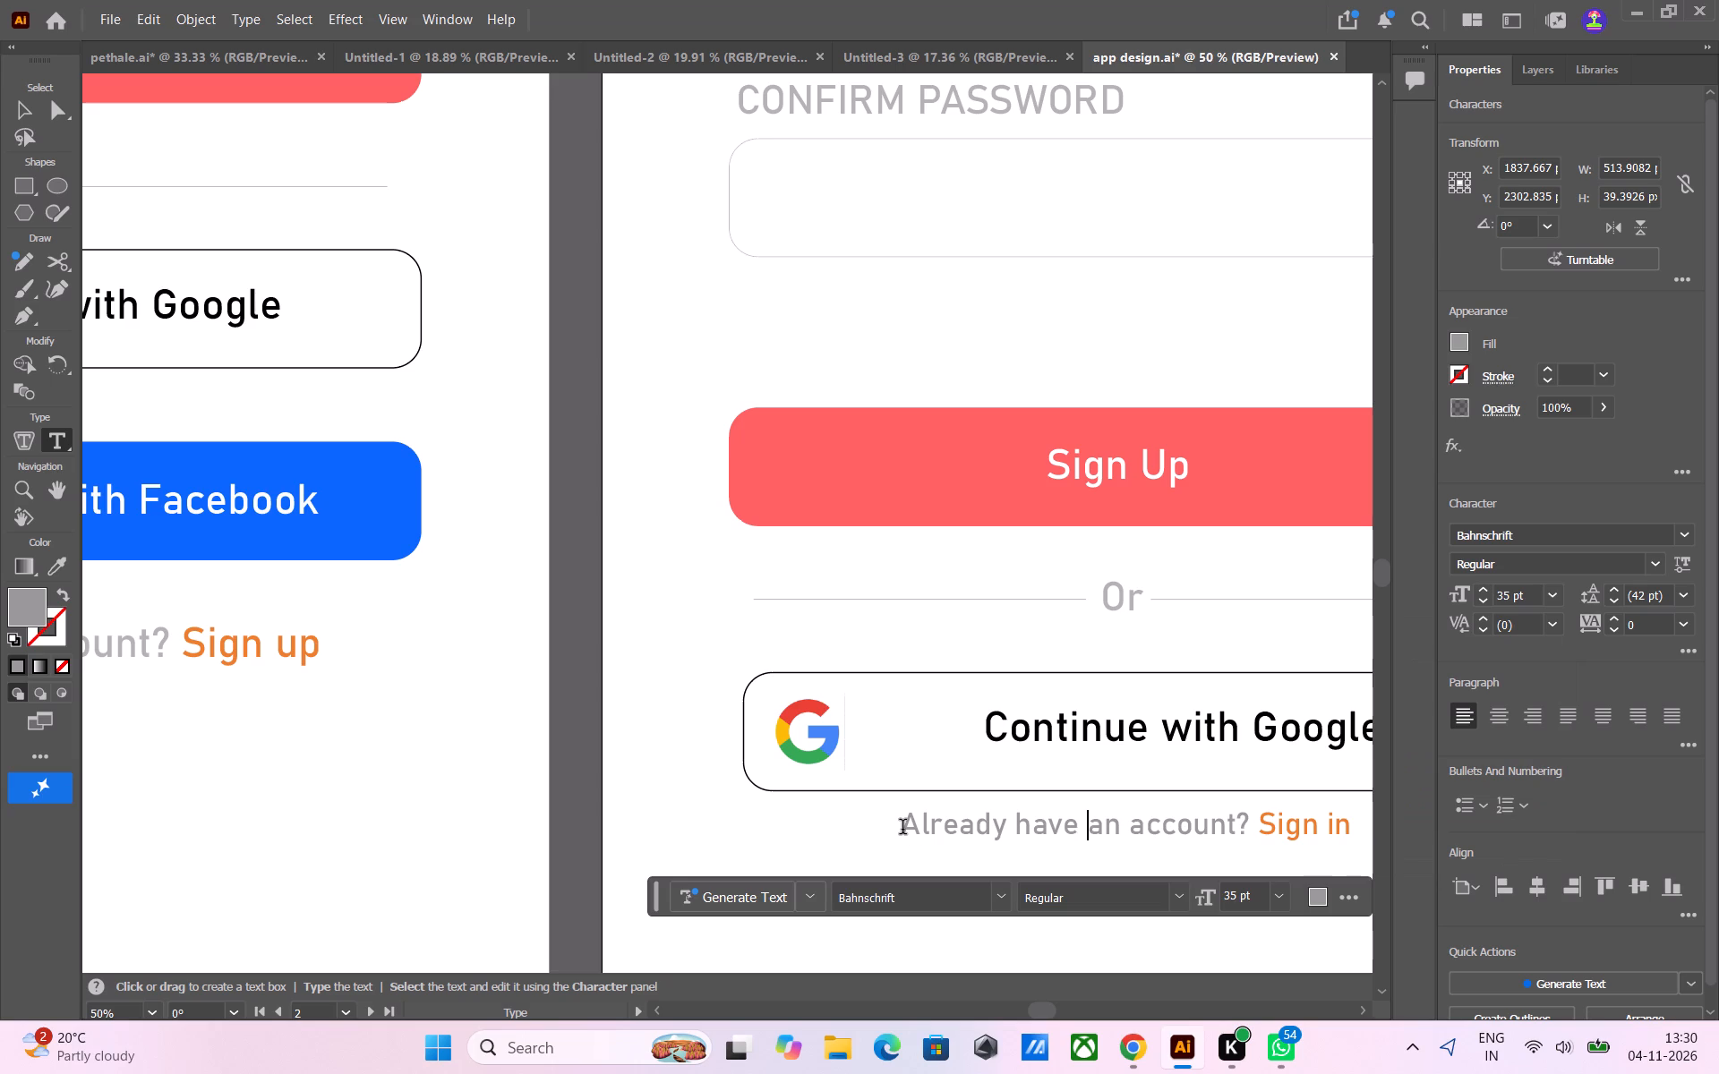
pyautogui.click(510, 767)
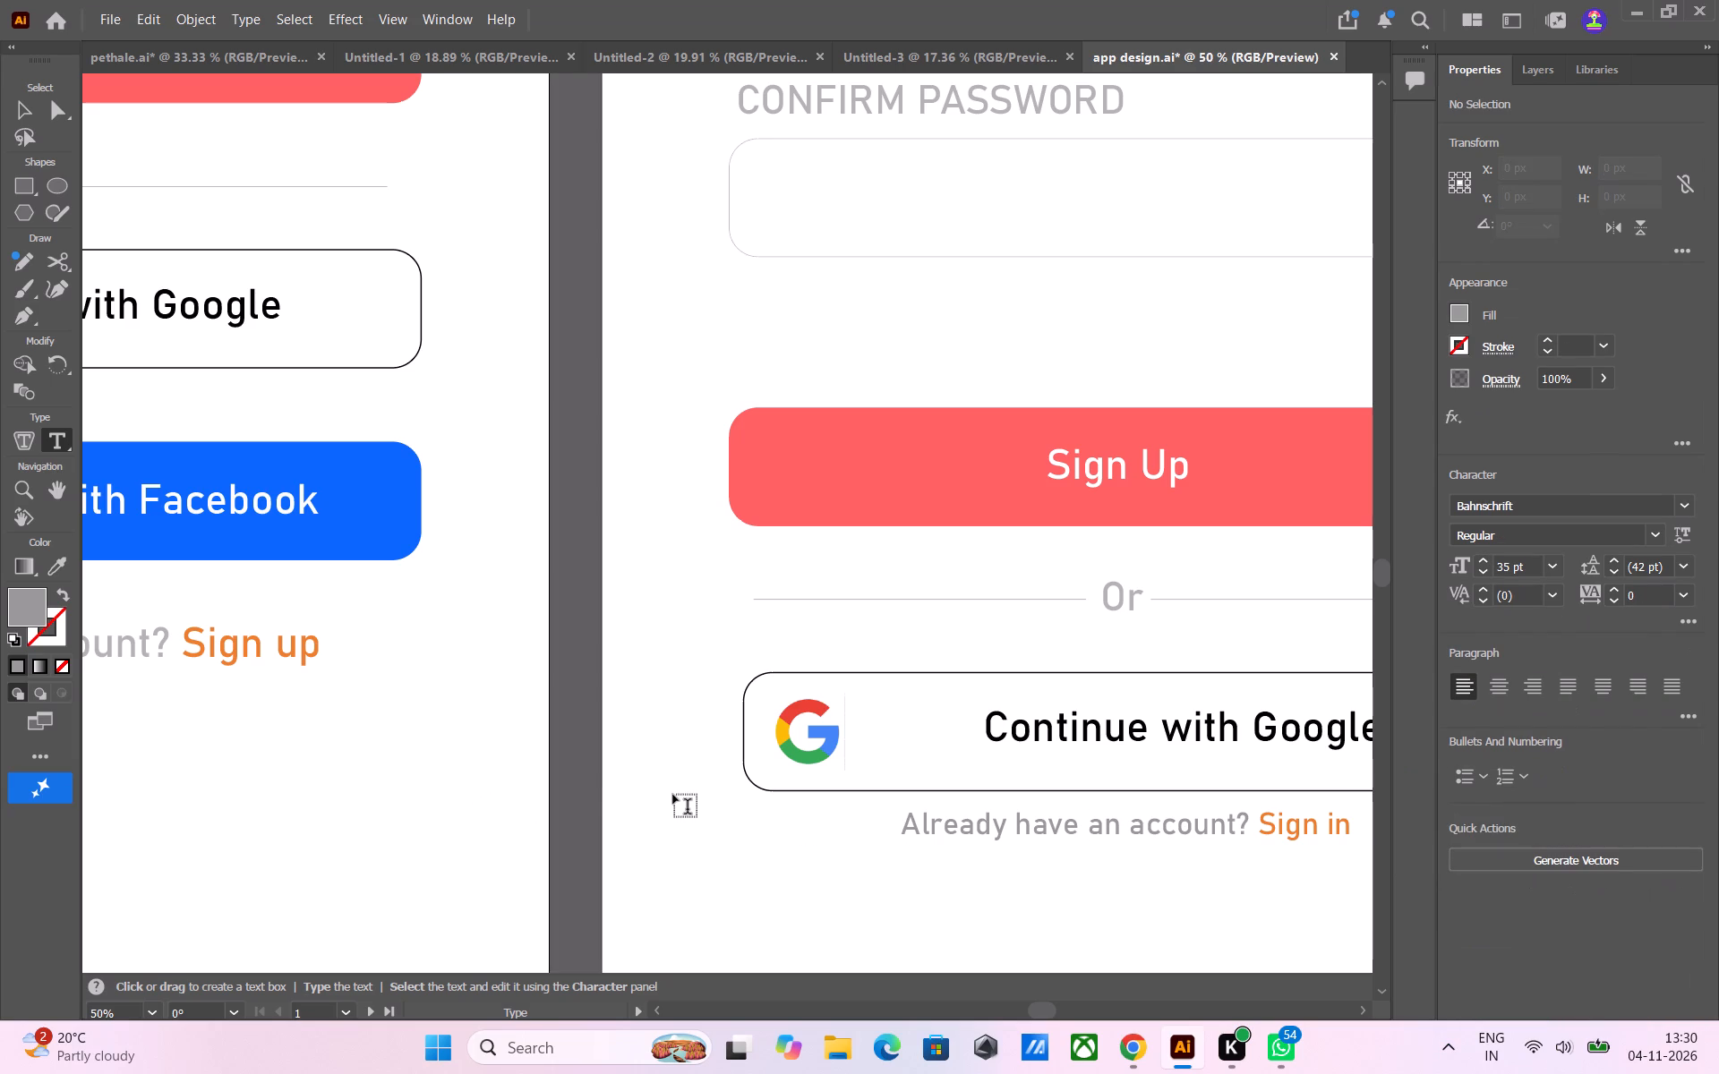
# Move the "Already have an account? Sign in" line down to about Y 2342 px and centre it horizontally on the Create Account artboard.
pyautogui.keyDown('ctrl'); pyautogui.keyDown('alt'); pyautogui.scroll(1, 674, 793); pyautogui.keyUp('alt'); pyautogui.keyUp('ctrl')
pyautogui.keyDown('ctrl'); pyautogui.keyDown('alt'); pyautogui.scroll(-3, 674, 793); pyautogui.keyUp('alt'); pyautogui.keyUp('ctrl')
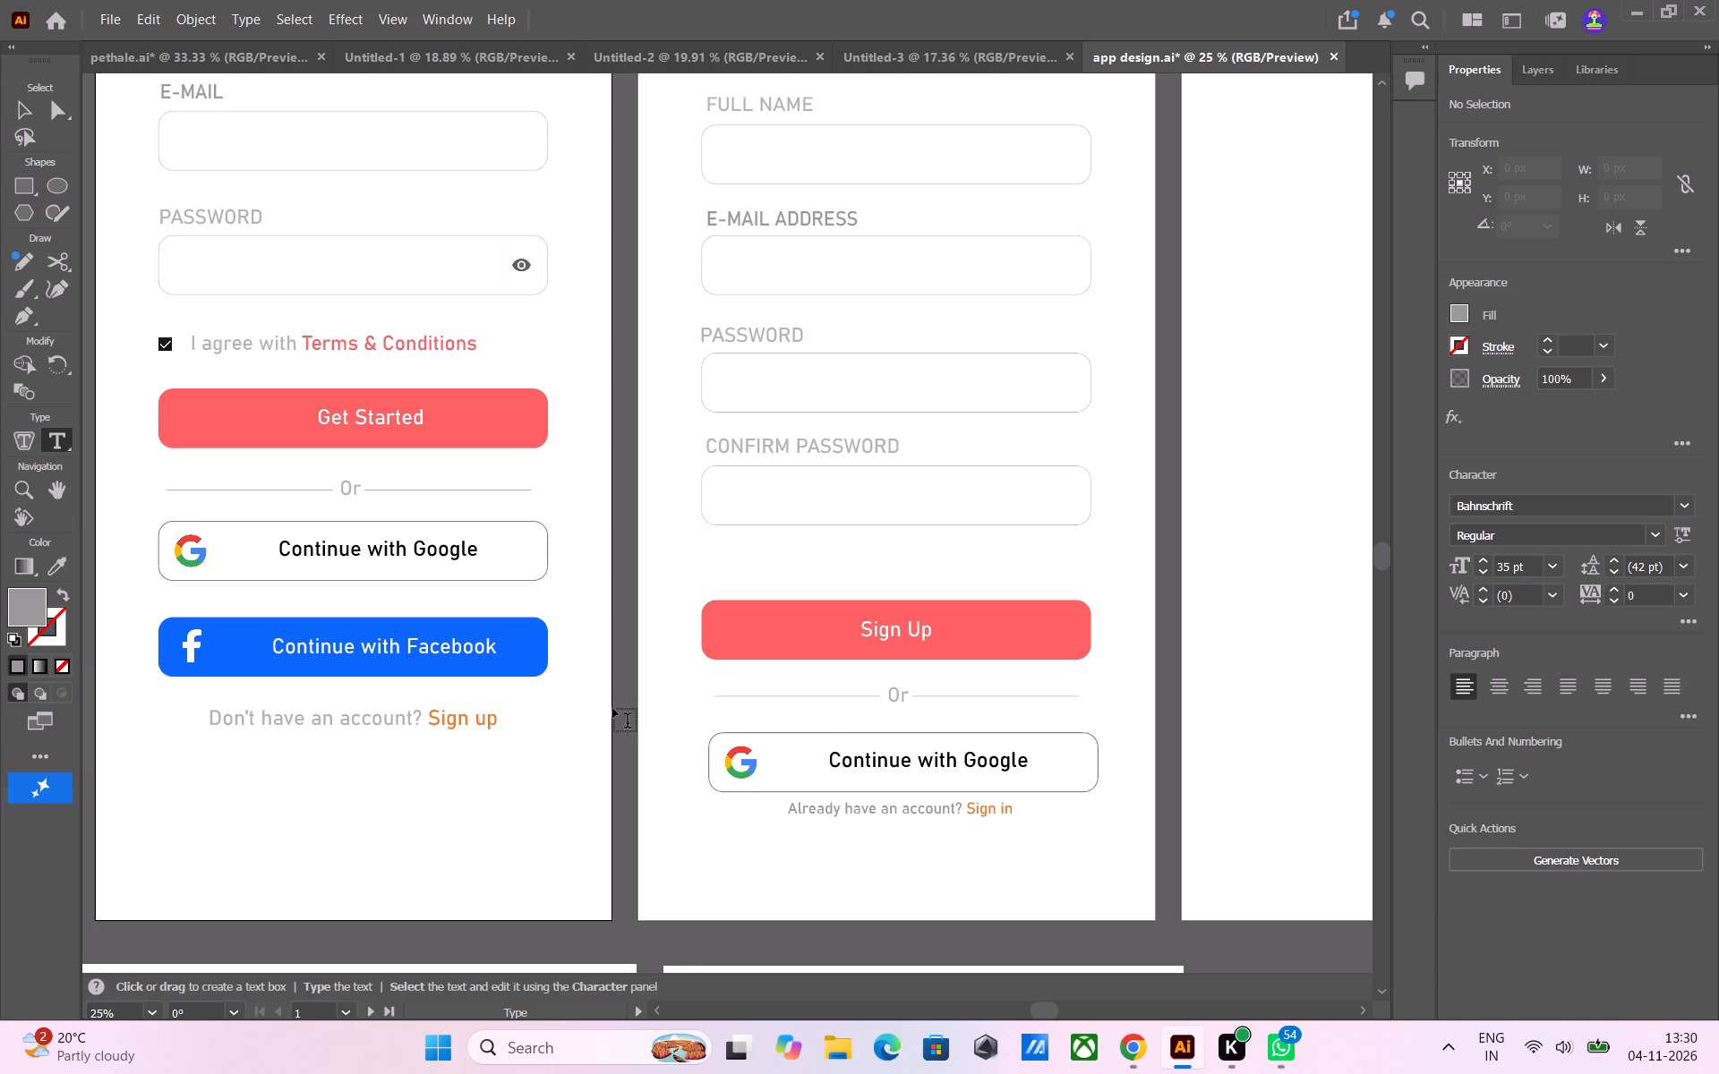
pyautogui.moveTo(614, 708); pyautogui.dragTo(601, 793, button='middle')
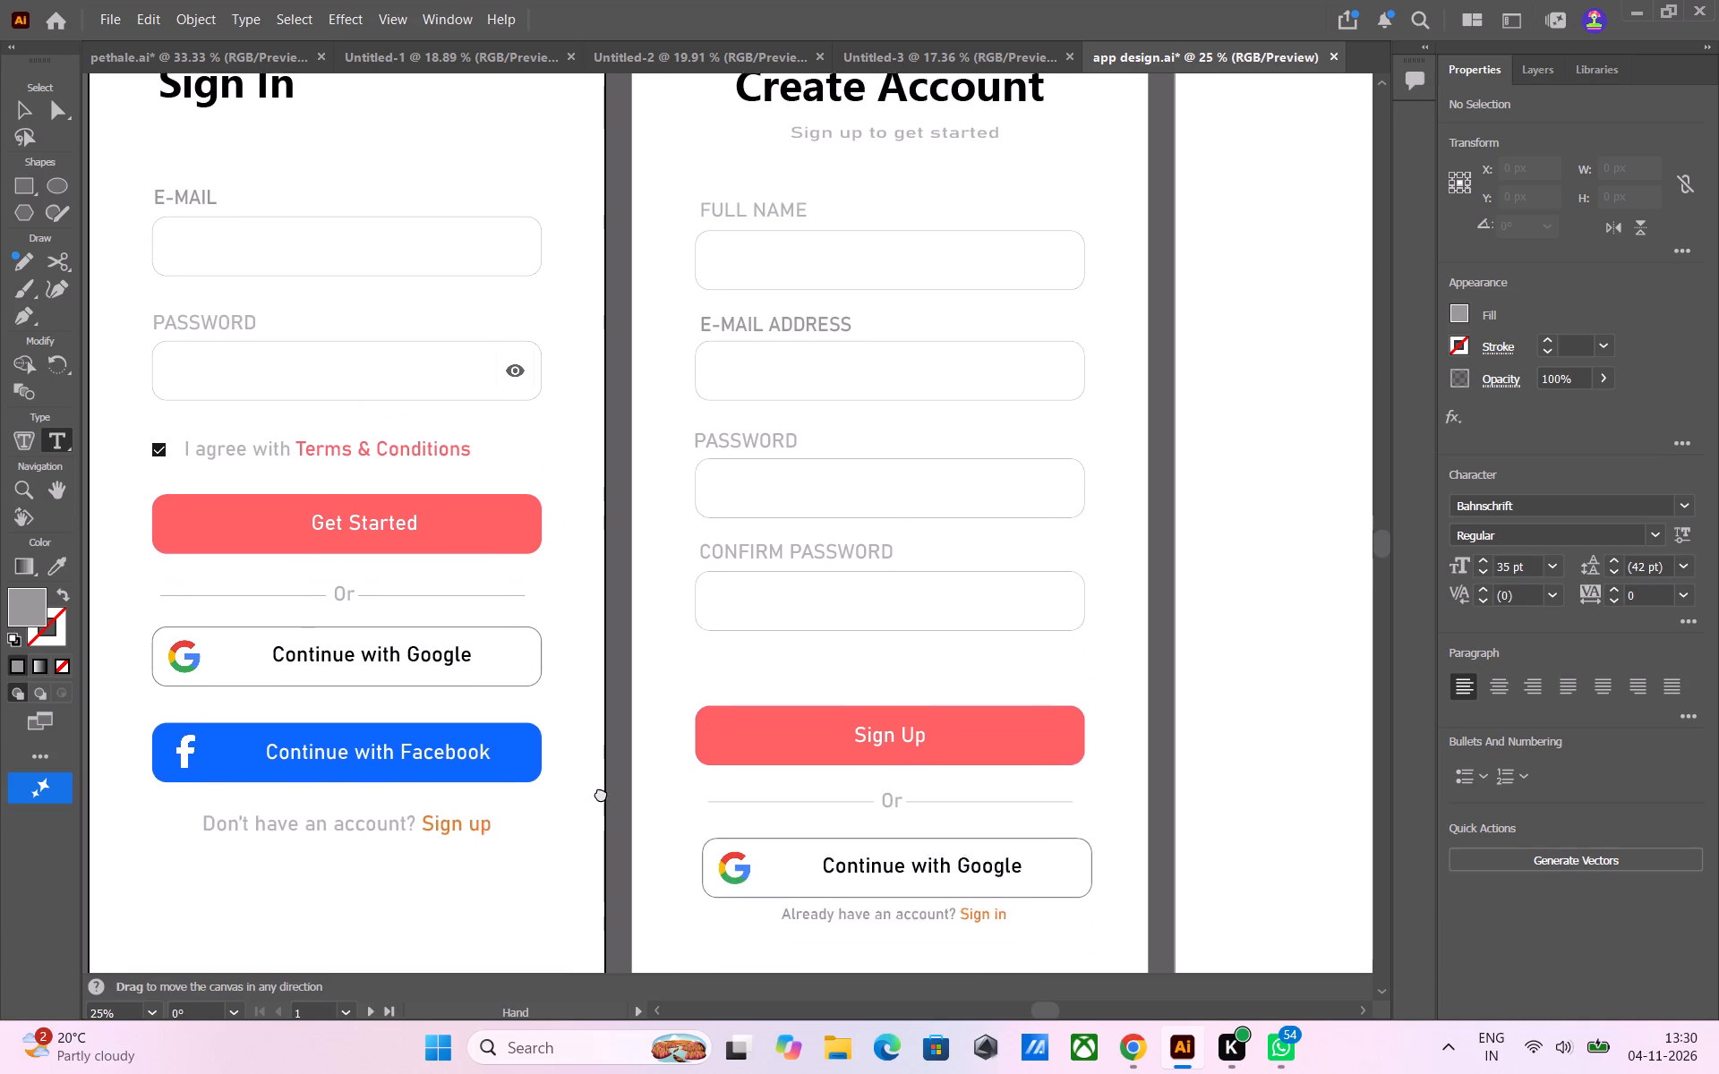
pyautogui.moveTo(601, 793); pyautogui.dragTo(599, 788, button='middle')
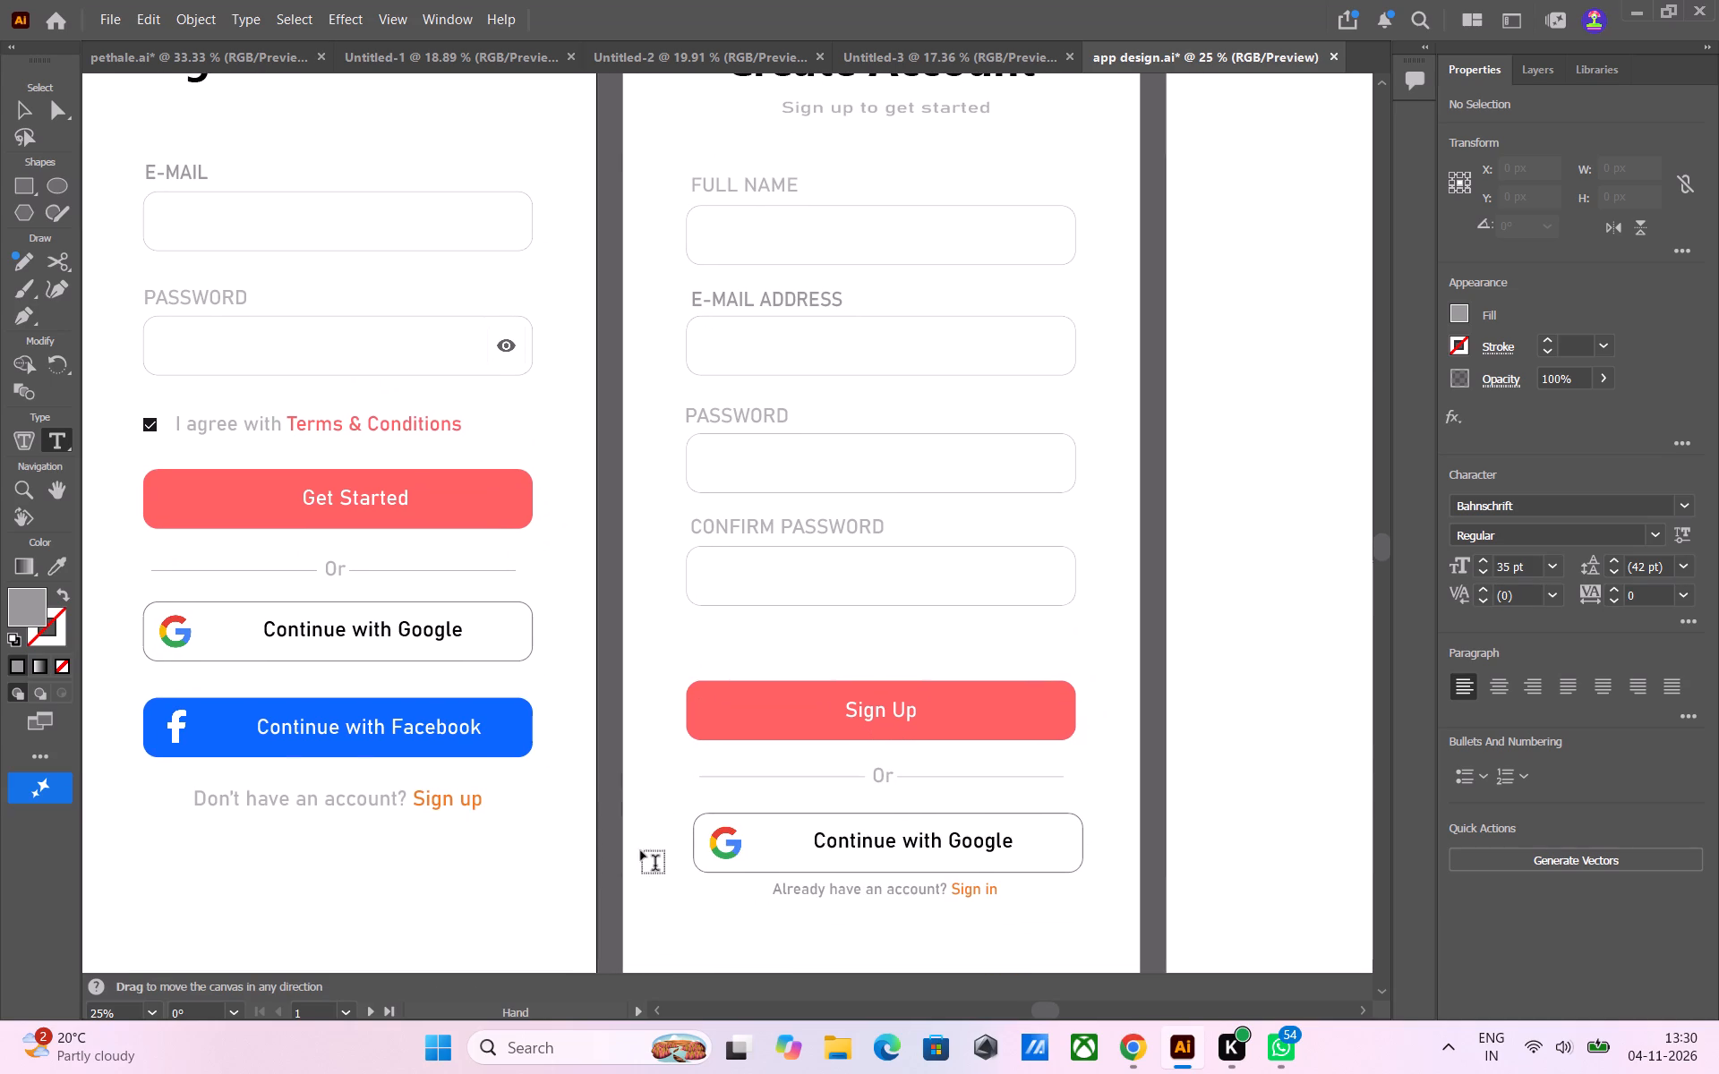
pyautogui.click(32, 107)
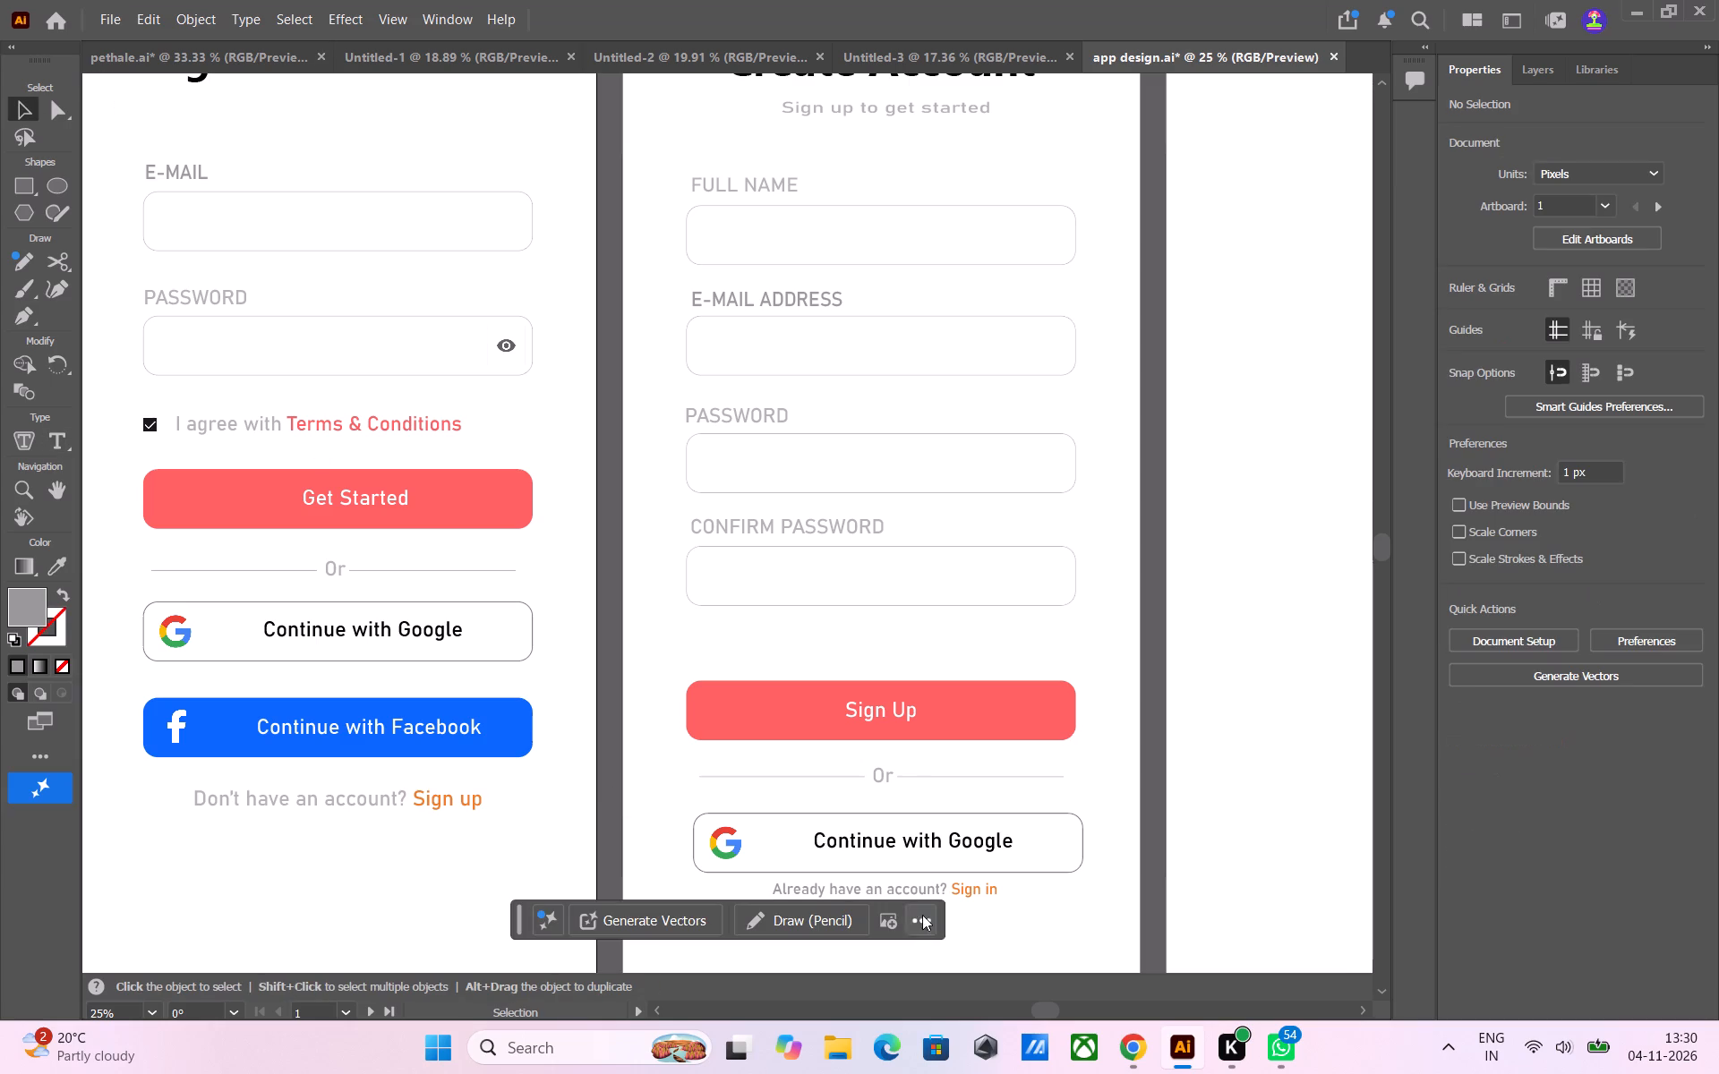
pyautogui.click(885, 889)
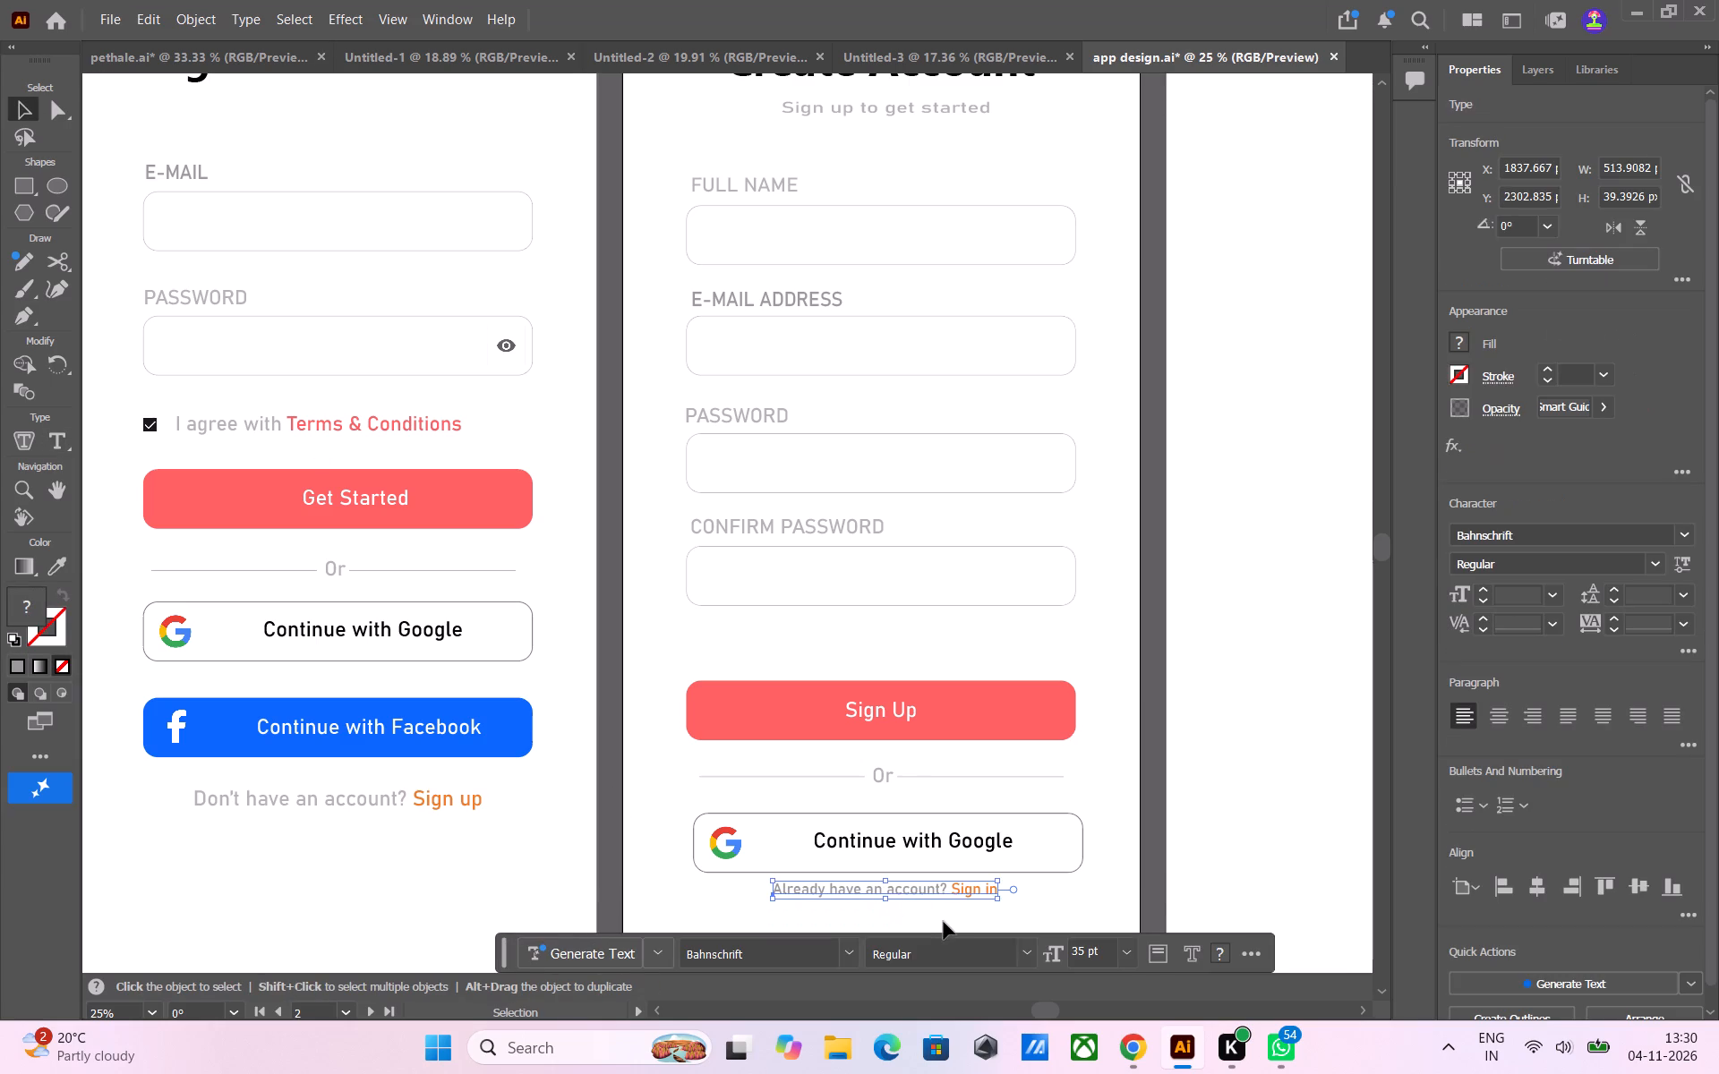
pyautogui.moveTo(885, 891); pyautogui.dragTo(884, 901)
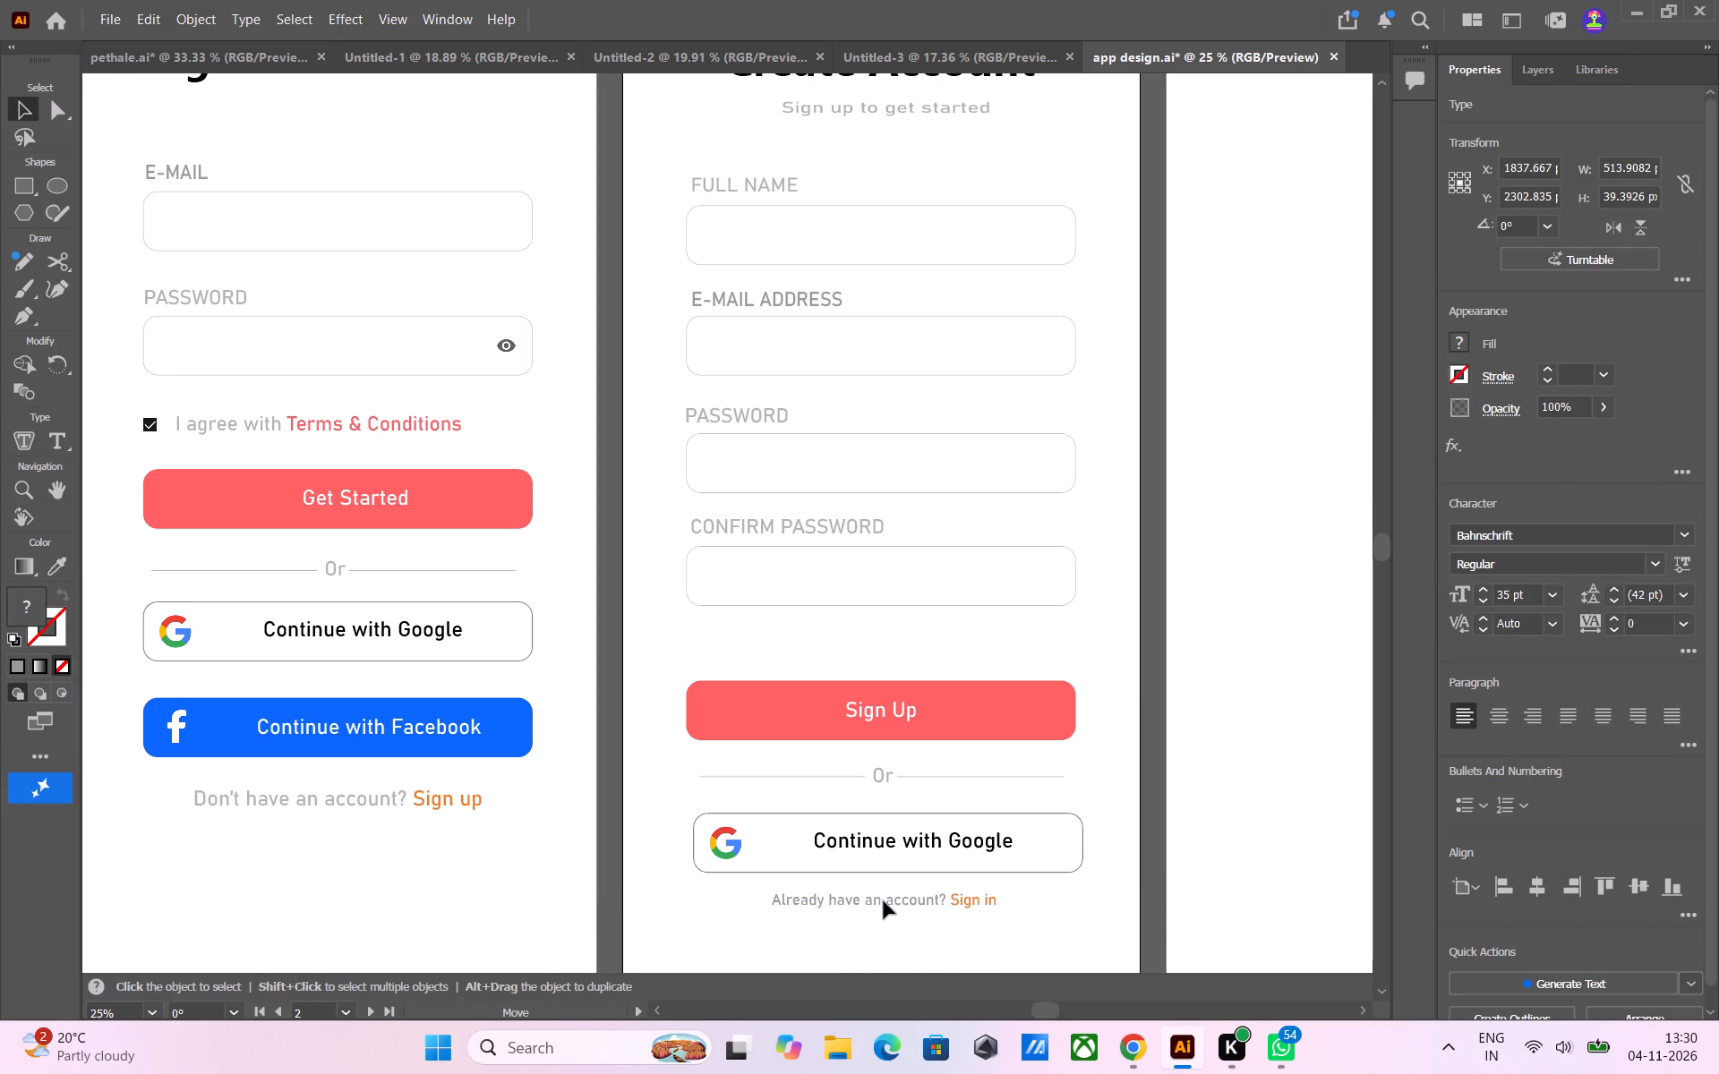
pyautogui.moveTo(884, 901); pyautogui.dragTo(885, 908)
pyautogui.click(1527, 888)
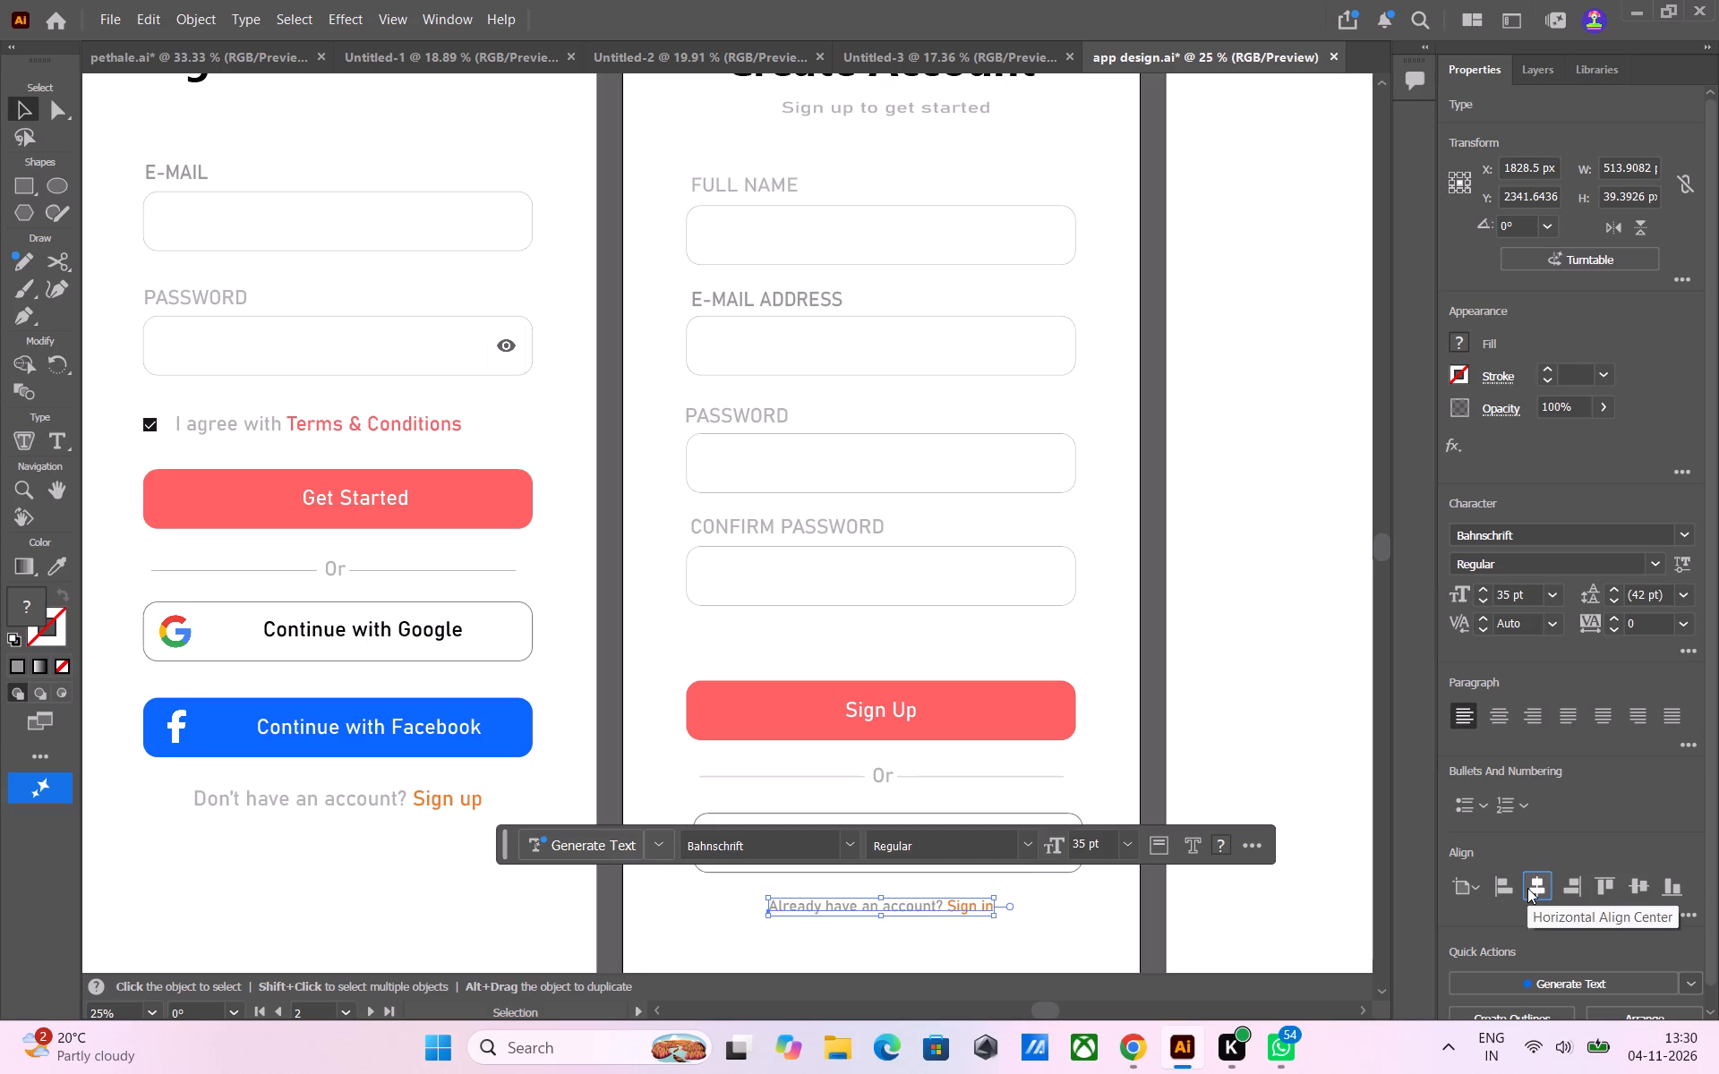
pyautogui.click(1150, 781)
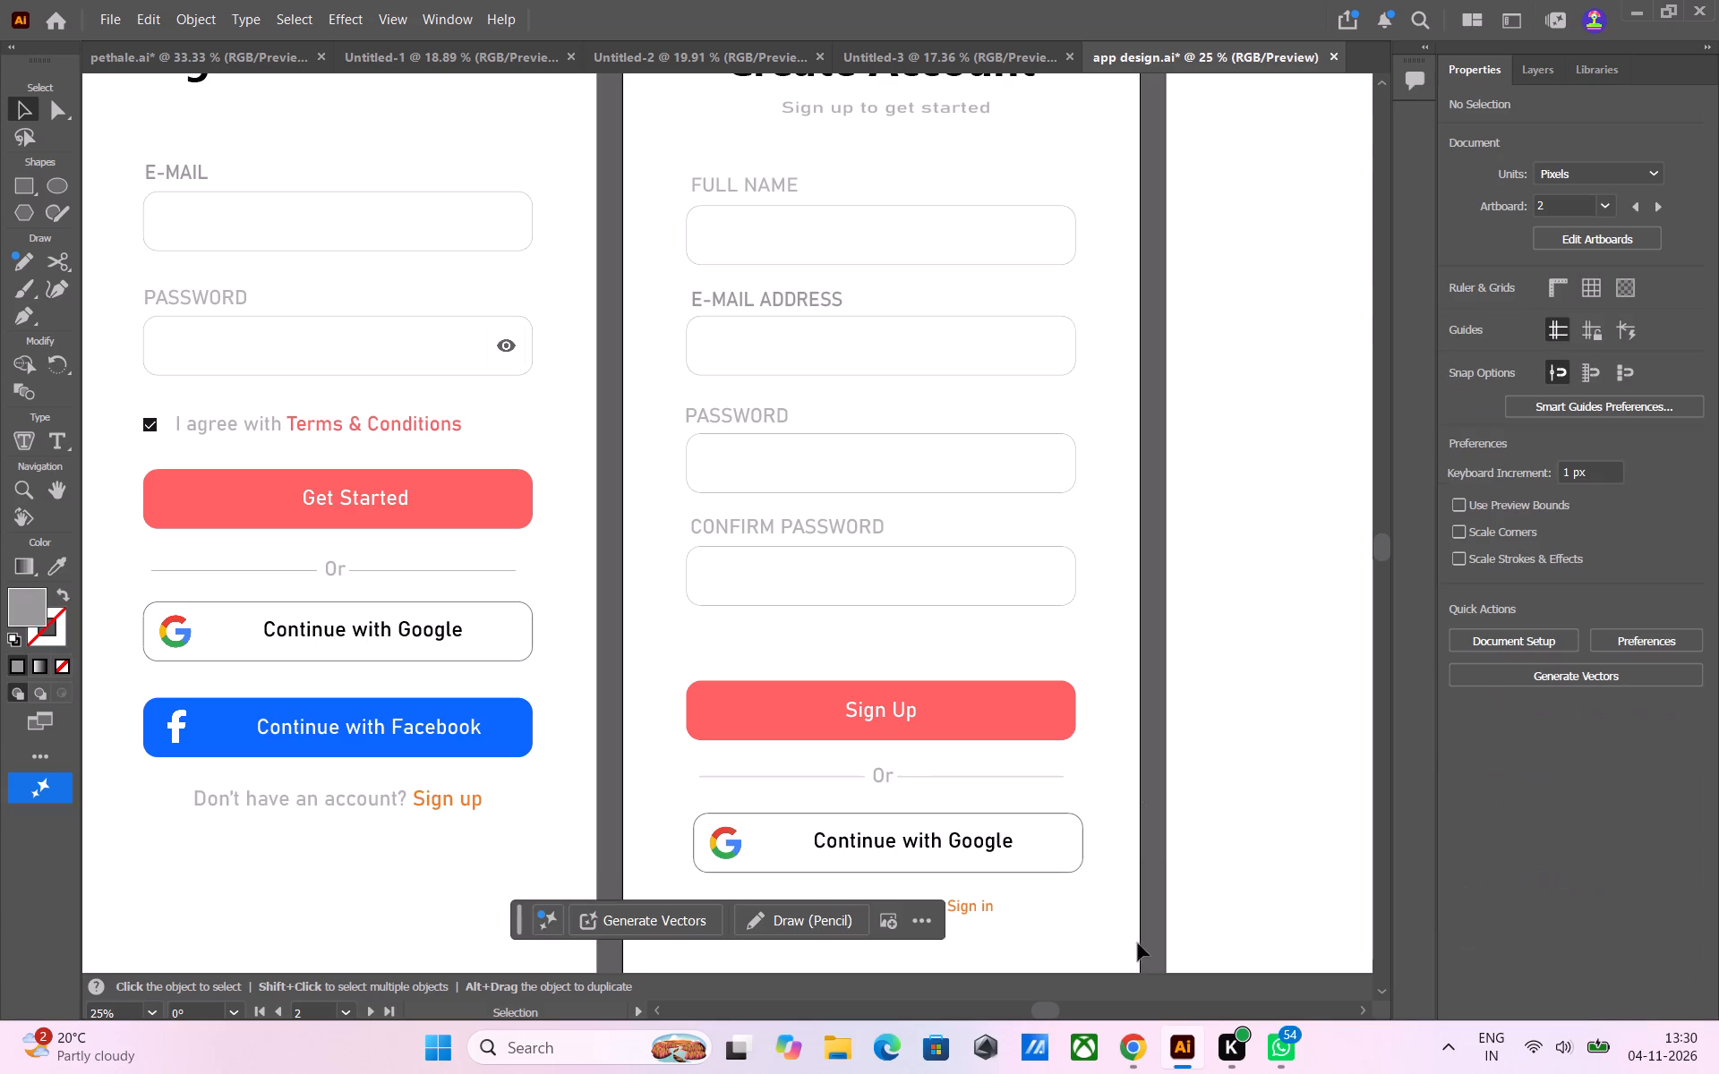
pyautogui.click(1156, 912)
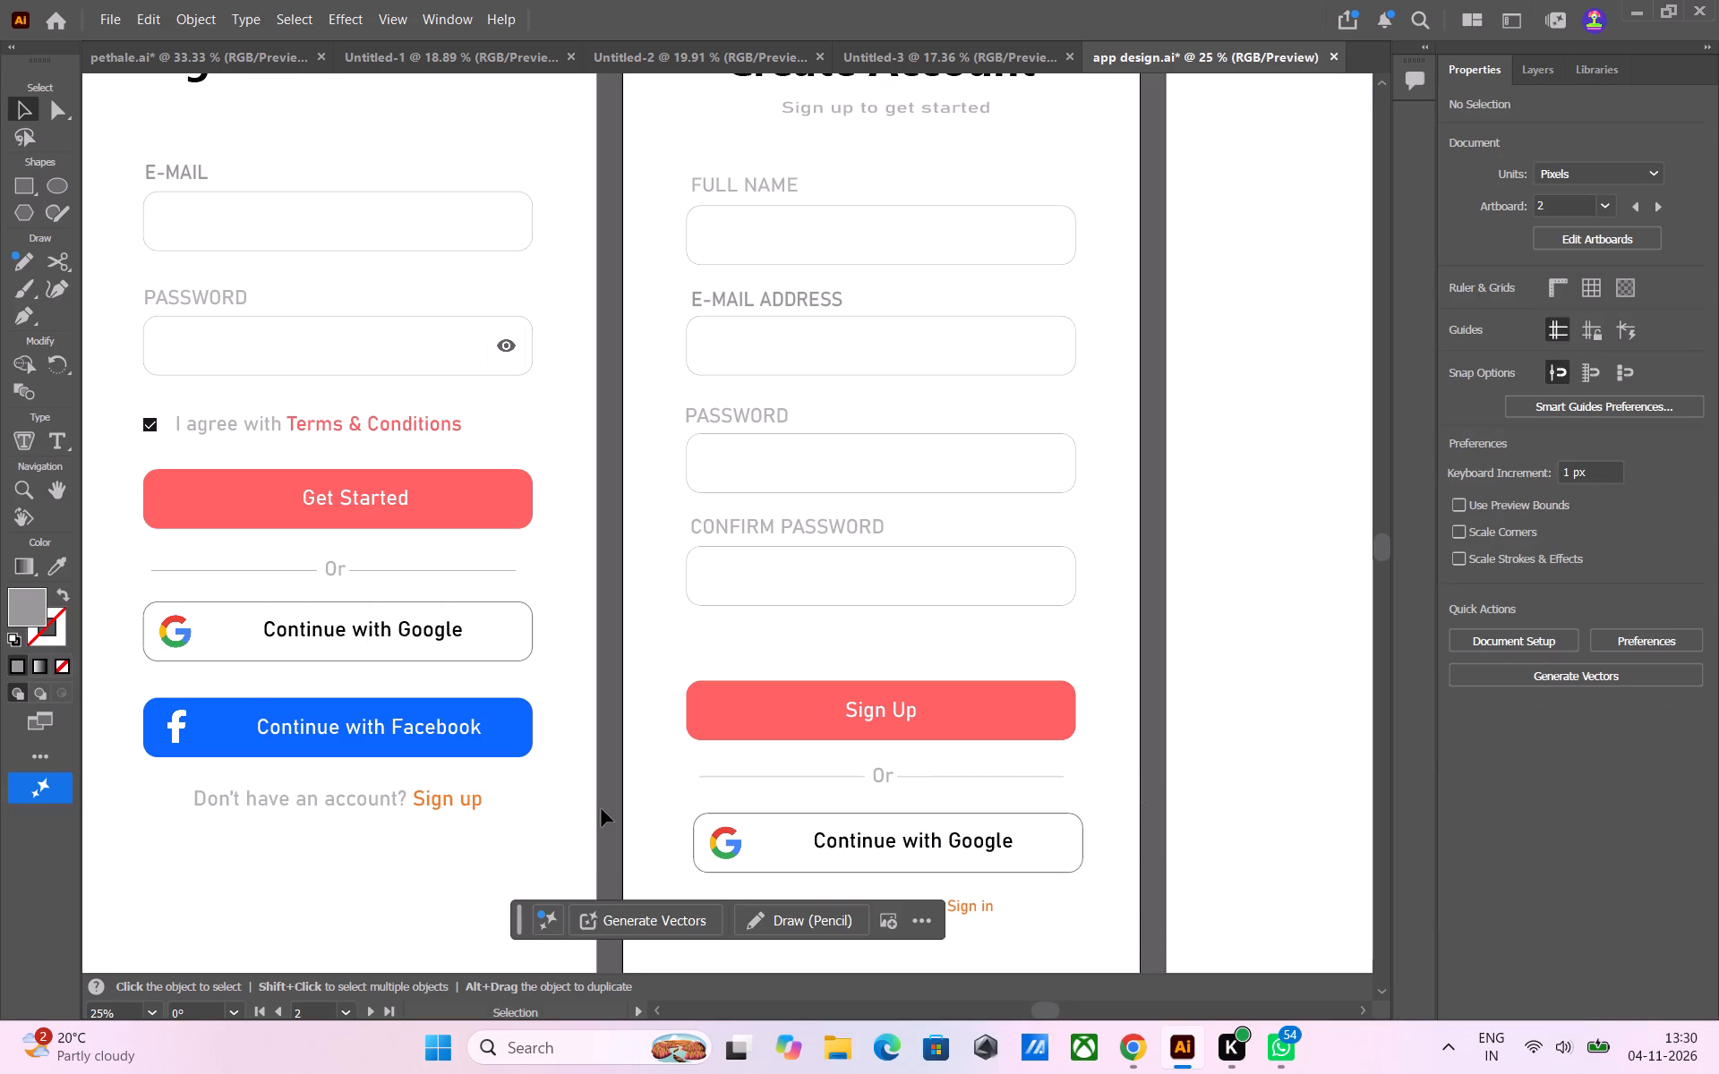
# Set the font size of the whole "Already have an account? Sign in" line to 48 pt.
pyautogui.click(602, 809)
pyautogui.scroll(1, 622, 794)
pyautogui.scroll(-3, 622, 794)
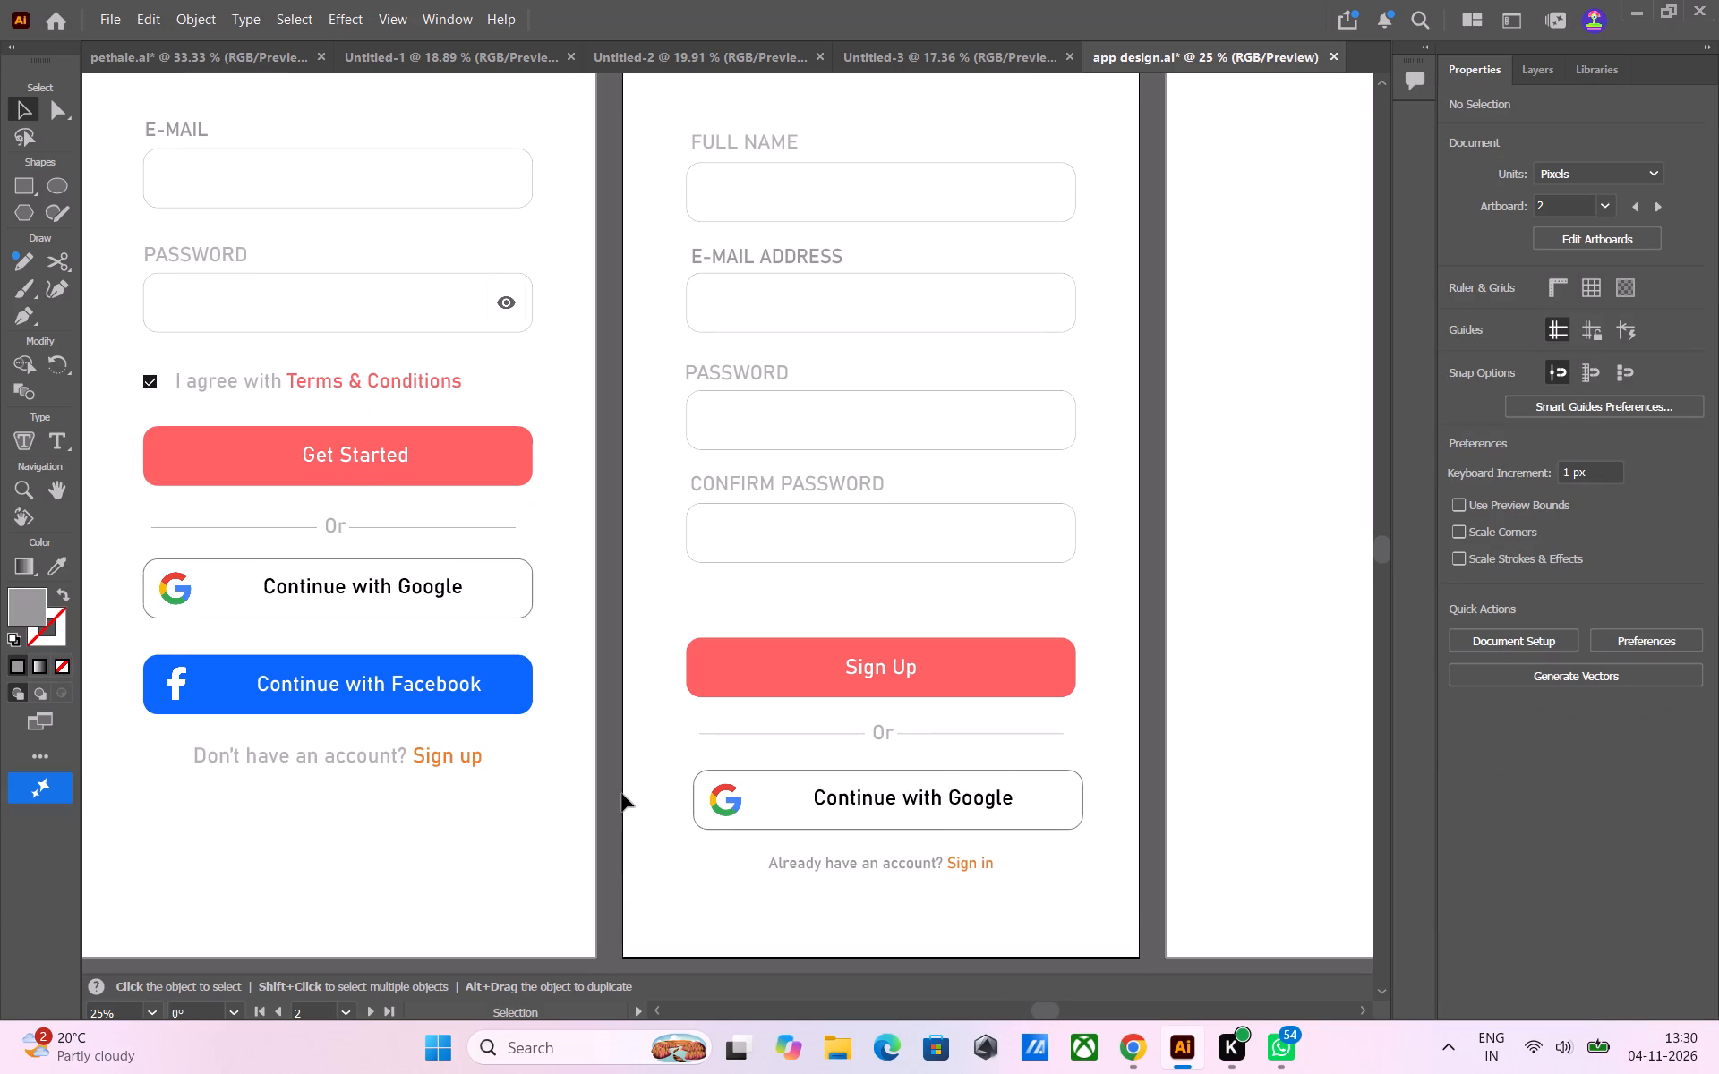
pyautogui.keyDown('ctrl'); pyautogui.keyDown('alt'); pyautogui.scroll(1, 622, 794); pyautogui.keyUp('alt'); pyautogui.keyUp('ctrl')
pyautogui.keyDown('ctrl'); pyautogui.keyDown('alt'); pyautogui.scroll(-2, 622, 794); pyautogui.keyUp('alt'); pyautogui.keyUp('ctrl')
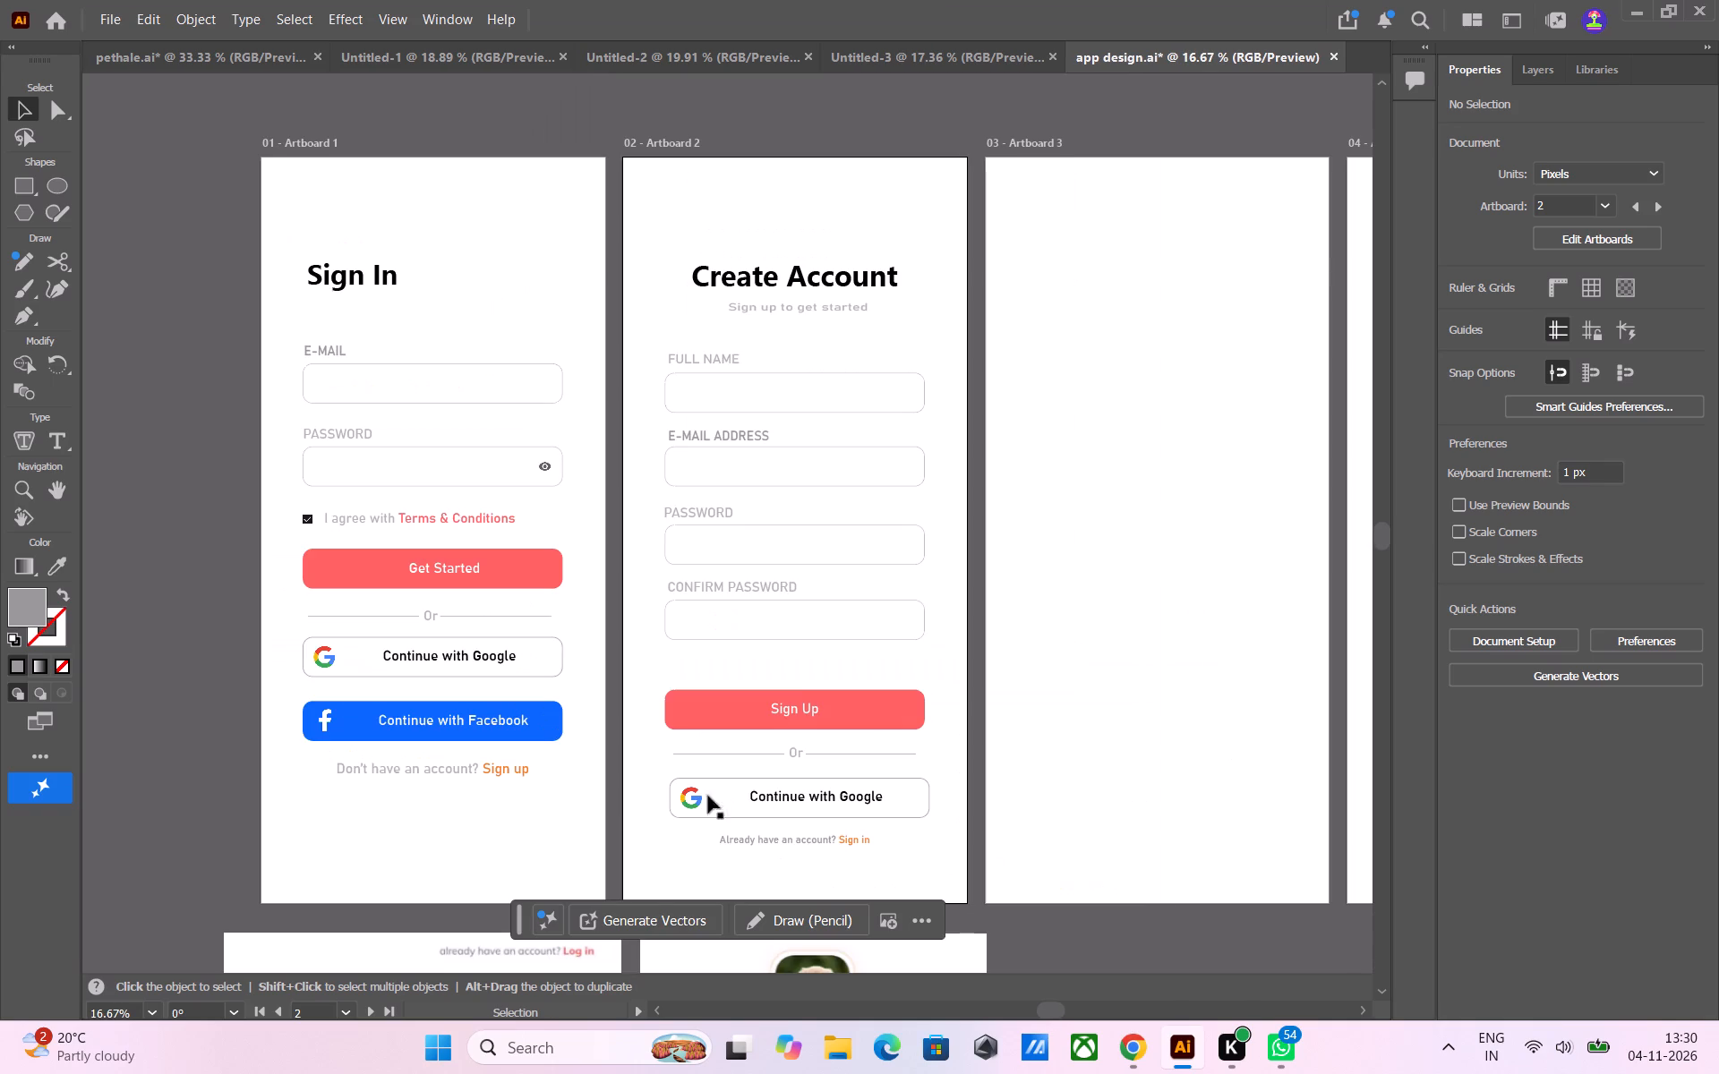
pyautogui.doubleClick(759, 841)
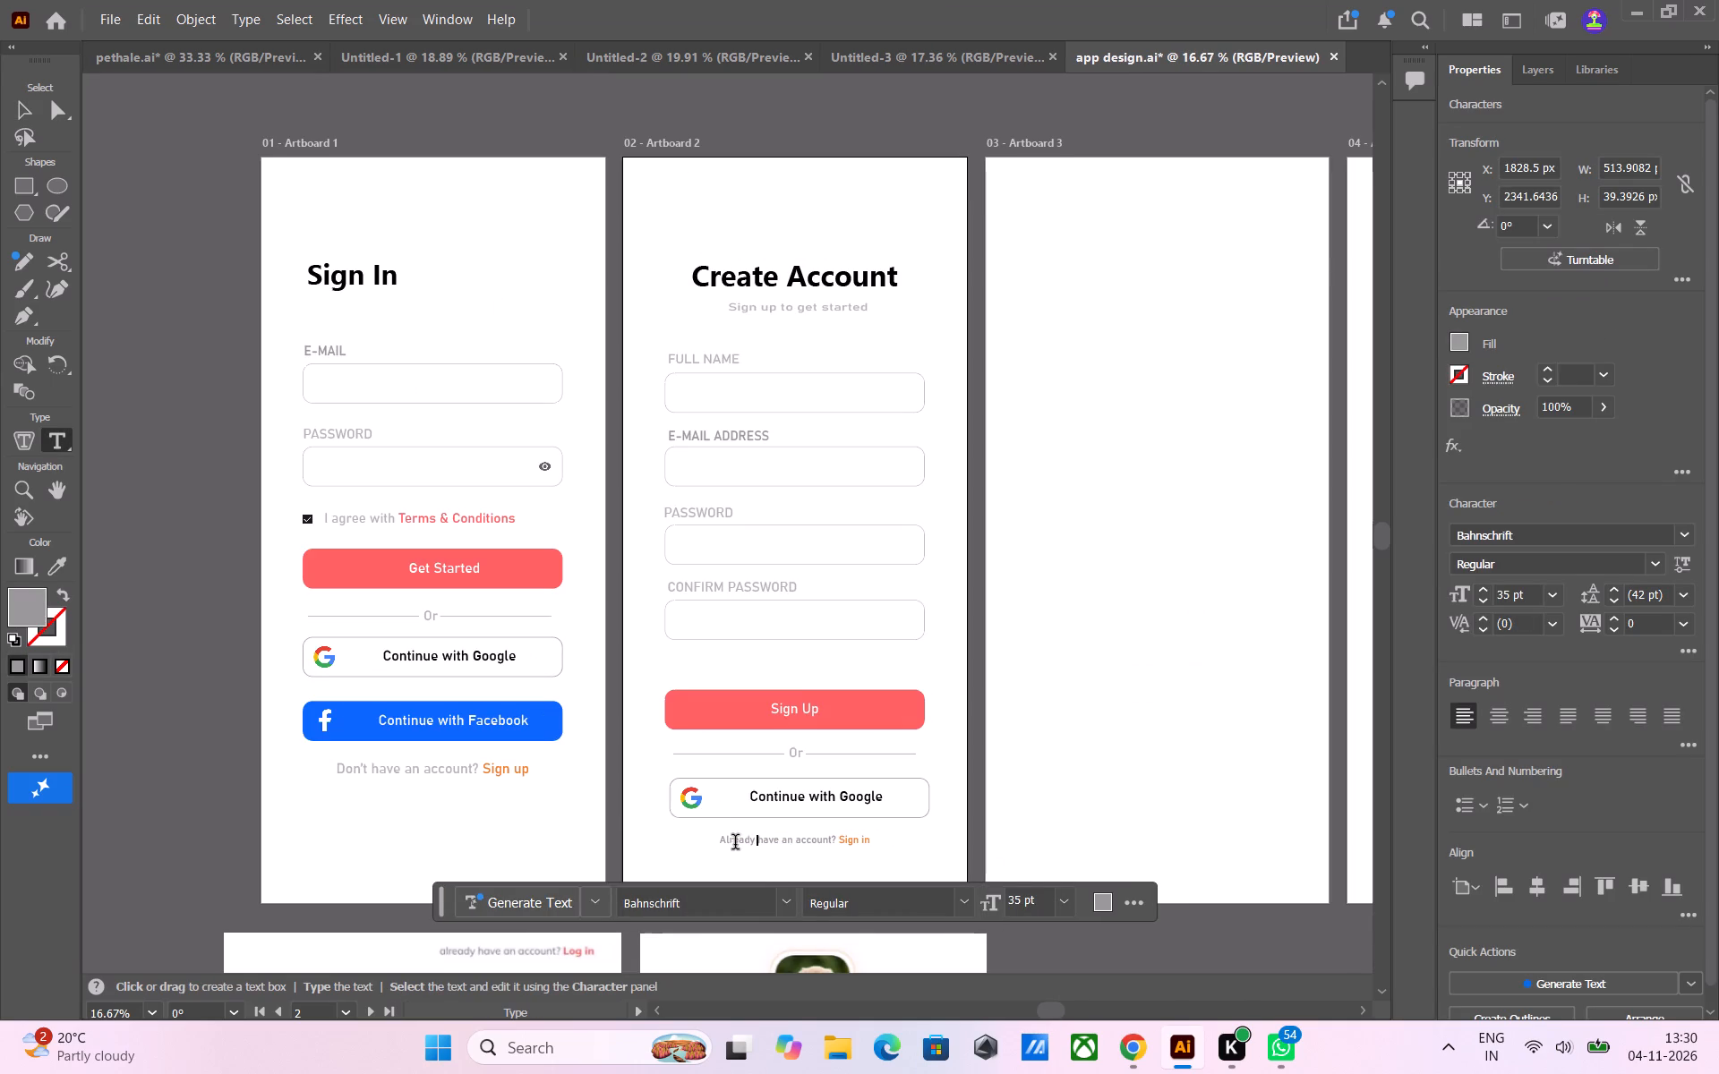
pyautogui.moveTo(720, 845); pyautogui.dragTo(873, 855)
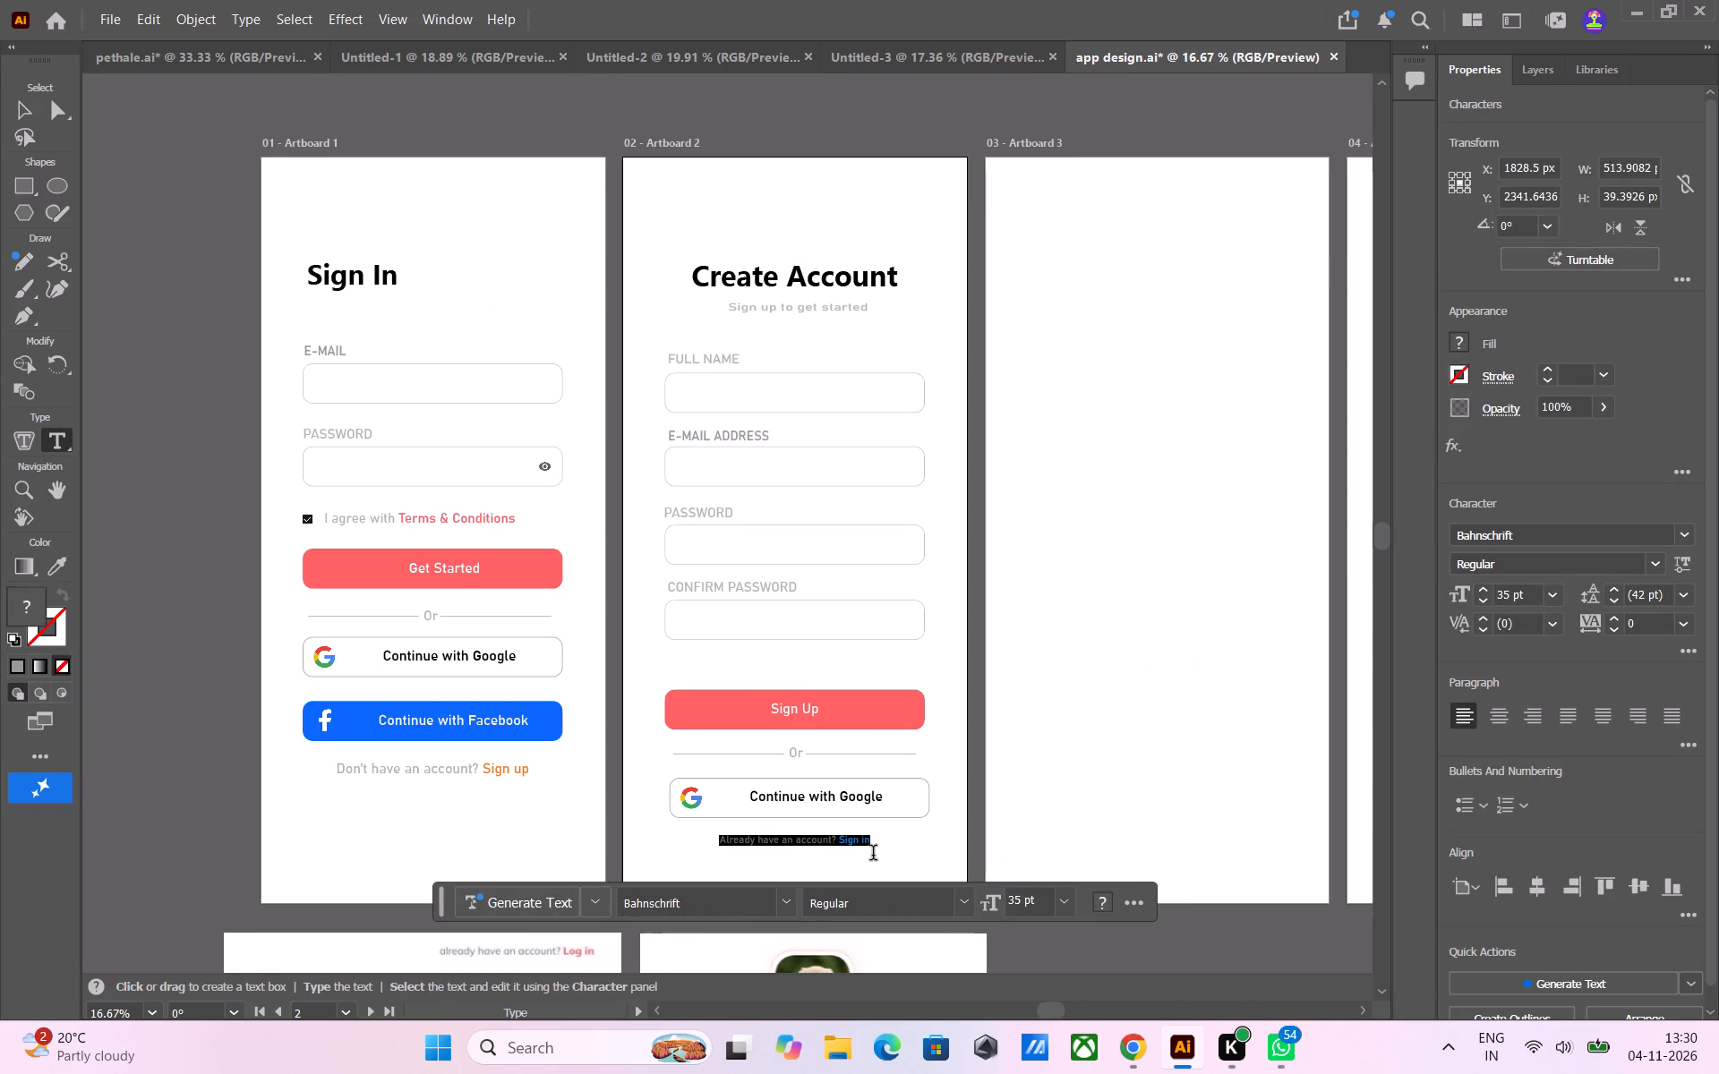
pyautogui.click(1022, 899)
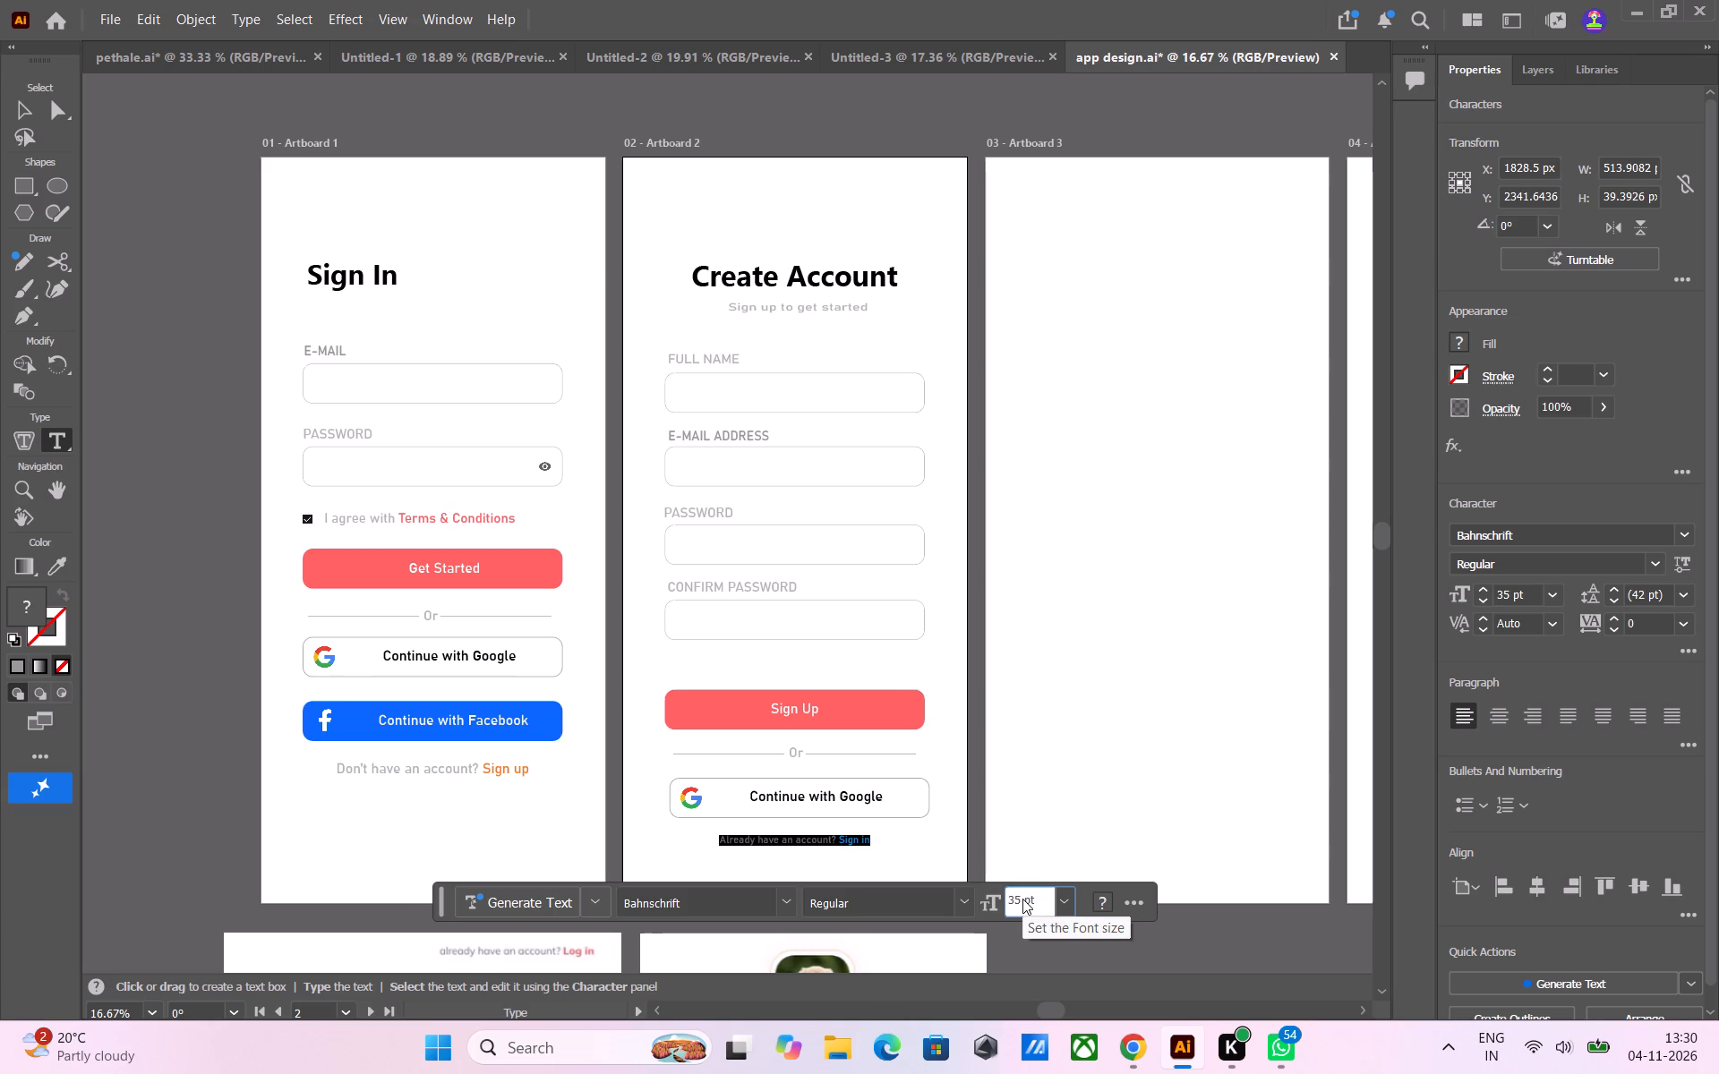
pyautogui.press('BackSpace')
pyautogui.press('BackSpace')
pyautogui.press('BackSpace')
pyautogui.press('4')
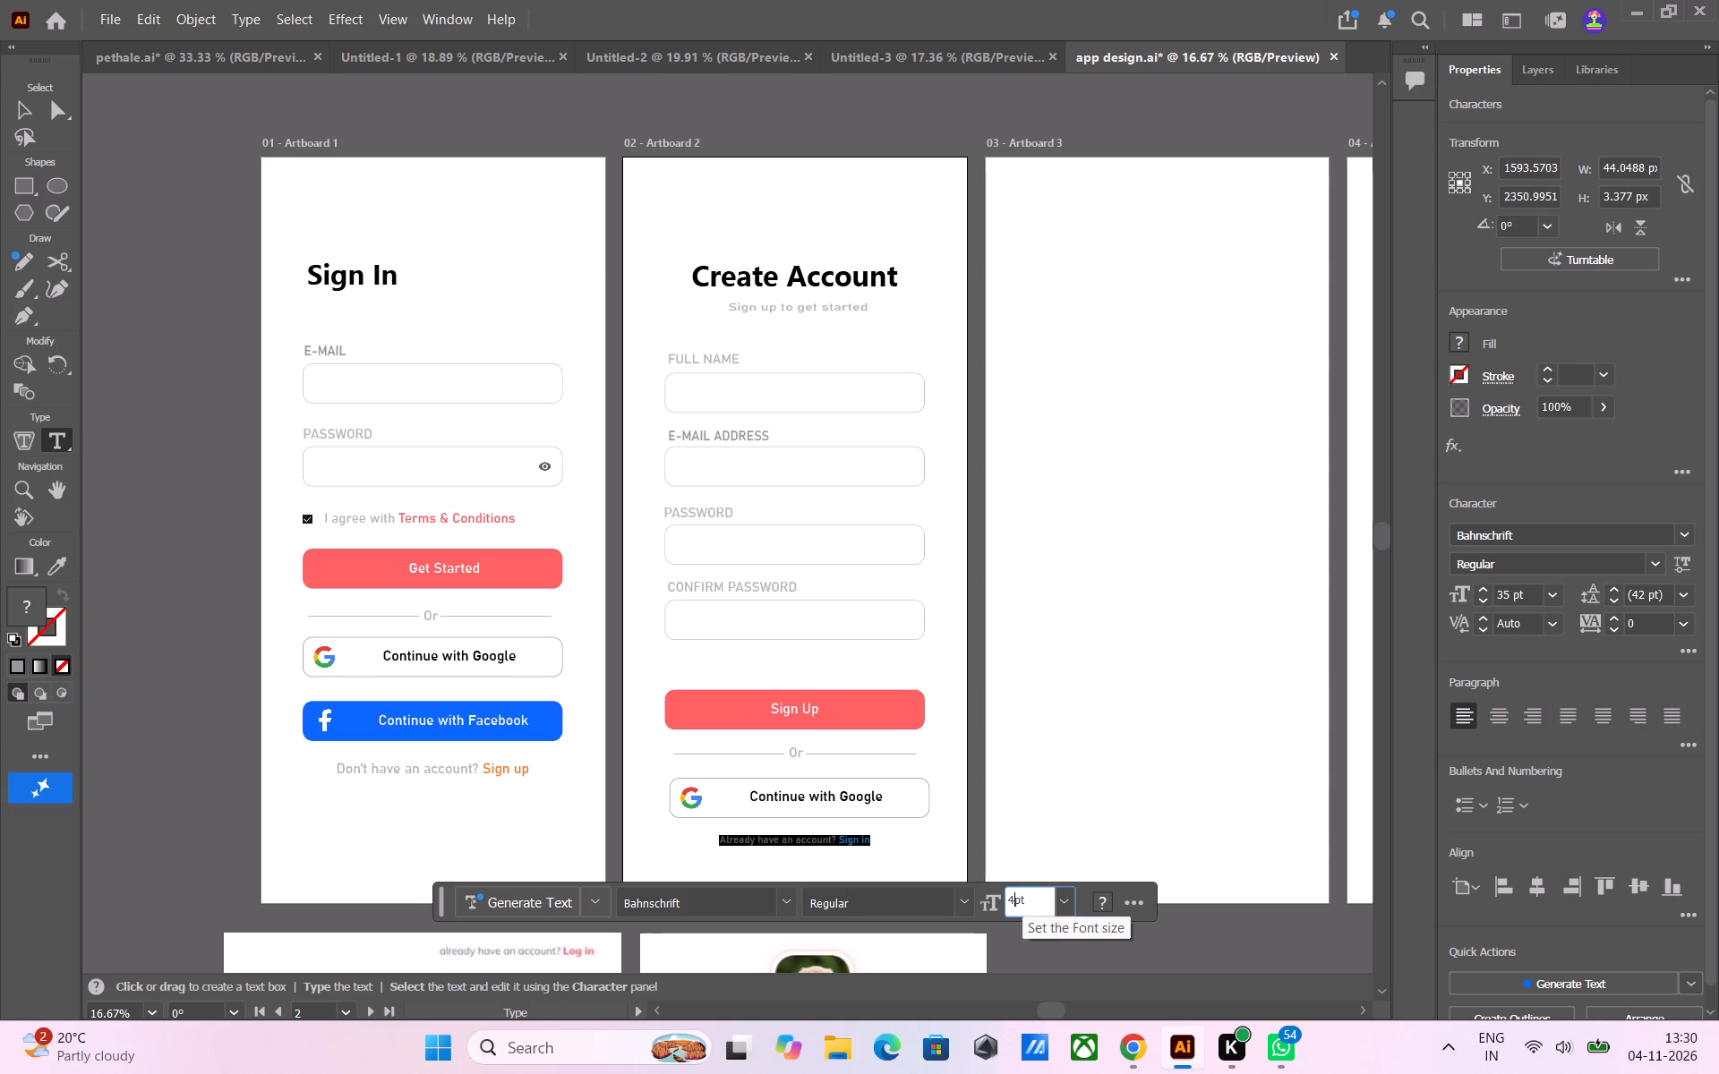
pyautogui.press('8')
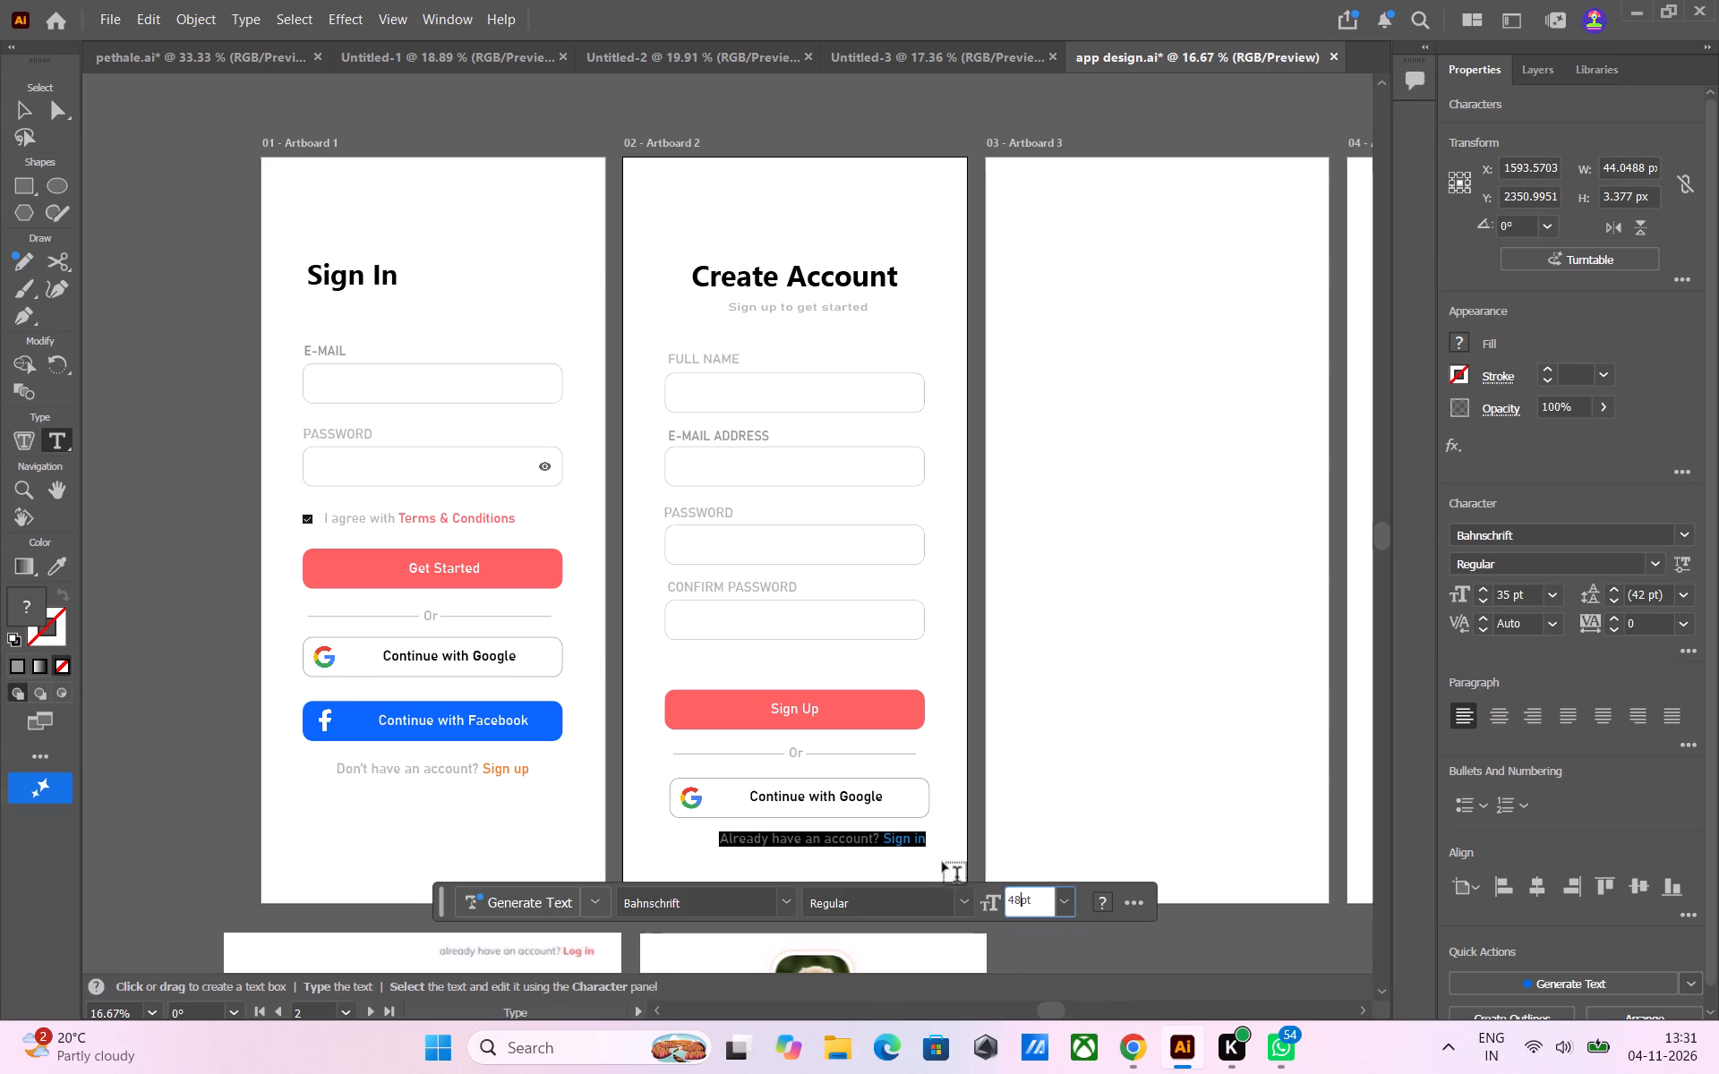
pyautogui.click(23, 104)
pyautogui.click(168, 166)
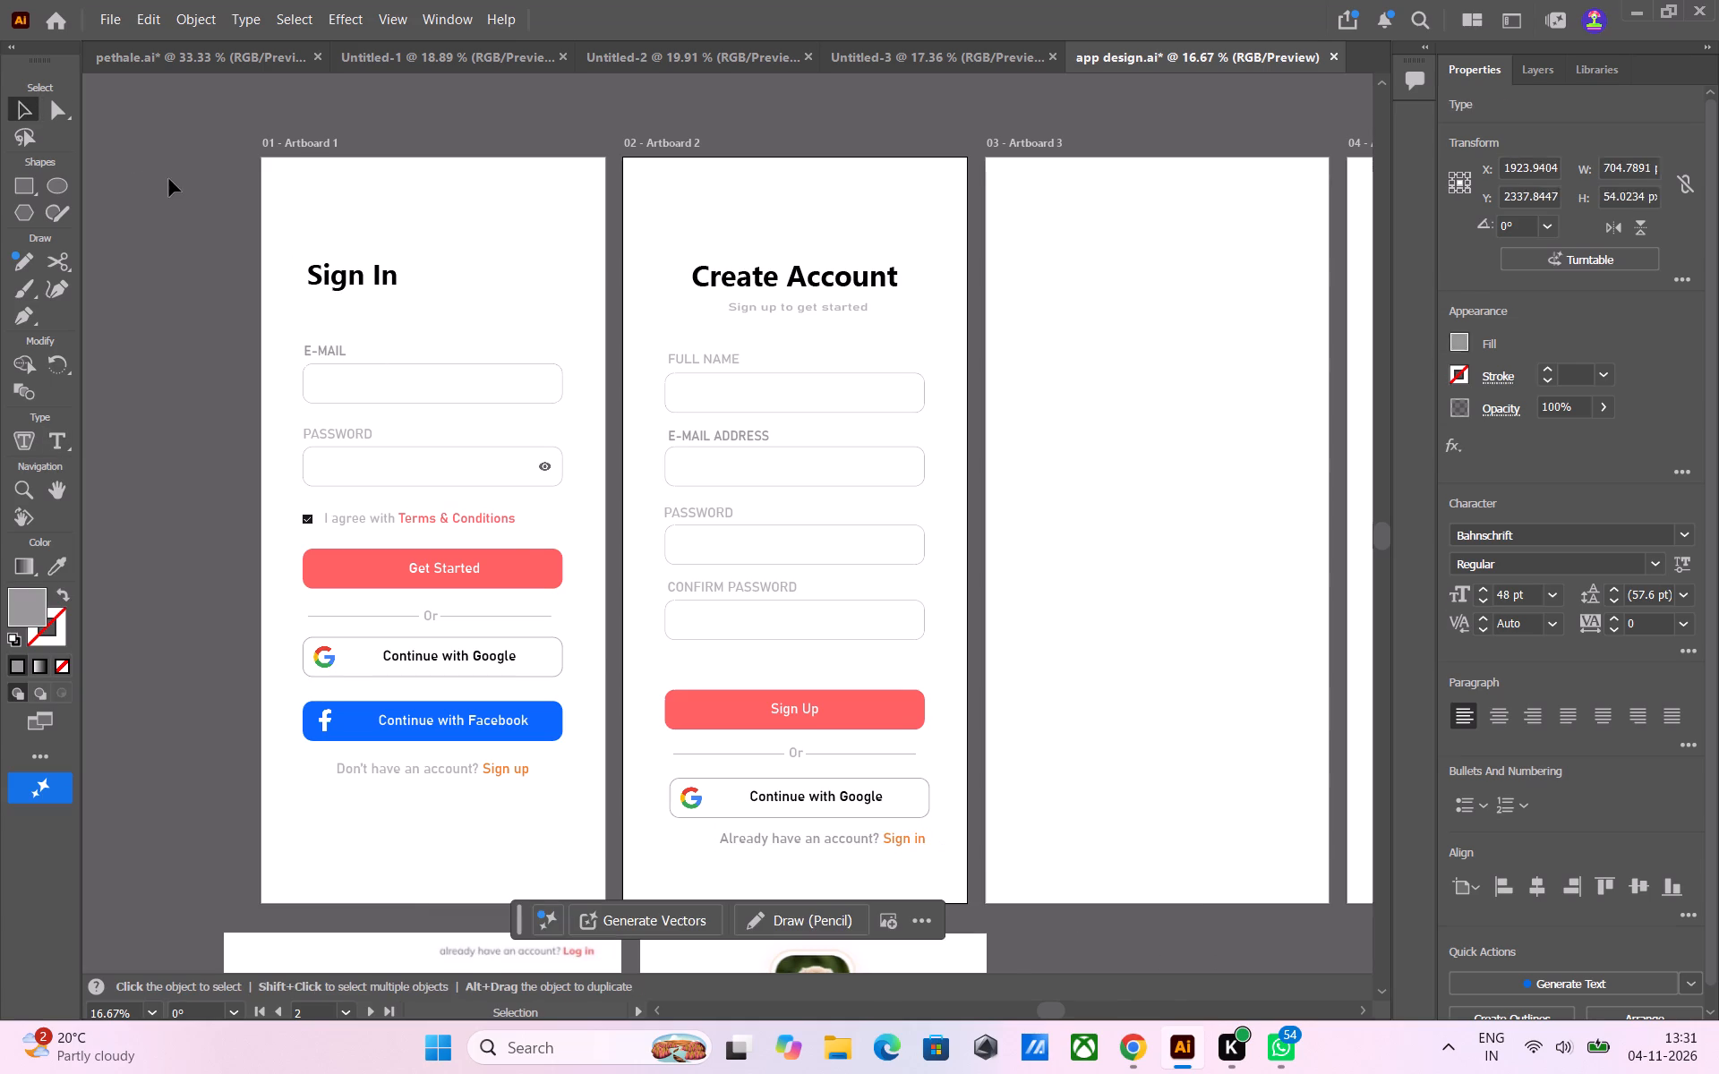
# Centre the enlarged account prompt horizontally on the Create Account artboard and move it down to about Y 2353 px.
pyautogui.click(867, 840)
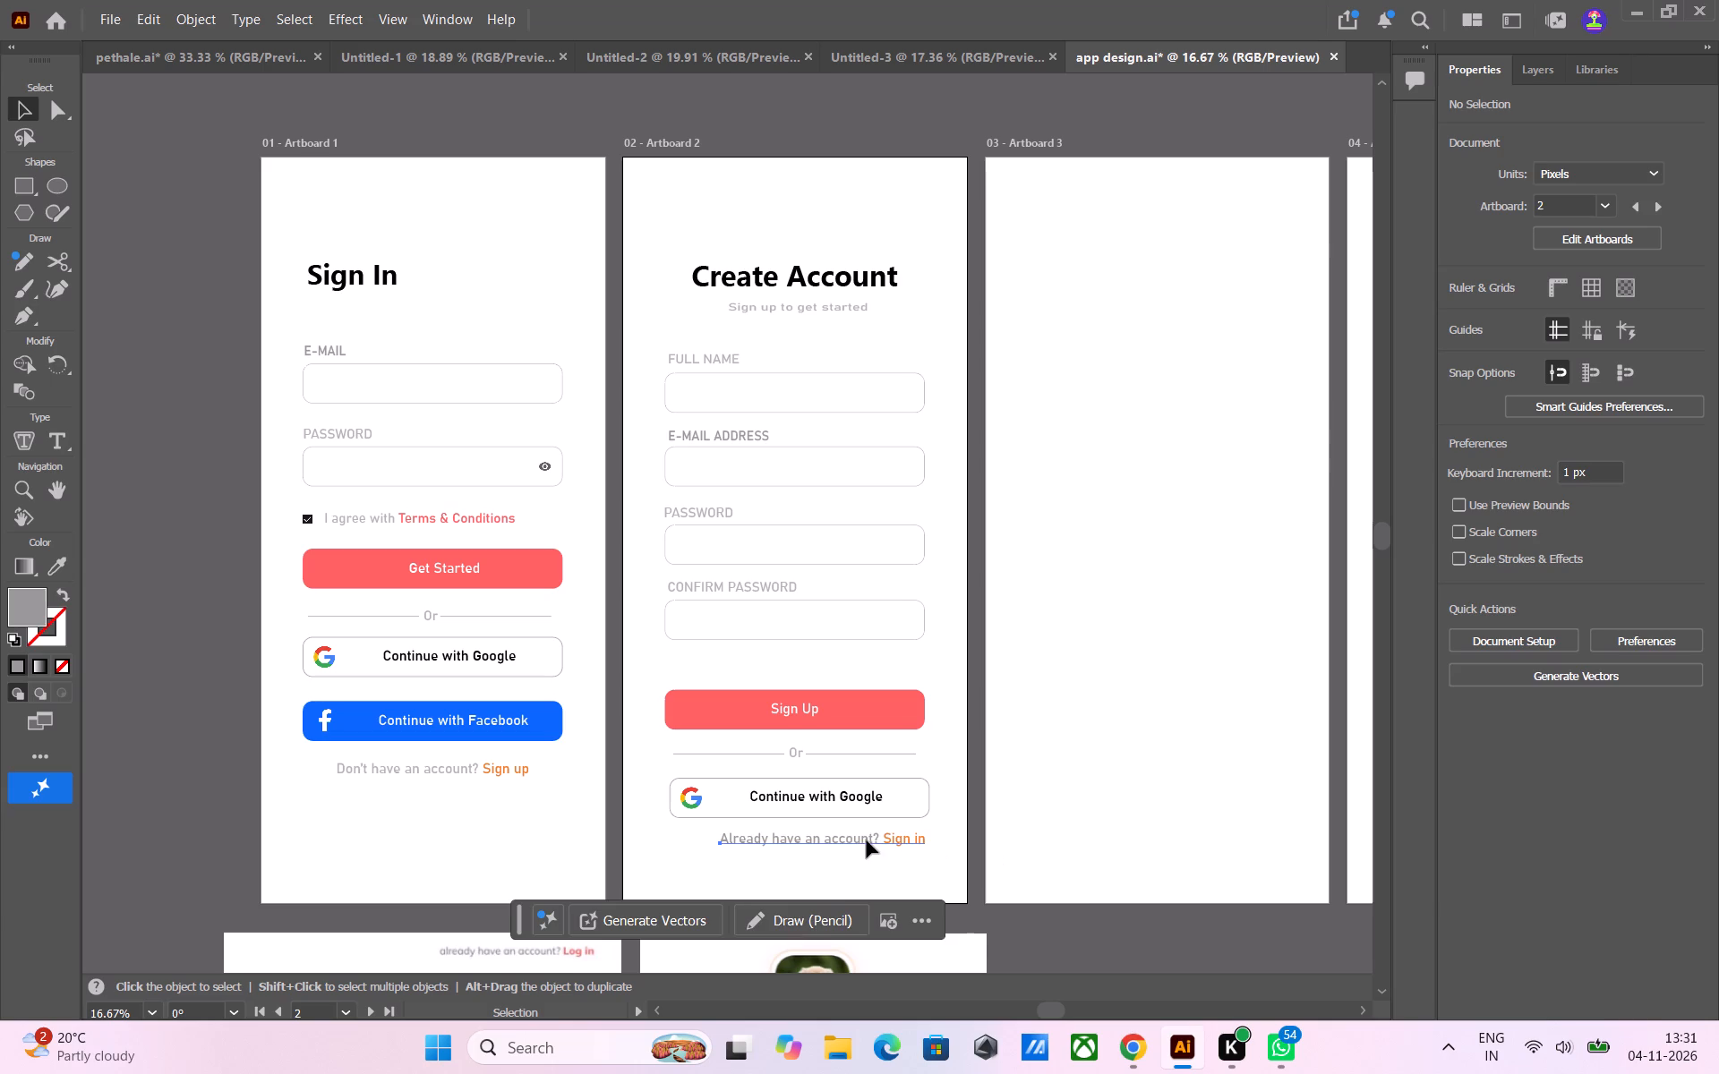
pyautogui.click(1544, 884)
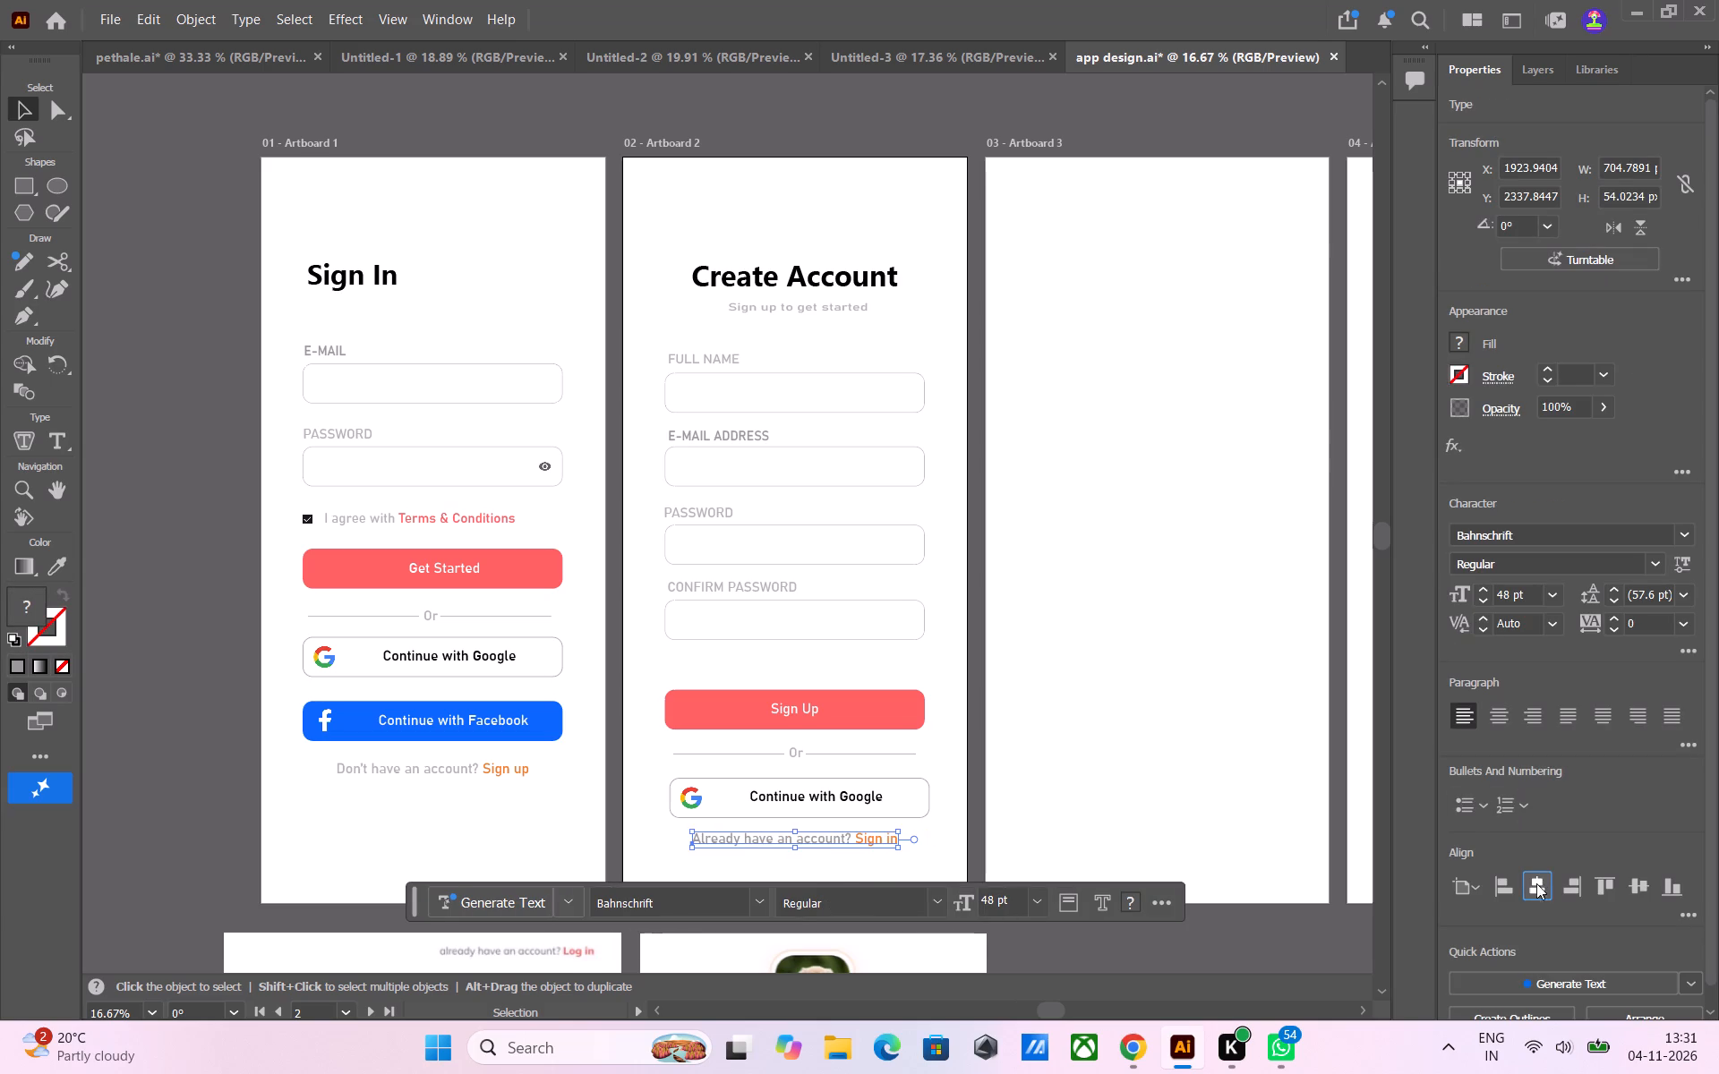
pyautogui.click(1272, 950)
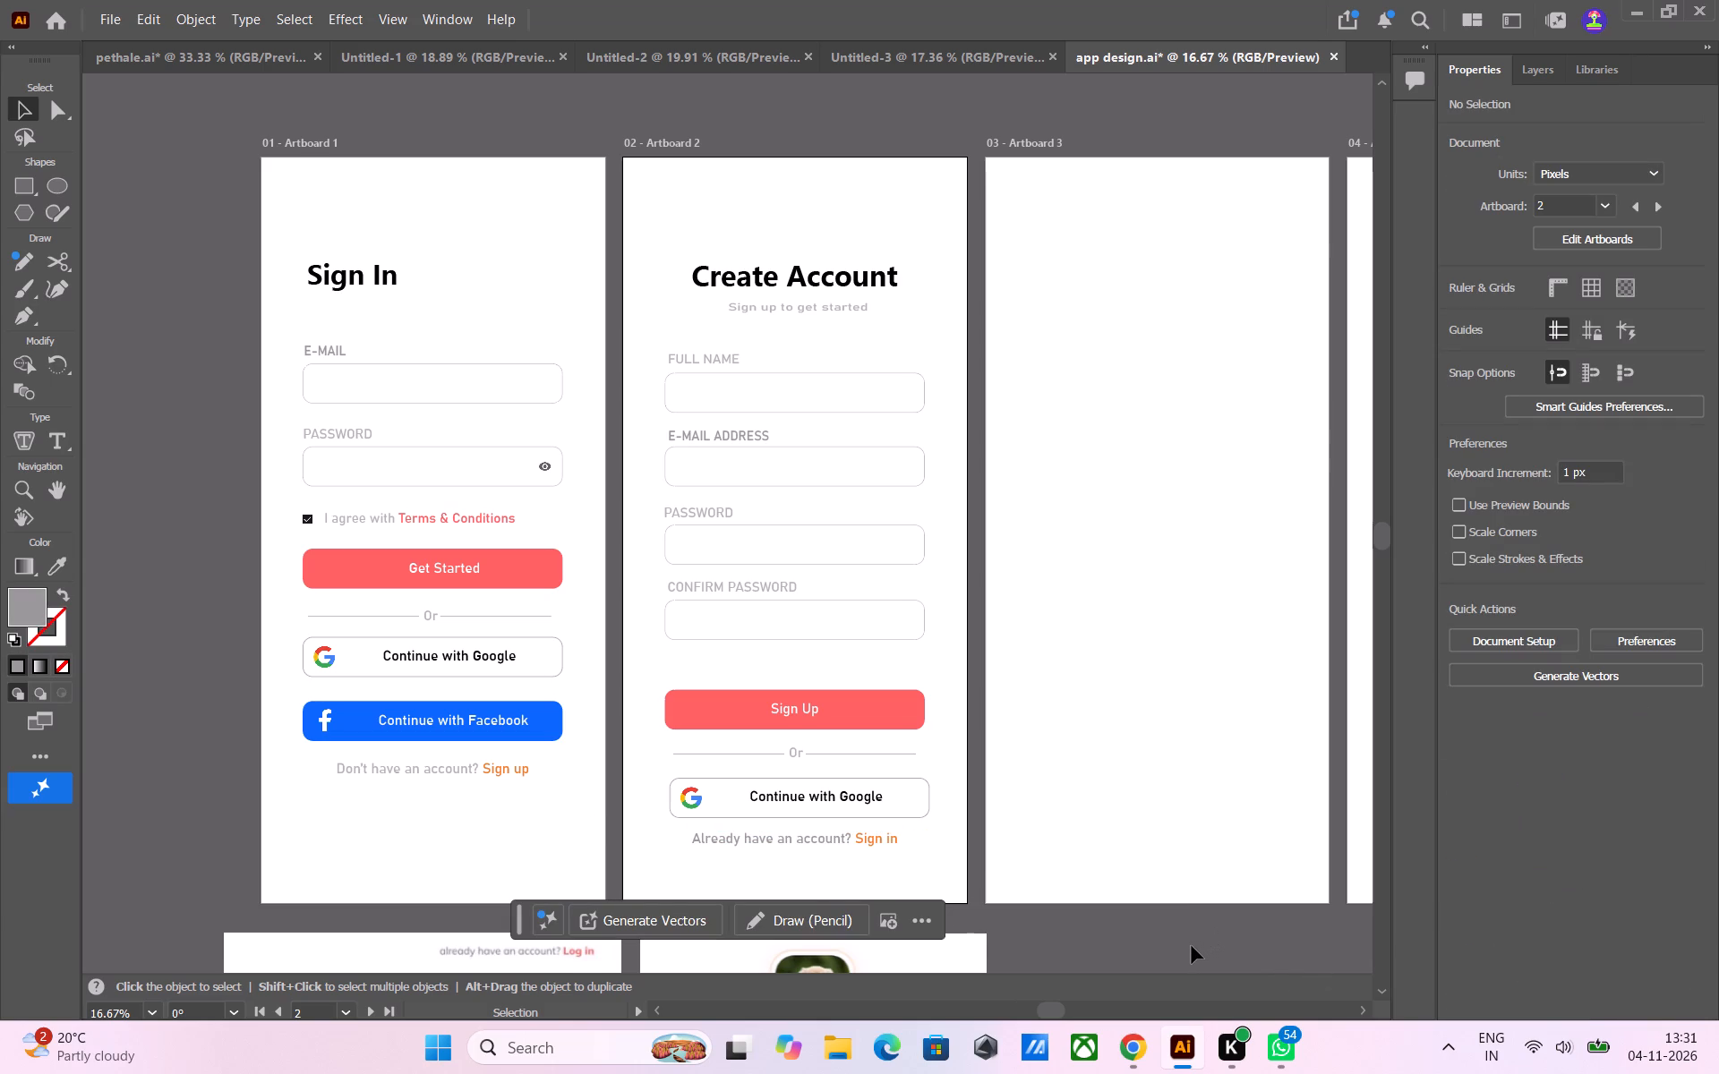
pyautogui.click(438, 771)
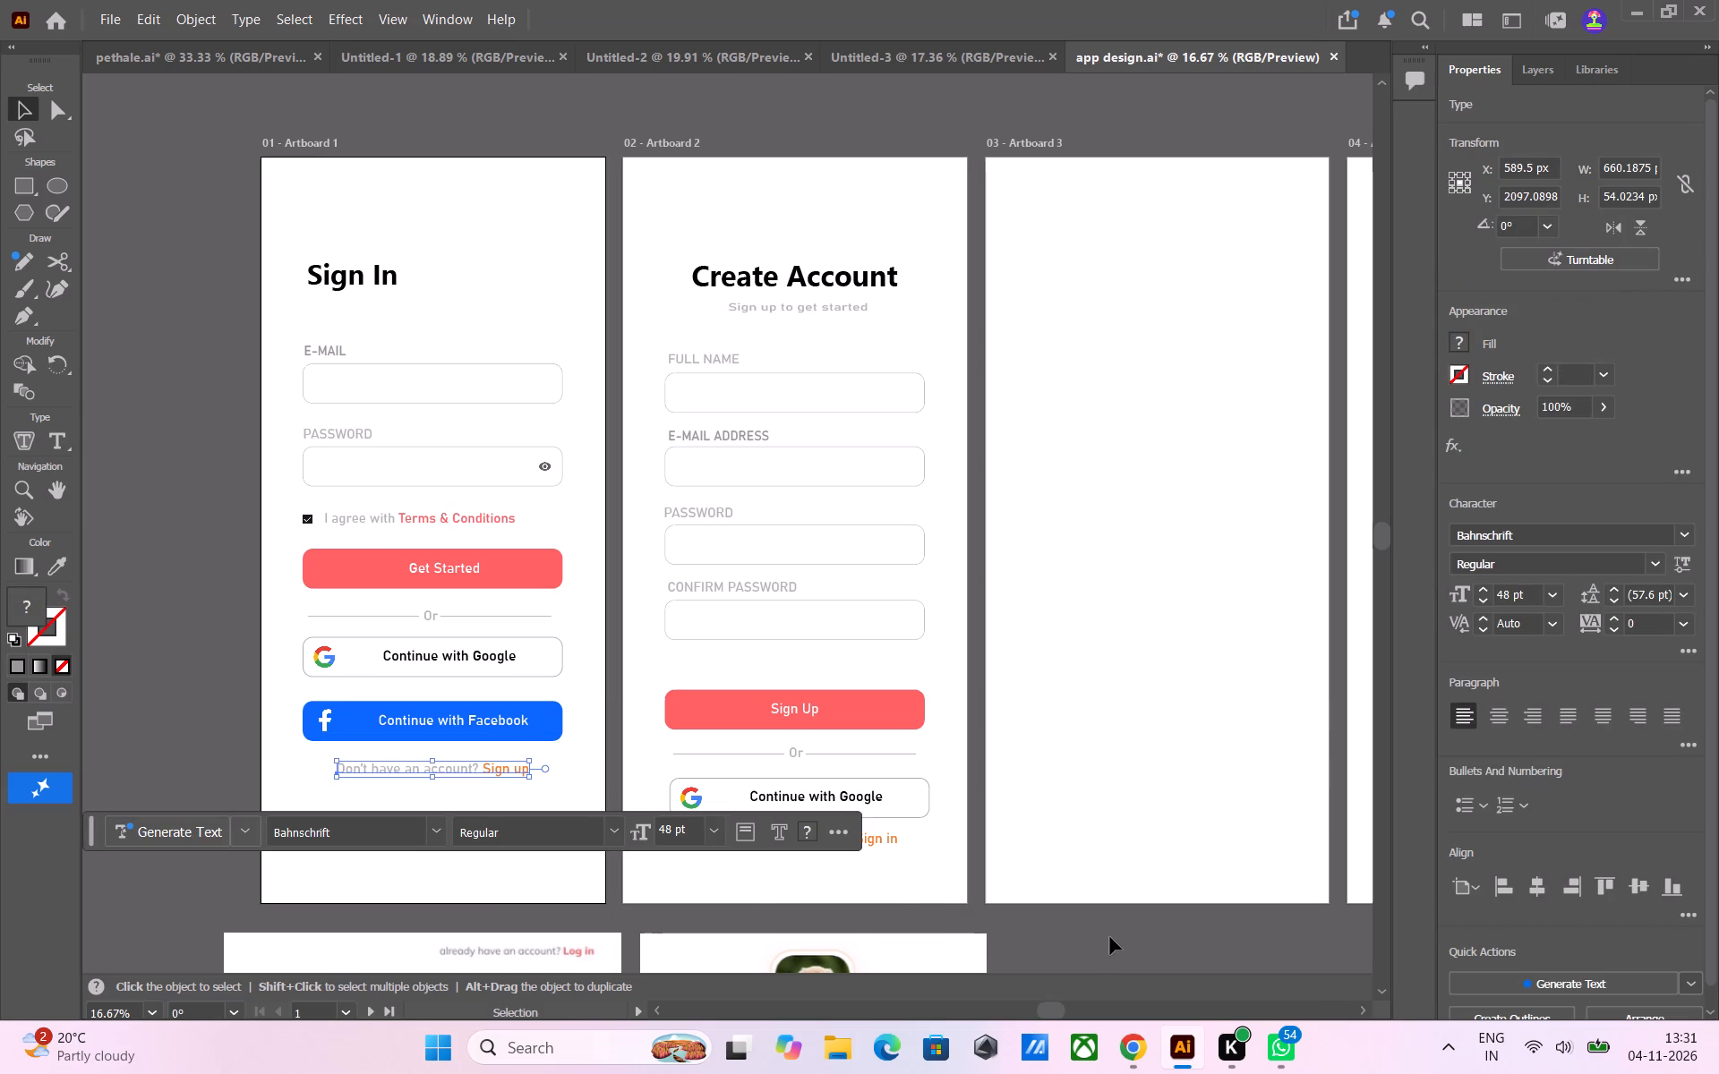
pyautogui.click(1112, 936)
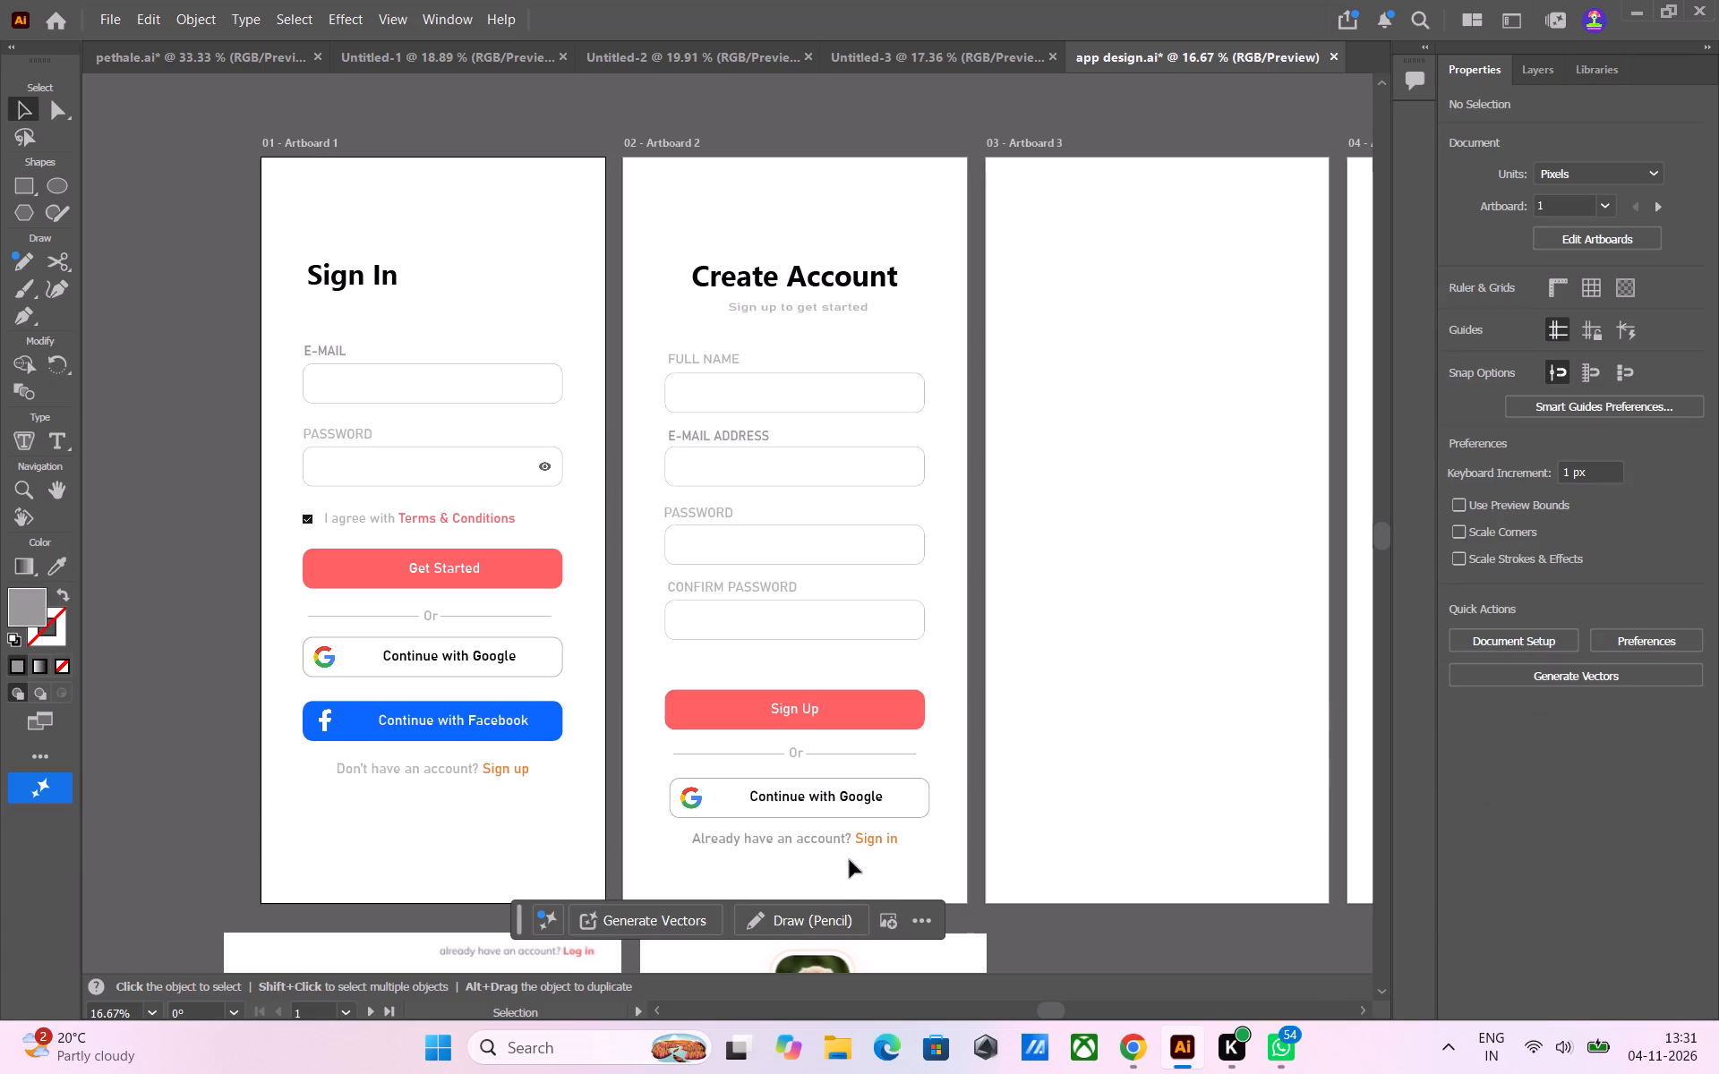
pyautogui.click(806, 840)
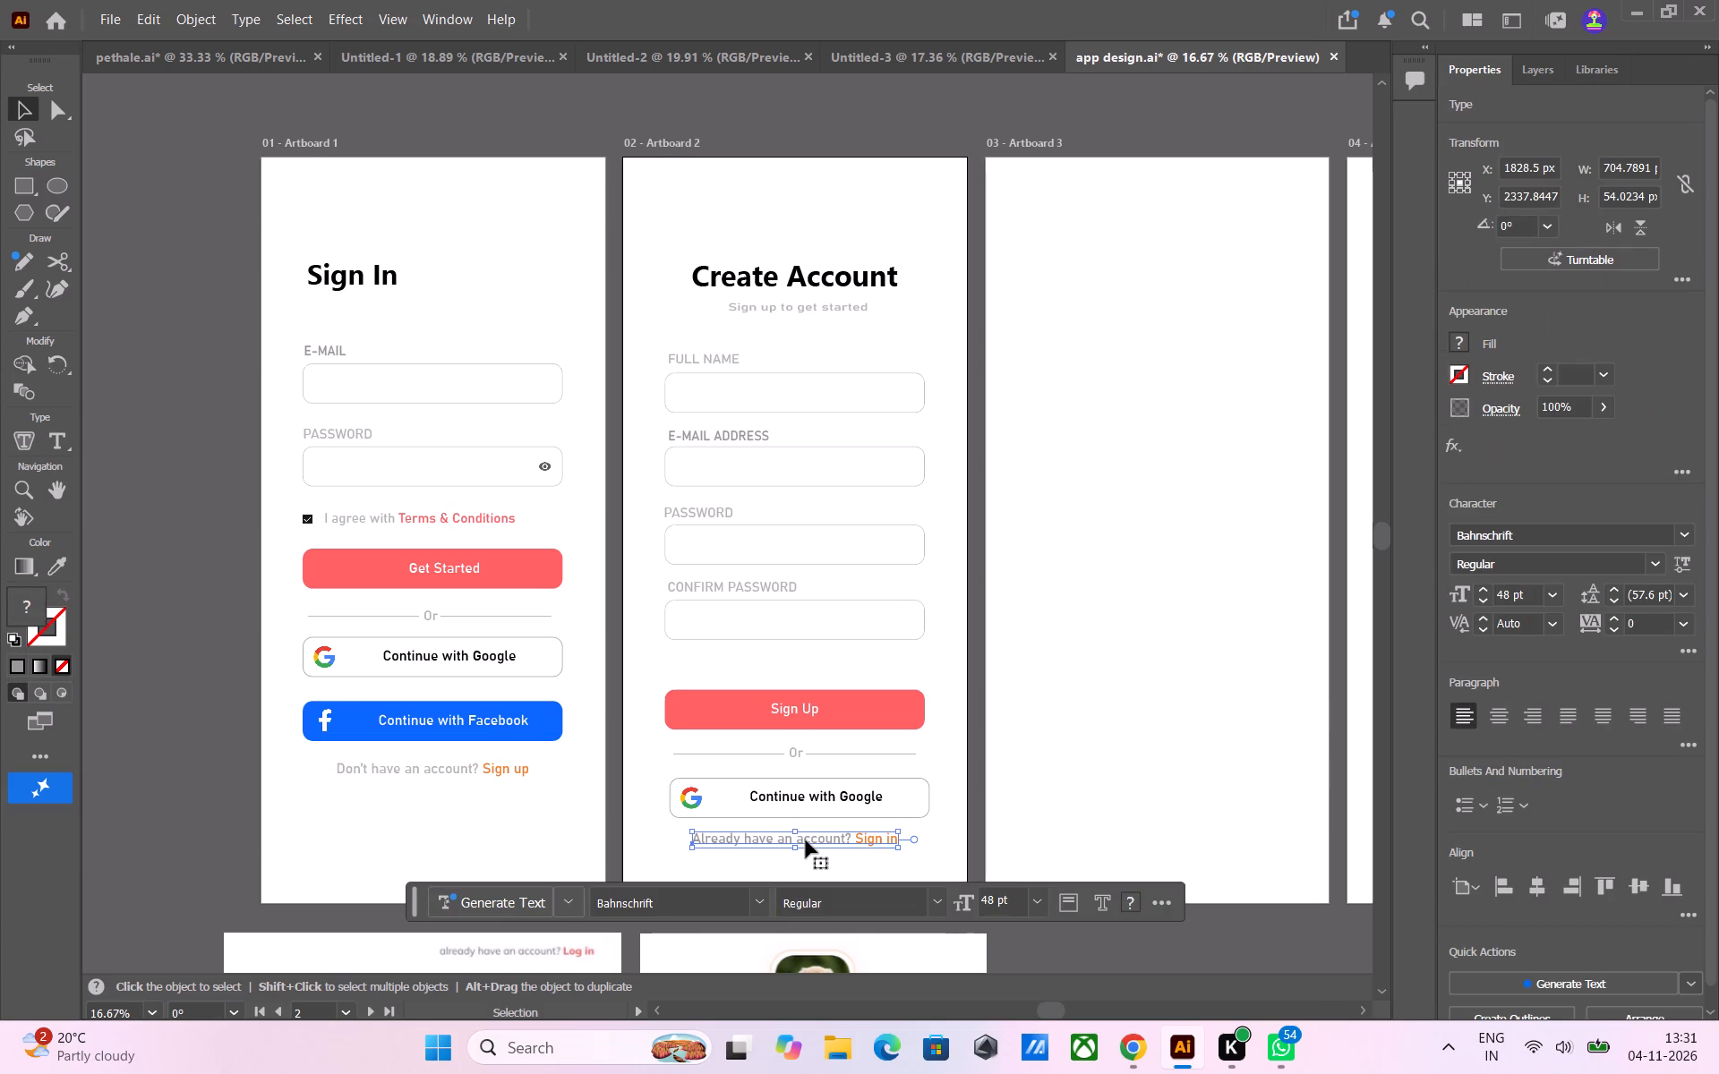
pyautogui.moveTo(806, 840); pyautogui.dragTo(807, 849)
pyautogui.click(807, 845)
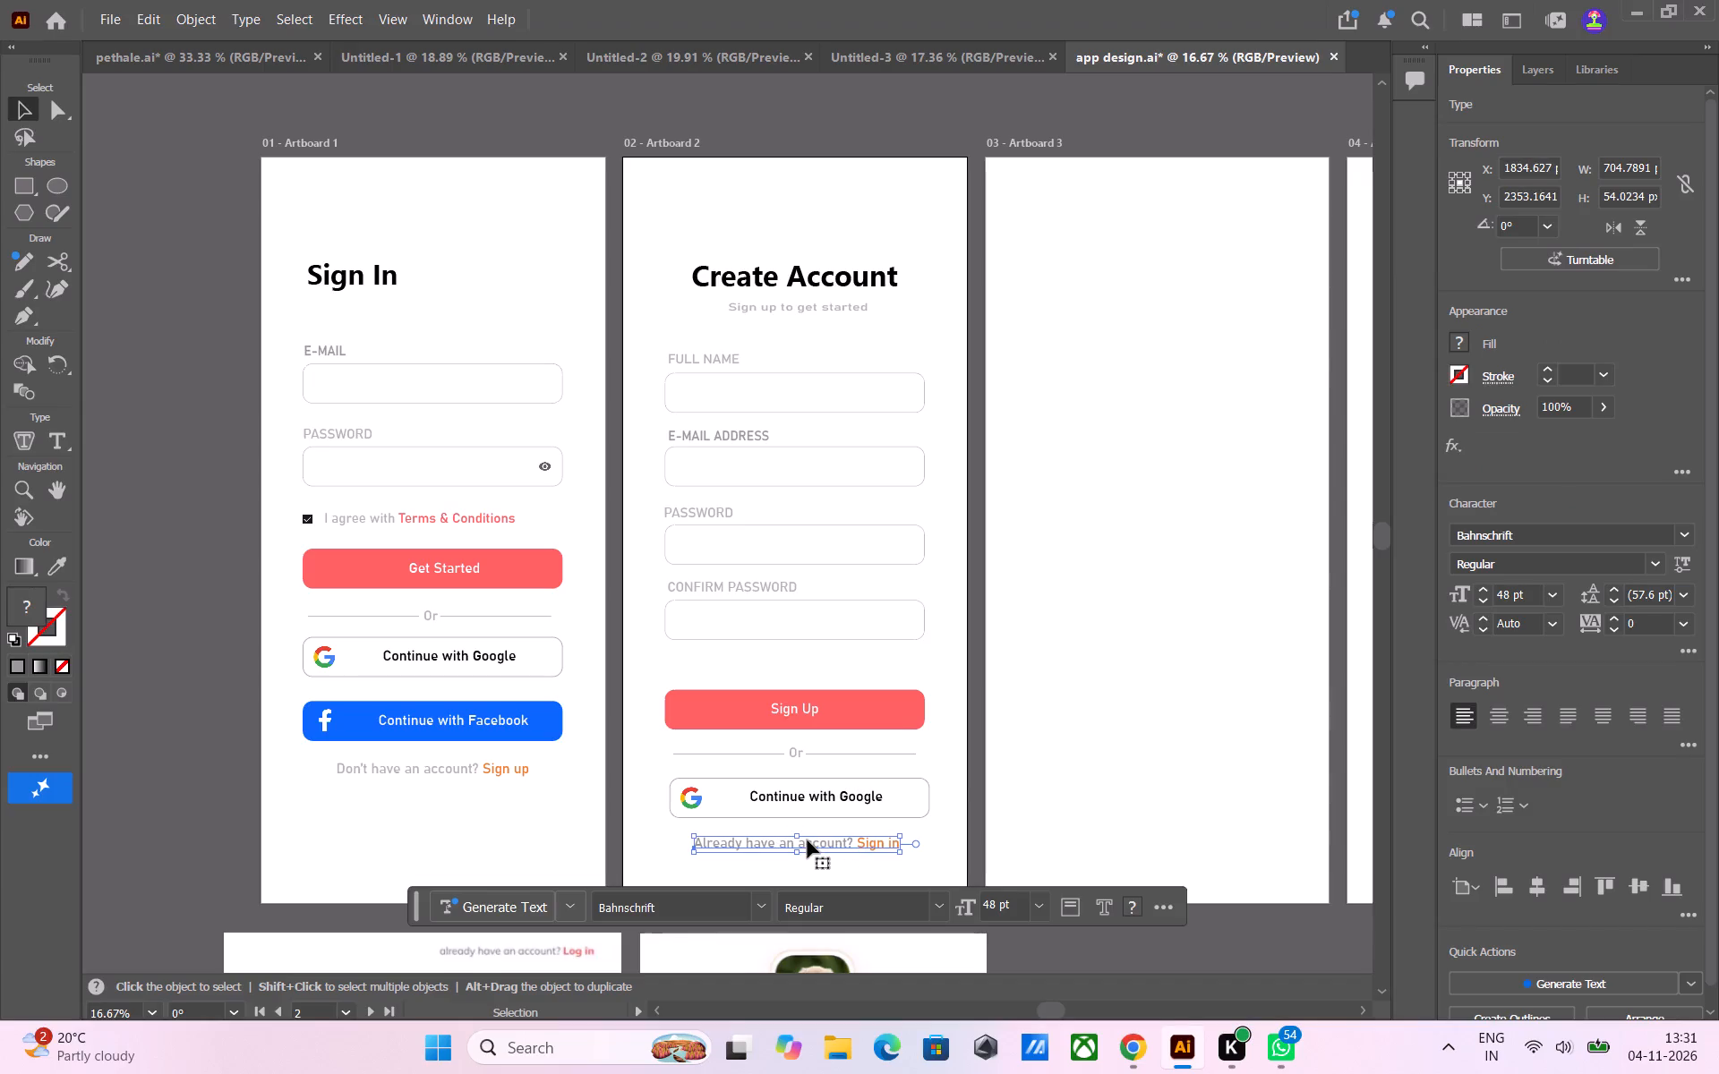
# Examine the reference Sign Up and Create Account designs below the artboards.
pyautogui.scroll(-4, 895, 755)
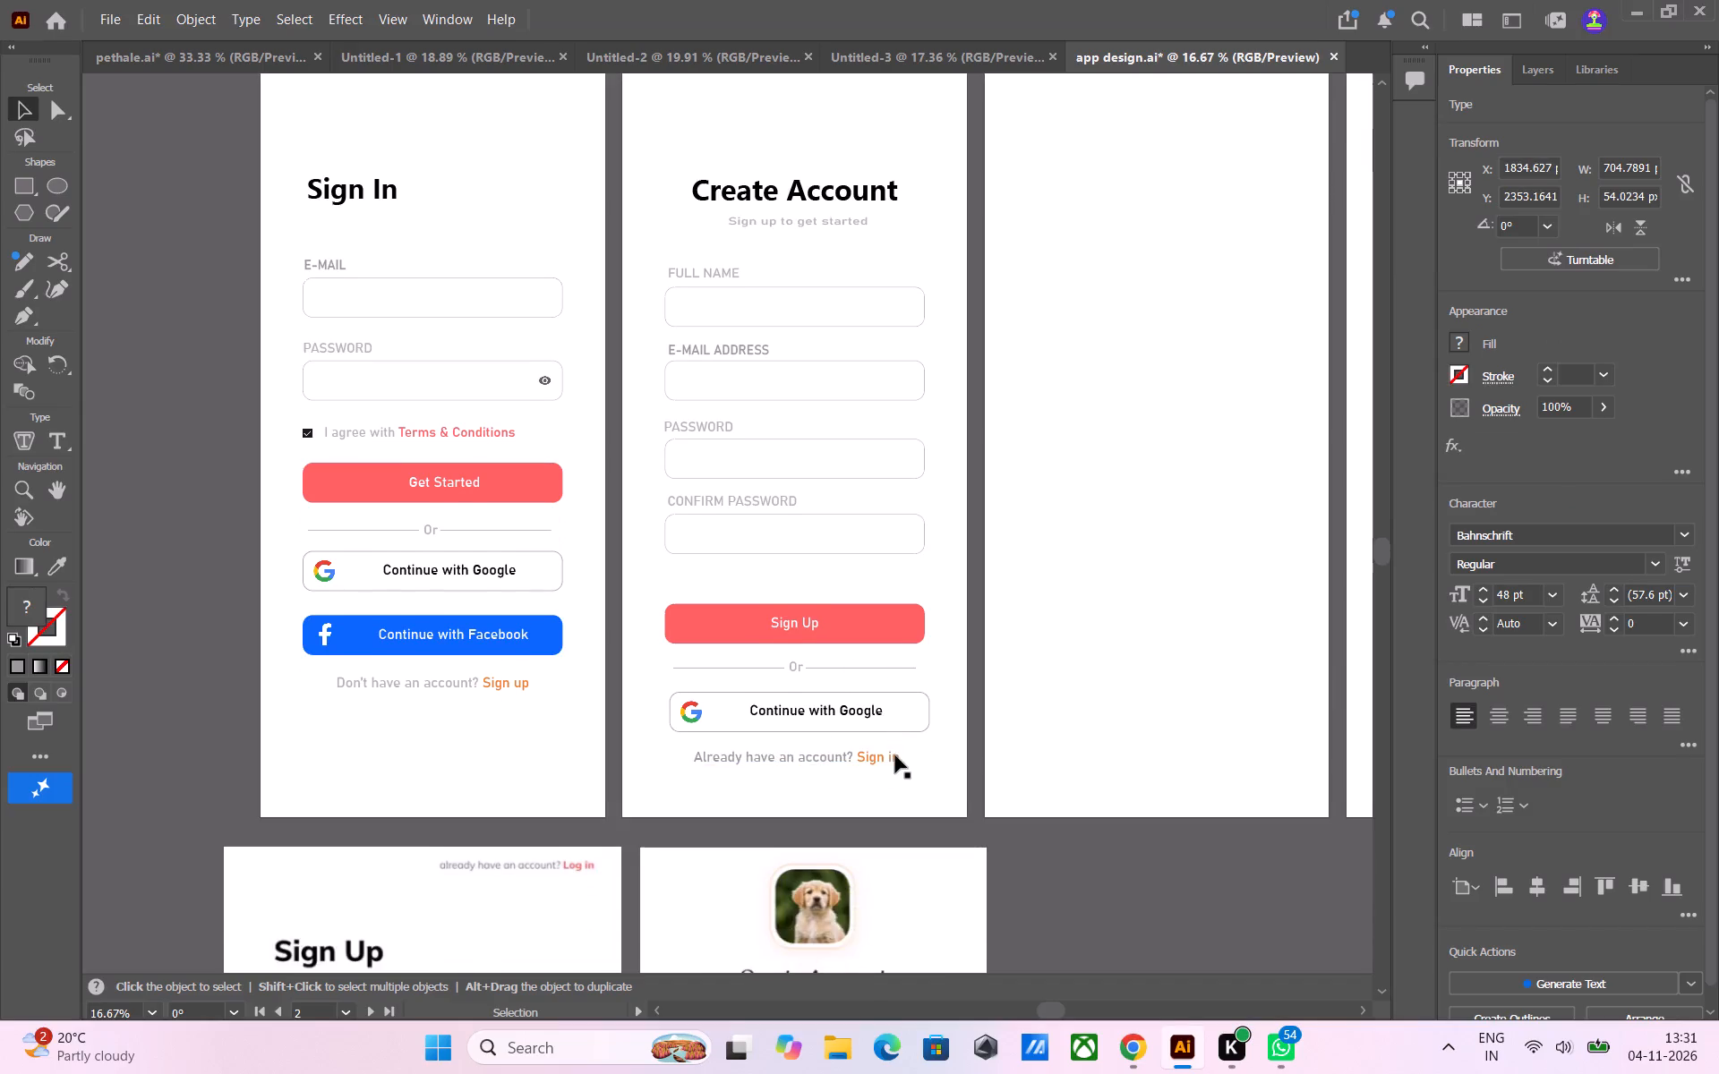
pyautogui.scroll(-5, 895, 729)
pyautogui.scroll(-20, 895, 645)
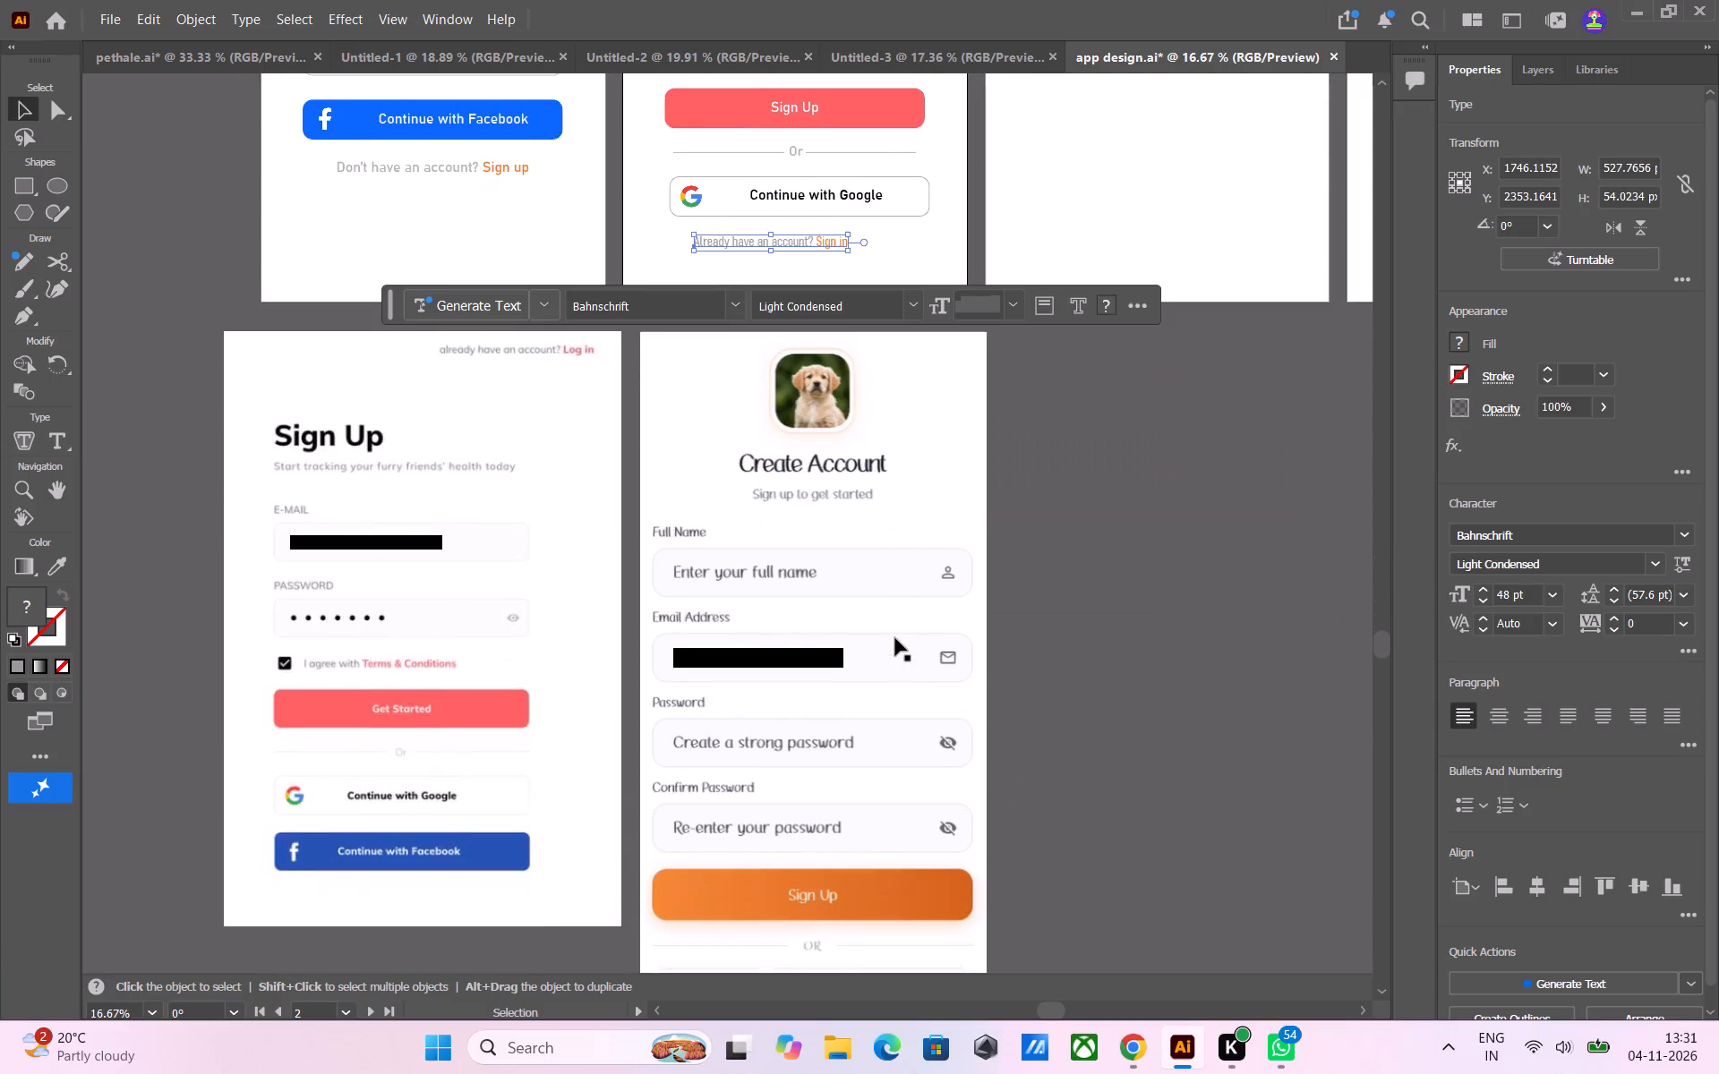
pyautogui.scroll(-4, 895, 632)
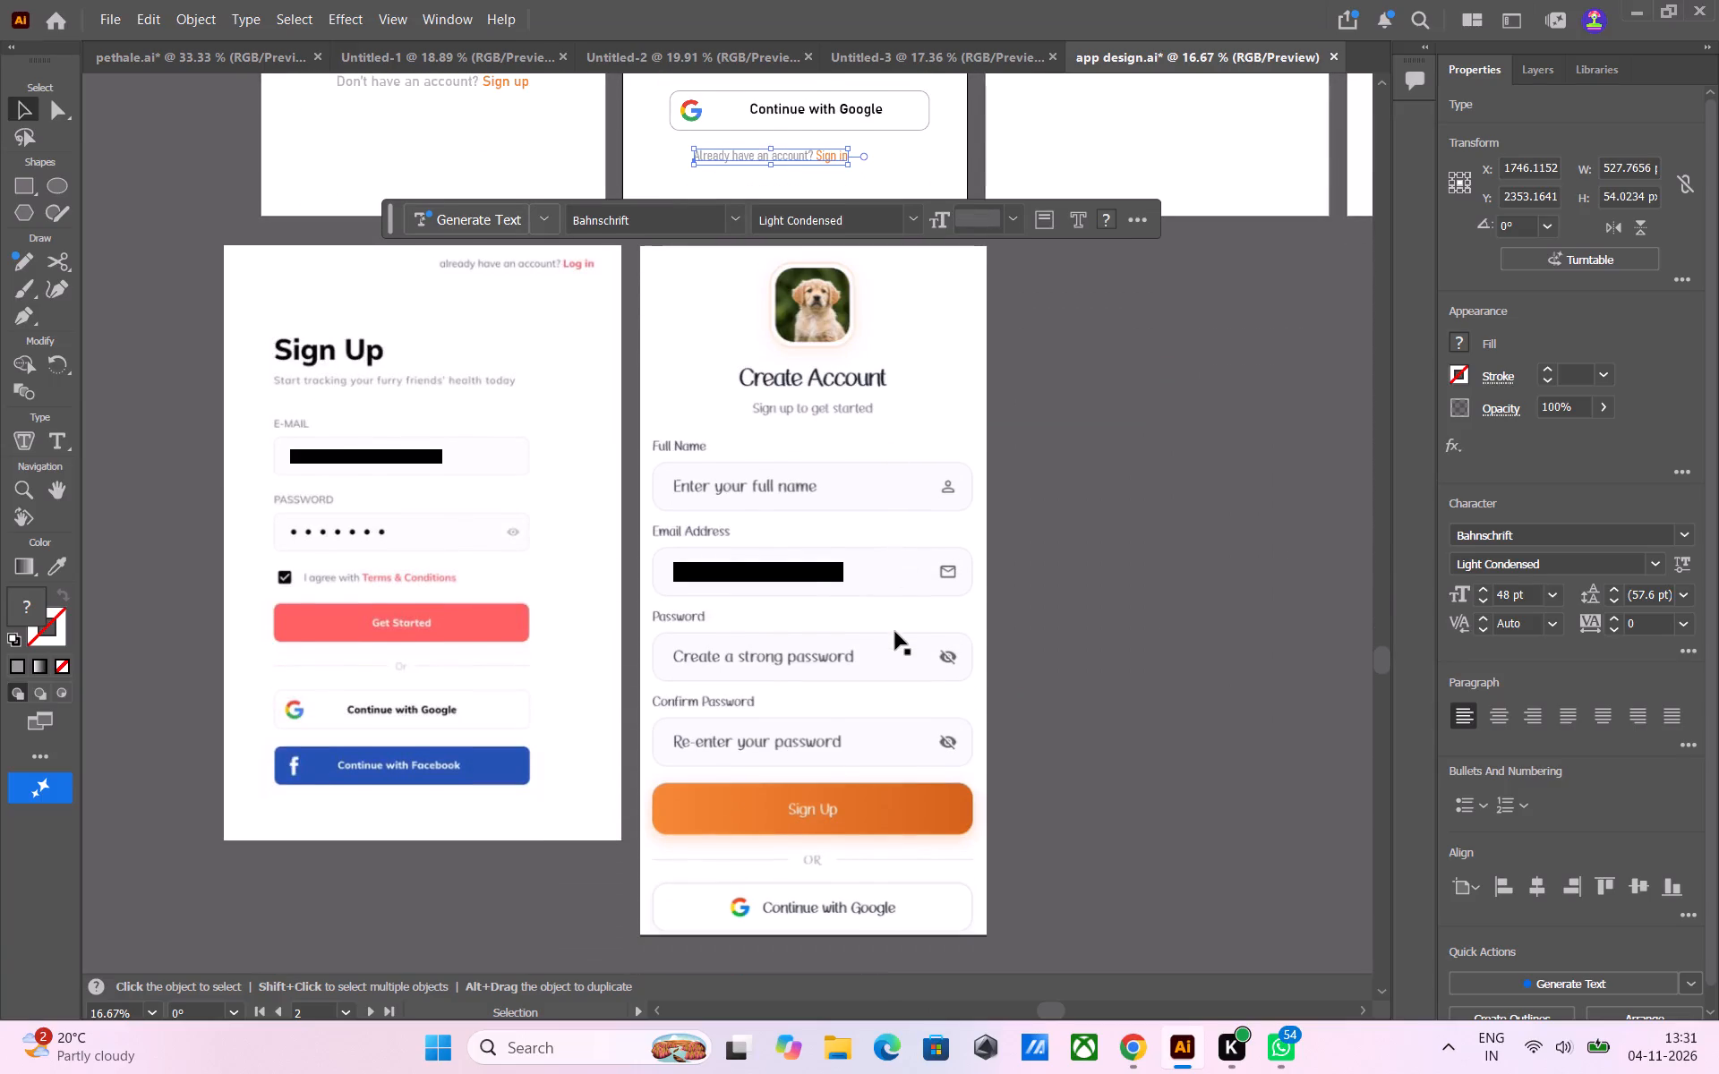
pyautogui.scroll(-4, 895, 632)
pyautogui.scroll(4, 895, 632)
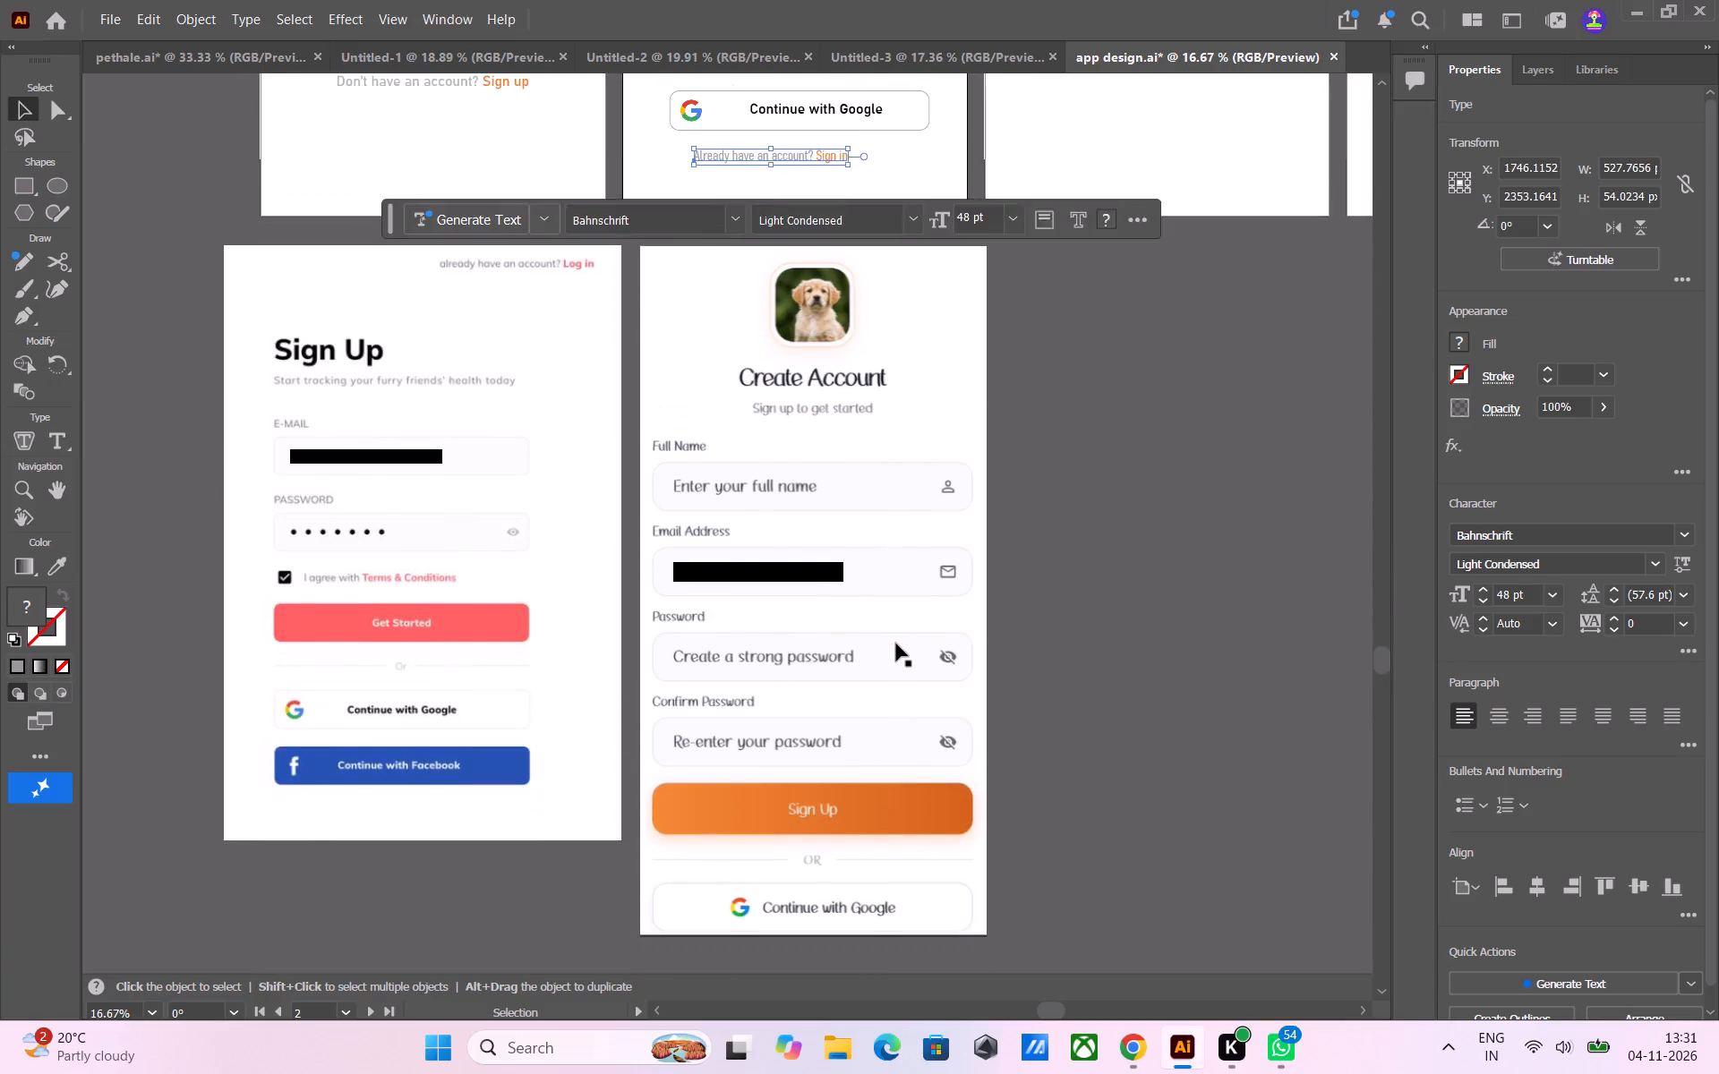
pyautogui.scroll(13, 896, 648)
pyautogui.click(1166, 703)
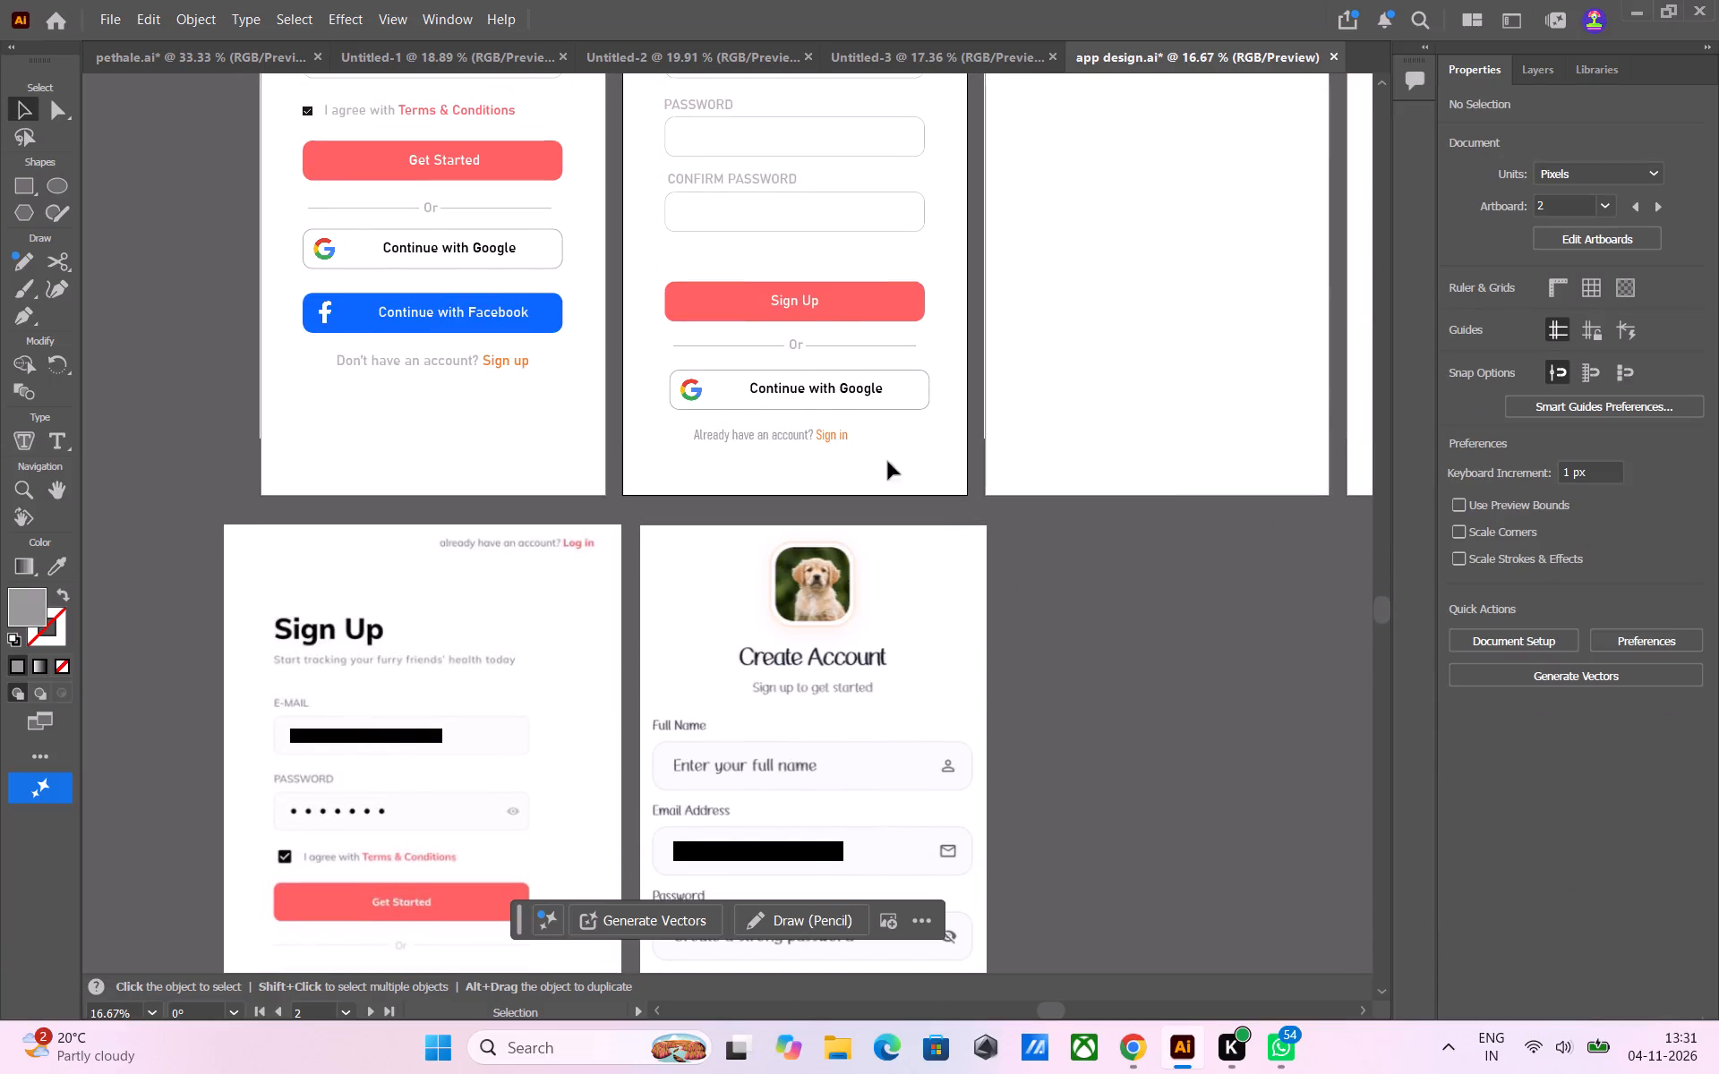
# Centre the "Already have an account? Sign in" line horizontally on the Create Account artboard again.
pyautogui.click(811, 430)
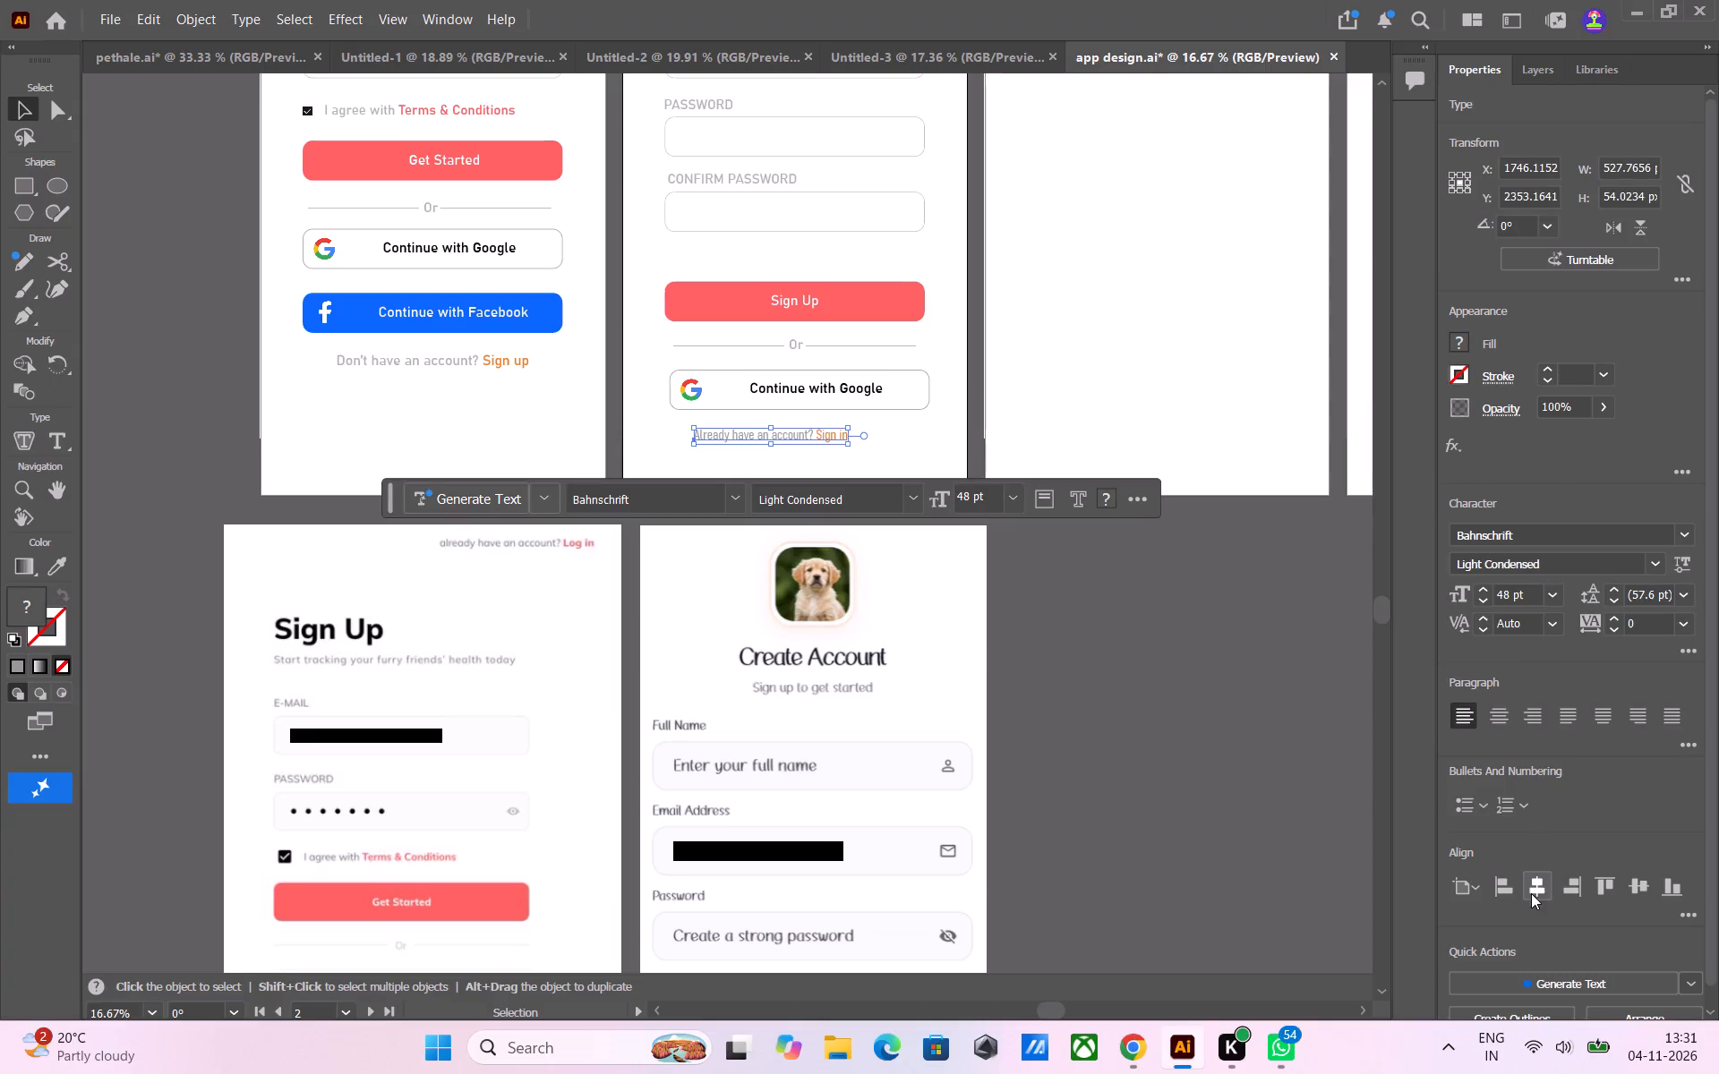
pyautogui.click(1535, 891)
pyautogui.click(1117, 618)
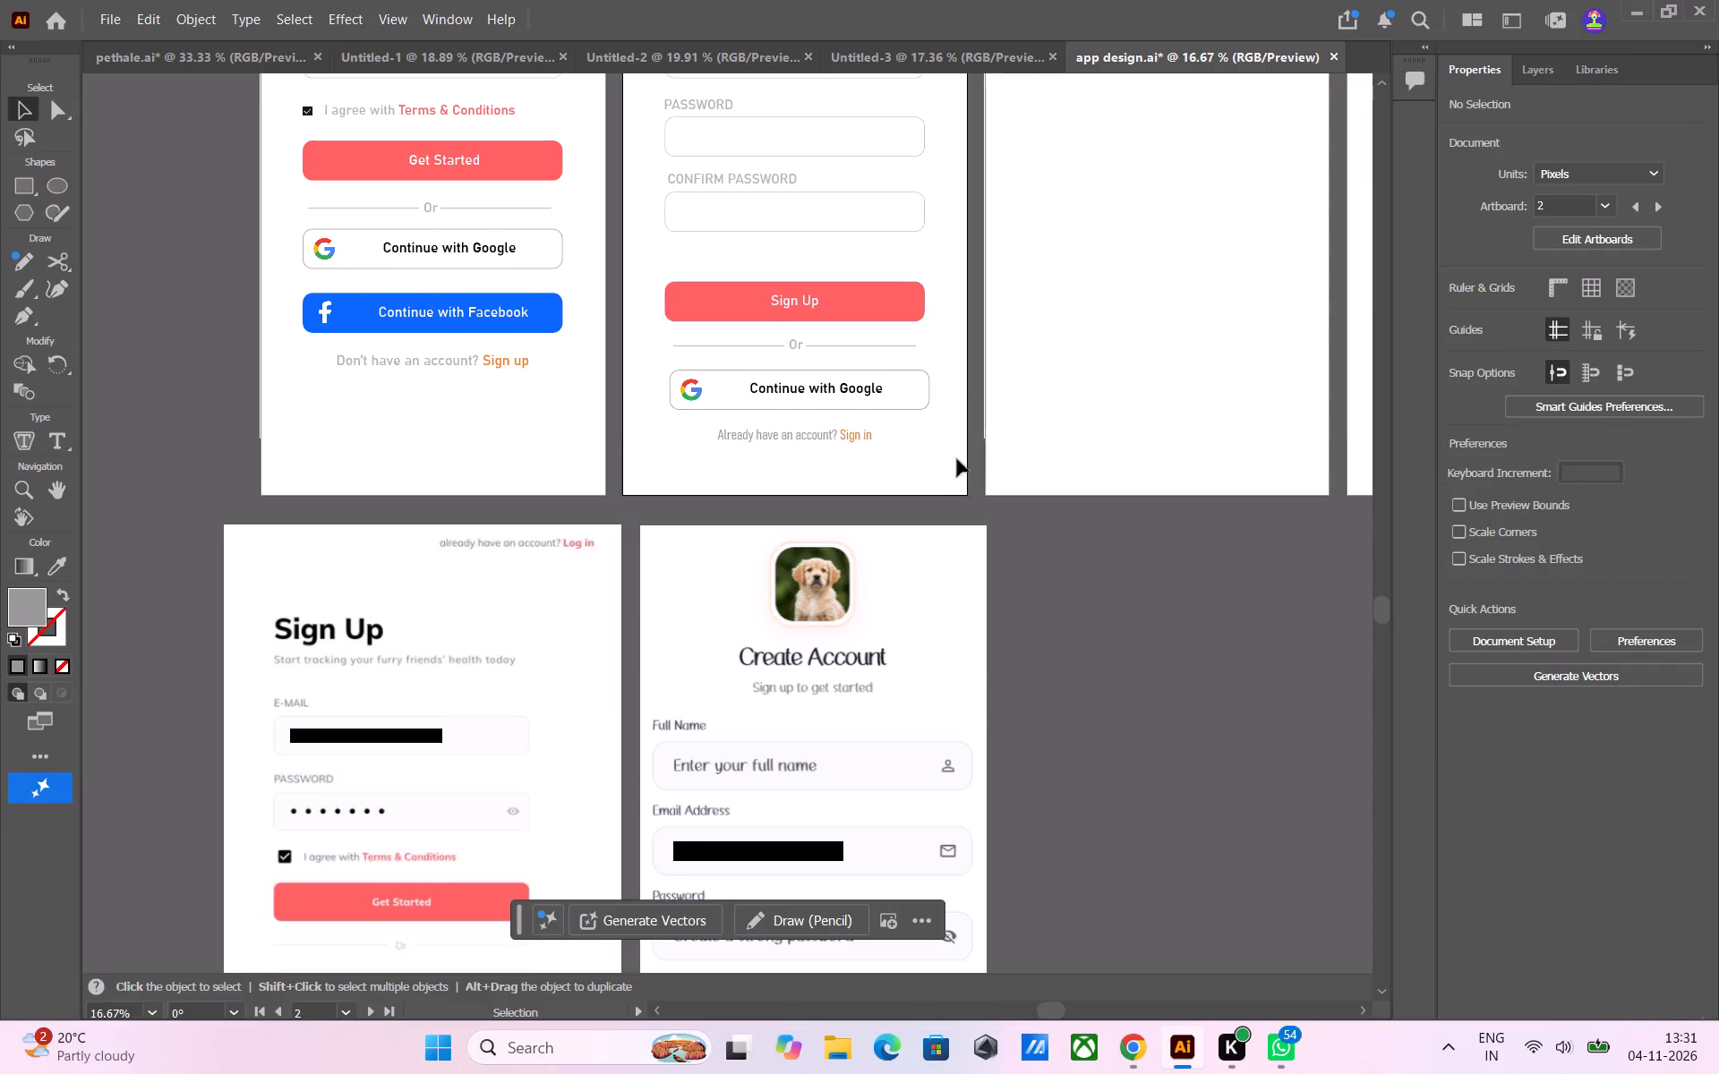
# Move the Sign Up button, Or divider, Google button and account prompt up together to about Y 2017 px on the Create Account artboard.
pyautogui.scroll(3, 982, 469)
pyautogui.moveTo(646, 321); pyautogui.dragTo(941, 524)
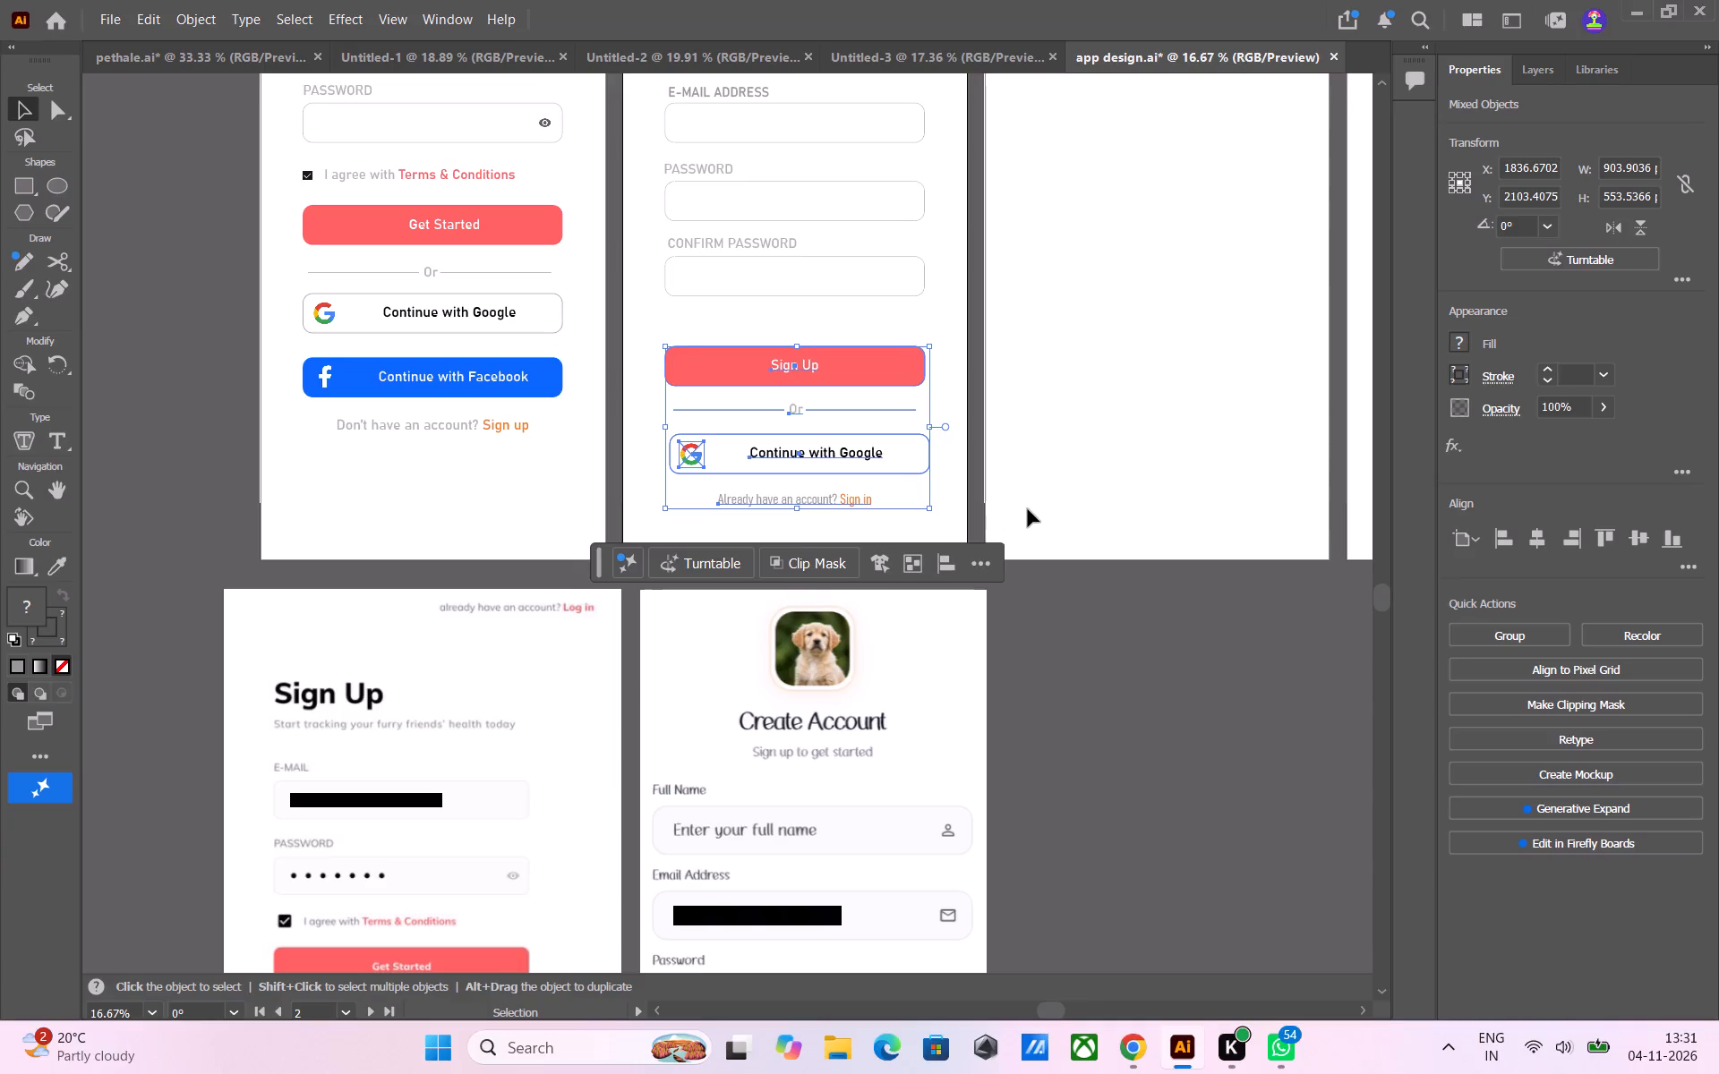
pyautogui.press('Up')
pyautogui.press('Up')
pyautogui.press('Up')
pyautogui.press('Up')
pyautogui.press('Up')
pyautogui.press('Up')
pyautogui.press('Up')
pyautogui.press('Up')
pyautogui.press('Up')
pyautogui.press('Up')
pyautogui.press('Up')
pyautogui.press('Up')
pyautogui.press('Up')
pyautogui.press('Up')
pyautogui.press('Up')
pyautogui.press('Up')
pyautogui.press('Up')
pyautogui.press('Up')
pyautogui.press('Up')
pyautogui.press('Up')
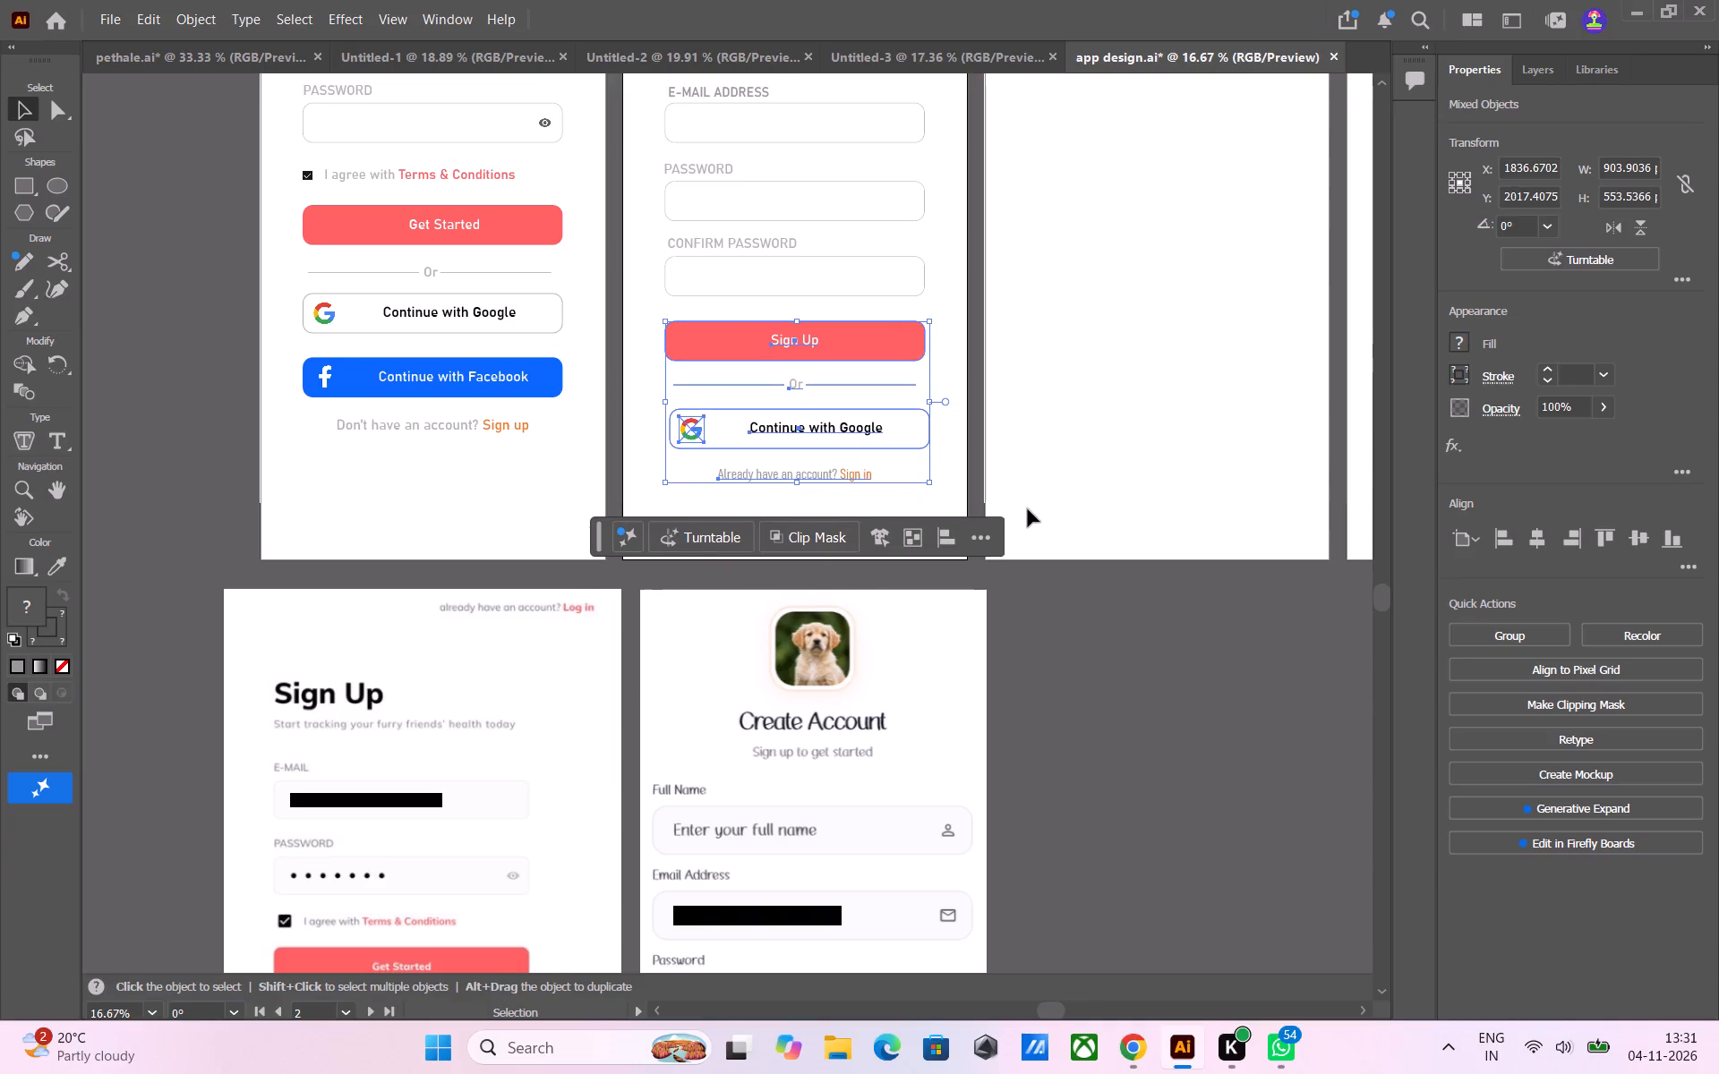
pyautogui.click(1096, 810)
# Nudge the Sign Up button, Or divider, Google button and account prompt slightly down together to widen the gap below Confirm Password.
pyautogui.scroll(5, 962, 545)
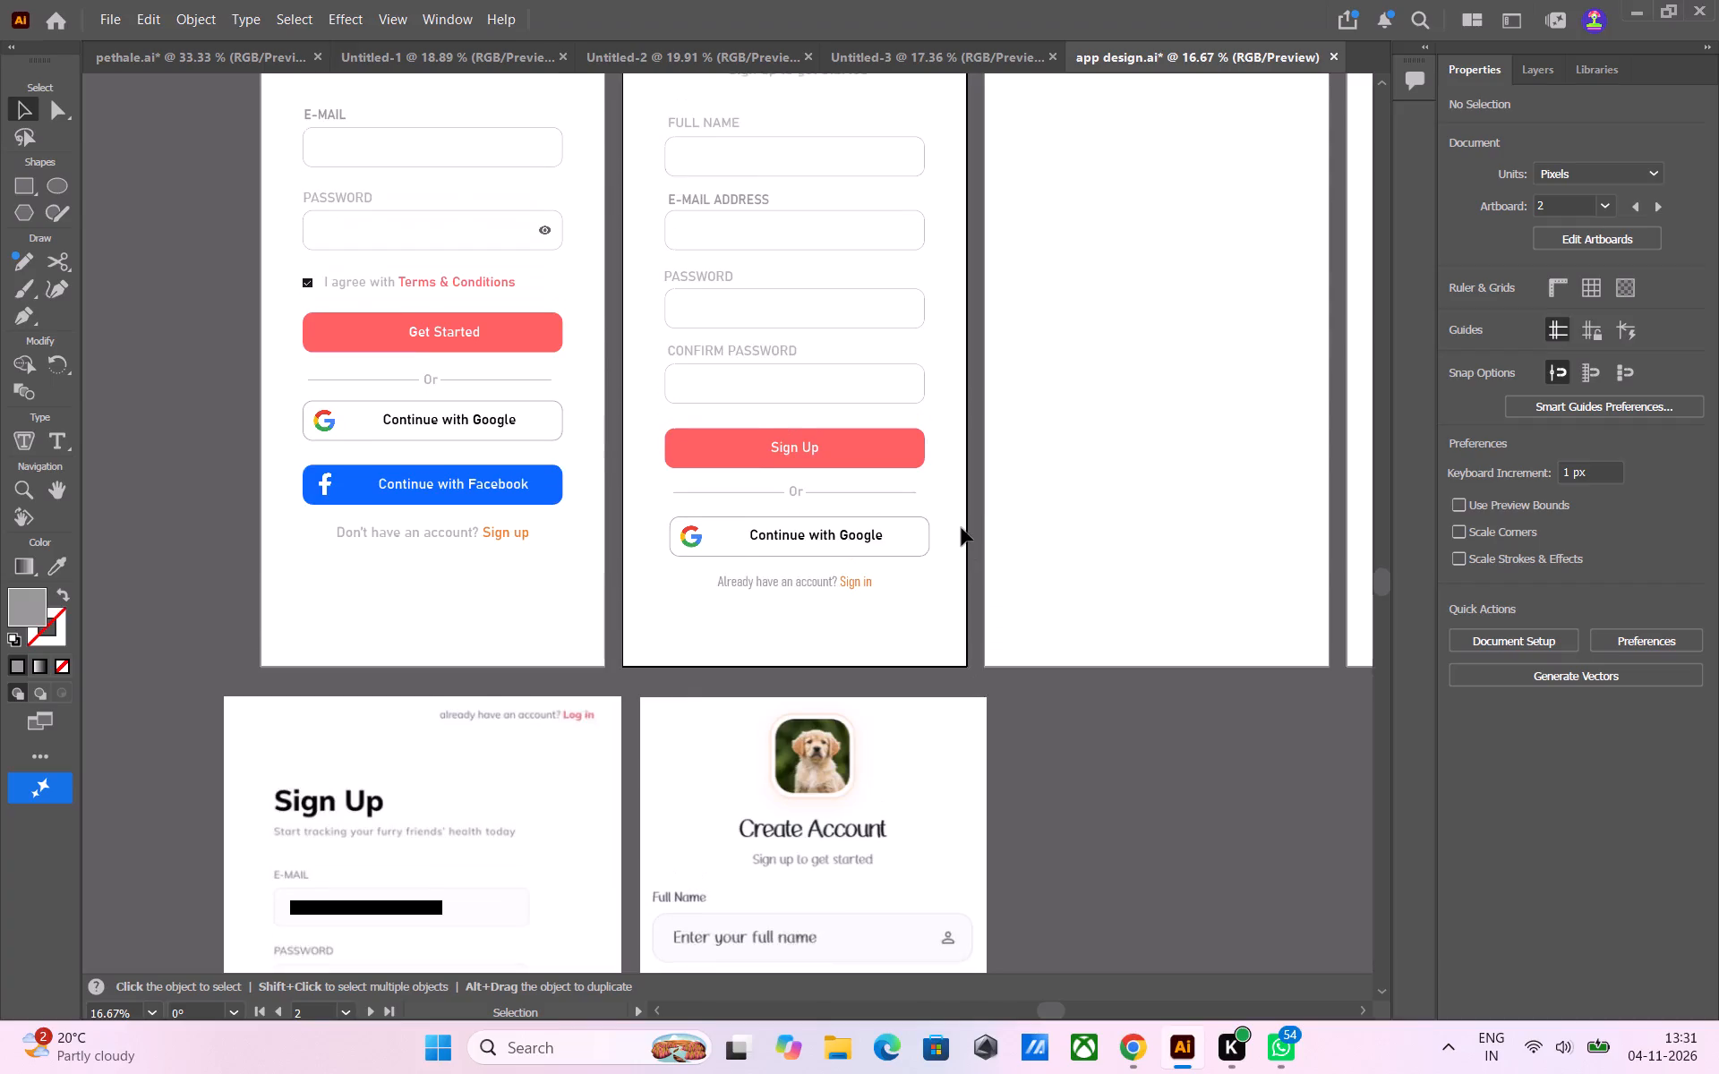
pyautogui.scroll(10, 962, 527)
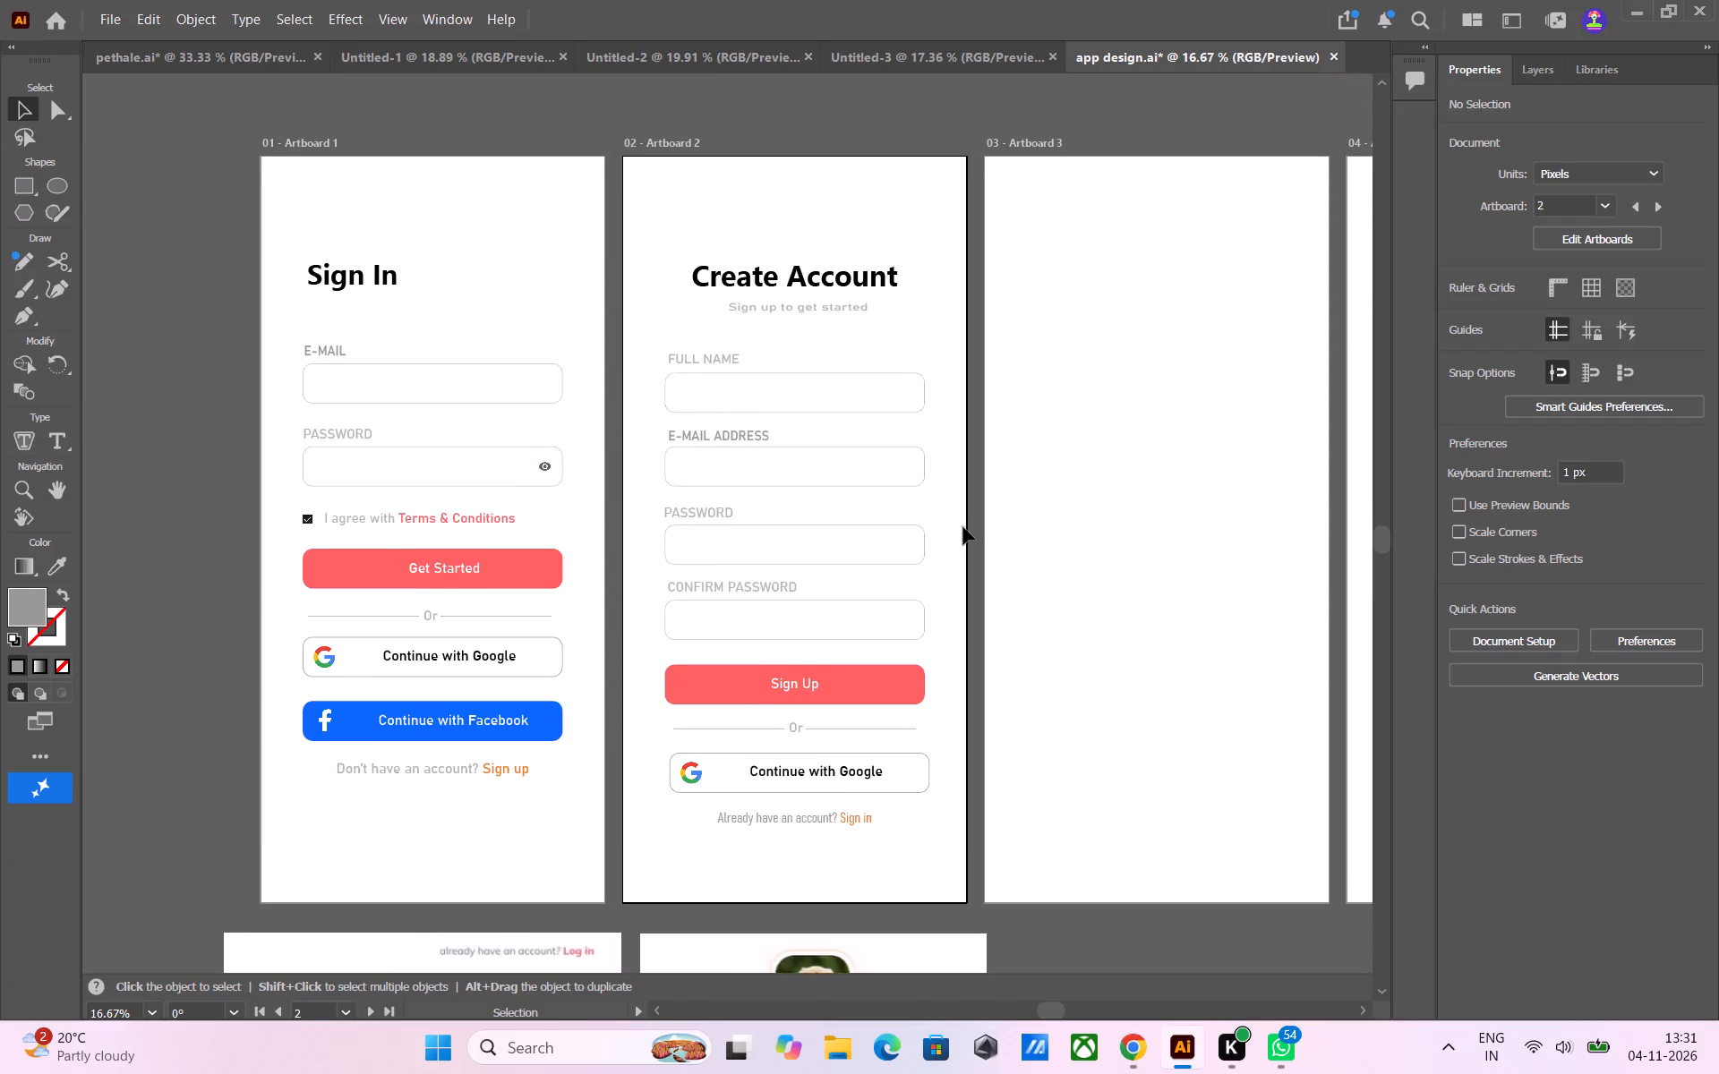
pyautogui.scroll(2, 963, 527)
pyautogui.scroll(-1, 966, 530)
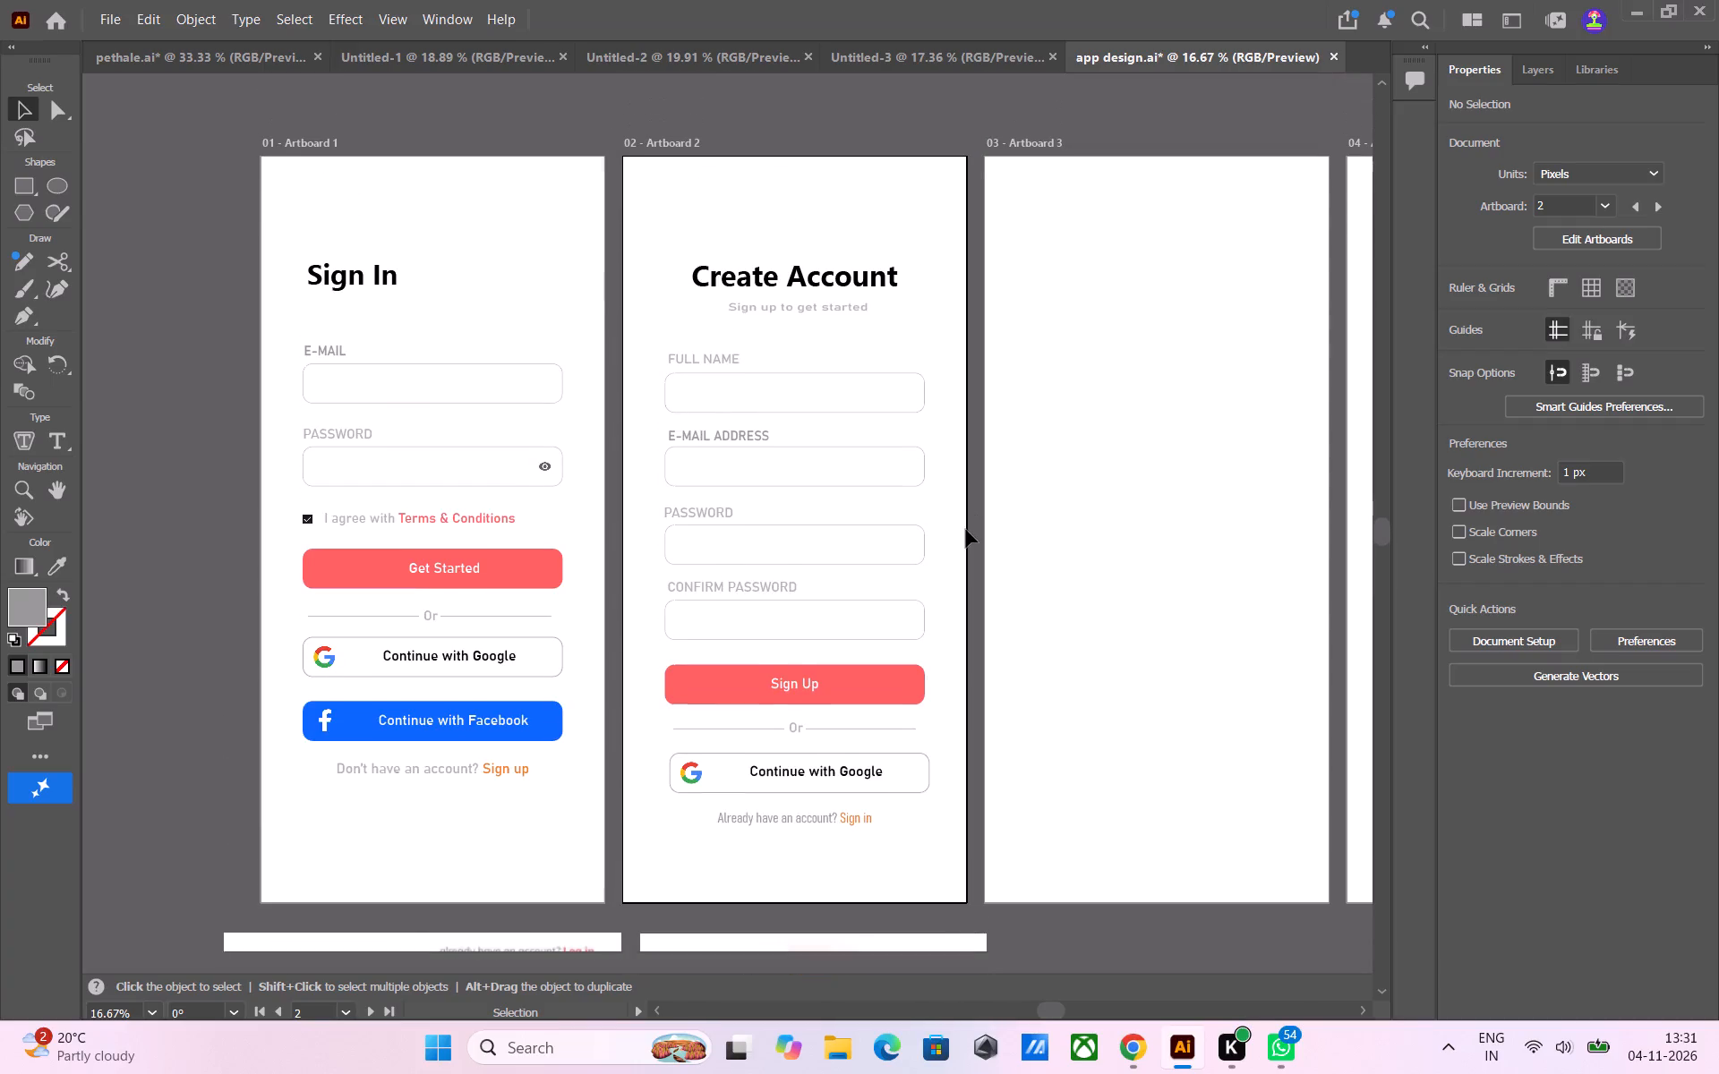
pyautogui.scroll(1, 966, 530)
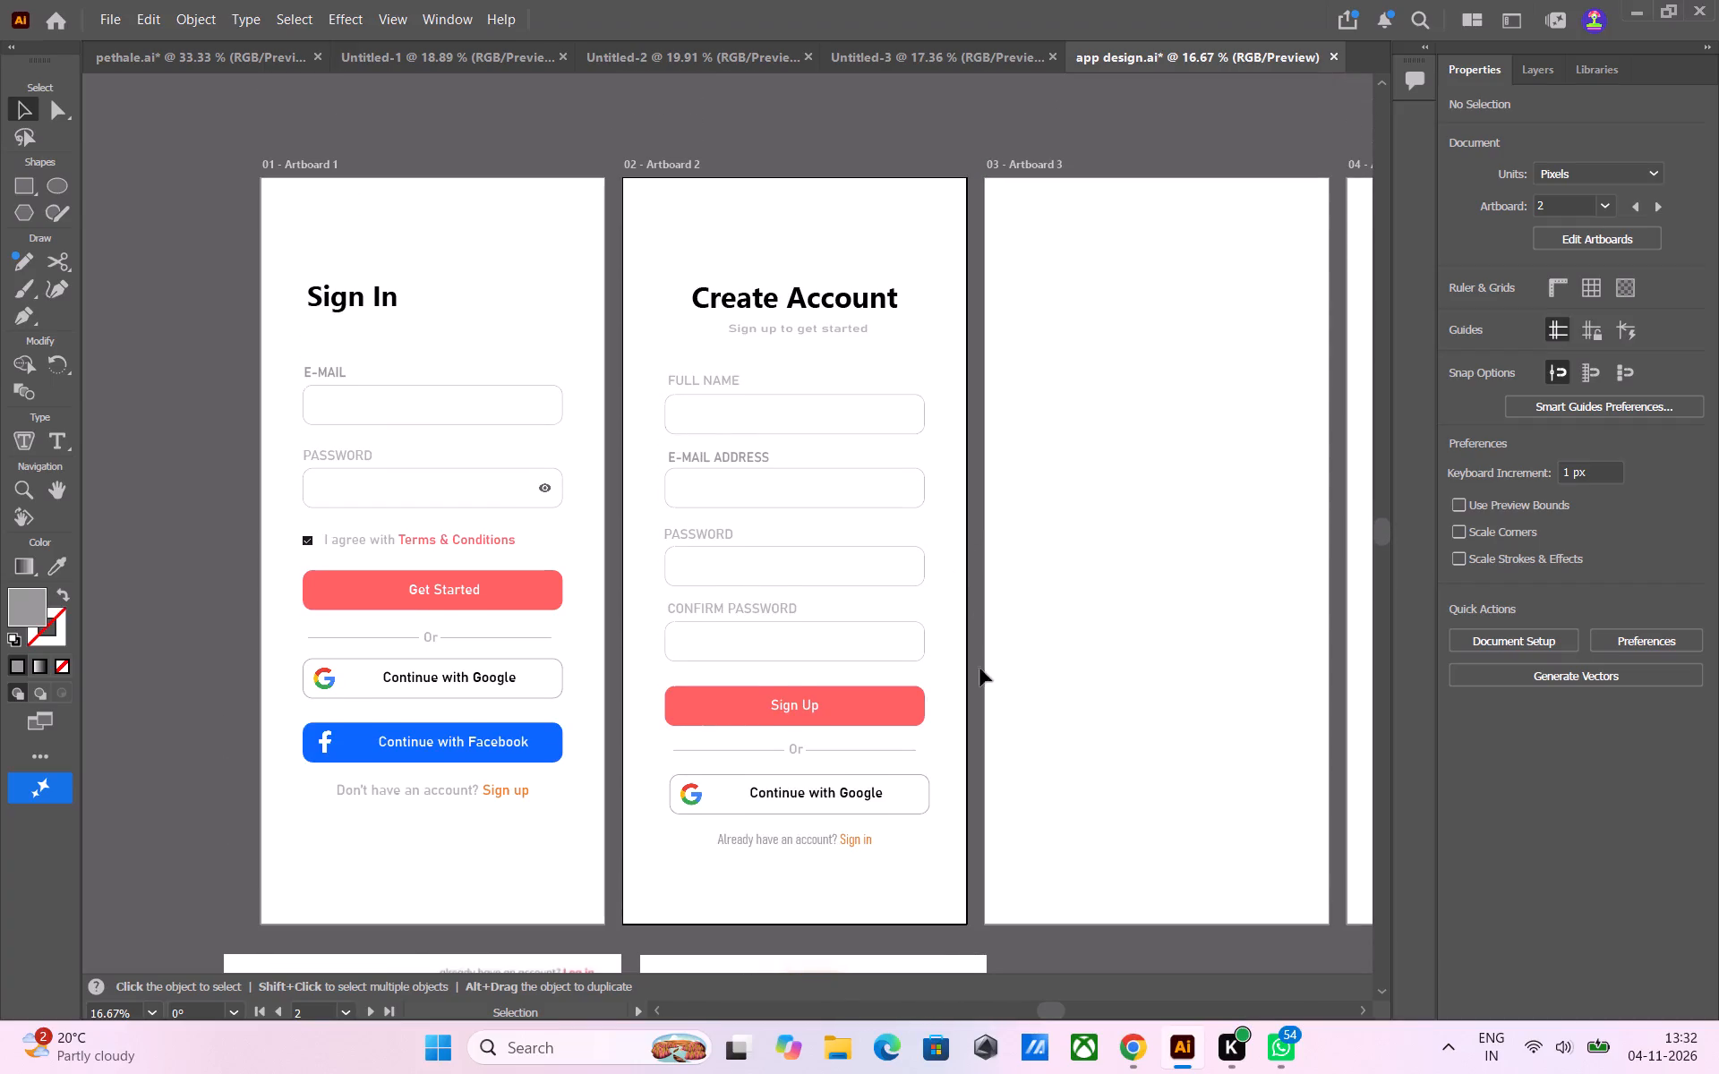
pyautogui.moveTo(652, 672); pyautogui.dragTo(825, 799)
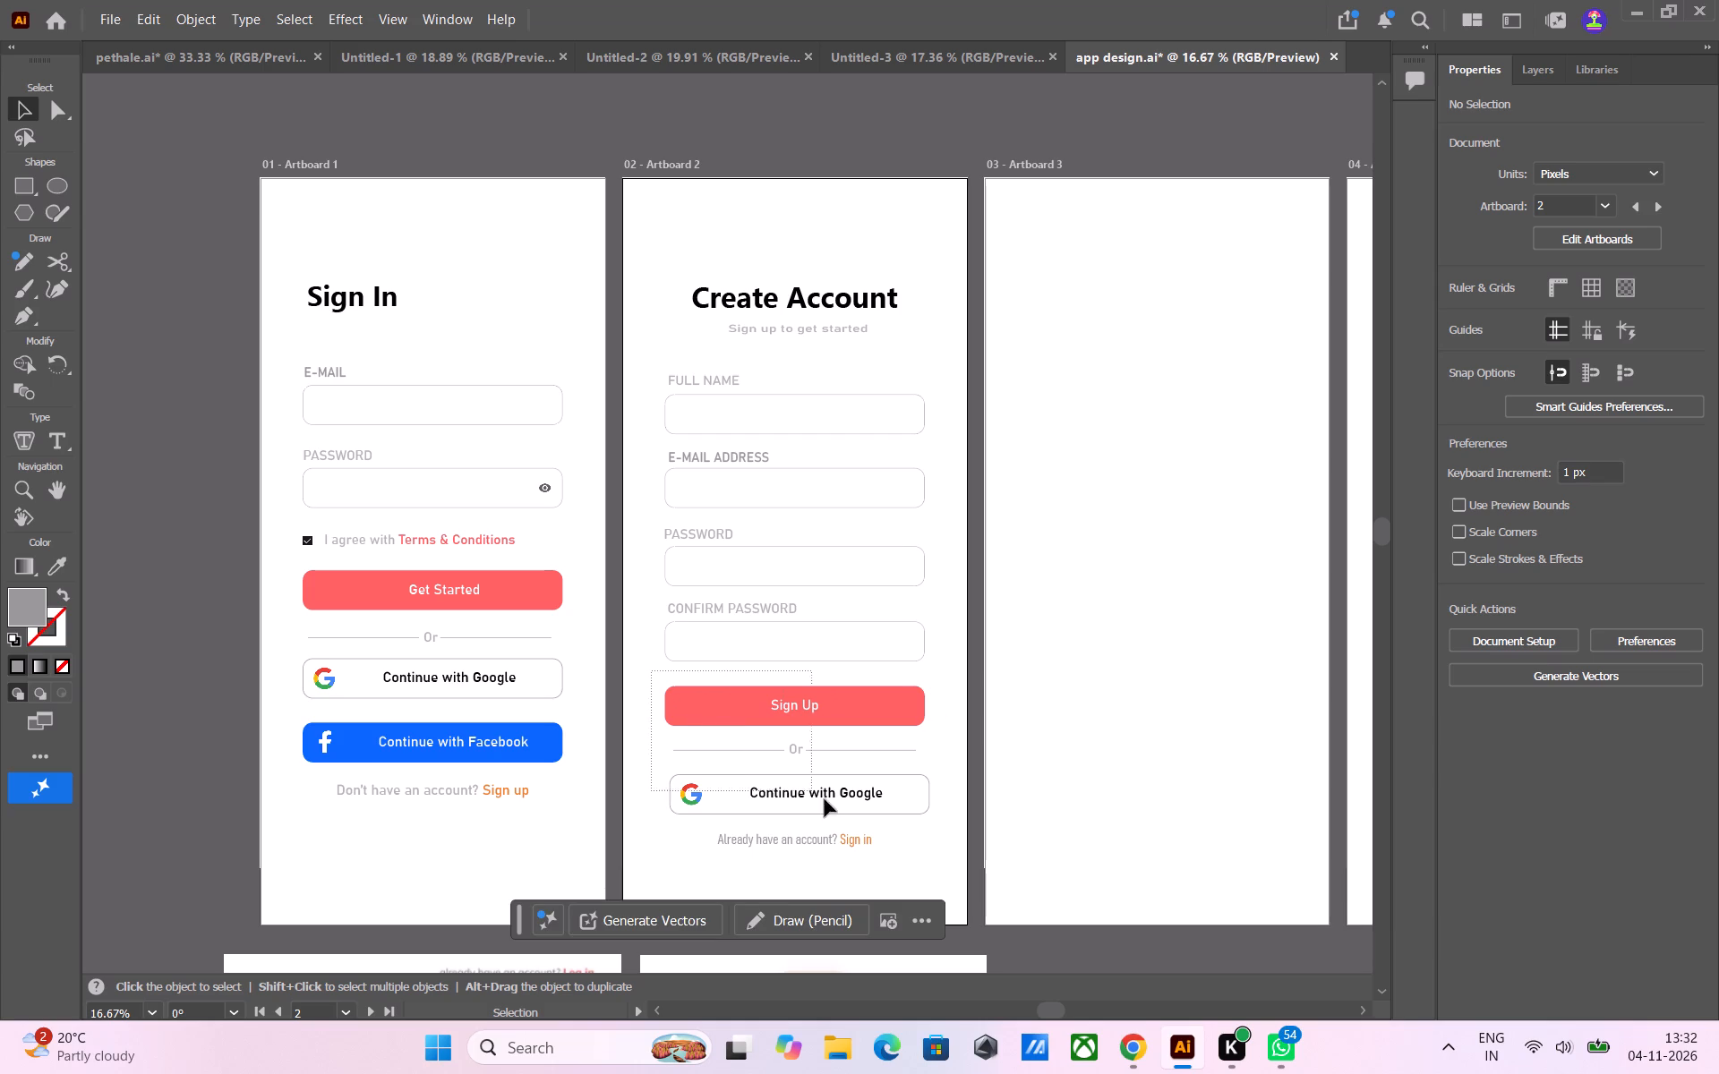
pyautogui.moveTo(825, 799); pyautogui.dragTo(939, 870)
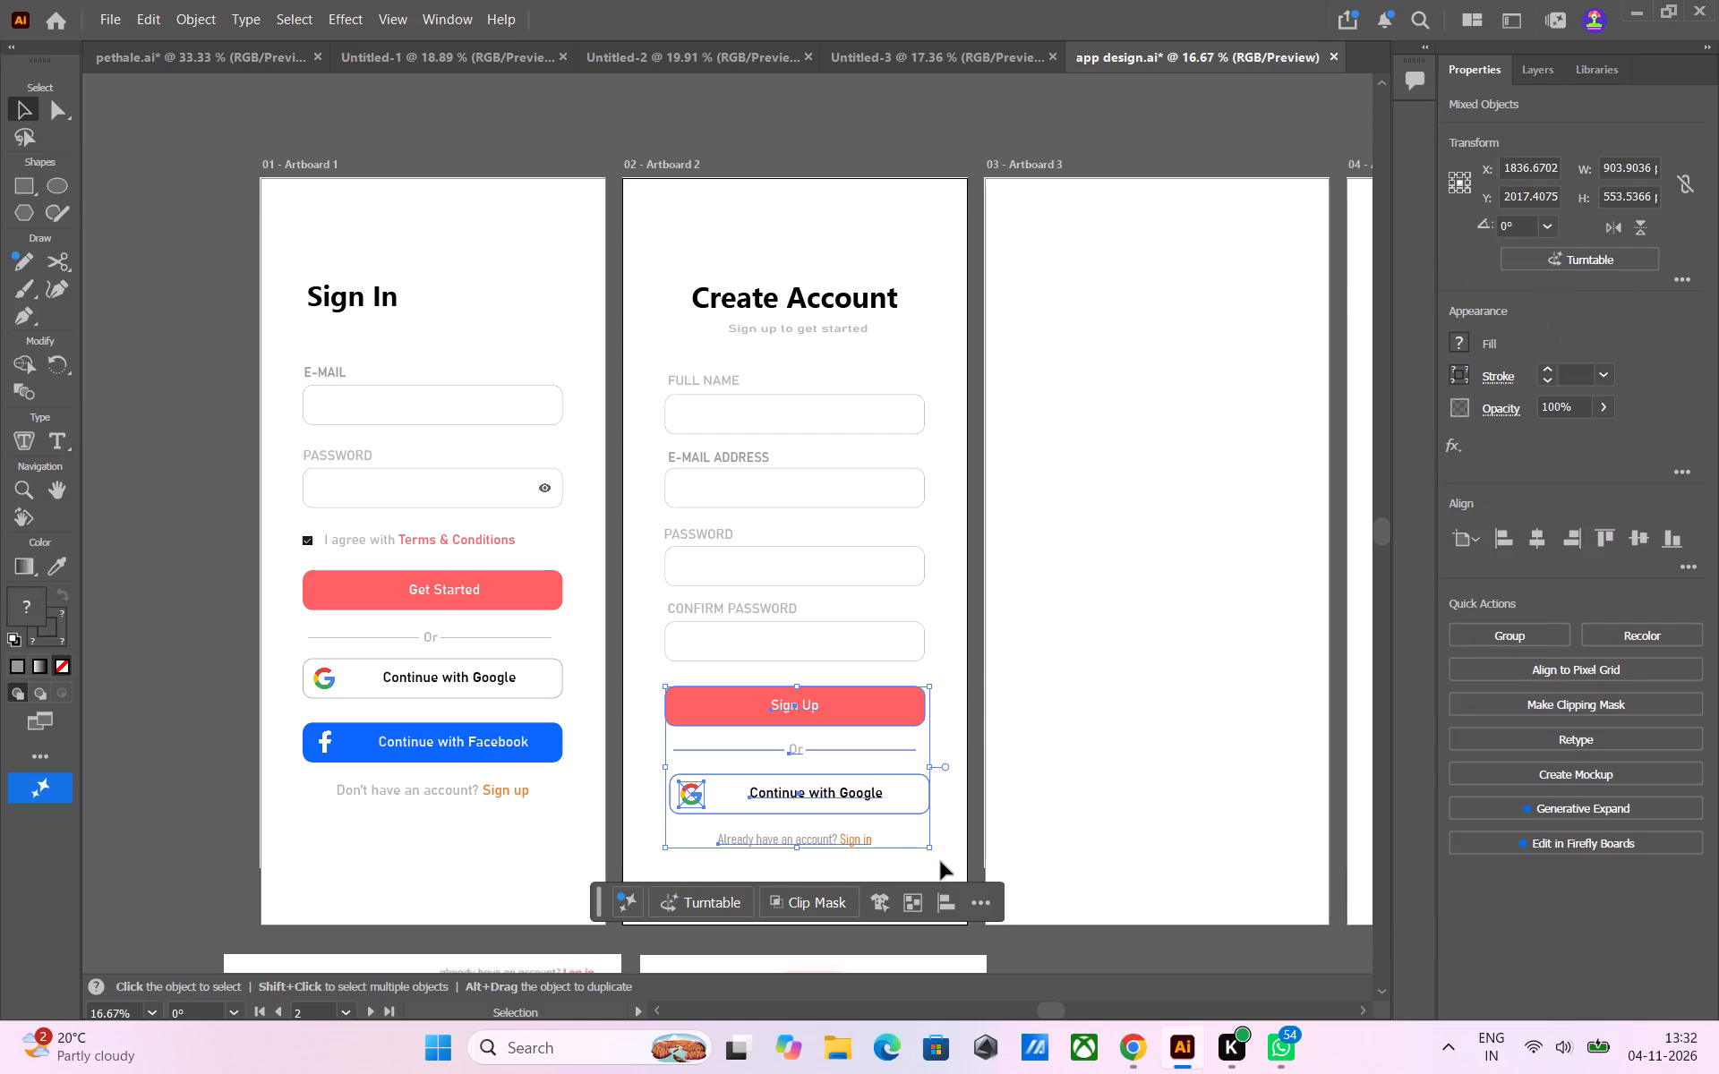
pyautogui.press('Down')
pyautogui.press('Down')
pyautogui.press('Down')
pyautogui.press('Down')
pyautogui.press('Down')
pyautogui.press('Down')
pyautogui.press('Down')
pyautogui.press('Down')
pyautogui.press('Down')
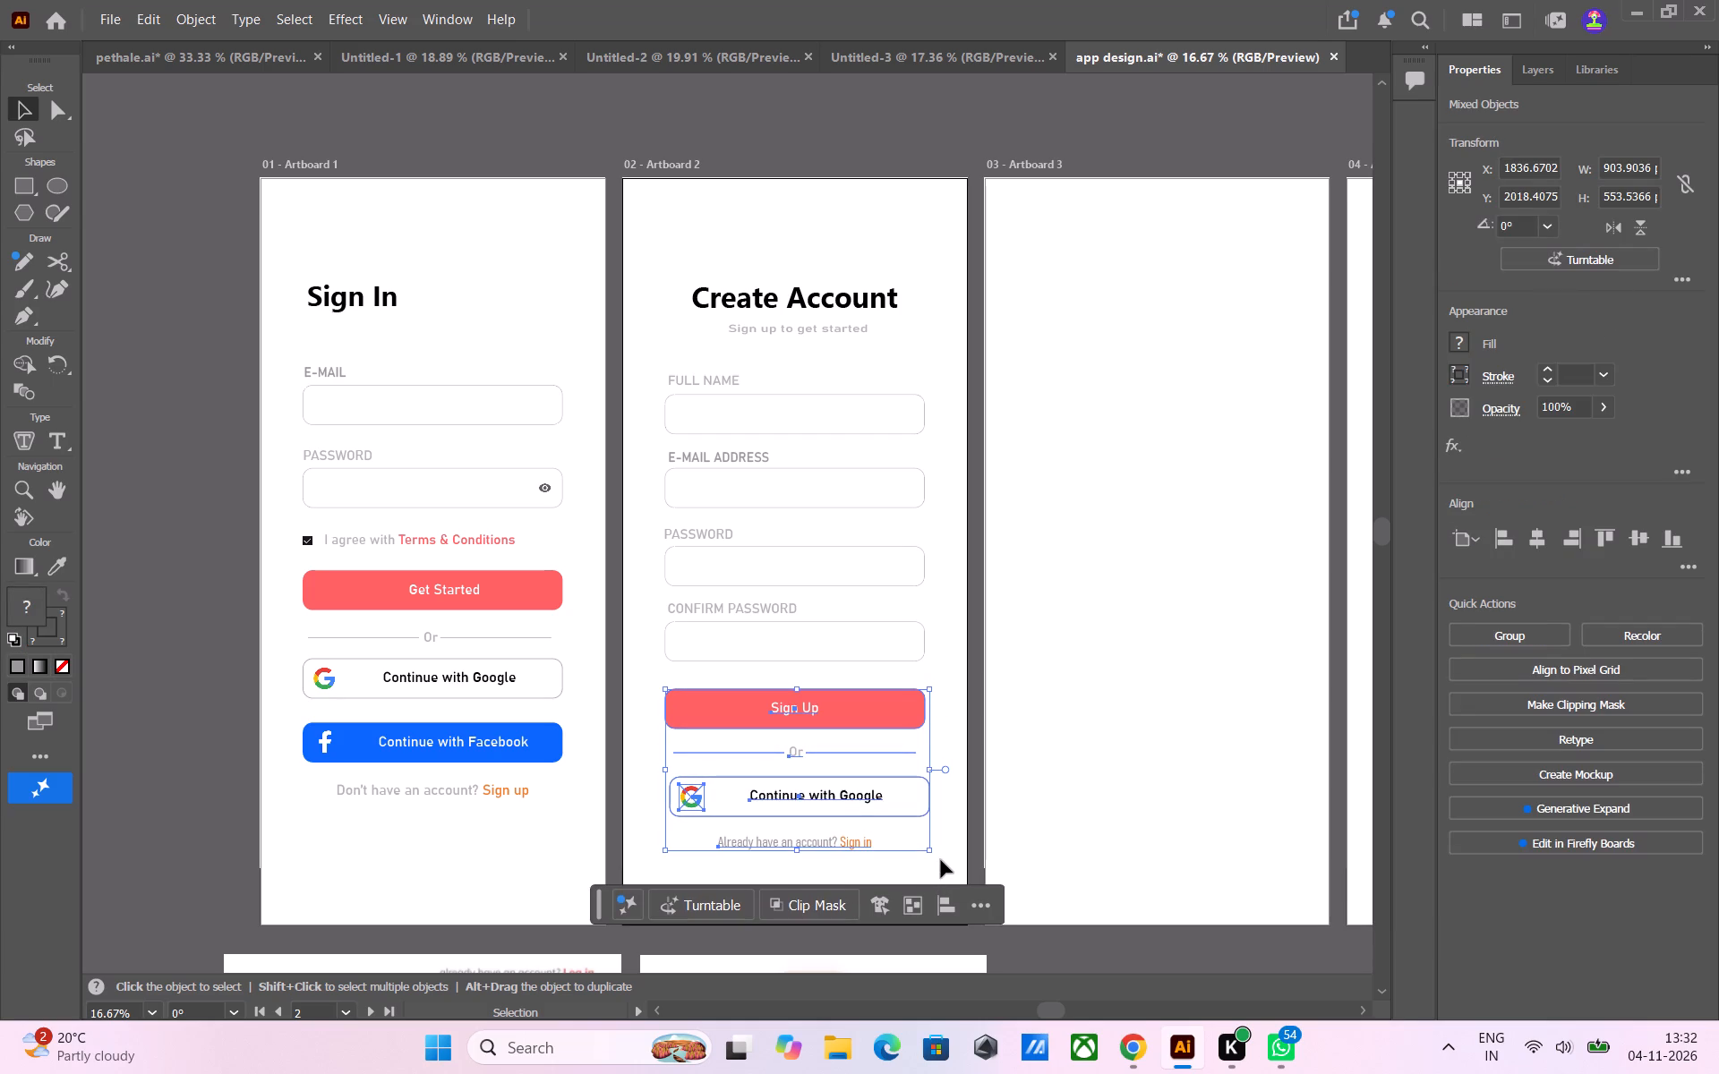
pyautogui.click(784, 148)
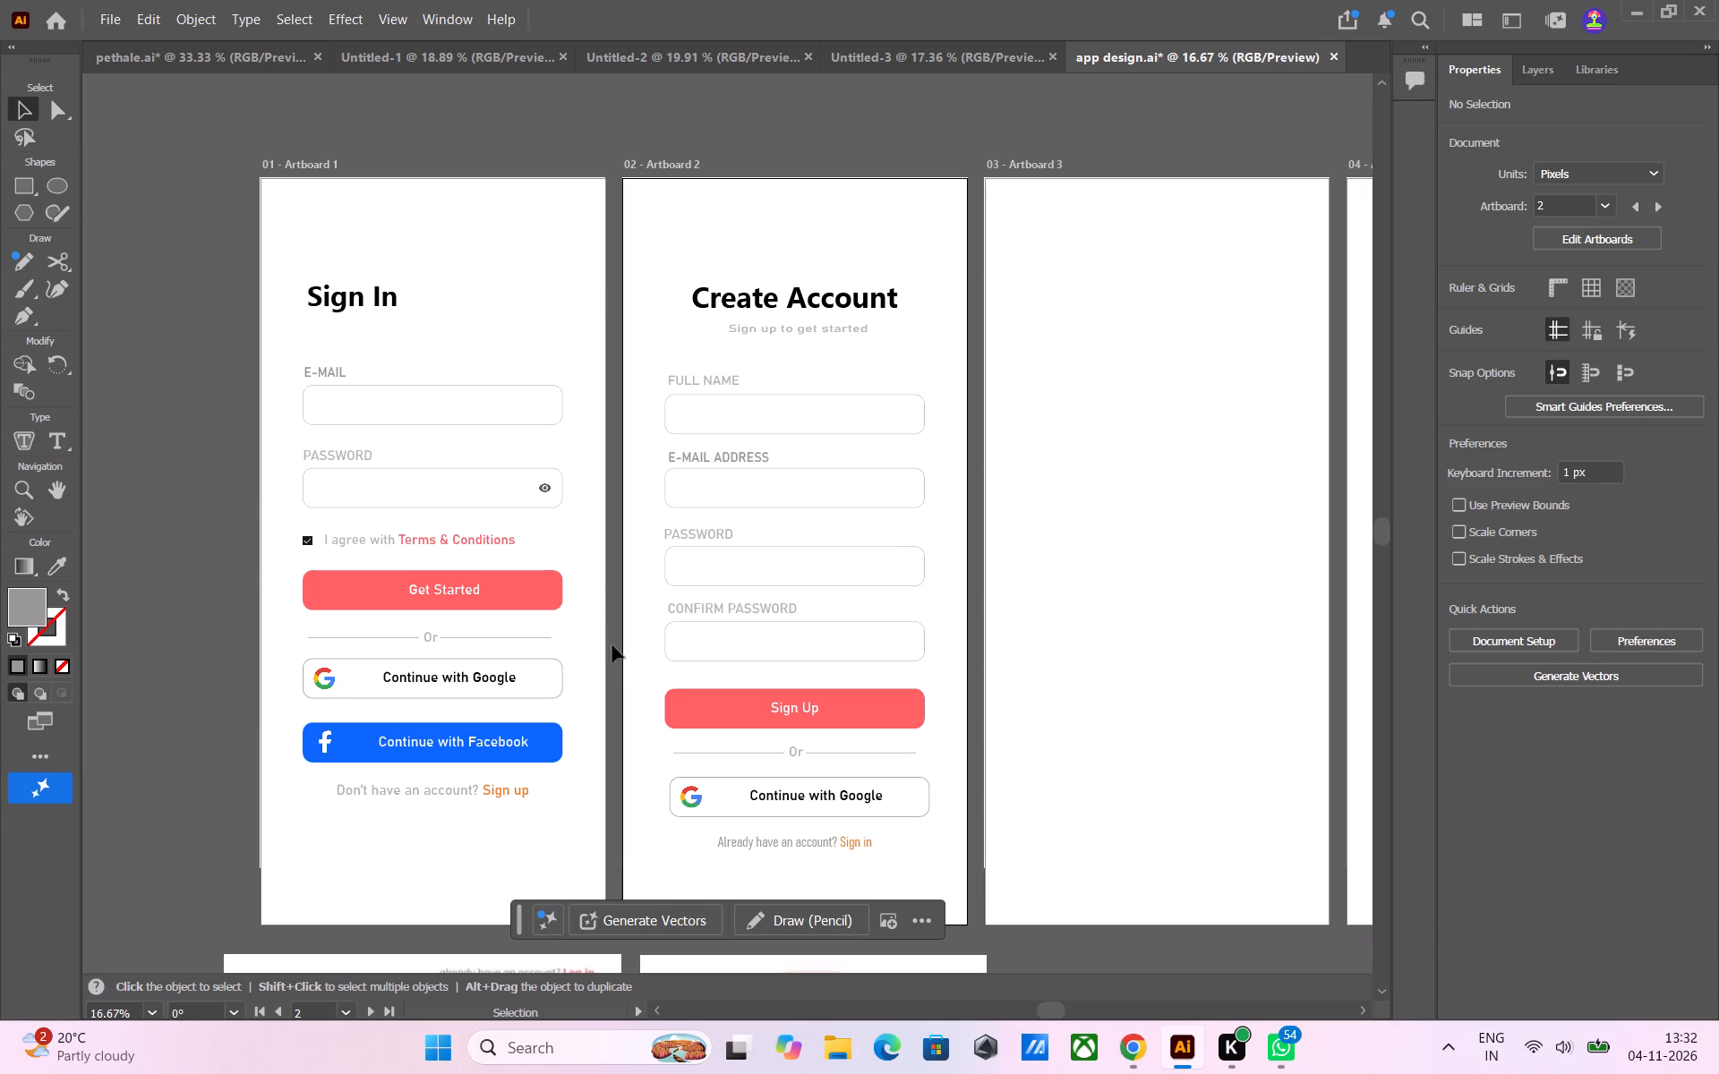
# Nudge the Sign Up button, Or divider, Google button and account prompt down together by about 13 px on the Create Account artboard.
pyautogui.moveTo(660, 678); pyautogui.dragTo(957, 856)
pyautogui.moveTo(957, 856); pyautogui.dragTo(950, 882)
pyautogui.press('Down')
pyautogui.press('Down')
pyautogui.press('Down')
pyautogui.press('Down')
pyautogui.press('Down')
pyautogui.press('Down')
pyautogui.press('Down')
pyautogui.press('Down')
pyautogui.press('Down')
pyautogui.press('Down')
pyautogui.press('Down')
pyautogui.press('Down')
pyautogui.press('Down')
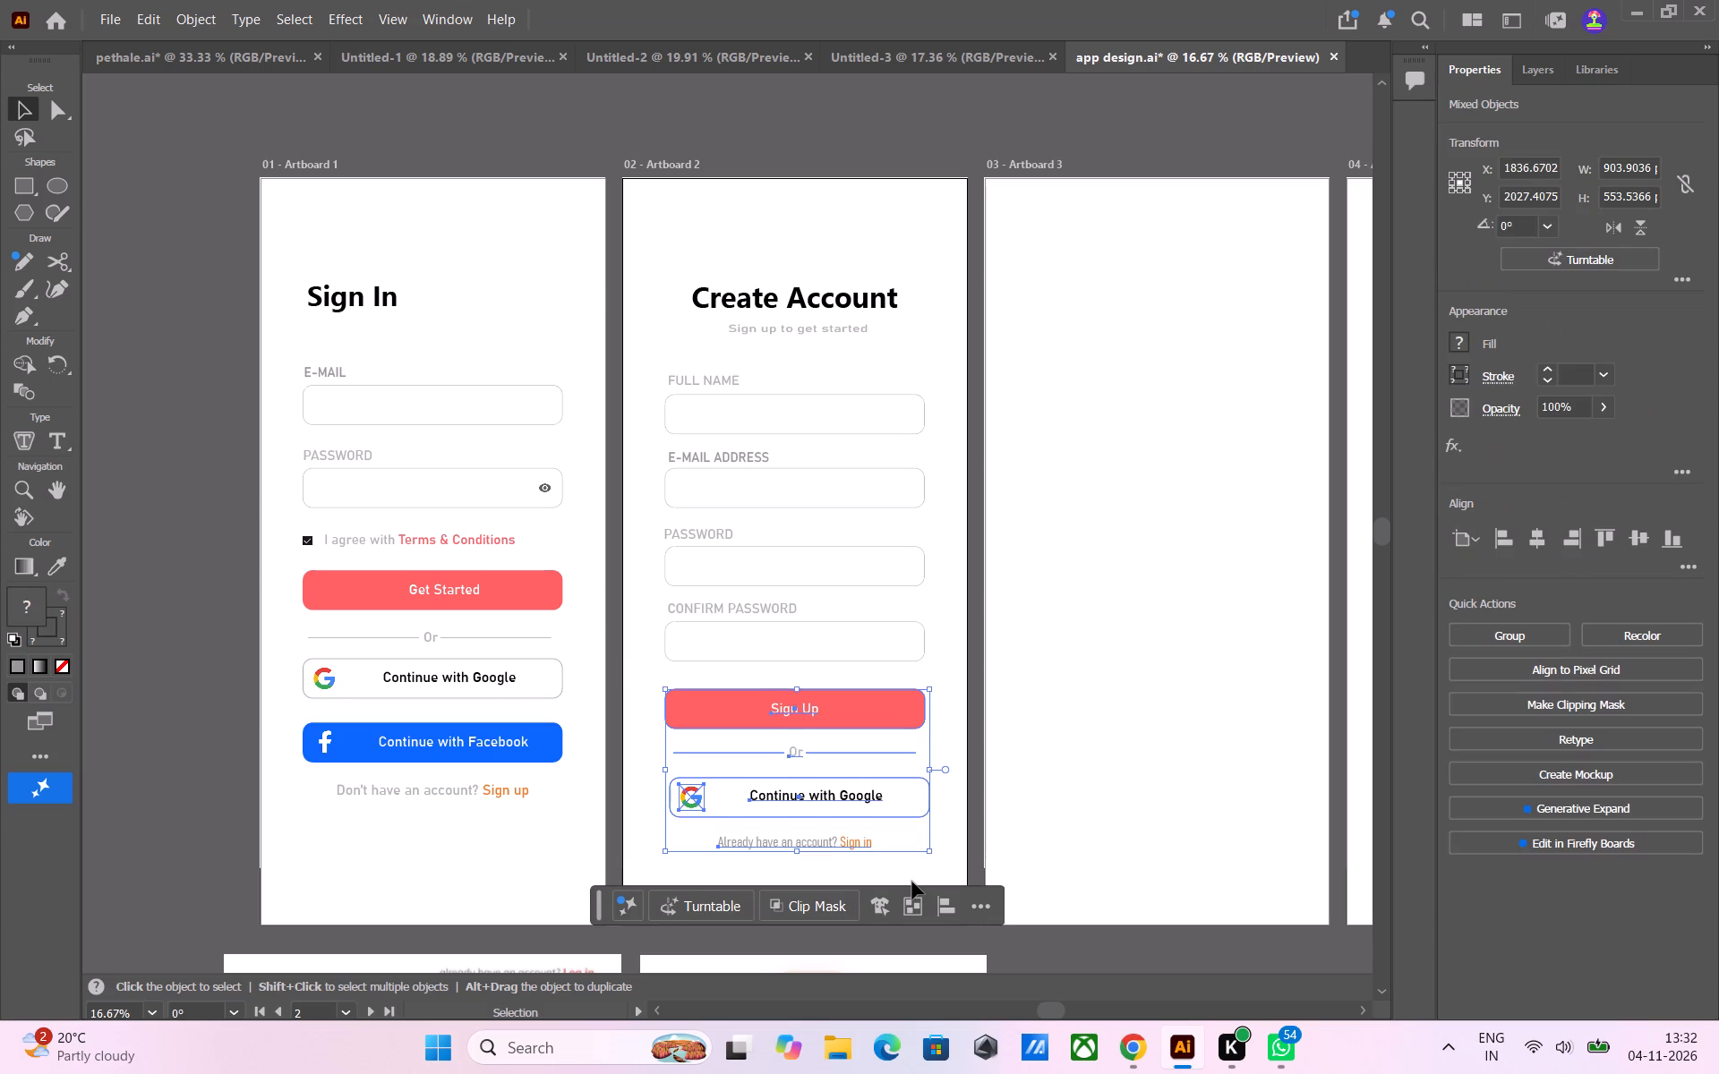
pyautogui.click(856, 141)
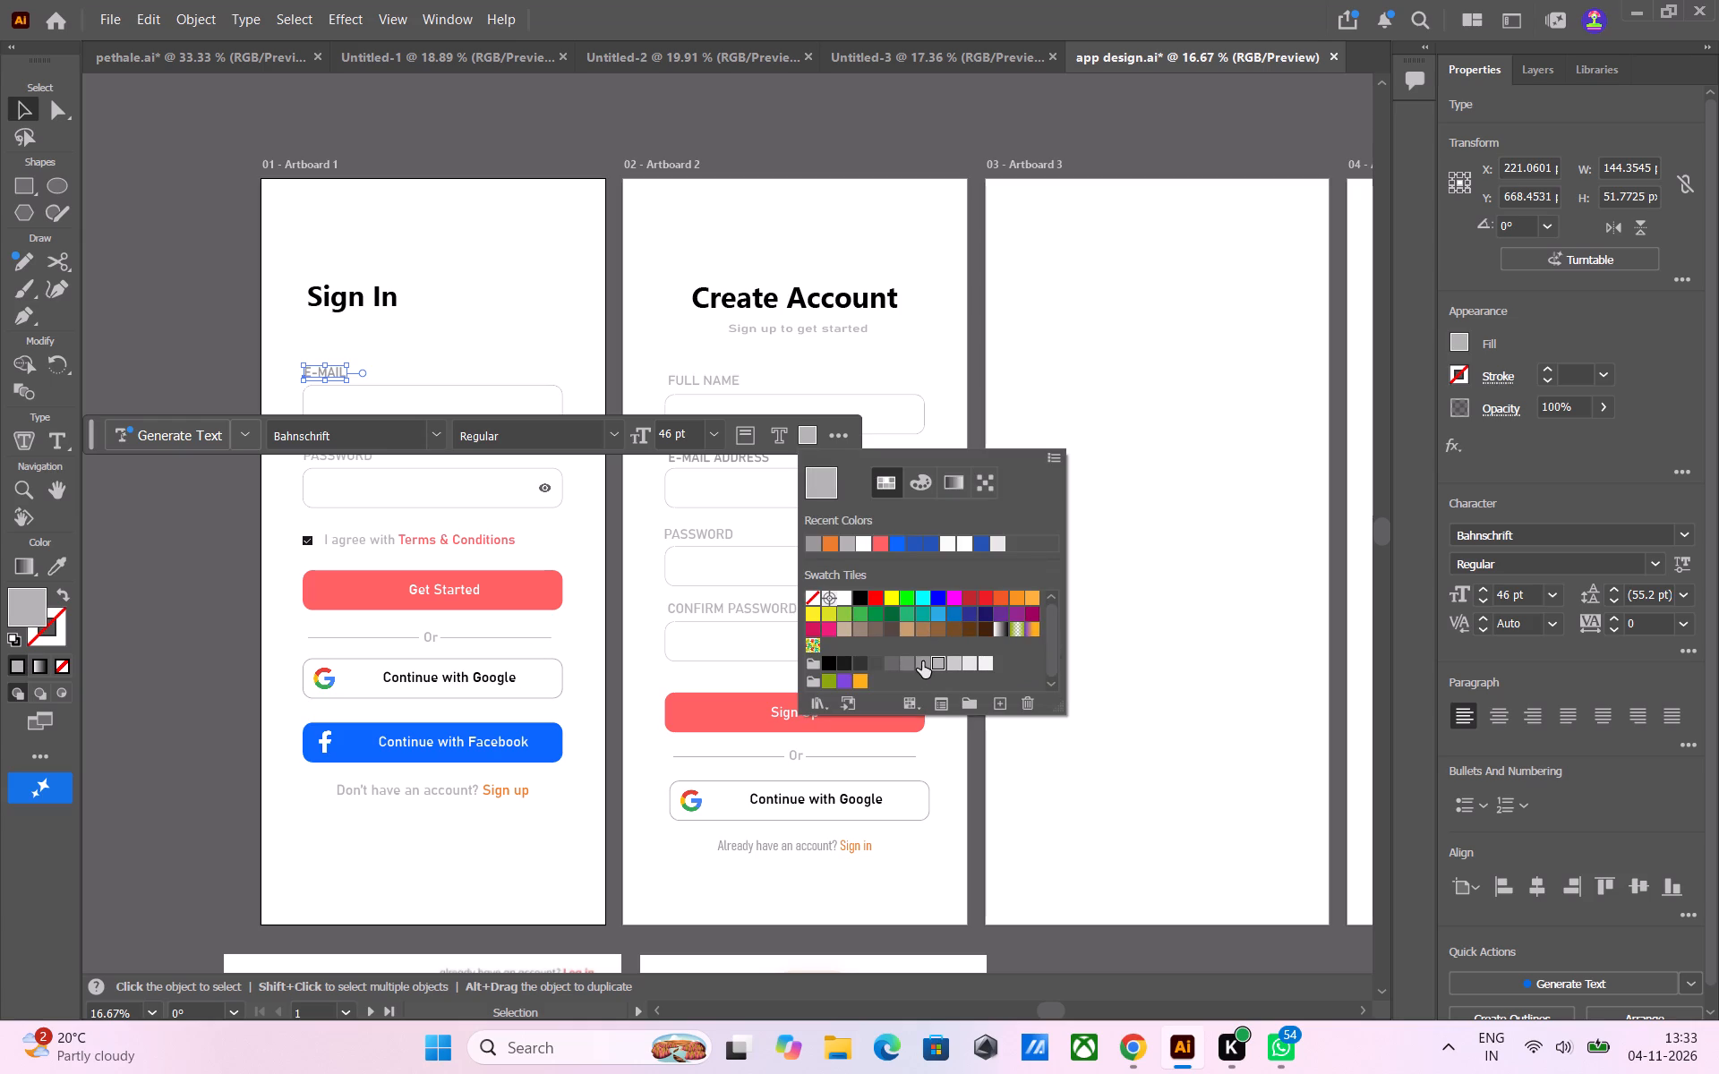
# Fill the E-MAIL label on the Sign In artboard with a medium grey swatch.
pyautogui.click(922, 661)
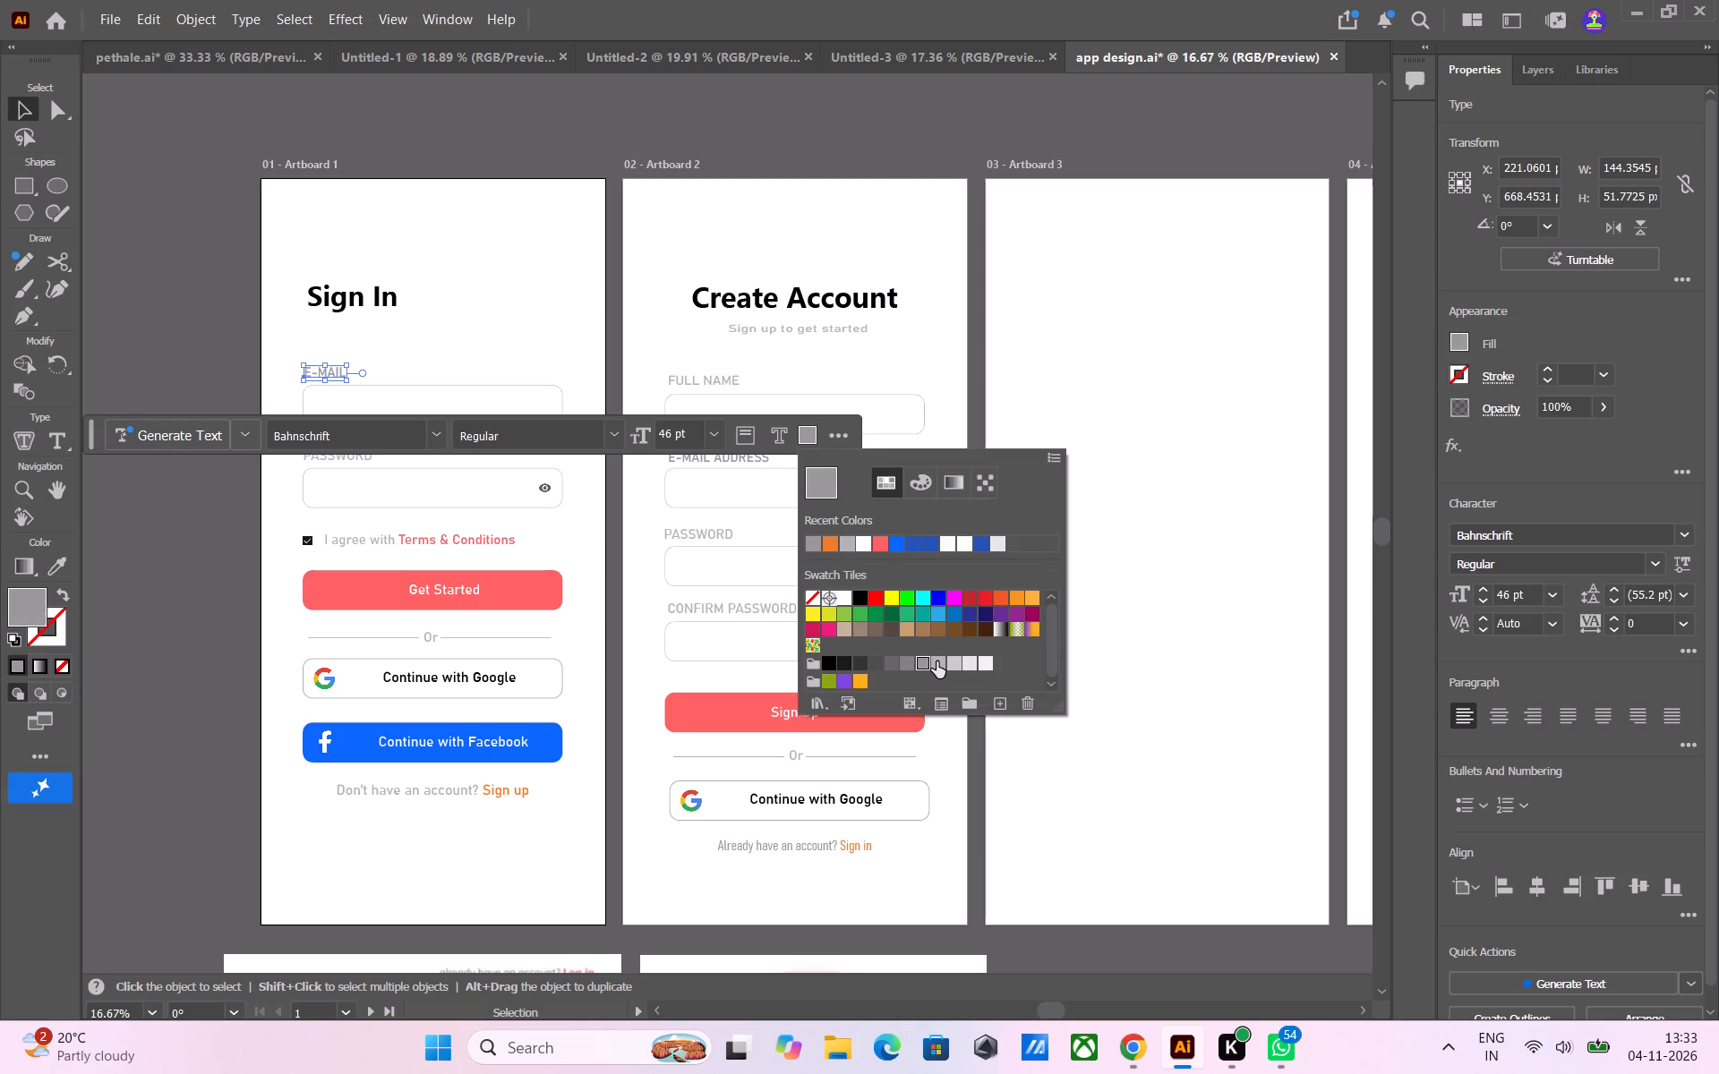
pyautogui.click(936, 661)
pyautogui.click(920, 664)
pyautogui.click(144, 697)
pyautogui.click(192, 686)
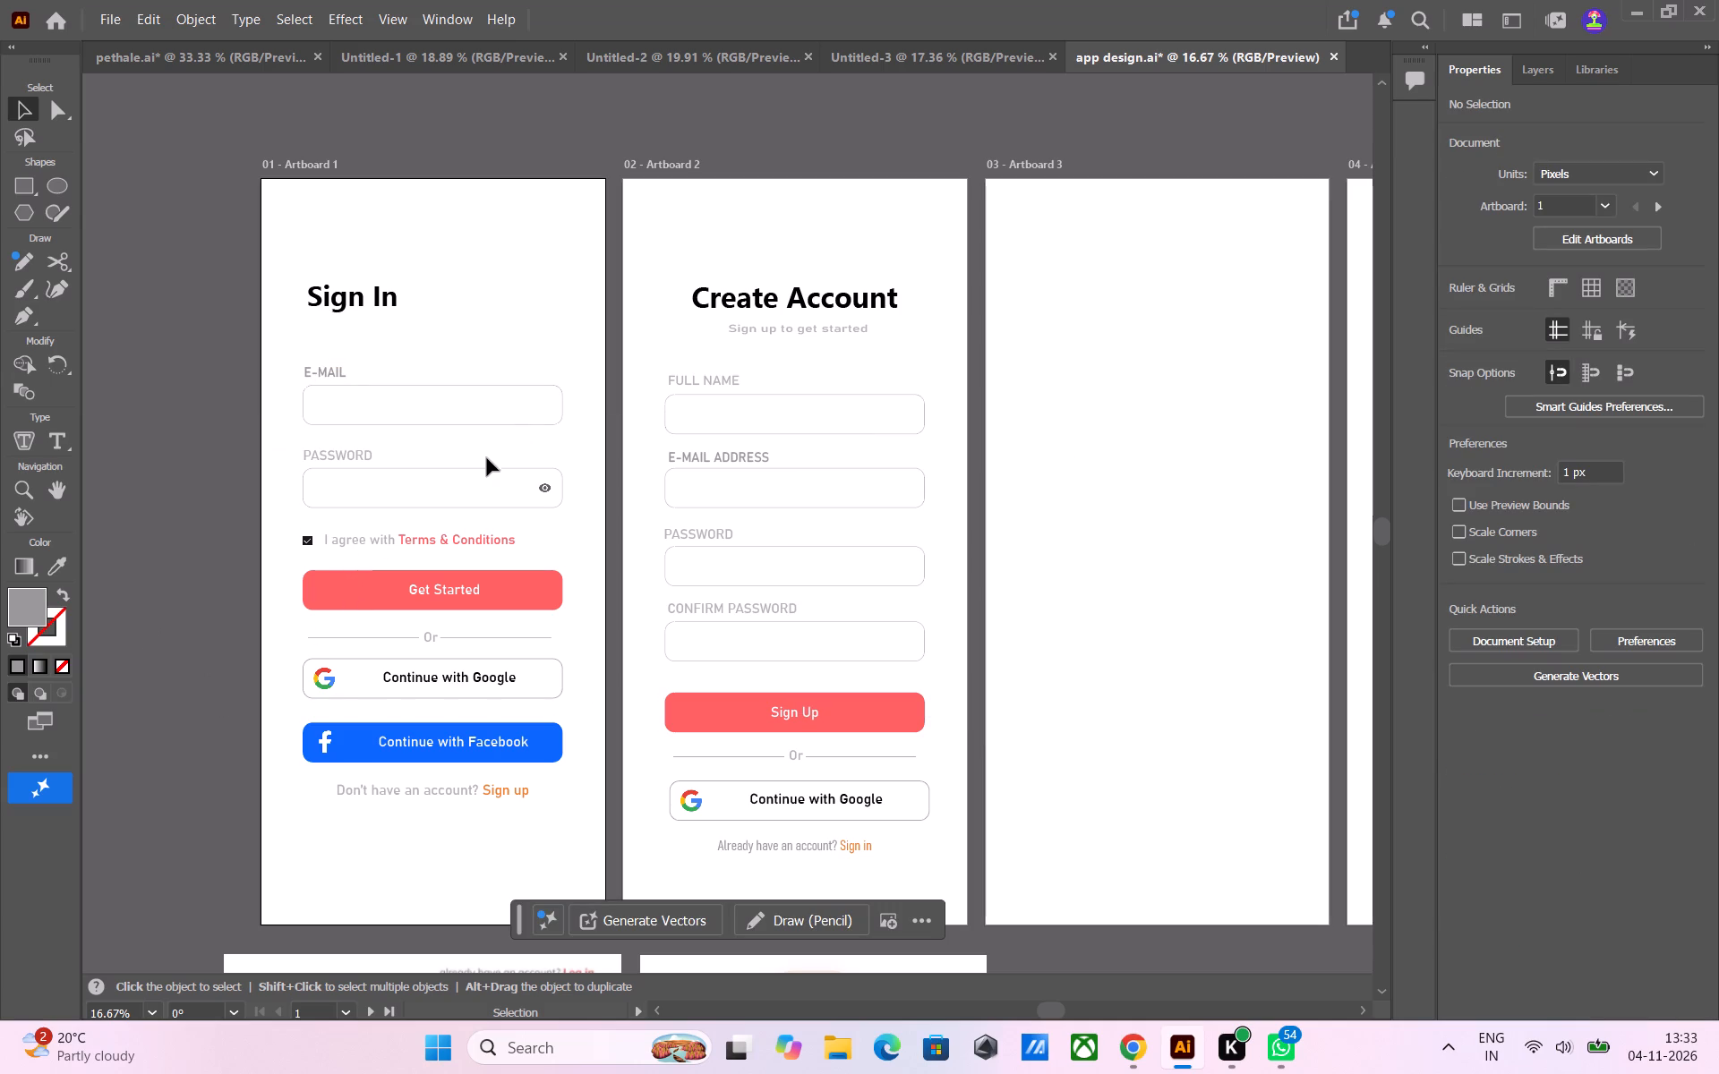
# Fill the whole E-MAIL label on the Sign In artboard with a lighter grey swatch to match the PASSWORD label.
pyautogui.doubleClick(330, 371)
pyautogui.click(756, 434)
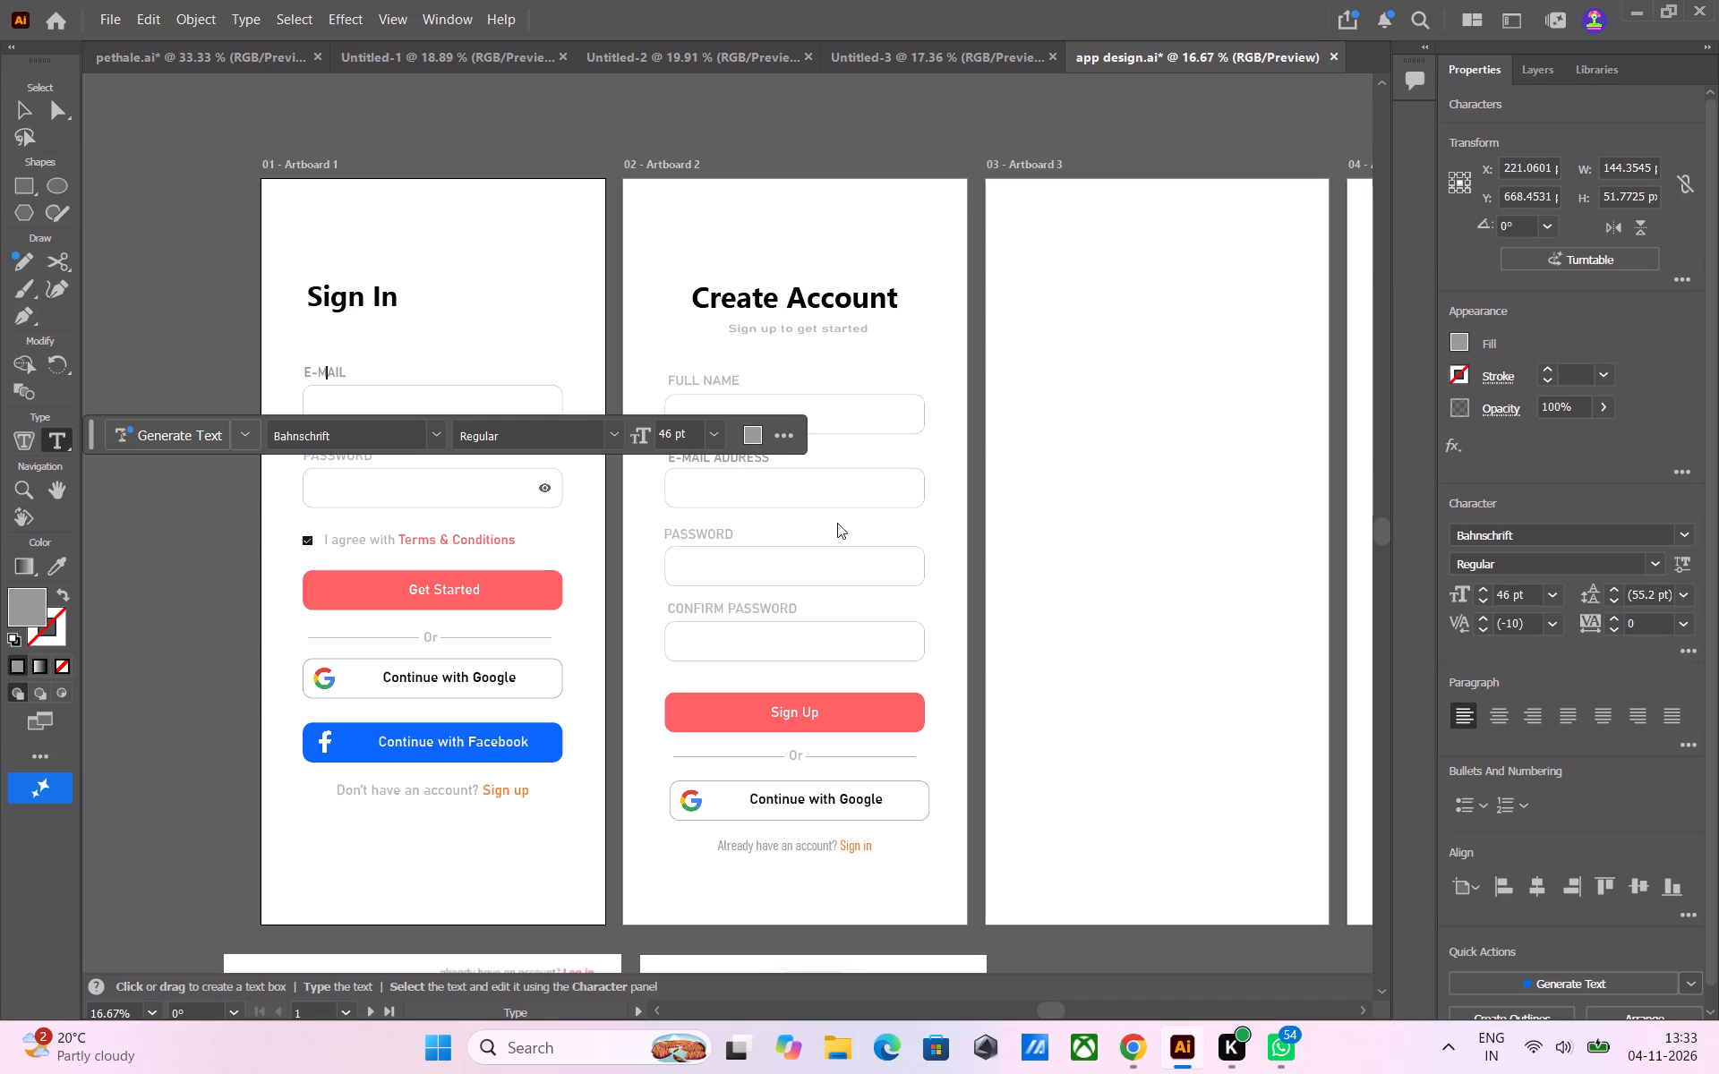
pyautogui.click(884, 669)
pyautogui.click(195, 685)
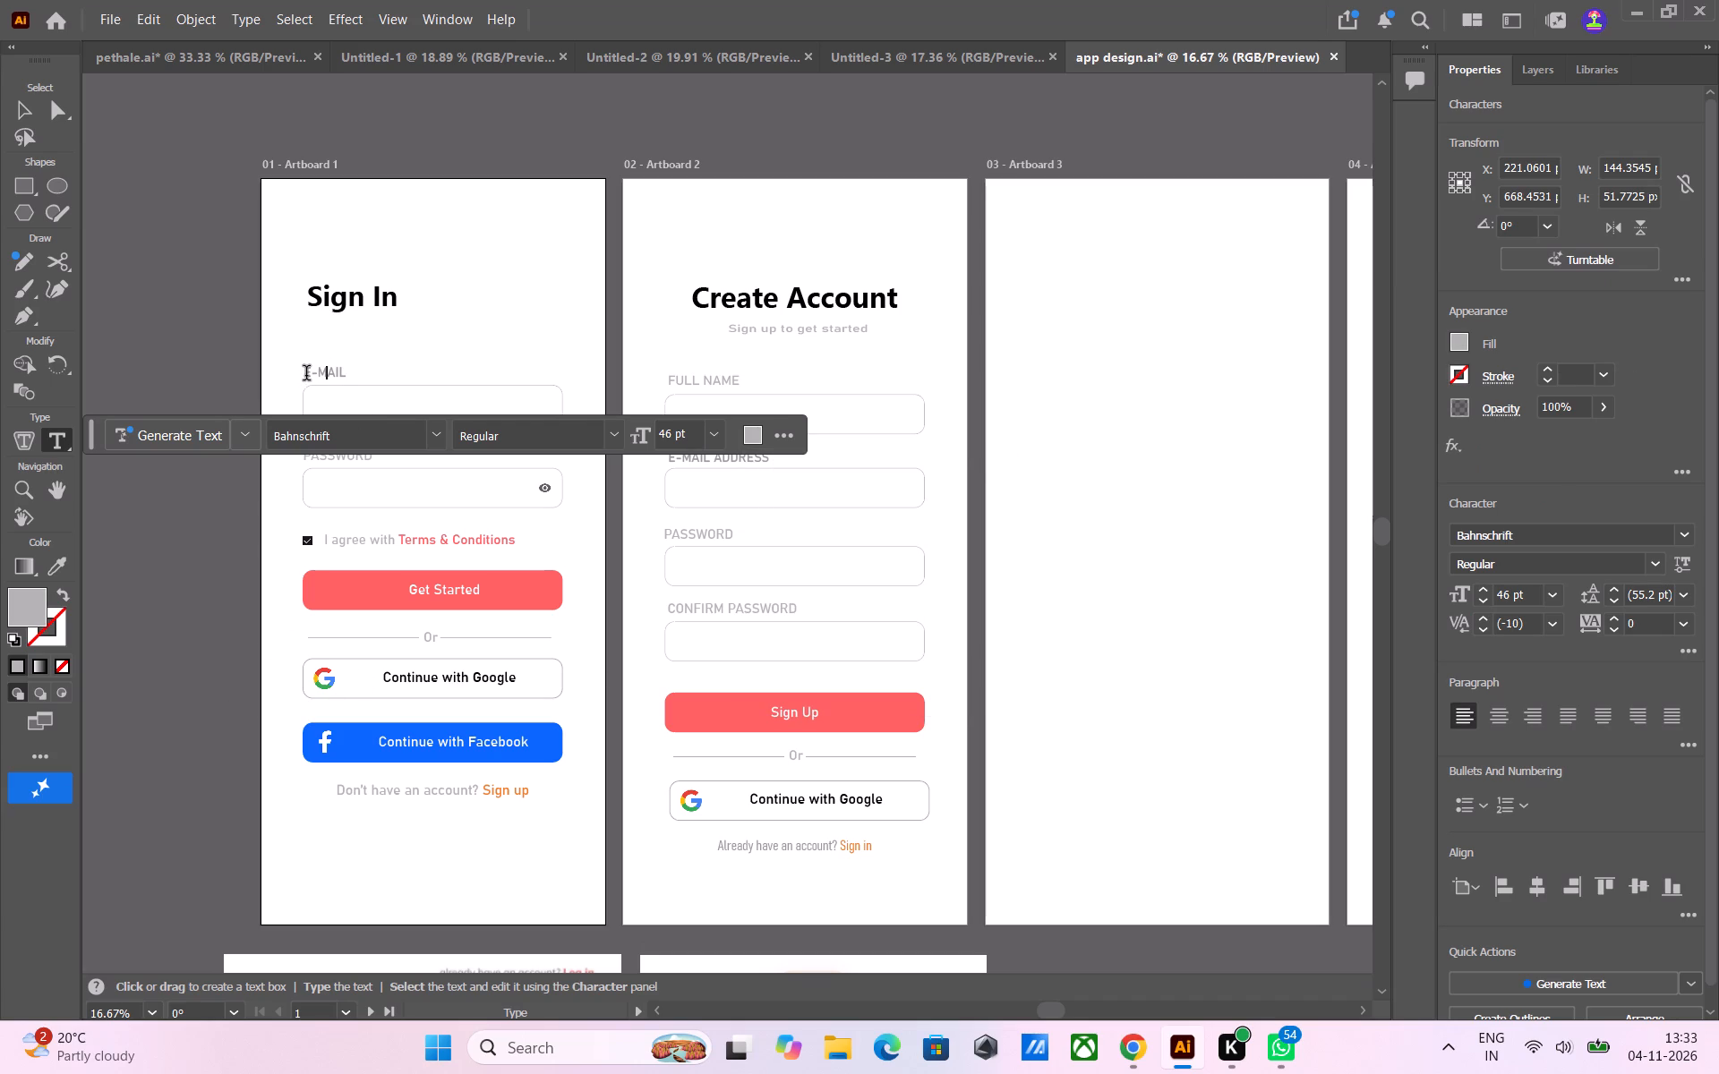
pyautogui.moveTo(306, 375); pyautogui.dragTo(355, 381)
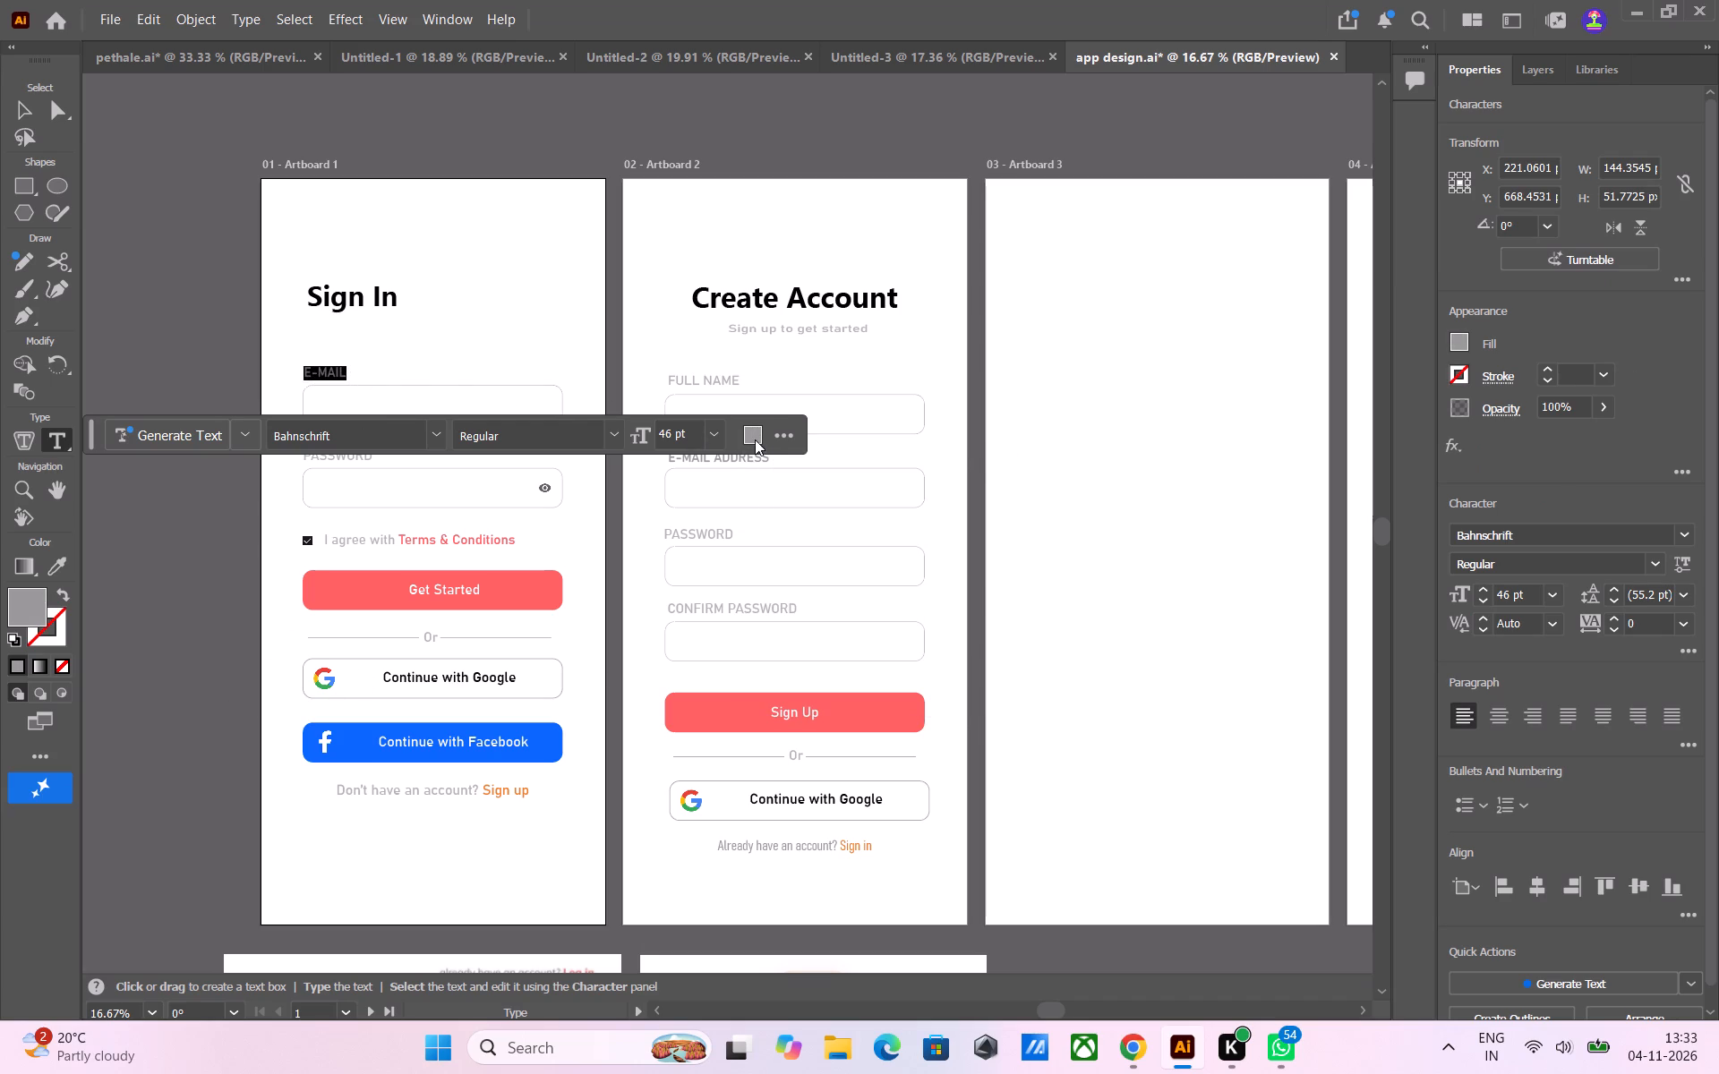
pyautogui.click(755, 439)
pyautogui.click(882, 668)
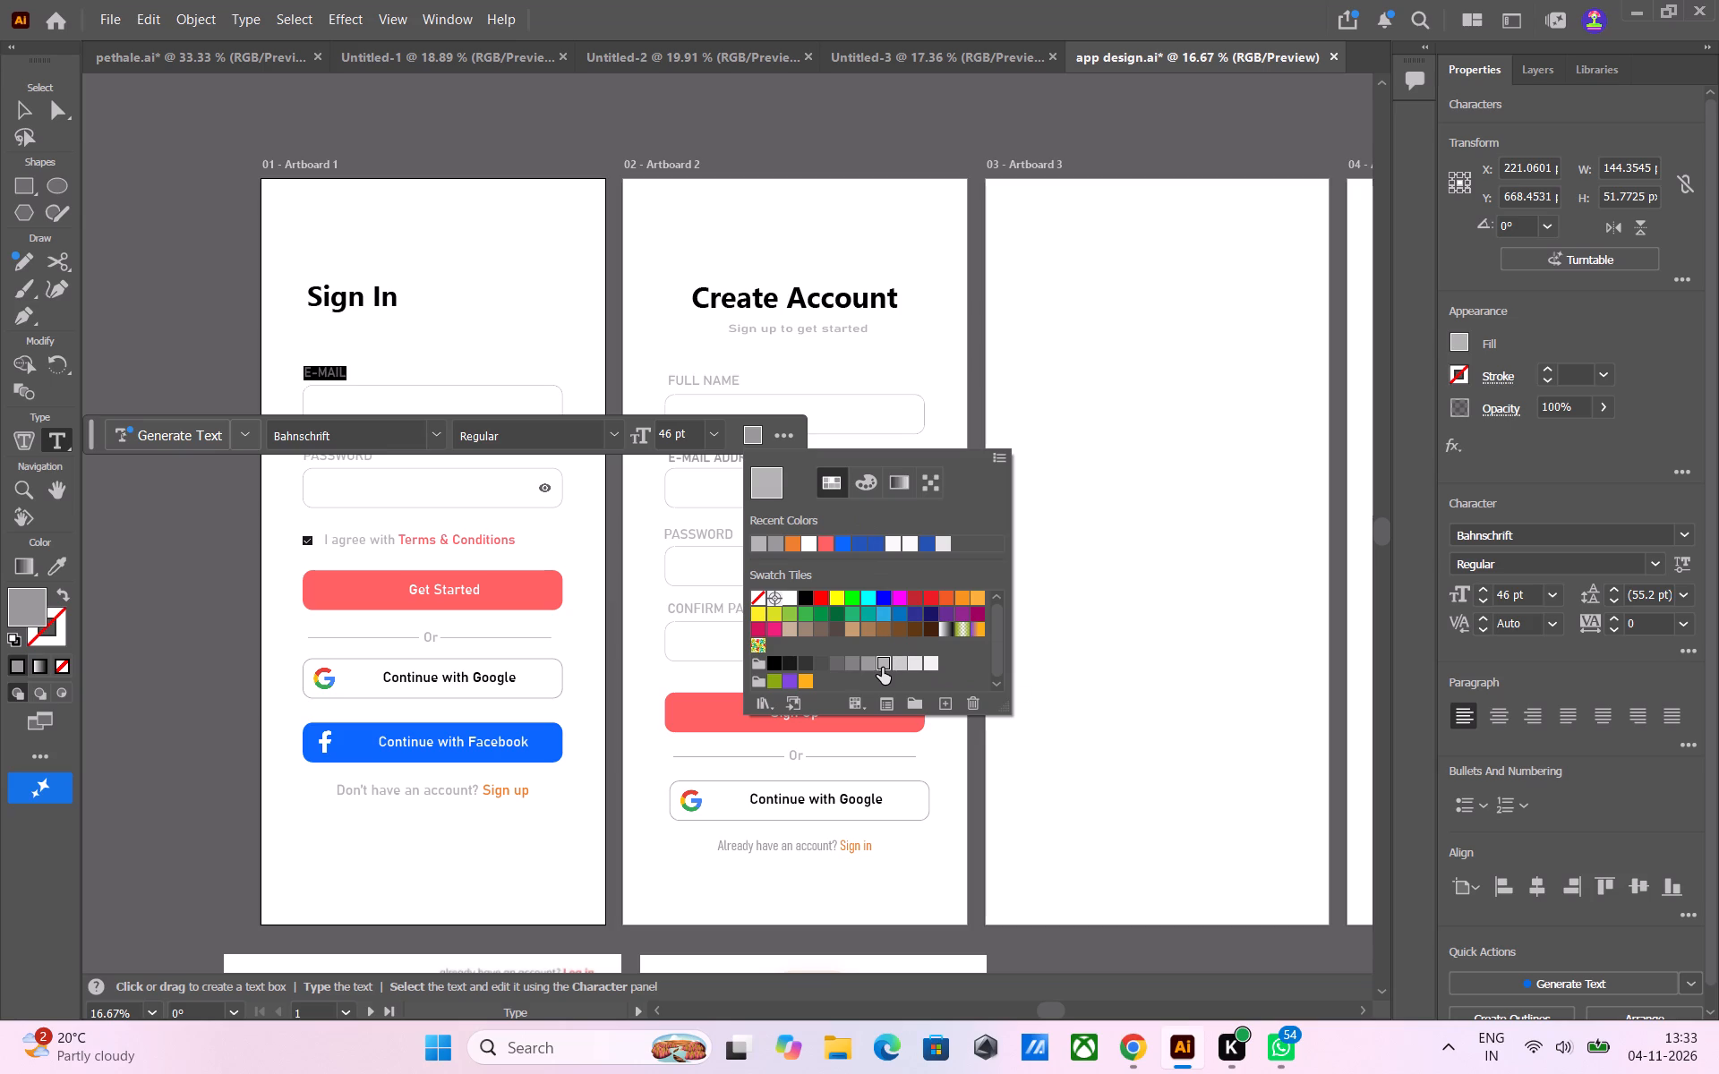
pyautogui.click(224, 464)
pyautogui.click(213, 485)
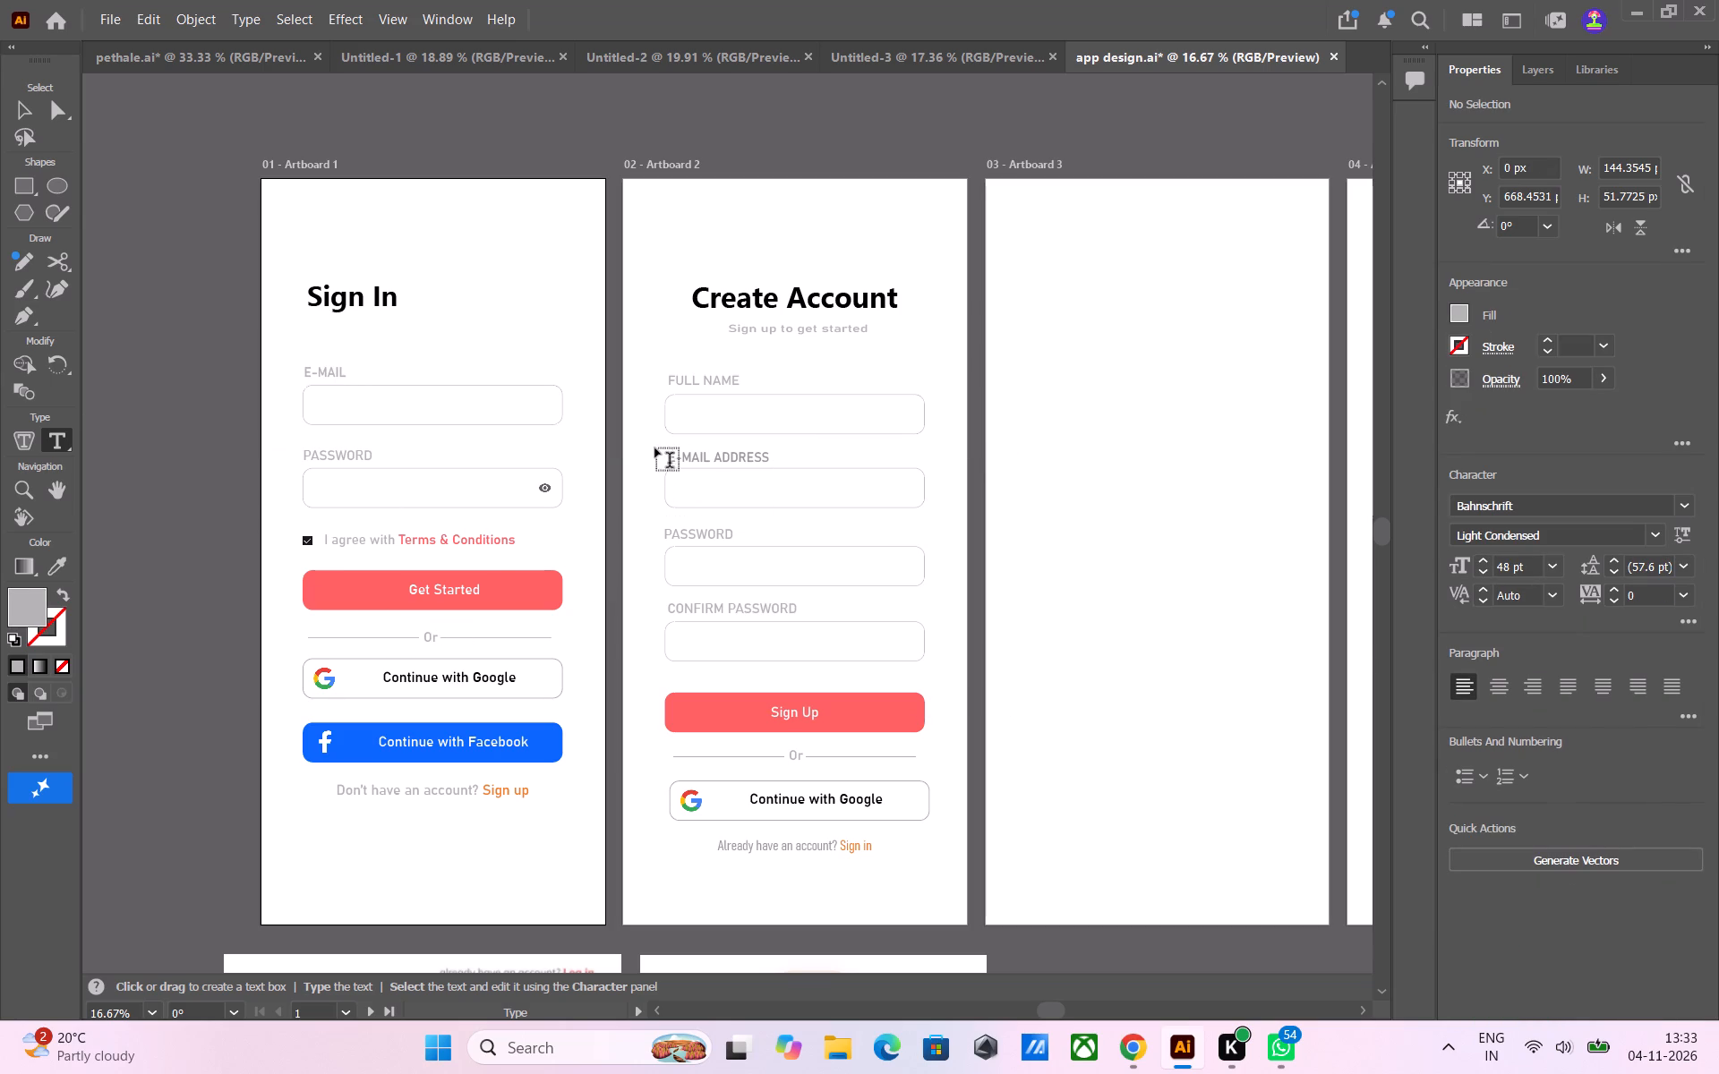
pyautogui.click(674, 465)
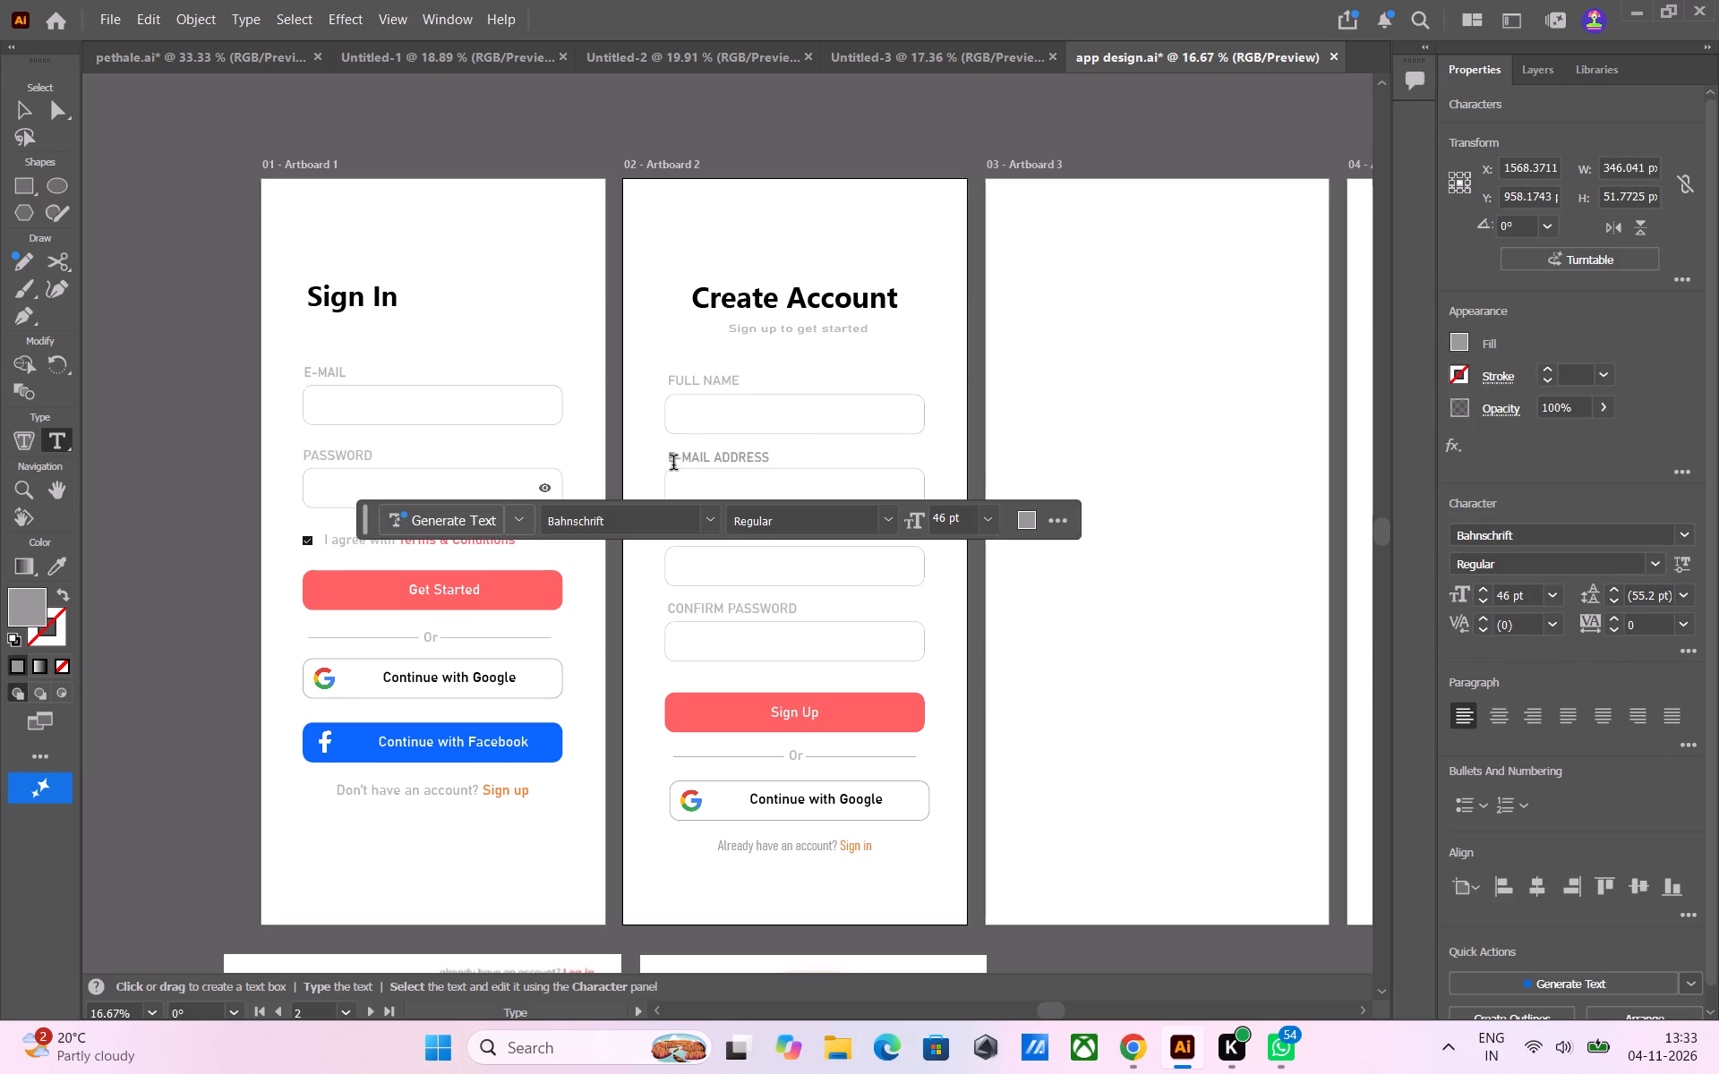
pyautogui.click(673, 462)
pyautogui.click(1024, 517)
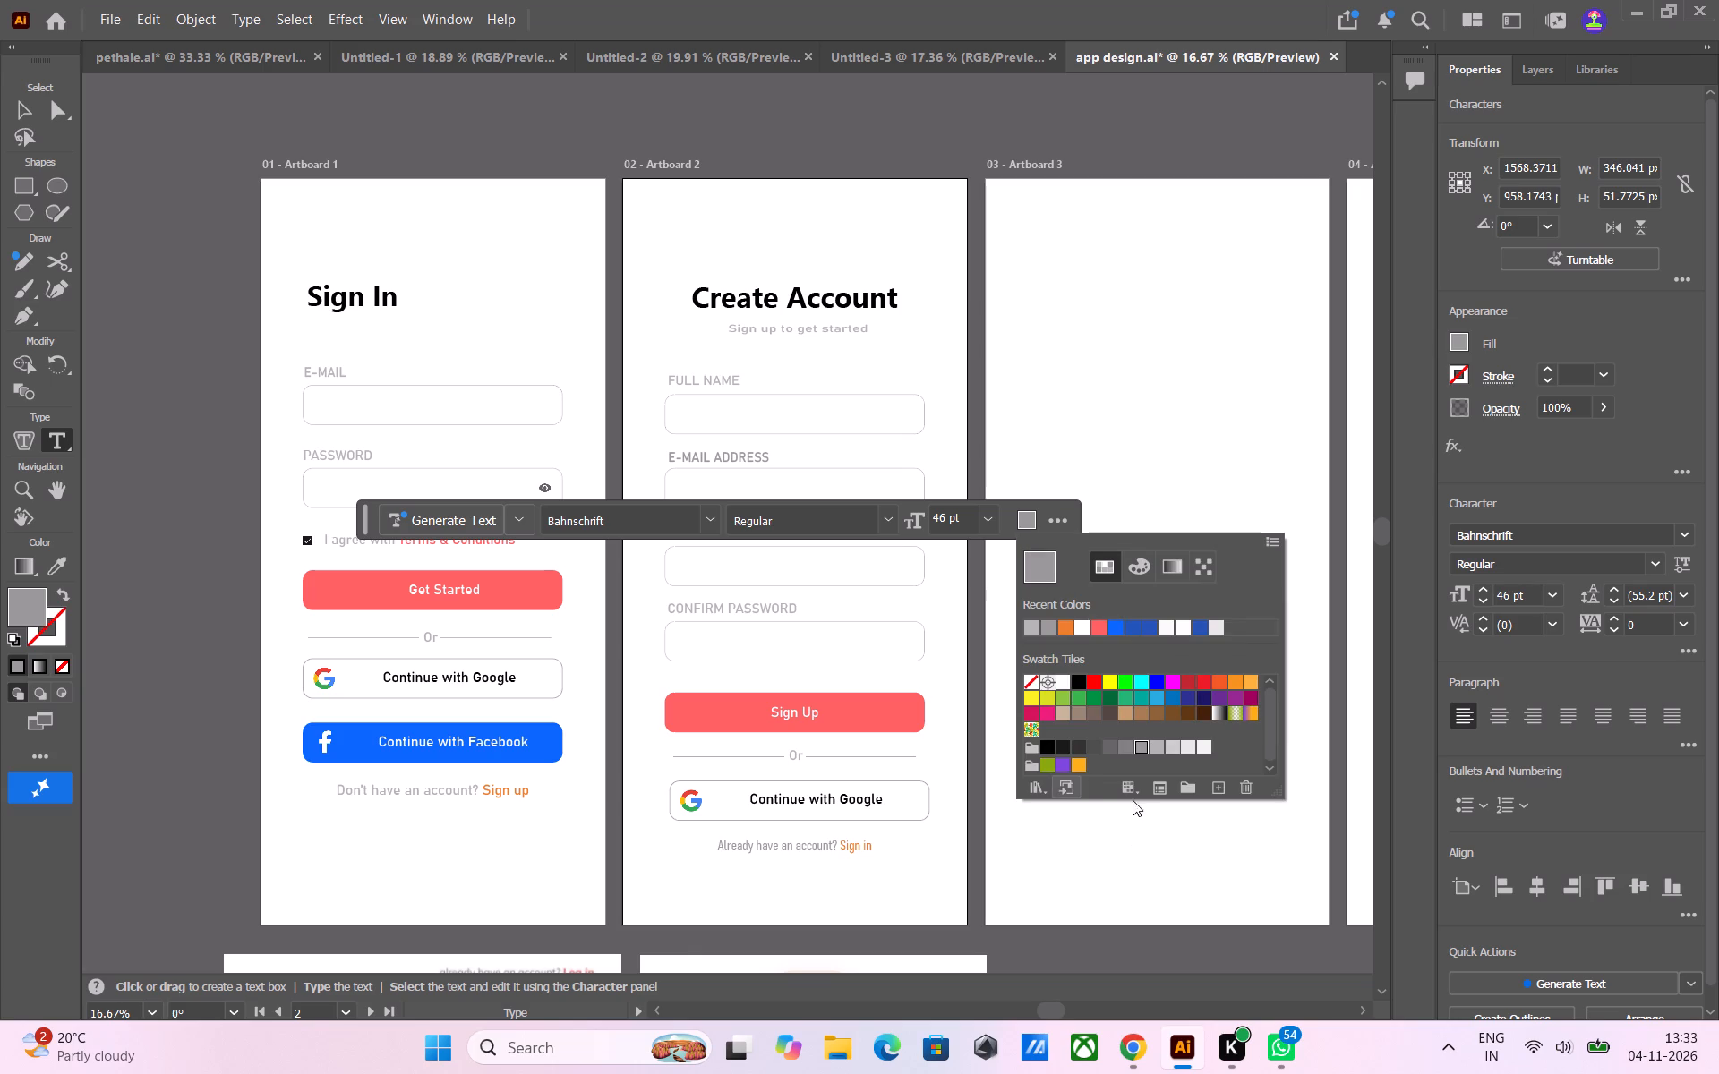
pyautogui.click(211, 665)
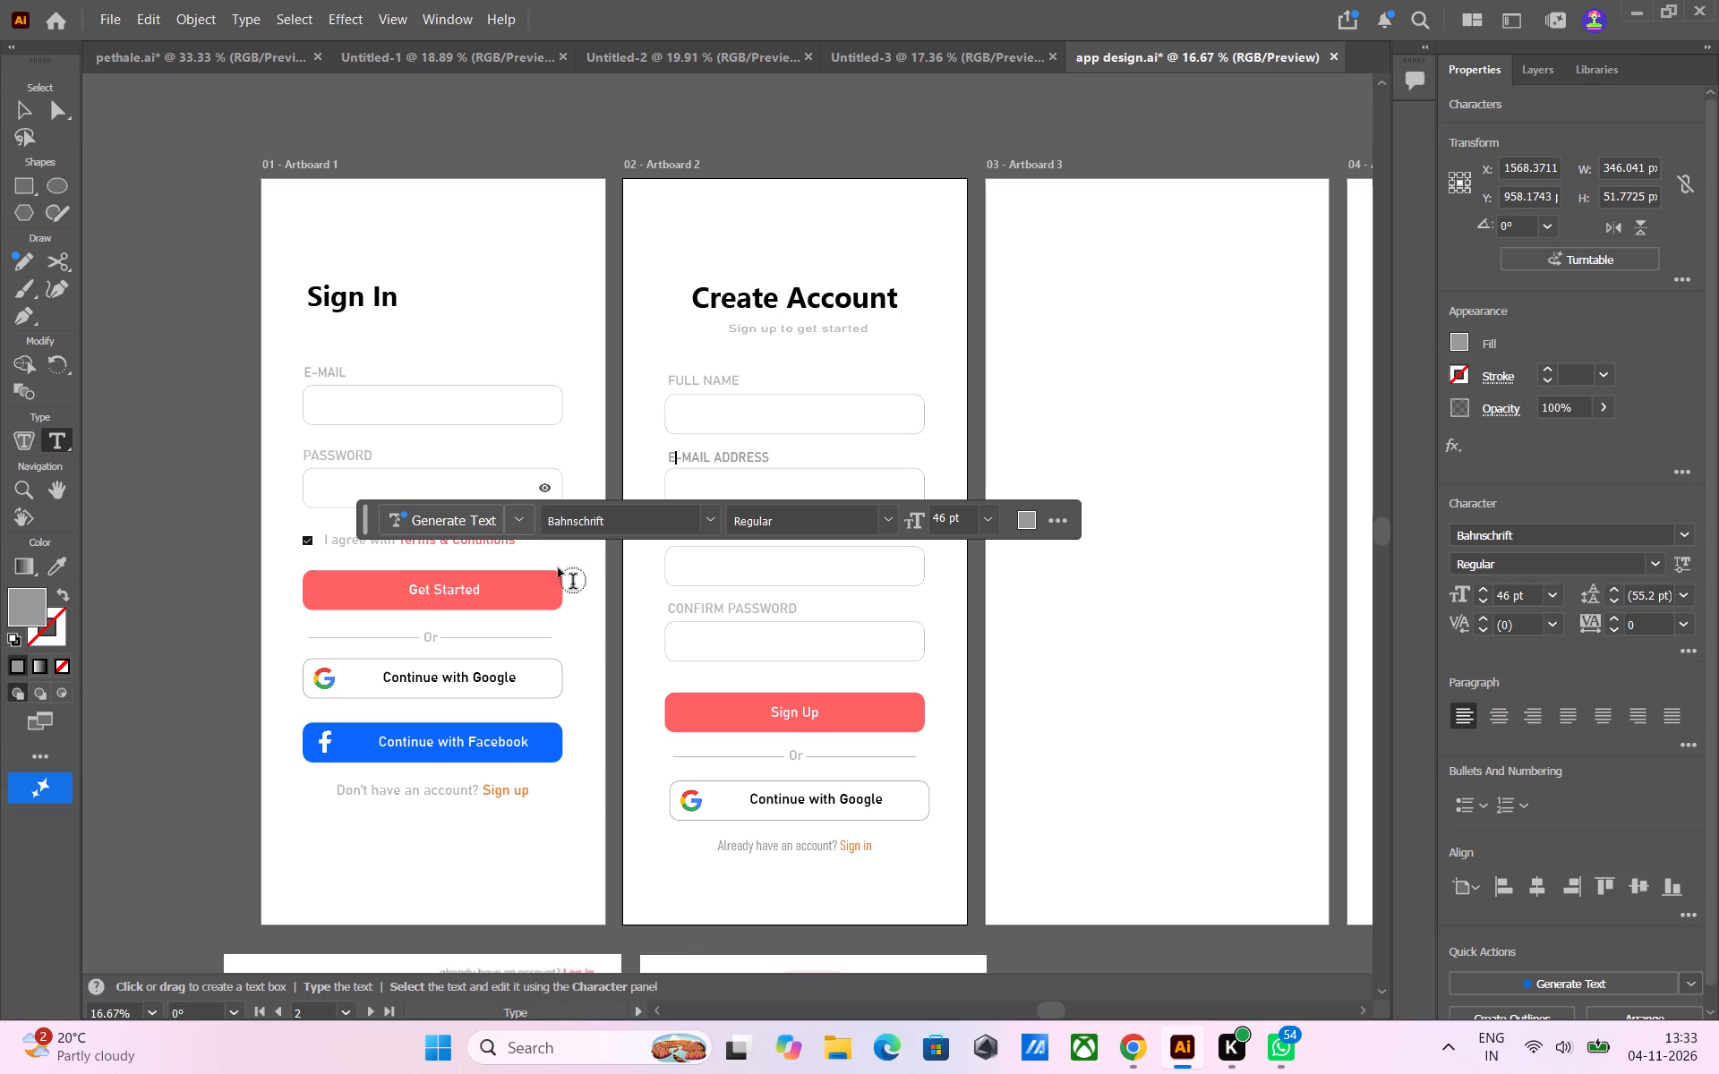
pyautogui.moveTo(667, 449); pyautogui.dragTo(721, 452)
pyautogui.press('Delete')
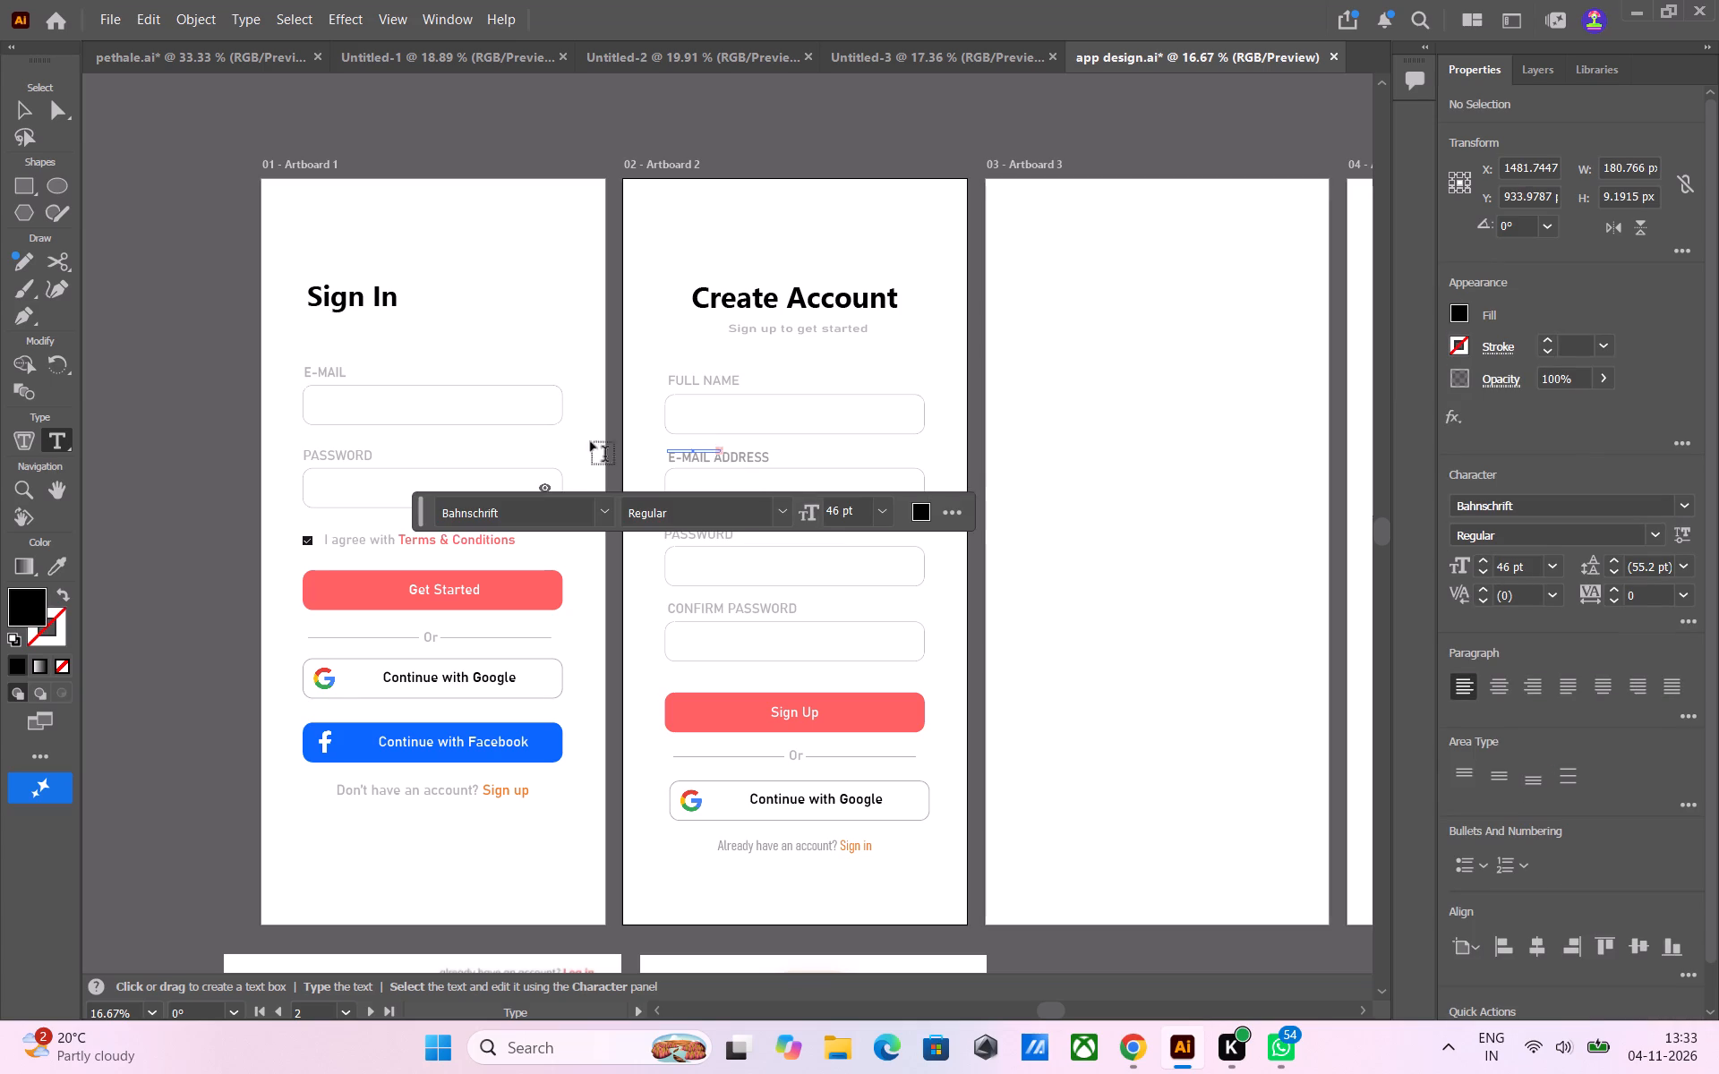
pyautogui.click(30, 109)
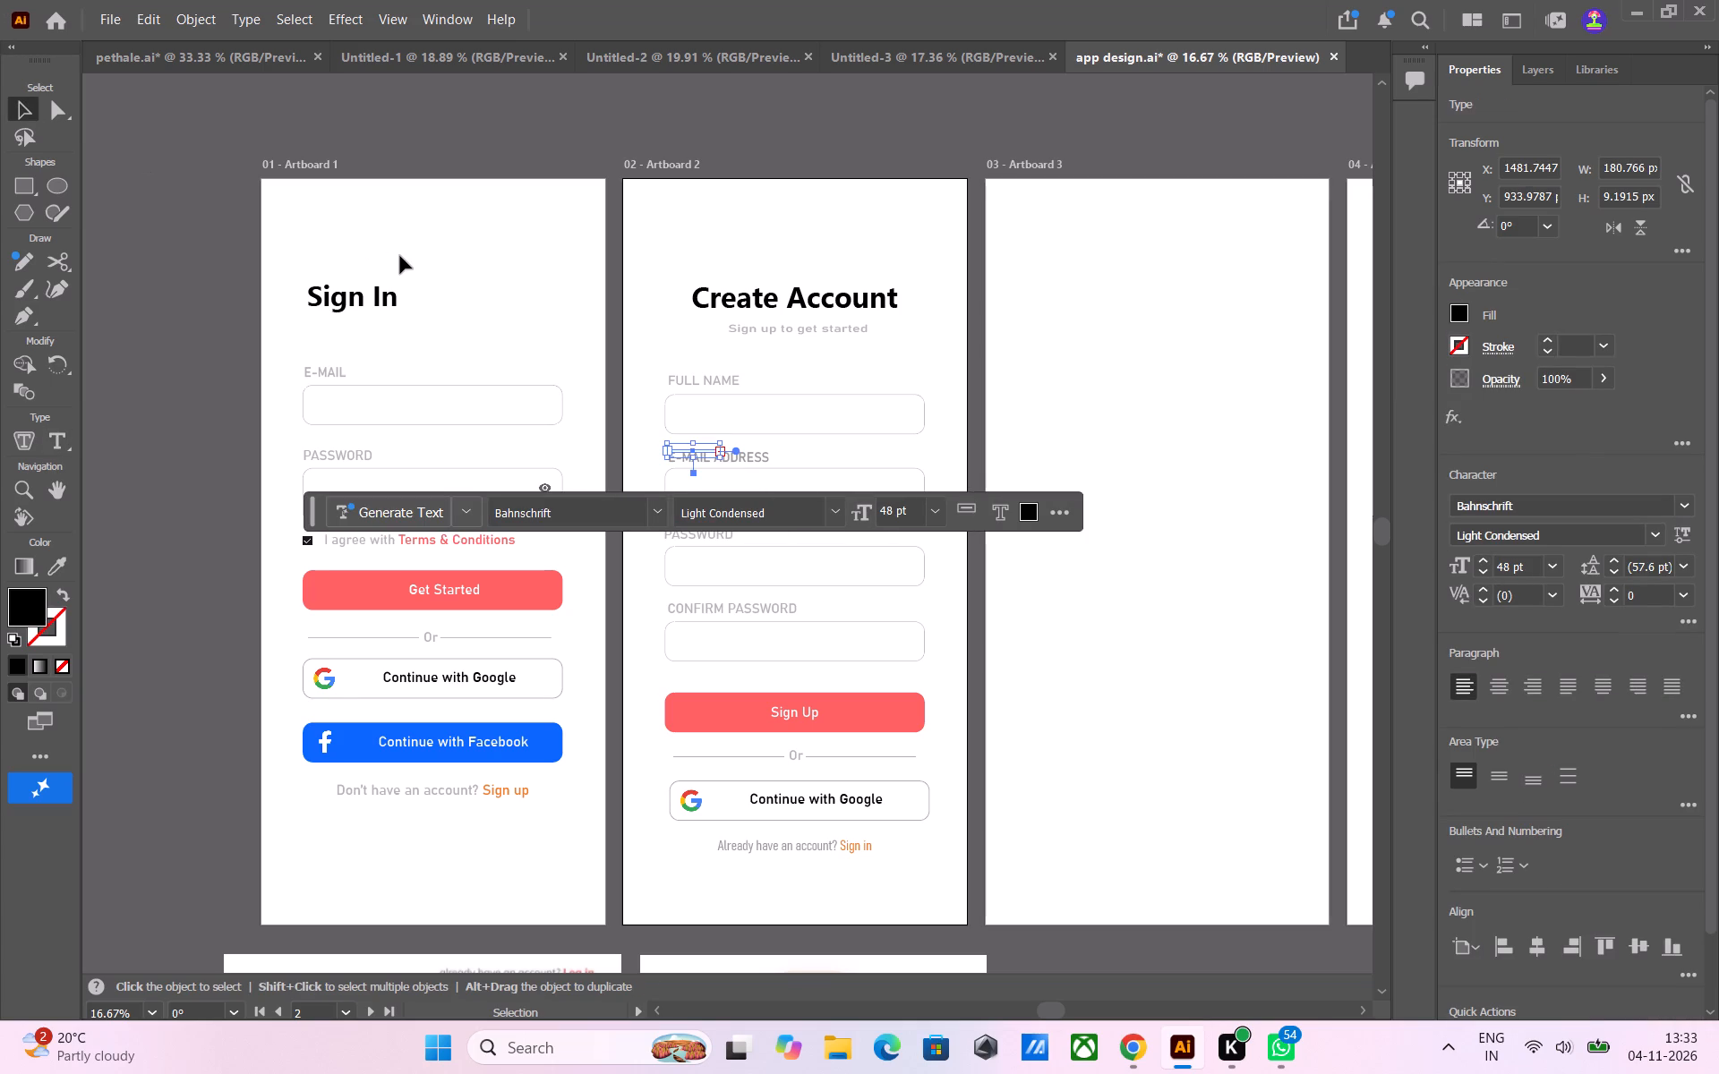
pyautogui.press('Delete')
# Narrow the E-MAIL ADDRESS label on the Create Account artboard to about 332 px wide.
pyautogui.doubleClick(668, 459)
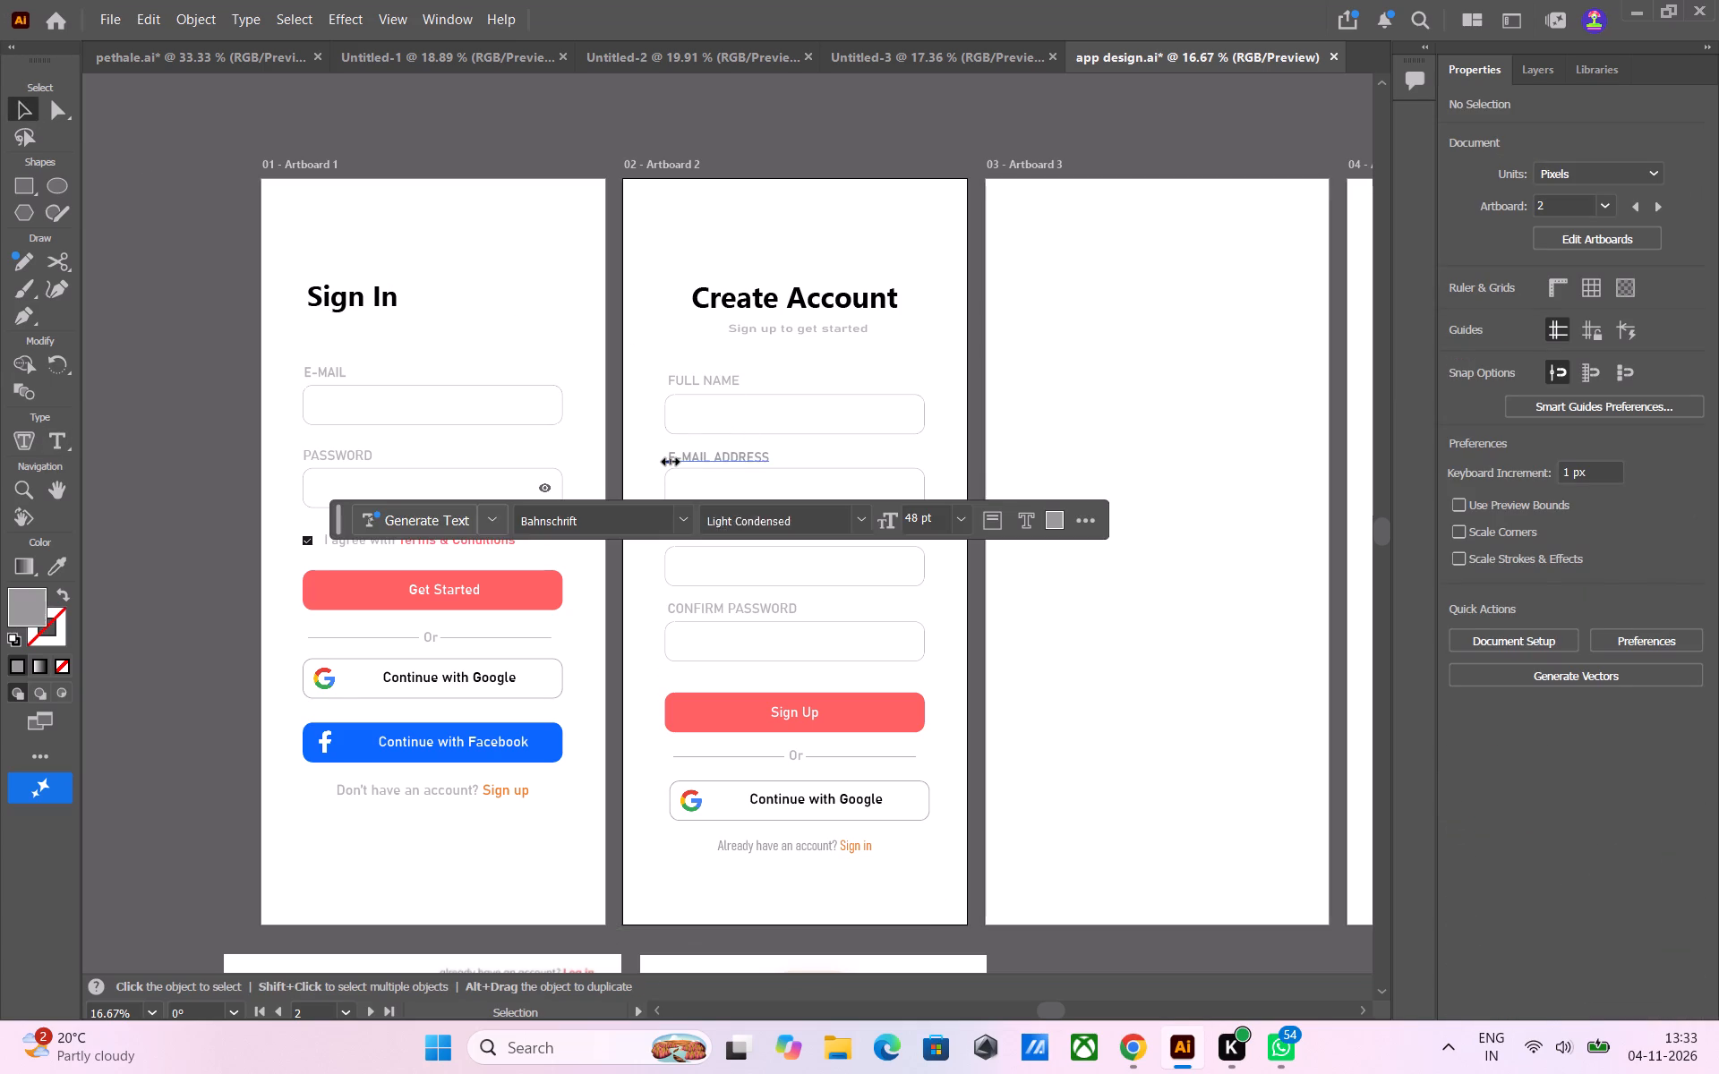
pyautogui.click(668, 459)
pyautogui.click(672, 456)
pyautogui.click(672, 456)
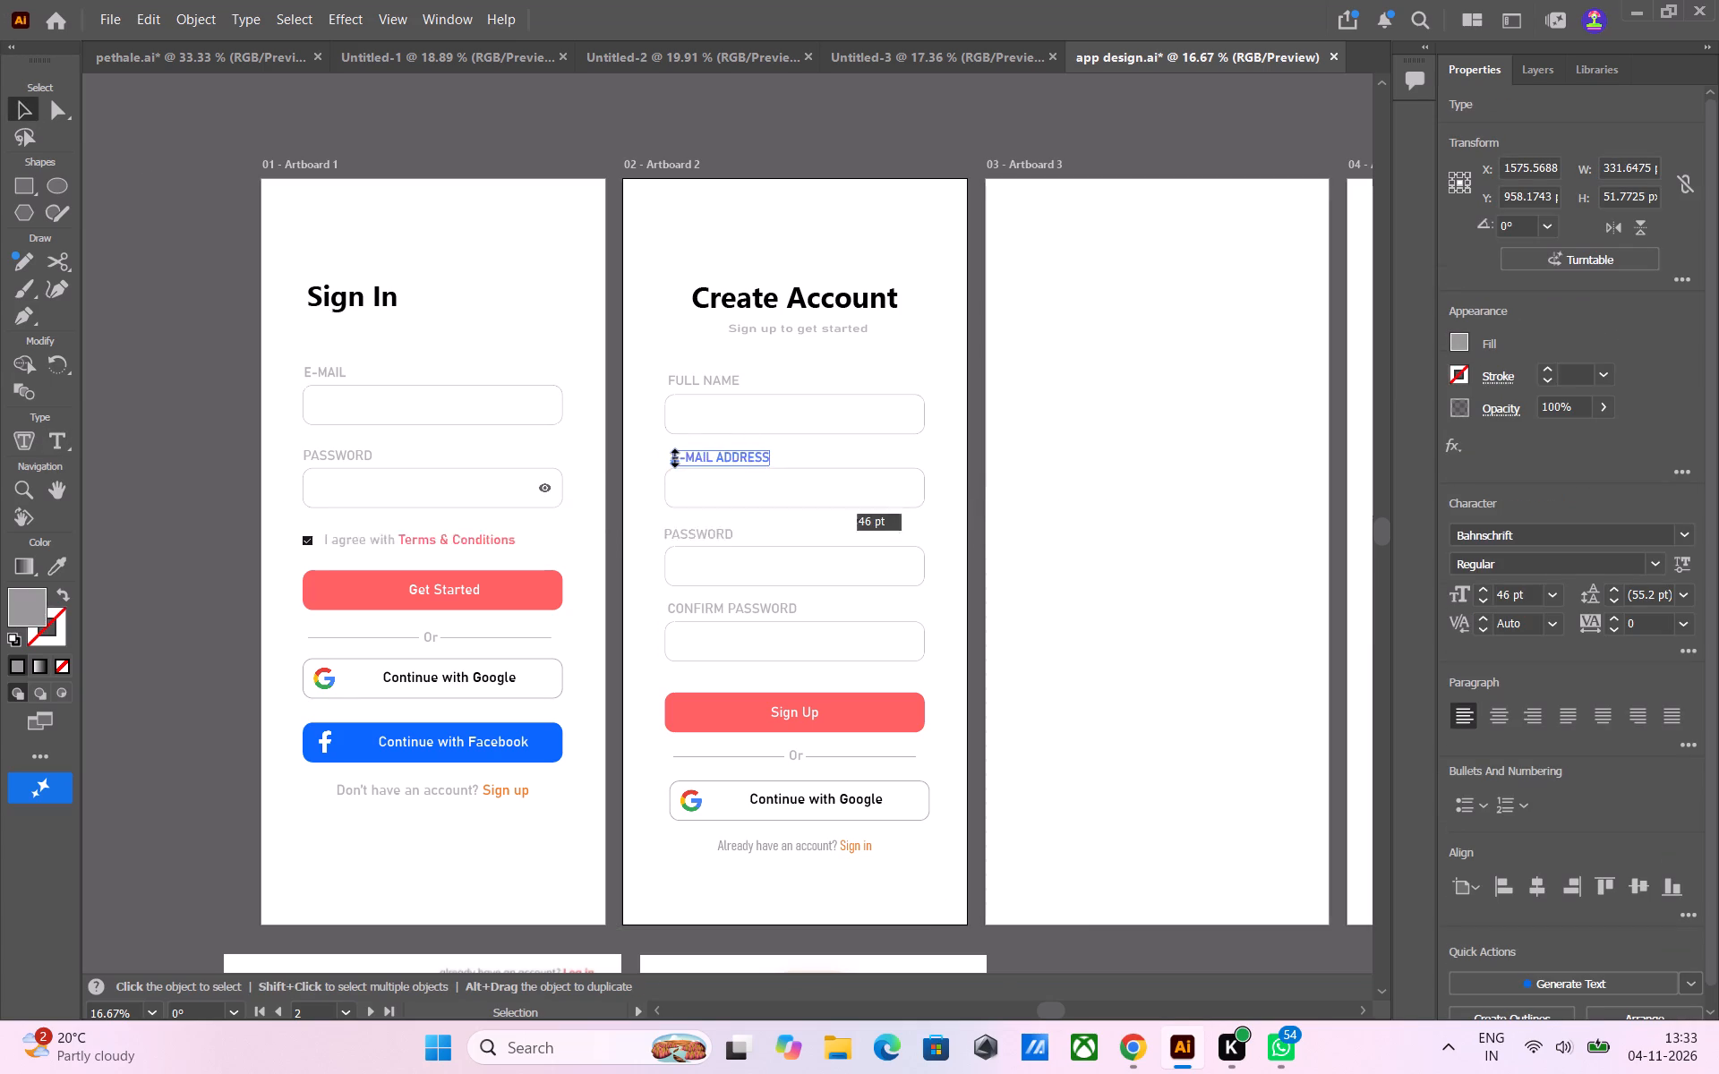
pyautogui.hotkey('ctrl', 'shift', 'z')
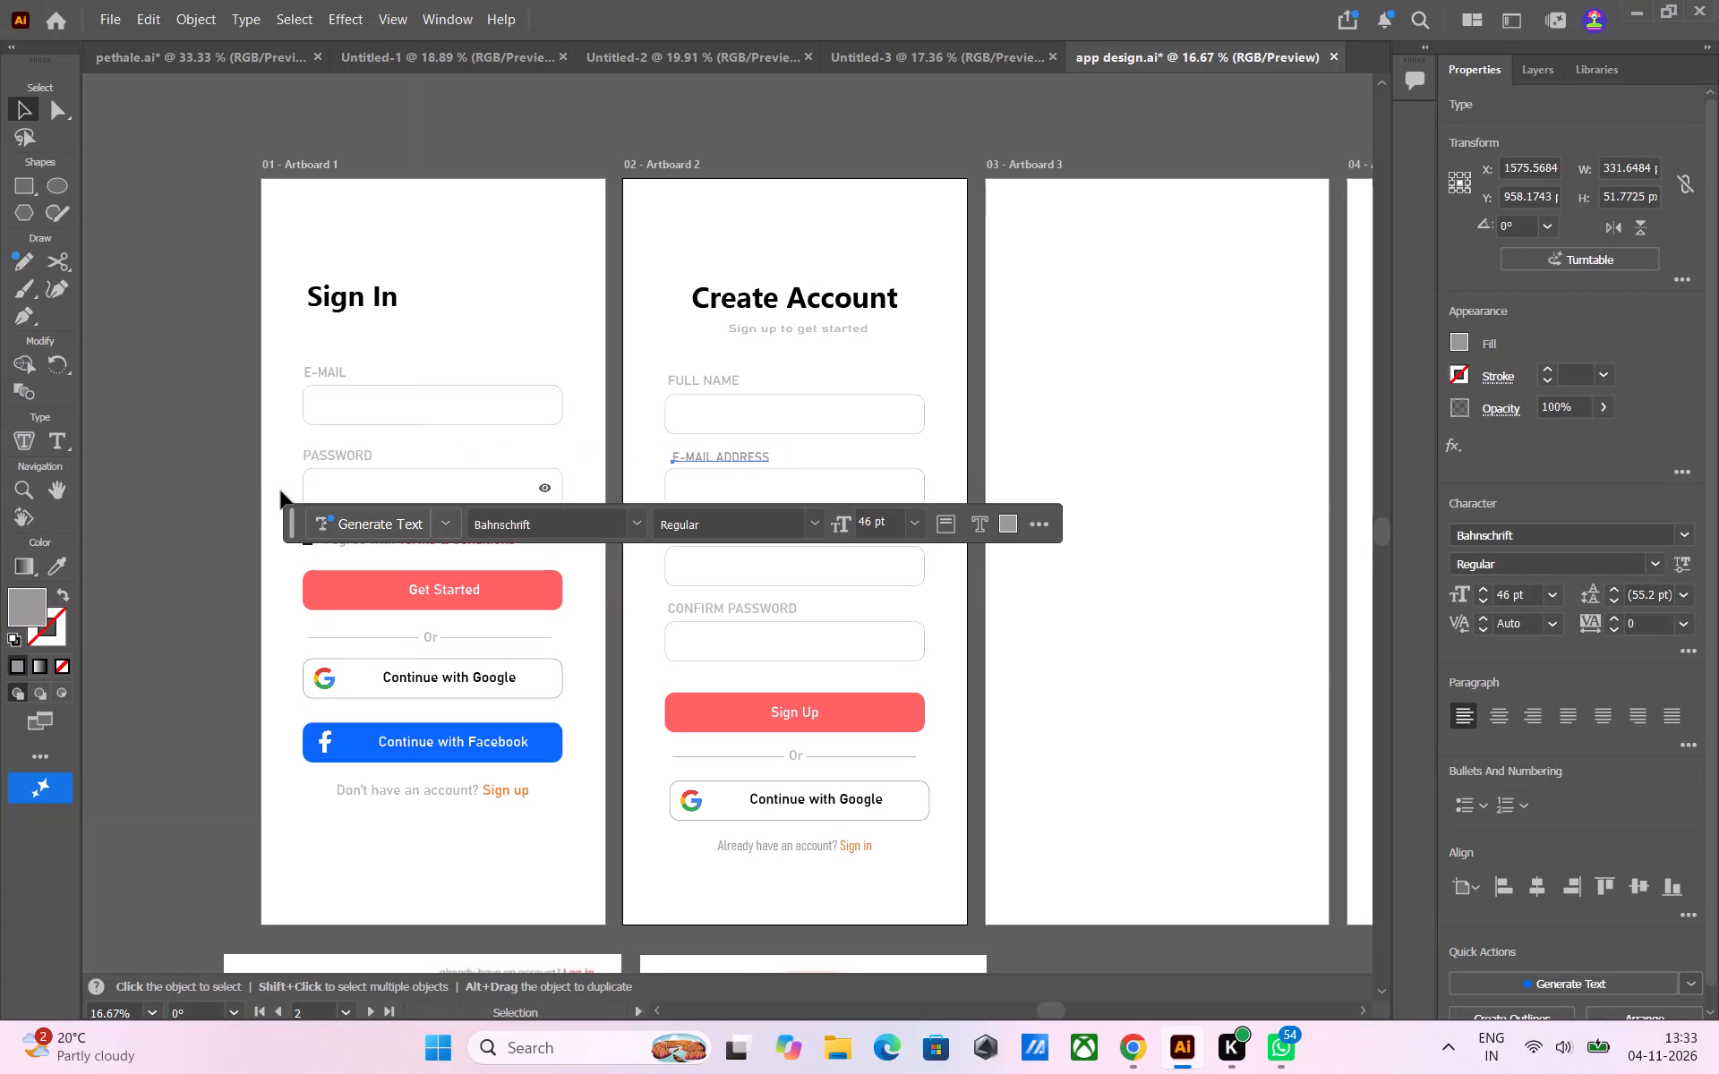
pyautogui.click(178, 516)
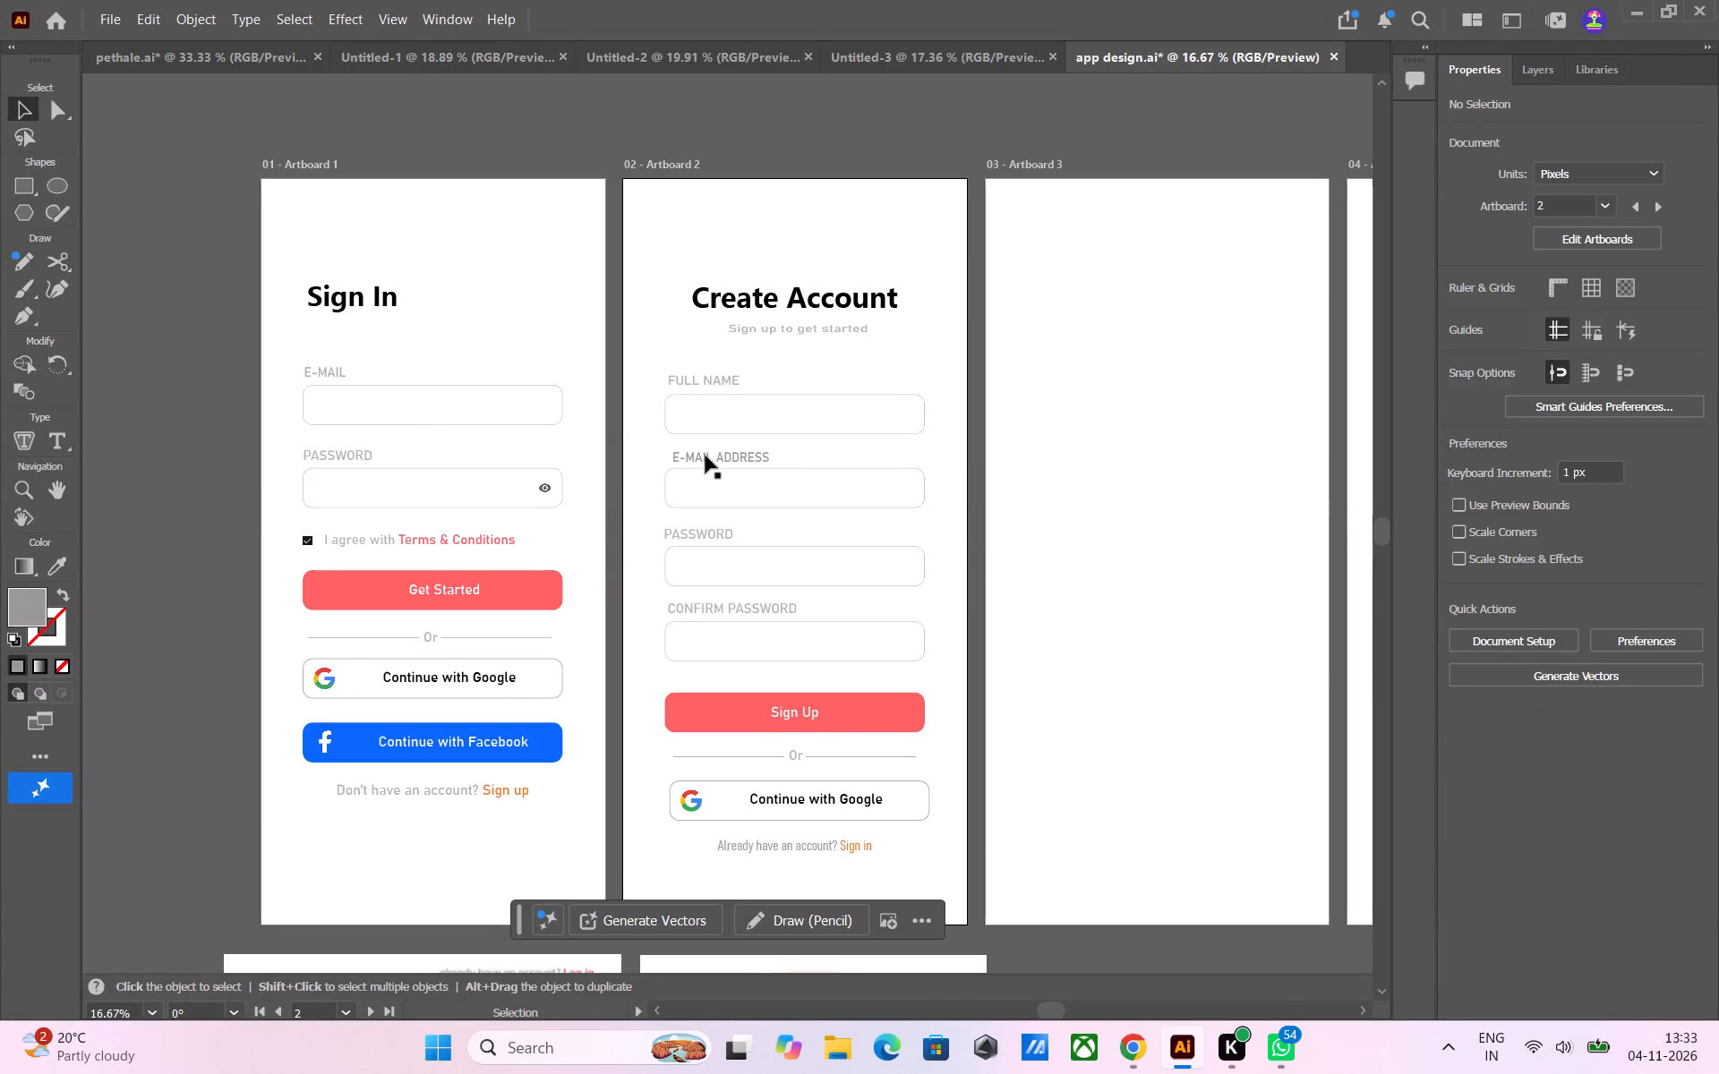
# Fill the whole E-MAIL ADDRESS label on the Create Account artboard with the same light grey swatch.
pyautogui.doubleClick(708, 456)
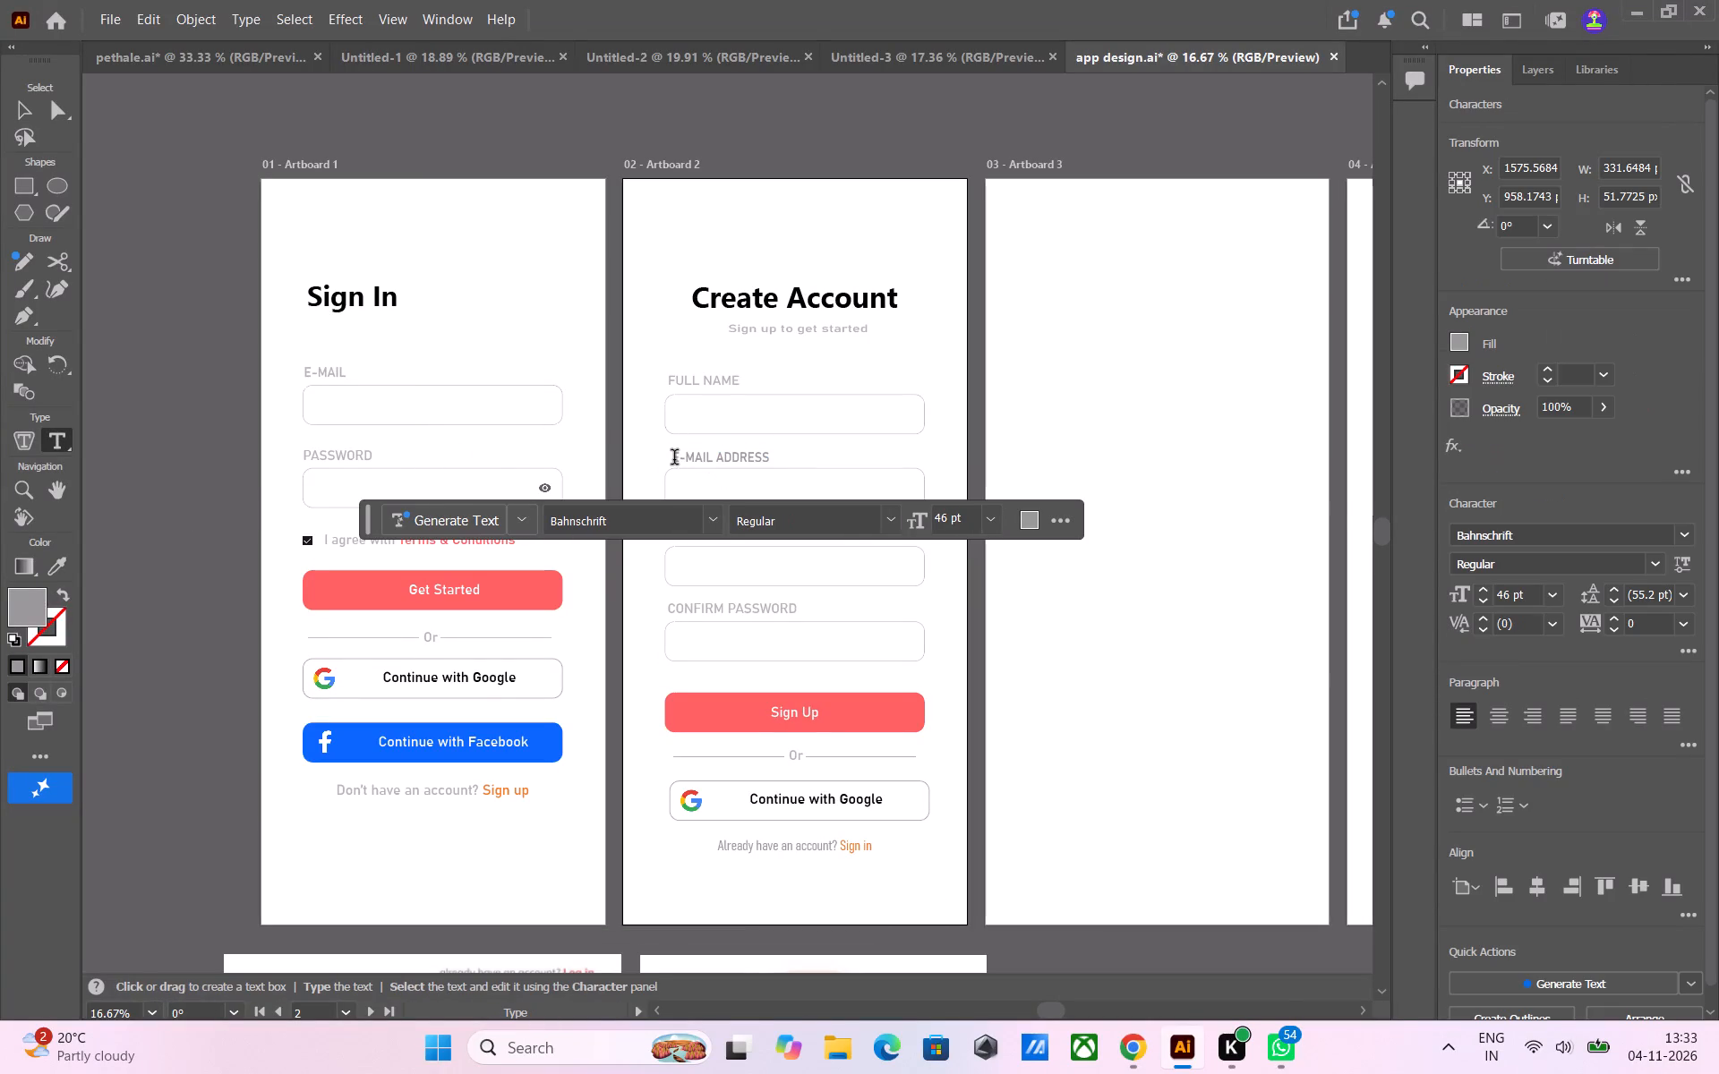
pyautogui.moveTo(674, 459); pyautogui.dragTo(775, 452)
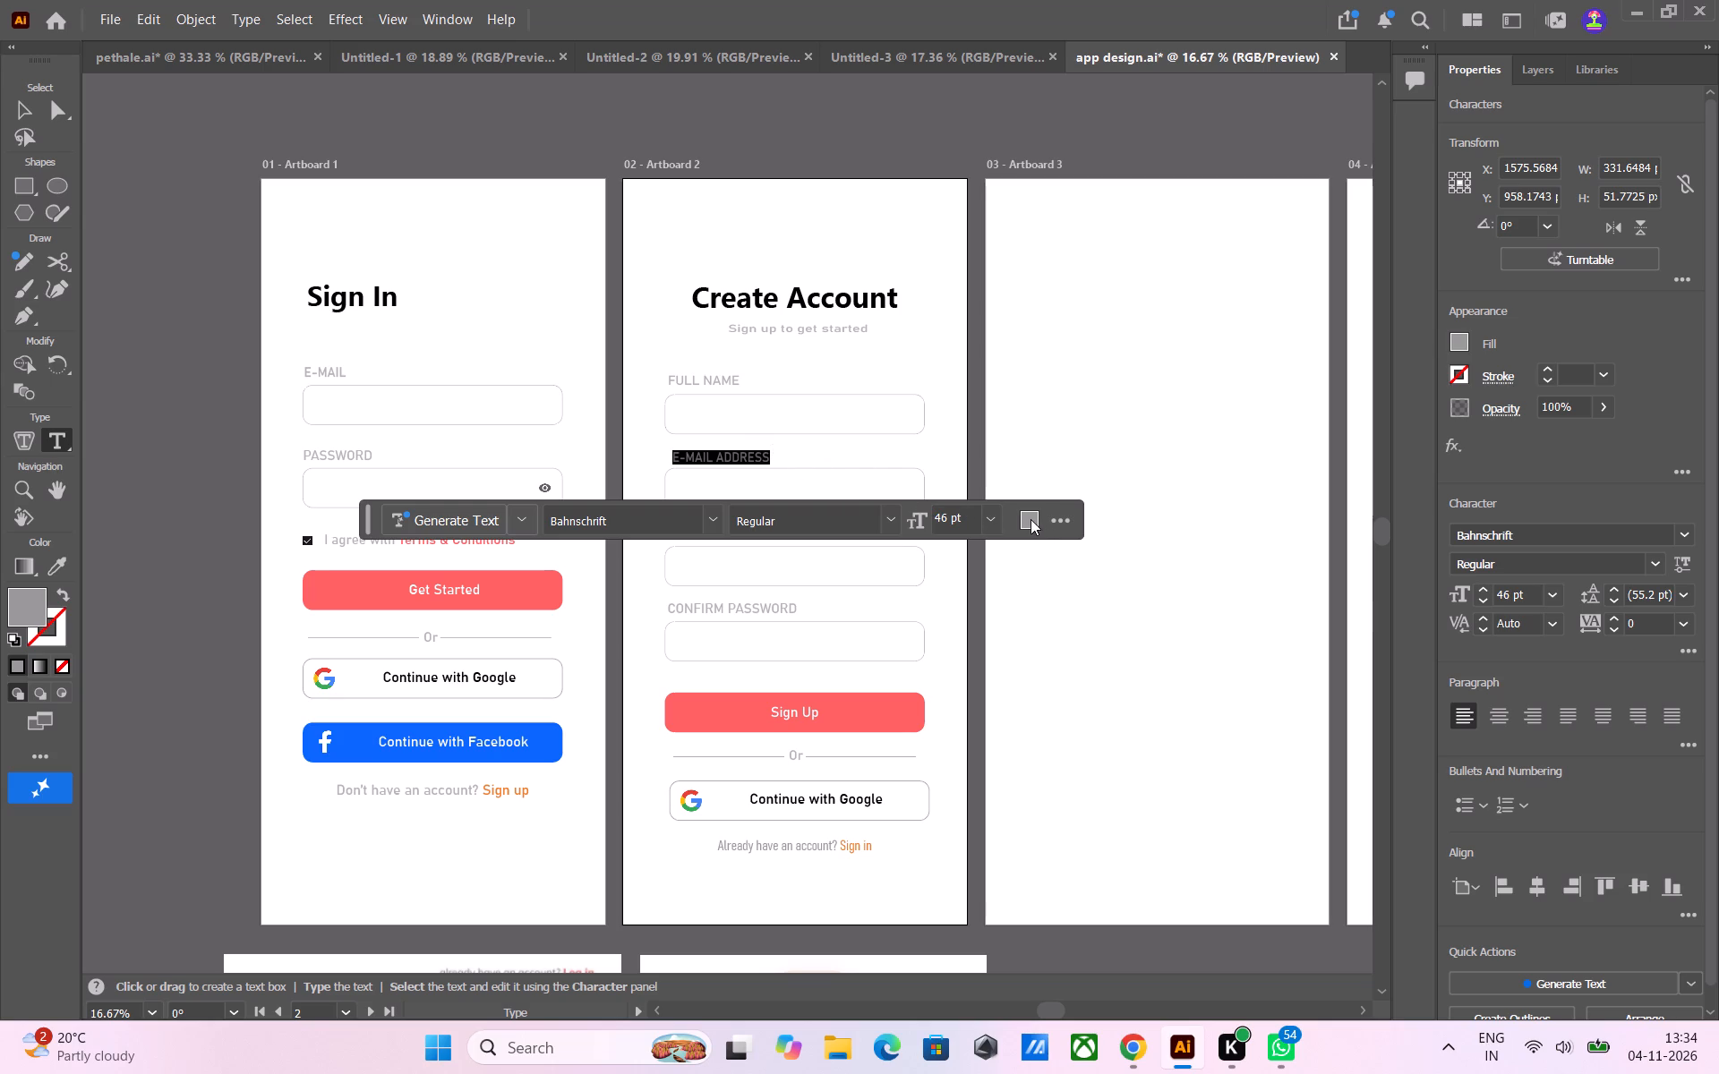
pyautogui.click(1031, 519)
pyautogui.click(1159, 748)
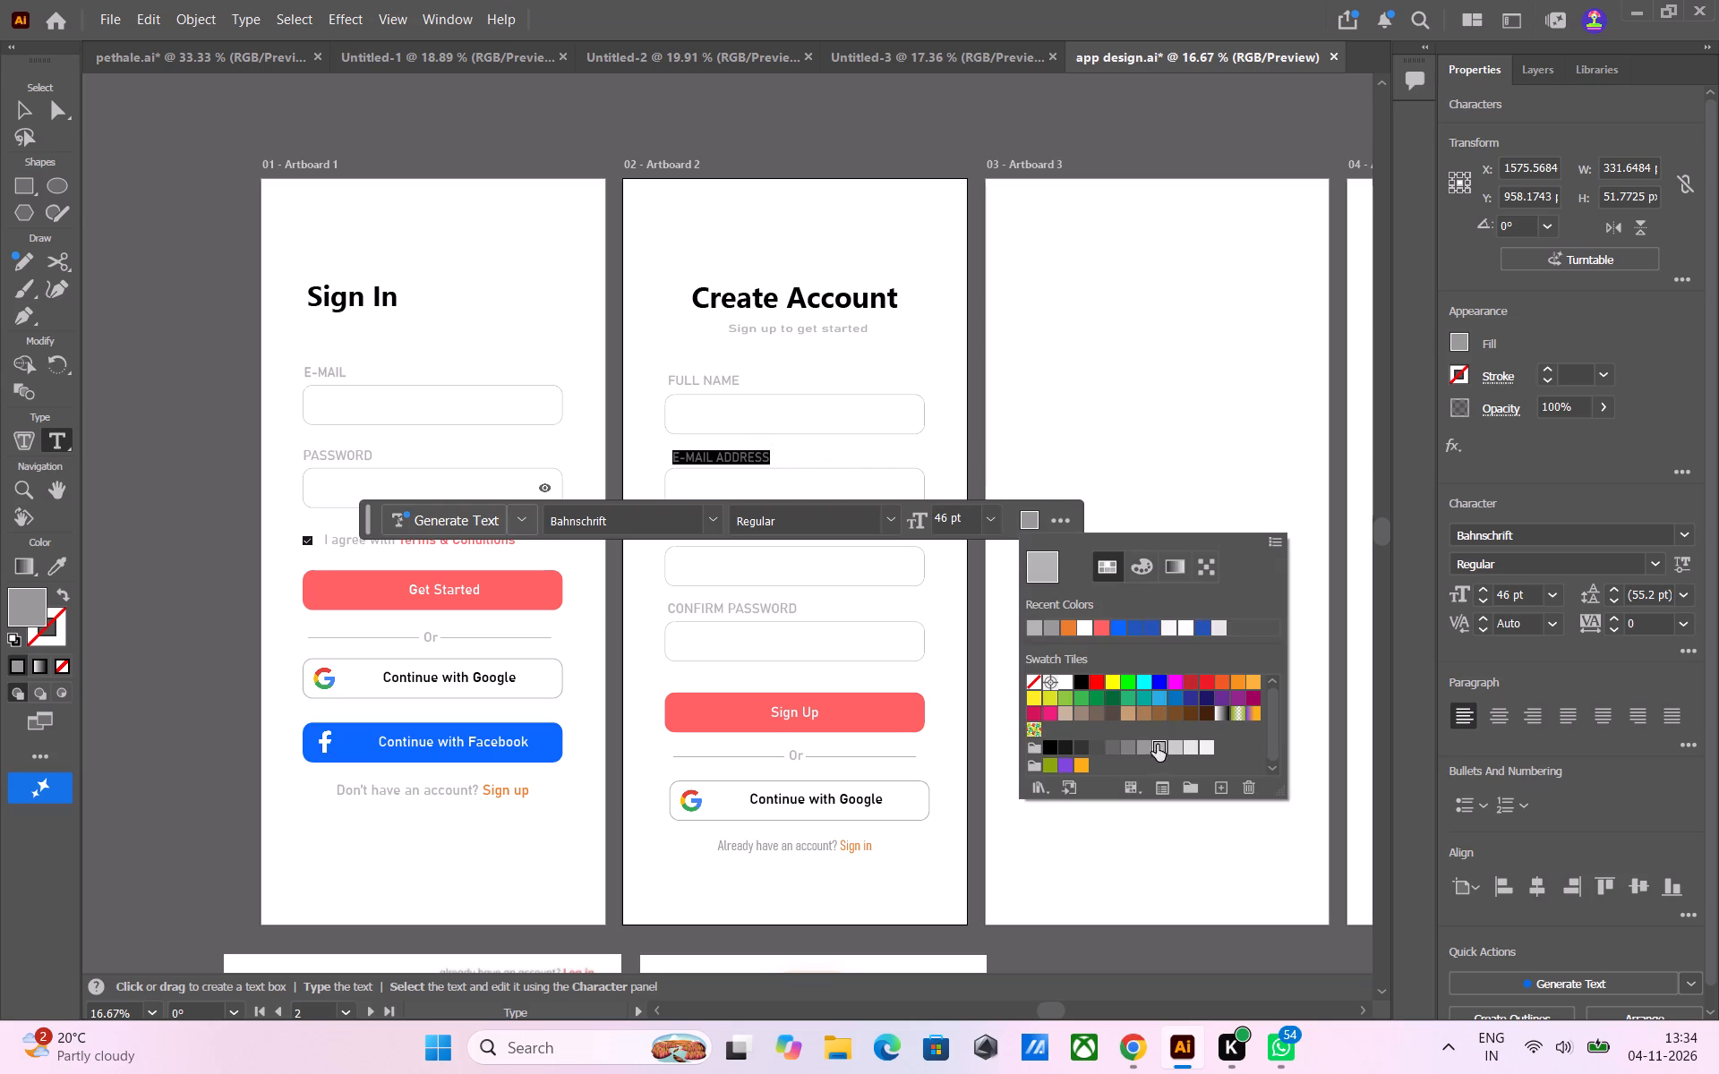
pyautogui.click(218, 558)
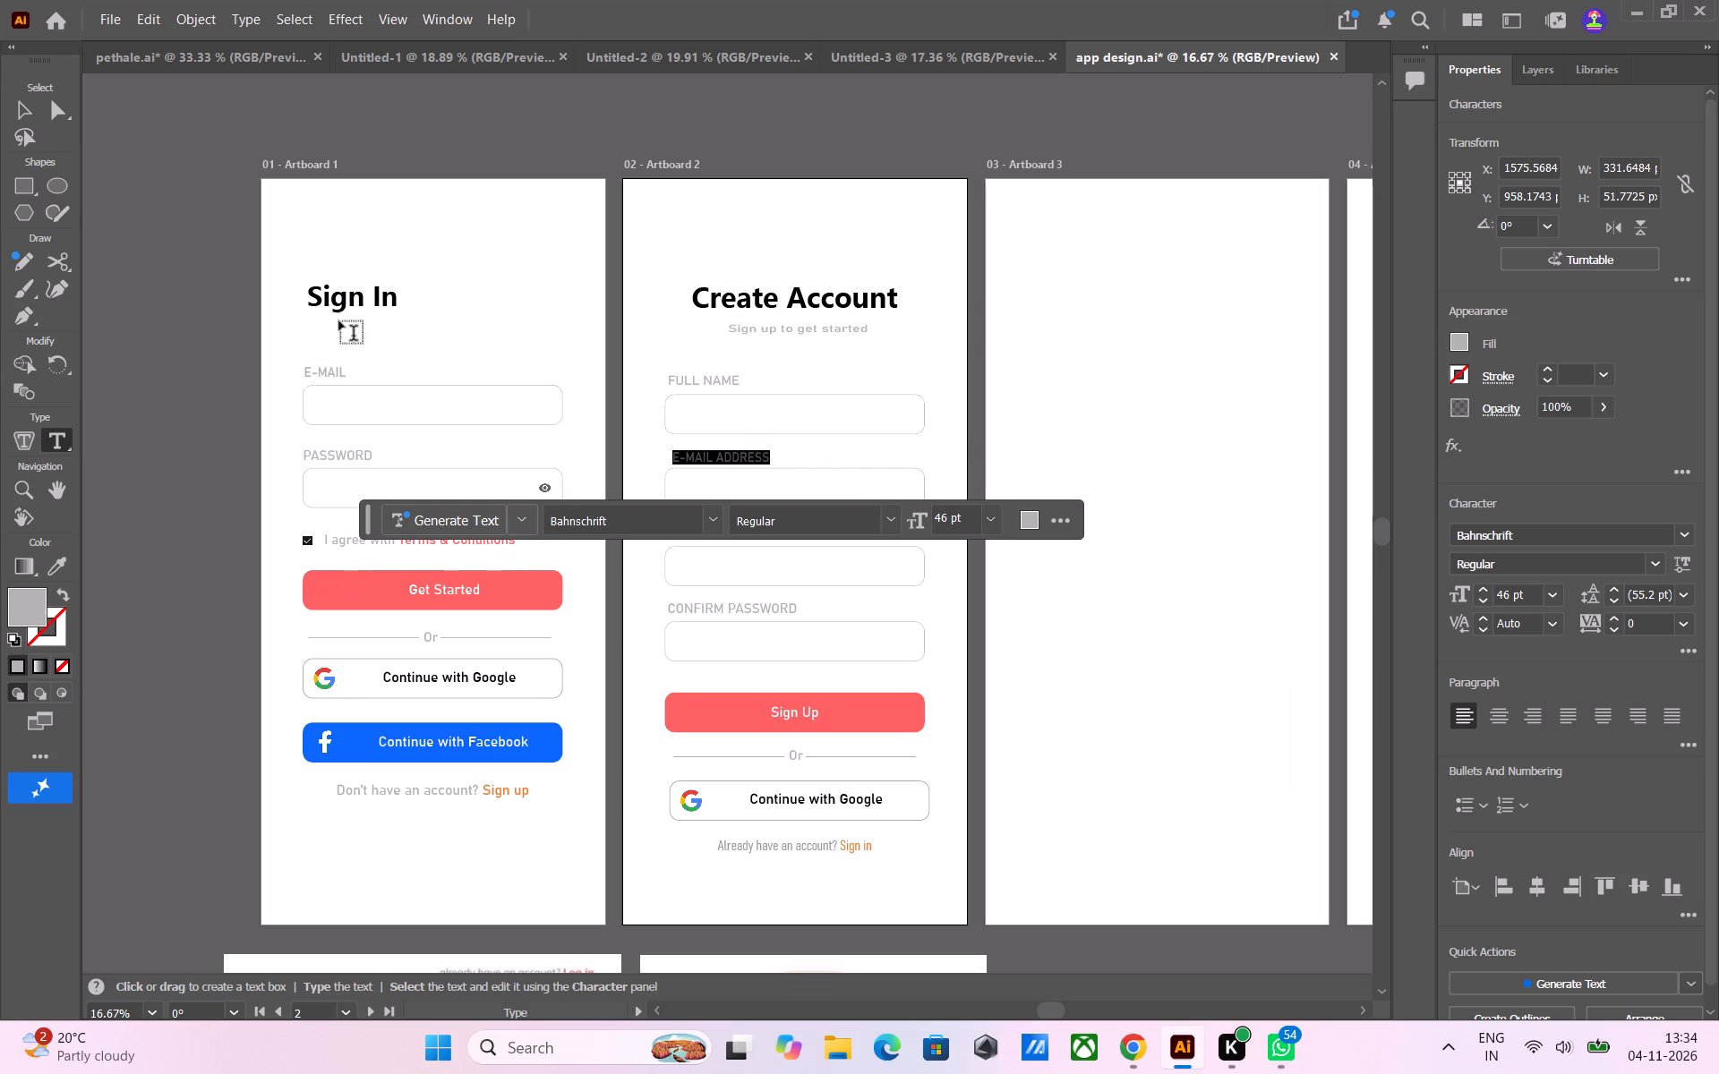
pyautogui.click(137, 380)
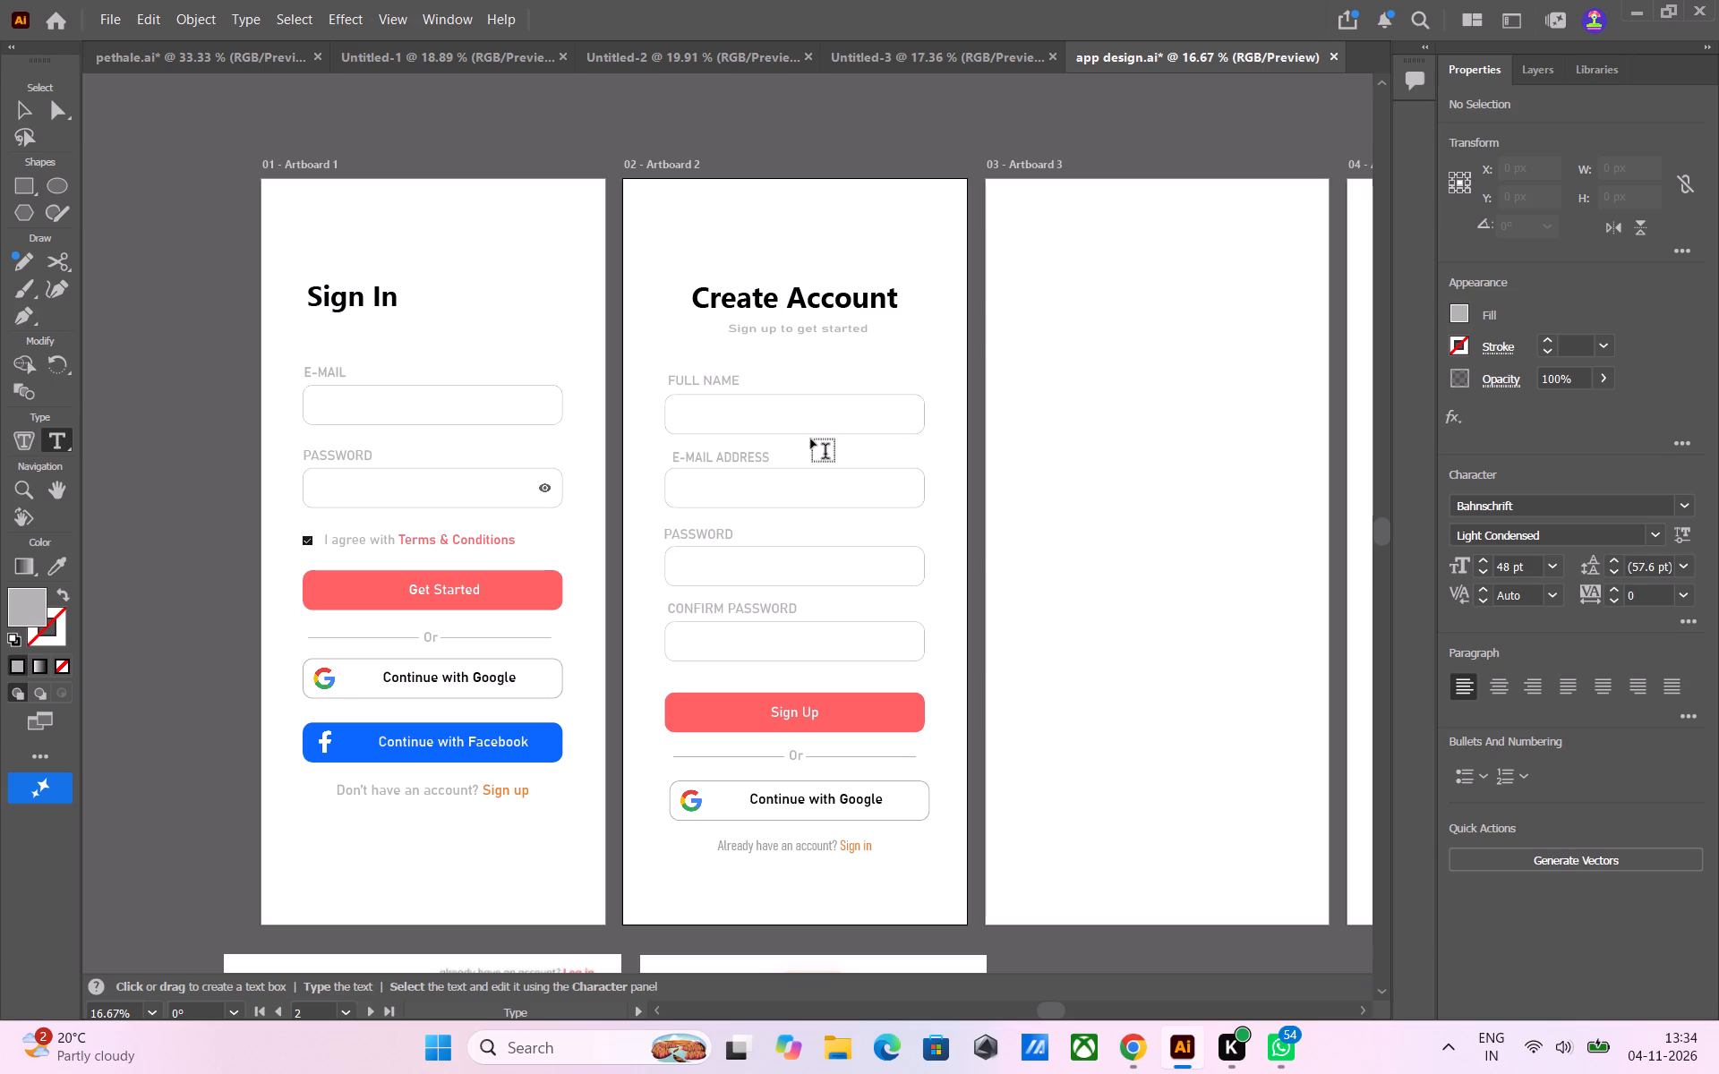
# Compare the fill colour and character settings of the E-MAIL, E-MAIL ADDRESS and PASSWORD labels across the Sign In and Create Account artboards.
pyautogui.click(719, 462)
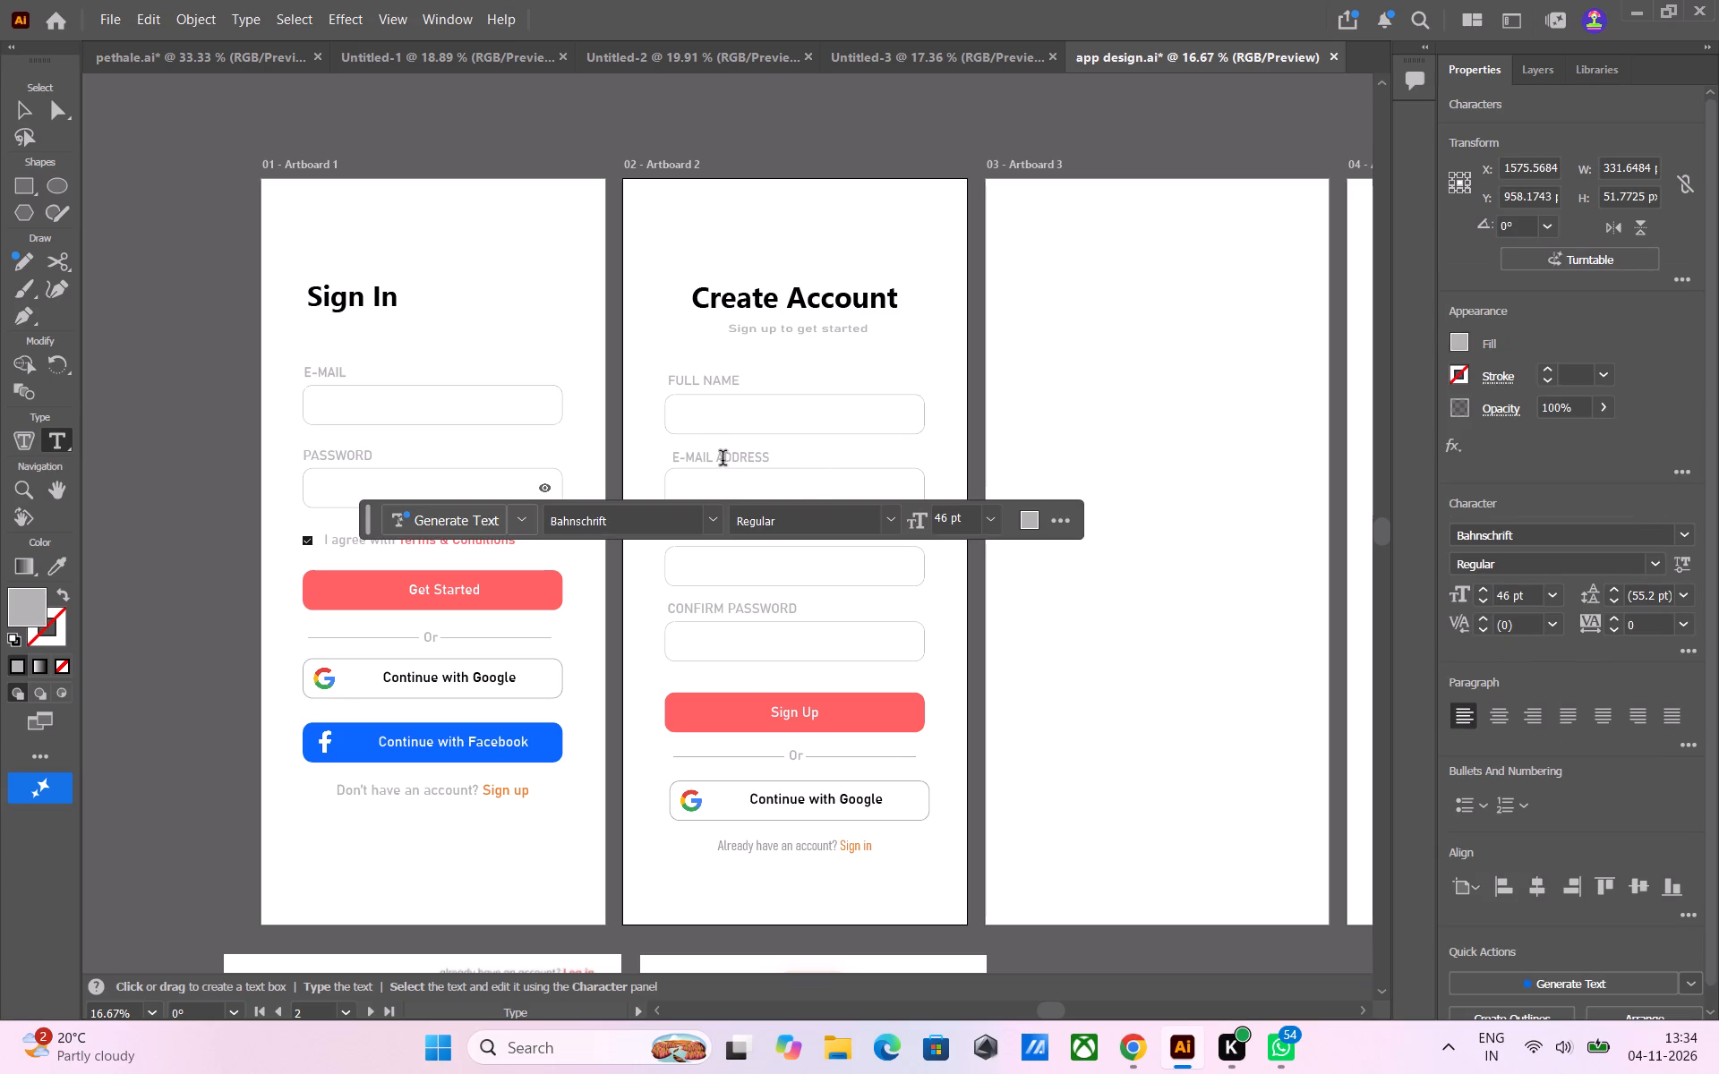
pyautogui.click(334, 376)
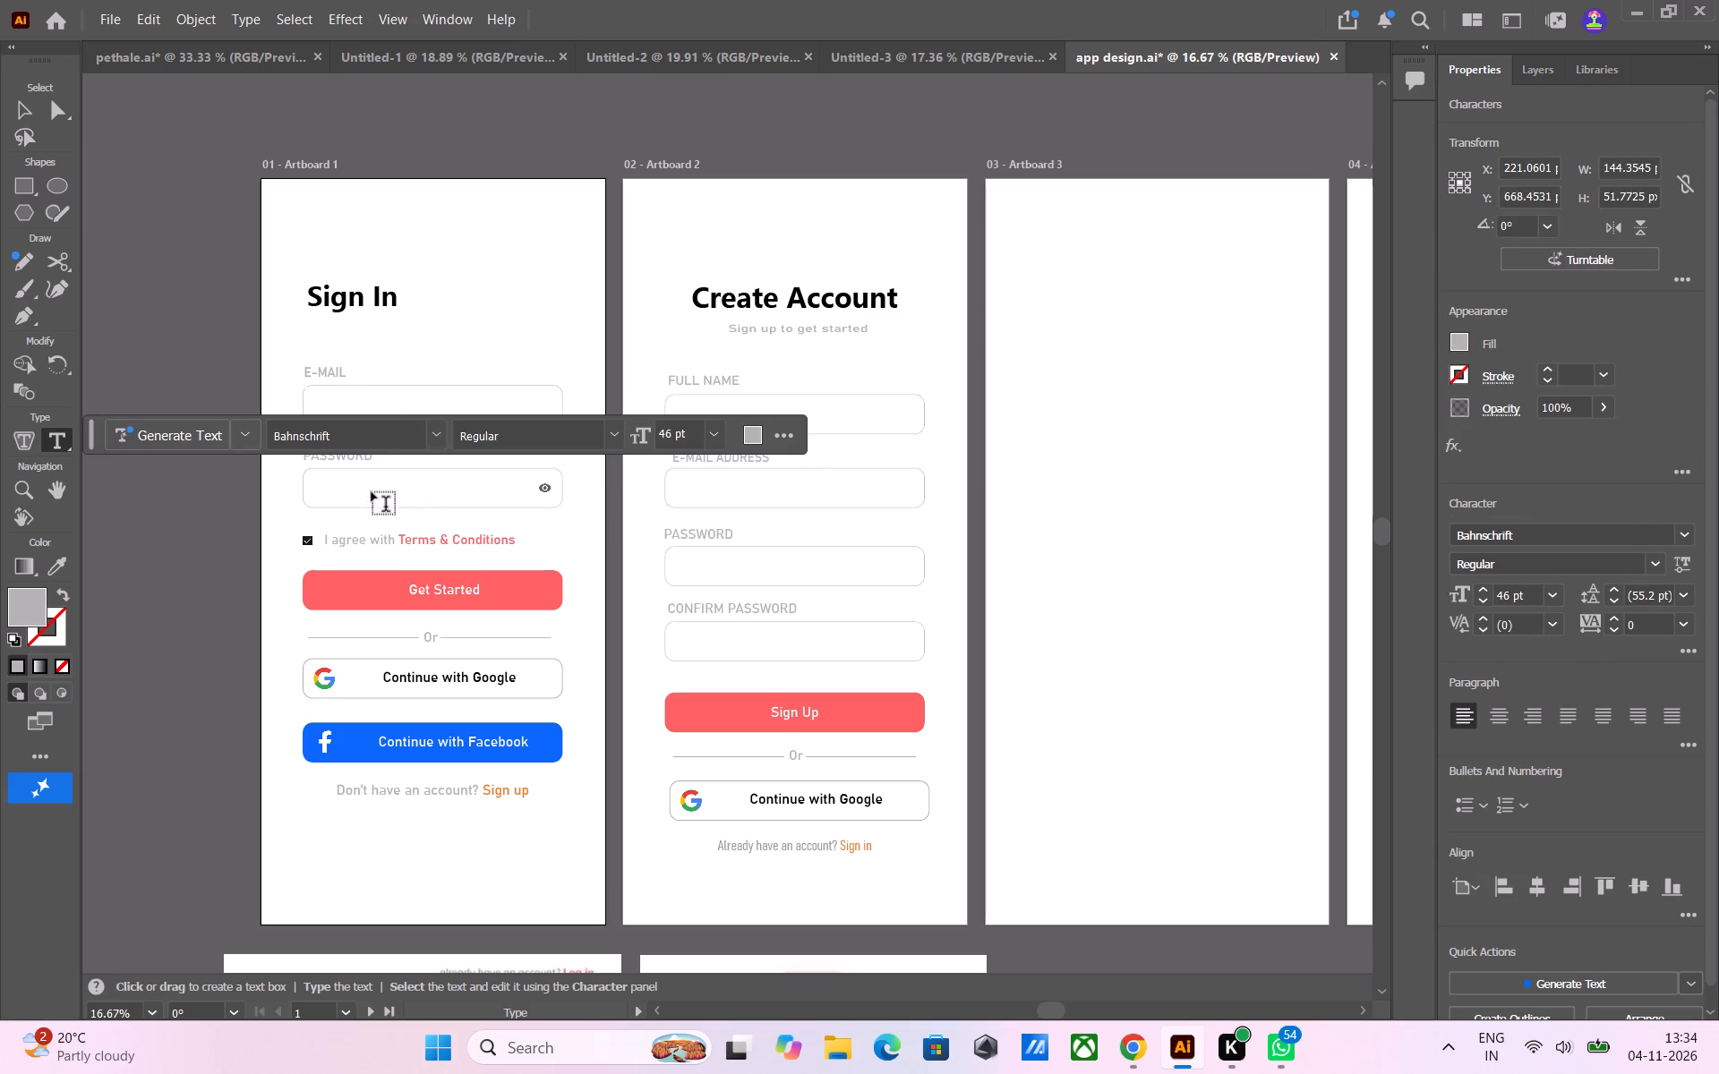
pyautogui.click(693, 539)
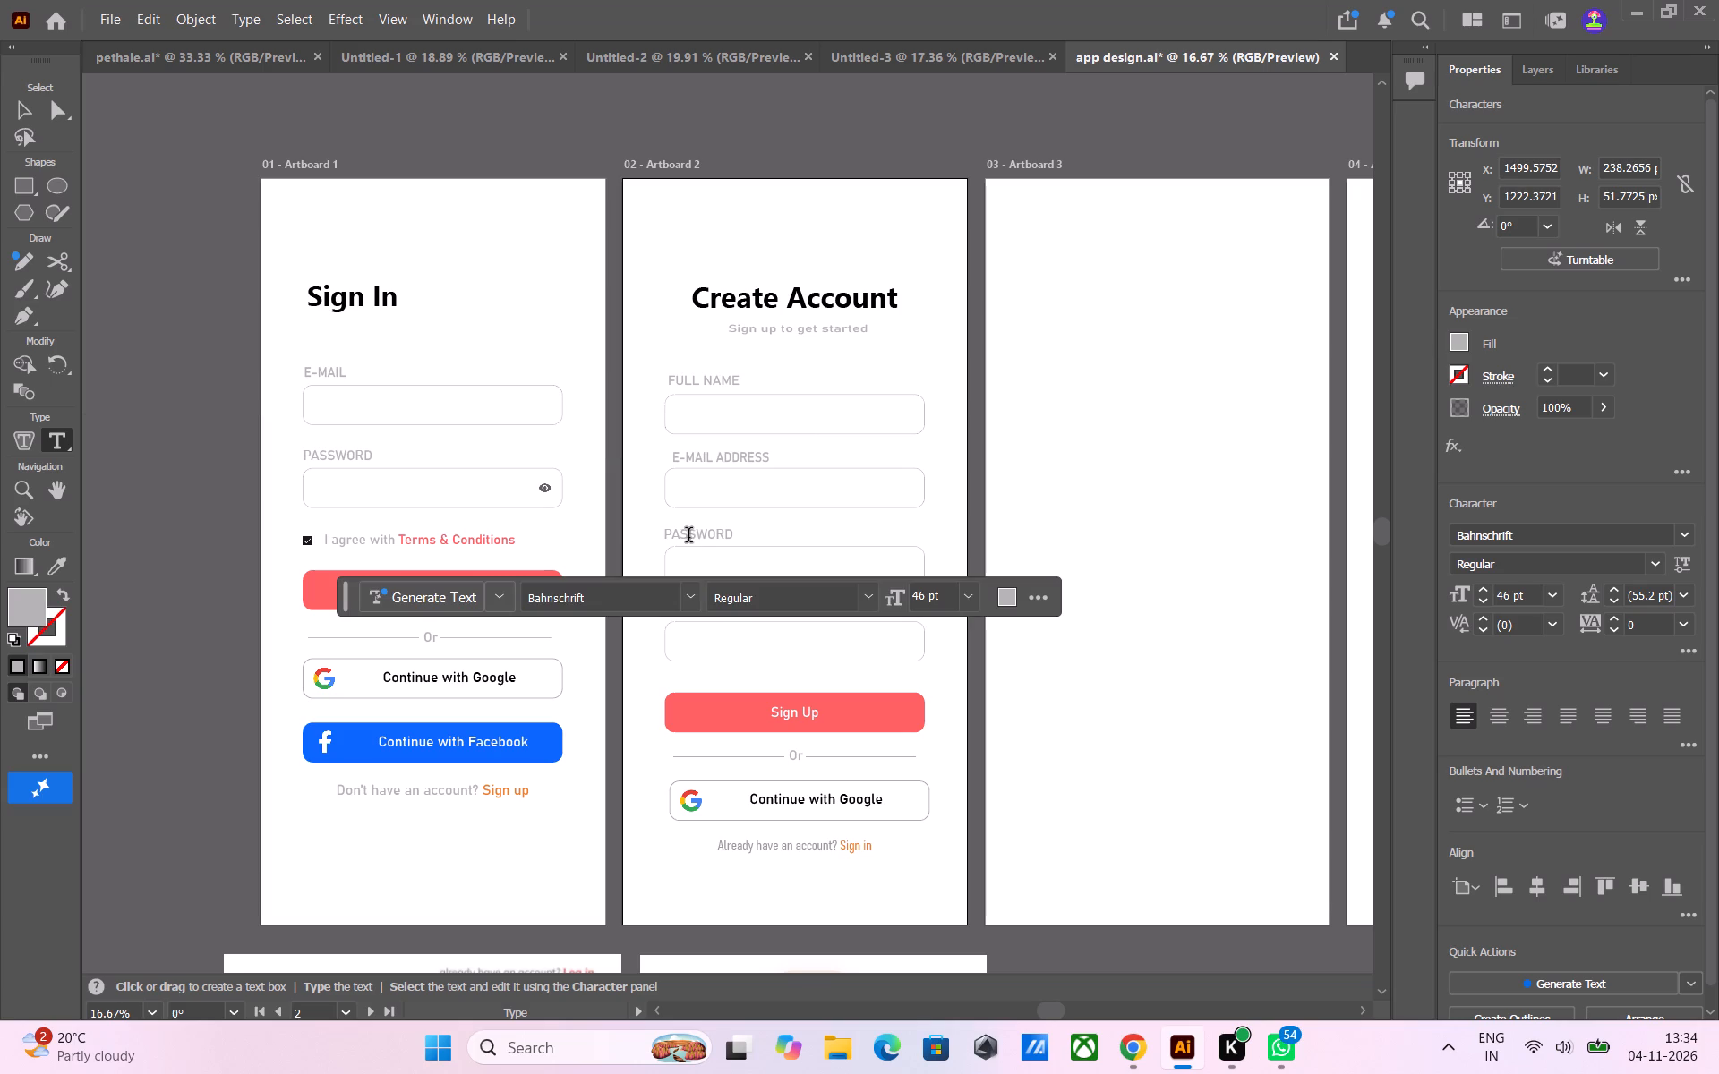
pyautogui.click(357, 457)
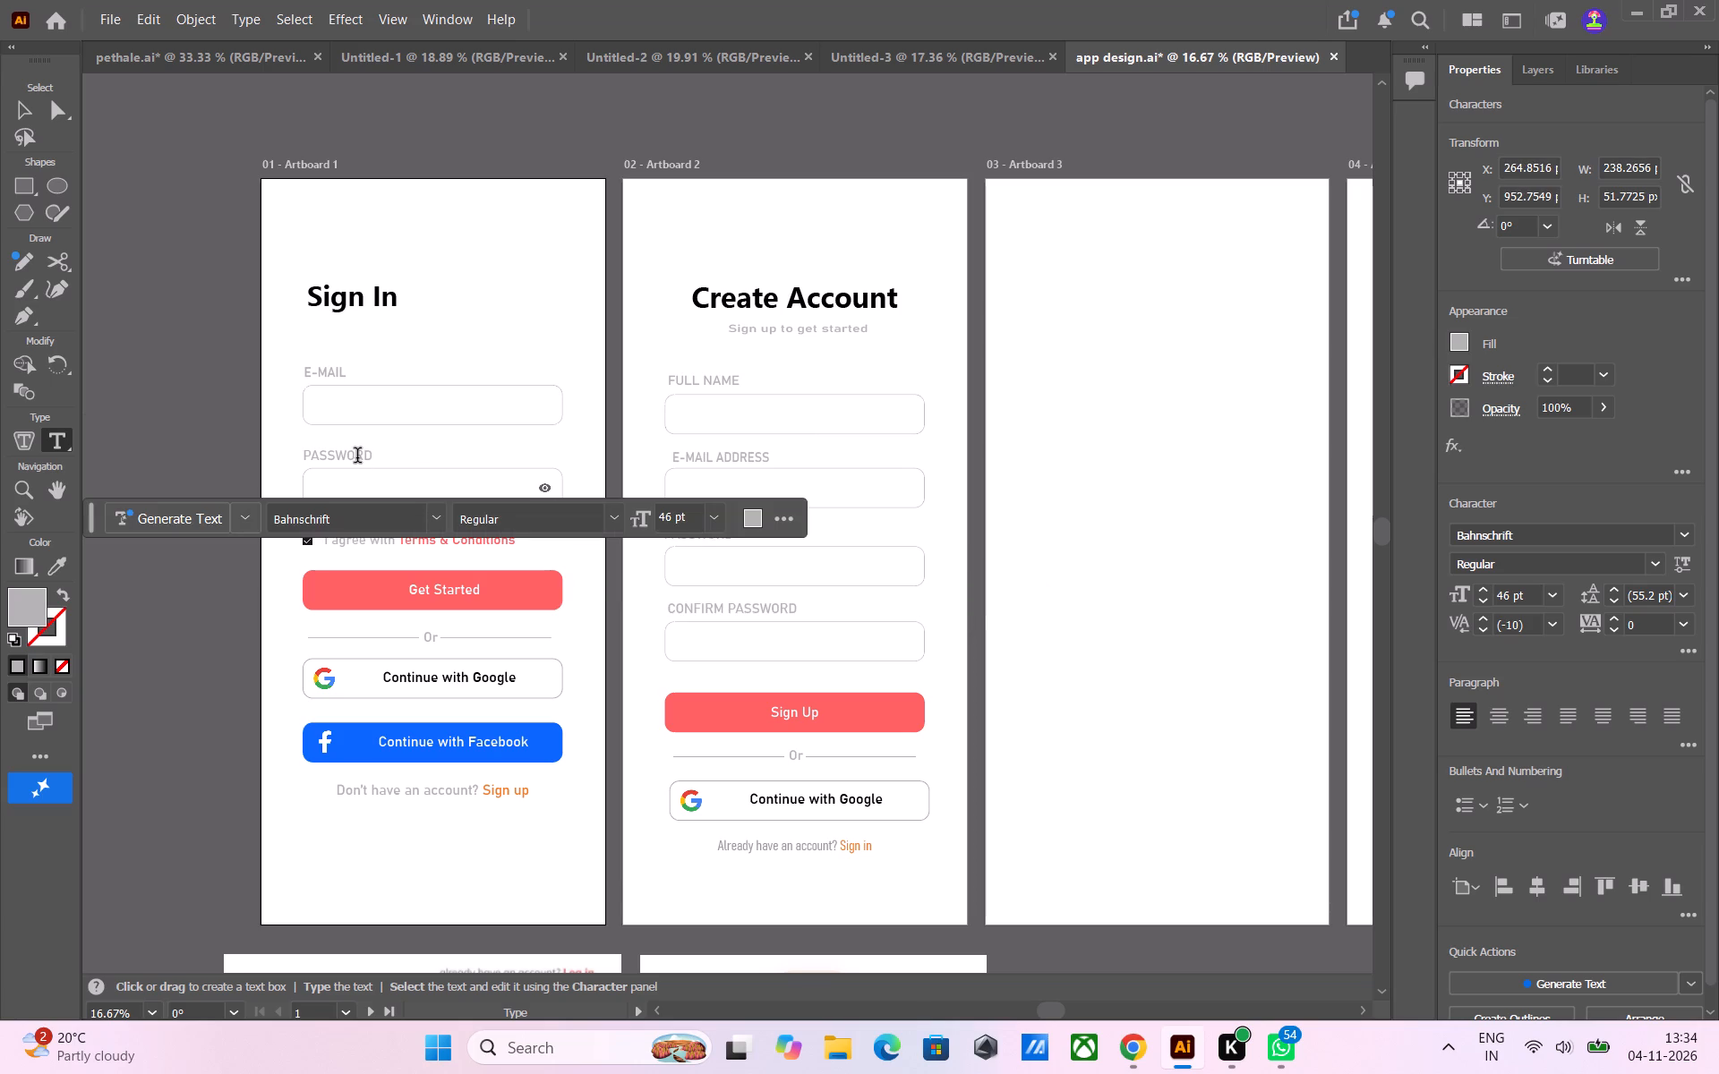
pyautogui.click(698, 463)
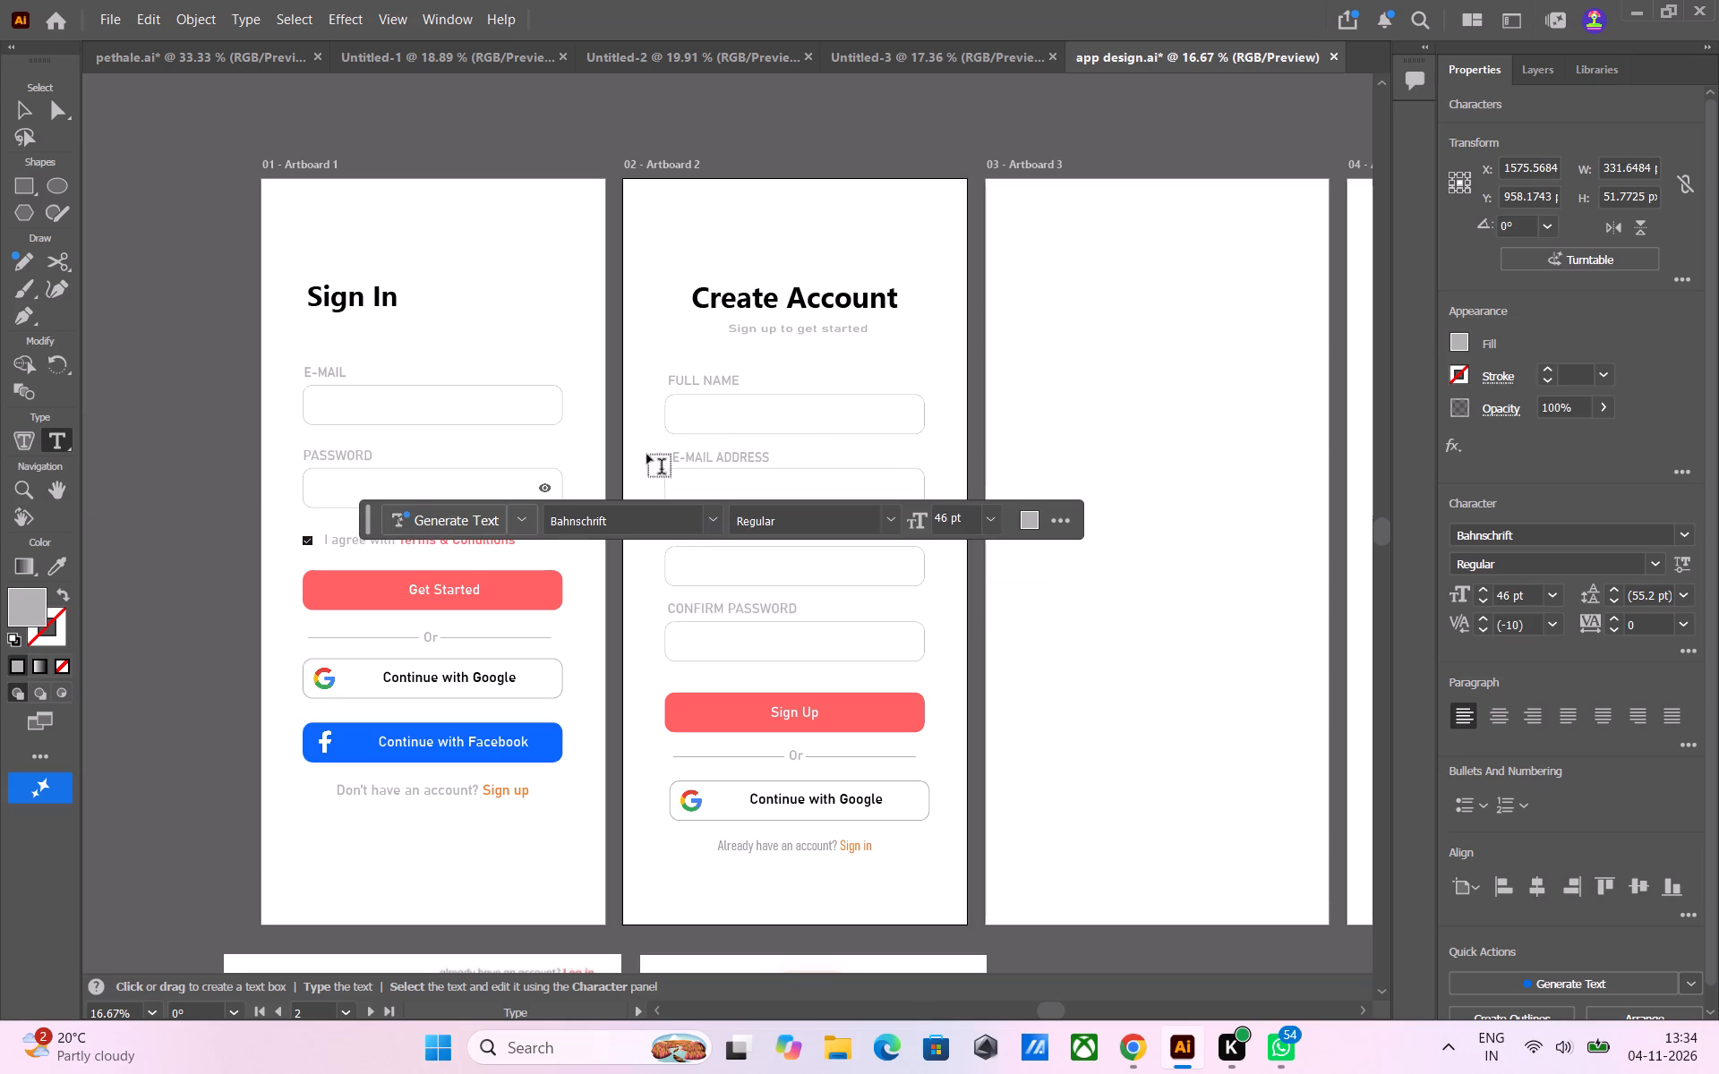
pyautogui.click(334, 374)
pyautogui.click(194, 219)
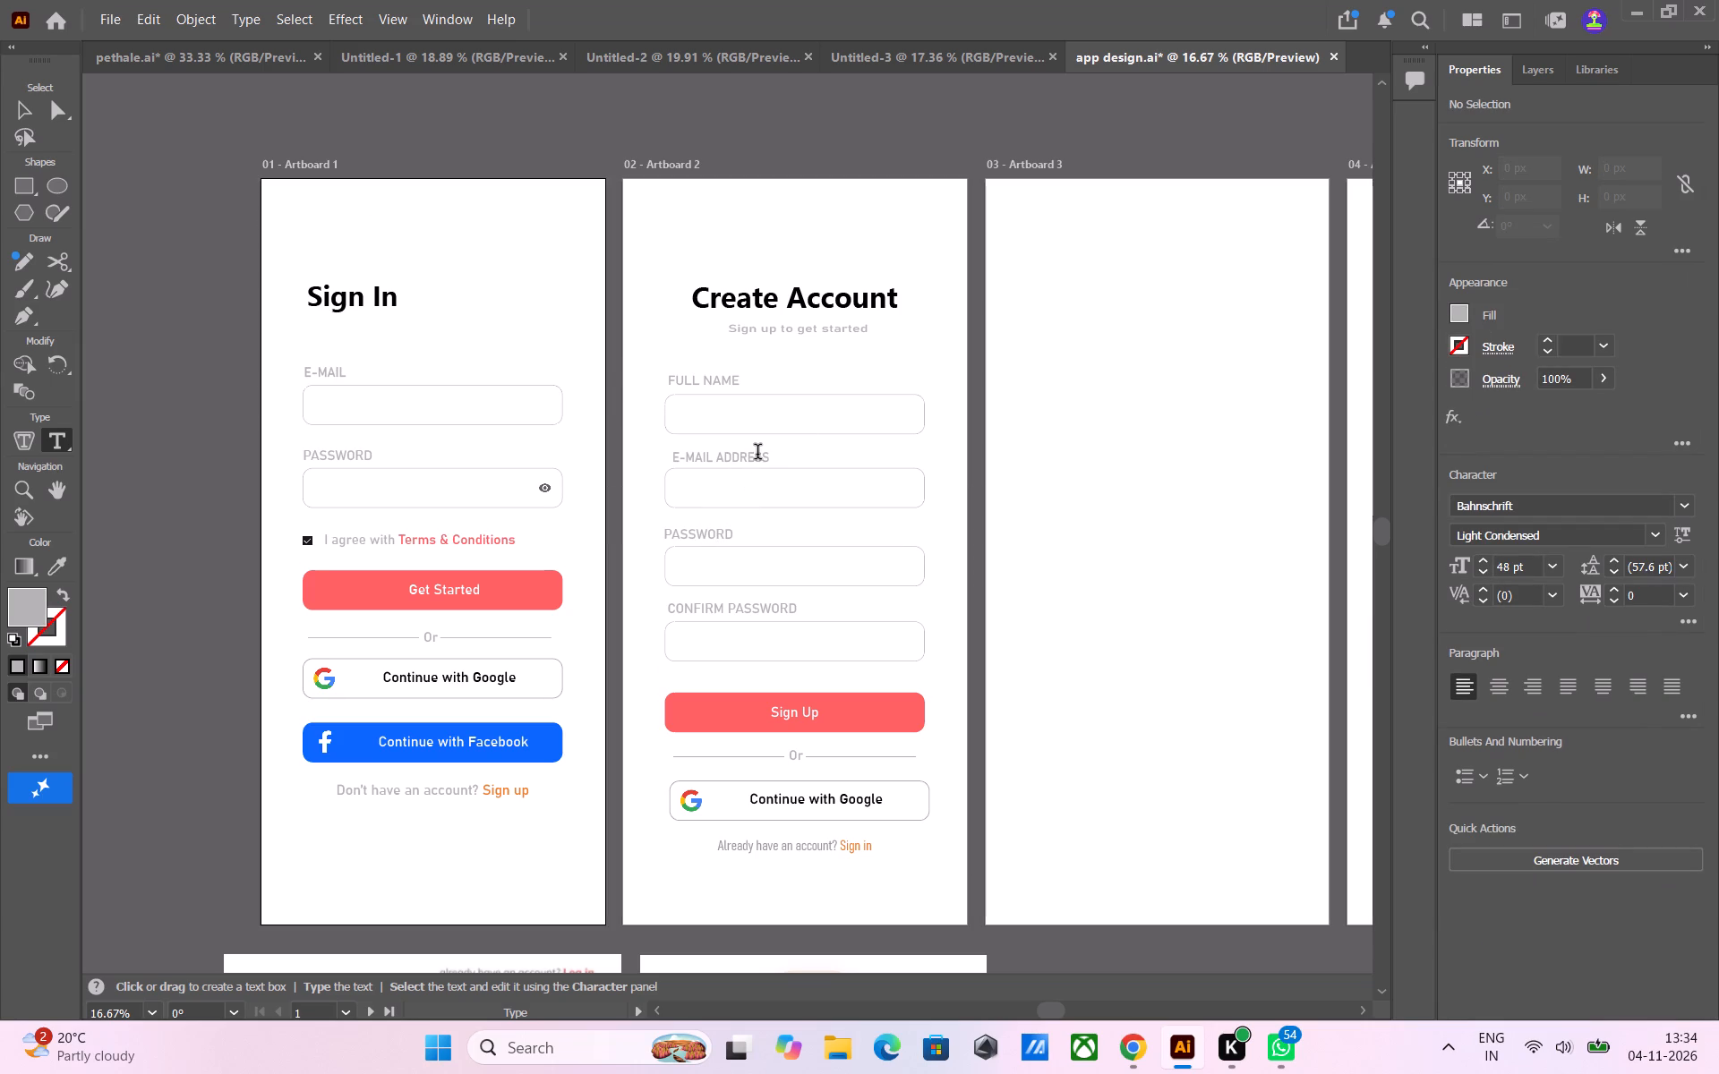
pyautogui.click(711, 536)
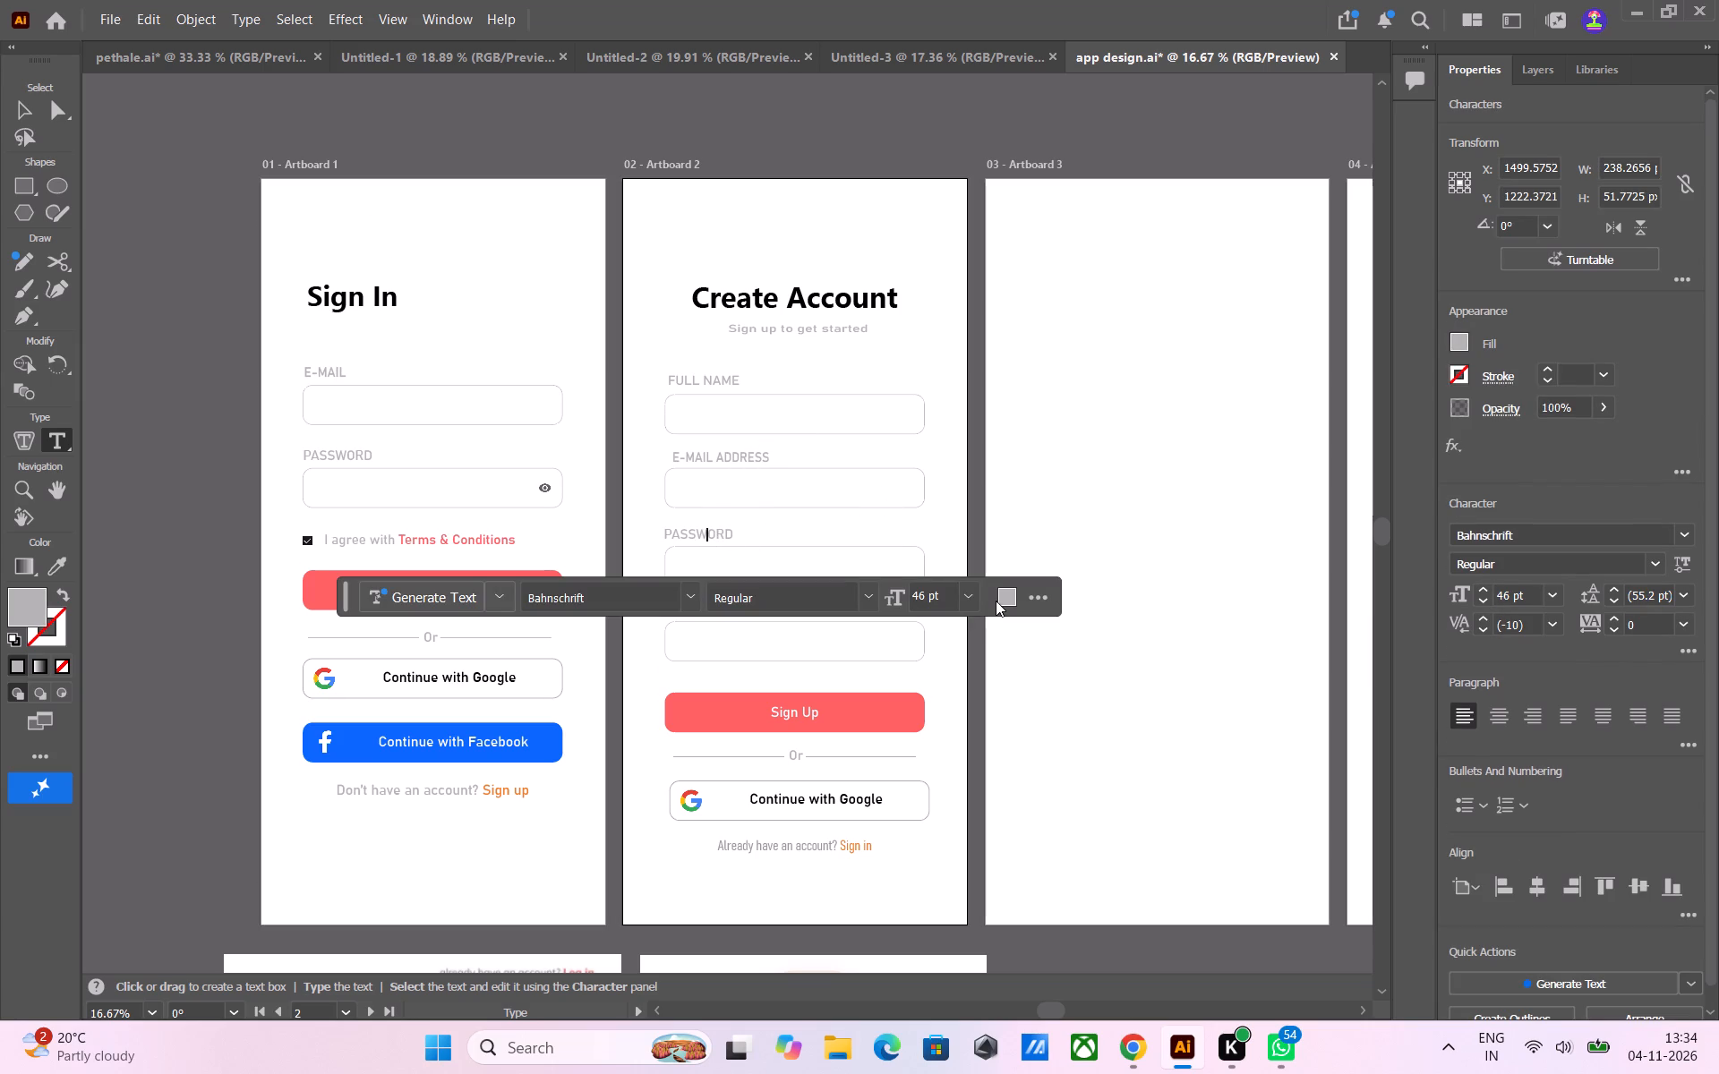
pyautogui.click(997, 600)
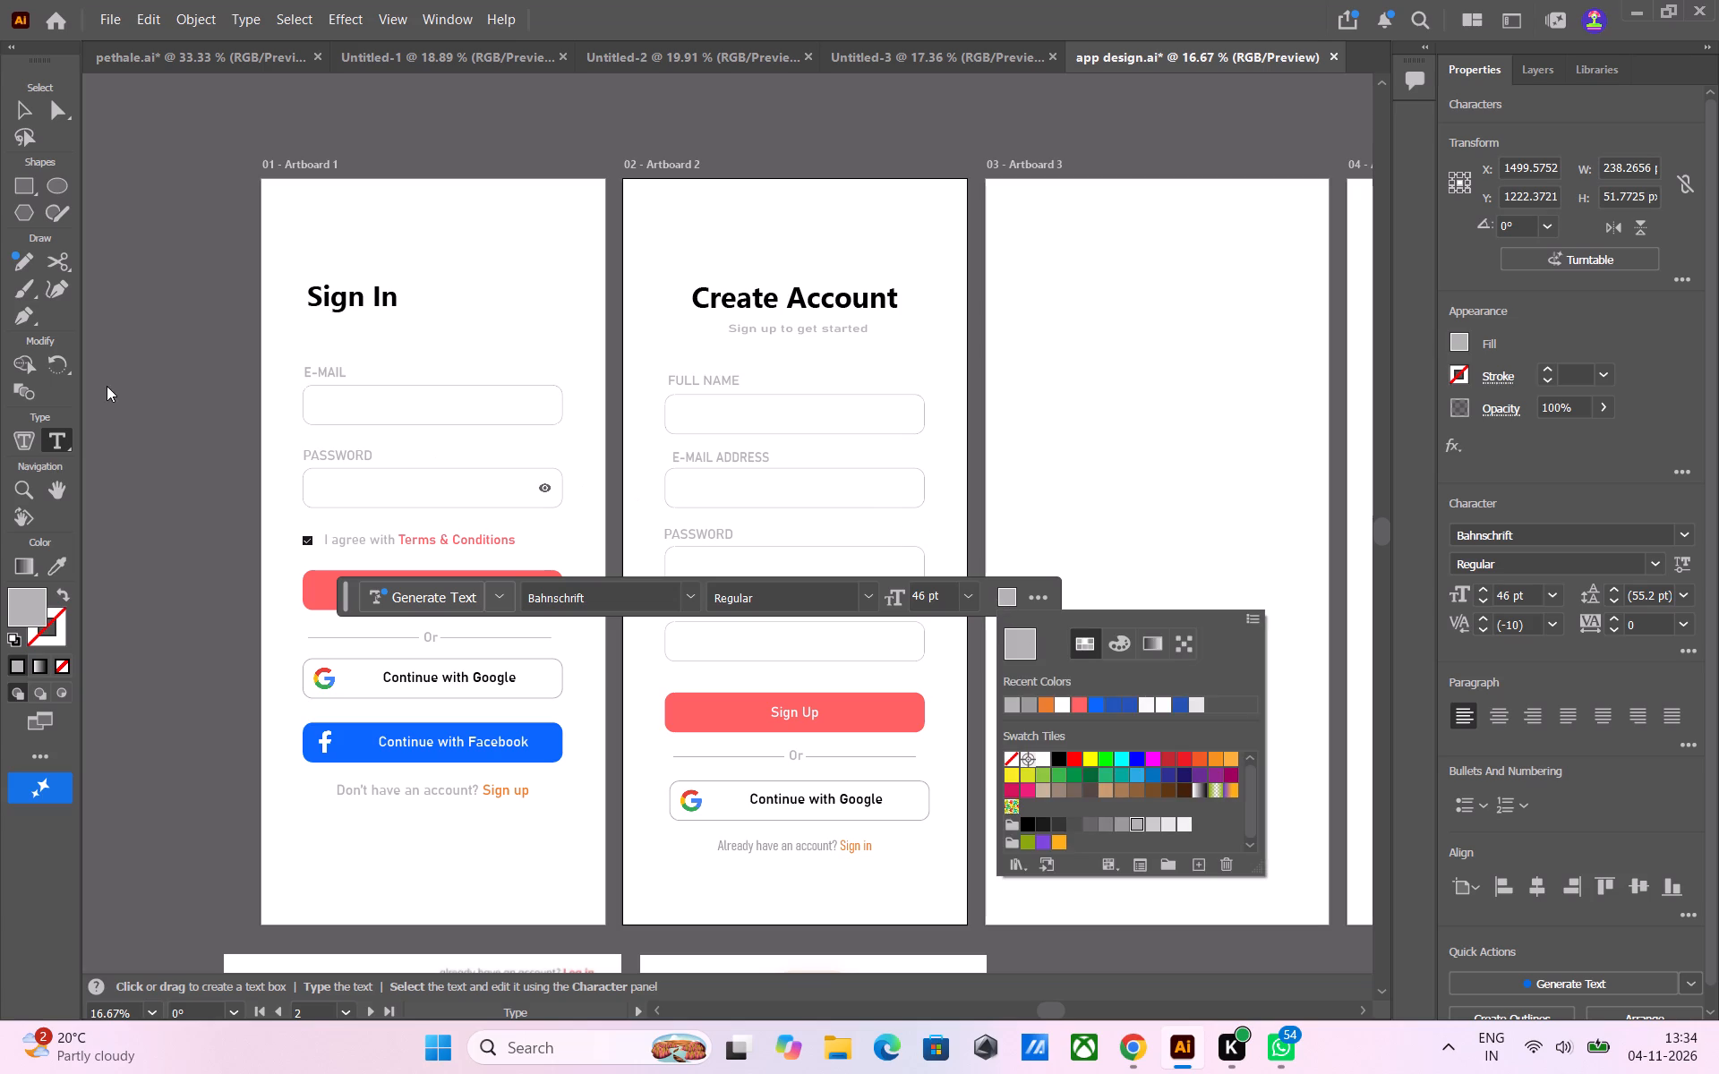
pyautogui.click(98, 383)
pyautogui.click(228, 348)
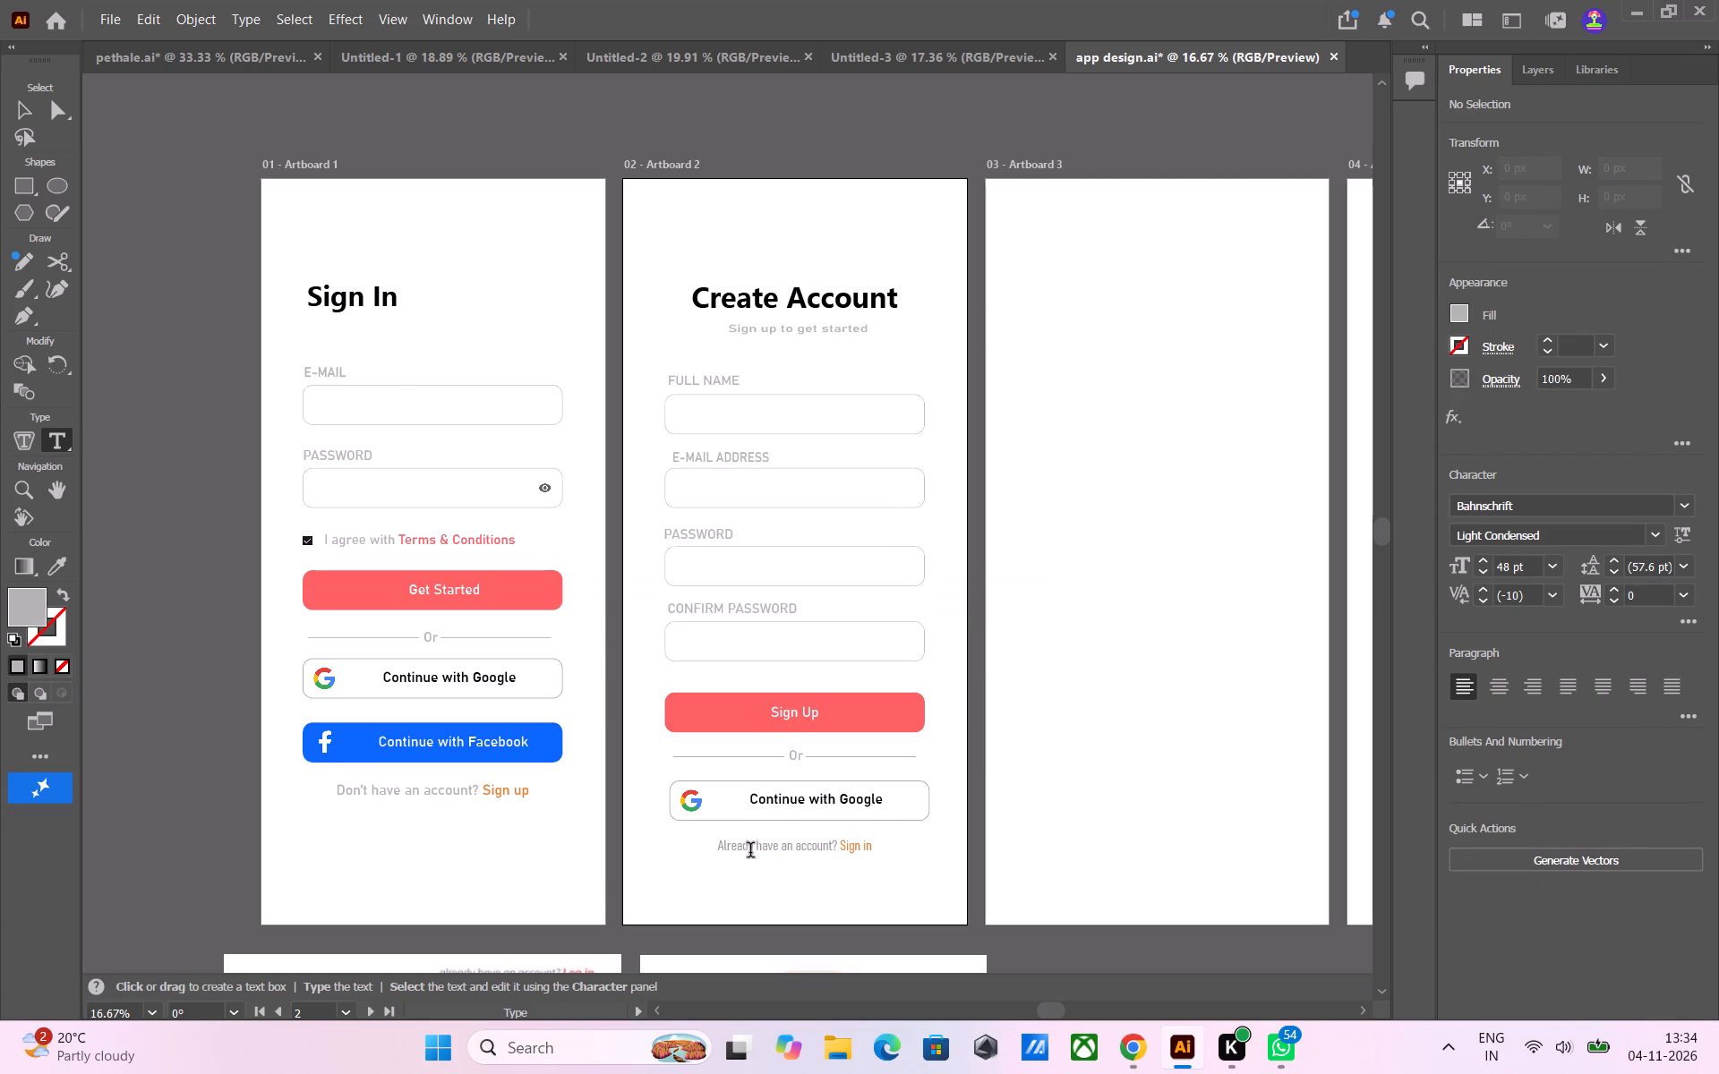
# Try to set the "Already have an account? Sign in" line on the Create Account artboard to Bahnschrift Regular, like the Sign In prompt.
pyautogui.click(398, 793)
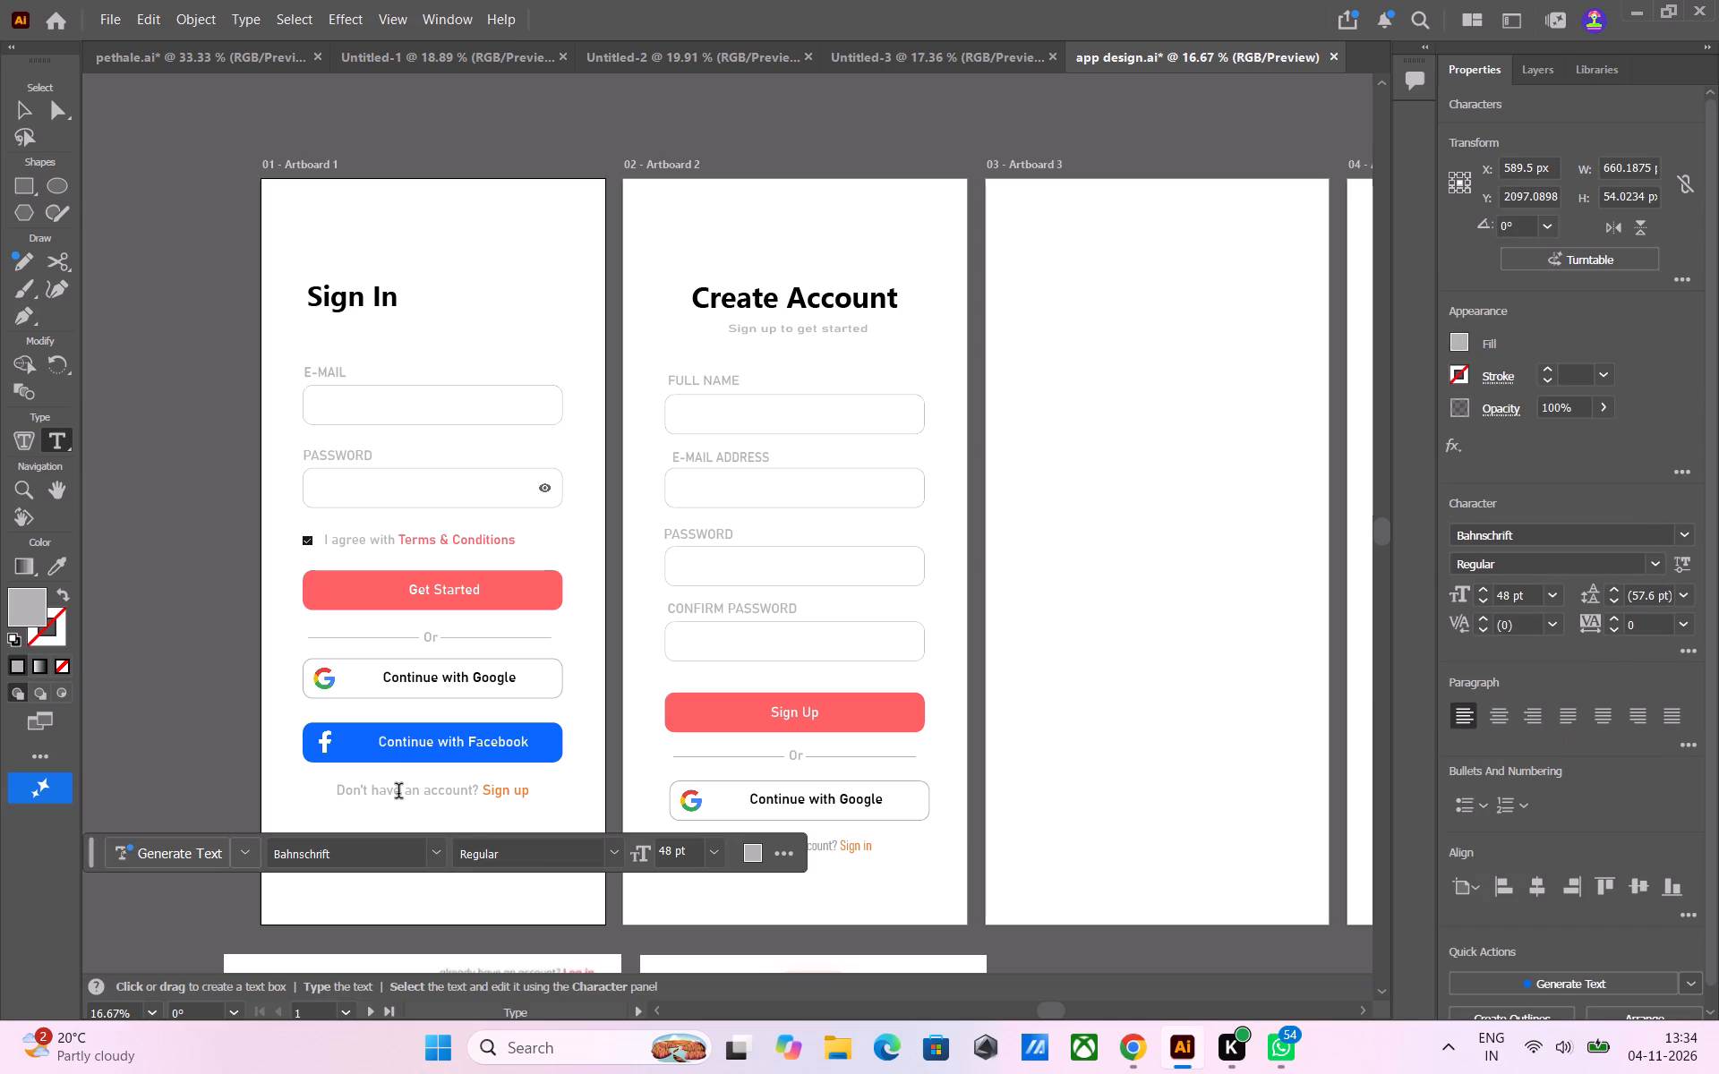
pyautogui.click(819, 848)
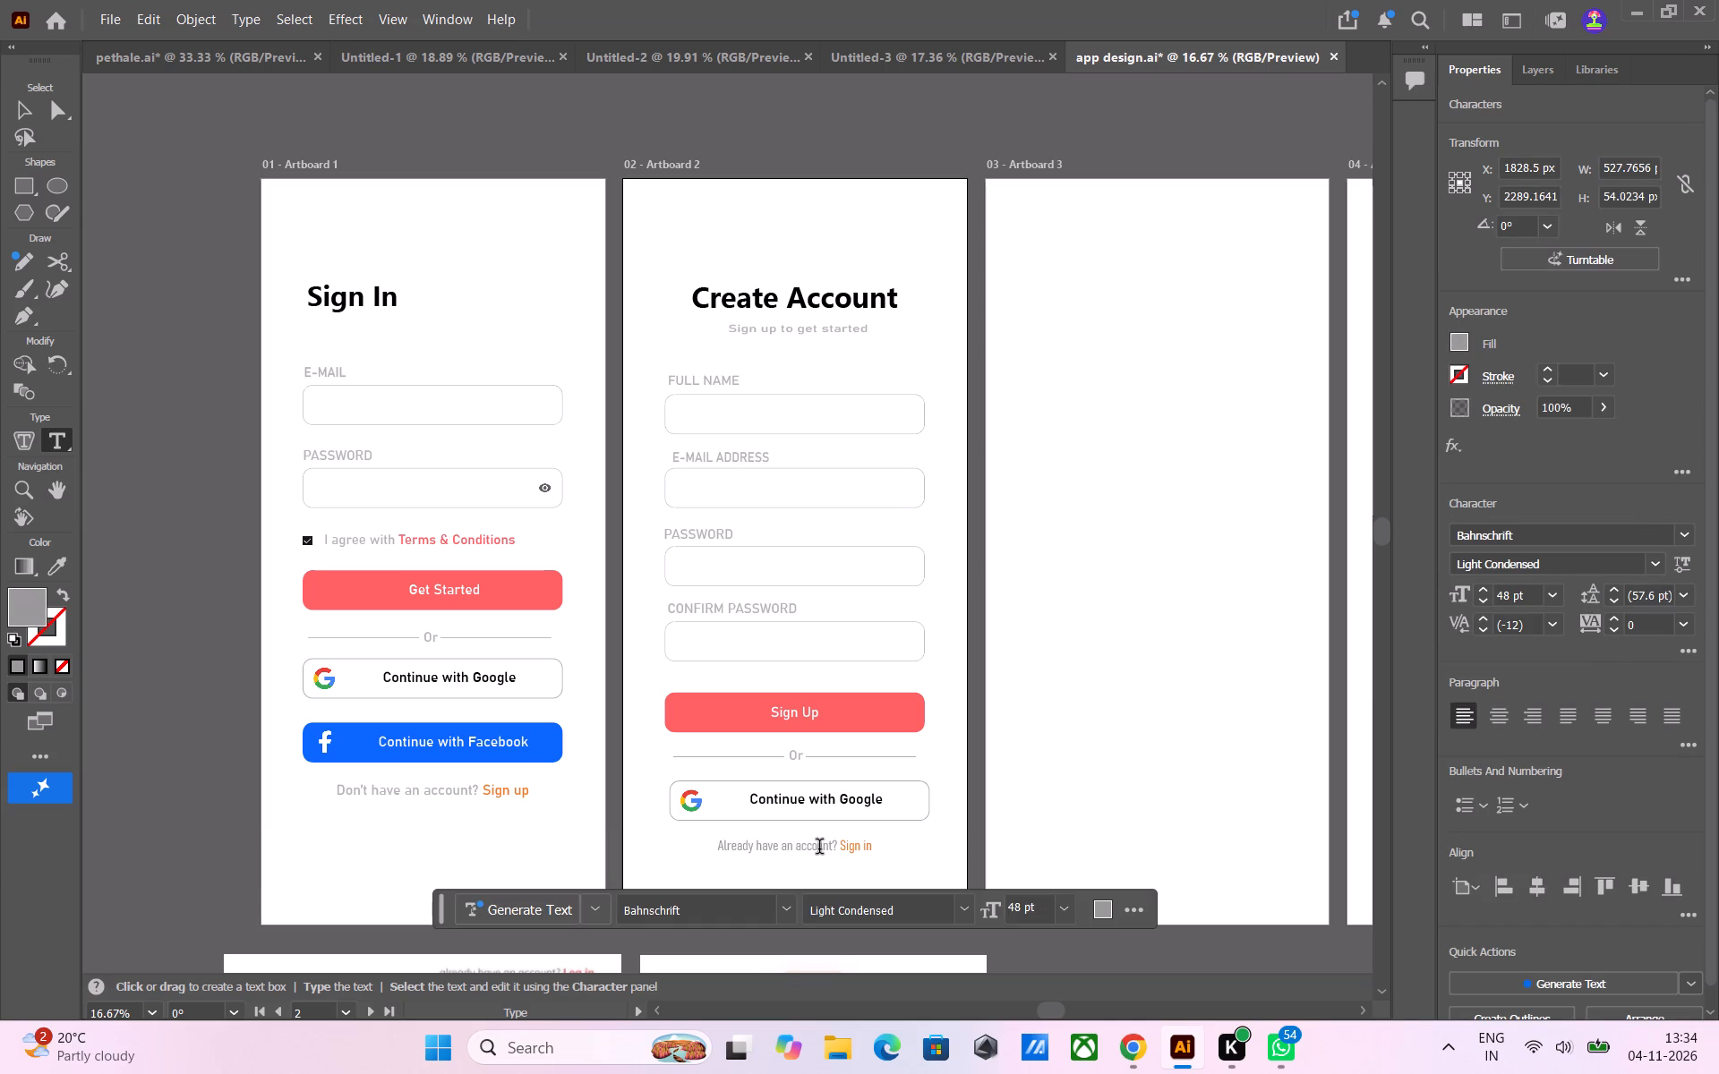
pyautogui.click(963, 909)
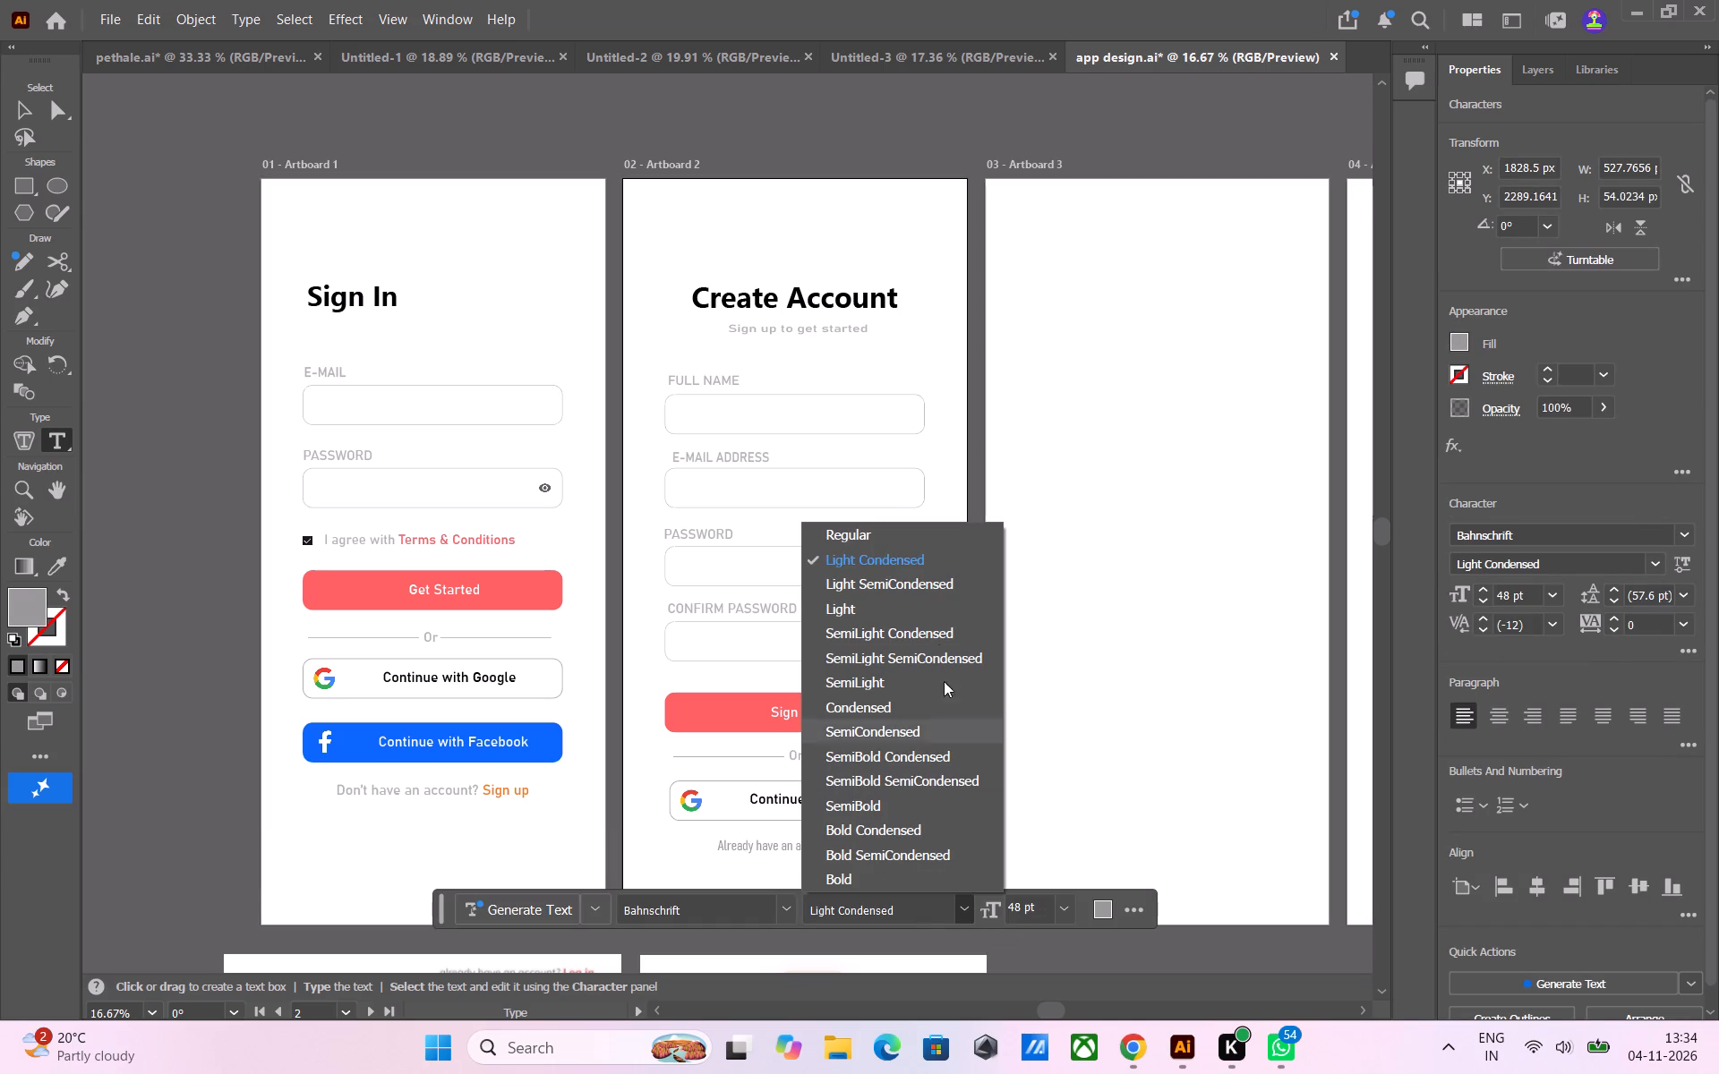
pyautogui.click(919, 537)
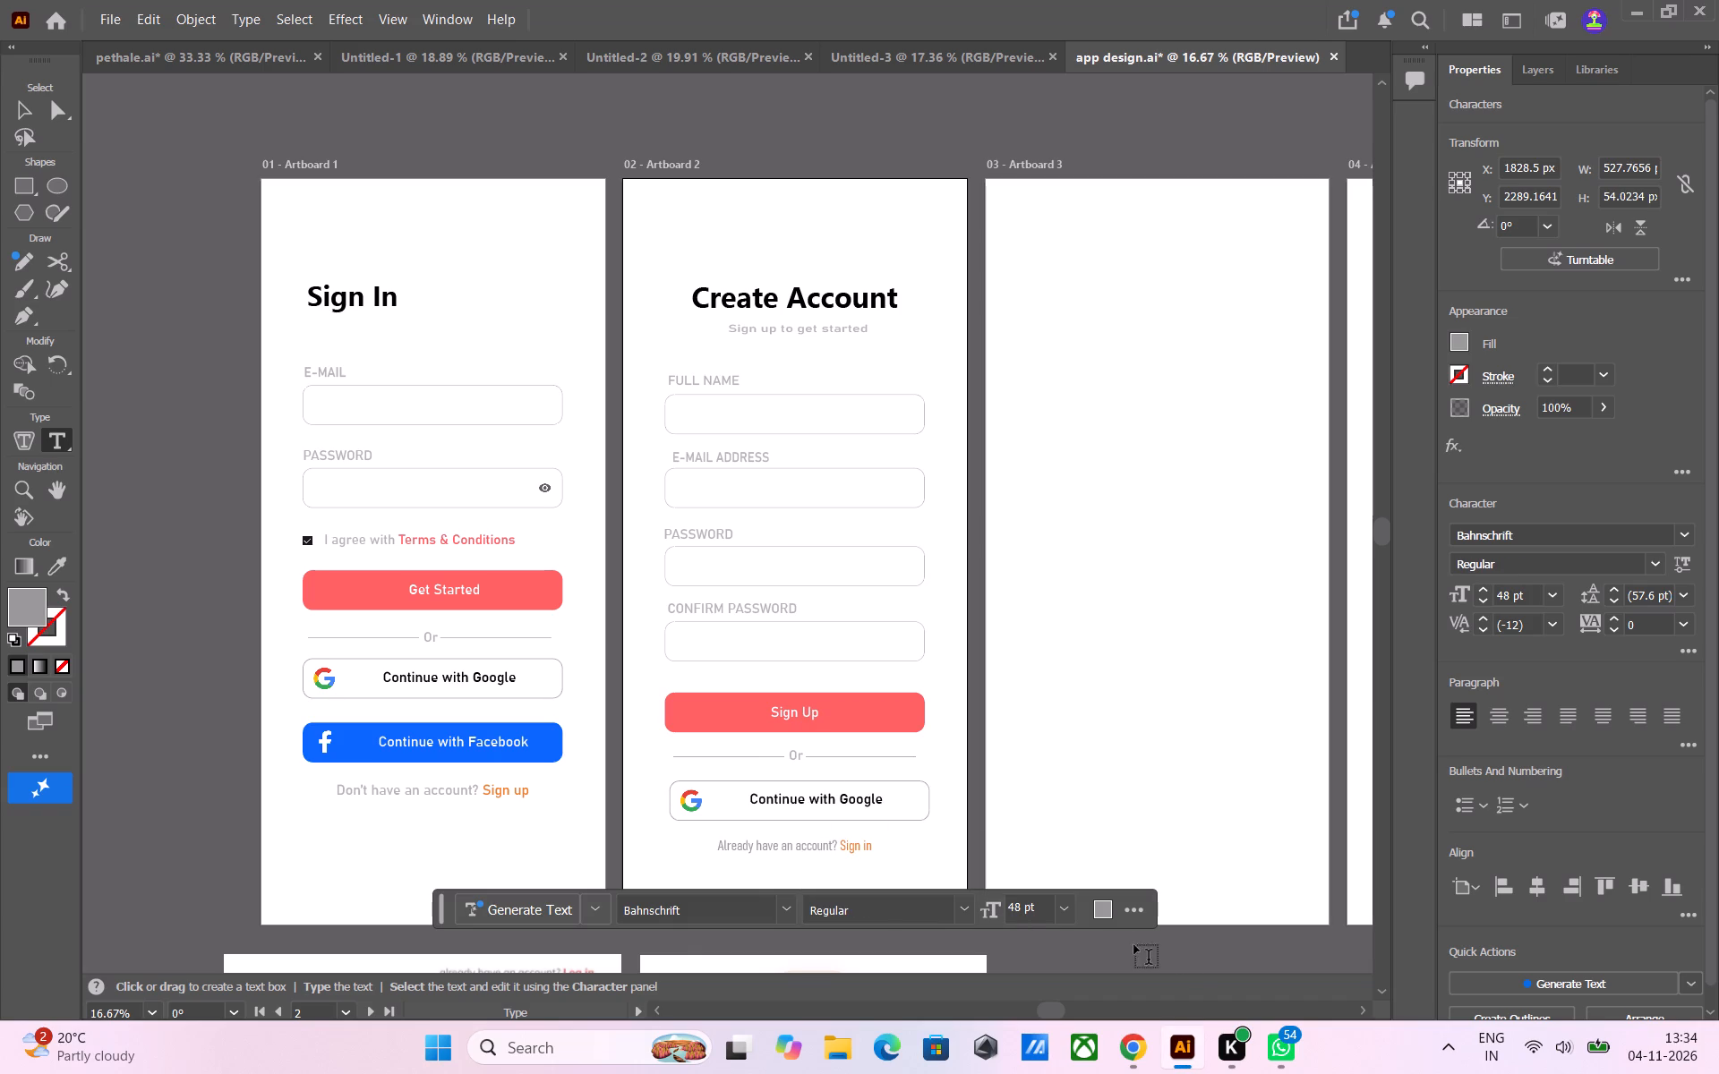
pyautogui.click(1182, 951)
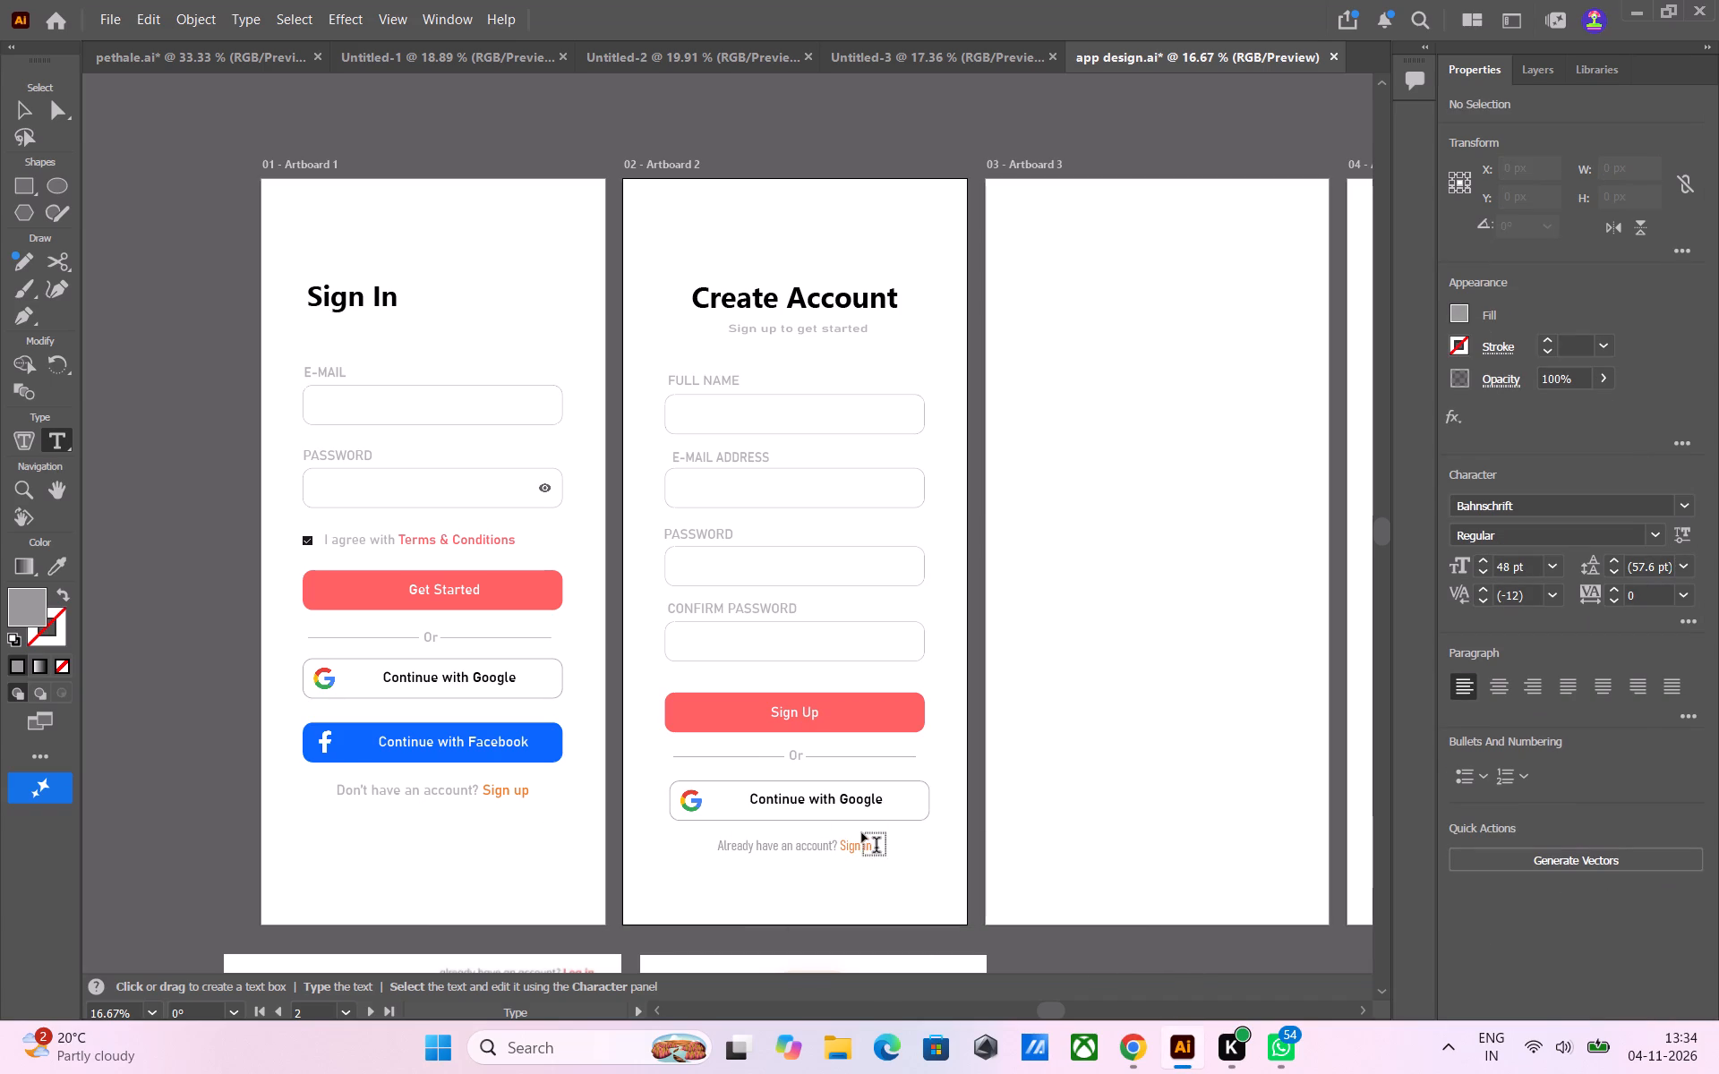
# Enlarge the "Already have an account? Sign in" line on the Create Account artboard to about 614 px wide, near the Sign In prompt's size.
pyautogui.click(508, 788)
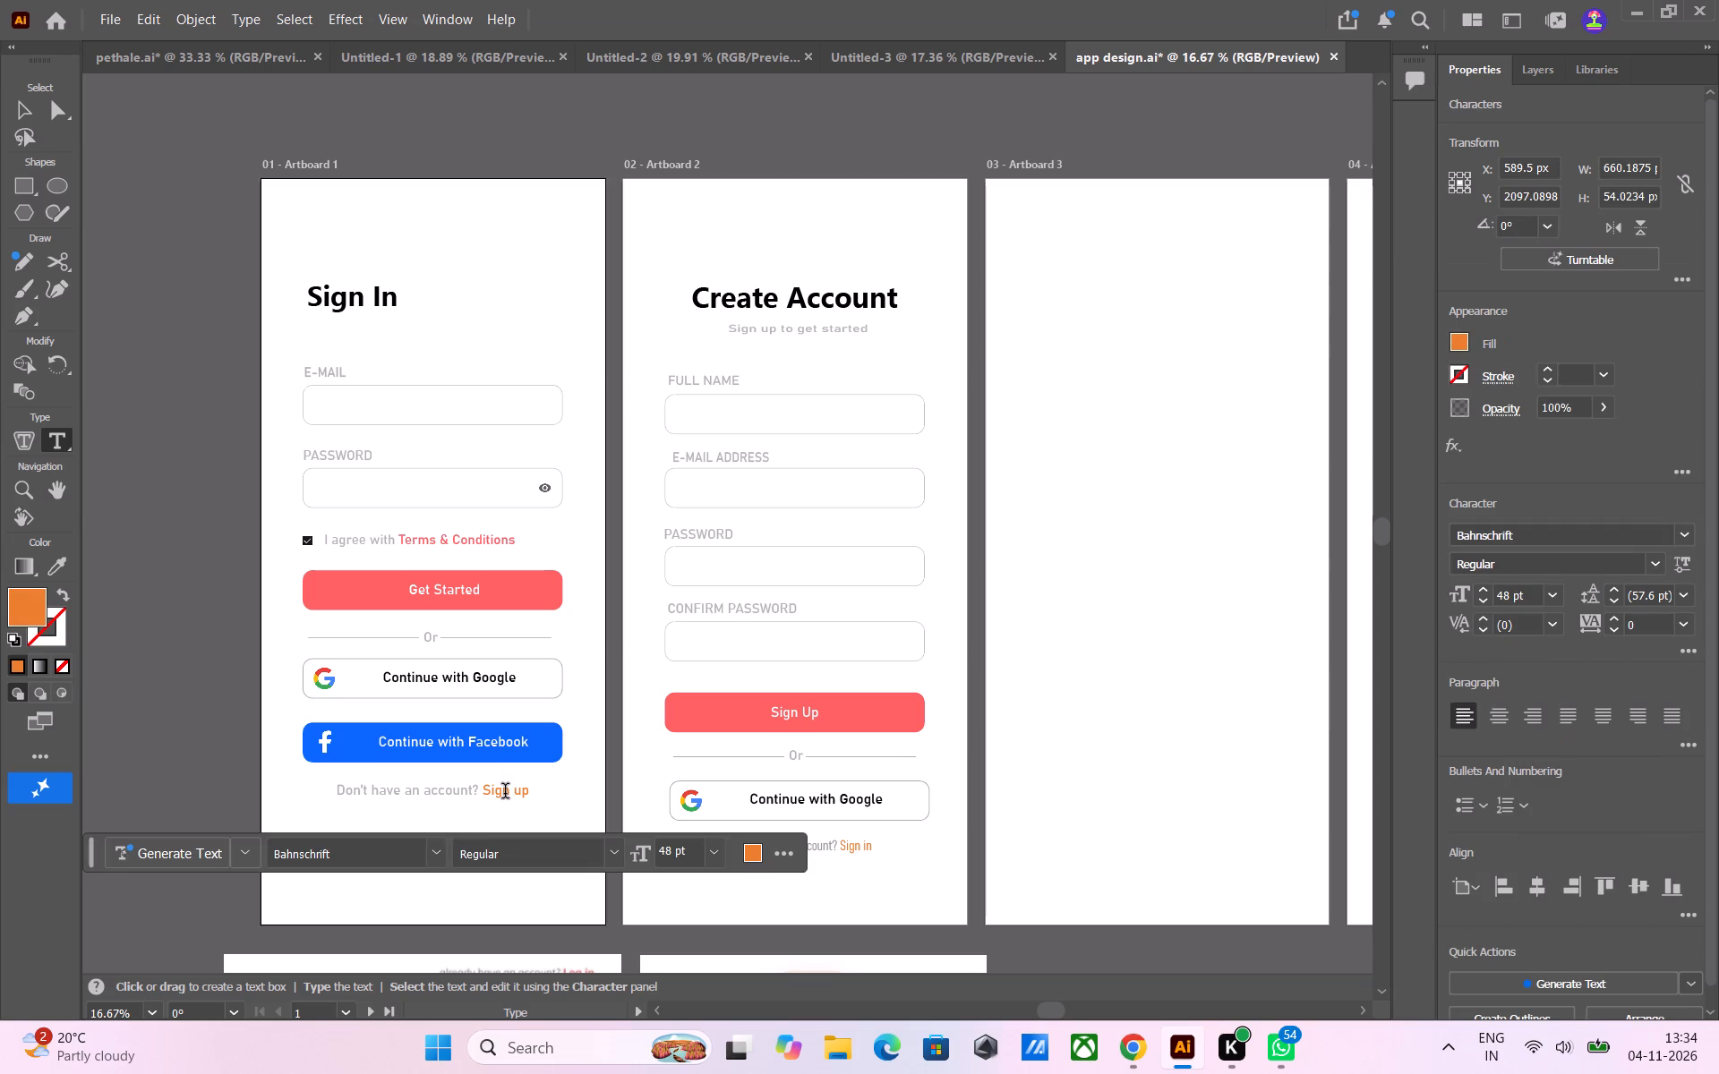
pyautogui.click(436, 790)
pyautogui.click(504, 793)
pyautogui.click(860, 875)
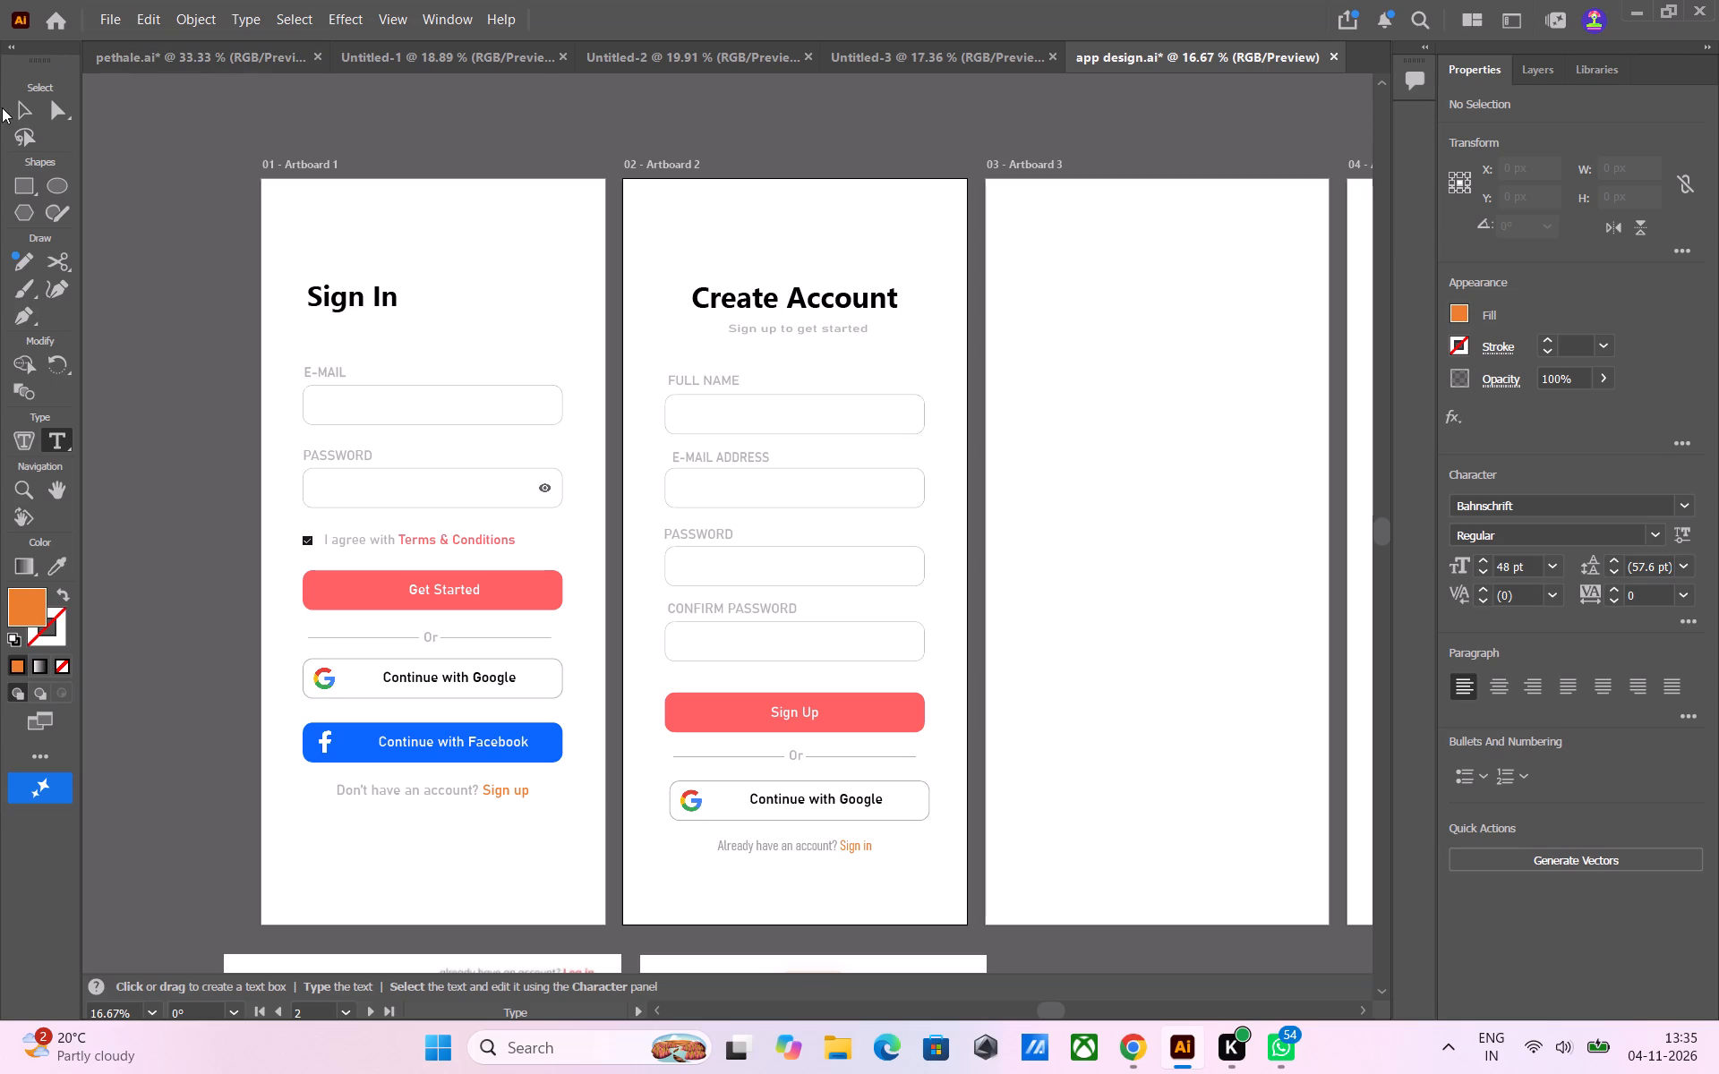
pyautogui.click(29, 109)
pyautogui.click(791, 848)
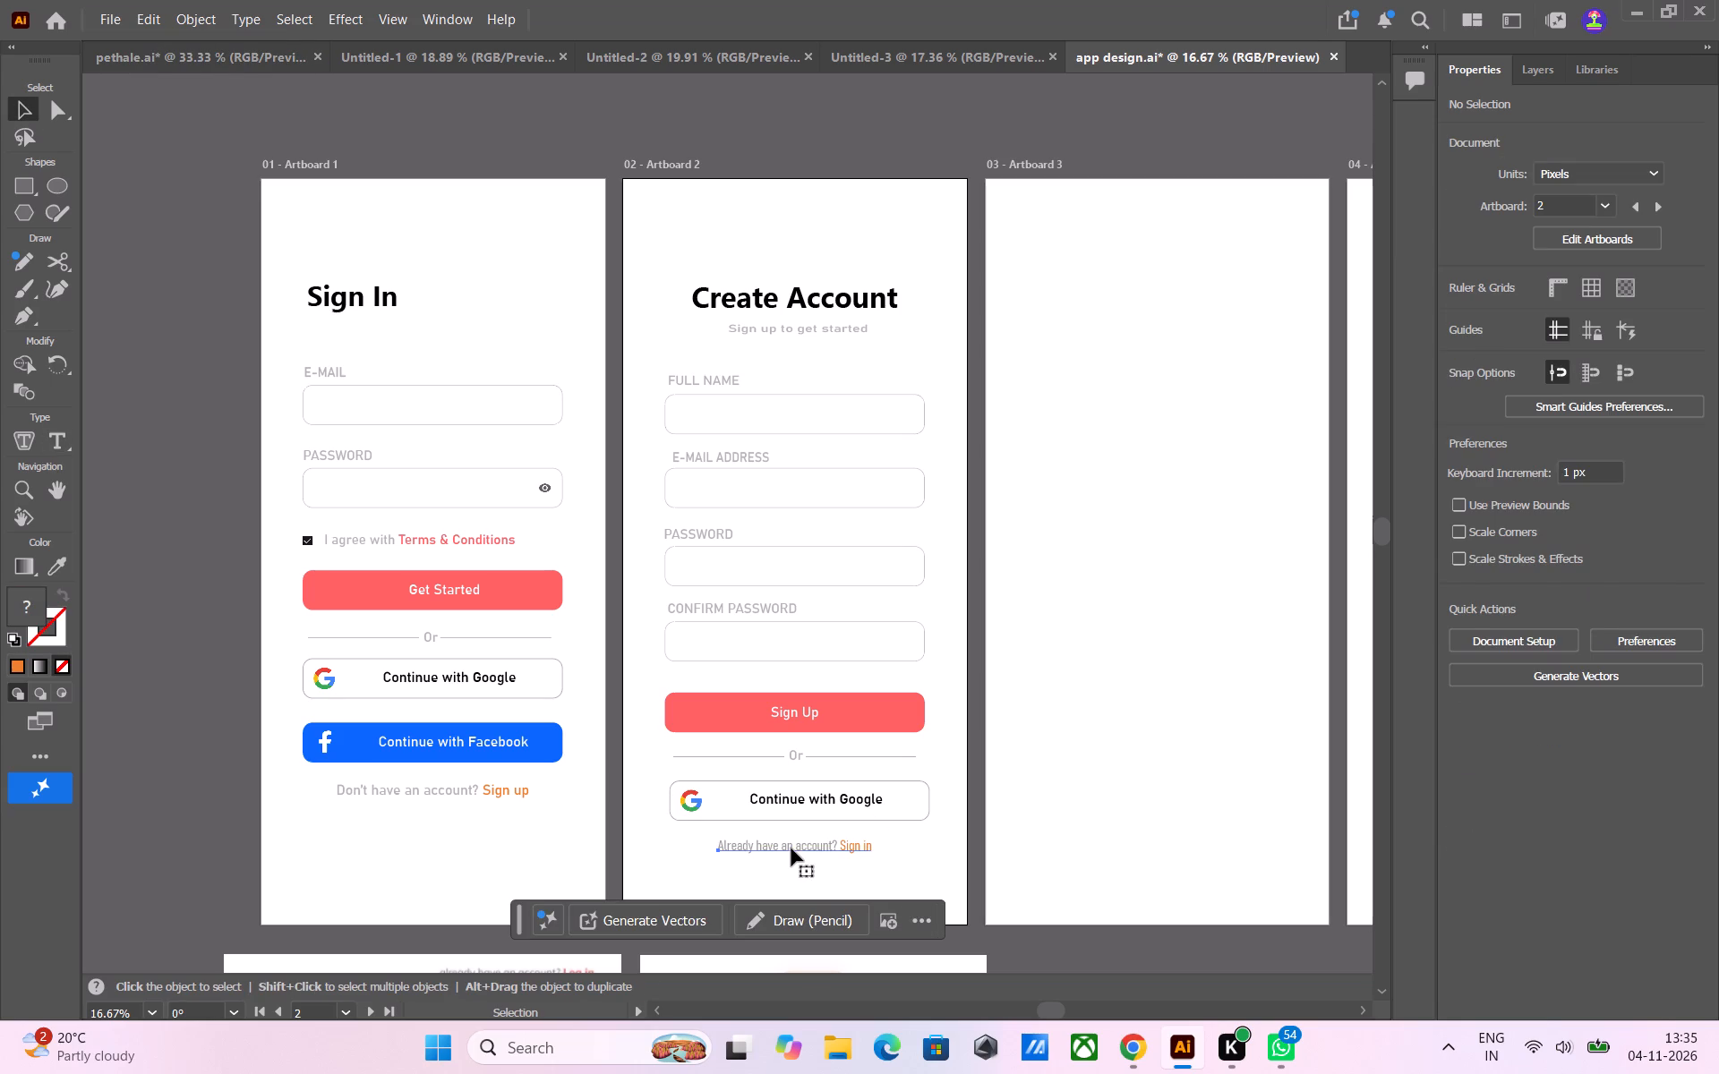
pyautogui.moveTo(877, 859); pyautogui.dragTo(888, 864)
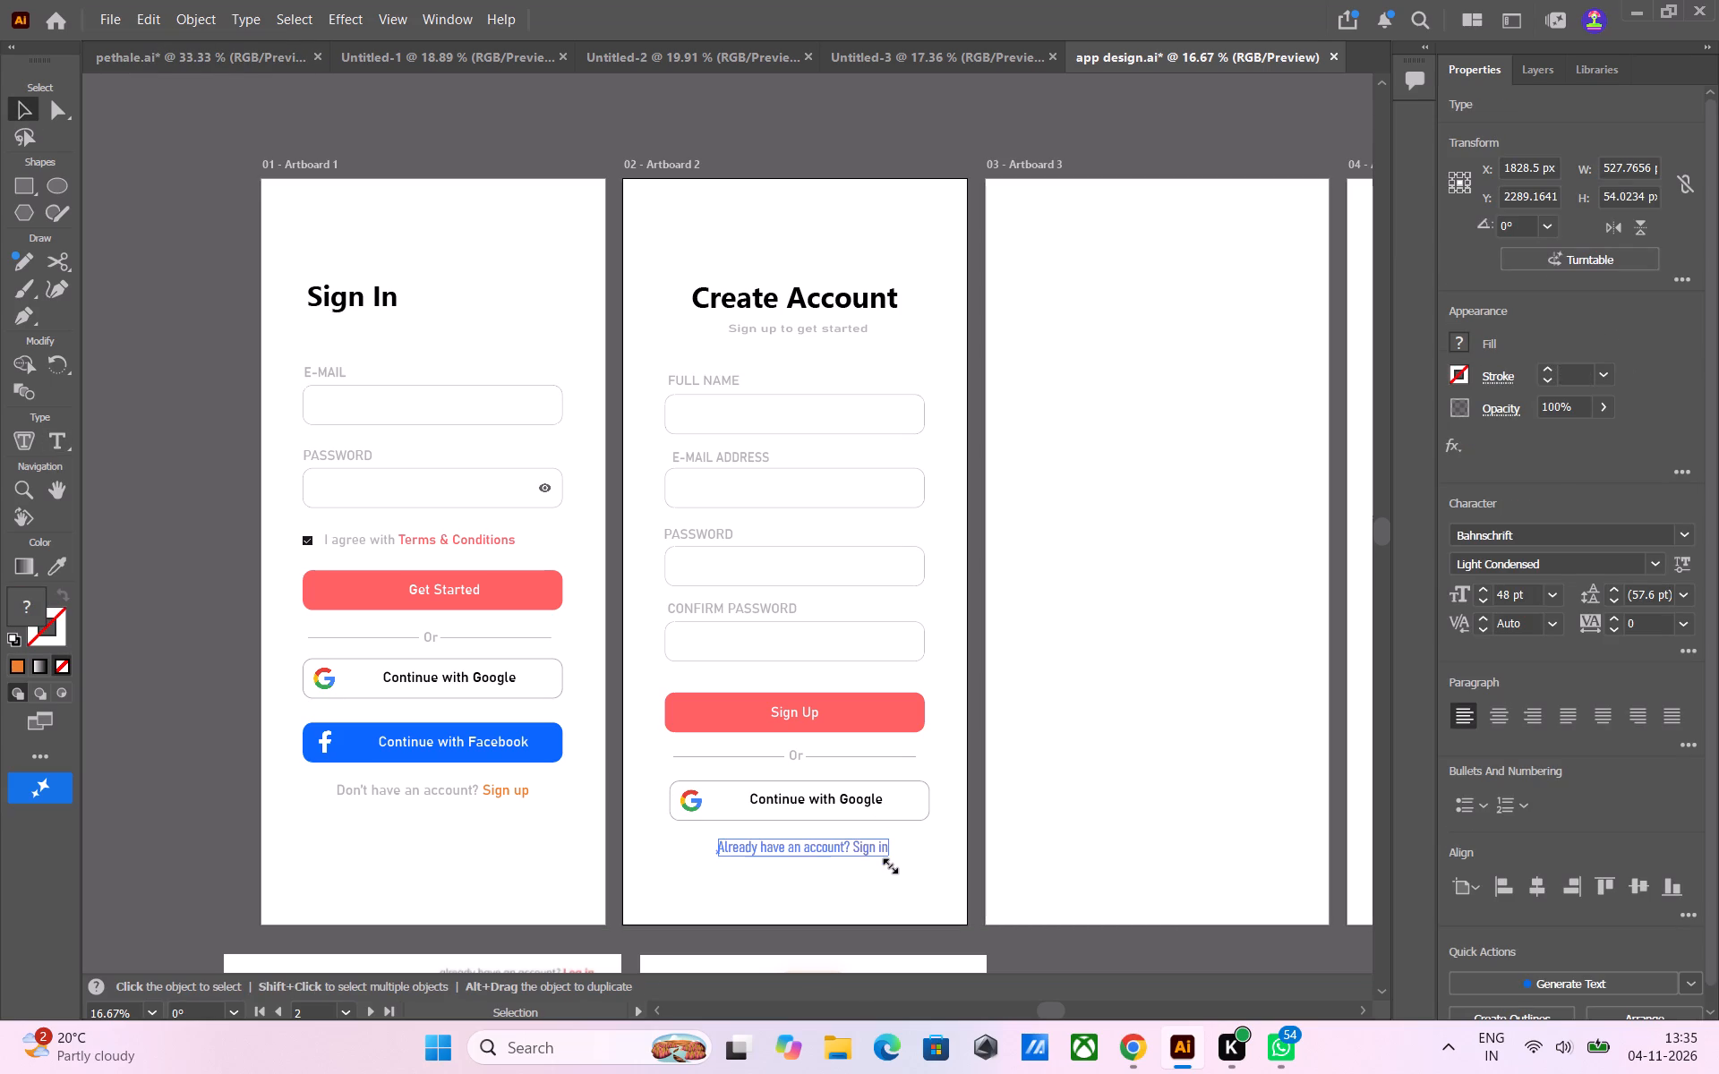
pyautogui.moveTo(888, 864); pyautogui.dragTo(897, 868)
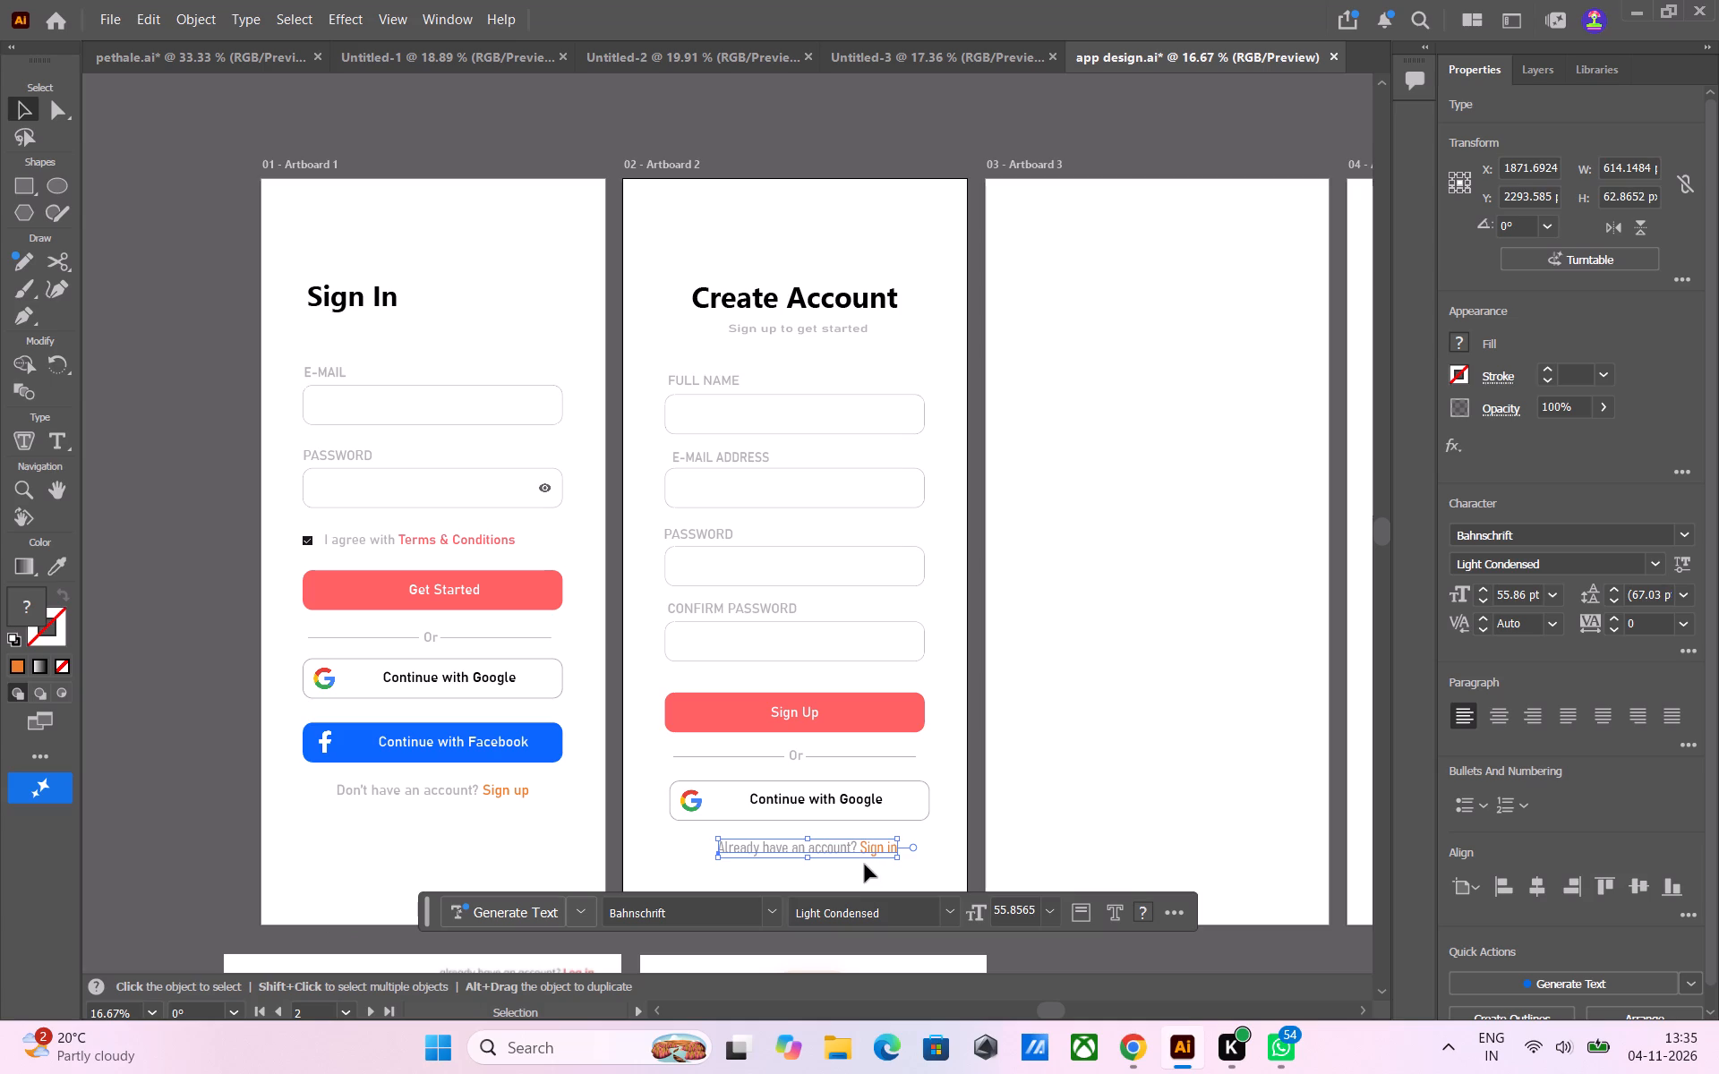
pyautogui.click(192, 858)
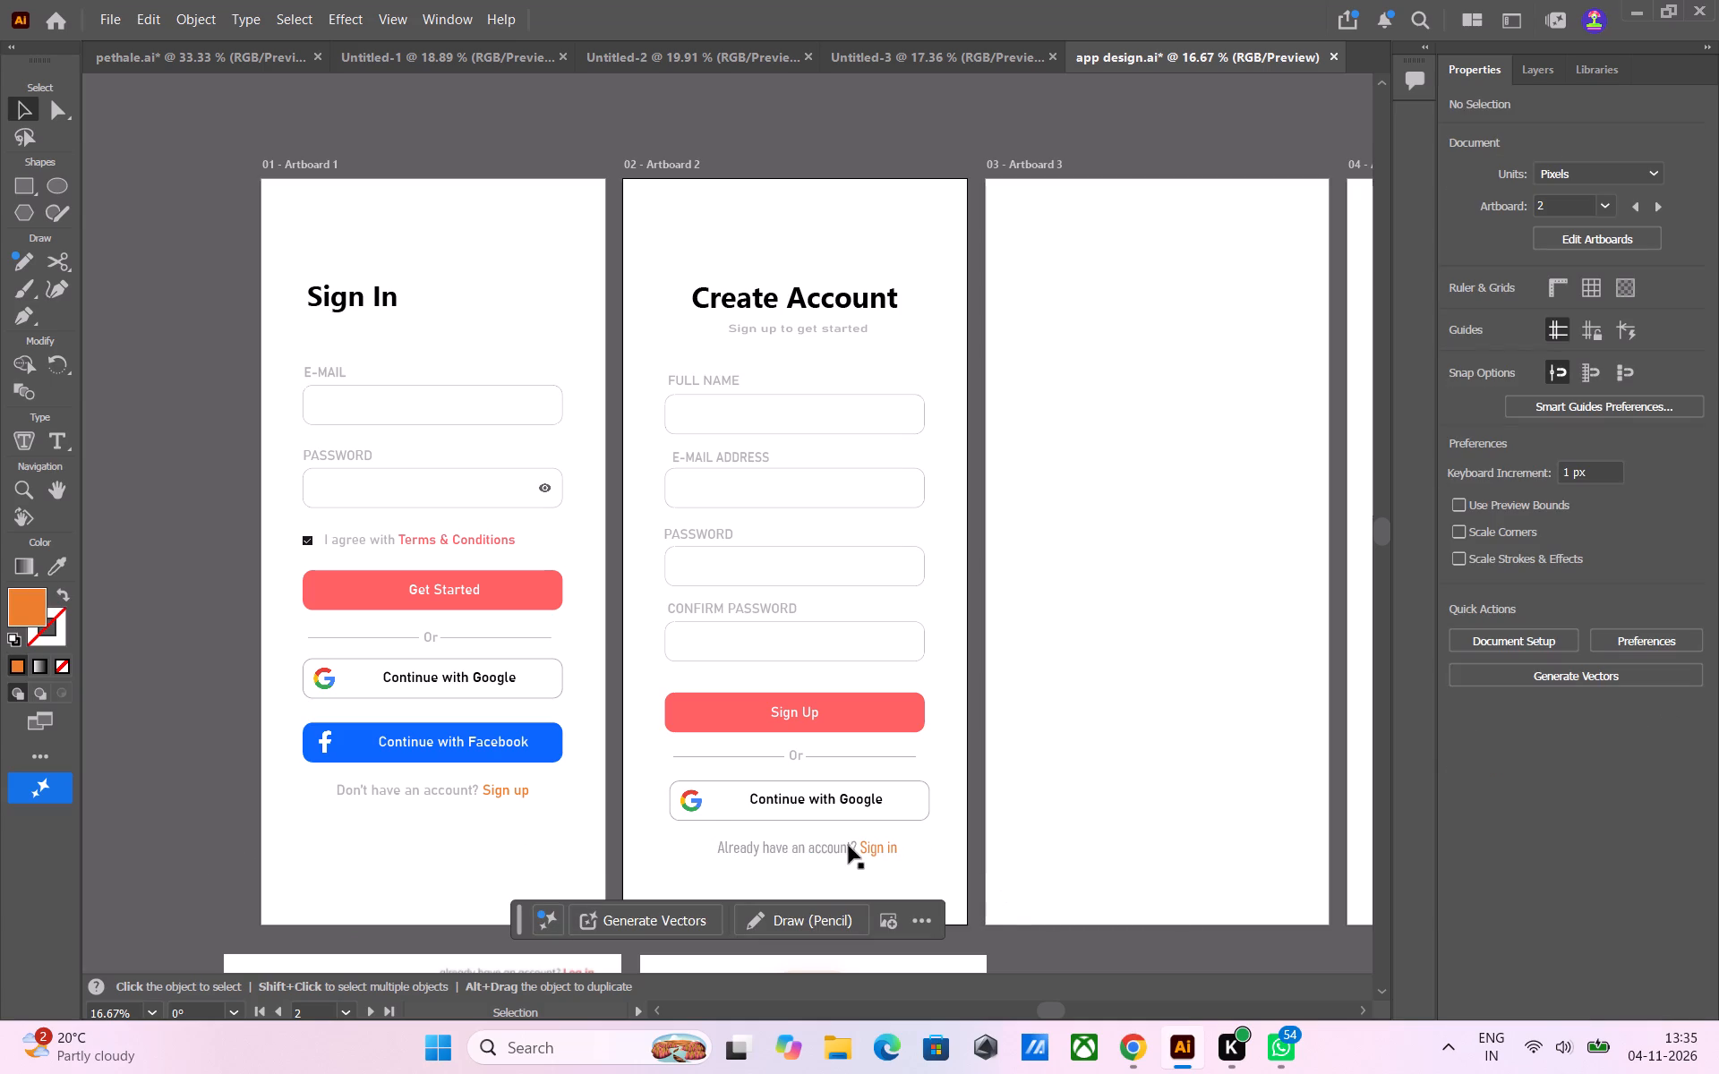
# Hold the "Already have an account? Sign in" line against the Sign In prompt for comparison, and centre it horizontally below Create Account's Google button.
pyautogui.moveTo(849, 846); pyautogui.dragTo(451, 799)
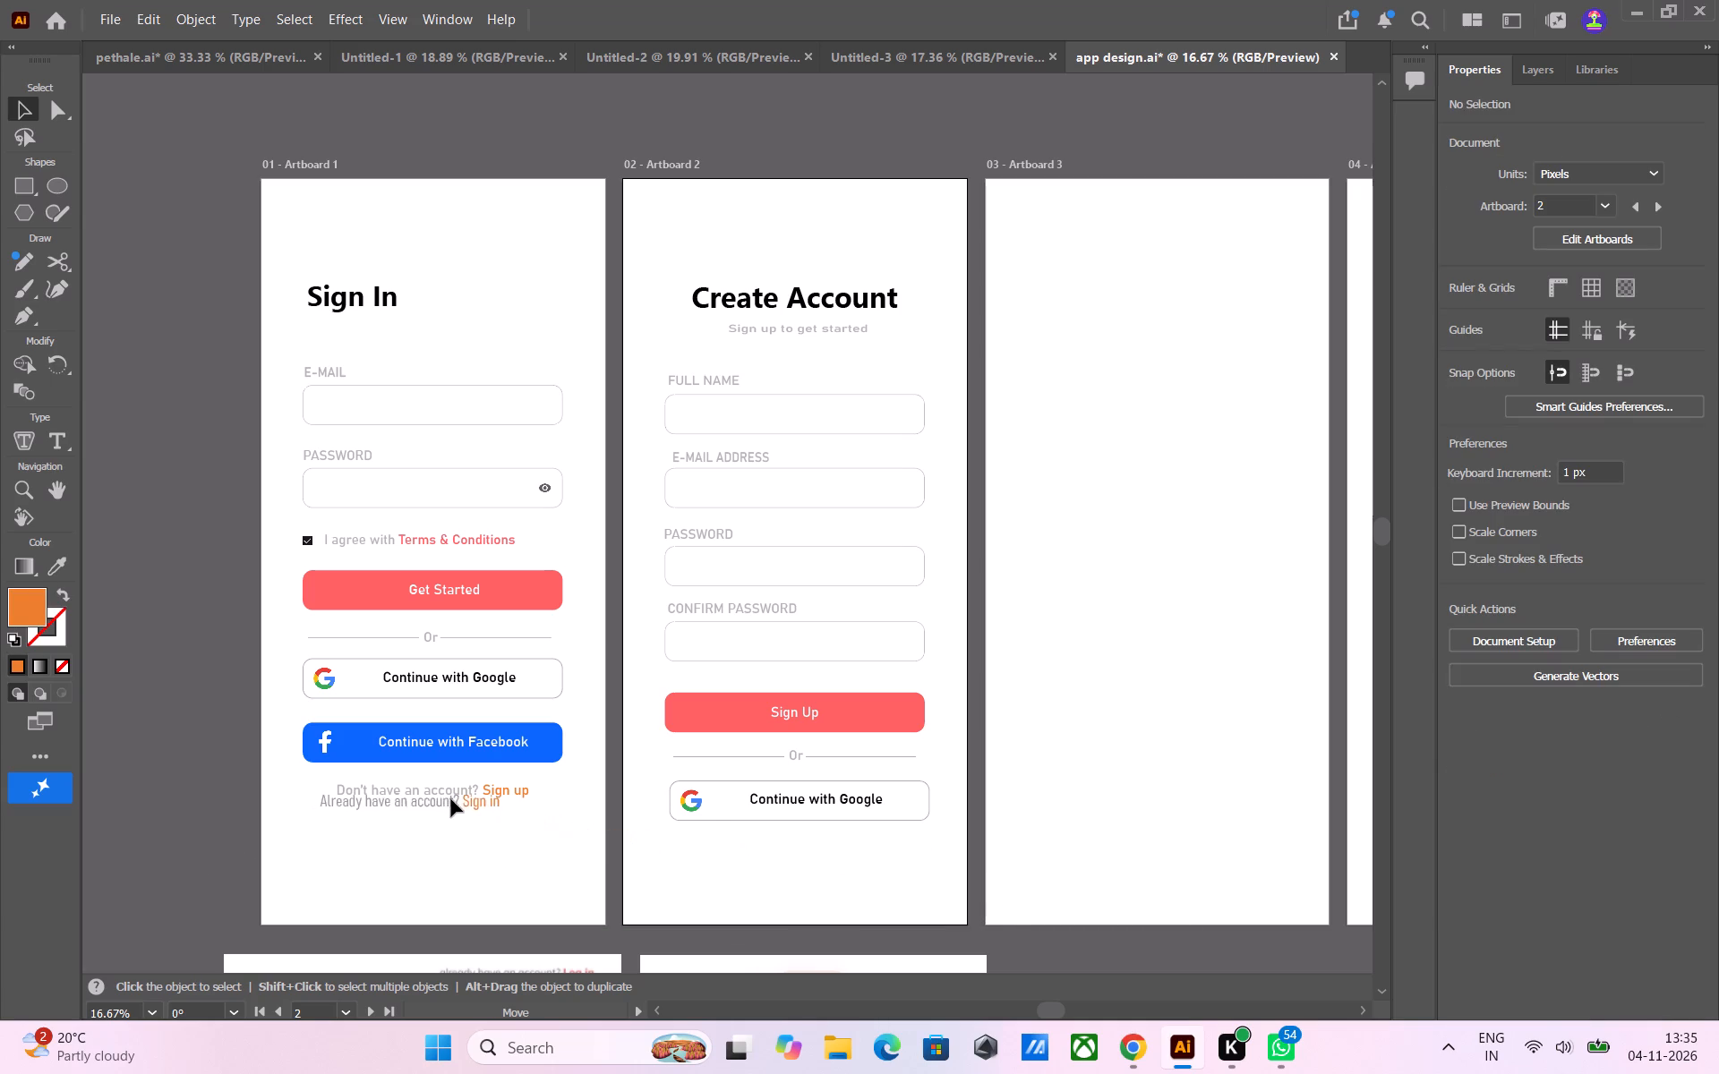
pyautogui.moveTo(451, 799); pyautogui.dragTo(468, 787)
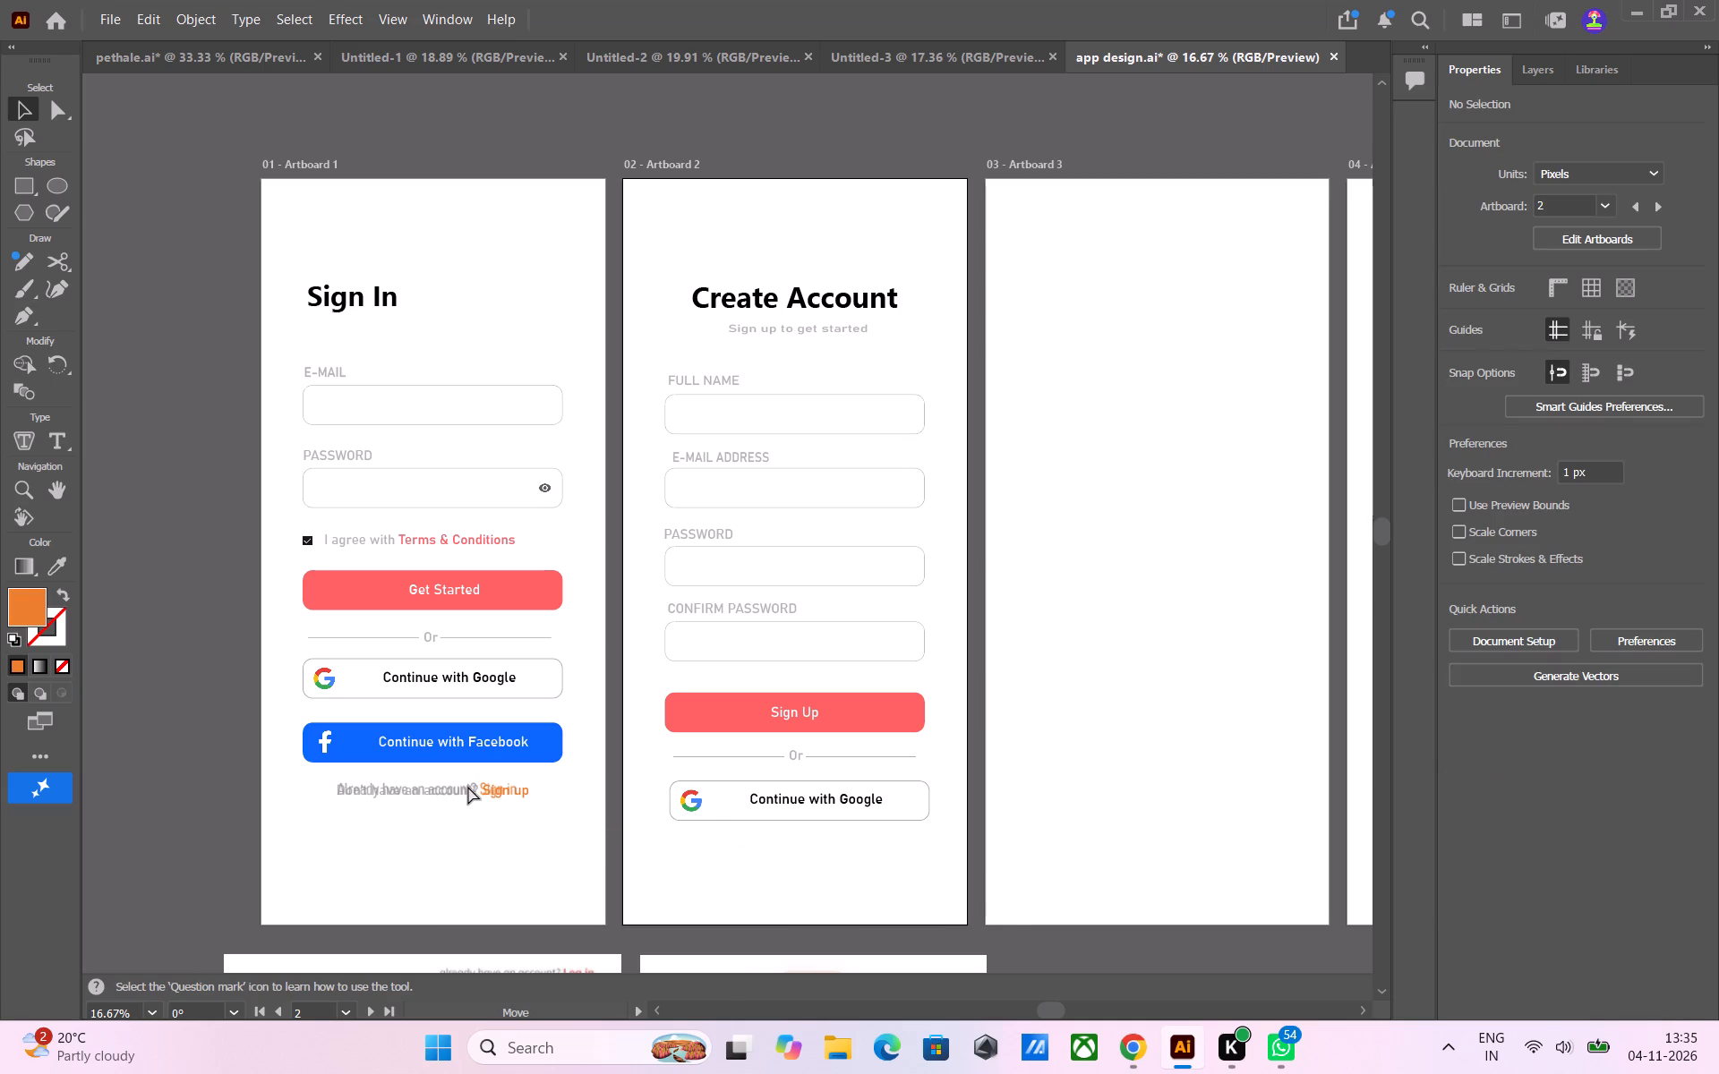
pyautogui.moveTo(468, 787); pyautogui.dragTo(470, 787)
pyautogui.moveTo(470, 787); pyautogui.dragTo(471, 787)
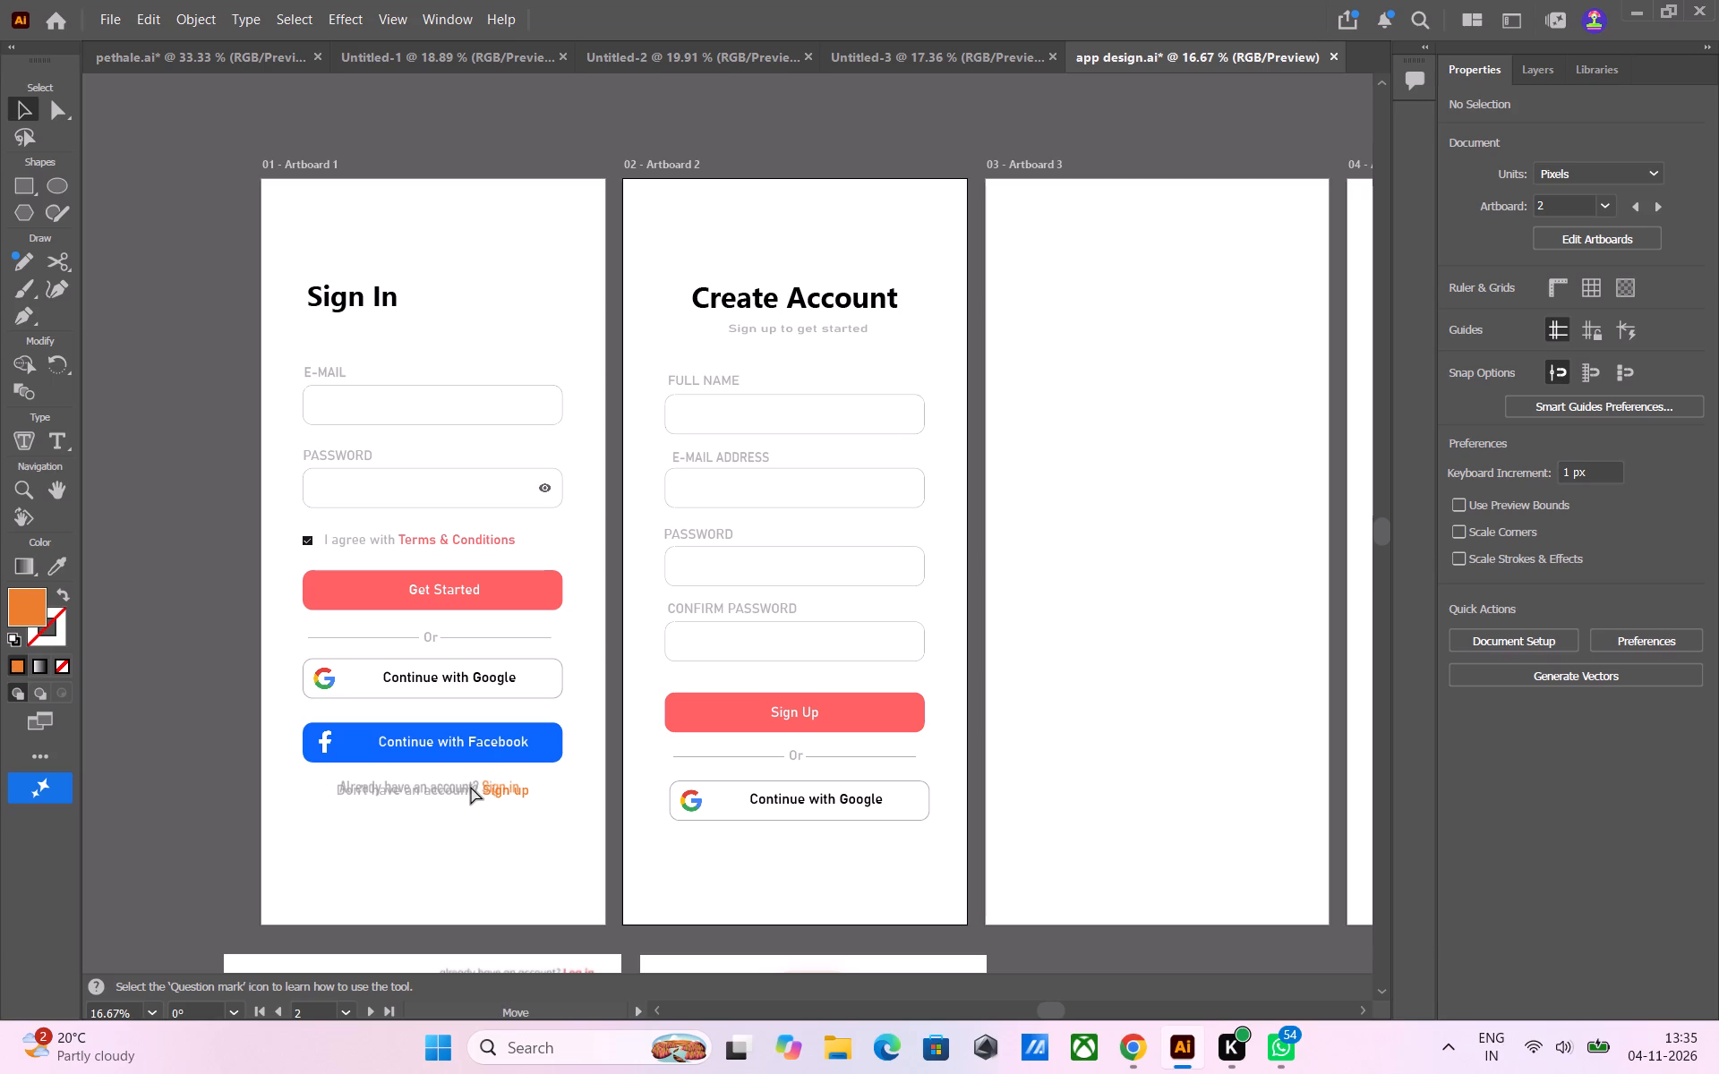
pyautogui.moveTo(471, 787); pyautogui.dragTo(474, 792)
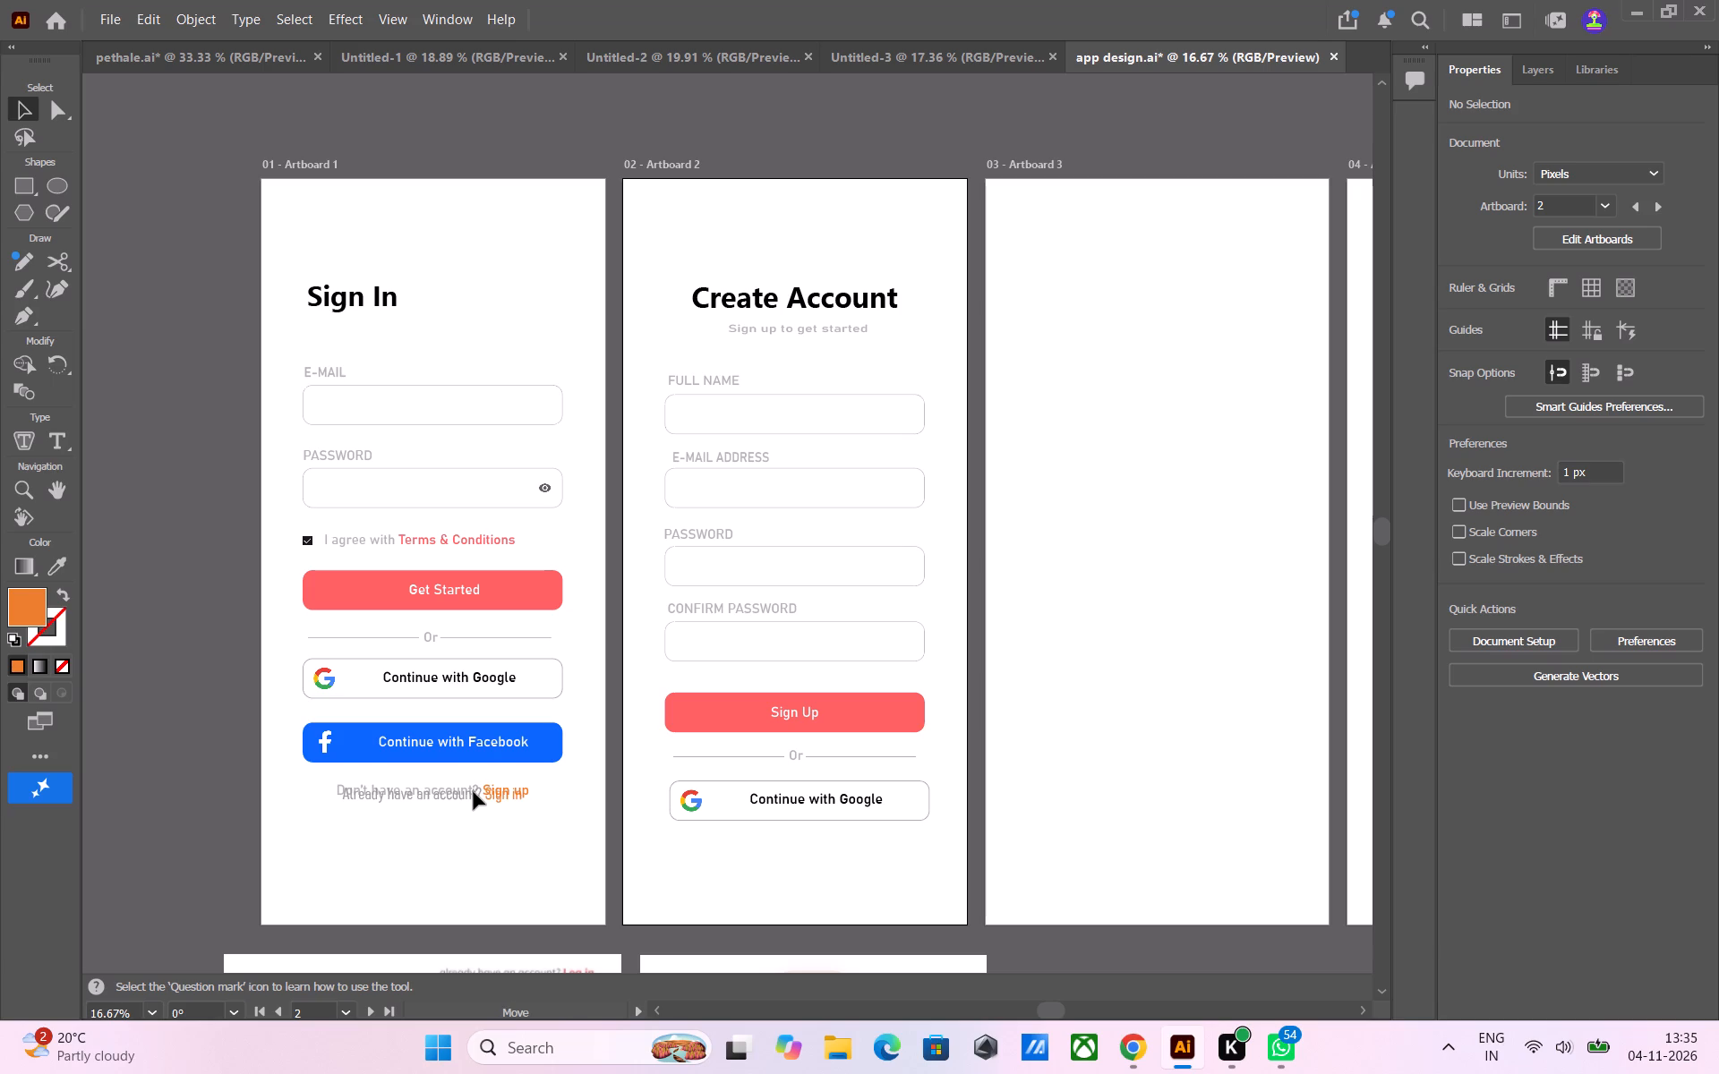
pyautogui.moveTo(474, 792); pyautogui.dragTo(828, 845)
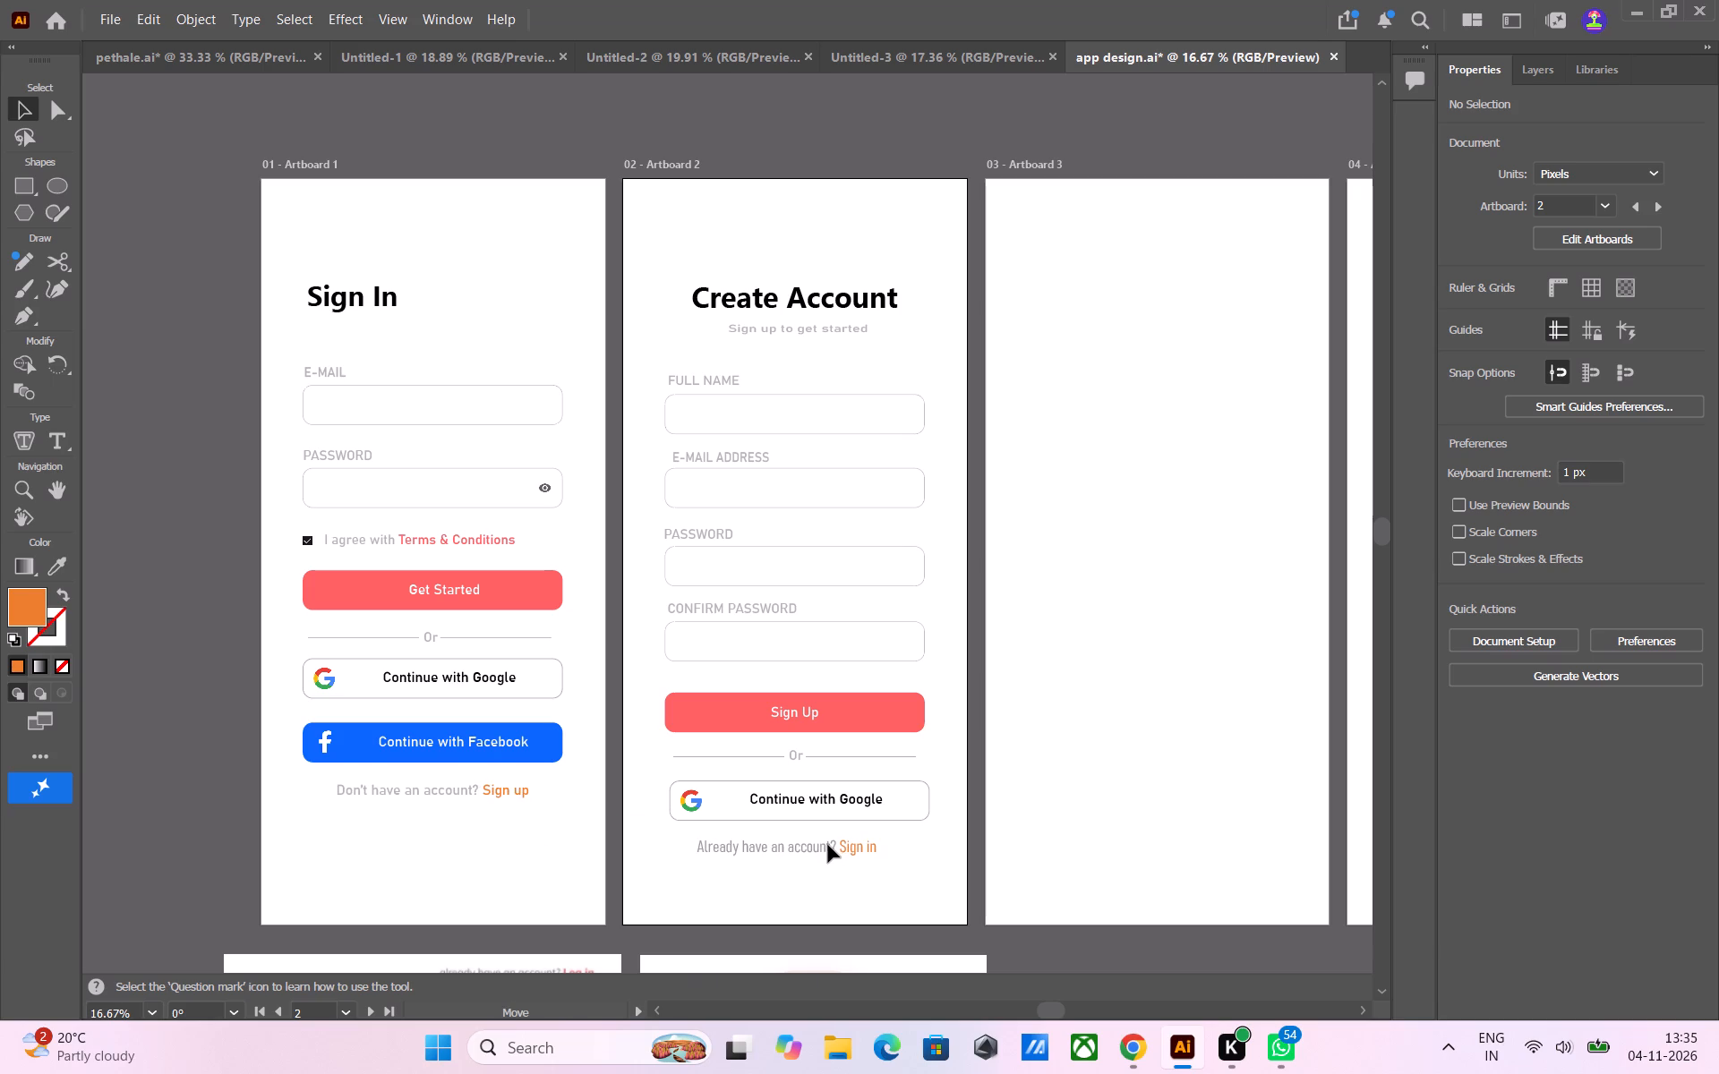
pyautogui.moveTo(828, 845); pyautogui.dragTo(833, 845)
pyautogui.click(1539, 892)
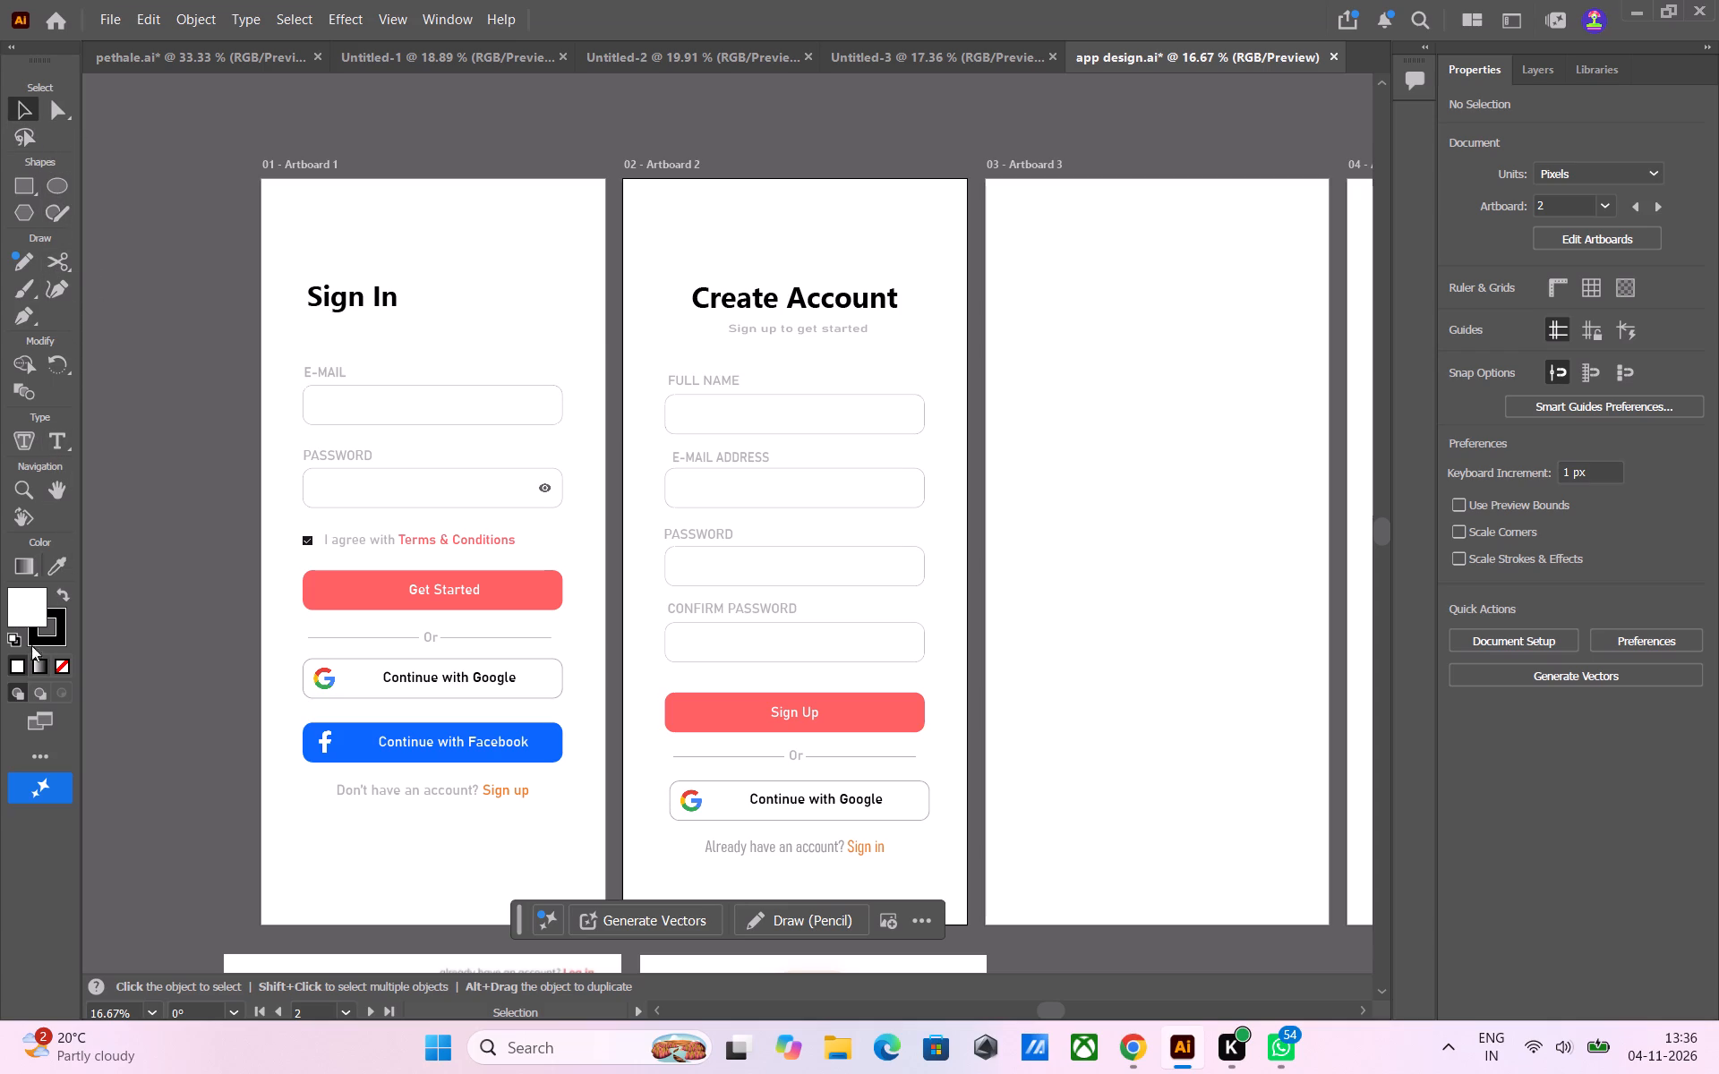
# Look through the complete tool collection, covering the Draw, Type, Paint, Modify and Navigate groups.
pyautogui.click(54, 758)
pyautogui.scroll(9, 278, 415)
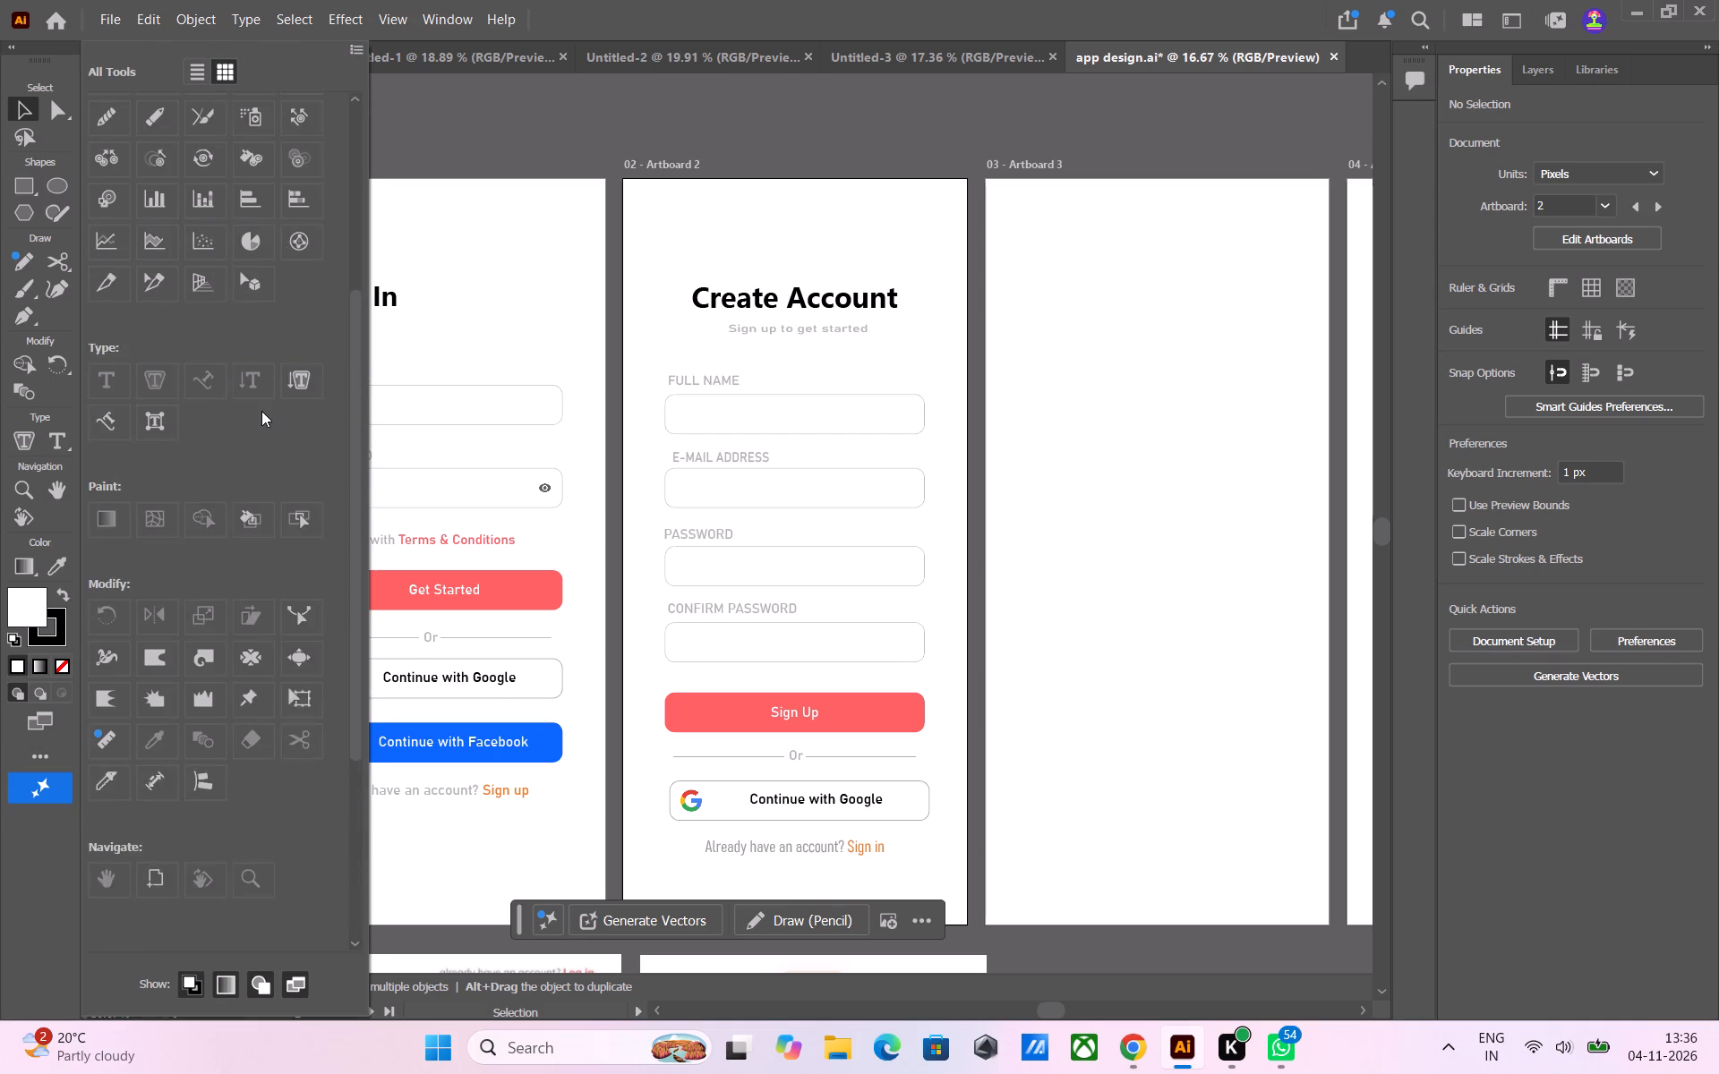
pyautogui.scroll(6, 261, 411)
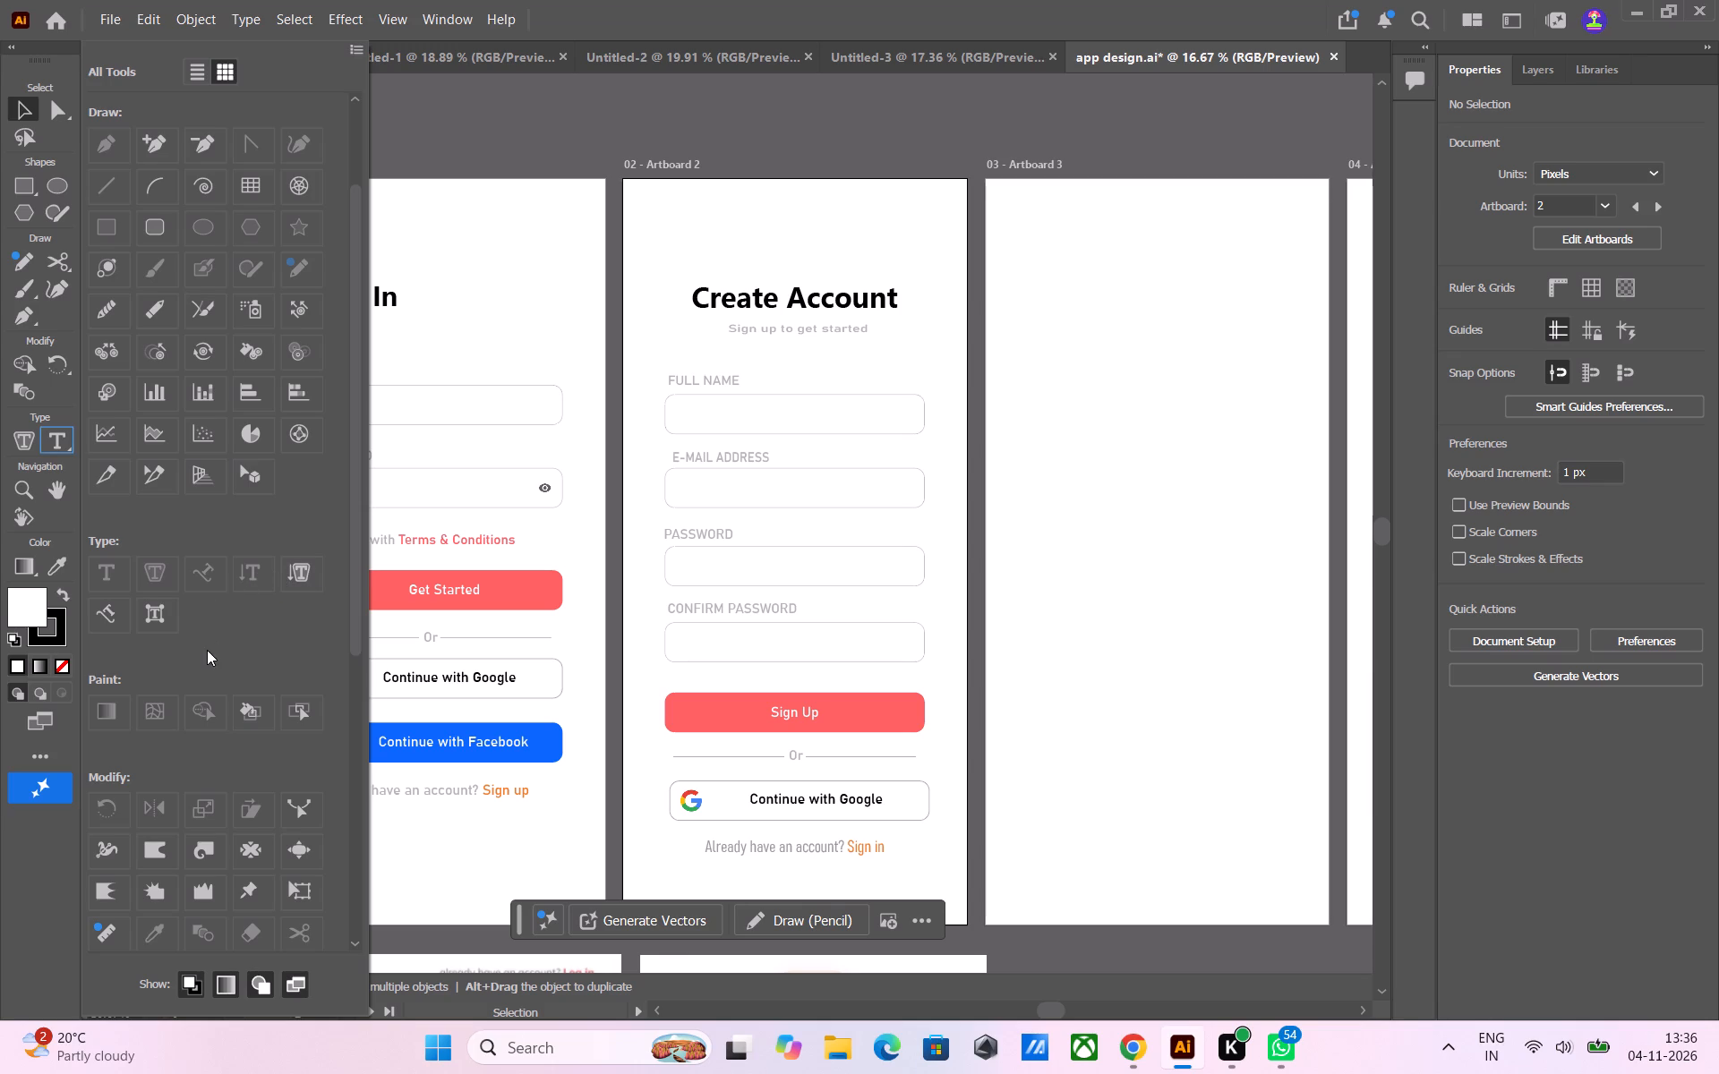
pyautogui.scroll(-8, 206, 658)
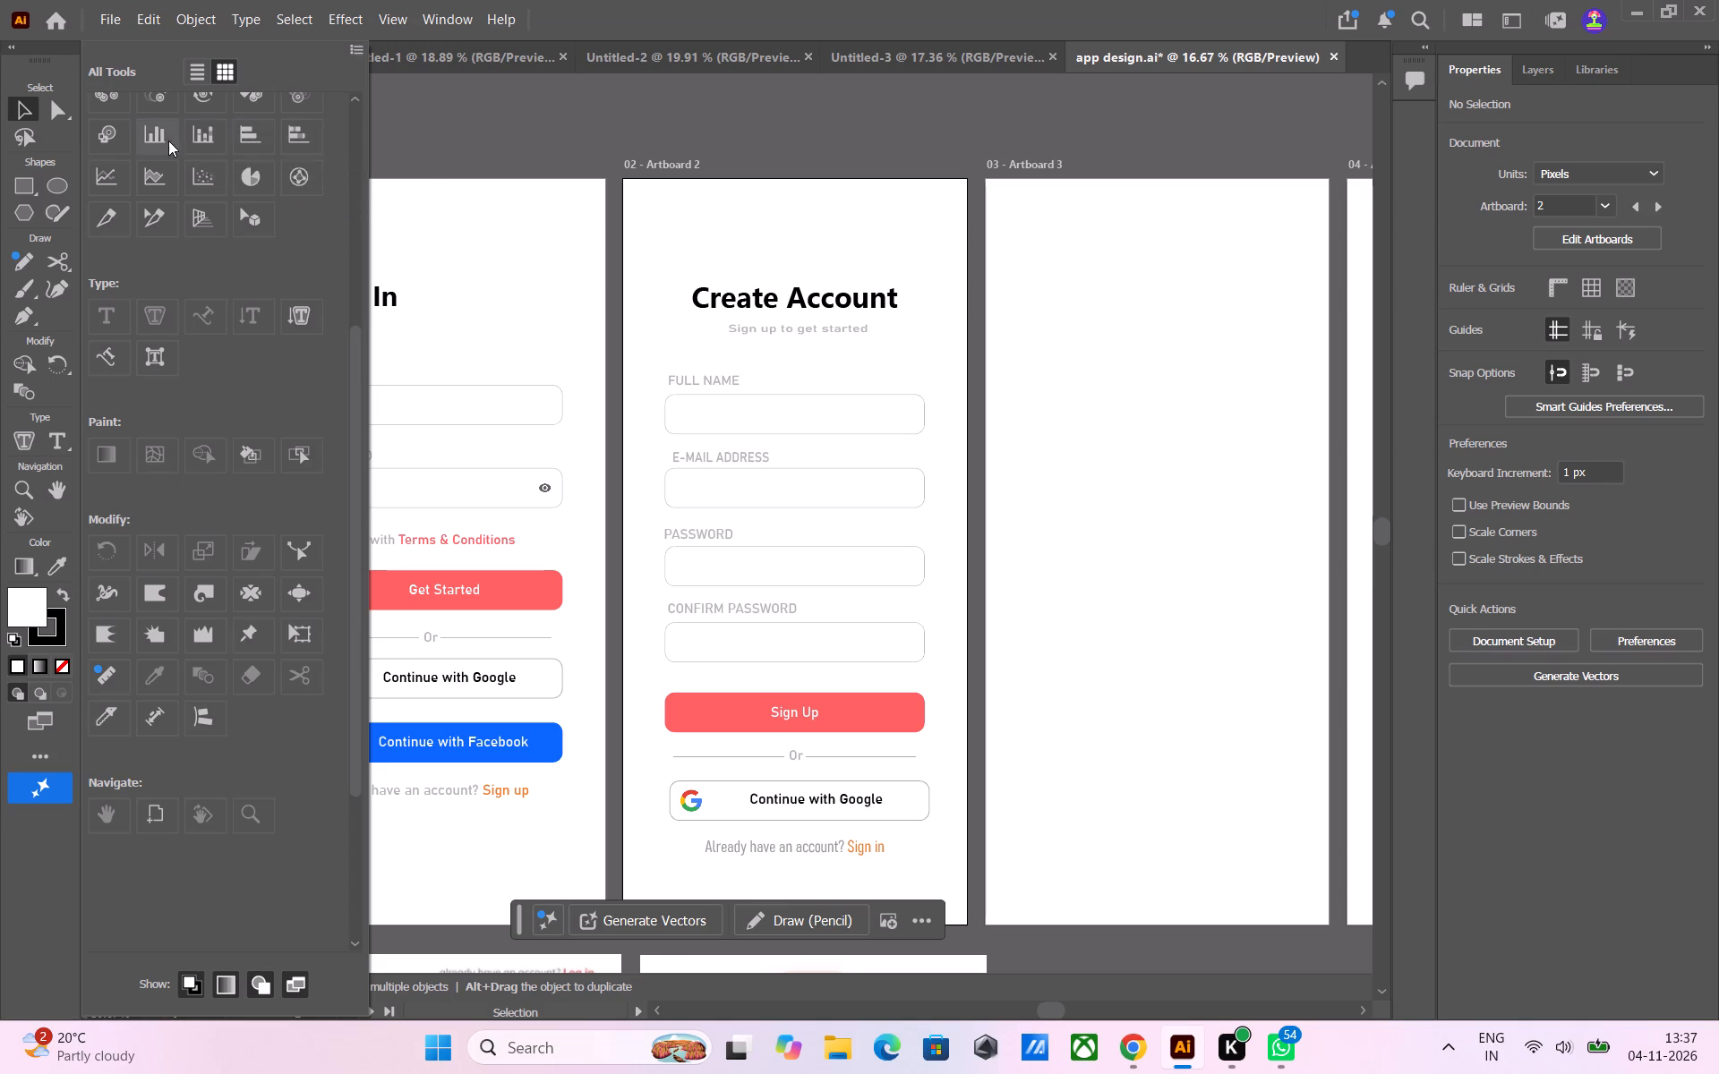
pyautogui.scroll(3, 120, 139)
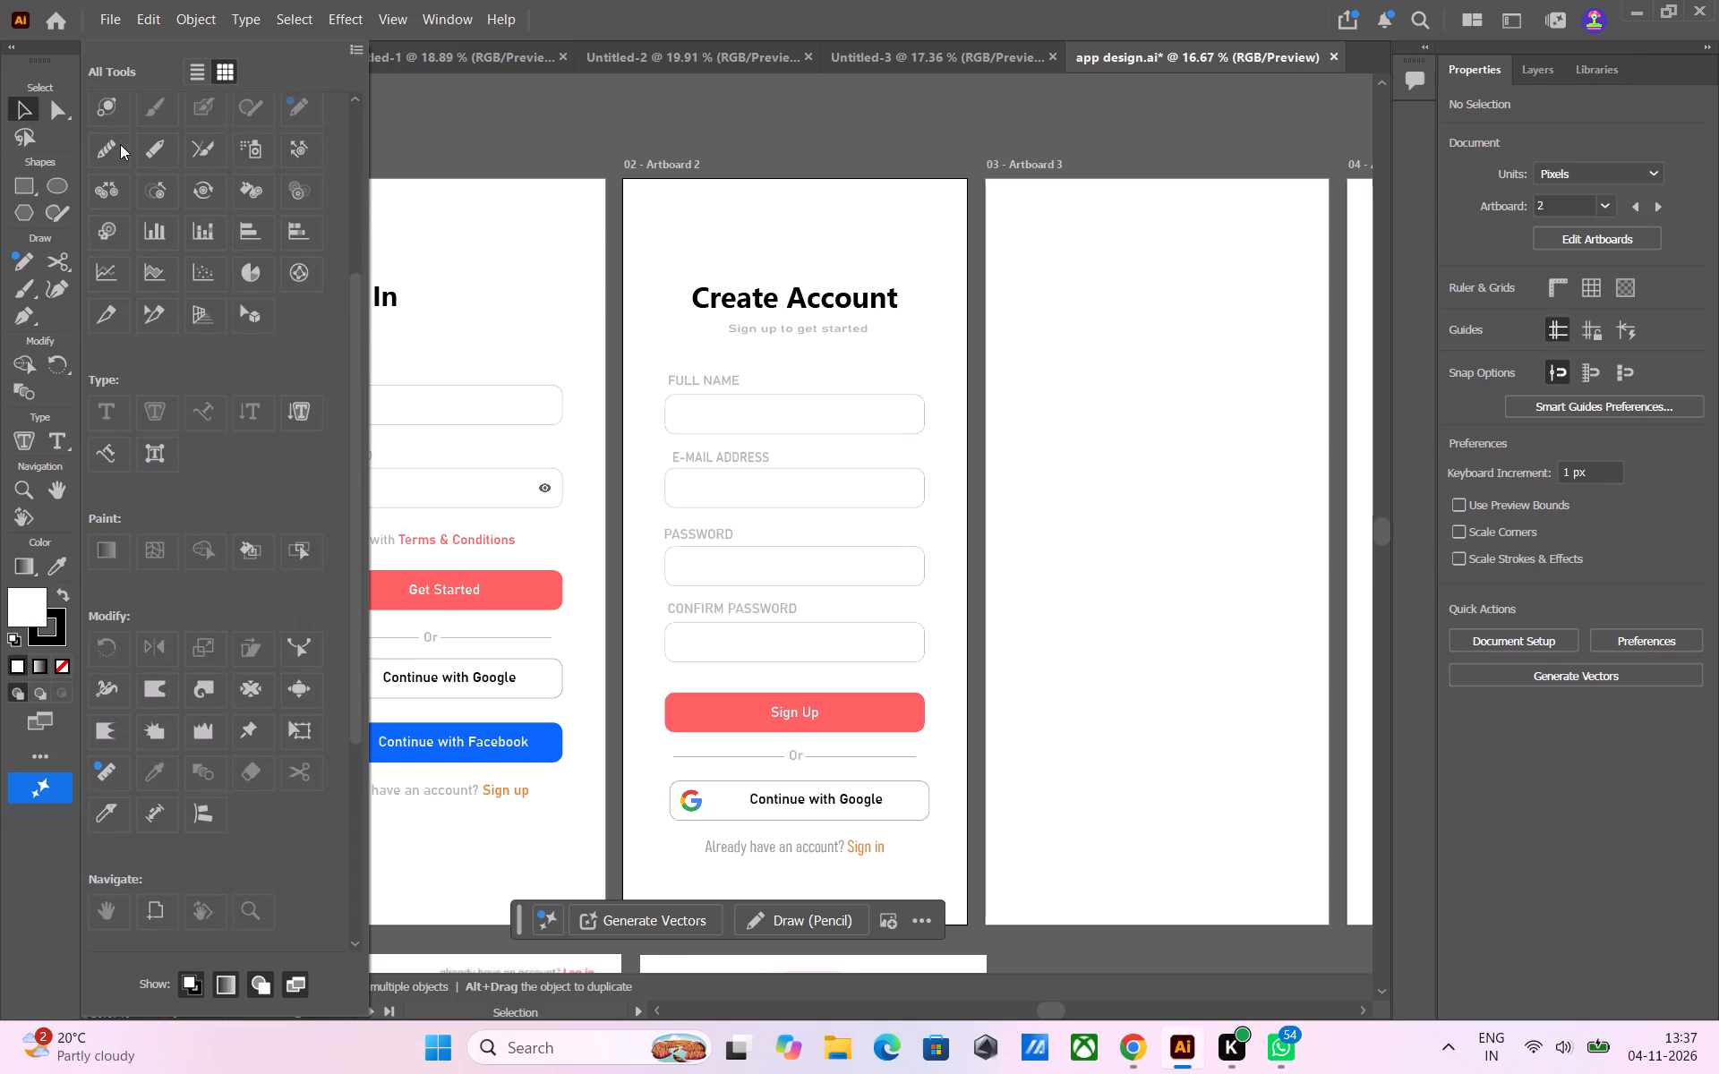
pyautogui.scroll(7, 123, 144)
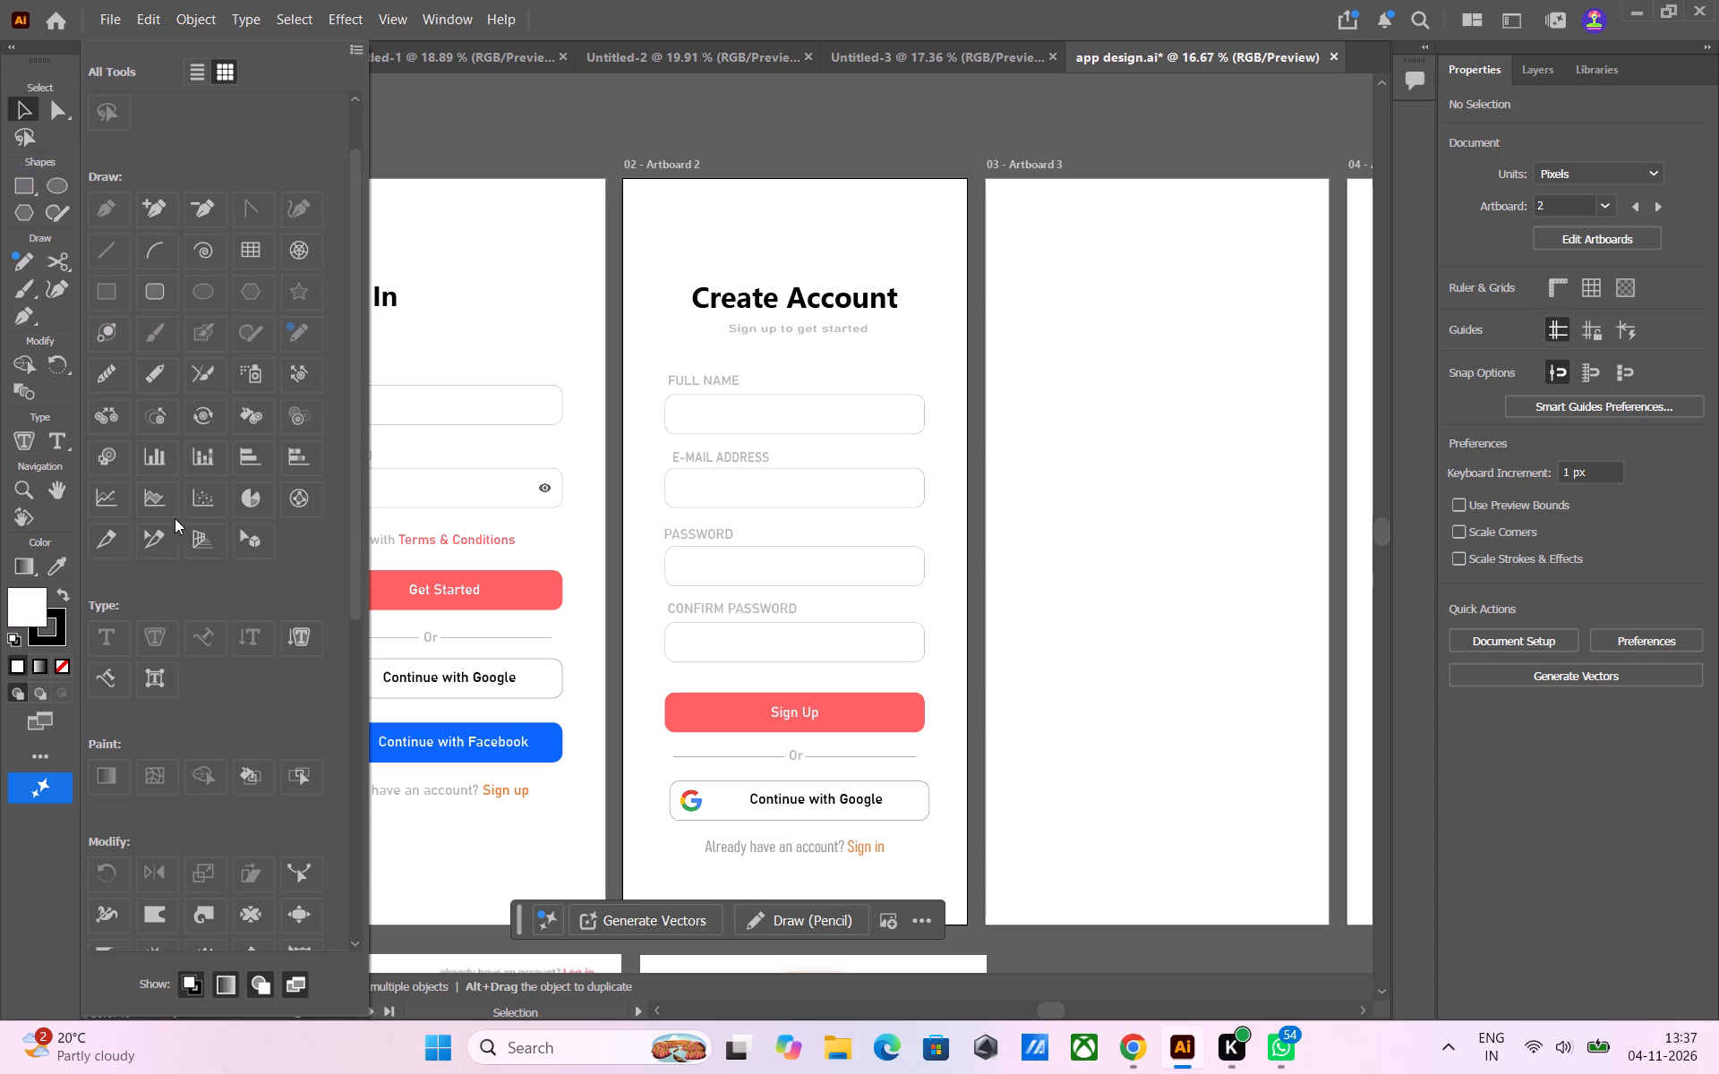
pyautogui.scroll(-1, 124, 689)
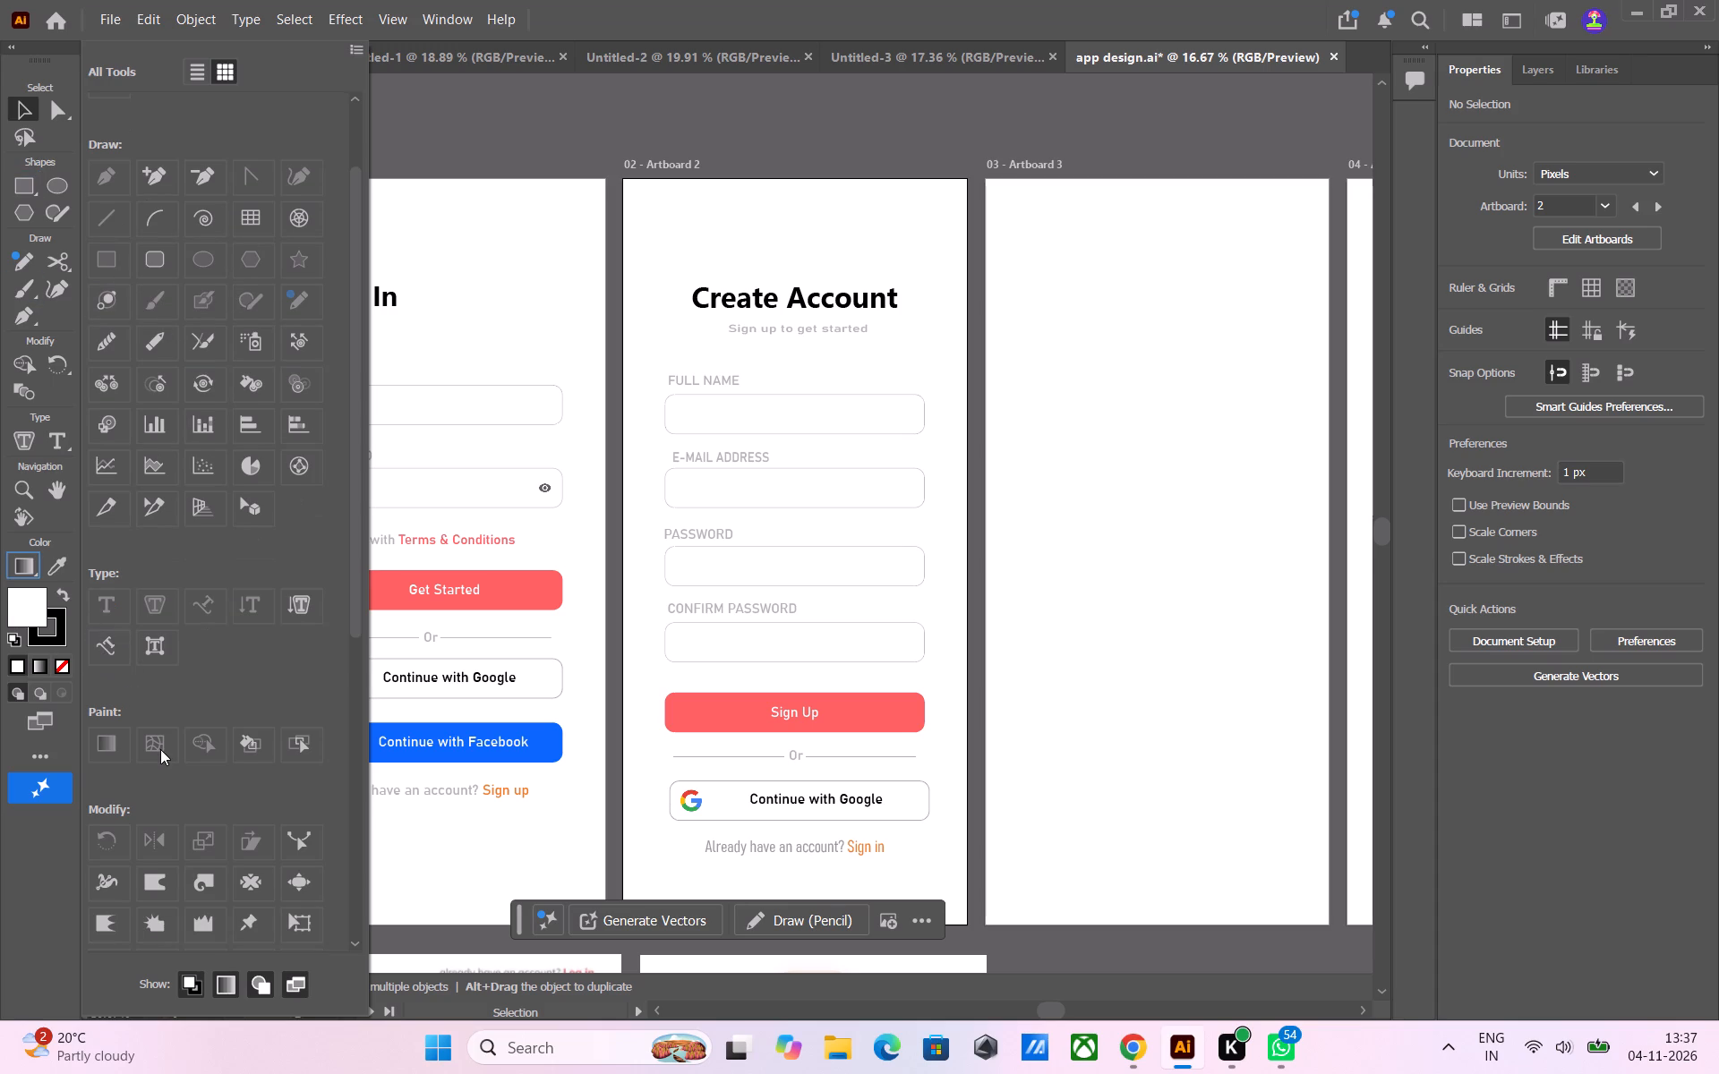
pyautogui.scroll(-3, 160, 749)
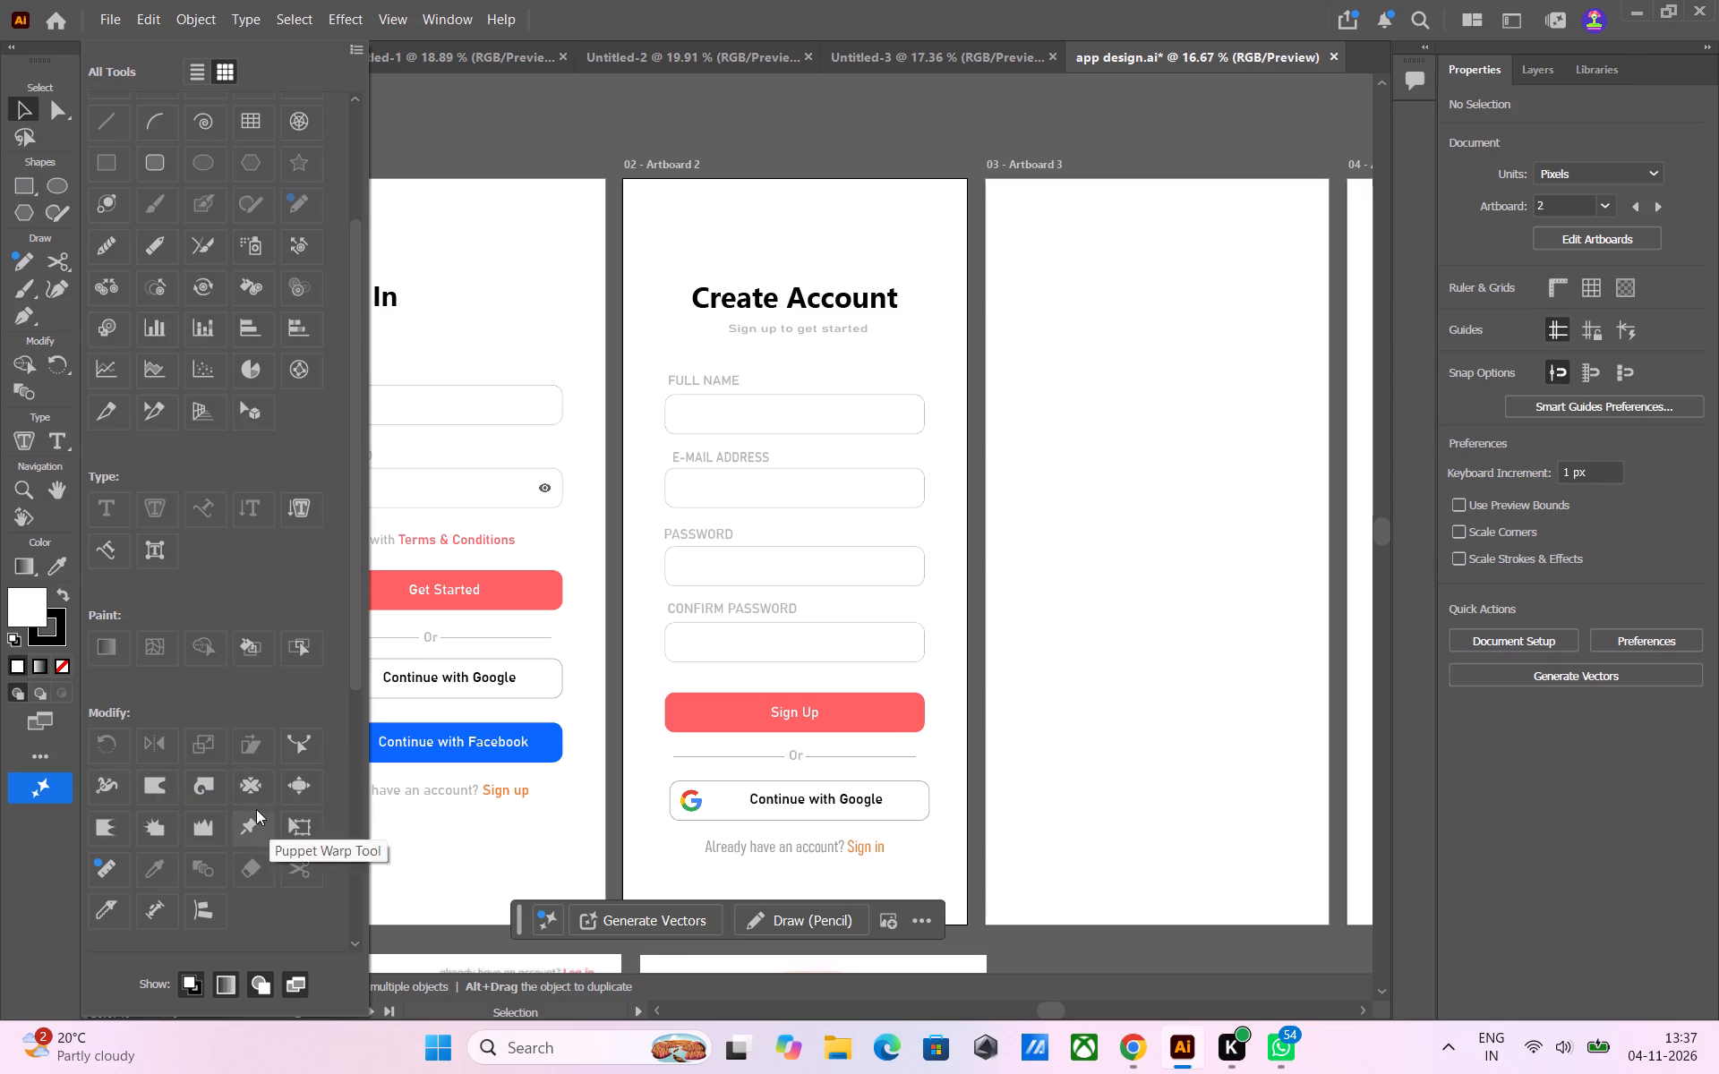
pyautogui.click(198, 742)
pyautogui.click(198, 742)
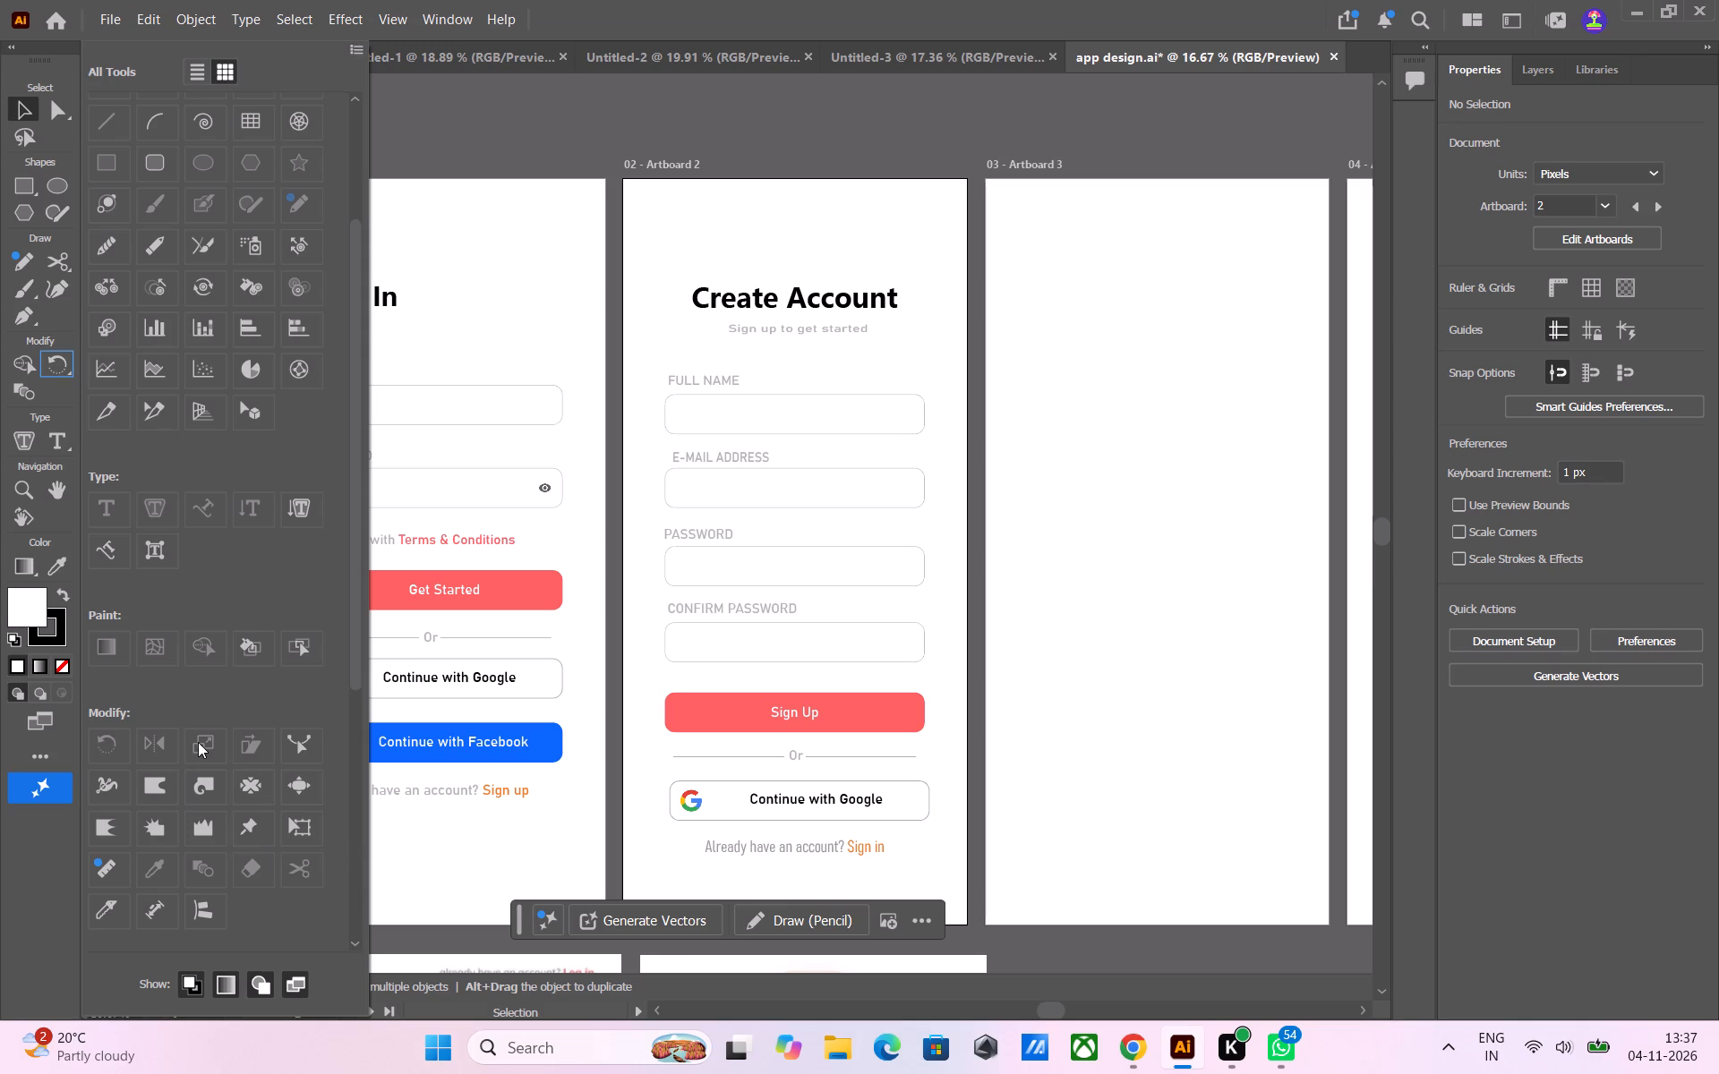
pyautogui.click(648, 142)
# Close the blank Untitled-2 document.
pyautogui.moveTo(619, 69); pyautogui.dragTo(635, 107)
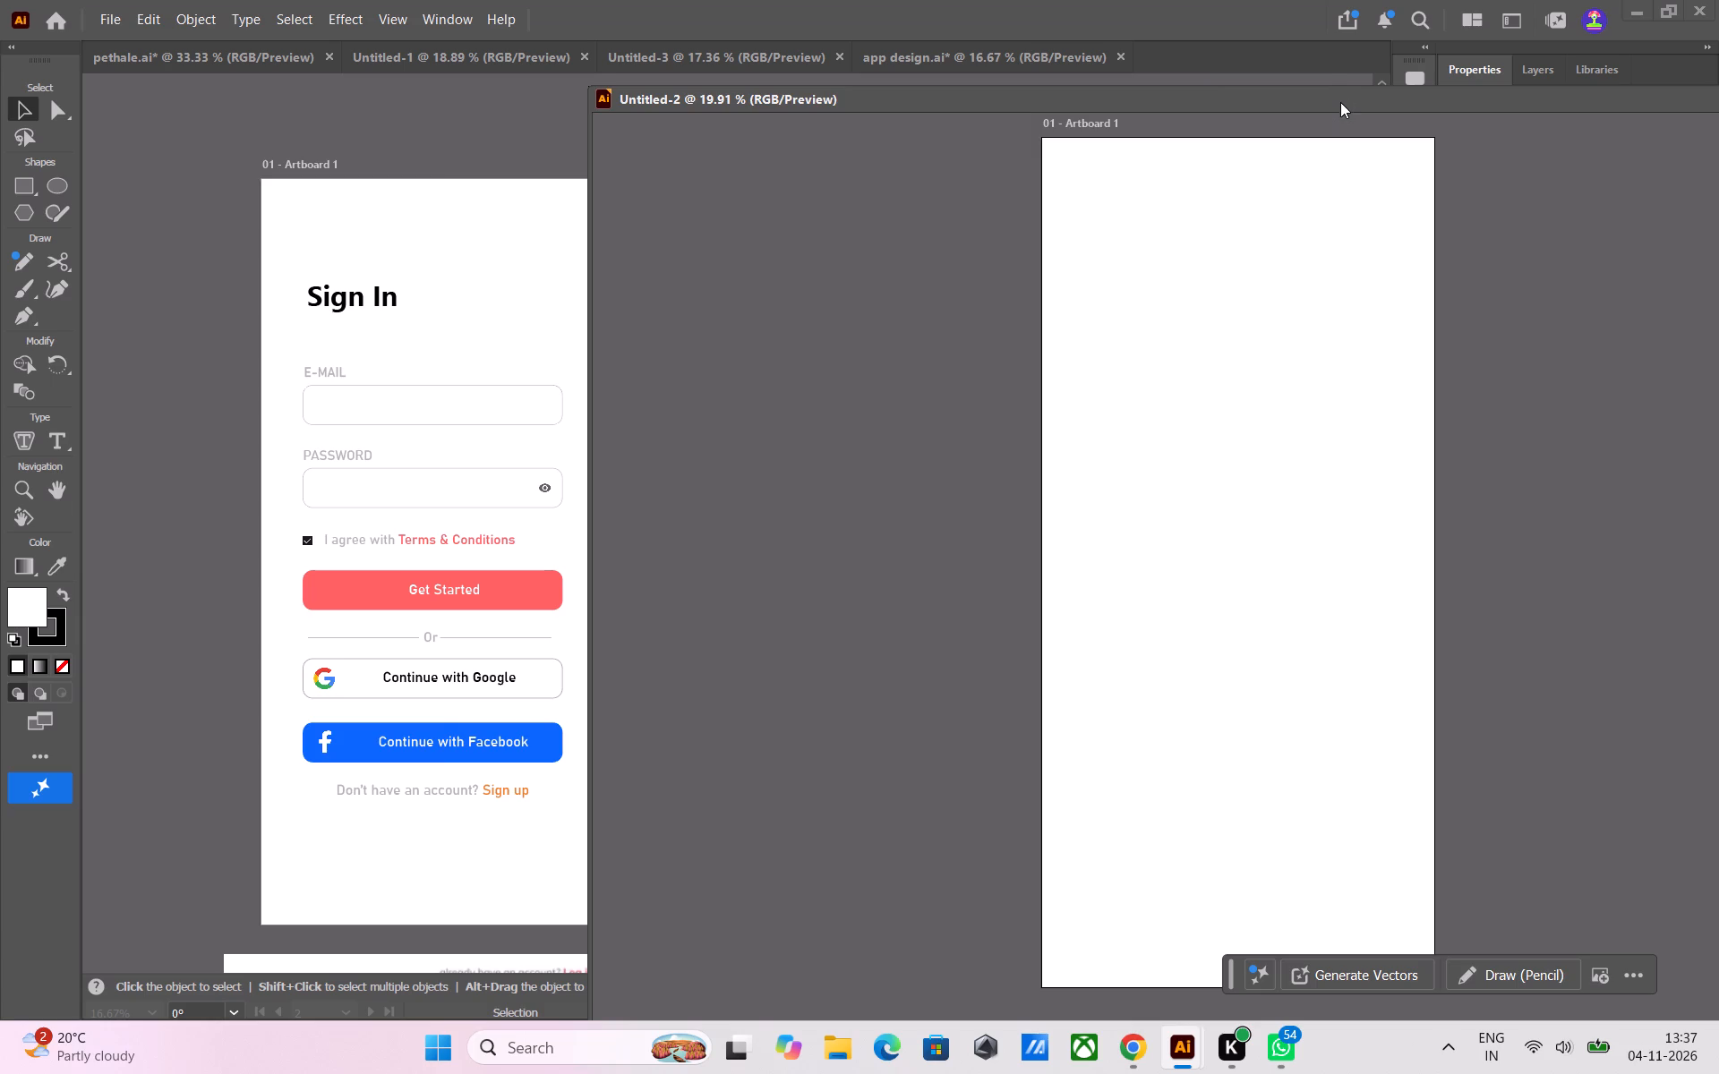
pyautogui.moveTo(1340, 102); pyautogui.dragTo(543, 114)
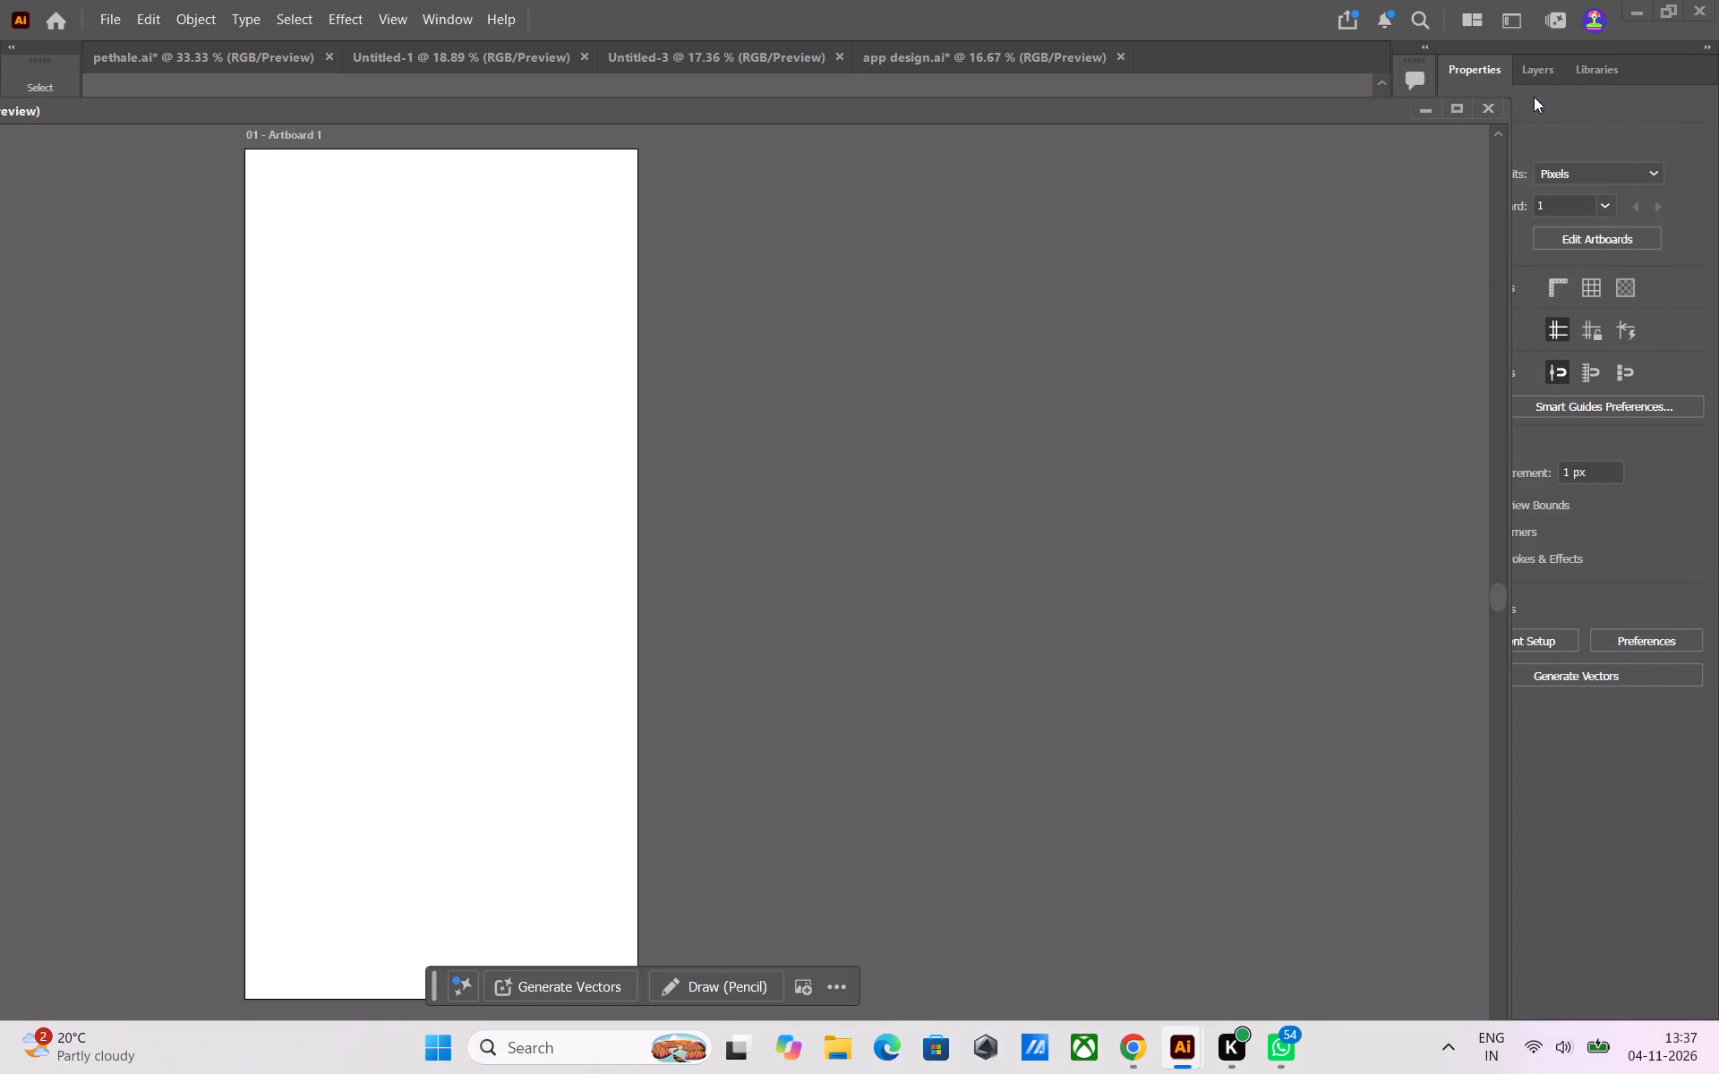
pyautogui.click(1493, 106)
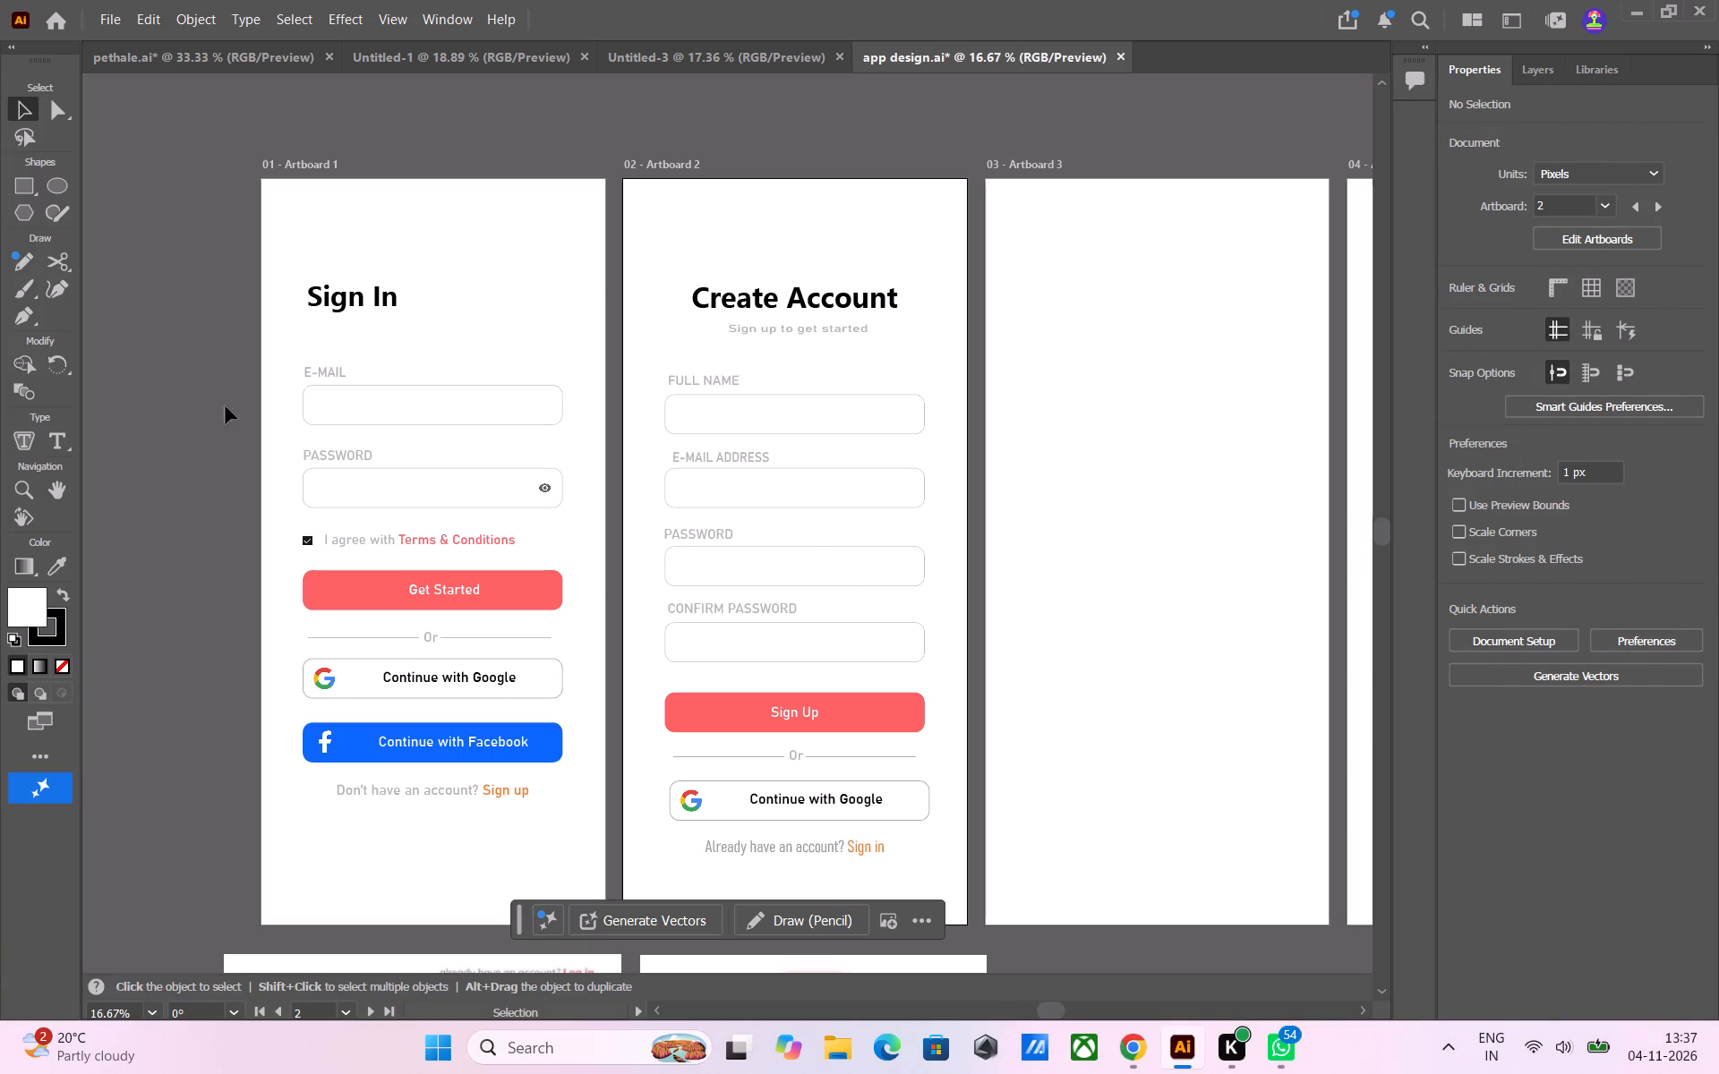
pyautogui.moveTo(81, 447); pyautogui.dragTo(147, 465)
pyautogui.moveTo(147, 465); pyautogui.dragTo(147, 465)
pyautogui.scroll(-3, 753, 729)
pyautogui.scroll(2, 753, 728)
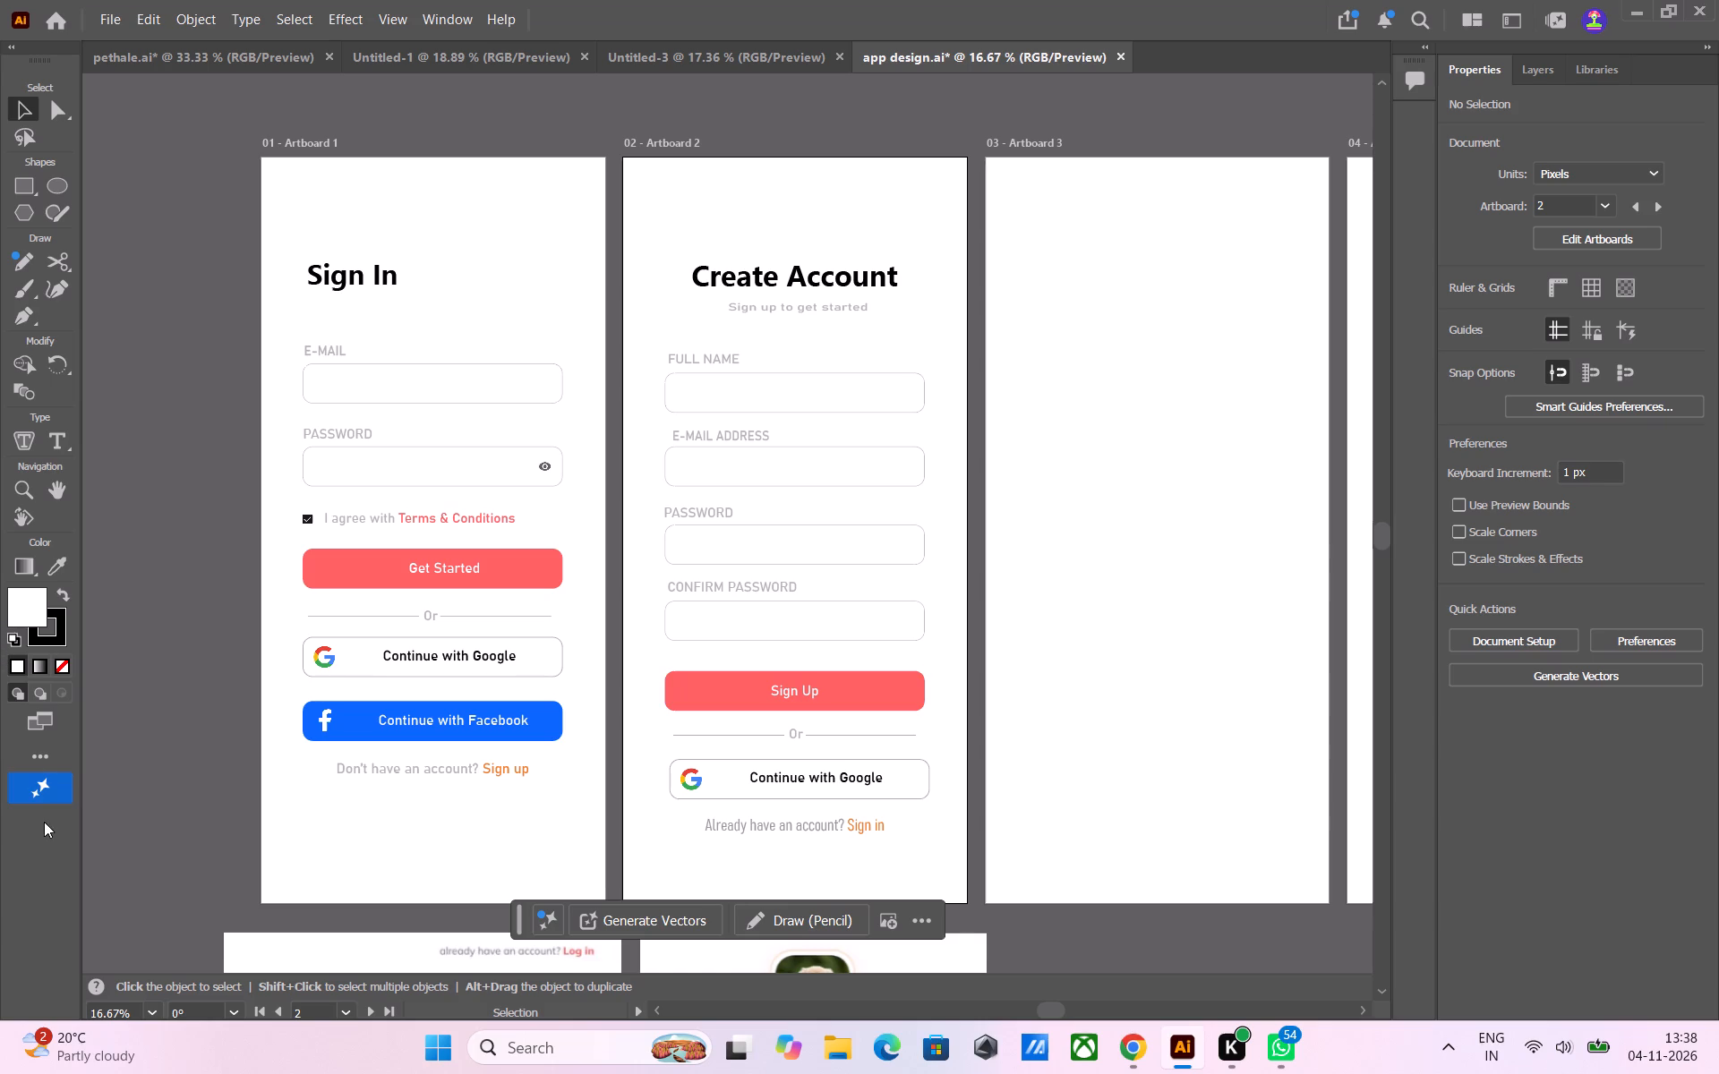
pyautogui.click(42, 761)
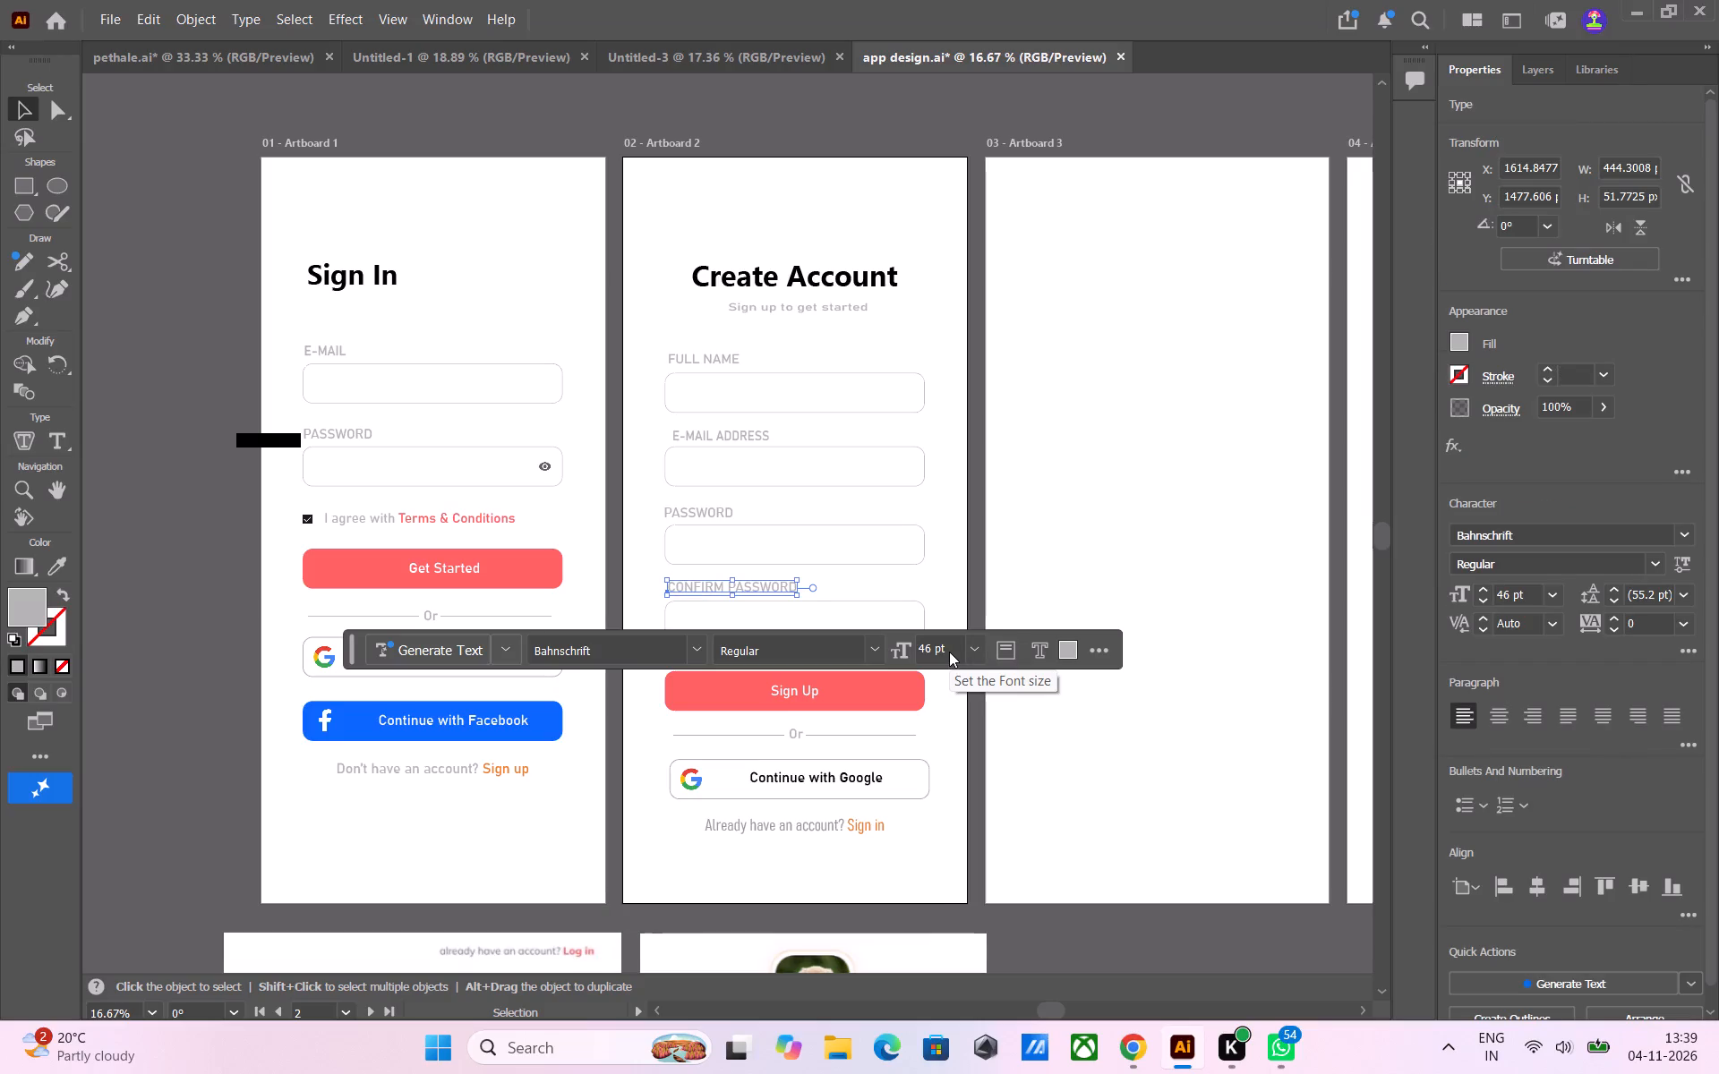
# Nudge the CONFIRM PASSWORD label on the Create Account artboard down by 1 px.
pyautogui.click(611, 582)
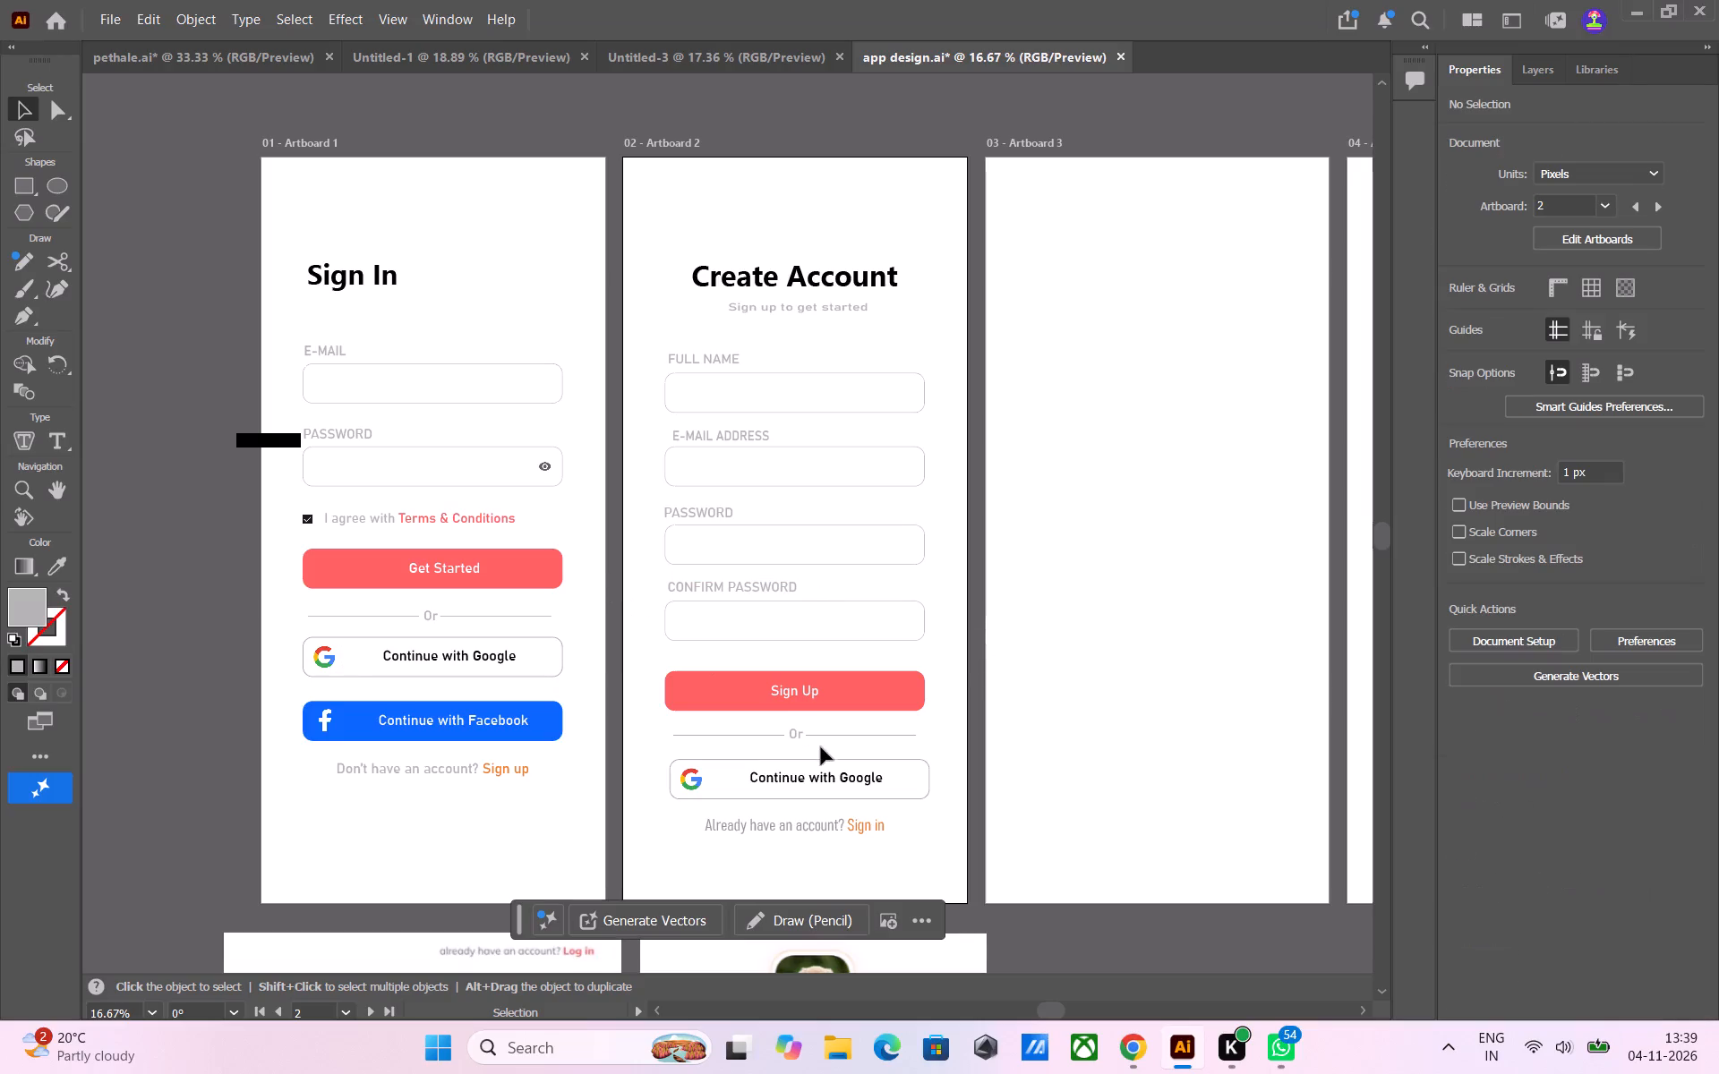
pyautogui.click(733, 585)
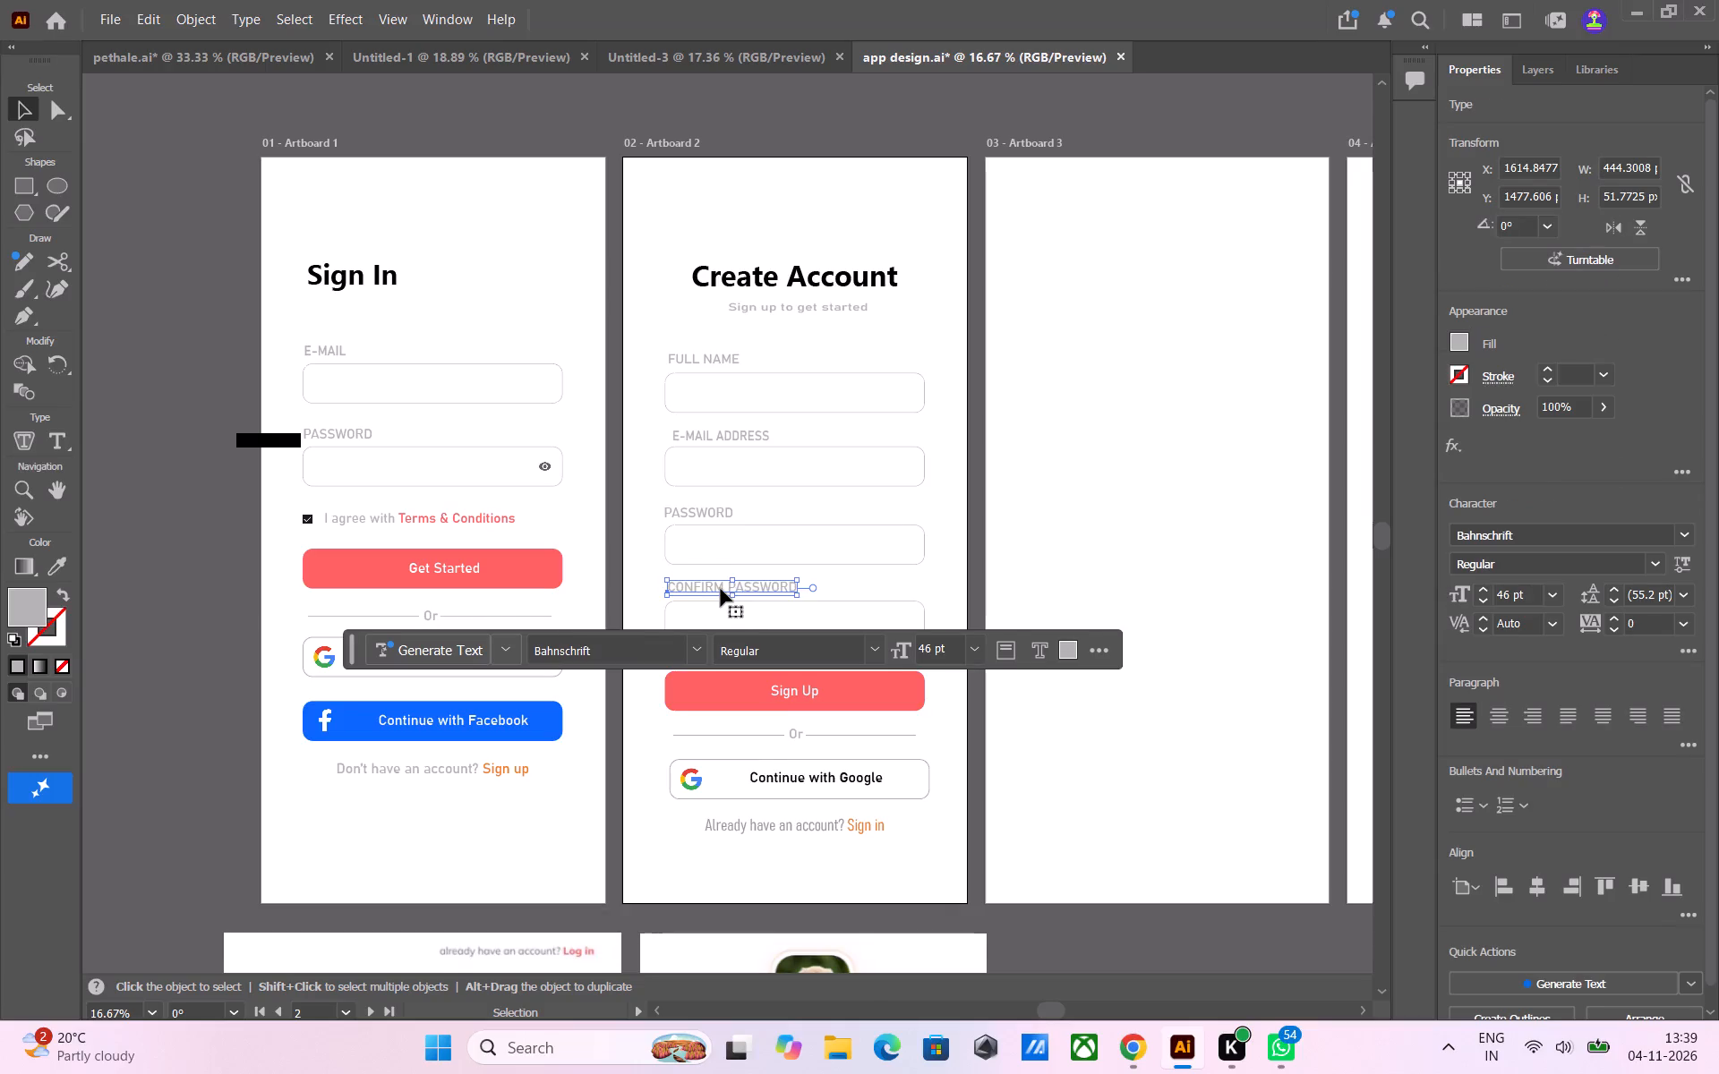
pyautogui.press('Down')
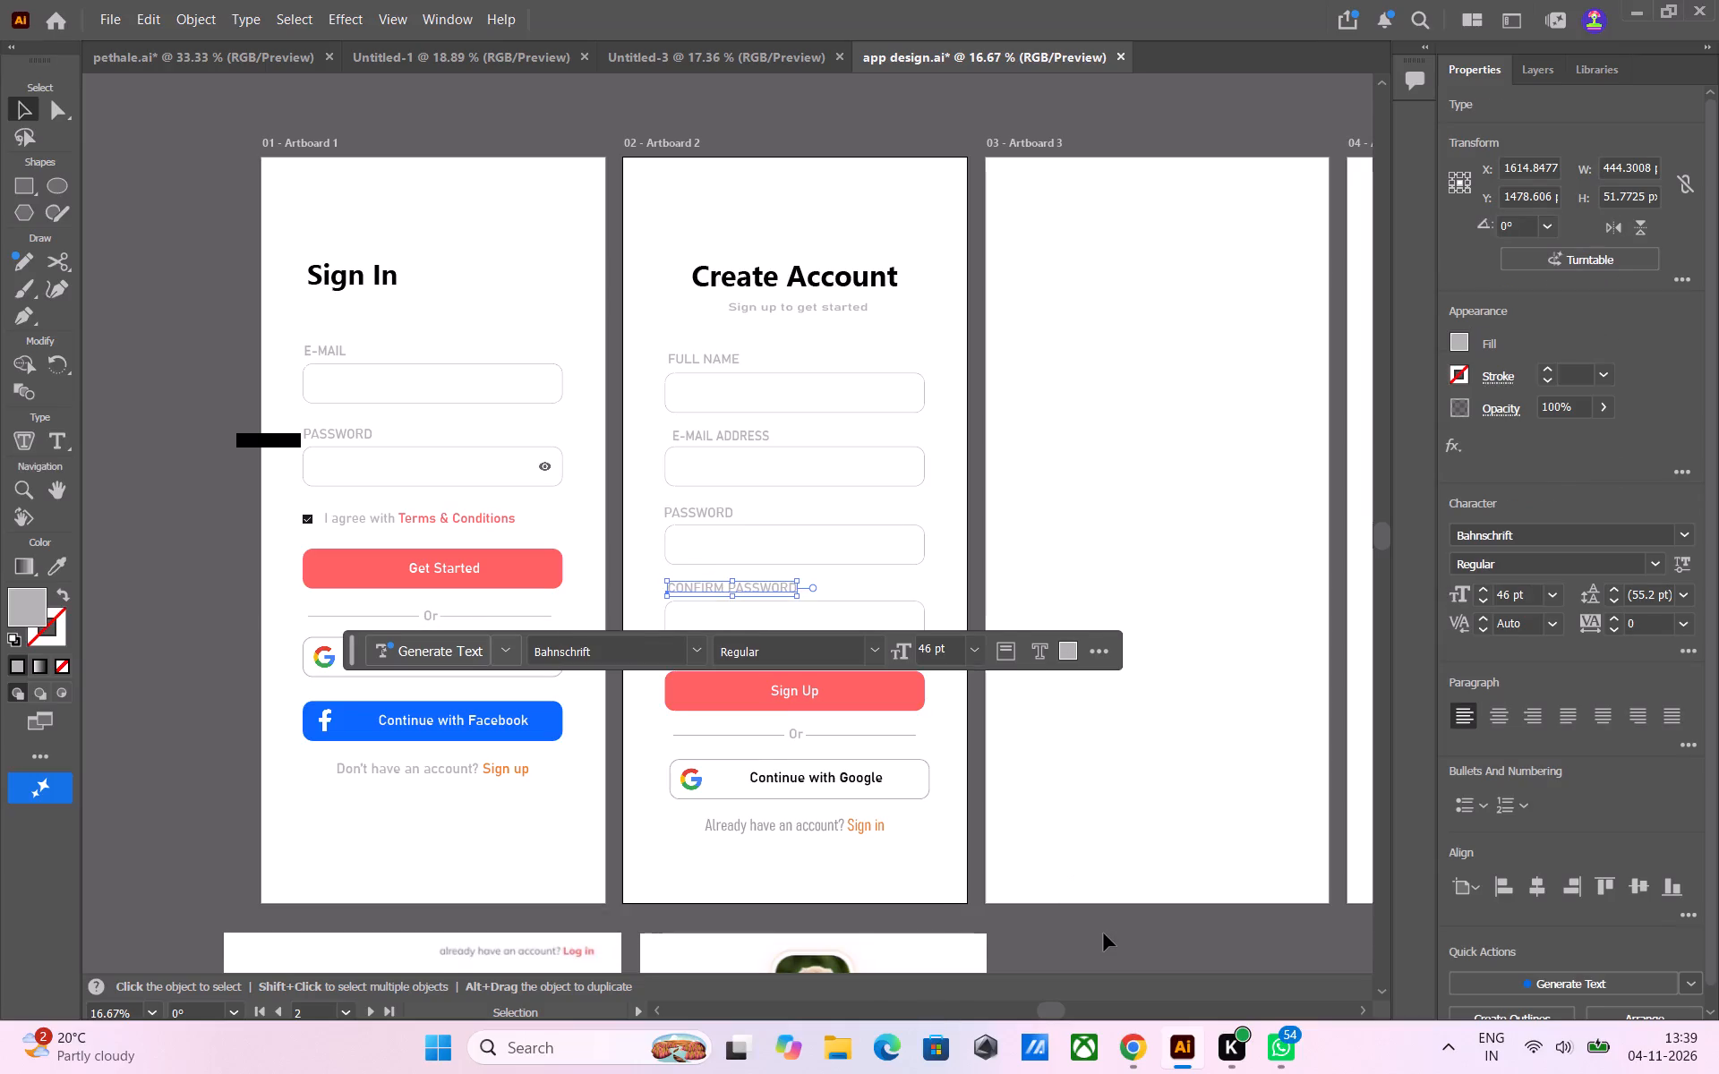
pyautogui.click(1104, 933)
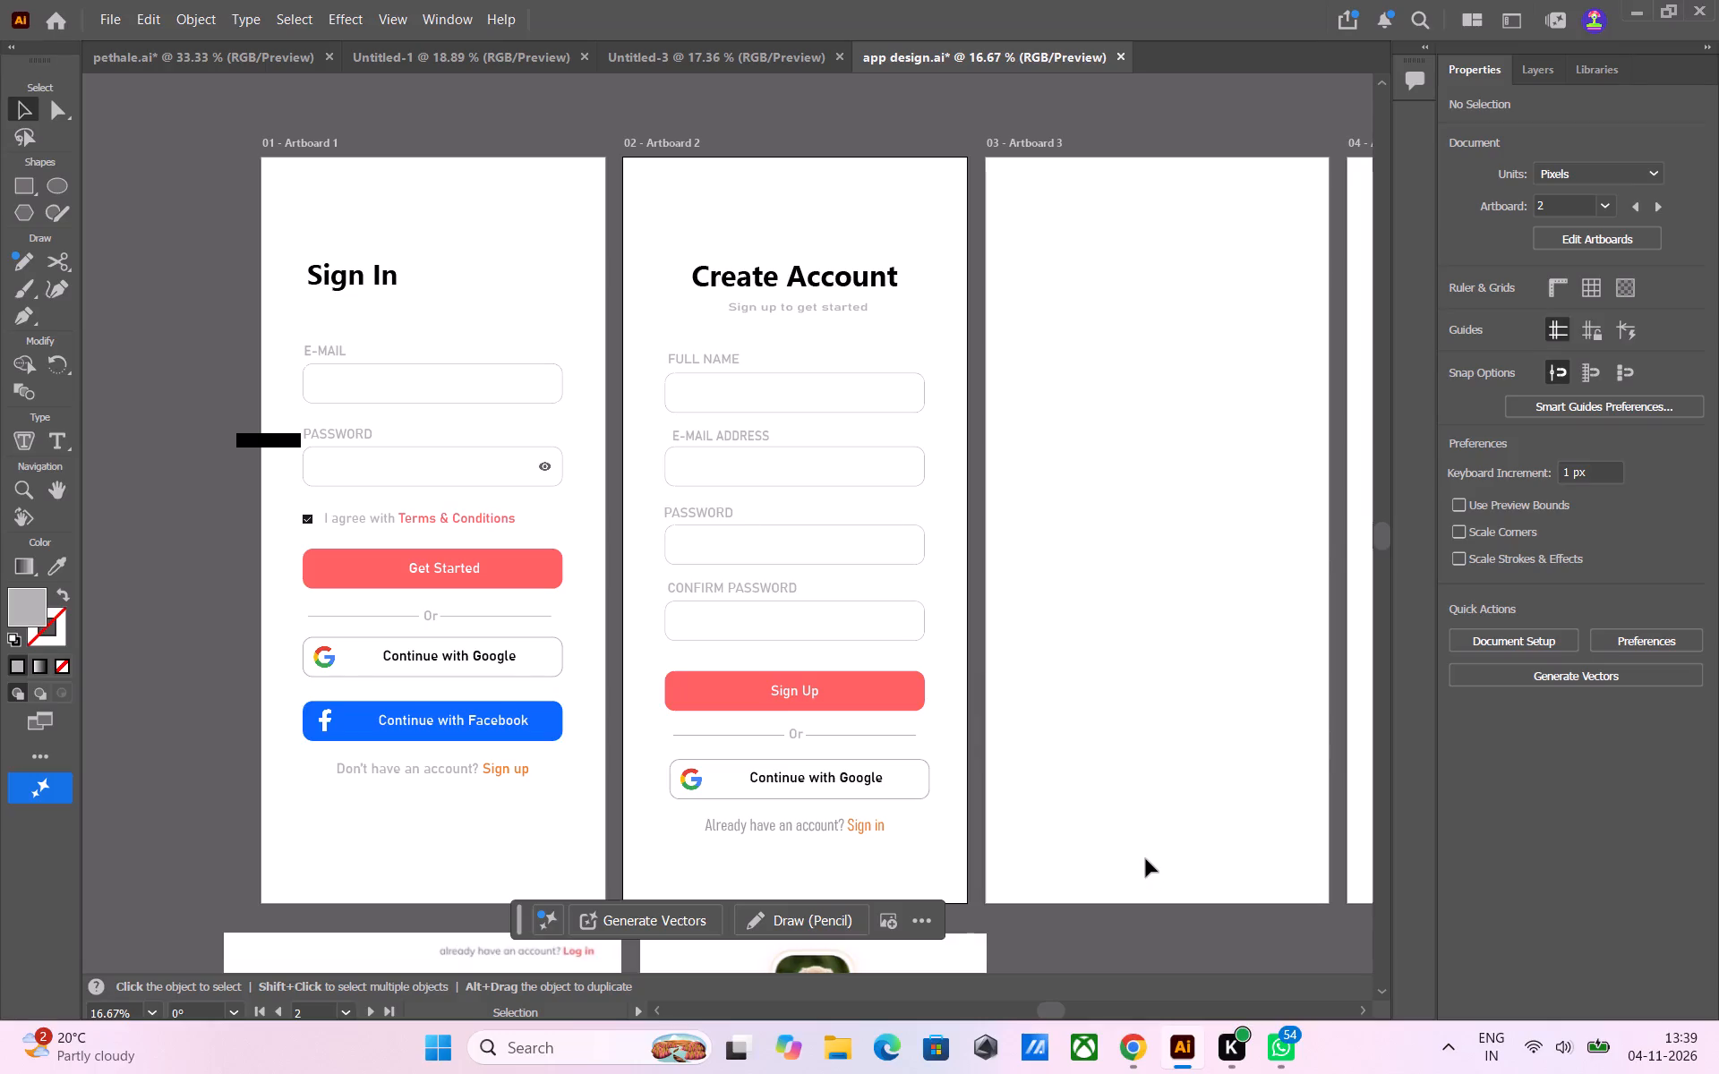
# Shift the E-MAIL ADDRESS label horizontally to about X 1551 px, lining its start up with the left edge of its input field.
pyautogui.click(731, 435)
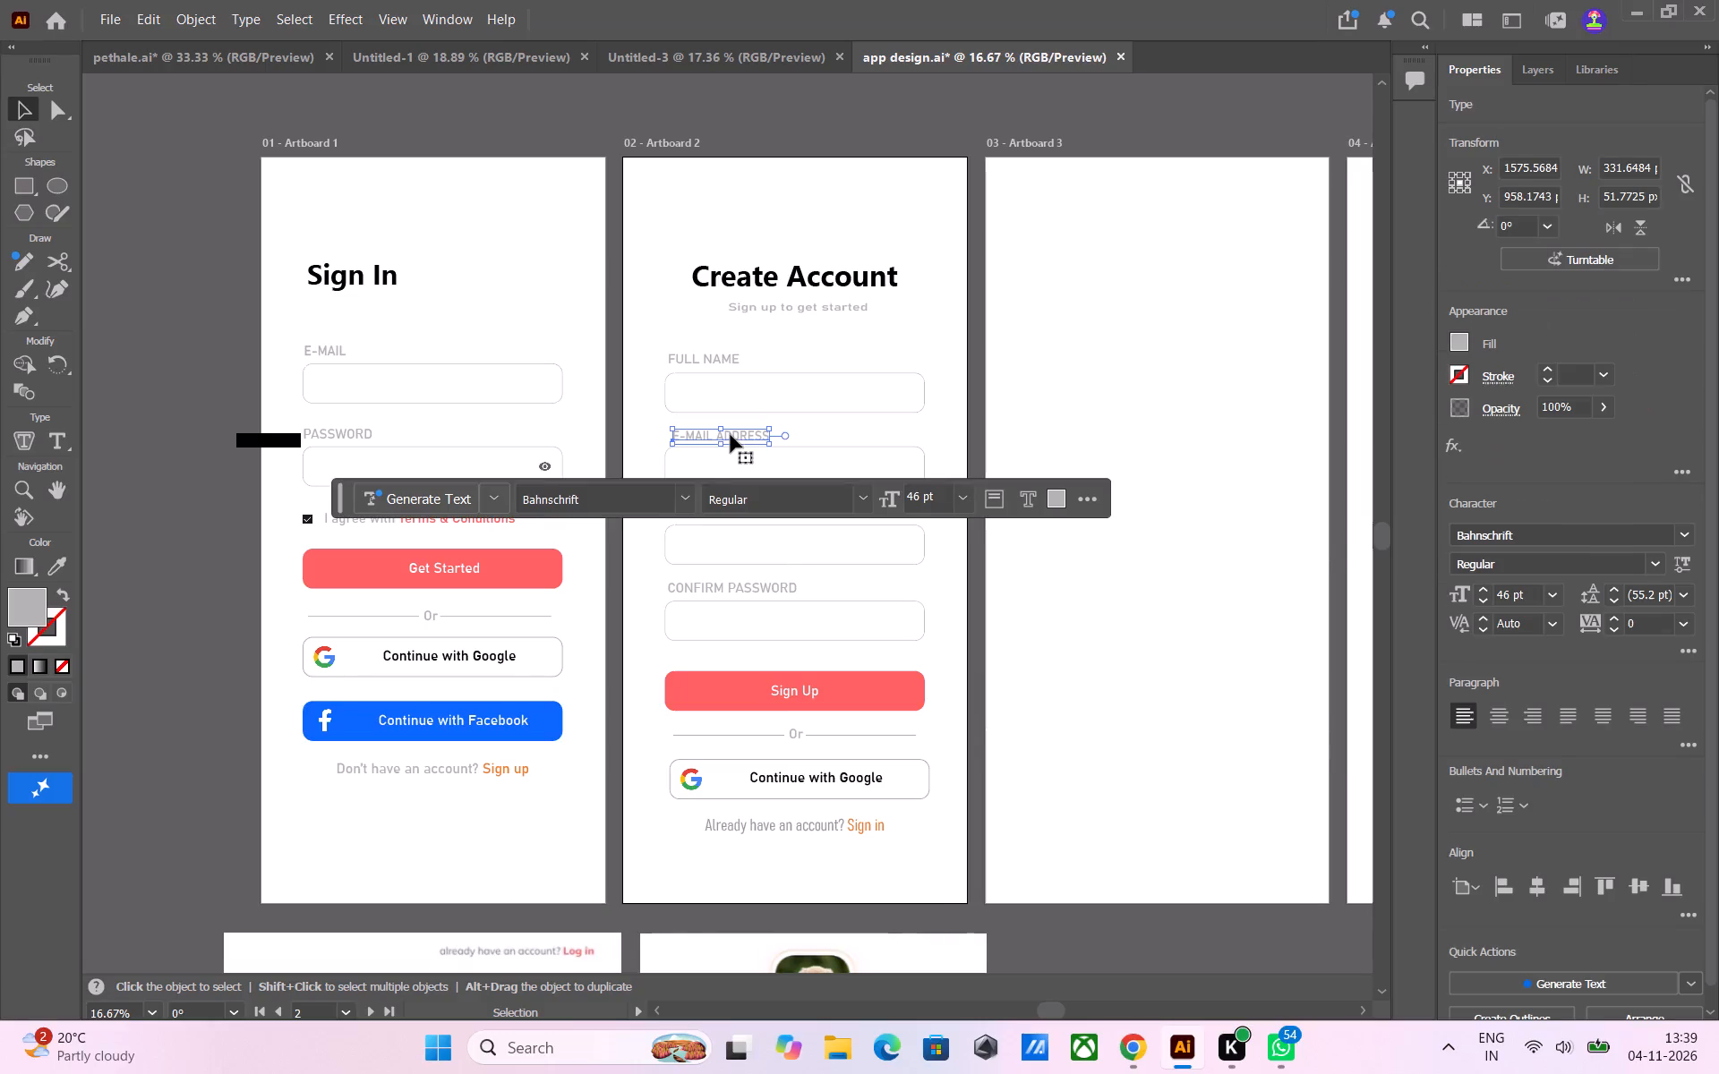
pyautogui.click(731, 435)
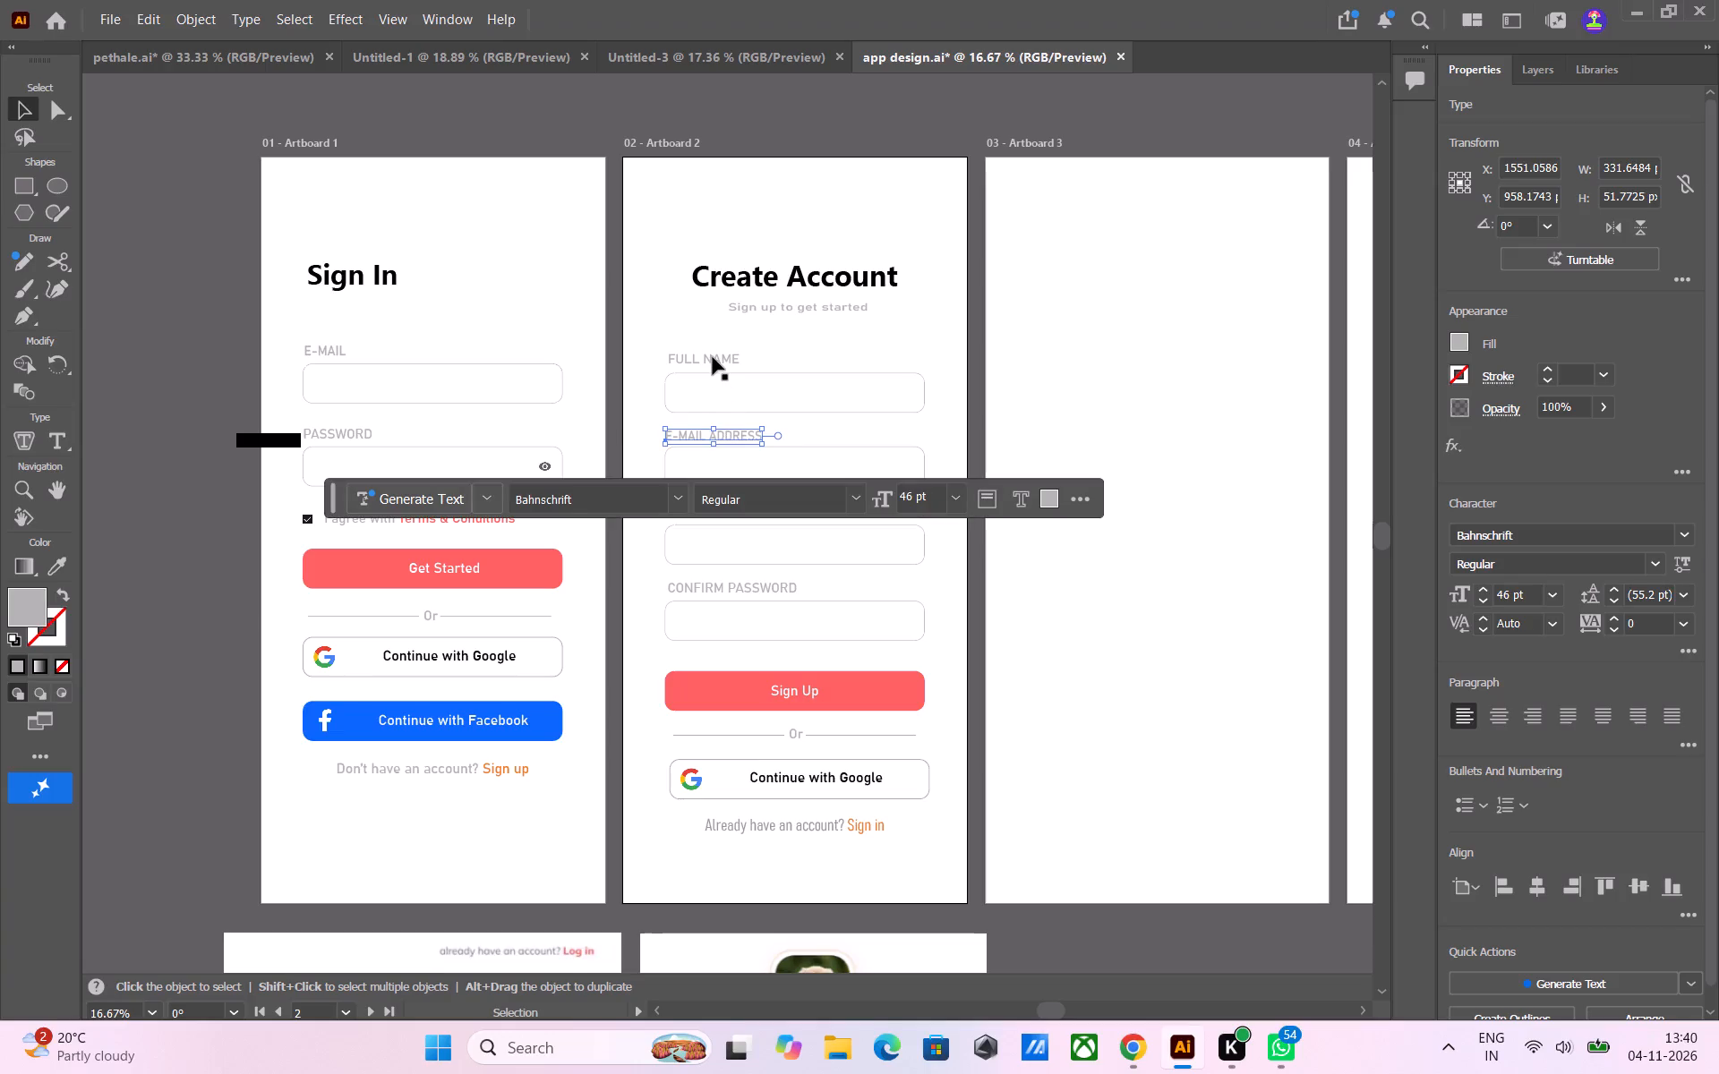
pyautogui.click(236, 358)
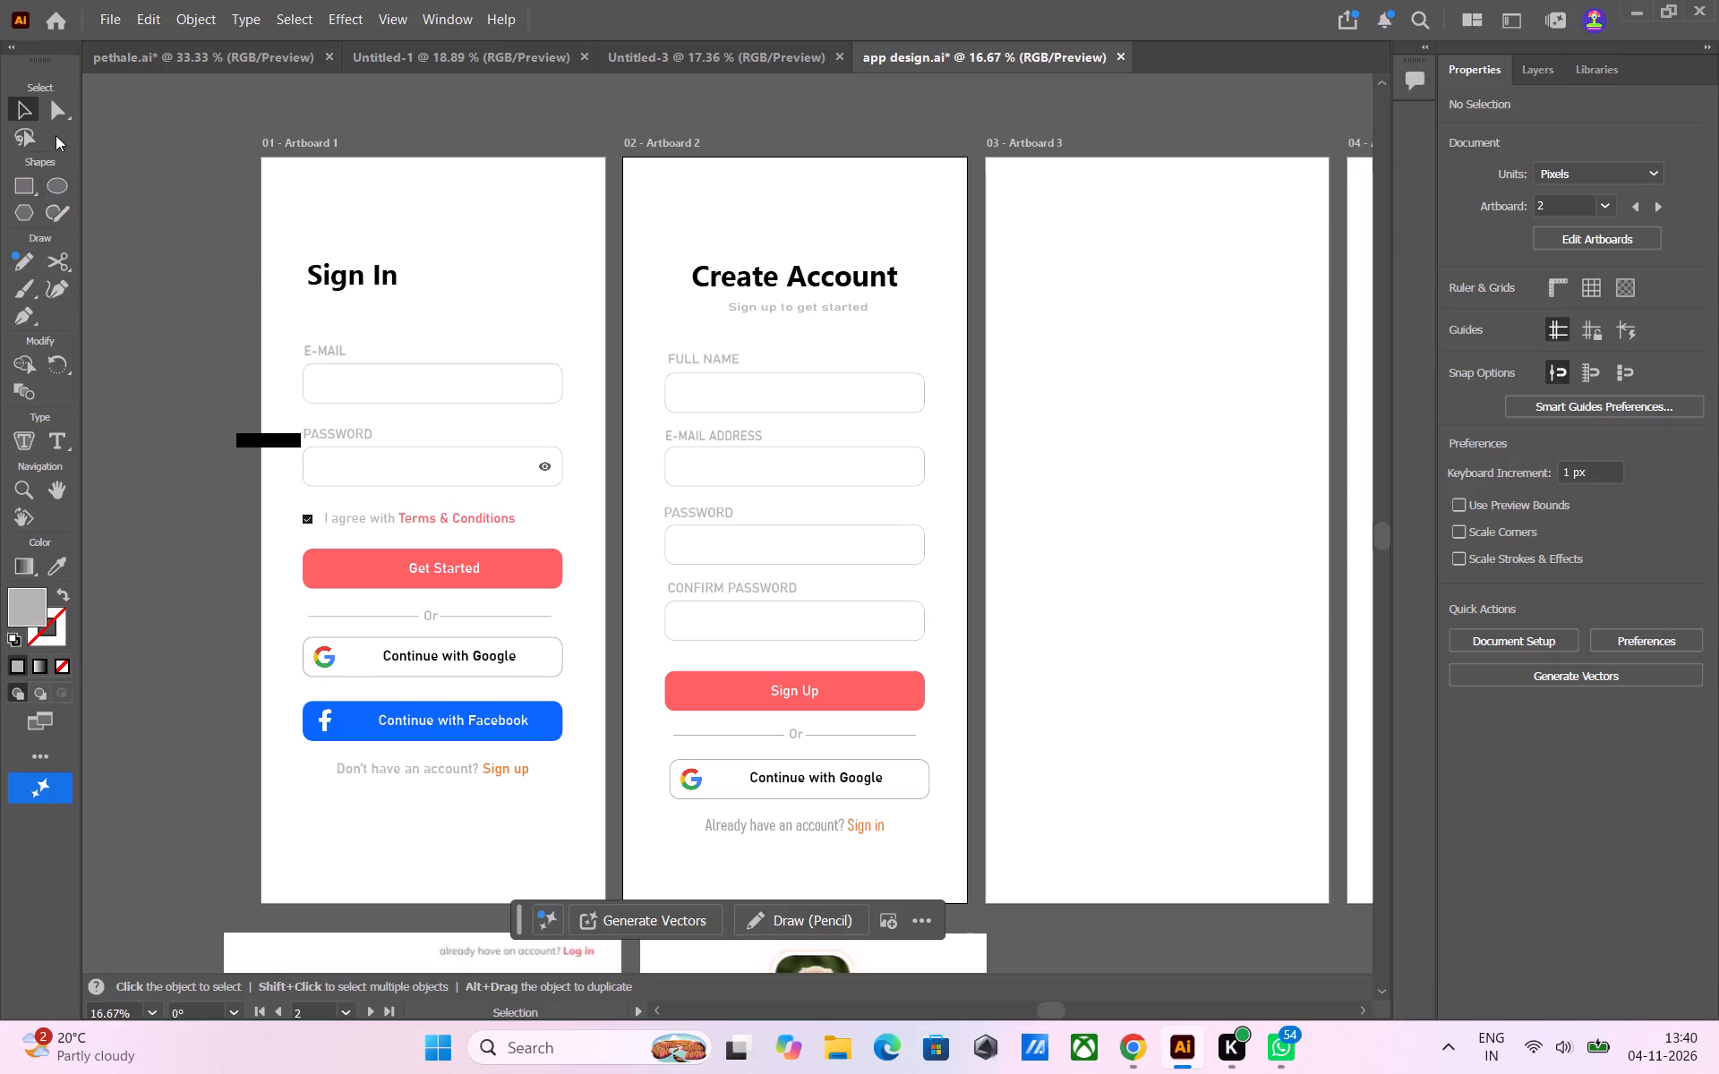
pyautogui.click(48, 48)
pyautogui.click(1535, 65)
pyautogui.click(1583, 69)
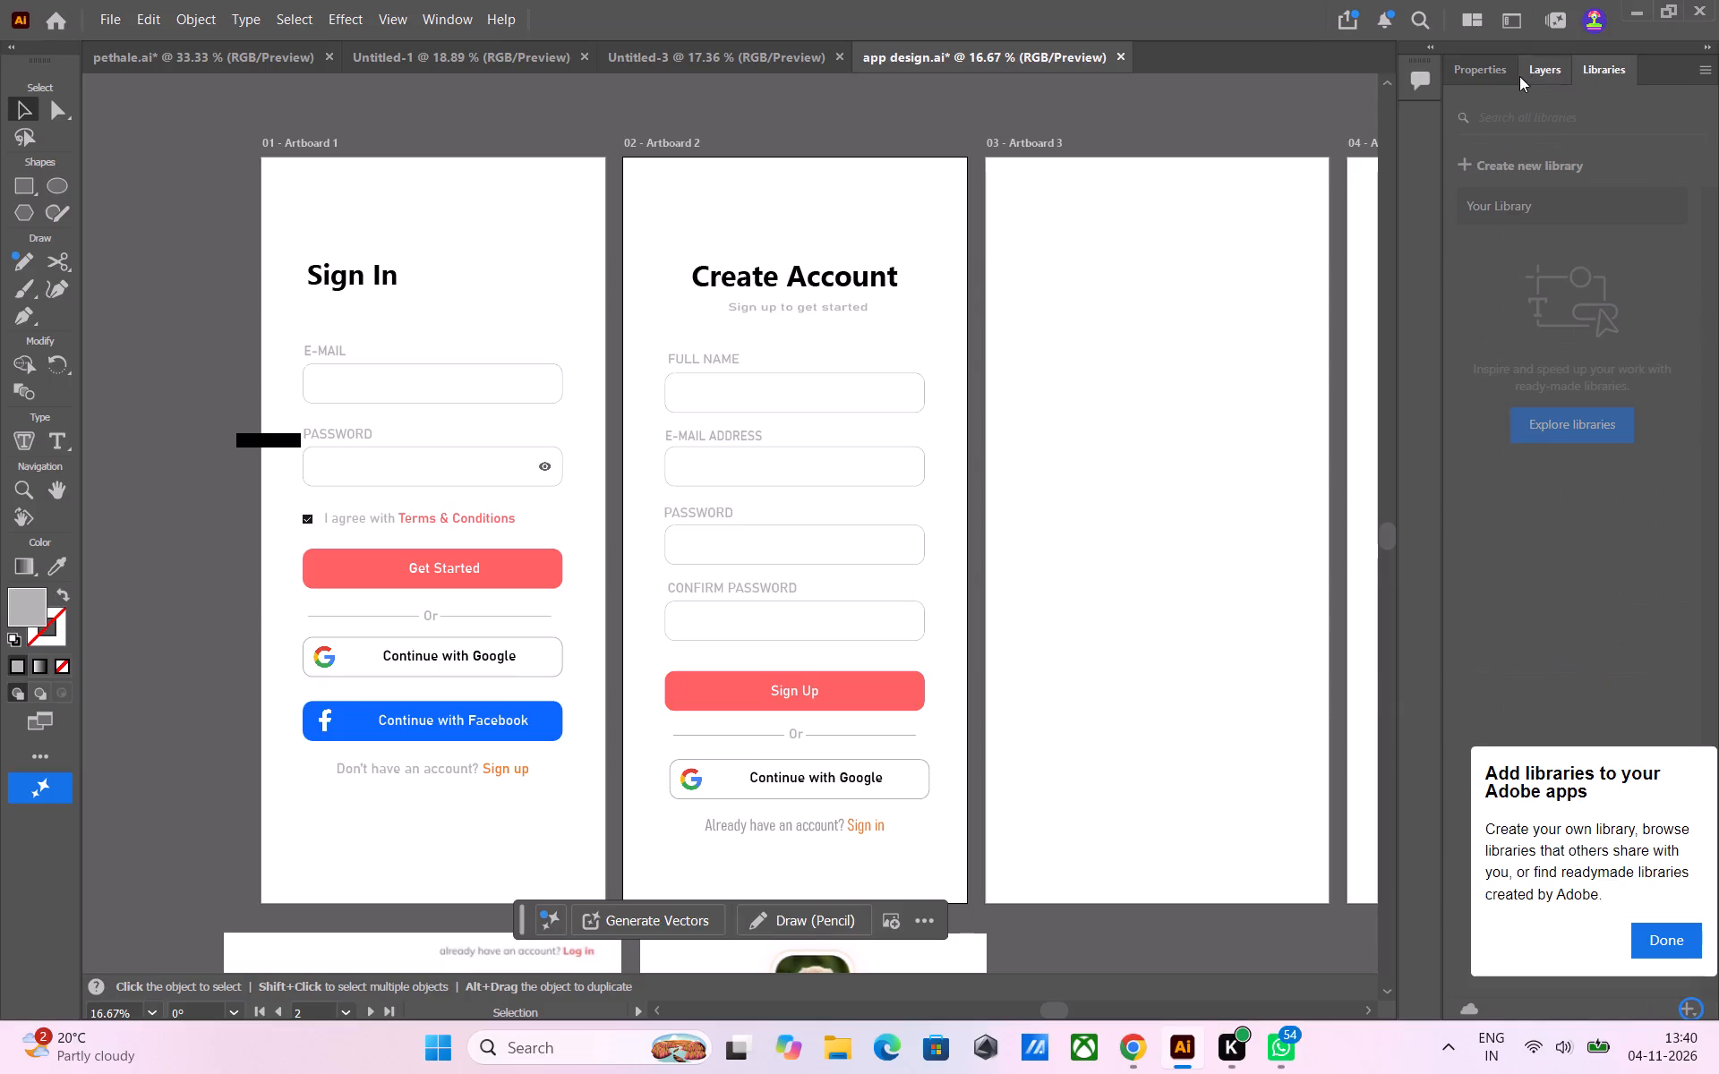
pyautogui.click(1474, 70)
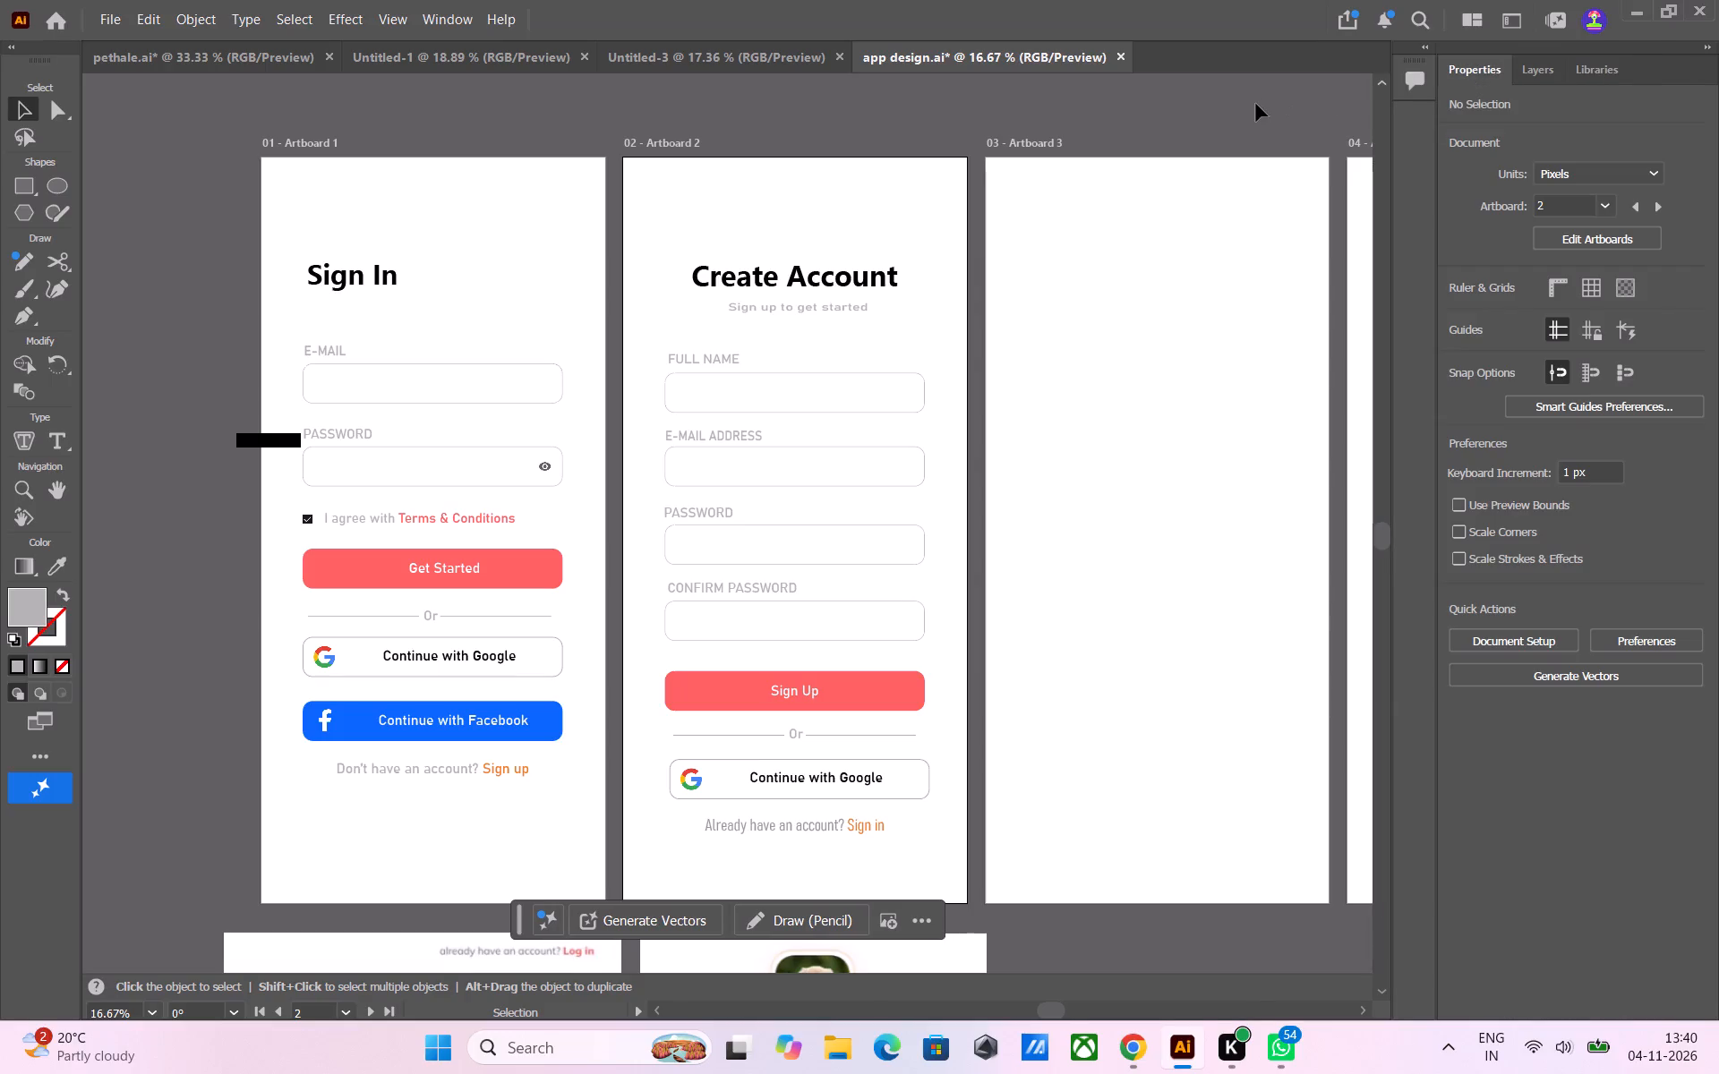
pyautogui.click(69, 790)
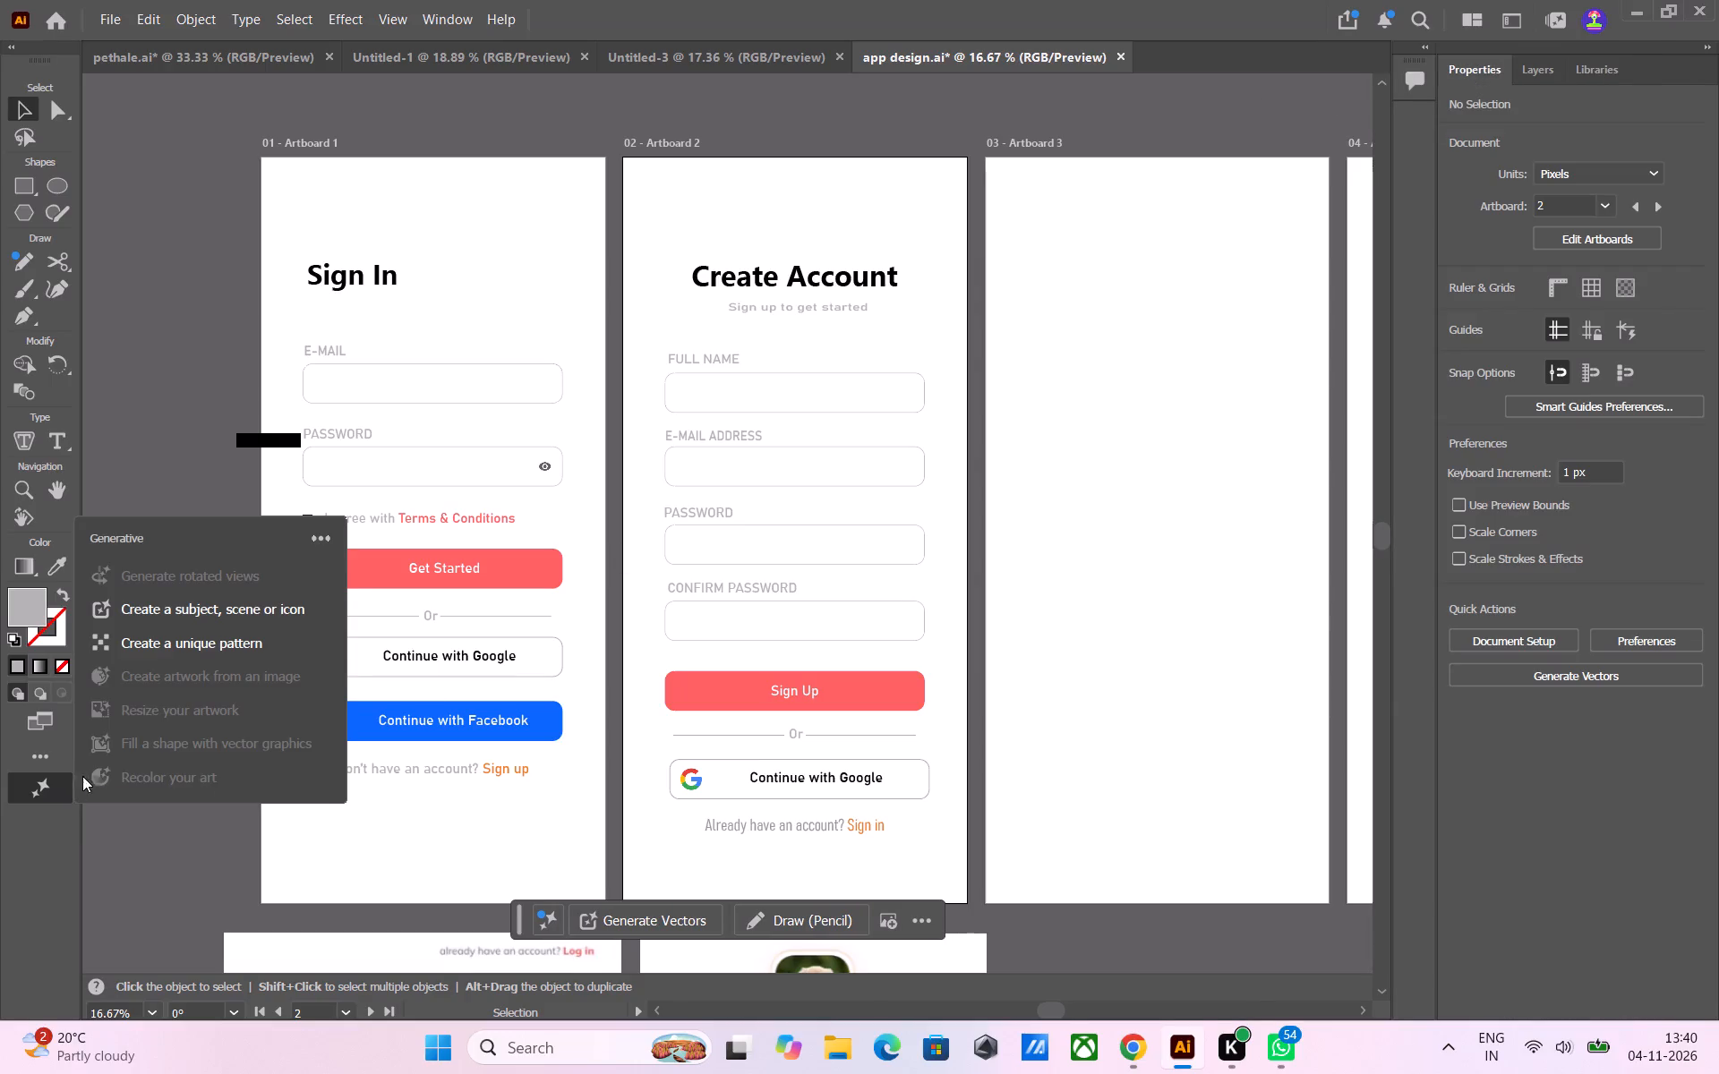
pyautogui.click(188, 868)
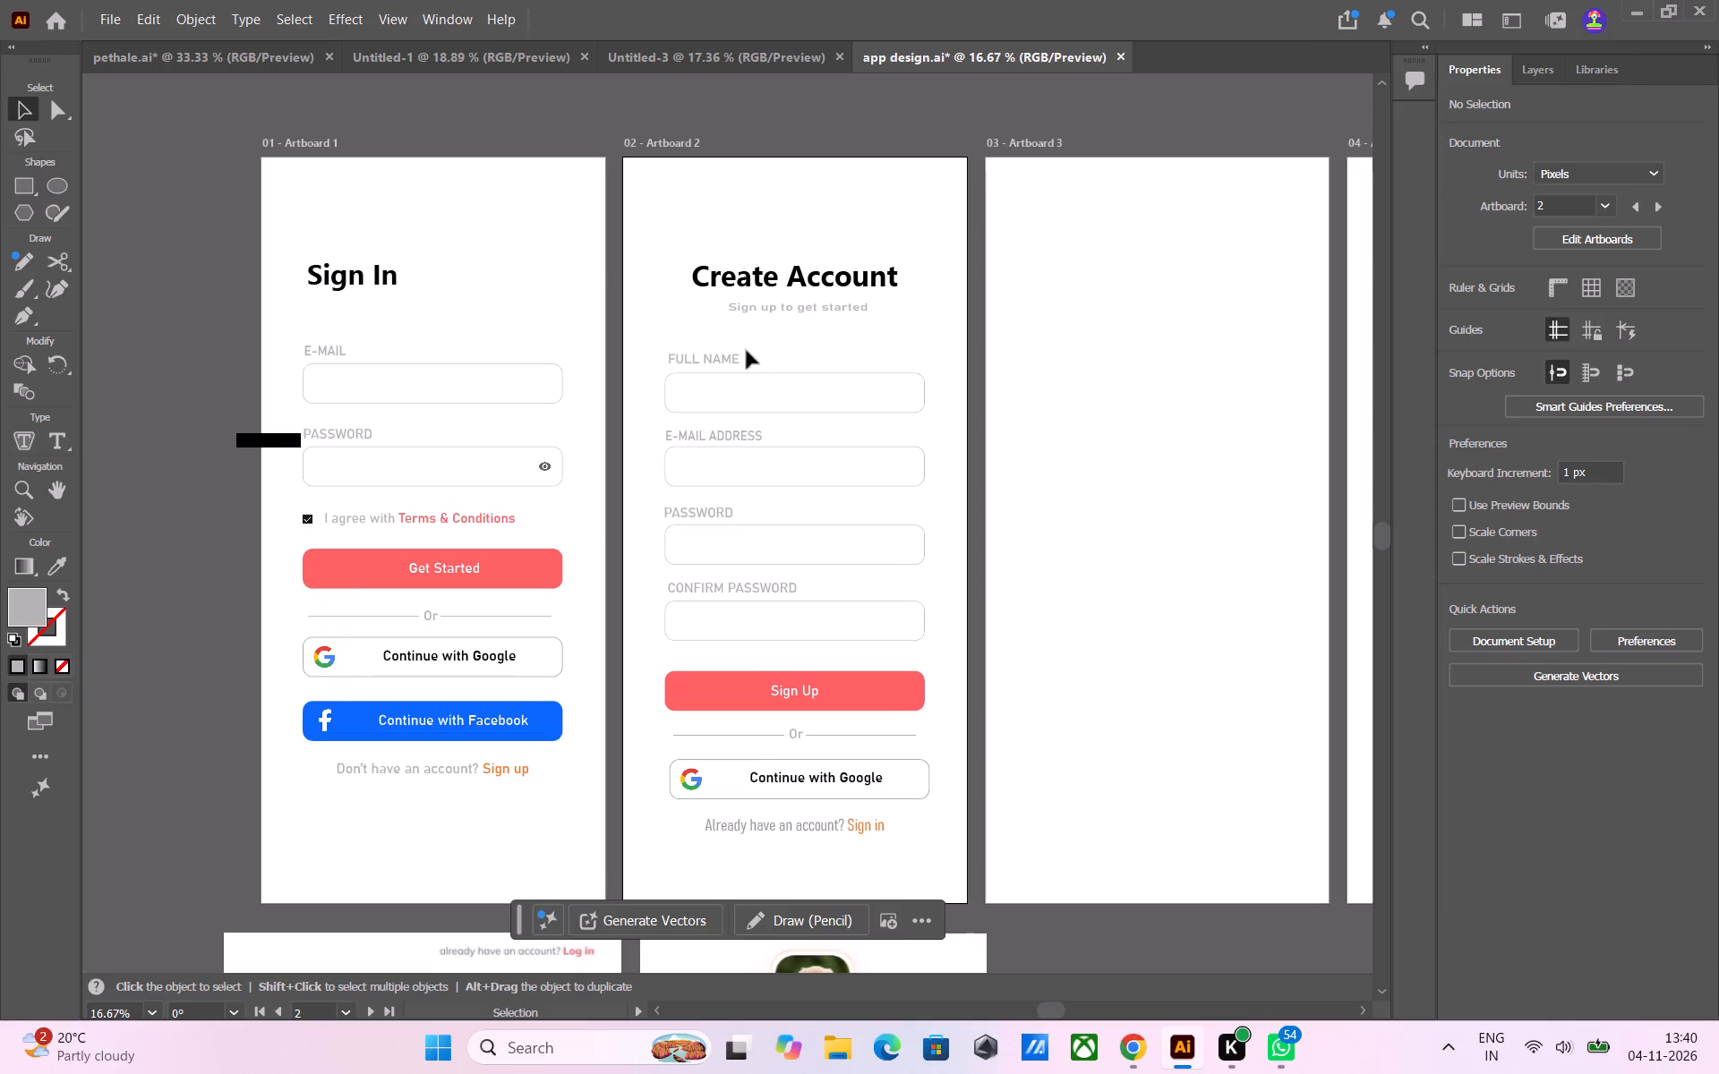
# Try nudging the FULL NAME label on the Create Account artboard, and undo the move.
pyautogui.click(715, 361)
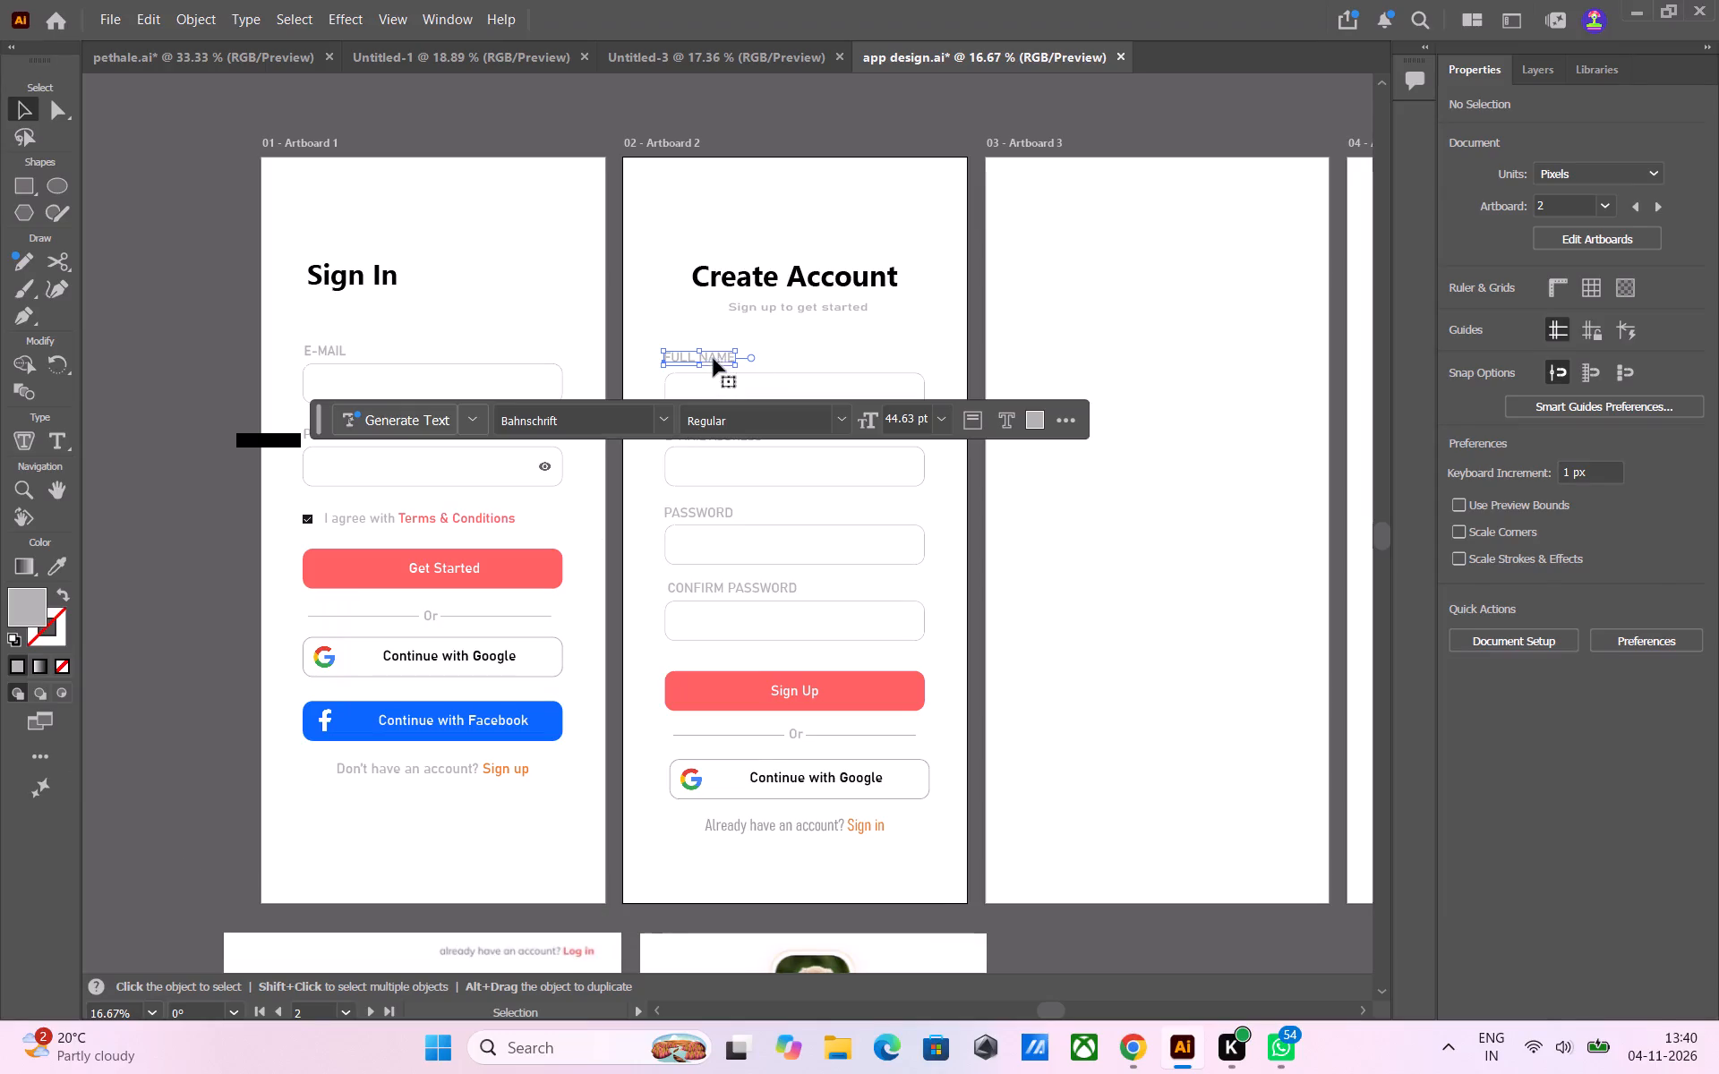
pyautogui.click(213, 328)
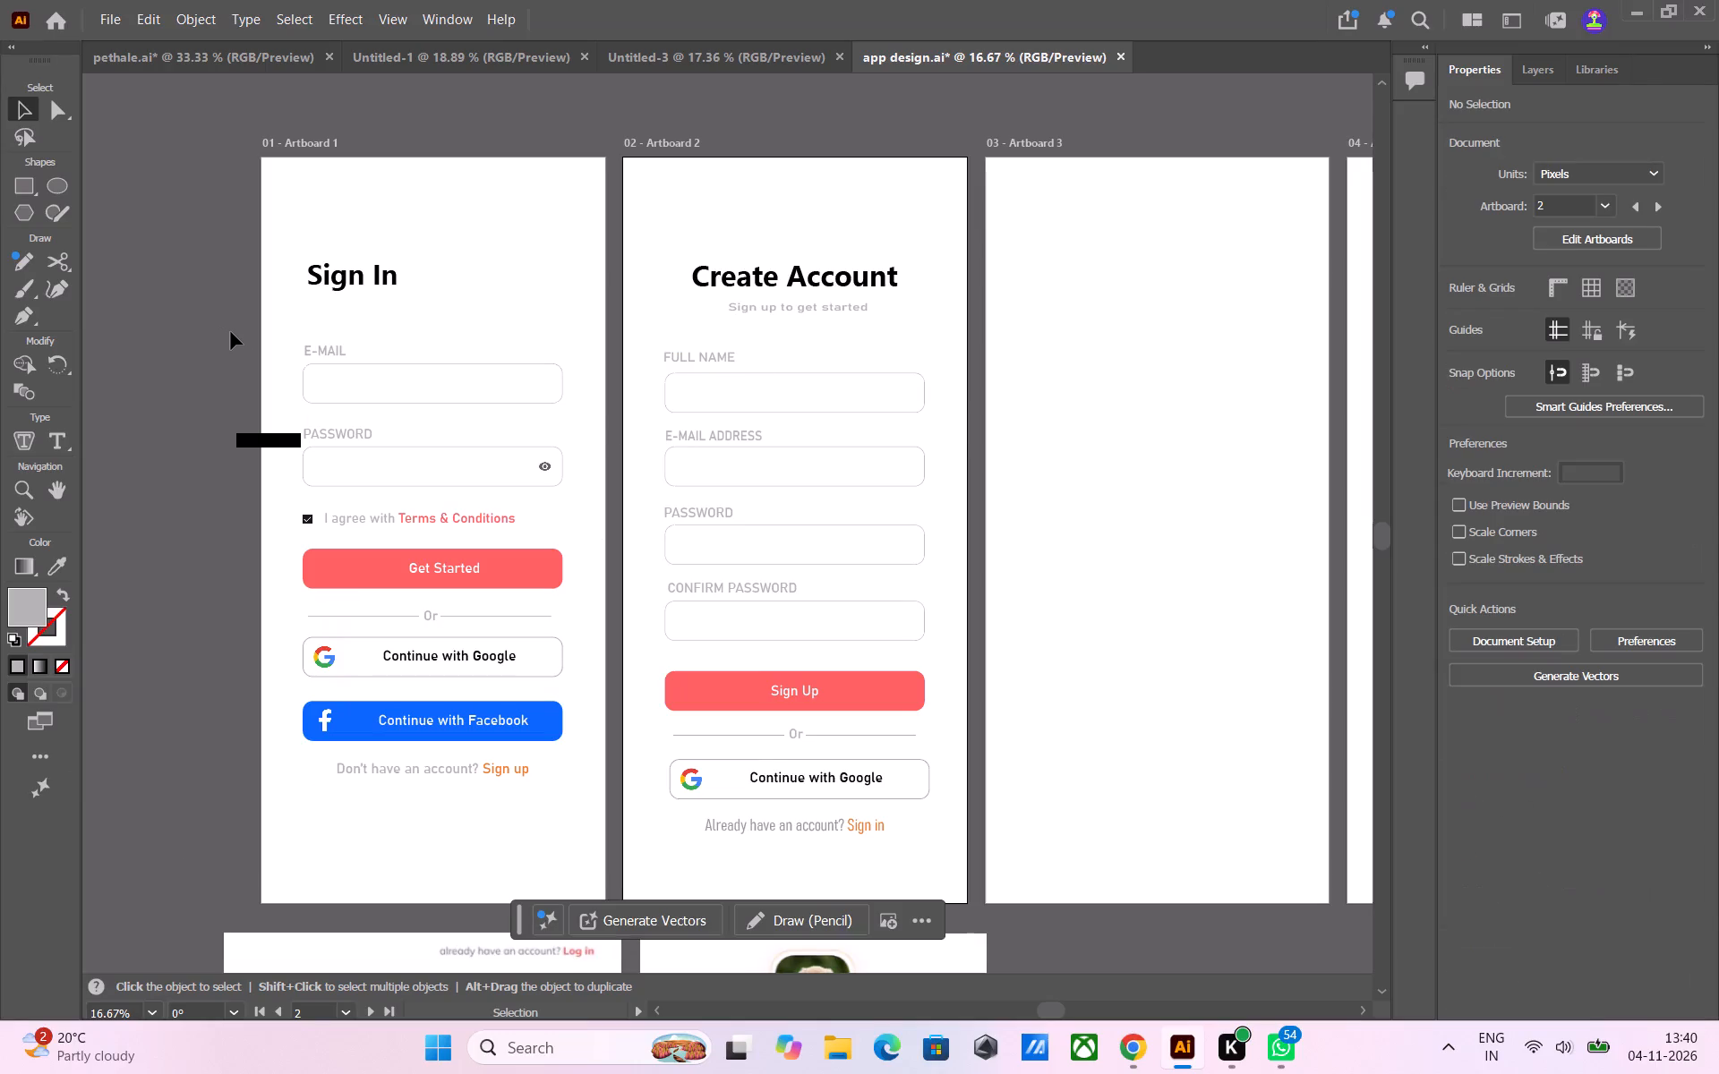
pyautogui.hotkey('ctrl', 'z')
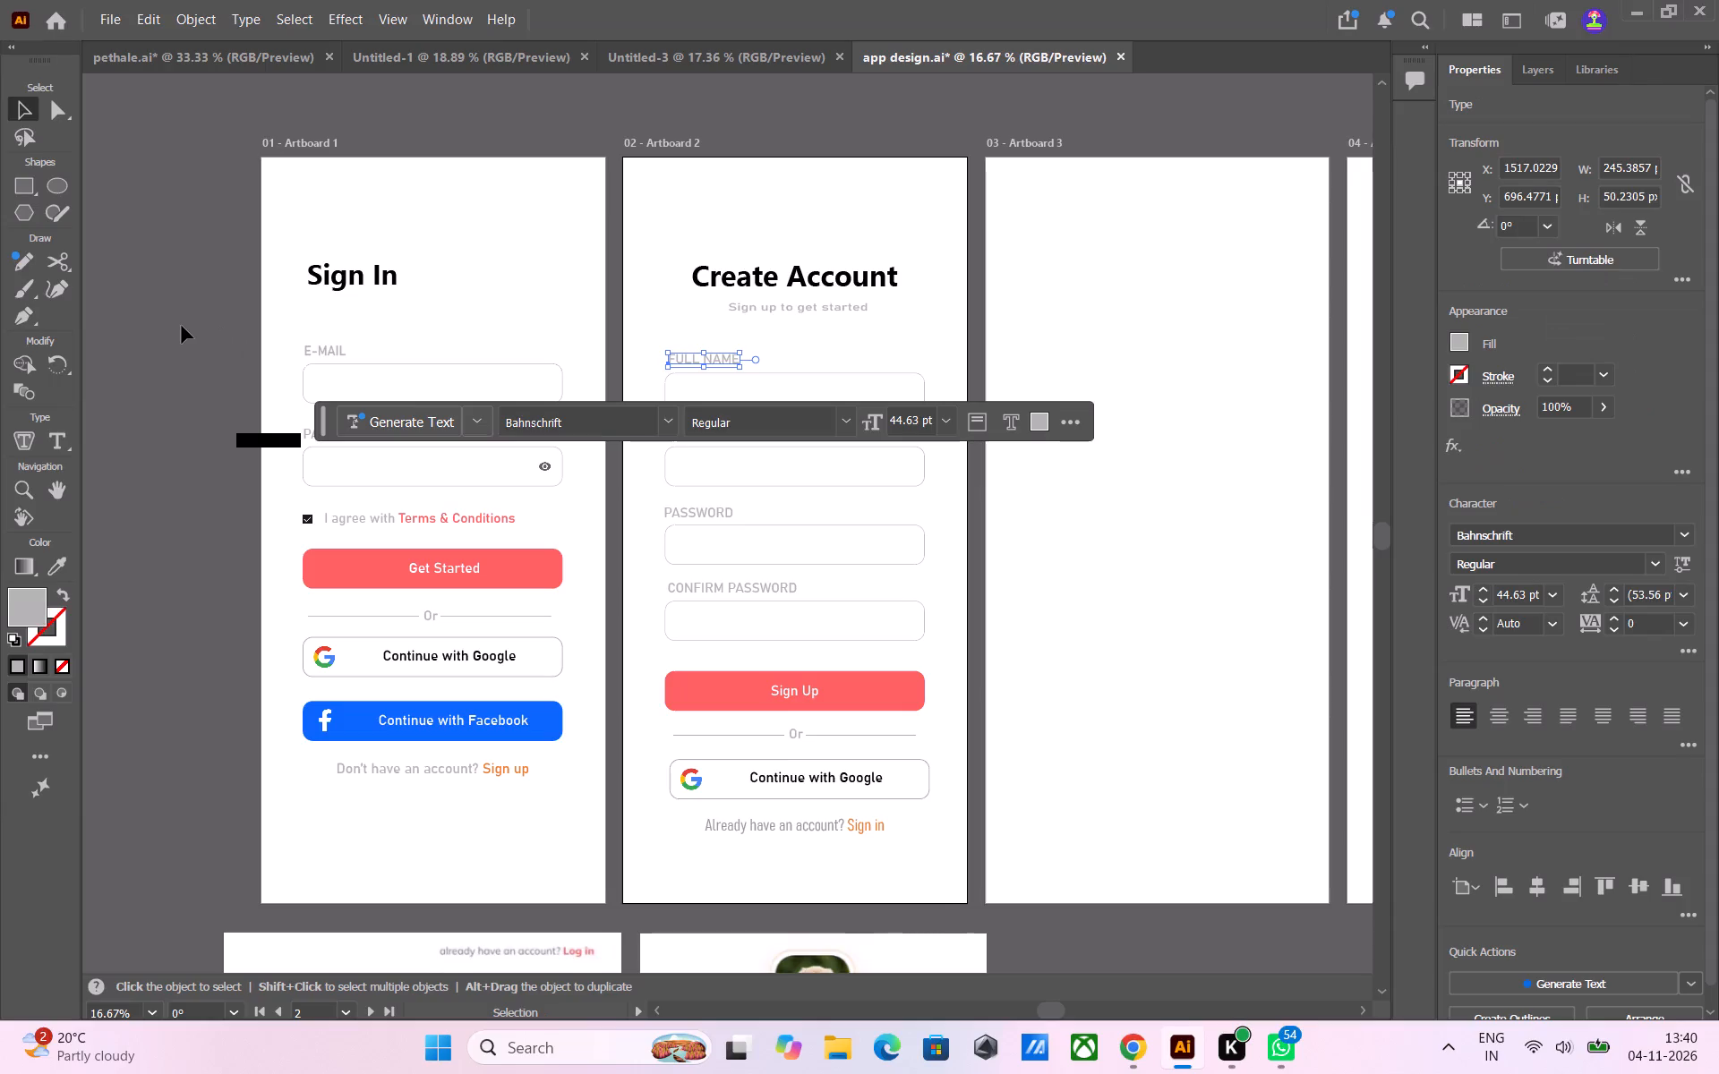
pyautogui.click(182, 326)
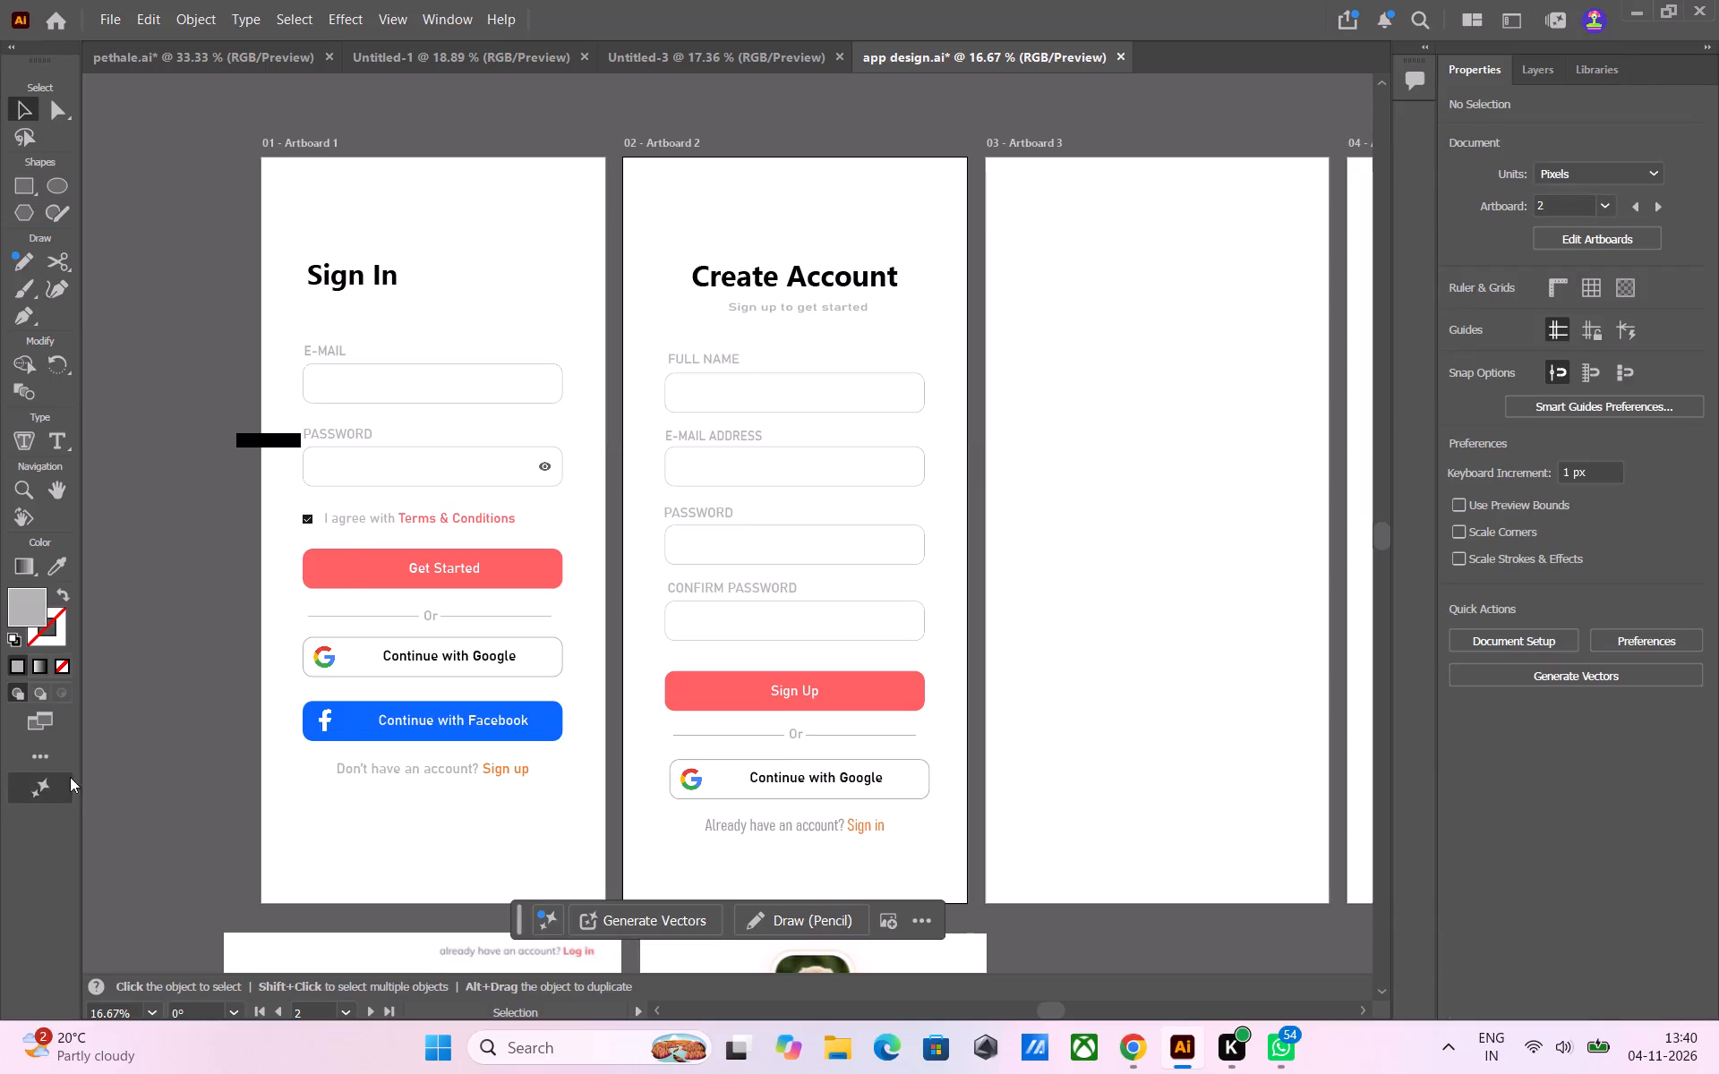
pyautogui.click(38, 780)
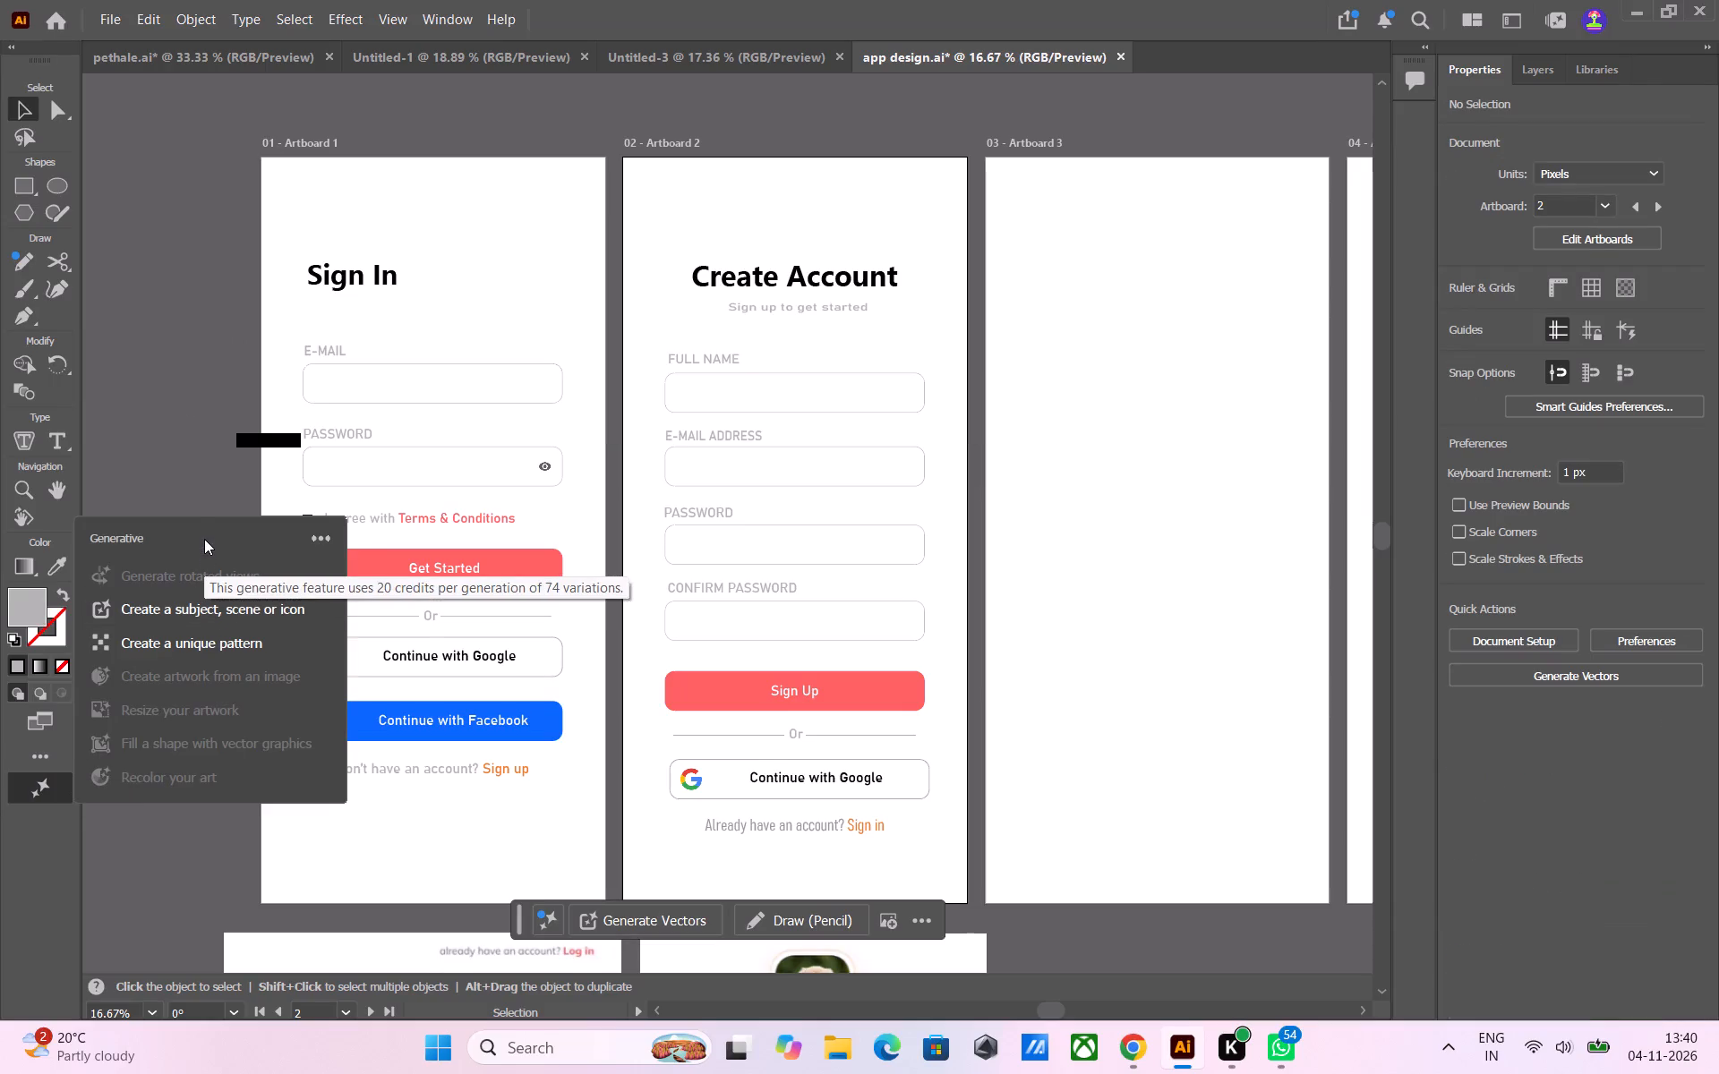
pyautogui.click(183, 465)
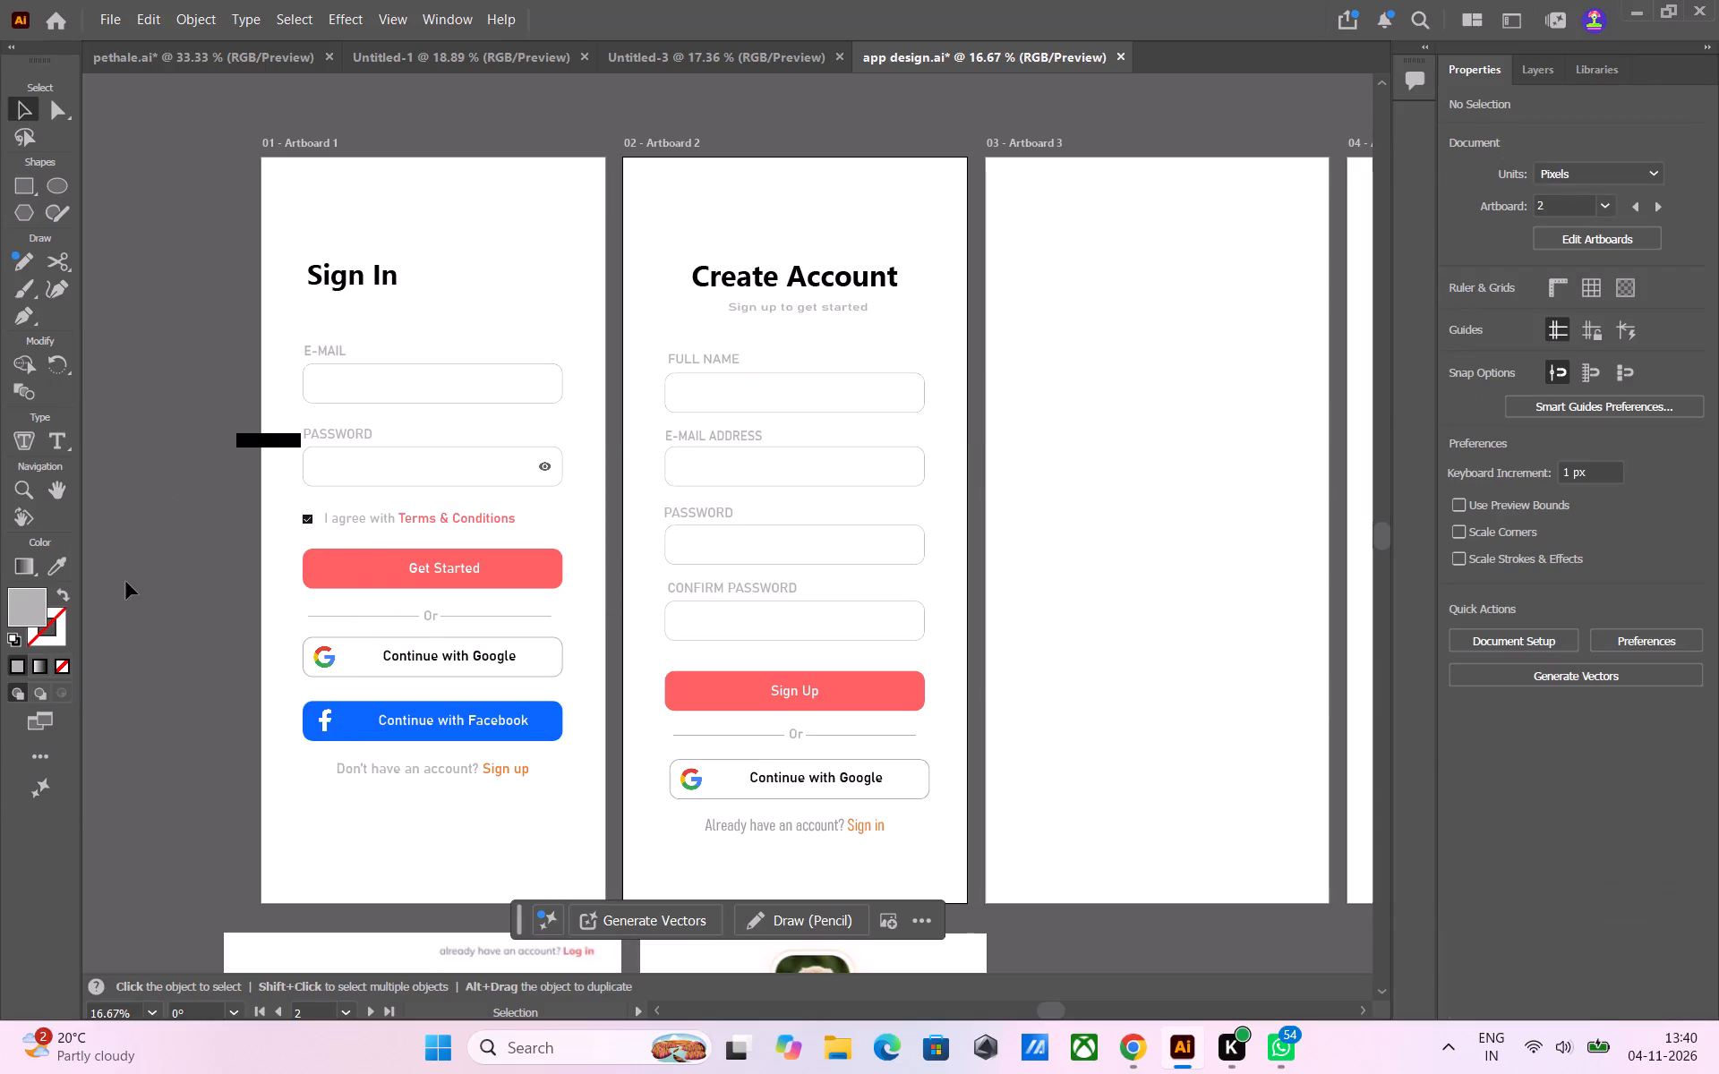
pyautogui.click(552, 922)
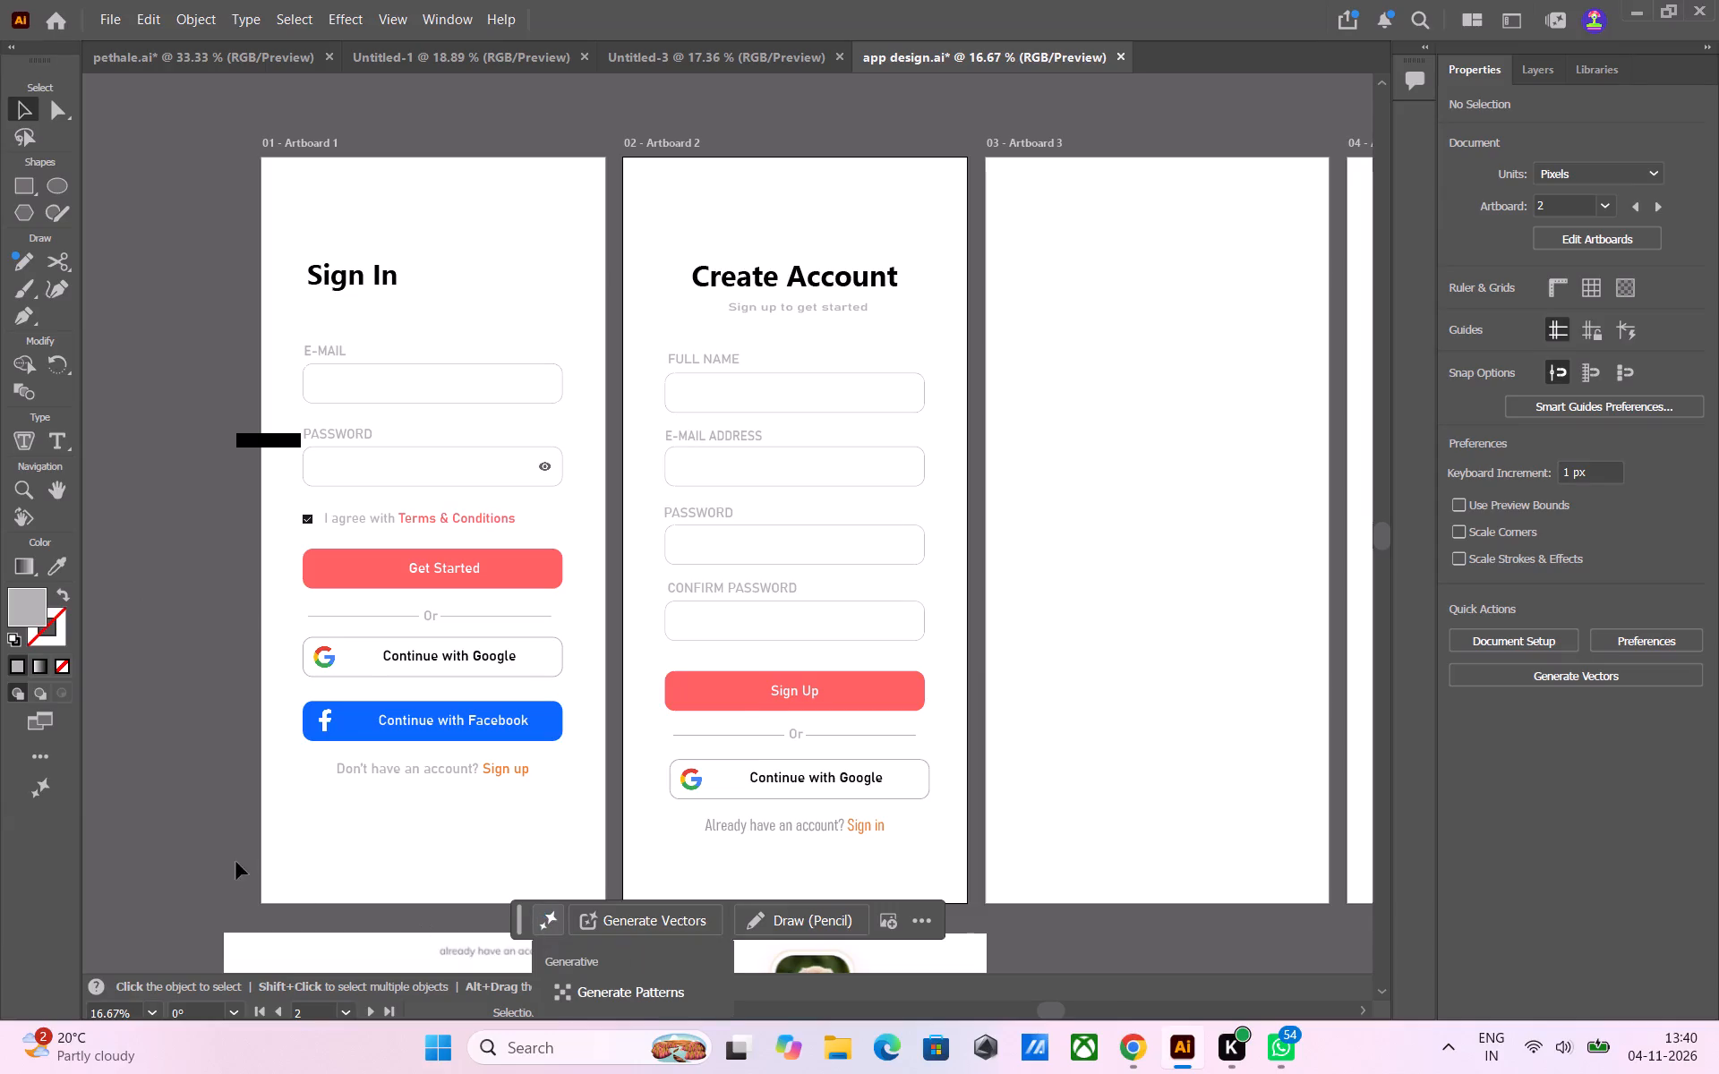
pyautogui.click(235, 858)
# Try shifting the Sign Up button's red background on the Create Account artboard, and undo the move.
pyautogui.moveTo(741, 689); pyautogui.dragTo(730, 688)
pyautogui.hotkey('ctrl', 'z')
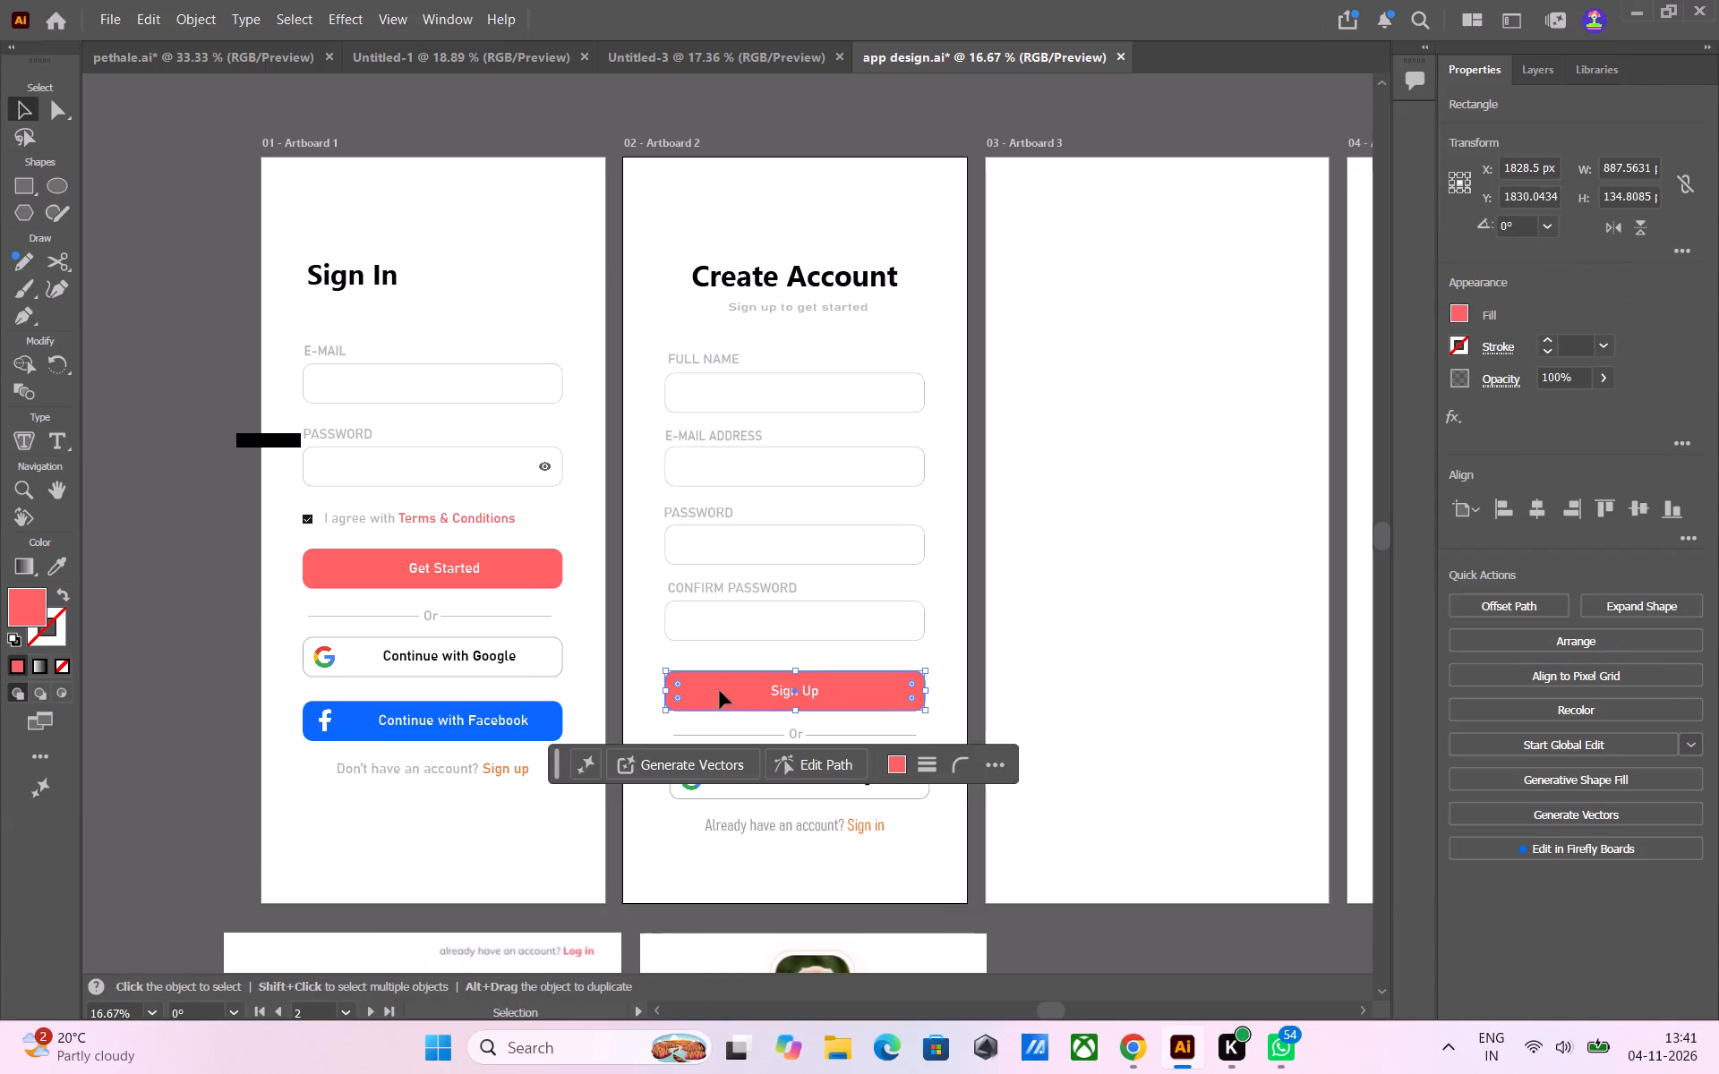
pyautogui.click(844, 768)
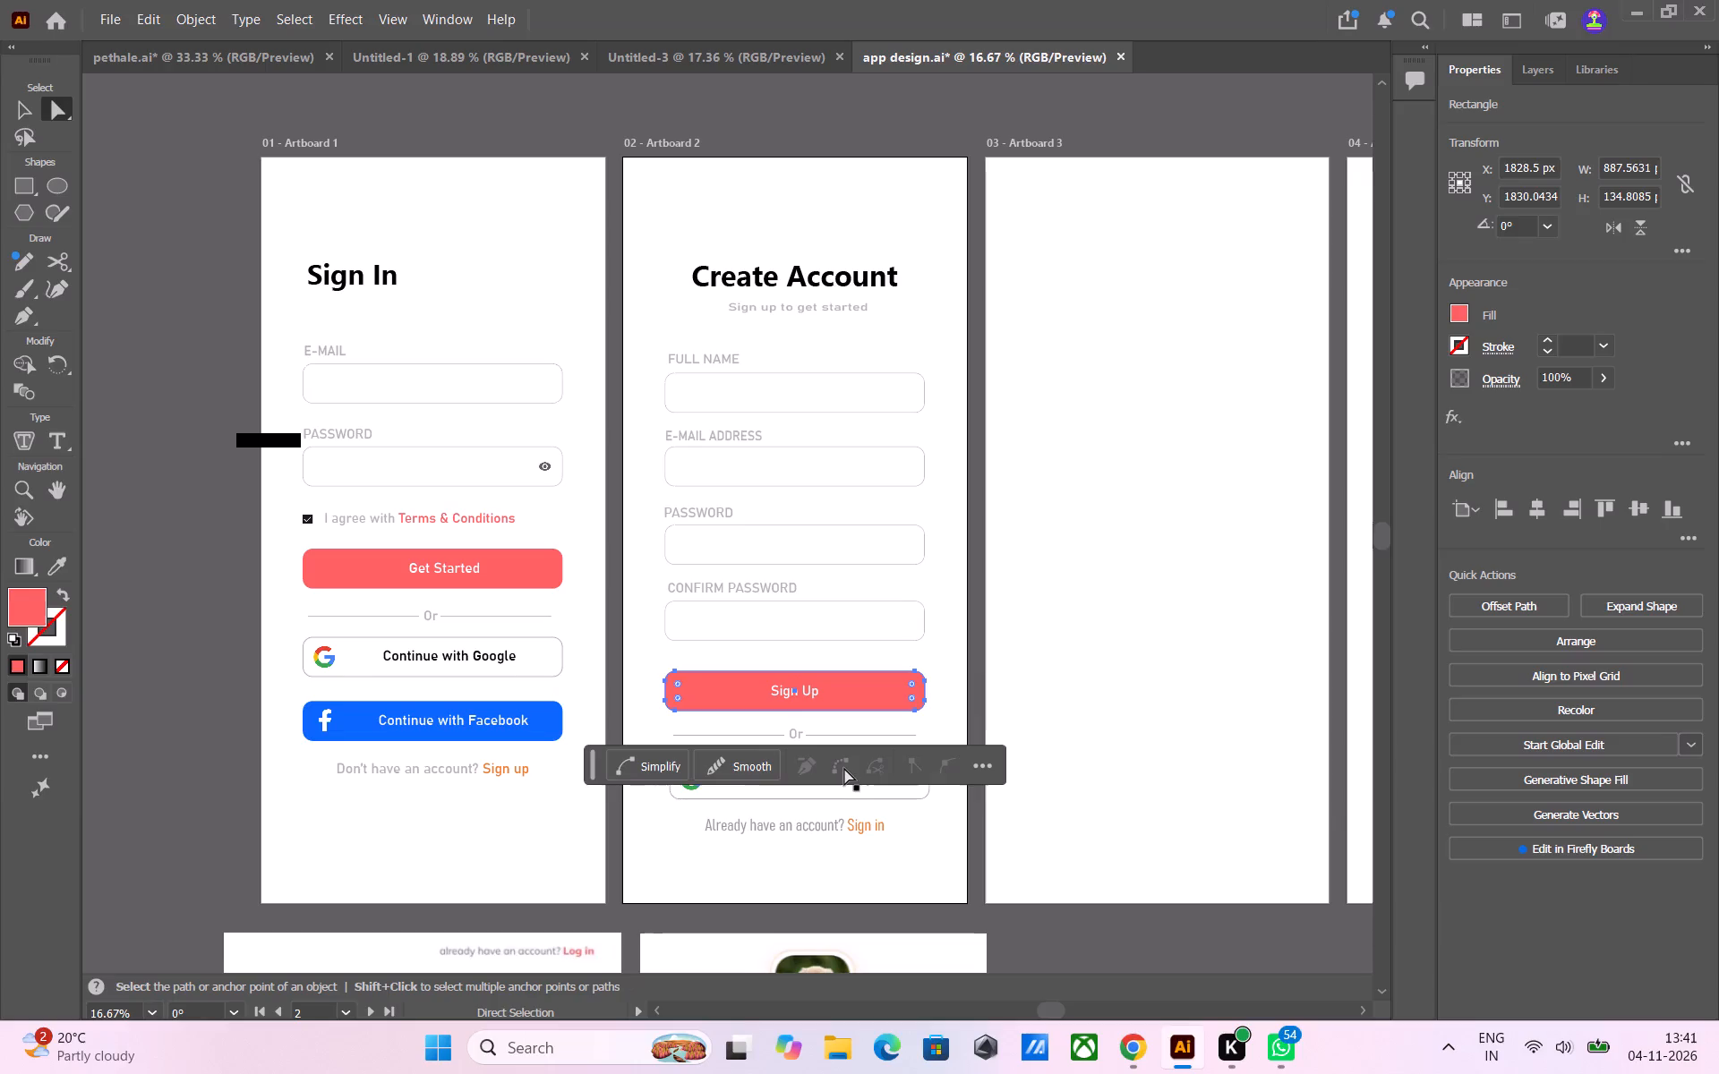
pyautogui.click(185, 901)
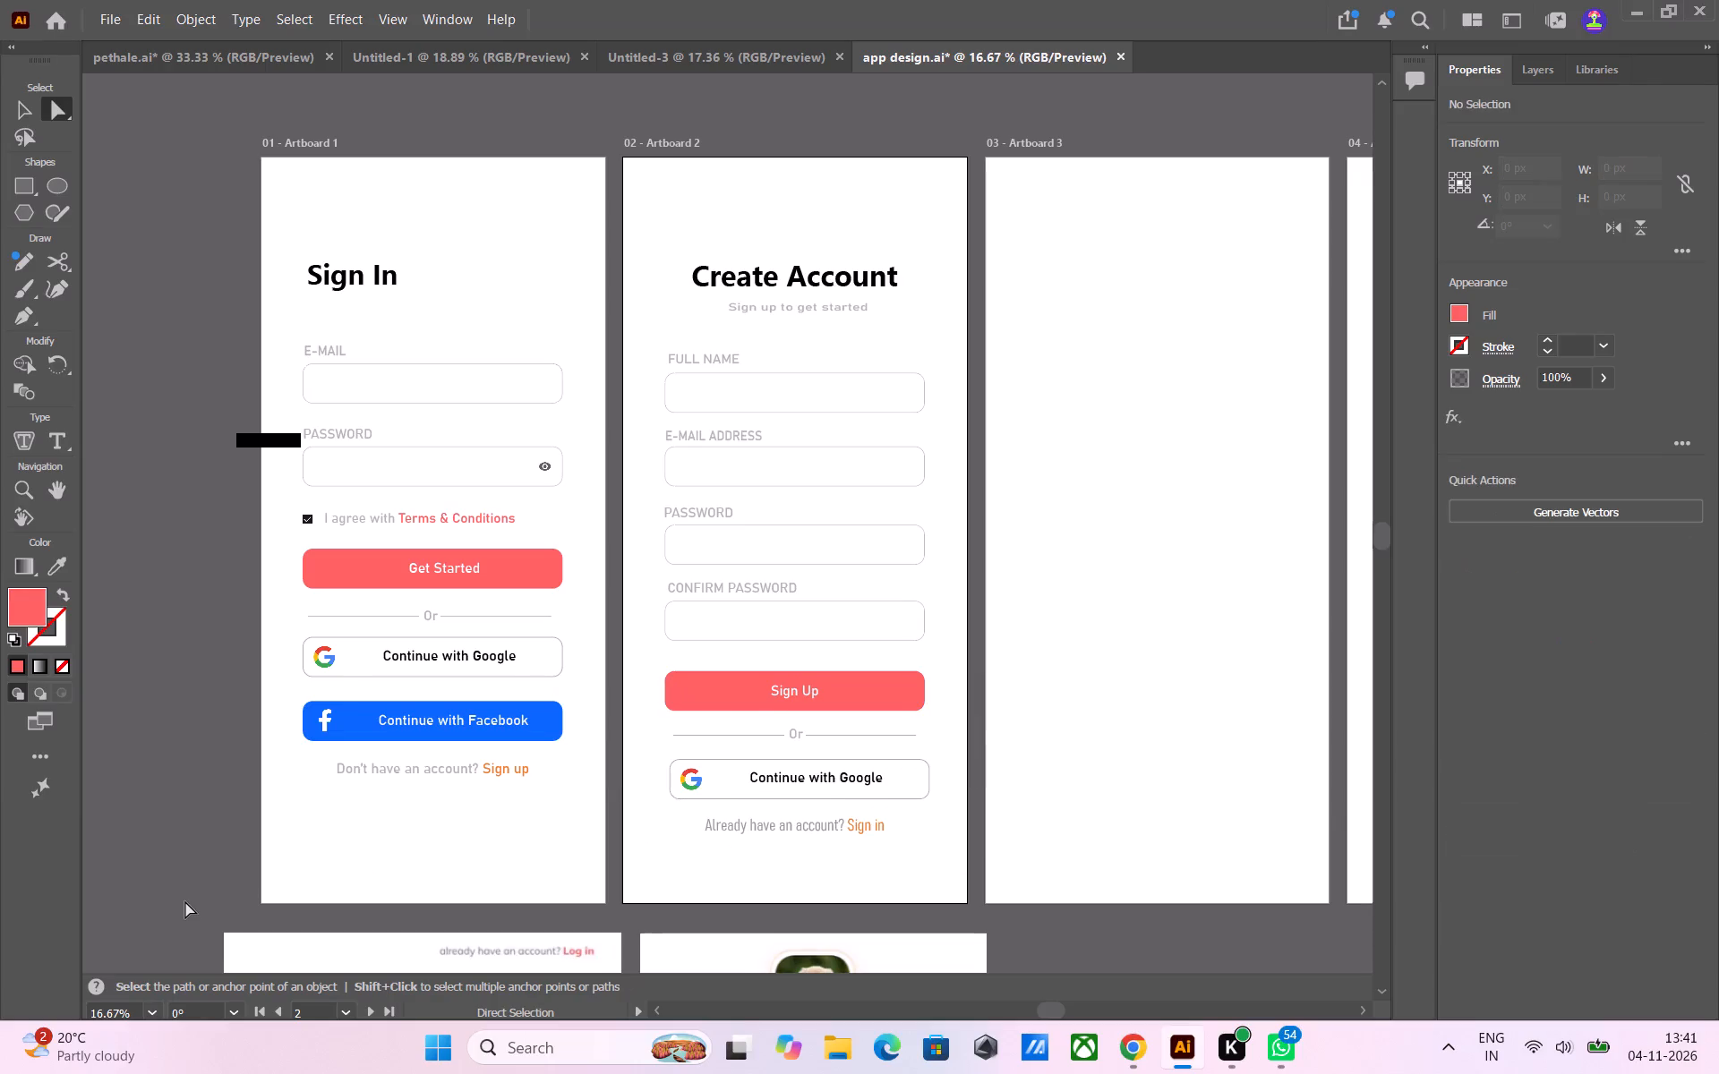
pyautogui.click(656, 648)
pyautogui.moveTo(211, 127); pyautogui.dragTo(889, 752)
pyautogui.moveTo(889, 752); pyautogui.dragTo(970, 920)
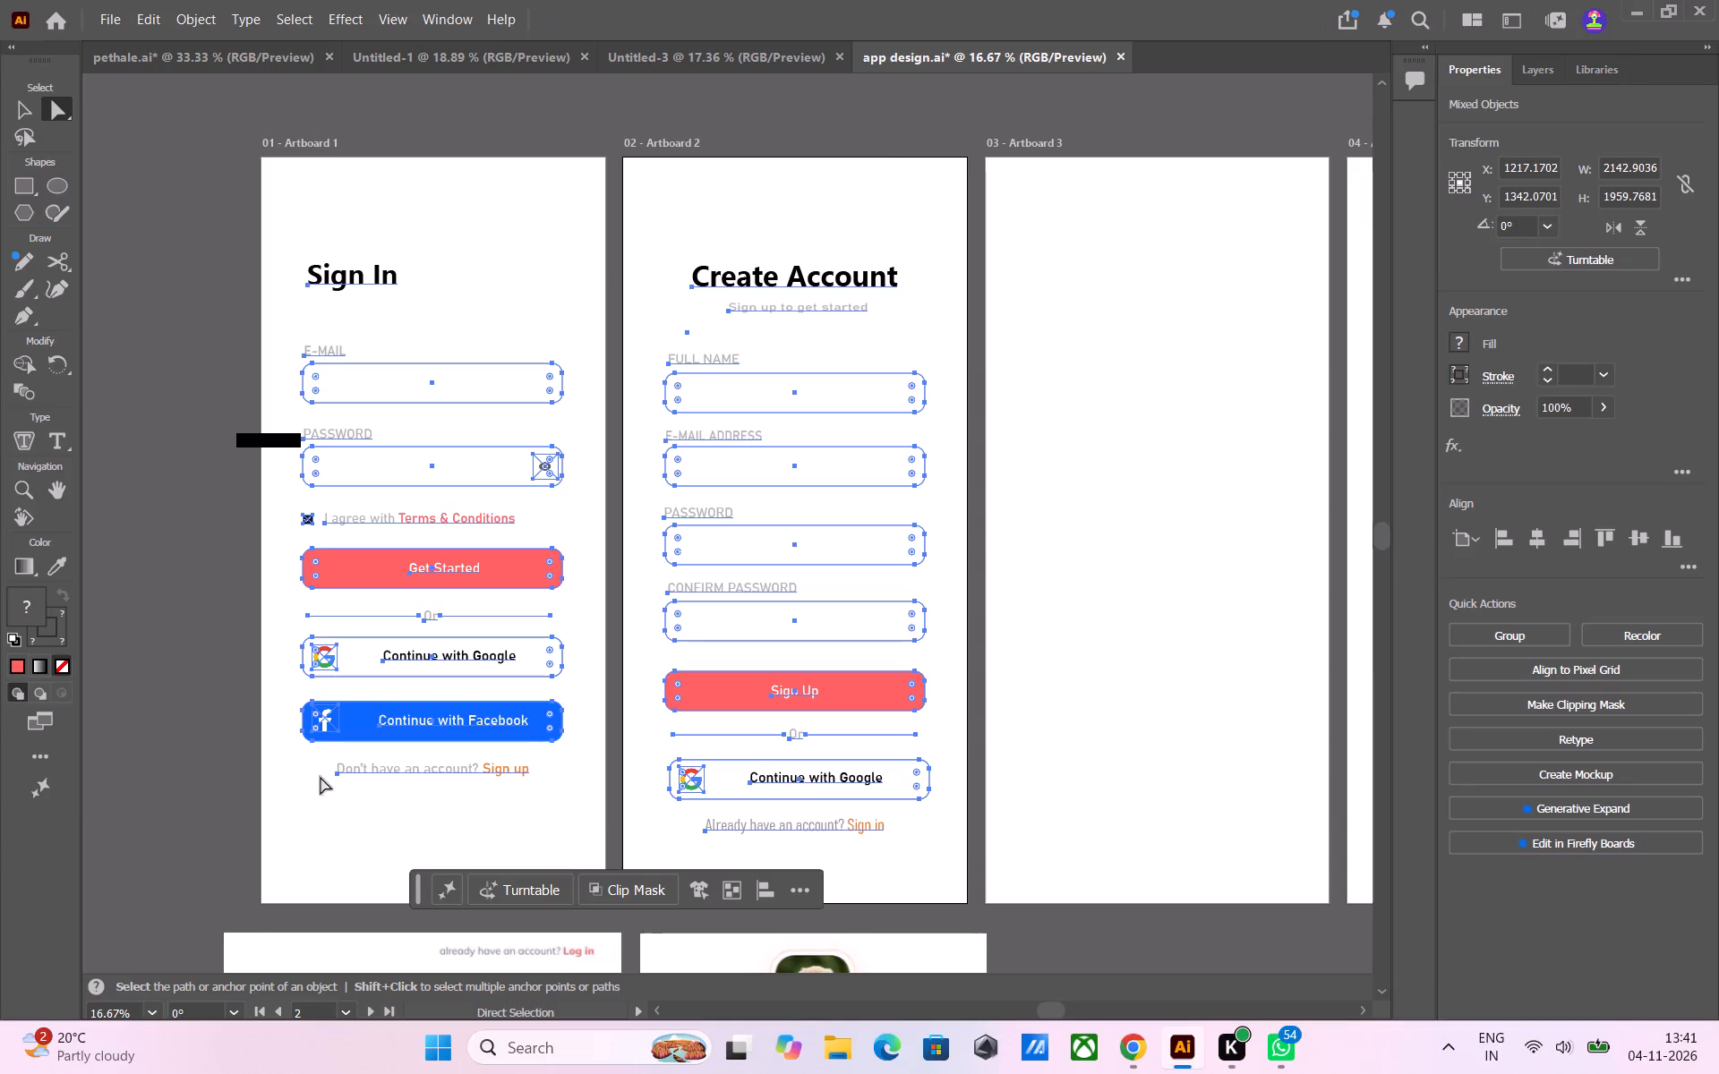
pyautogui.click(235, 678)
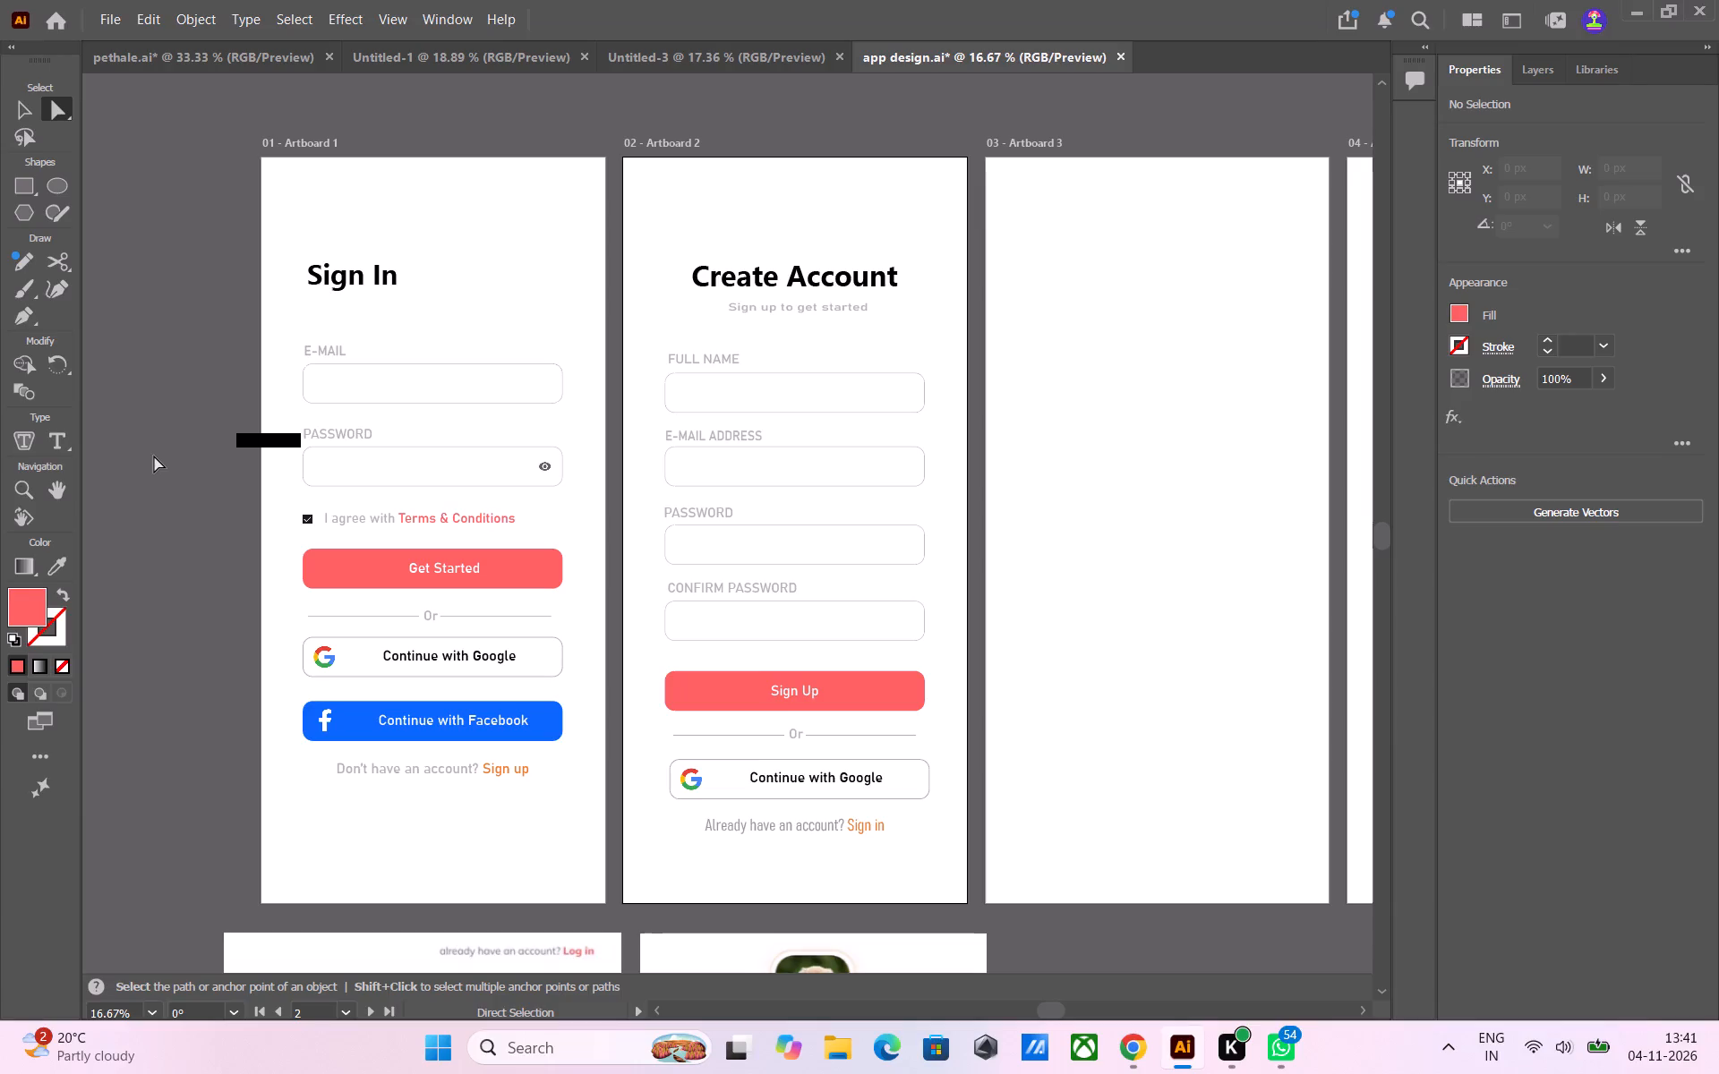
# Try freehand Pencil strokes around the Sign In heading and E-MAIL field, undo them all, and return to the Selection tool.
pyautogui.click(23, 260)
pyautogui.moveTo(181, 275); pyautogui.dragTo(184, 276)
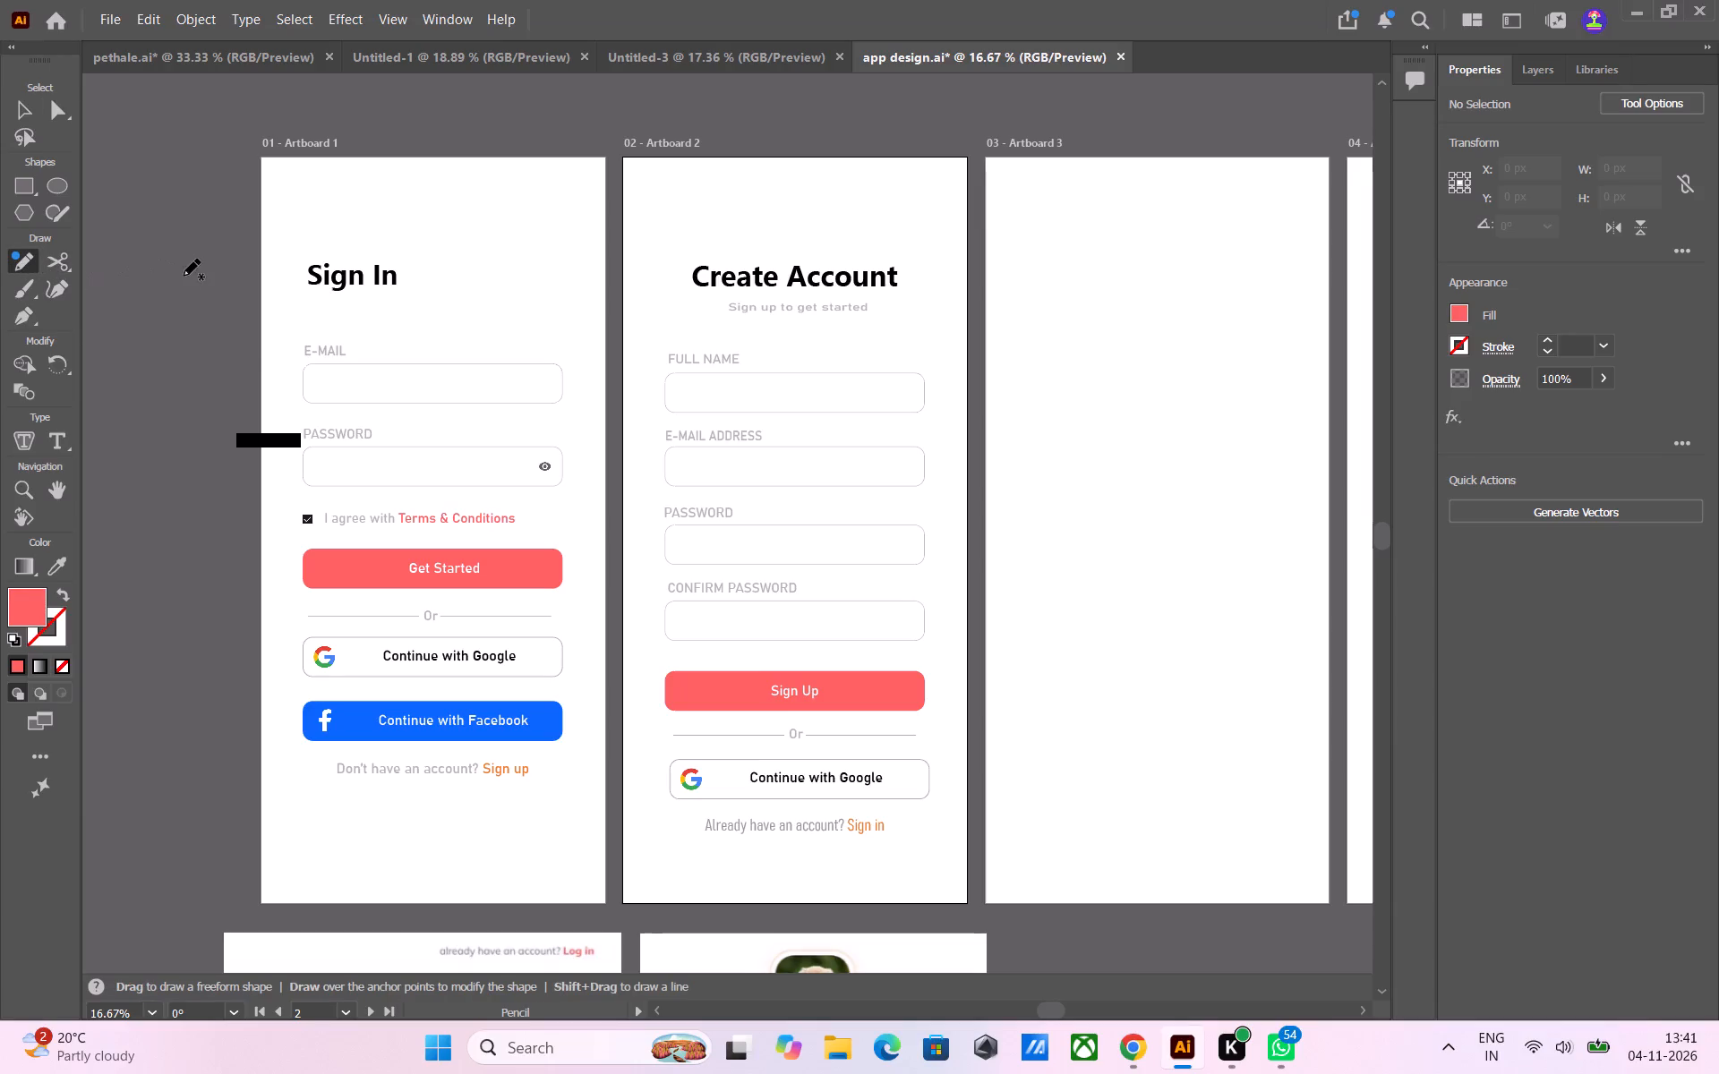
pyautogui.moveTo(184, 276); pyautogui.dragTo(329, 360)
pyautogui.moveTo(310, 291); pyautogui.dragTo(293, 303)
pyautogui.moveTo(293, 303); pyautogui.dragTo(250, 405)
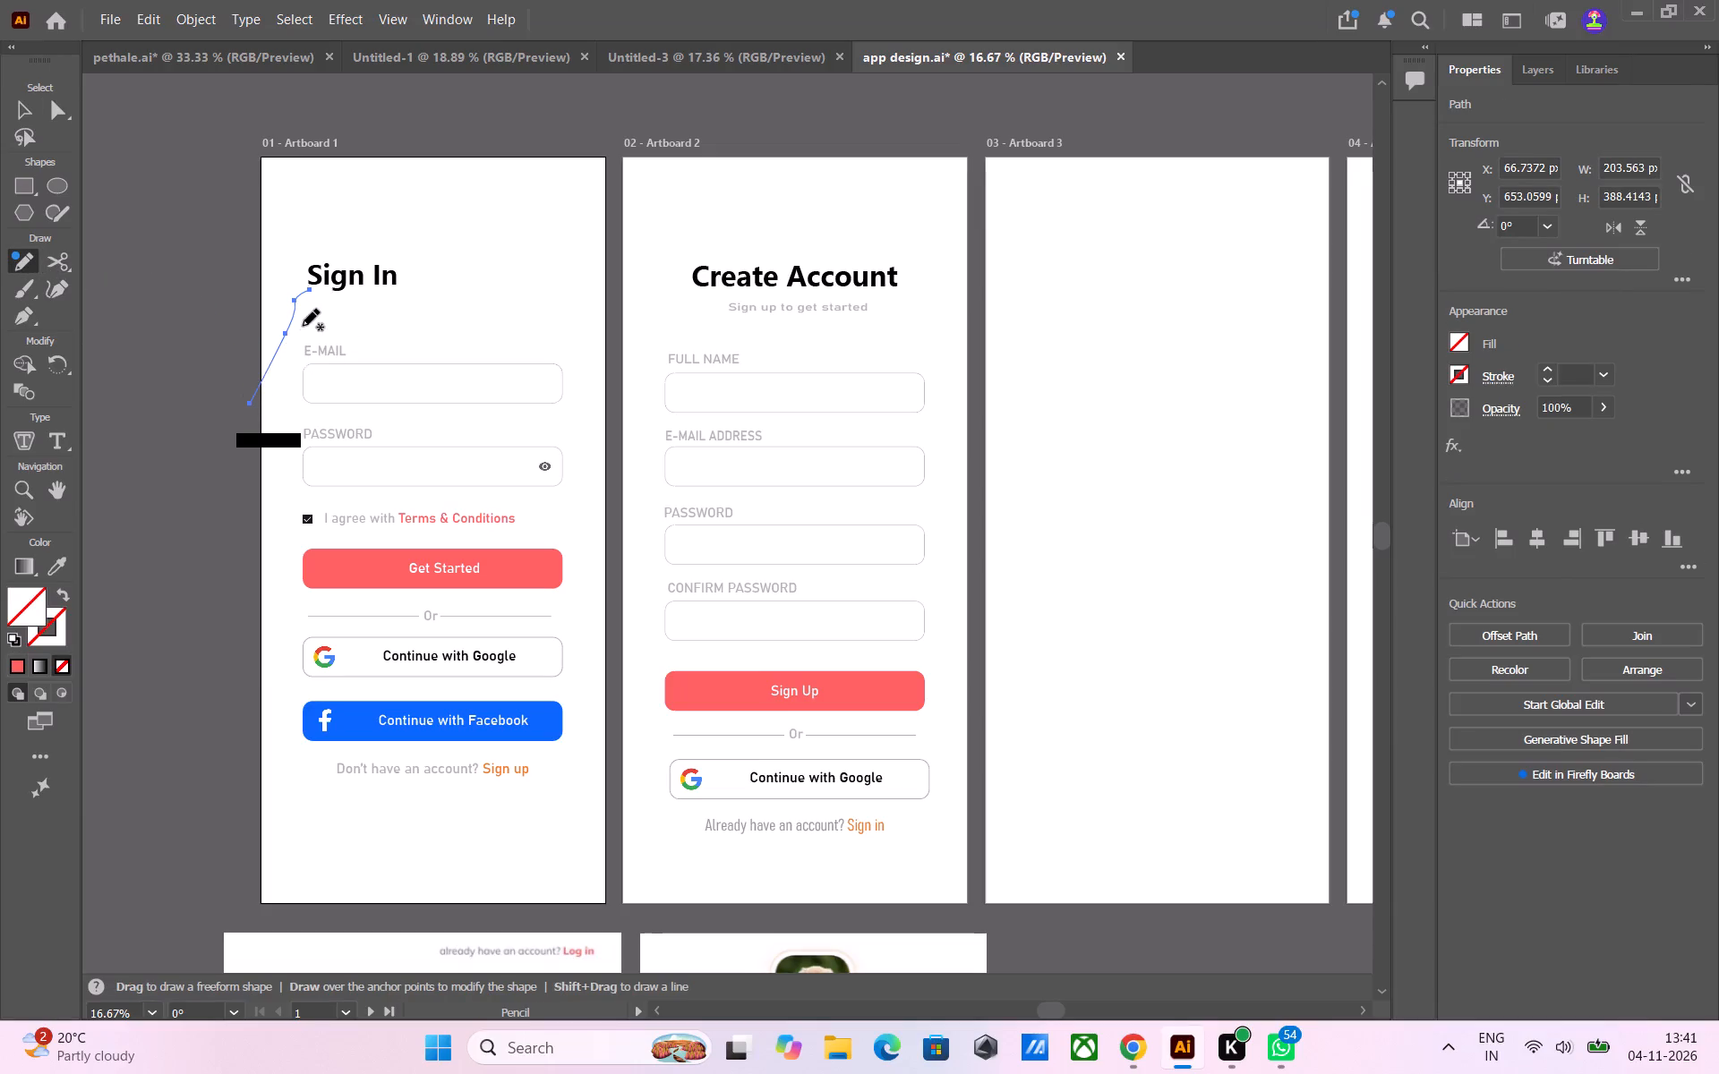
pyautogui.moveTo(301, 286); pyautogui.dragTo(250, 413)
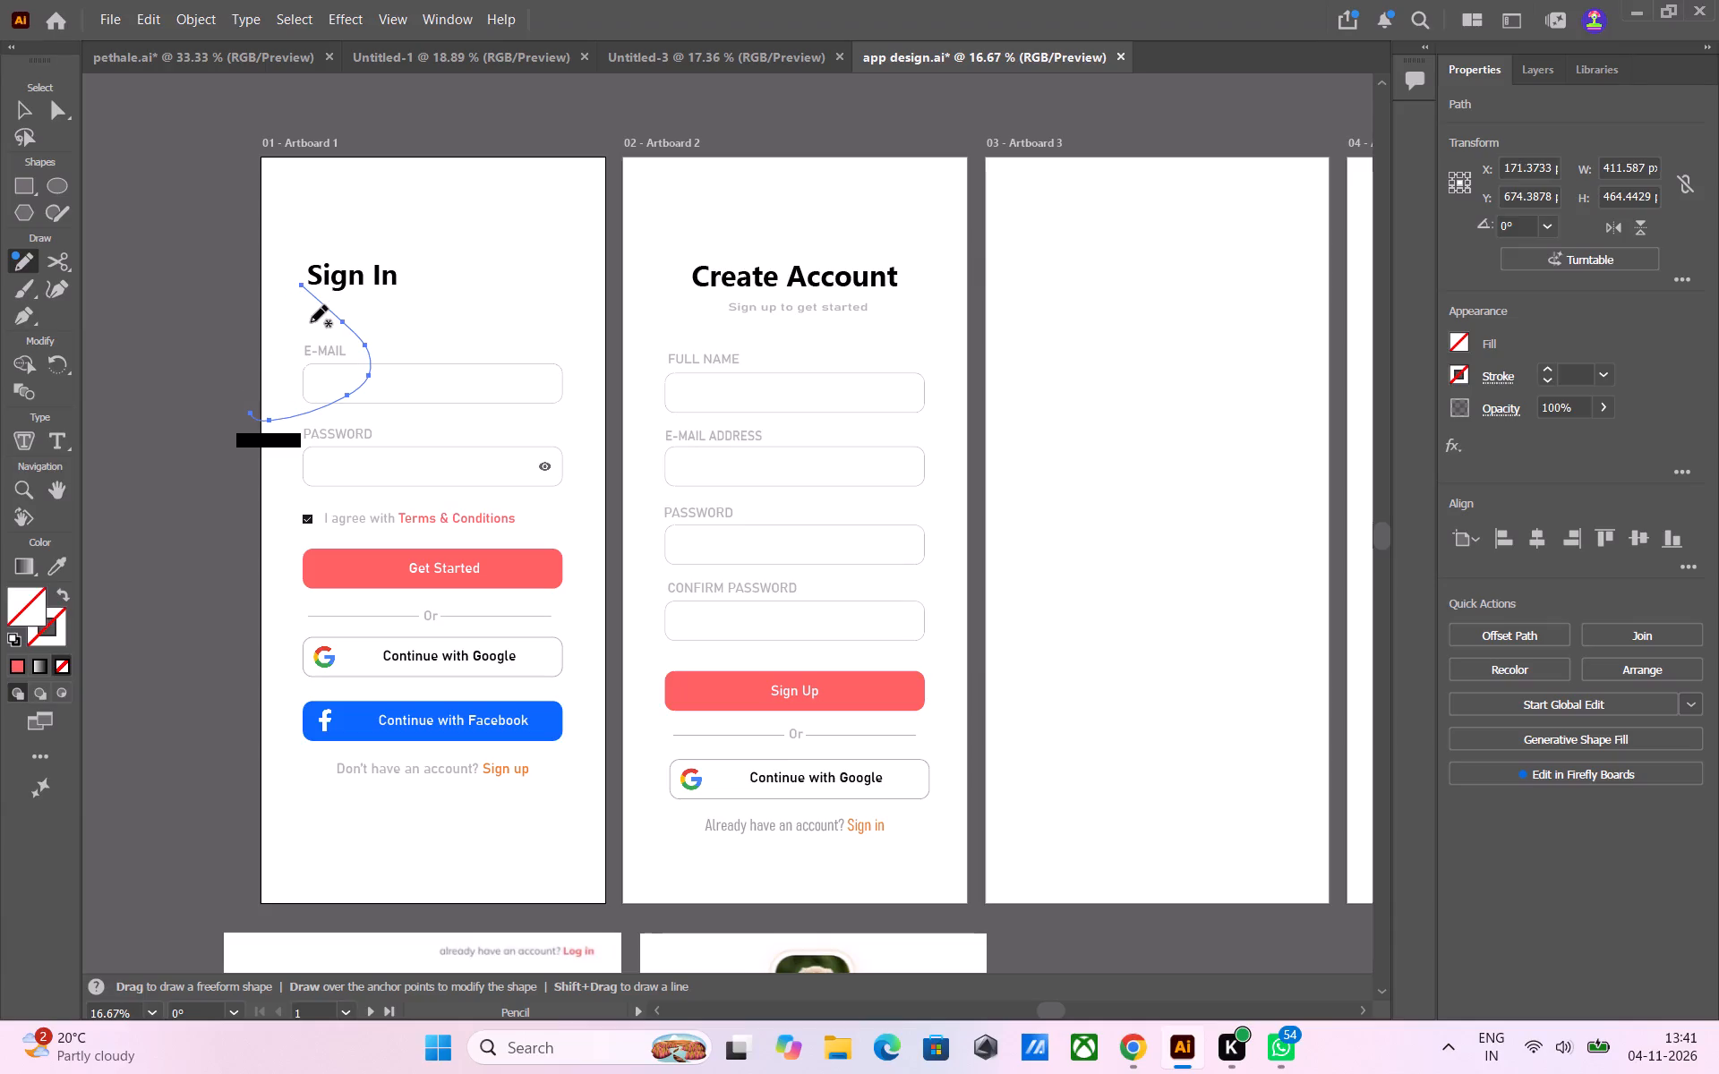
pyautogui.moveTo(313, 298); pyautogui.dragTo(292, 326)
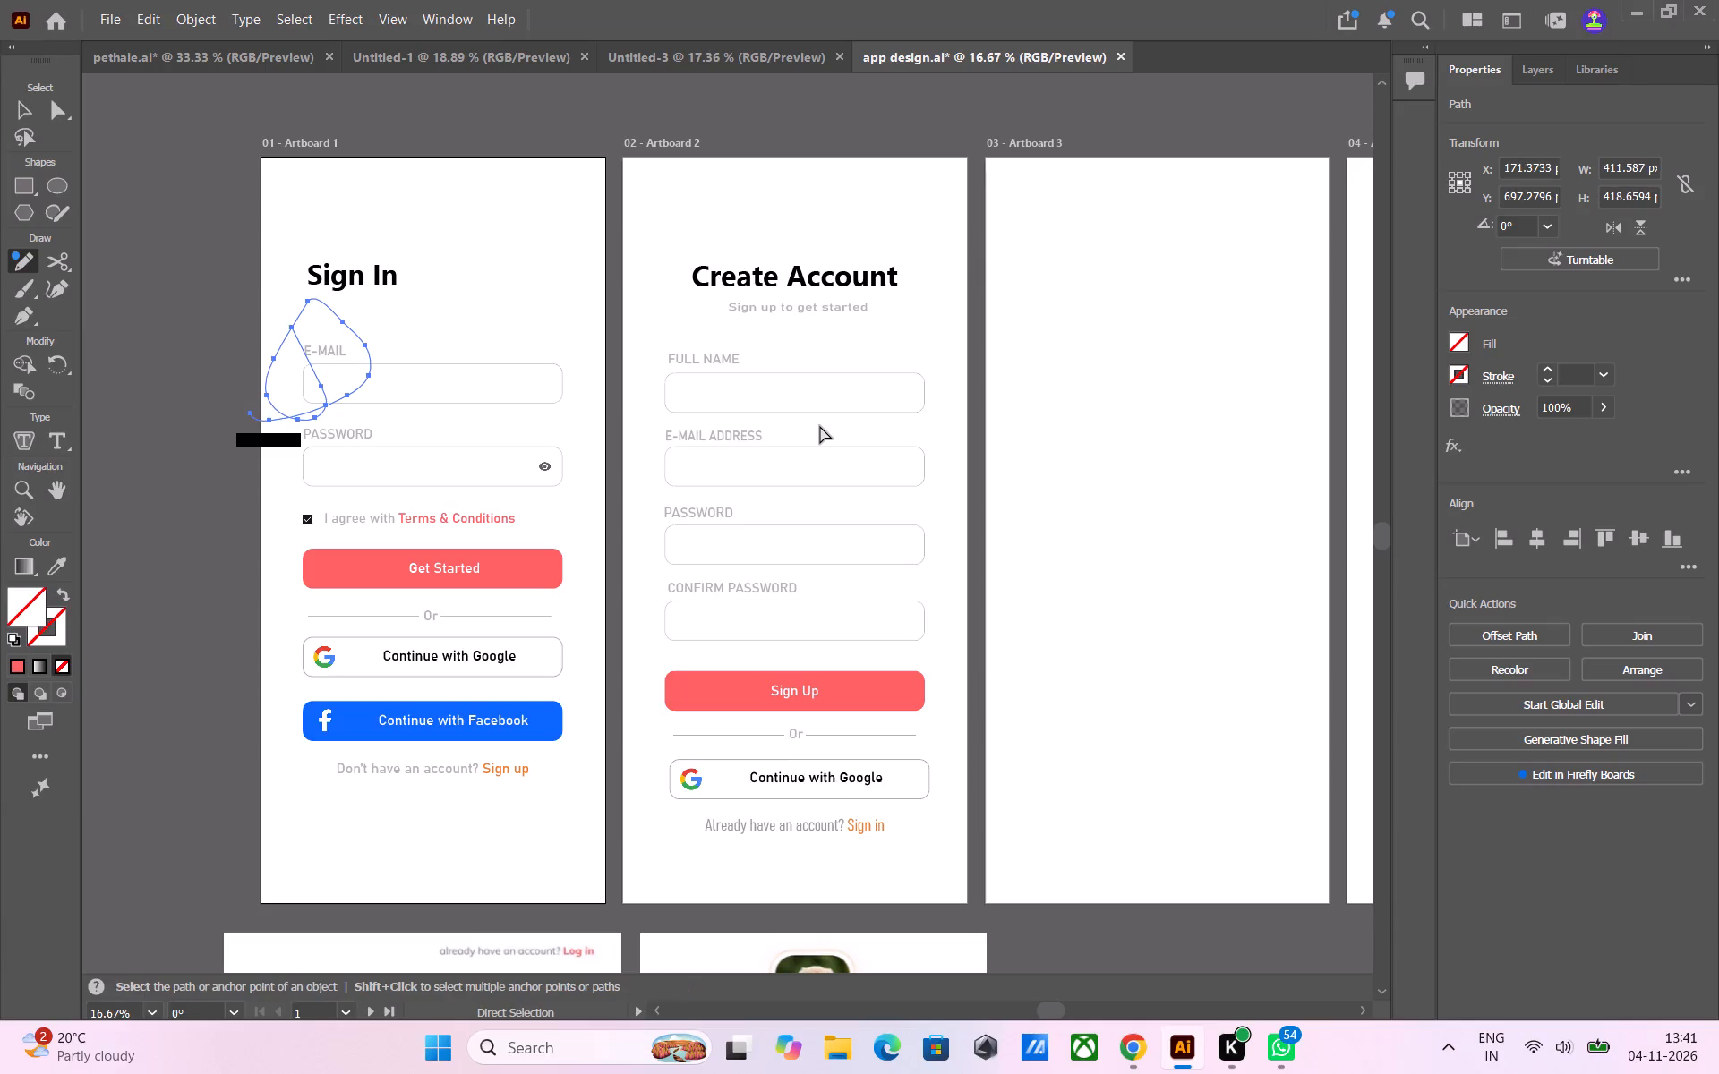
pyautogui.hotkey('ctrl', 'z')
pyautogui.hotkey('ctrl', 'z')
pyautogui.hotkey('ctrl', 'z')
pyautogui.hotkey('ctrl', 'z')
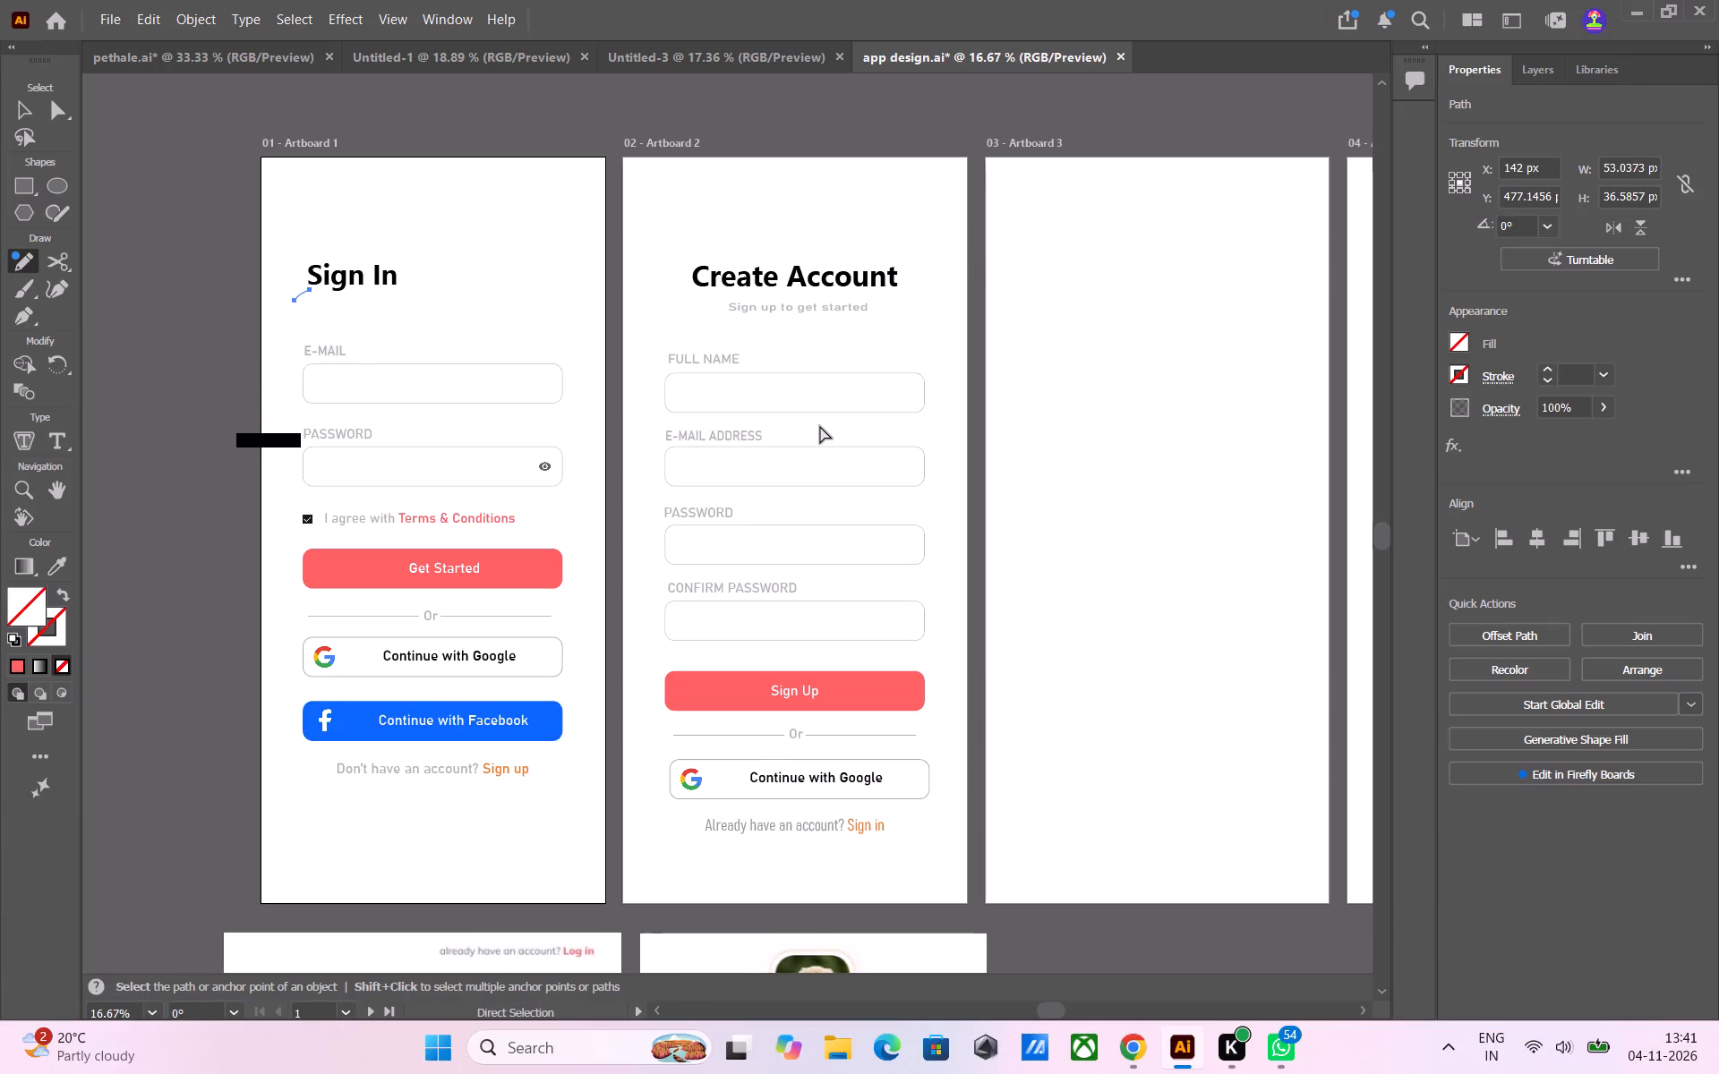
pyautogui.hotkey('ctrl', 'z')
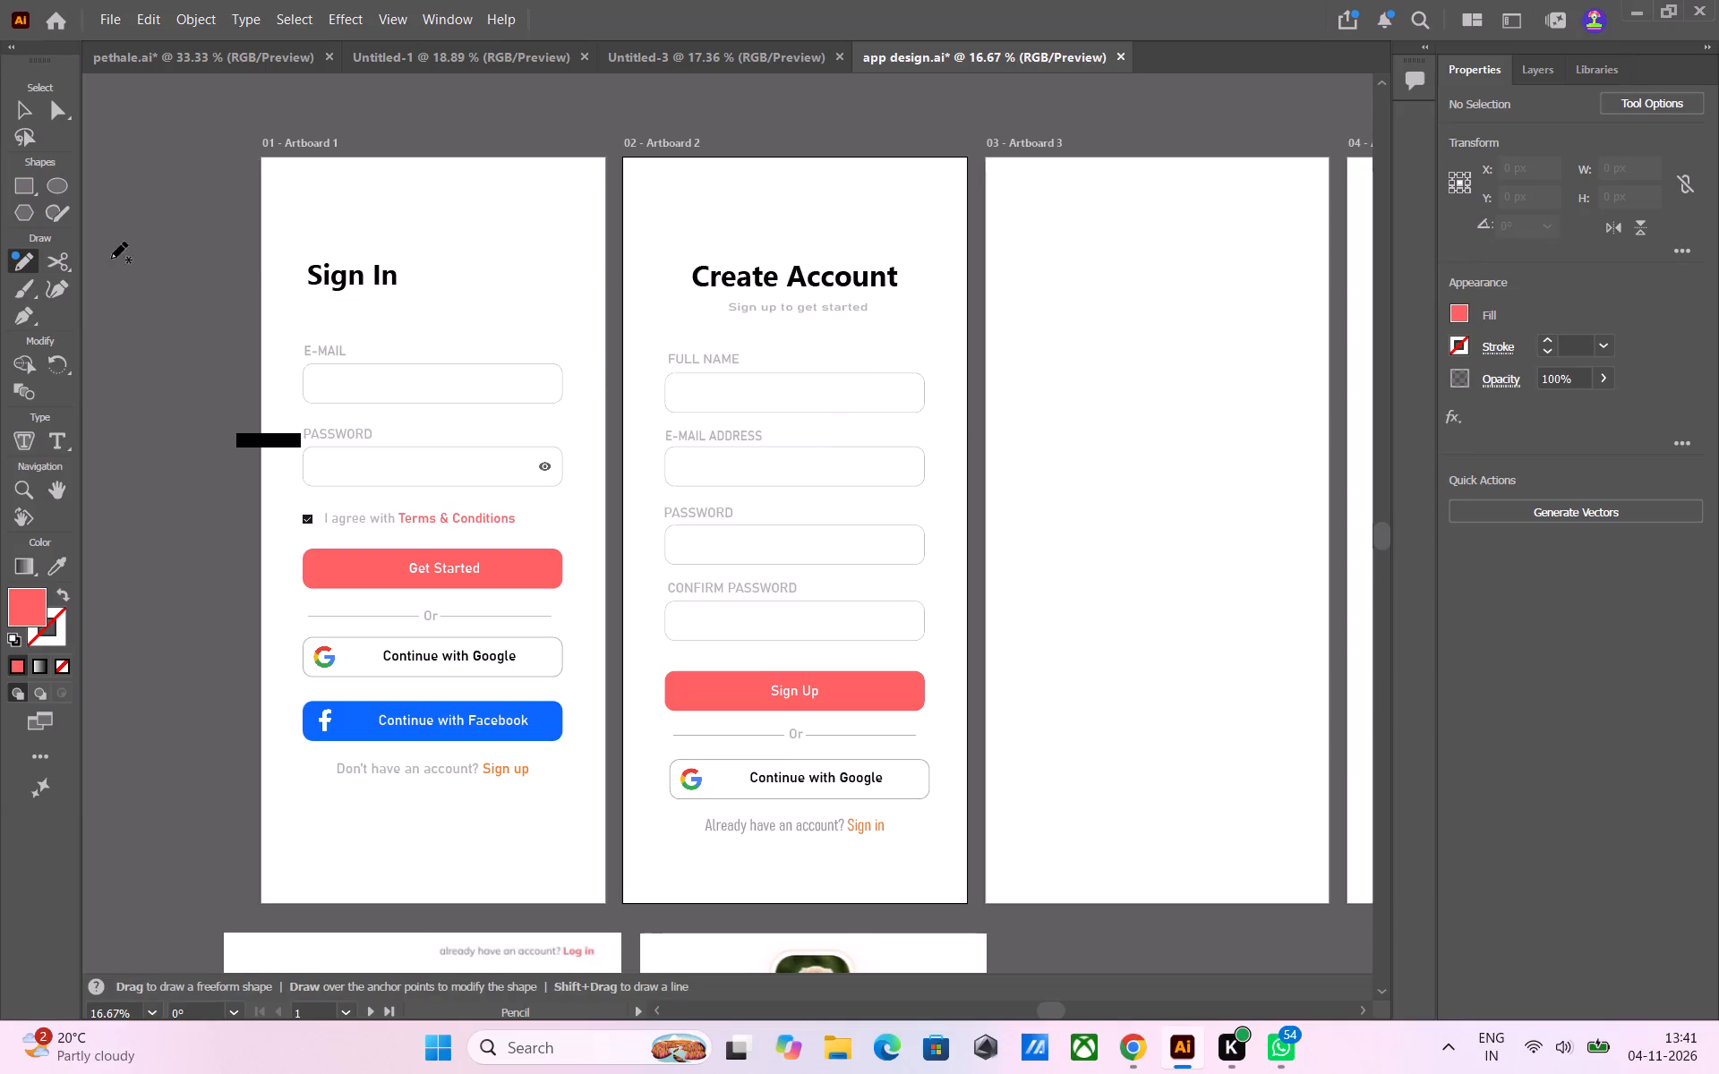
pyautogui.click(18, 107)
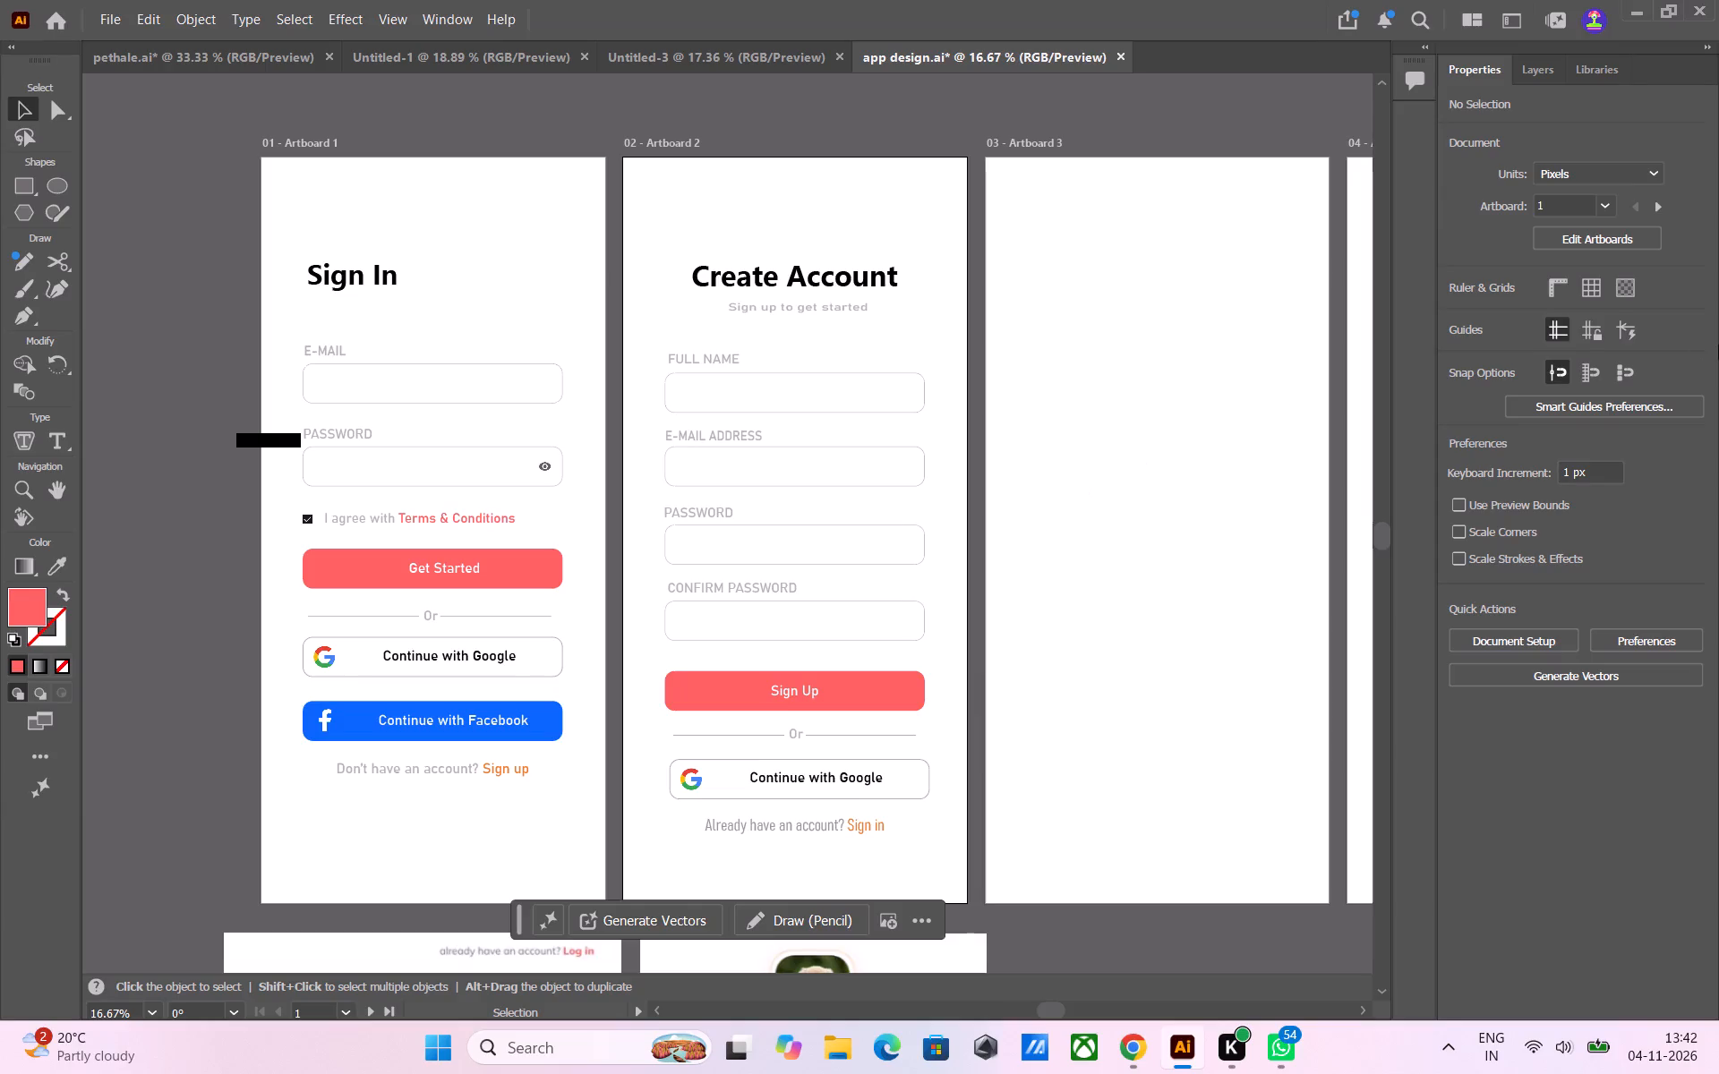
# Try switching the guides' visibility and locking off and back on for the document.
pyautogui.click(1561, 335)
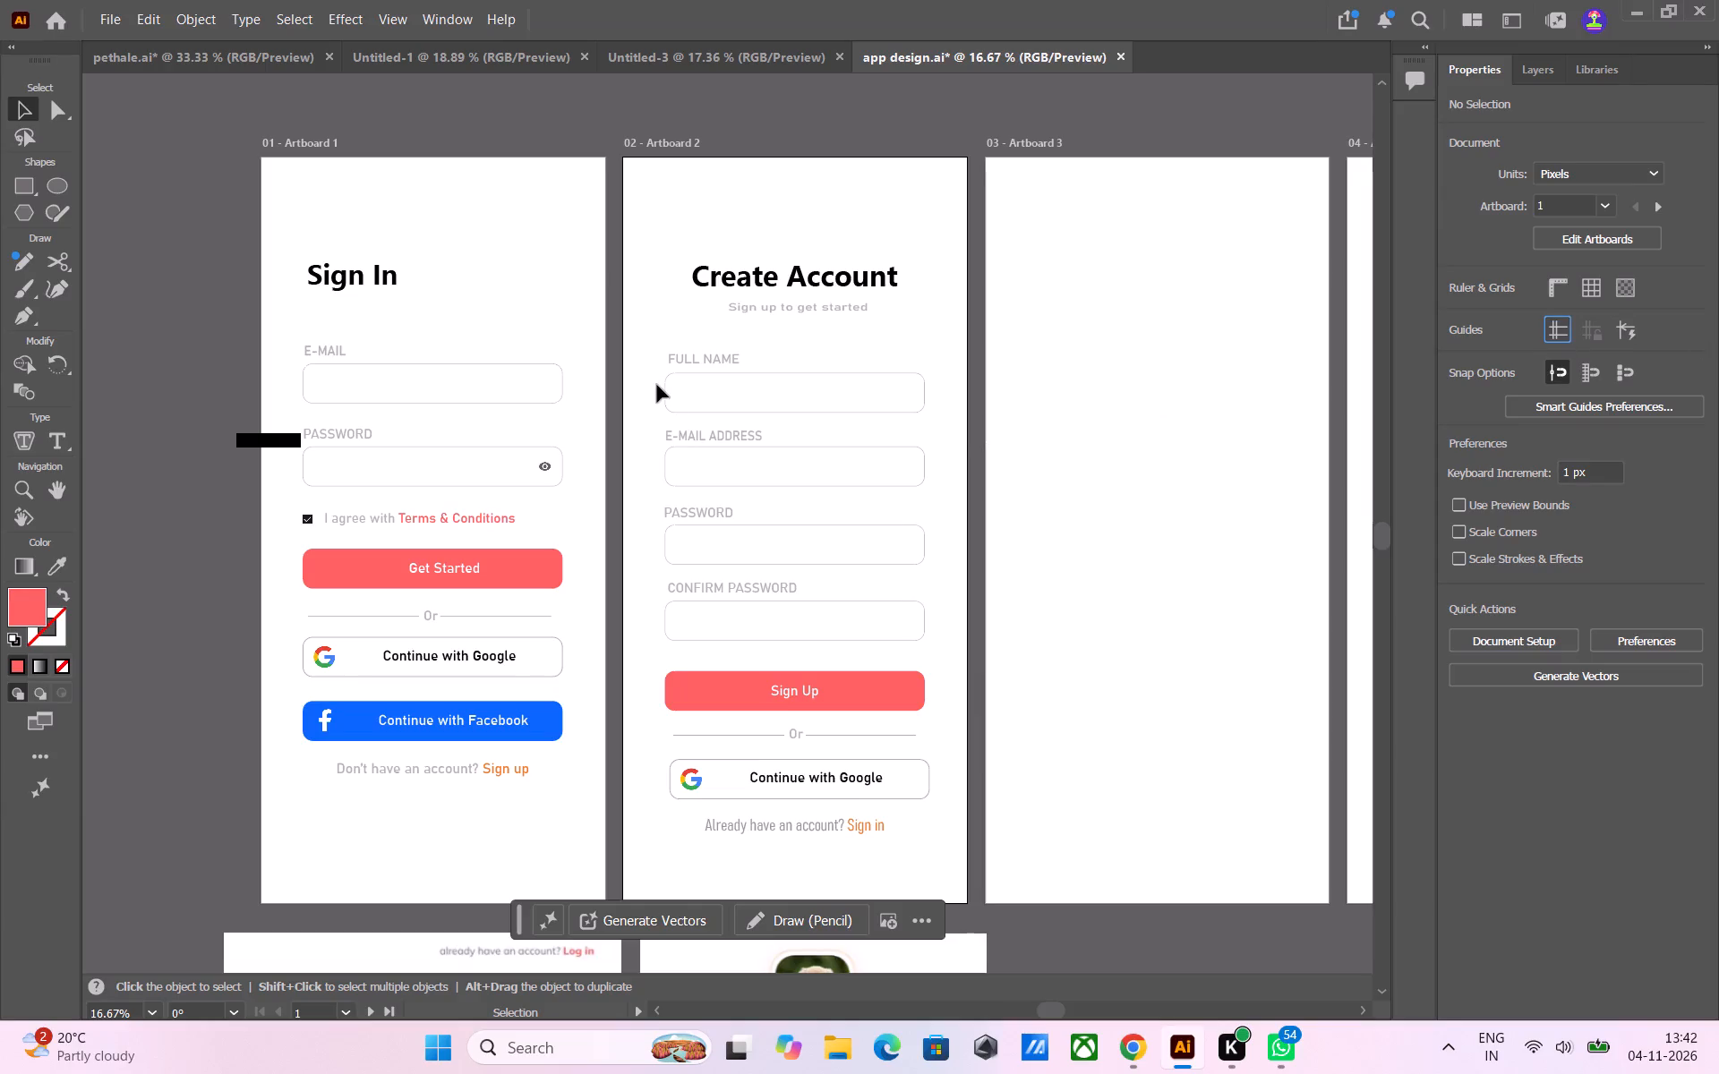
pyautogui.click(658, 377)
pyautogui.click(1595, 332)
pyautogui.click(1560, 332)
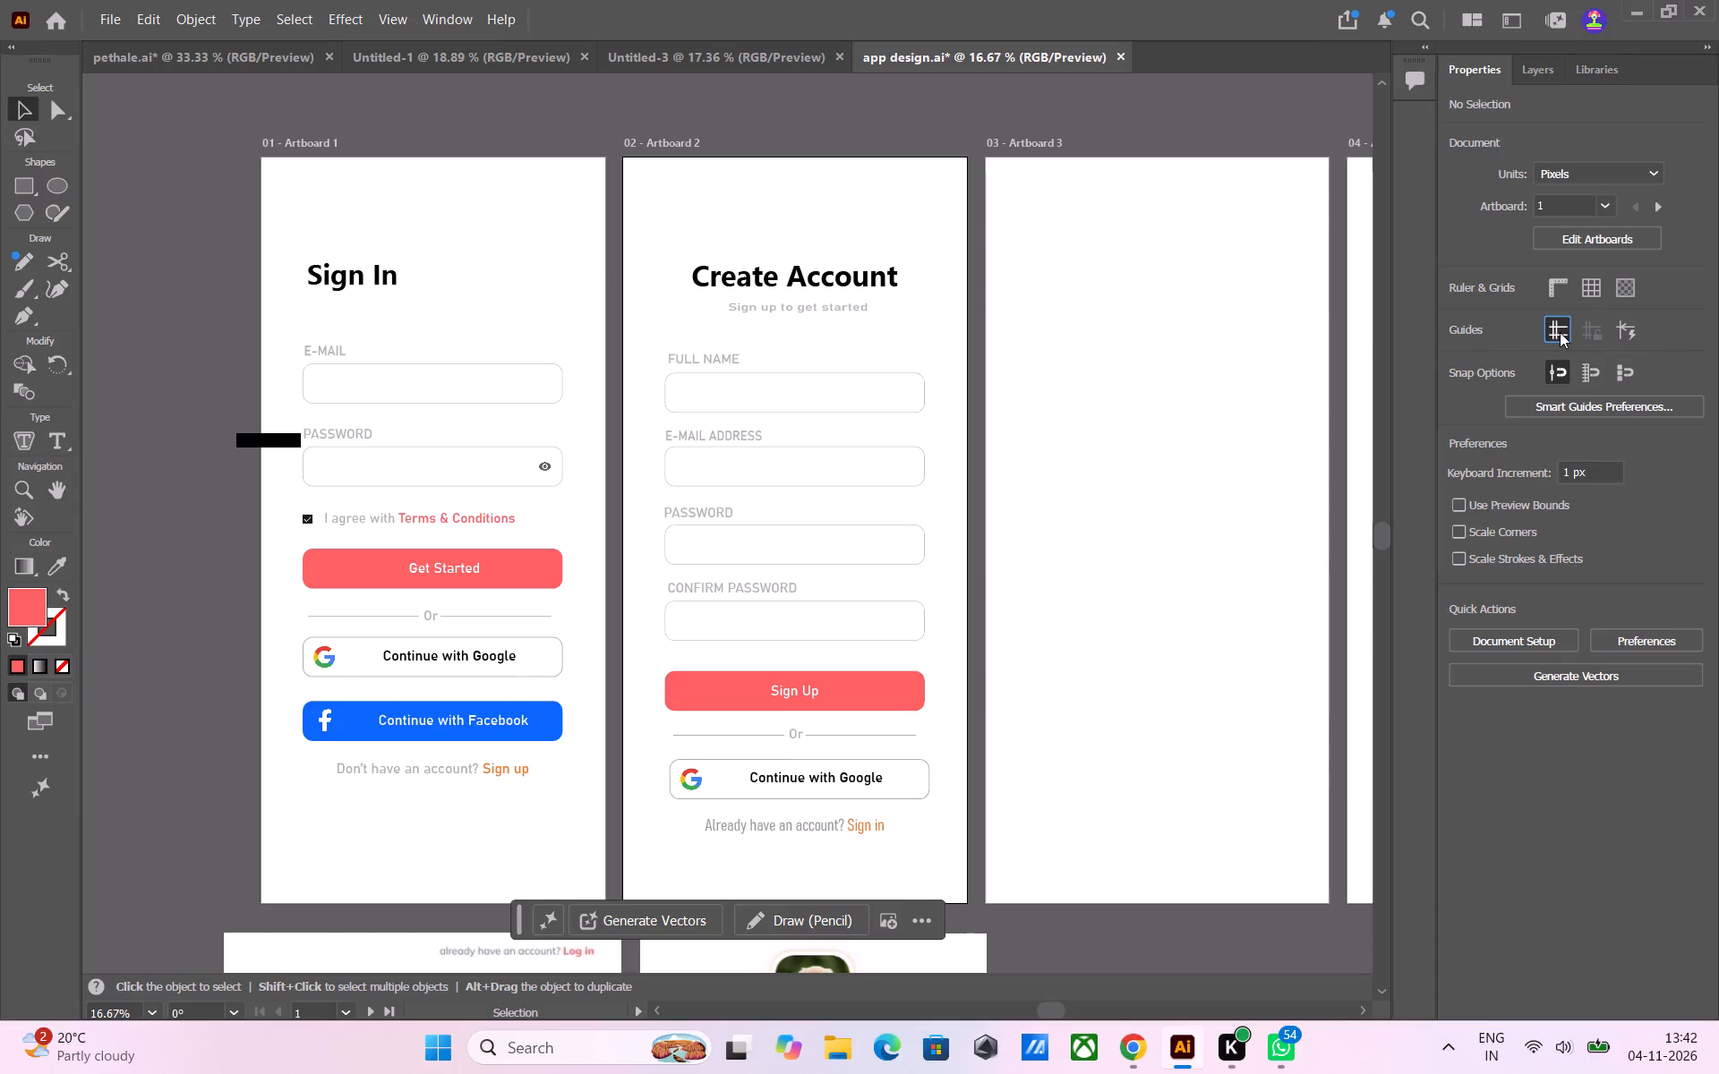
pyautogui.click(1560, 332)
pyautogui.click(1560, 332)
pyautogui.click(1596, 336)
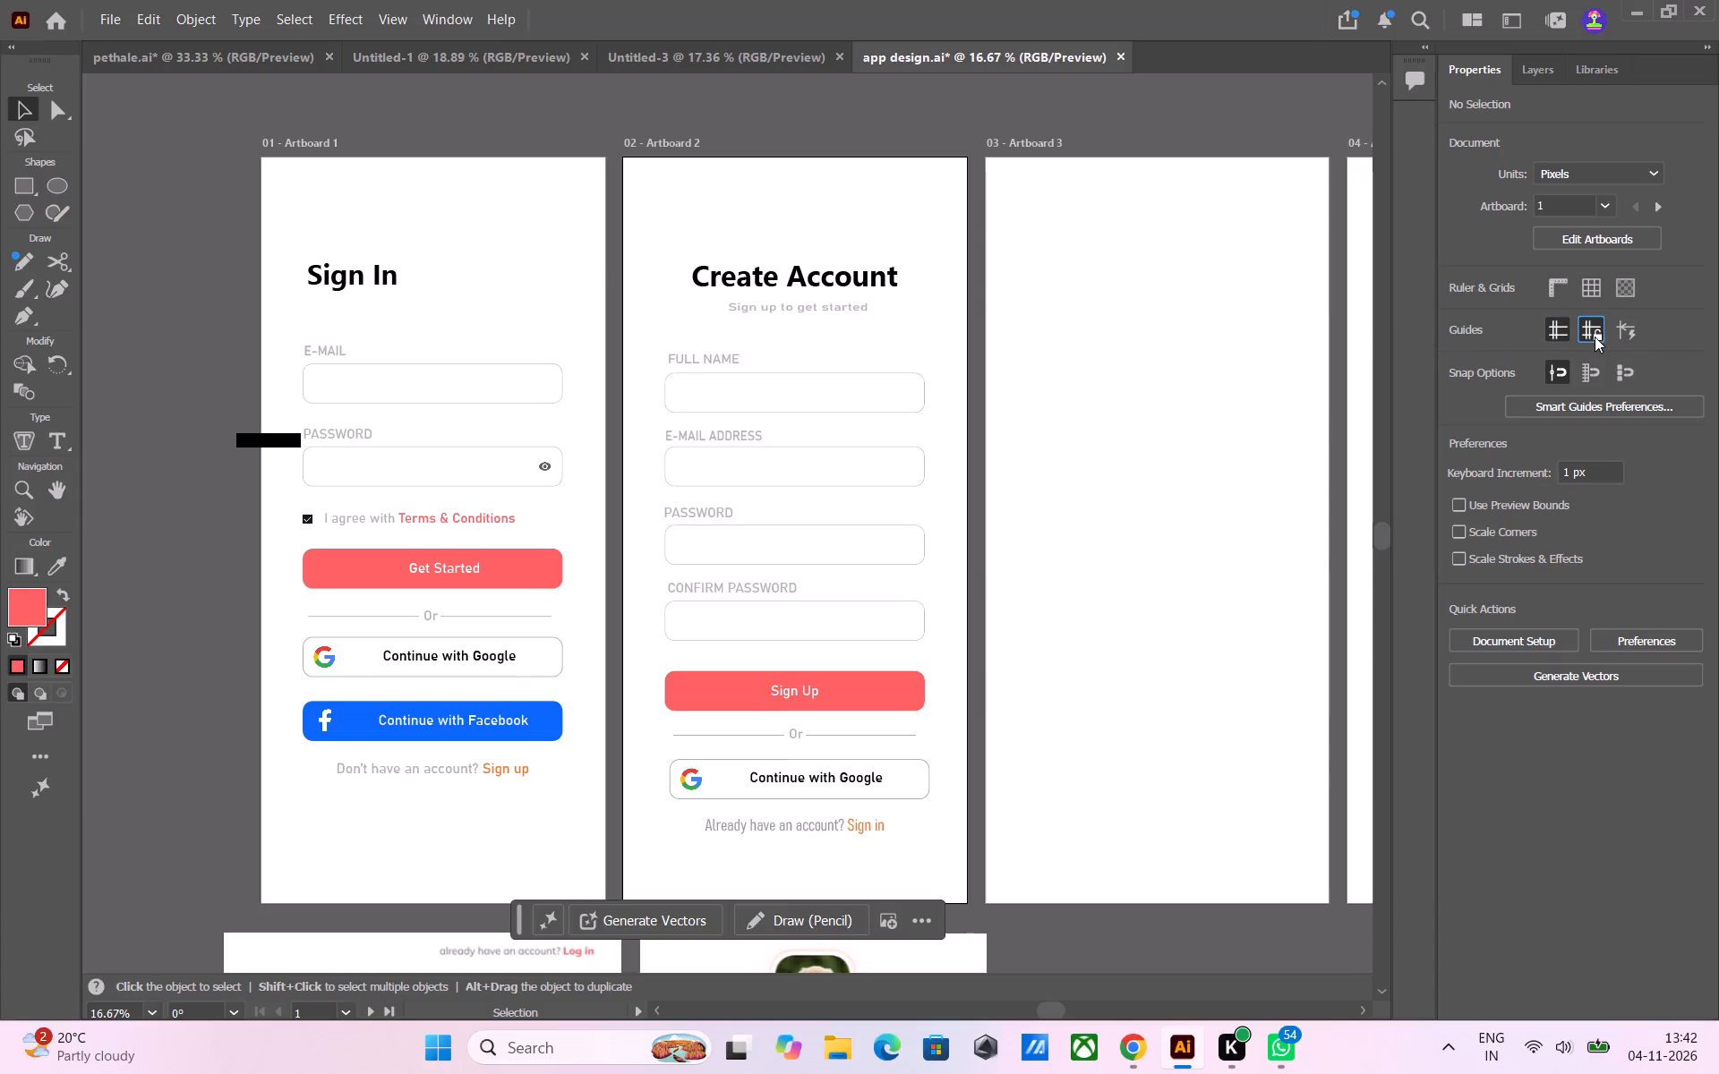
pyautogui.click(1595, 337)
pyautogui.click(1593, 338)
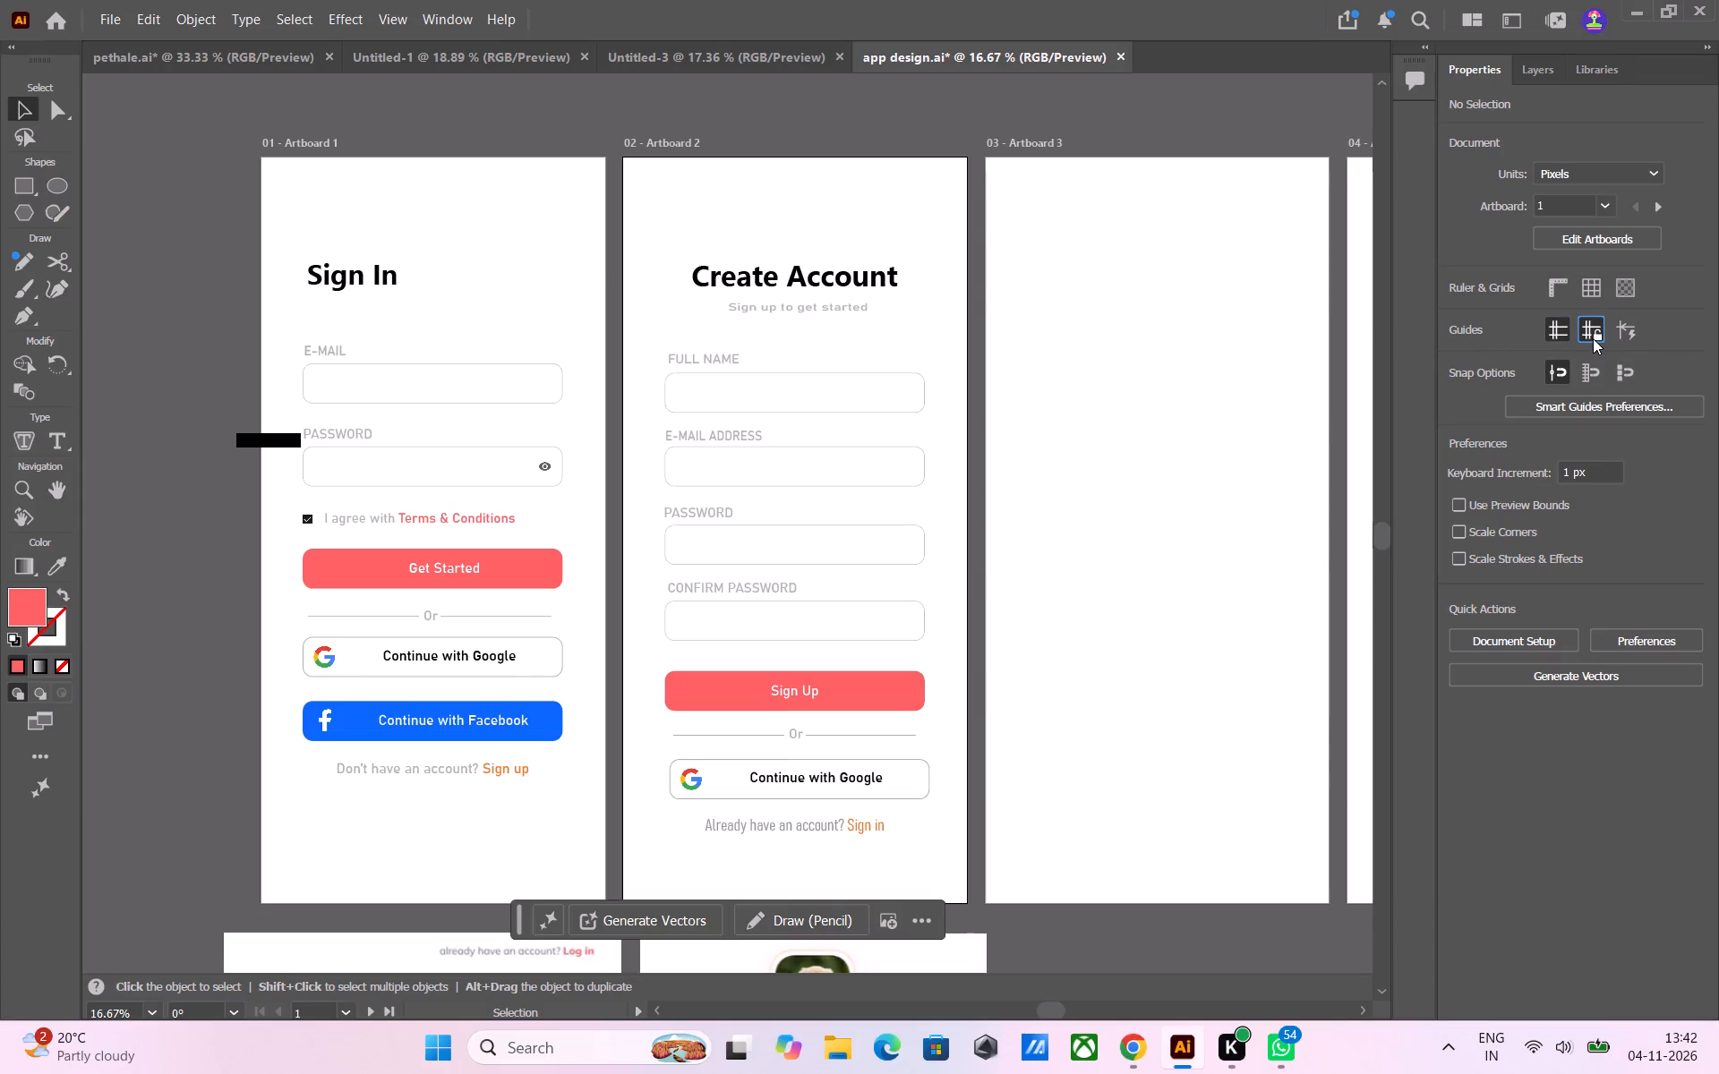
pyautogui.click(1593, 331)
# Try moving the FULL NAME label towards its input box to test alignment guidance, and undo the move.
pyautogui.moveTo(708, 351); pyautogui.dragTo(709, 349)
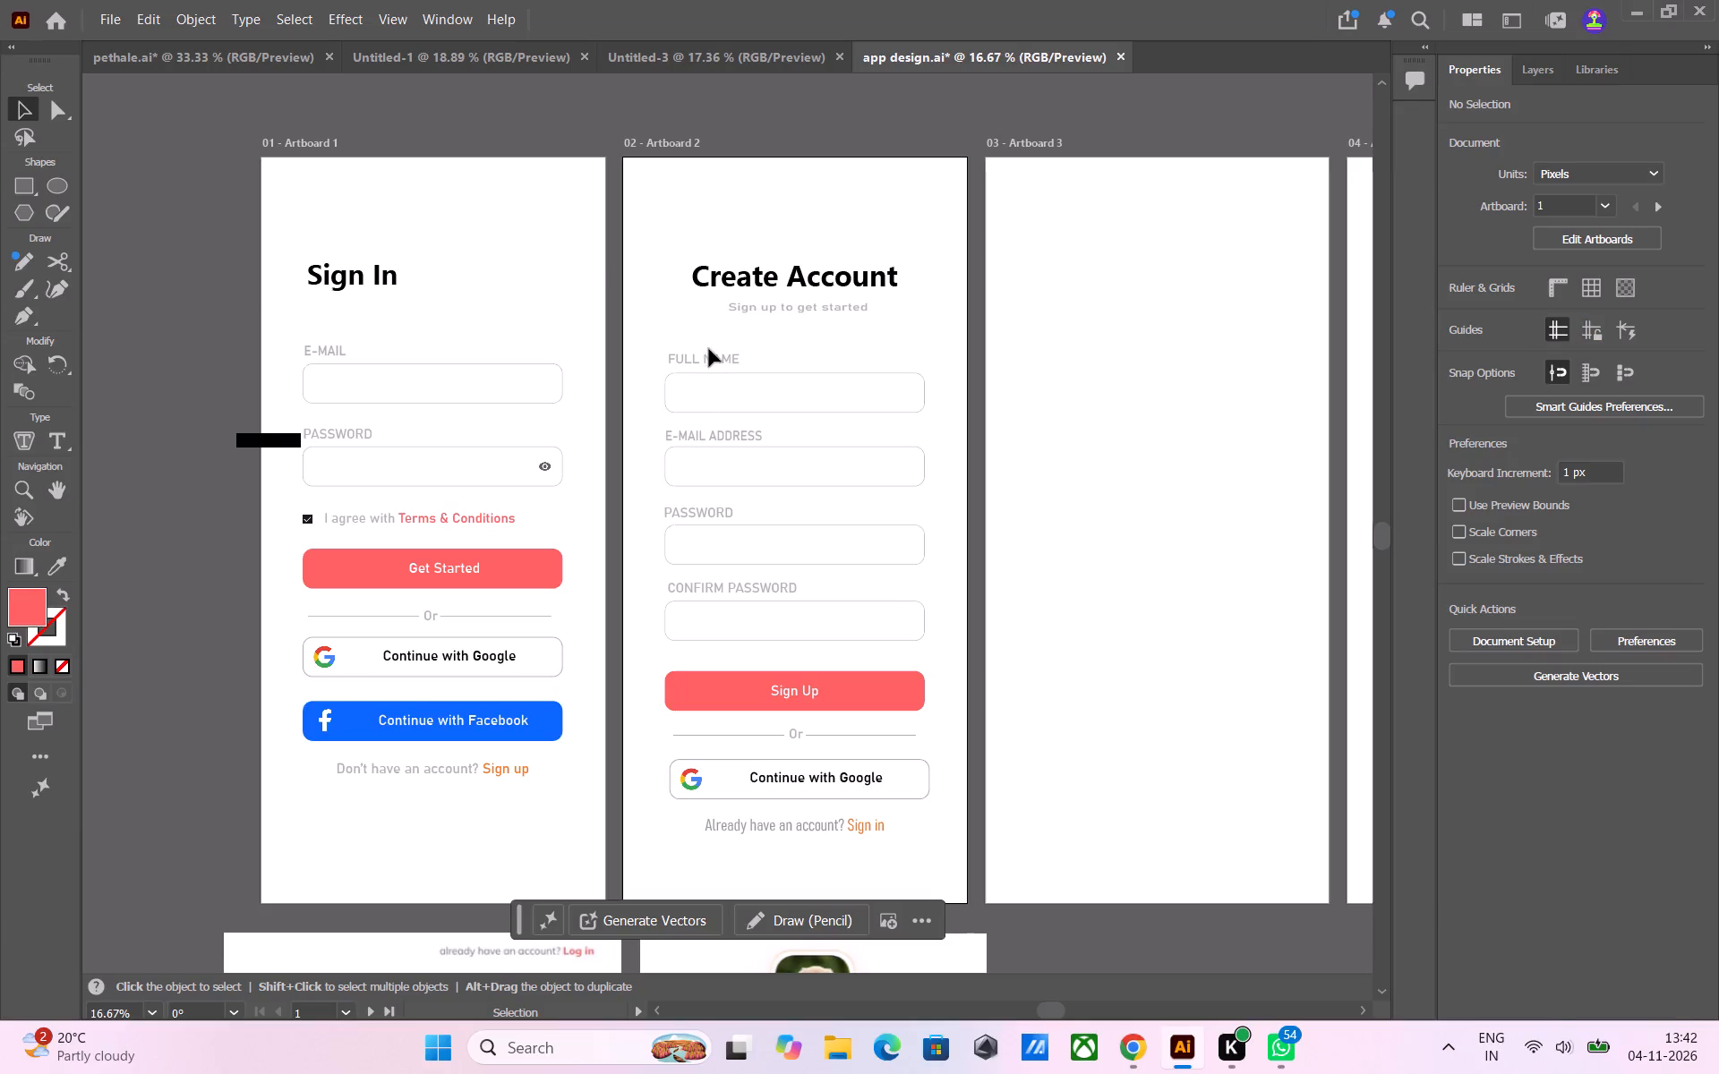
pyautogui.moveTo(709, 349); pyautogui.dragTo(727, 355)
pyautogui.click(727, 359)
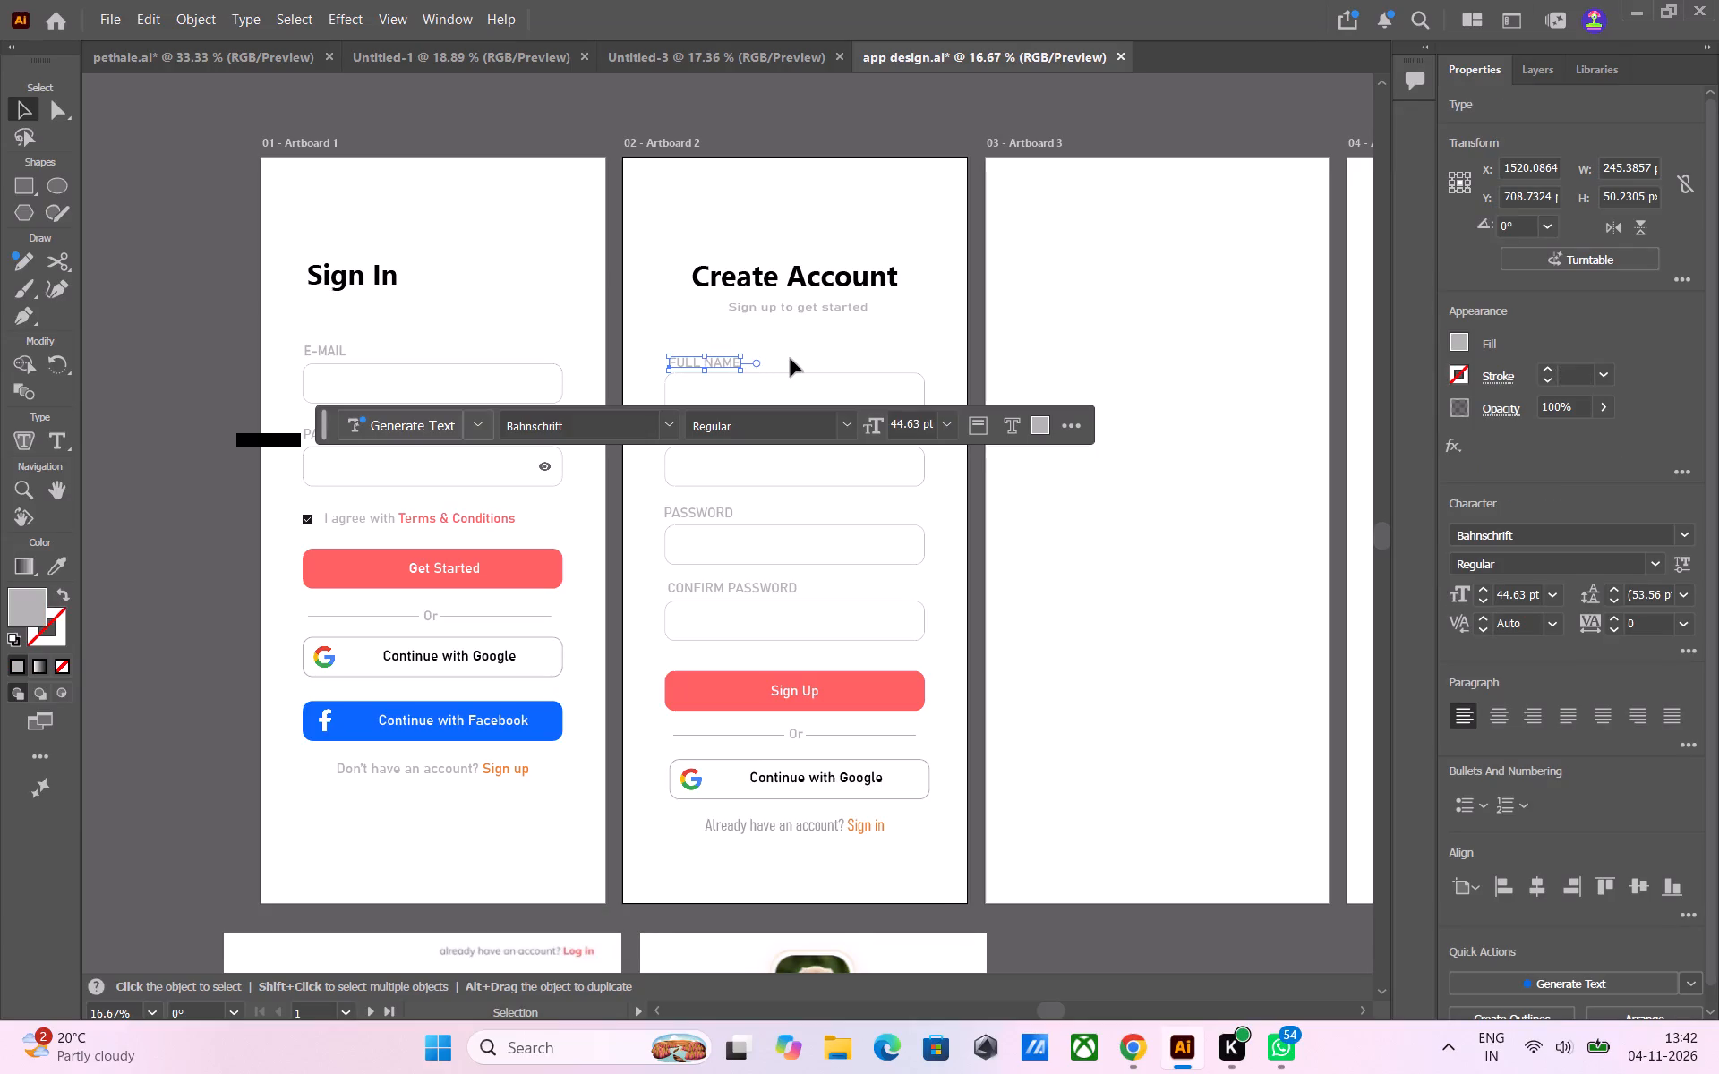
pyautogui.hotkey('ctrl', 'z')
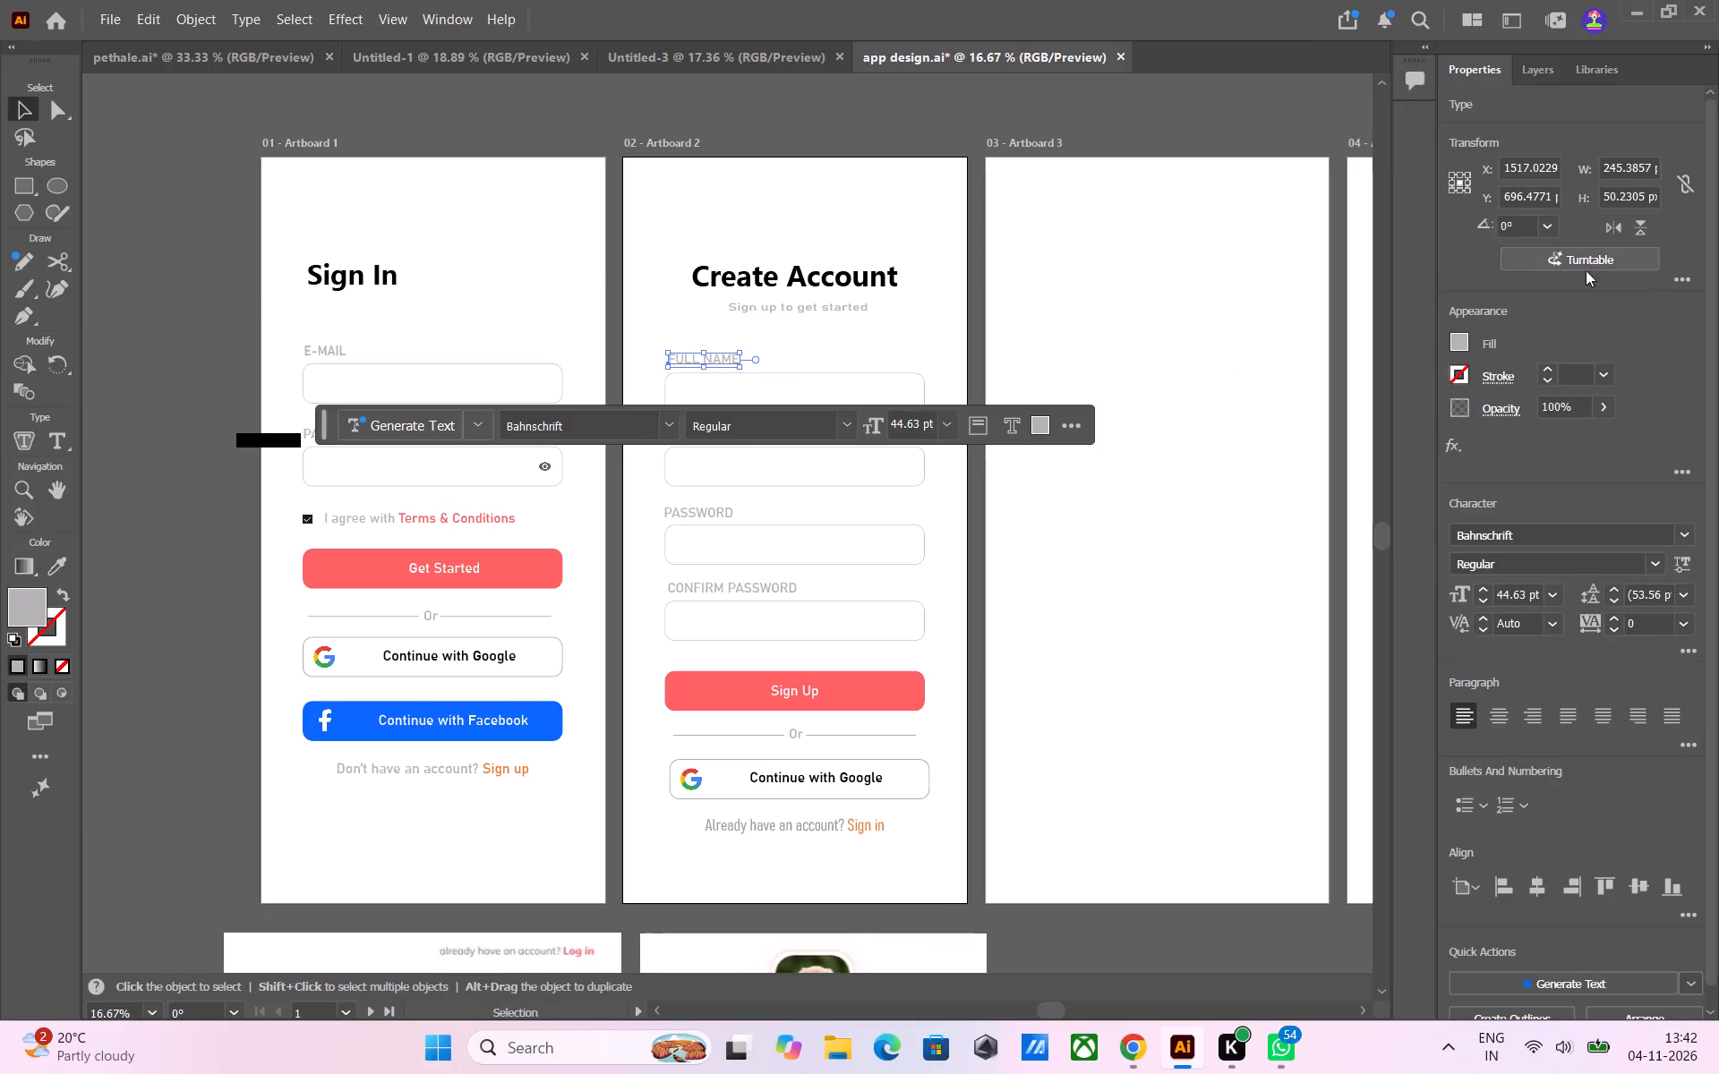
# Turn on Smart Guides for the document with nothing selected.
pyautogui.click(1210, 253)
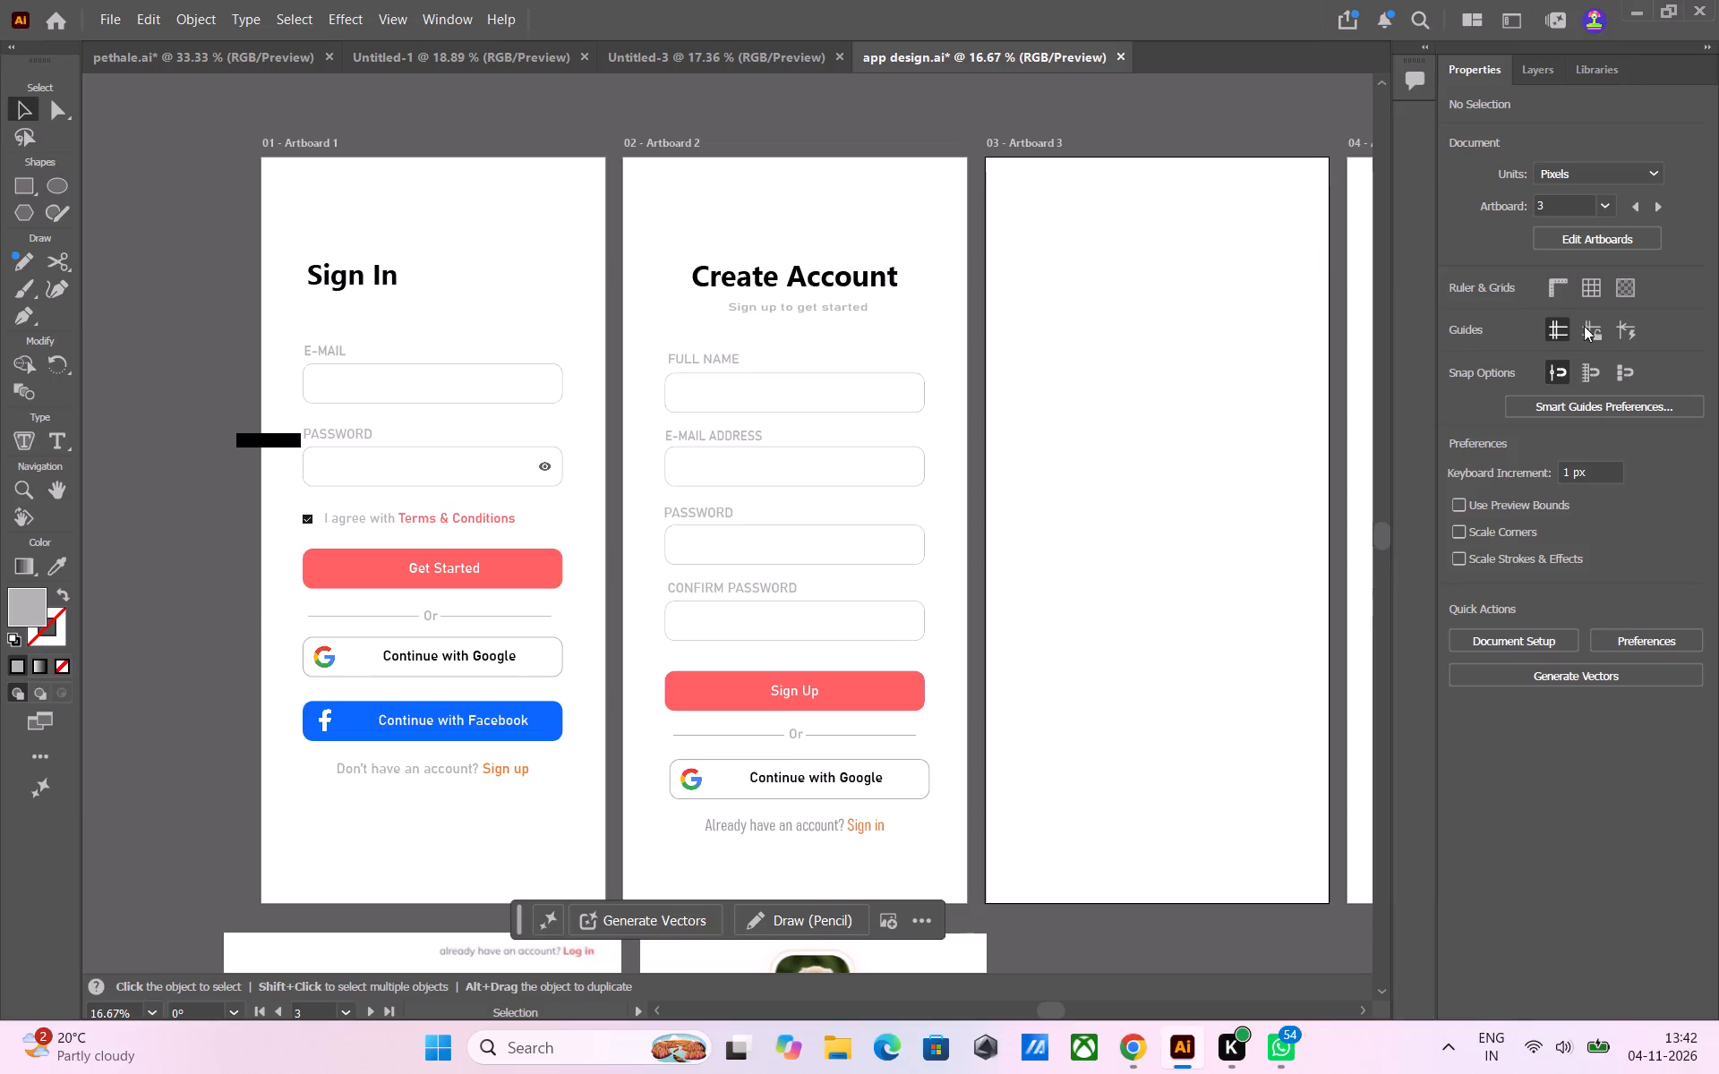
pyautogui.click(1621, 331)
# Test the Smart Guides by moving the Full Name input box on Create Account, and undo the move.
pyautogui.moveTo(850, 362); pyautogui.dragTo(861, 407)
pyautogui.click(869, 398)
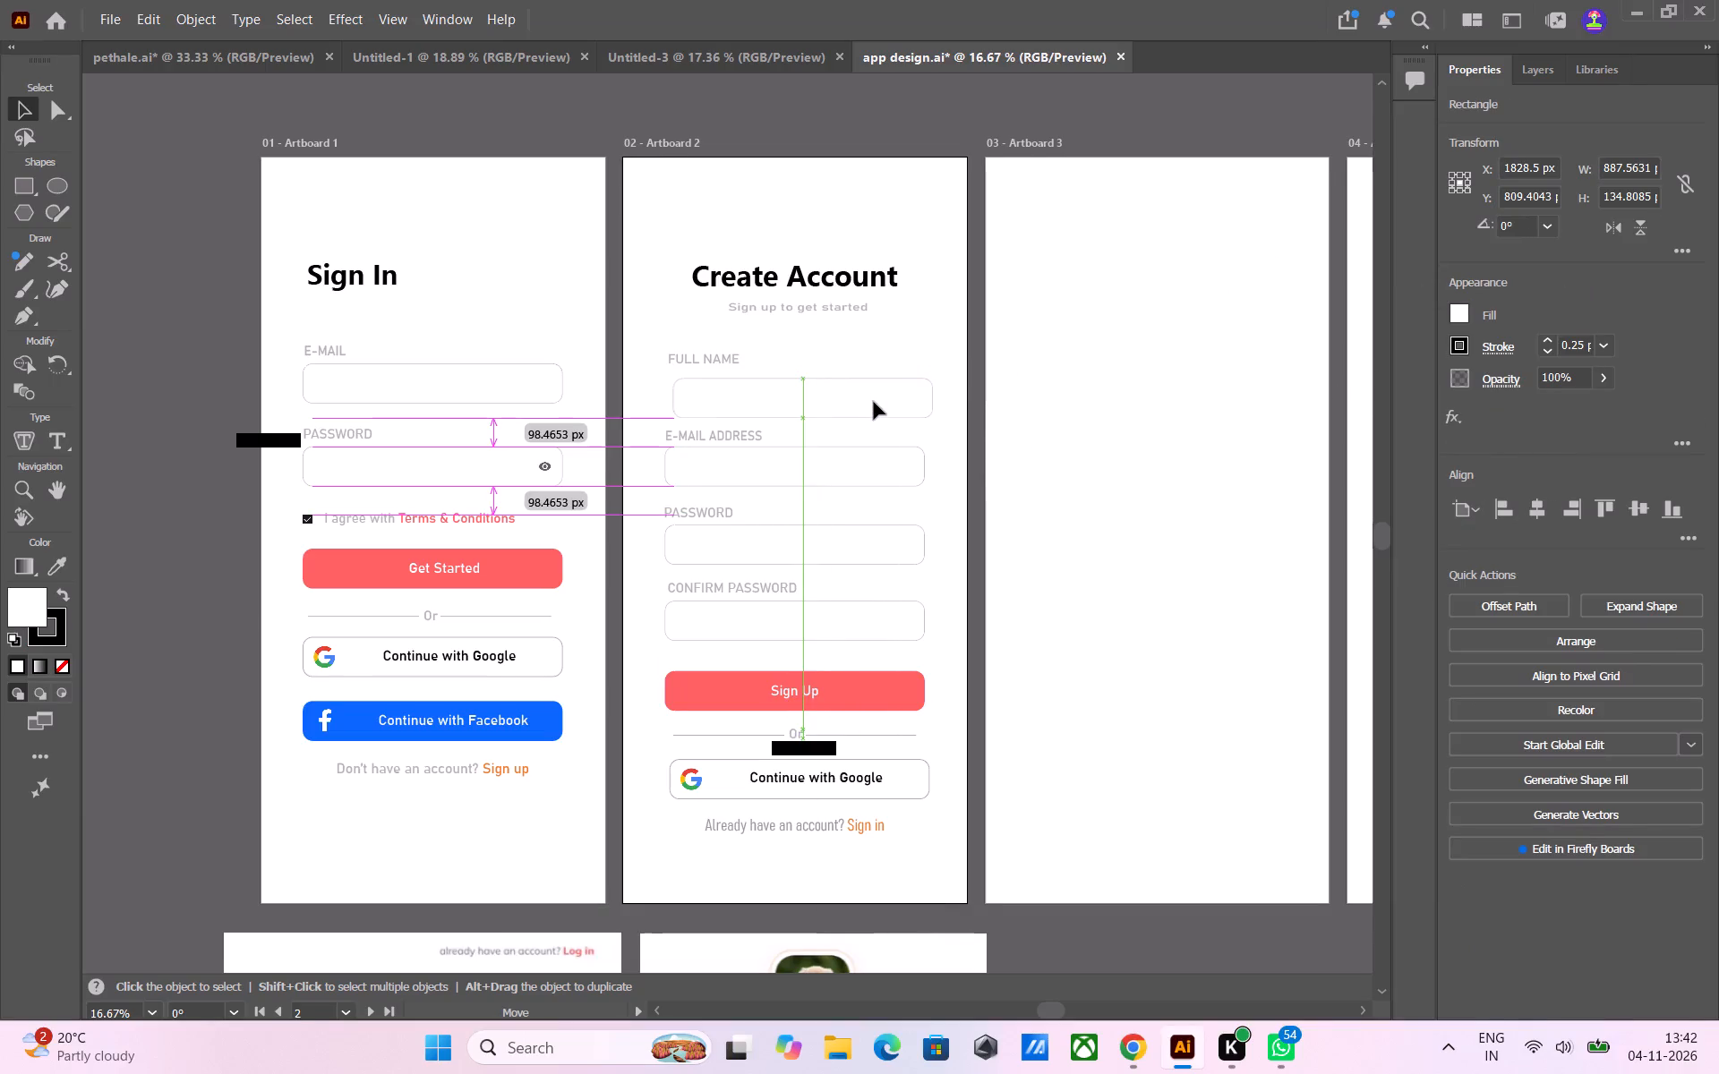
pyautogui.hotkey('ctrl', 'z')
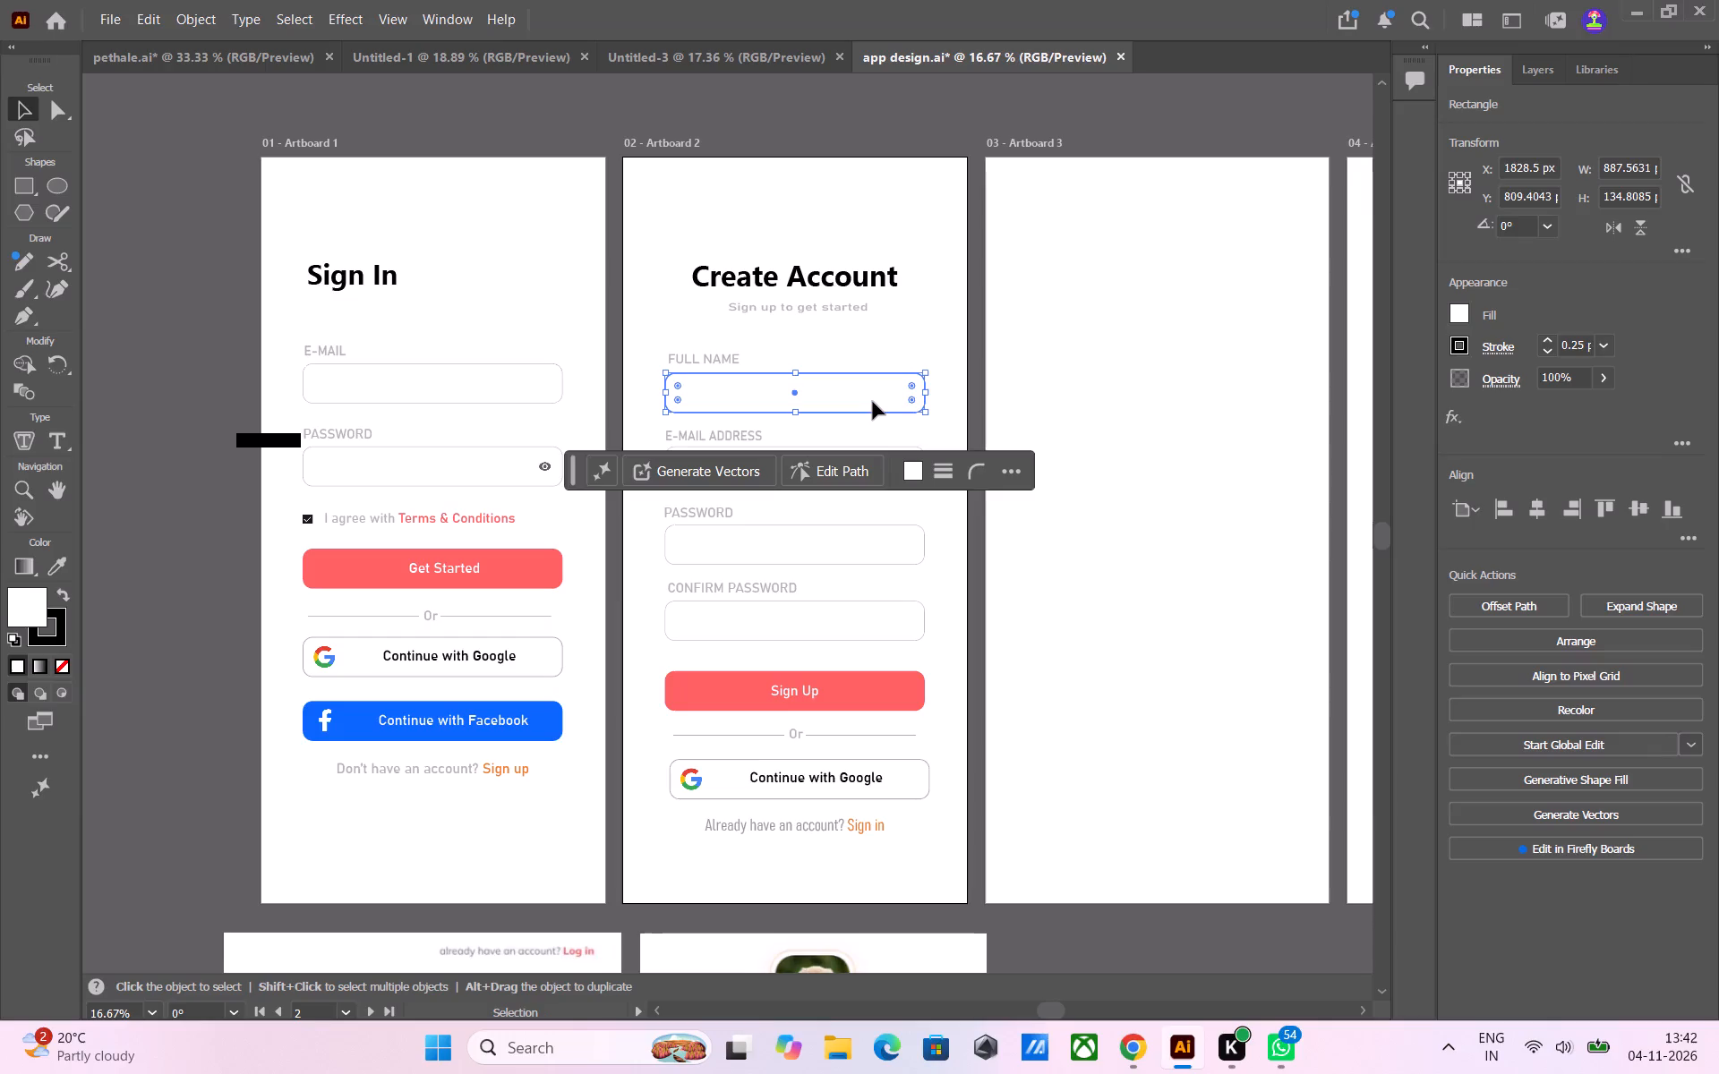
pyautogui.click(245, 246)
# Move the FULL NAME label slightly left on Create Account so its left edge aligns with its input box.
pyautogui.click(720, 358)
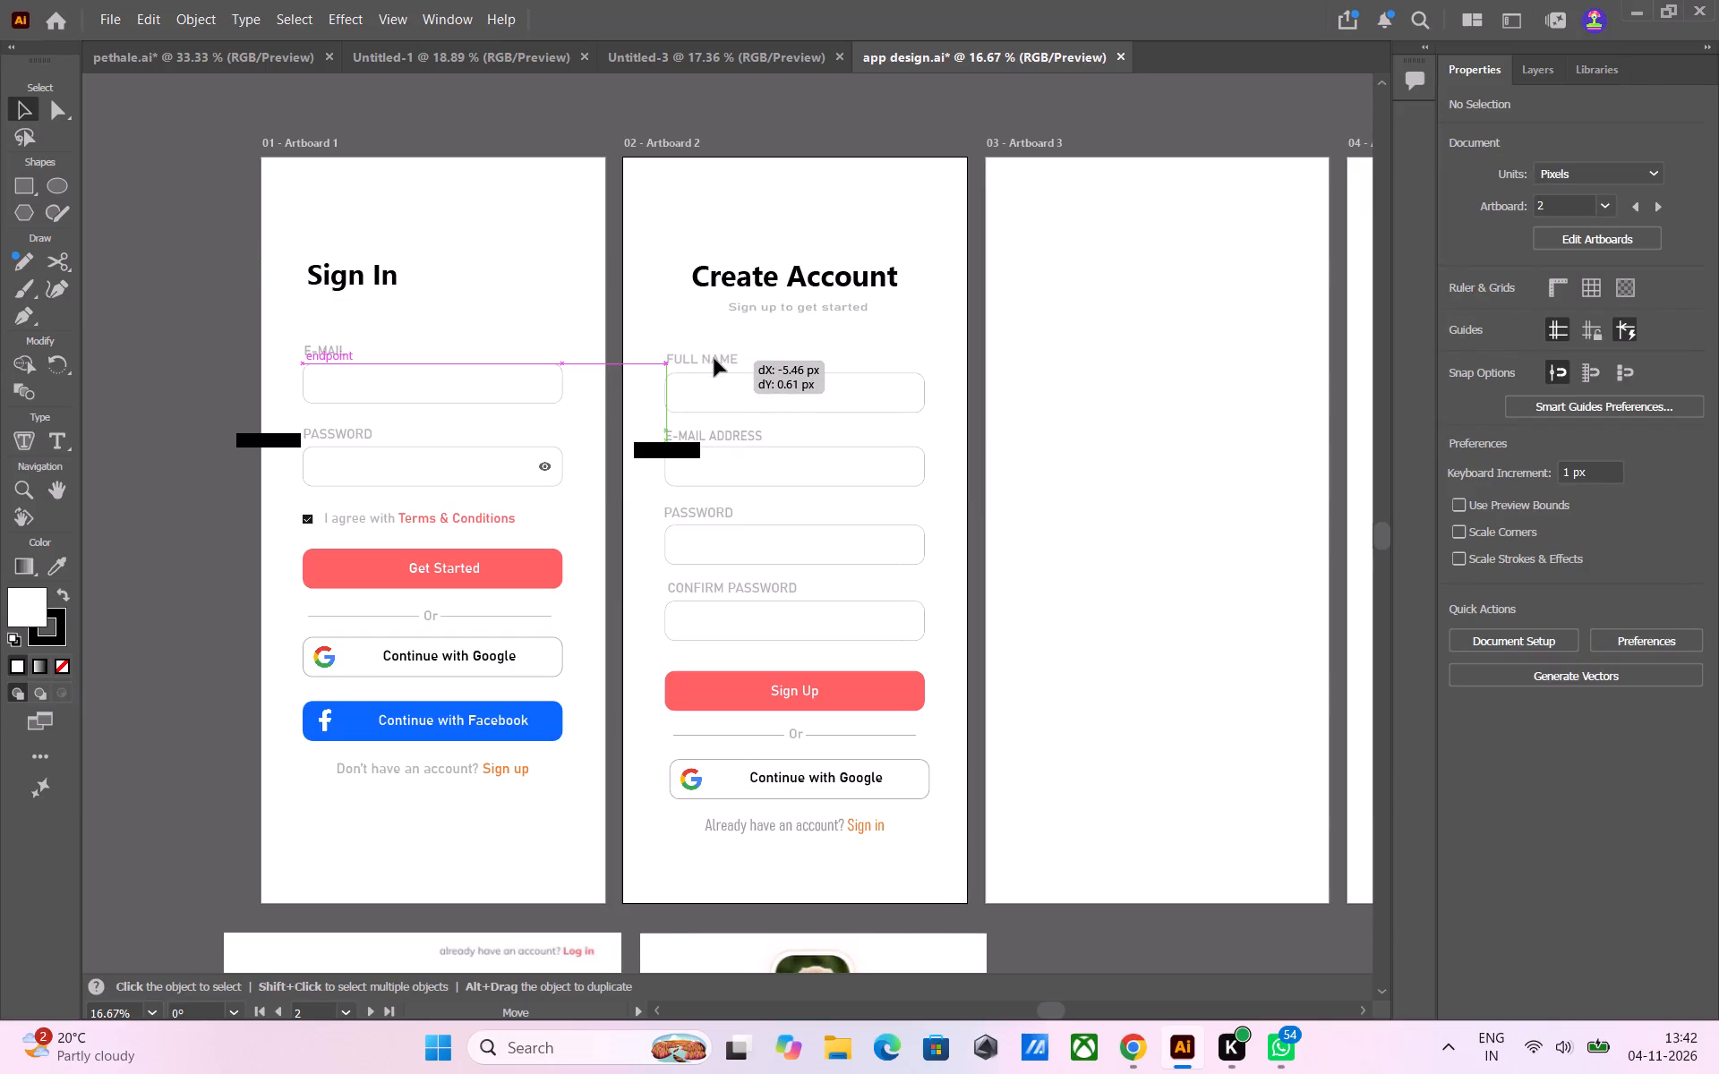
pyautogui.click(714, 359)
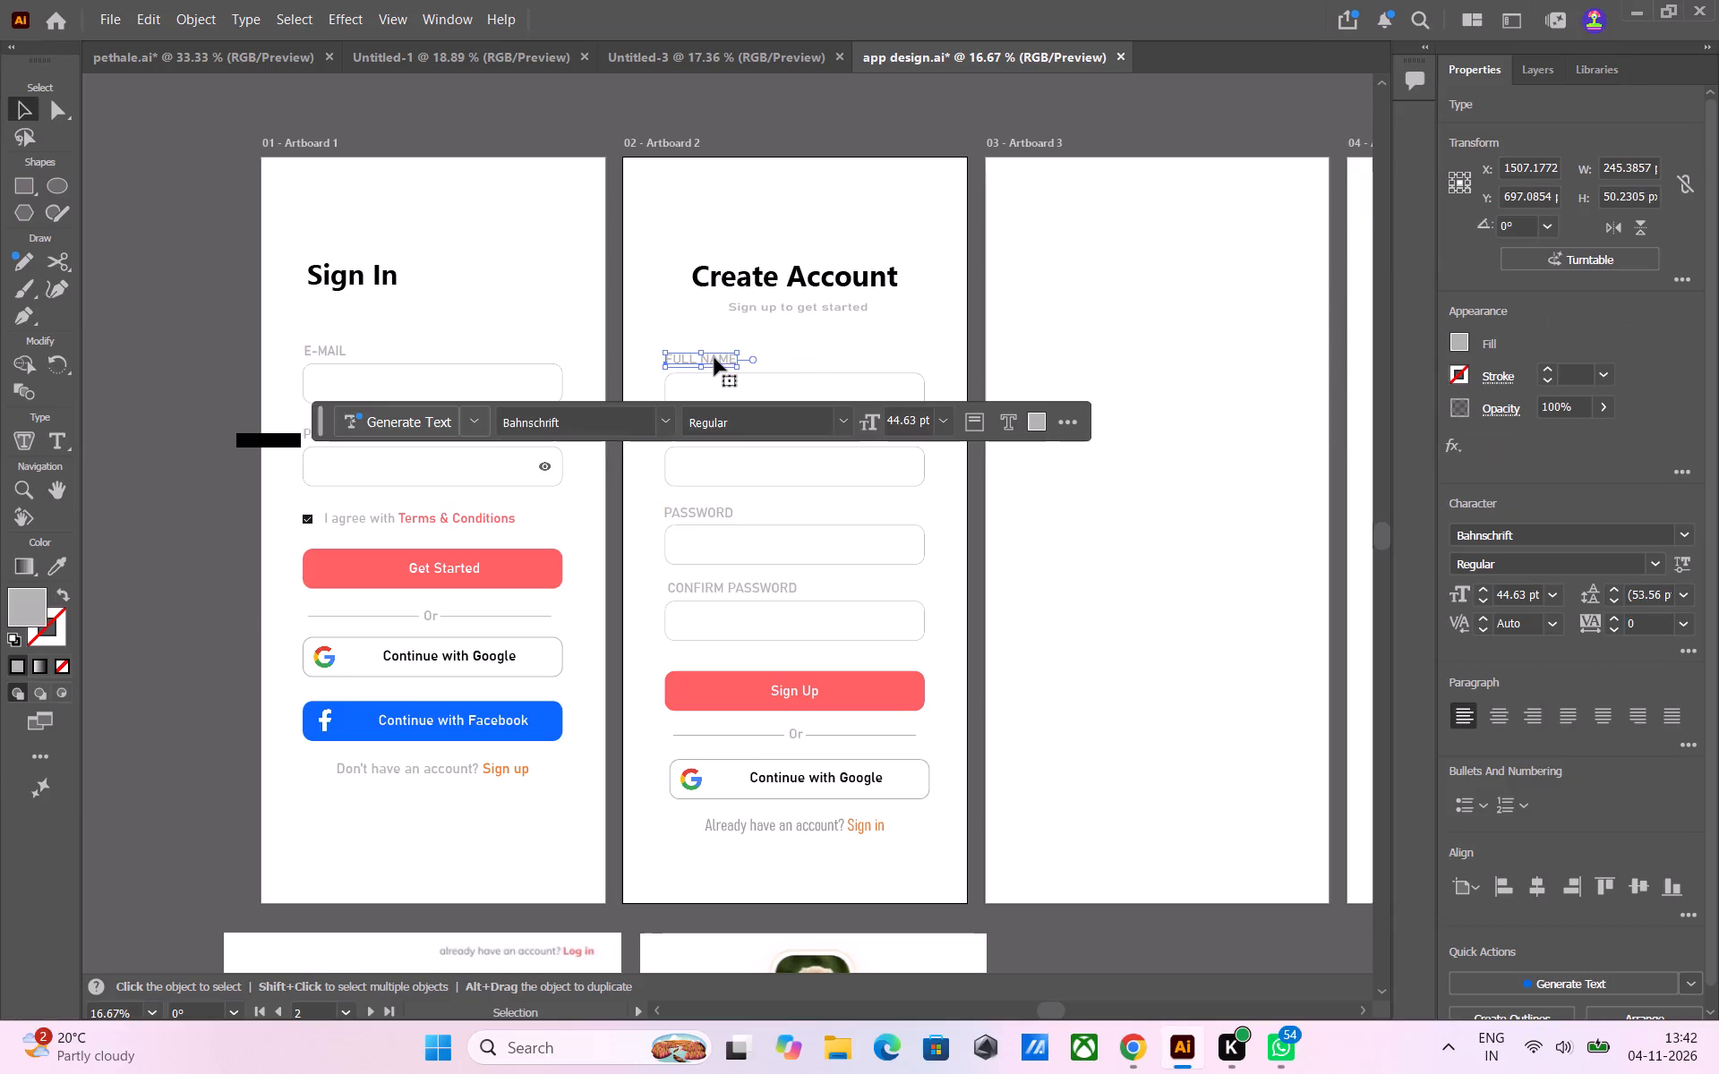
pyautogui.click(619, 491)
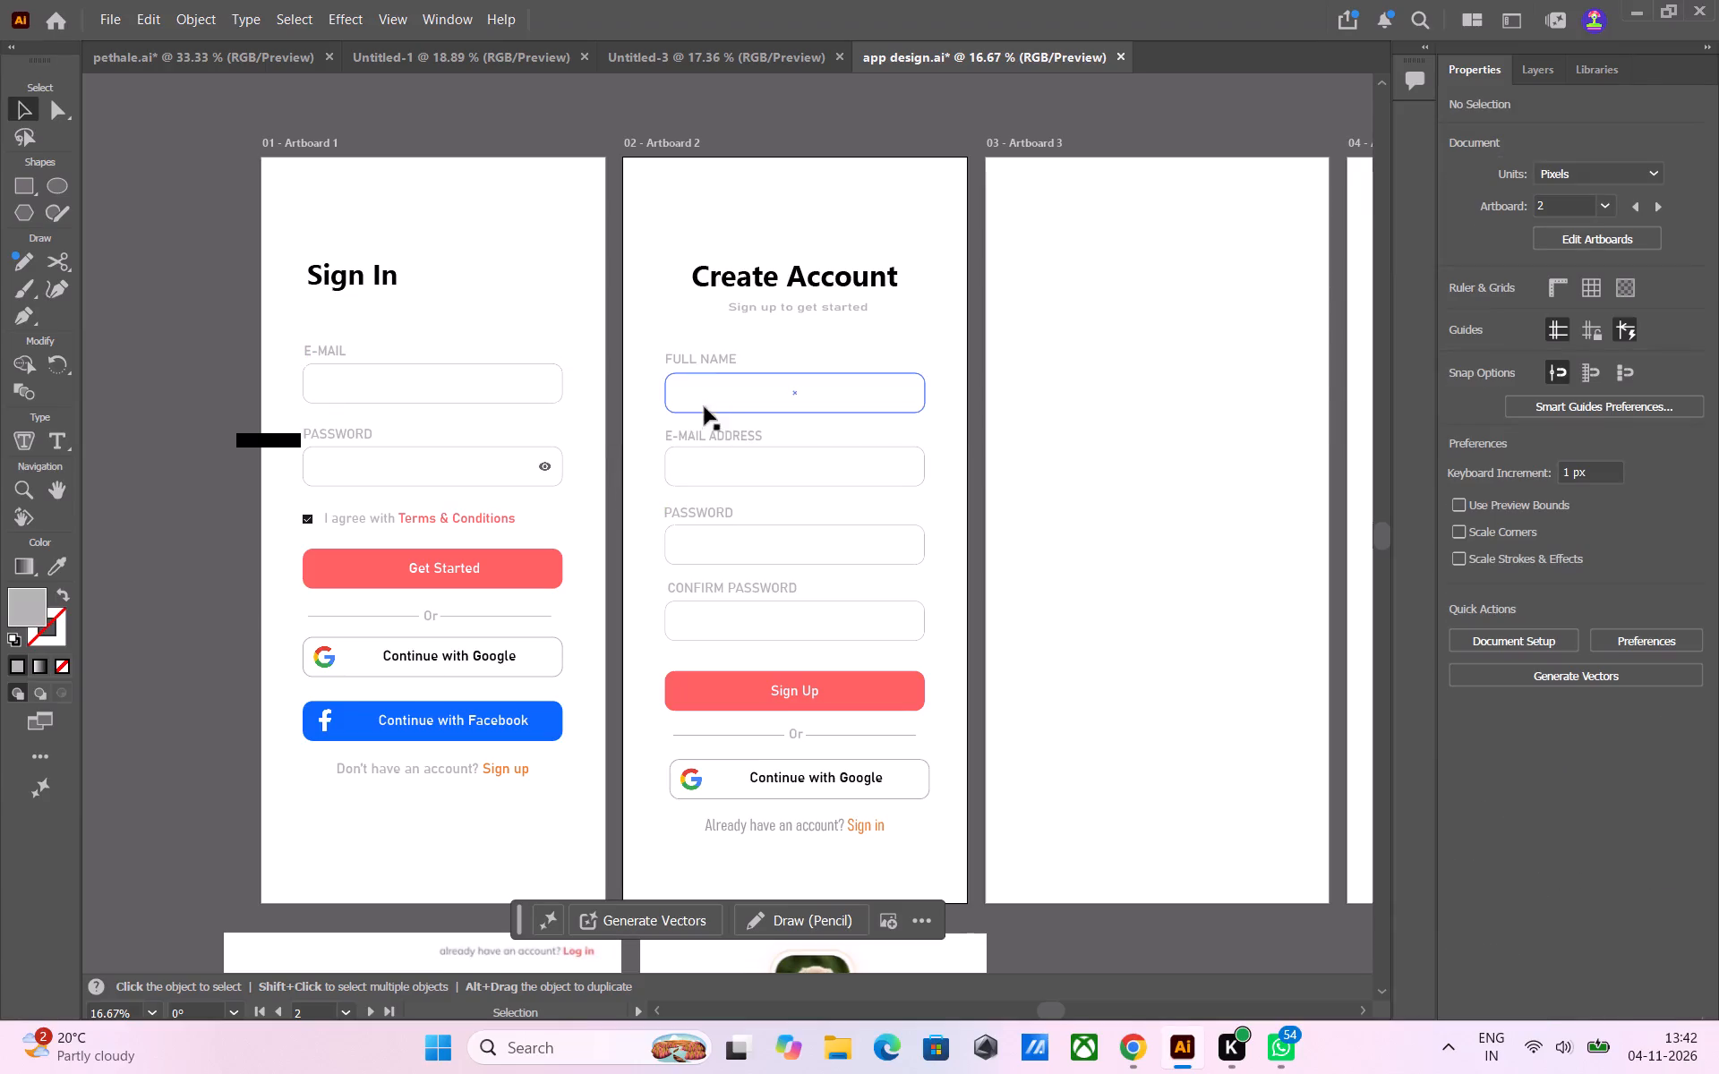
# Reposition the E-MAIL ADDRESS label slightly higher above its input box, aligning its left edge with the box.
pyautogui.click(697, 437)
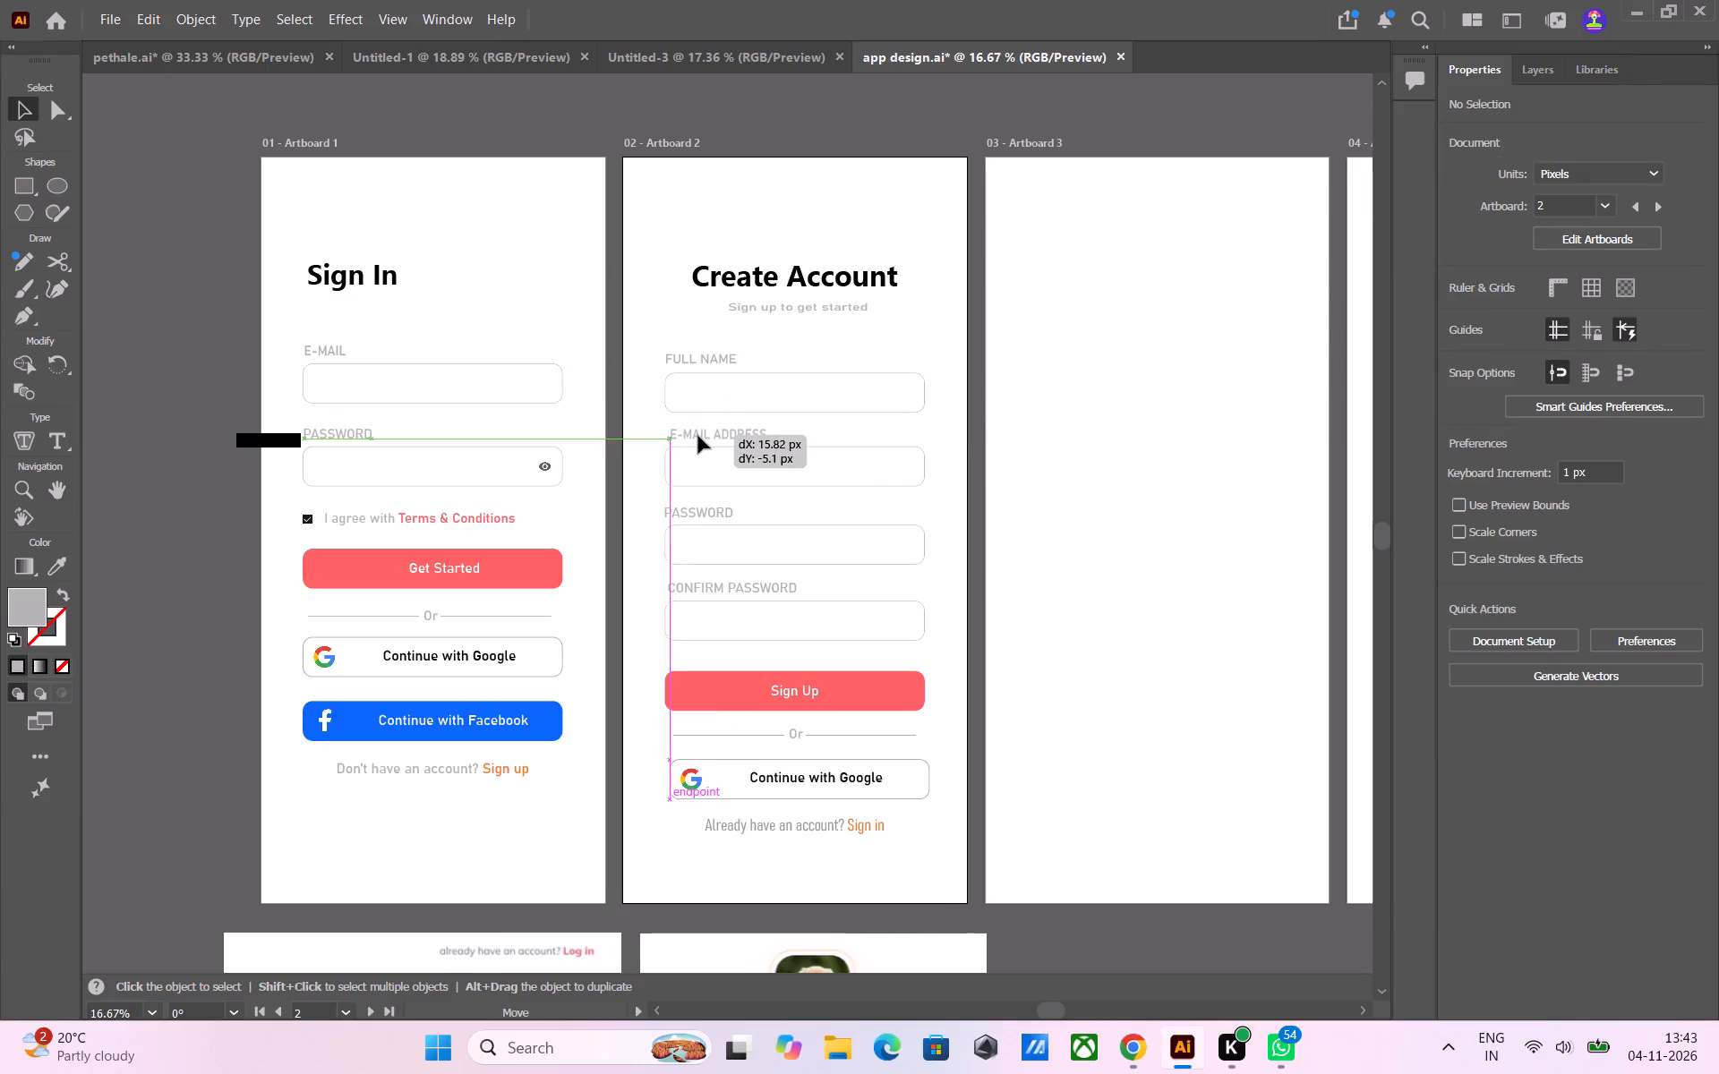
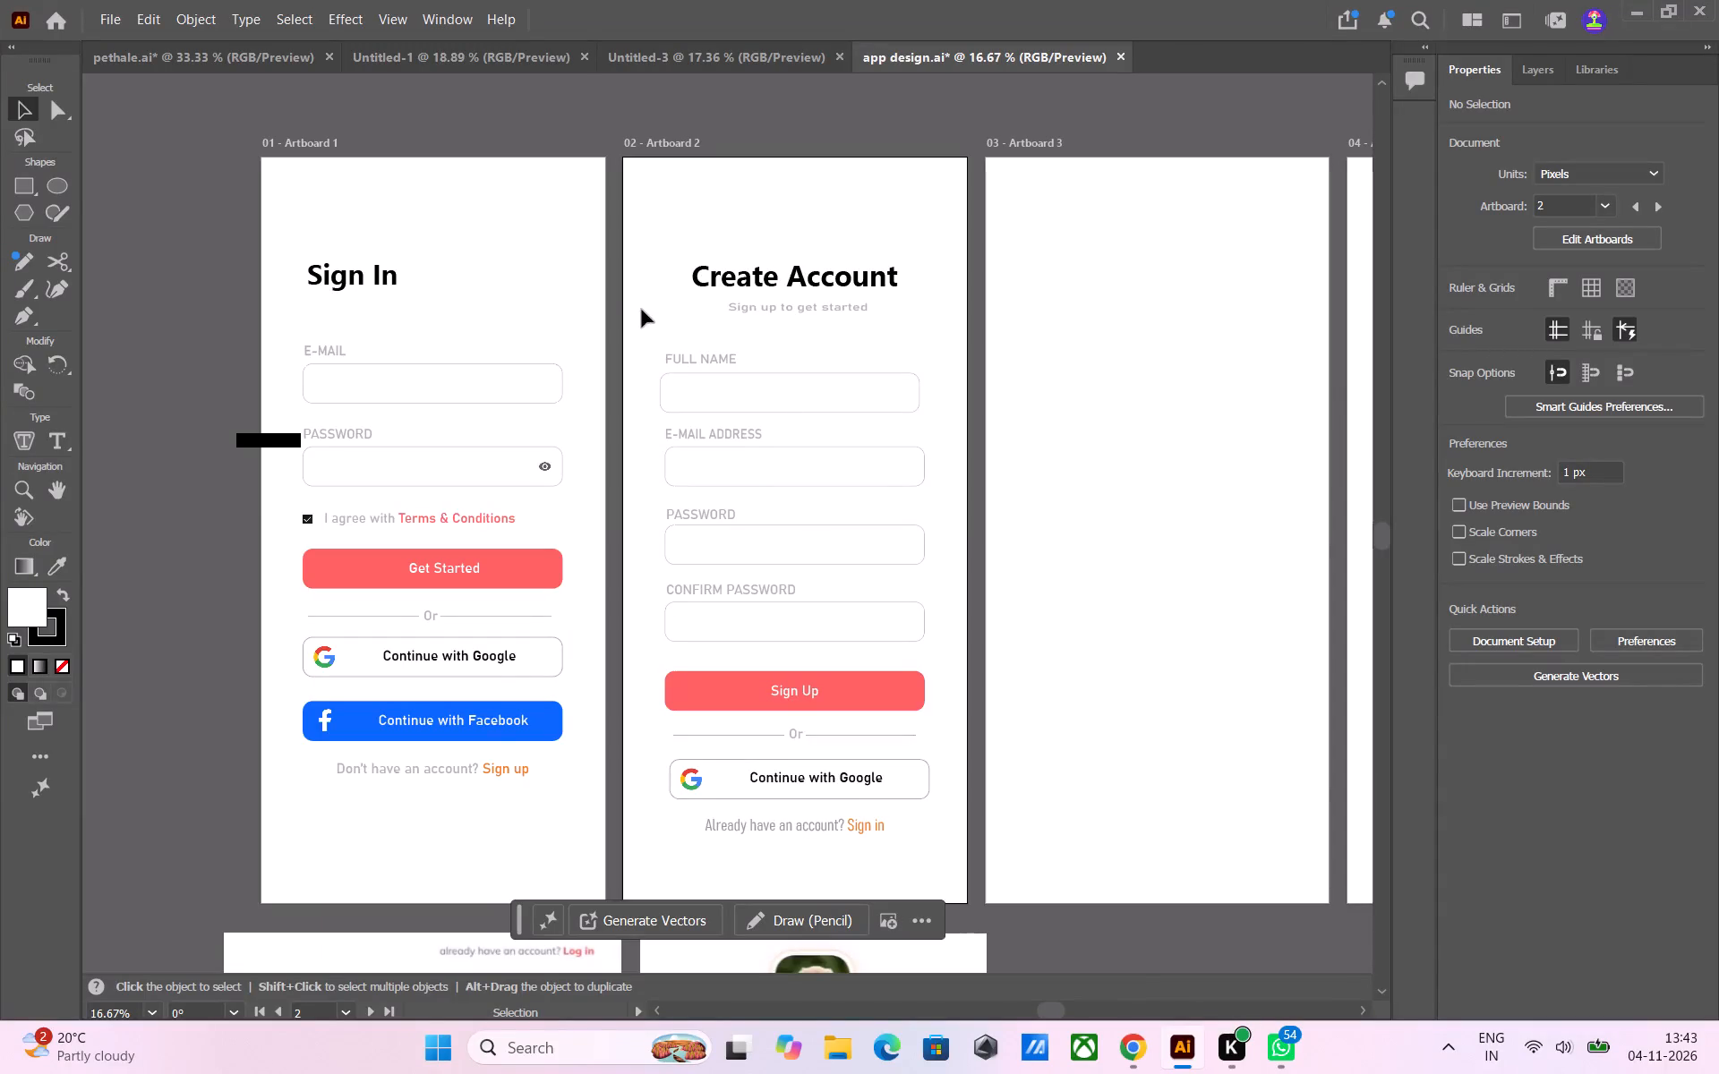
# Nudge everything below the Create Account heading, from the subtitle to the Sign in line, down 8 px together.
pyautogui.moveTo(644, 309); pyautogui.dragTo(921, 725)
pyautogui.moveTo(921, 725); pyautogui.dragTo(950, 851)
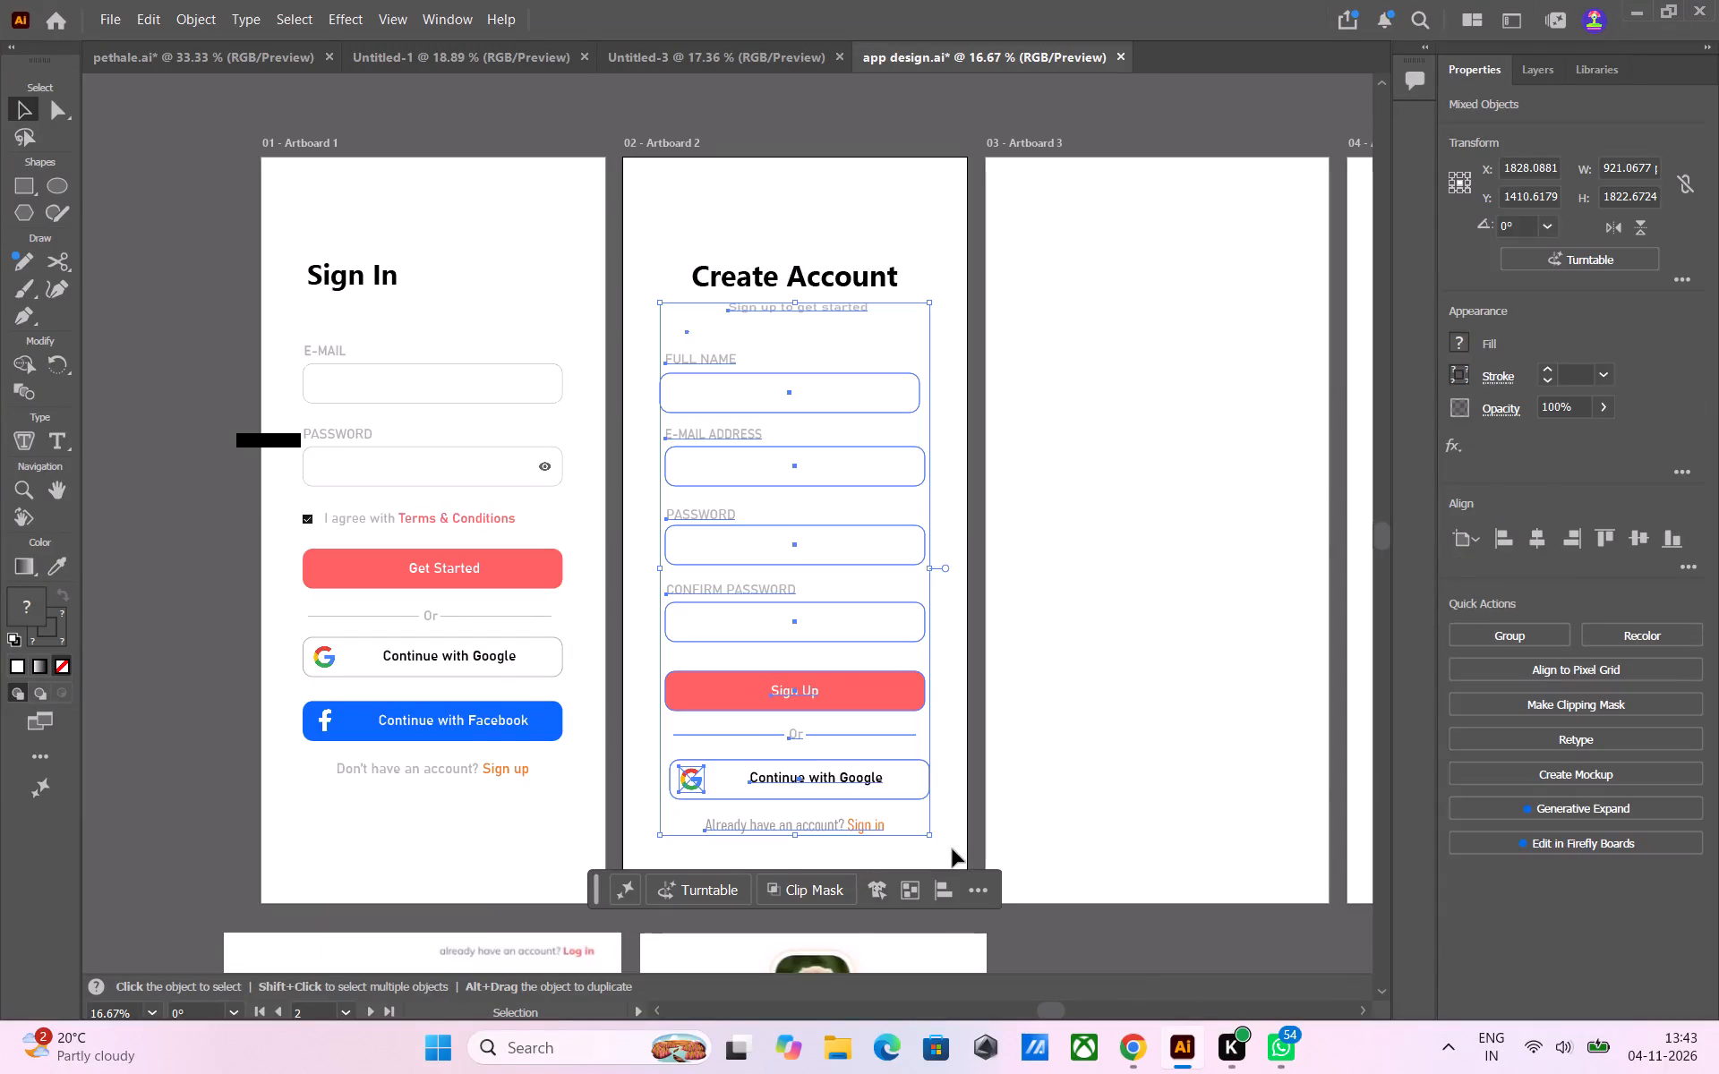
pyautogui.press('Down')
pyautogui.press('Down')
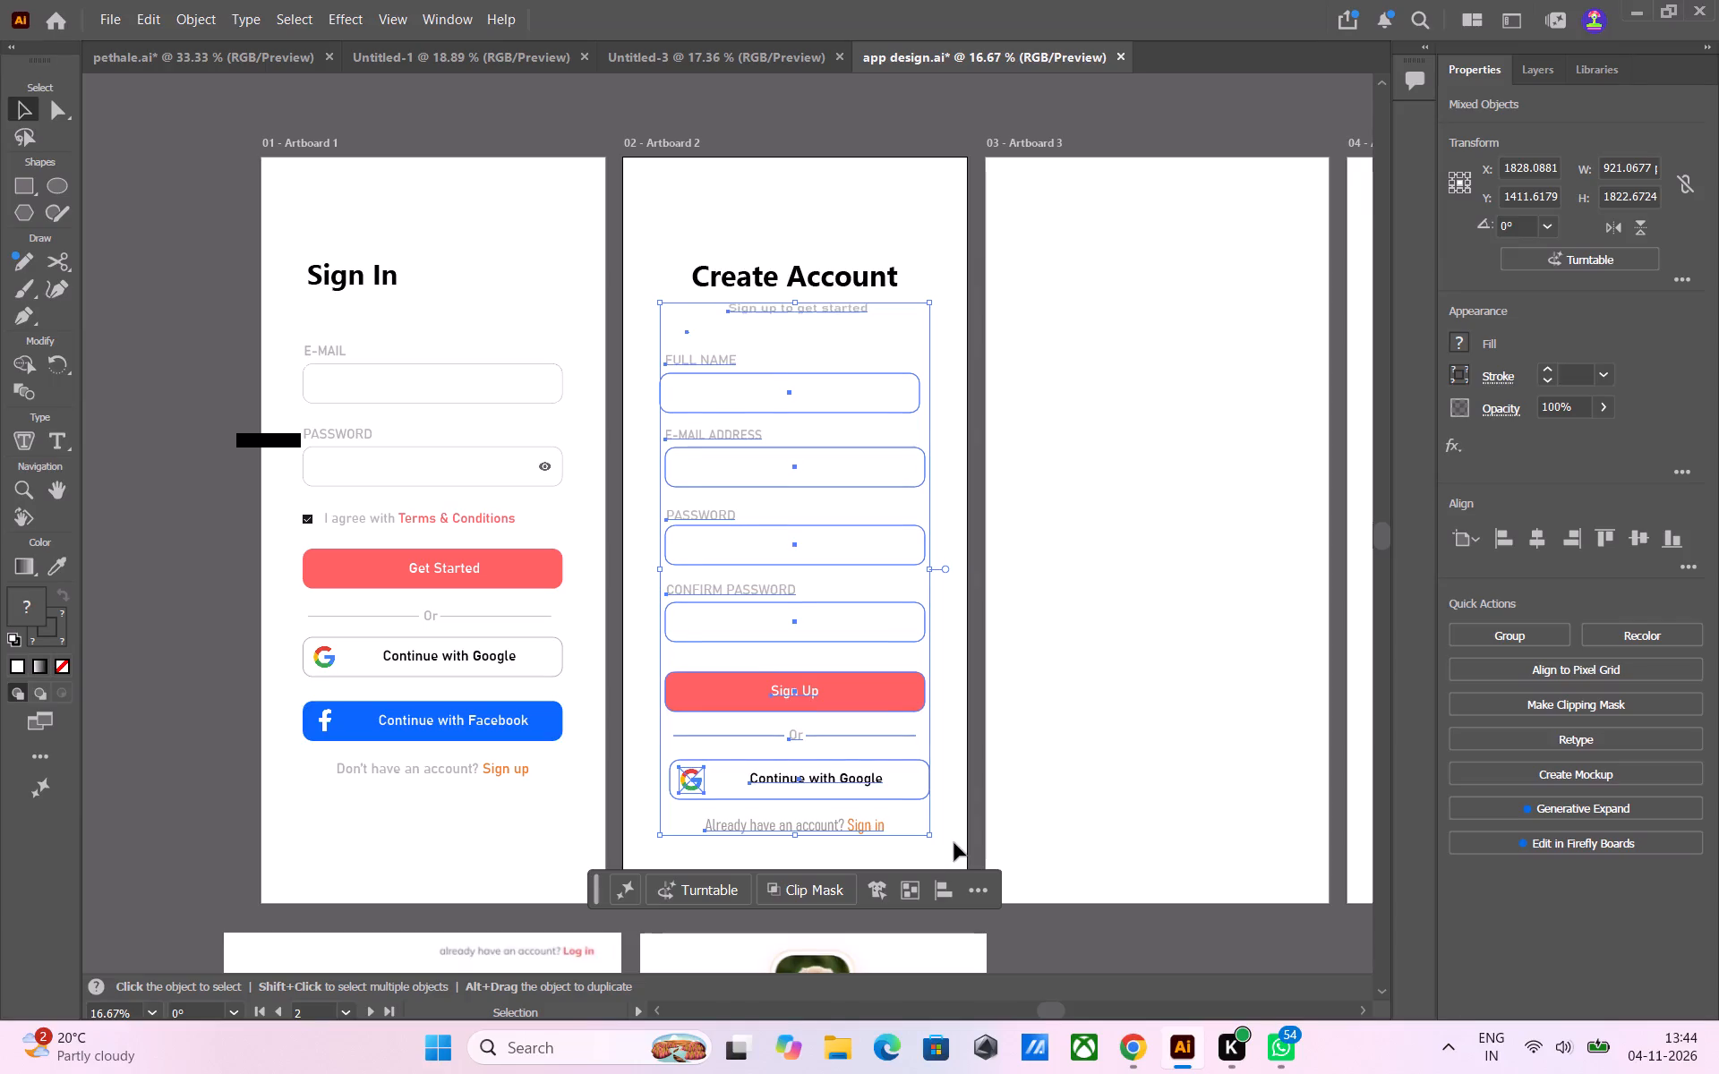
pyautogui.press('Down')
pyautogui.press('Down')
pyautogui.press('Down')
pyautogui.press('Down')
pyautogui.press('Down')
pyautogui.press('Down')
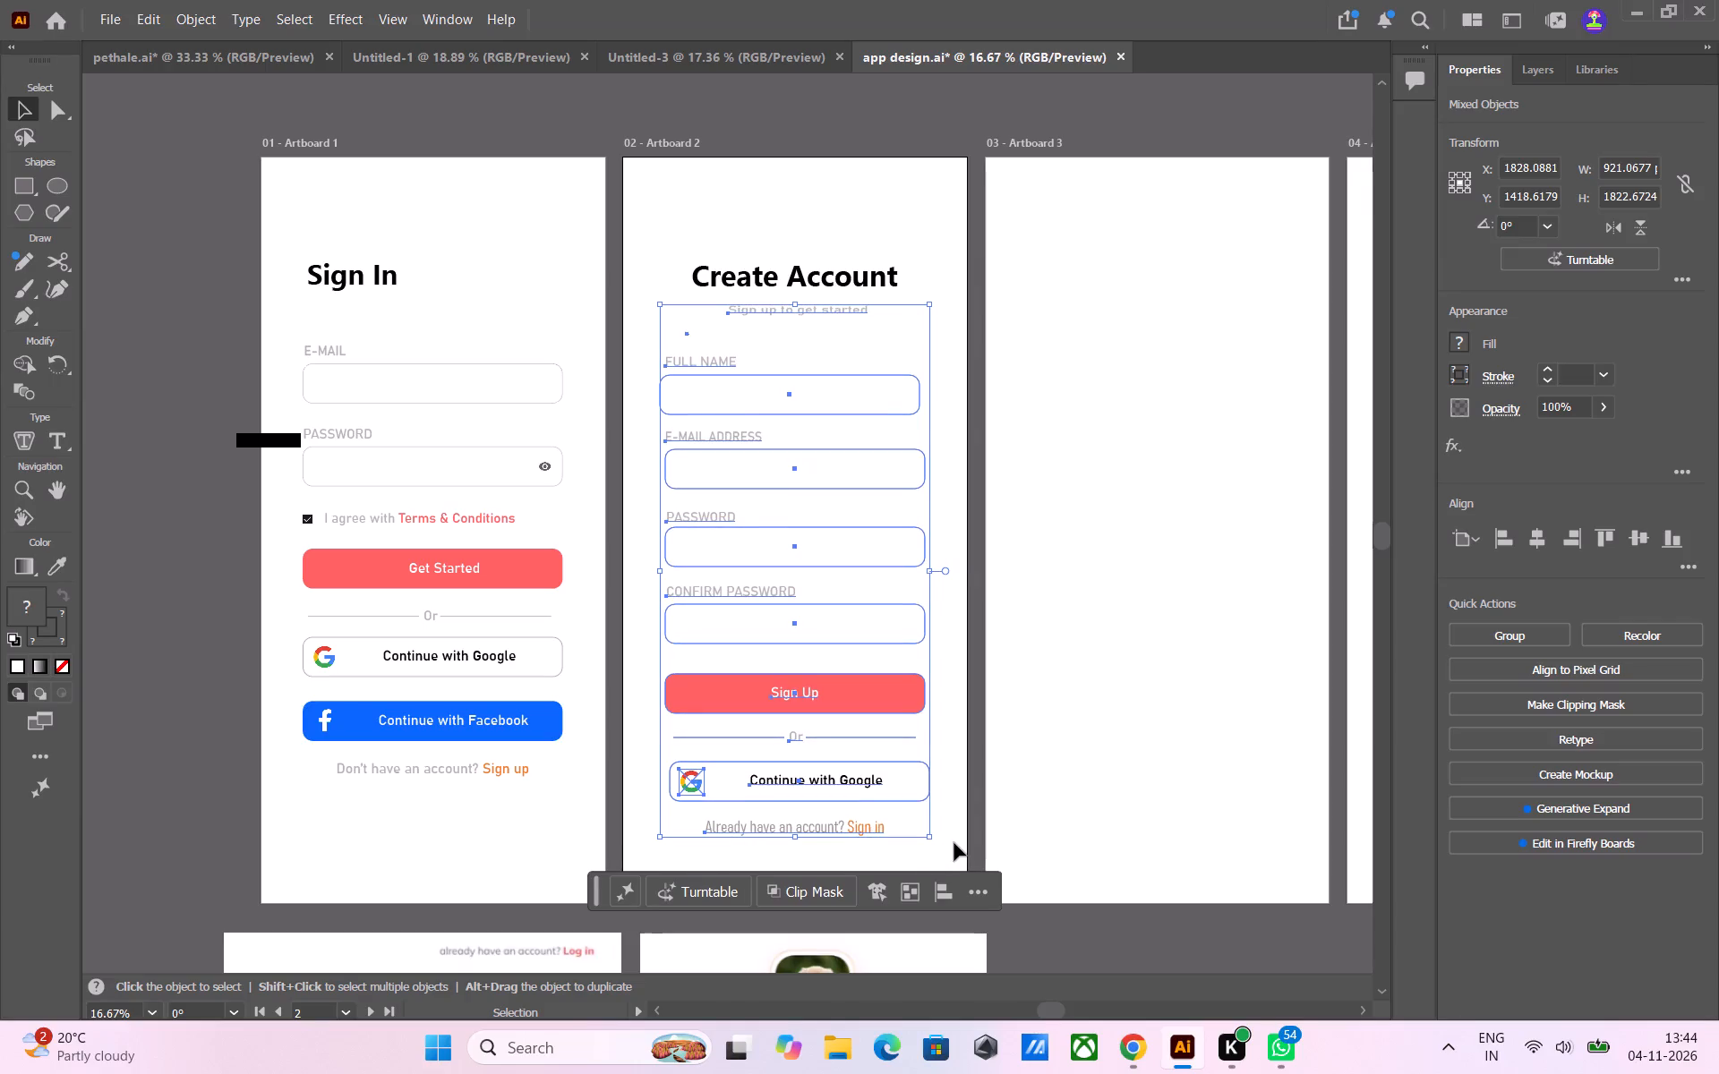
pyautogui.click(1158, 921)
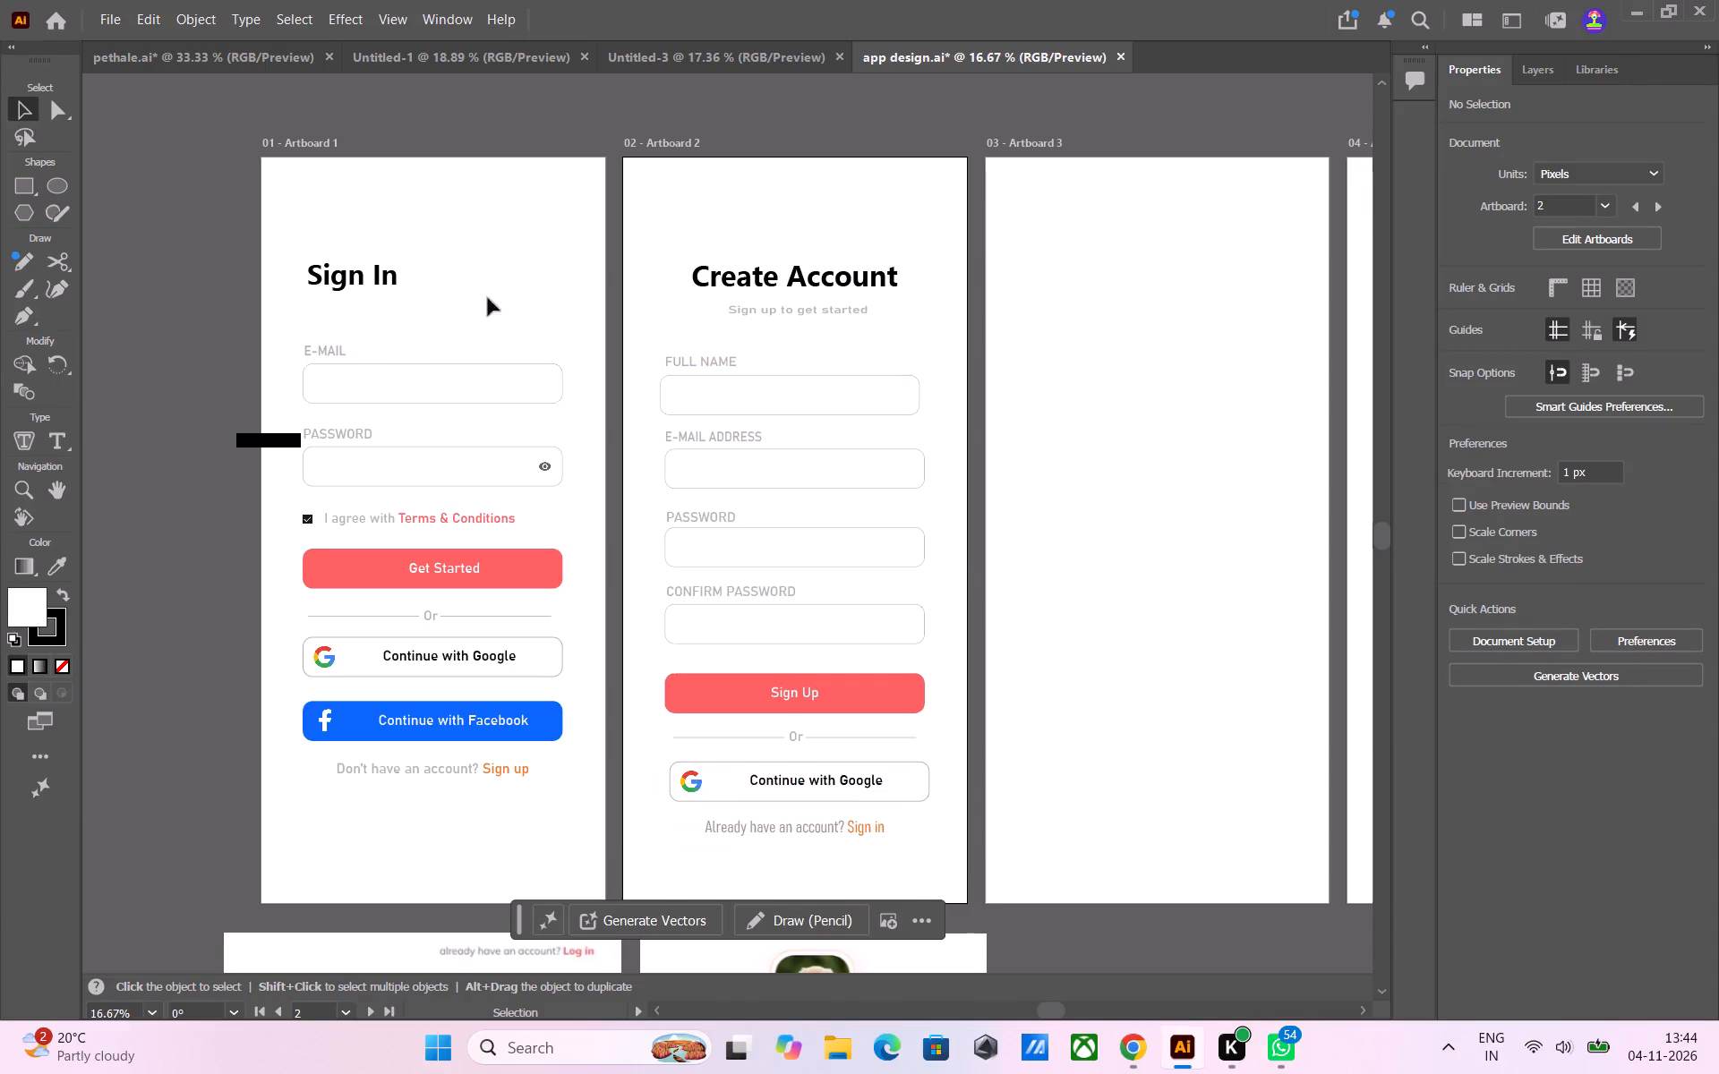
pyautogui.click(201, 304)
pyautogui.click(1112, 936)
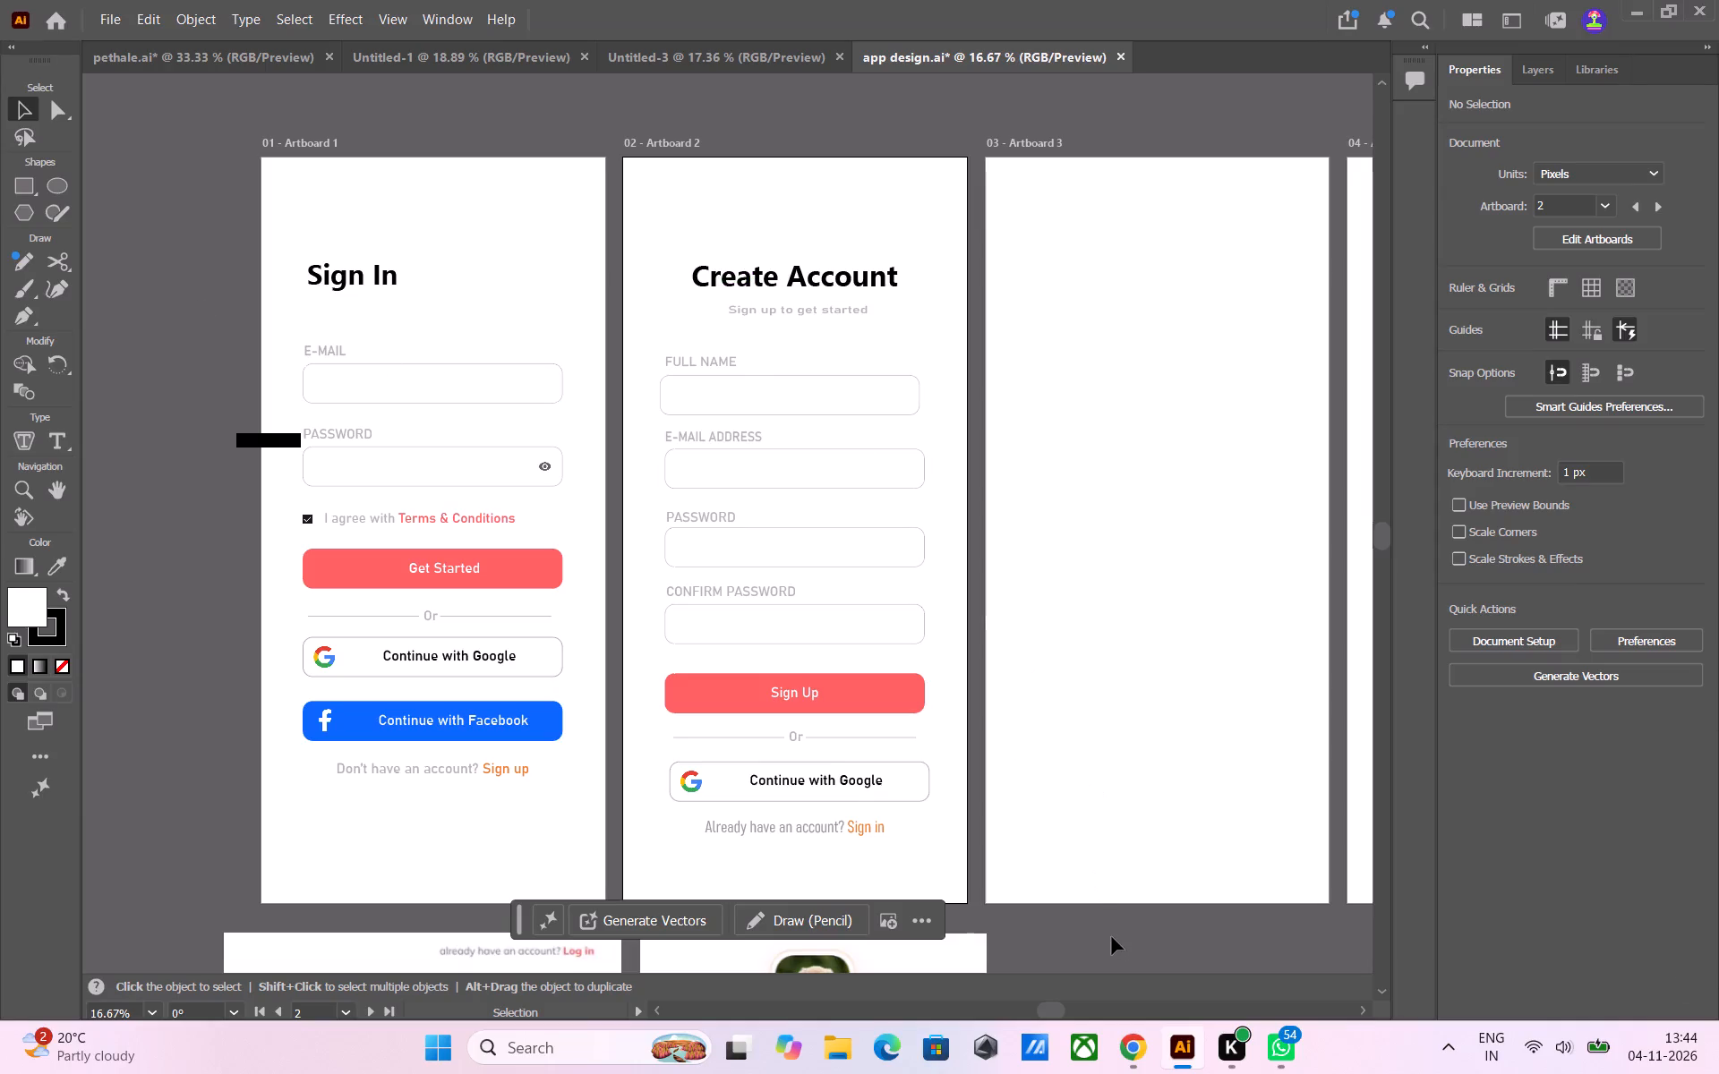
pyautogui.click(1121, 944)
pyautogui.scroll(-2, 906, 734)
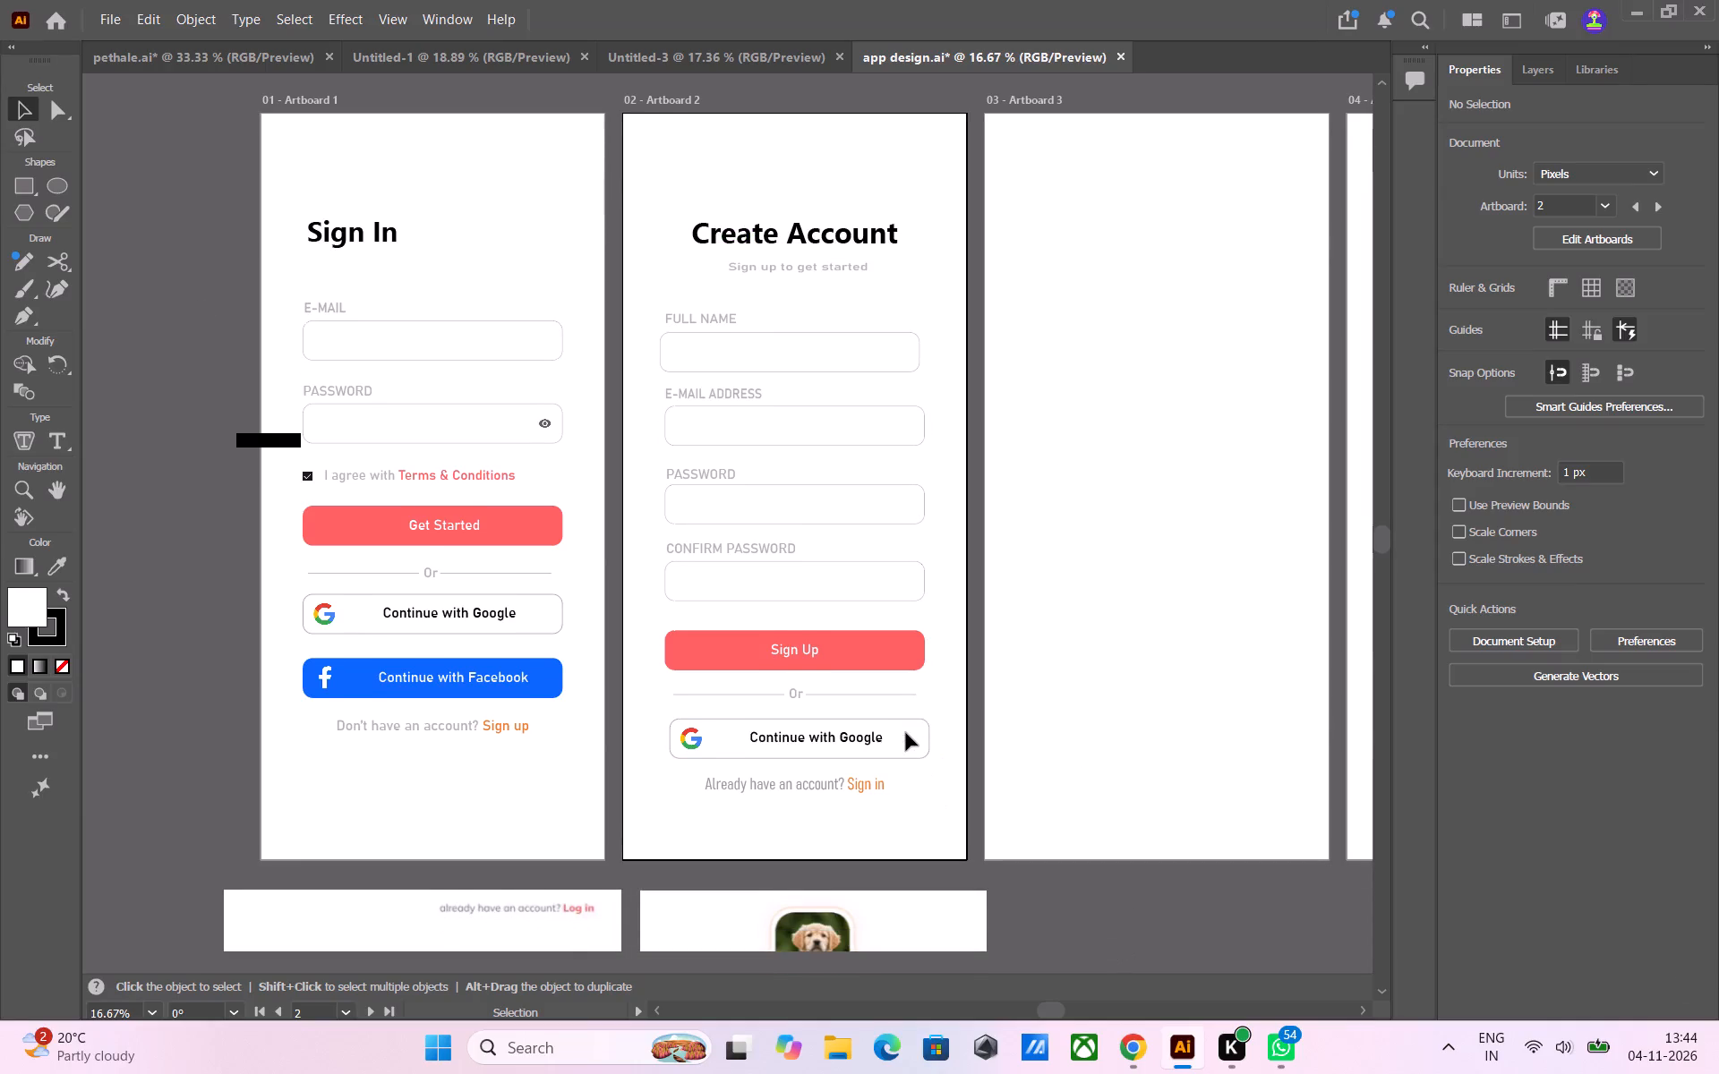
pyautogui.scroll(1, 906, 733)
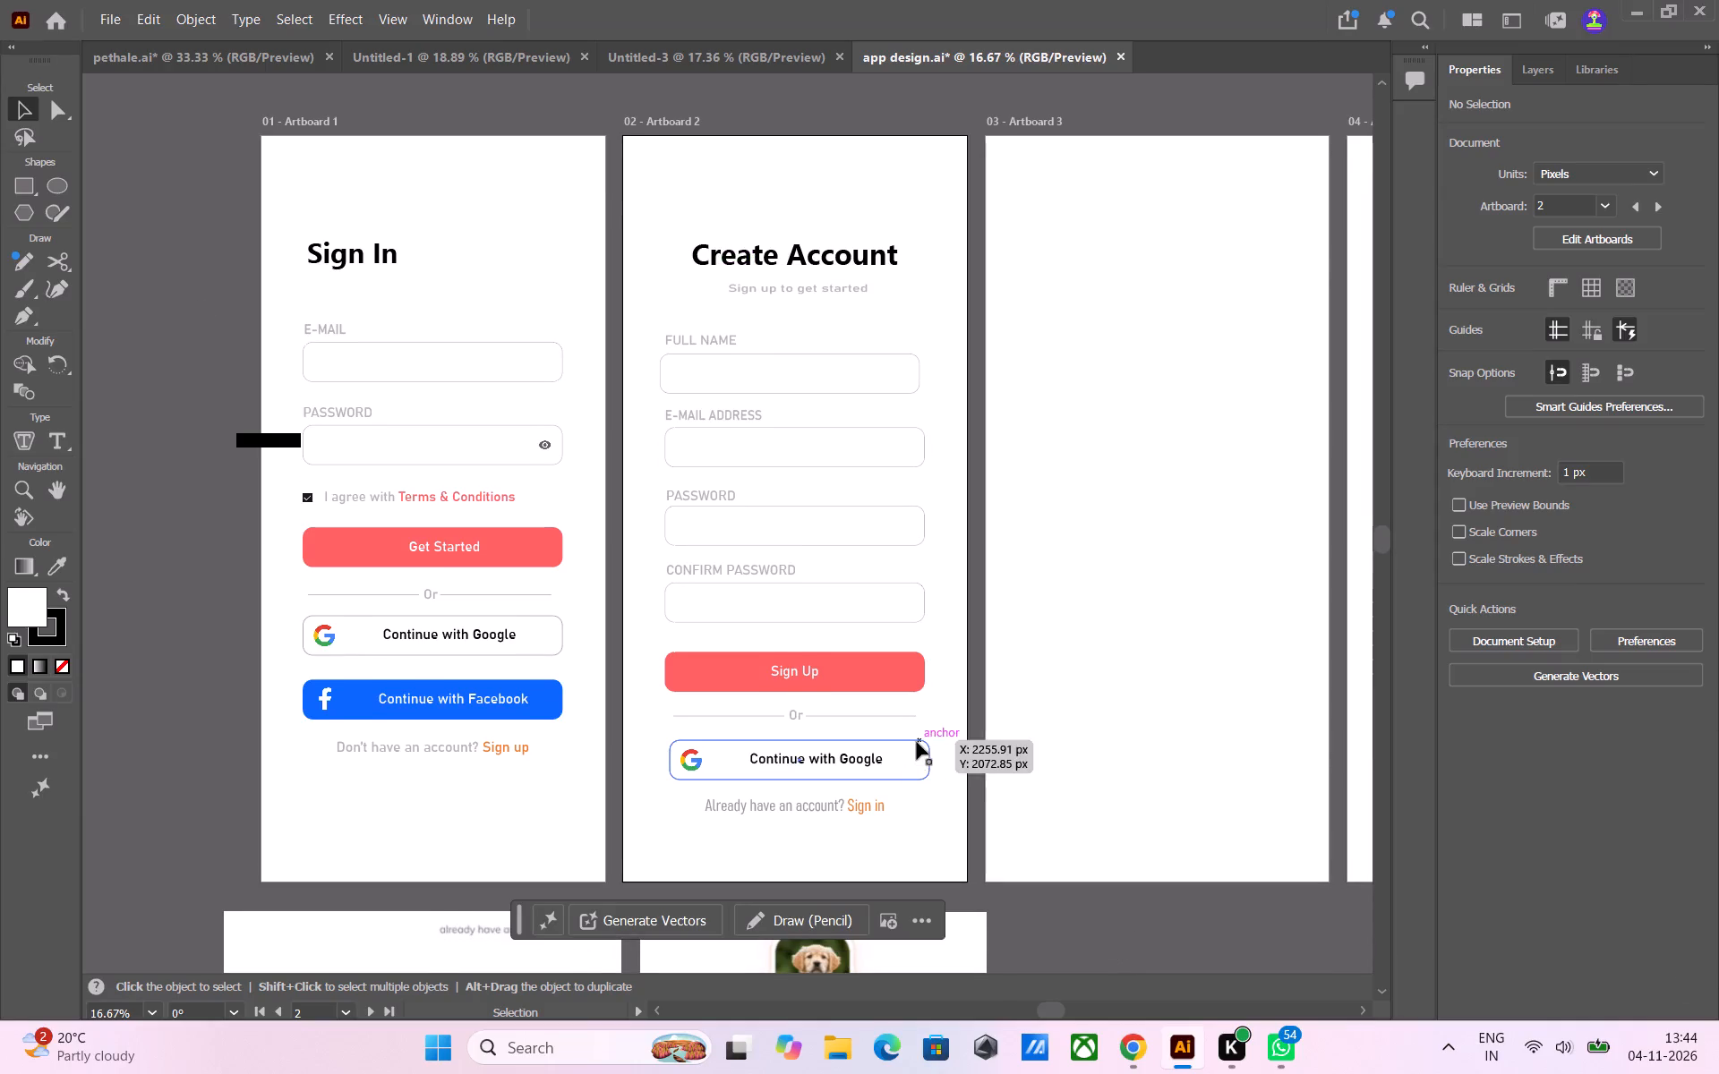
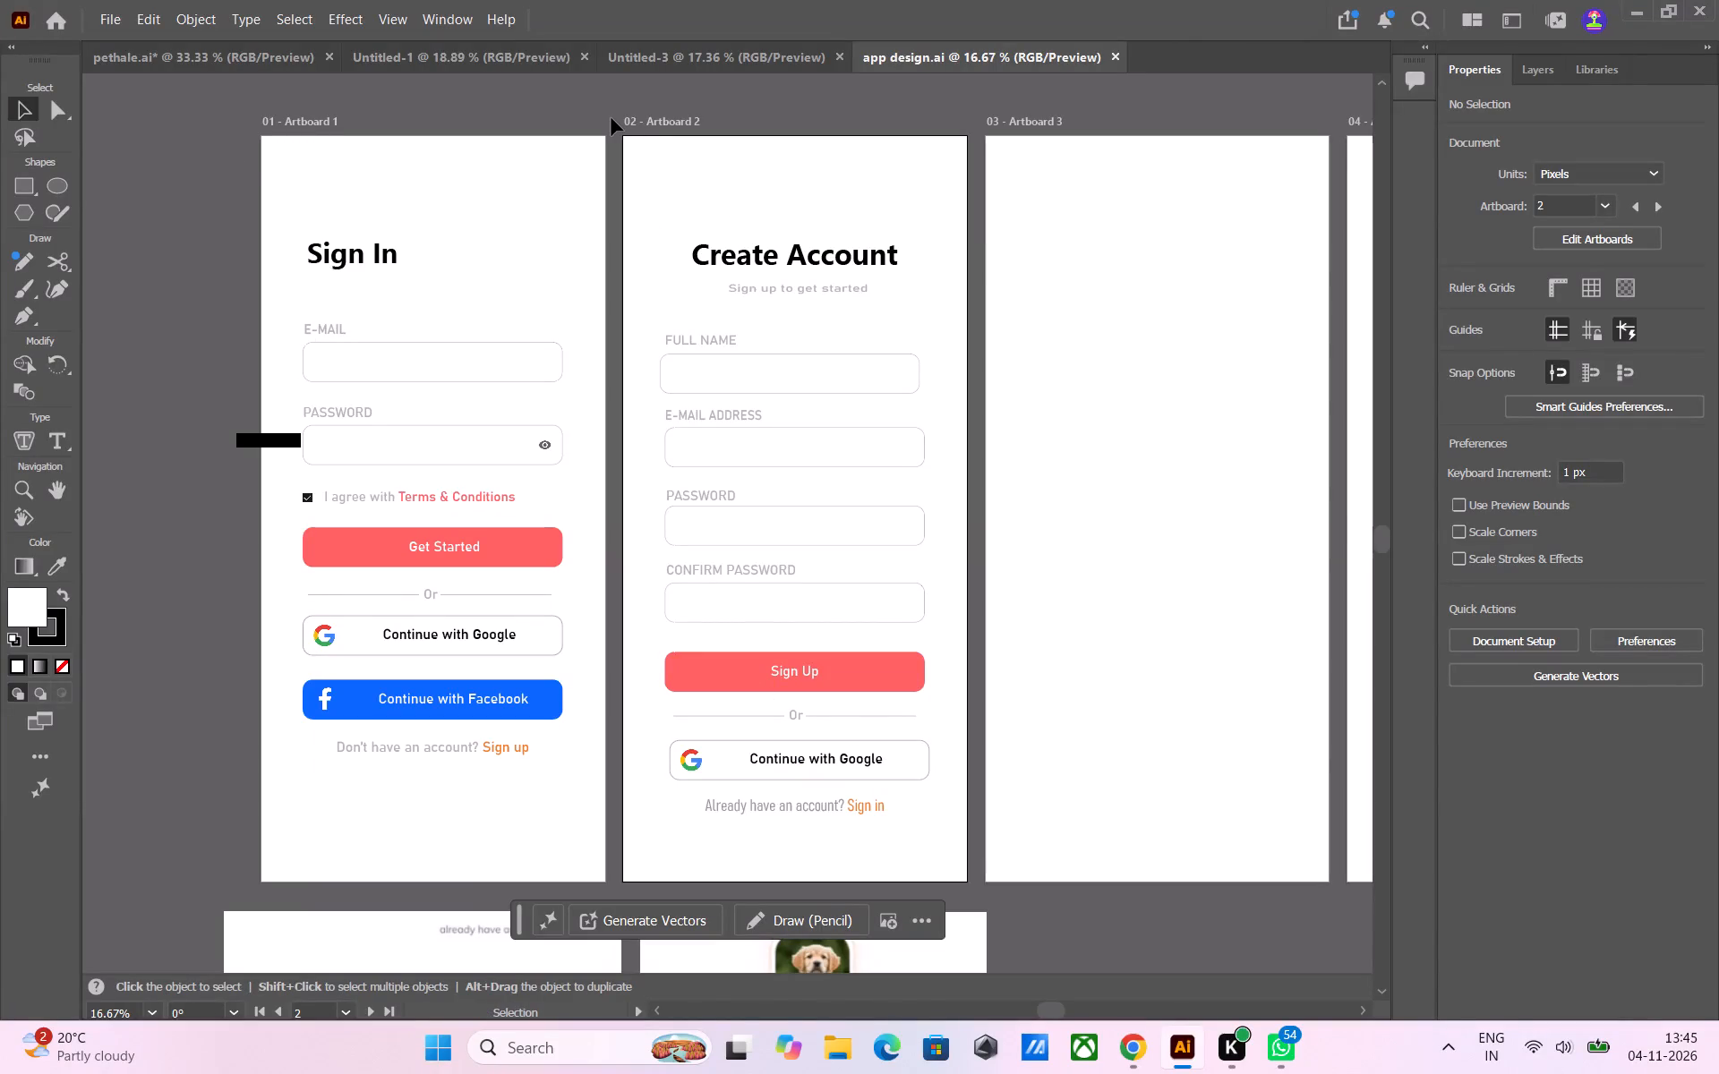
# Capture a rectangular screenshot of the whole Create Account artboard with the Windows screen snipping tool.
pyautogui.press('shift+super+s')
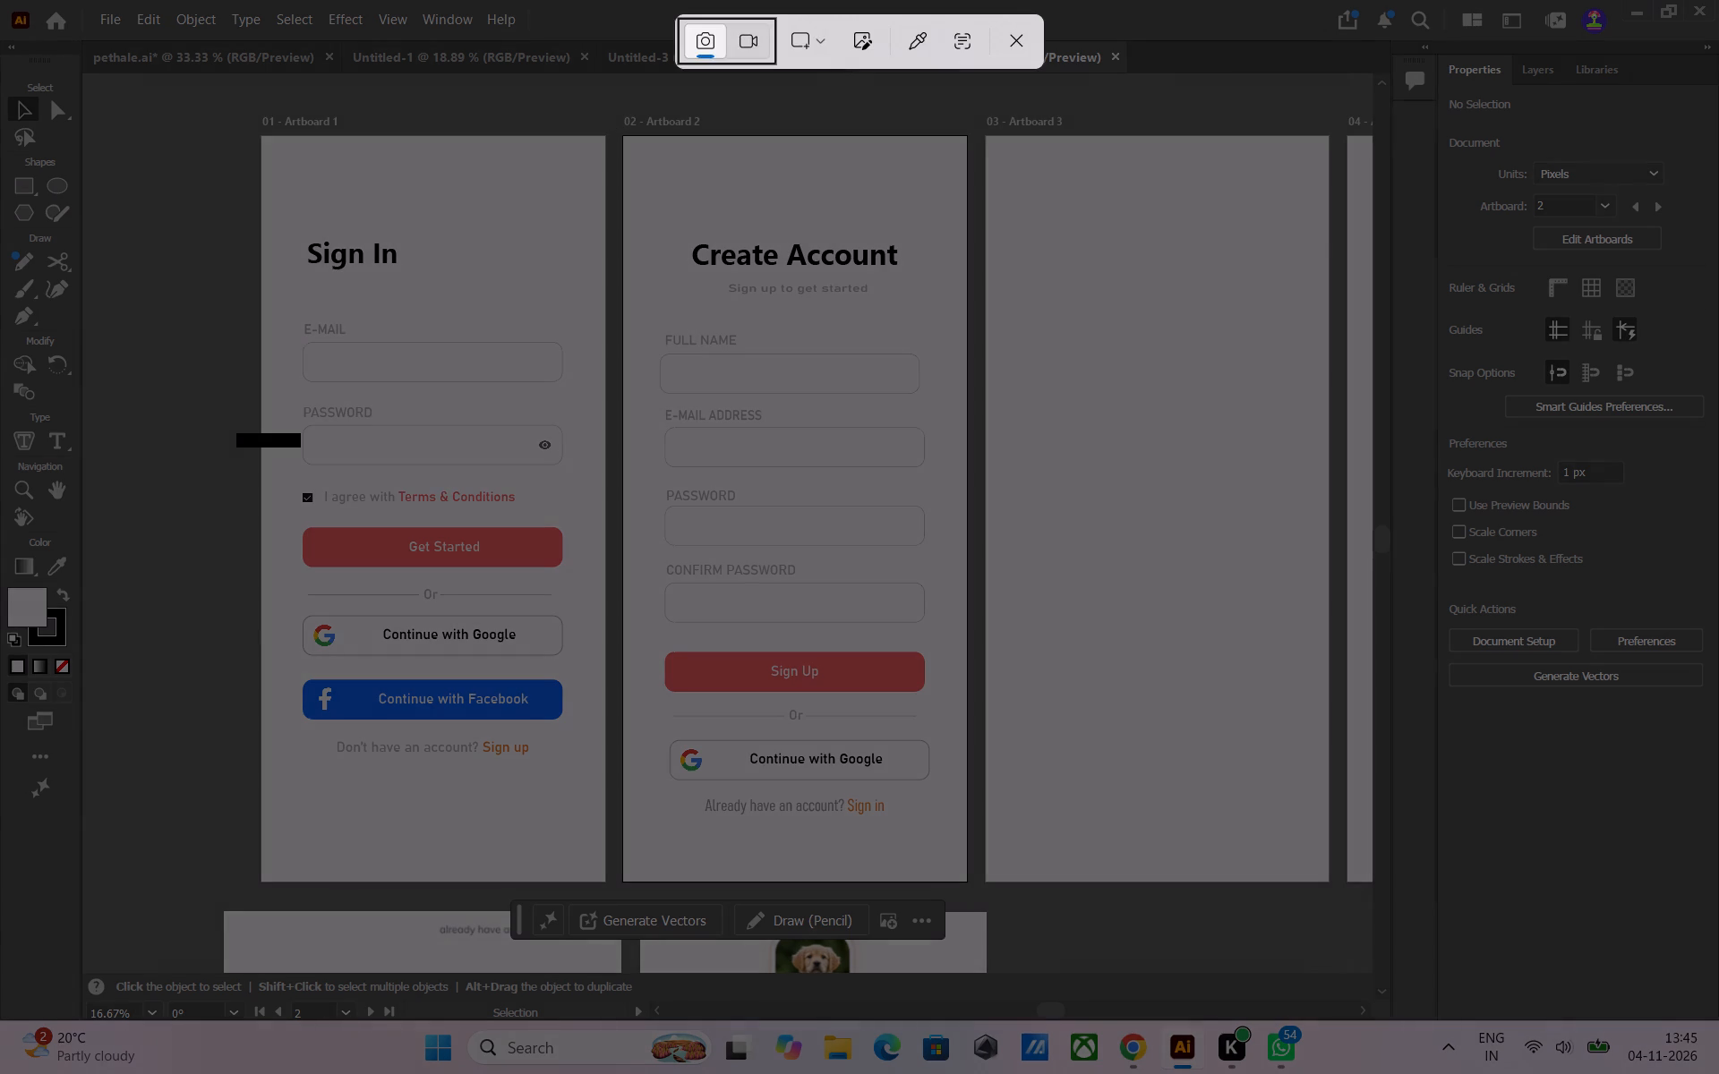
pyautogui.moveTo(623, 138); pyautogui.dragTo(639, 163)
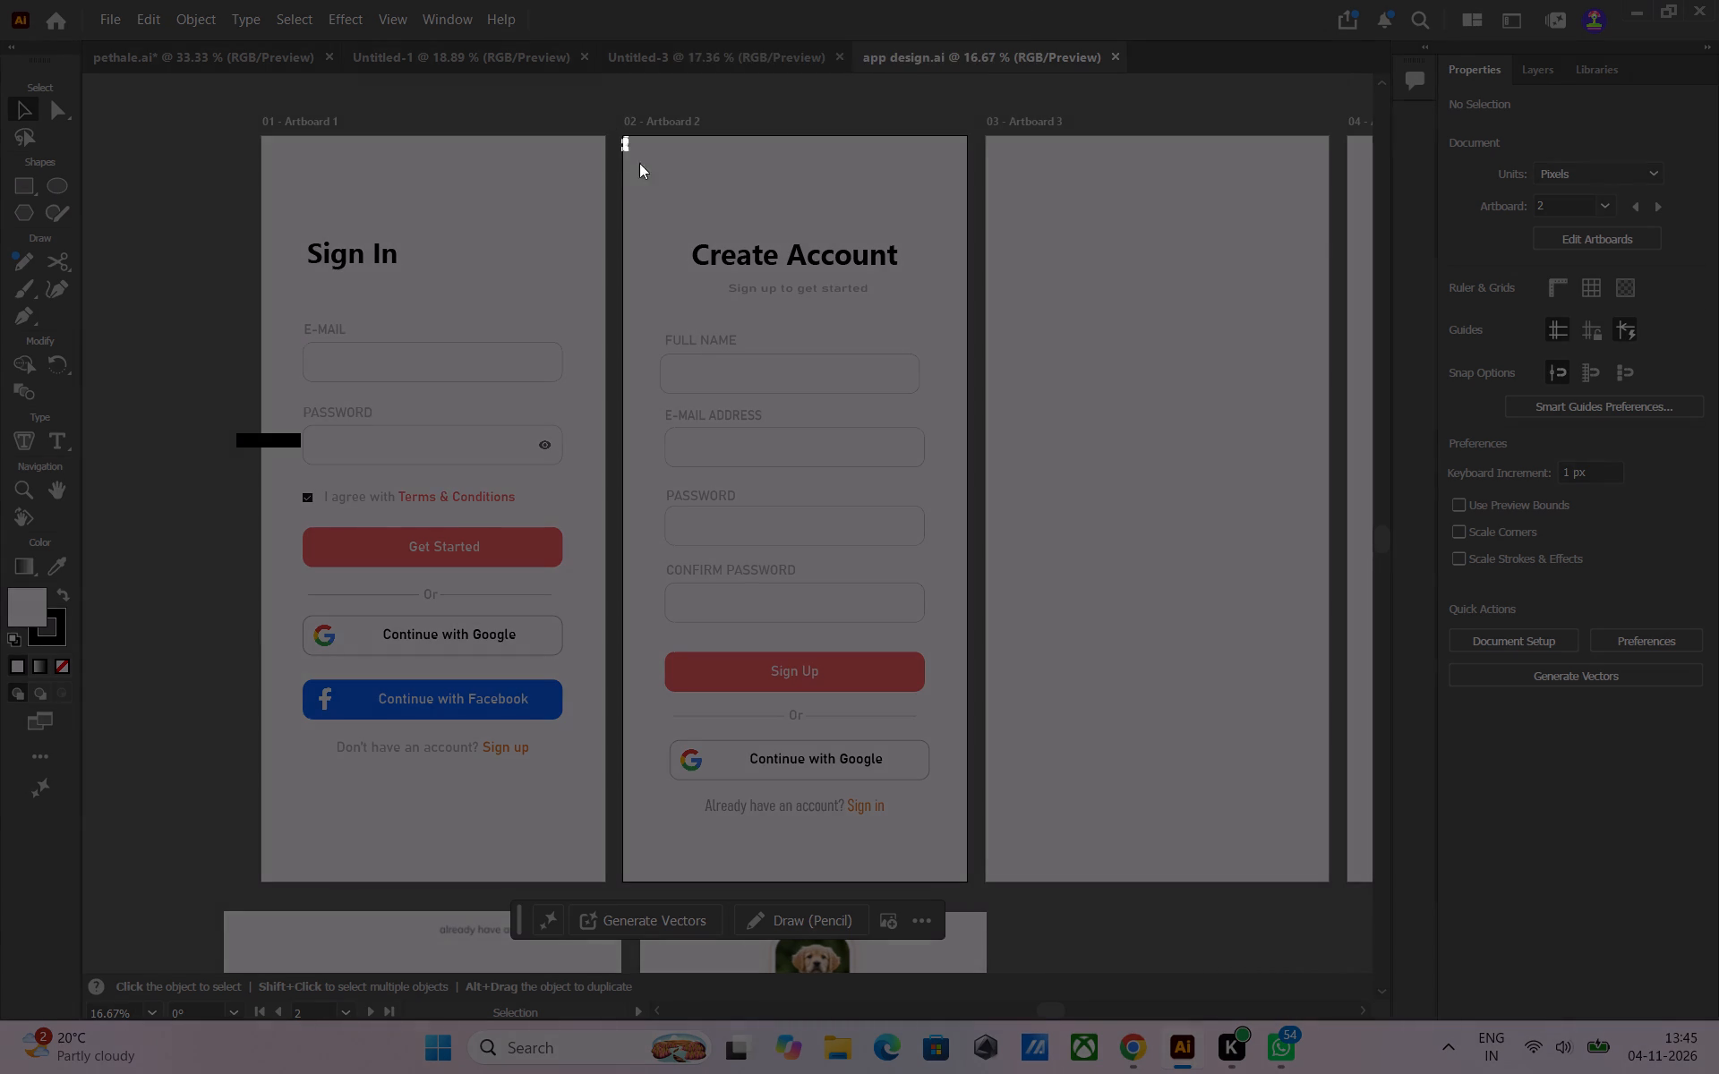
pyautogui.moveTo(639, 163); pyautogui.dragTo(971, 854)
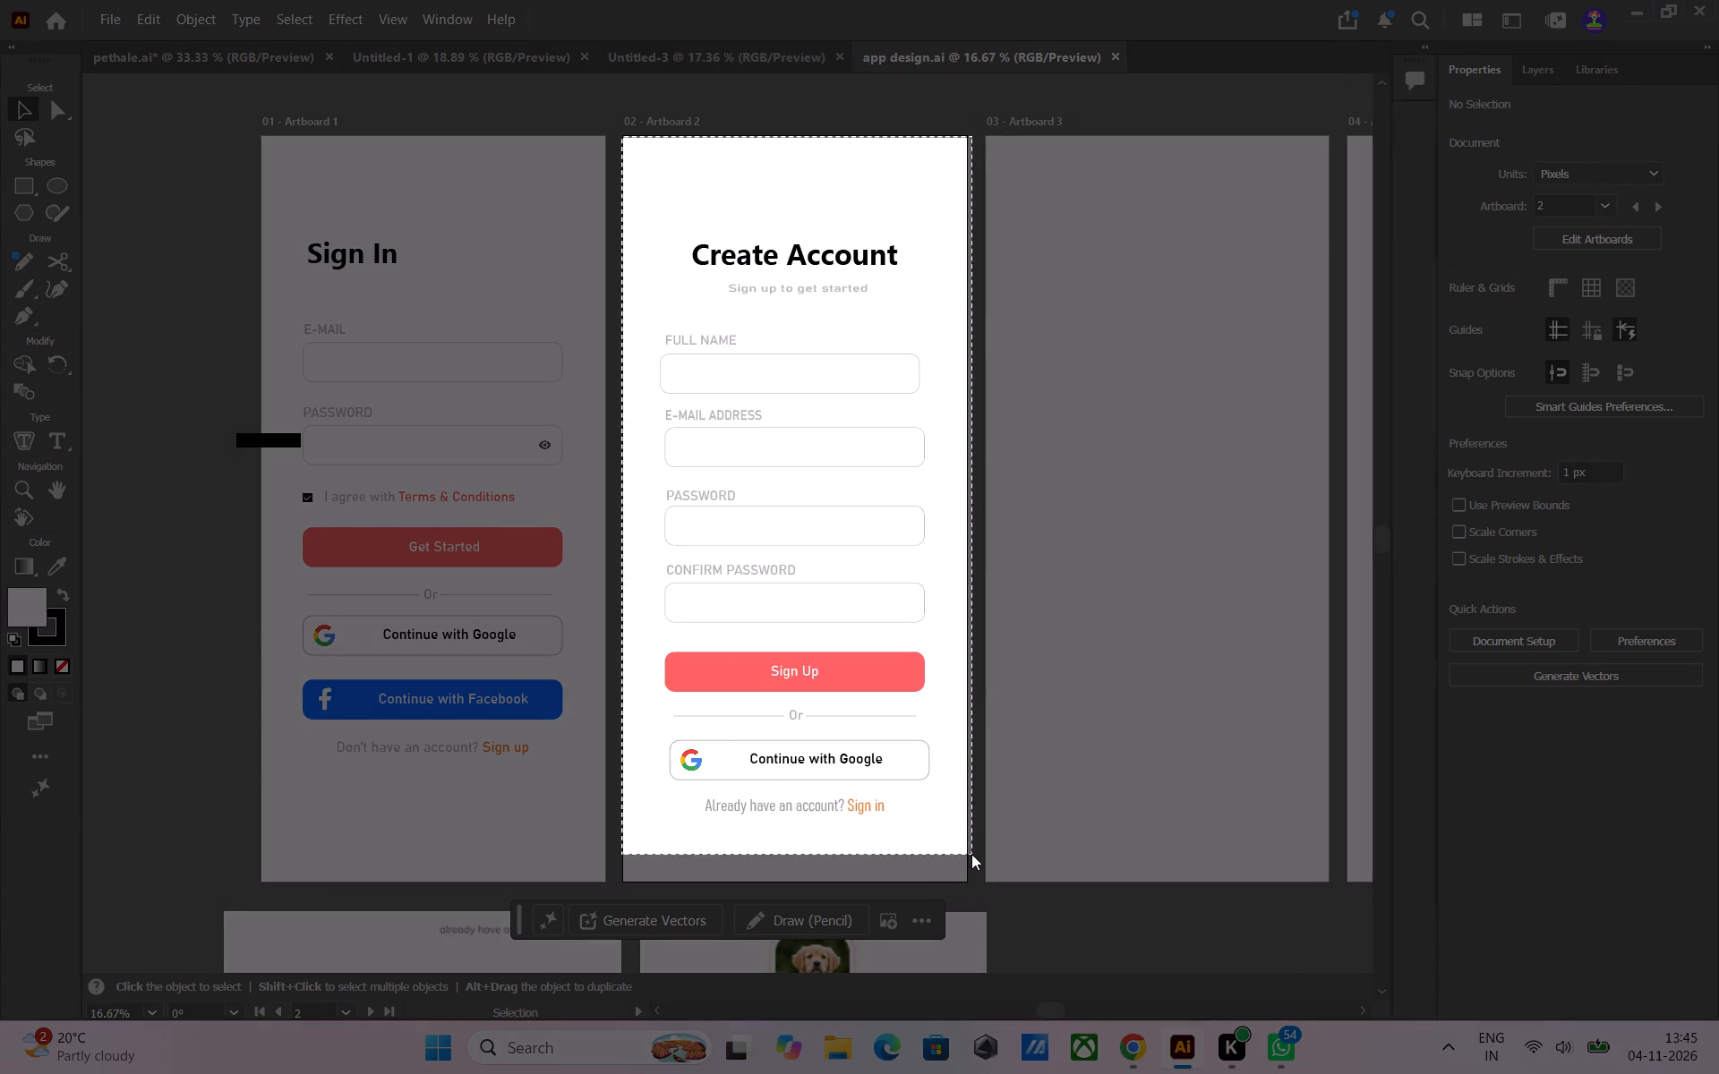
pyautogui.moveTo(971, 854); pyautogui.dragTo(977, 885)
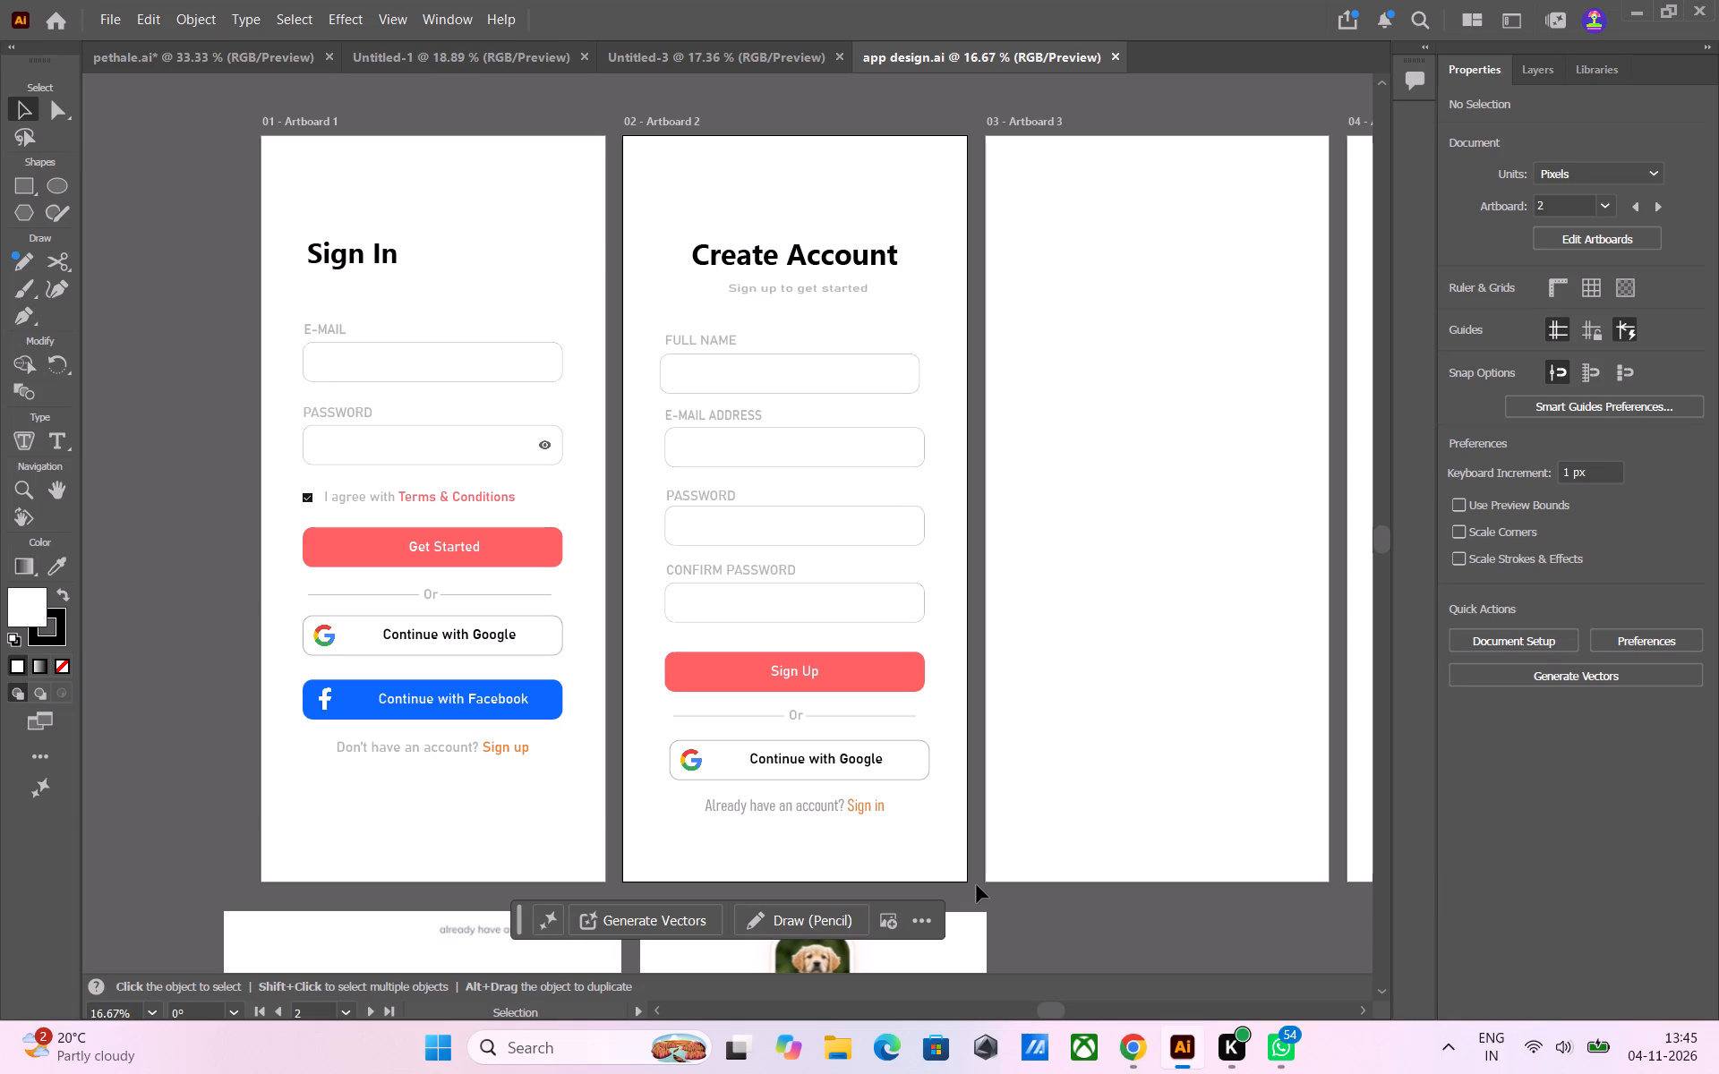
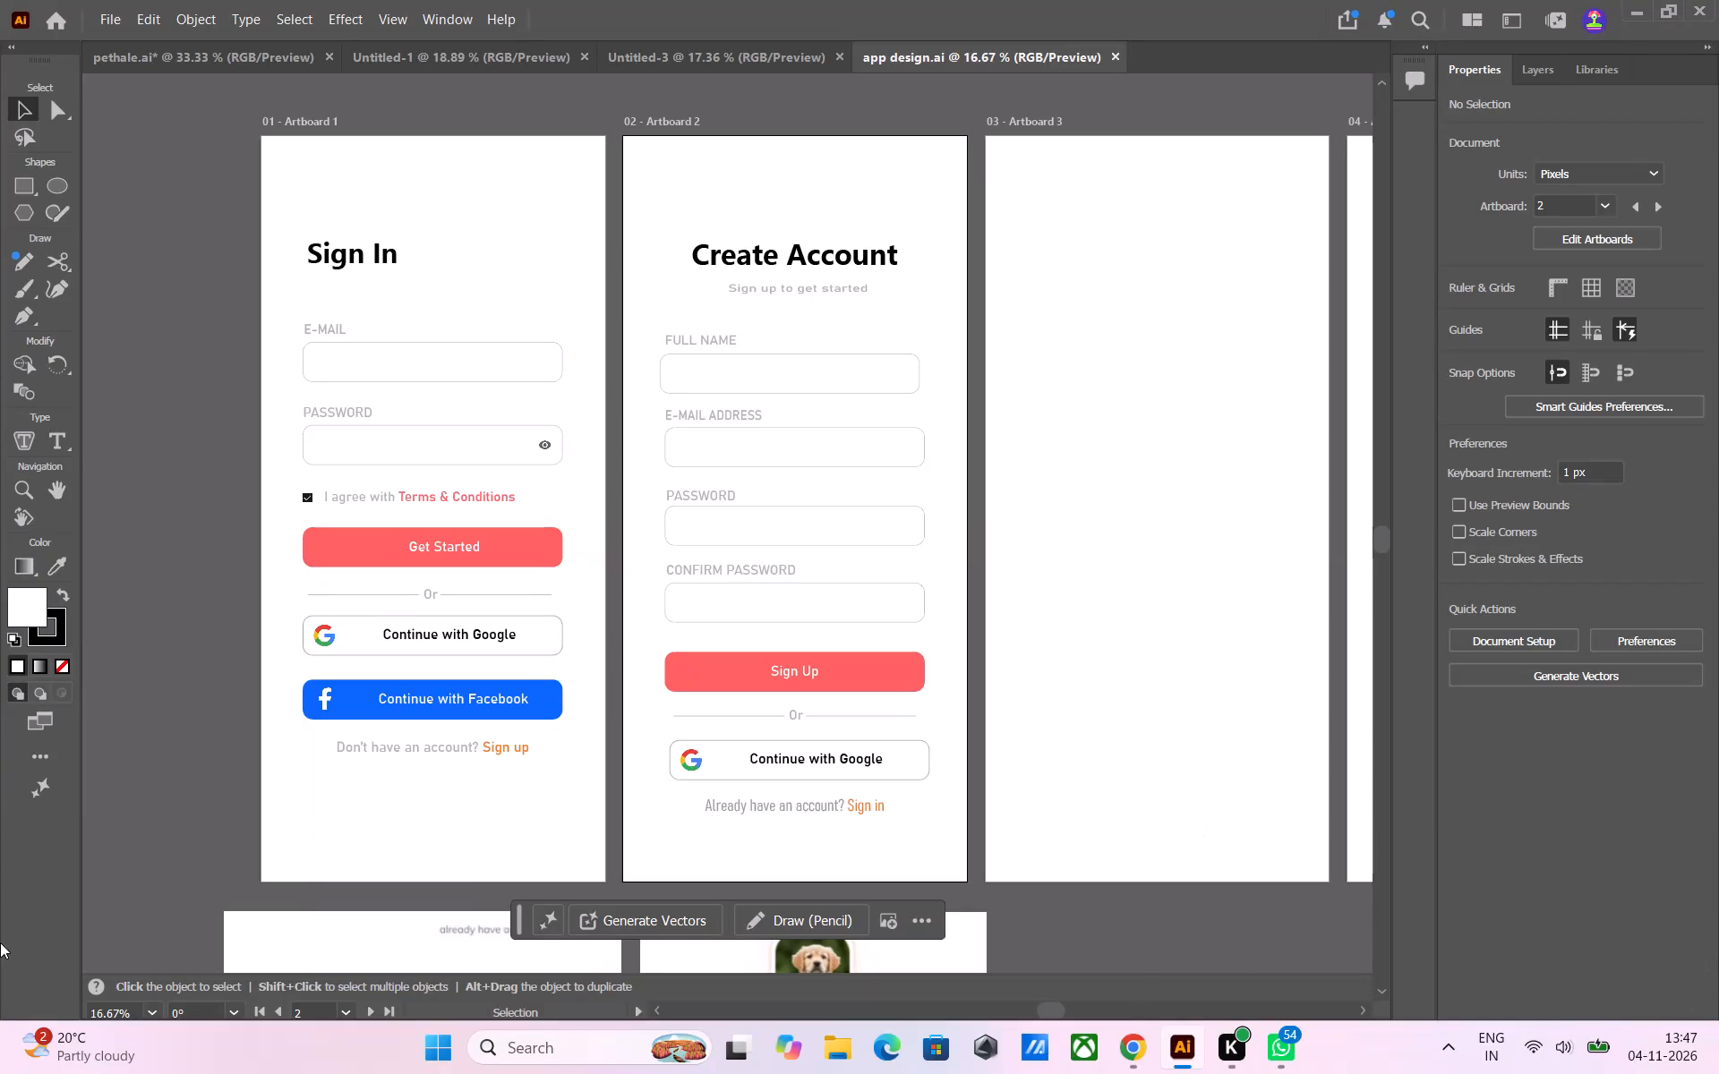
# Scale the "Already have an account? Sign in" line on the Create Account artboard down proportionally to about 580 px wide.
pyautogui.click(775, 809)
pyautogui.moveTo(885, 820); pyautogui.dragTo(886, 824)
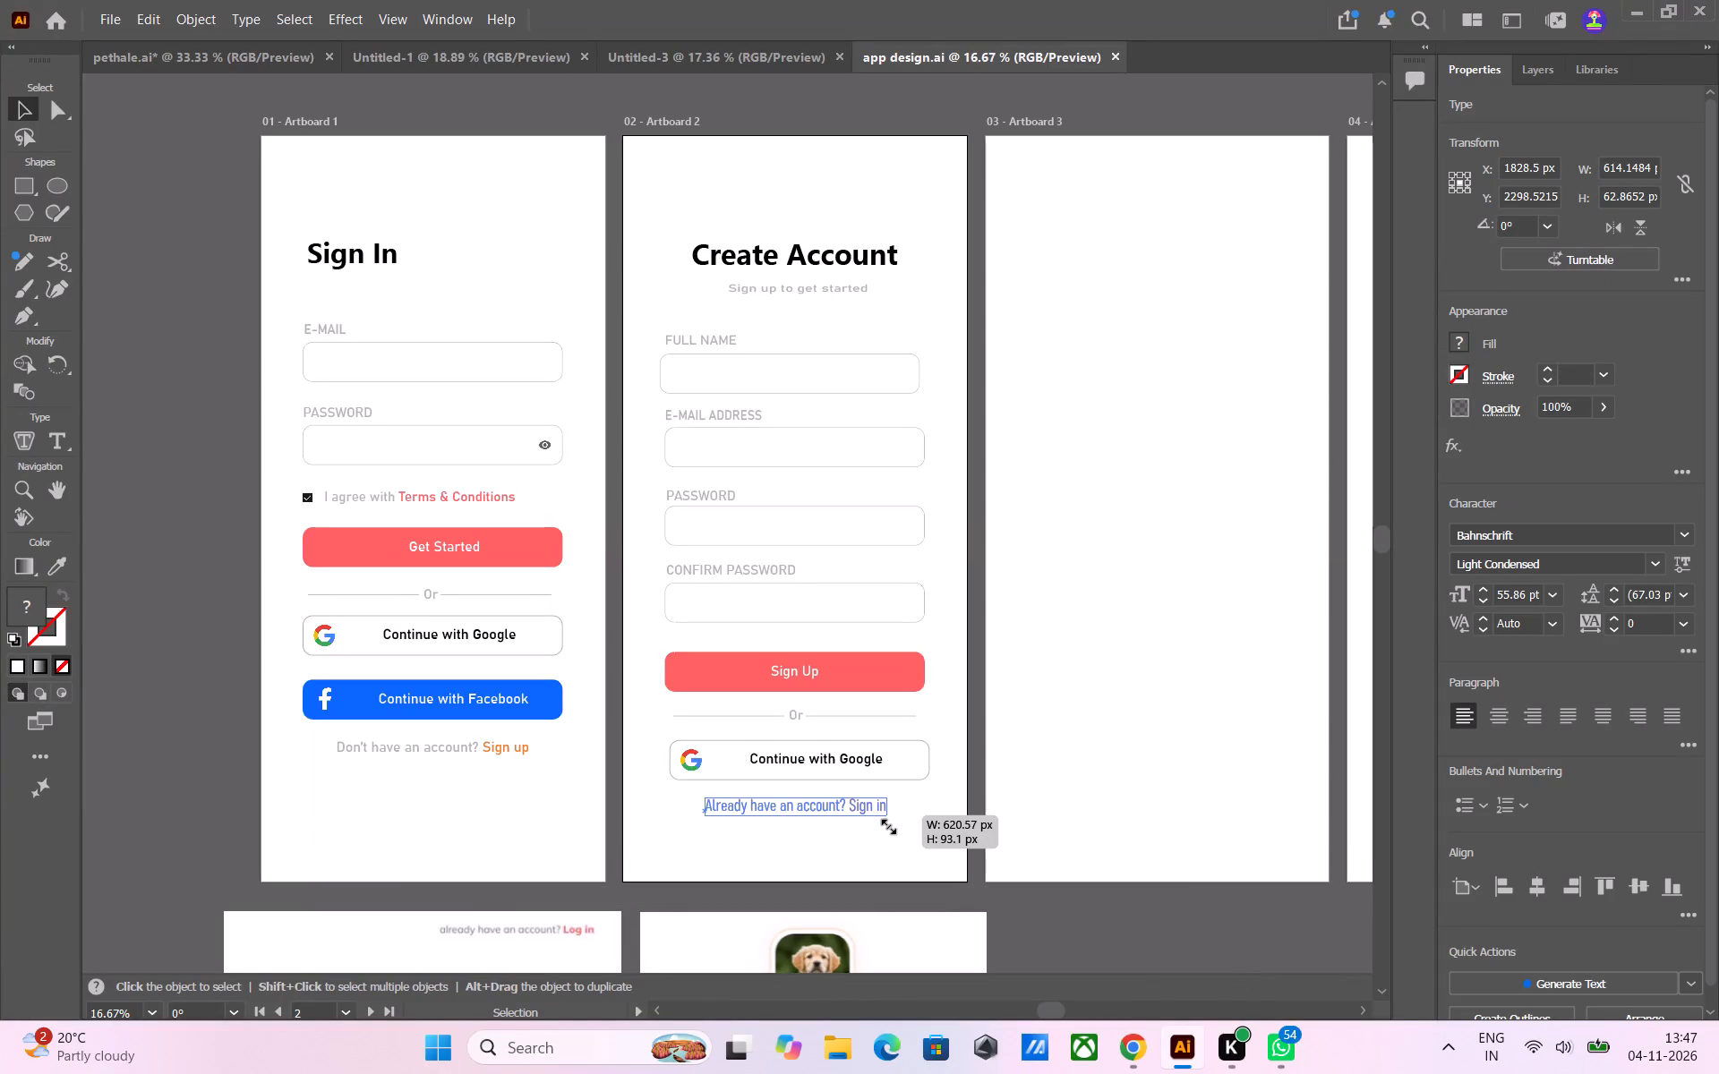
pyautogui.moveTo(886, 824); pyautogui.dragTo(888, 804)
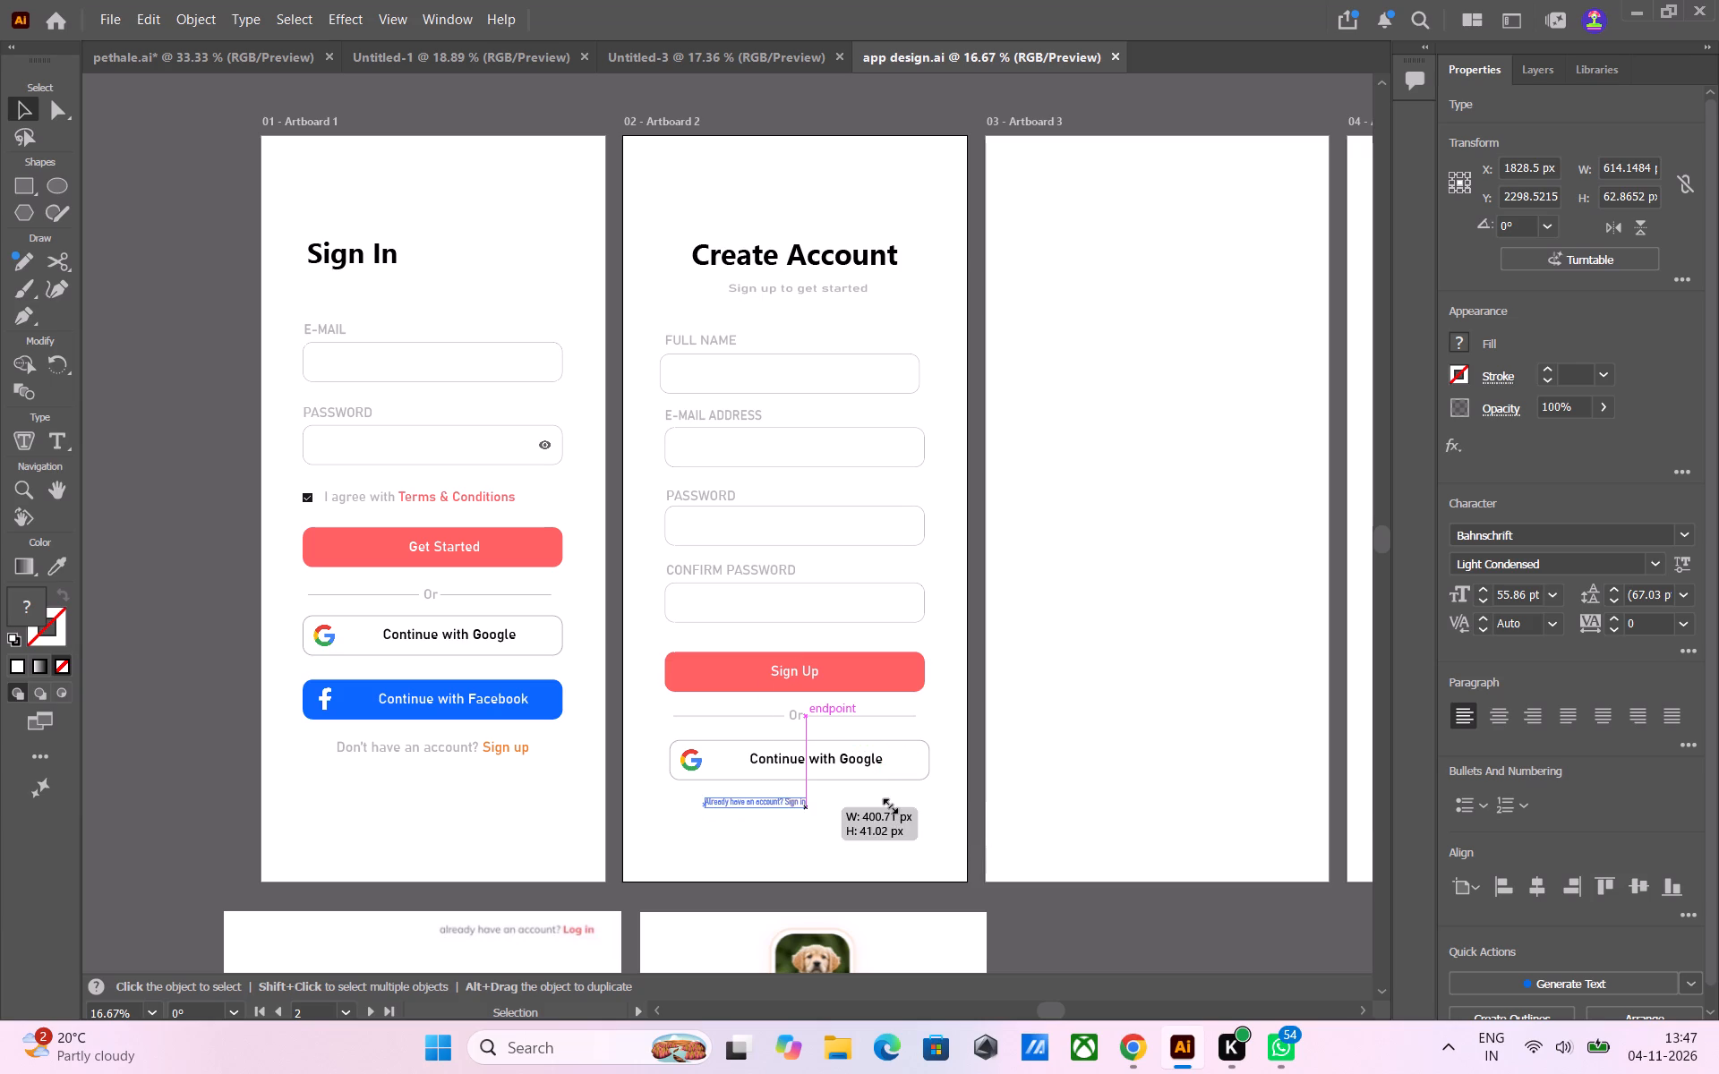
pyautogui.moveTo(888, 804); pyautogui.dragTo(920, 814)
pyautogui.click(1022, 908)
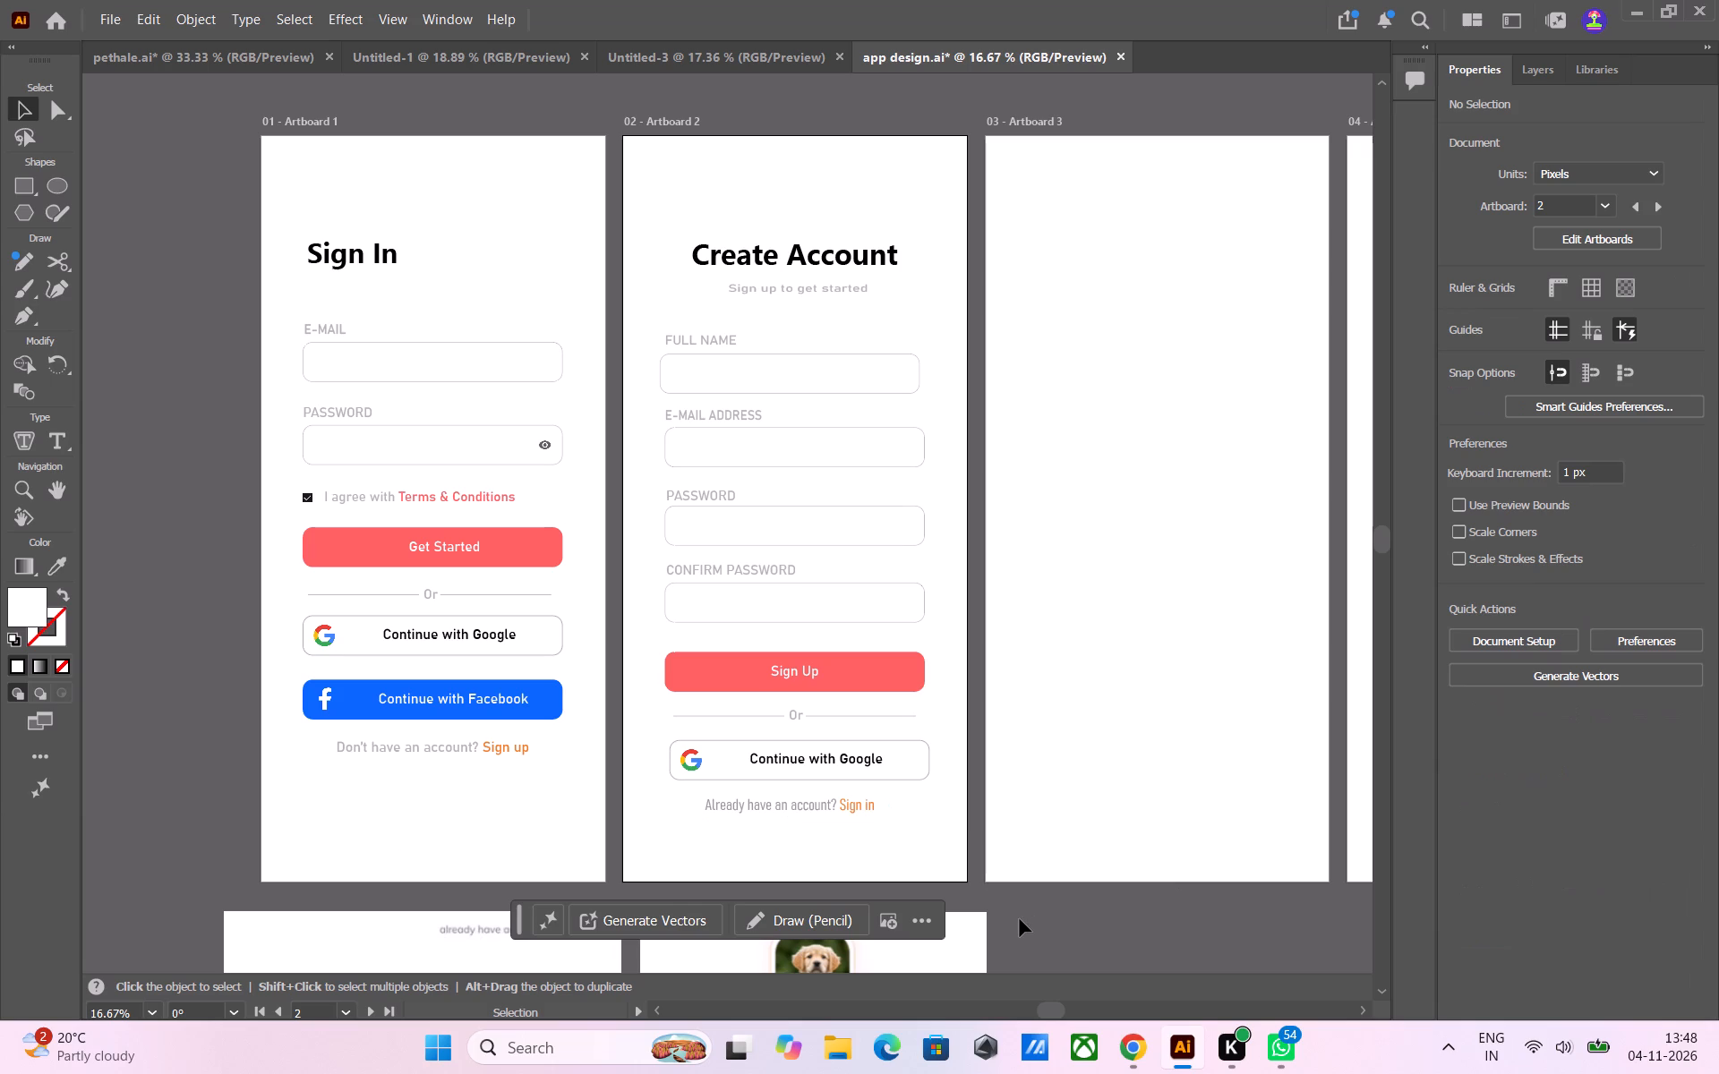
# Select the "Already have an account? Sign in" line below the Continue with Google button for further adjustment.
pyautogui.click(846, 803)
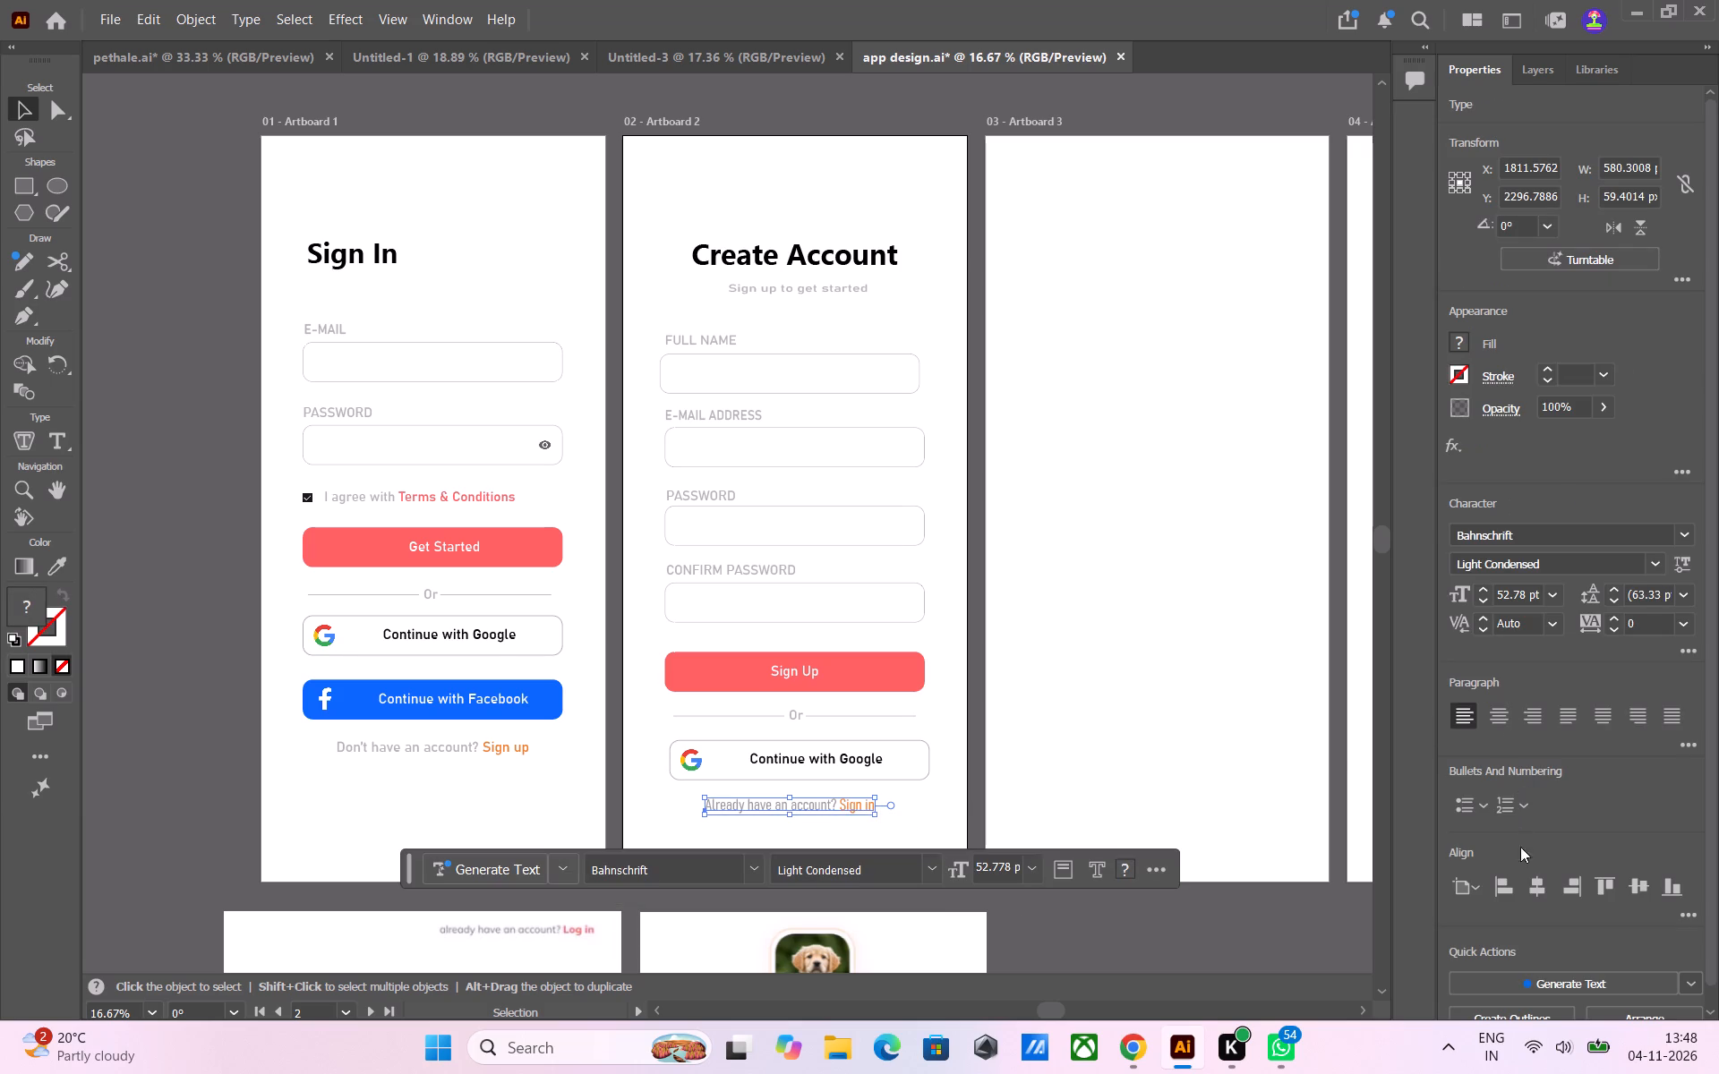
# Center the "Already have an account? Sign in" line horizontally on the Create Account artboard.
pyautogui.click(1535, 895)
pyautogui.click(1158, 943)
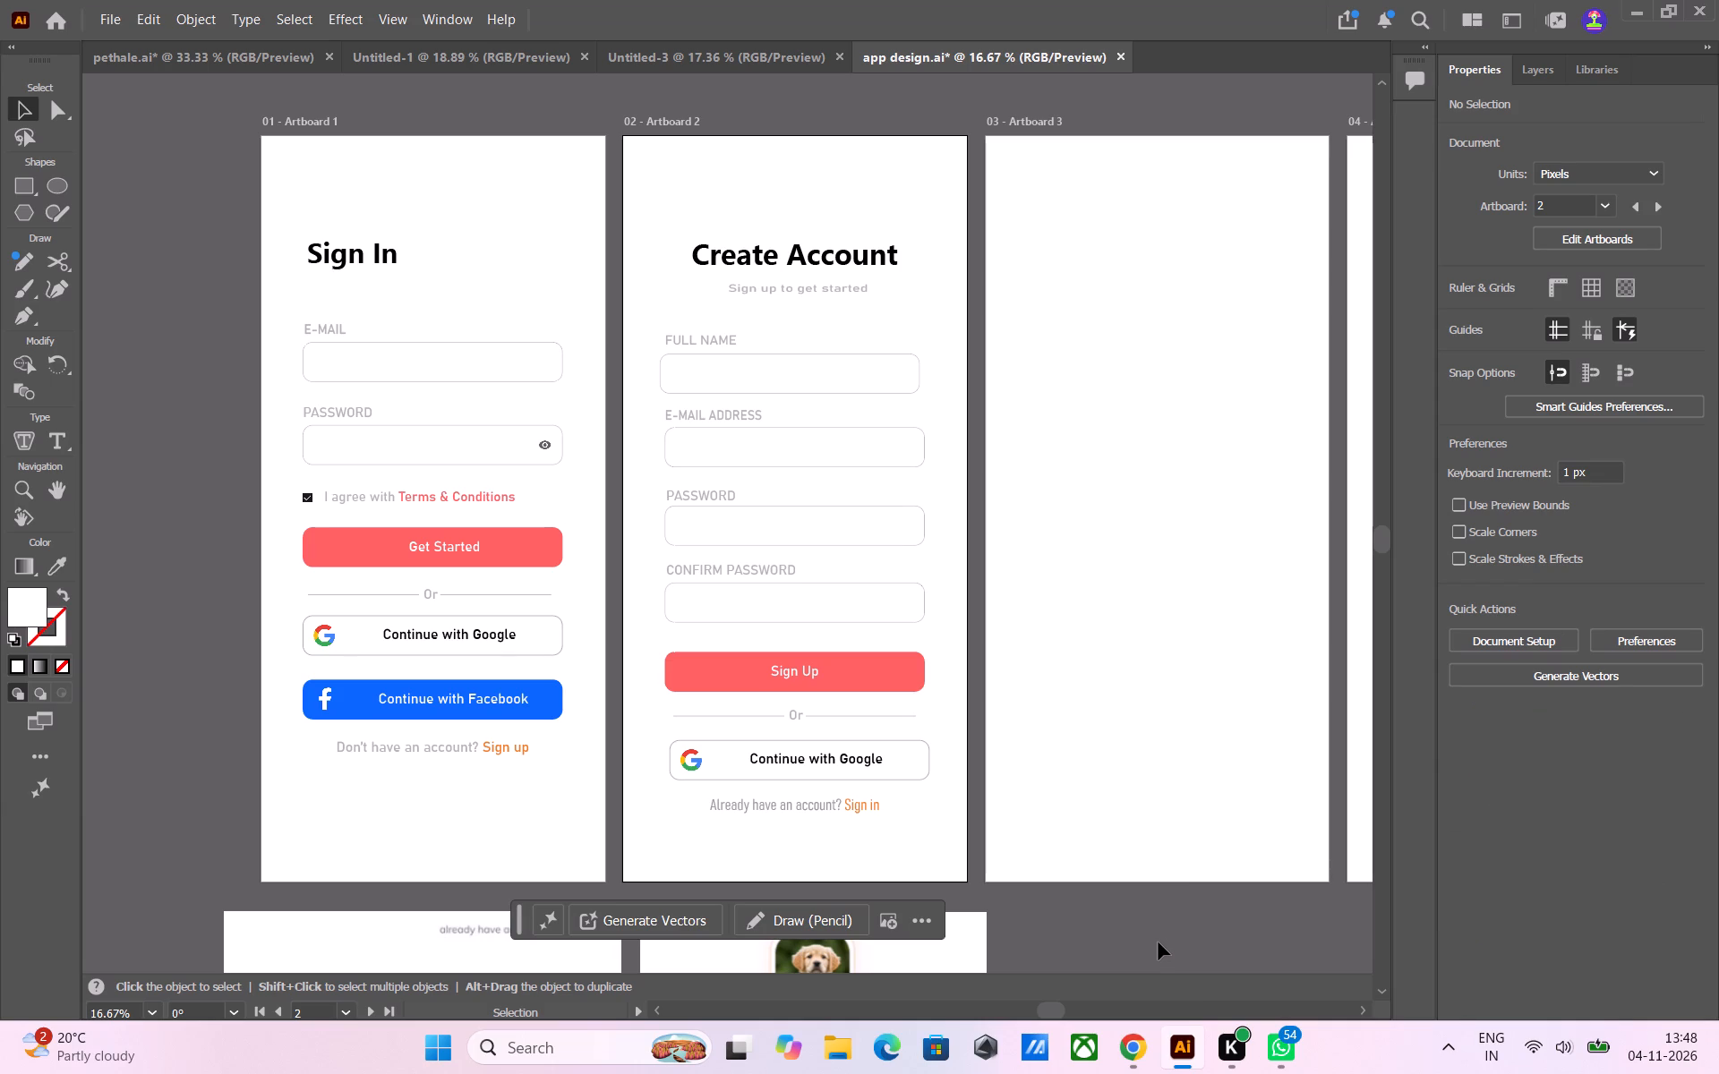